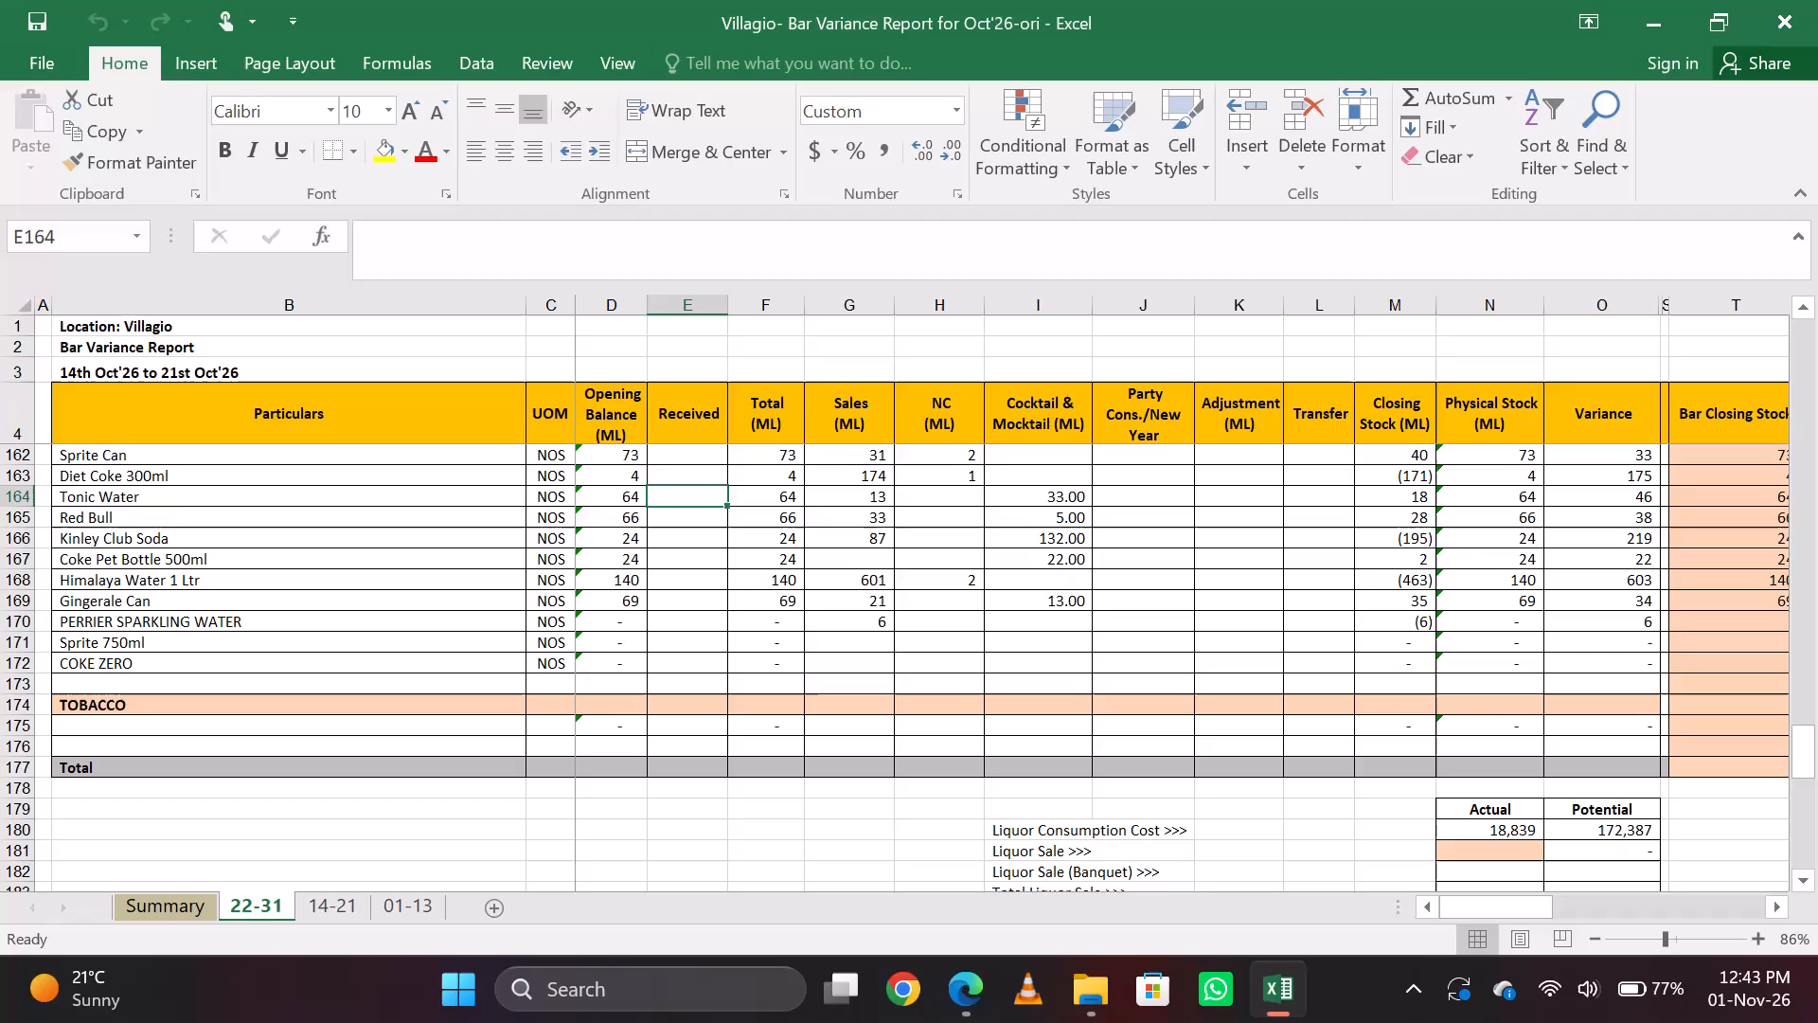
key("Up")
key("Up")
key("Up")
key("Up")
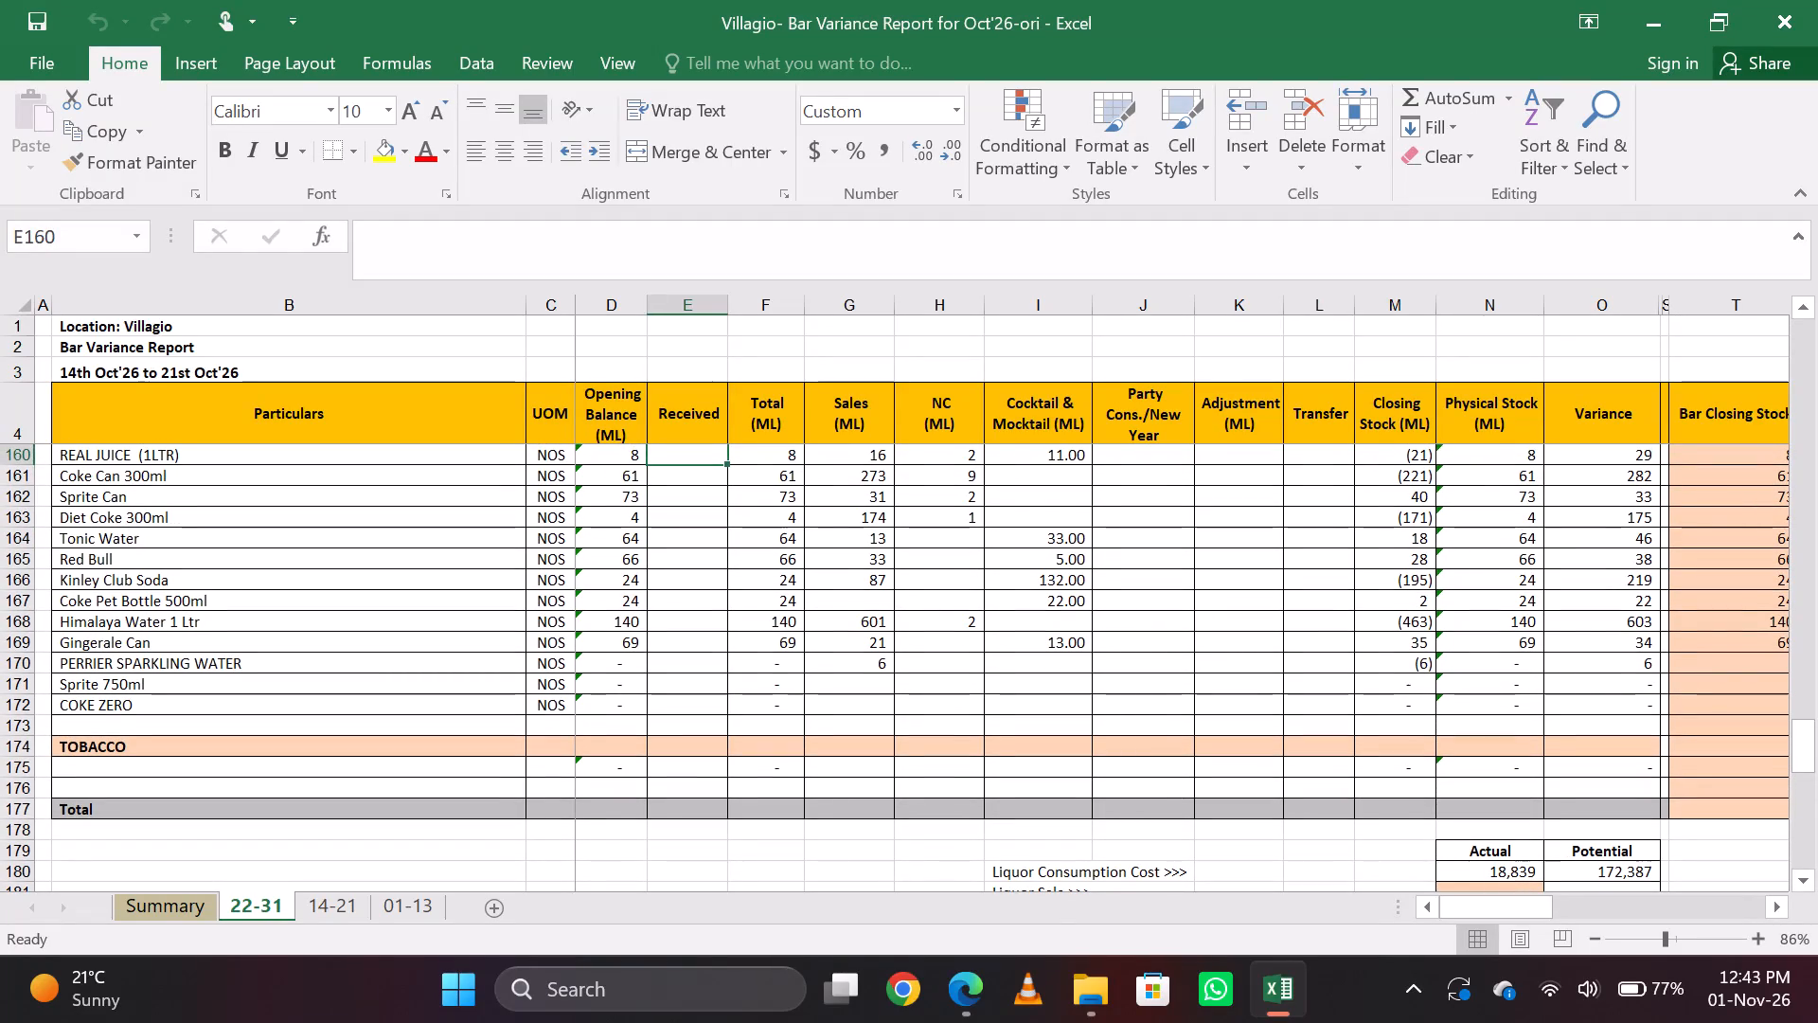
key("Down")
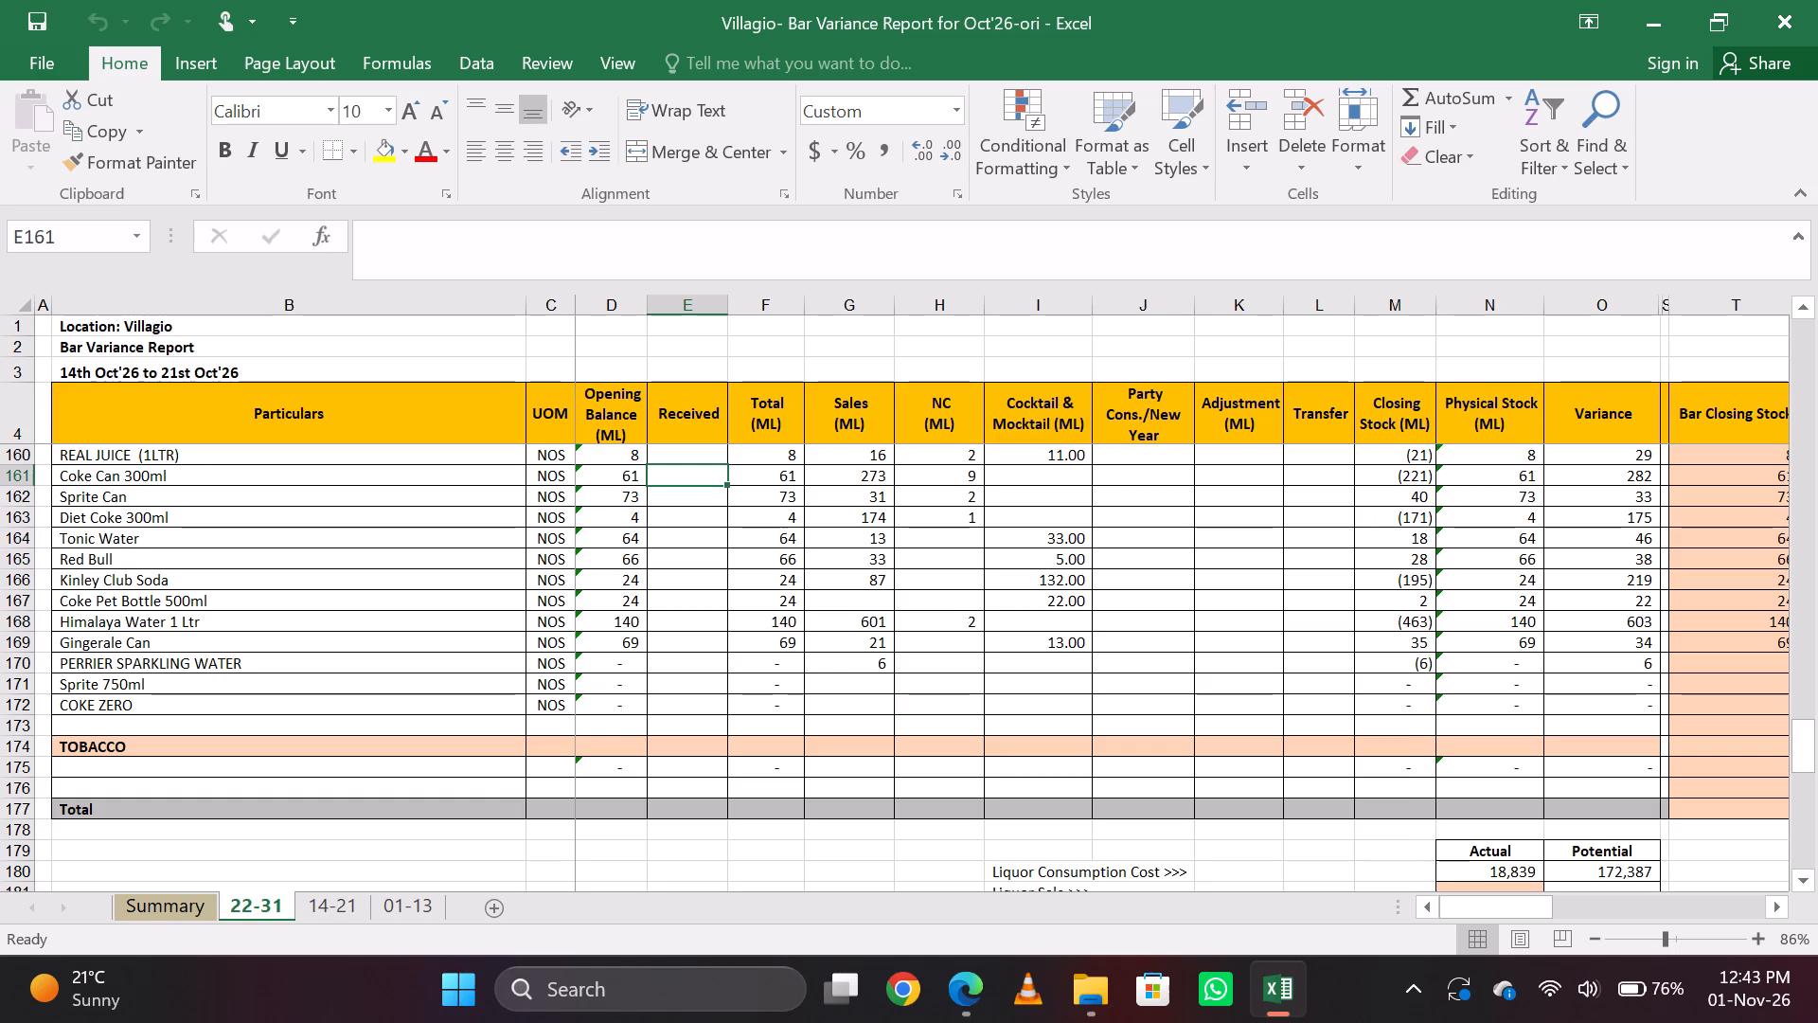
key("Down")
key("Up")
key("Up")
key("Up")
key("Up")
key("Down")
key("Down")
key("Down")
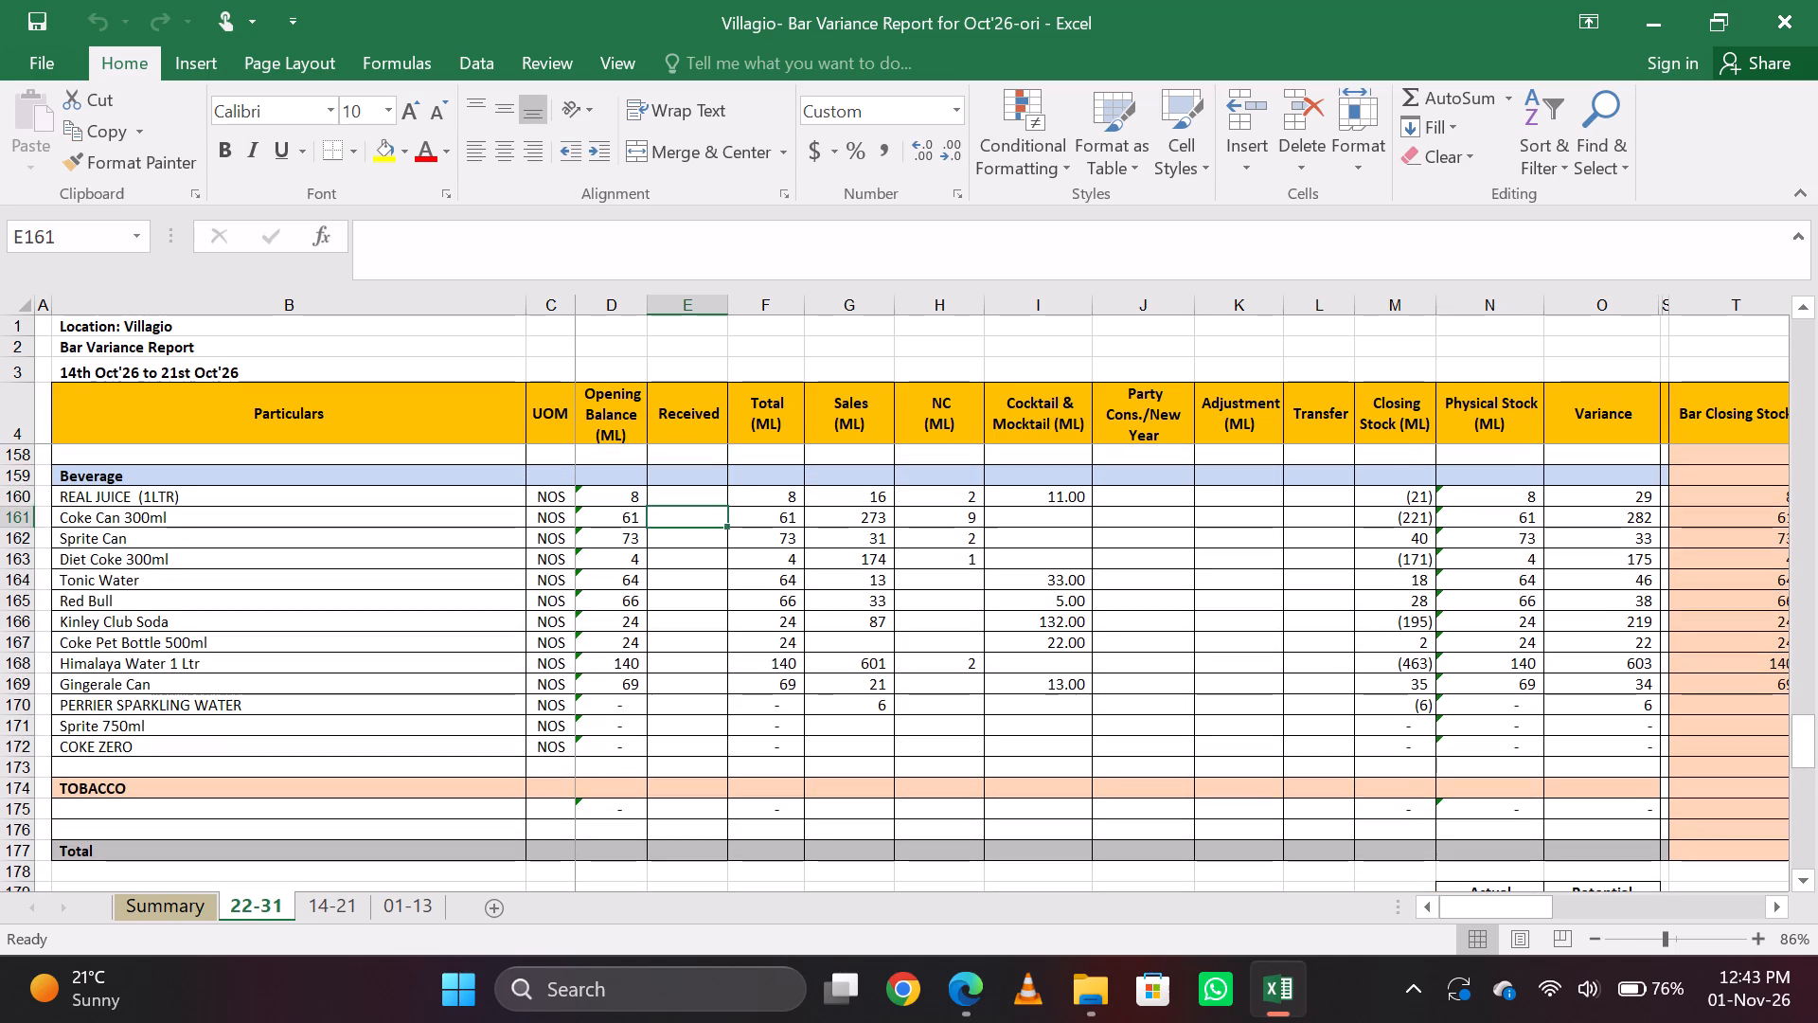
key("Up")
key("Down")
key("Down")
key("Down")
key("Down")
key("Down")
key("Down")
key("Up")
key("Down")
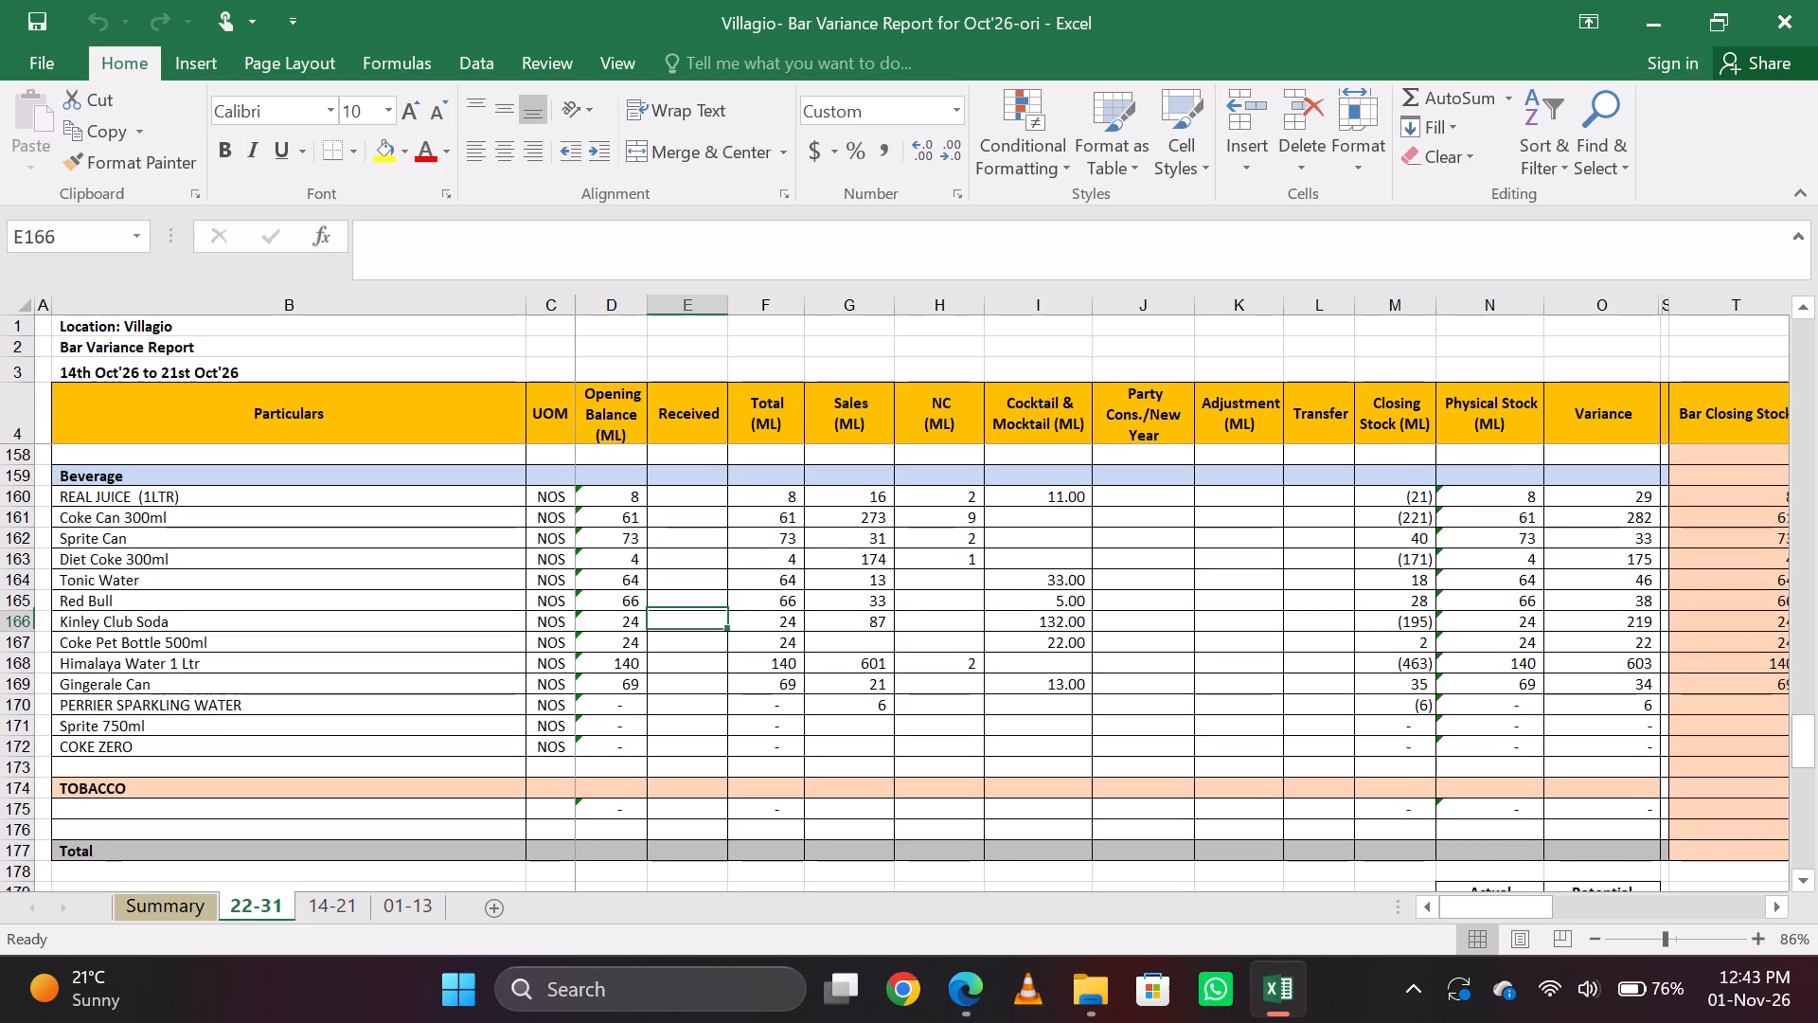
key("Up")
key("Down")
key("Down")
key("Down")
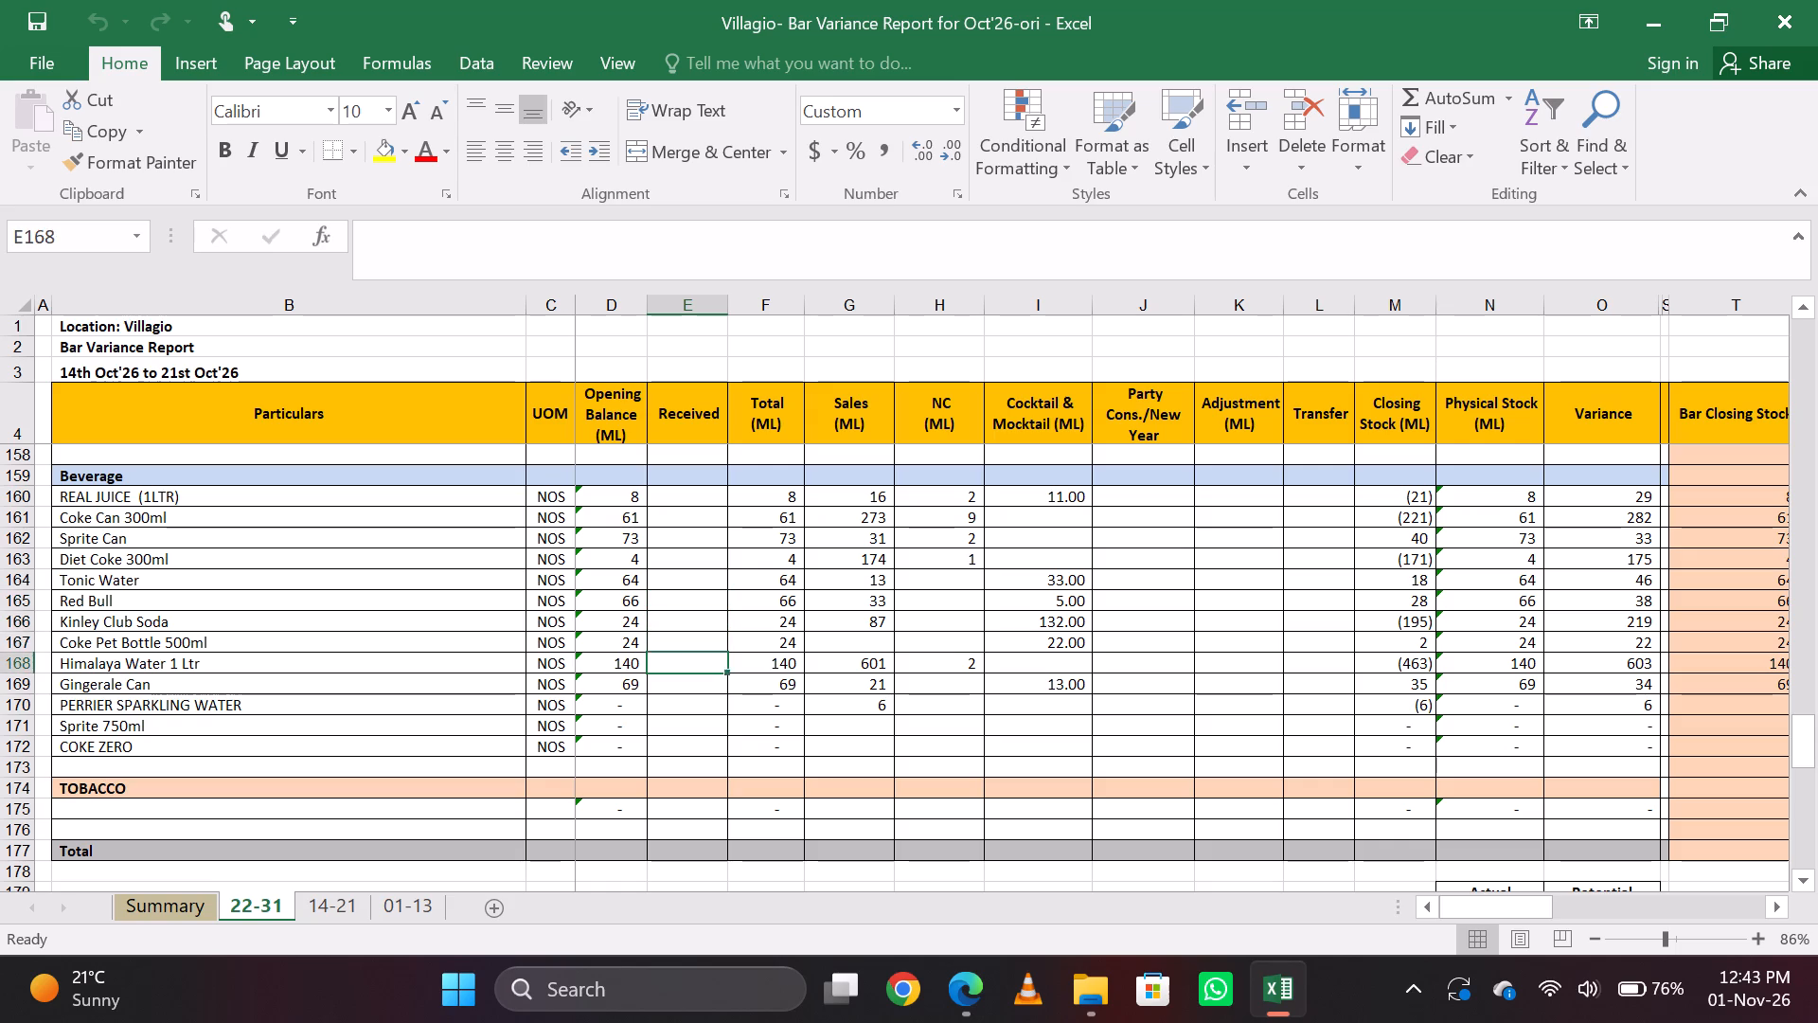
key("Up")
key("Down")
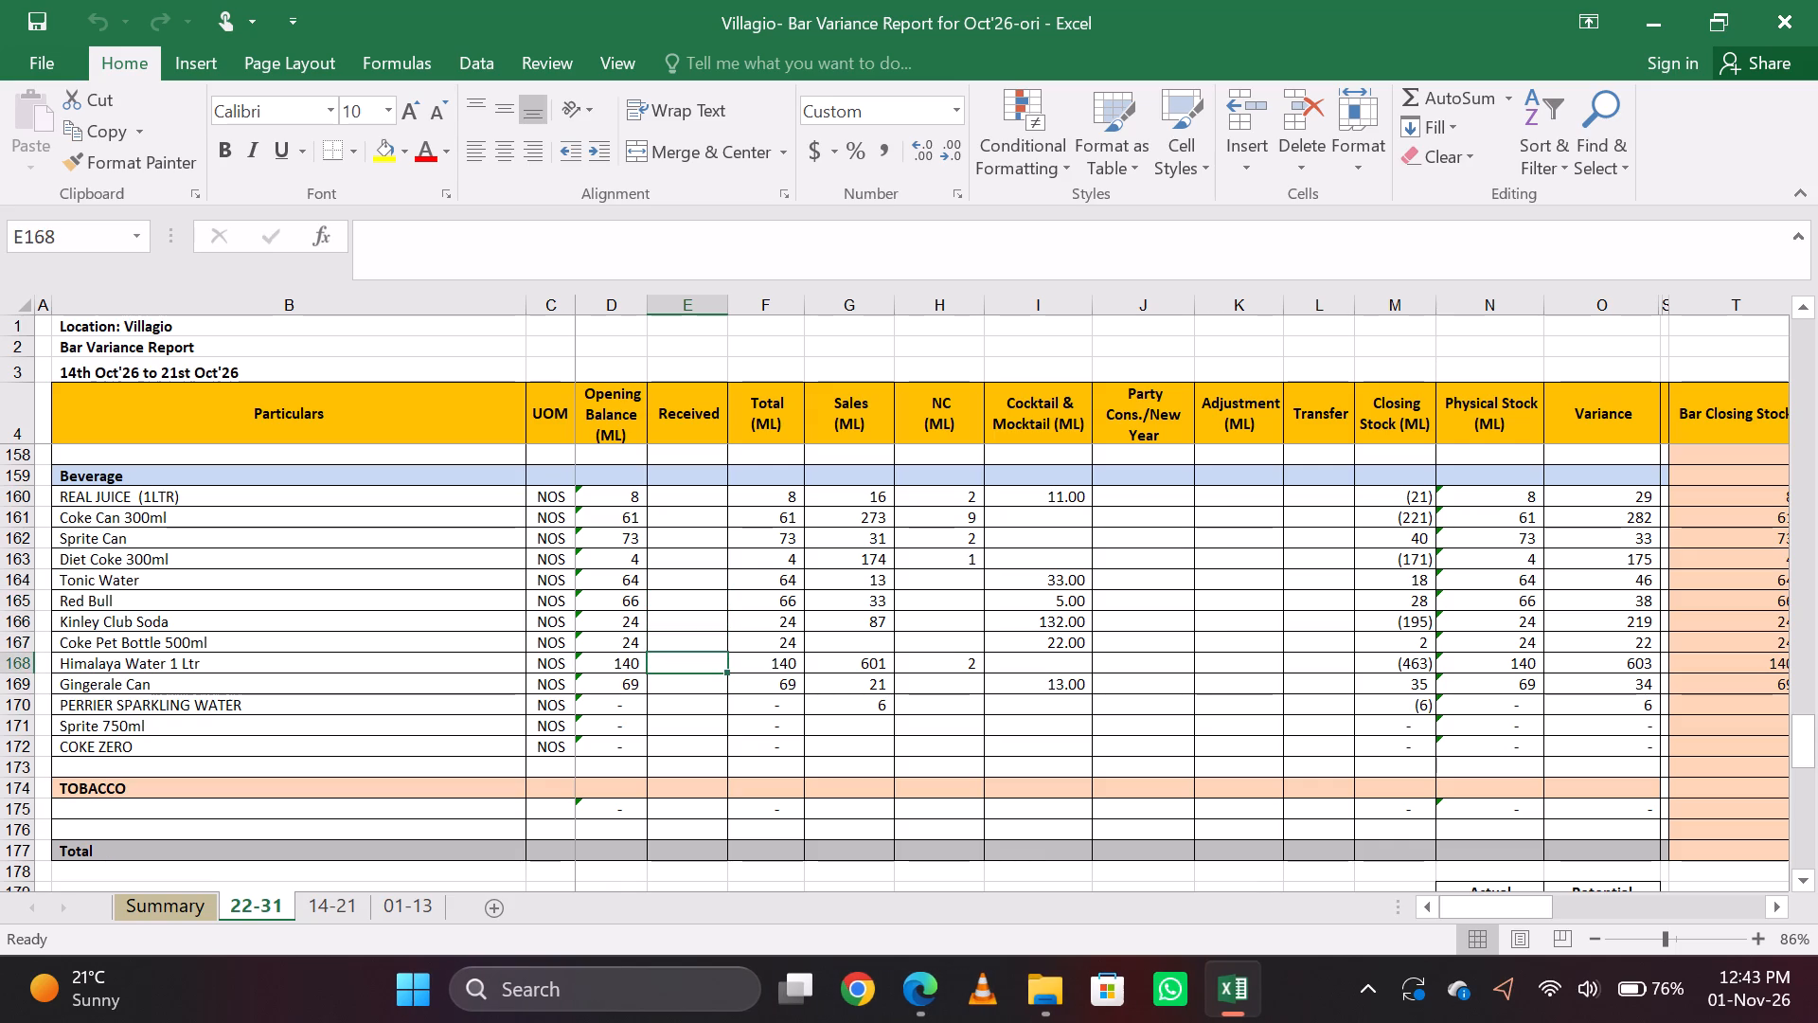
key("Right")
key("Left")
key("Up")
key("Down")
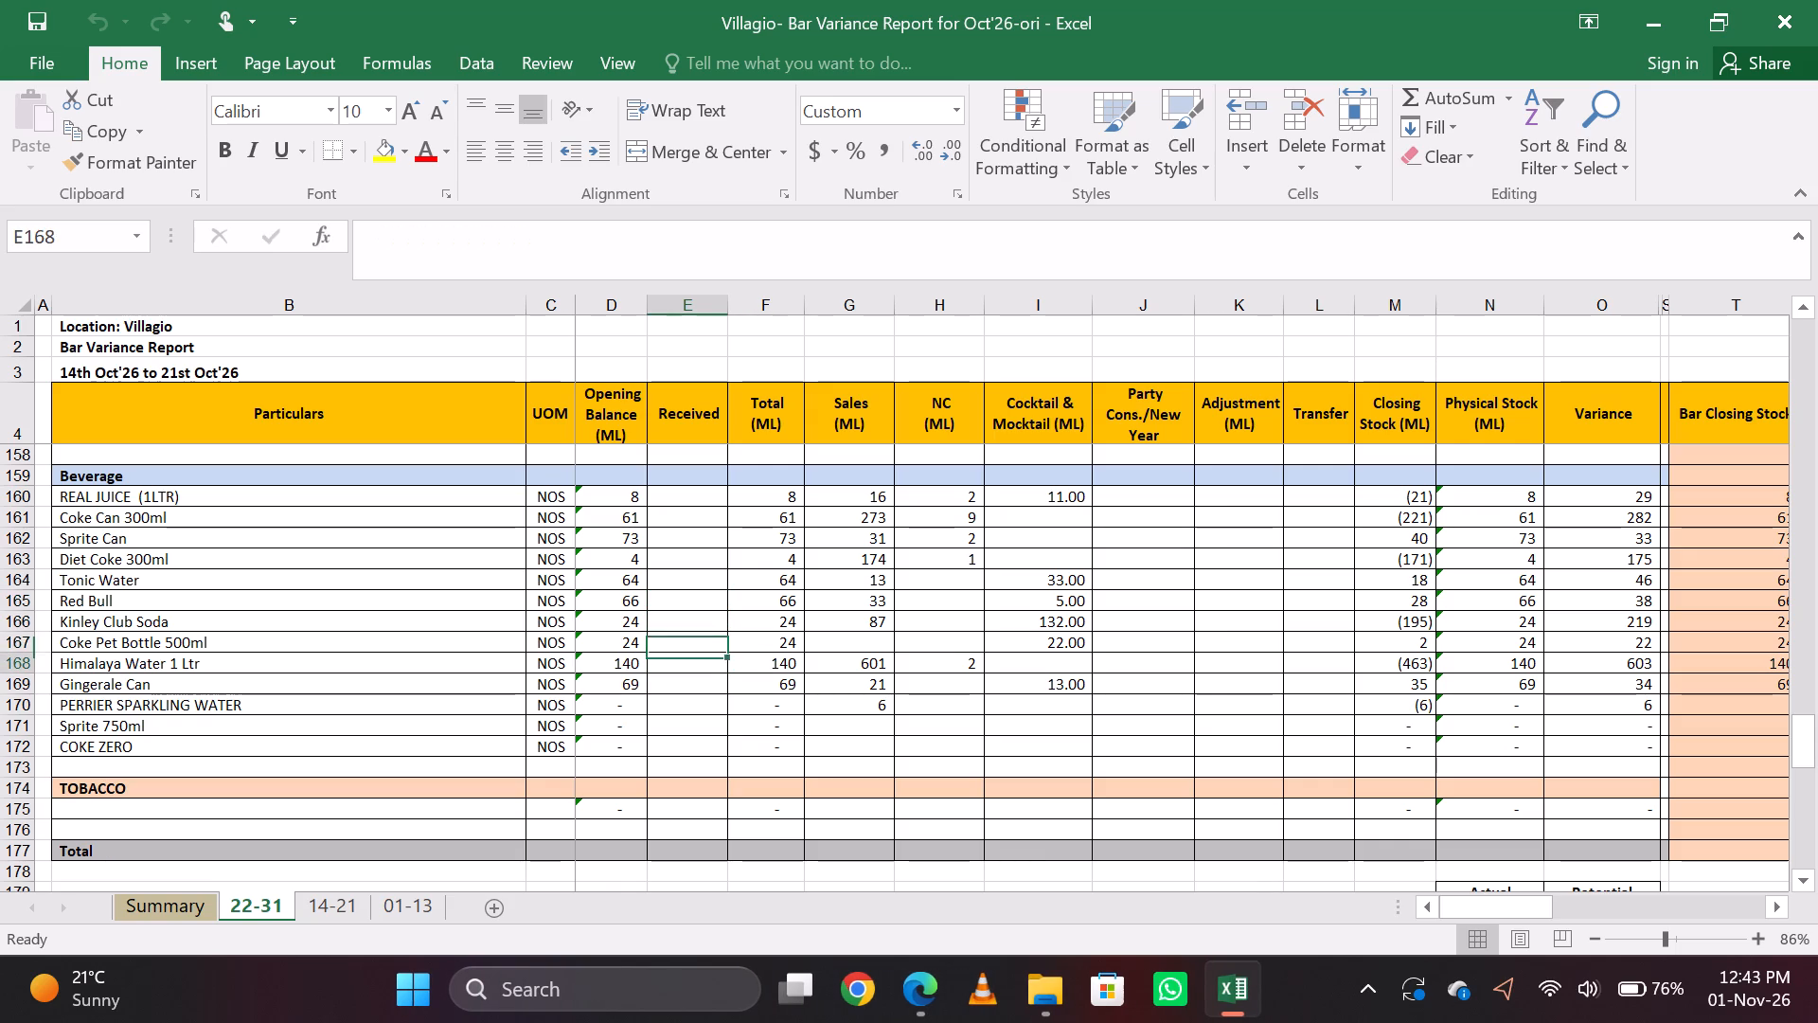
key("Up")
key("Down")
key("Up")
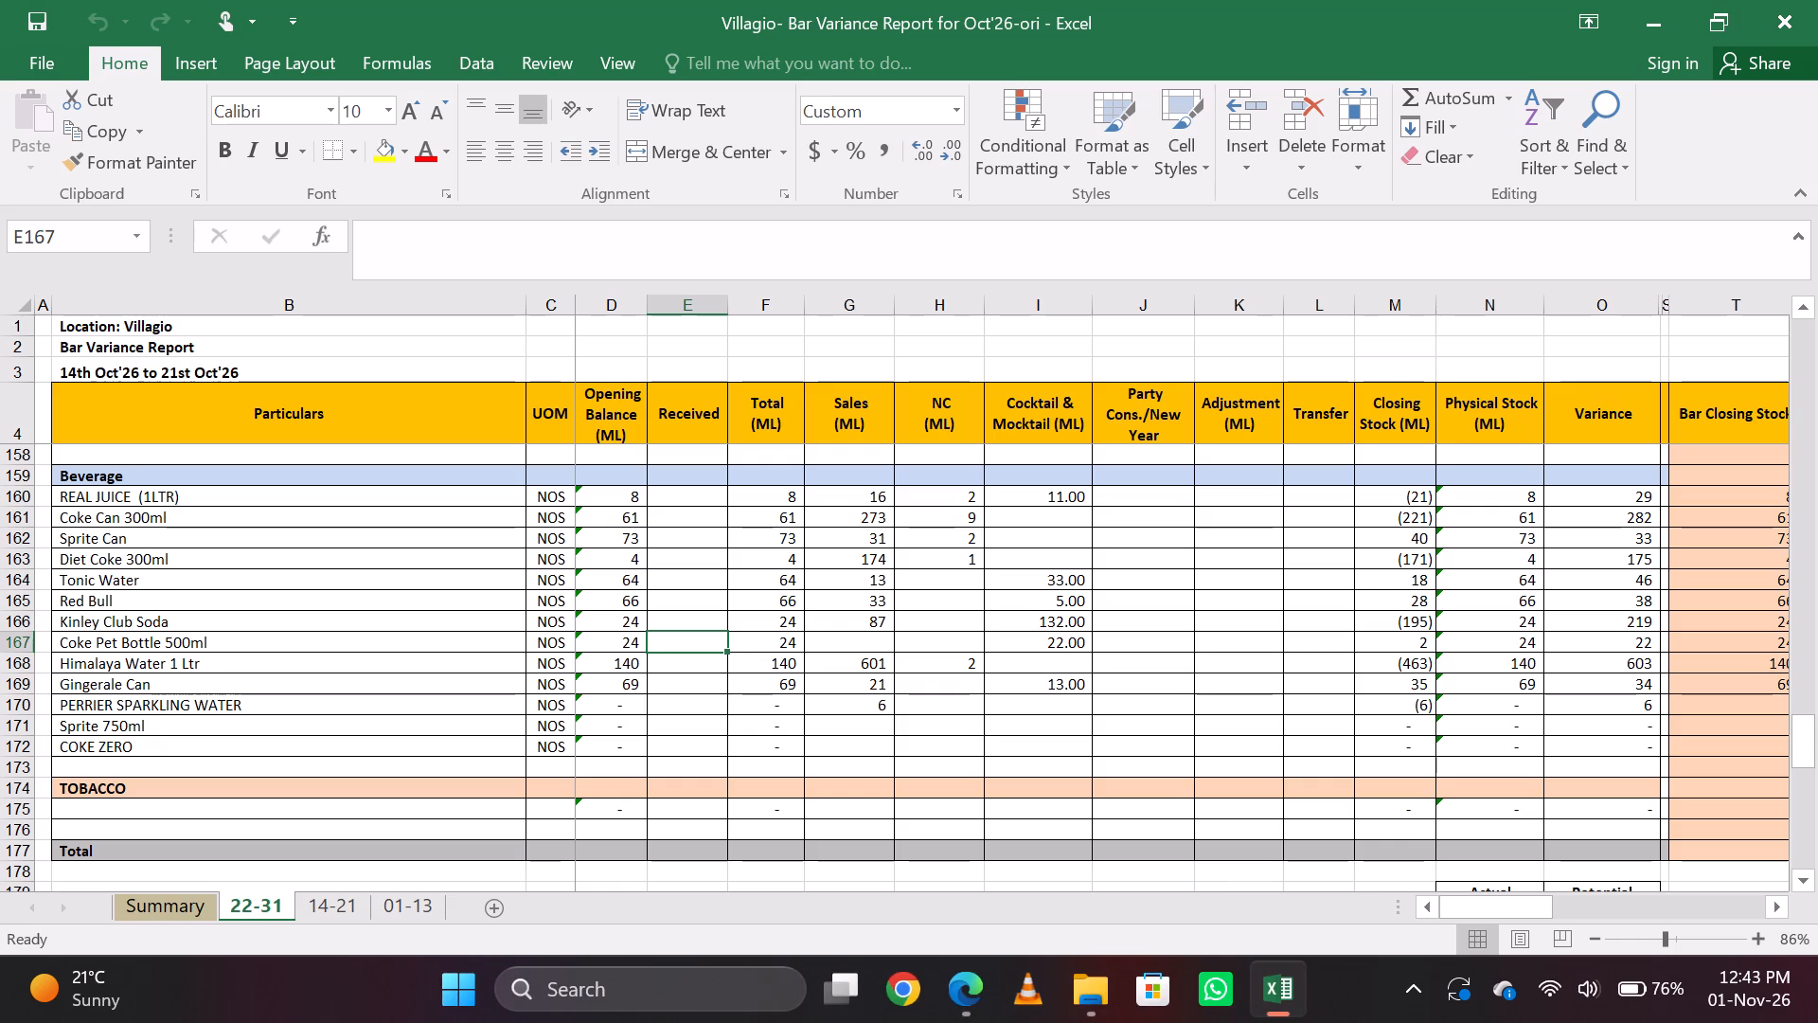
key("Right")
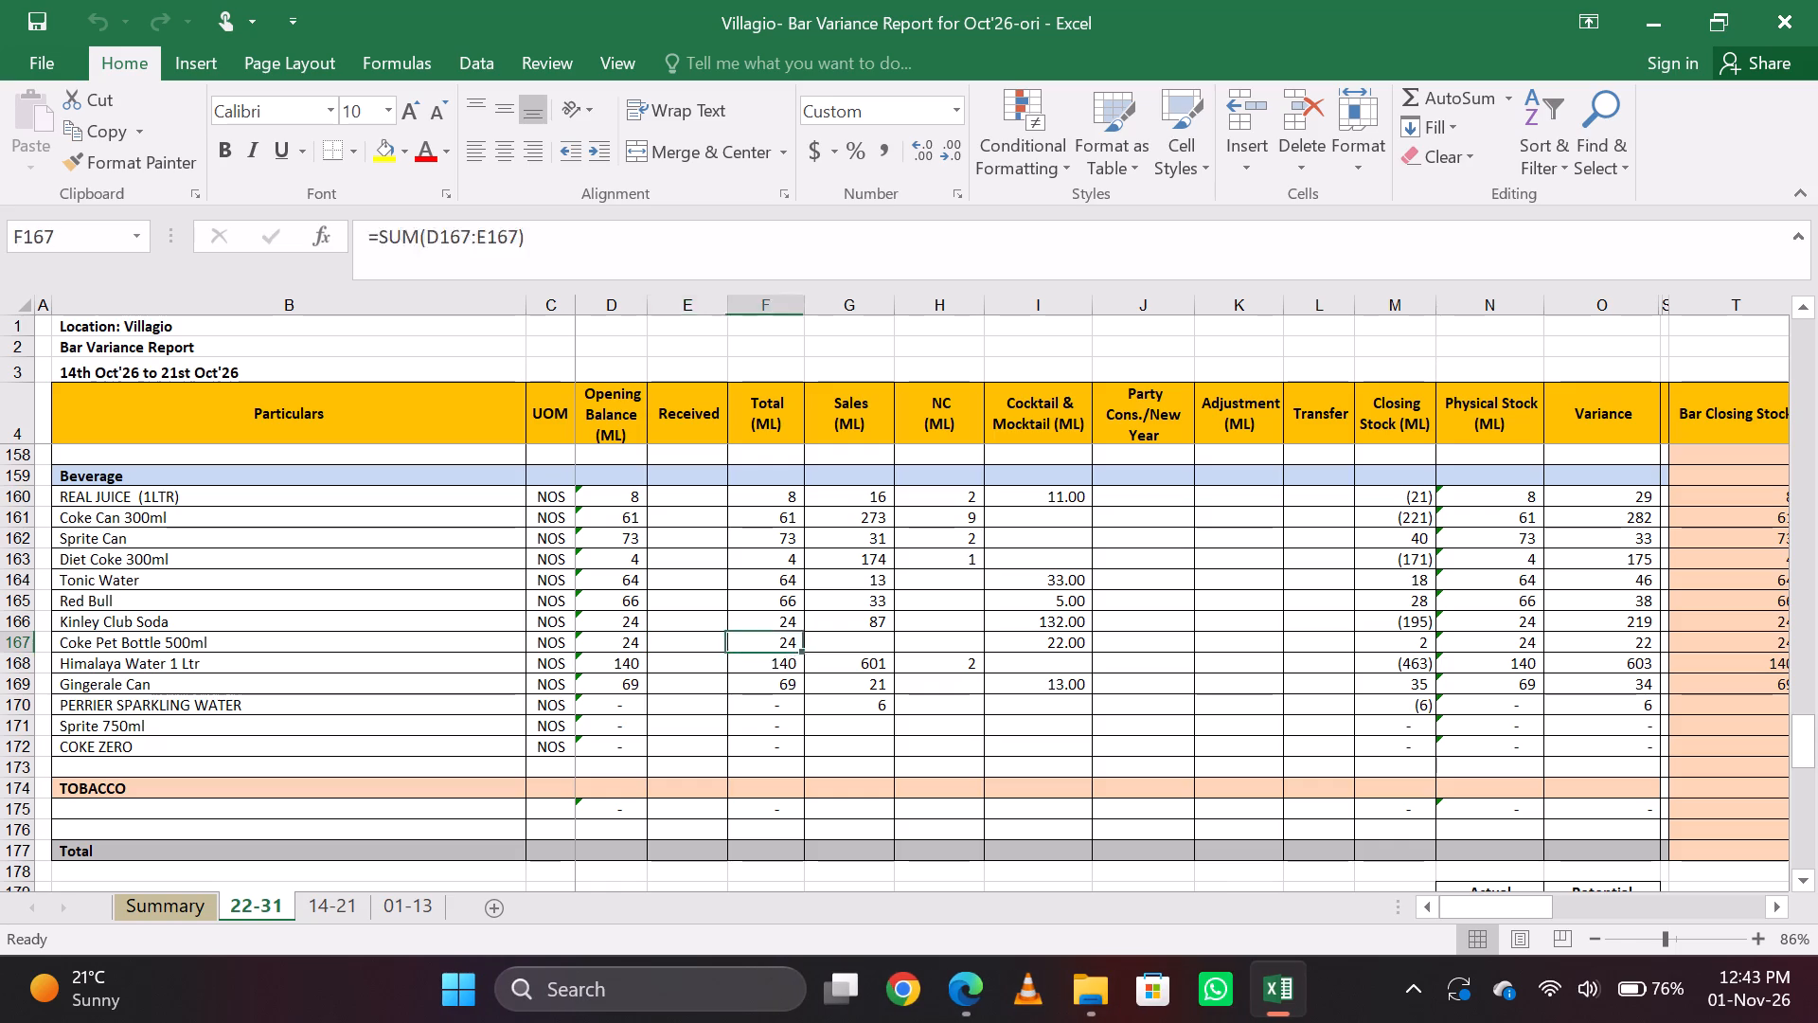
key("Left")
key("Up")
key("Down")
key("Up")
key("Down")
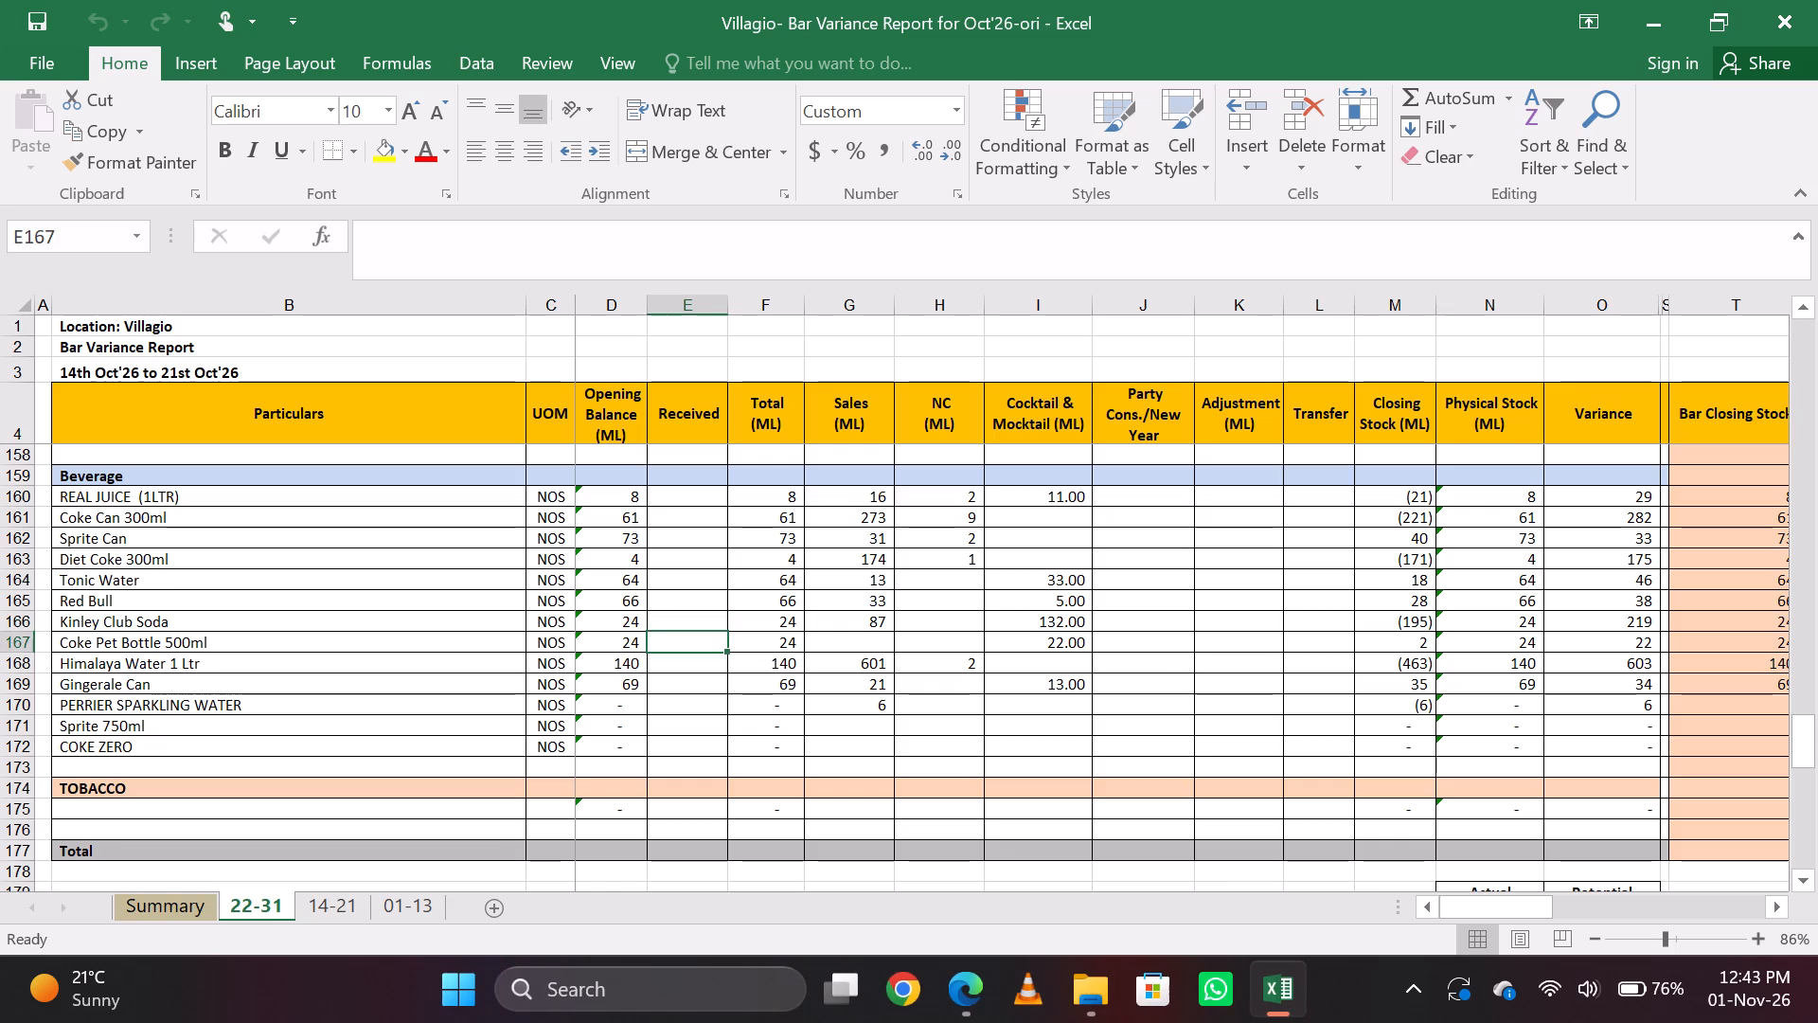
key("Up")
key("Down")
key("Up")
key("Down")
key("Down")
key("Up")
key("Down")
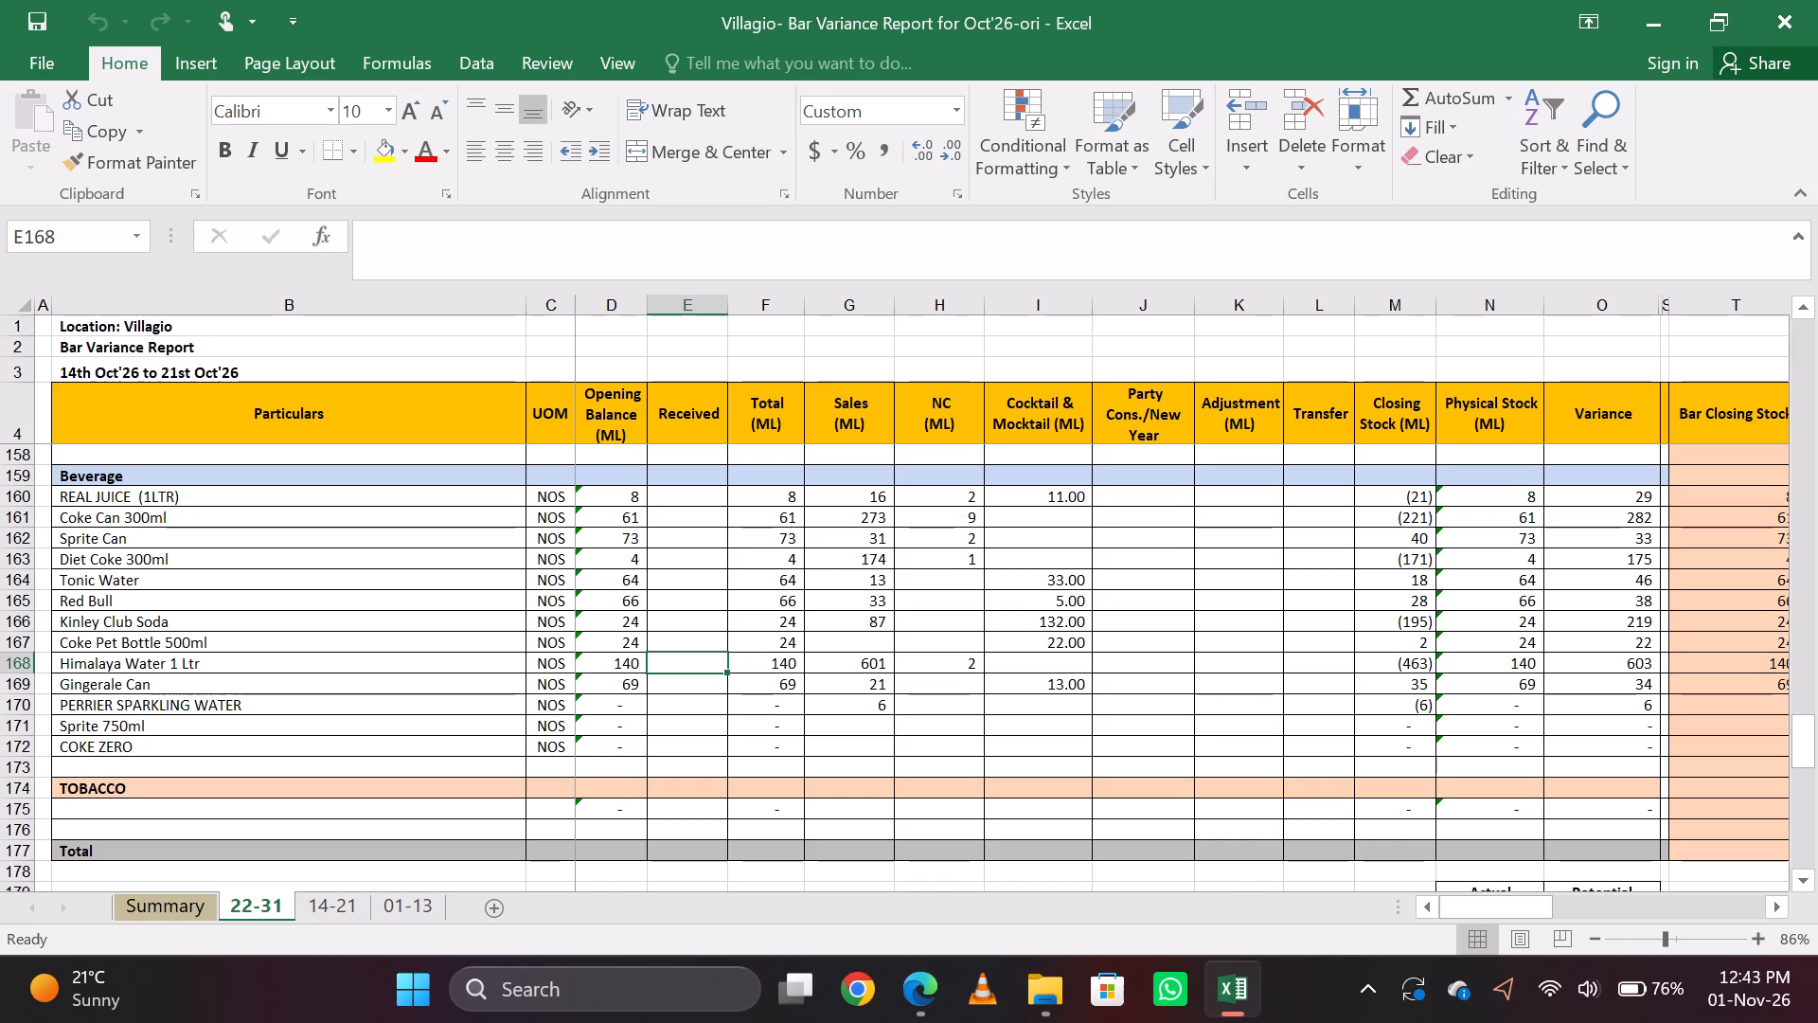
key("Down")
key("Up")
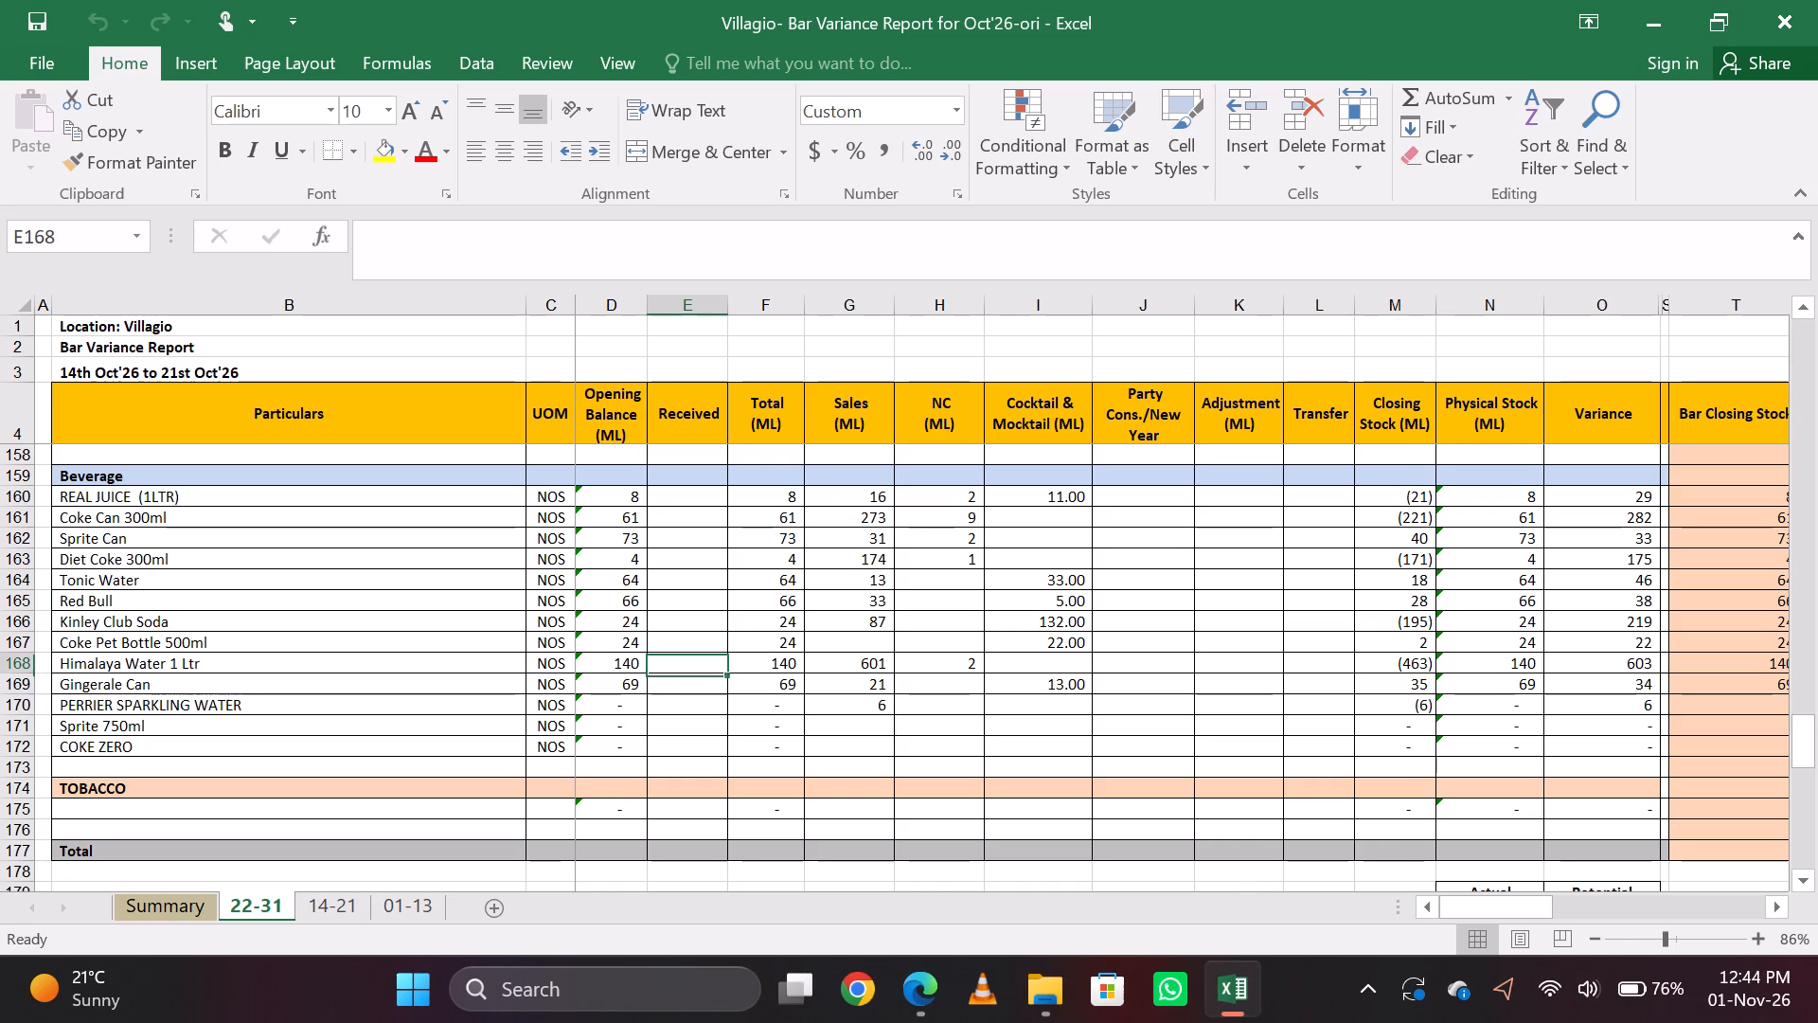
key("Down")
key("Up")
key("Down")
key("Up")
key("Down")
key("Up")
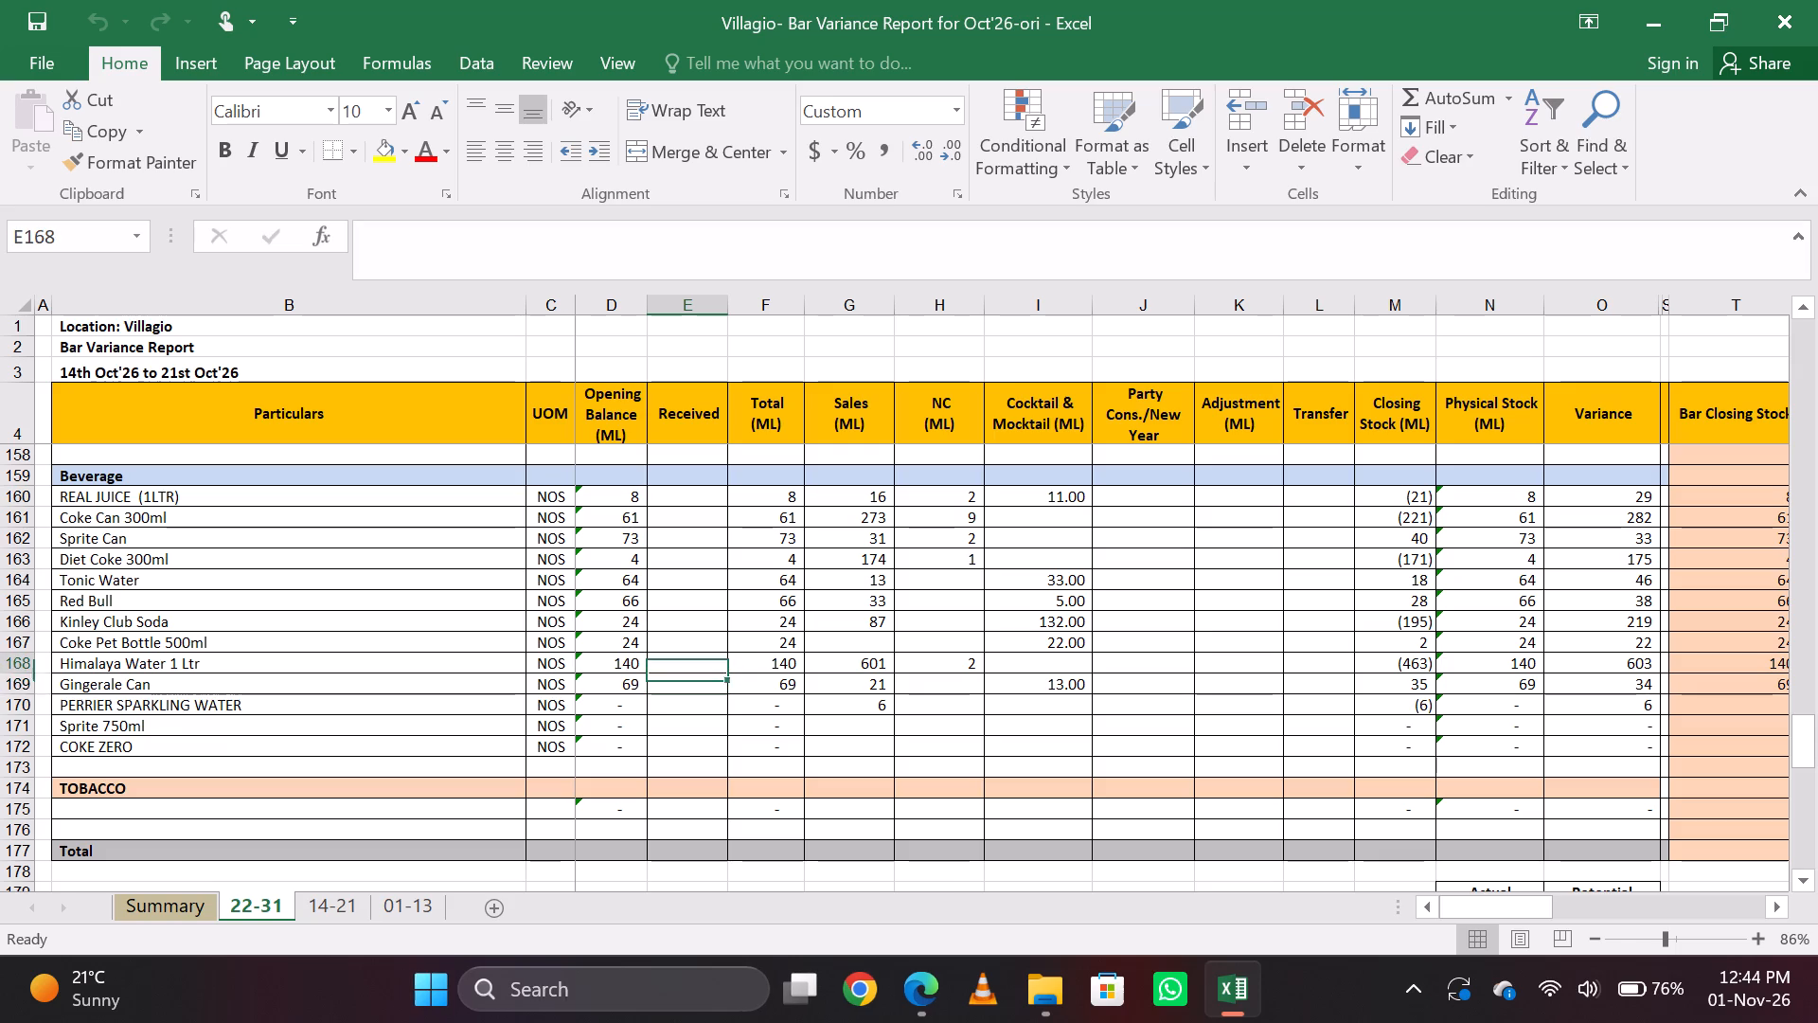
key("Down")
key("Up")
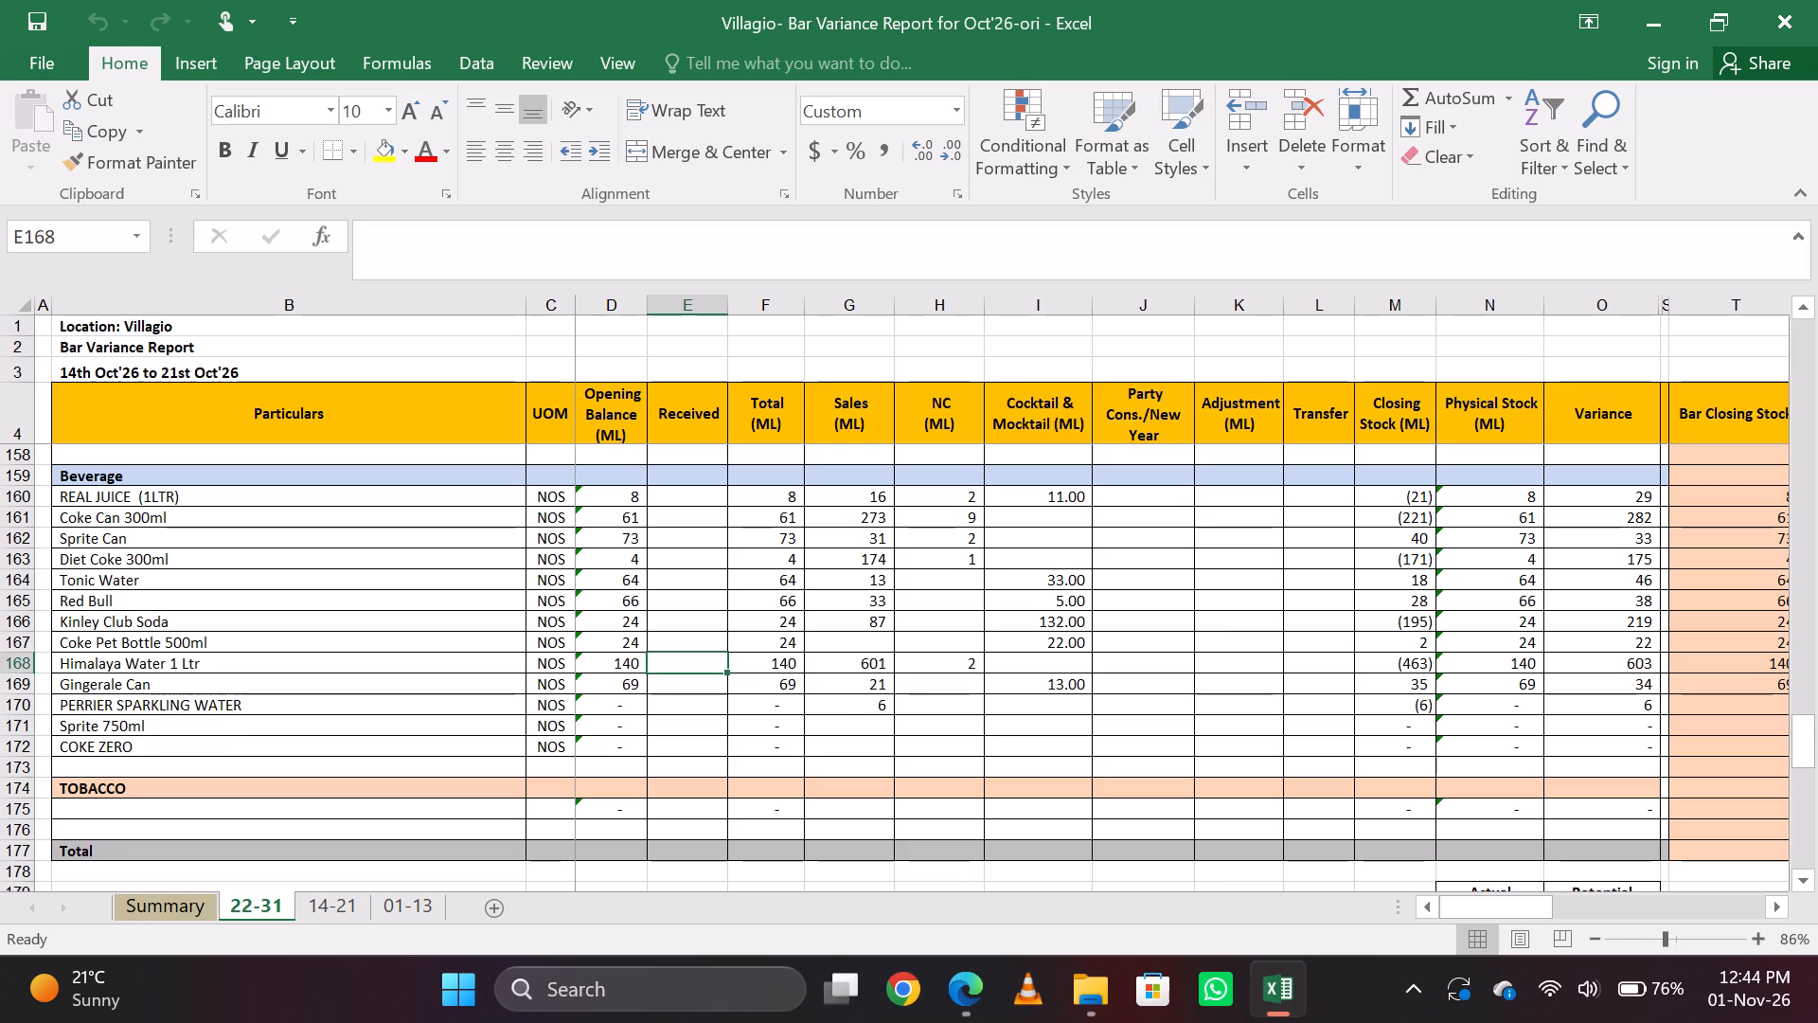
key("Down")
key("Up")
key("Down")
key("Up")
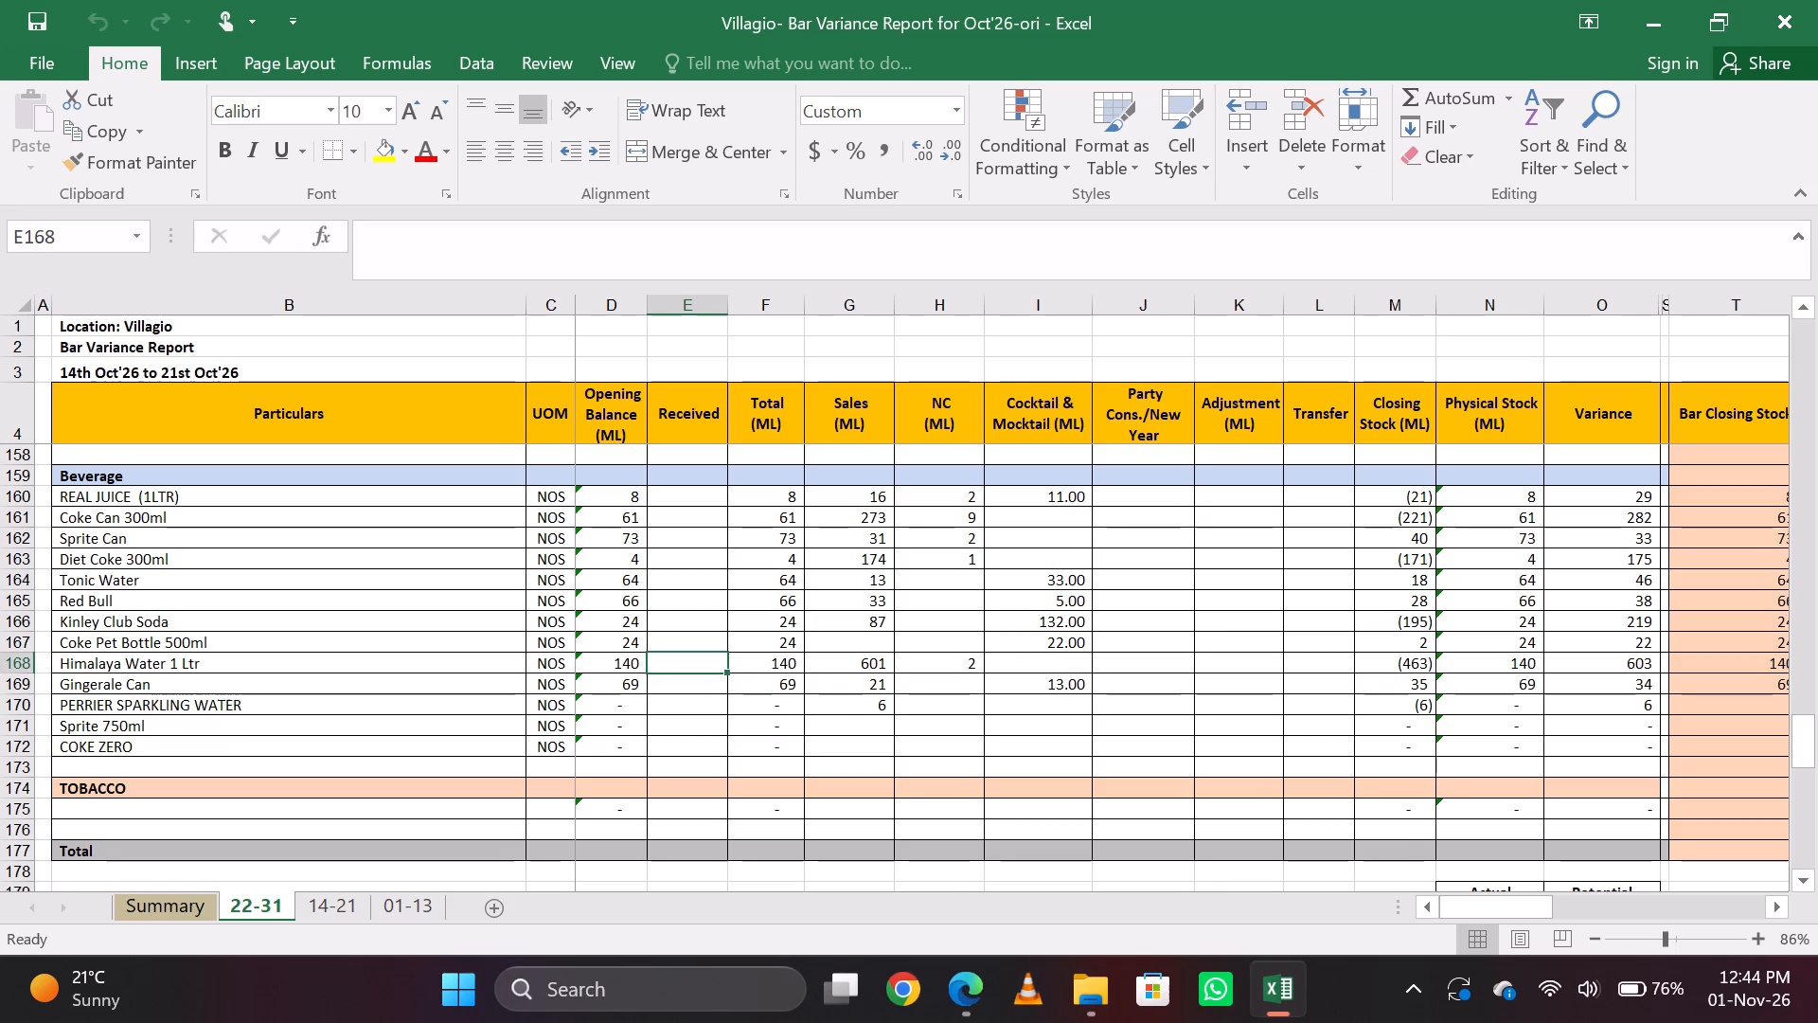
Enter the formula =3*12 as the Received quantity for Himalaya Water 1 Ltr.
key("equal")
key("3")
type("*12")
key("Return")
key("Up")
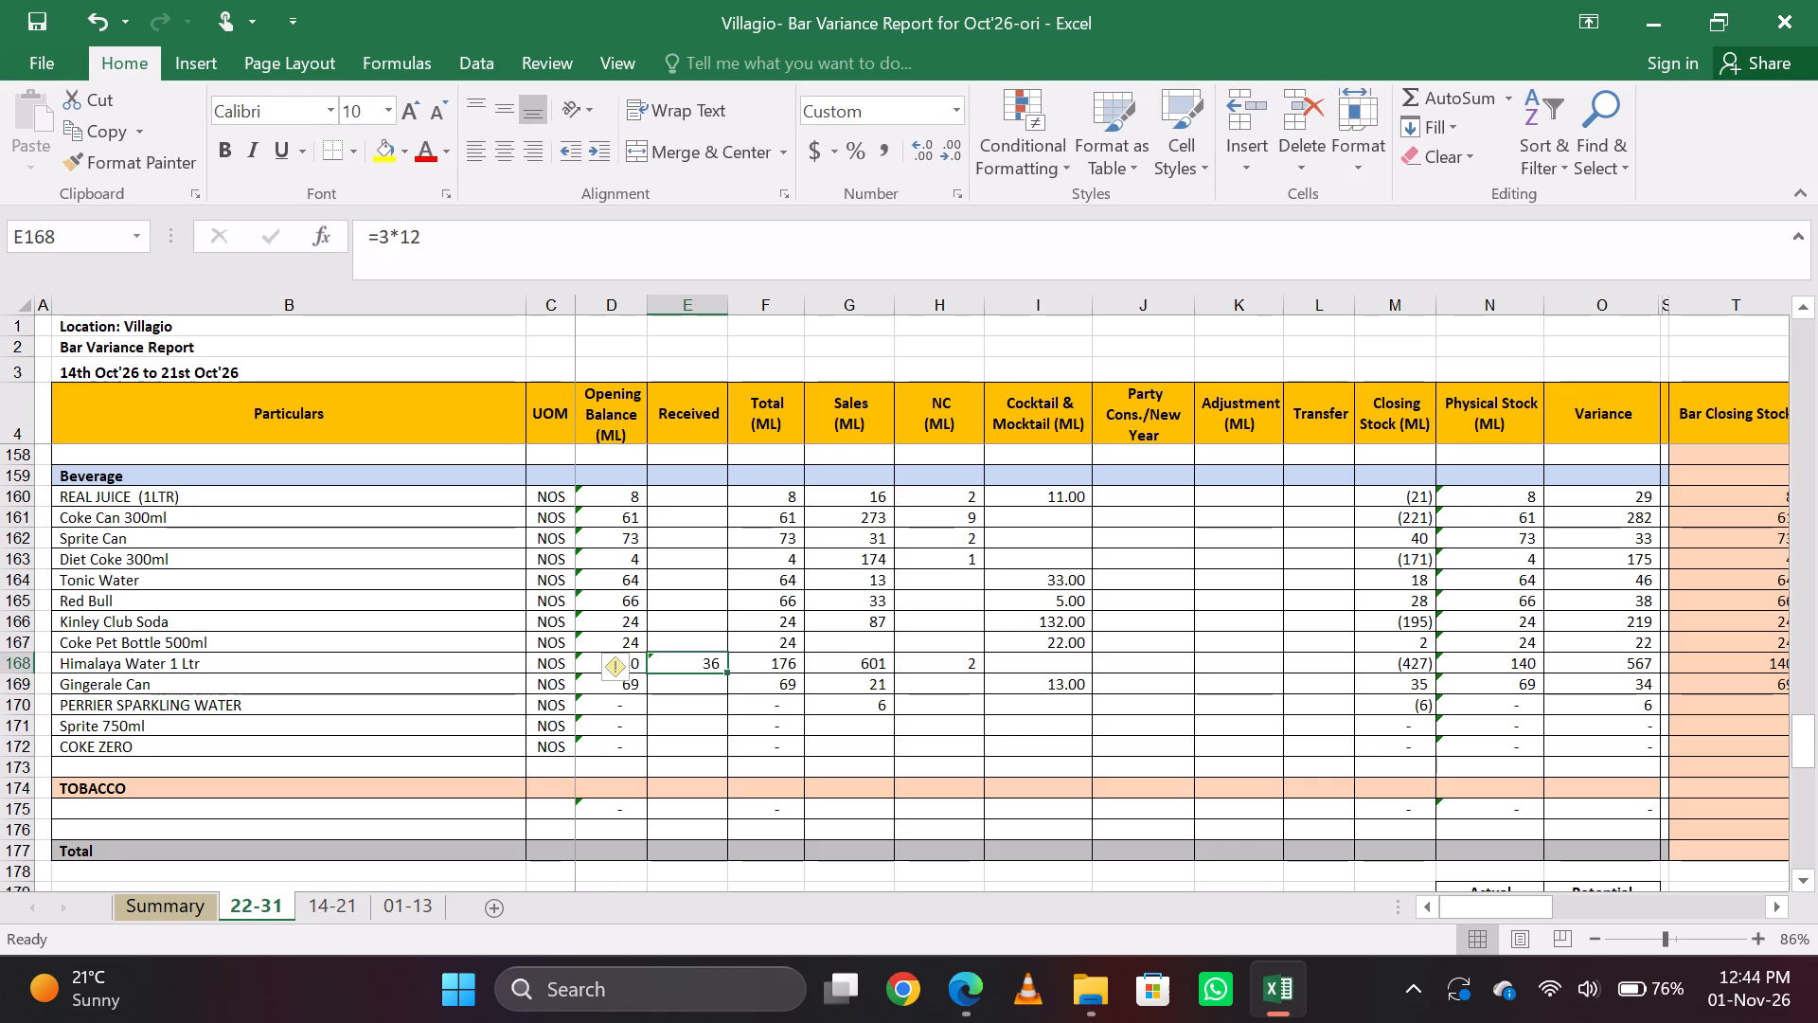
Enter the formula =24*3 as the Received quantity for Diet Coke 300ml.
key("Up")
key("Up")
key("Up")
key("Up")
key("Up")
key("Up")
key("Down")
type("=2")
key("BackSpace")
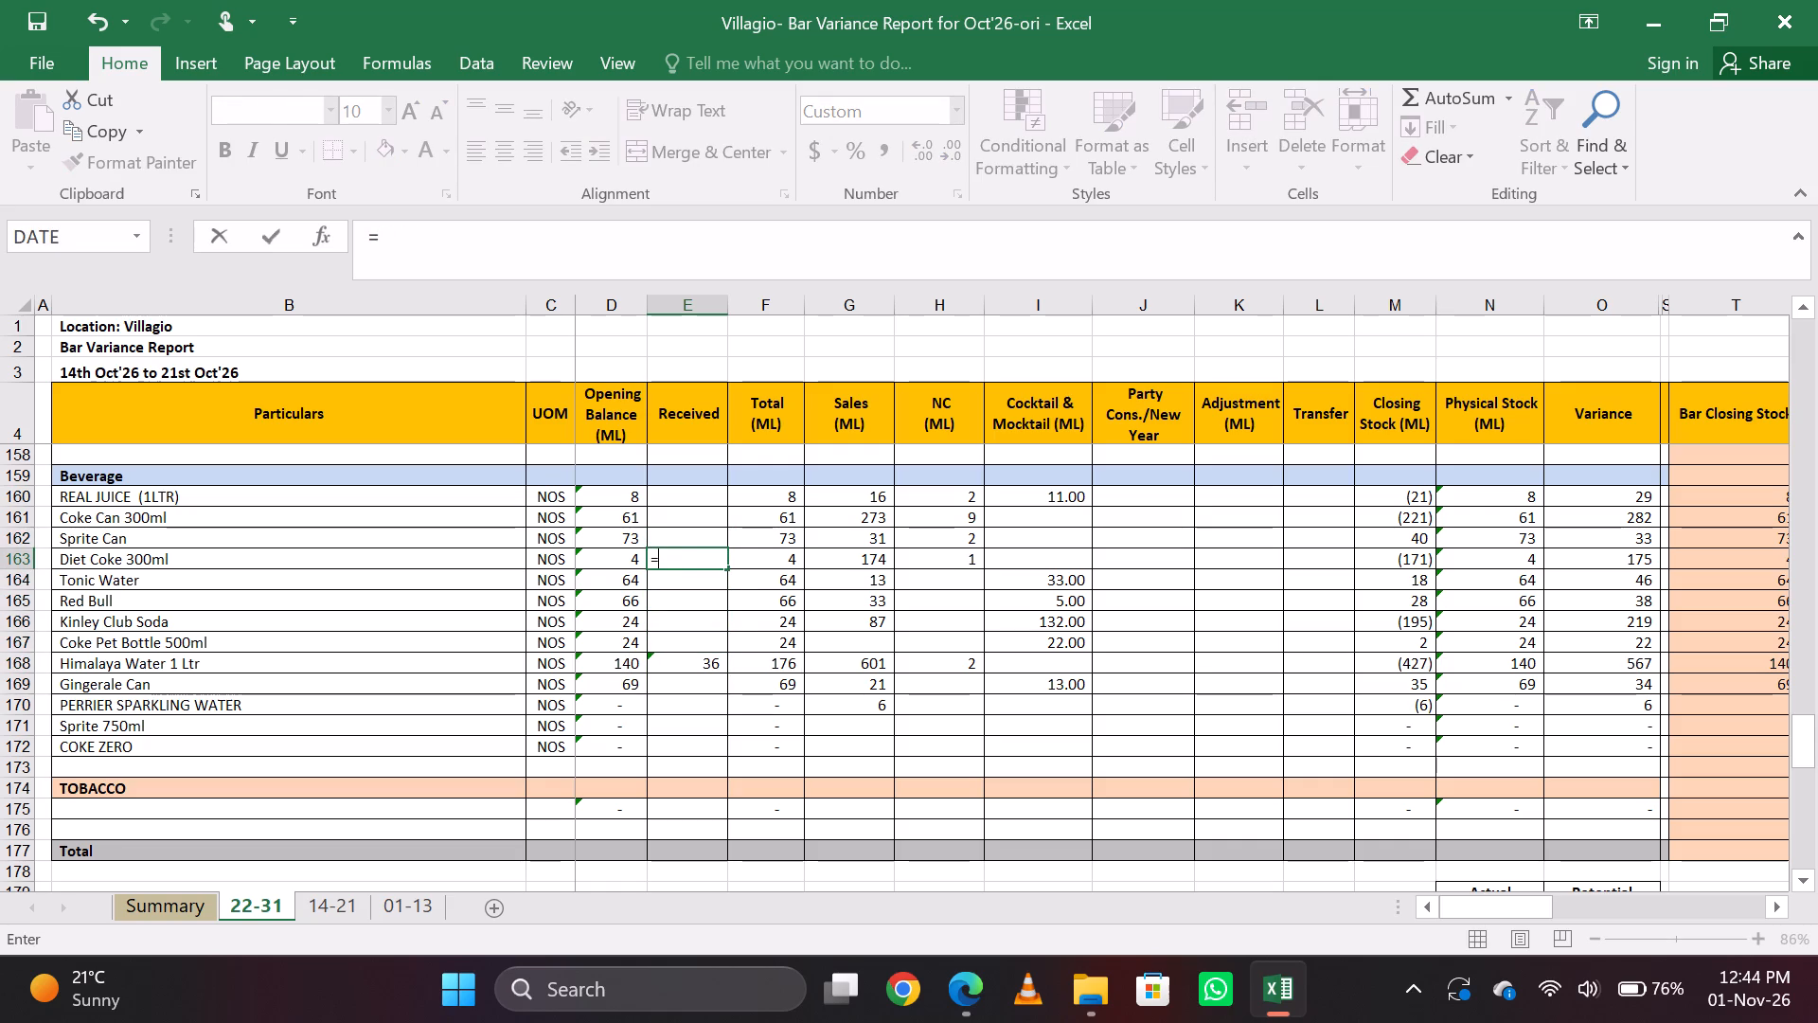
type("24*3")
key("Return")
key("Up")
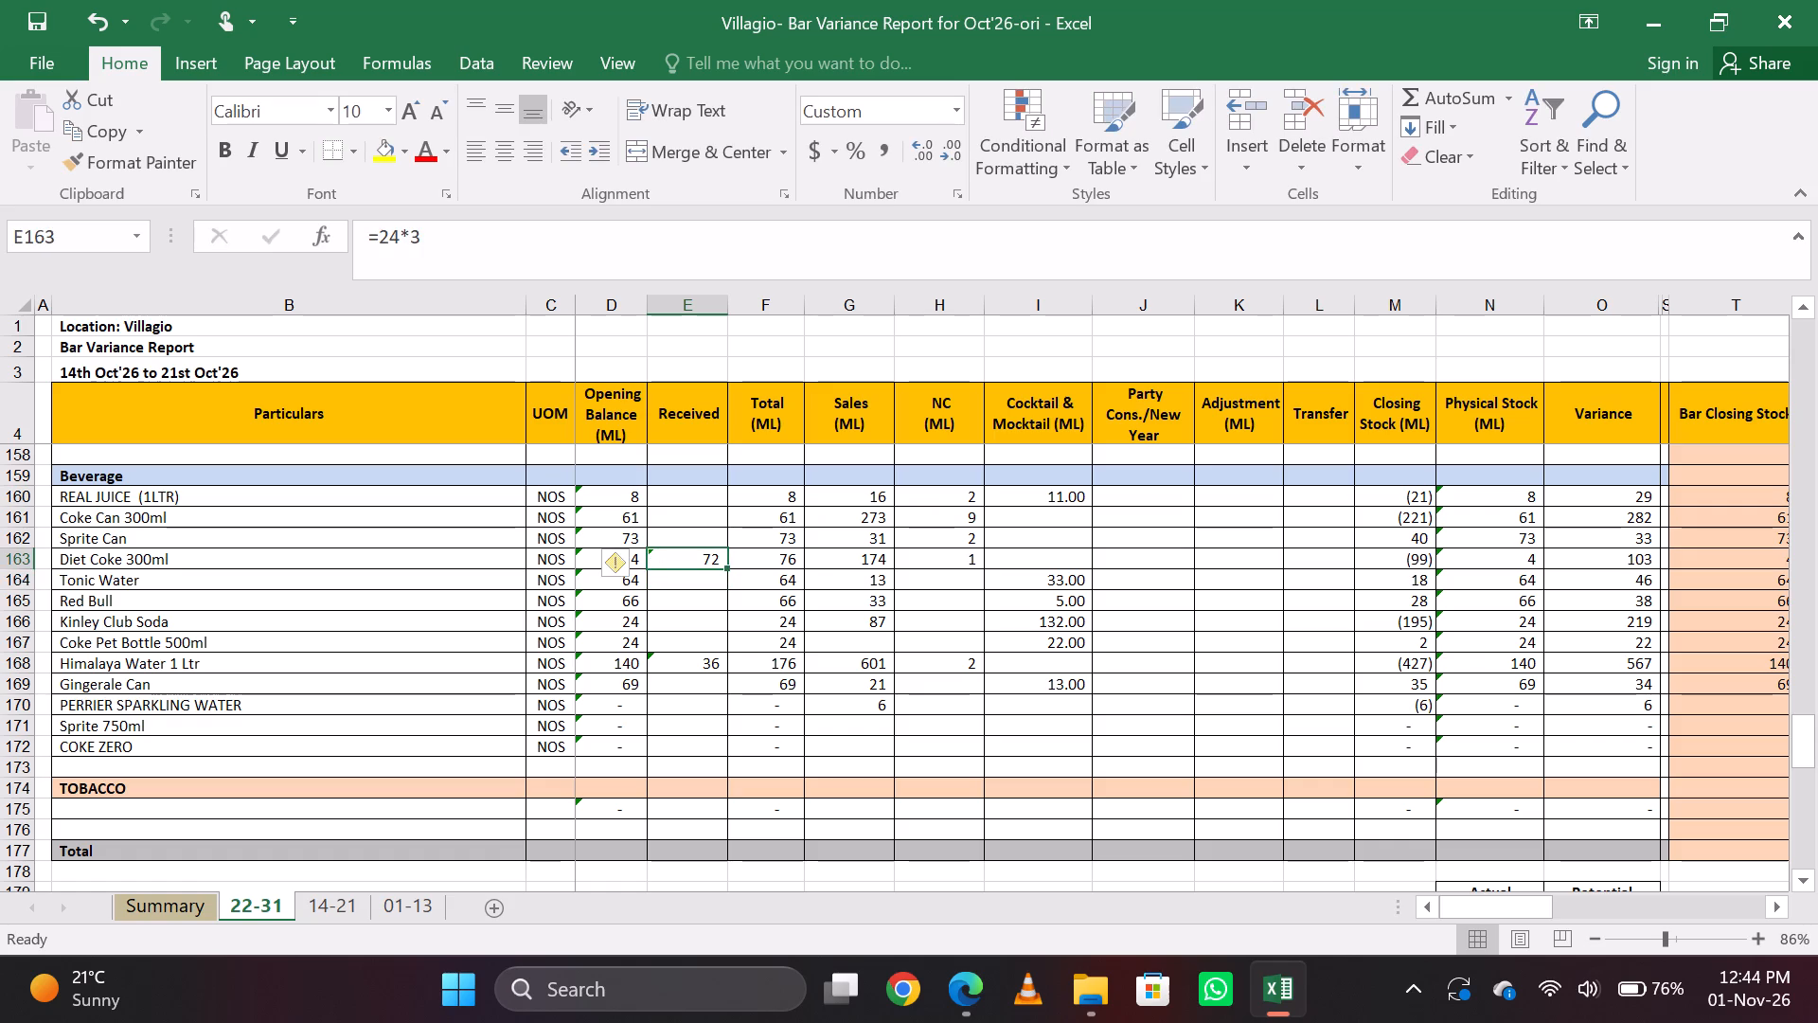
Enter =24 as the Received quantity for Coke Can 300ml in the Beverage section.
key("Down")
key("Down")
key("Down")
key("Down")
key("Down")
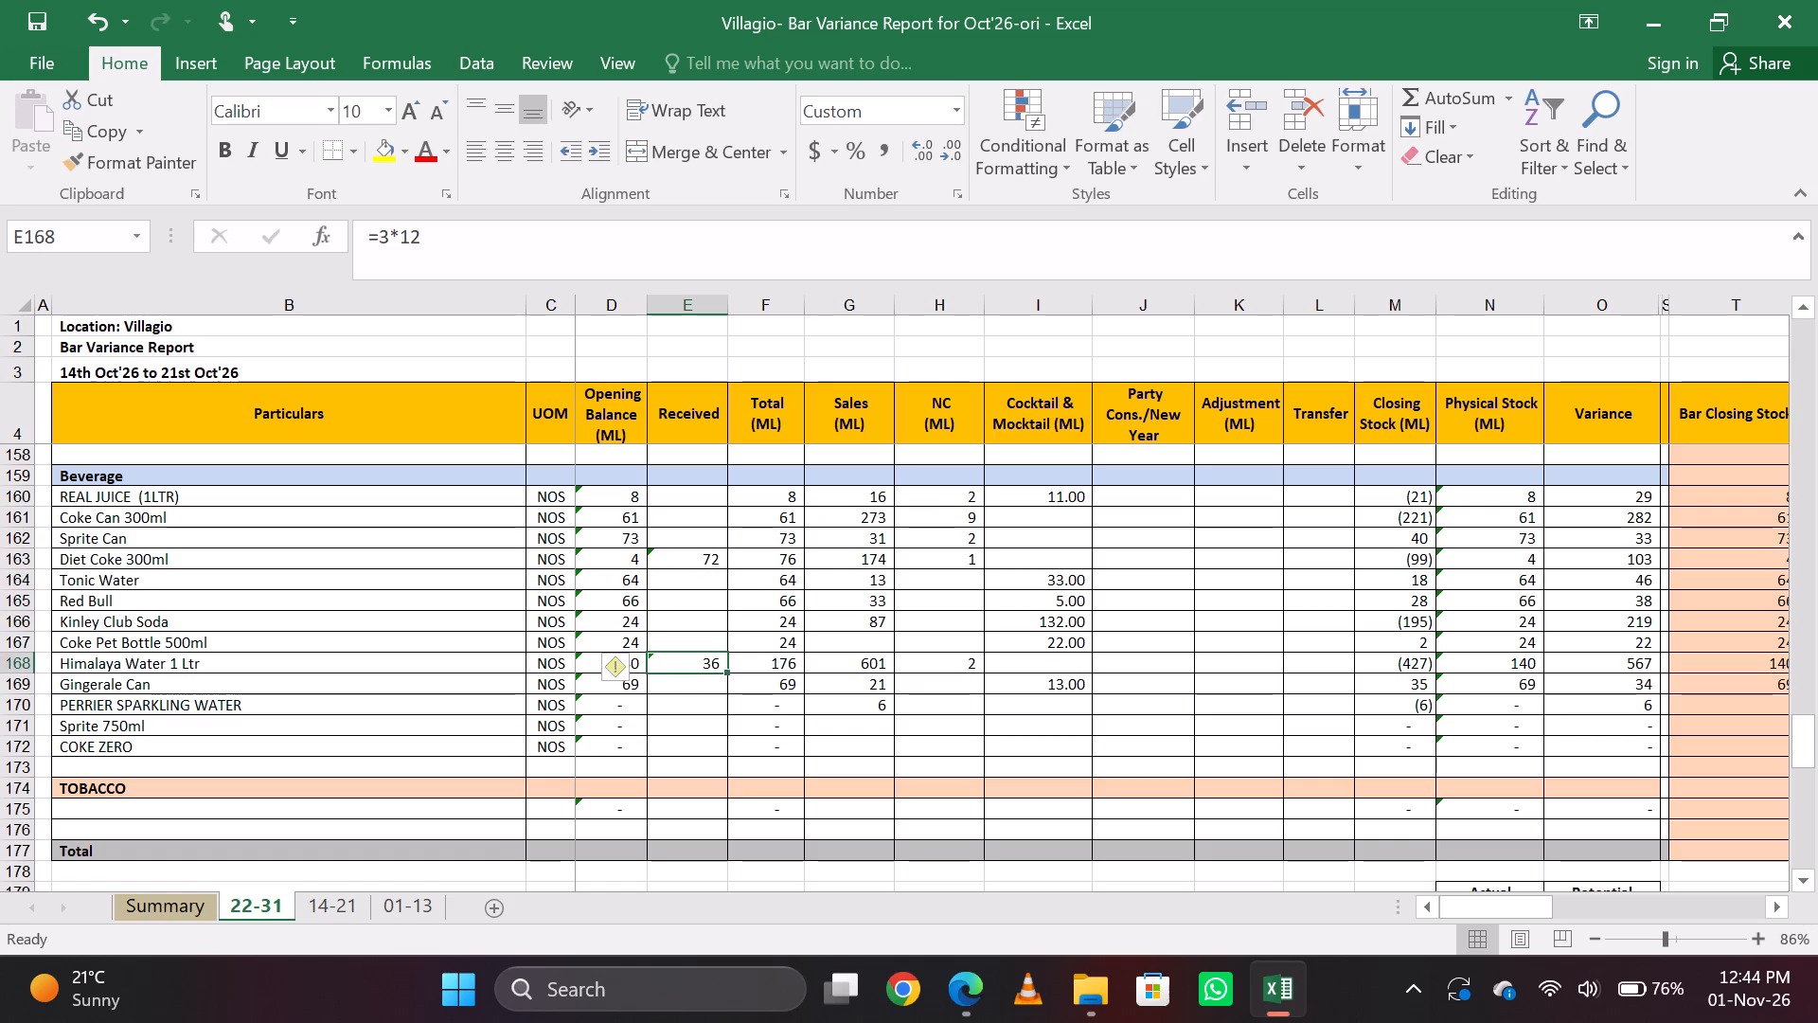
key("Up")
key("Up")
key("Up")
key("Up")
key("Up")
key("Up")
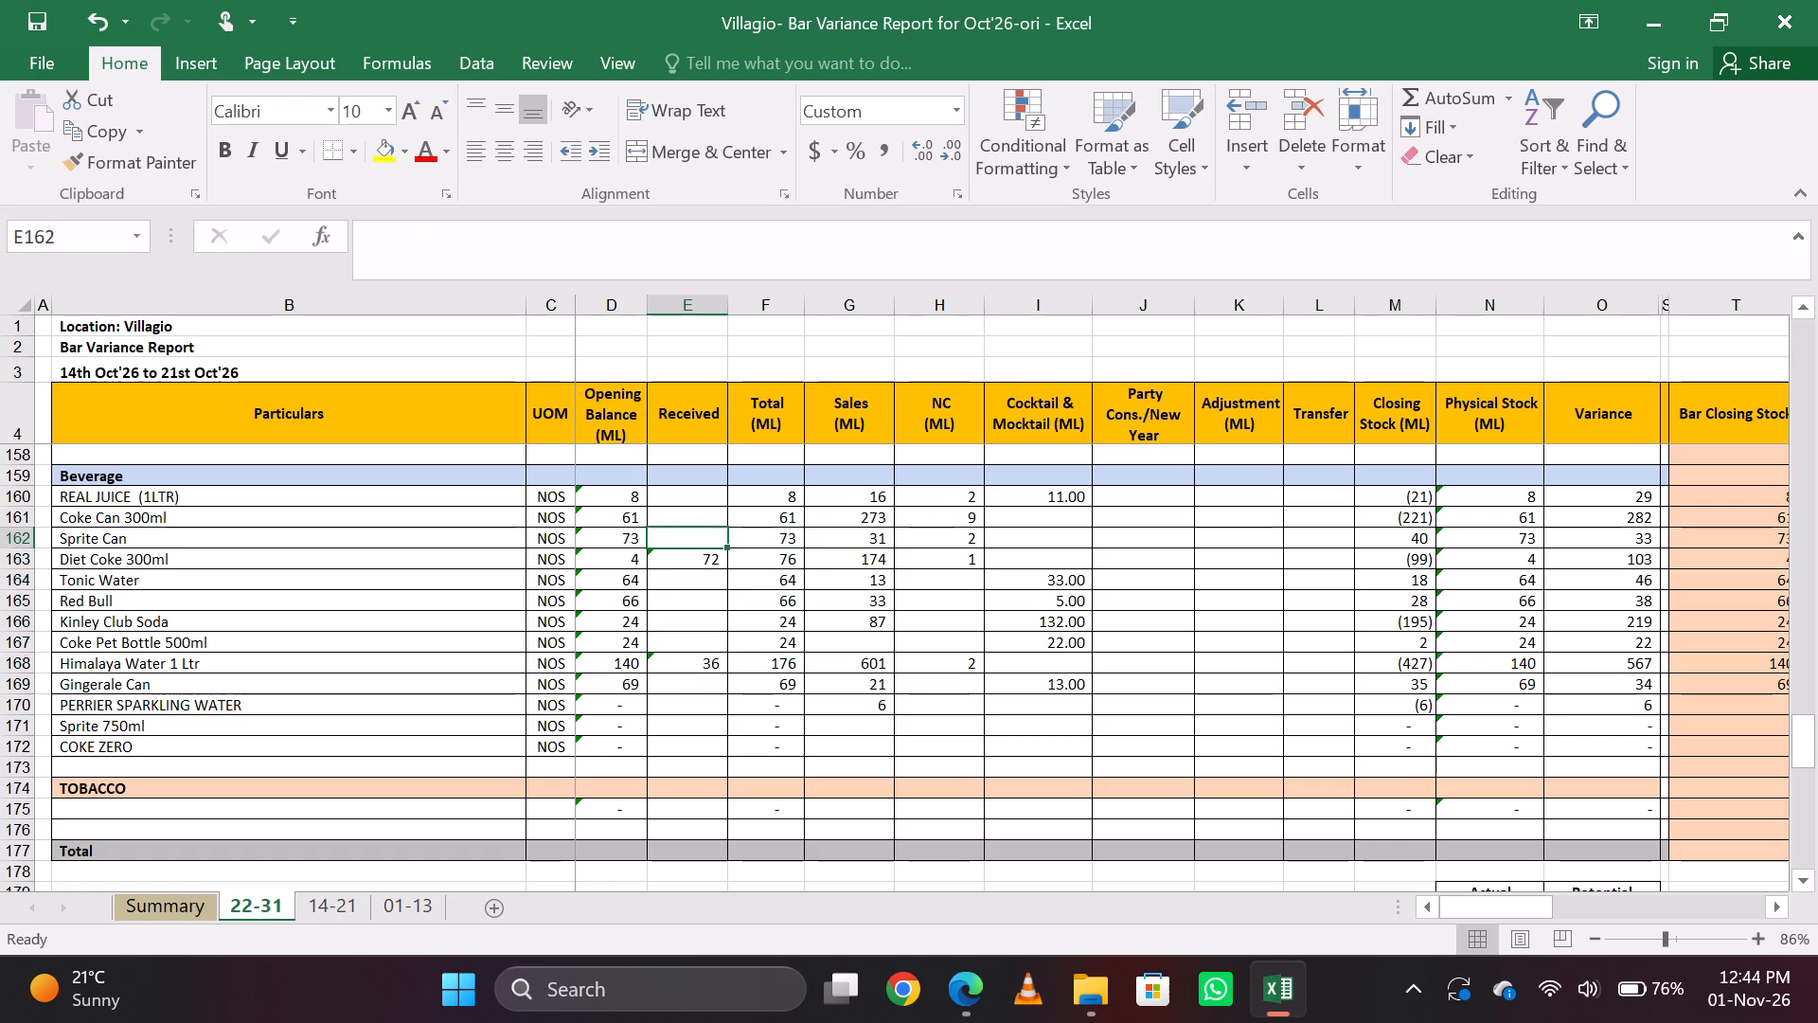
key("Up")
key("Up")
key("Down")
type("=24")
key("Return")
Enter =4 as the Received quantity for REAL JUICE (1LTR) in the Beverage section.
key("Down")
key("Down")
key("Down")
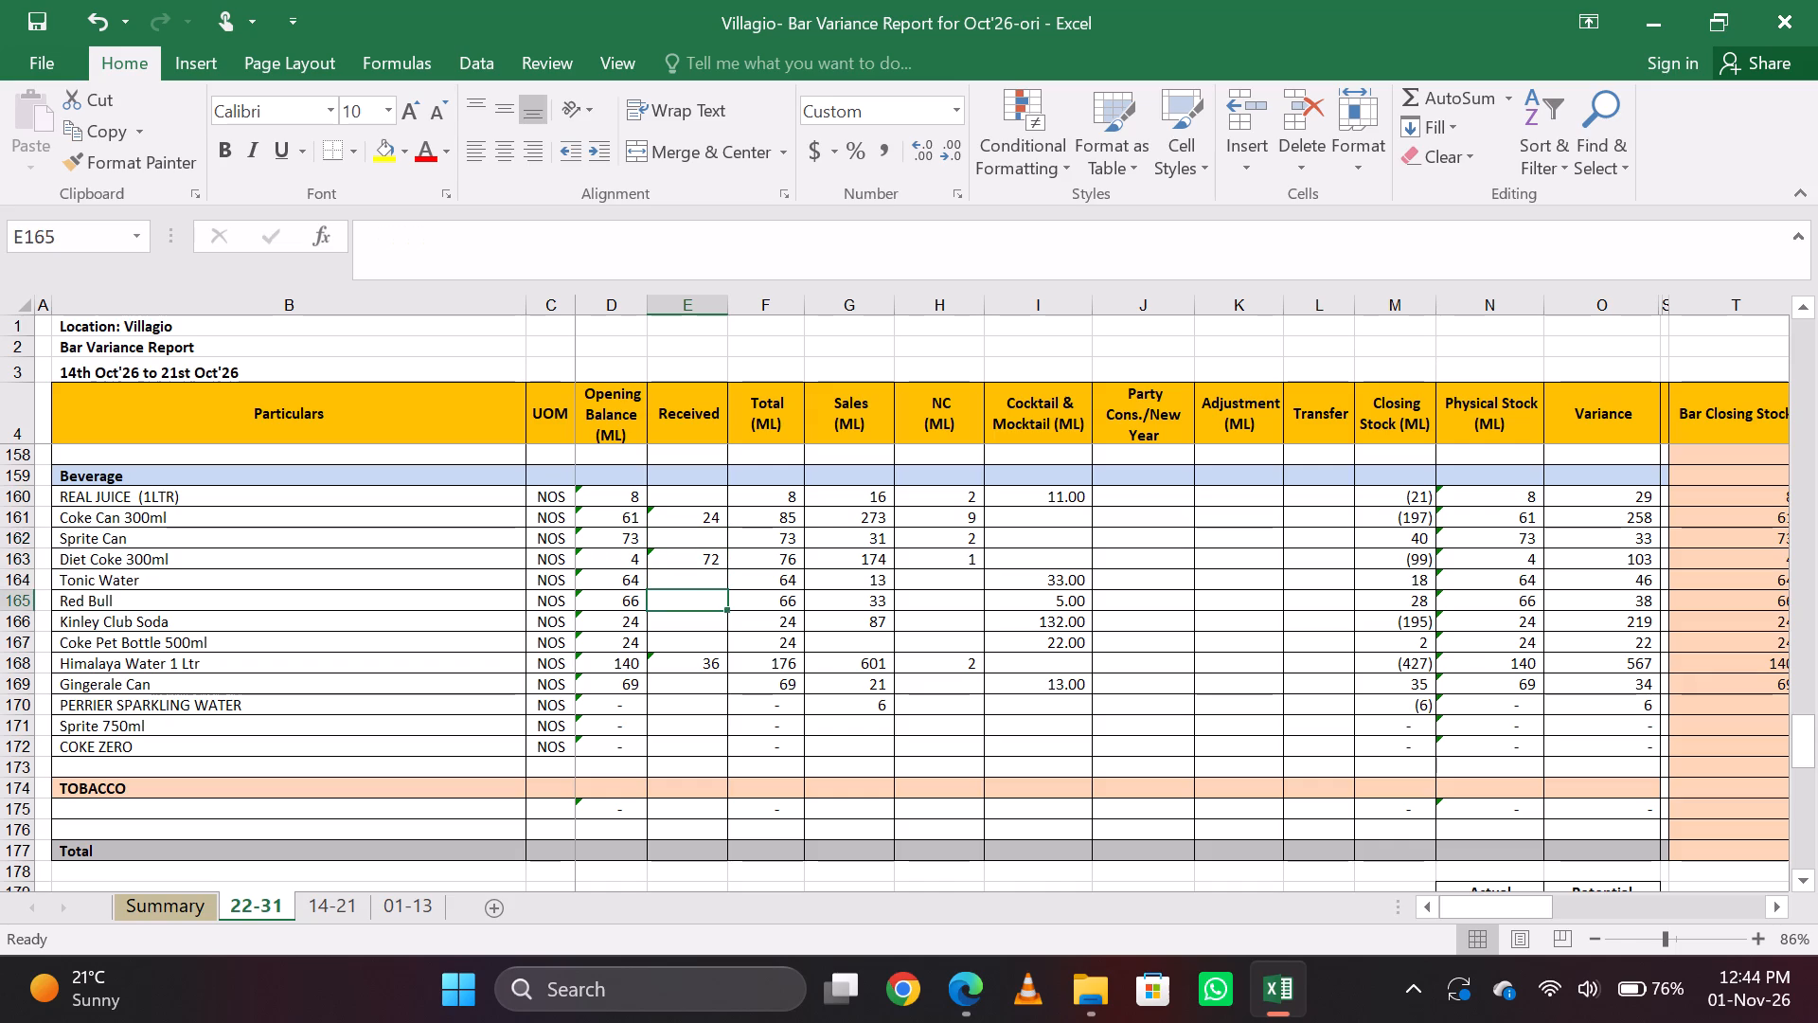
key("Down")
key("Down")
key("Down")
key("Down")
key("Down")
key("Down")
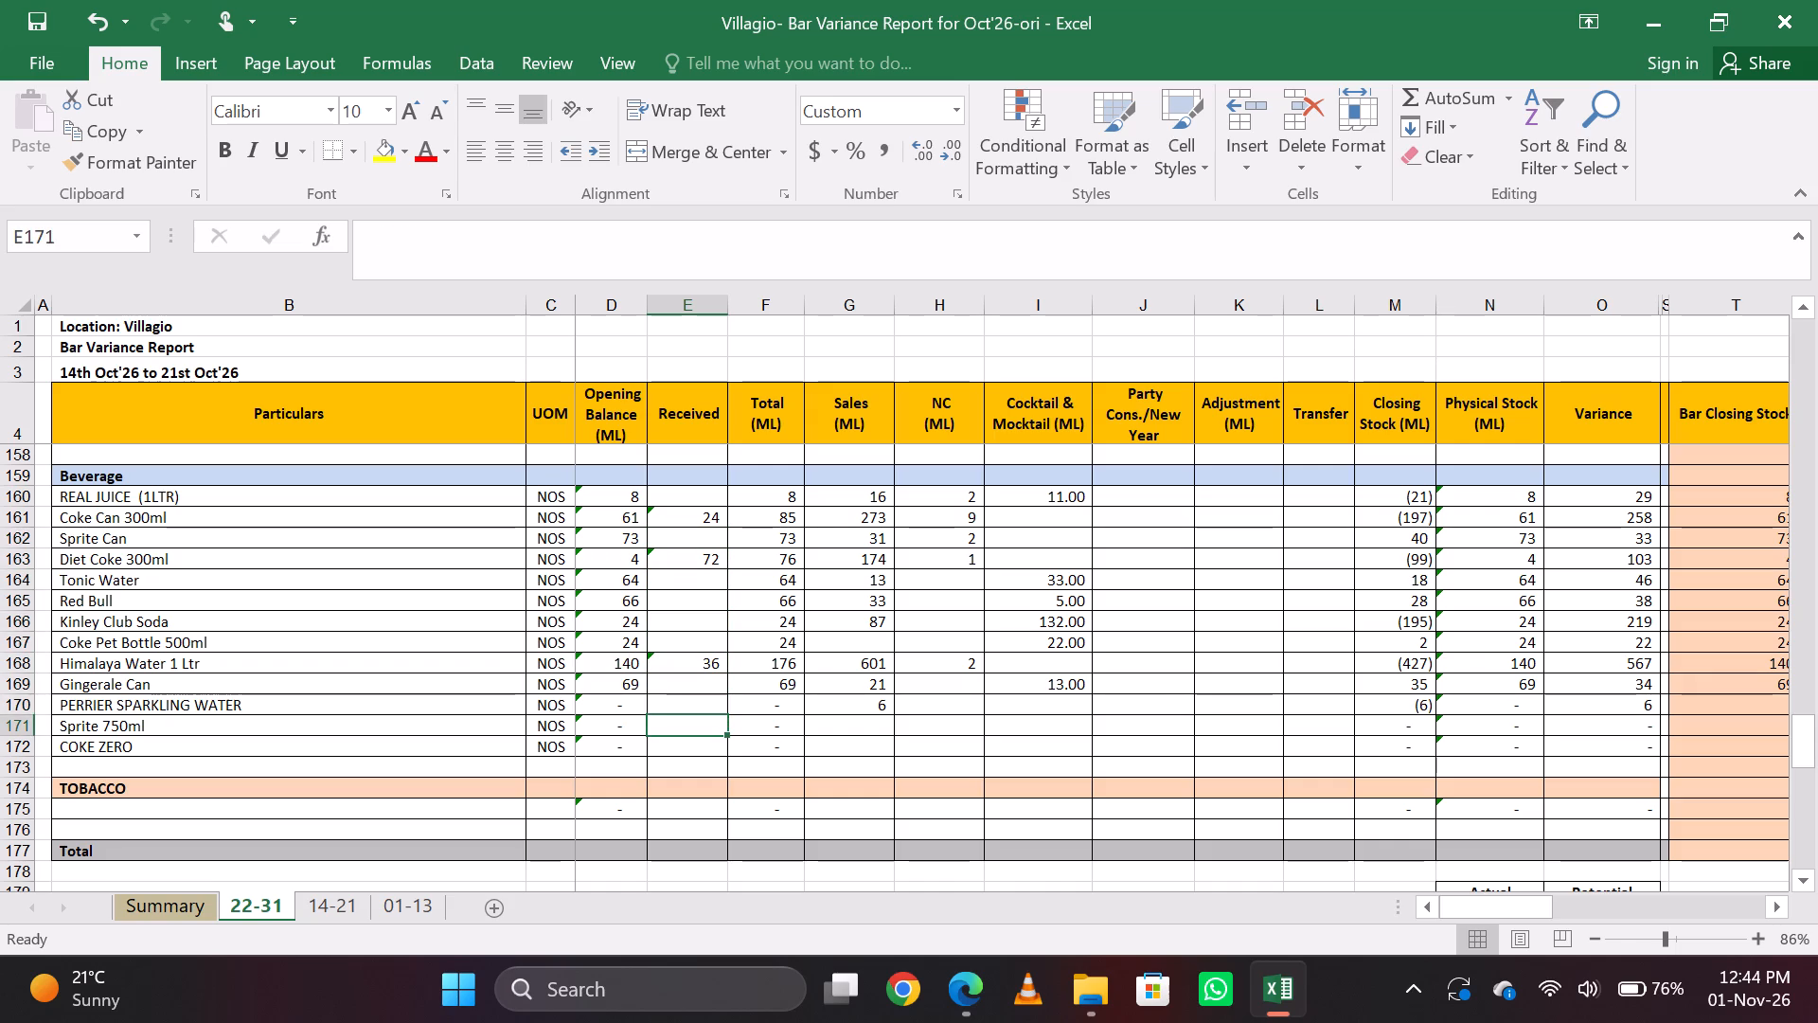
key("Up")
key("Up")
key("Down")
key("Up")
key("Up")
key("Up")
key("Up")
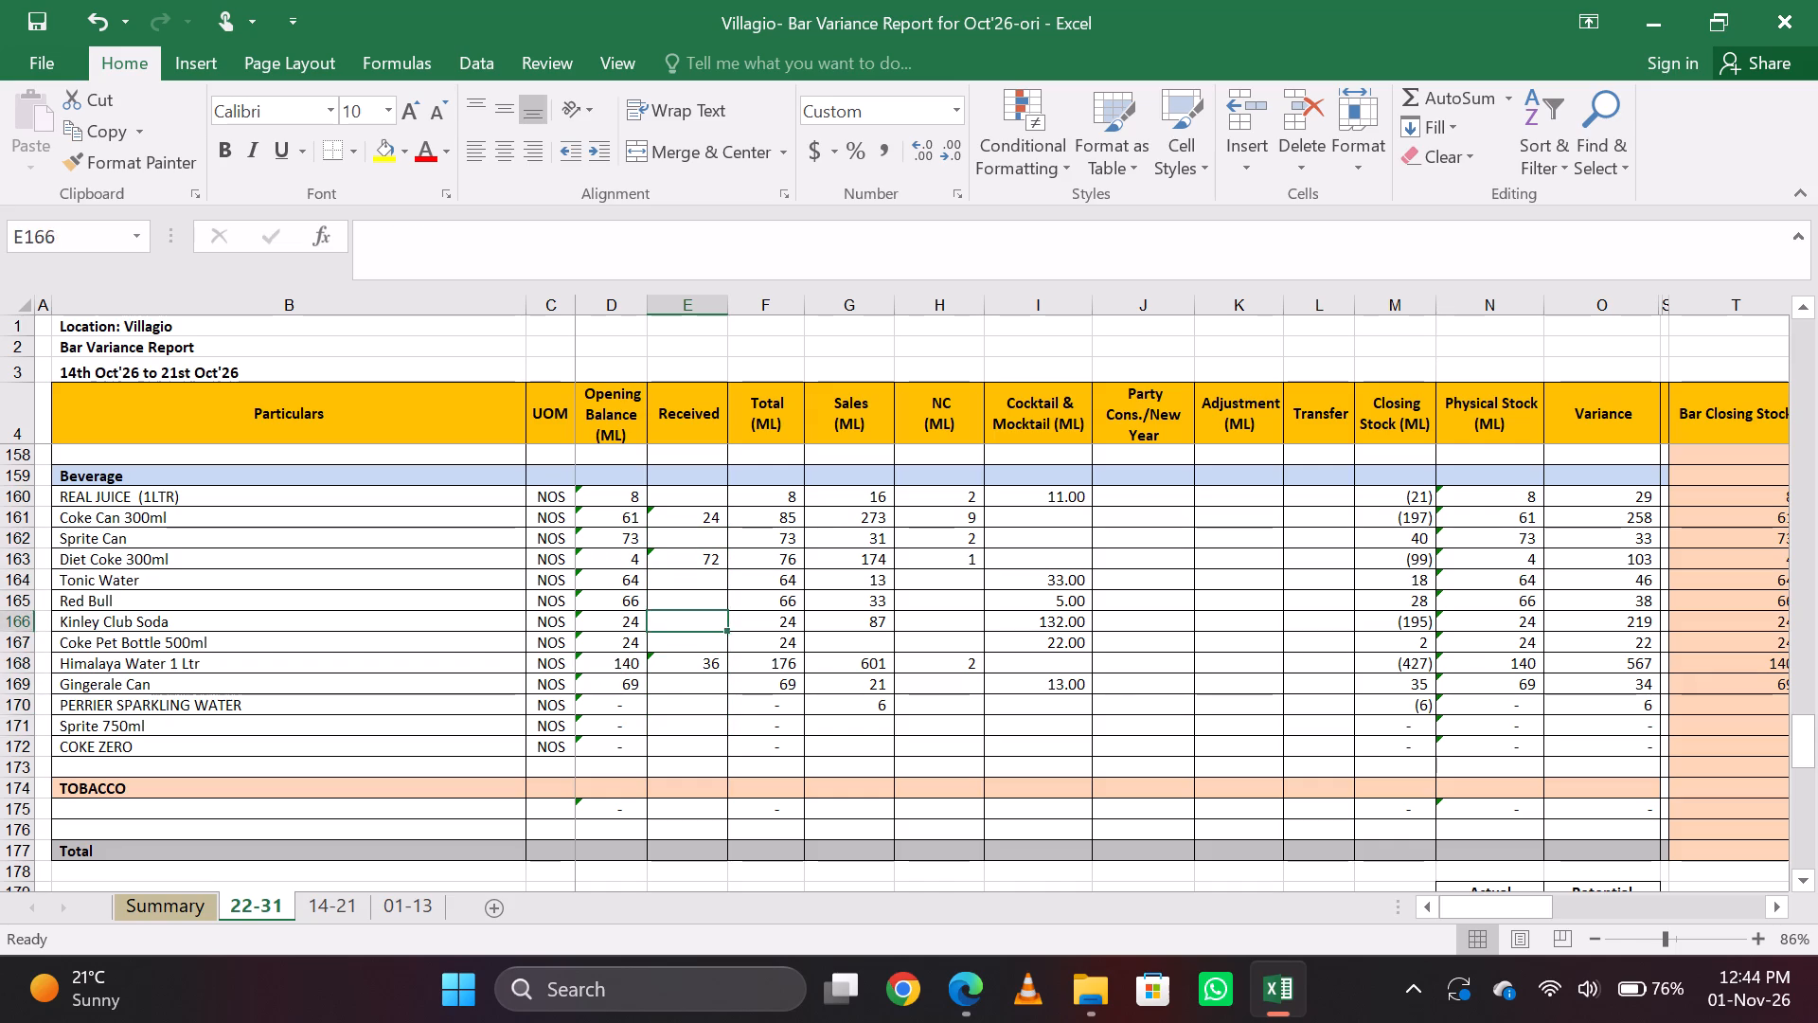
key("Up")
key("Up")
key("Up")
key("Up")
key("Up")
key("Up")
type("=4")
key("Return")
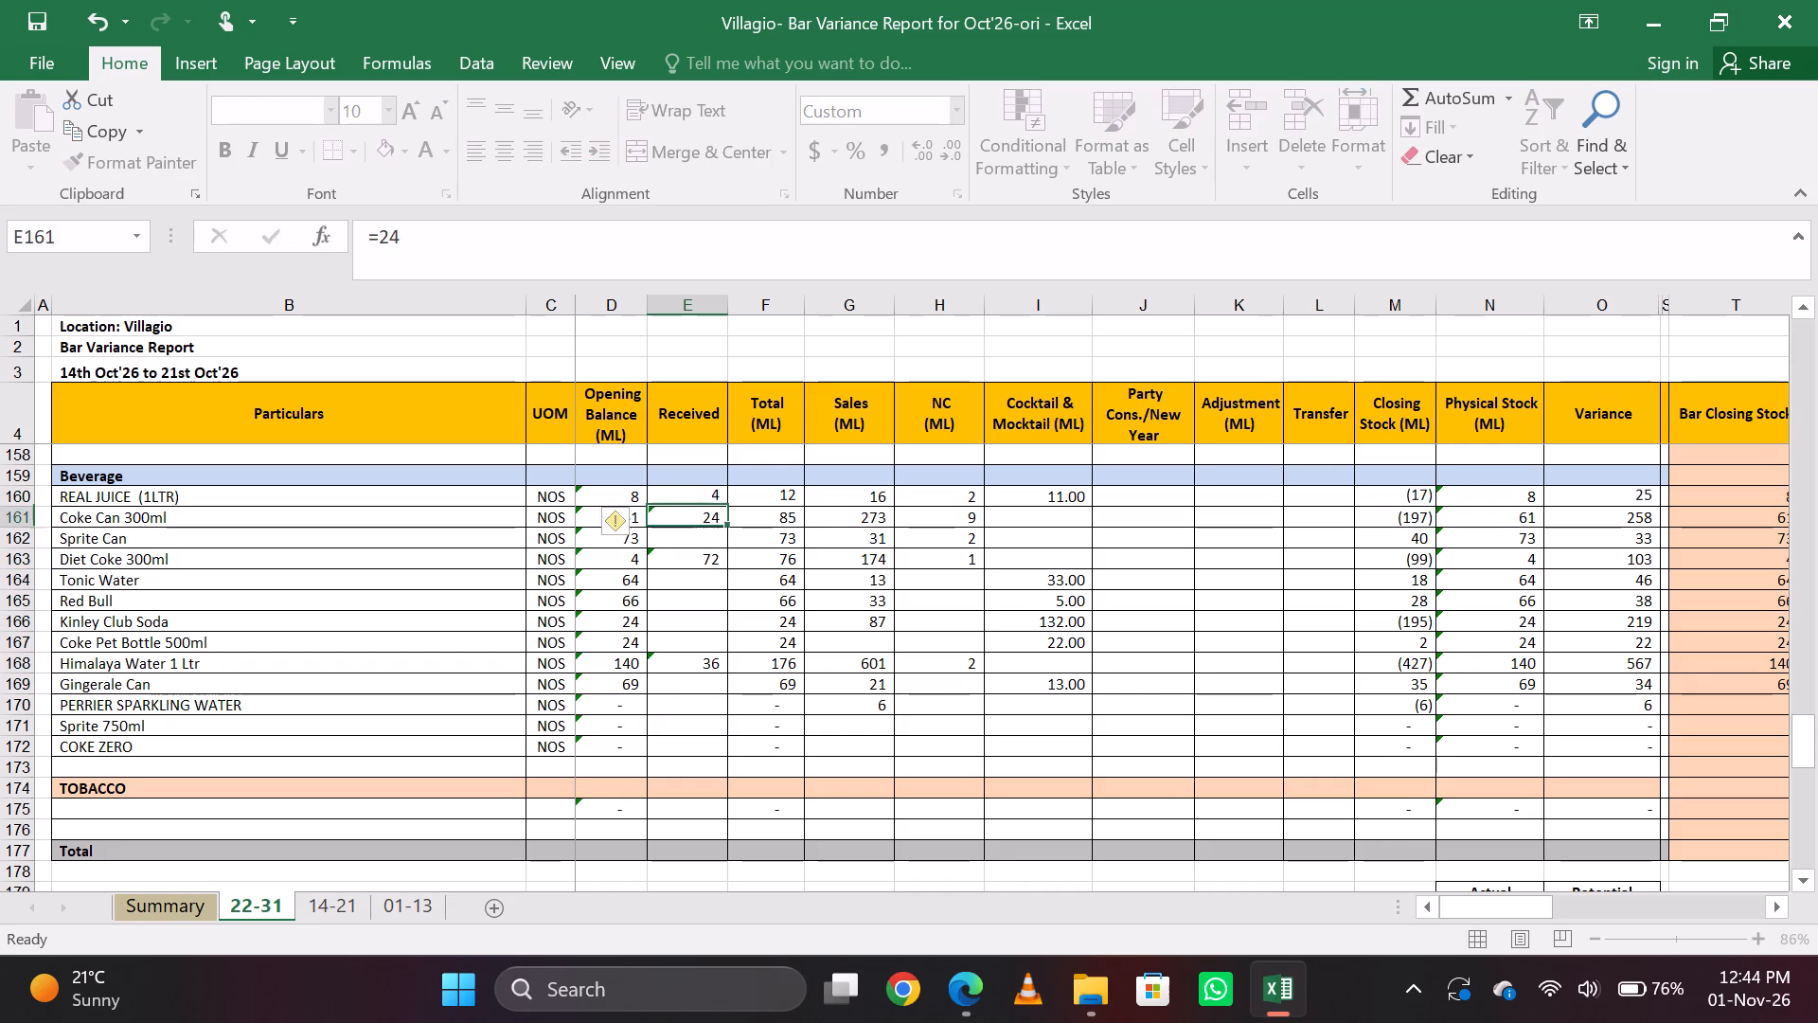
key("Up")
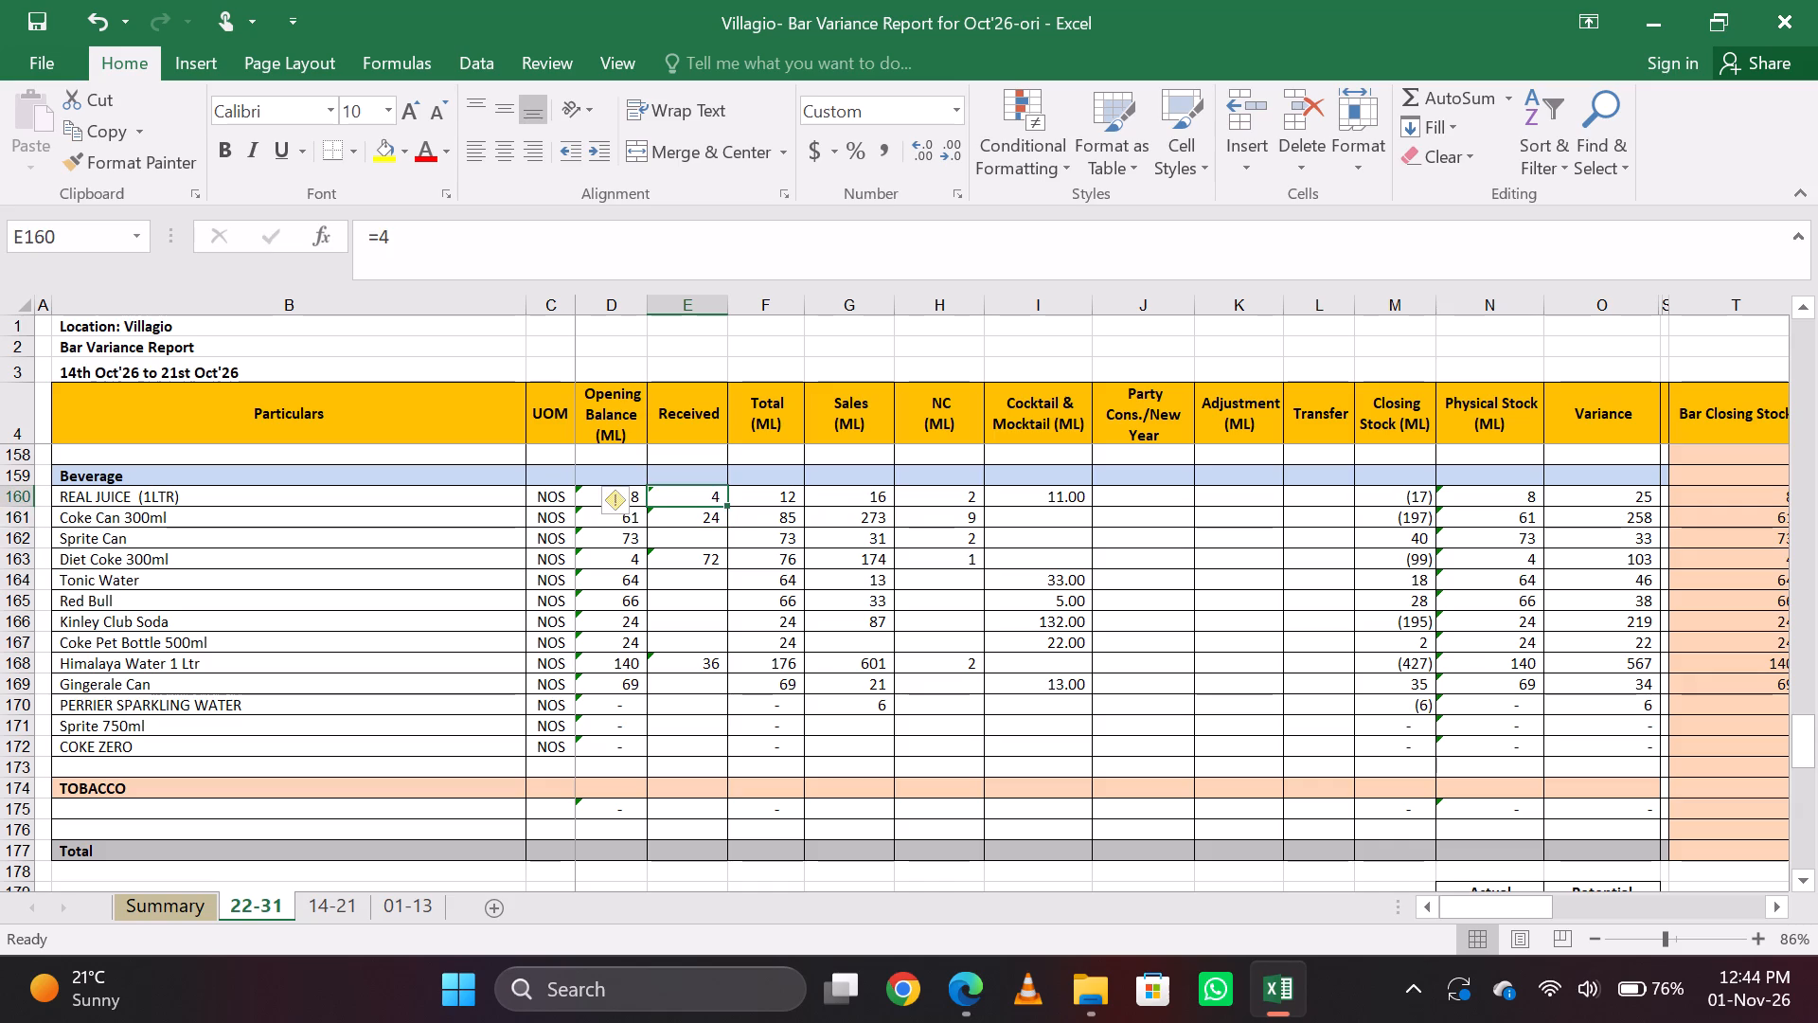
Add +6*12 to the Received formula for Himalaya Water 1 Ltr, making it =3*12+6*12.
key("Down")
key("Down")
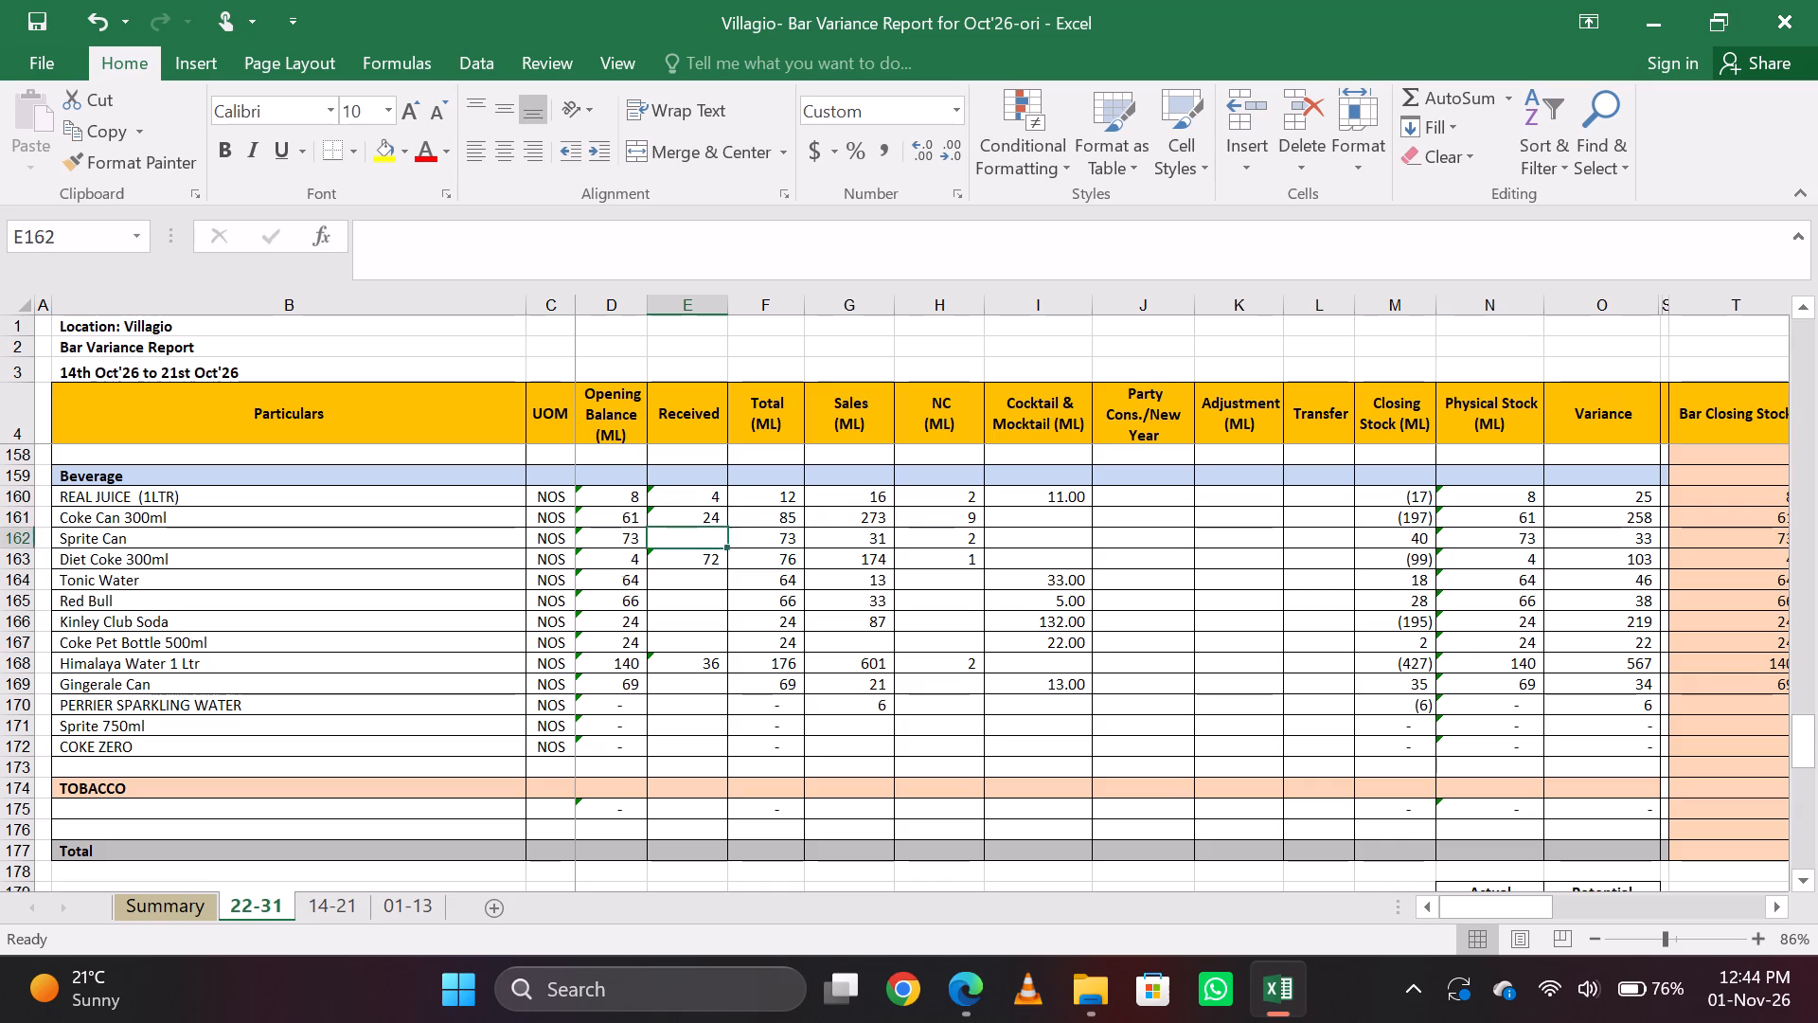
key("Down")
key("Down")
key("Down")
key("Down")
key("Down")
key("Down")
left_click(553, 257)
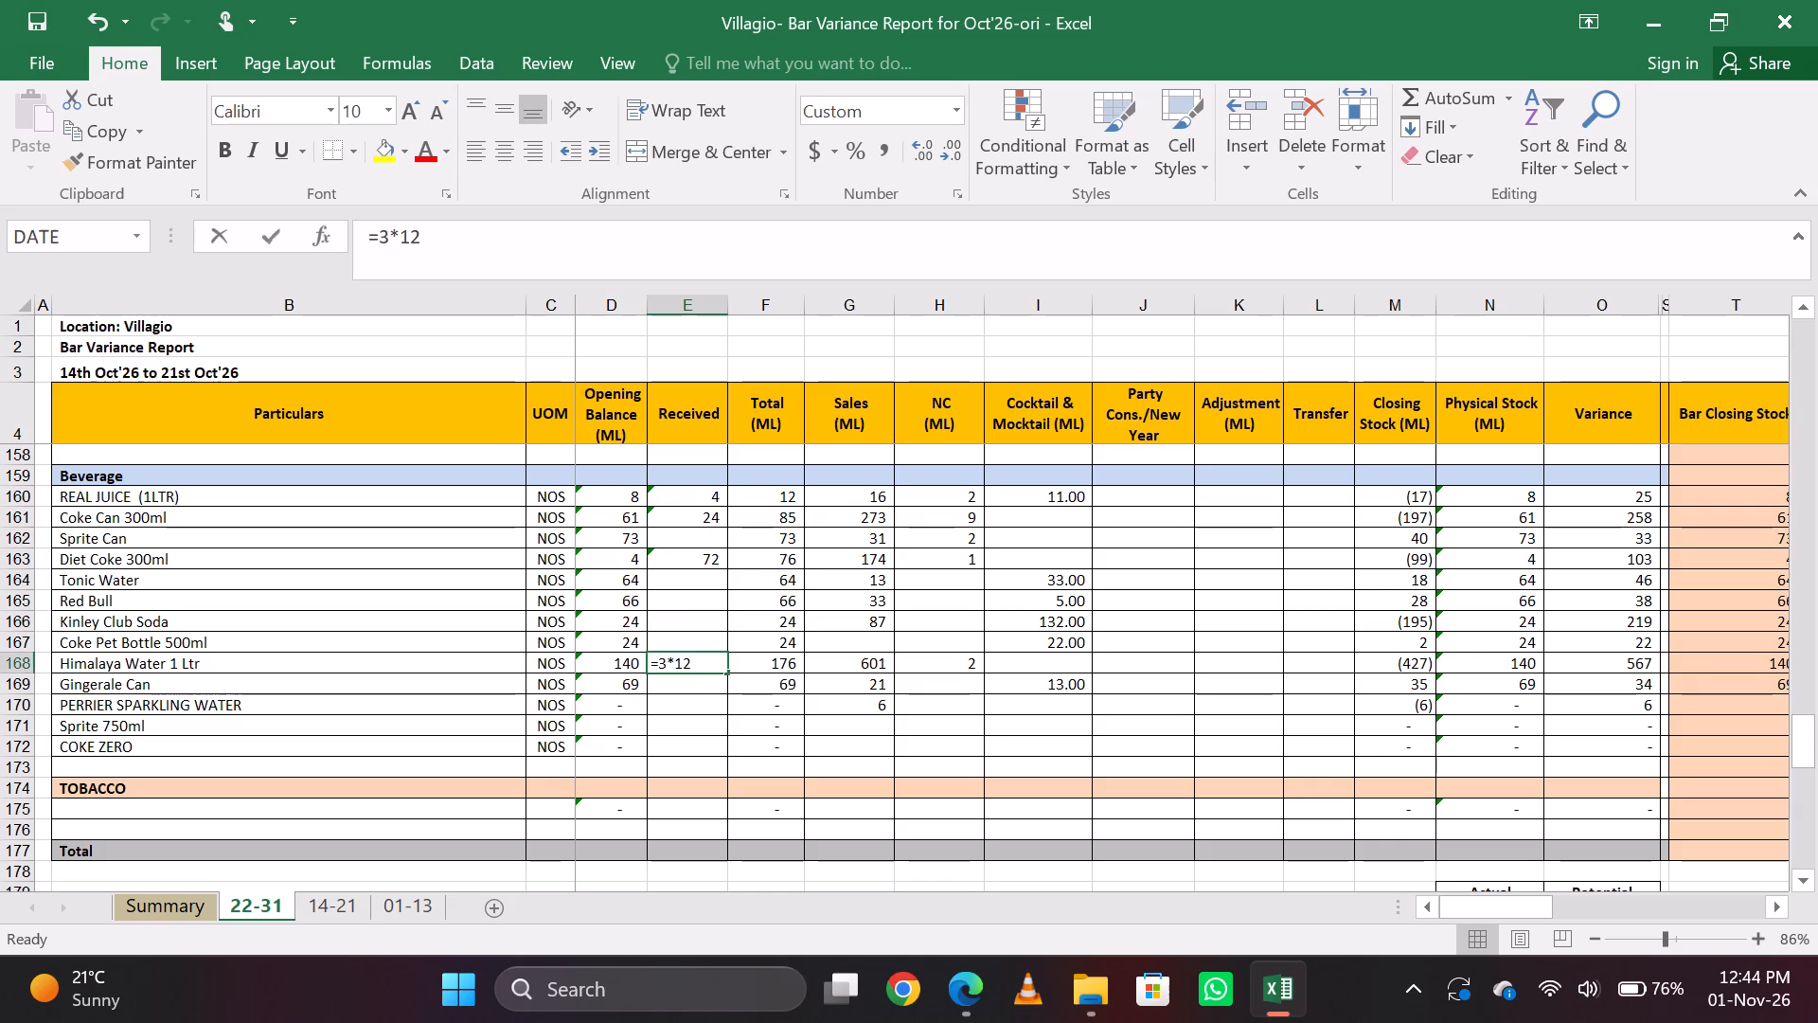
type("+6")
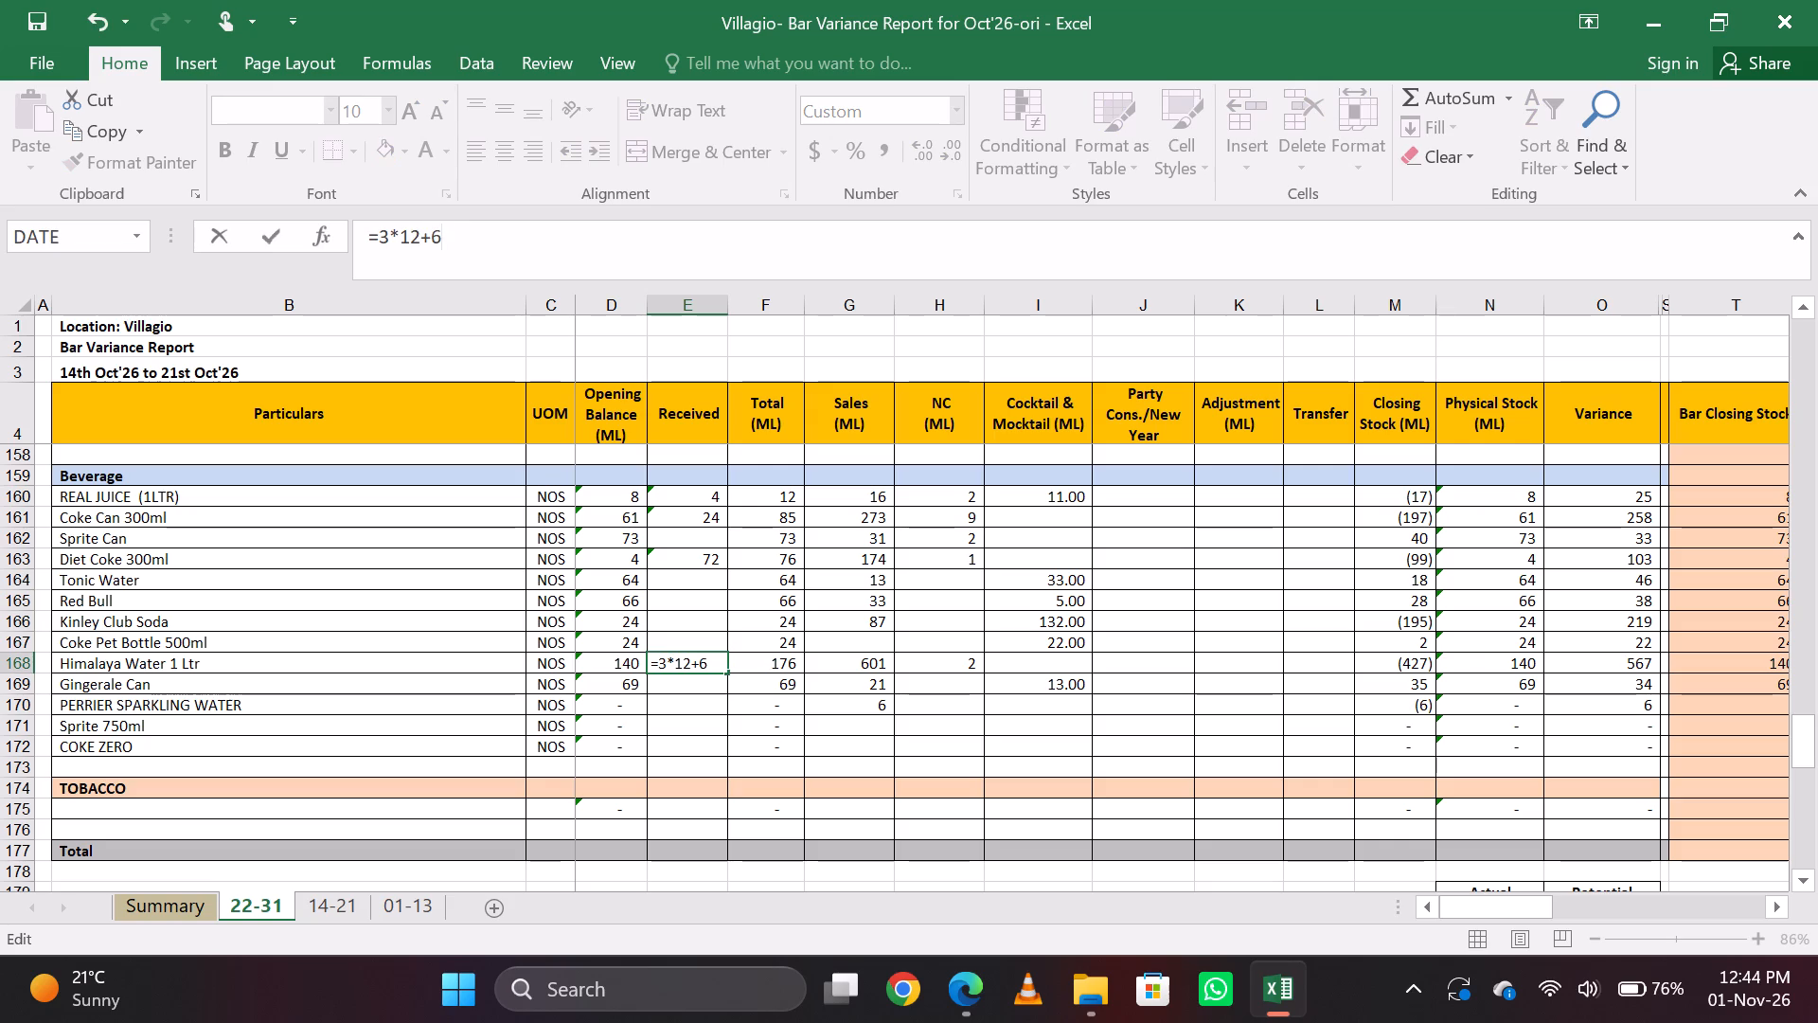
type("*12")
key("Return")
key("Up")
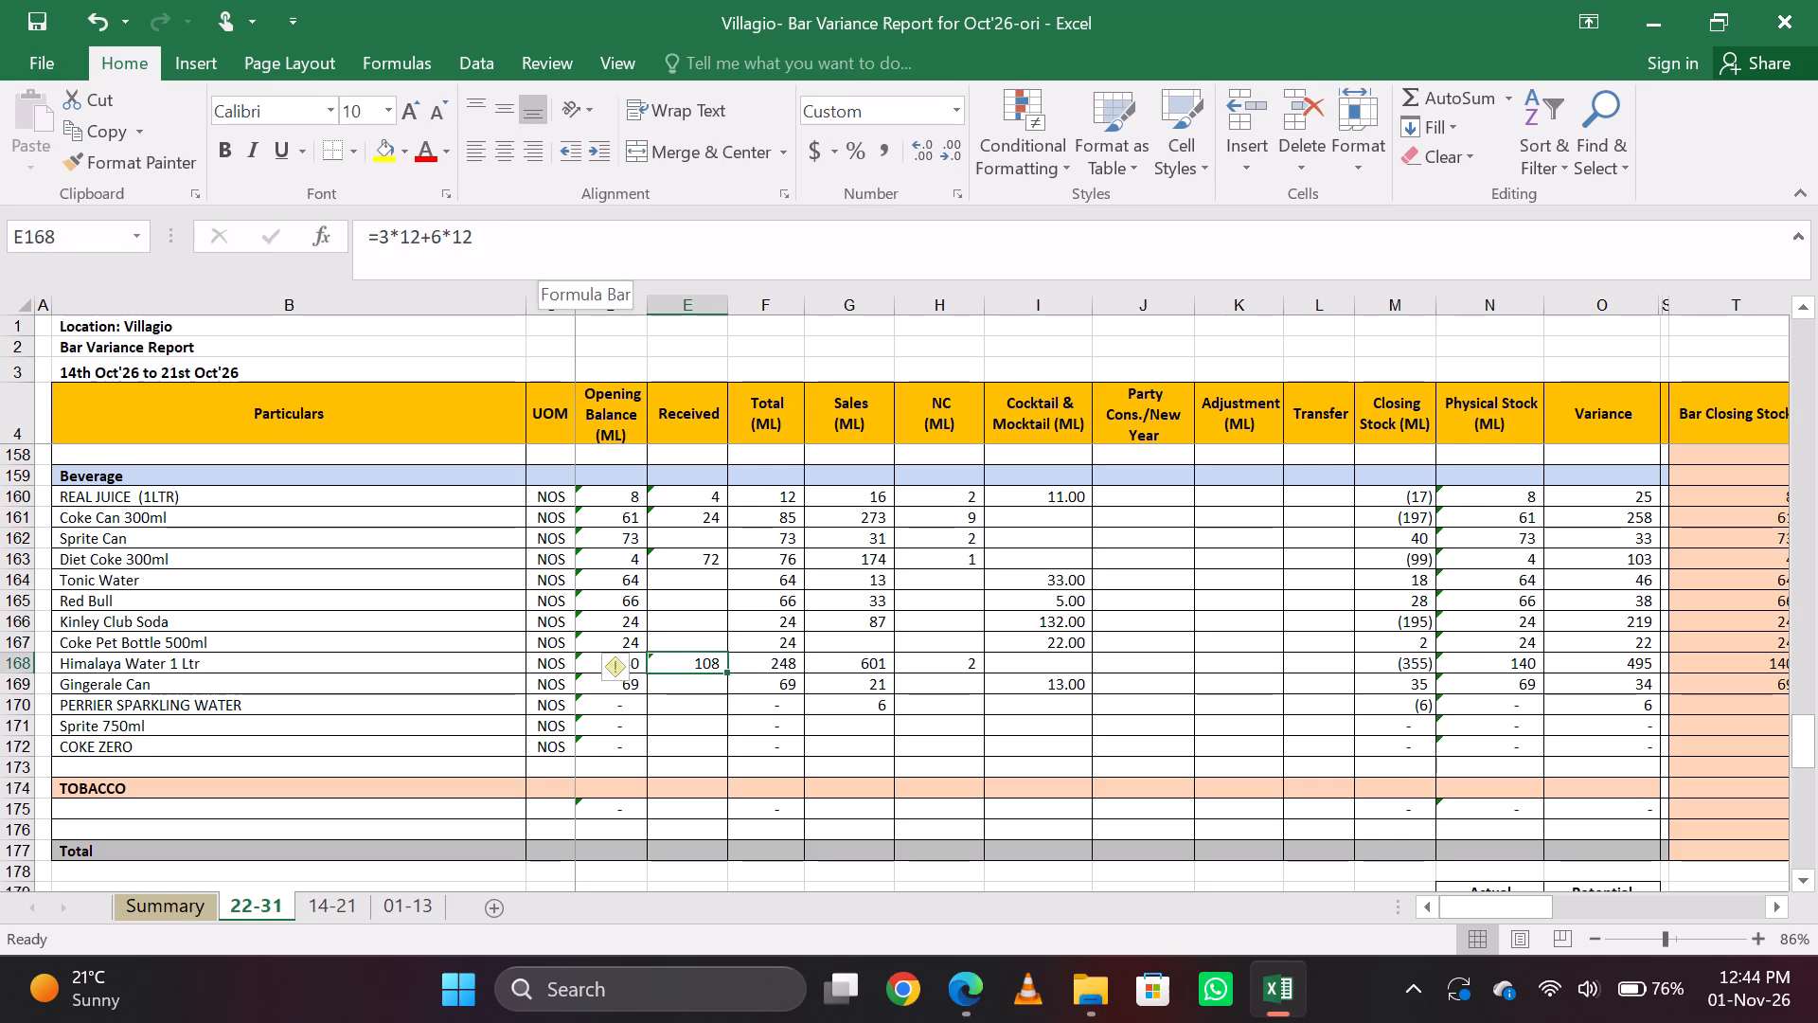
key("Down")
key("Up")
Enter =24 as the Received quantity for Kinley Club Soda in the Beverage section.
key("Up")
key("Up")
key("Up")
key("Up")
key("Down")
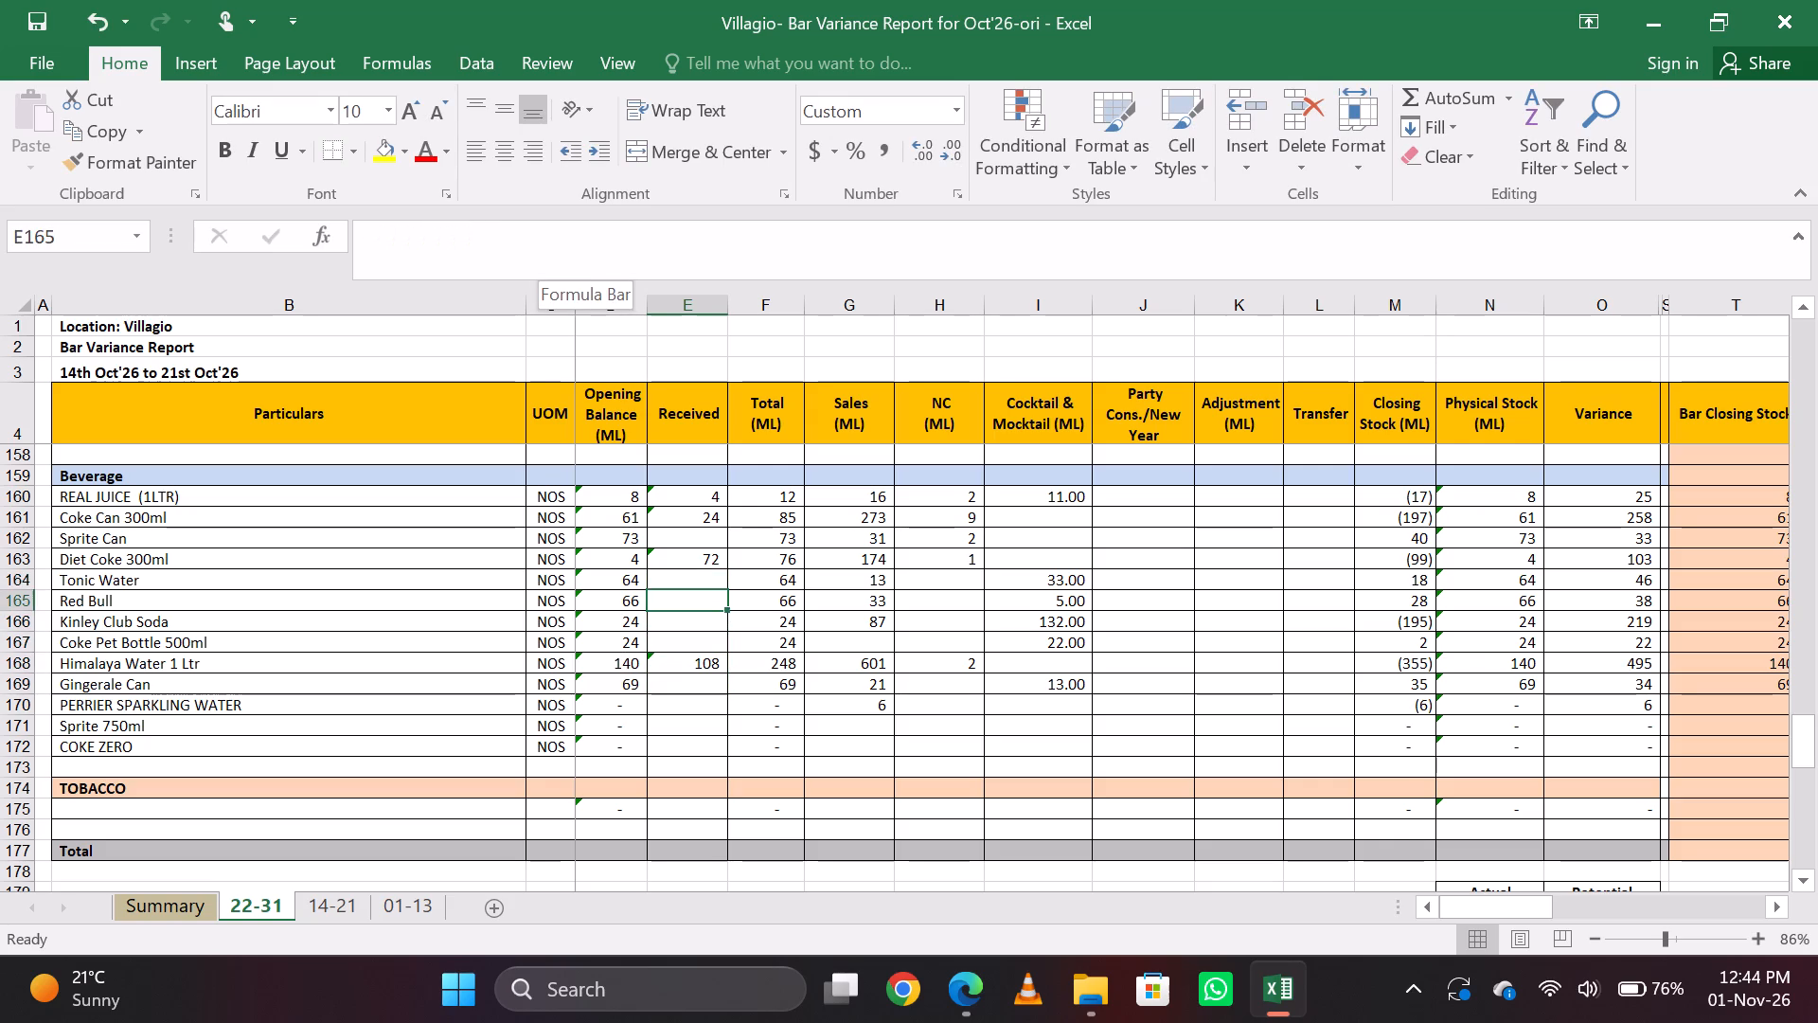
key("Down")
type("=24")
key("Return")
key("Up")
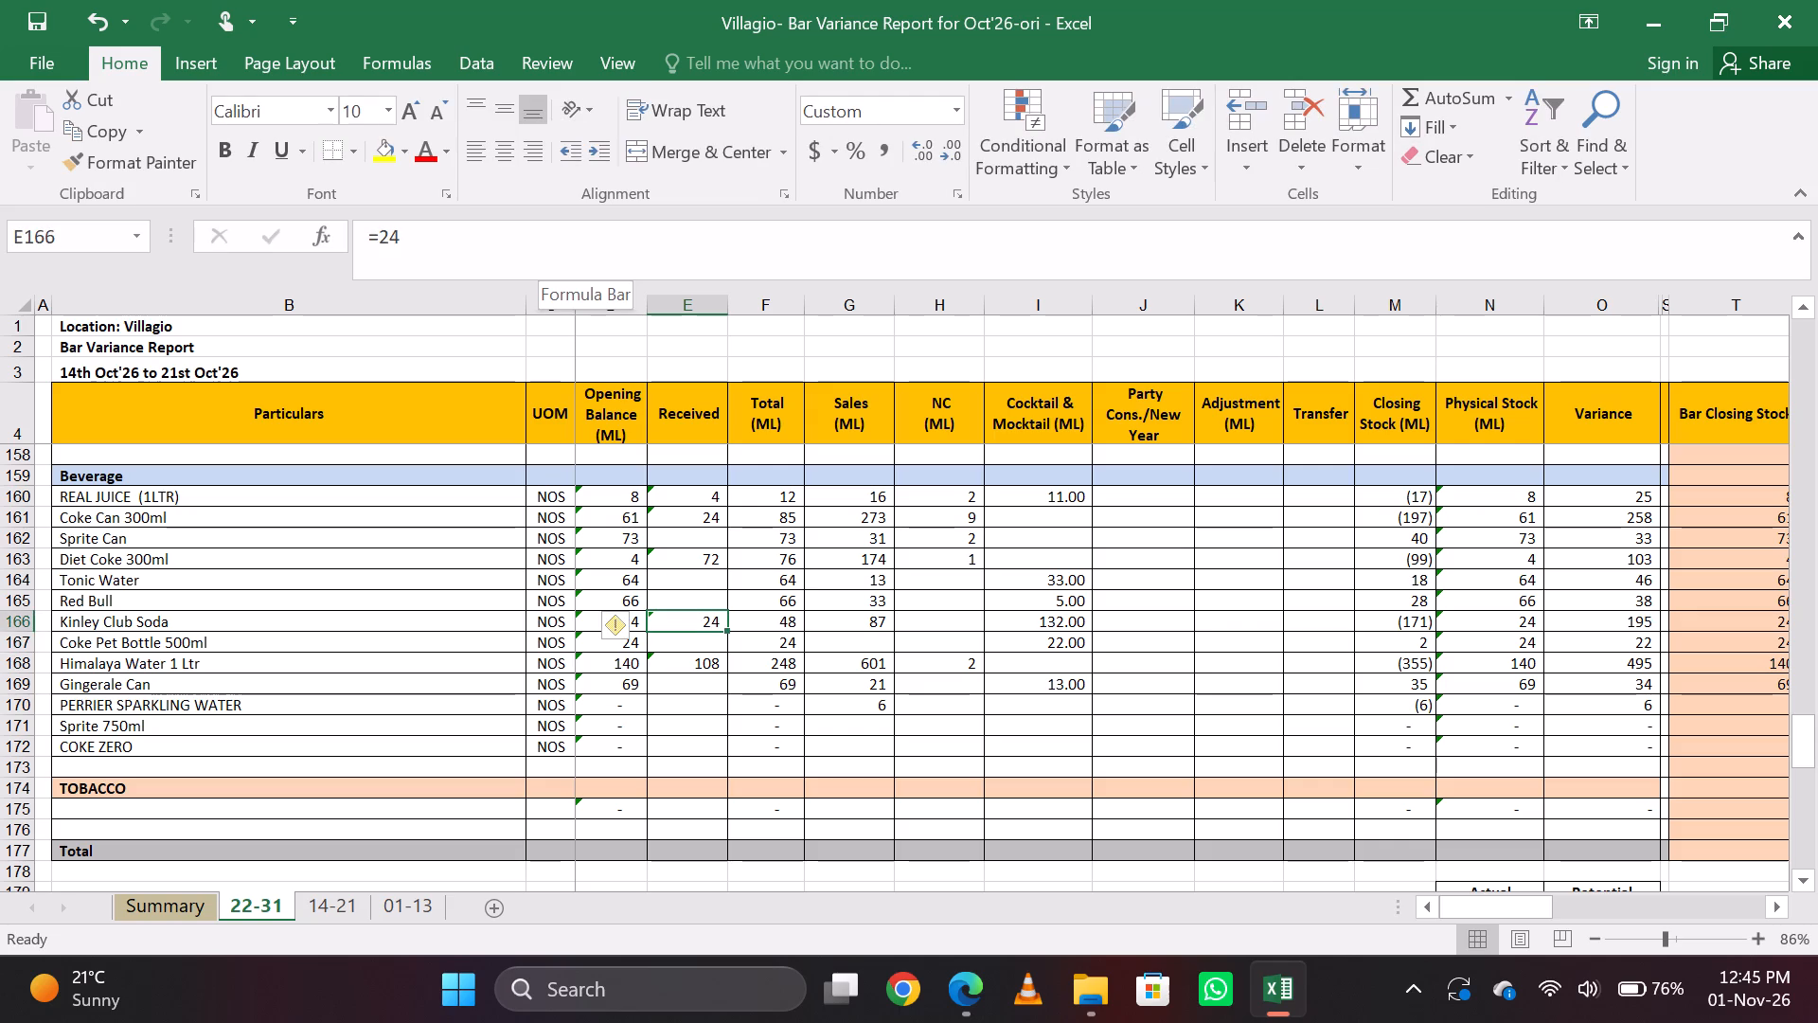
Add +24 to the Received formula for Coke Can 300ml, making it =24+24.
key("Up")
key("Up")
key("Up")
key("Up")
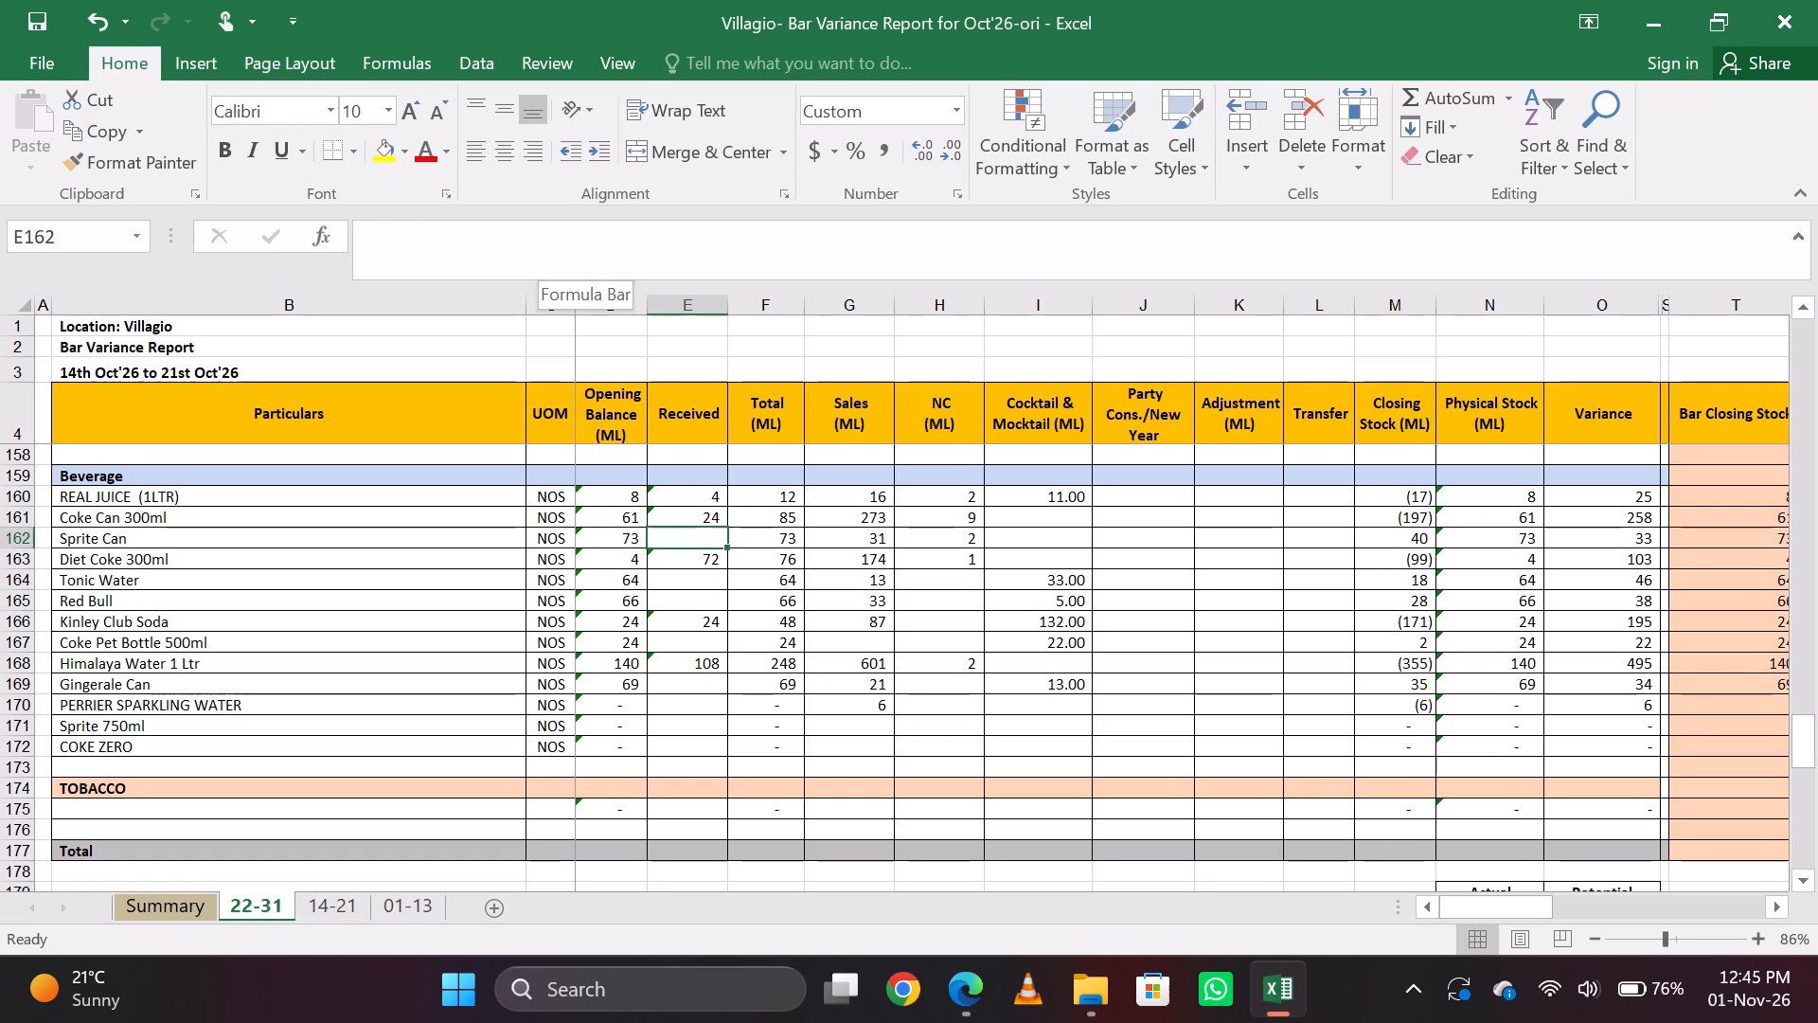
key("Up")
left_click(553, 257)
type("+24")
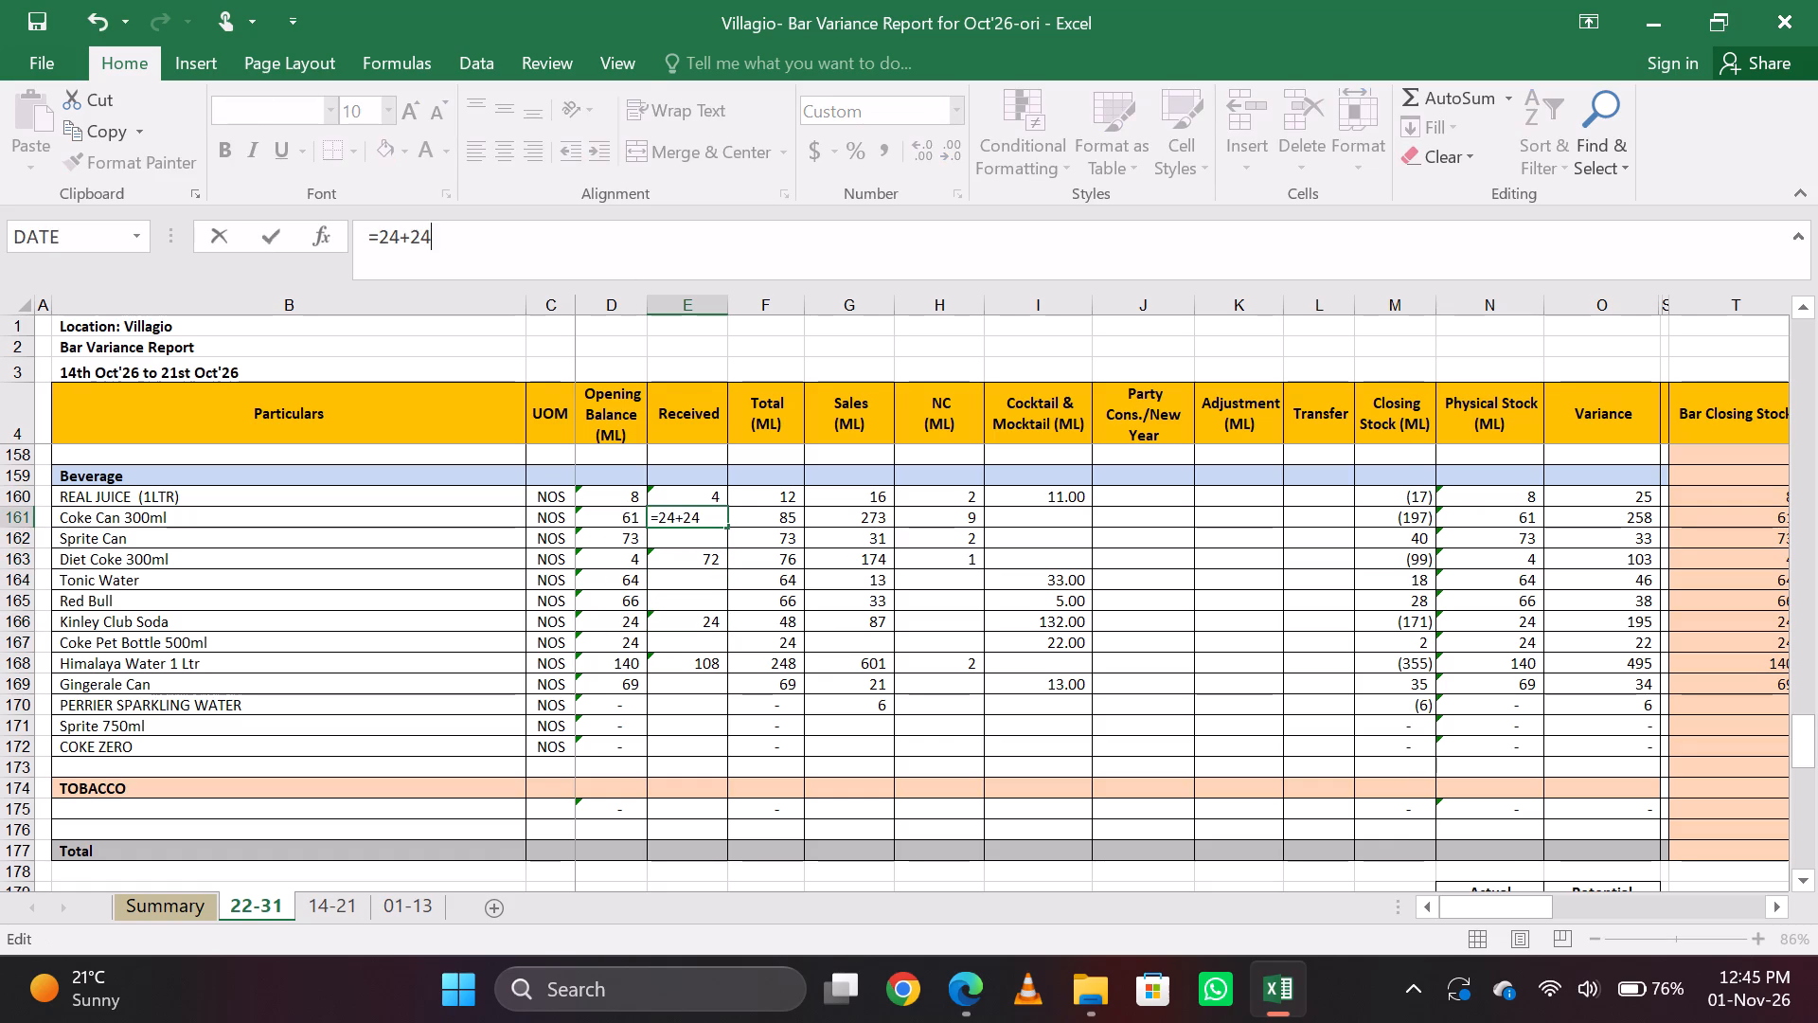
key("Return")
key("Up")
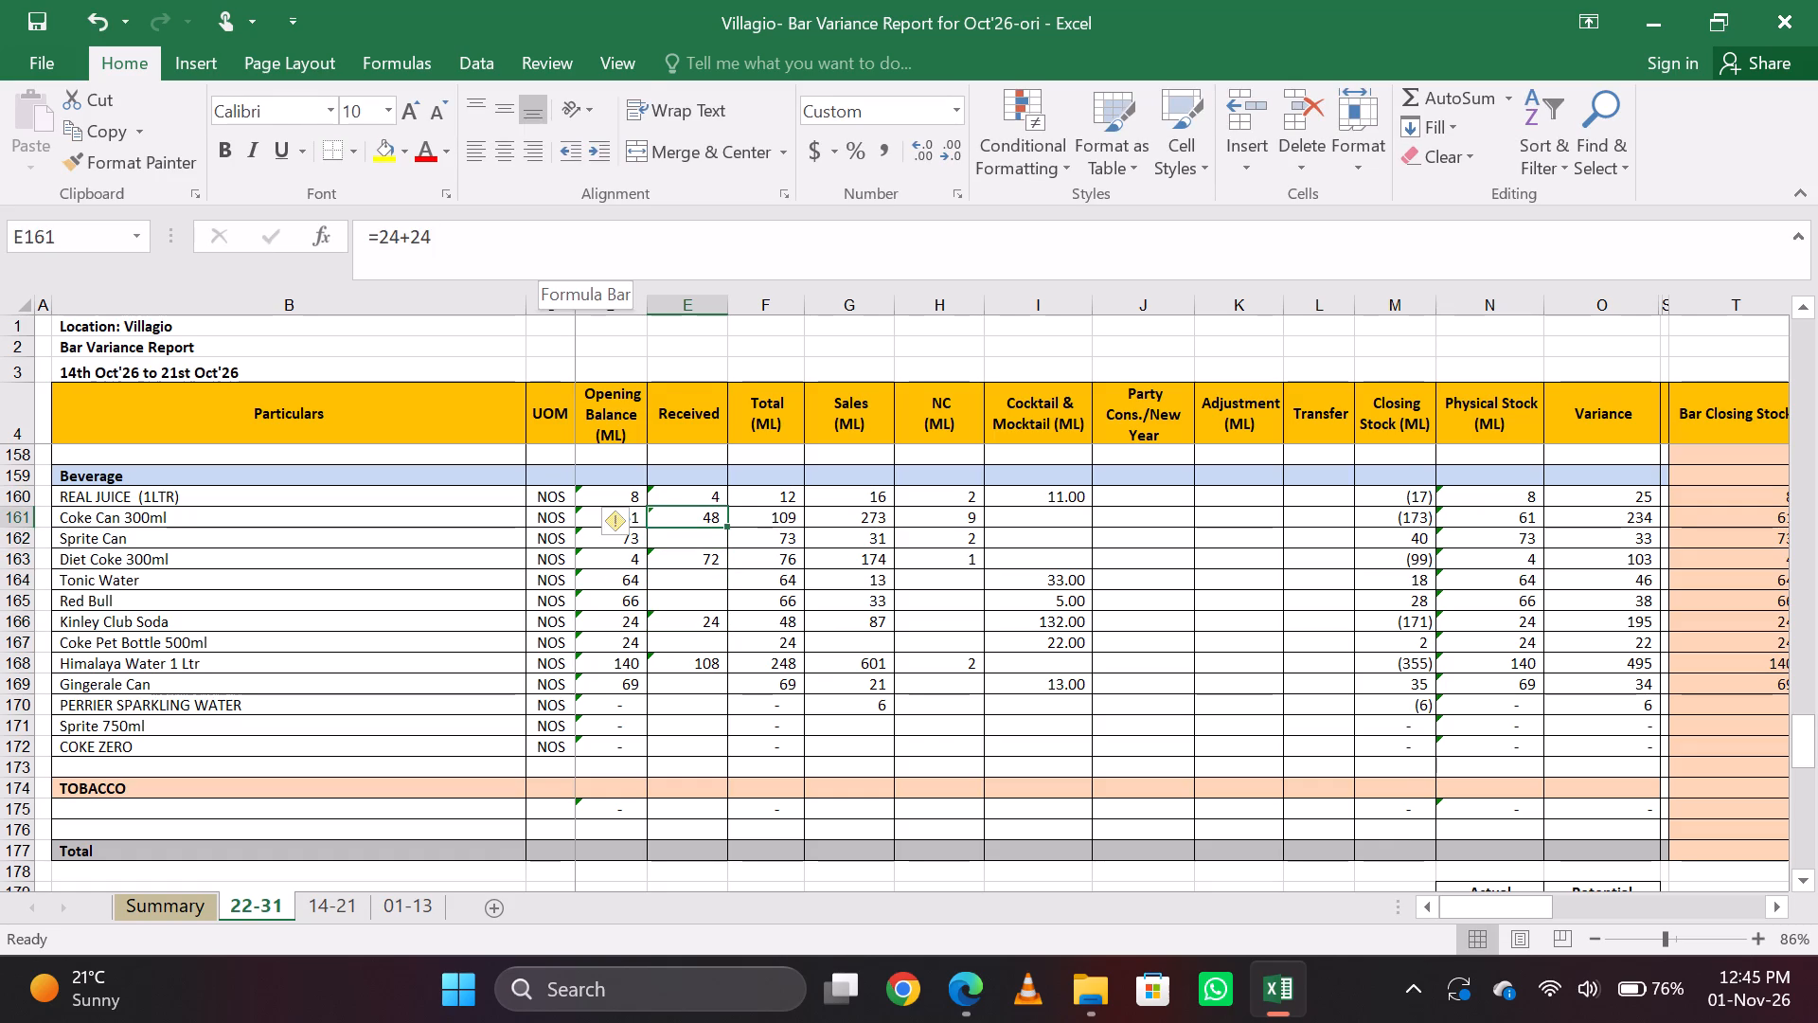
Add +24 to the Received formula for Diet Coke 300ml, making it =24*3+24.
key("Down")
key("Down")
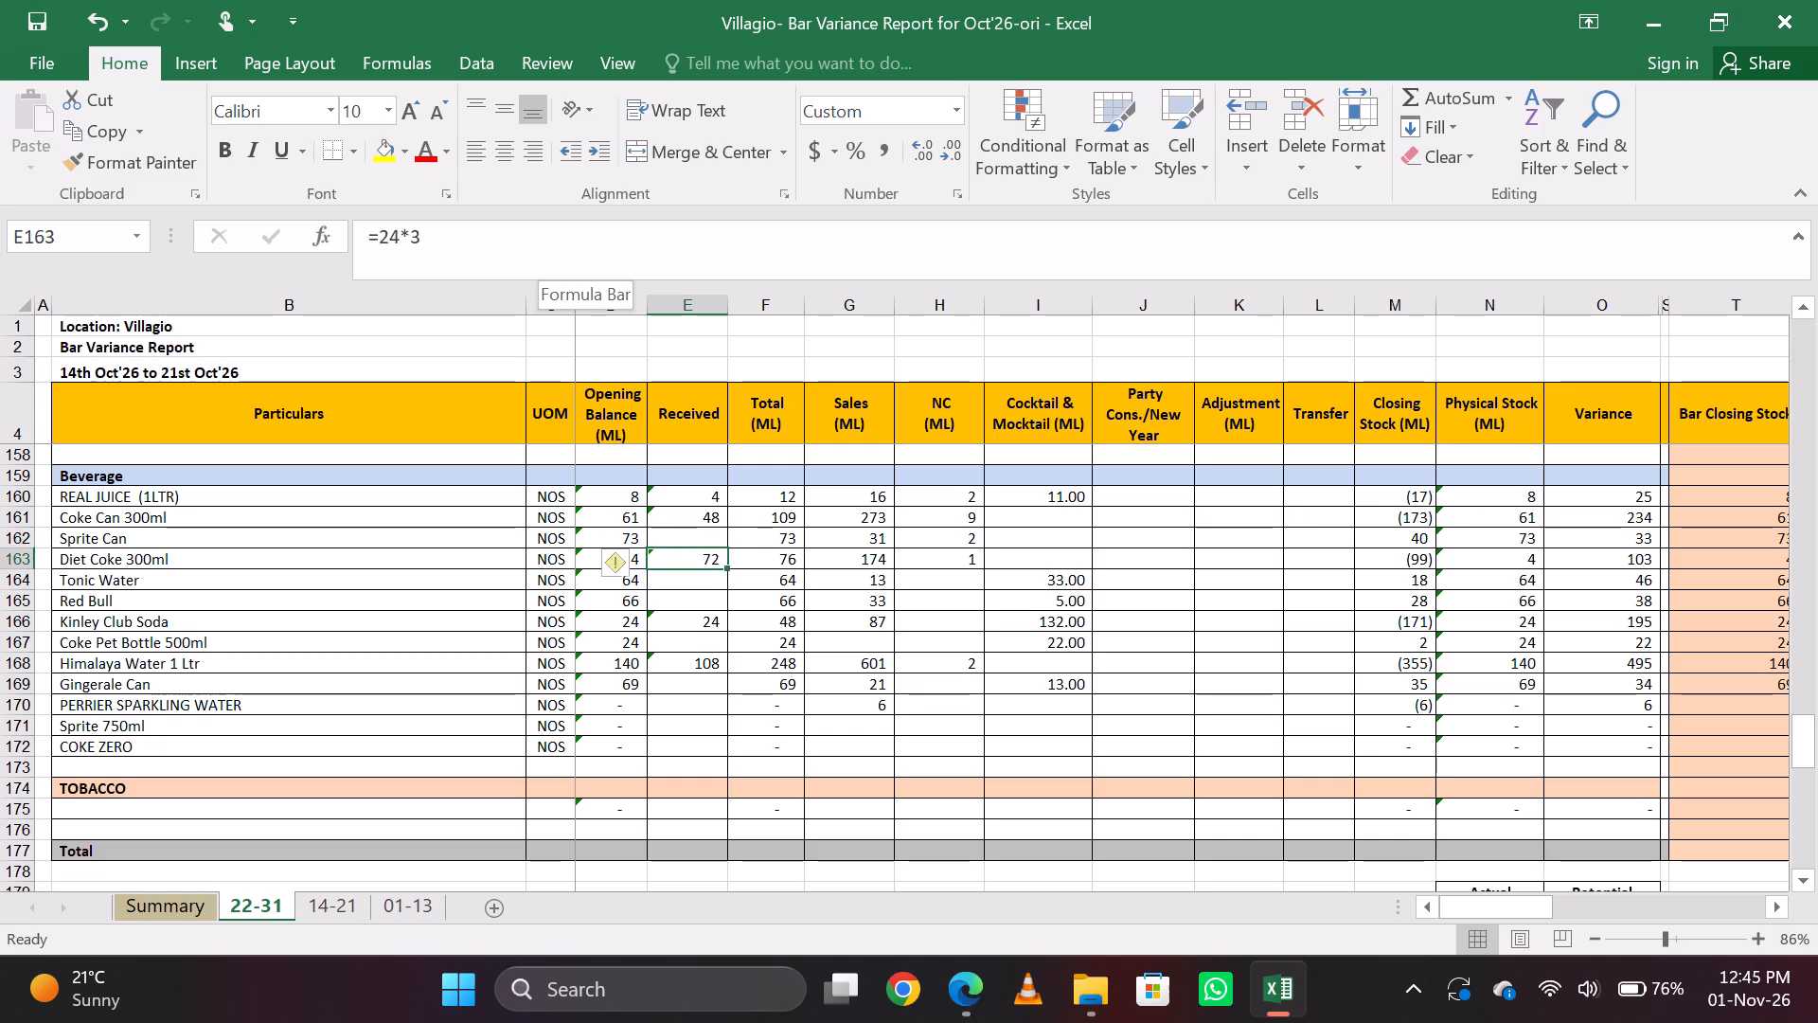
key("equal")
key("Escape")
left_click(553, 257)
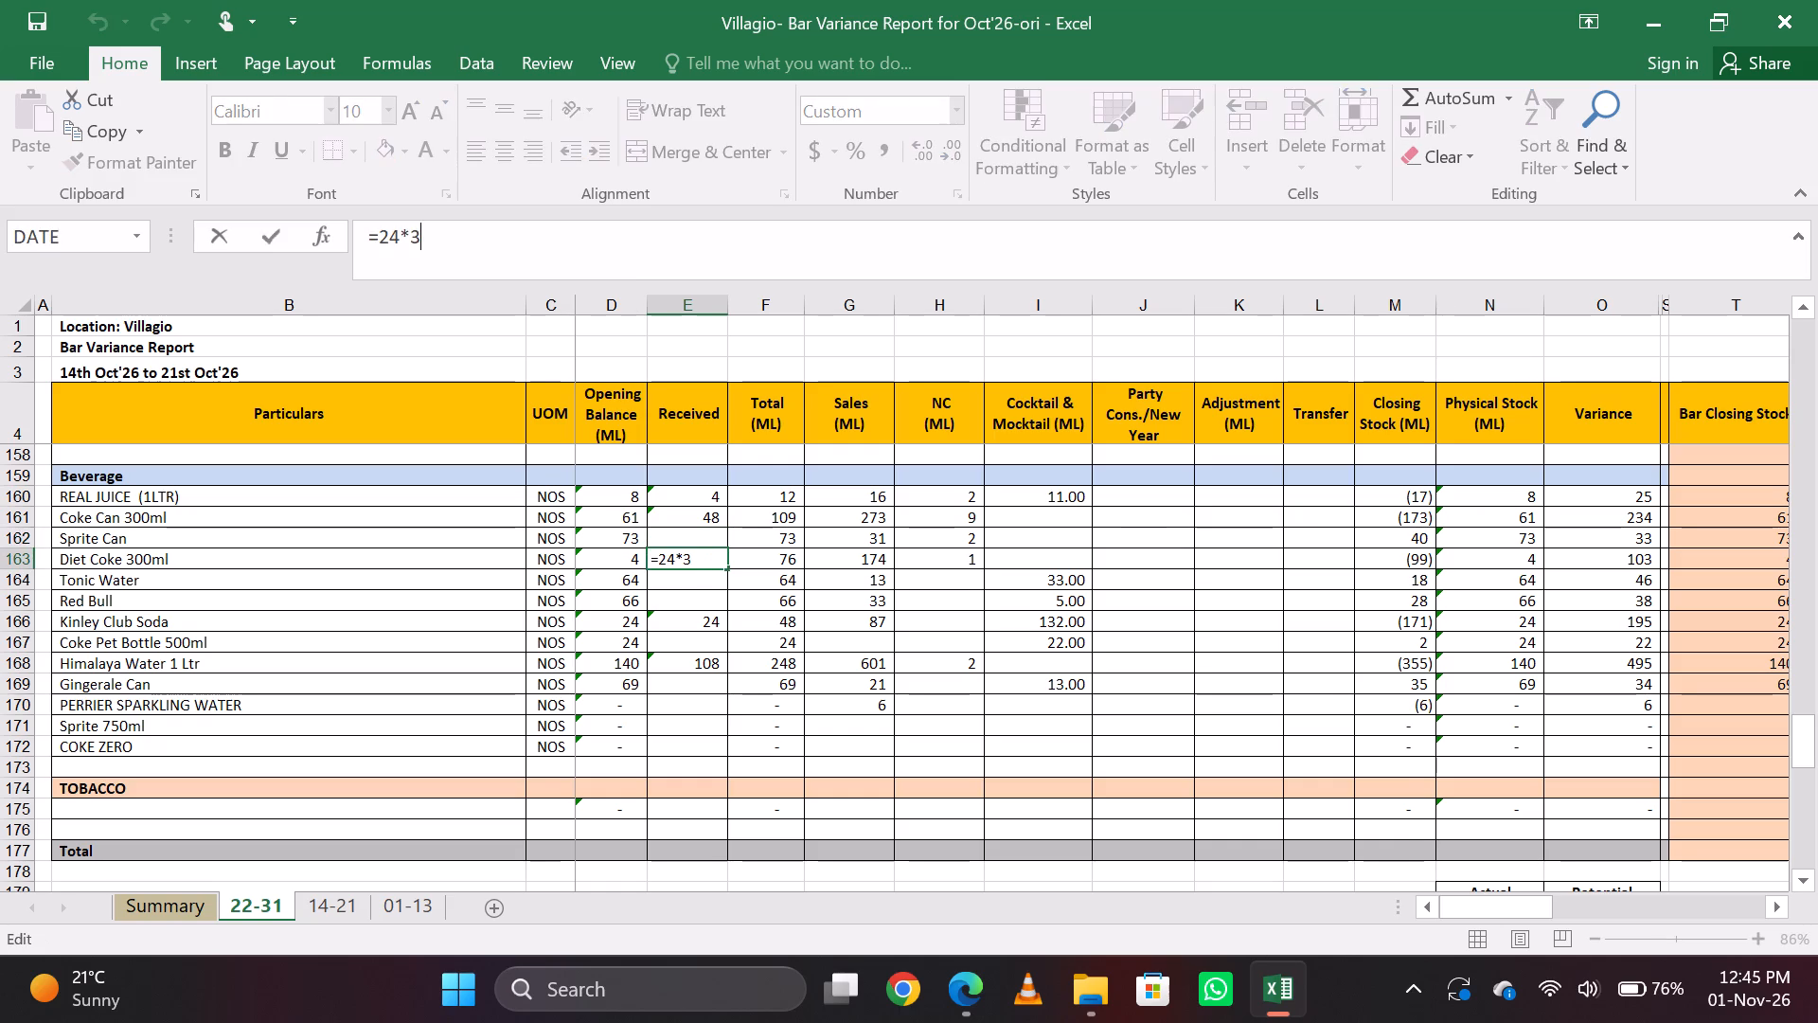
type("=24")
key("BackSpace")
key("BackSpace")
key("BackSpace")
type("+24")
key("Return")
key("Up")
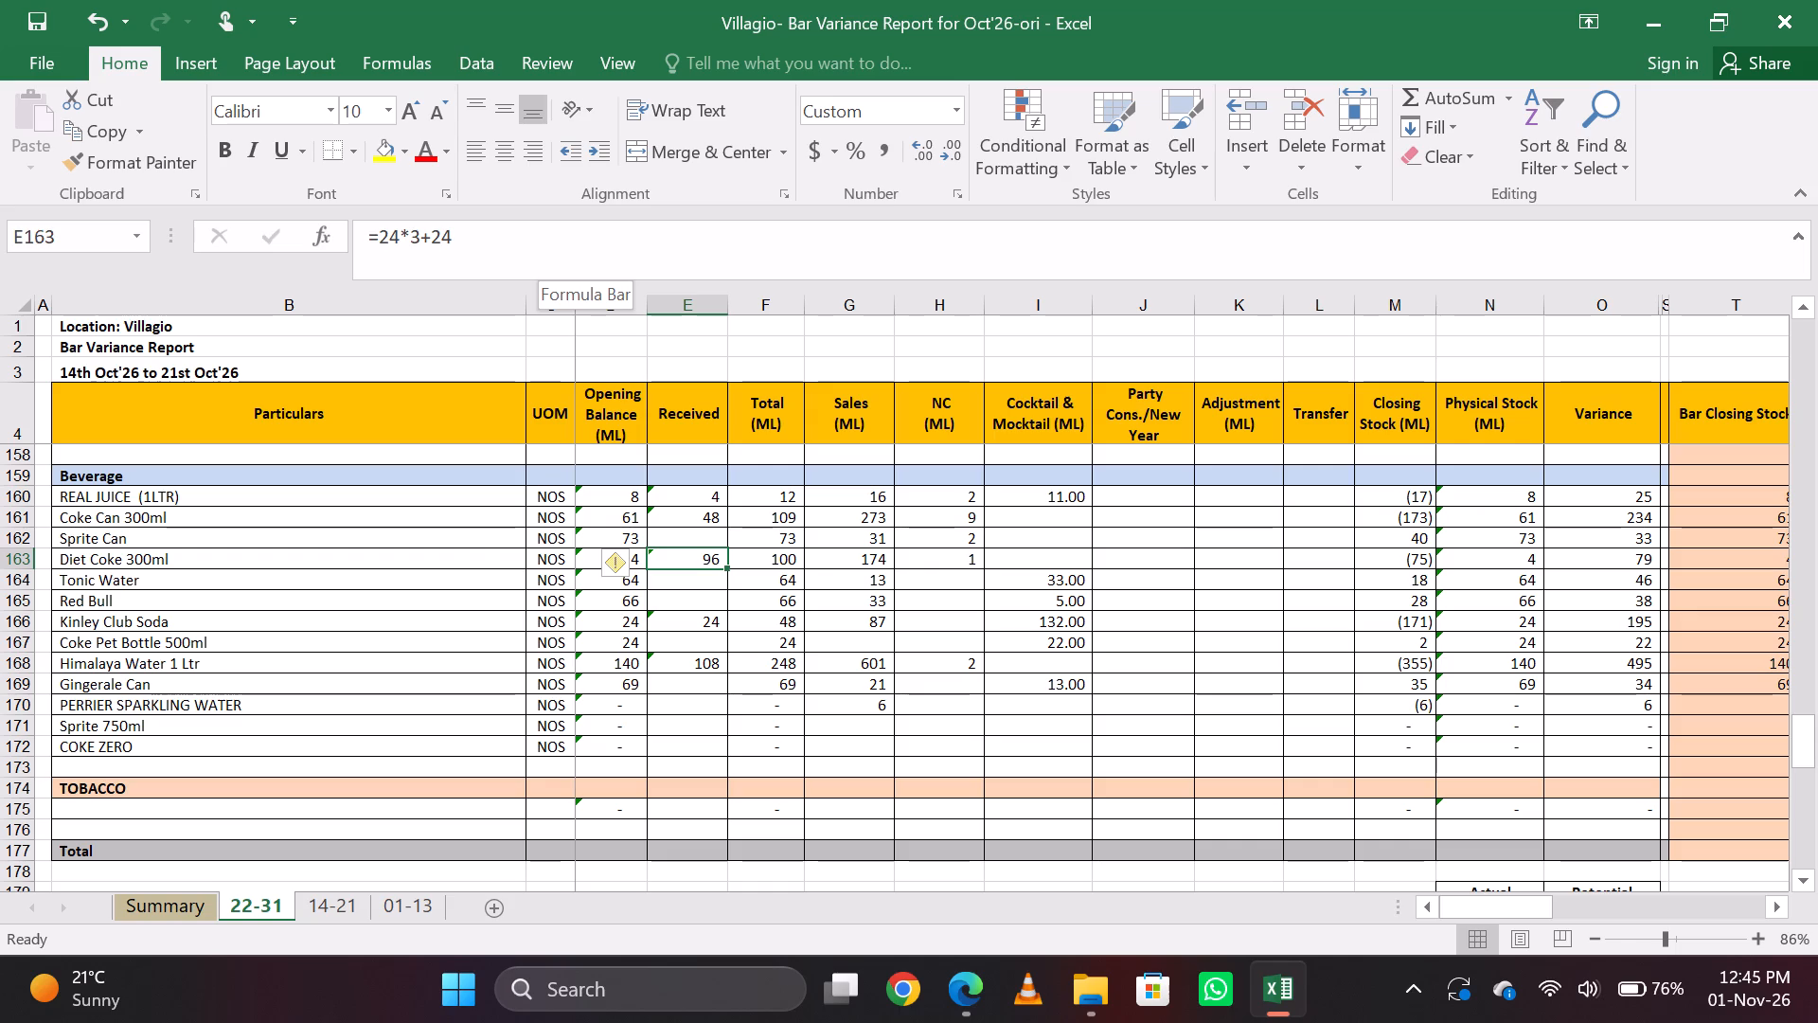
Add +8*12 to the Received formula for Himalaya Water 1 Ltr, making it =3*12+6*12+8*12.
key("Down")
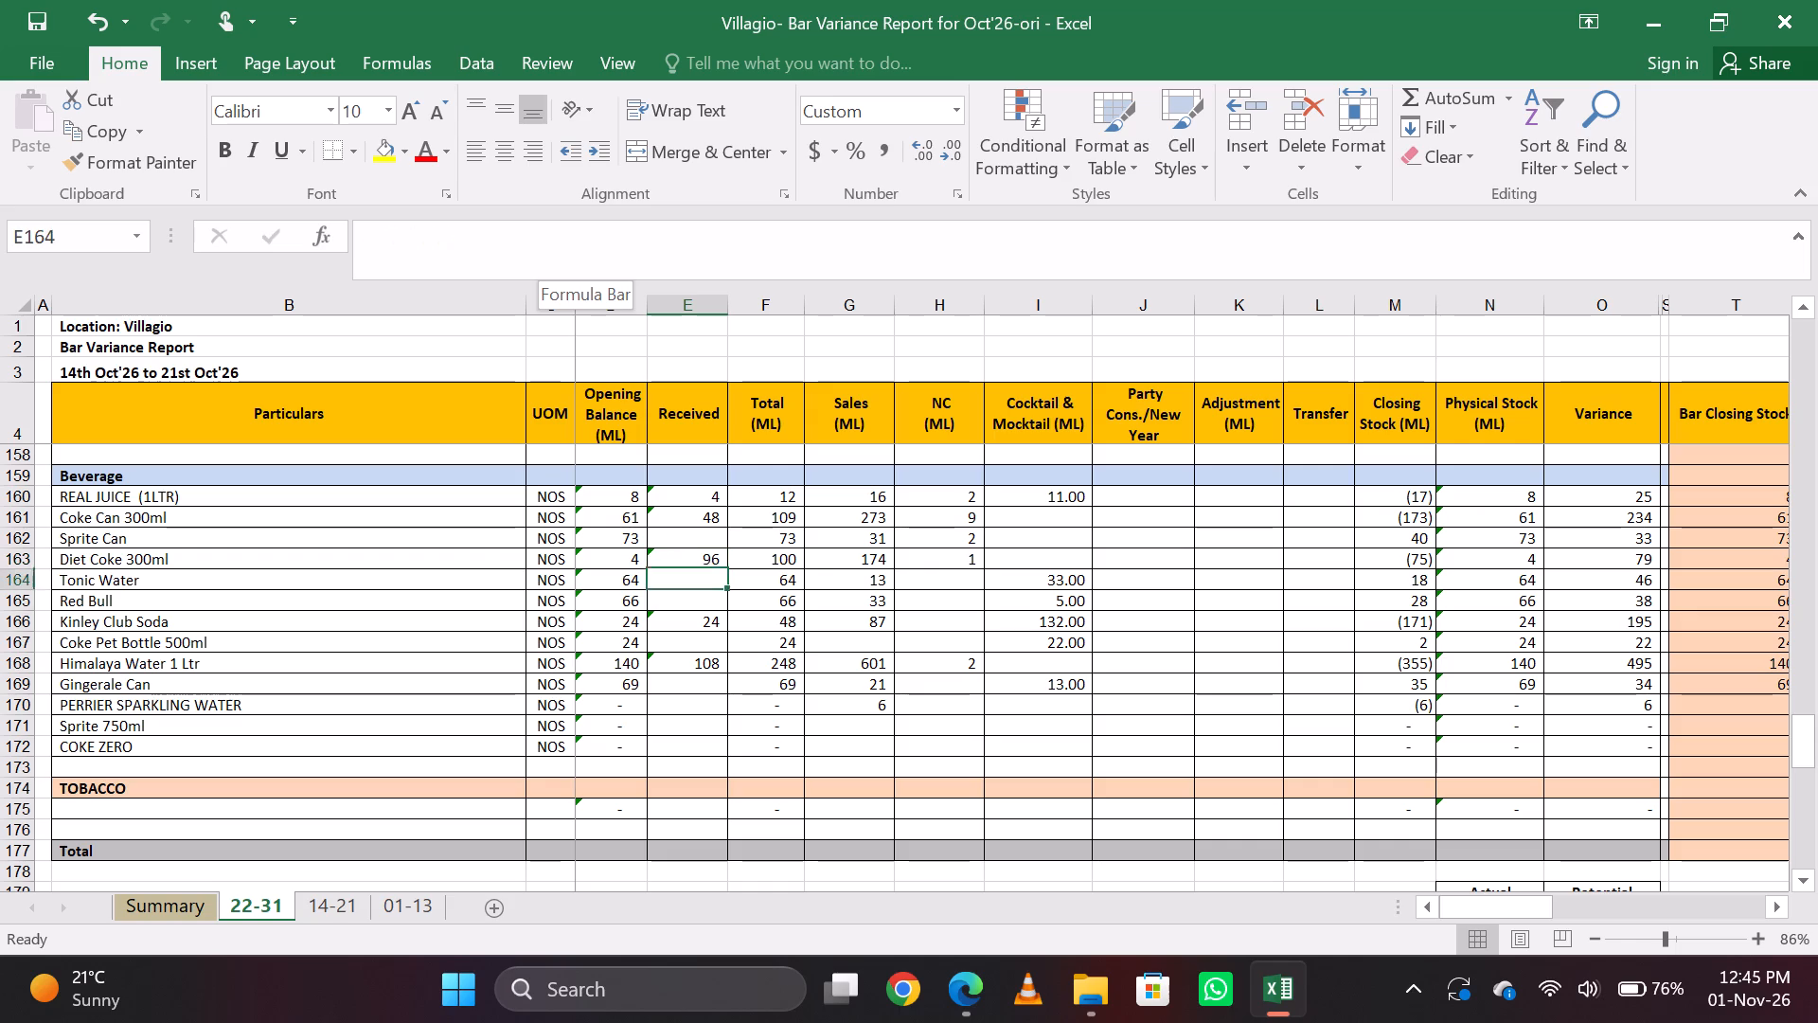
key("Down")
key("Down")
key("Down")
key("Down")
left_click(553, 257)
type("+8*12")
key("Return")
key("Up")
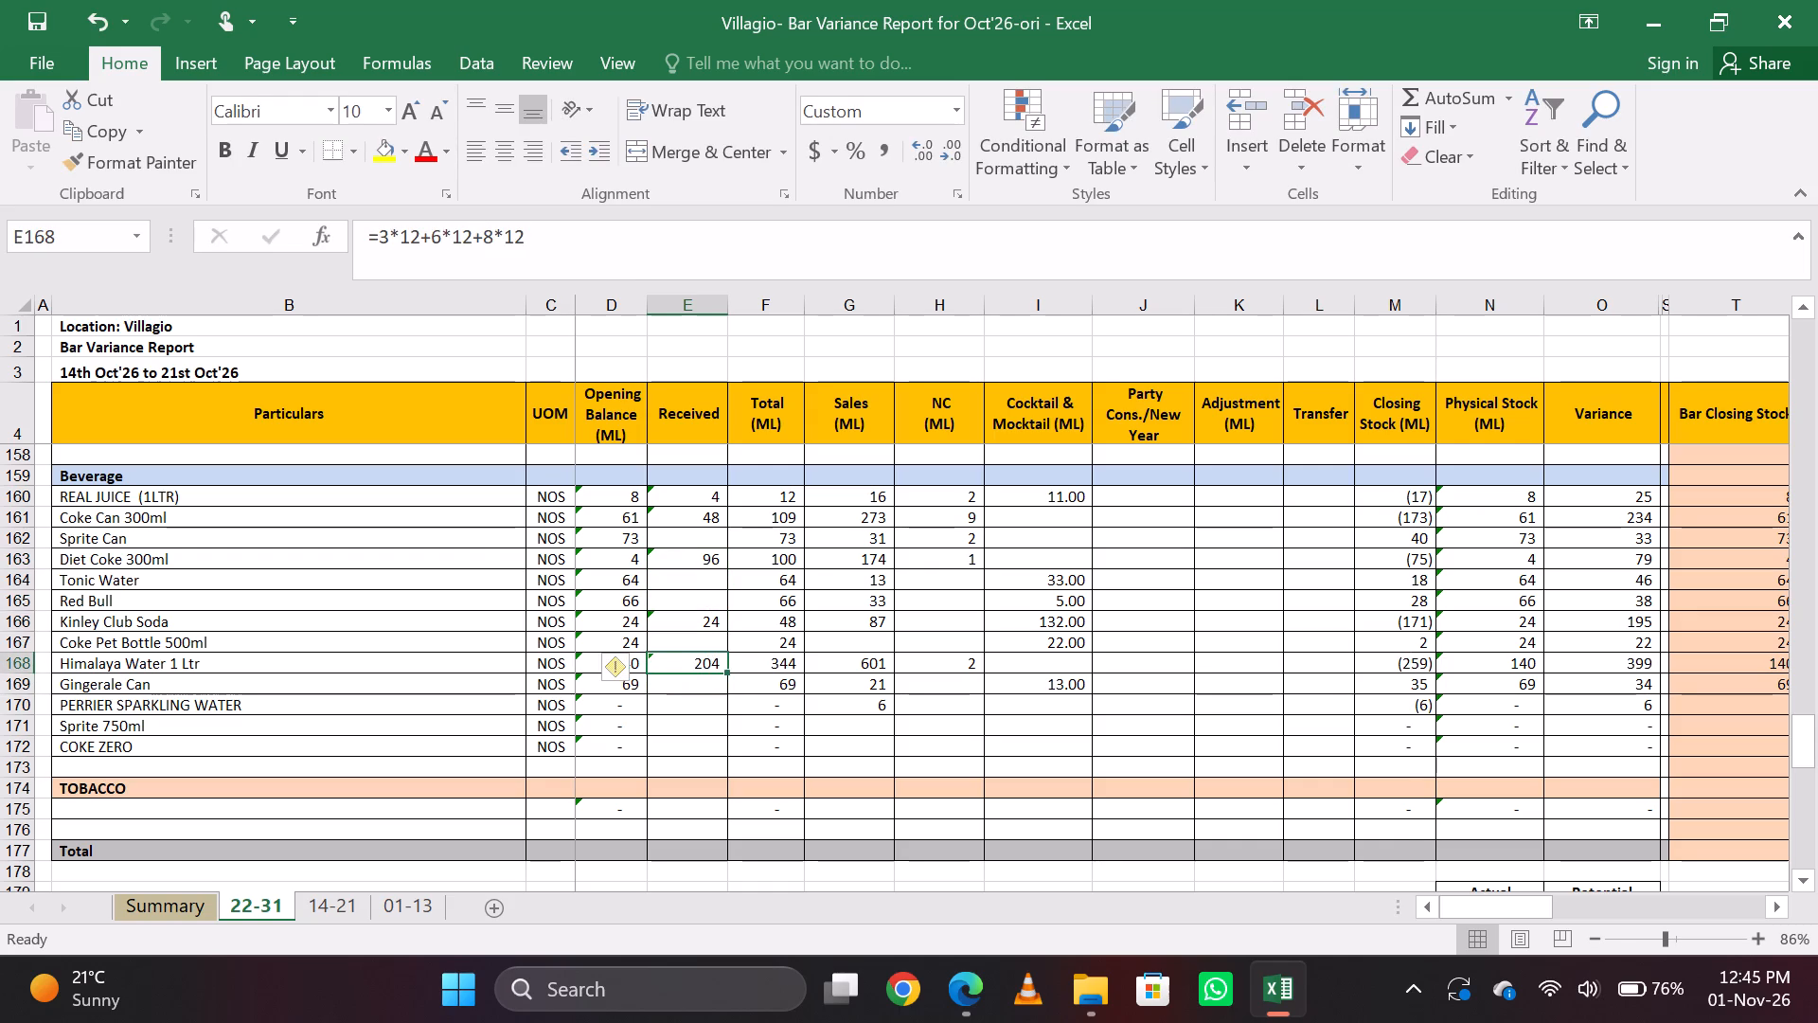
Add +24 to the Received formula for Kinley Club Soda, making it =24+24.
key("Up")
key("Up")
key("Up")
key("Up")
key("Down")
key("Down")
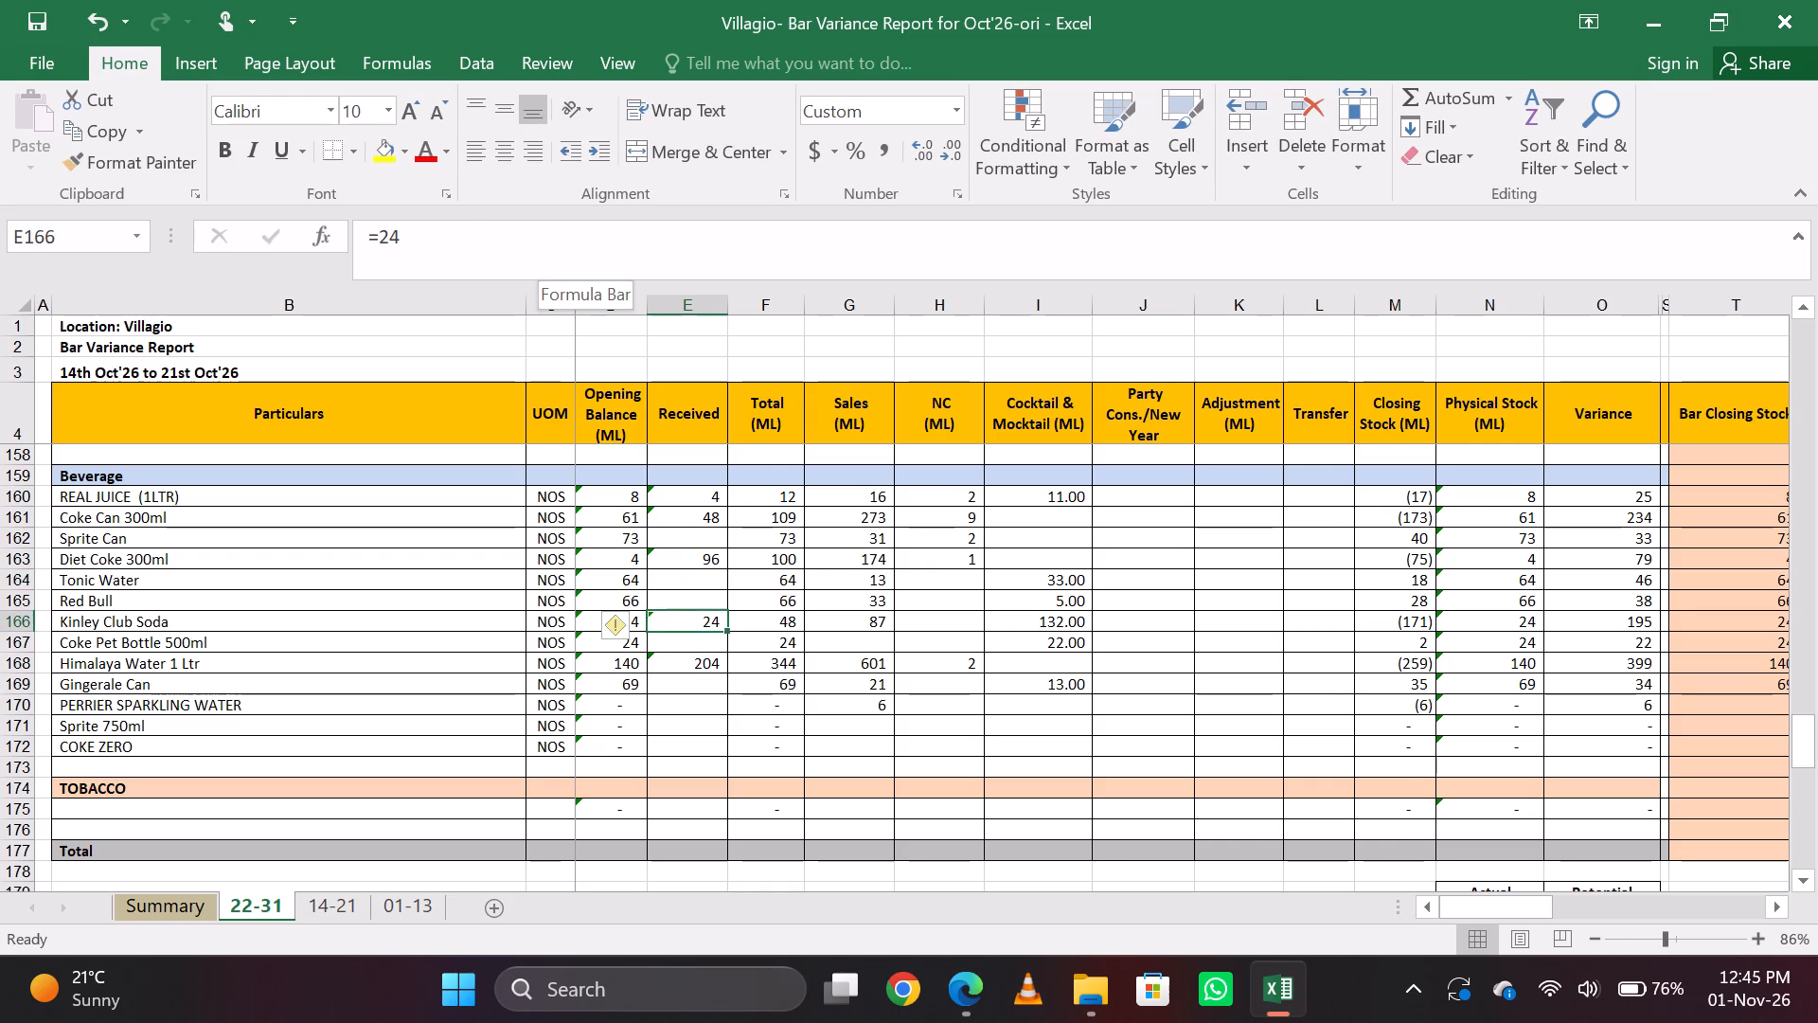
left_click(553, 257)
type("+24")
key("Return")
key("Up")
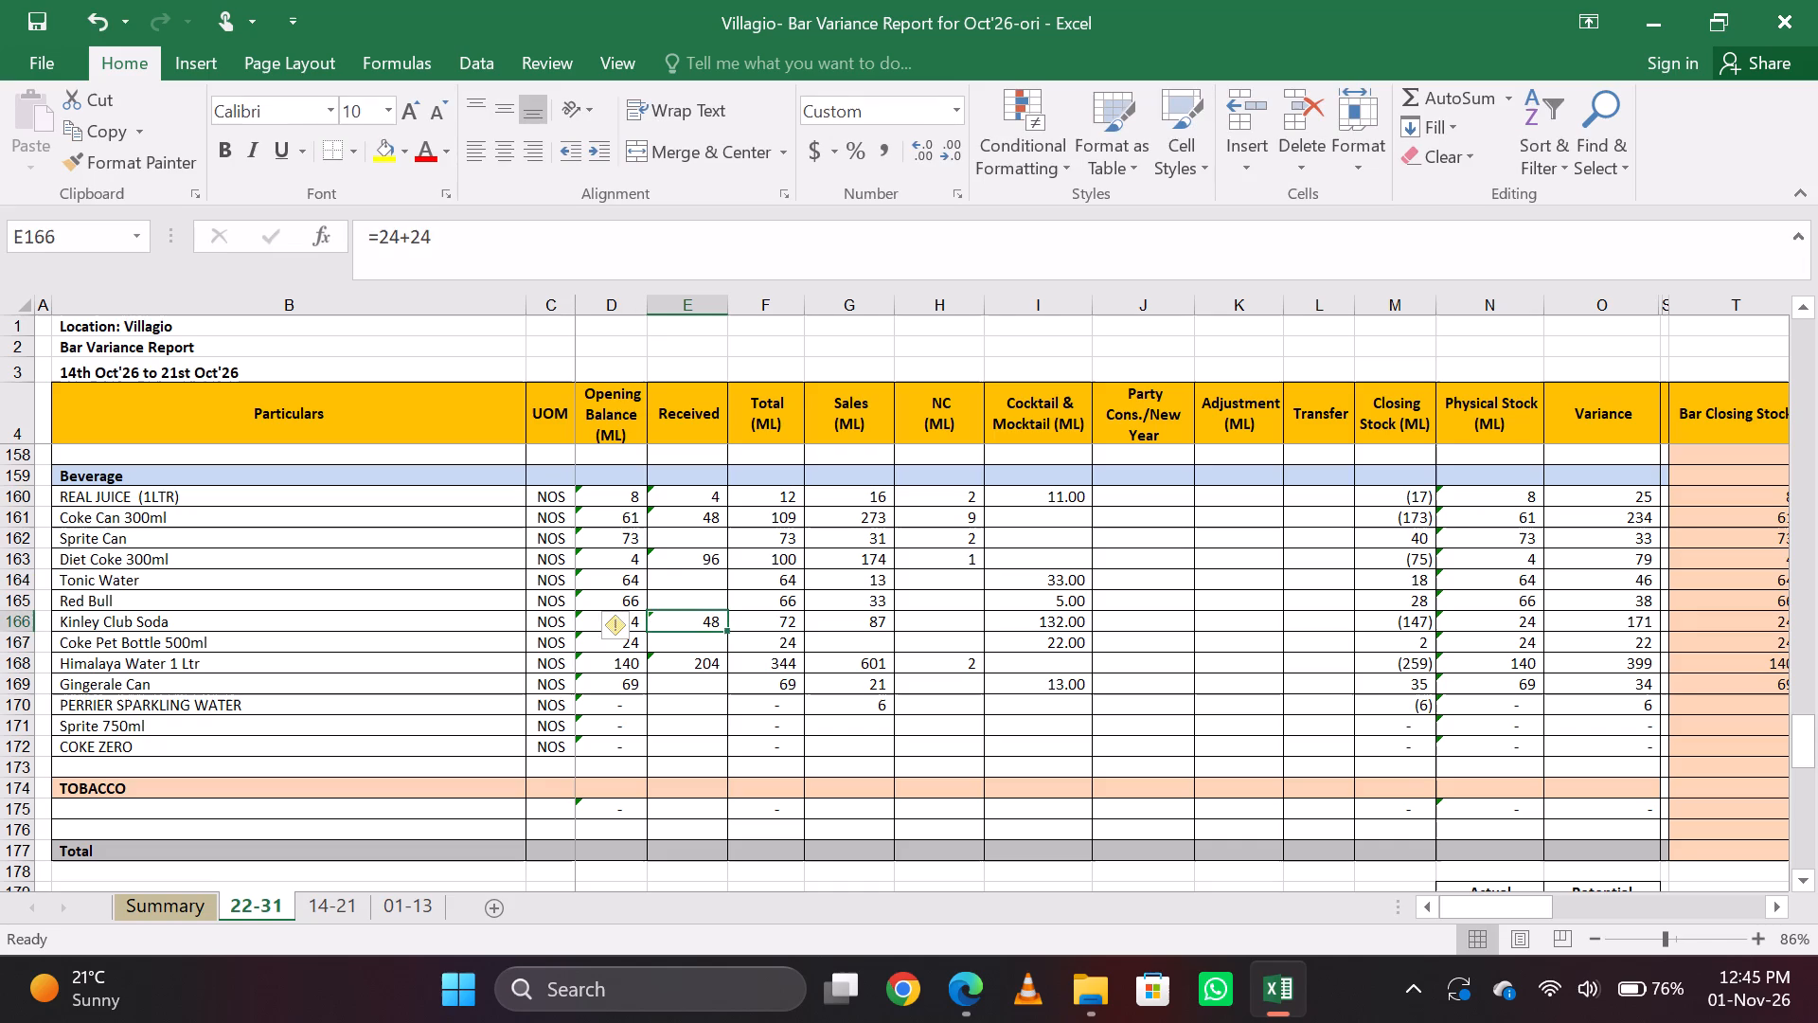
Add another +24 to the Received formula for Diet Coke 300ml, making it =24*3+24+24.
key("Down")
key("Up")
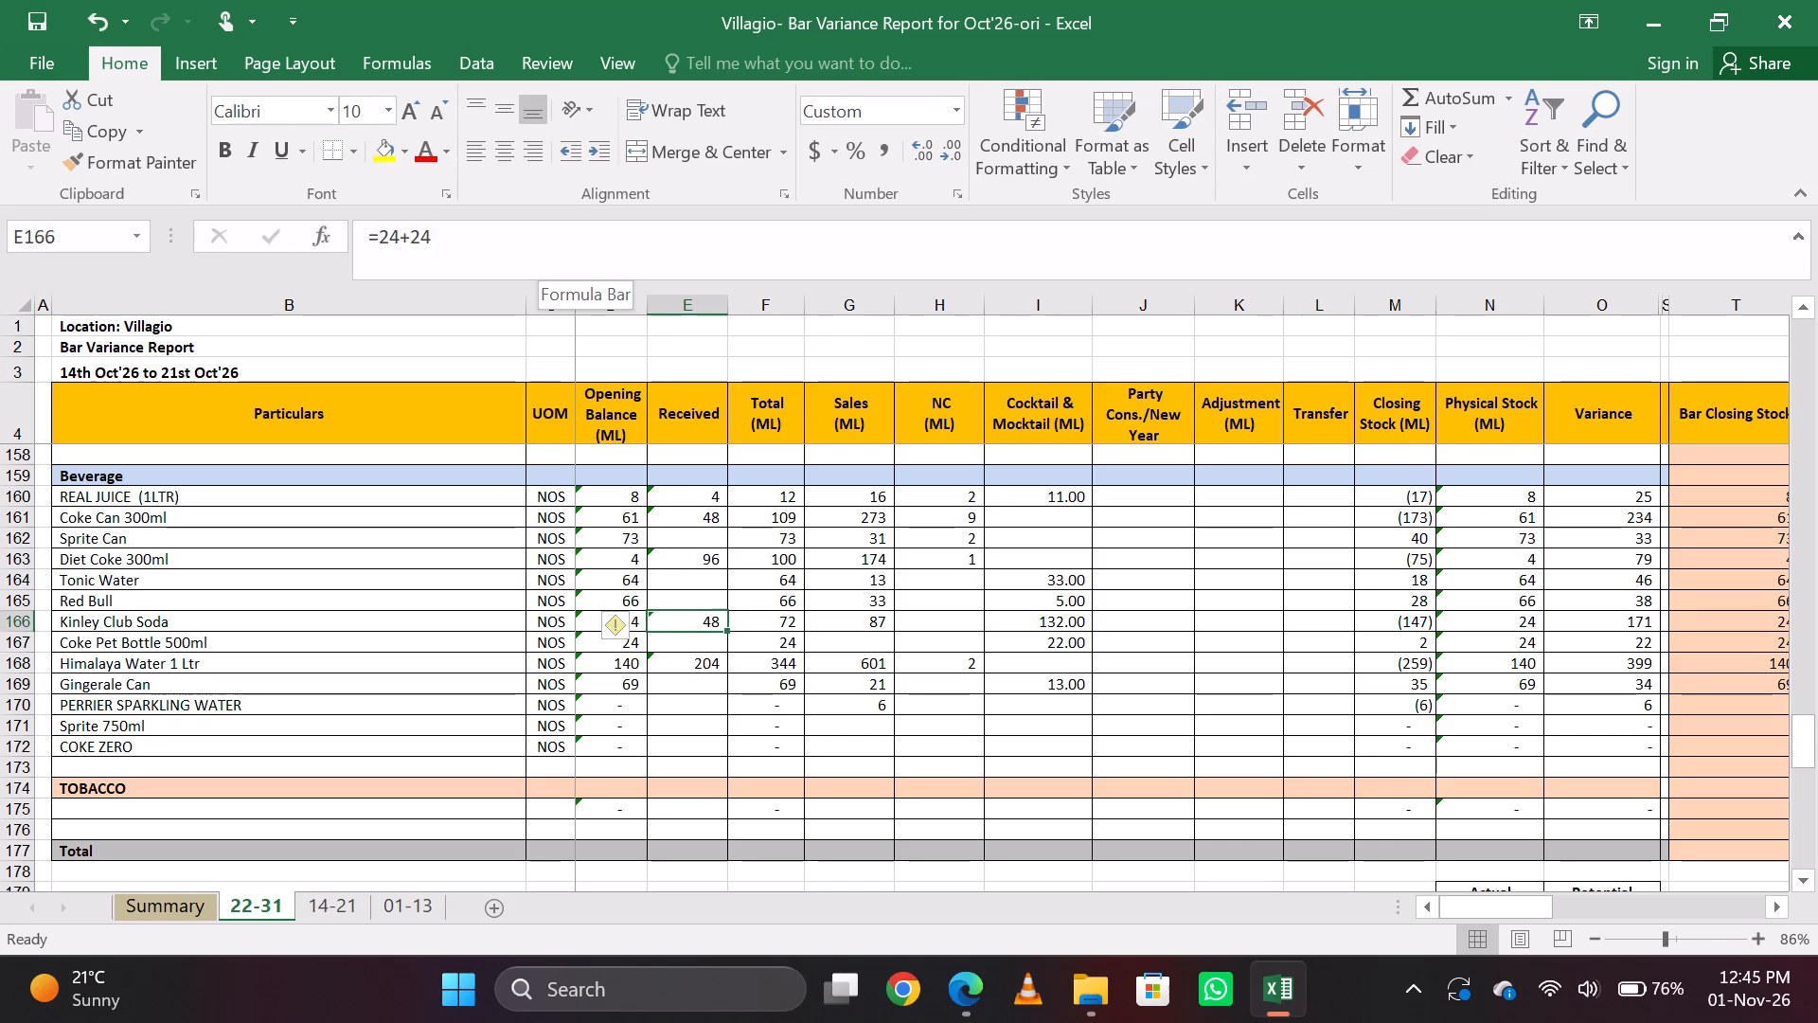
key("Up")
key("Up")
key("Up")
key("Up")
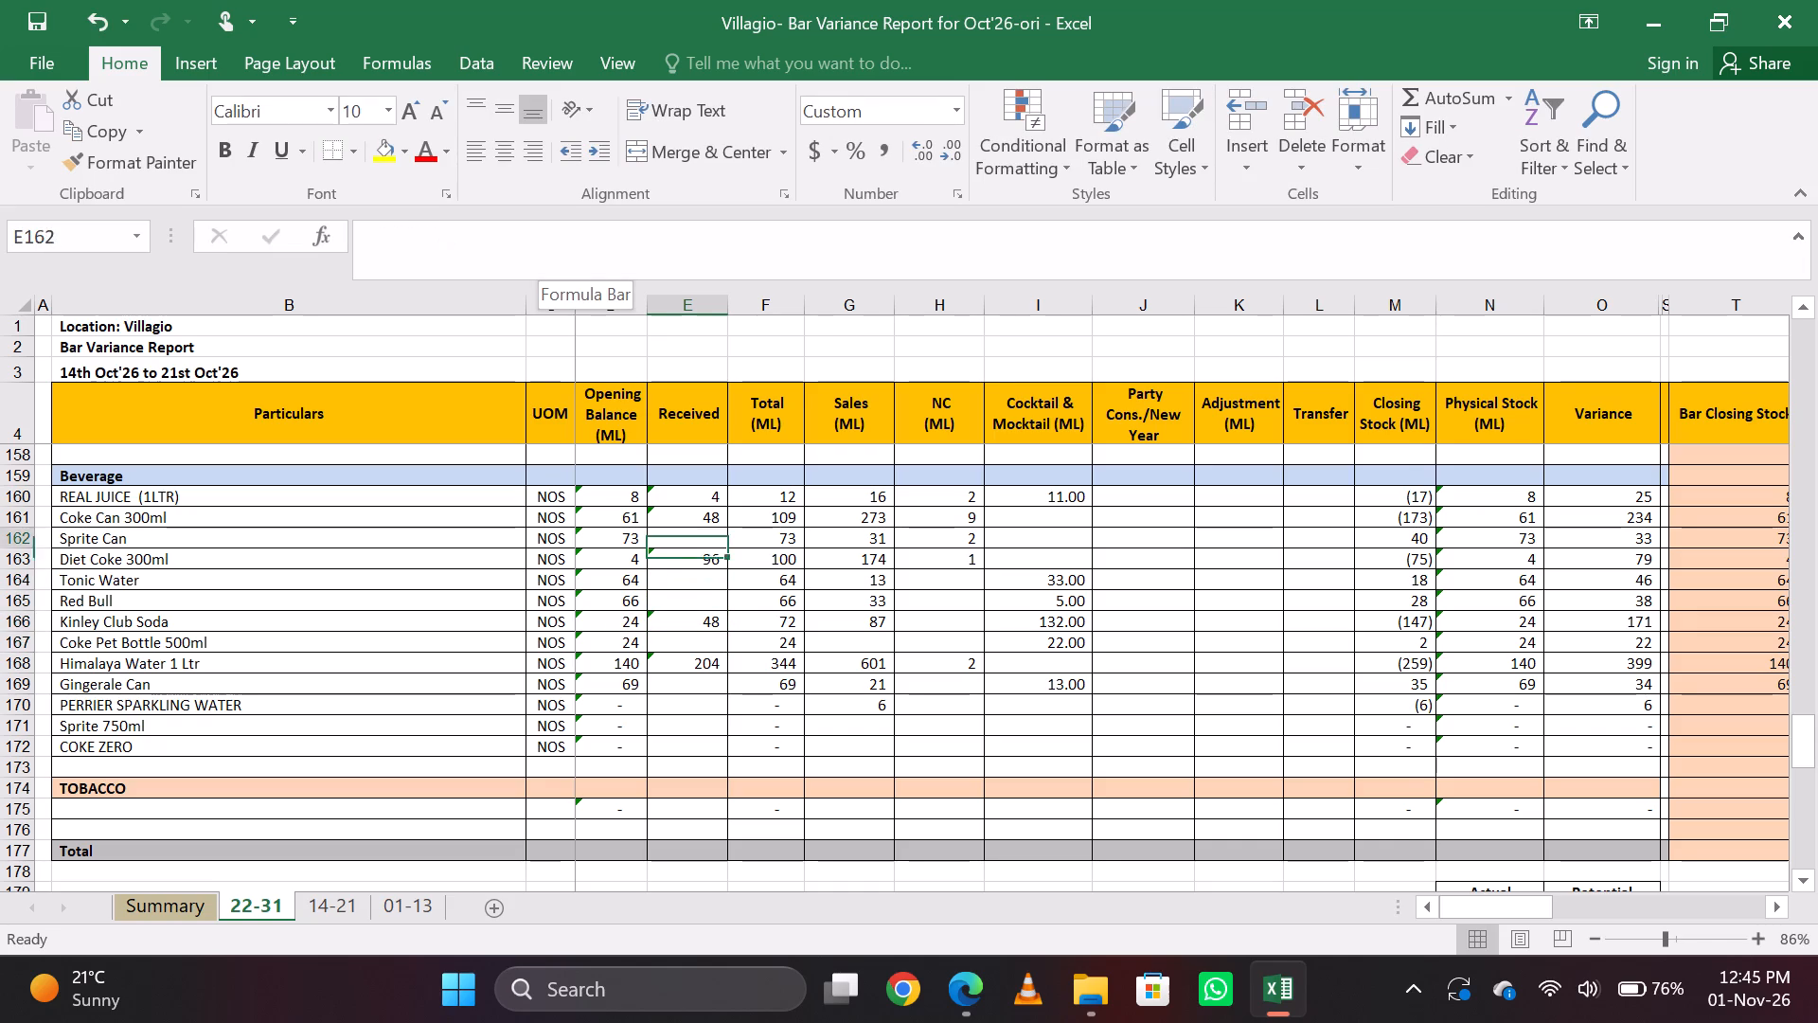
key("Up")
key("Up")
key("Down")
key("Down")
key("Down")
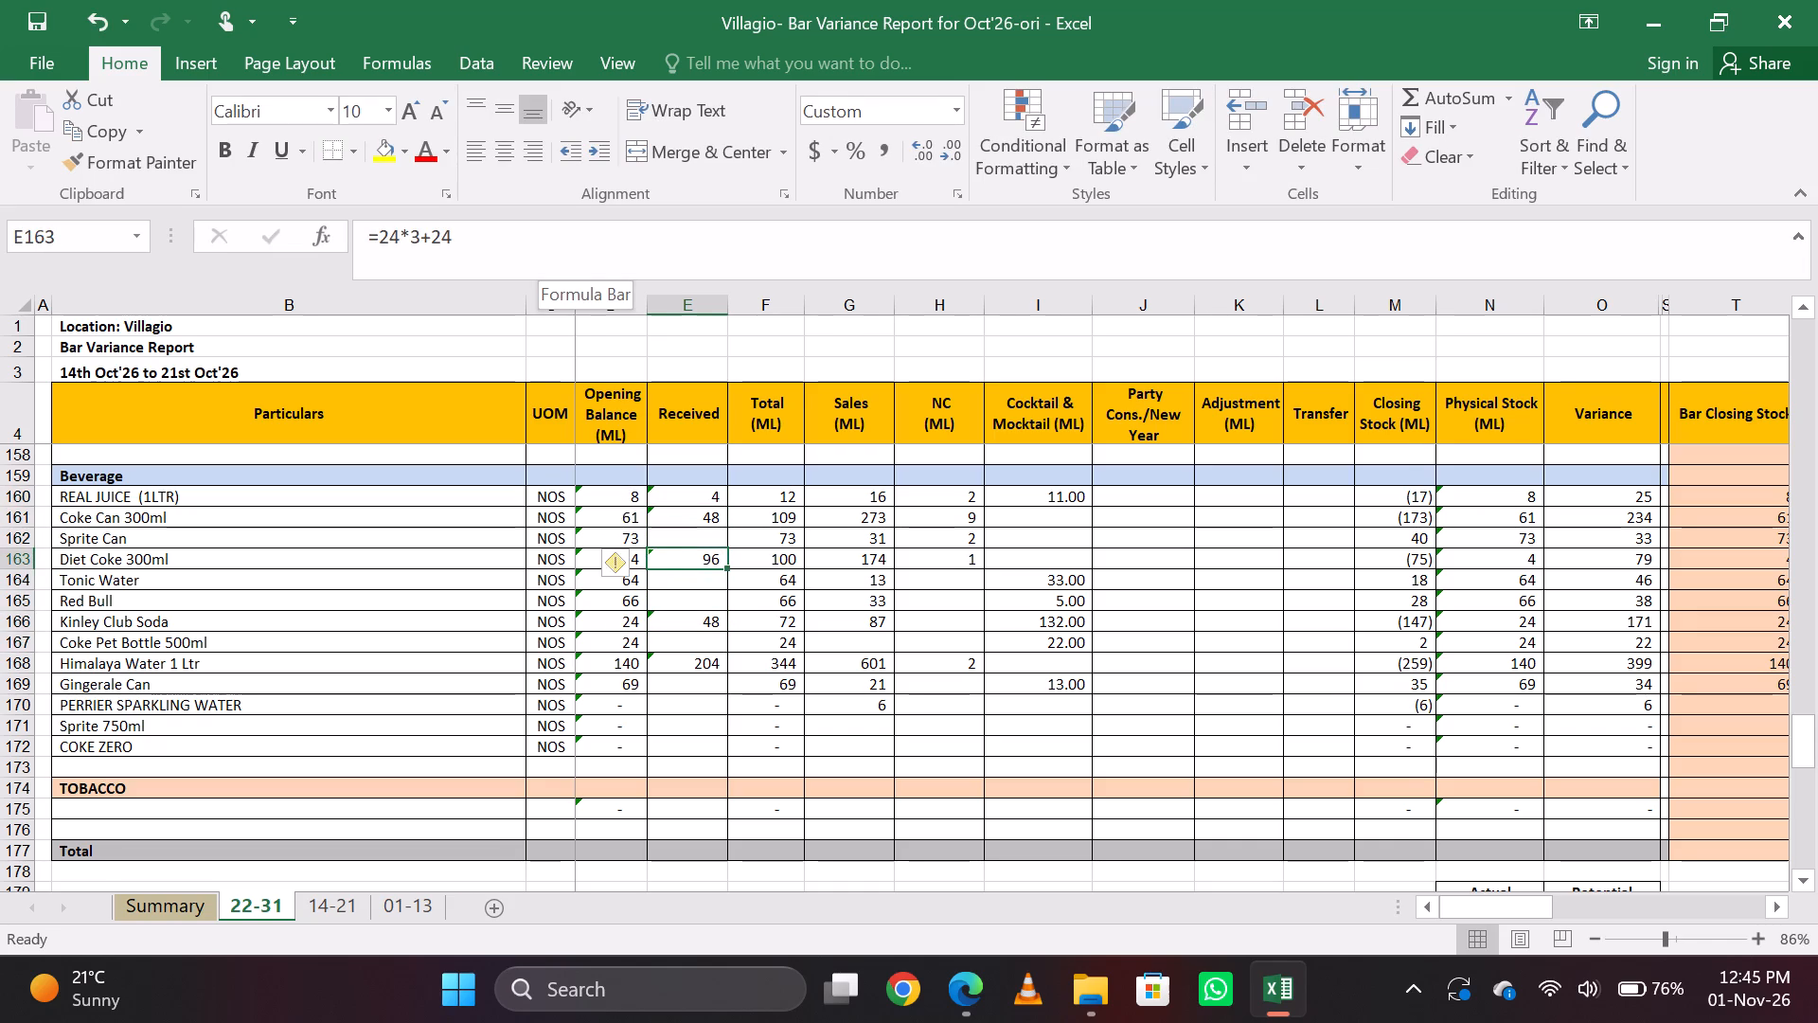
left_click(553, 257)
type("+24")
key("Return")
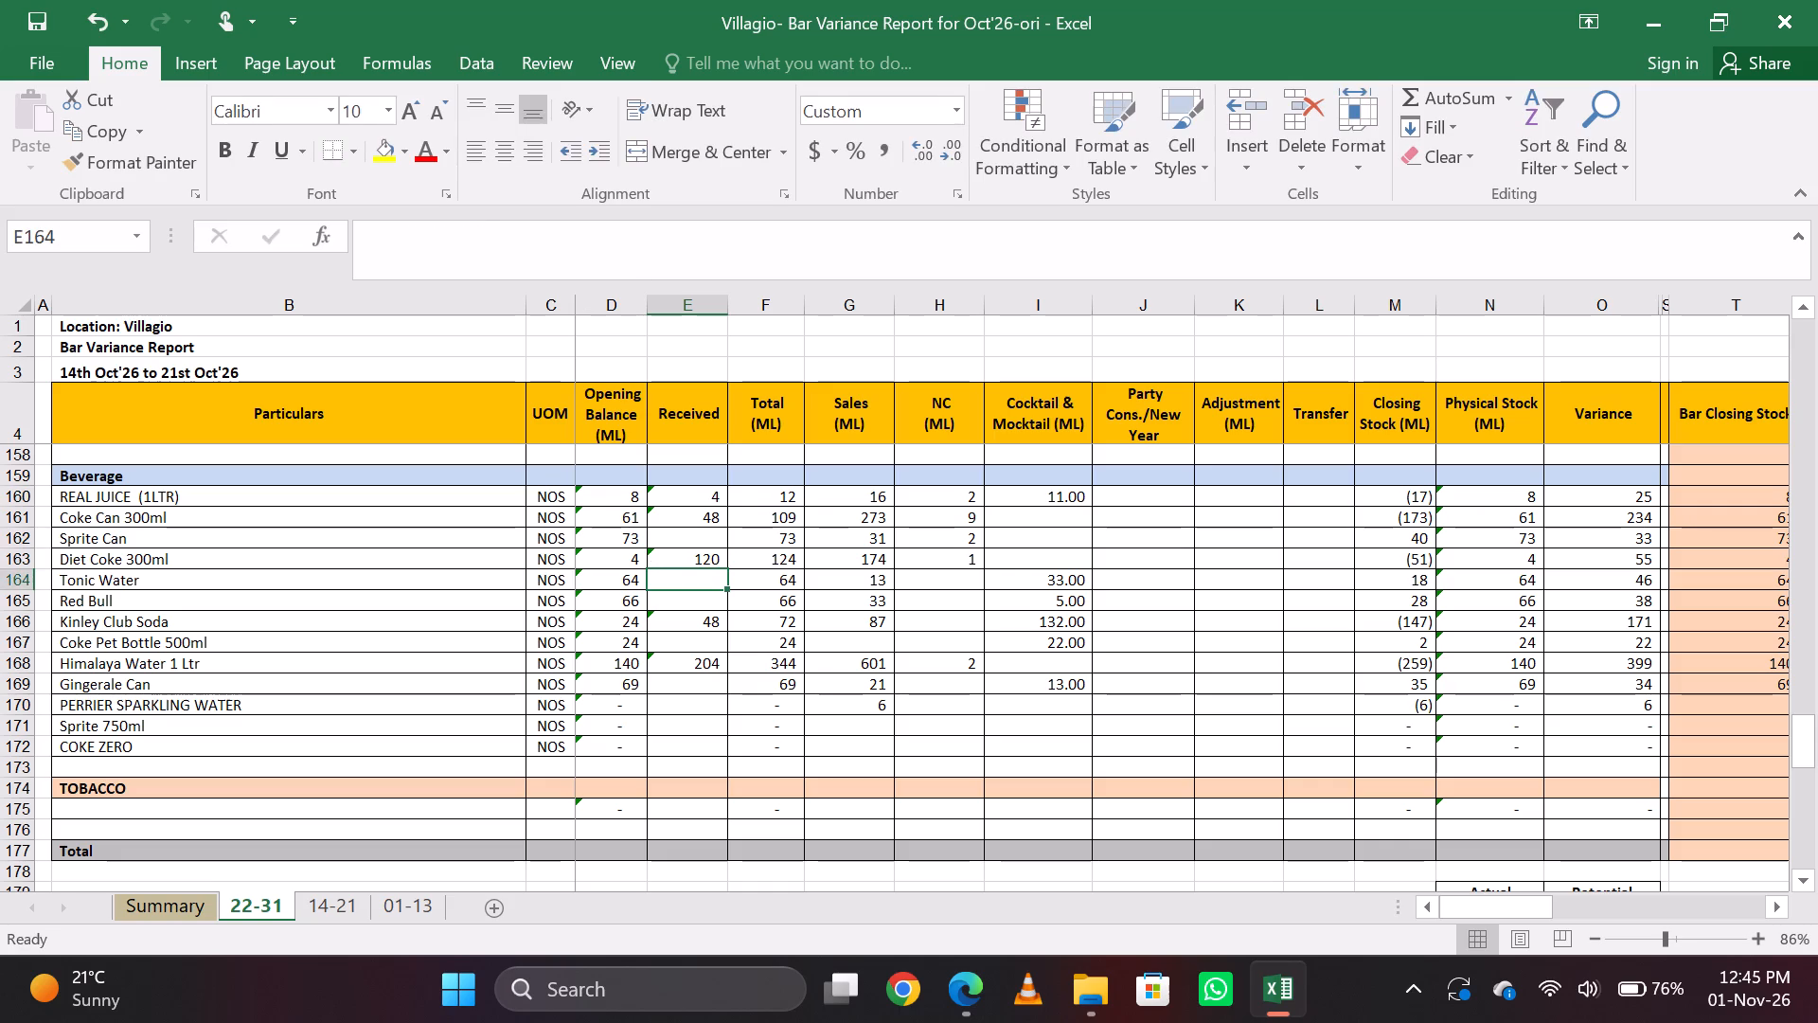
key("Up")
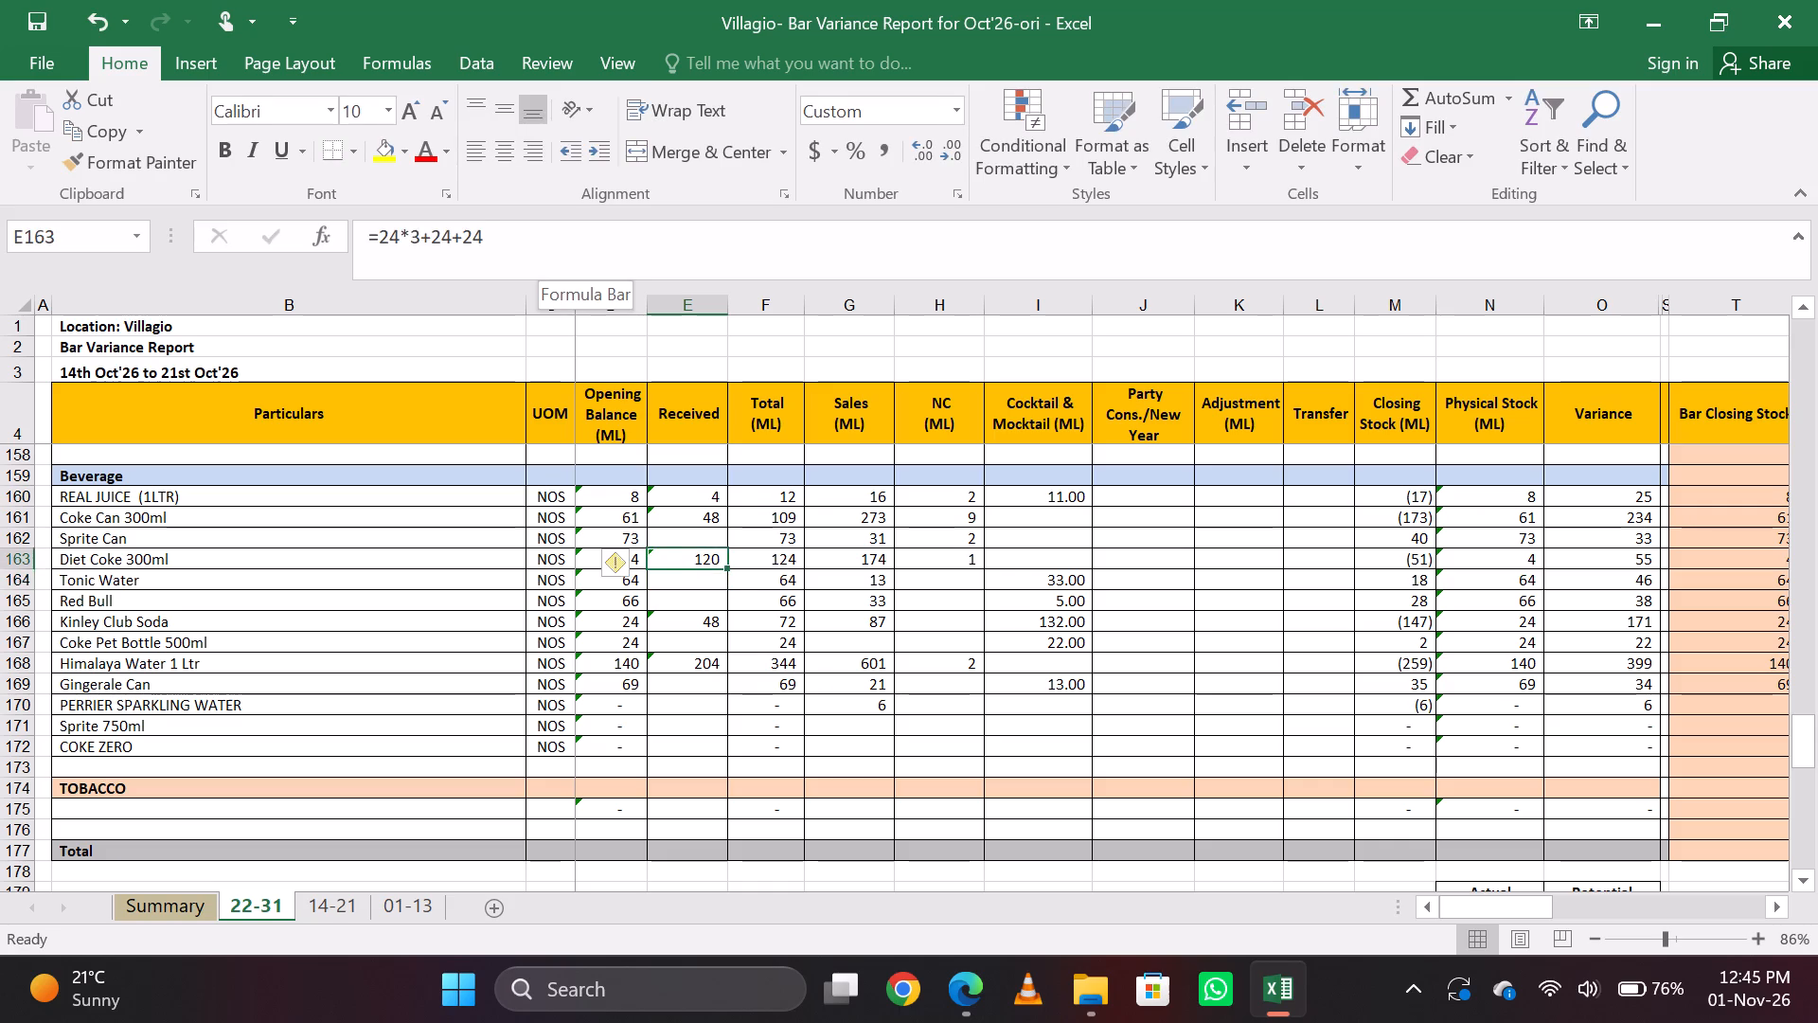
Add +2*24 to the Received formula for Coke Can 300ml, making it =24+24+2*24.
key("Down")
key("Up")
key("Up")
key("Up")
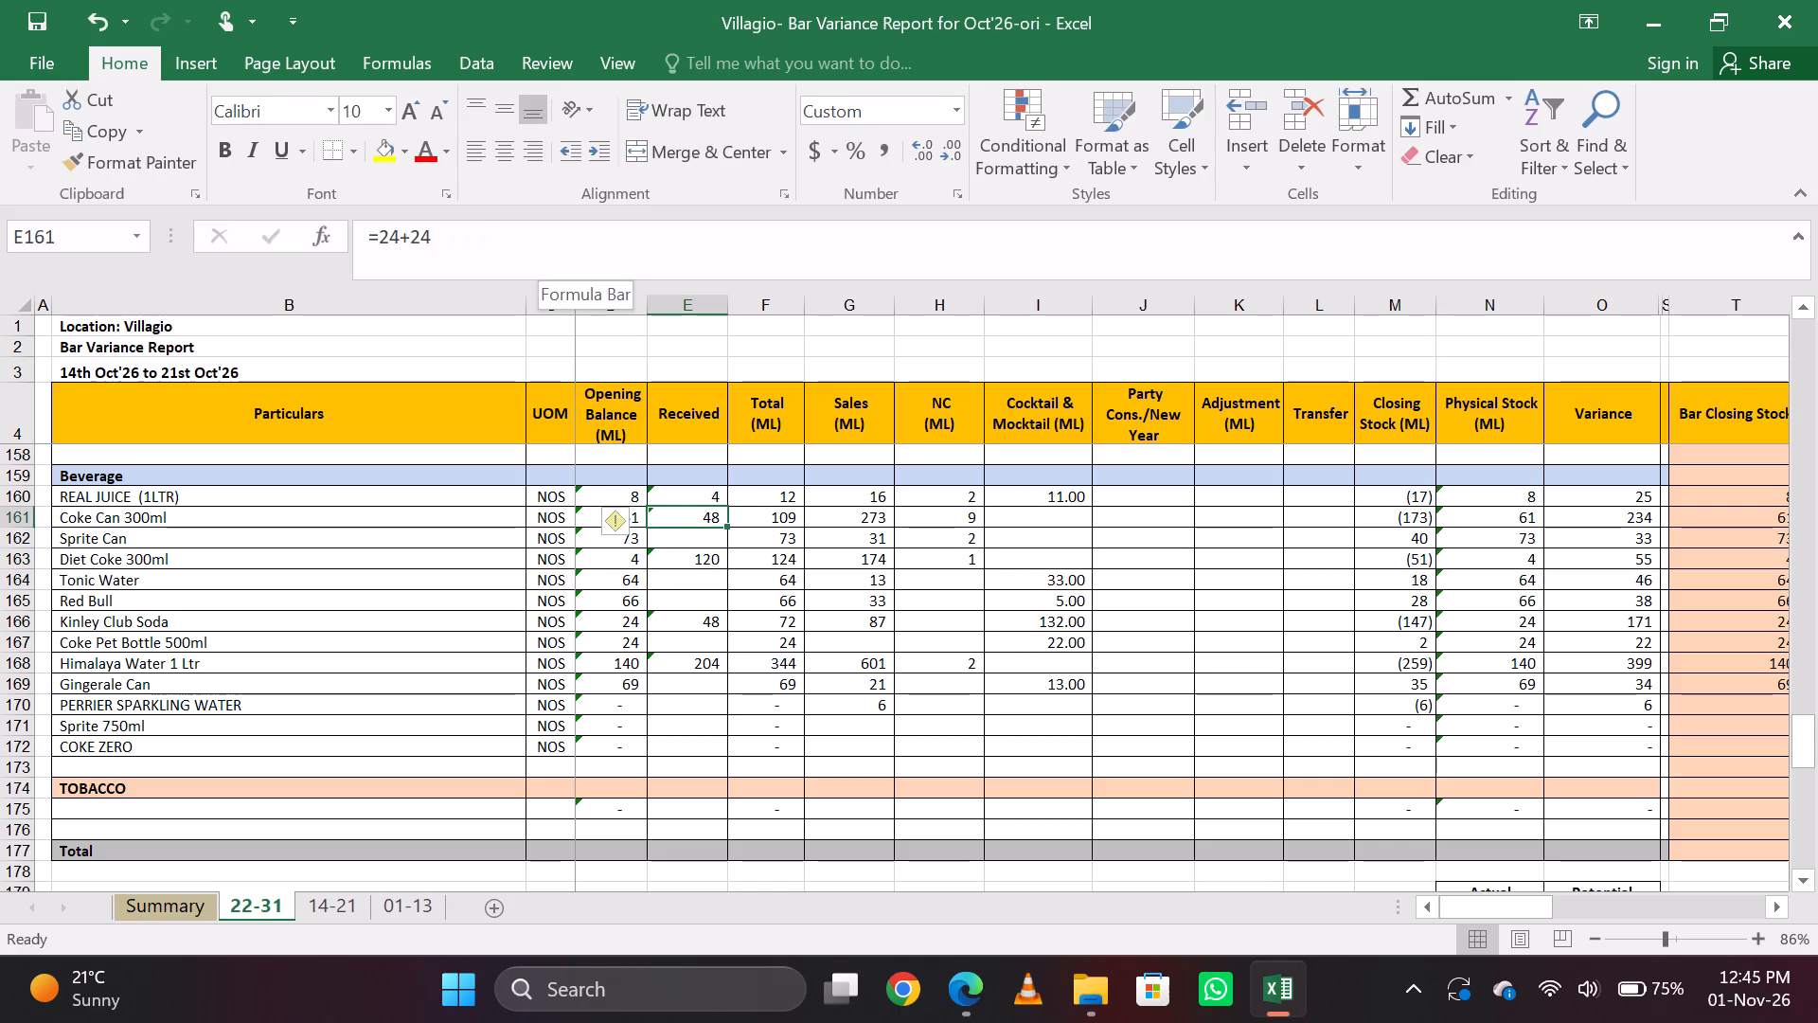
left_click(553, 257)
key("shift+plus")
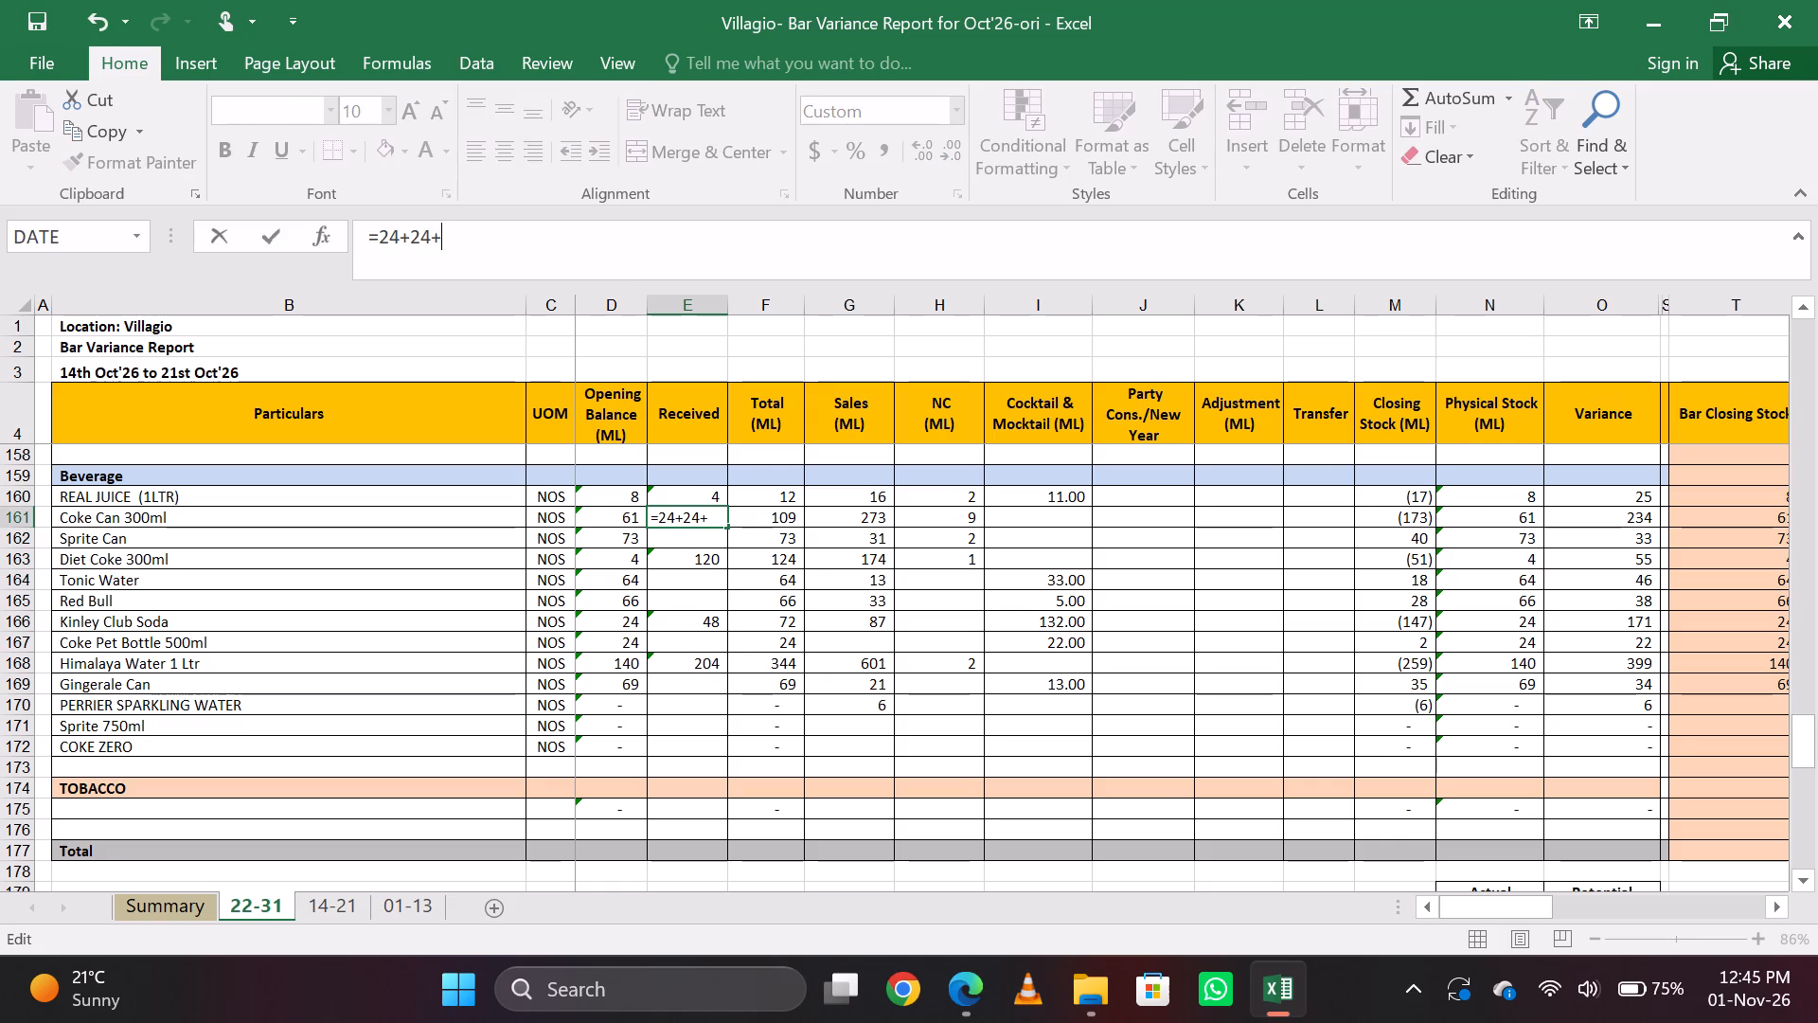
type("2*")
type("24")
key("Return")
key("Up")
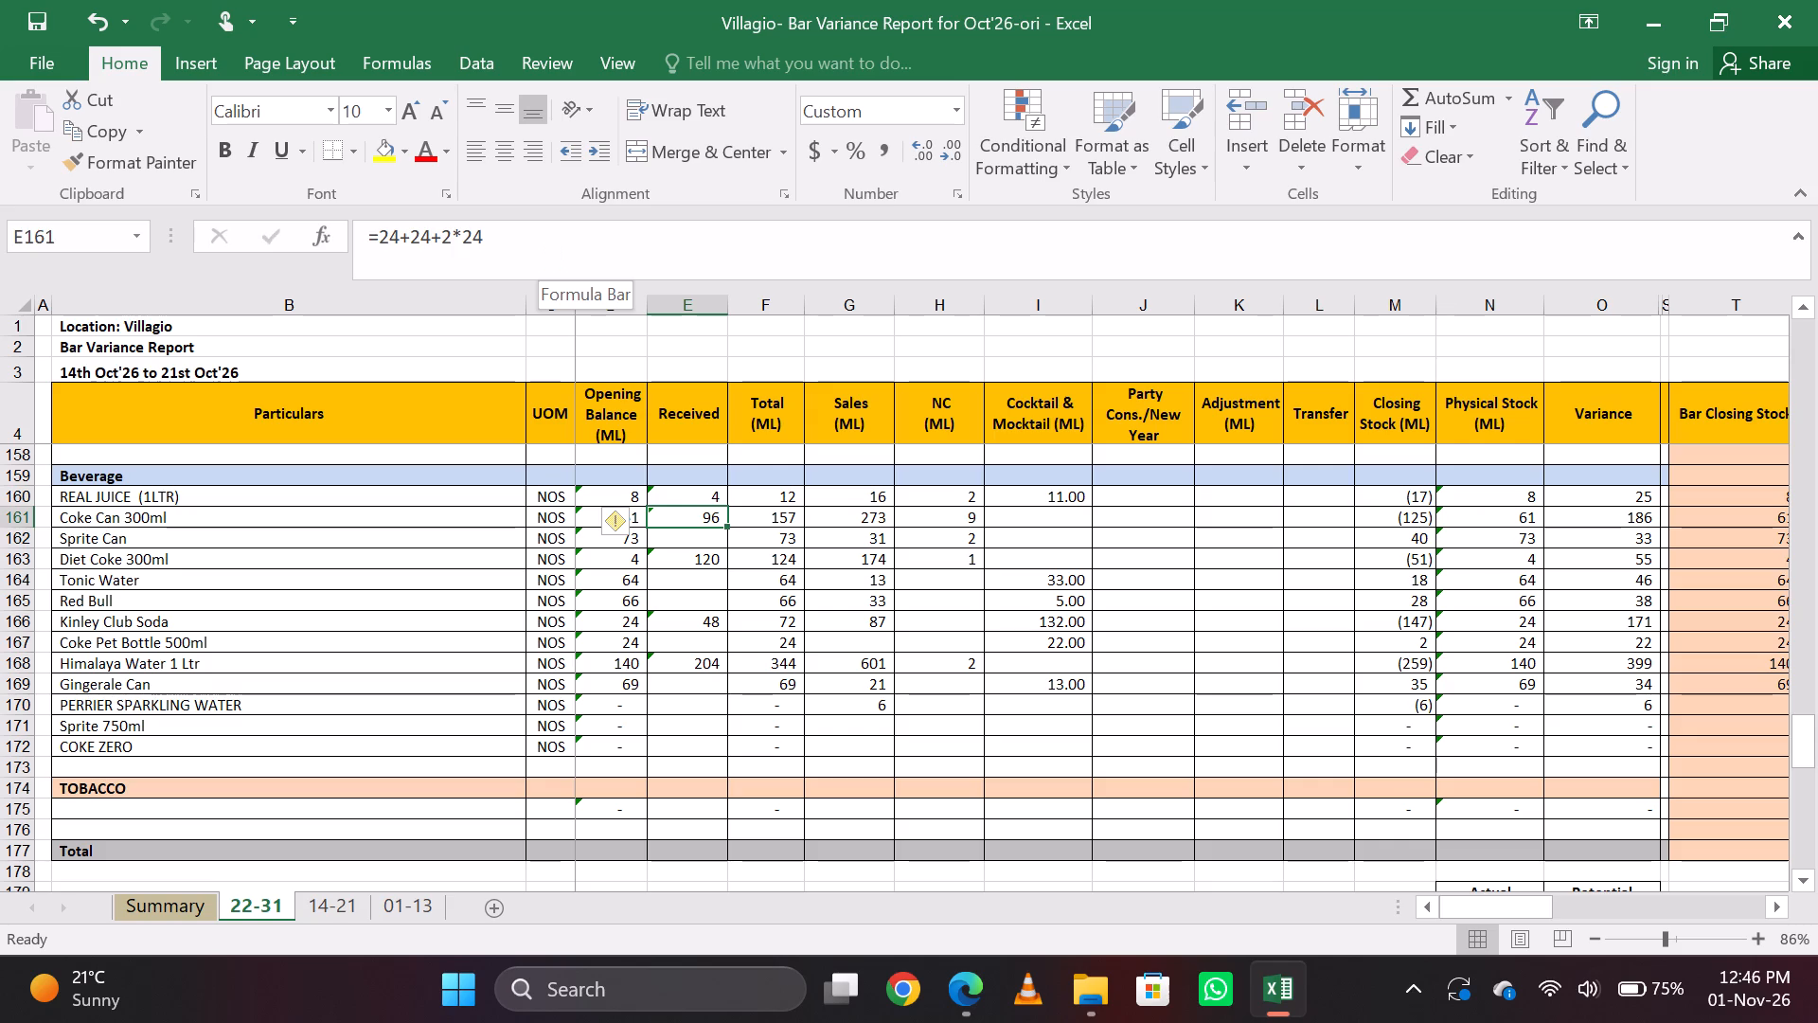
Add +5*12 to the Received formula for Himalaya Water 1 Ltr, making it =3*12+6*12+8*12+5*12.
key("Down")
key("Down")
key("Down")
key("Down")
key("Down")
key("Down")
key("Down")
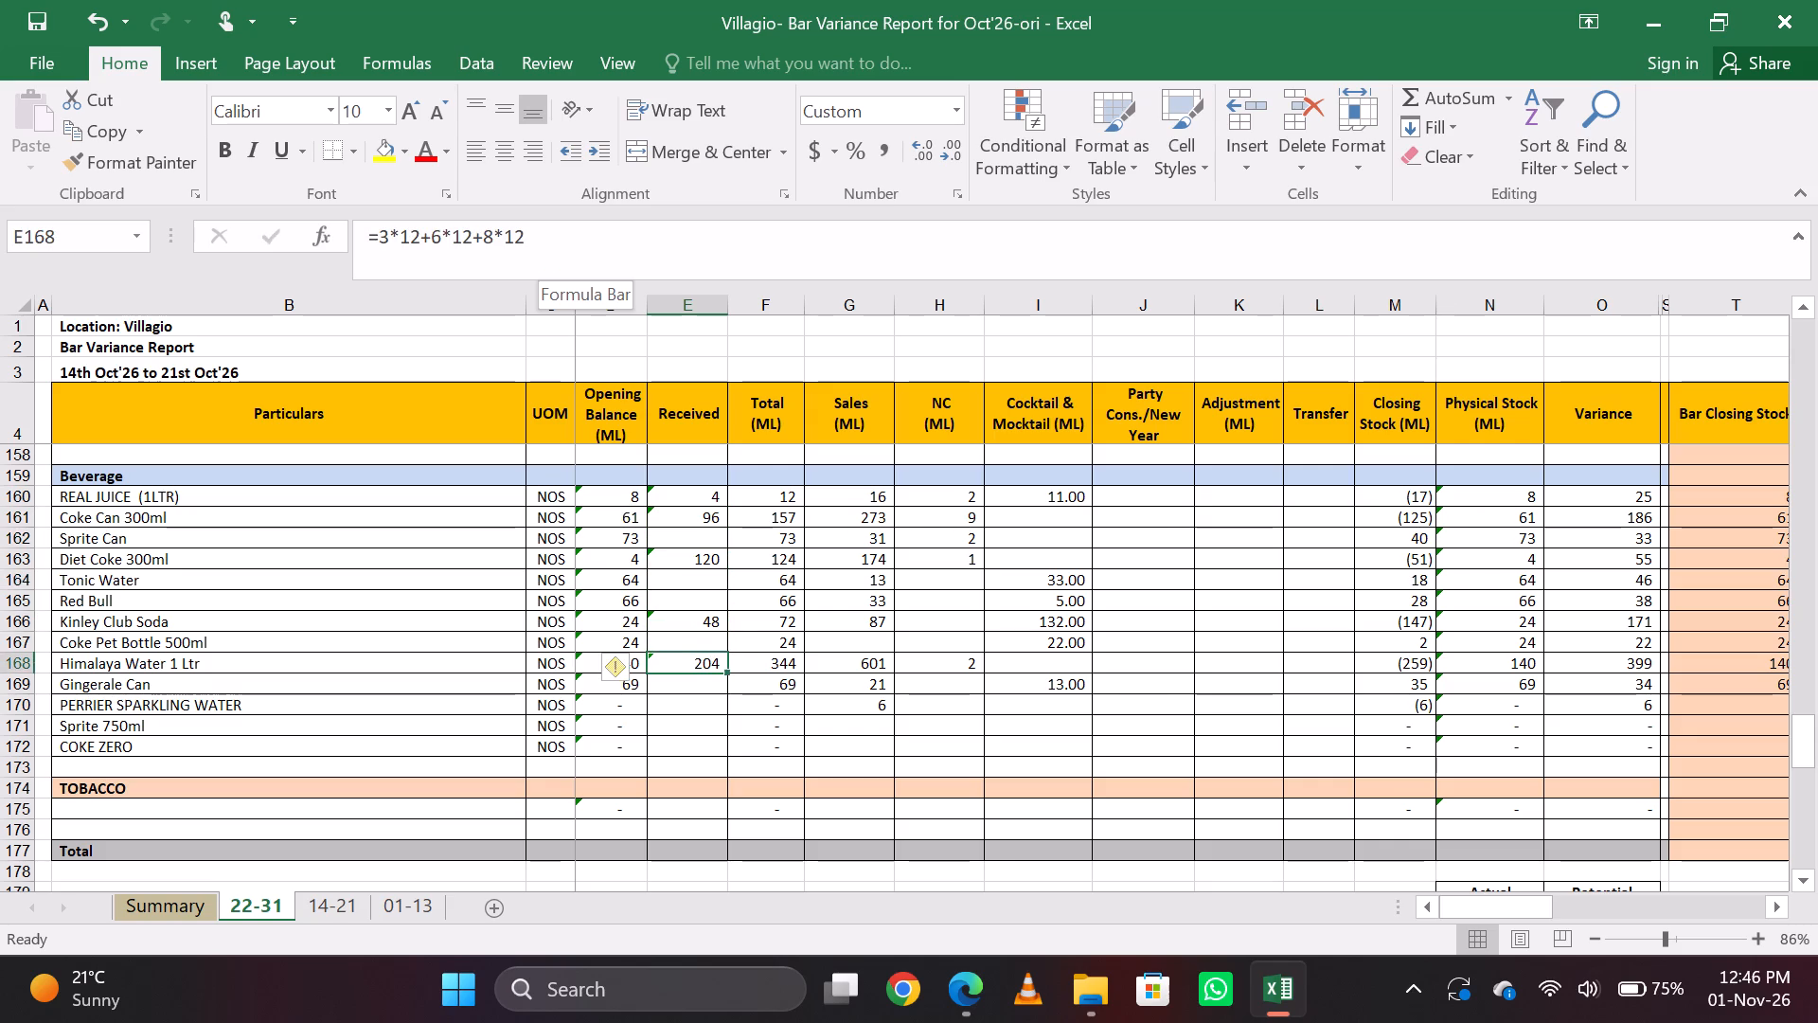
left_click(553, 257)
type("+5*12")
key("Return")
key("Up")
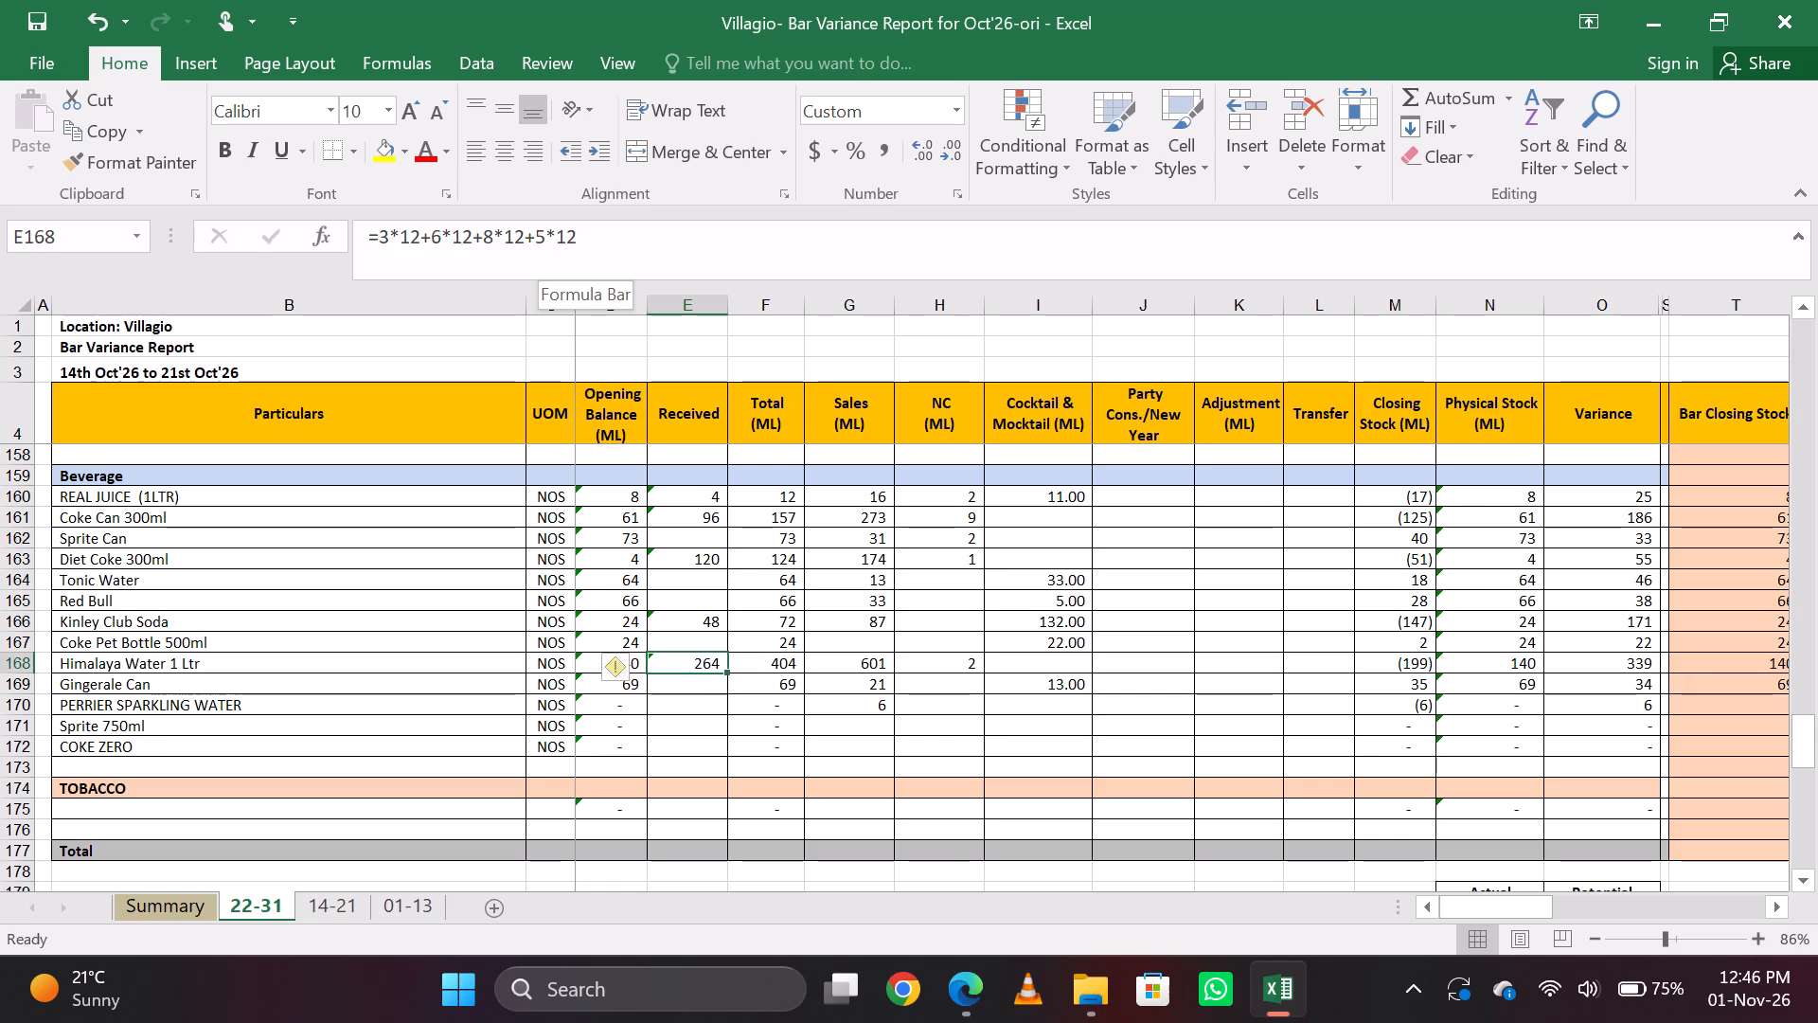
Add +48 to the Received formula for Kinley Club Soda, making it =24+24+48.
key("Up")
key("Up")
key("Up")
key("Down")
left_click(553, 257)
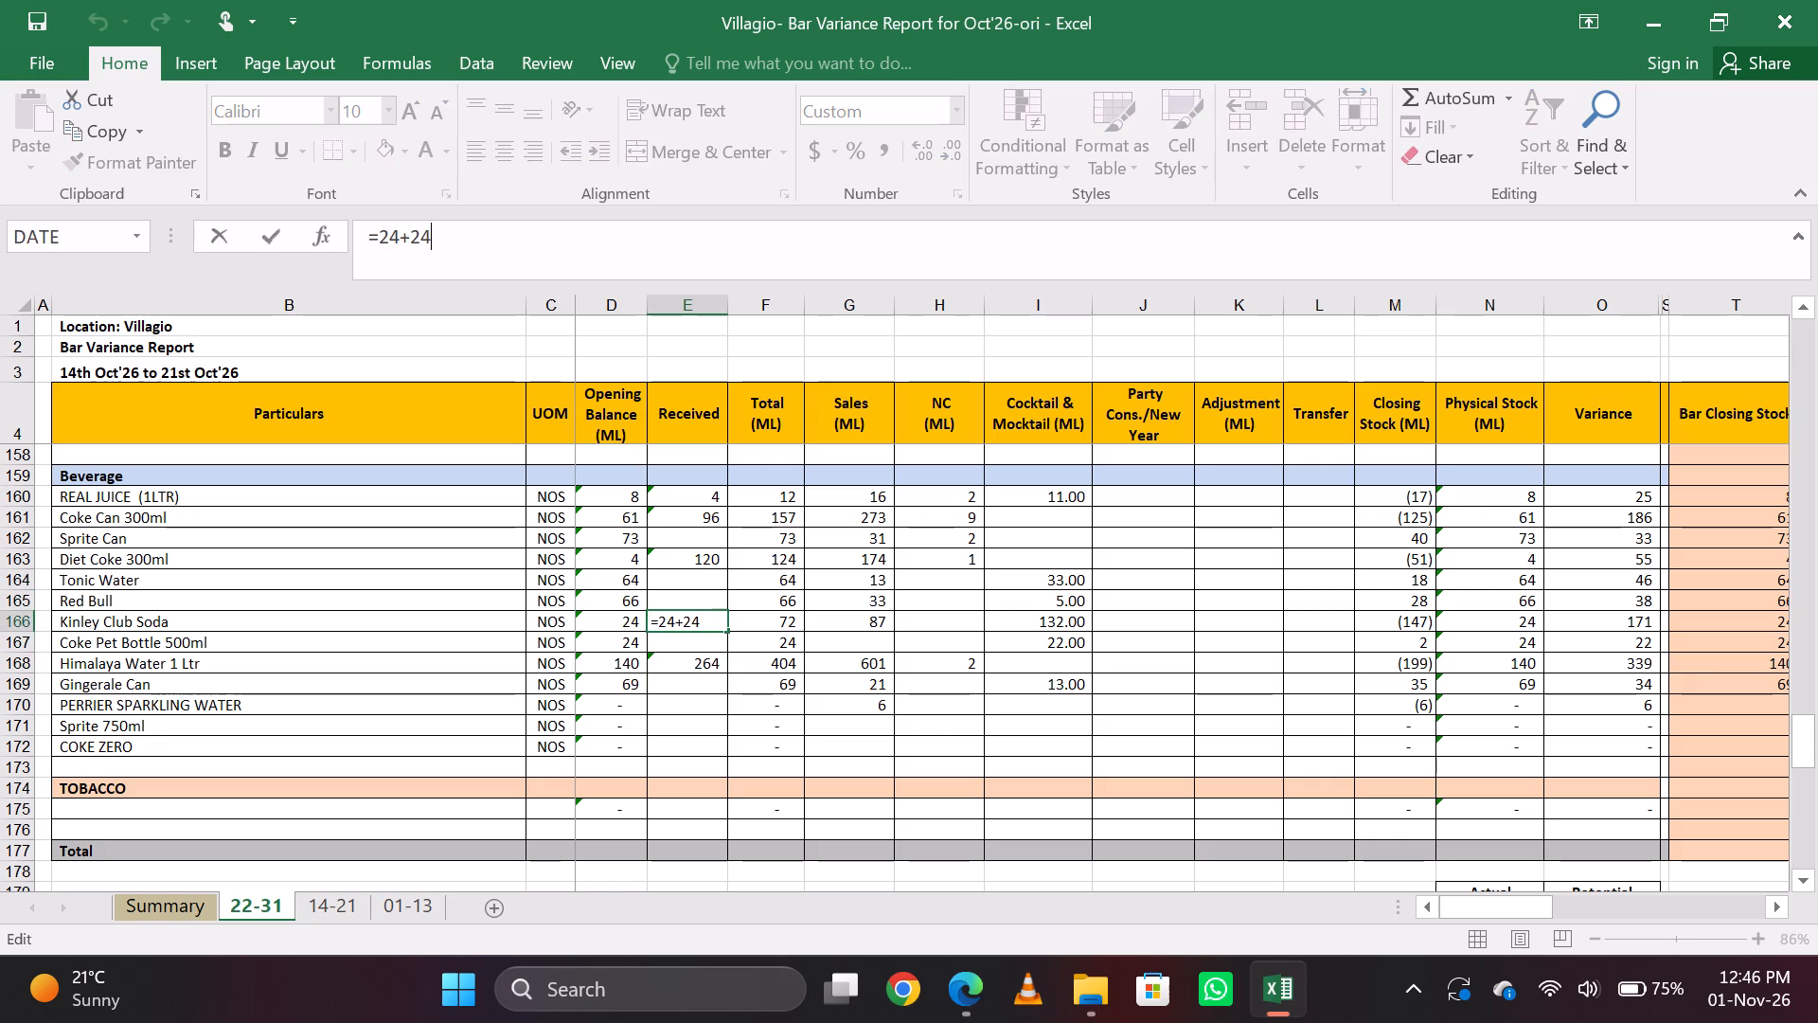
type("+48")
key("Return")
key("Up")
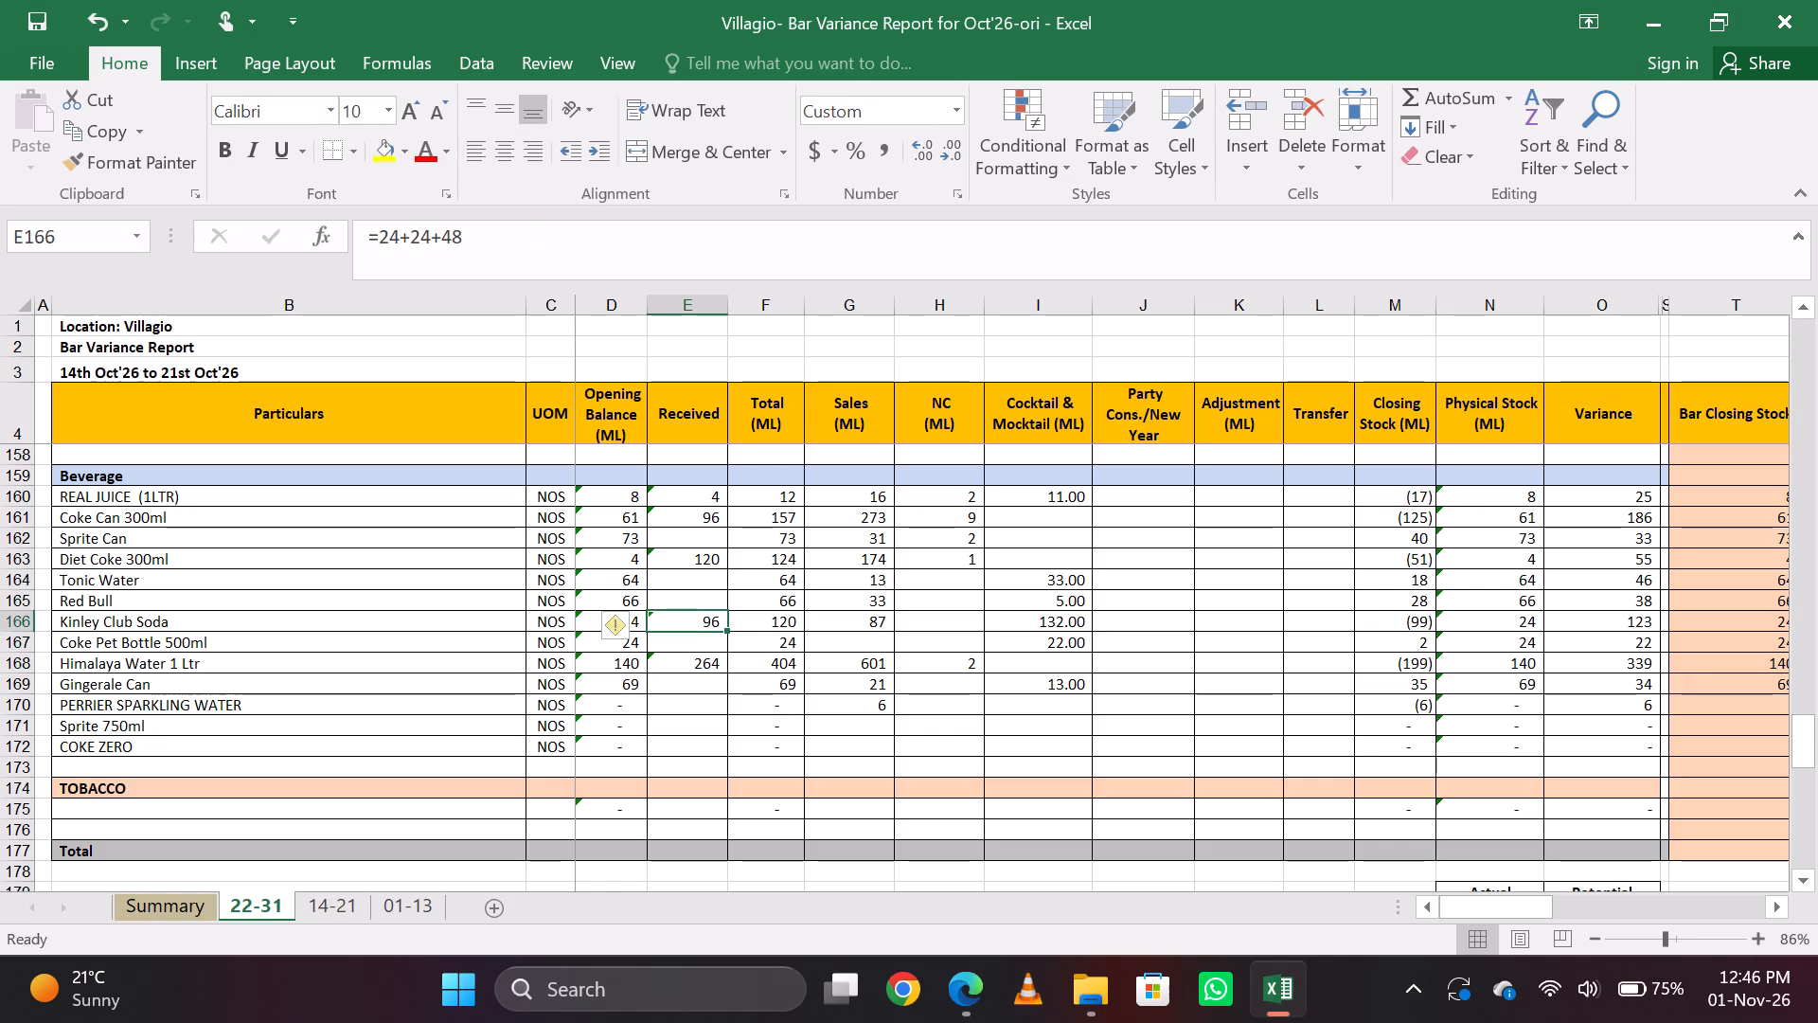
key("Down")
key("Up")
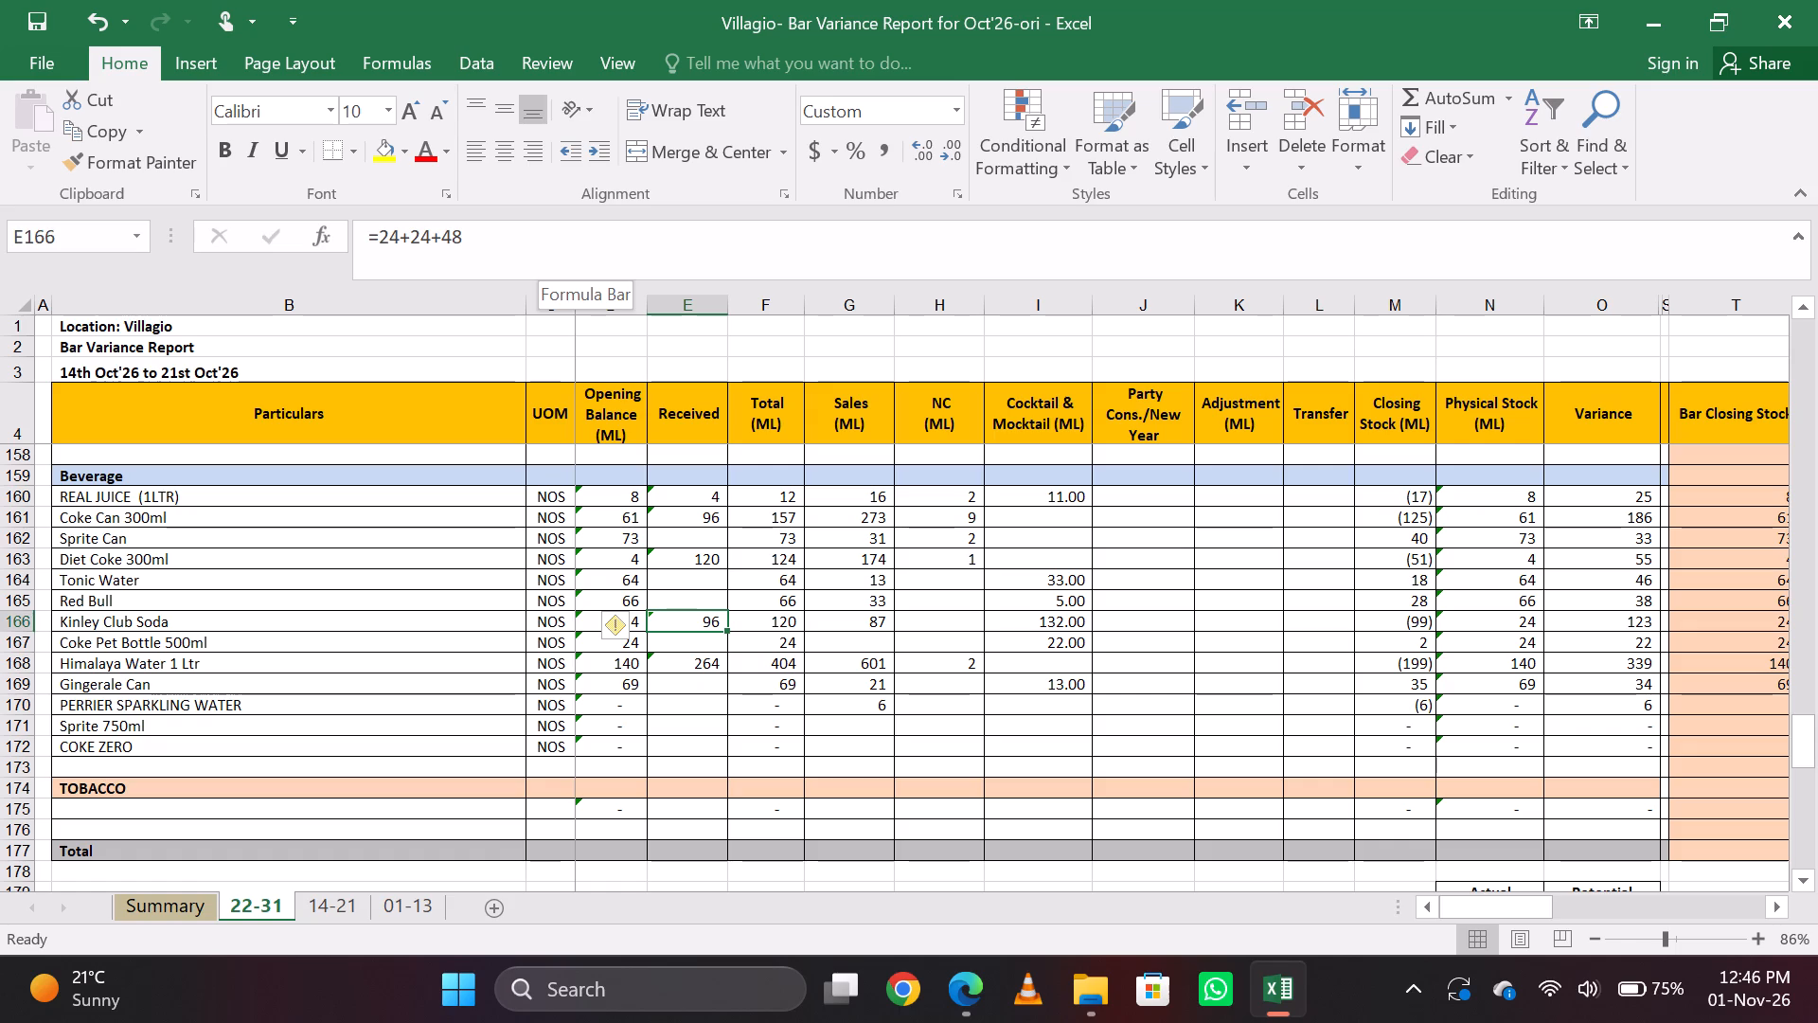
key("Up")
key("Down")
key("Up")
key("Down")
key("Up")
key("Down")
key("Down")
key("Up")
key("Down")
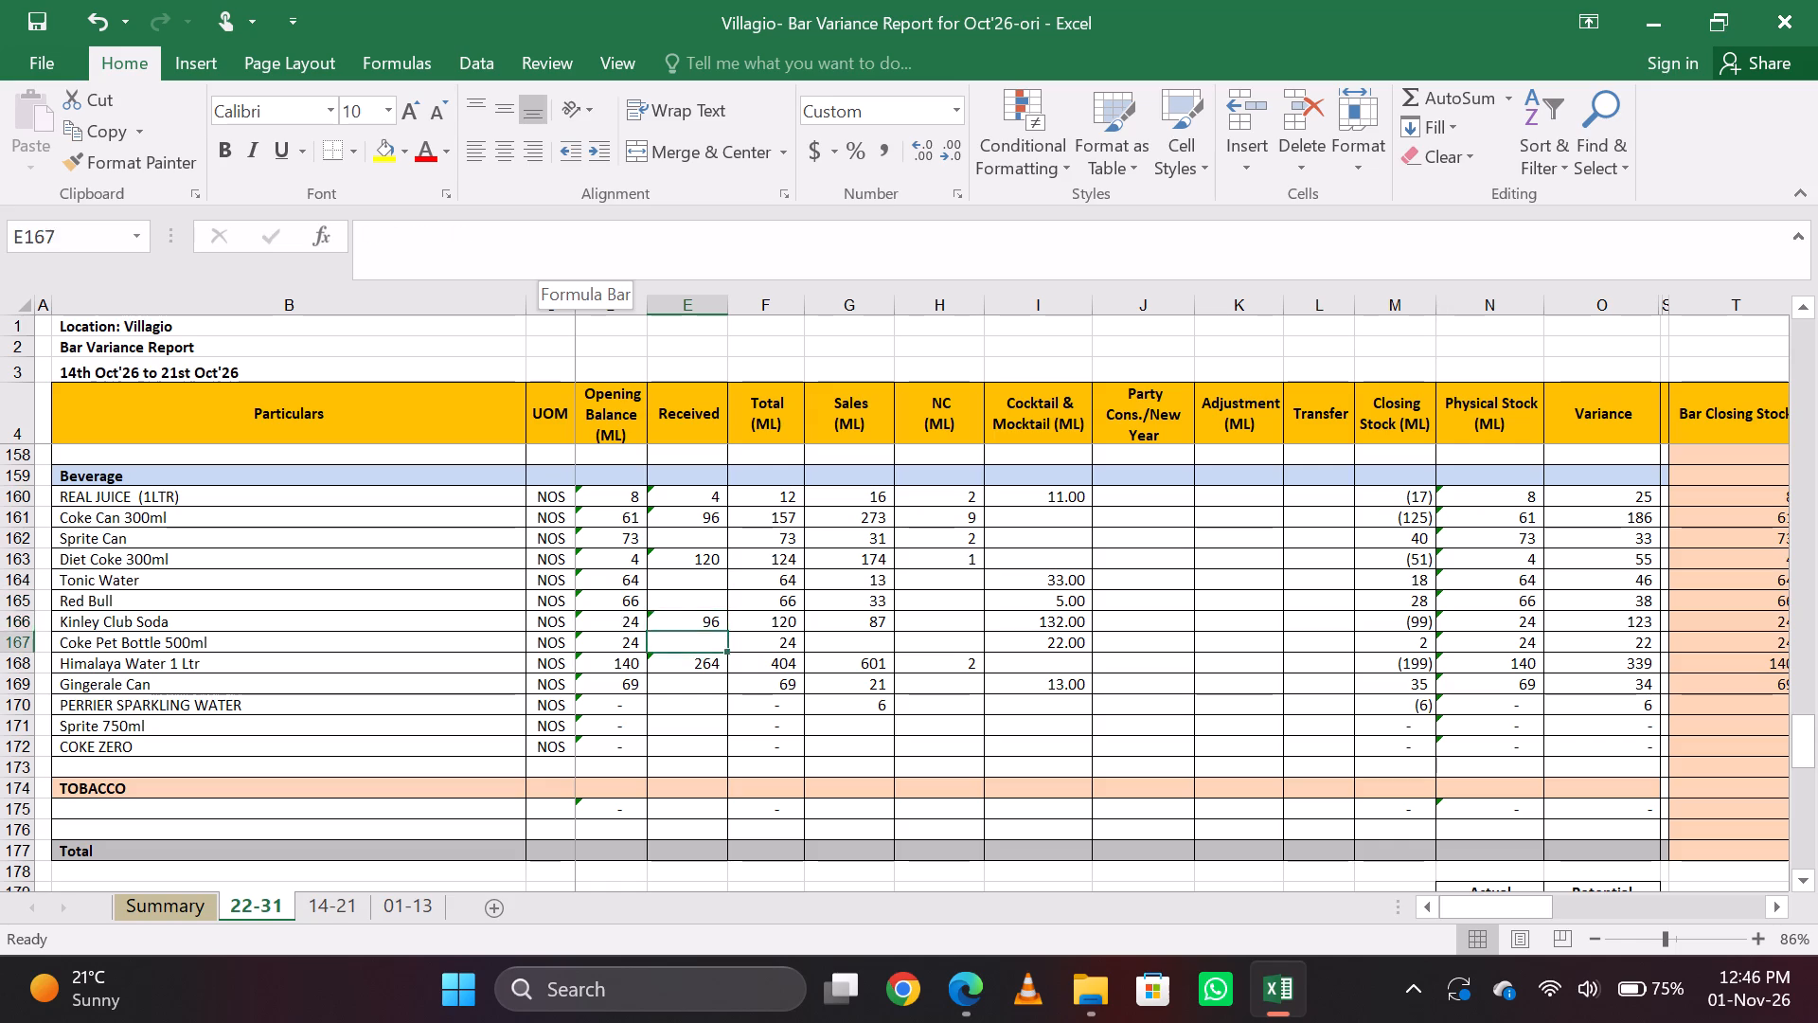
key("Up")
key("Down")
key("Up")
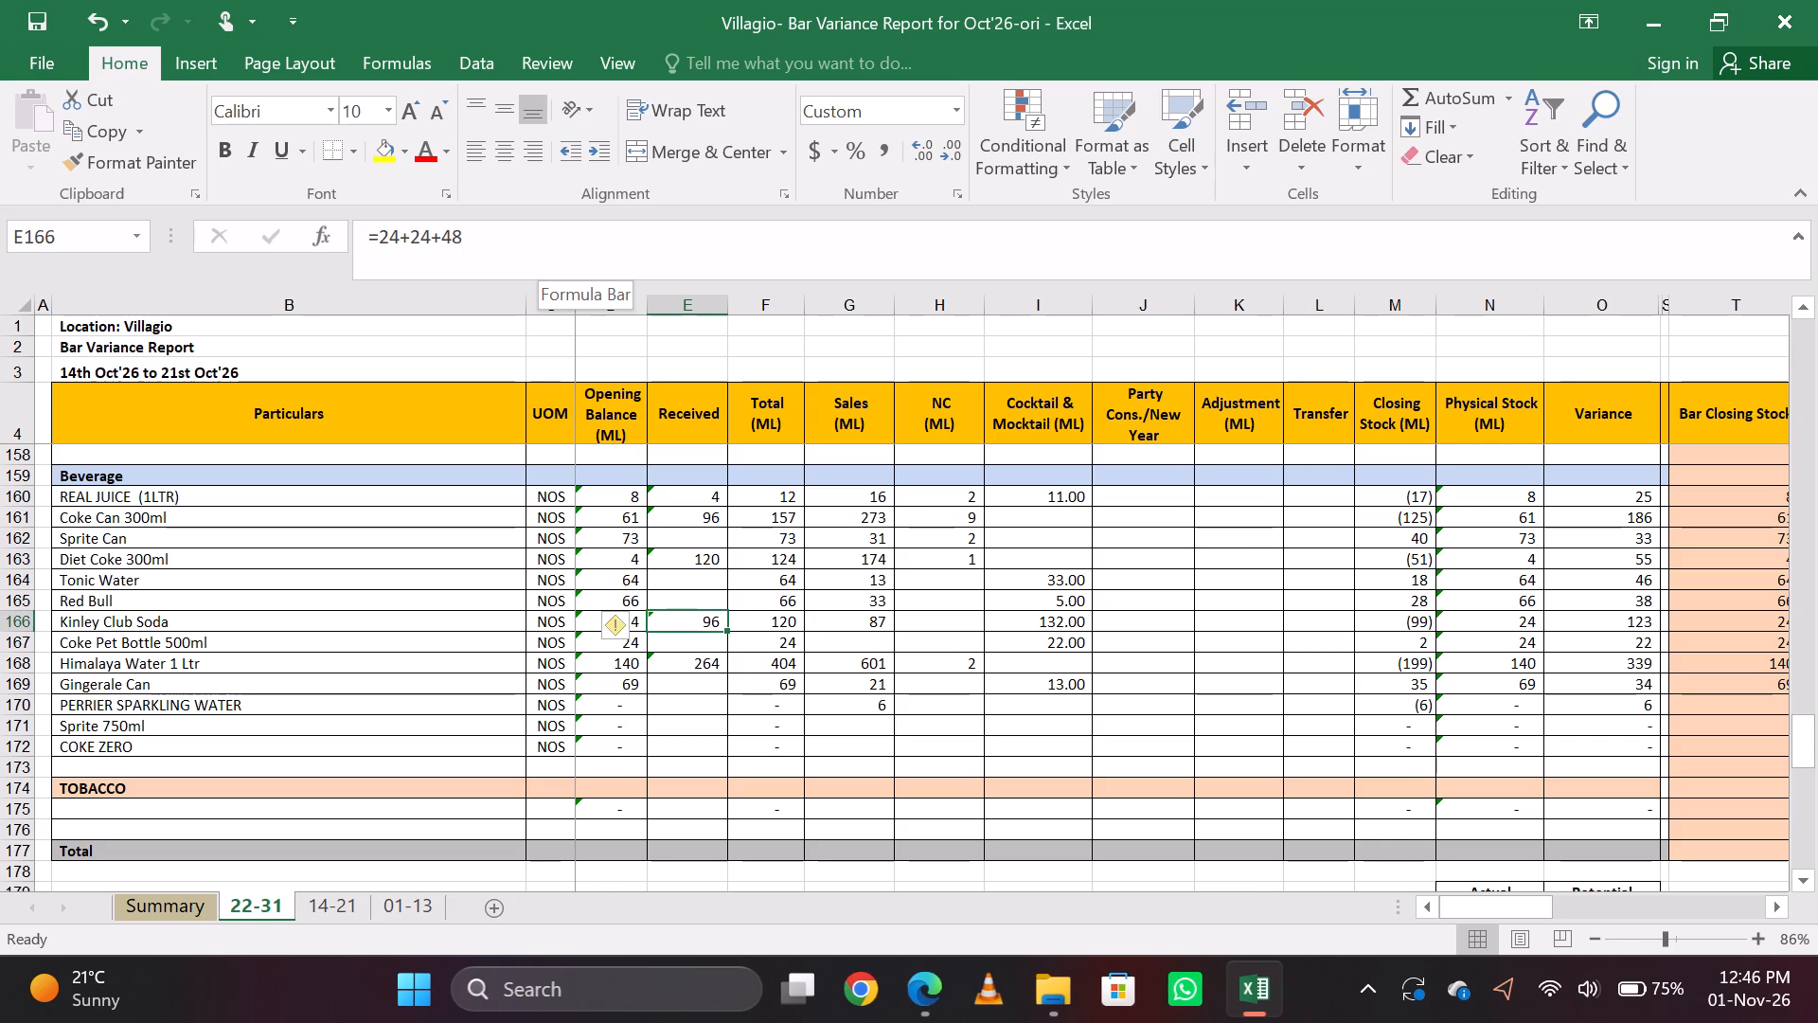
Add another +24 to the Received formula for Diet Coke 300ml, making it =24*3+24+24+24.
key("Up")
key("Up")
key("Up")
key("Up")
key("Down")
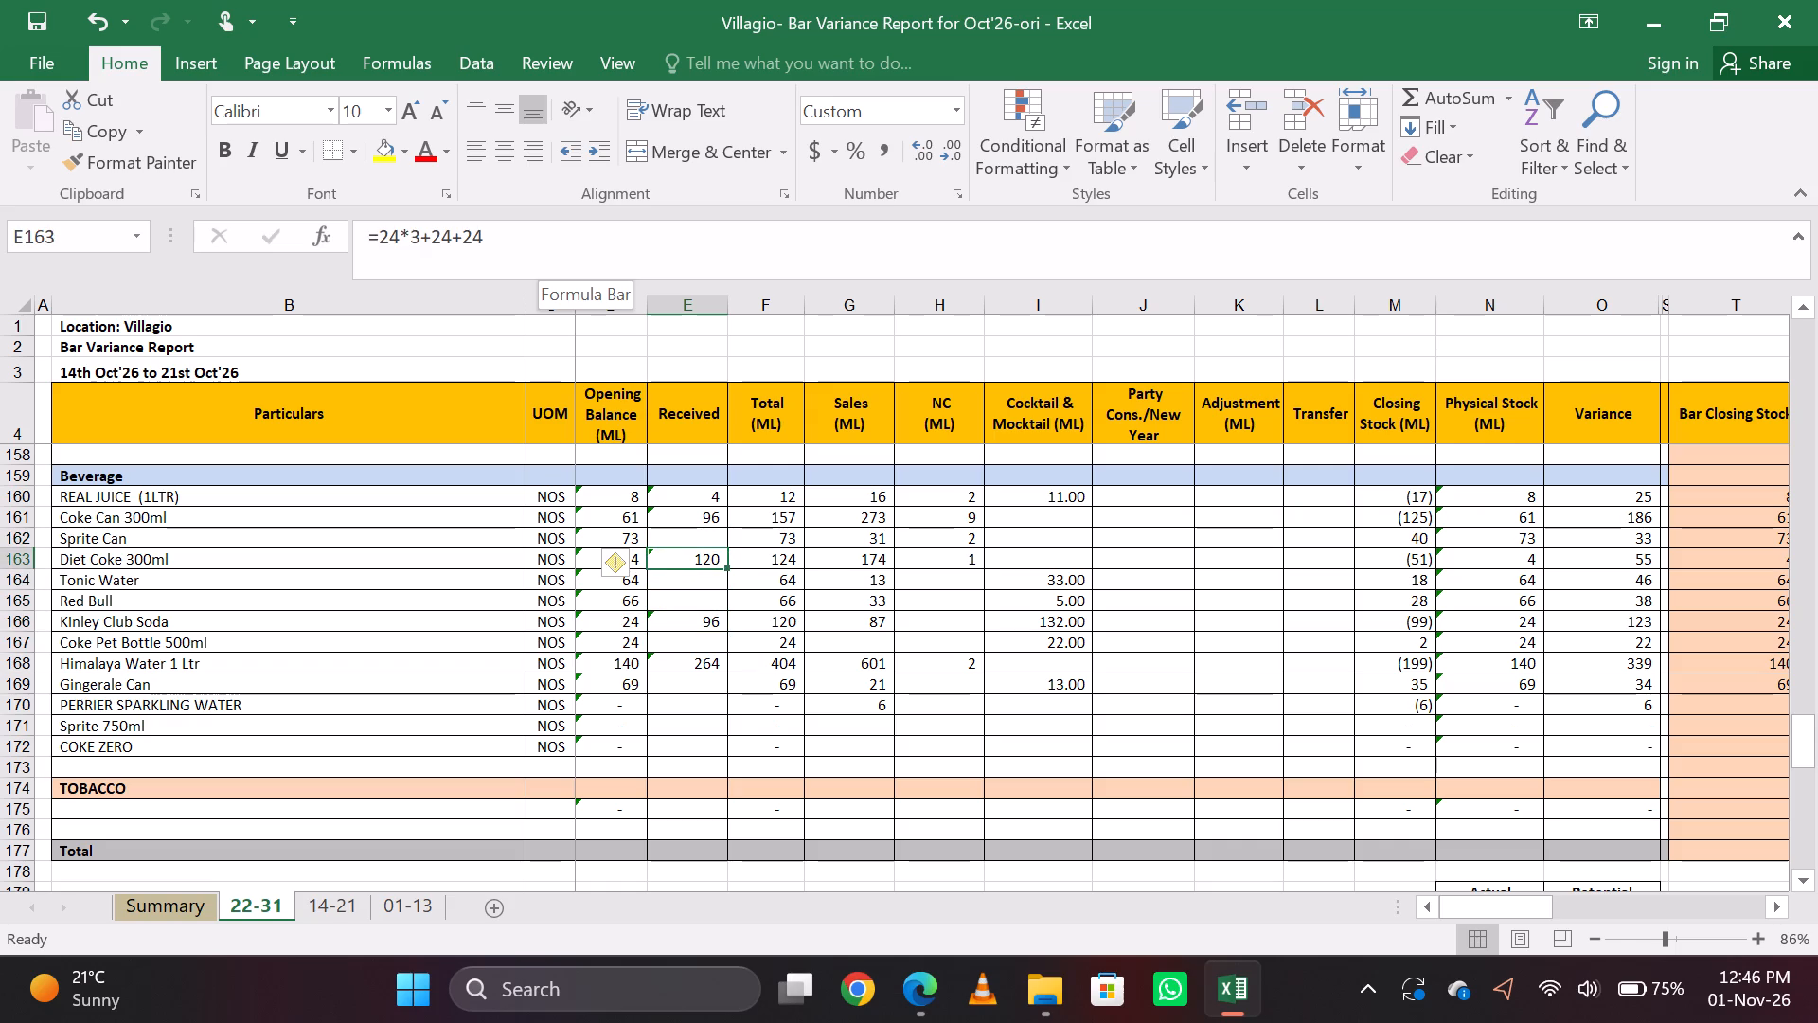
left_click(553, 257)
type("+24")
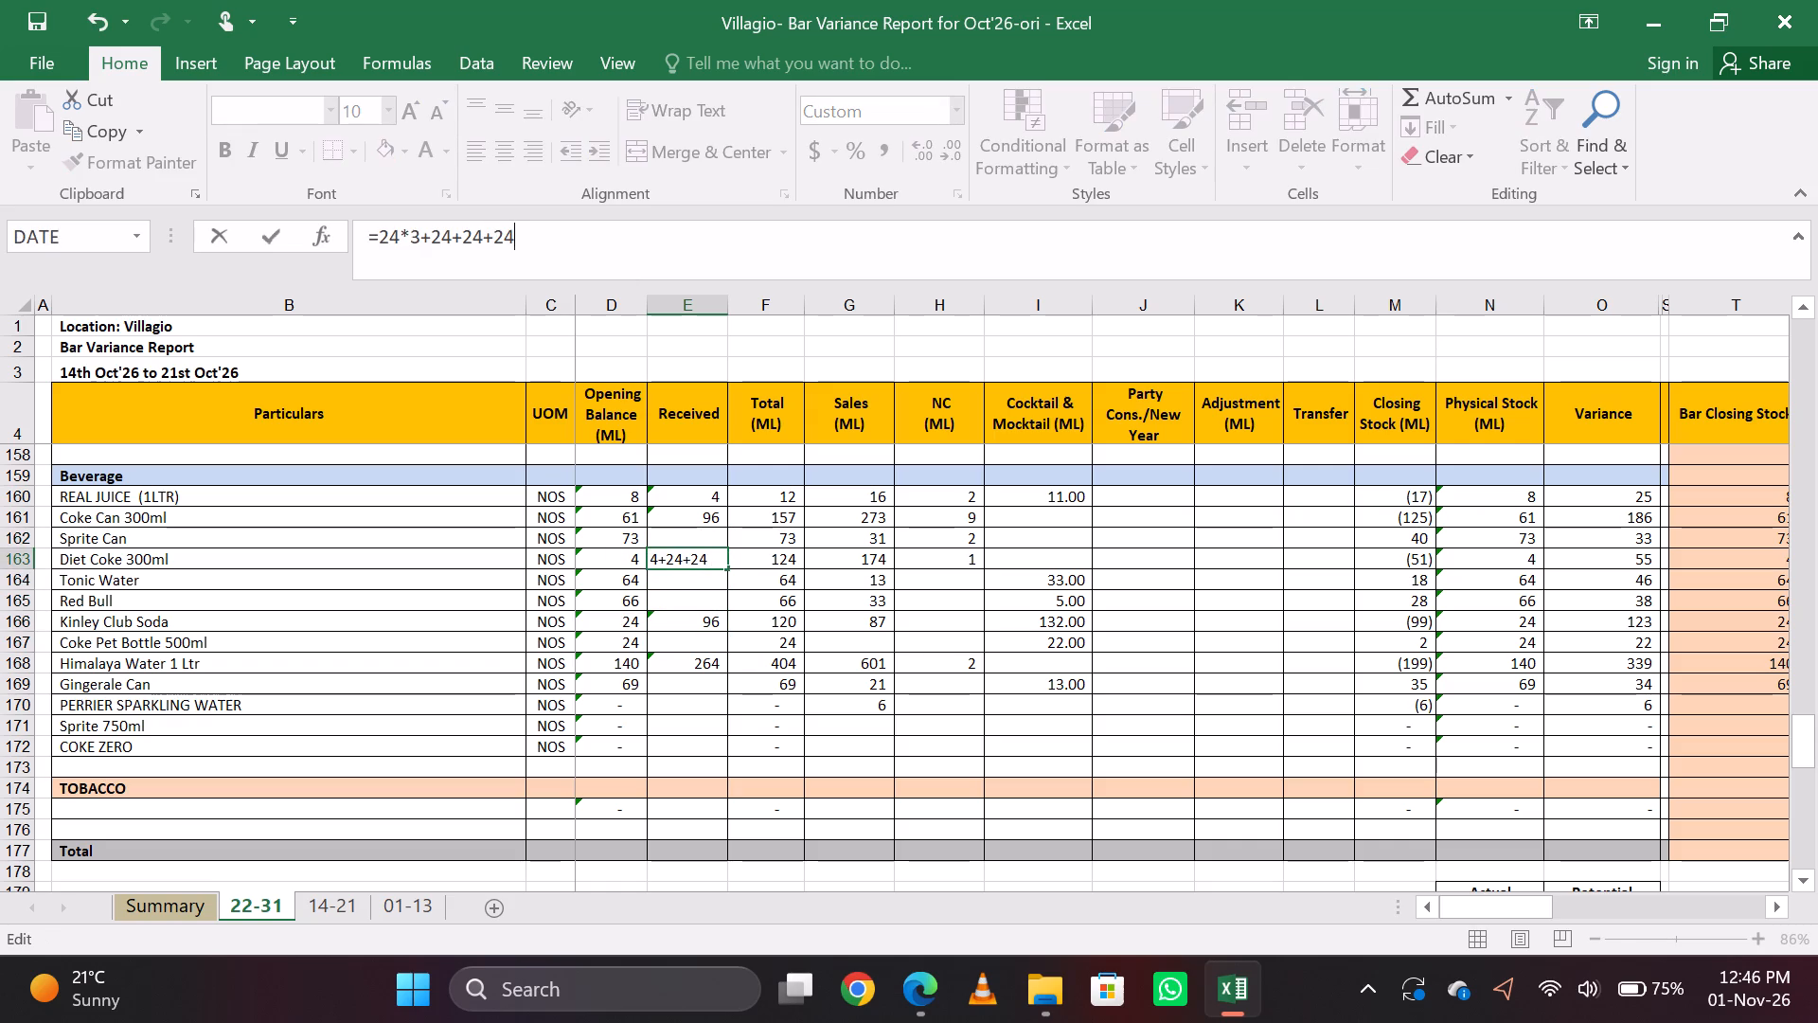
key("Return")
key("Up")
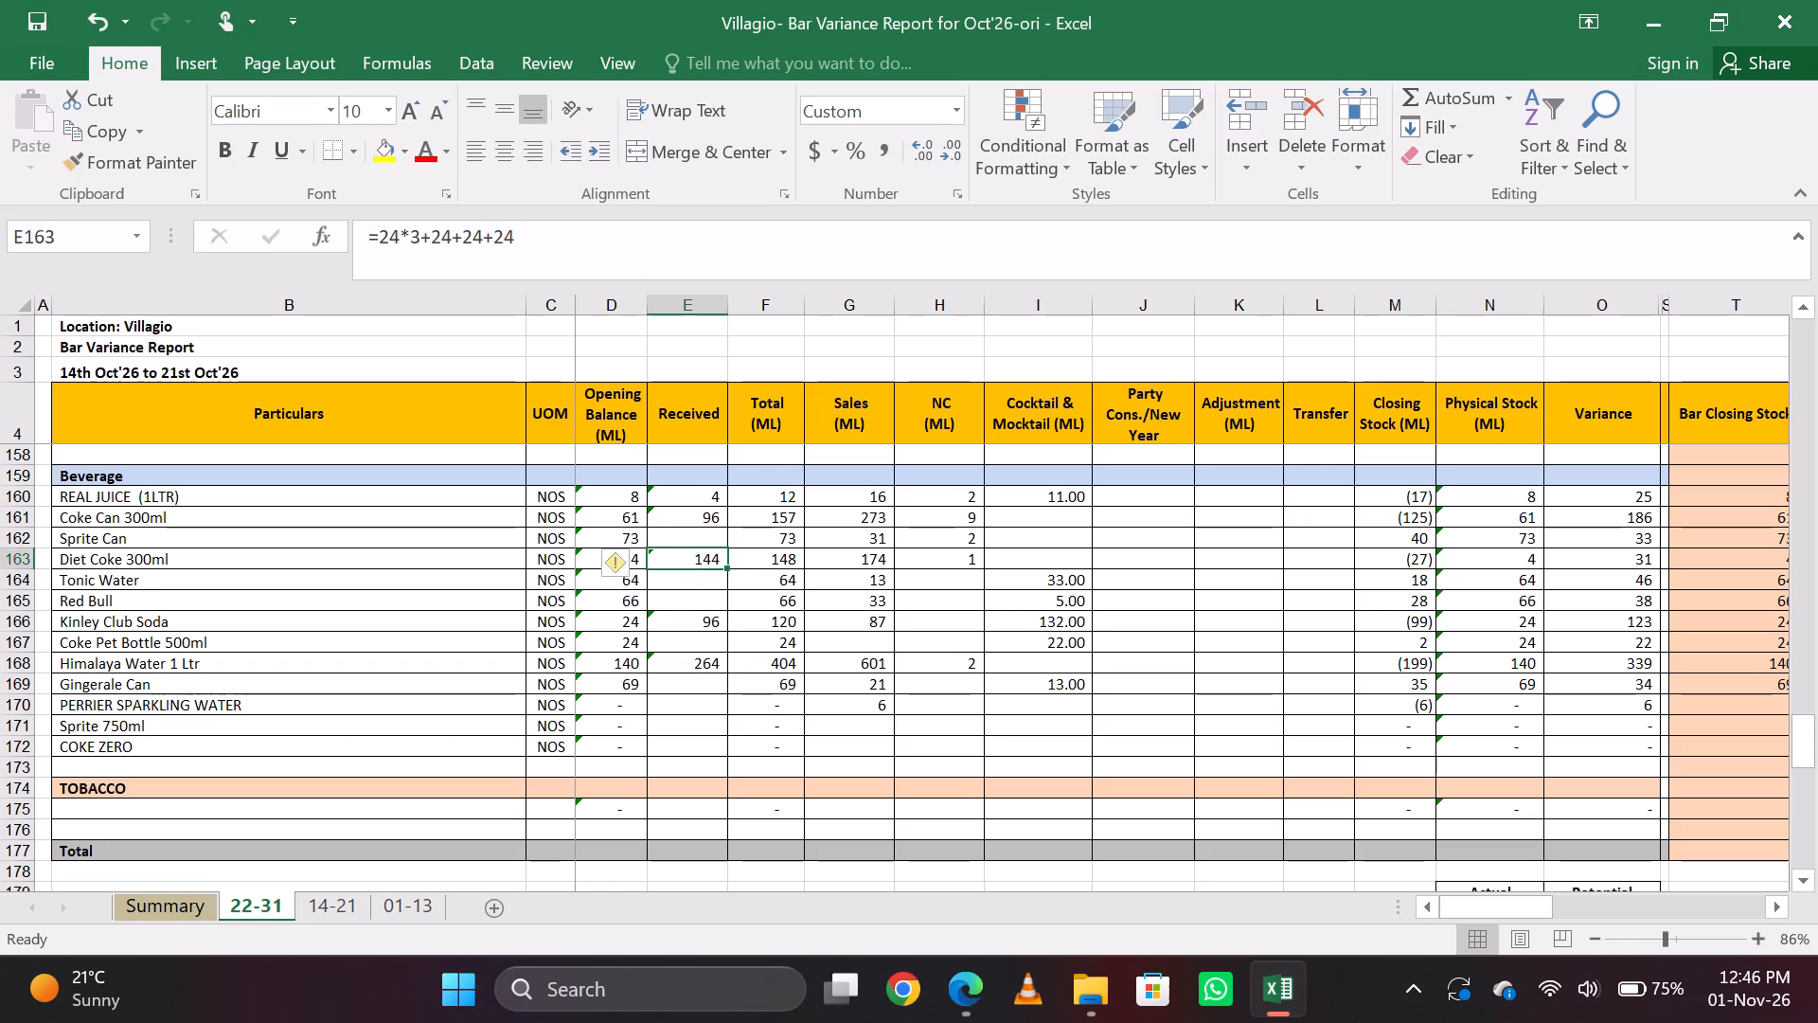
Enter =24 as the Received quantity for Sprite Can.
key("Up")
key("Up")
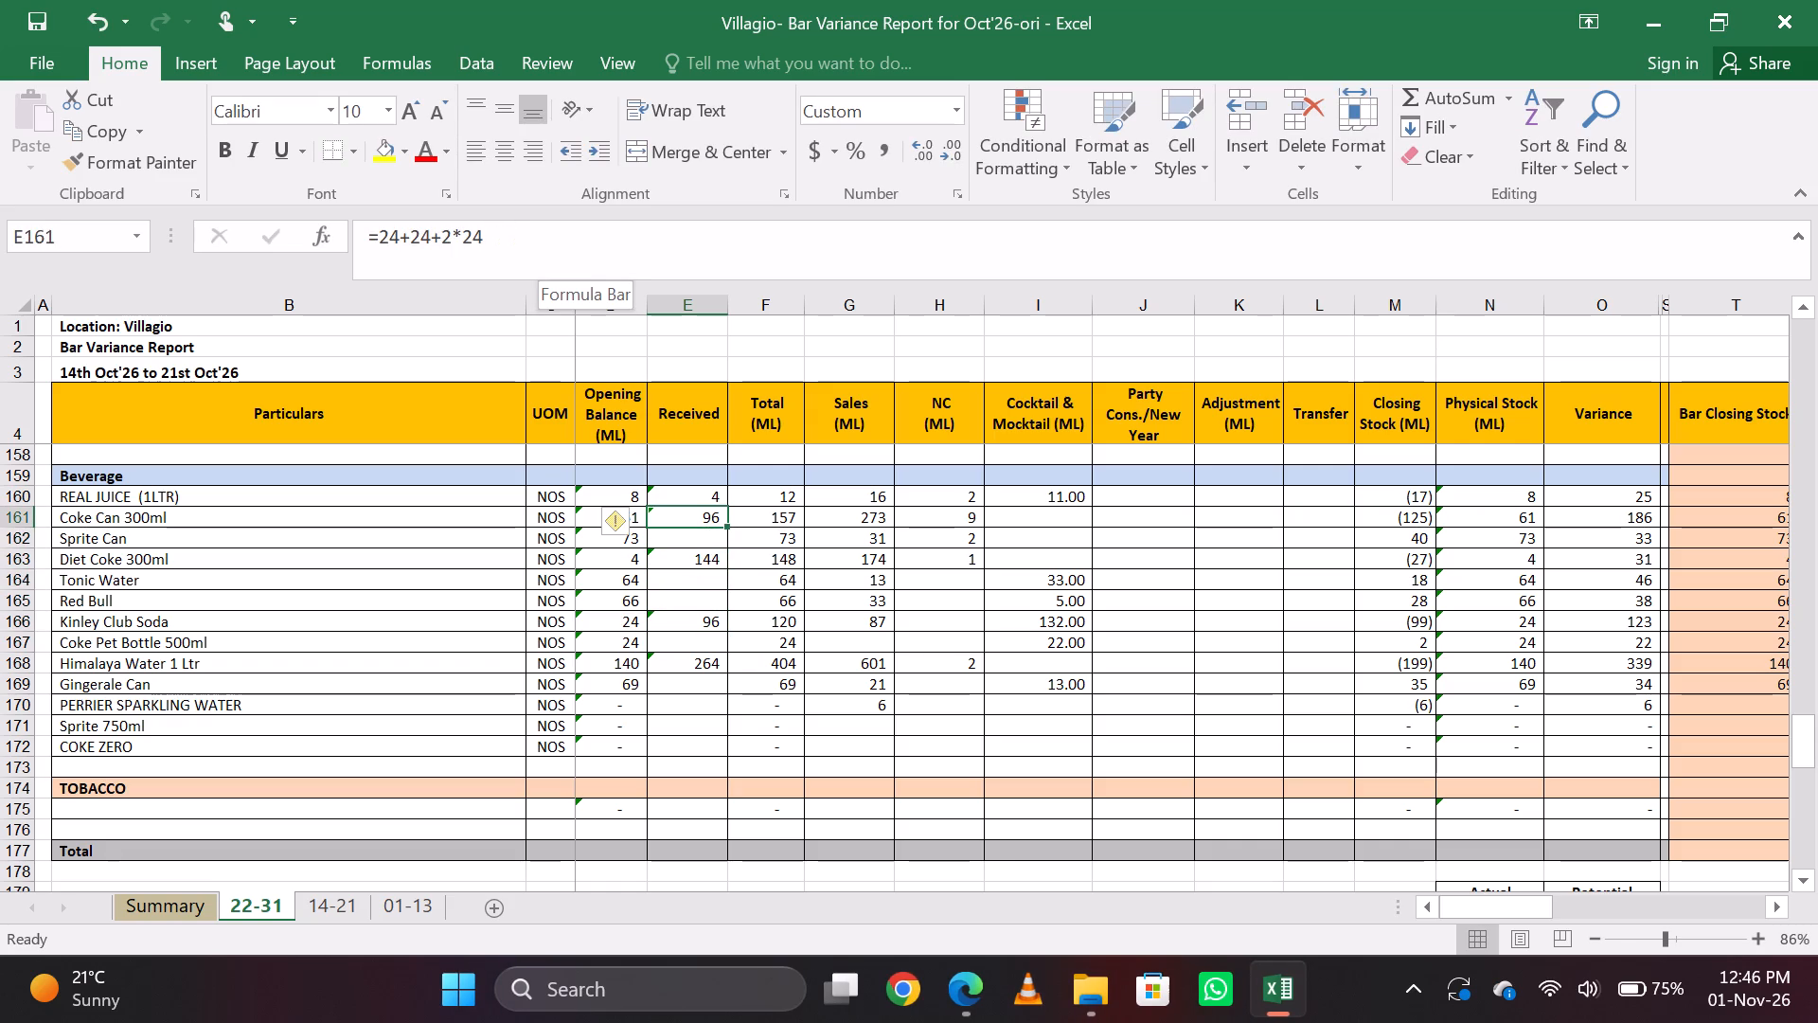
key("Down")
key("Up")
key("Down")
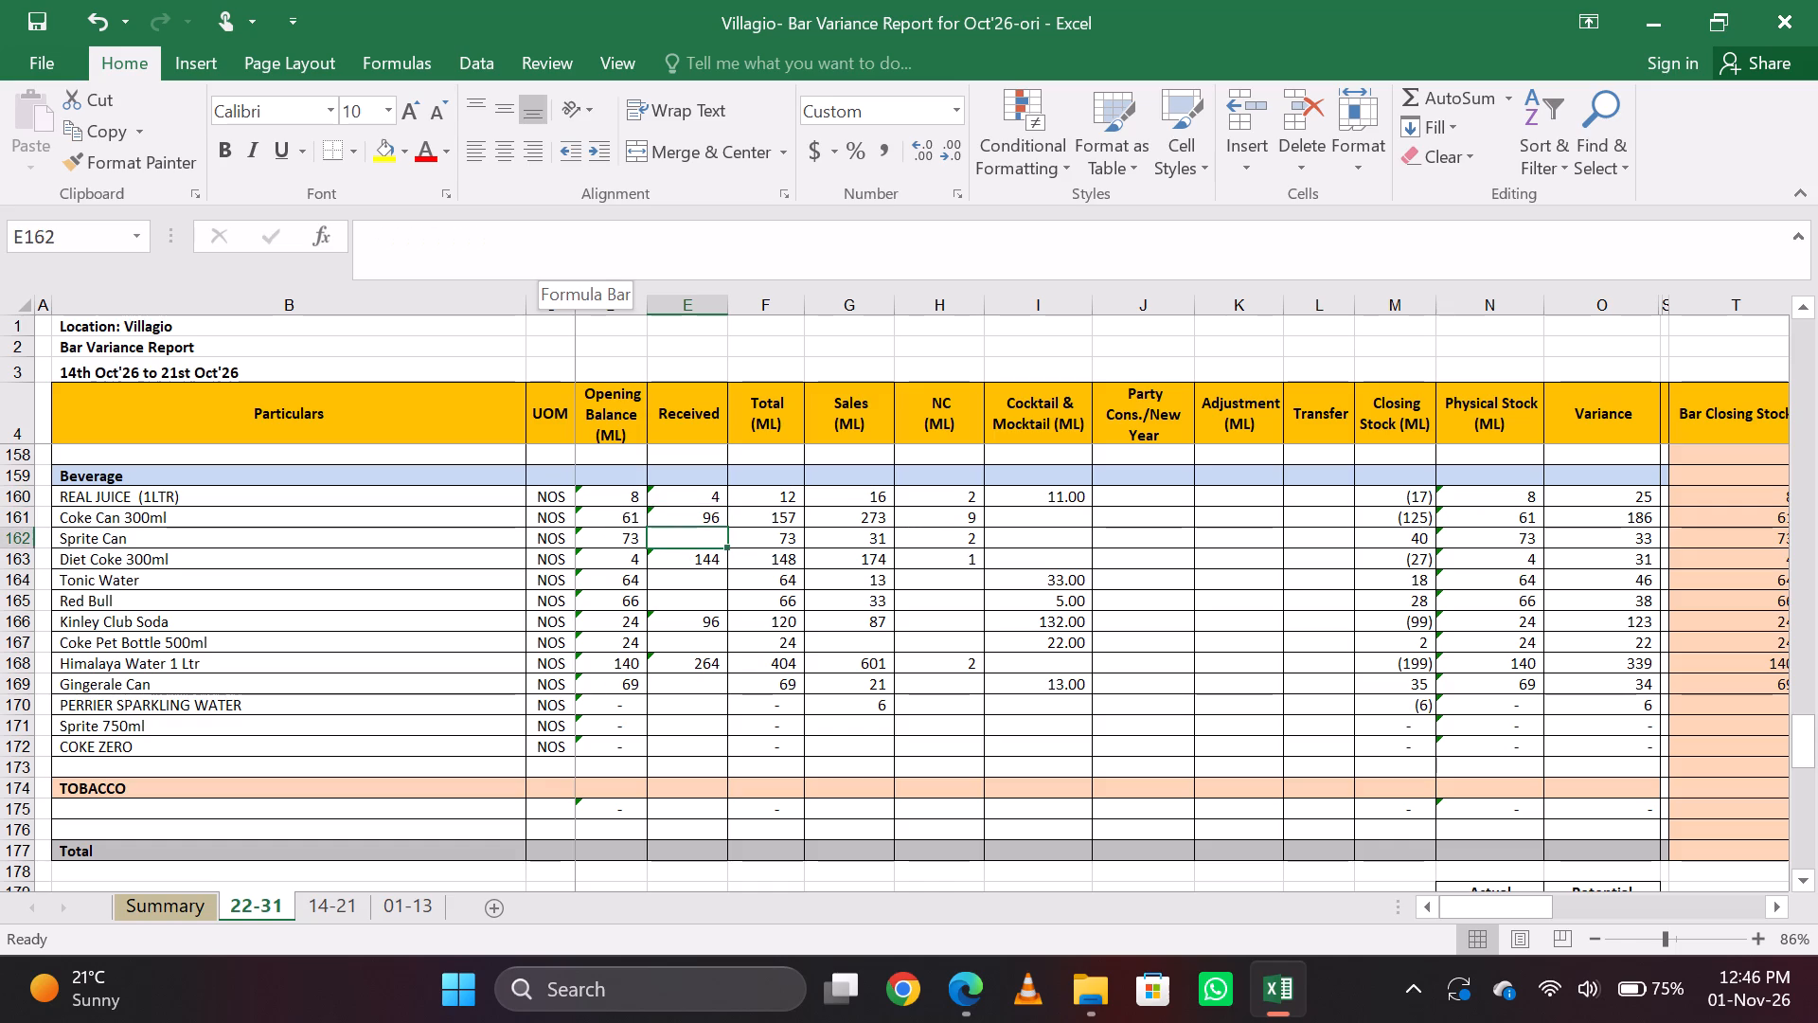
type("=24")
key("Return")
key("Up")
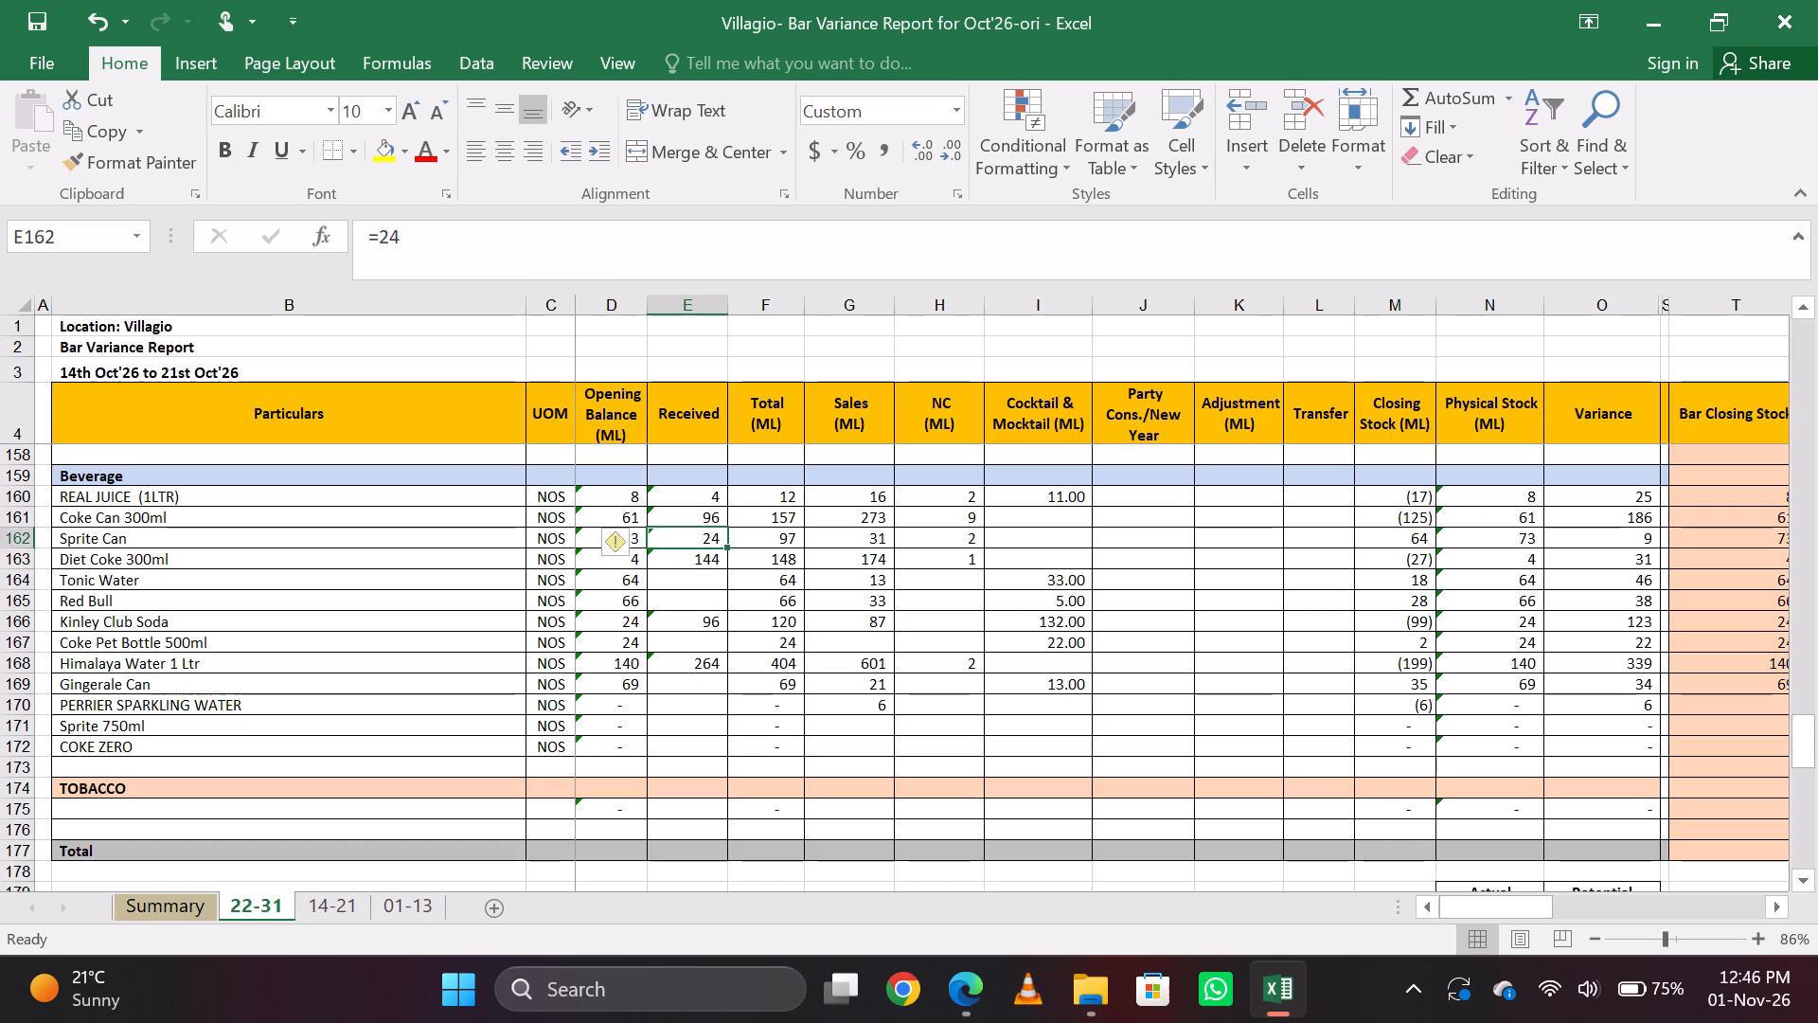
Add +24 to the Received formula for Coke Can 300ml, making it =24+24+2*24+24.
key("Up")
key("Up")
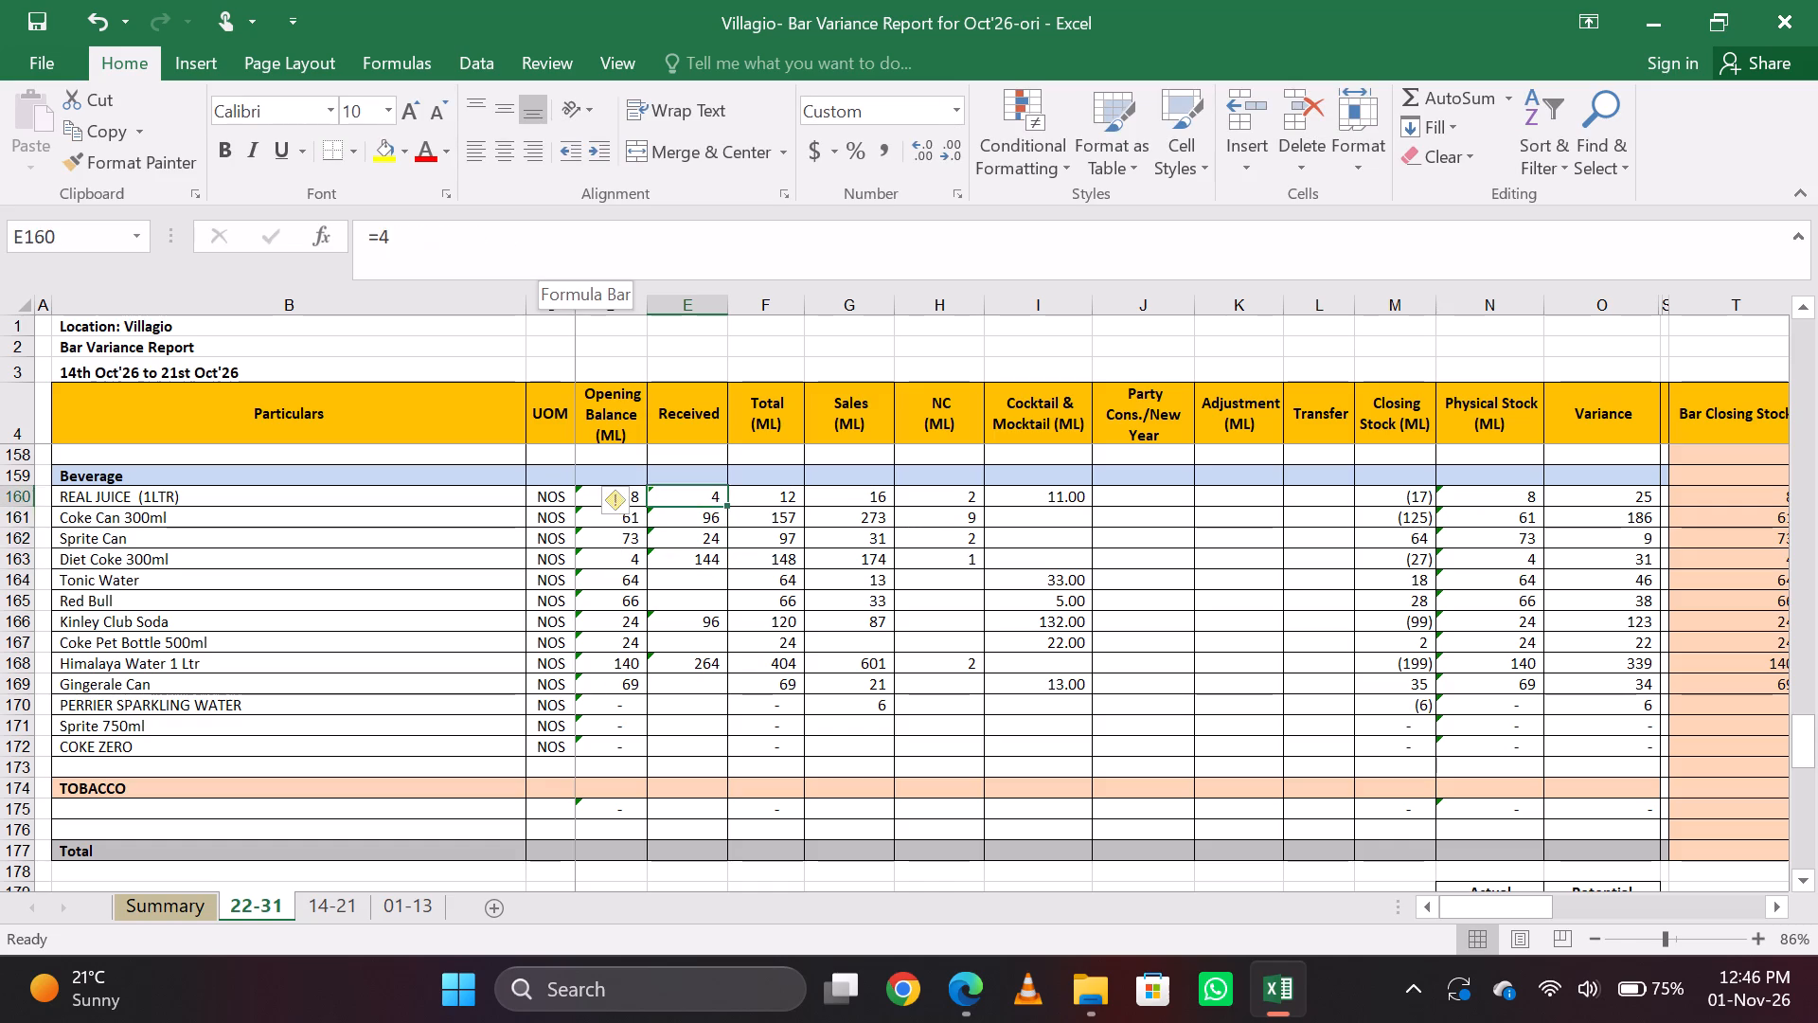
key("Down")
left_click(553, 257)
type("+24")
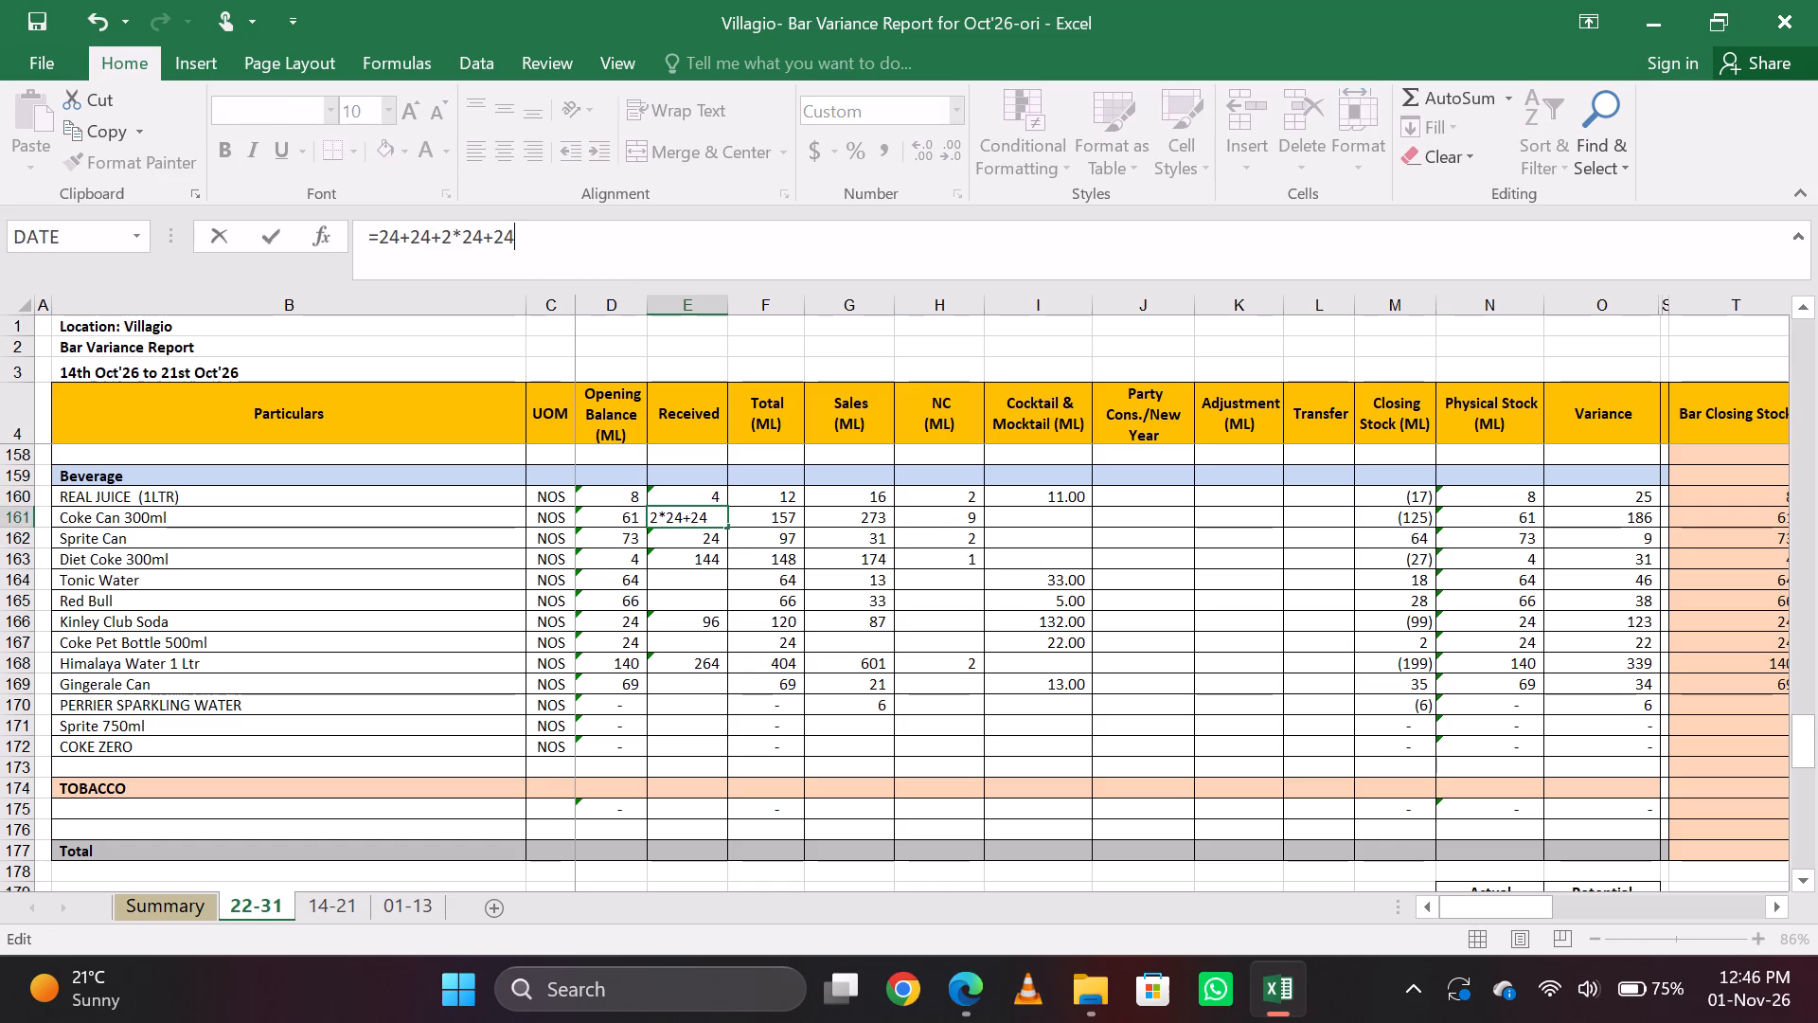
key("Return")
key("Up")
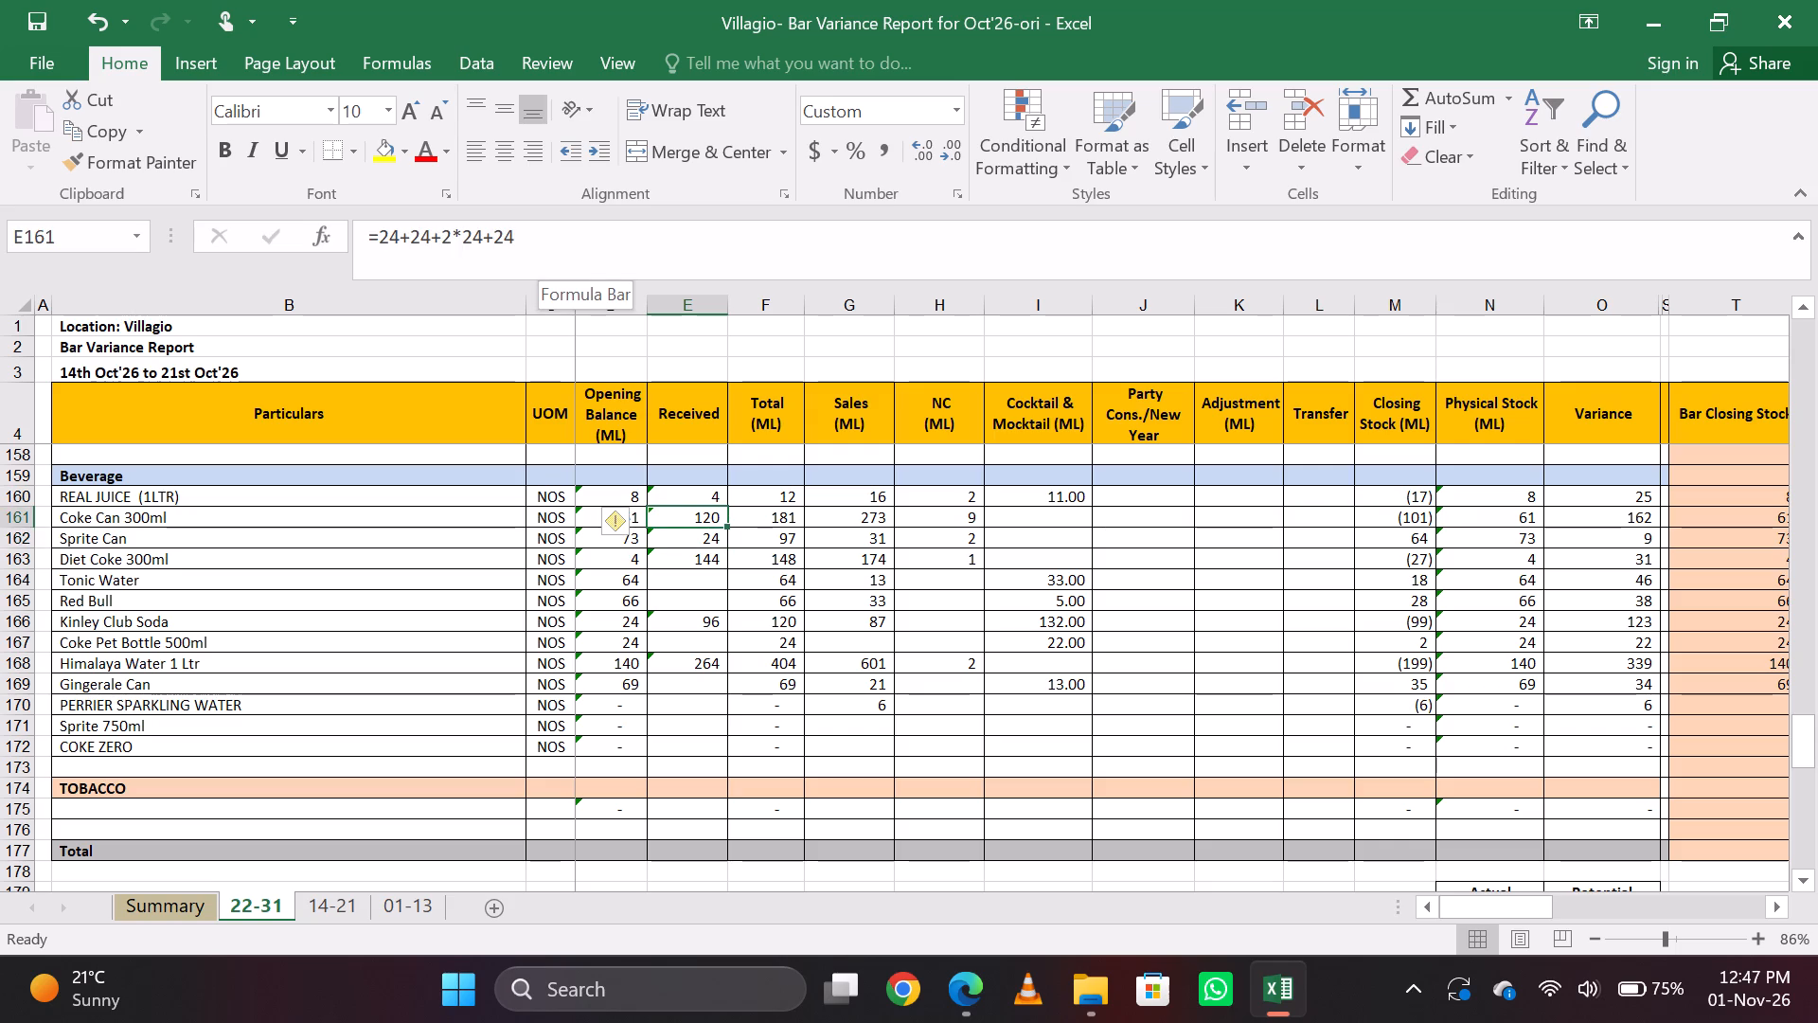
Add +4 to the Received formula for REAL JUICE (1LTR), making it =4+4.
key("Up")
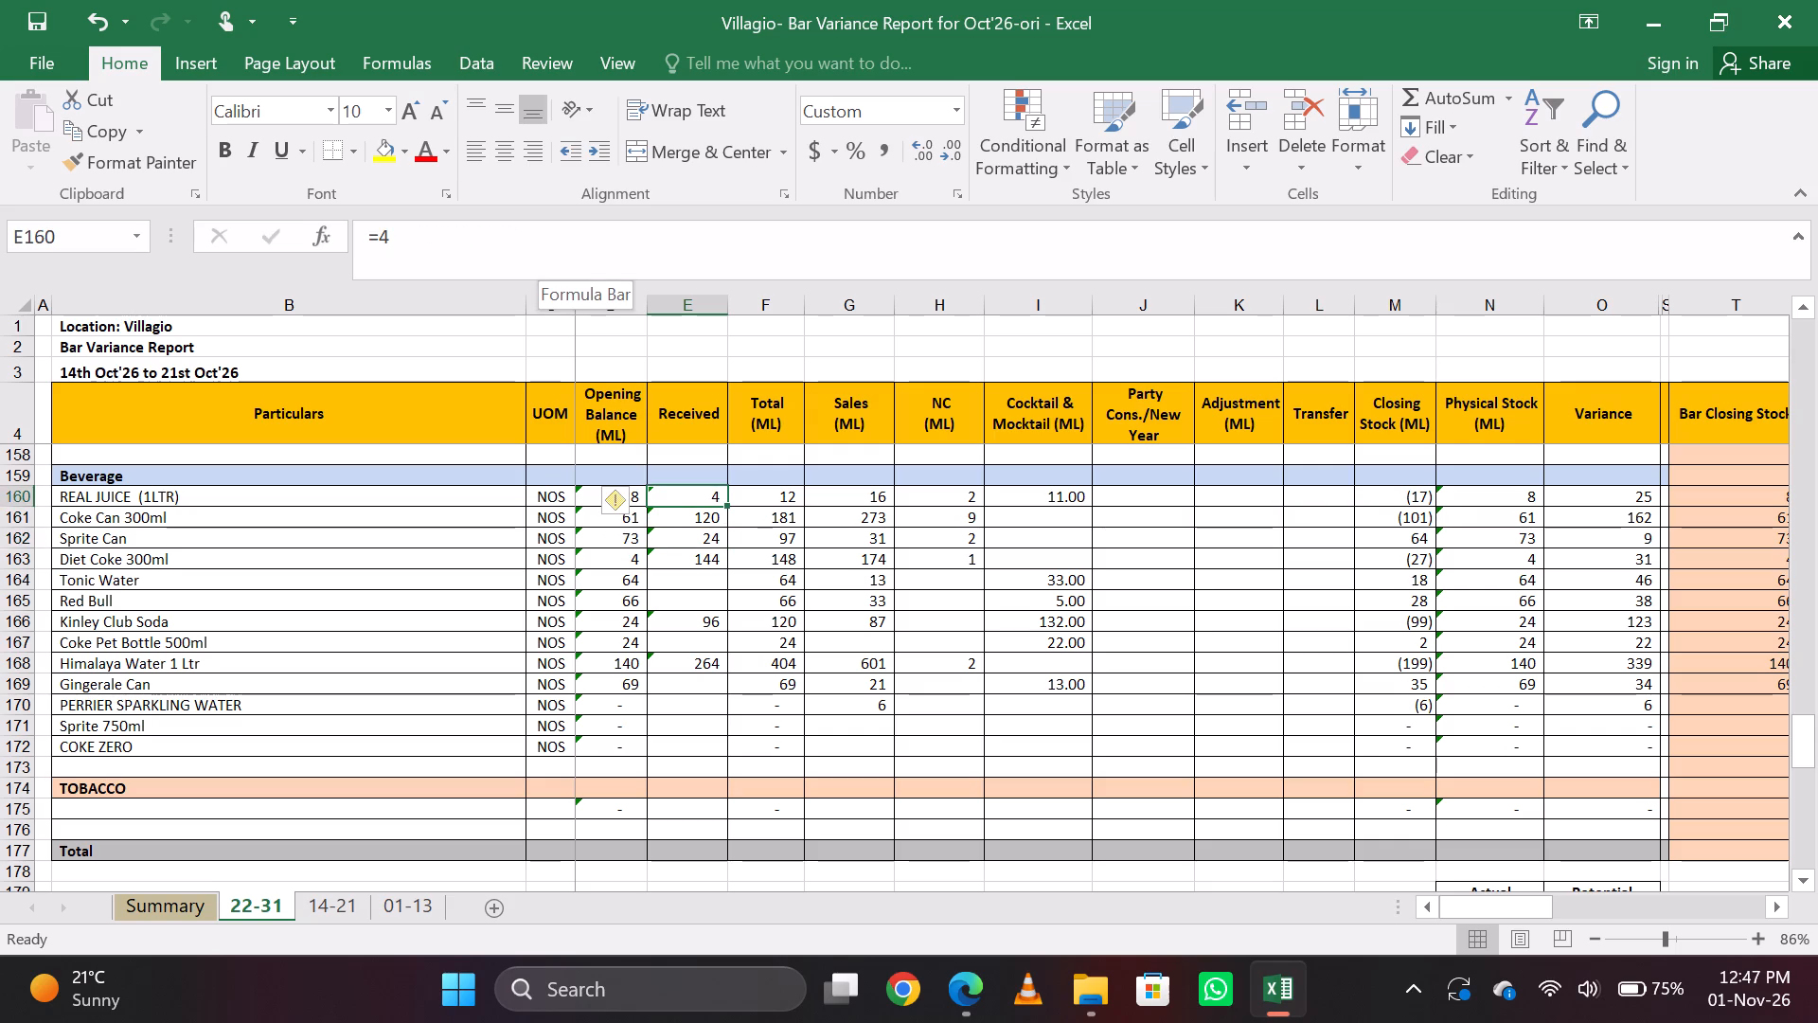
left_click(638, 254)
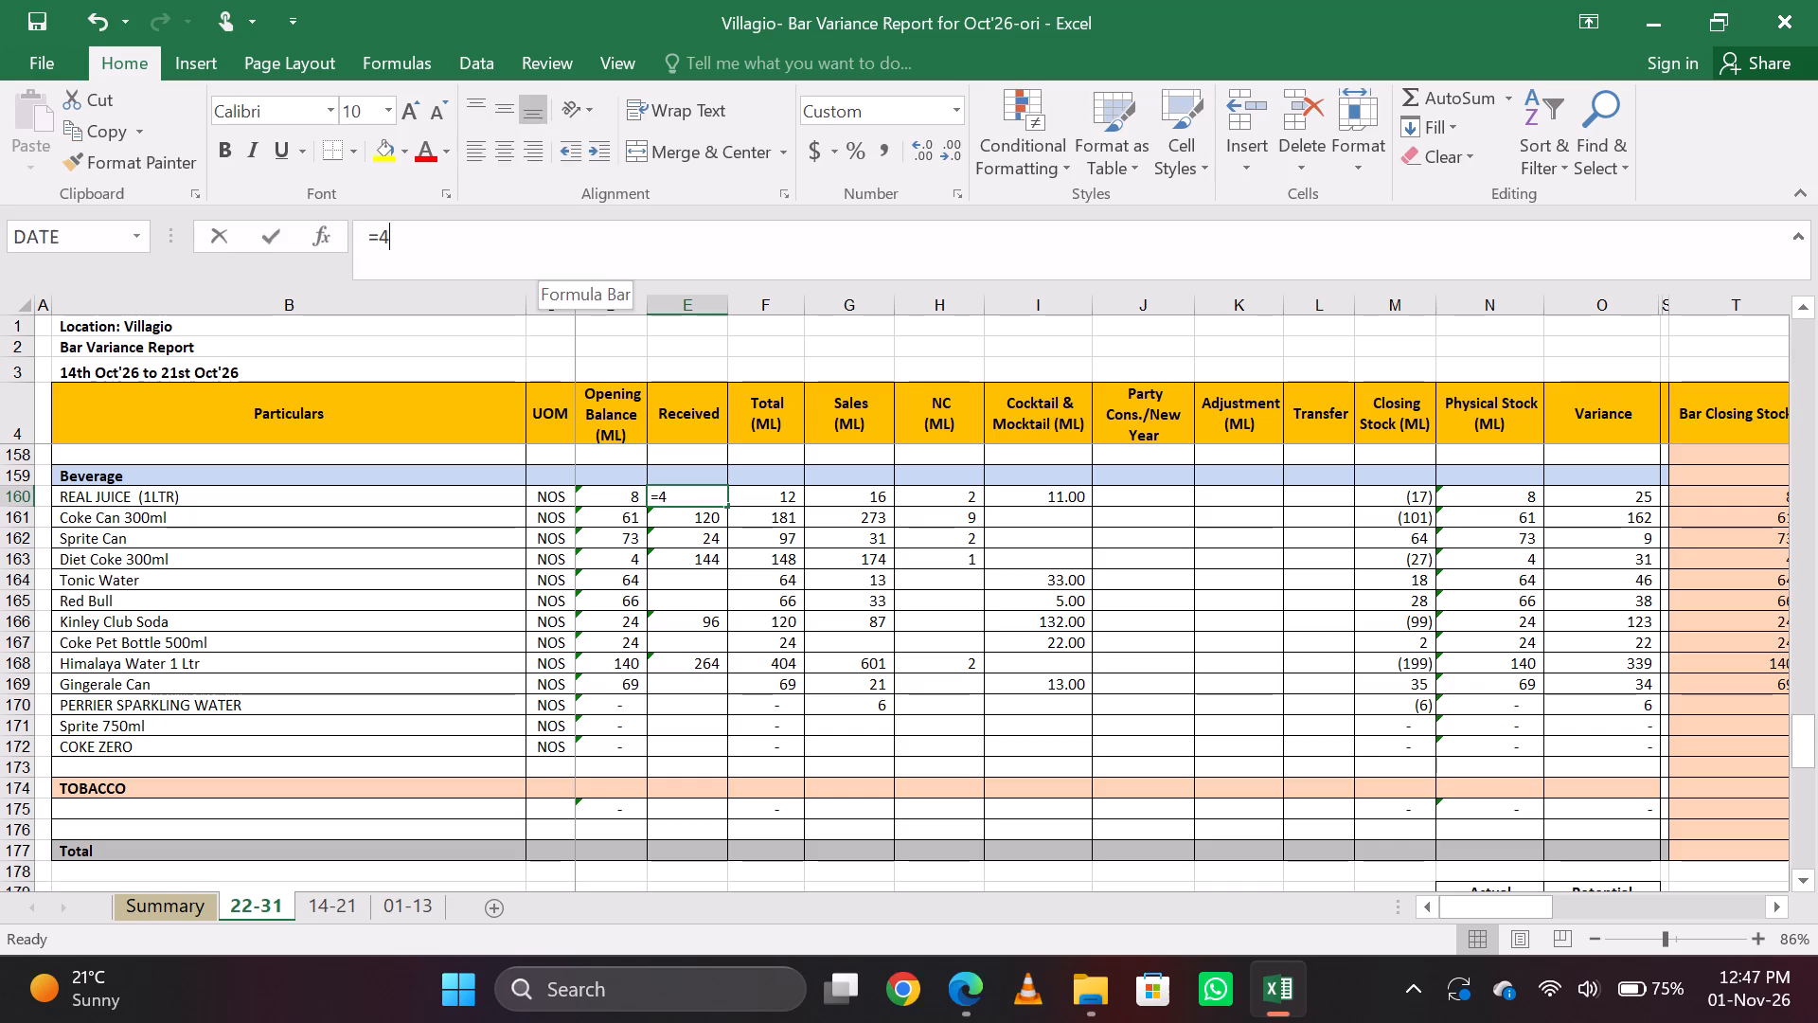
type("+4")
key("Return")
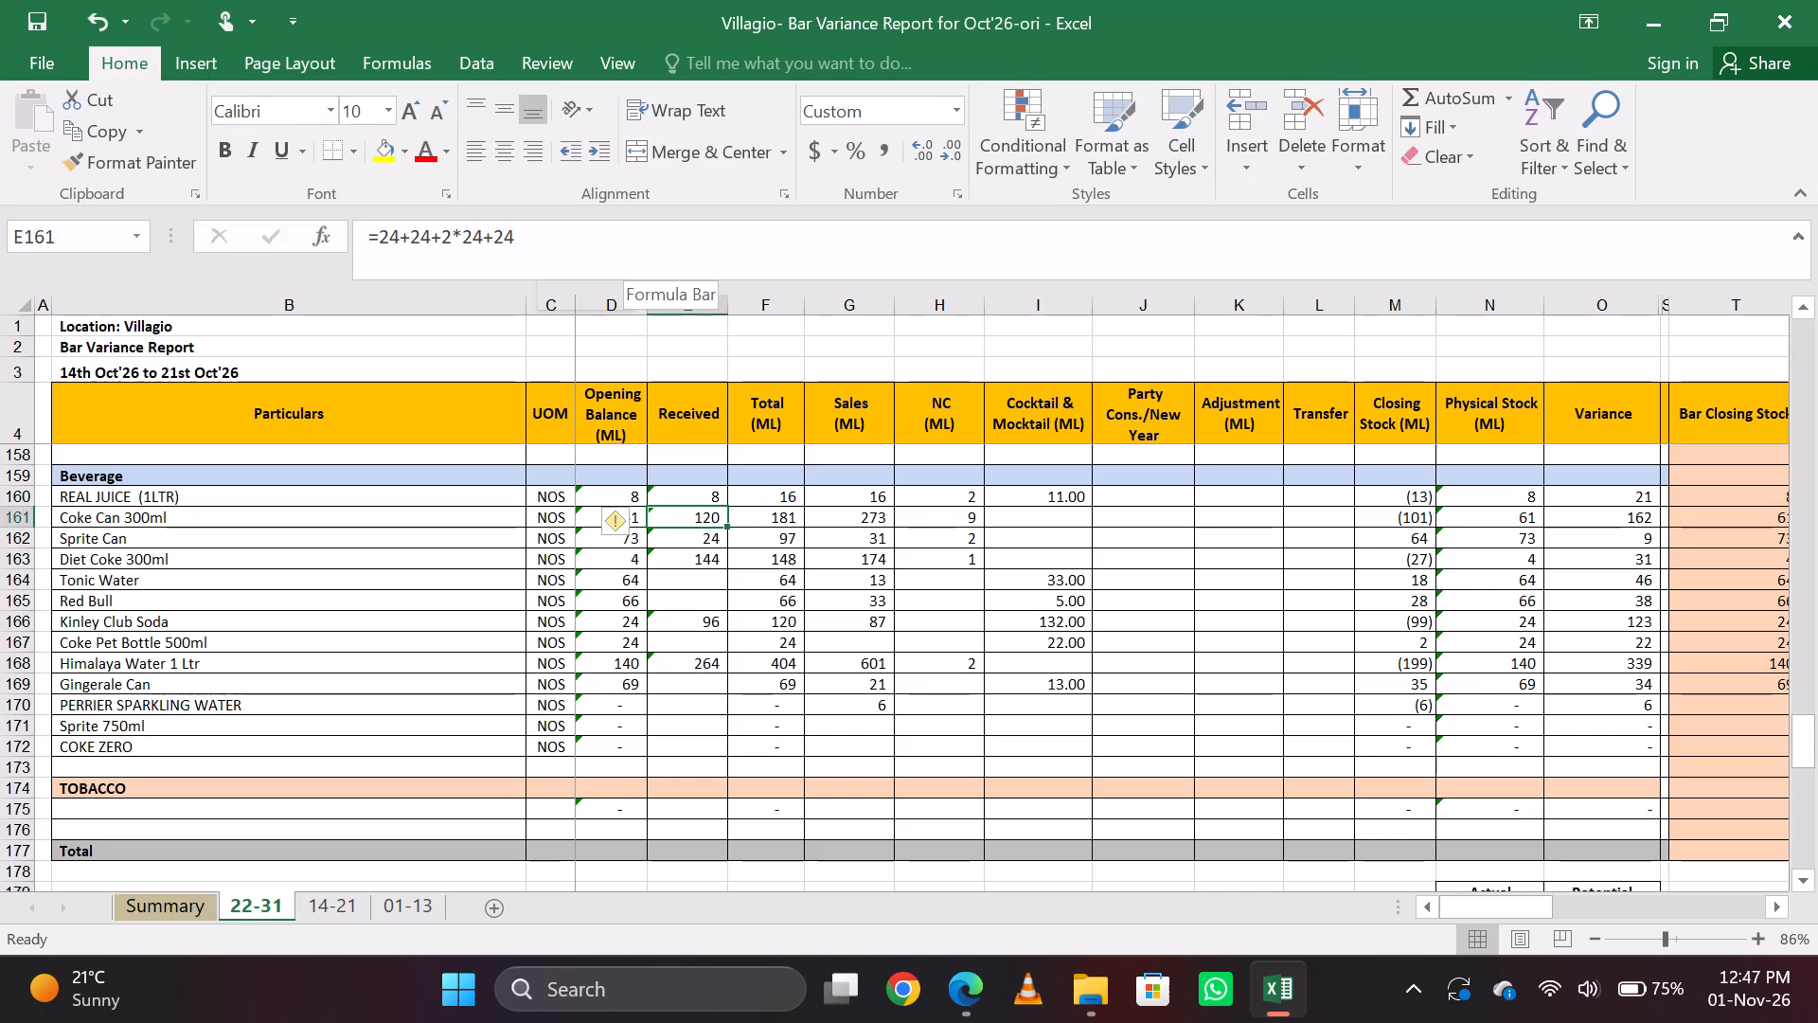
Add +4*12 to the Received formula for Himalaya Water 1 Ltr, making it =3*12+6*12+8*12+5*12+4*12.
key("Down")
key("Down")
key("Down")
key("Down")
key("Down")
key("Down")
key("Down")
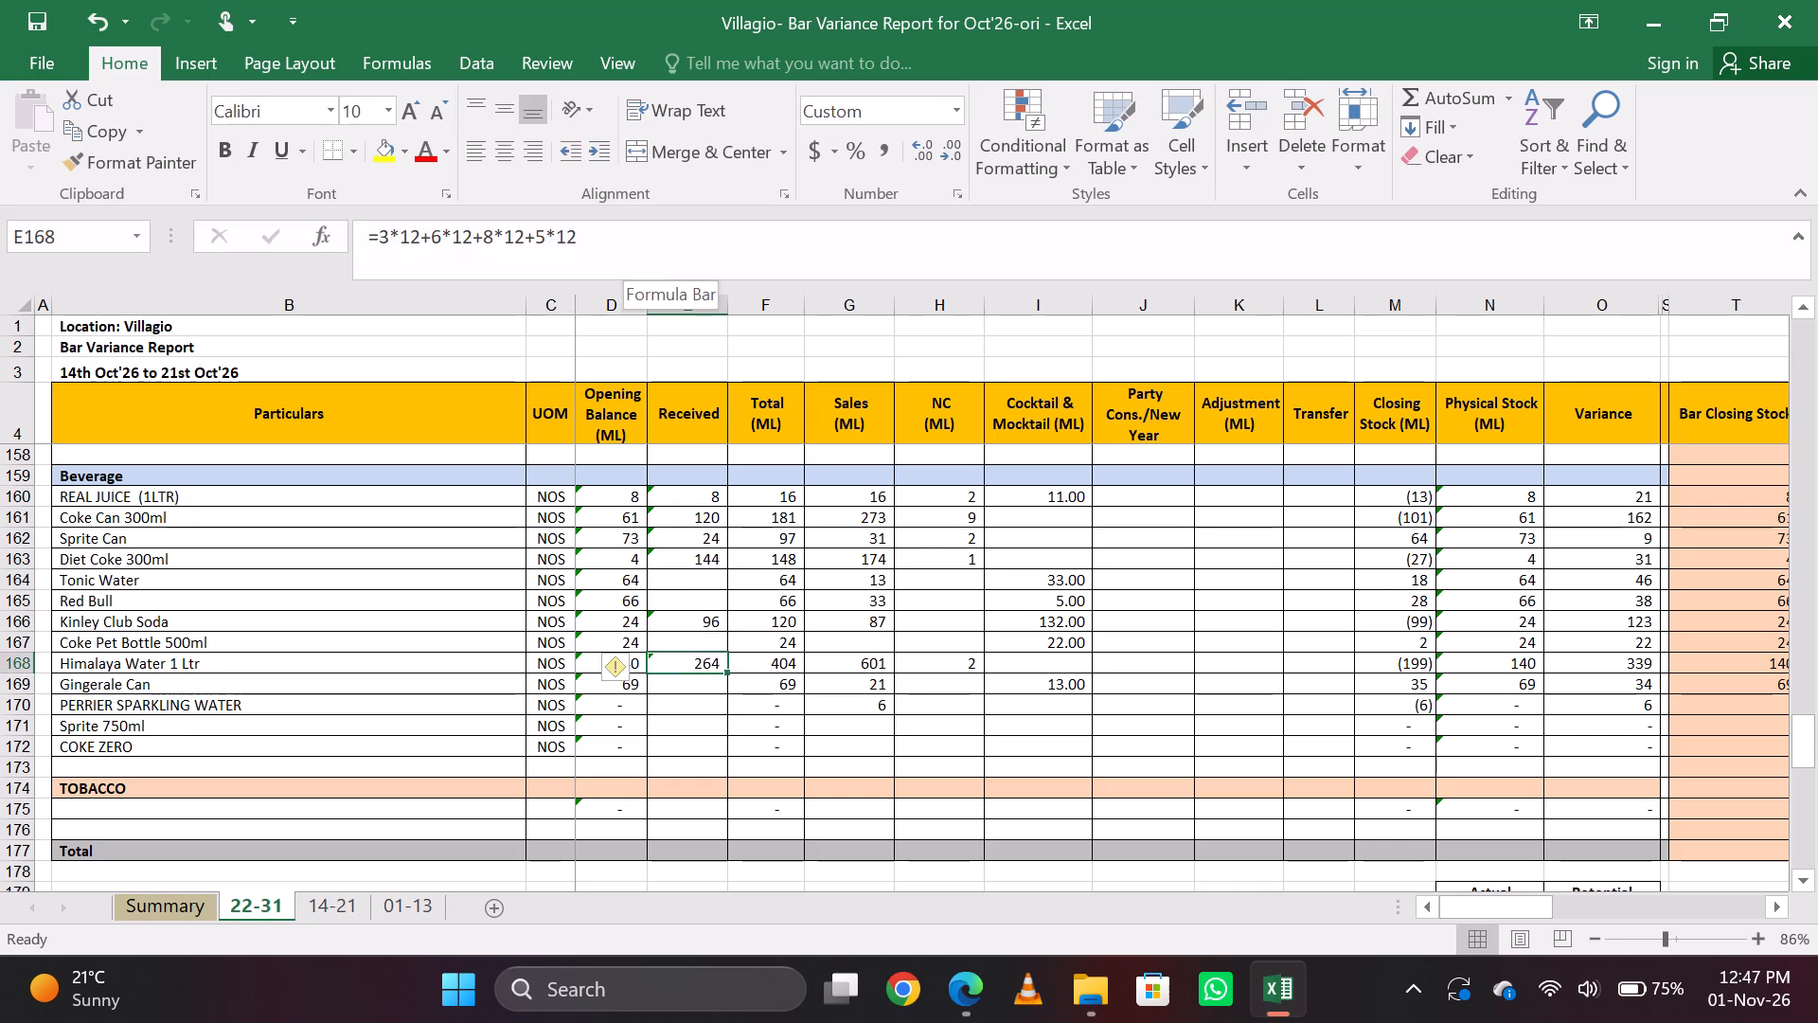
left_click(638, 254)
key("shift+plus")
key("4")
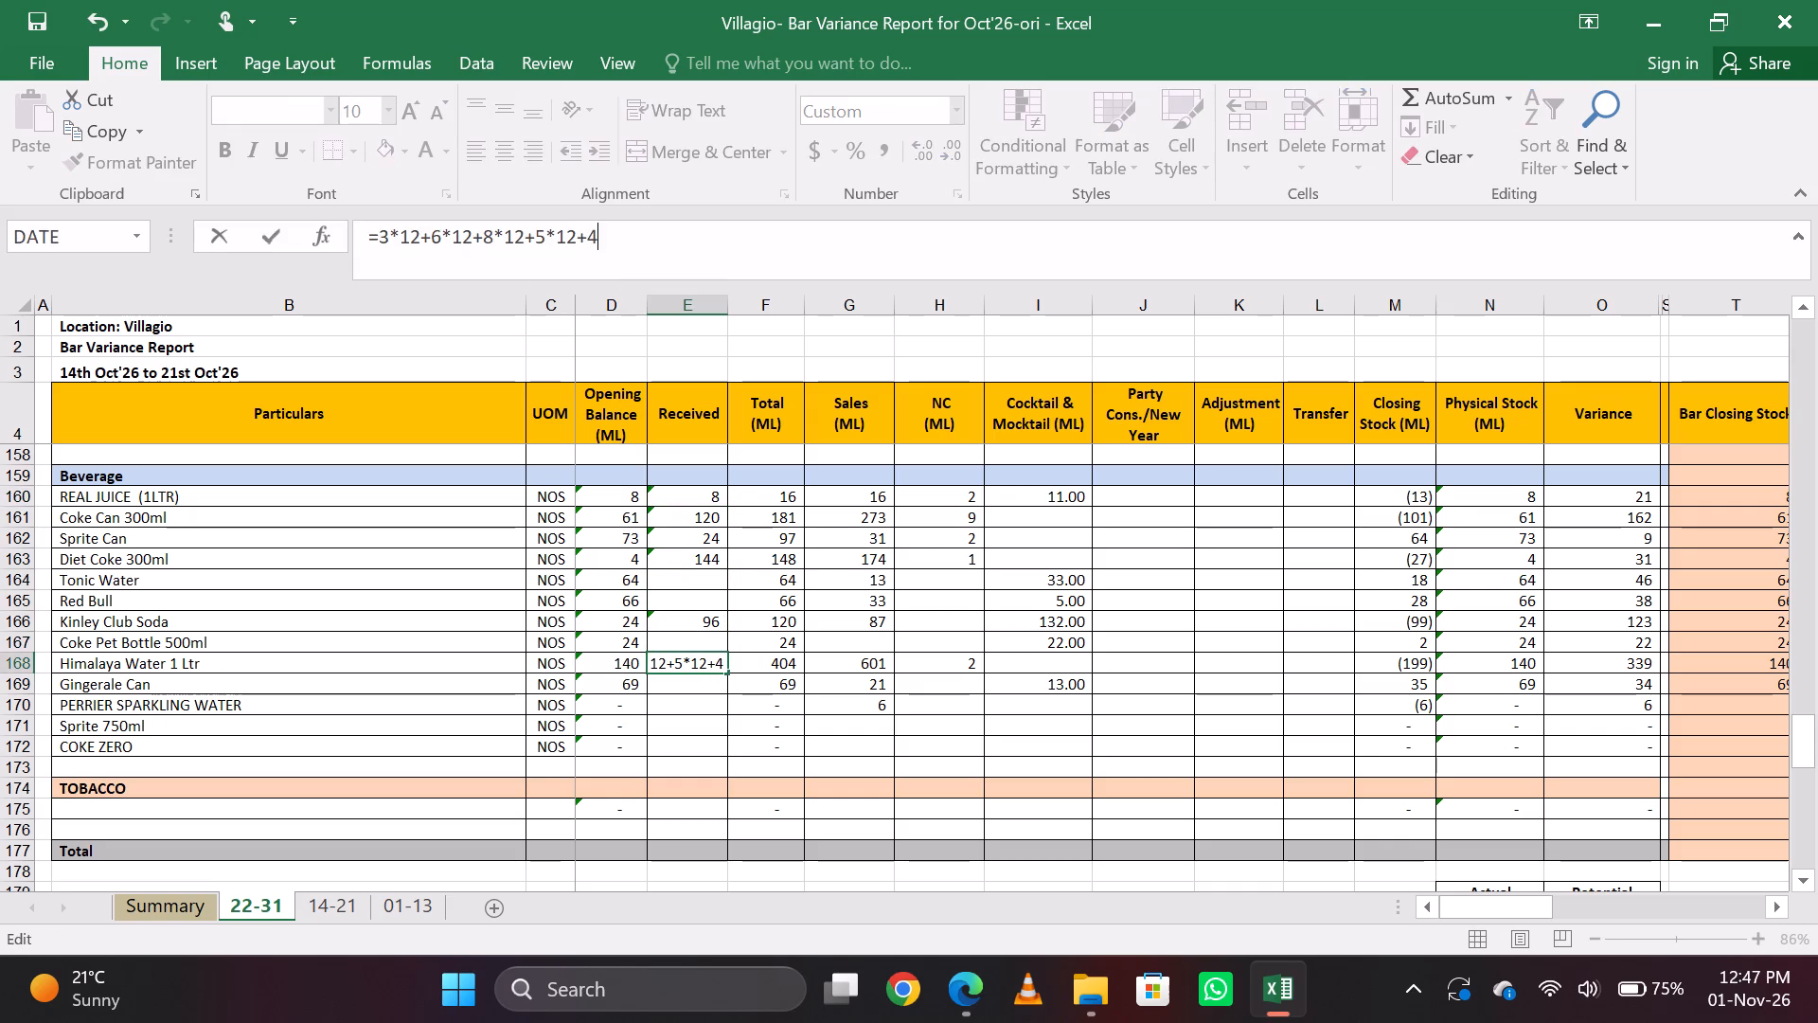
key("shift+asterisk")
type("12")
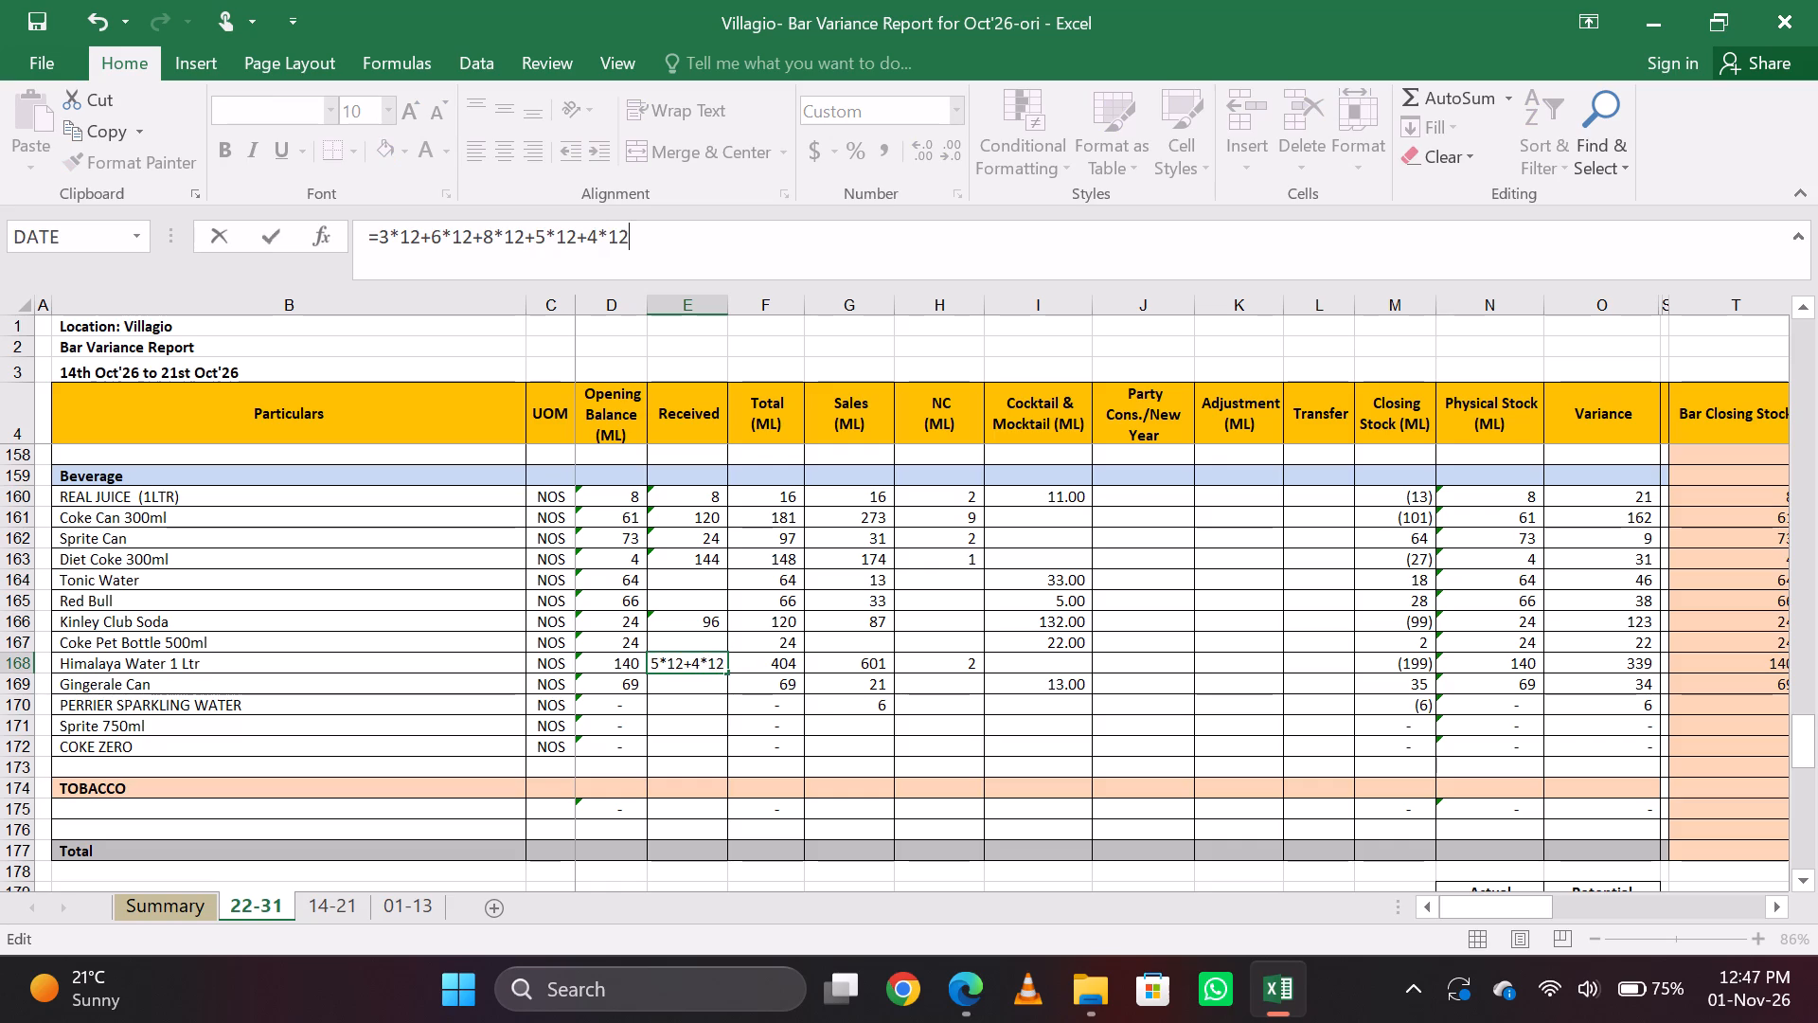
key("Return")
Add +48 to the Received formula for Coke Can 300ml, making it =24+24+2*24+24+48.
key("Up")
key("Up")
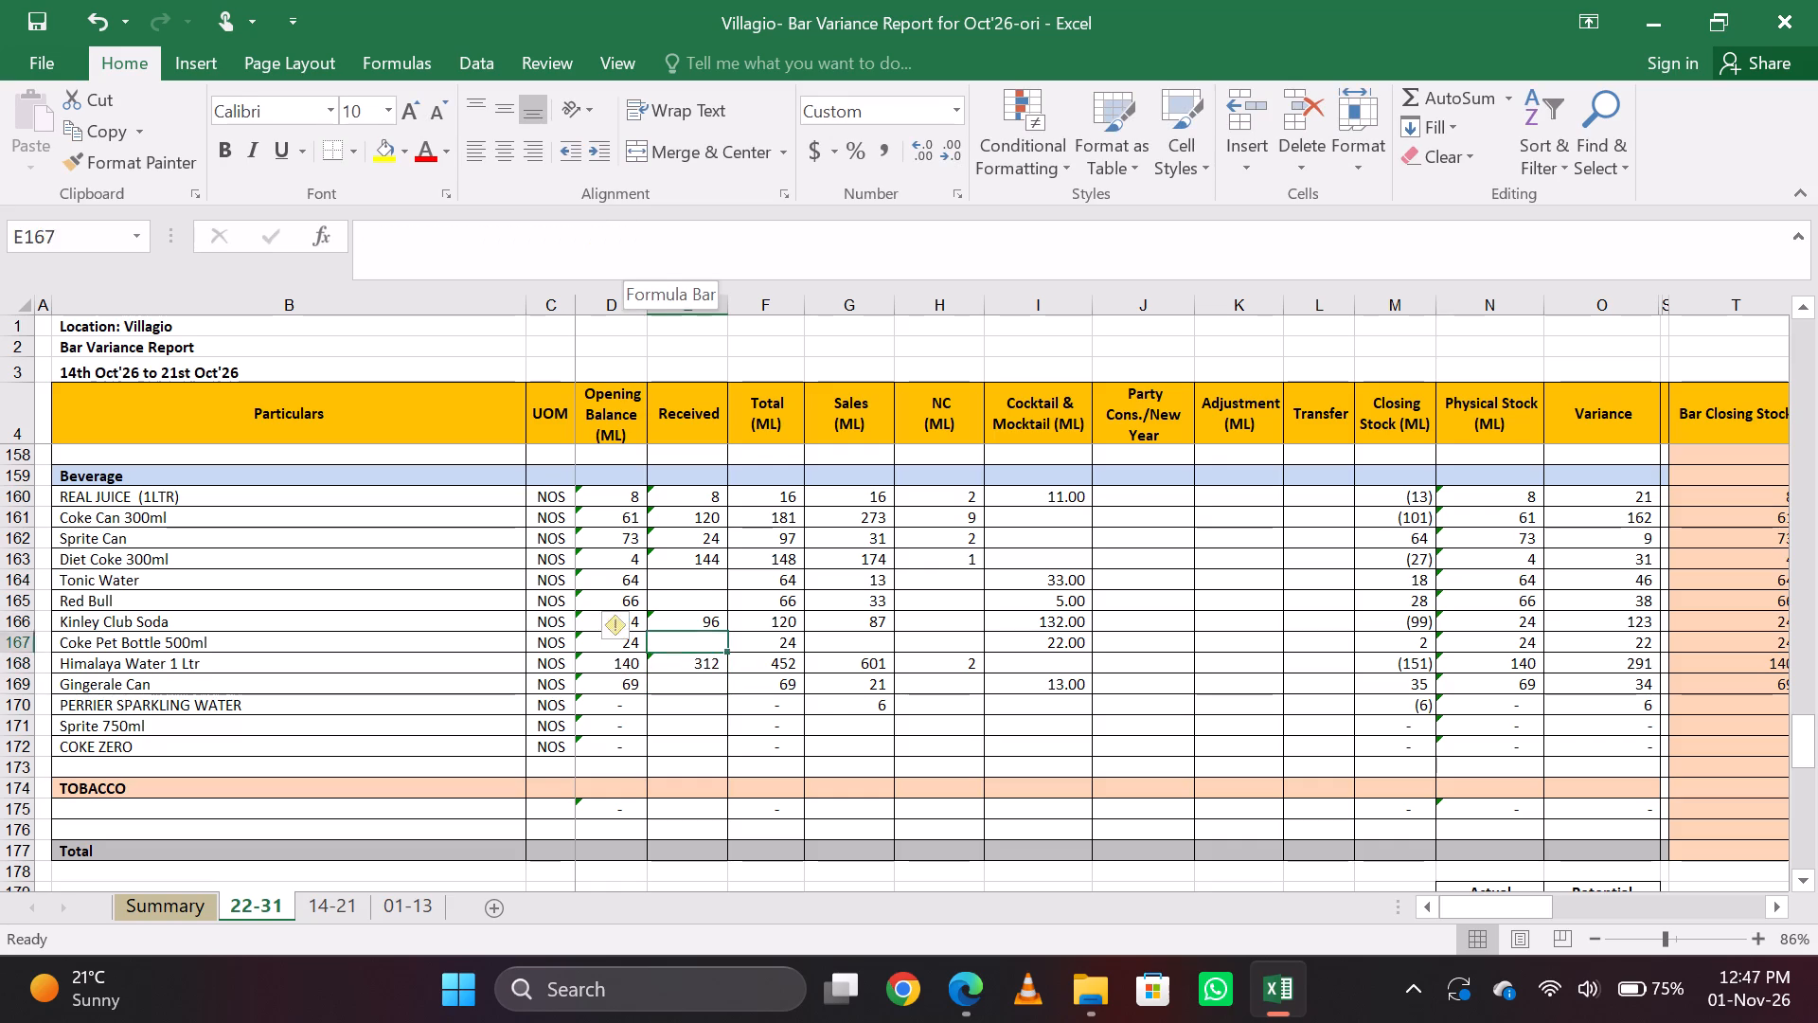
key("Up")
key("Up")
key("Up")
key("Up")
key("Up")
key("Up")
left_click(638, 254)
type("+47")
key("BackSpace")
key("8")
key("Return")
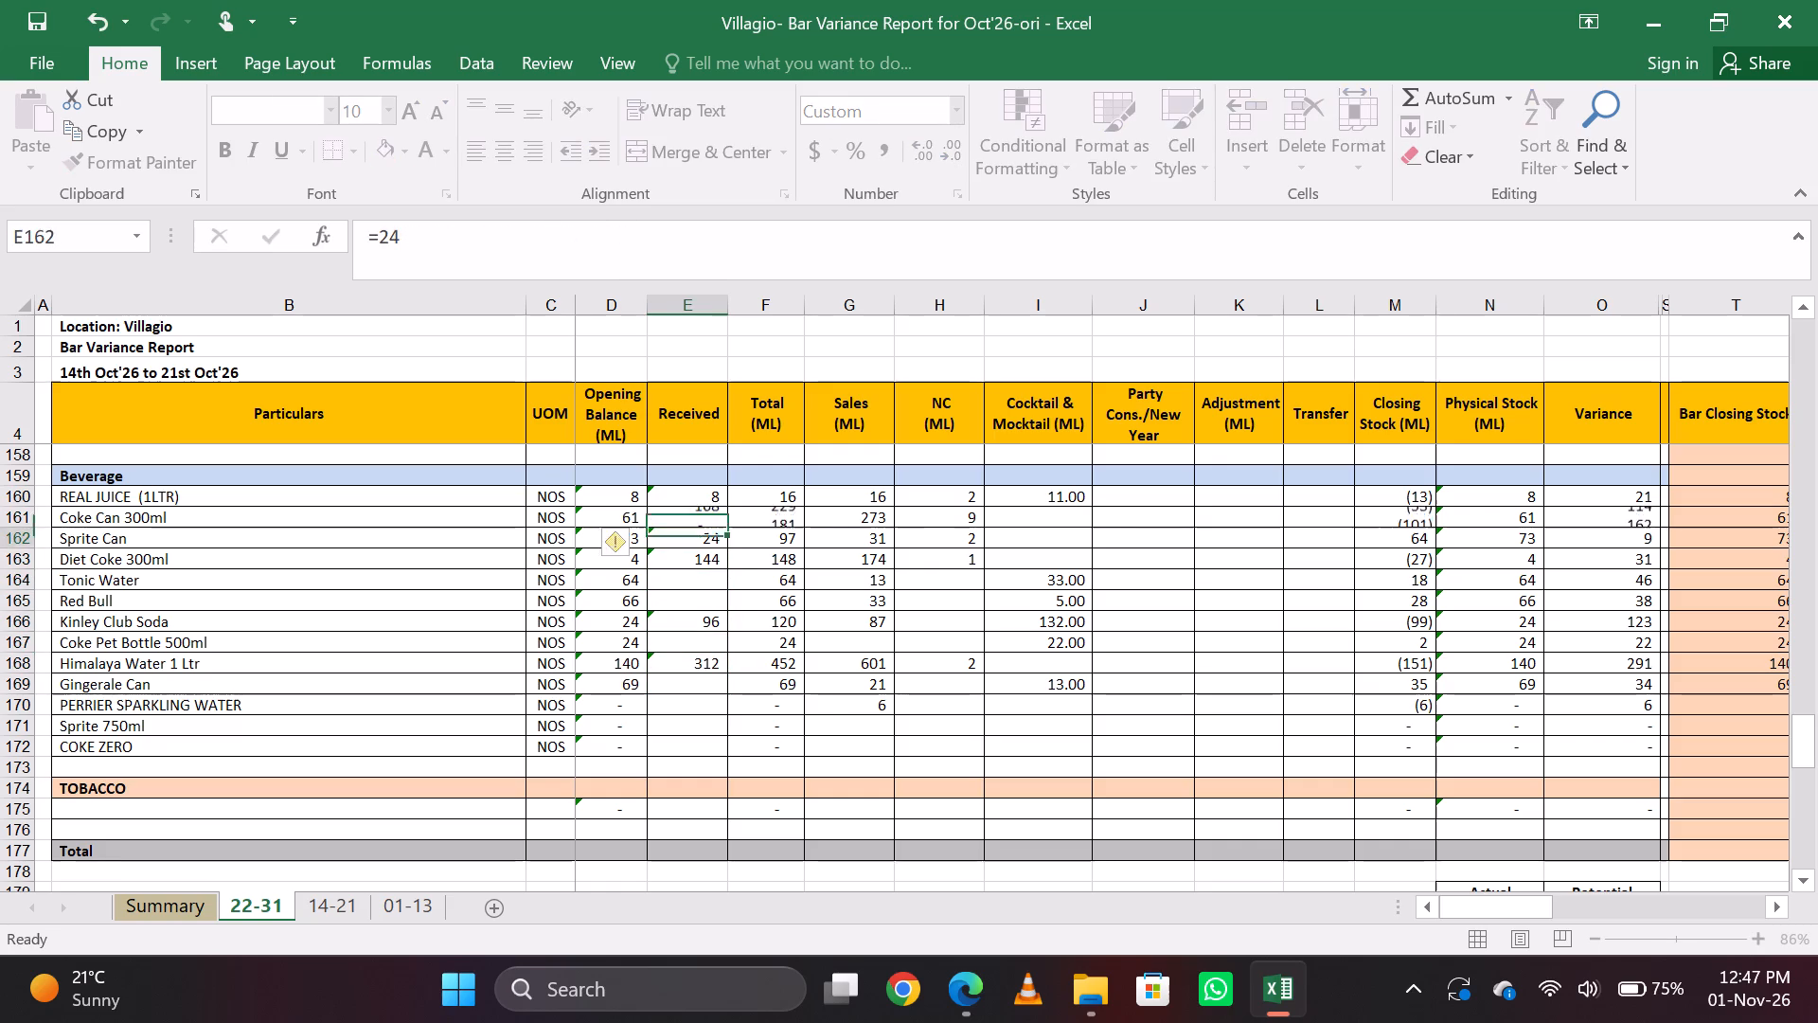
key("Up")
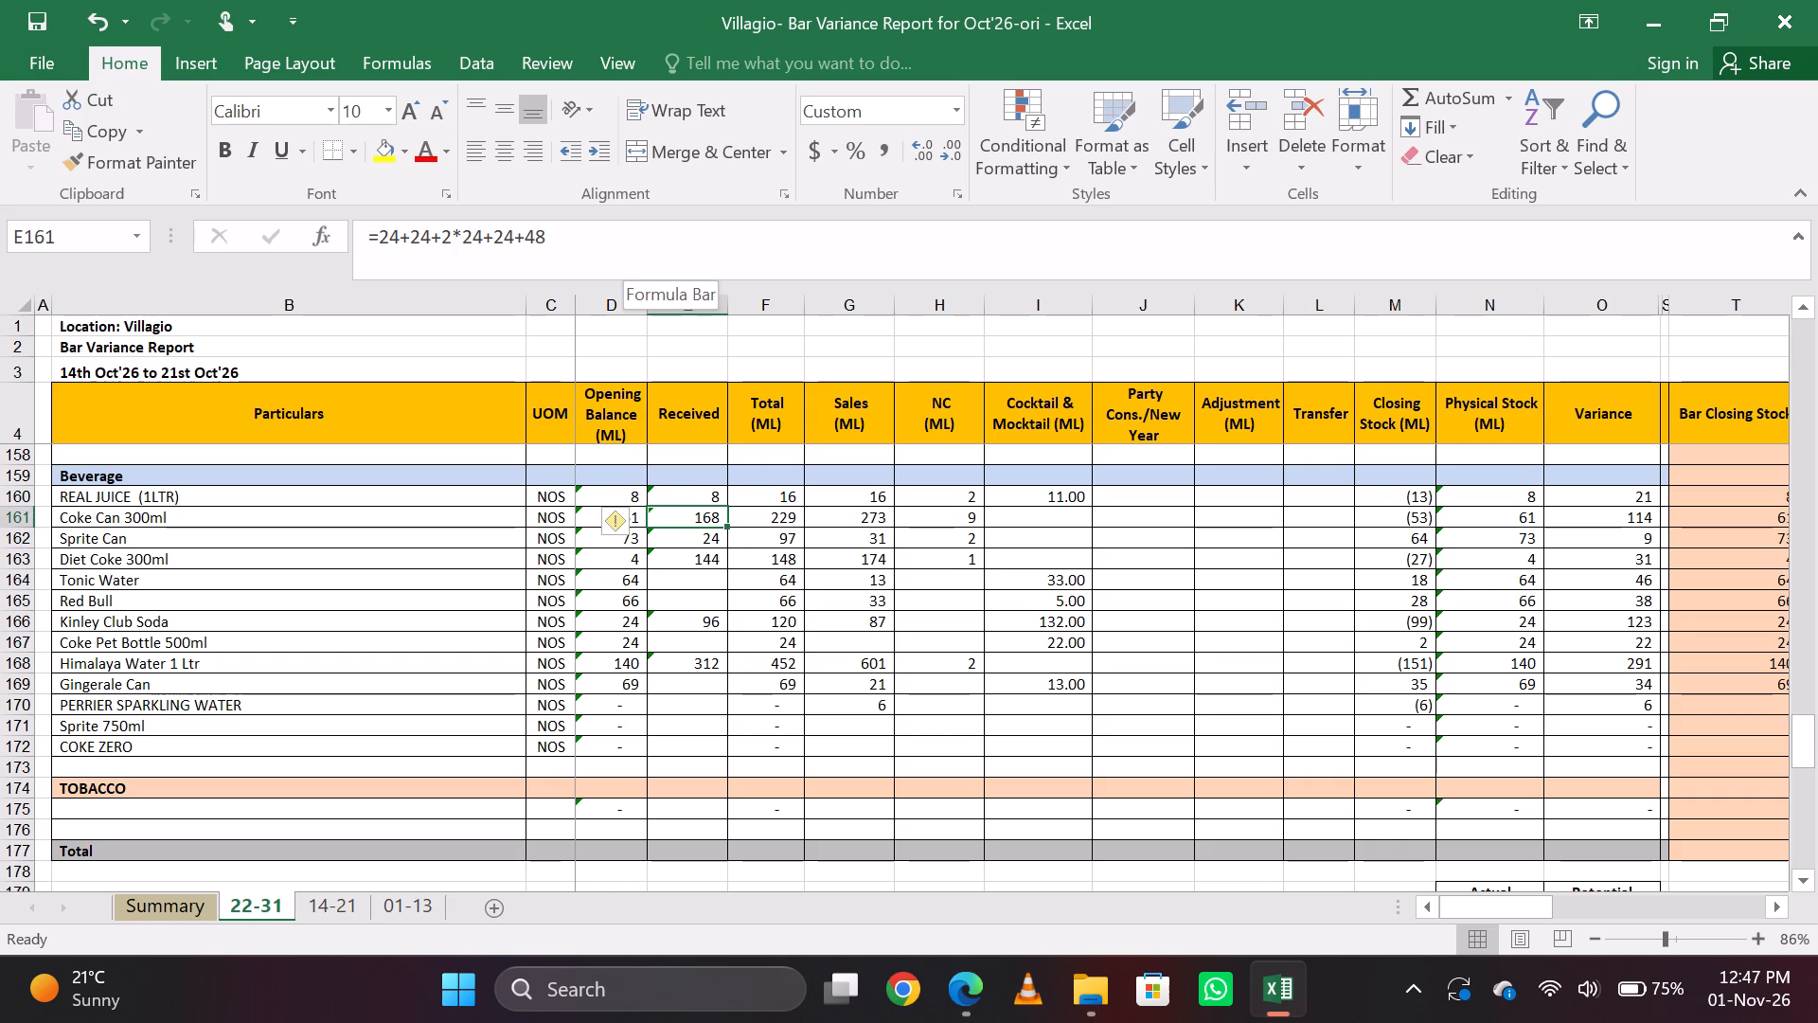
Add +3 to the Received formula for REAL JUICE (1LTR), making it =4+4+3.
key("Up")
key("Up")
key("Up")
key("Down")
key("Down")
left_click(638, 254)
type("+3")
key("Return")
key("Up")
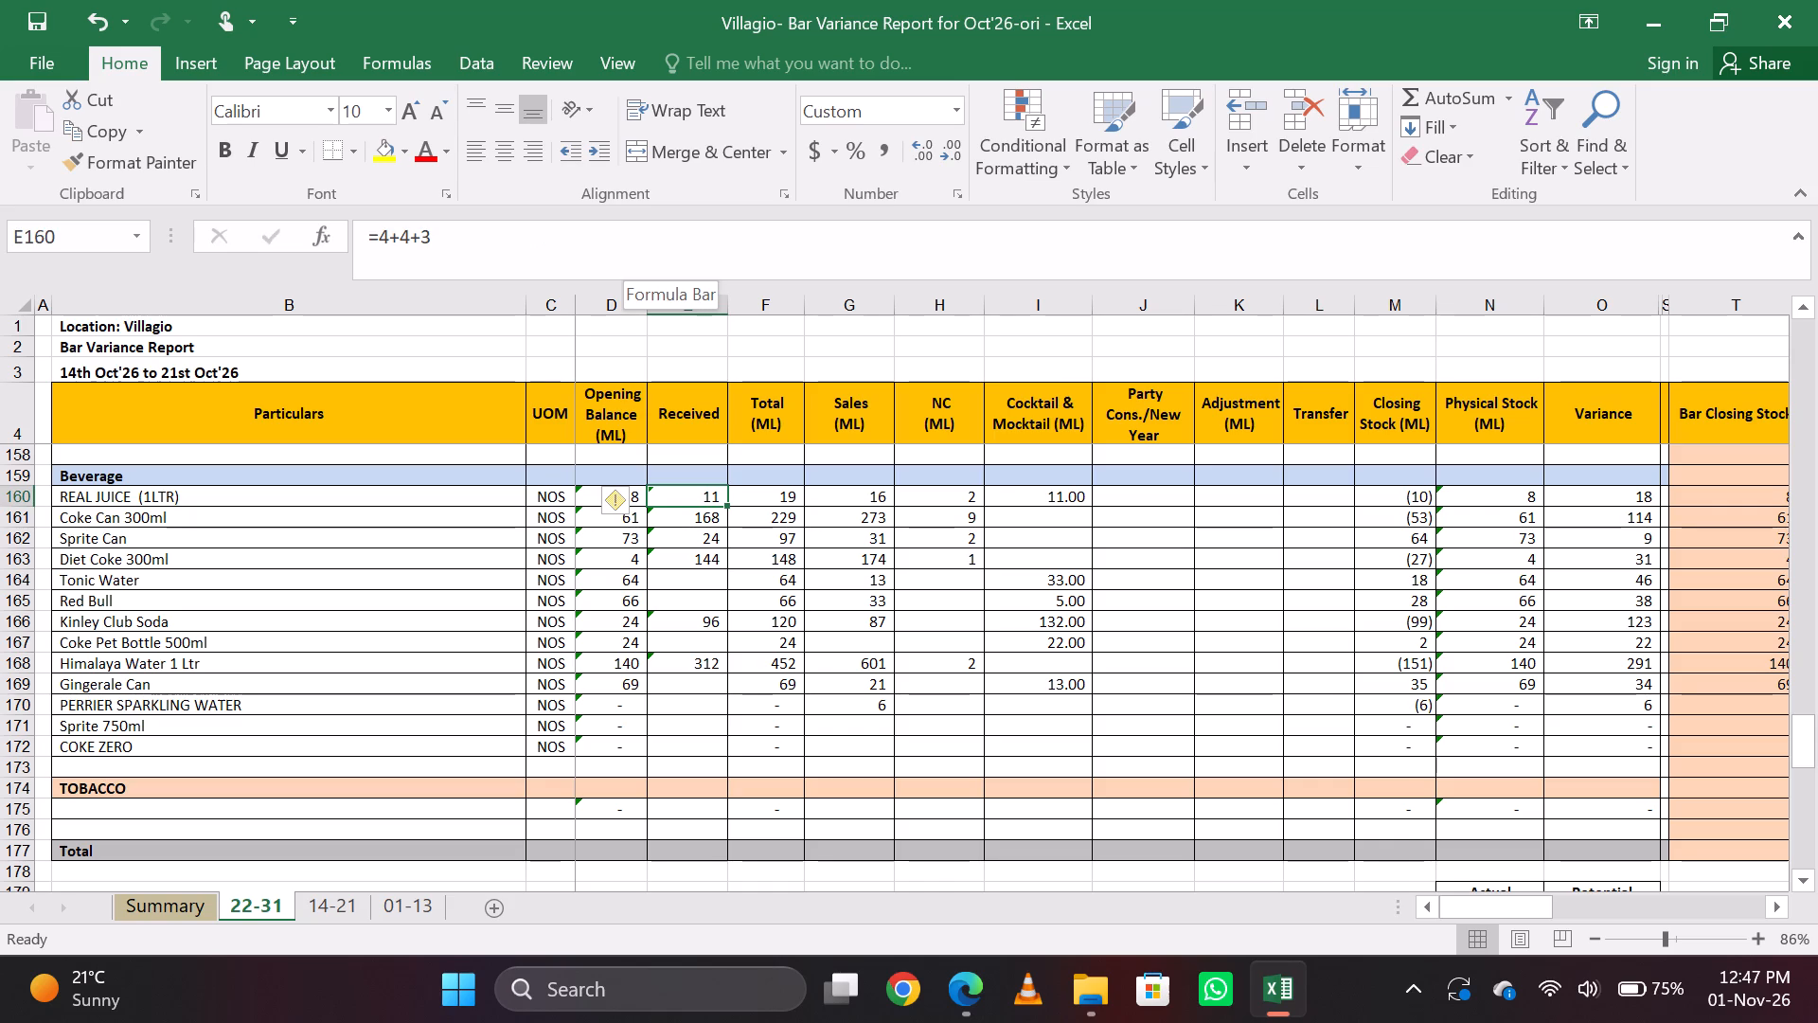
Add another +5*12 to the Received formula for Himalaya Water 1 Ltr, making it =3*12+6*12+8*12+5*12+4*12+5*12.
key("Down")
key("Down")
key("Down")
key("Down")
key("Down")
key("Down")
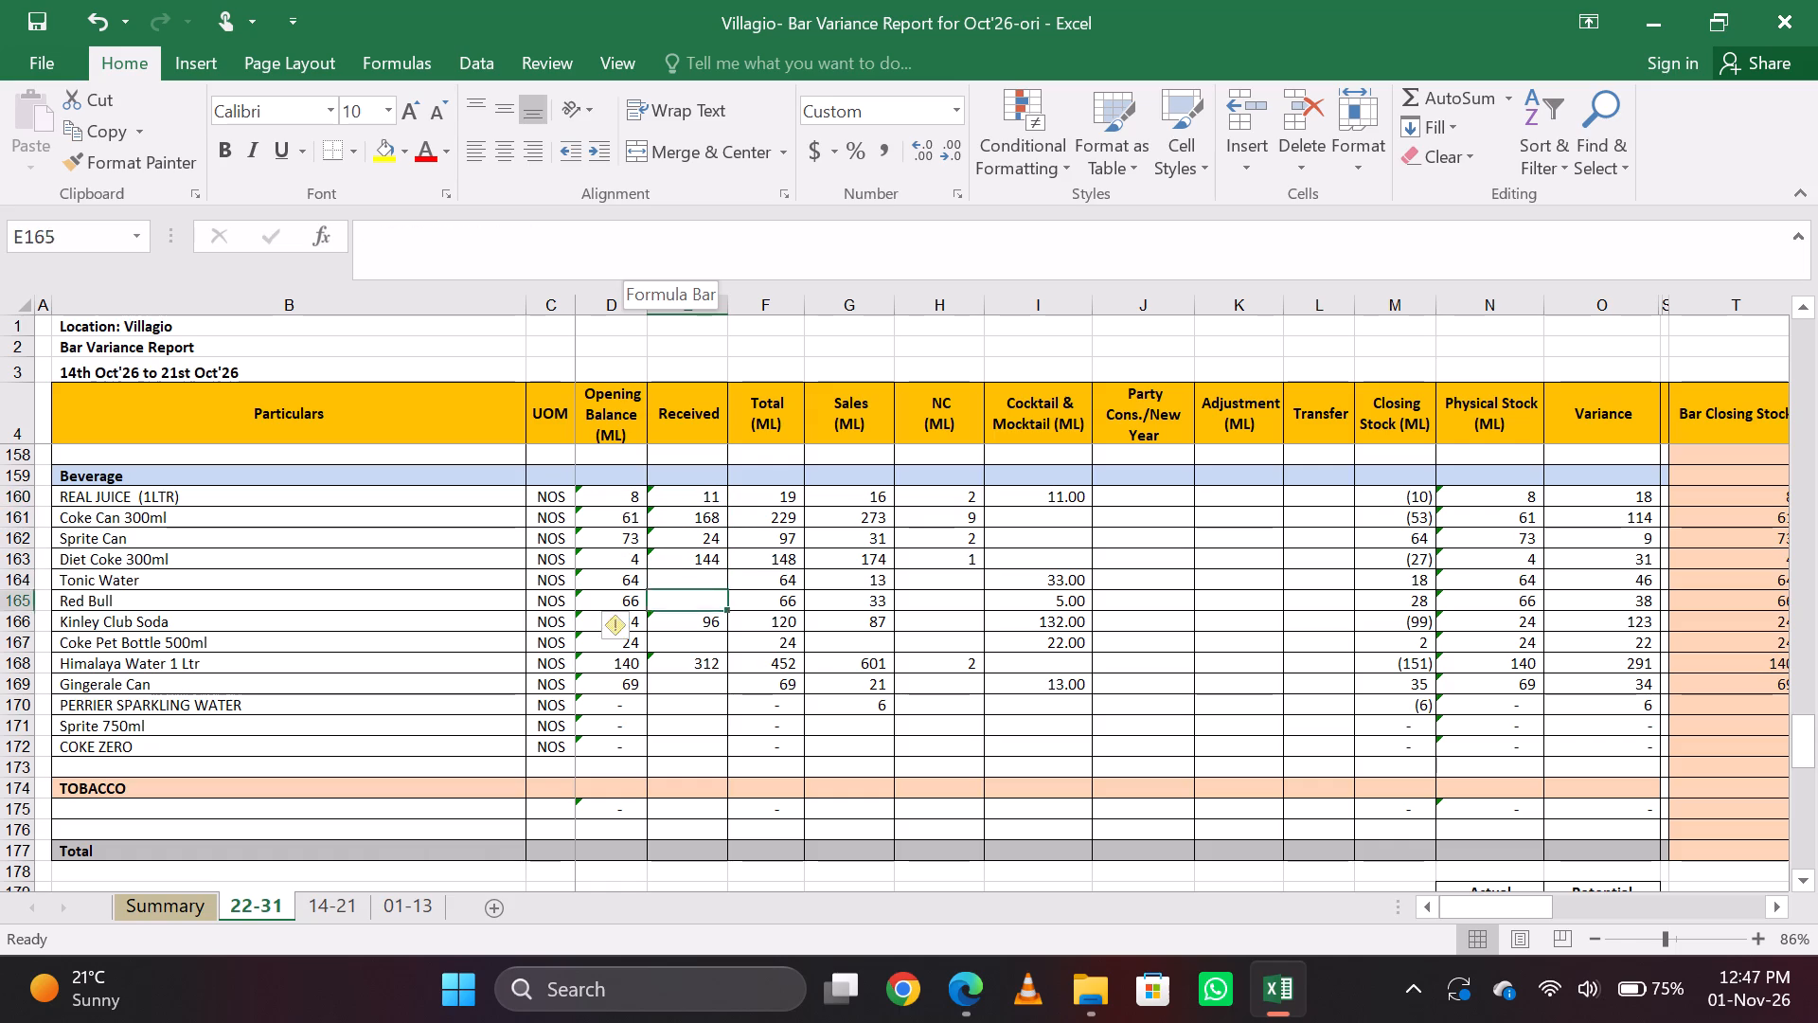
key("Down")
key("Down")
key("Down")
key("Up")
left_click(638, 254)
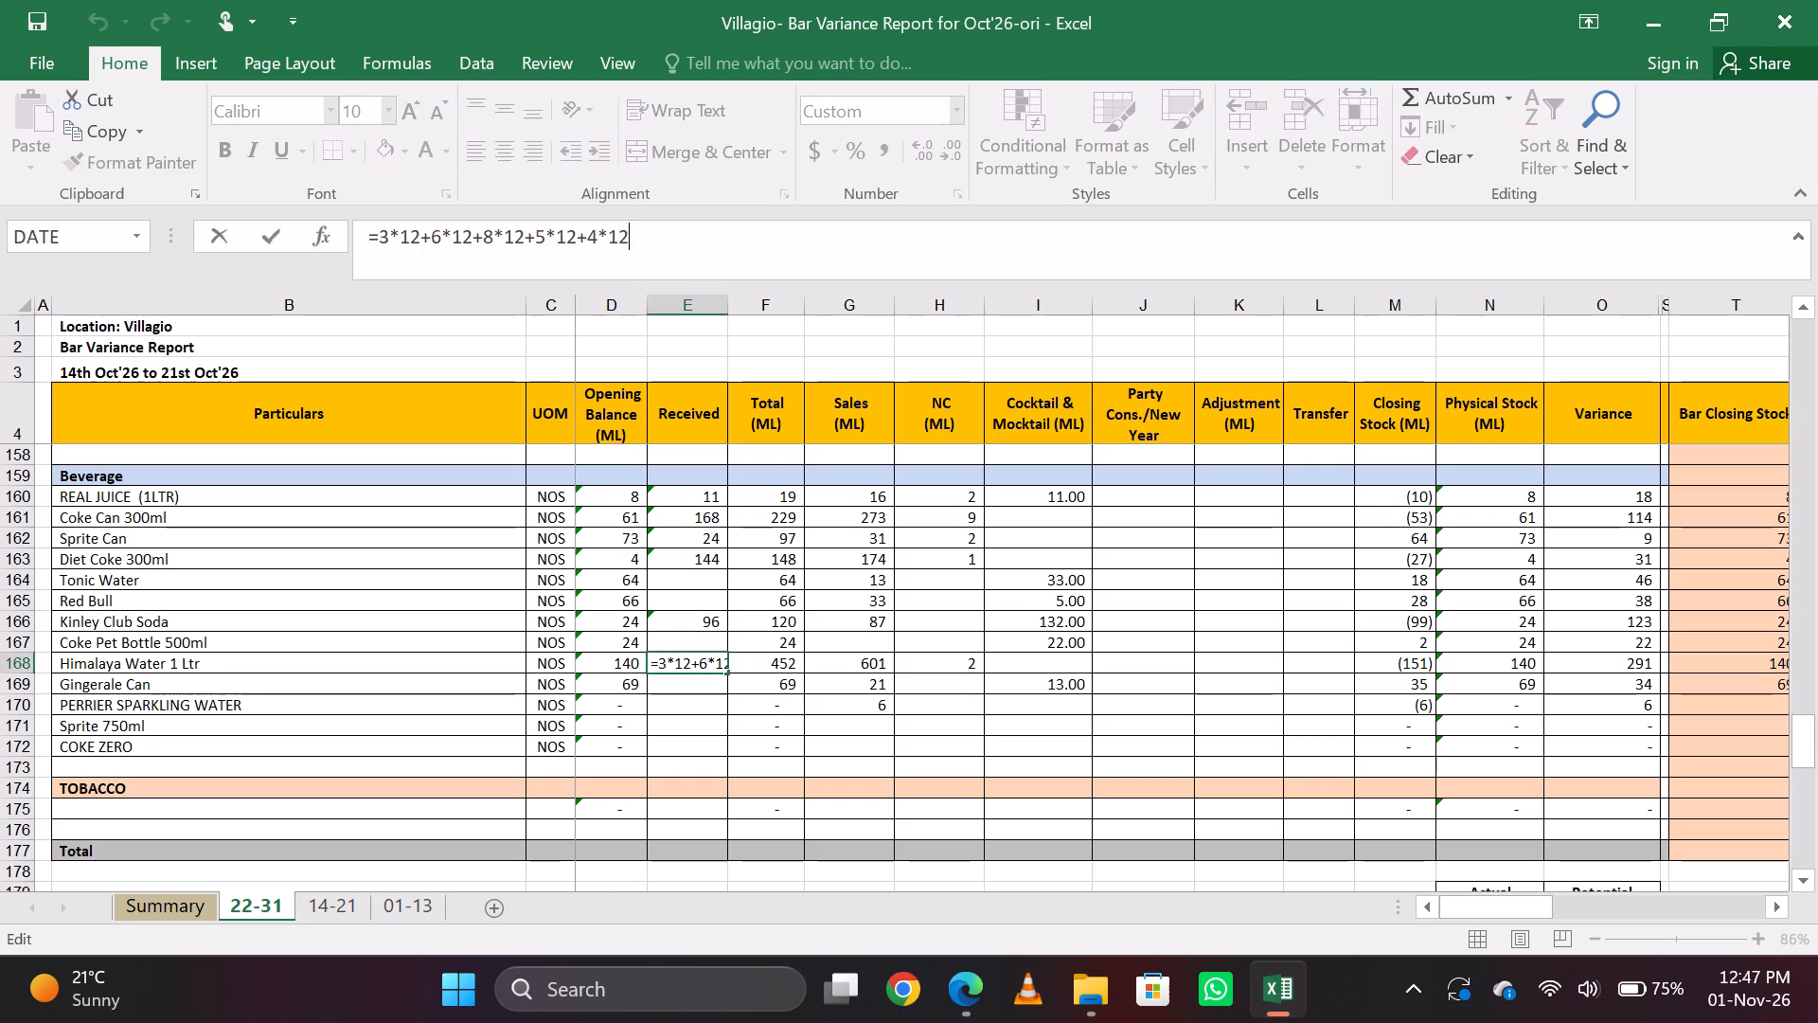
left_click(756, 243)
type("+5")
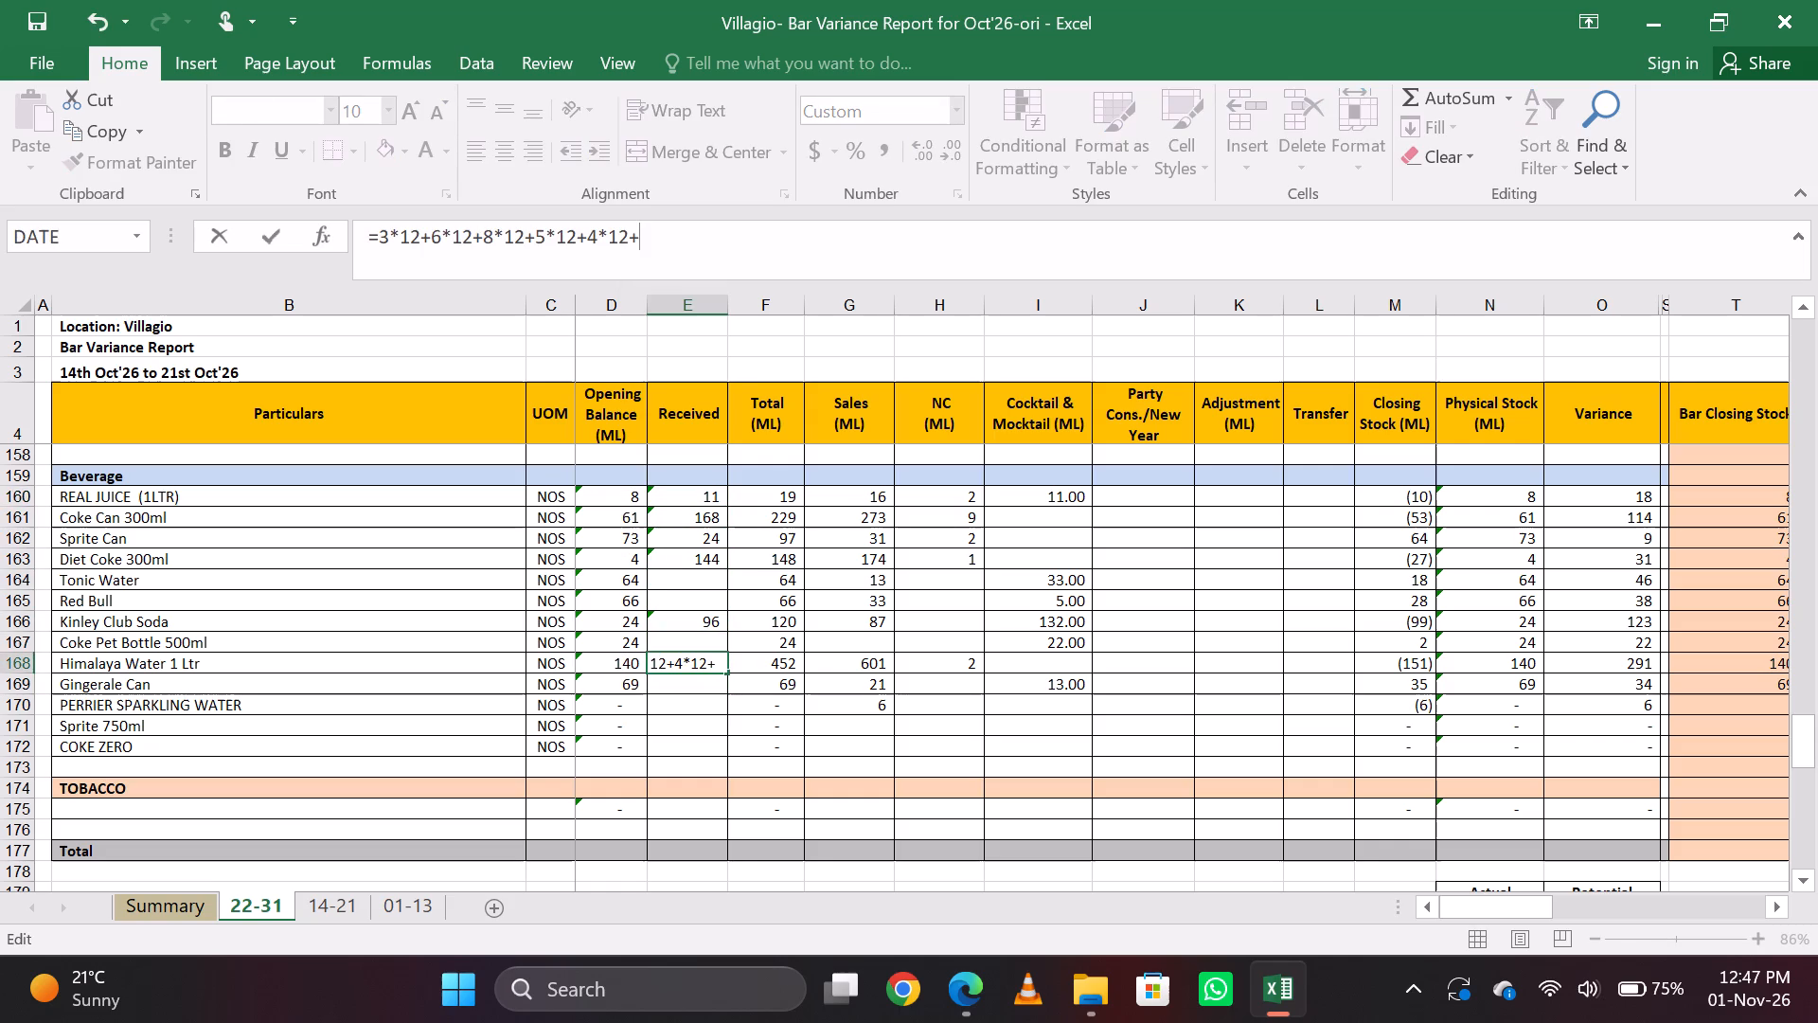
type("*12")
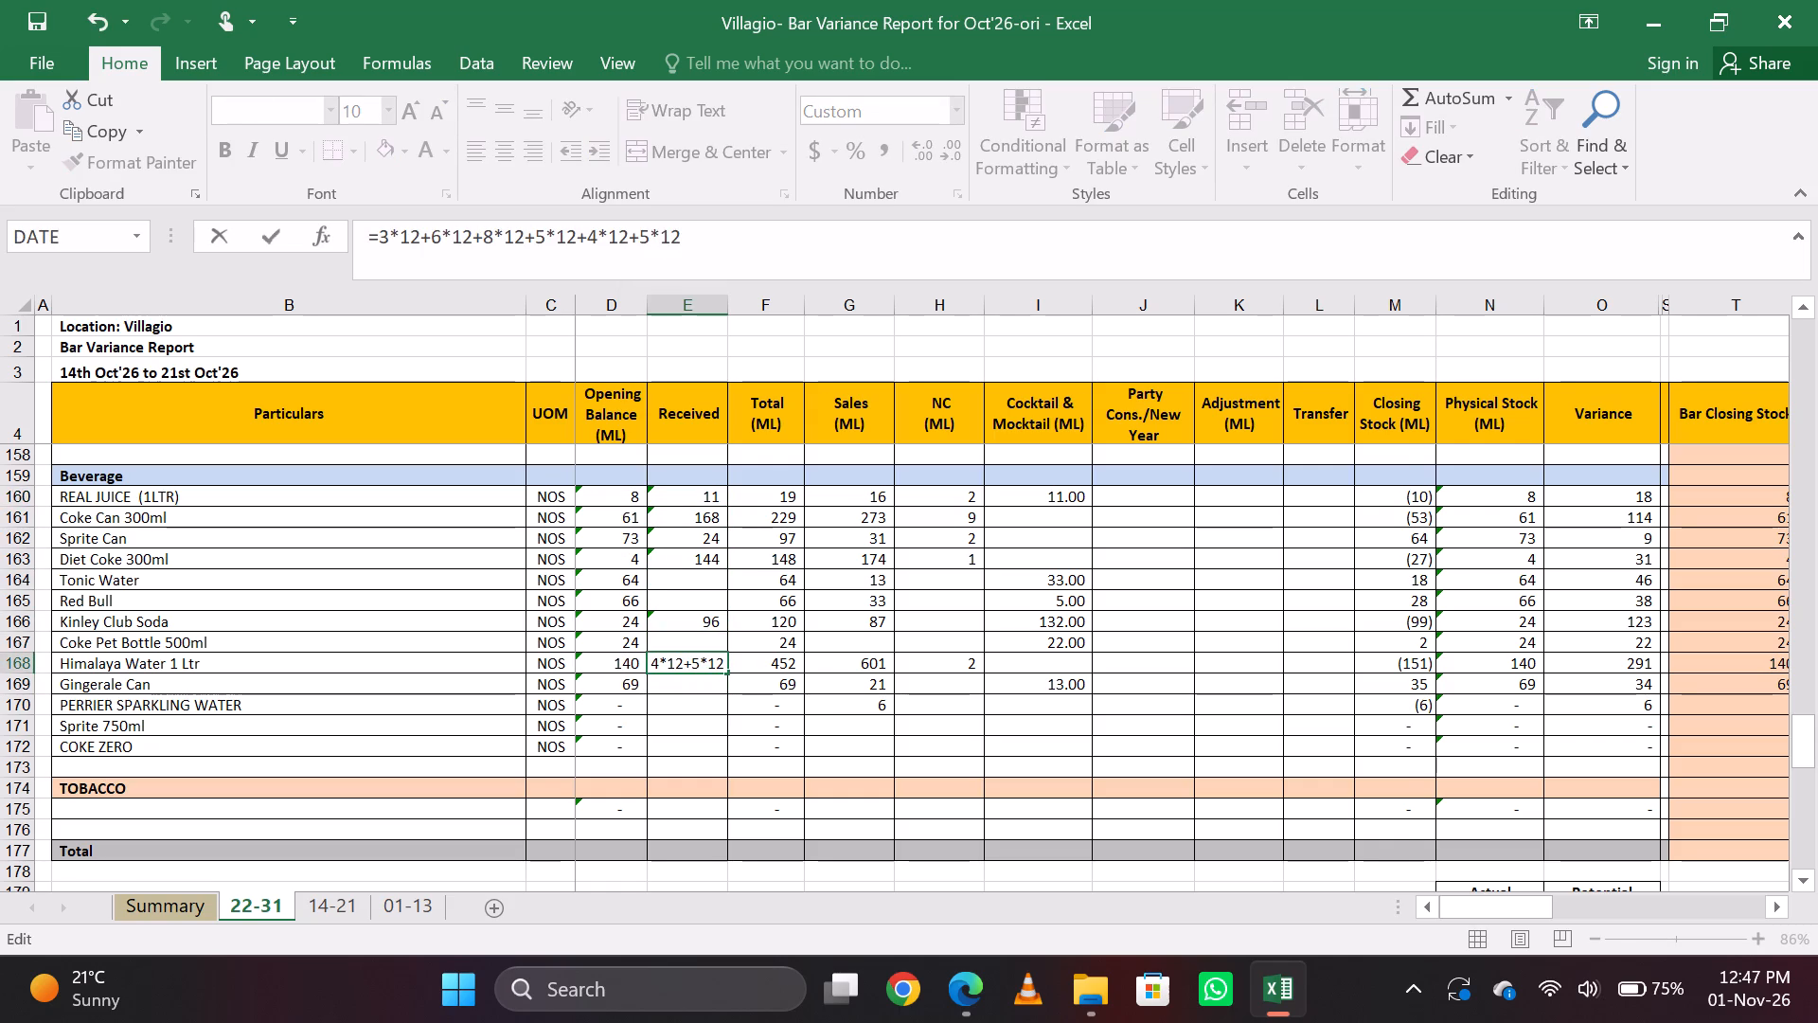
key("Return")
Add +24 to the Received formula for Kinley Club Soda, making it =24+24+48+24.
key("Up")
key("Up")
key("Up")
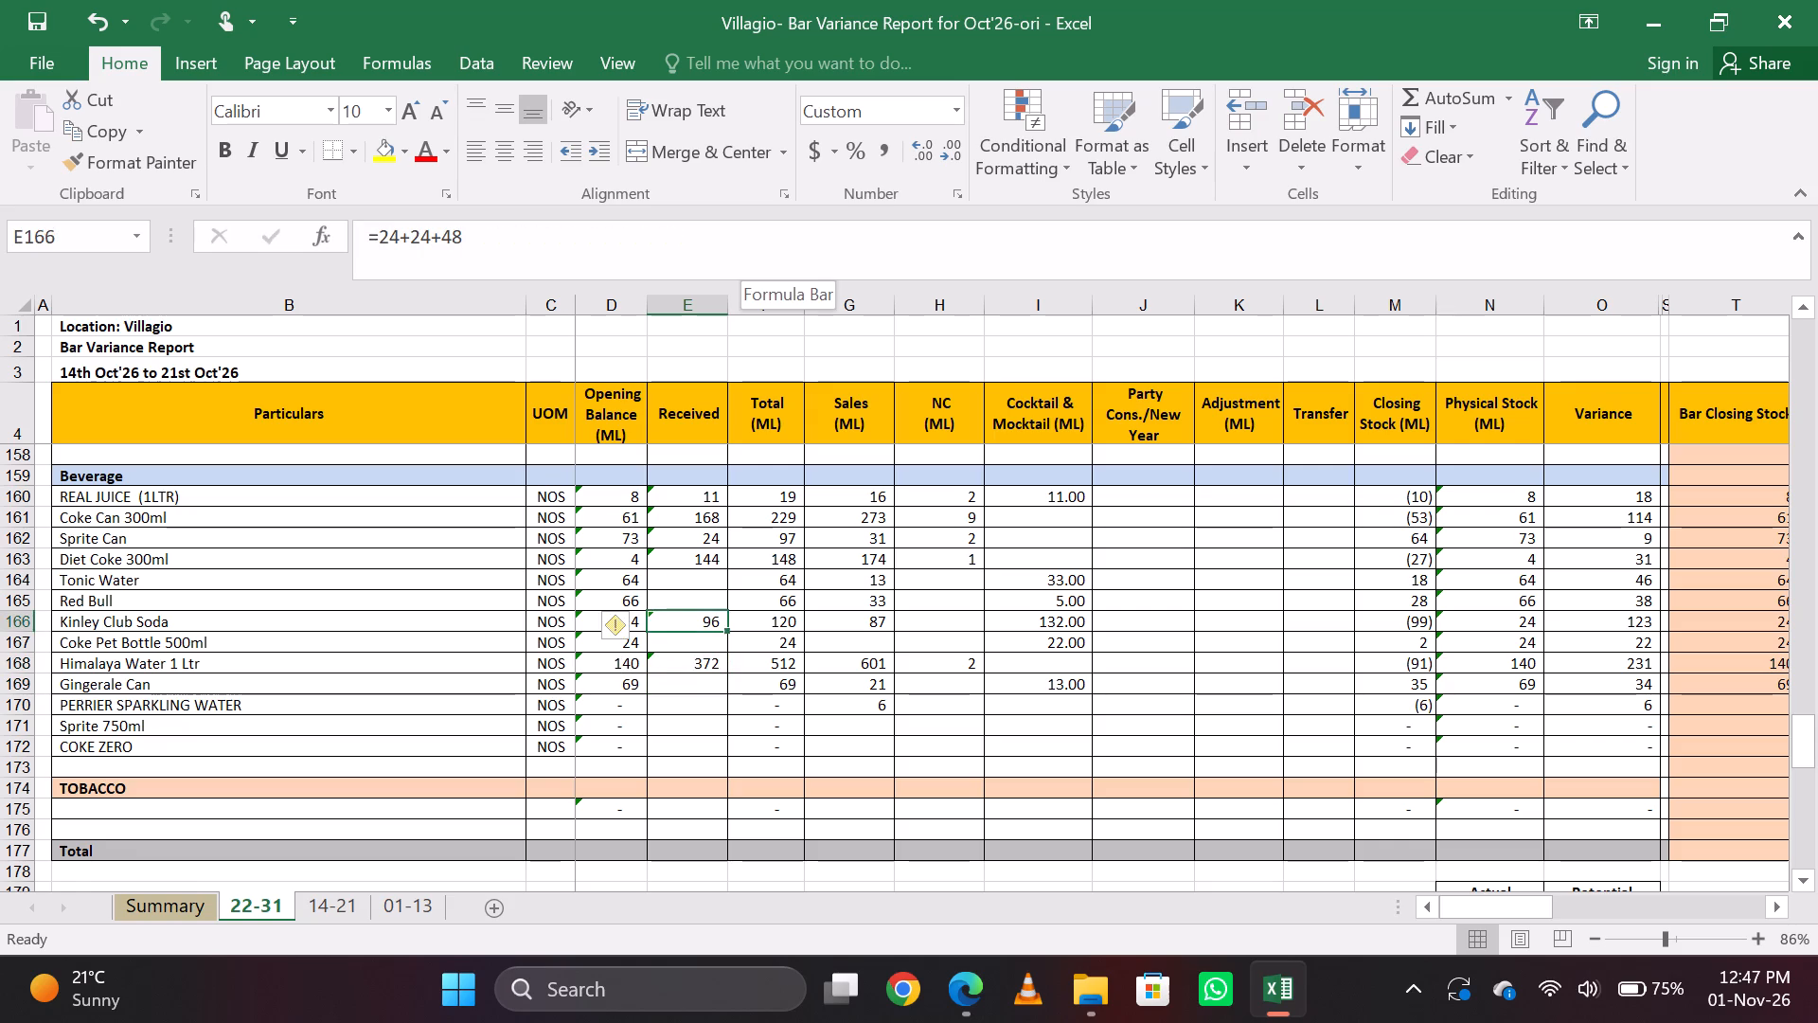
left_click(756, 243)
key("shift+plus")
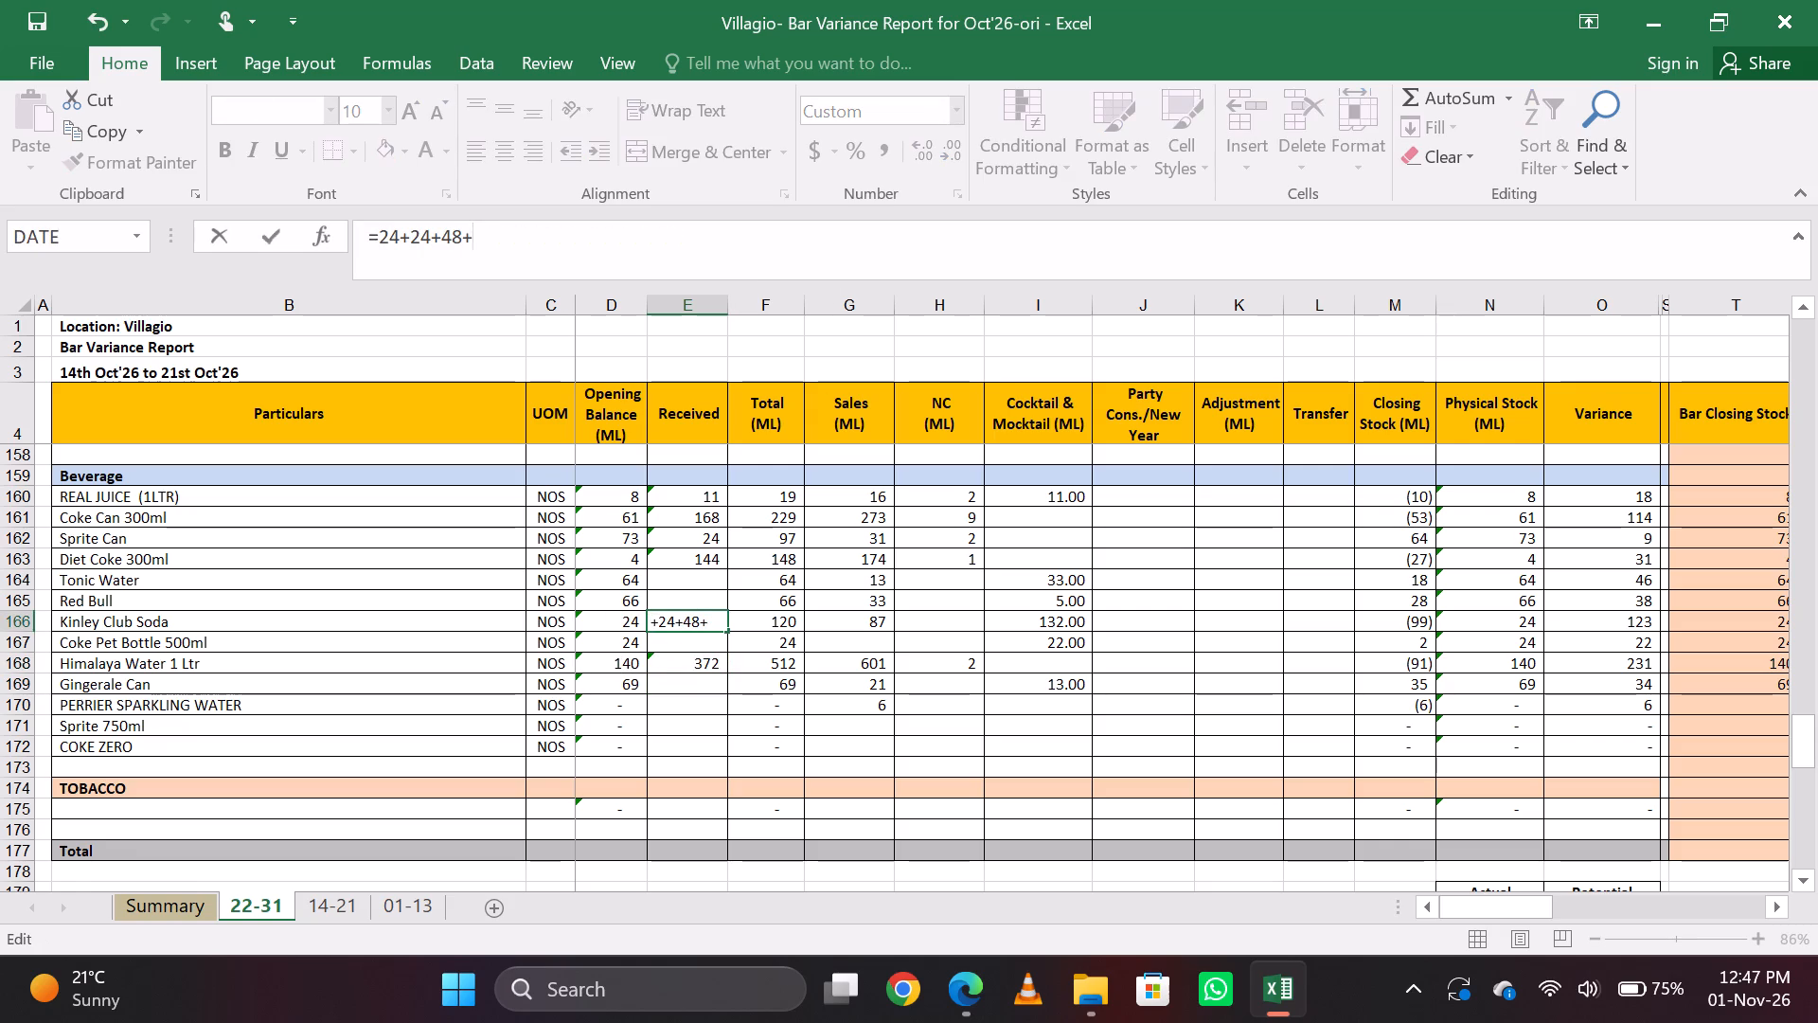
type("24")
key("Return")
key("Up")
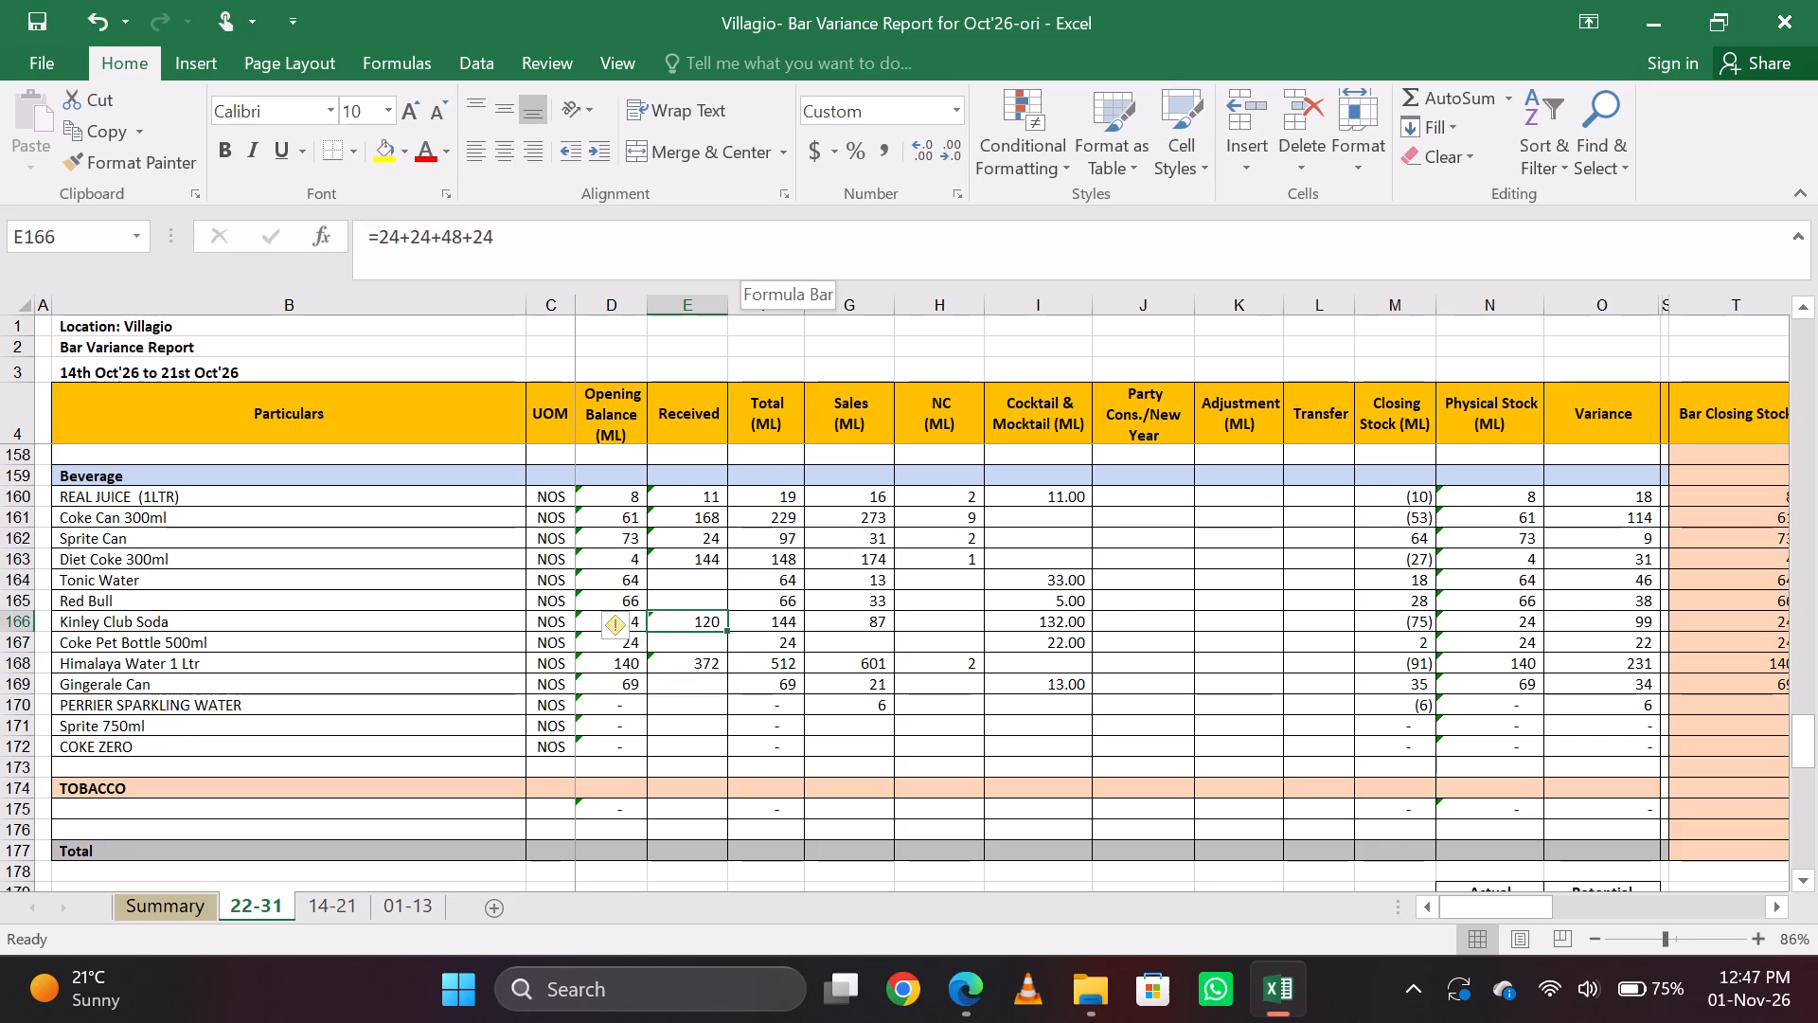
Add another +24 to the Received formula for Diet Coke 300ml, making it =24*3+24+24+24+24.
key("Up")
key("Up")
key("Up")
key("Down")
key("Up")
key("Up")
key("Down")
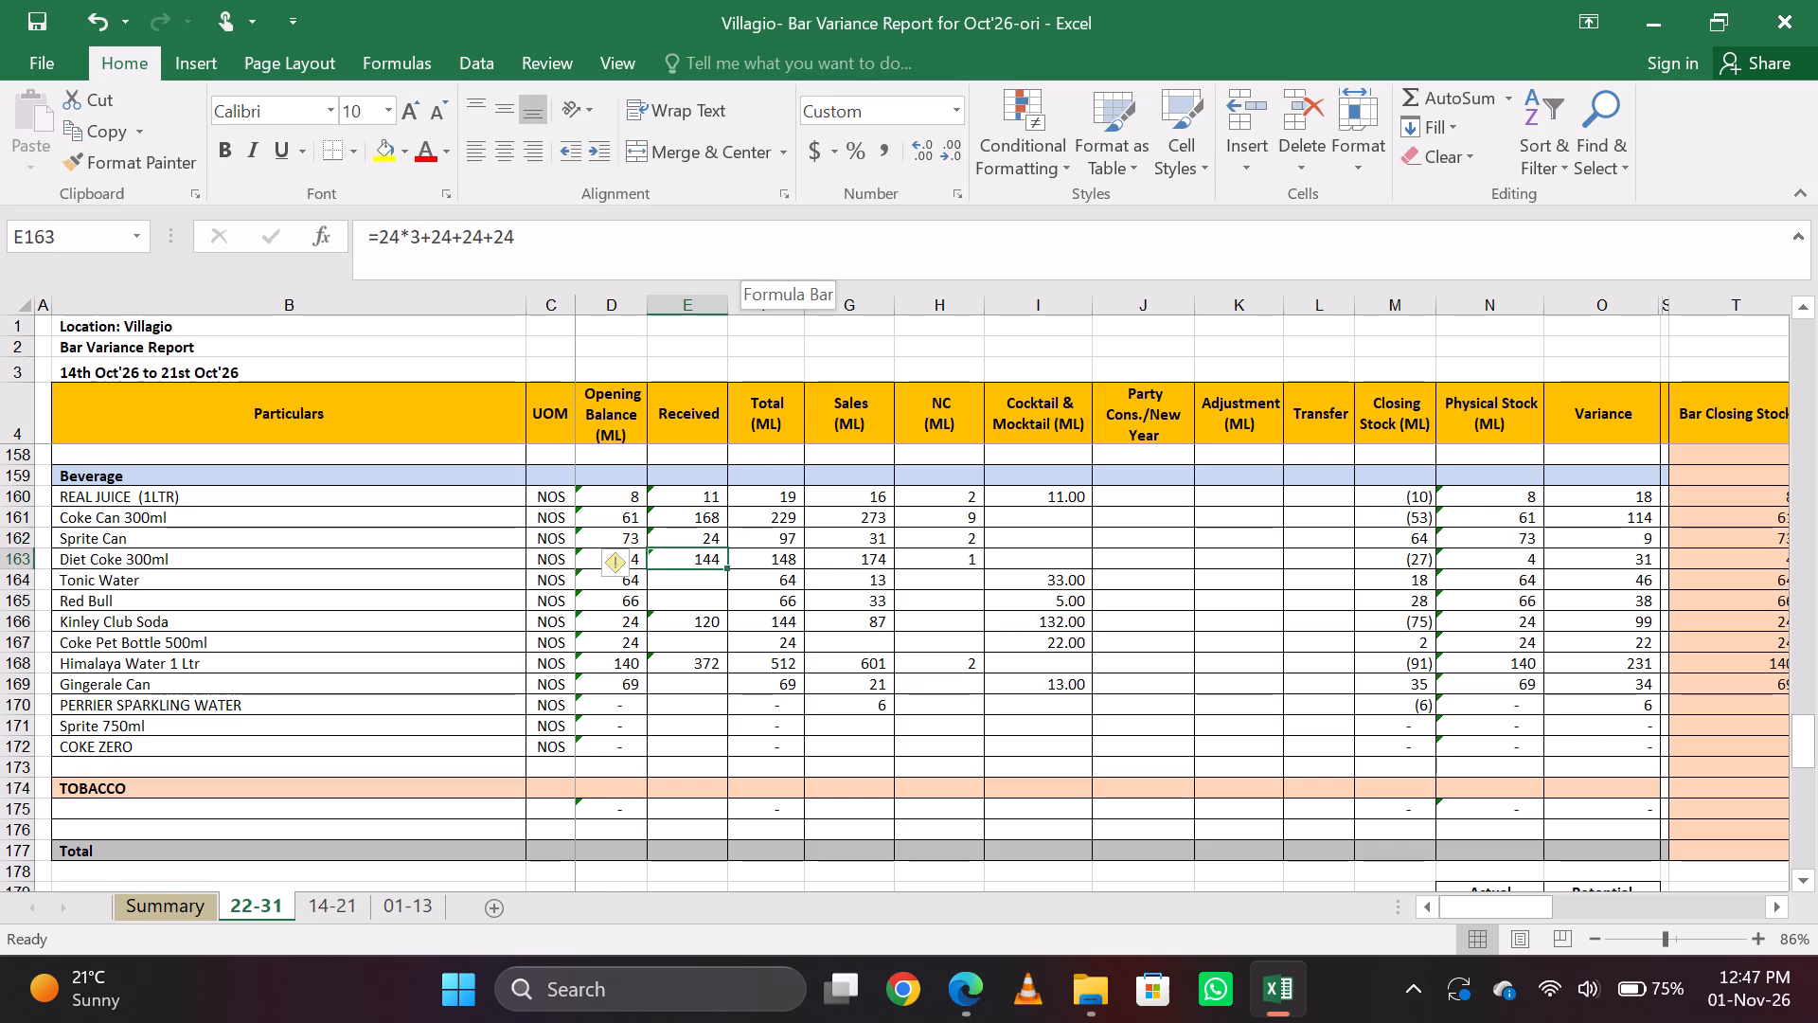
left_click(756, 243)
type("+24")
key("Return")
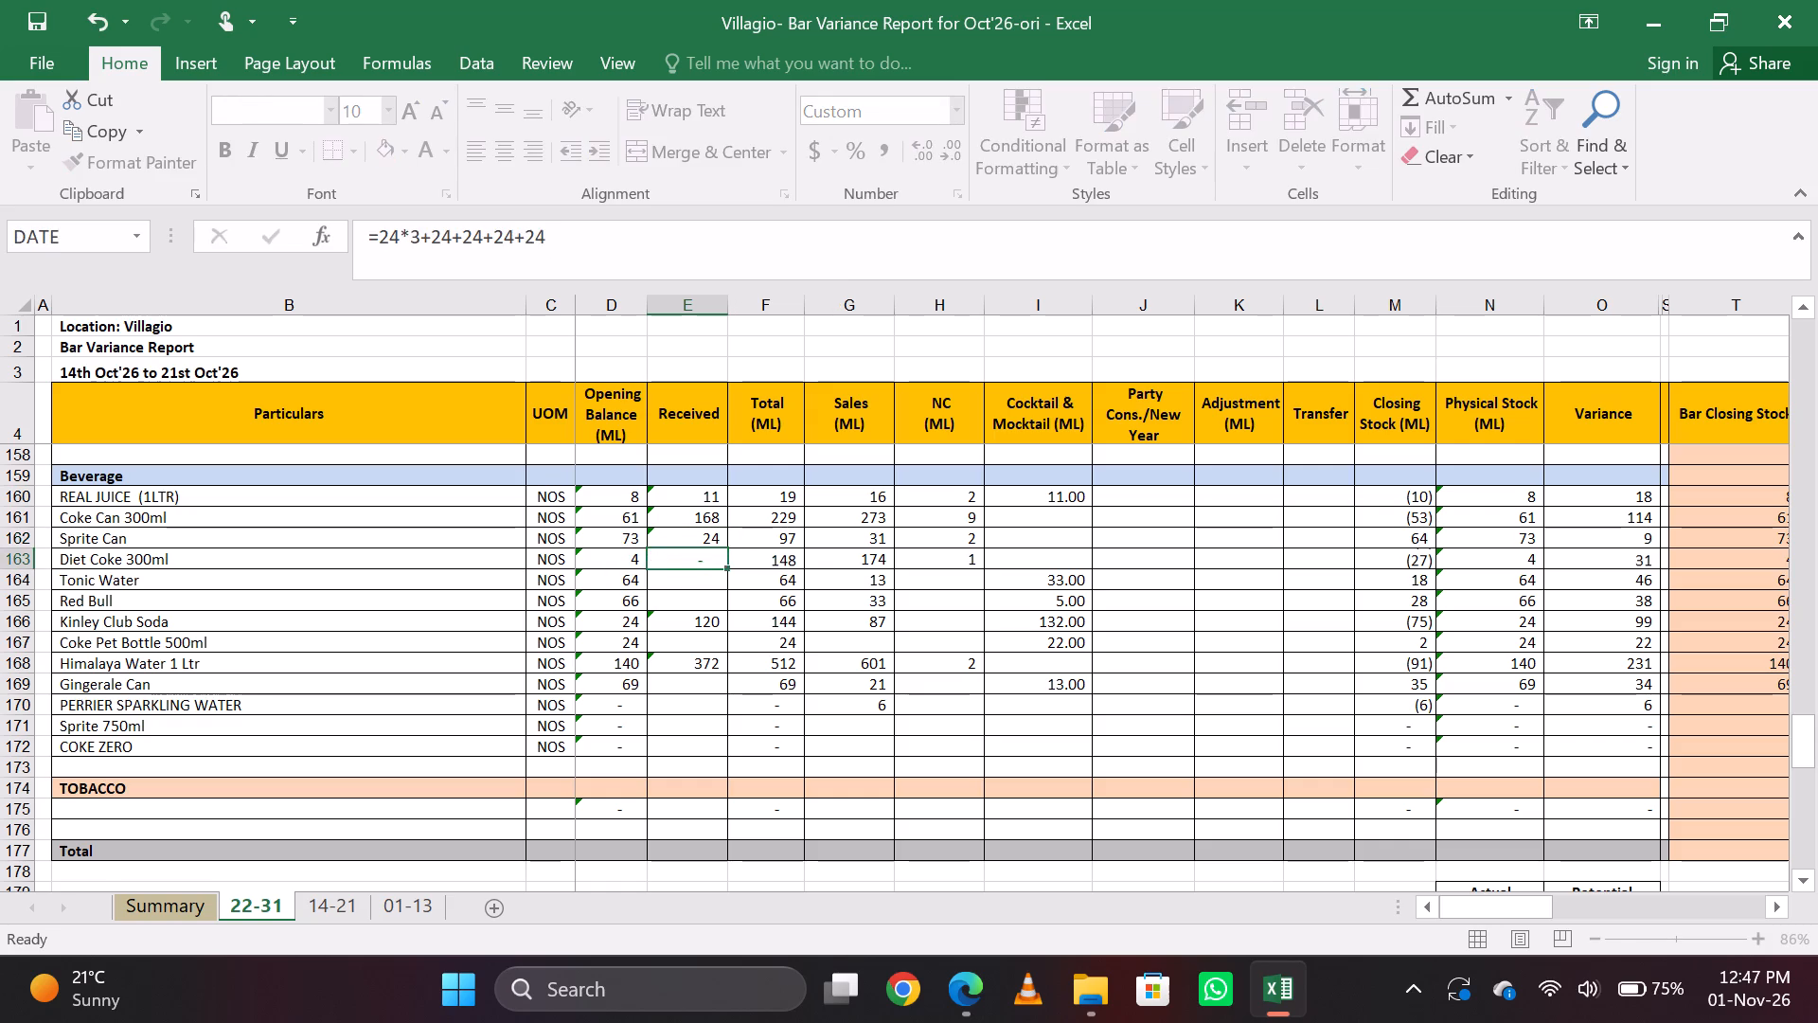
key("Up")
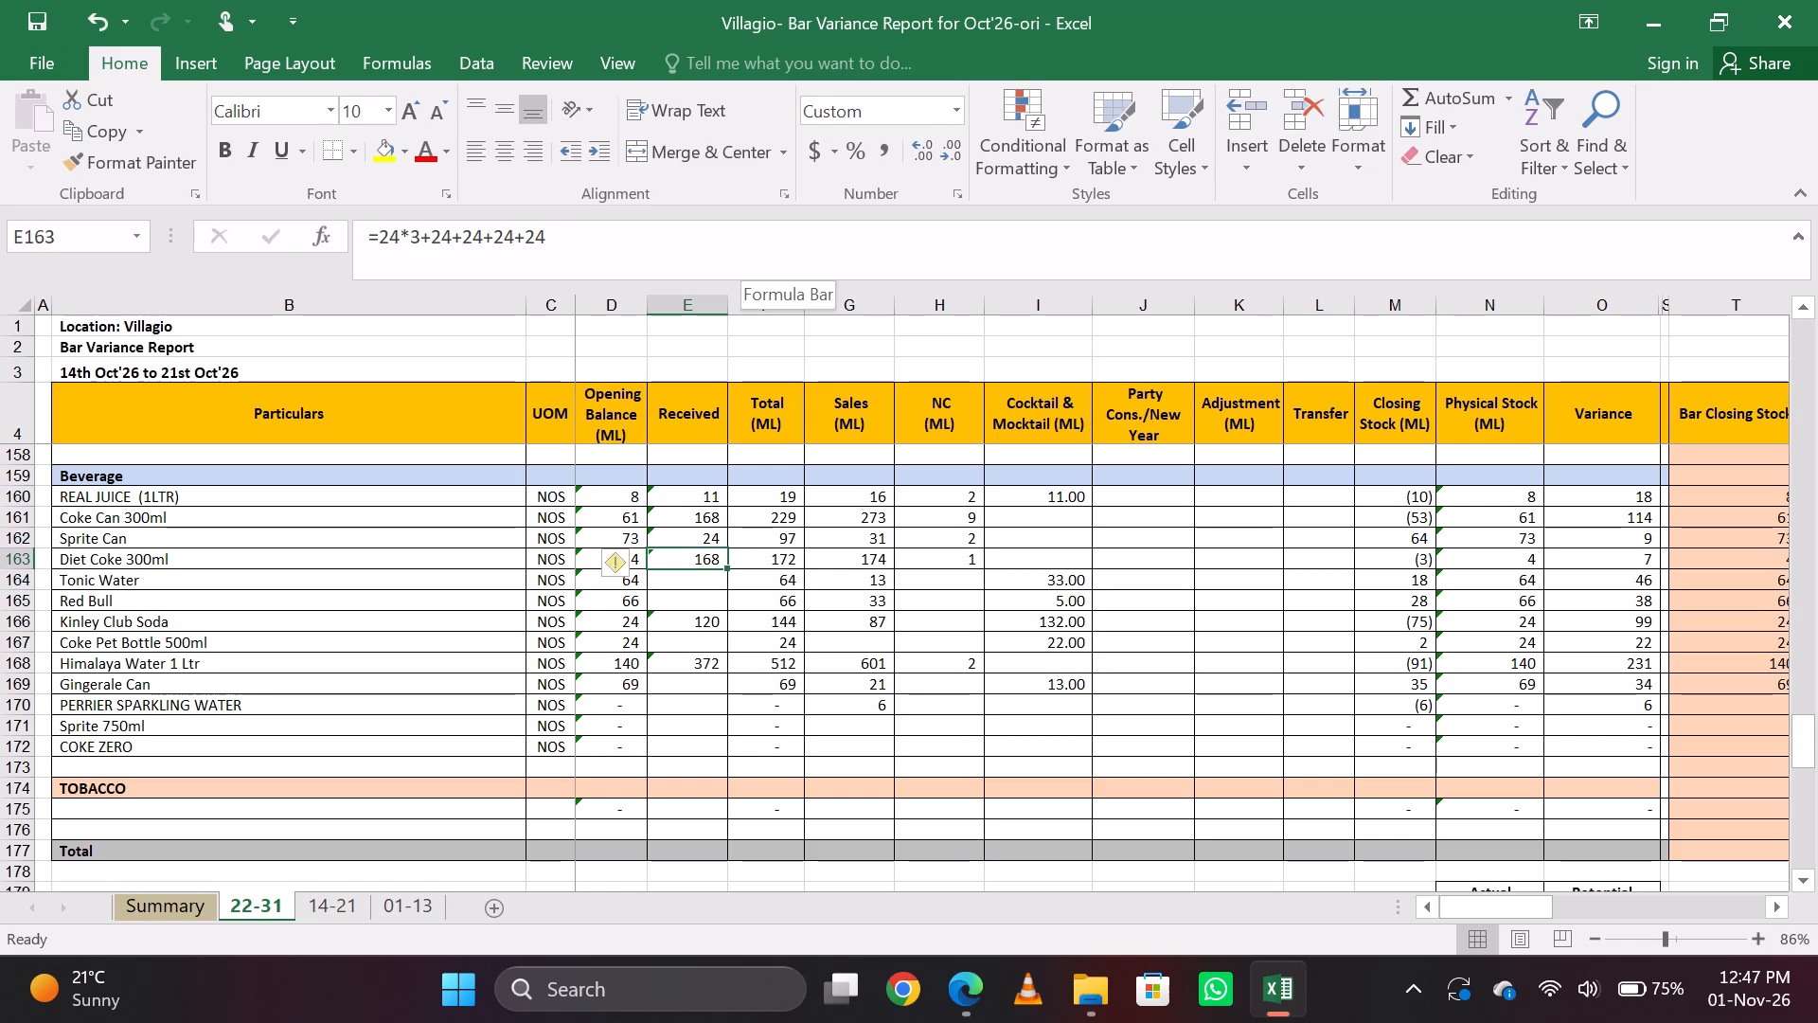
Add +1 to the Received formula for REAL JUICE (1LTR), making it =4+4+3+1.
key("Up")
key("Up")
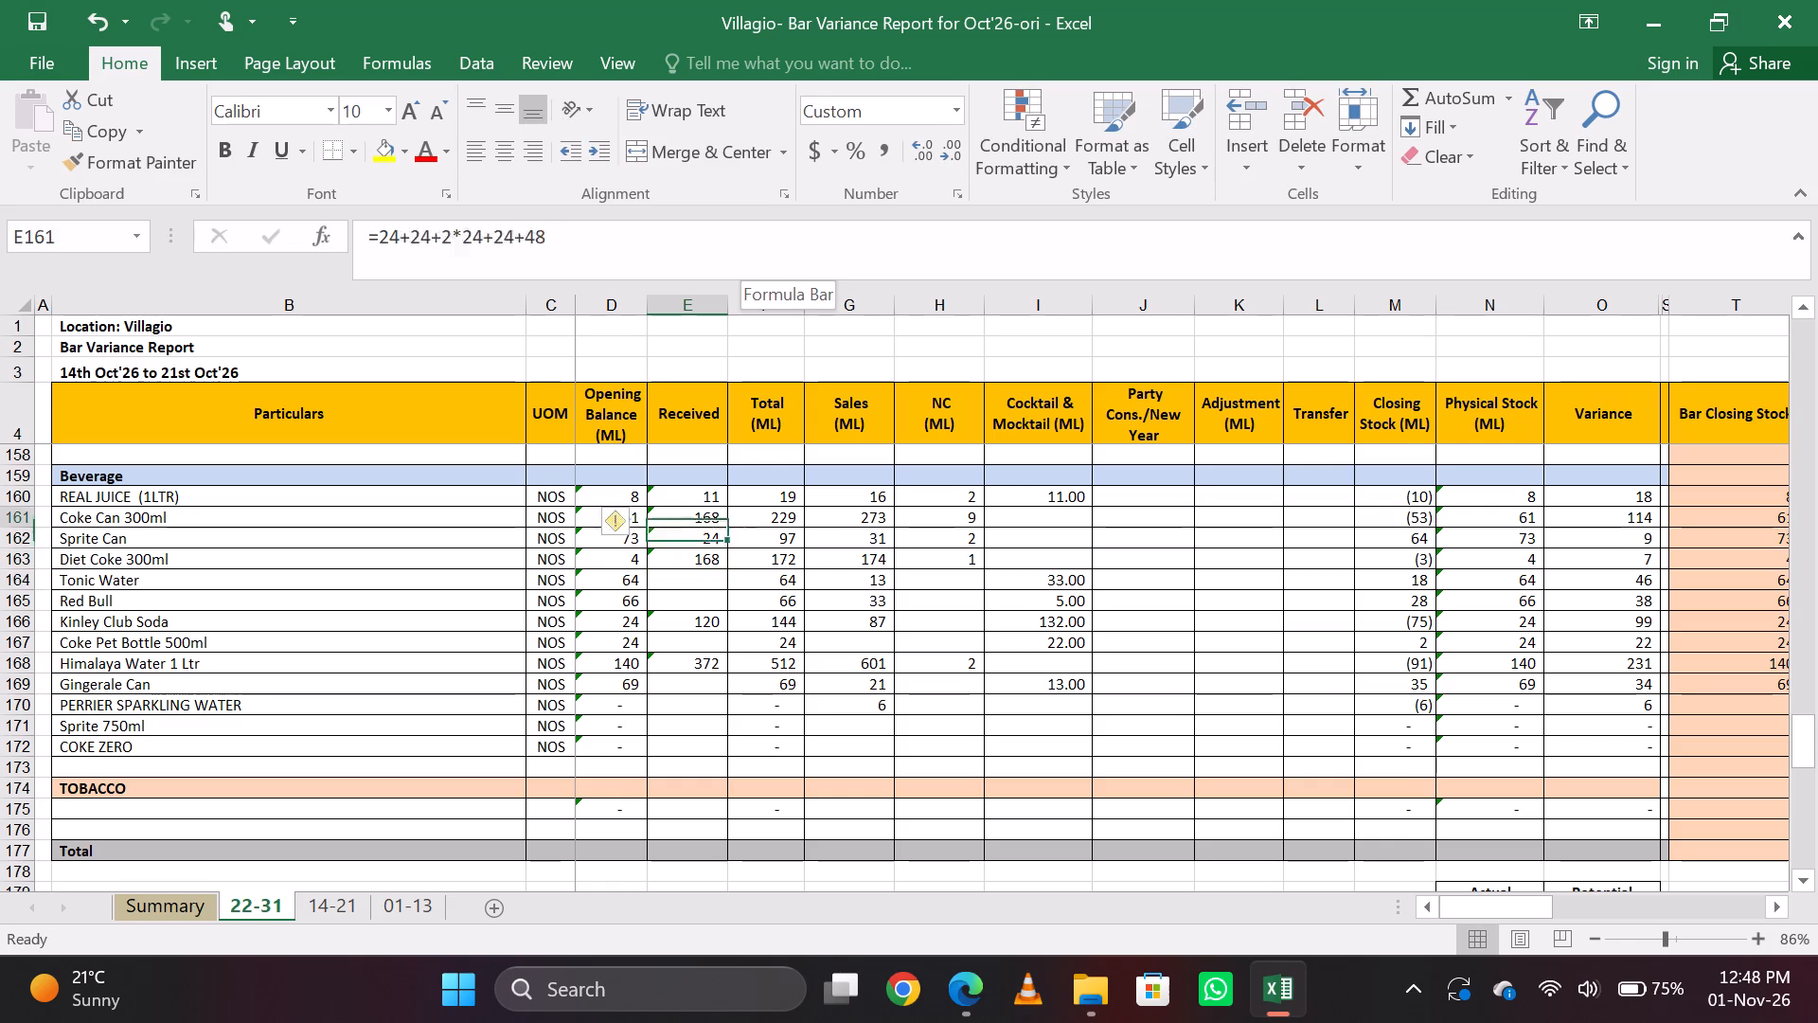
key("Up")
left_click(756, 243)
type("+1")
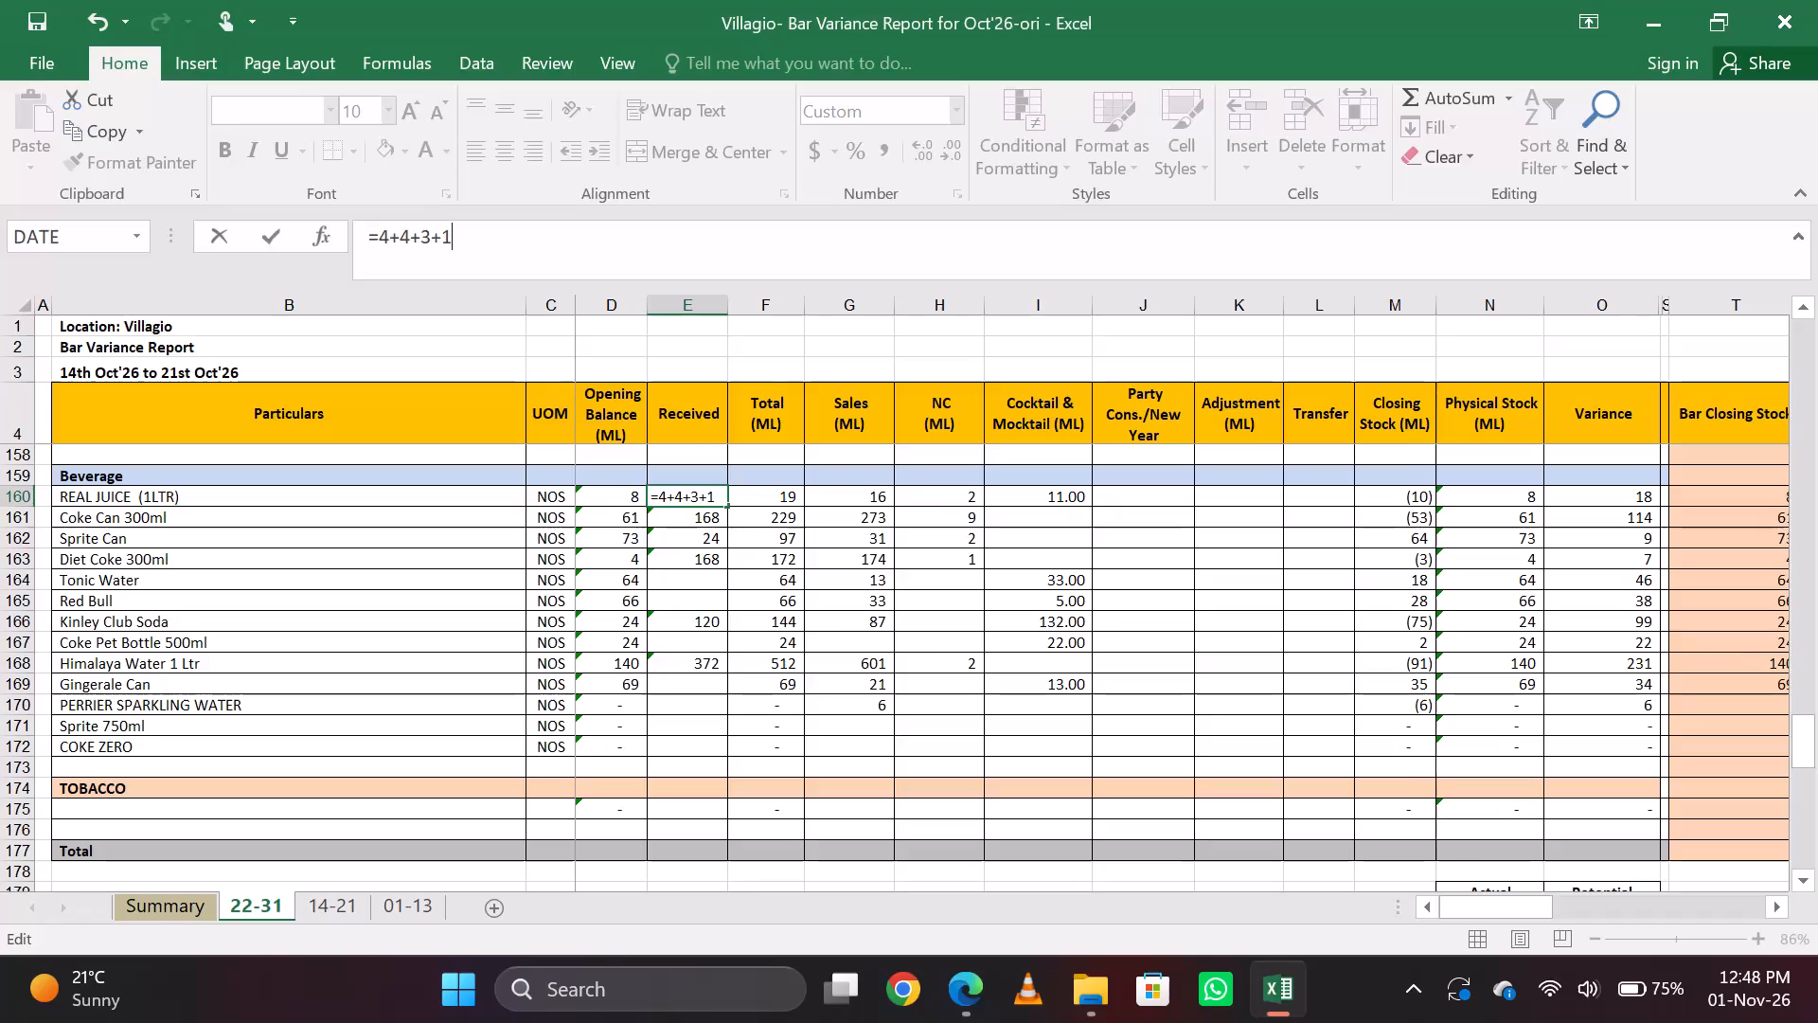
key("Return")
key("Up")
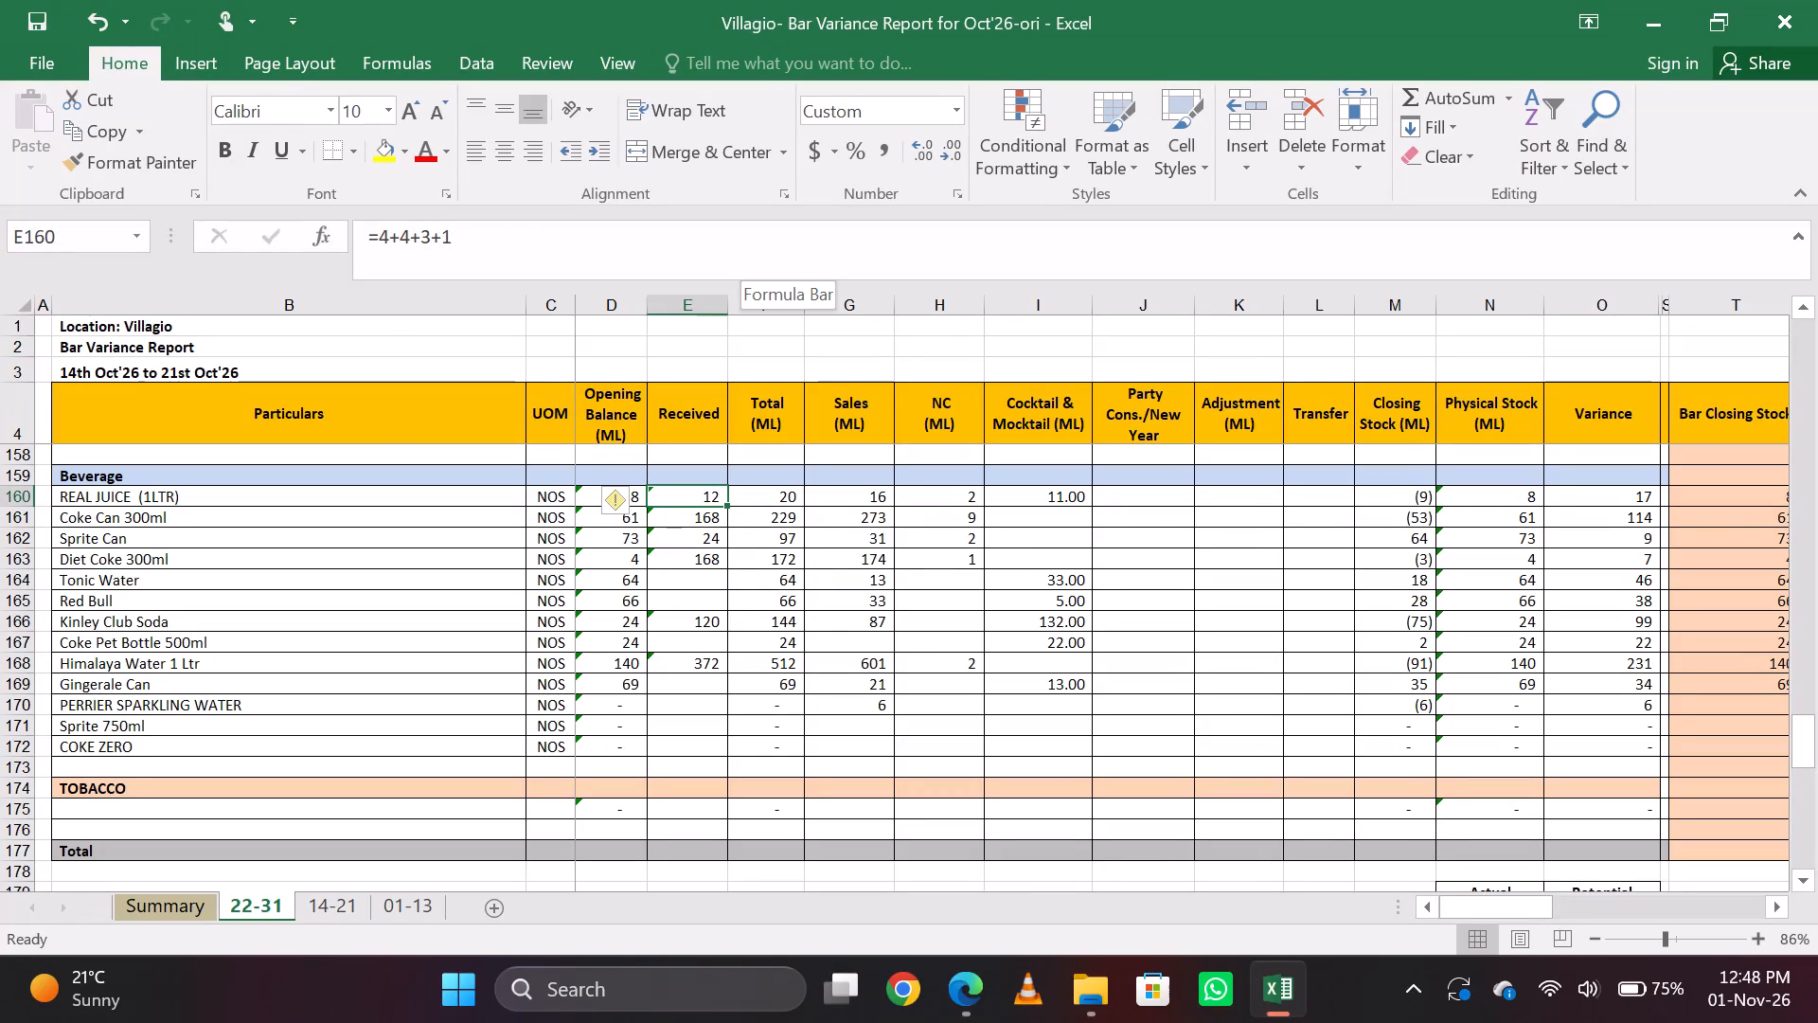
Add another +6*12 to the Received formula for Himalaya Water 1 Ltr, making it =3*12+6*12+8*12+5*12+4*12+5*12+6*12.
key("Down")
key("Down")
key("Down")
key("Down")
key("Down")
key("Down")
key("Down")
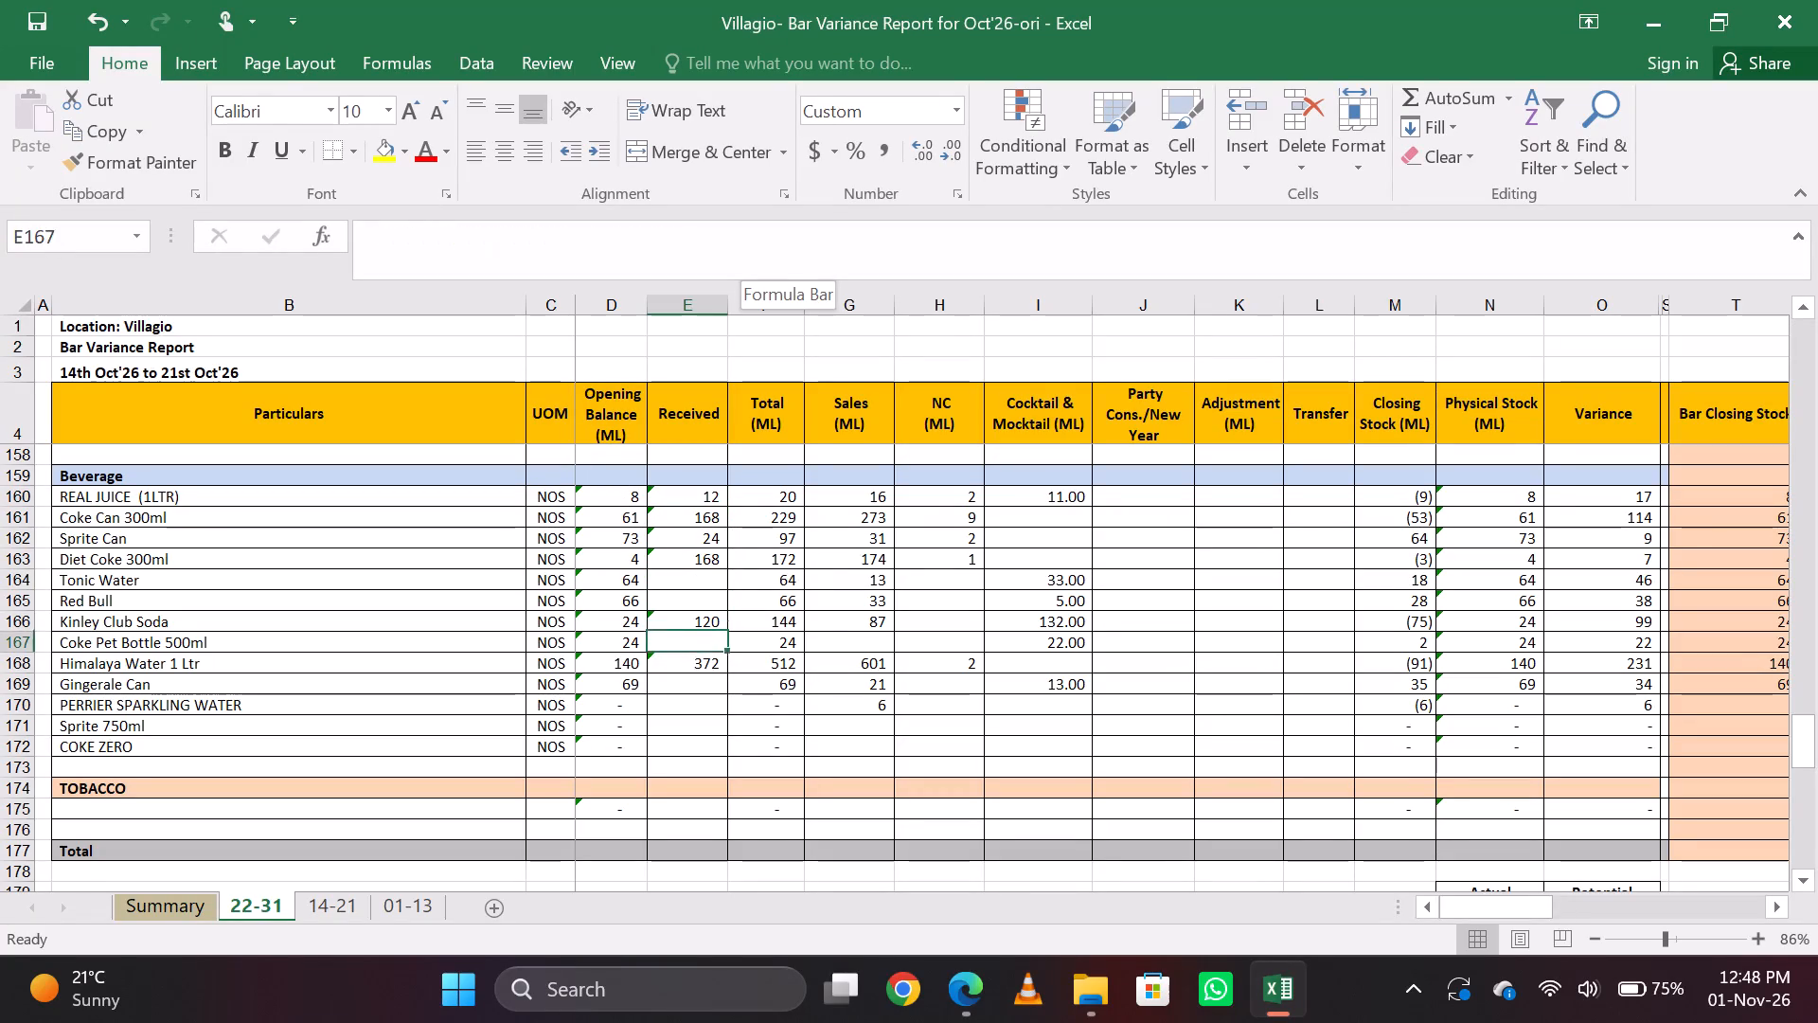
key("Down")
left_click(756, 243)
type("+6")
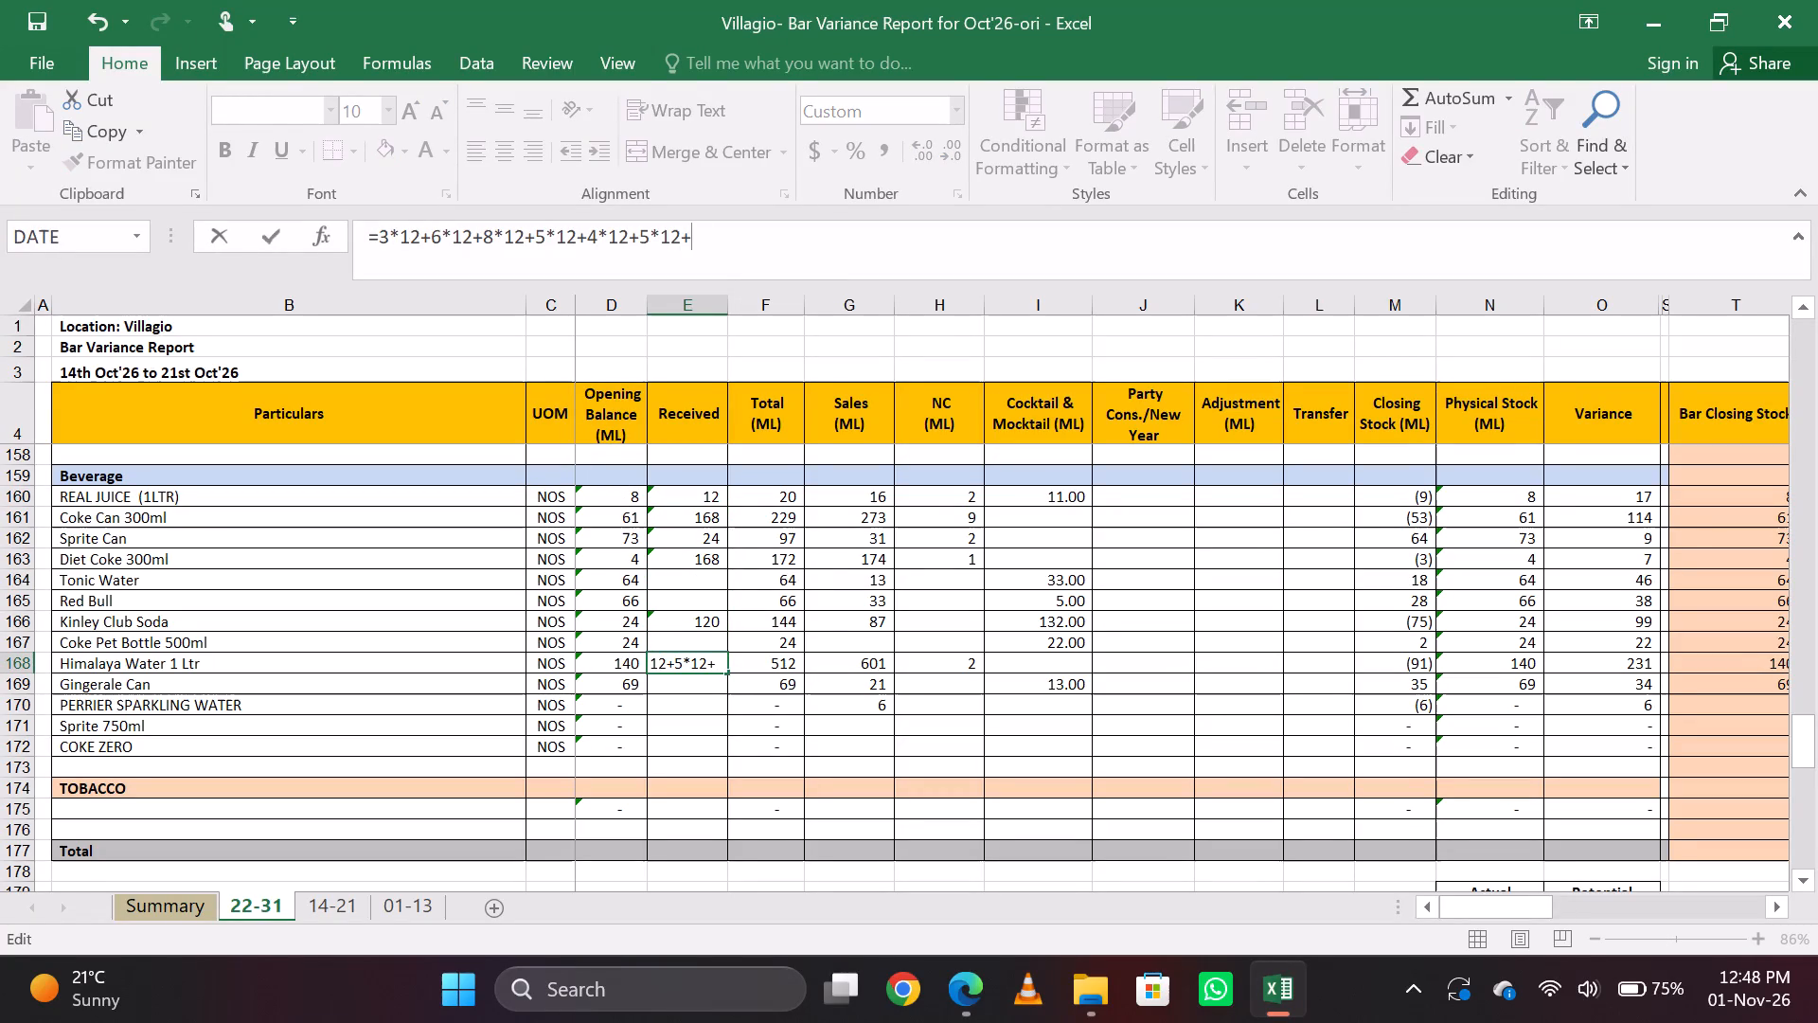
key("shift+asterisk")
type("12")
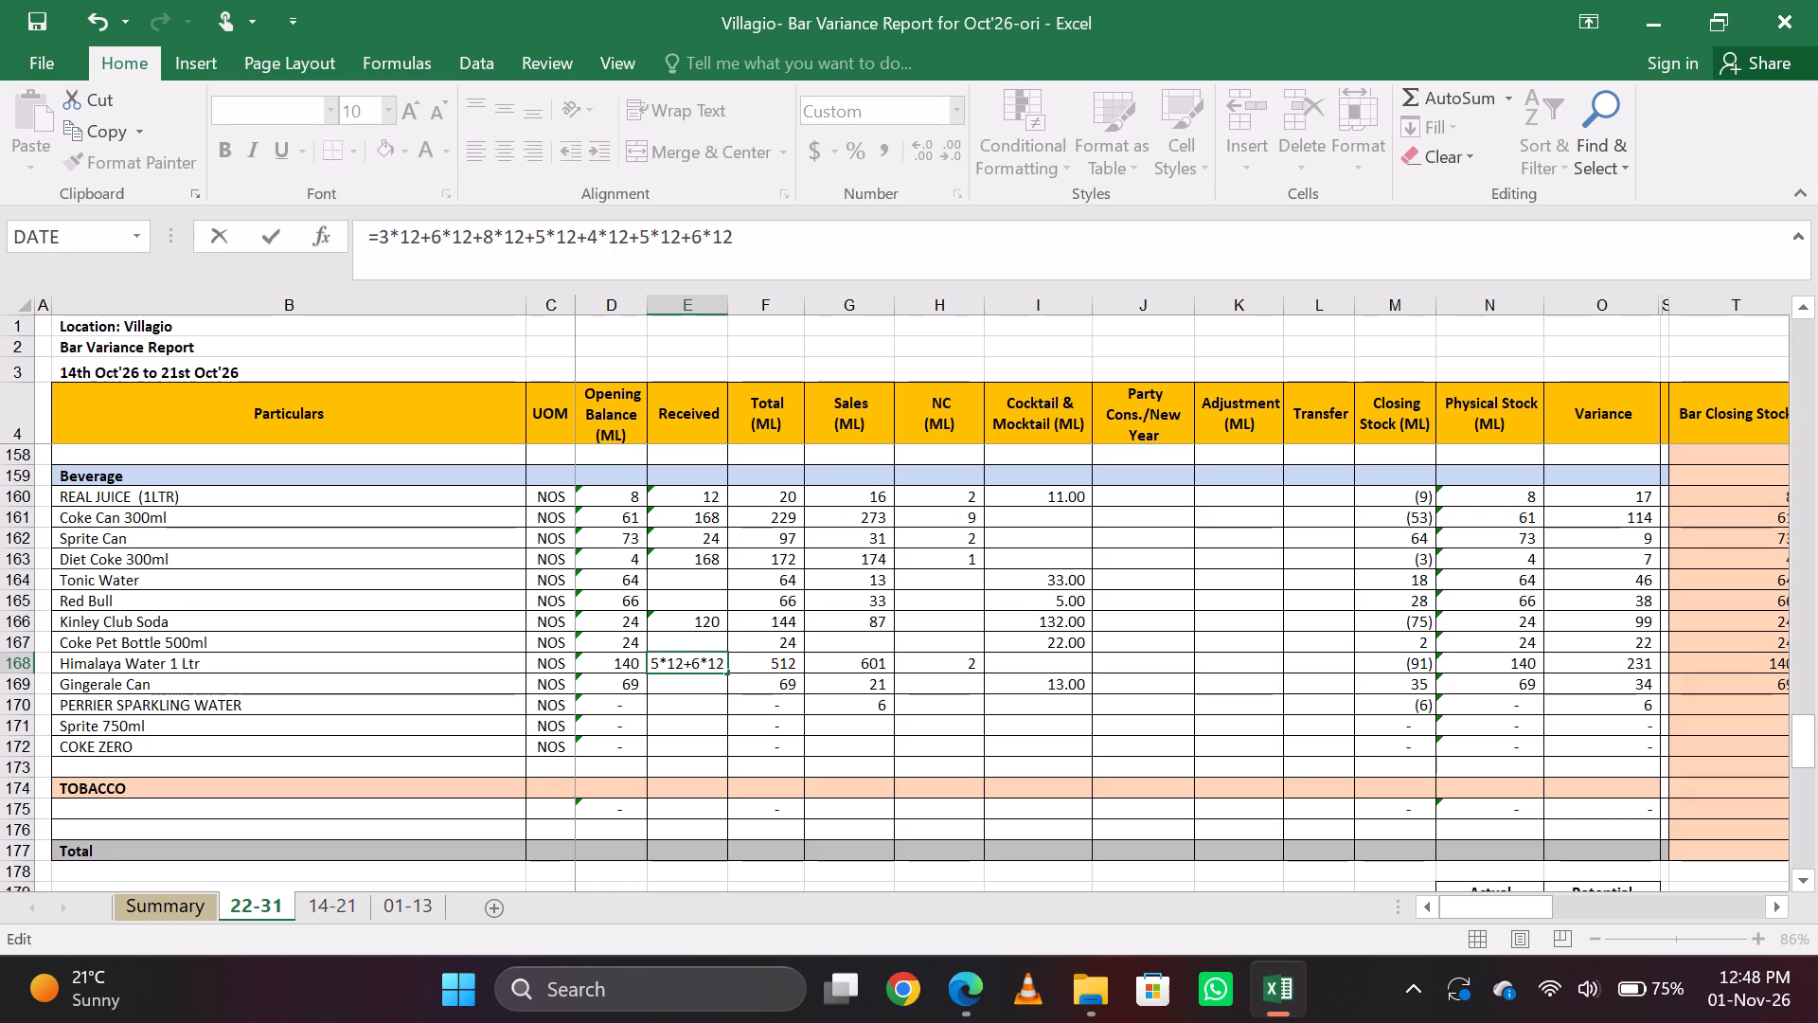
key("Return")
Add another +48 to the Received formula for Kinley Club Soda, making it =24+24+48+24+48.
key("Up")
key("Up")
key("Up")
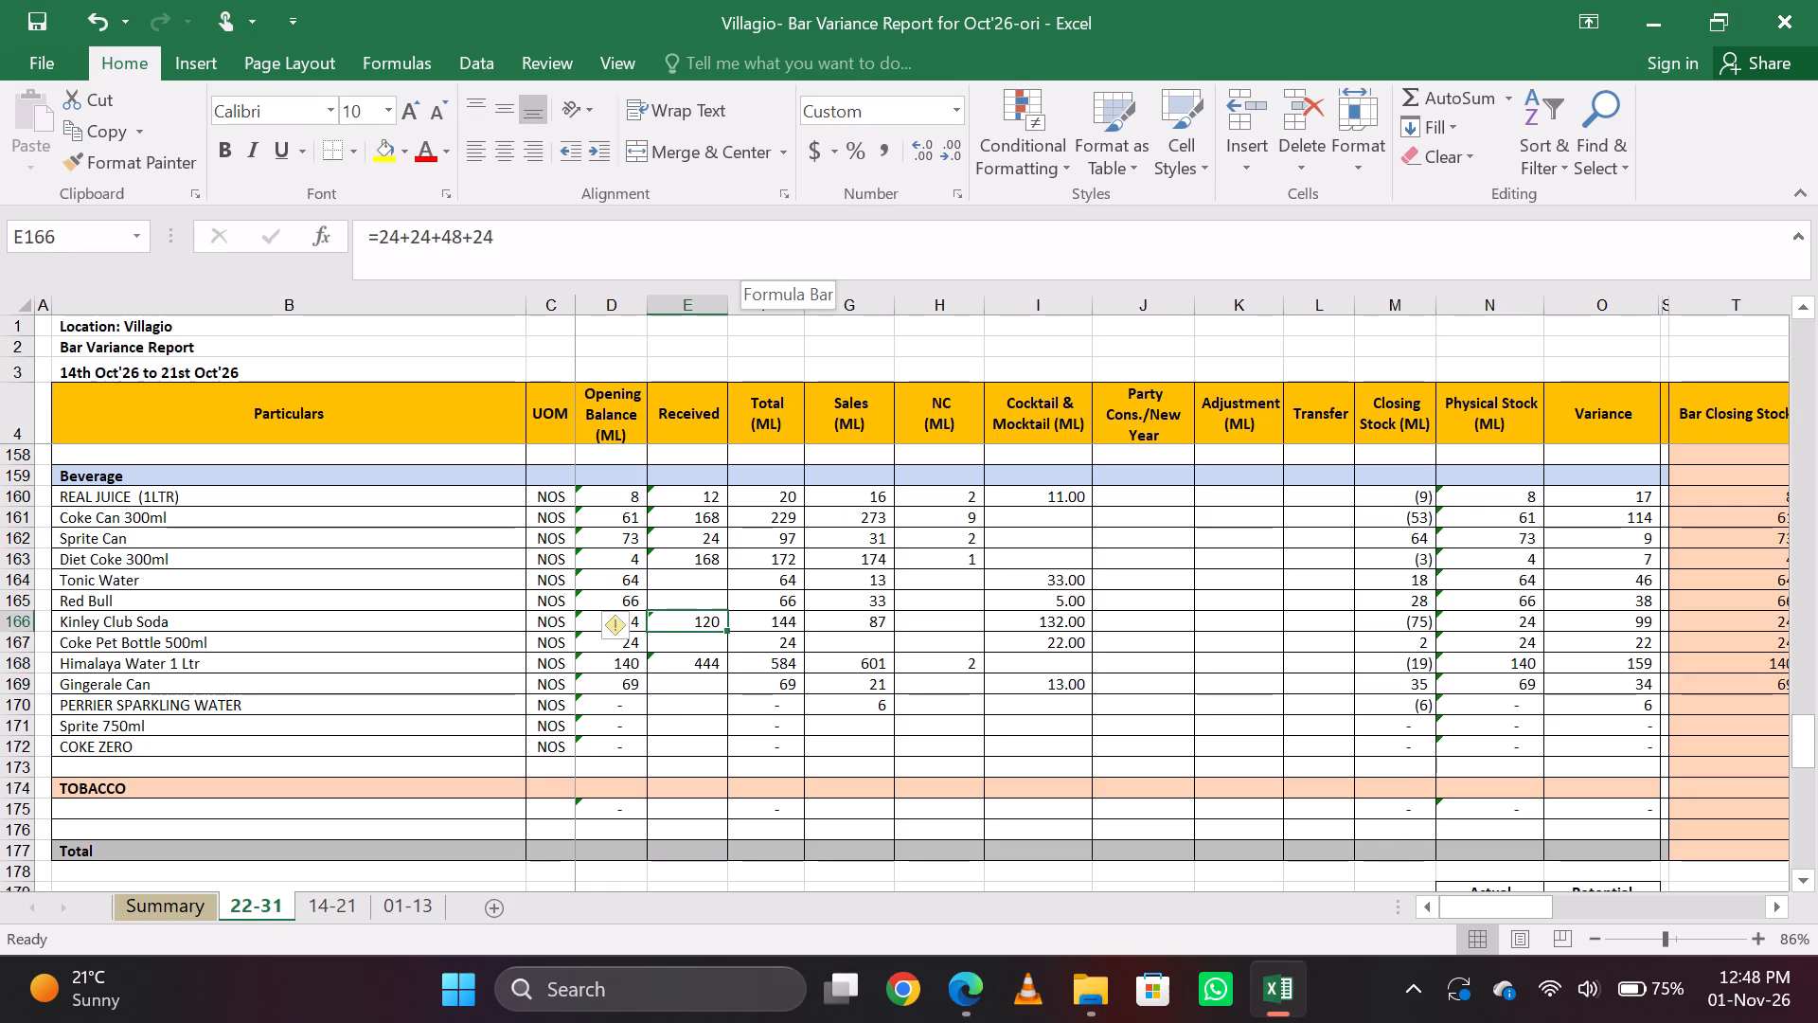
key("Down")
key("Up")
left_click(756, 243)
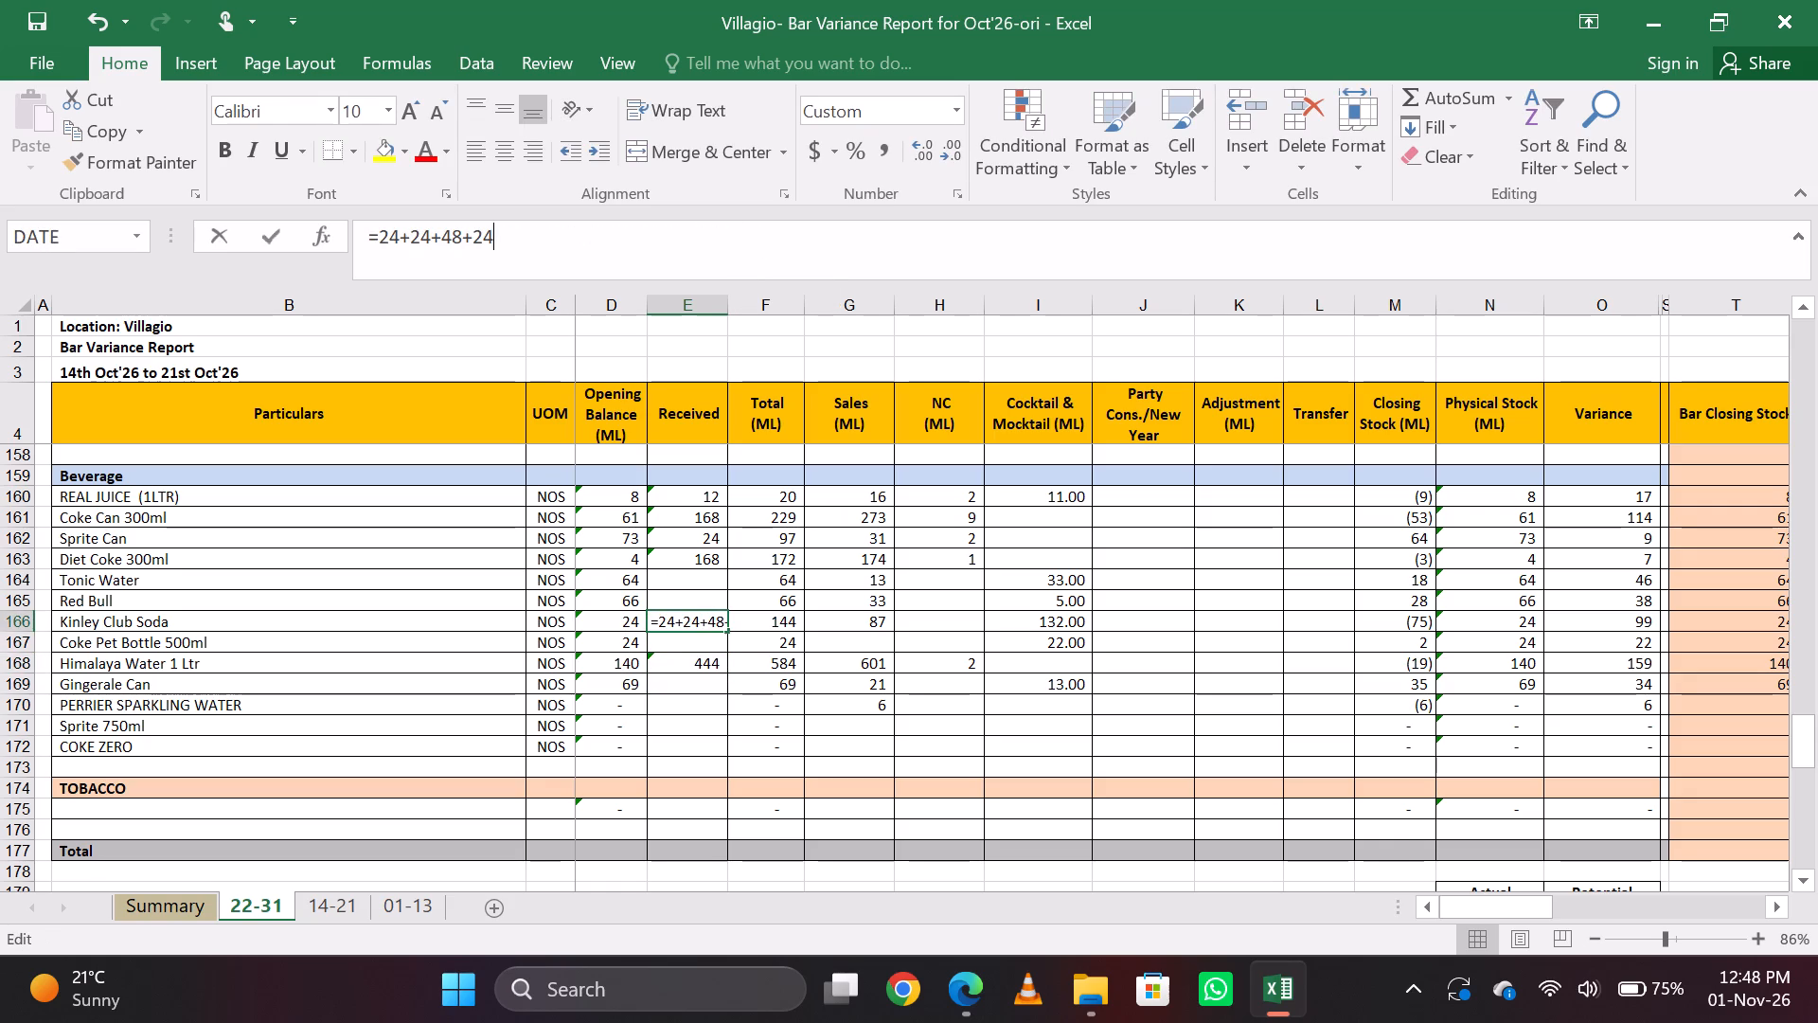
type("+48")
key("Return")
key("Up")
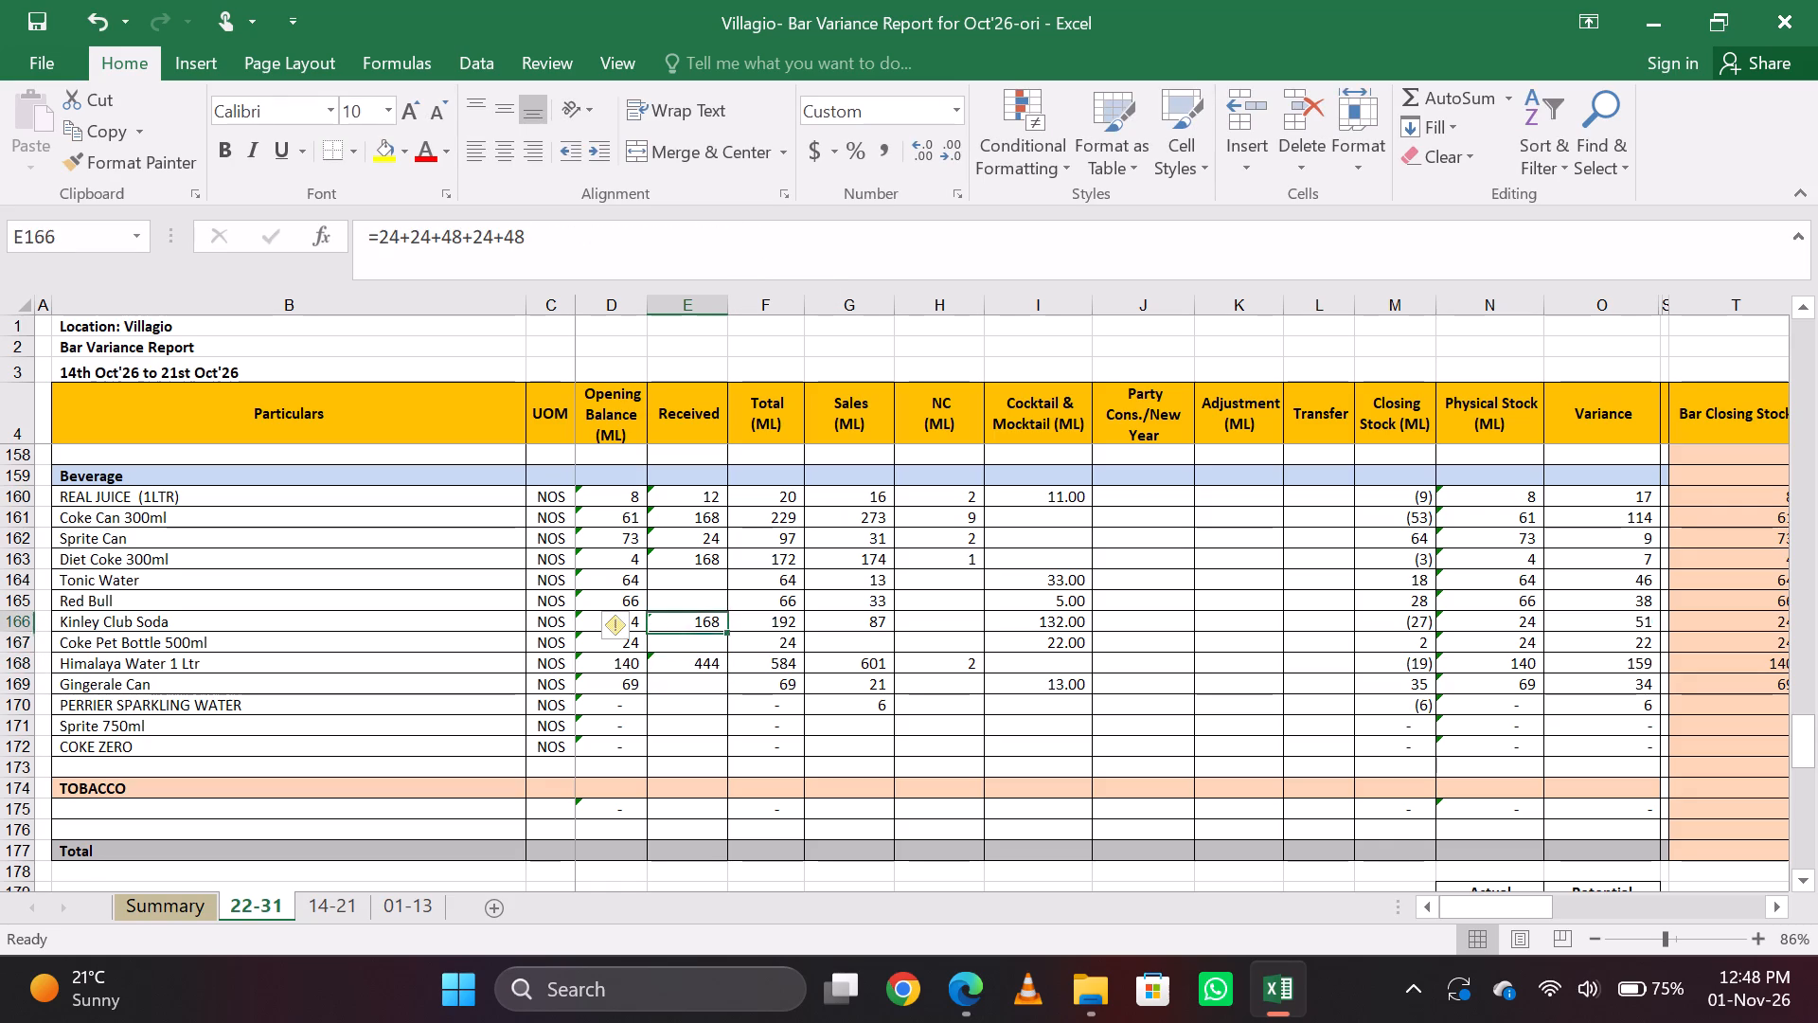
Add another +48 to the Received formula for Coke Can 300ml, making it =24+24+2*24+24+48+48.
key("Up")
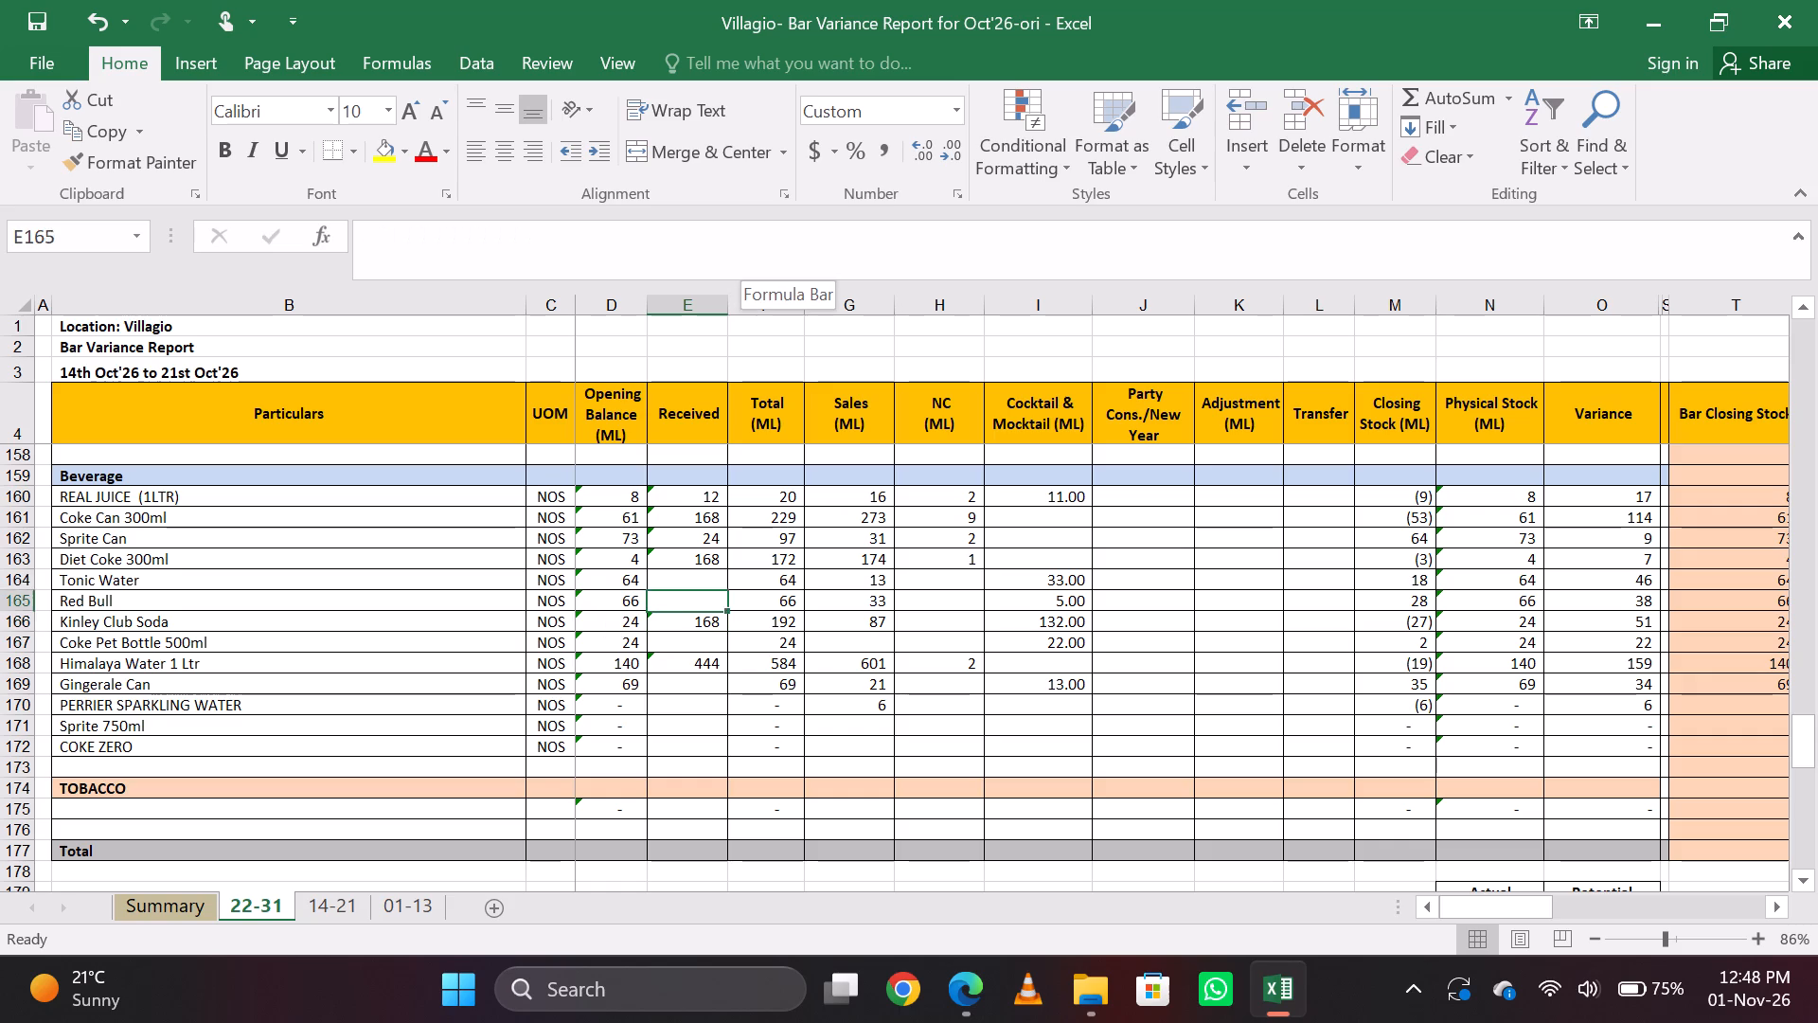
key("Up")
key("Up")
key("Up")
key("Up")
key("Down")
key("Up")
left_click(756, 243)
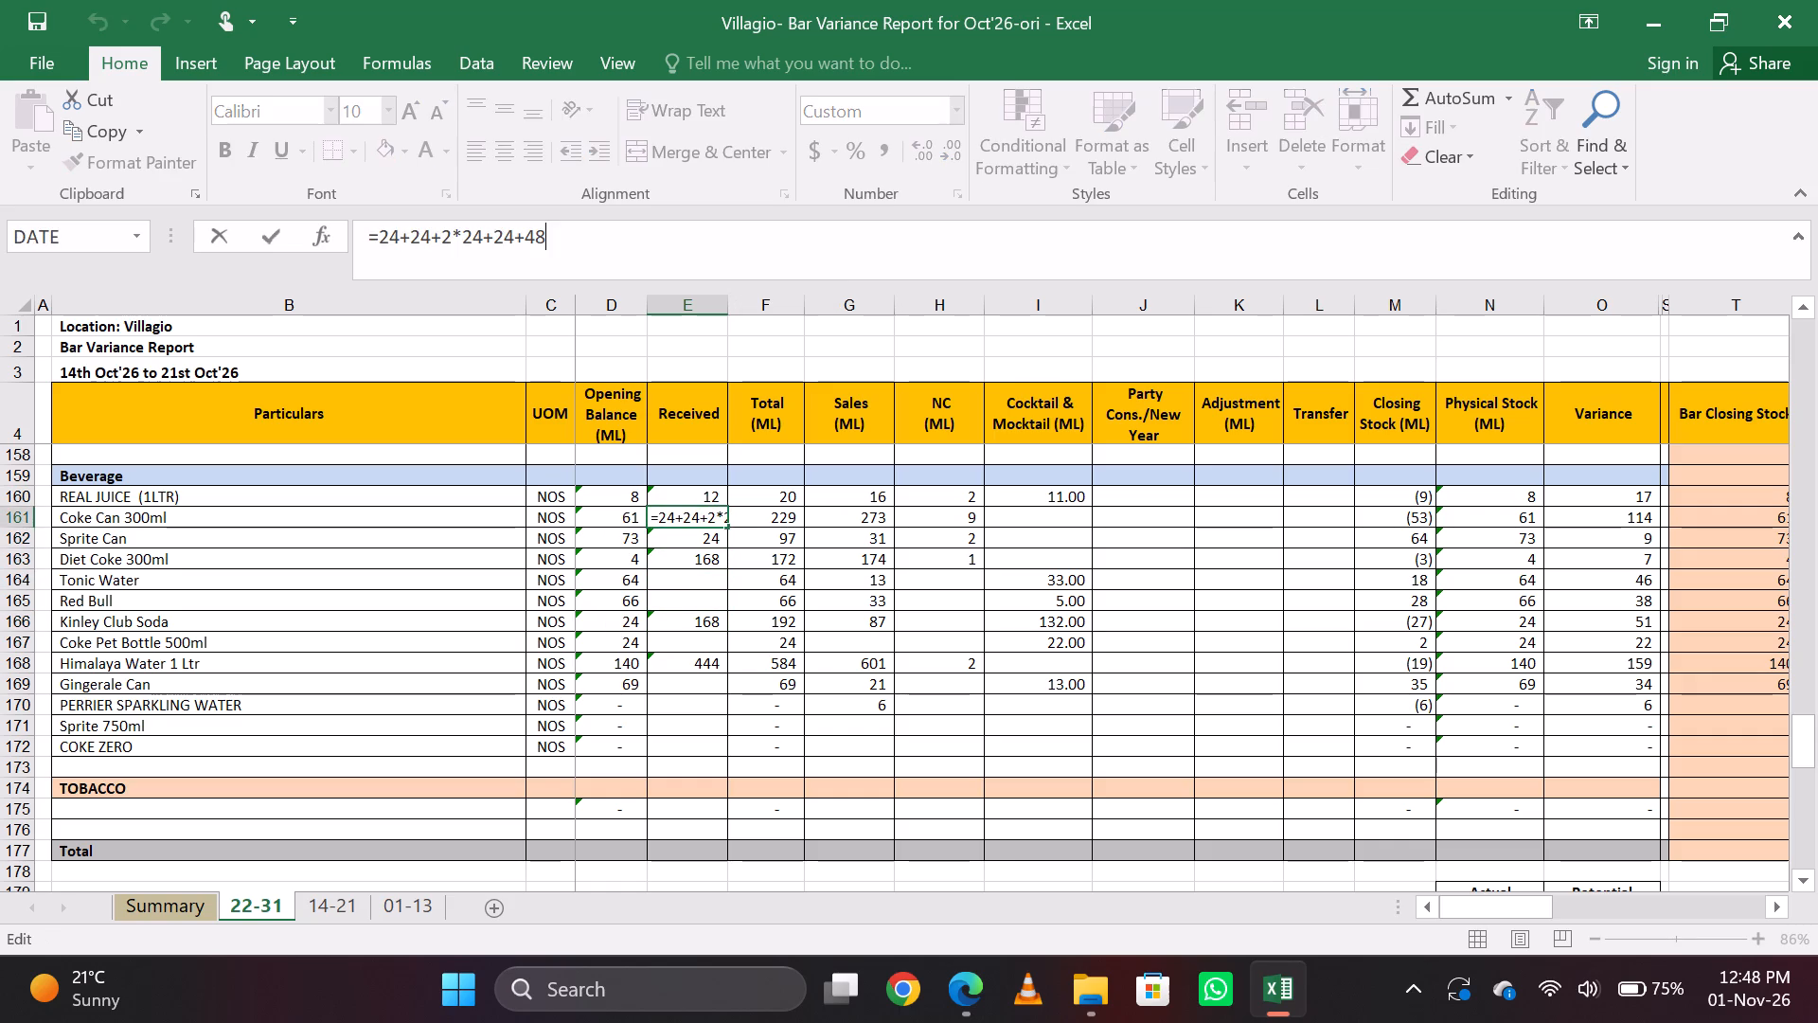
type("+48")
key("Return")
Add +2 to the Received formula for REAL JUICE (1LTR), making it =4+4+3+1+2.
key("Up")
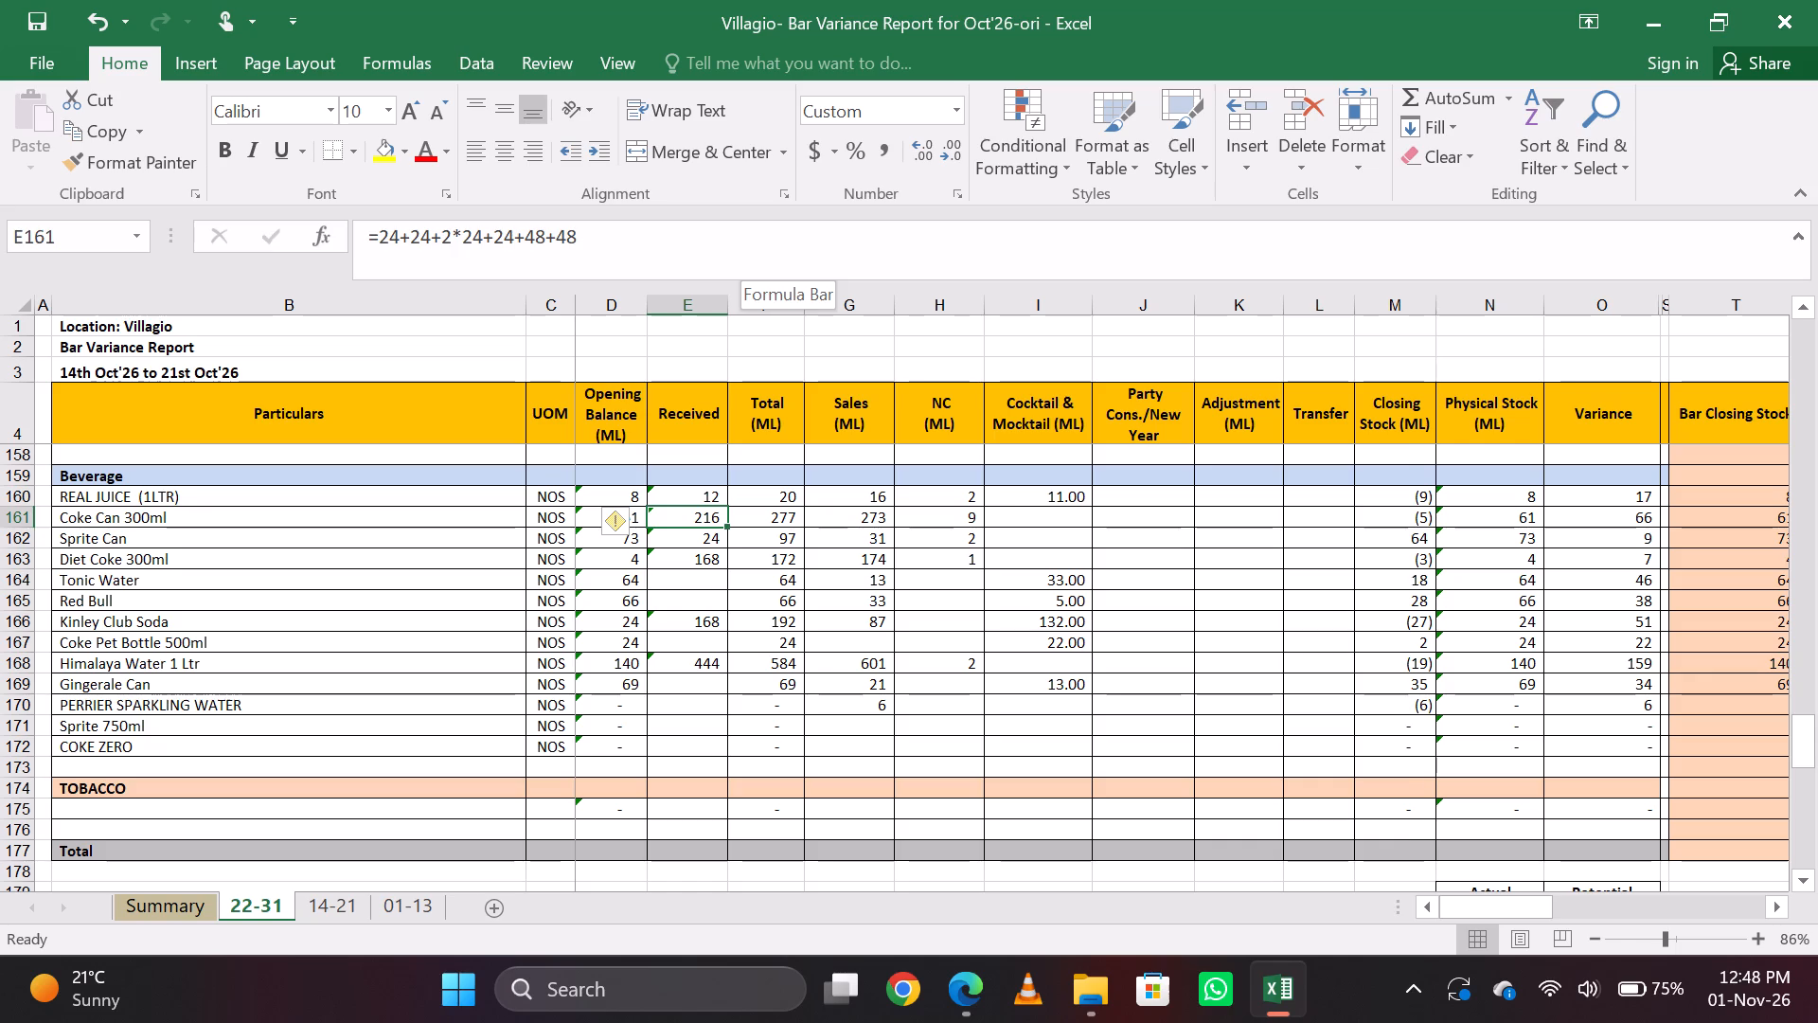
key("Up")
key("Up")
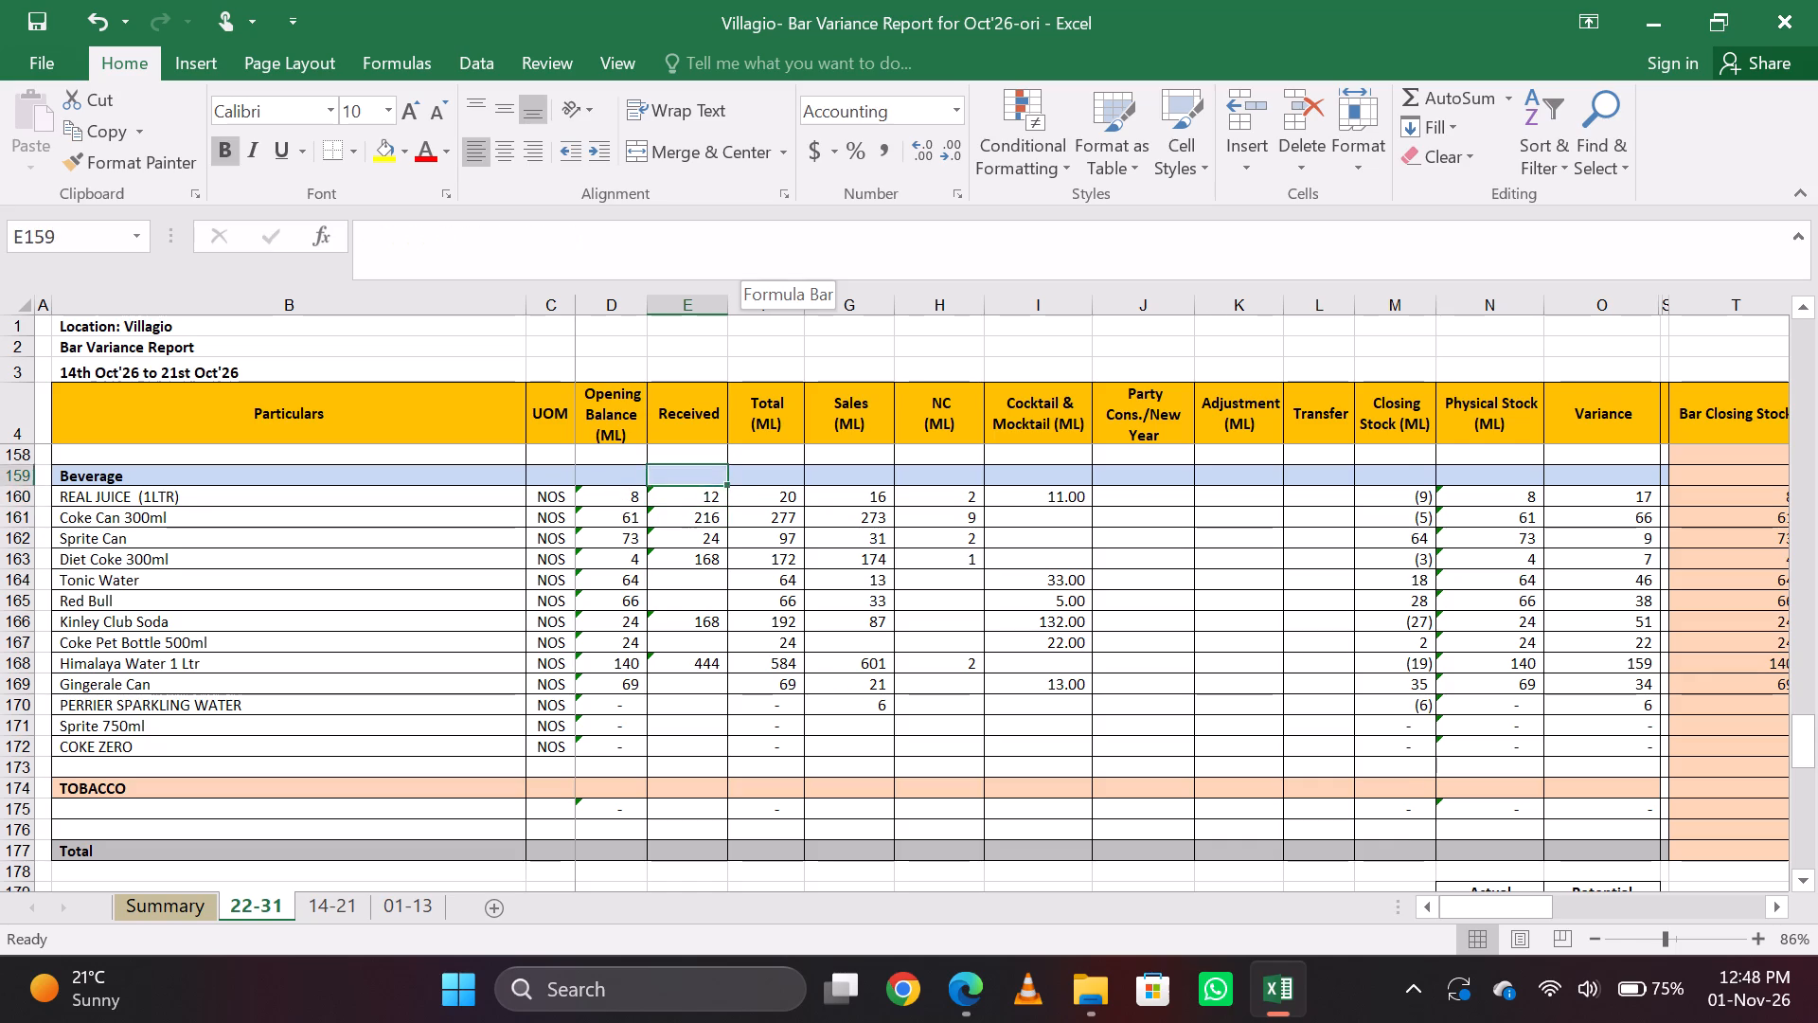
key("Up")
key("Down")
key("Down")
left_click(756, 243)
type("+2")
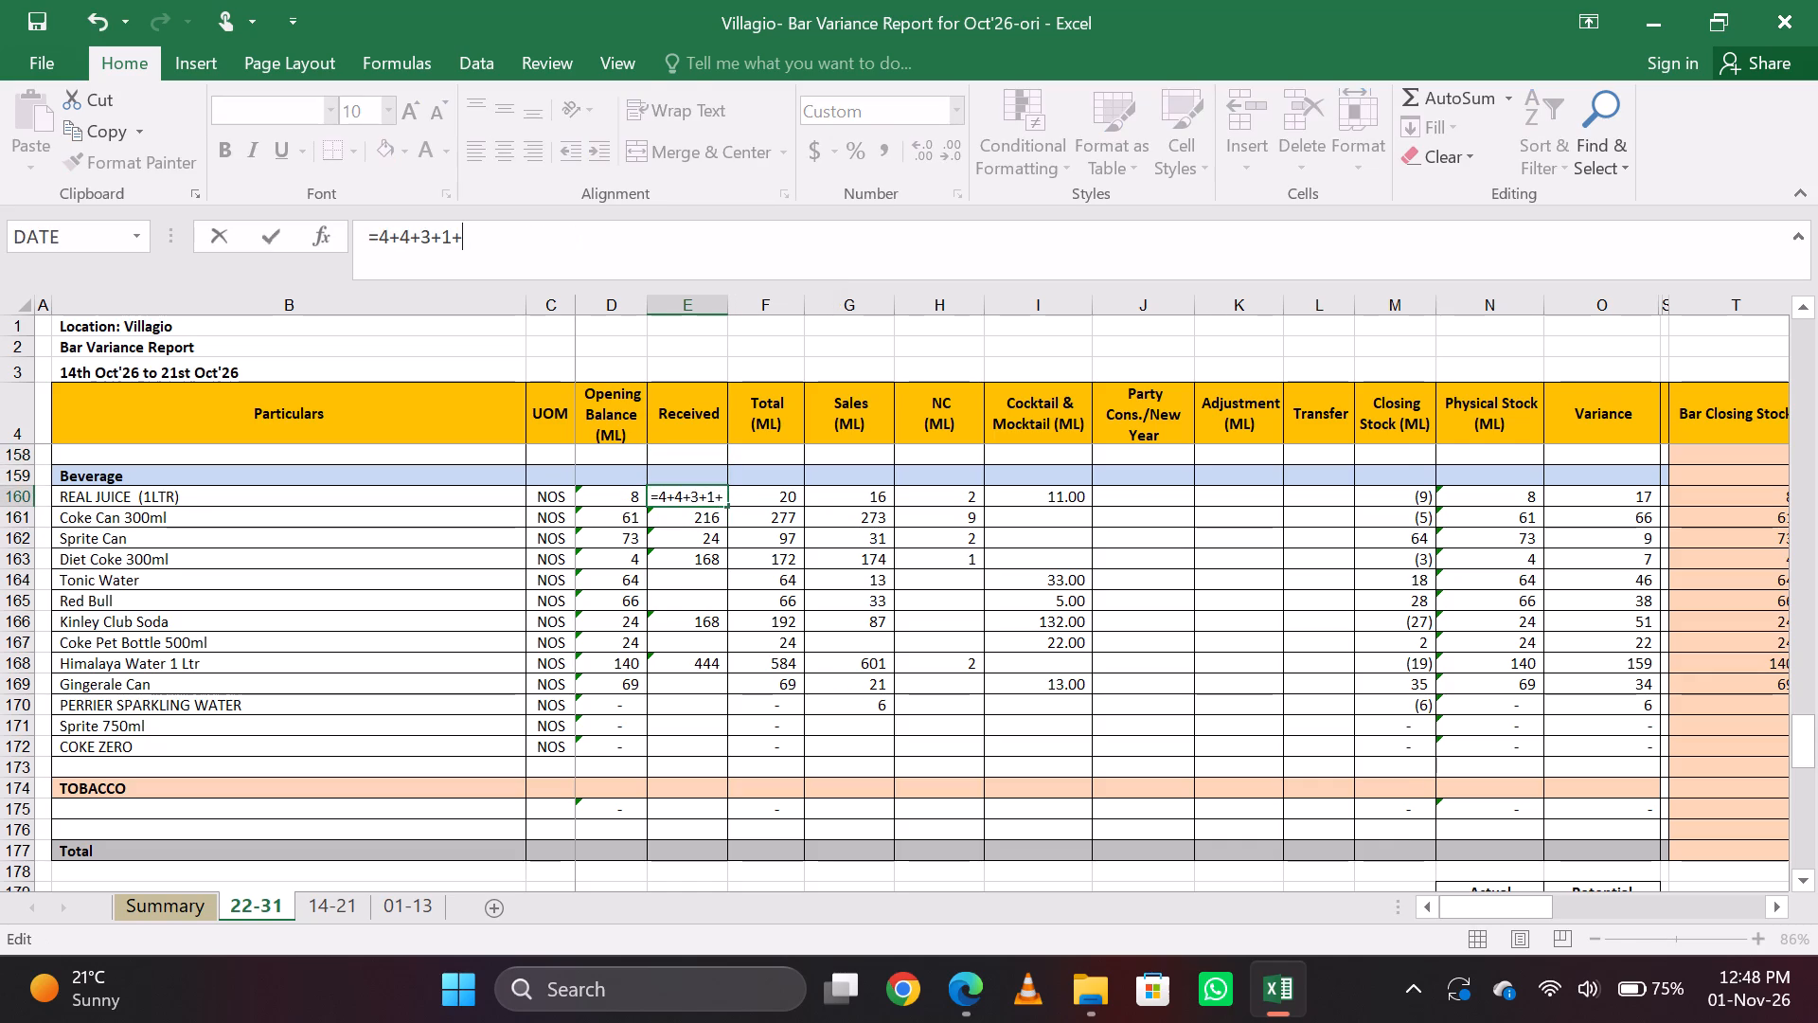
key("Return")
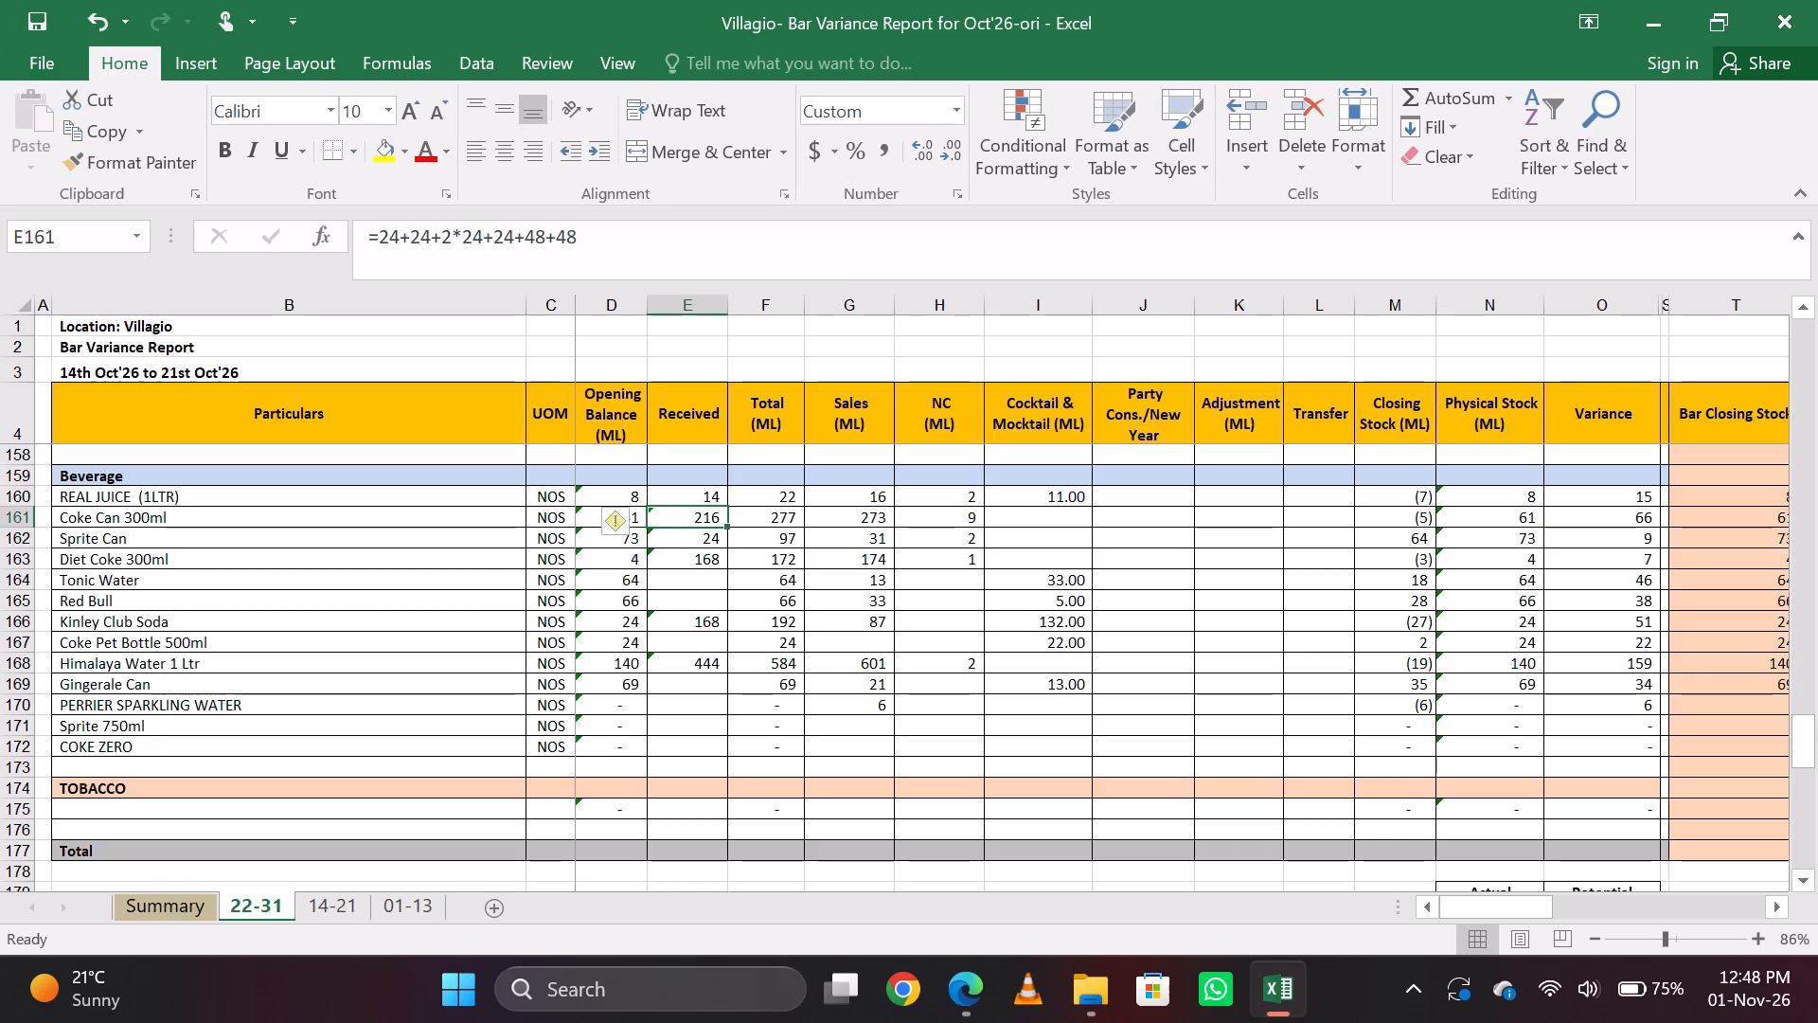
Change the last term of the REAL JUICE (1LTR) Received formula to 3, making it =4+4+3+1+3.
key("Up")
key("Down")
key("Up")
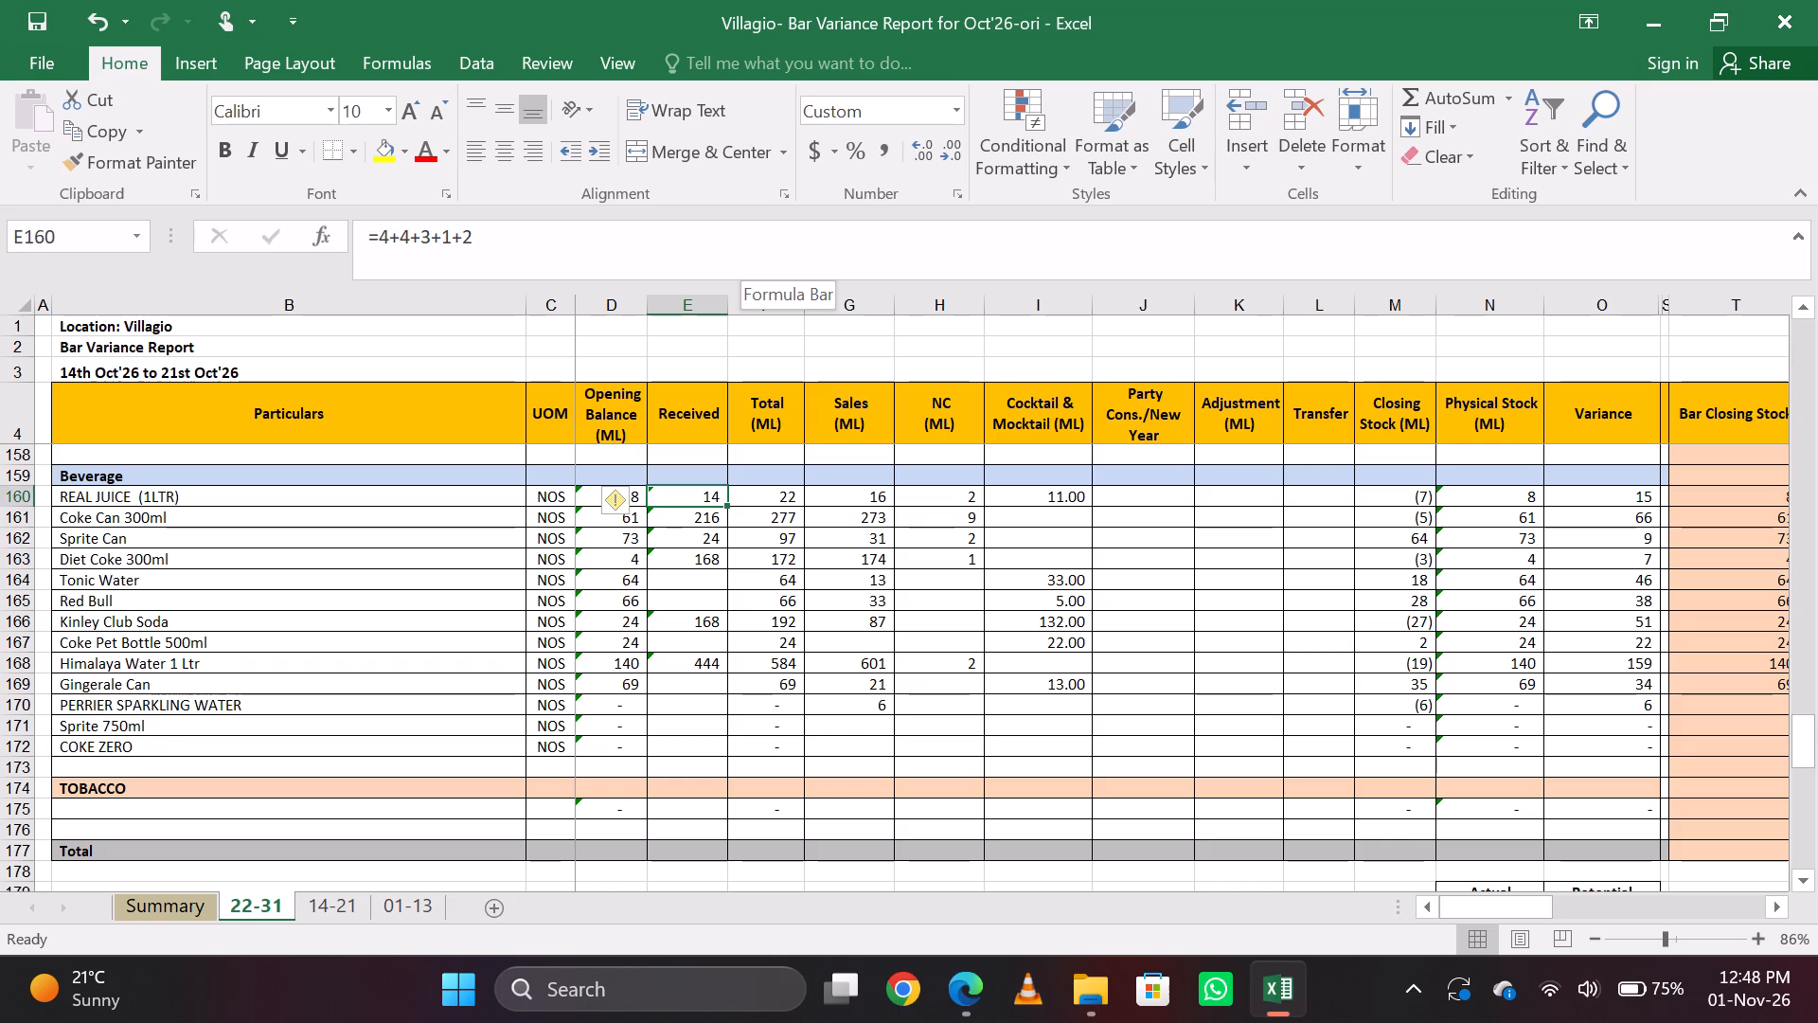
key("Up")
key("Down")
left_click(756, 243)
key("BackSpace")
key("3")
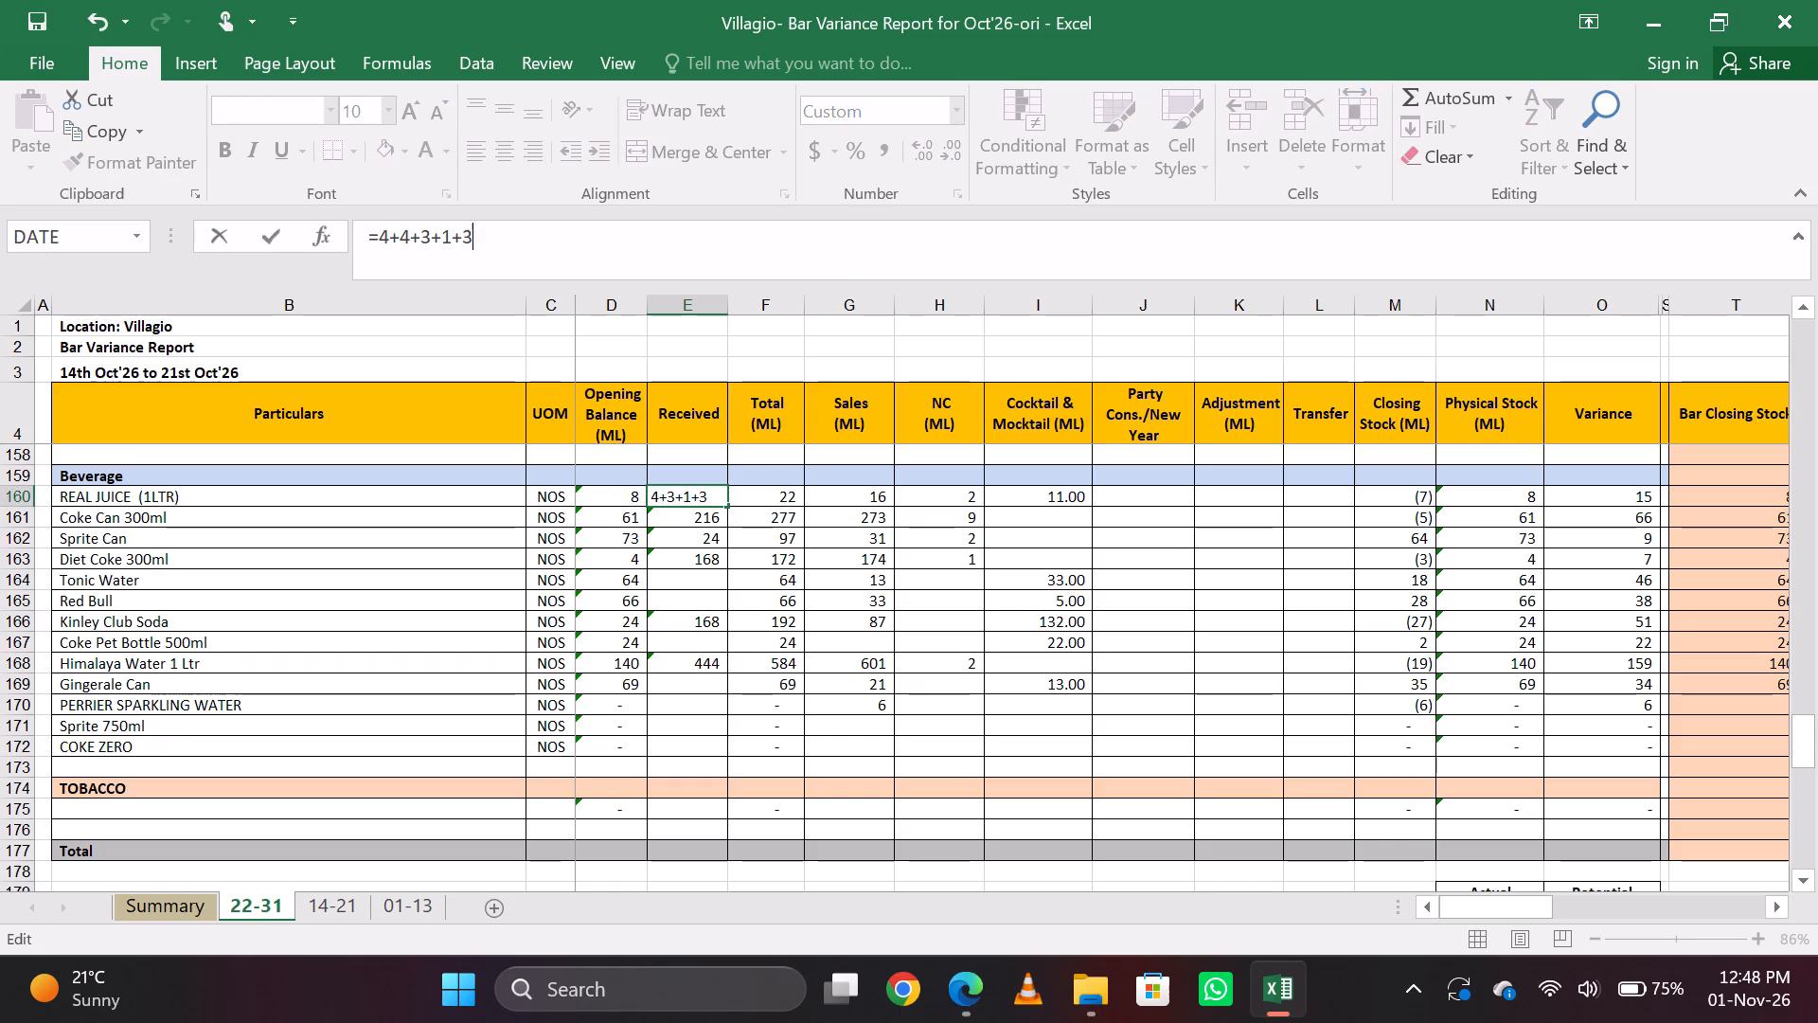
key("Return")
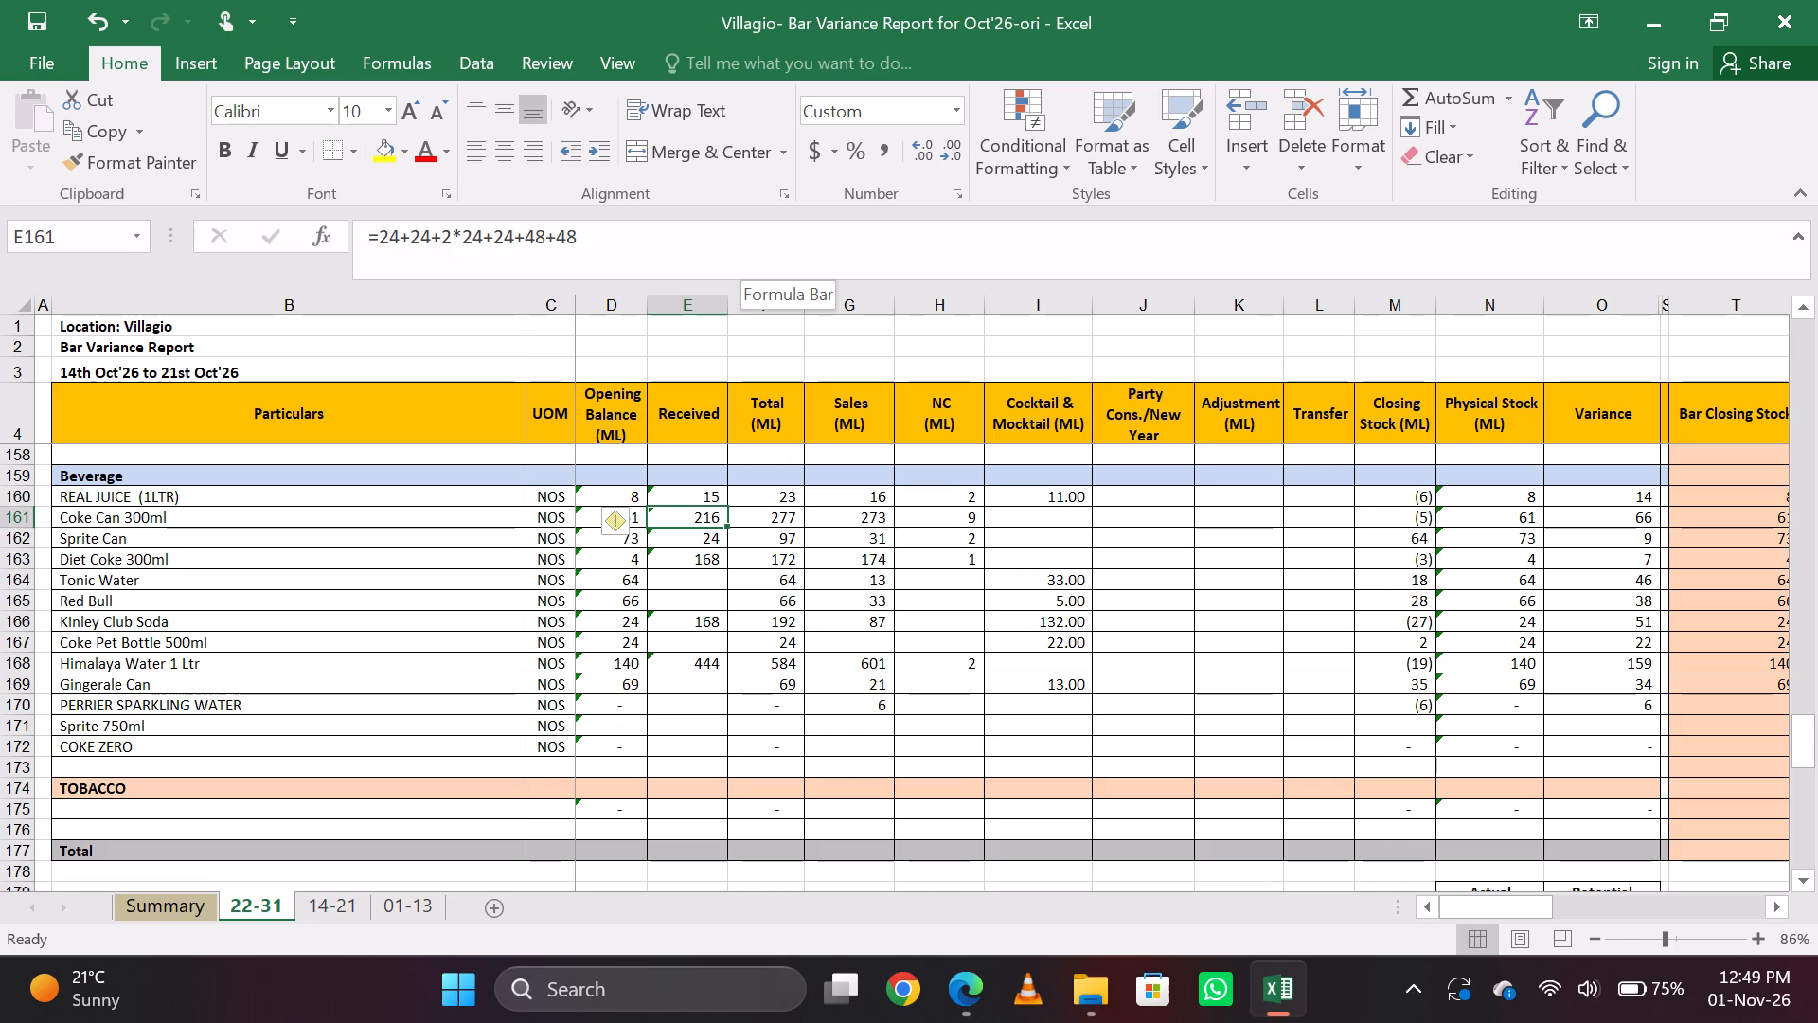
Add another +6*12 to the Received formula for Himalaya Water 1 Ltr, making it =3*12+6*12+8*12+5*12+4*12+5*12+6*12+6*12.
key("Down")
key("Down")
key("Down")
key("Down")
key("Down")
key("Down")
key("Down")
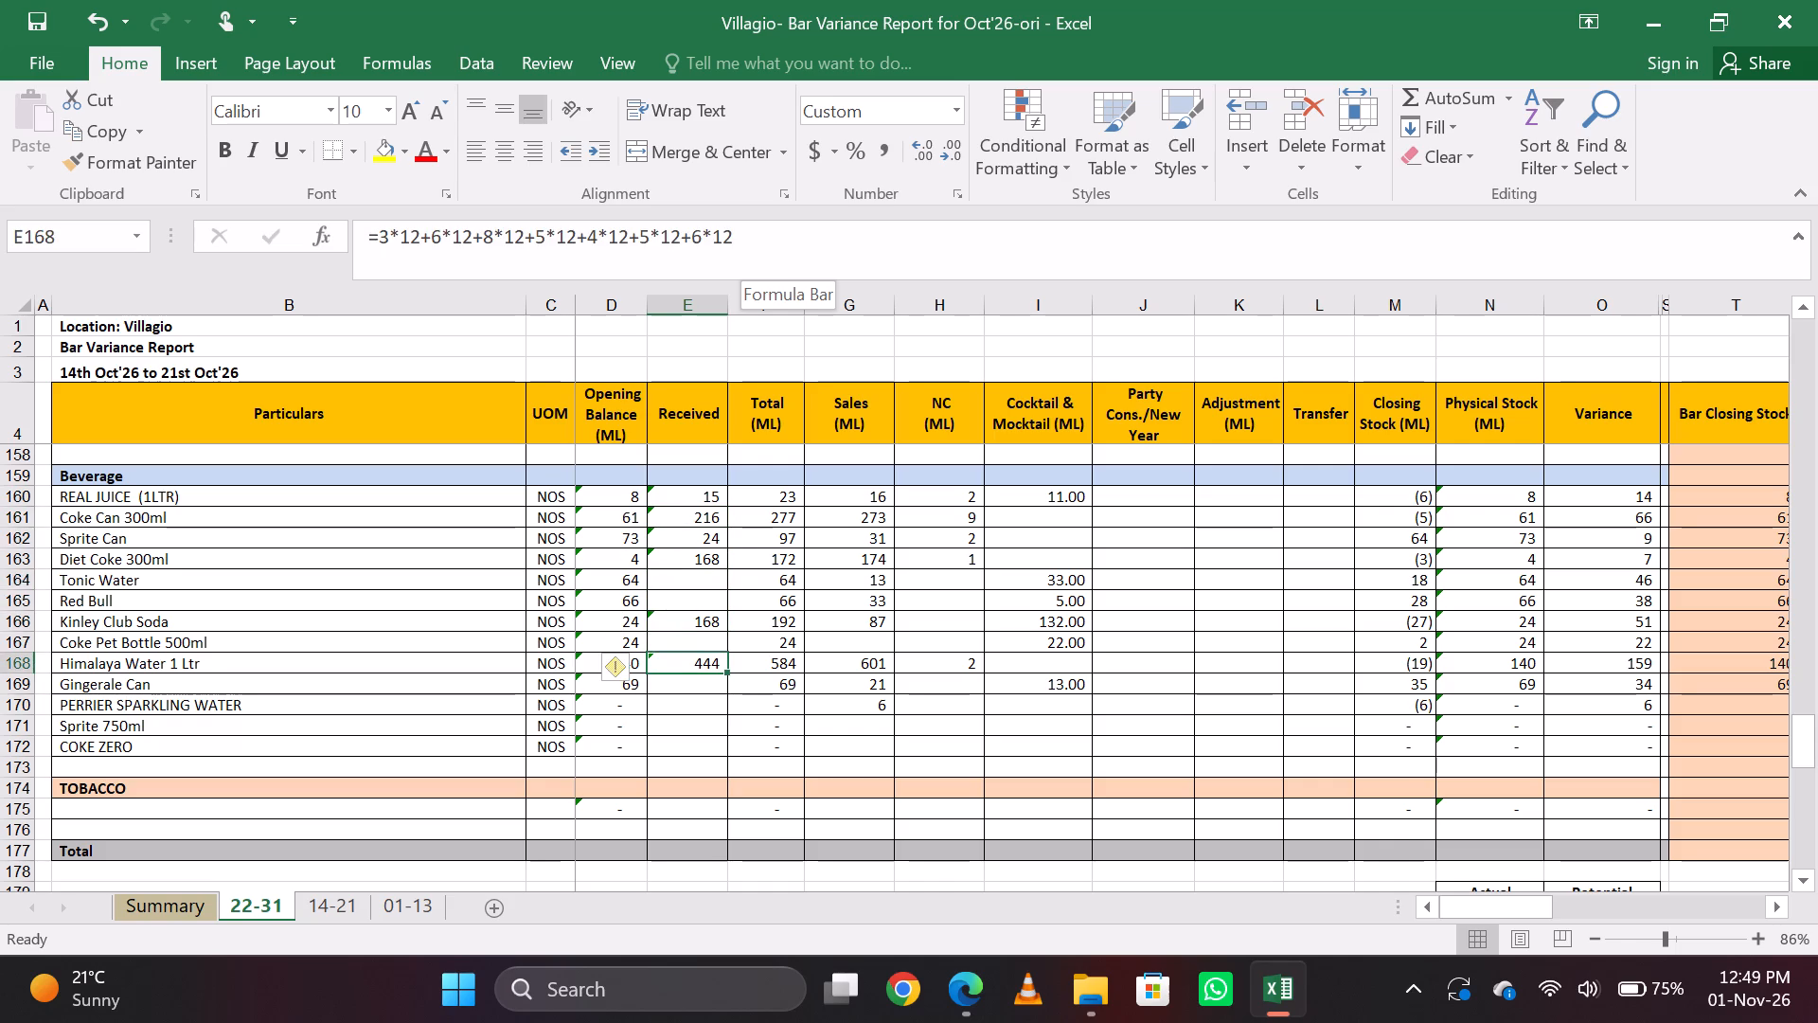
left_click(756, 243)
type("+6")
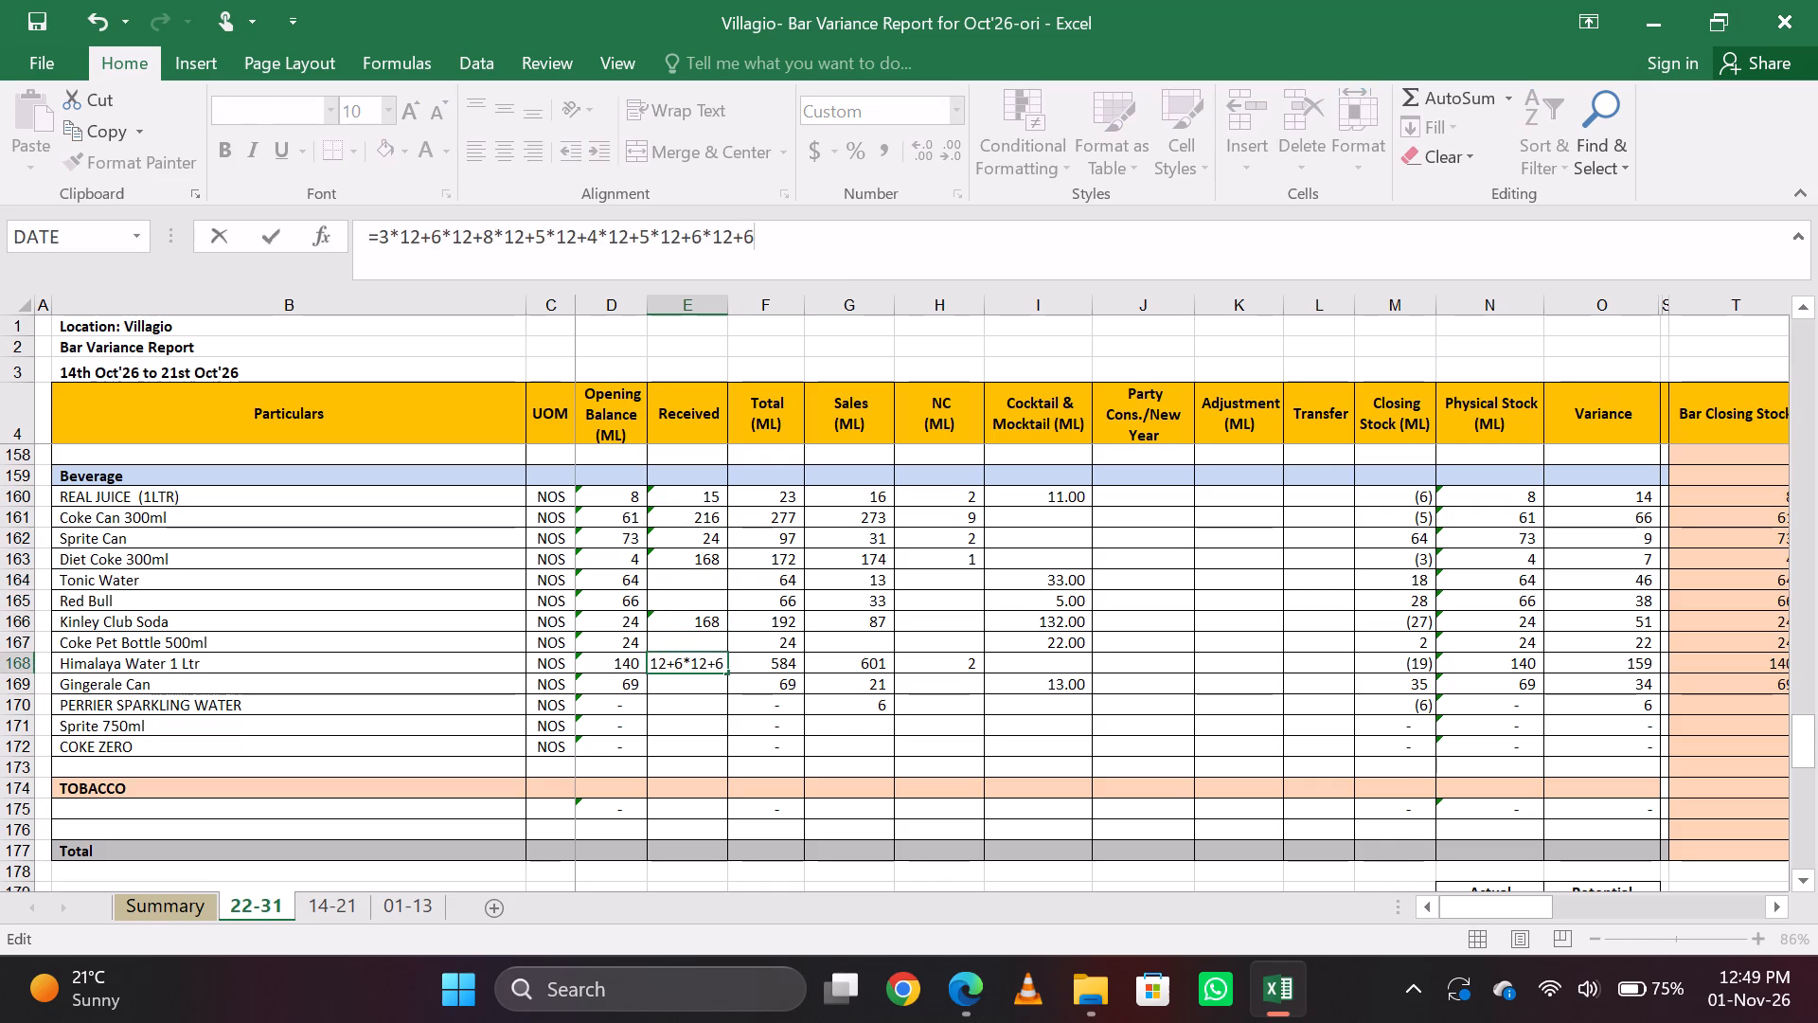
type("*12")
key("Return")
Add another +24 to the Received formula for Diet Coke 300ml, making it =24*3+24+24+24+24+24.
key("Up")
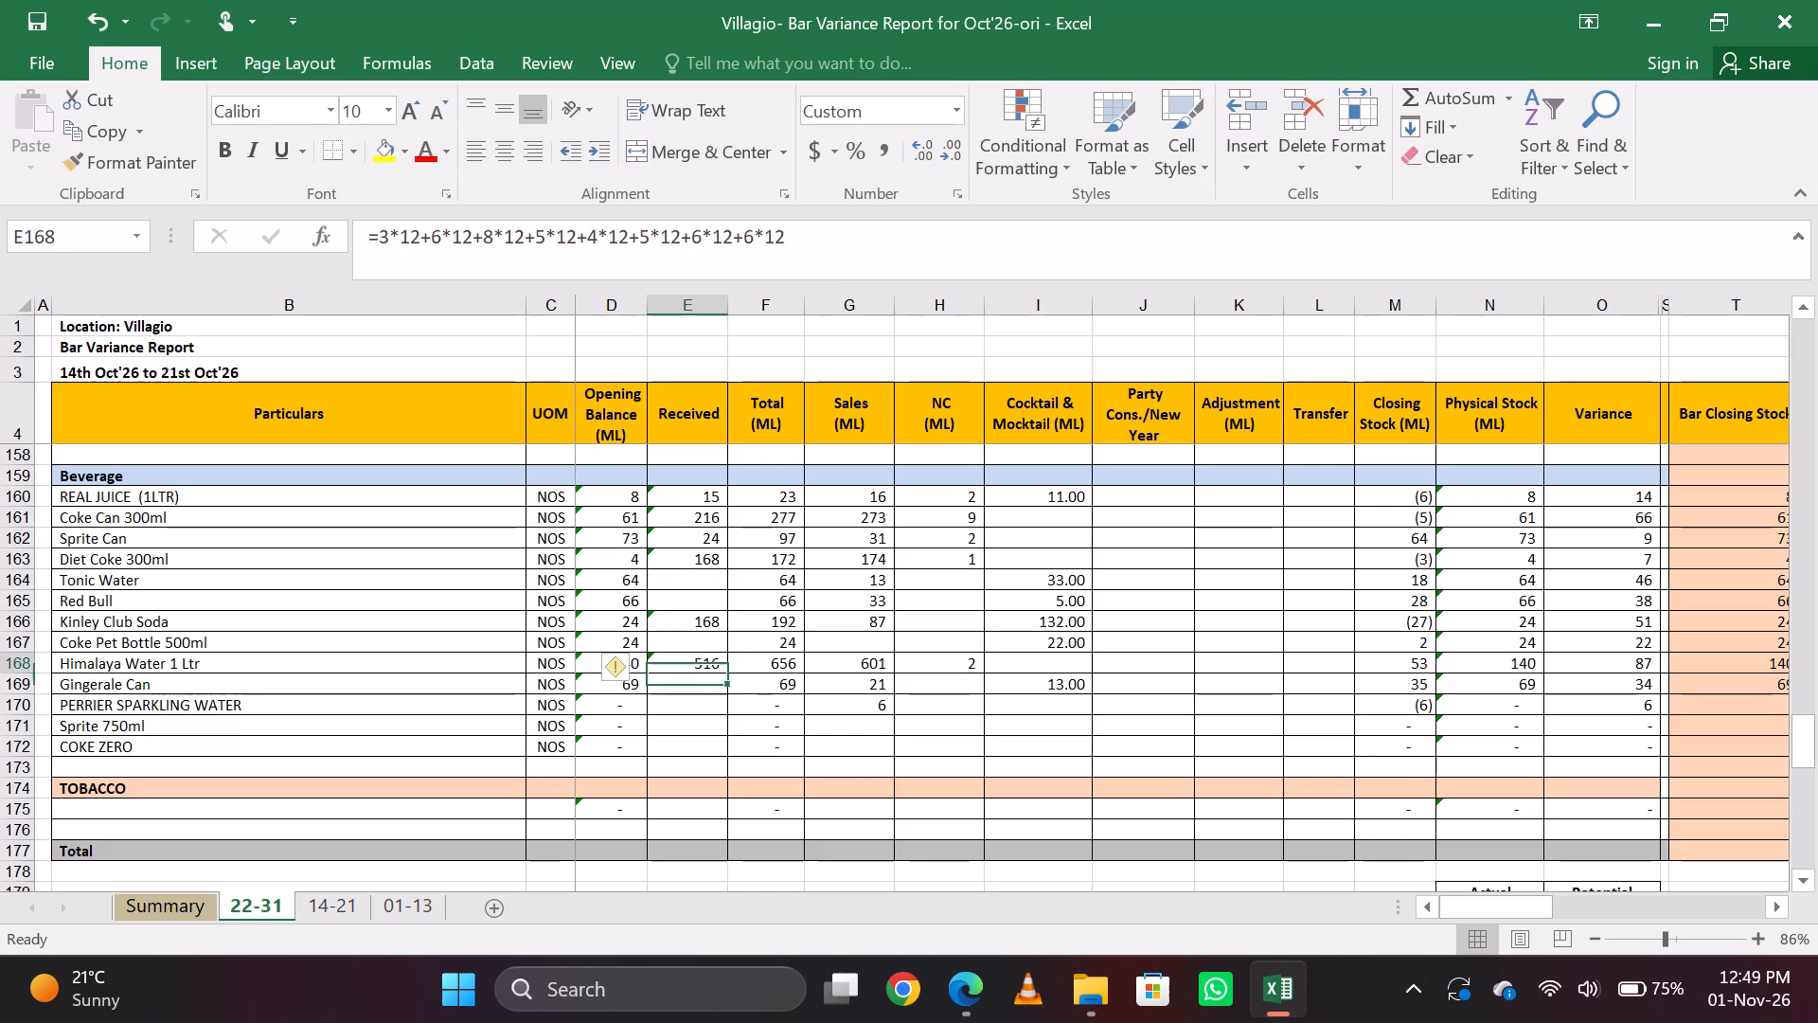
key("Up")
key("Up")
key("Up")
key("Up")
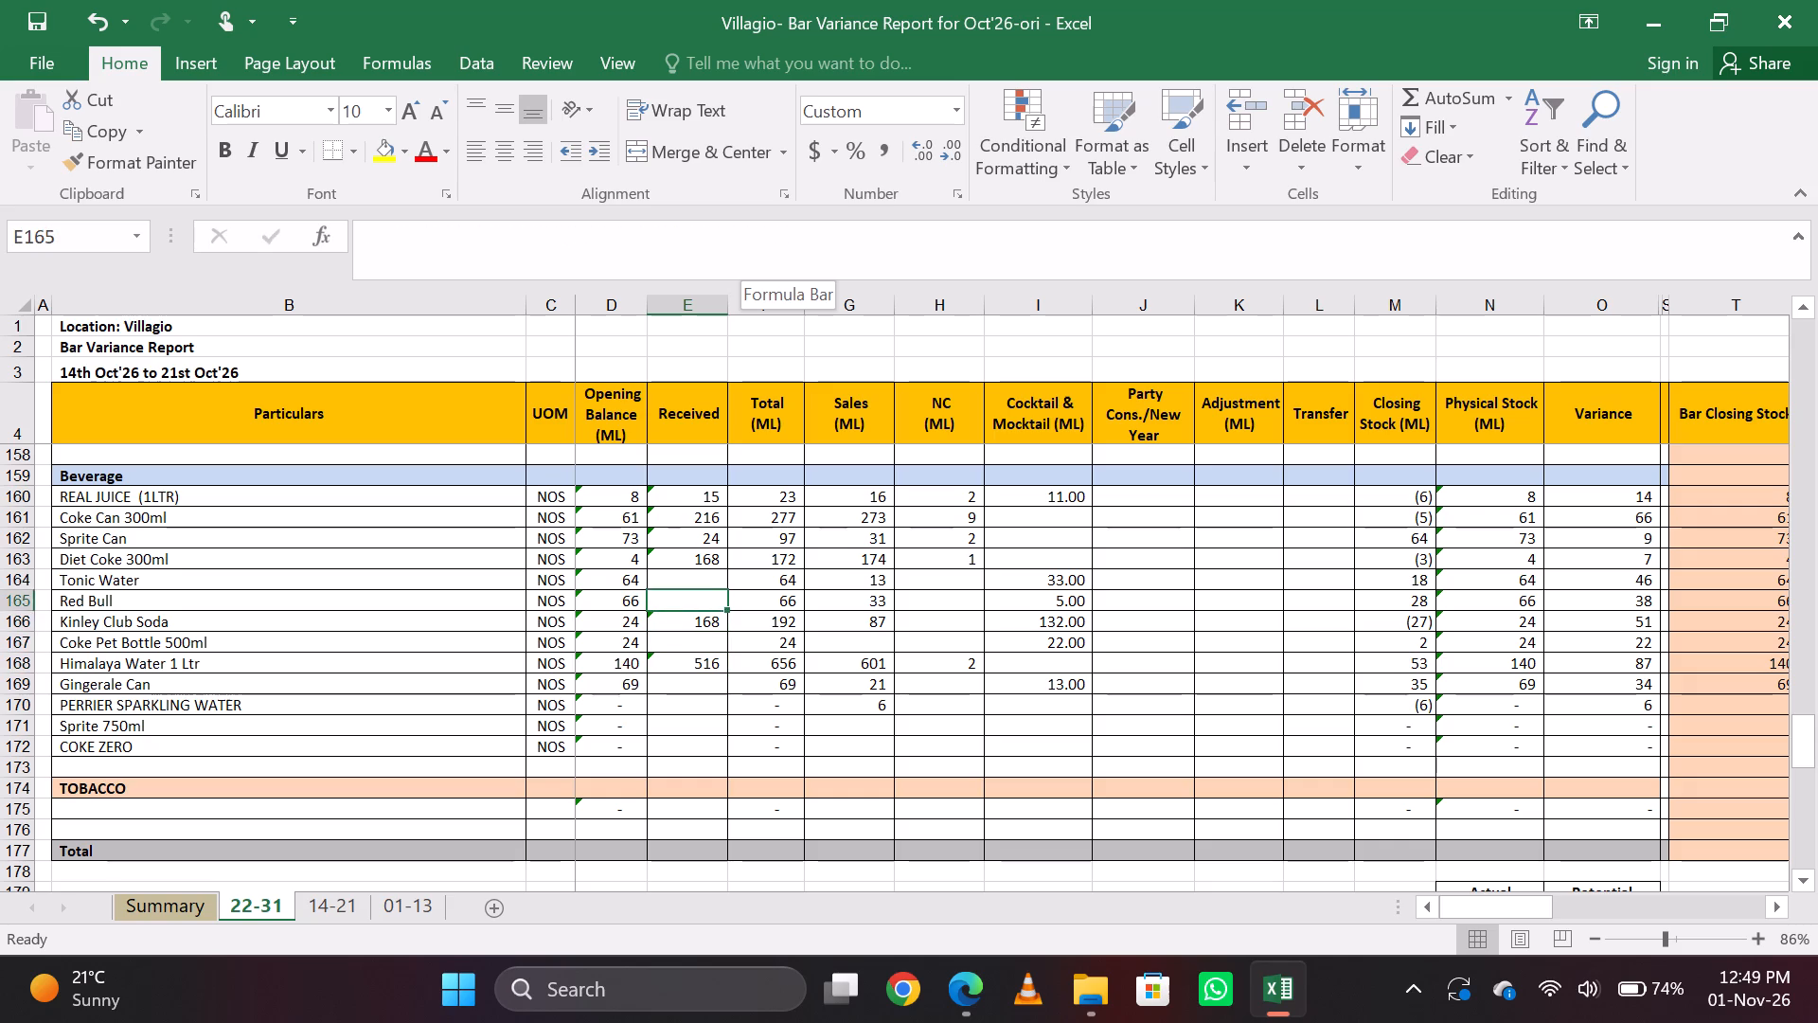
key("Up")
key("Up")
key("Up")
key("Up")
key("Down")
key("Down")
key("Down")
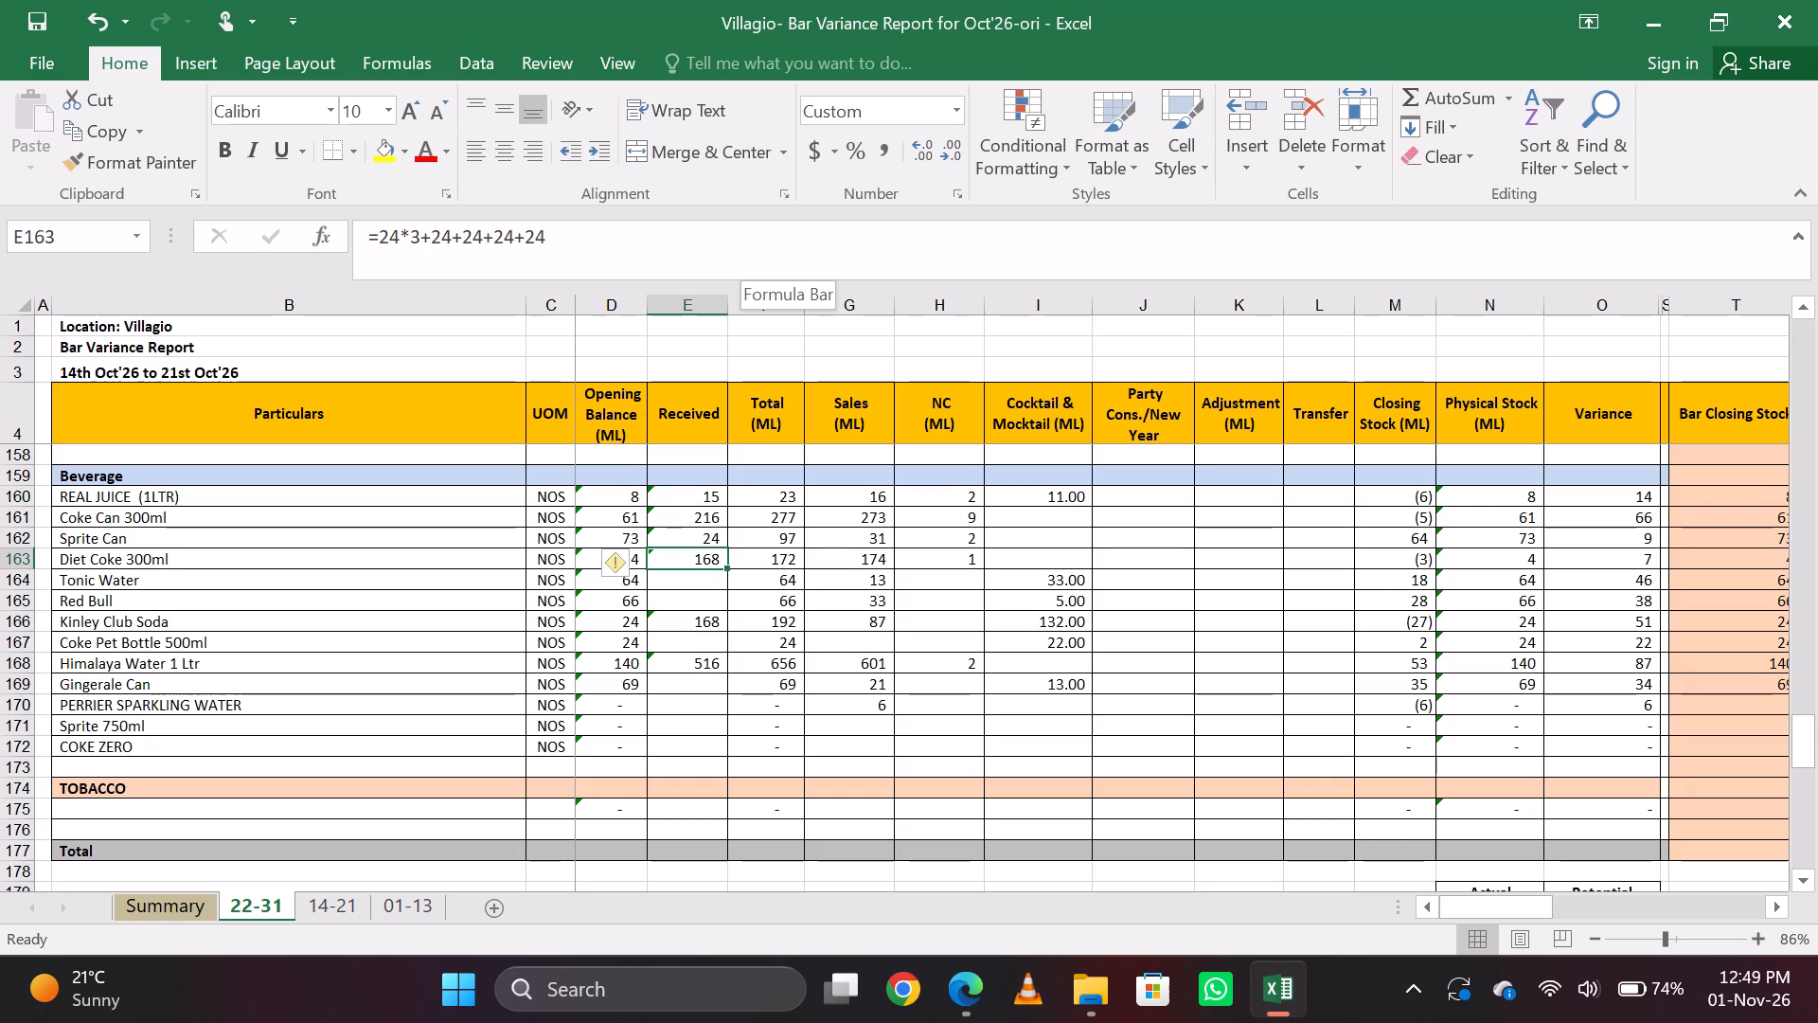
left_click(756, 243)
type("+24")
key("Return")
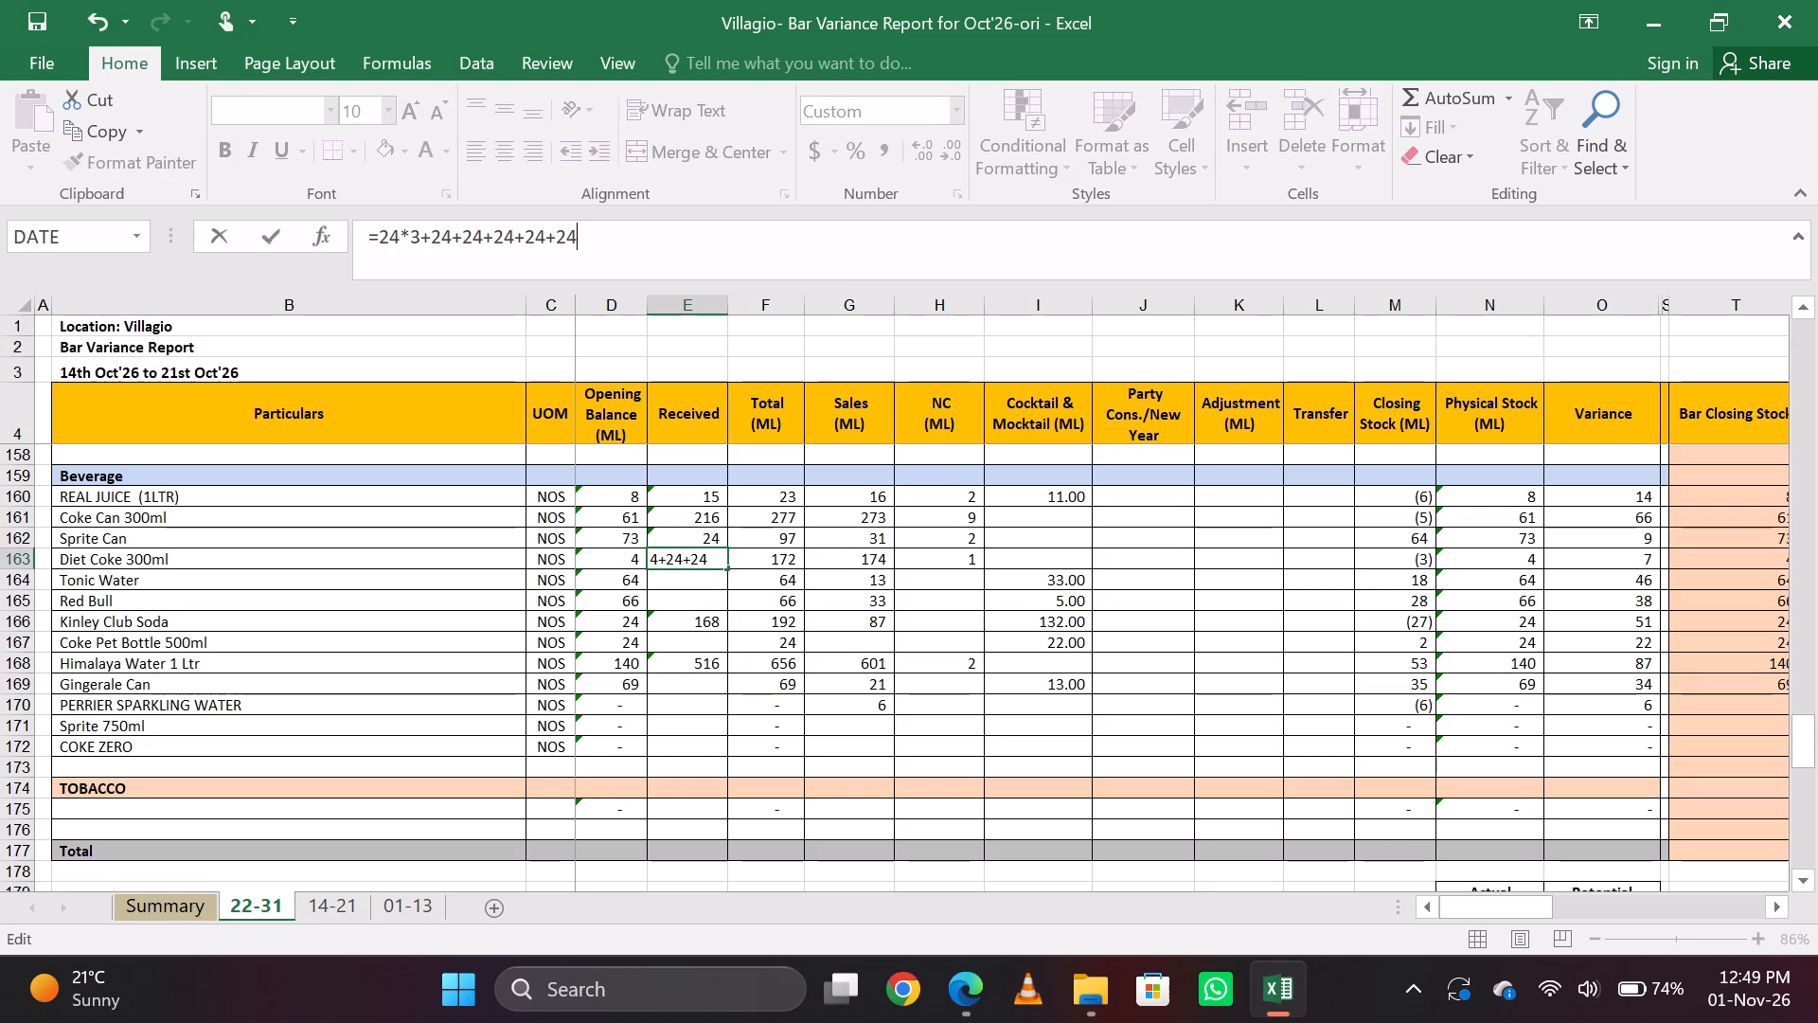
Add +24 to the Received formula for Coke Can 300ml, making it =24+24+2*24+24+48+48+24.
key("Up")
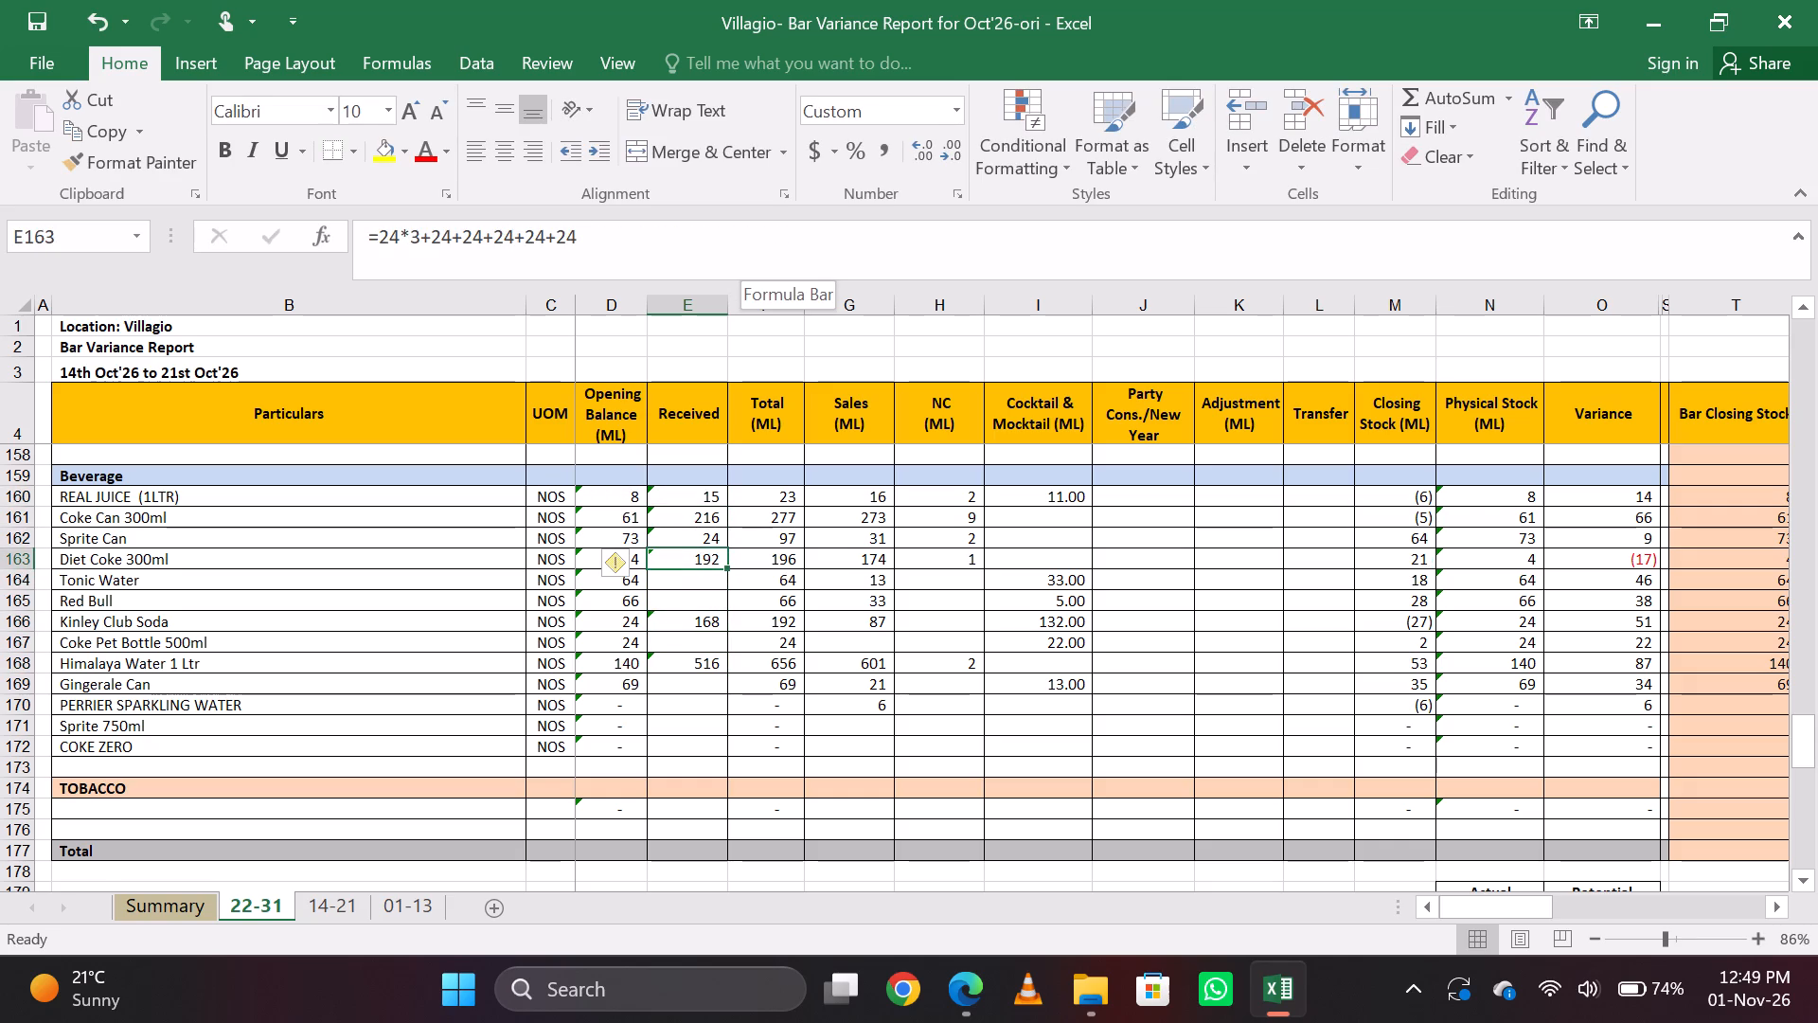
key("Up")
key("Up")
left_click(756, 243)
type("+24")
key("Return")
Add +1 to the Received formula for REAL JUICE (1LTR), making it =4+4+3+1+3+1.
key("Up")
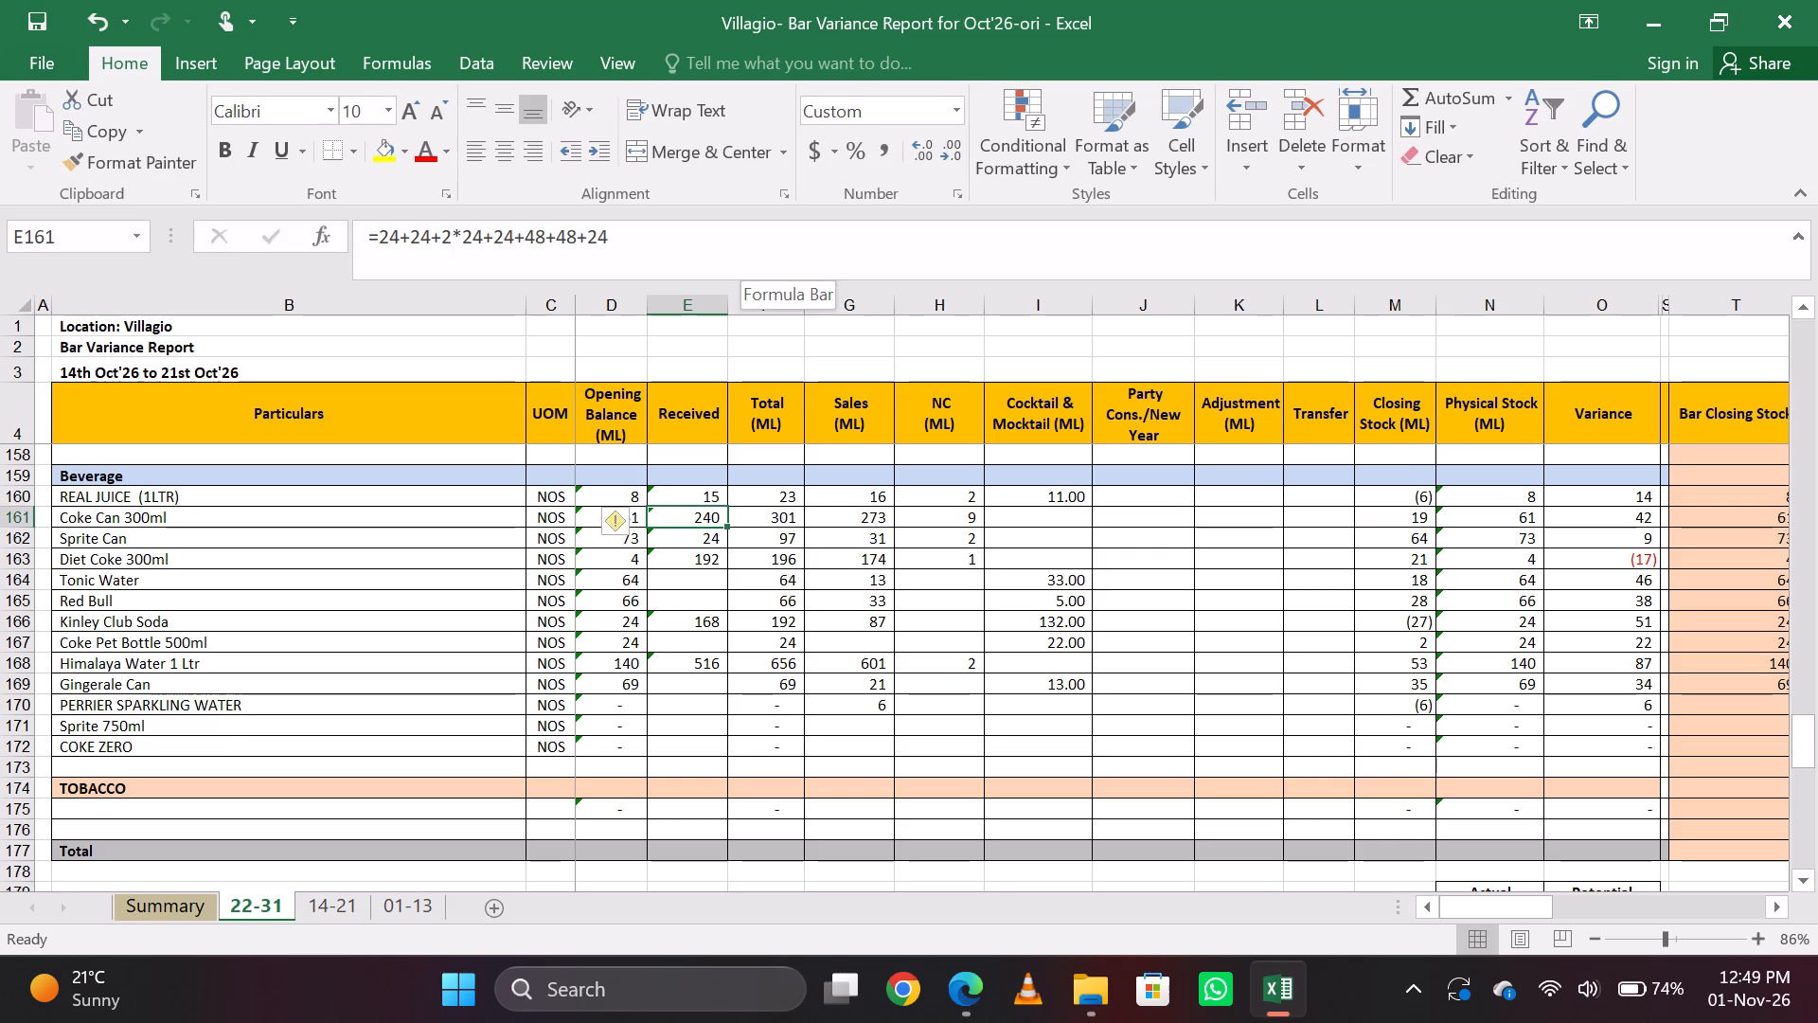
key("Down")
key("Up")
key("Up")
left_click(756, 243)
key("shift+plus")
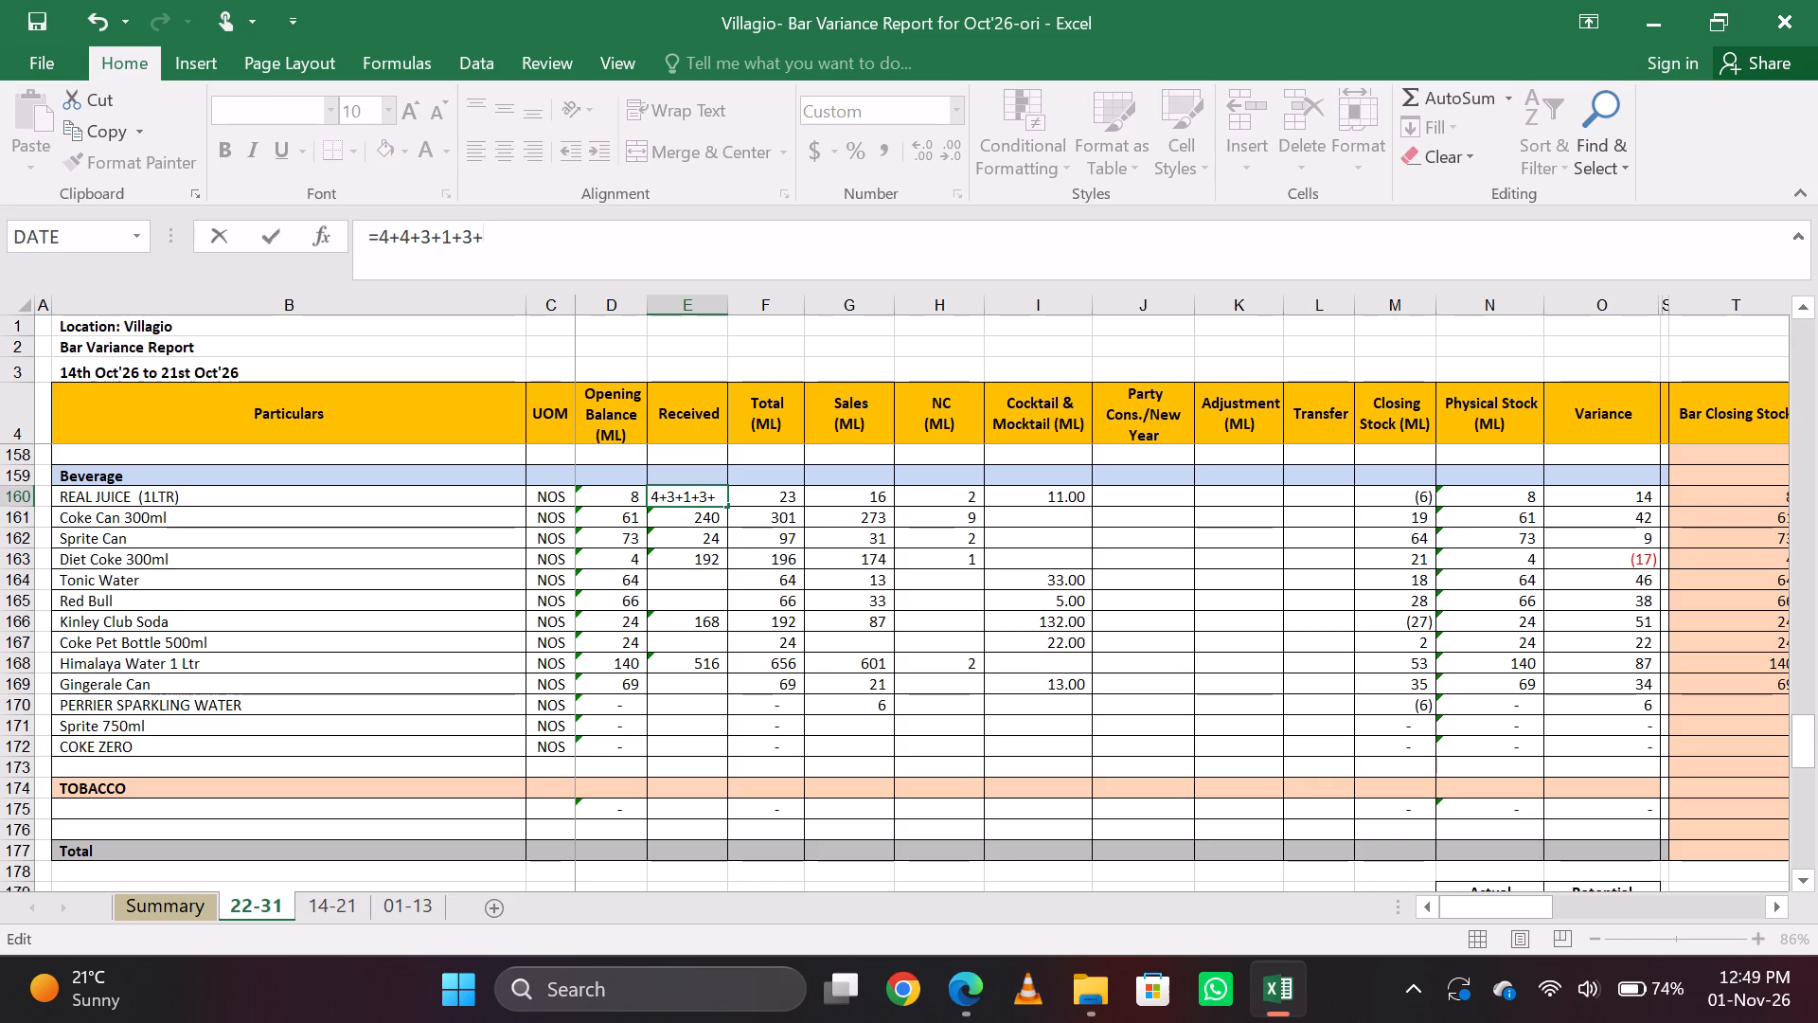
key("1")
key("Return")
Change the last term of the REAL JUICE (1LTR) Received formula to 4, making it =4+4+3+1+3+4.
key("Up")
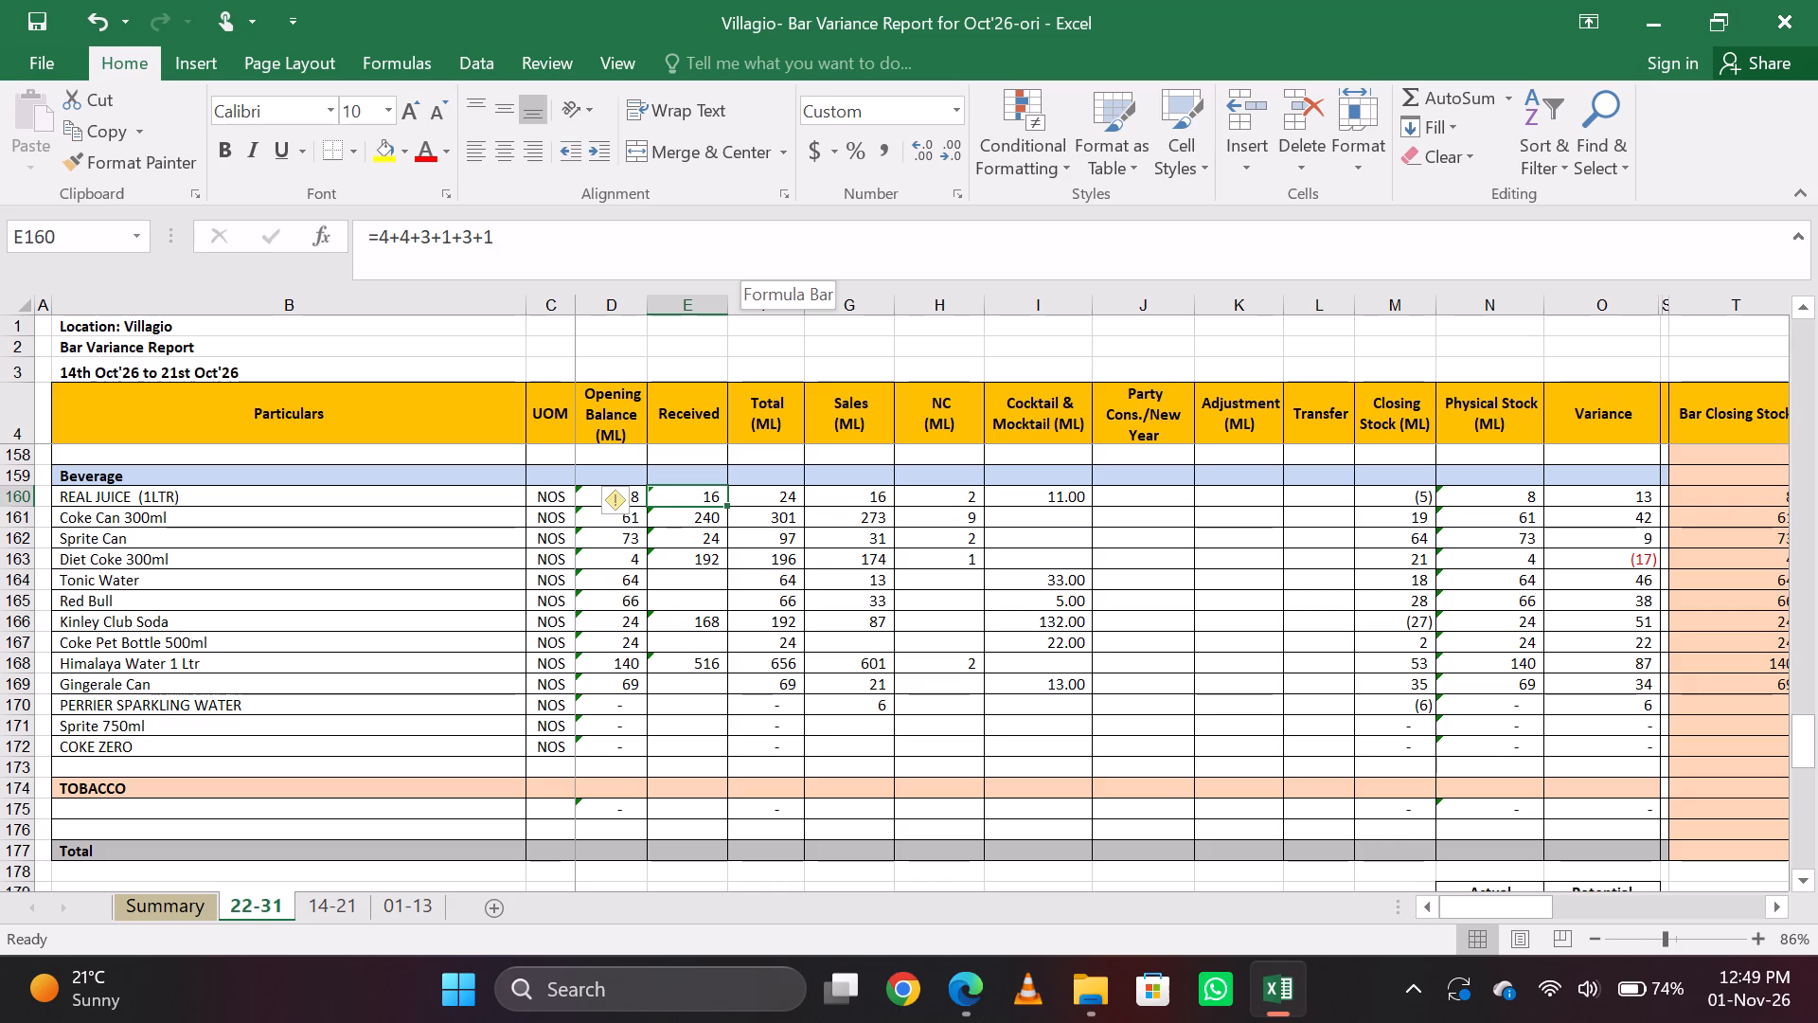
key("Up")
key("Down")
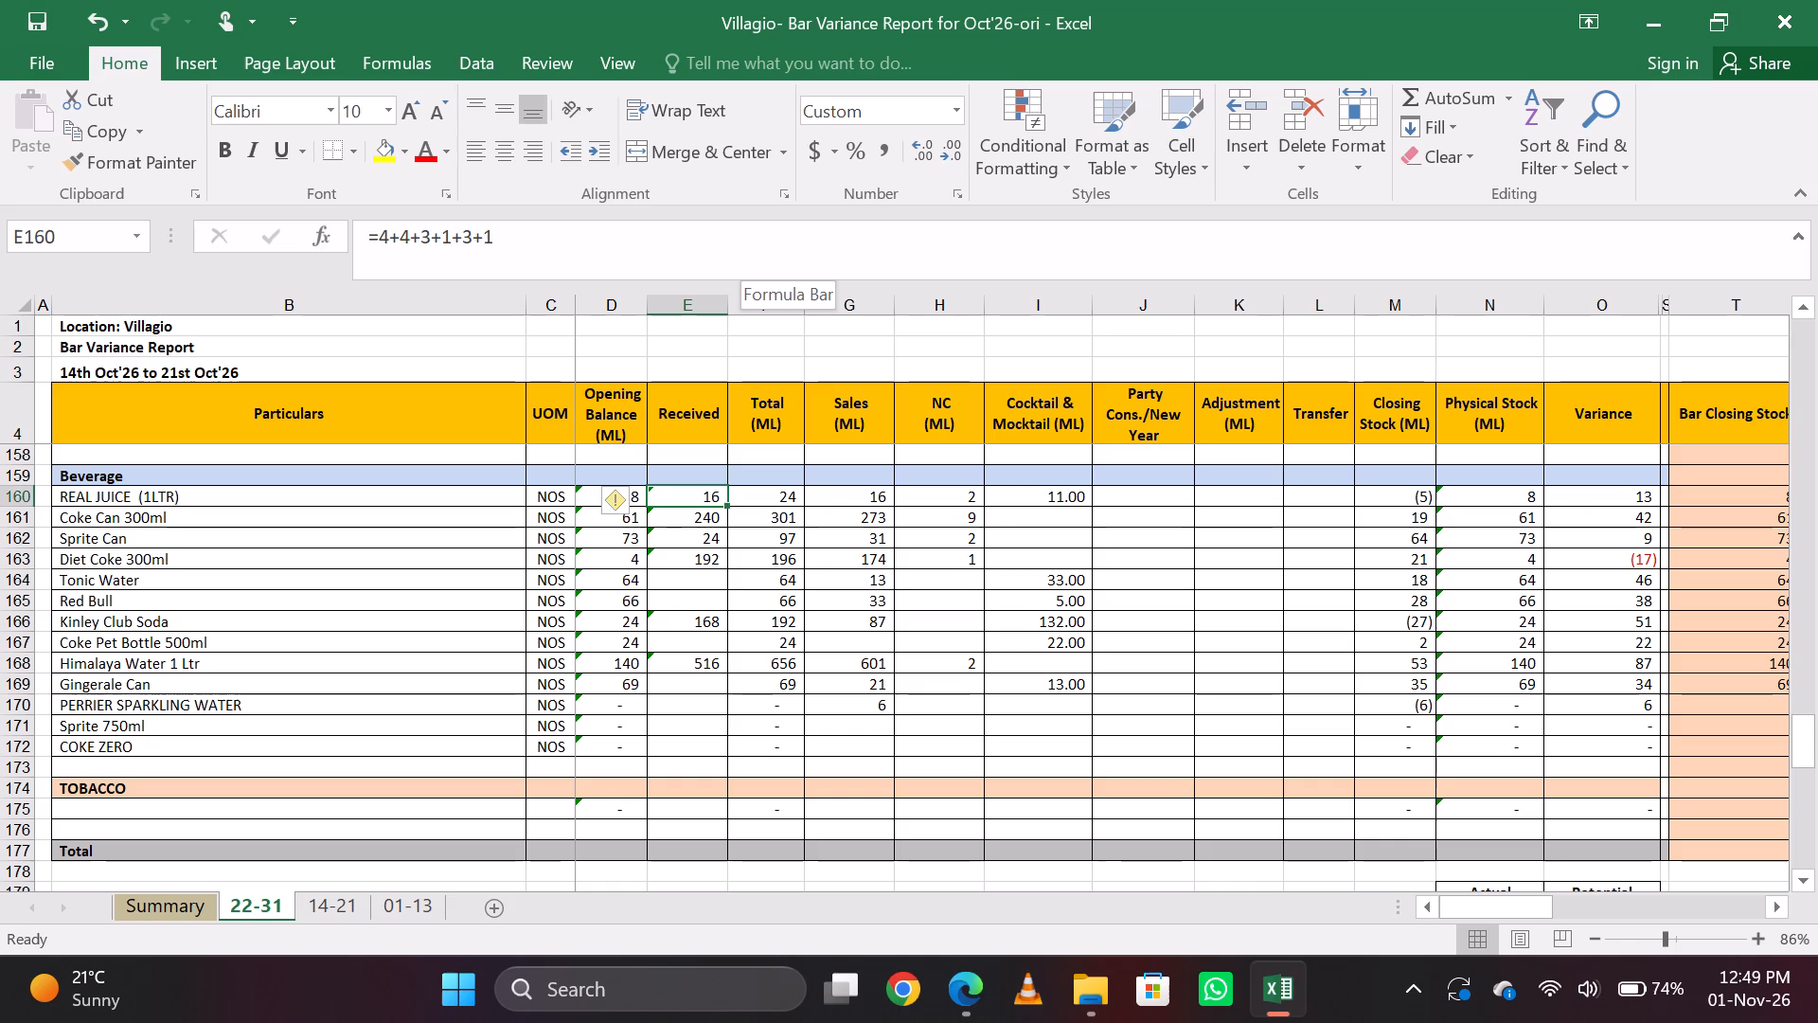
key("Up")
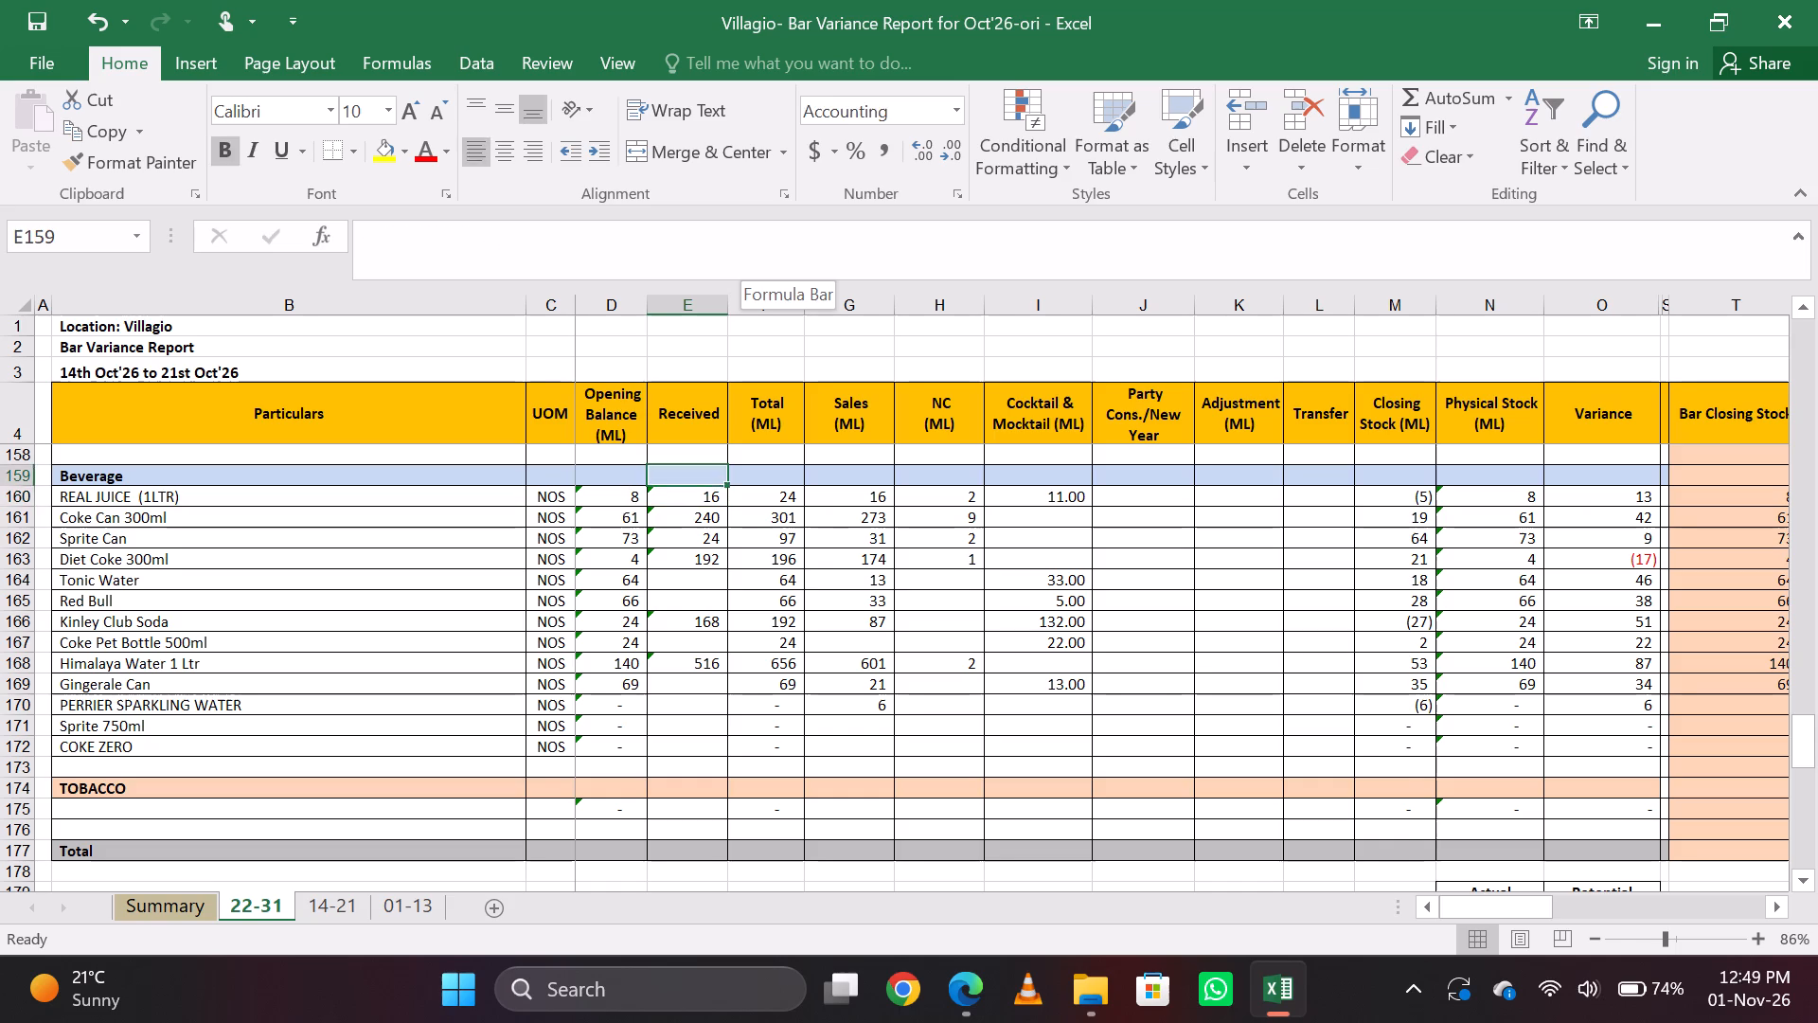
key("Down")
left_click(756, 243)
key("BackSpace")
key("4")
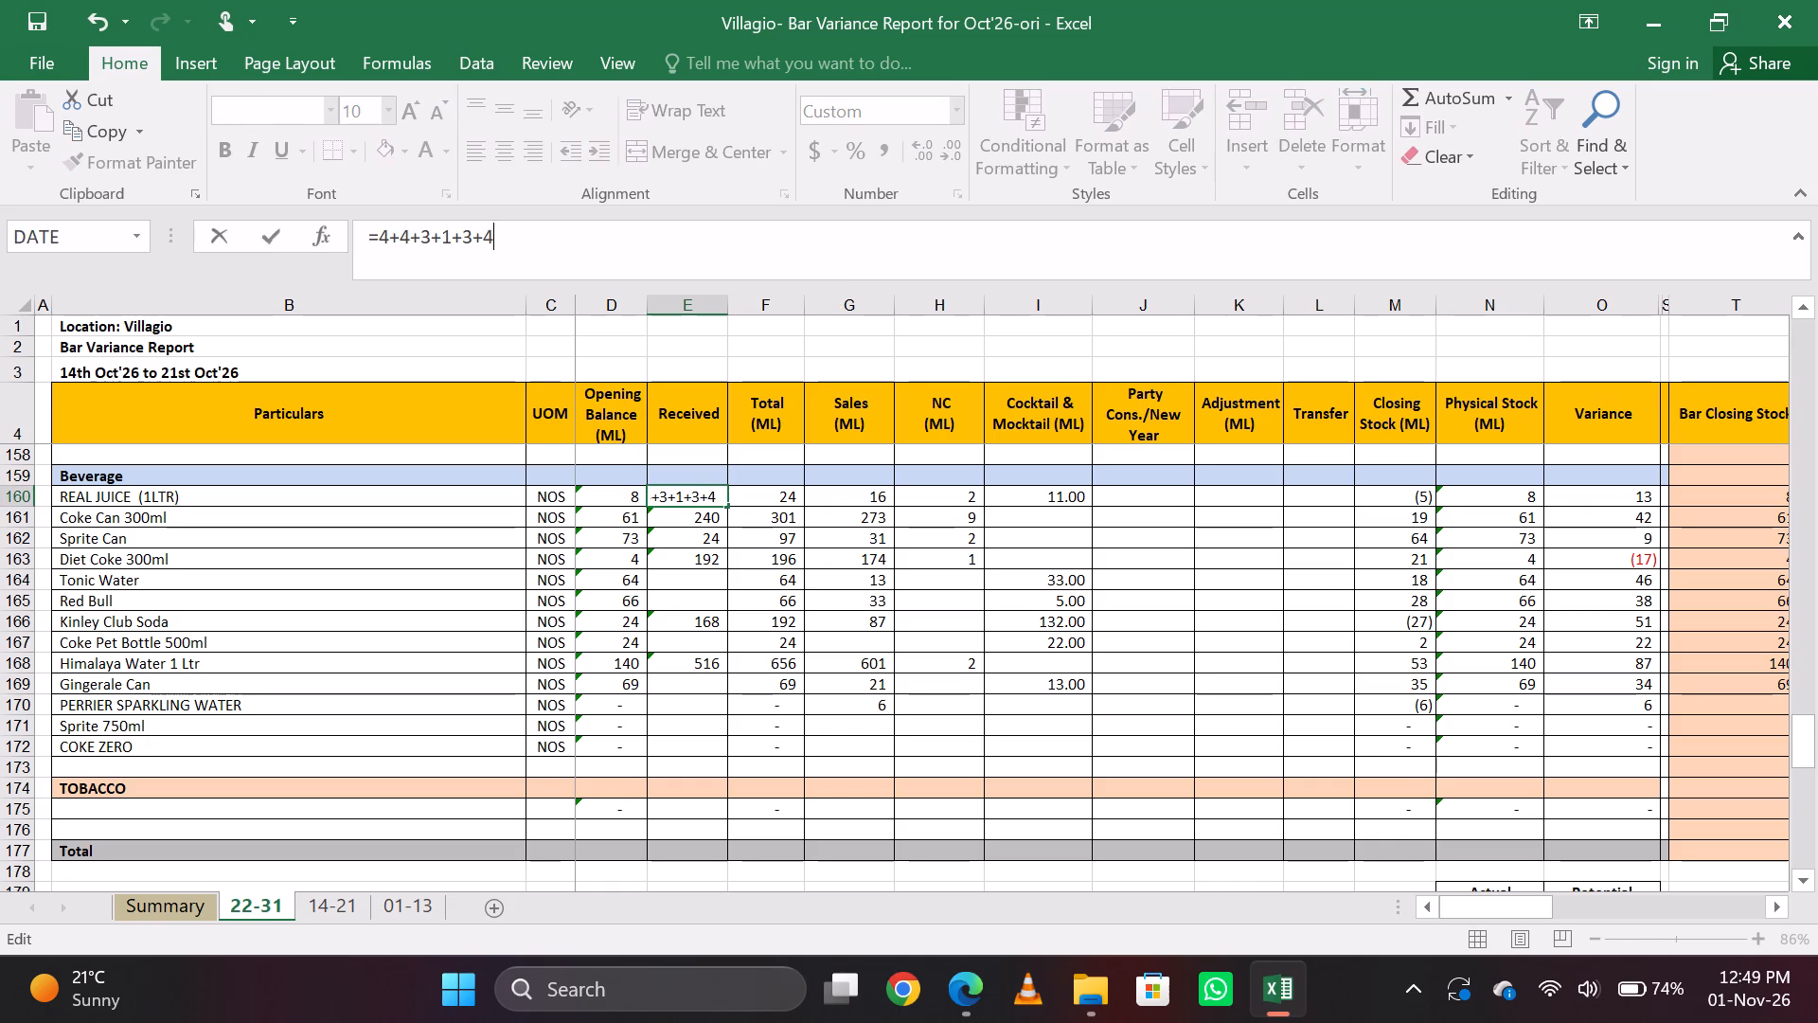
key("Return")
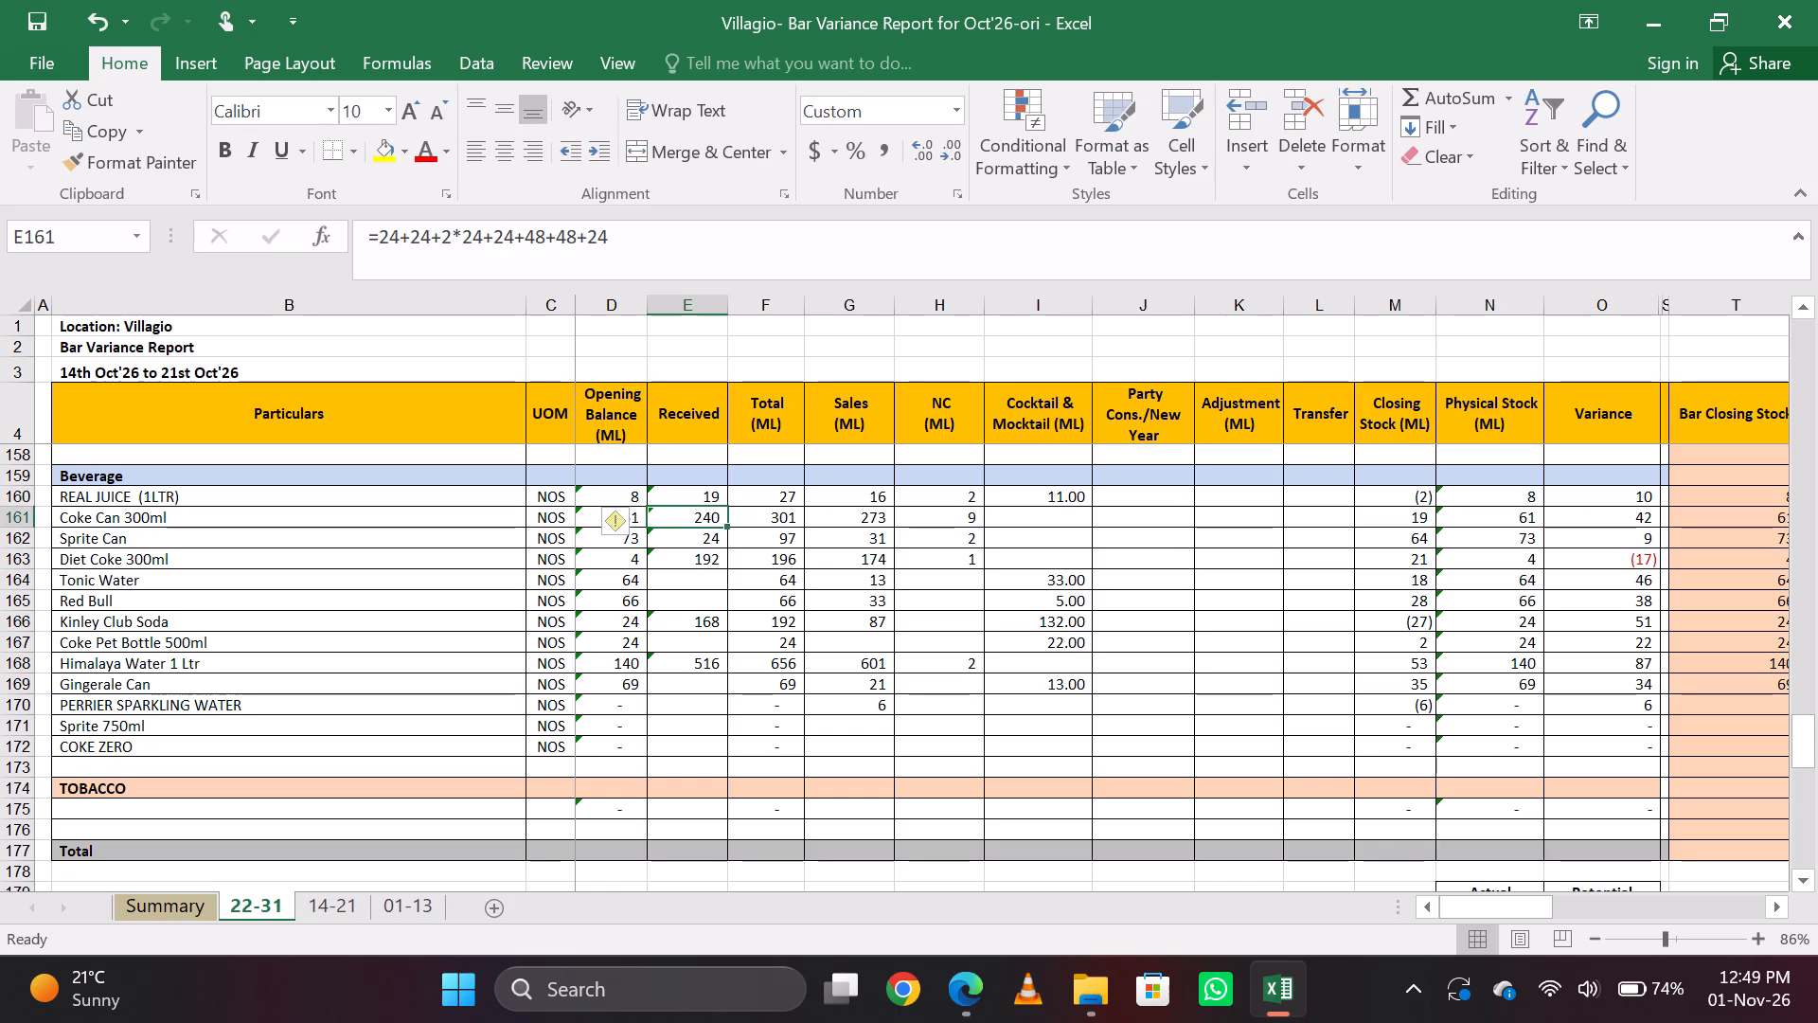
Add +24 to the Received formula for Kinley Club Soda, making it =24+24+48+24+48+24.
key("Down")
key("Down")
key("Down")
key("Down")
key("Down")
key("Down")
key("Up")
left_click(756, 243)
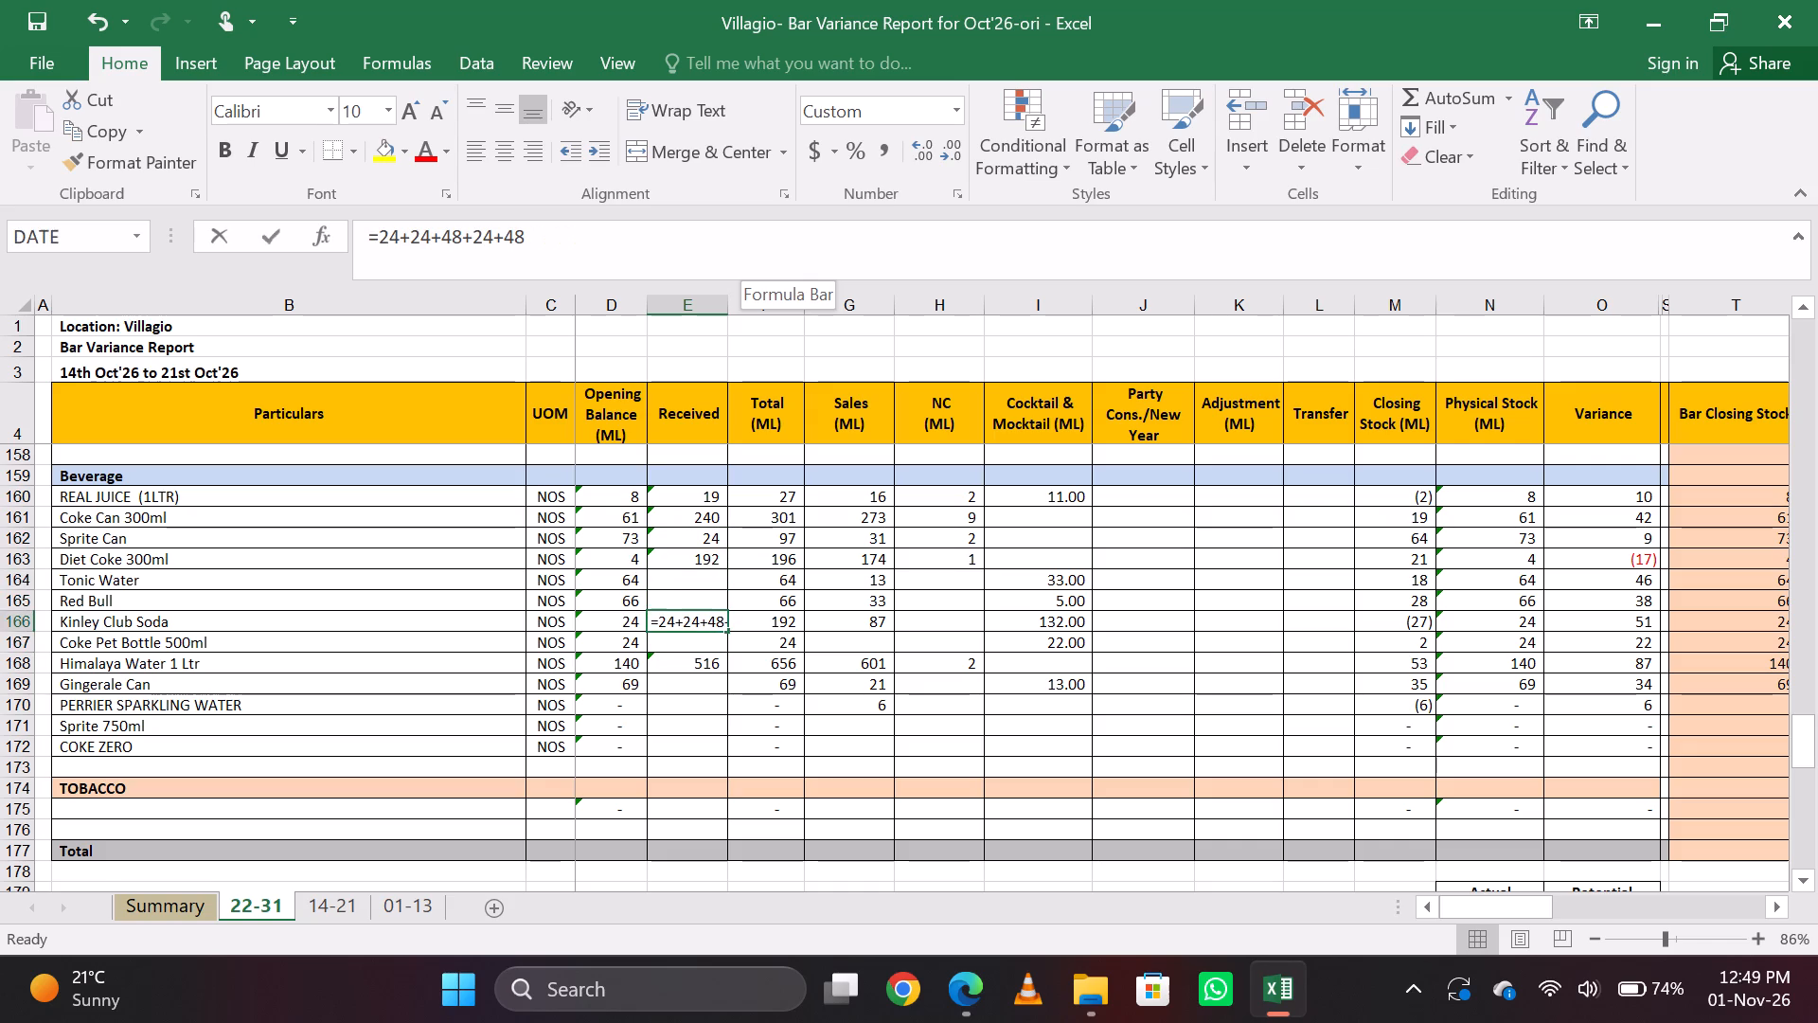
type("+24")
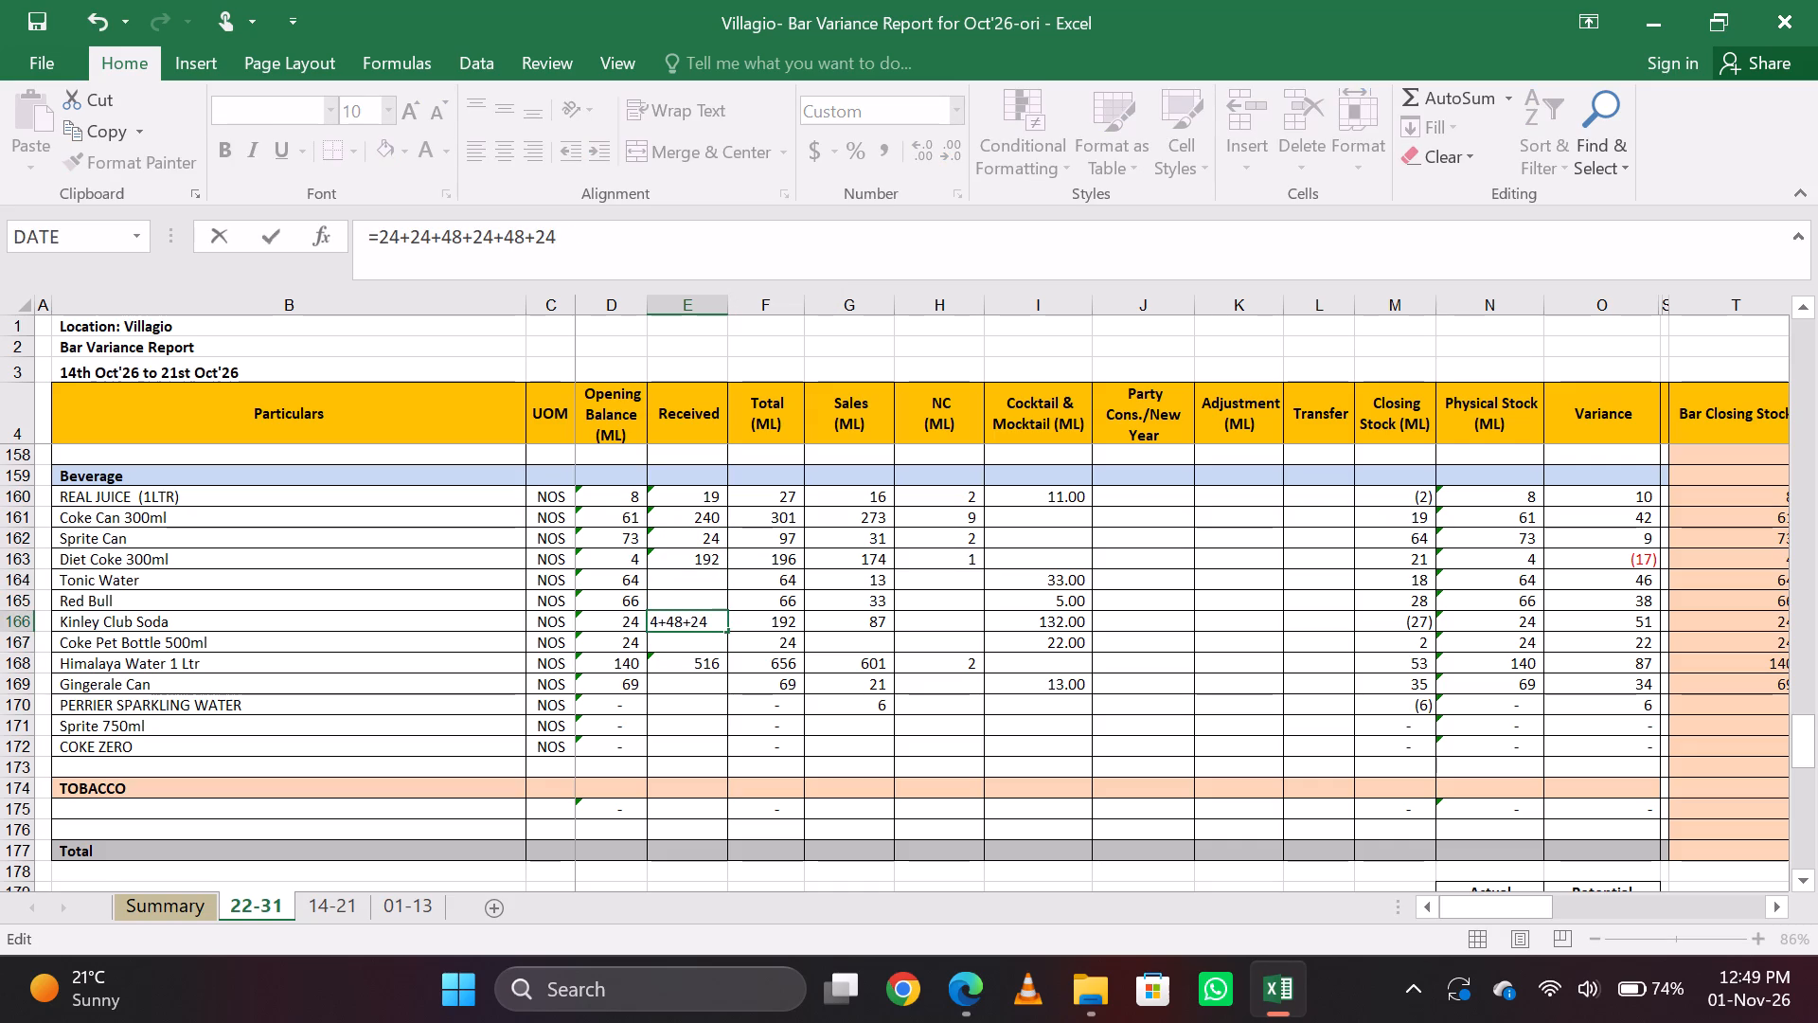
key("Return")
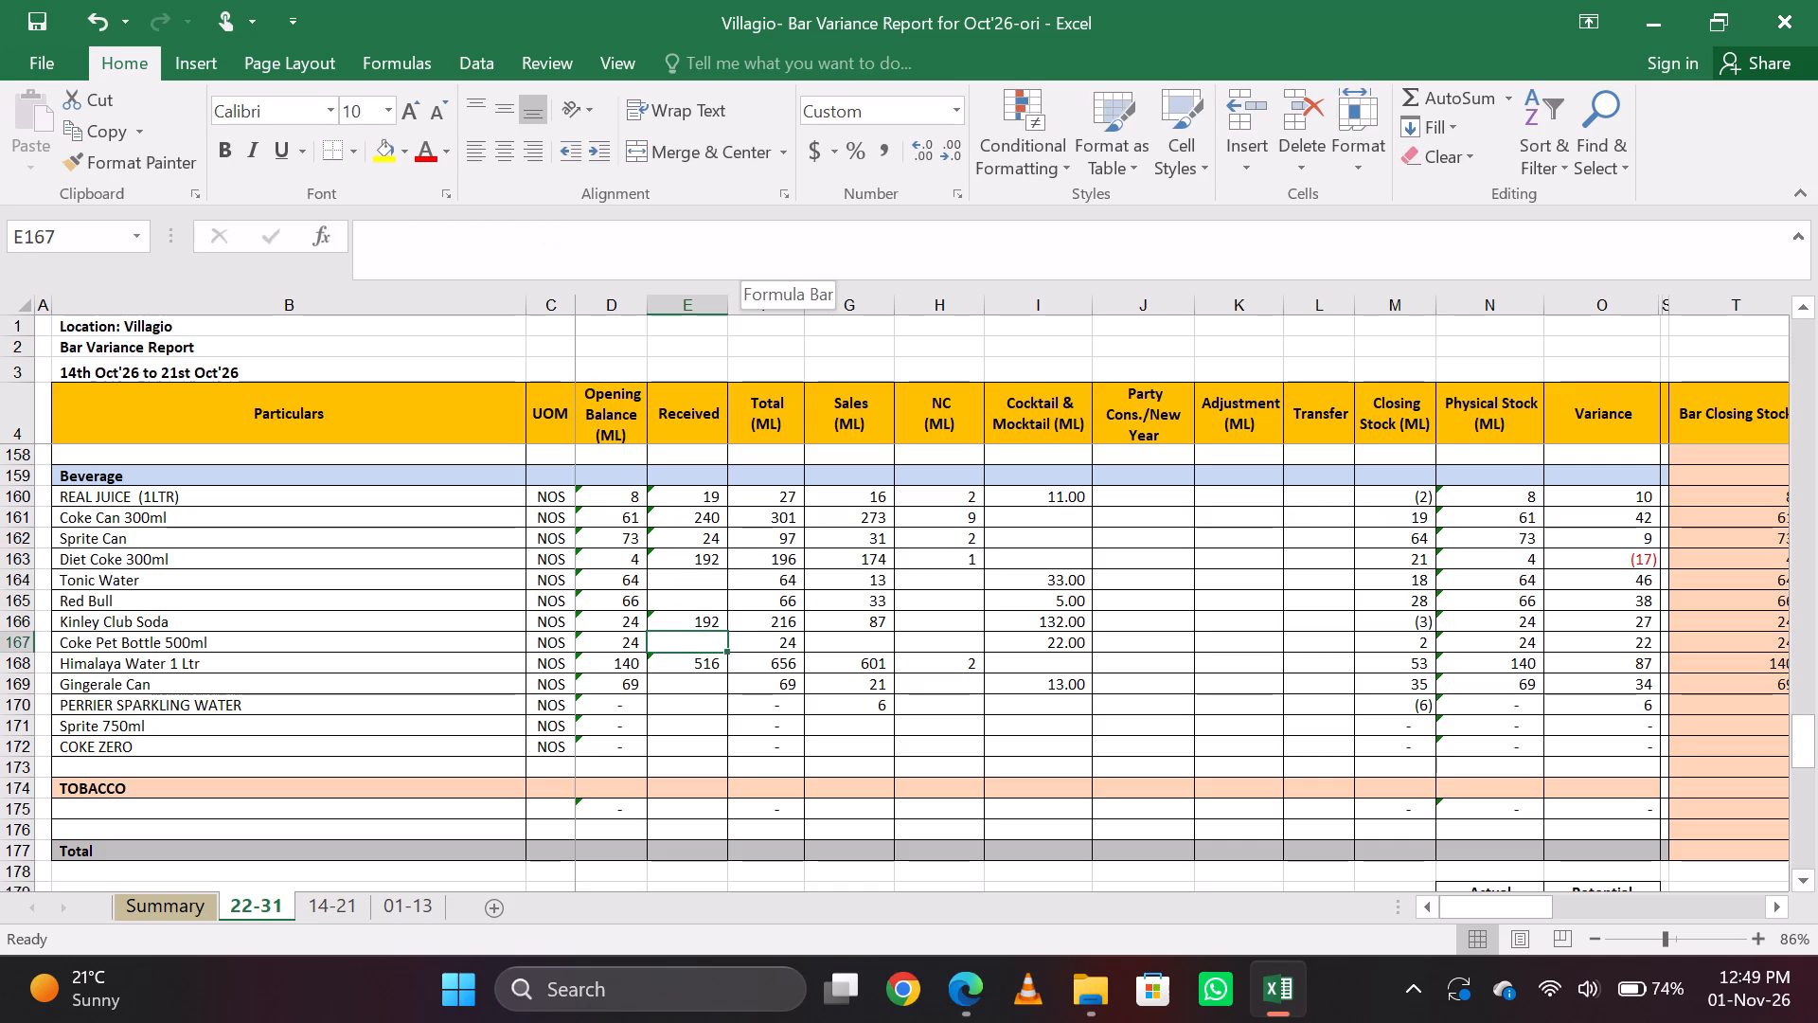
Add +12*6 to the end of the Received formula for Himalaya Water 1 Ltr.
key("Up")
key("Down")
key("Down")
left_click(756, 243)
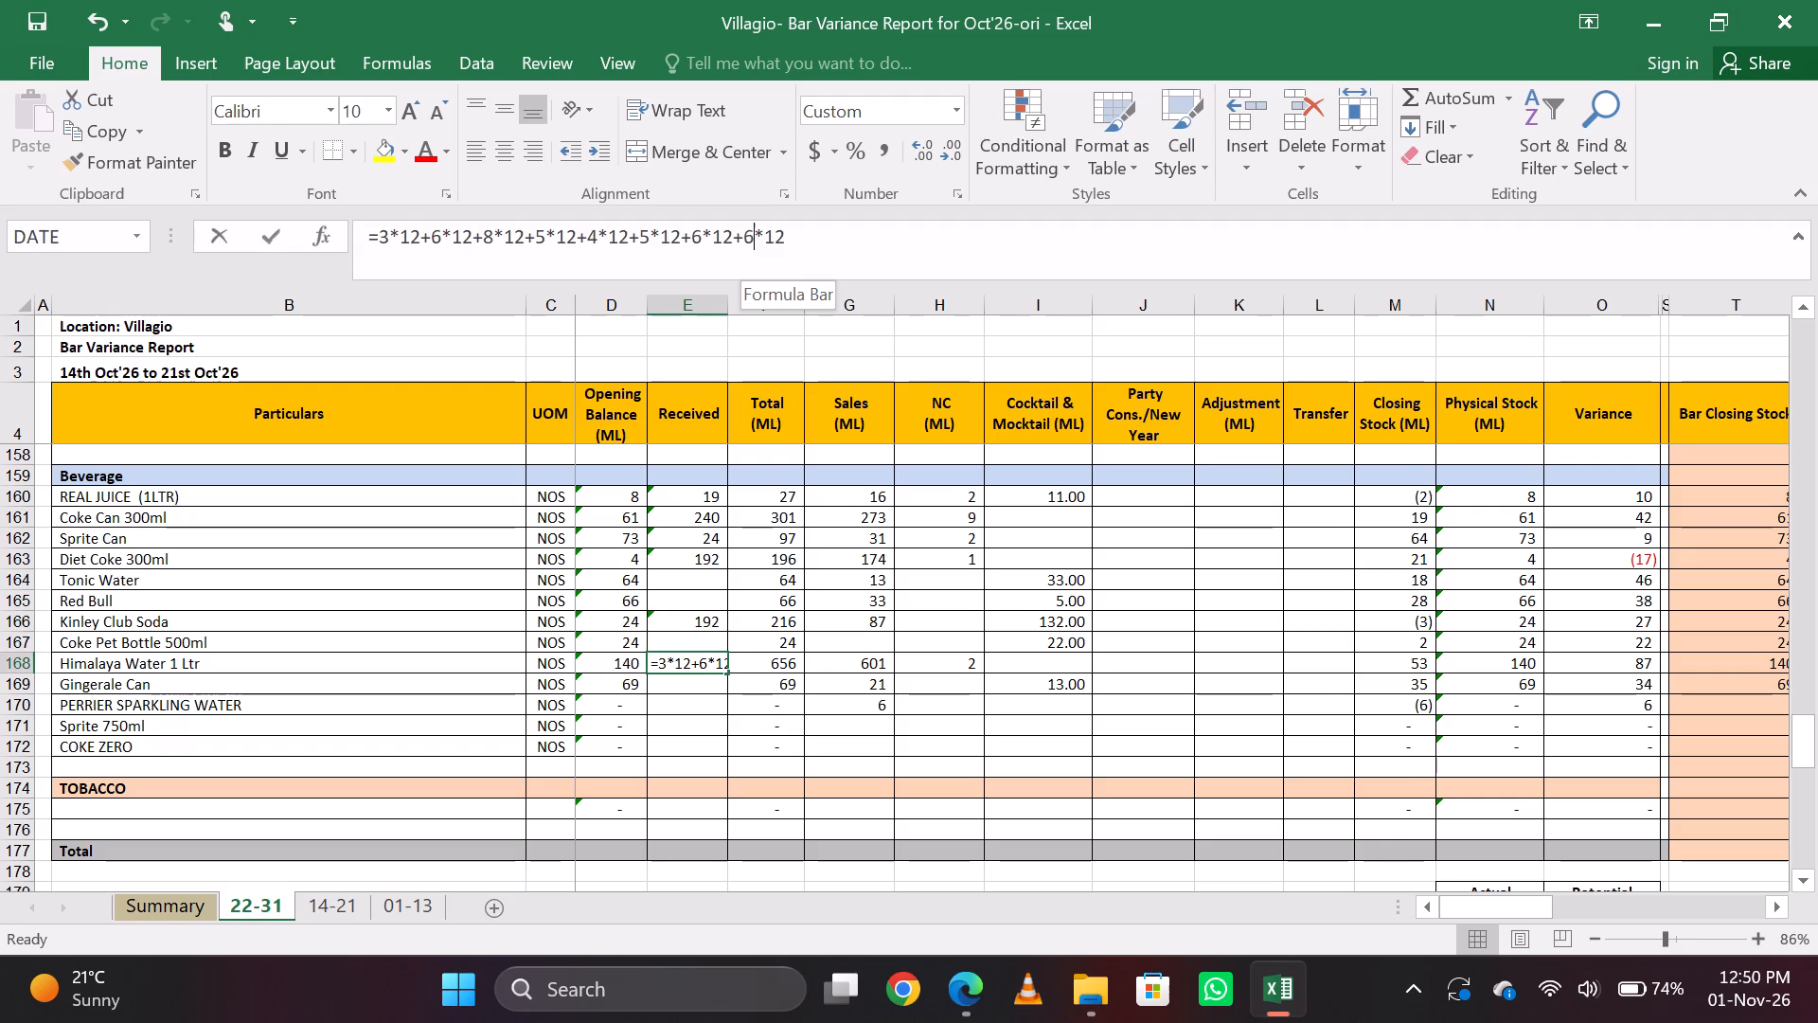
left_click(896, 241)
type("+12")
key("shift+asterisk")
key("6")
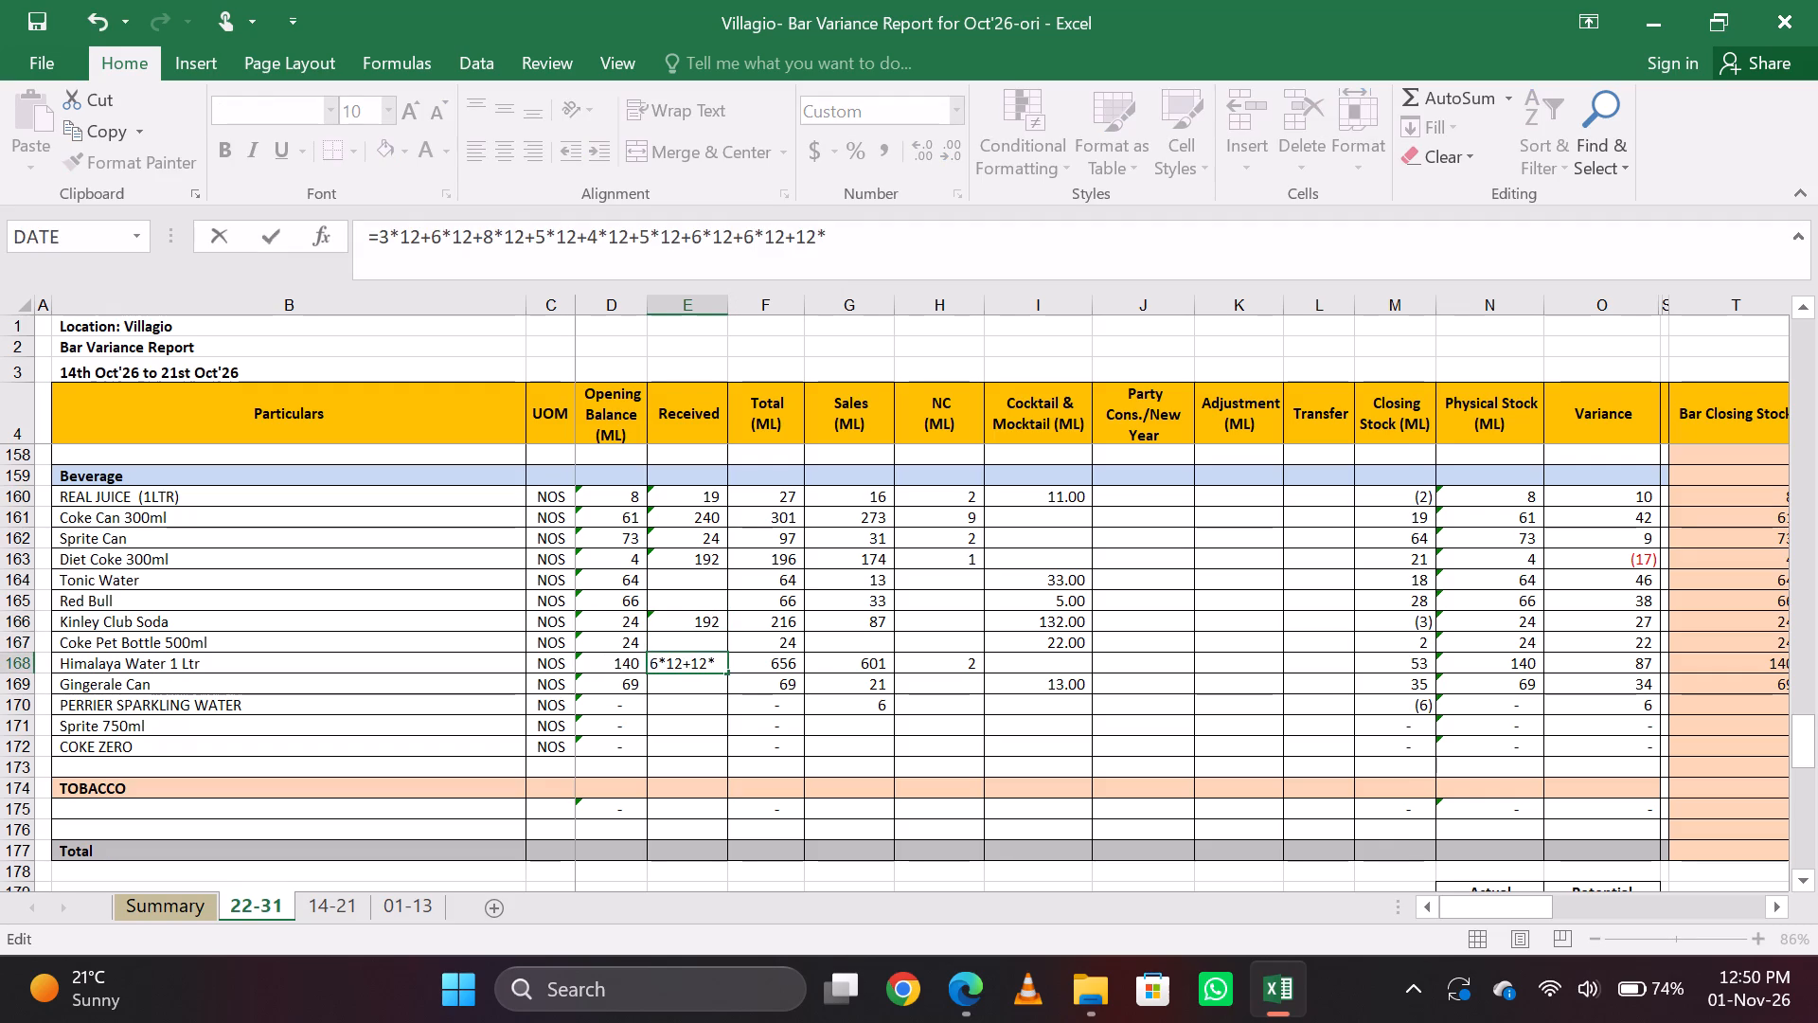
key("Return")
Add another +24 to the Received formula for Kinley Club Soda, making it =24+24+48+24+48+24+24.
key("Up")
key("Up")
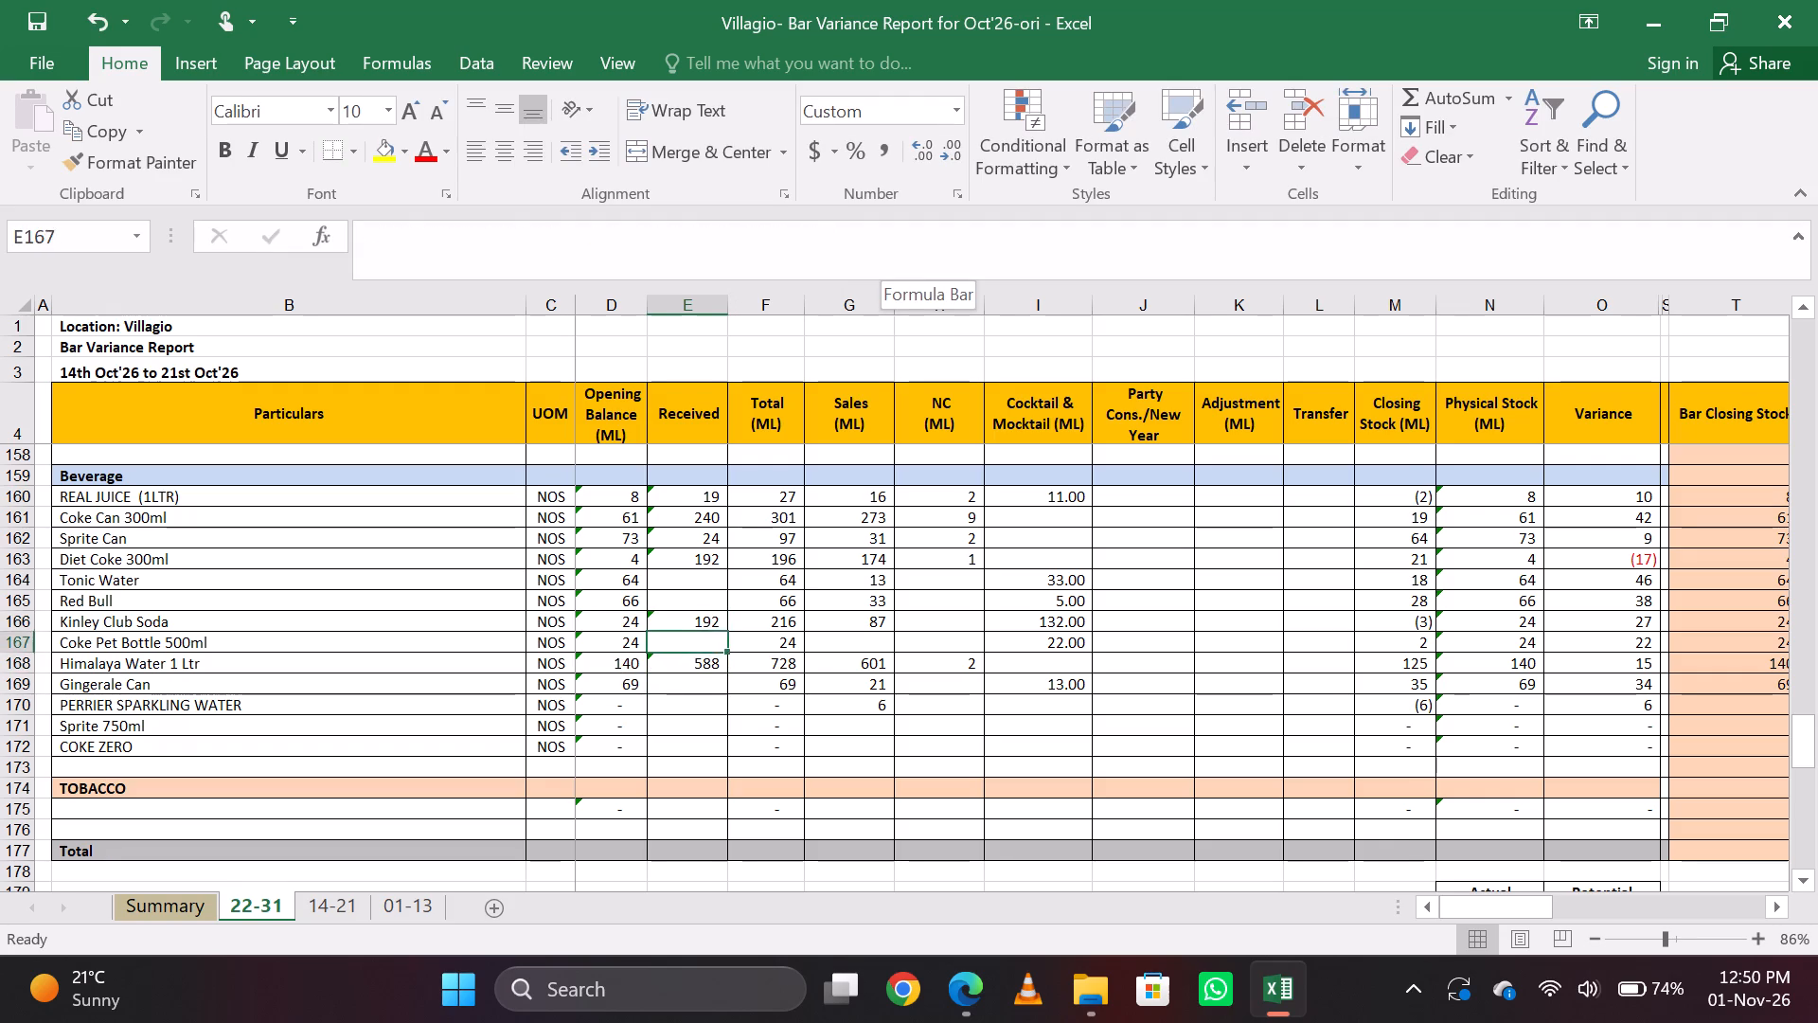
key("Up")
key("Up")
key("Down")
key("Down")
key("Down")
key("Up")
key("Up")
key("Up")
key("Down")
key("Down")
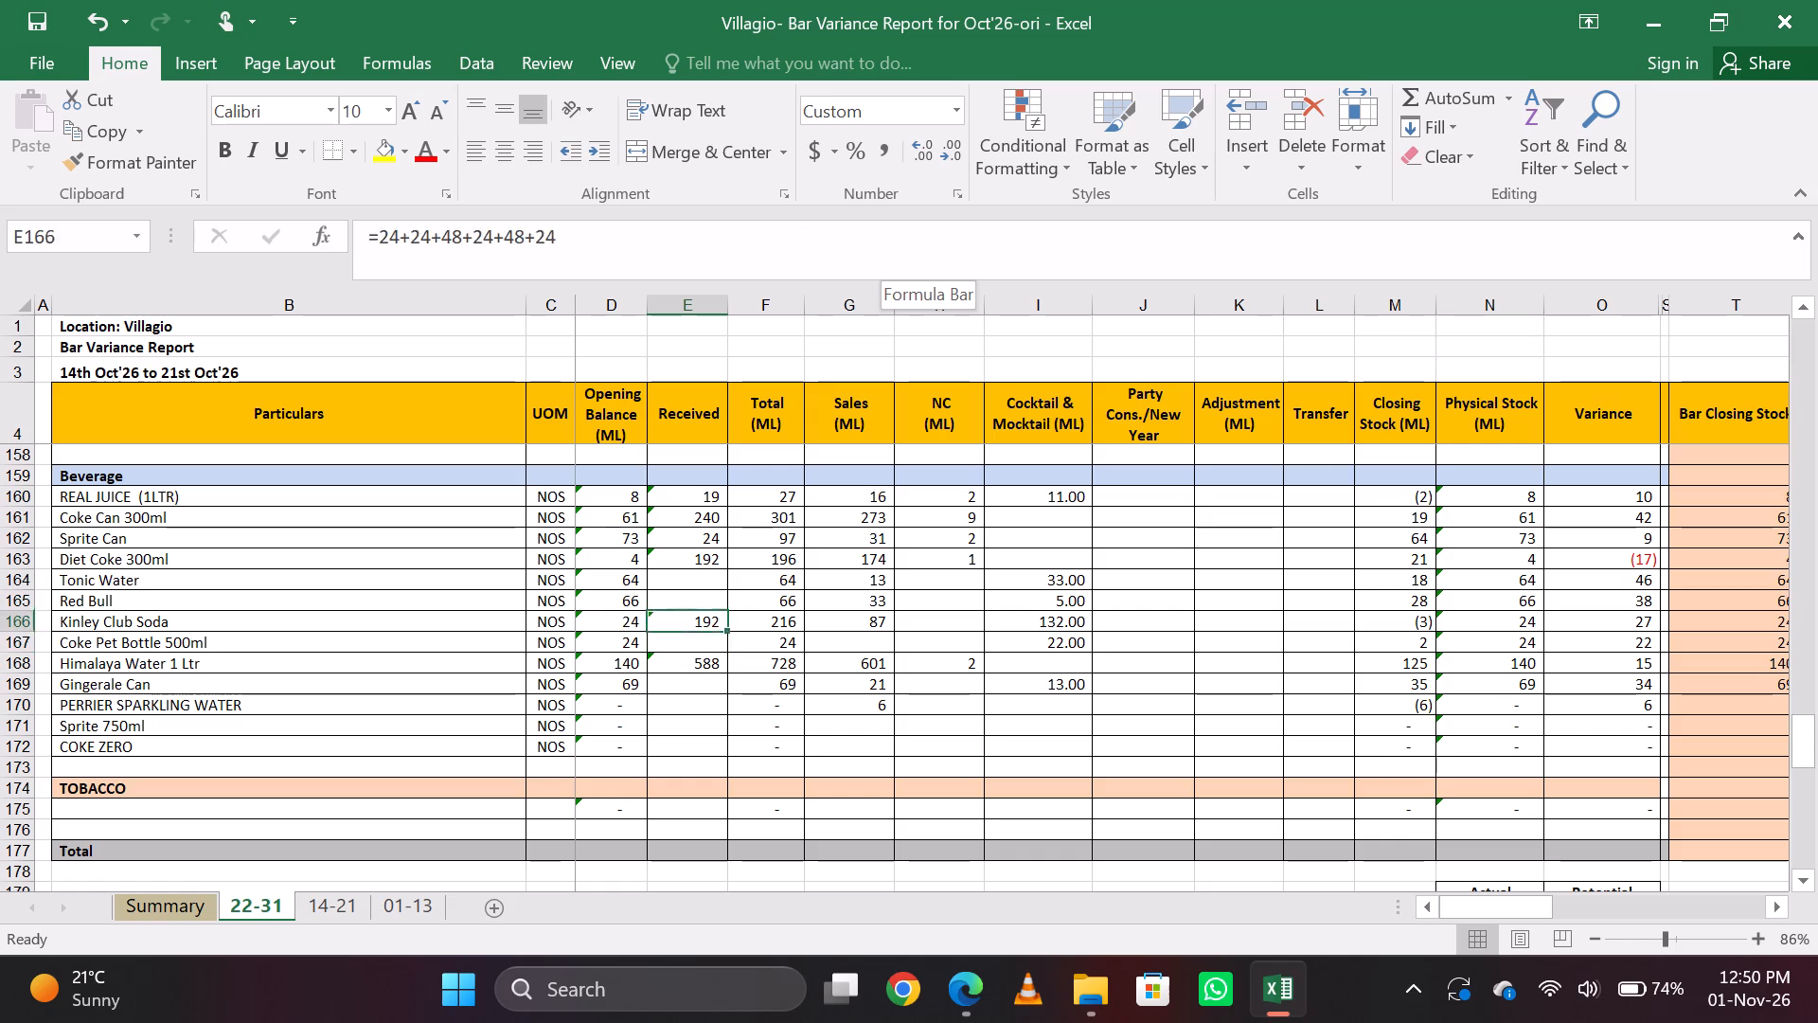
key("Up")
left_click(896, 241)
key("shift+plus")
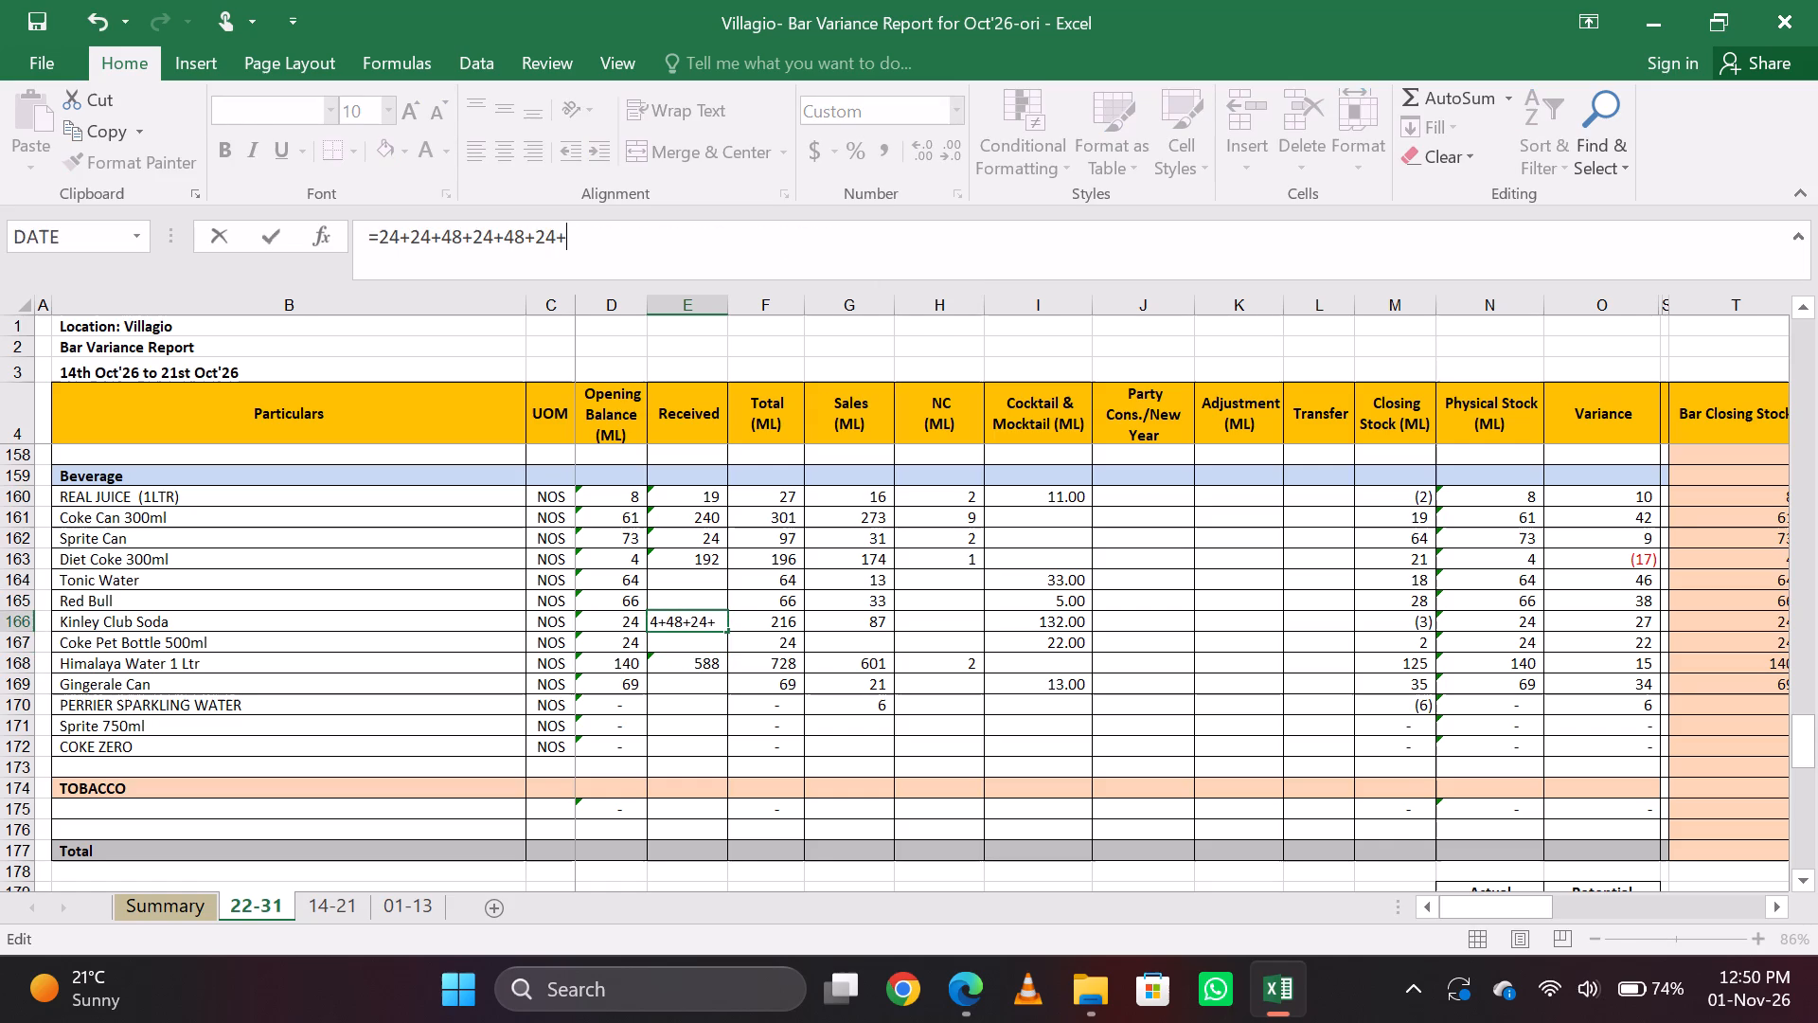
type("24")
key("Return")
Add +24 to the Received formula for Coke Can 300ml, making it =24+24+2*24+24+48+48+24+24.
key("Up")
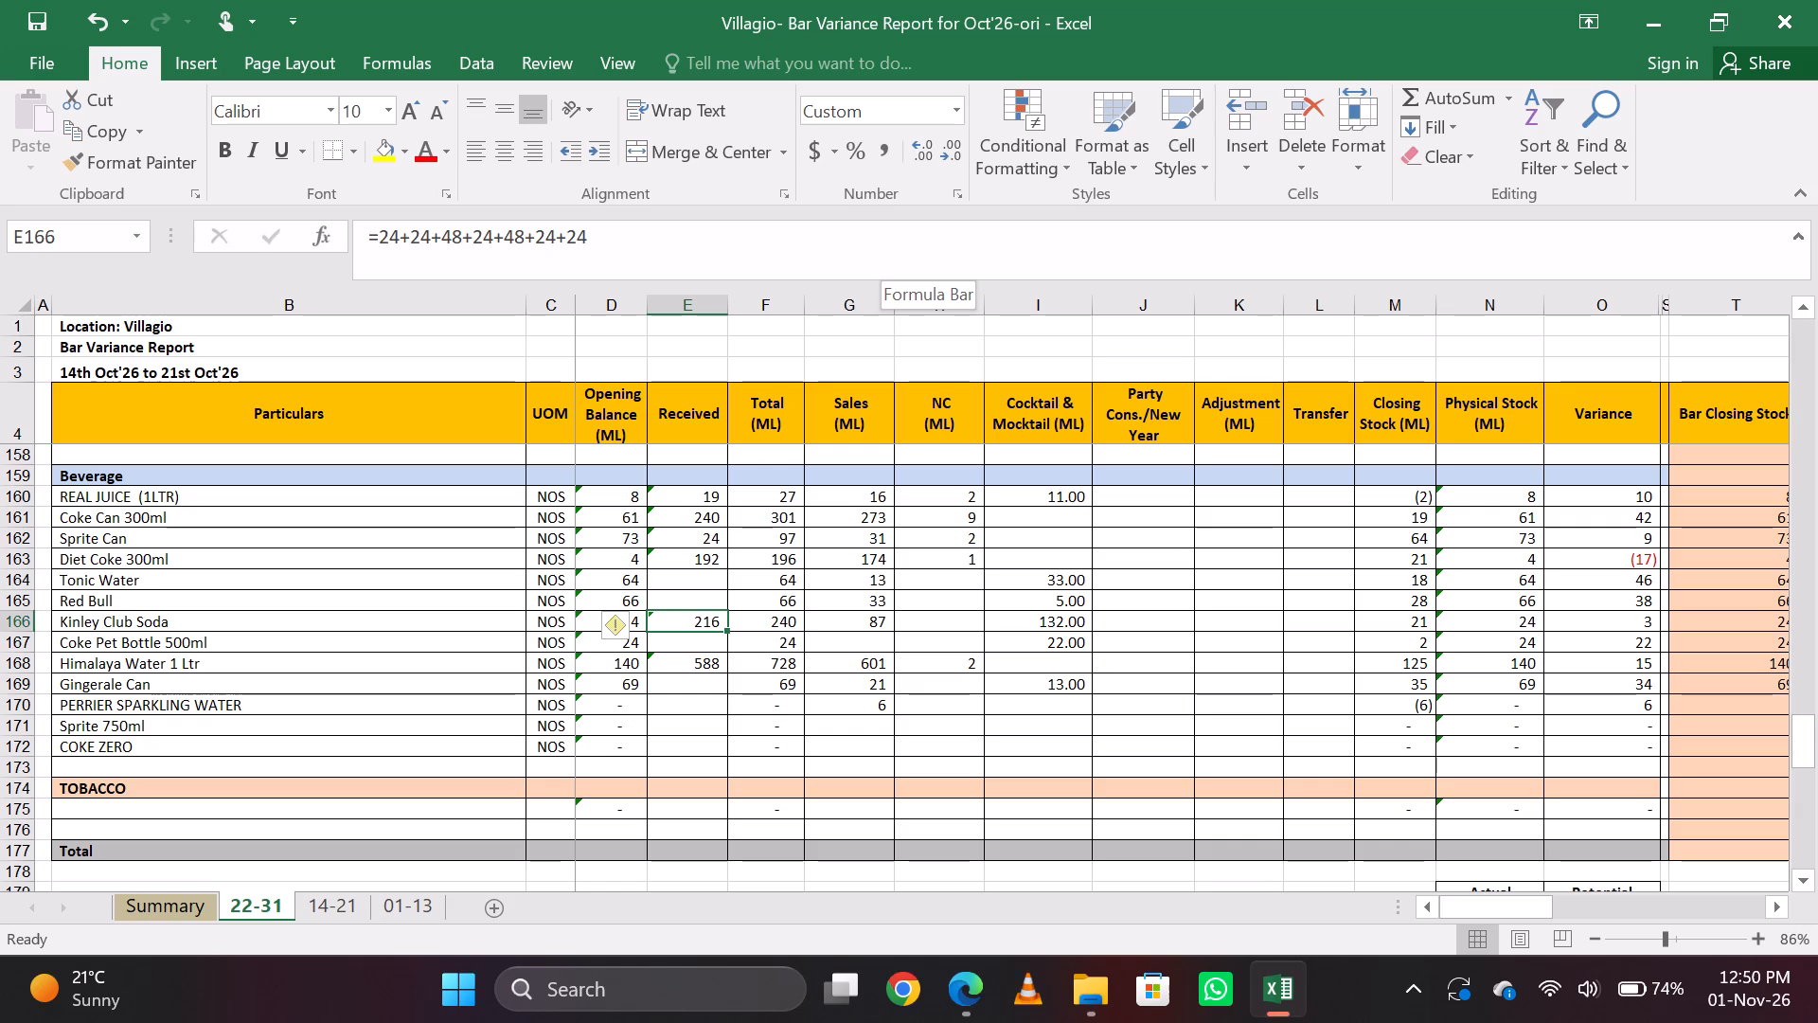
key("Up")
key("Up")
key("Up")
key("Up")
key("Up")
left_click(896, 241)
key("shift+plus")
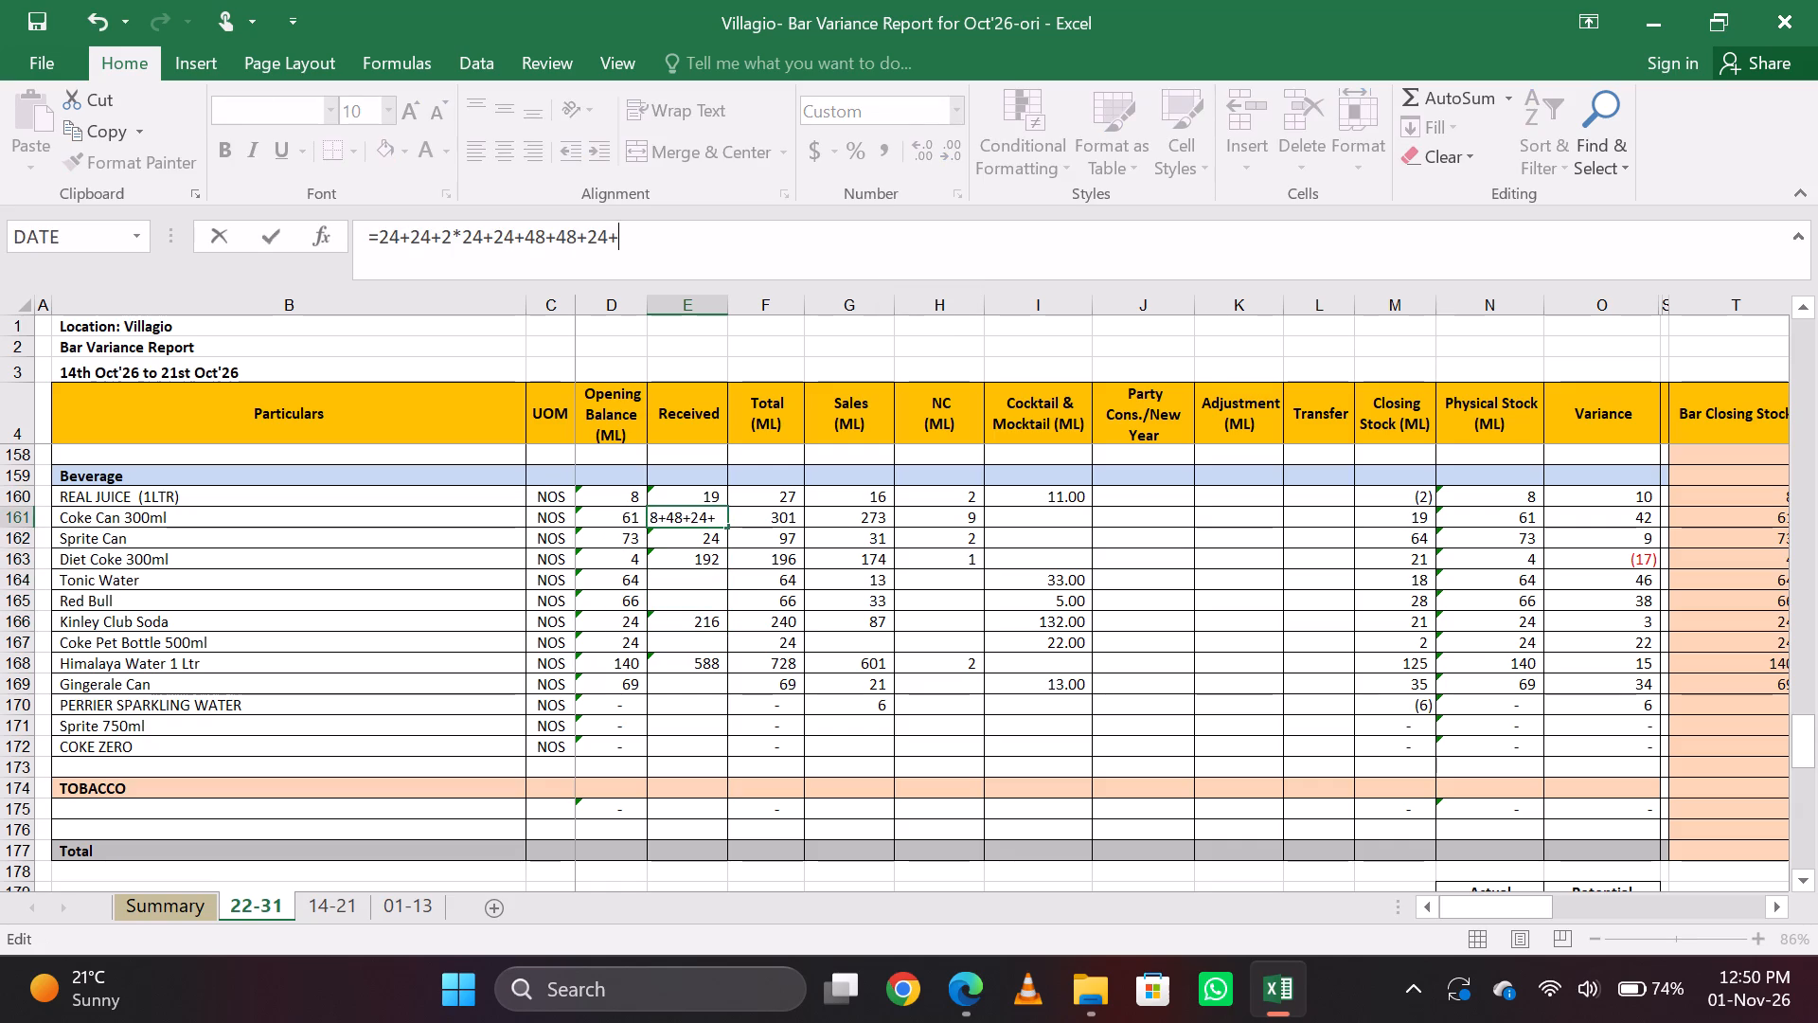
type("24")
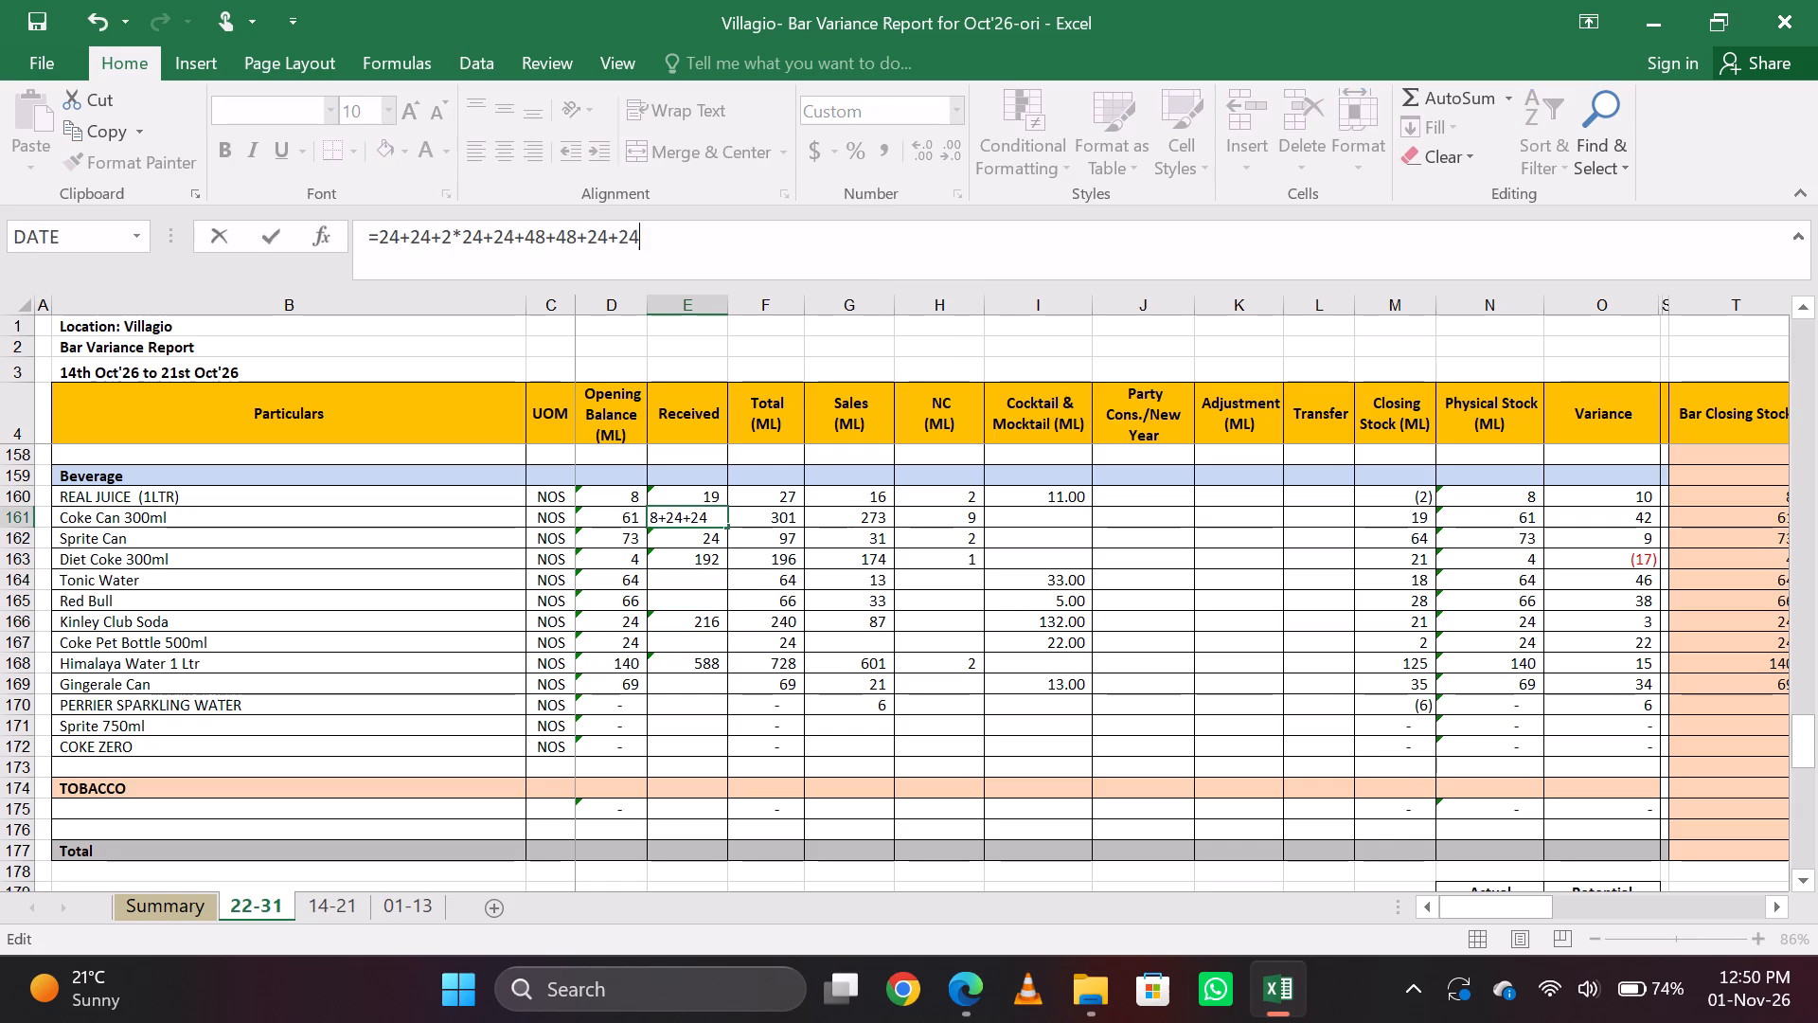
key("Return")
key("Up")
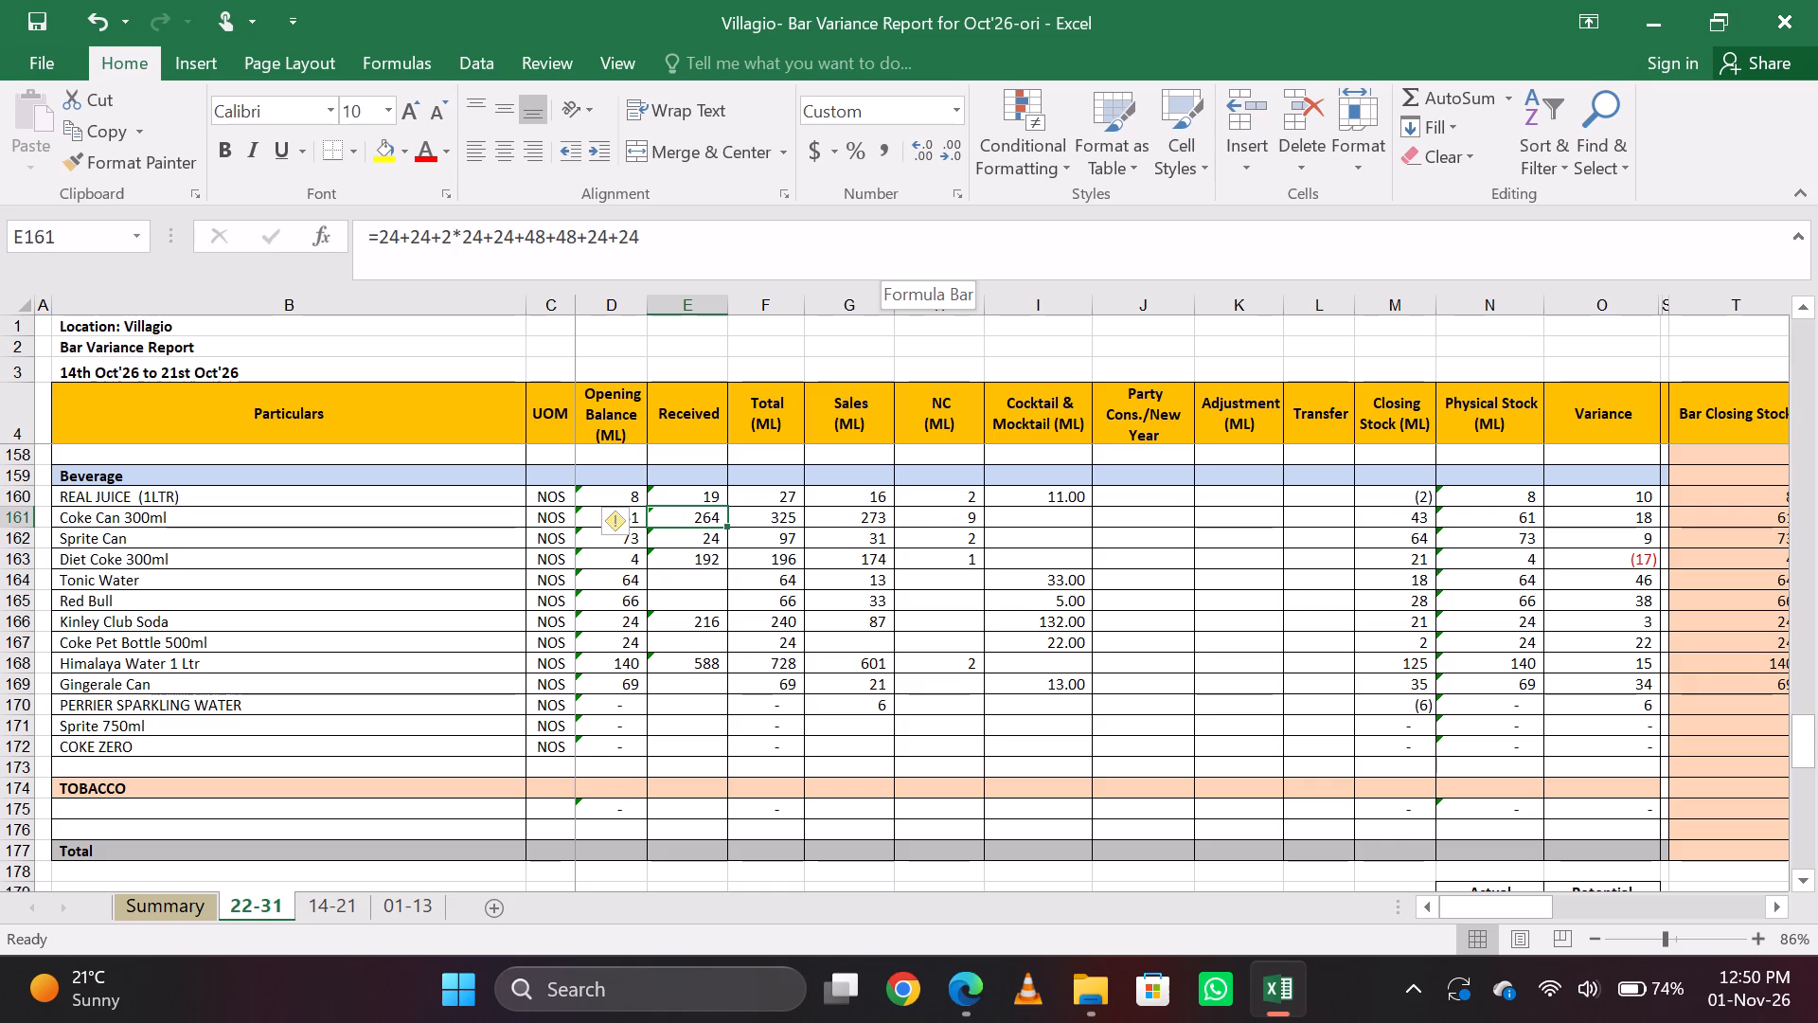
Add +4+1 to the Received formula for REAL JUICE (1LTR), making it =4+4+3+1+3+4+4+1.
key("Up")
key("Down")
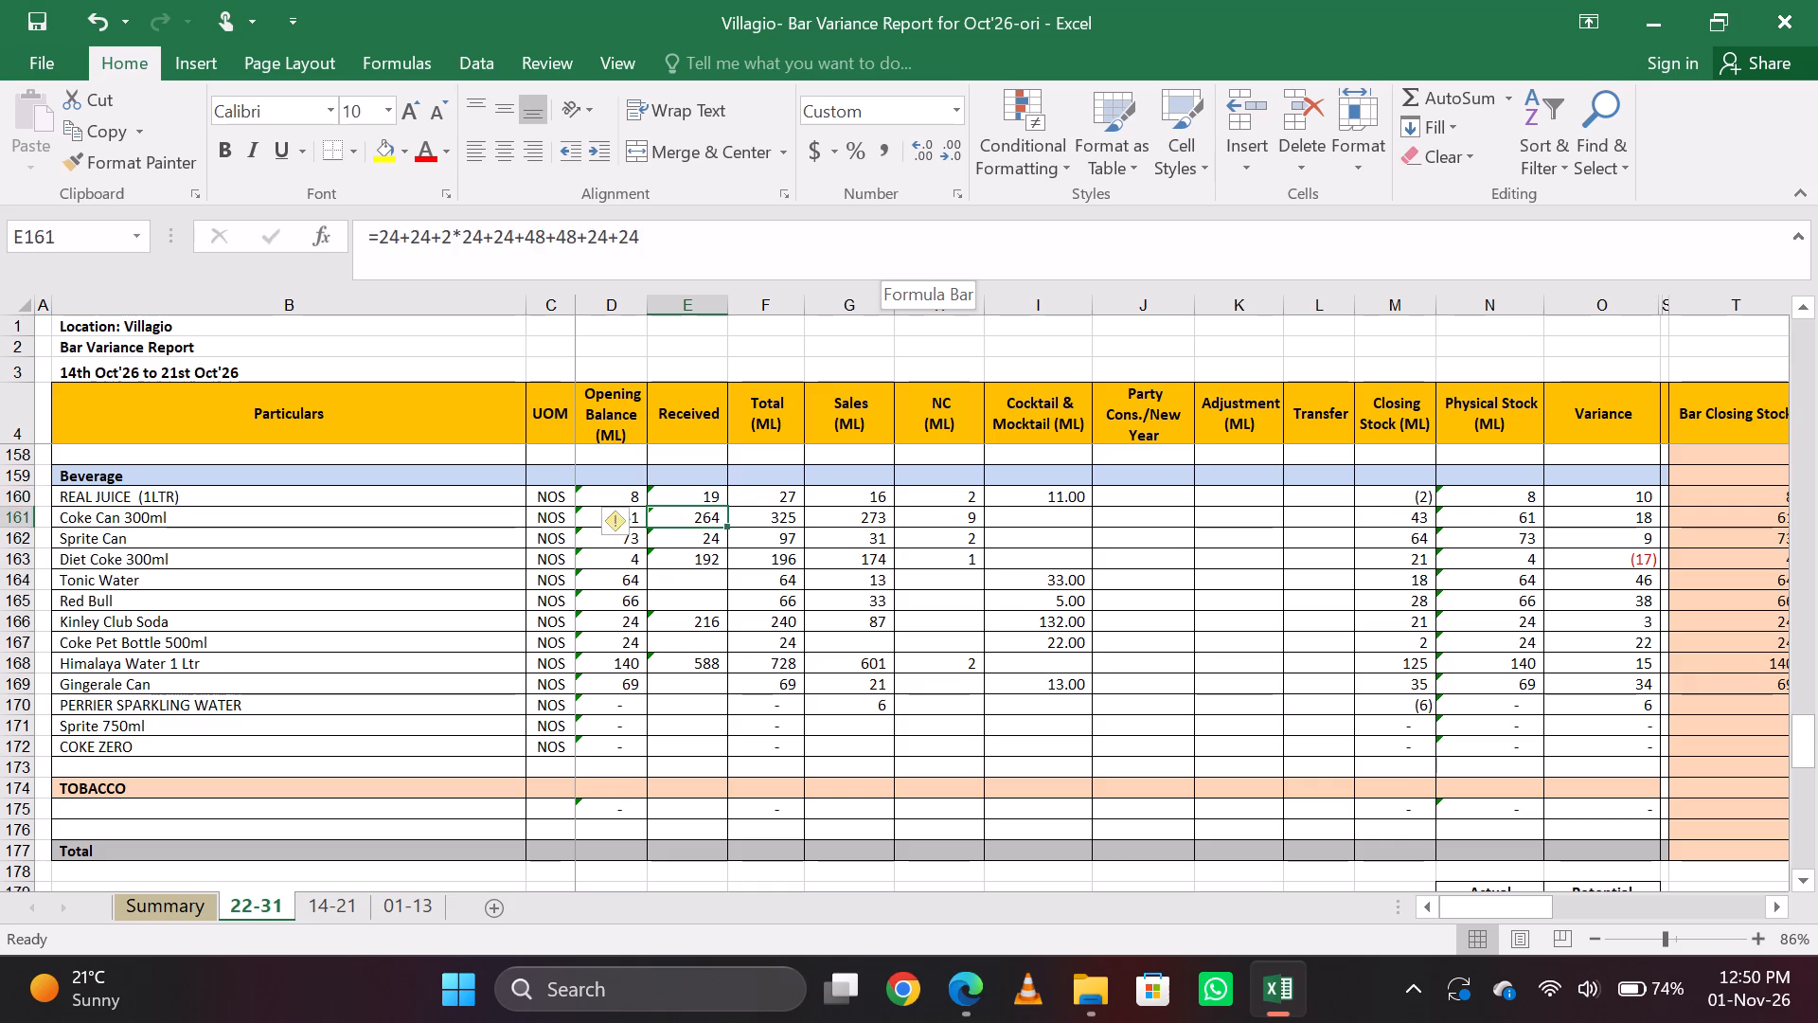
key("Up")
left_click(896, 241)
type("+4")
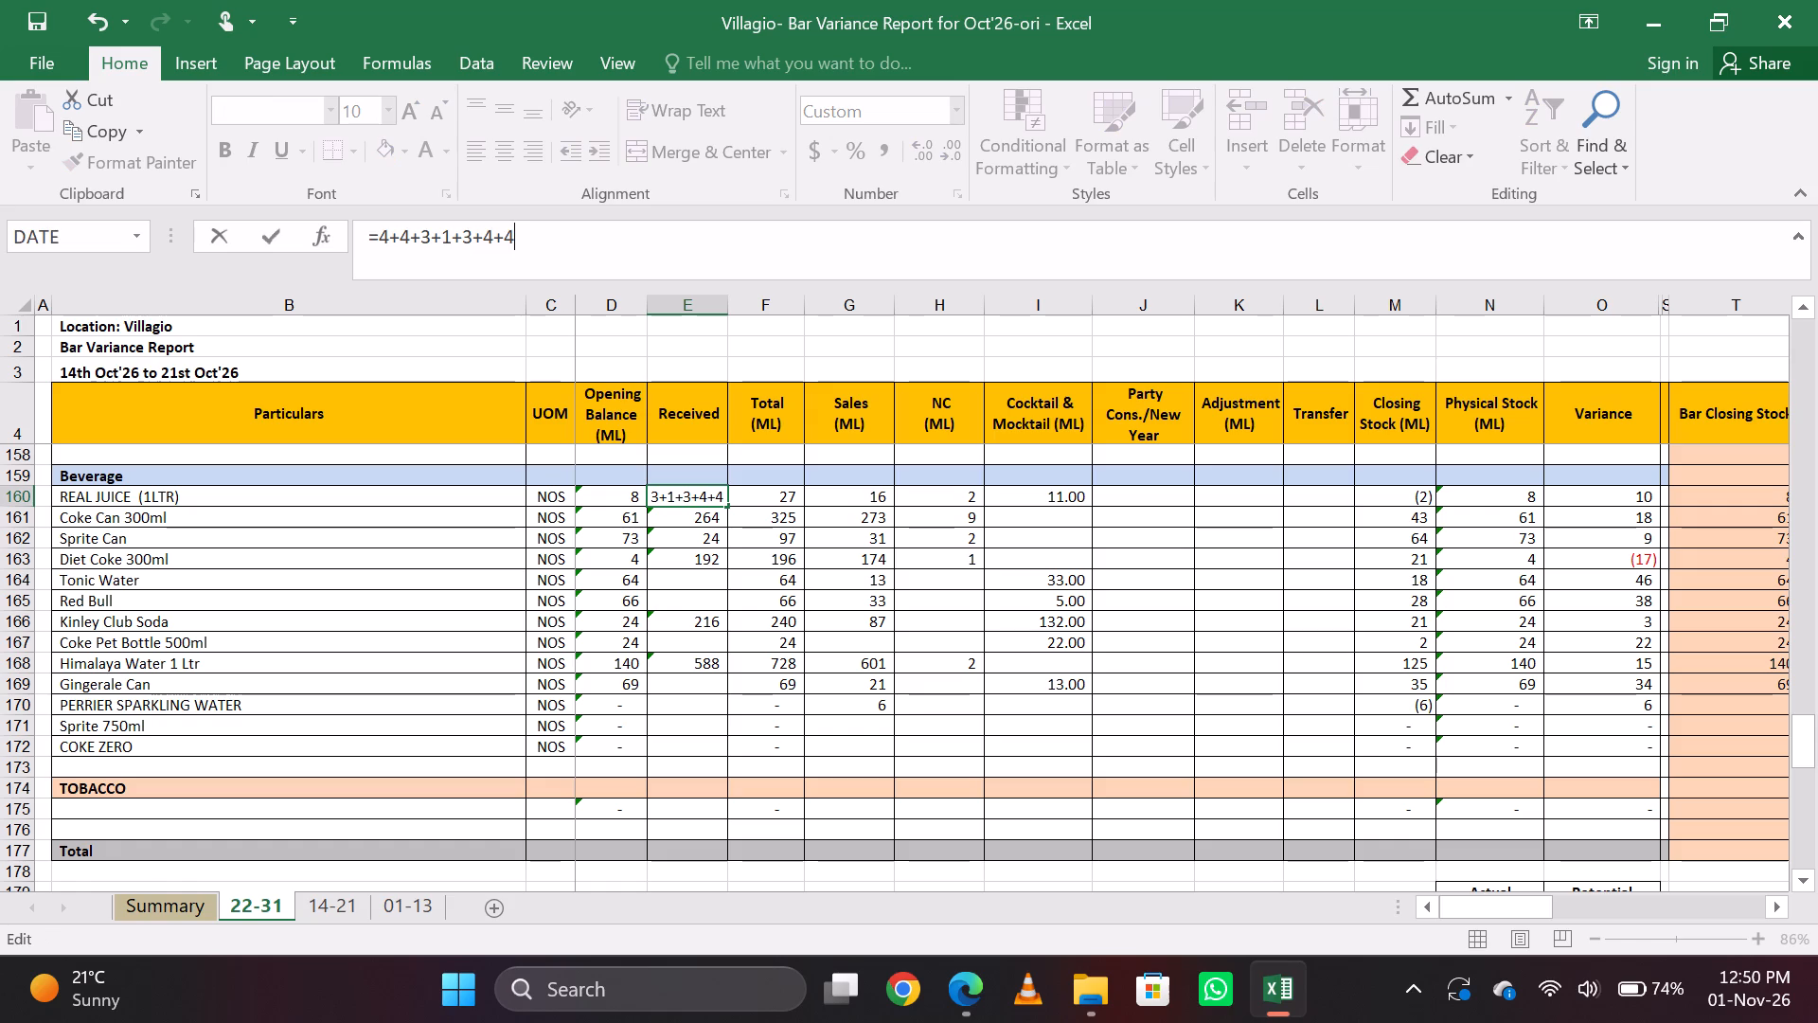
type("+1")
key("Return")
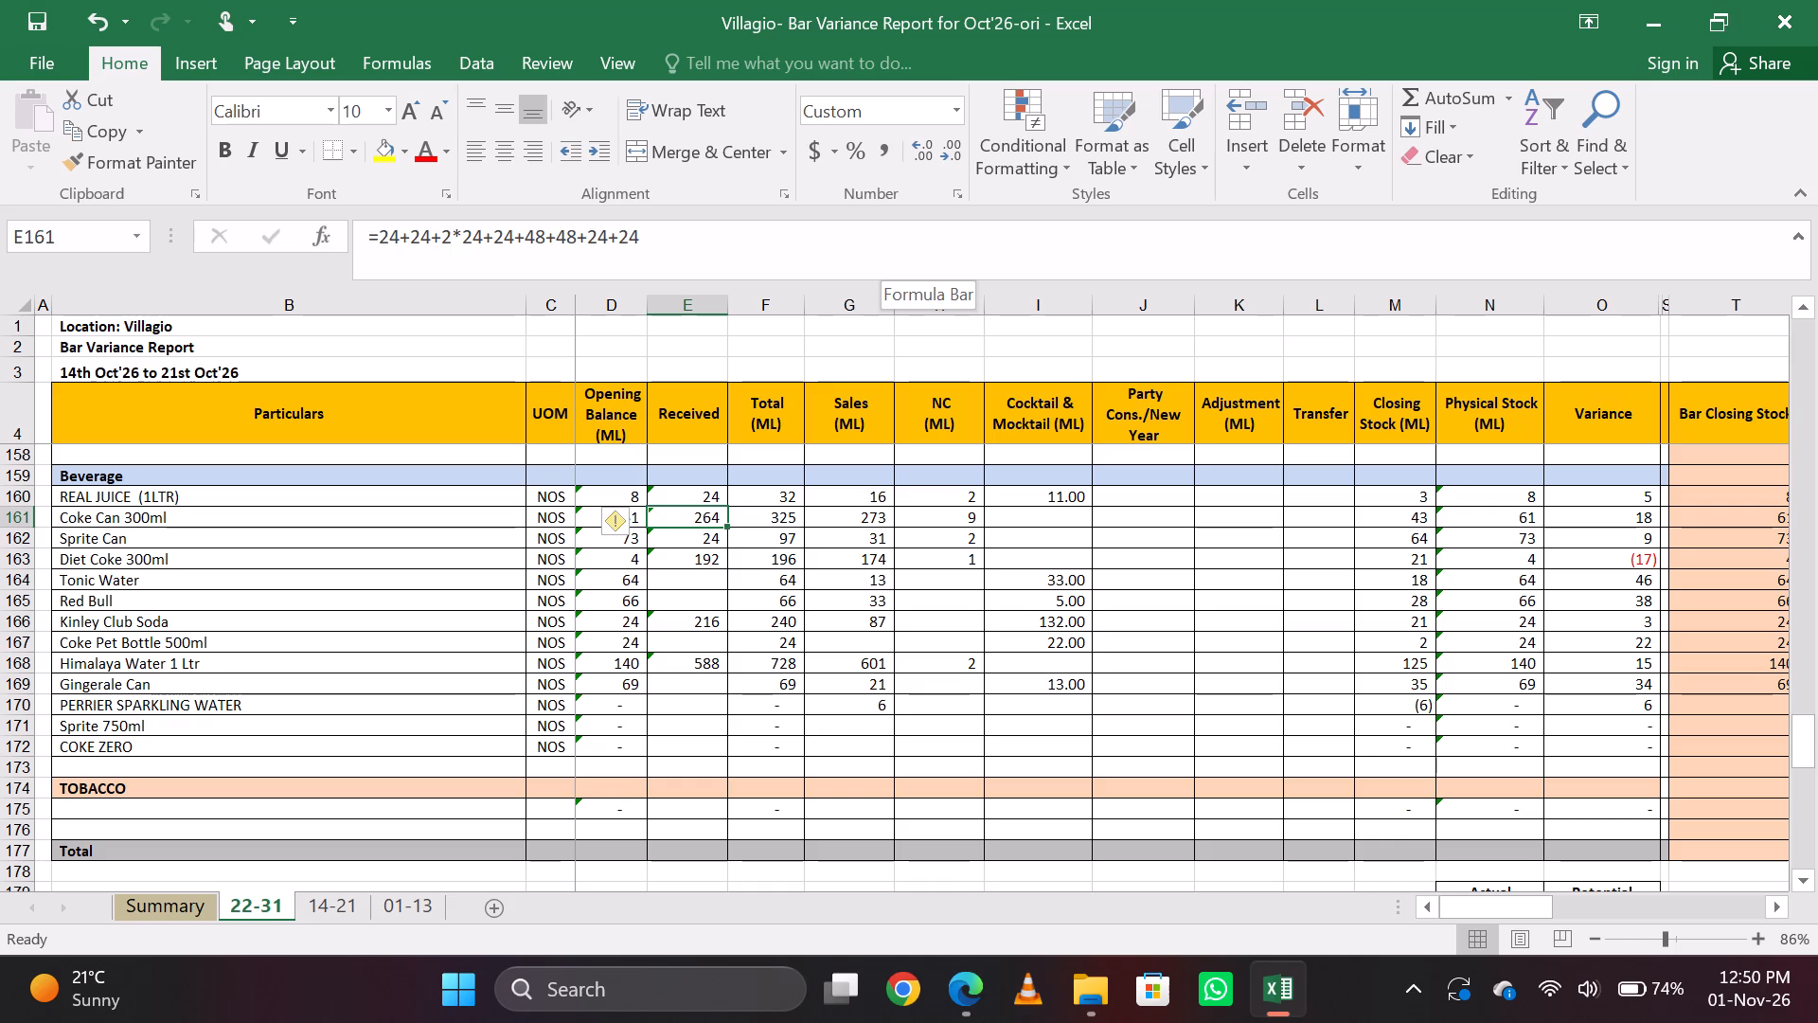
Add +5*12 to the end of the Received formula for Himalaya Water 1 Ltr.
key("Down")
key("Down")
key("Down")
key("Down")
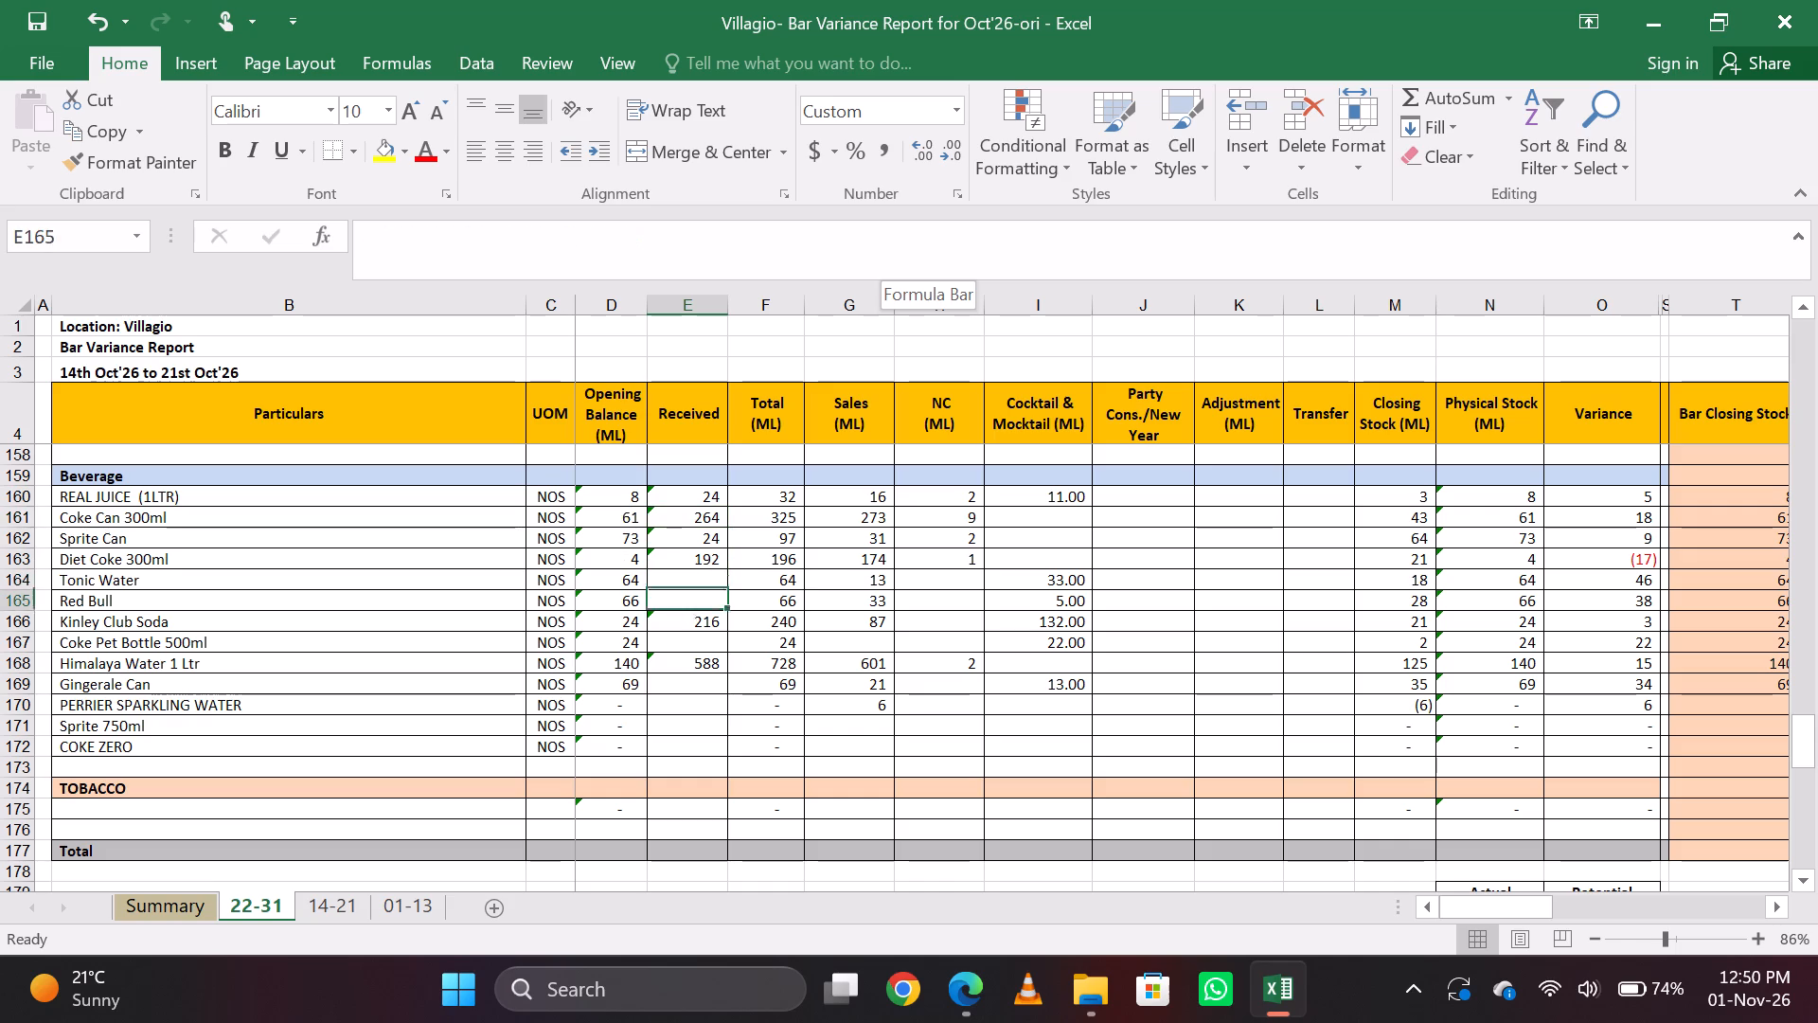
key("Down")
key("Down")
key("Down")
left_click(896, 241)
type("+5")
type("*12")
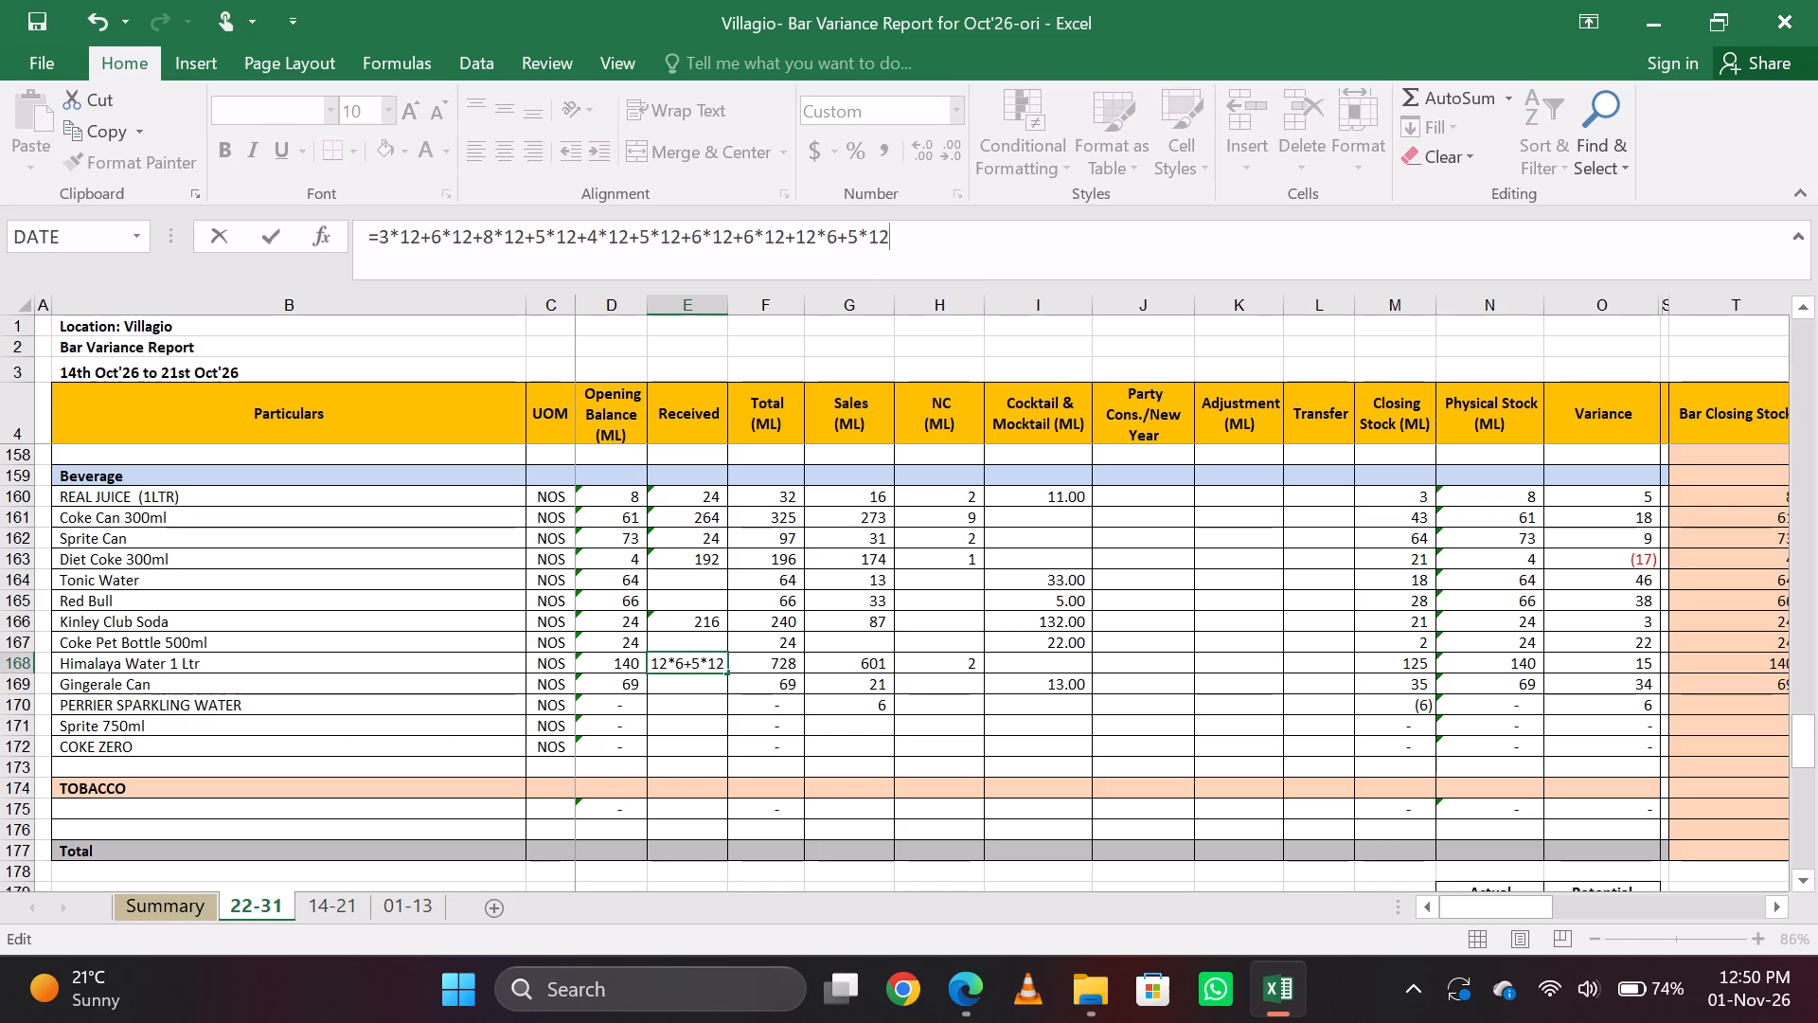
key("Return")
Add +48 to the Received formula for Kinley Club Soda, making it =24+24+48+24+48+24+24+48.
key("Up")
key("Up")
key("Up")
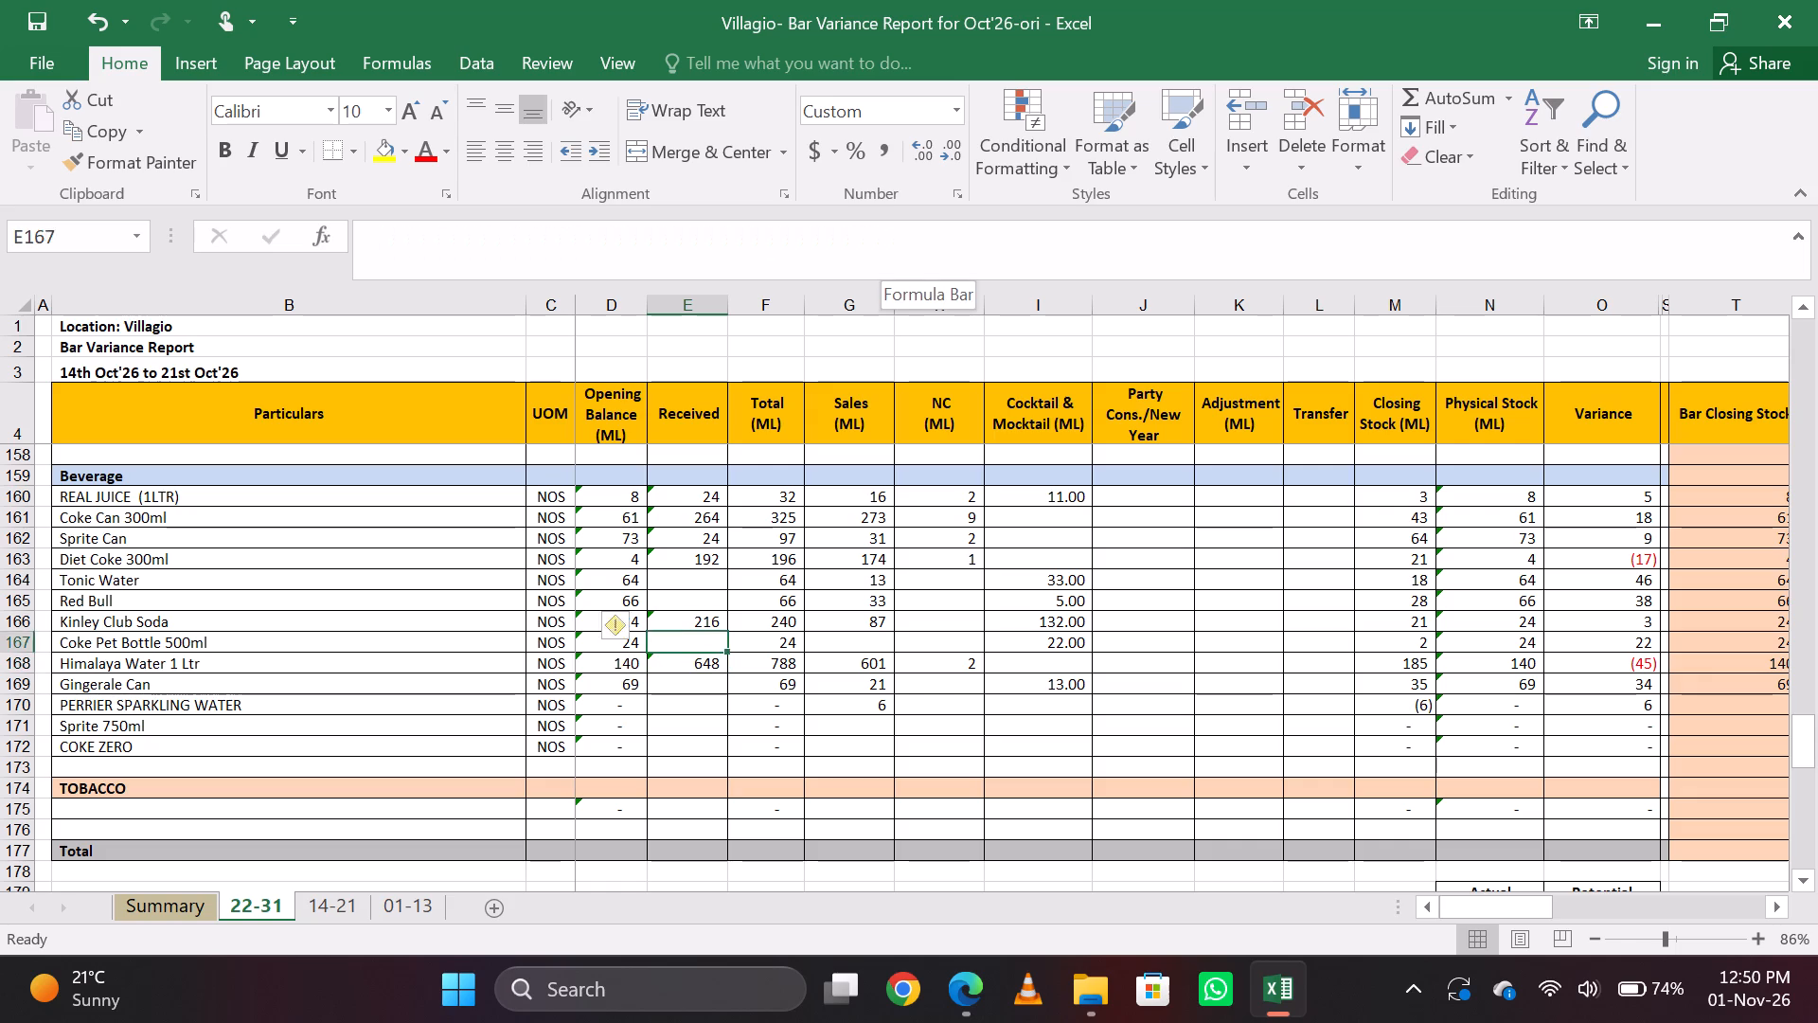
key("Up")
key("Down")
left_click(896, 241)
type("+48")
key("Return")
key("Up")
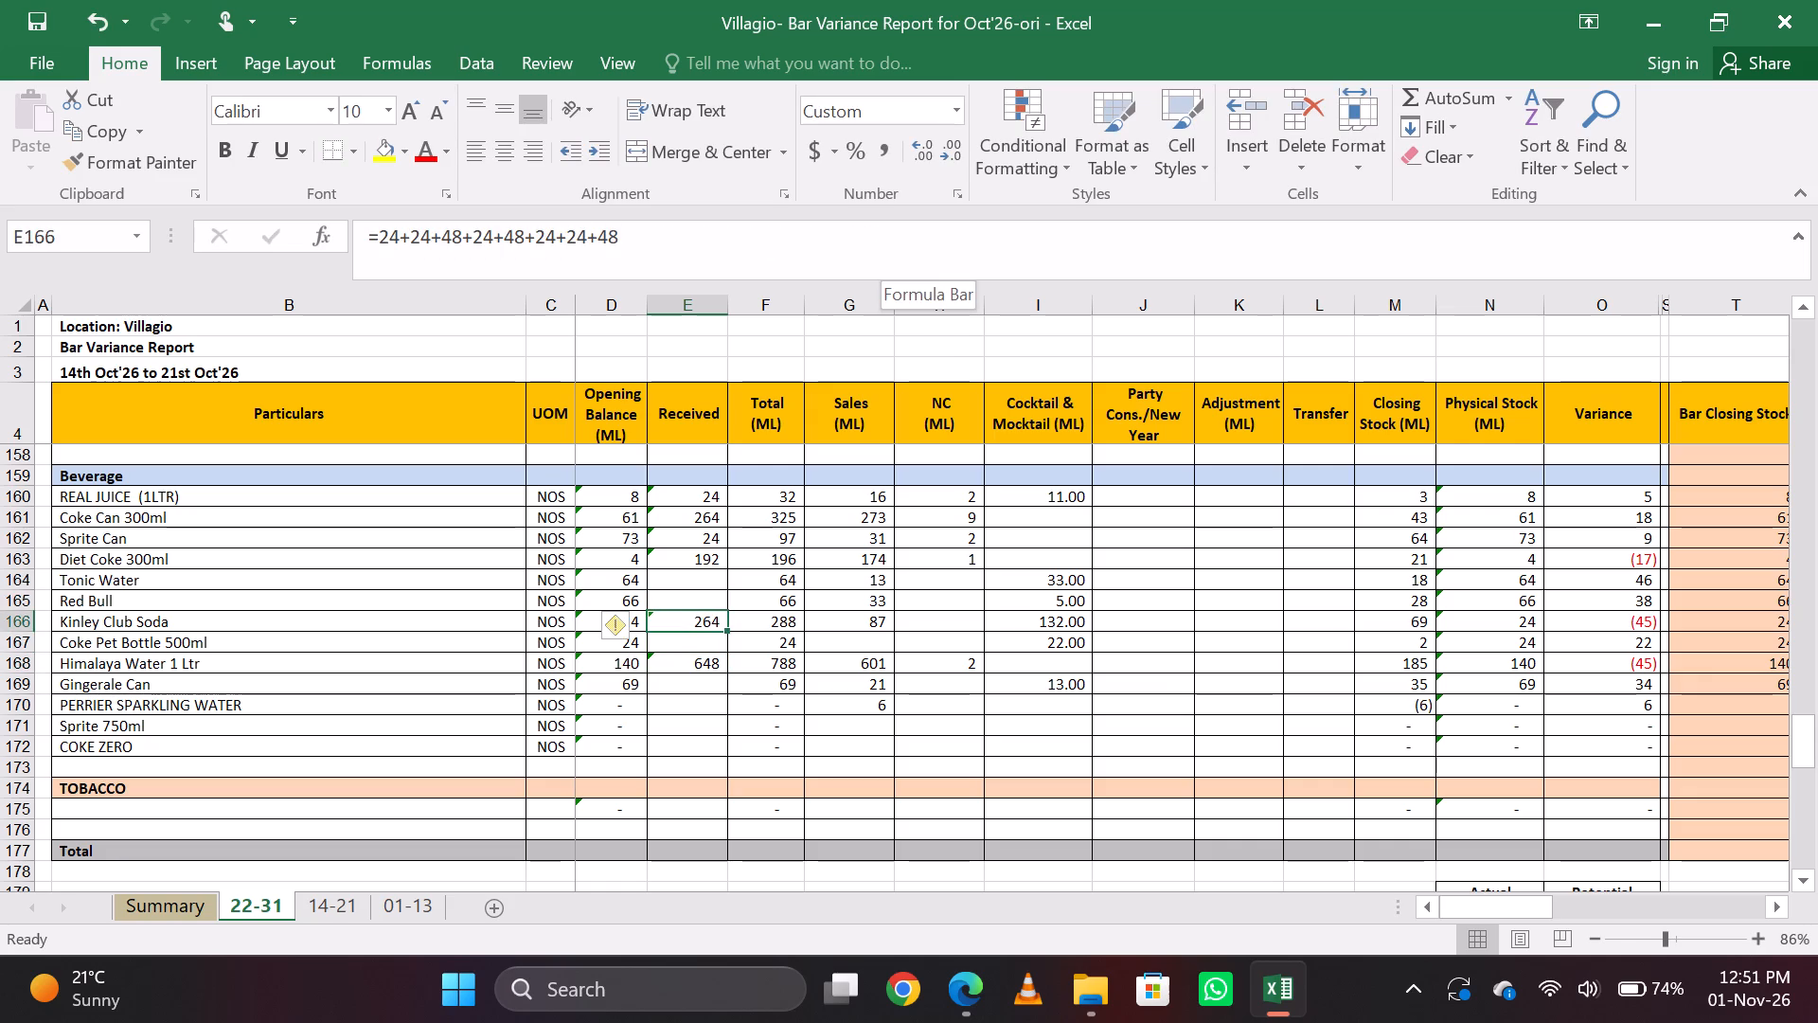
Enter =24 as the Received quantity for Red Bull.
key("Up")
key("Up")
key("Down")
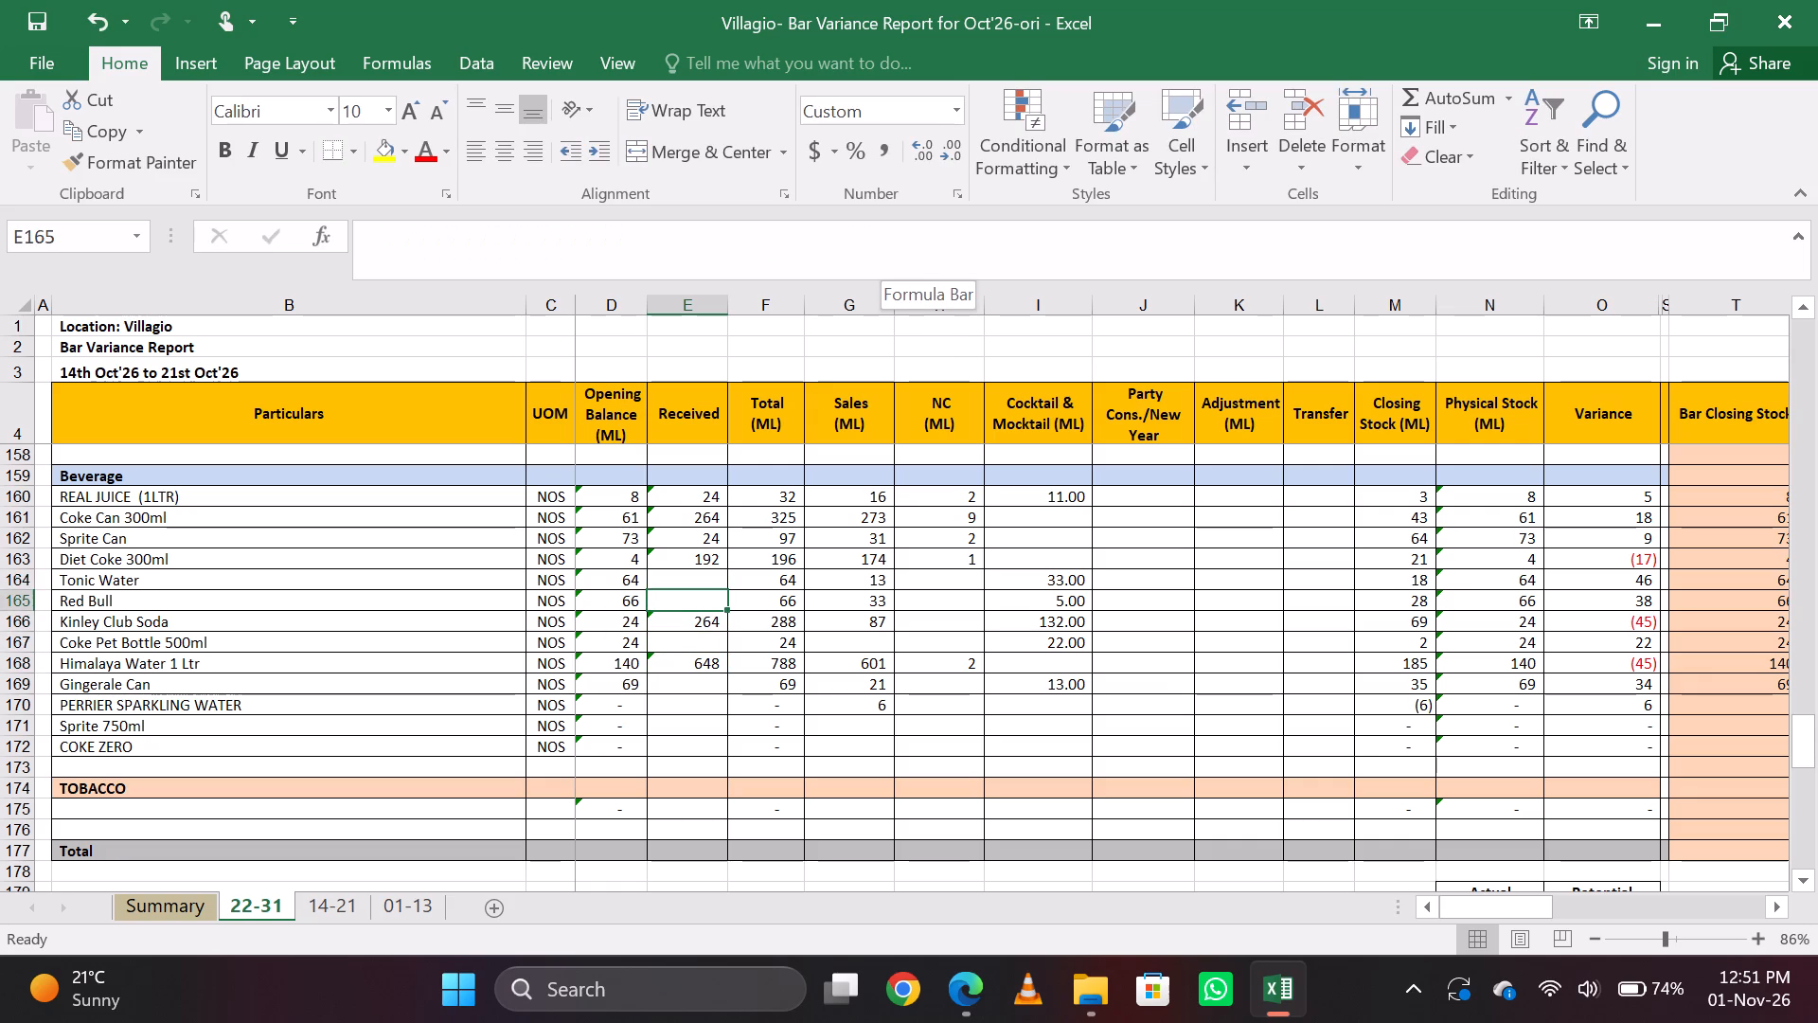
type("=24")
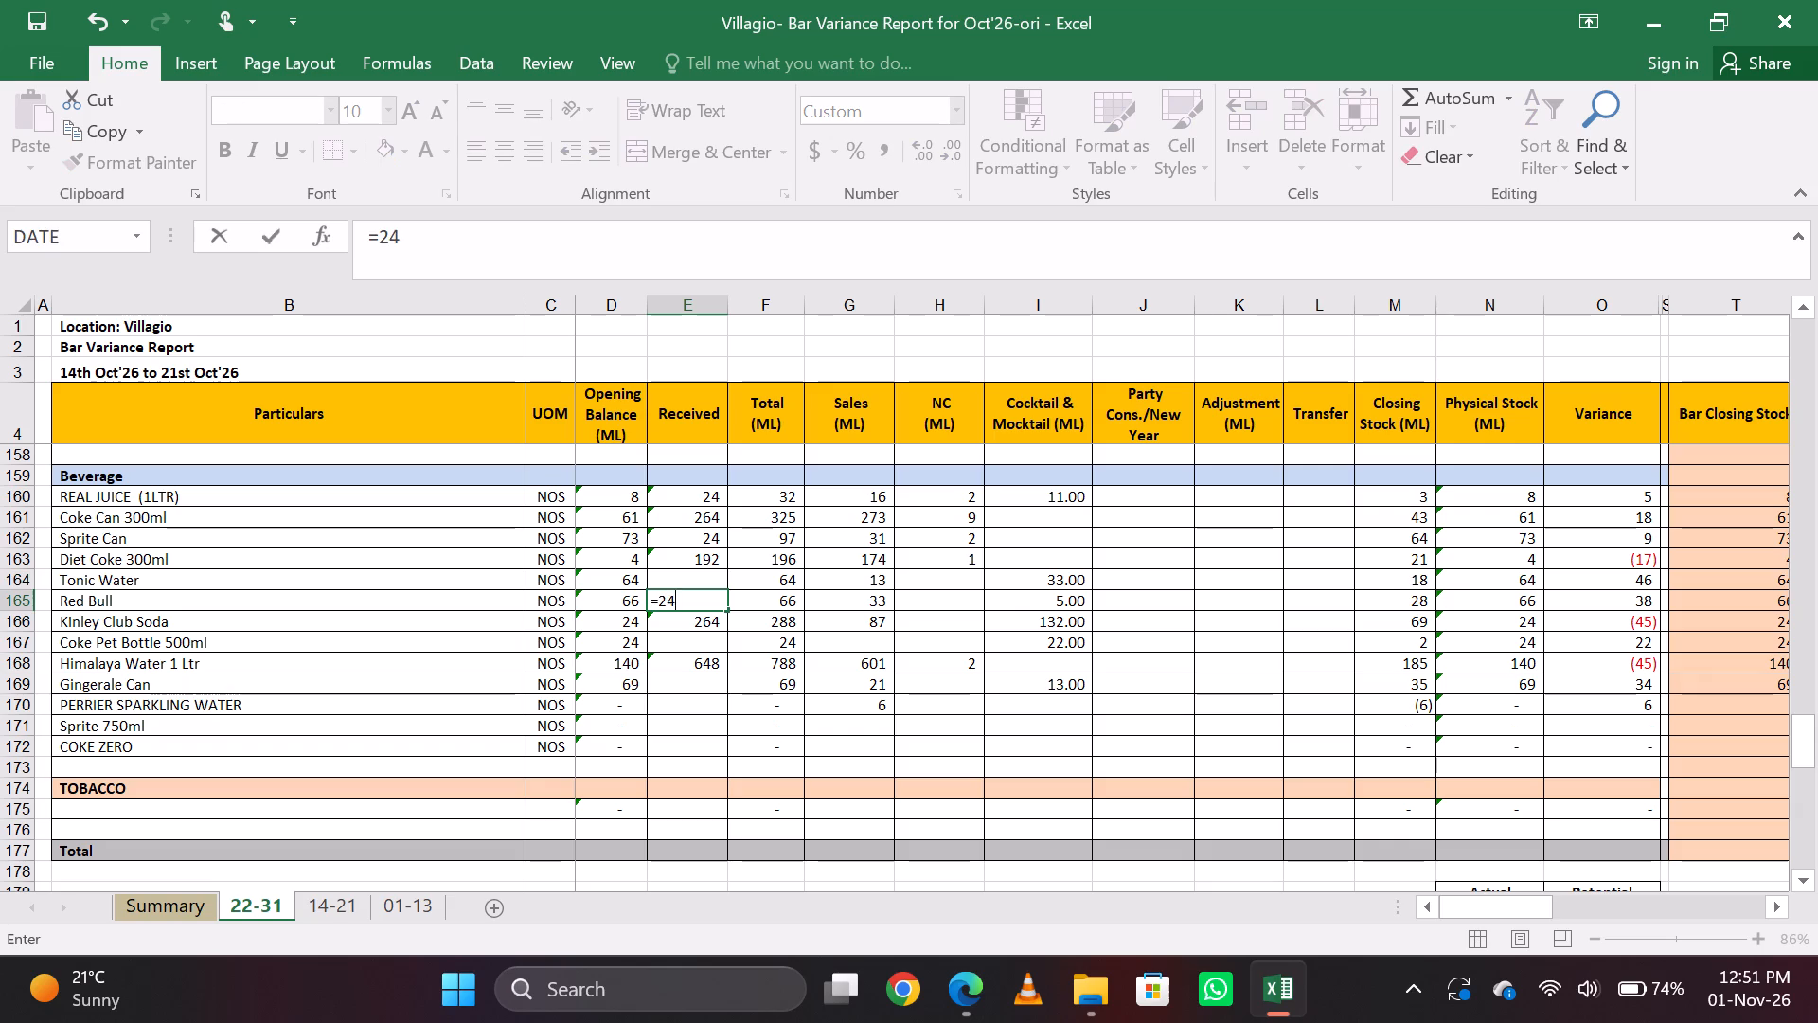
key("Return")
key("Up")
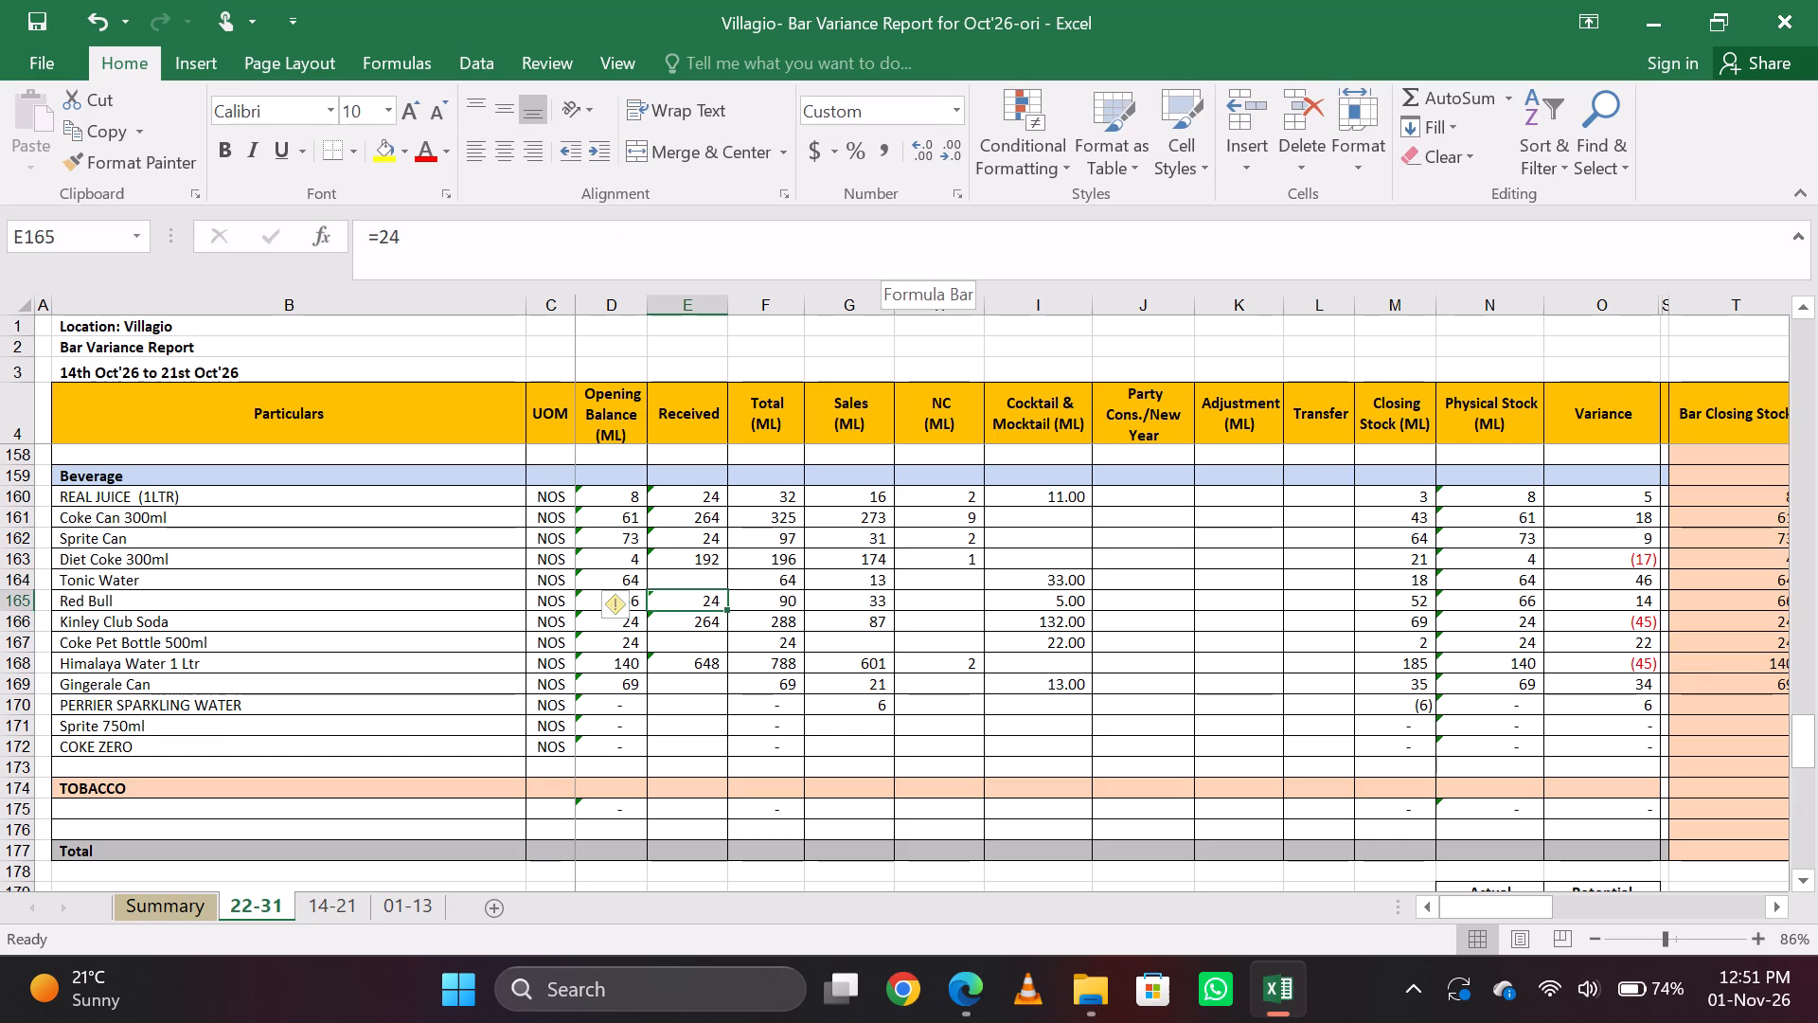
Add +2 to the Received formula for REAL JUICE (1LTR), making it =4+4+3+1+3+4+4+1+2.
key("Up")
key("Up")
key("Up")
key("Up")
key("Up")
left_click(896, 241)
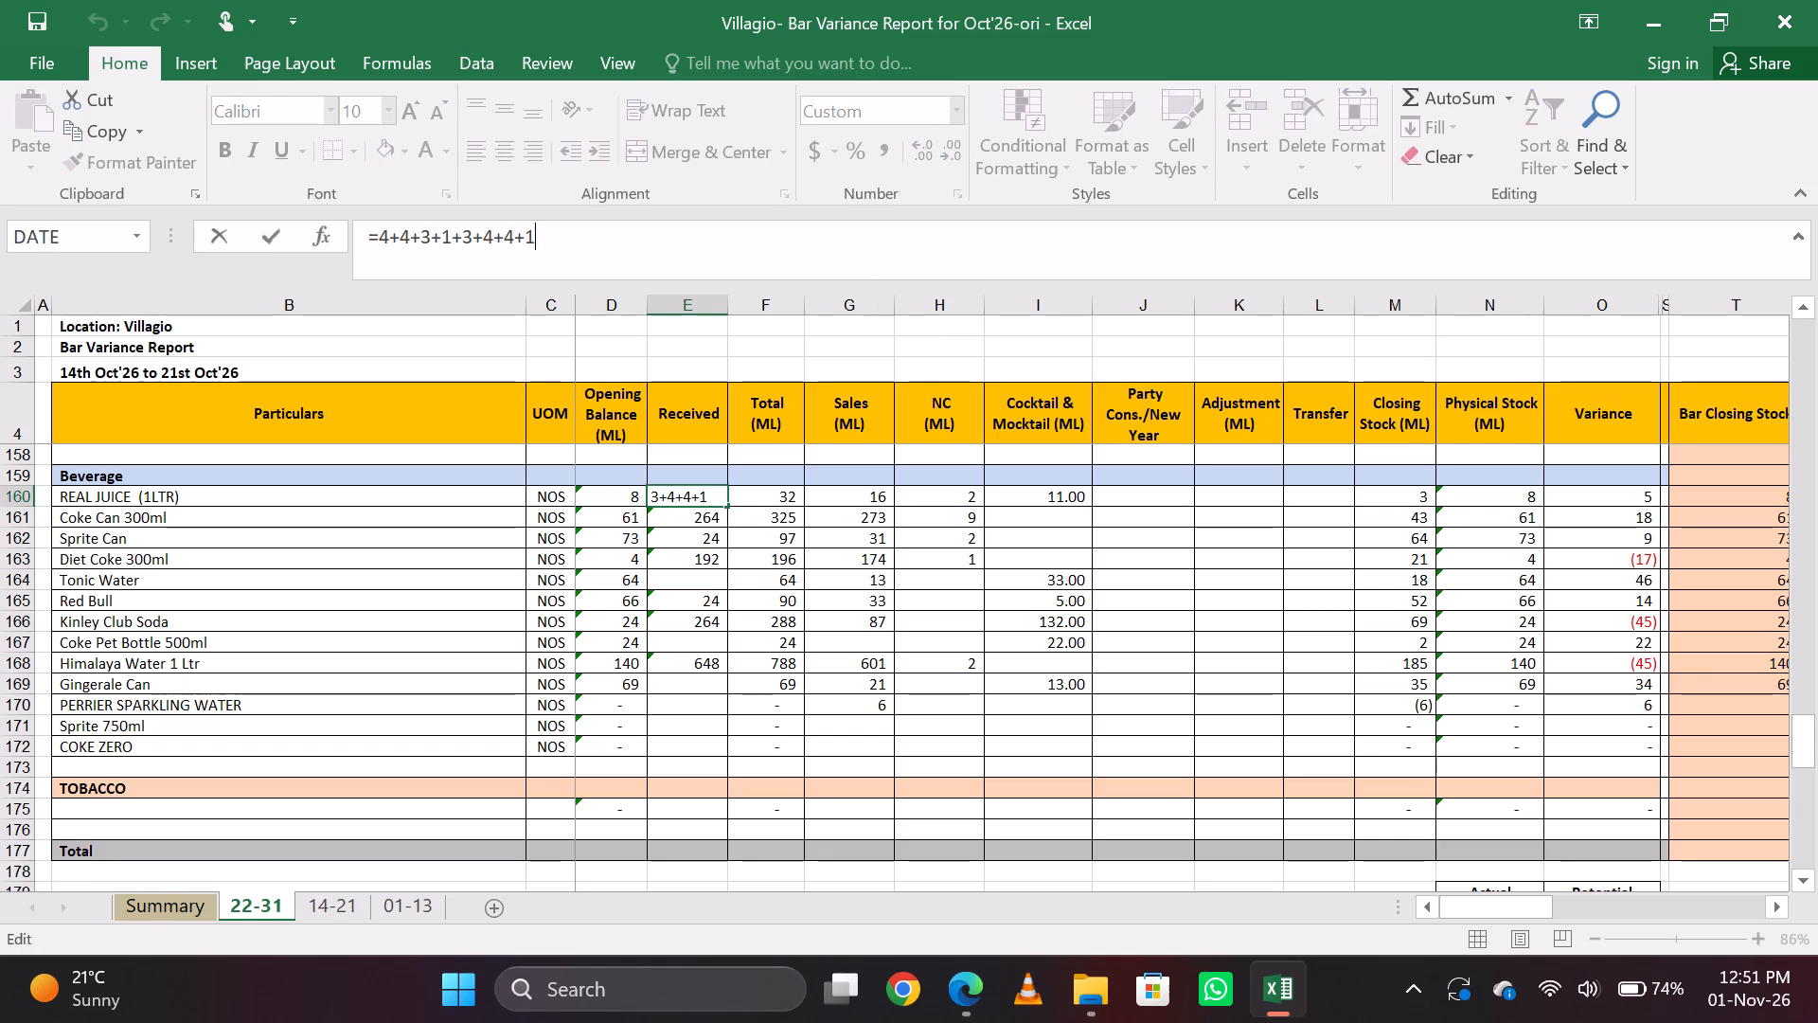
key("shift+plus")
key("2")
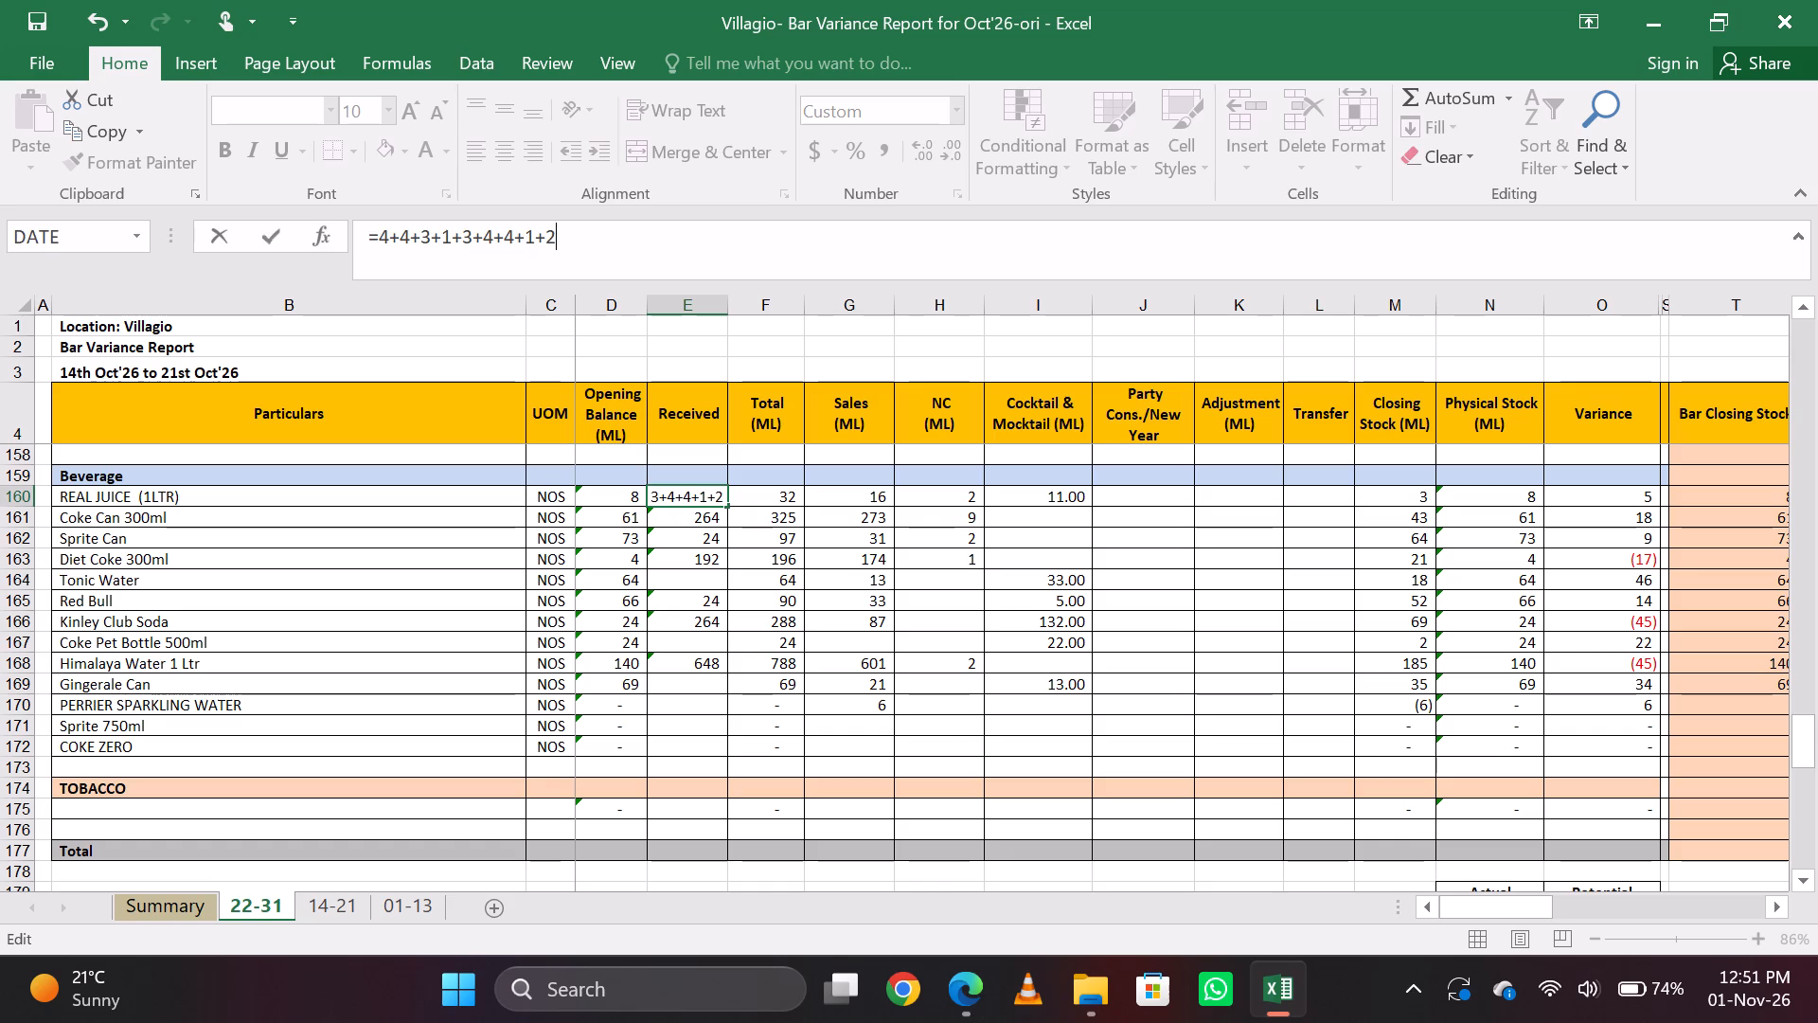
key("Return")
key("Up")
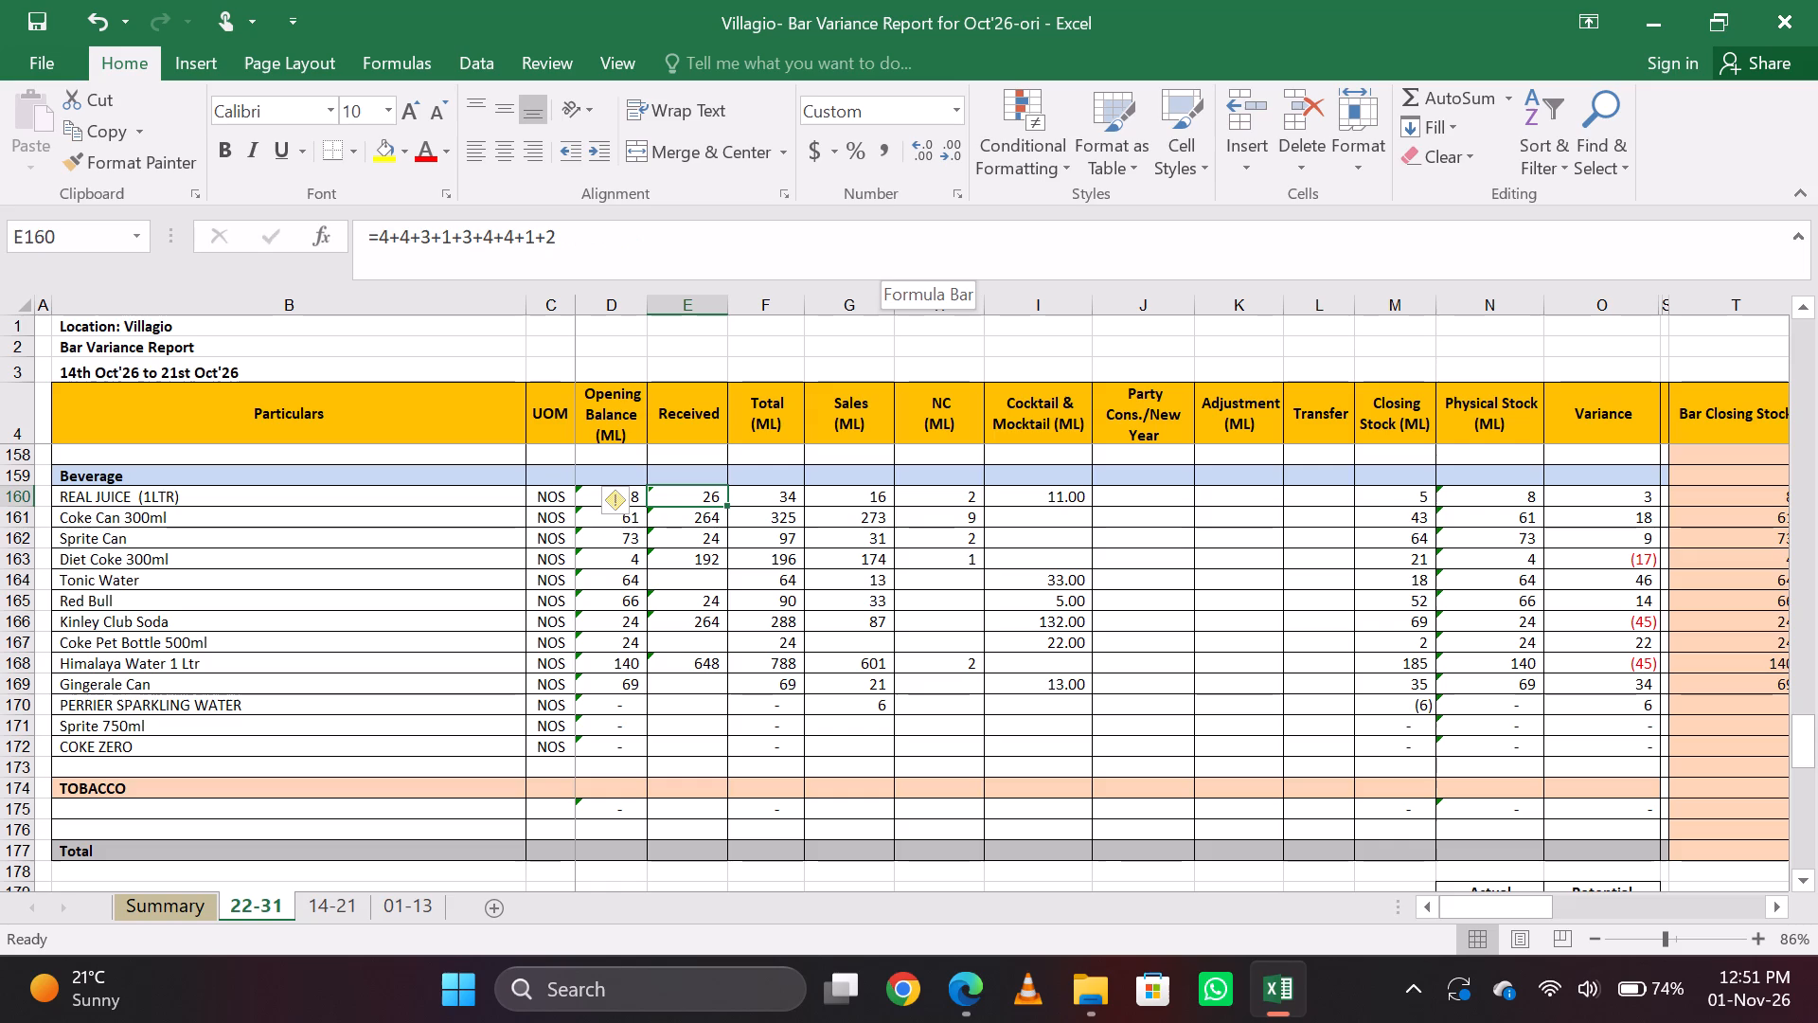
Add another +24 to the Received formula for Coke Can 300ml, making it =24+24+2*24+24+48+48+24+24+24.
key("Down")
key("Up")
key("Down")
left_click(922, 245)
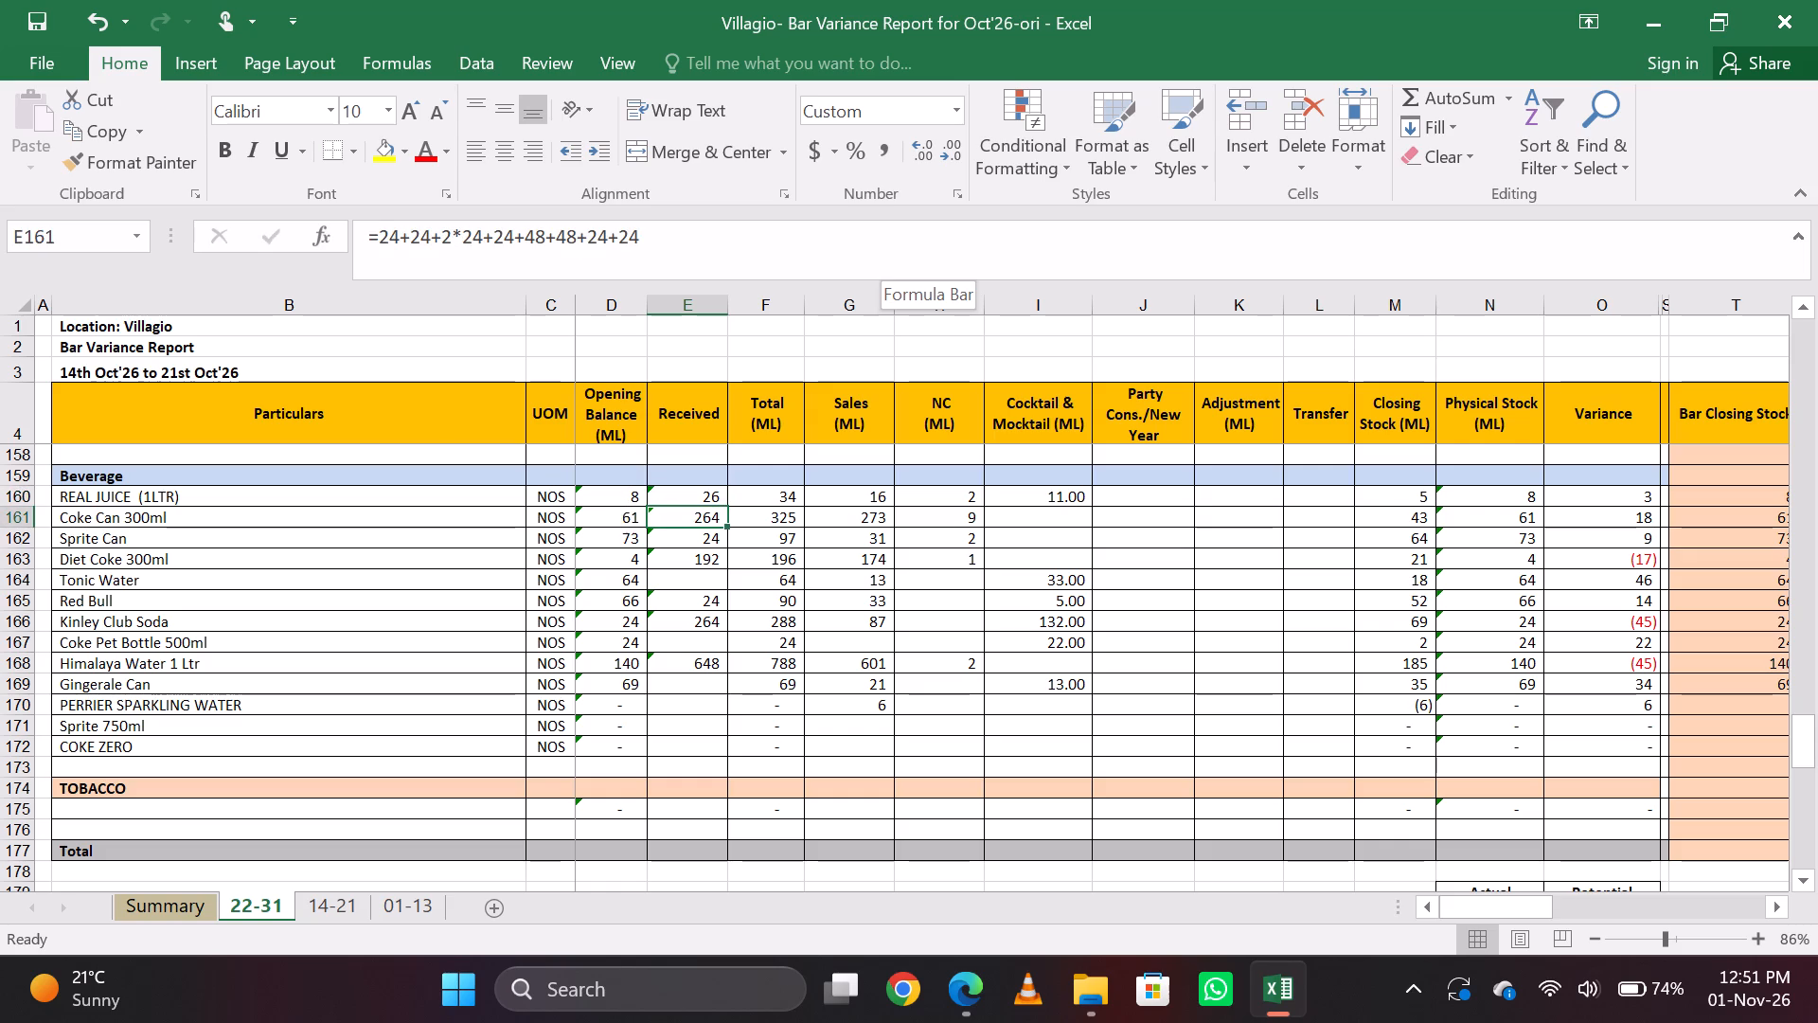
type("+24")
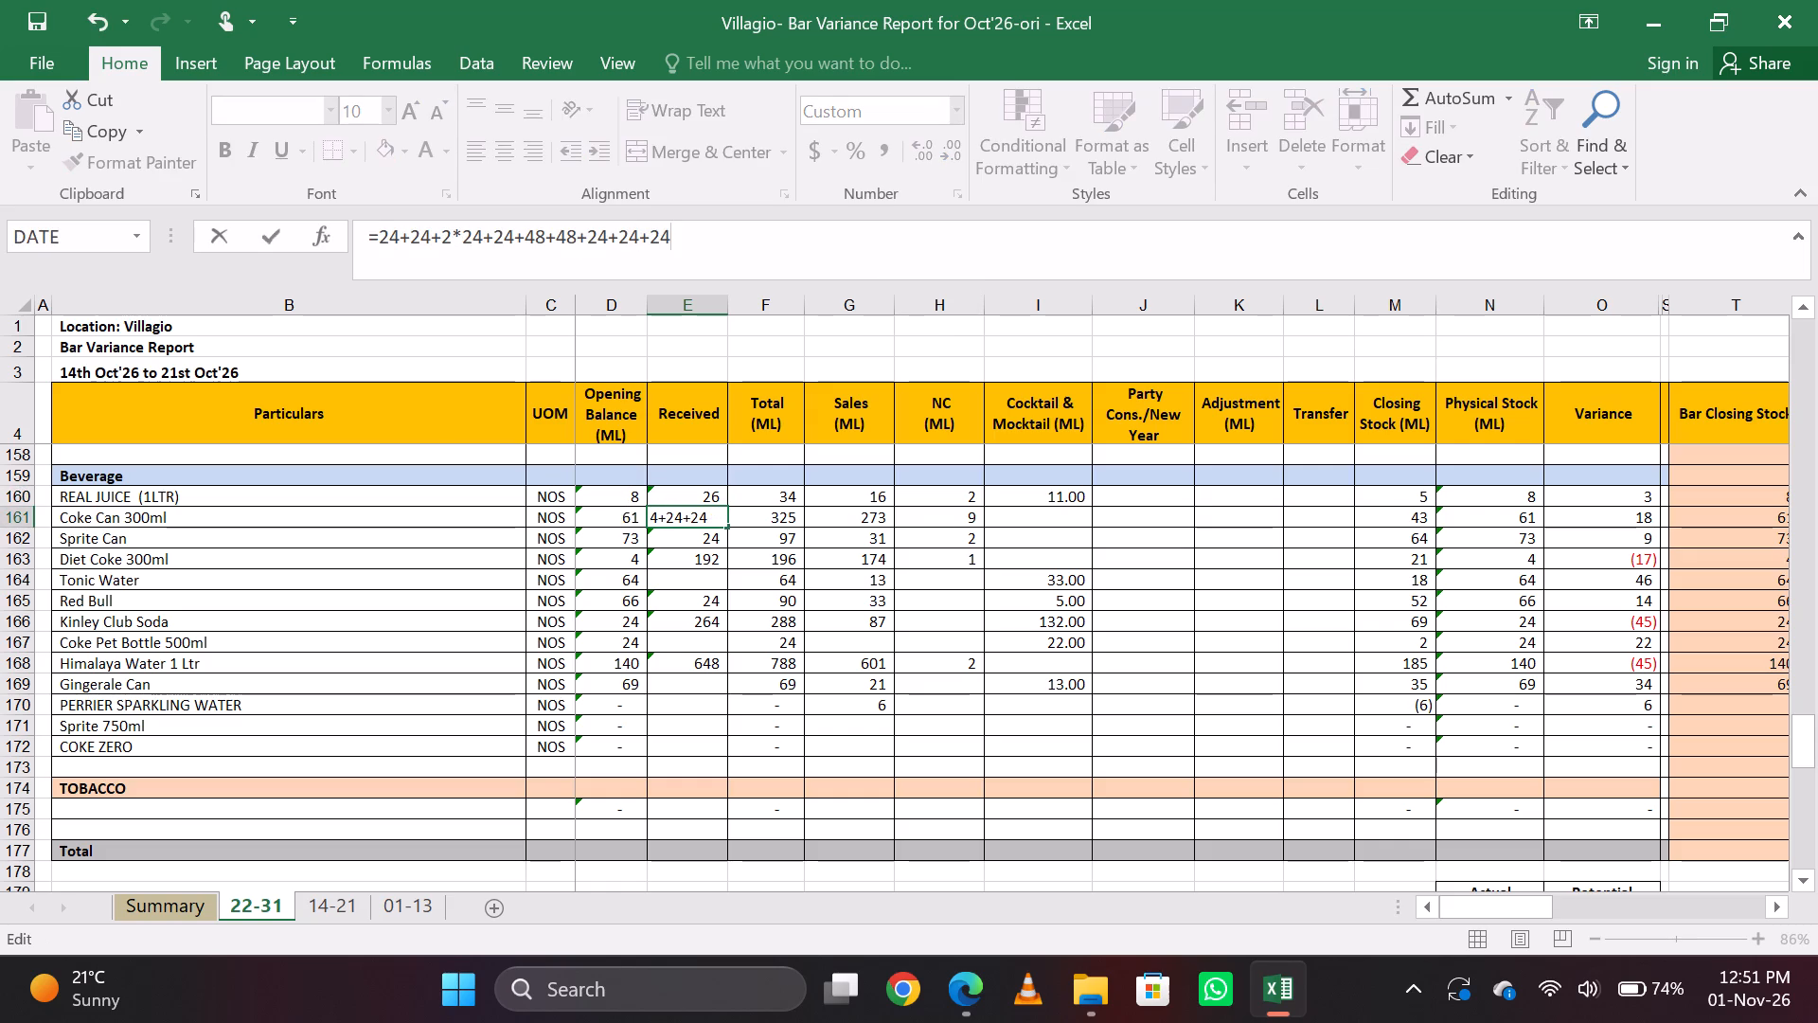
key("Return")
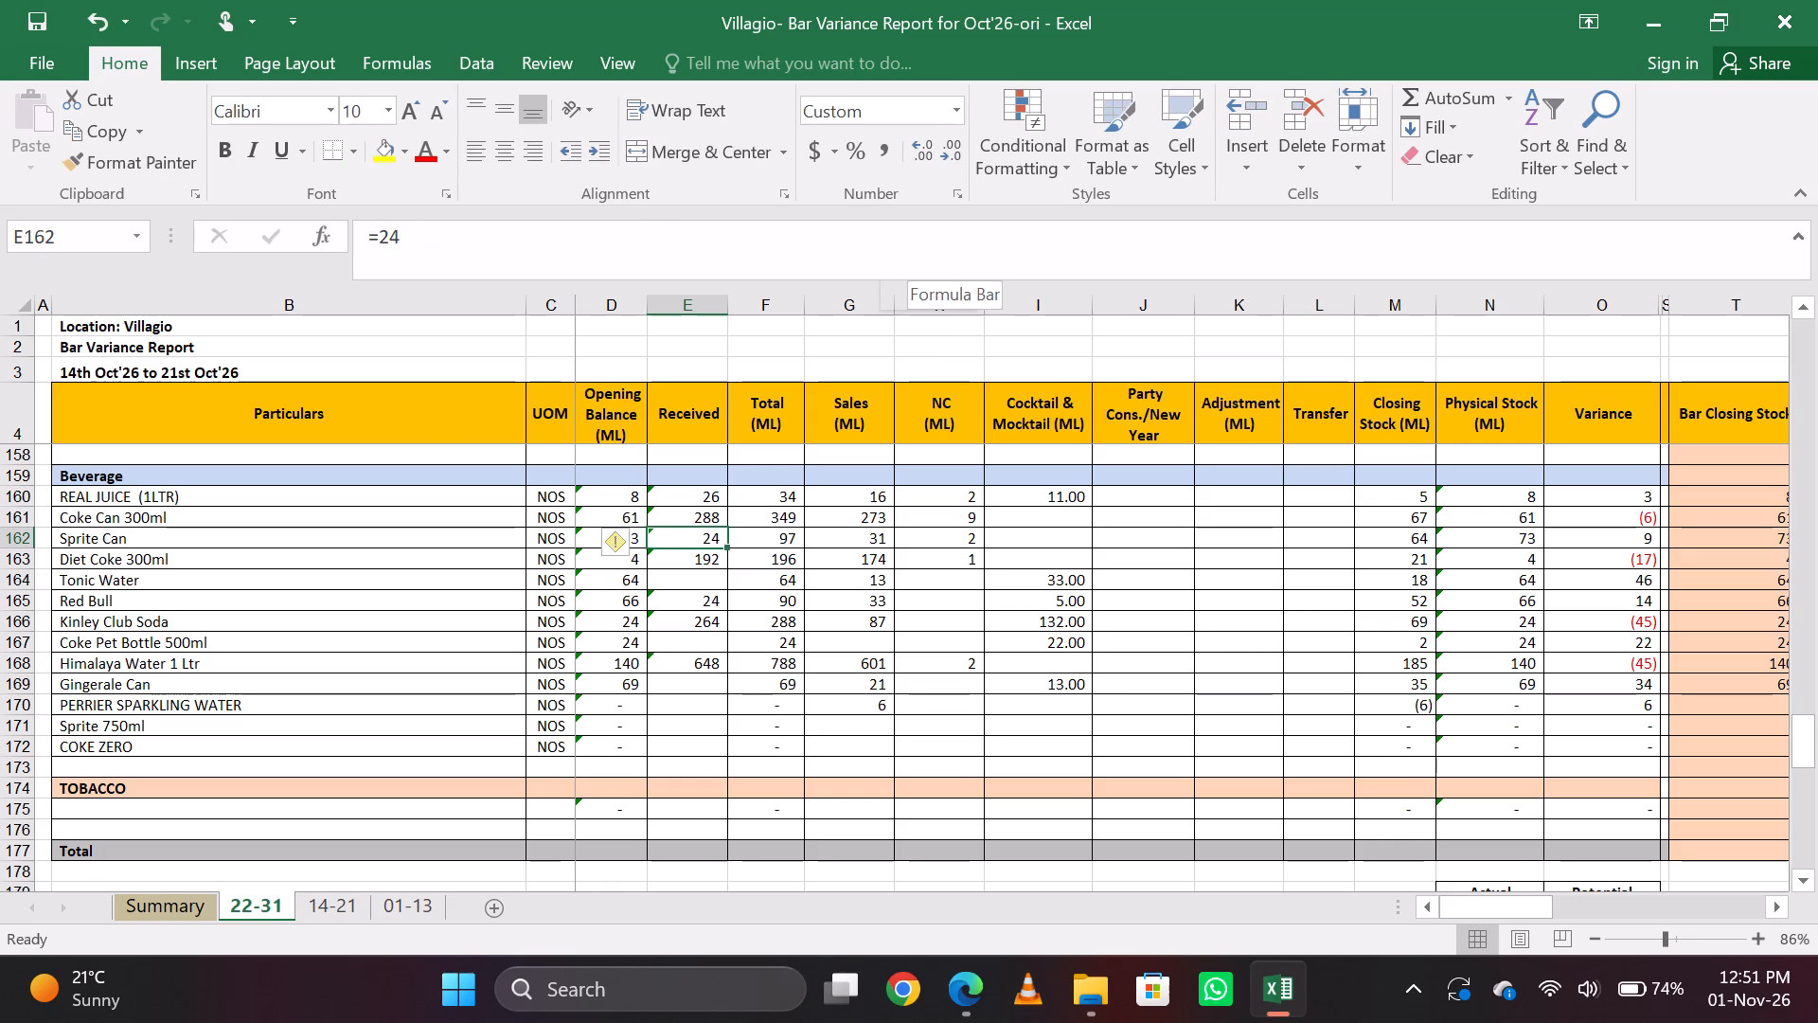
Add +24 to the Received formula for Diet Coke 300ml, making it =24*3+24+24+24+24+24+24.
key("Down")
key("Up")
key("Down")
left_click(922, 245)
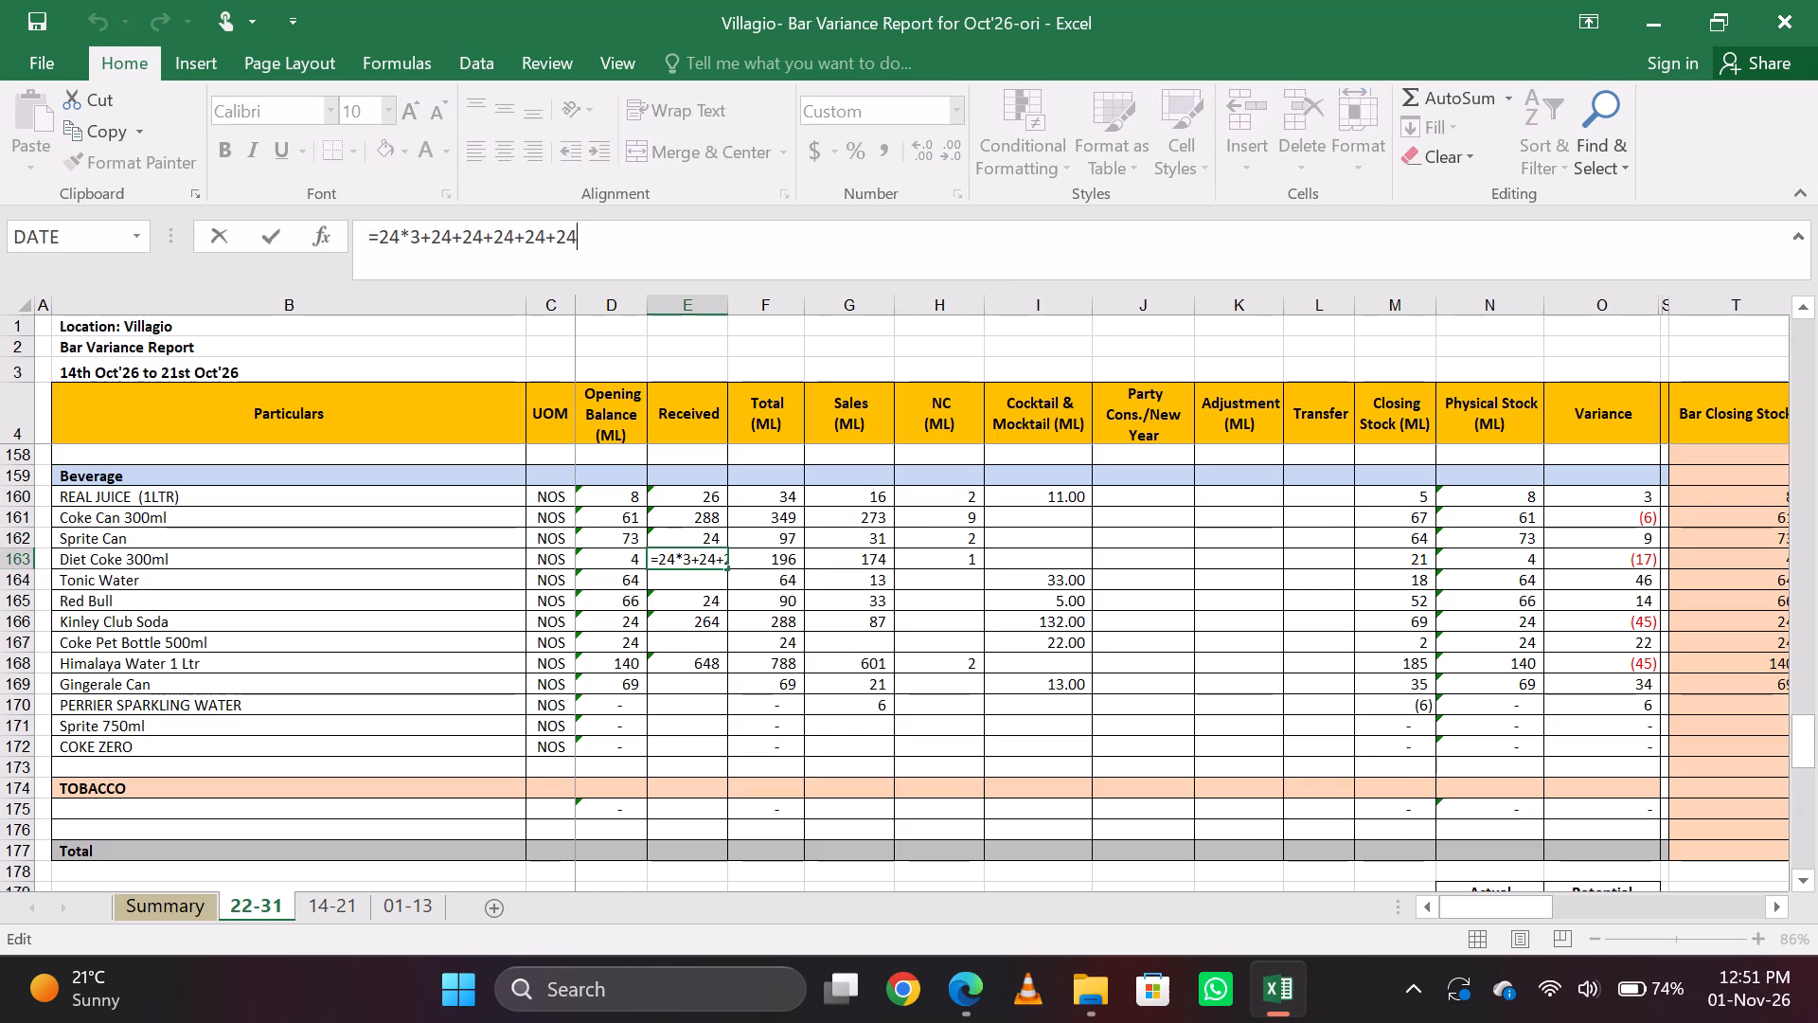
type("+24")
key("Return")
key("Up")
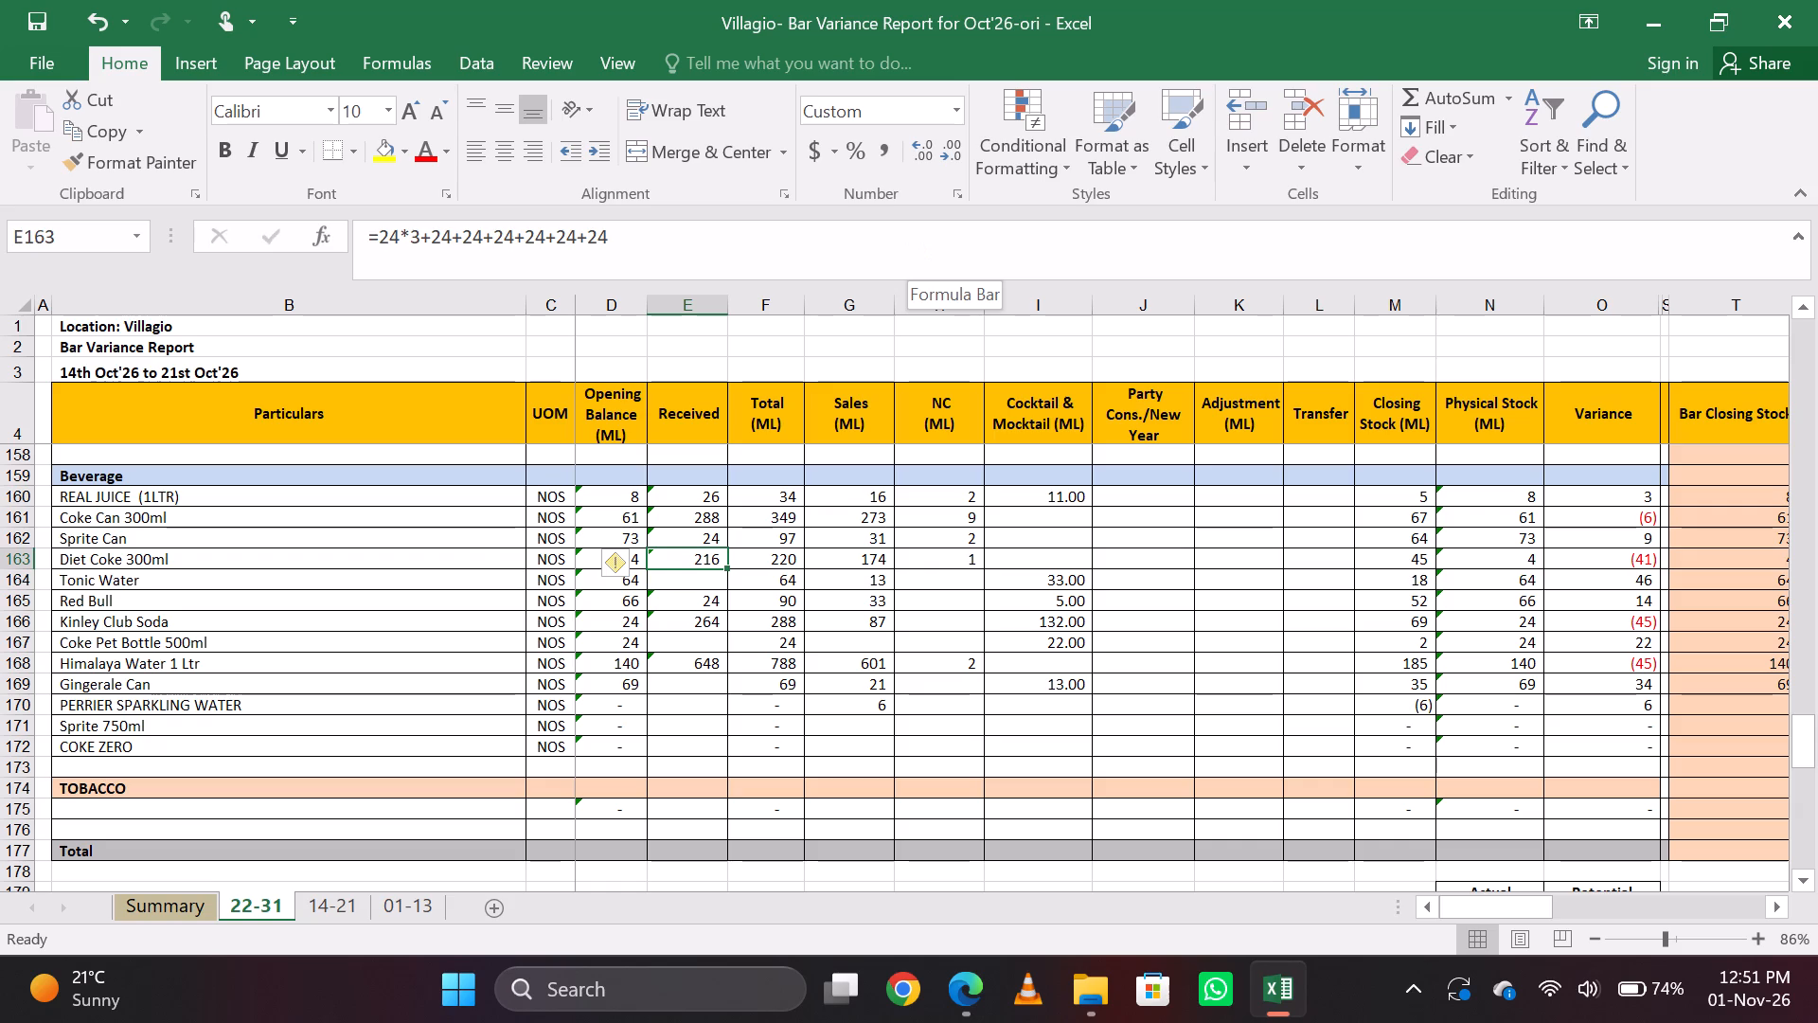
Add +1 to the Received formula for REAL JUICE (1LTR), making it =4+4+3+1+3+4+4+1+2+1.
key("Up")
key("Up")
key("Up")
left_click(922, 245)
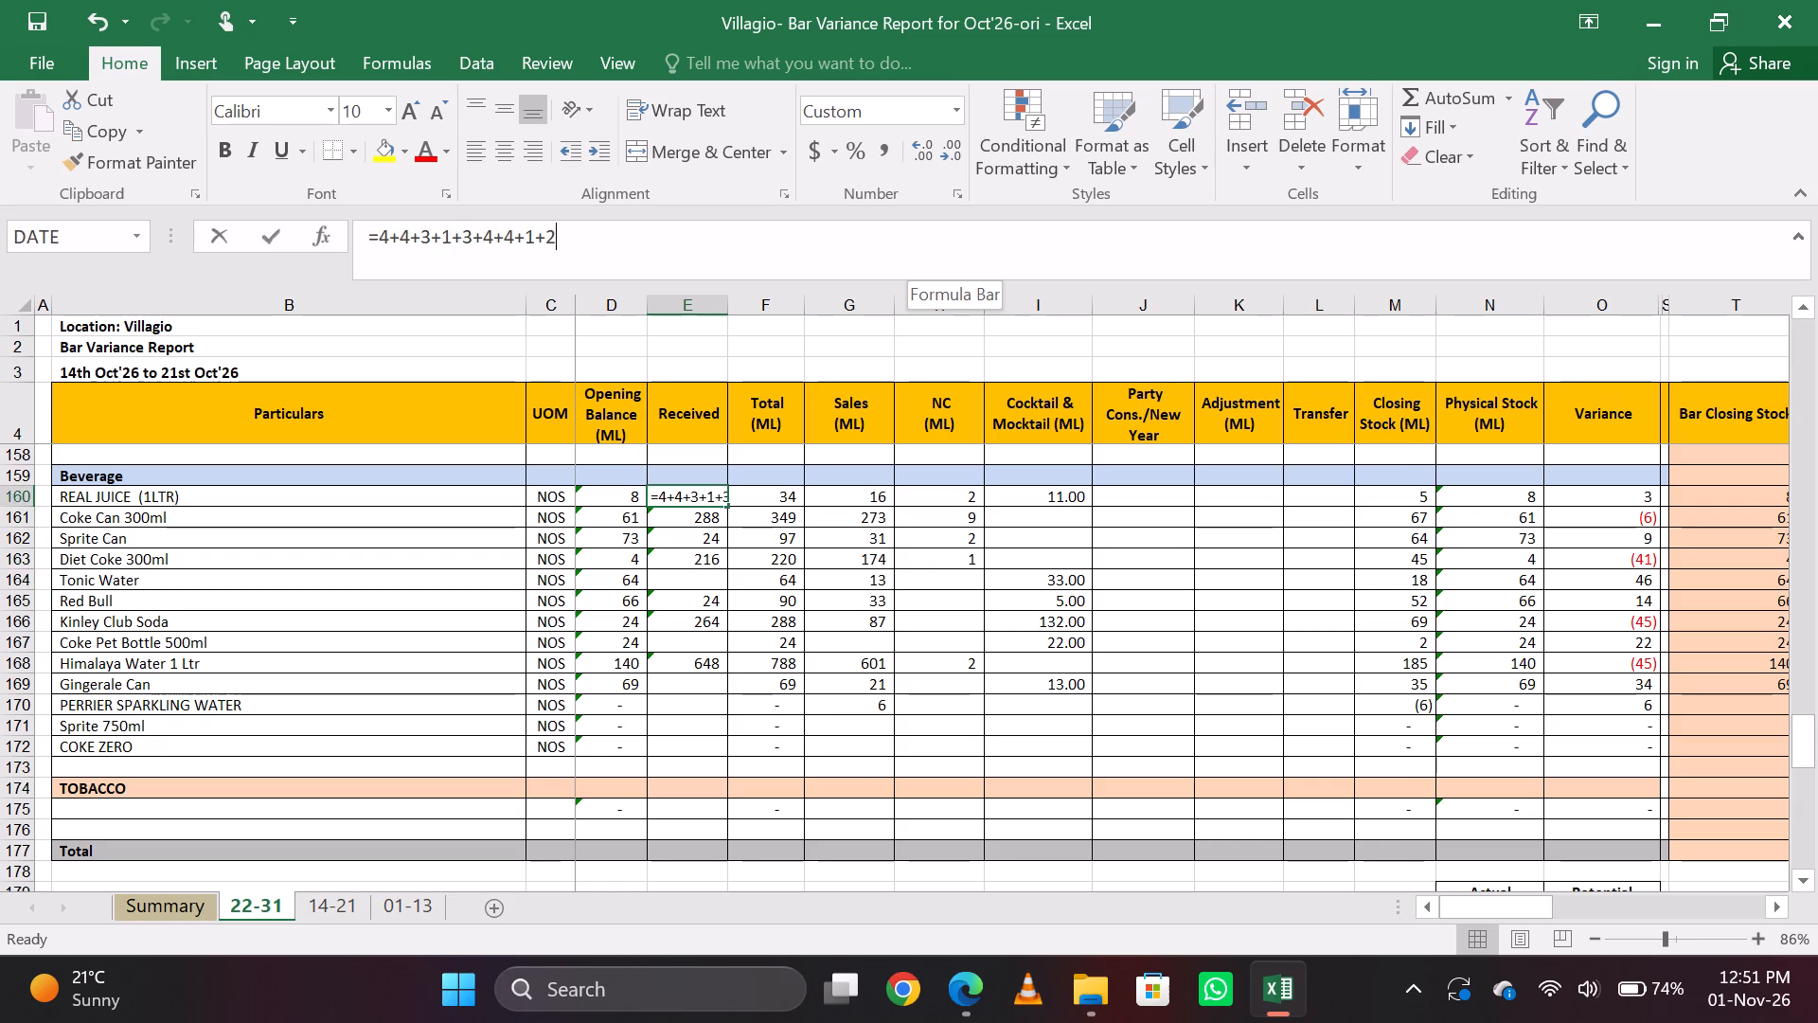
type("+1")
key("Return")
key("Up")
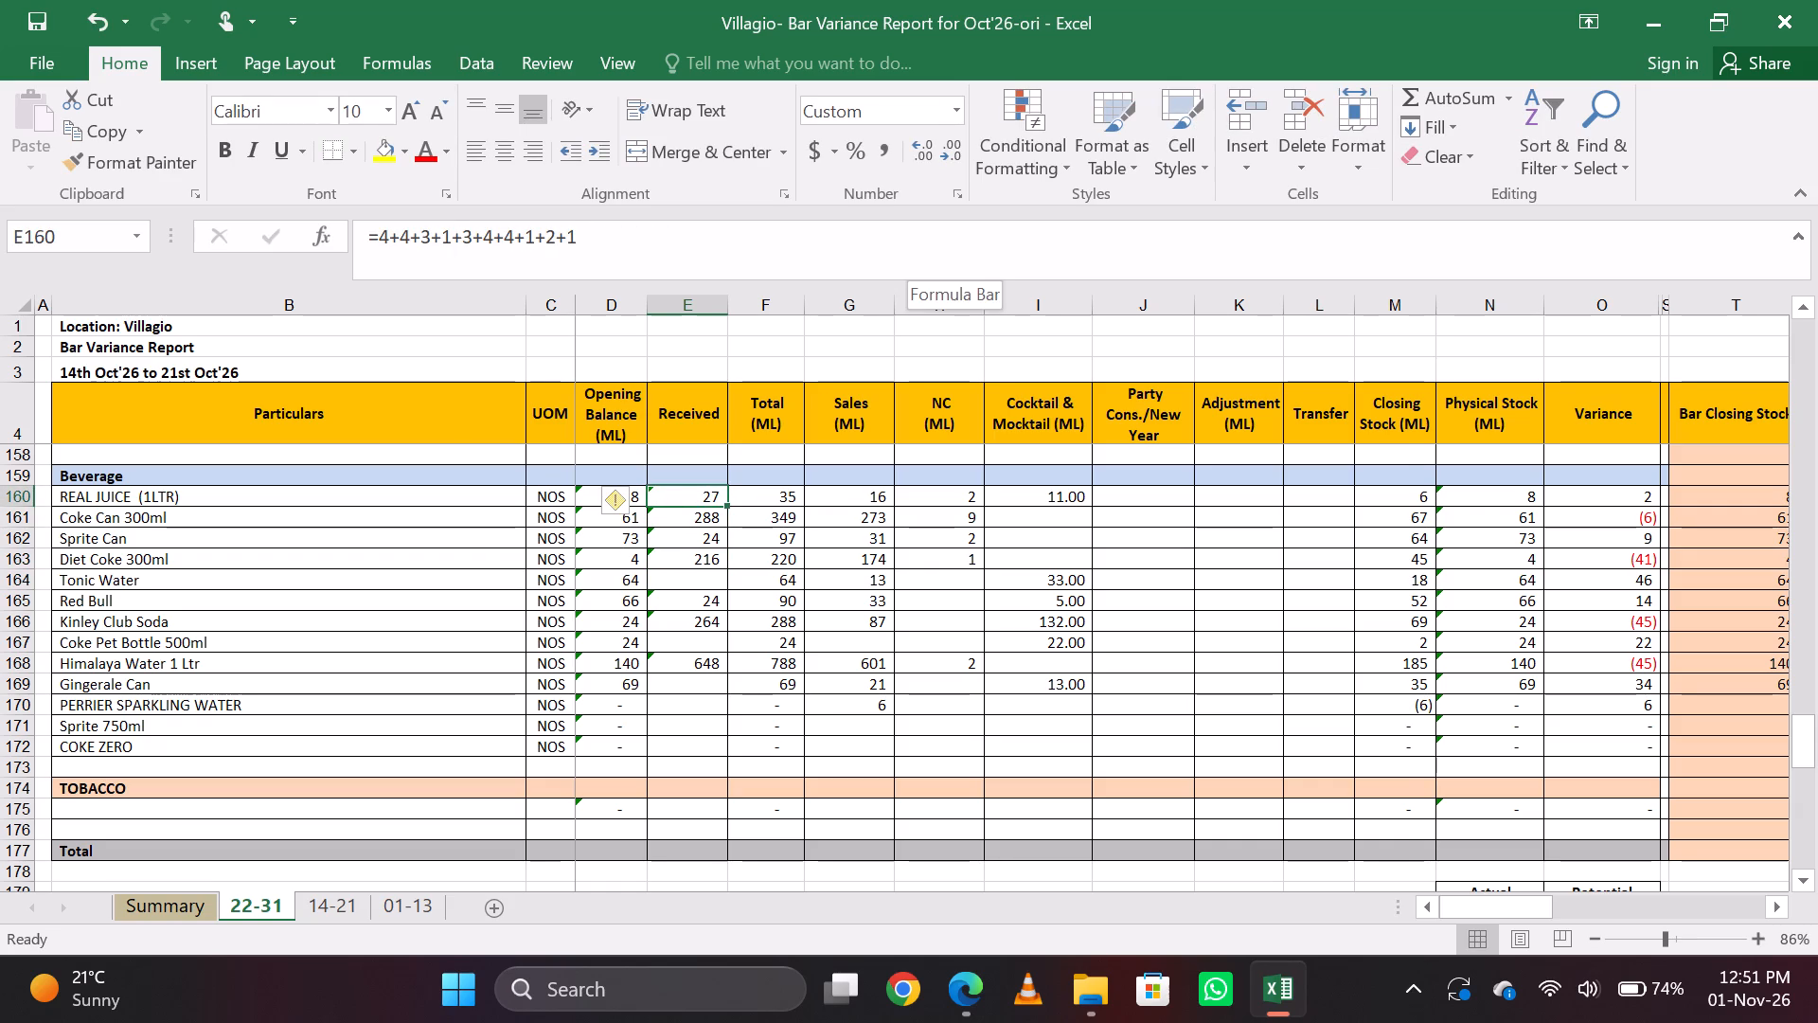
Save the bar variance workbook.
key("Down")
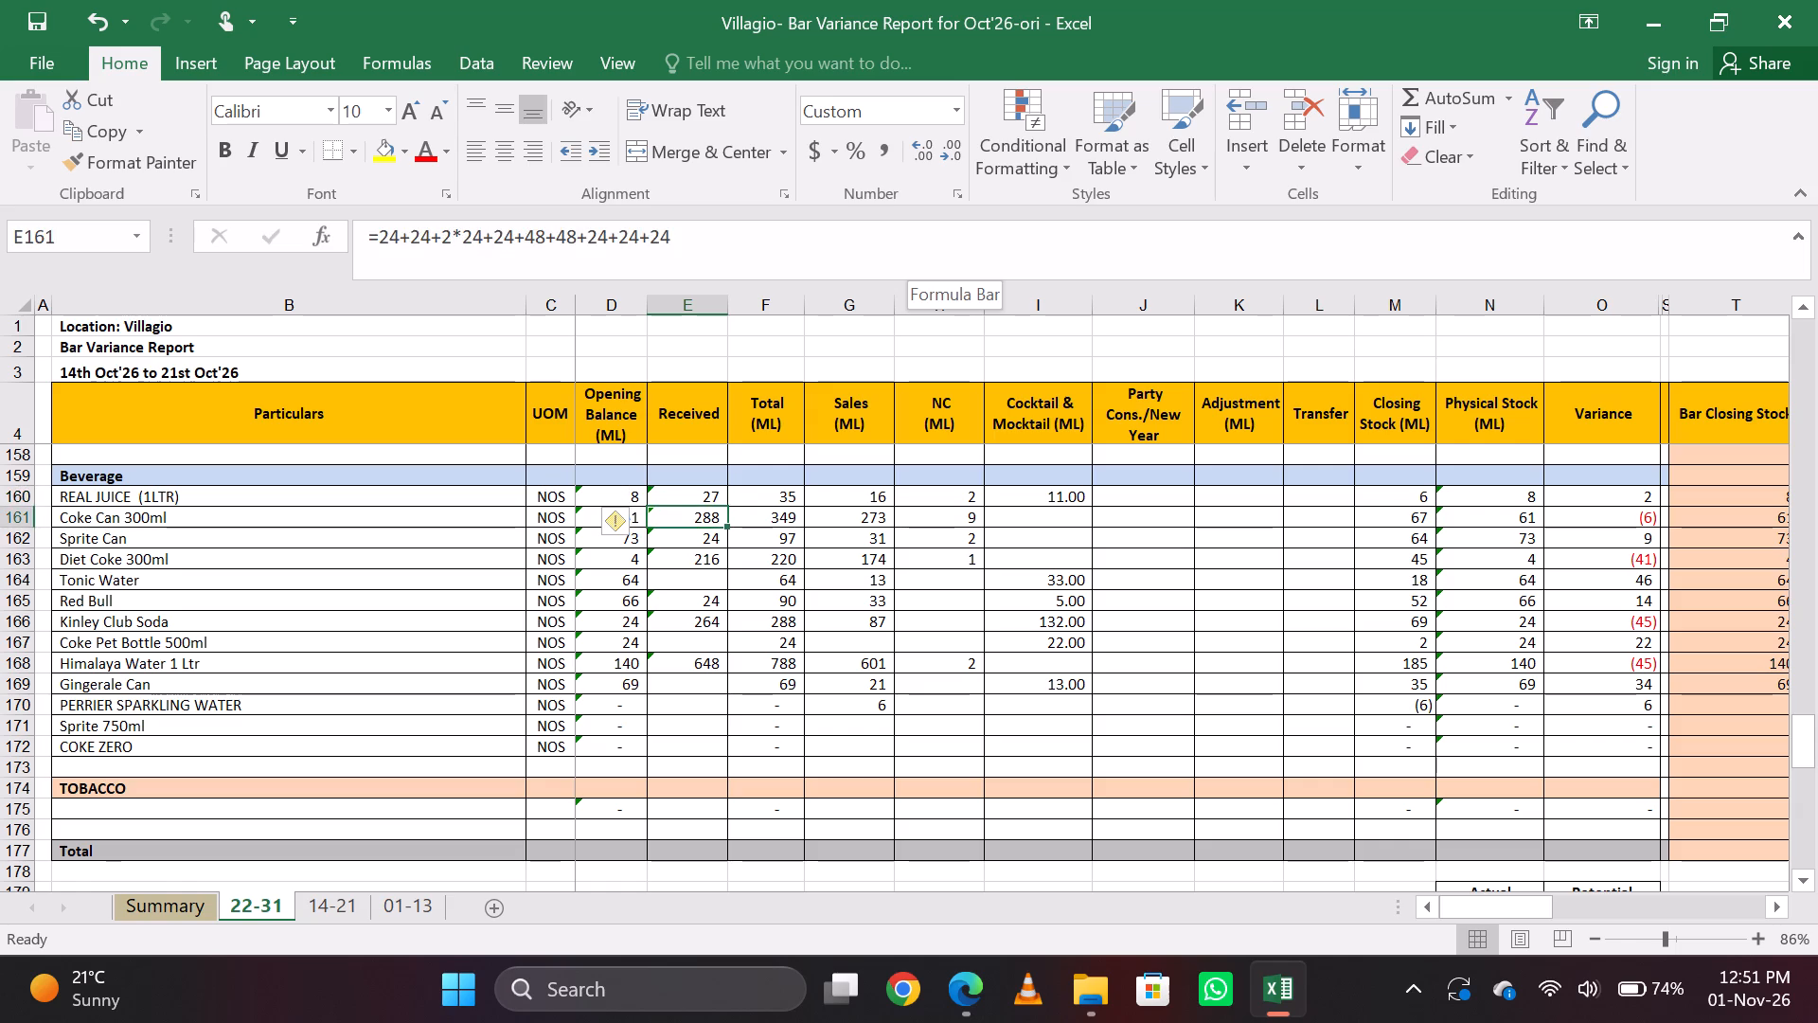
key("Up")
key("ctrl+s")
Review the Bar Closing Stock entries for the first single malts, from ABERFELDY 12 YRS to BOWMORE 12 YRS.
key("Down")
key("Down")
key("Down")
key("Down")
key("Down")
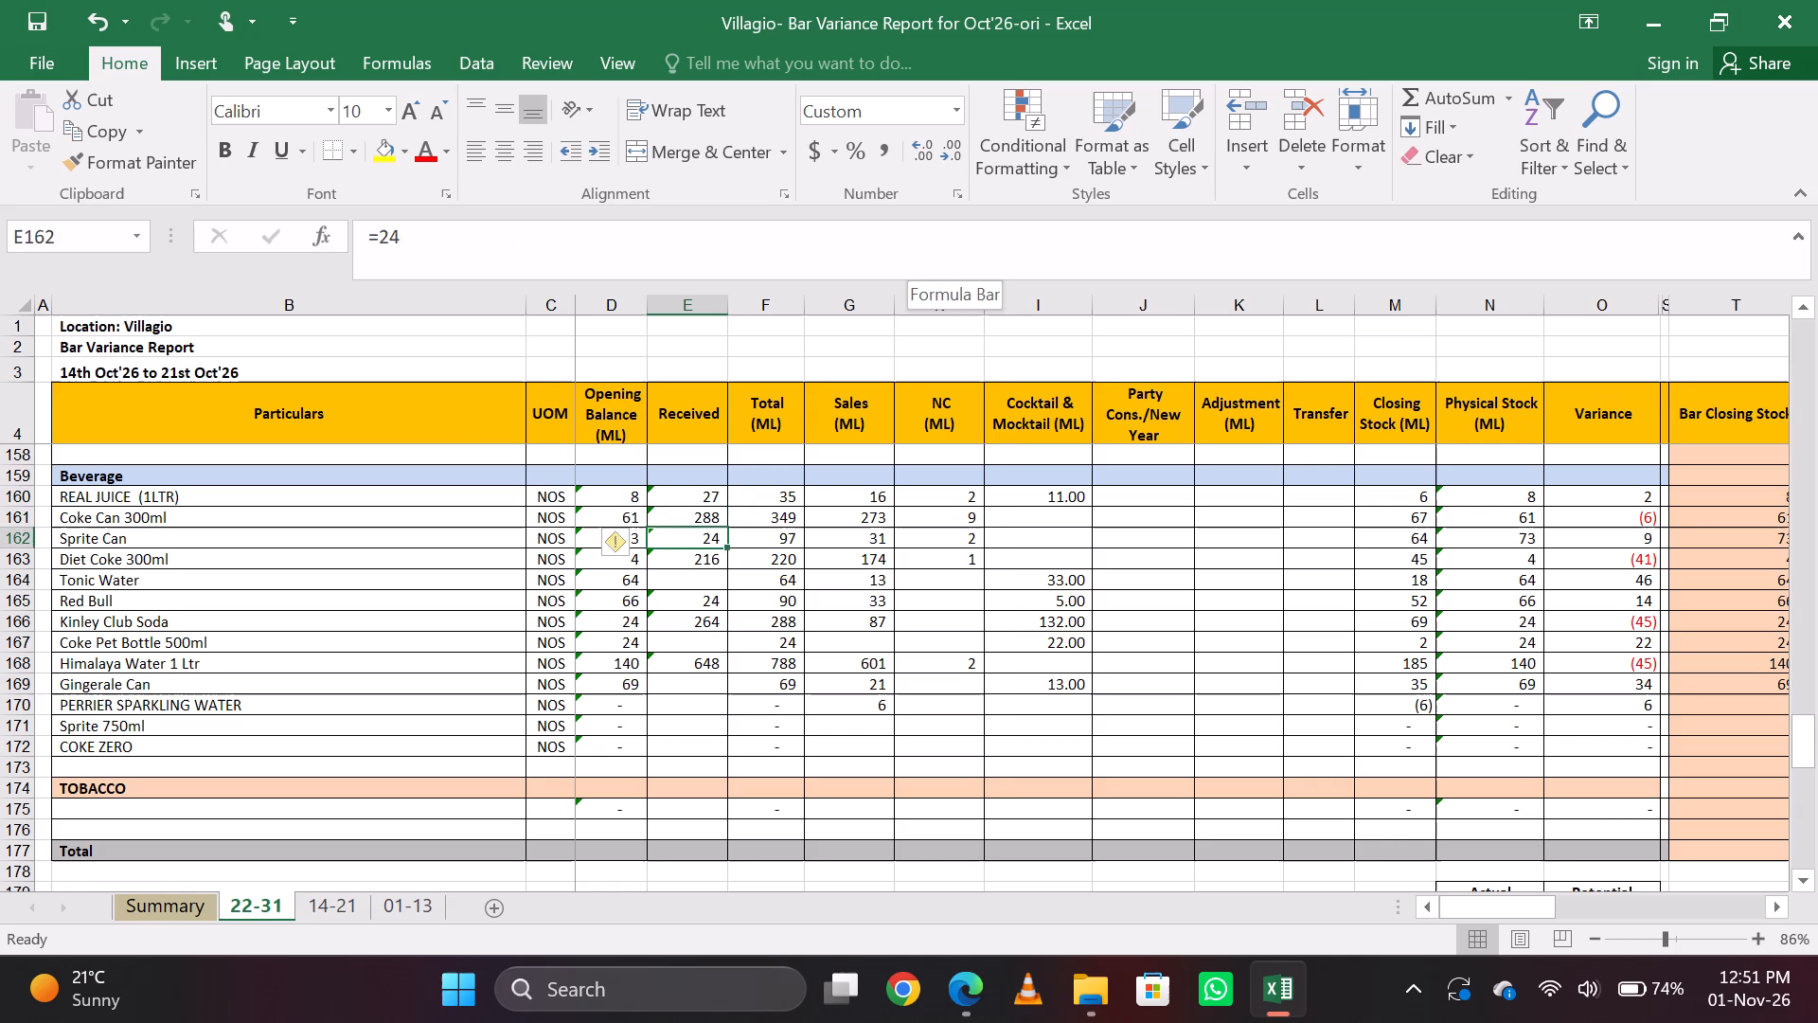
key("Right")
key("Right")
key("Right")
key("Right")
key("Right")
key("Right")
key("Right")
key("Right")
key("Right")
key("Right")
key("Right")
key("Up")
key("Up")
key("Right")
key("Up")
key("Up")
key("Up")
key("Up")
key("Up")
key("Up")
key("Up")
key("Up")
key("Up")
key("Up")
key("Up")
key("Up")
key("Up")
key("Up")
key("Up")
key("Up")
key("Up")
key("Up")
key("Up")
key("Up")
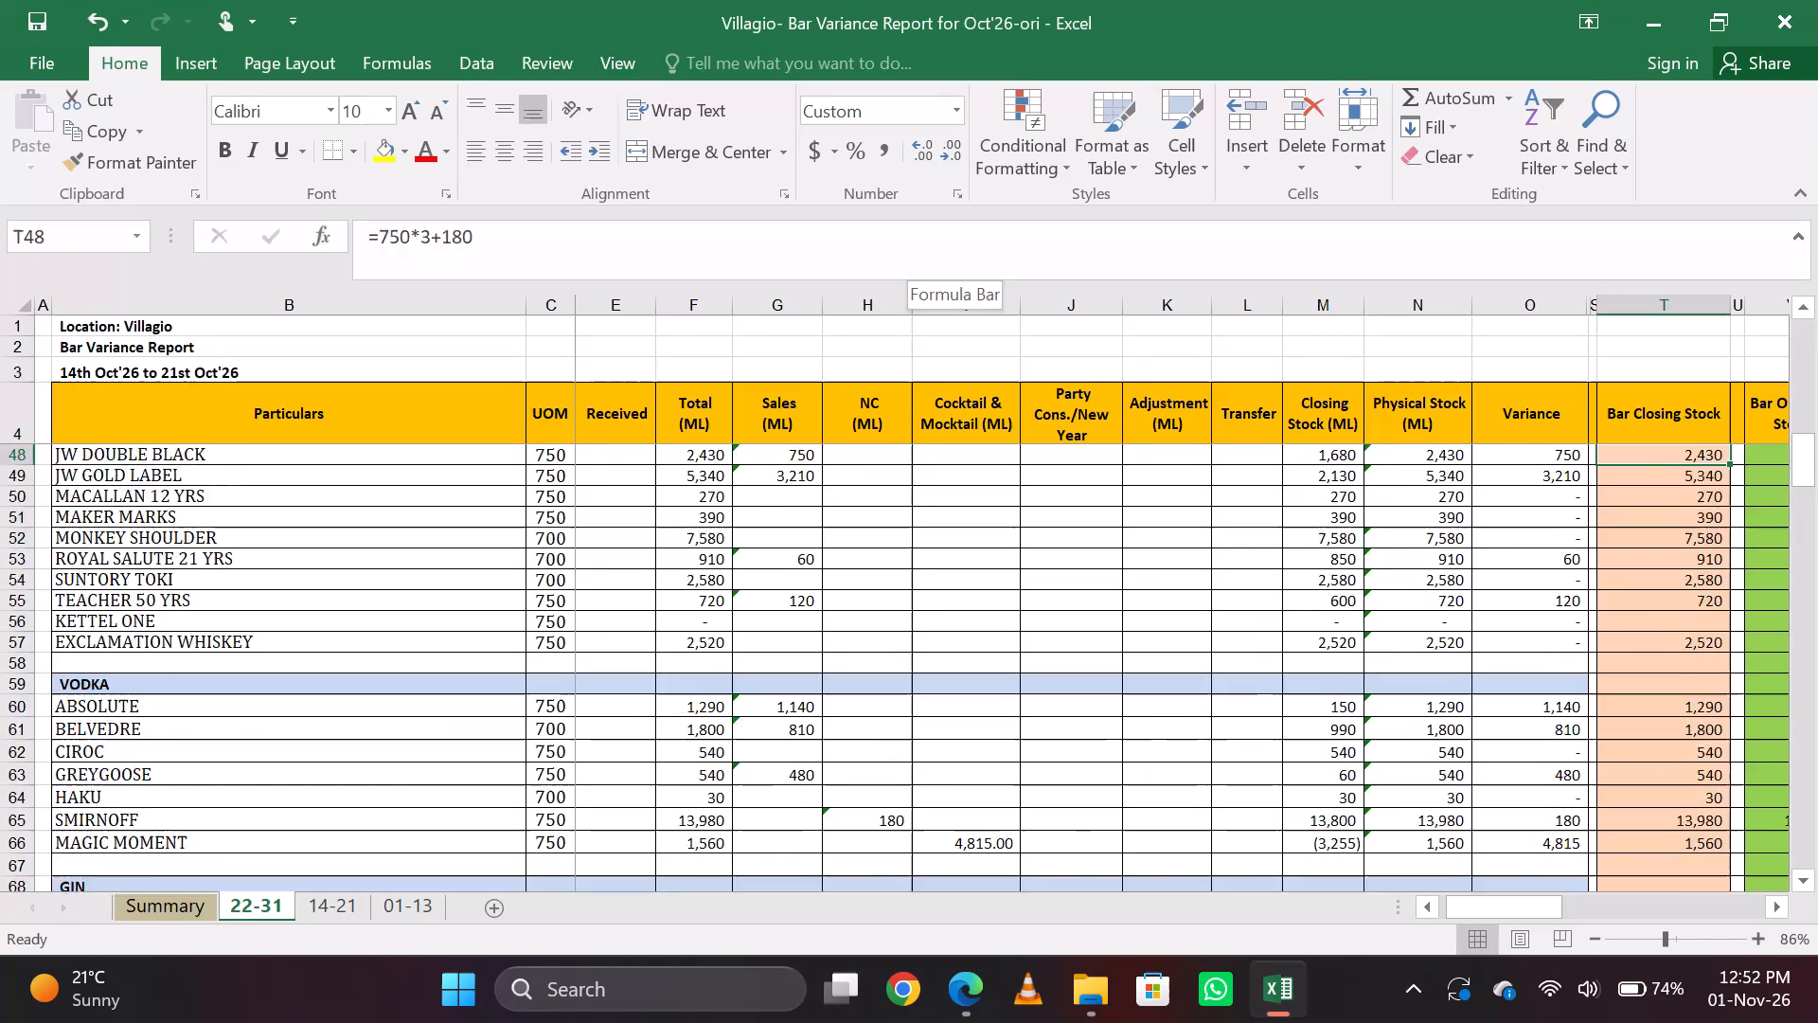
key("Page_Up")
key("Page_Up")
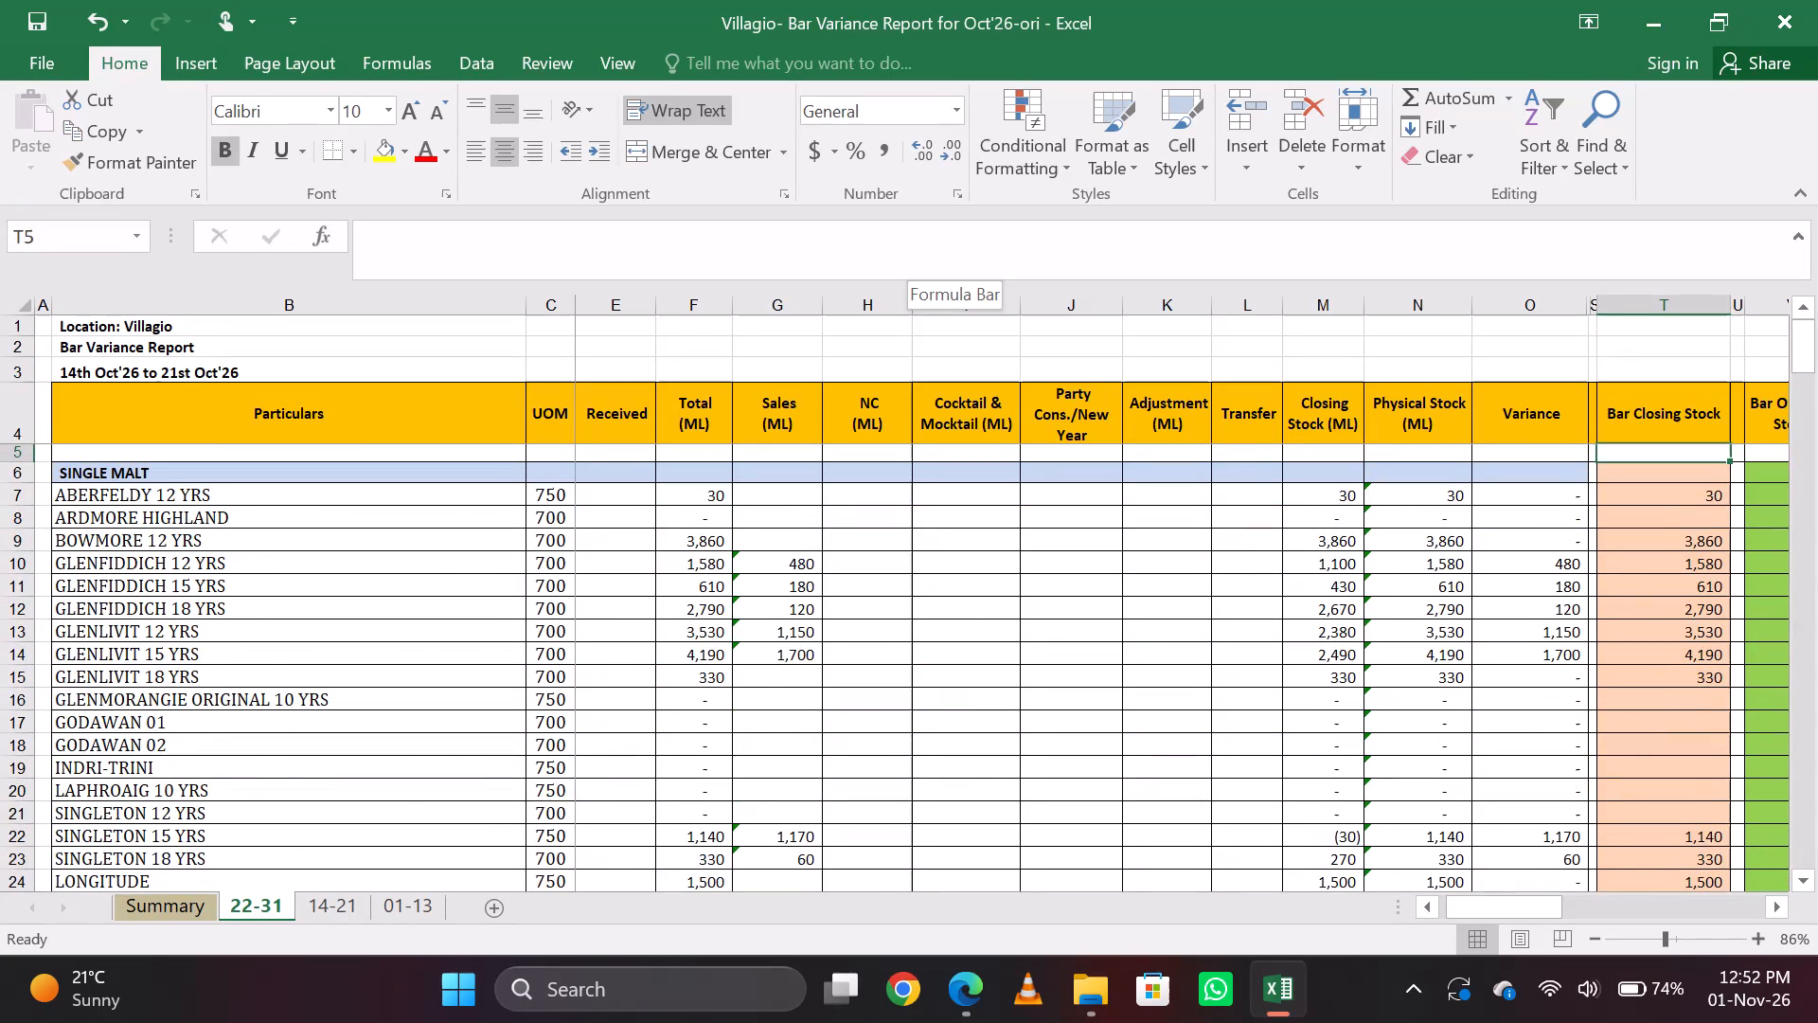
key("Down")
key("Down")
key("Up")
key("Down")
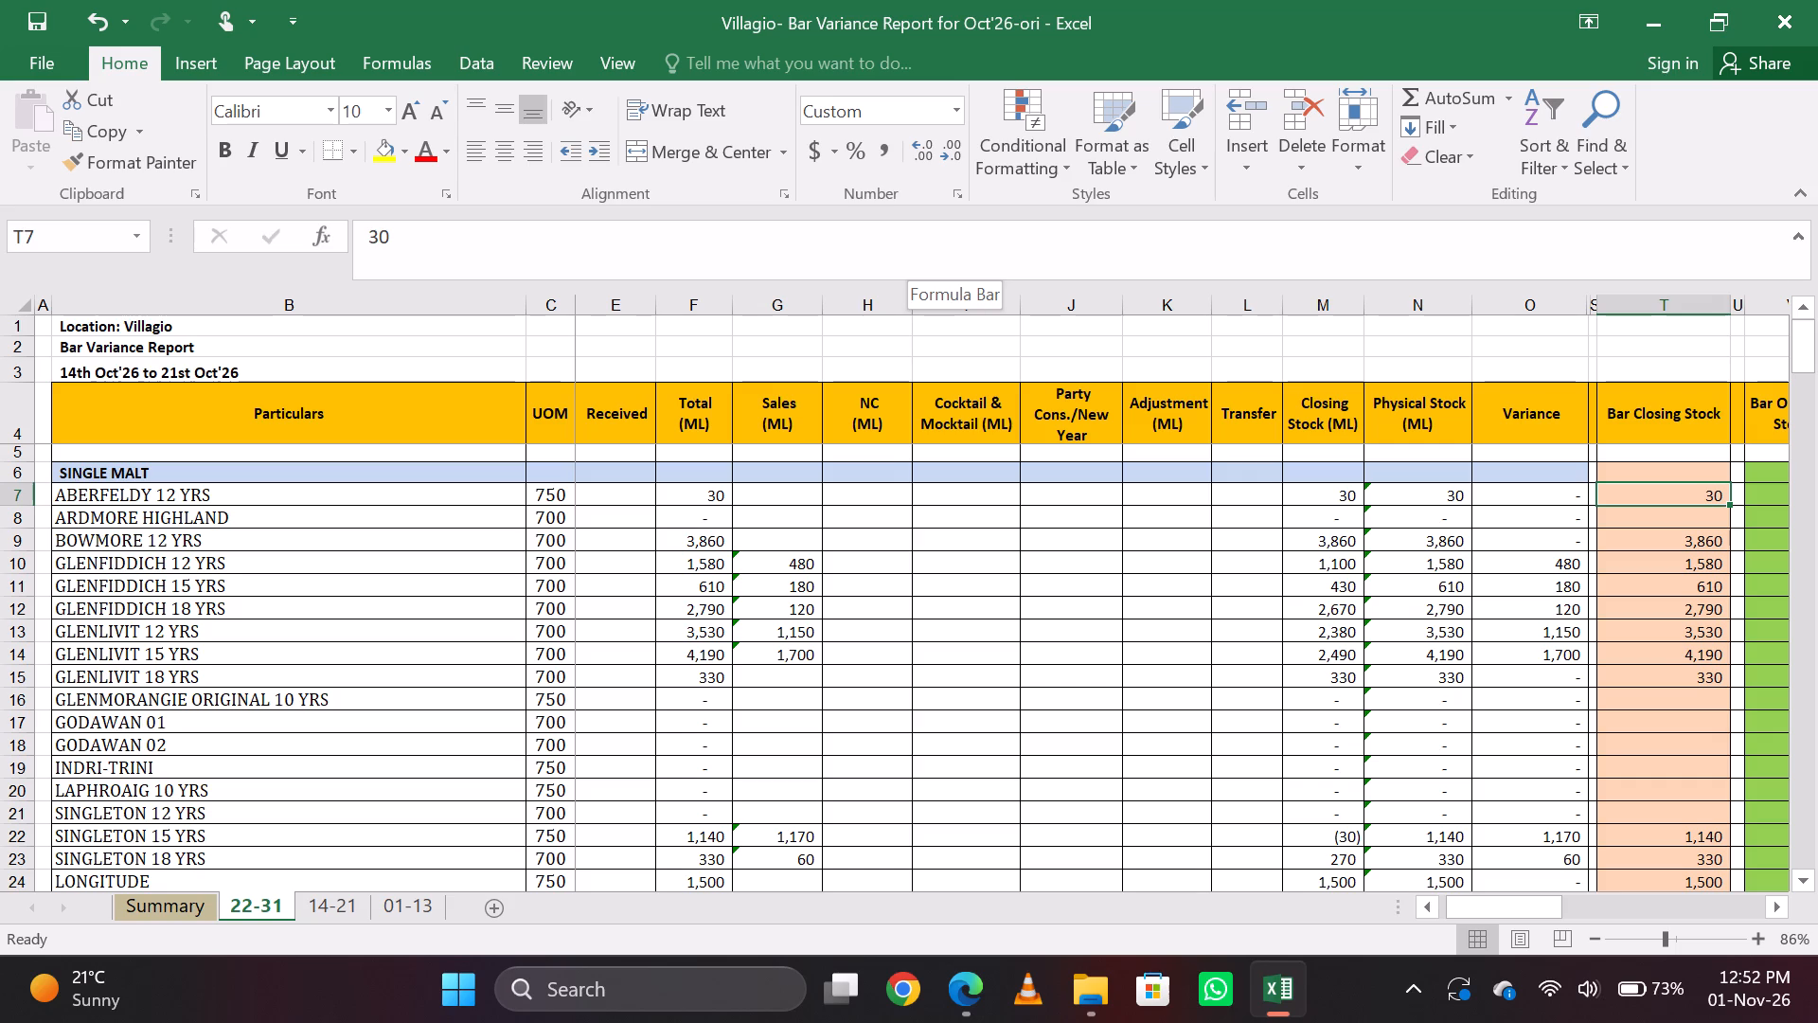
key("Down")
key("Up")
key("Down")
key("Up")
key("Down")
key("Down")
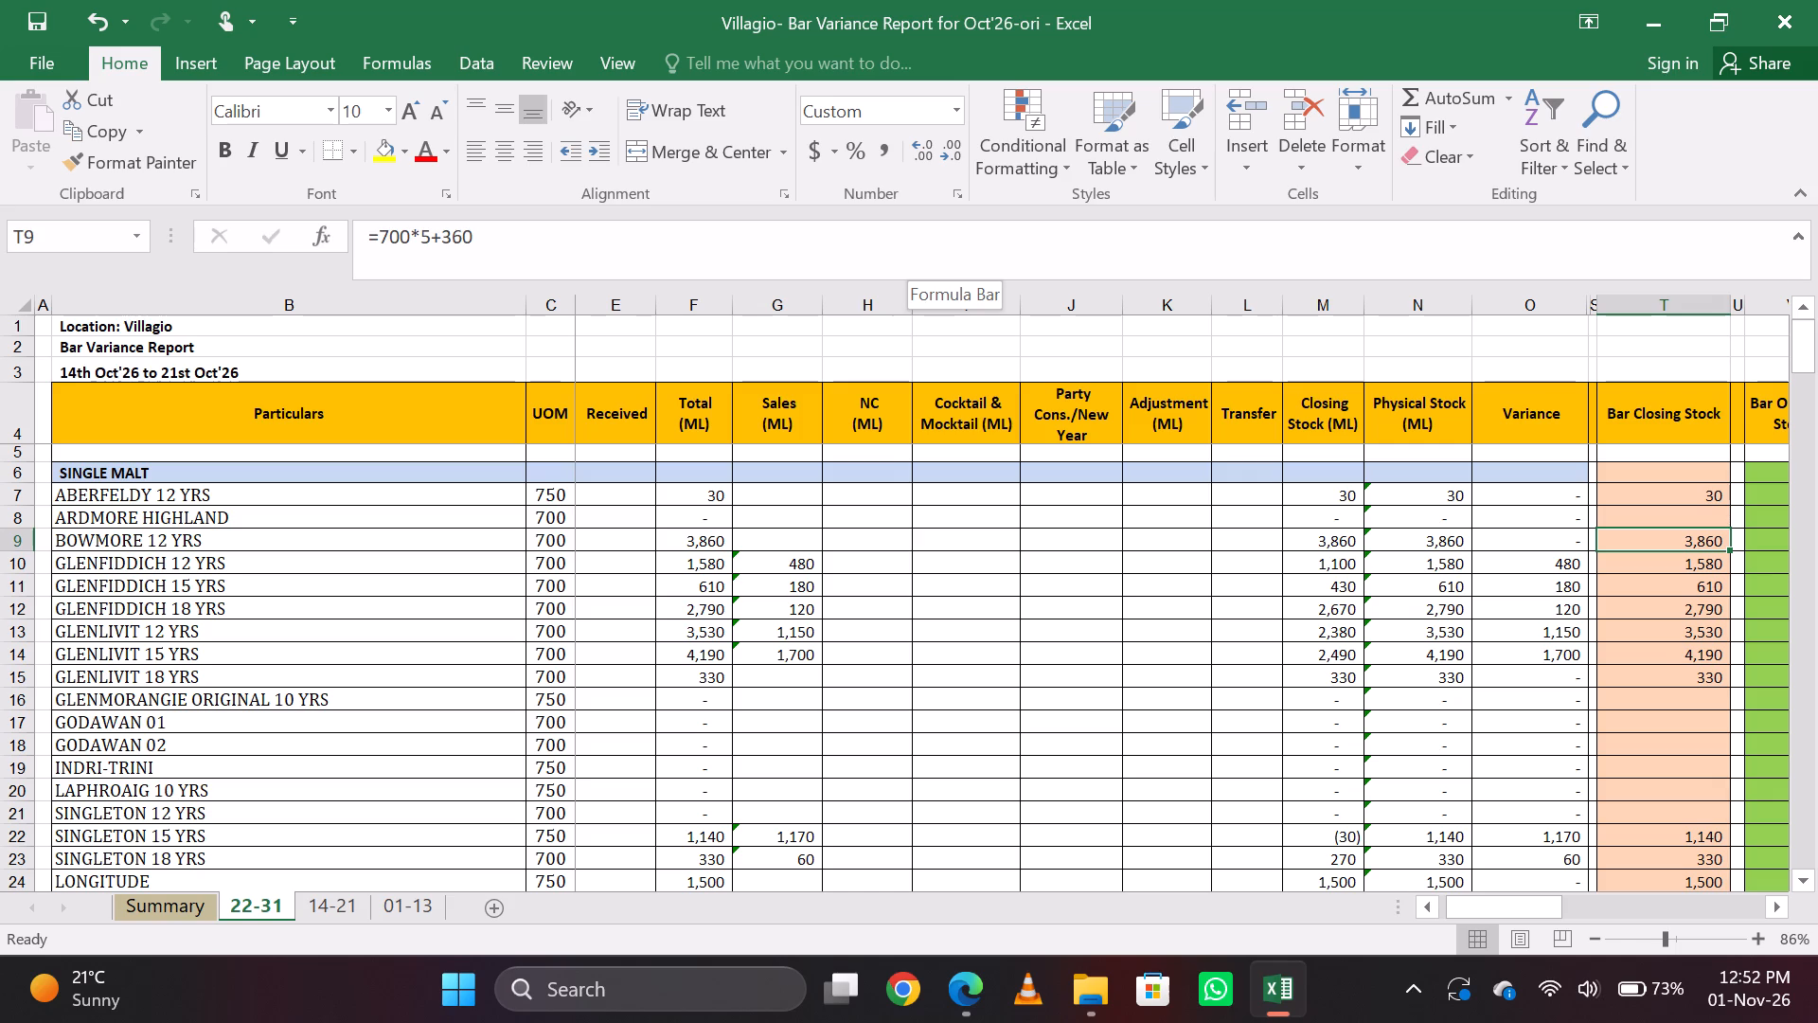
key("Up")
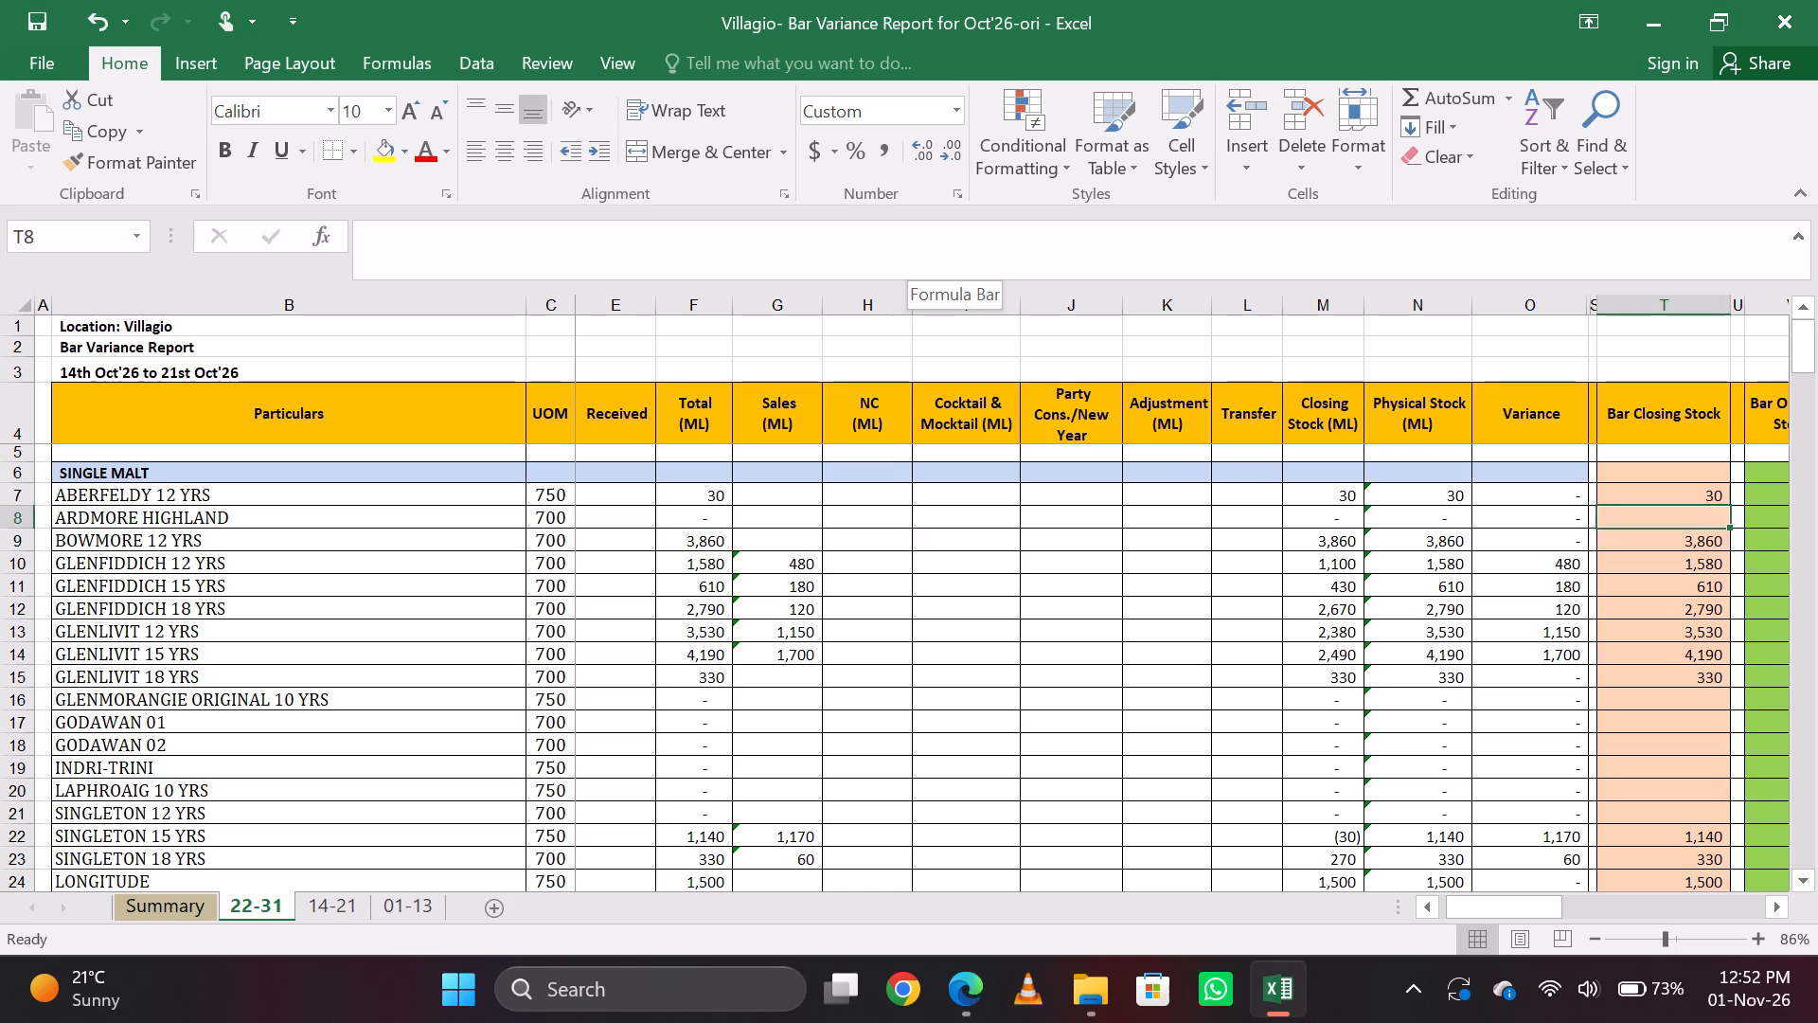
key("Down")
key("Up")
key("Down")
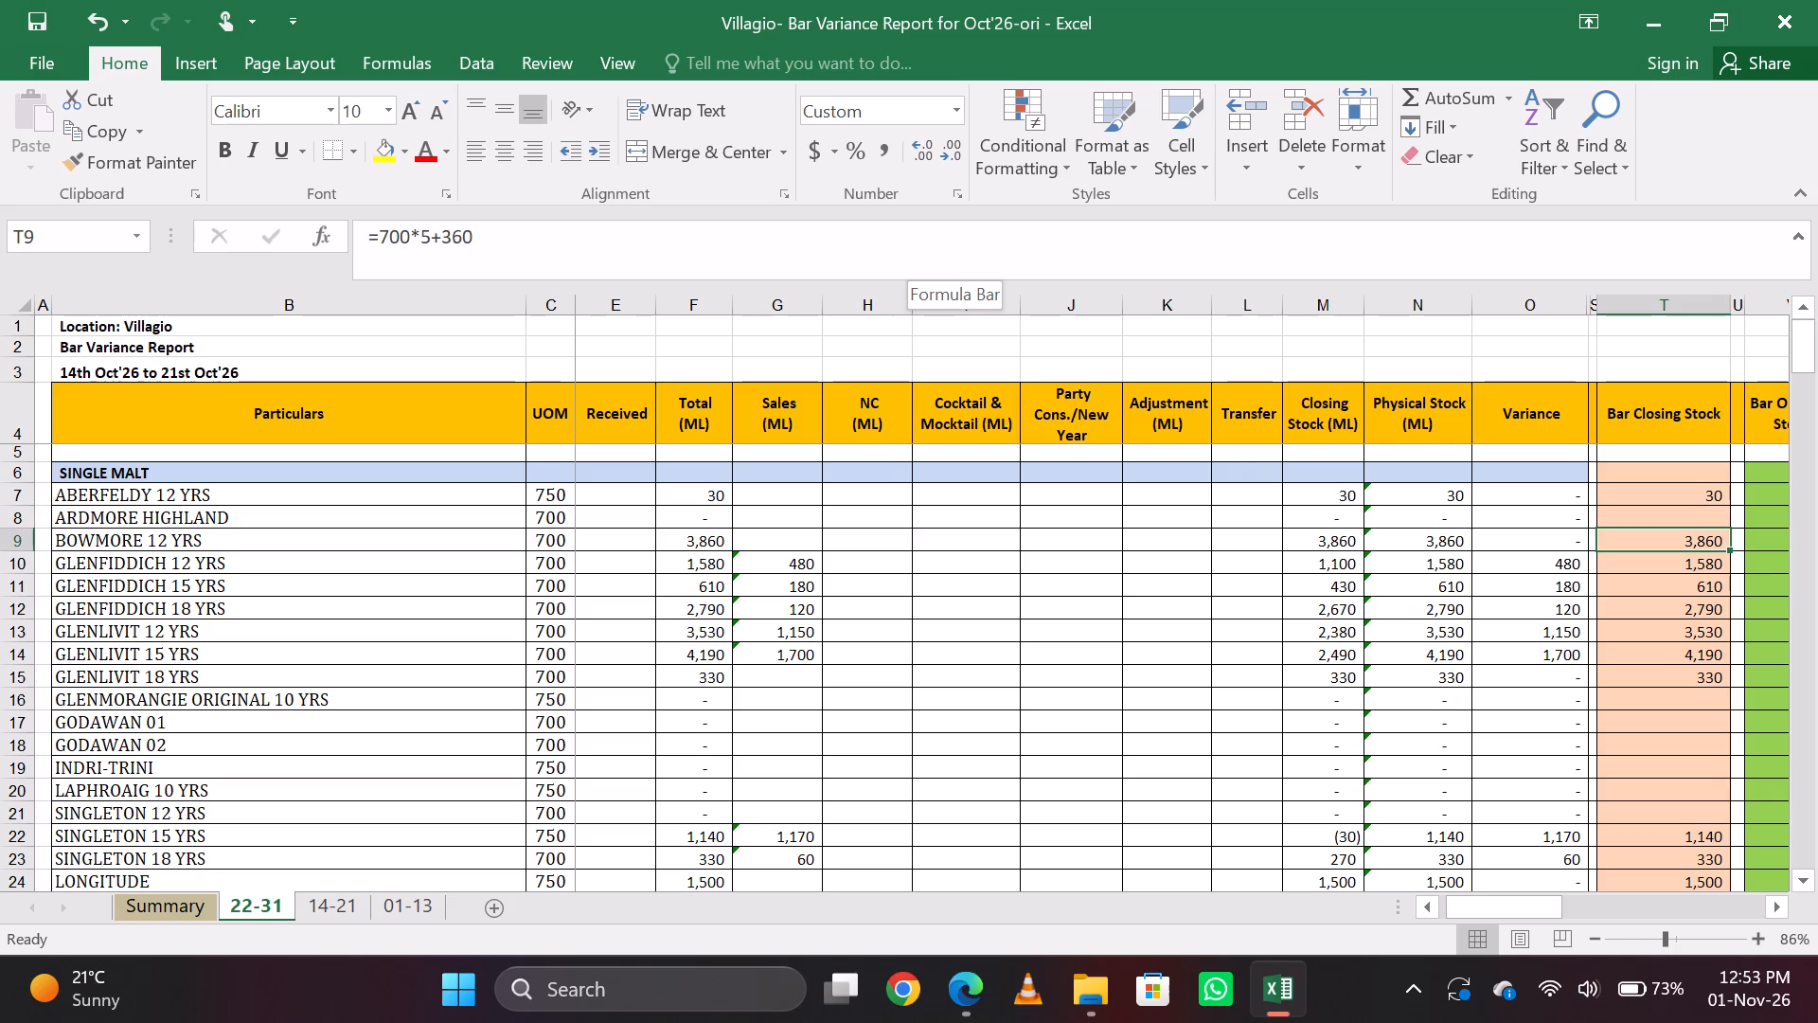
Replace the Bar Closing Stock formula for GLENFIDDICH 12 YRS with =390.
key("Return")
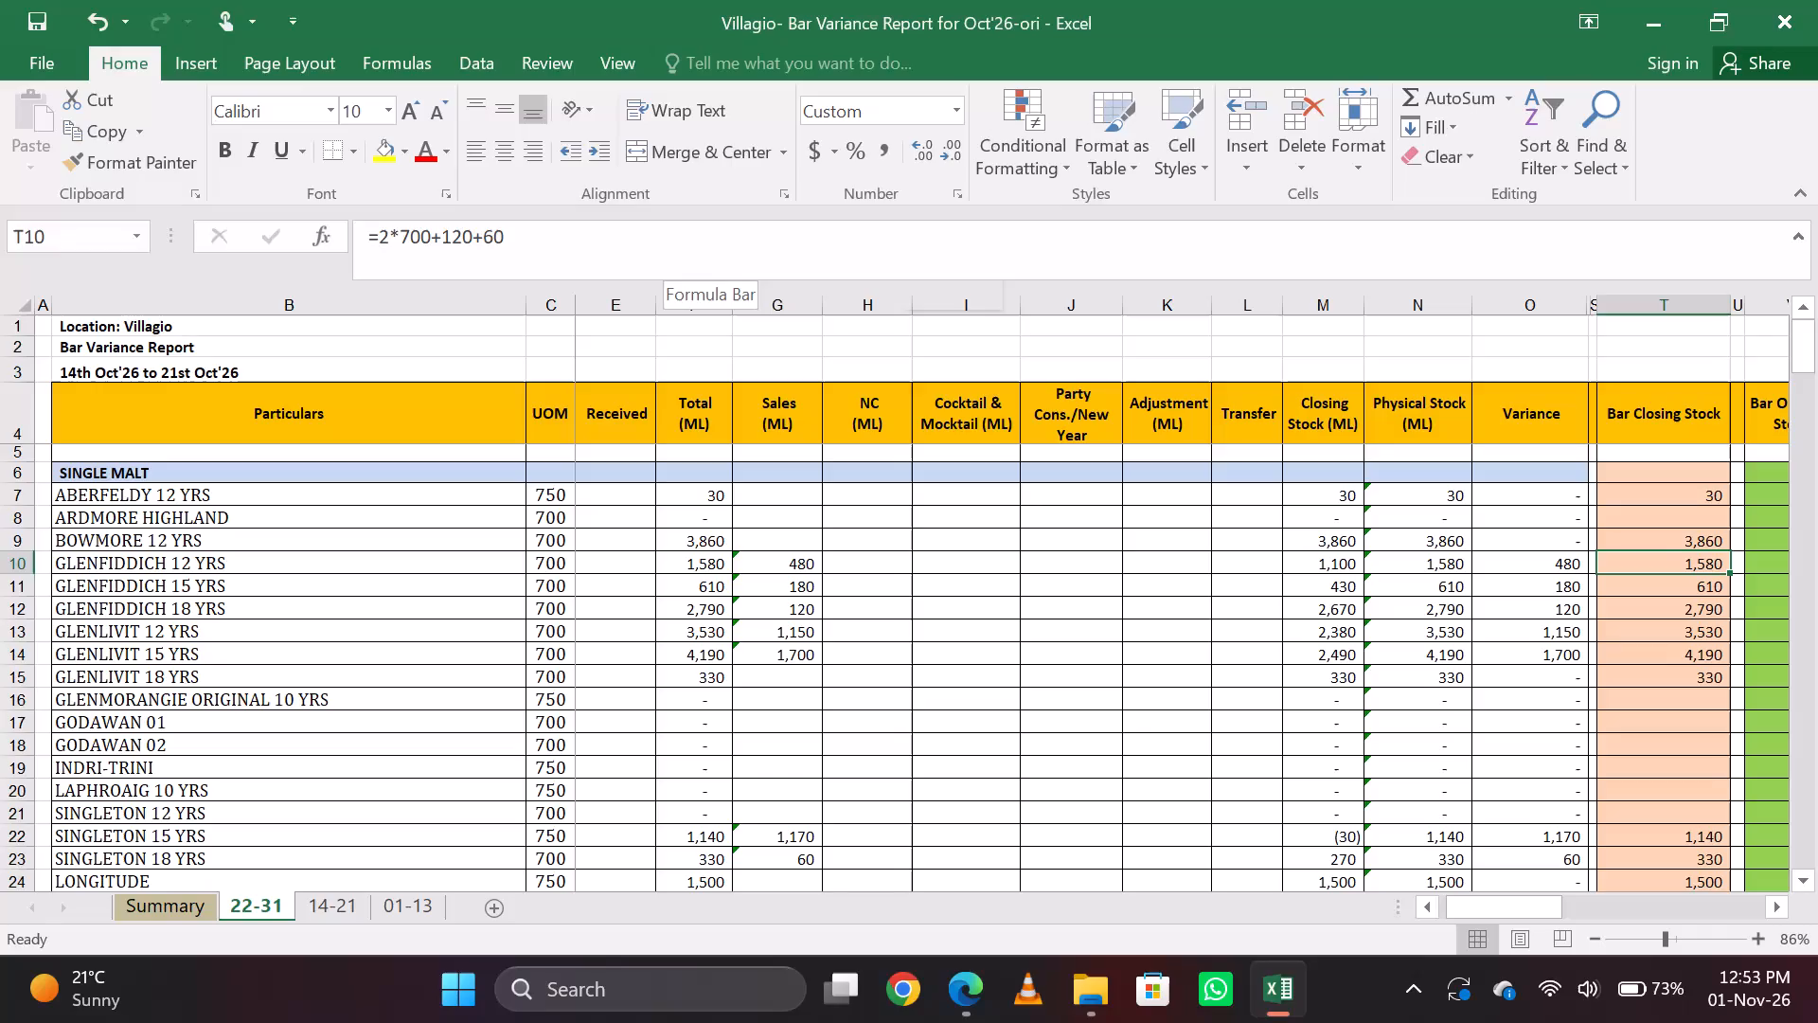
left_click(678, 235)
key("BackSpace")
key("BackSpace")
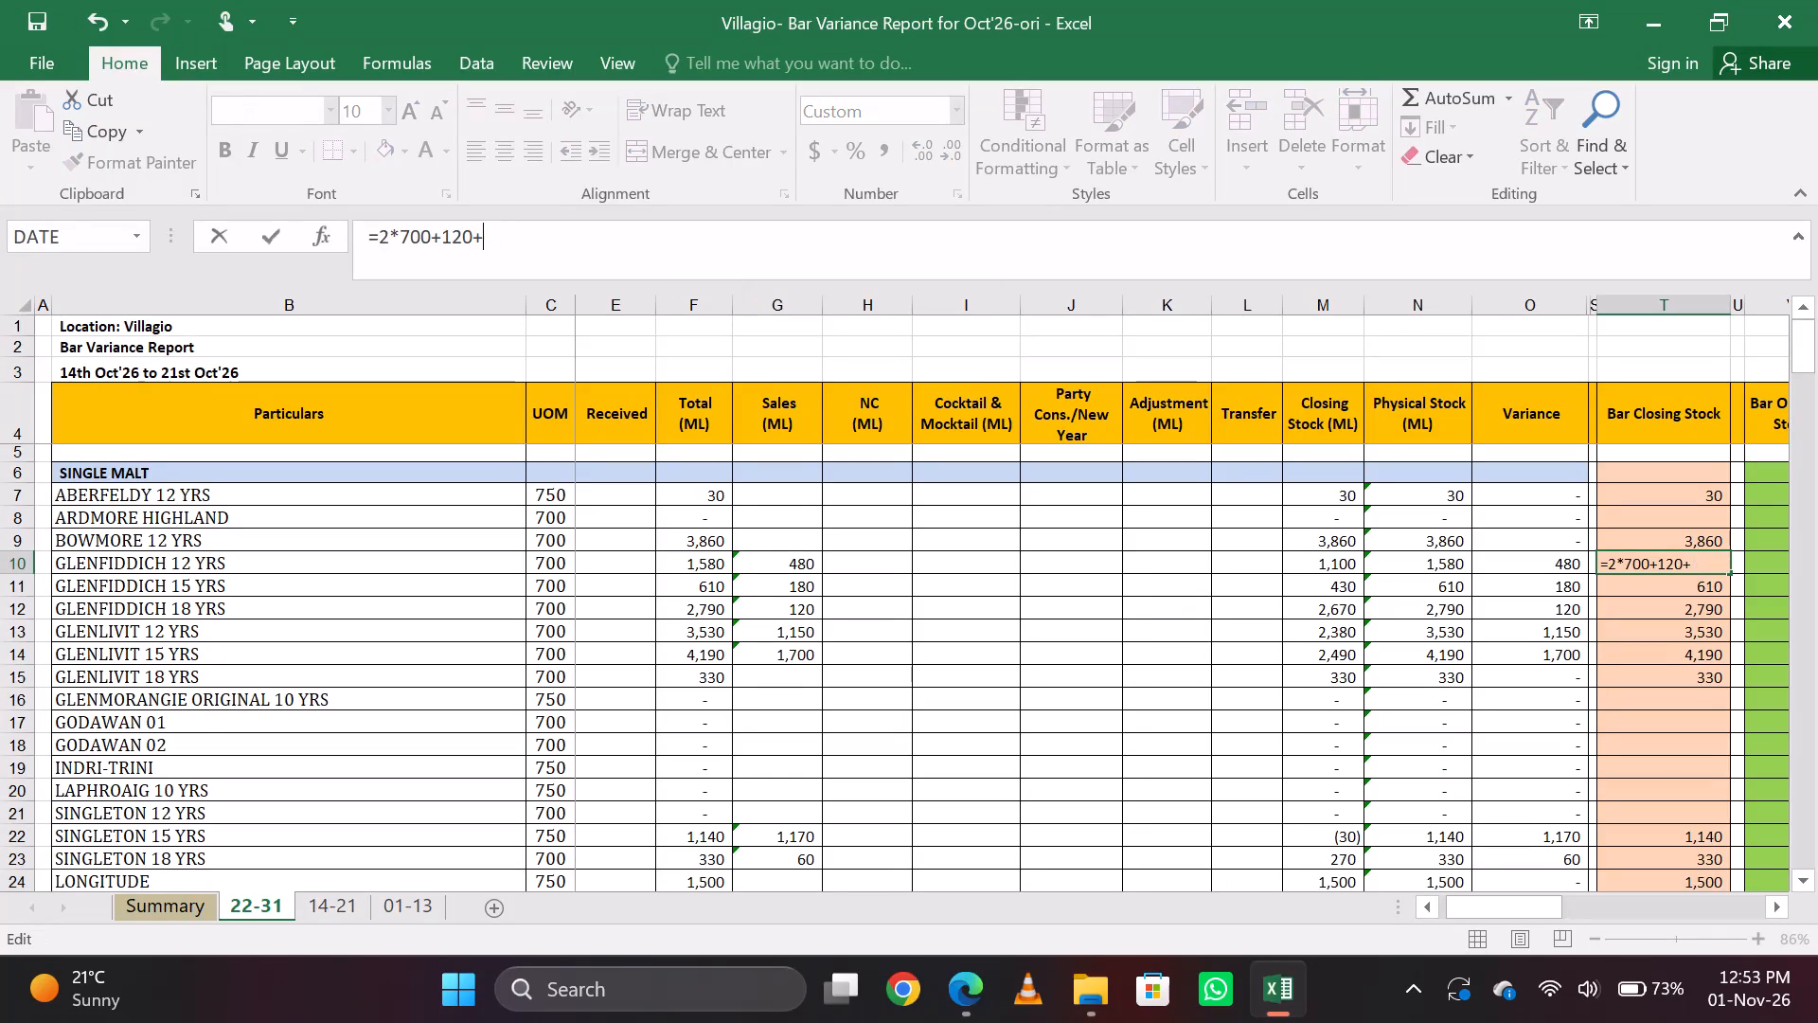
key("BackSpace")
key("BackSpace")
key("BackSpace")
key("BackSpace")
key("BackSpace")
key("BackSpace")
key("BackSpace")
key("BackSpace")
key("BackSpace")
key("BackSpace")
key("BackSpace")
key("BackSpace")
key("BackSpace")
key("BackSpace")
key("BackSpace")
key("BackSpace")
key("BackSpace")
key("BackSpace")
key("BackSpace")
key("BackSpace")
key("BackSpace")
type("=390")
key("Return")
key("Up")
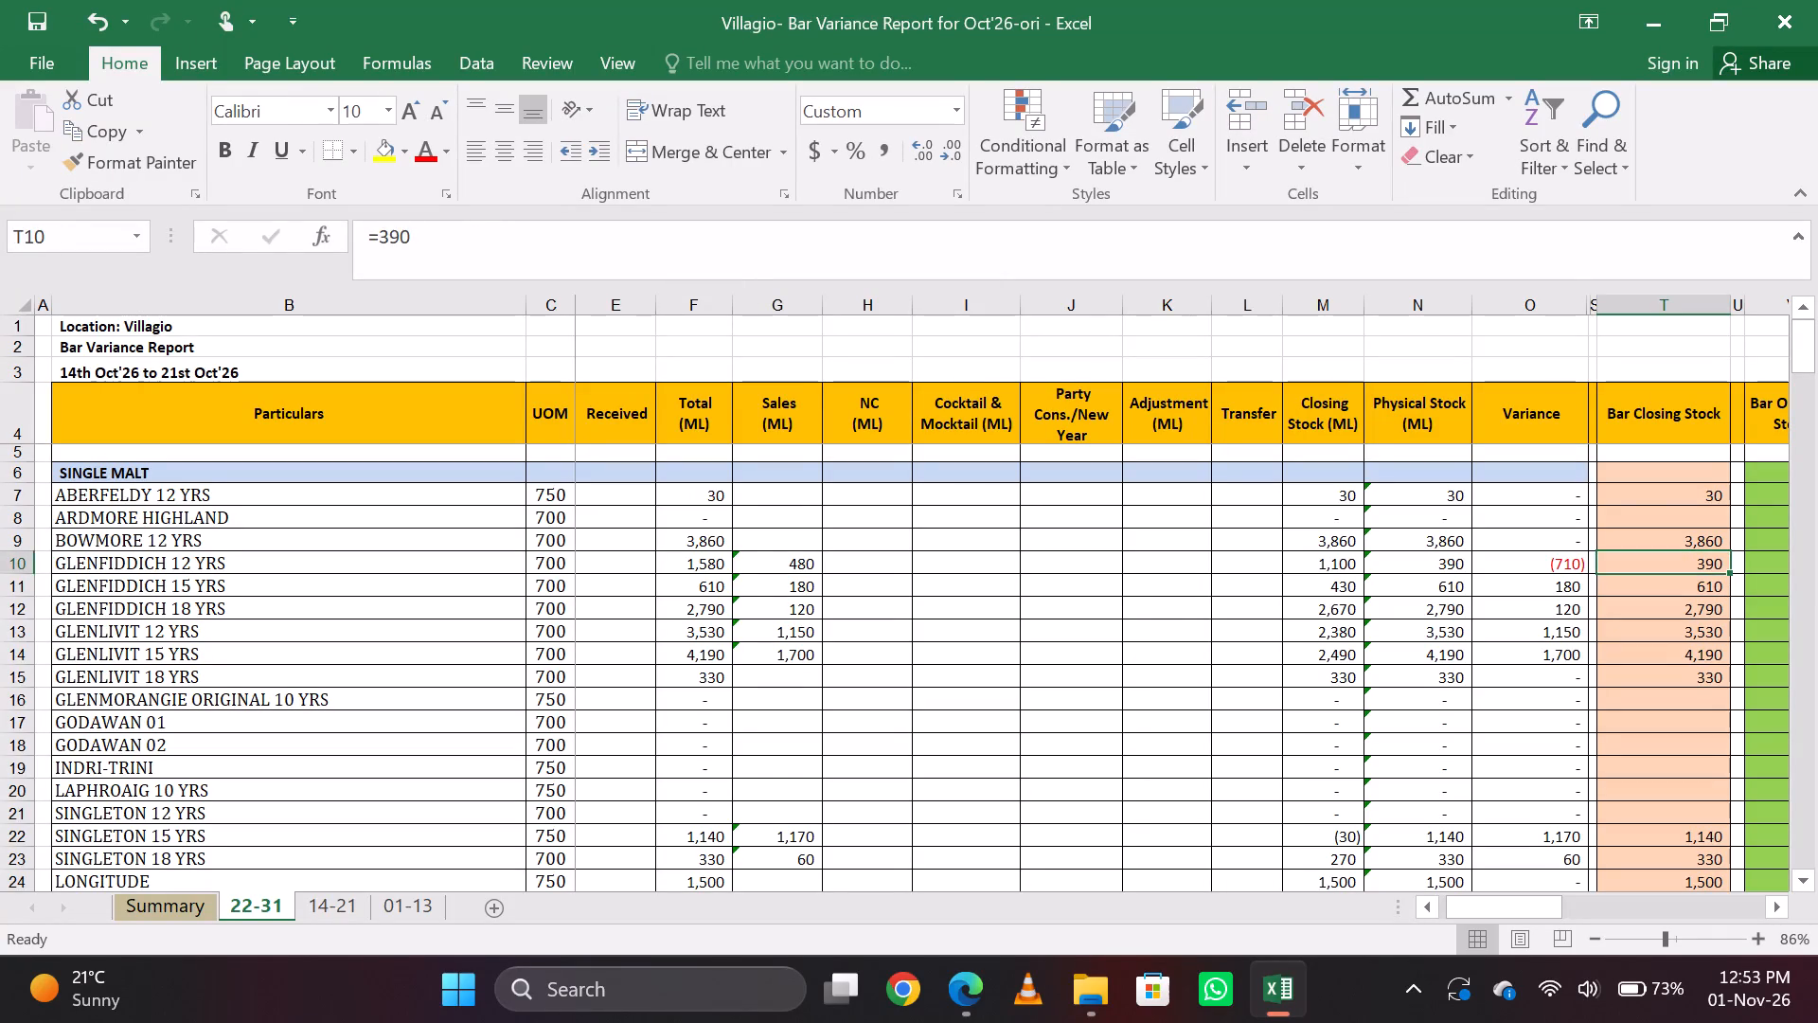
key("Down")
key("Up")
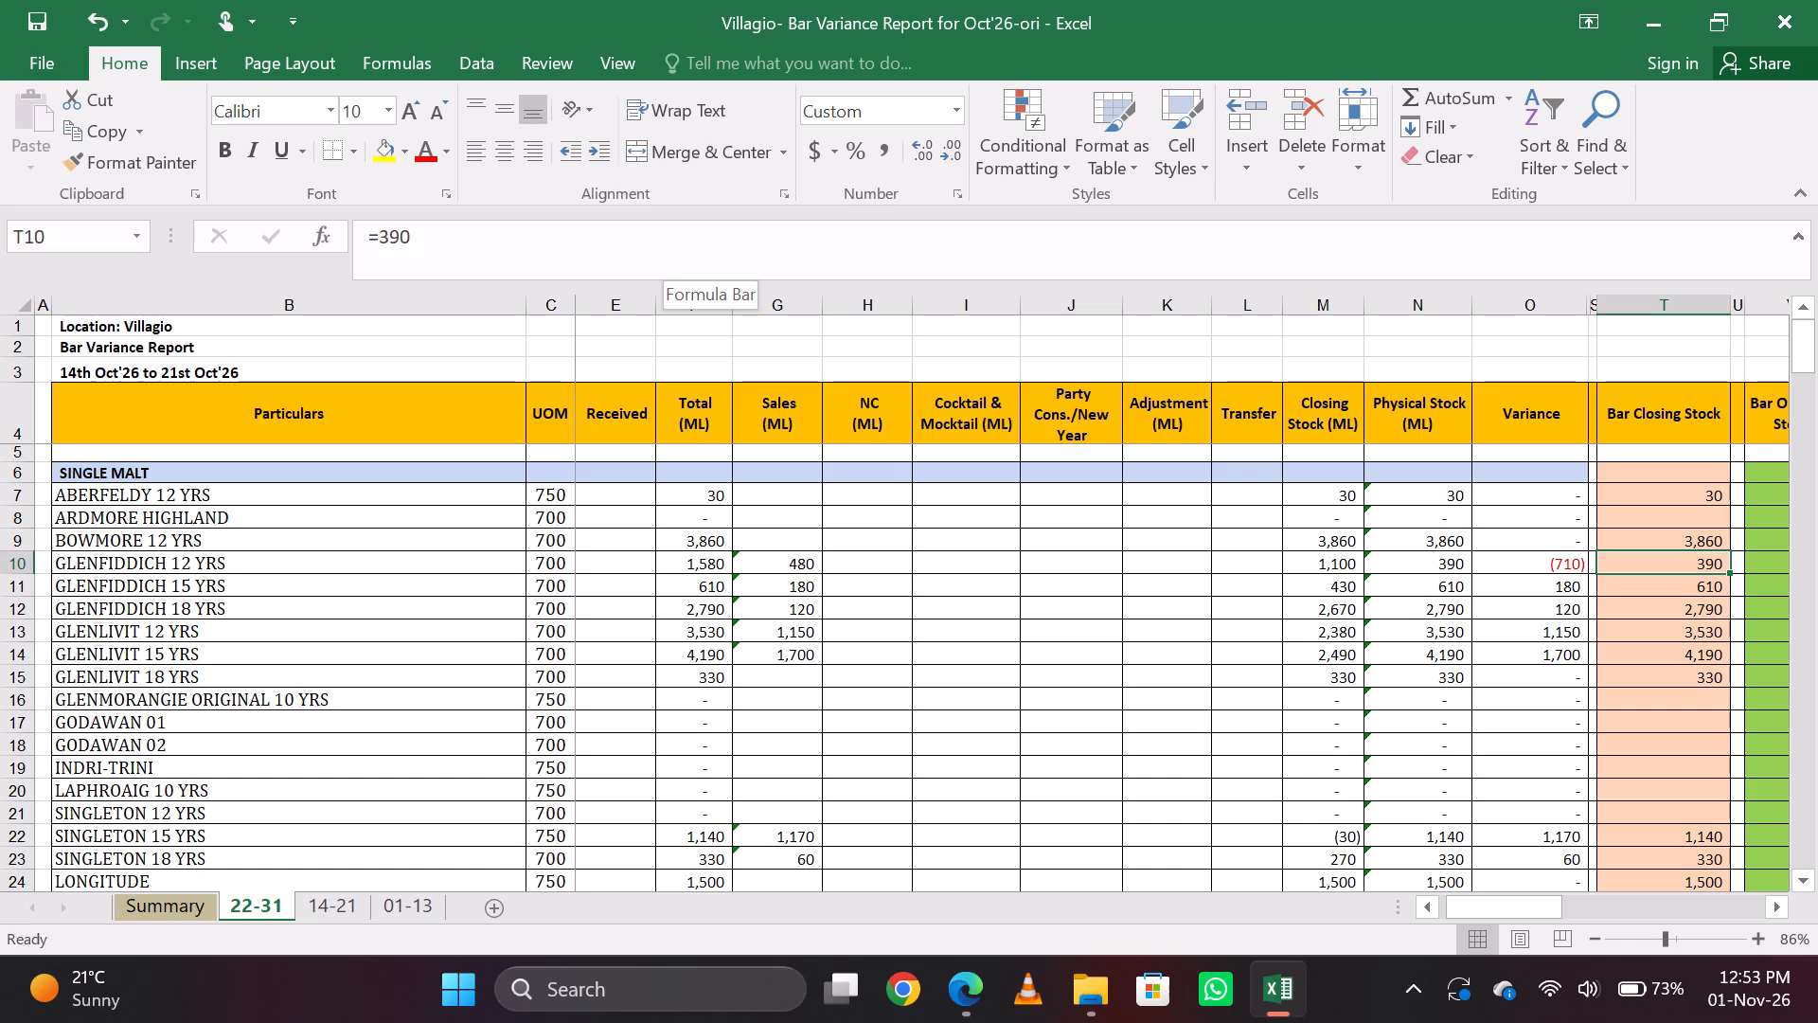
key("Down")
key("Up")
Set the Bar Closing Stock for GLENFIDDICH 15 YRS to 390.
key("Down")
type("390")
key("Return")
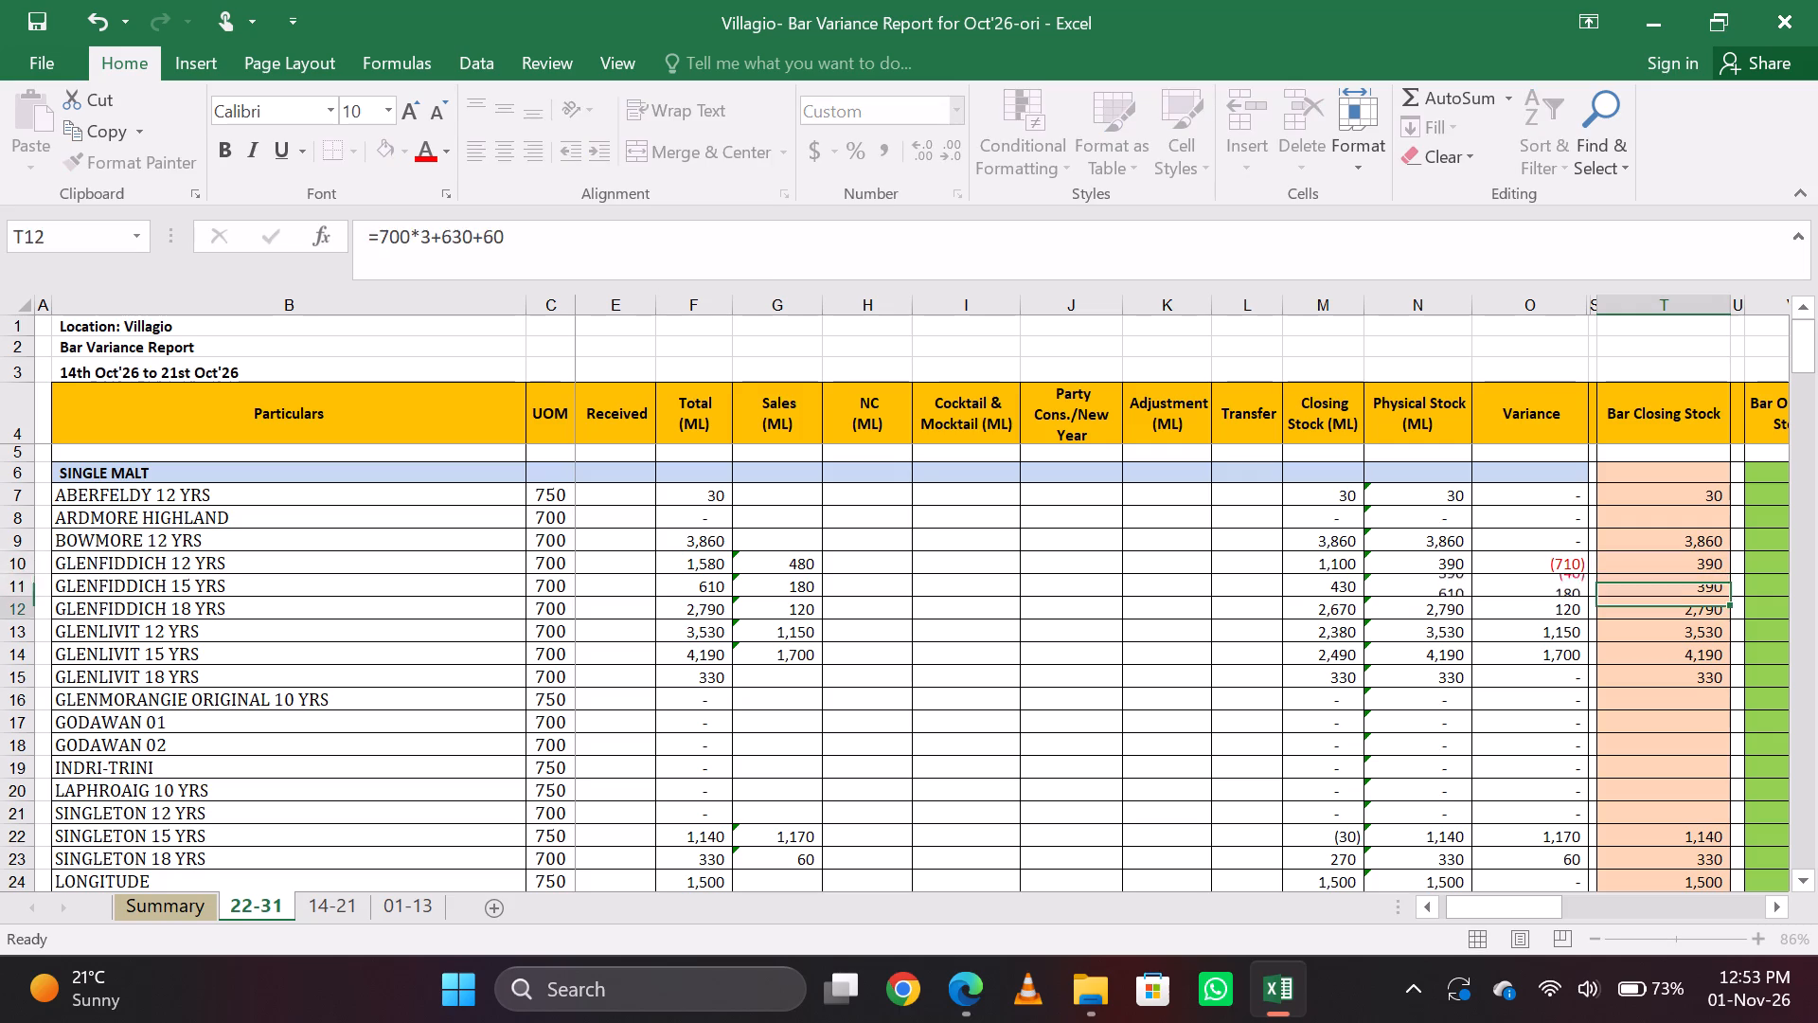
key("Up")
key("Down")
key("Up")
key("Down")
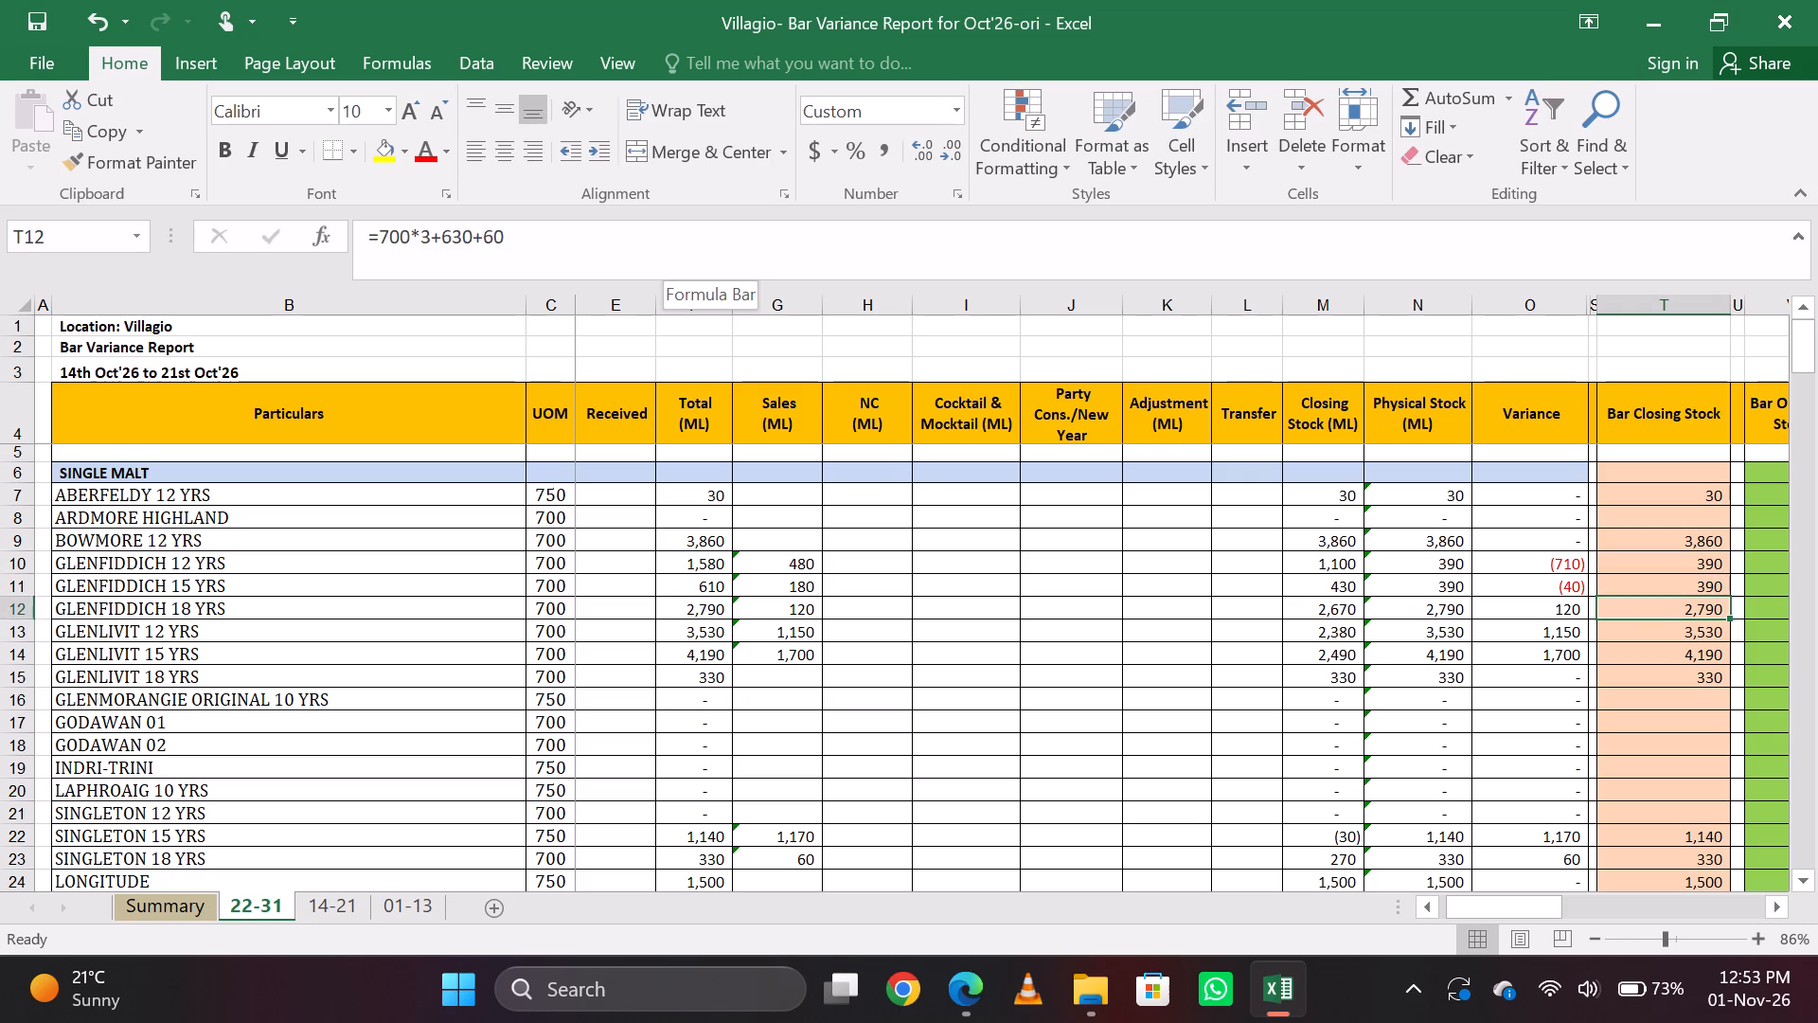
key("Up")
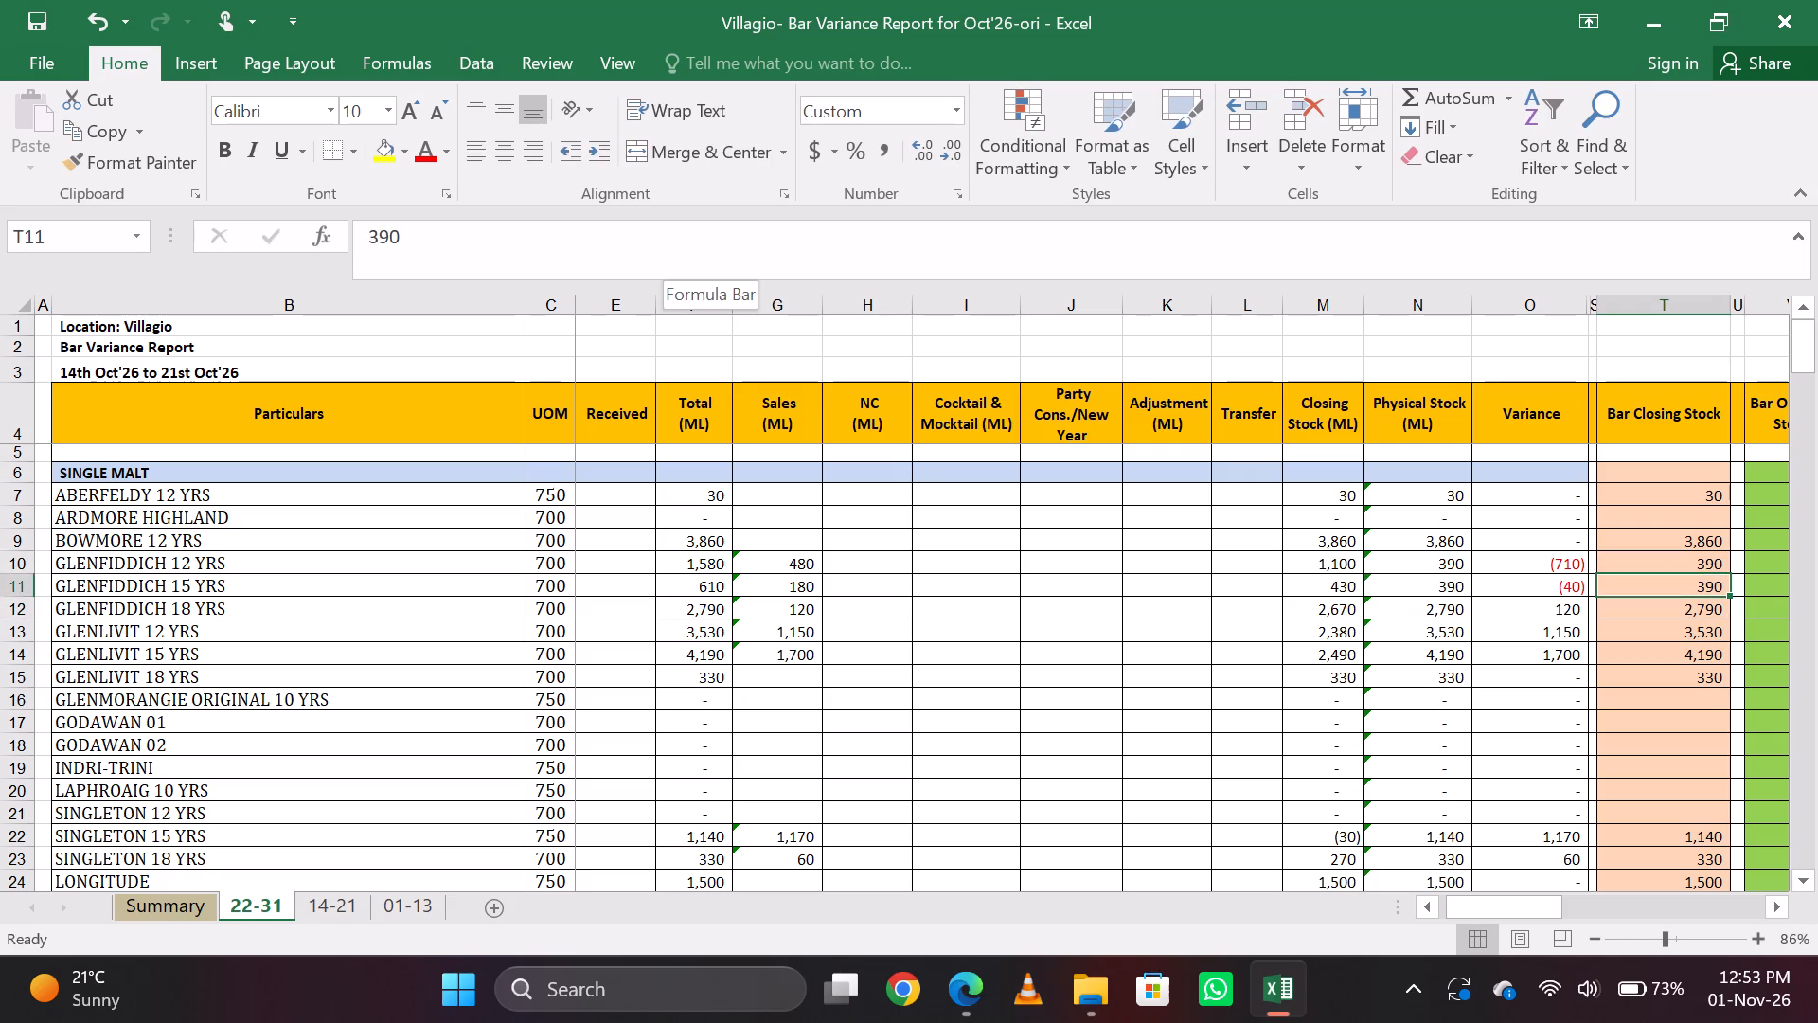
Change the Bar Closing Stock formula for GLENFIDDICH 18 YRS to =700*2+640+670.
key("Down")
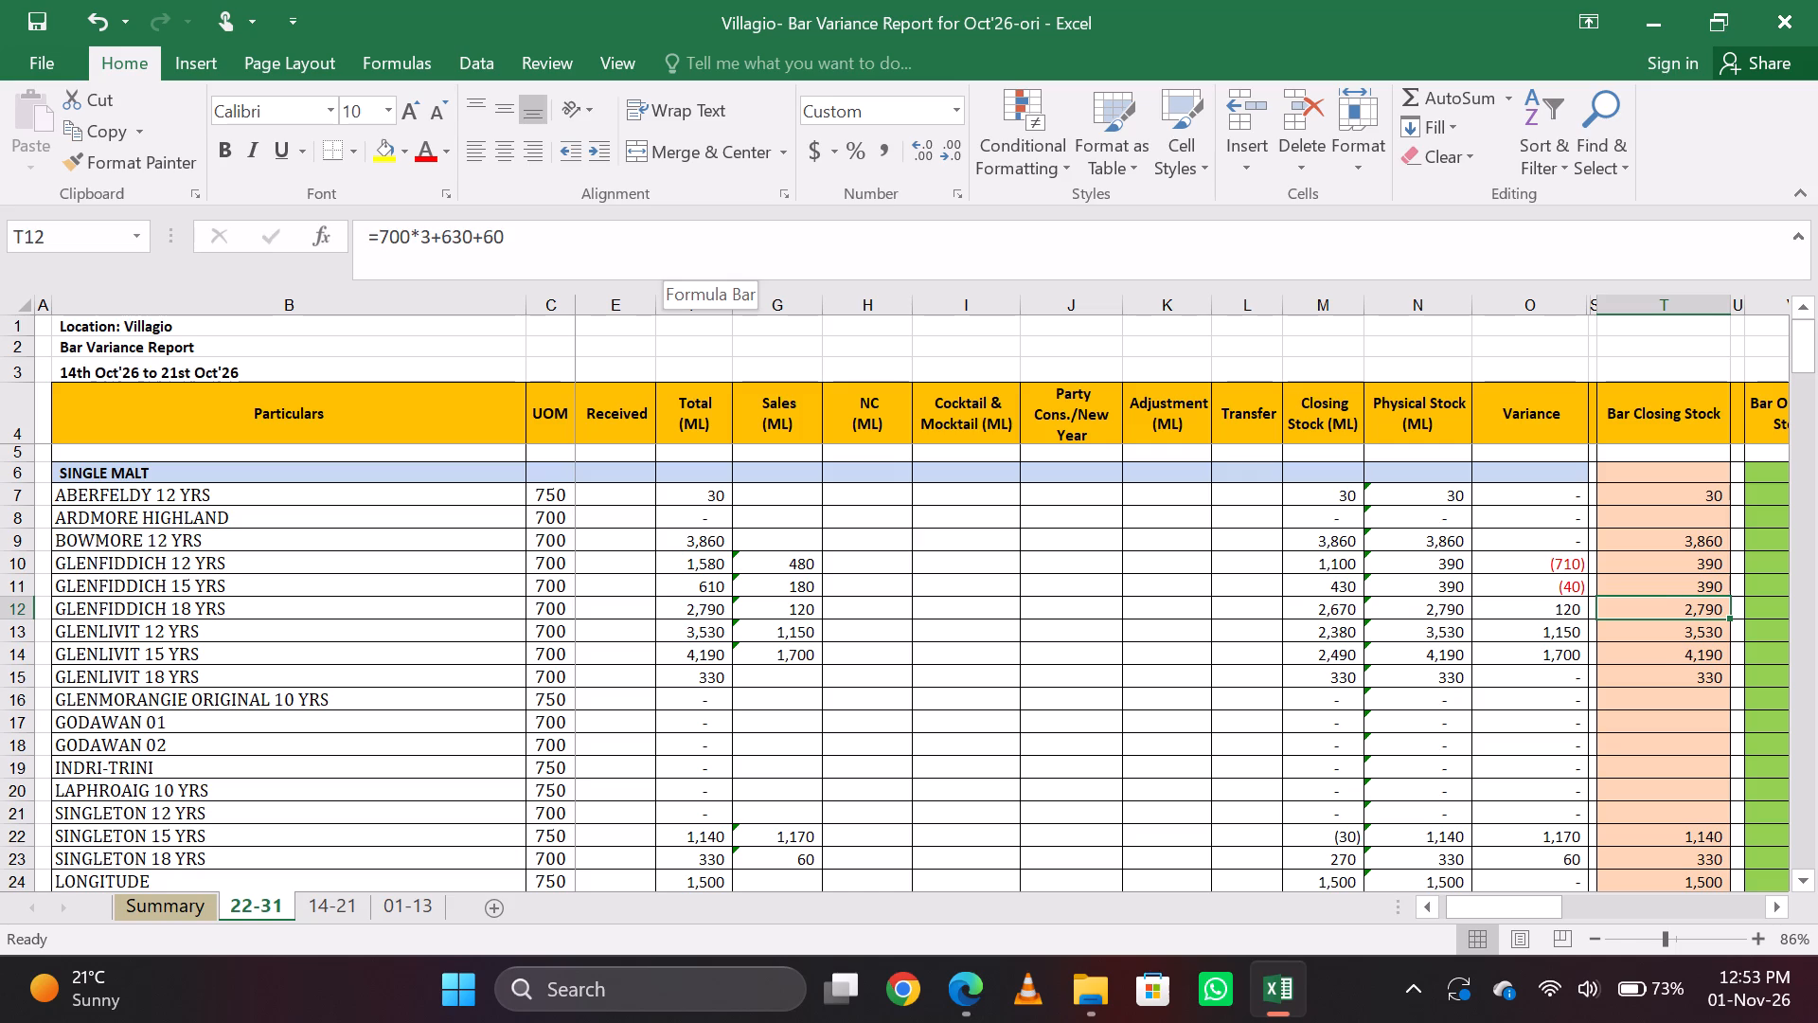
left_click(652, 239)
key("BackSpace")
key("BackSpace")
key("BackSpace")
key("BackSpace")
key("BackSpace")
key("BackSpace")
key("BackSpace")
key("BackSpace")
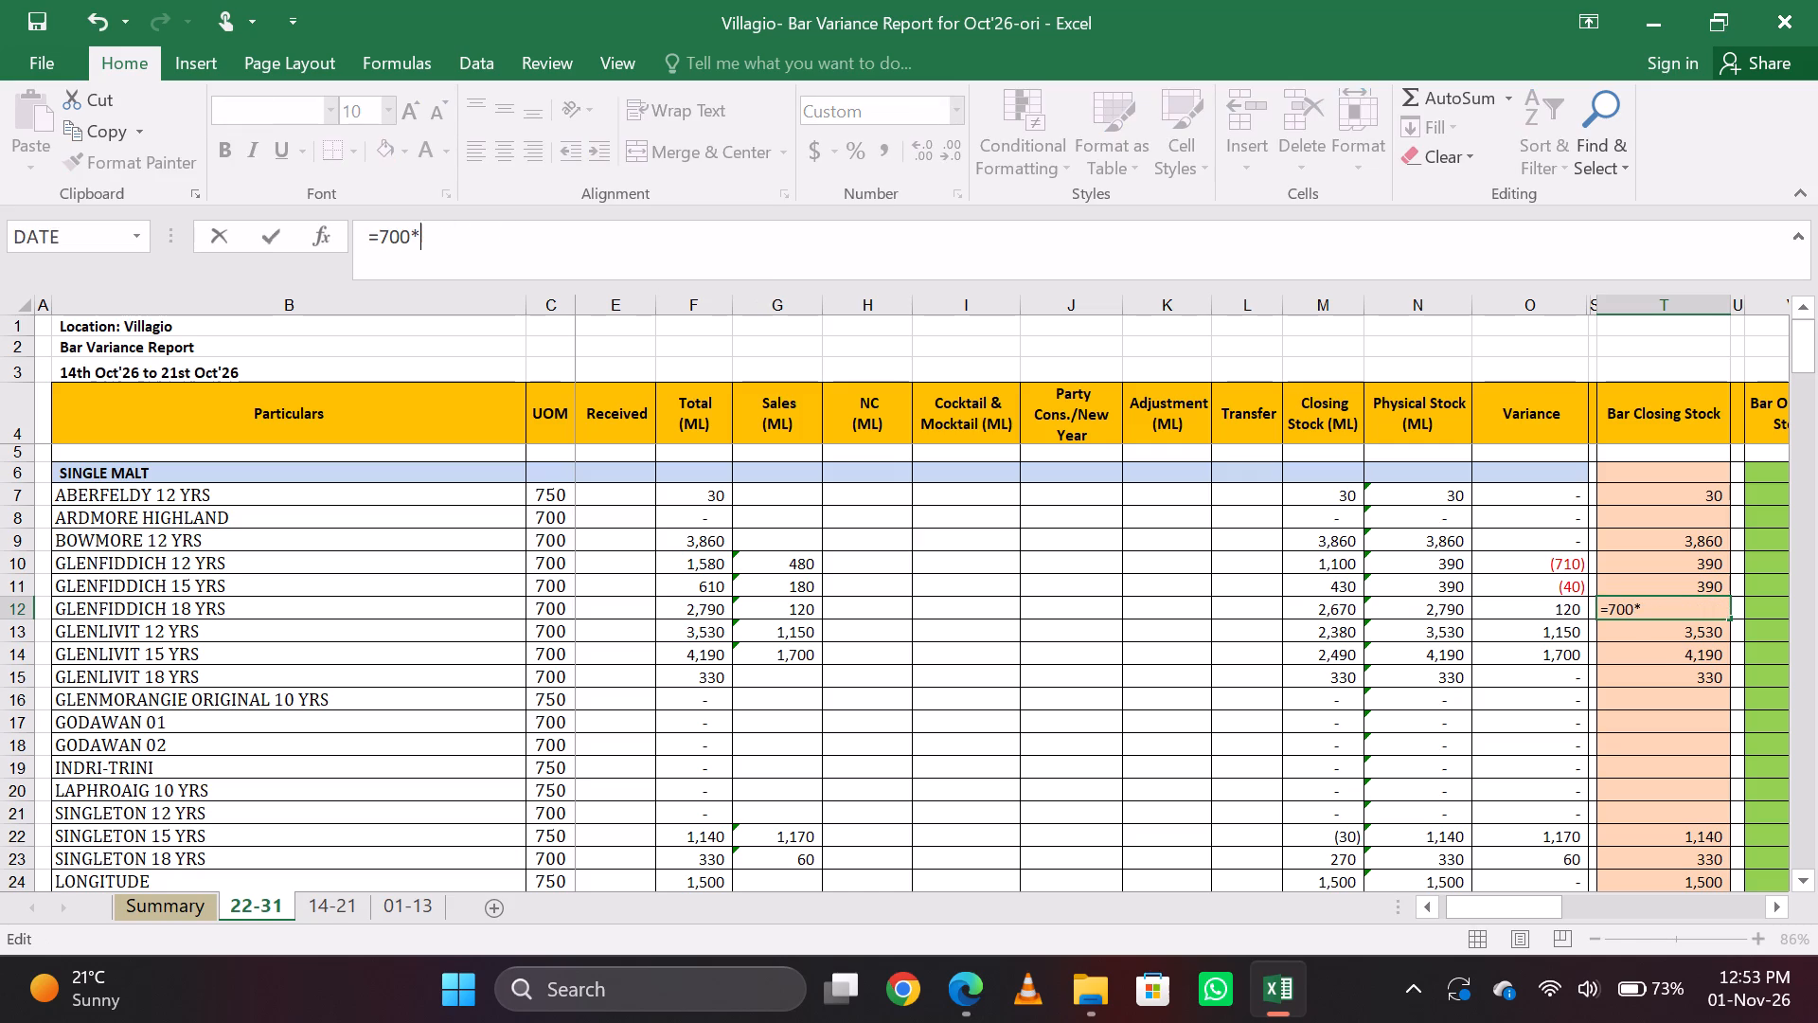
type("2+")
type("640+670")
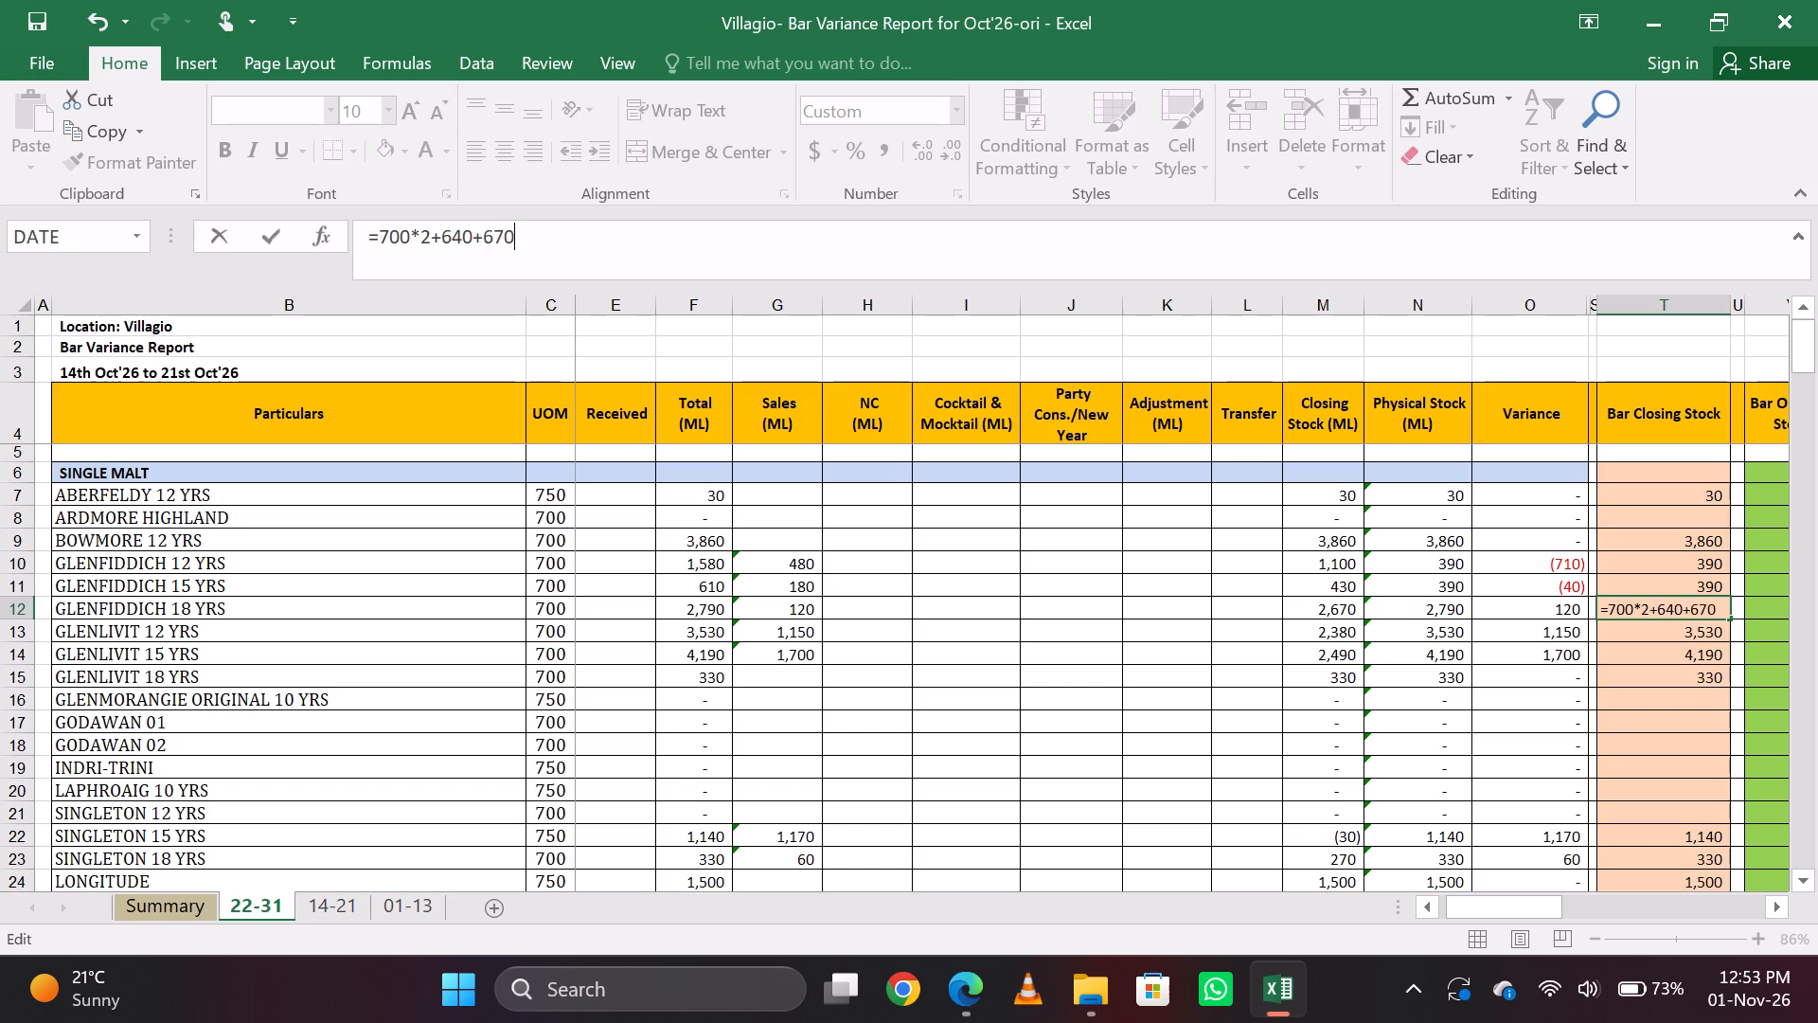
key("Return")
key("Up")
key("Down")
key("Up")
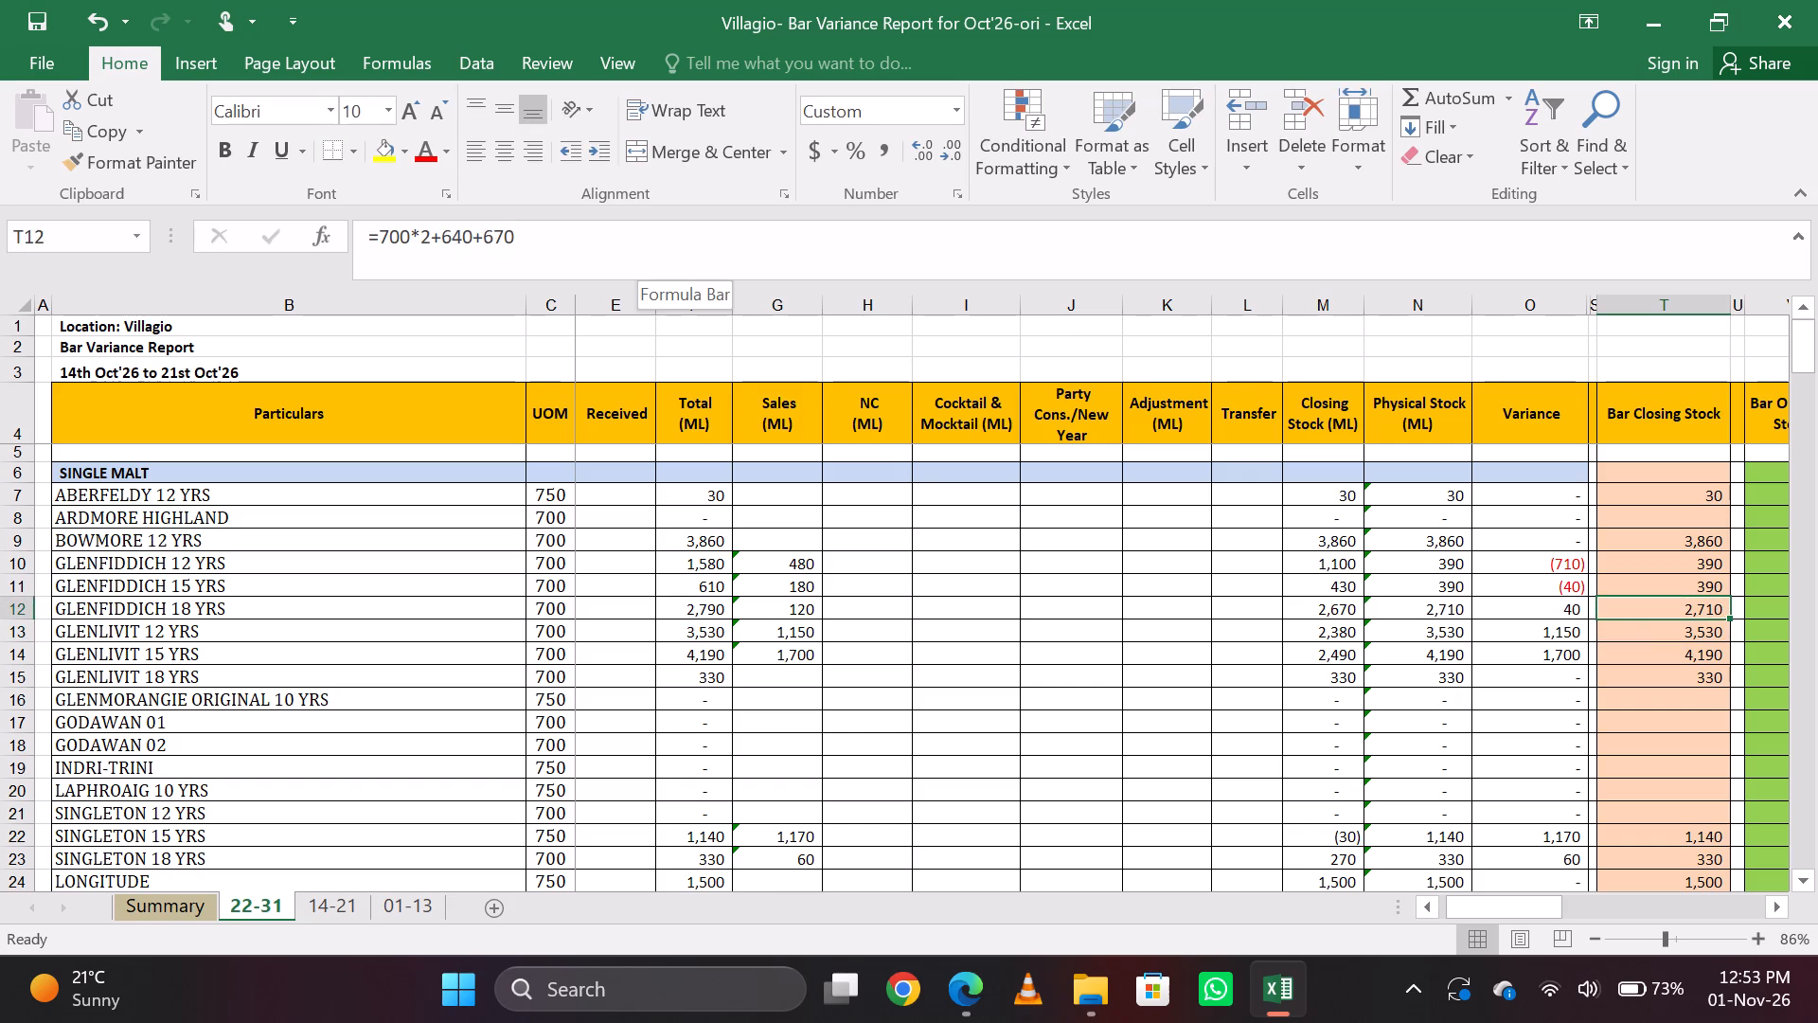
key("Down")
key("Up")
Change the Bar Closing Stock formula for GLENLIVIT 12 YRS to =700*4+270.
key("Down")
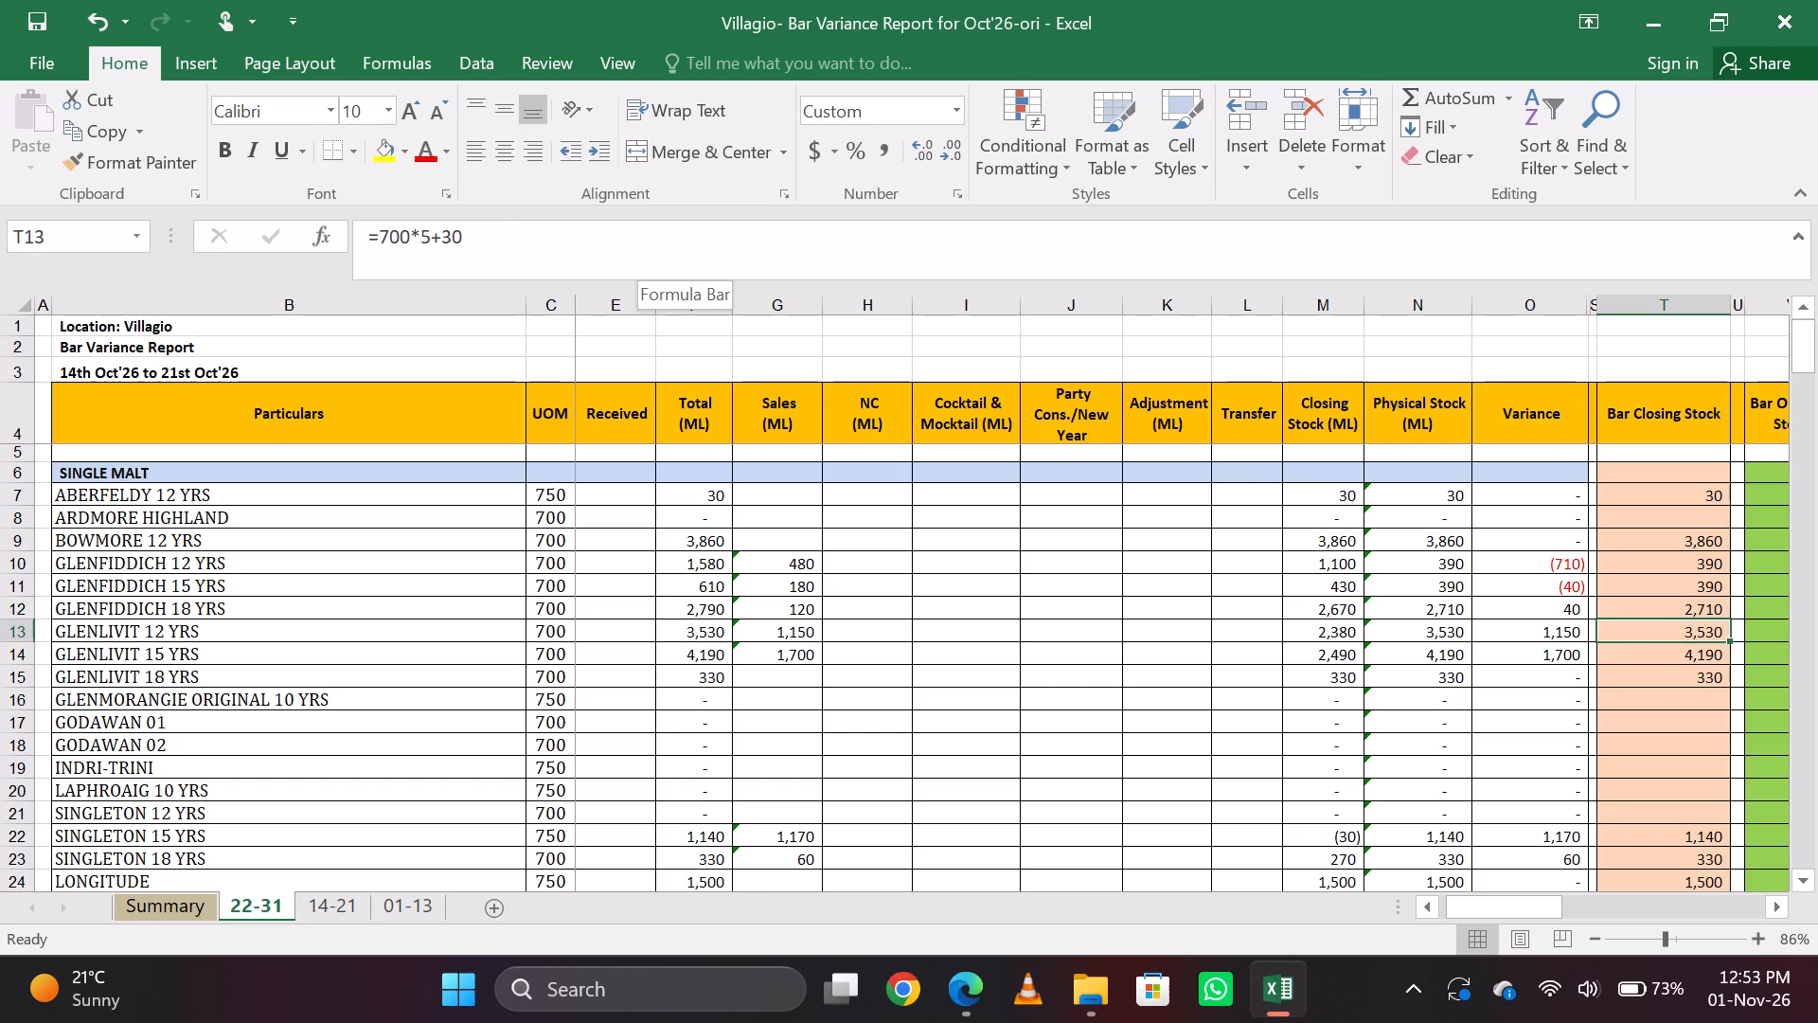
left_click(652, 239)
key("BackSpace")
key("BackSpace")
key("BackSpace")
key("BackSpace")
type("4+")
type("270")
key("Return")
key("Up")
key("Down")
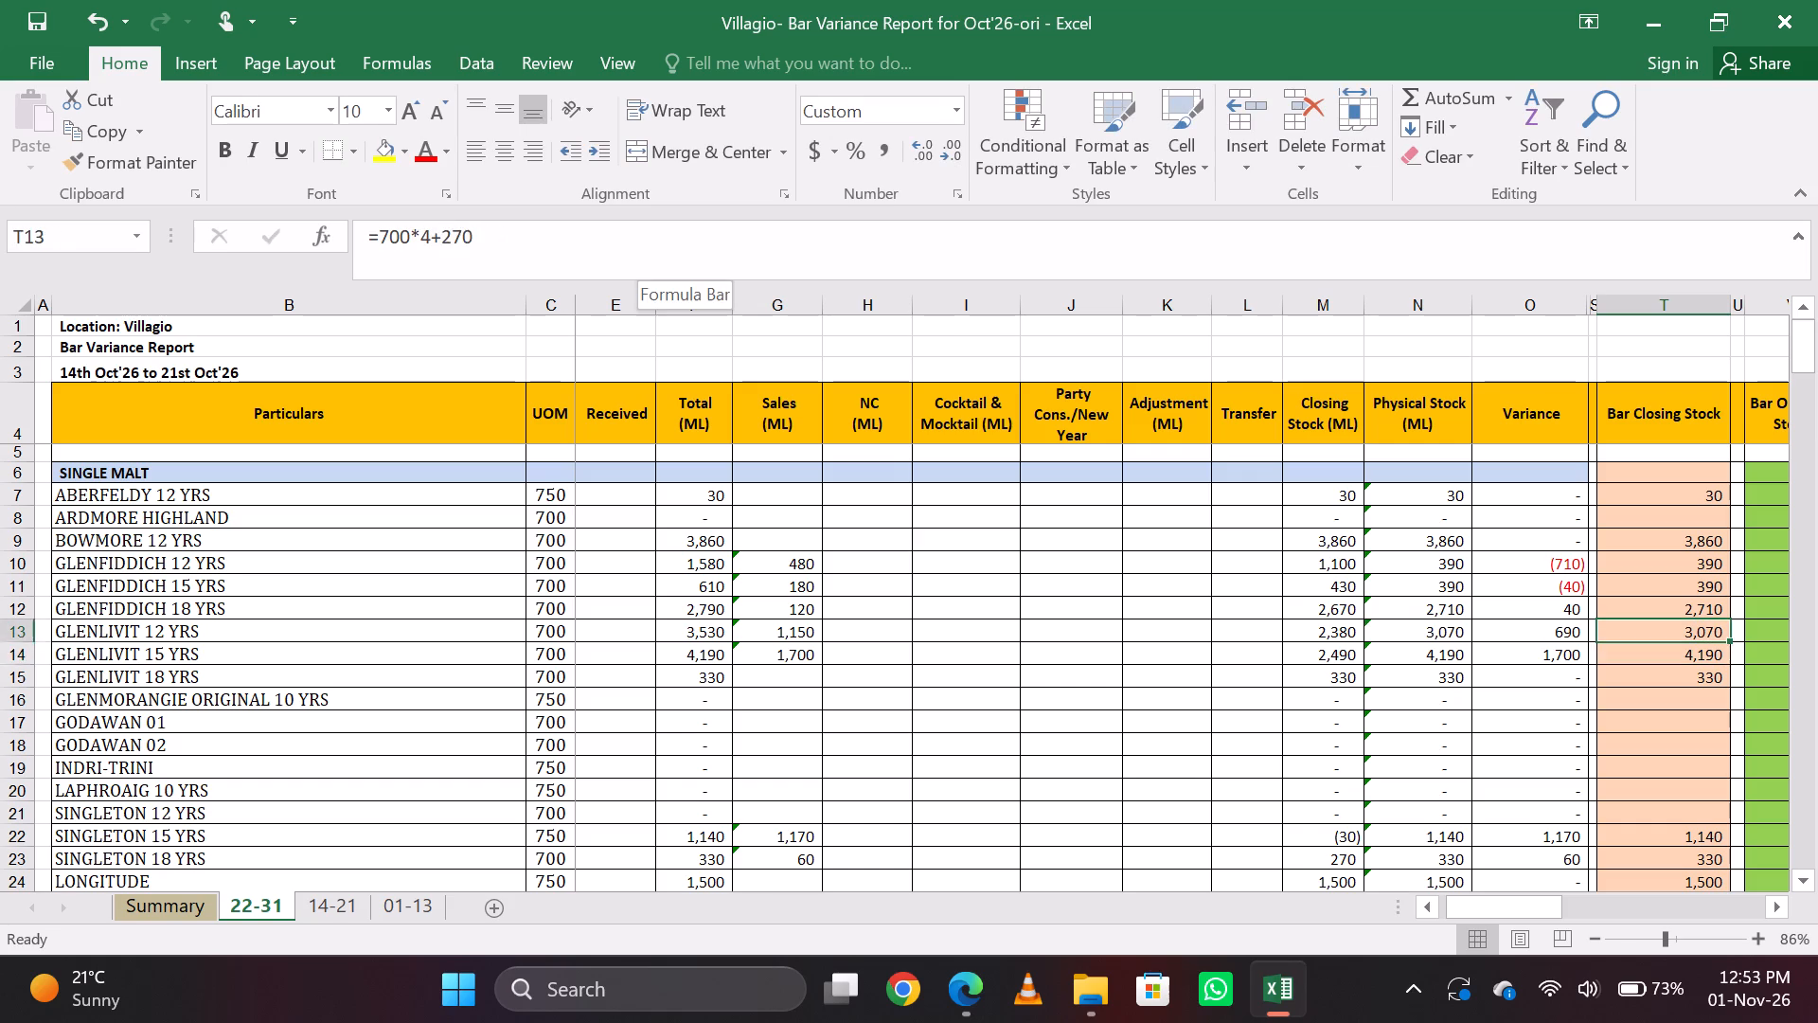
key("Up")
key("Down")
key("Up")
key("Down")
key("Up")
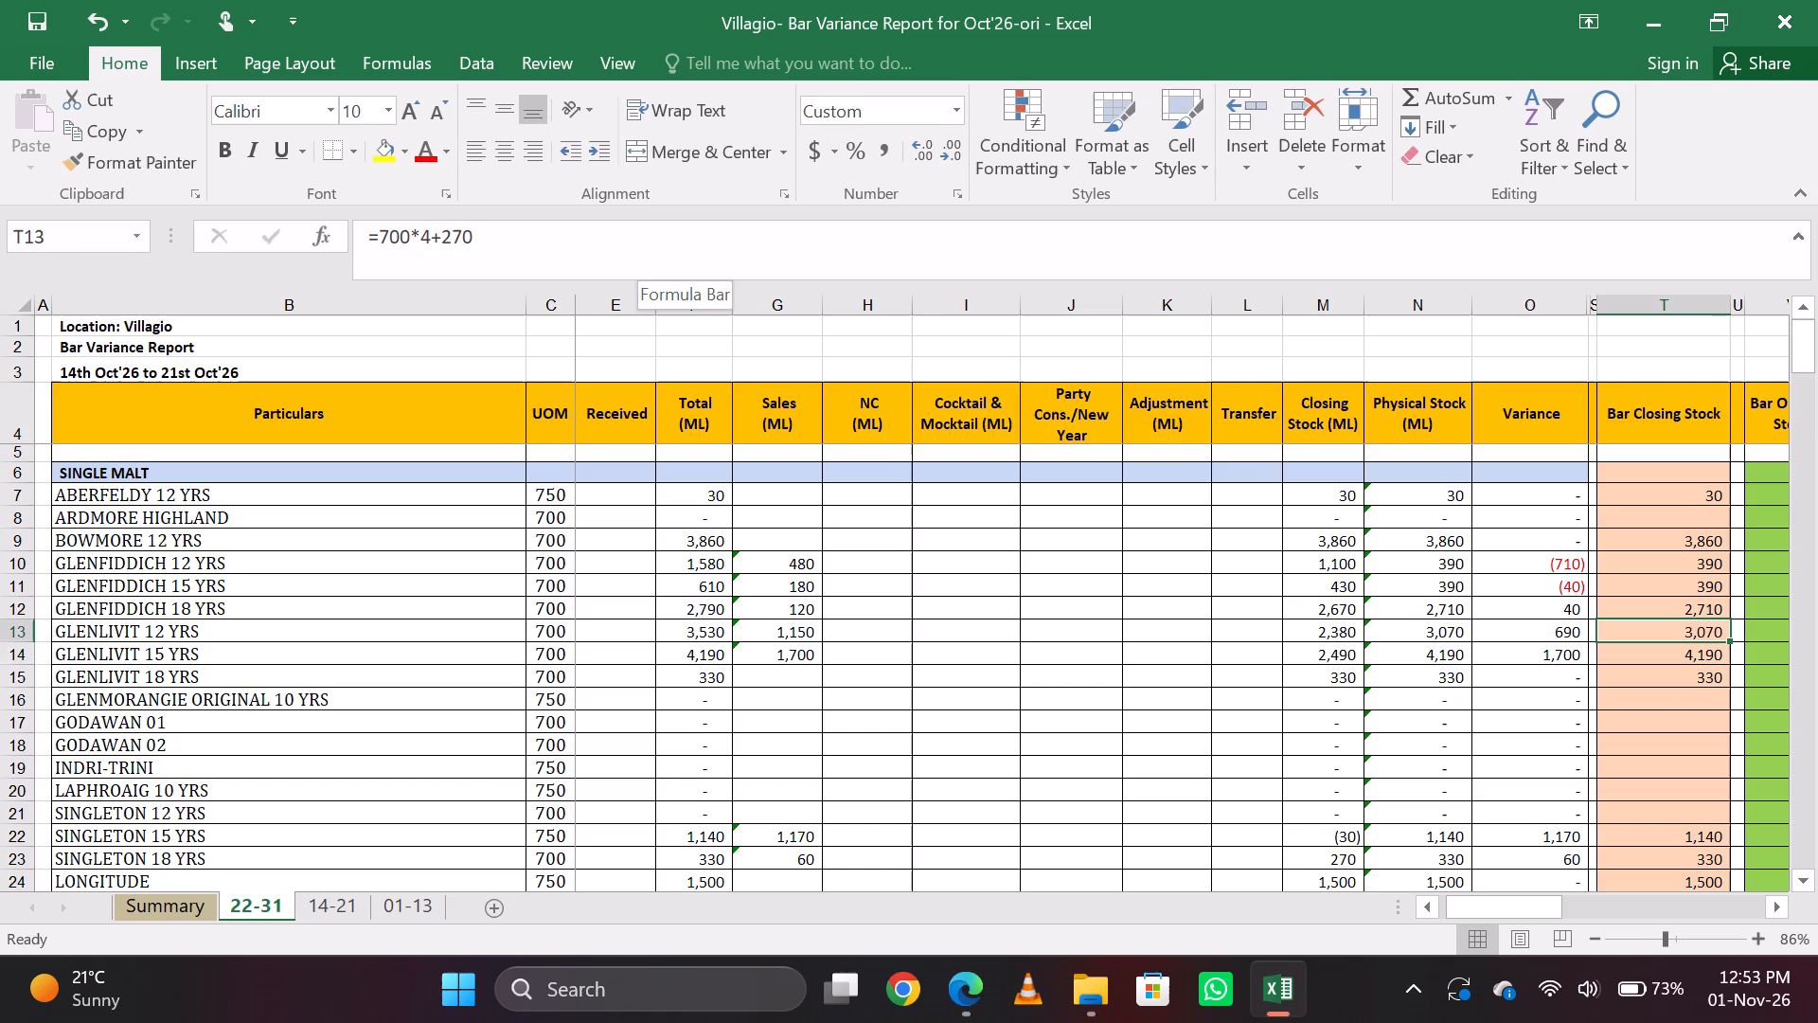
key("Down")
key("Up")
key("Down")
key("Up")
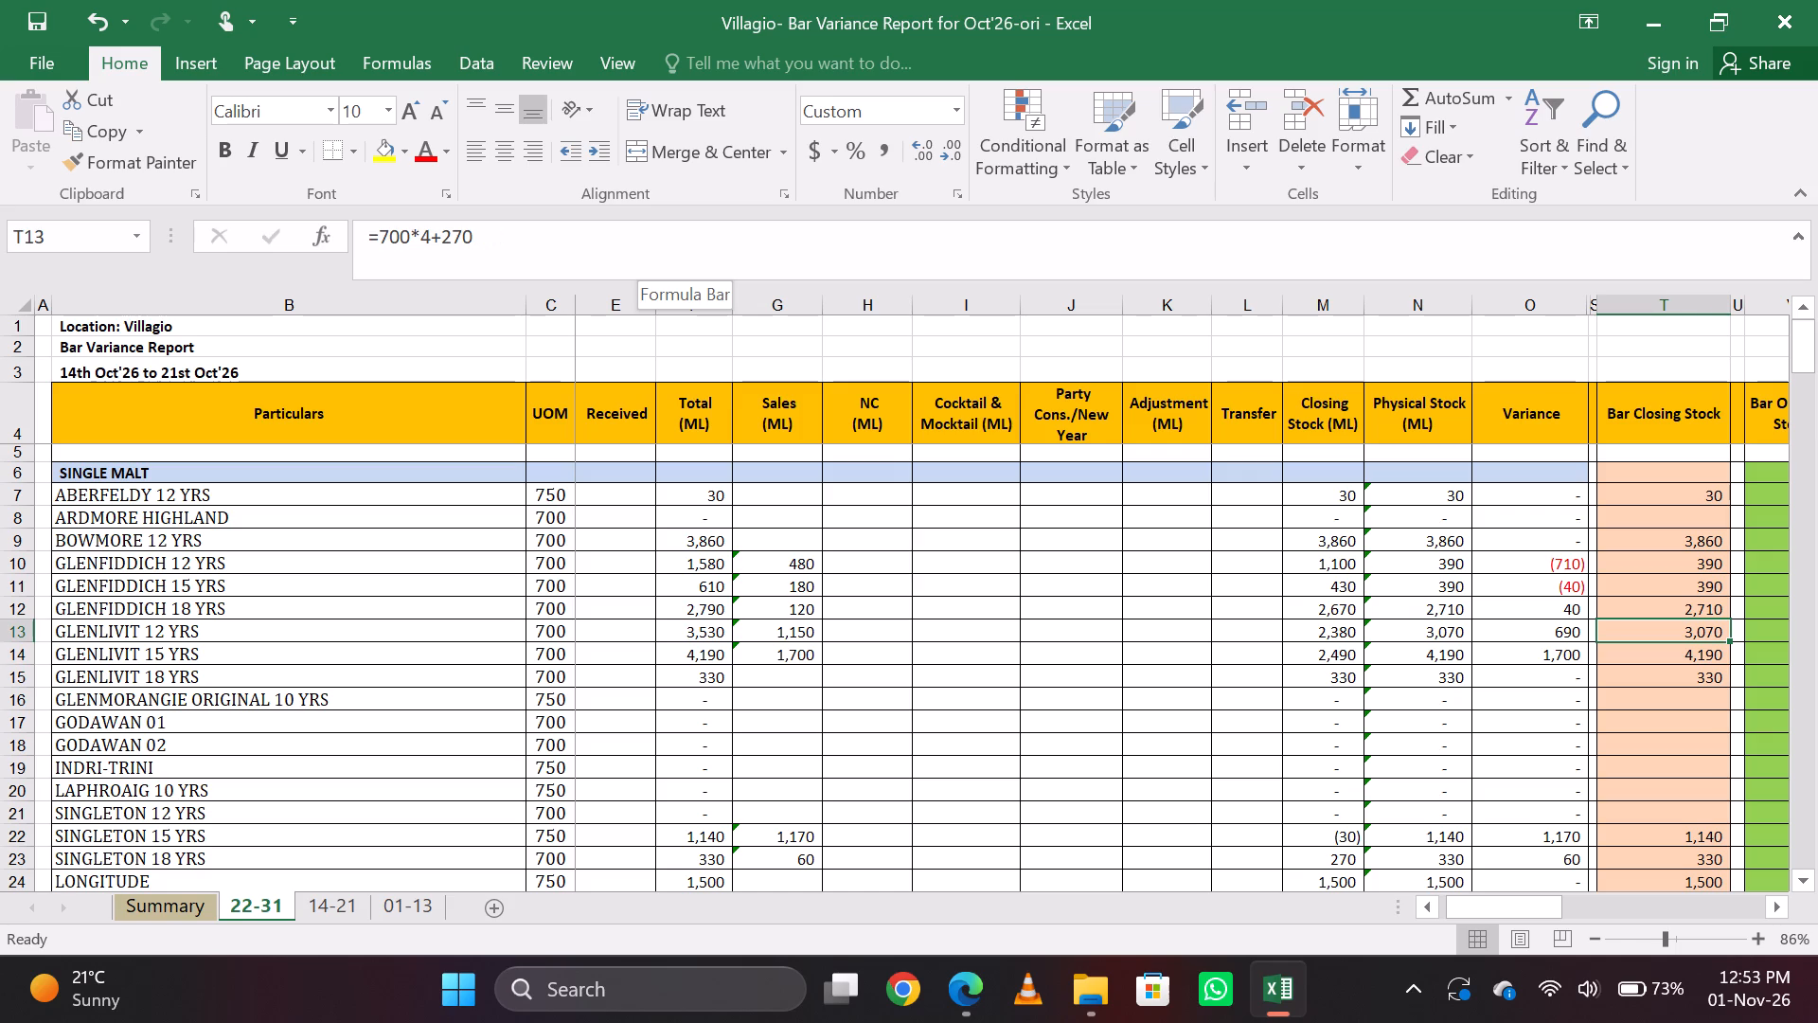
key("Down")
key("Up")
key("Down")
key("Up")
Change the Bar Closing Stock formula for GLENLIVIT 15 YRS to =700*3+360+120.
key("Down")
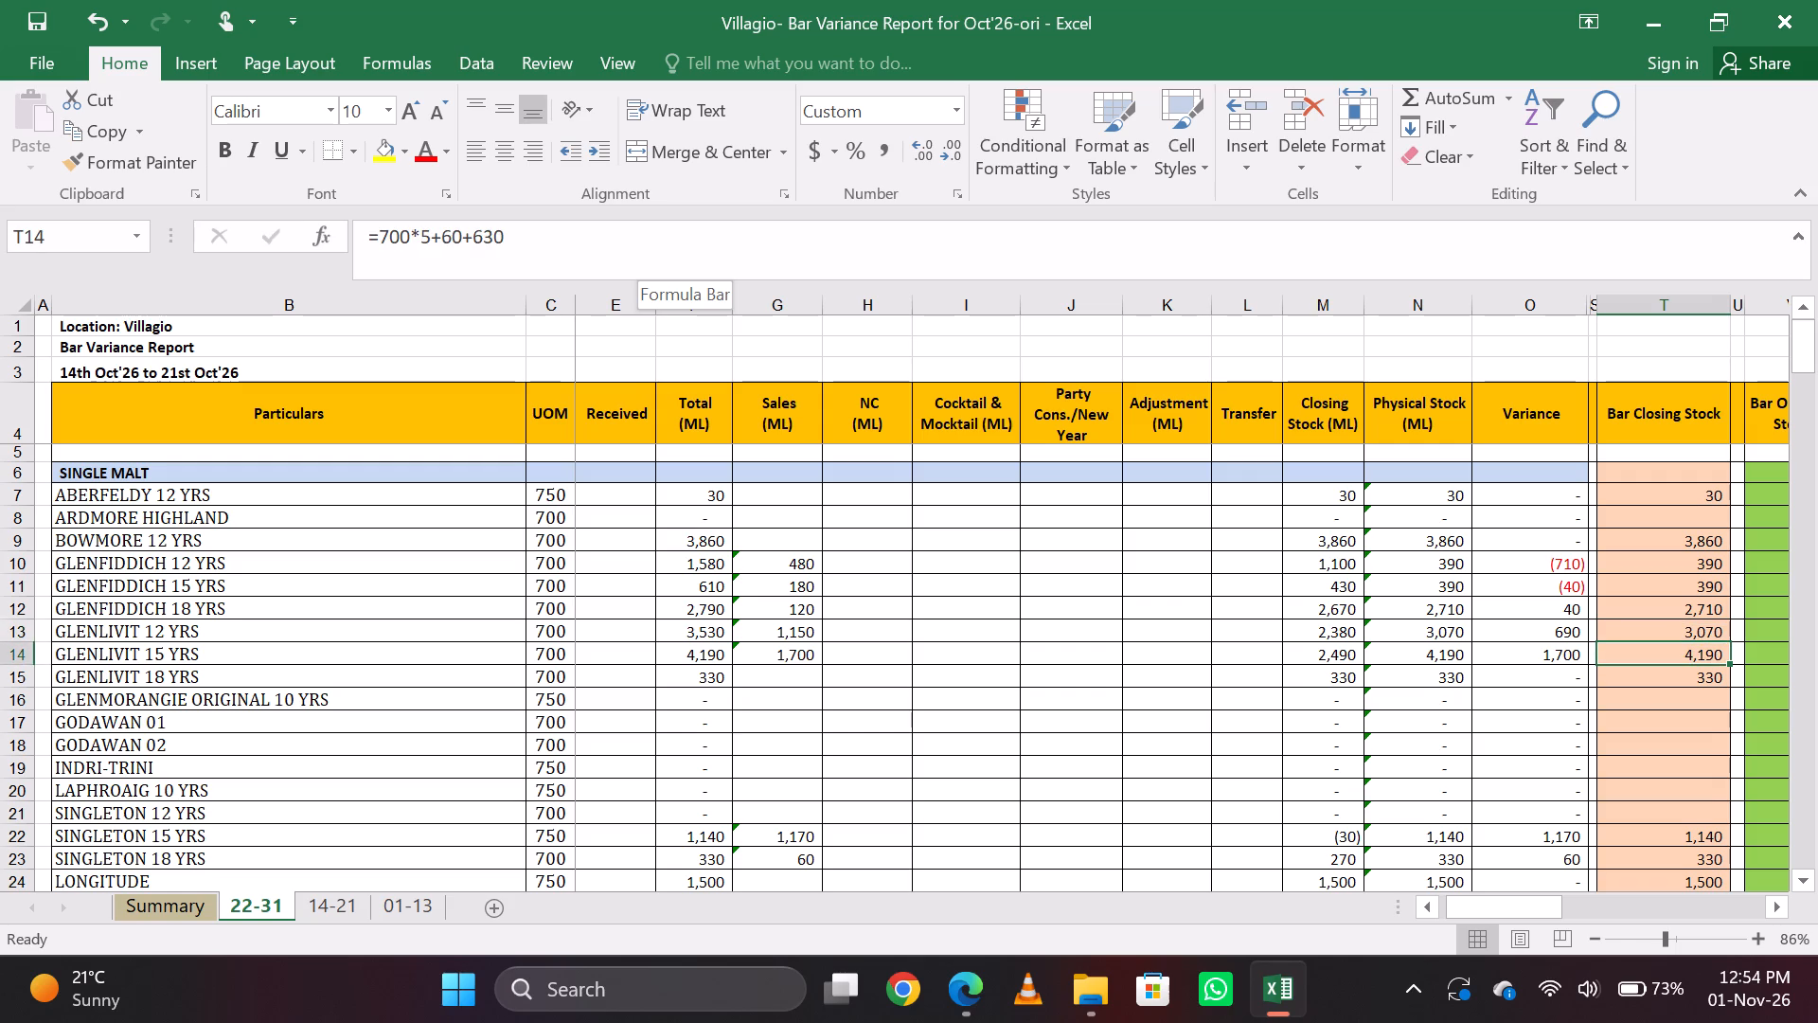
left_click(652, 239)
key("BackSpace")
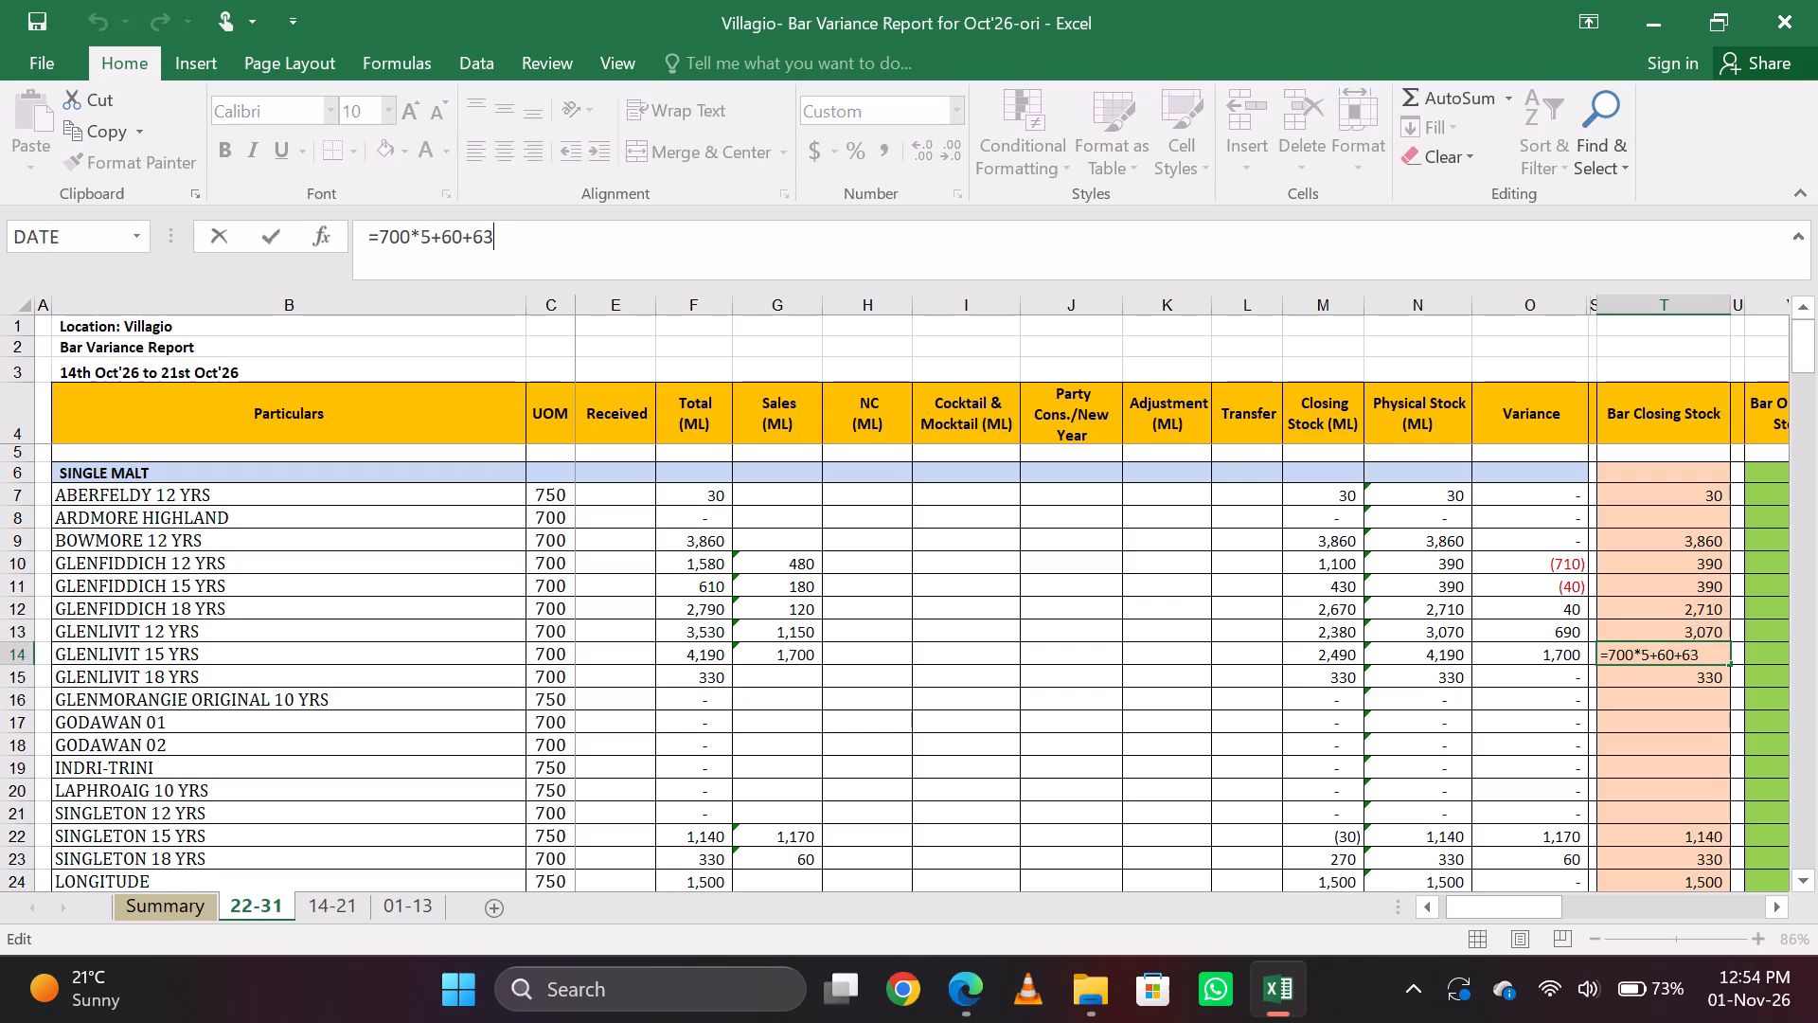
key("BackSpace")
key("BackSpace")
key("BackSpace")
key("BackSpace")
key("BackSpace")
key("BackSpace")
key("BackSpace")
type("3+")
key("3")
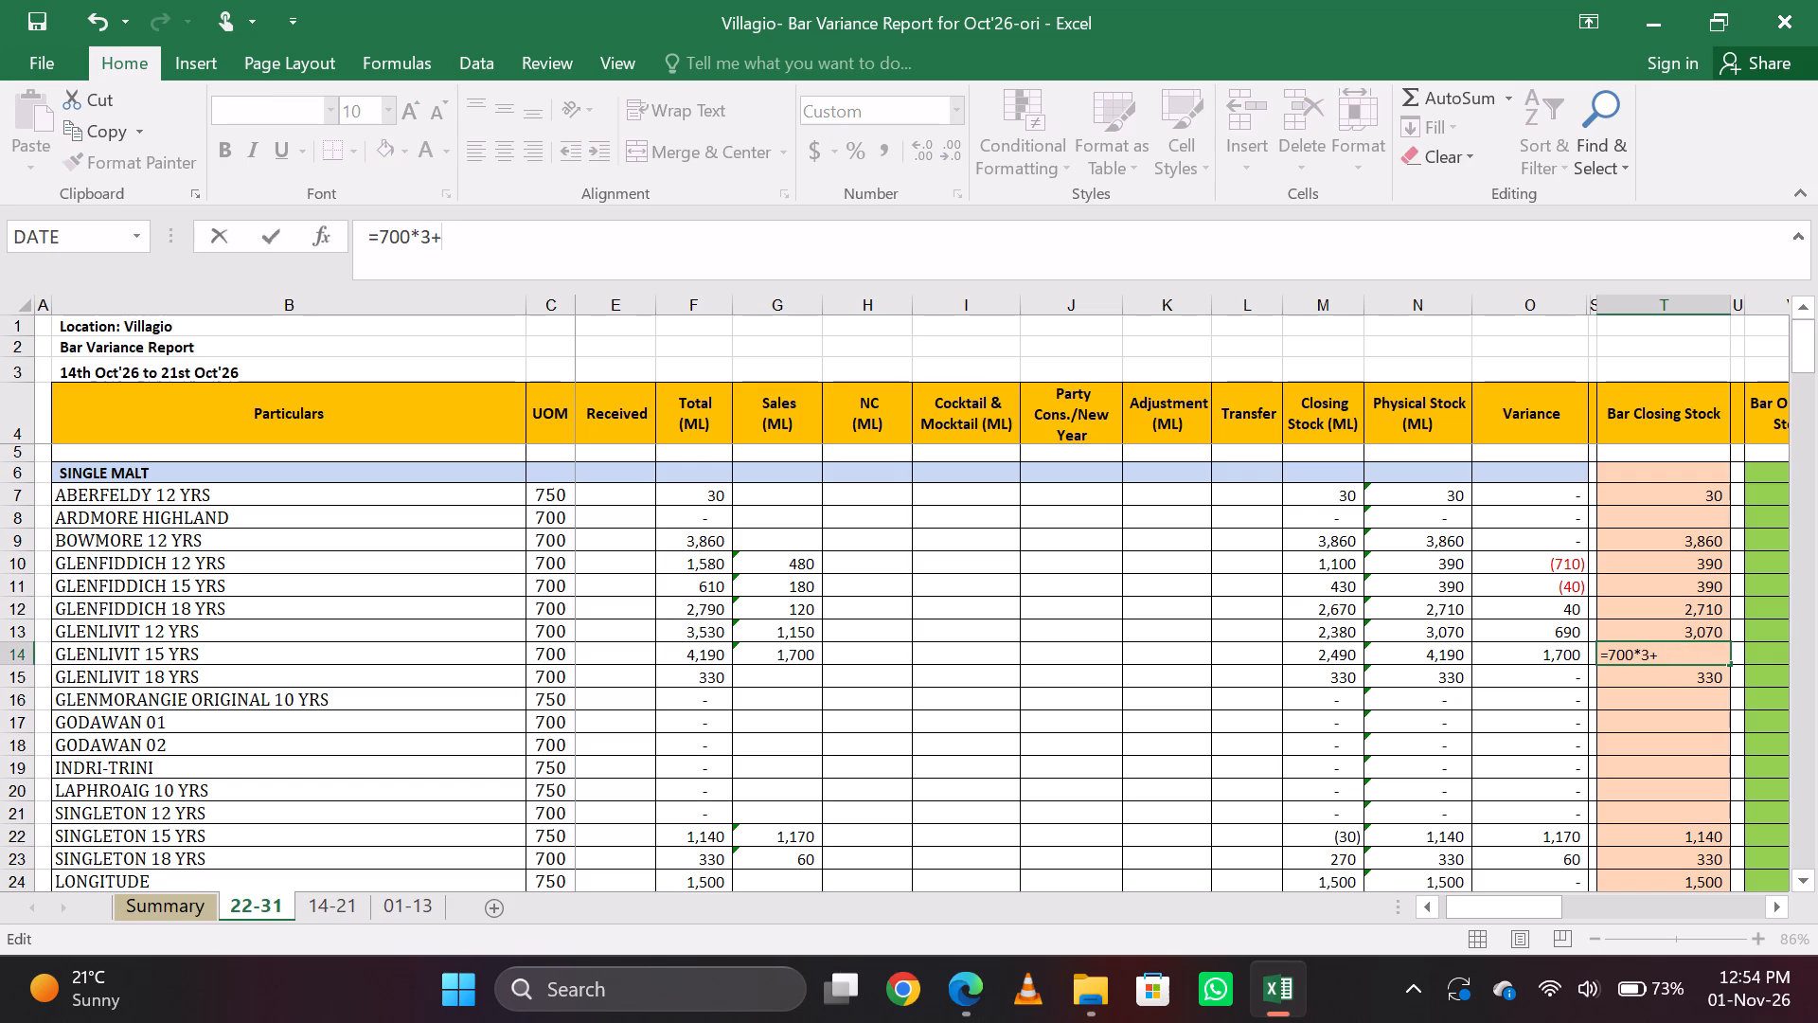
type("60")
type("+120")
key("Return")
key("Up")
key("Down")
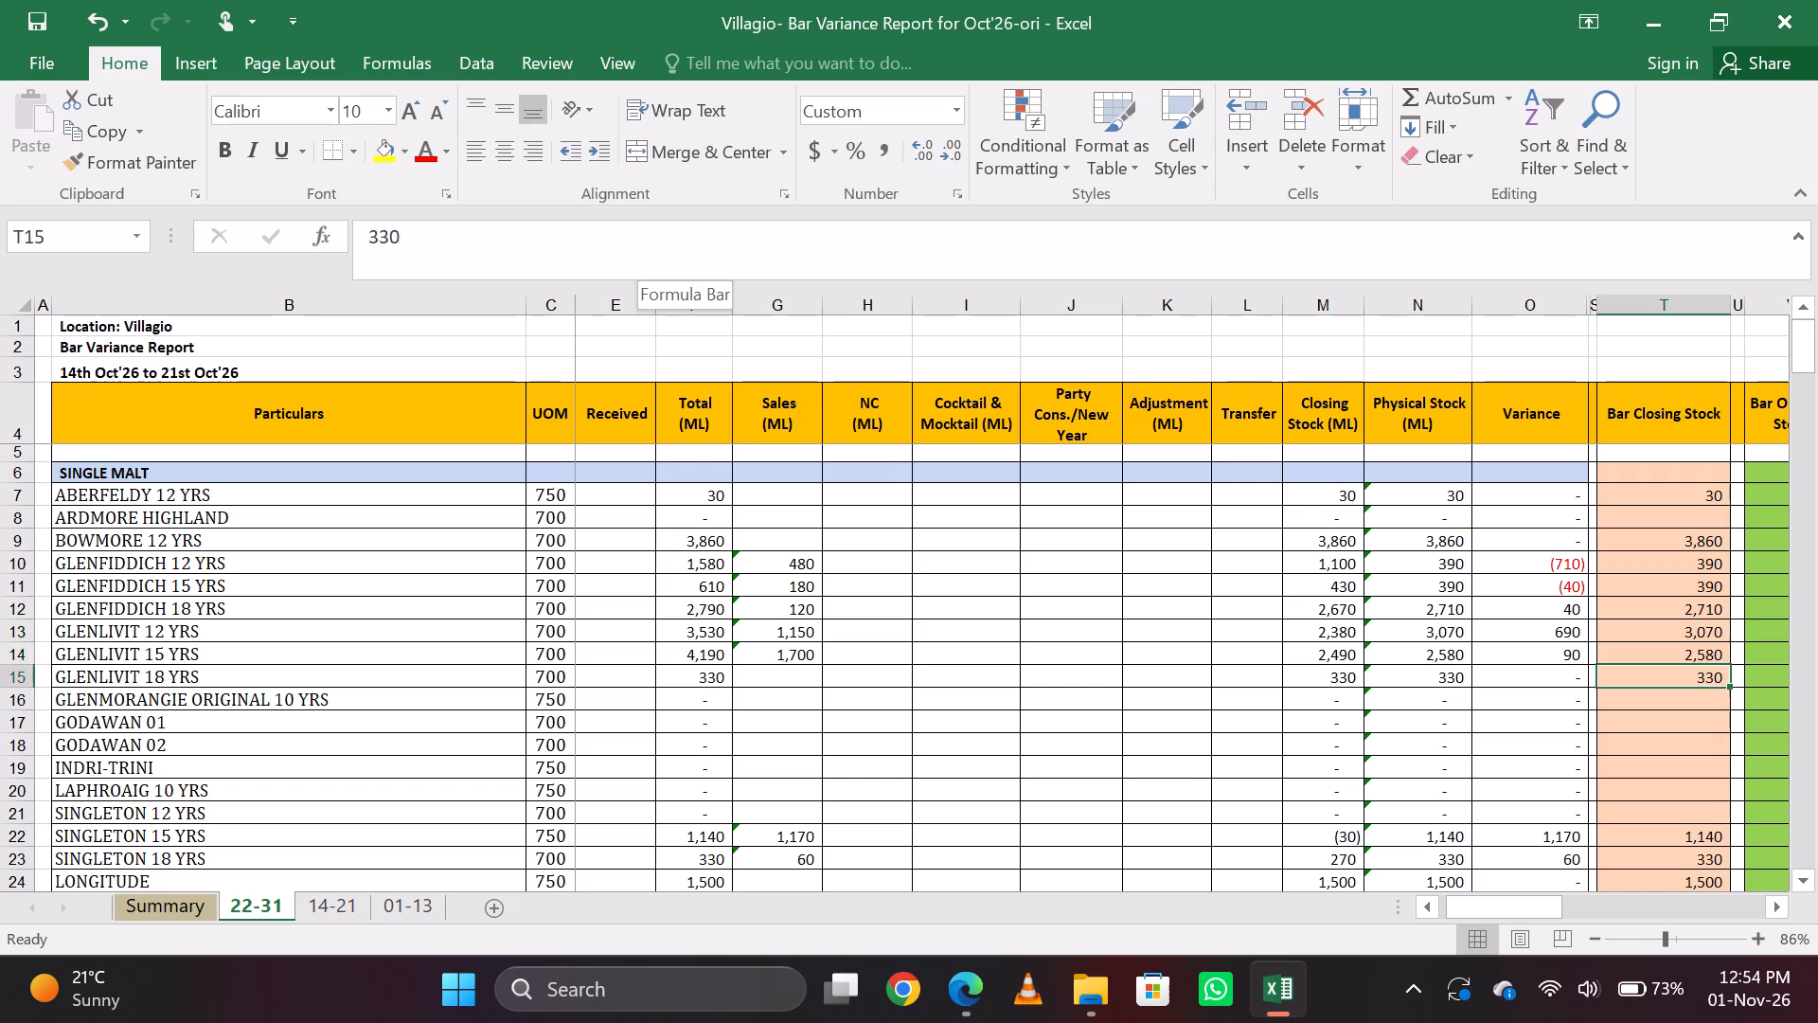
key("Up")
key("Down")
key("Down")
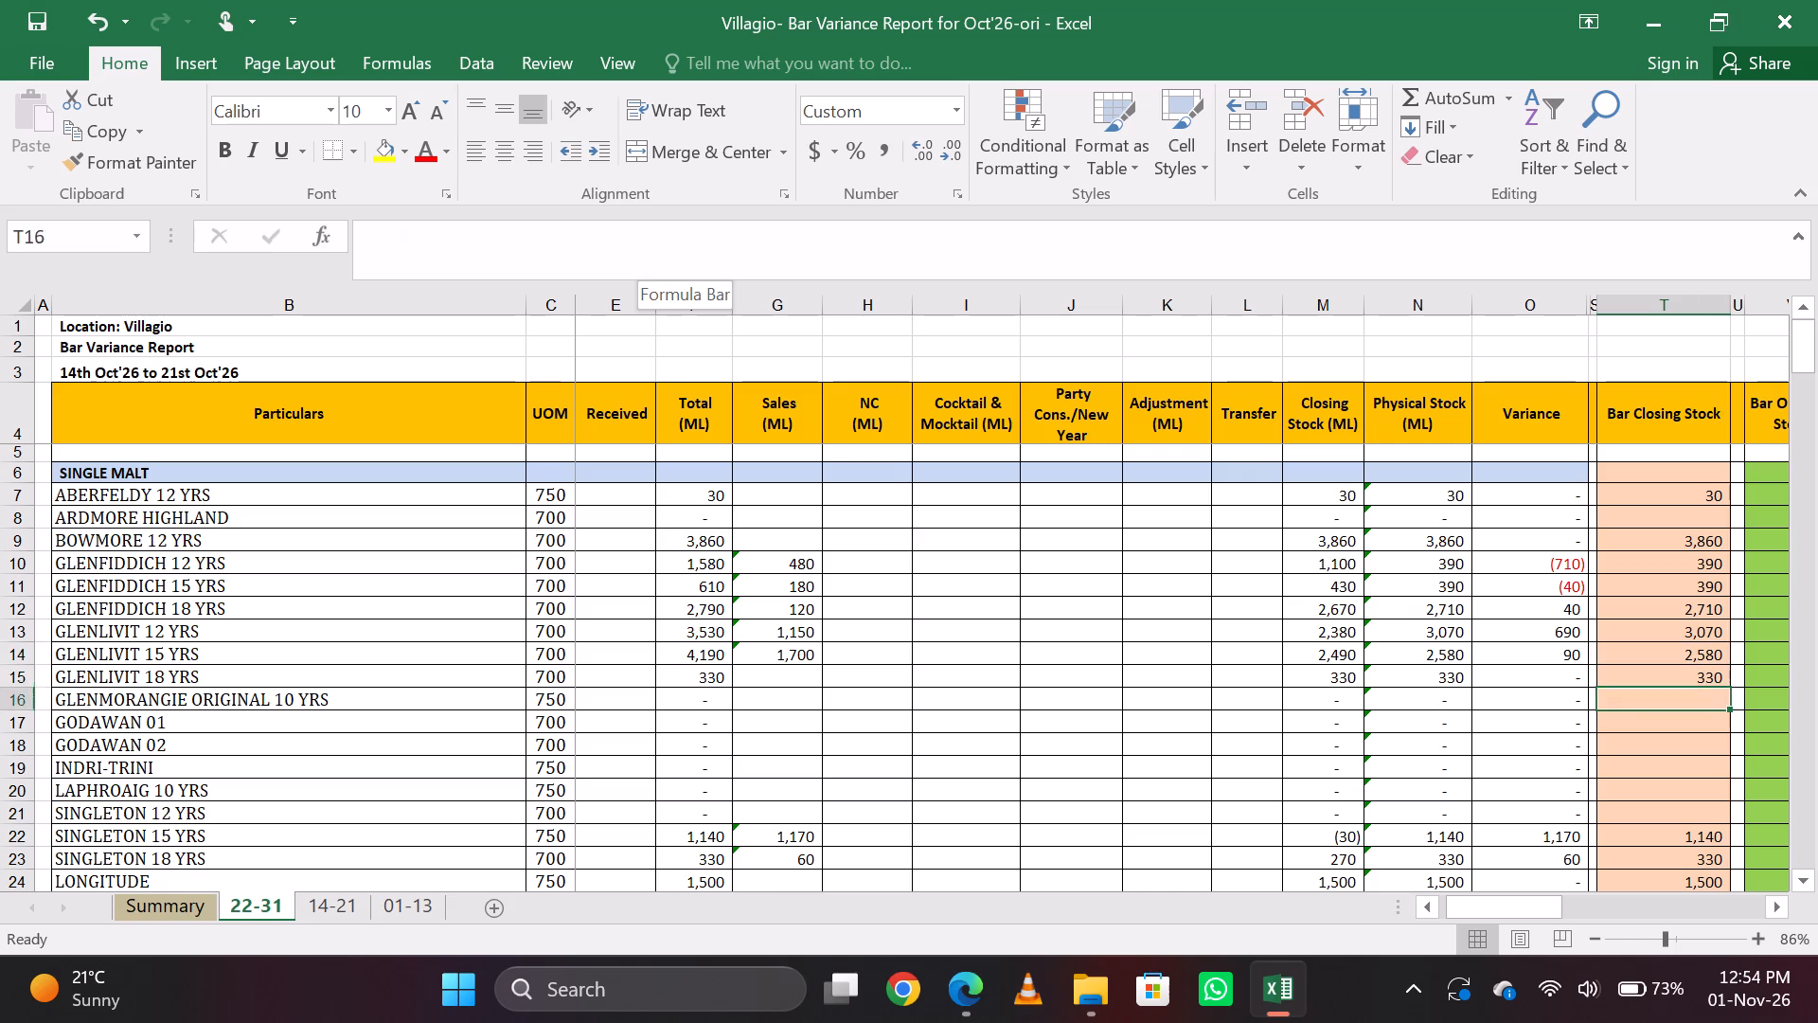
Set the Bar Closing Stock for SINGLETON 15 YRS to 30.
key("Down")
key("Down")
key("Down")
key("Down")
key("Down")
key("Down")
key("Down")
key("Up")
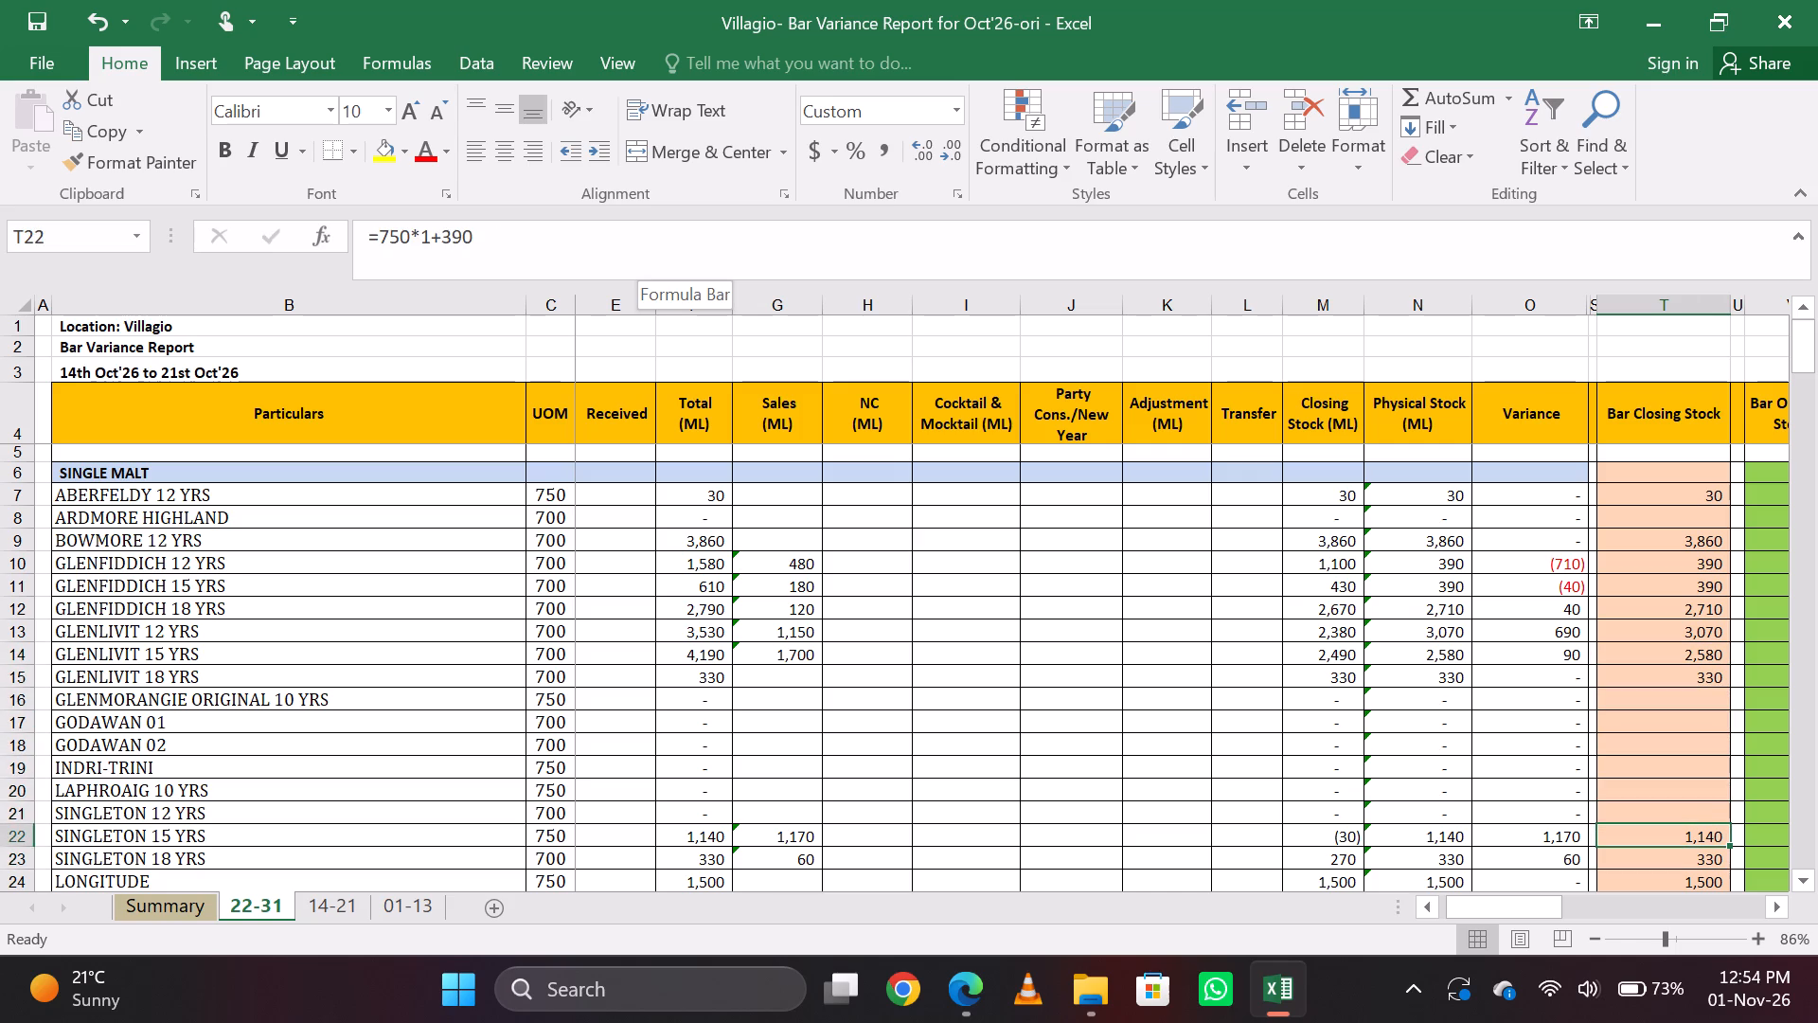
key("Down")
key("Up")
type("30")
key("Return")
key("Up")
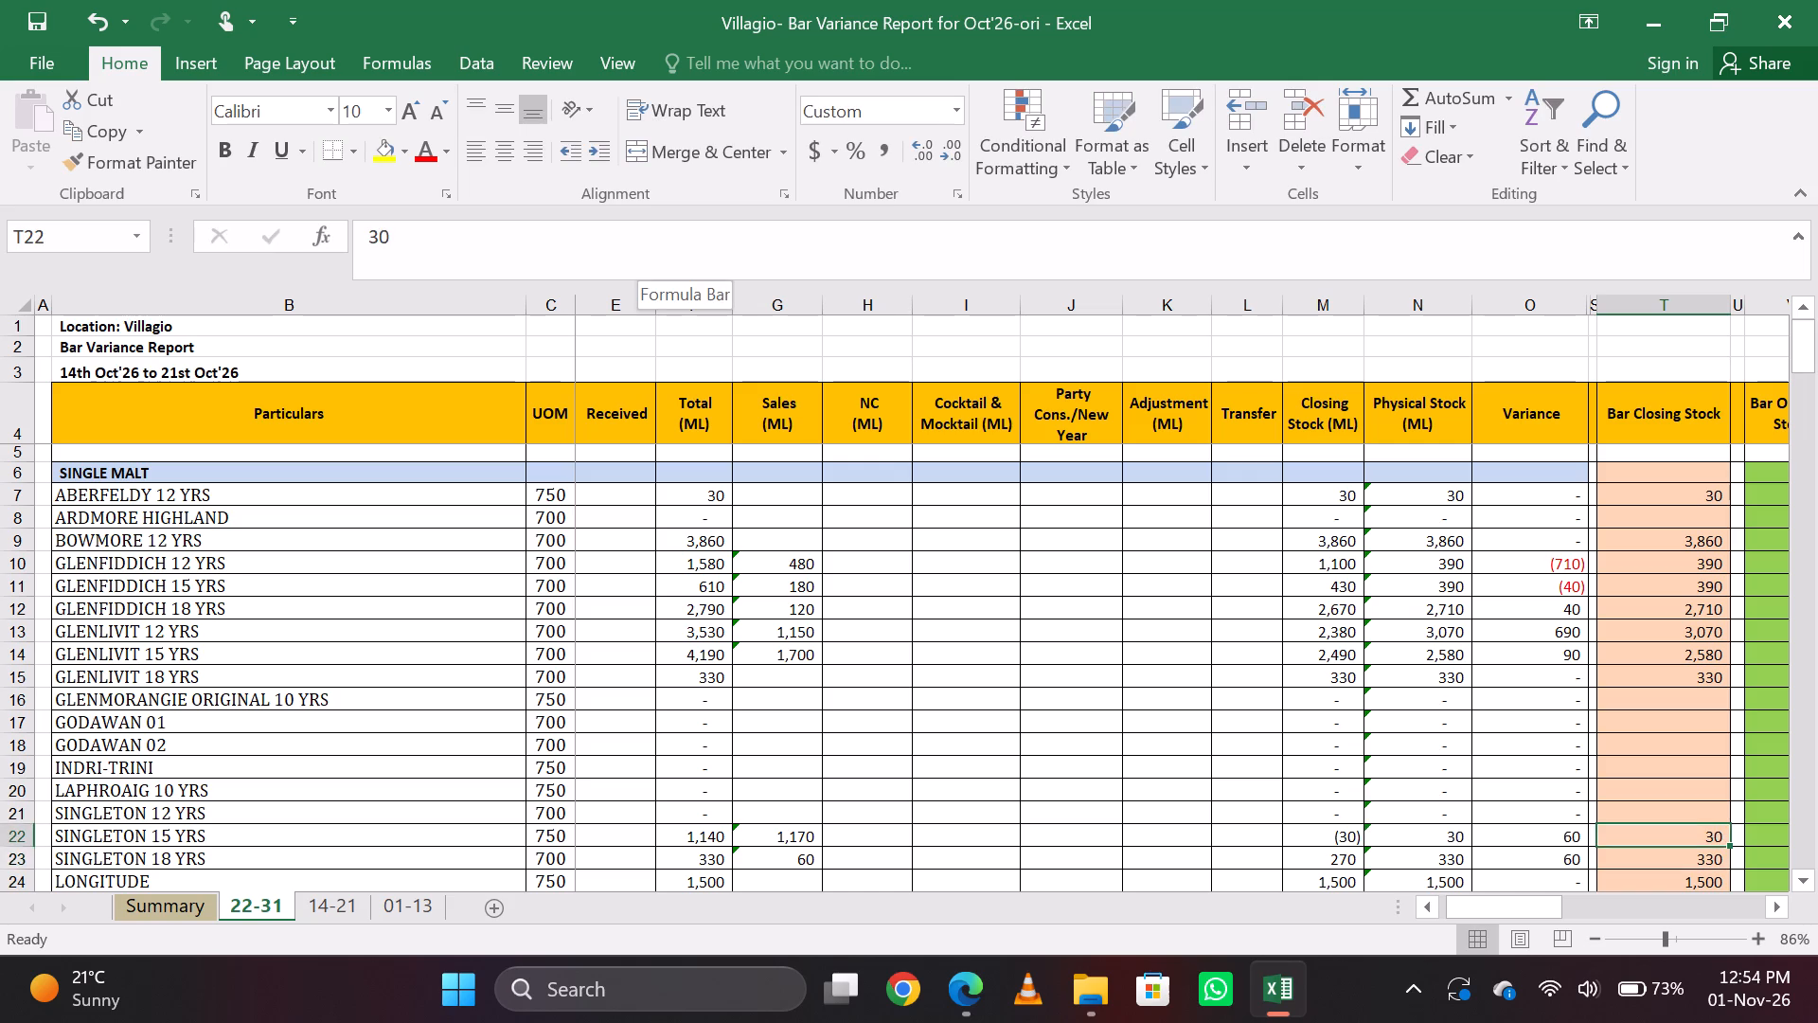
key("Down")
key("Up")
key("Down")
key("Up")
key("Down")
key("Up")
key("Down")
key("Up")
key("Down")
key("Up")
Set the Bar Closing Stock for SINGLETON 18 YRS to 300.
key("Down")
type("300")
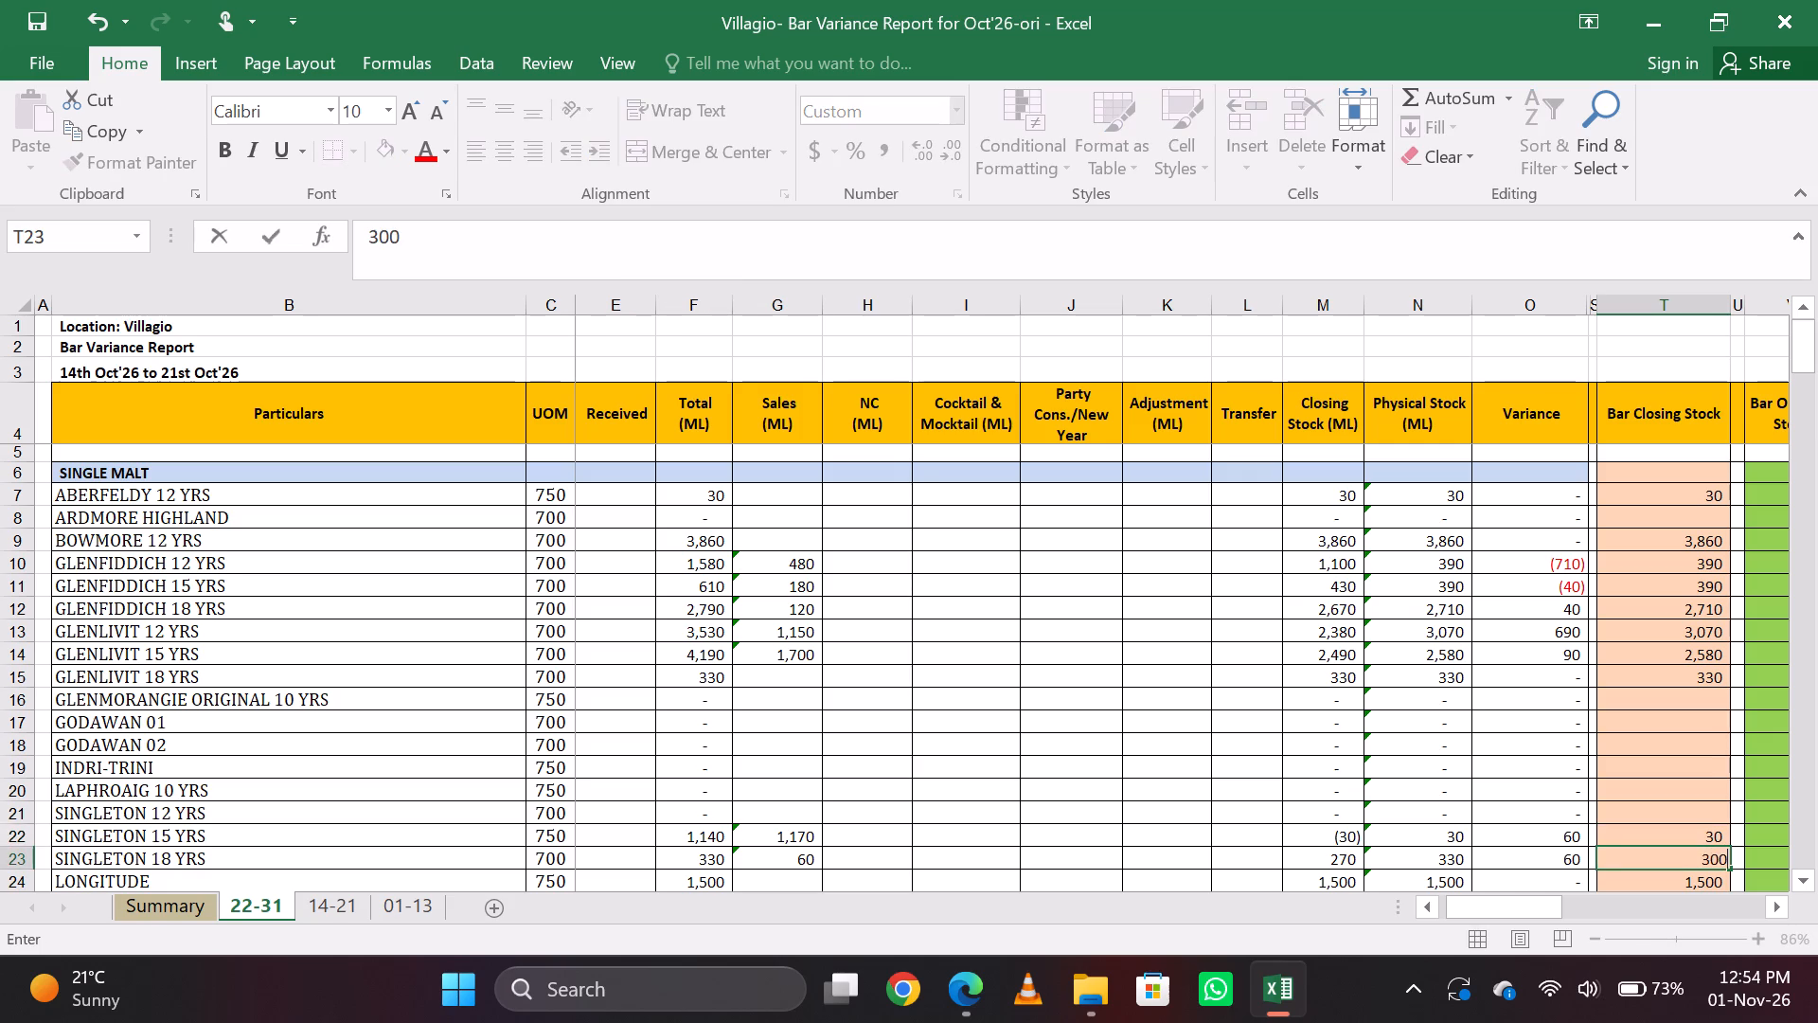
key("Return")
key("Up")
key("Down")
key("Up")
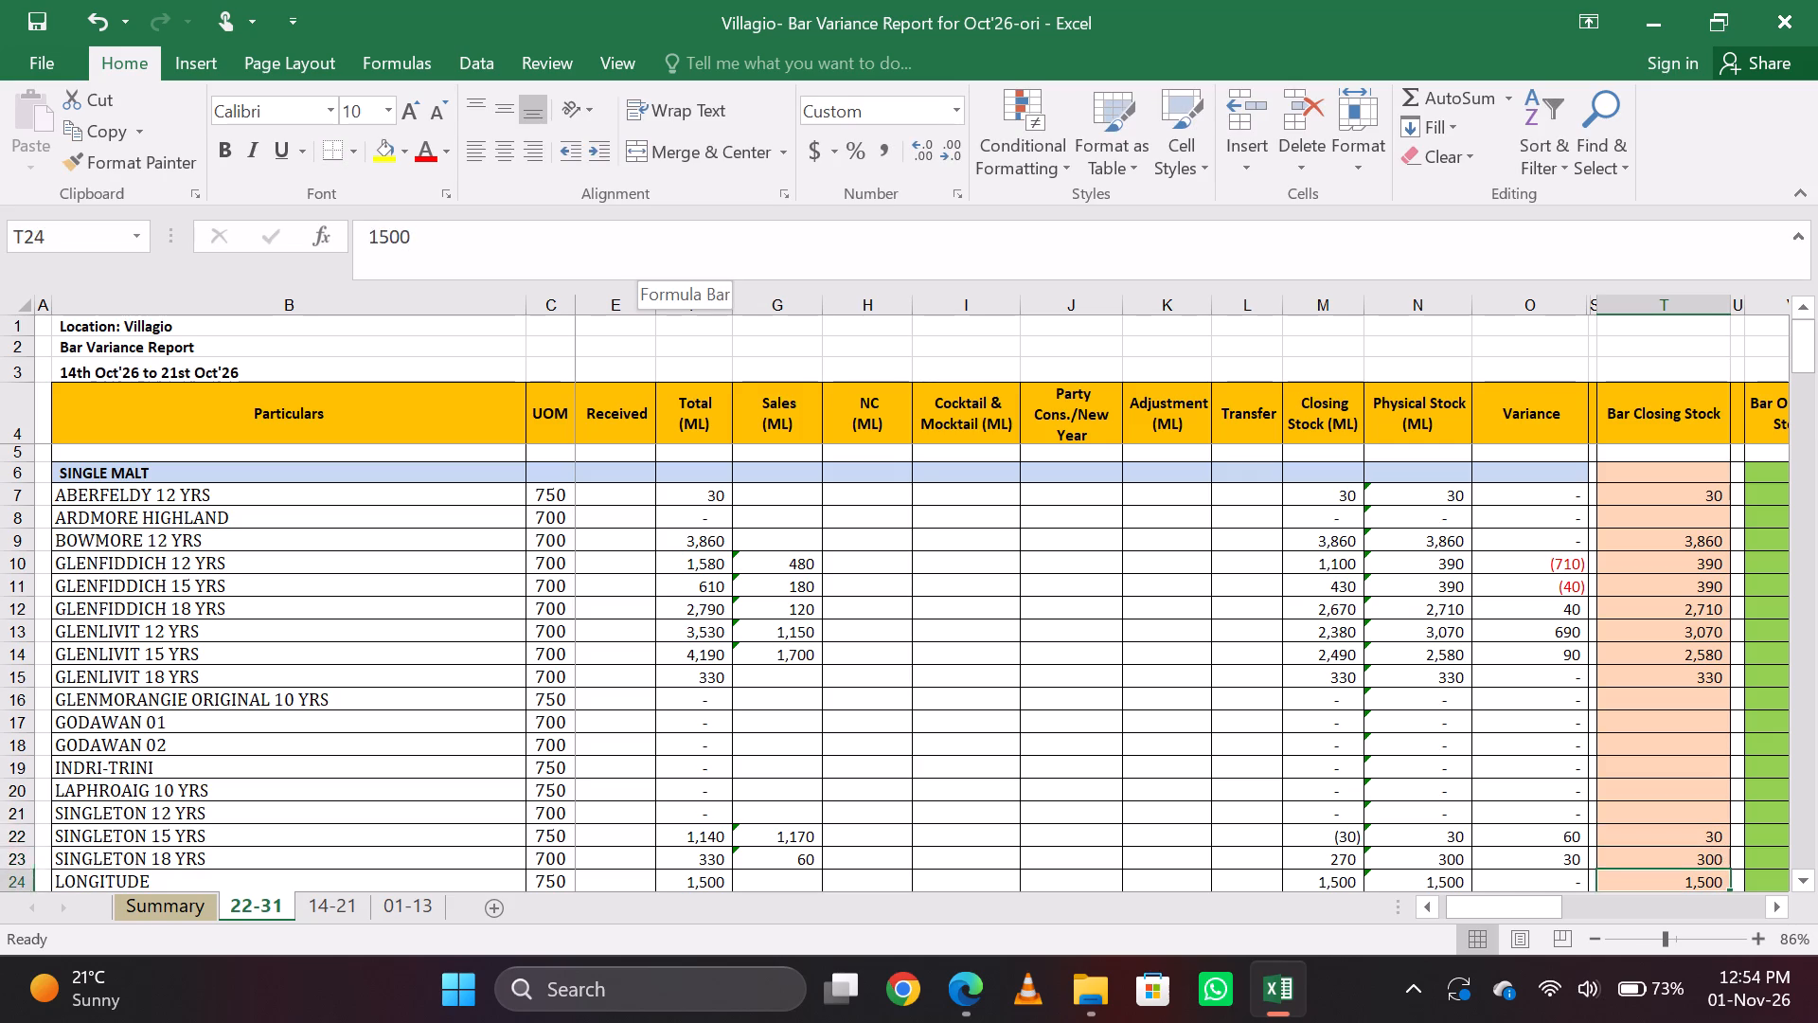
key("Down")
key("Up")
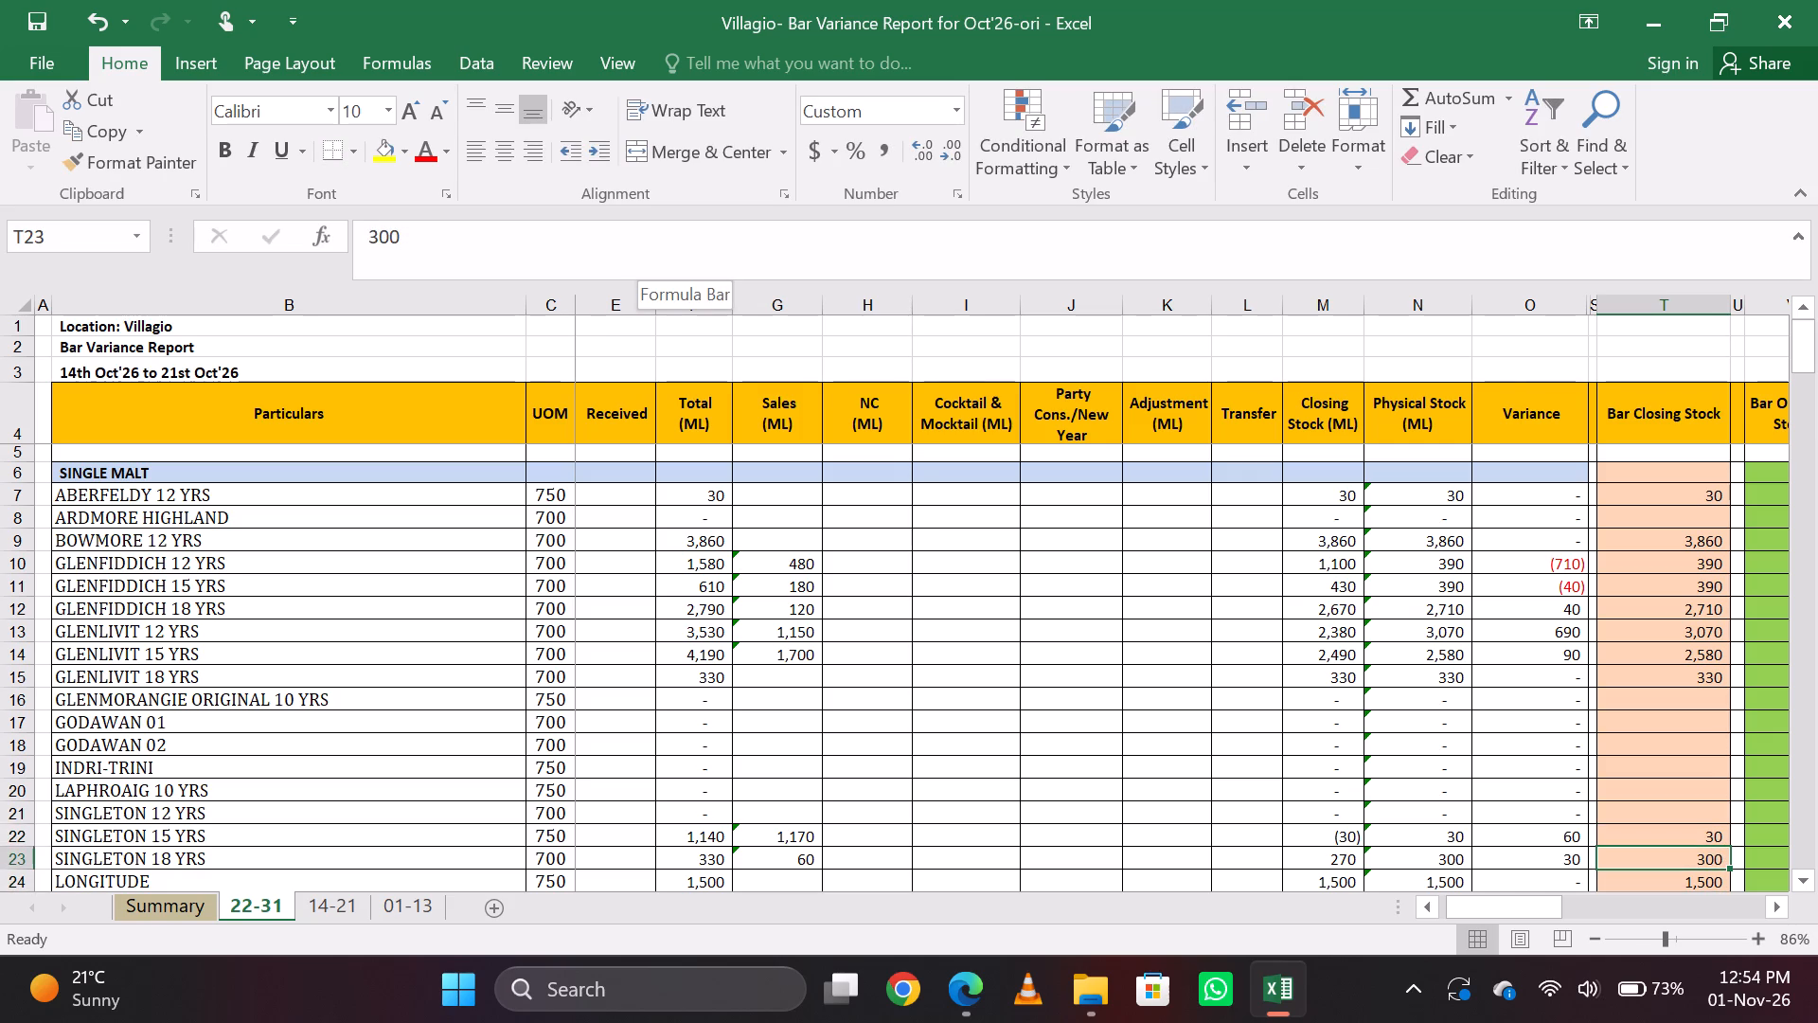
Review the Bar Closing Stock entries around the SINGLETON items and look across the SINGLETON 15 YRS row.
key("Down")
key("Down")
key("Up")
key("Down")
key("Down")
key("Down")
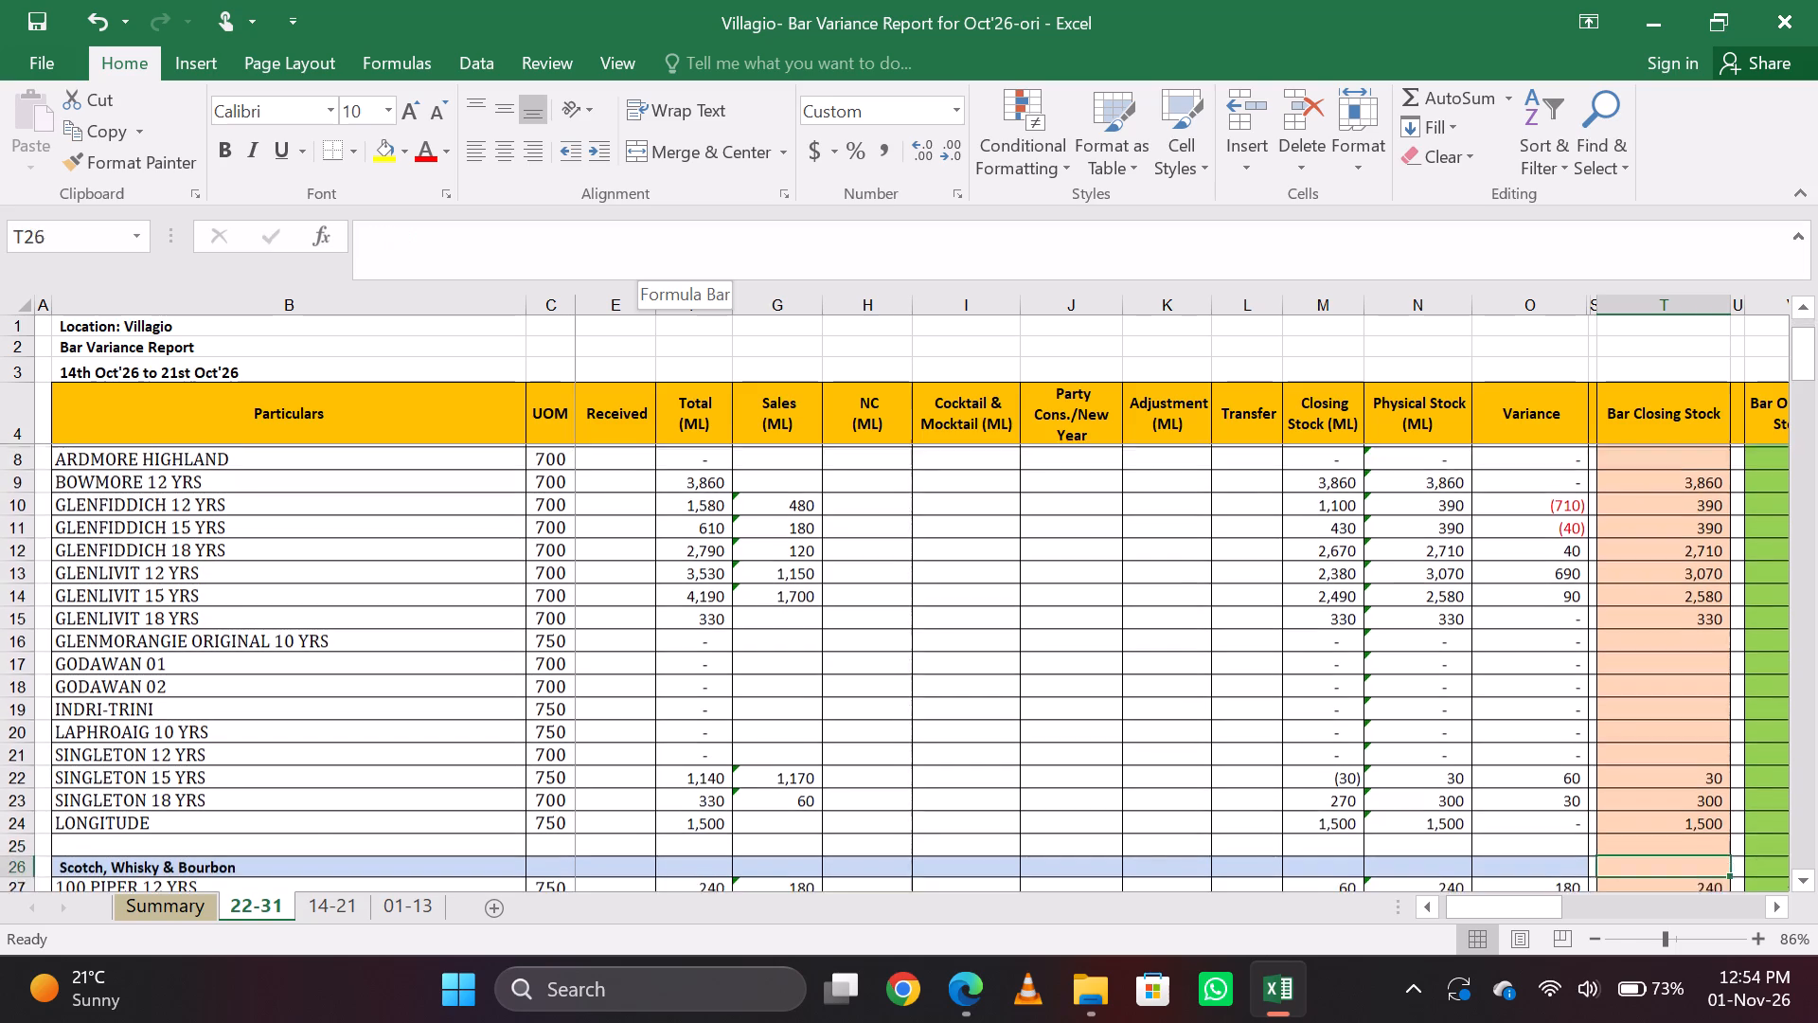
key("Down")
key("Down")
key("Up")
key("Up")
key("Down")
key("Up")
key("Up")
key("Up")
key("Up")
key("Up")
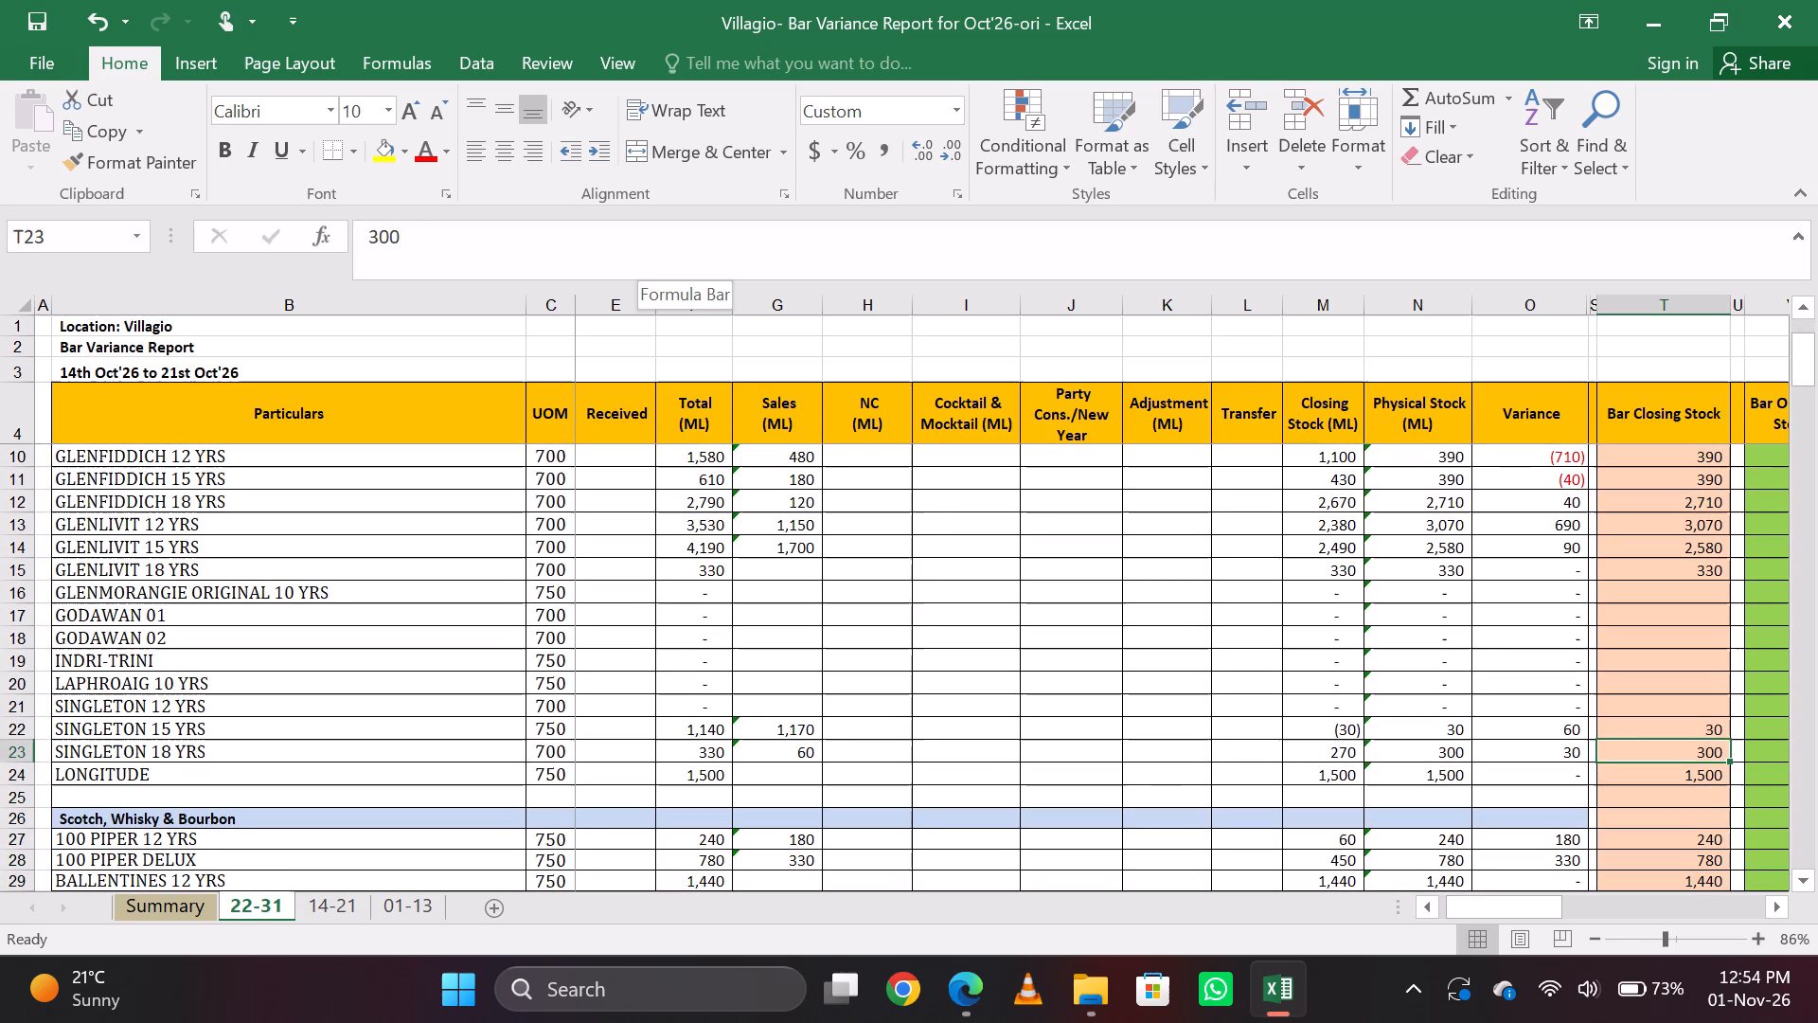
key("Left")
key("Right")
key("Up")
key("Down")
key("Up")
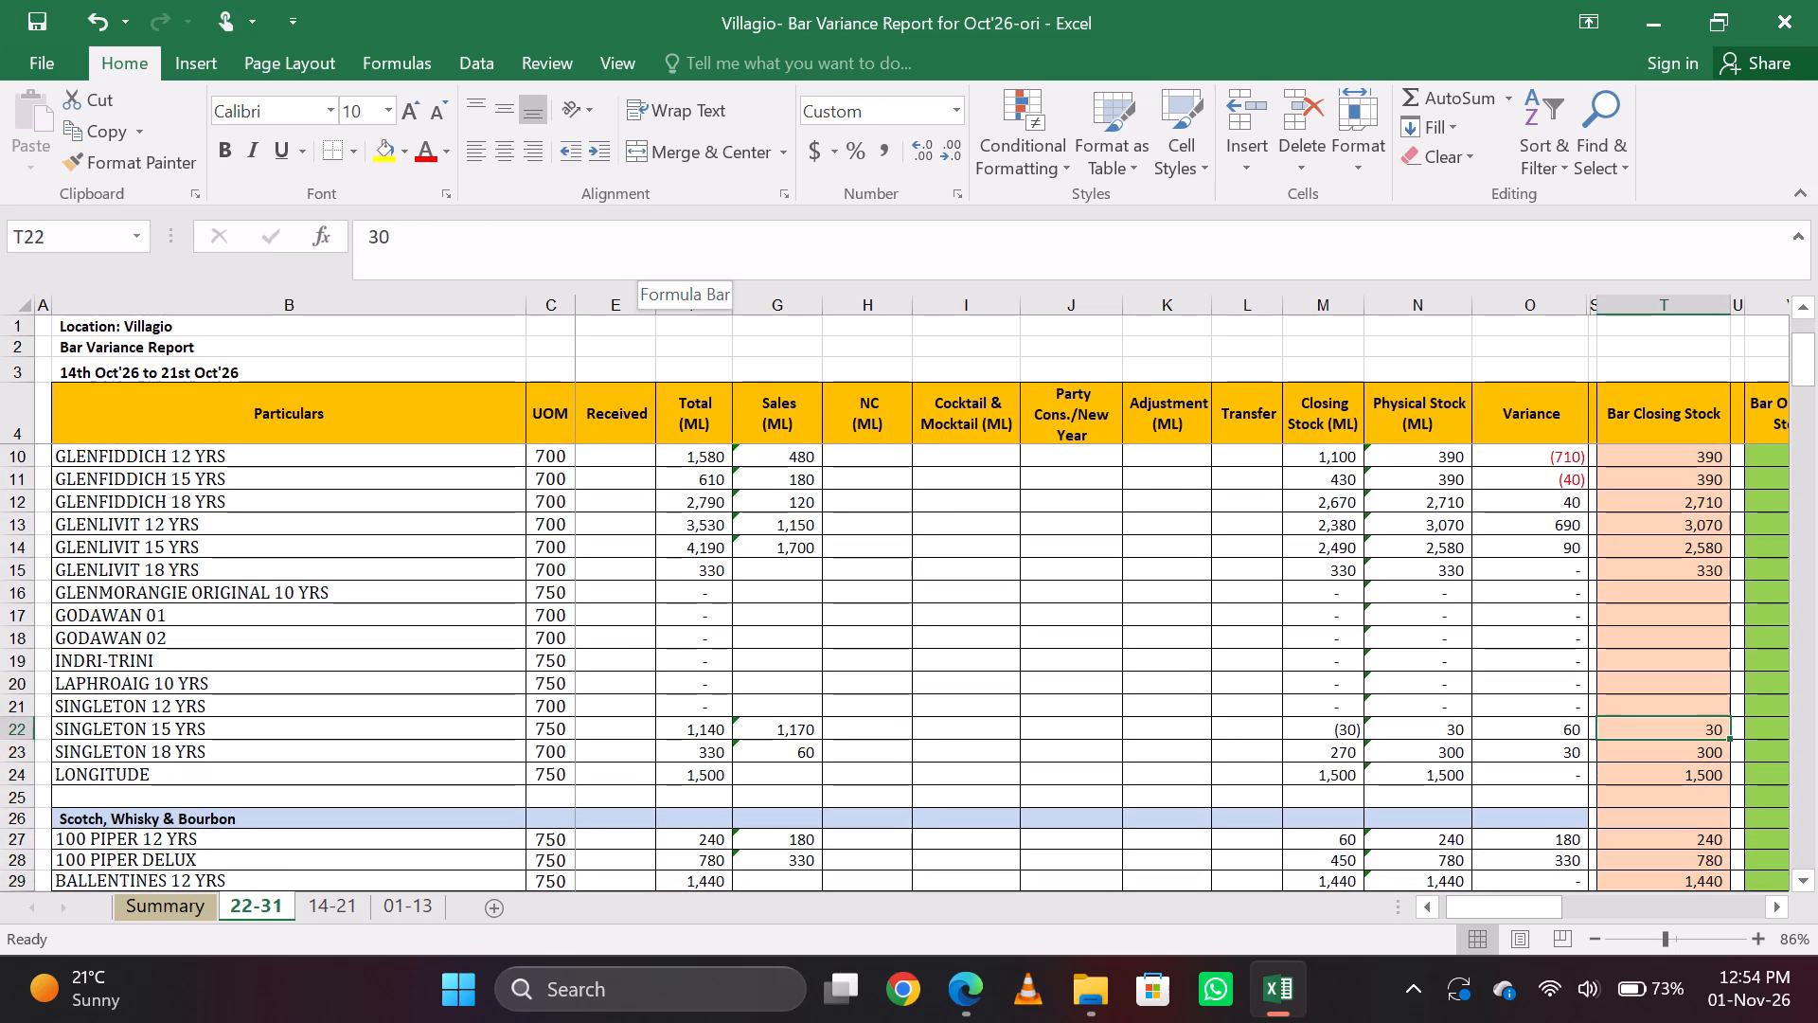
key("Up")
key("Down")
key("Left")
key("Left")
key("Left")
key("Left")
key("Left")
key("Left")
key("Left")
key("Left")
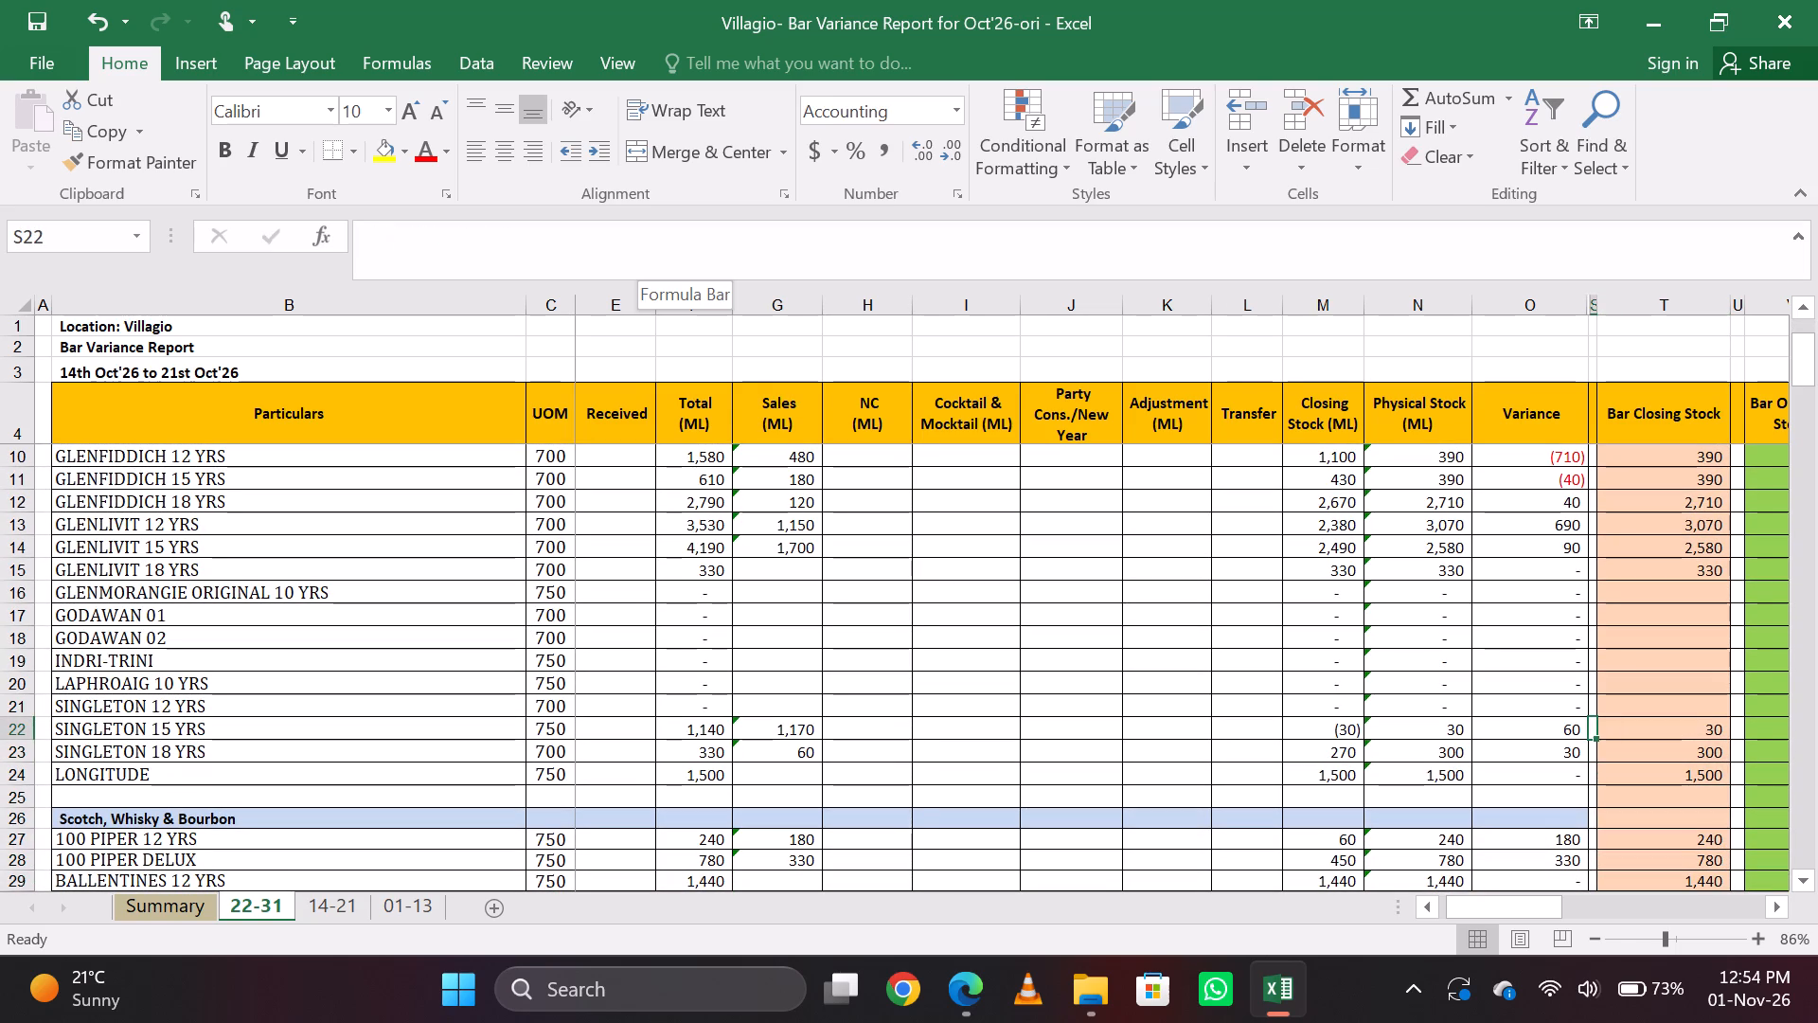
key("Left")
key("Left")
key("Right")
key("Right")
key("Right")
key("Right")
key("Right")
key("Right")
key("Right")
key("Right")
key("Right")
key("Right")
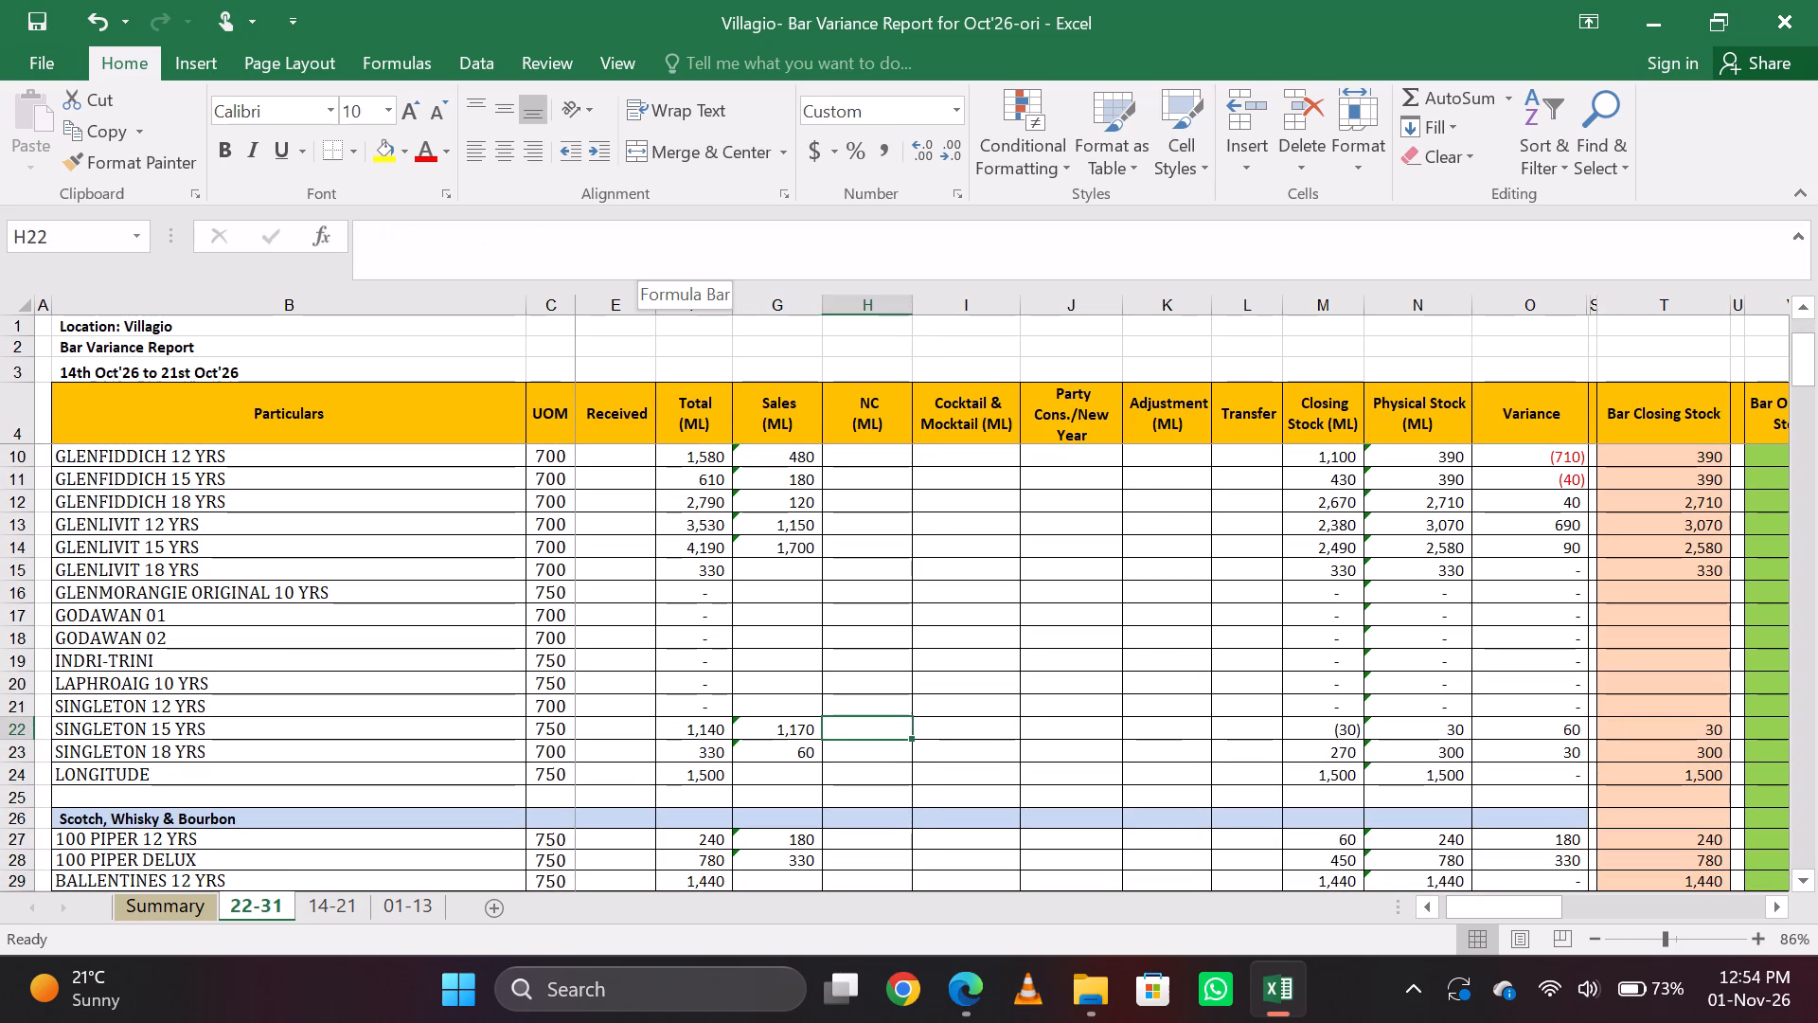
key("Right")
key("Left")
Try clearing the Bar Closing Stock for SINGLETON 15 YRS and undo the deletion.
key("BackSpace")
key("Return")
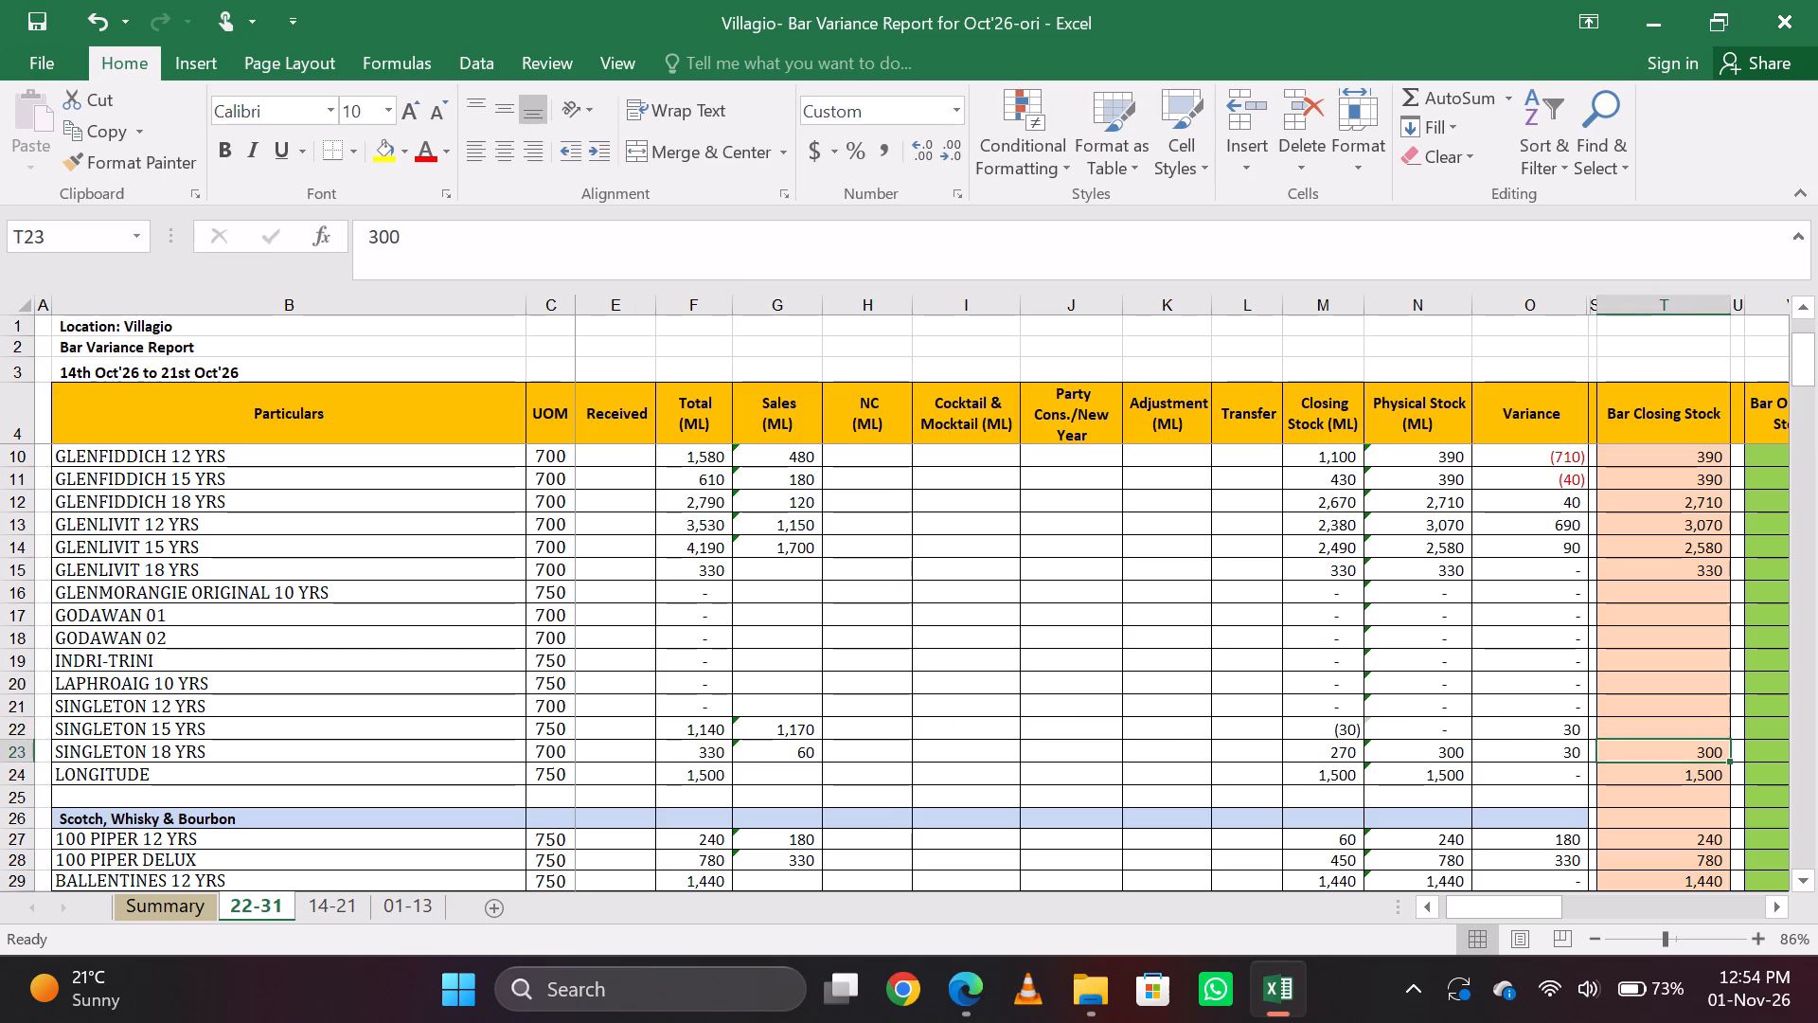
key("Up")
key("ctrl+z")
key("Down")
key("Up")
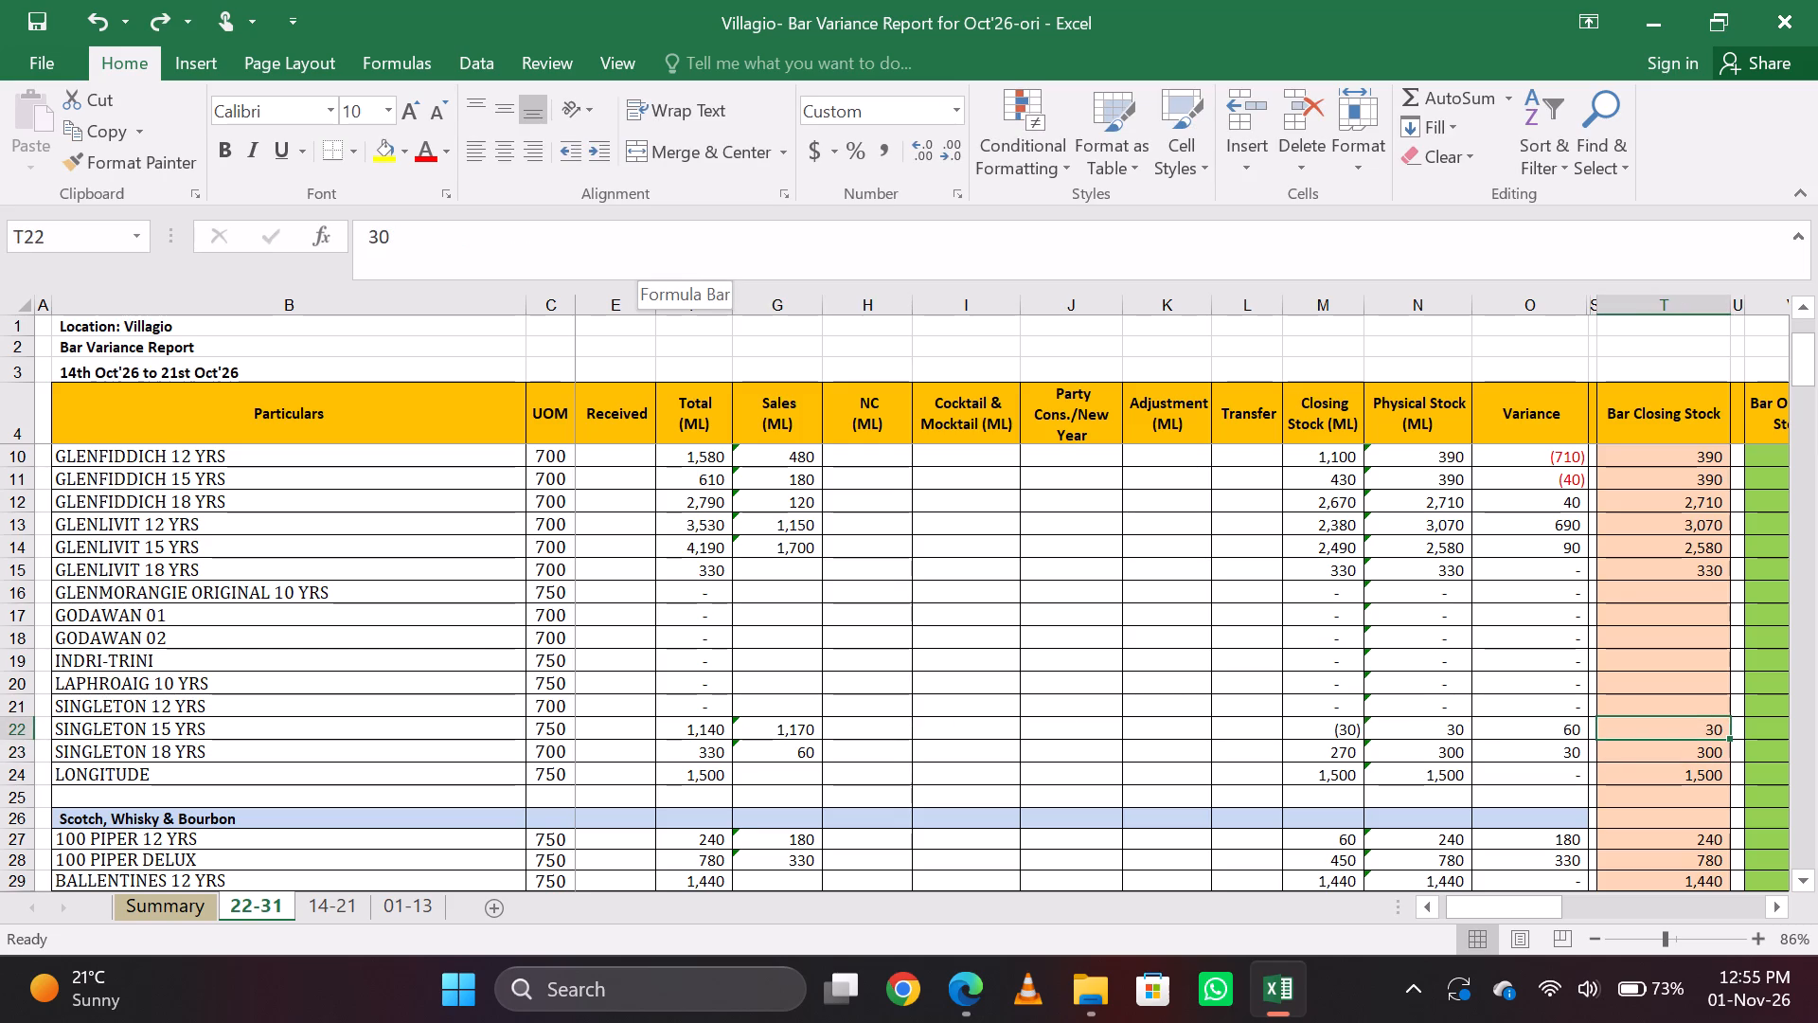
Set the Bar Closing Stock for 100 PIPER 12 YRS to 30.
key("Down")
key("Down")
key("Down")
key("Down")
key("Down")
key("Down")
key("Up")
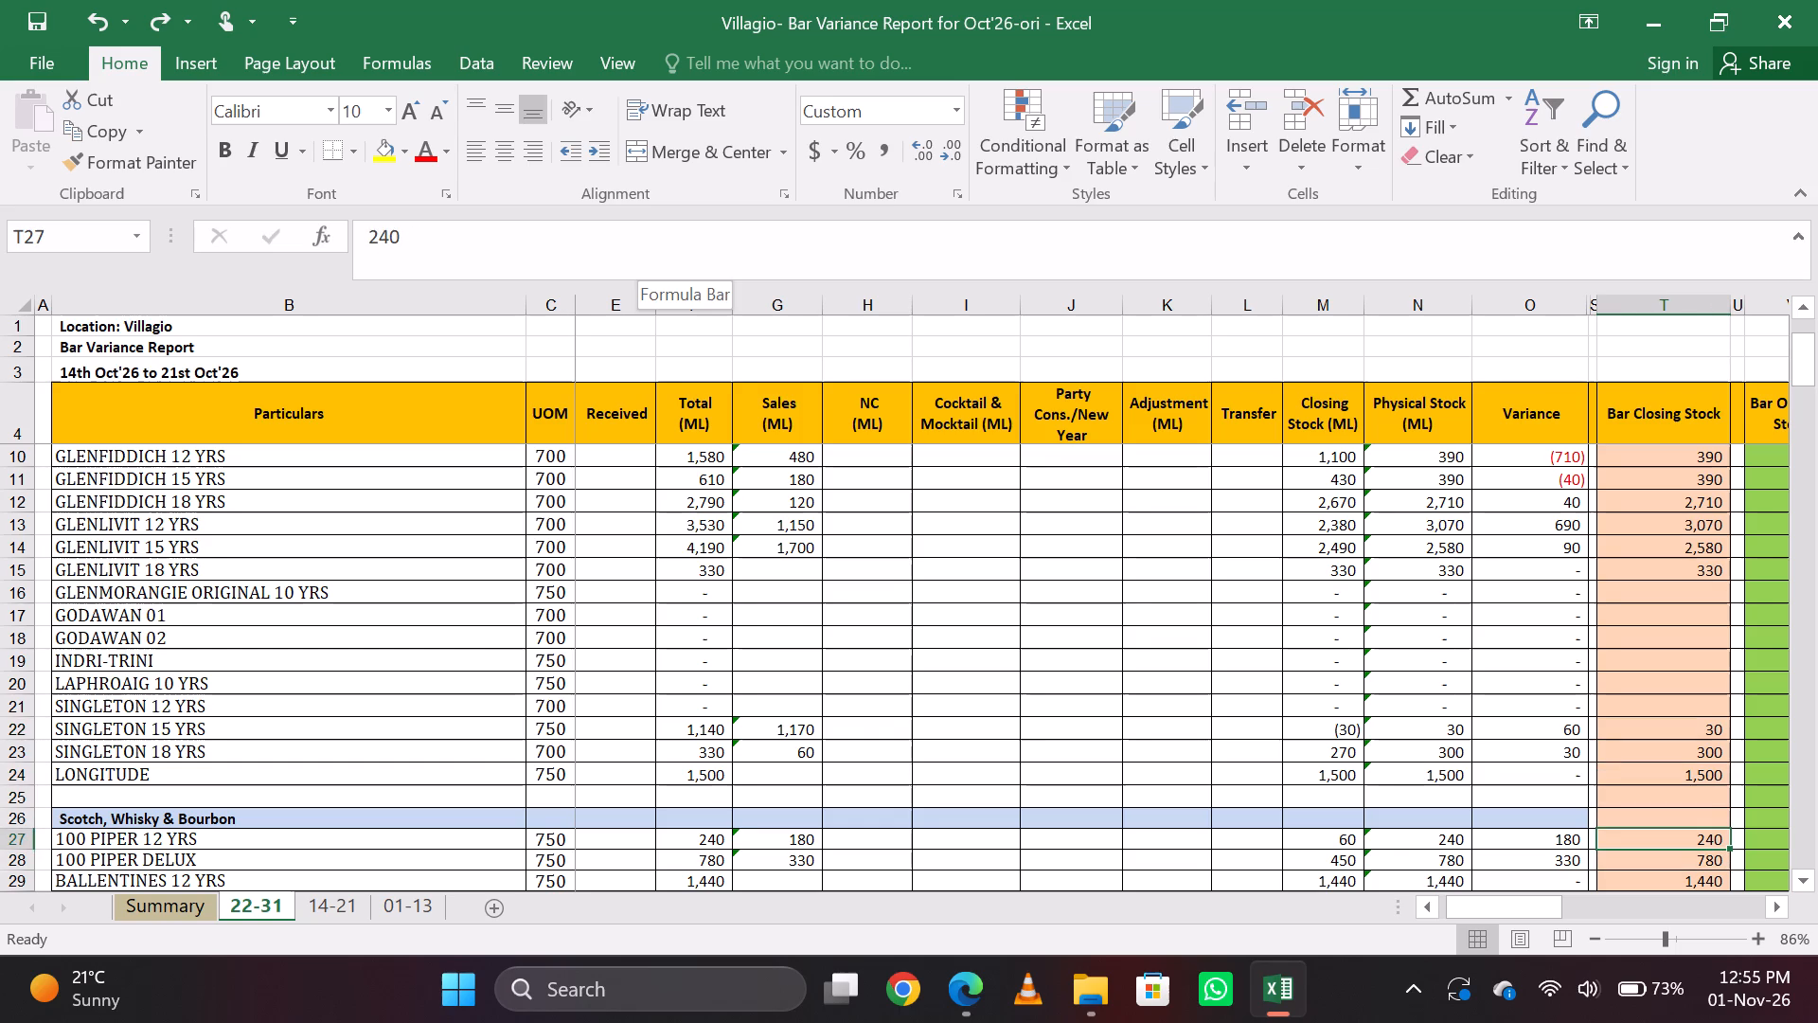
key("Down")
key("Up")
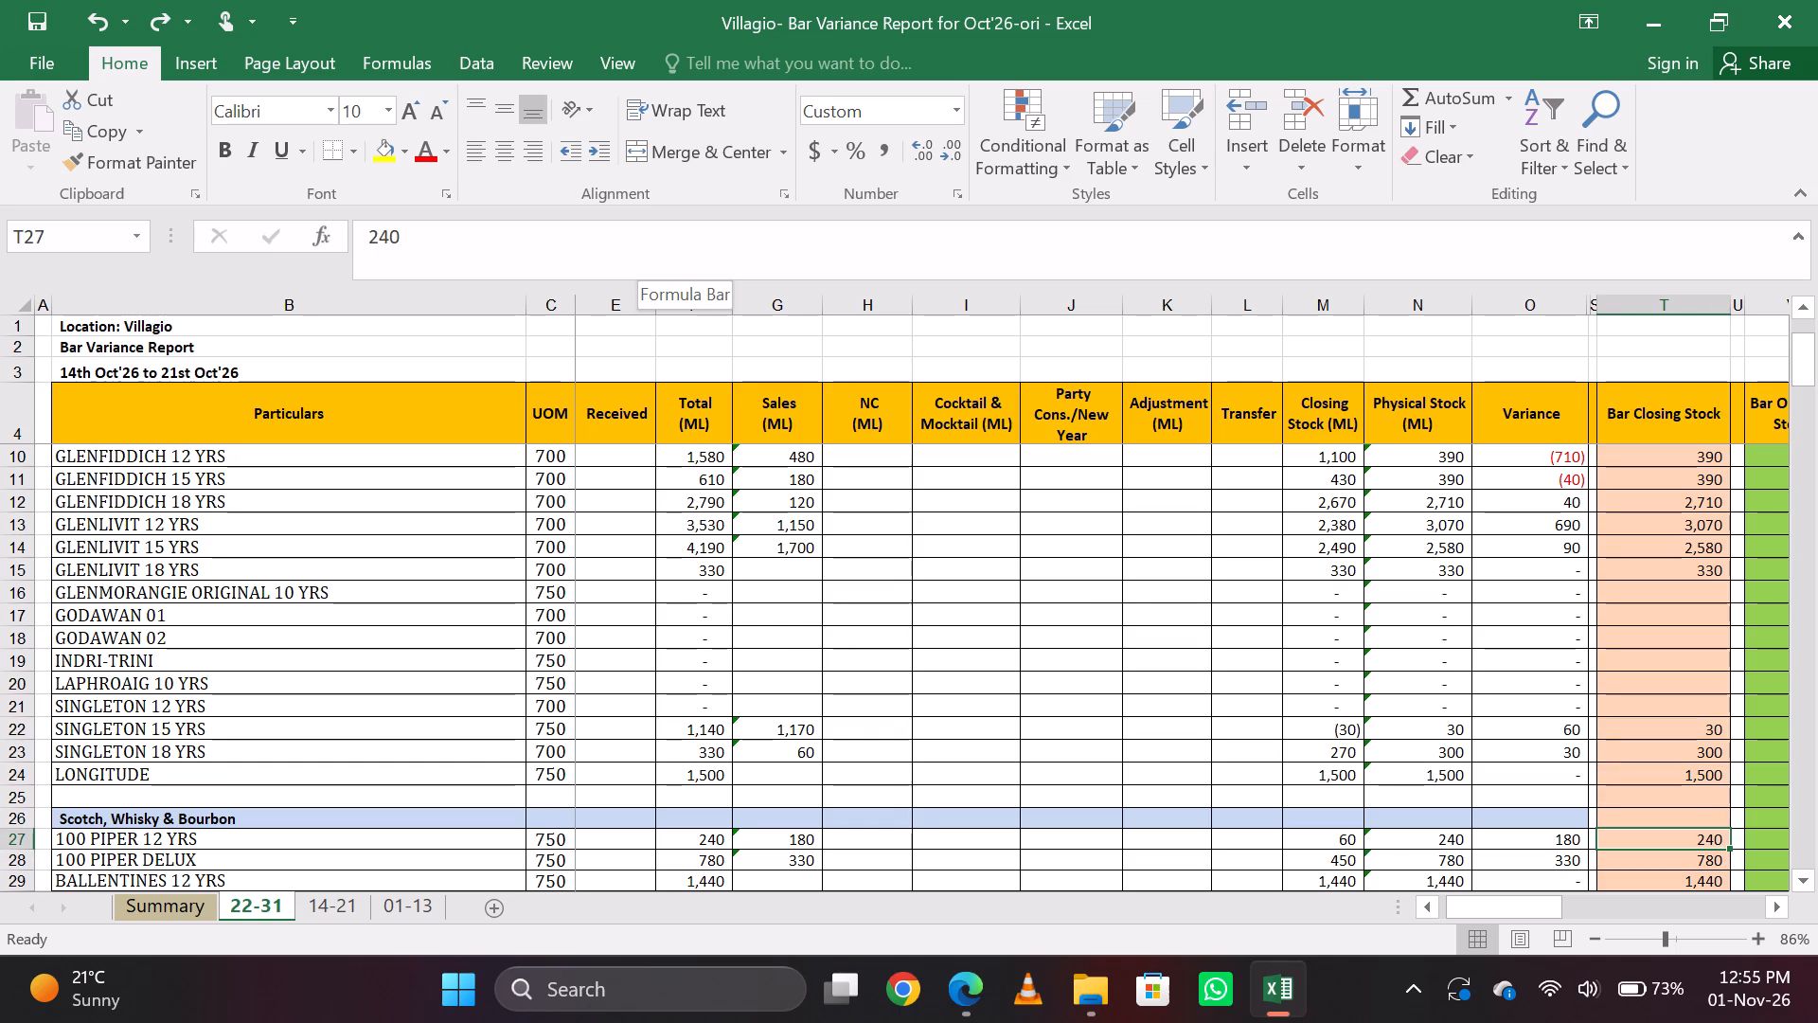
type("30")
key("Return")
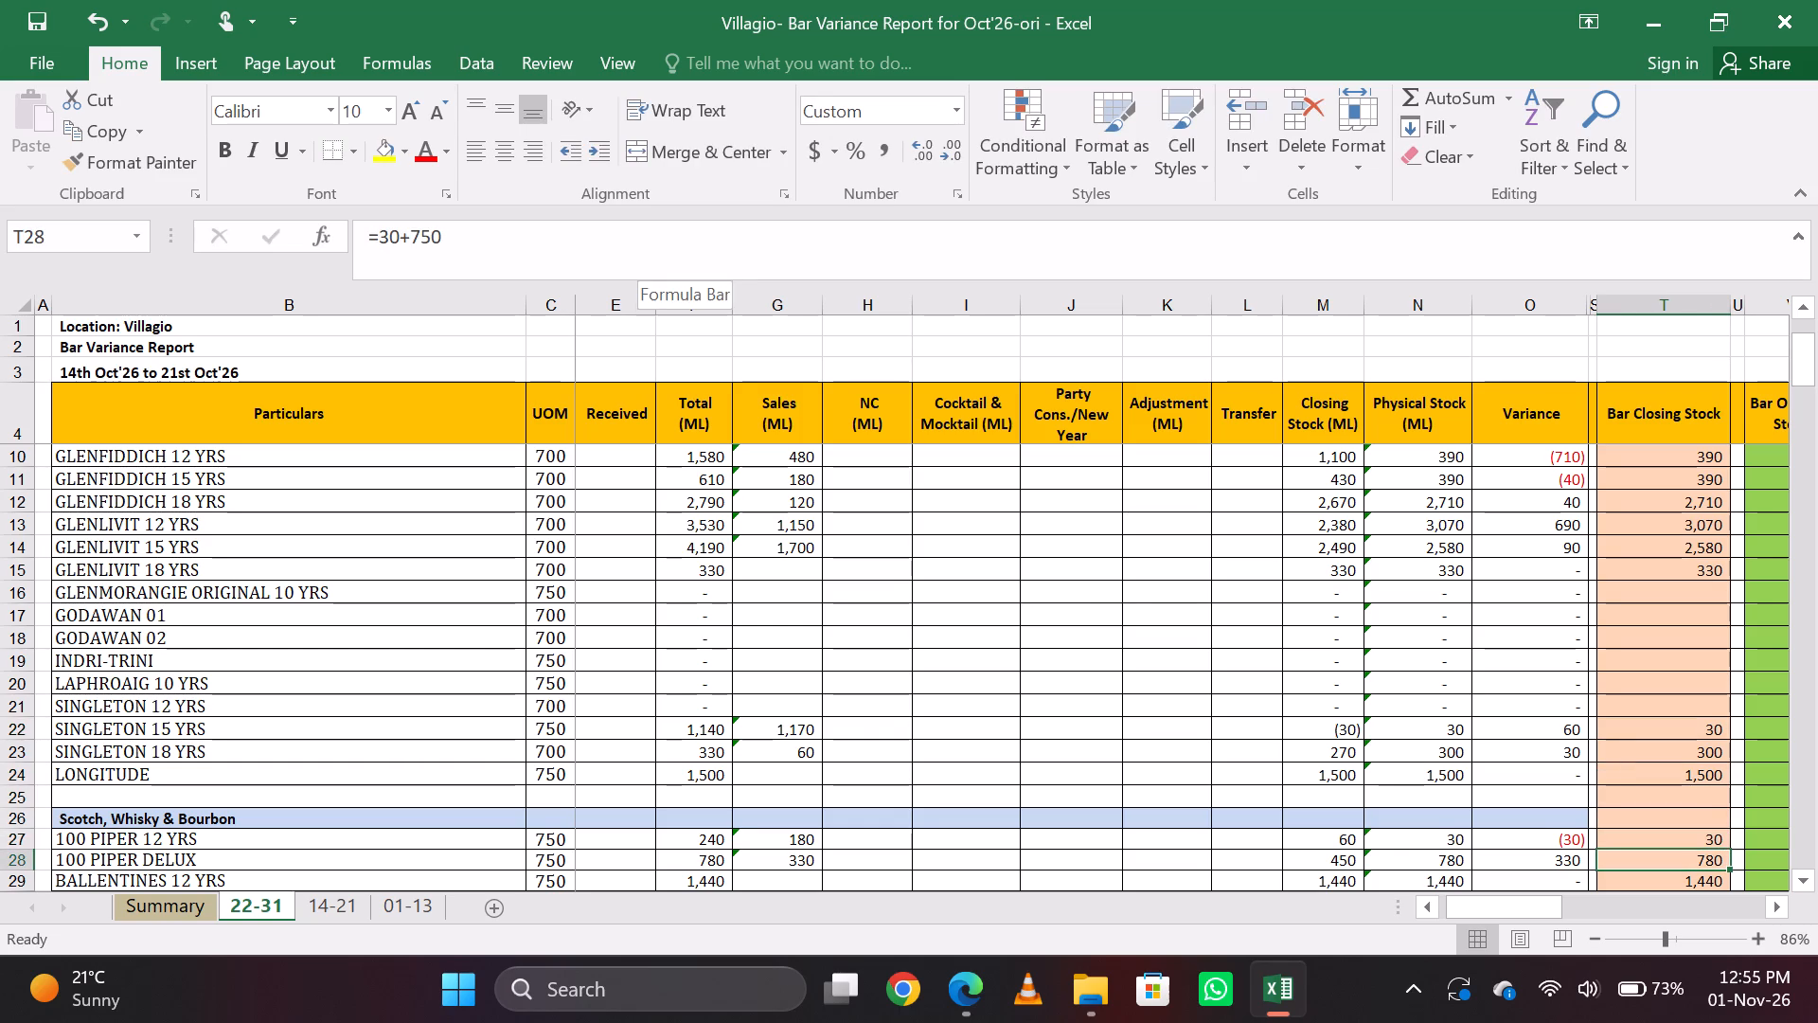
Set the Bar Closing Stock for 100 PIPER DELUX to 420.
type("420")
key("Return")
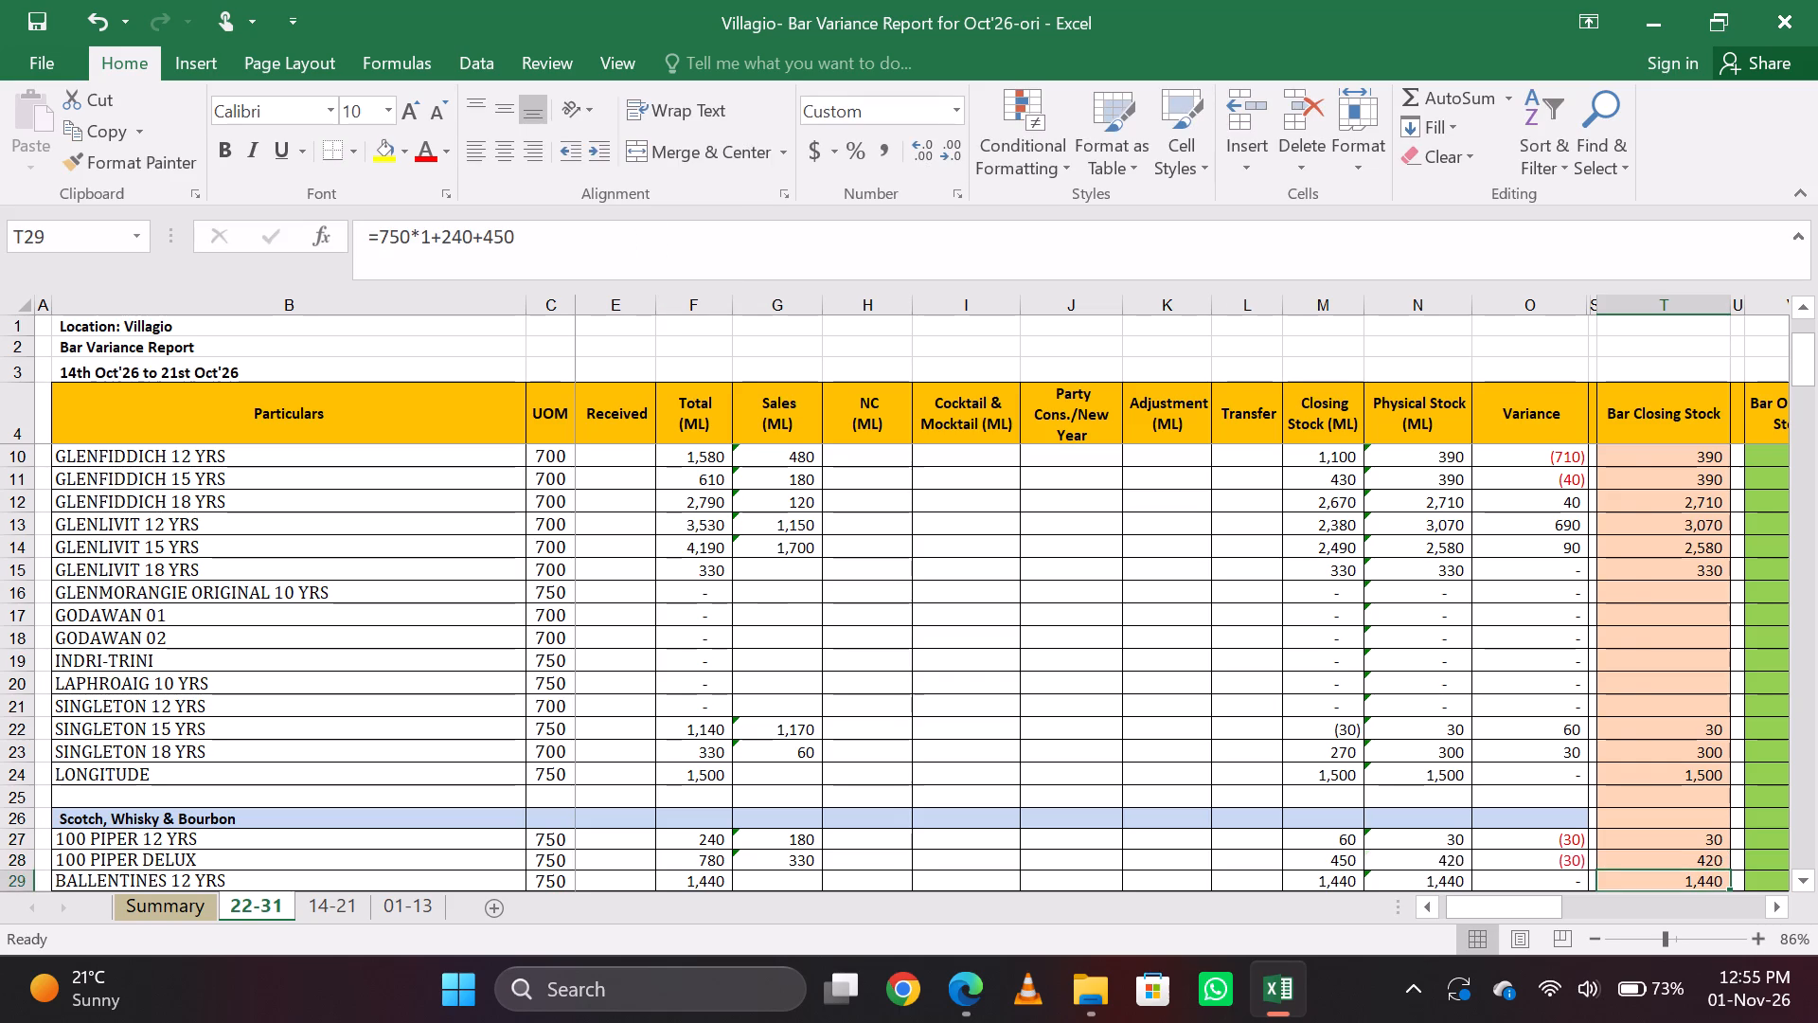
Check the Bar Closing Stock entries from 100 PIPER 12 YRS to BALLENTINES FINEST, including the BALLENTINES 12 YRS formula.
key("Down")
key("Up")
key("Down")
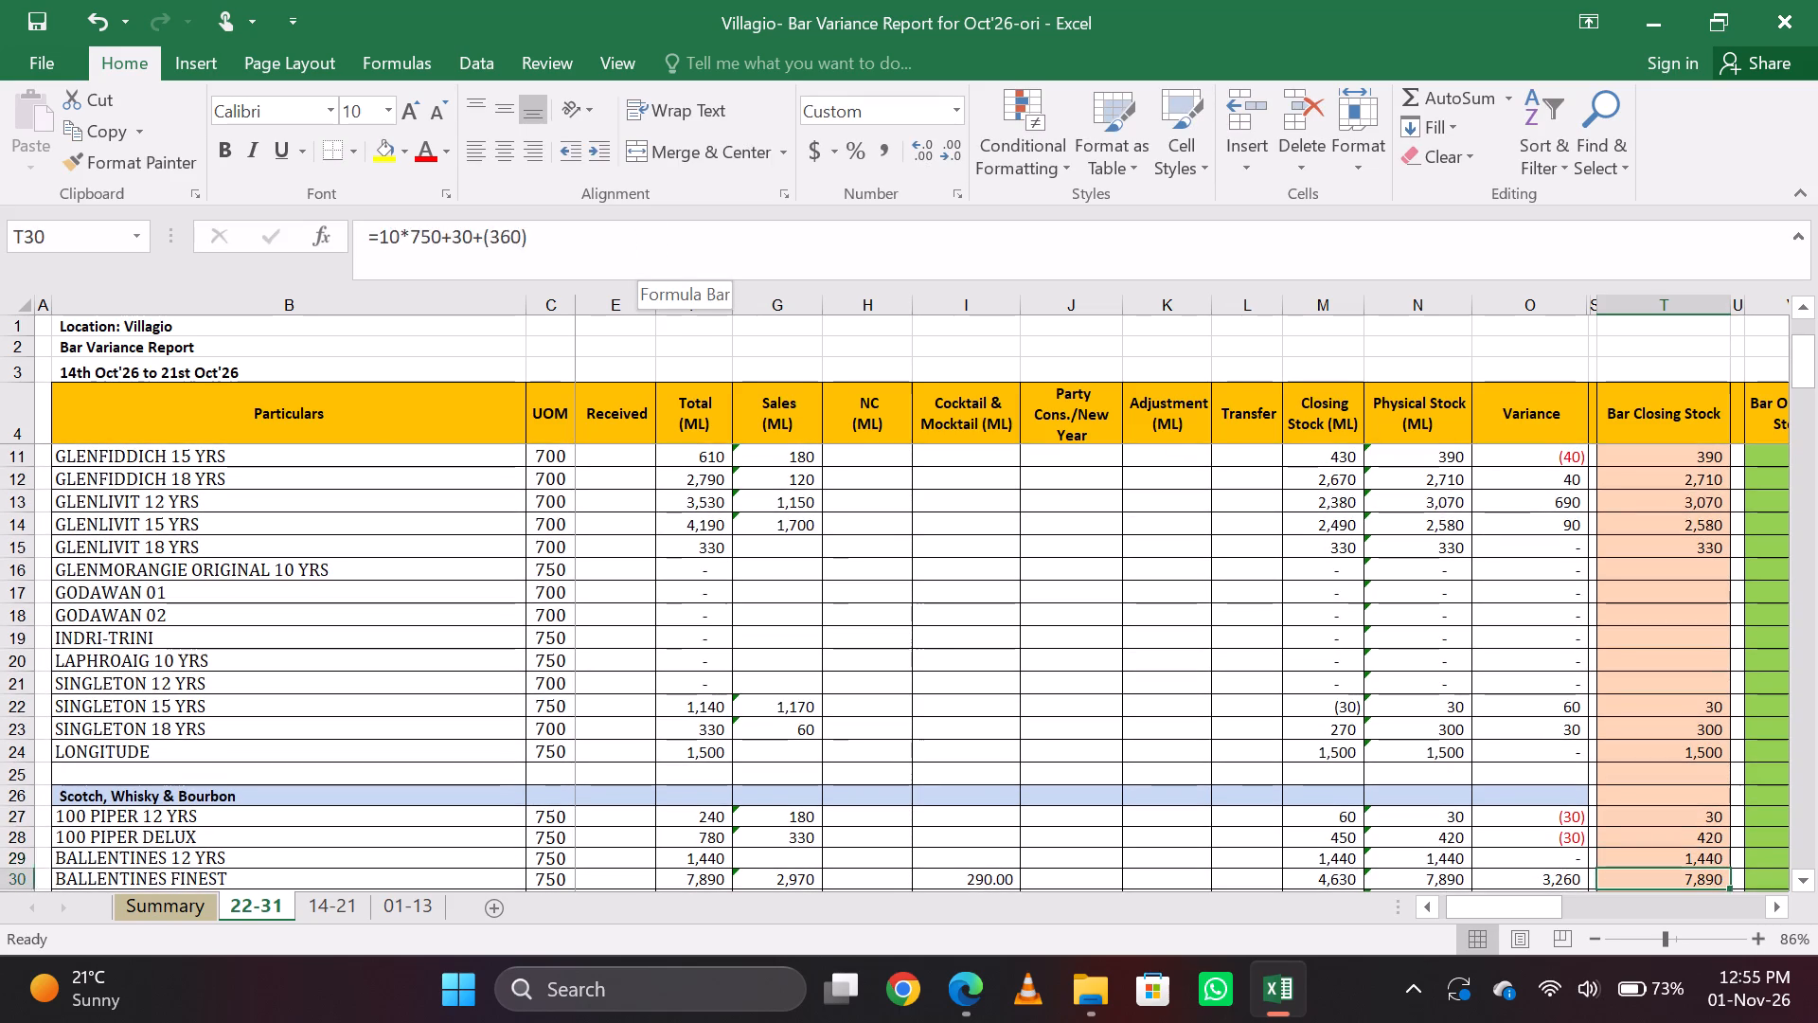
key("Up")
key("Up")
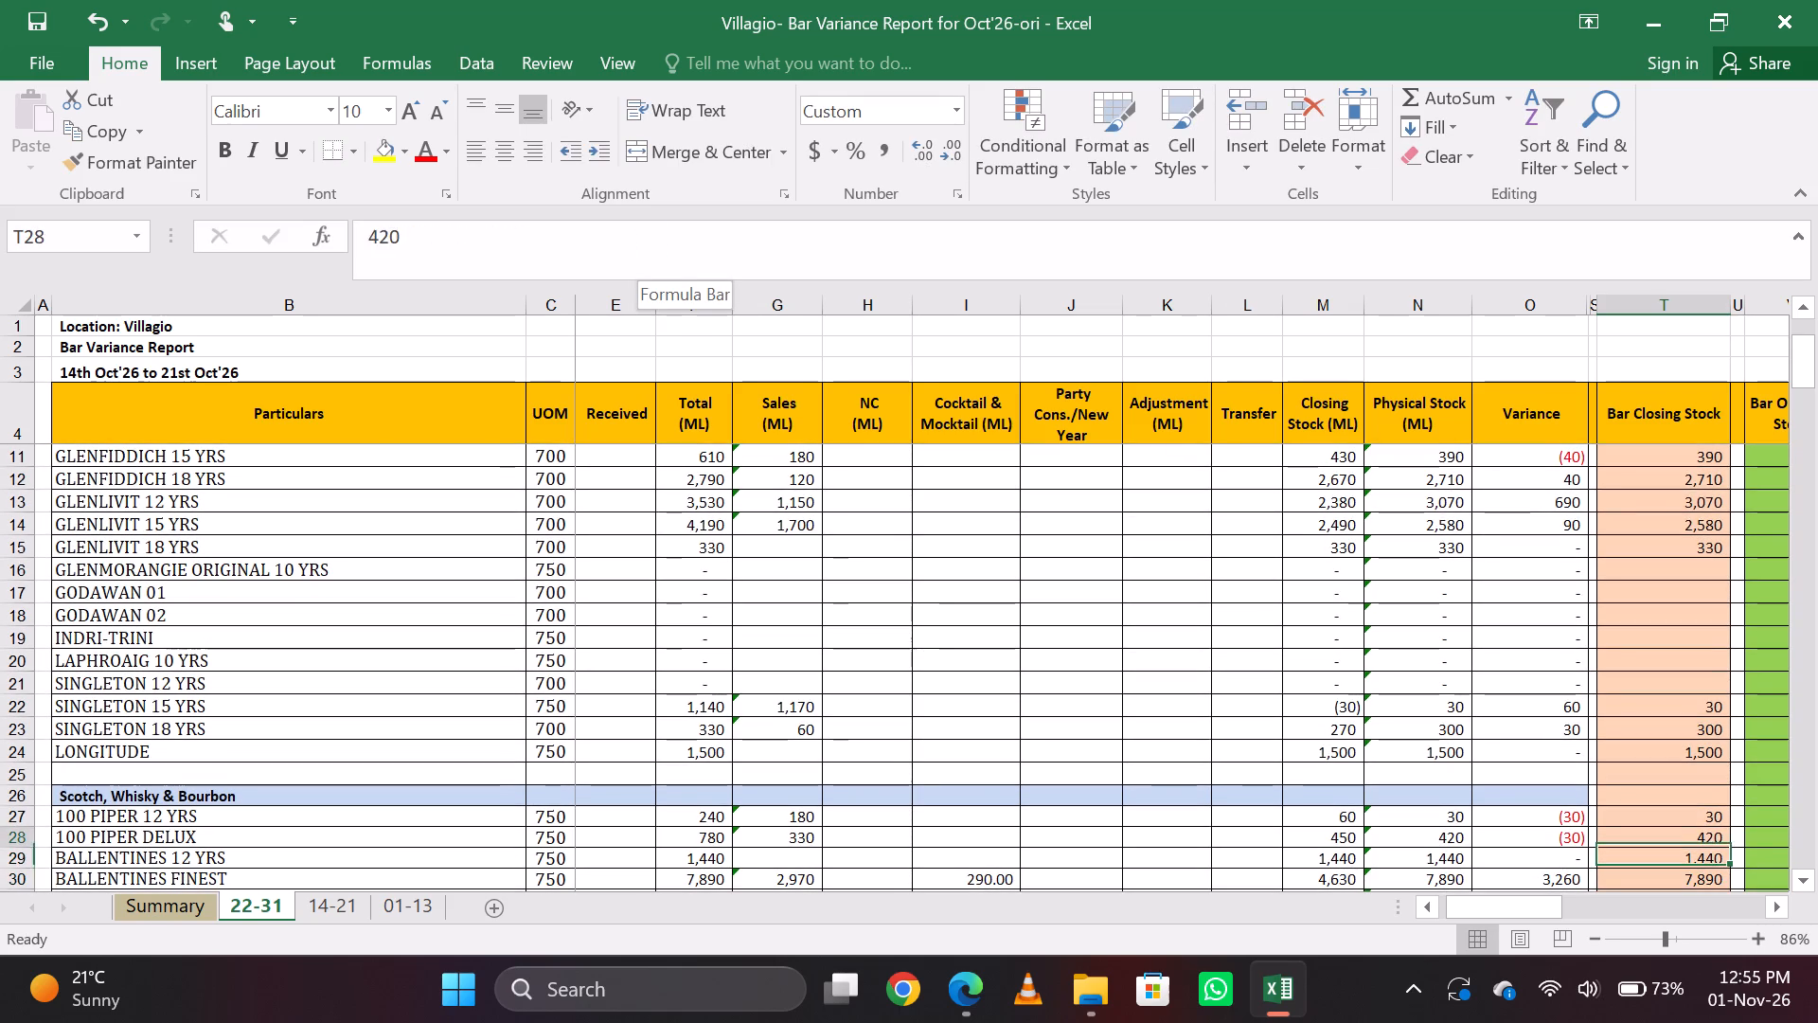
key("Up")
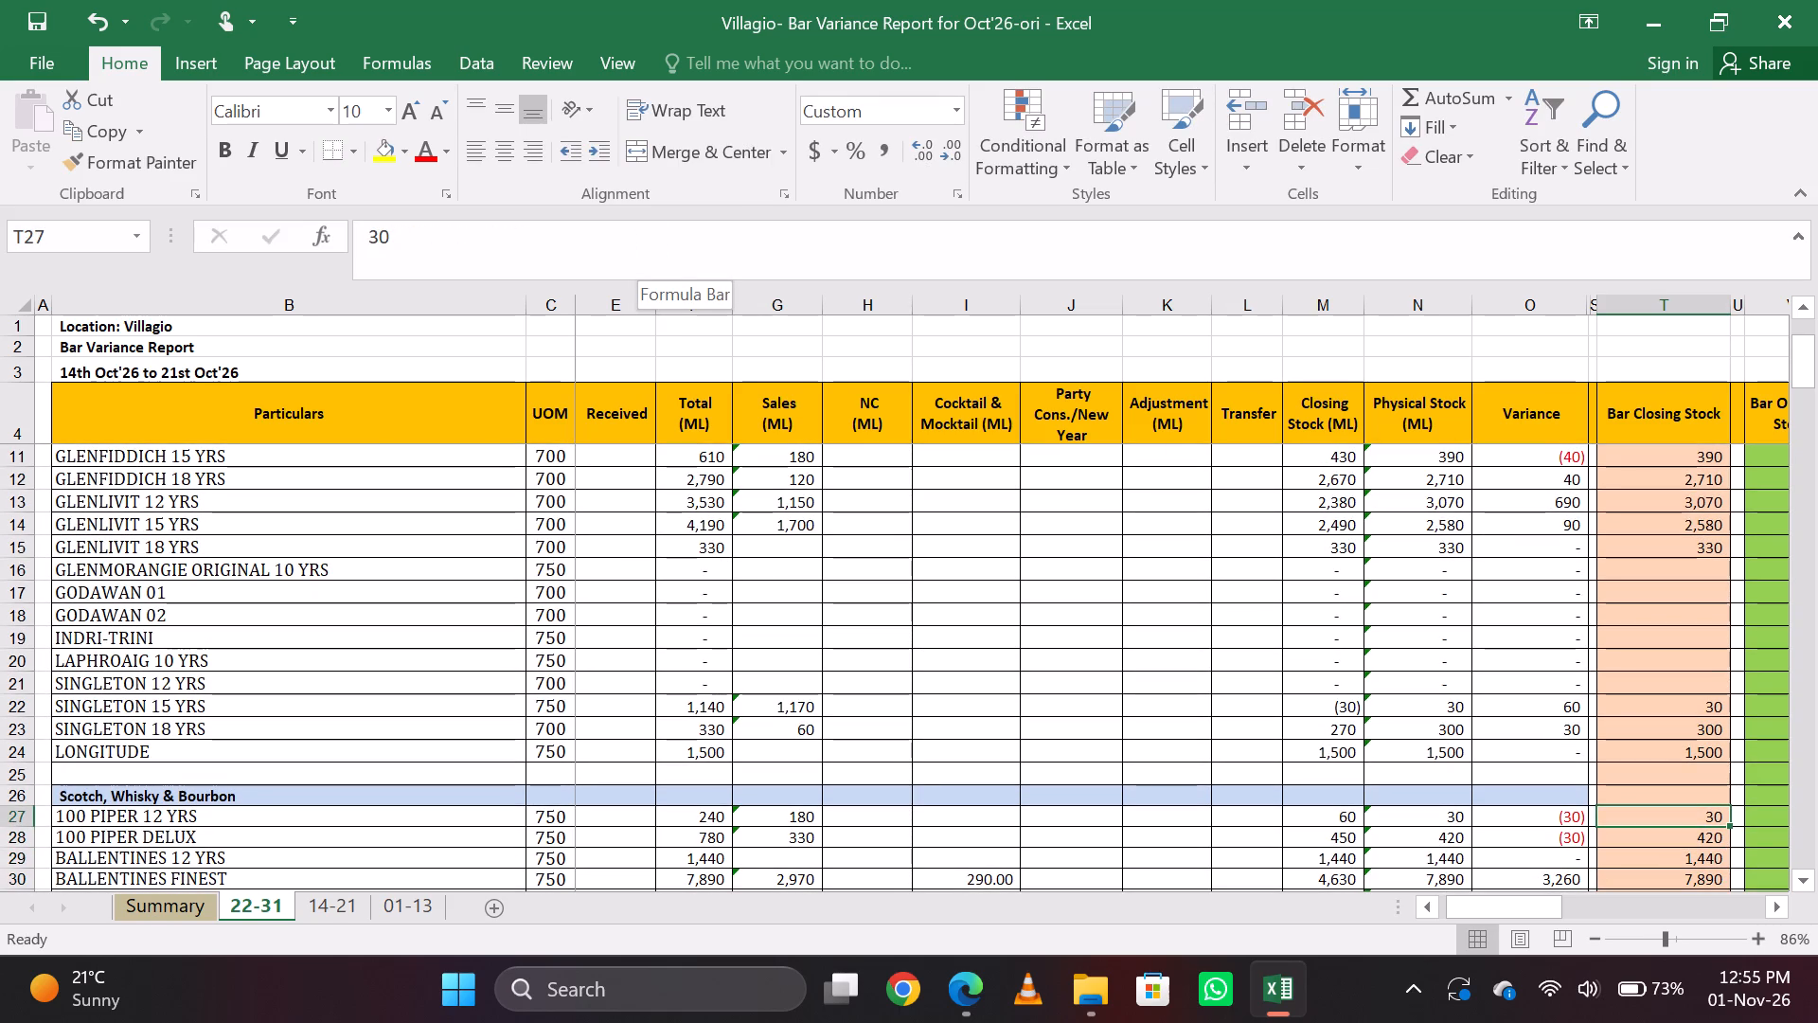
key("Down")
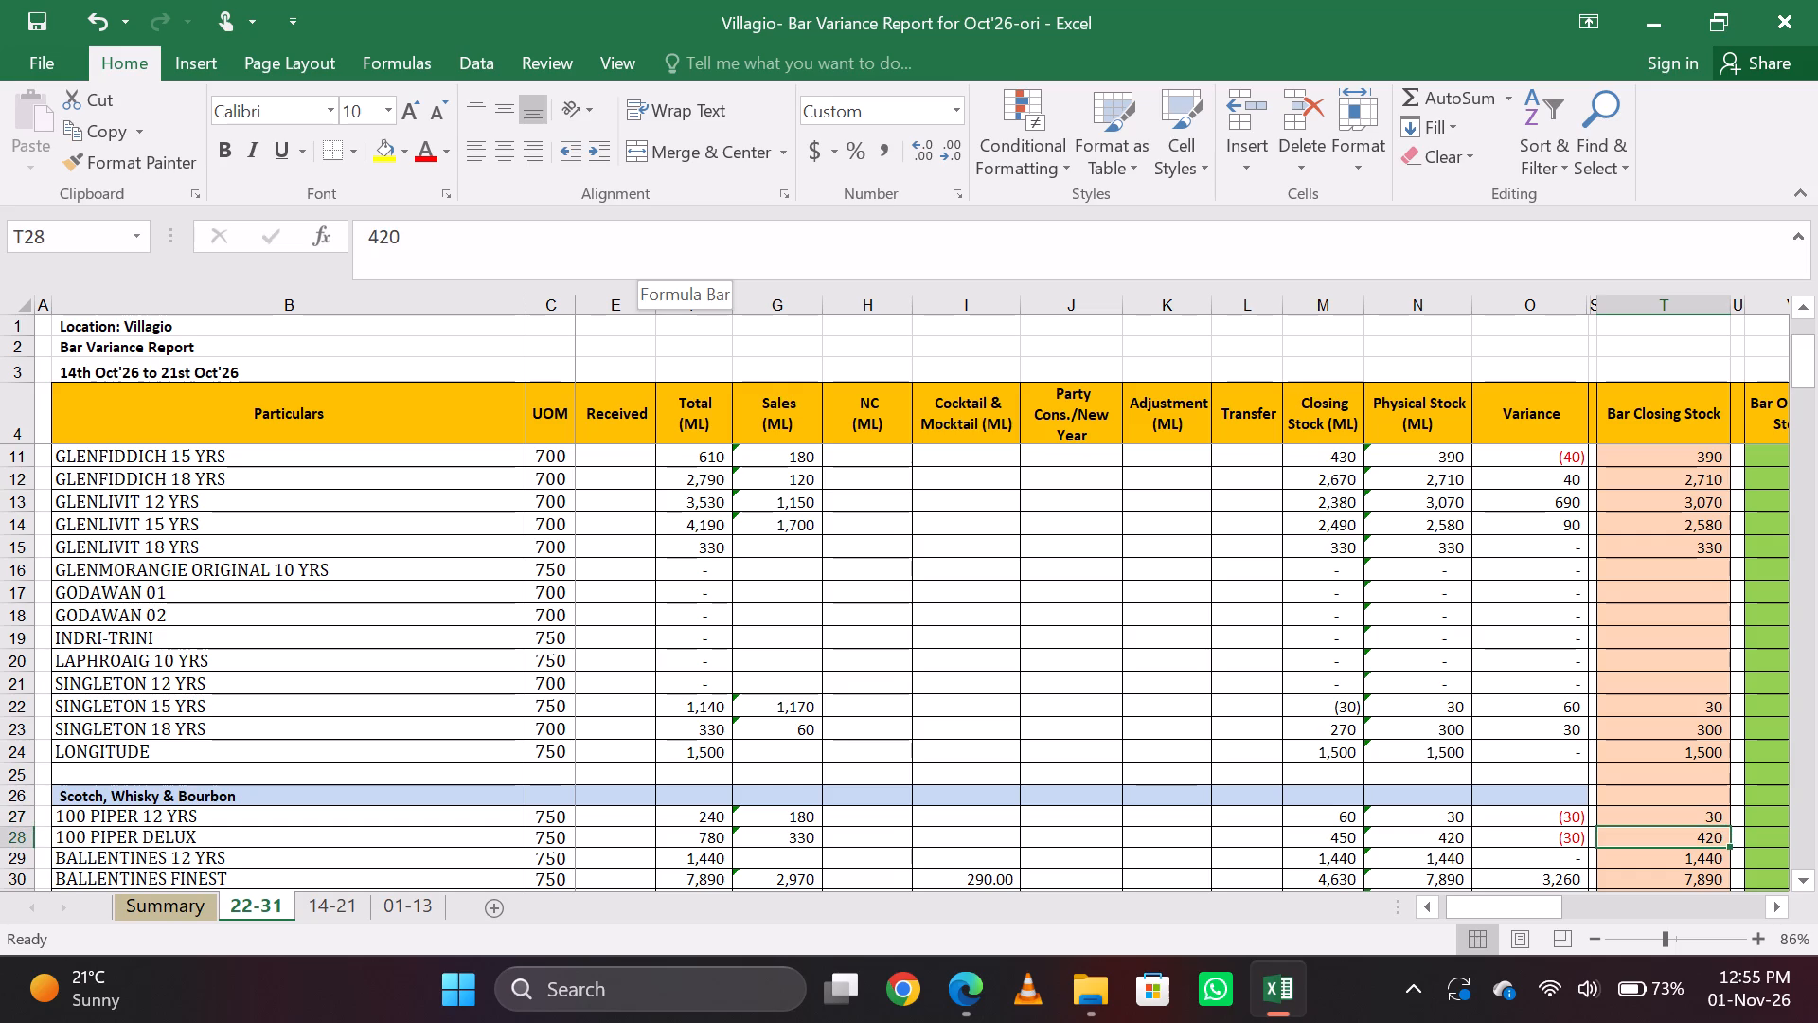
key("Down")
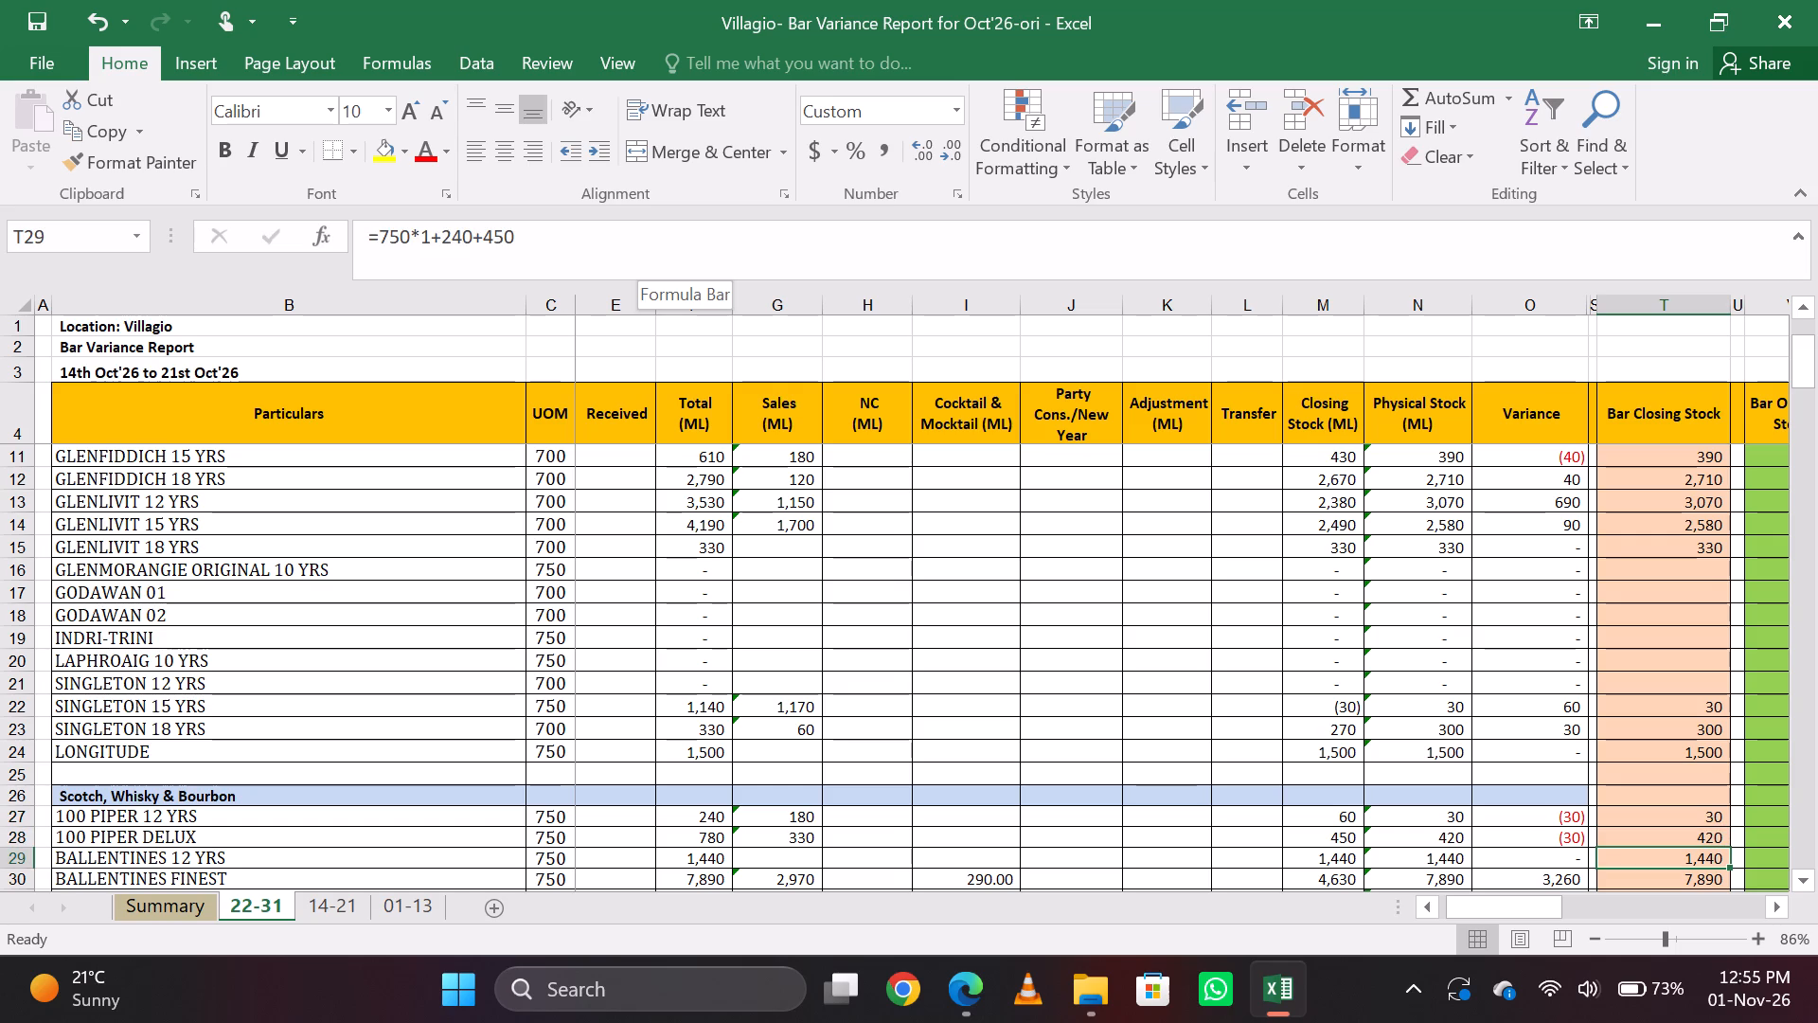
left_click(652, 239)
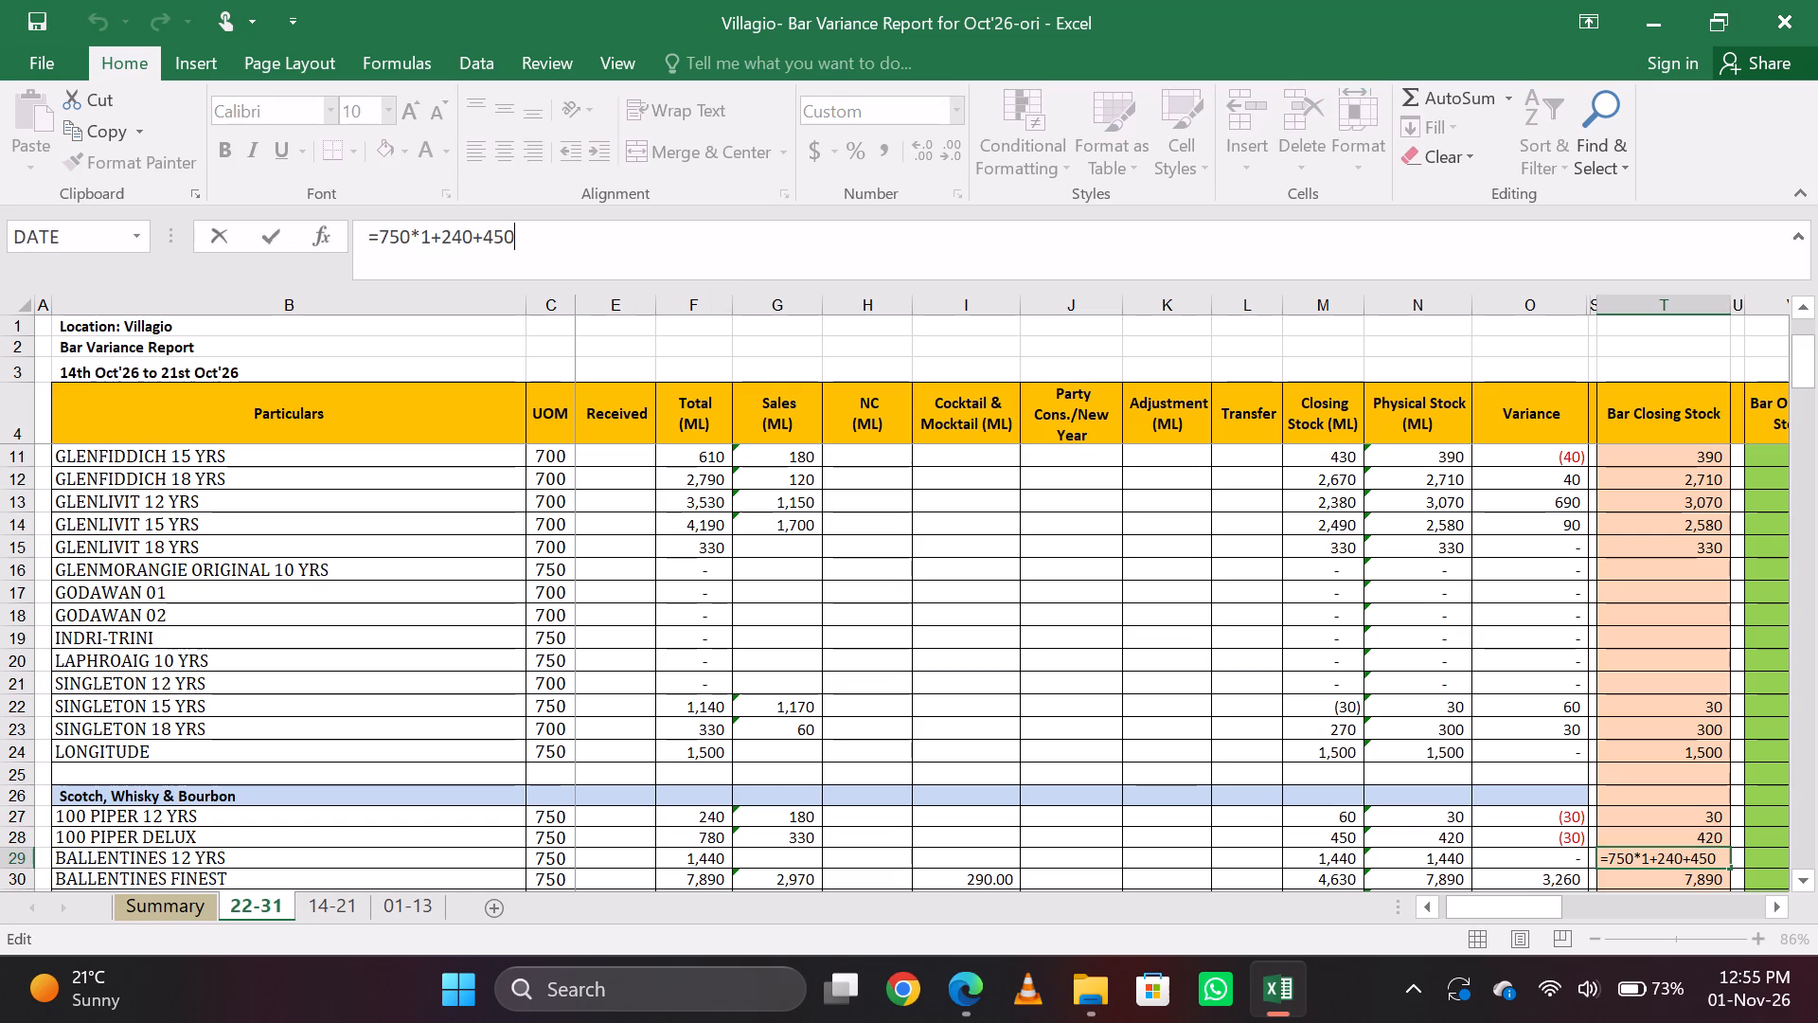
key("Return")
key("Up")
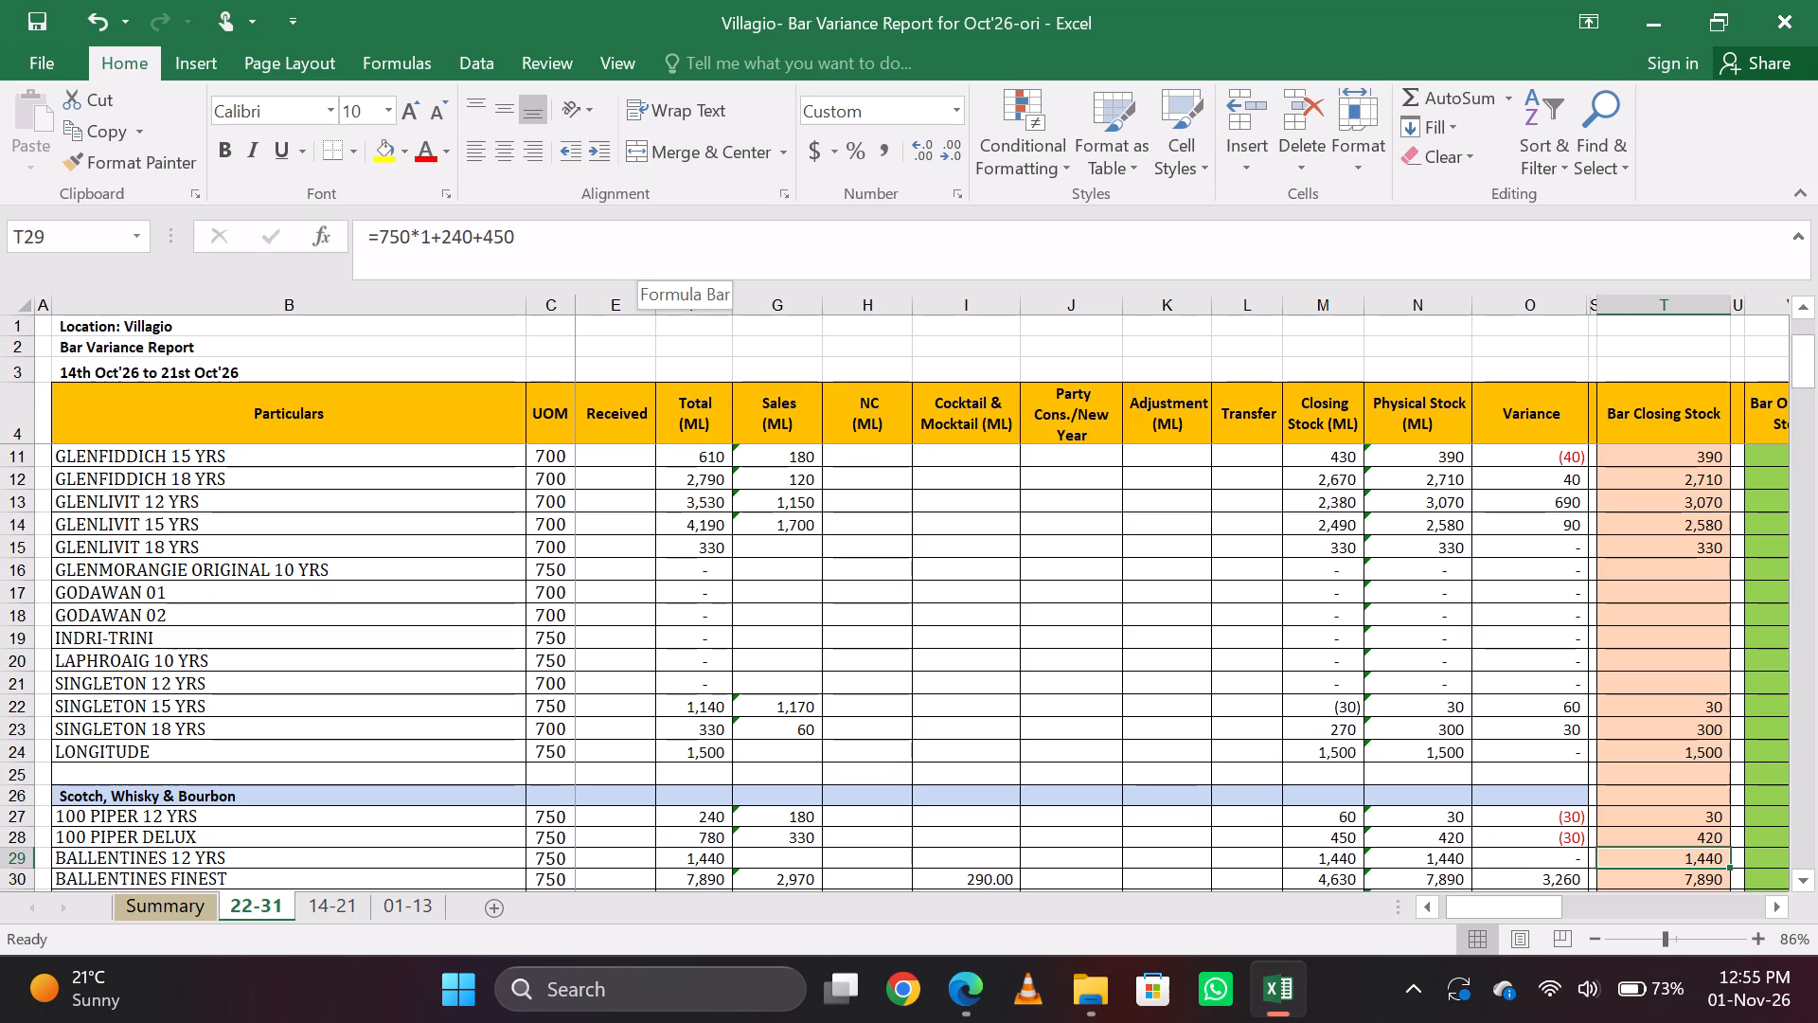
Change the Bar Closing Stock formula for BALLENTINES 12 YRS to =750*1+120+450.
left_click(590, 240)
key("Left")
key("Left")
key("Left")
key("Left")
key("Left")
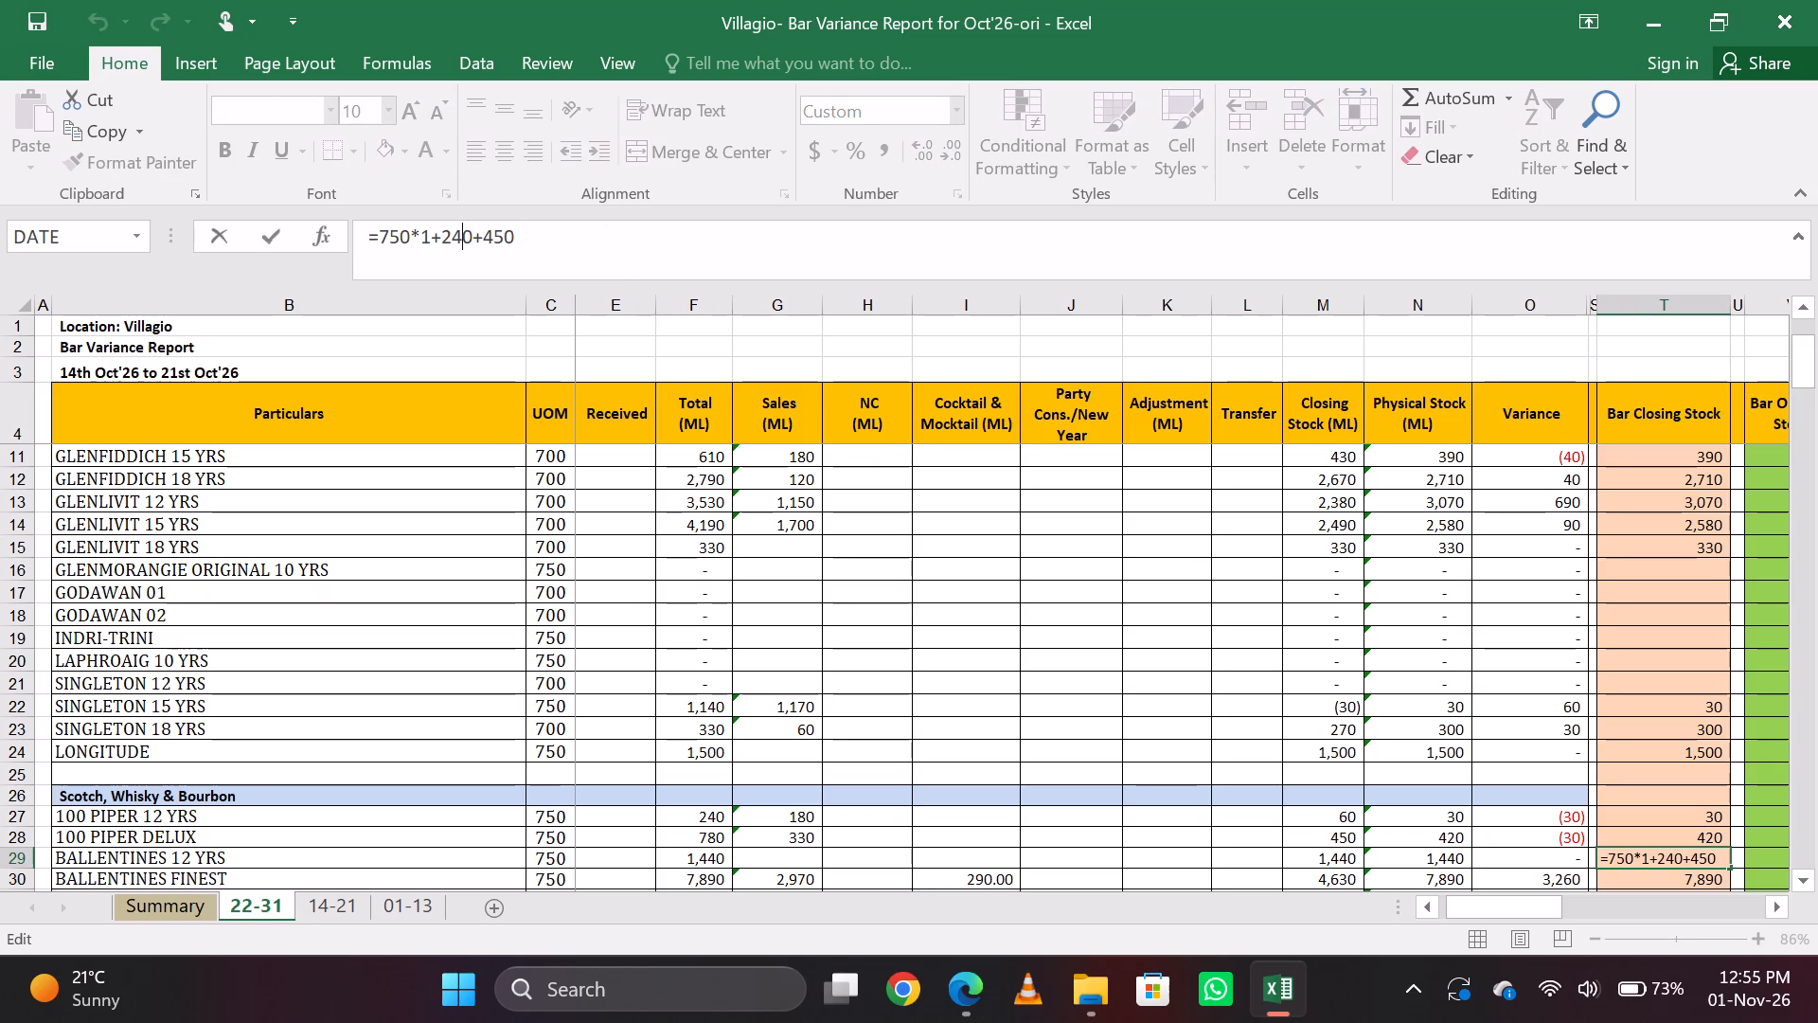
key("BackSpace")
key("BackSpace")
type("12")
key("Return")
key("Up")
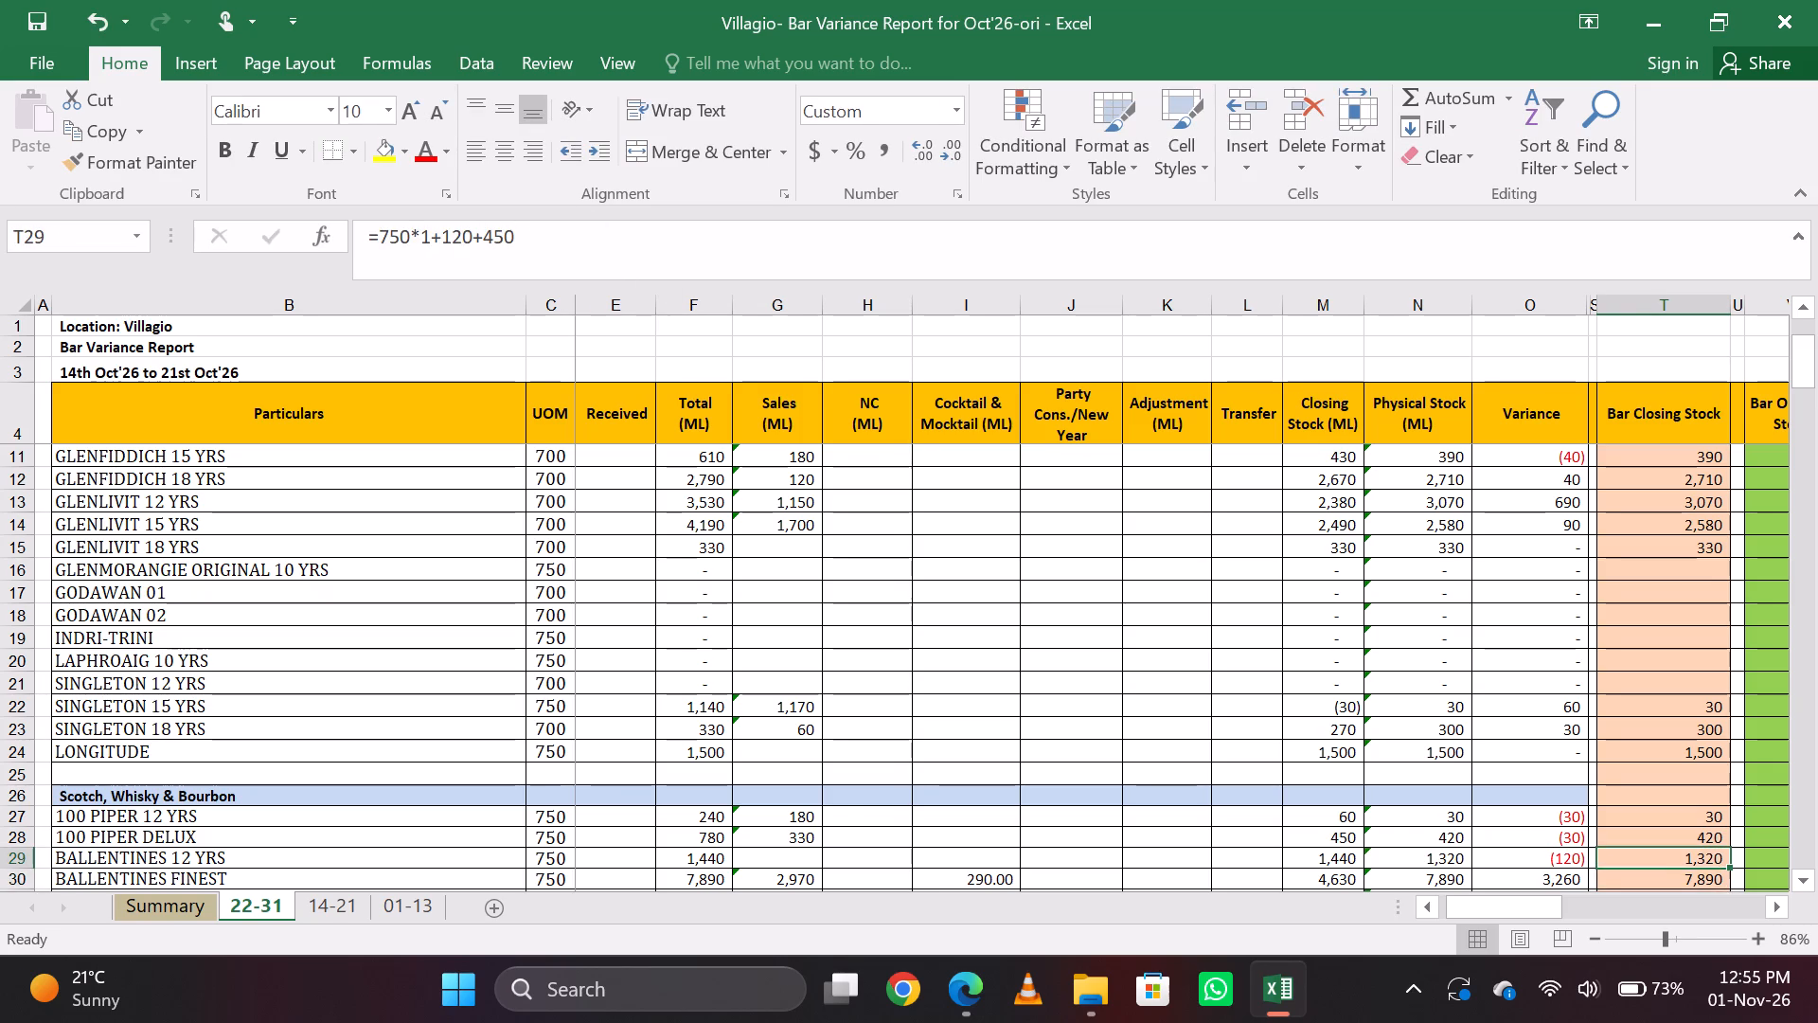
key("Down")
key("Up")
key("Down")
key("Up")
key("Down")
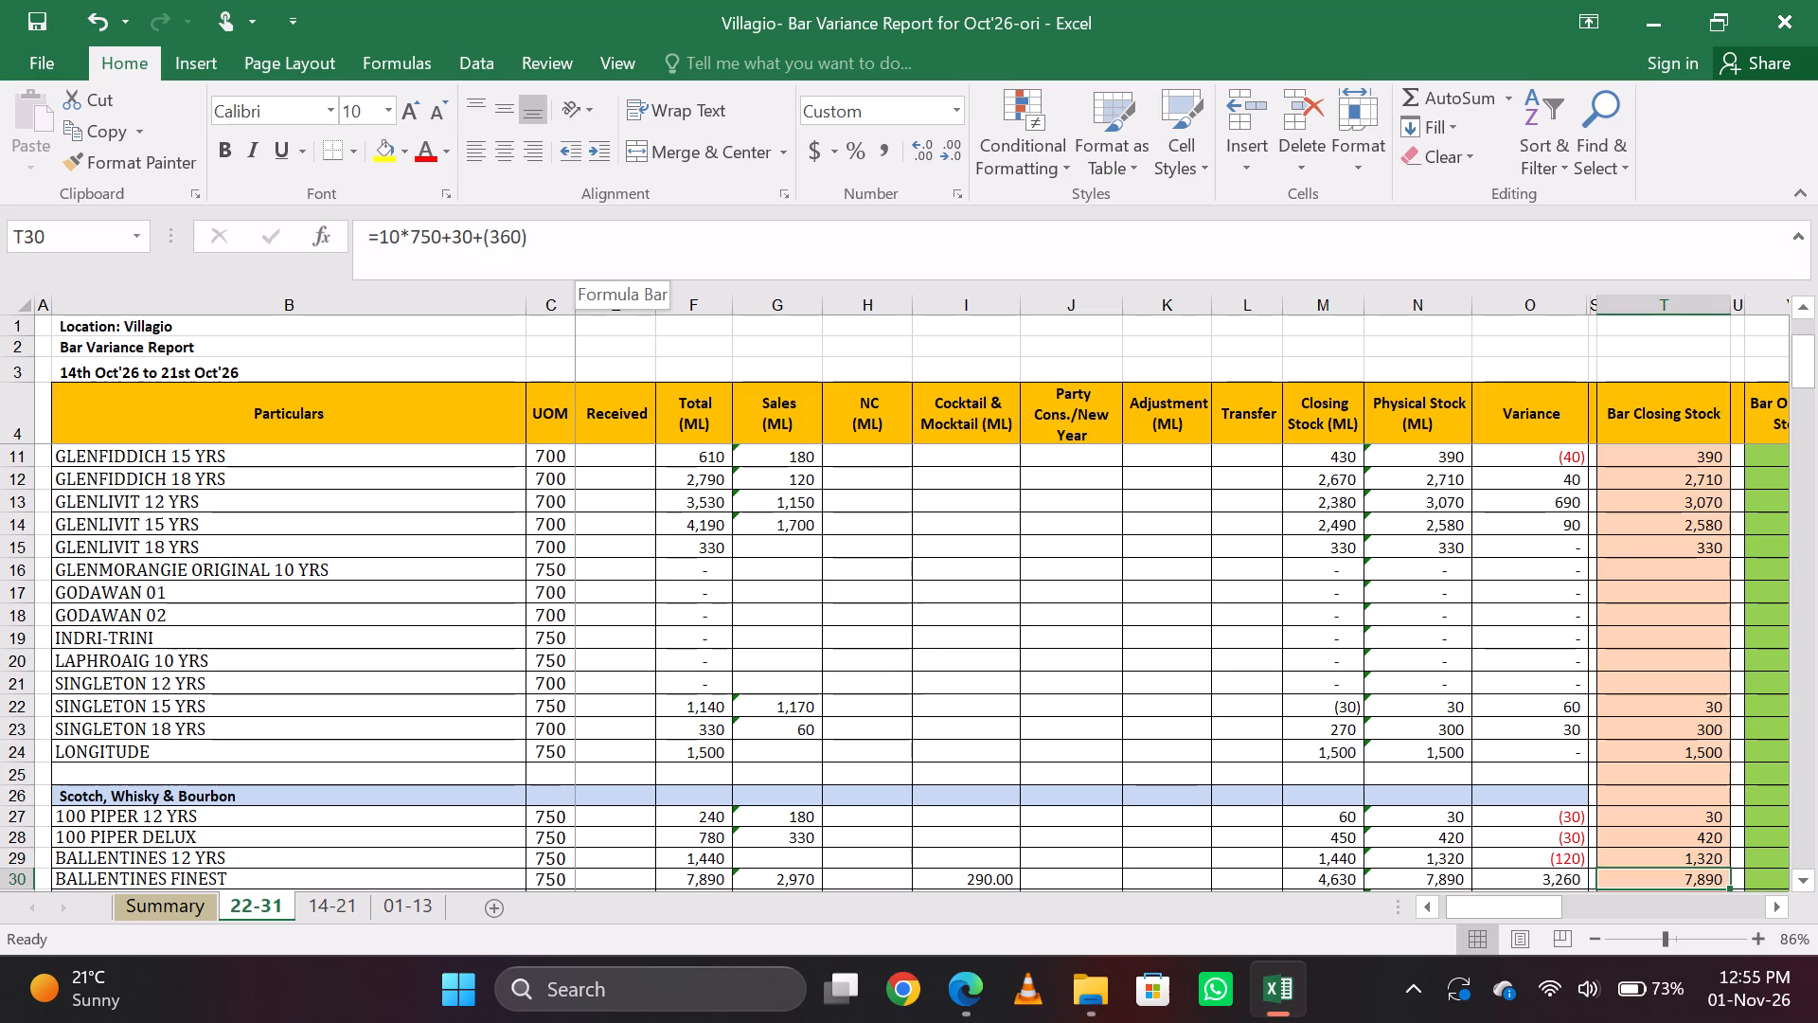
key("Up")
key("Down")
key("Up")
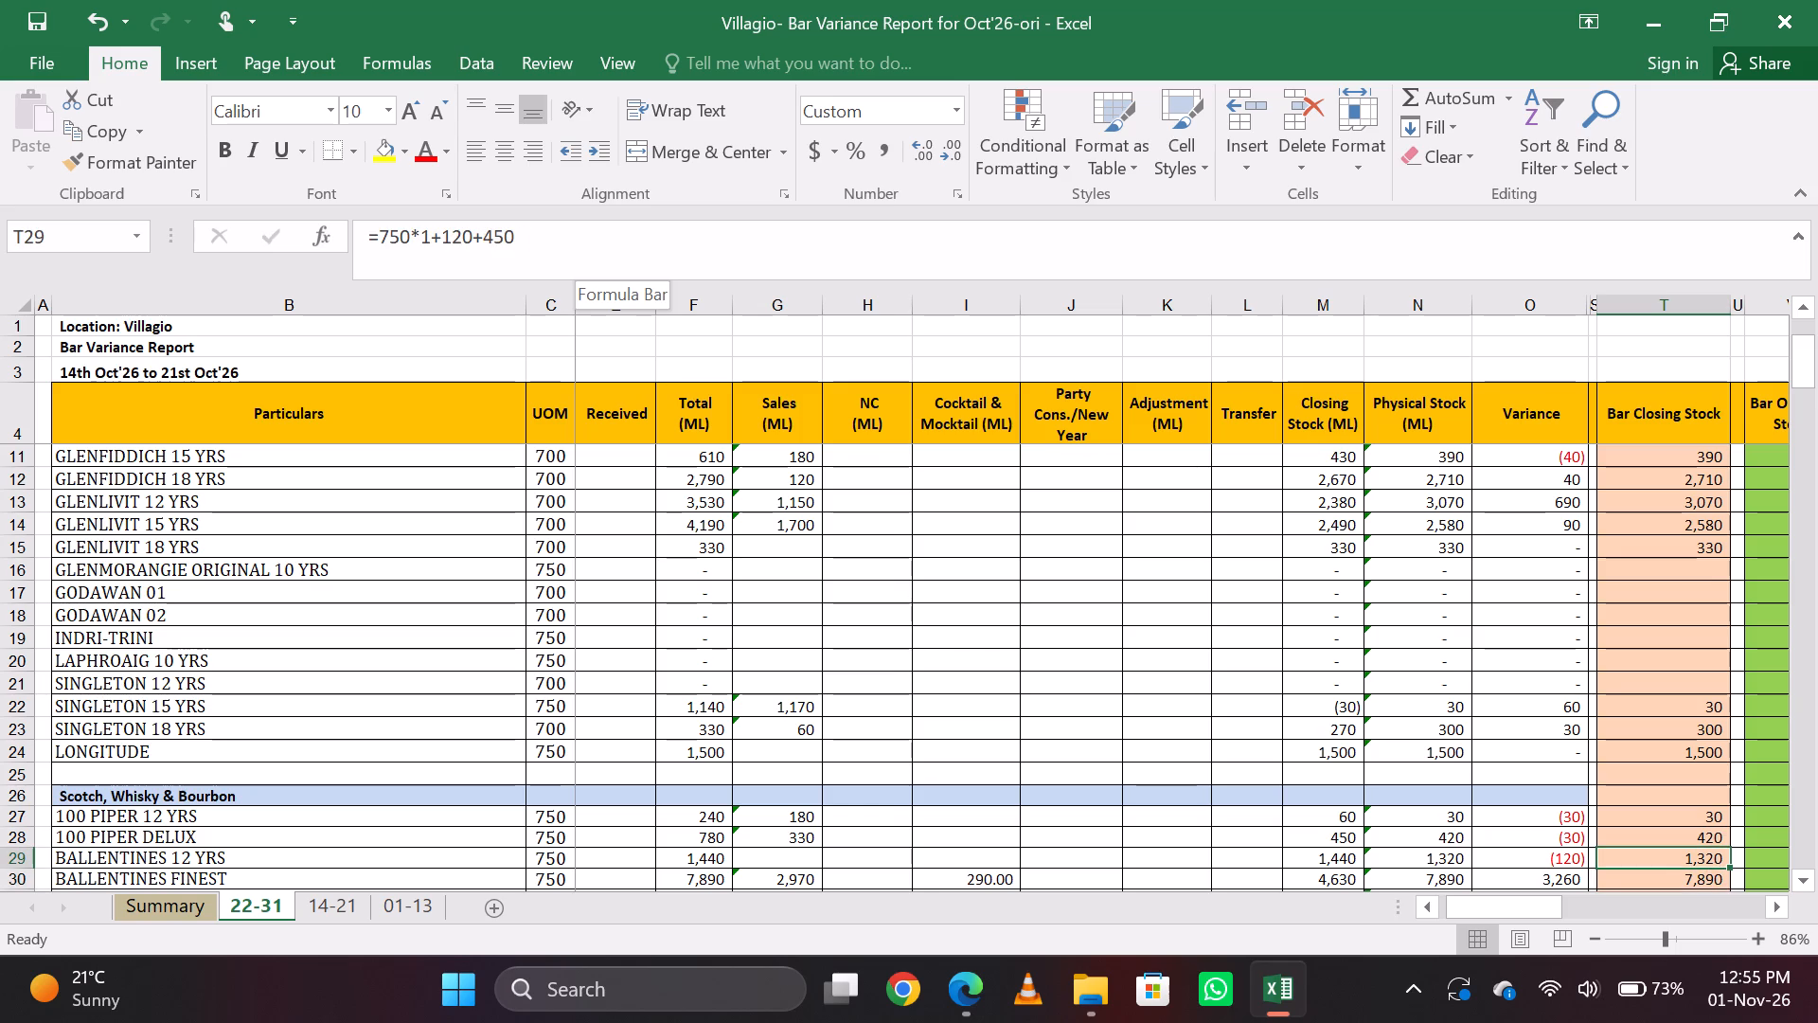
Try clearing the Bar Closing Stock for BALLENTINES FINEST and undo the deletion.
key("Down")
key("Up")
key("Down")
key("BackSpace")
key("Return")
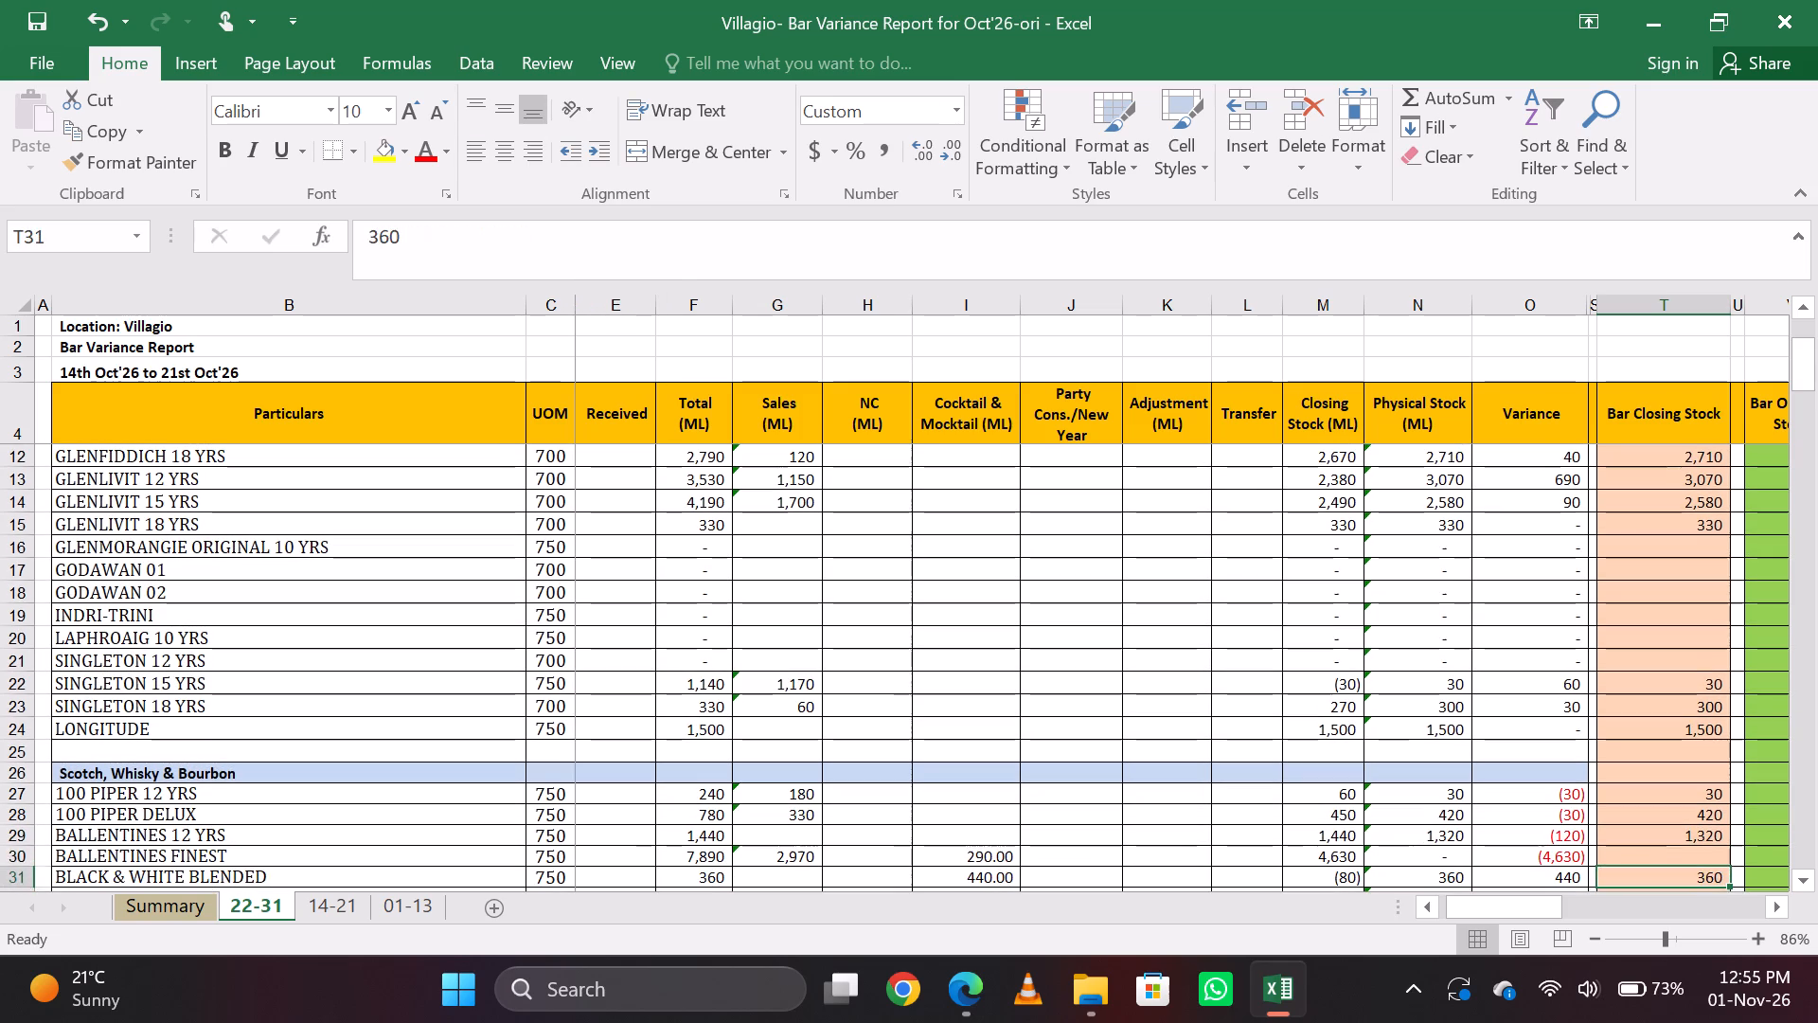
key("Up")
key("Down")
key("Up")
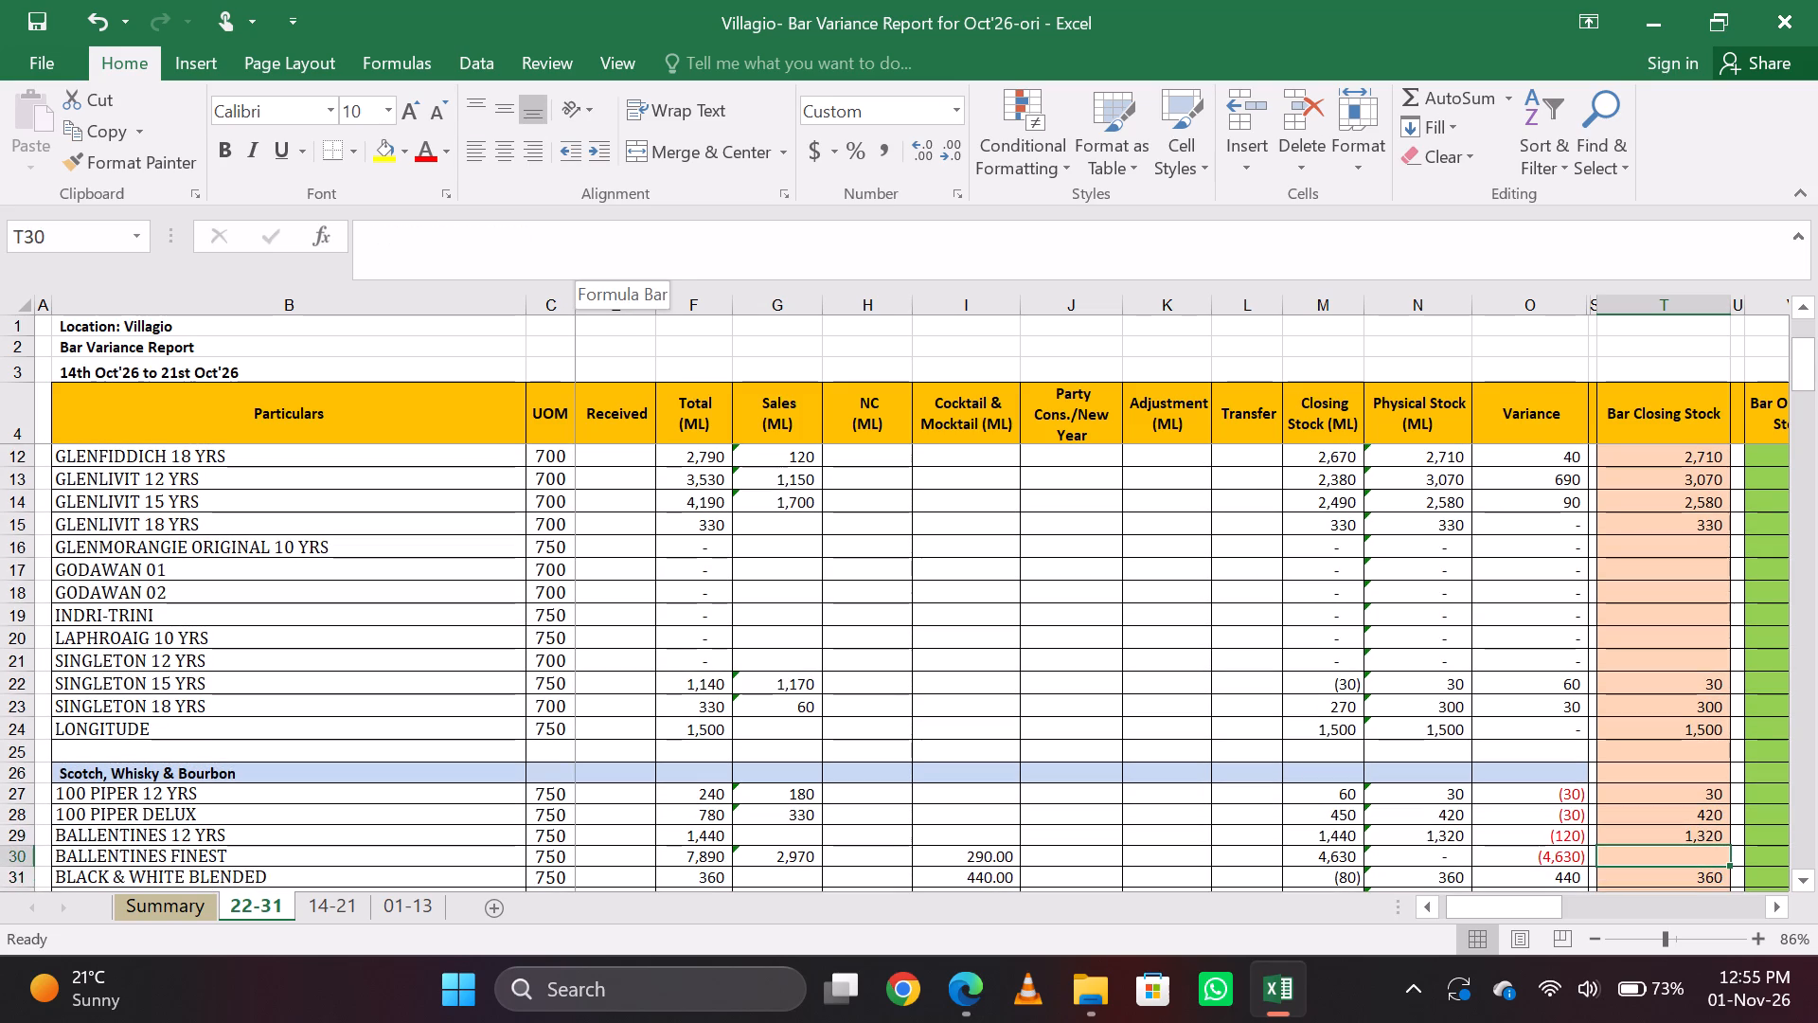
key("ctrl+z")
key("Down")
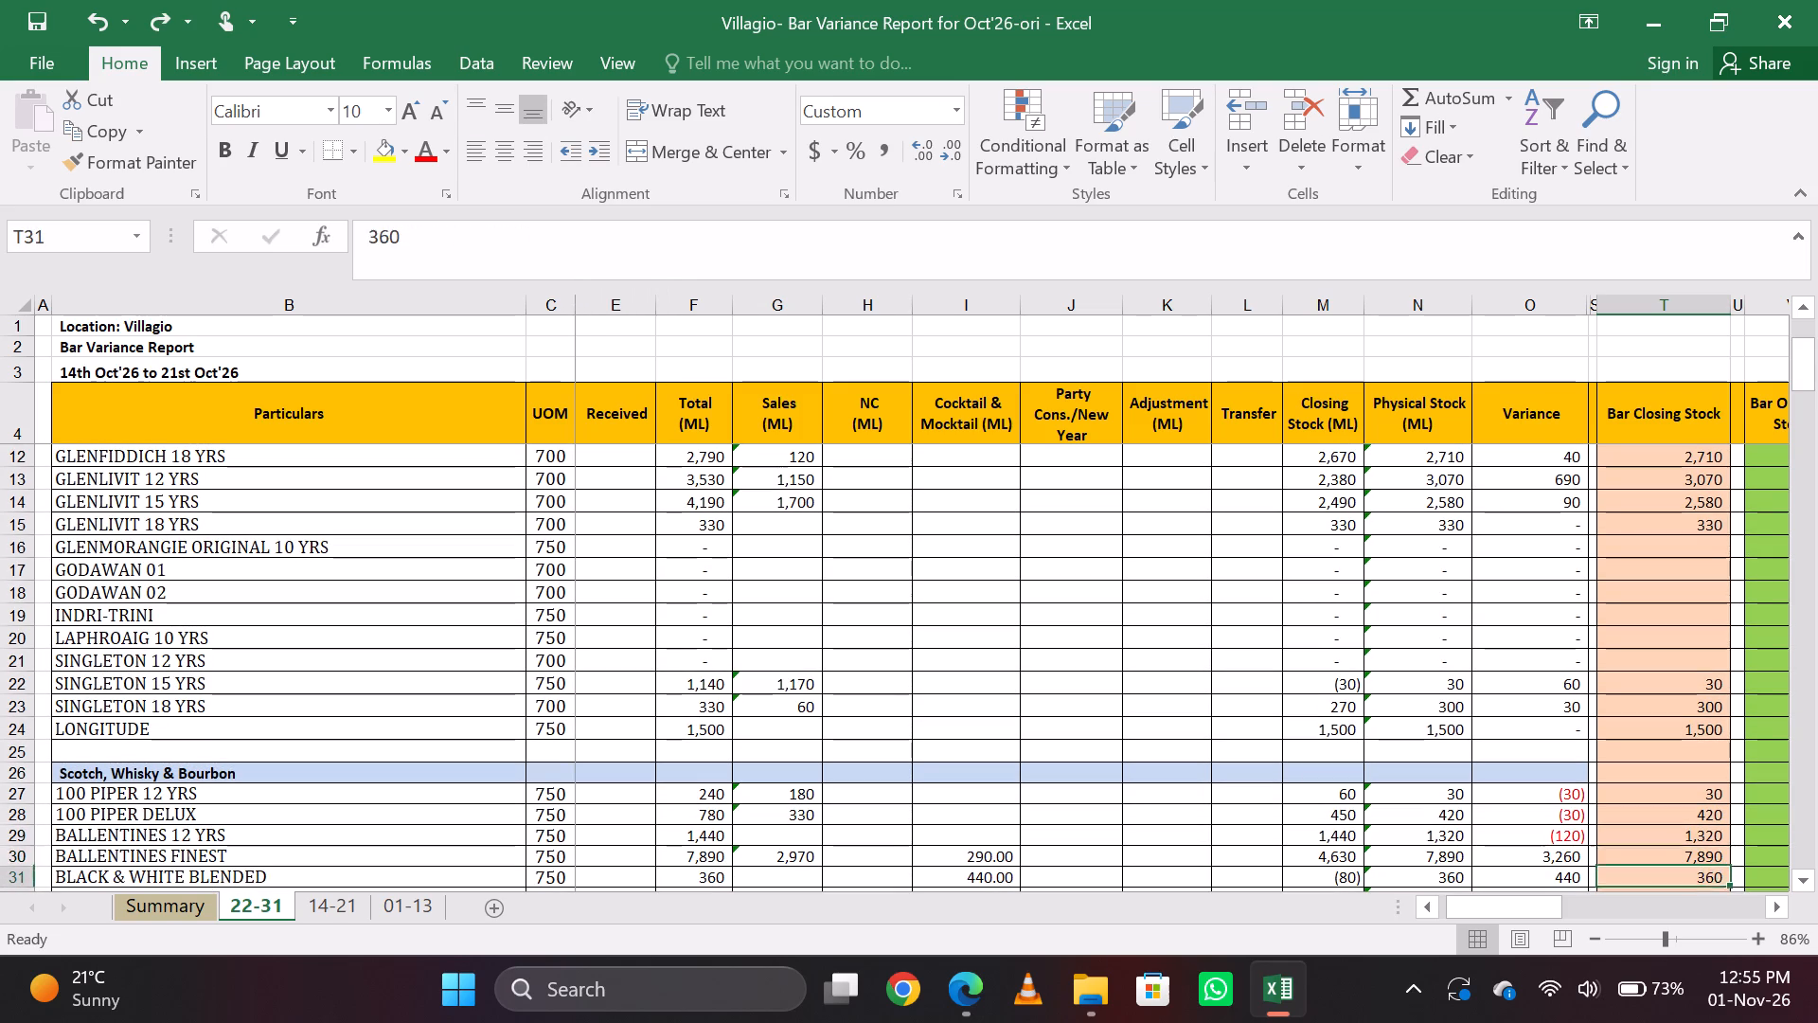
Change the Bar Closing Stock formula for BALLENTINES FINEST to =5*750+690+(360).
key("Up")
left_click(401, 235)
key("BackSpace")
key("BackSpace")
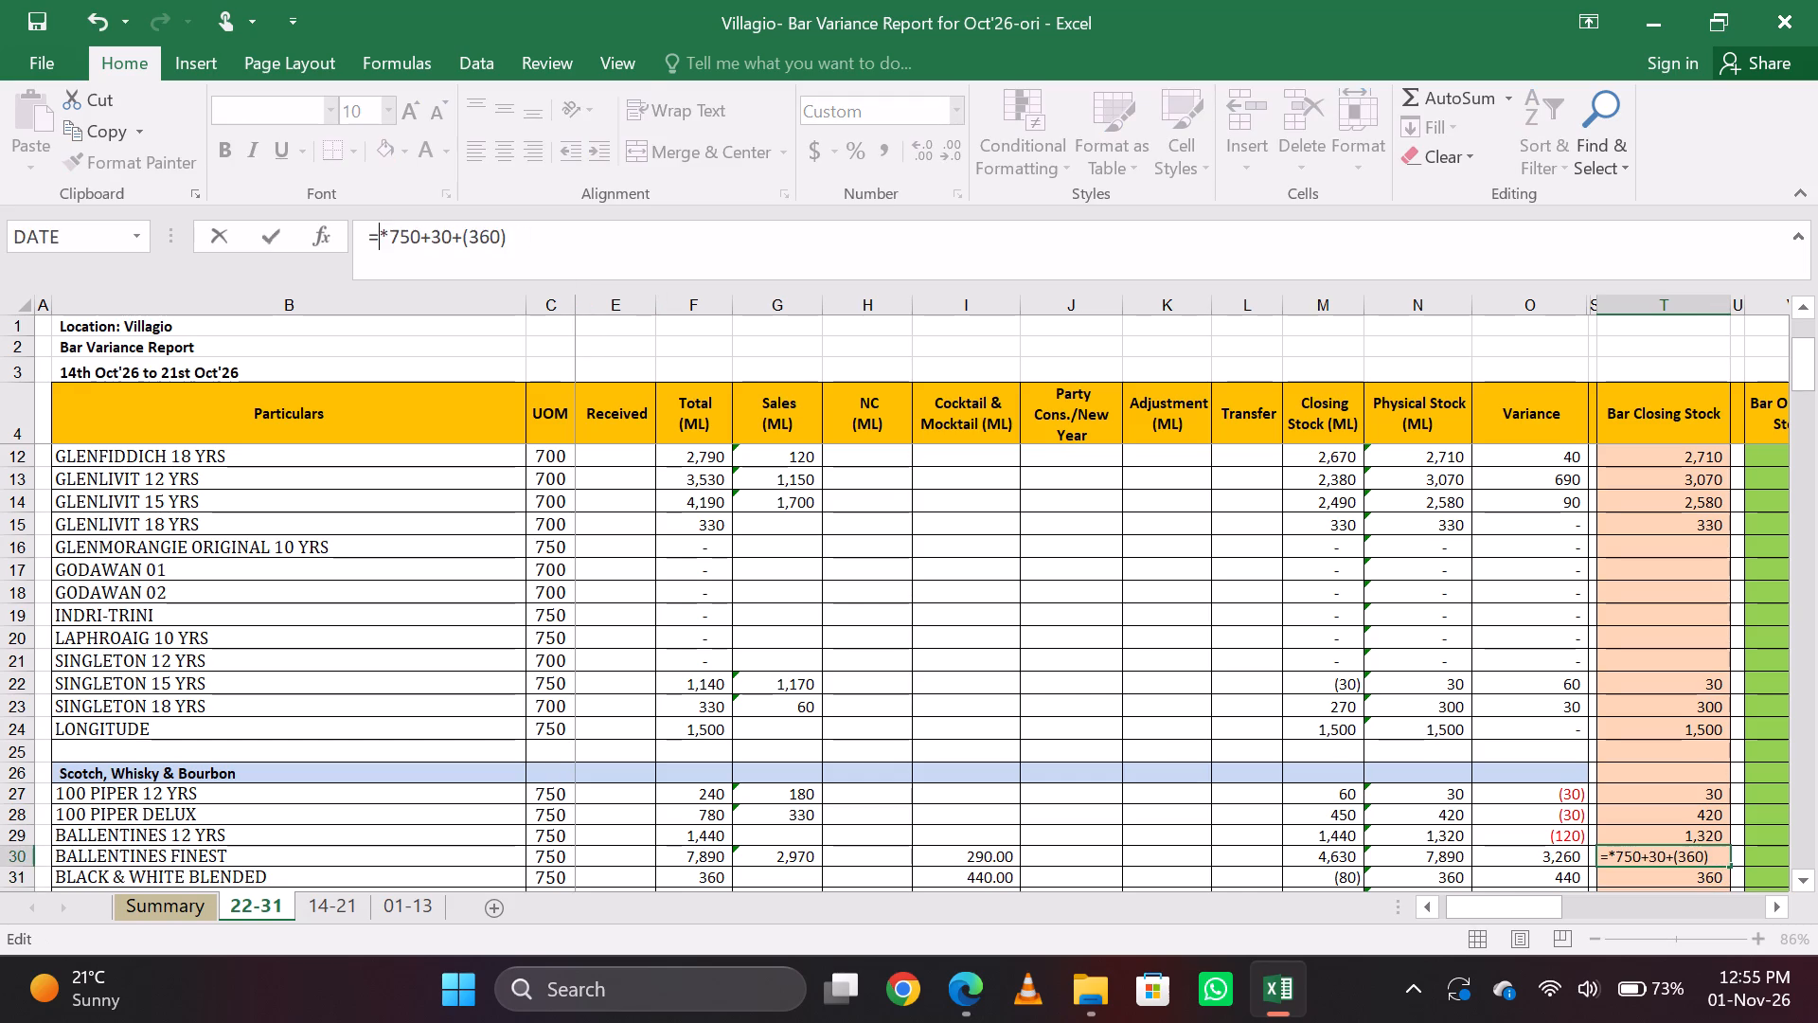
key("4")
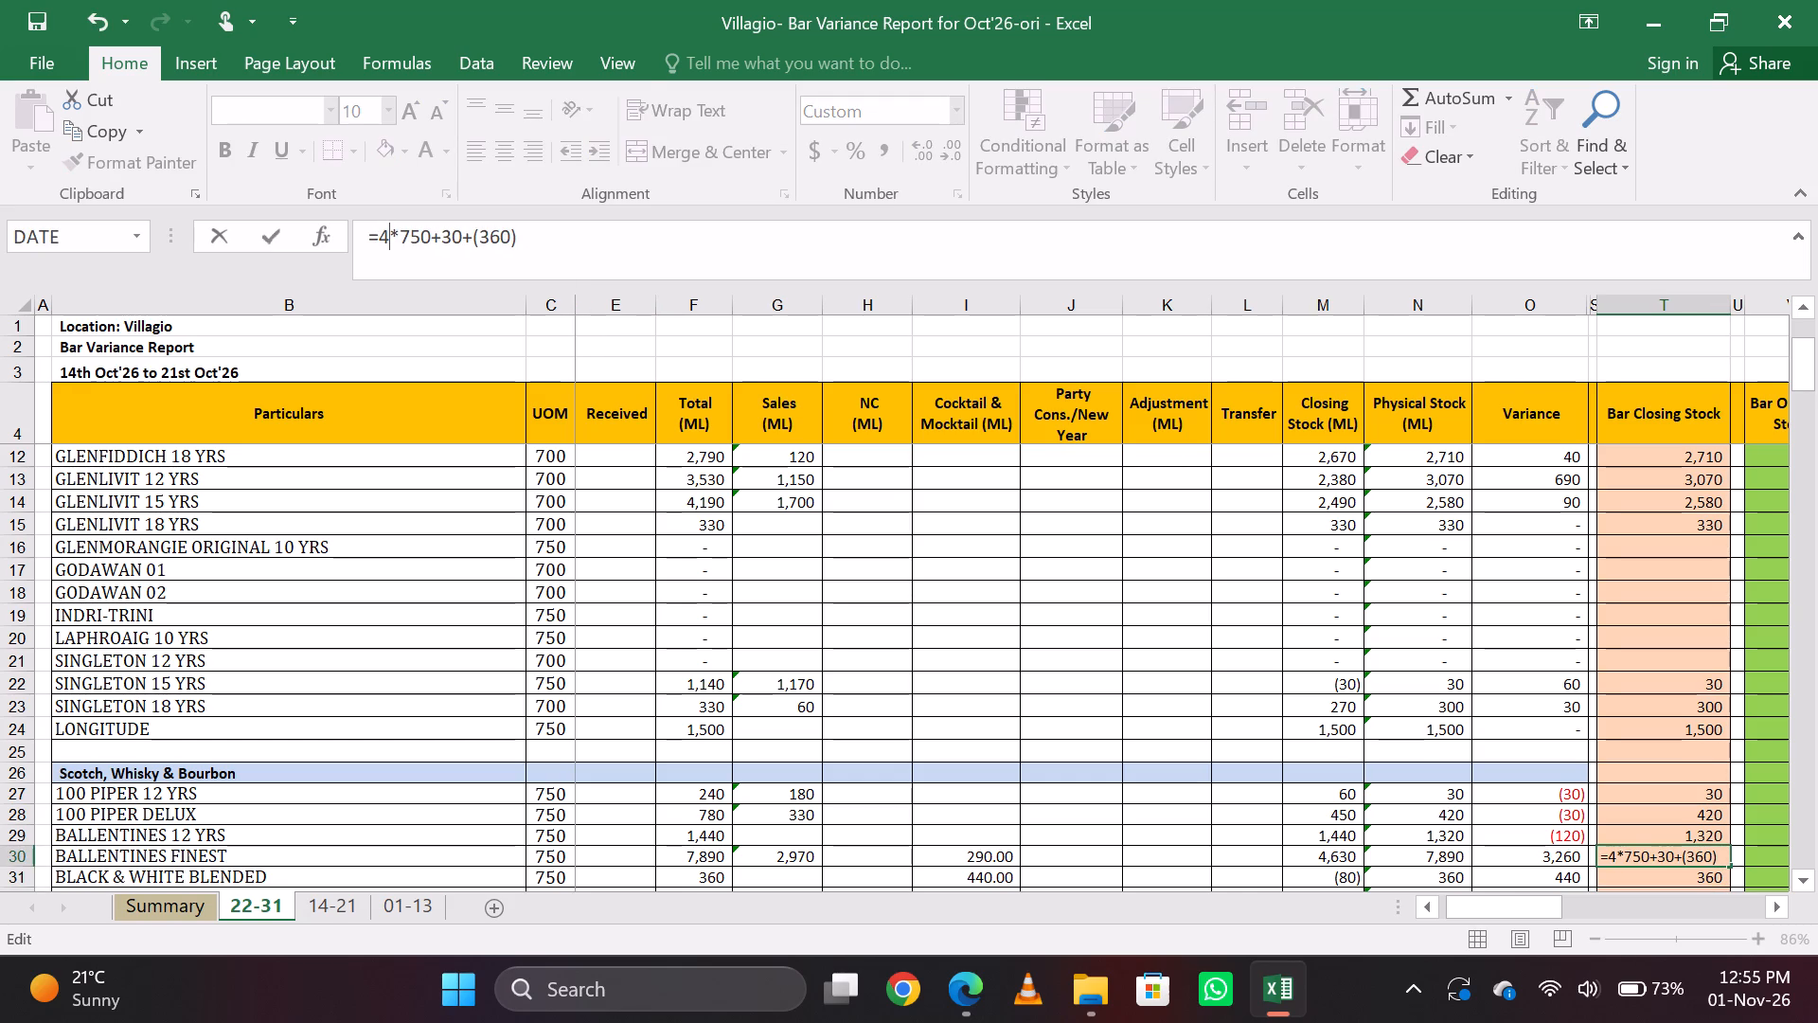
key("BackSpace")
key("5")
key("Right")
key("Right")
key("Right")
key("Right")
key("Right")
key("Right")
key("Right")
key("BackSpace")
key("BackSpace")
type("690")
key("Return")
key("Up")
key("Down")
key("Up")
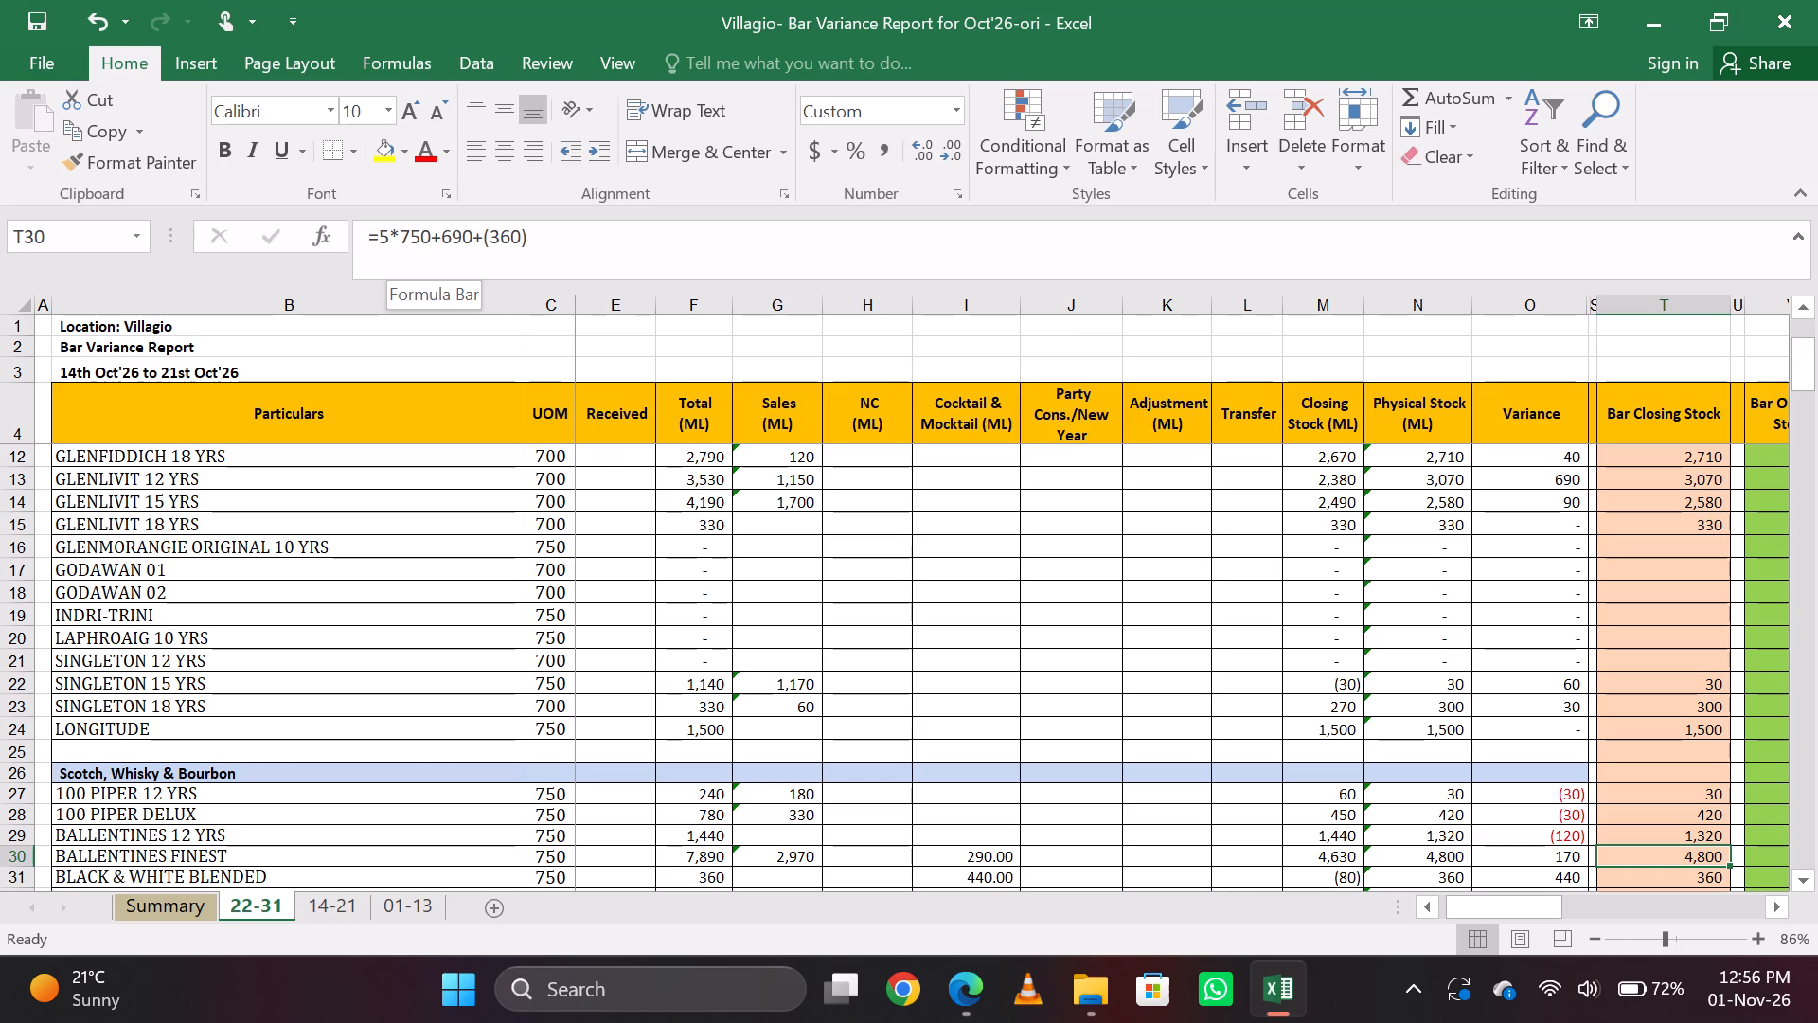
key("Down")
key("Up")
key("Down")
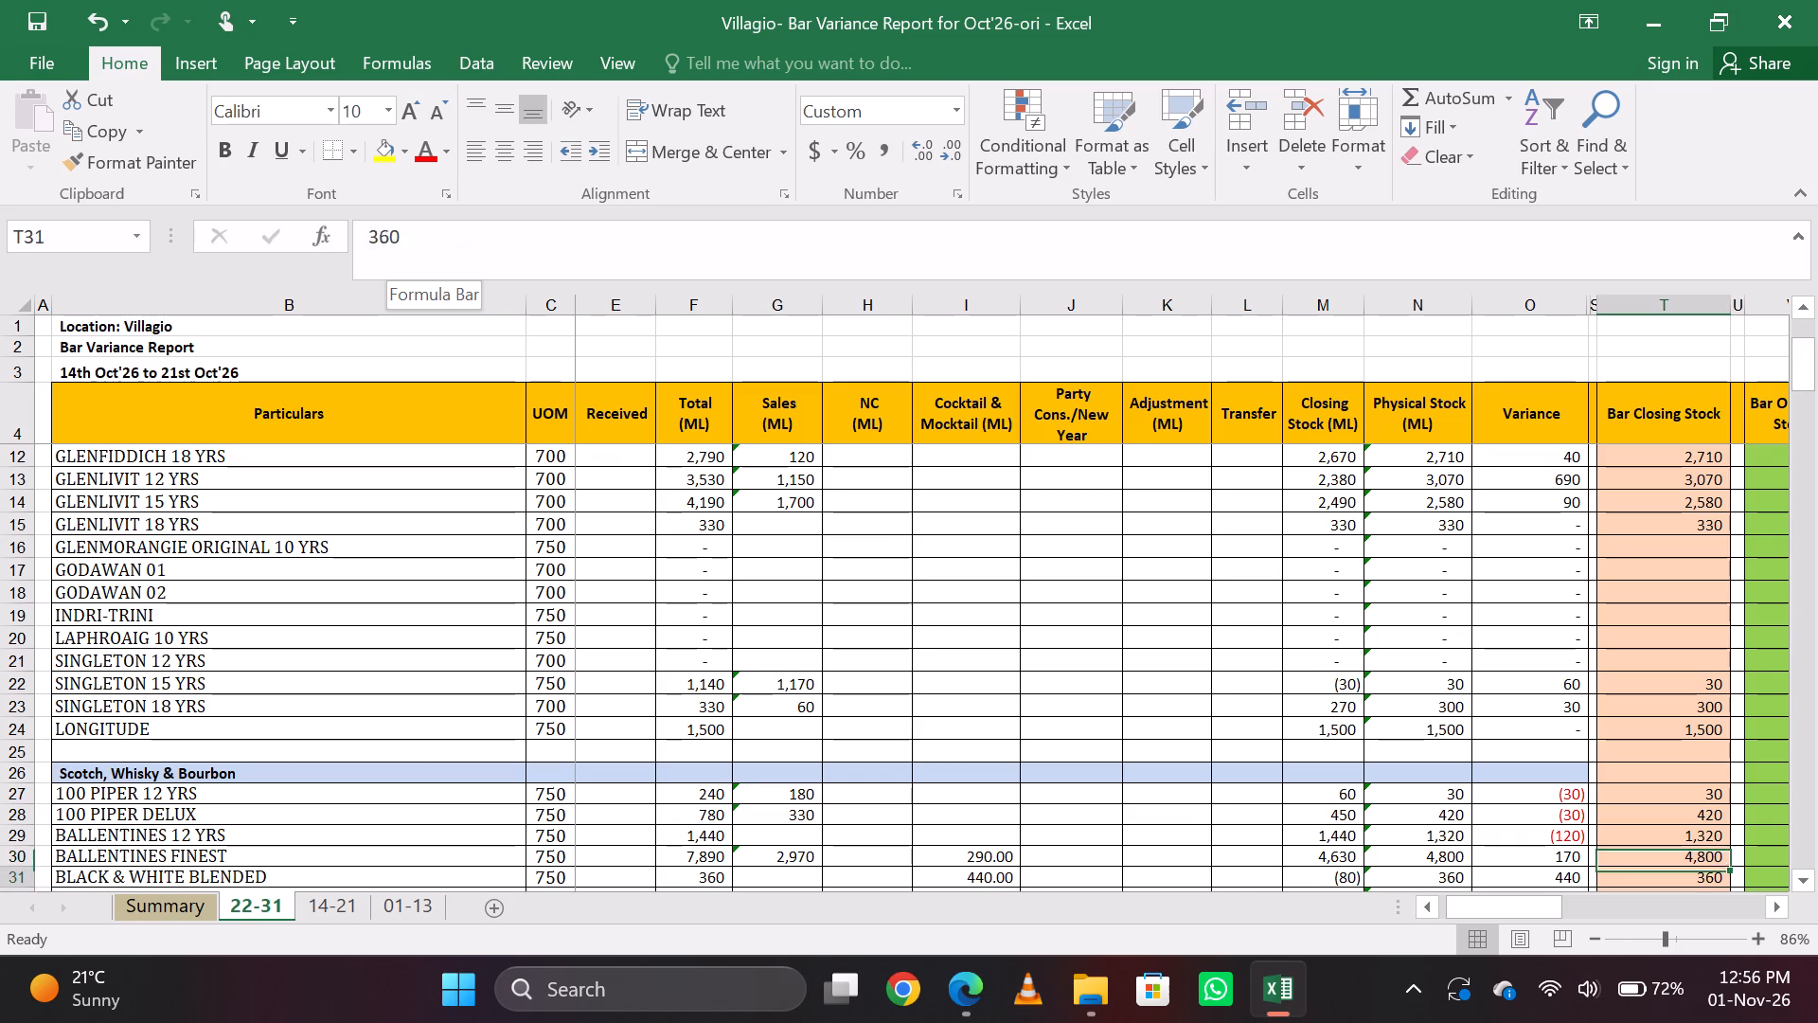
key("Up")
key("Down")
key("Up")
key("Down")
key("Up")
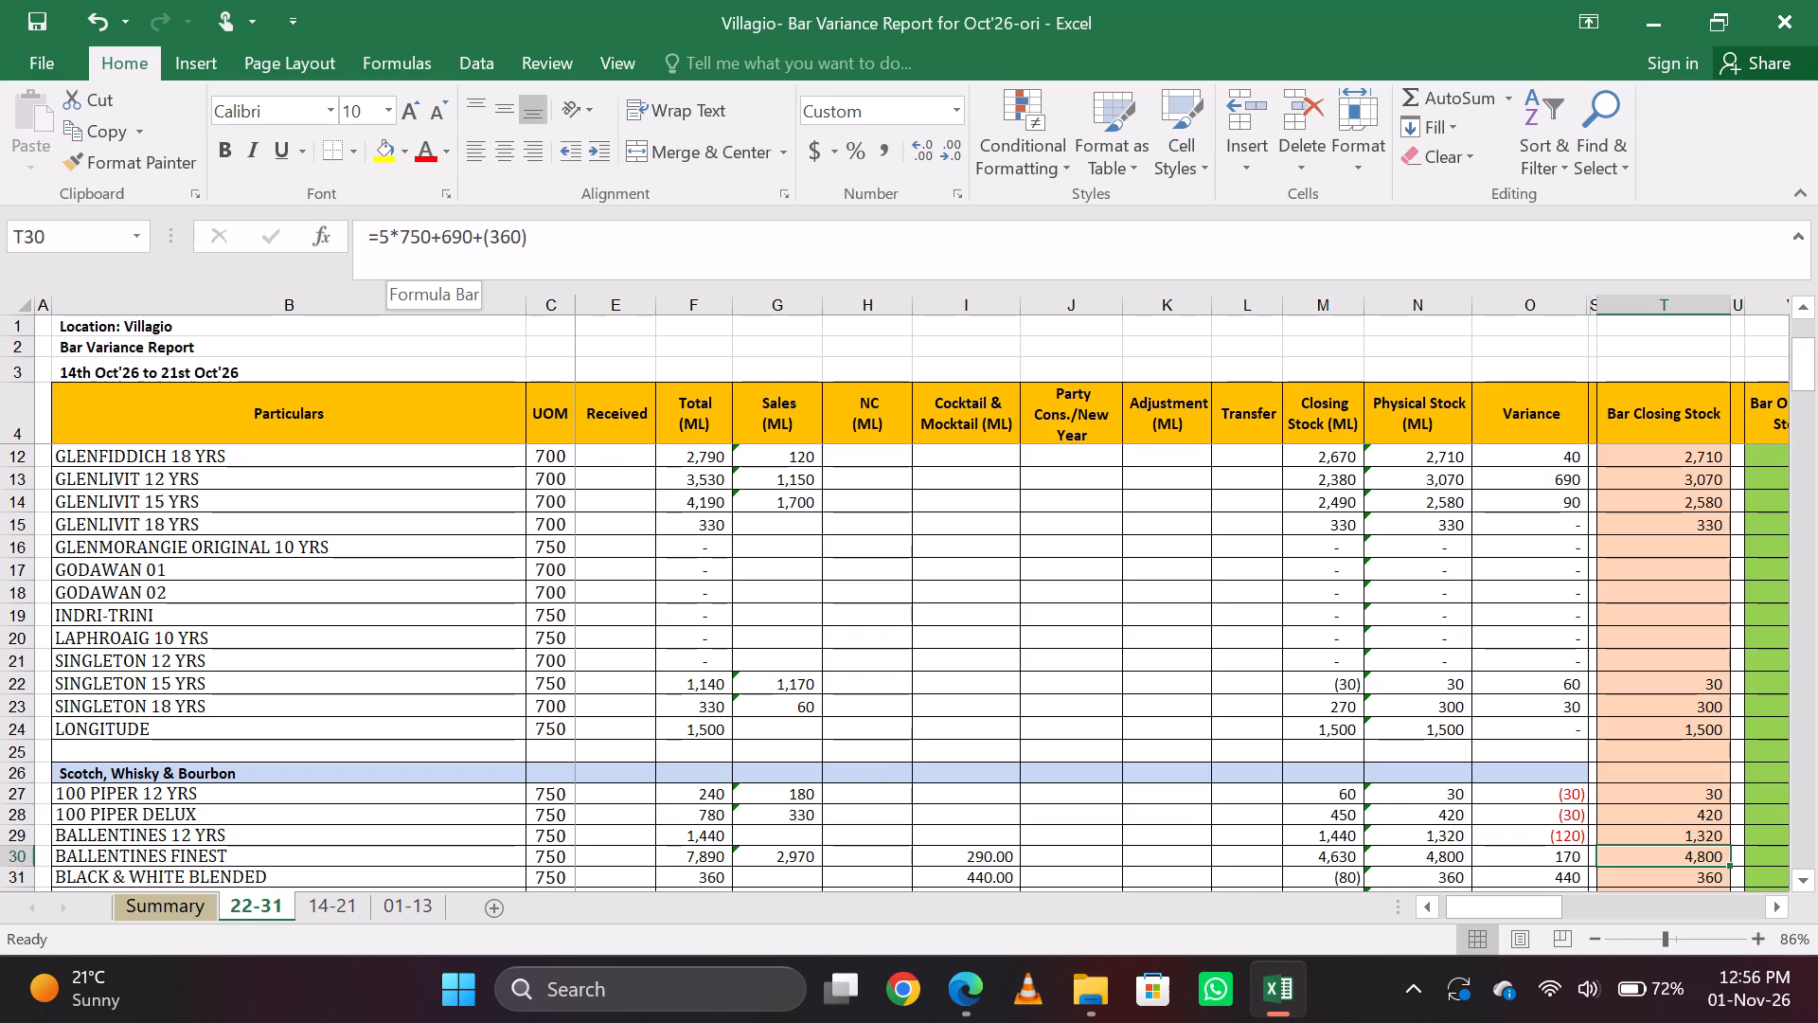
Clear the Bar Closing Stock entry for BLACK & WHITE BLENDED.
key("Down")
key("Down")
key("Up")
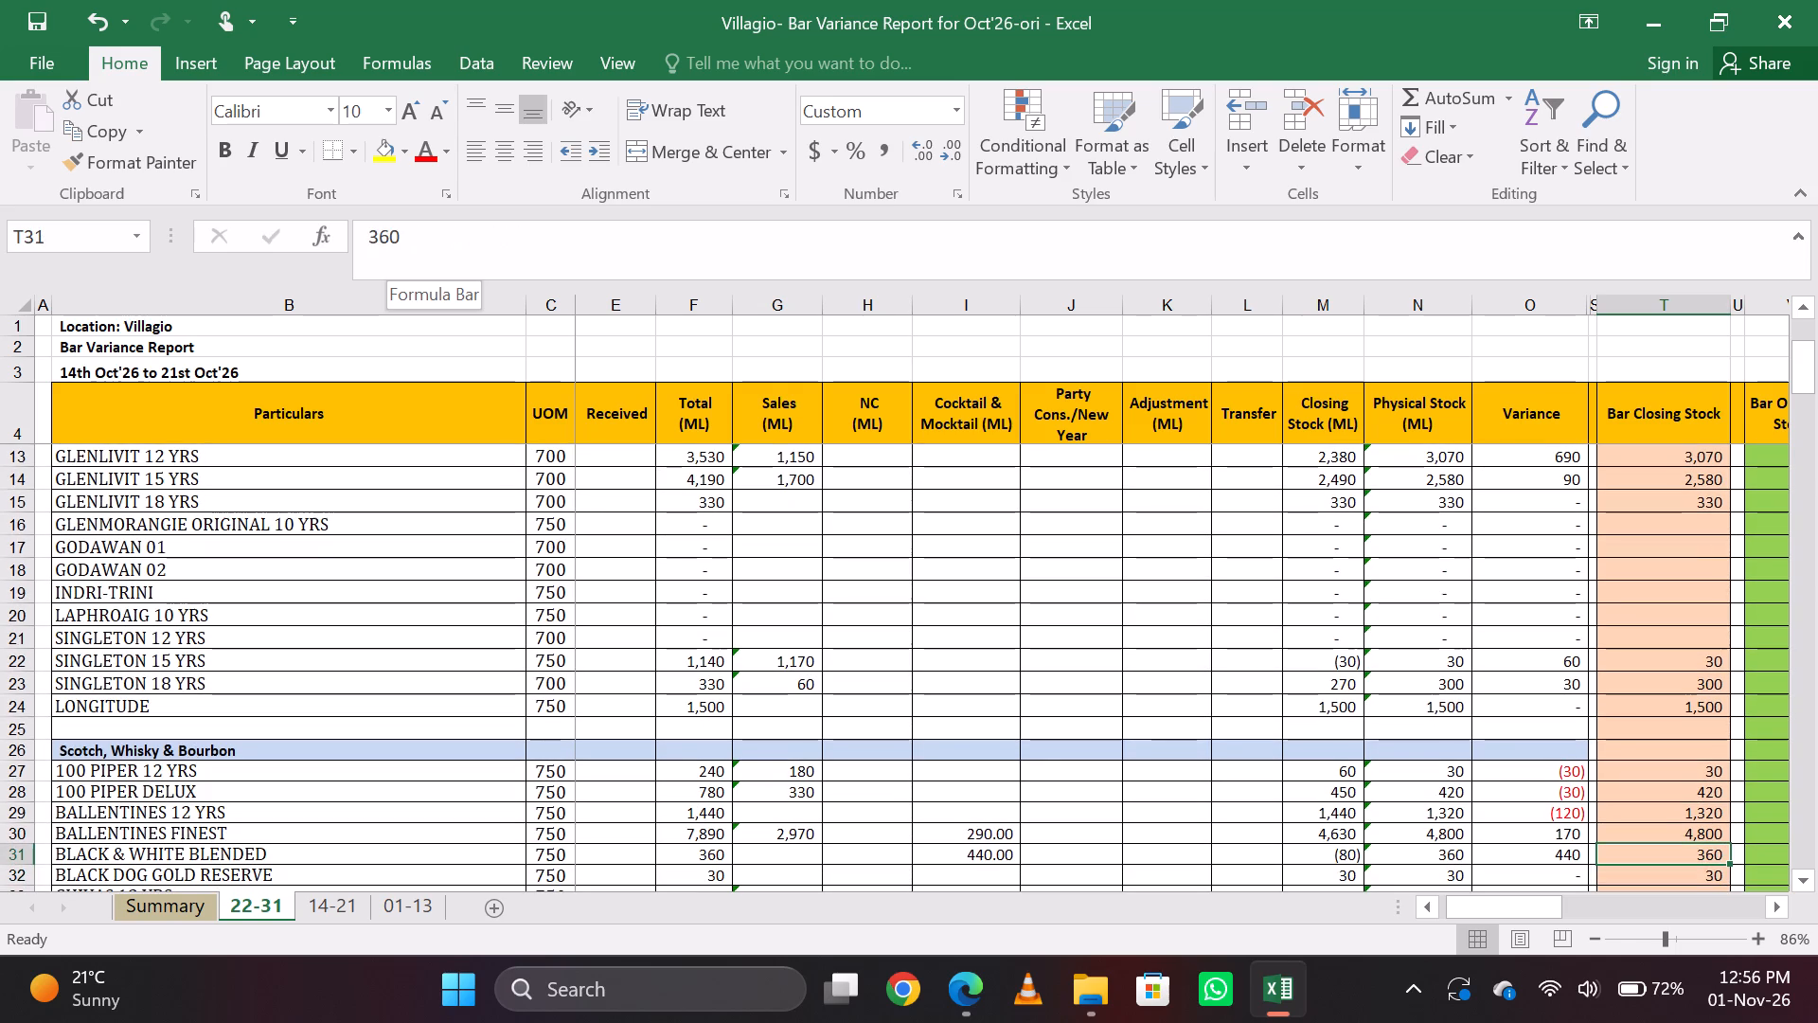
key("BackSpace")
key("Return")
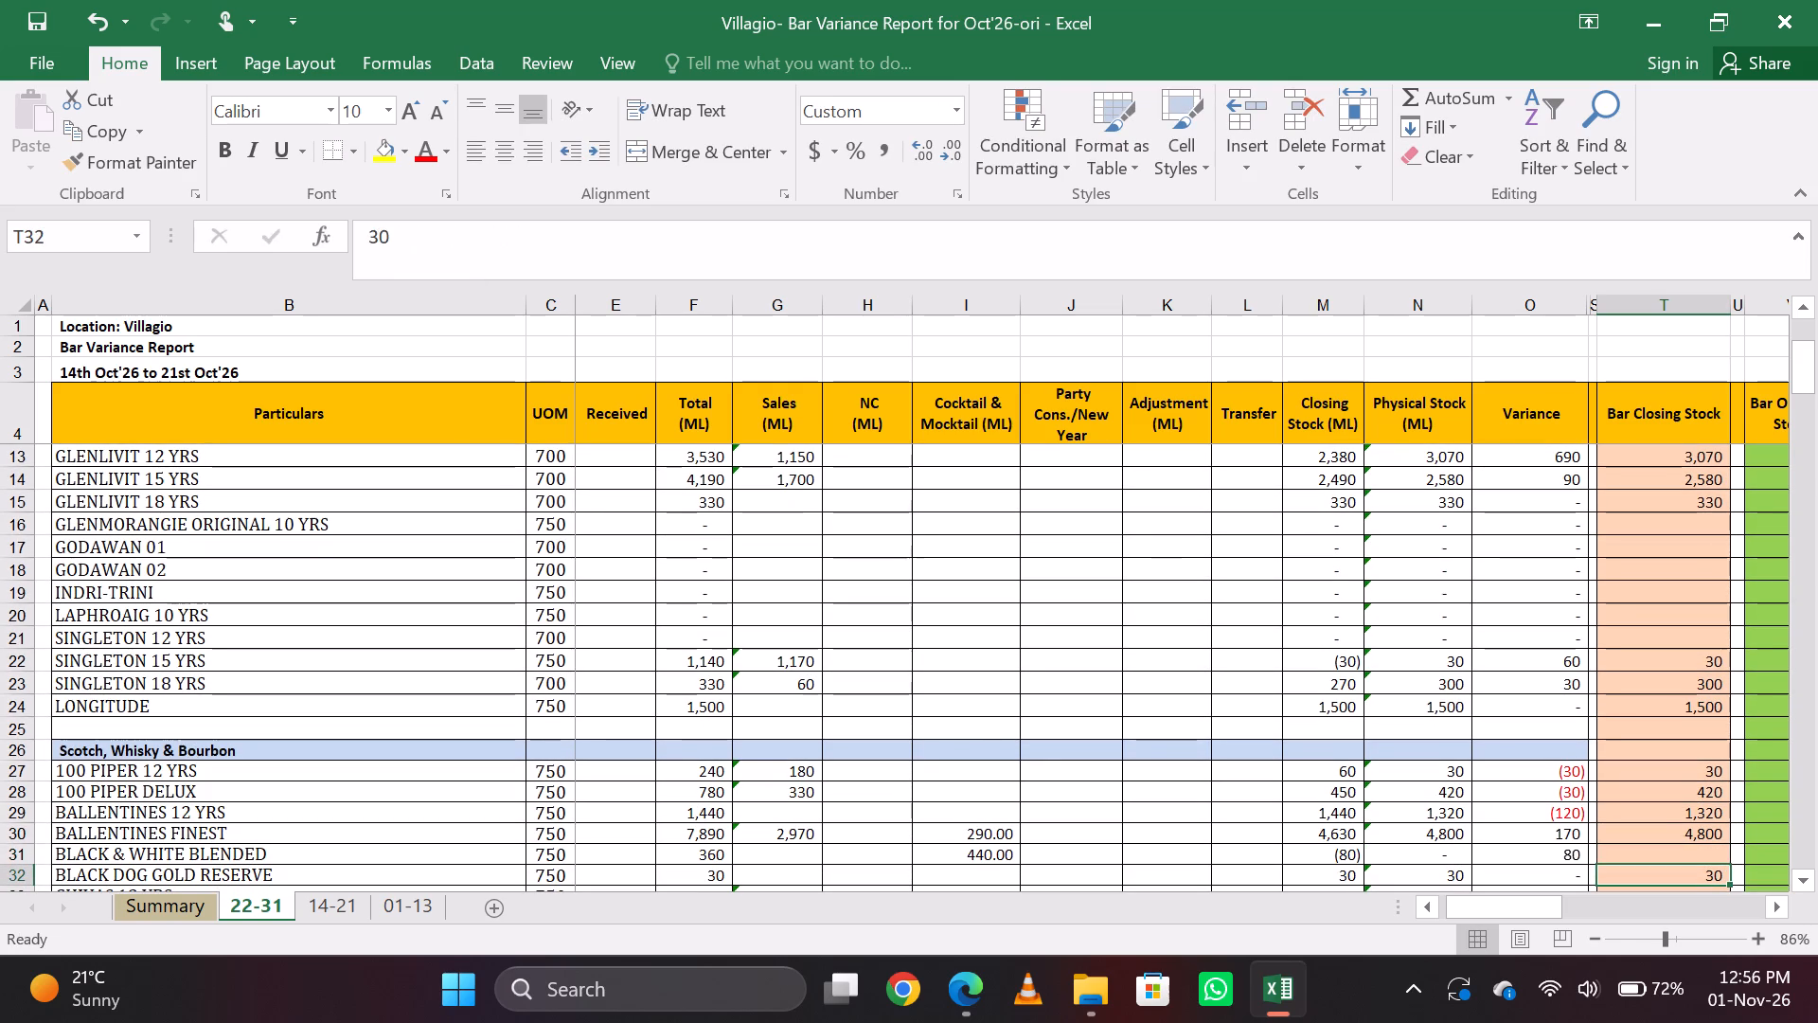
key("Up")
key("Down")
key("Up")
key("Down")
key("Up")
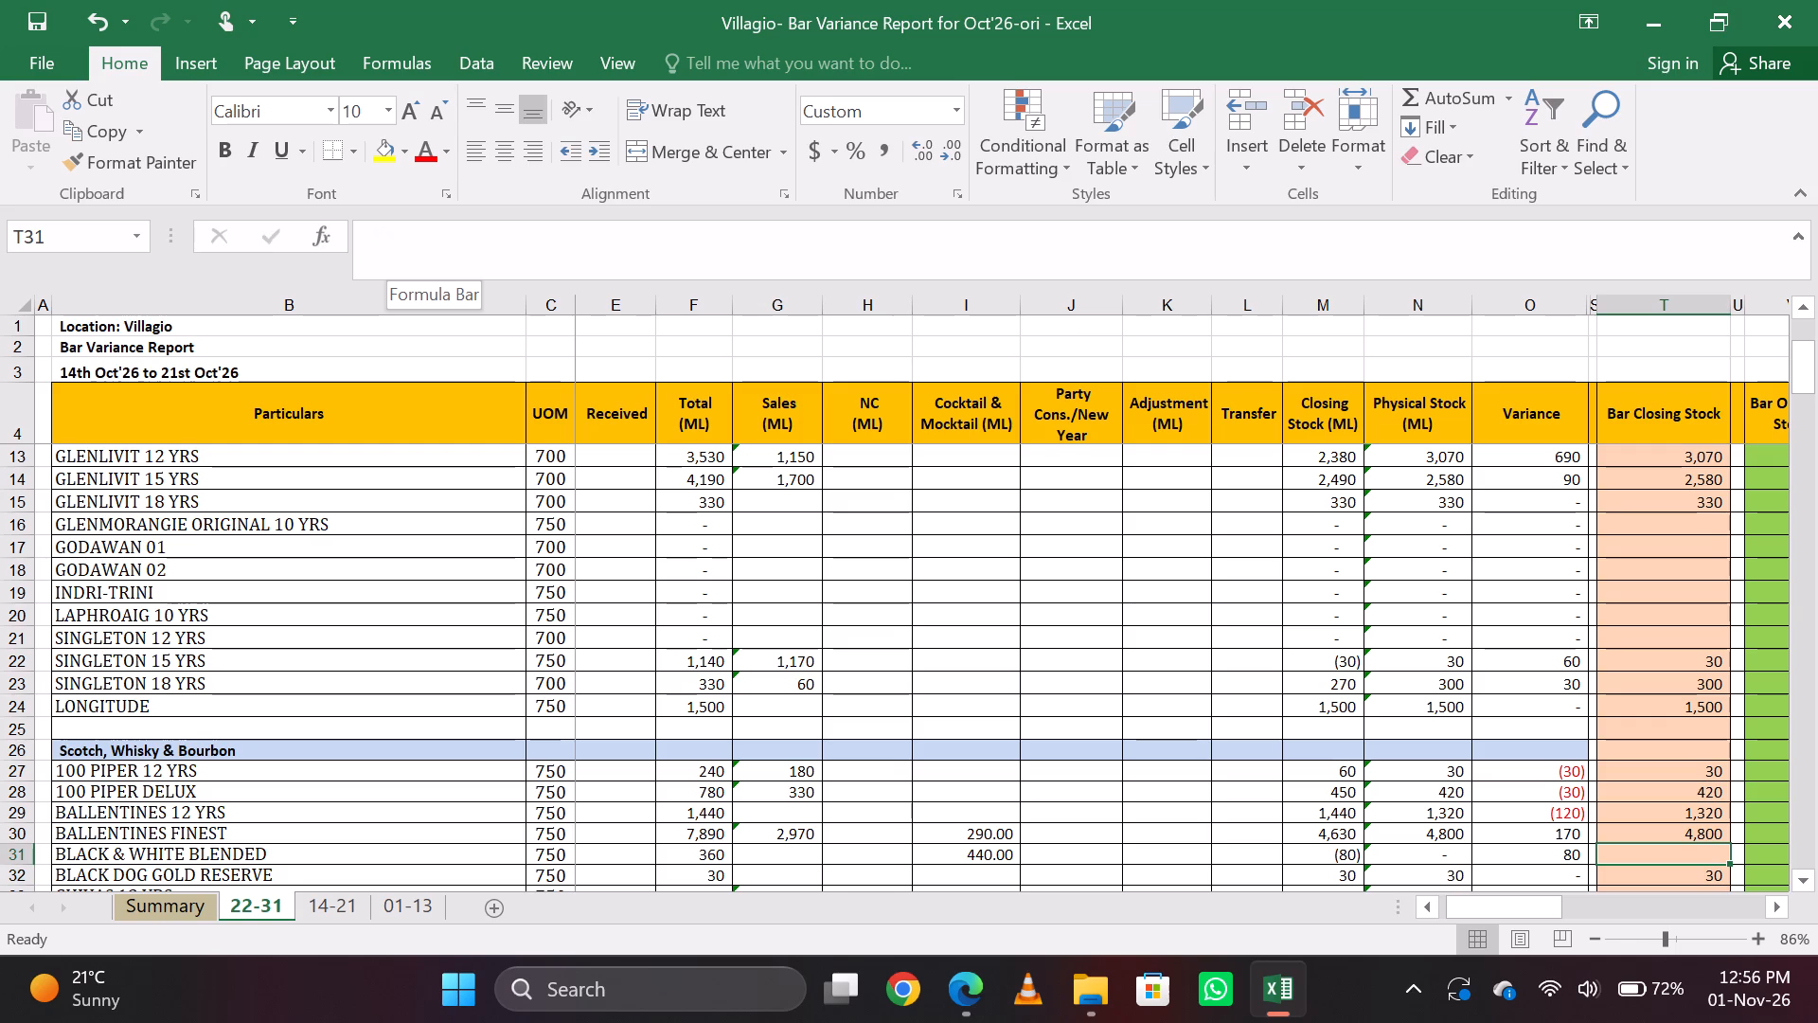
Set the Bar Closing Stock for CHIVAS 12 YRS to 30.
key("Down")
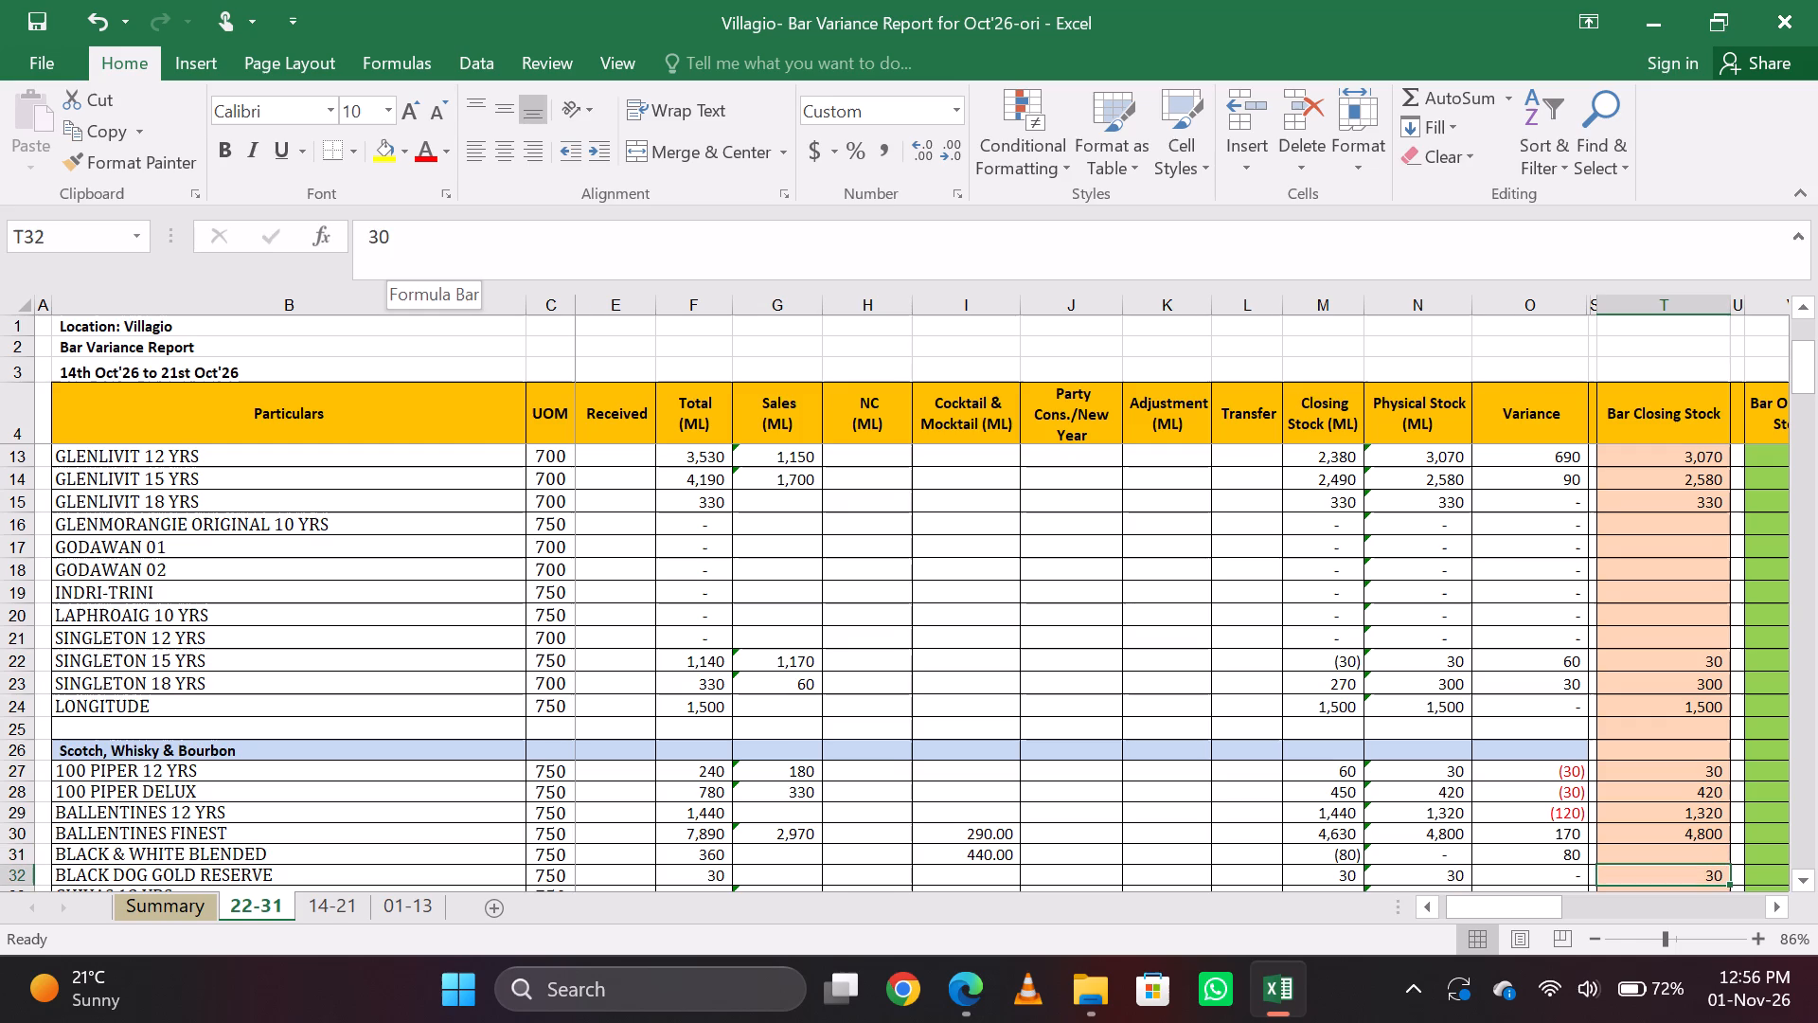
key("Down")
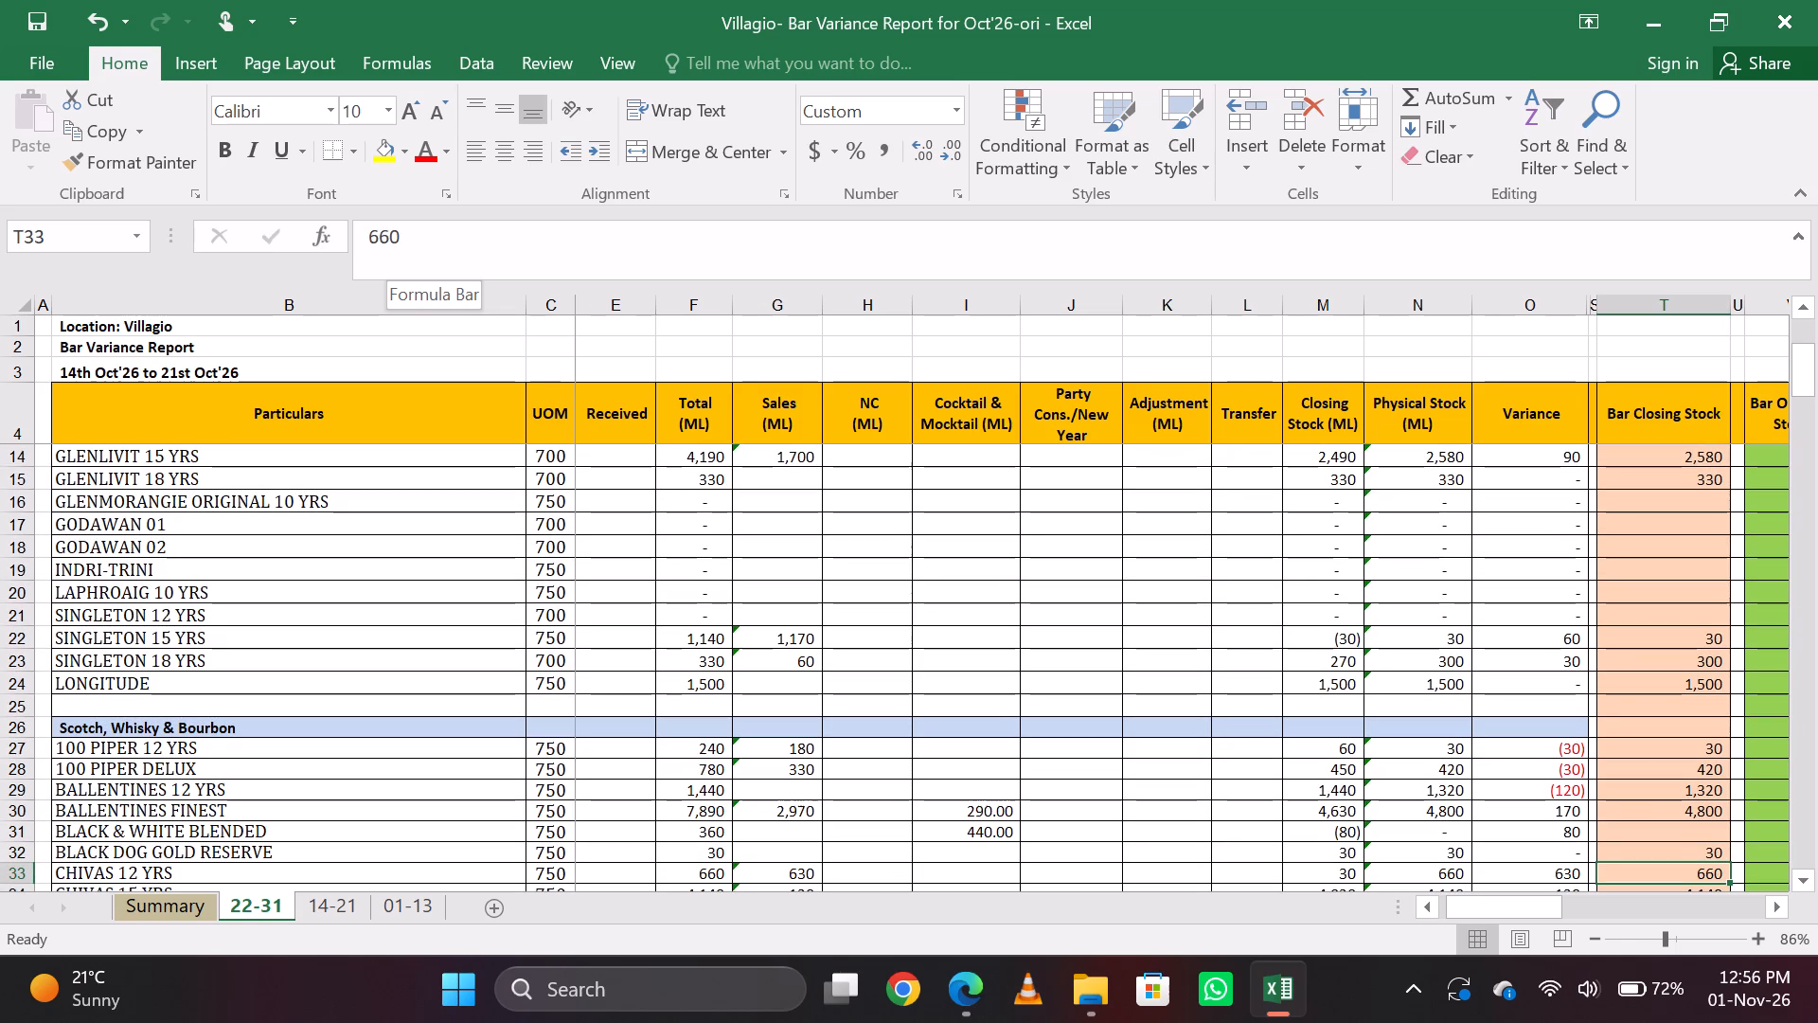
type("30")
key("Return")
key("Up")
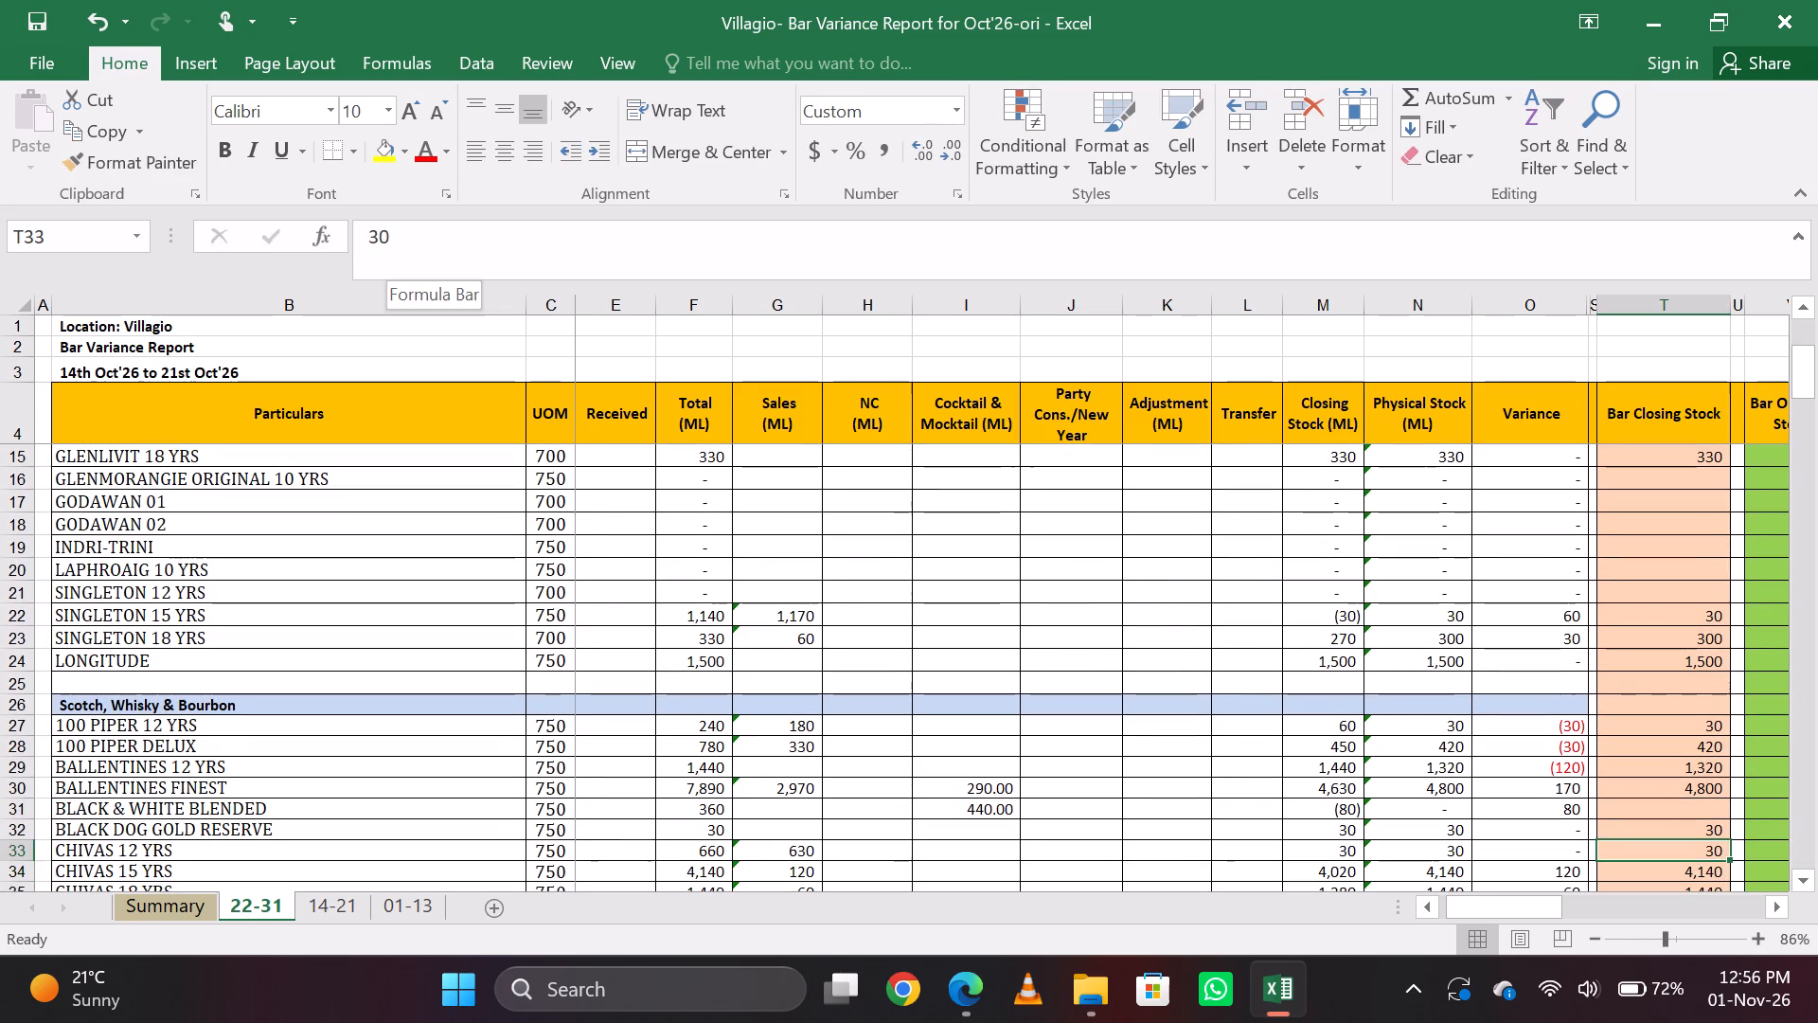
Change the Bar Closing Stock formula for CHIVAS 15 YRS to =750*5+240.
key("Down")
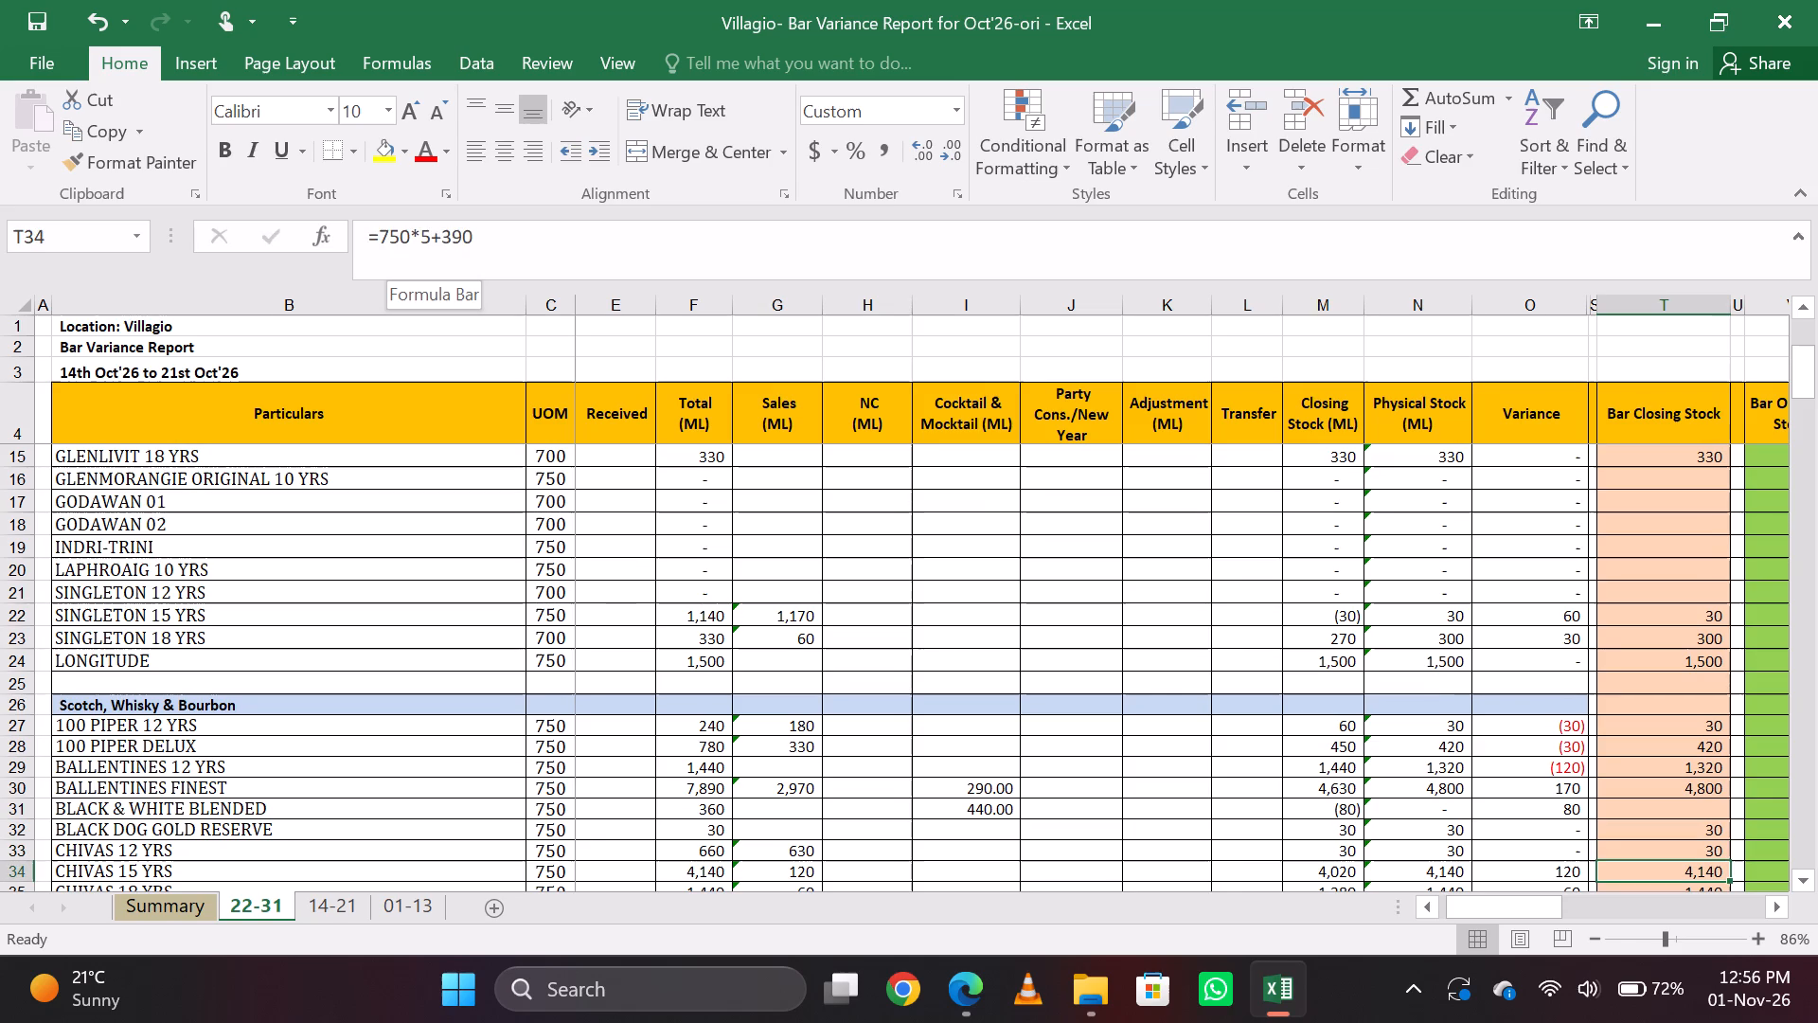
left_click(498, 239)
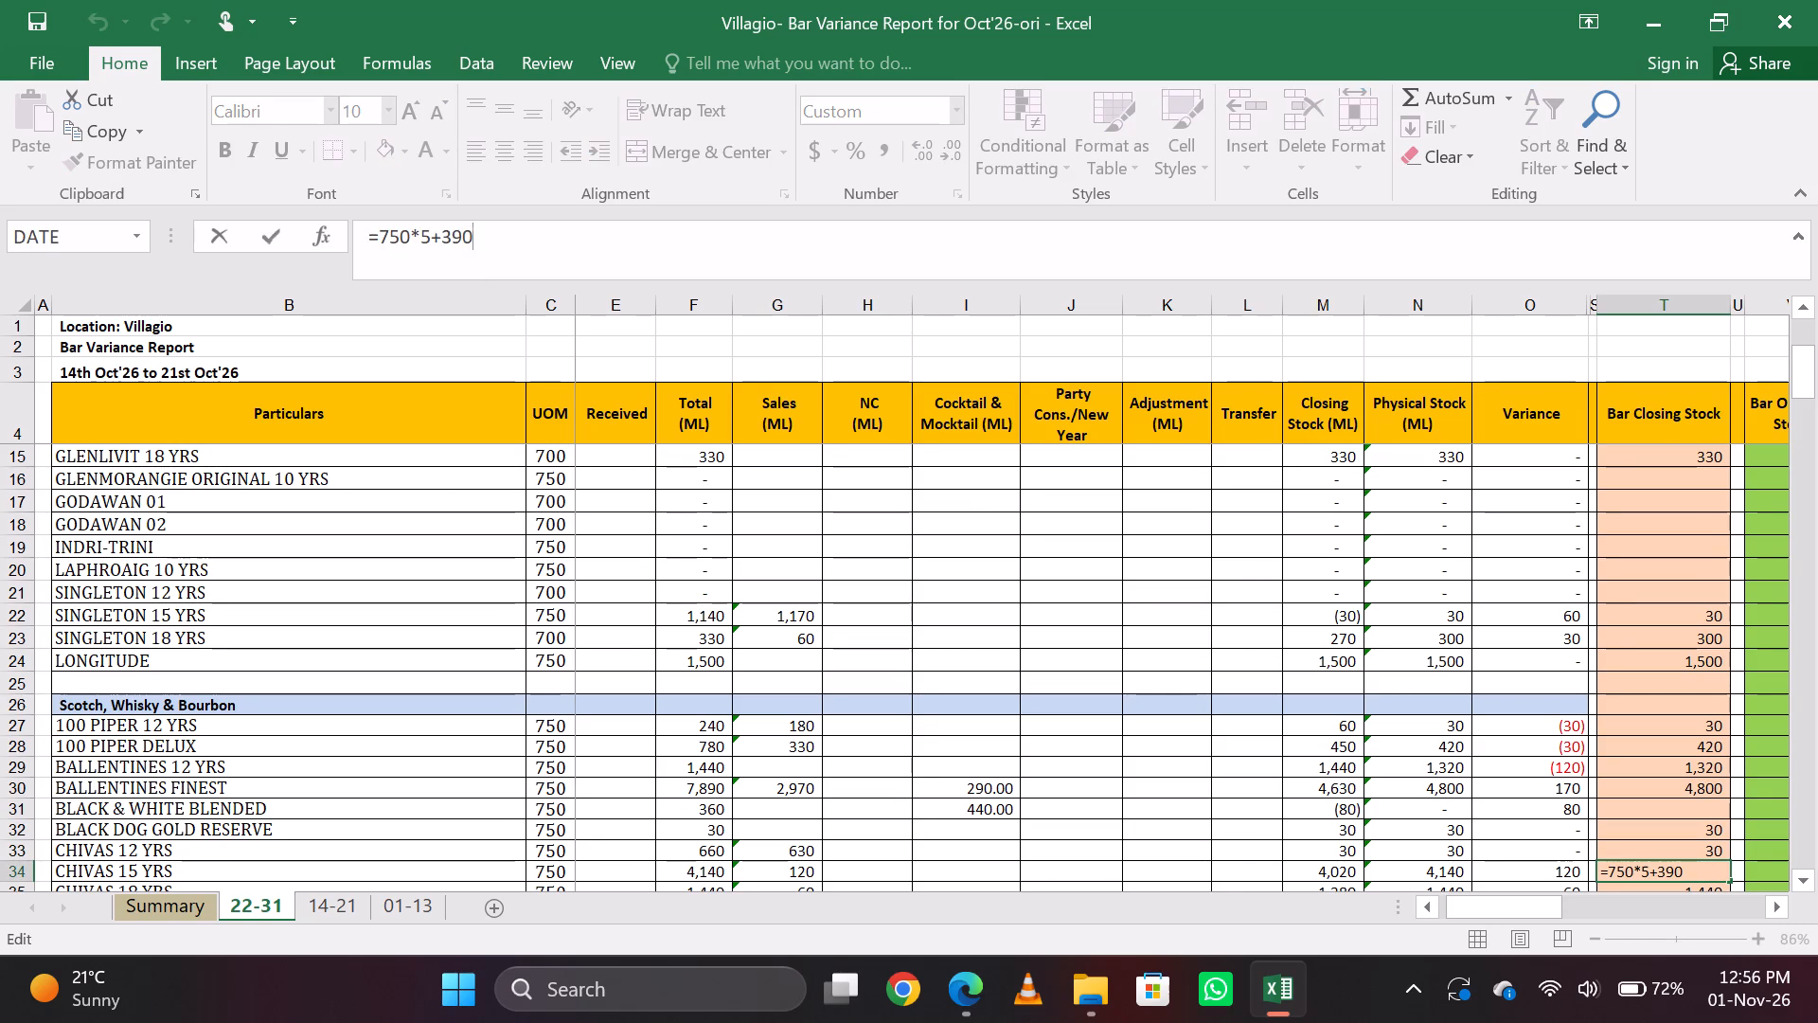
key("BackSpace")
key("BackSpace")
key("BackSpace")
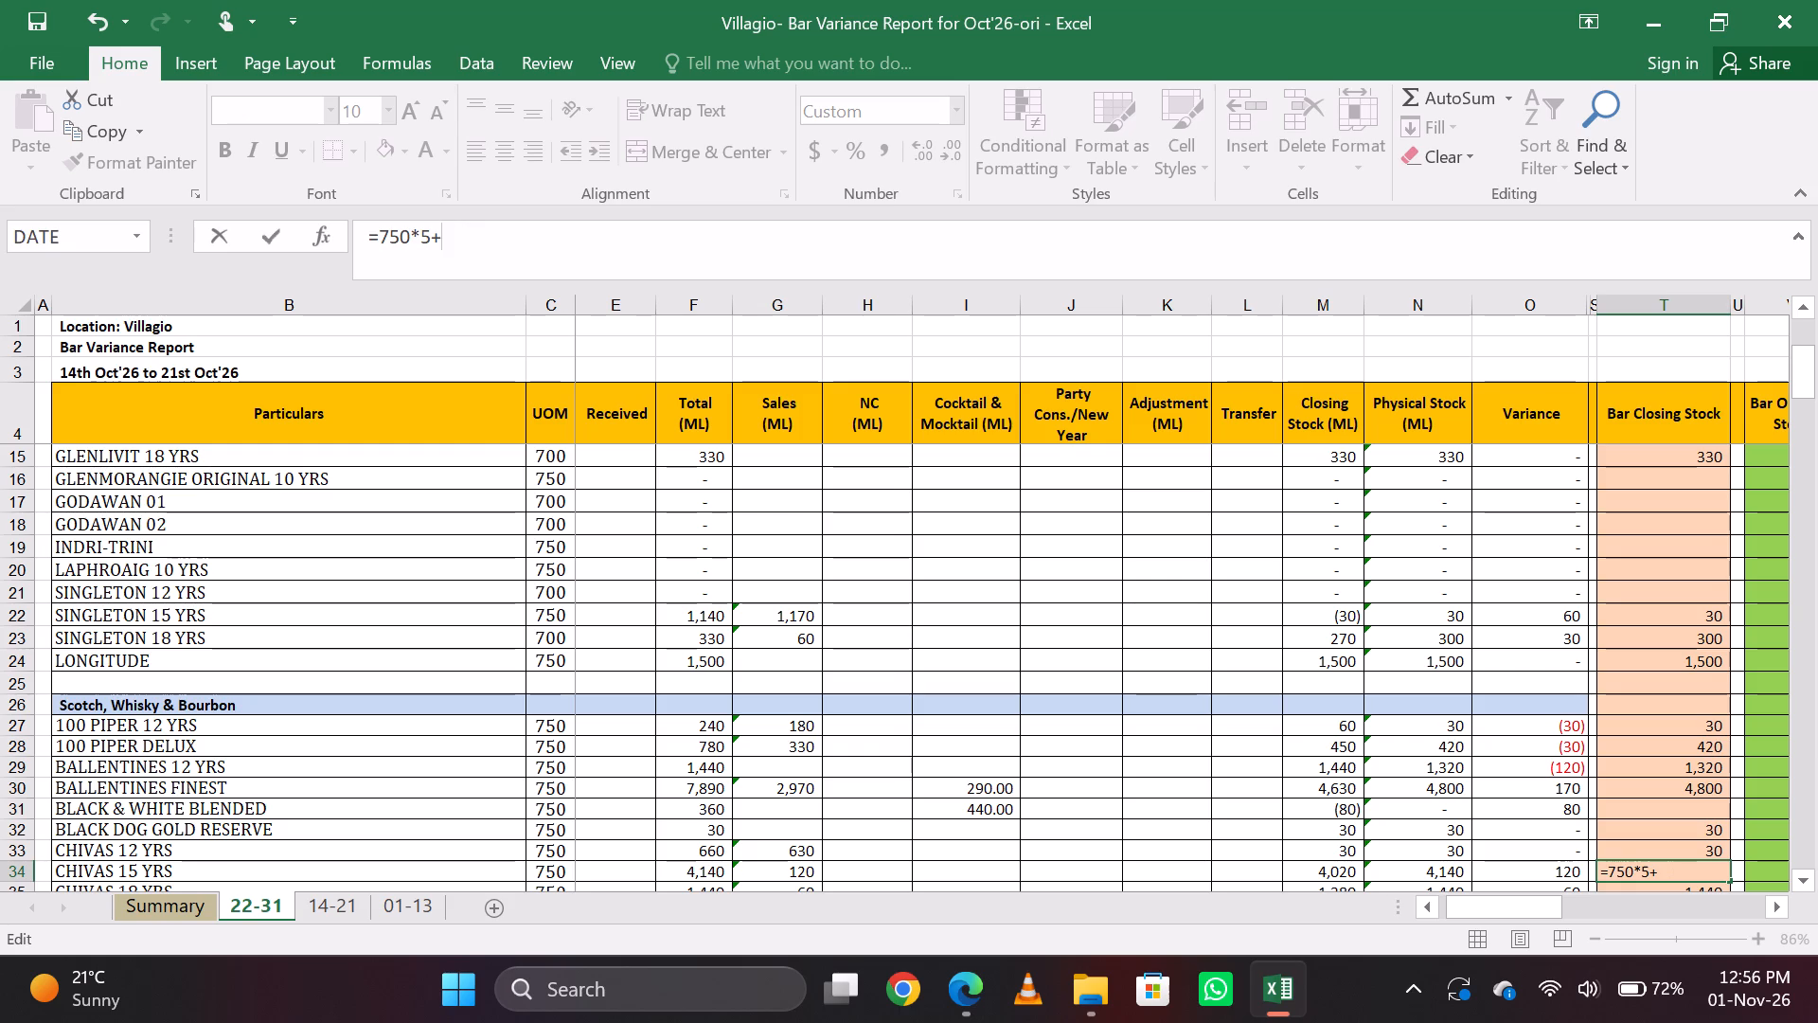
type("240")
key("Return")
key("Up")
key("Down")
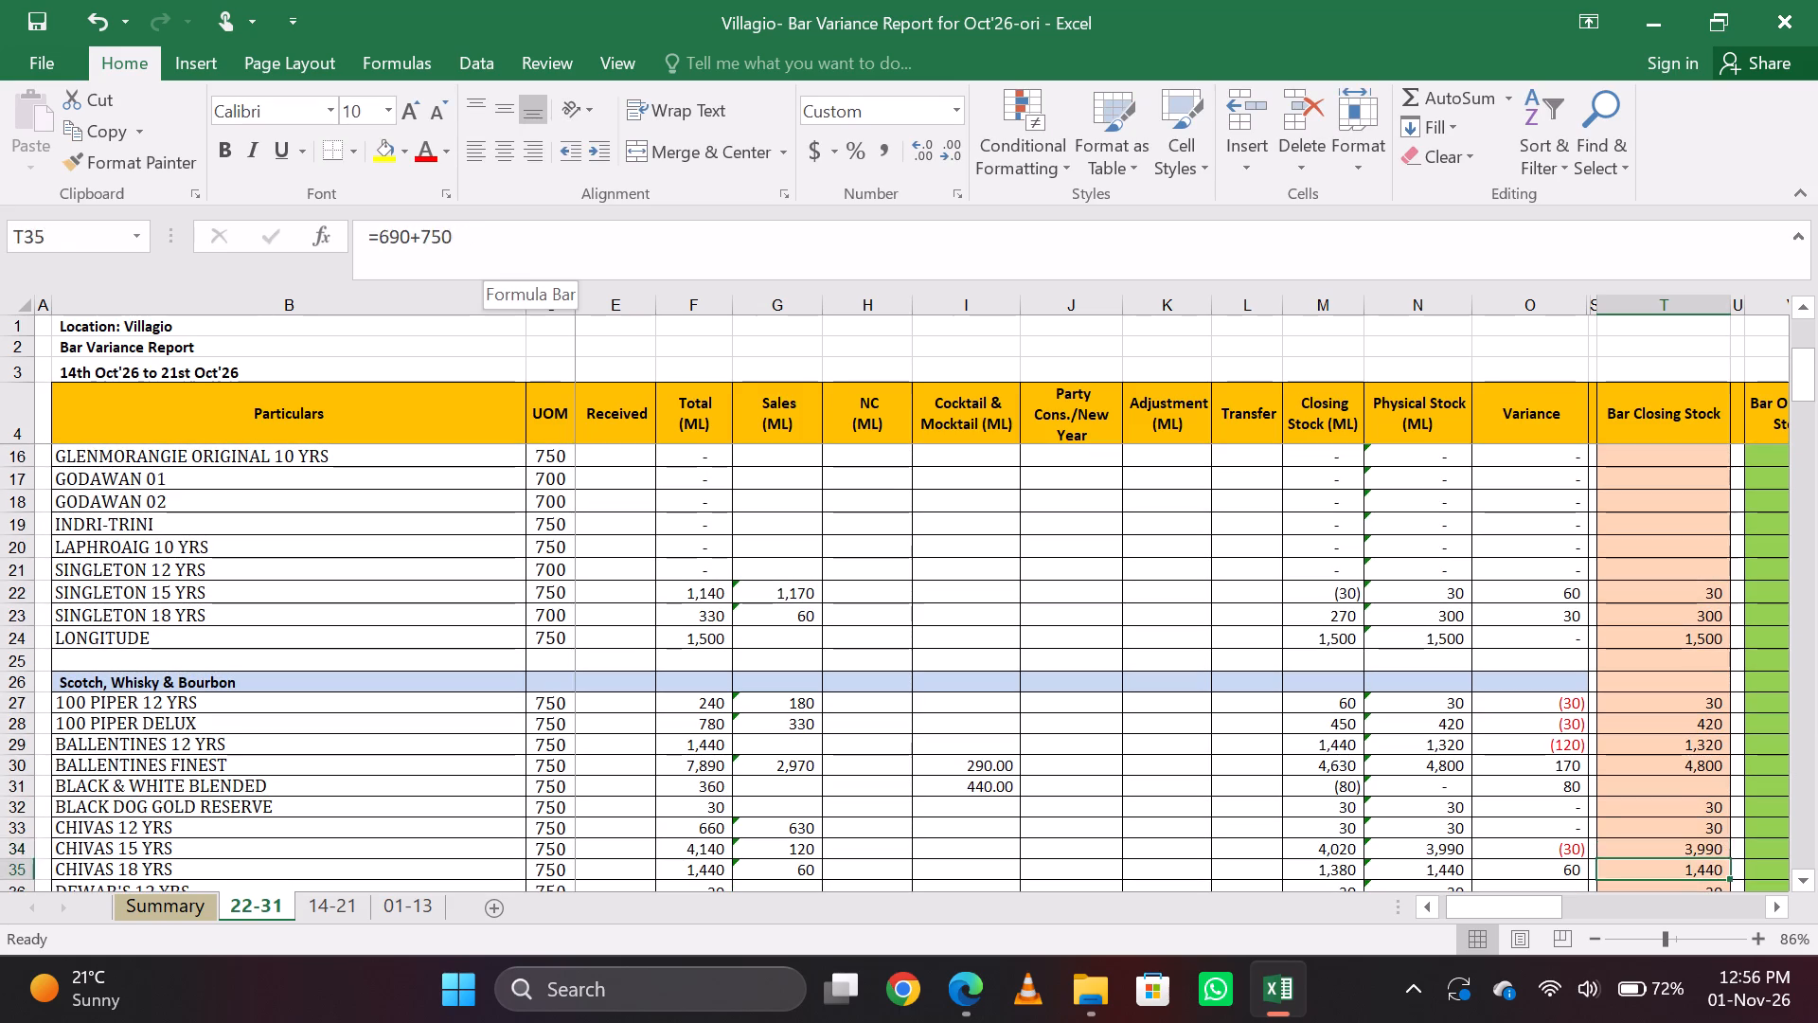
key("Up")
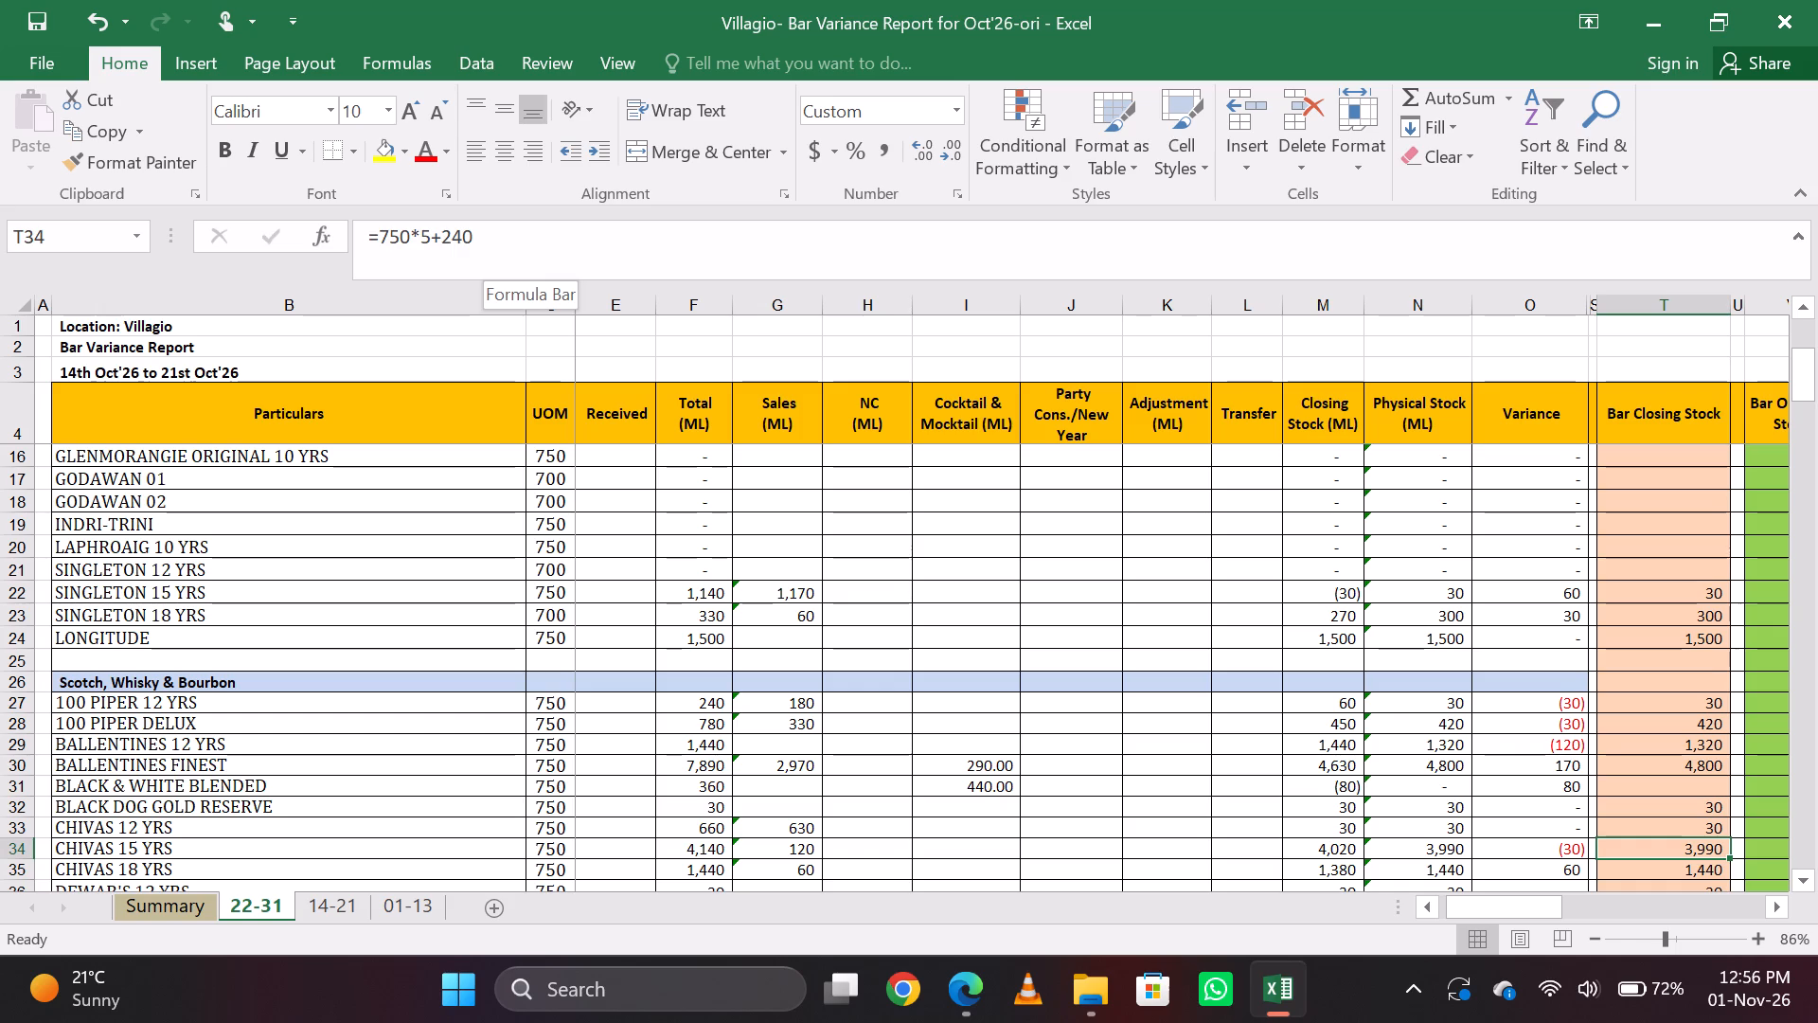
key("Down")
key("Up")
key("Down")
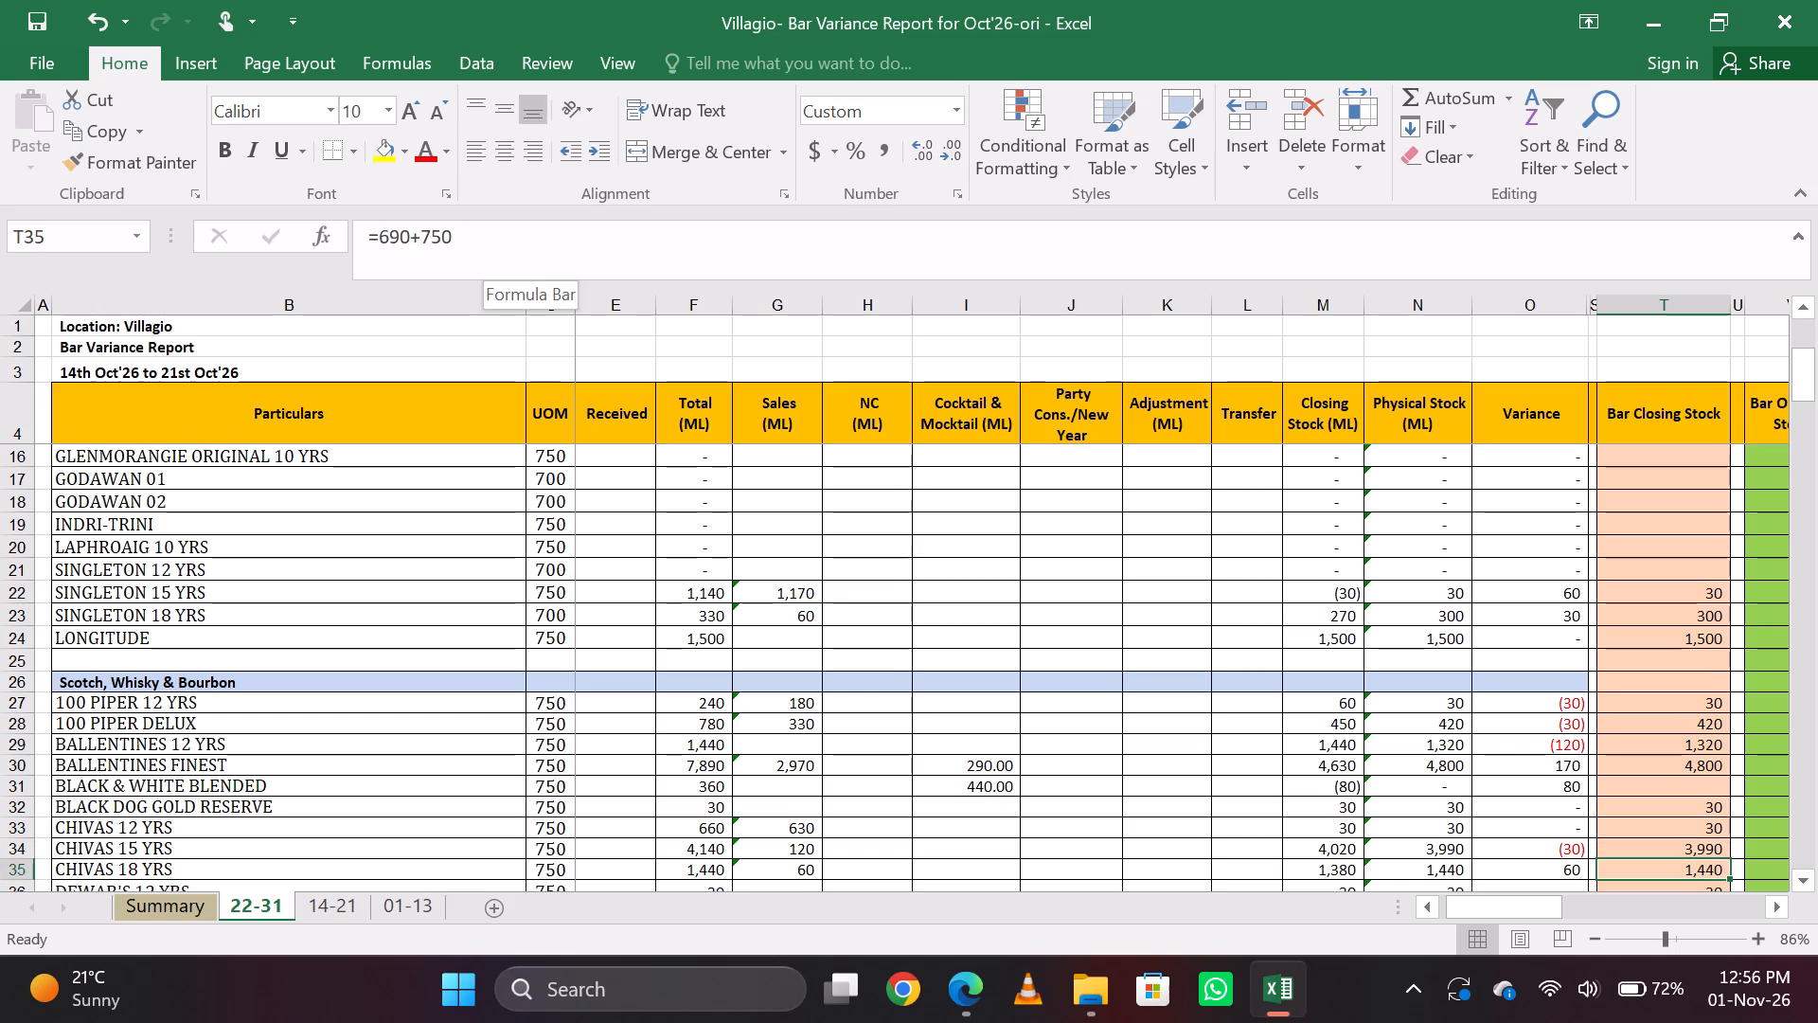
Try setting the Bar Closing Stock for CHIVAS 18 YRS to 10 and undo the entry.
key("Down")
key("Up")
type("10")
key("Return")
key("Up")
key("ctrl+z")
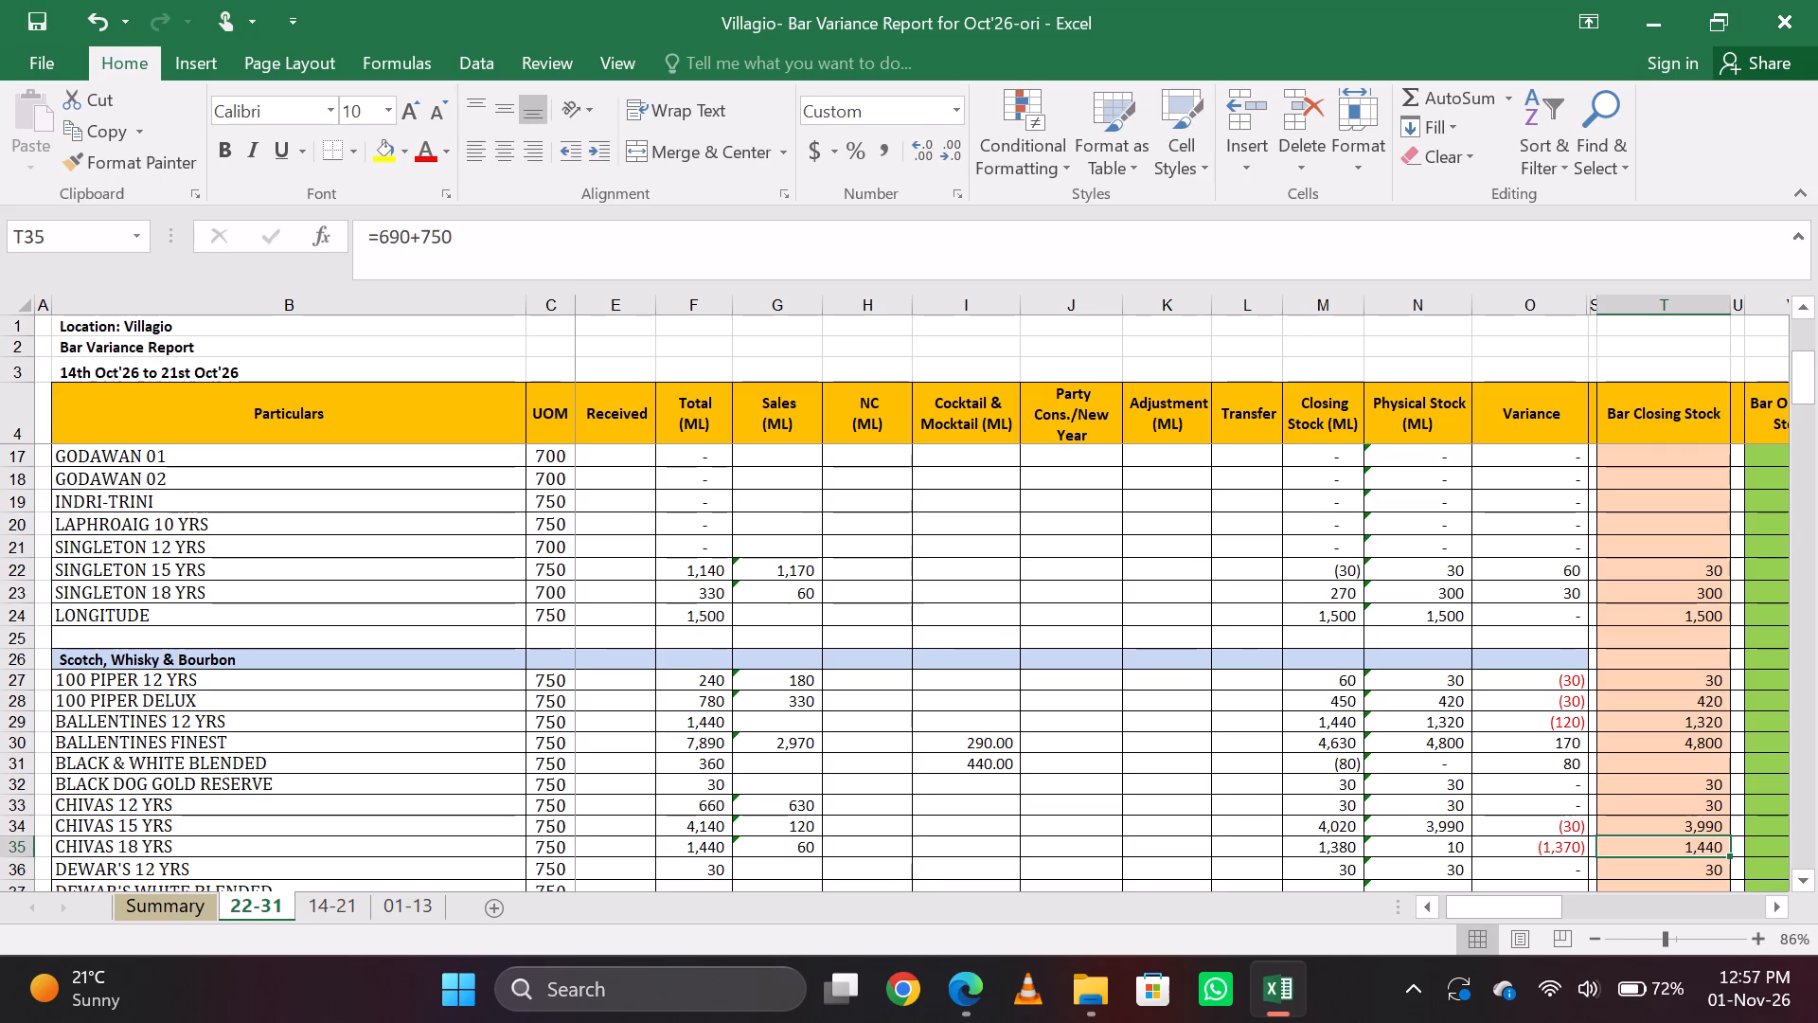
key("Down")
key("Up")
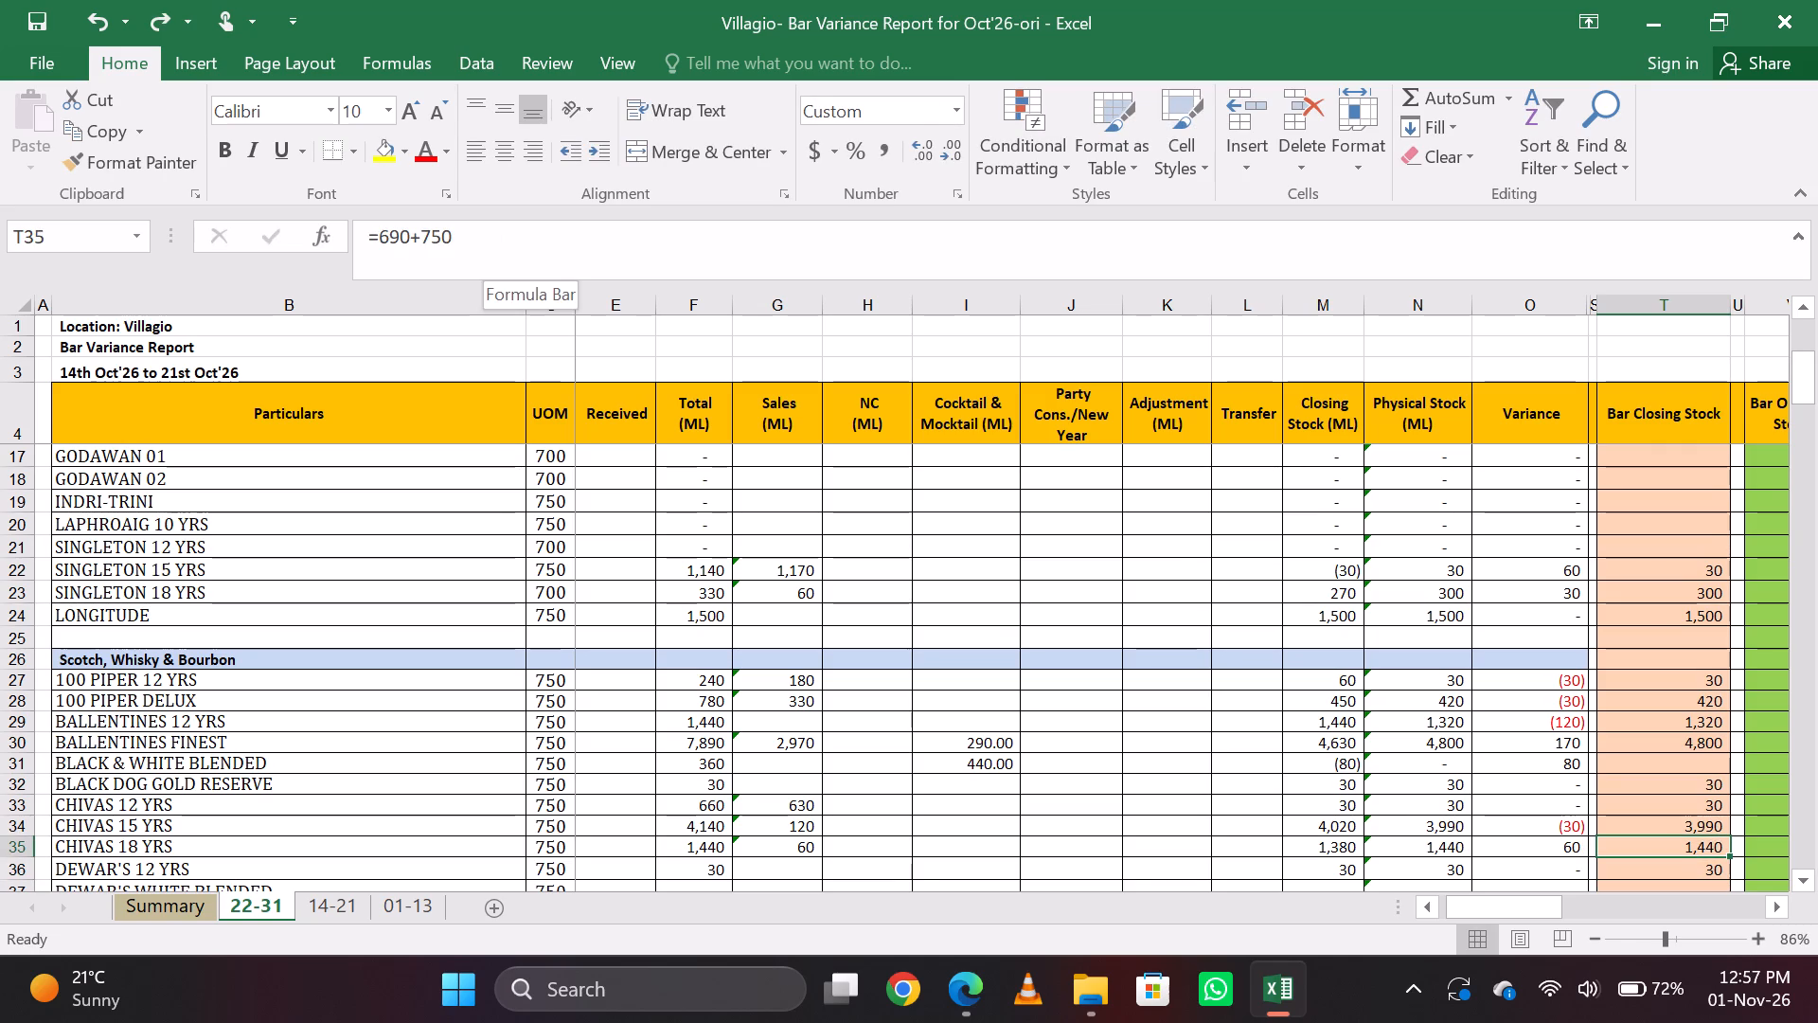
Review the Bar Closing Stock entries from CHIVAS 18 YRS up to ARDMORE HIGHLAND and back down to the Singleton malts.
key("Up")
key("Up")
key("Up")
key("Up")
key("Up")
key("Up")
key("Up")
key("Up")
key("Up")
key("Up")
key("Up")
key("Up")
key("Up")
key("Up")
key("Up")
key("Up")
key("Up")
key("Up")
key("Up")
key("Up")
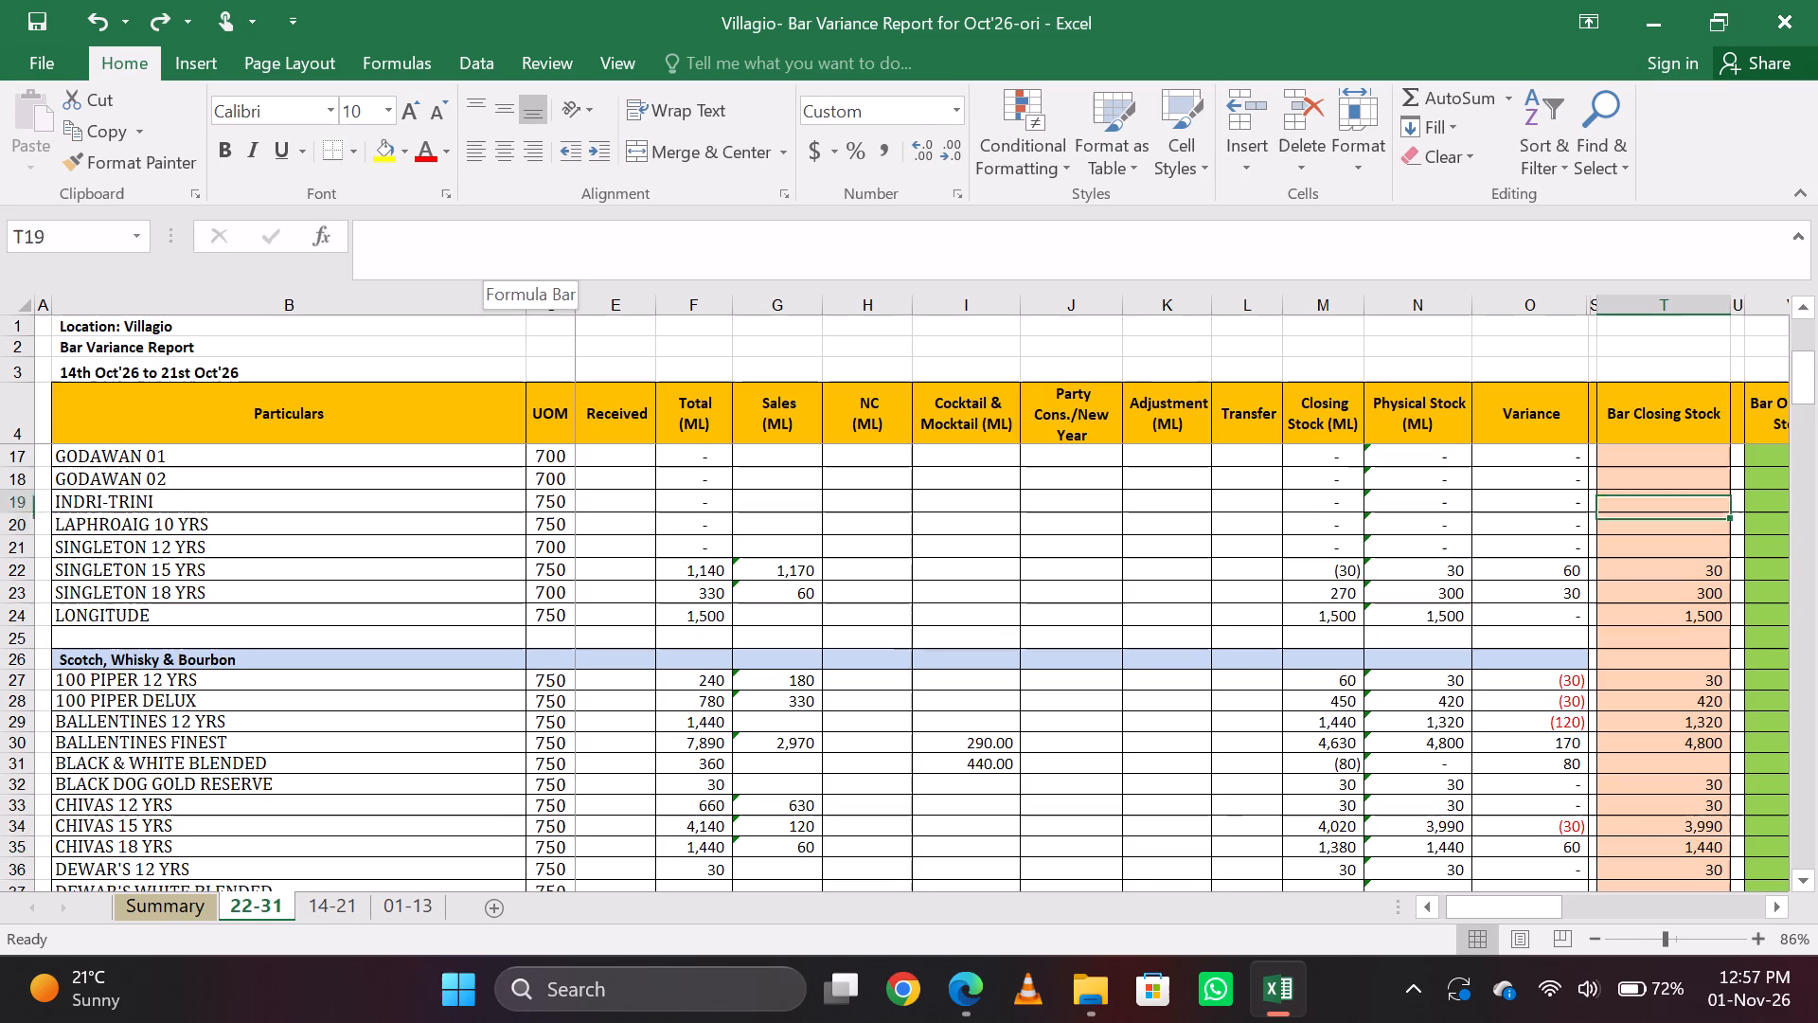
key("Up")
key("Up")
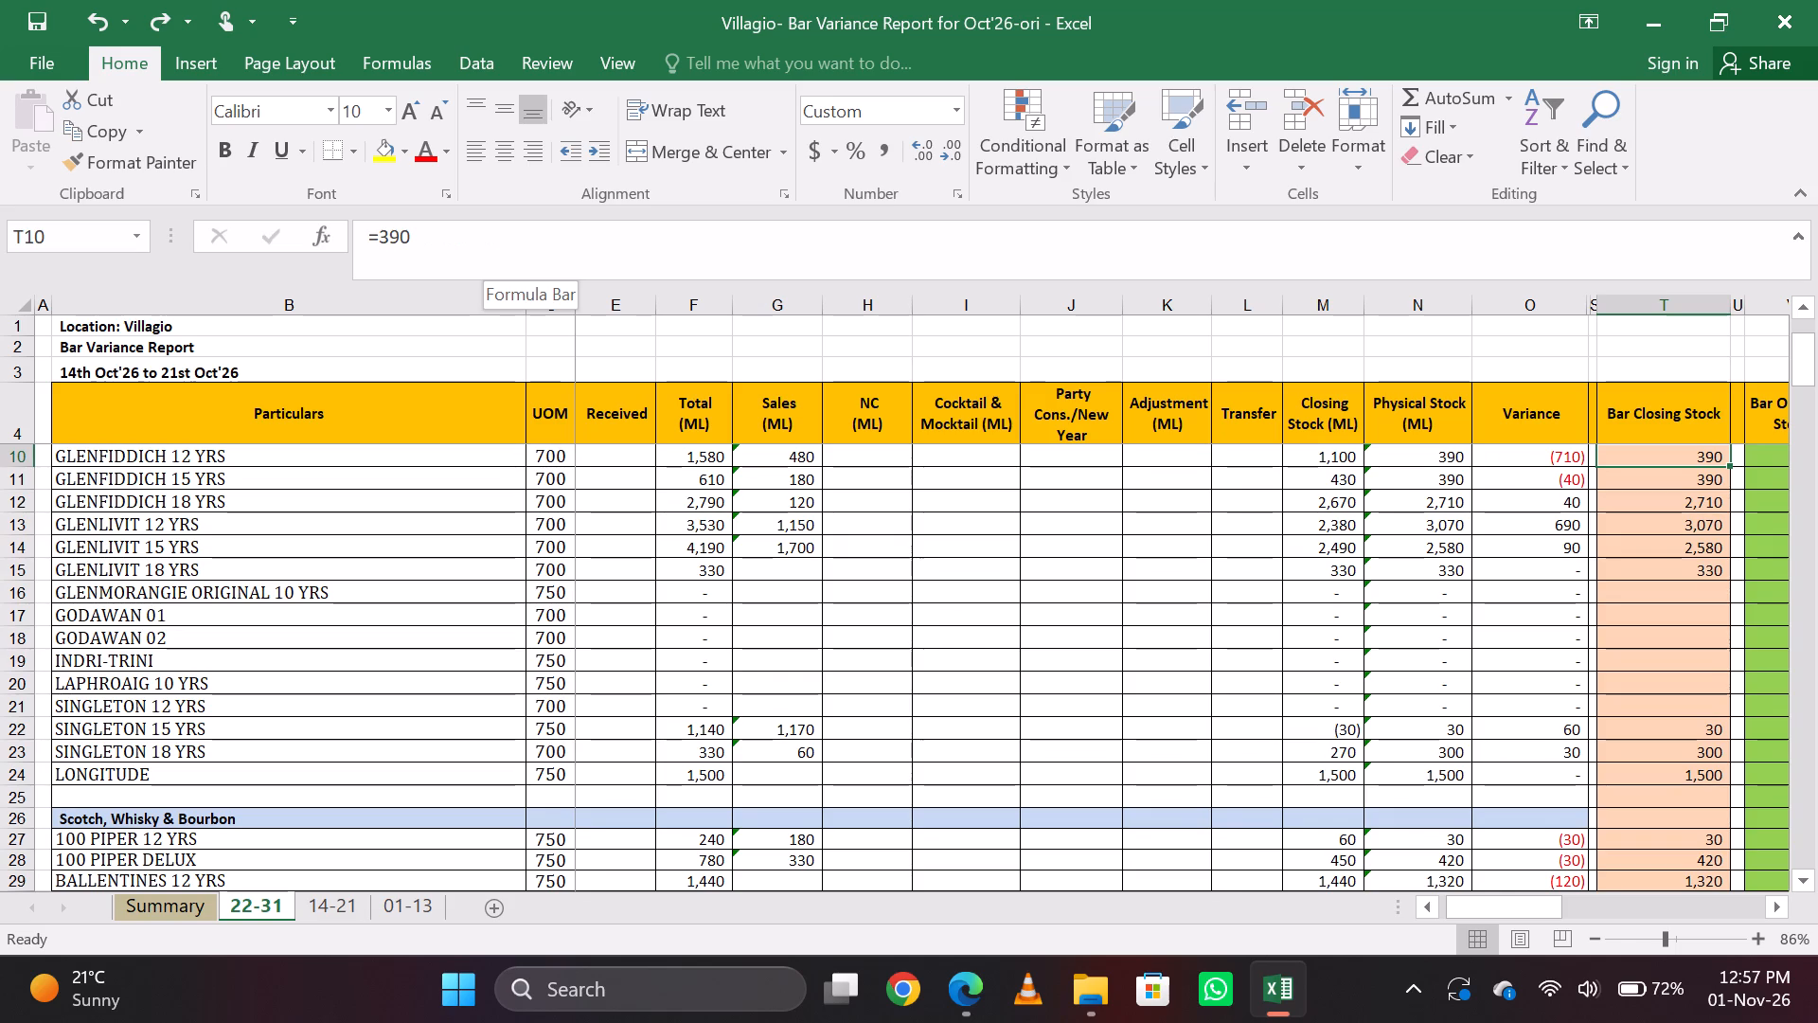
key("Down")
key("Up")
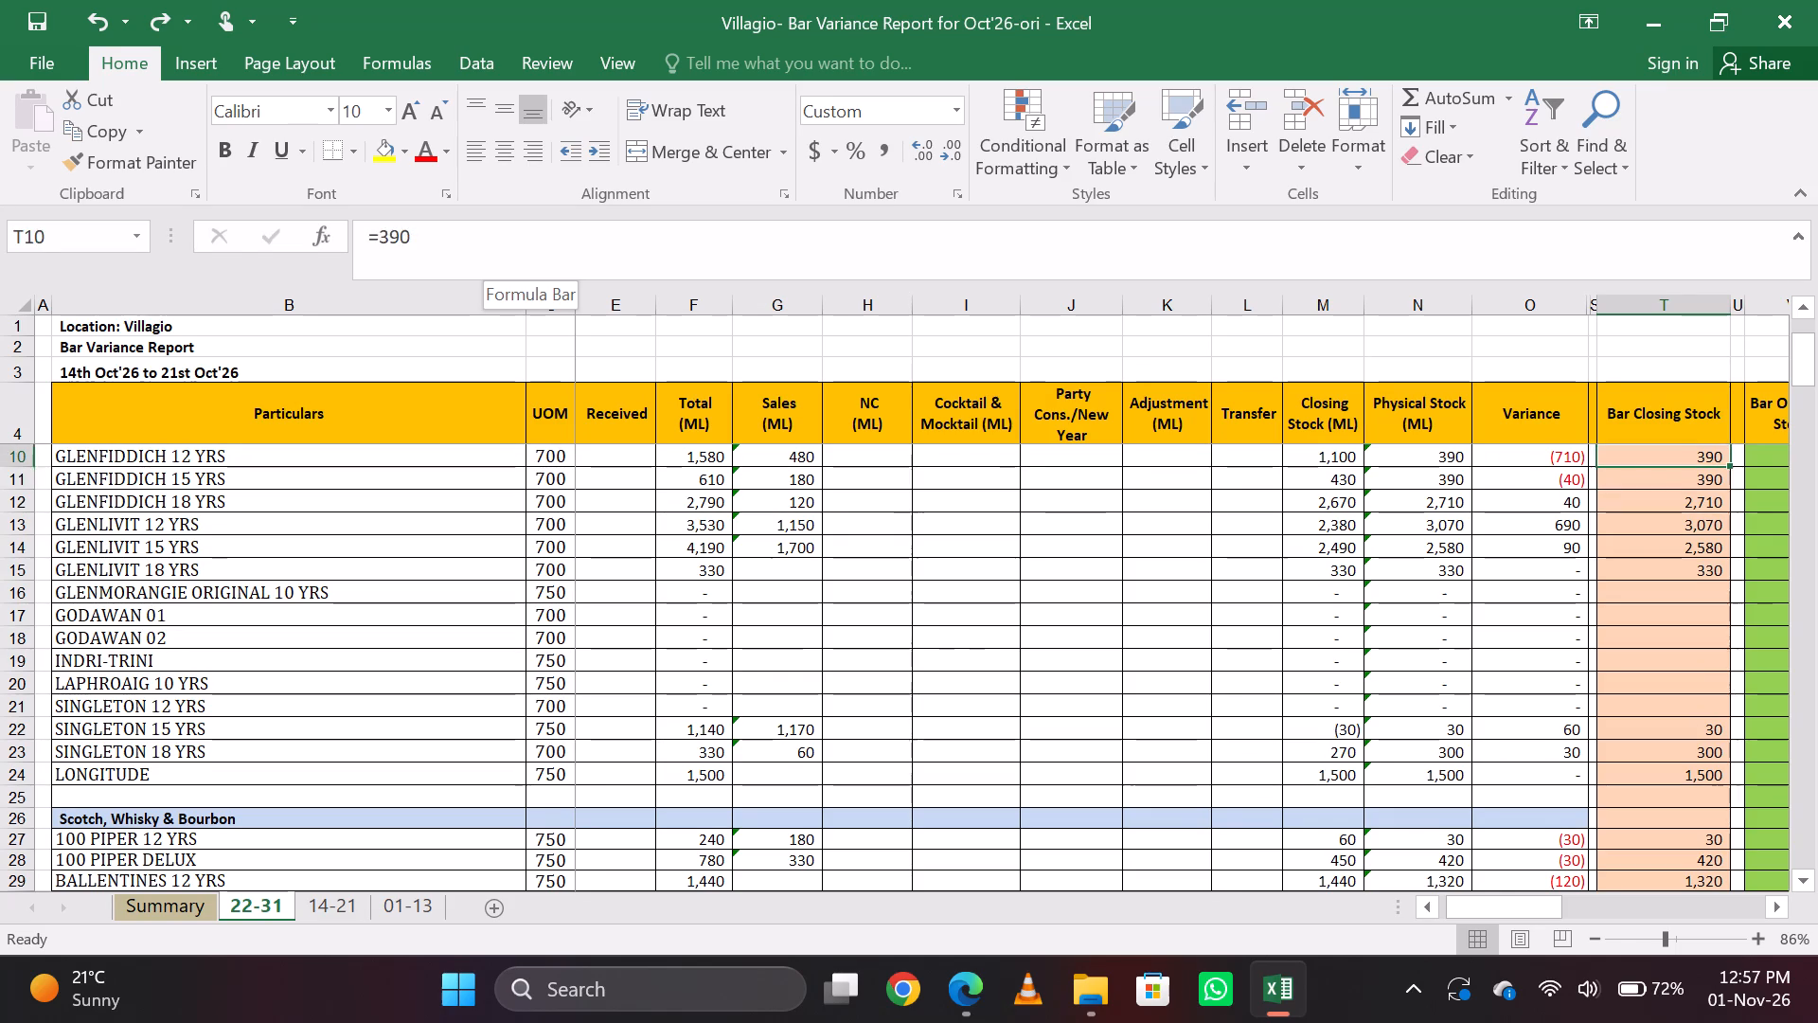
key("Up")
key("Up")
key("Left")
key("Down")
key("Down")
key("Down")
key("Down")
key("Down")
key("Down")
key("Down")
key("Down")
key("Down")
key("Down")
key("Down")
key("Down")
key("Down")
Clear the Bar Closing Stock entry for SINGLETON 15 YRS.
key("Right")
key("Down")
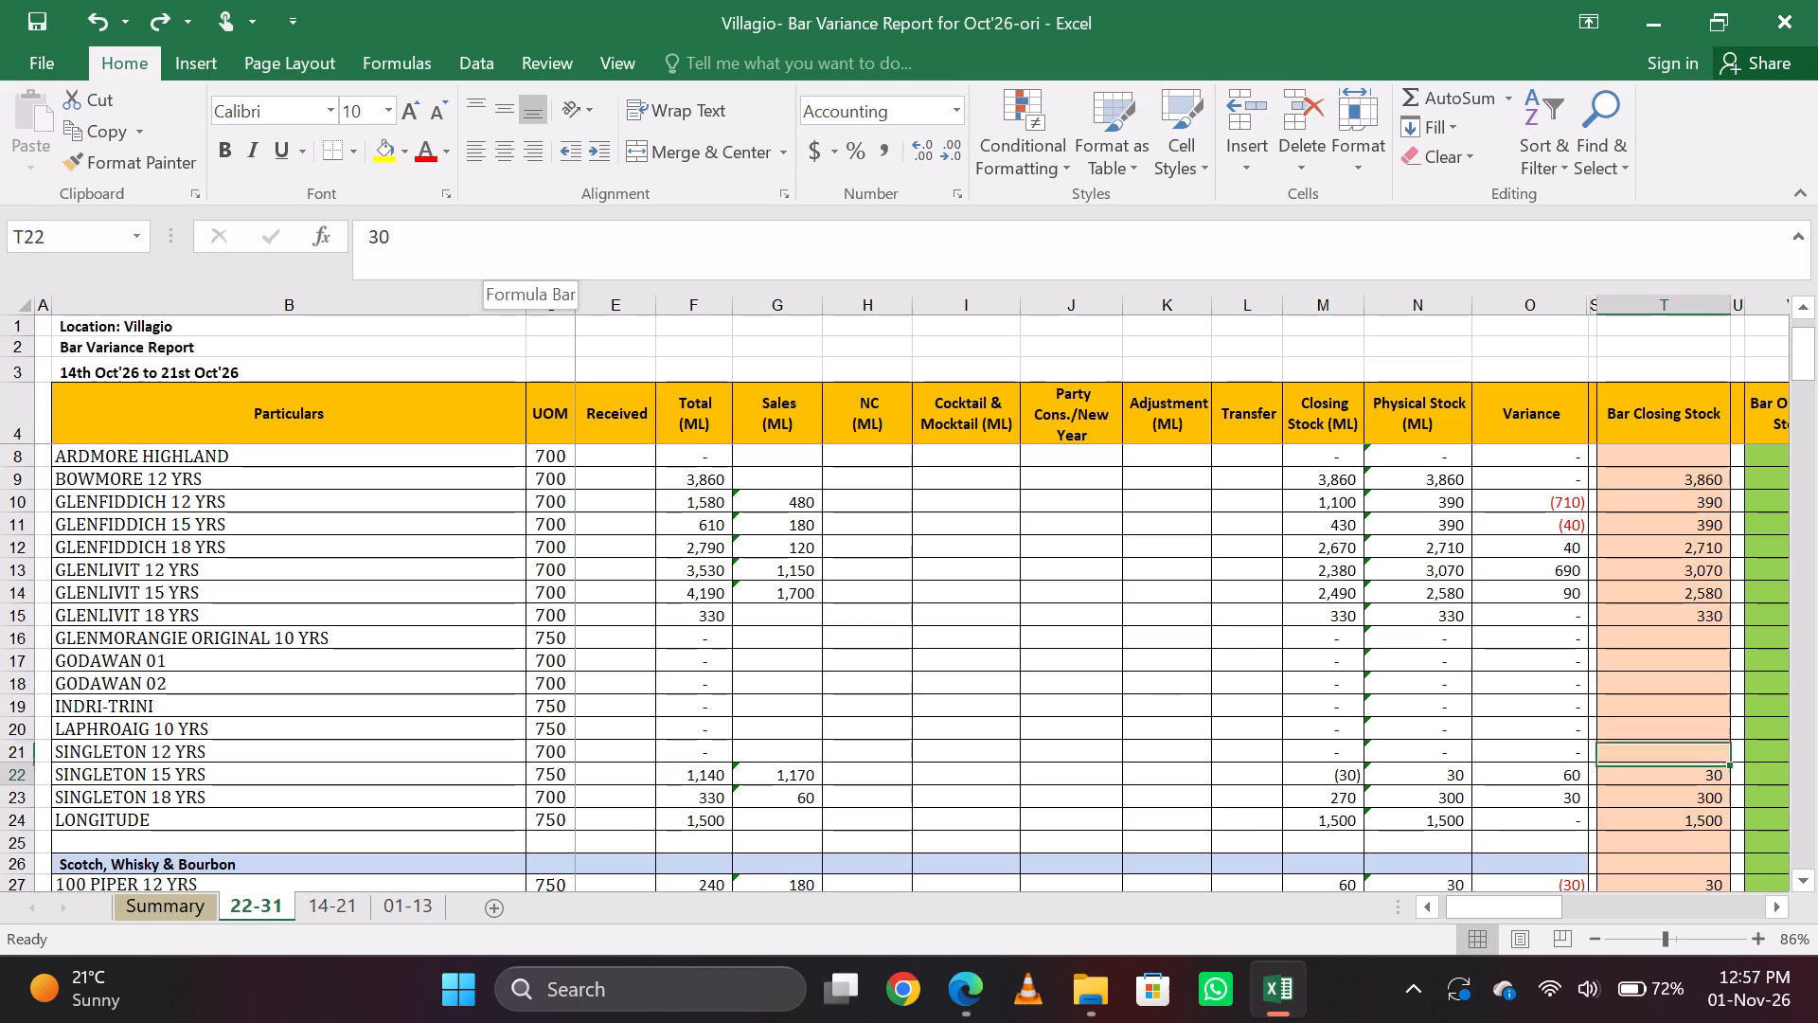
key("Down")
key("Up")
key("BackSpace")
key("Return")
key("Up")
key("Down")
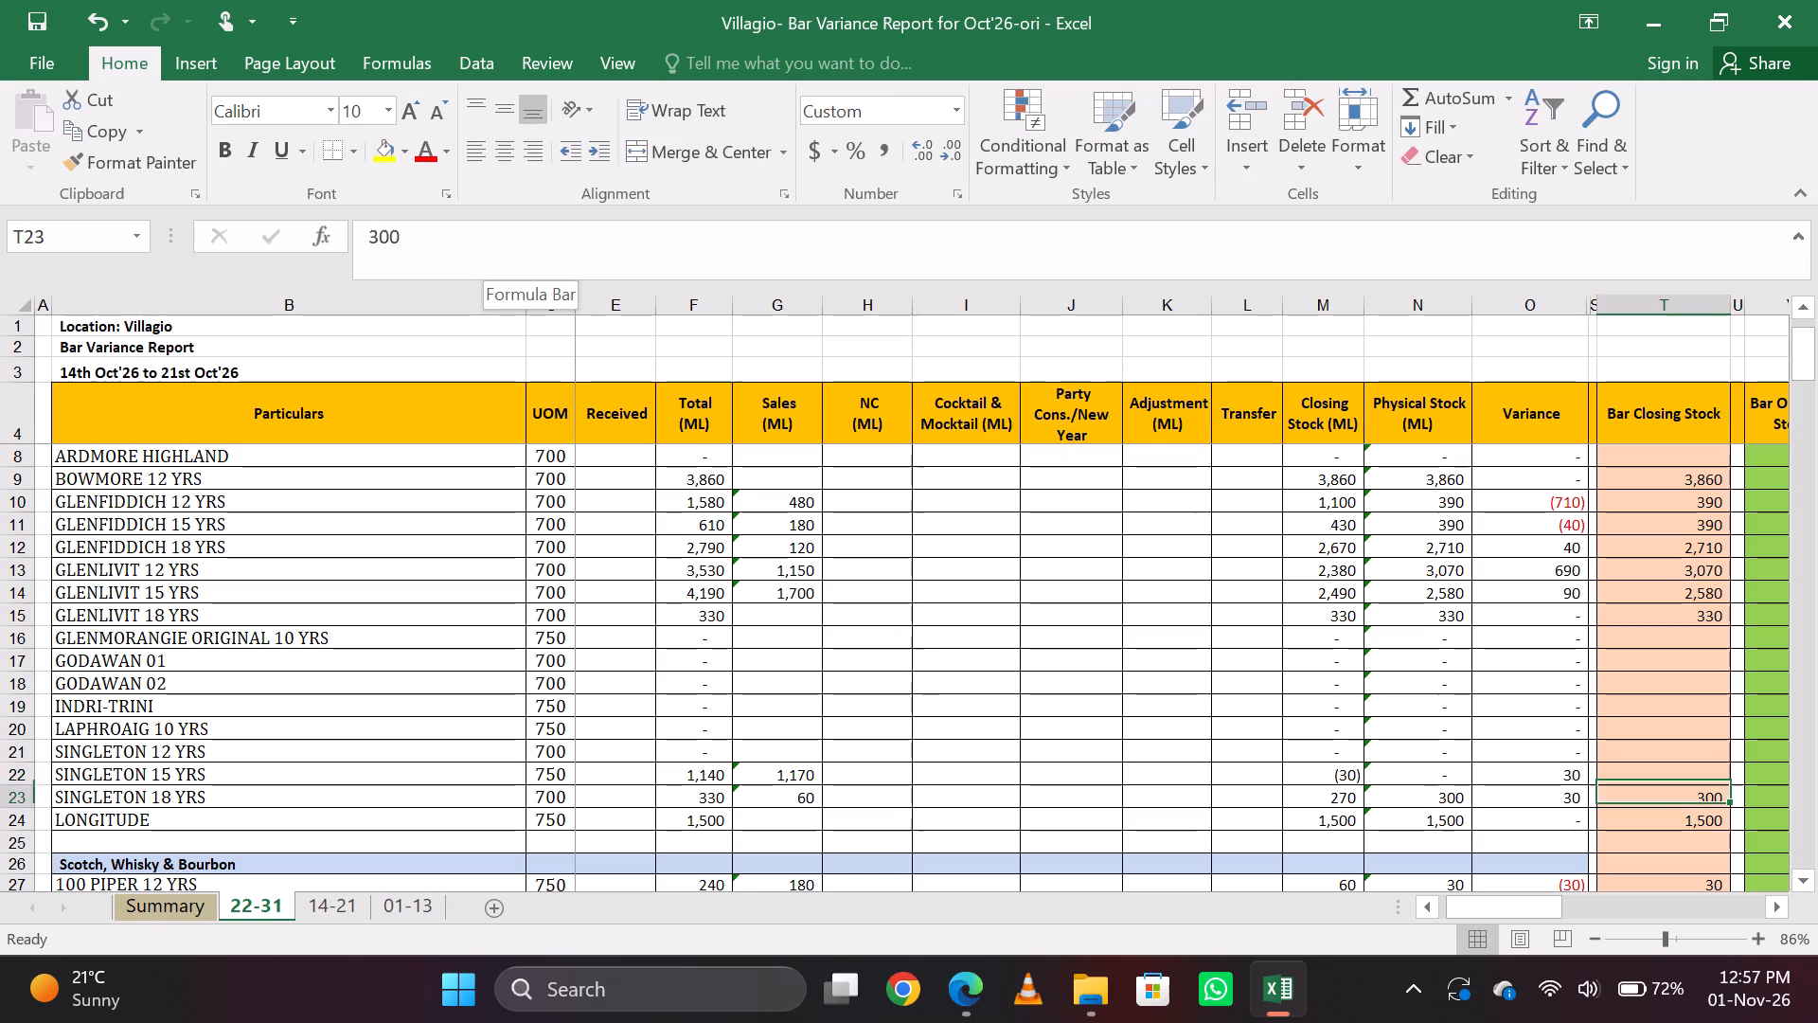
key("Up")
key("Down")
key("Up")
key("Down")
key("Up")
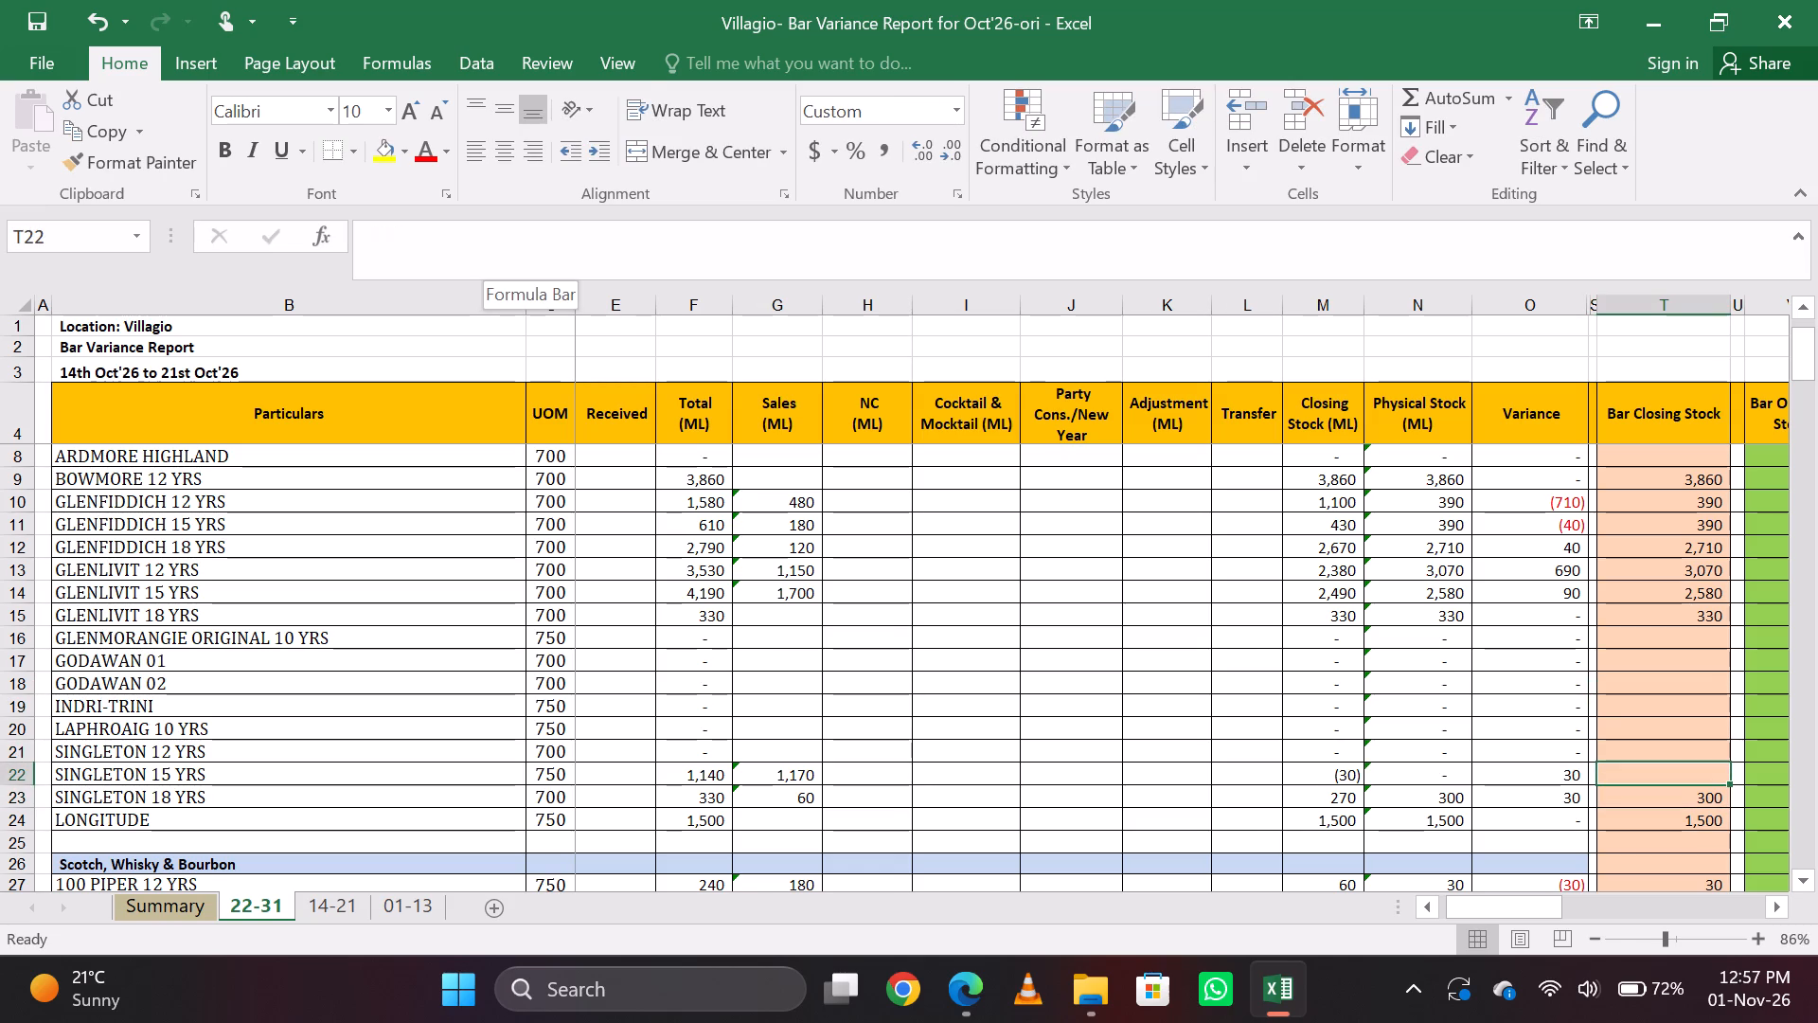
Examine the SINGLETON 15 YRS row across its columns, from Bar Closing Stock back to Opening Balance.
key("Left")
key("Left")
key("Left")
key("Left")
key("Left")
key("Left")
key("Left")
key("Left")
key("Left")
key("Left")
key("Left")
key("Left")
key("Left")
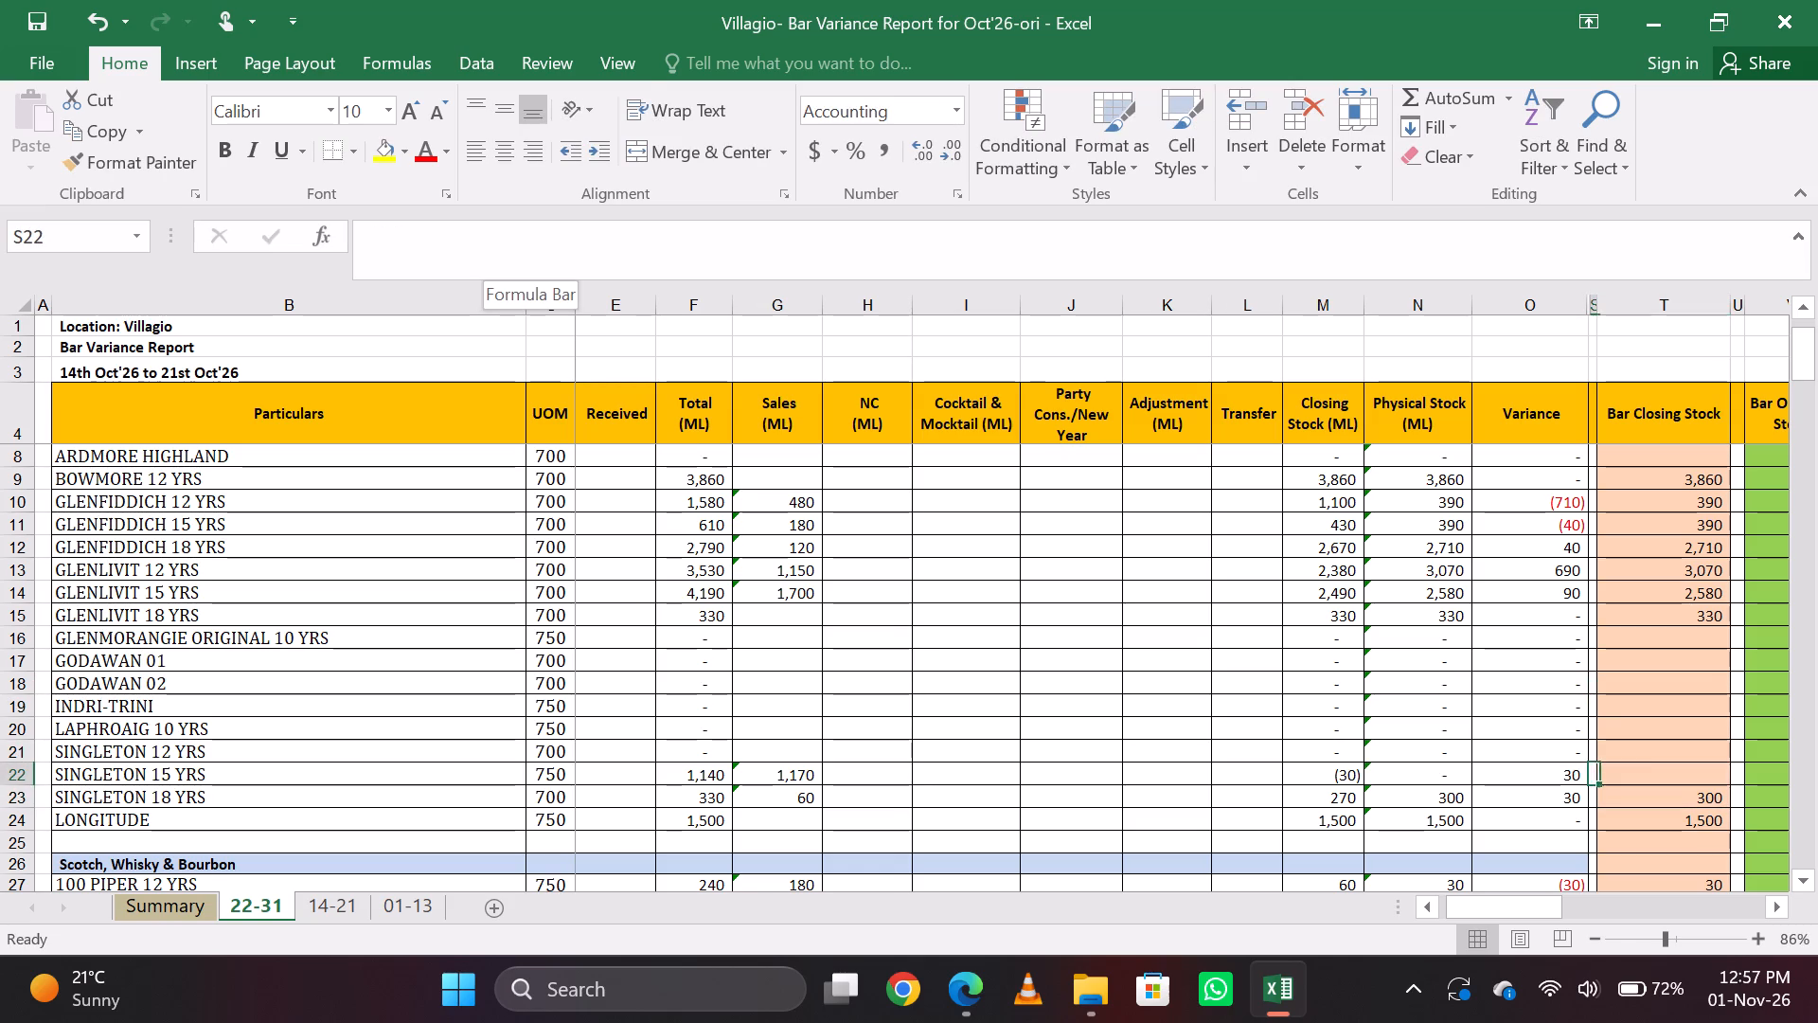
key("Left")
key("Left")
key("Right")
key("Right")
key("Right")
key("Right")
key("Right")
key("Right")
key("Right")
key("Right")
key("Right")
key("Right")
key("Right")
key("Right")
key("Right")
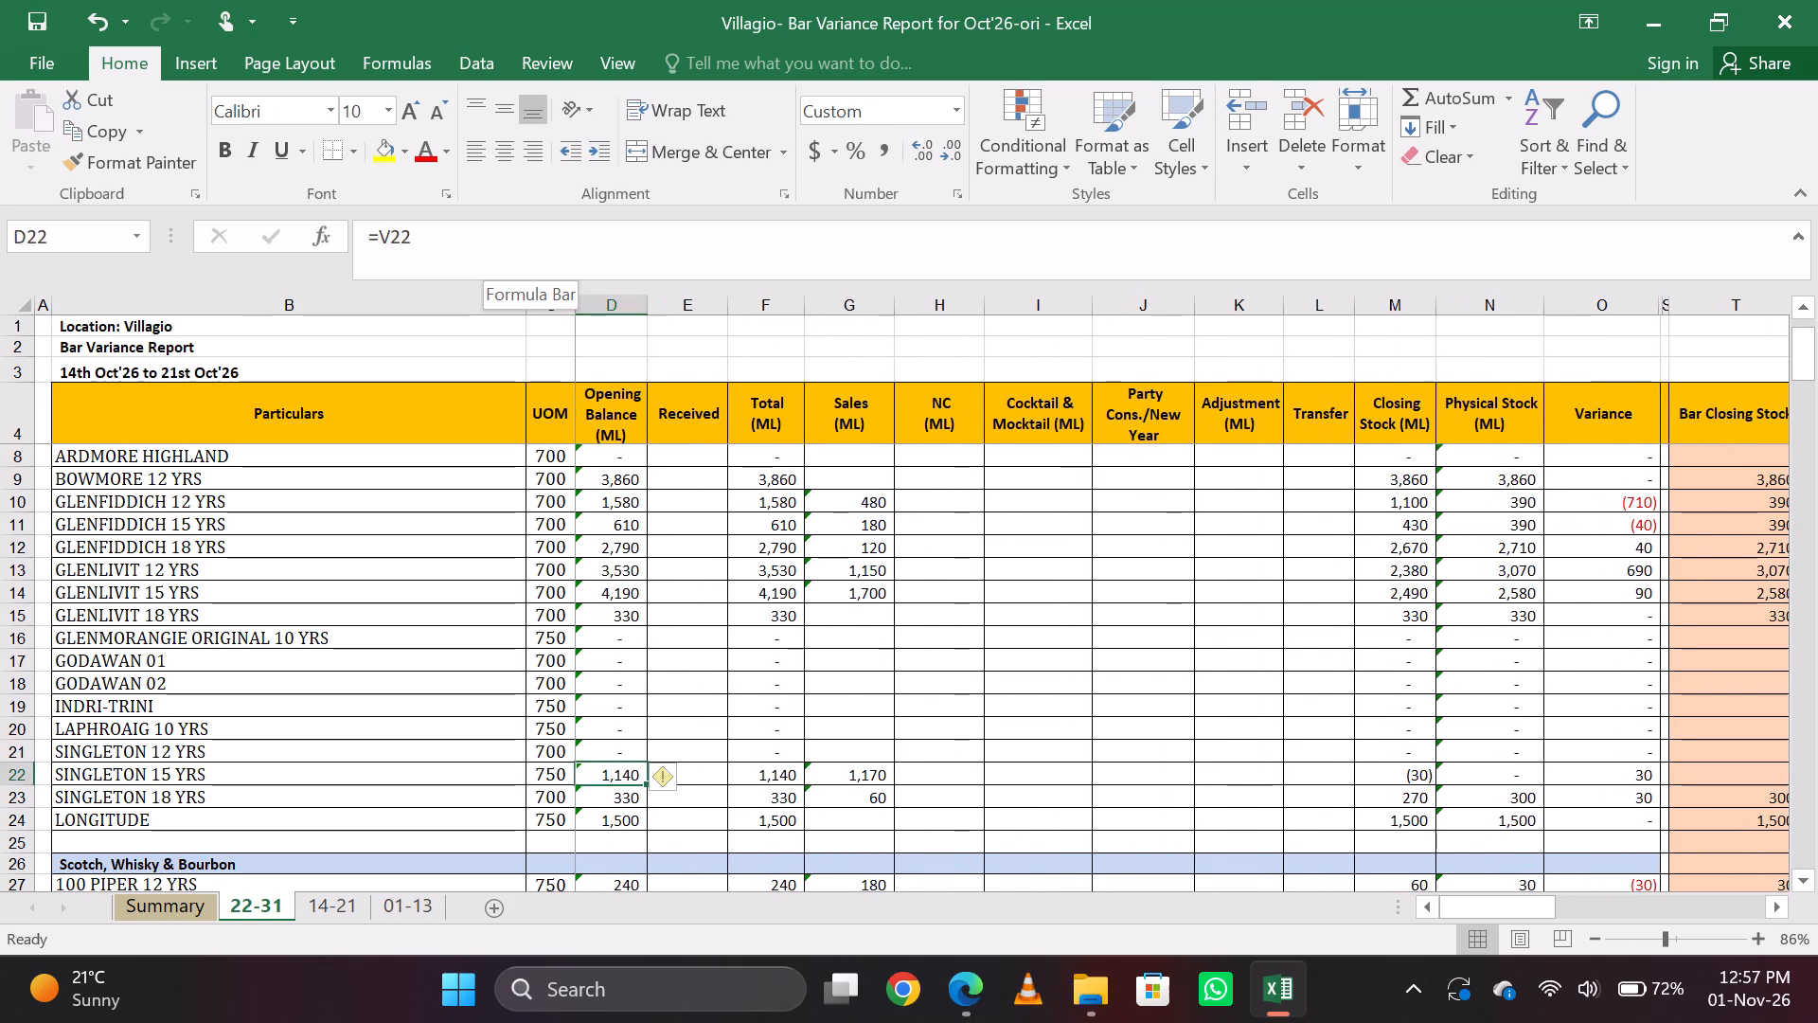
key("Right")
key("Right")
key("Right")
key("Left")
key("Down")
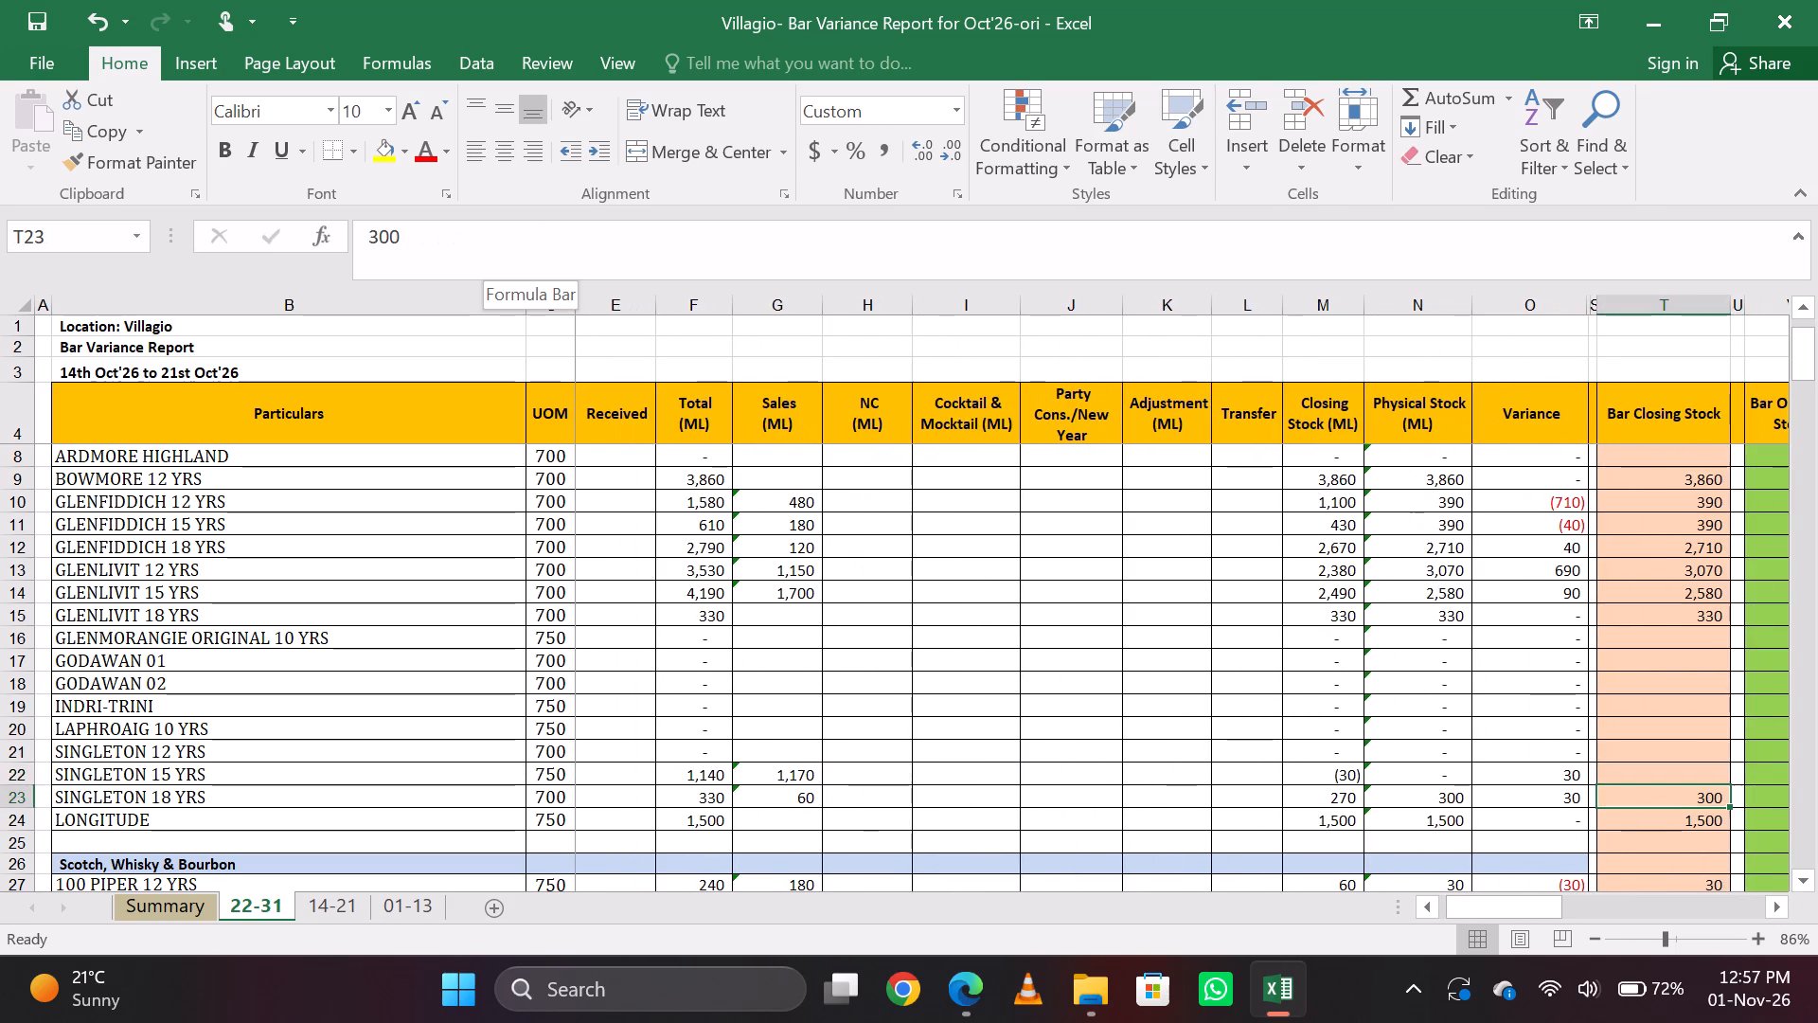
Review the Bar Closing Stock entries from SINGLETON 18 YRS down to GENTLEMAN JACK.
key("Up")
key("Down")
key("Down")
key("Down")
key("Down")
key("Down")
key("Down")
key("Down")
key("Down")
key("Down")
key("Down")
key("Down")
key("Down")
key("Down")
key("Down")
key("Down")
key("Down")
key("Down")
key("Down")
key("Up")
key("Up")
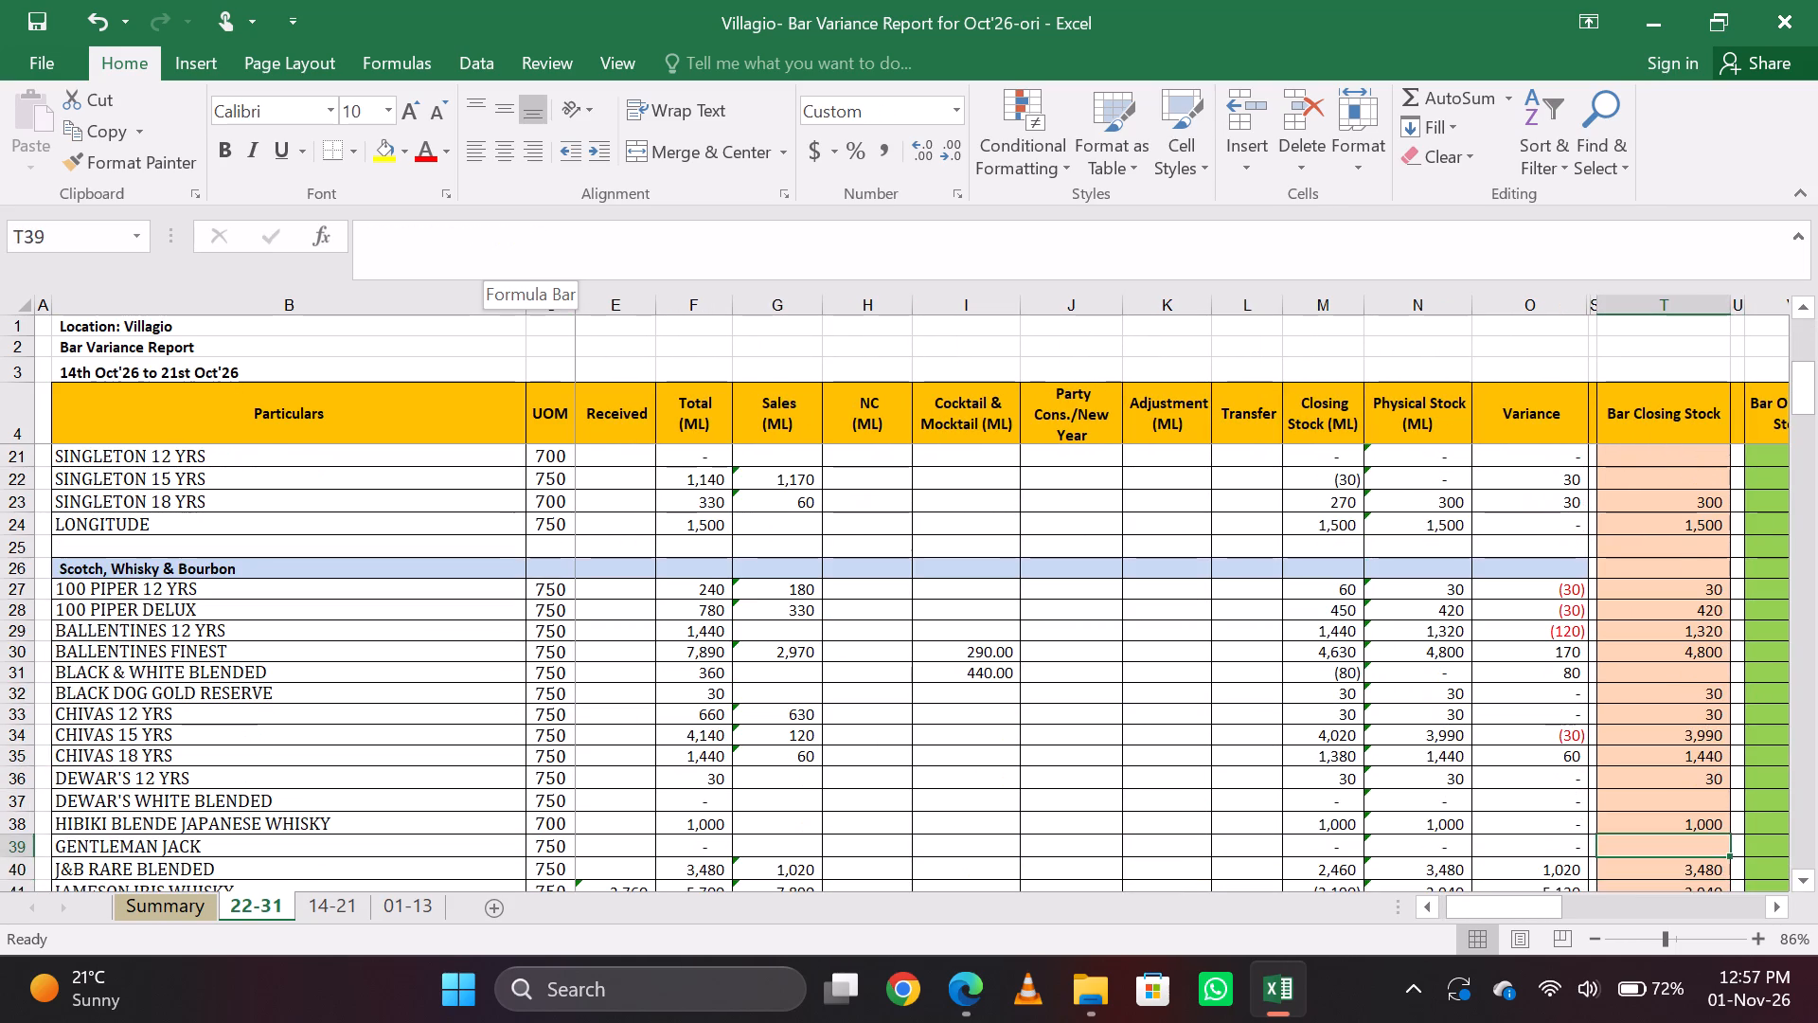
key("Down")
key("Down")
key("Up")
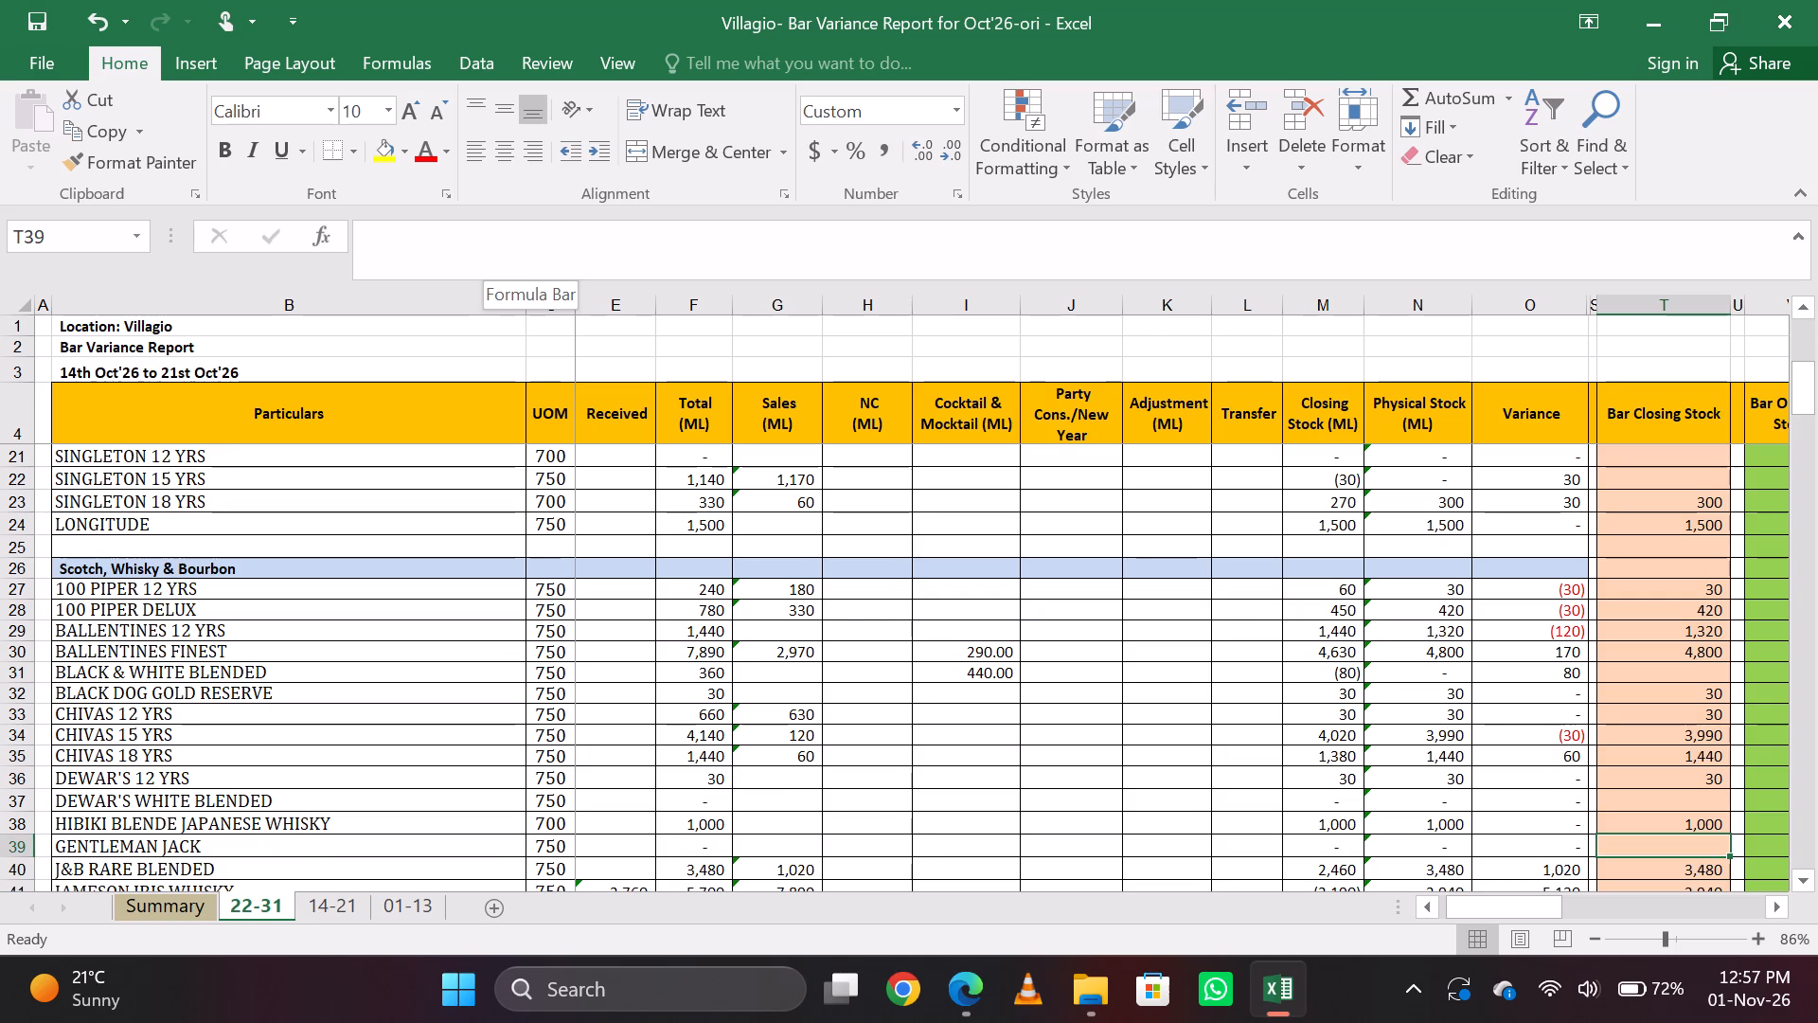
Review the Bar Closing Stock entries from GENTLEMAN JACK down to MACALLAN 12 YRS and back up around JD 07.
key("Down")
key("Down")
key("Down")
key("Down")
key("Down")
key("Down")
key("Down")
key("Down")
key("Down")
key("Down")
key("Down")
key("Up")
key("Up")
key("Up")
key("Up")
key("Up")
key("Up")
key("Up")
key("Up")
key("Up")
key("Up")
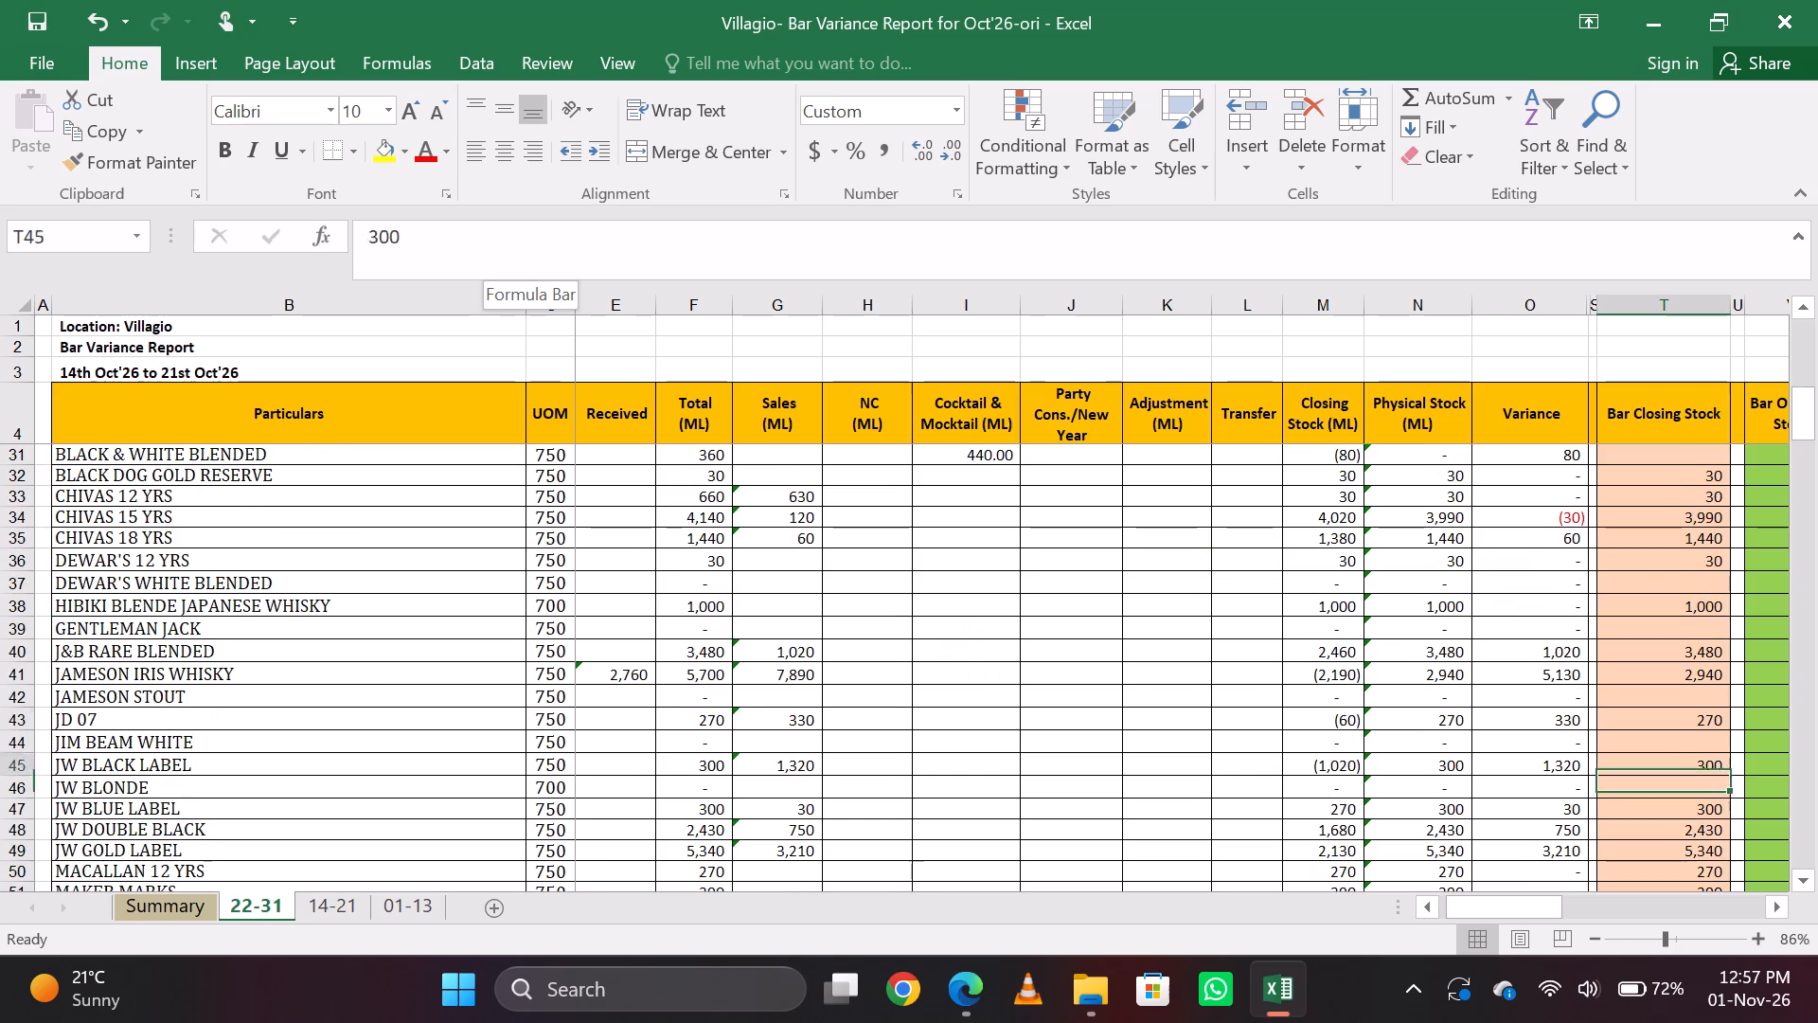
key("Down")
key("Down")
key("Down")
key("Up")
key("Down")
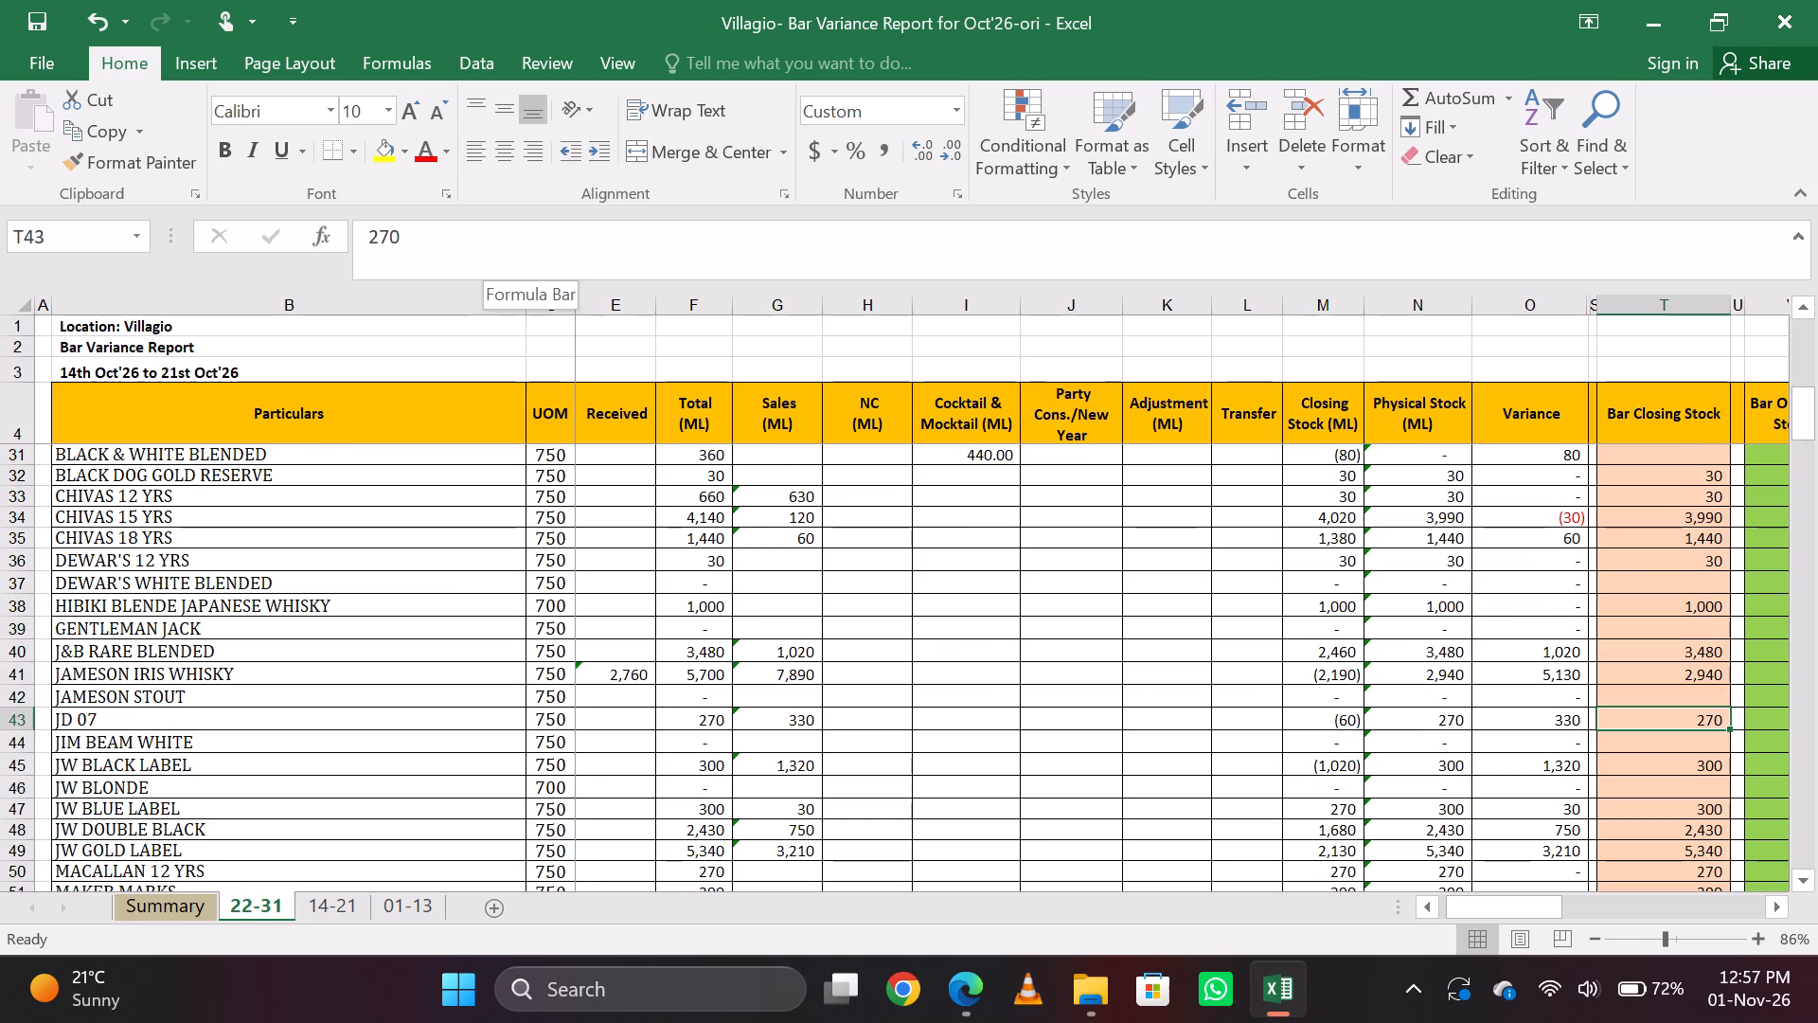
key("Down")
key("Up")
key("Down")
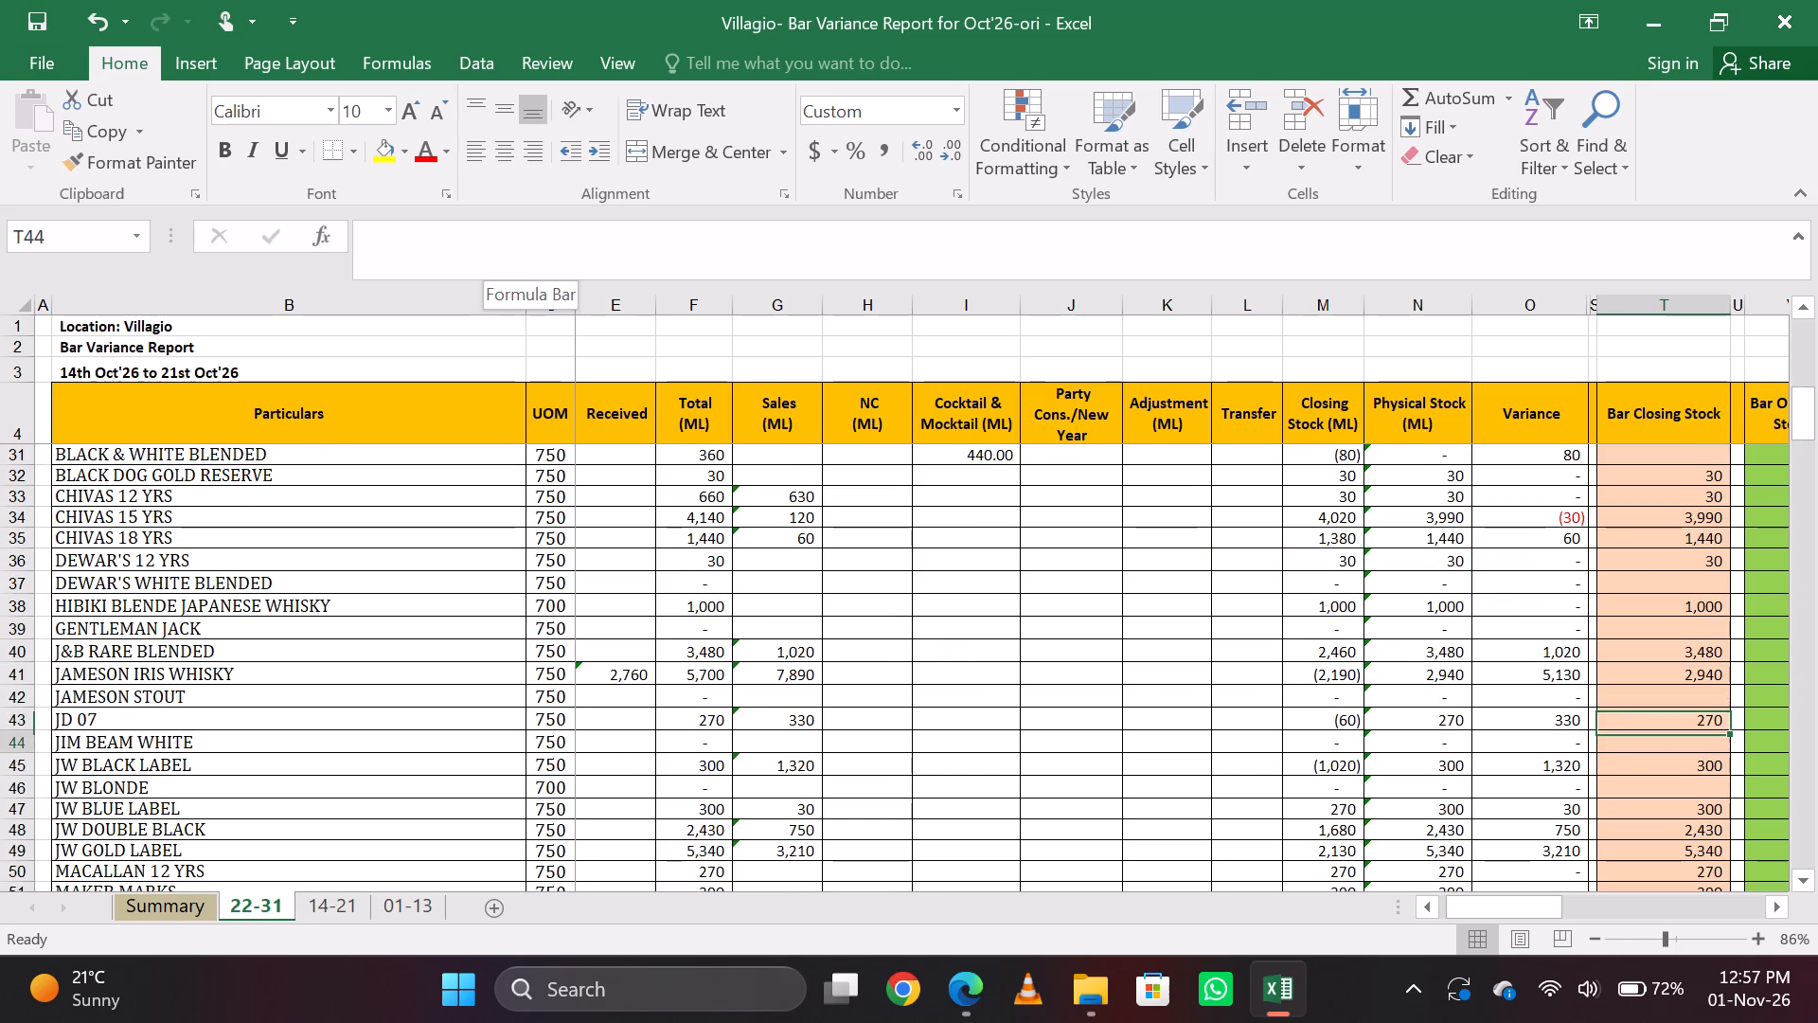
key("Up")
key("Down")
key("Up")
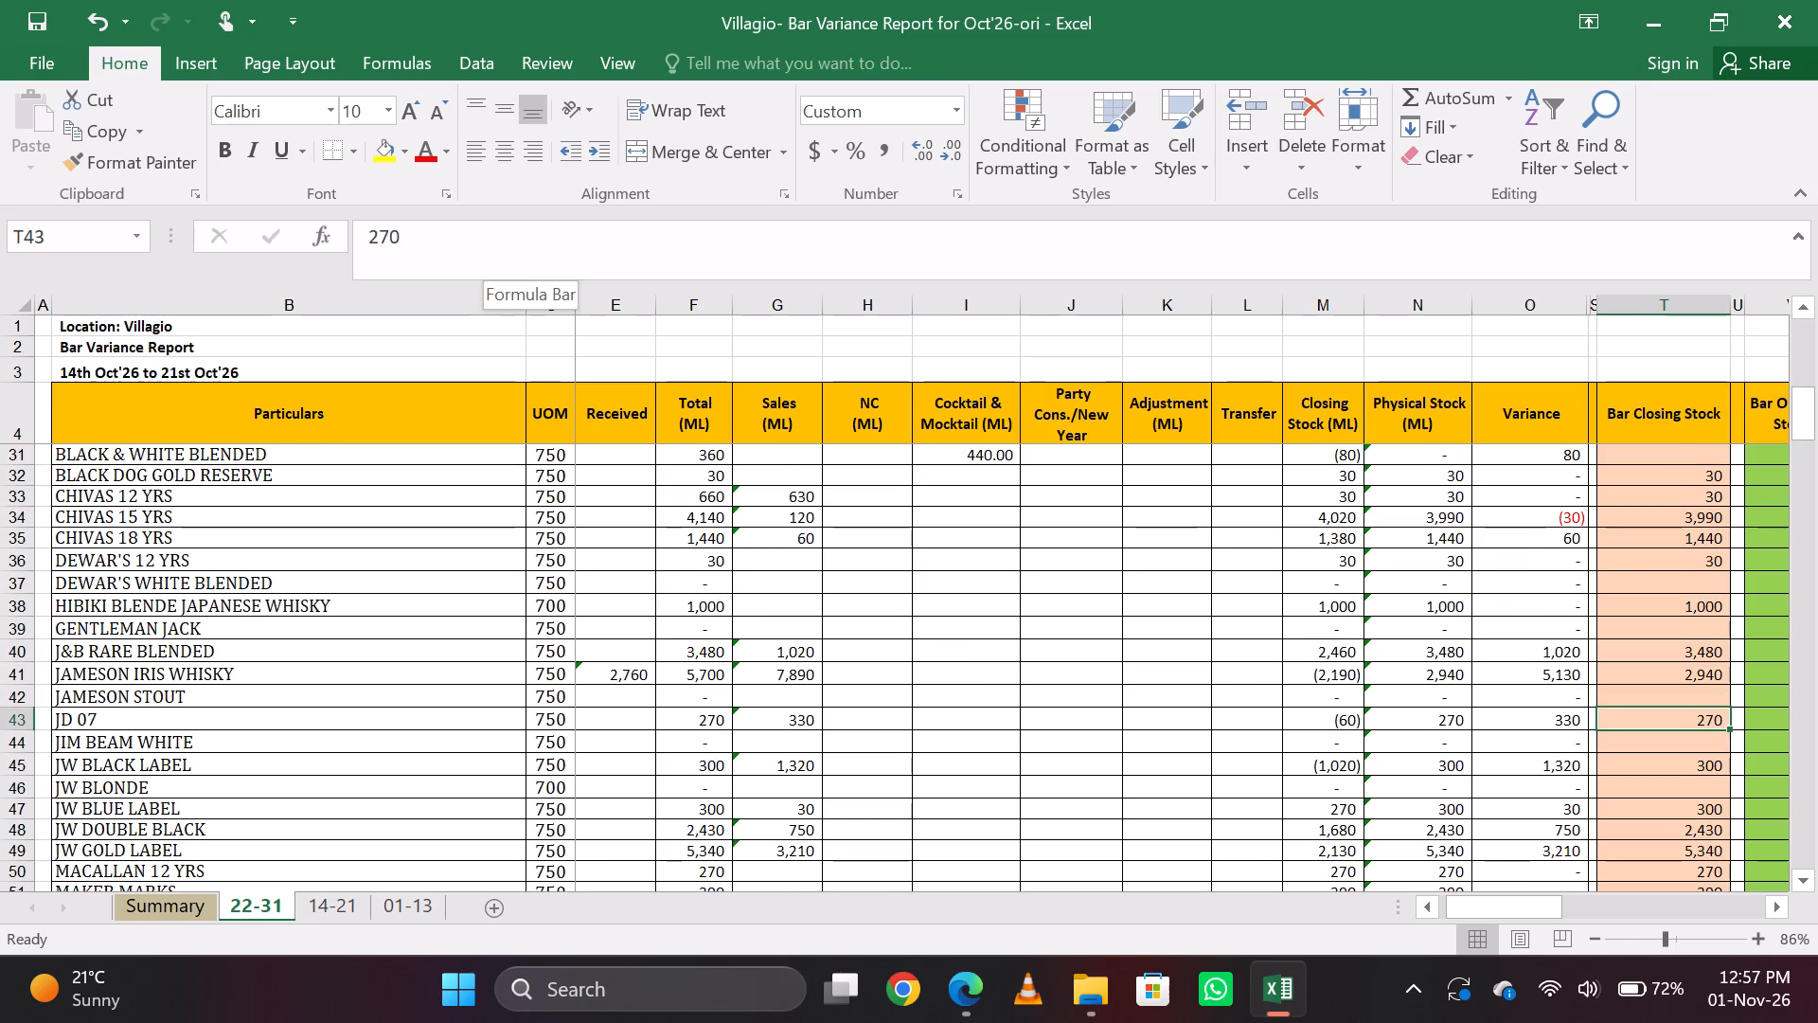
key("Down")
Go back up the Bar Closing Stock column and check the CHIVAS 12 YRS and CHIVAS 15 YRS entries.
key("Up")
key("Up")
key("Up")
key("Up")
key("Up")
key("Up")
key("Up")
key("Up")
key("Up")
key("Up")
key("Down")
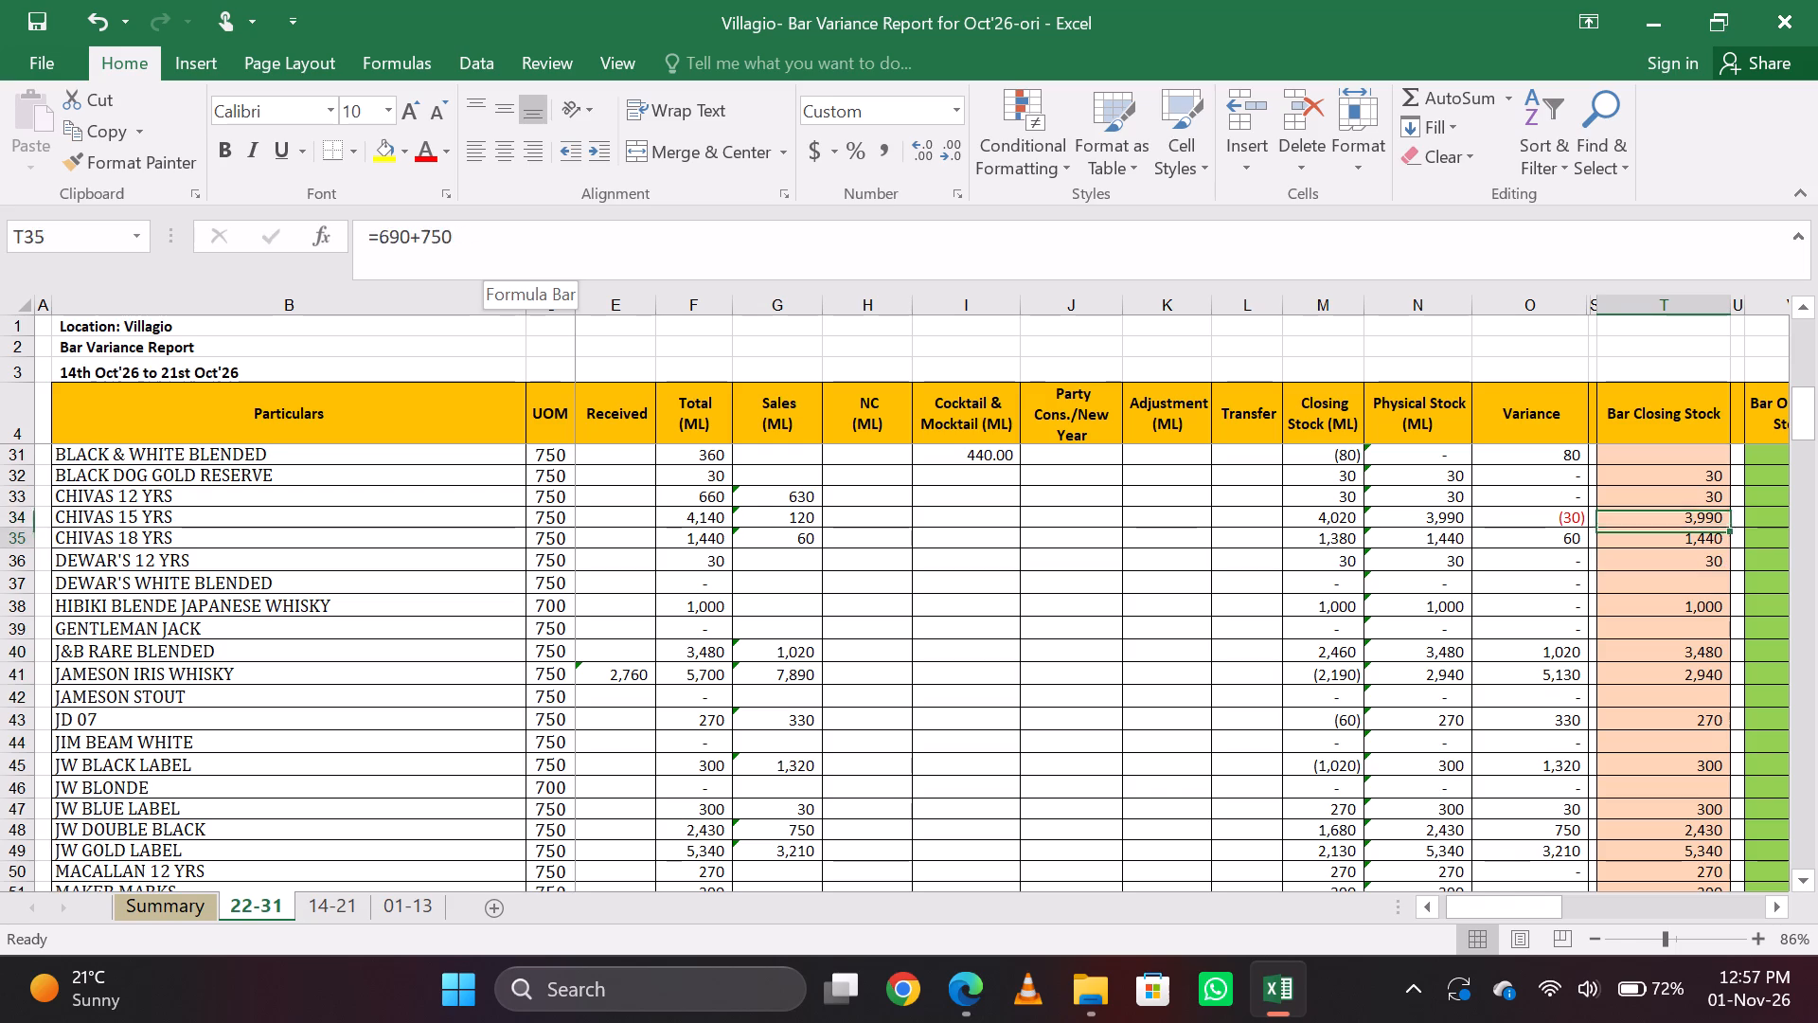
key("Up")
key("Up")
key("Down")
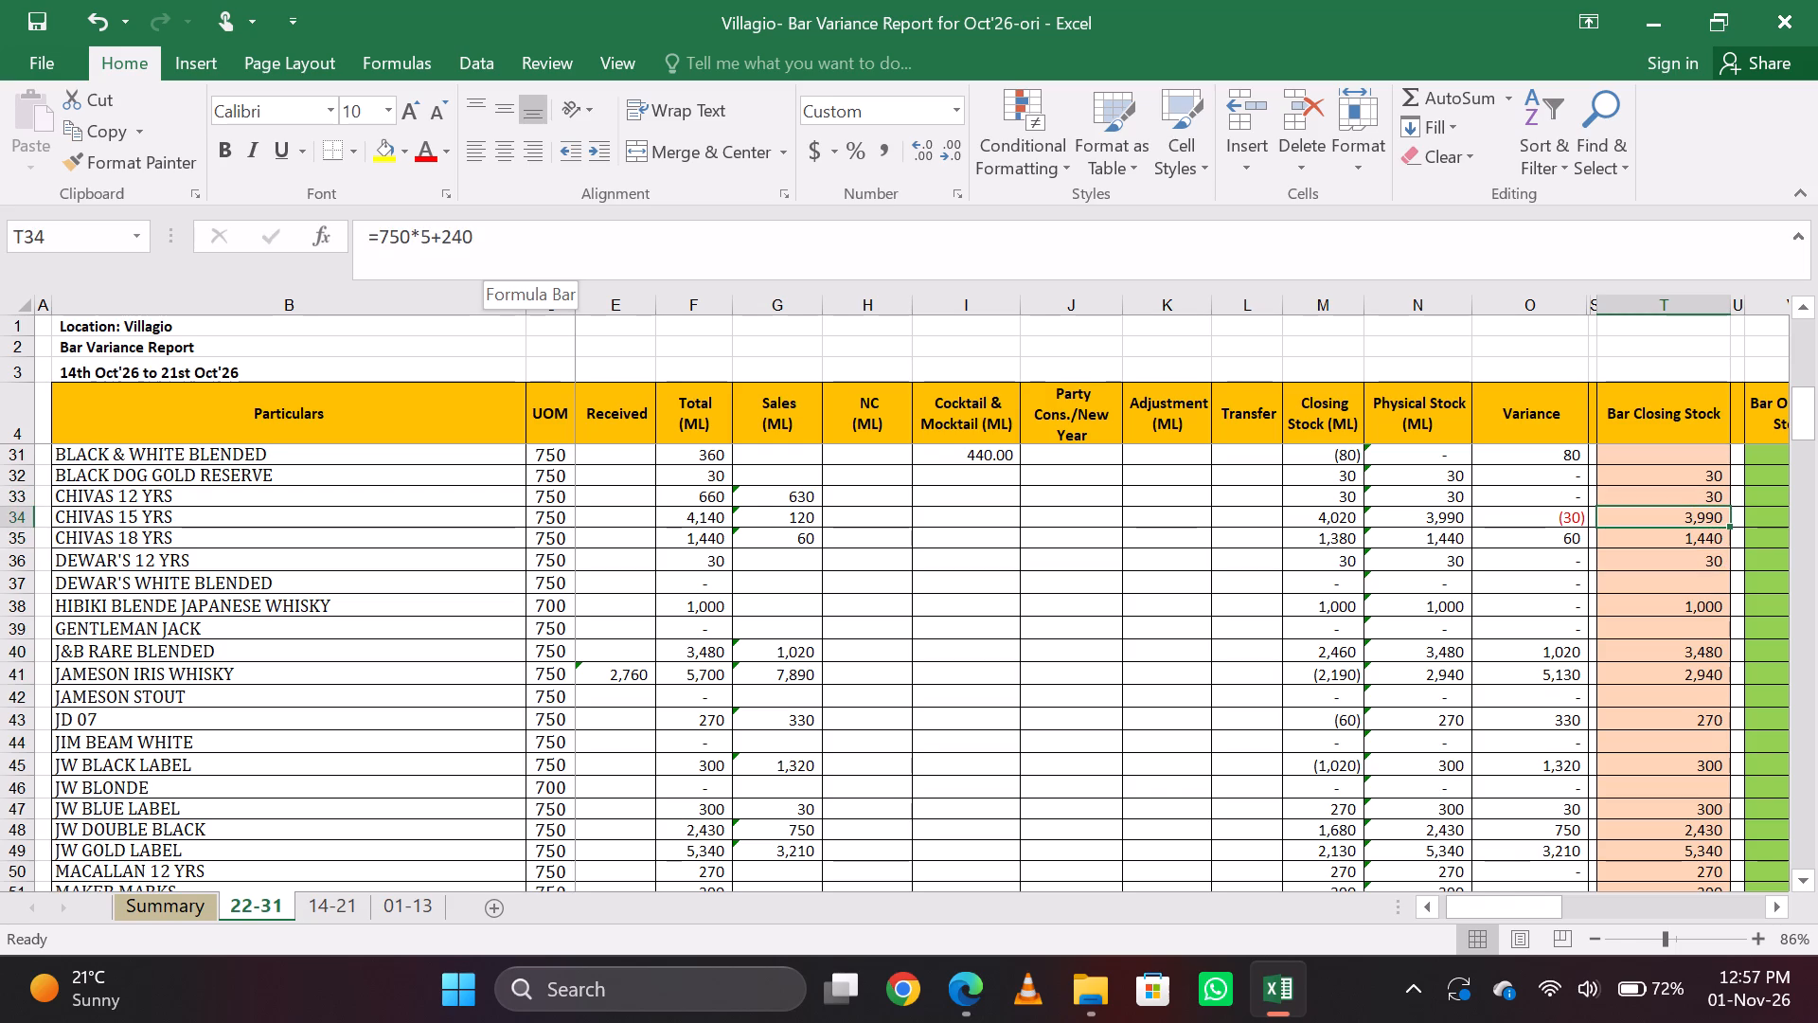
key("Up")
key("Down")
key("Up")
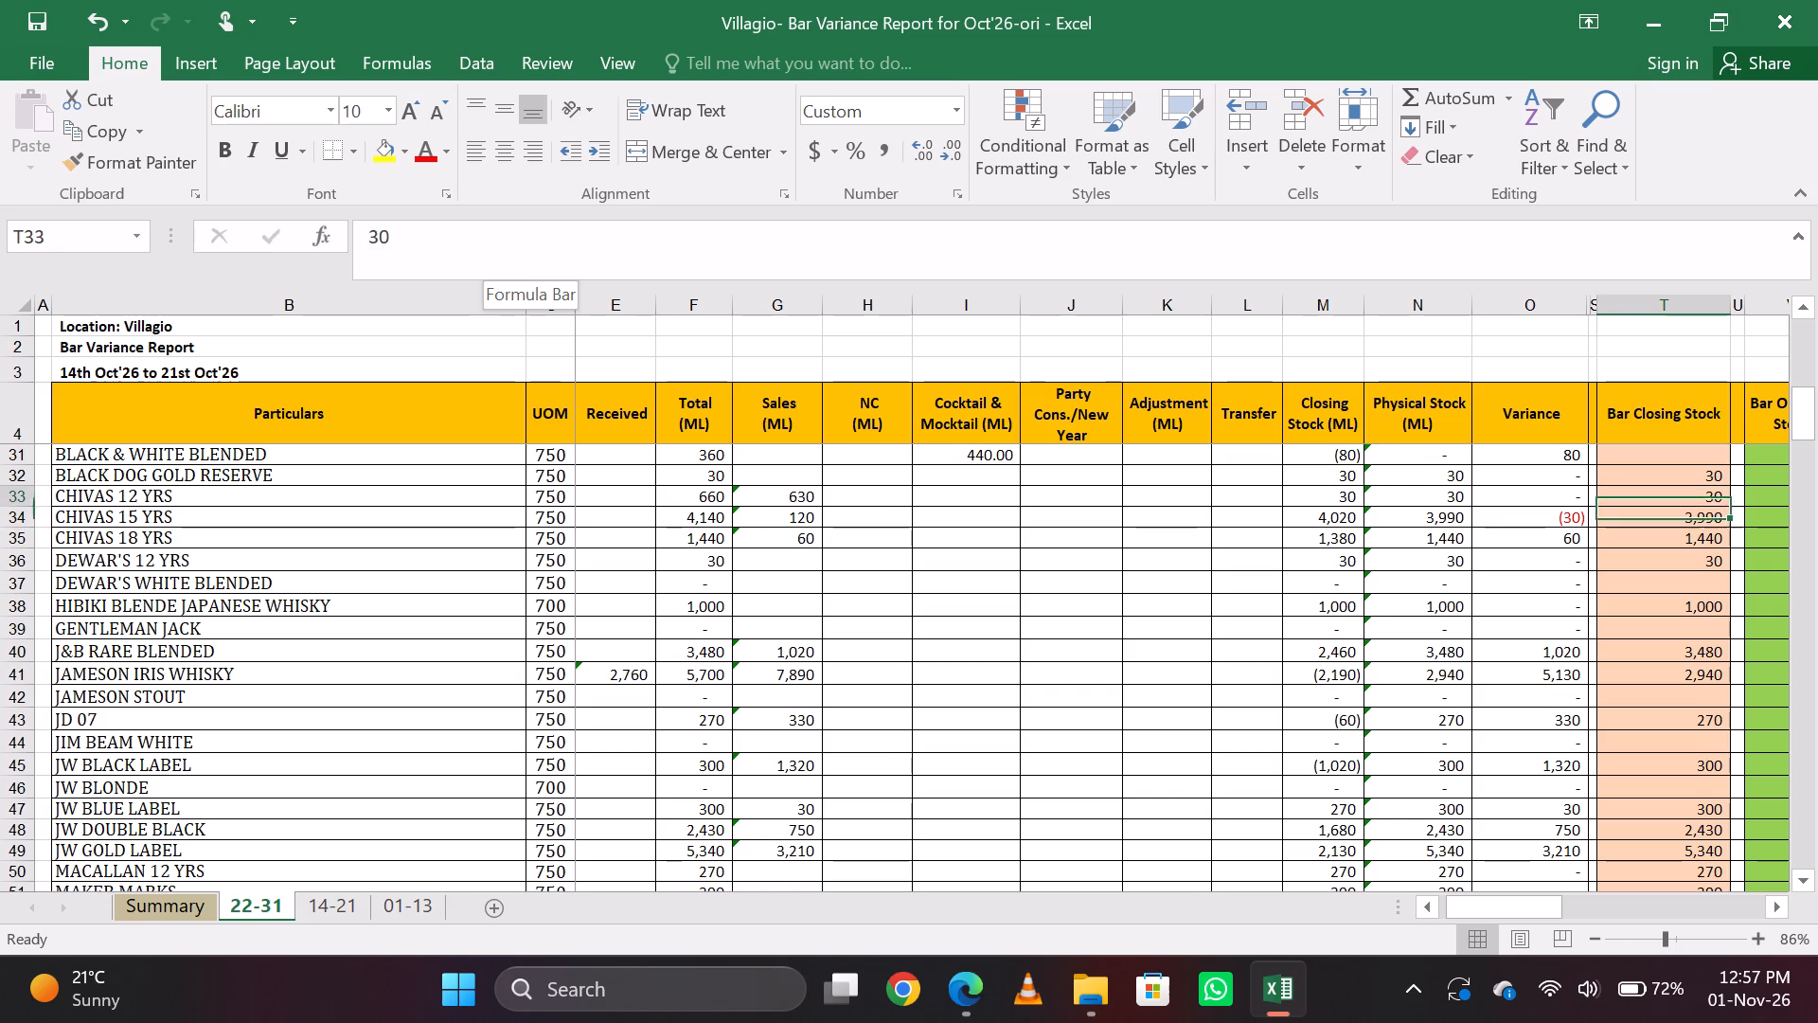
key("Down")
key("Up")
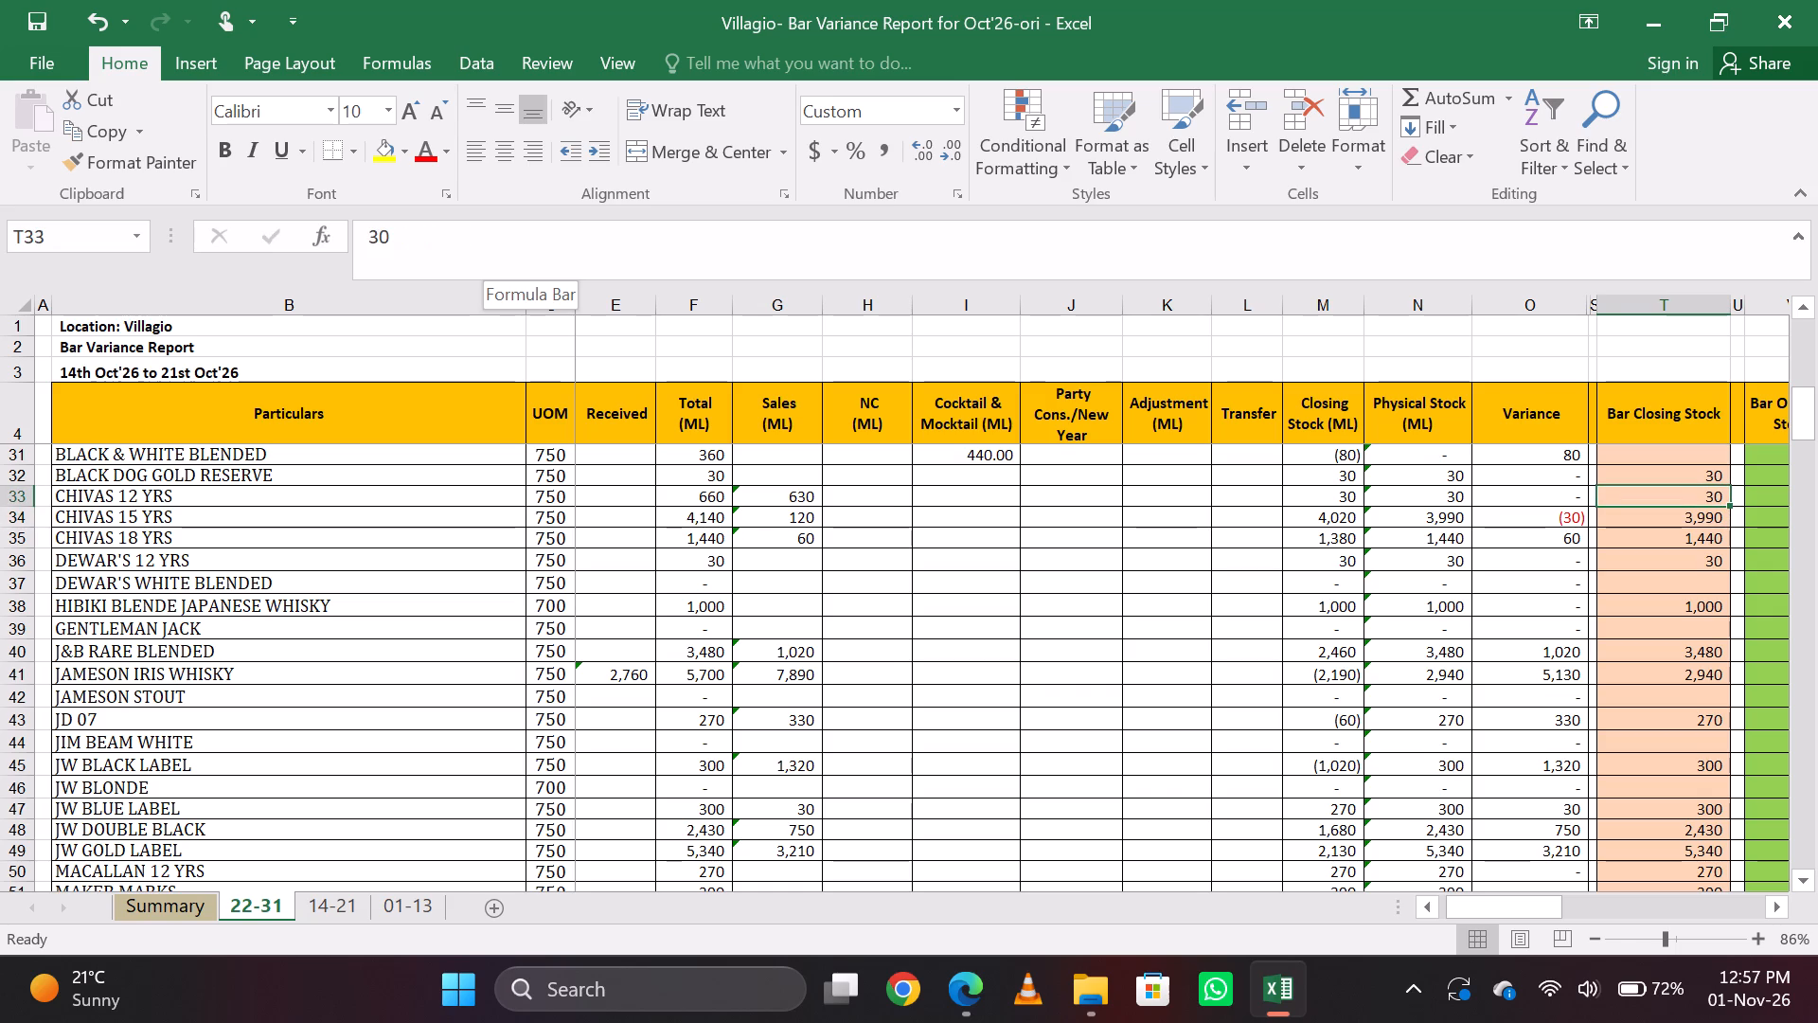
key("Down")
key("Up")
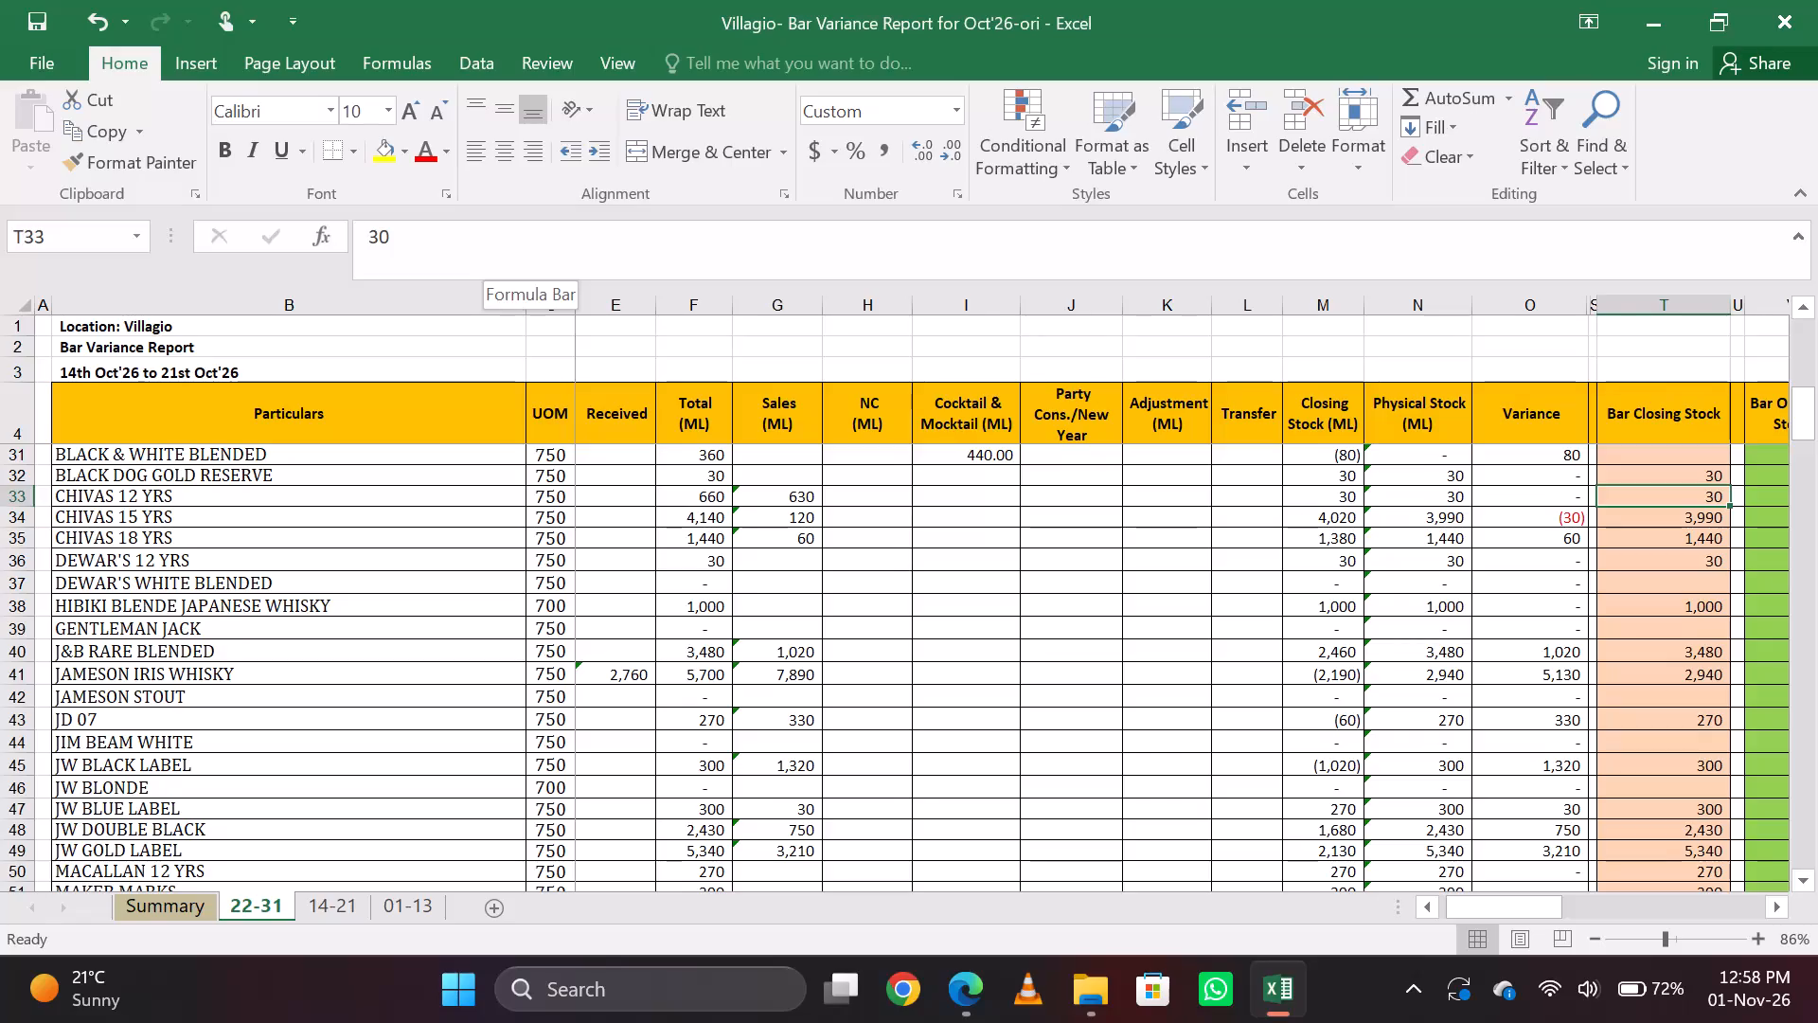
key("Down")
key("Up")
key("Down")
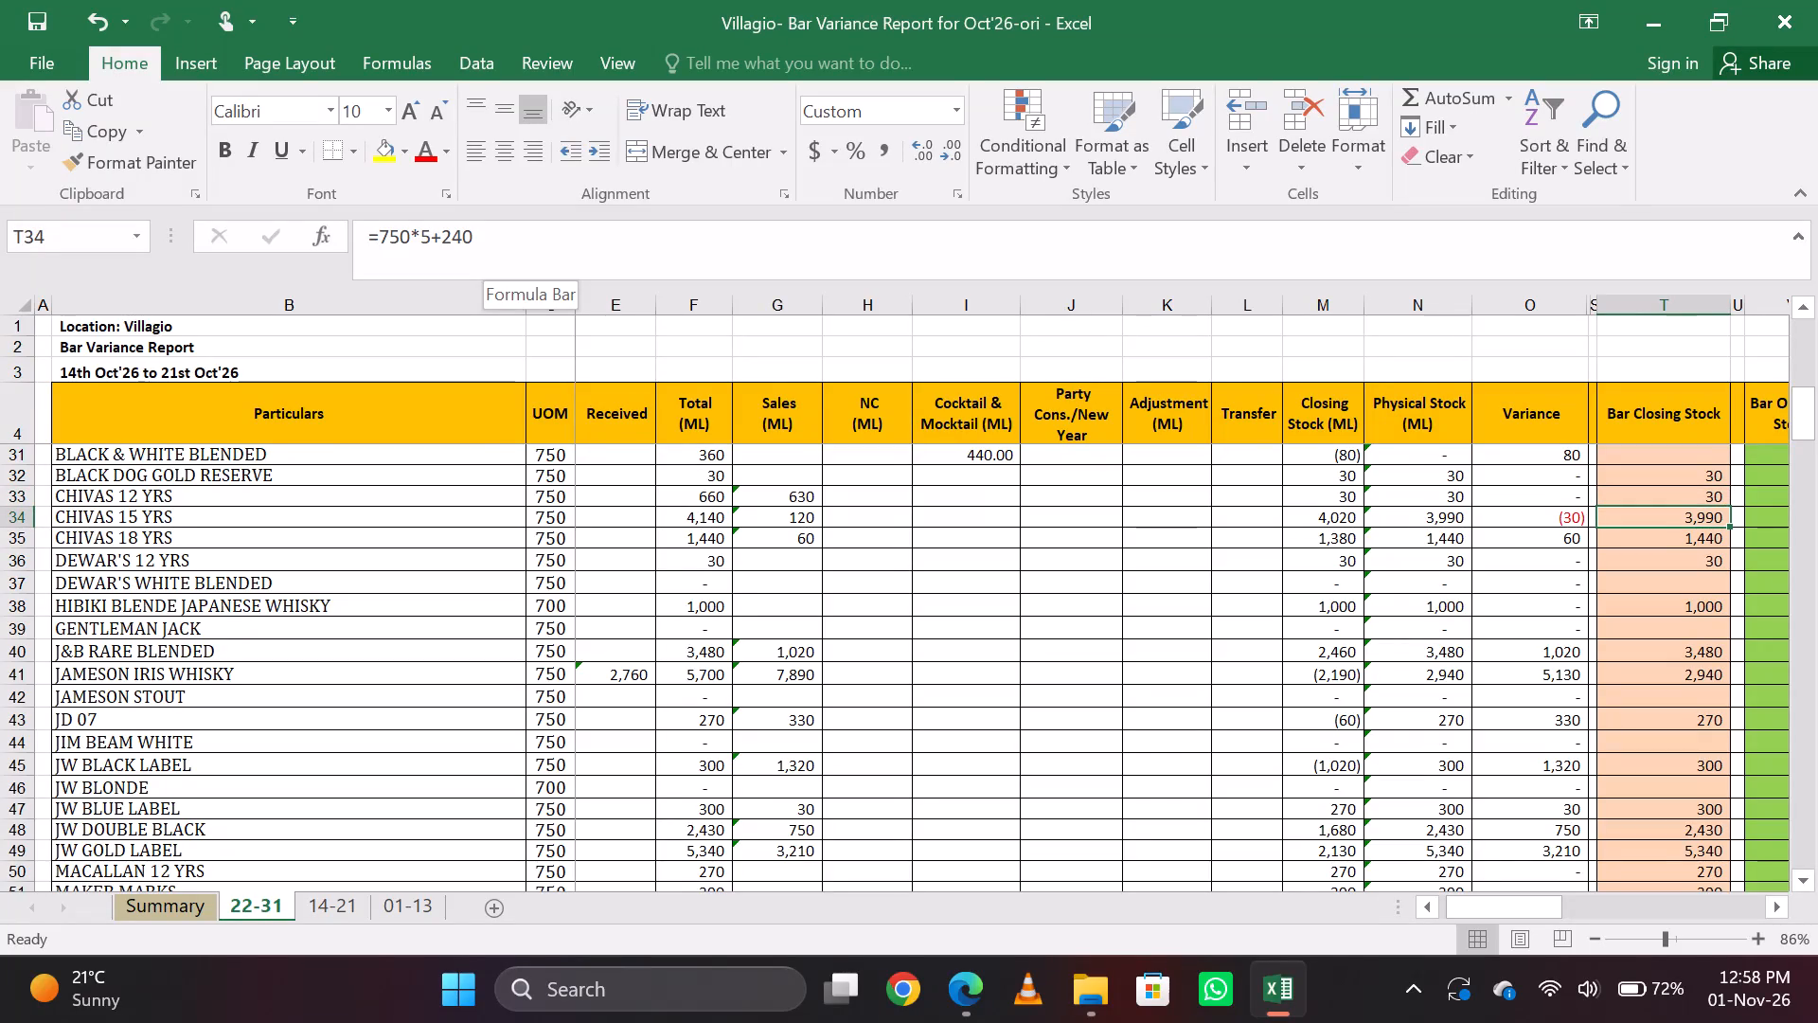
Change the Bar Closing Stock formula for CHIVAS 18 YRS to =660+750.
key("Return")
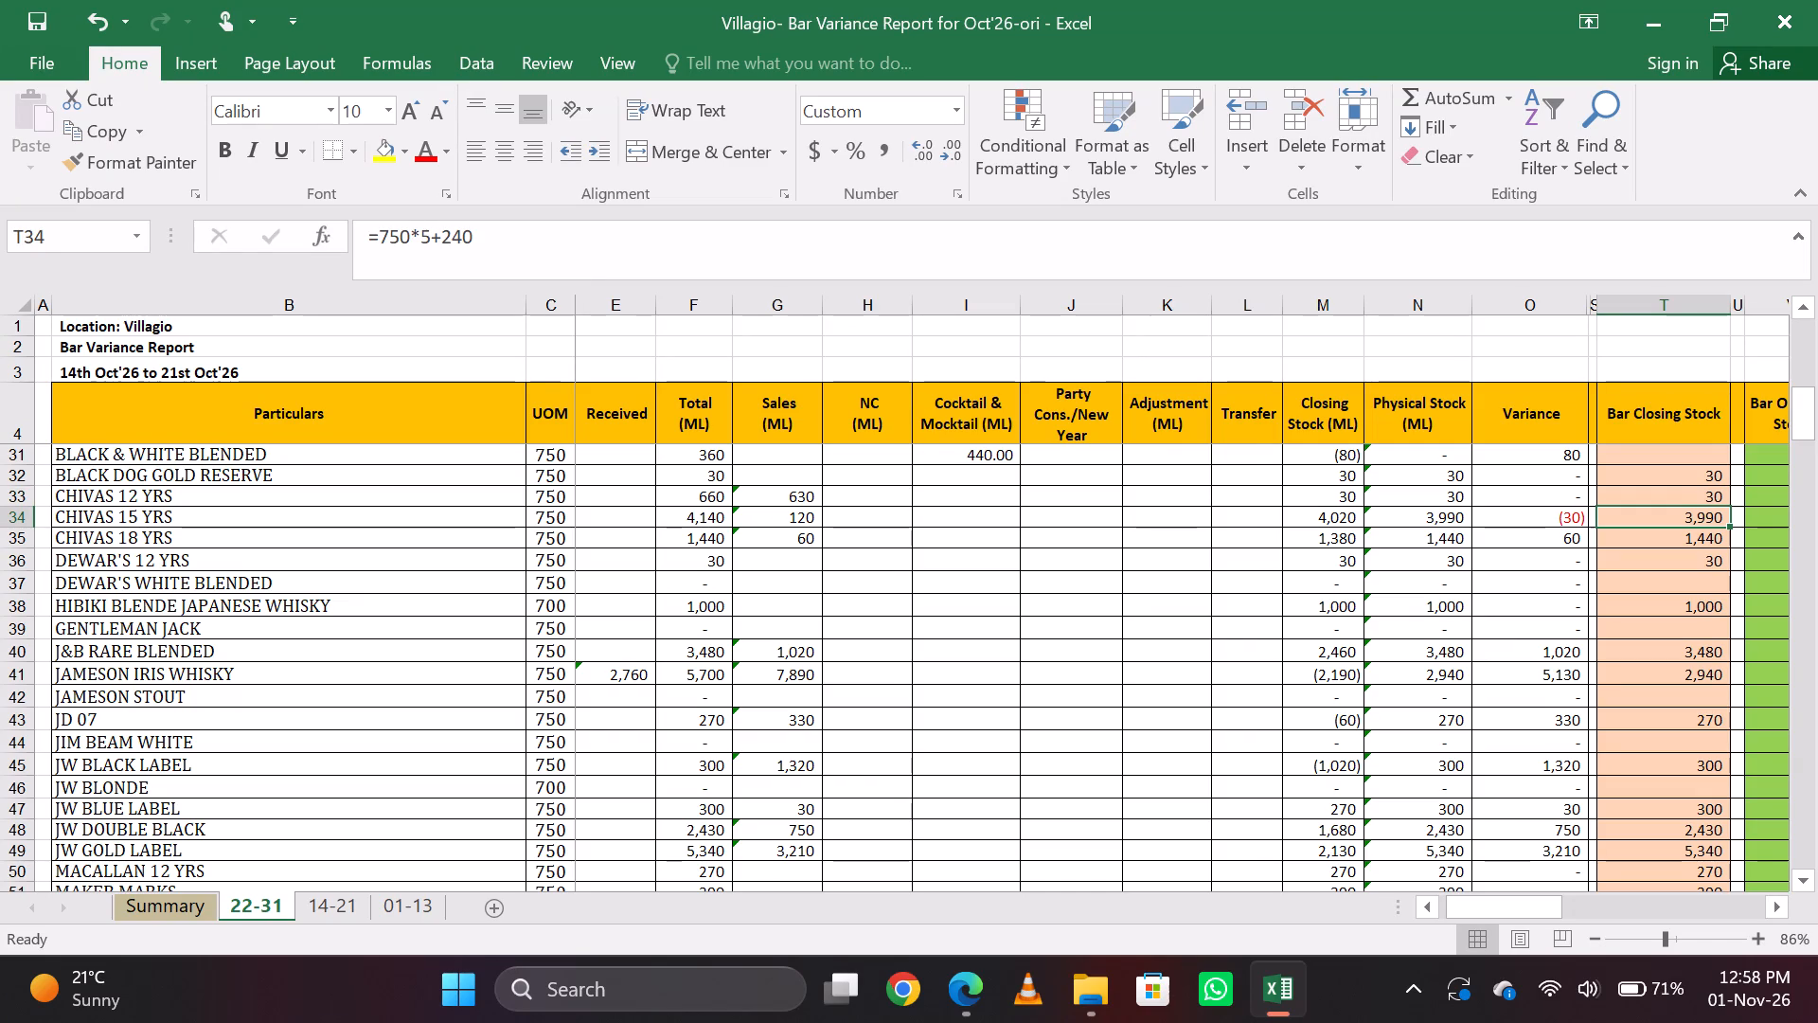
left_click(509, 241)
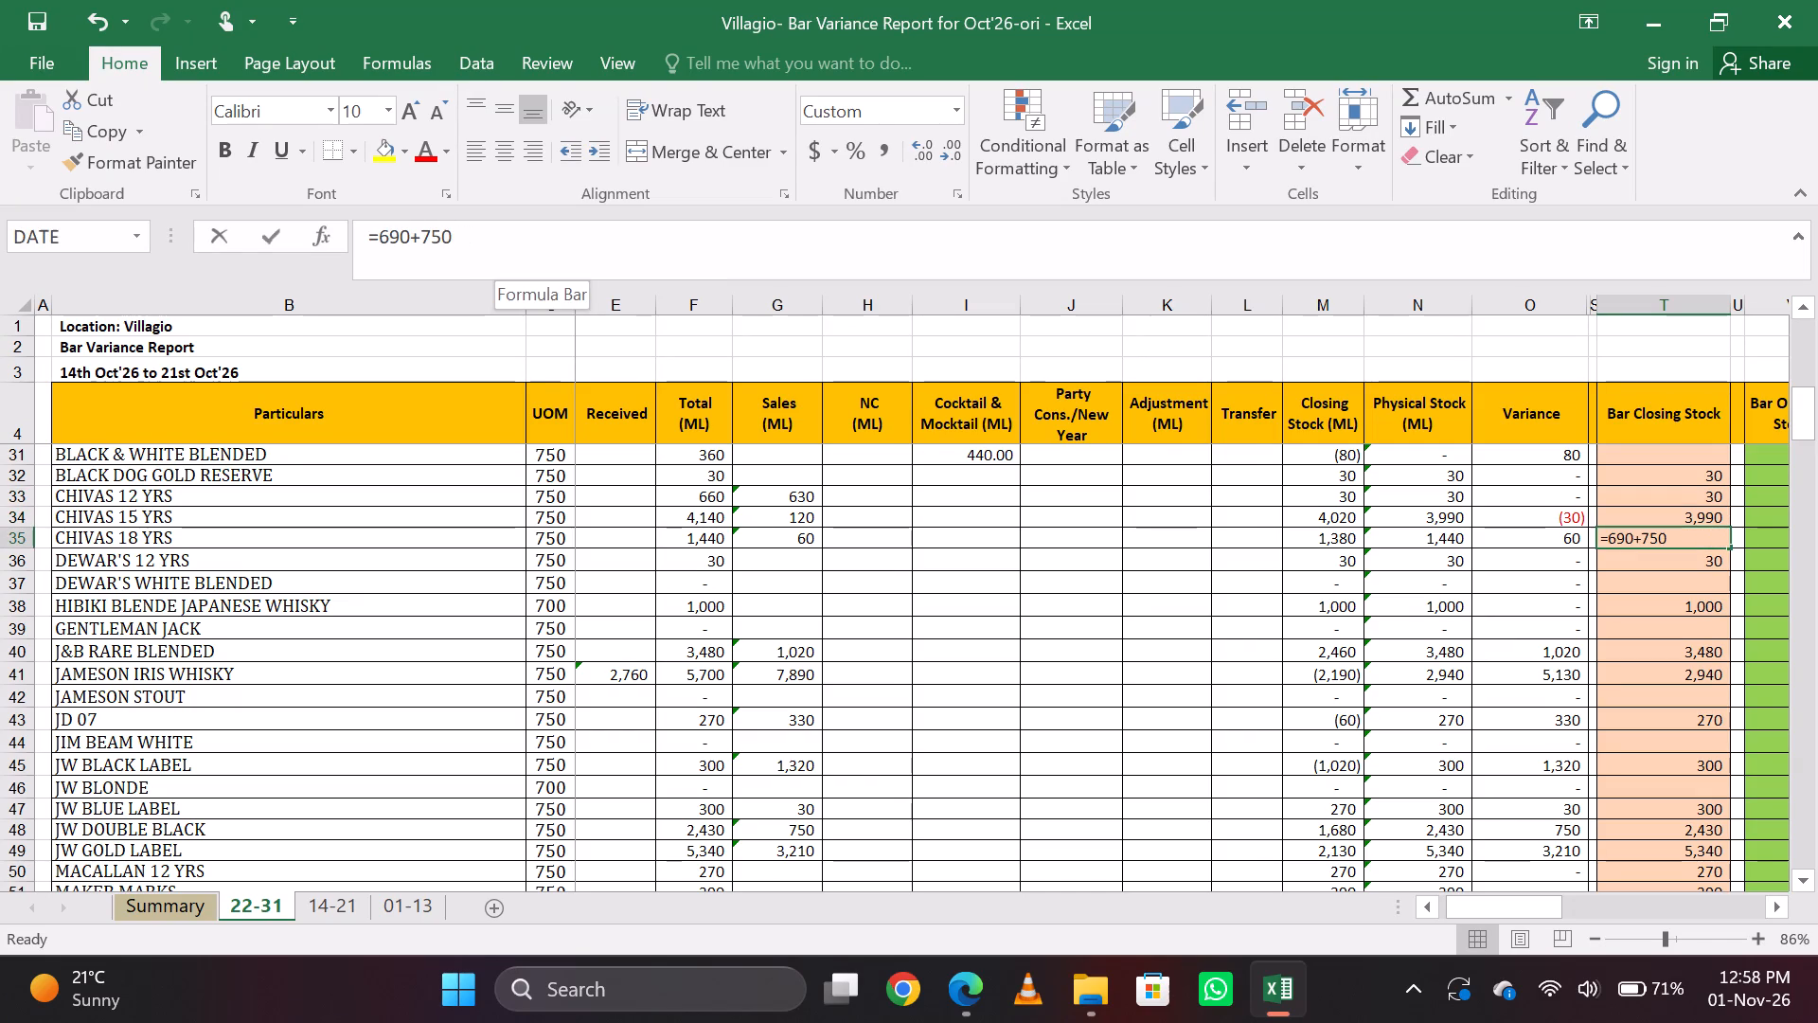
key("Left")
key("Left")
key("Left")
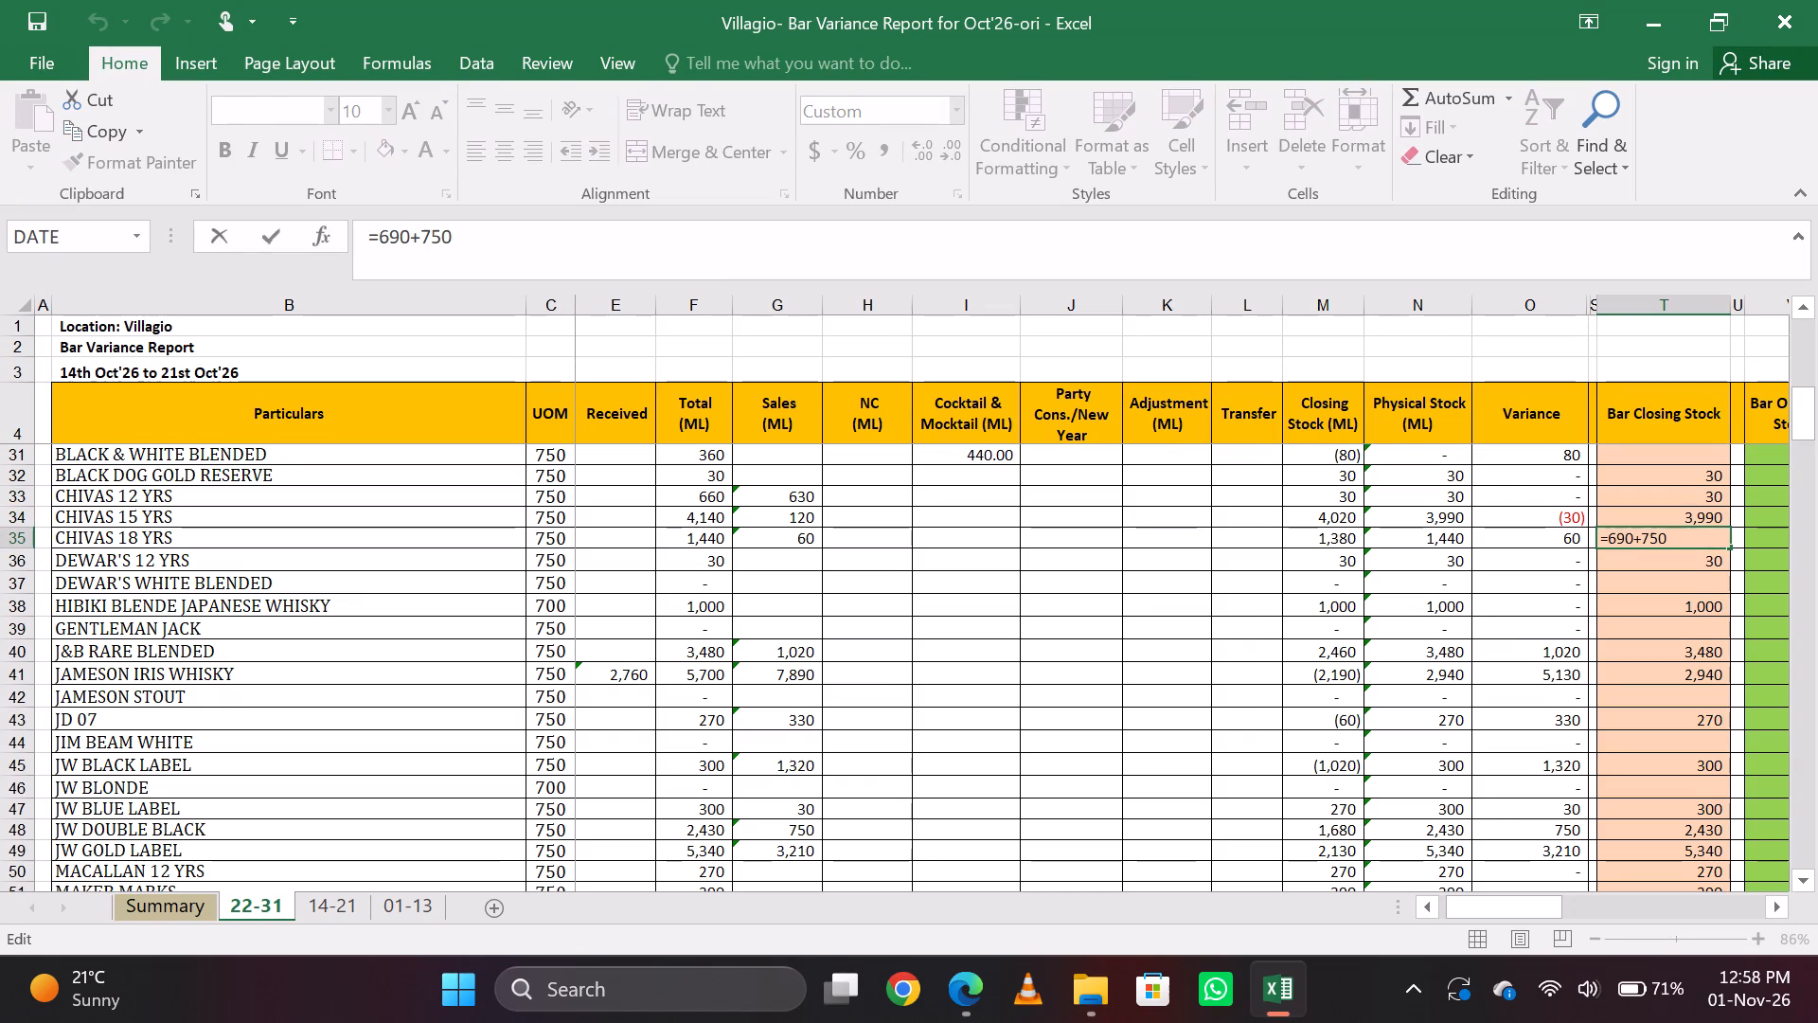
key("Left")
key("BackSpace")
key("BackSpace")
type("60")
key("Return")
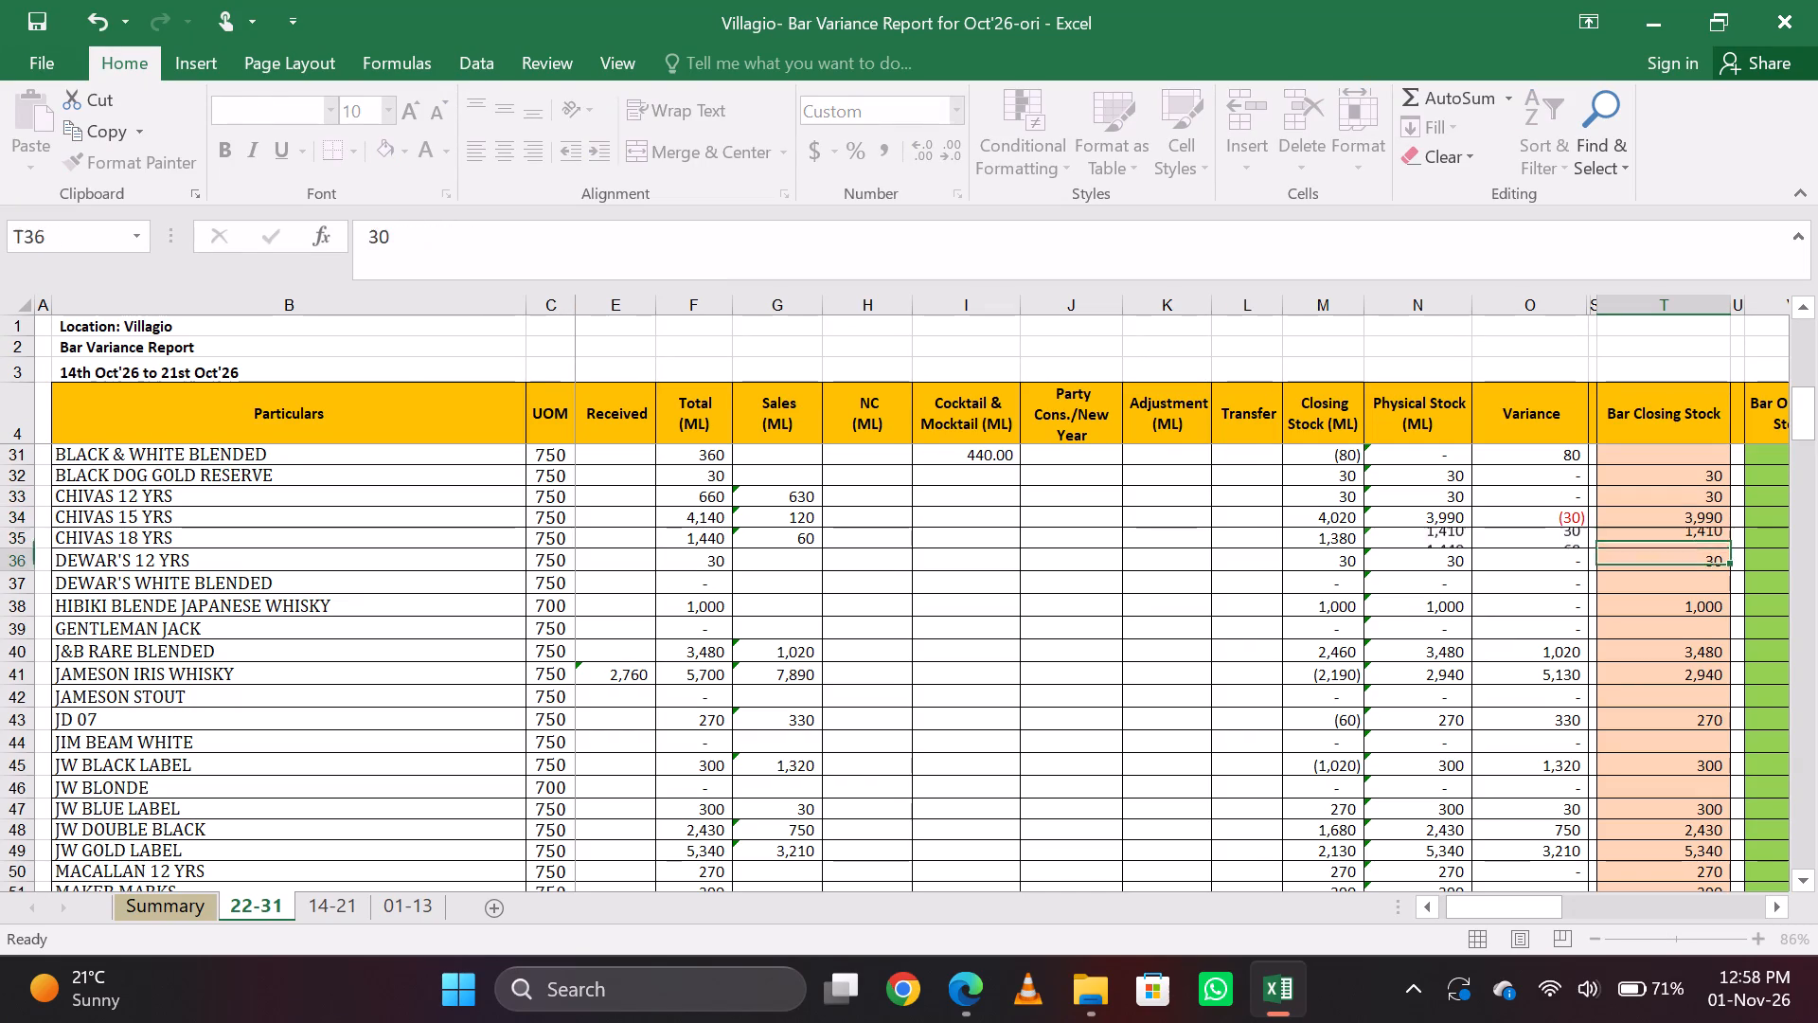
Change the Bar Closing Stock formula for HIBIKI BLENDE JAPANESE WHISKY to =700+210.
key("Up")
key("Down")
key("Down")
key("Down")
key("Up")
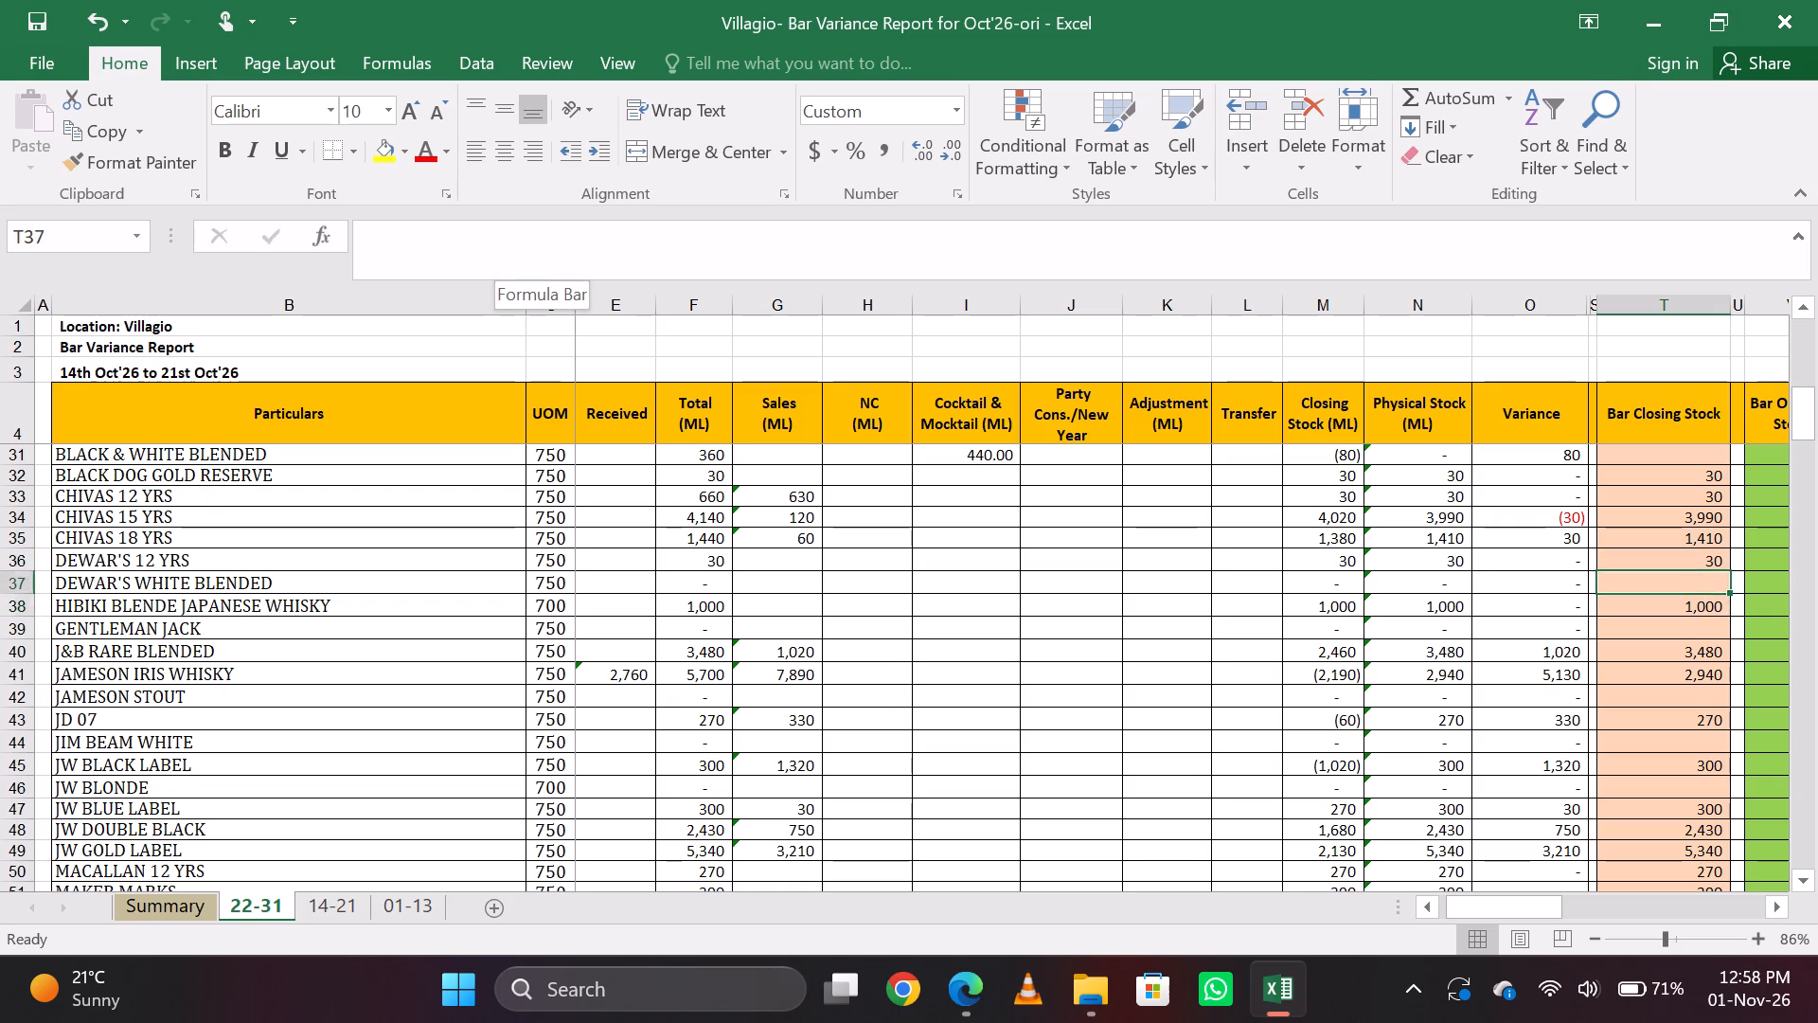
key("Down")
key("Down")
key("Up")
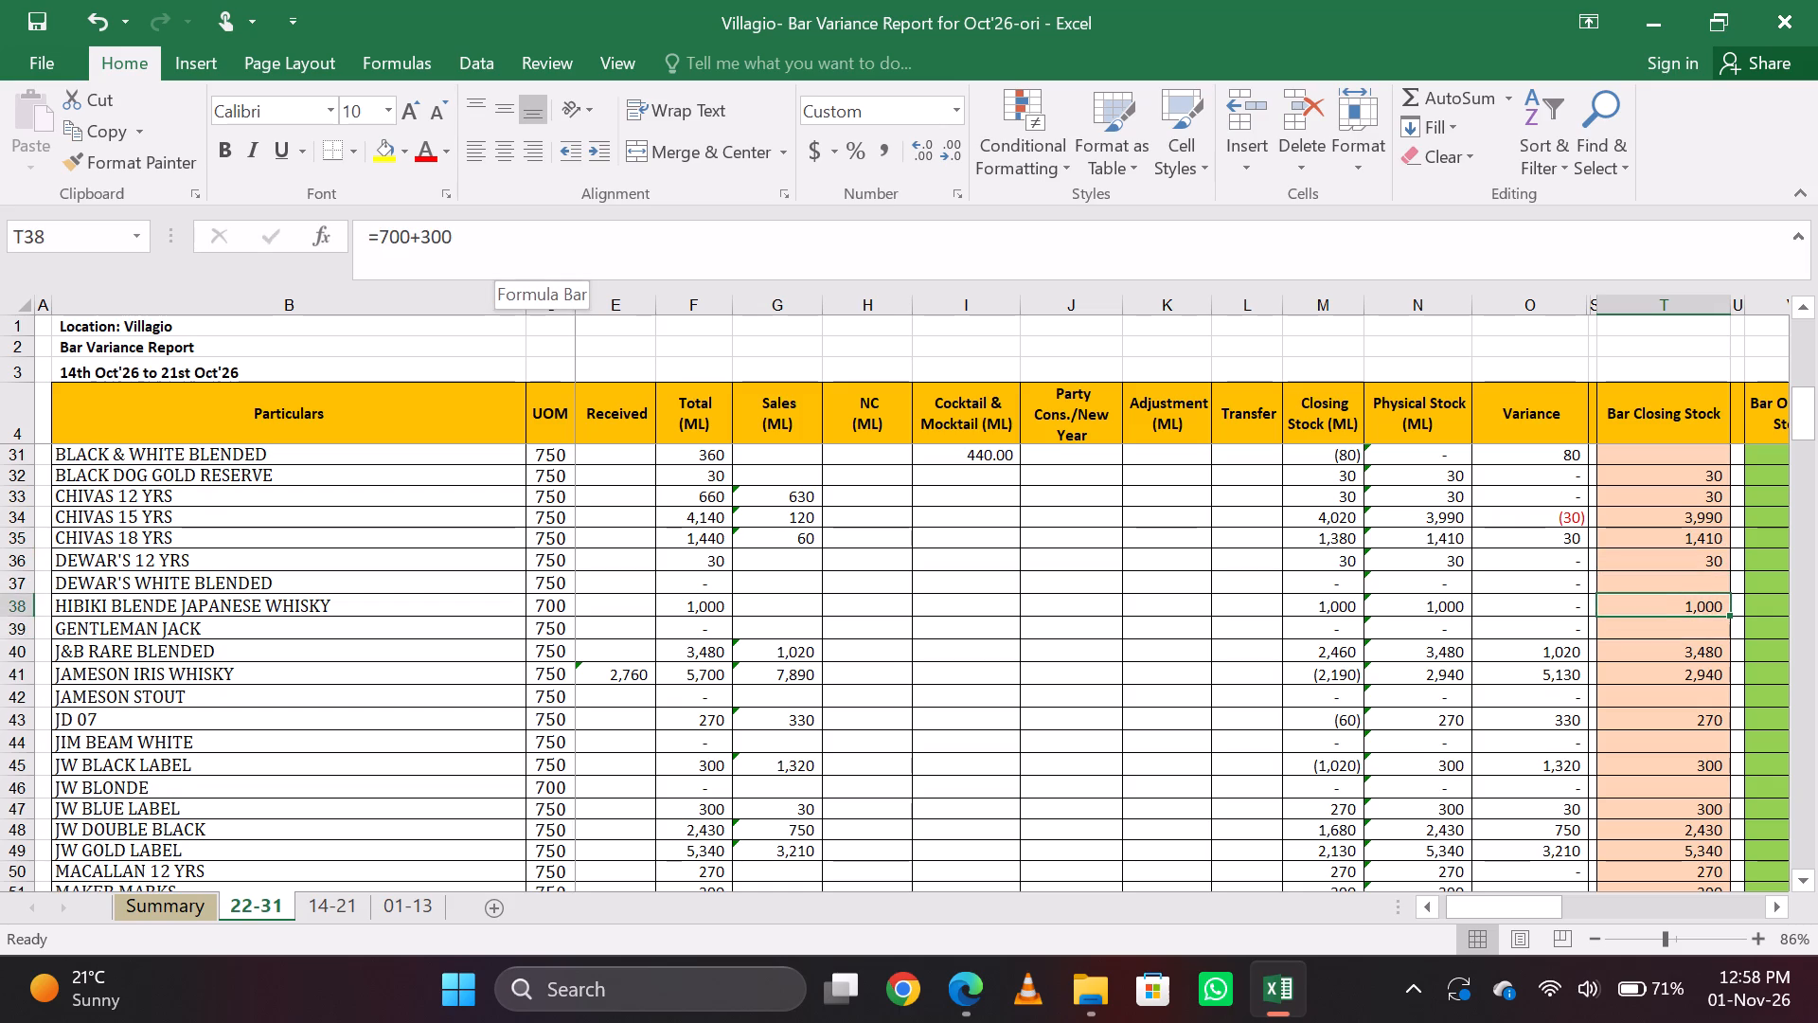
left_click(509, 241)
key("BackSpace")
key("BackSpace")
key("BackSpace")
type("210")
key("Return")
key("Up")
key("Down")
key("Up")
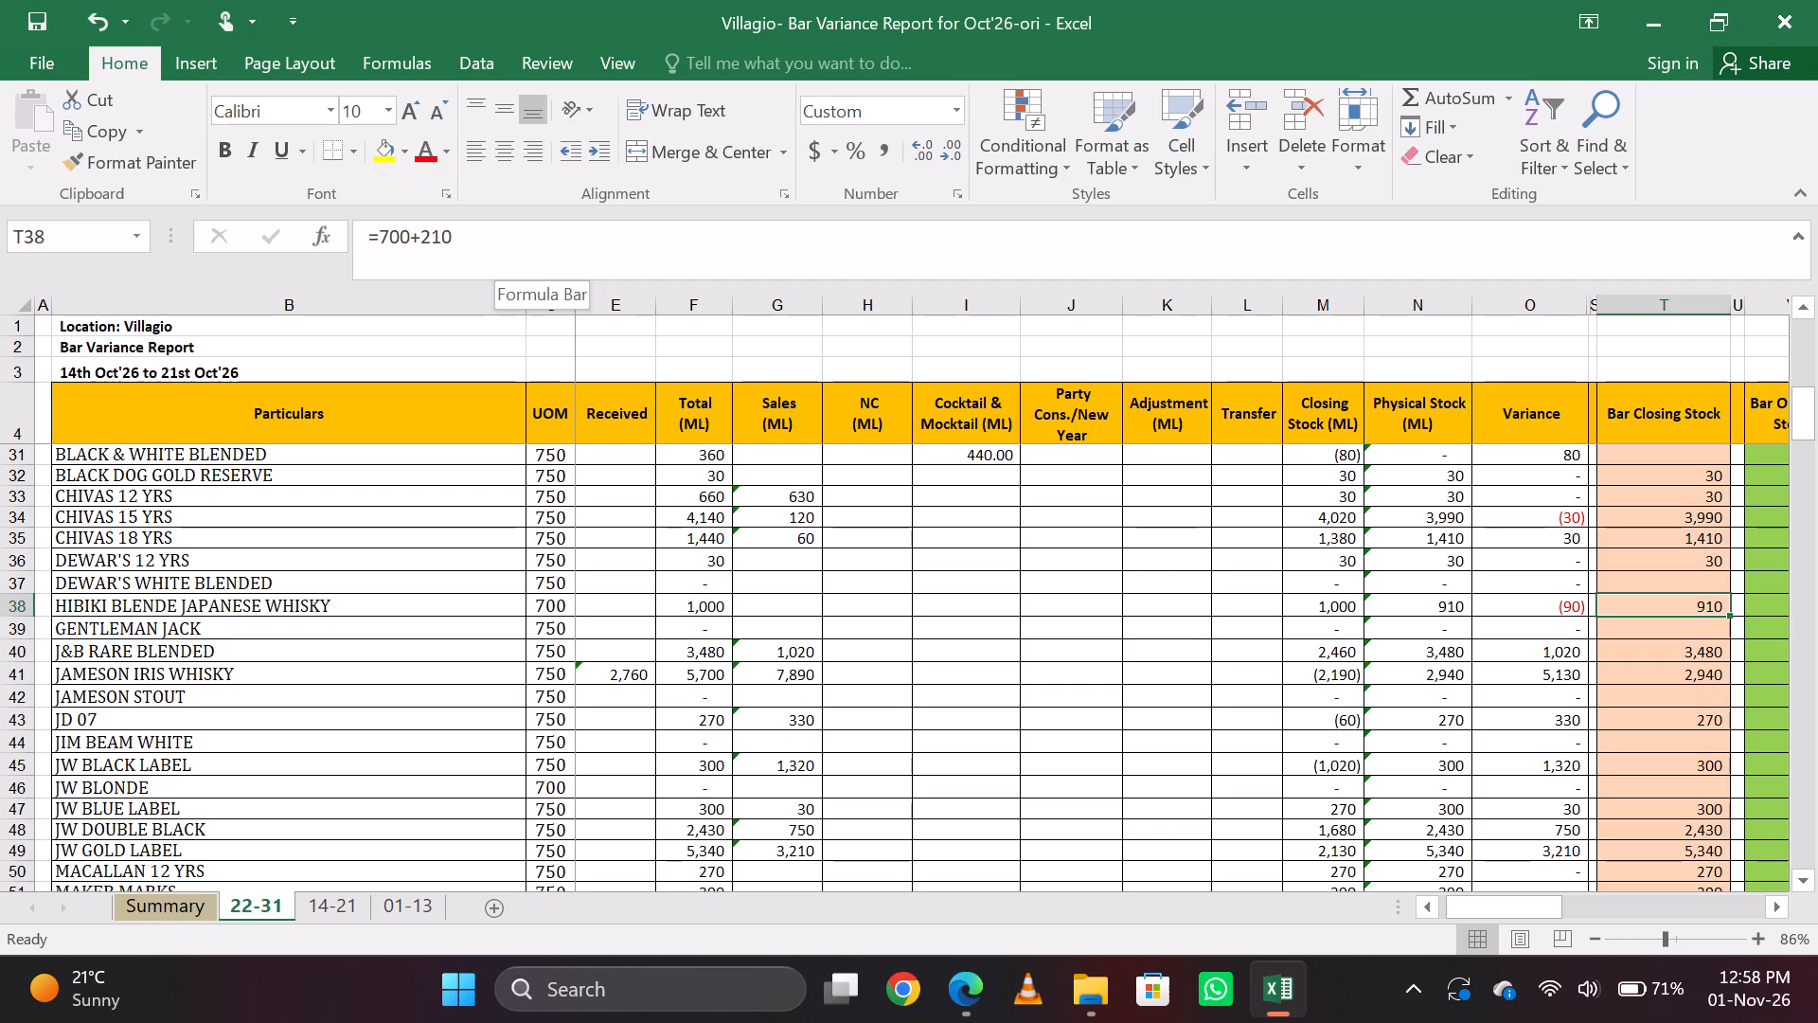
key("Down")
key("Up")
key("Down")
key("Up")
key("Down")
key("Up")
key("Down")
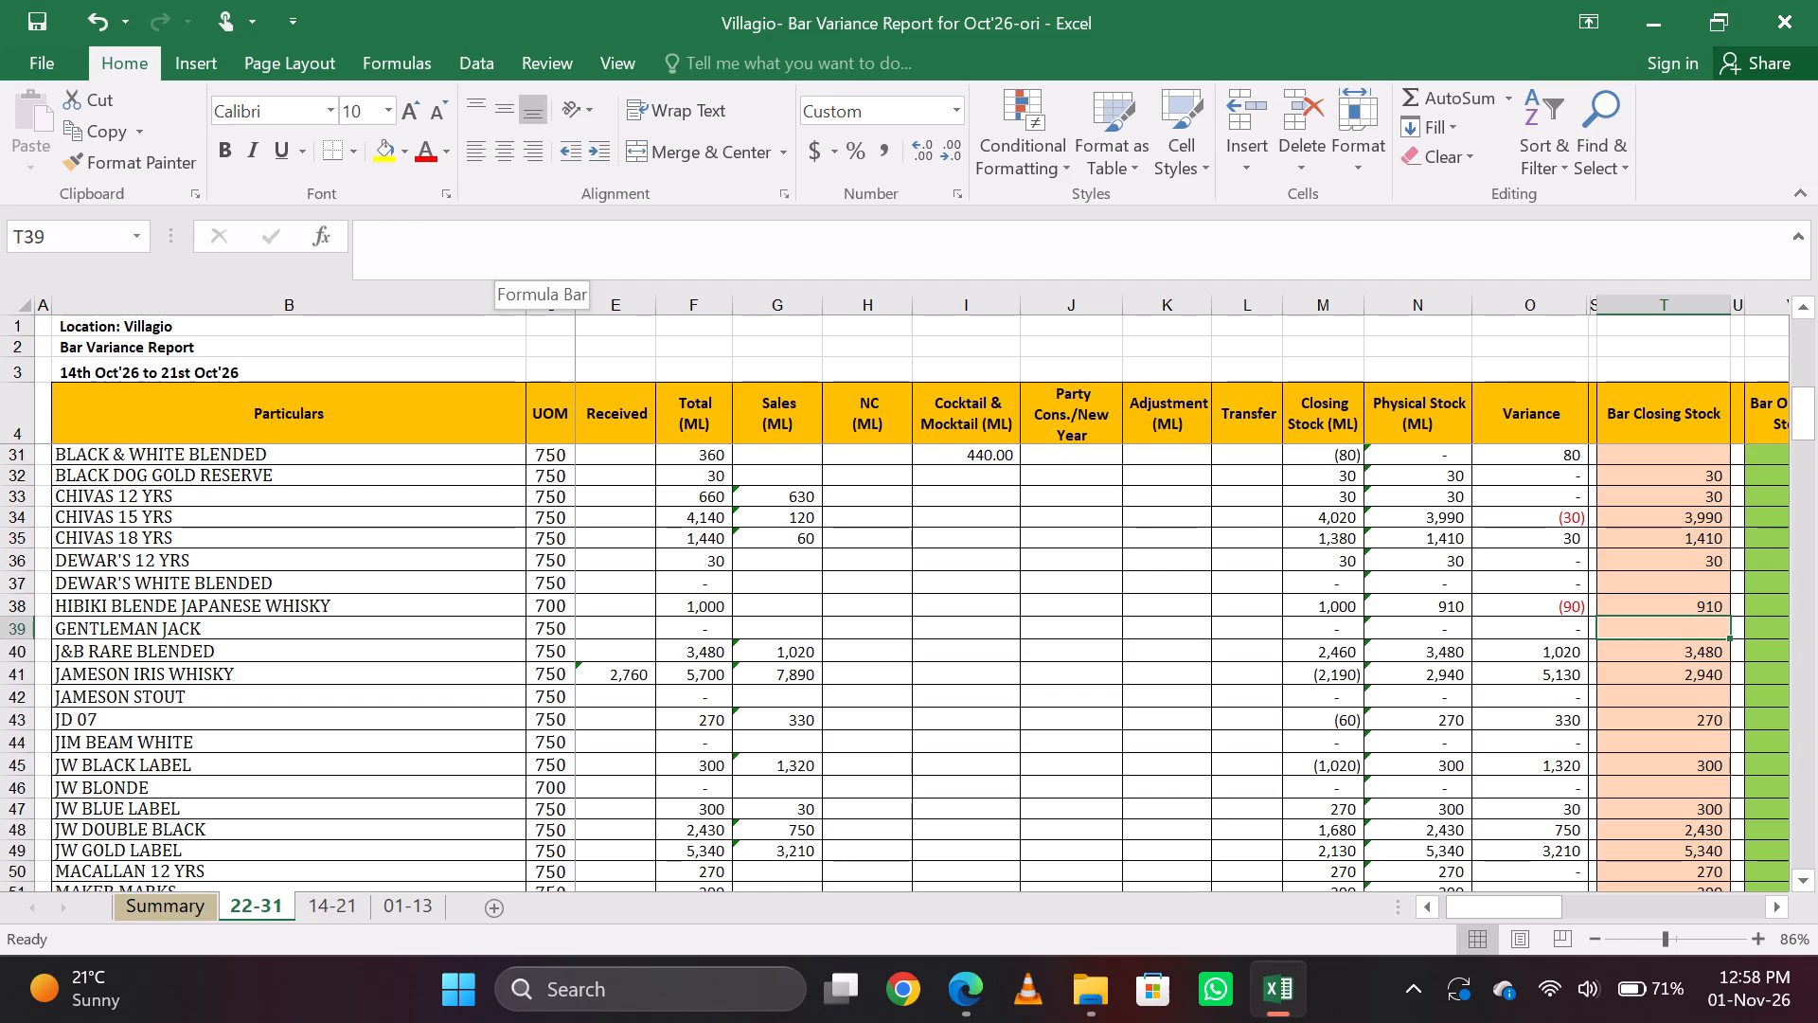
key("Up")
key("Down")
Change the Bar Closing Stock formula for J&B RARE BLENDED to =3*750+210.
key("Down")
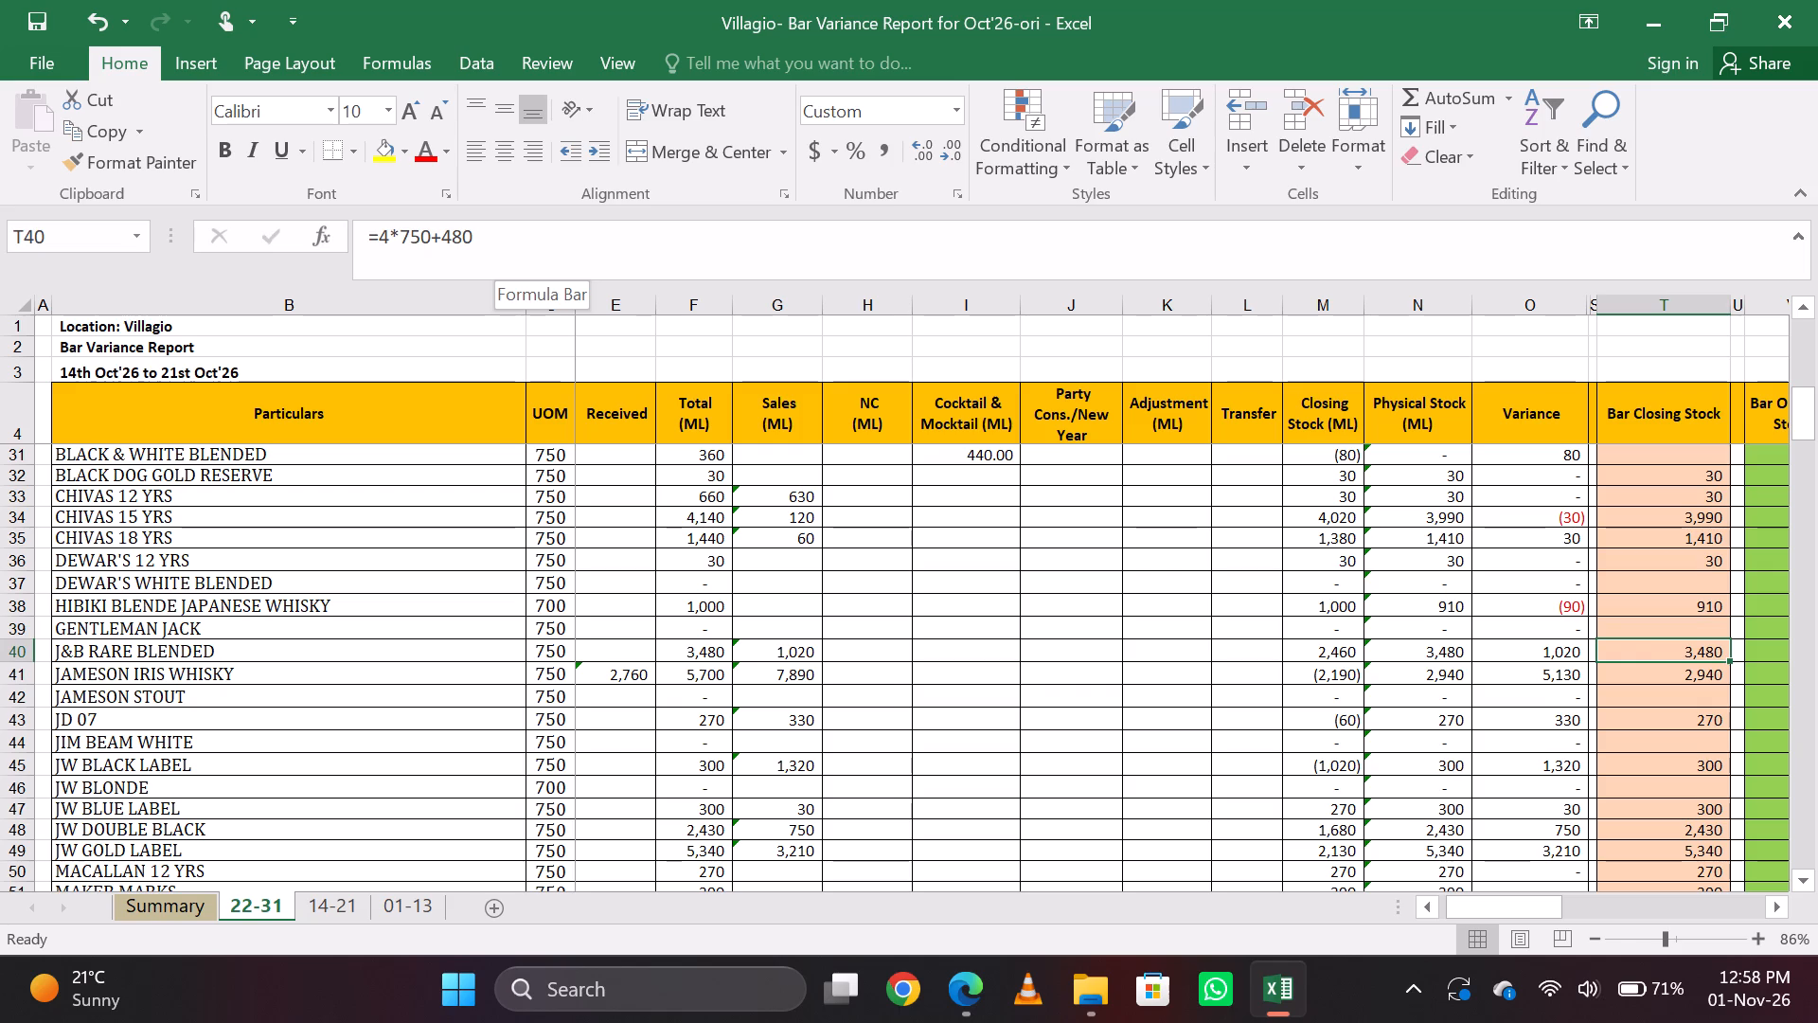
left_click(509, 241)
key("Left")
key("Left")
key("Left")
key("Left")
key("Left")
key("Left")
key("Left")
key("Left")
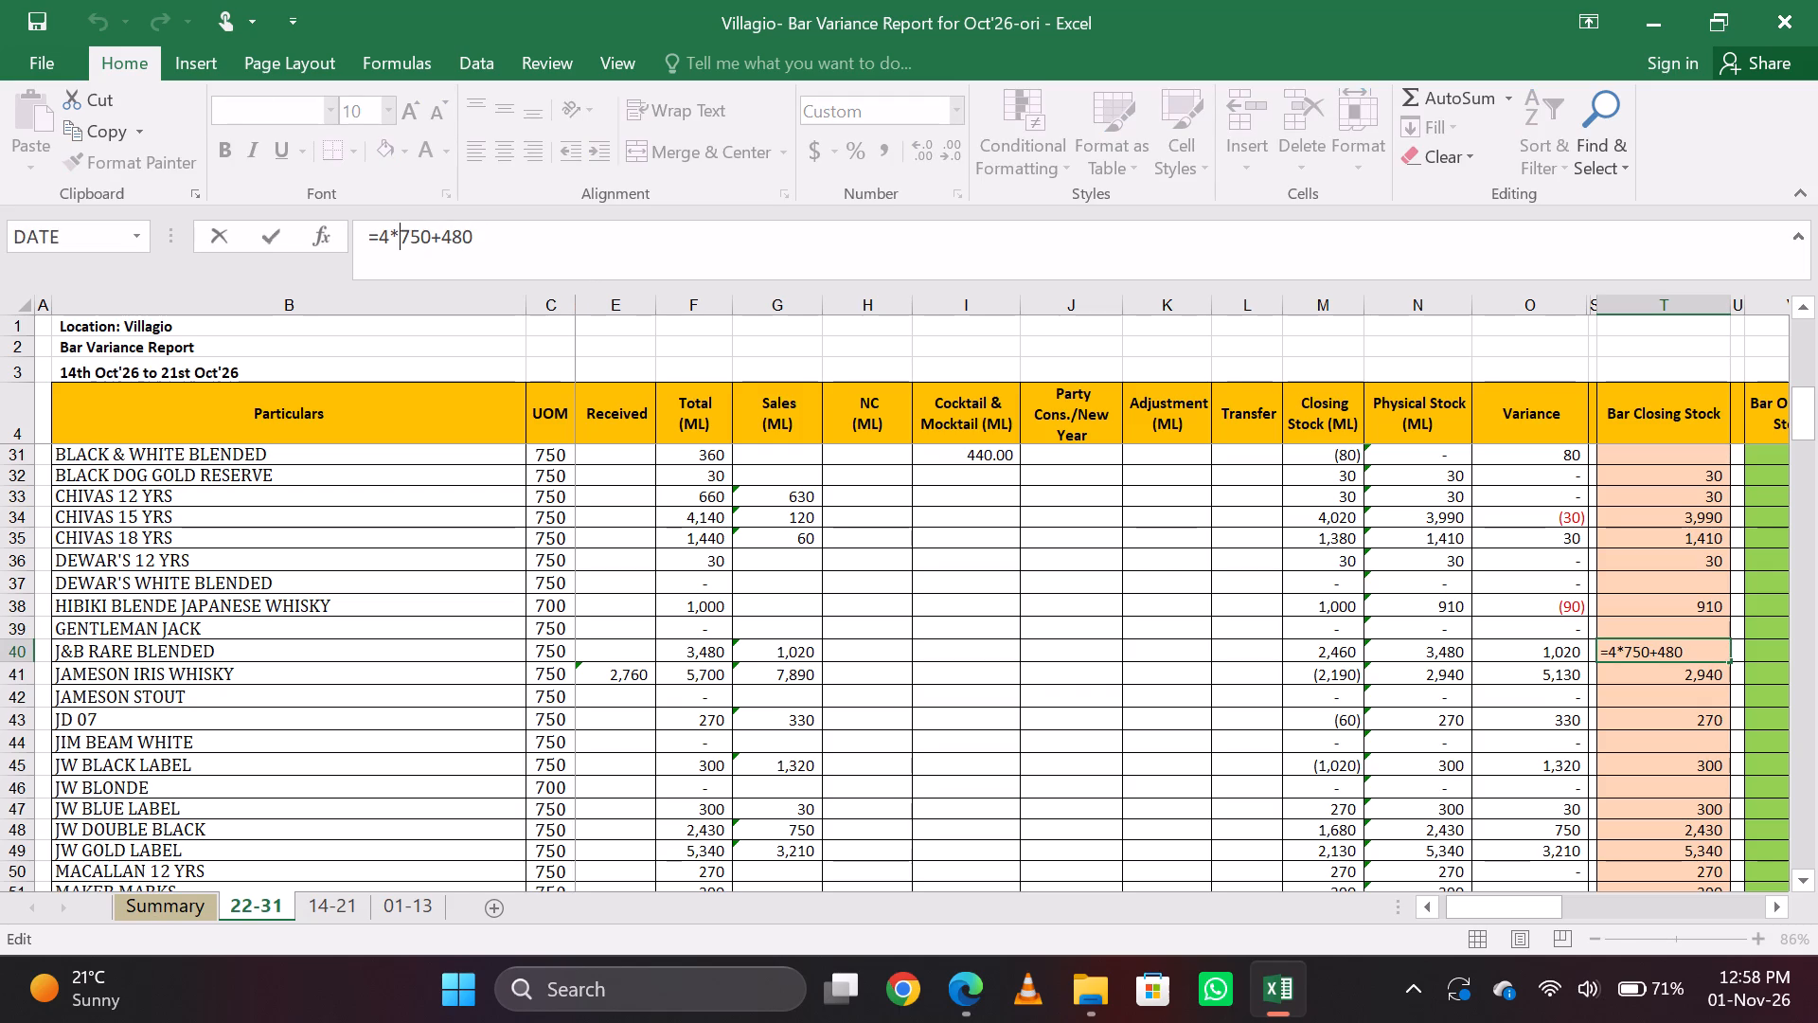
key("BackSpace")
key("3")
key("Right")
key("Right")
key("Right")
key("Right")
key("Right")
key("Right")
key("Right")
key("Right")
key("Right")
key("Right")
key("Right")
key("Right")
key("BackSpace")
key("BackSpace")
key("BackSpace")
type("210")
key("Return")
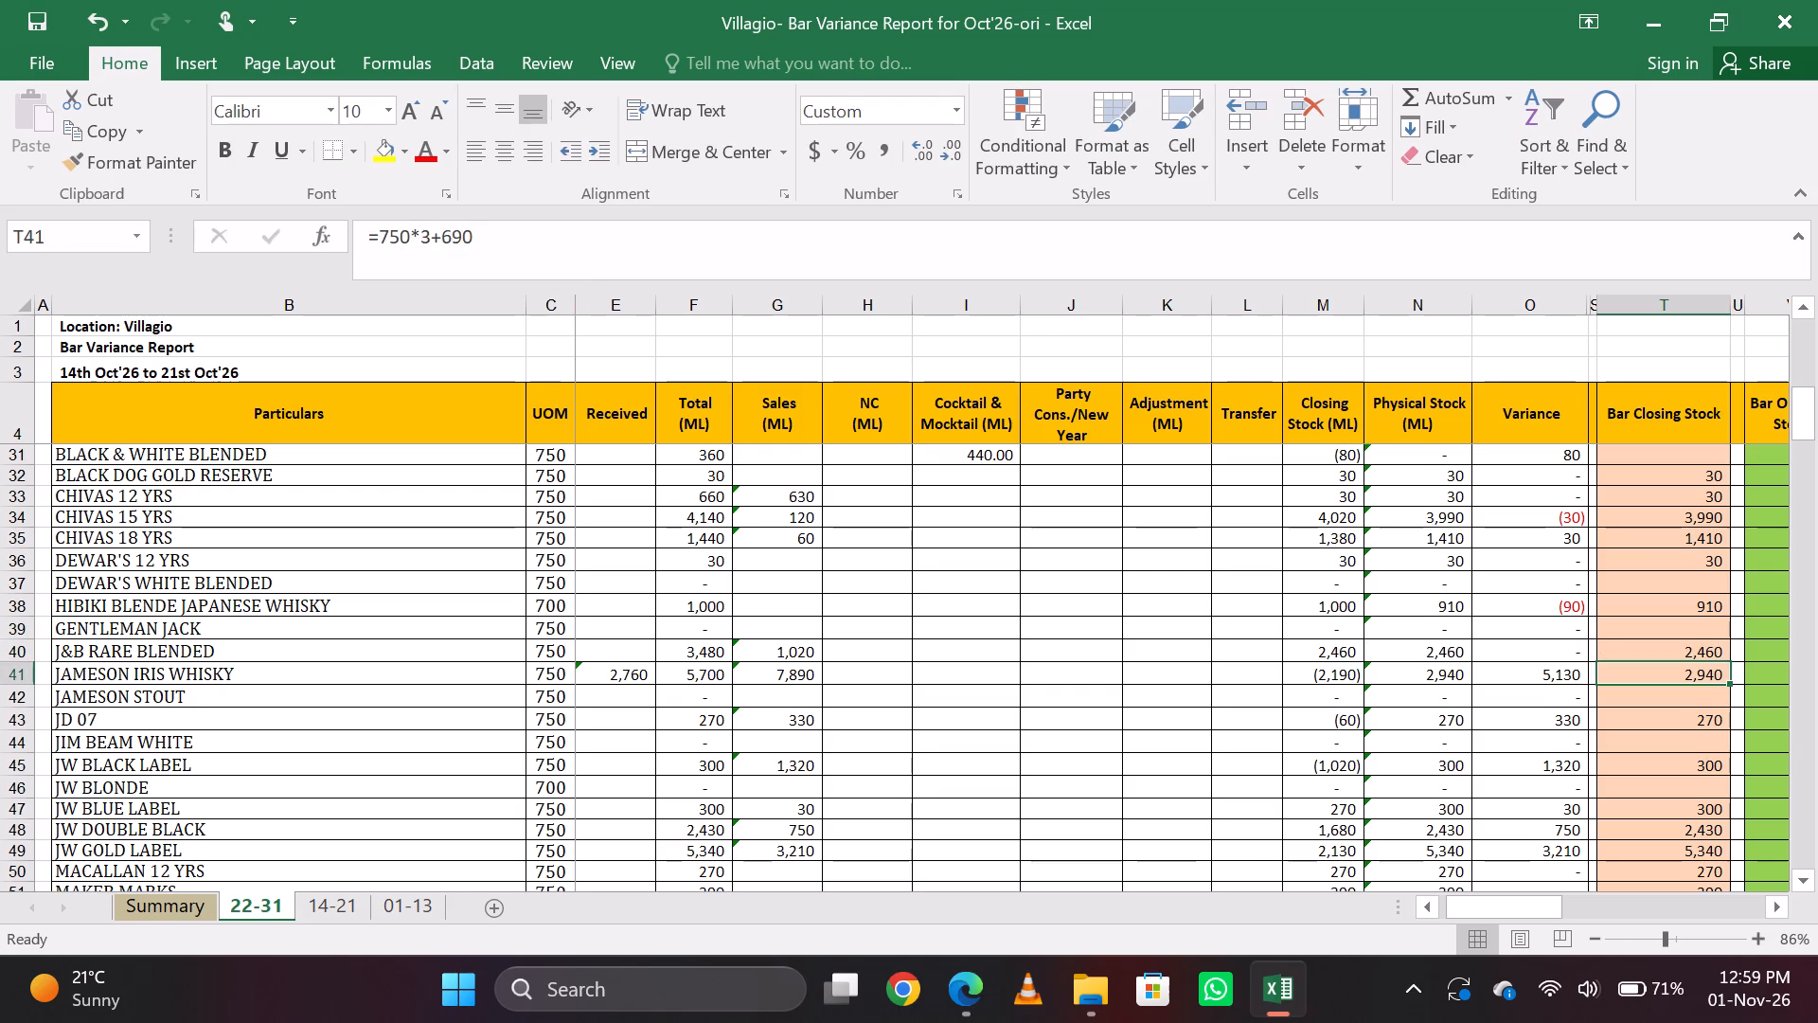
Change the Bar Closing Stock formula for JAMESON IRIS WHISKY to =30.
key("Up")
key("Down")
key("Up")
key("Down")
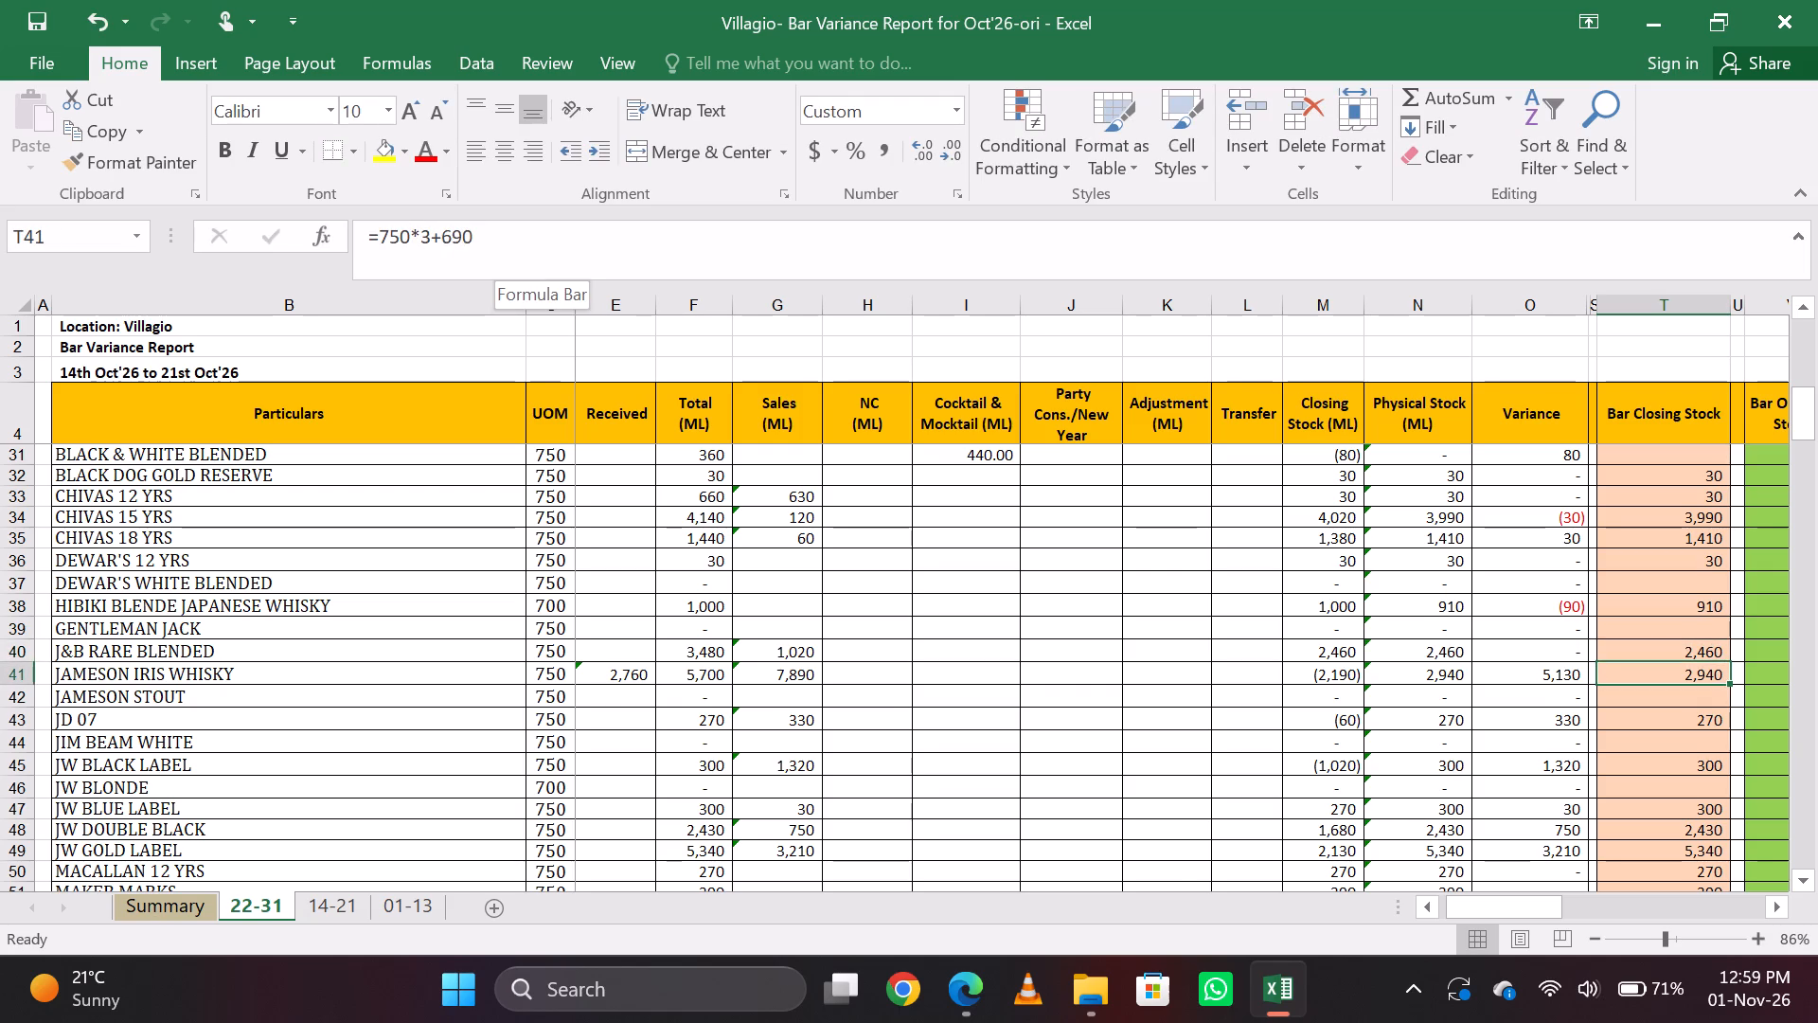
key("Up")
key("Left")
key("Right")
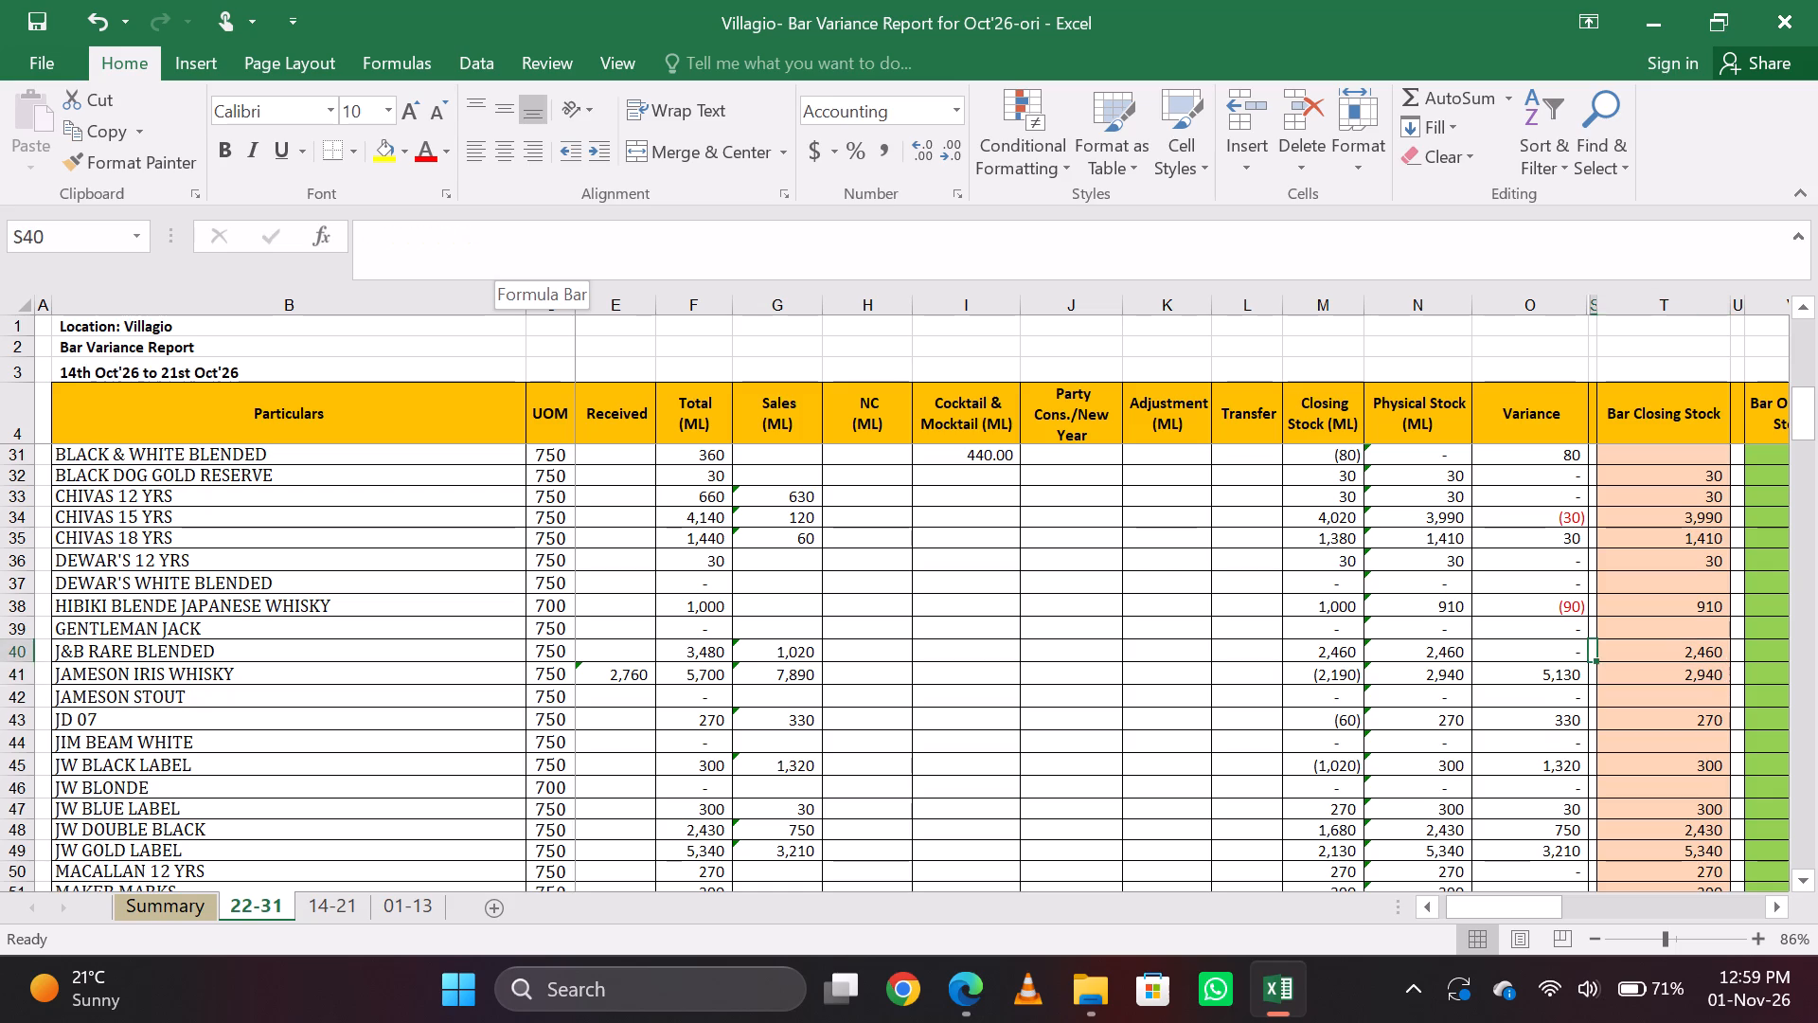
key("Down")
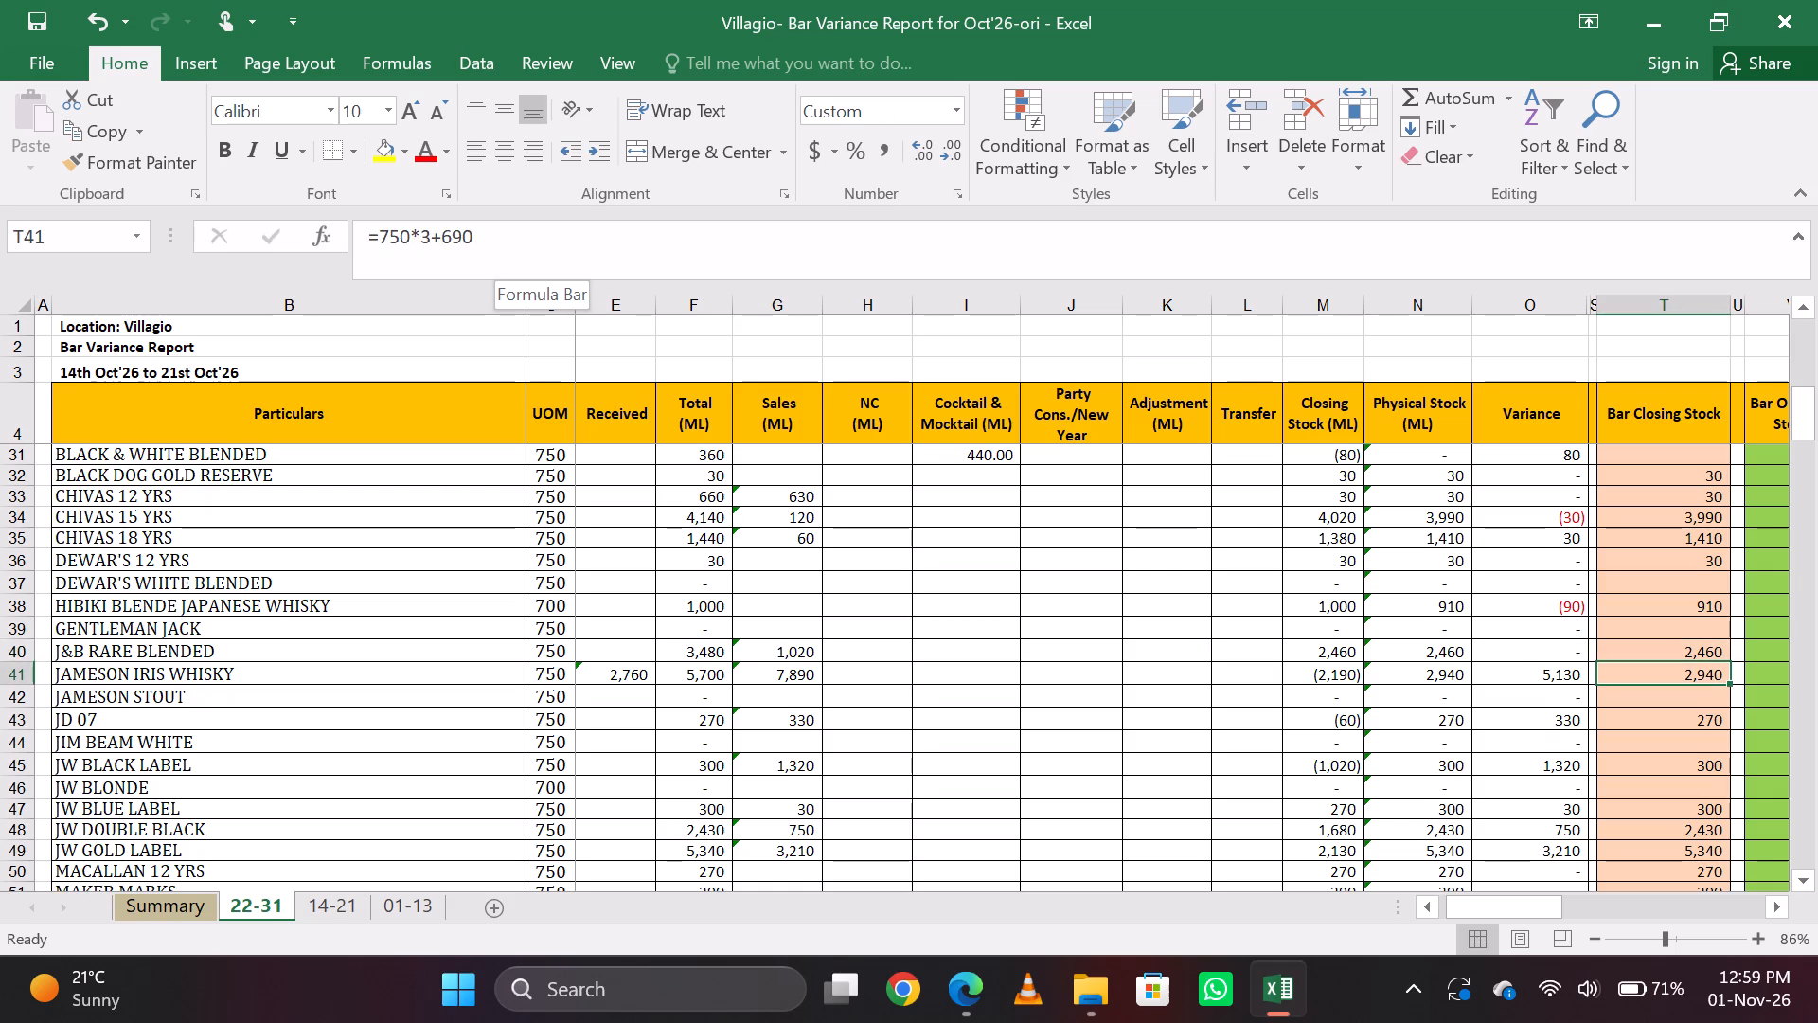
left_click(509, 241)
key("BackSpace")
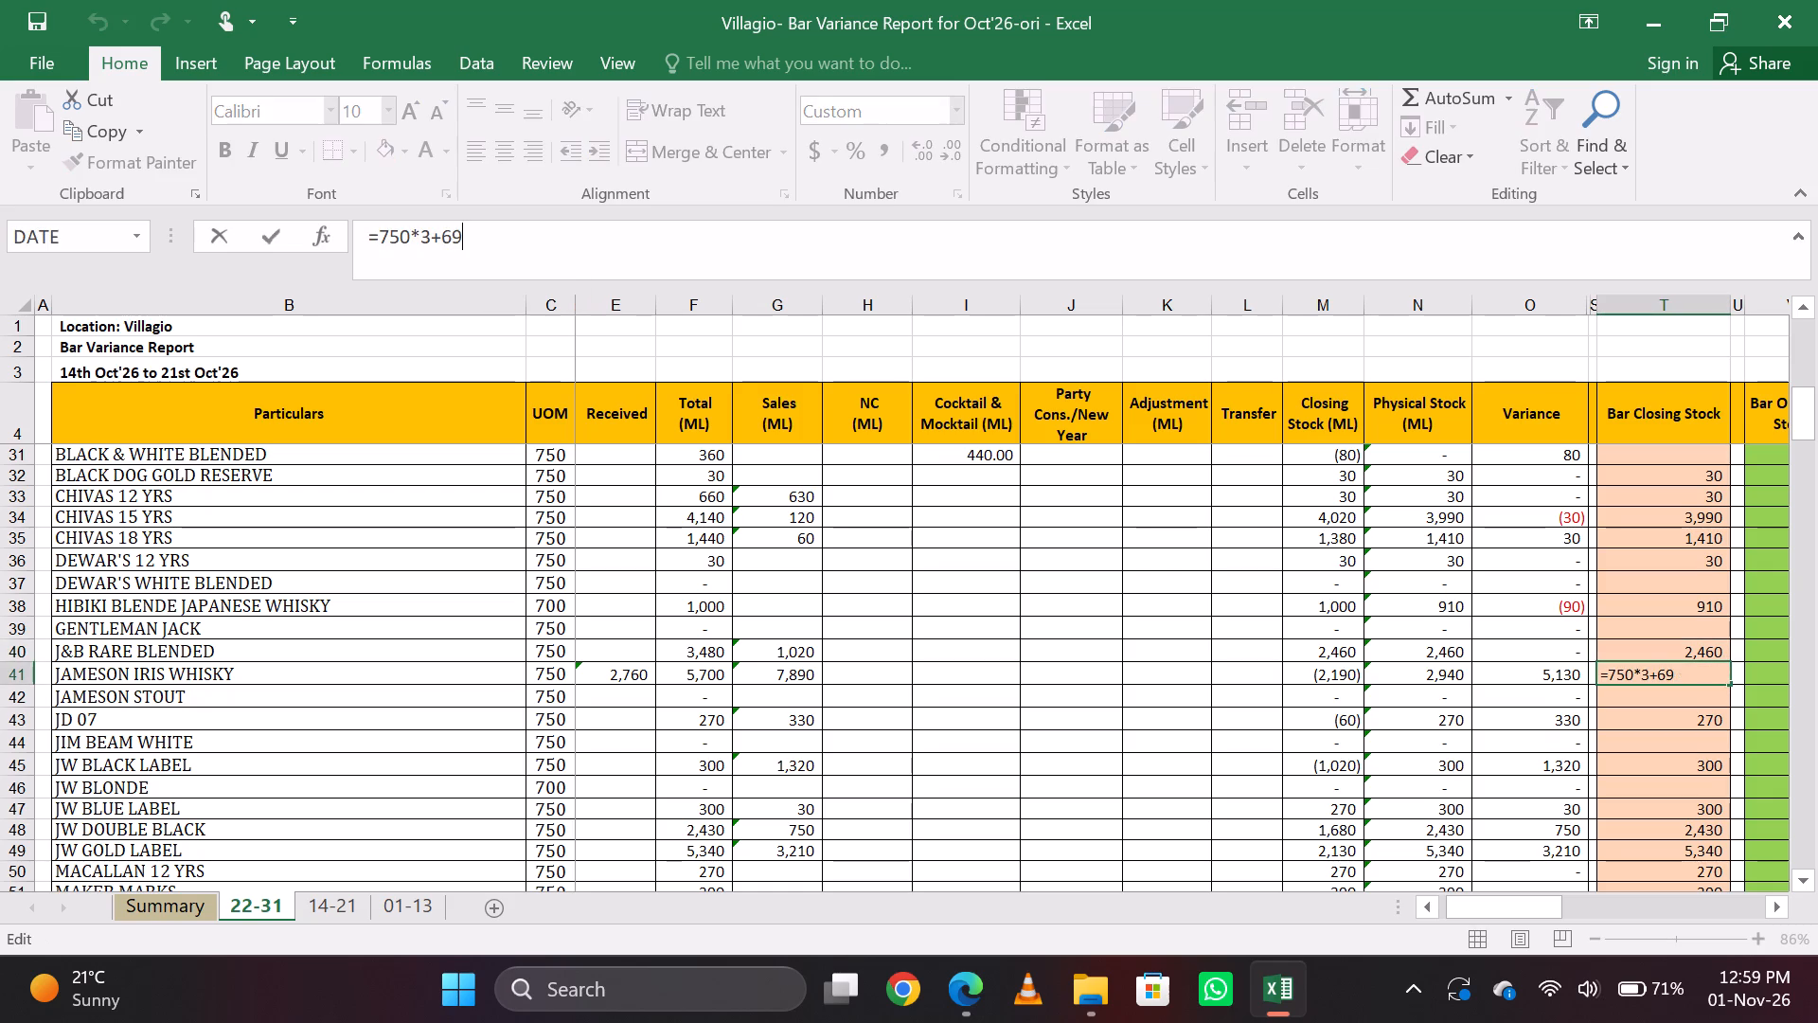
key("BackSpace")
key("BackSpace")
key("BackSpace")
key("BackSpace")
key("BackSpace")
key("BackSpace")
key("BackSpace")
key("BackSpace")
type("30")
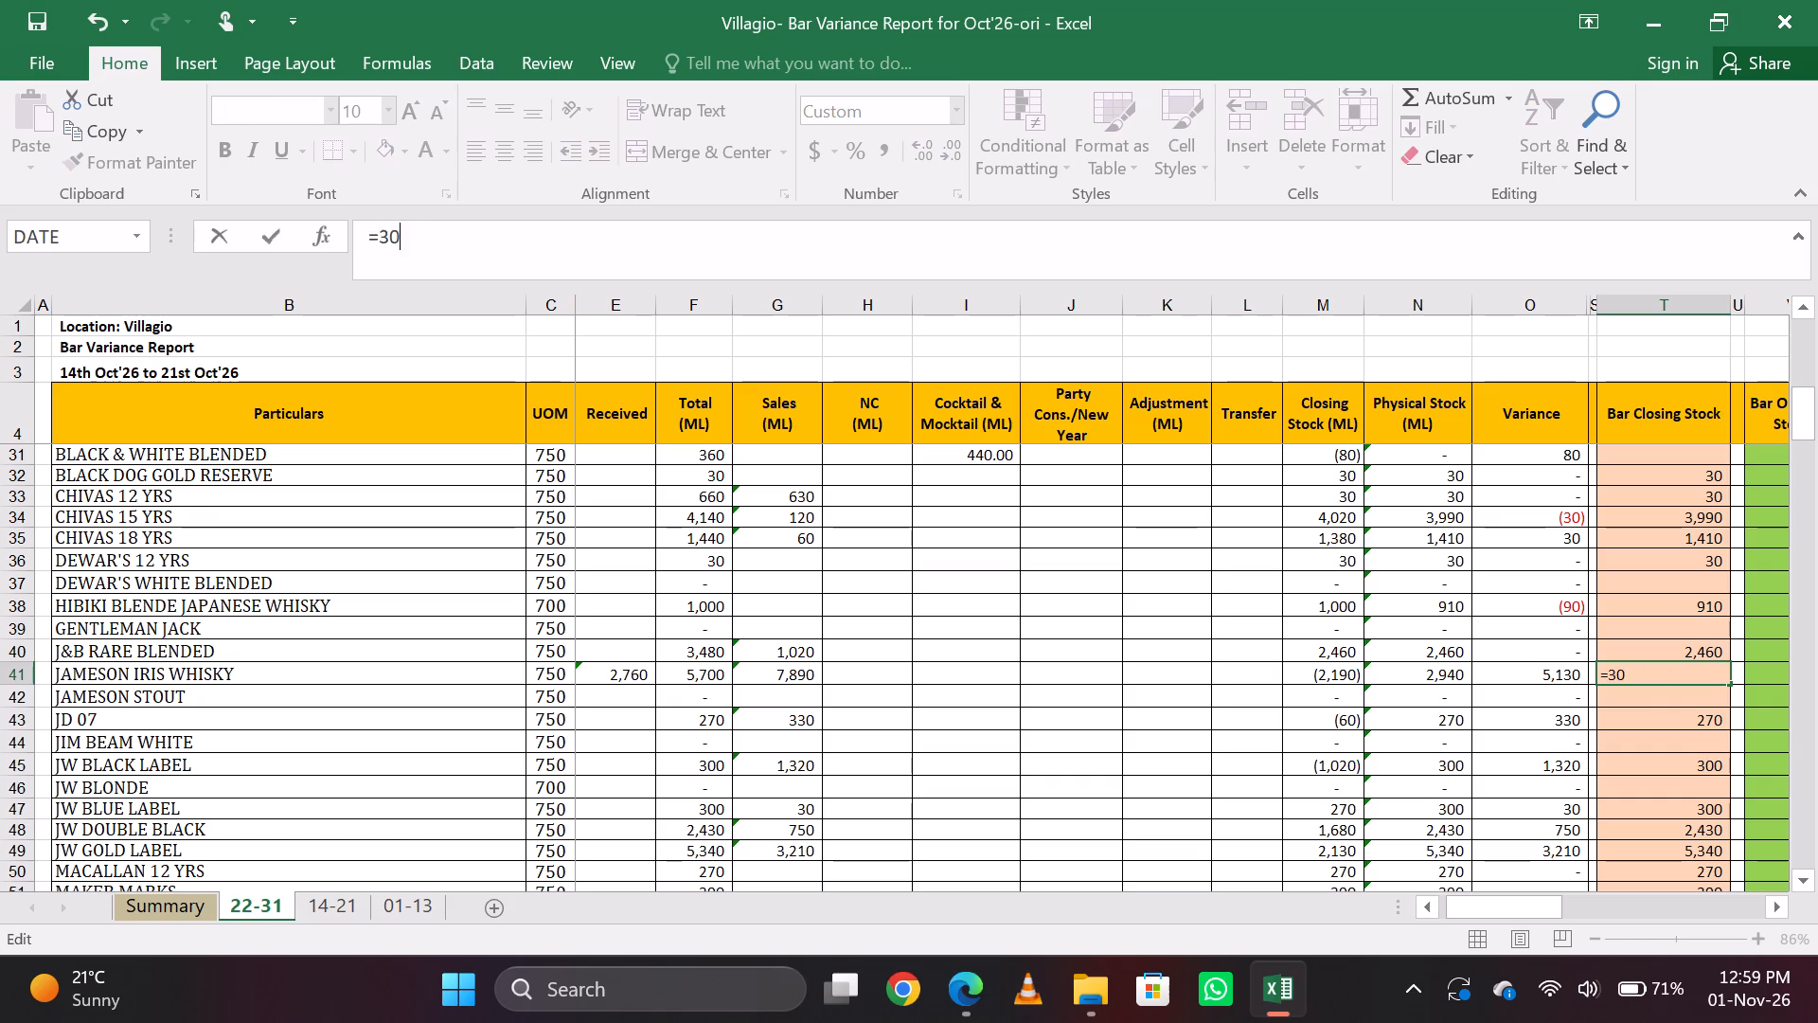
key("Return")
Review the JAMESON IRIS WHISKY row across its stock and sales columns, from Opening Balance through Bar Opening Stock.
key("Up")
key("Down")
key("Up")
key("Left")
key("Left")
key("Left")
key("Left")
key("Left")
key("Left")
key("Left")
key("Left")
key("Left")
key("Left")
key("Left")
key("Left")
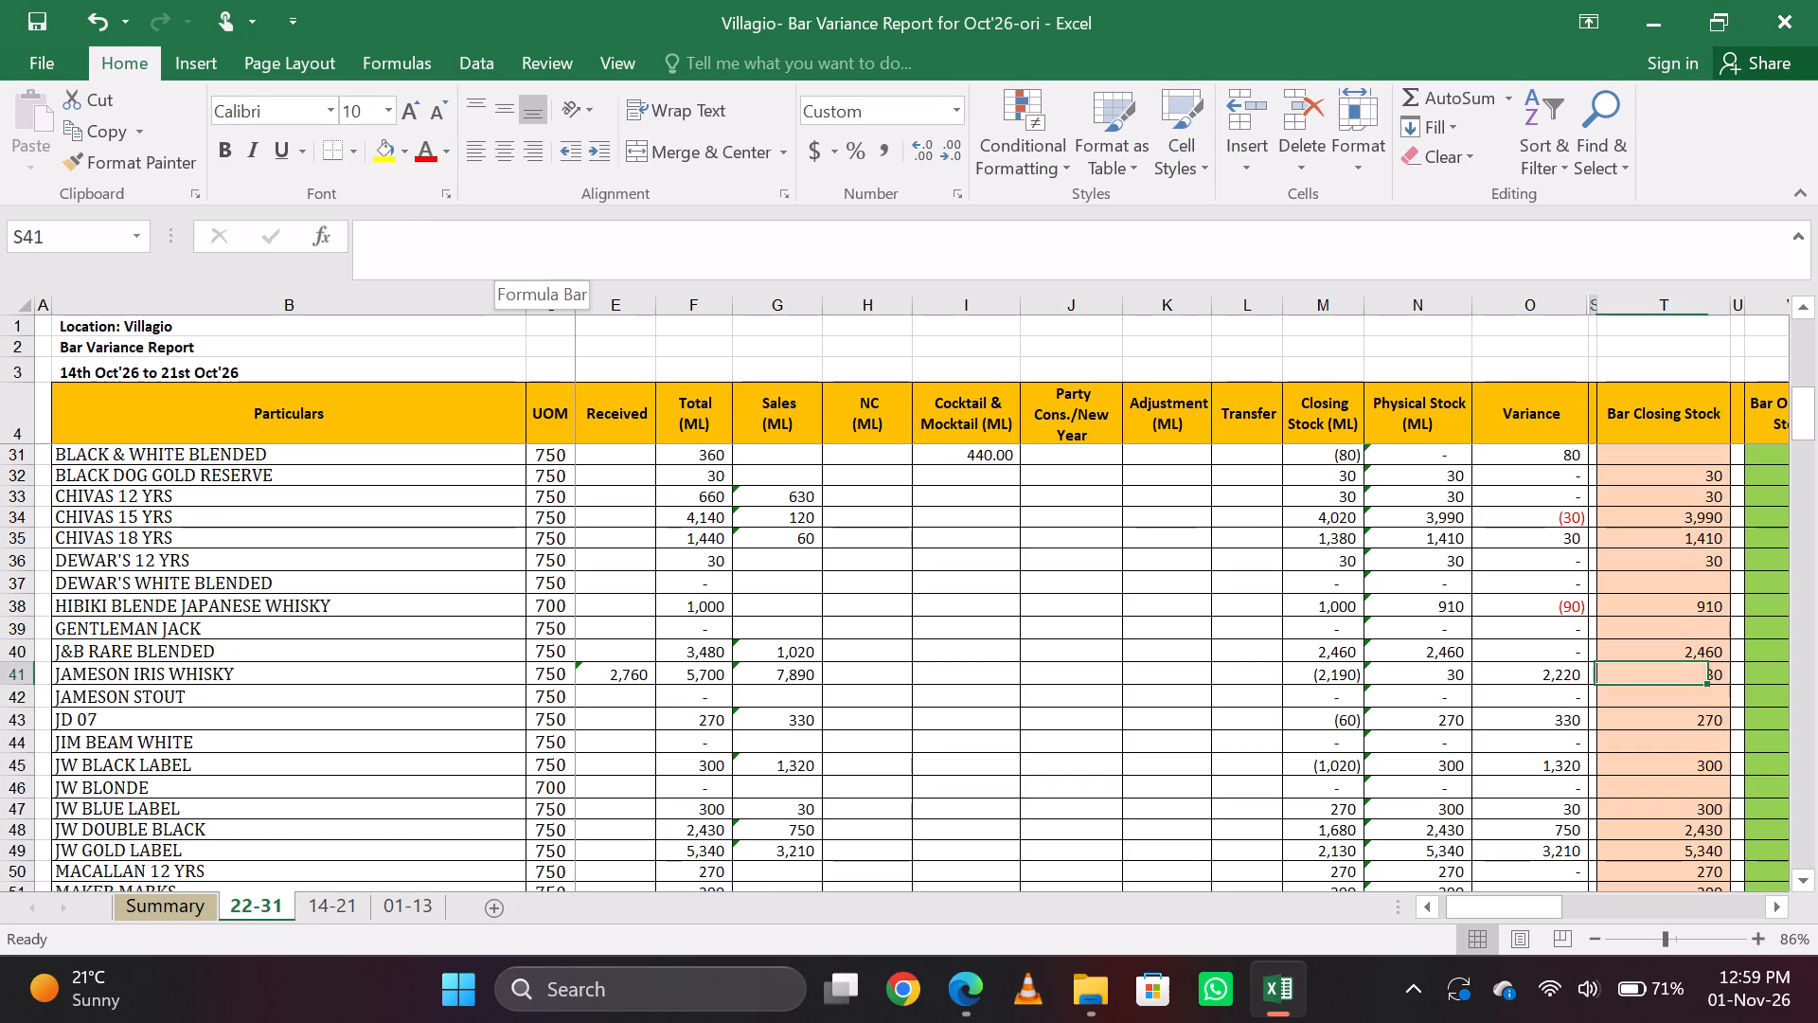
key("Right")
key("Left")
key("Left")
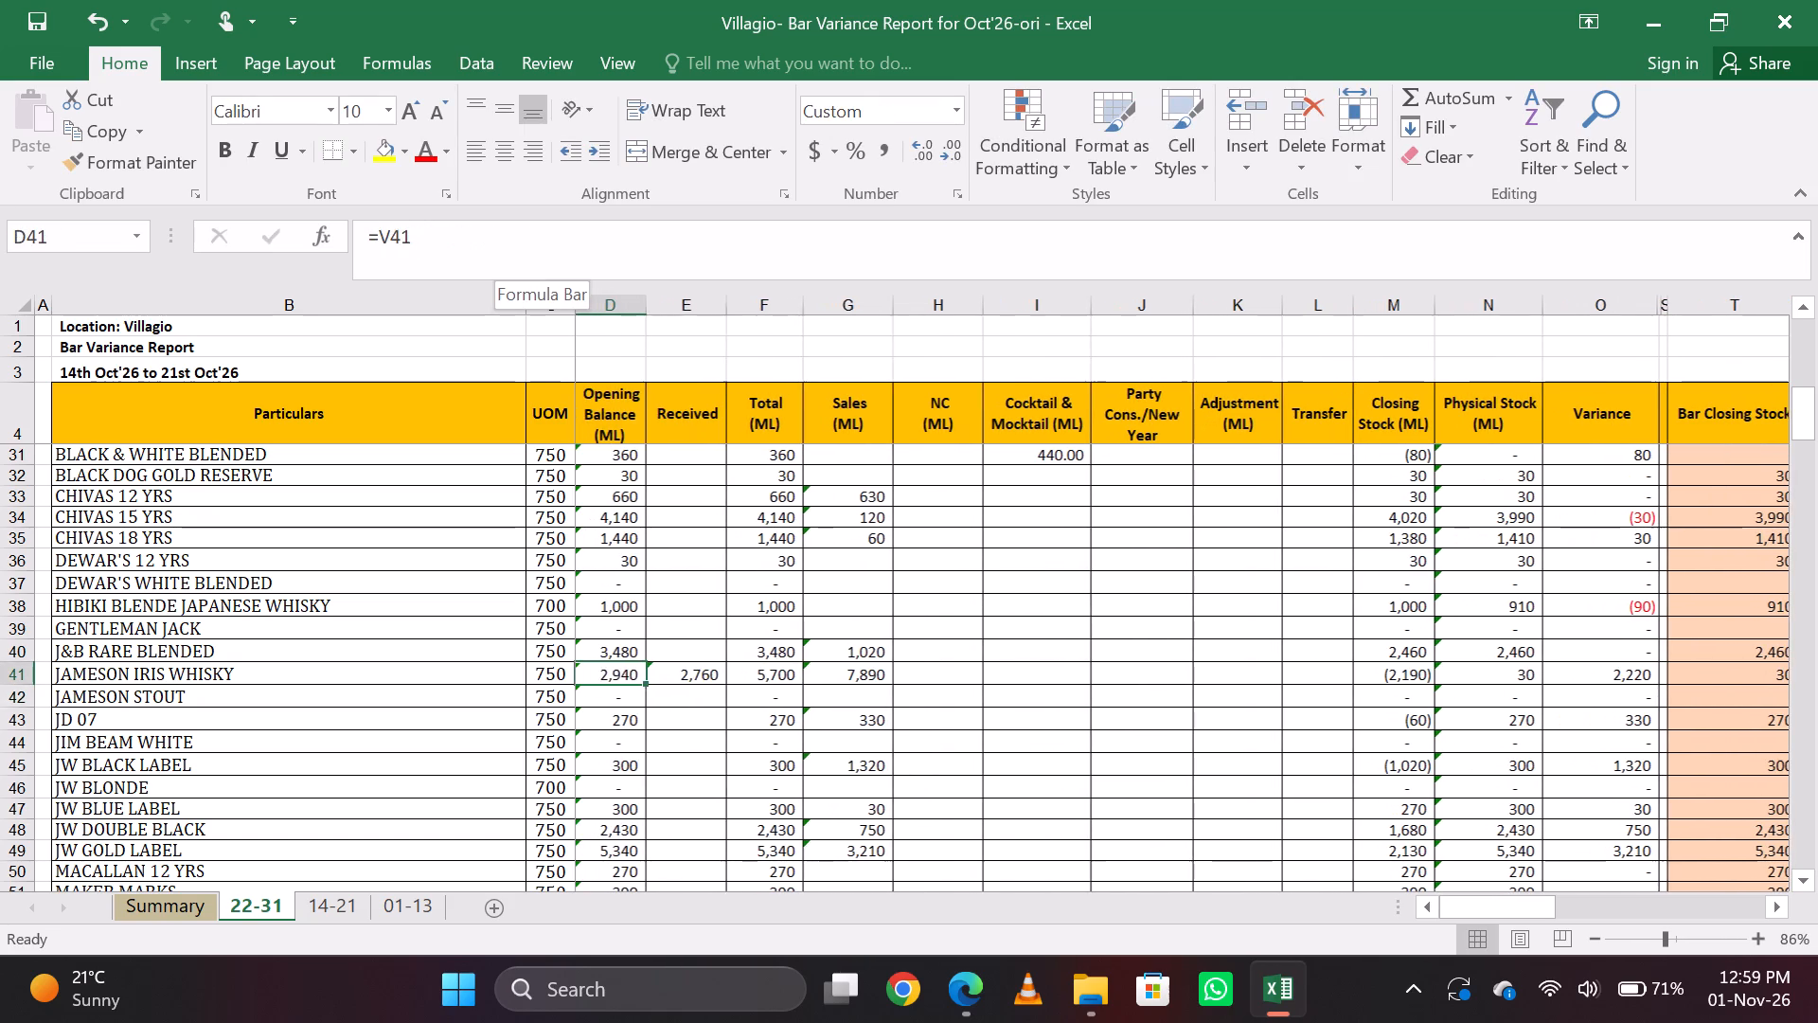
key("Right")
key("Right")
key("Right")
key("Right")
key("Right")
key("Right")
key("Right")
key("Right")
key("Right")
key("Right")
key("Right")
key("Right")
key("Right")
key("Right")
key("Right")
key("Left")
key("Left")
key("Left")
key("Right")
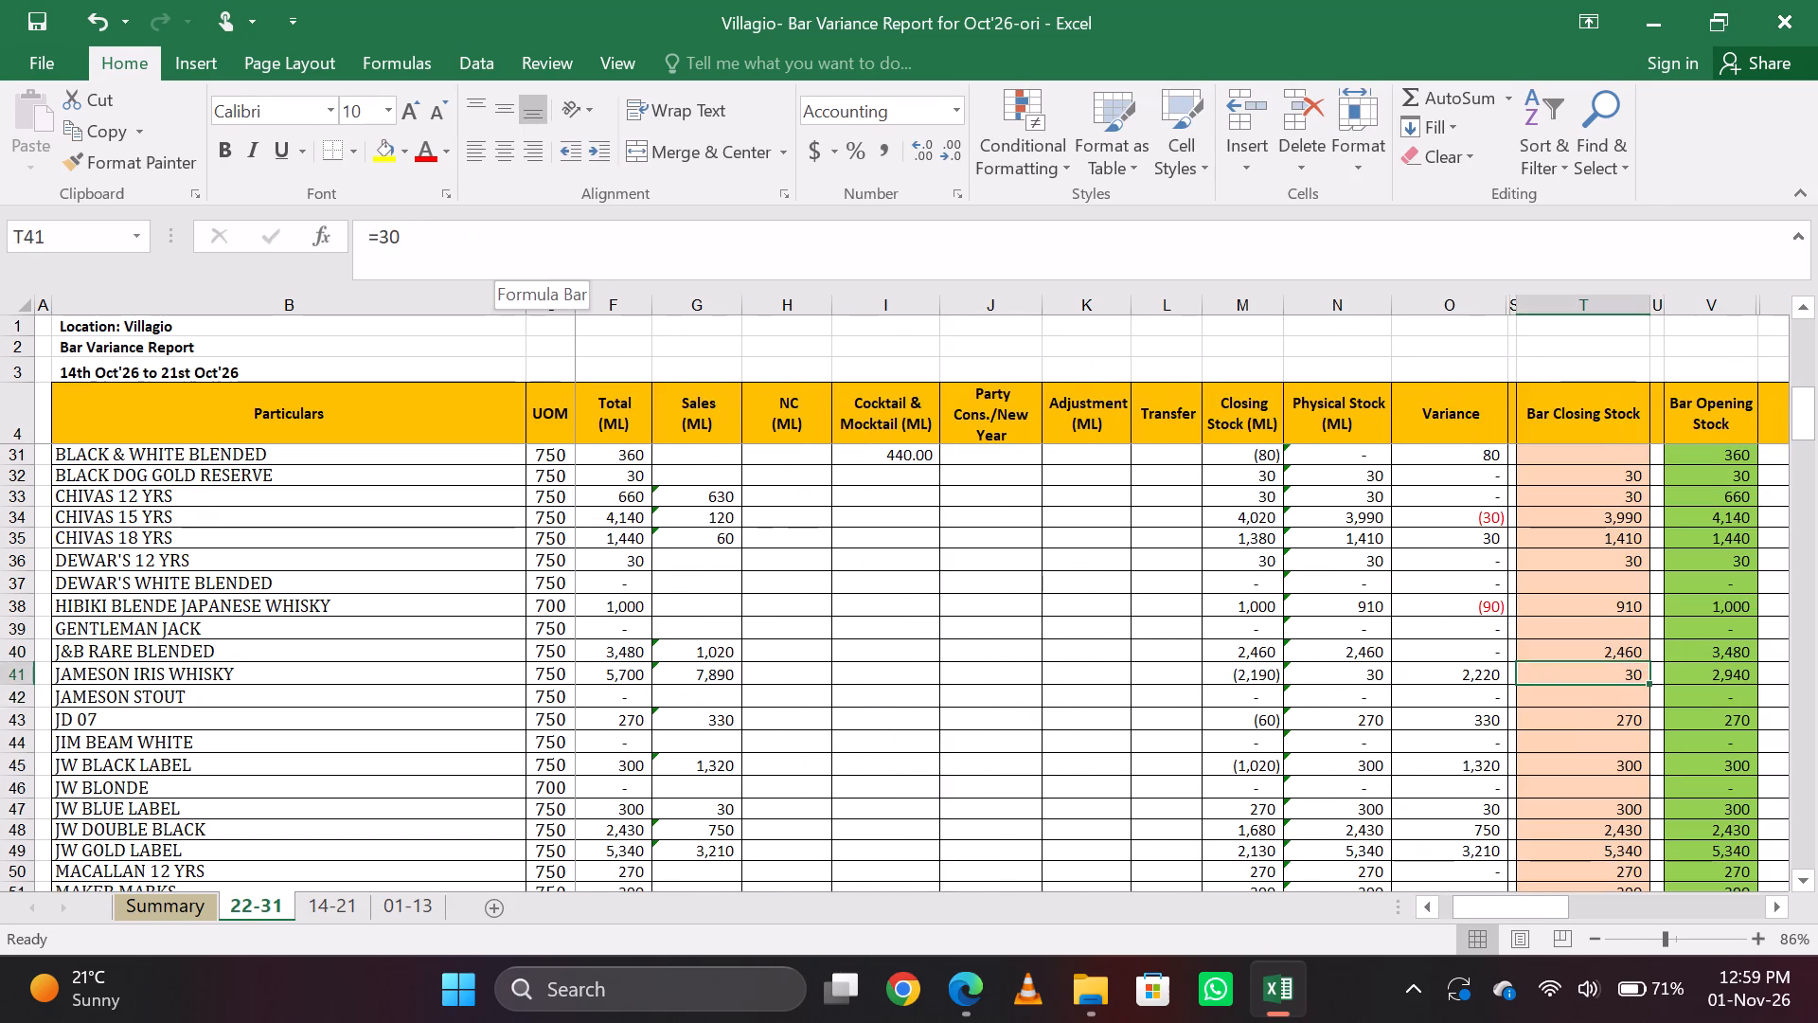
Recheck the Opening Balance, Received and Total entries for JAMESON IRIS WHISKY against its Bar Closing Stock.
key("Left")
key("Left")
key("Left")
key("Left")
key("Left")
key("Left")
key("Left")
key("Left")
key("Left")
key("Left")
key("Left")
key("Left")
key("Left")
key("Left")
key("Left")
key("Right")
key("Right")
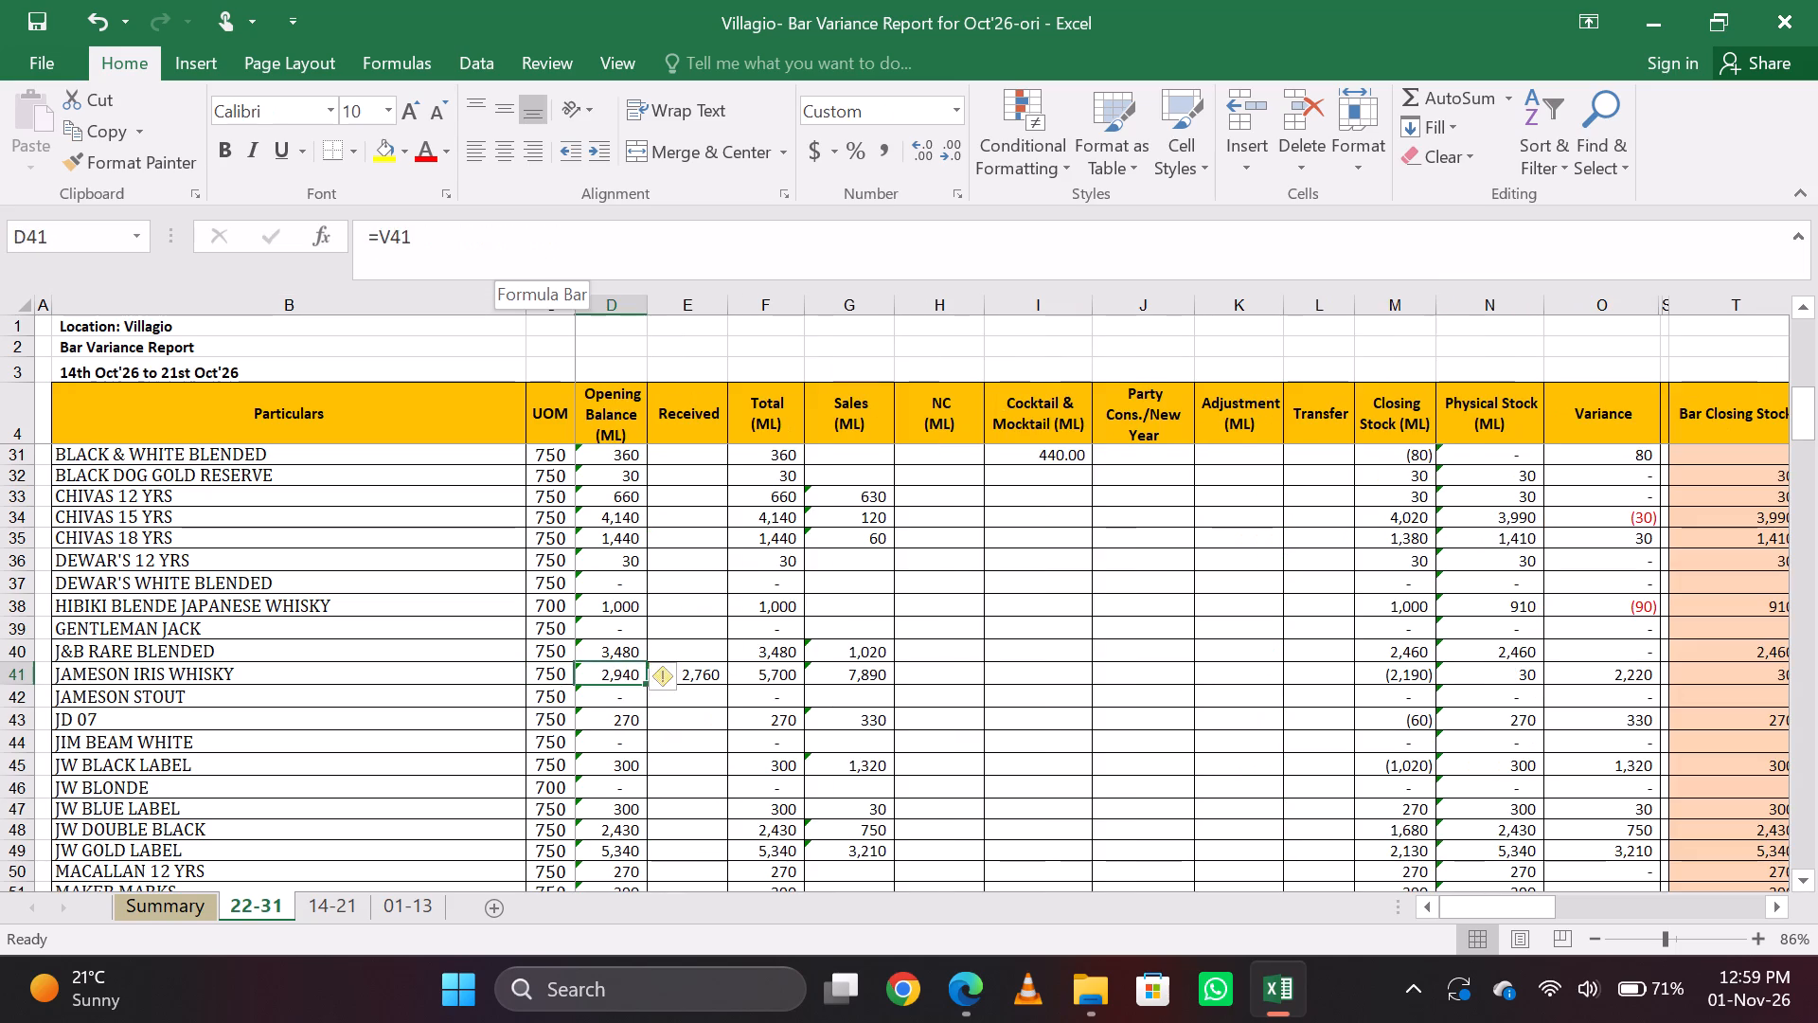
key("Right")
key("Right")
key("Left")
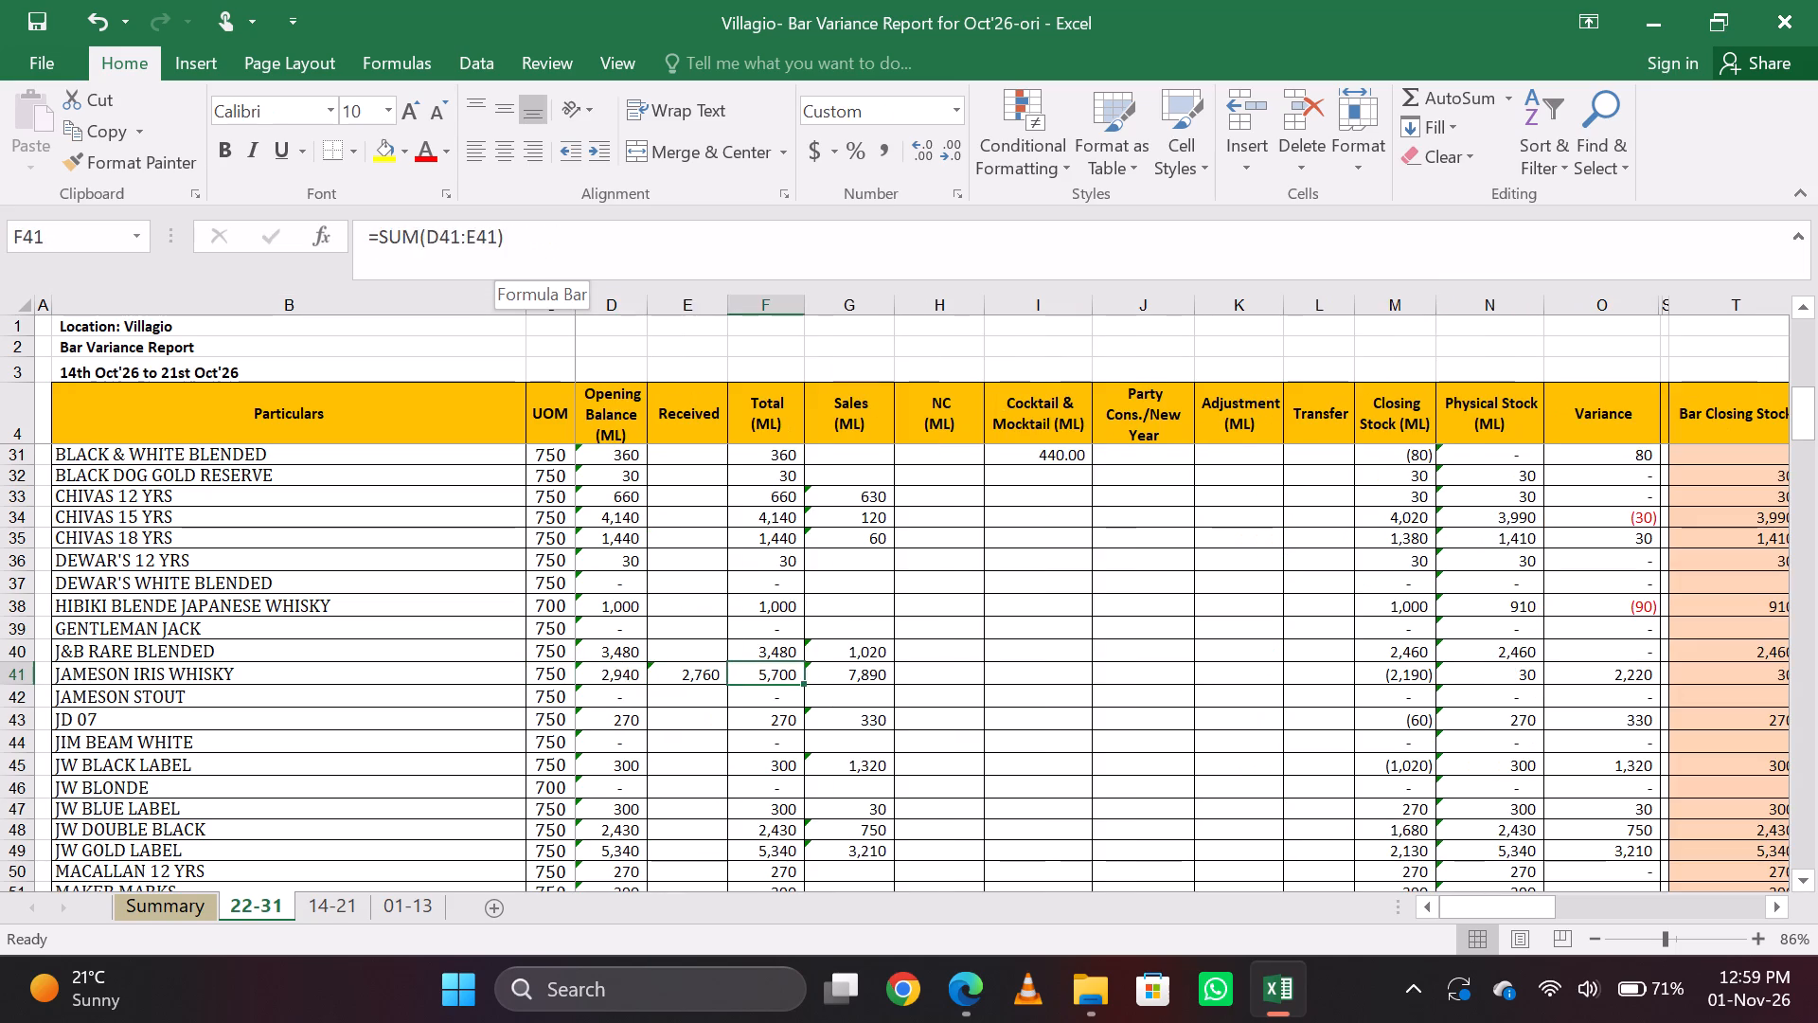
key("Right")
key("Left")
key("Right")
key("Right")
key("Right")
key("Right")
key("Right")
key("Right")
key("Right")
key("Right")
key("Right")
key("Right")
key("Right")
key("Right")
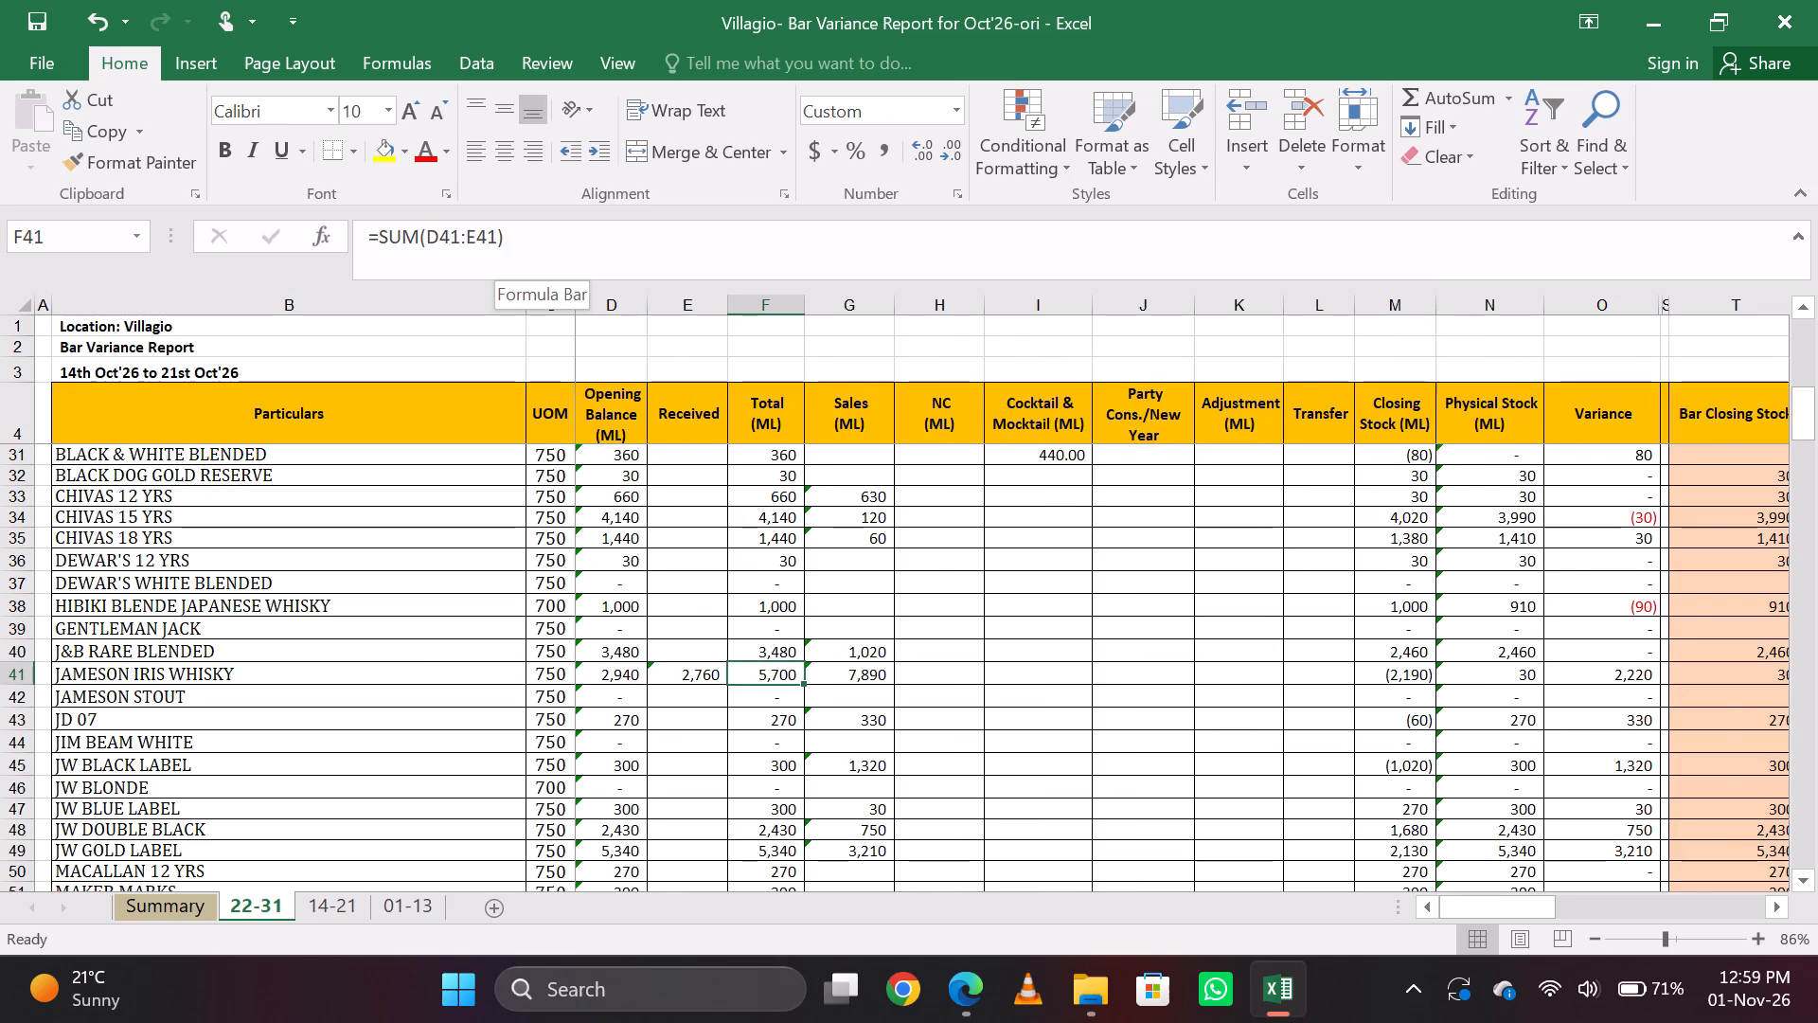
key("Left")
key("Right")
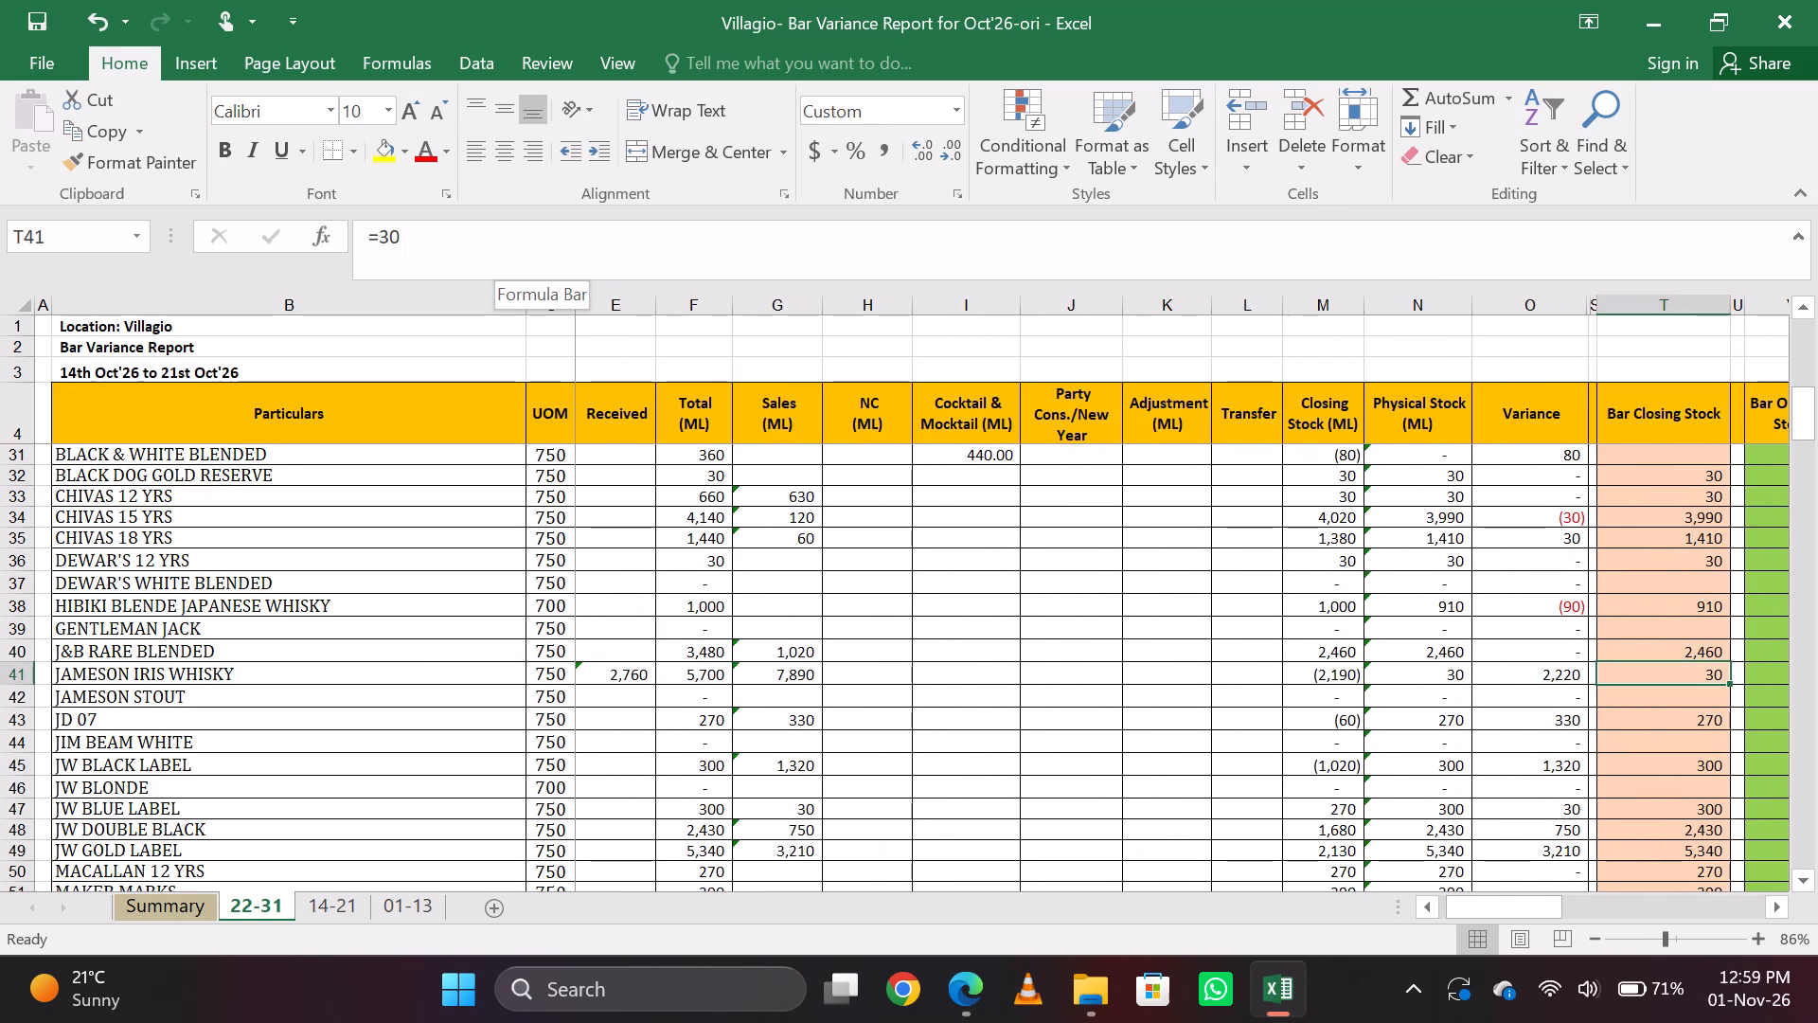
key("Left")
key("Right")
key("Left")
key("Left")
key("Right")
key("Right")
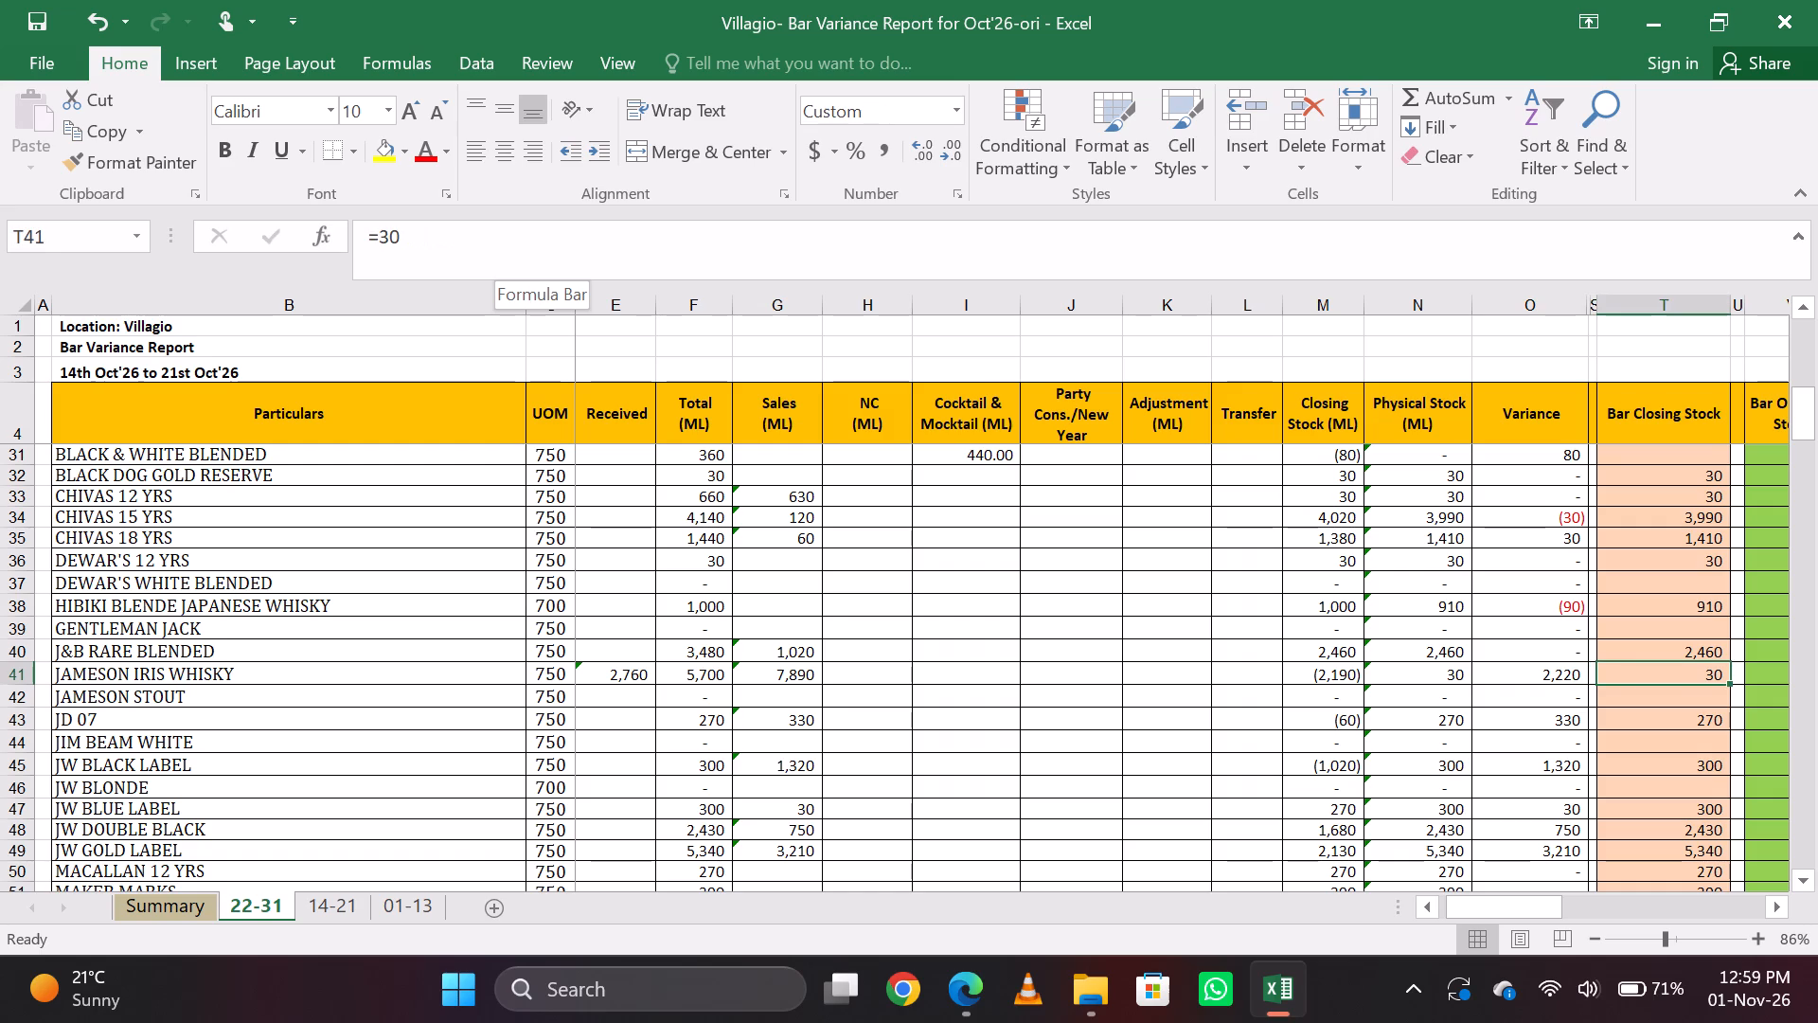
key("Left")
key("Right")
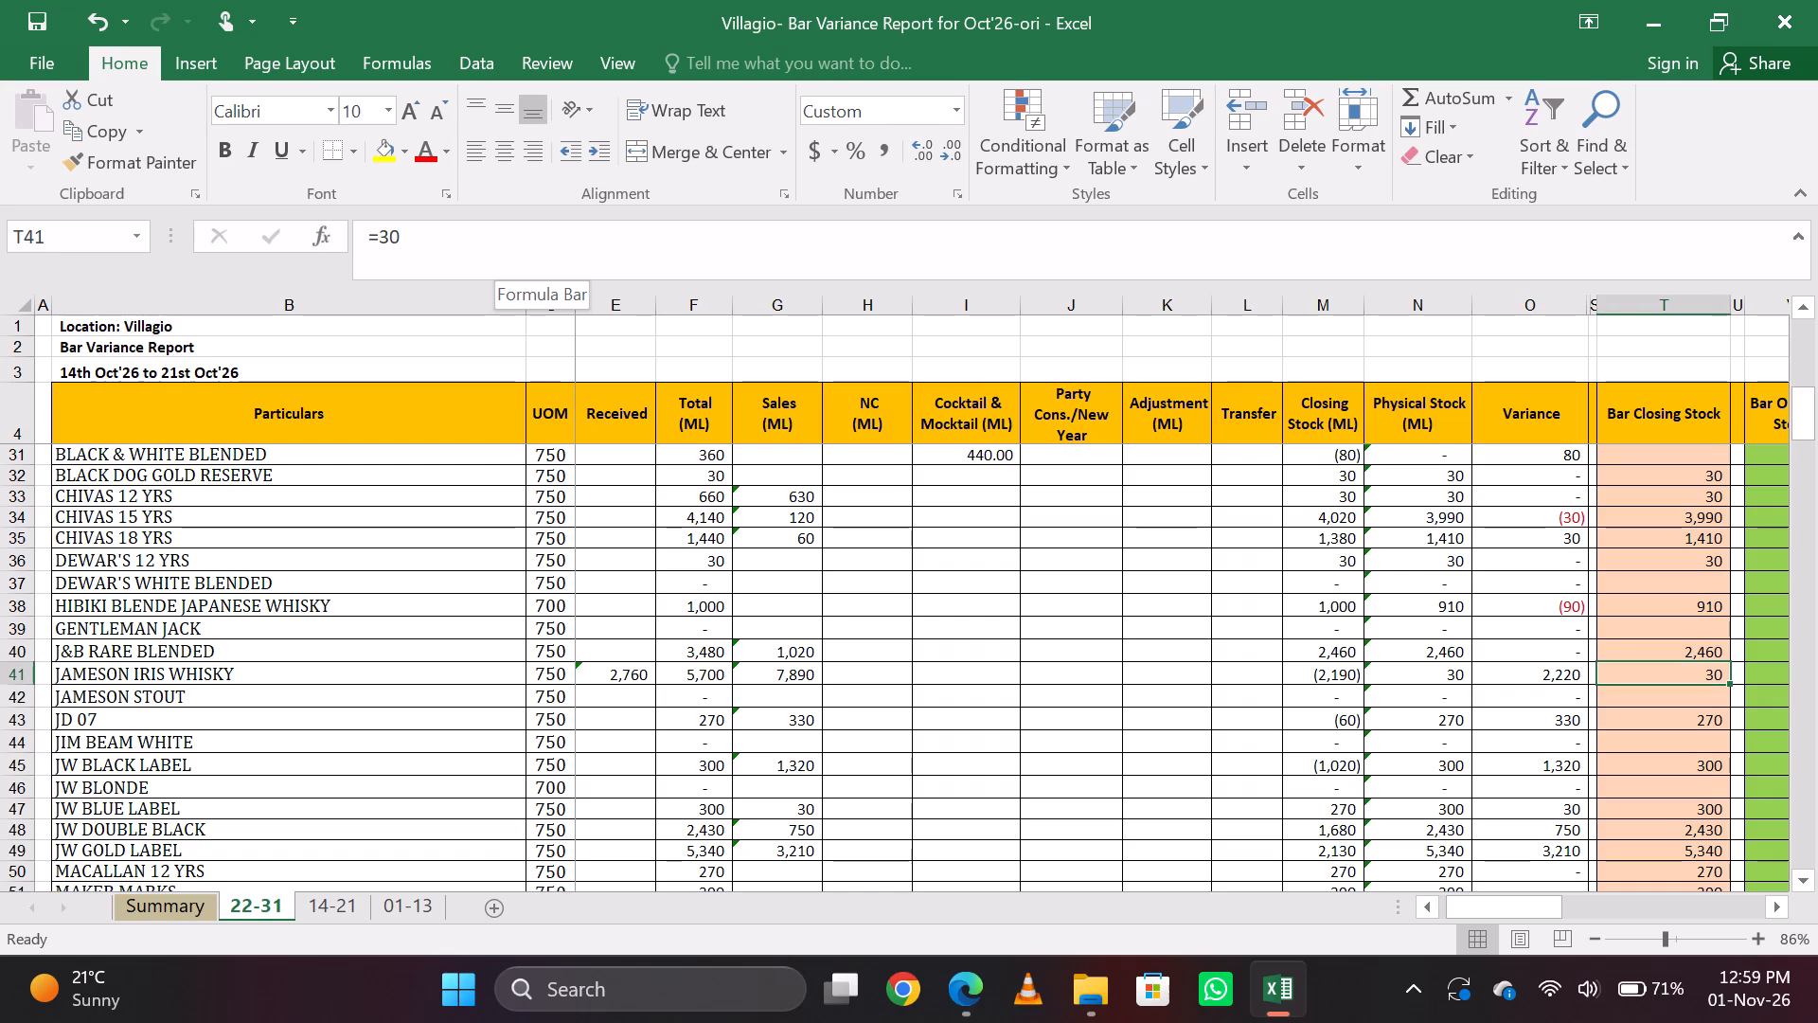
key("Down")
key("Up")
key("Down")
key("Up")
Check the Sales (ML) formula for JAMESON IRIS WHISKY.
key("Down")
key("Up")
key("Left")
key("Left")
key("Left")
key("Left")
key("Left")
key("Left")
key("Left")
key("Left")
key("Left")
key("Left")
key("Left")
key("Right")
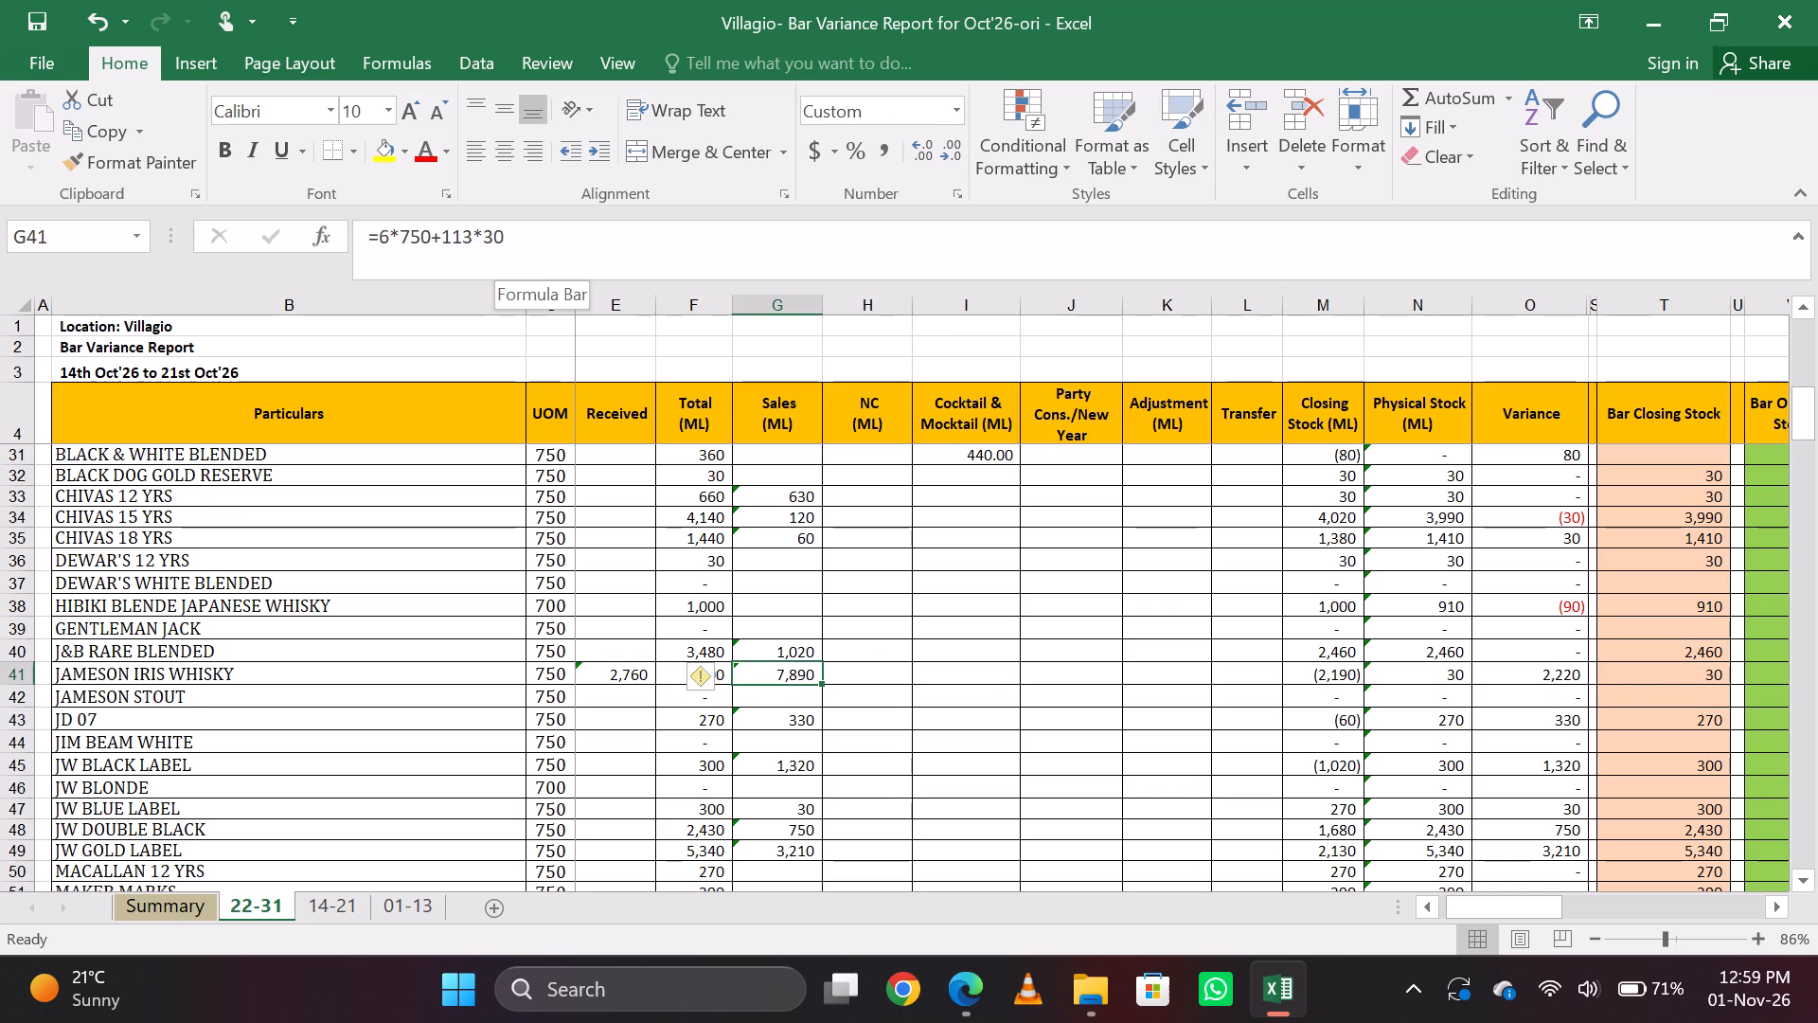
Switch to File Explorer, locate the Order_Summary_Item_Report file from today in Downloads, and return to the Excel variance report.
key("alt+Tab")
key("alt+Tab")
key("alt+Tab")
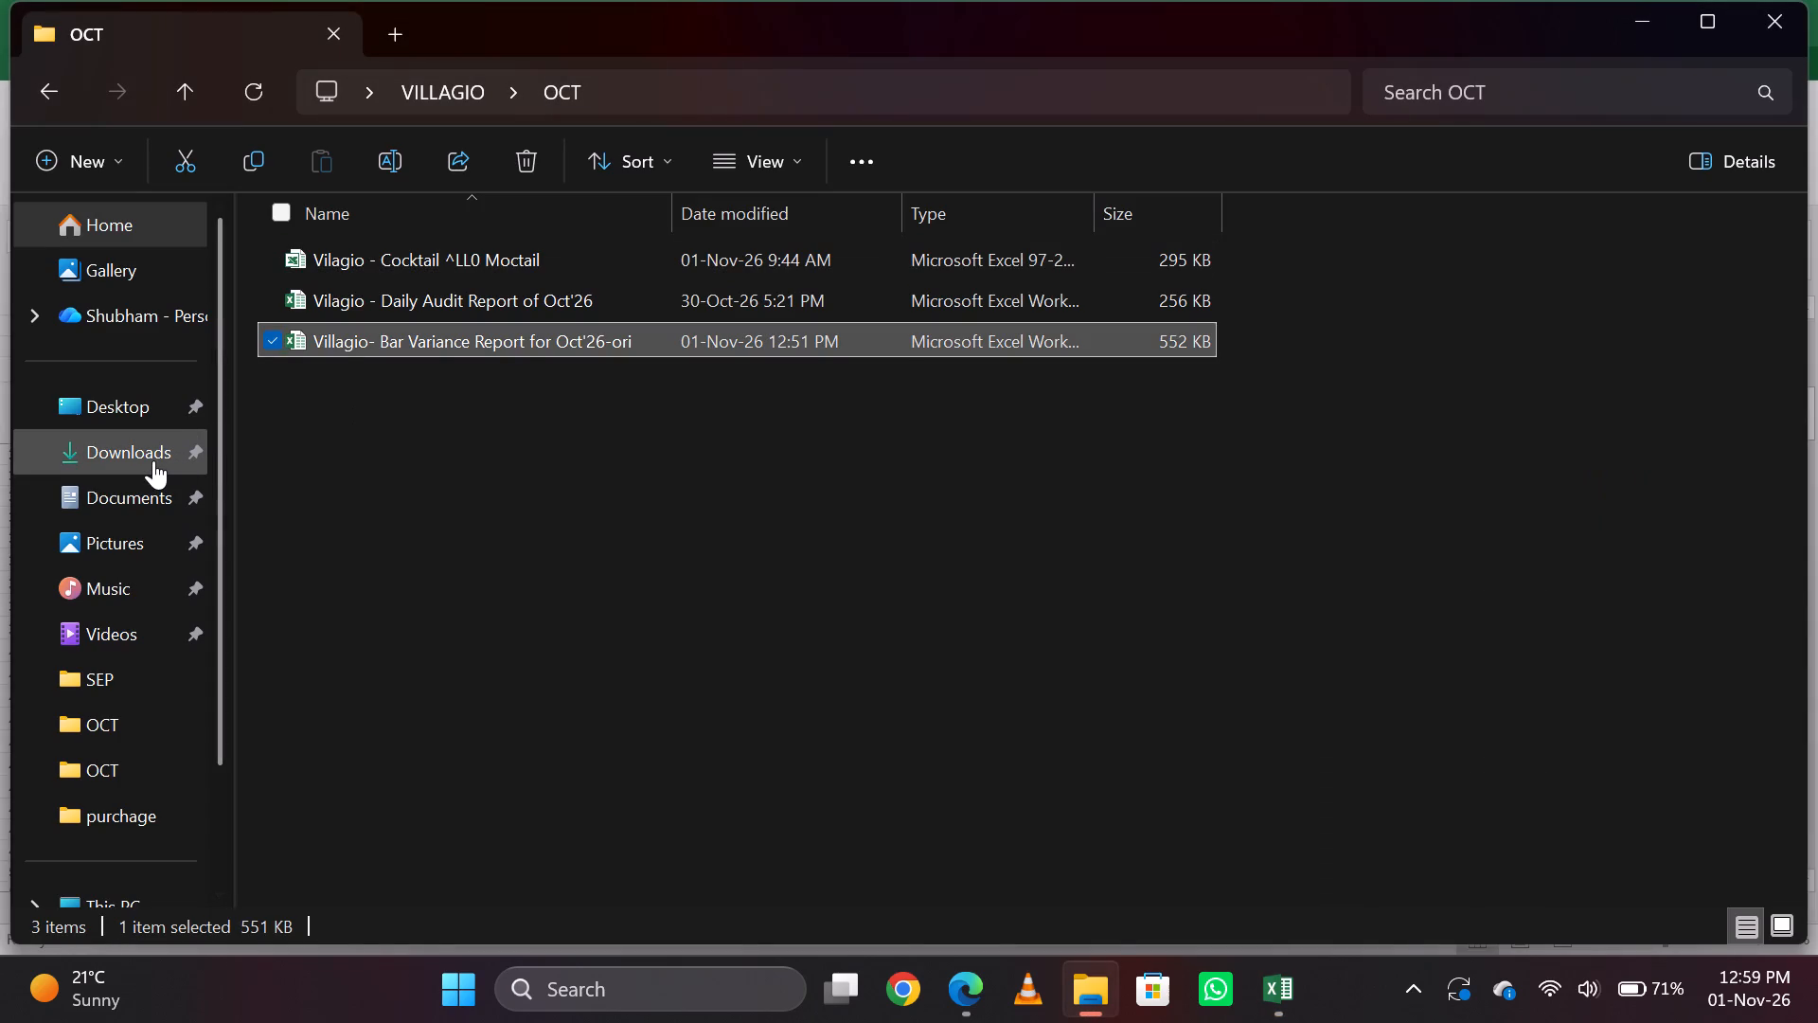
left_click(153, 460)
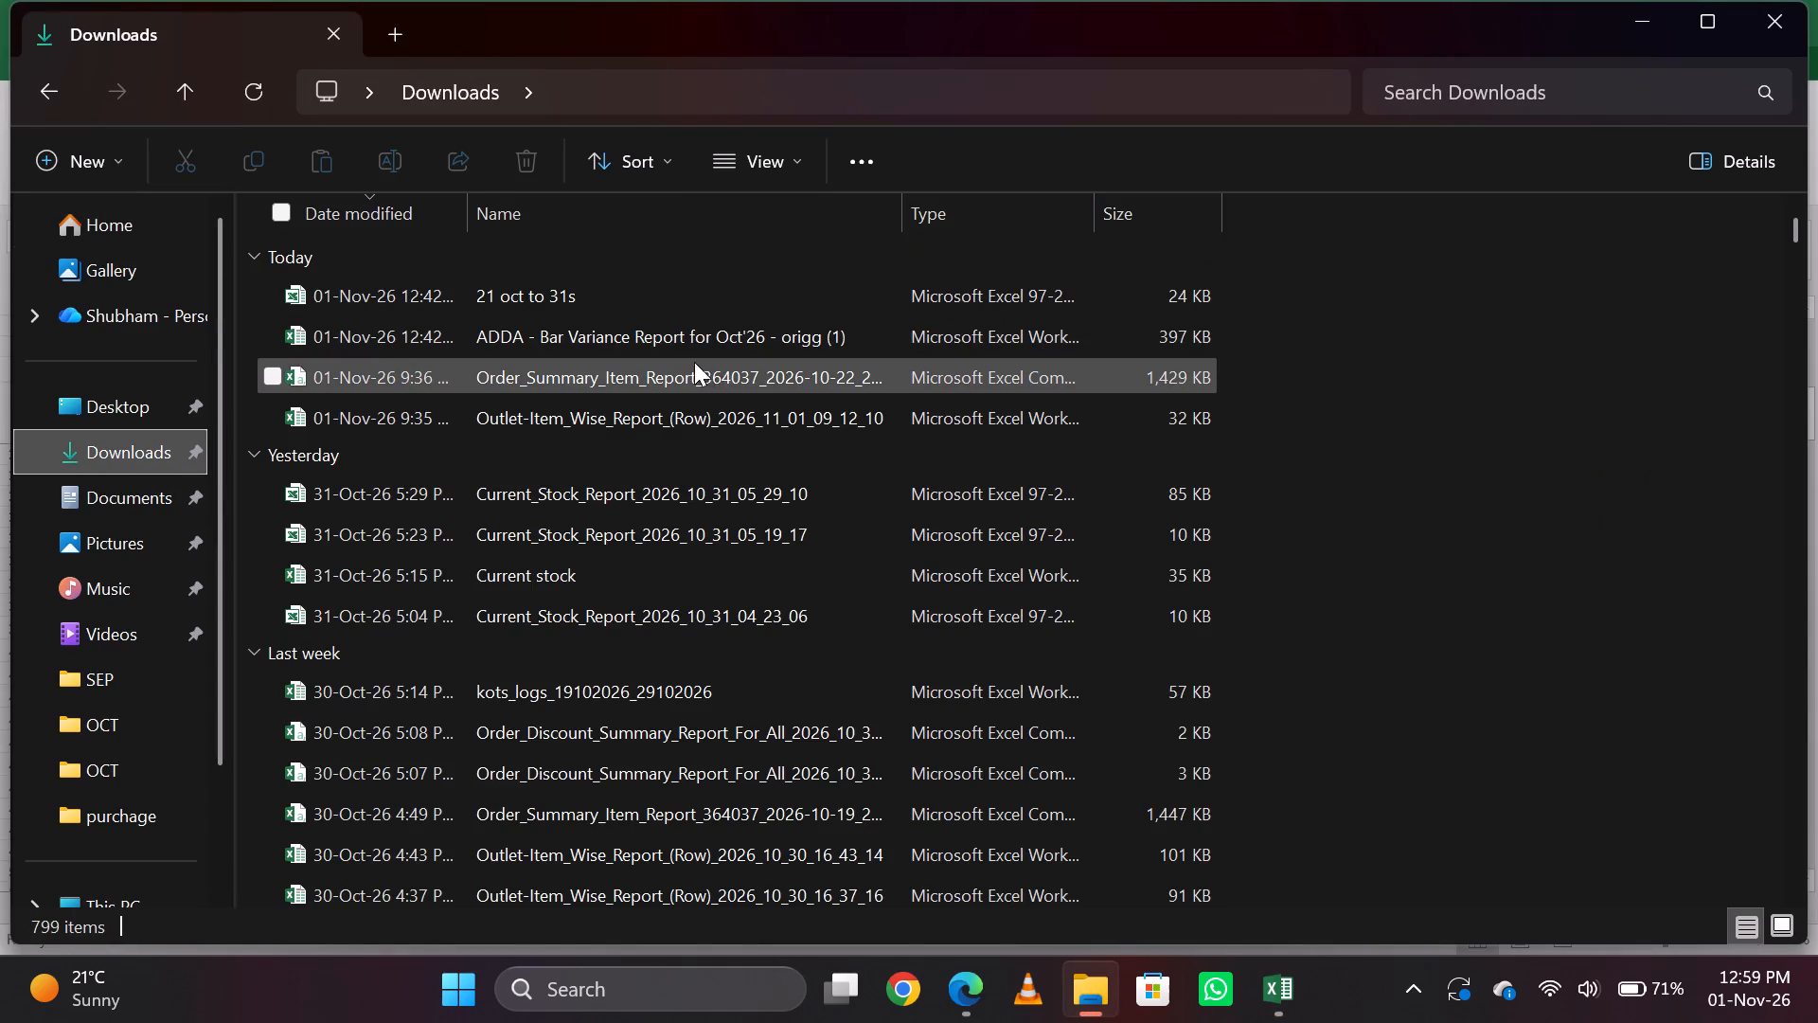
left_click(707, 368)
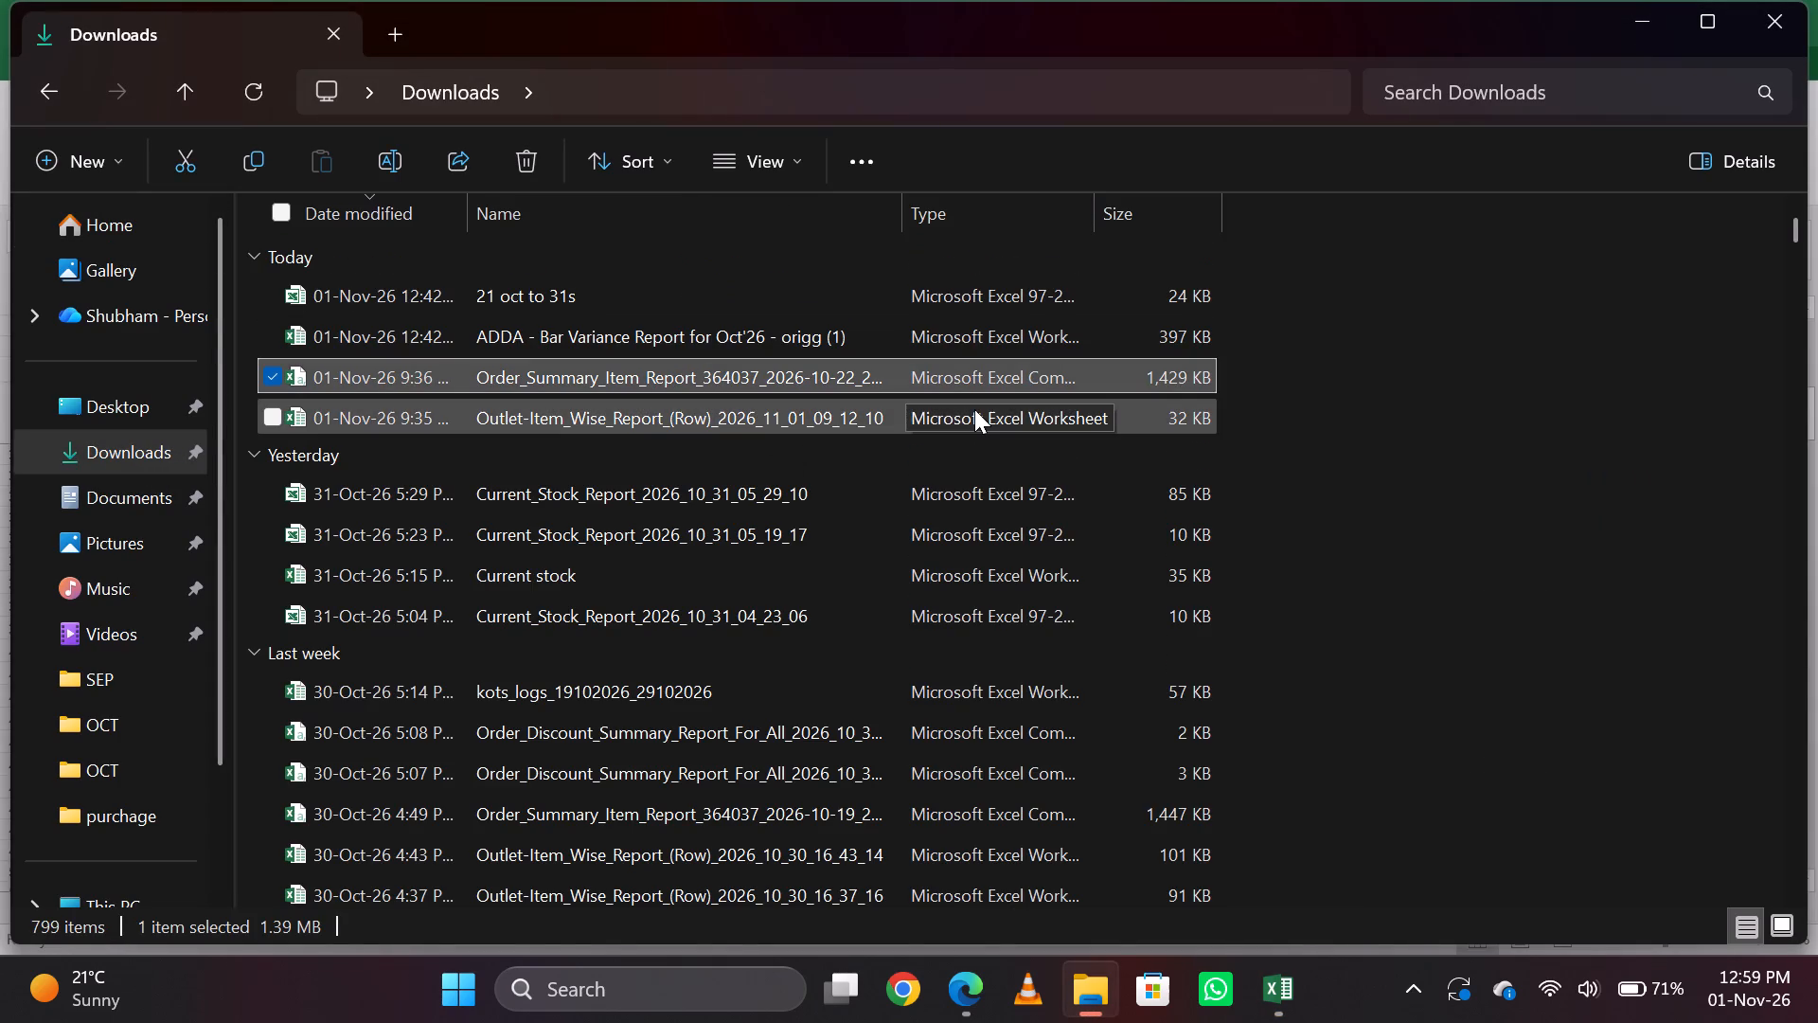
key("alt+Tab")
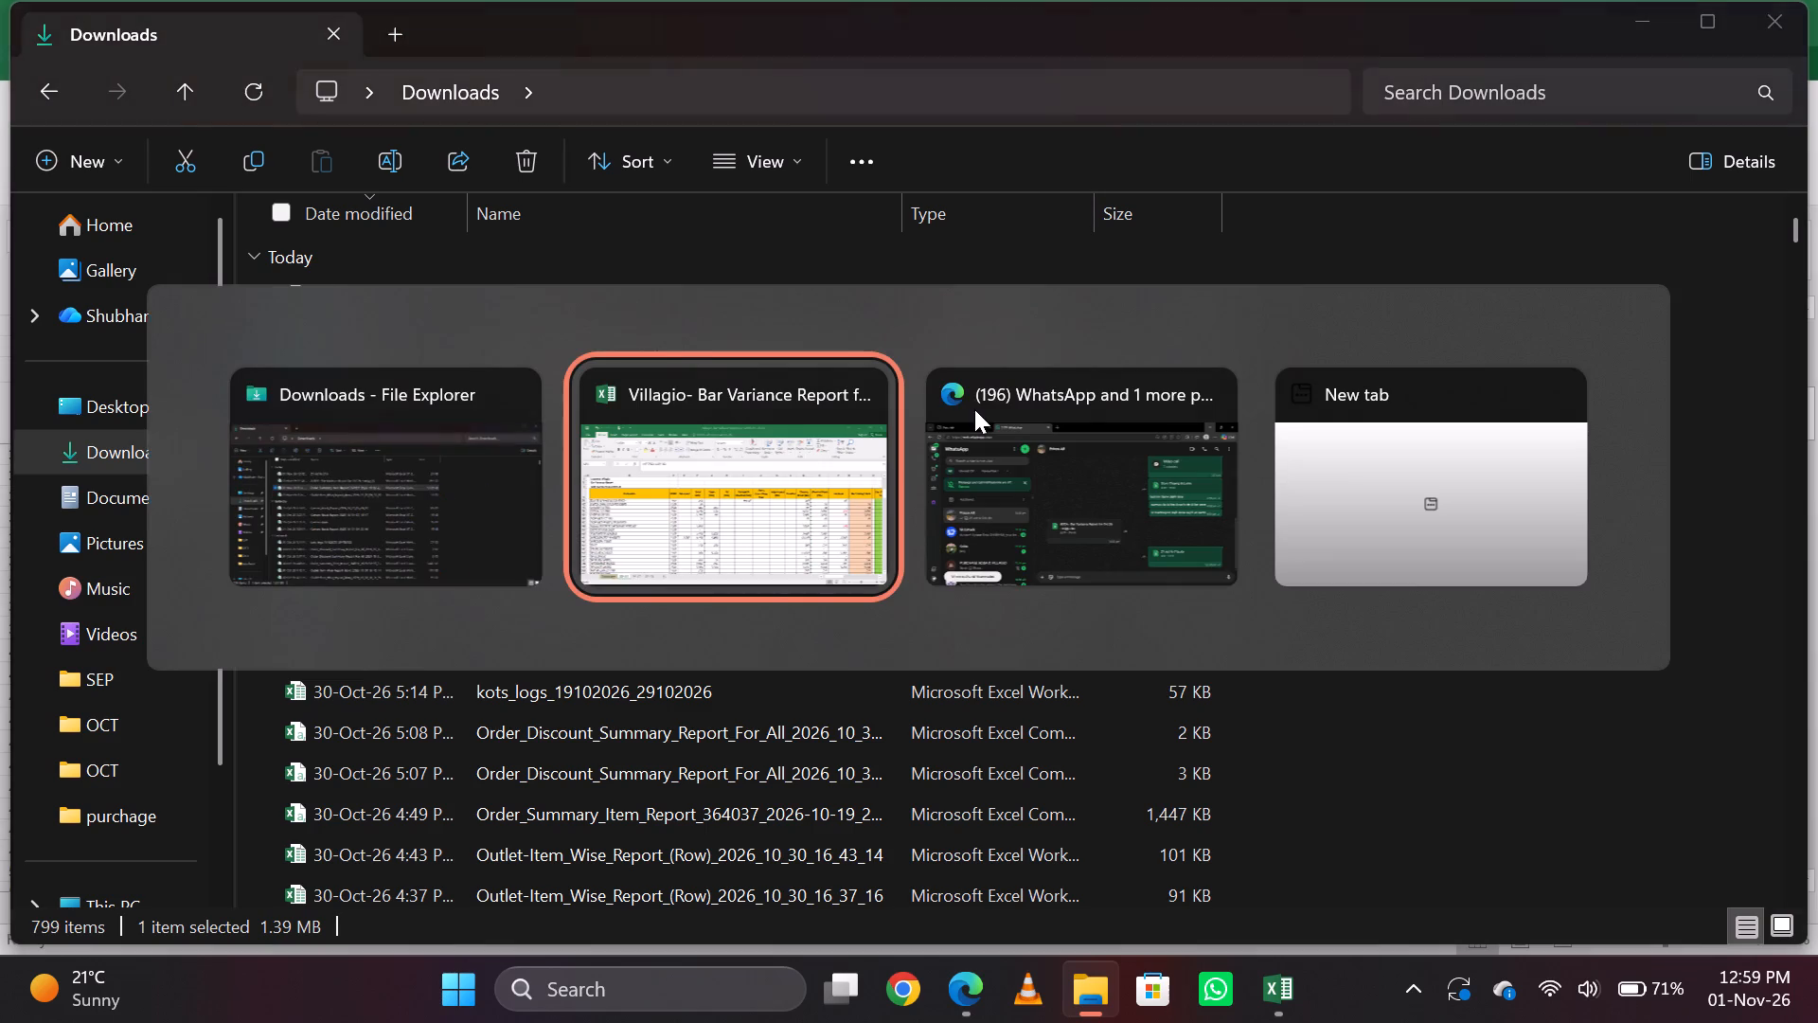
Go back to the JAMESON IRIS WHISKY row and recheck its Bar Closing Stock entry.
key("Up")
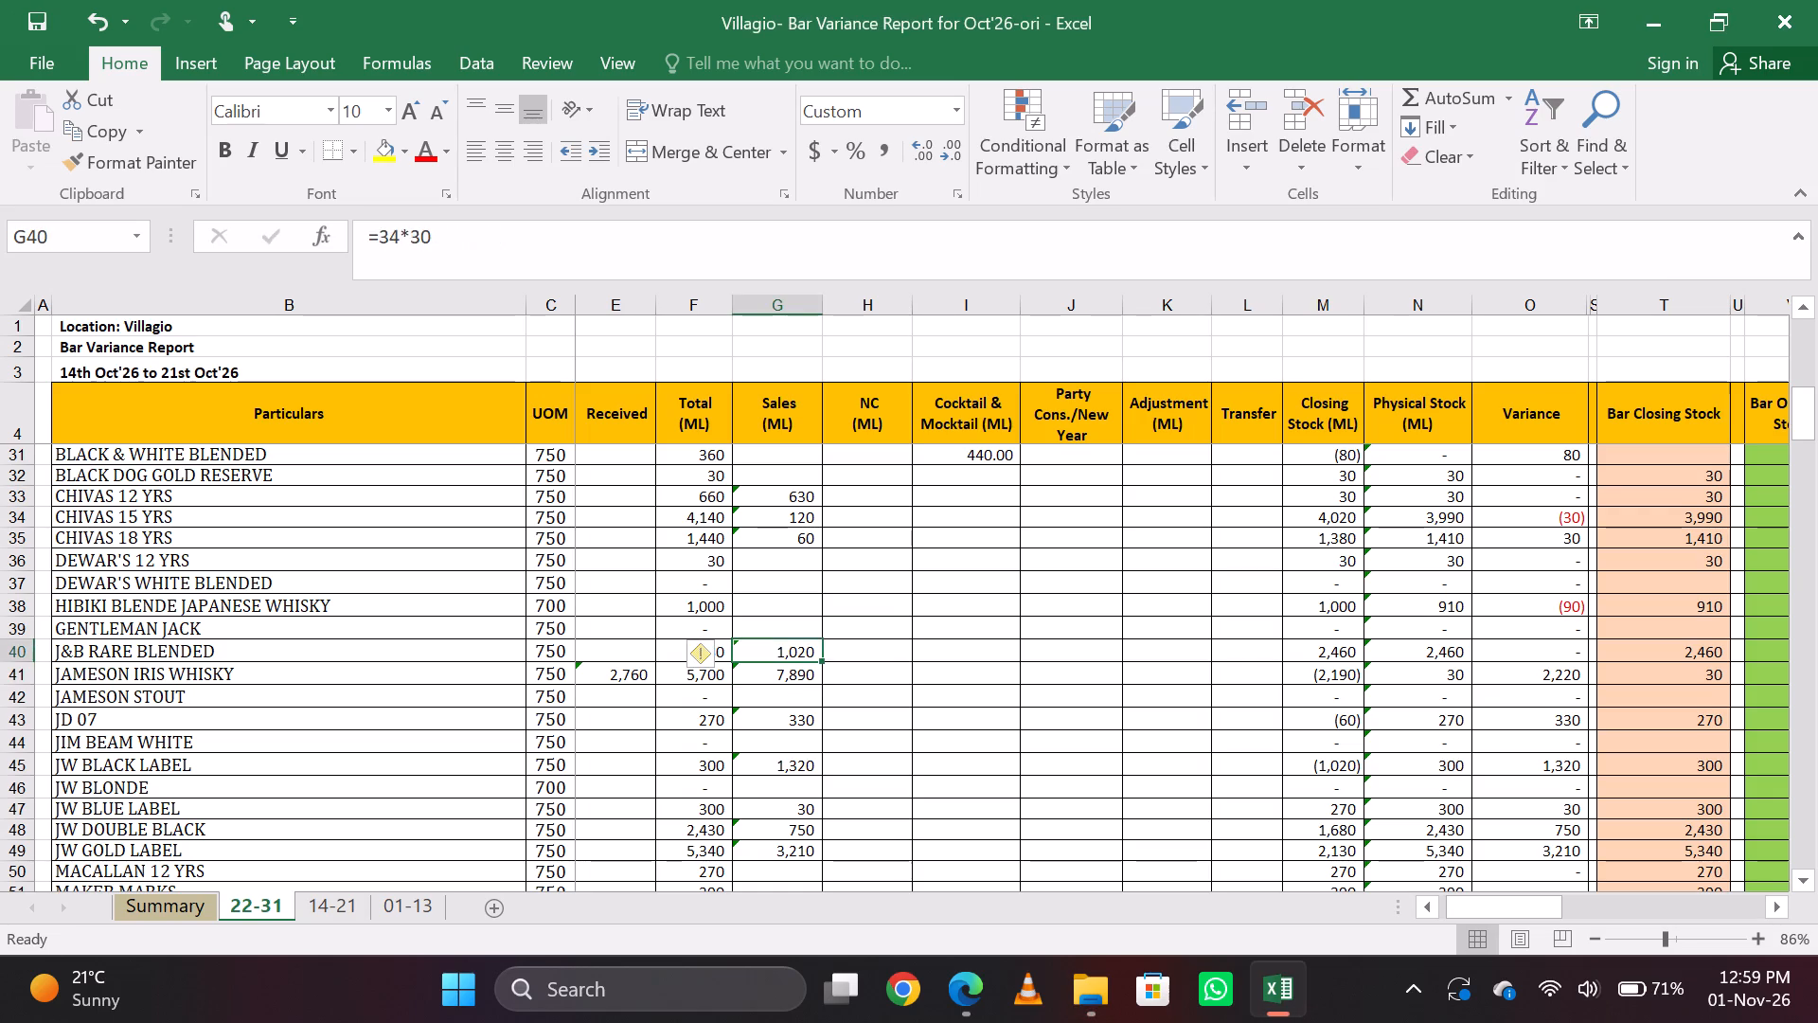
key("Right")
key("Right")
key("Right")
key("Right")
key("Right")
key("Right")
key("Right")
key("Right")
key("Right")
key("Down")
key("Right")
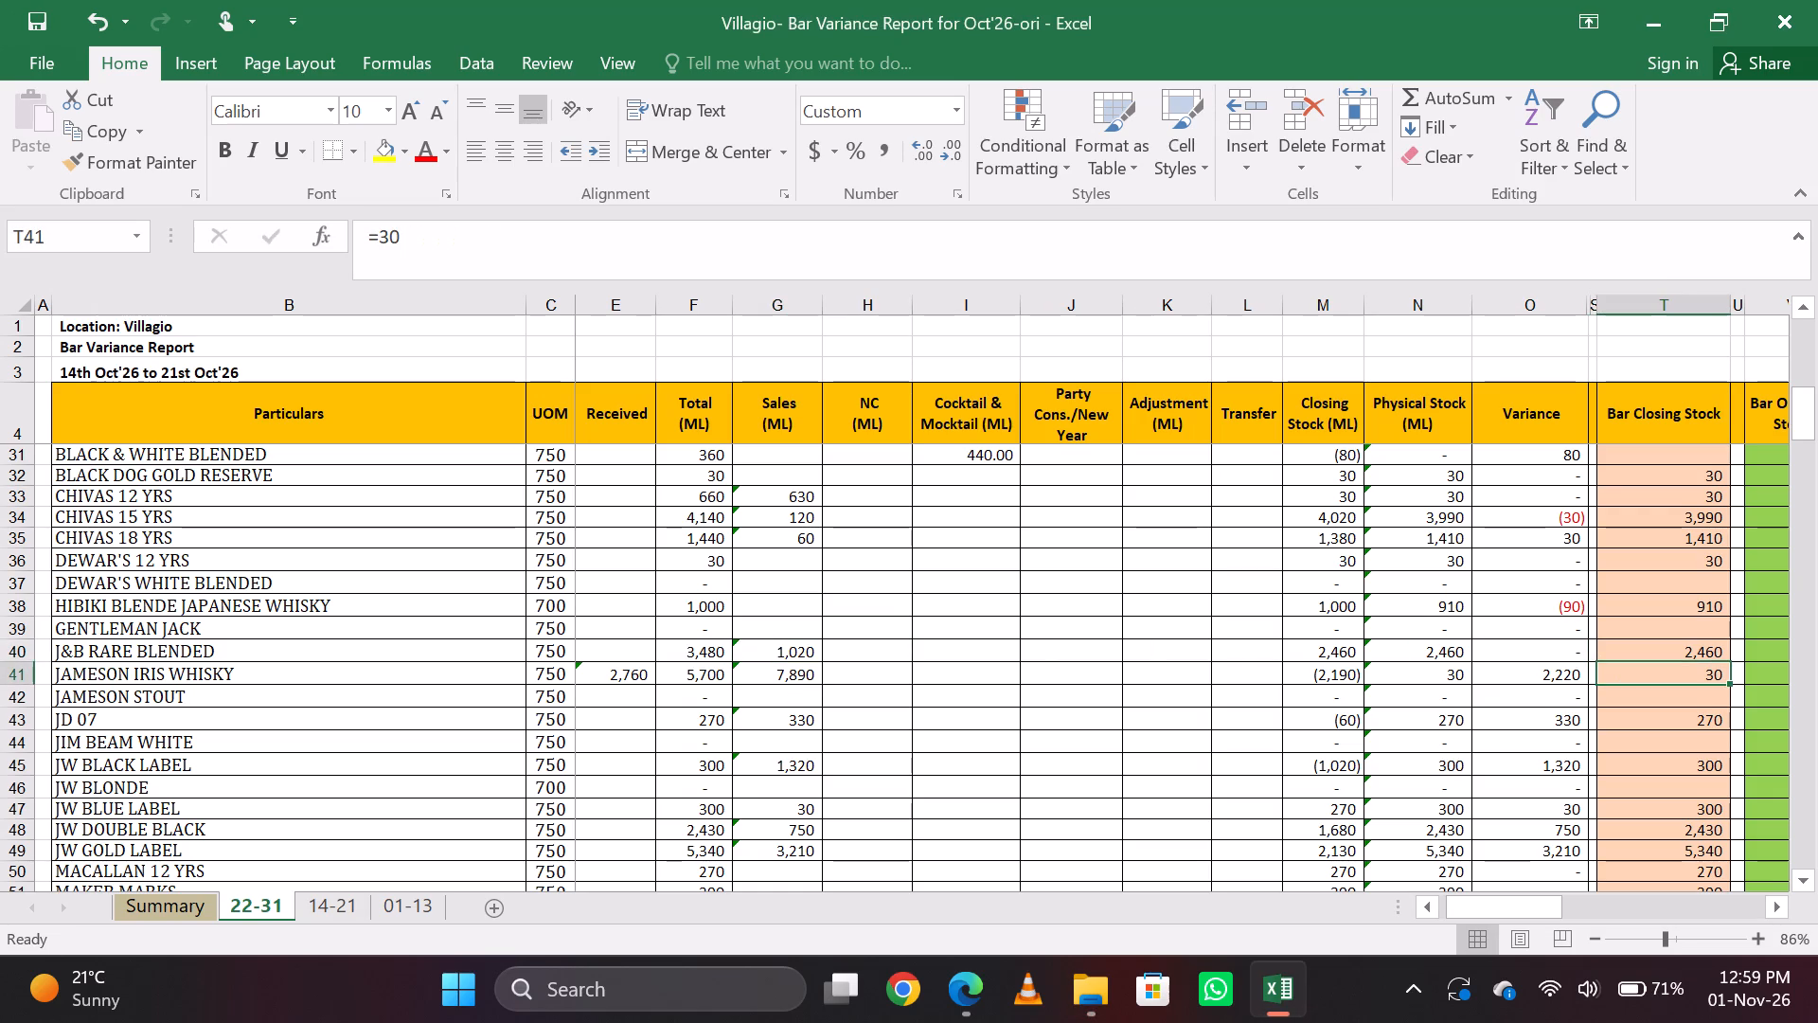
key("Down")
key("Up")
key("Down")
key("Up")
key("Down")
key("Up")
Change the Received formula for CAMINO GOLD in the Tequila section to =750*14.
key("Down")
key("Page_Down")
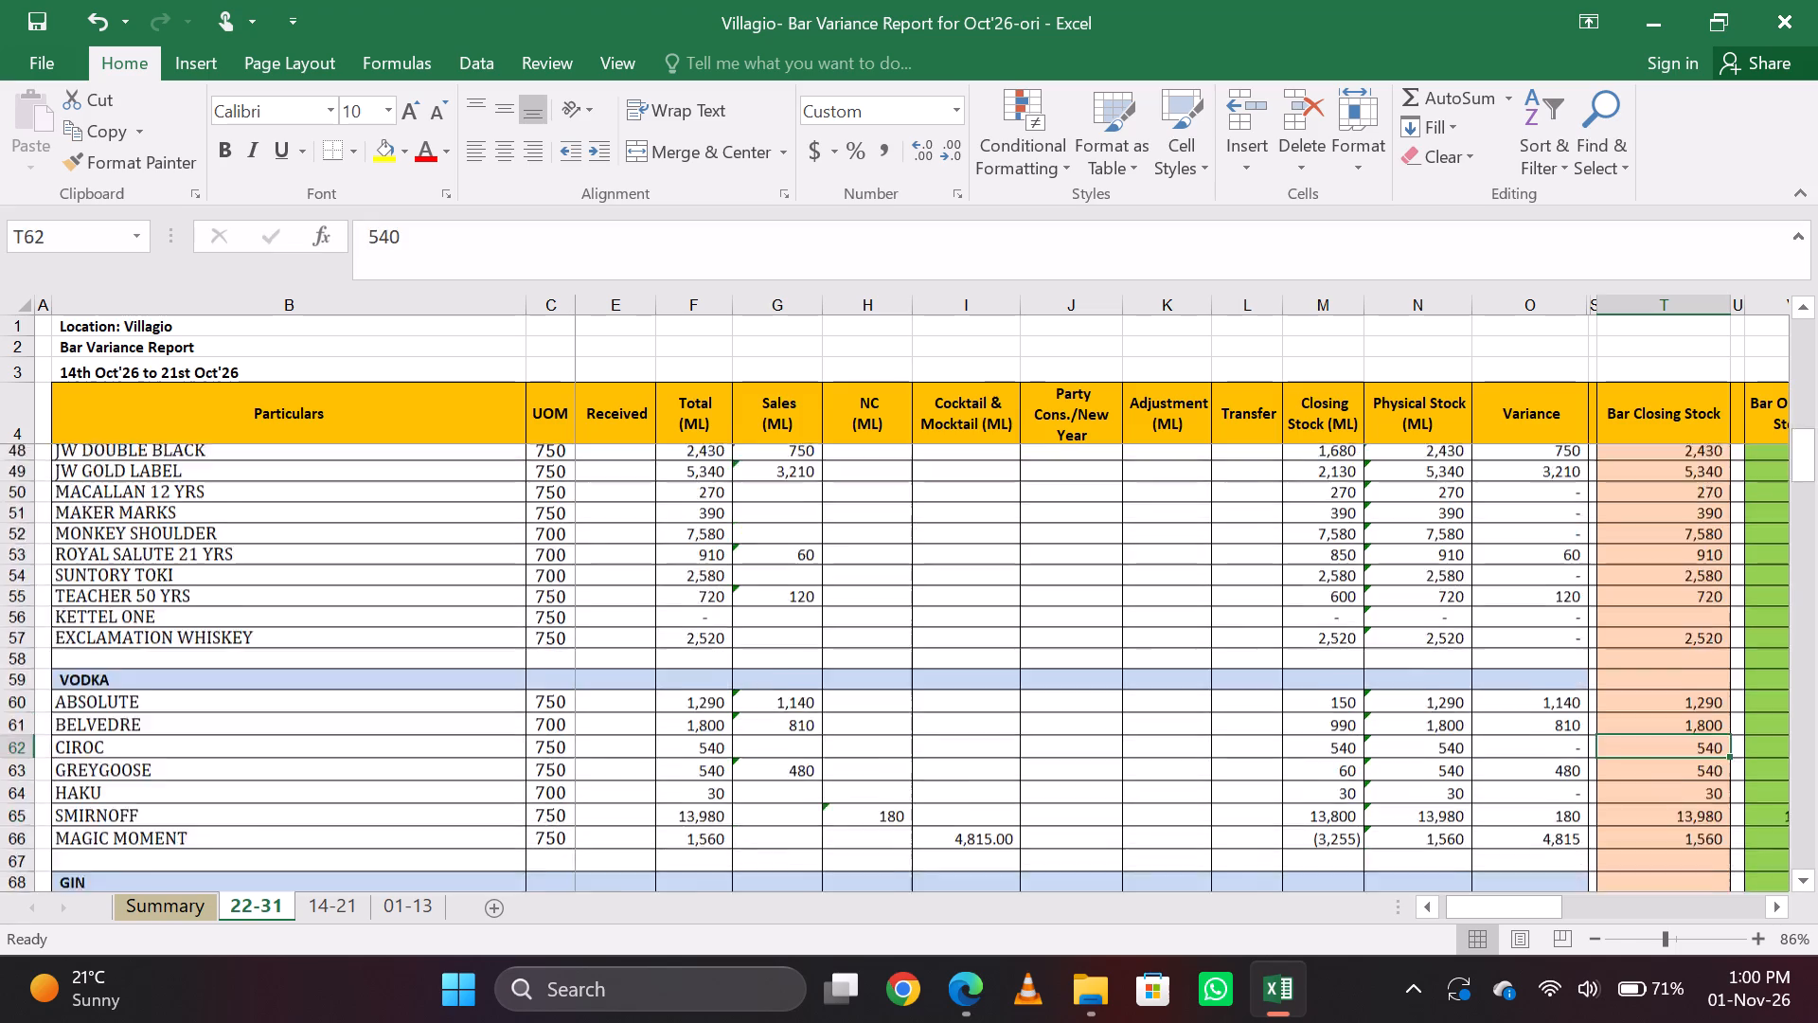
key("Page_Down")
key("Left")
key("Left")
key("Left")
key("Left")
key("Left")
key("Left")
key("Left")
key("Left")
key("Left")
key("Left")
key("Left")
key("Left")
key("Left")
key("Left")
key("Left")
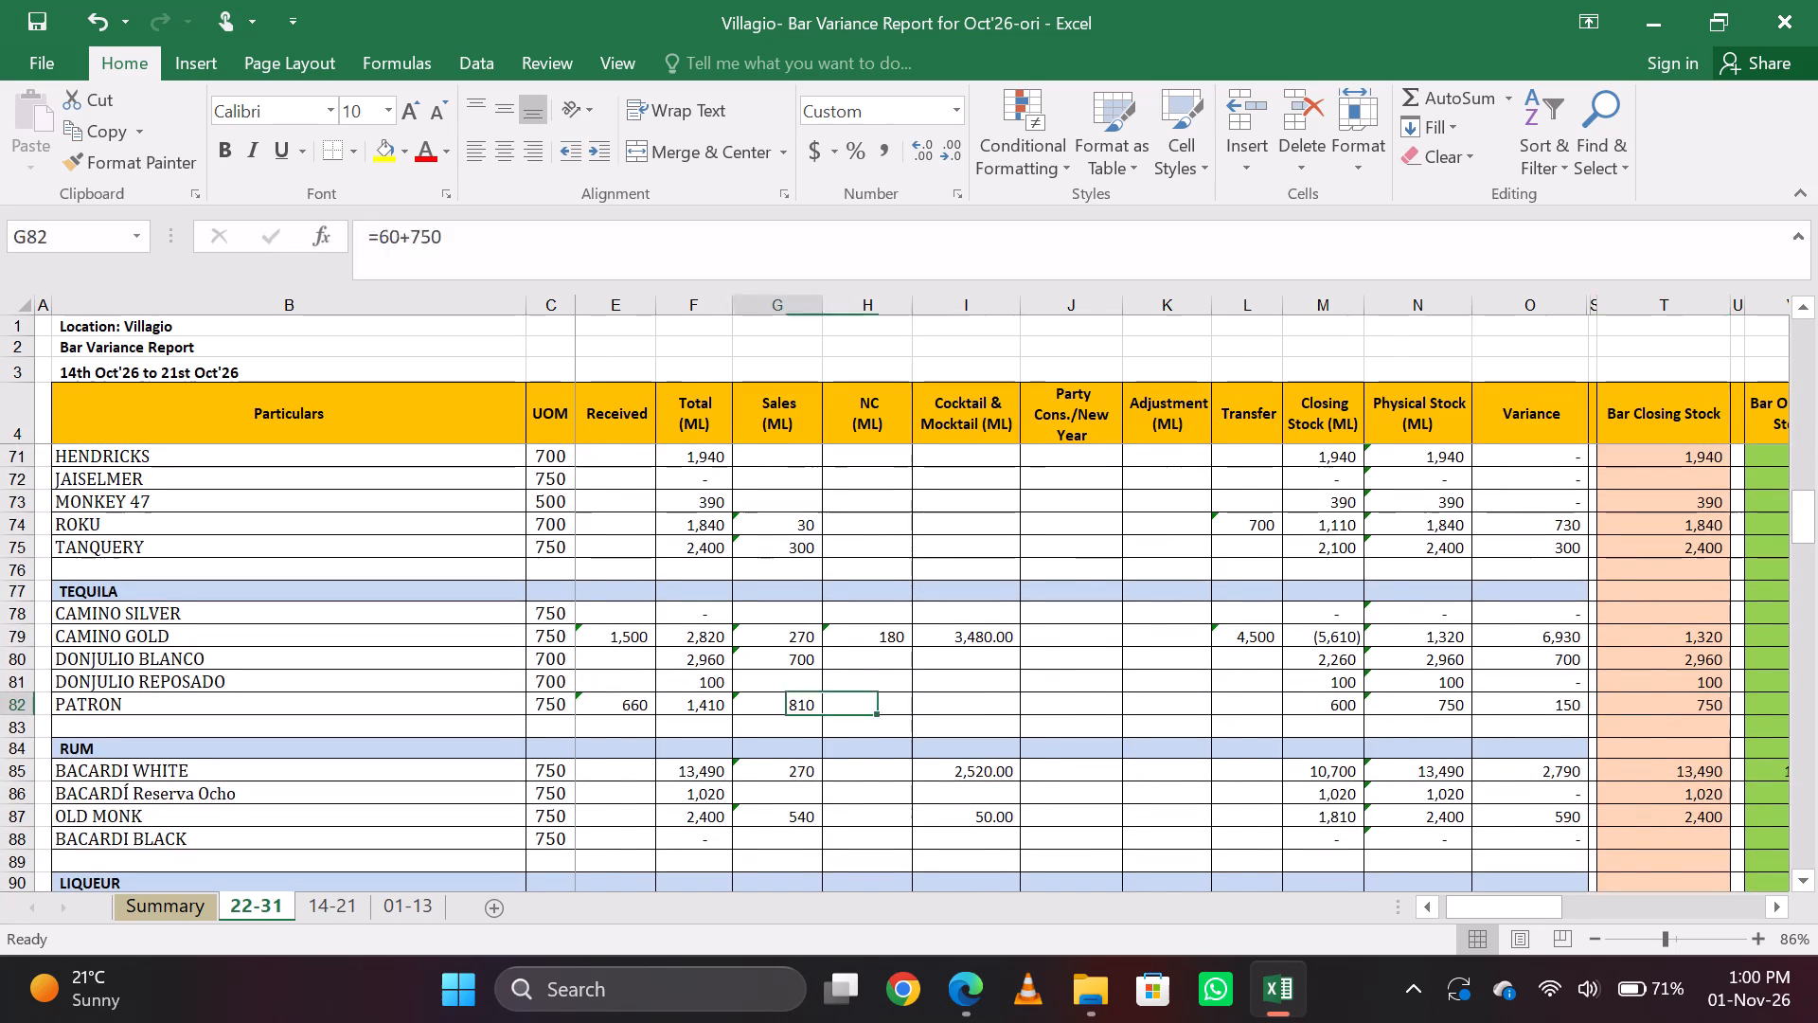
key("Up")
key("Up")
key("Up")
key("Right")
key("Right")
key("Right")
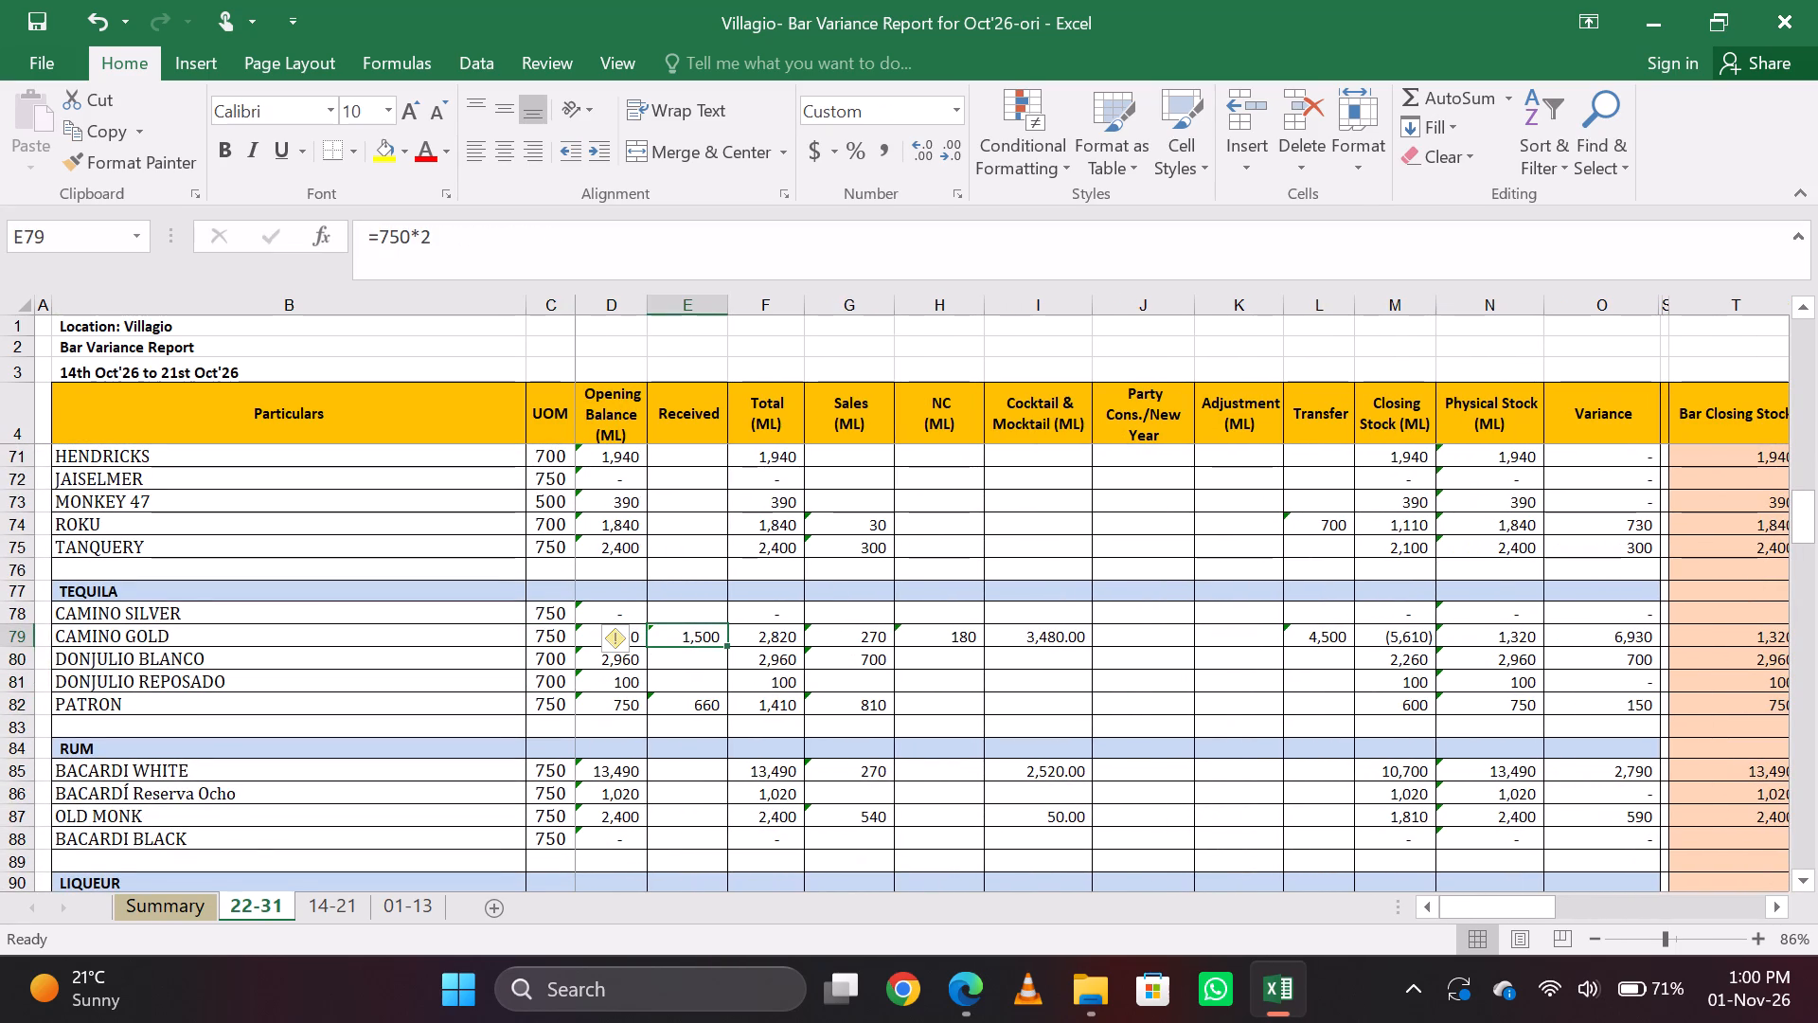
left_click(501, 233)
key("BackSpace")
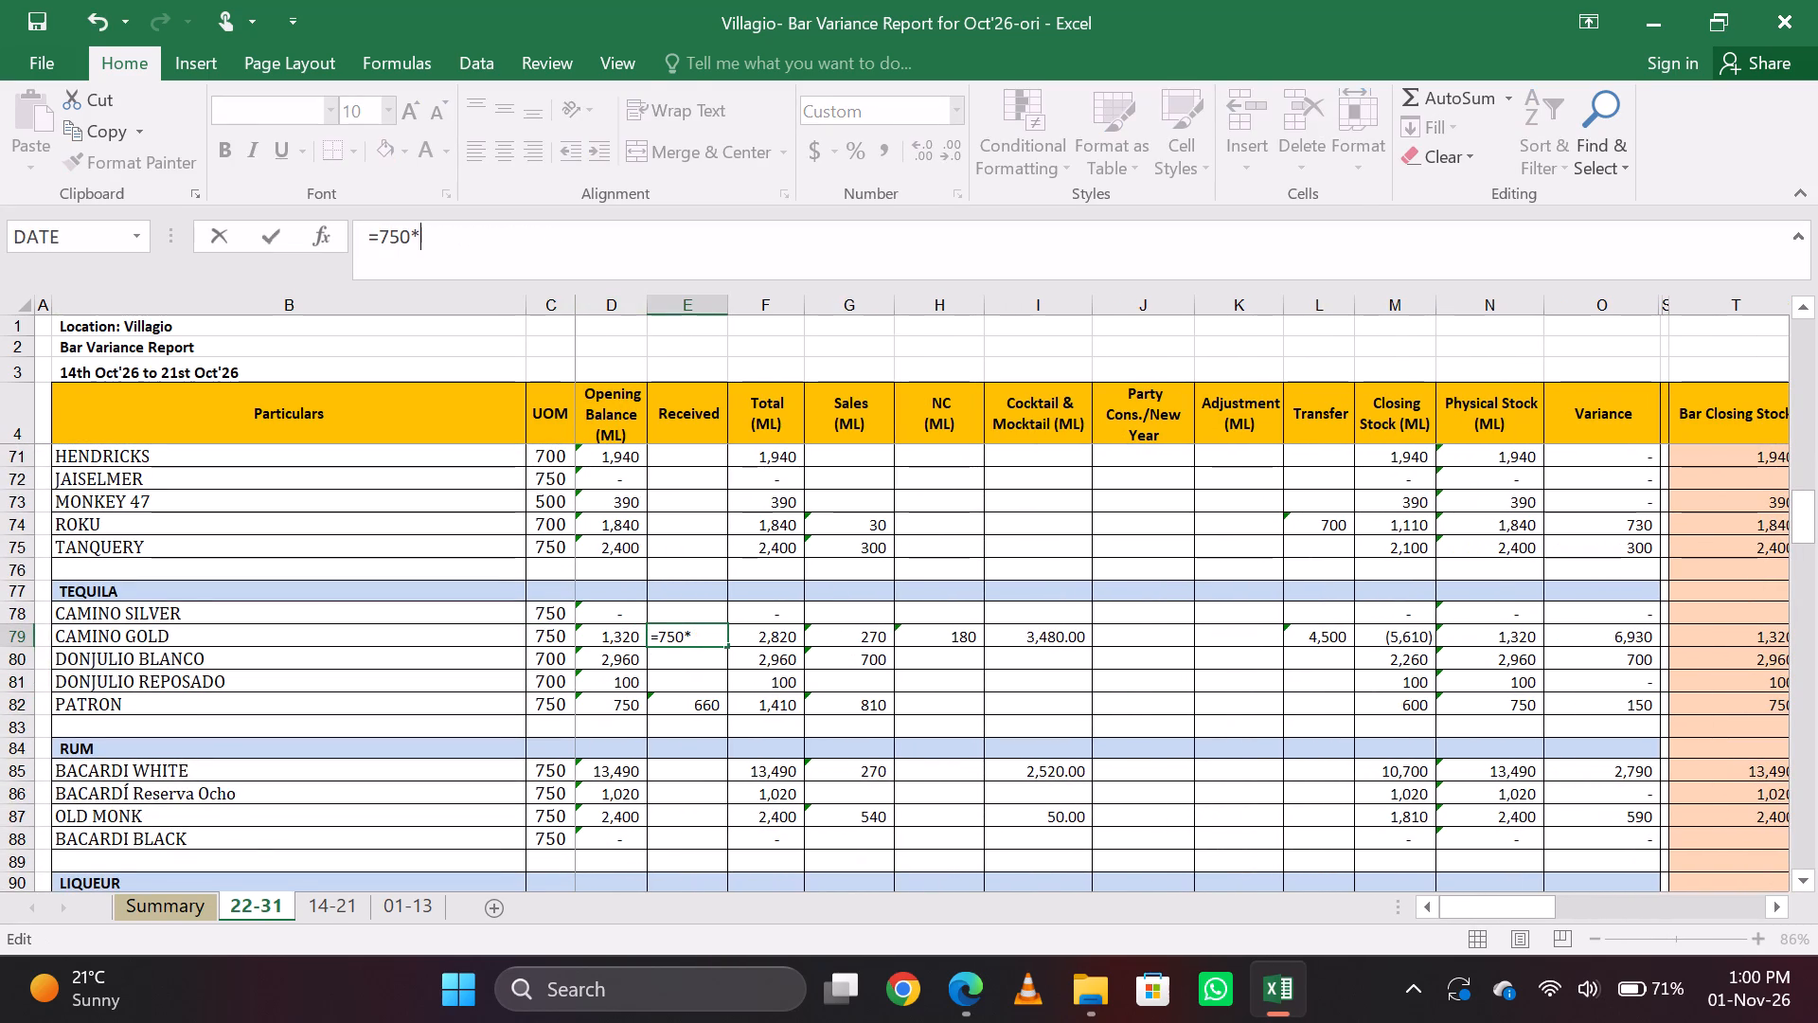
type("14")
key("Return")
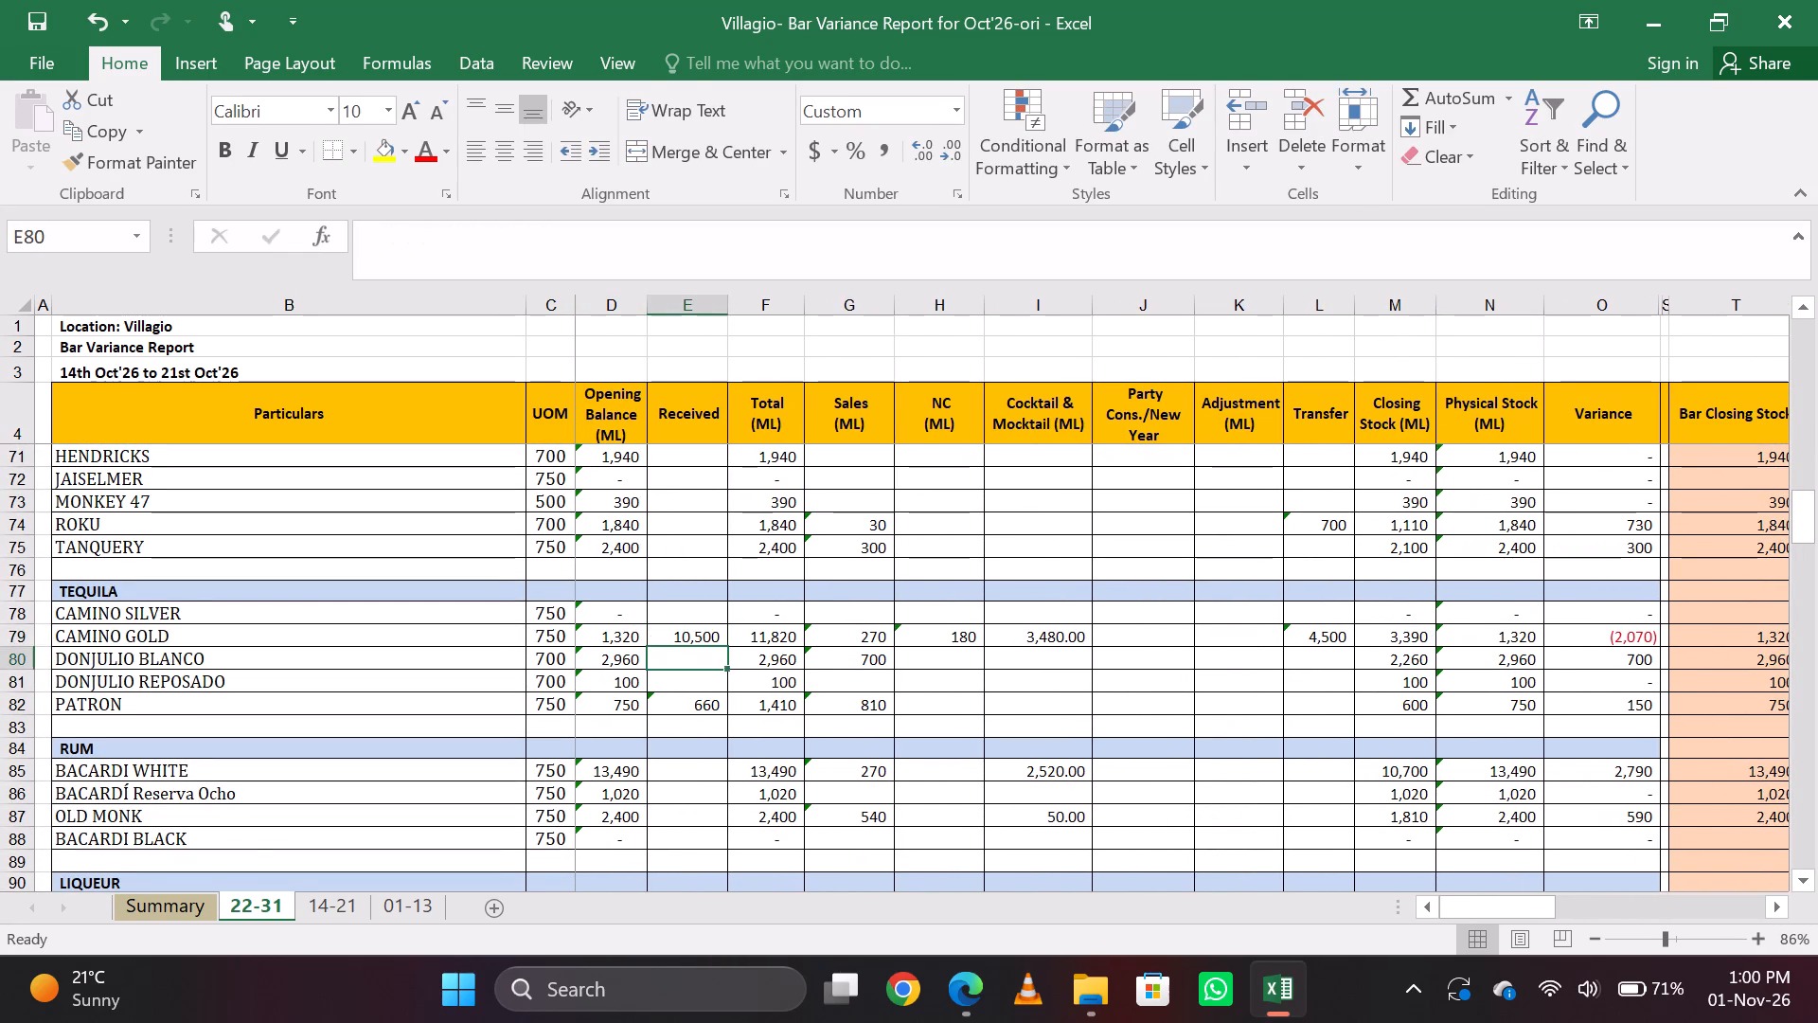
key("Up")
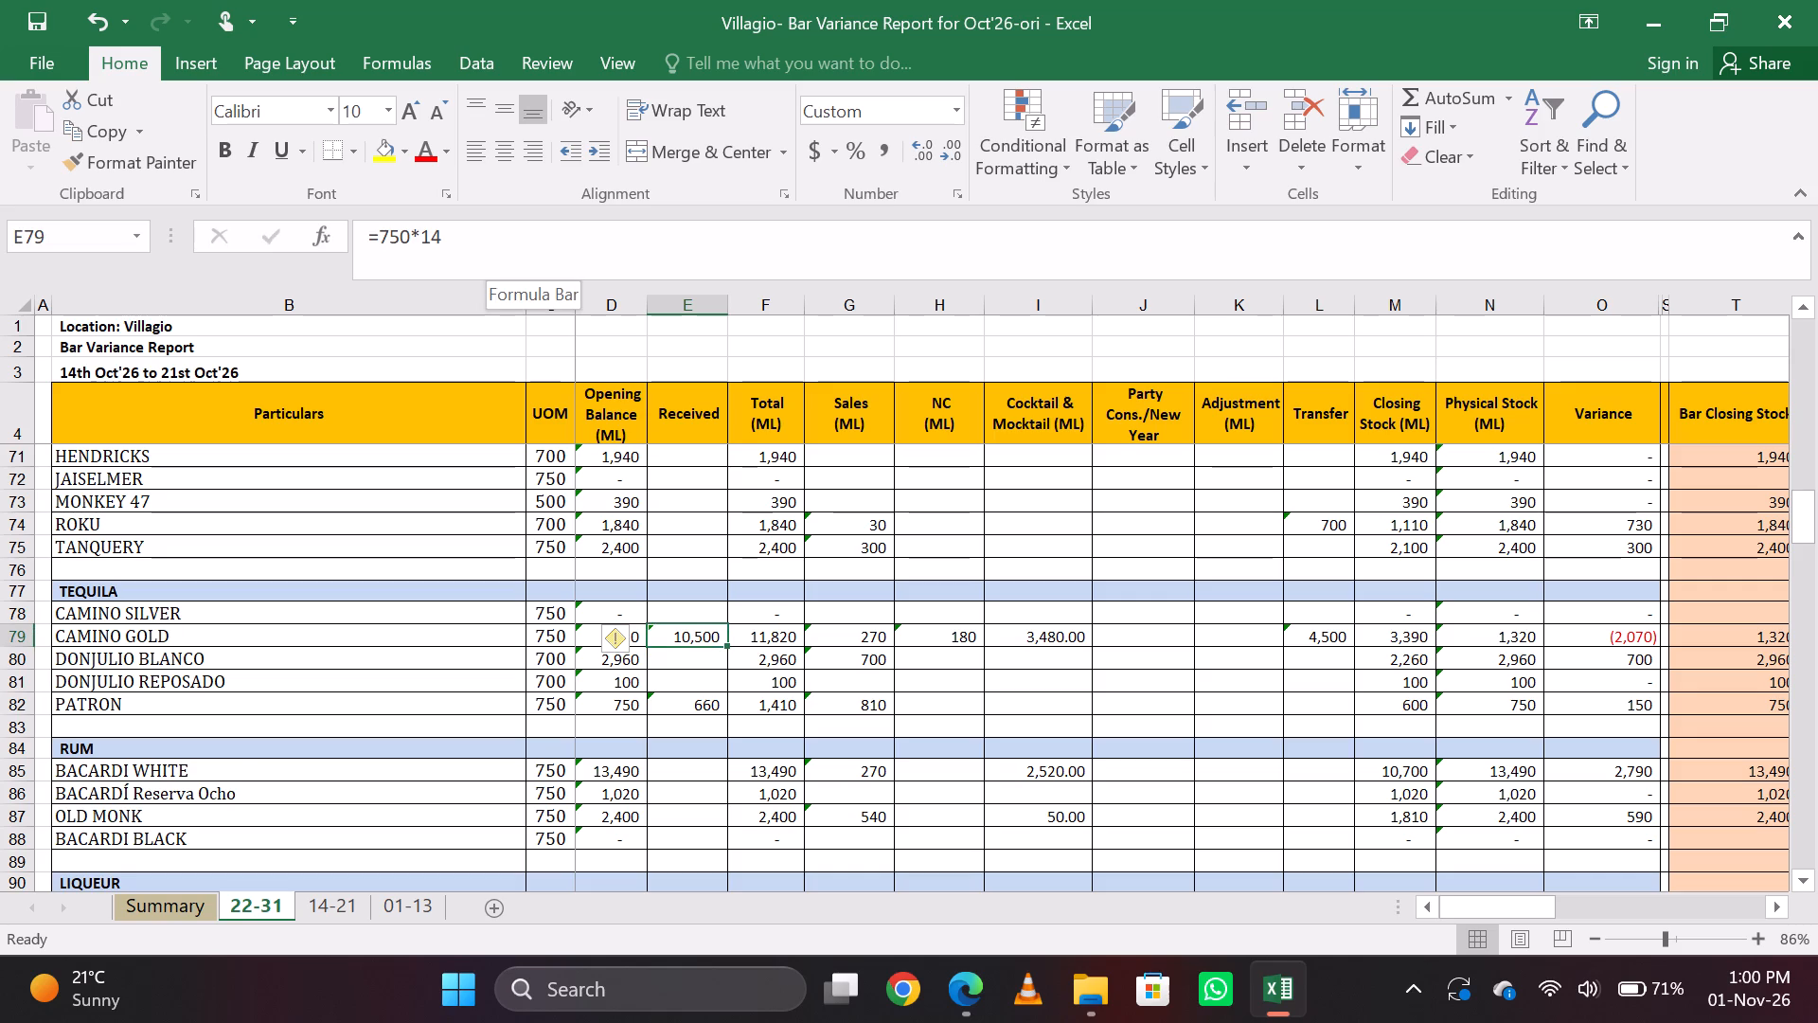
Enter 48 as the Received quantity for BUDWIESER in the Beer section.
key("Page_Down")
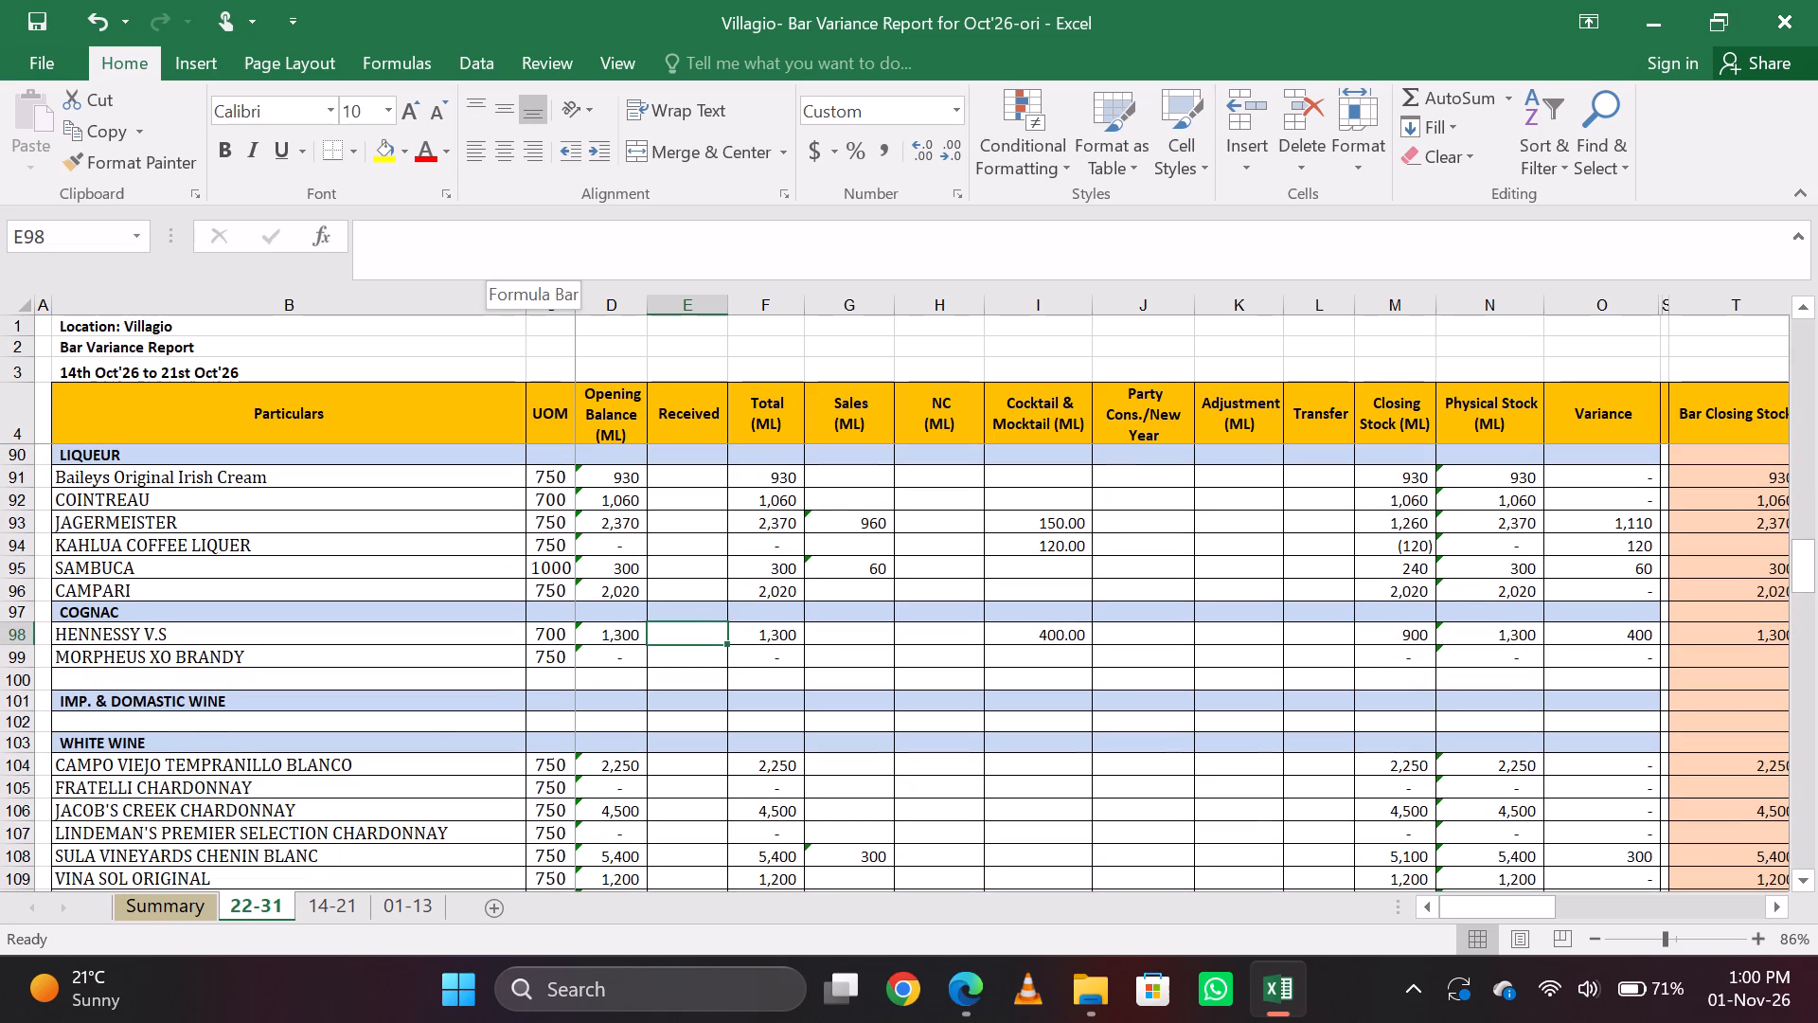
key("Up")
key("Page_Down")
key("Page_Down")
key("Down")
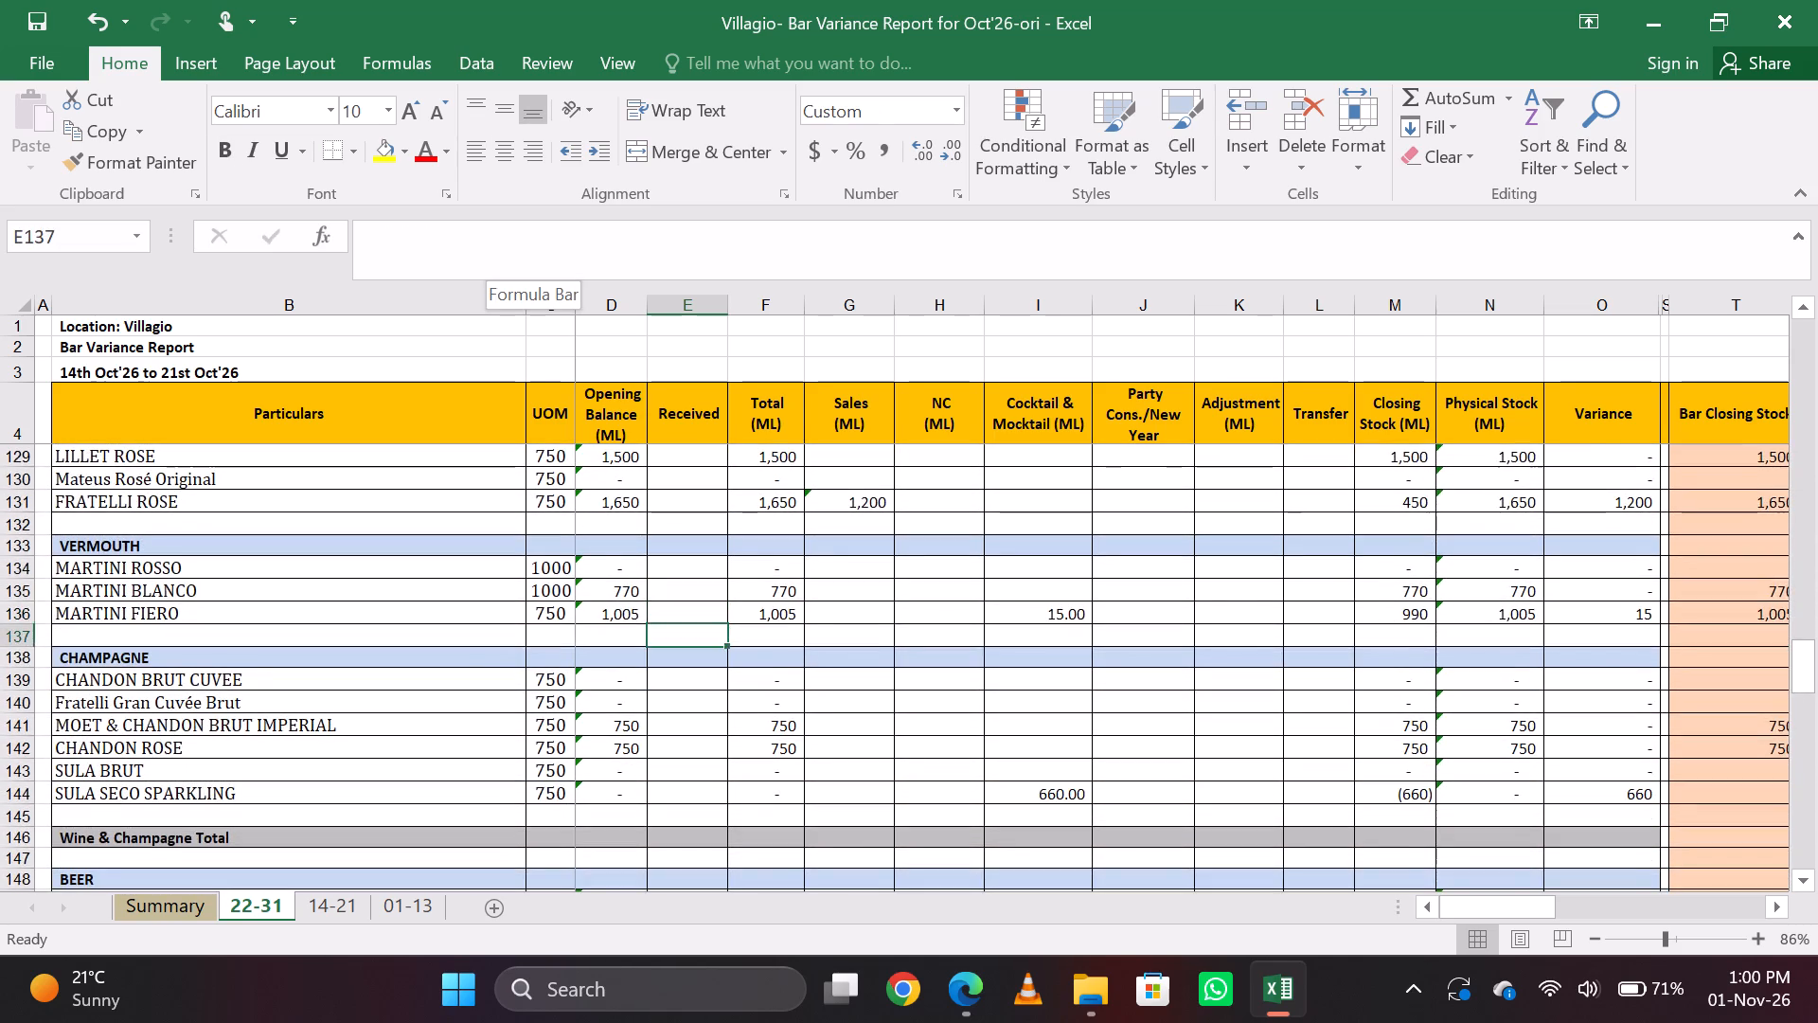
key("Page_Down")
key("Down")
key("Up")
key("Up")
key("Up")
key("Up")
key("Up")
key("Up")
key("Up")
key("Up")
key("Up")
key("Up")
key("Down")
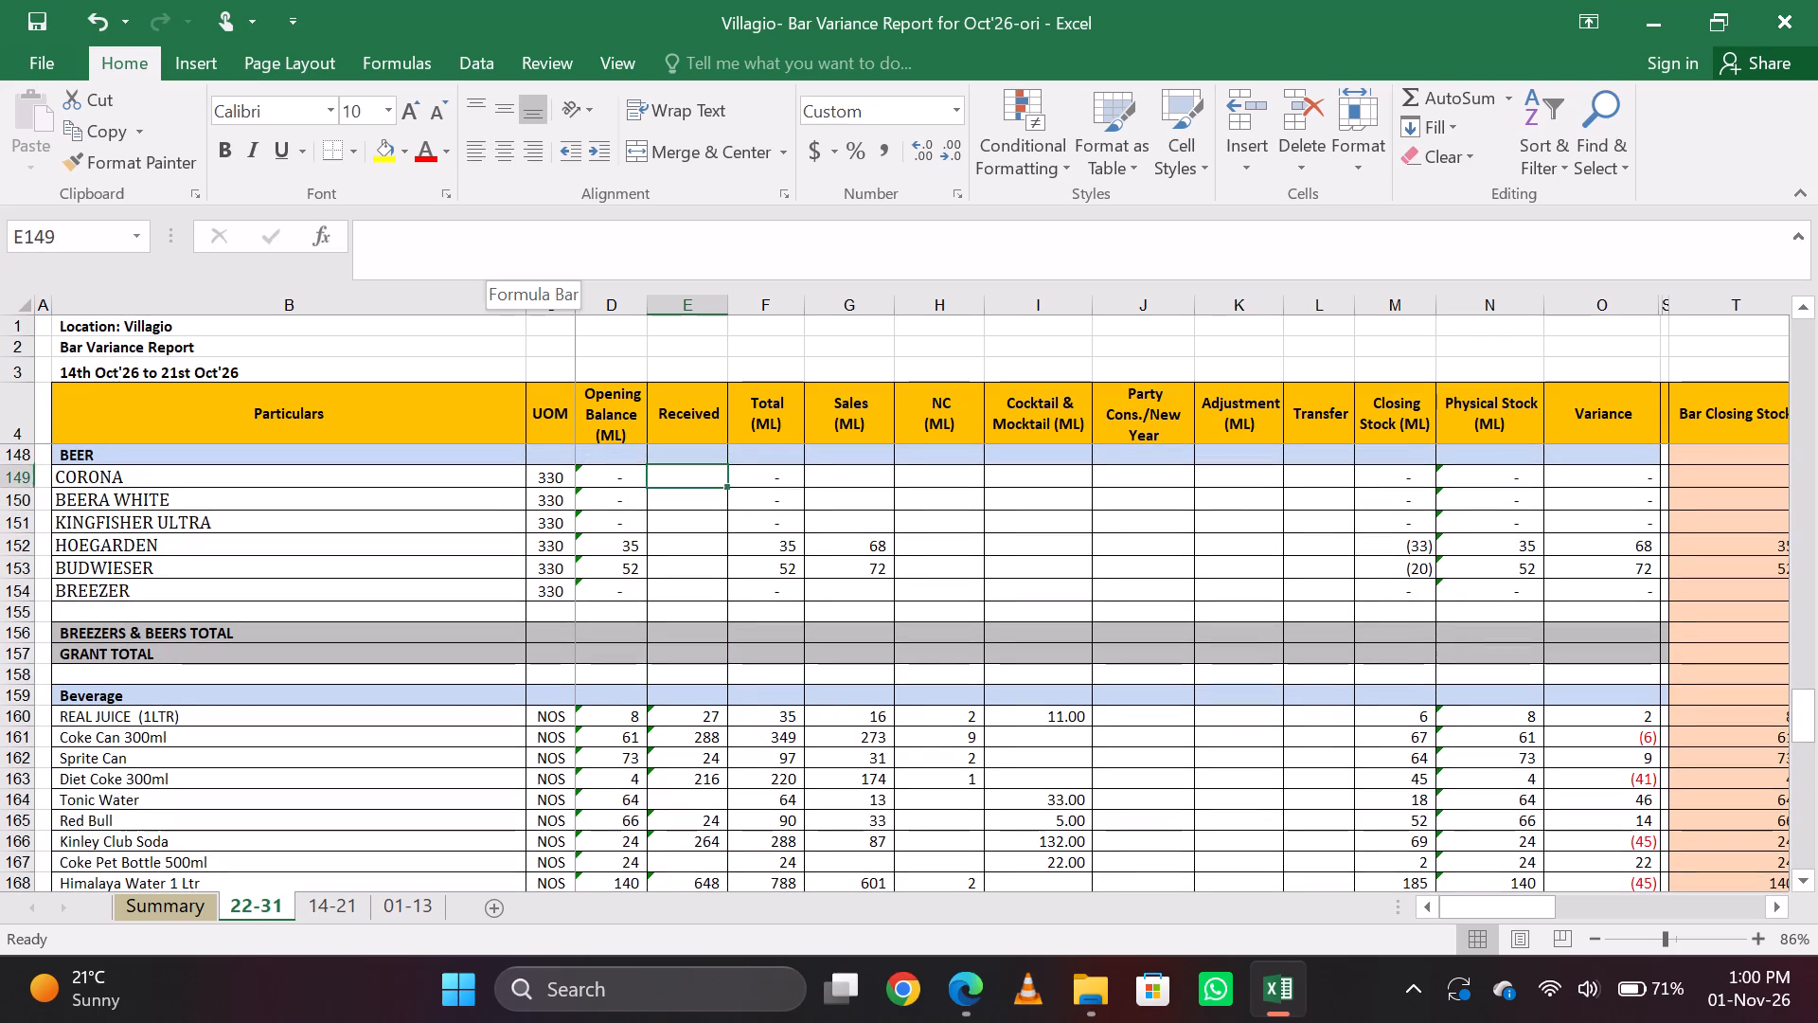
key("Down")
key("Down")
key("Down")
key("Down")
key("Down")
key("Up")
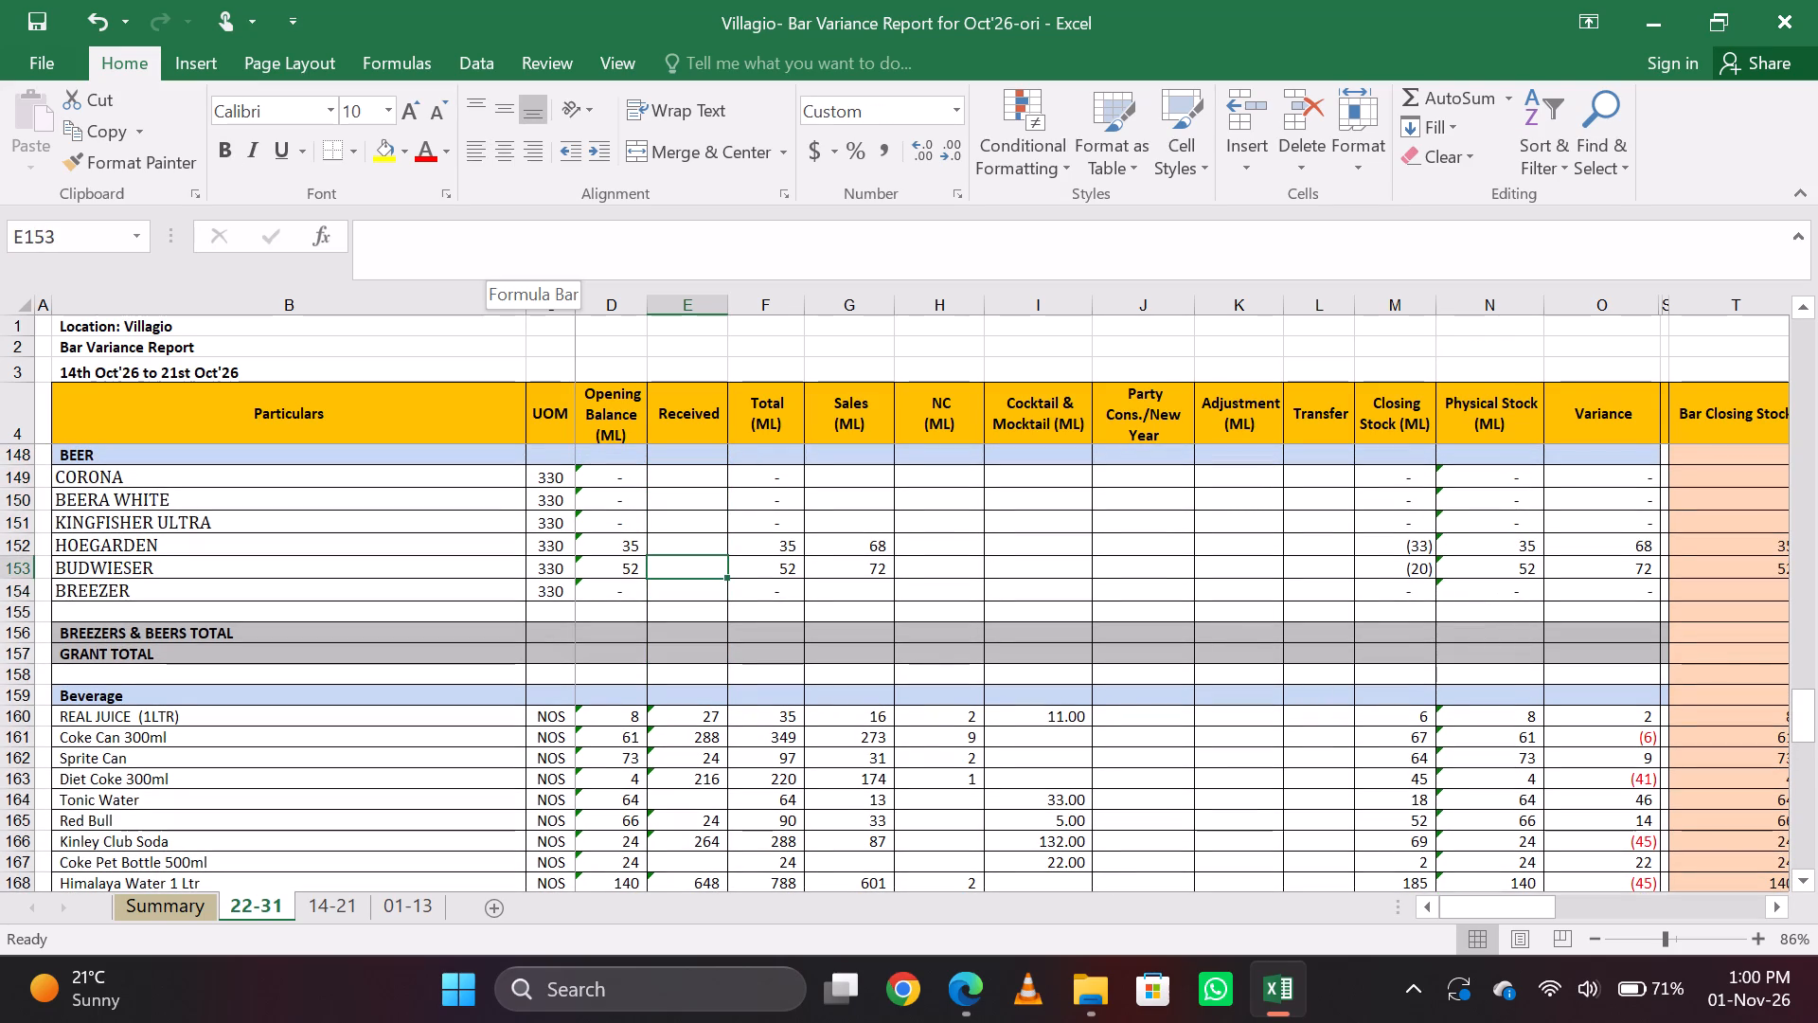
type("48")
key("Return")
key("Up")
Enter 48 as the Received quantity for HOEGARDEN in the Beer section.
key("Up")
type("48")
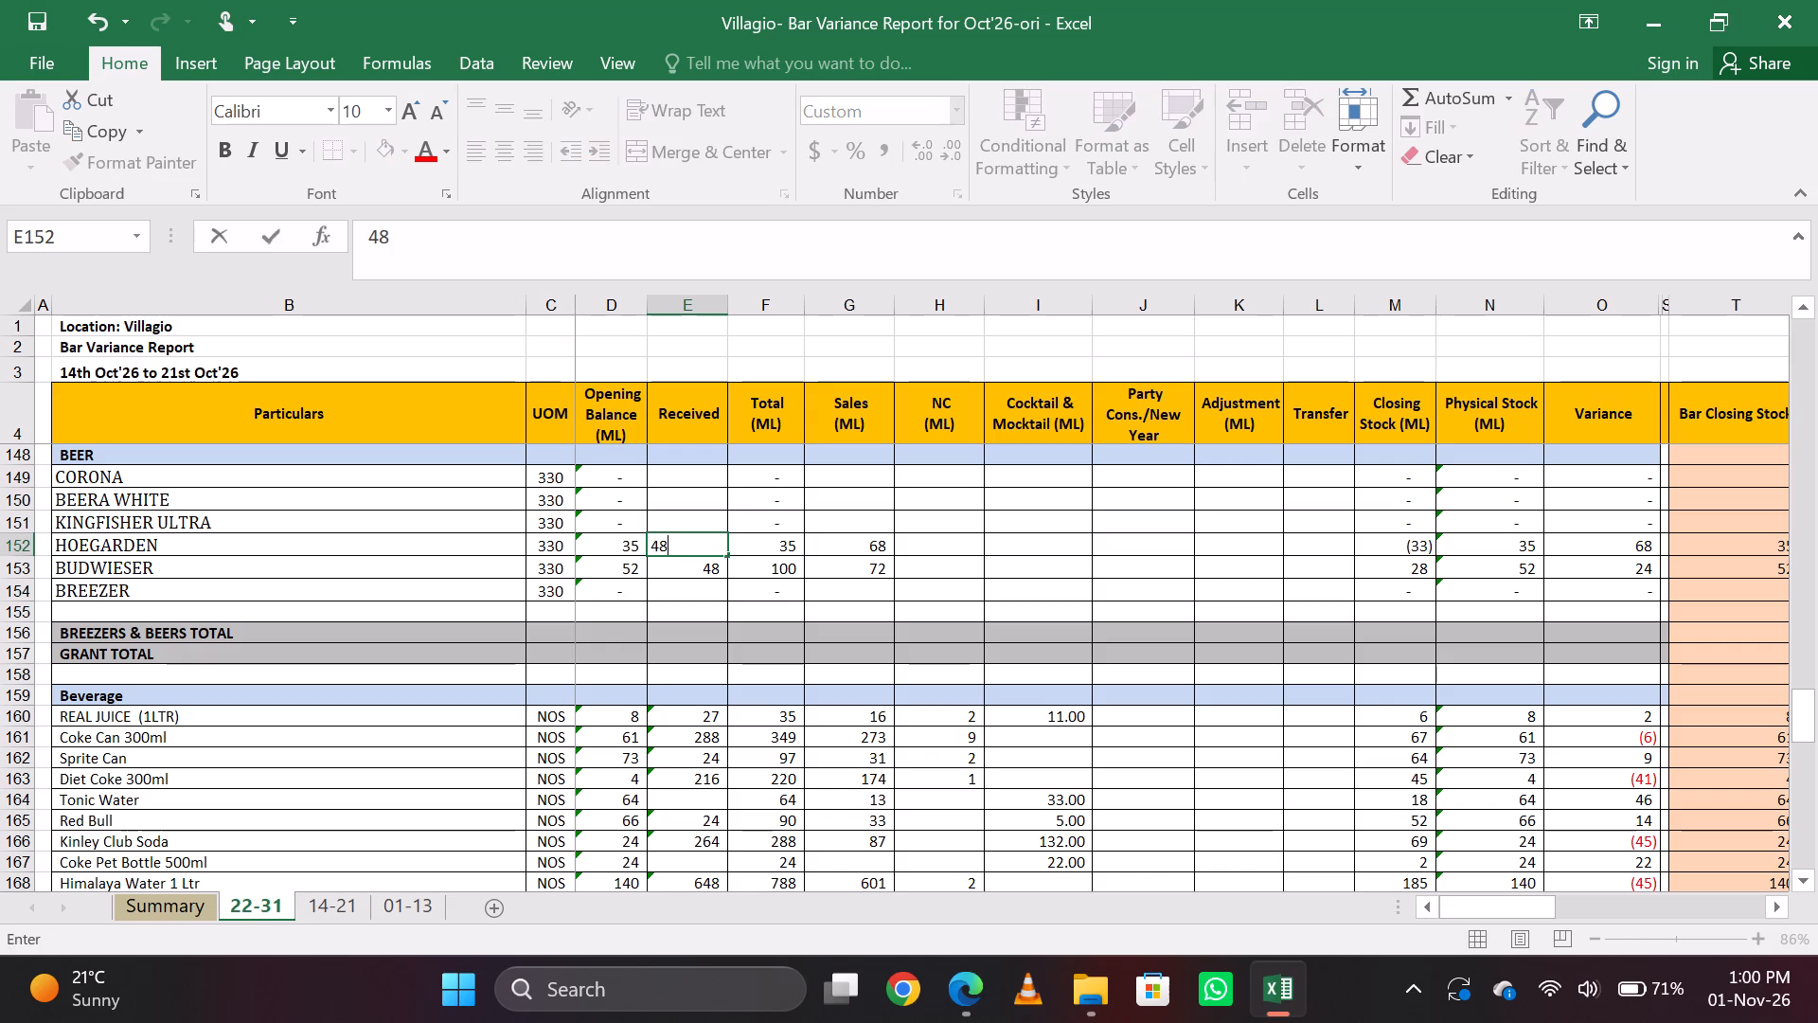
key("Return")
key("Up")
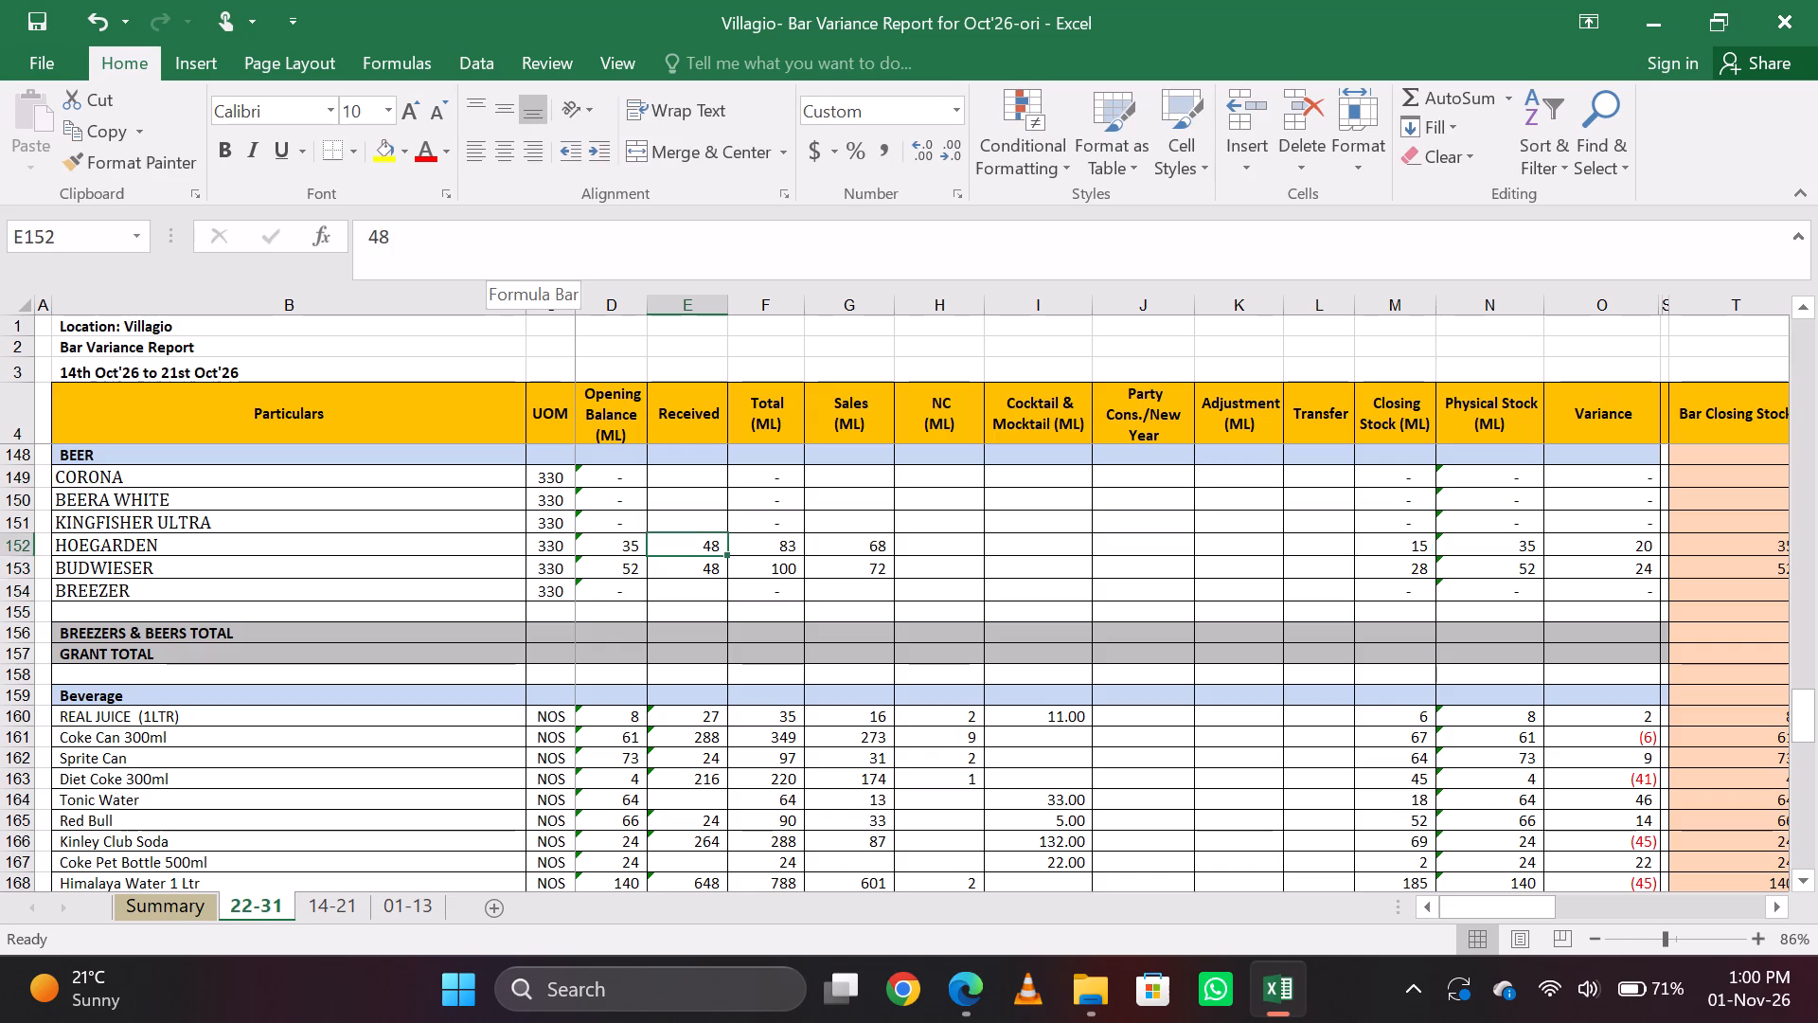
Enter =750 as the Received amount for JW BLACK LABEL in the Scotch, Whisky & Bourbon section.
key("Page_Up")
key("Page_Up")
key("Page_Up")
key("Page_Up")
key("Page_Up")
key("Page_Up")
key("Page_Up")
key("Page_Up")
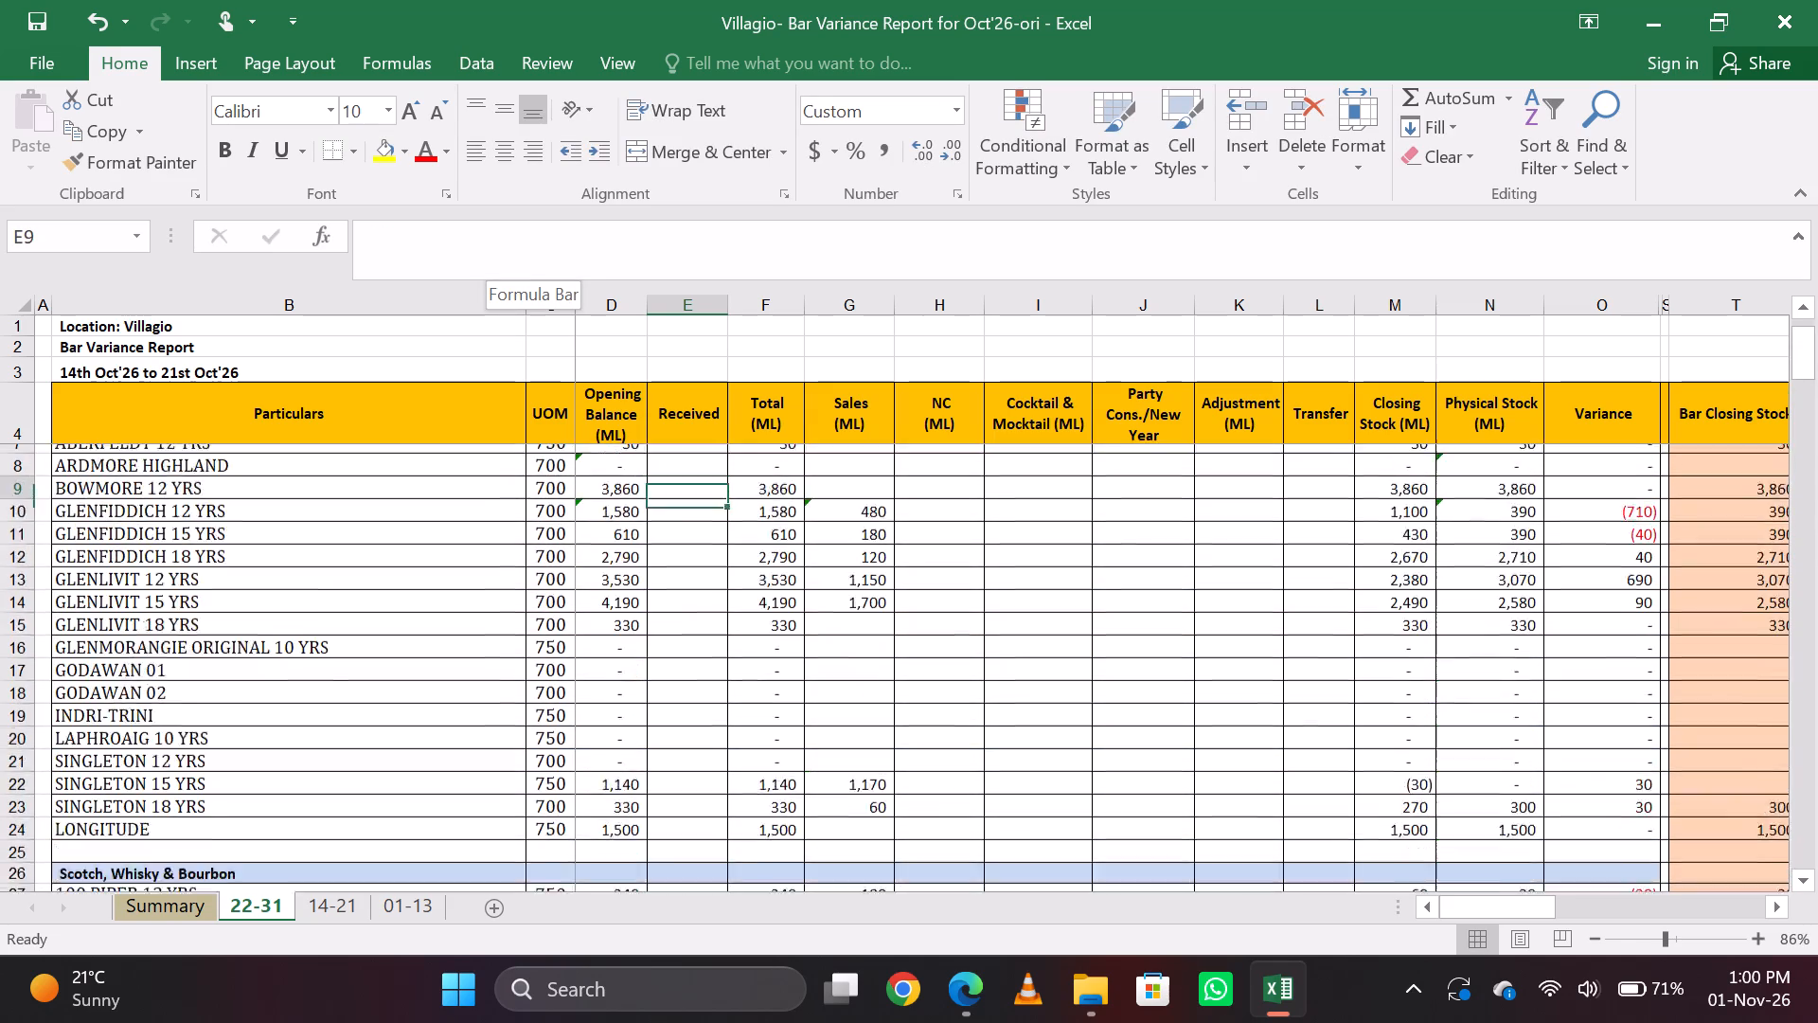
key("Down")
key("Down")
key("Down")
key("Down")
key("Down")
key("Down")
key("Down")
key("Down")
key("Down")
key("Down")
key("Down")
key("Down")
key("Down")
key("Down")
key("Down")
key("Down")
key("Down")
key("Down")
key("Down")
key("Down")
key("Down")
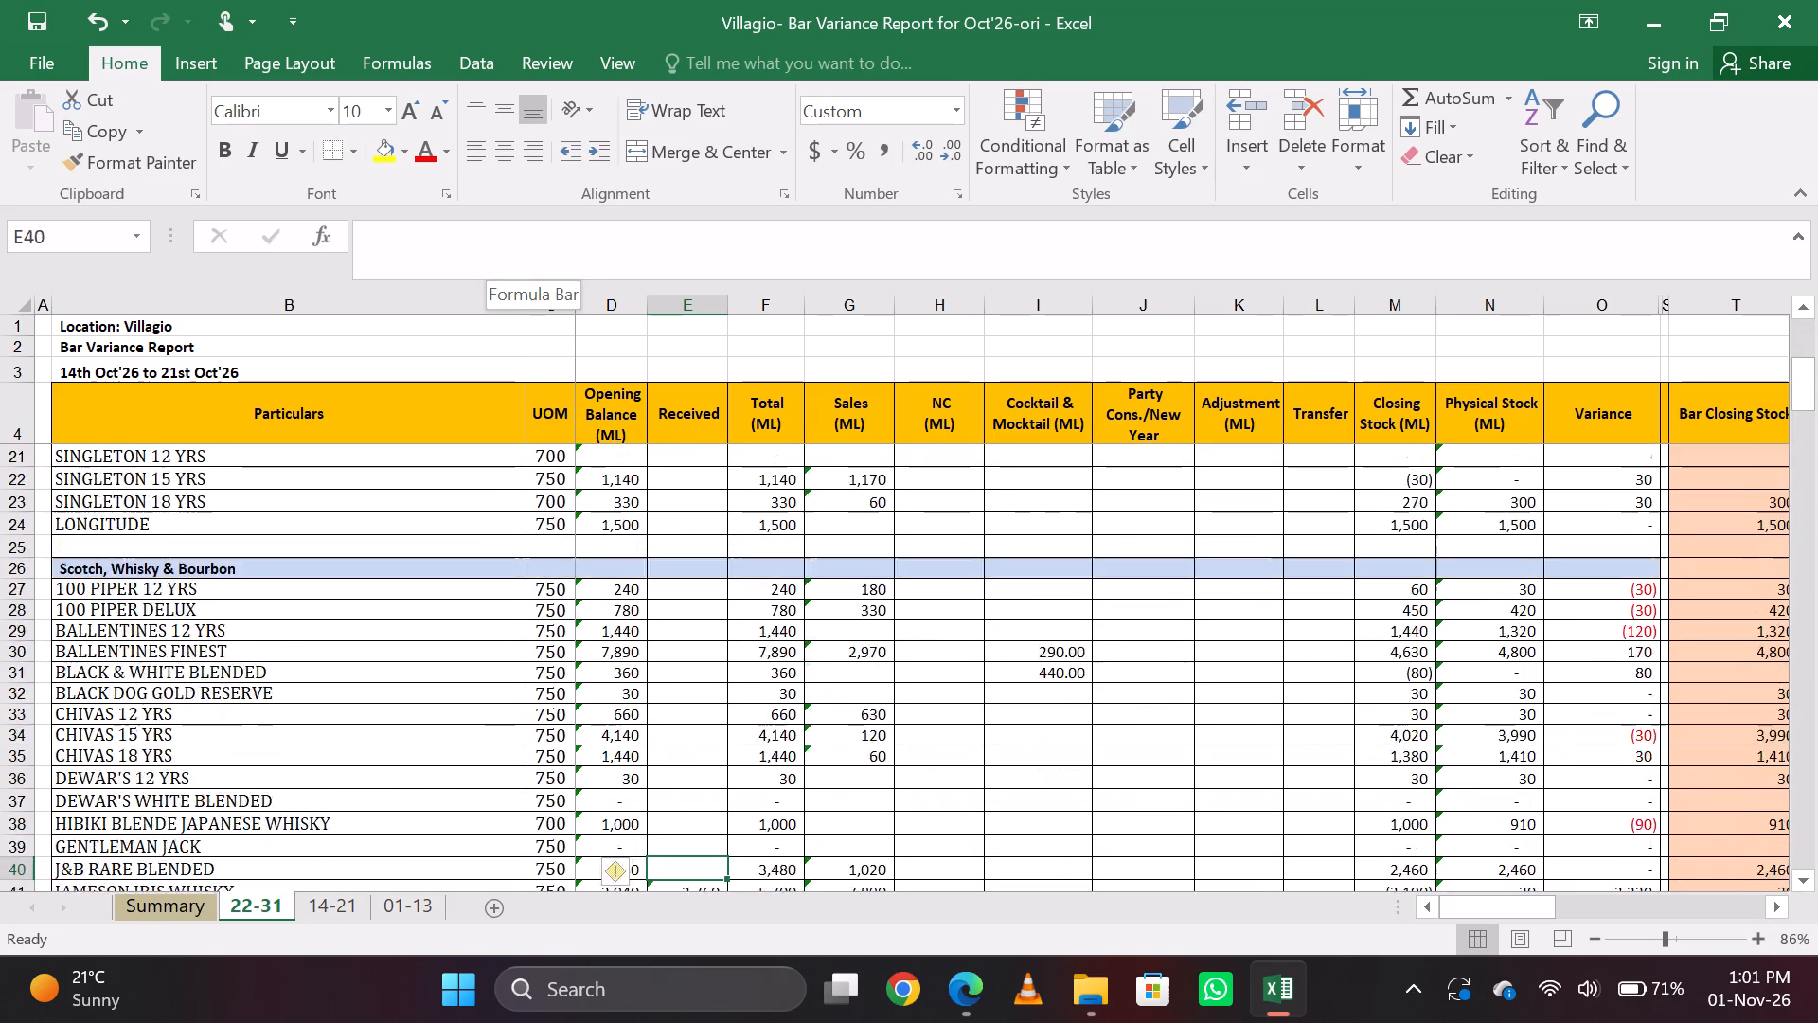
key("Up")
key("Up")
key("Down")
key("Down")
key("Down")
key("Down")
key("Down")
key("Down")
key("Down")
key("Down")
key("Up")
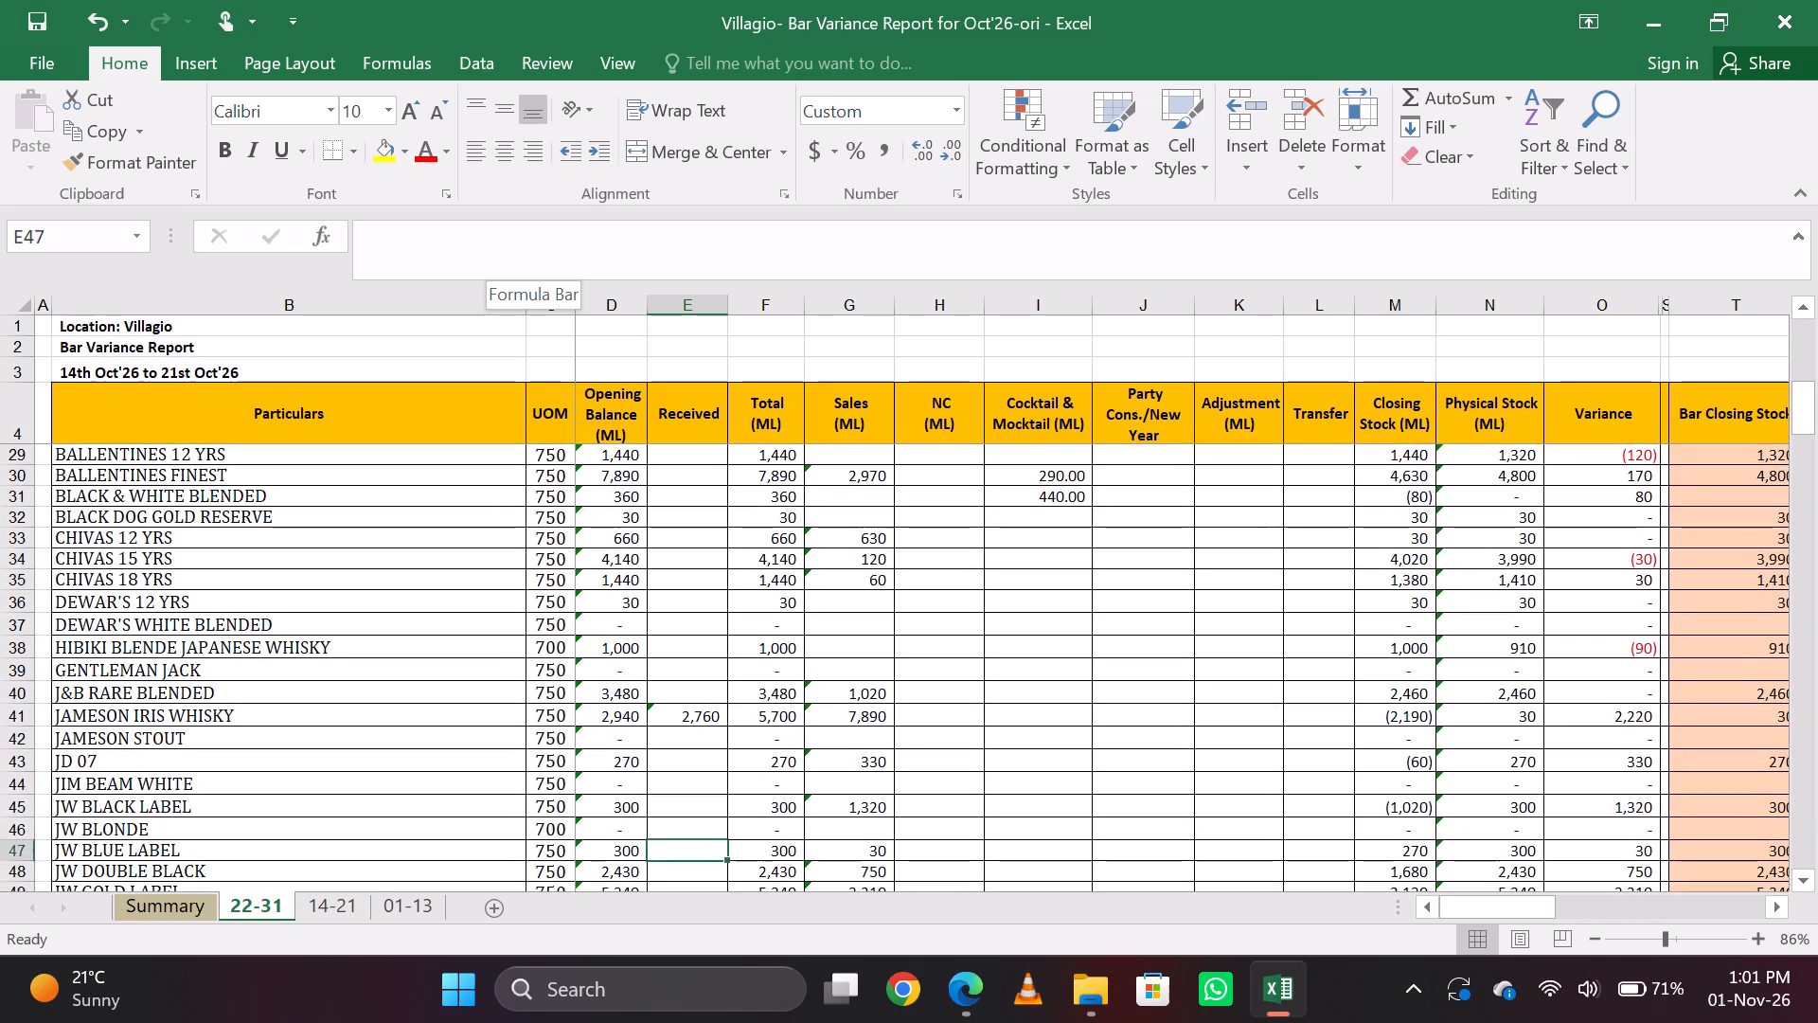
key("Up")
key("Up")
key("Down")
key("Up")
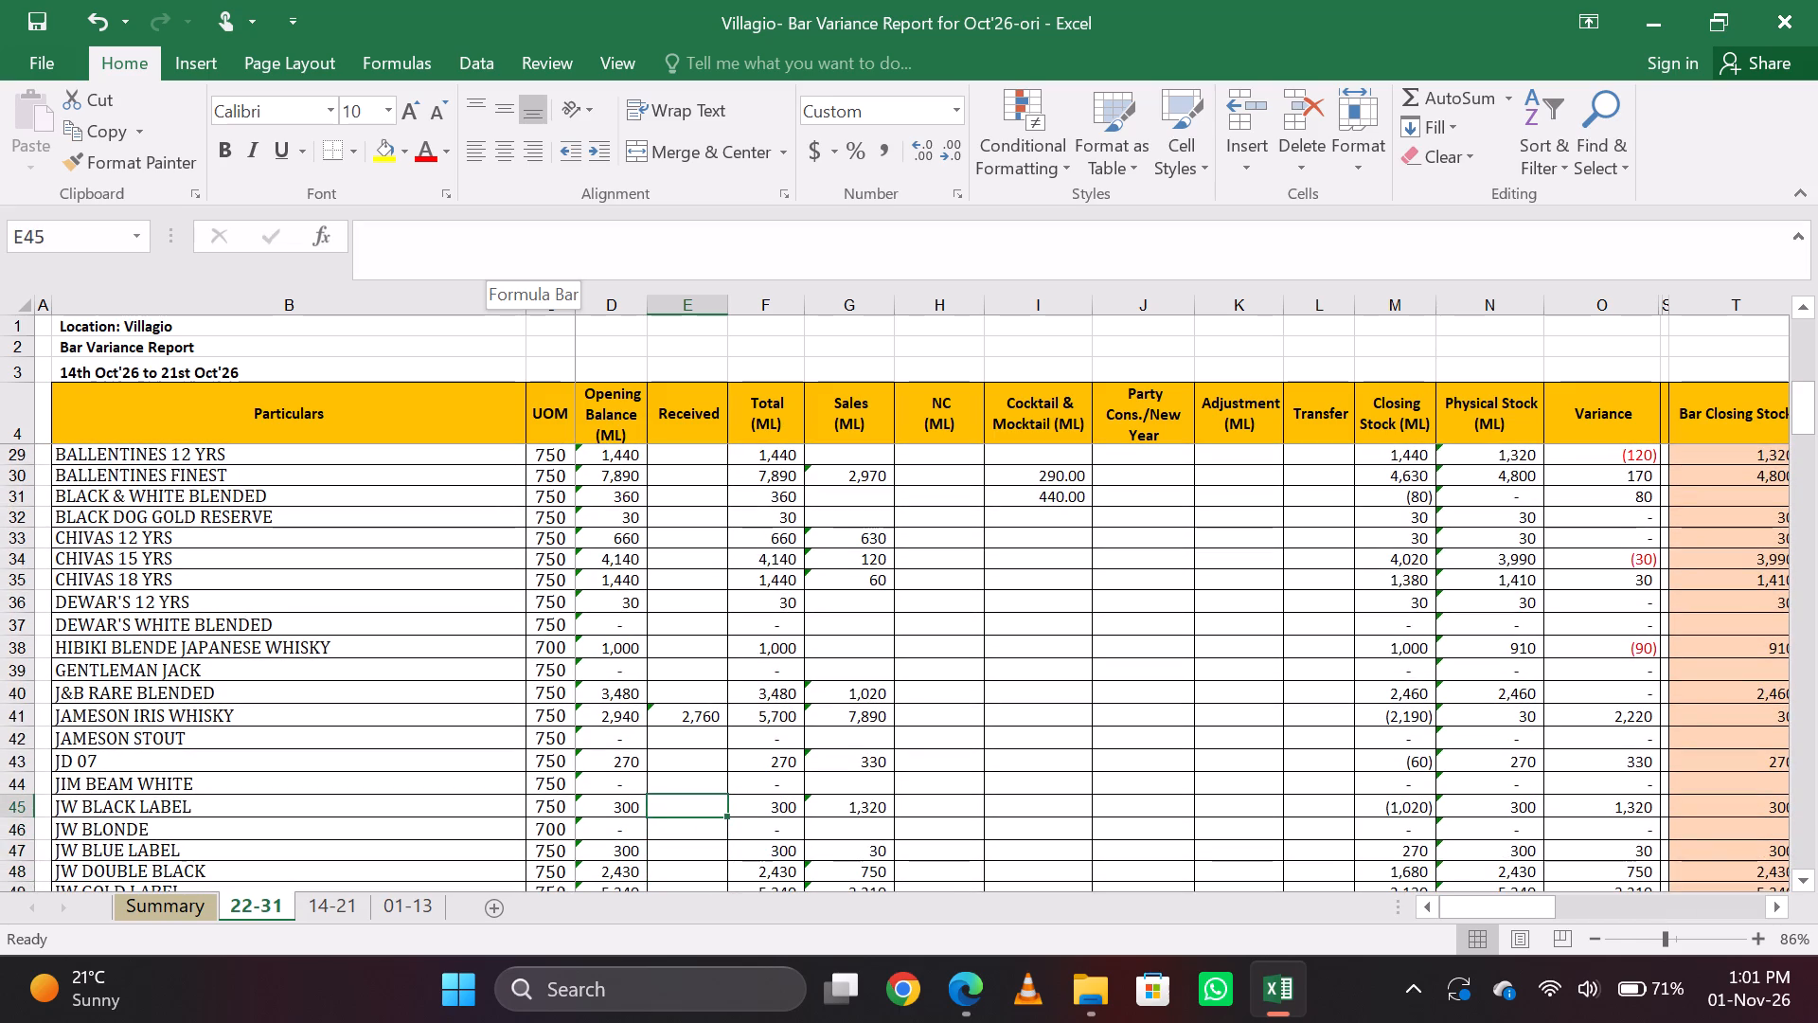
key("equal")
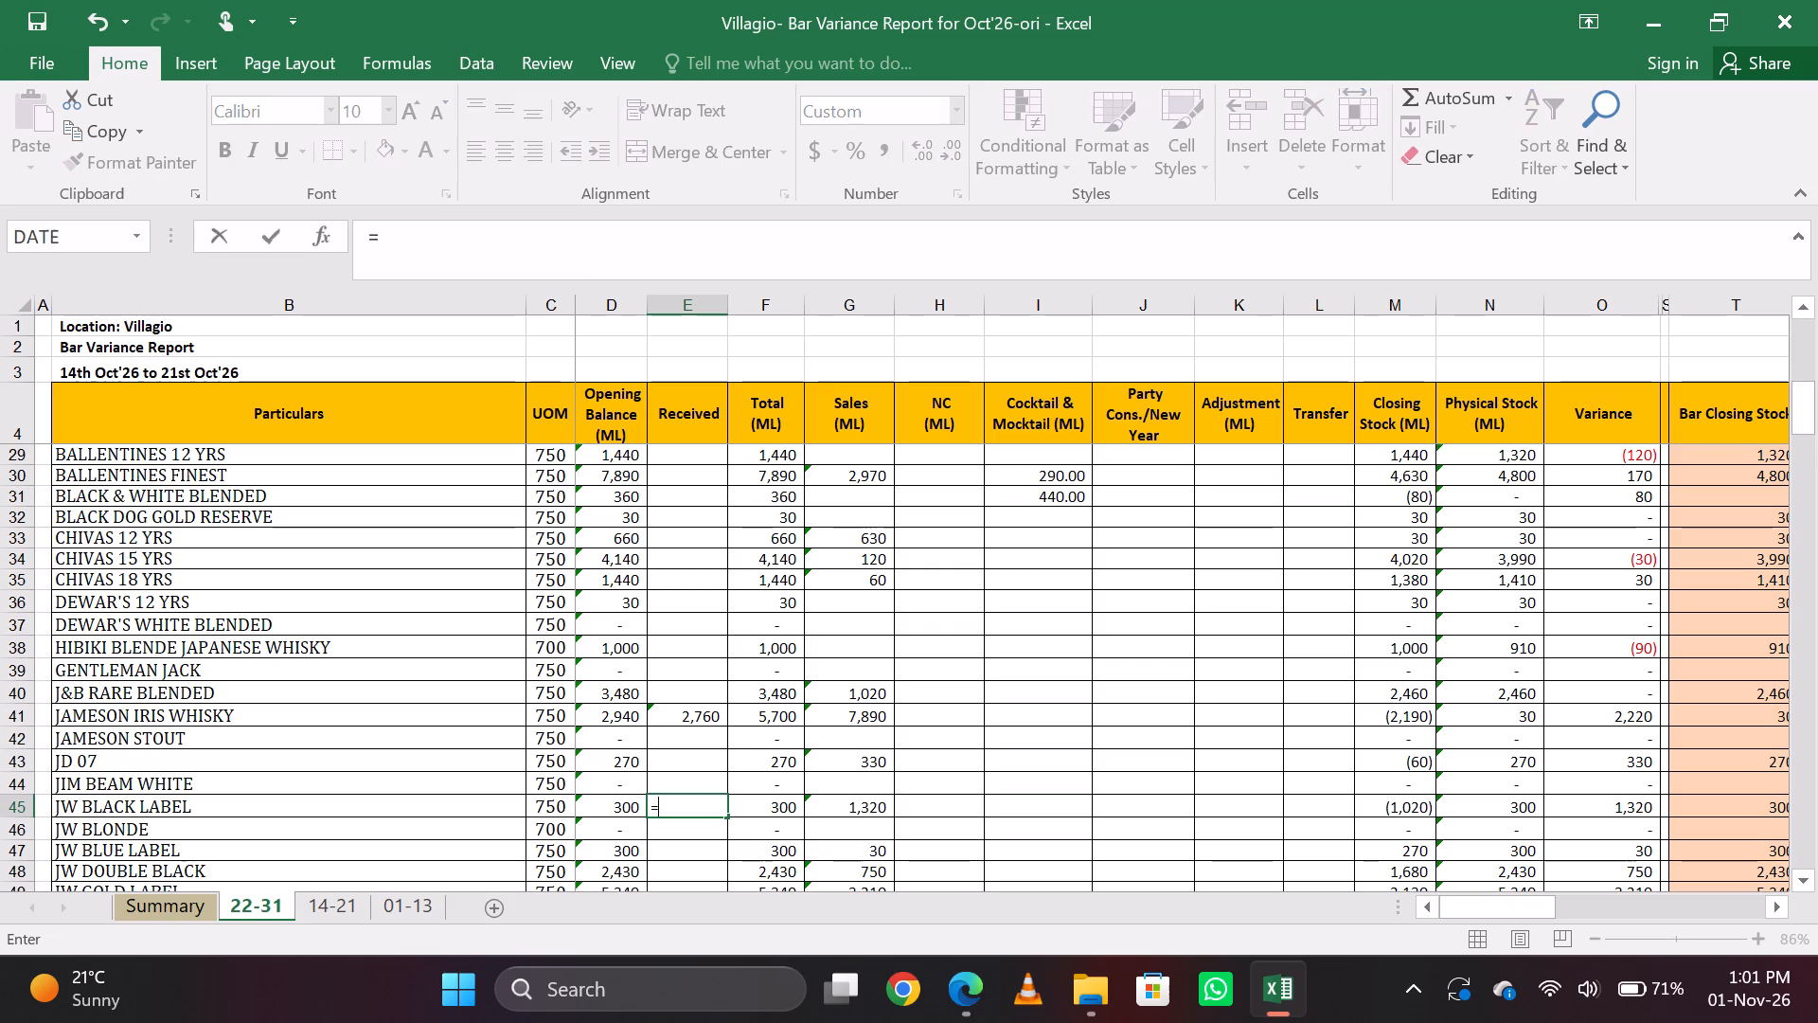
type("750")
key("Return")
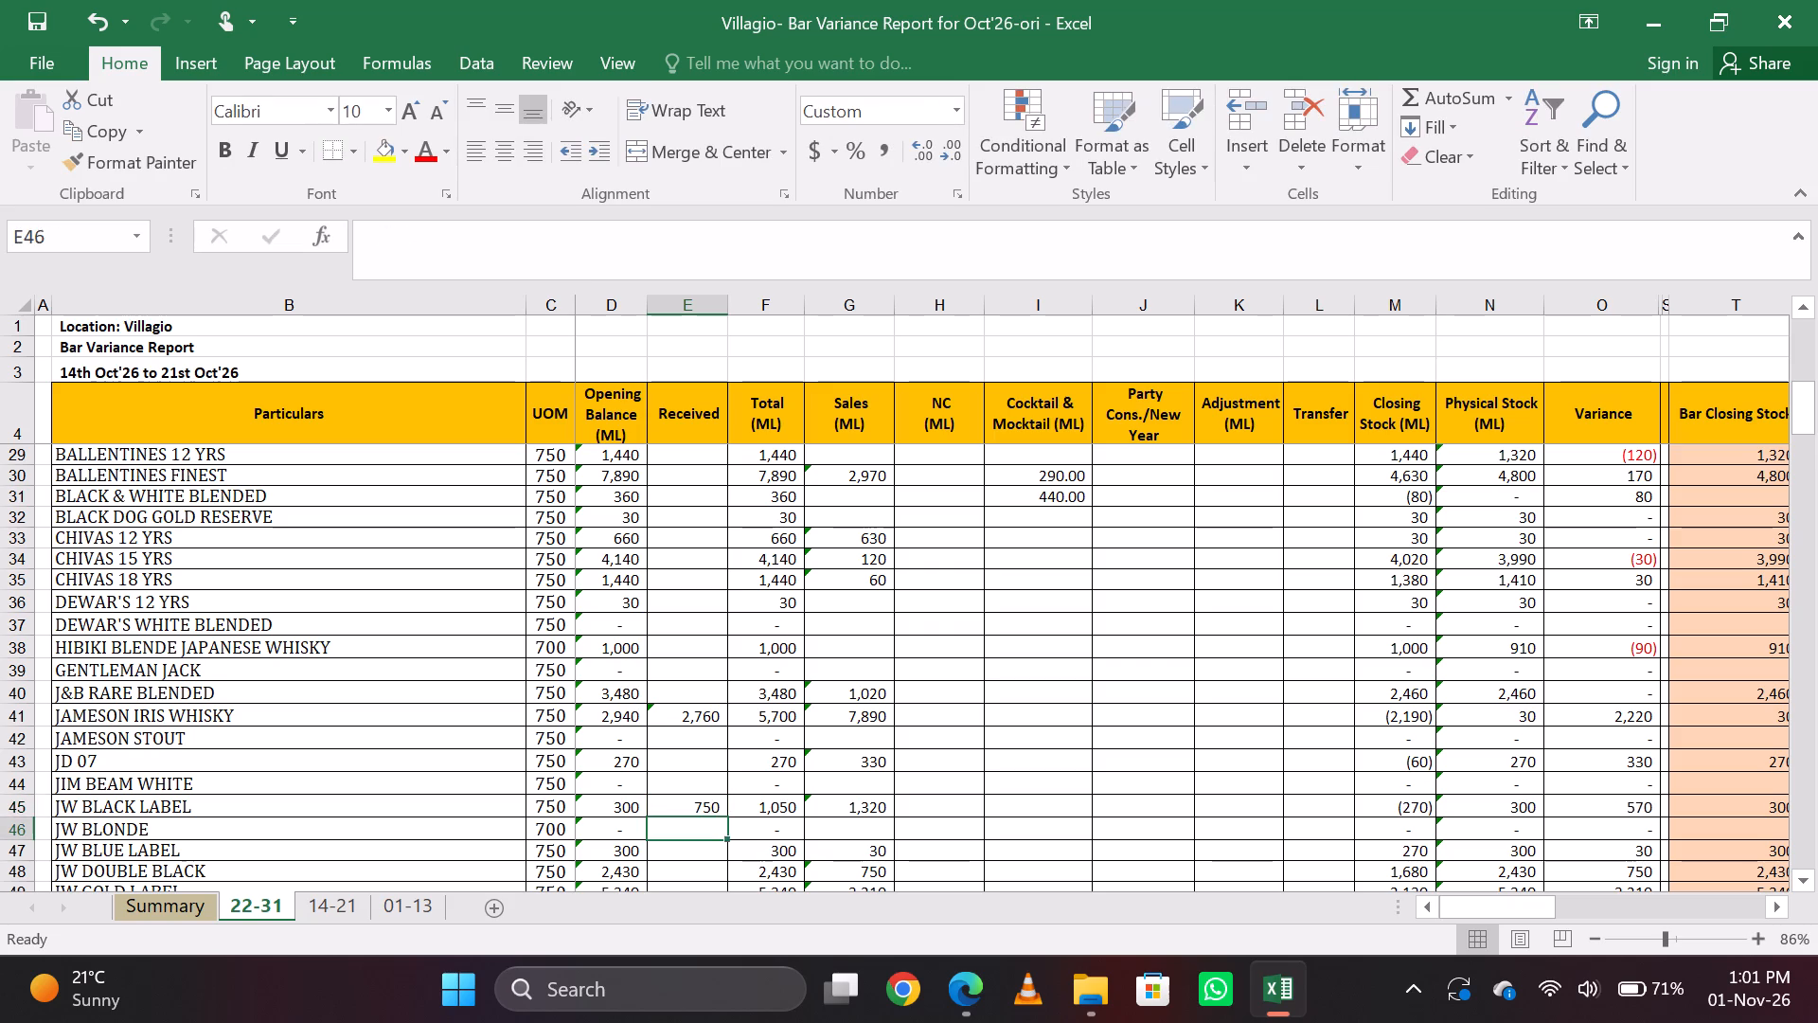
key("Up")
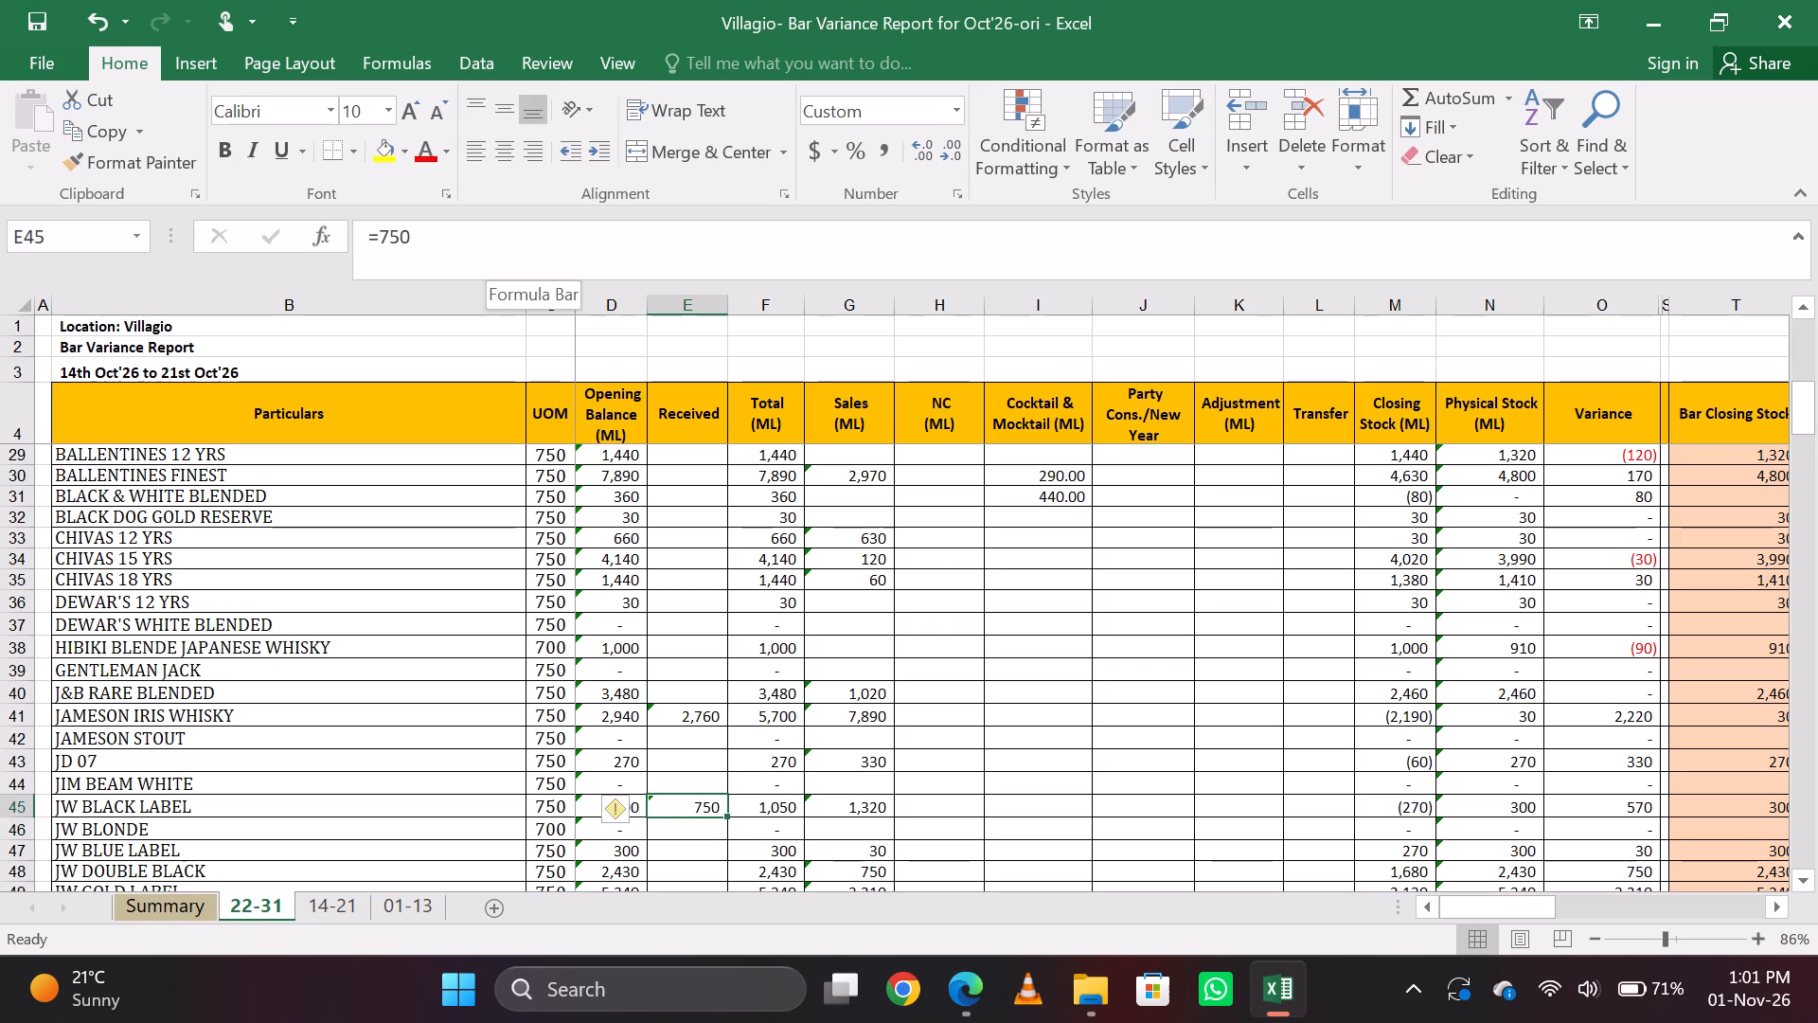
Replace the Received entry for JAMESON IRIS WHISKY with =750, keeping the JAMESON STOUT Received cell empty.
key("Up")
key("Up")
key("Up")
key("Up")
key("Up")
key("Up")
key("Up")
key("Up")
key("Up")
key("Up")
key("Up")
key("Down")
key("Down")
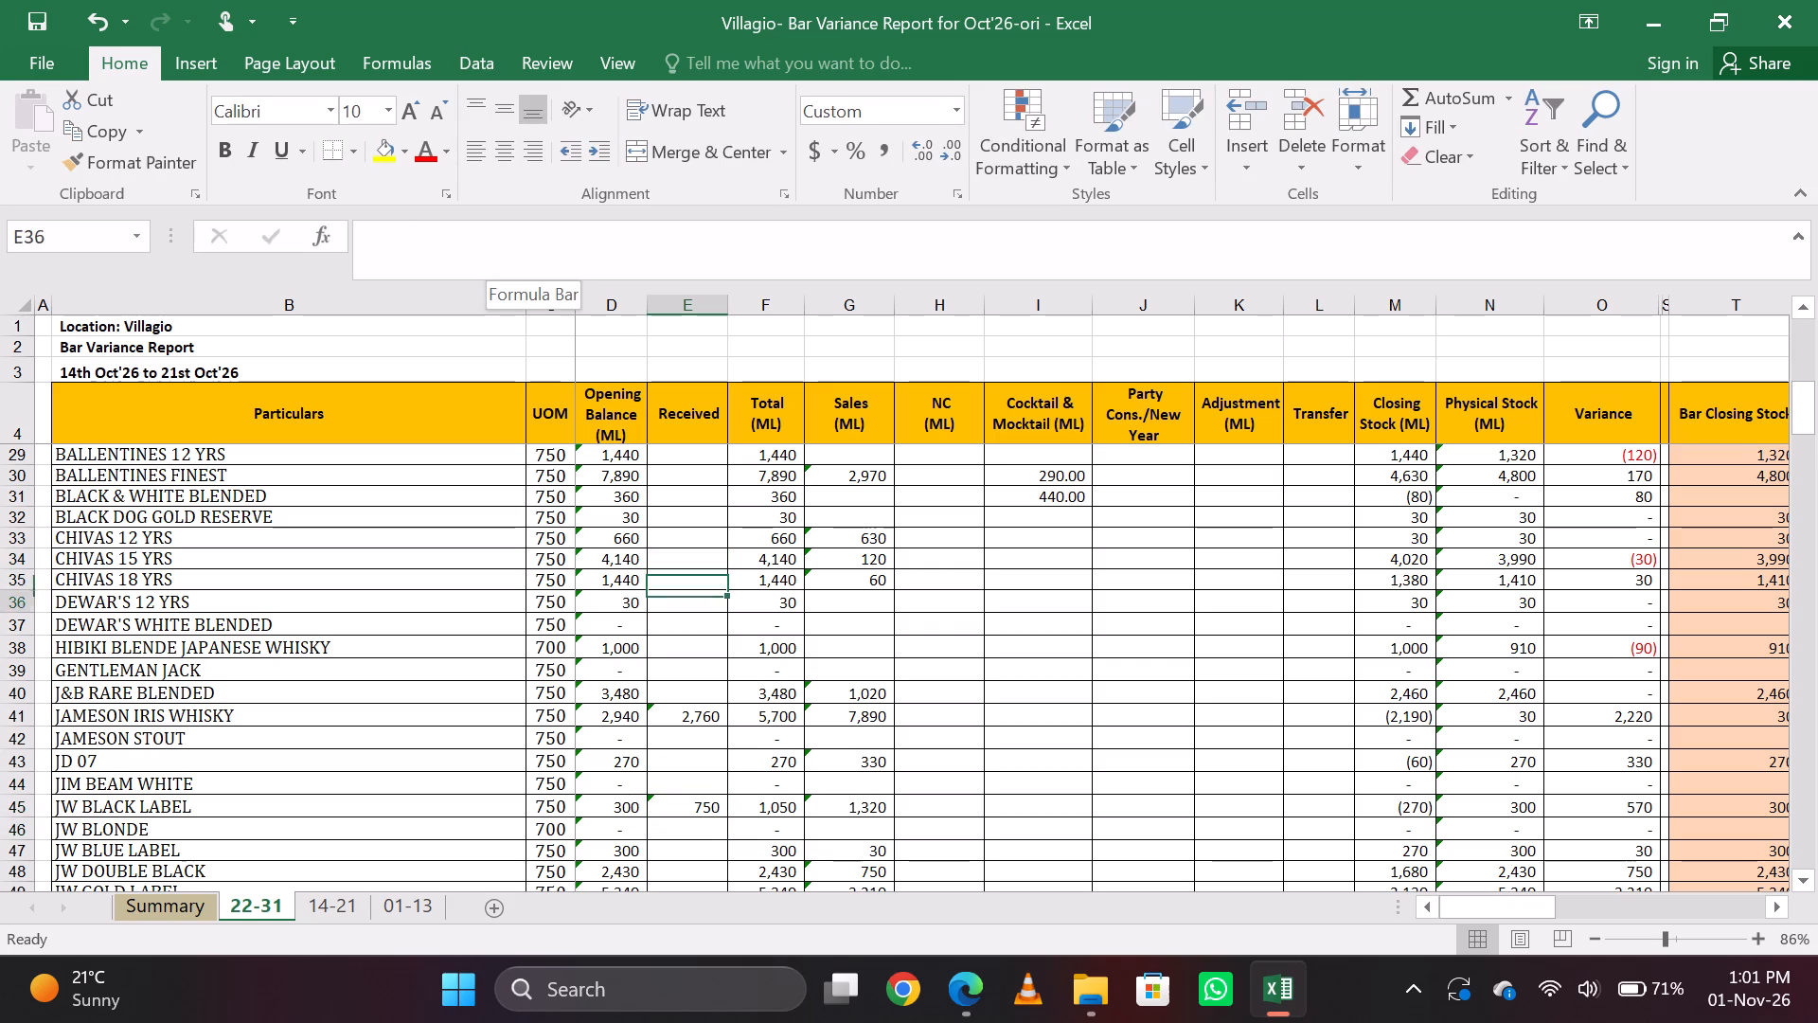
key("Down")
key("Down")
key("Down")
key("Down")
key("Down")
type("=750")
key("Return")
key("backslash")
key("Up")
key("Down")
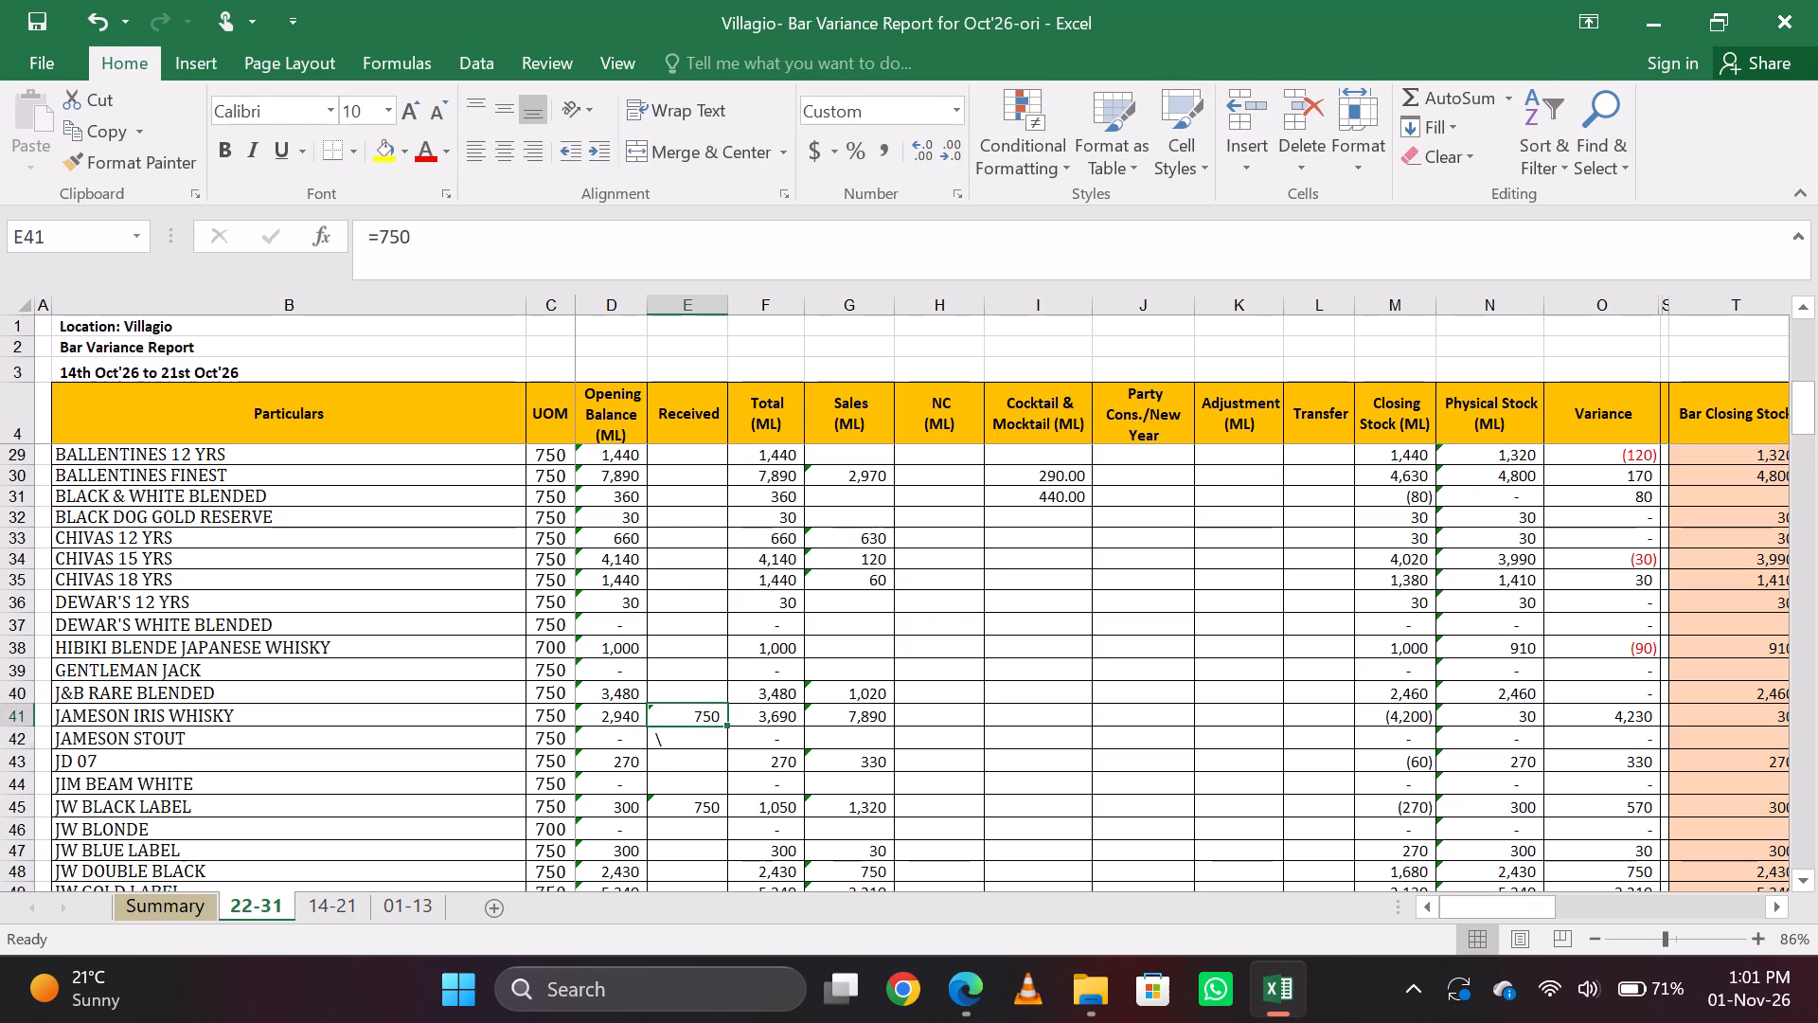
key("BackSpace")
key("Return")
key("Up")
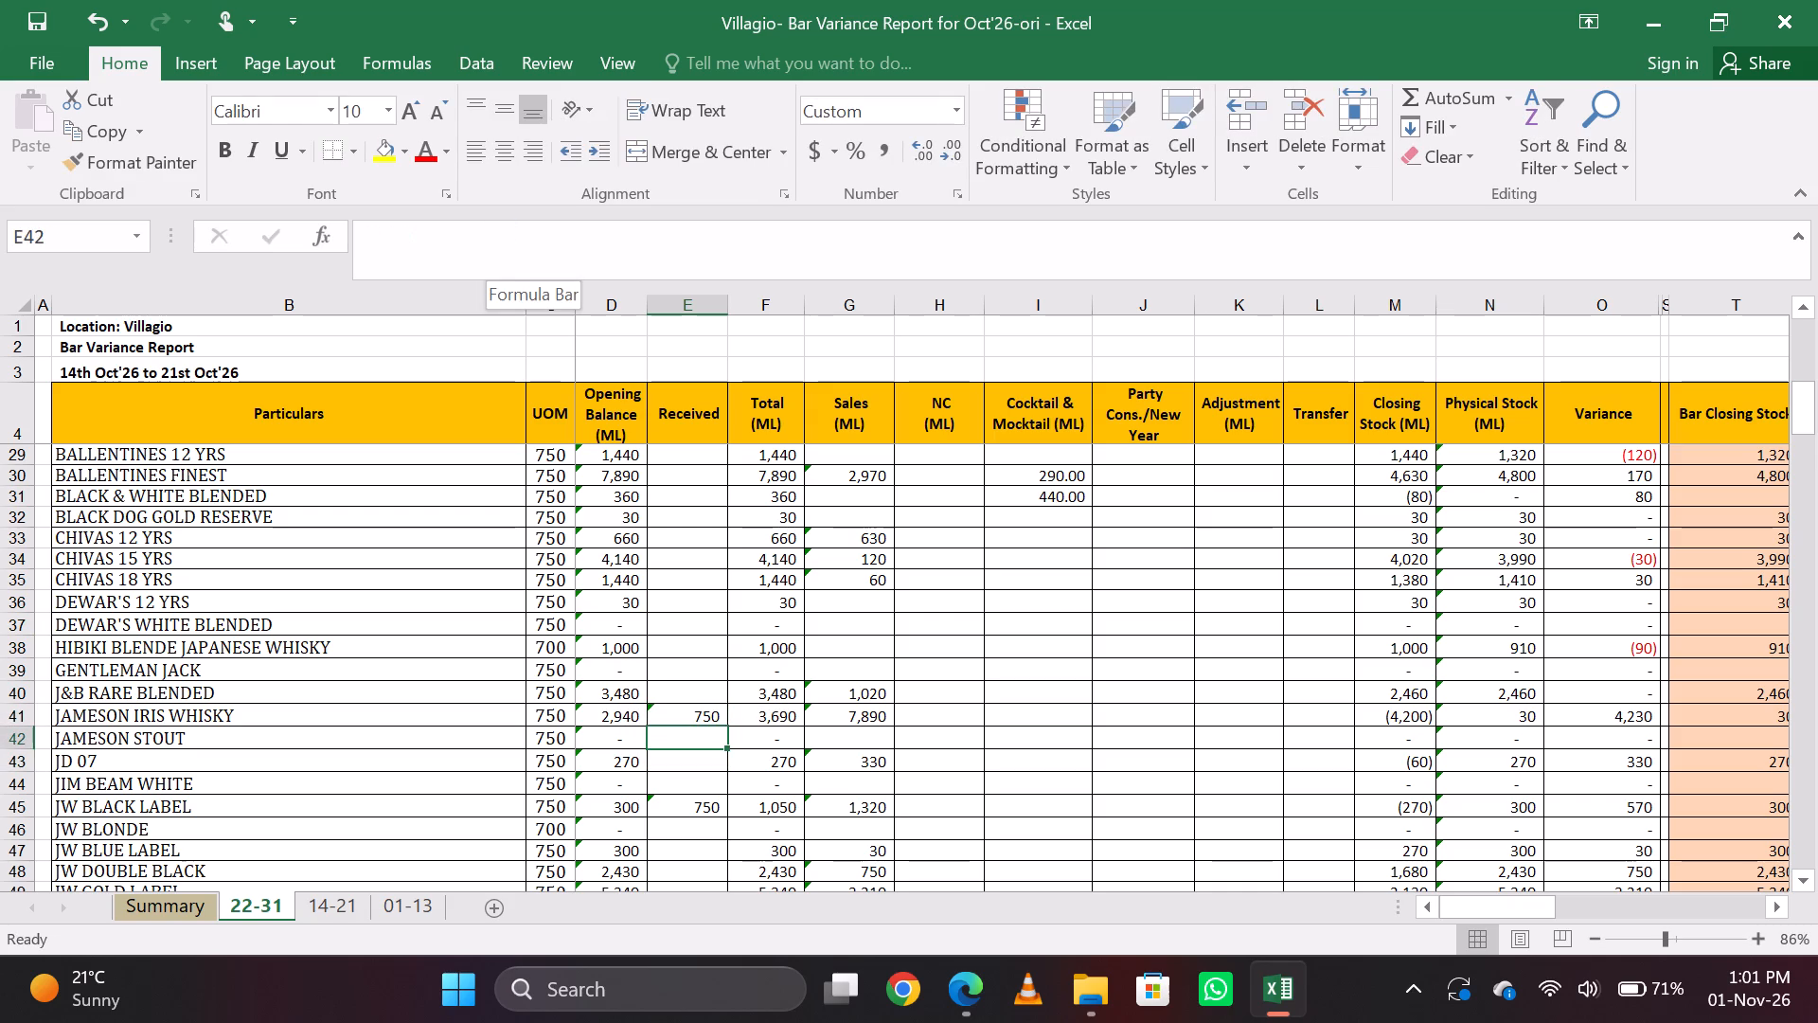
Enter =750 as the Received amount for JIM BEAM WHITE.
key("Down")
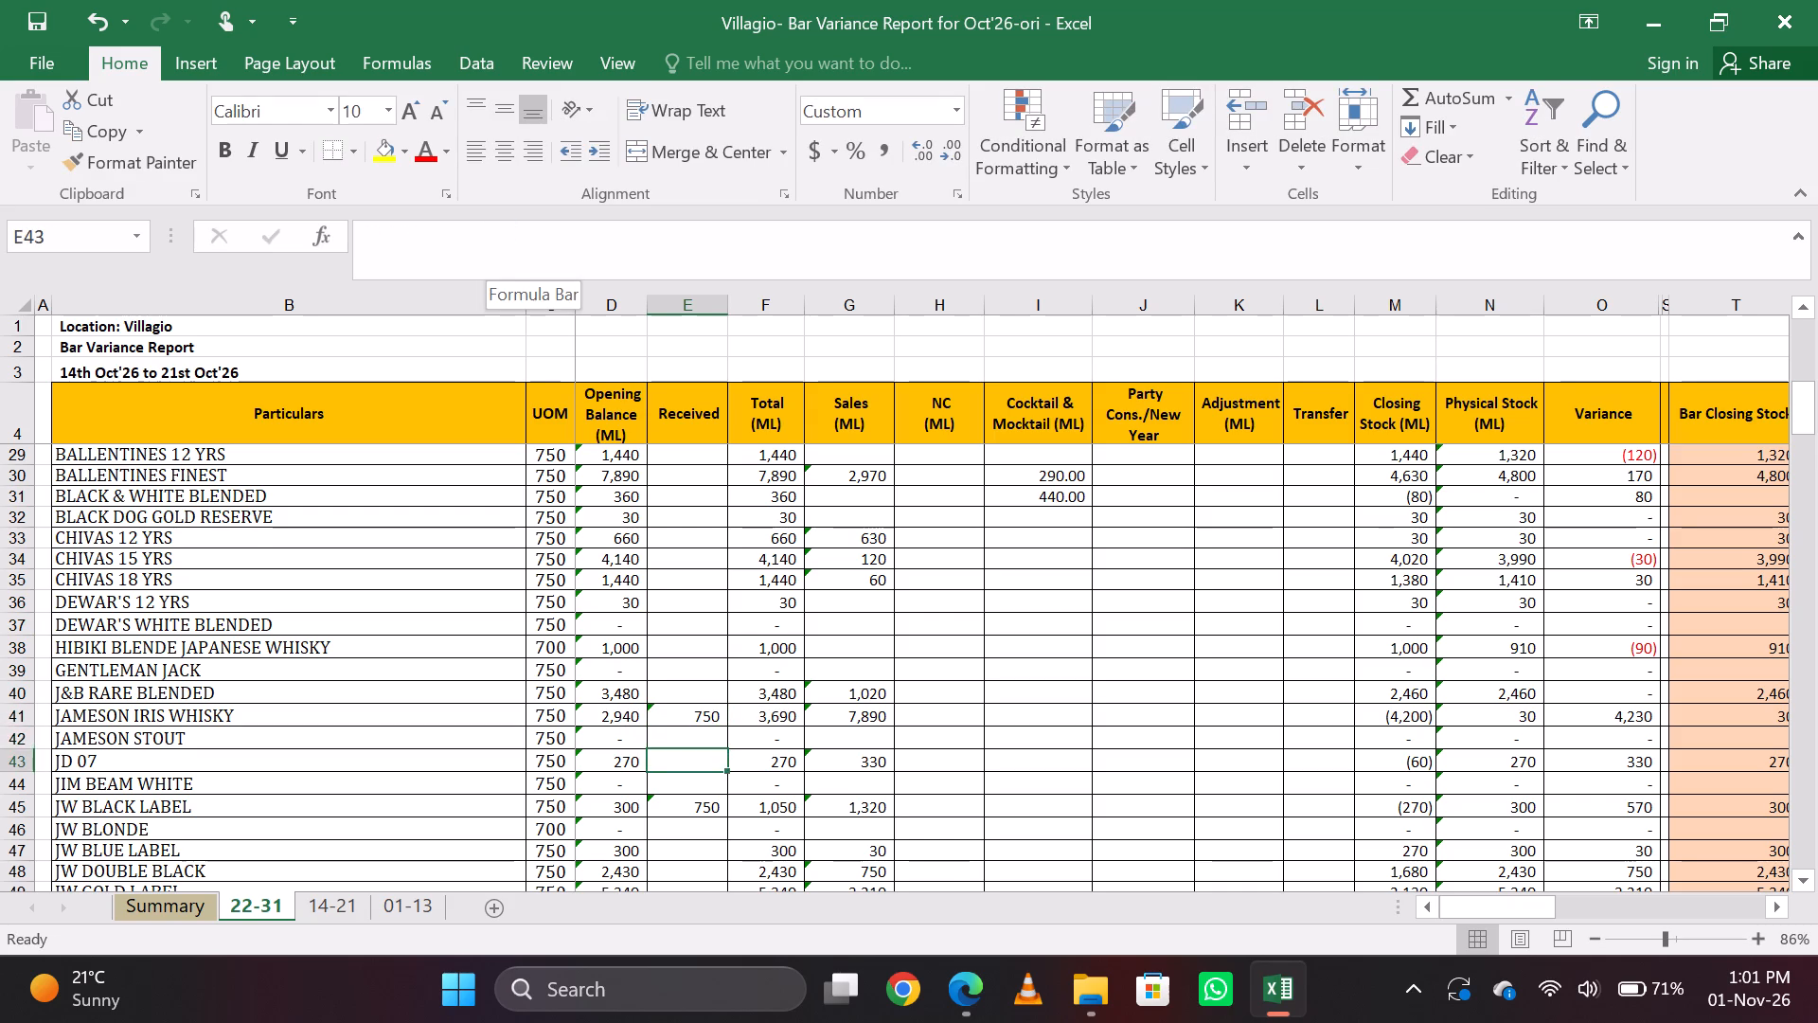
key("Up")
key("Down")
key("Down")
key("Up")
key("Down")
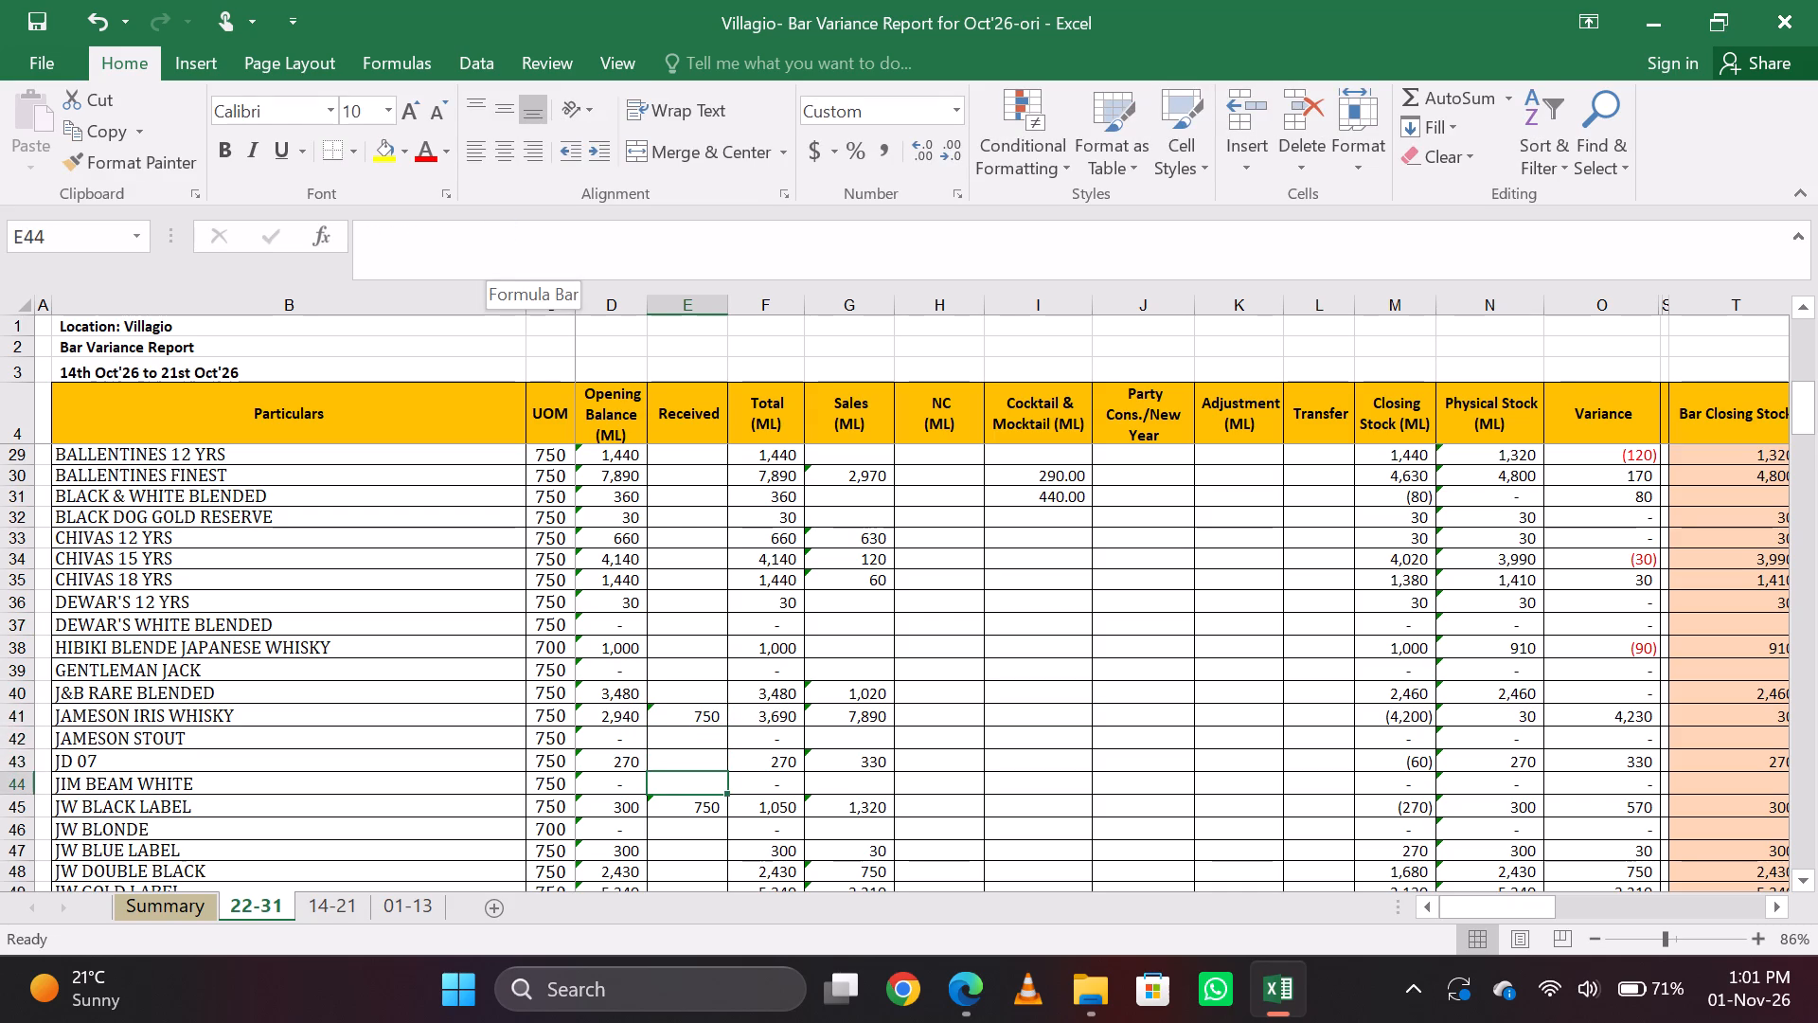
type("=750")
key("Return")
key("Up")
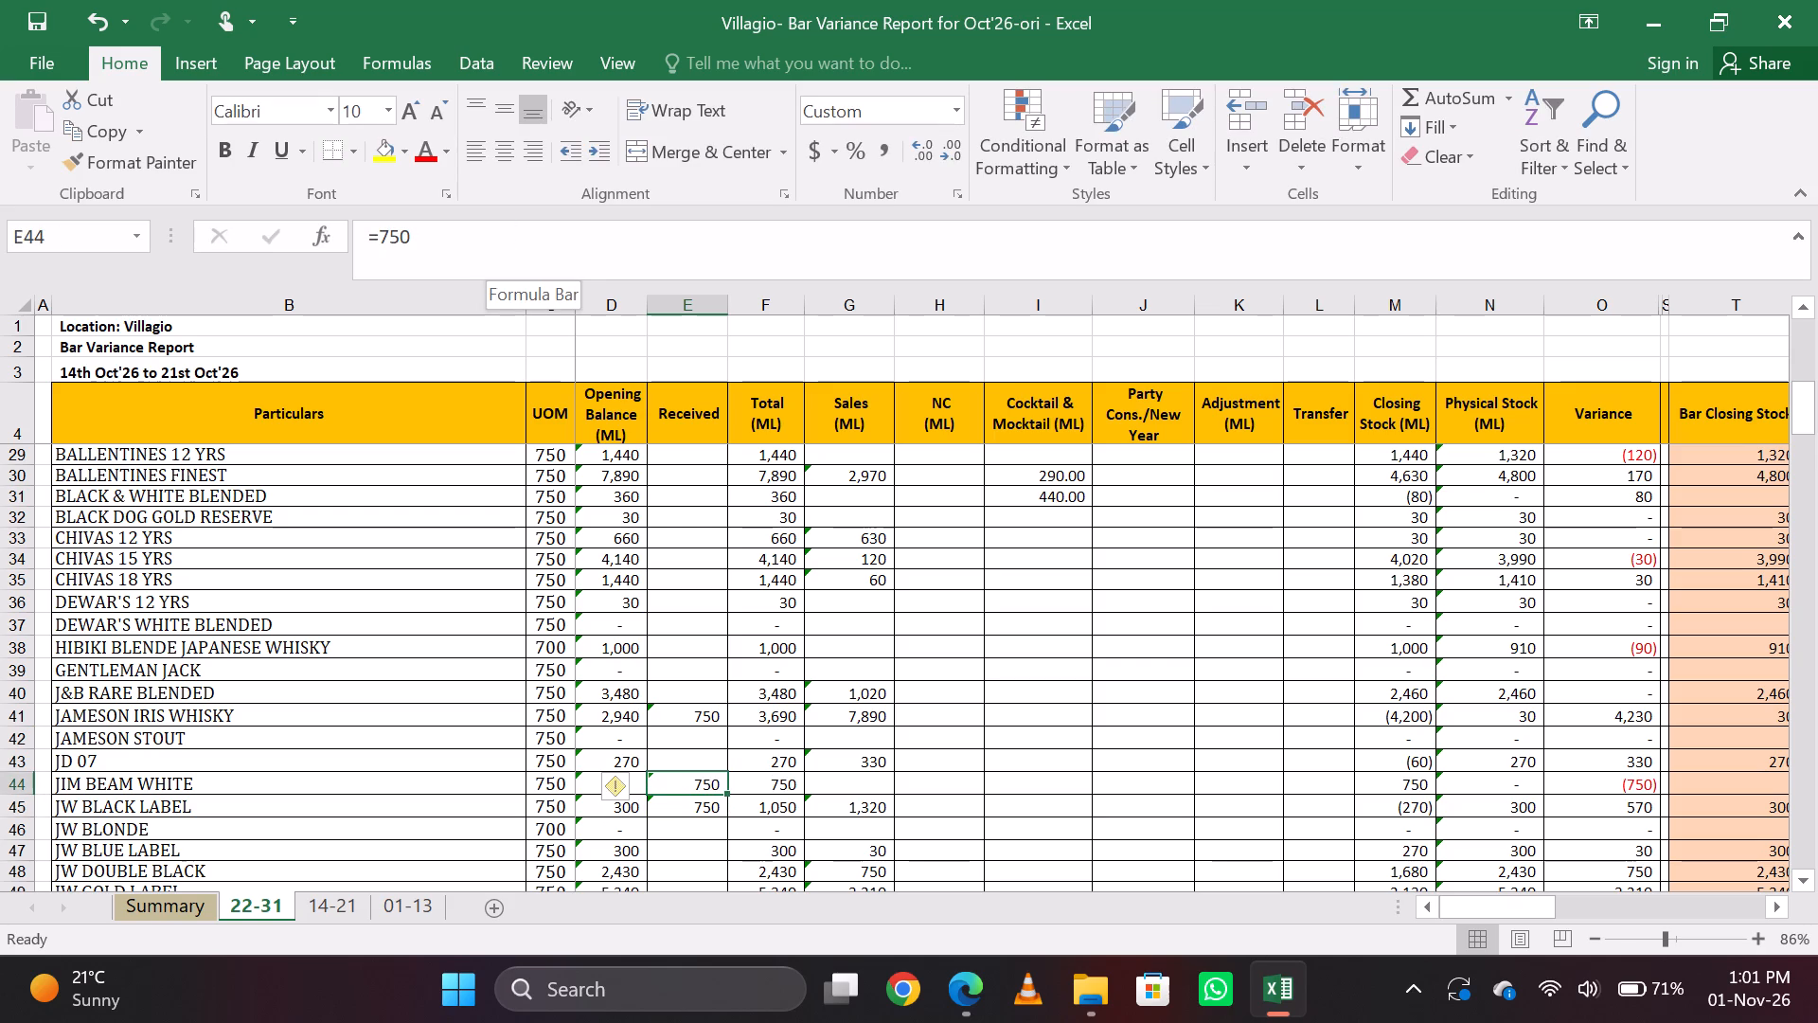
Extend the Received formula for JAMESON IRIS WHISKY to =750*3.
key("Up")
key("Up")
key("Up")
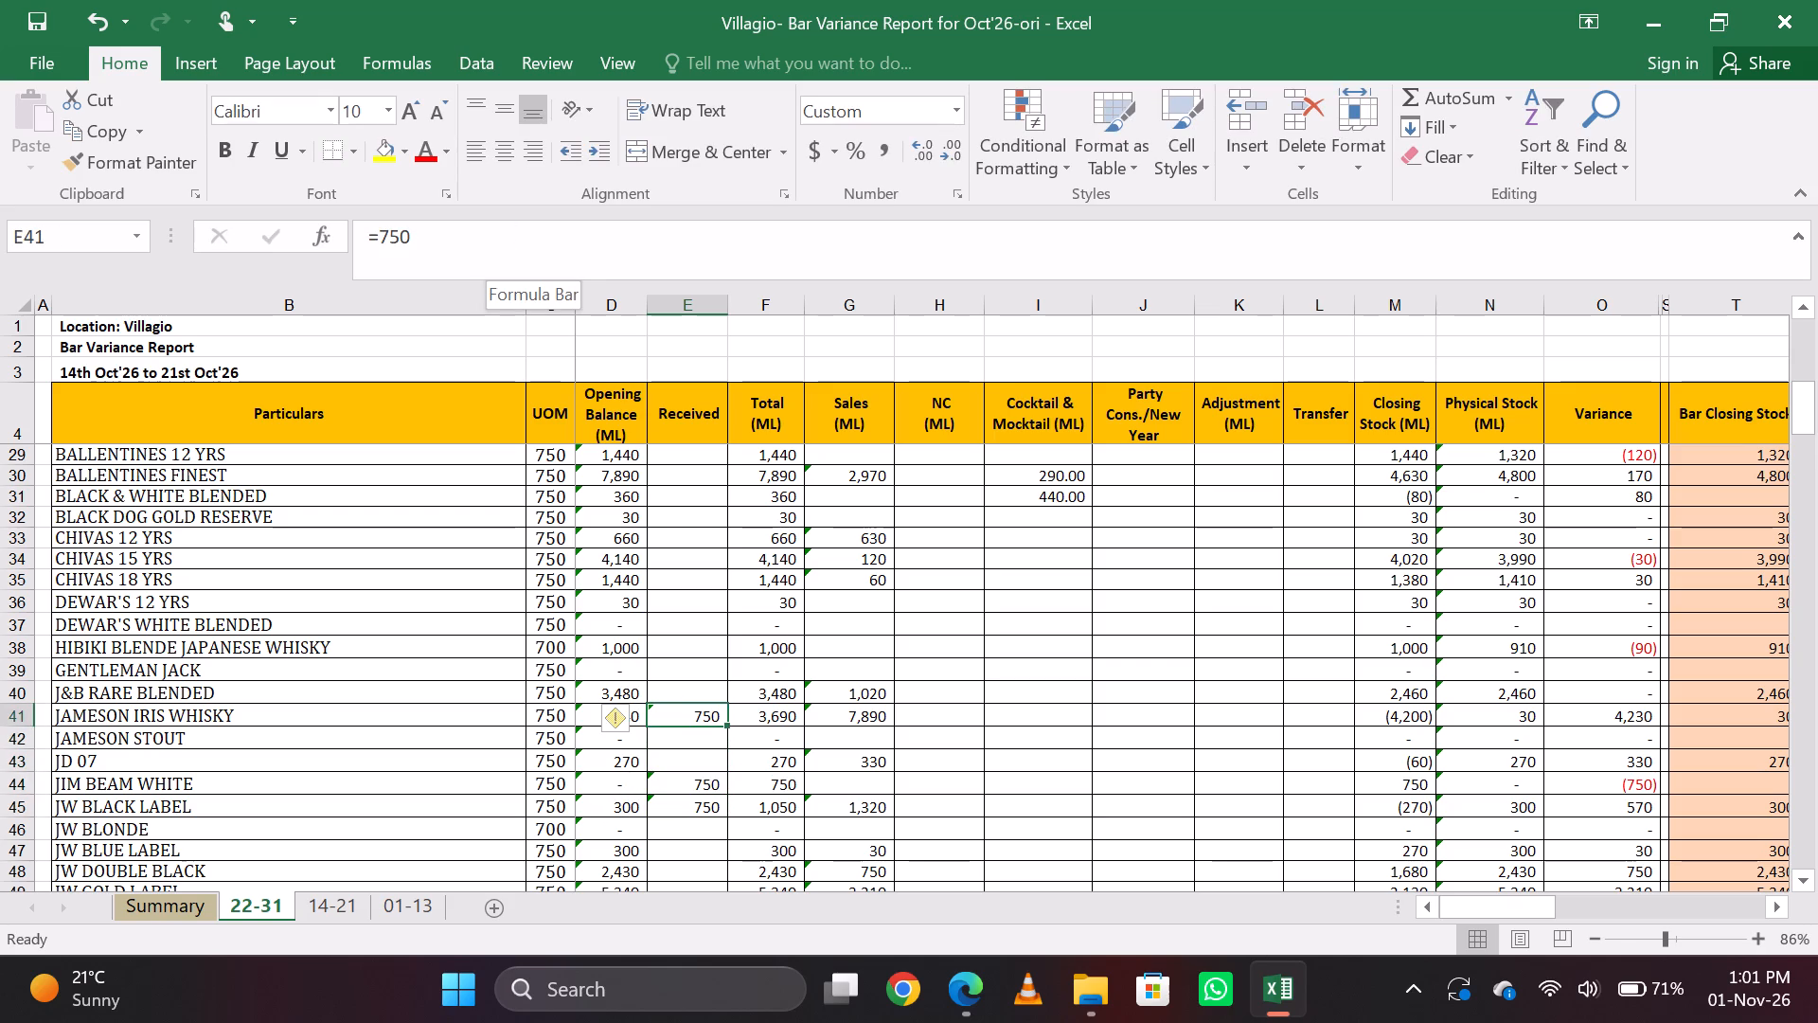
key("Down")
key("Up")
left_click(501, 233)
type("*3")
key("Return")
key("Up")
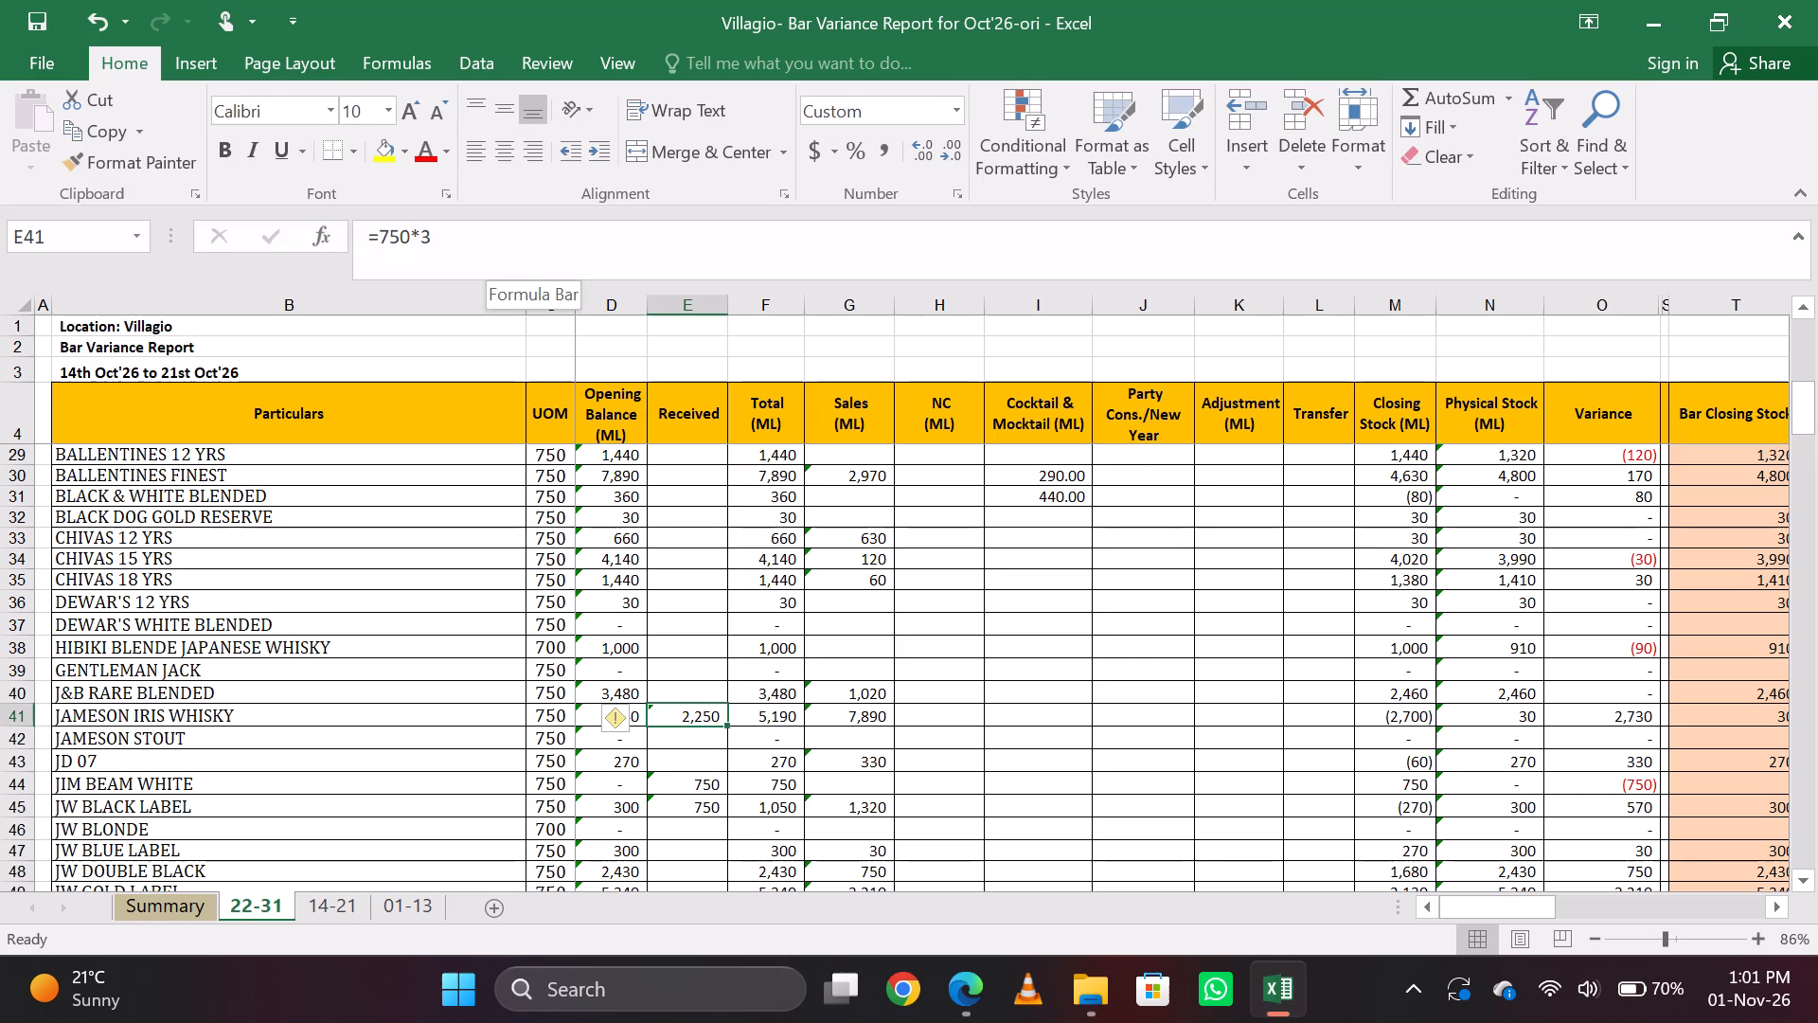
key("Down")
key("Up")
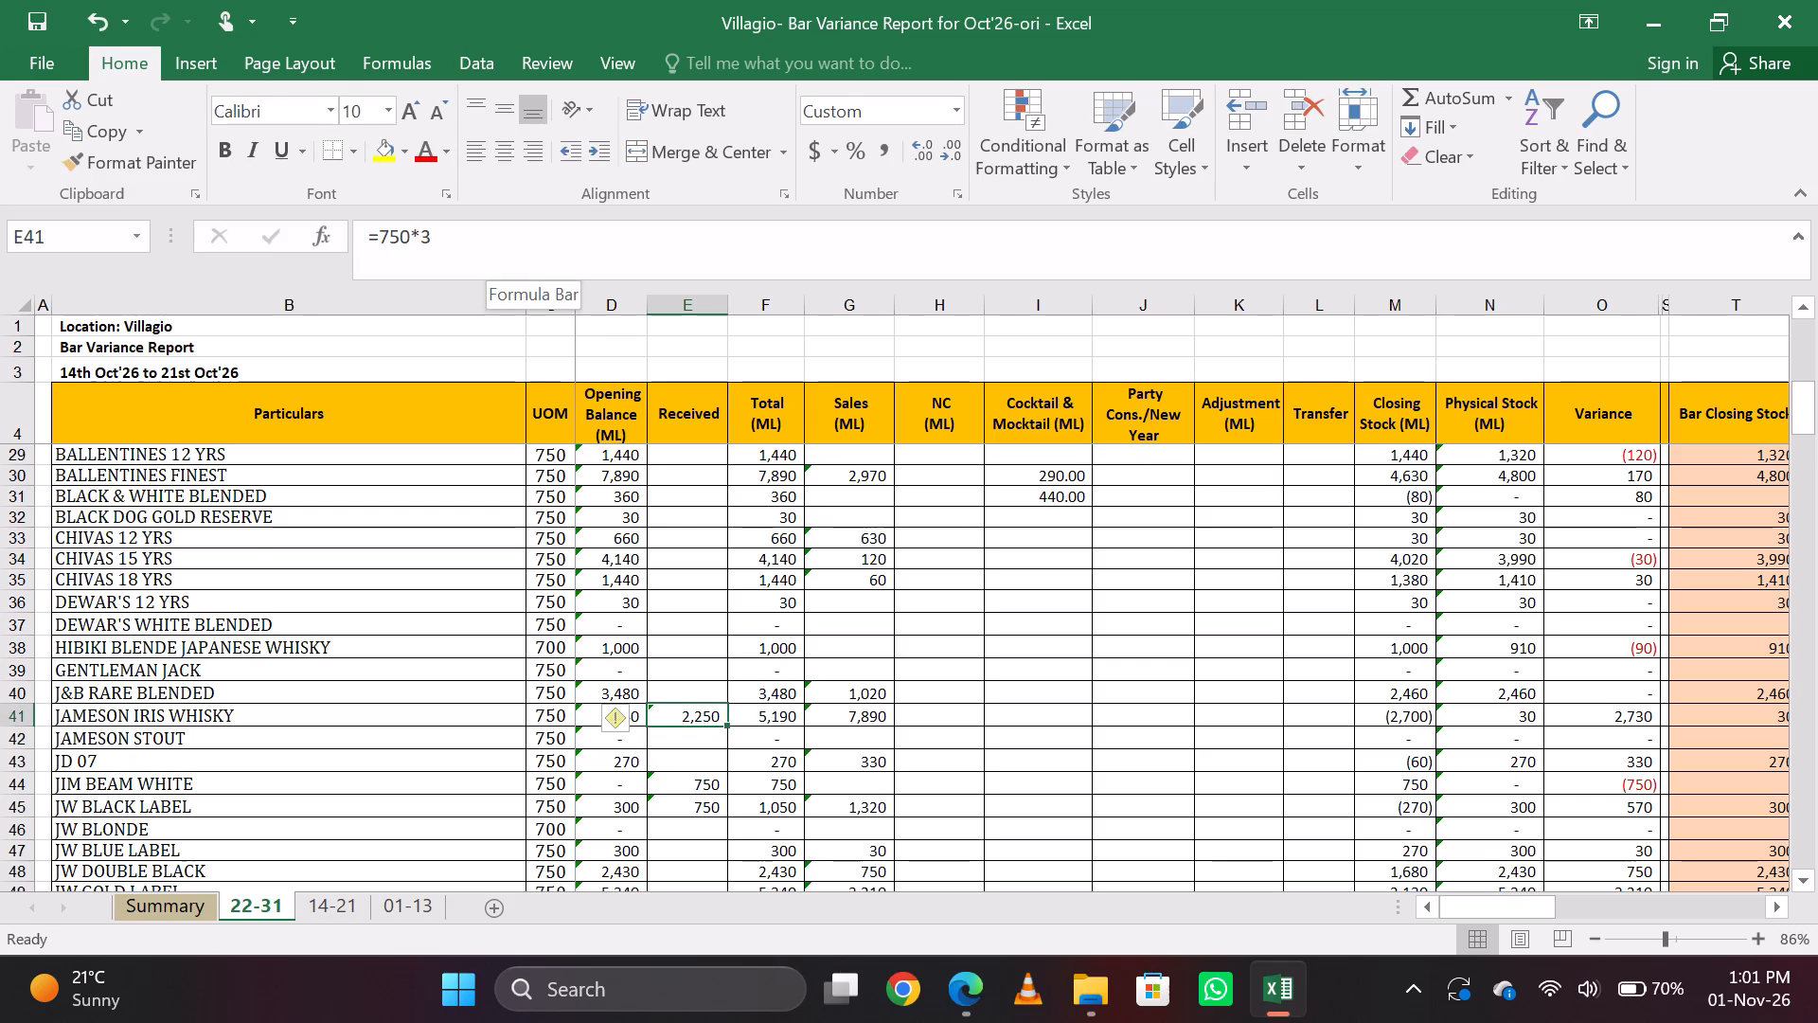
Fill the Variance formula from the row above into the Variance cell for JAMESON IRIS WHISKY.
key("Left")
key("Right")
key("Right")
key("Right")
key("Right")
key("Right")
key("Right")
key("Right")
key("Right")
key("Right")
key("Right")
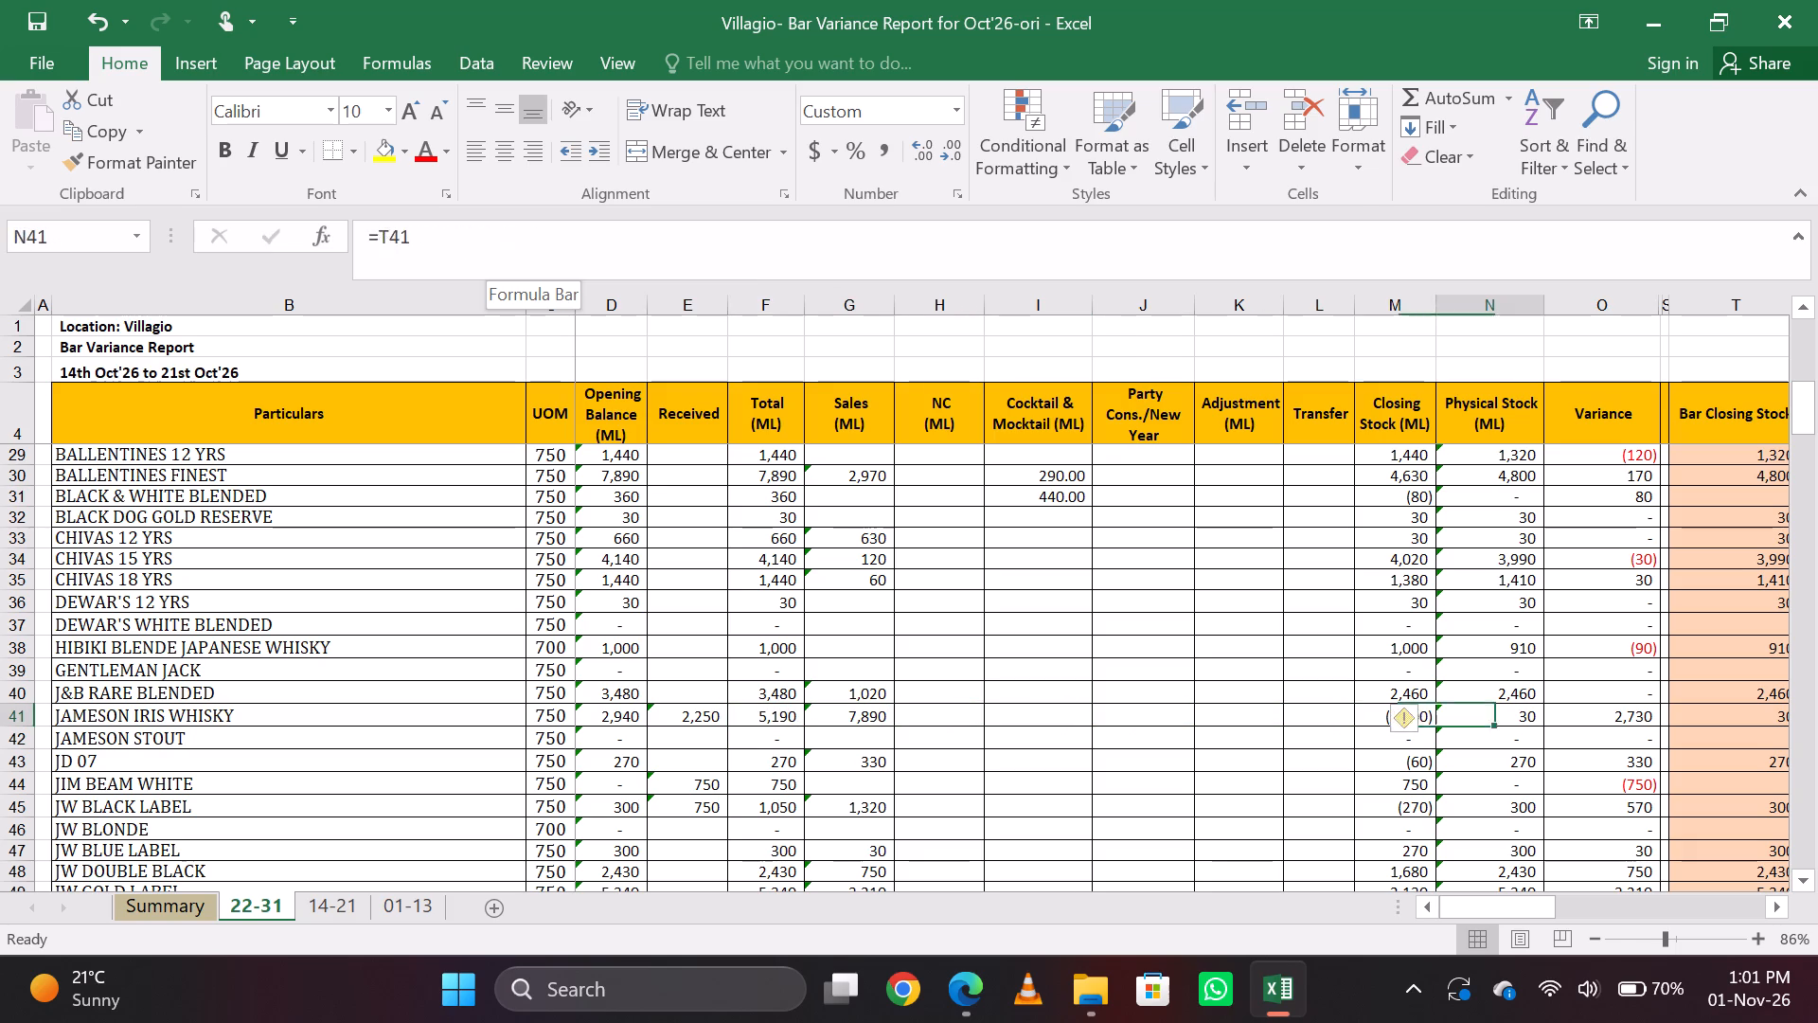
key("Right")
key("Right")
key("Right")
key("Left")
key("Left")
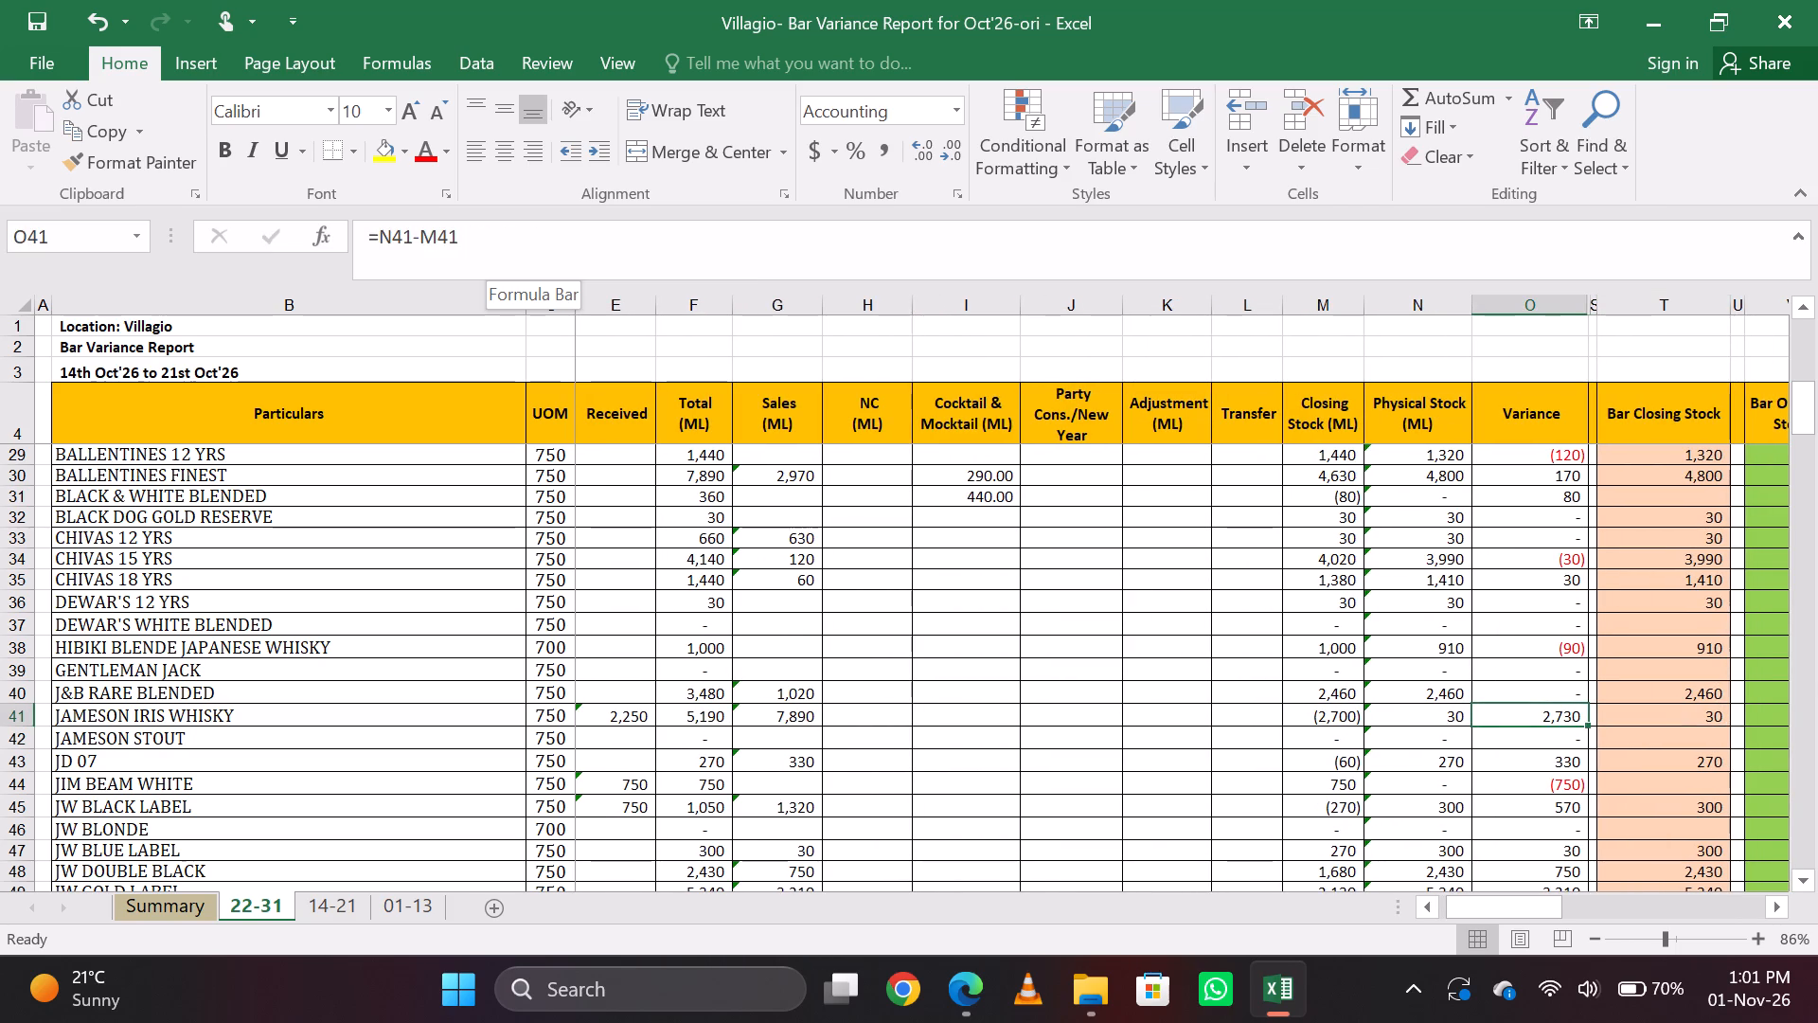
key("ctrl+d")
key("Down")
key("Up")
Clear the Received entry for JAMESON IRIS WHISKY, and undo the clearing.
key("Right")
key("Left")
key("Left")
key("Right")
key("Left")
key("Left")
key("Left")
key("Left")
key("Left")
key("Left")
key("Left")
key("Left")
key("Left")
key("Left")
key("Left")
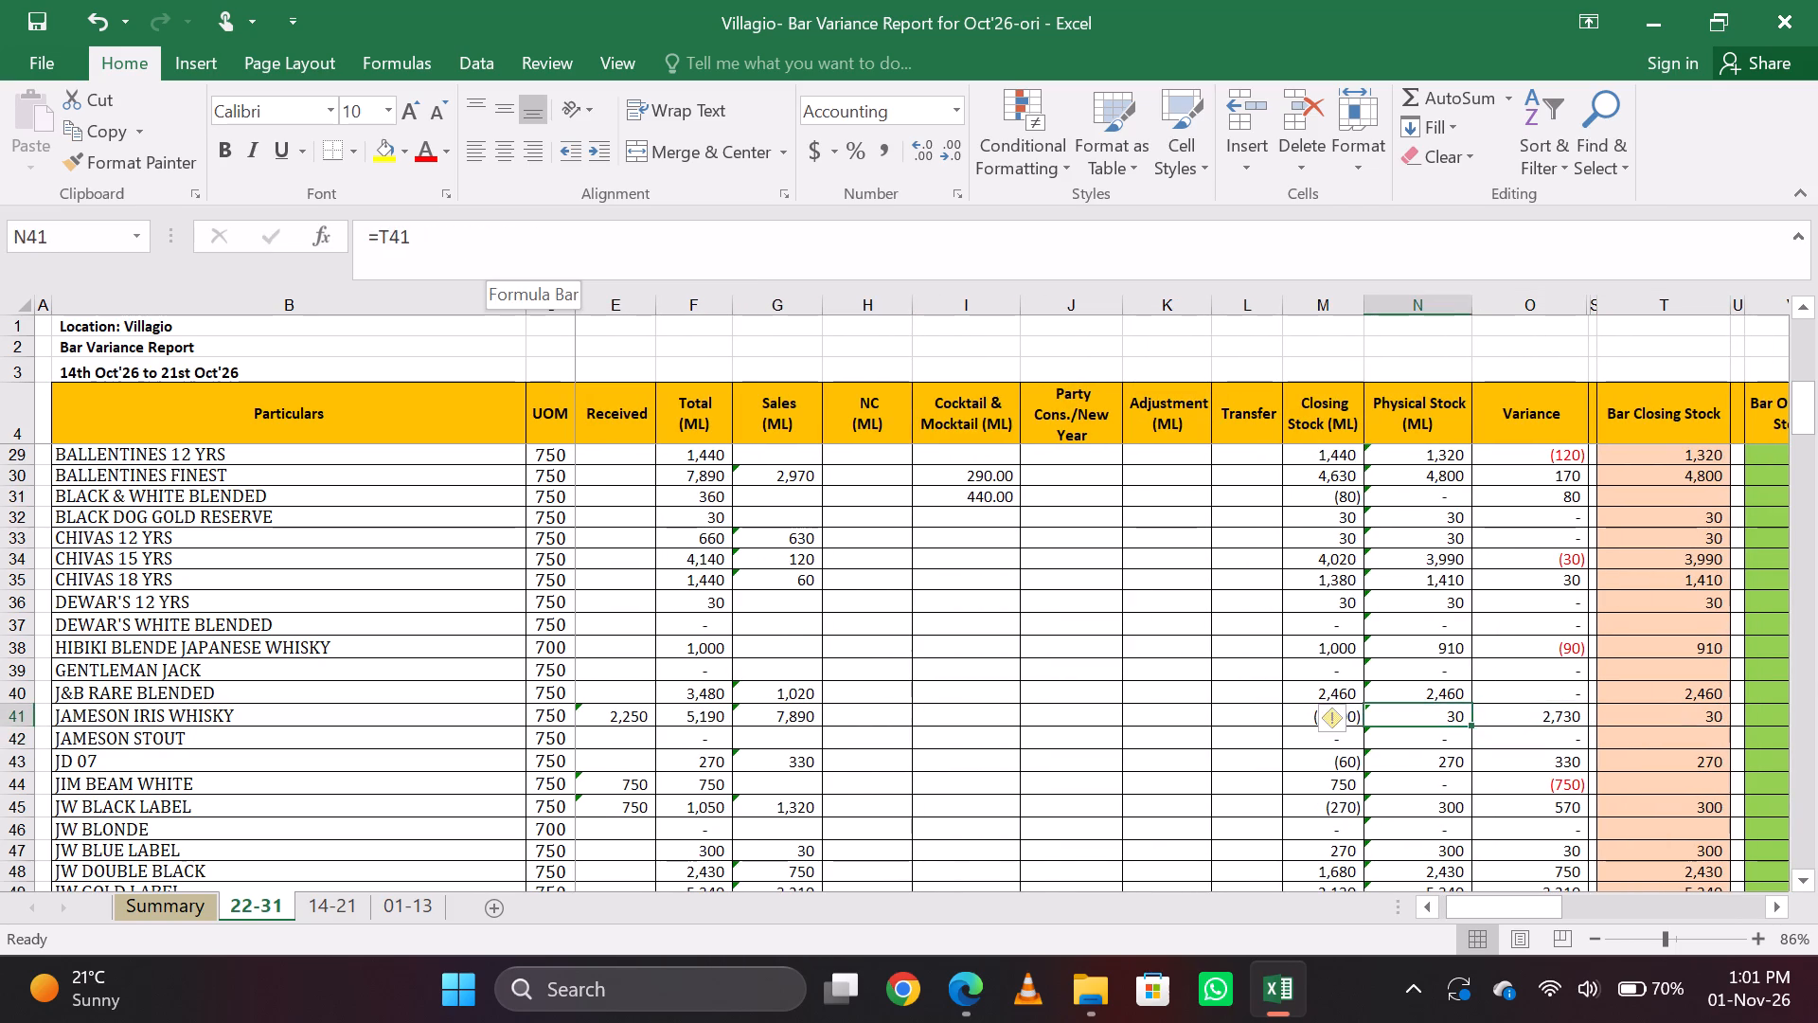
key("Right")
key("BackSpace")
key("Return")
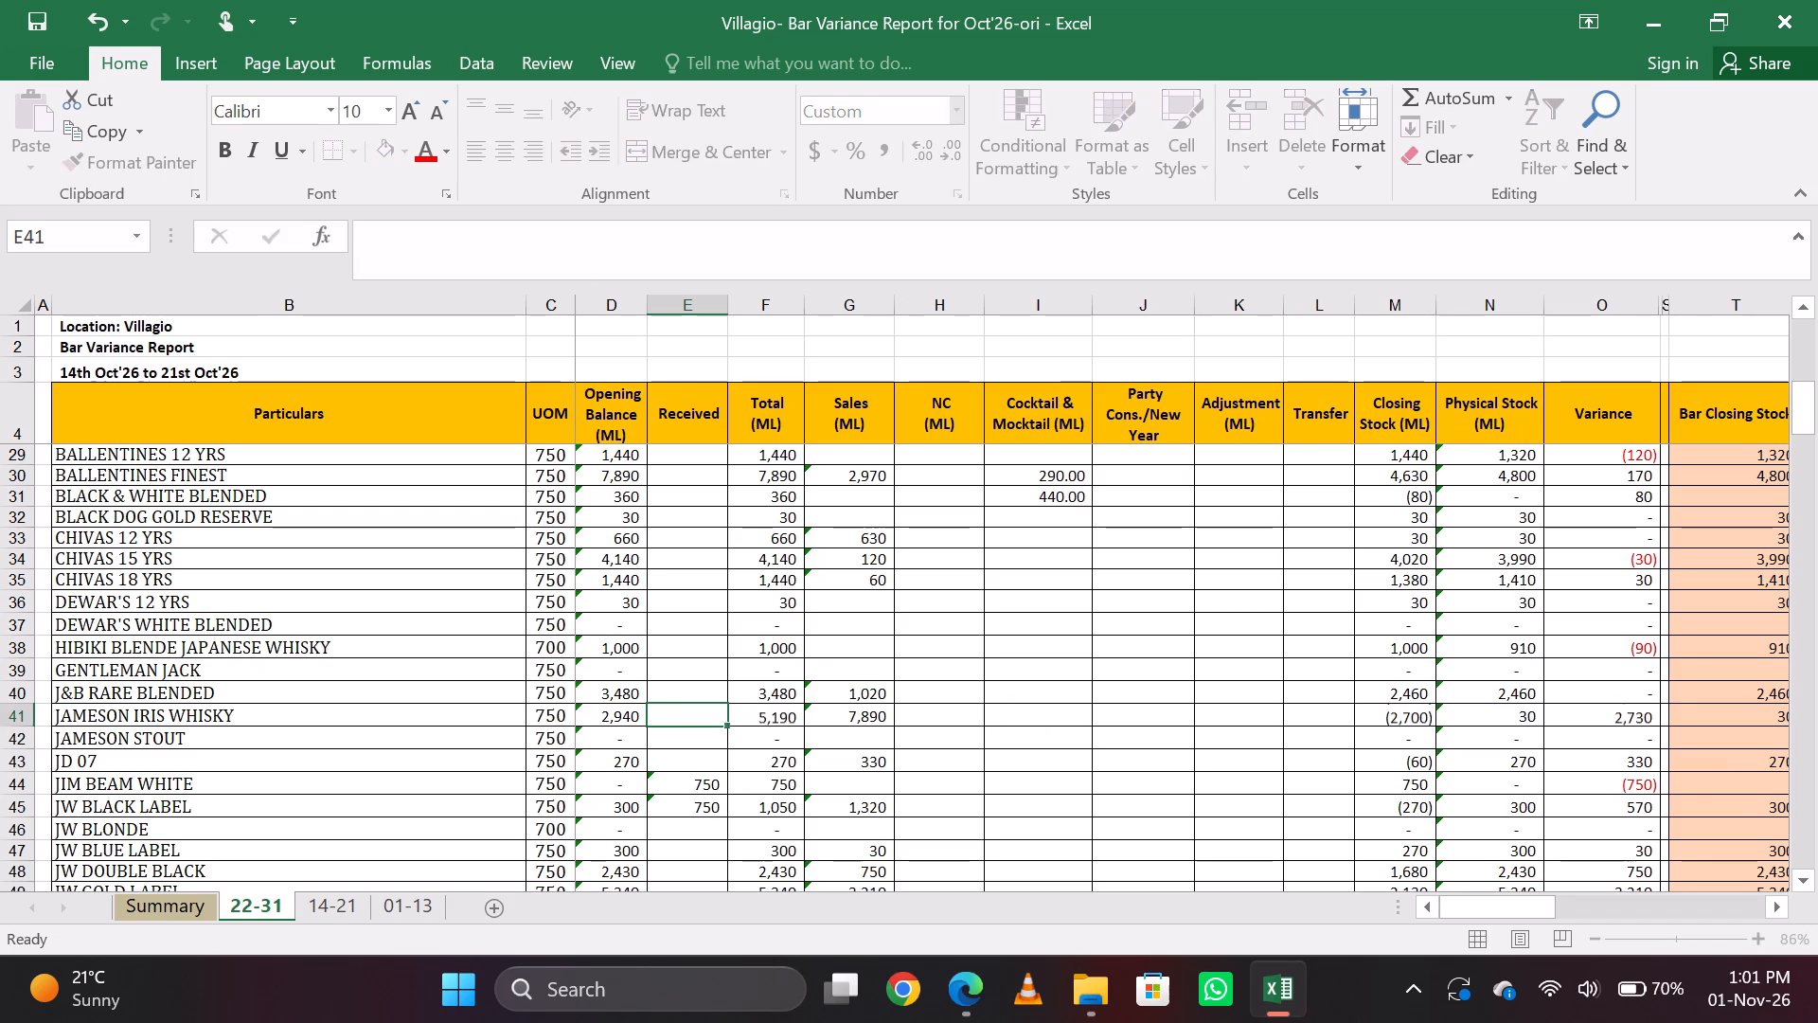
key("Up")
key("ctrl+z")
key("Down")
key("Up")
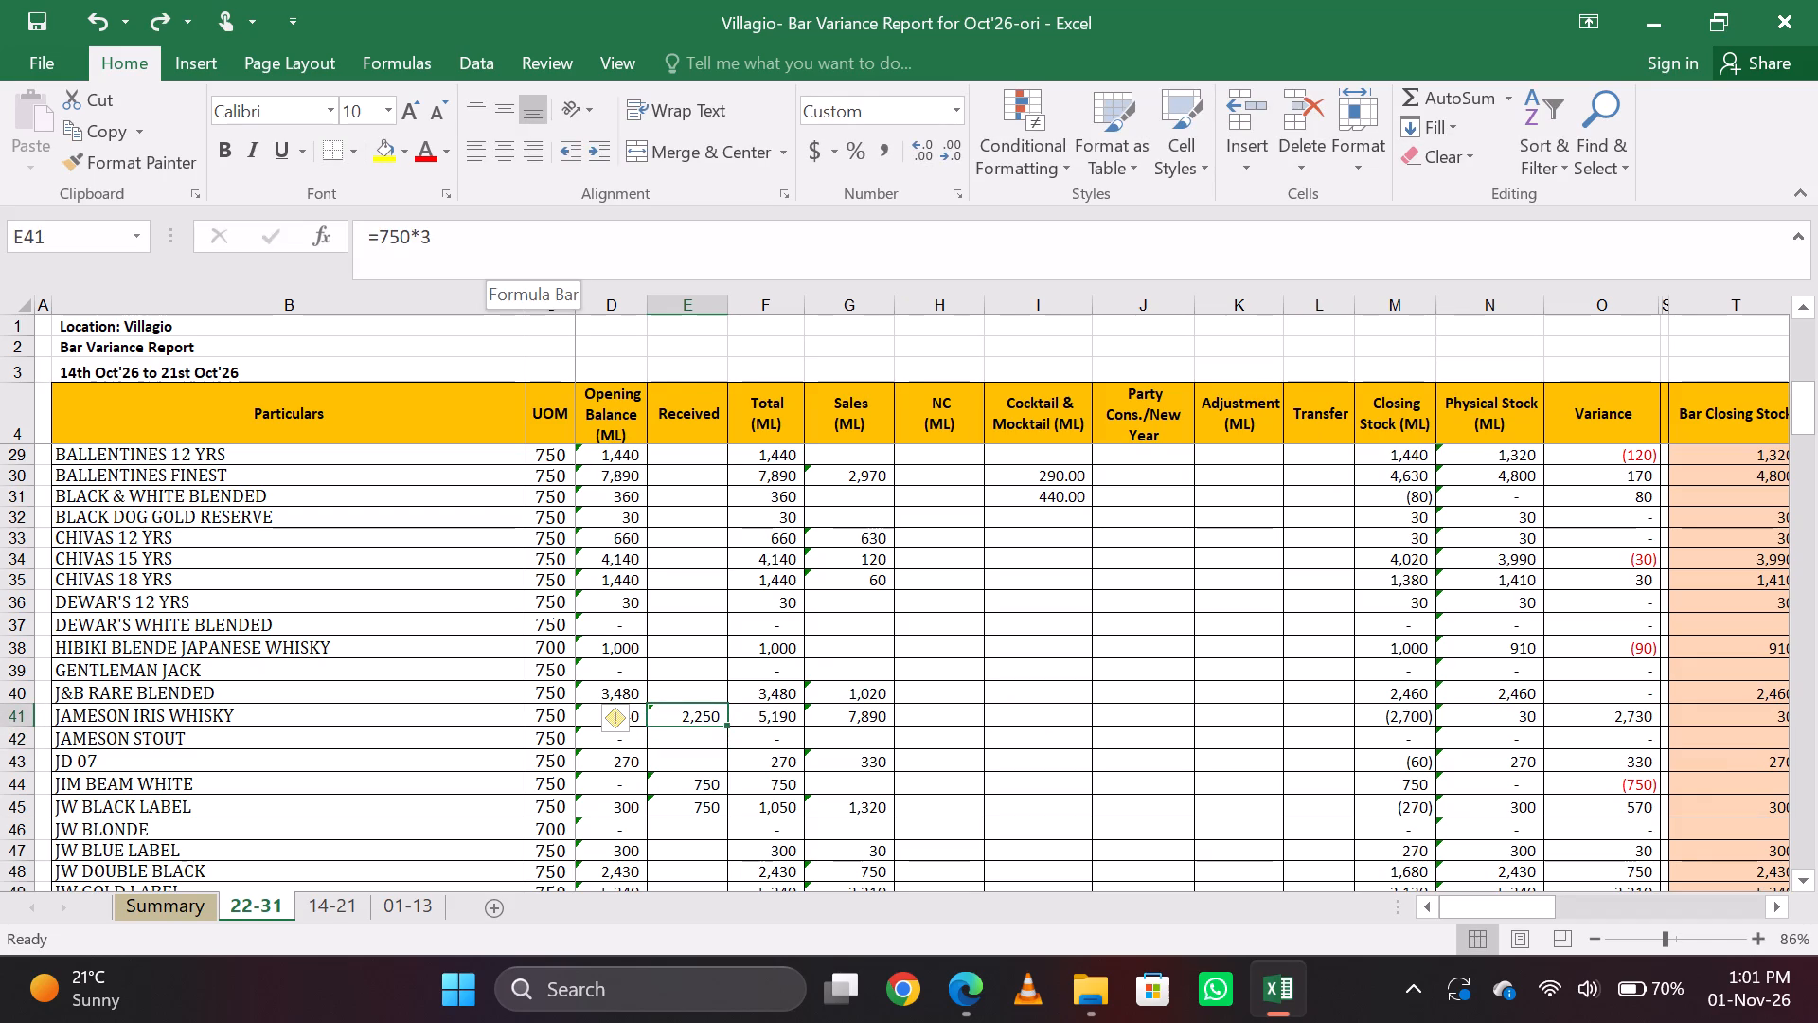
Enter =750 as the Received amount for JD 07.
key("Up")
key("Up")
key("Up")
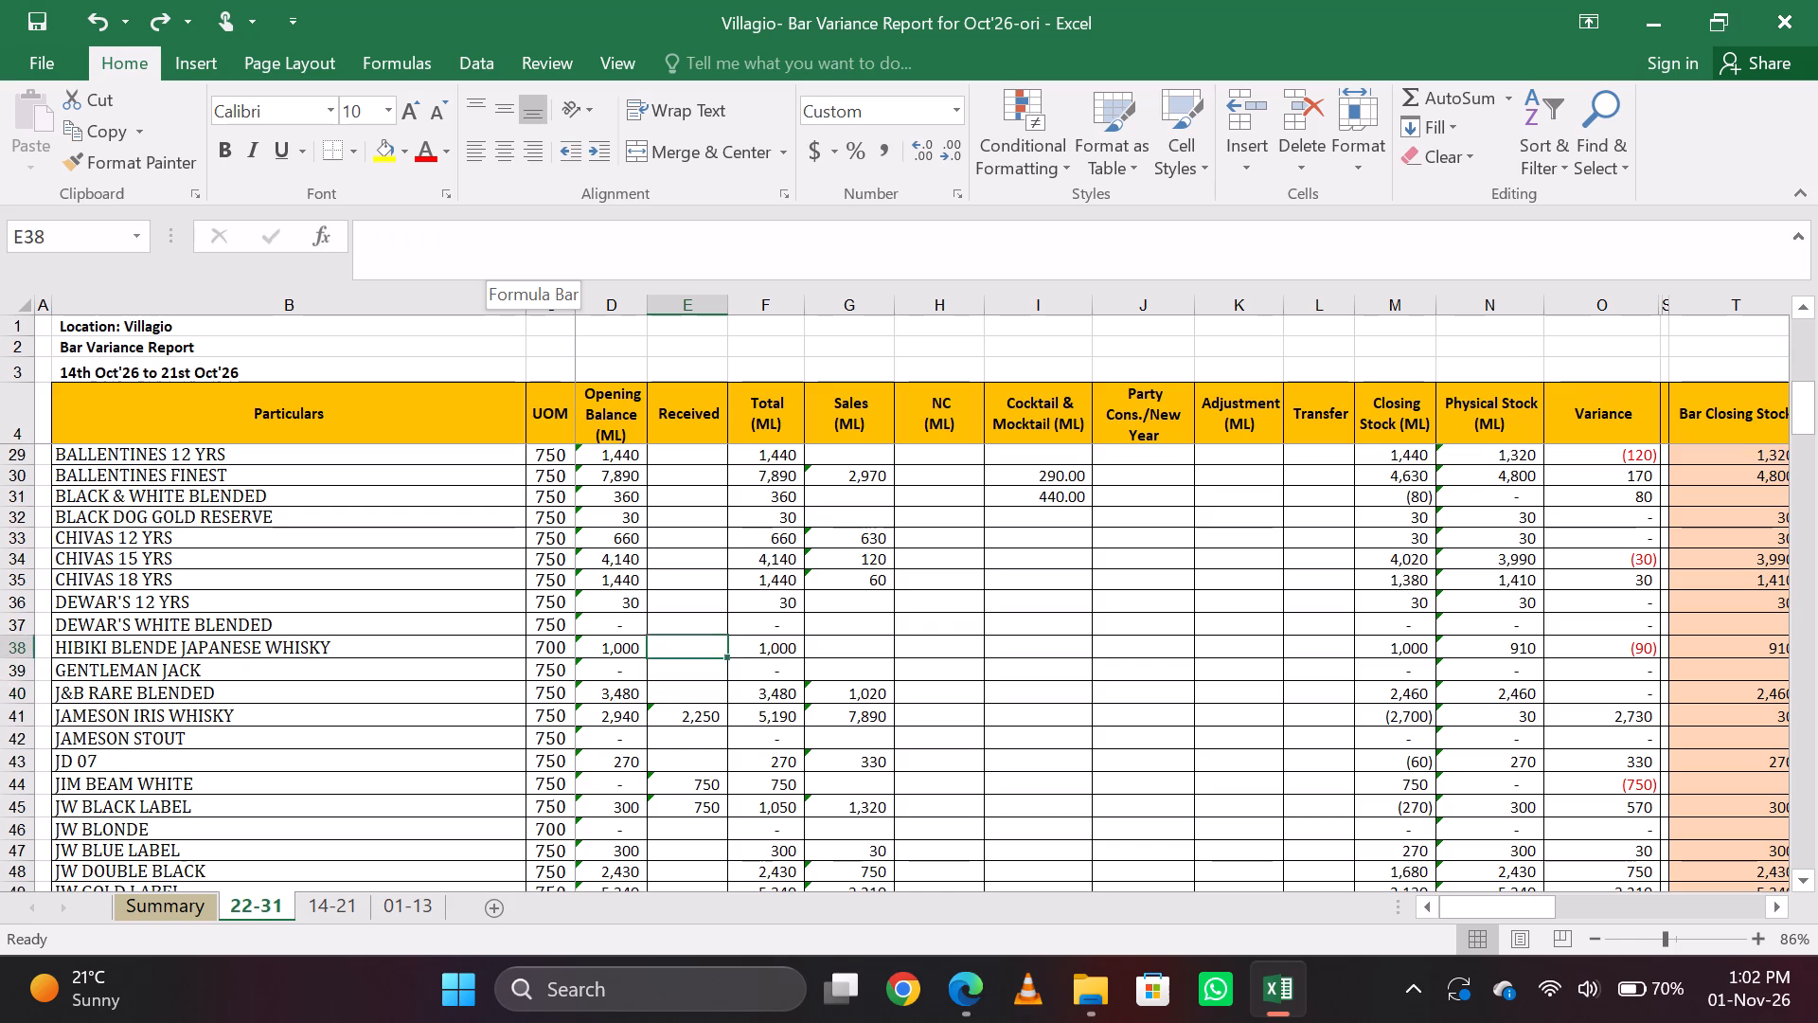
key("Up")
key("Up")
key("Down")
key("Down")
key("Down")
key("Down")
key("Down")
key("Down")
key("Down")
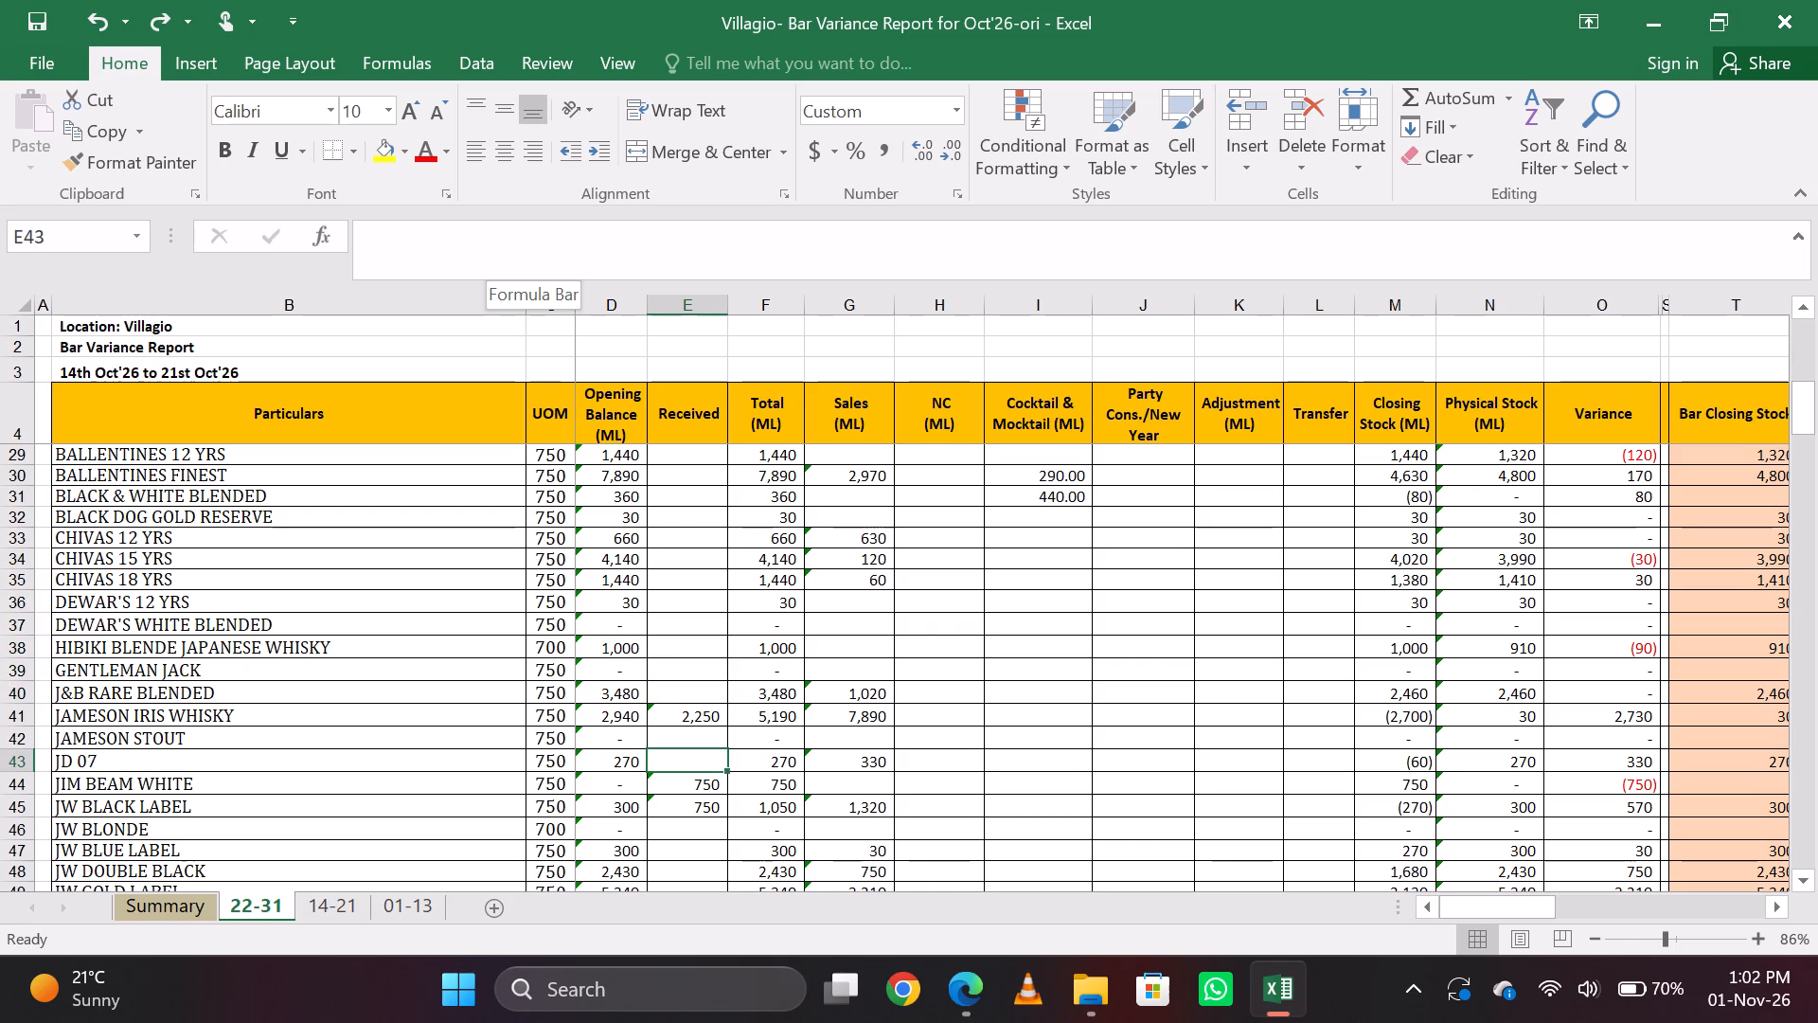
type("=75")
key("0")
key("Return")
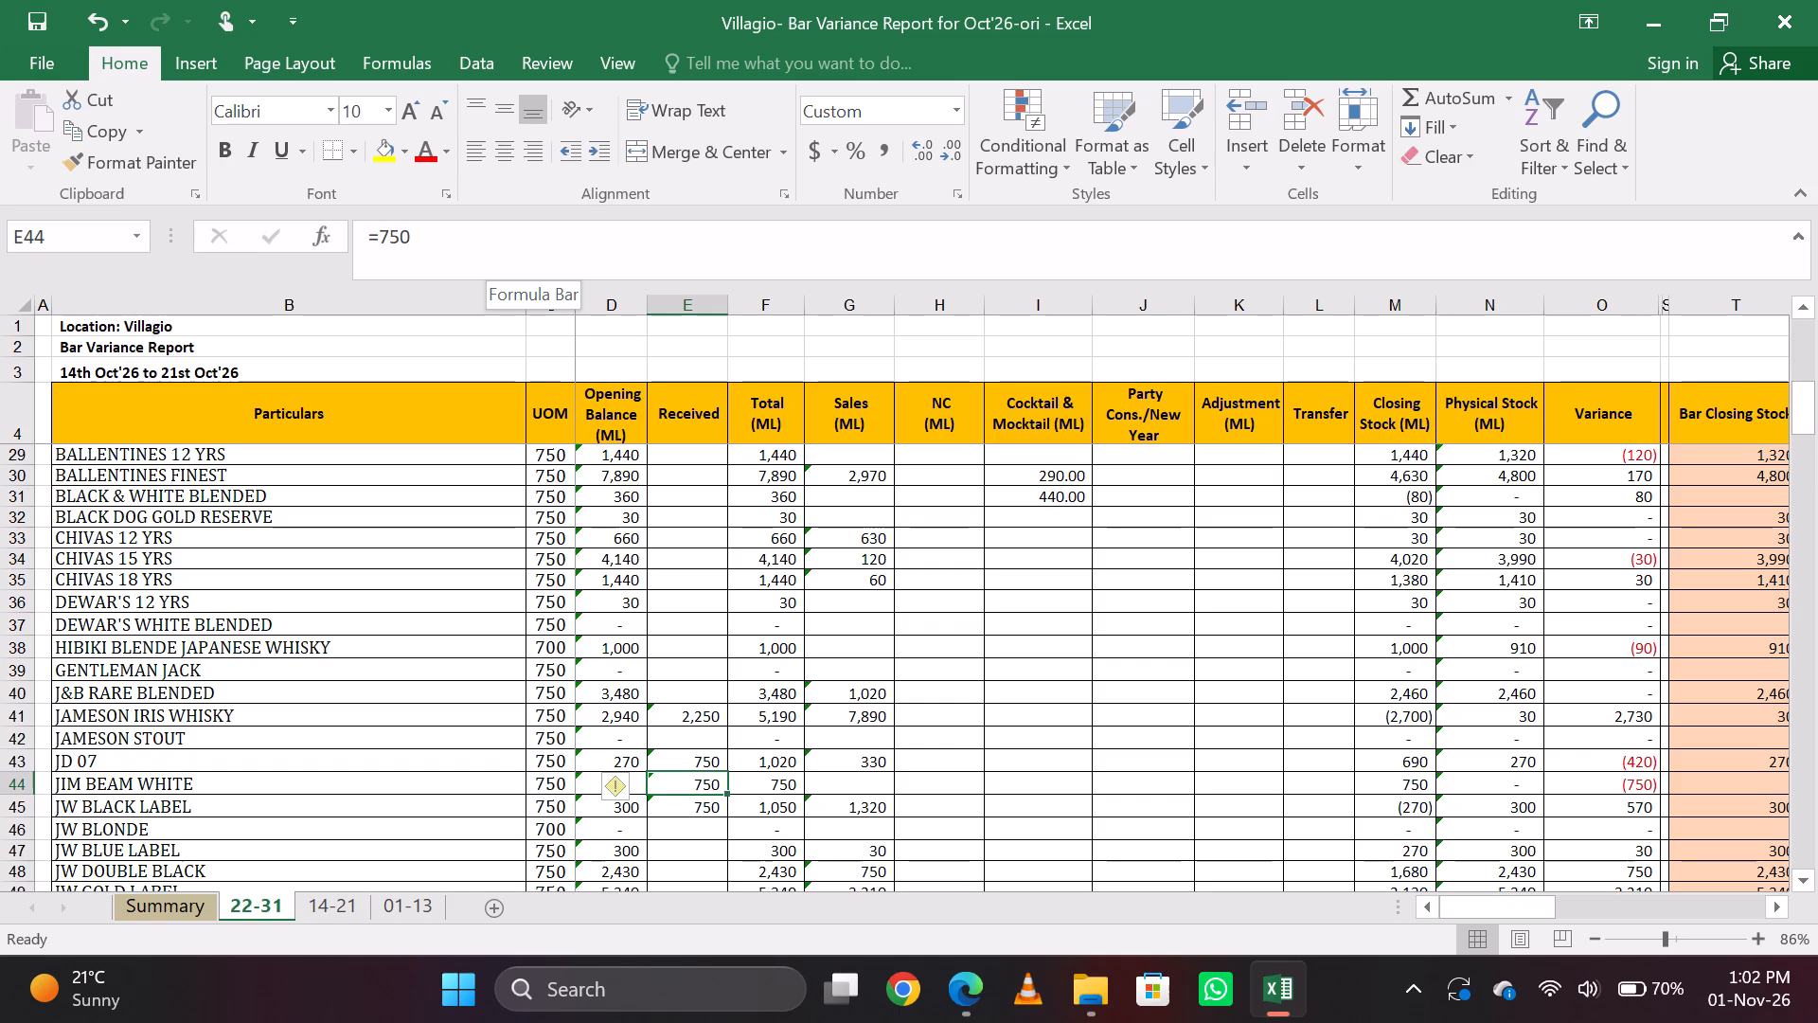
Review the Received entries and variances of the whisky rows from JAMESON IRIS WHISKY down to SUNTORY TOKI.
key("Up")
key("Down")
key("Up")
key("Up")
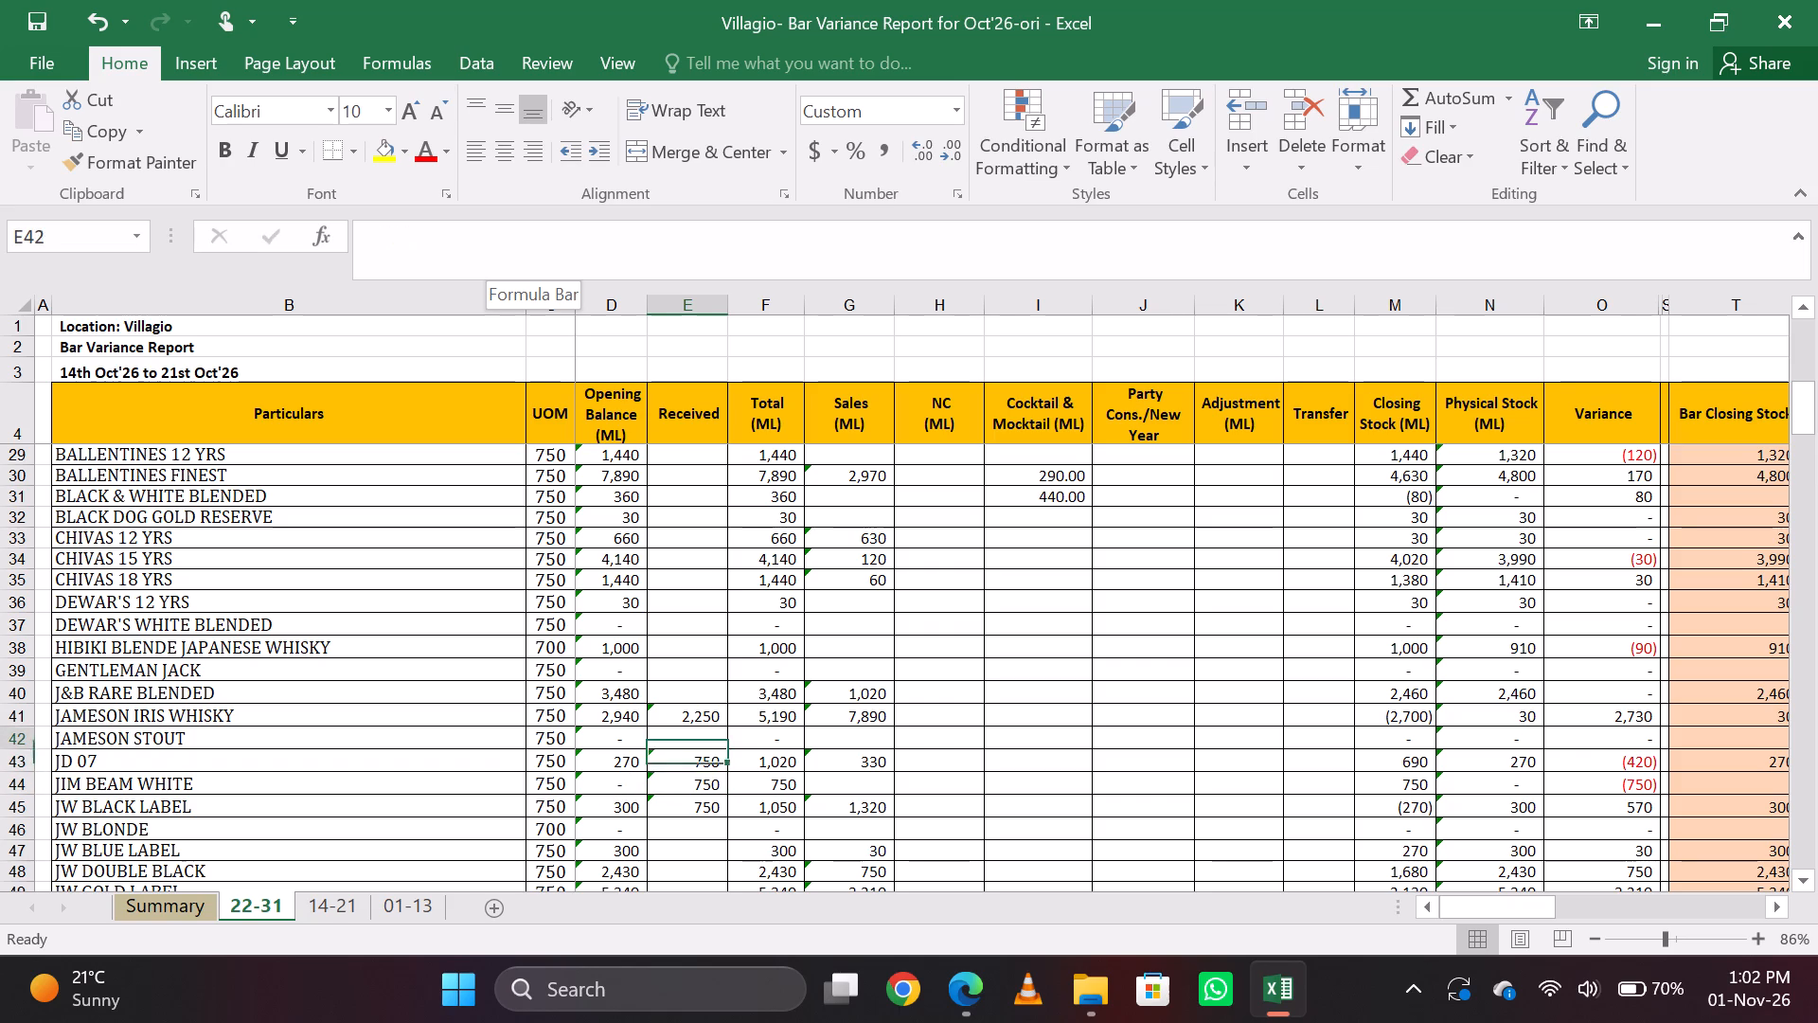
key("Up")
key("Down")
key("Down")
key("Down")
key("Down")
key("Down")
key("Down")
key("Down")
key("Down")
key("Down")
key("Down")
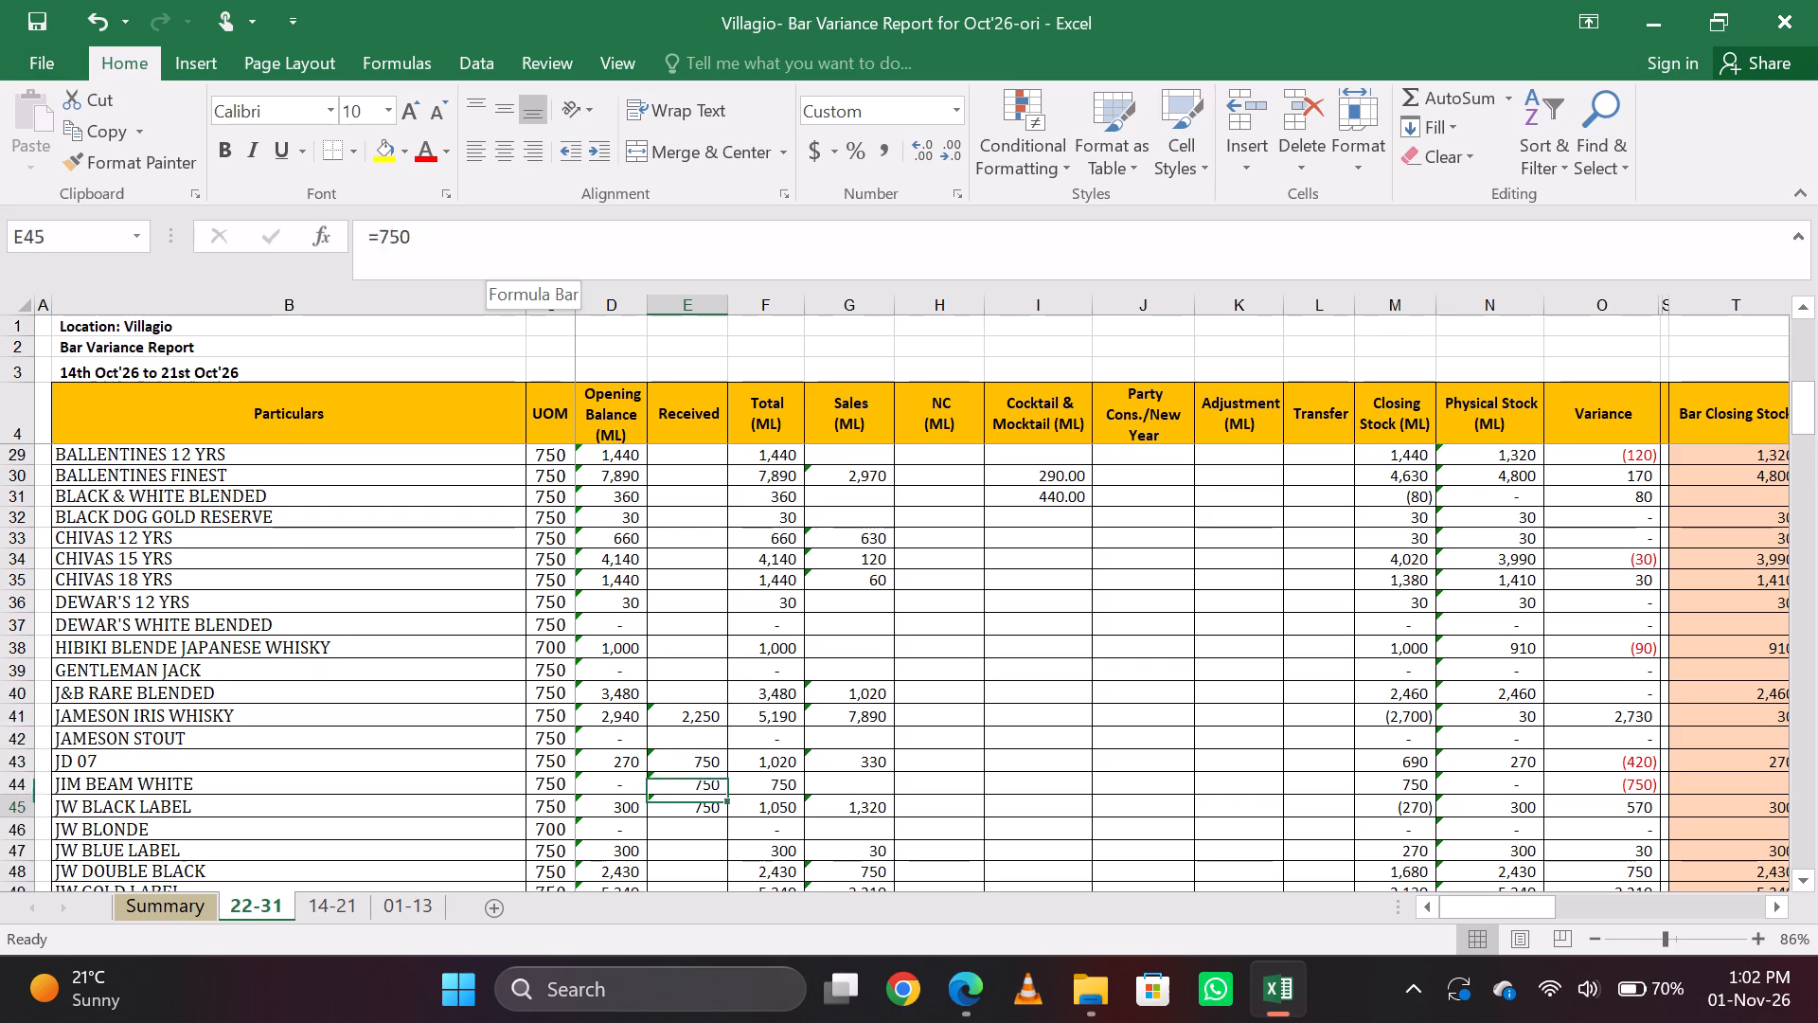
key("Down")
key("Down")
key("Down")
Extend the Received formula for JW BLACK LABEL to =750*2.
key("Up")
key("Up")
key("Up")
key("Up")
key("Up")
key("Up")
key("Up")
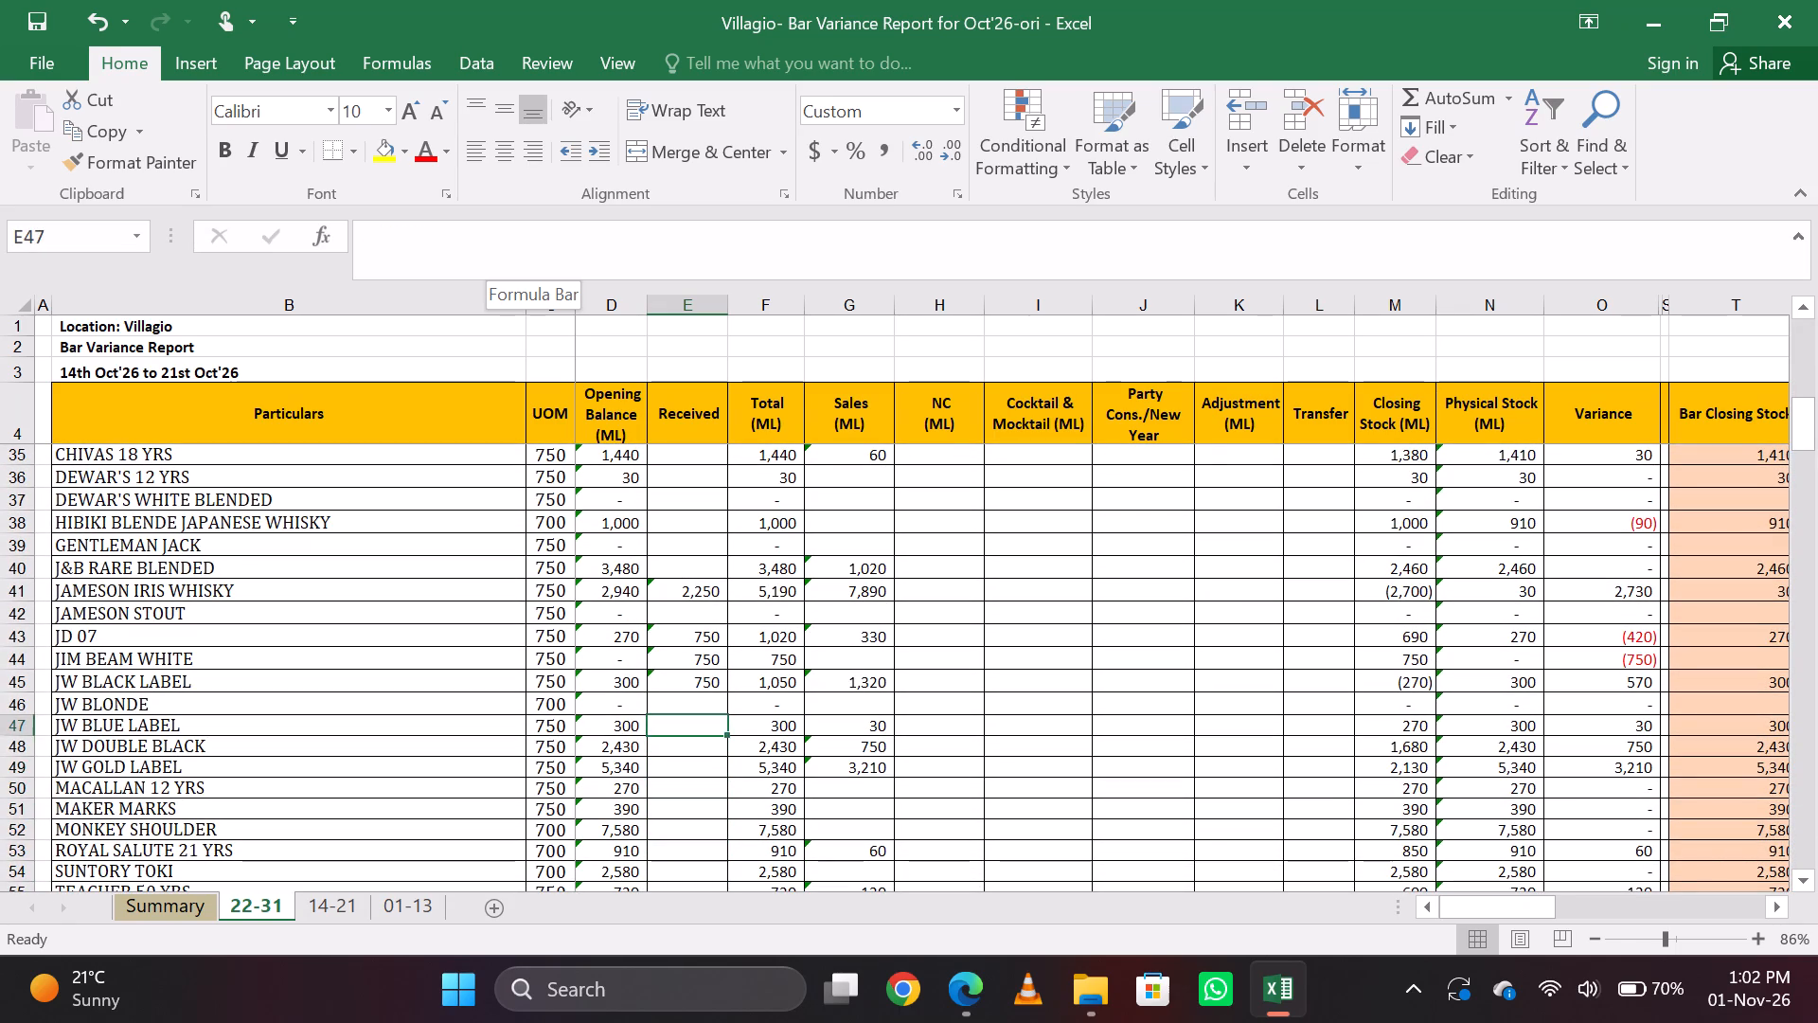
key("Up")
key("Down")
key("Up")
key("Up")
key("Up")
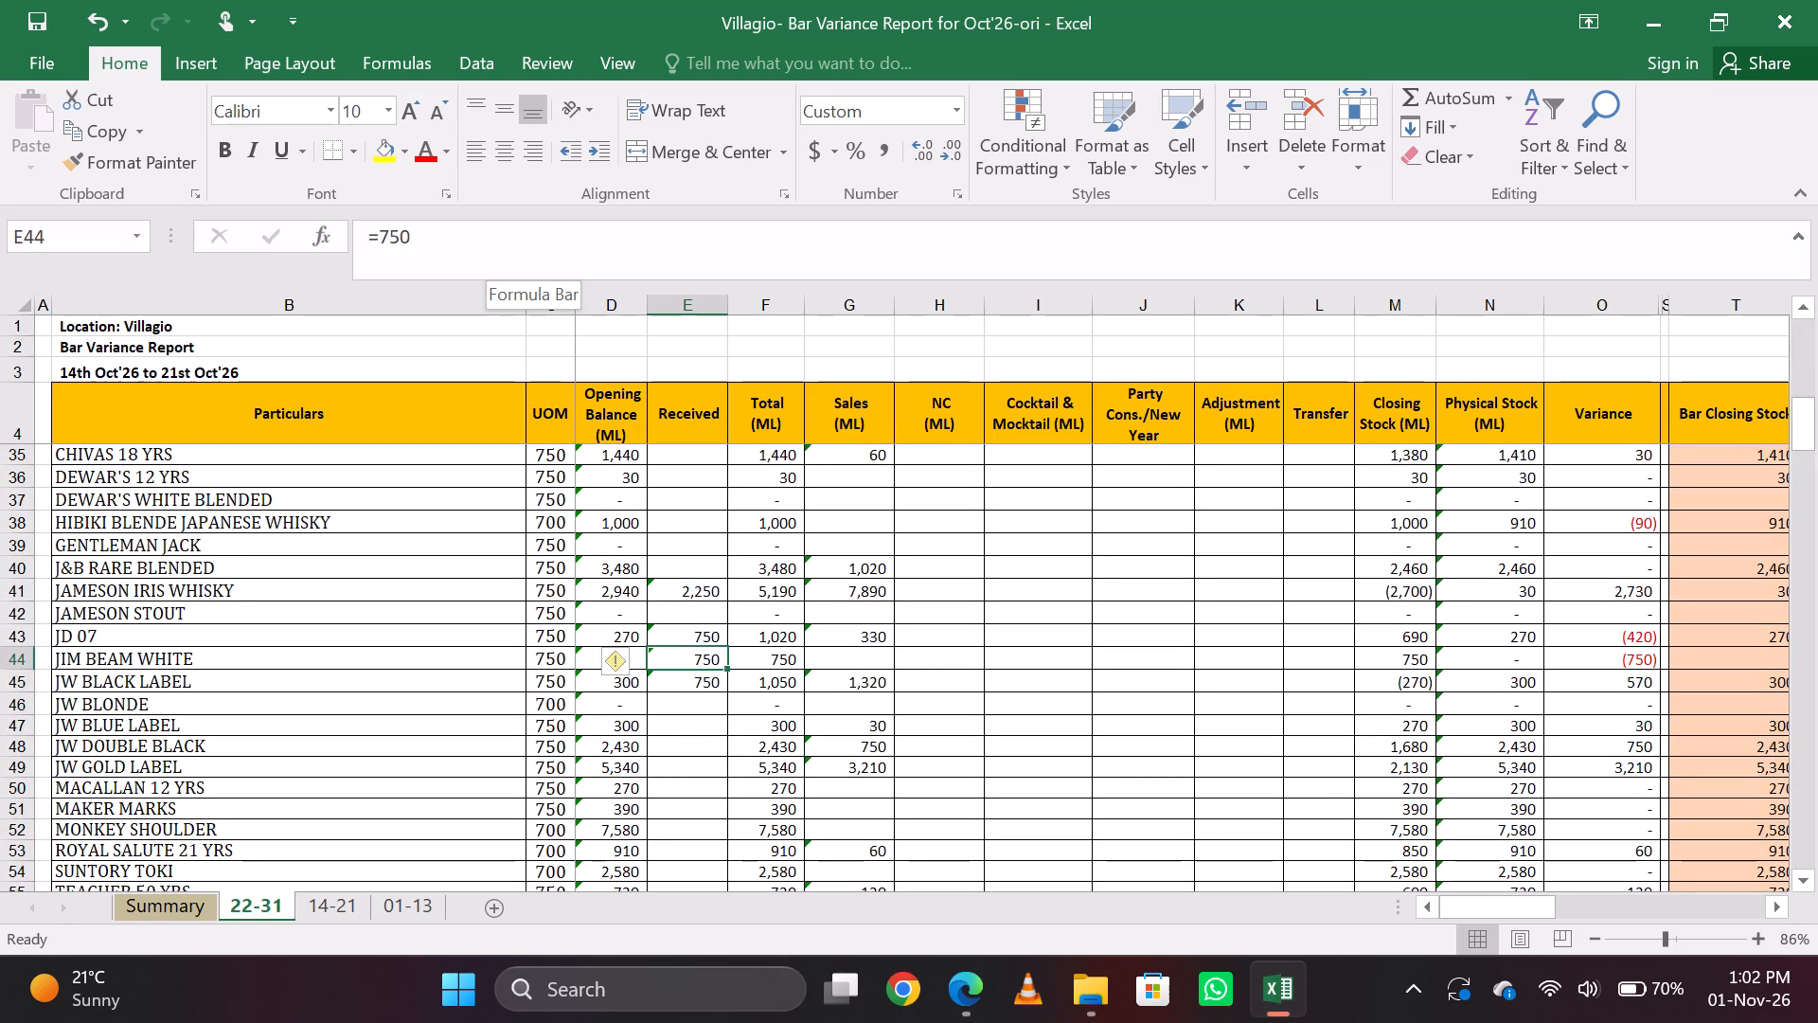
key("Down")
left_click(501, 233)
type("*2")
key("Return")
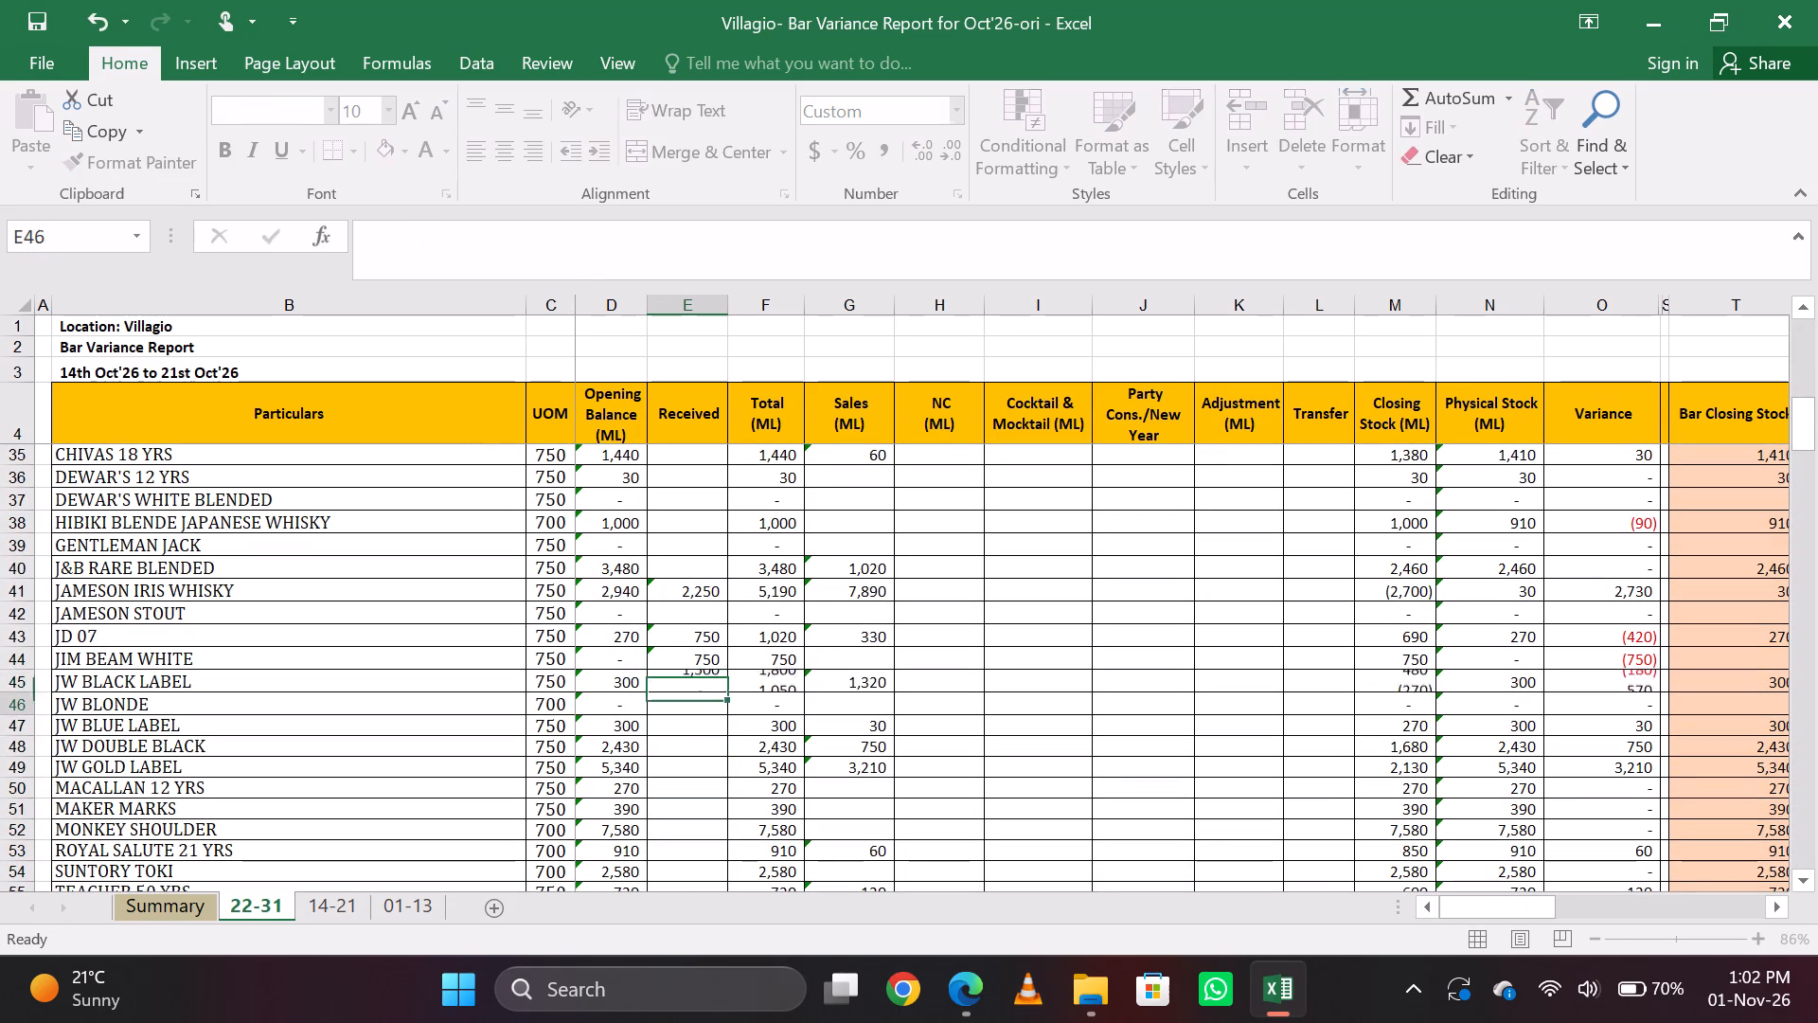
Check the Variance and Bar Closing Stock figures in the rows between JAMESON IRIS WHISKY and JW BLACK LABEL.
key("Up")
key("Right")
key("Right")
key("Right")
key("Right")
key("Right")
key("Right")
key("Right")
key("Right")
key("Right")
key("Right")
key("Right")
key("Right")
key("Right")
key("Right")
key("Up")
key("Up")
key("Left")
key("Up")
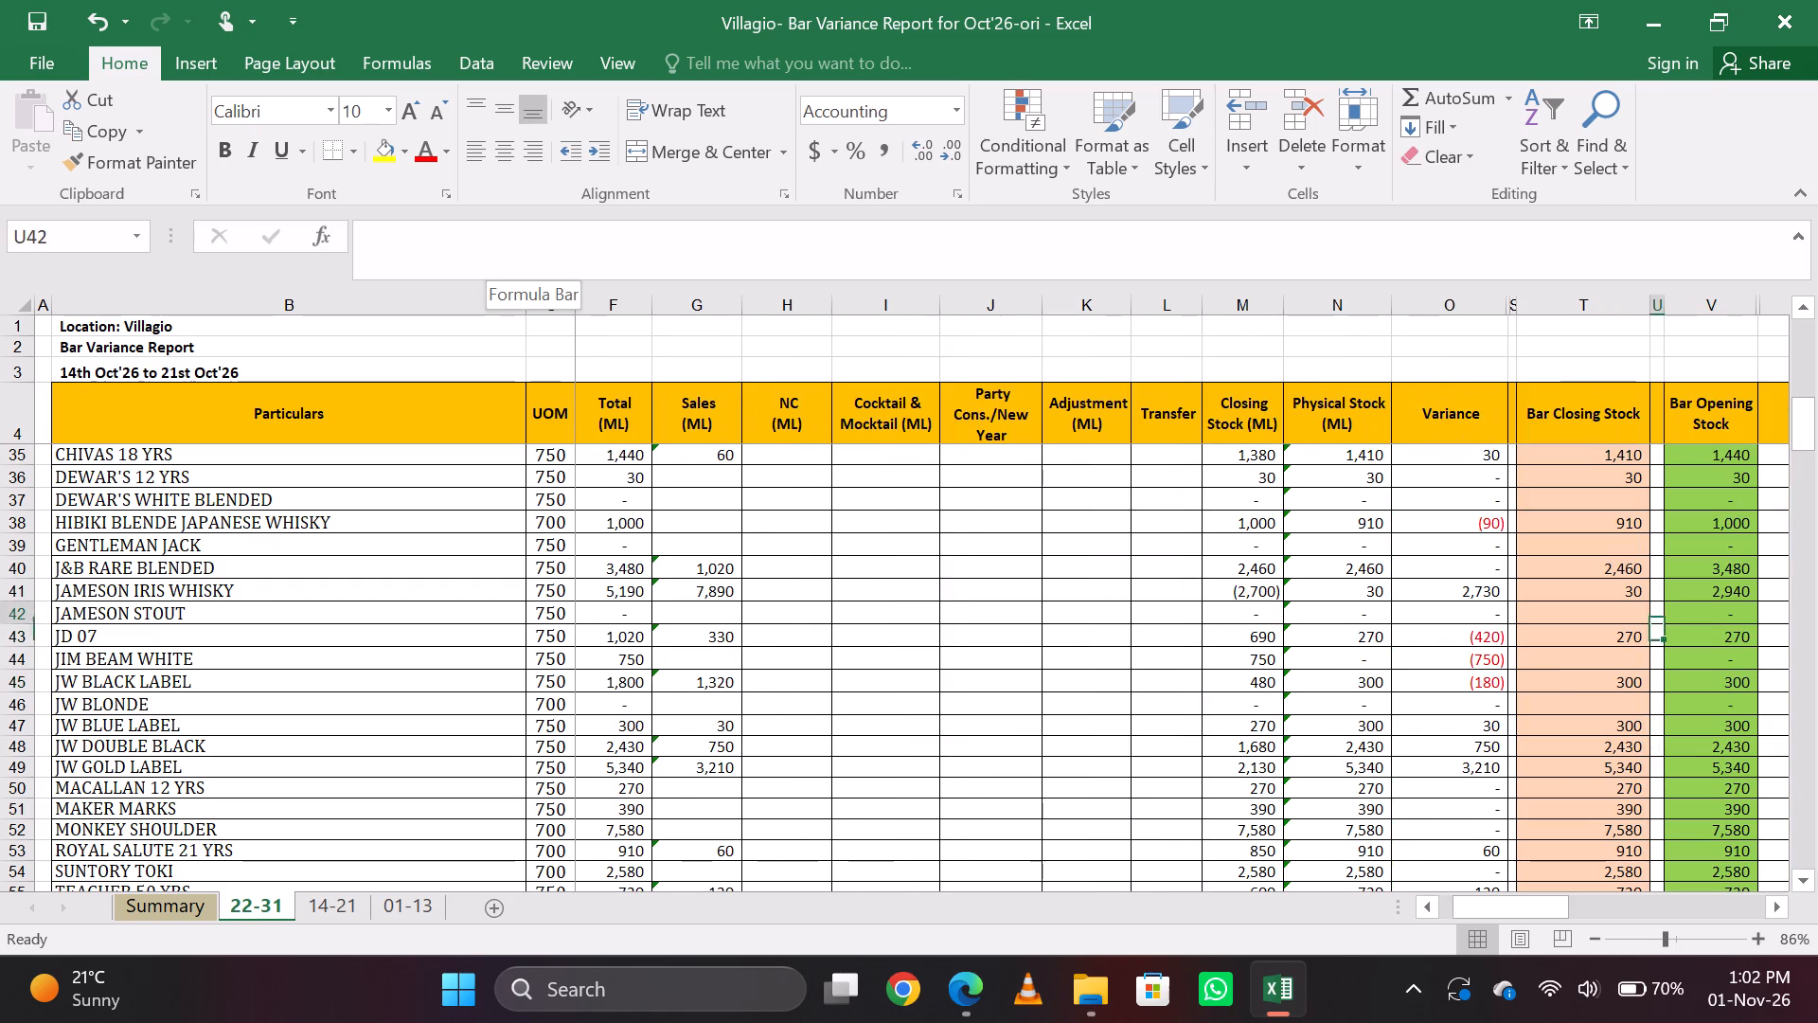
key("Left")
key("Up")
key("Up")
key("Left")
key("Right")
key("Down")
key("Left")
key("Left")
key("Left")
key("Left")
key("Left")
key("Left")
key("Left")
key("Left")
key("Left")
key("Left")
key("Left")
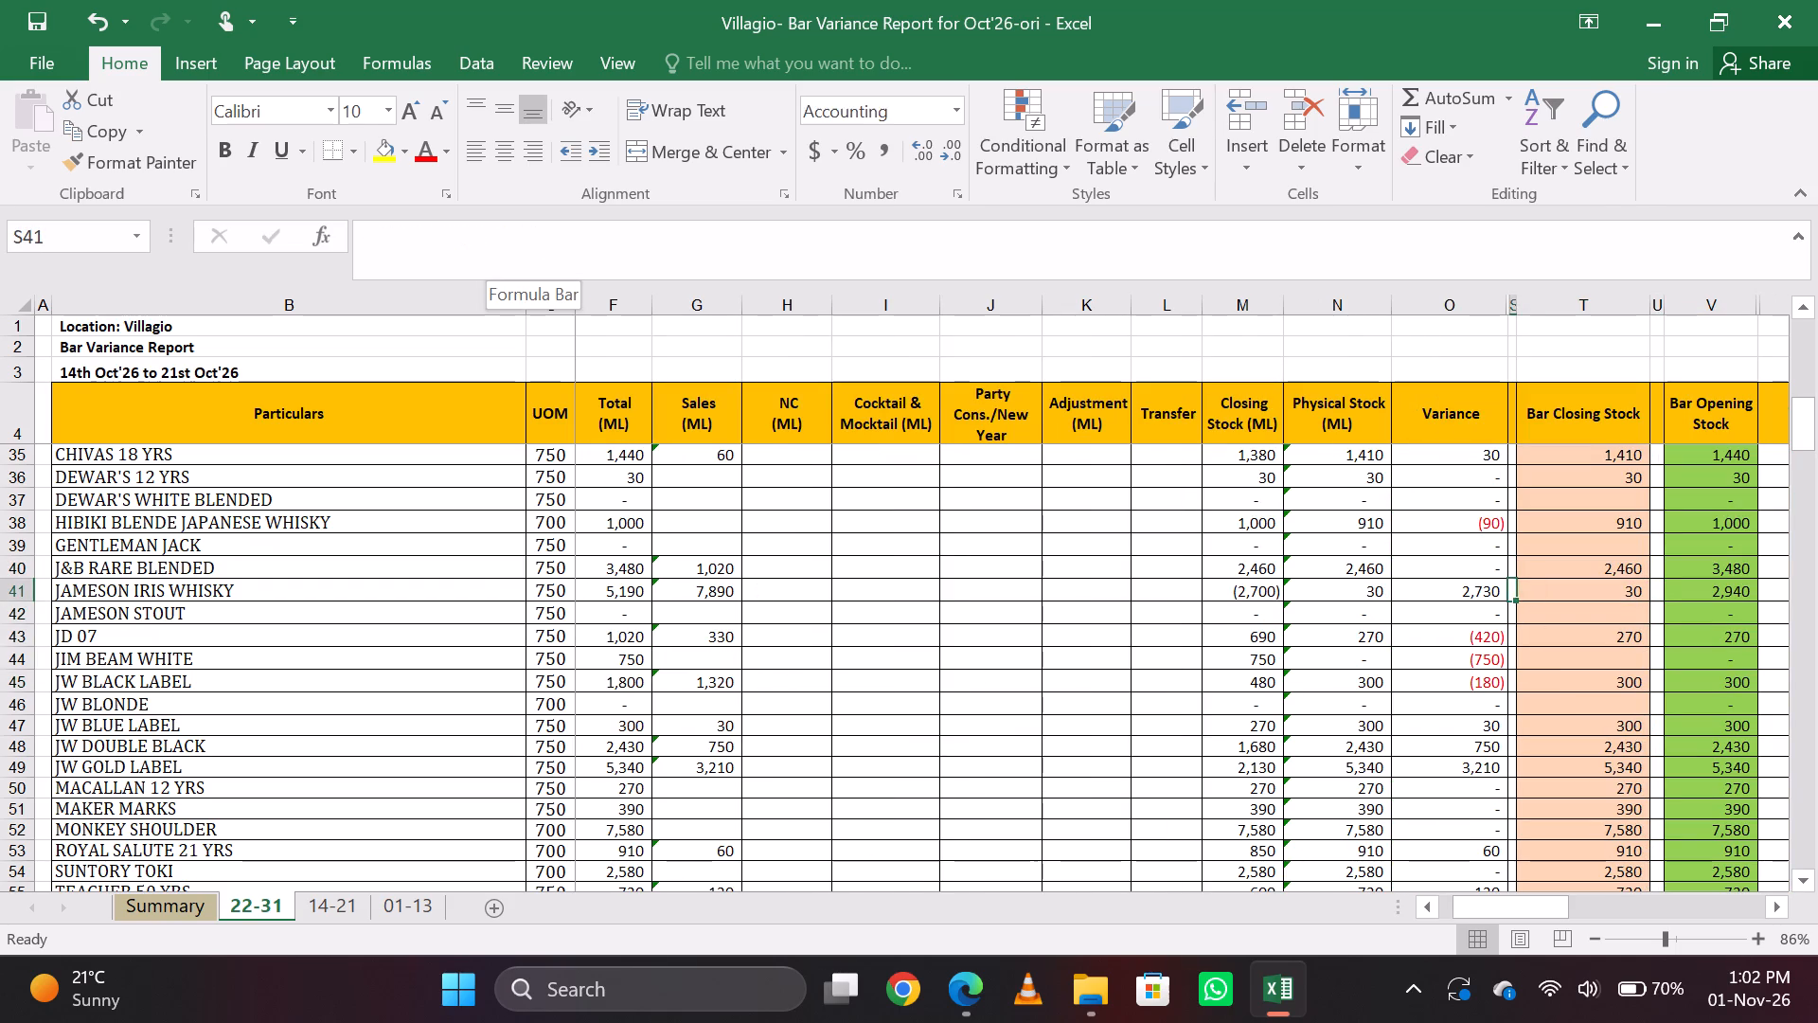
key("Right")
key("Right")
key("Right")
key("Right")
key("Right")
key("Right")
key("Right")
key("Right")
key("Right")
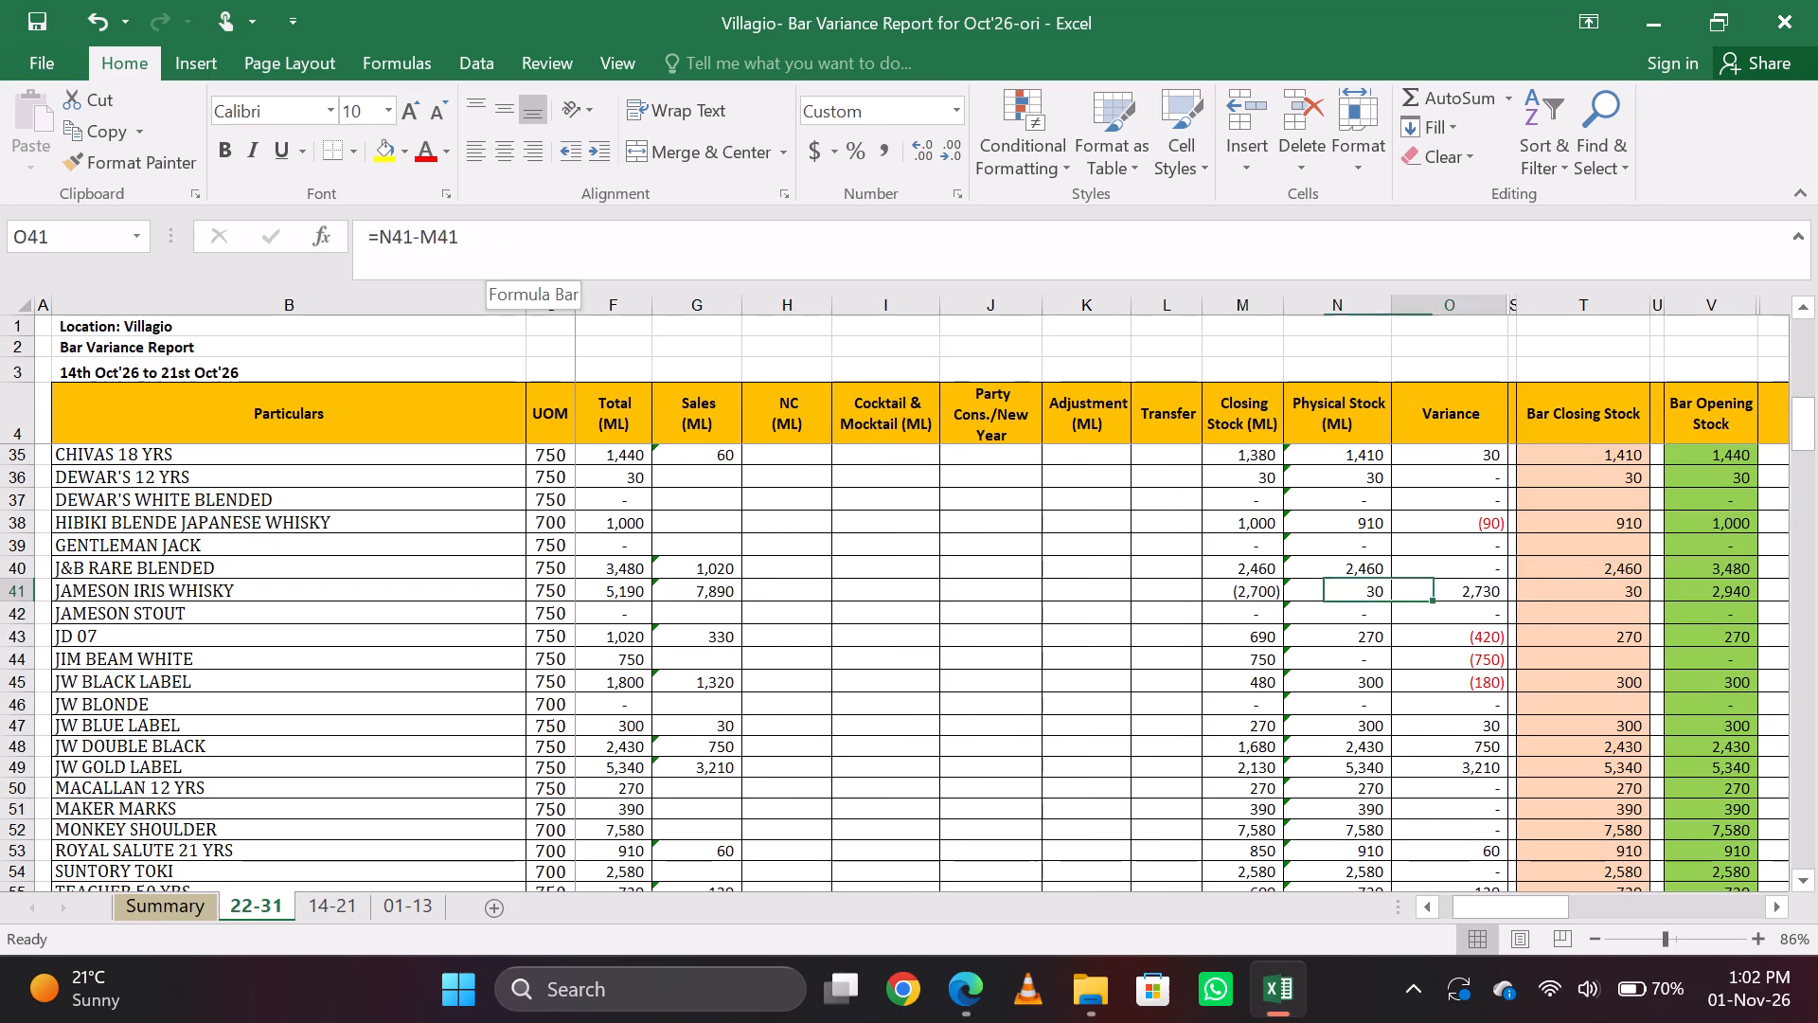
key("Right")
key("Right")
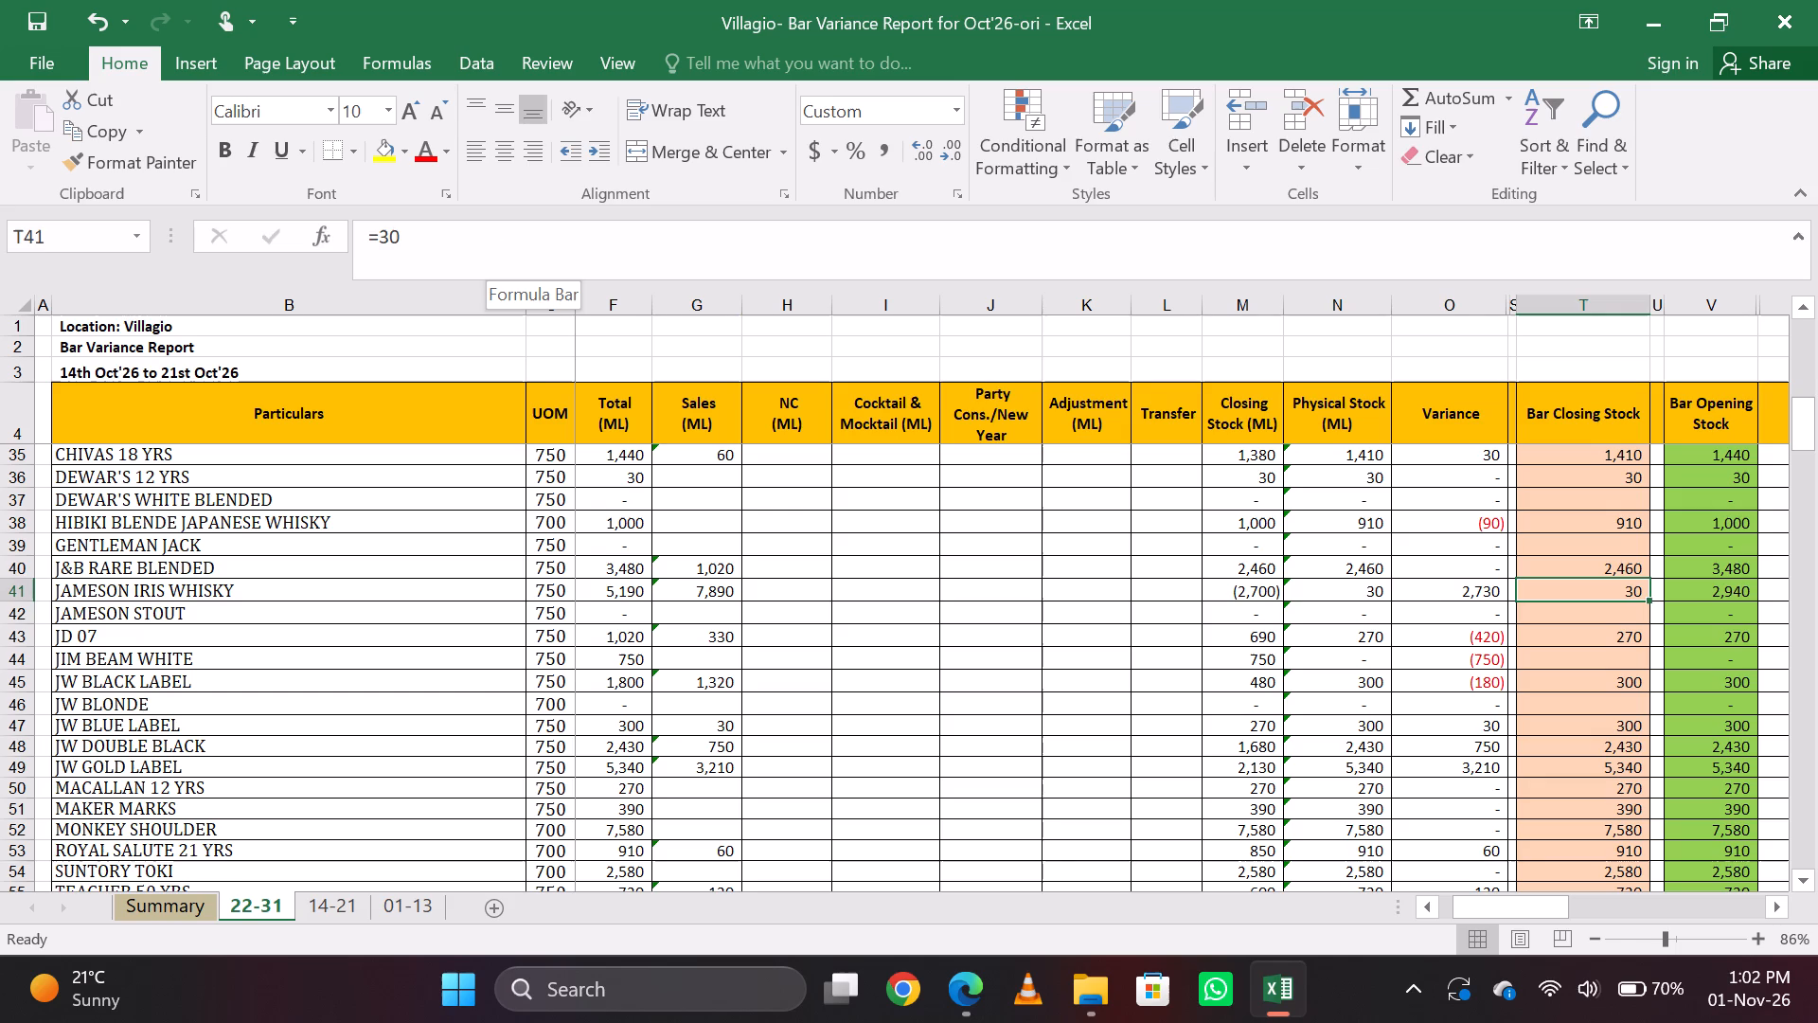
Set the Bar Closing Stock for JD 07 to 720.
key("Down")
key("Down")
key("Down")
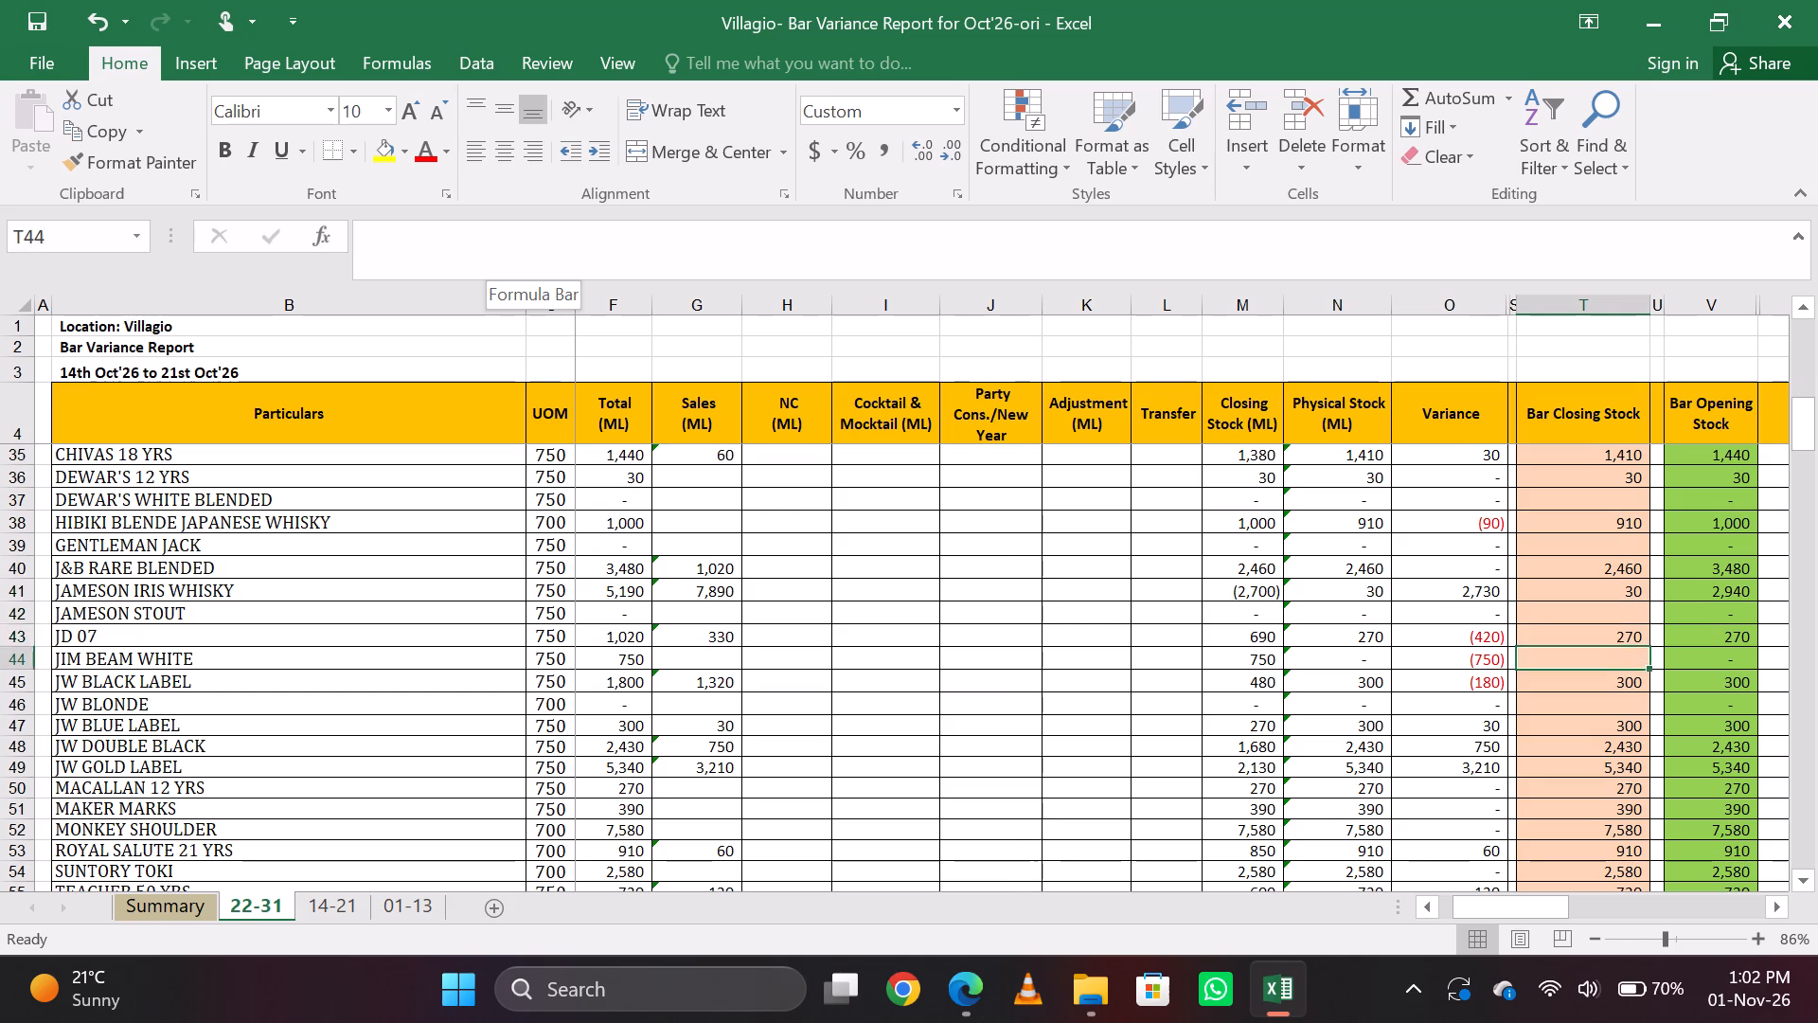
key("Up")
type("720")
key("Return")
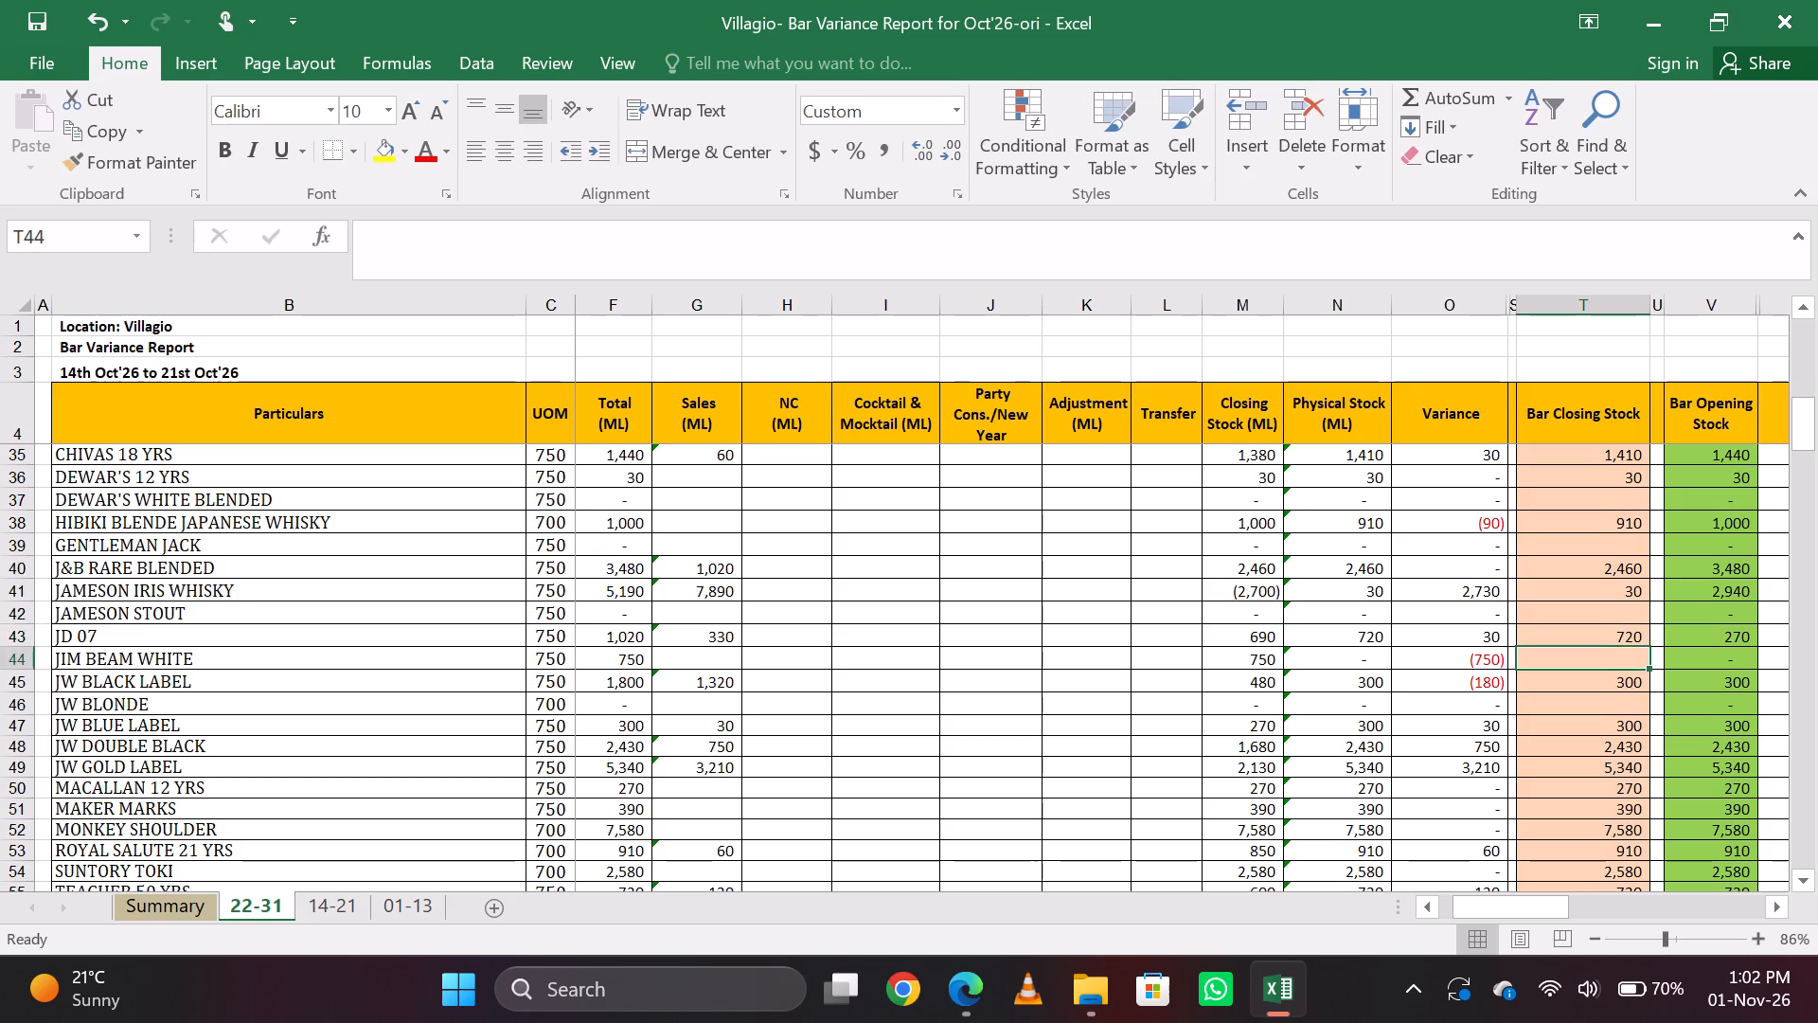
key("Up")
key("Down")
key("Up")
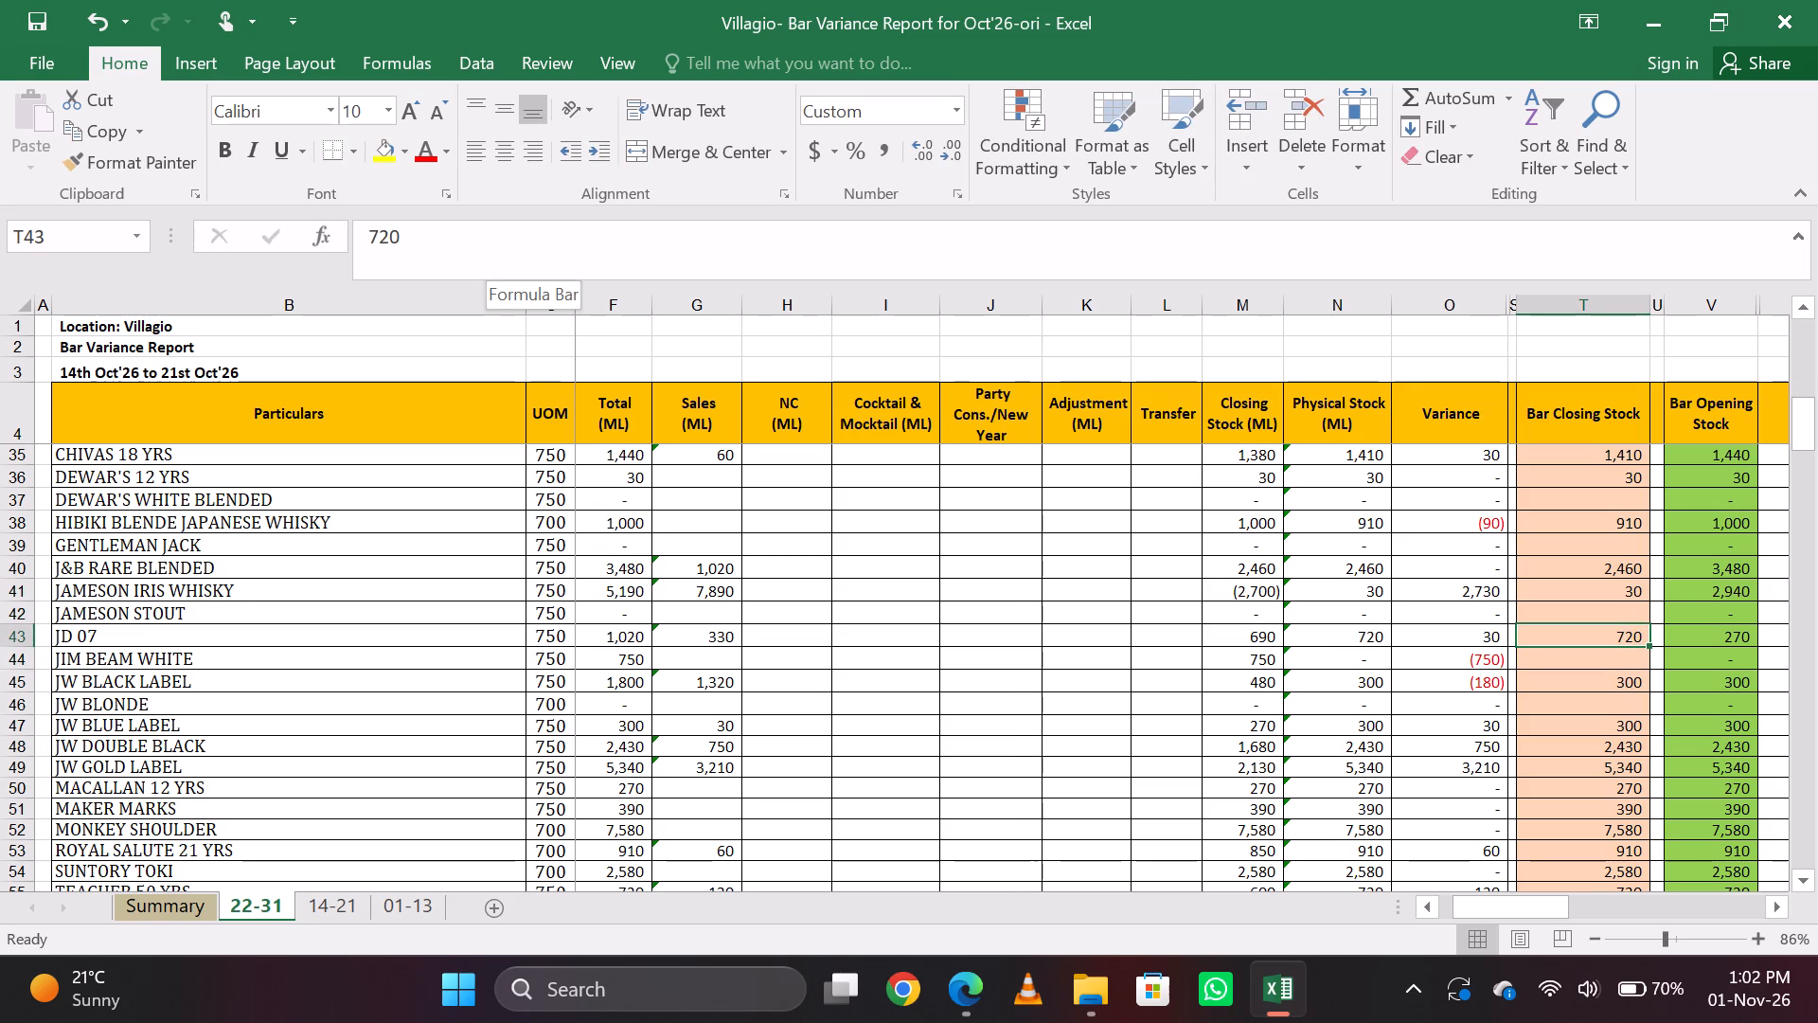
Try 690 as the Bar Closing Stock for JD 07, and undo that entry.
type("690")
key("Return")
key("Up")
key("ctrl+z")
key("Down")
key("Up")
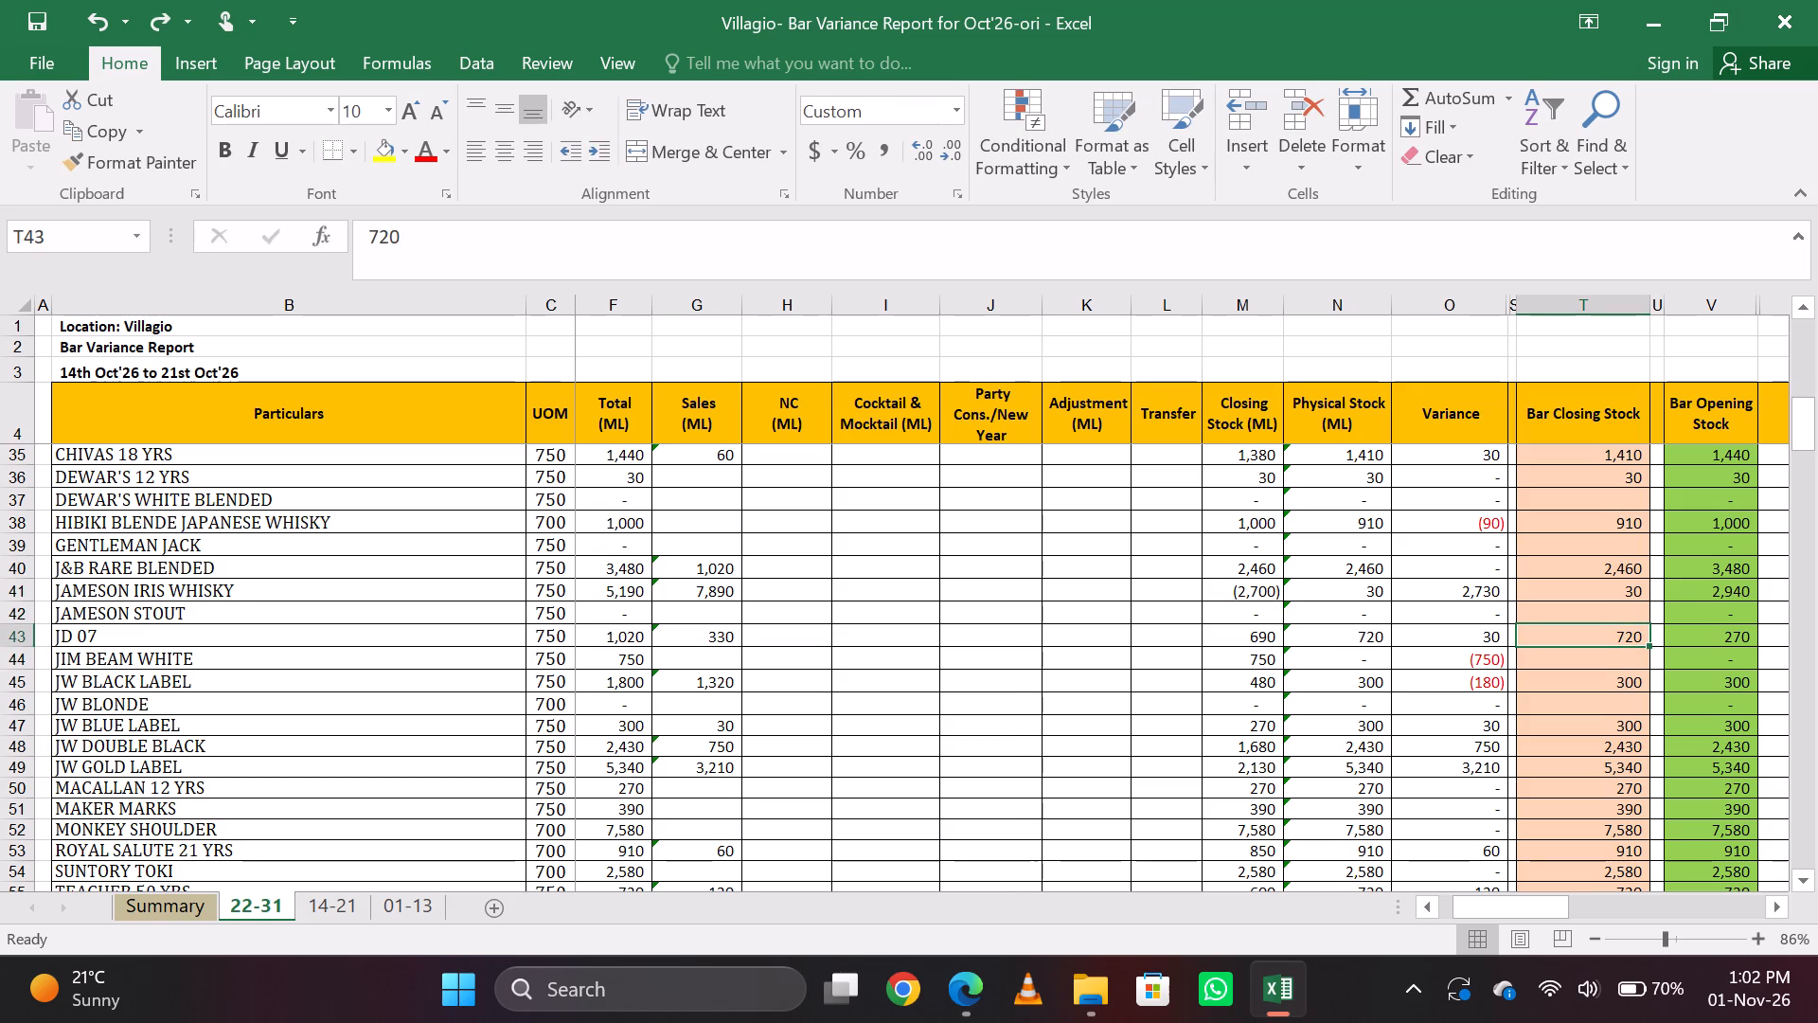
Set the Bar Closing Stock for JIM BEAM WHITE to =540.
key("Down")
key("Down")
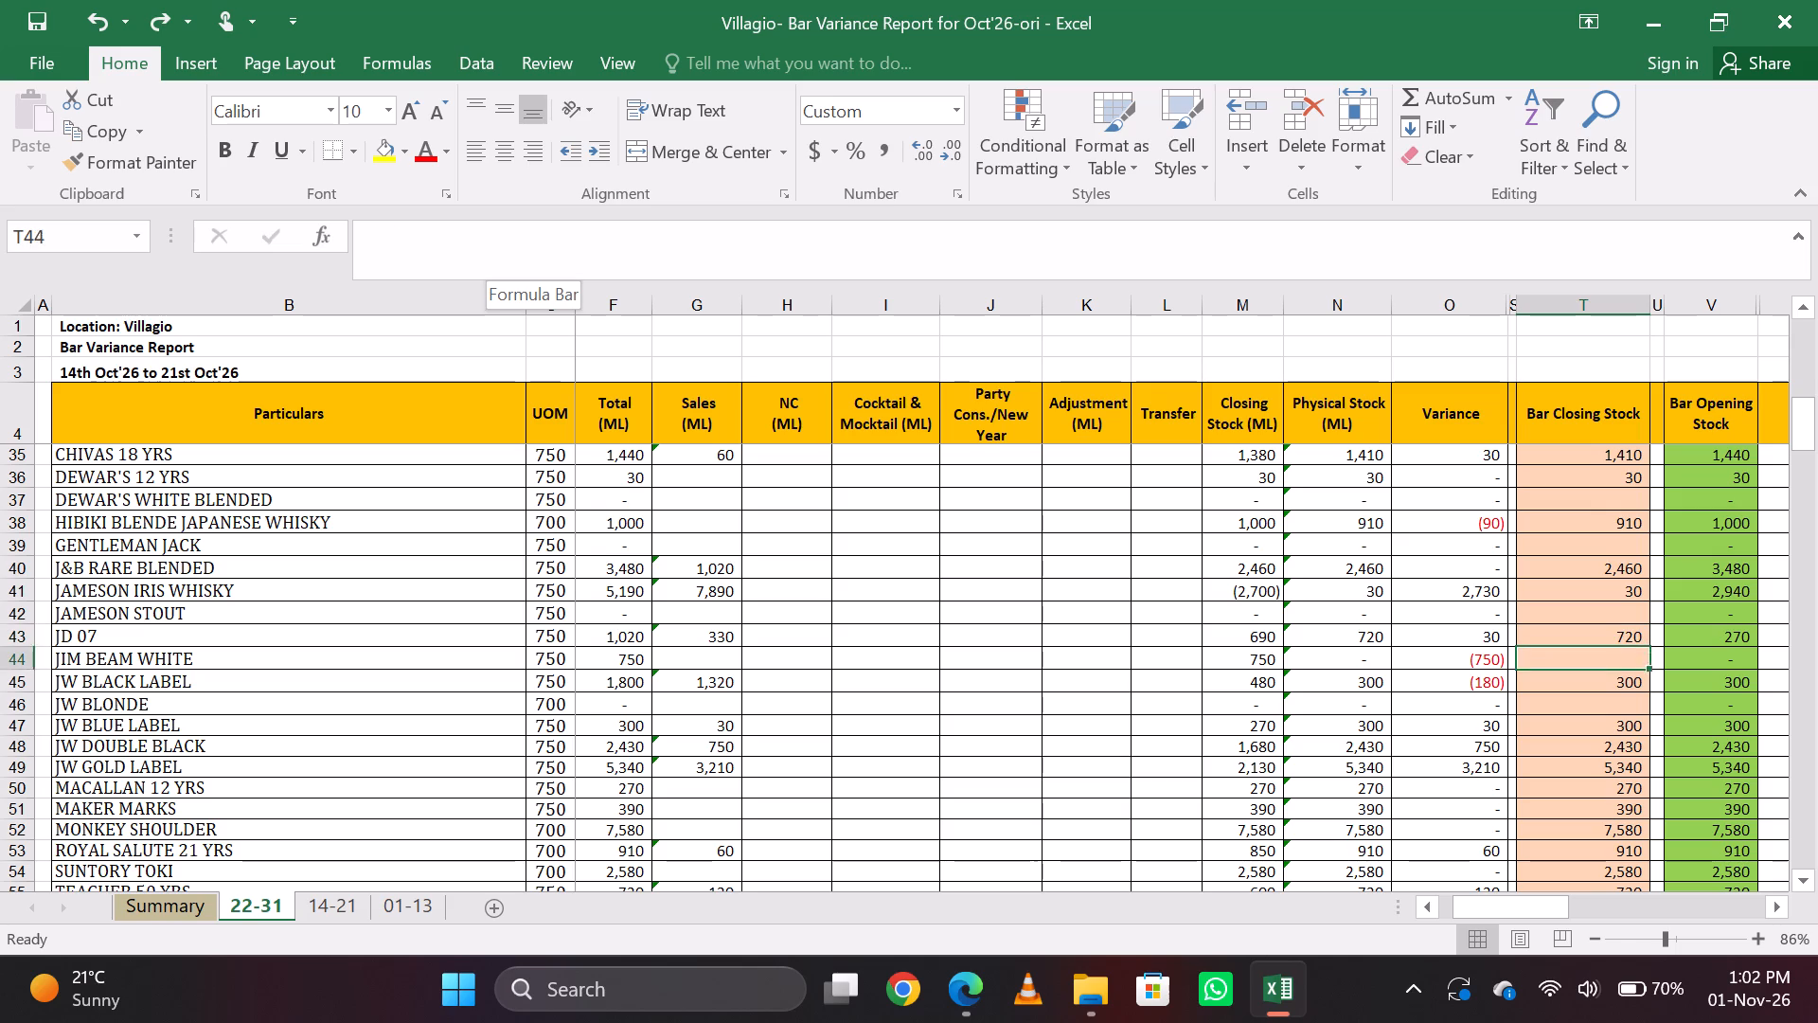
key("Down")
key("Up")
key("Up")
key("Down")
key("Up")
key("Down")
key("Up")
key("Down")
key("Up")
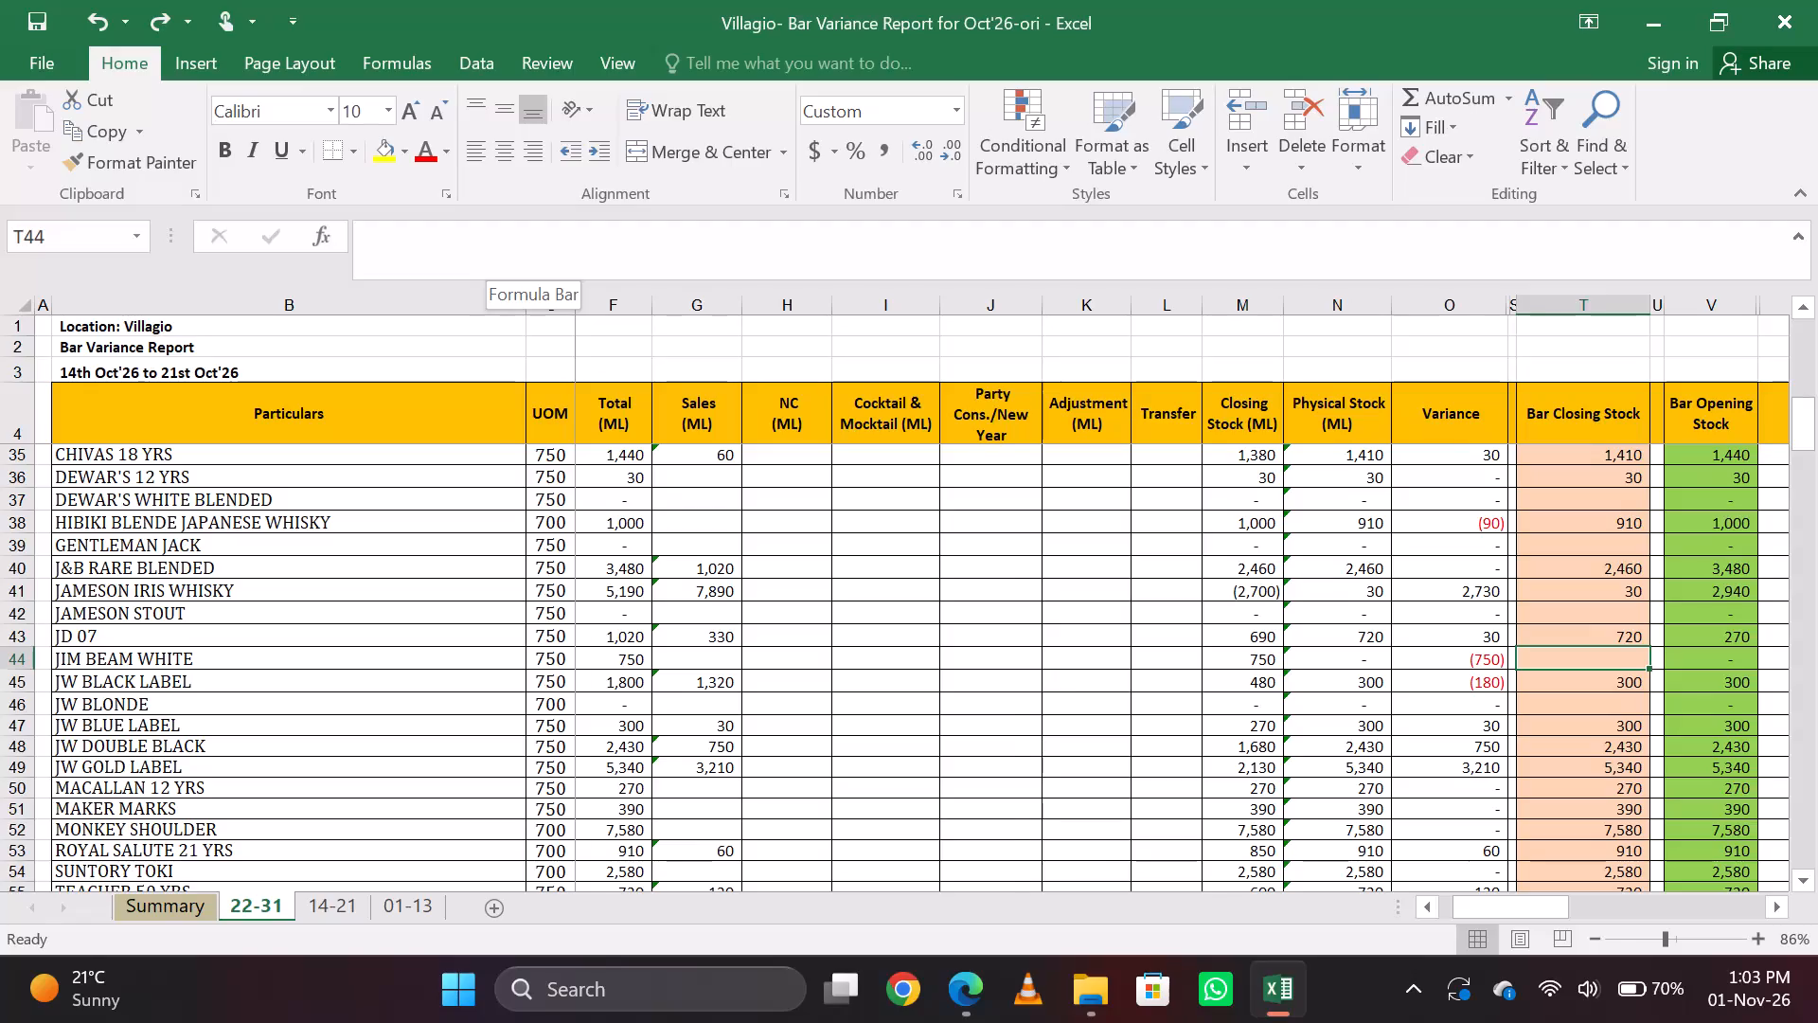
key("Down")
key("Up")
key("Down")
key("Up")
key("Down")
key("Up")
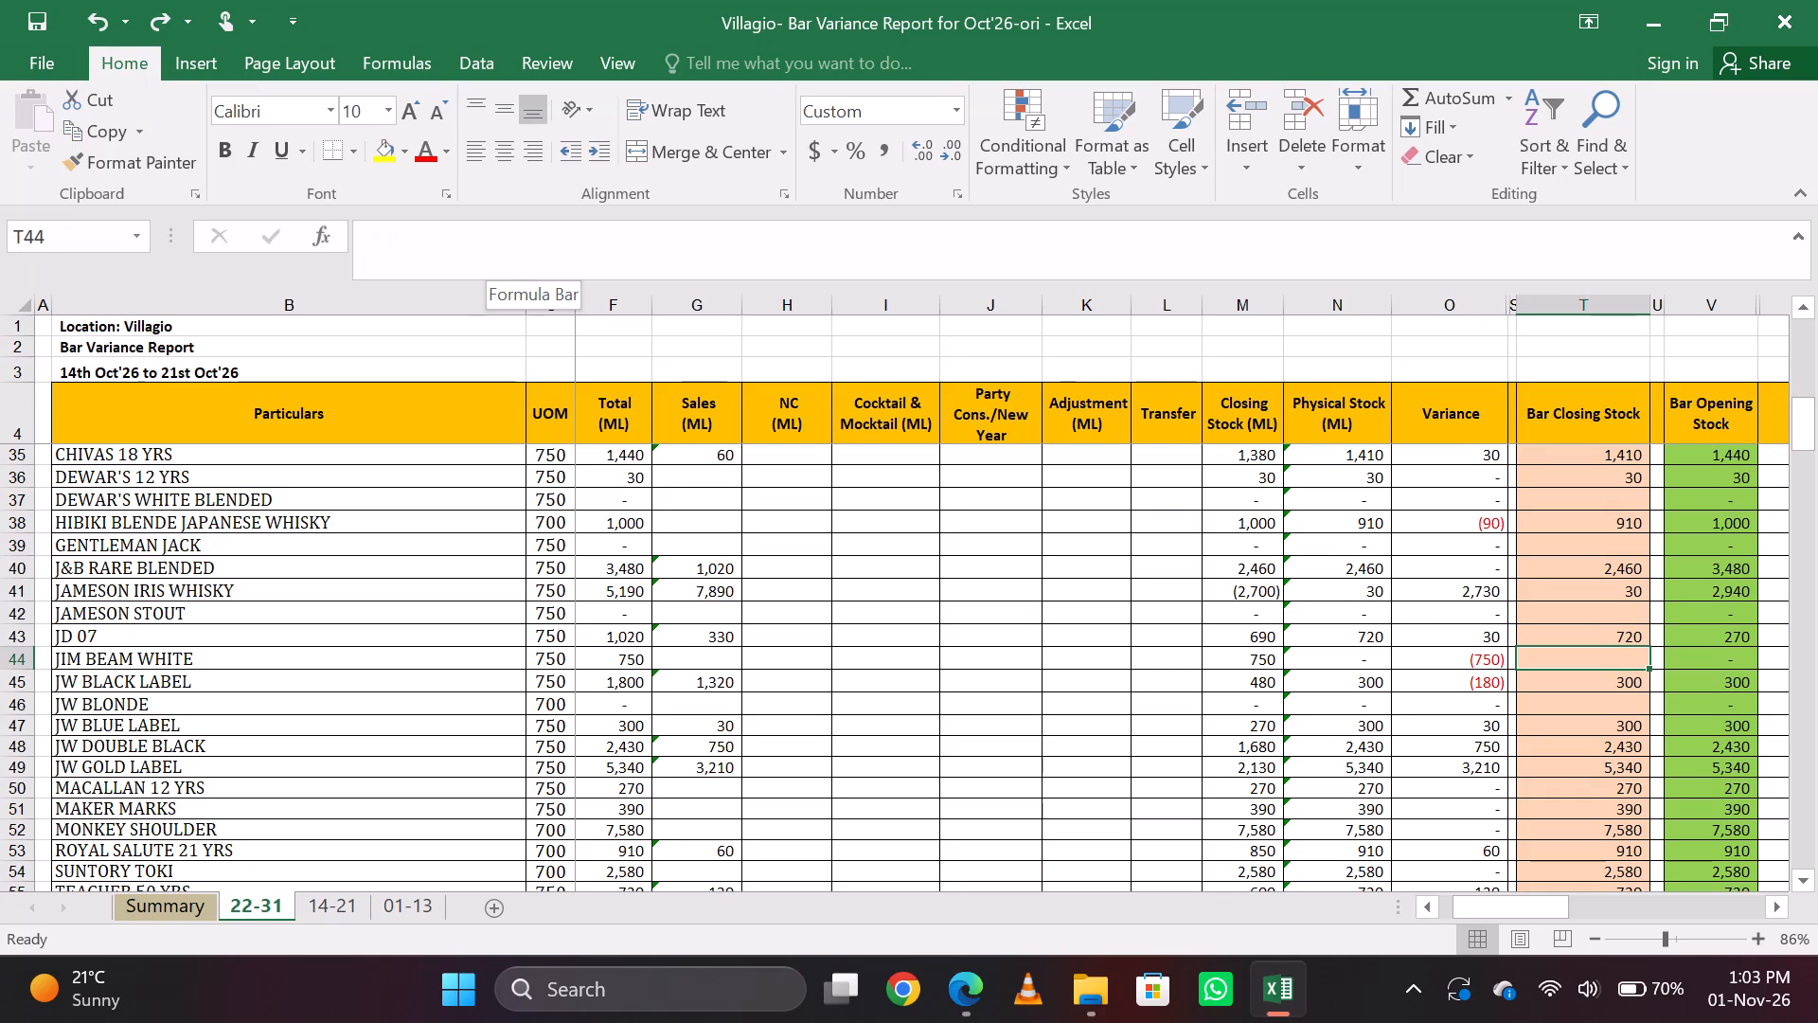
key("Down")
key("Up")
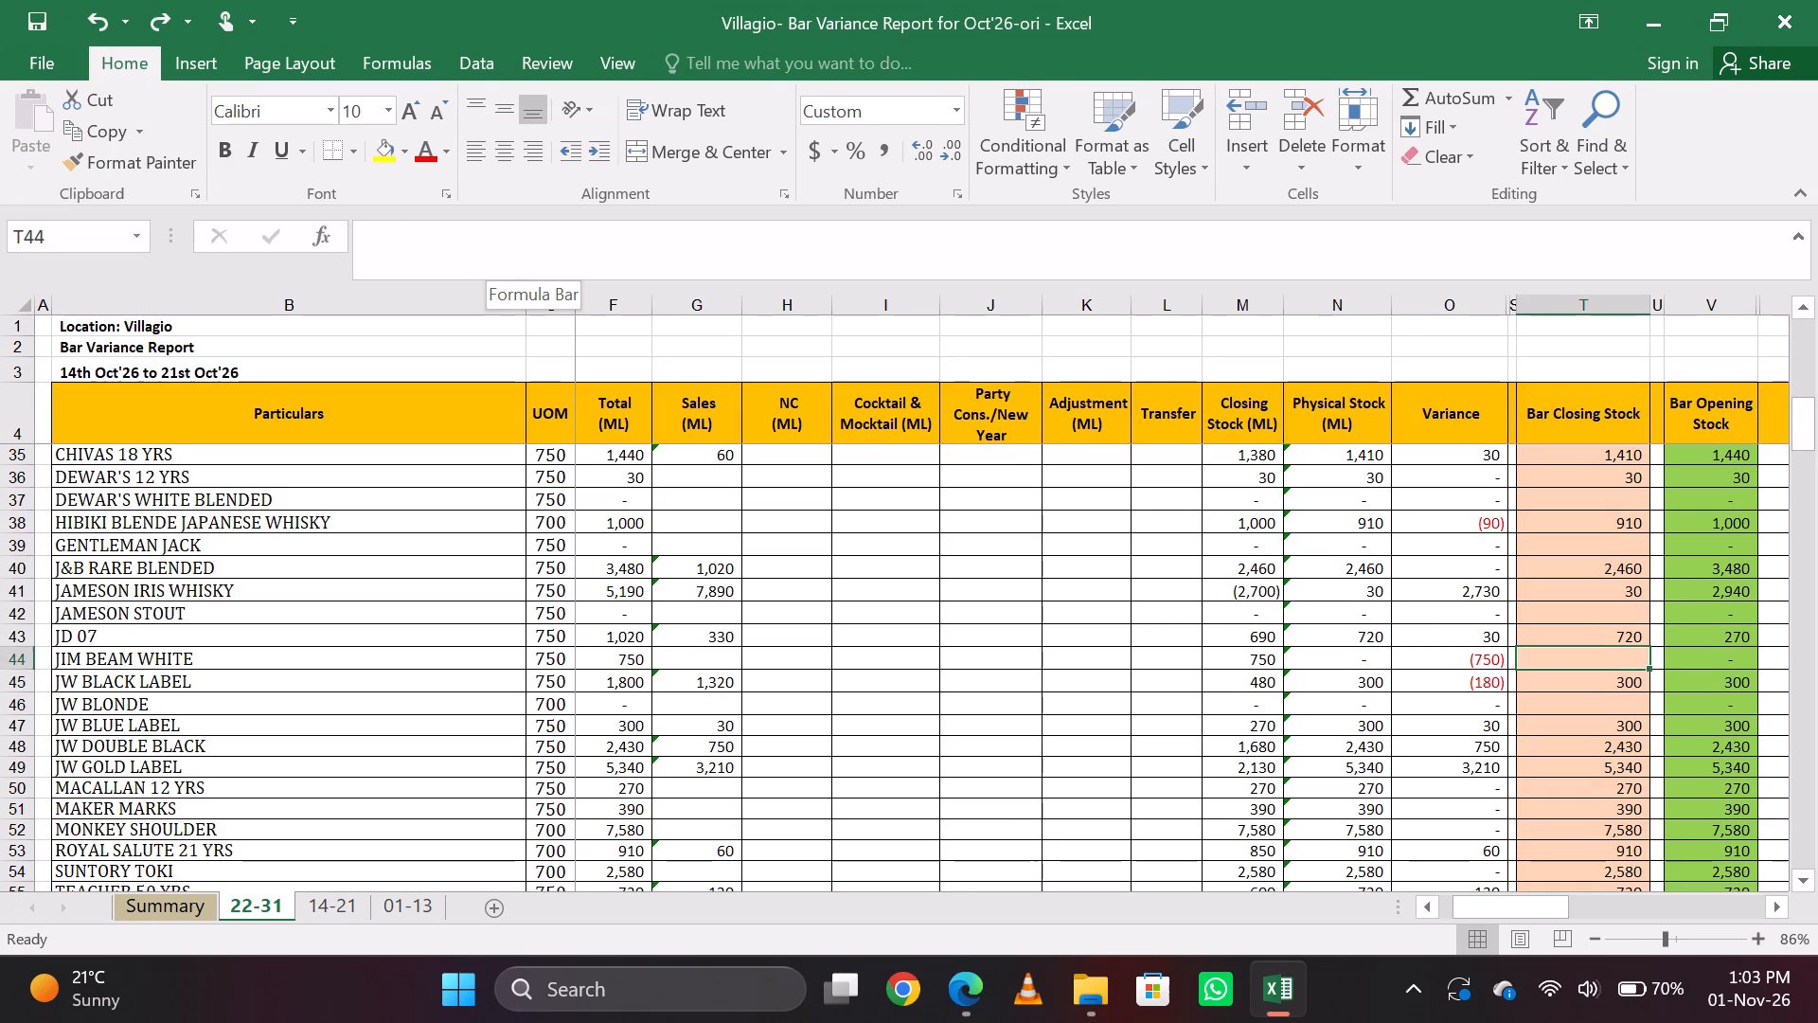
type("=540")
key("Return")
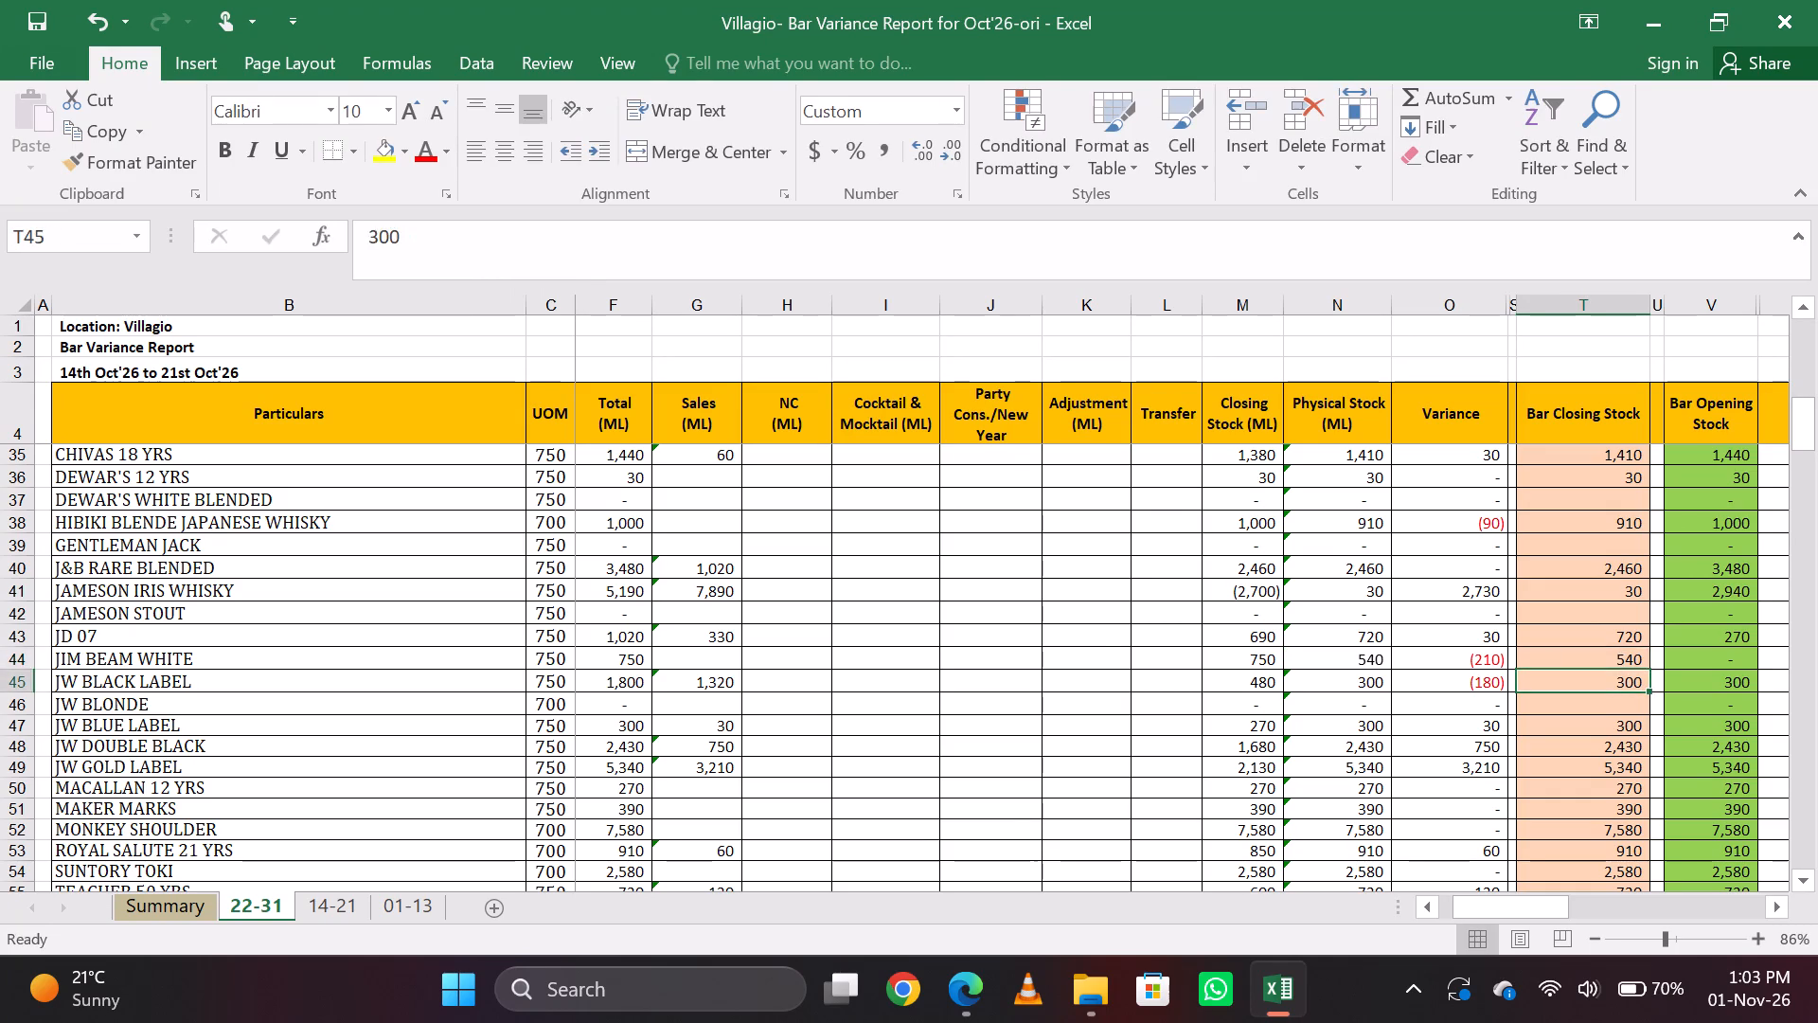
key("Up")
key("Down")
key("Up")
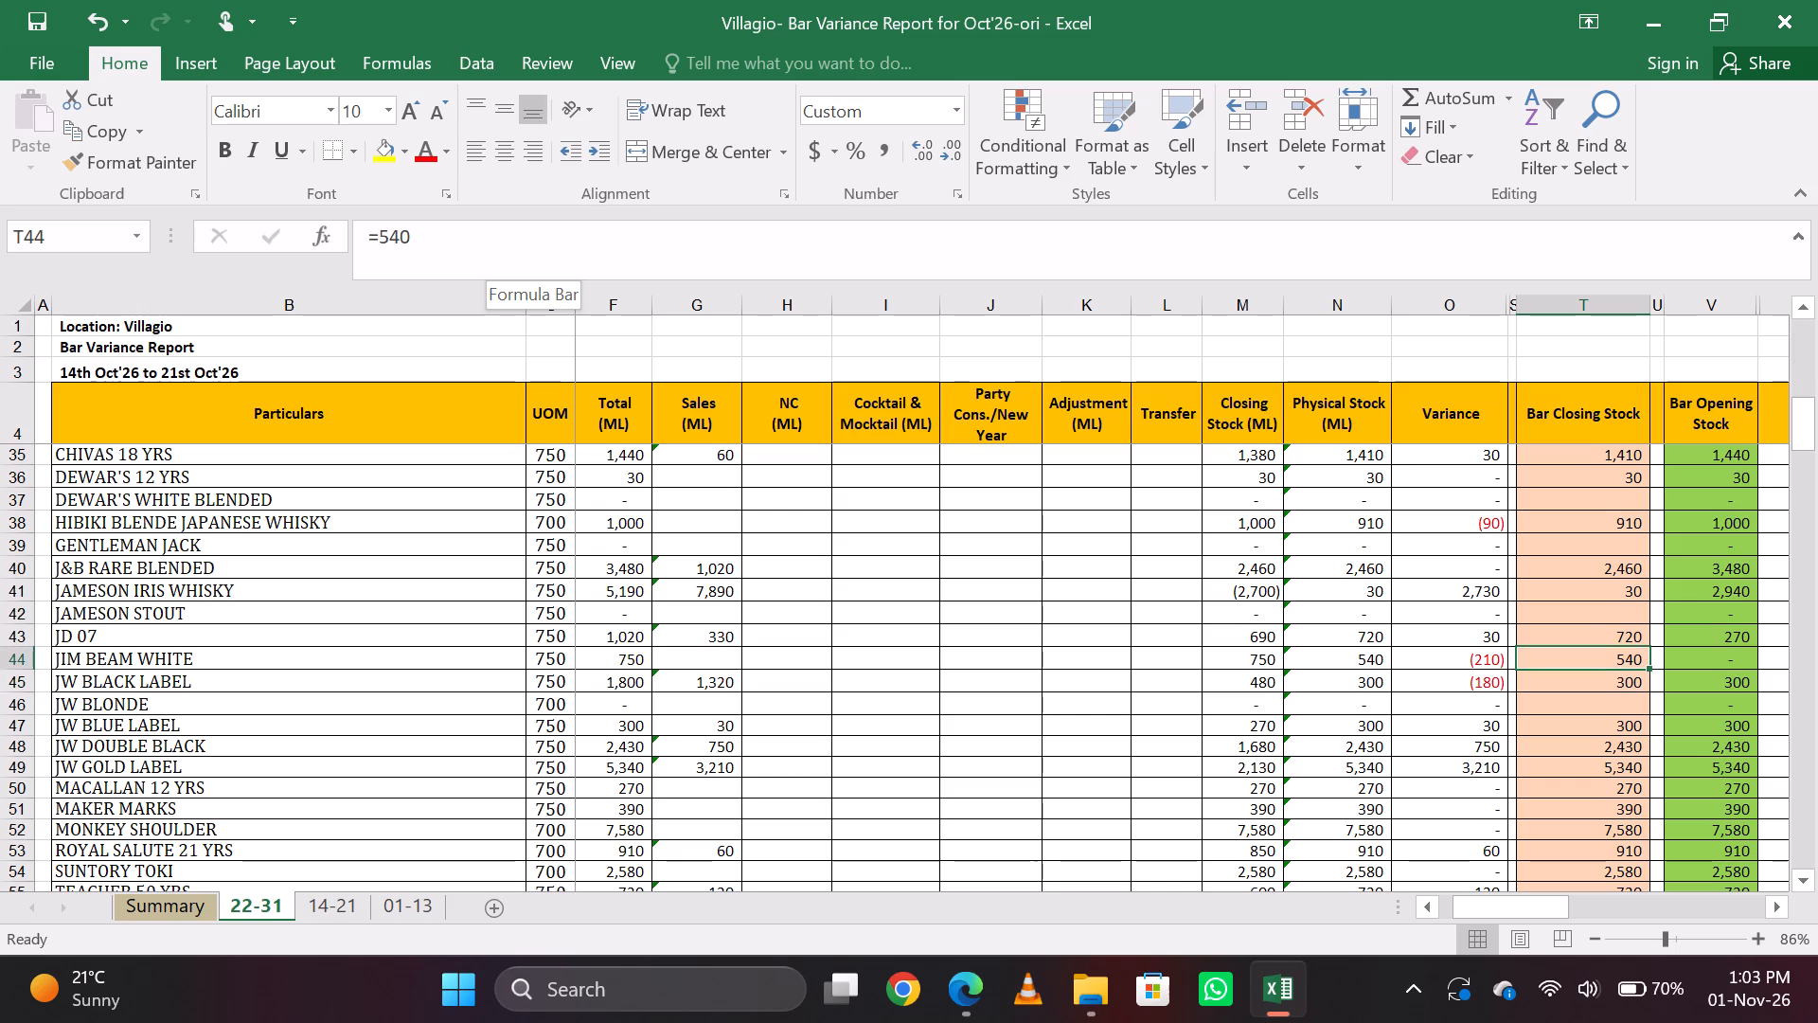
Check the Bar Closing Stock and Variance figures in the whisky rows from JIM BEAM WHITE up to BALLENTINES FINEST.
key("Up")
key("Up")
key("Up")
key("Up")
key("Up")
key("Up")
key("Up")
key("Up")
key("Up")
key("Up")
key("Up")
key("Up")
key("Up")
key("Up")
key("Up")
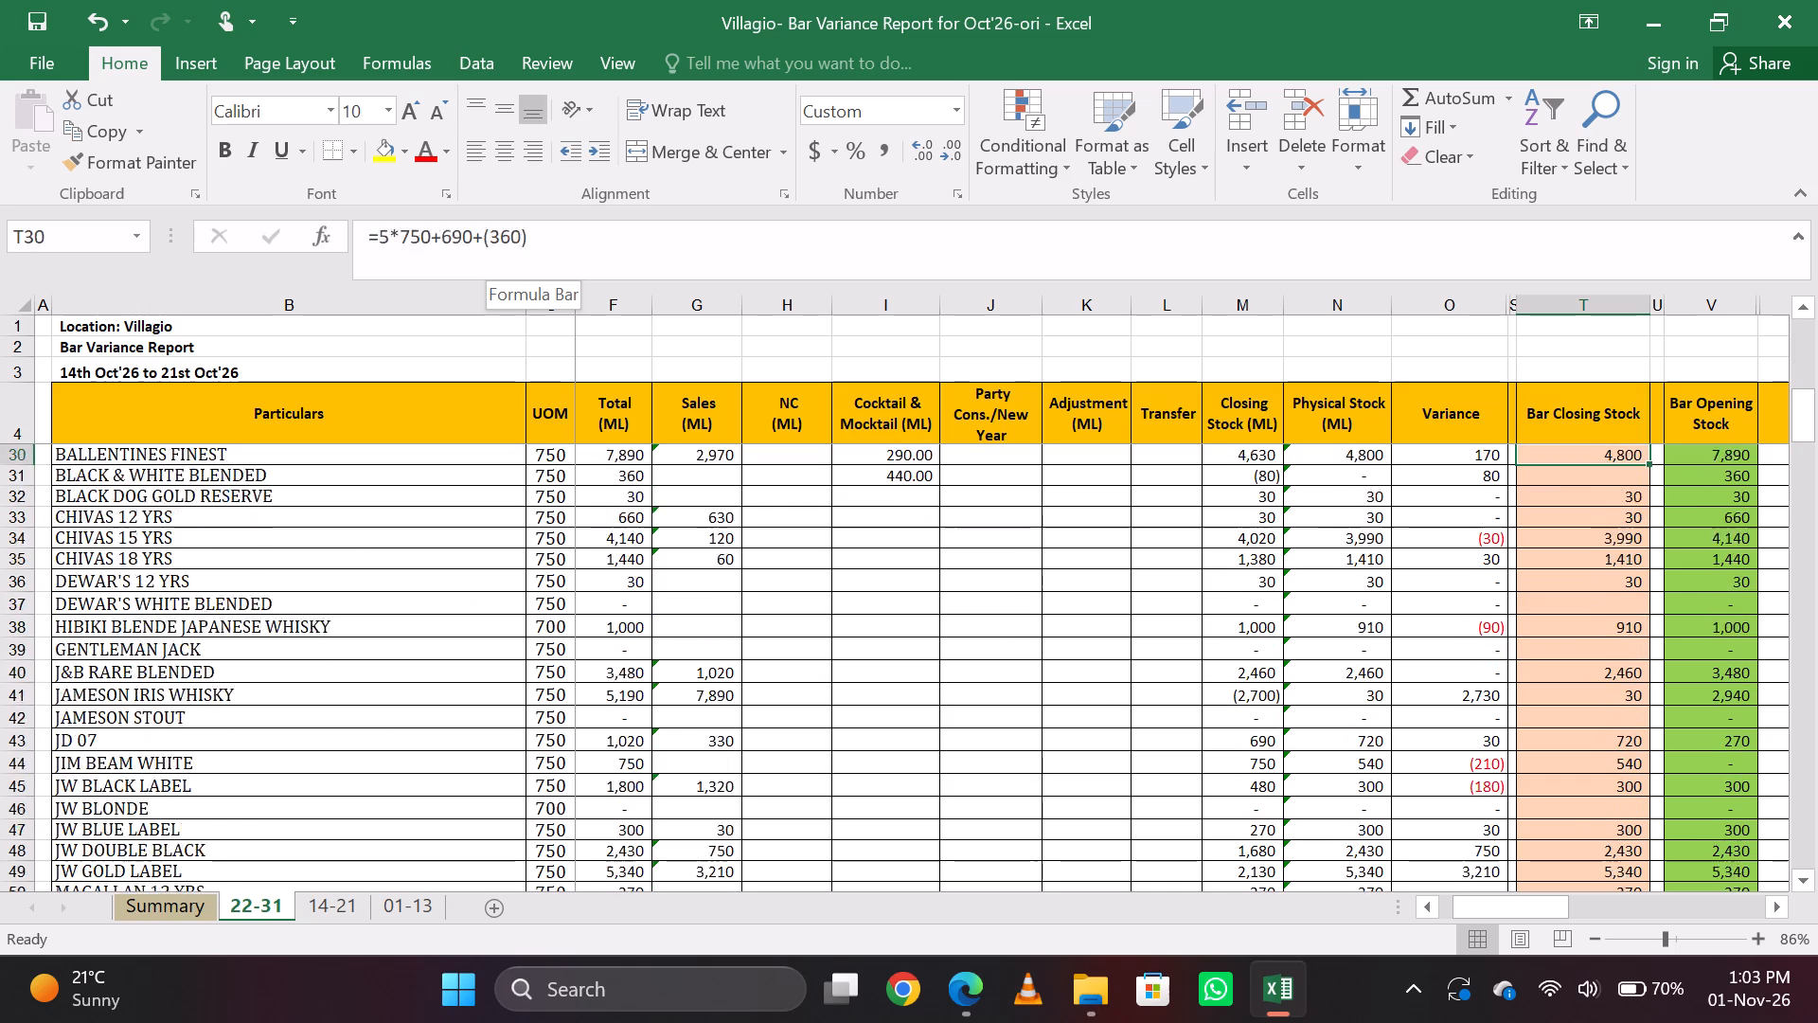
key("Up")
key("Up")
key("Down")
key("Down")
key("Down")
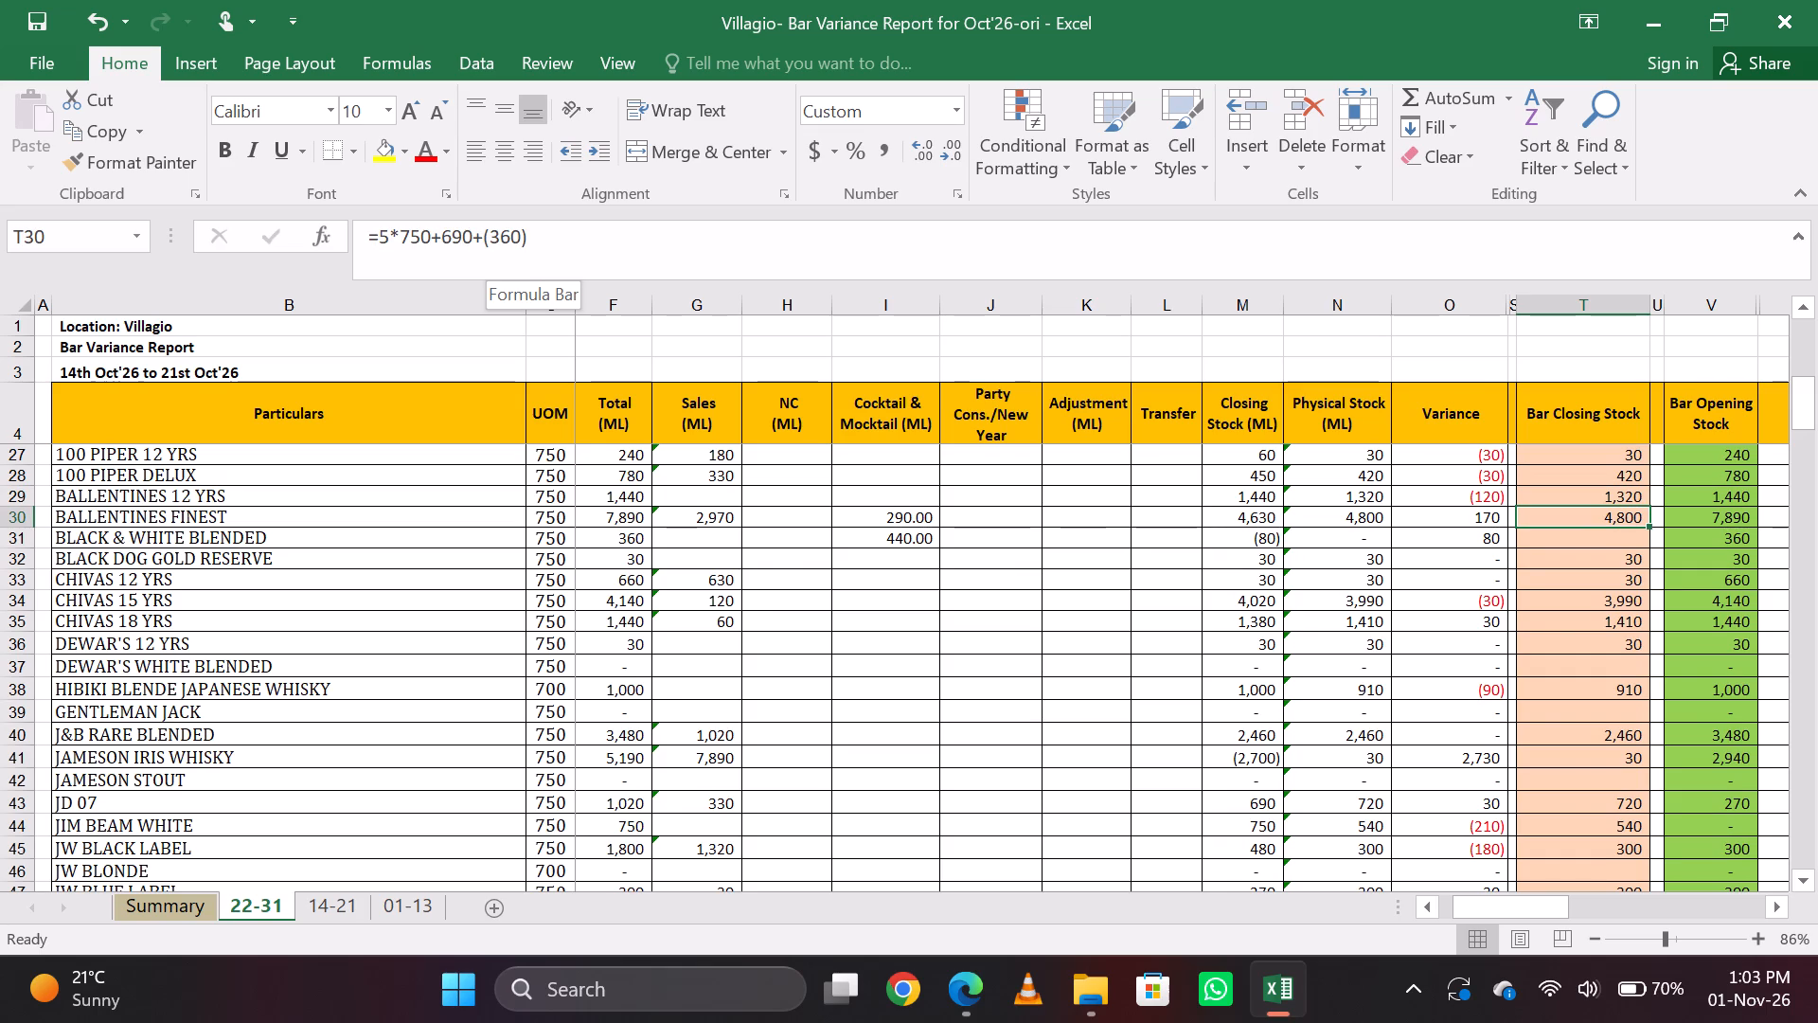
Examine the Cocktail & Mocktail usage and the other figures along the BLACK & WHITE BLENDED row.
key("Left")
key("Left")
key("Left")
key("Left")
key("Left")
key("Left")
key("Left")
key("Down")
key("Left")
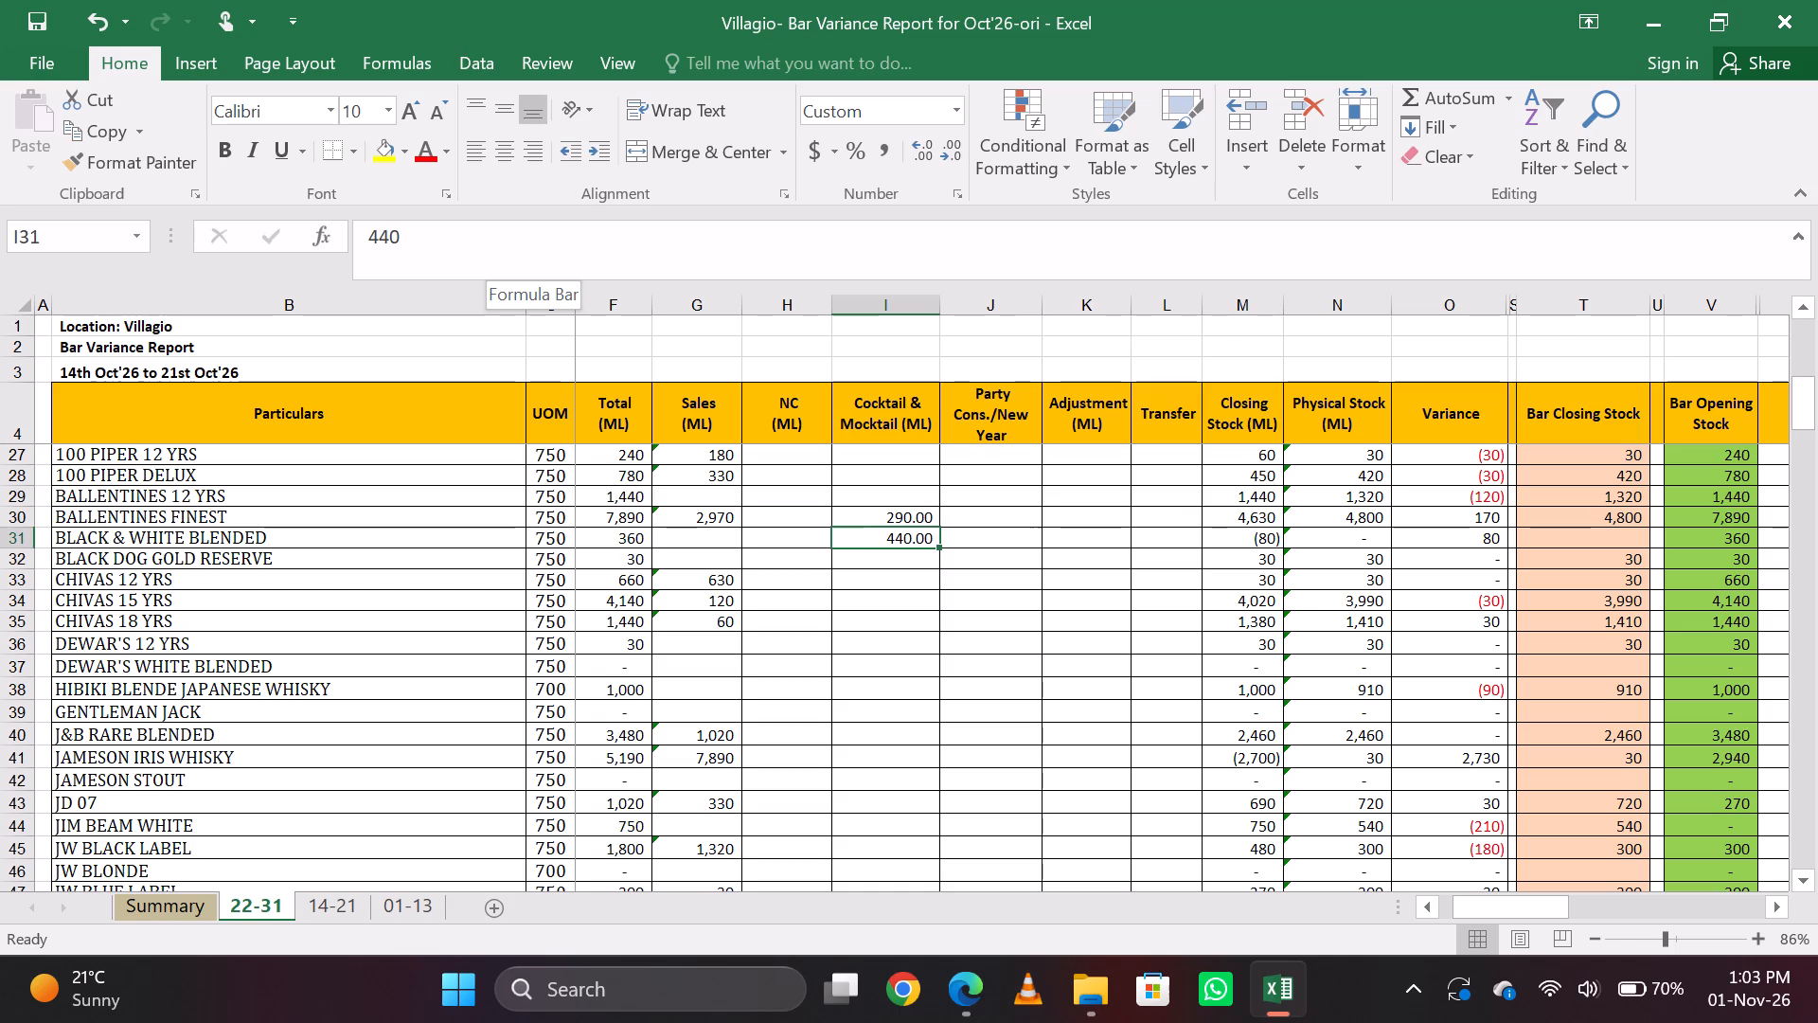
key("Right")
key("Left")
key("Right")
key("Left")
key("Right")
key("Right")
key("Right")
key("Right")
key("Right")
key("Right")
key("Right")
key("Right")
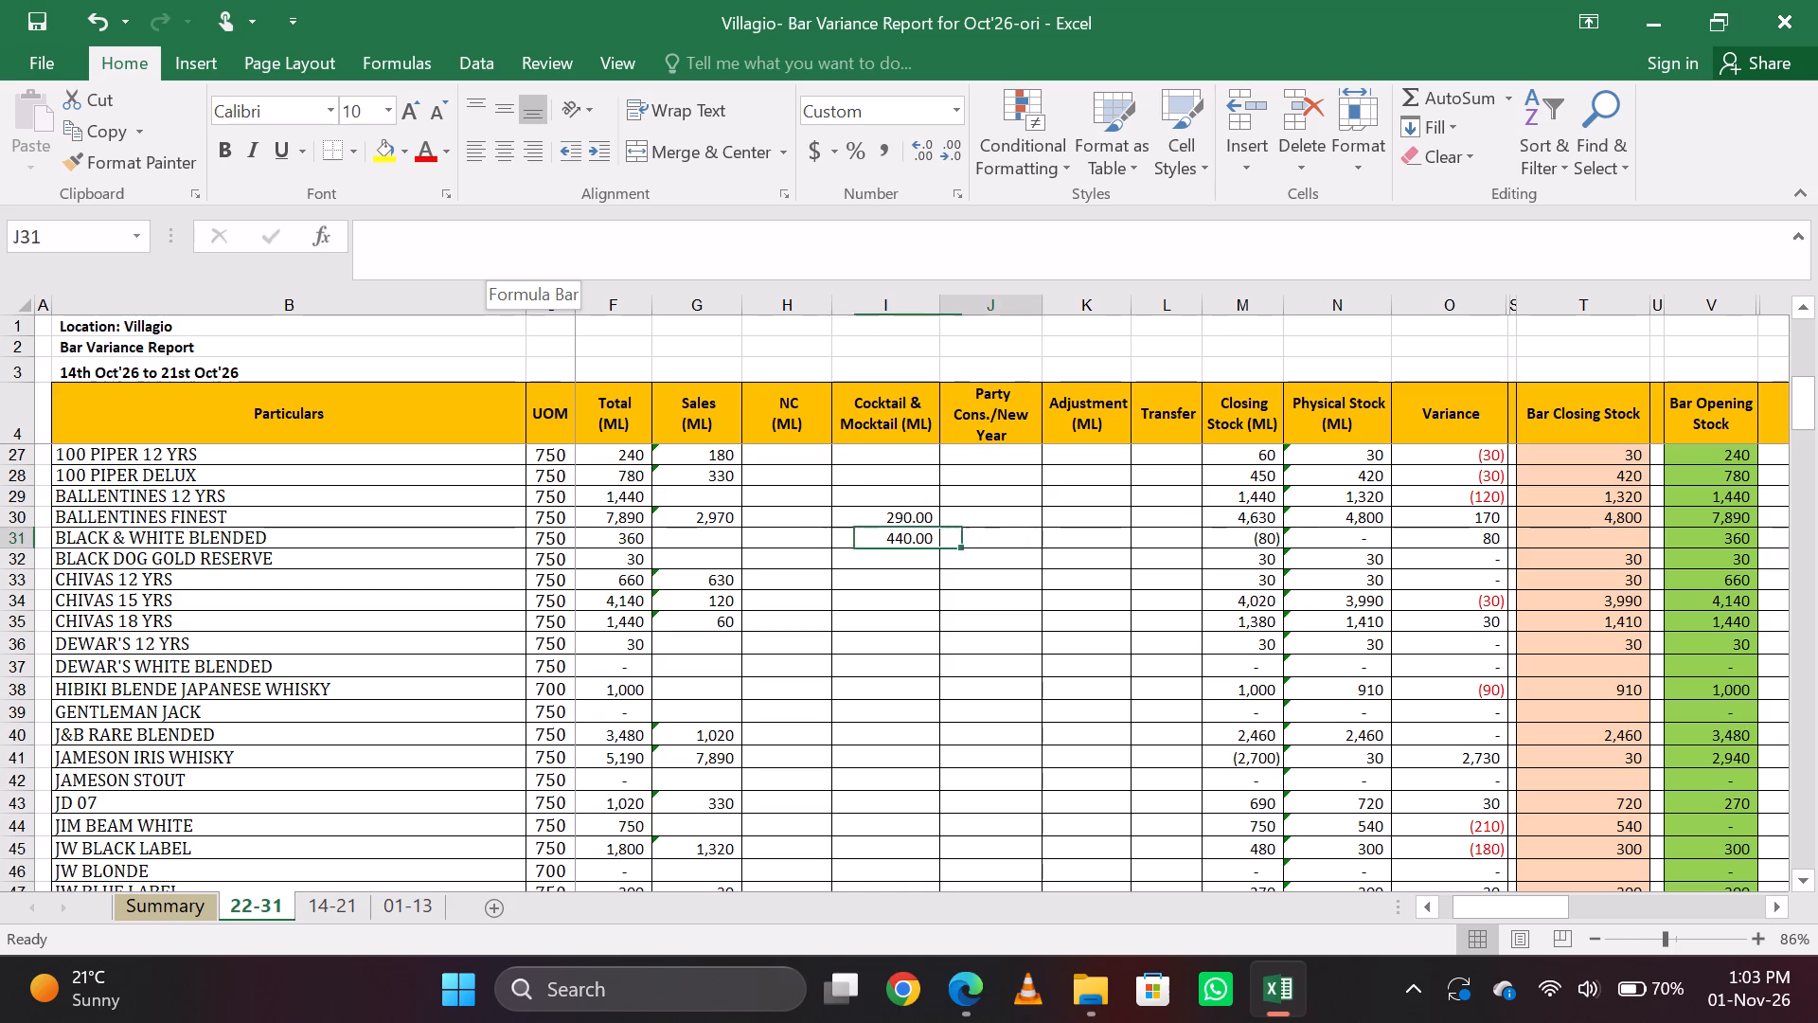
key("Left")
key("Left")
key("Right")
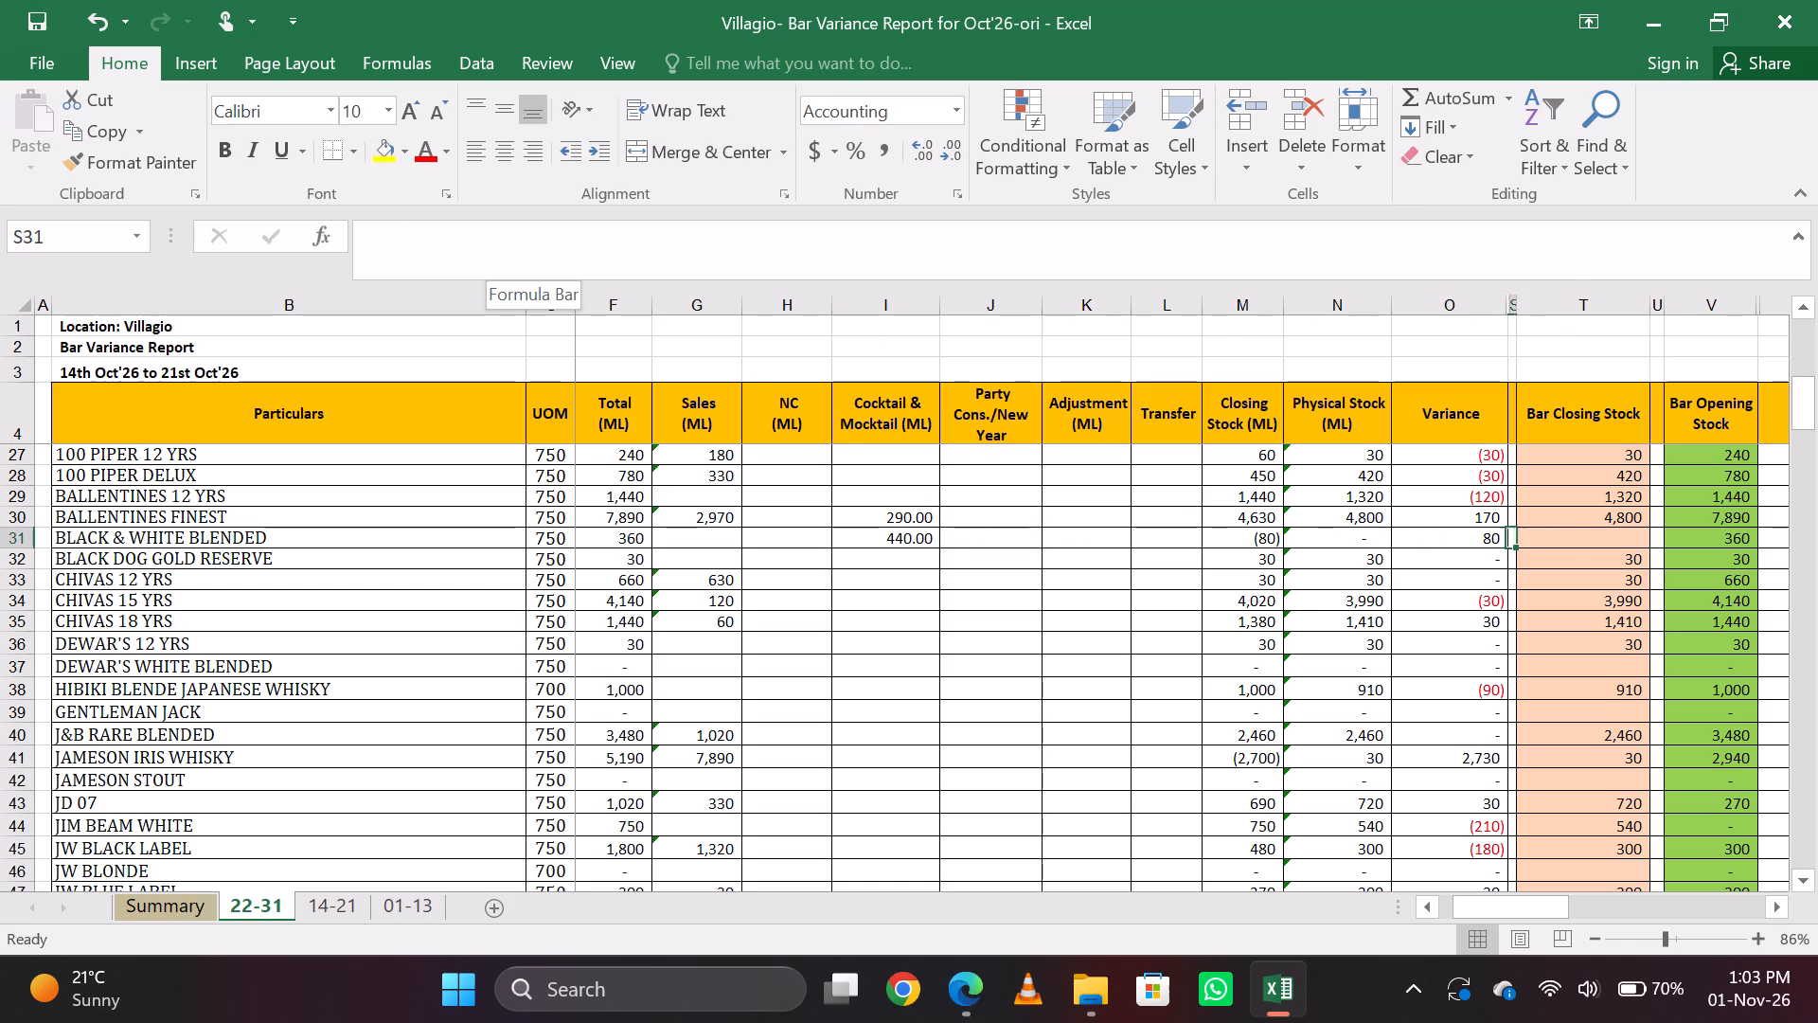
Review the Bar Closing Stock and Variance figures from BLACK & WHITE BLENDED down to JW BLACK LABEL.
key("Right")
key("Down")
key("Down")
key("Down")
key("Down")
key("Down")
key("Down")
key("Down")
key("Down")
key("Down")
key("Down")
key("Up")
key("Up")
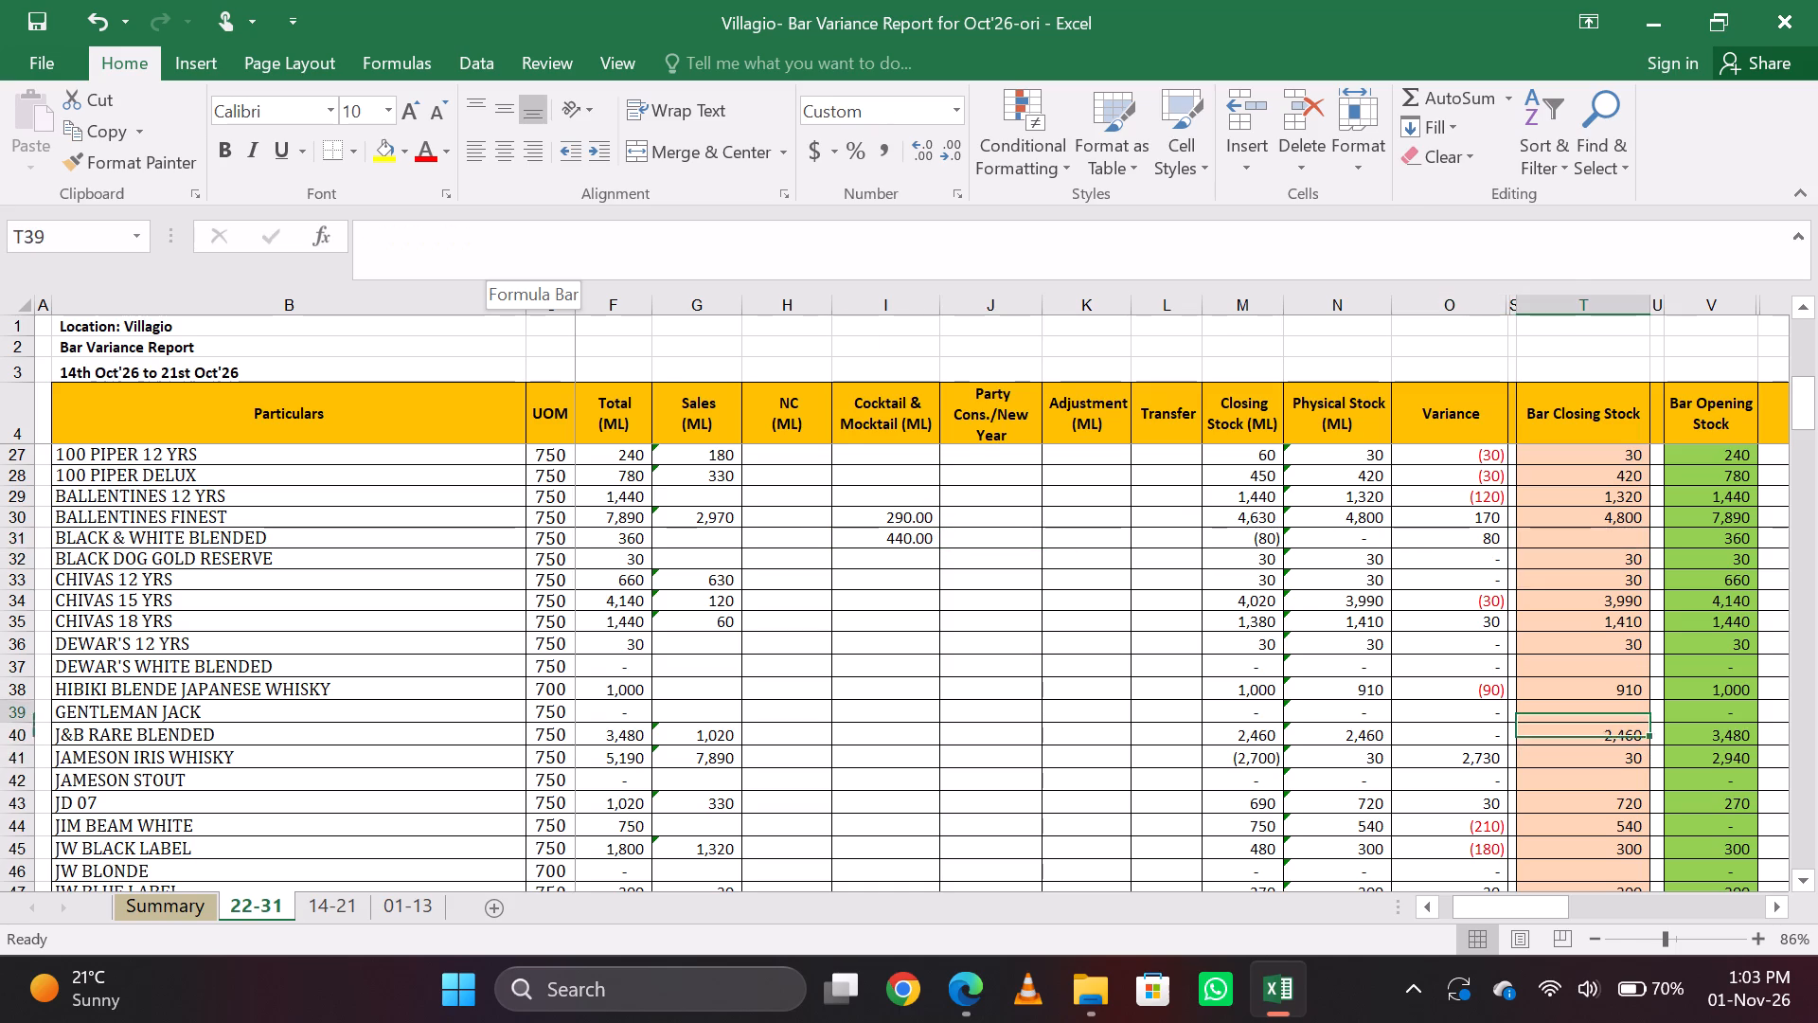
key("Down")
key("Down")
key("Down")
key("Down")
key("Down")
key("Down")
key("Down")
key("Down")
key("Down")
key("Down")
key("Down")
key("Down")
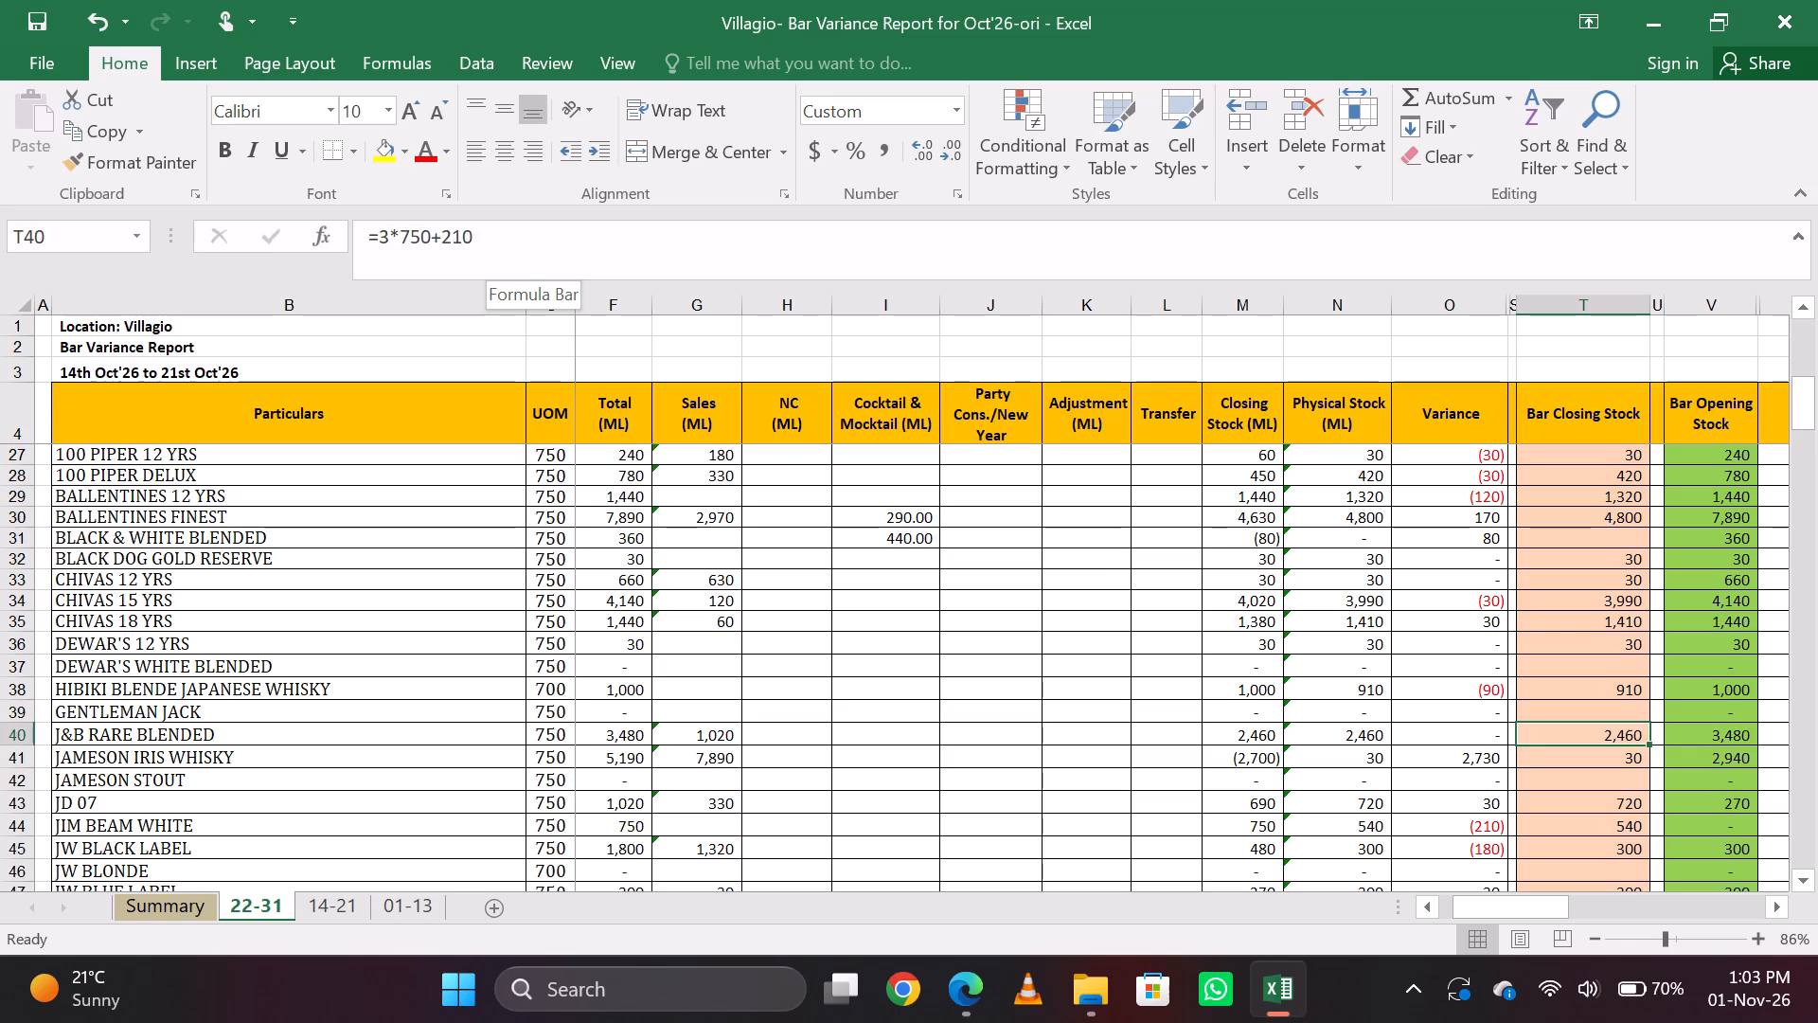
key("Up")
key("Up")
key("Up")
key("Up")
key("Up")
key("Up")
key("Down")
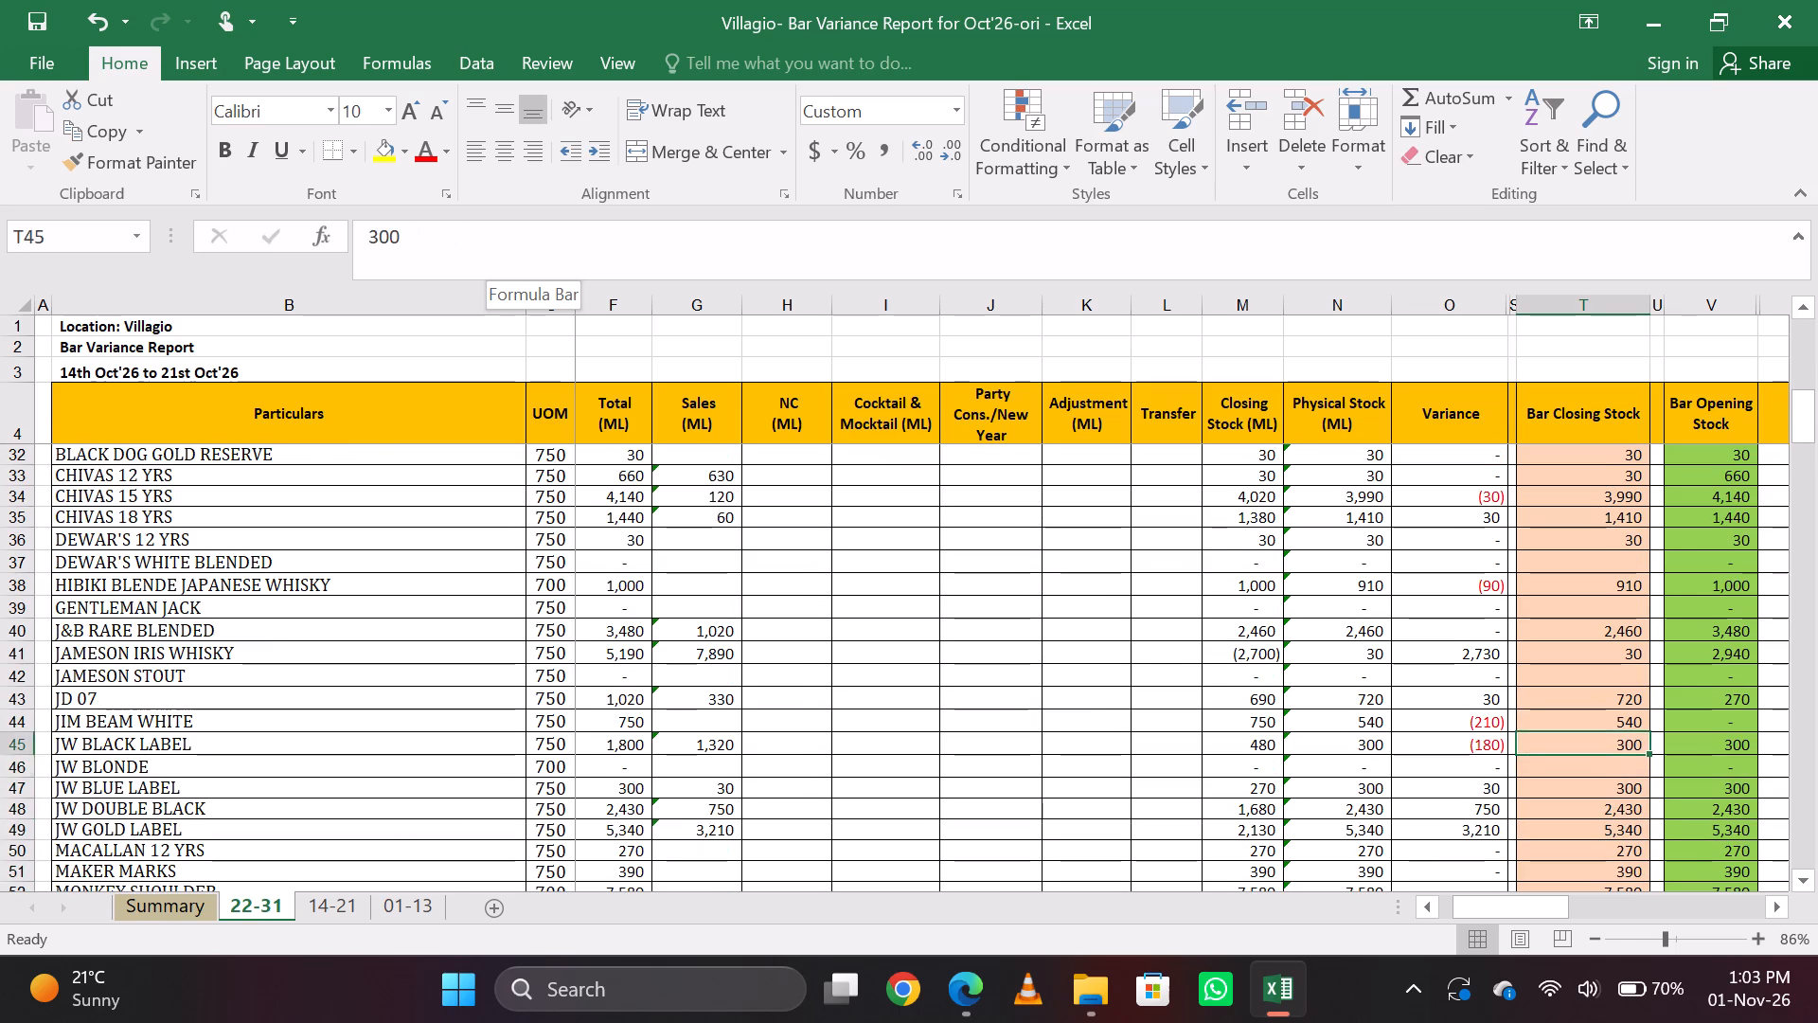
key("Up")
key("Up")
key("Up")
key("Down")
key("Down")
key("Down")
key("Down")
key("Up")
key("Up")
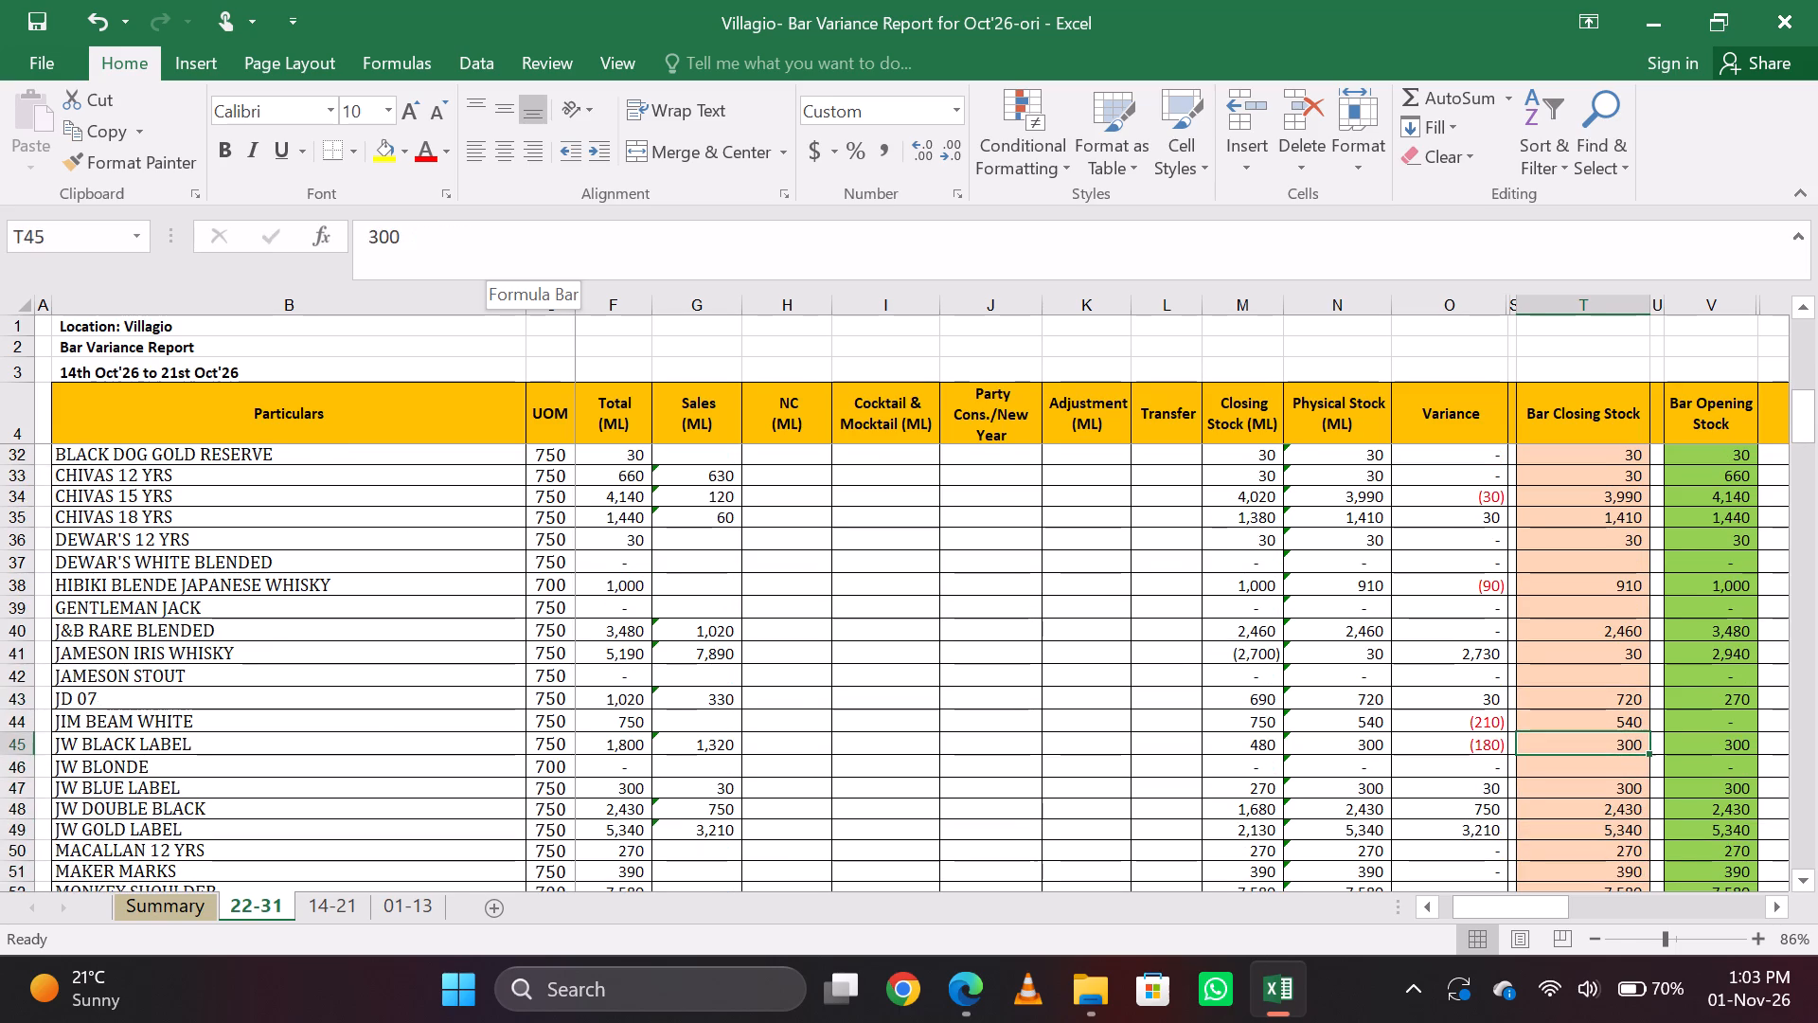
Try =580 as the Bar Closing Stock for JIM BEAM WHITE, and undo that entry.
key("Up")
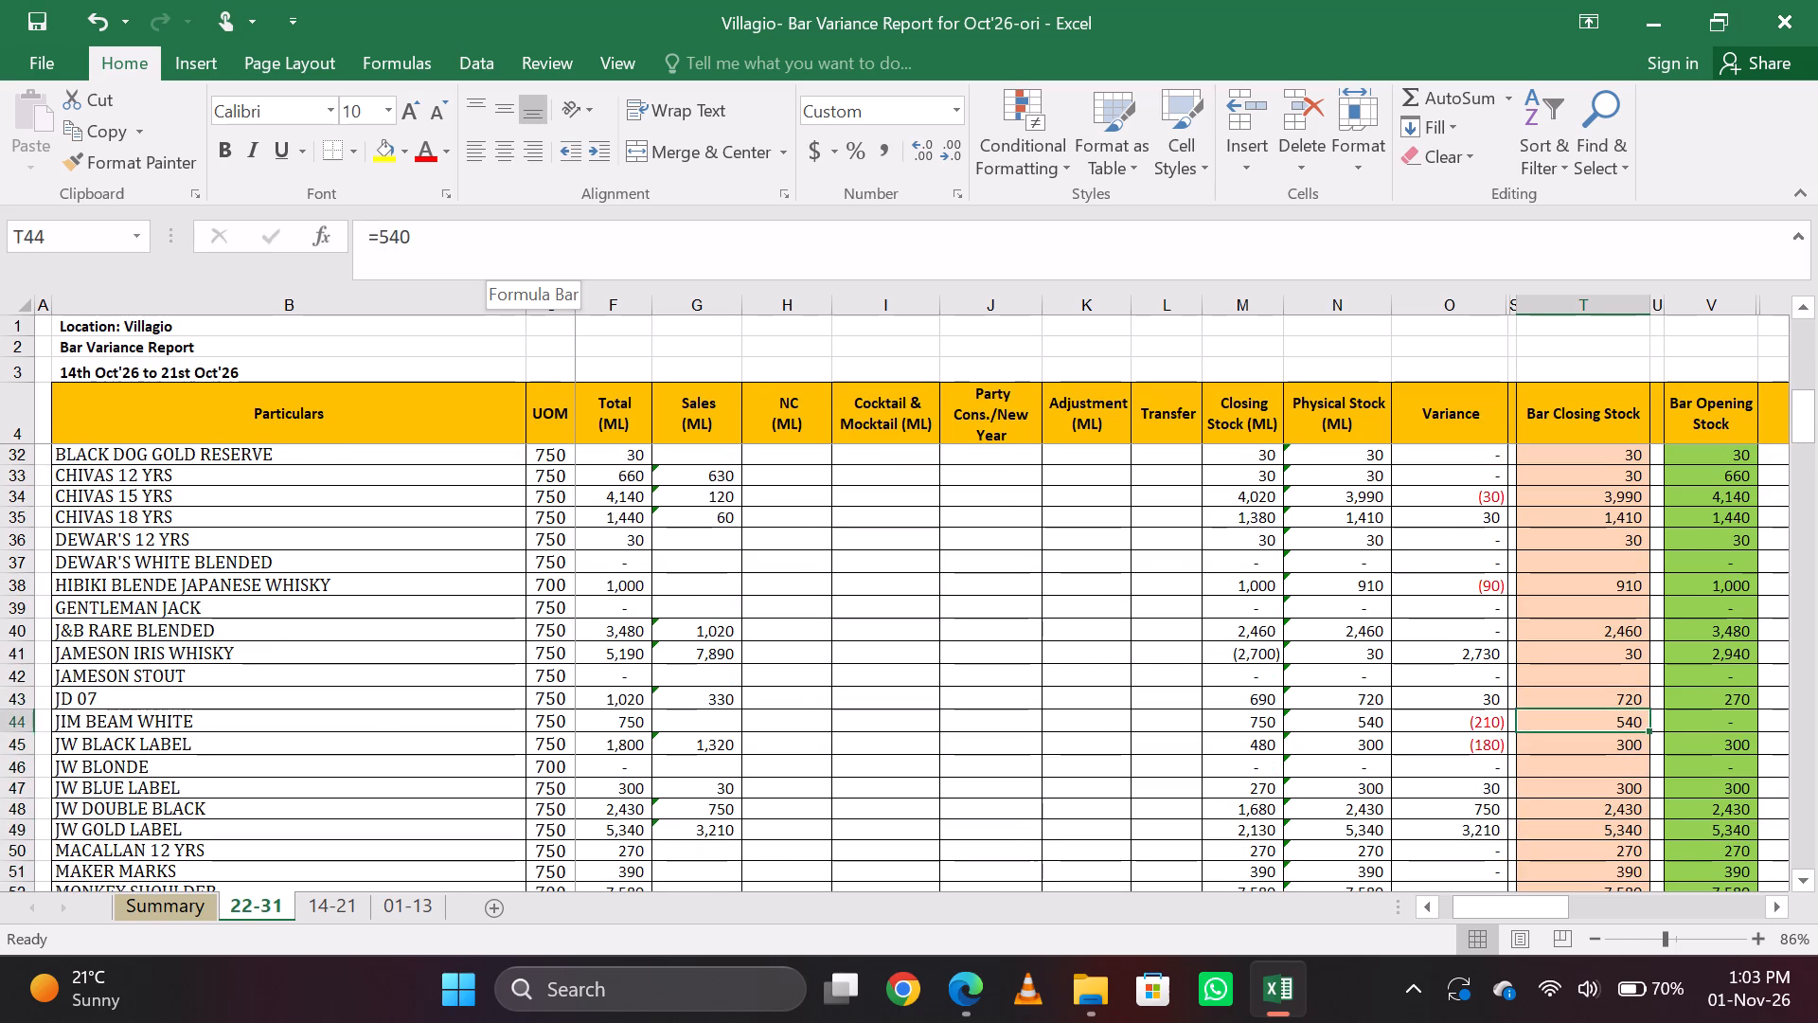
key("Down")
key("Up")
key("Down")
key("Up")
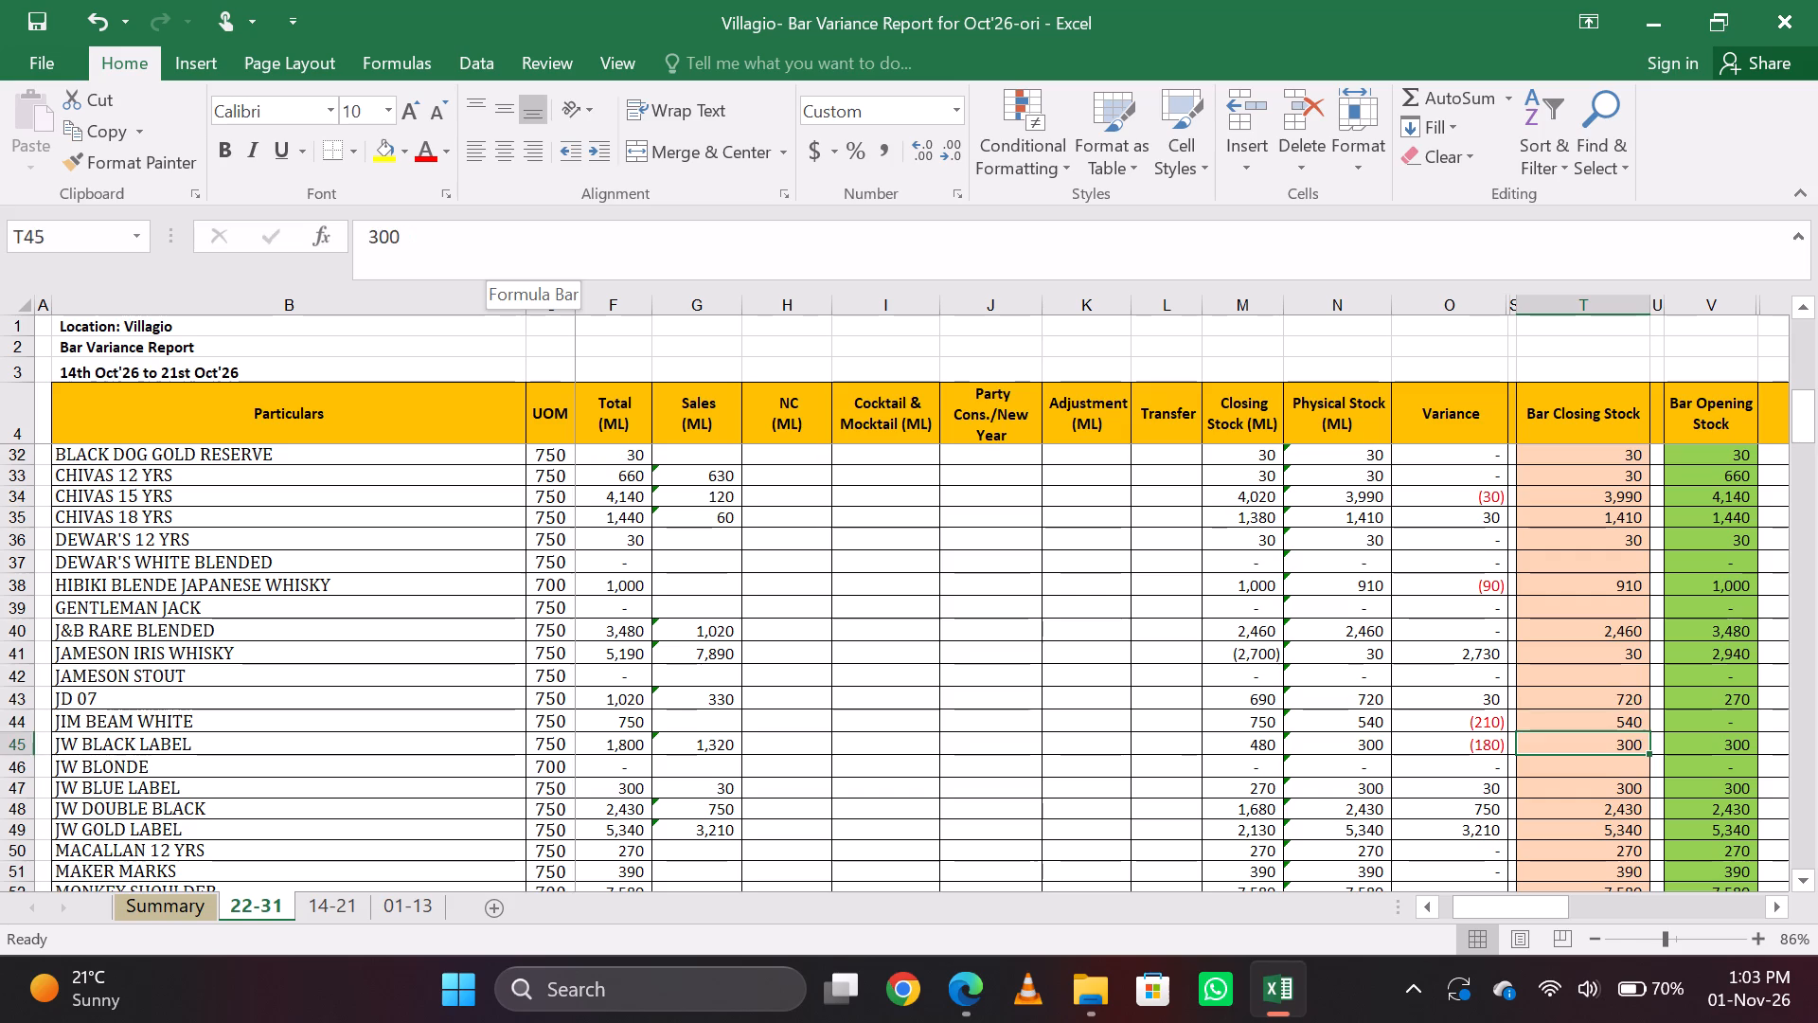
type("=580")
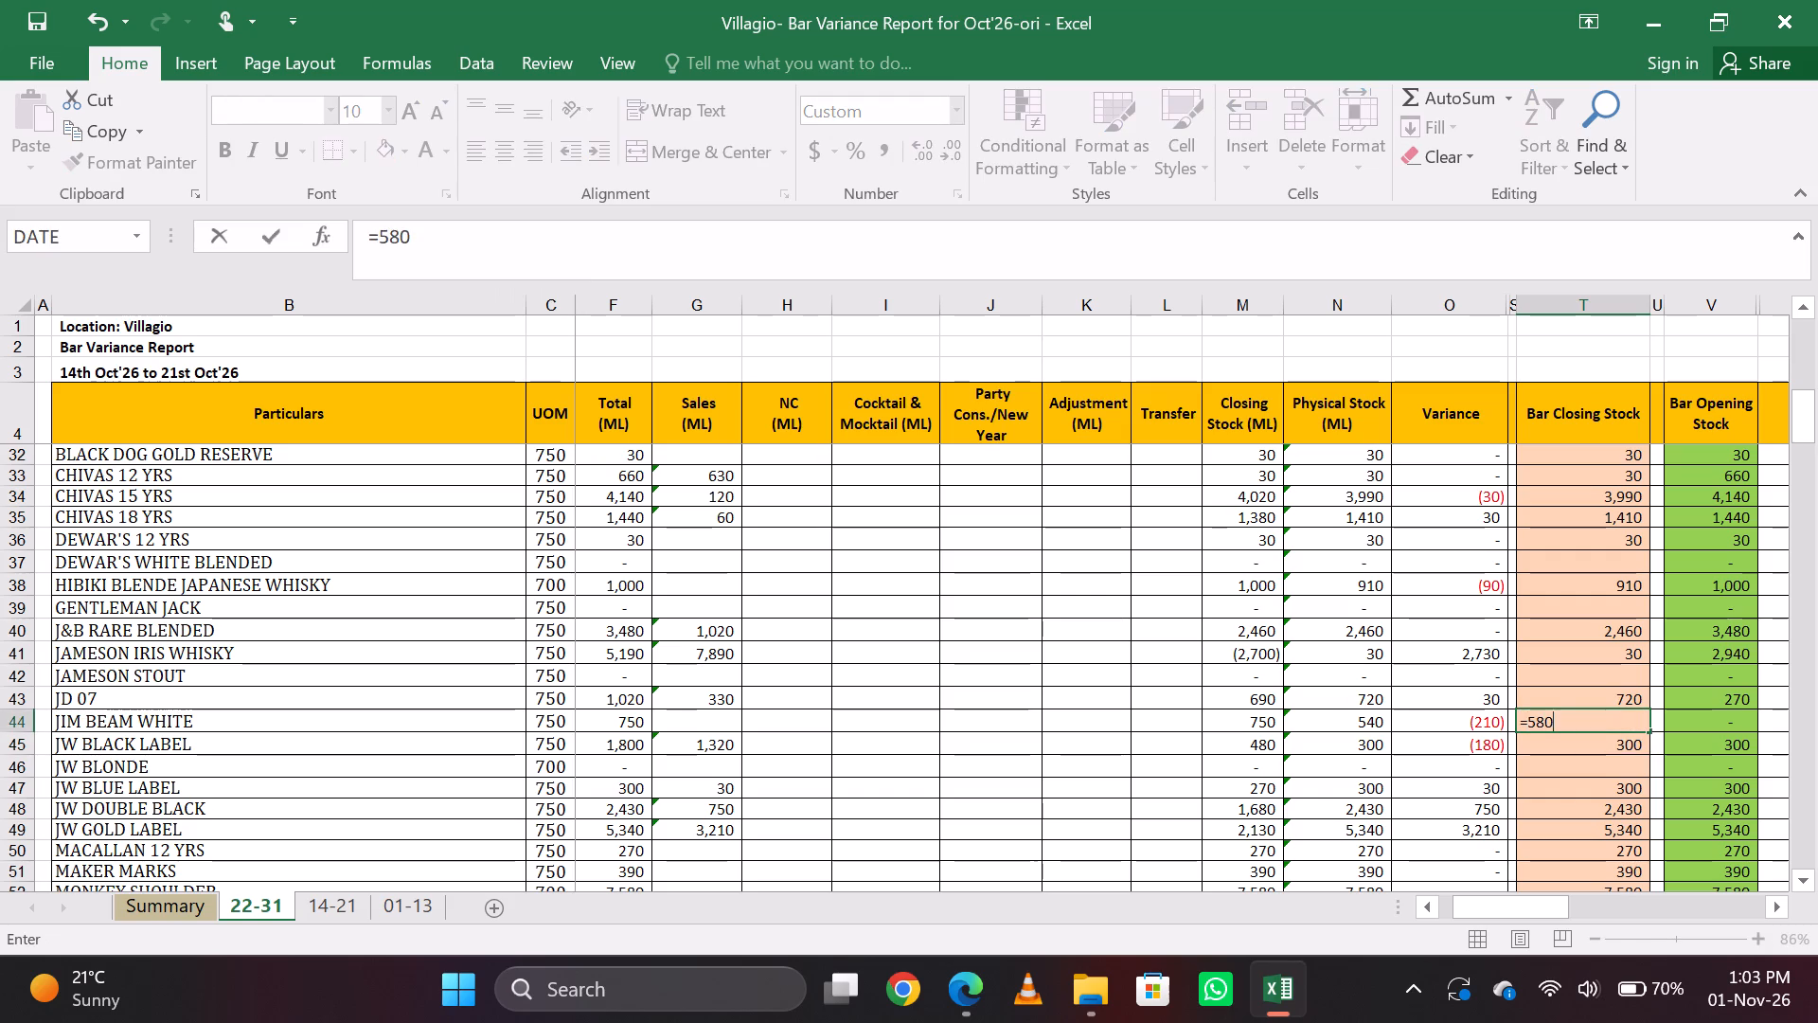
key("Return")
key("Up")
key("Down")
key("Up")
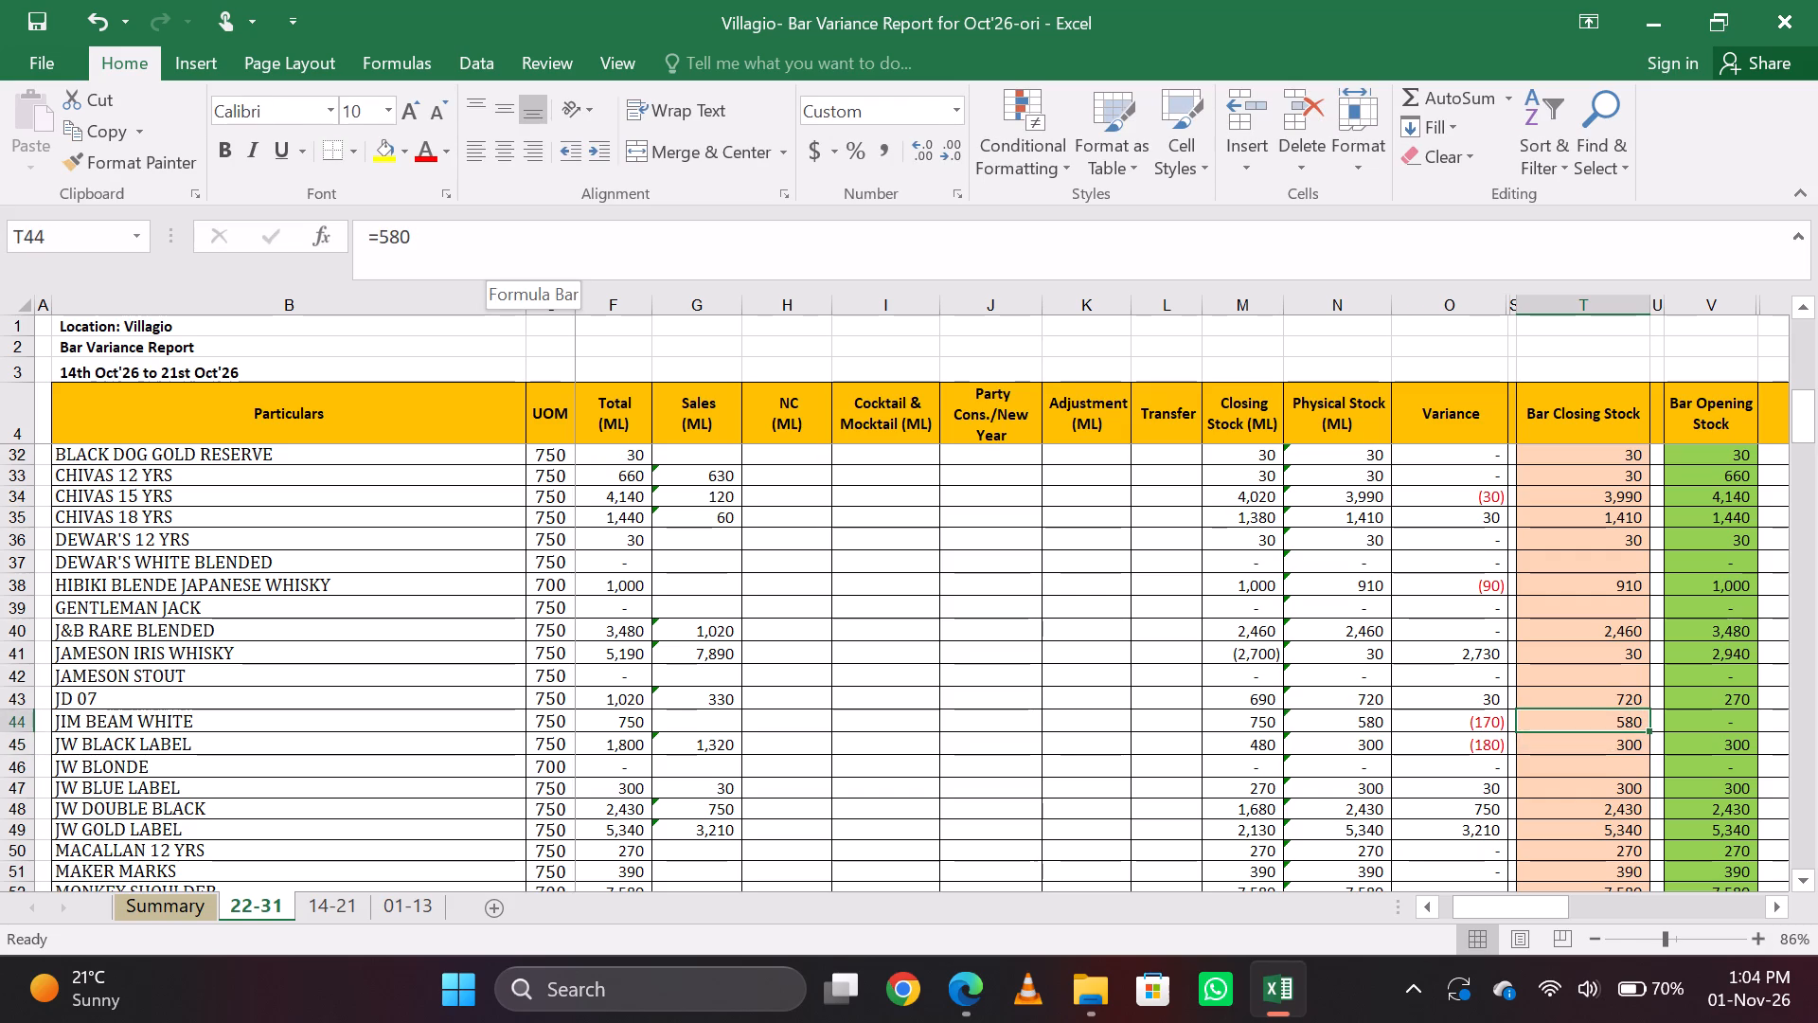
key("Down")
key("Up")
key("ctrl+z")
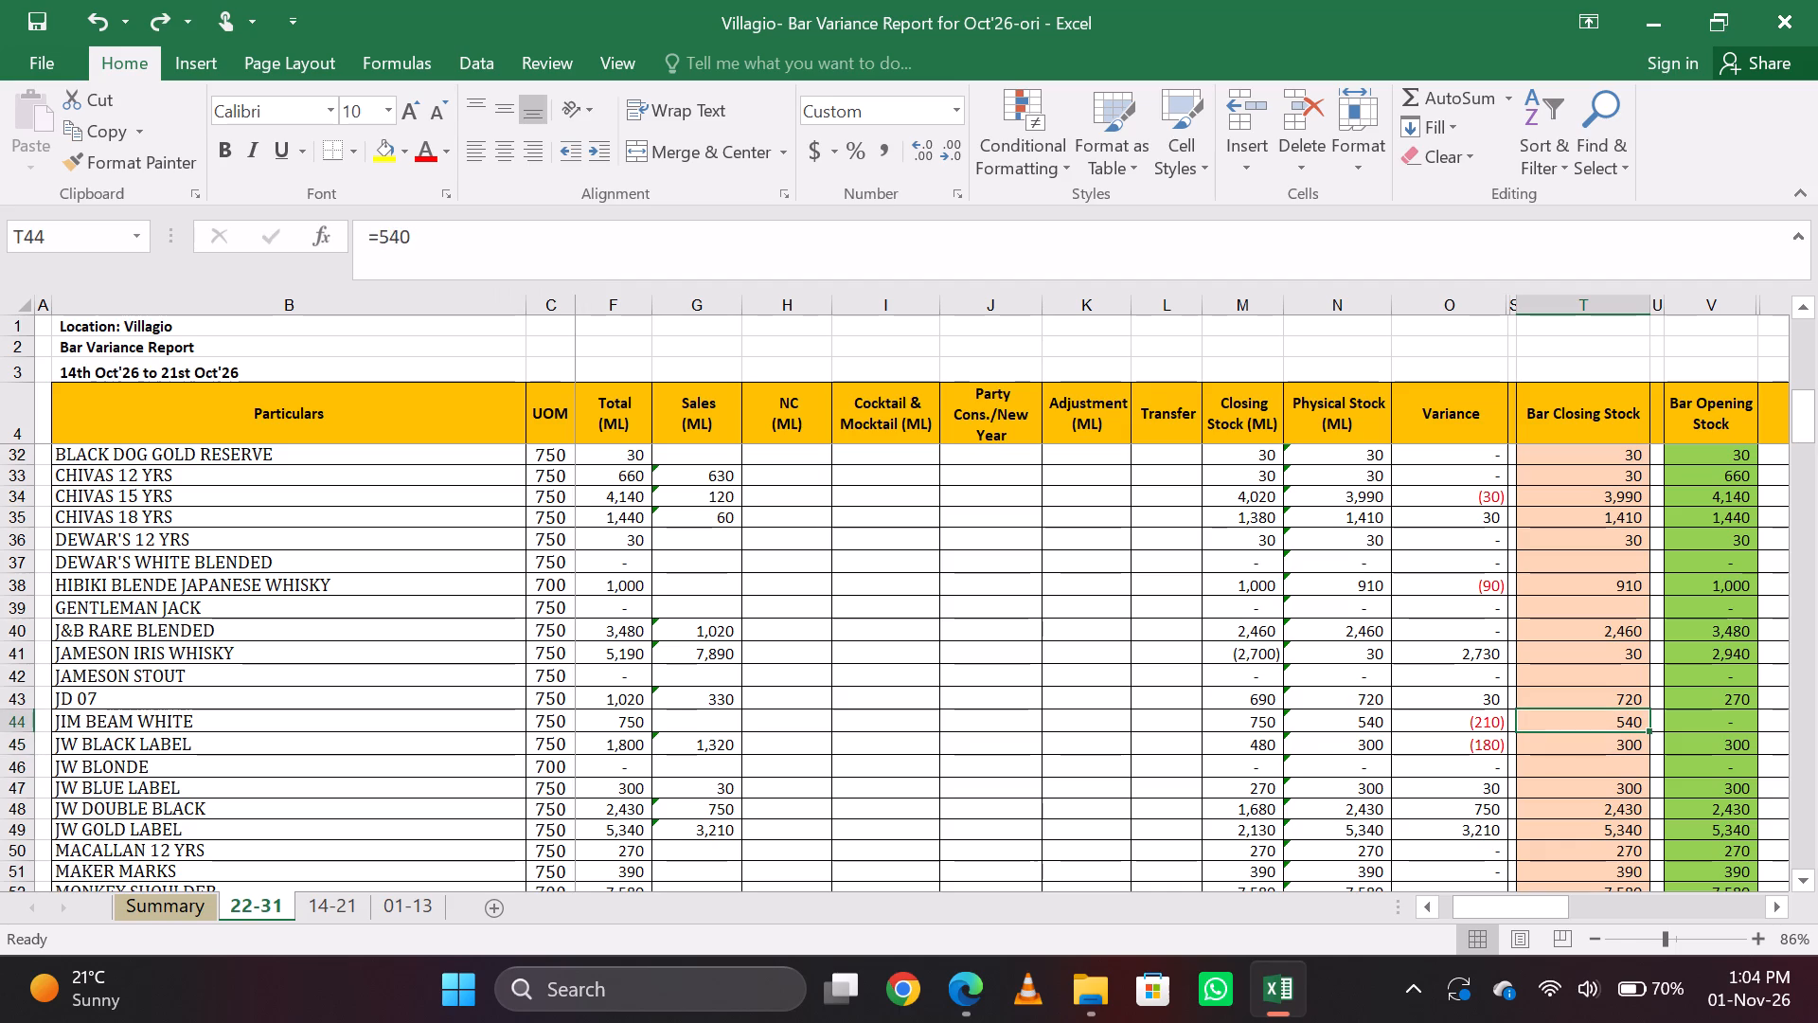
Replace the Bar Closing Stock for JW BLACK LABEL with the formula =750+480.
key("Down")
key("Up")
key("Down")
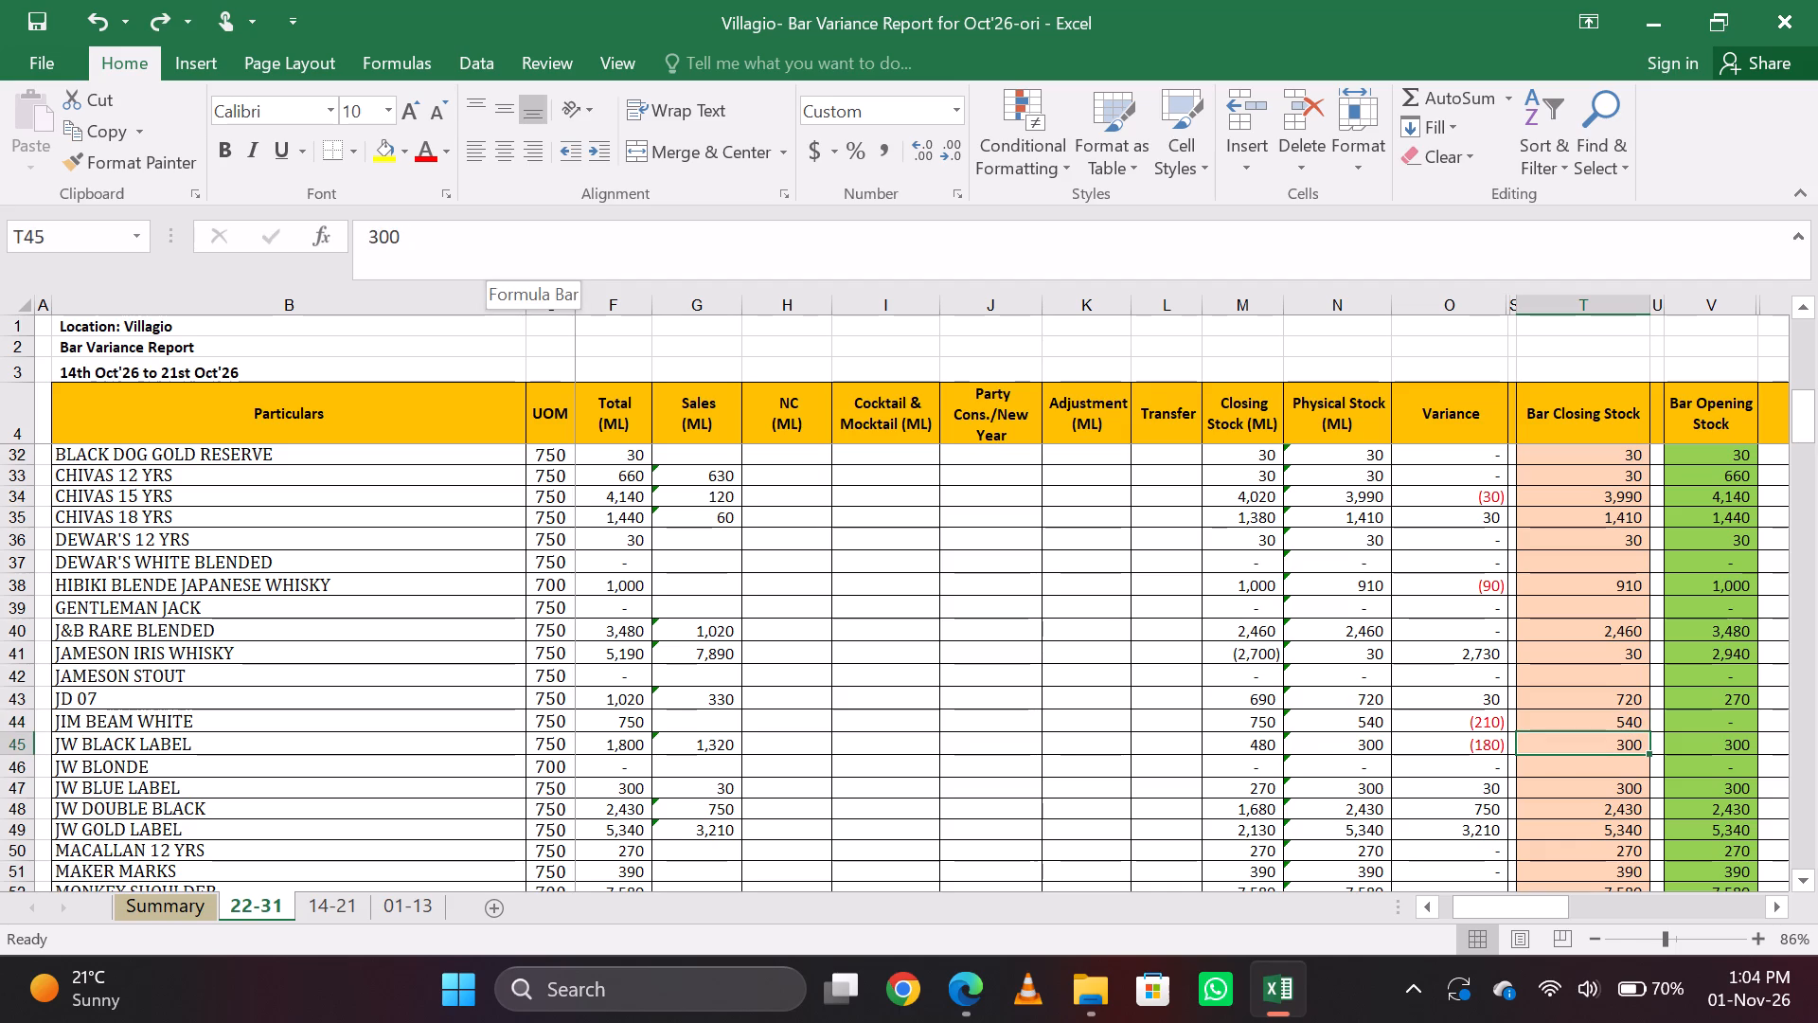
left_click(501, 233)
key("BackSpace")
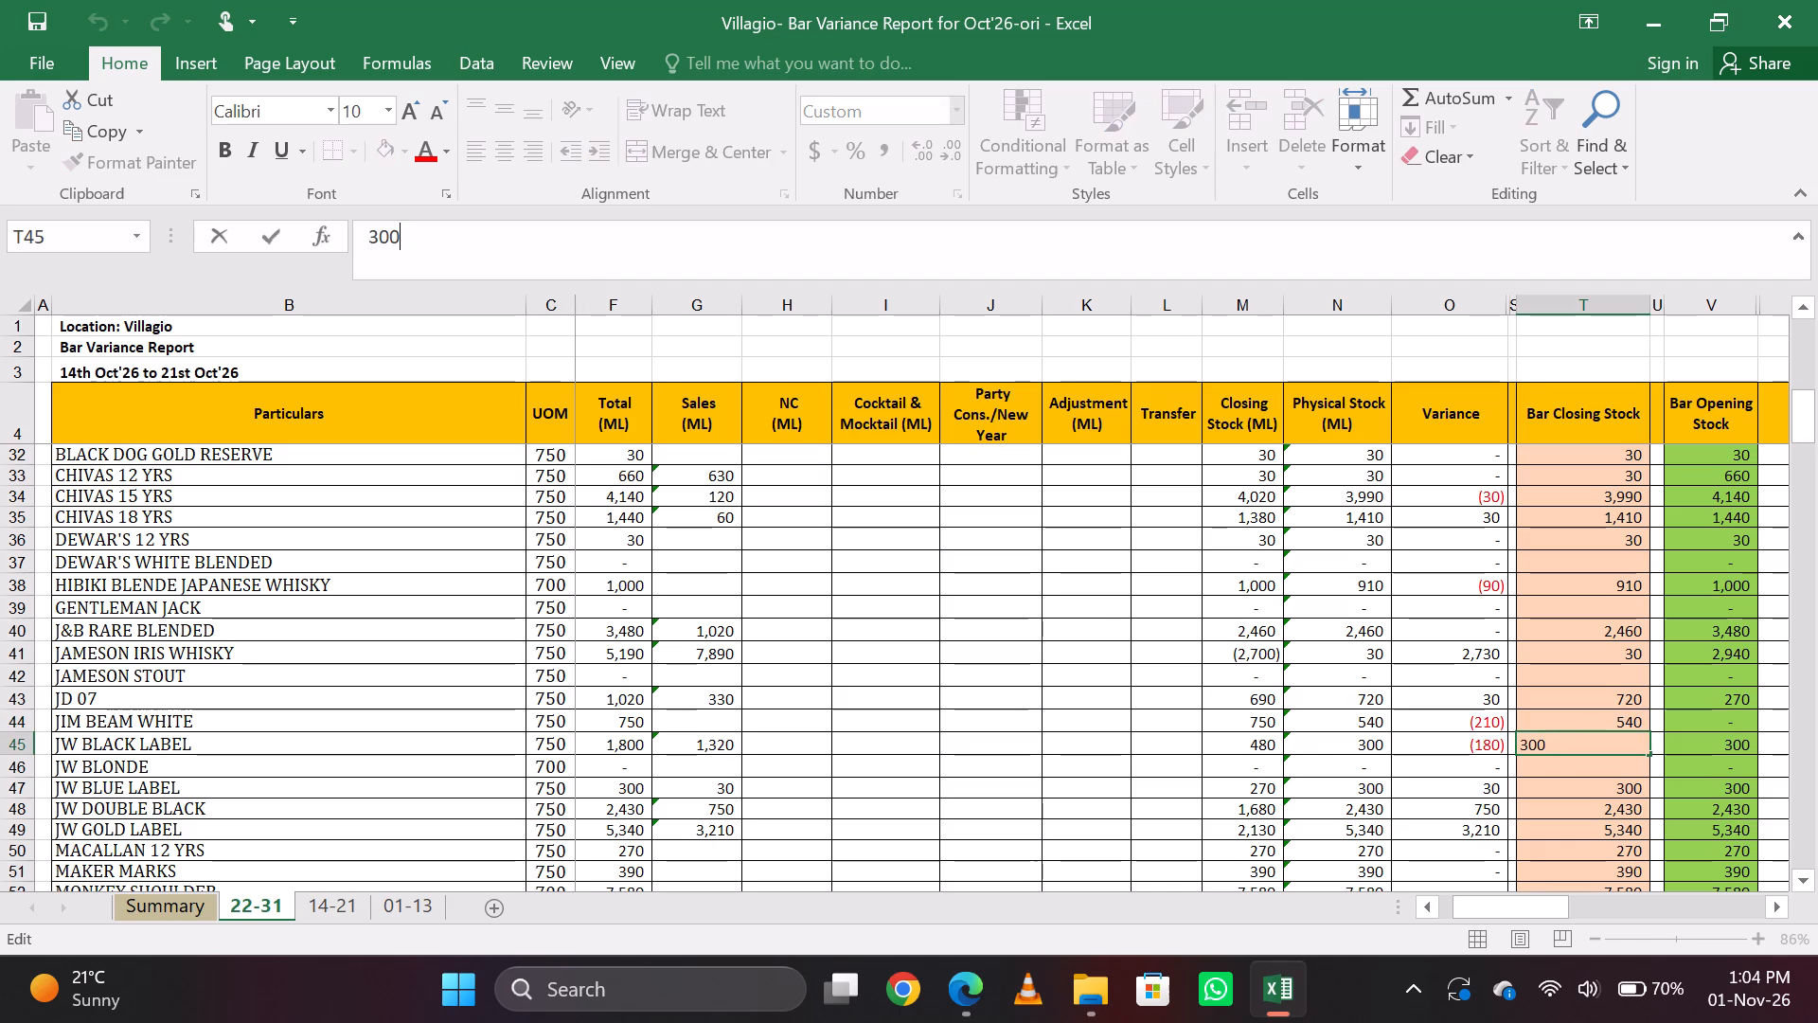
key("BackSpace")
key("BackSpace")
key("equal")
type("750+1")
key("BackSpace")
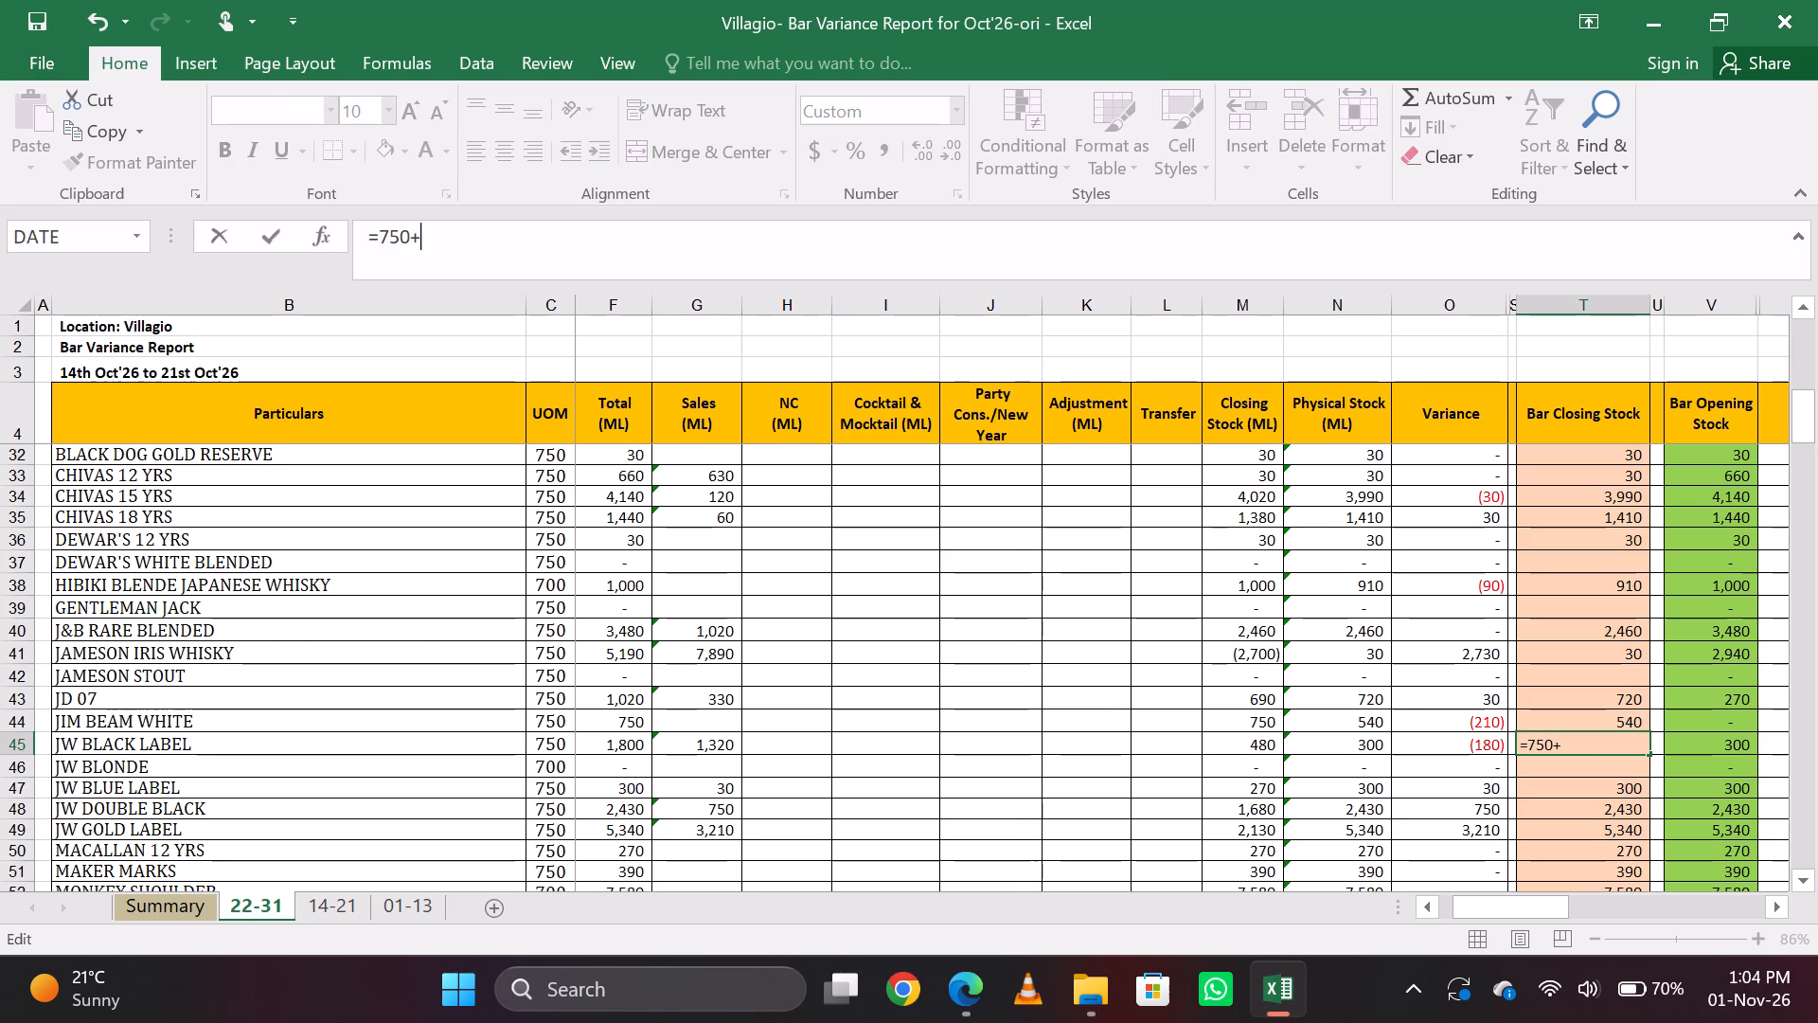
type("480")
key("Return")
Check the JW BLACK LABEL row from its Total figure across to Variance and Bar Closing Stock.
key("Up")
key("Left")
key("Left")
key("Left")
key("Left")
key("Left")
key("Left")
key("Left")
key("Left")
key("Left")
key("Left")
key("Left")
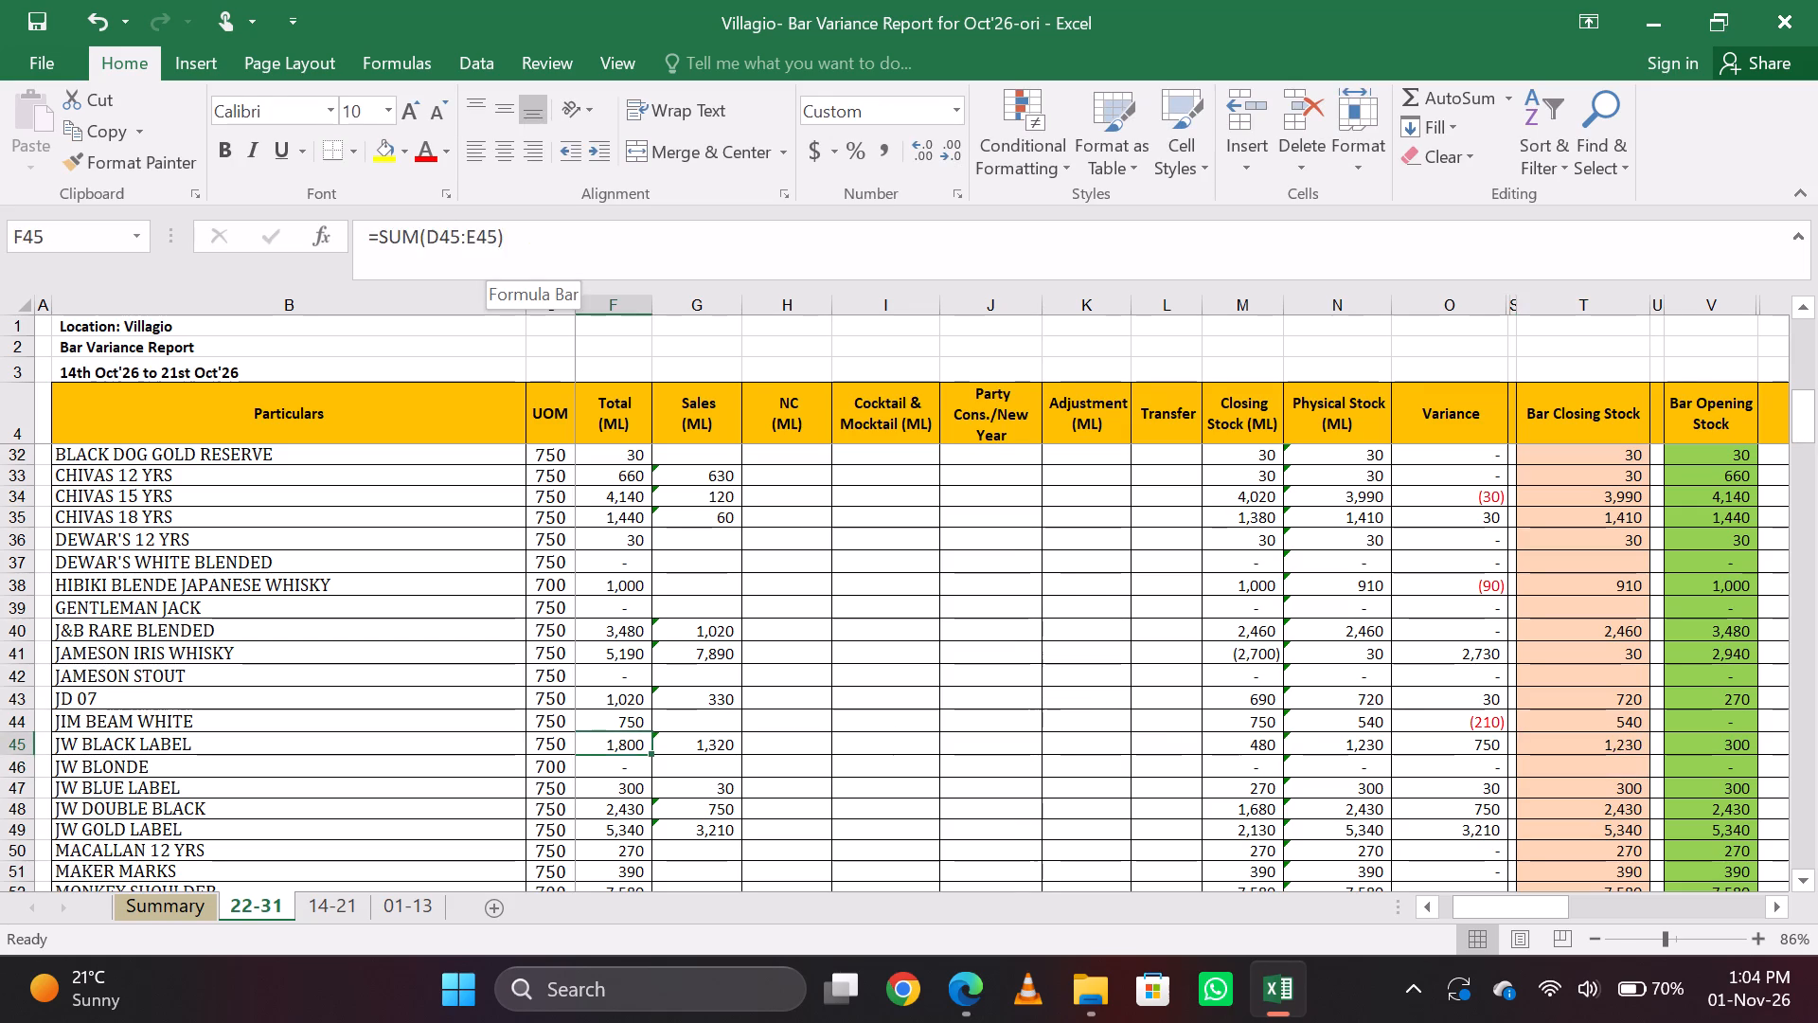
key("Right")
key("Right")
key("Right")
key("Right")
key("Right")
key("Right")
key("Right")
key("Right")
key("Right")
key("Right")
key("Right")
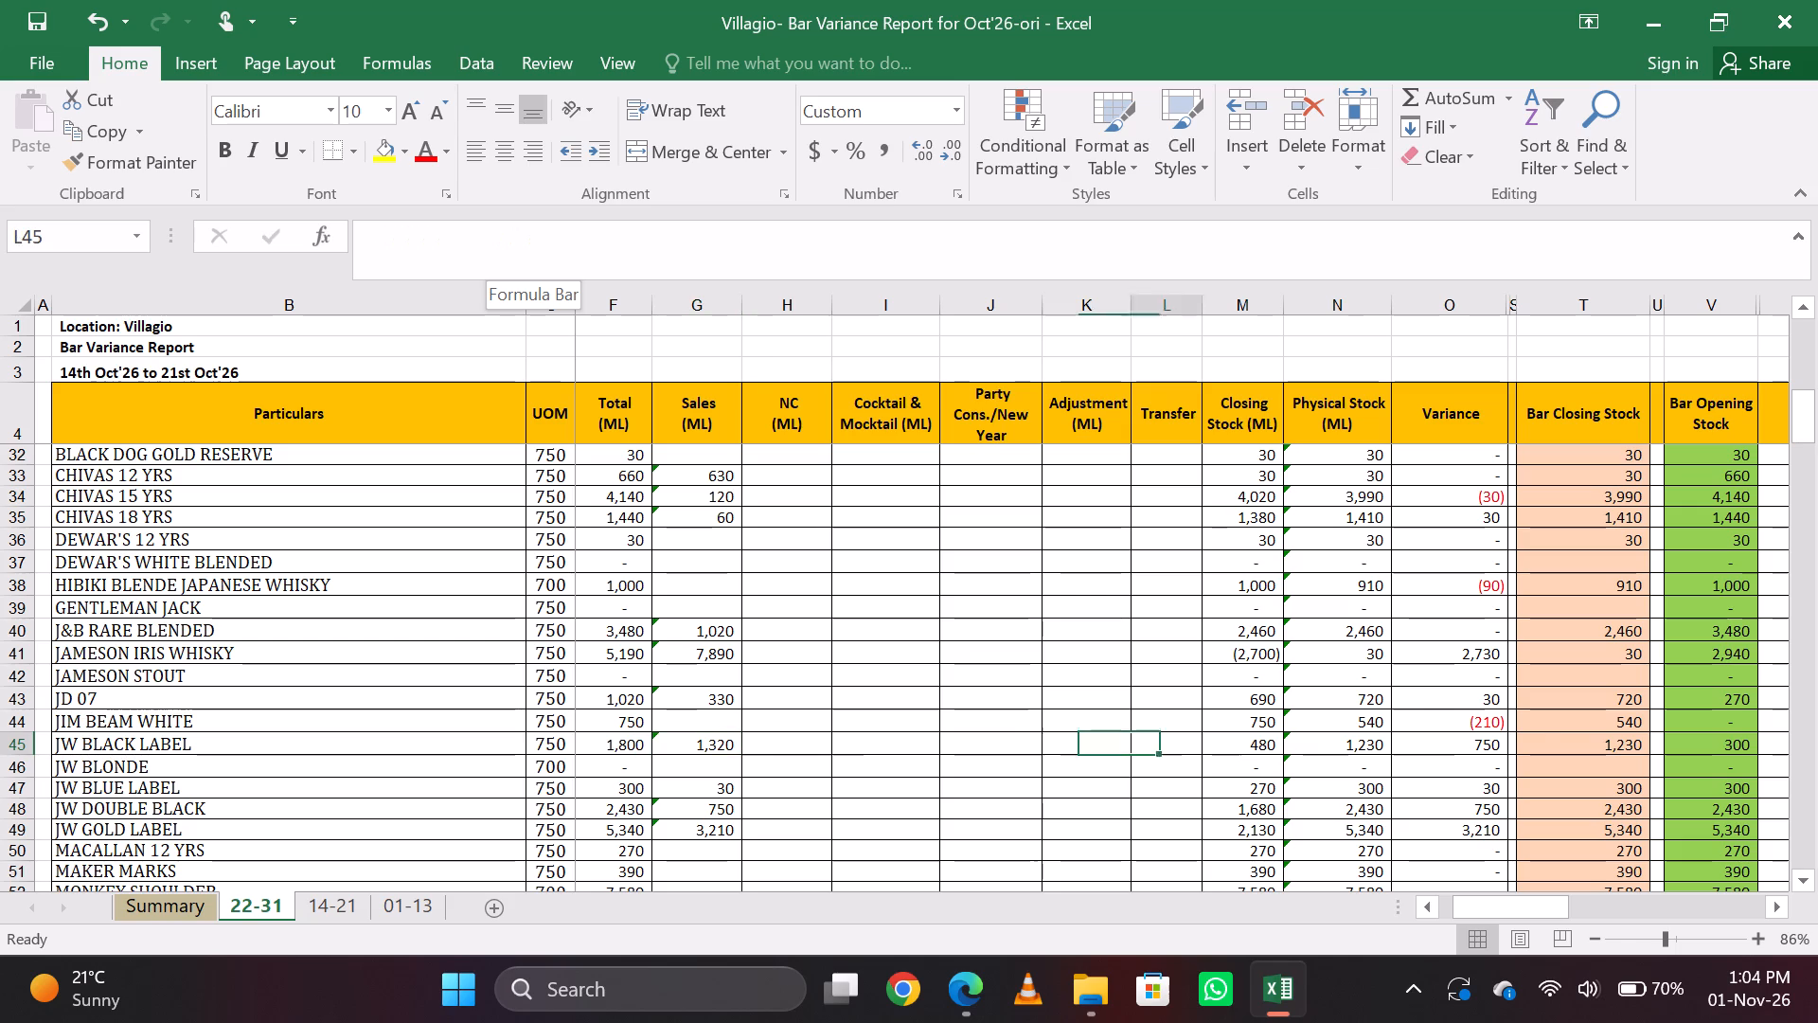
key("Left")
key("Right")
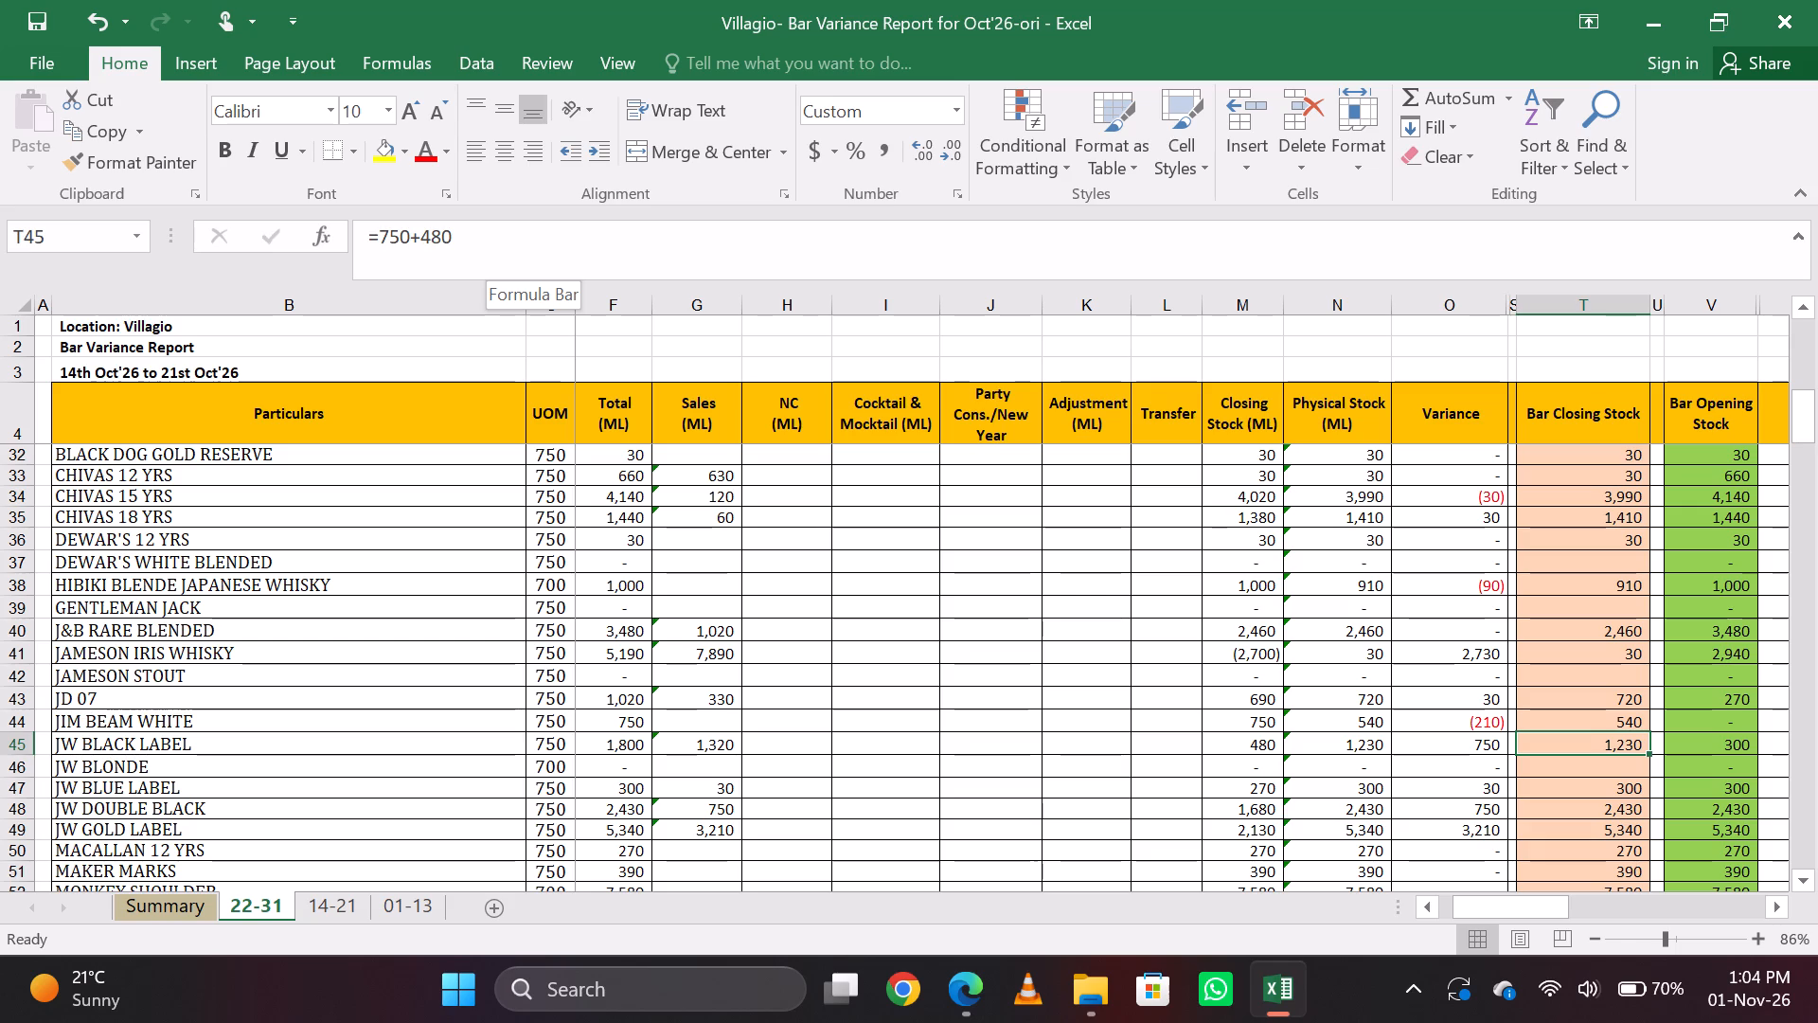
Check the JW BLACK LABEL row from UOM and Received across to Variance and Bar Closing Stock.
key("Down")
key("Up")
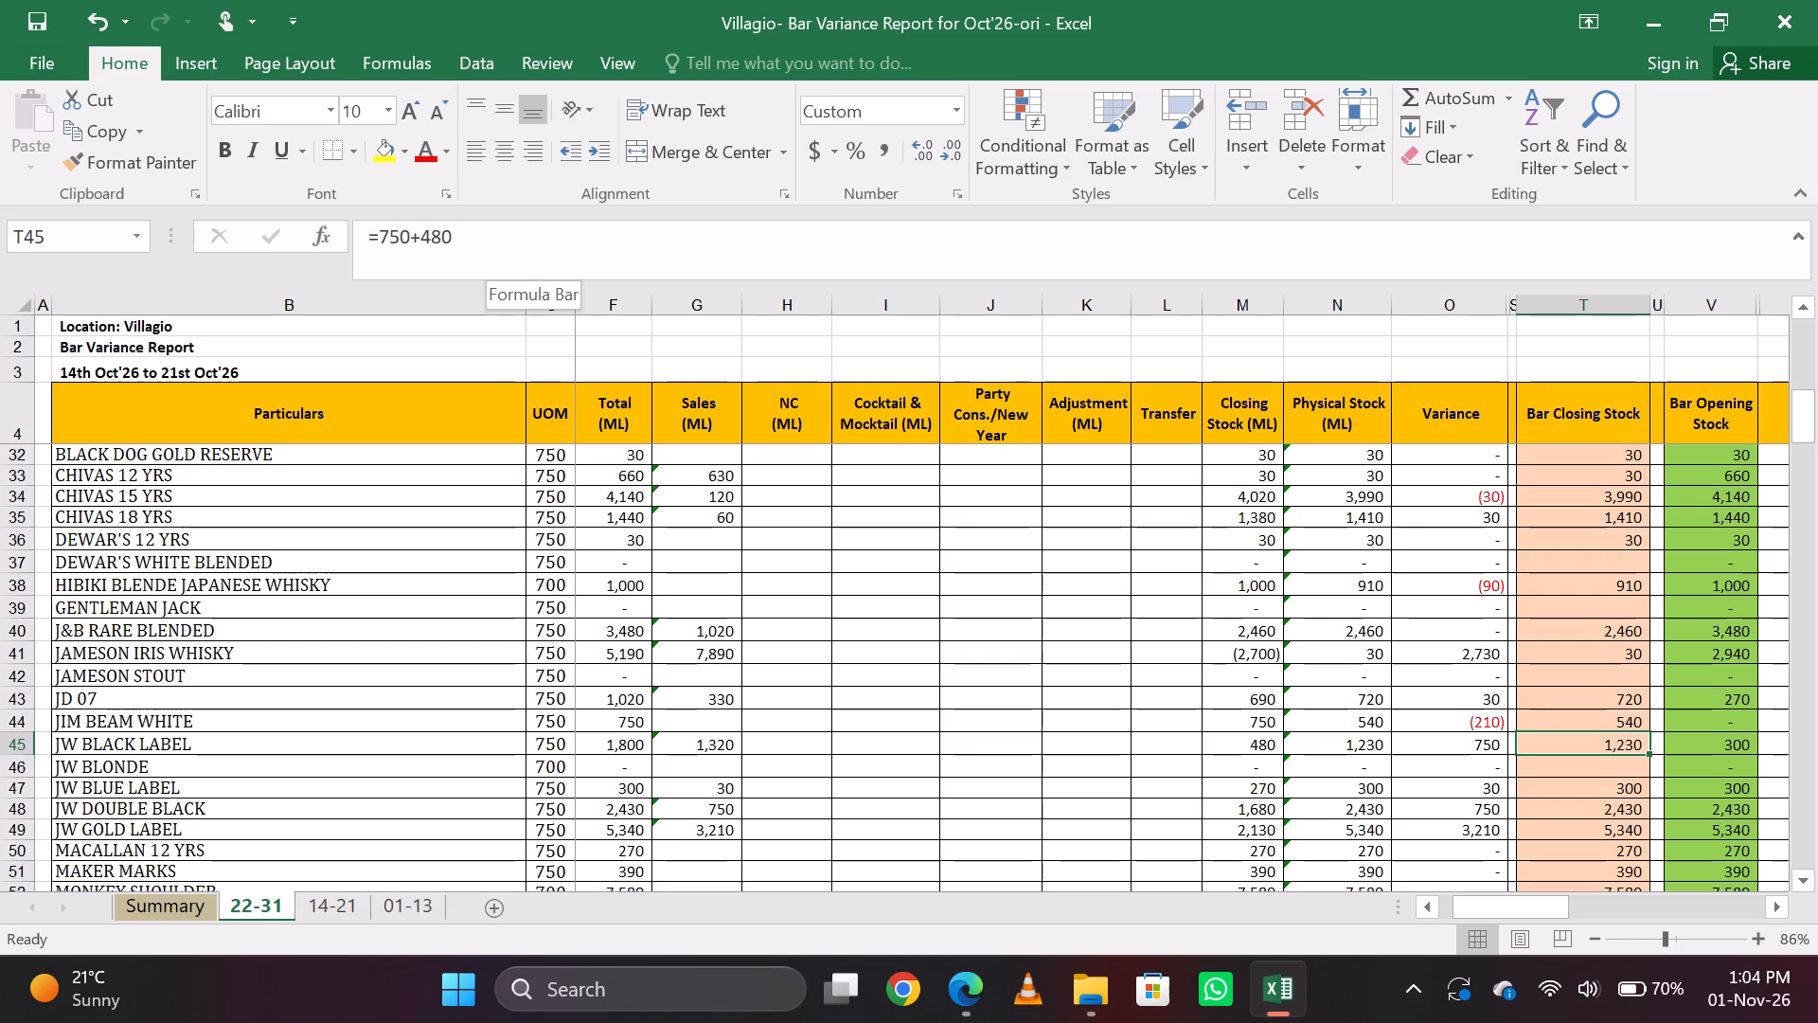
key("Left")
key("Left")
key("Left")
key("Left")
key("Left")
key("Left")
key("Left")
key("Left")
key("Left")
key("Left")
key("Left")
key("Left")
key("Left")
key("Left")
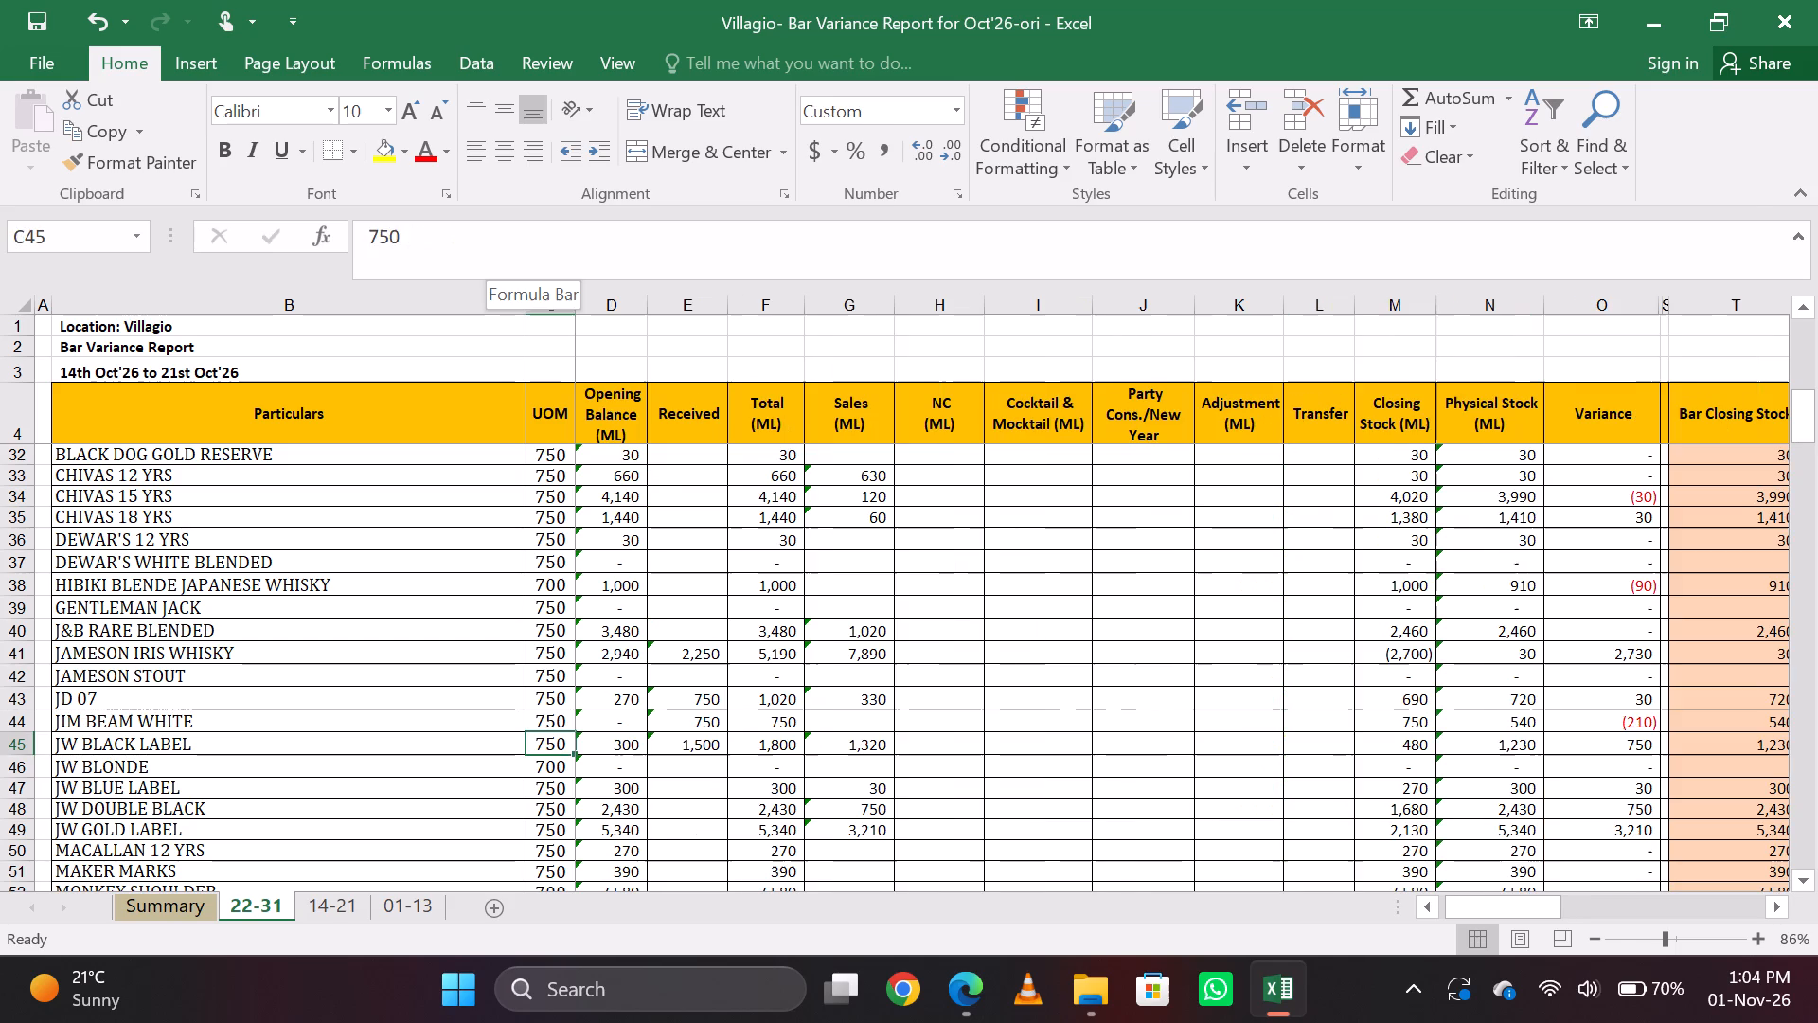
key("Right")
key("Right")
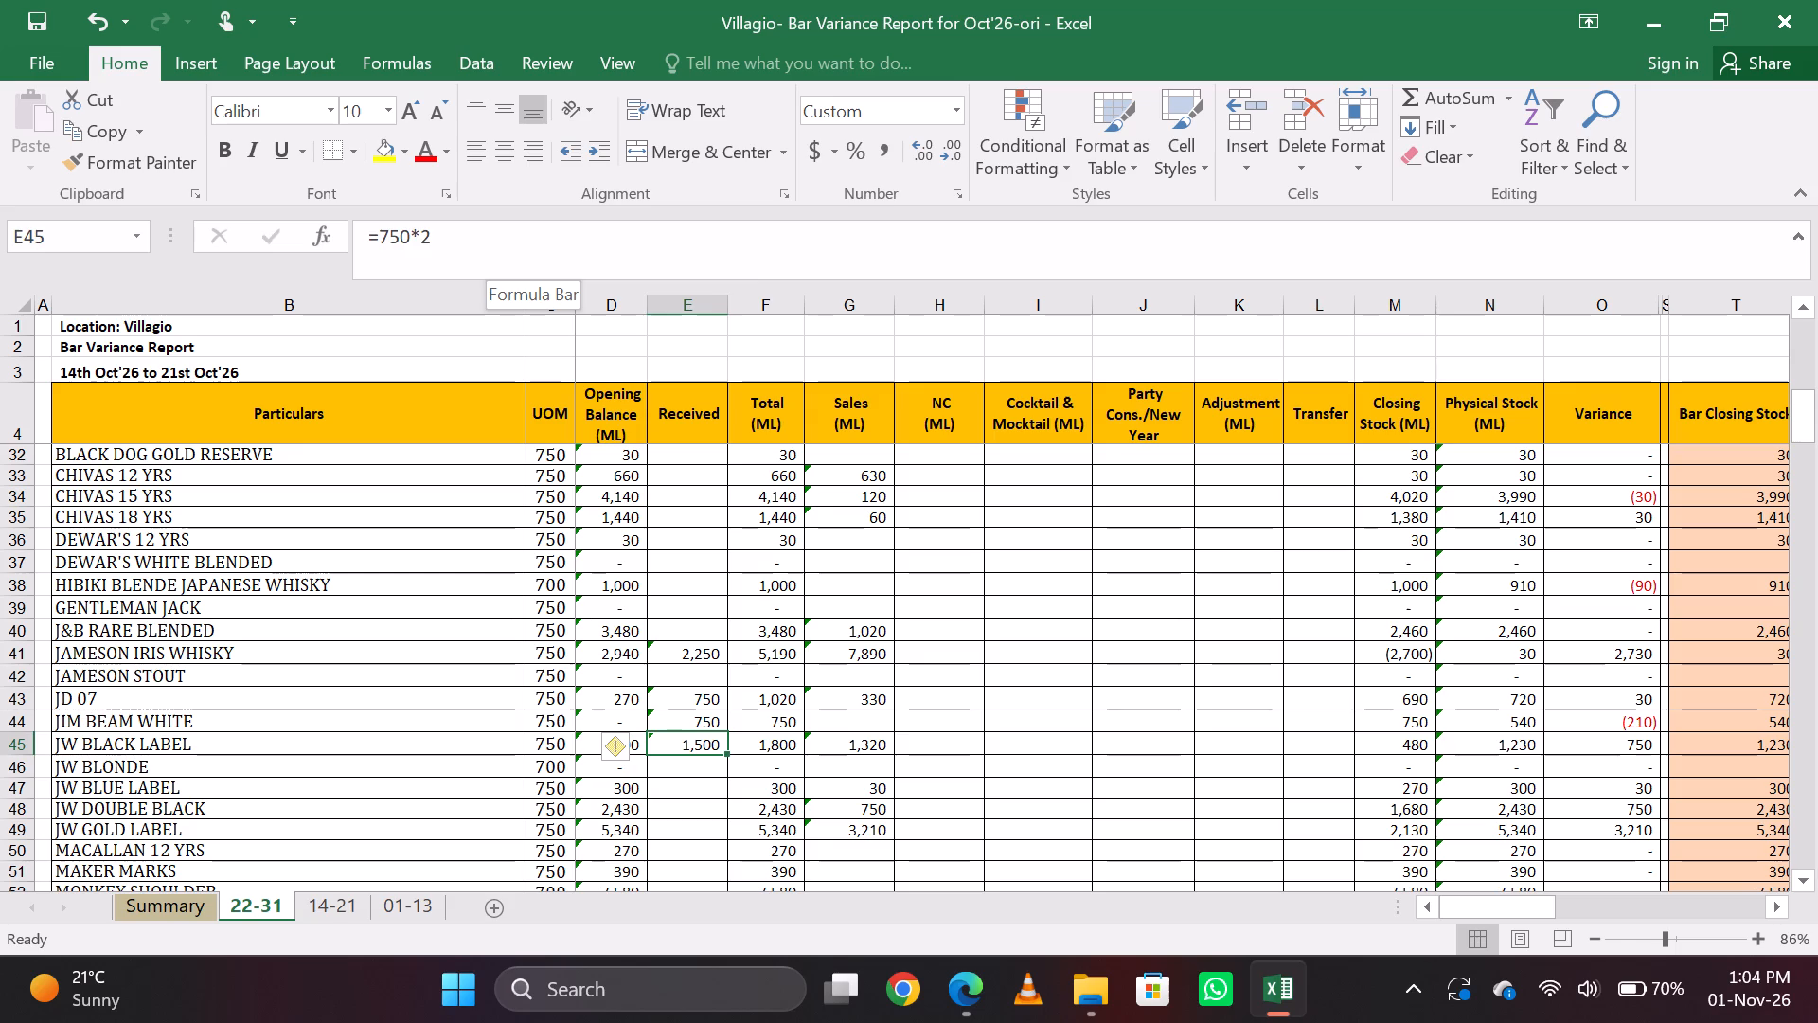
key("Right")
key("Left")
key("Right")
key("Right")
key("Right")
key("Right")
key("Right")
key("Right")
key("Right")
key("Right")
key("Right")
key("Right")
key("Right")
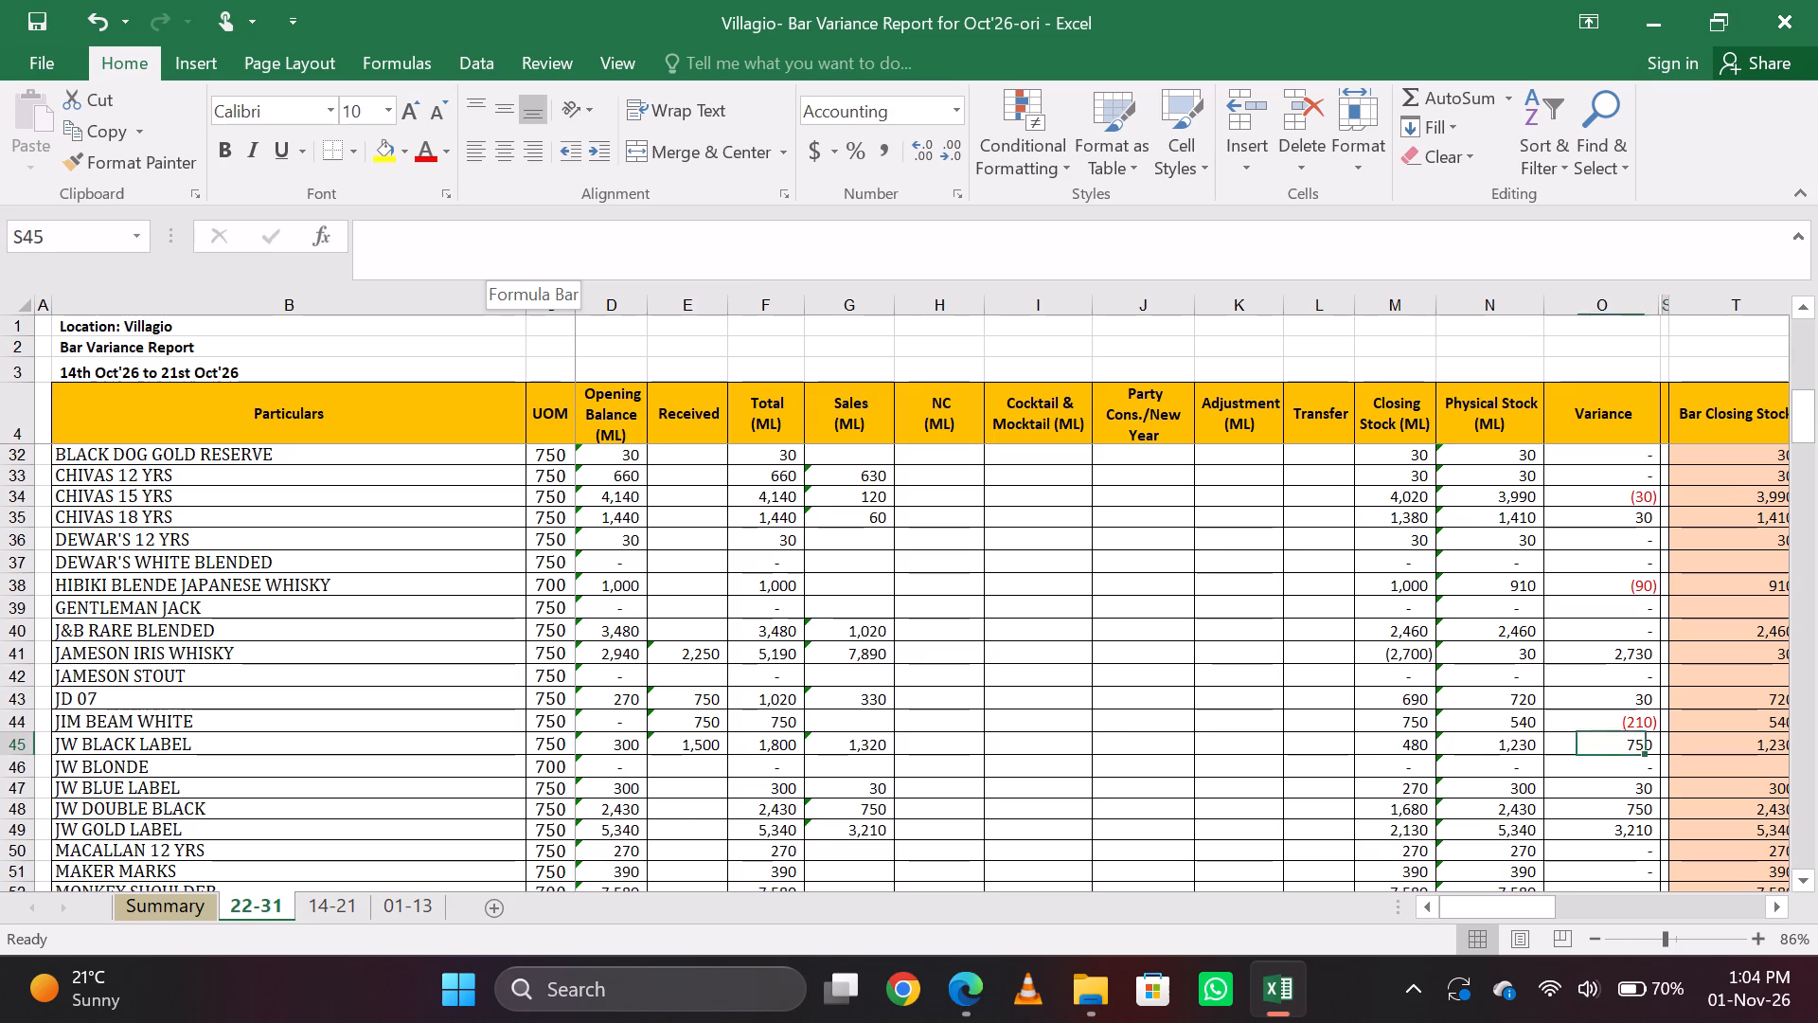
key("Right")
Examine the Sales formula for JW BLACK LABEL and compare it with the row's Bar Closing Stock.
key("Left")
key("Left")
key("Left")
key("Left")
key("Left")
key("Left")
key("Left")
key("Left")
key("Left")
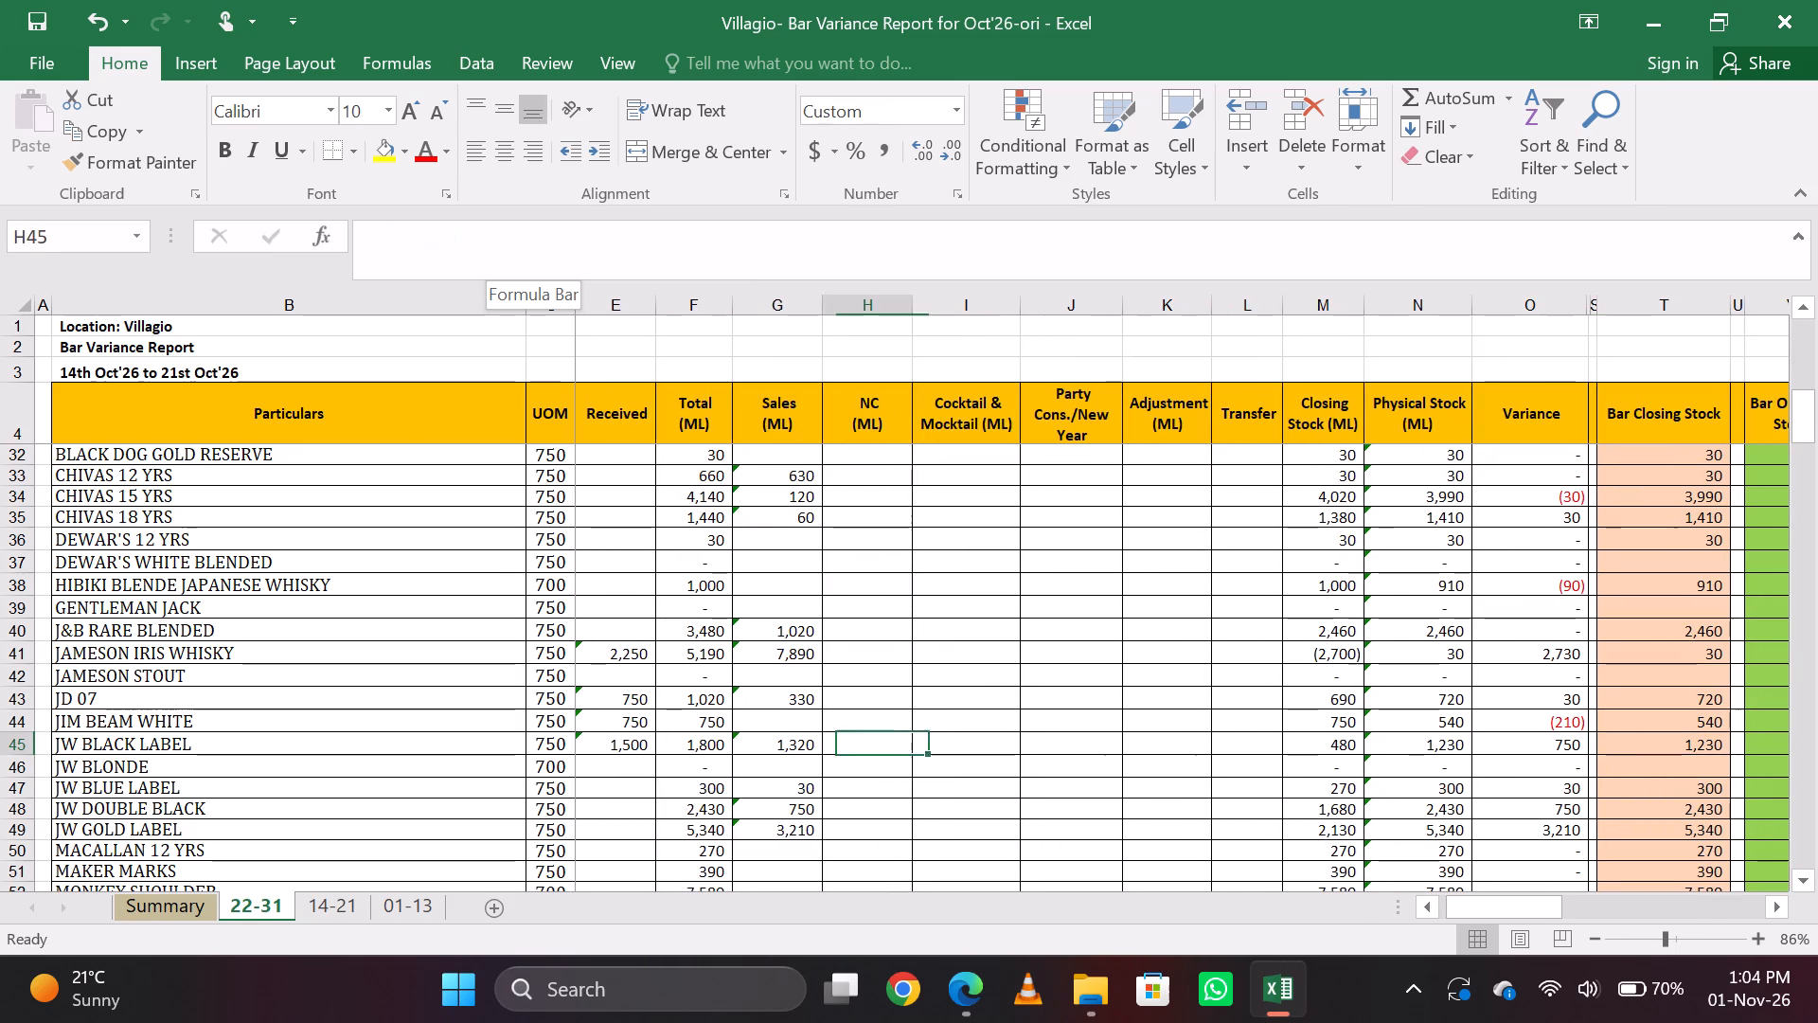
key("Left")
key("Right")
key("Left")
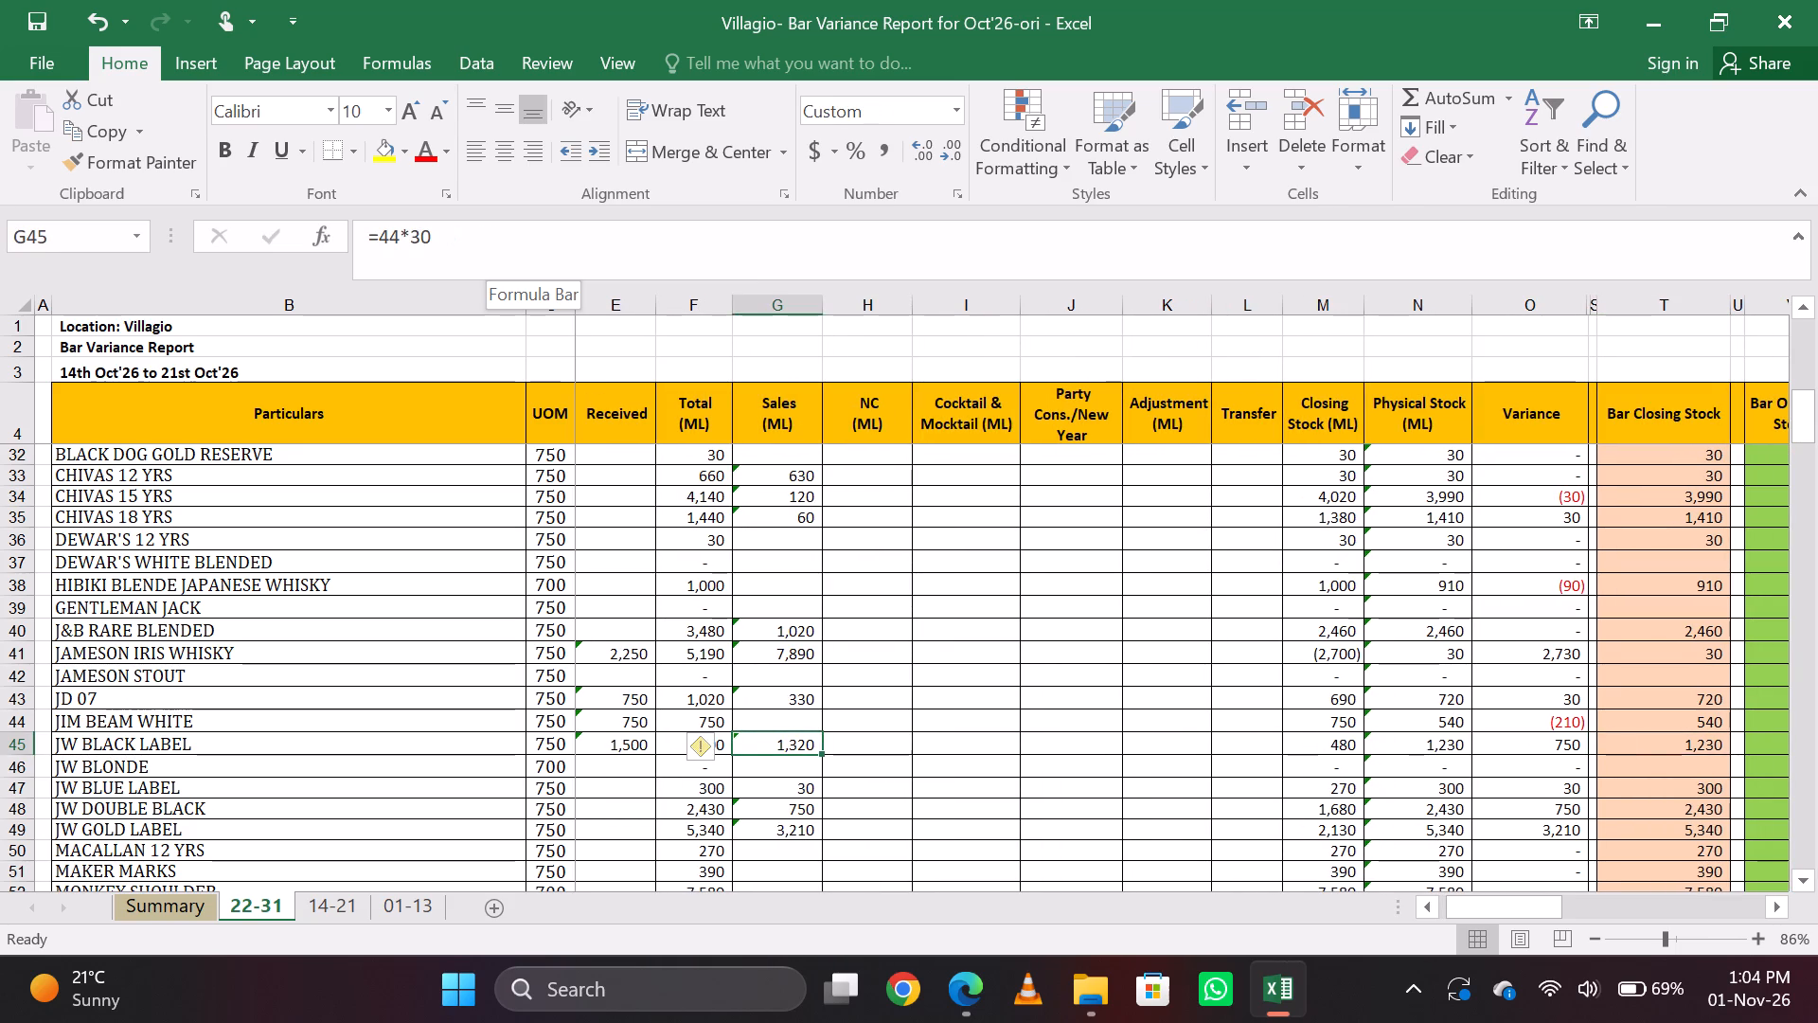
key("Right")
key("Right")
key("Right")
key("Right")
key("Right")
key("Right")
key("Right")
key("Right")
key("Right")
key("Right")
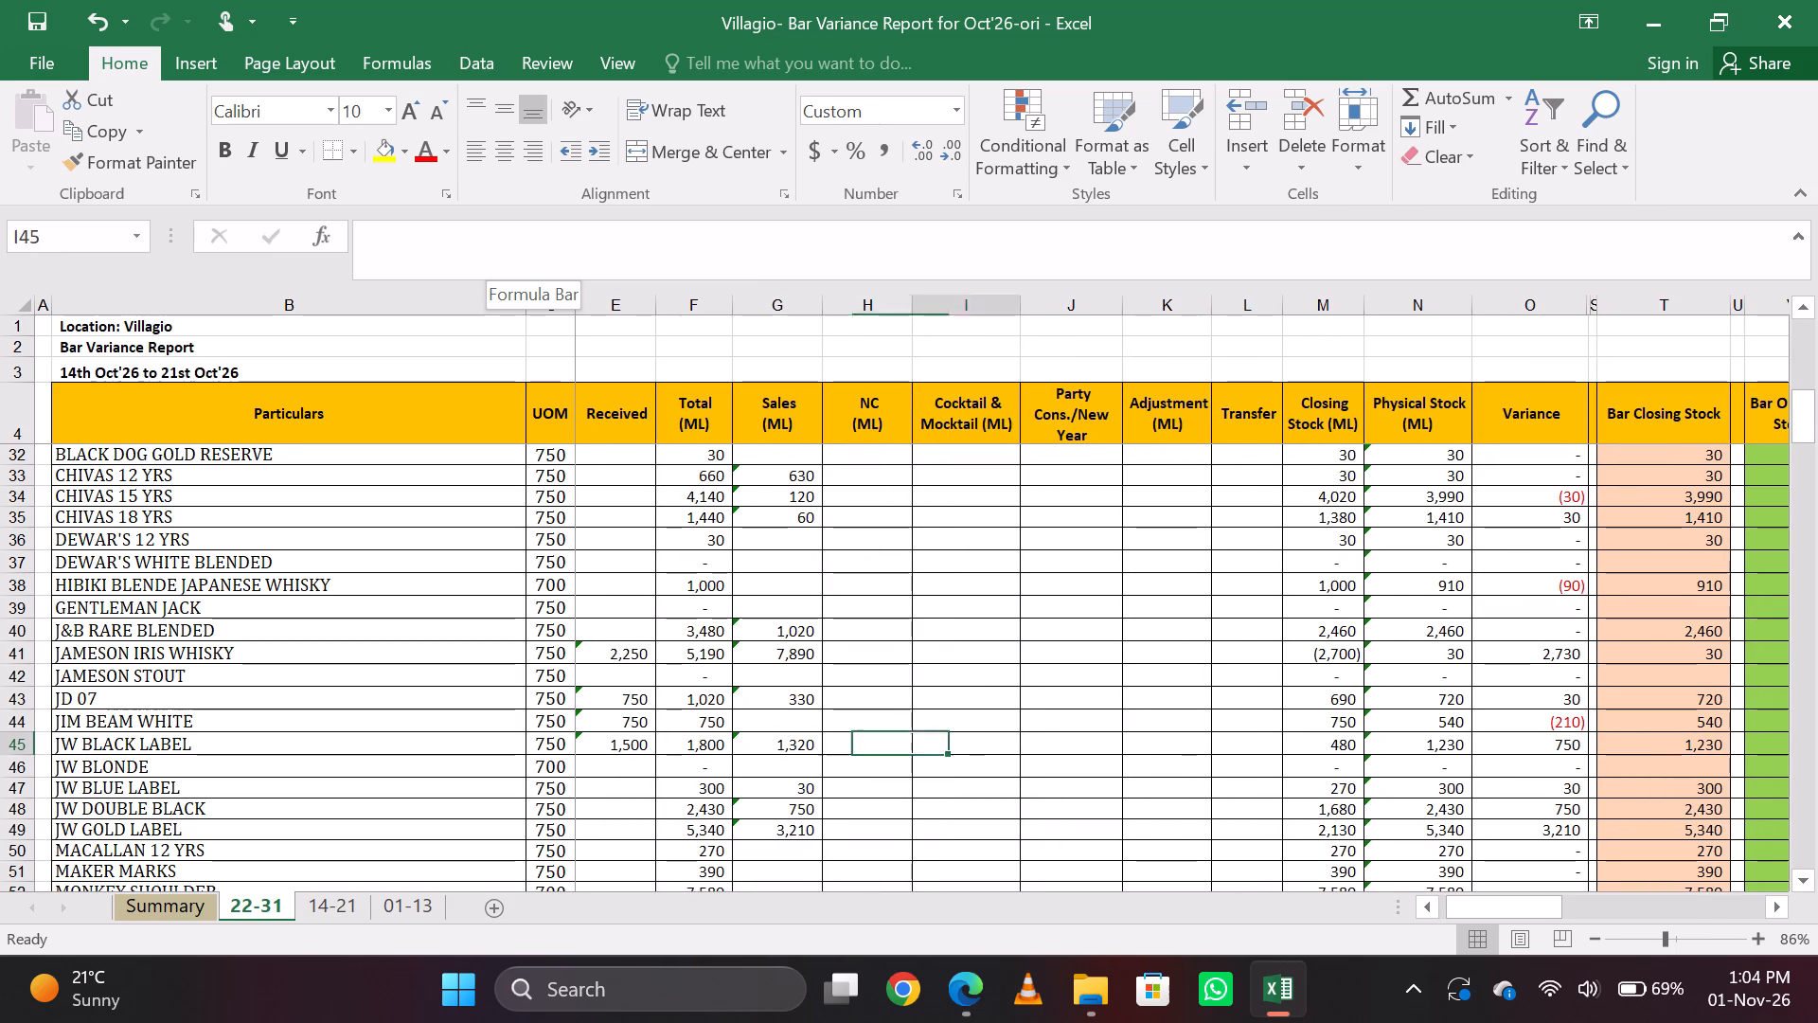
key("Left")
key("Left")
key("Right")
key("Right")
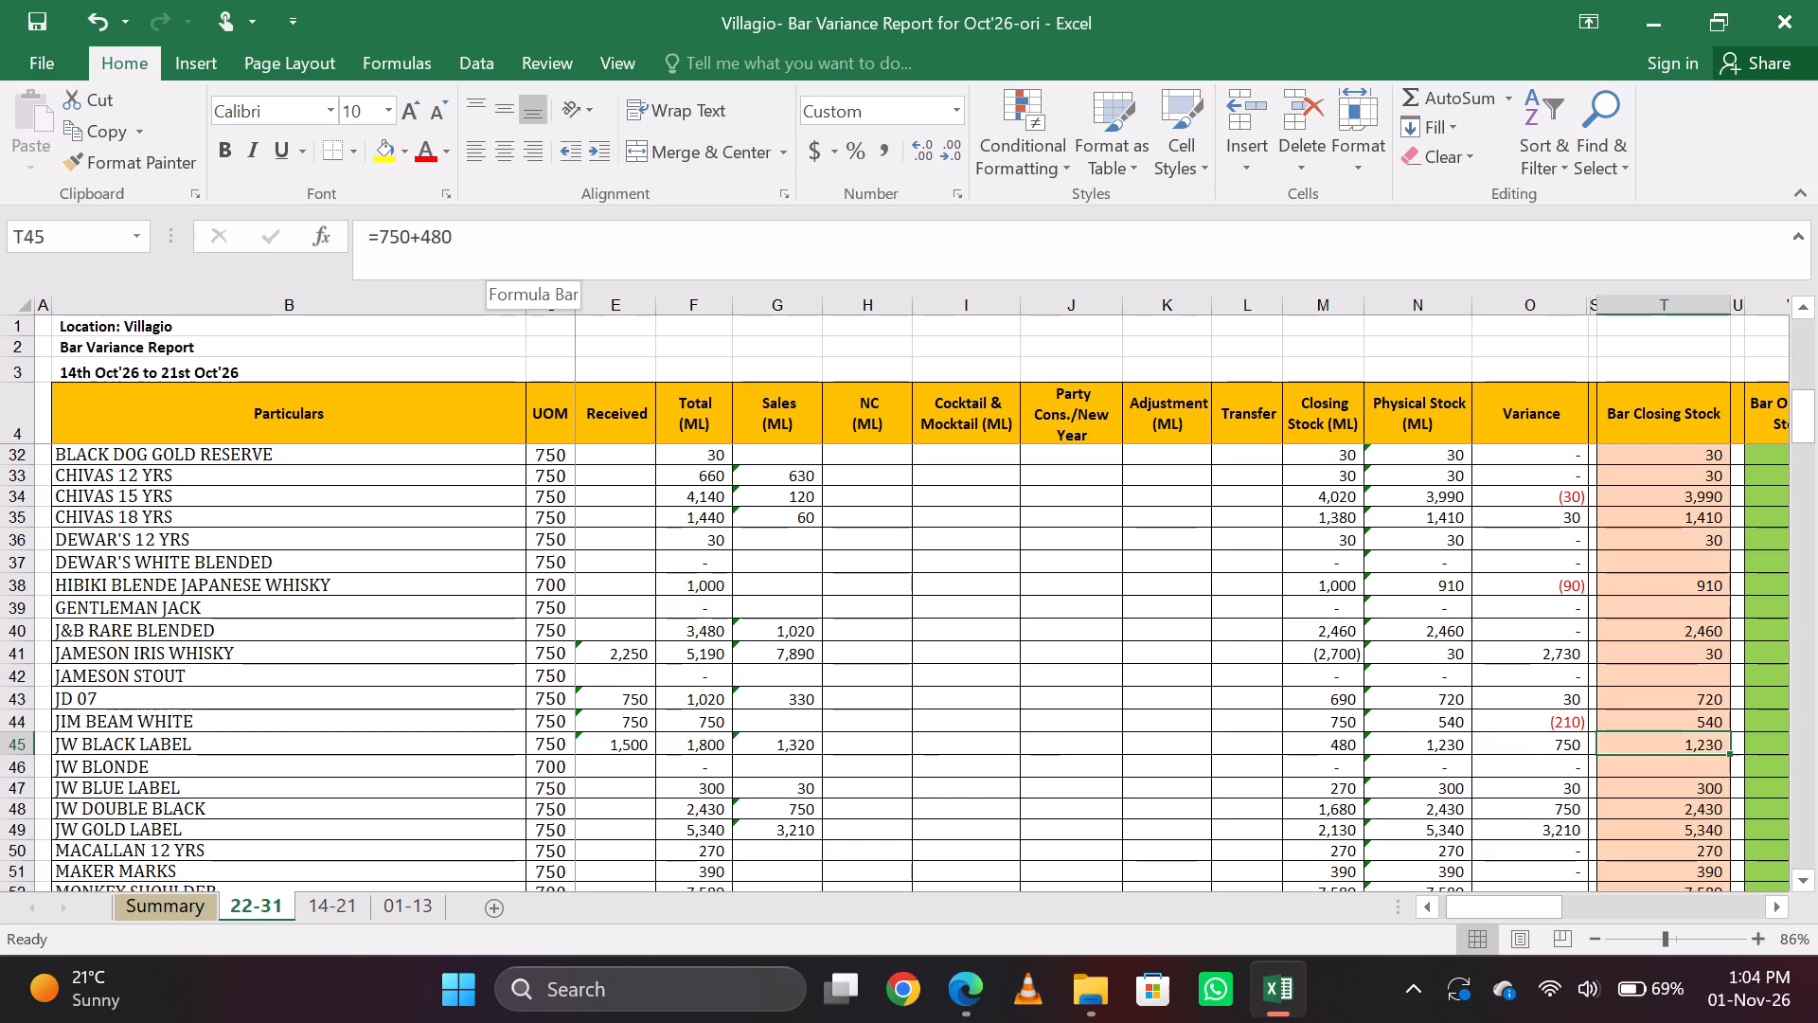
Inspect the Variance and Closing Stock cells of the JW BLACK LABEL row.
key("Down")
key("Up")
key("Left")
key("Left")
key("Left")
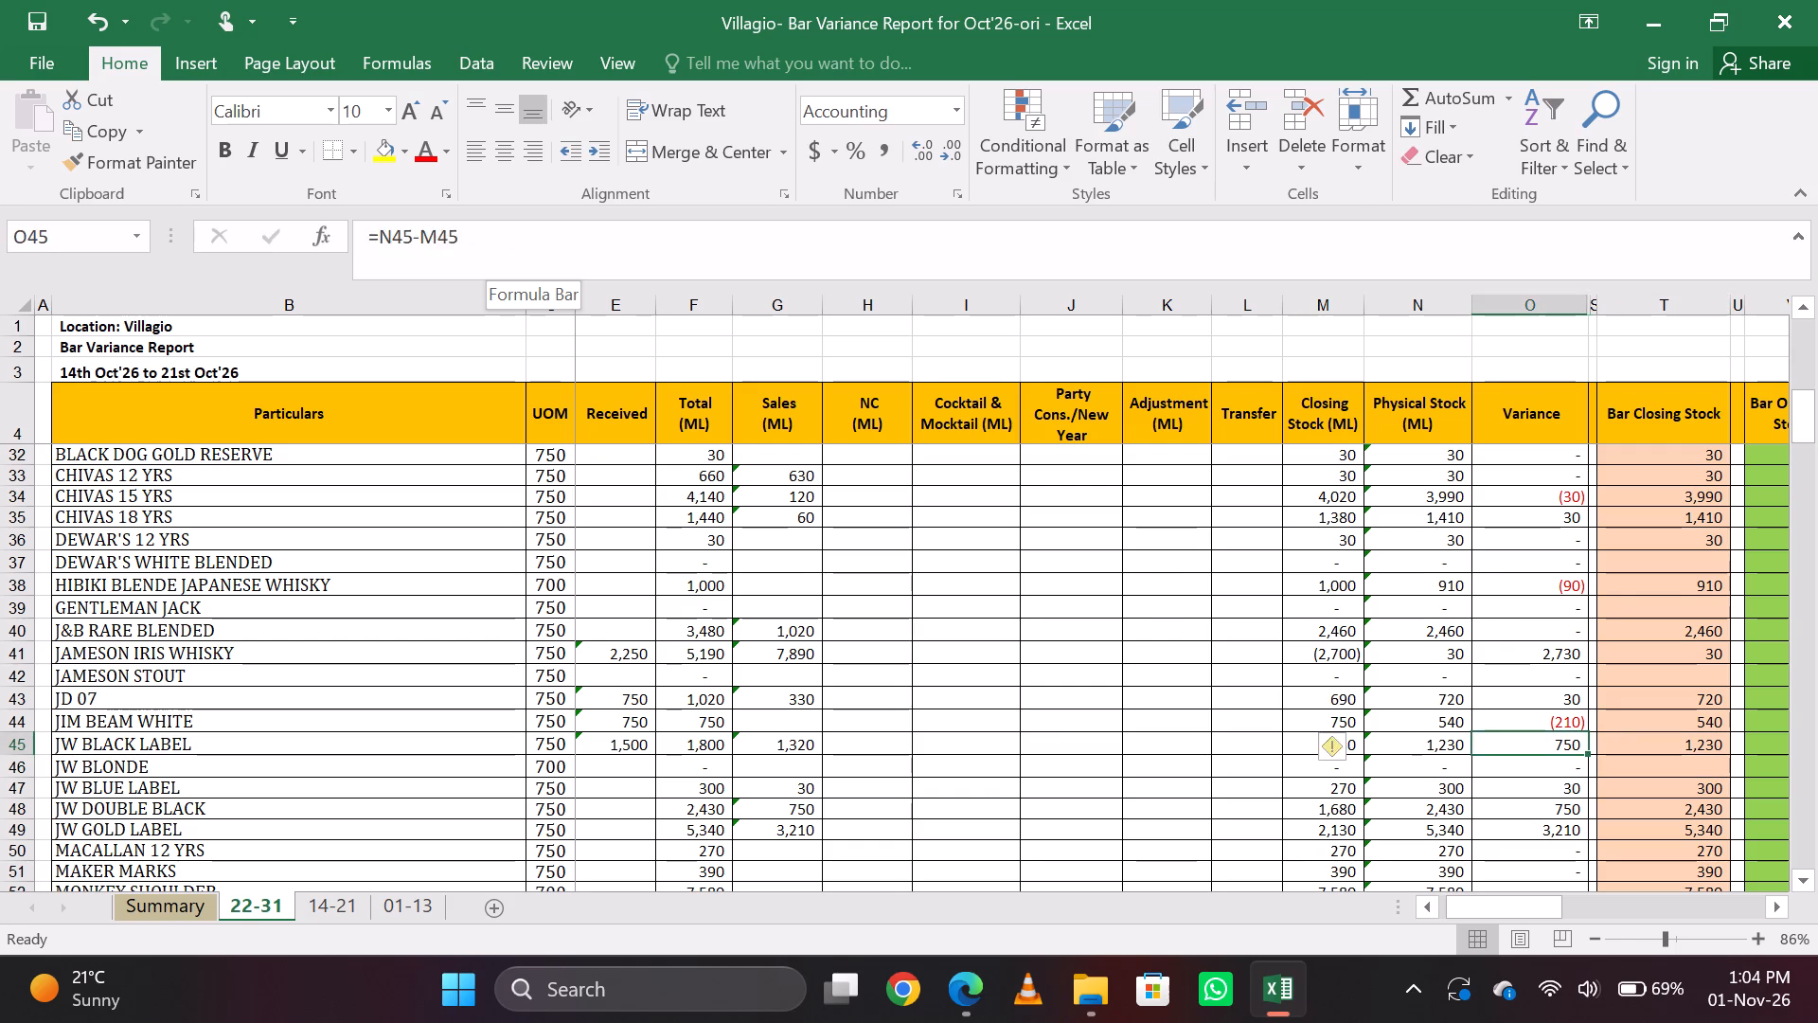
key("Left")
key("Left")
key("Down")
key("Up")
key("Left")
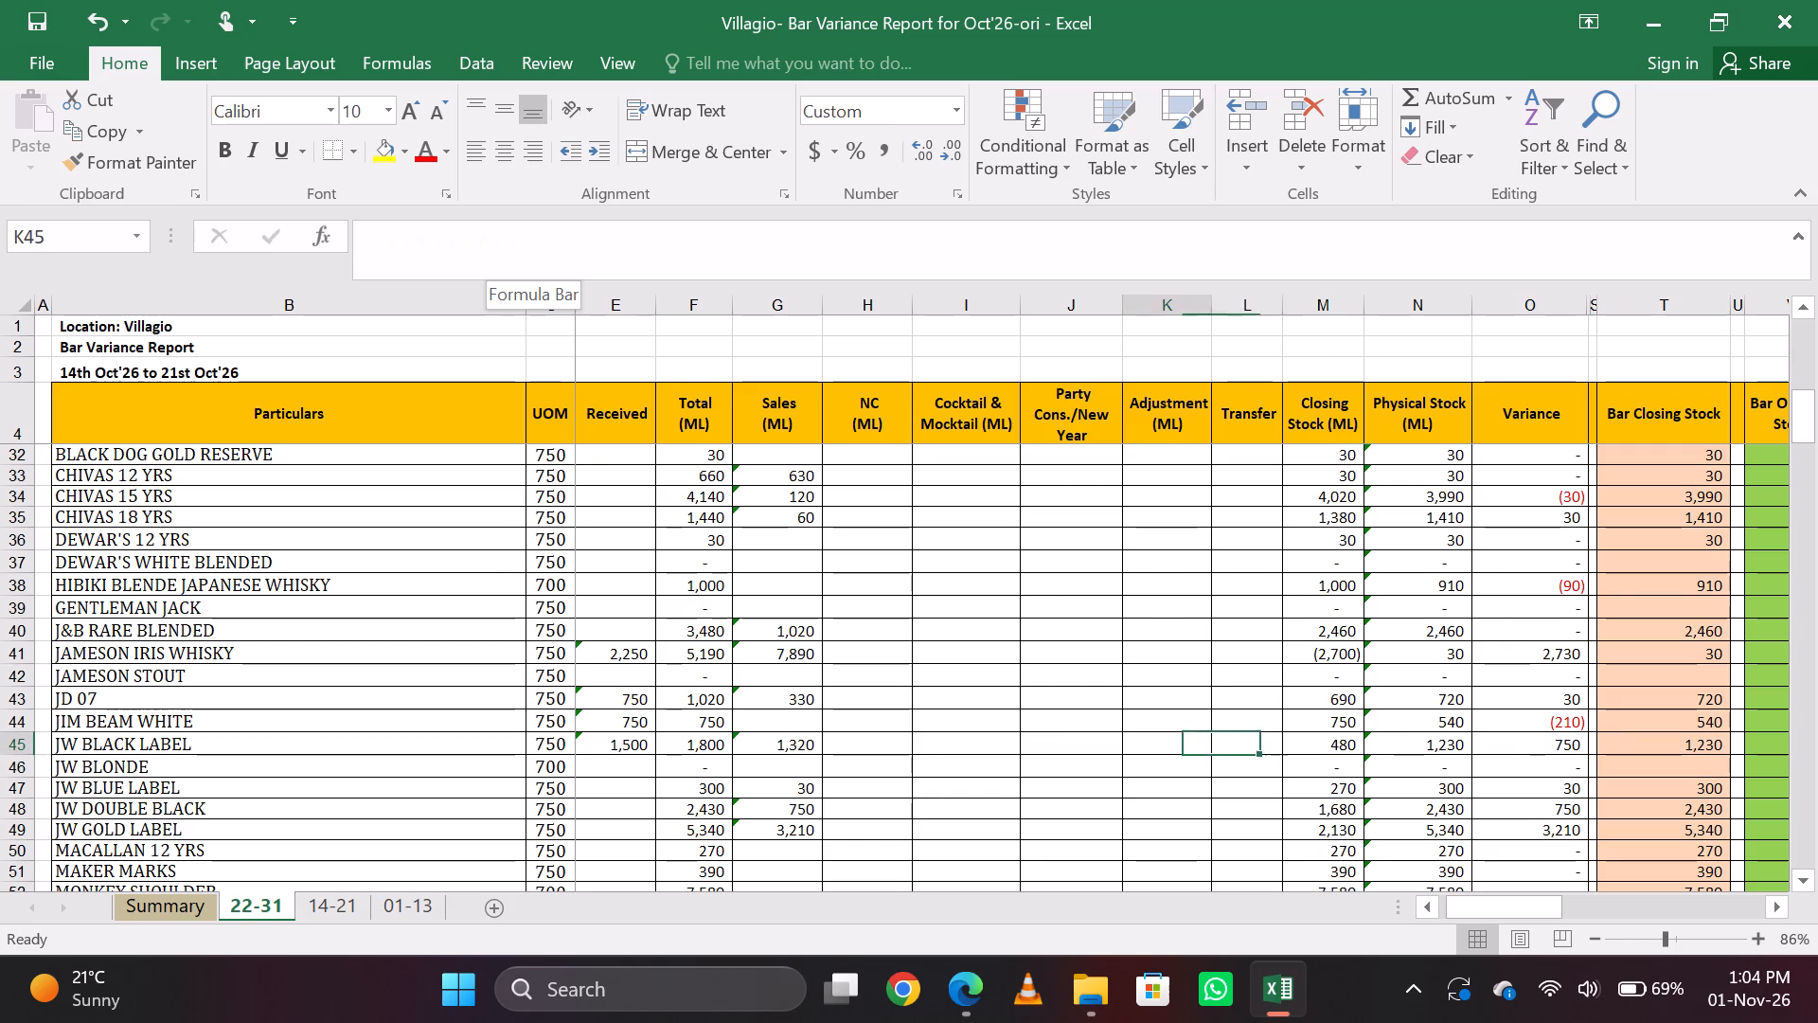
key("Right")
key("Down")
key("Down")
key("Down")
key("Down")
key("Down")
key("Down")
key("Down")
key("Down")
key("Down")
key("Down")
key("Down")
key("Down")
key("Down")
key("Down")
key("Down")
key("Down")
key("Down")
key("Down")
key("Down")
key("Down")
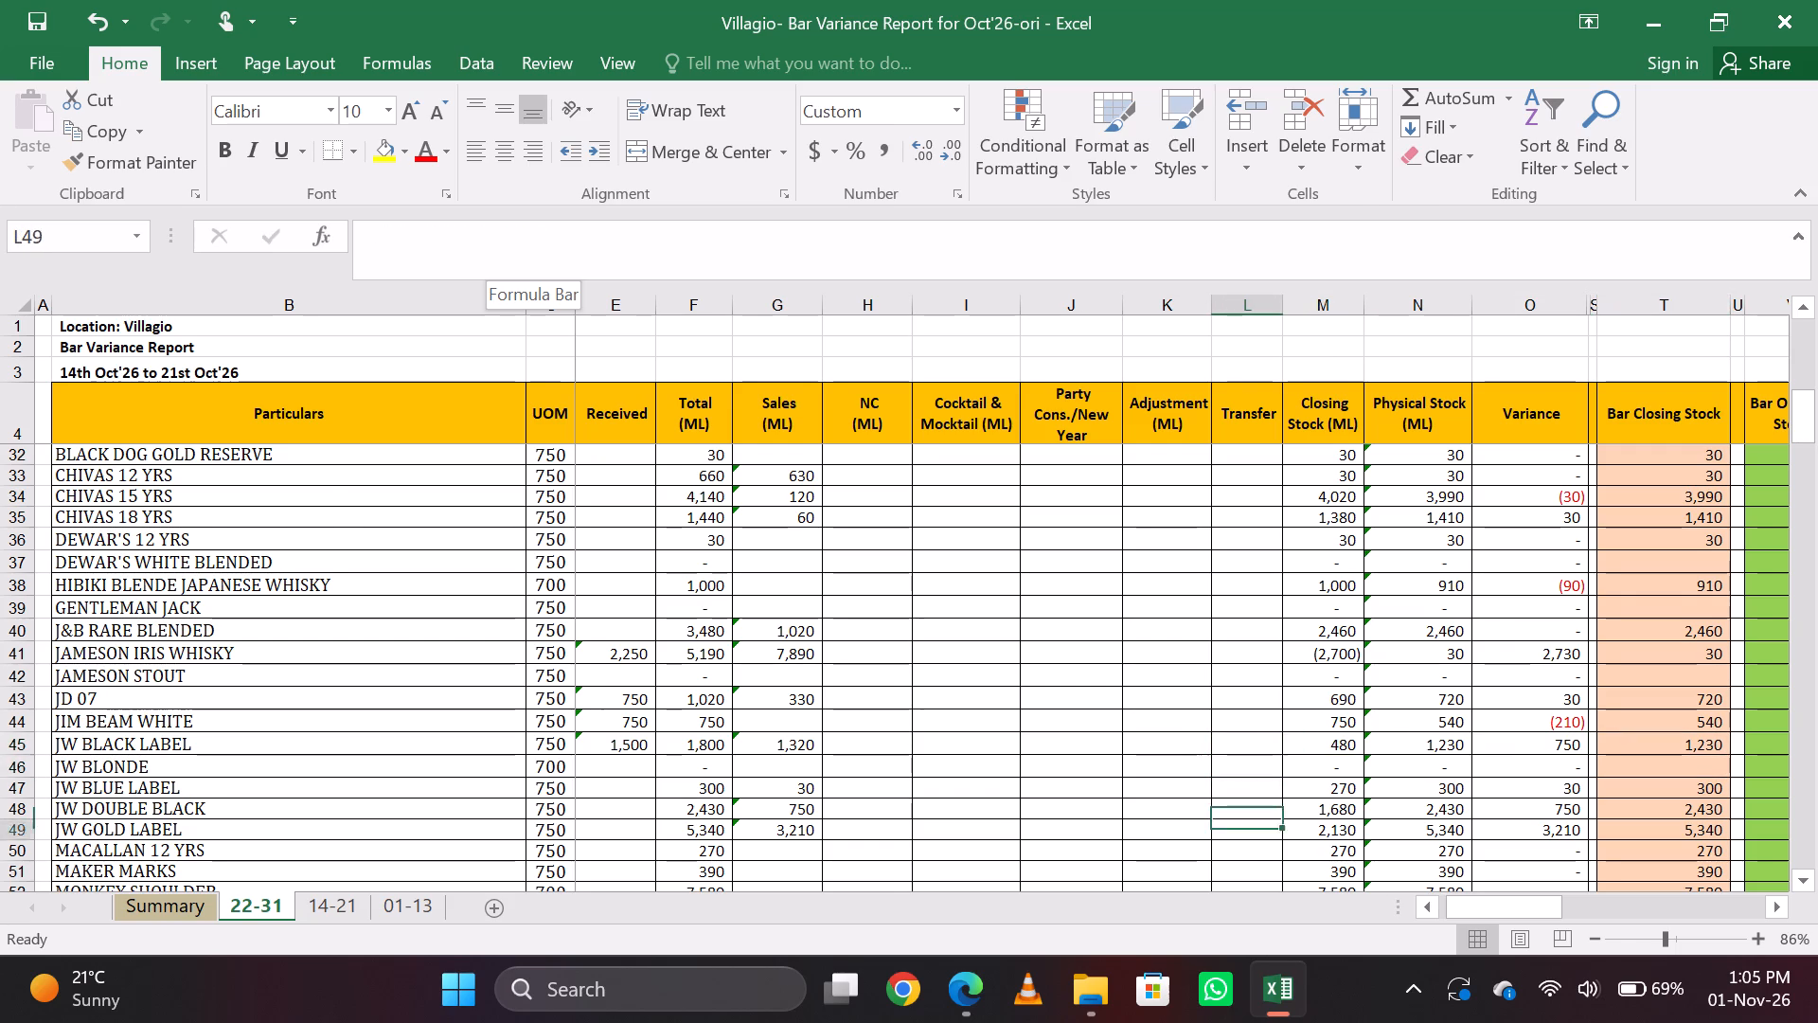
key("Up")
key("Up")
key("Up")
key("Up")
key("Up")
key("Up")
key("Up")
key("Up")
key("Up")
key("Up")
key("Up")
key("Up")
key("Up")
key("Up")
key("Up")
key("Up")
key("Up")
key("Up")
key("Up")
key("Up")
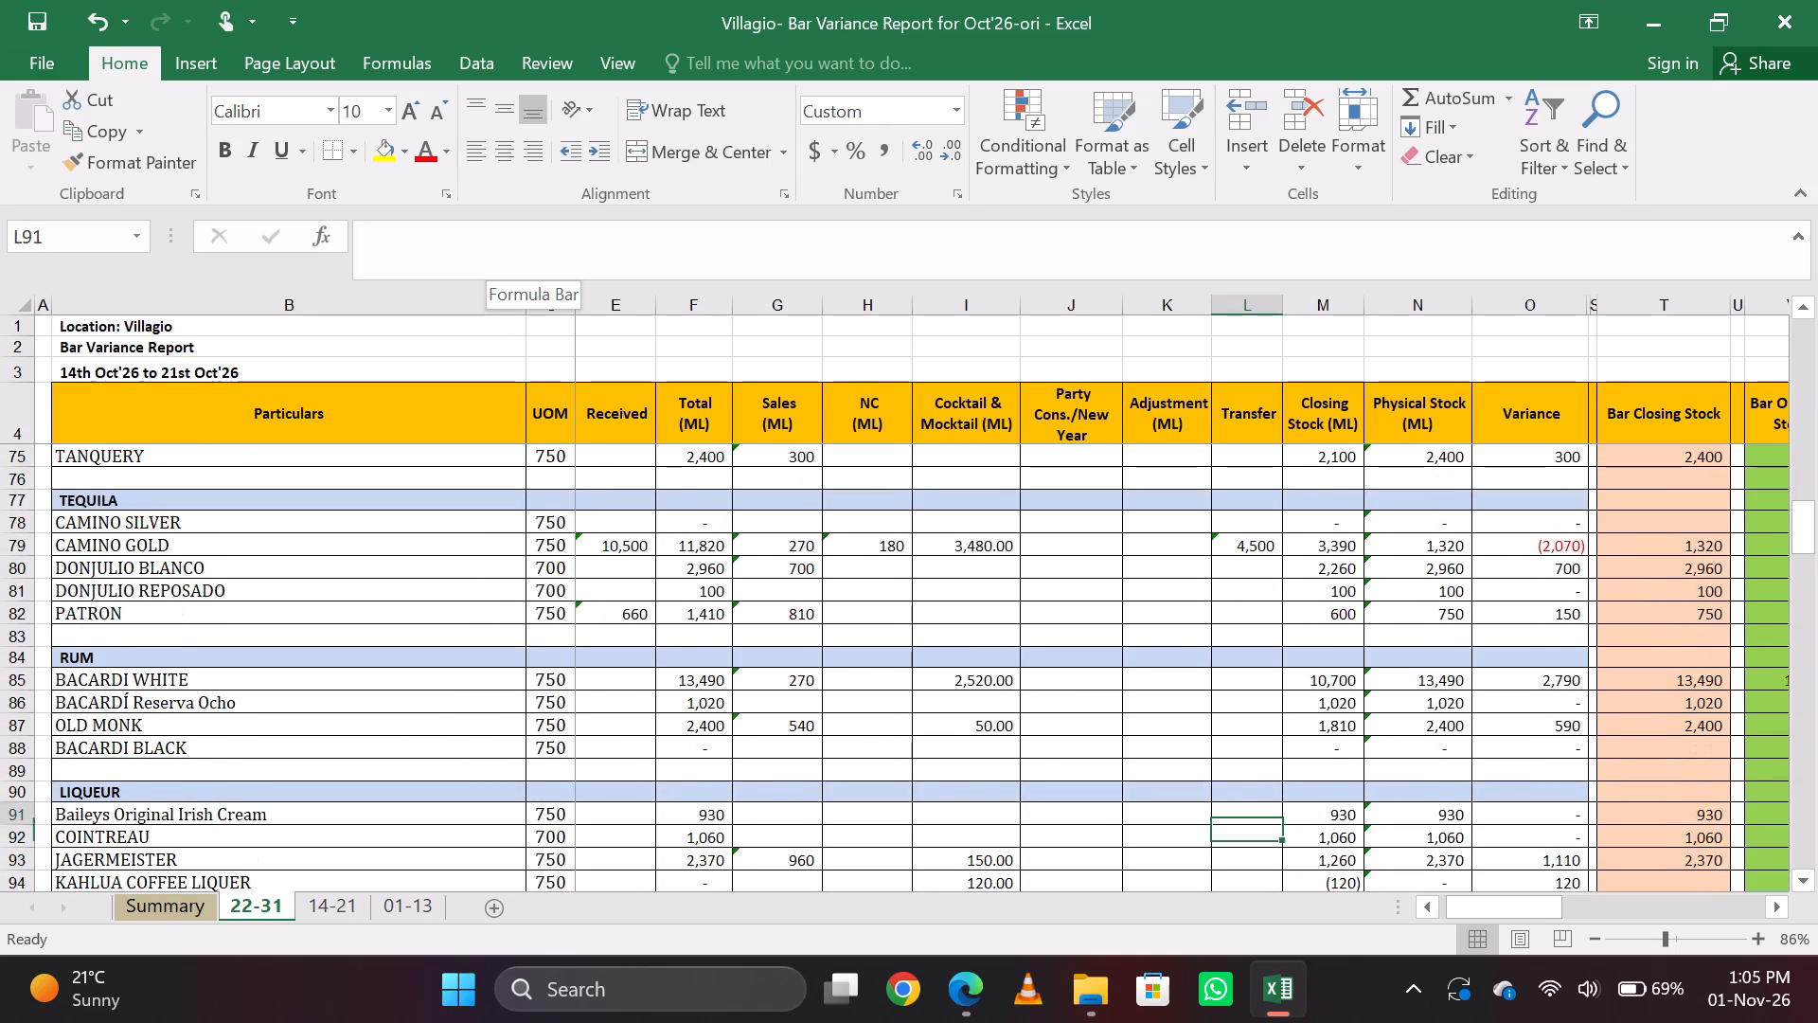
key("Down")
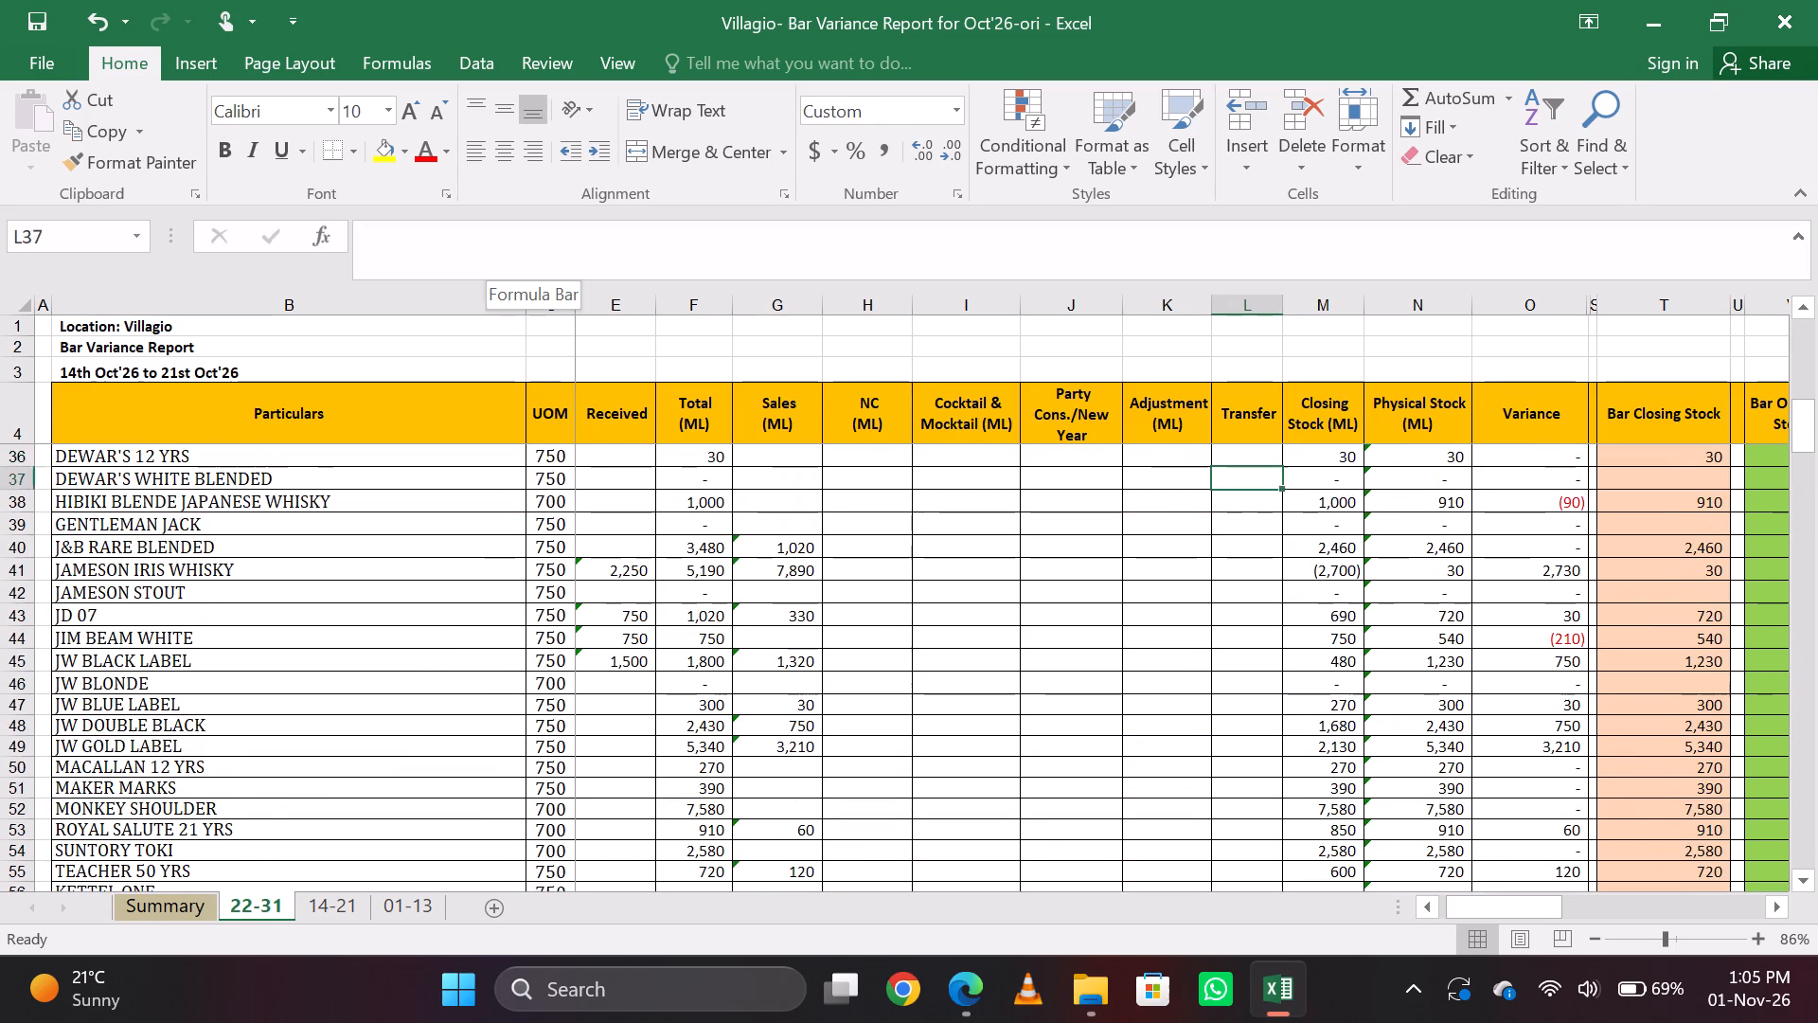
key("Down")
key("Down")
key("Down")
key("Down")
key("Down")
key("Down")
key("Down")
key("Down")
Review Physical Stock, Variance and Bar Closing Stock for JW BLACK LABEL, and the same figures for JAMESON IRIS WHISKY.
key("Right")
key("Right")
key("Right")
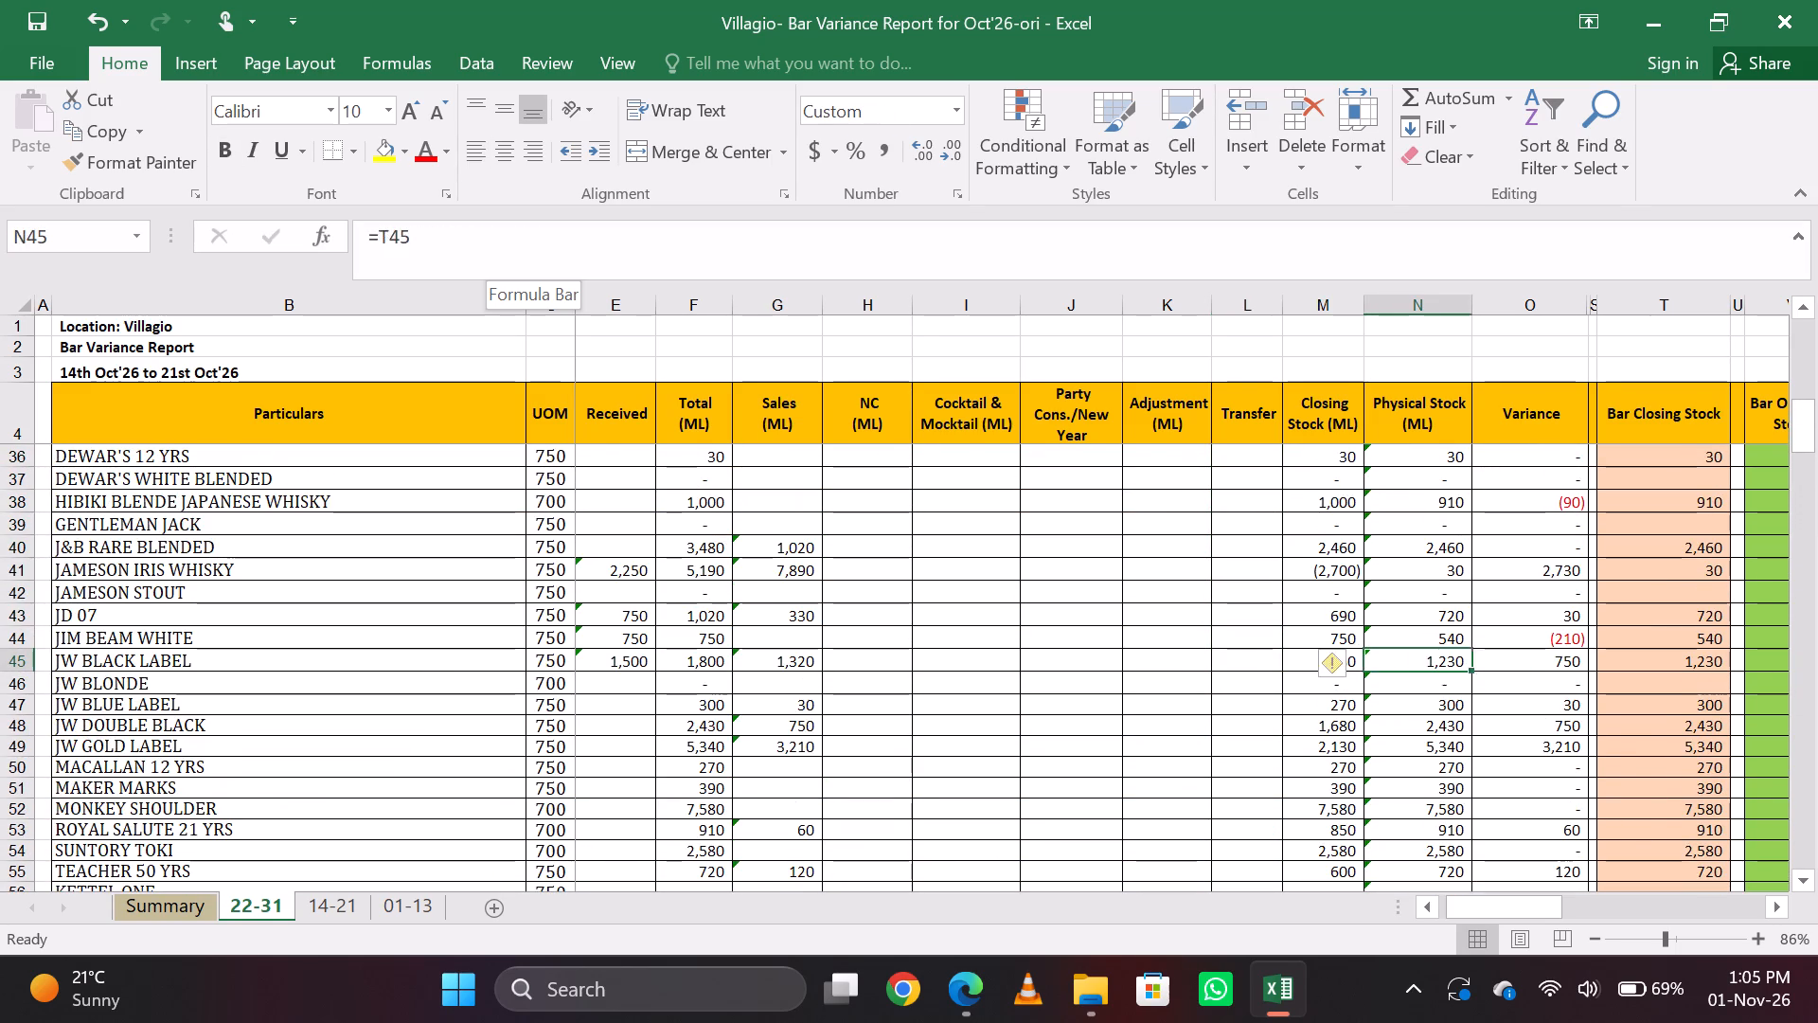
key("Right")
key("Right")
key("Up")
key("Up")
key("Up")
key("Up")
key("Left")
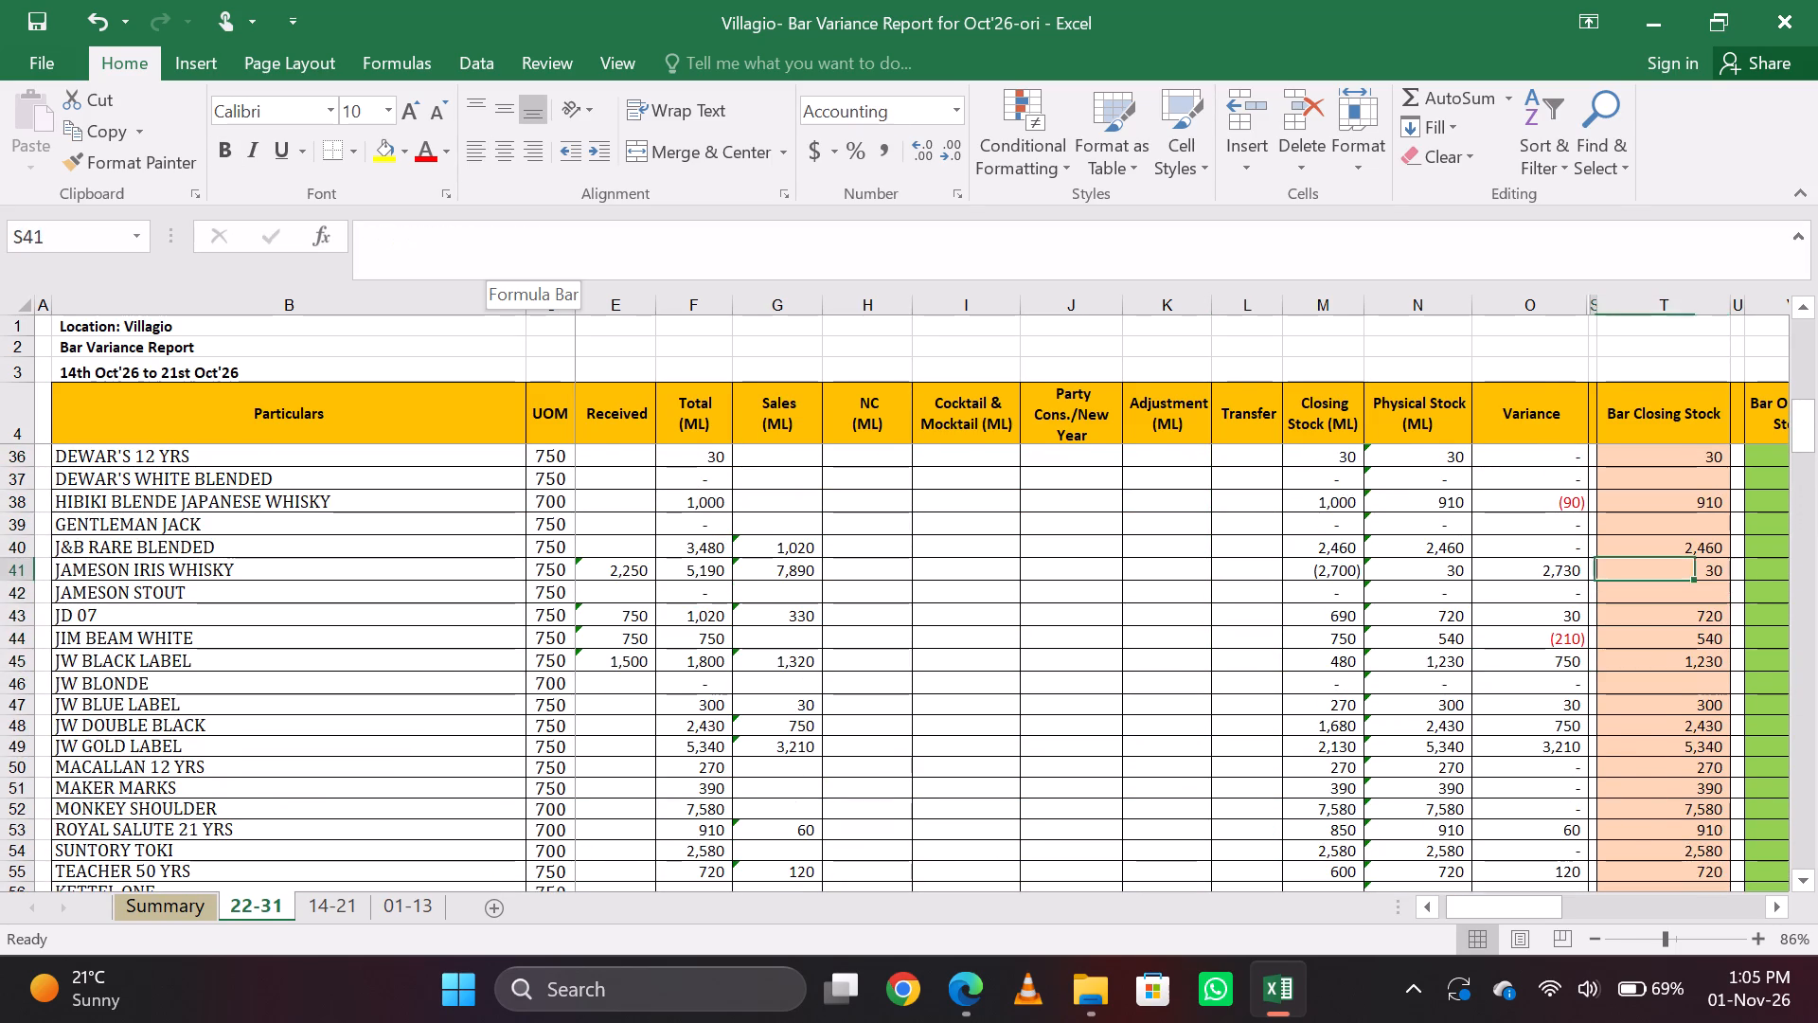
key("Right")
key("Left")
key("Left")
key("Left")
key("Left")
key("Left")
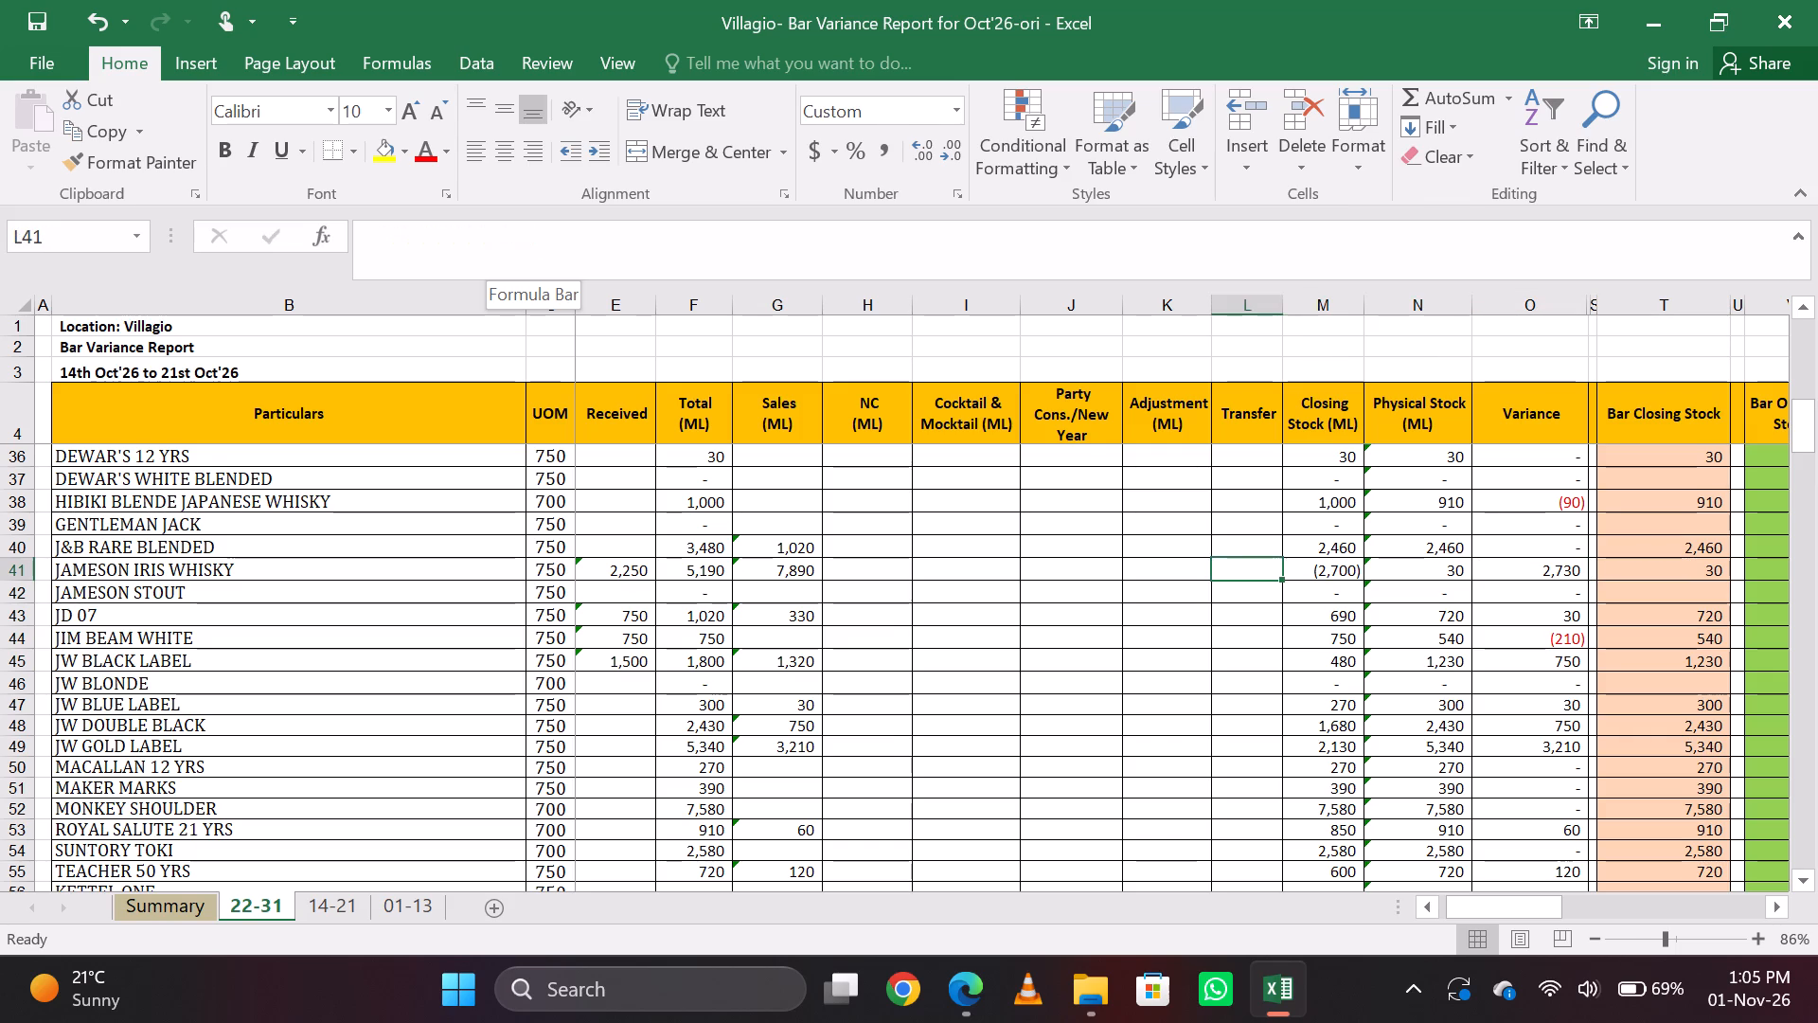
Check the JAMESON IRIS WHISKY row from its Received formula across to Bar Closing Stock.
key("Left")
key("Left")
key("Left")
key("Left")
key("Left")
key("Left")
key("Left")
key("Left")
key("Left")
key("Left")
key("Right")
key("Right")
key("Right")
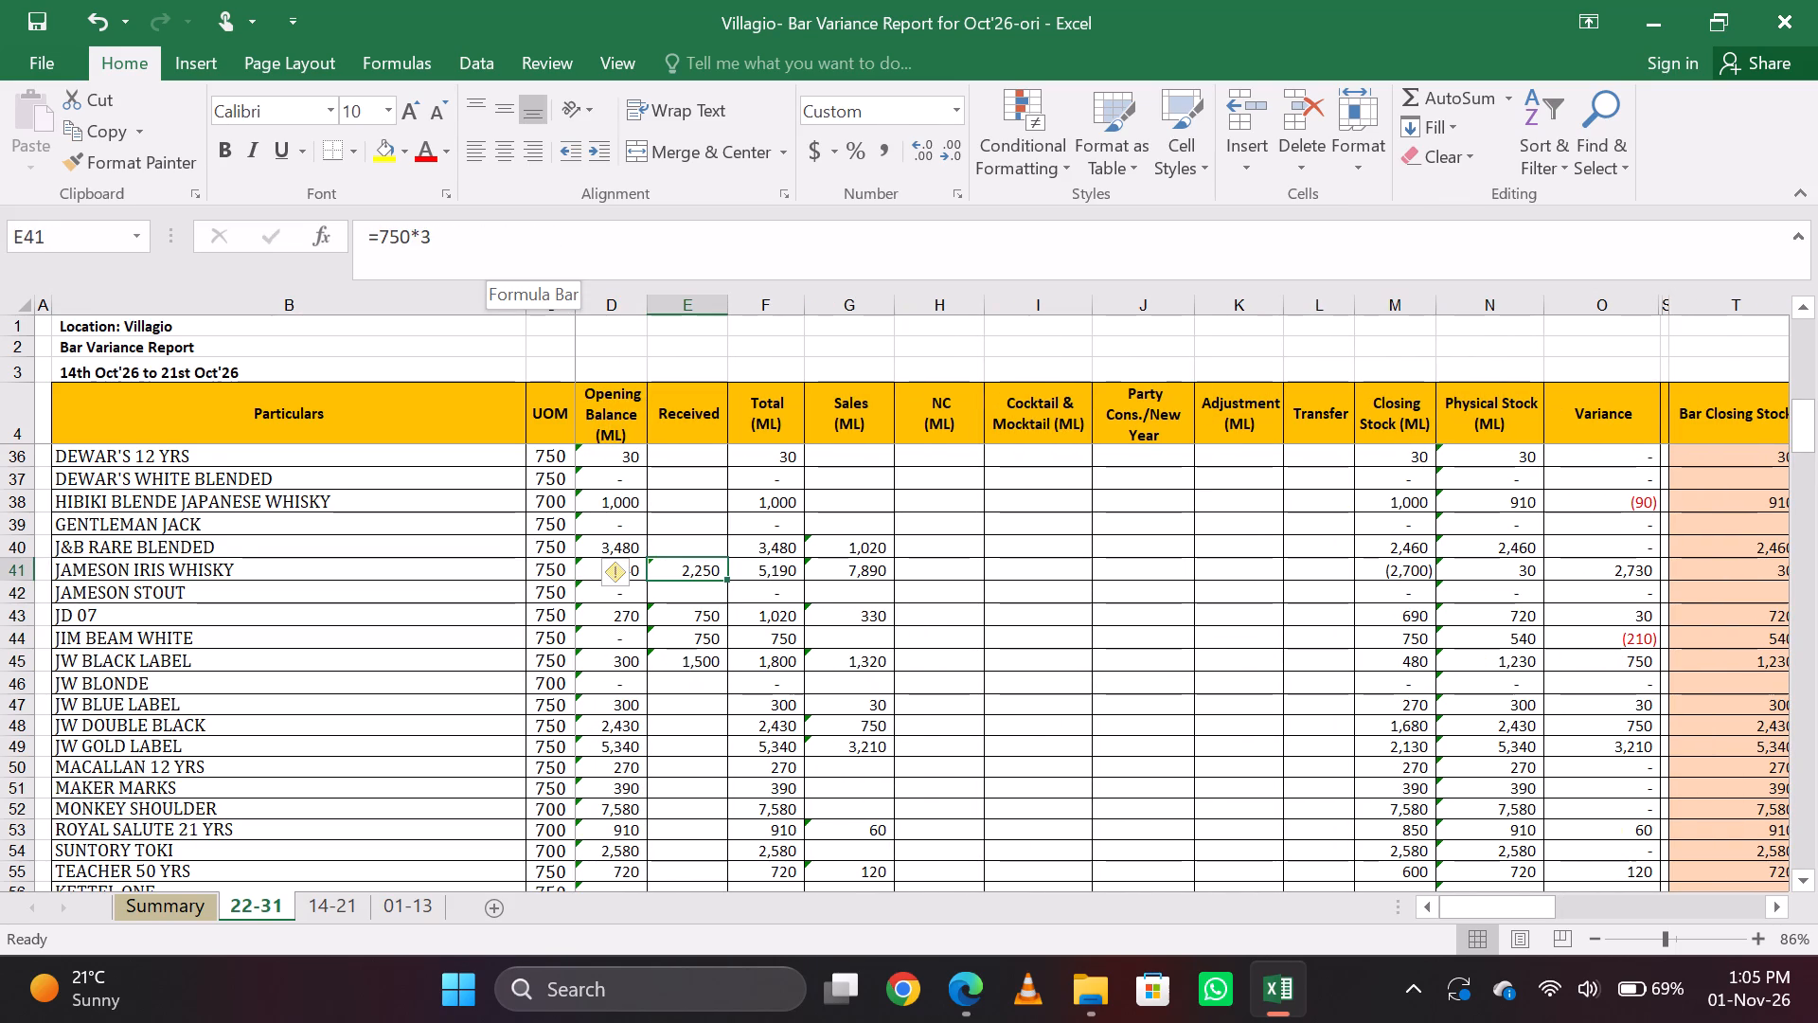
key("Right")
key("Right")
key("Right")
key("Right")
key("Right")
key("Right")
key("Right")
key("Right")
key("Right")
key("Right")
key("Right")
key("Right")
key("Down")
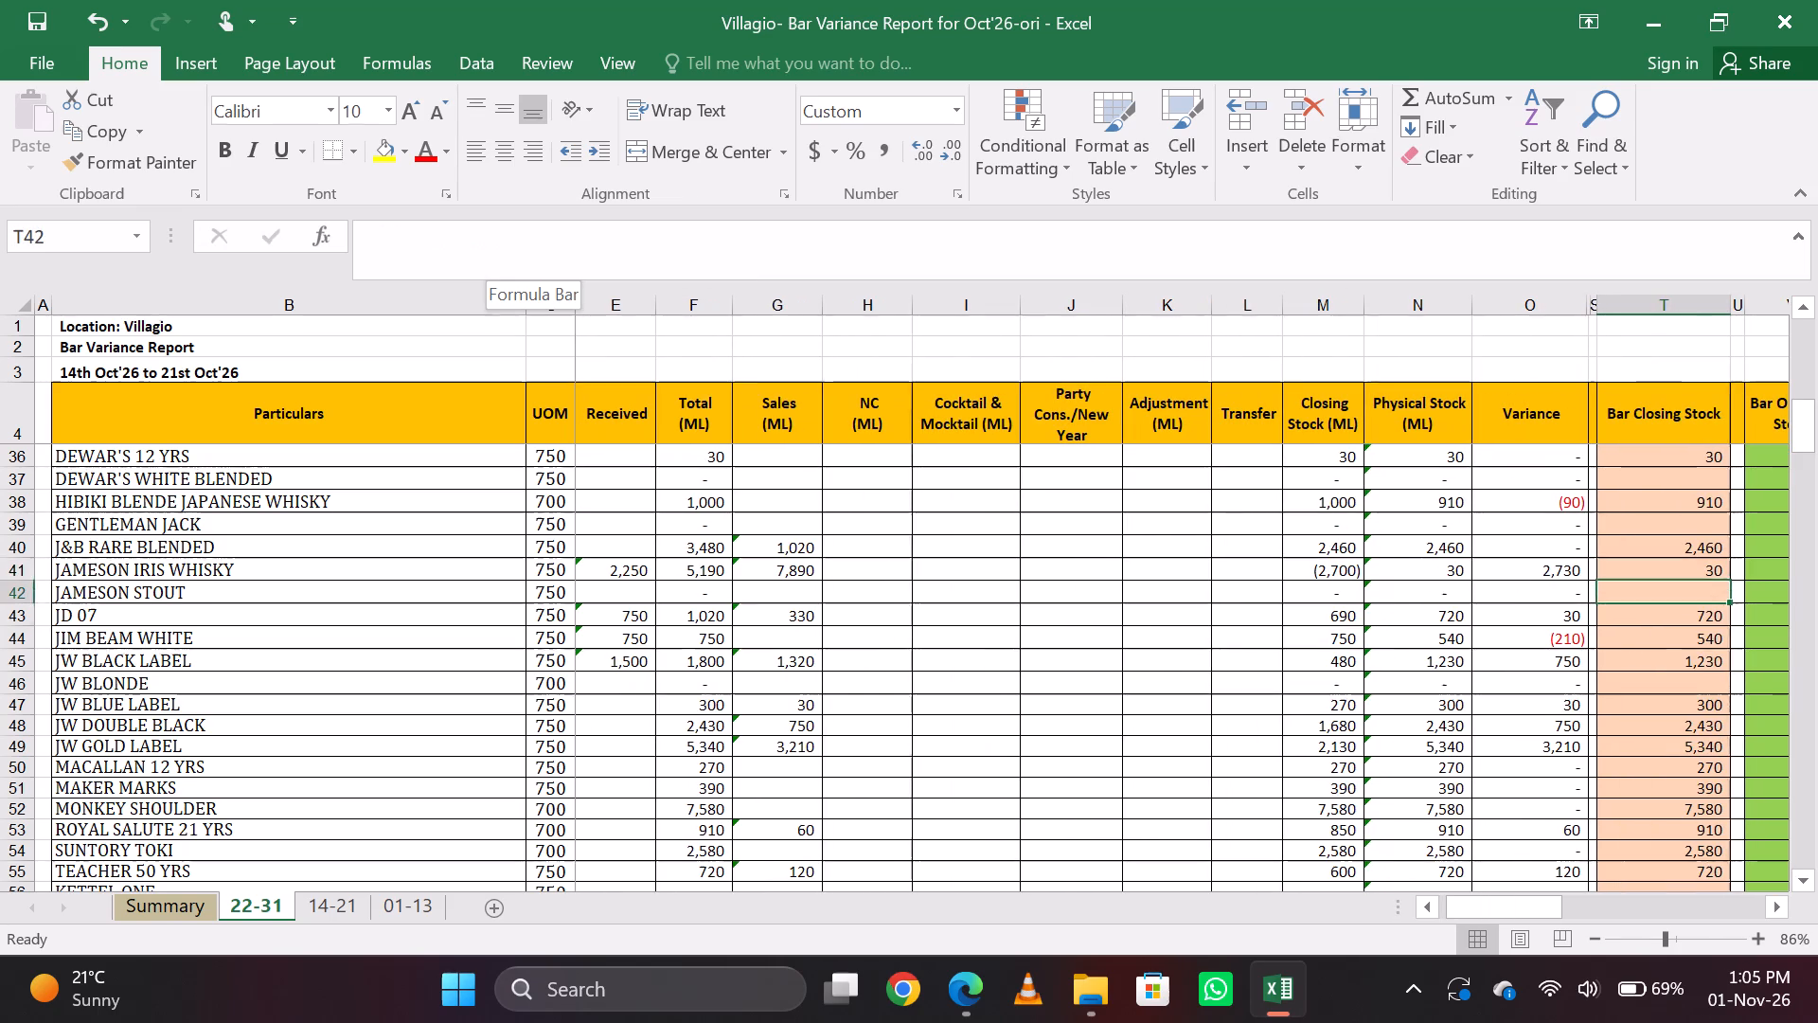
Review the Bar Closing Stock entries from JAMESON STOUT down to JW GOLD LABEL.
key("Down")
key("Down")
key("Down")
key("Down")
key("Down")
key("Down")
key("Down")
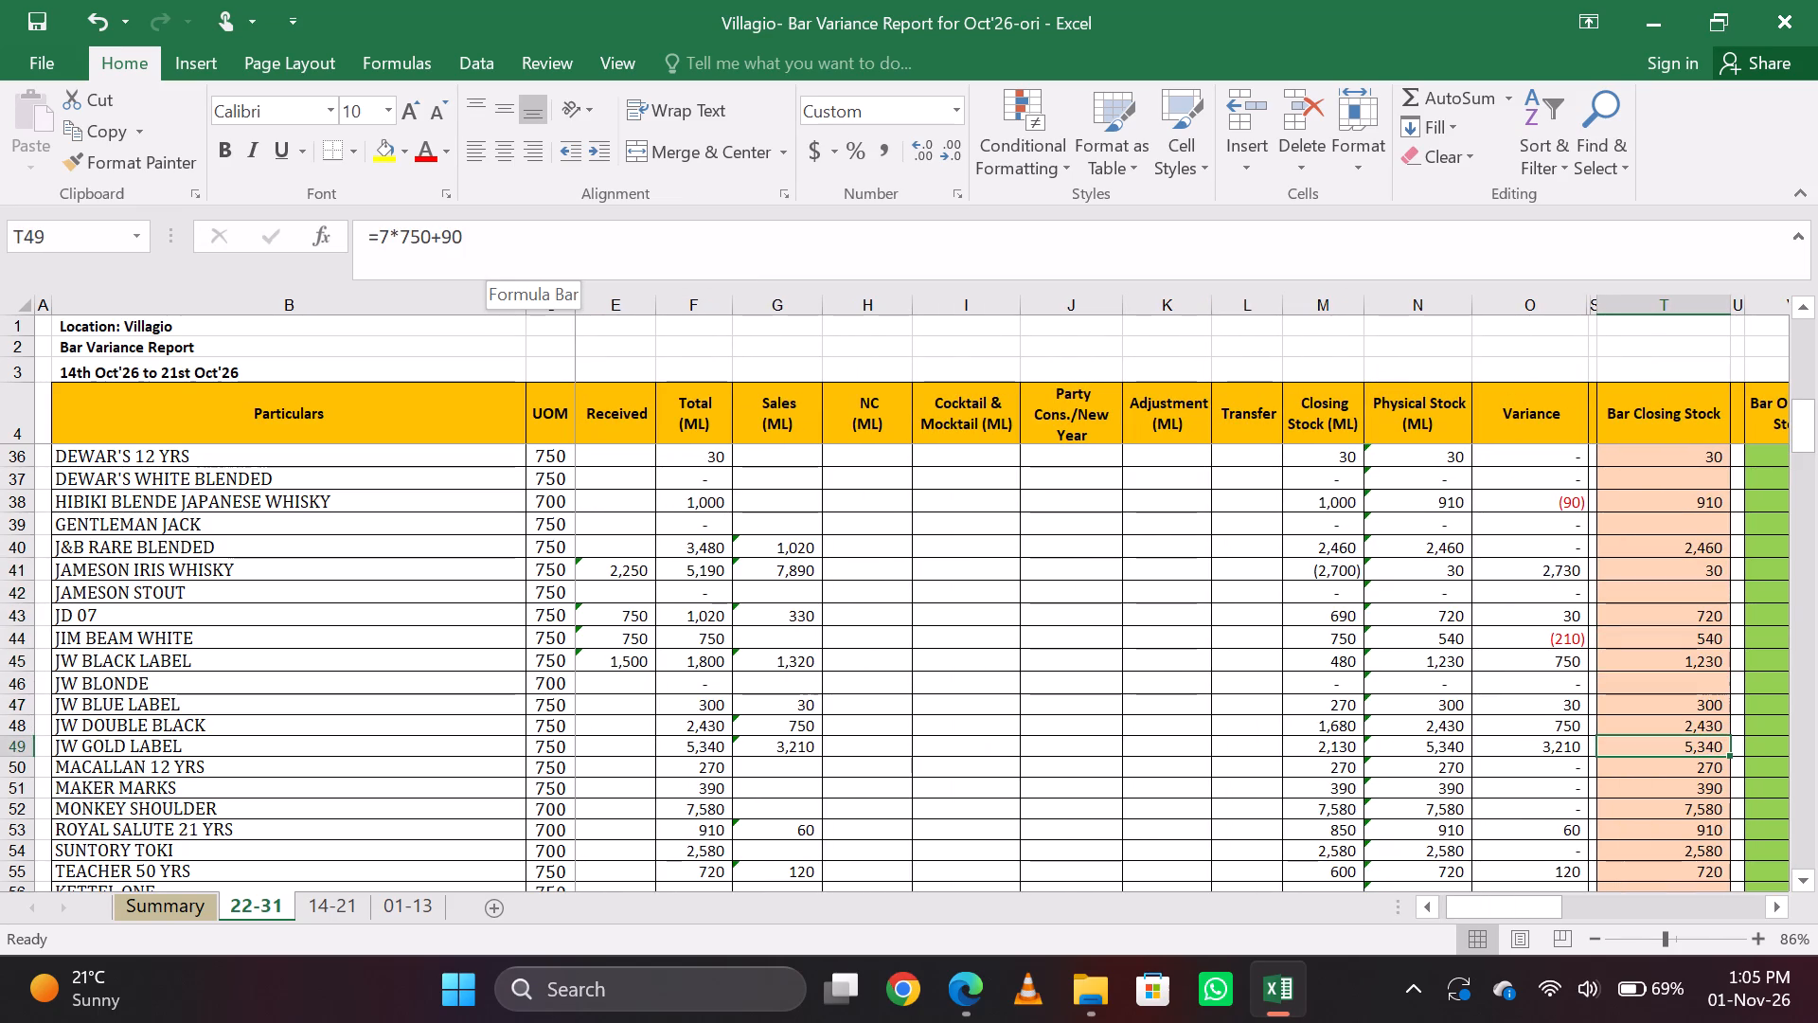
key("Up")
key("Down")
key("Up")
key("Down")
key("Up")
key("Down")
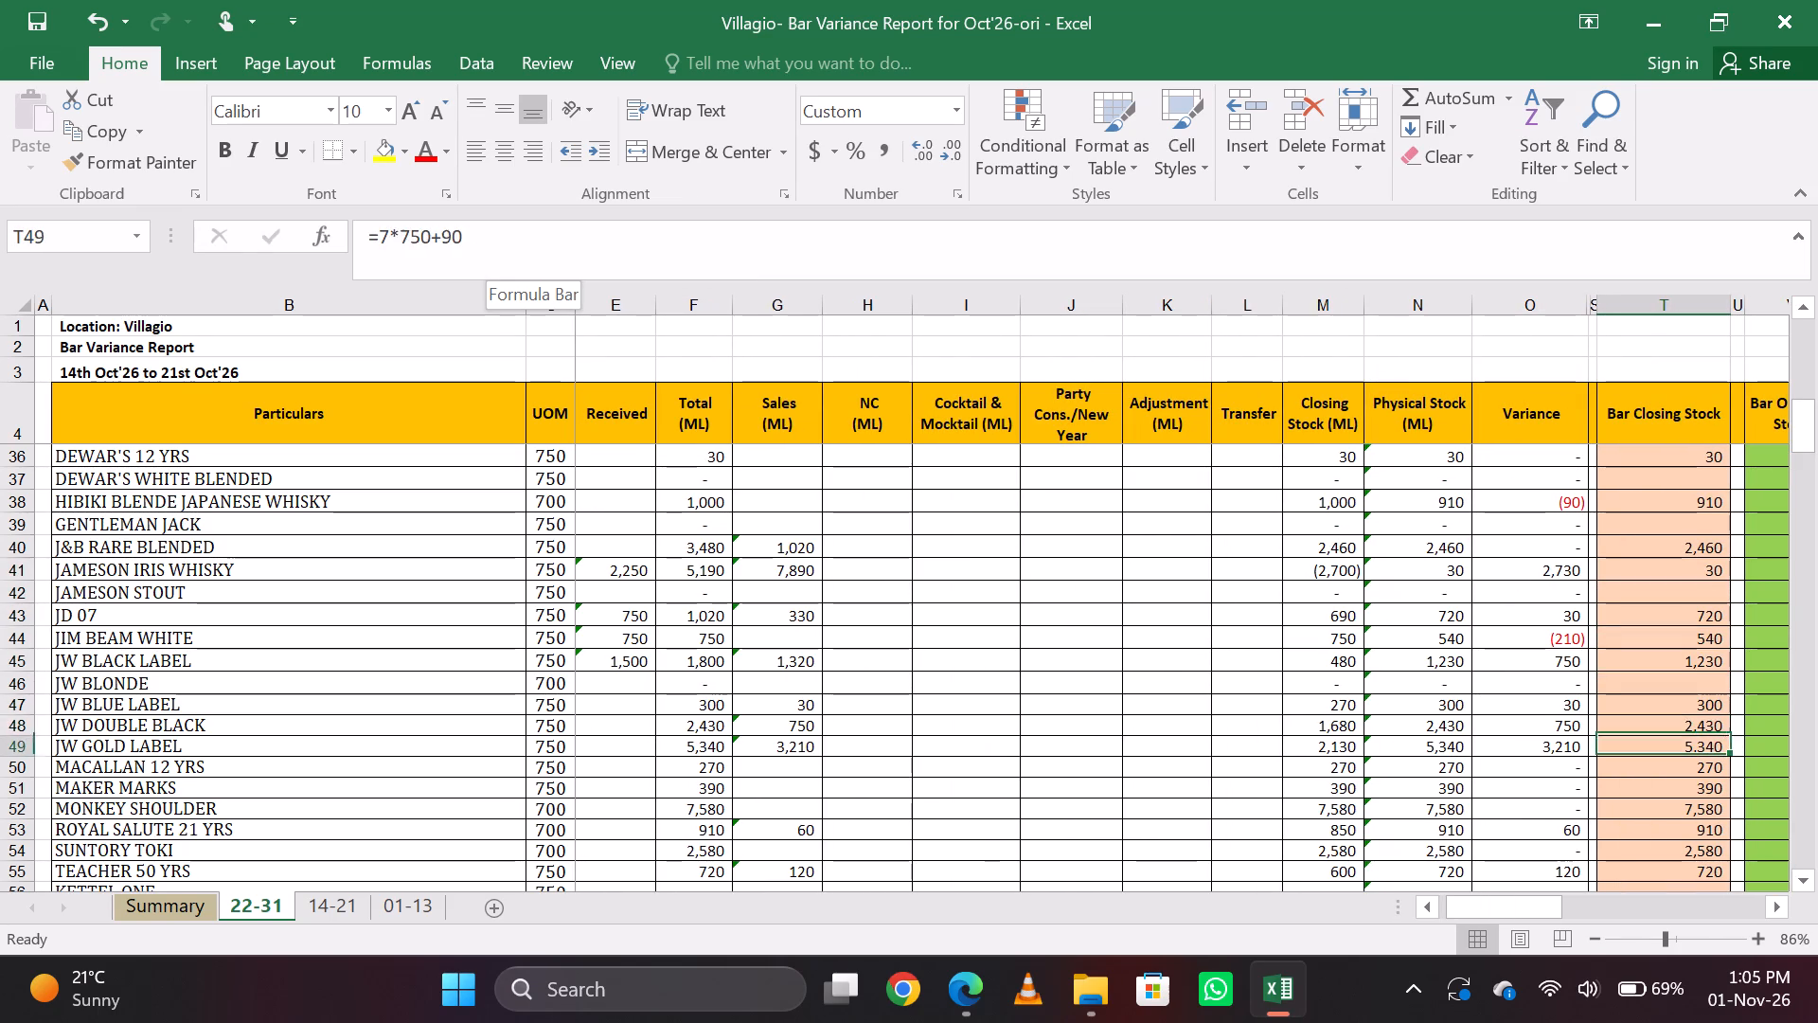
key("Up")
key("Up")
key("Up")
key("Down")
key("Down")
key("Up")
key("Up")
key("Up")
key("Up")
key("Down")
key("Down")
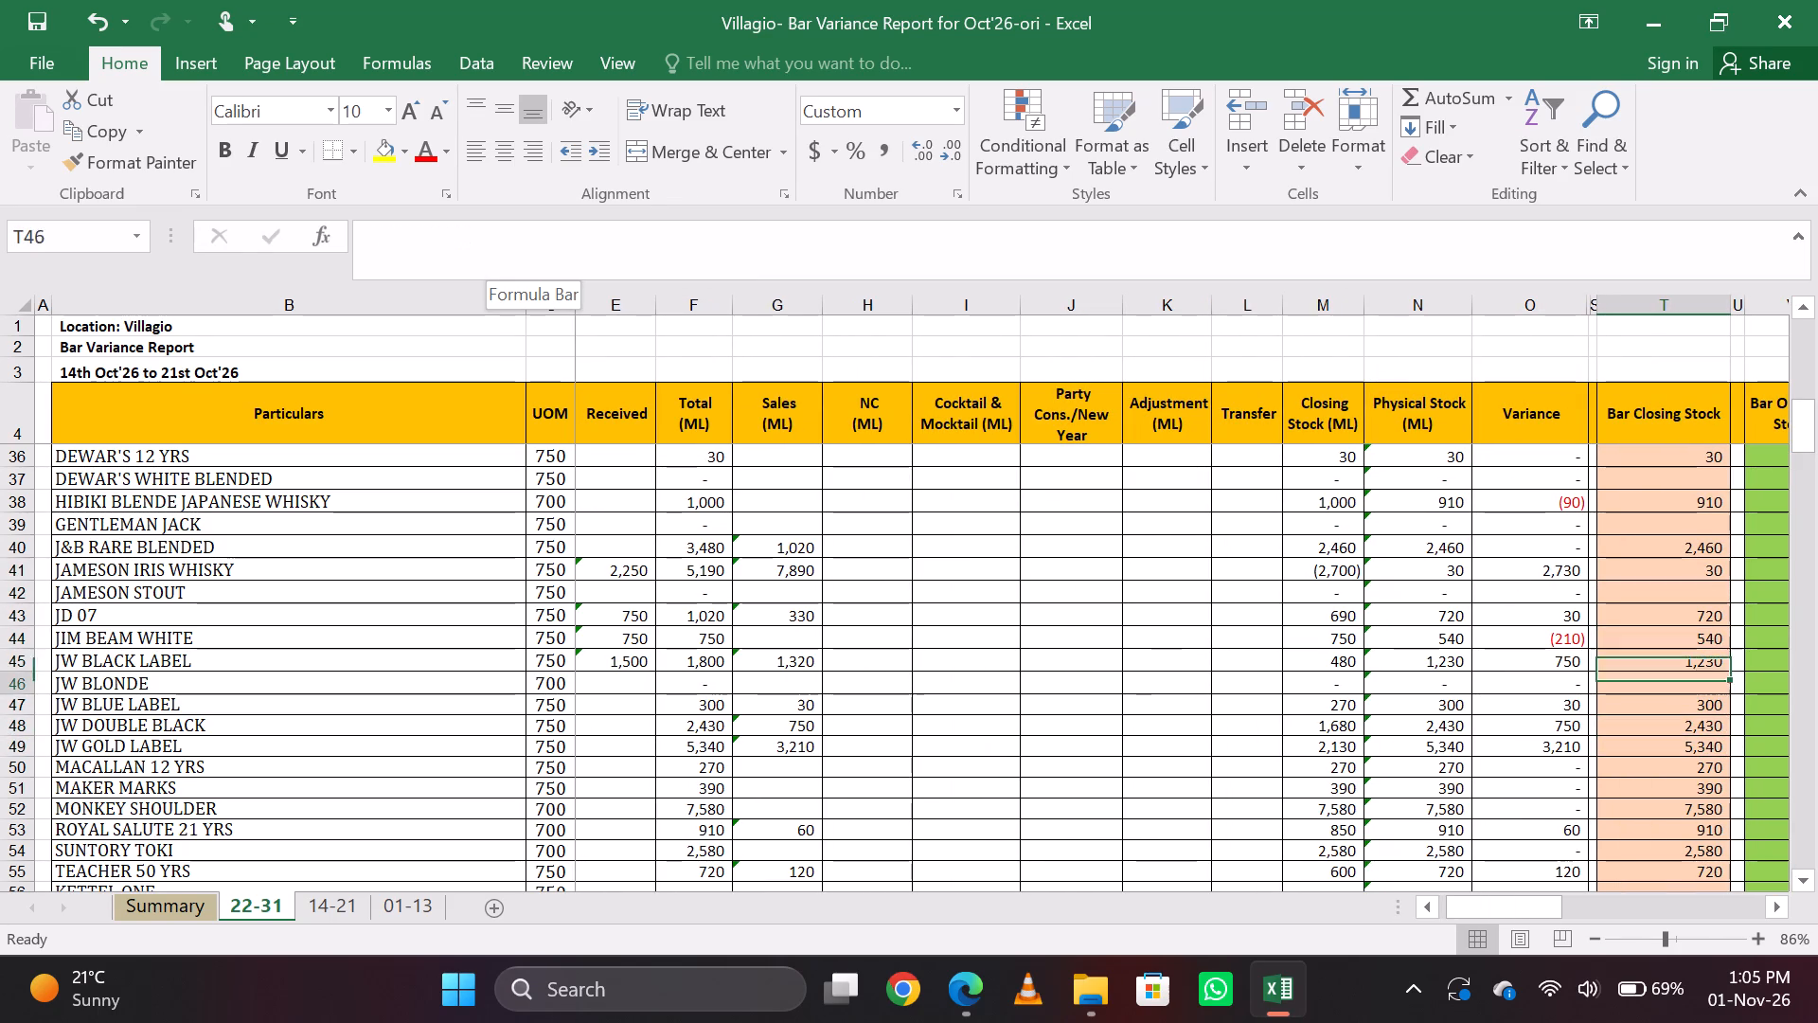
key("Down")
key("Down")
key("Down")
Check the JW BLACK LABEL row from its Received formula across to Bar Closing Stock.
key("Left")
key("Left")
key("Left")
key("Left")
key("Left")
key("Left")
key("Left")
key("Left")
key("Left")
key("Left")
key("Left")
key("Left")
key("Up")
key("Up")
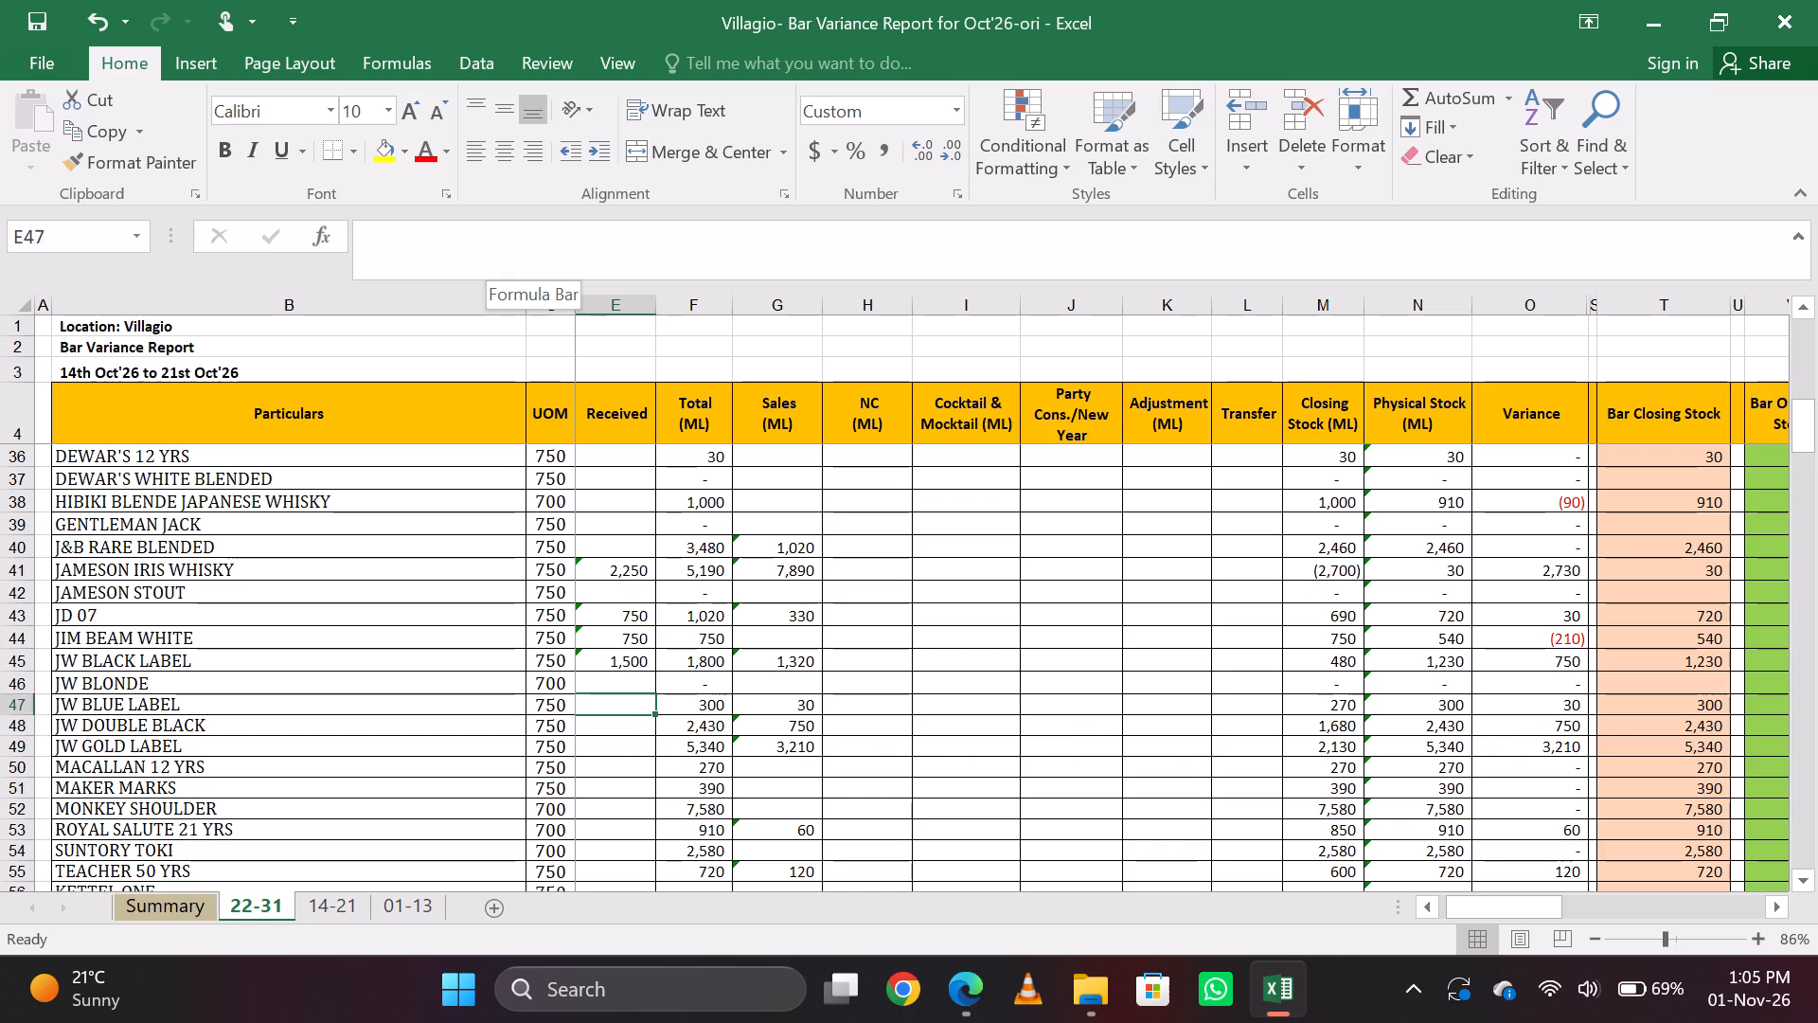
key("Up")
key("Up")
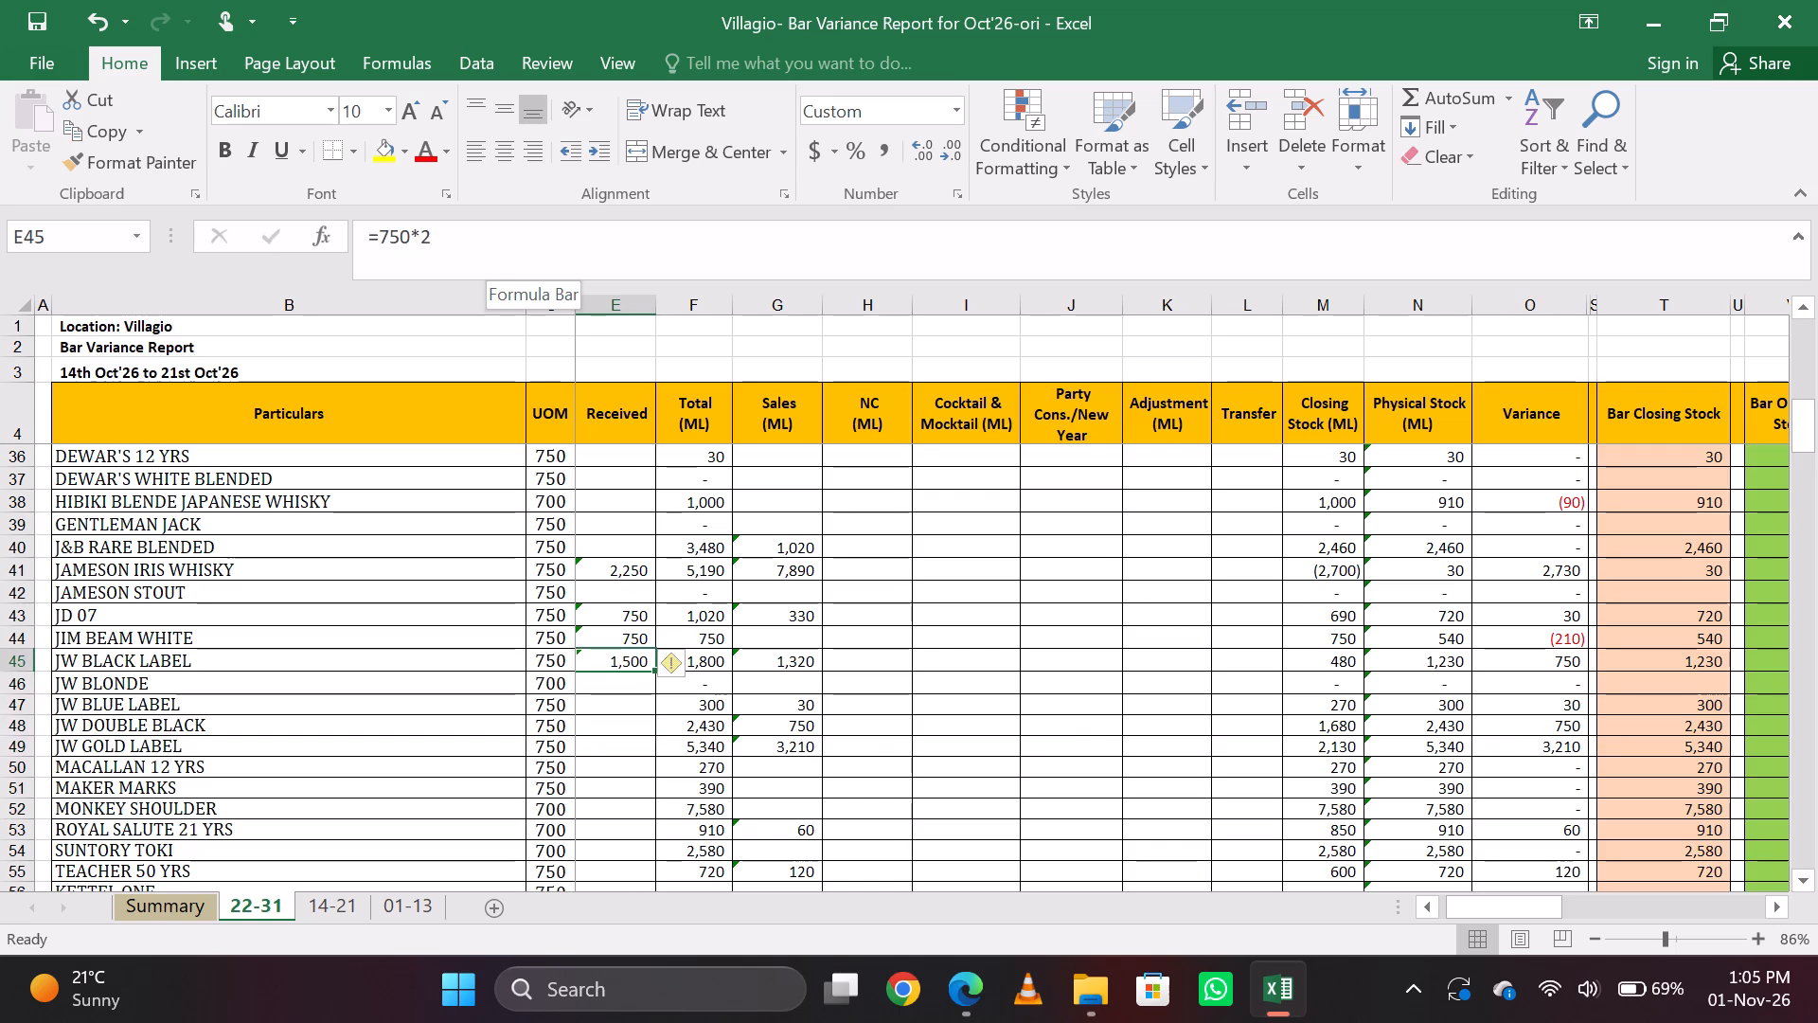
key("Right")
key("Right")
key("Right")
key("Right")
key("Right")
key("Right")
key("Right")
key("Right")
key("Right")
key("Right")
key("Right")
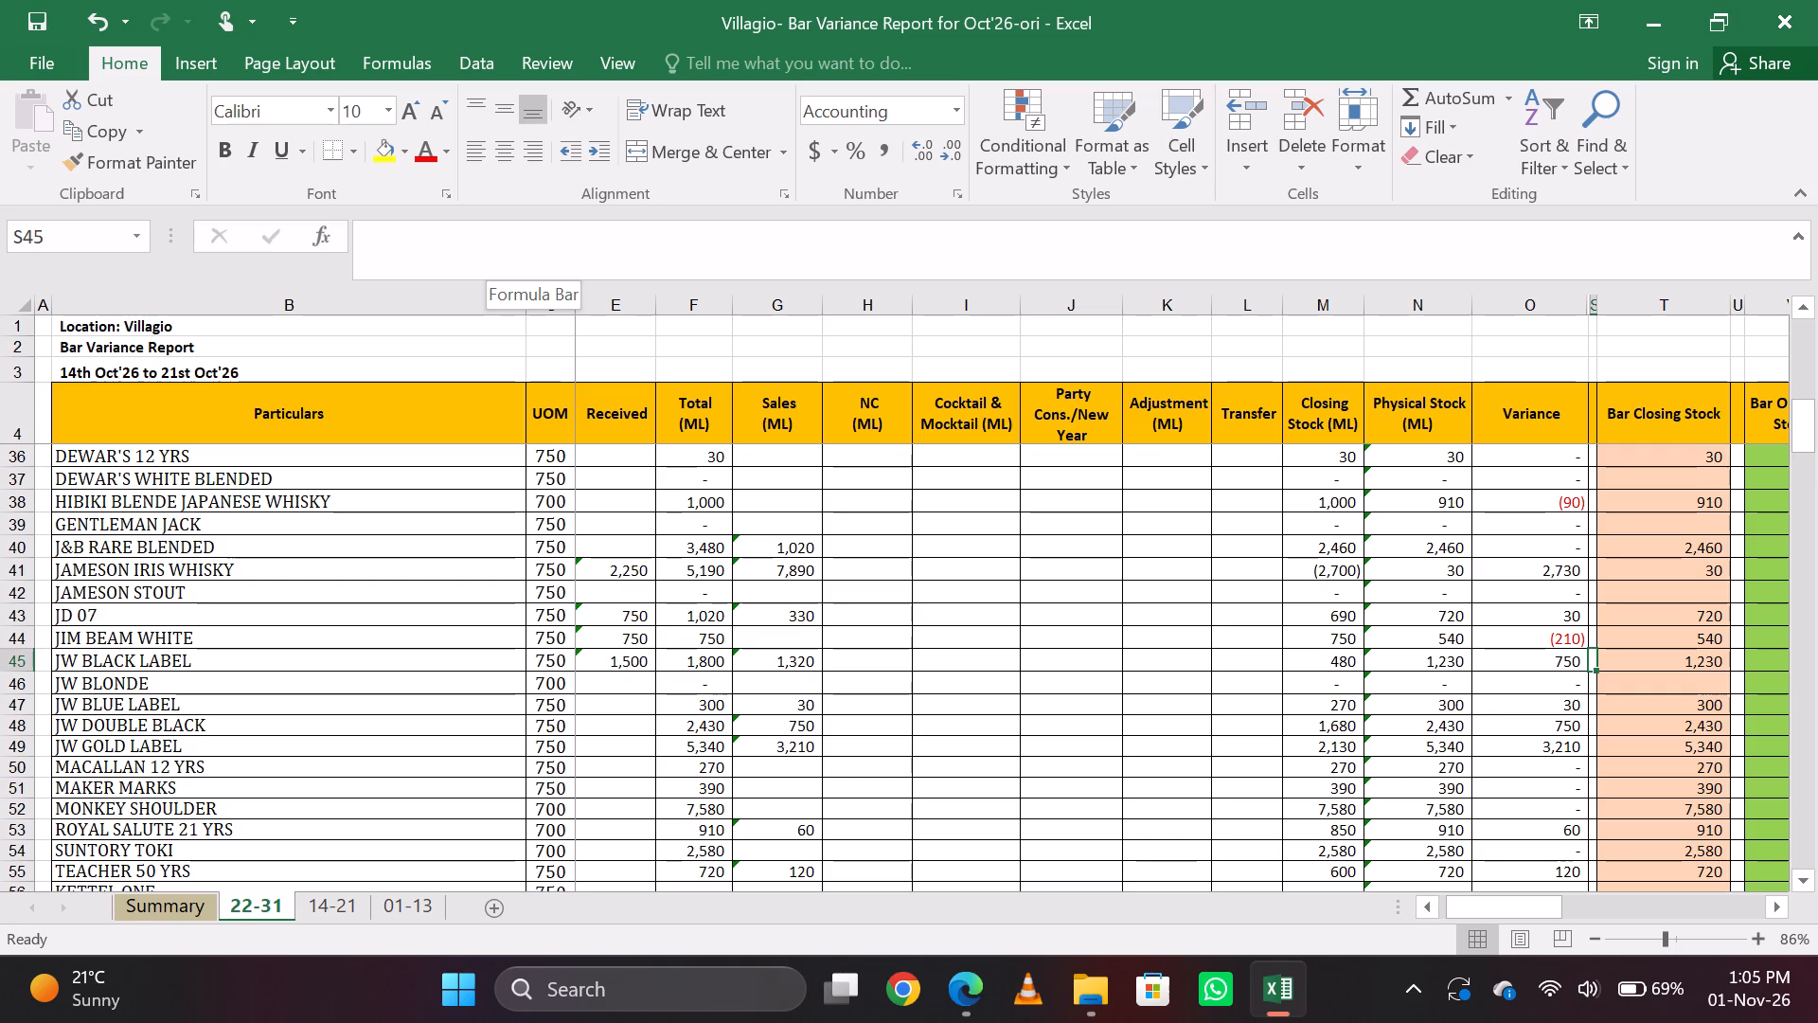
key("Right")
key("Left")
key("Right")
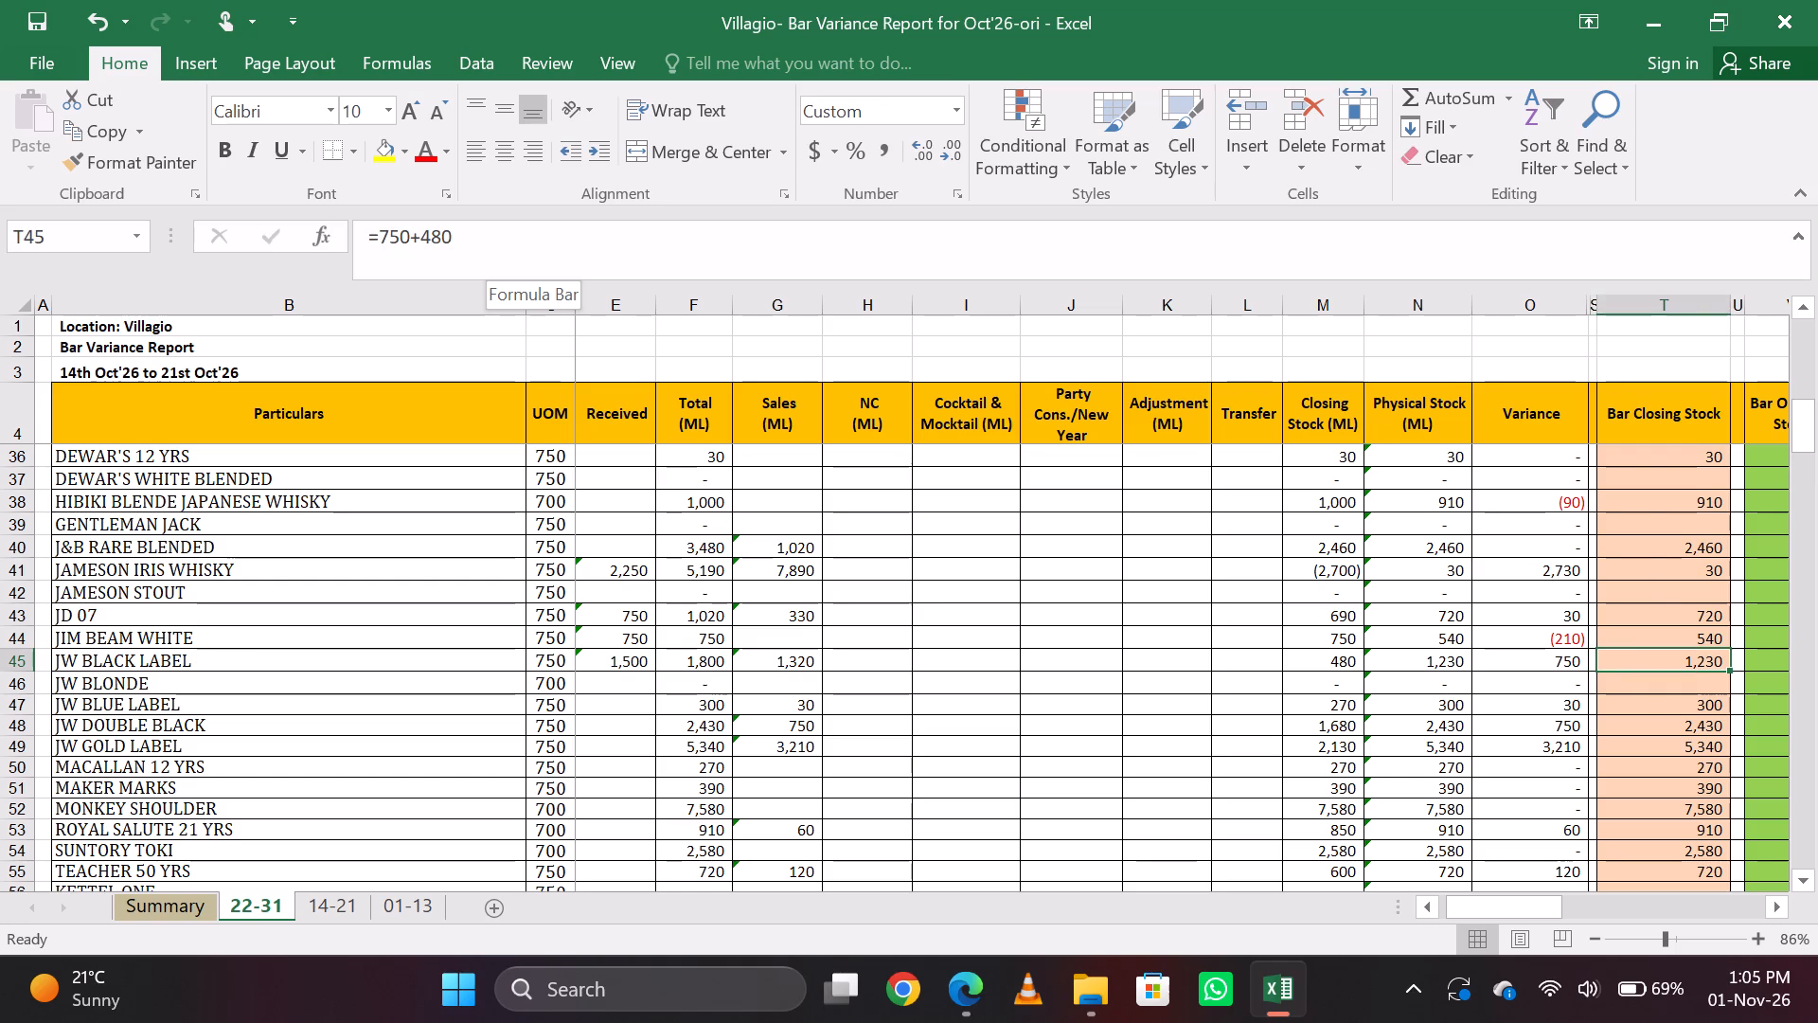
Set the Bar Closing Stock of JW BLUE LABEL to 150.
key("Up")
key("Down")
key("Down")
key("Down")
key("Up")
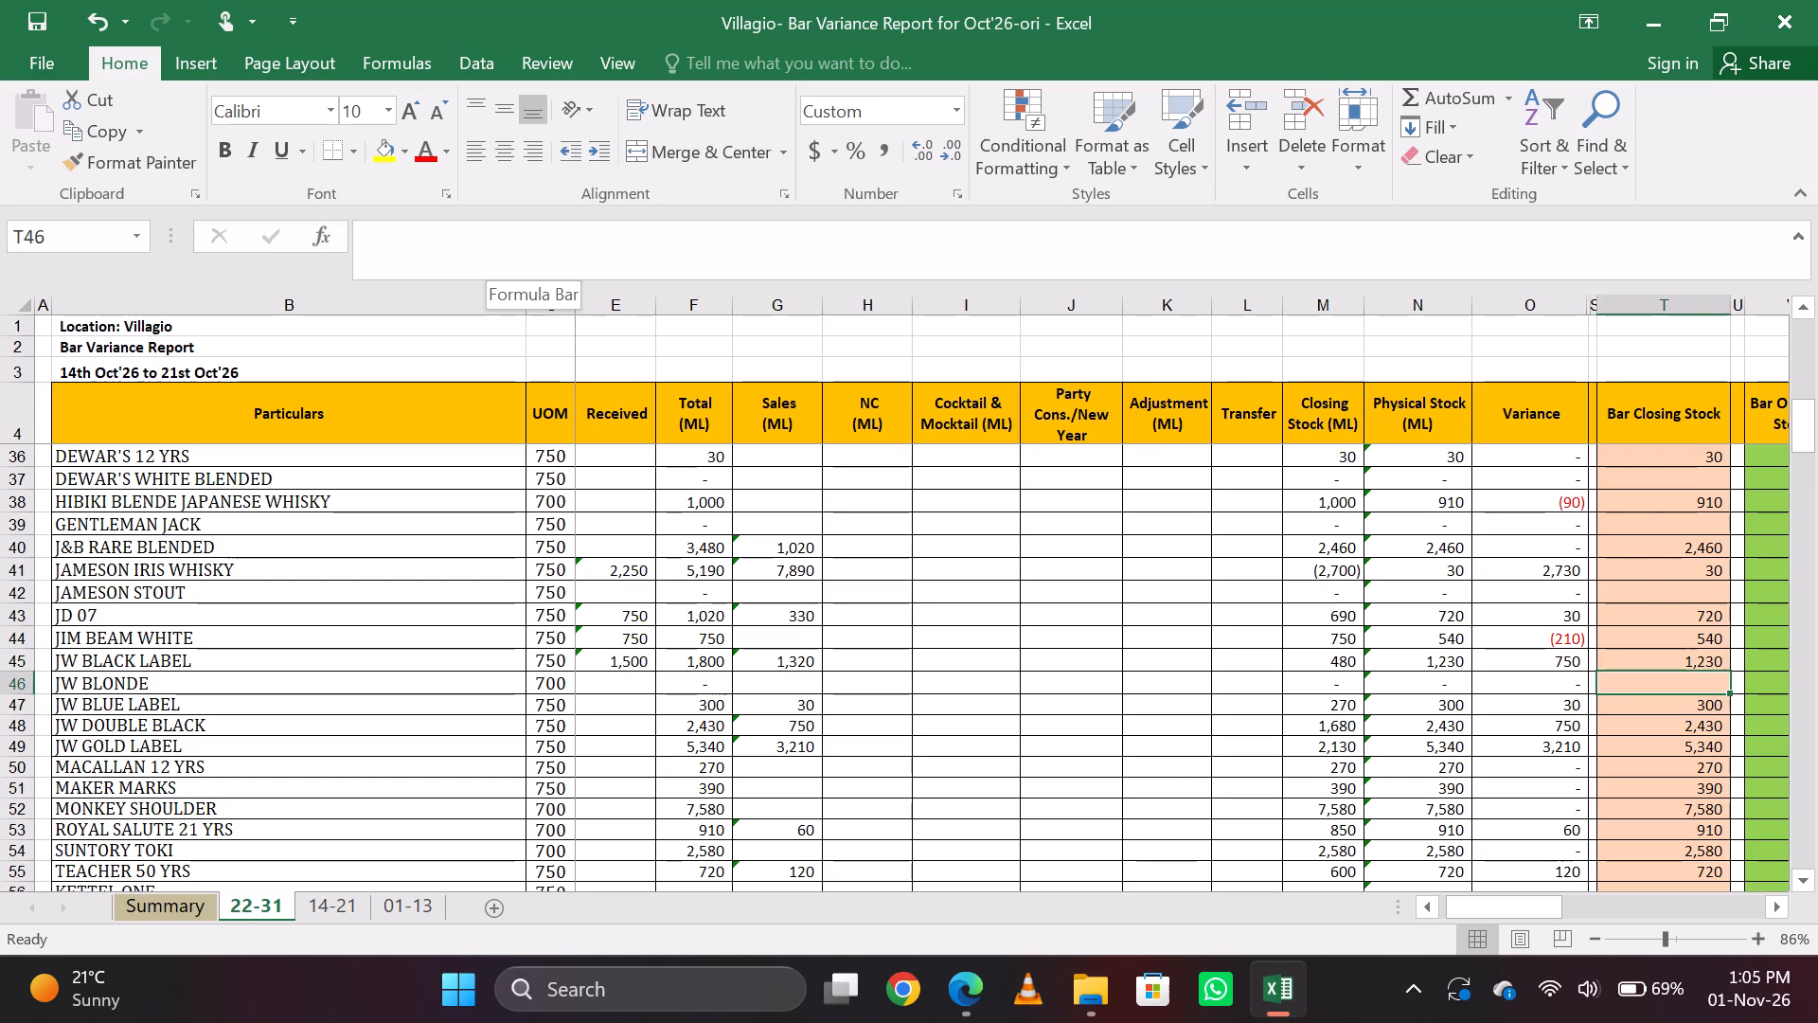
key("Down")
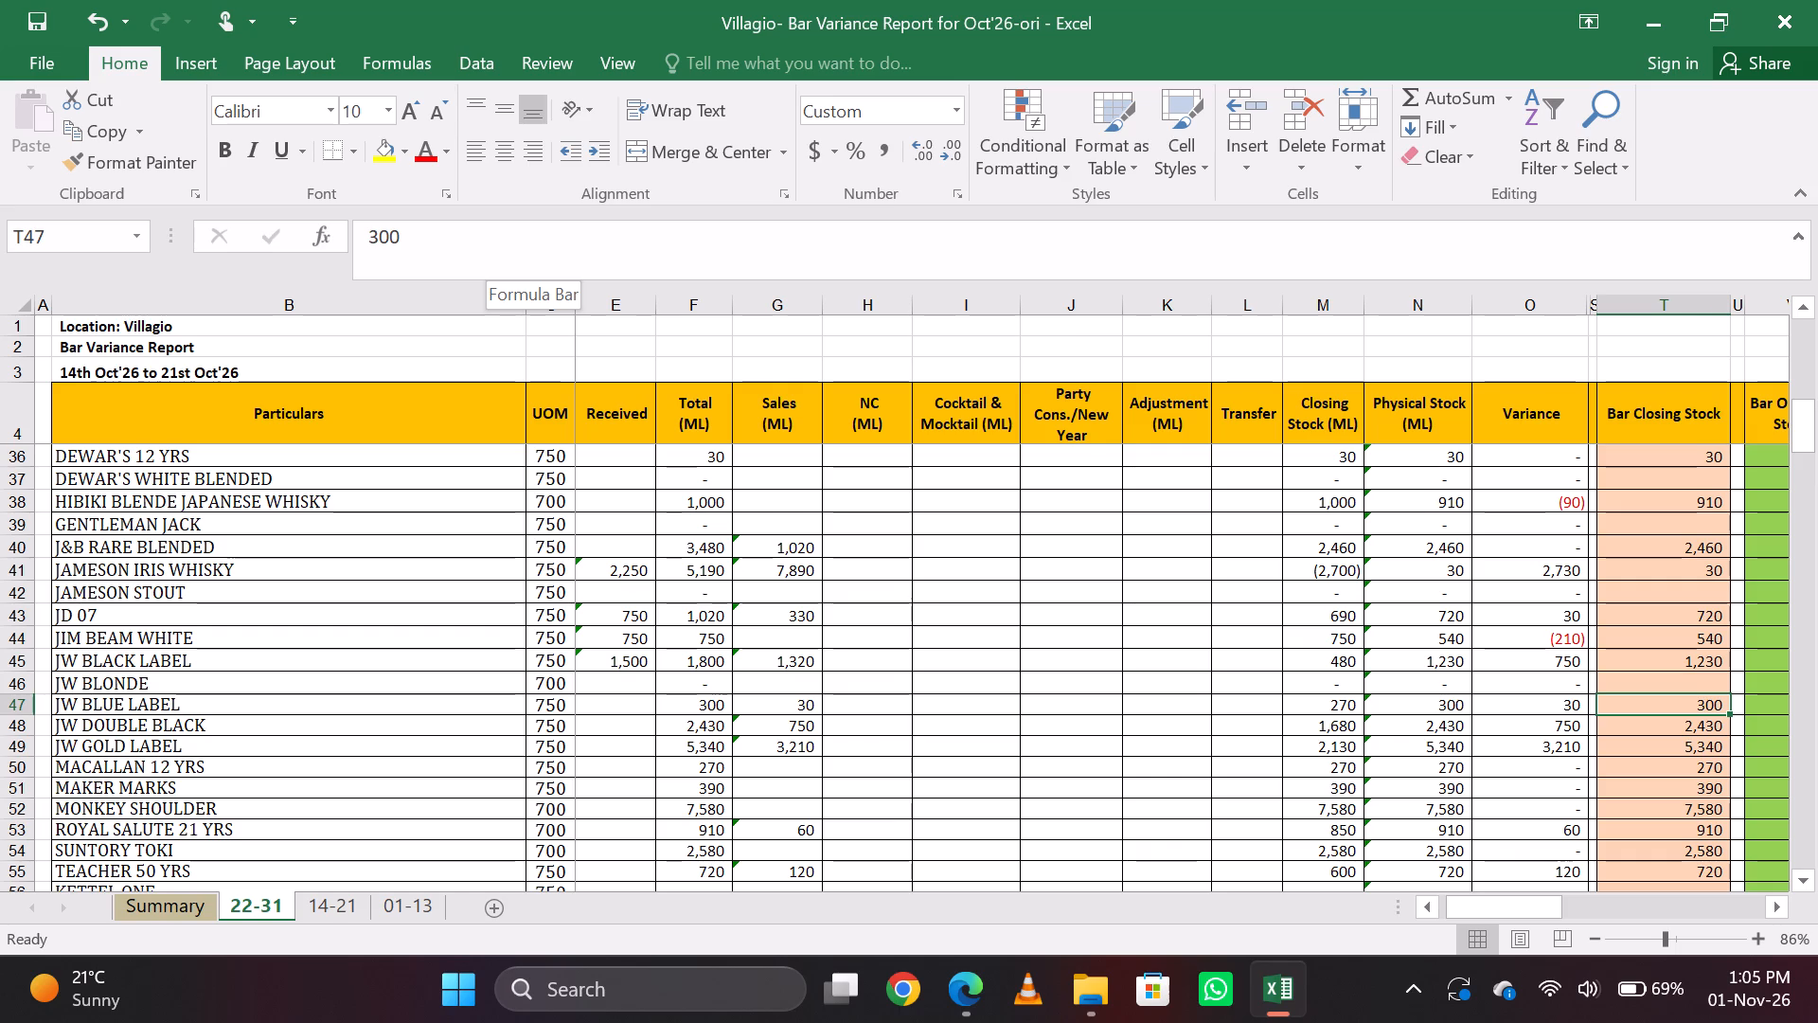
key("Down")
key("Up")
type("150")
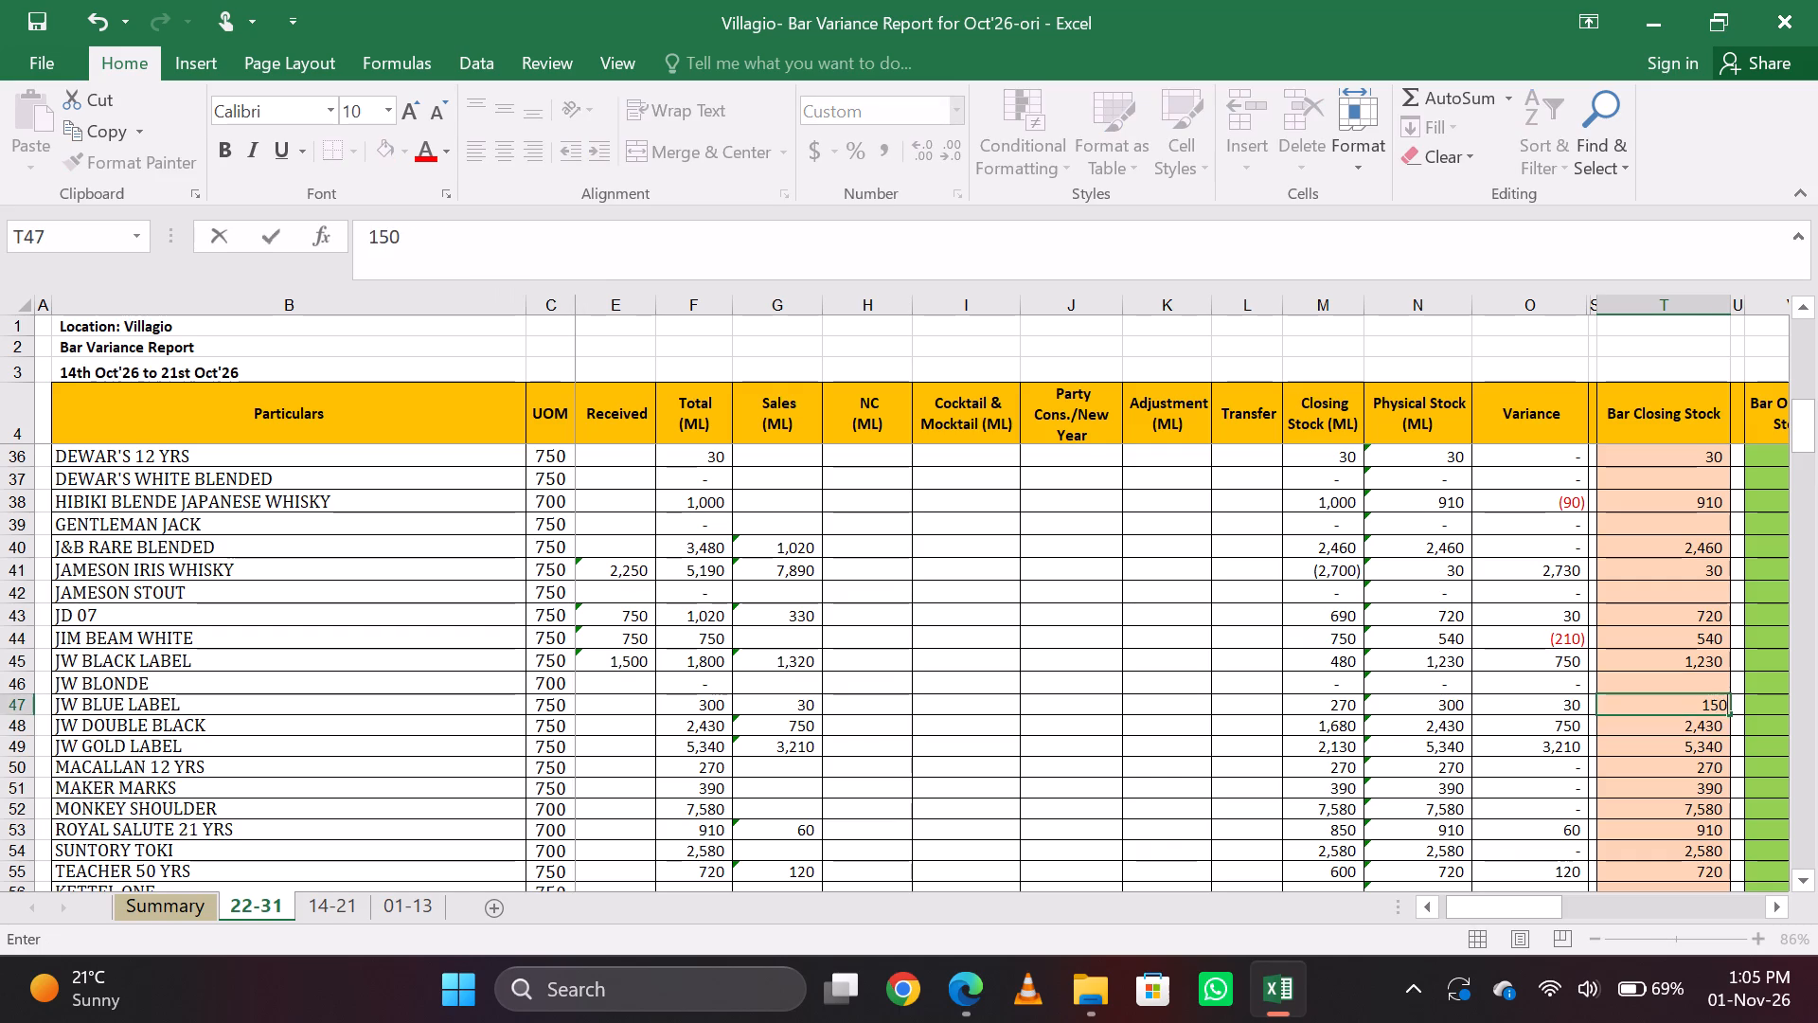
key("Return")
Check the JW BLUE LABEL row between Sales and Bar Closing Stock, including its Variance.
key("Up")
key("Left")
key("Left")
key("Left")
key("Left")
key("Left")
key("Left")
key("Left")
key("Left")
key("Left")
key("Left")
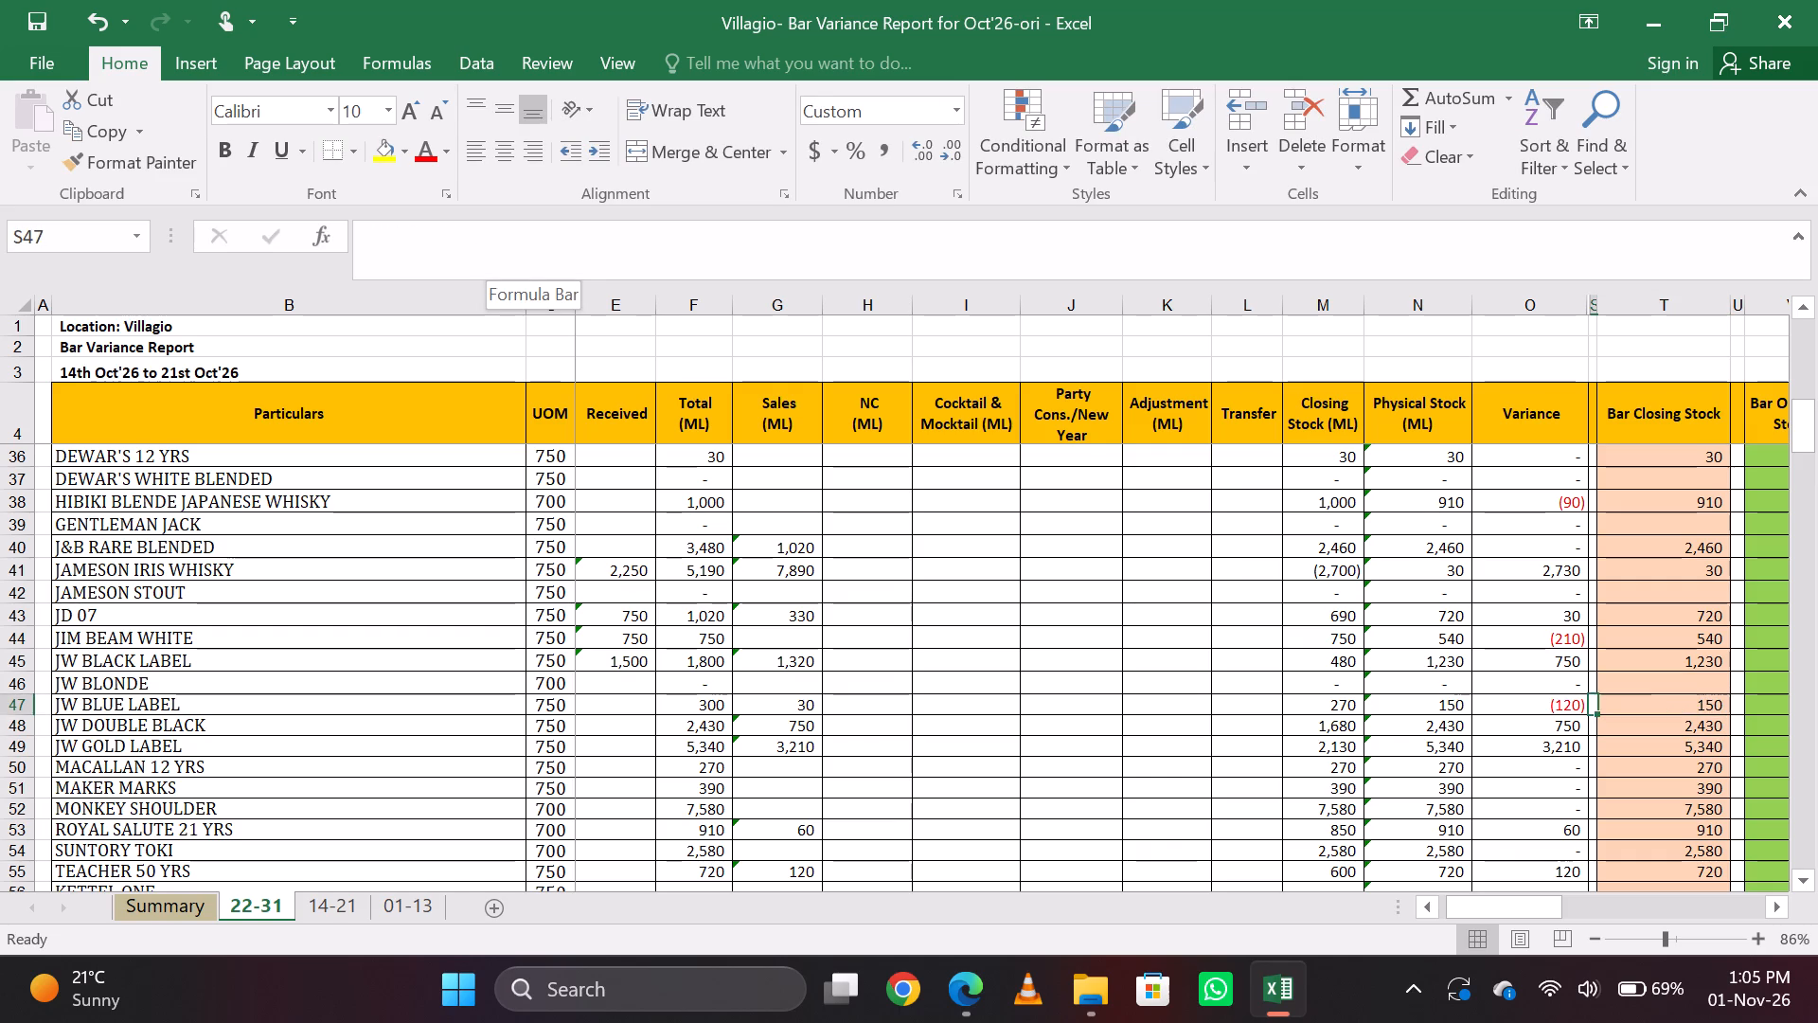
key("Right")
key("Left")
key("Right")
key("Right")
key("Right")
key("Right")
key("Right")
key("Right")
key("Right")
key("Right")
key("Right")
key("Right")
key("Right")
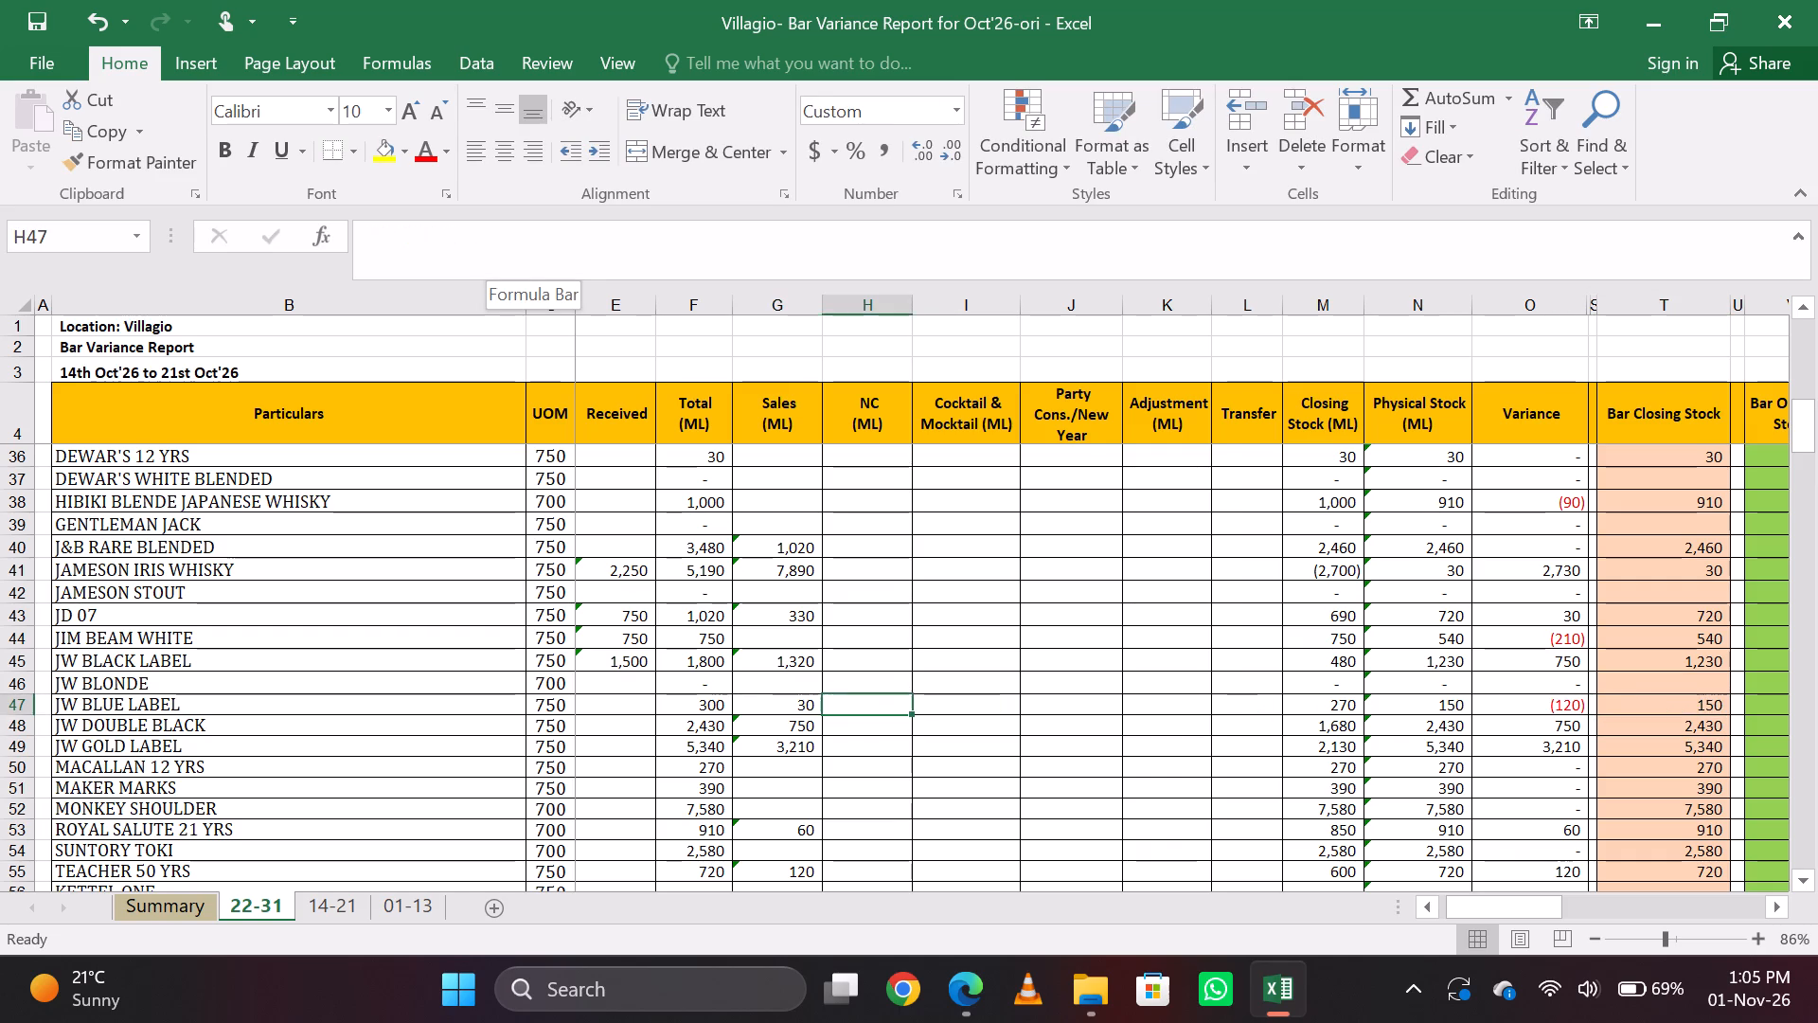
key("Left")
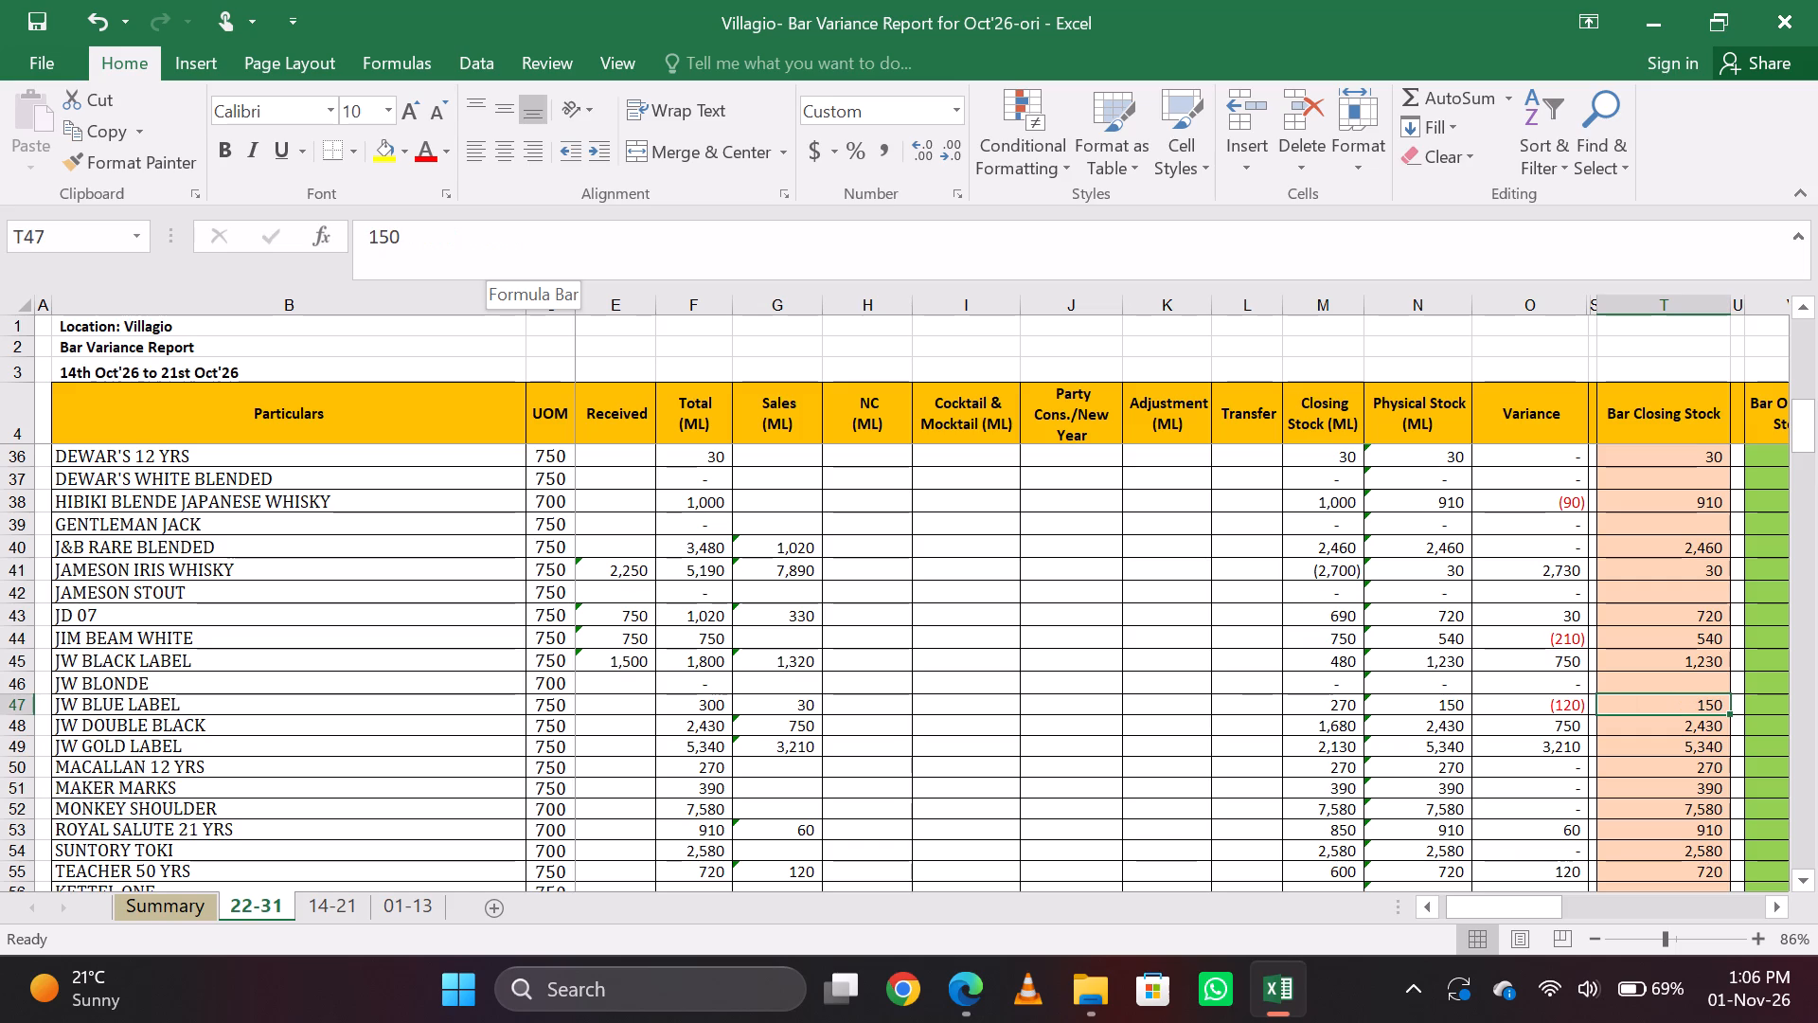
Set the Bar Closing Stock of JW BLUE LABEL to 180.
key("Up")
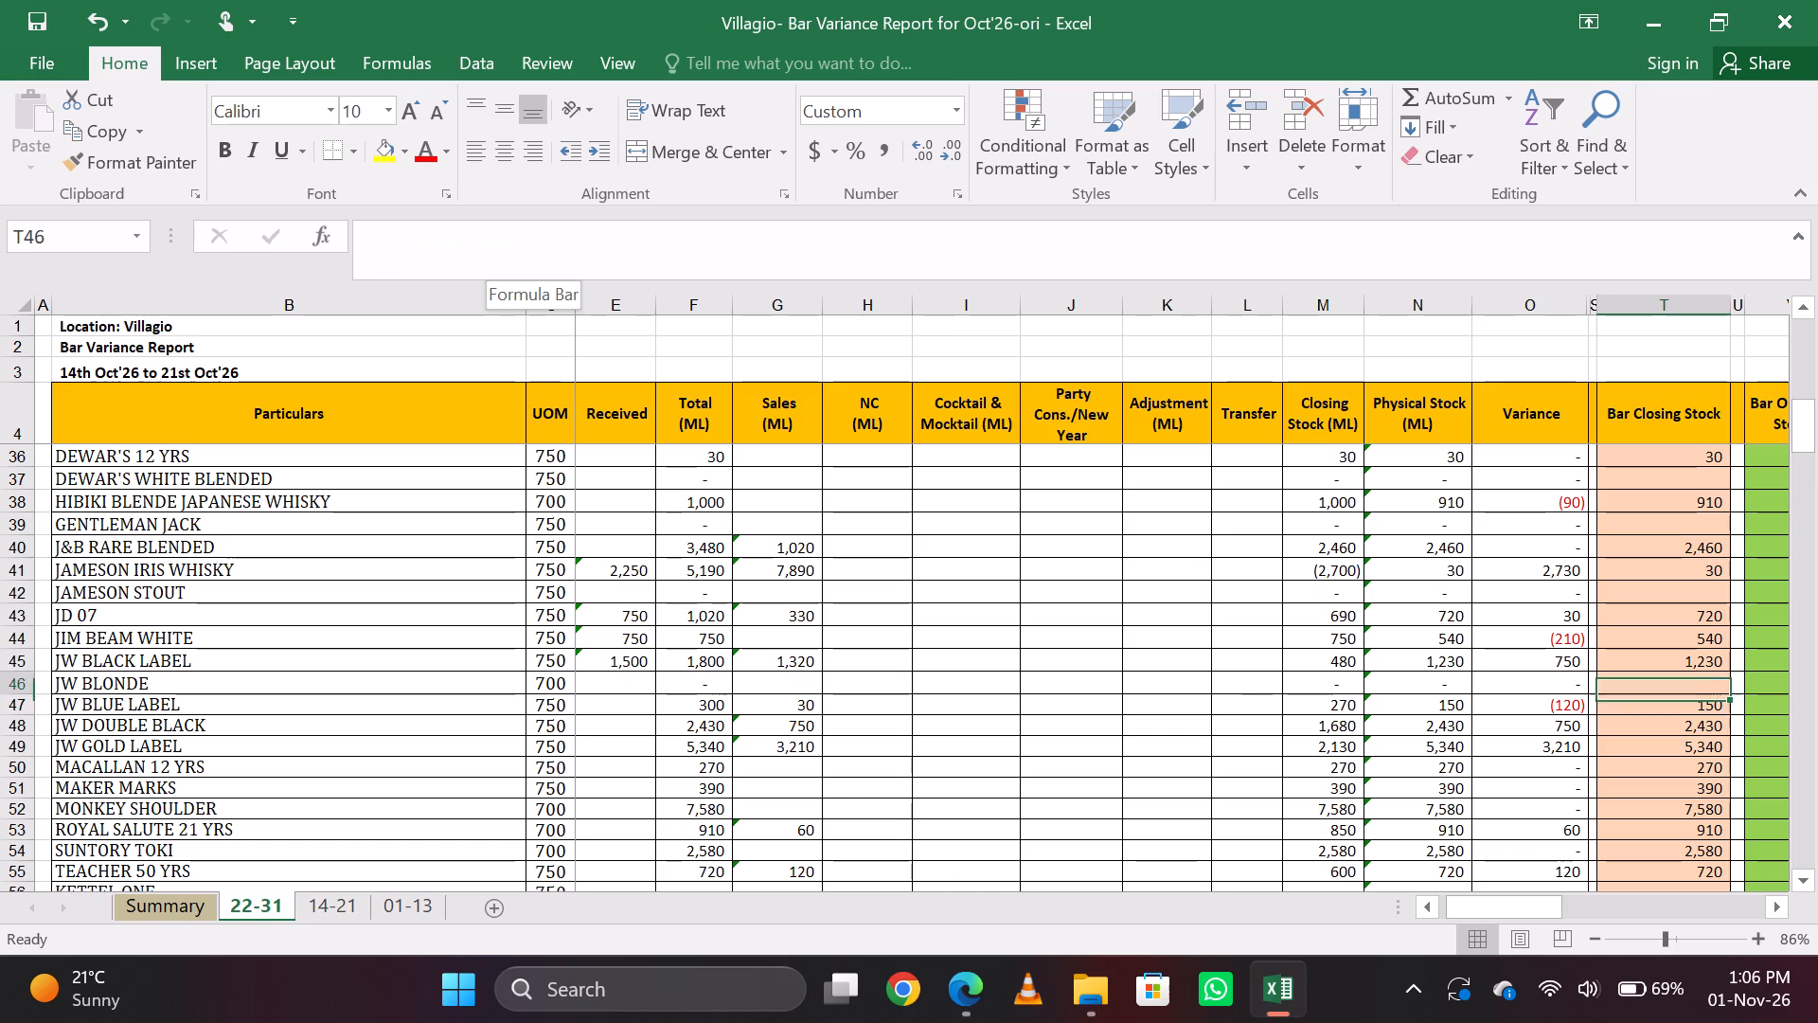
key("Down")
key("Up")
key("Down")
key("Left")
key("Right")
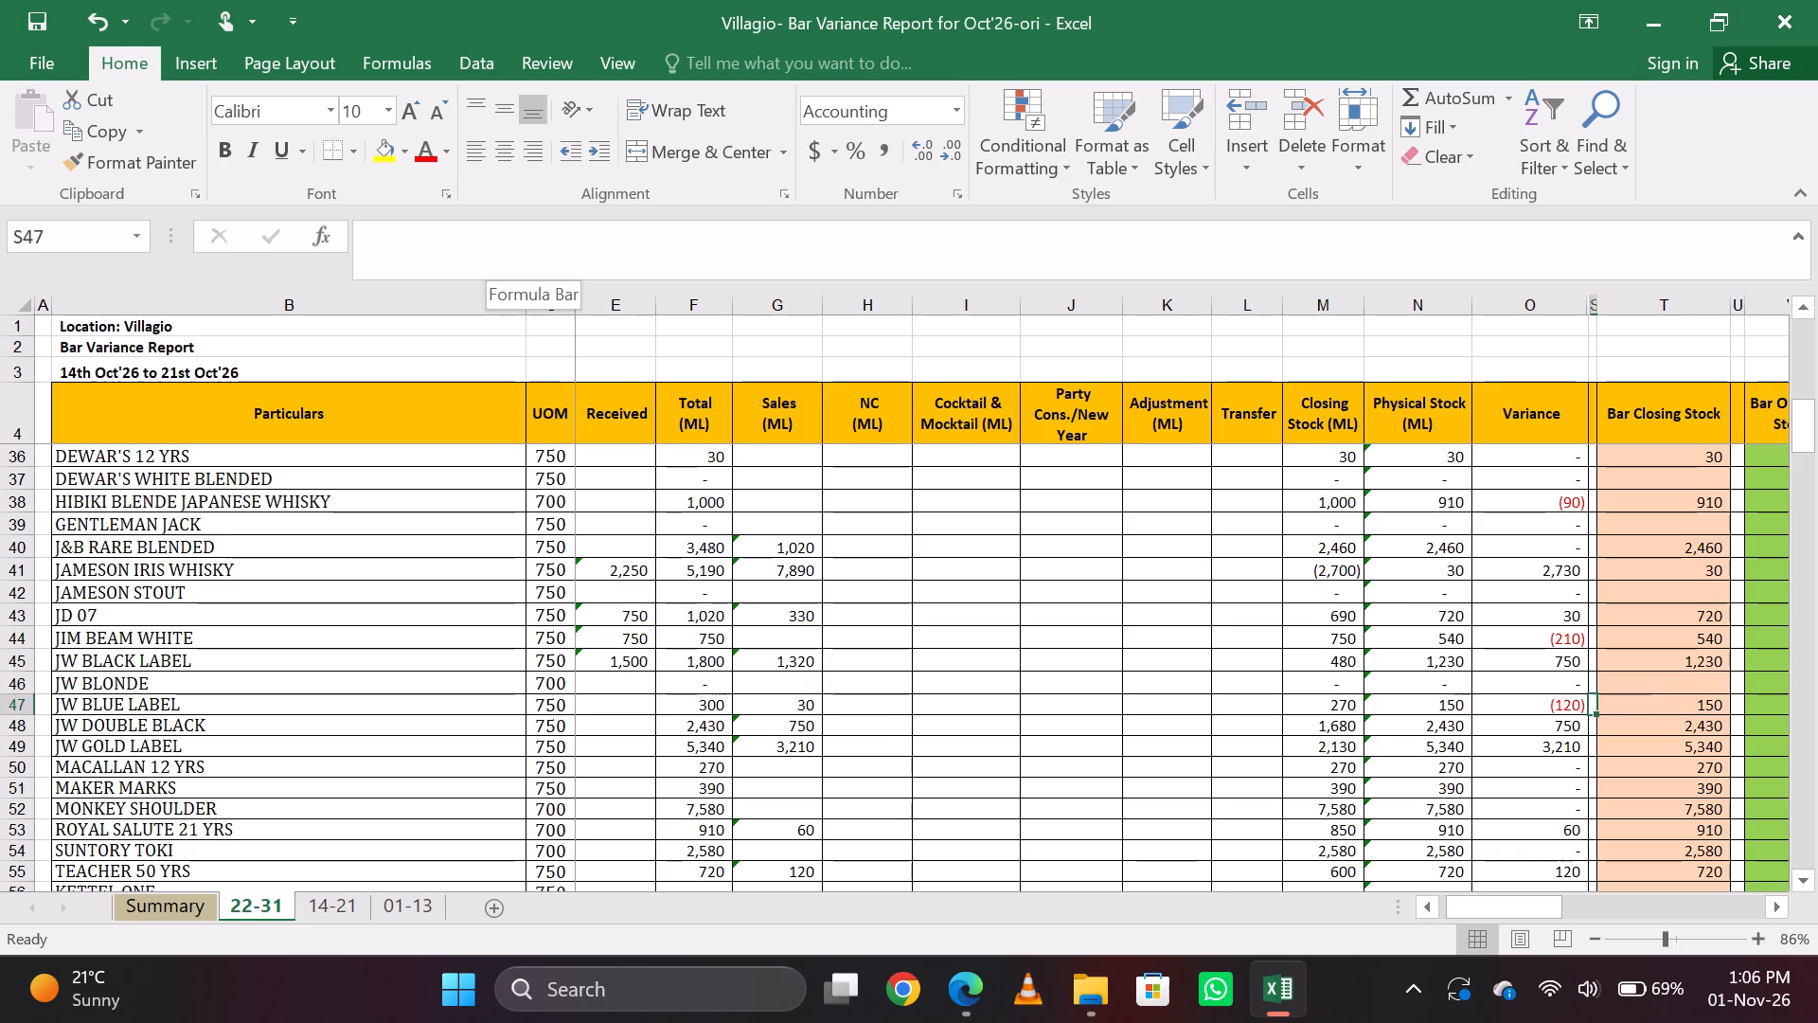
key("Down")
key("Up")
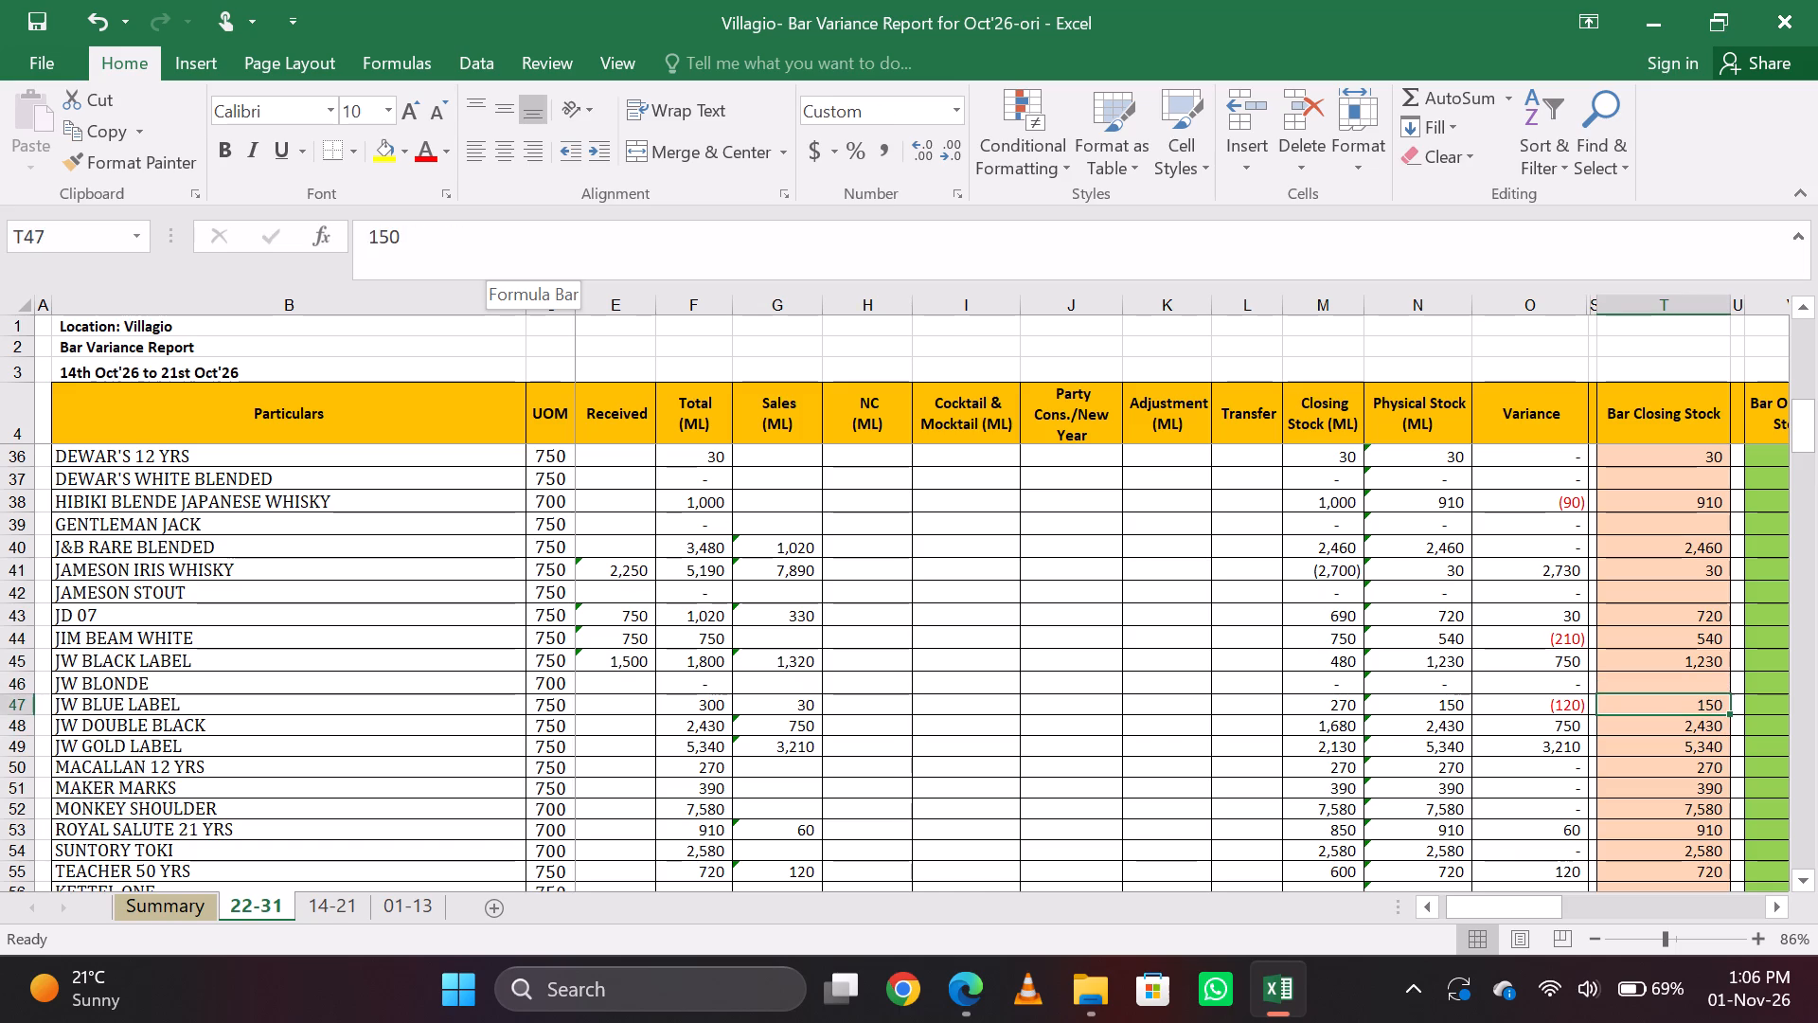
type("180")
key("Return")
key("Up")
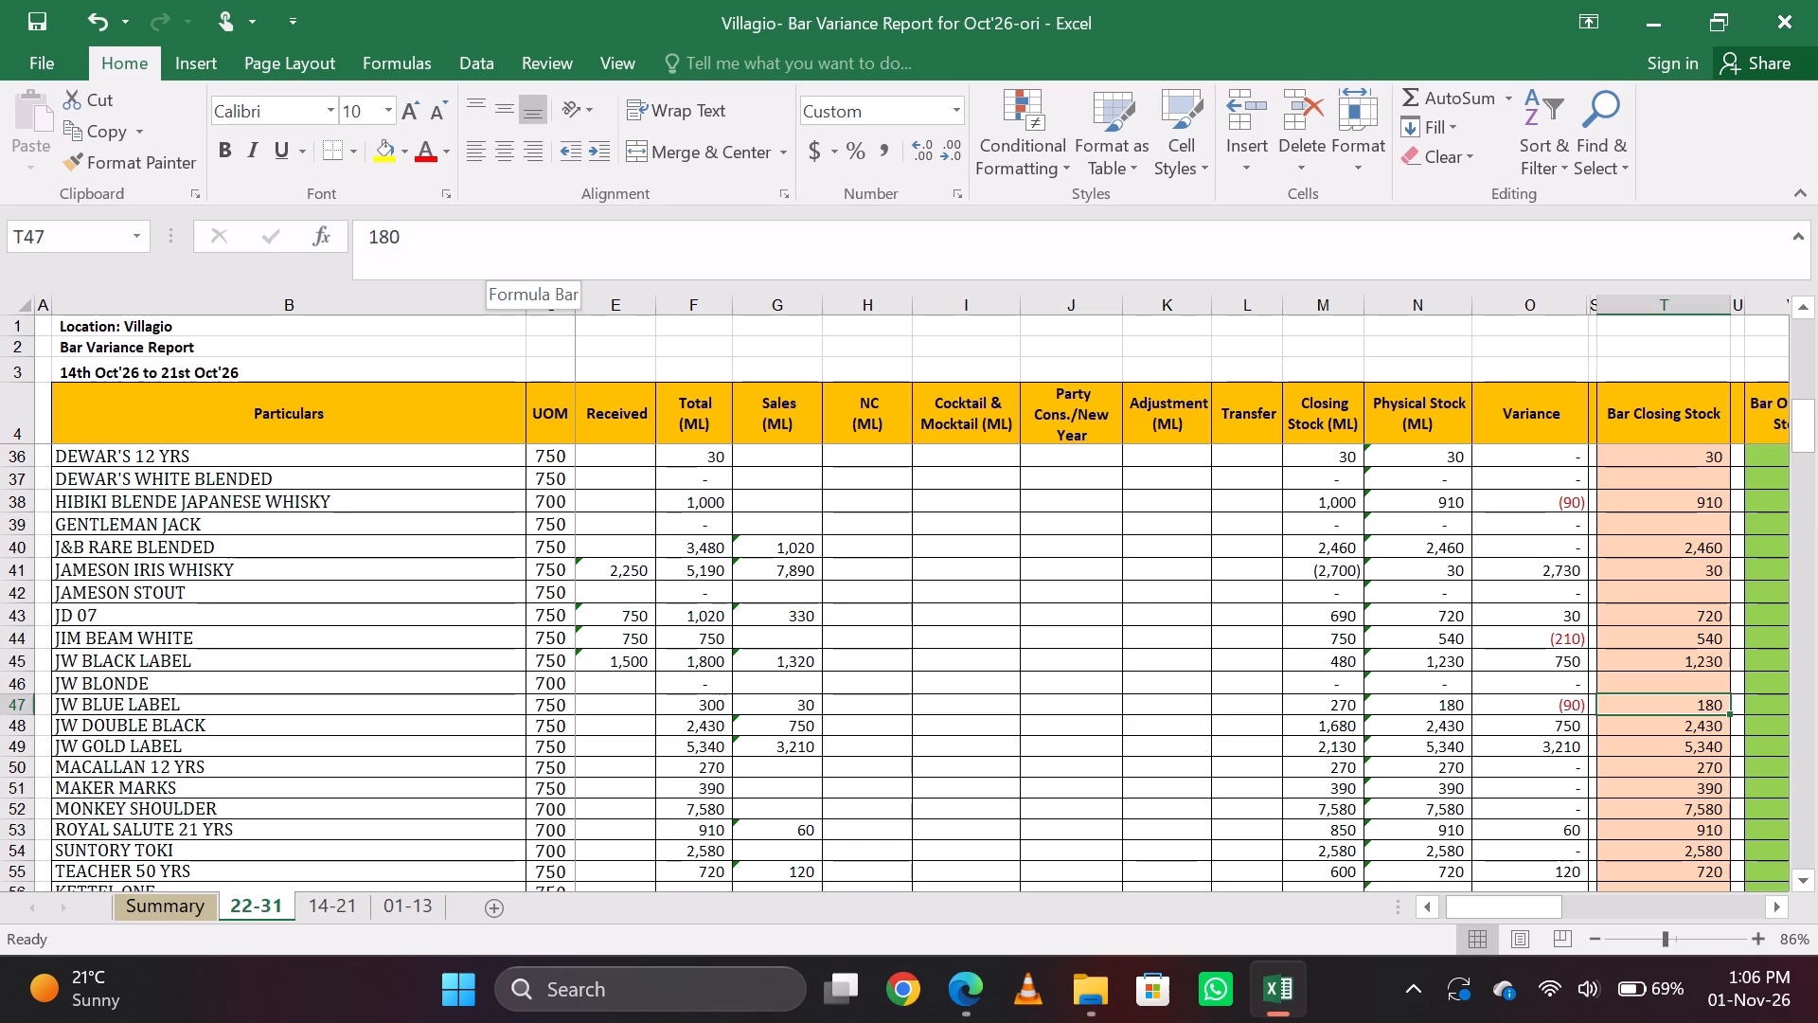
Change the Bar Closing Stock formula of JW DOUBLE BLACK to =750*2+150.
key("Down")
key("Up")
key("Down")
key("Up")
key("Down")
key("Up")
key("Down")
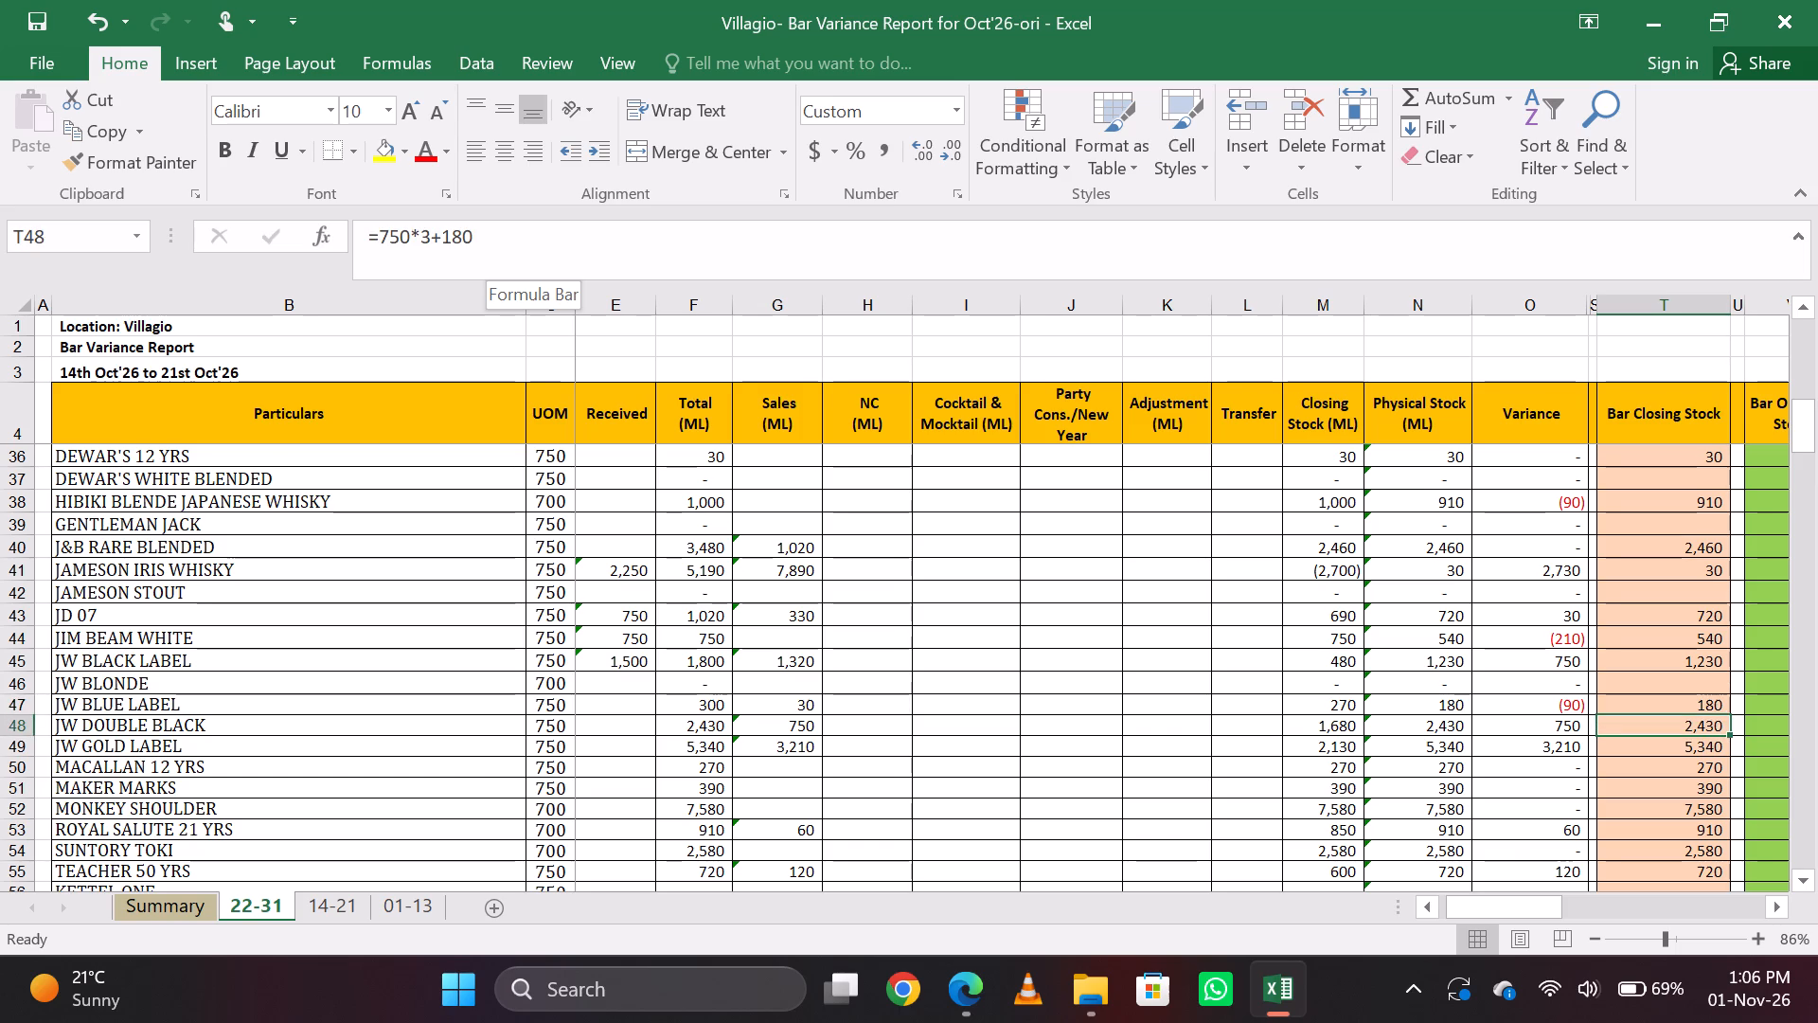
left_click(501, 233)
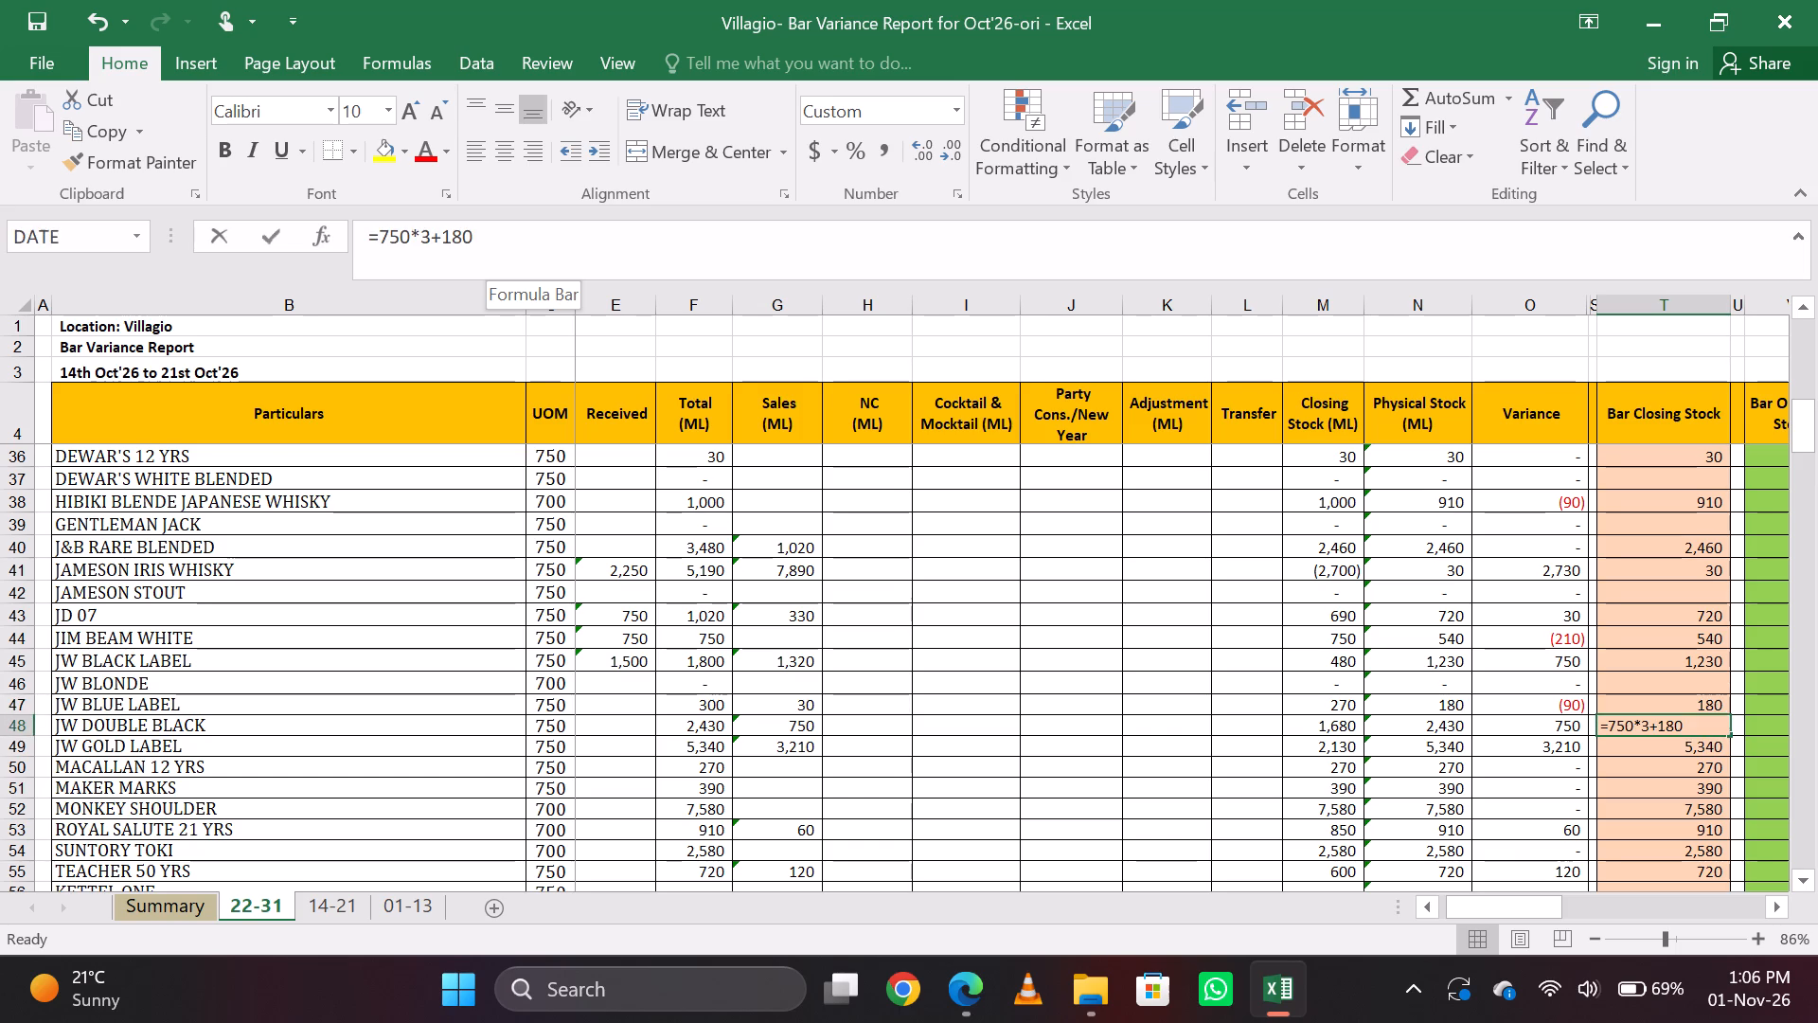
key("BackSpace")
key("BackSpace")
key("BackSpace")
key("BackSpace")
key("BackSpace")
type("2+150")
key("Return")
key("Up")
key("Down")
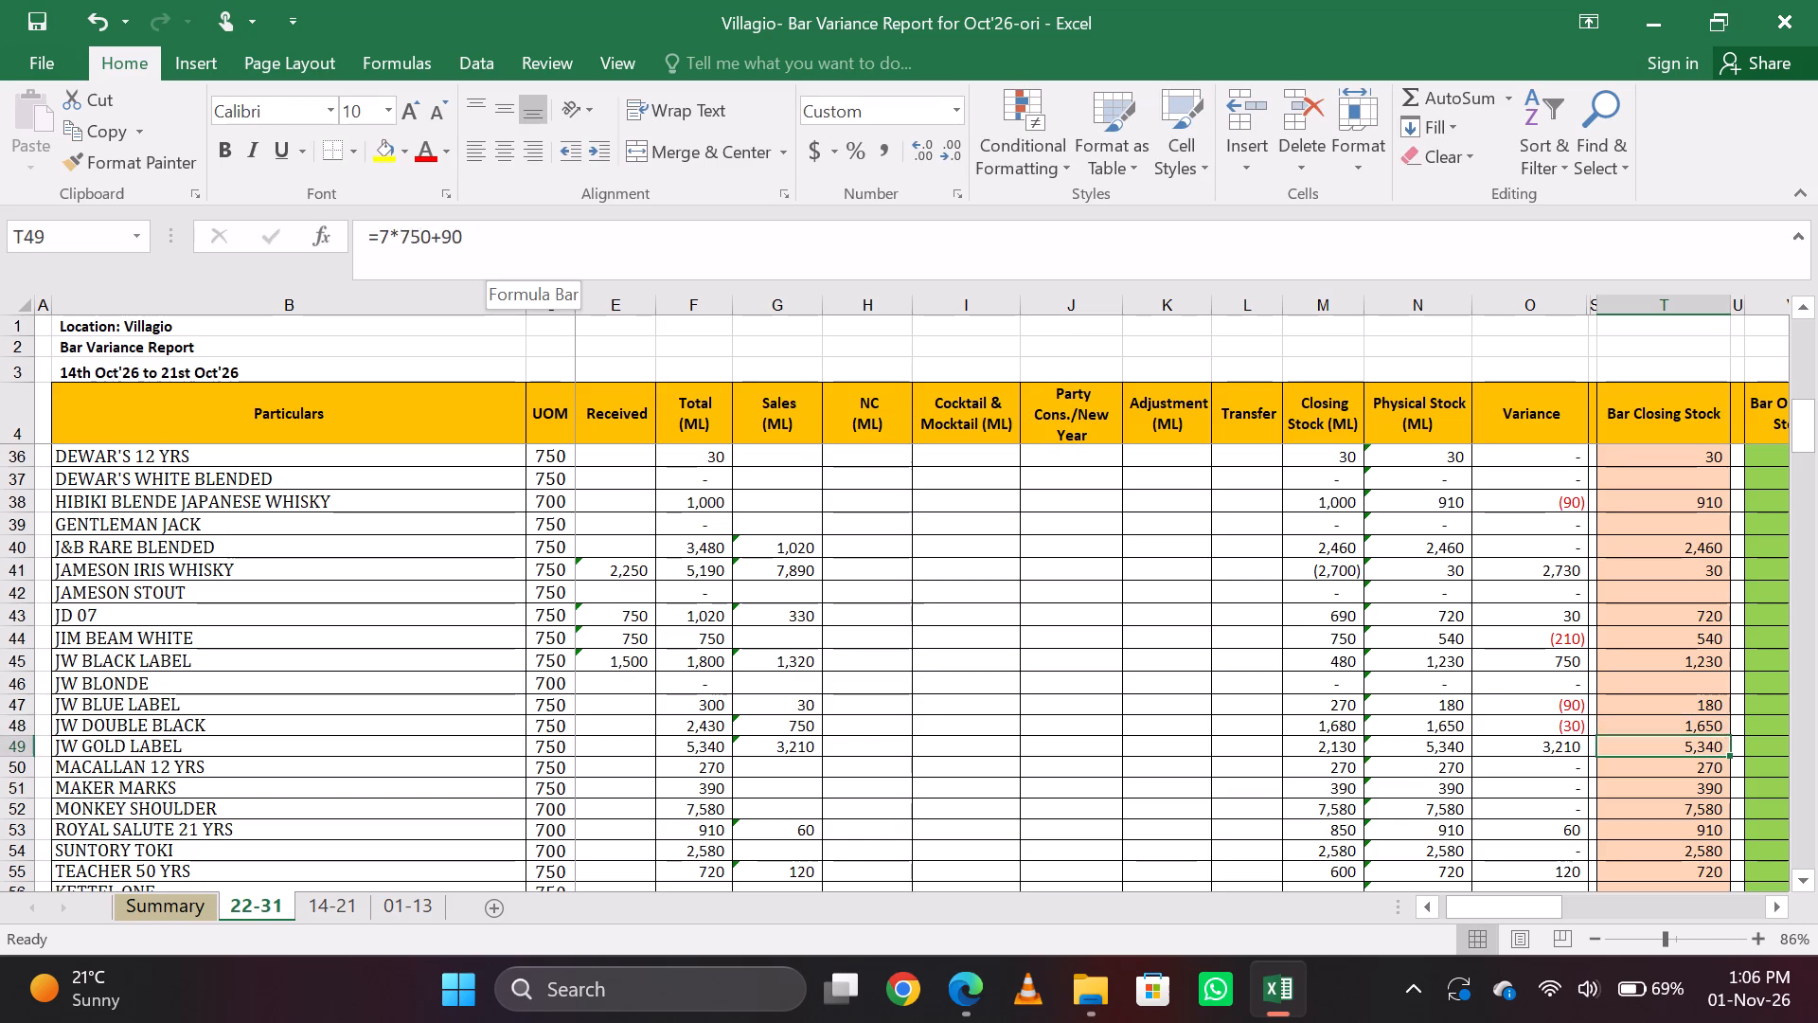
Correct the Bar Closing Stock formula of JW DOUBLE BLACK to =750*2+180.
key("Up")
left_click(501, 233)
key("BackSpace")
key("BackSpace")
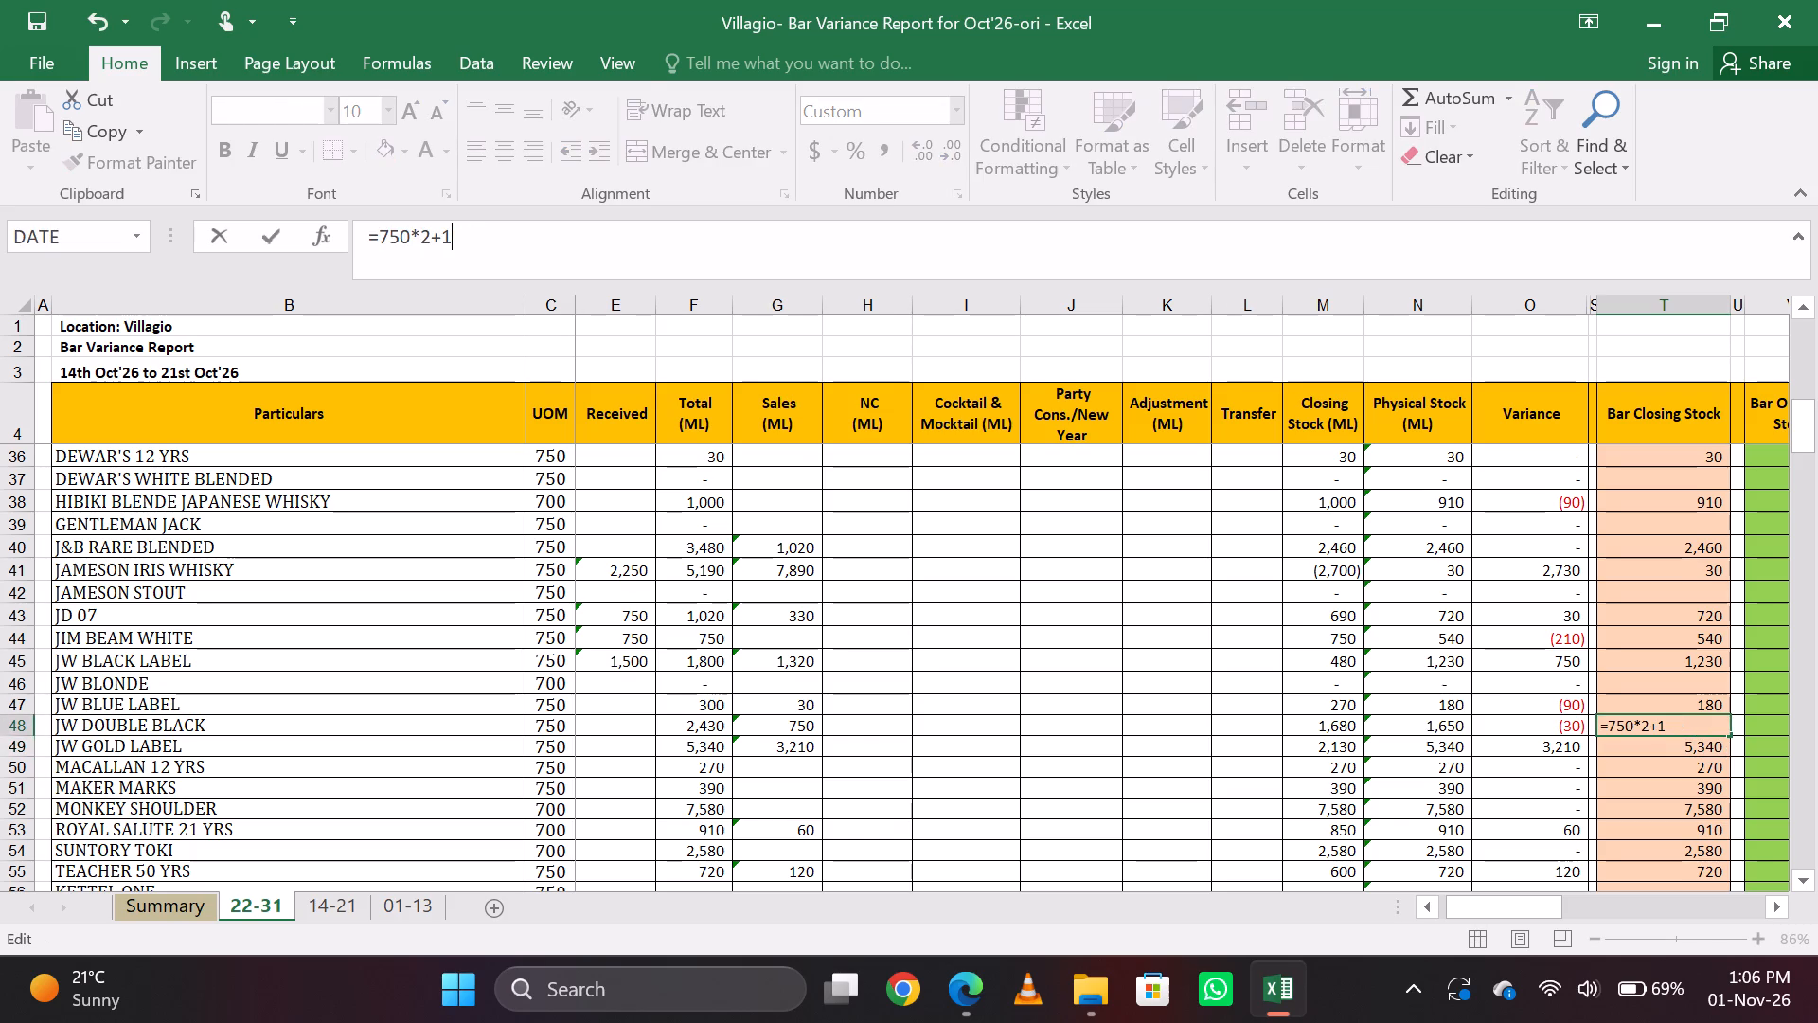
type("80")
key("Return")
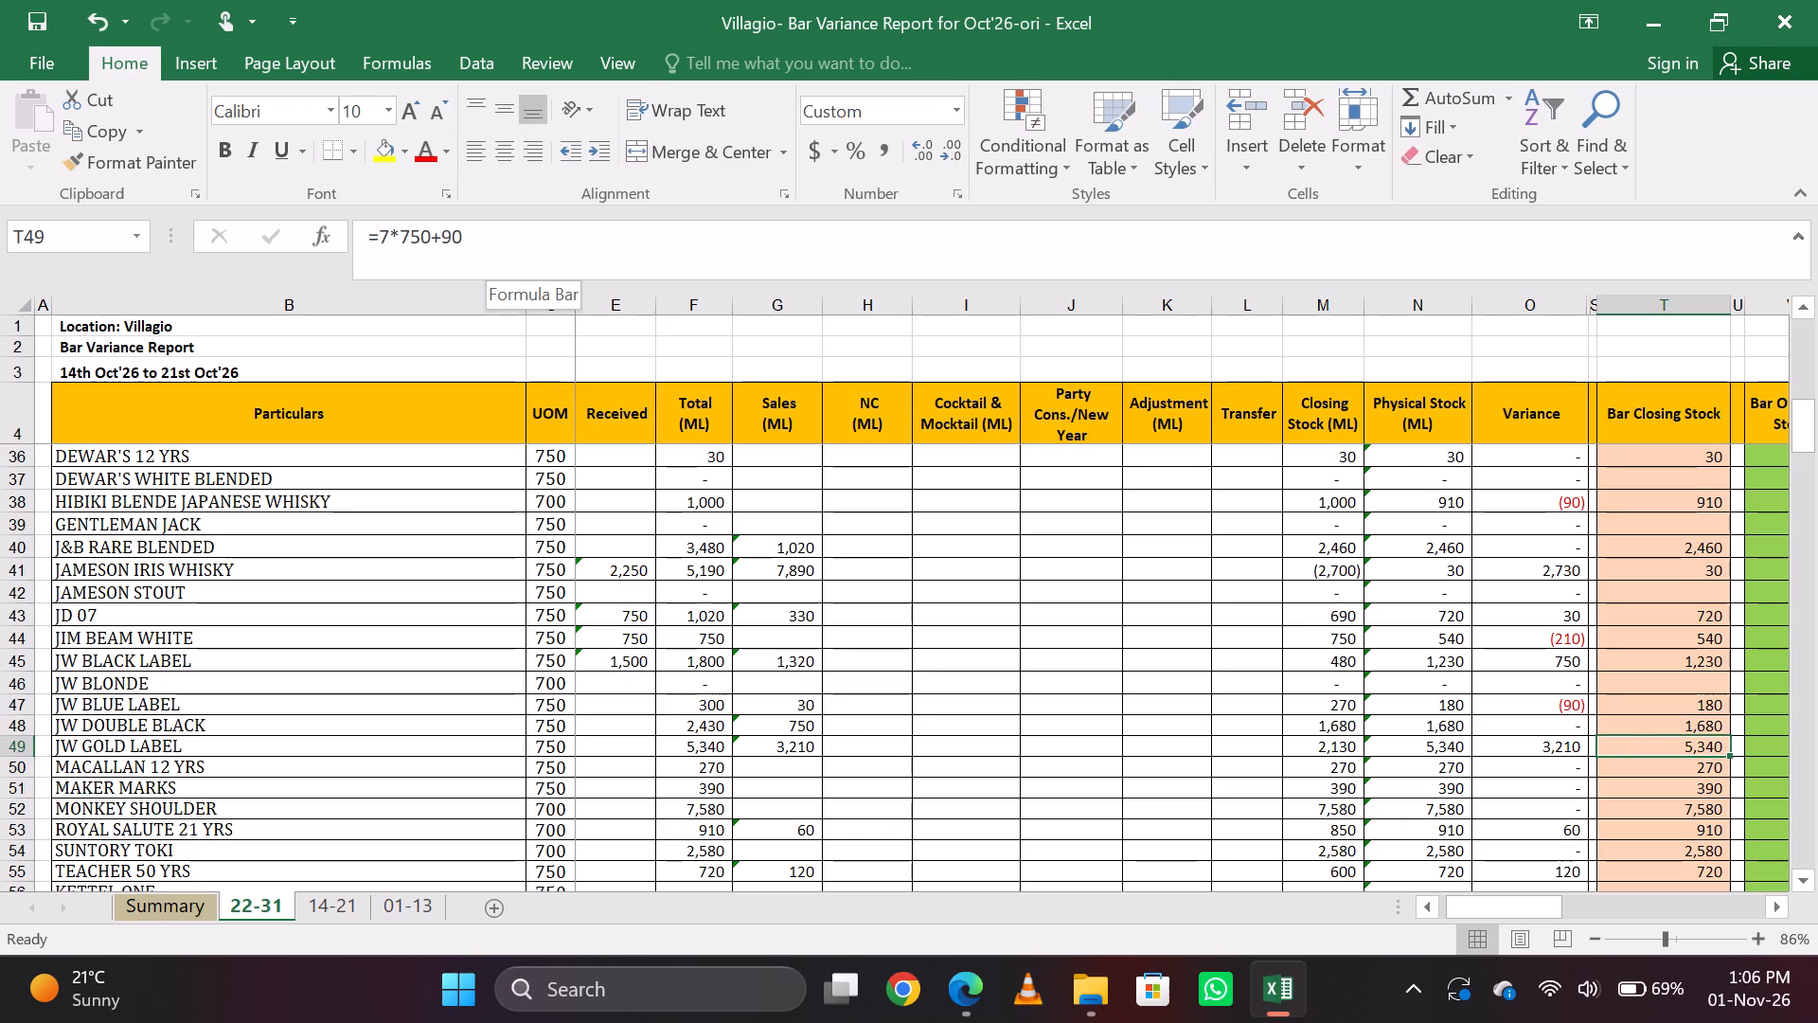
Replace the Bar Closing Stock formula of JW GOLD LABEL with =750*2+600.
left_click(501, 233)
key("BackSpace")
key("BackSpace")
key("BackSpace")
key("BackSpace")
key("BackSpace")
key("BackSpace")
key("BackSpace")
key("BackSpace")
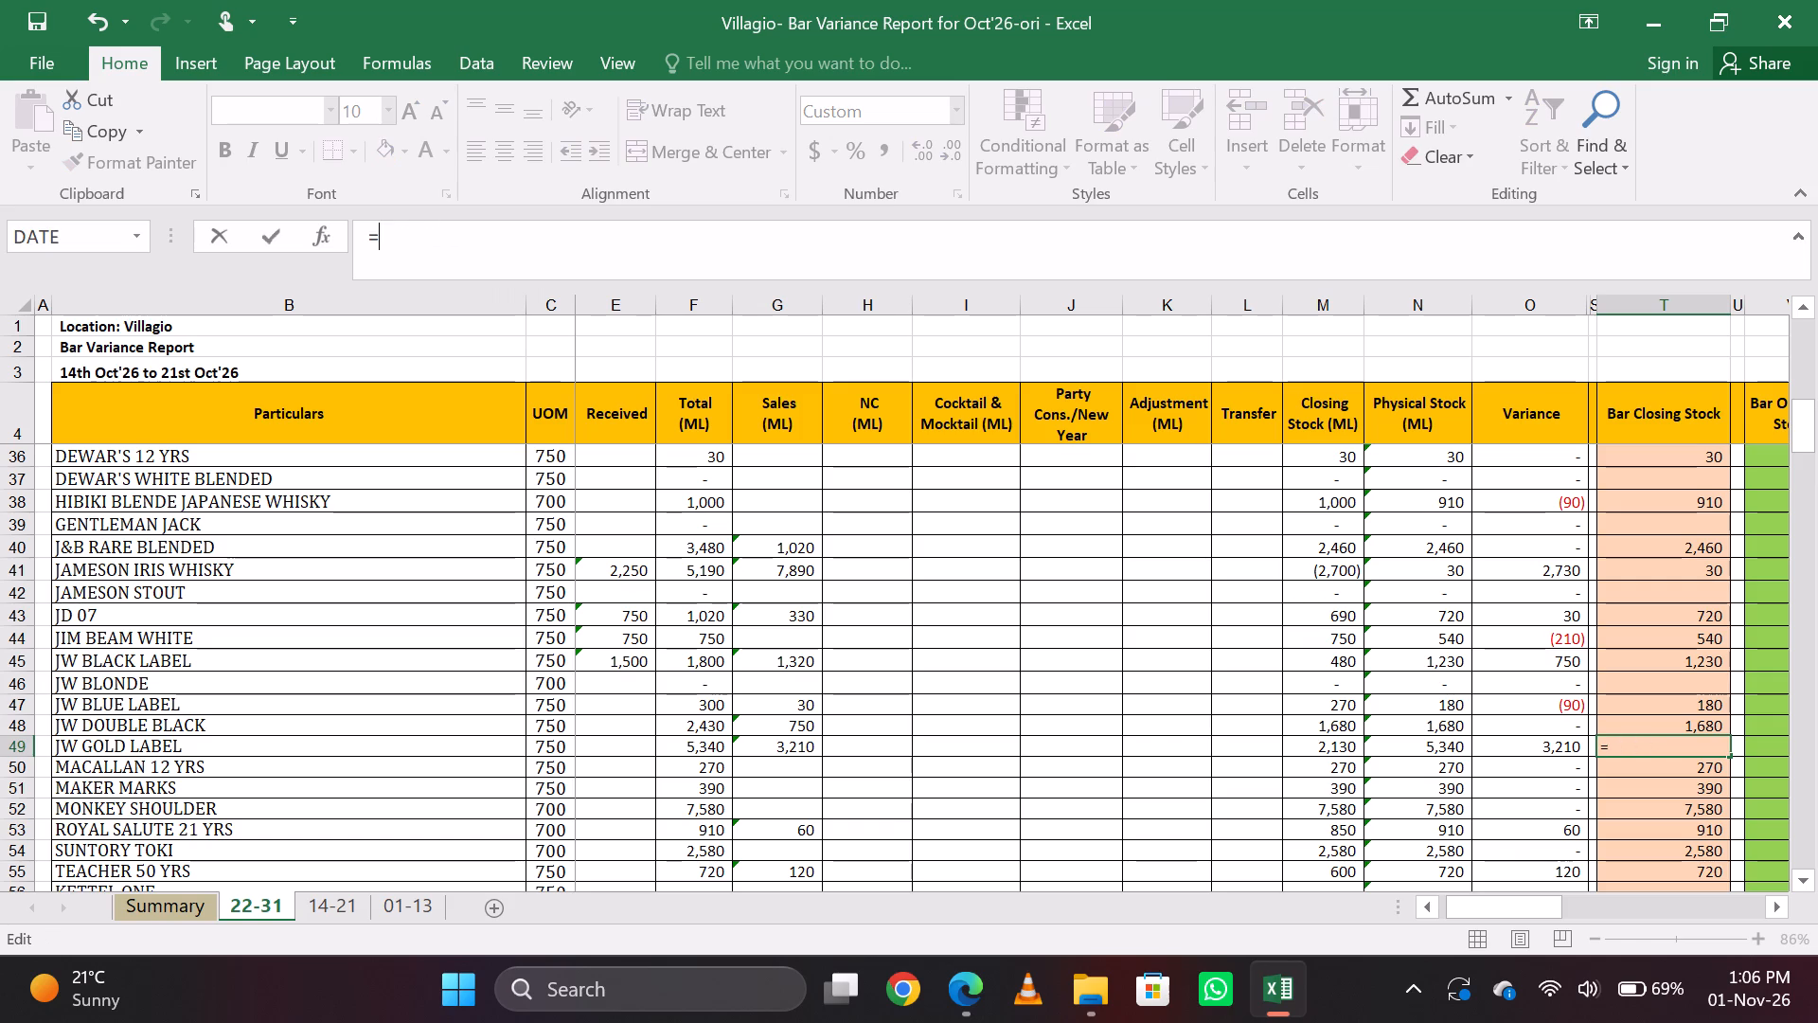
type("750*2+")
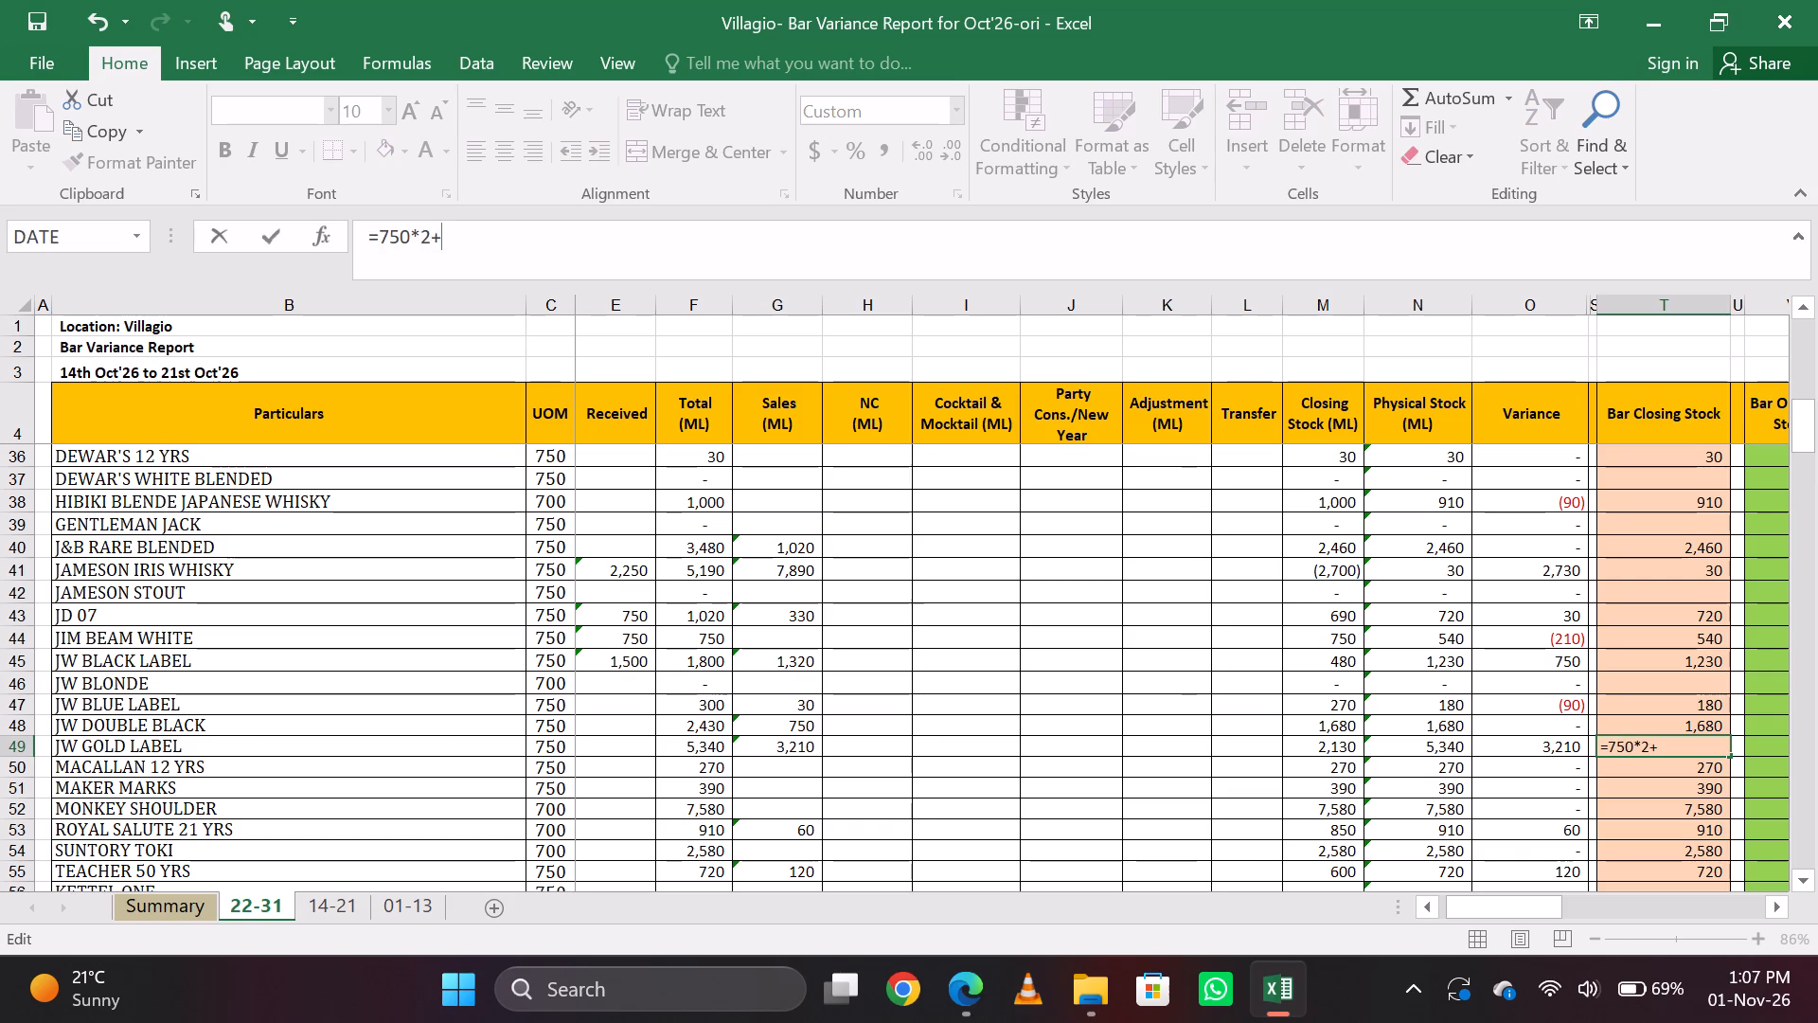
type("600")
key("Return")
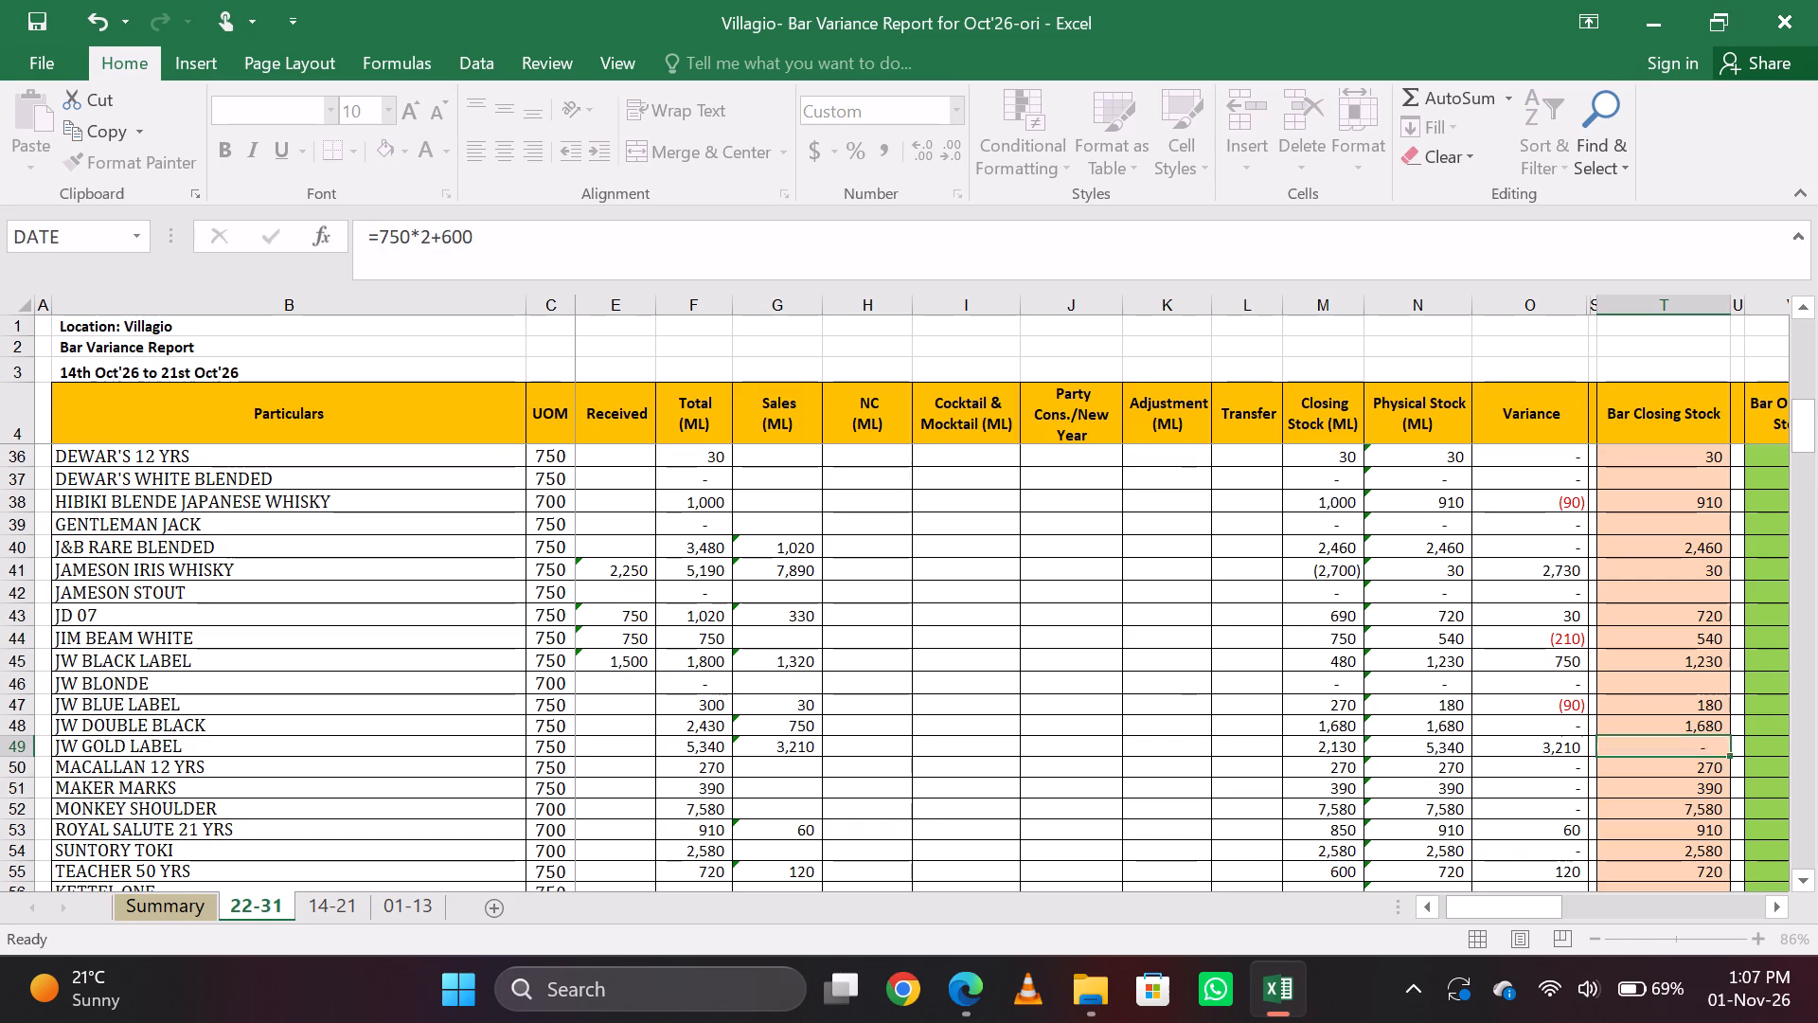
Review the Bar Closing Stock entries from JW GOLD LABEL down to MONKEY SHOULDER.
key("Up")
key("Down")
key("Up")
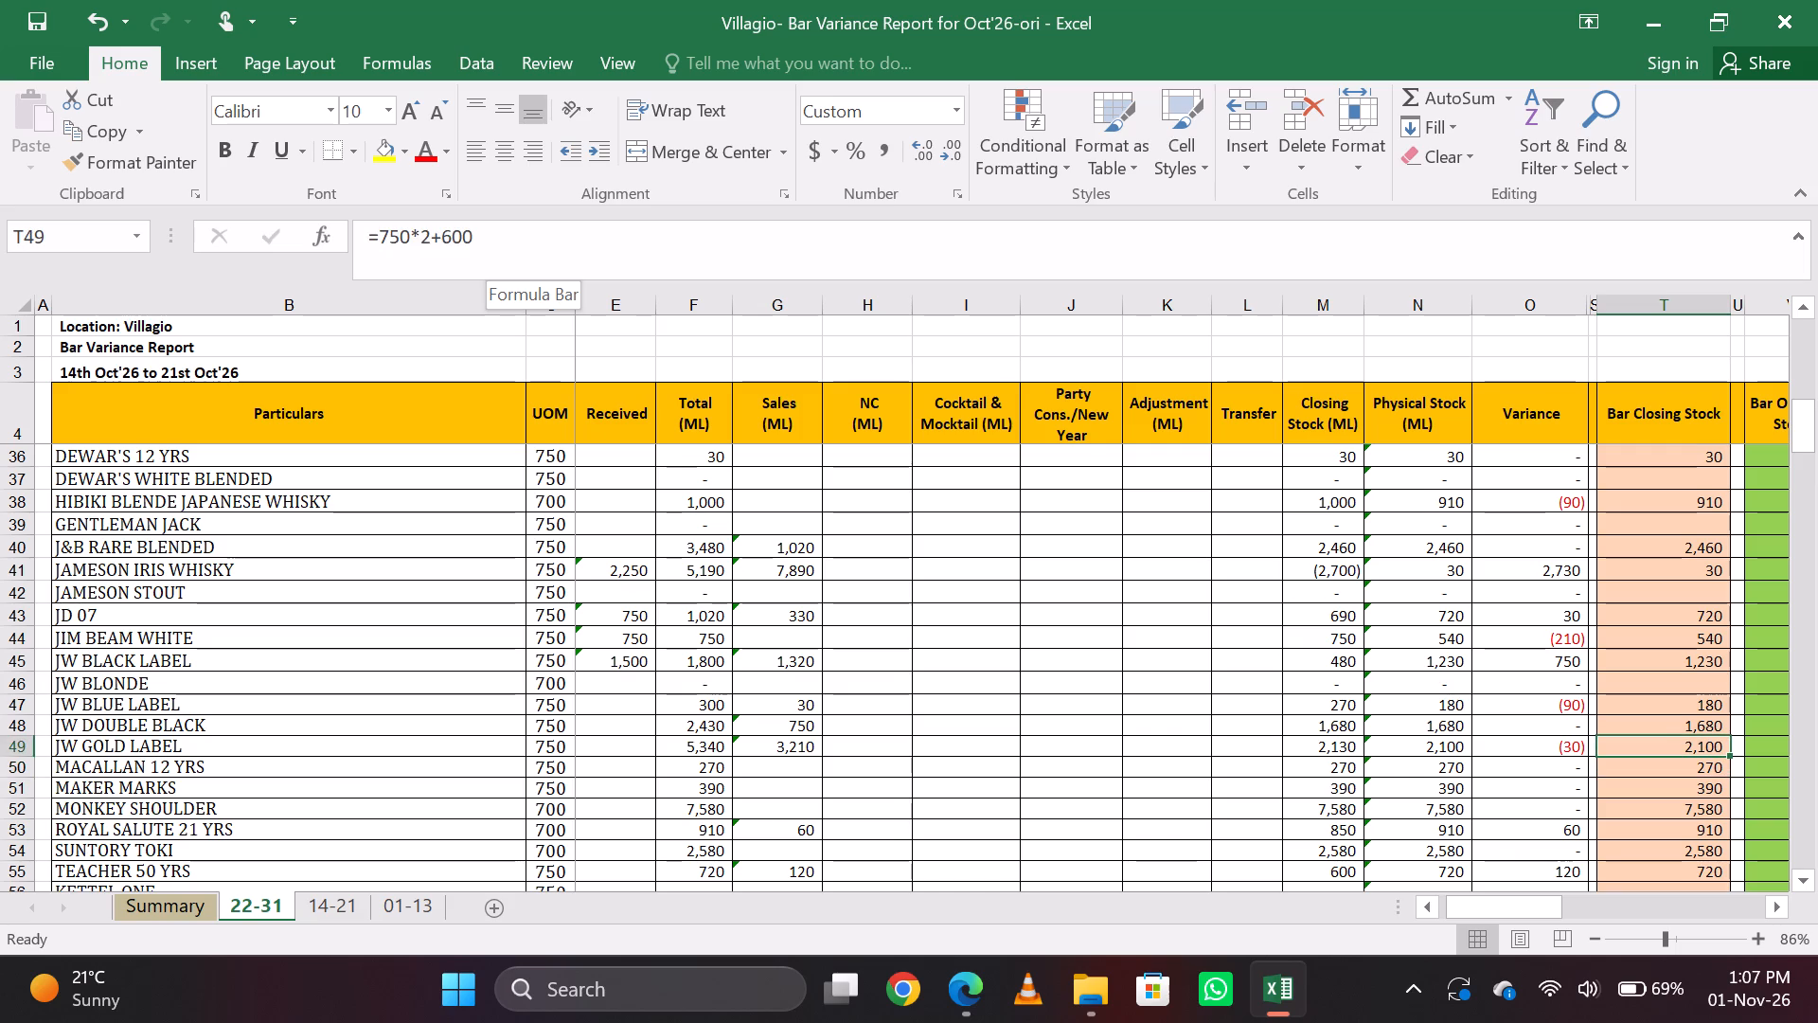
key("Down")
key("Up")
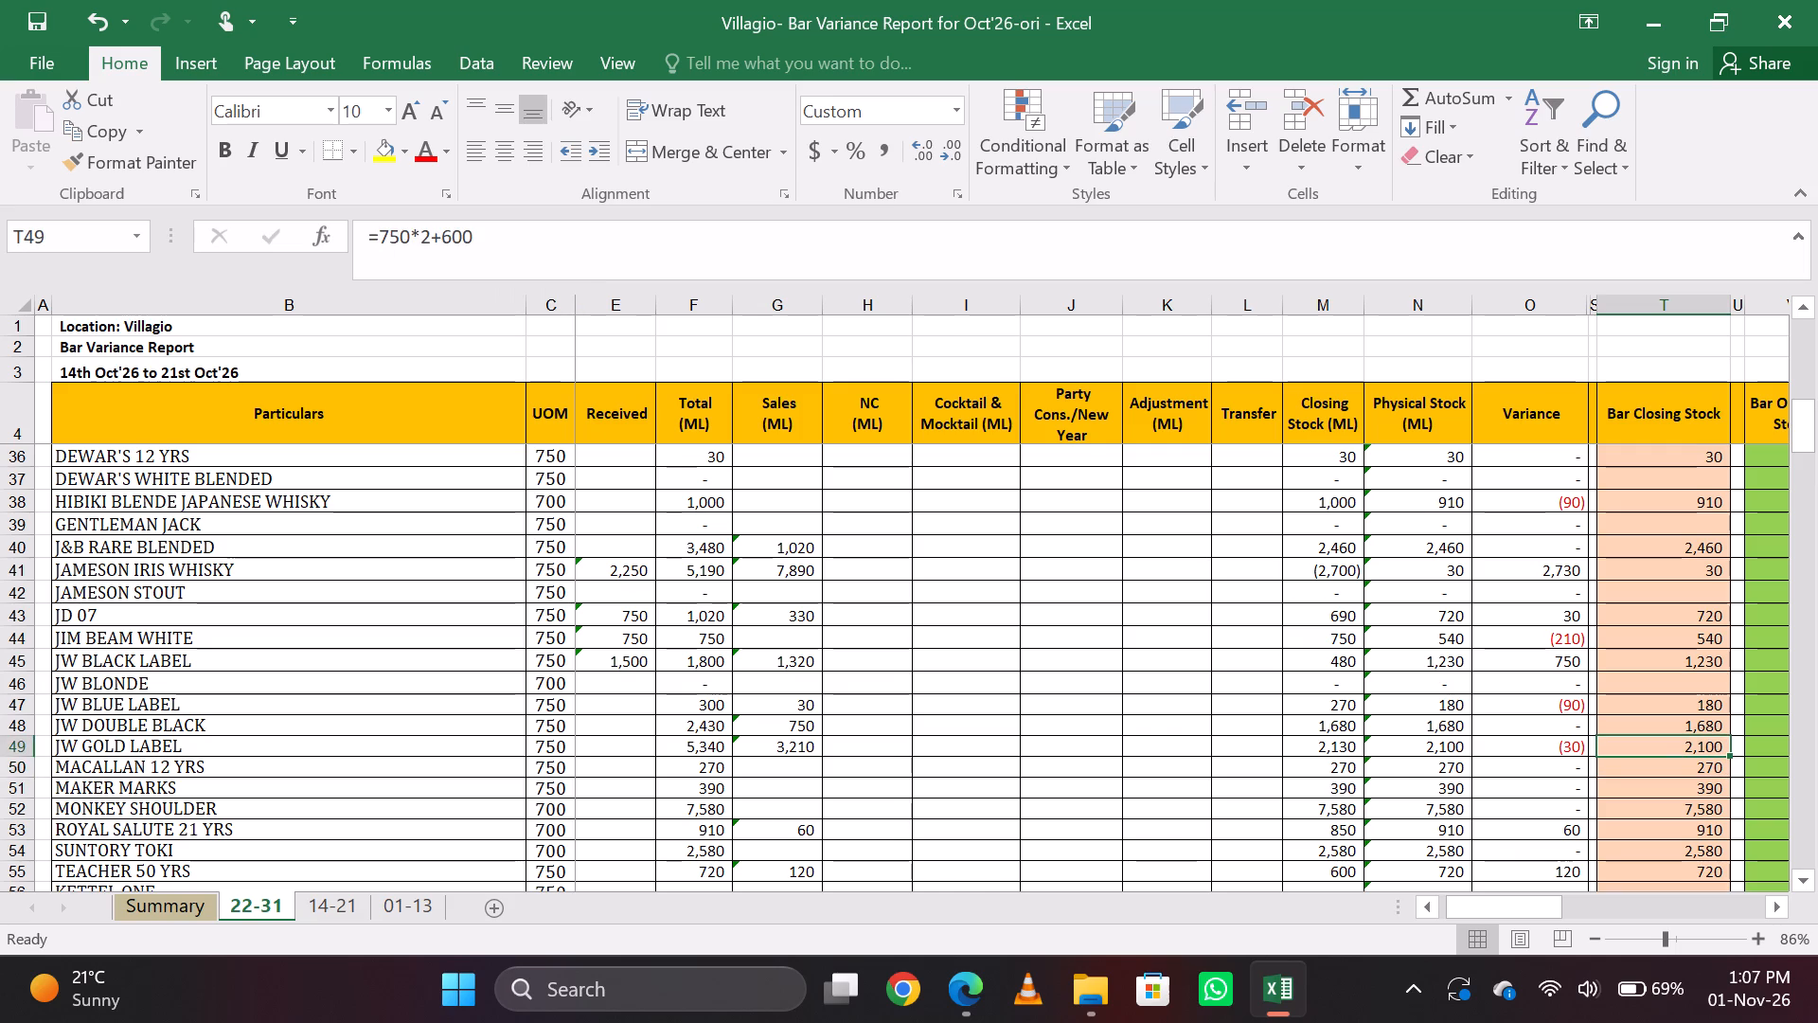
key("Down")
key("Up")
key("Down")
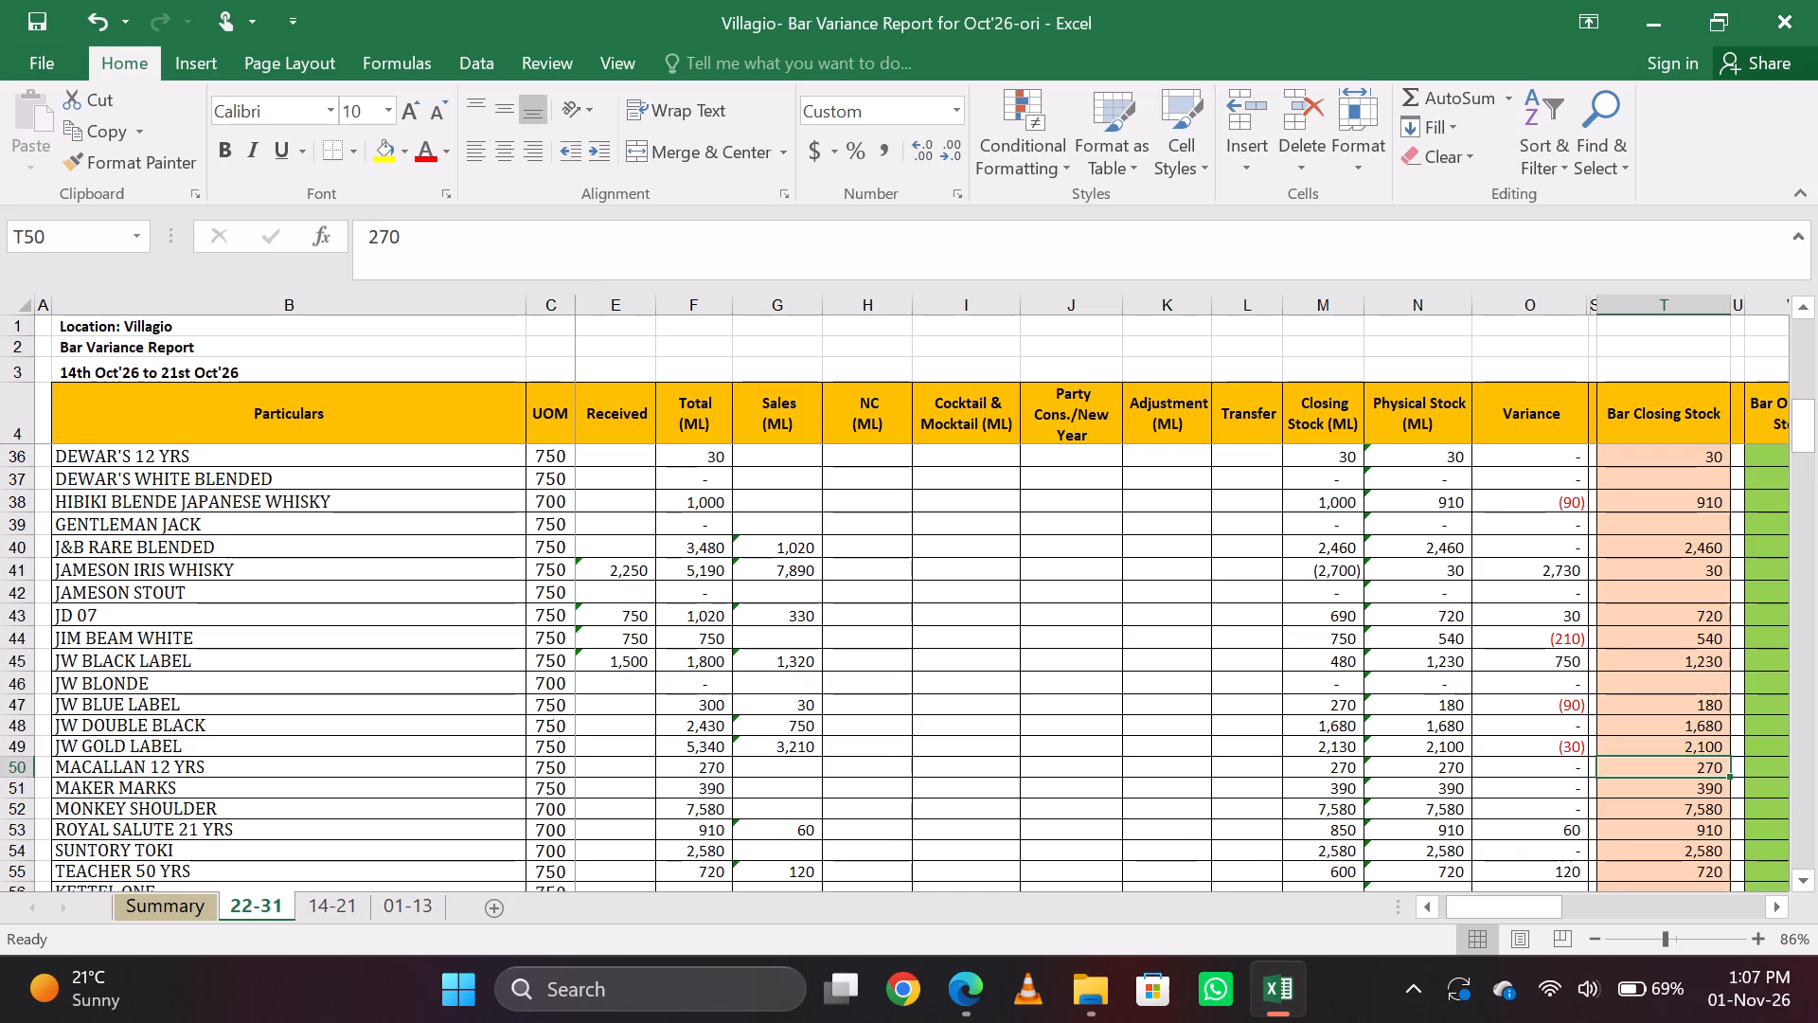
key("Up")
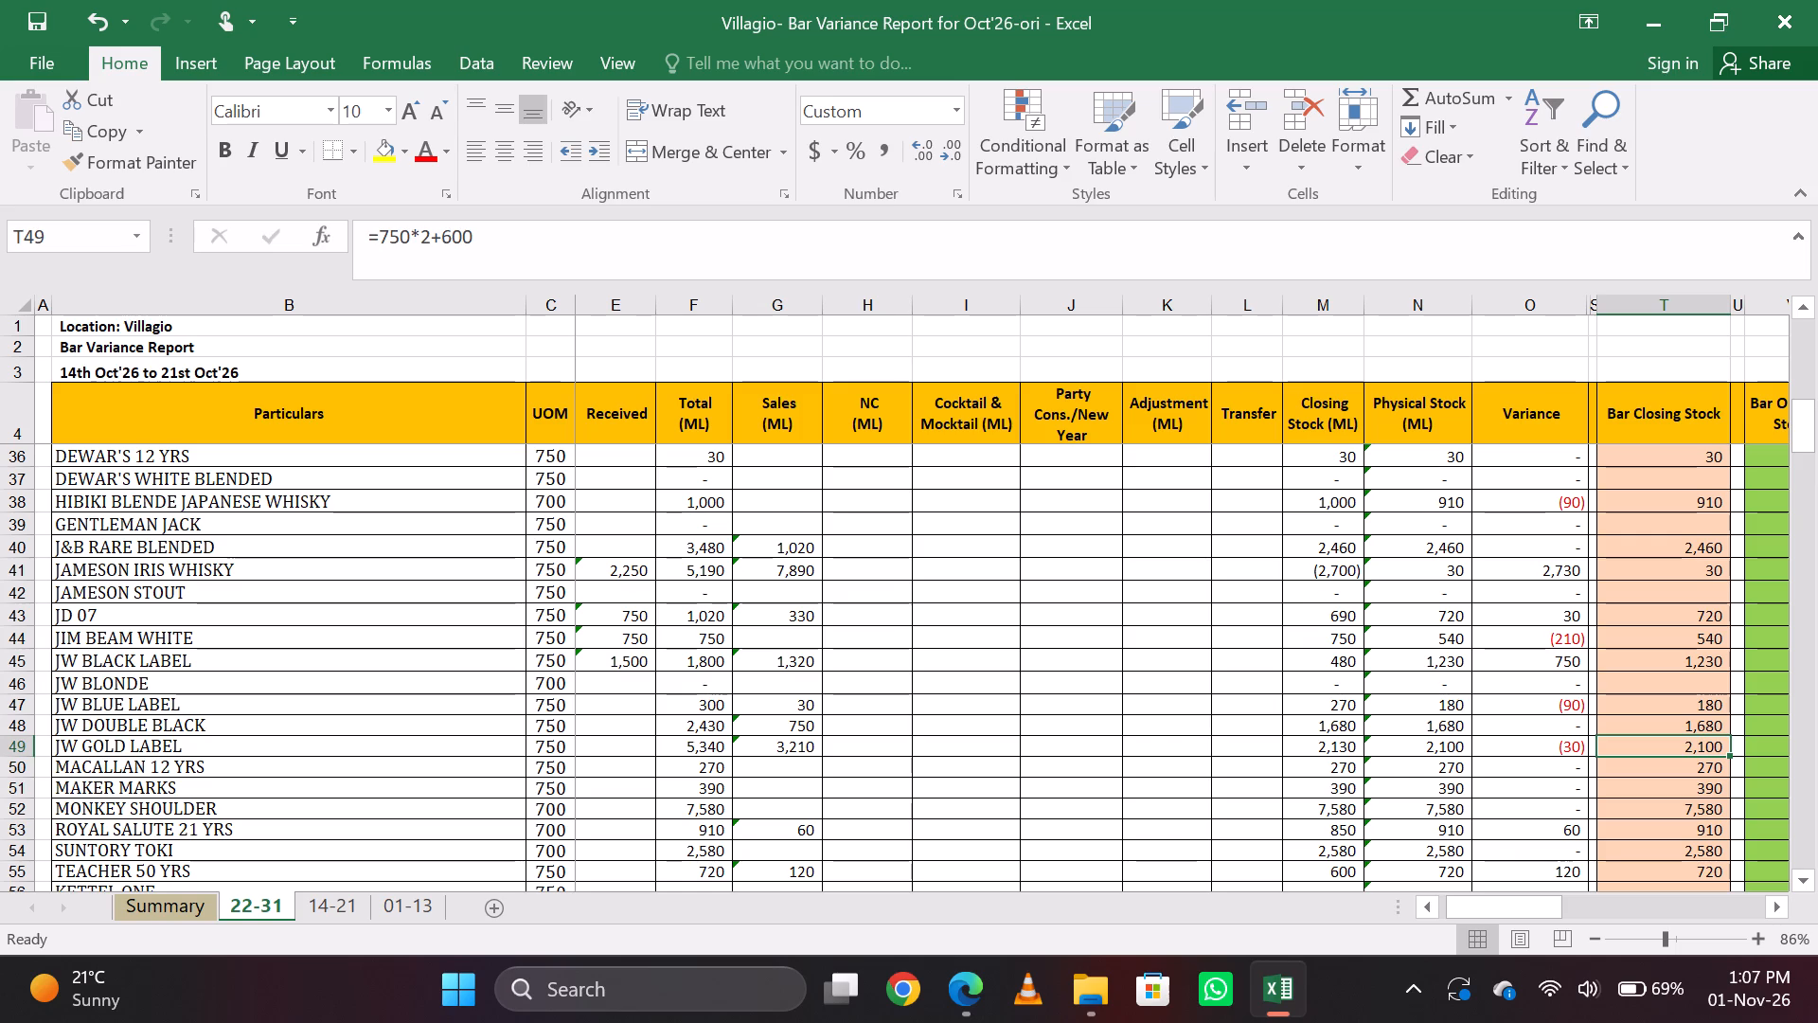
key("Down")
key("Down")
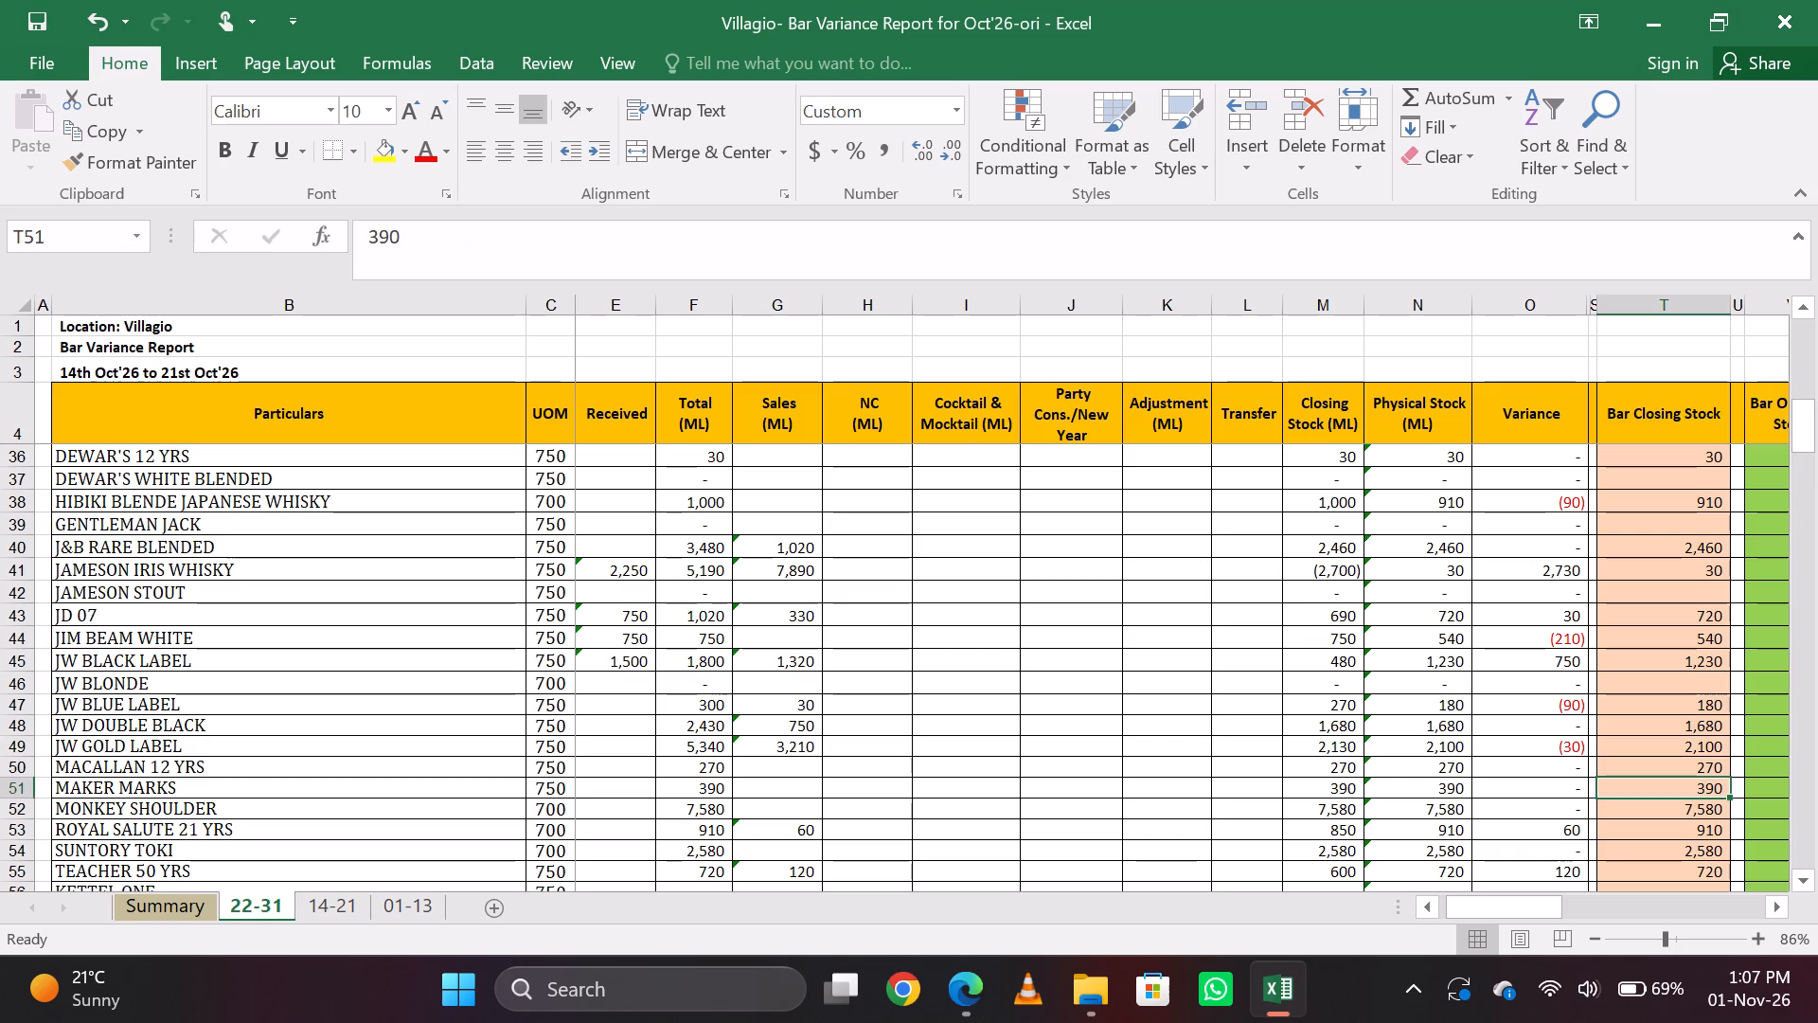
key("Down")
key("Up")
key("Down")
key("Up")
key("Down")
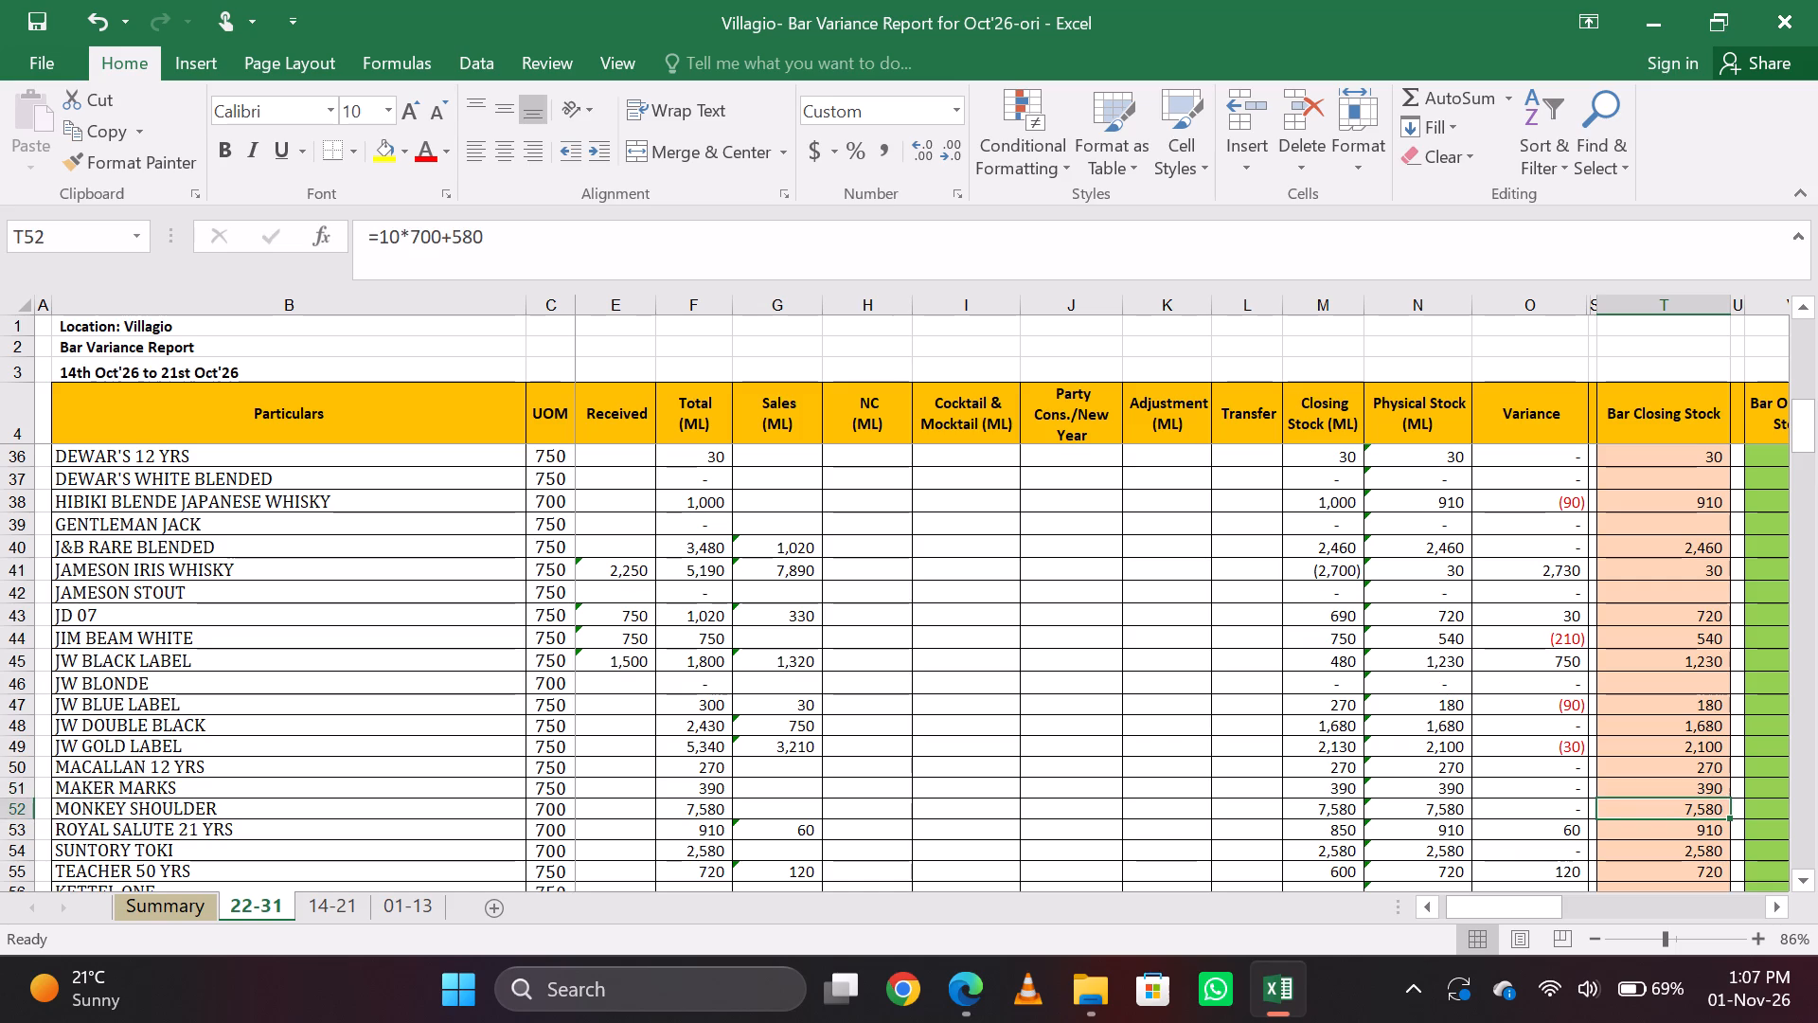
key("Down")
key("Up")
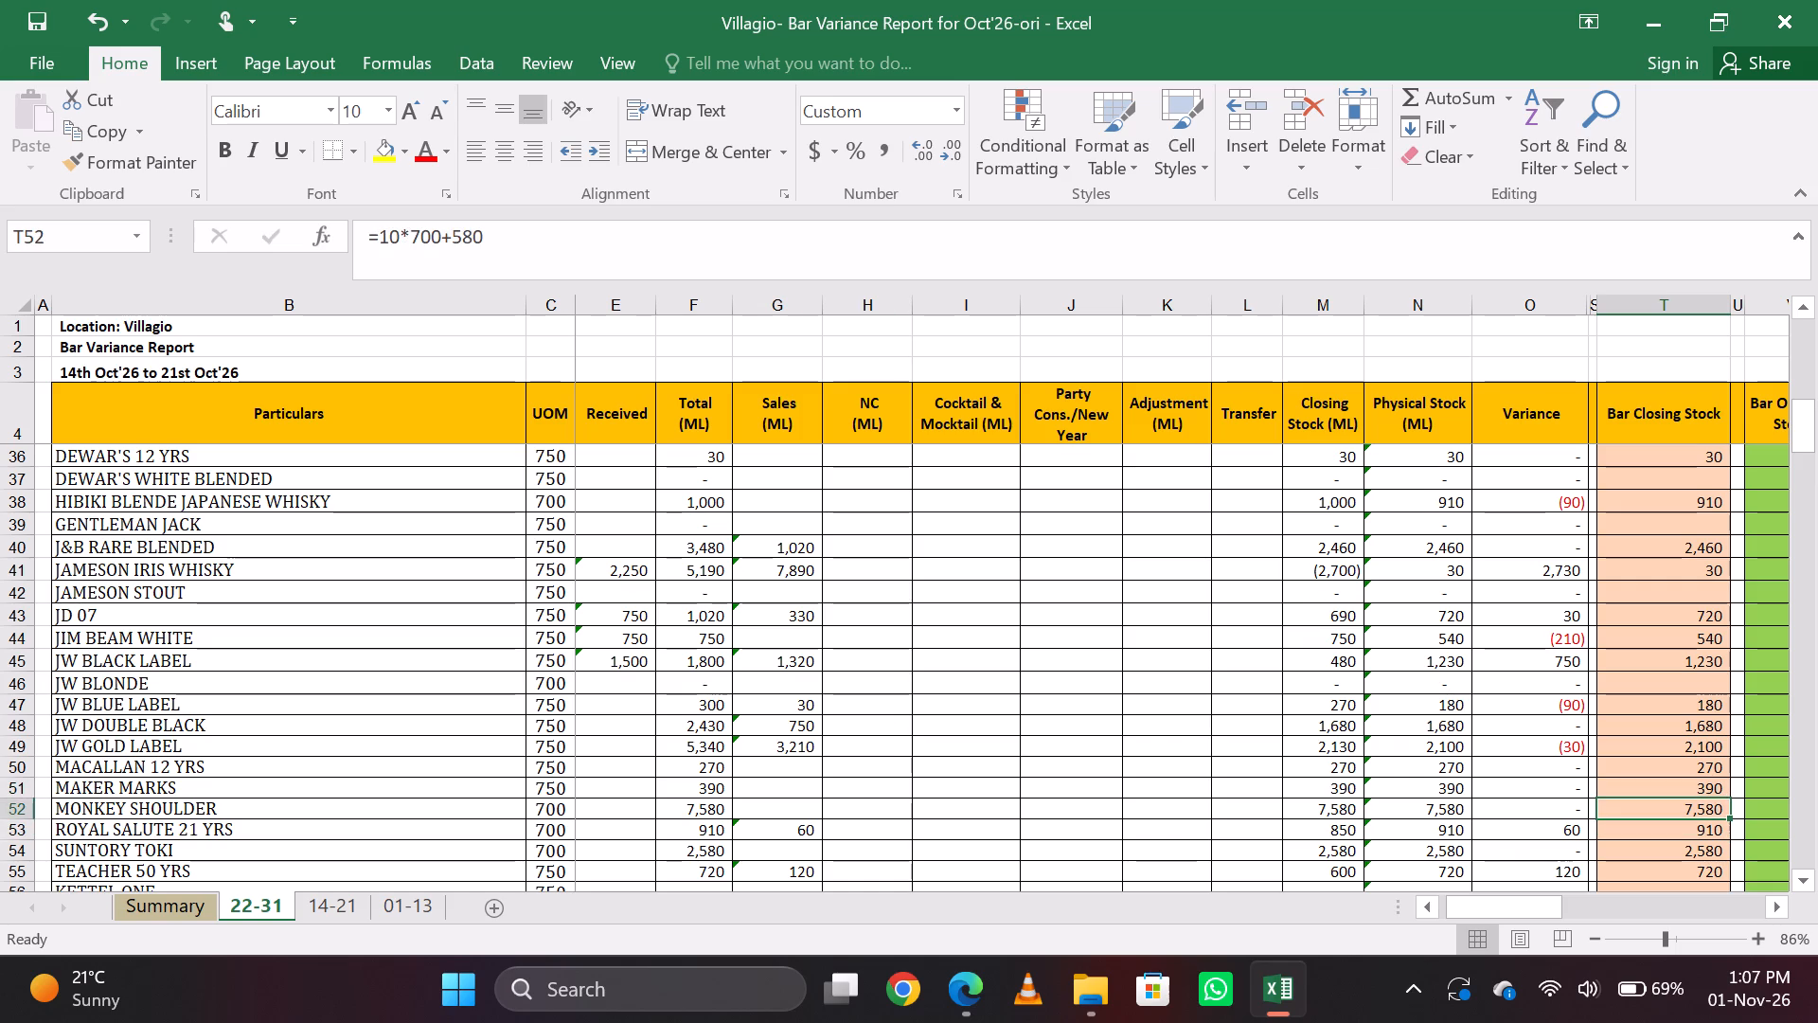
Review the JW DOUBLE BLACK row from Total across to Bar Closing Stock, and the closing stock entries down to MONKEY SHOULDER.
left_click(705, 723)
key("Right")
key("Right")
key("Right")
key("Right")
key("Right")
key("Right")
key("Right")
key("Right")
key("Right")
key("Right")
key("Right")
key("Down")
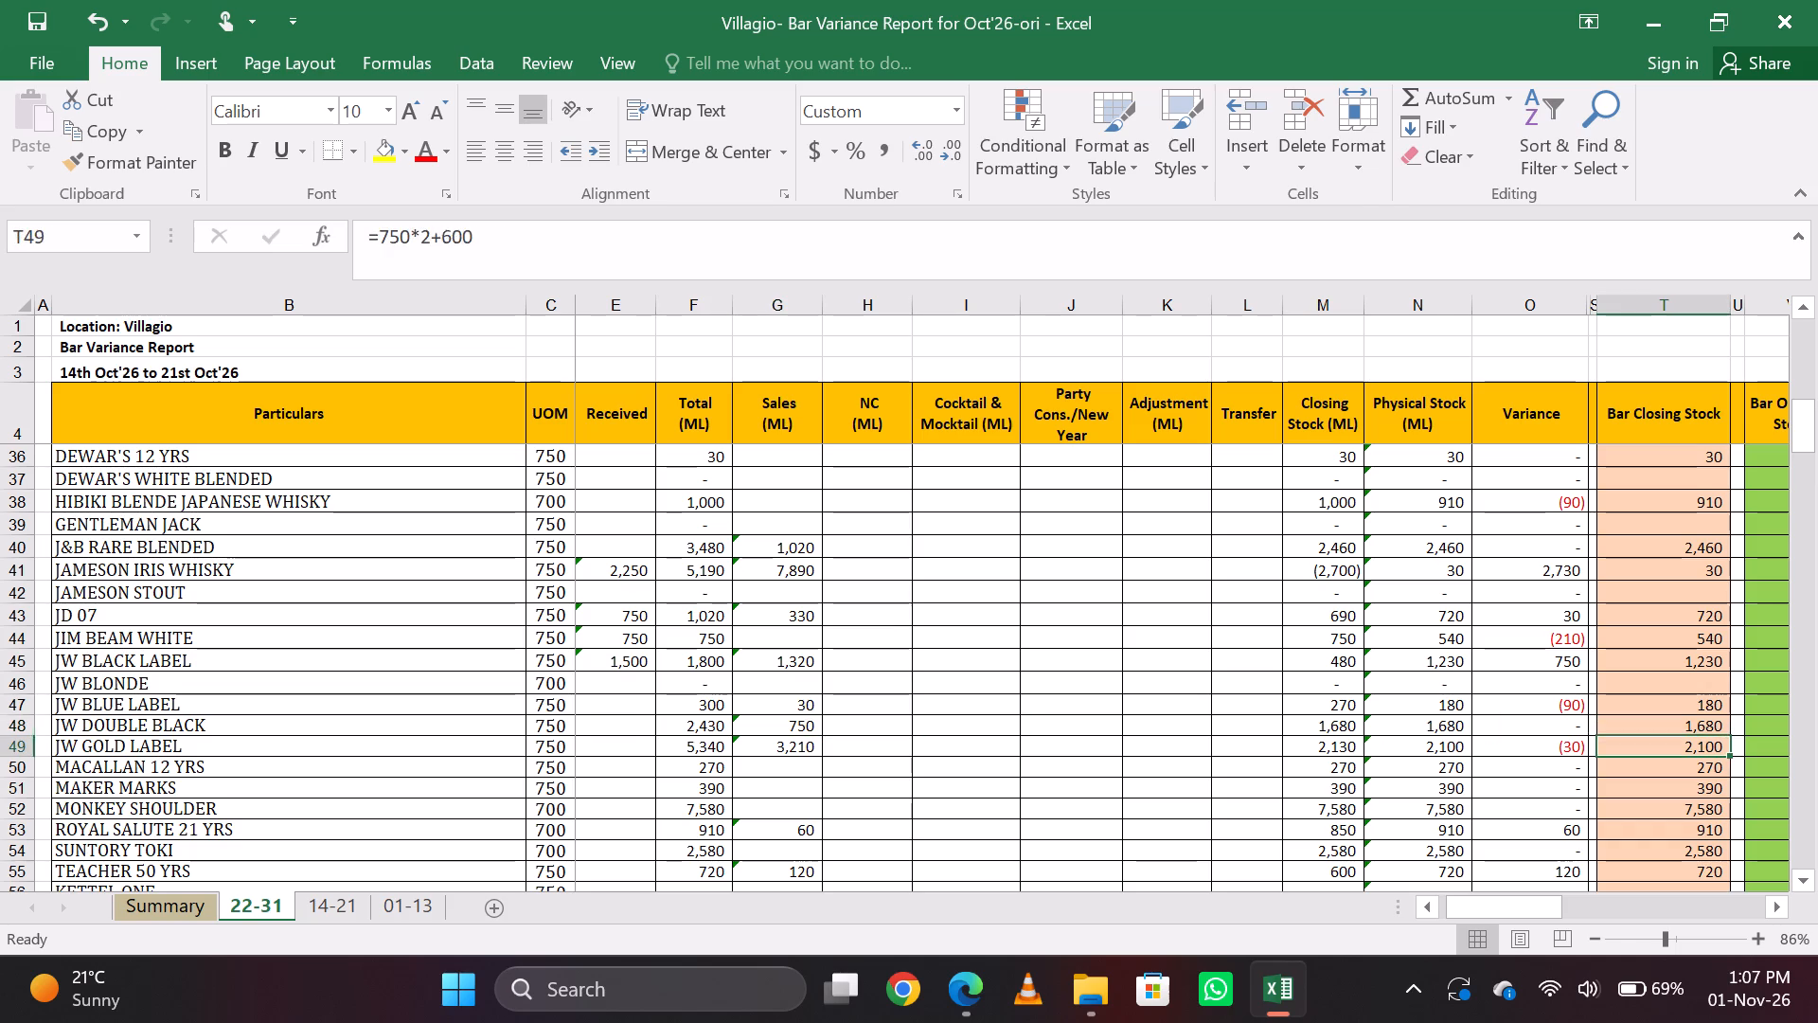
key("Down")
key("Down")
key("Down")
key("Up")
key("Down")
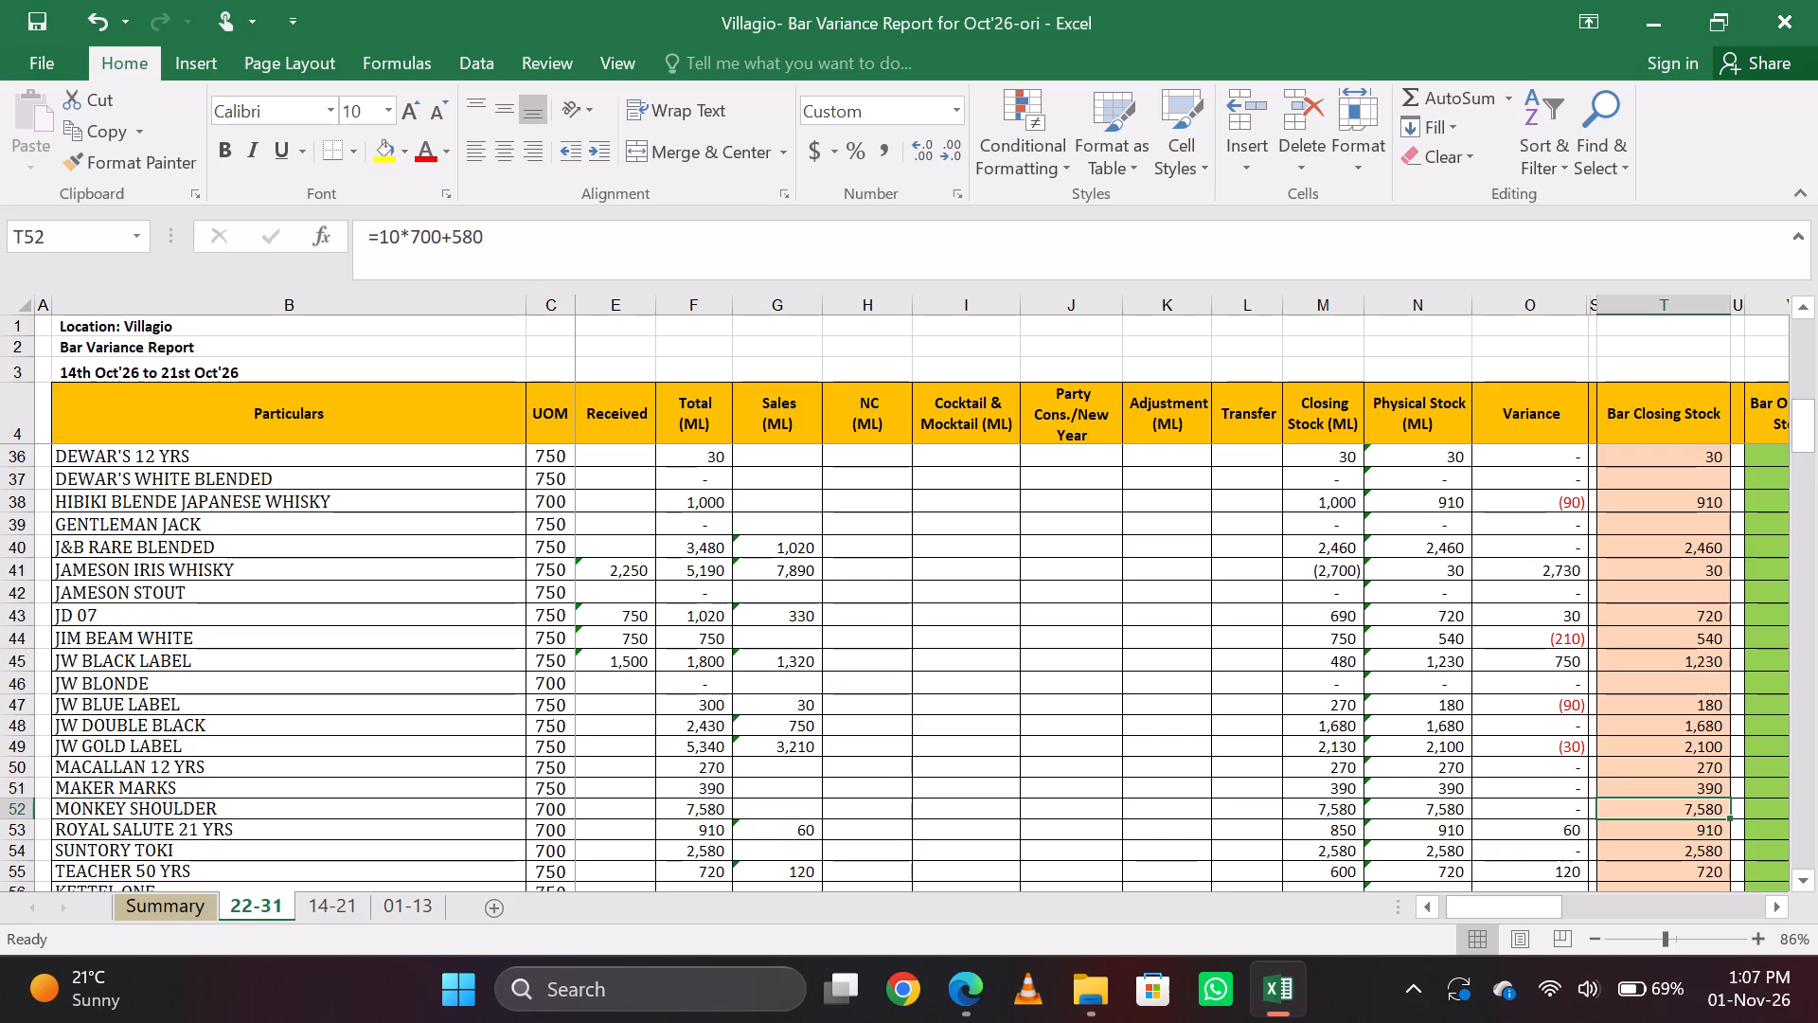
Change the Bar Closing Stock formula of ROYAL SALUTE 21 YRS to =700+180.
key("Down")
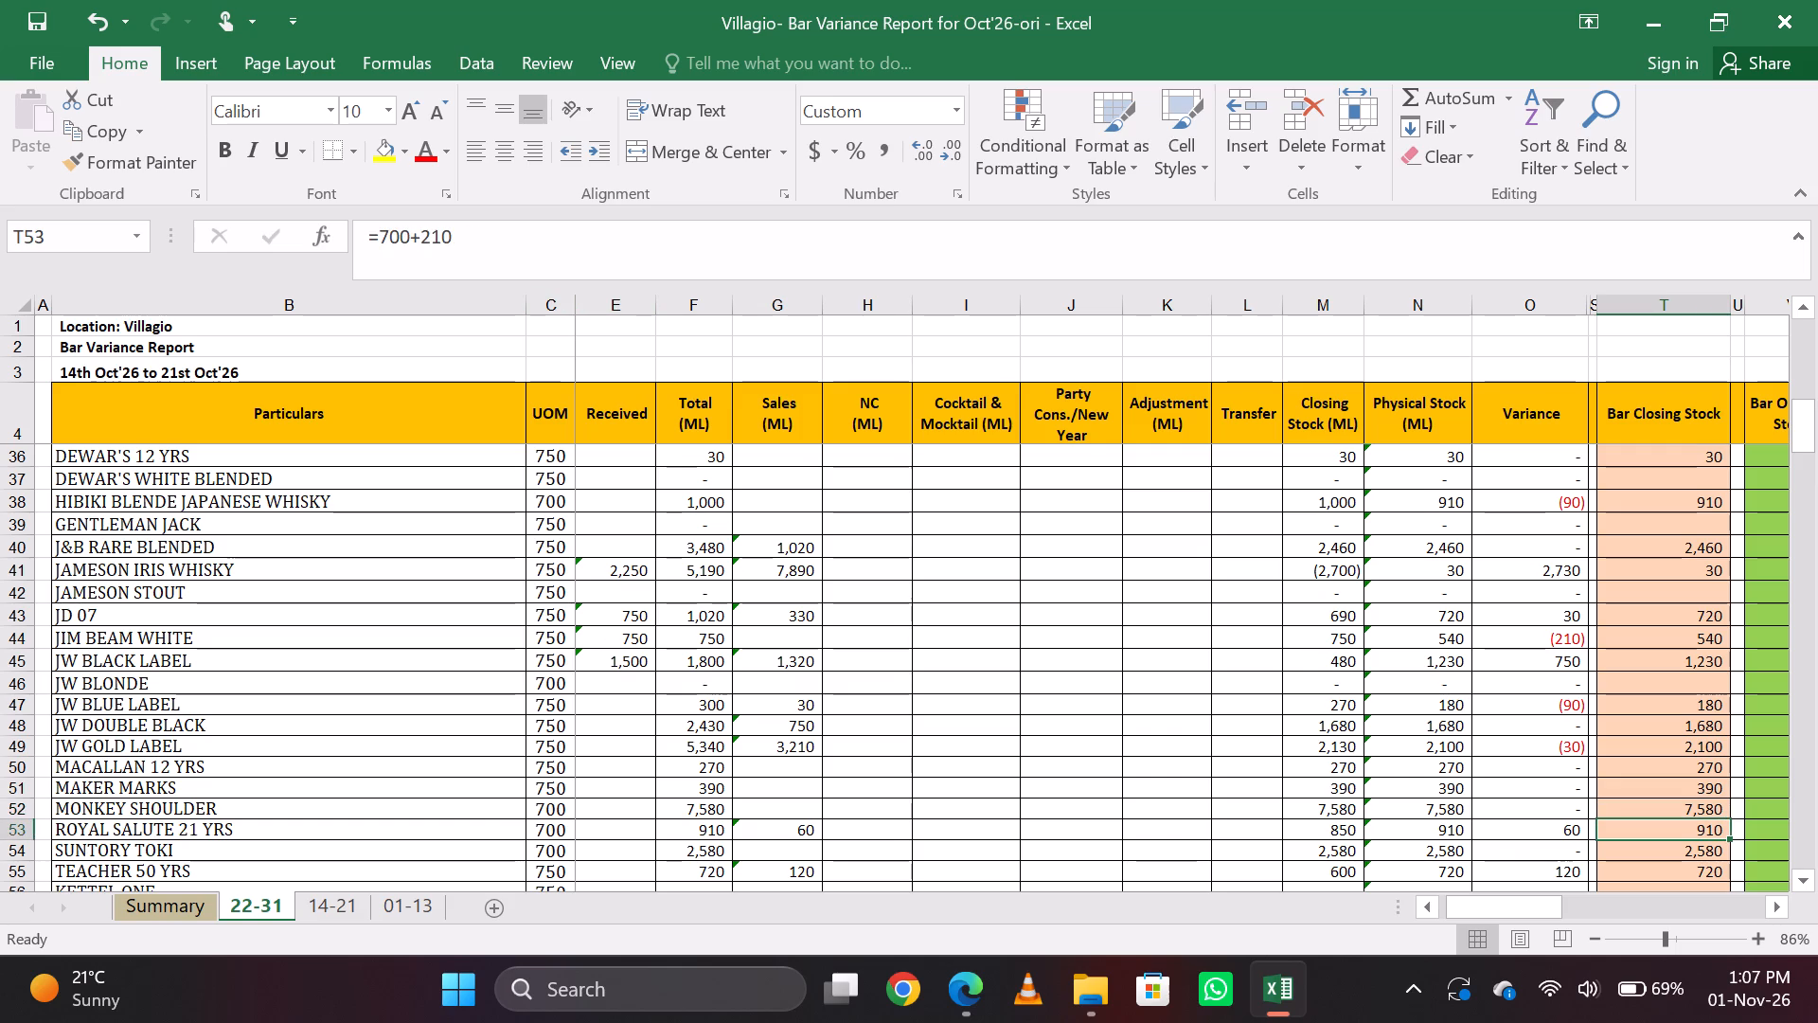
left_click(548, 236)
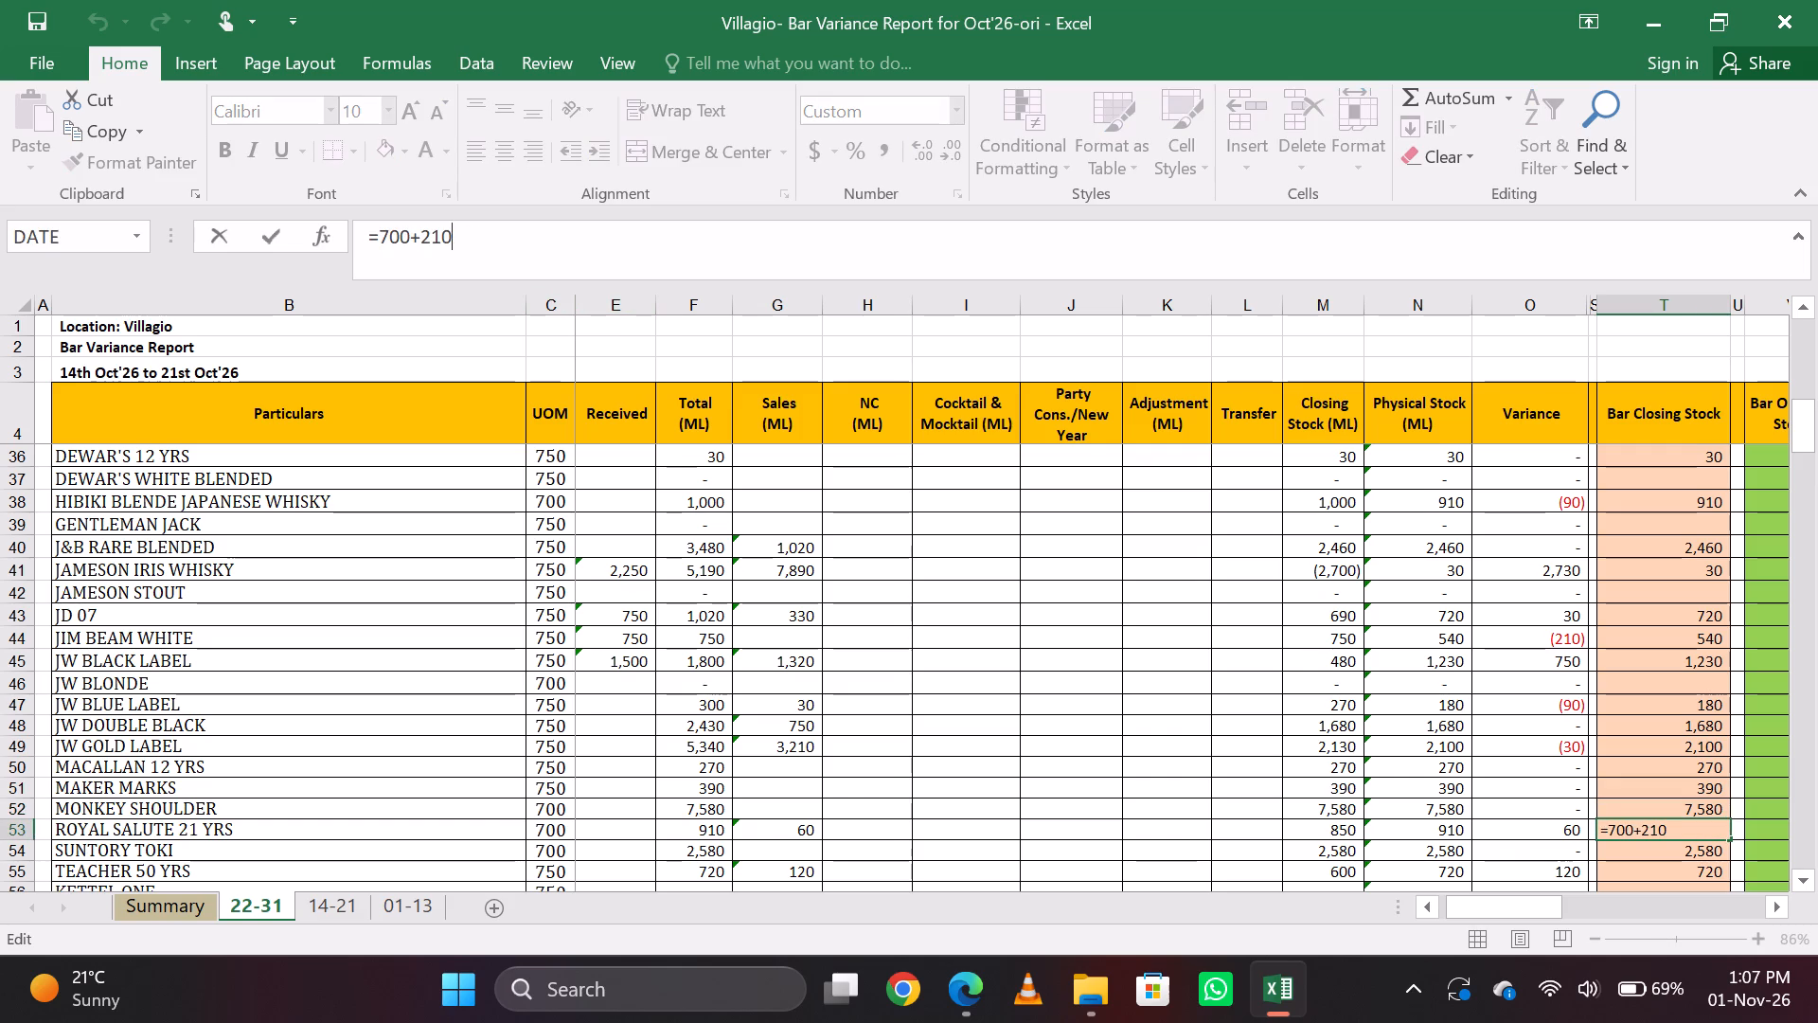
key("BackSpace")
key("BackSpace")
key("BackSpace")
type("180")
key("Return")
Correct the Bar Closing Stock formula of ROYAL SALUTE 21 YRS to =700+150.
key("Up")
left_click(548, 236)
key("BackSpace")
key("BackSpace")
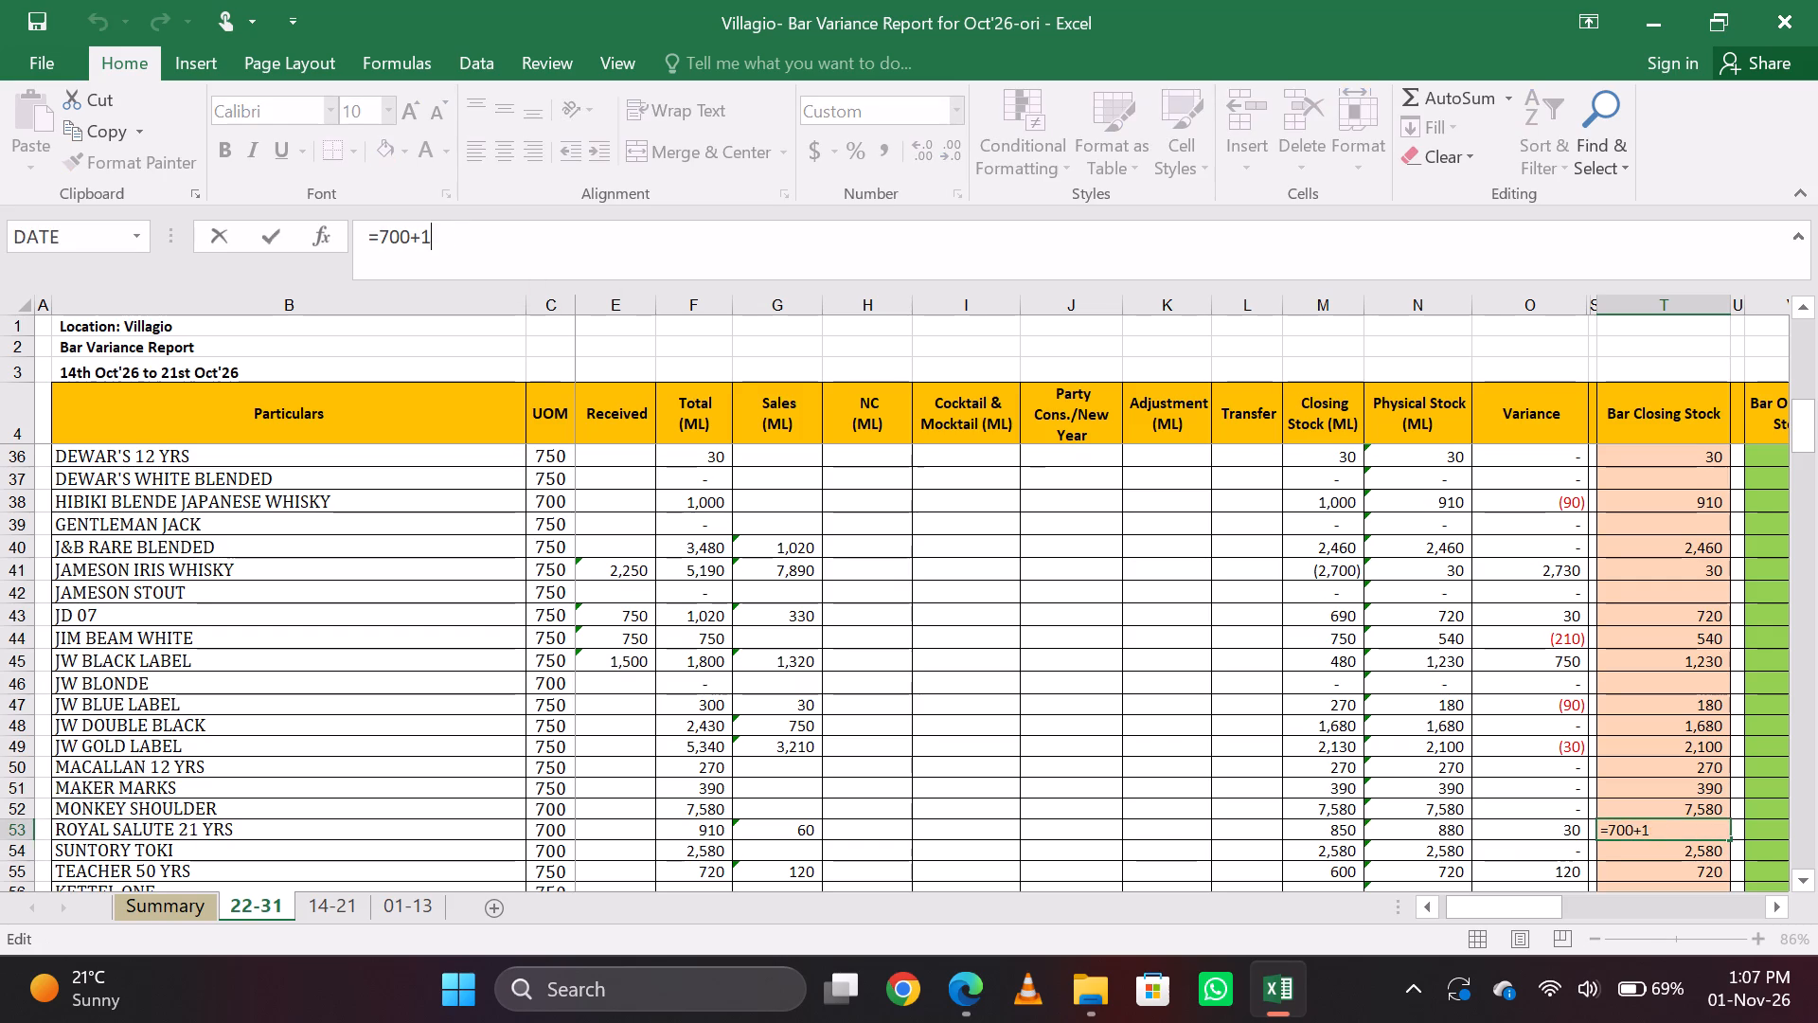
type("50")
key("Return")
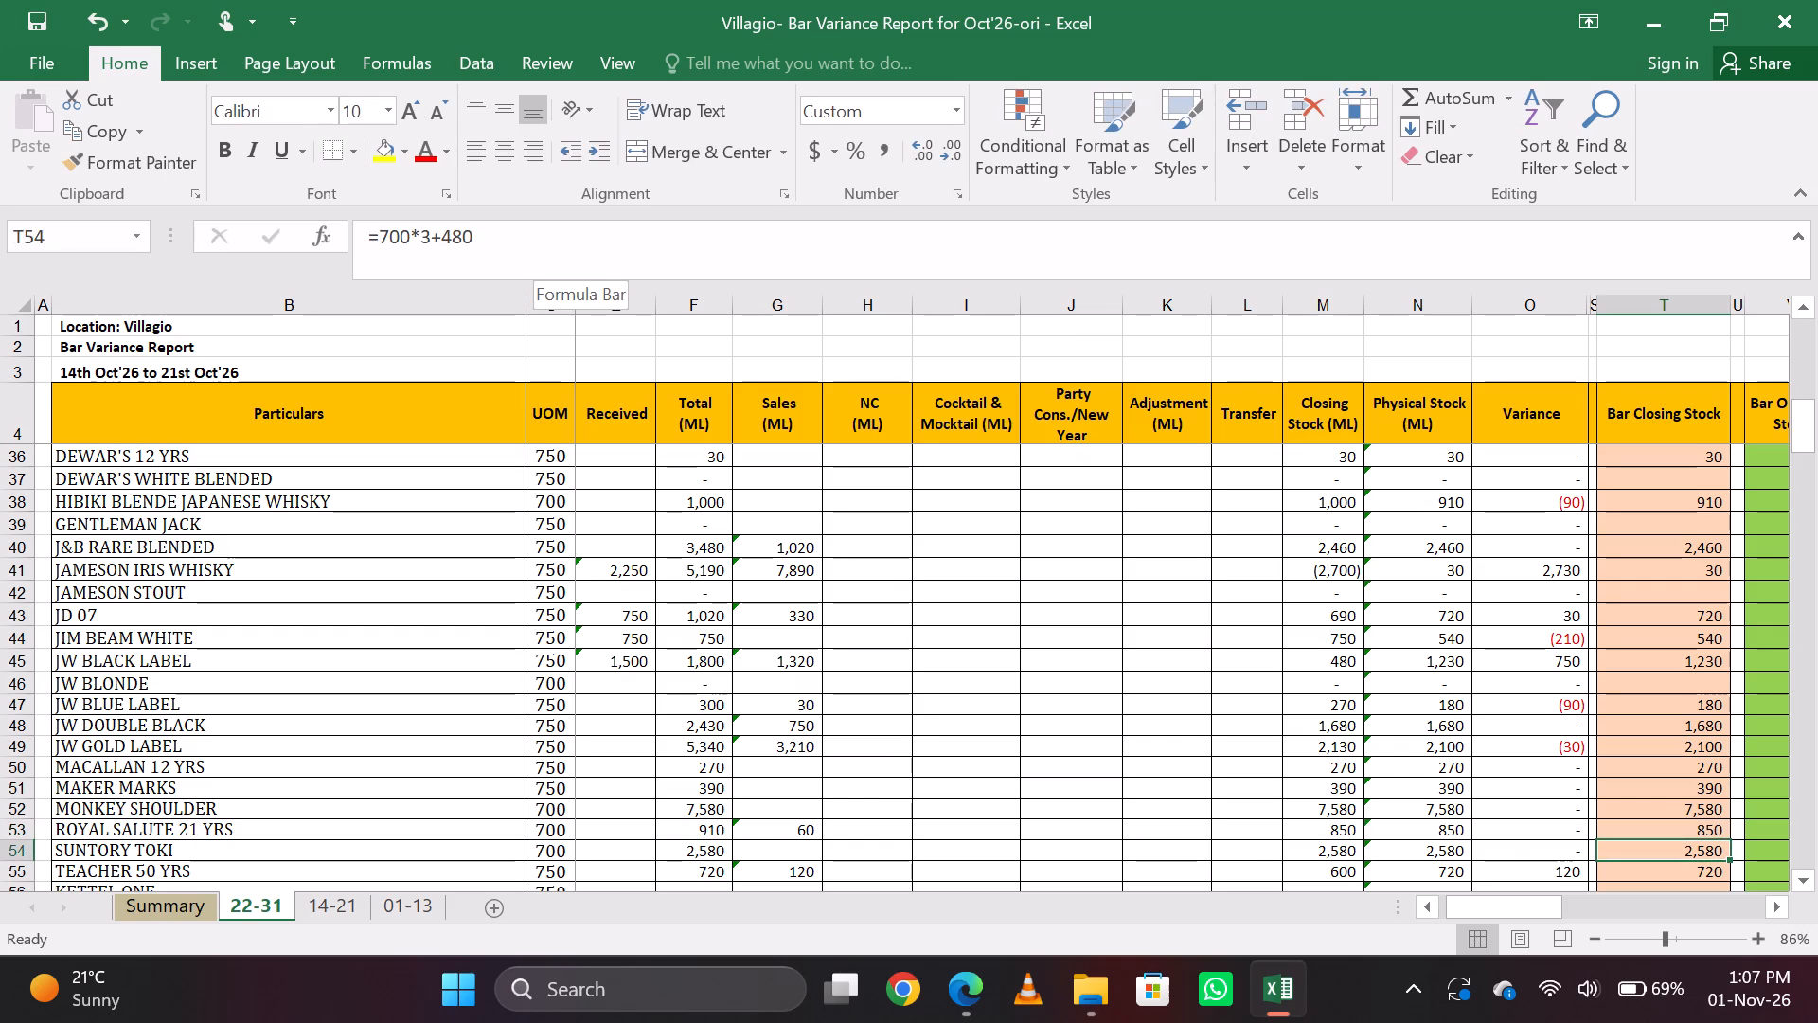
Check the Bar Closing Stock formula of SUNTORY TOKI.
left_click(548, 236)
key("Return")
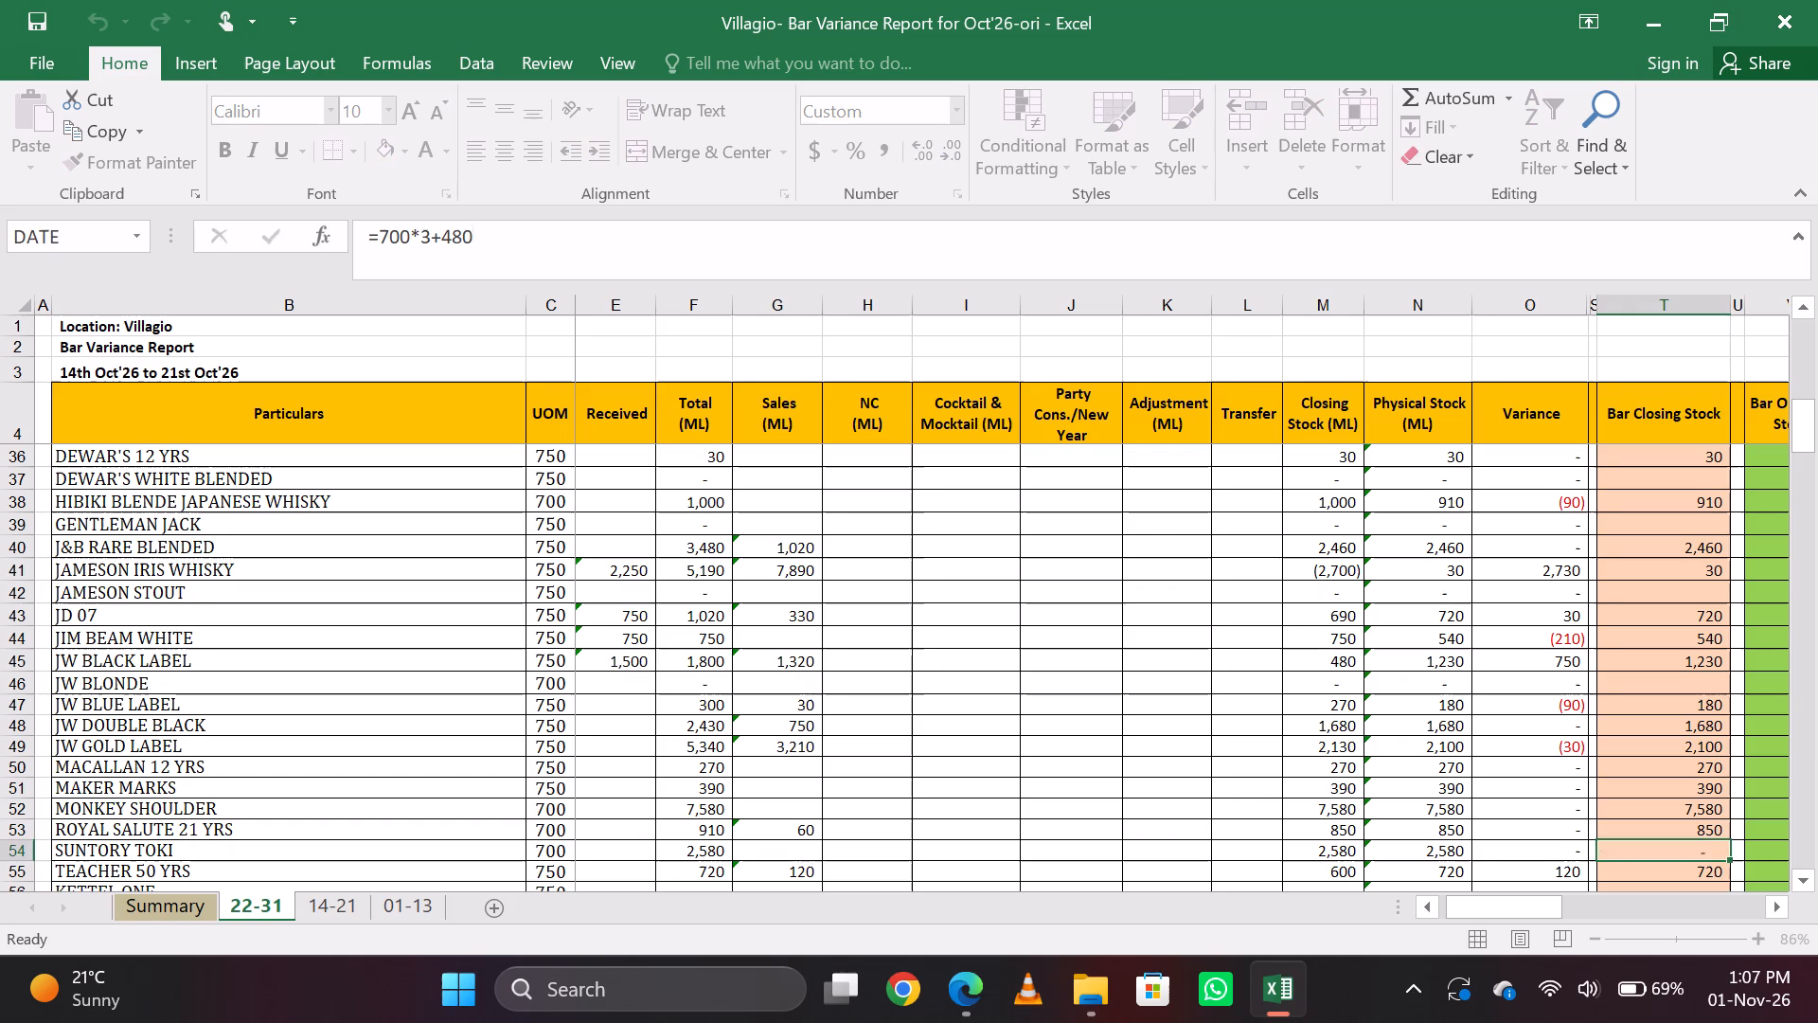
key("Up")
key("Down")
key("Up")
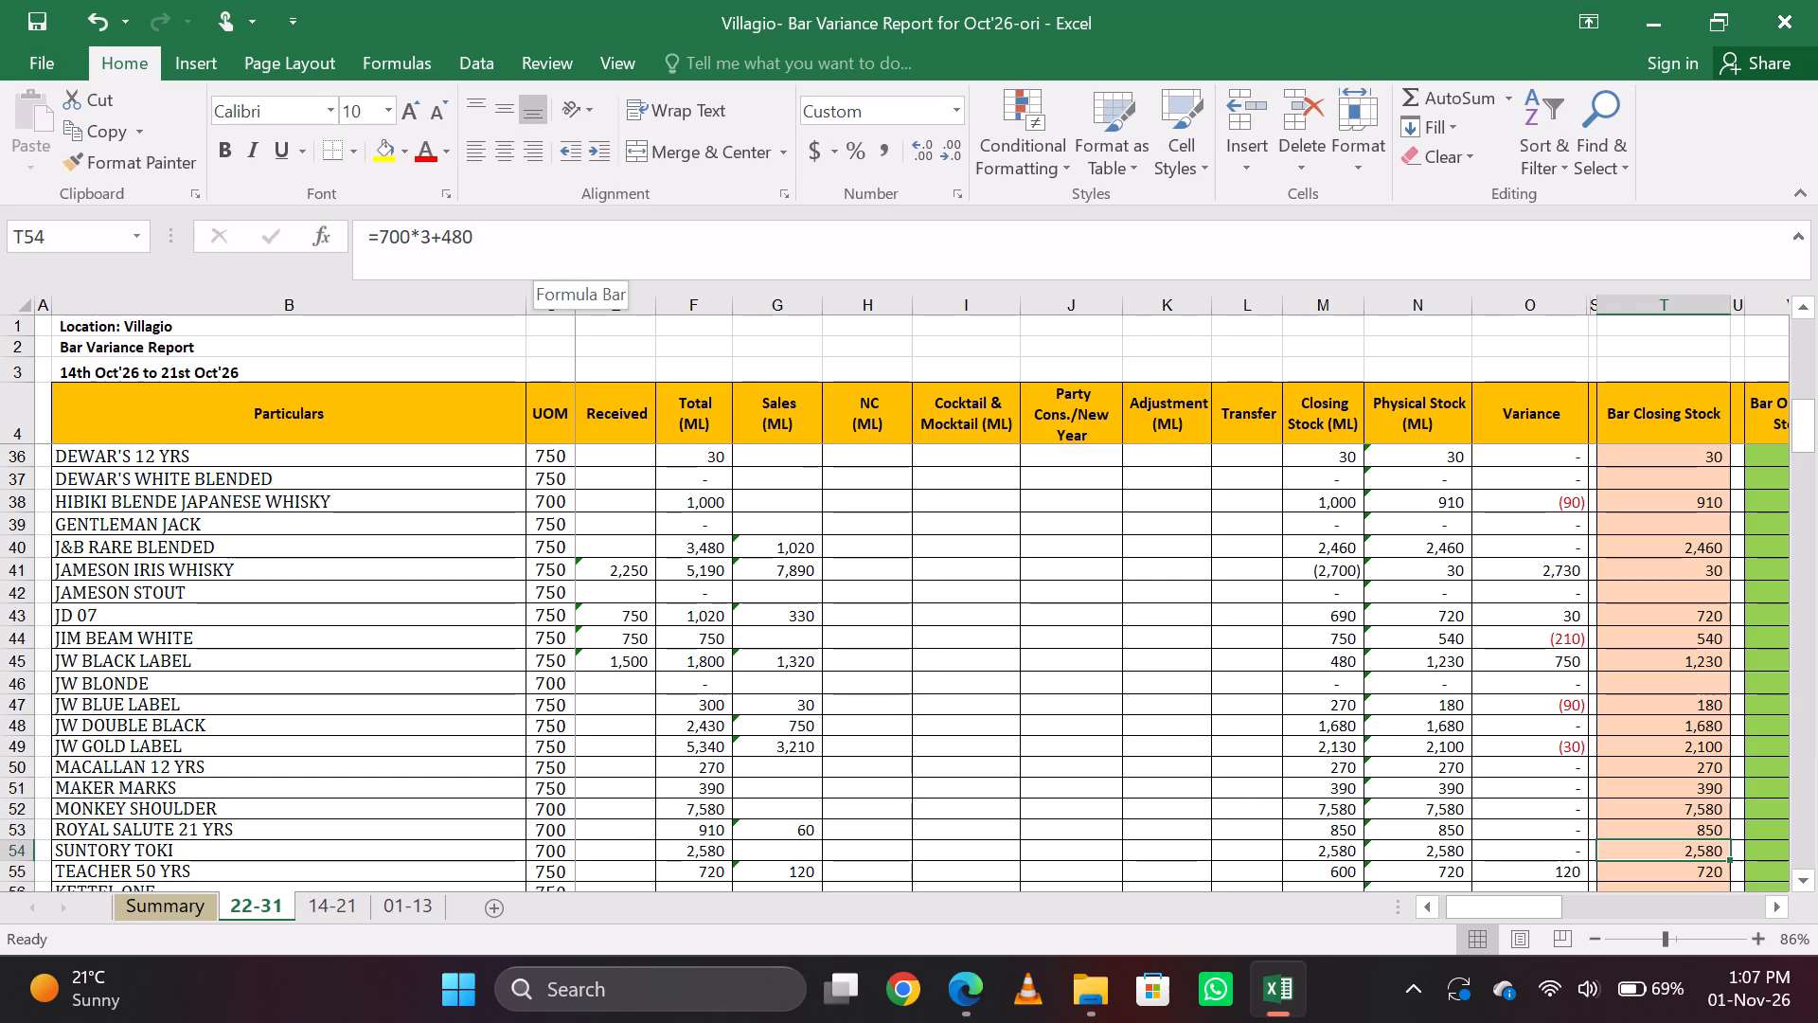
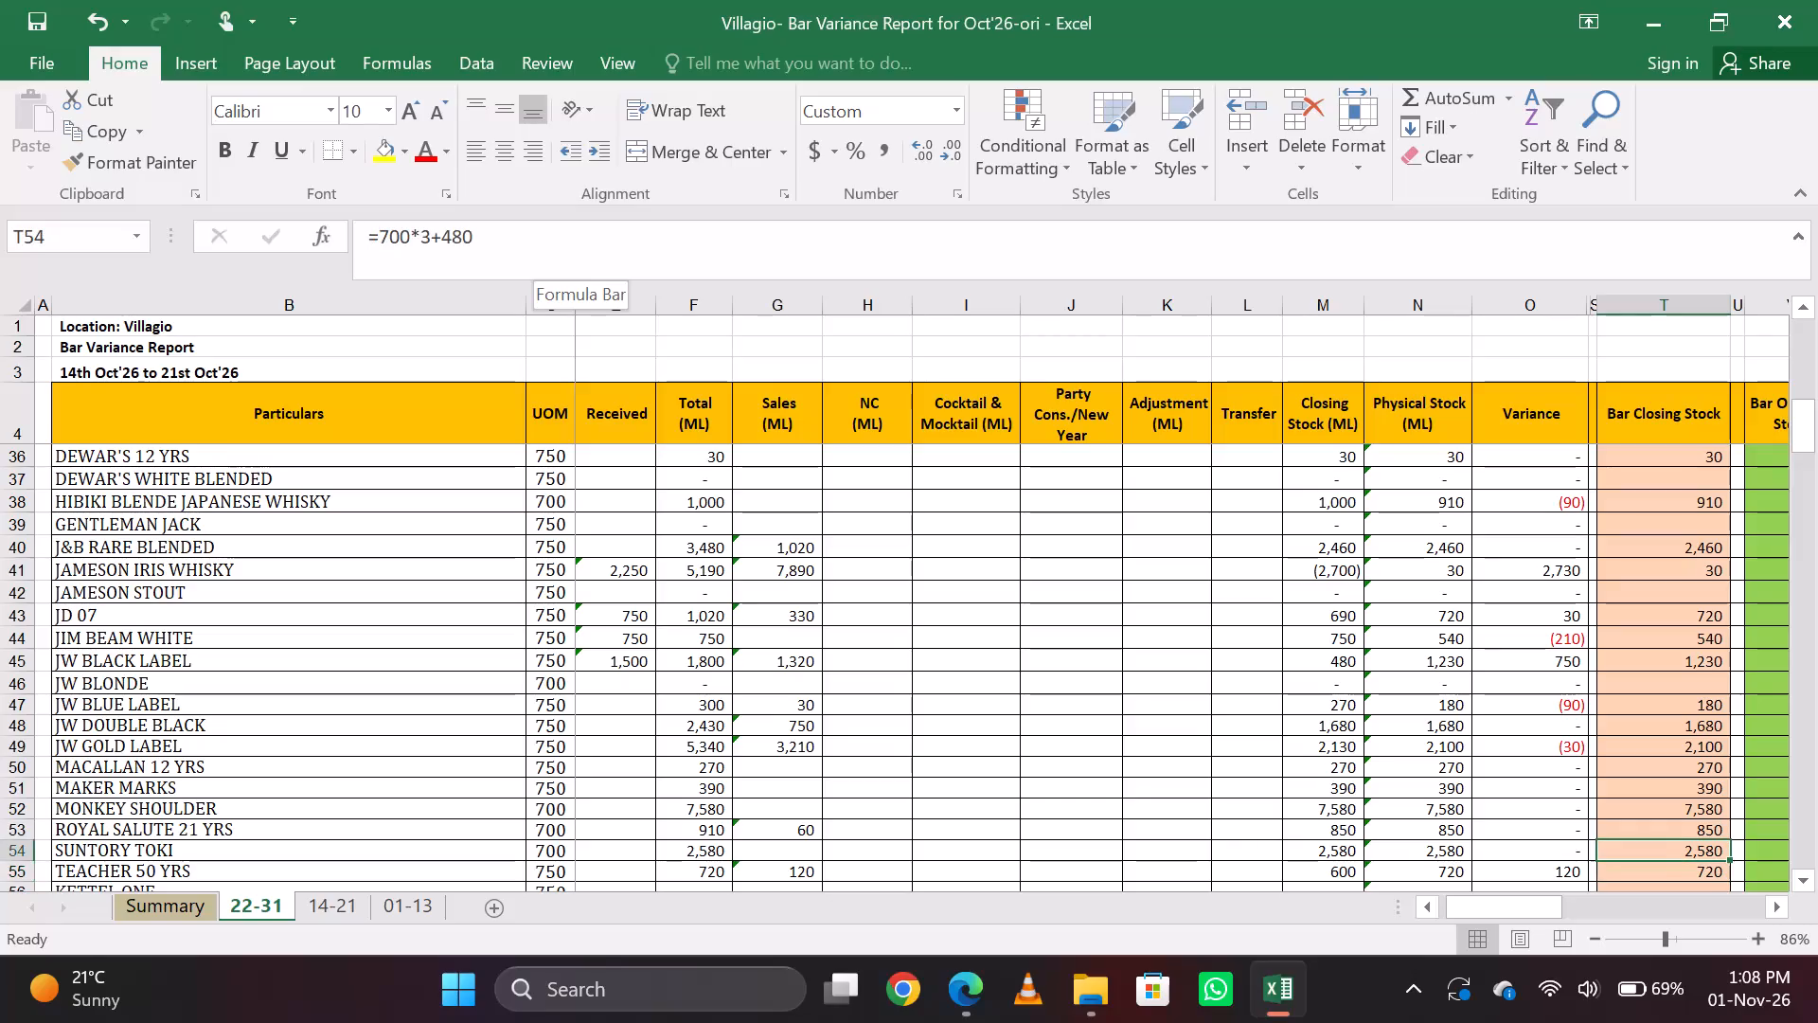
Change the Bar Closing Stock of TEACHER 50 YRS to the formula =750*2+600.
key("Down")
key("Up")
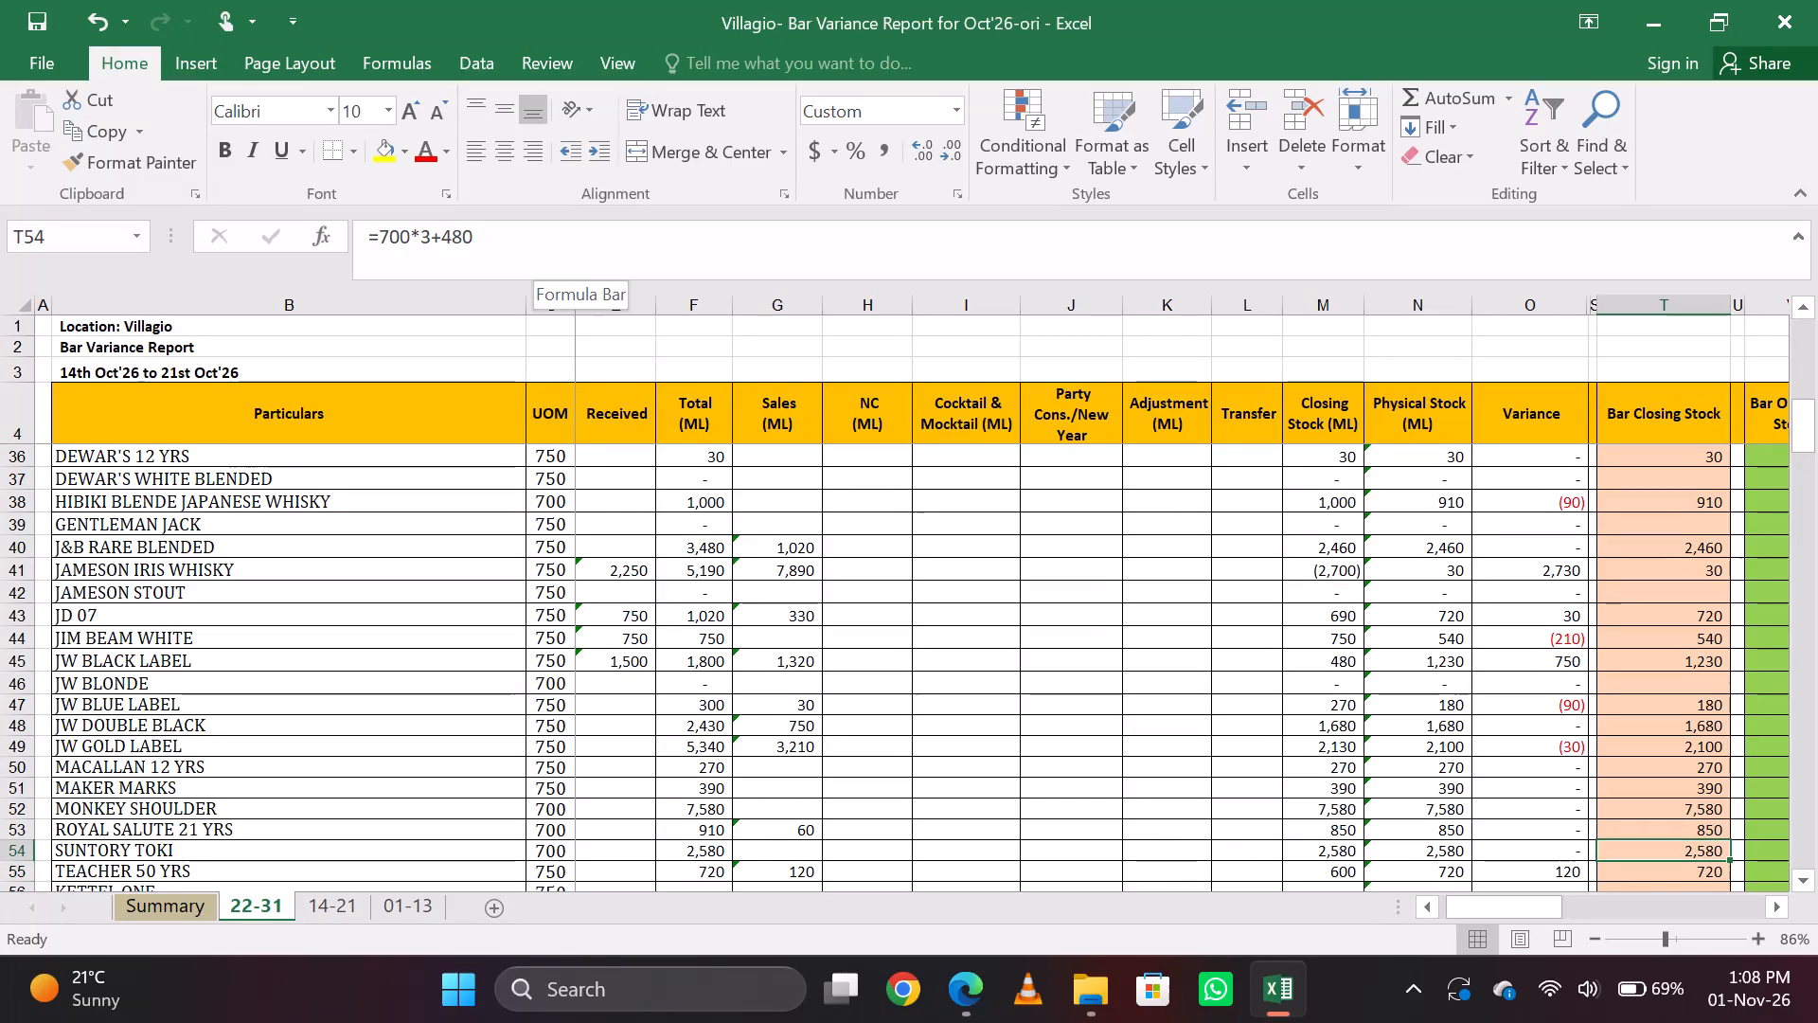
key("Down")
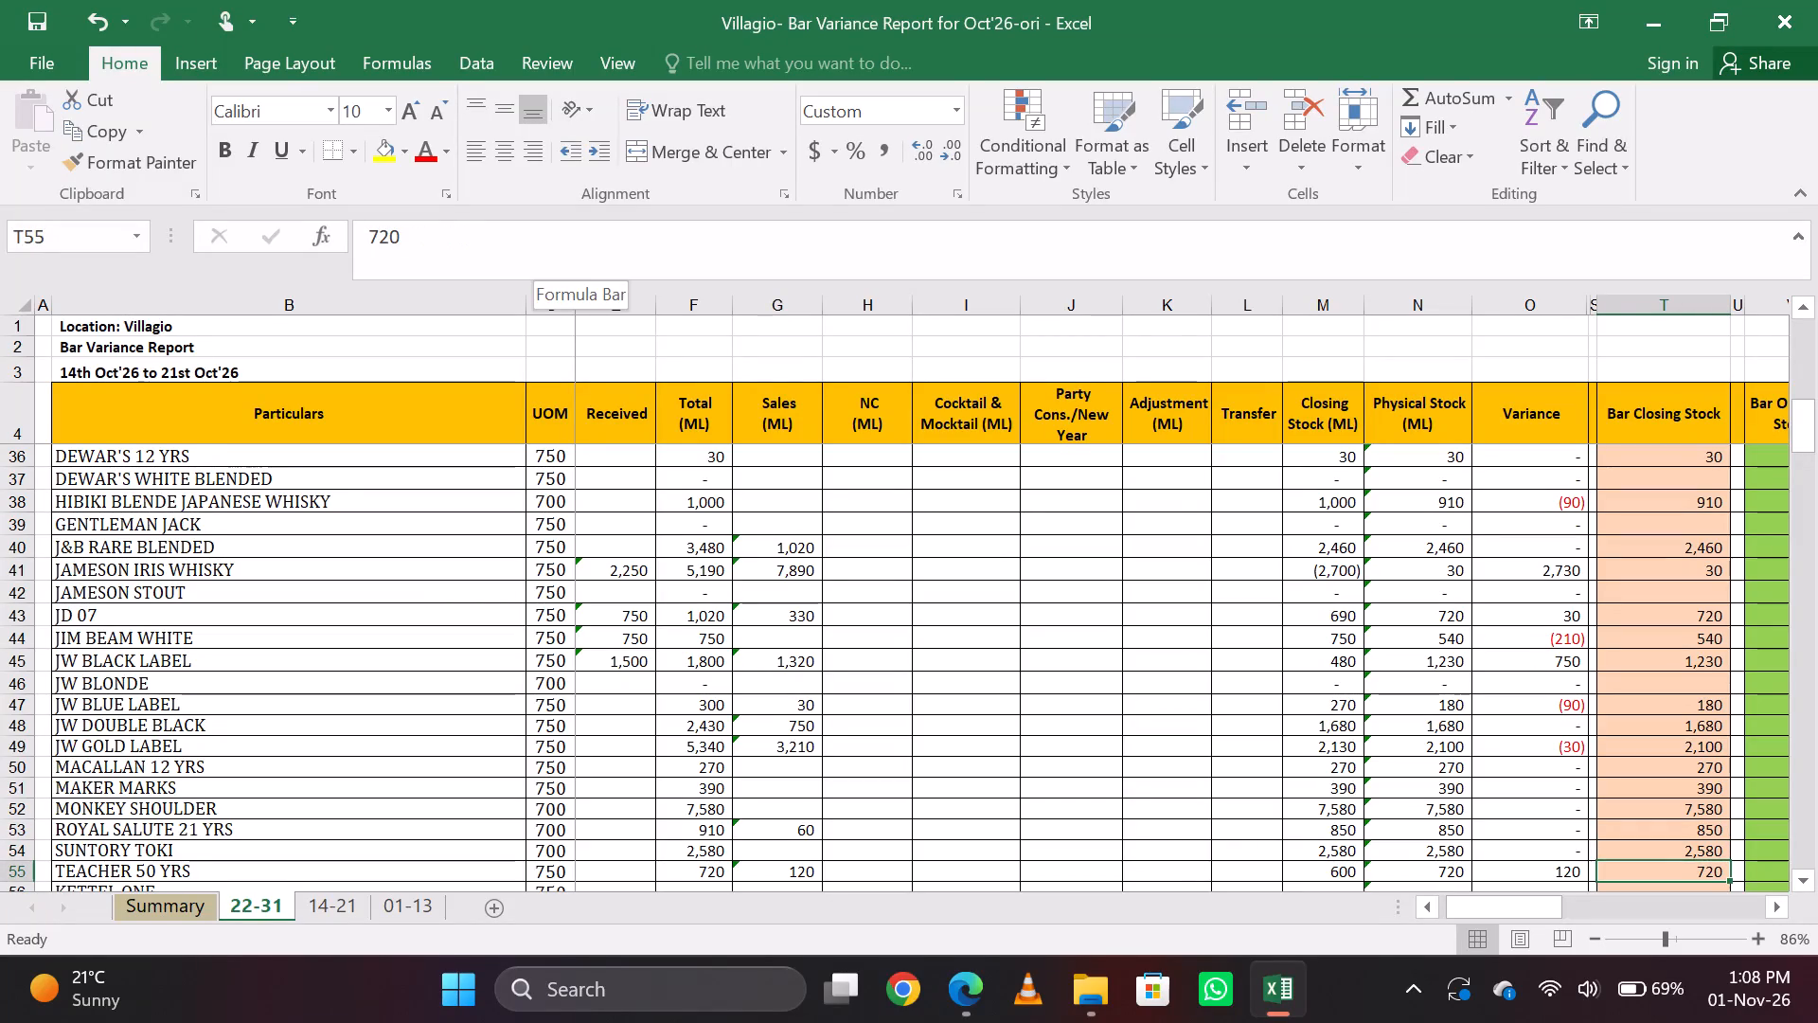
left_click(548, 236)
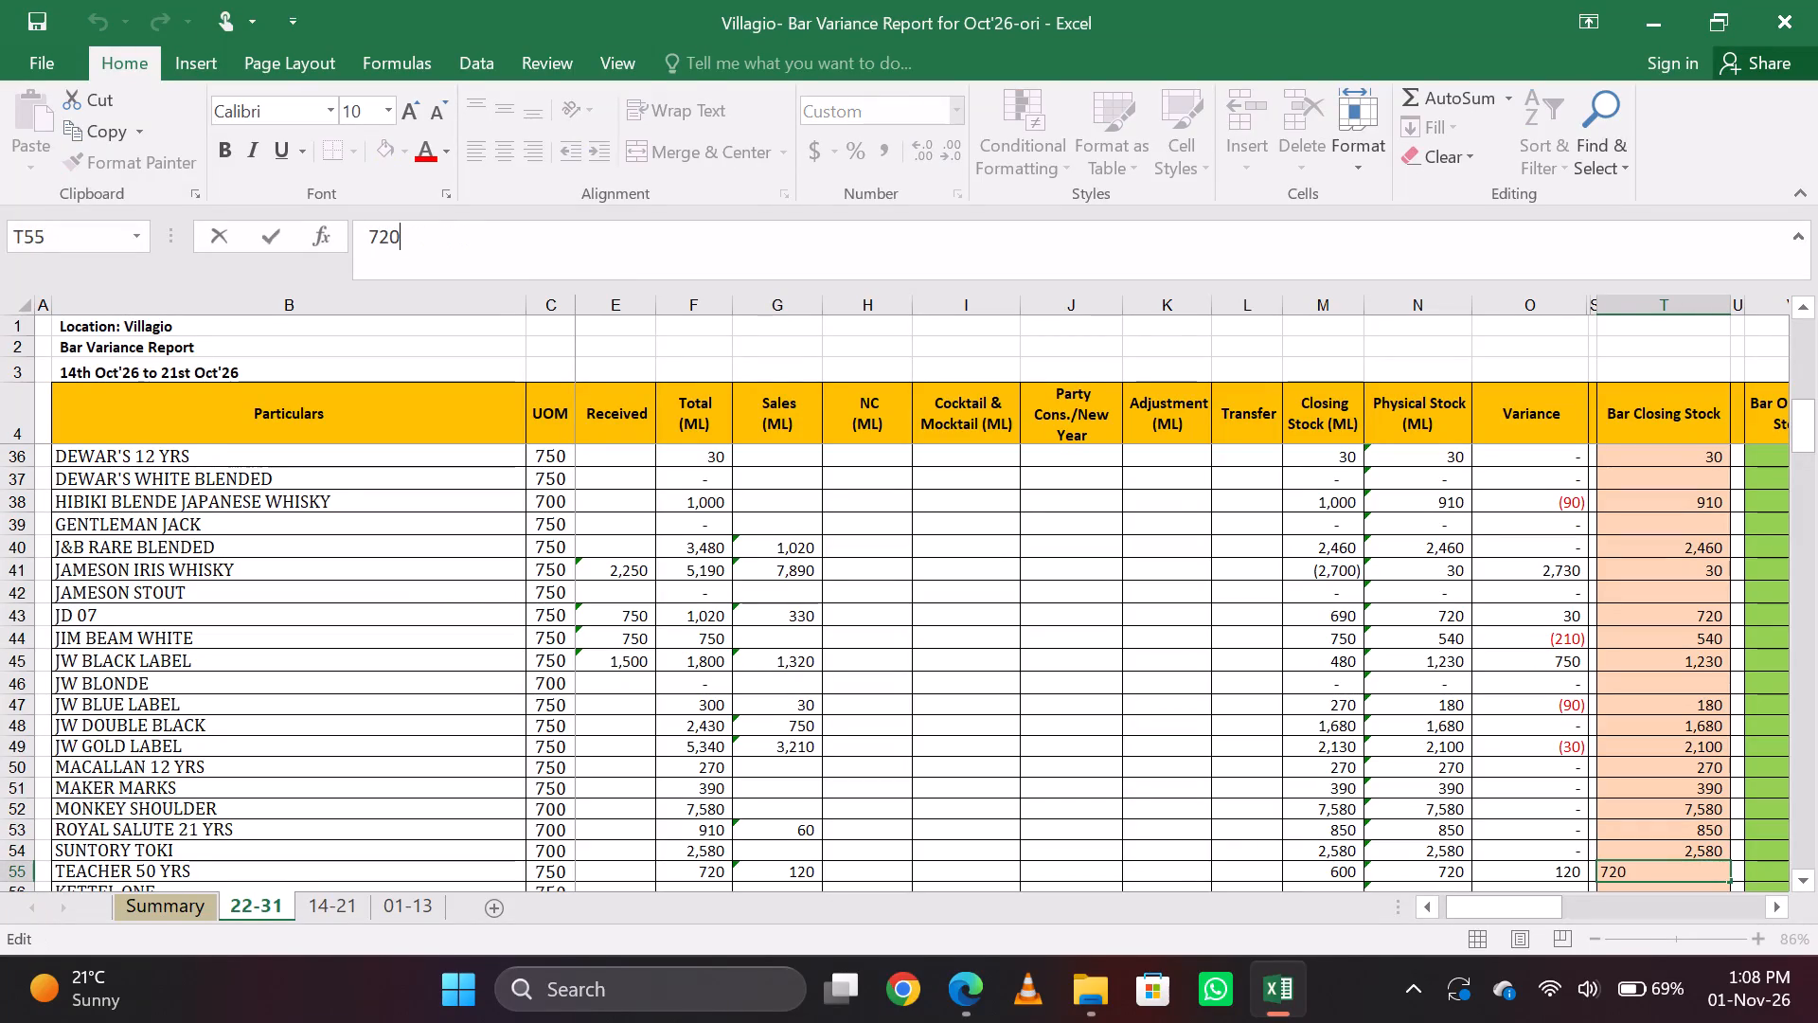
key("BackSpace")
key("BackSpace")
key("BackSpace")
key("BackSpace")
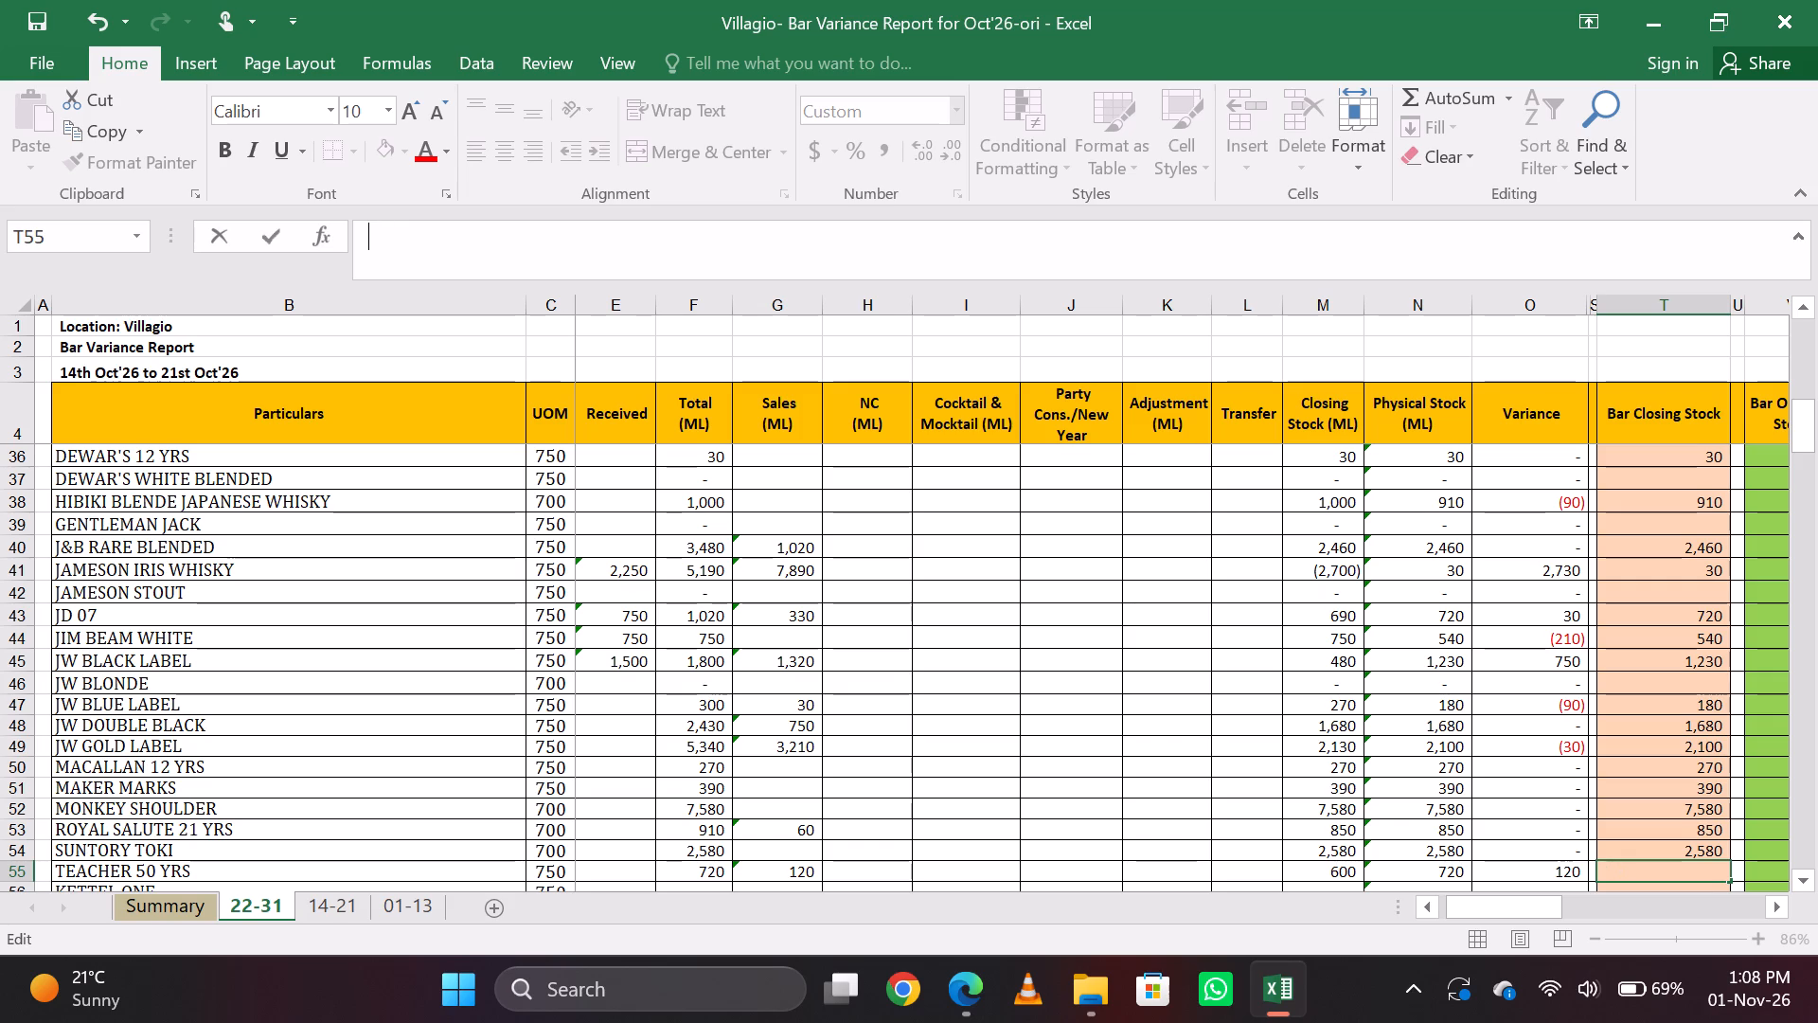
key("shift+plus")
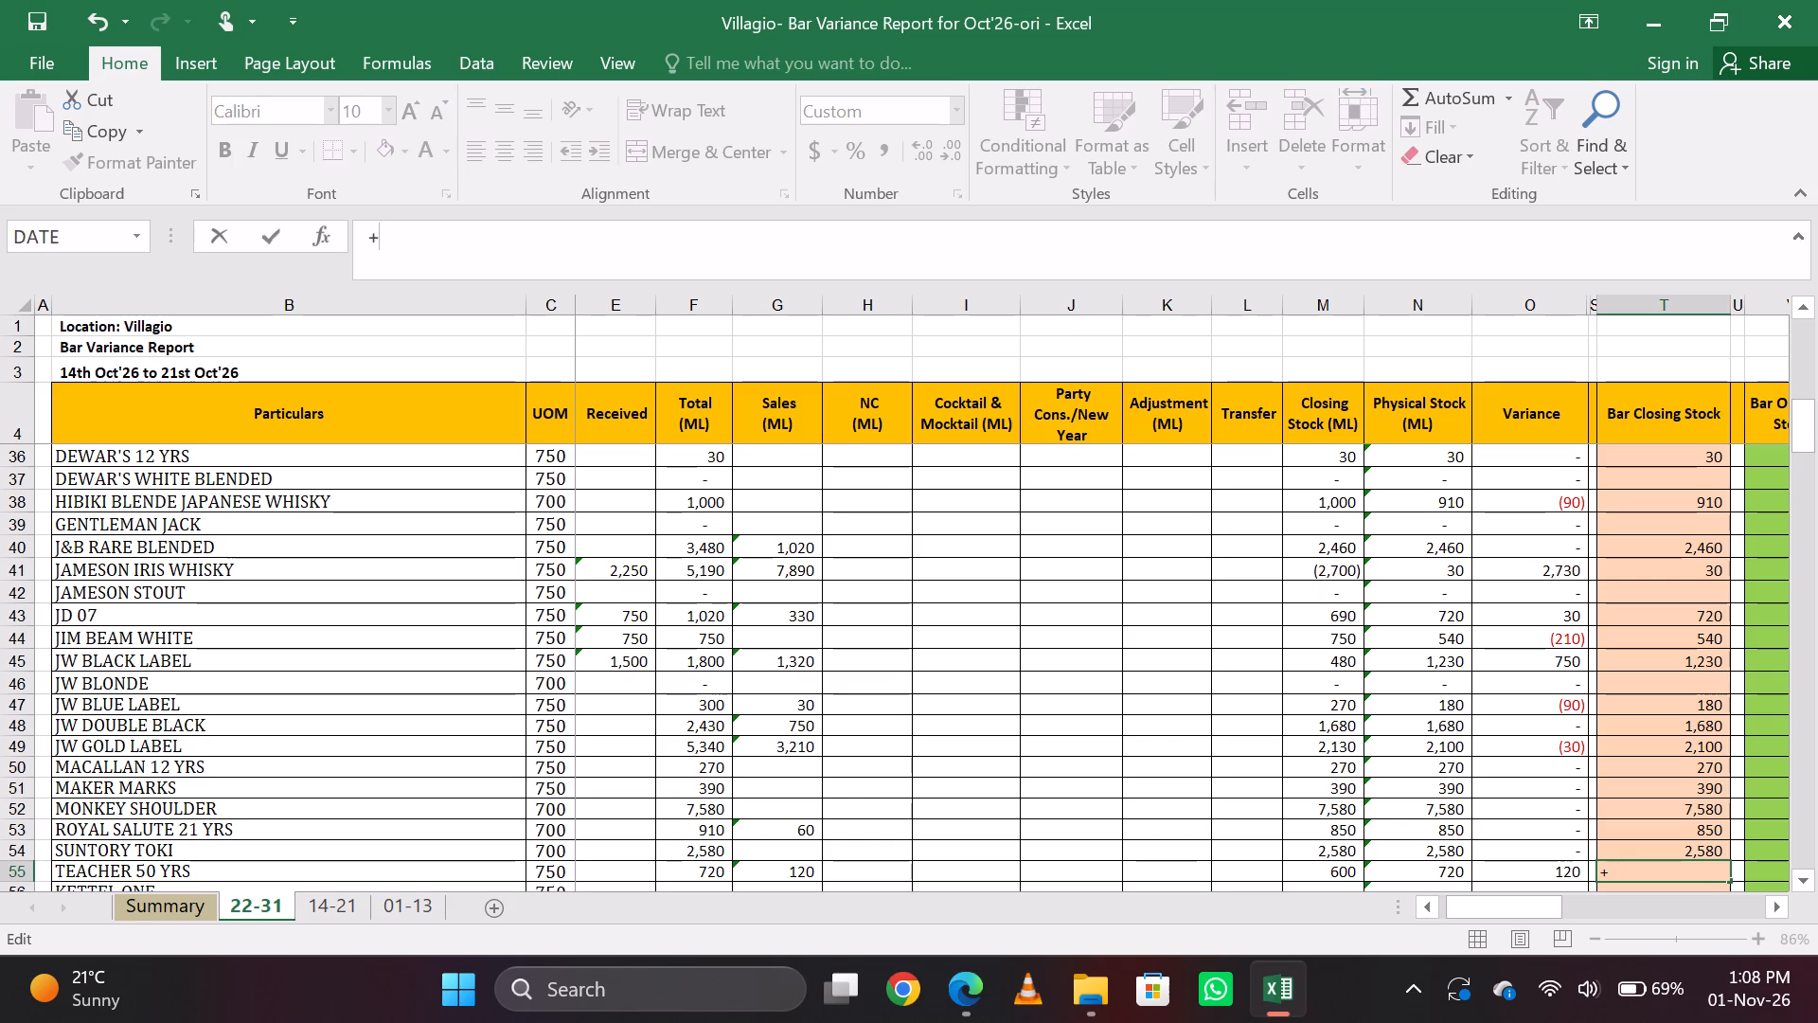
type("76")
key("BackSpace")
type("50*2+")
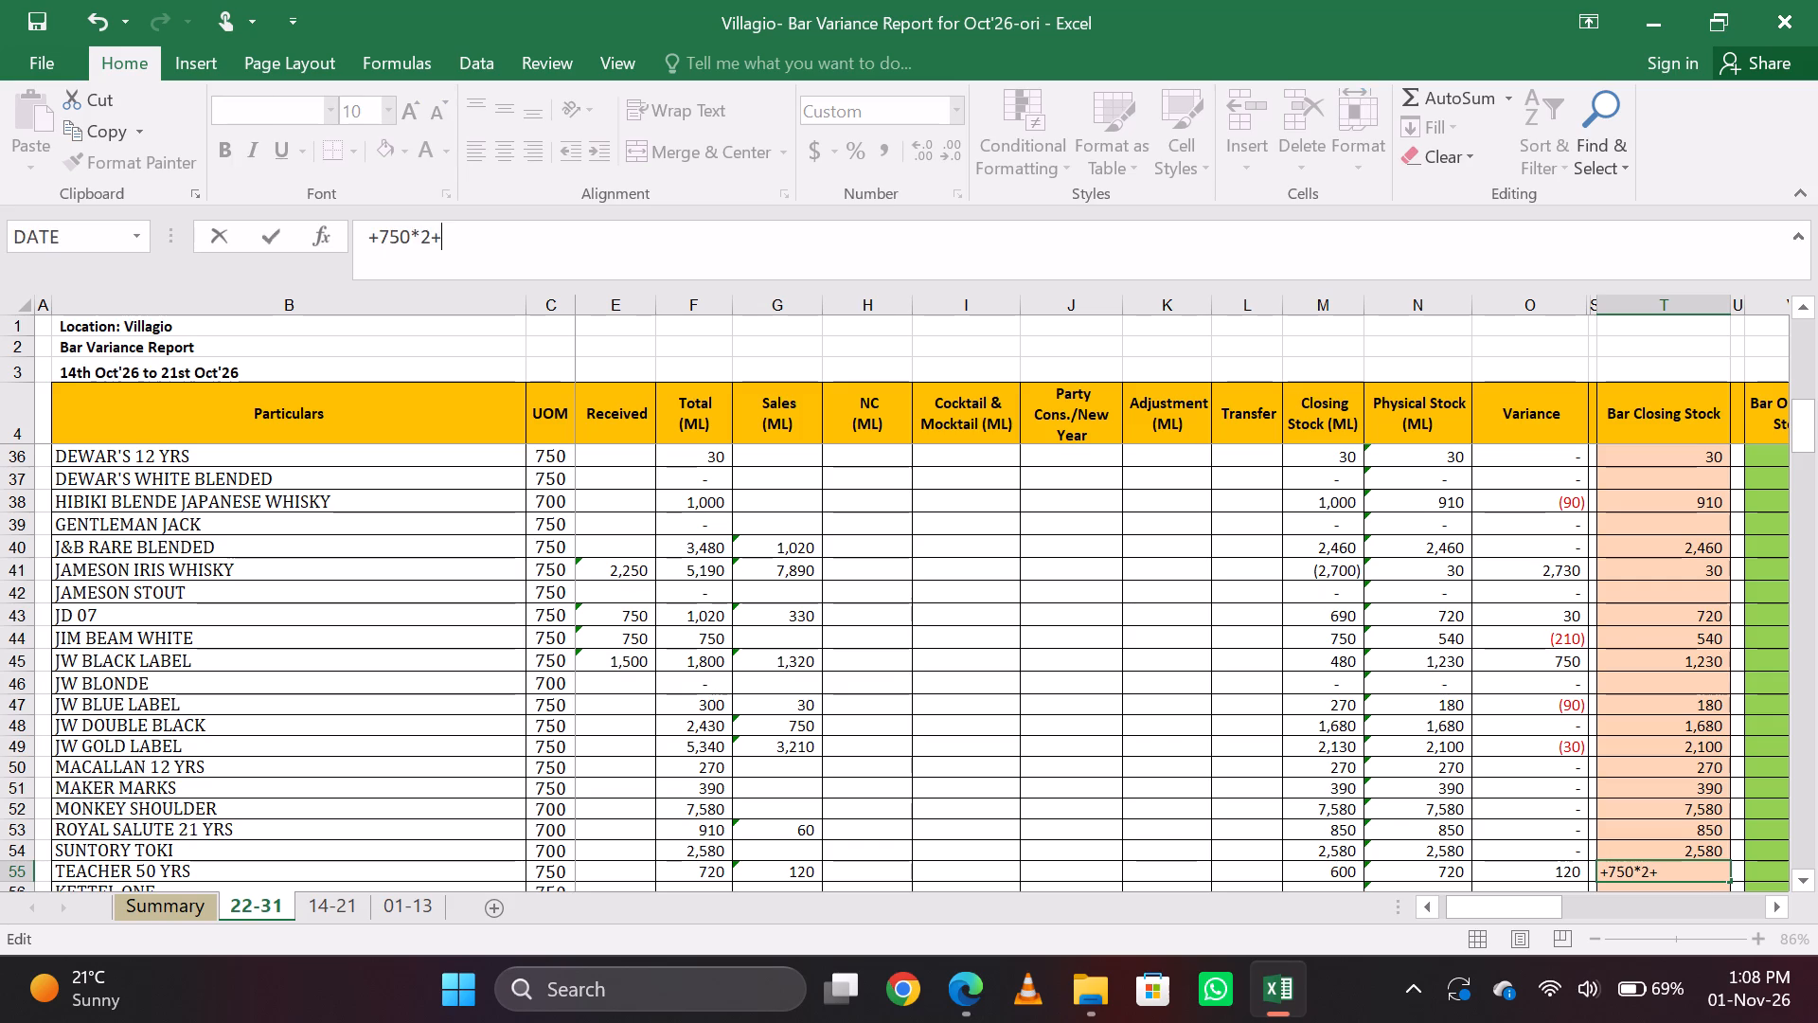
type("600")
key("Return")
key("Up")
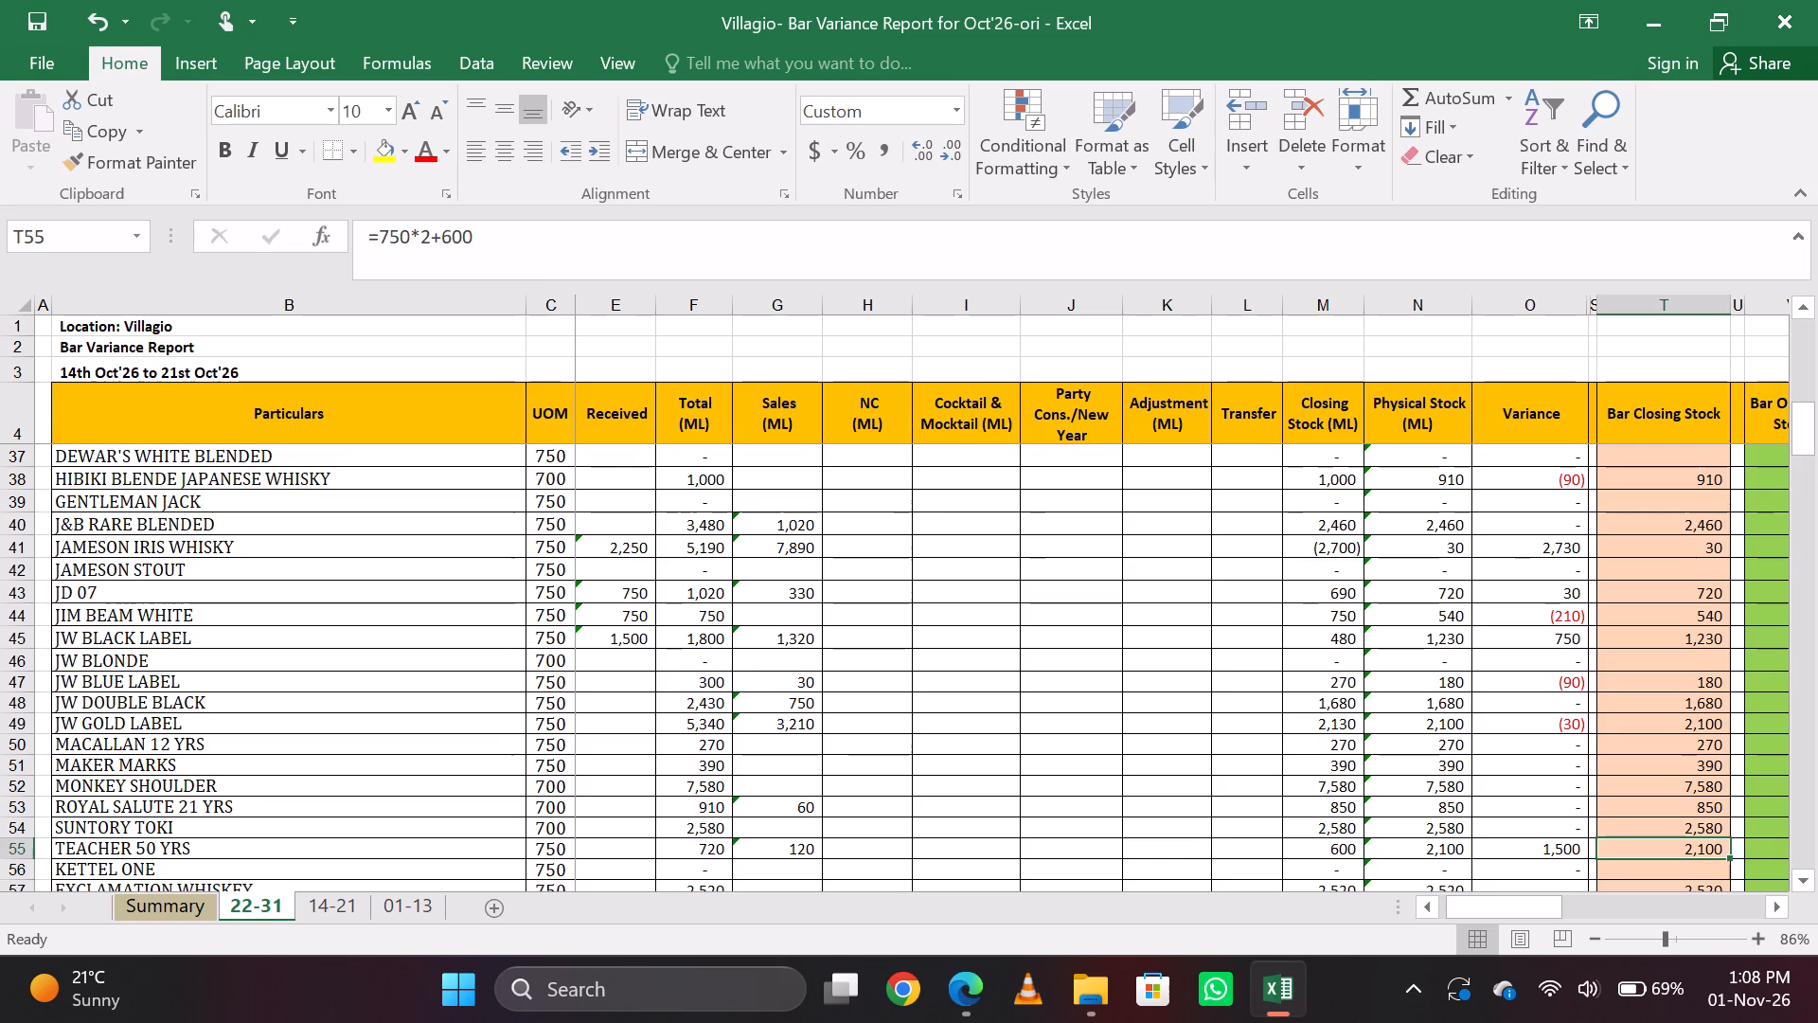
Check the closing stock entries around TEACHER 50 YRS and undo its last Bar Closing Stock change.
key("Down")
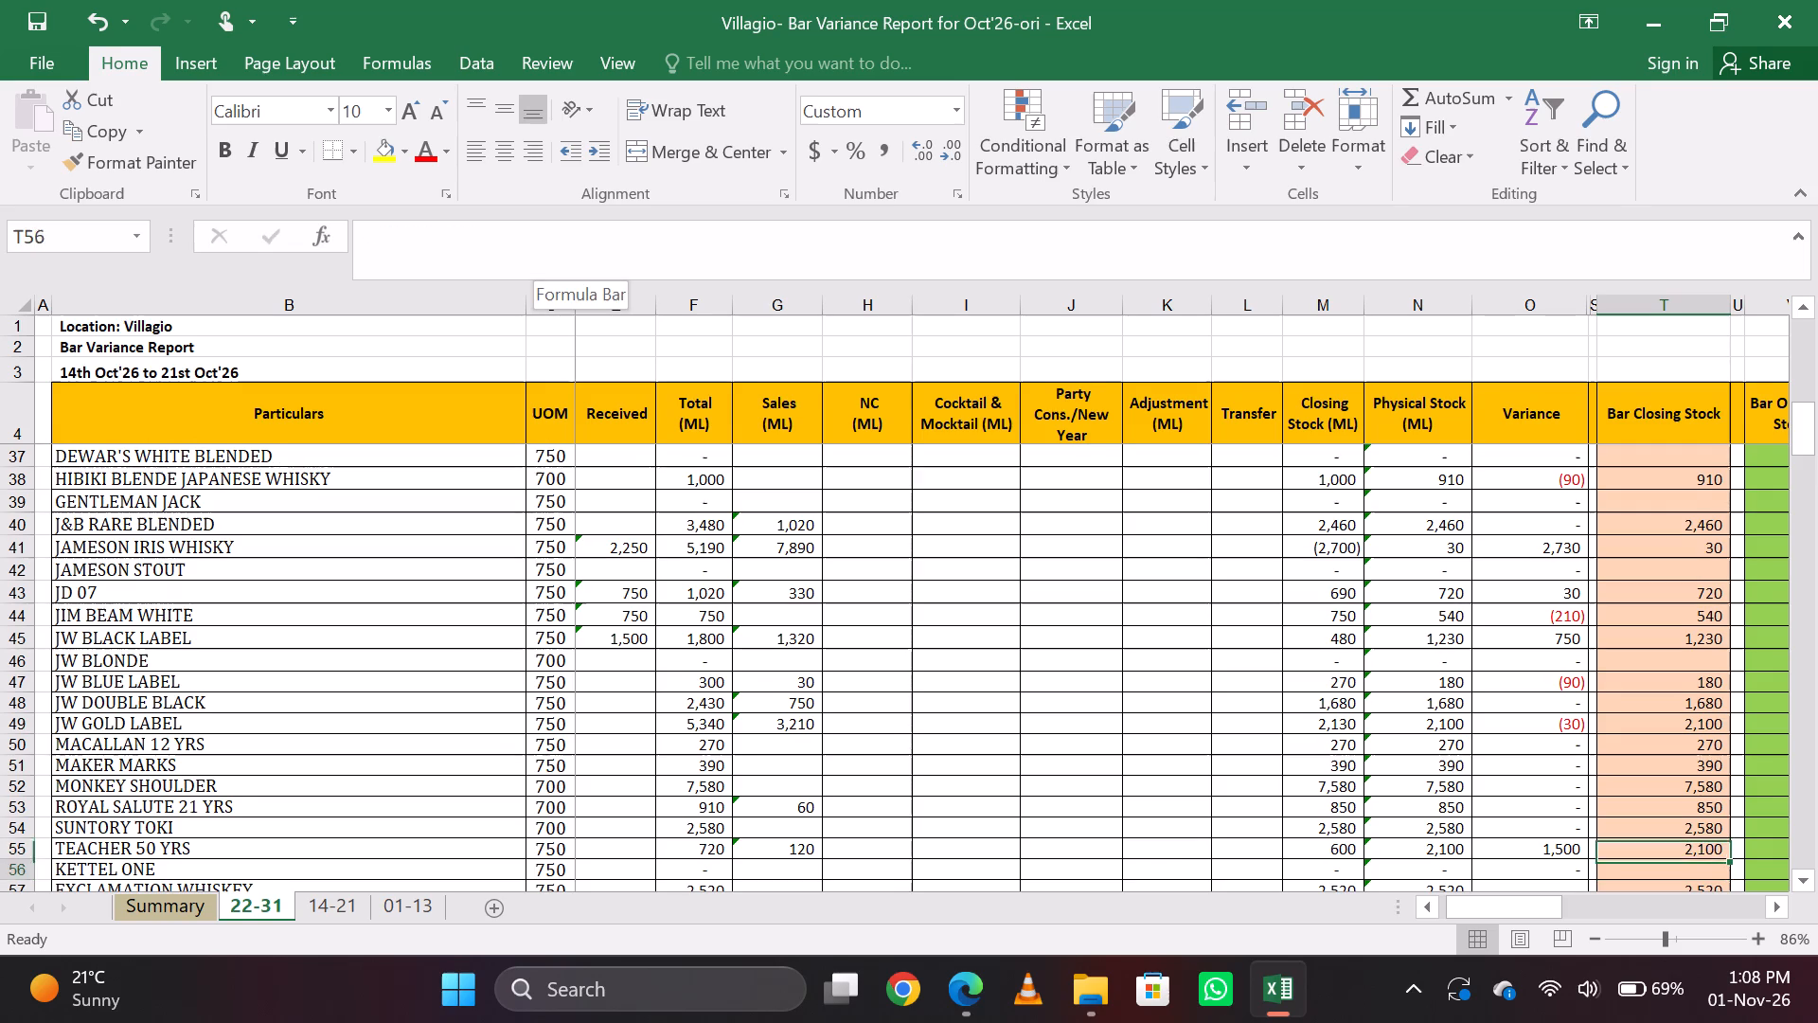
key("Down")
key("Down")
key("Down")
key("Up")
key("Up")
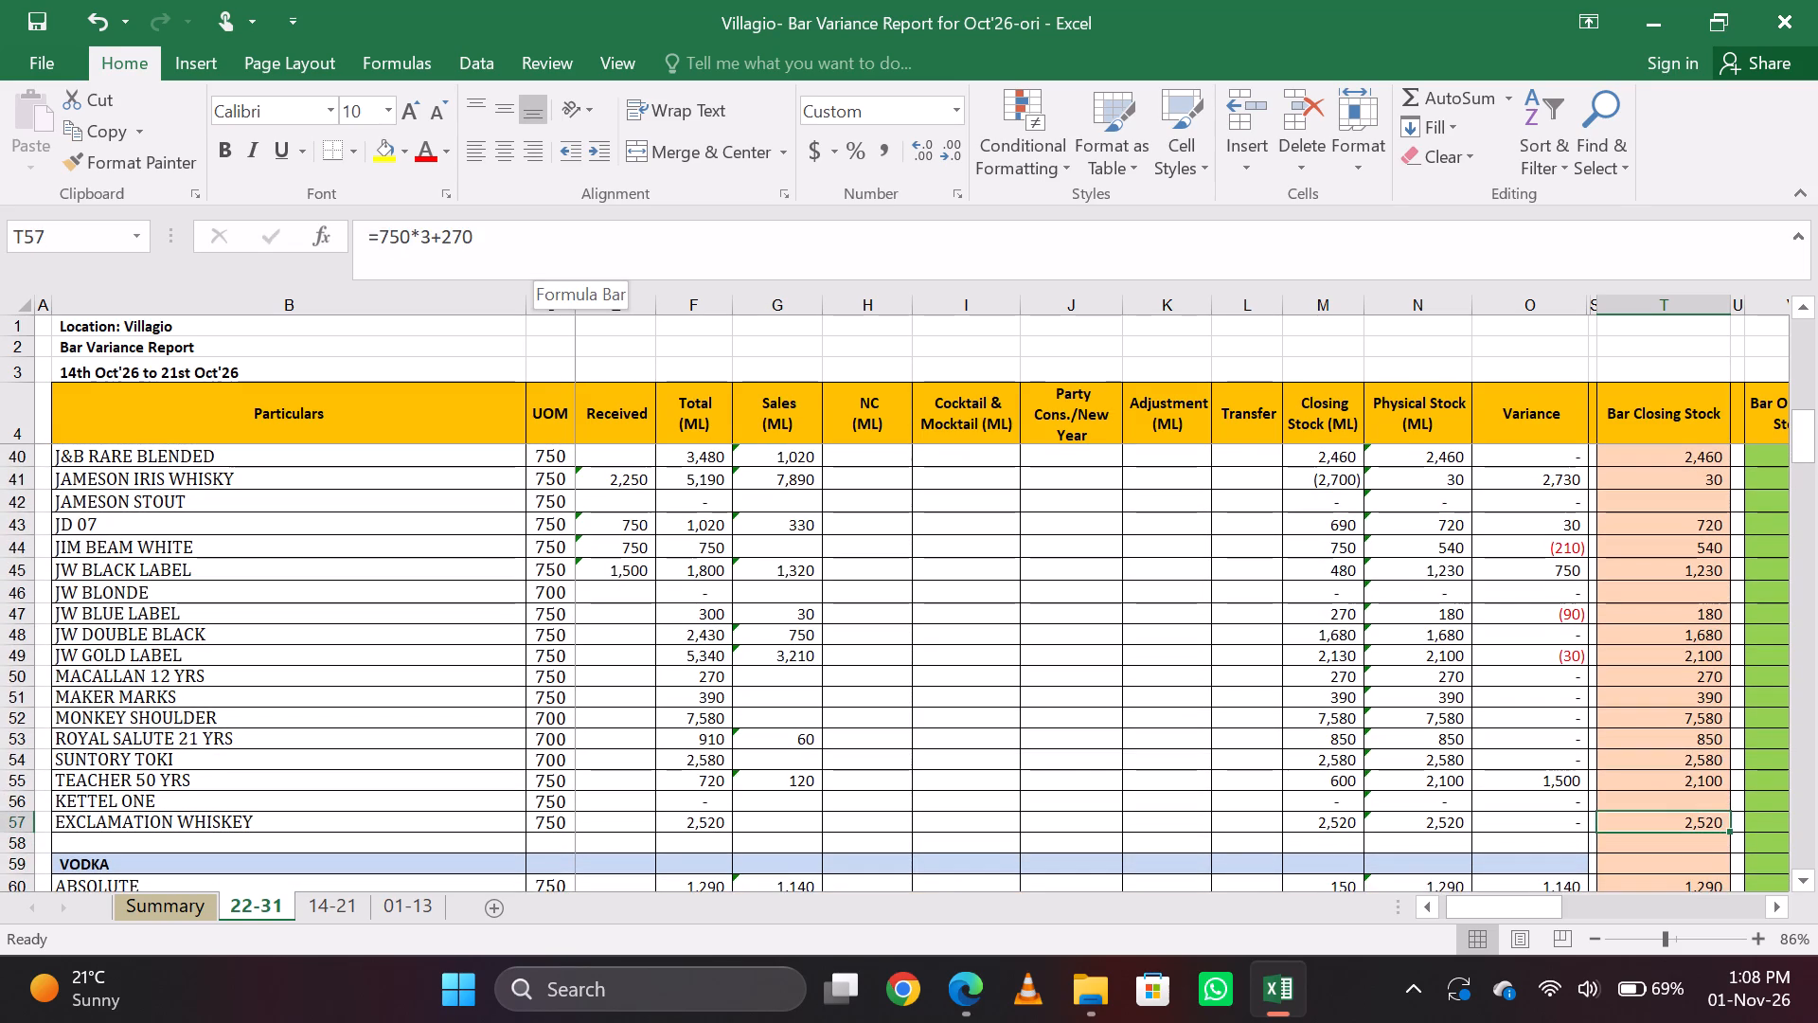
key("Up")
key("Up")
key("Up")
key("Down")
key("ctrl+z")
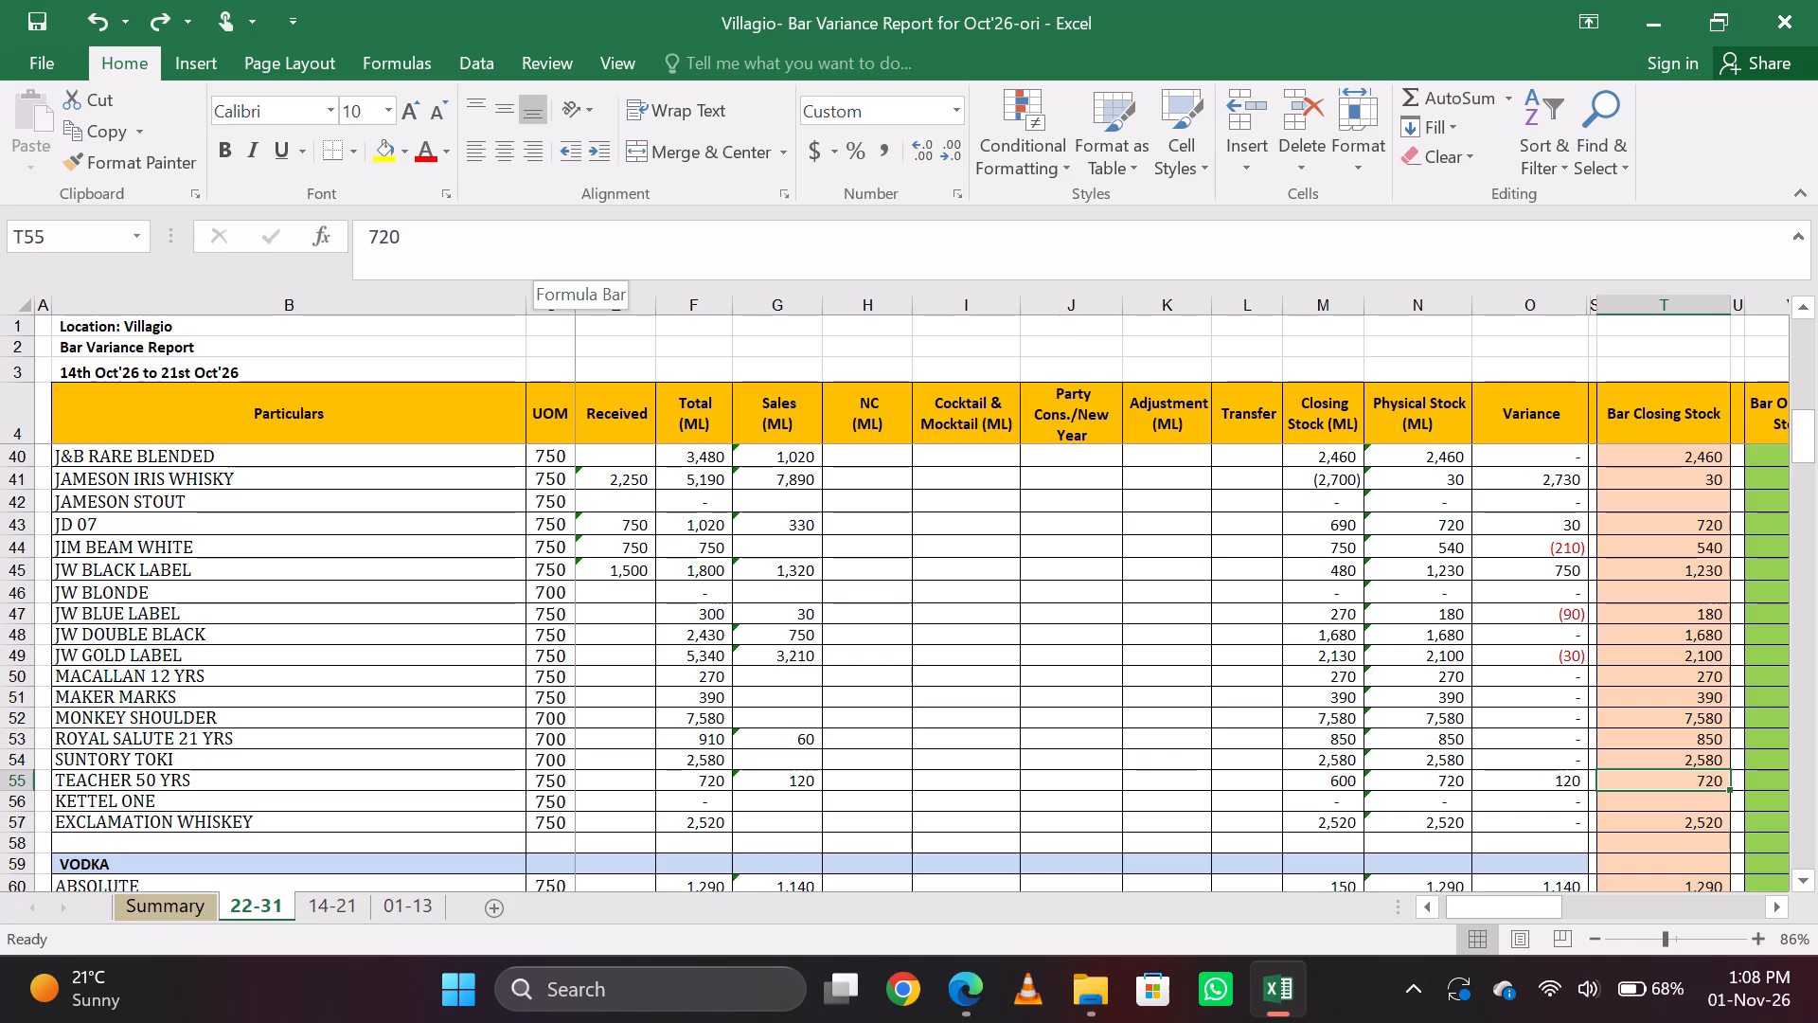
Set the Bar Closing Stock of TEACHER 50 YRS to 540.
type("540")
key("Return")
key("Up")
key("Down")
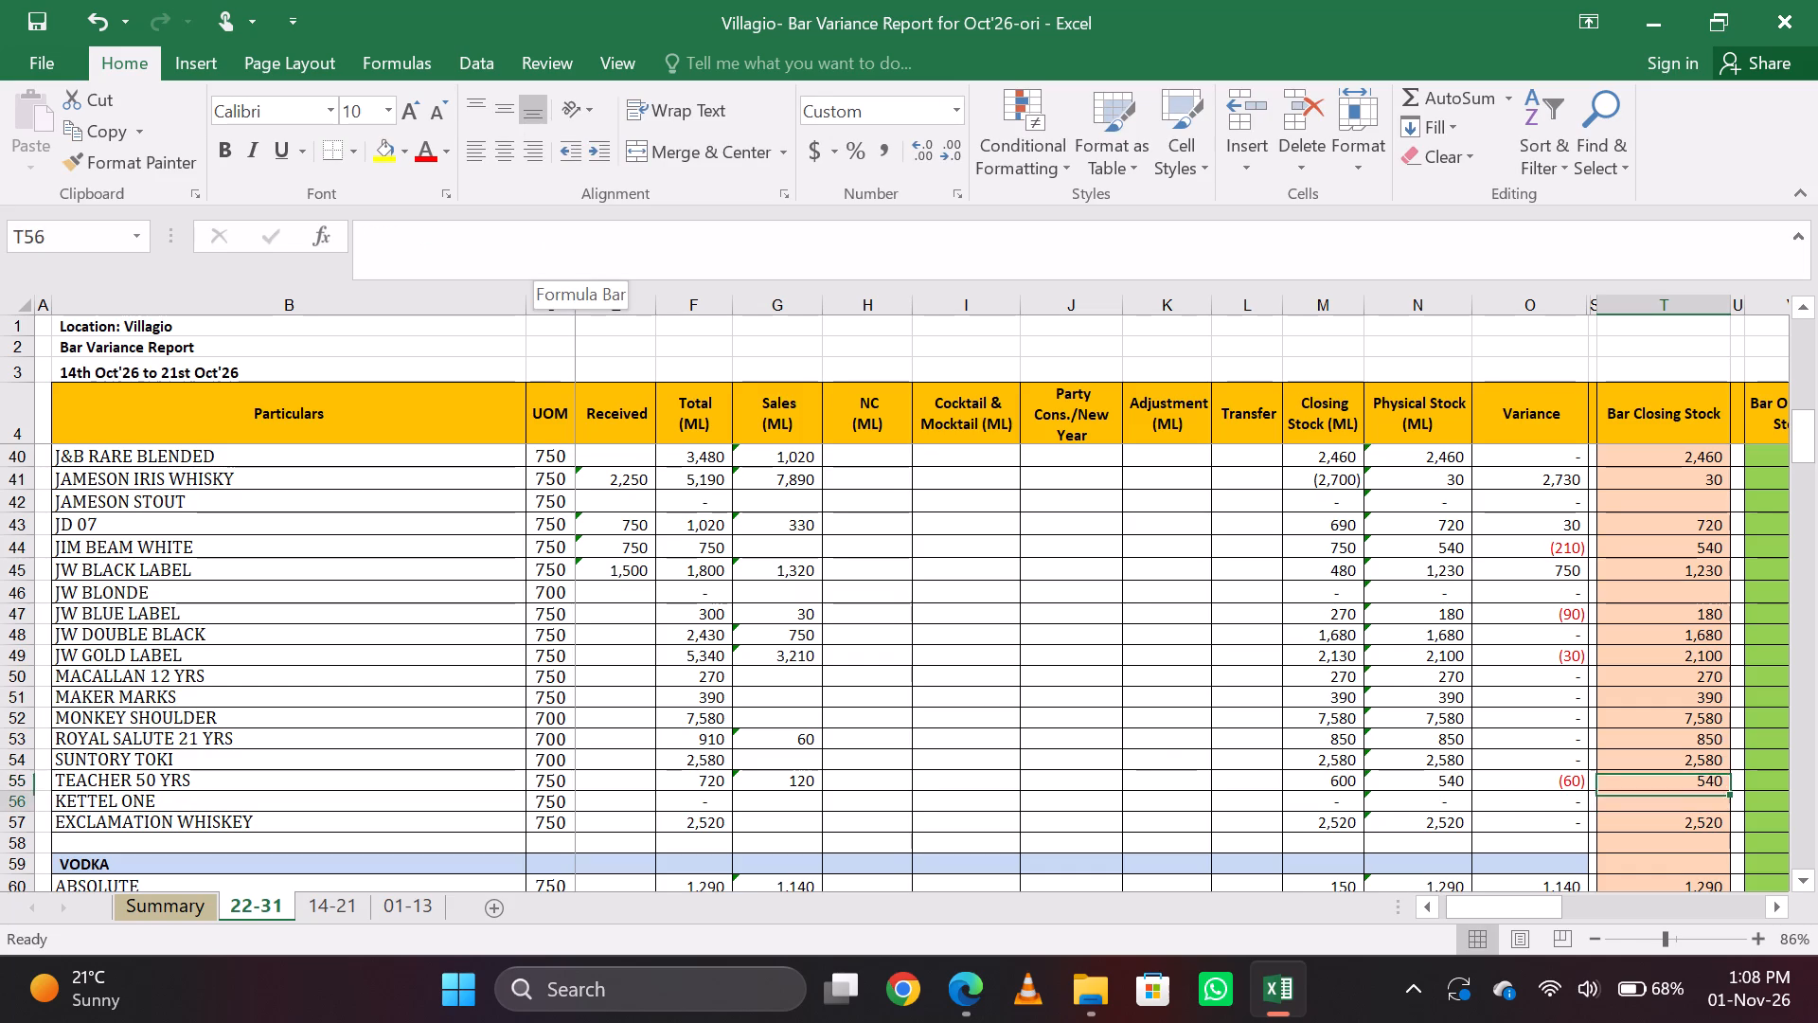
Correct the Bar Closing Stock of TEACHER 50 YRS to 570.
key("Up")
left_click(548, 236)
key("BackSpace")
key("BackSpace")
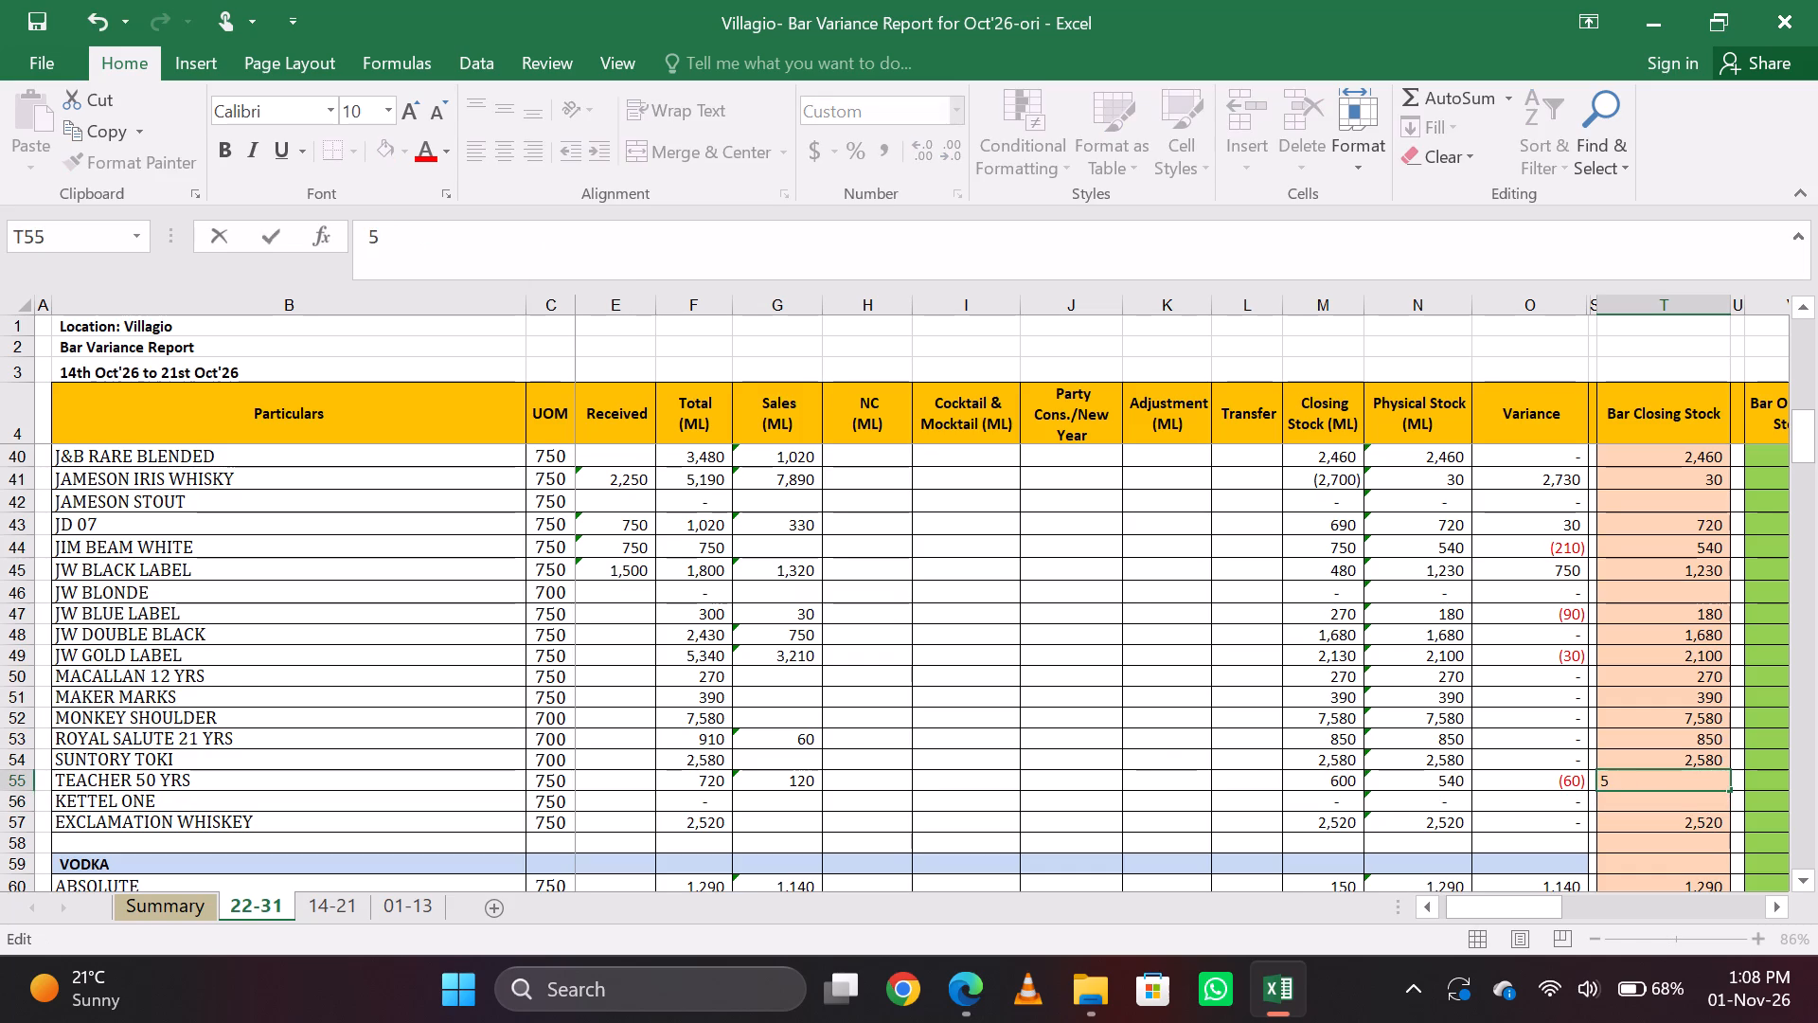
type("70")
key("Return")
key("Up")
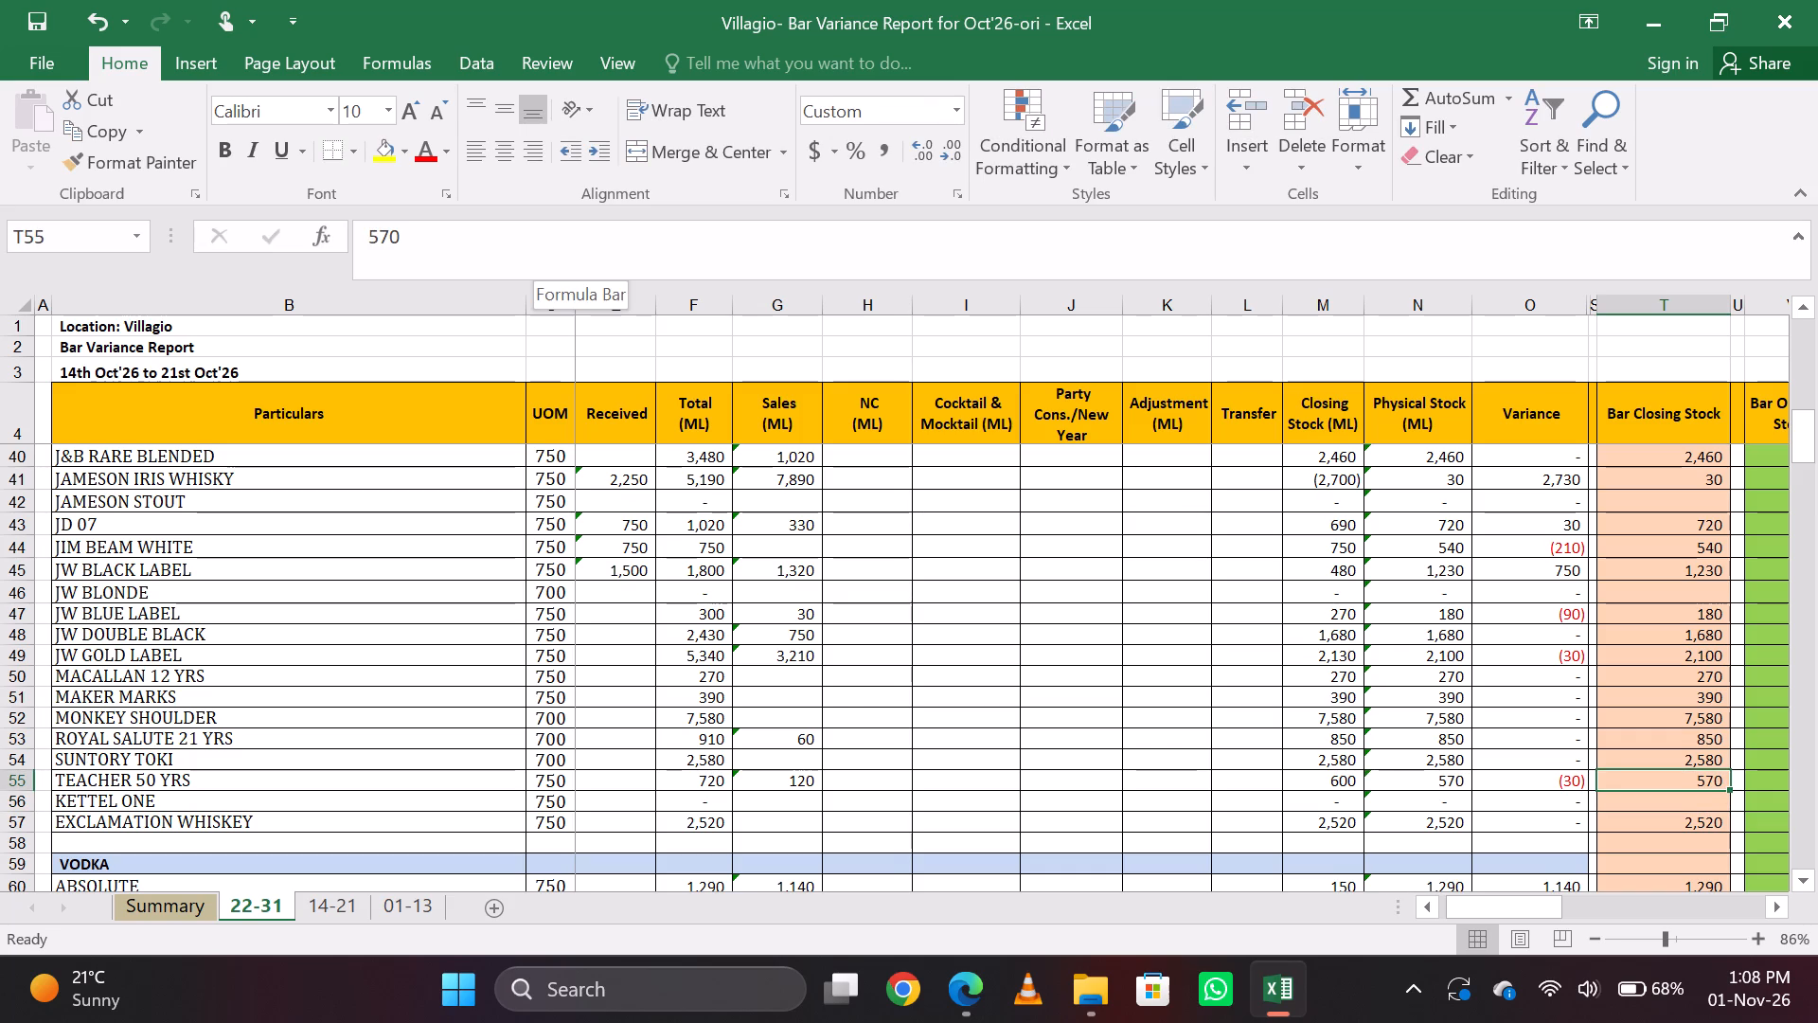
key("Down")
key("Up")
key("Down")
key("Up")
Change the Bar Closing Stock formula of EXCLAMATION WHISKEY to =750*2+600.
key("Down")
key("Down")
key("Up")
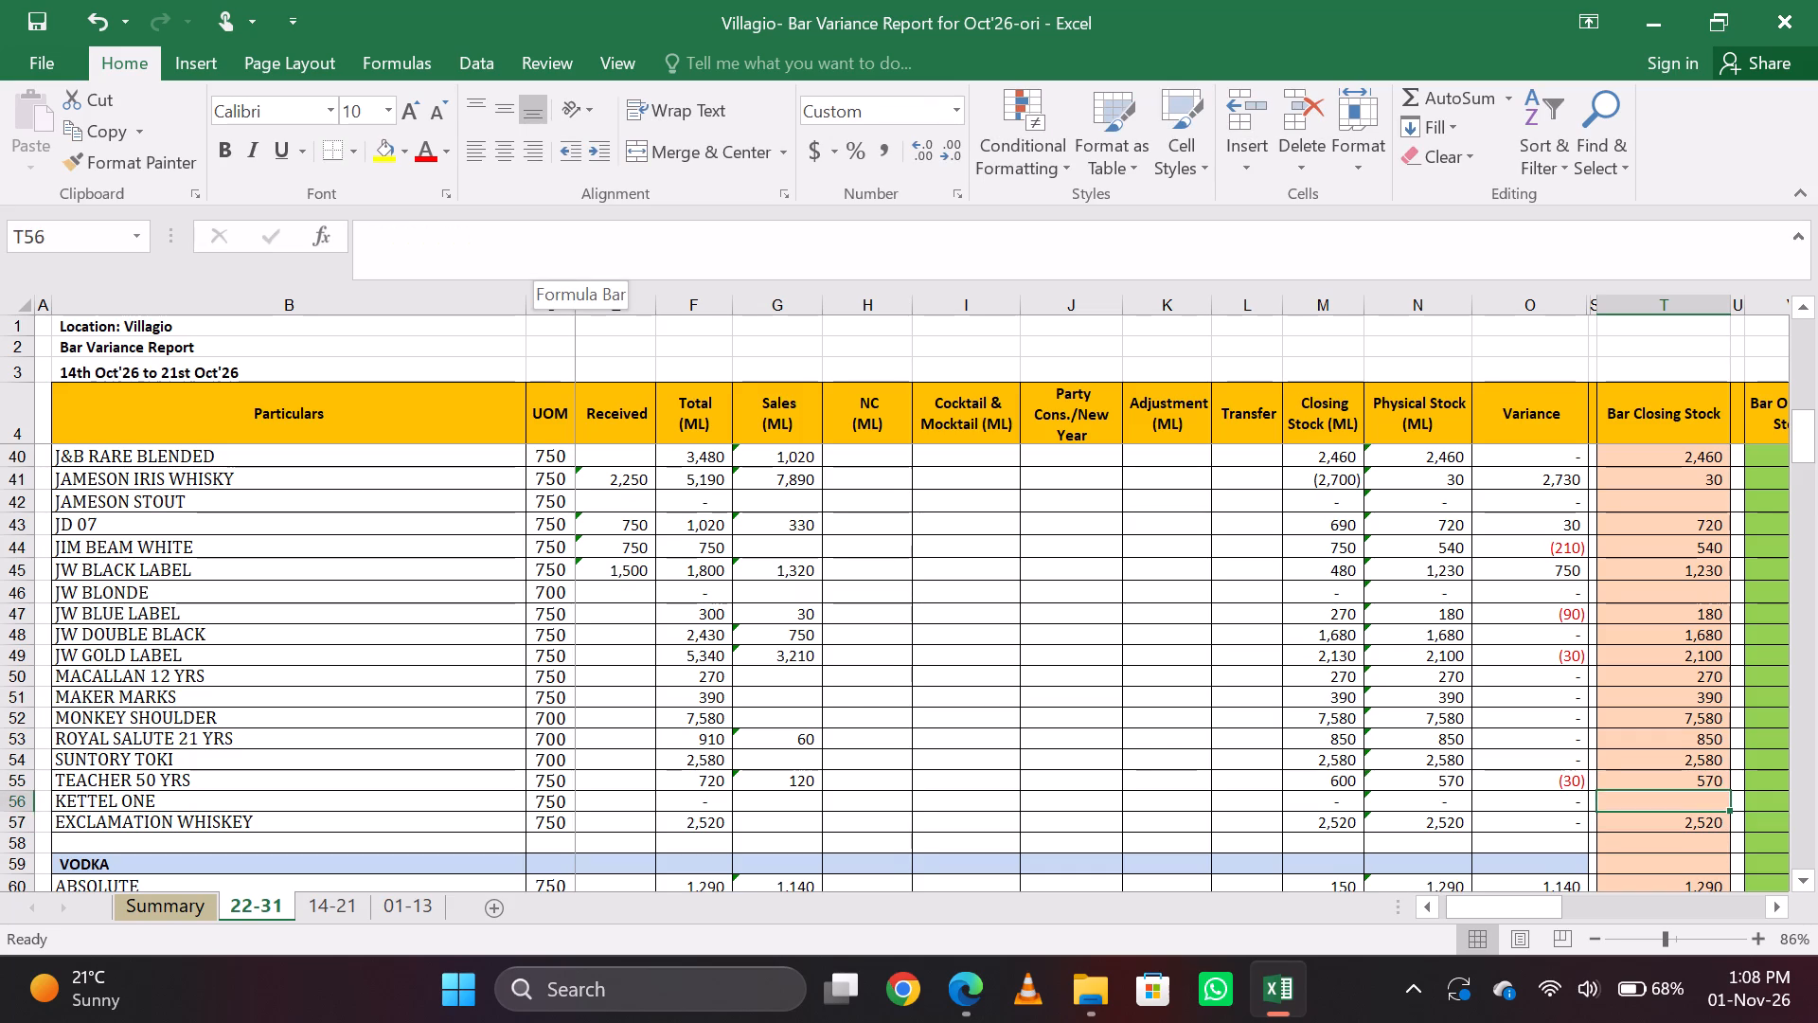
key("Down")
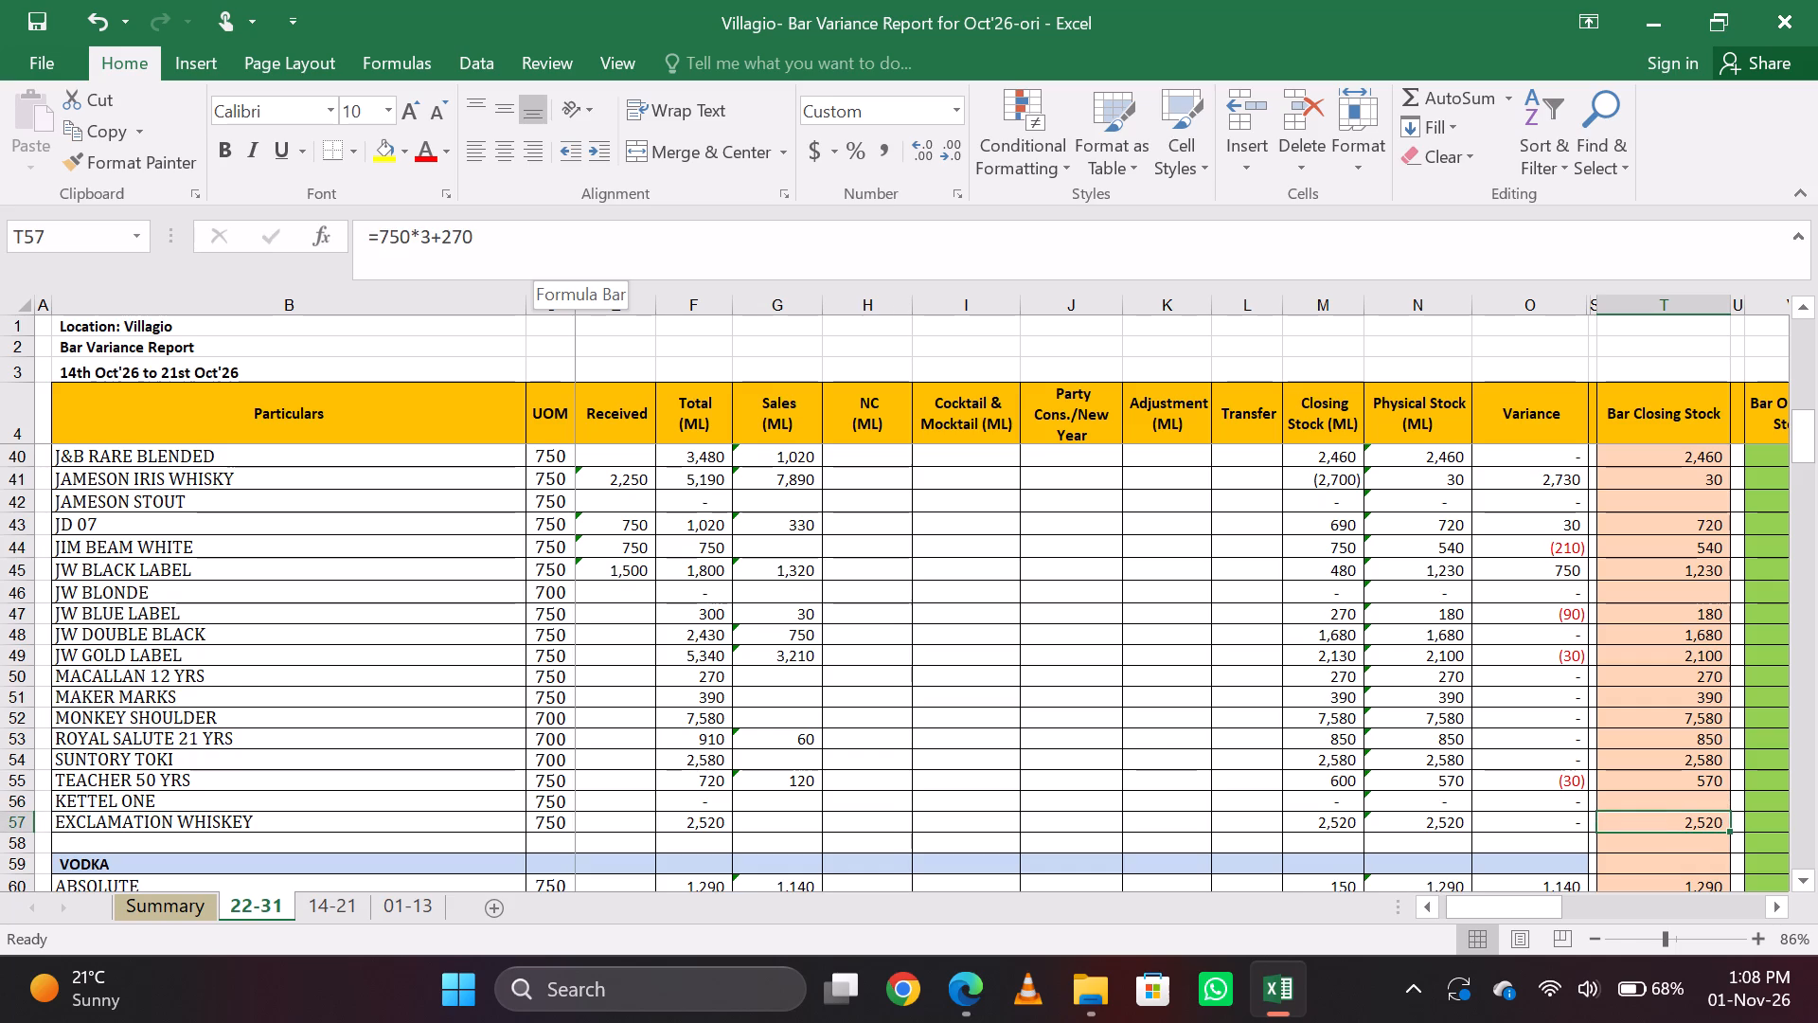
left_click(548, 236)
key("BackSpace")
key("BackSpace")
key("BackSpace")
key("BackSpace")
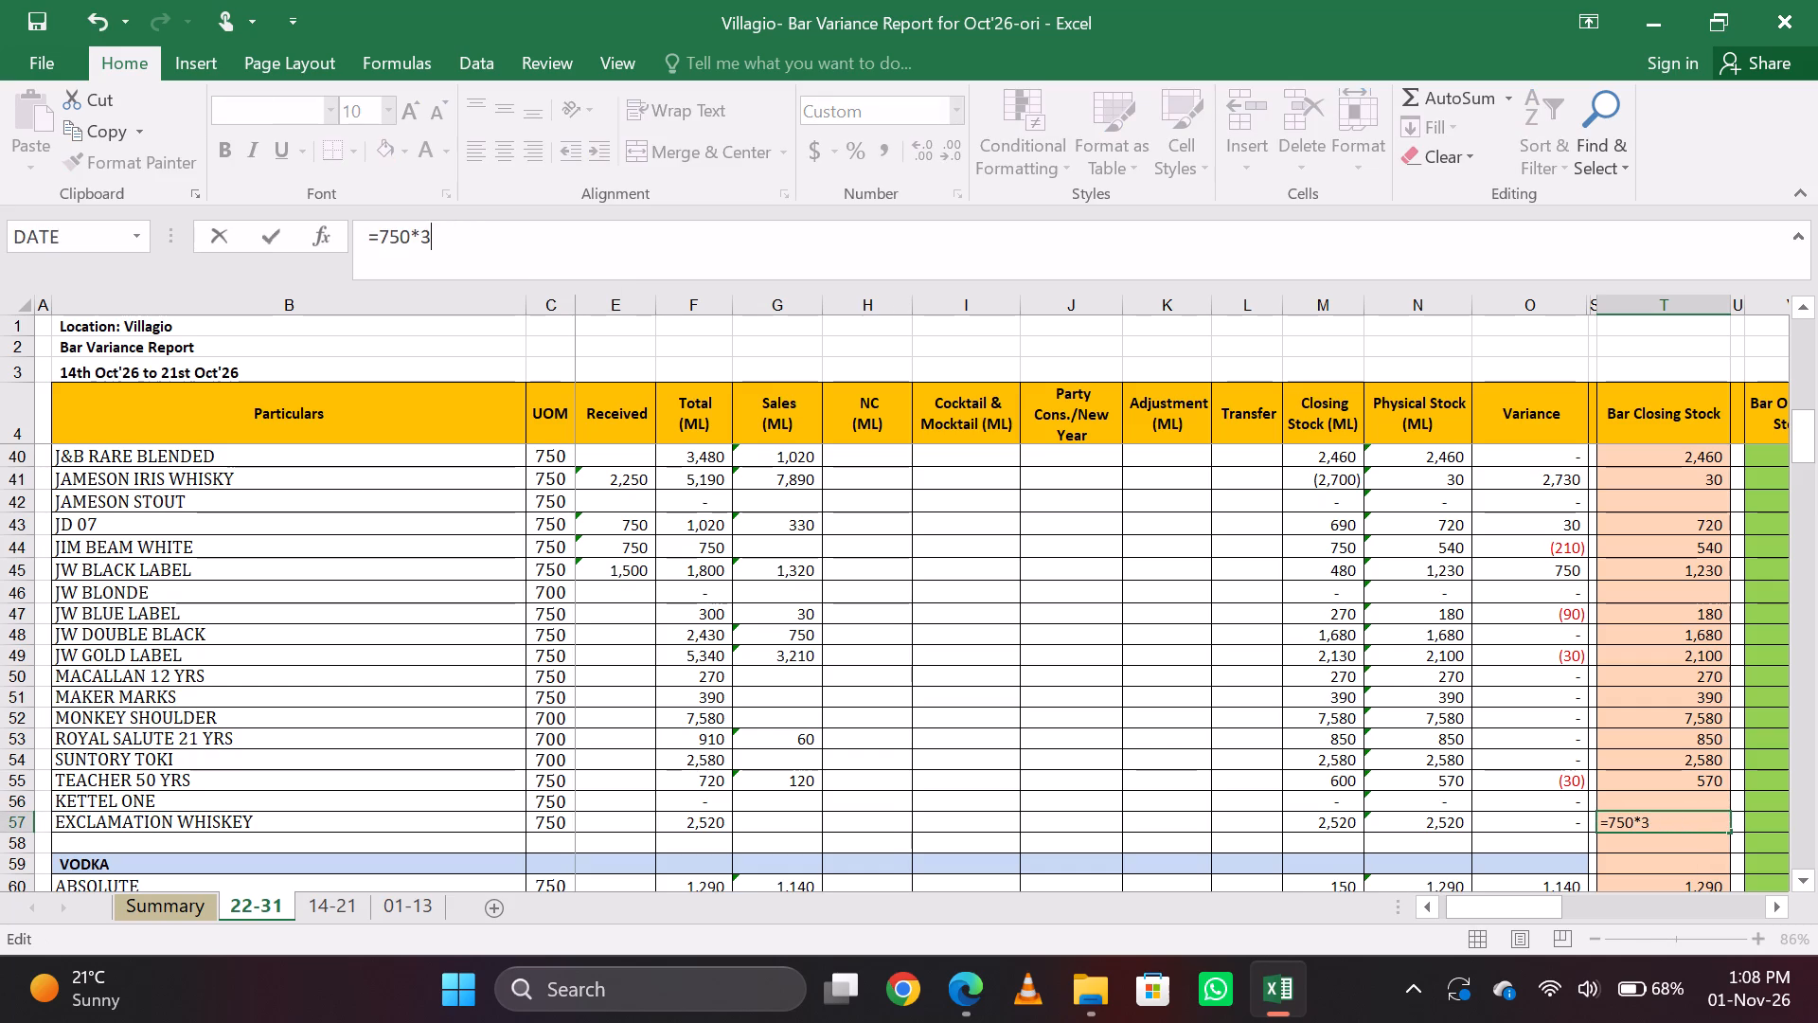
key("BackSpace")
type("2+600")
key("Return")
key("Up")
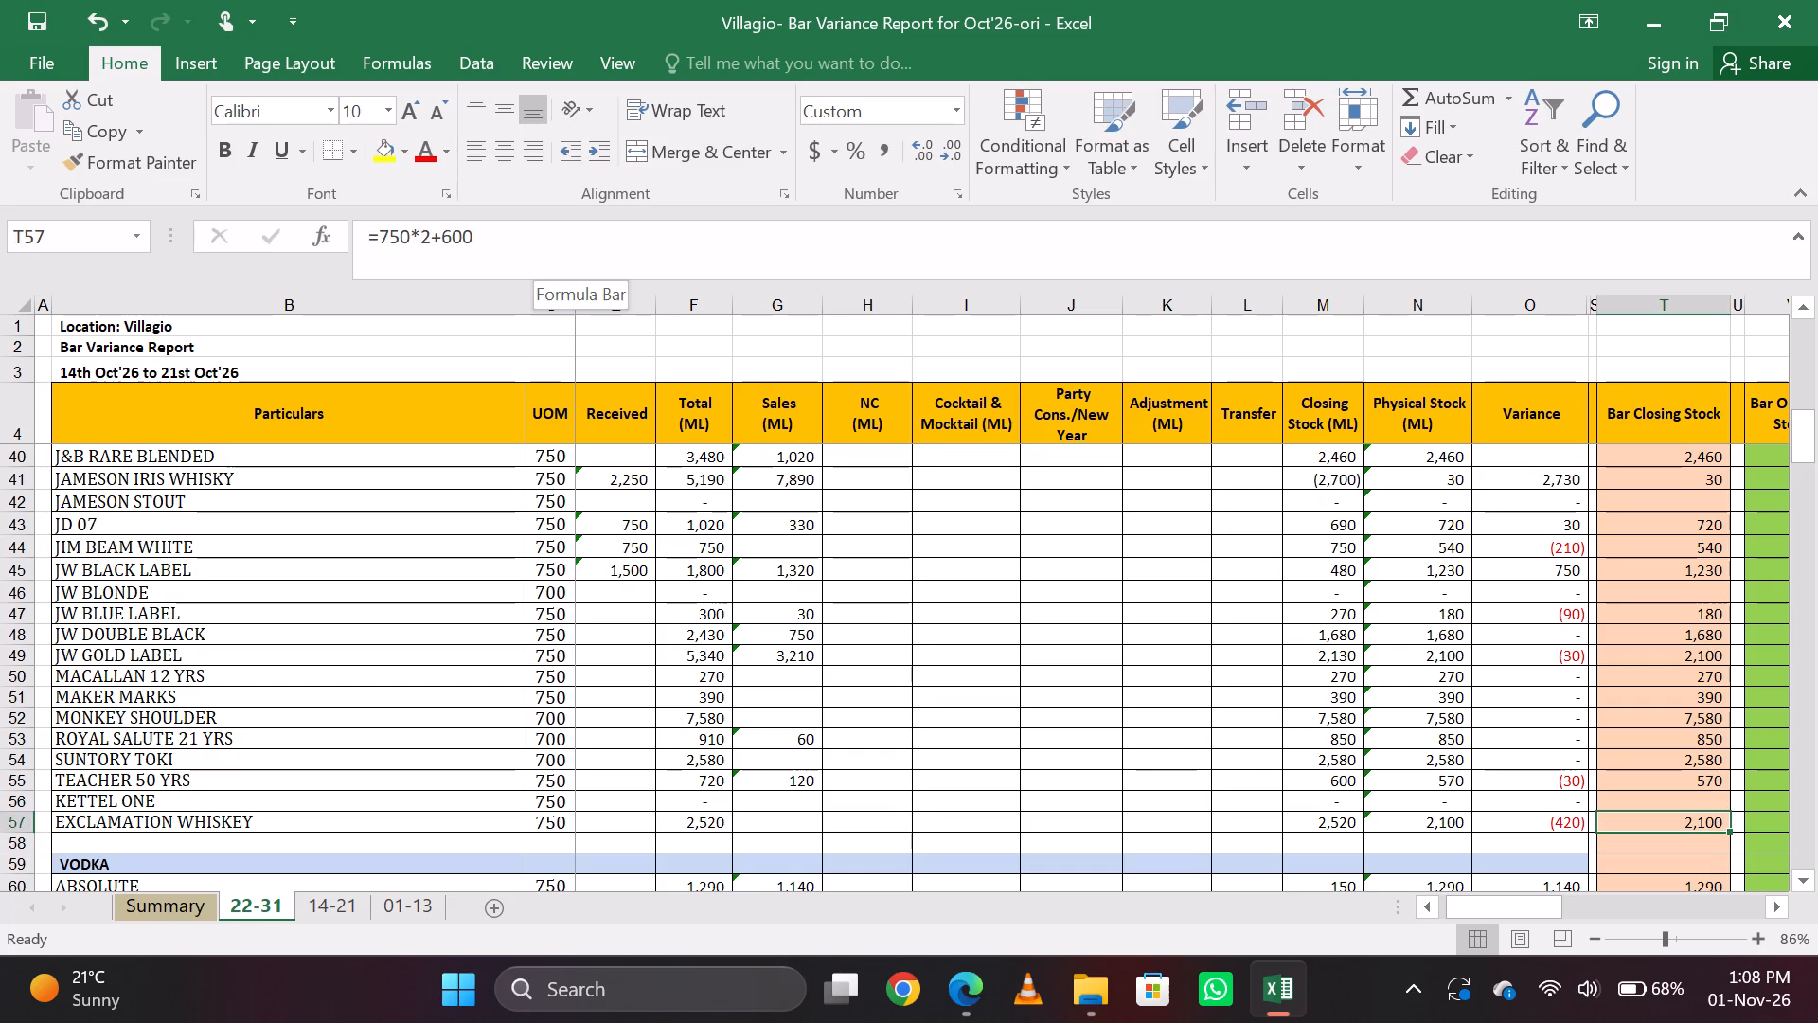
key("Down")
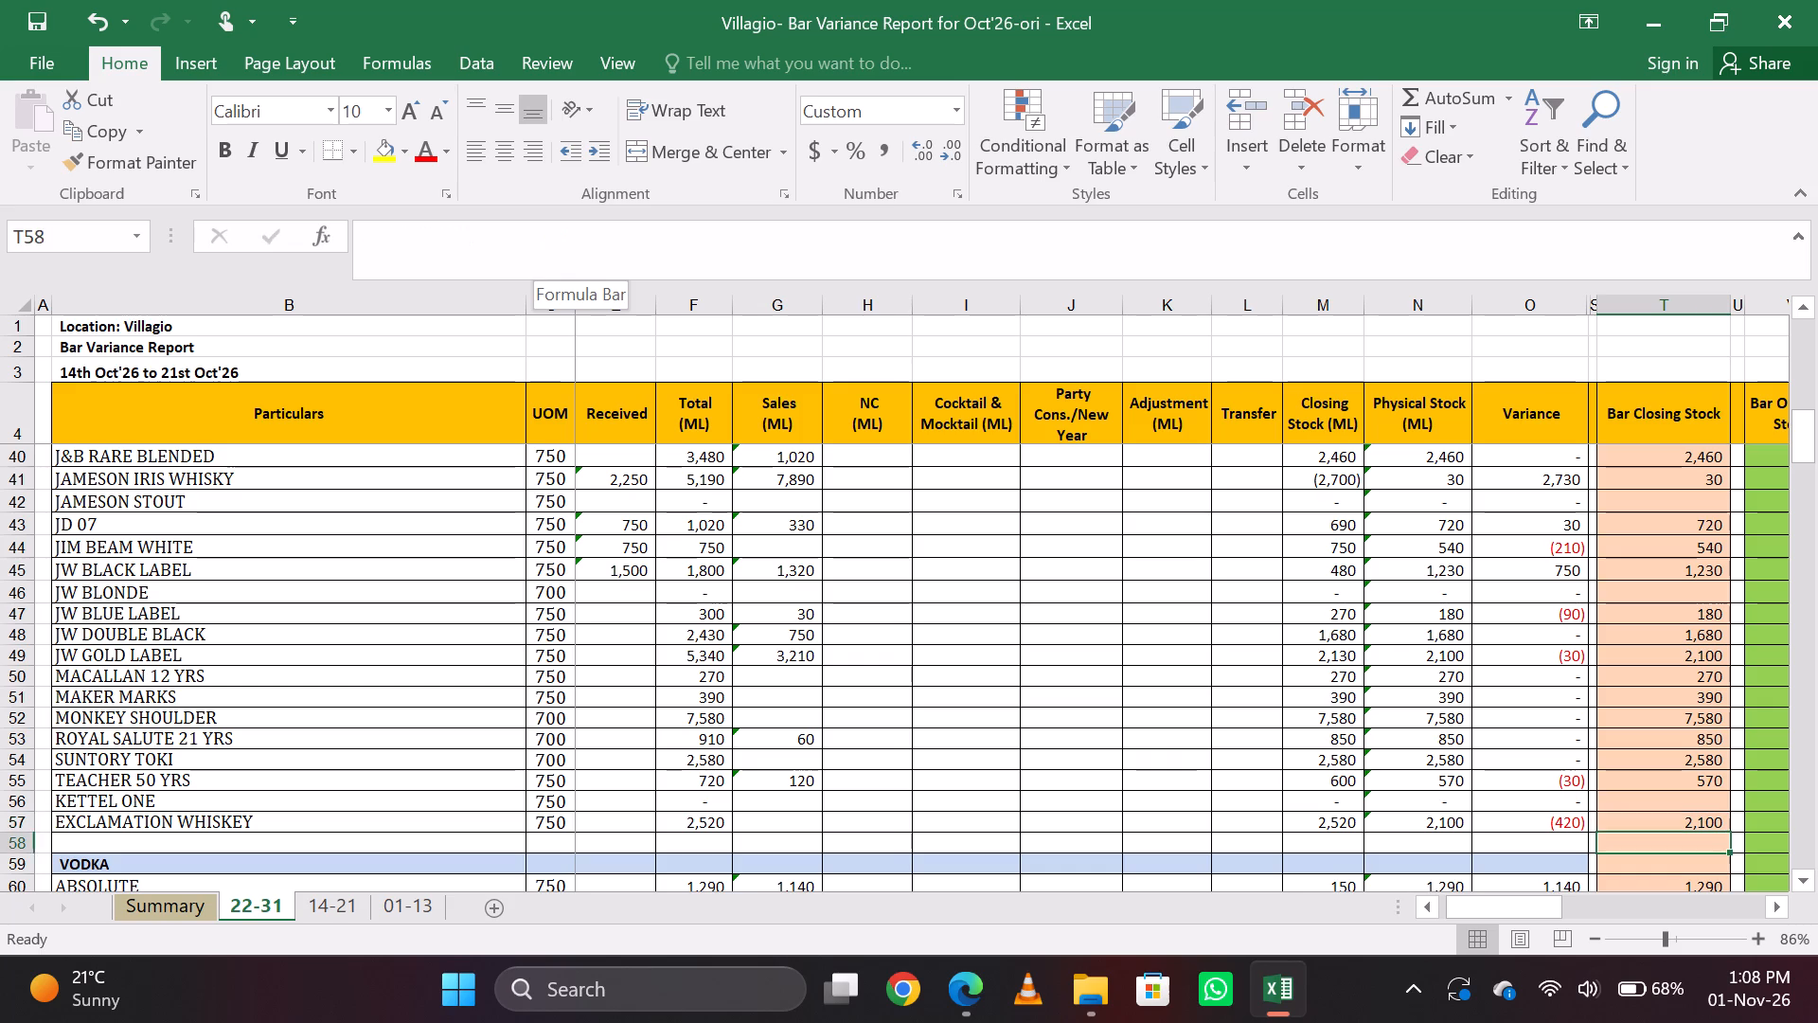
key("Up")
key("Down")
key("Up")
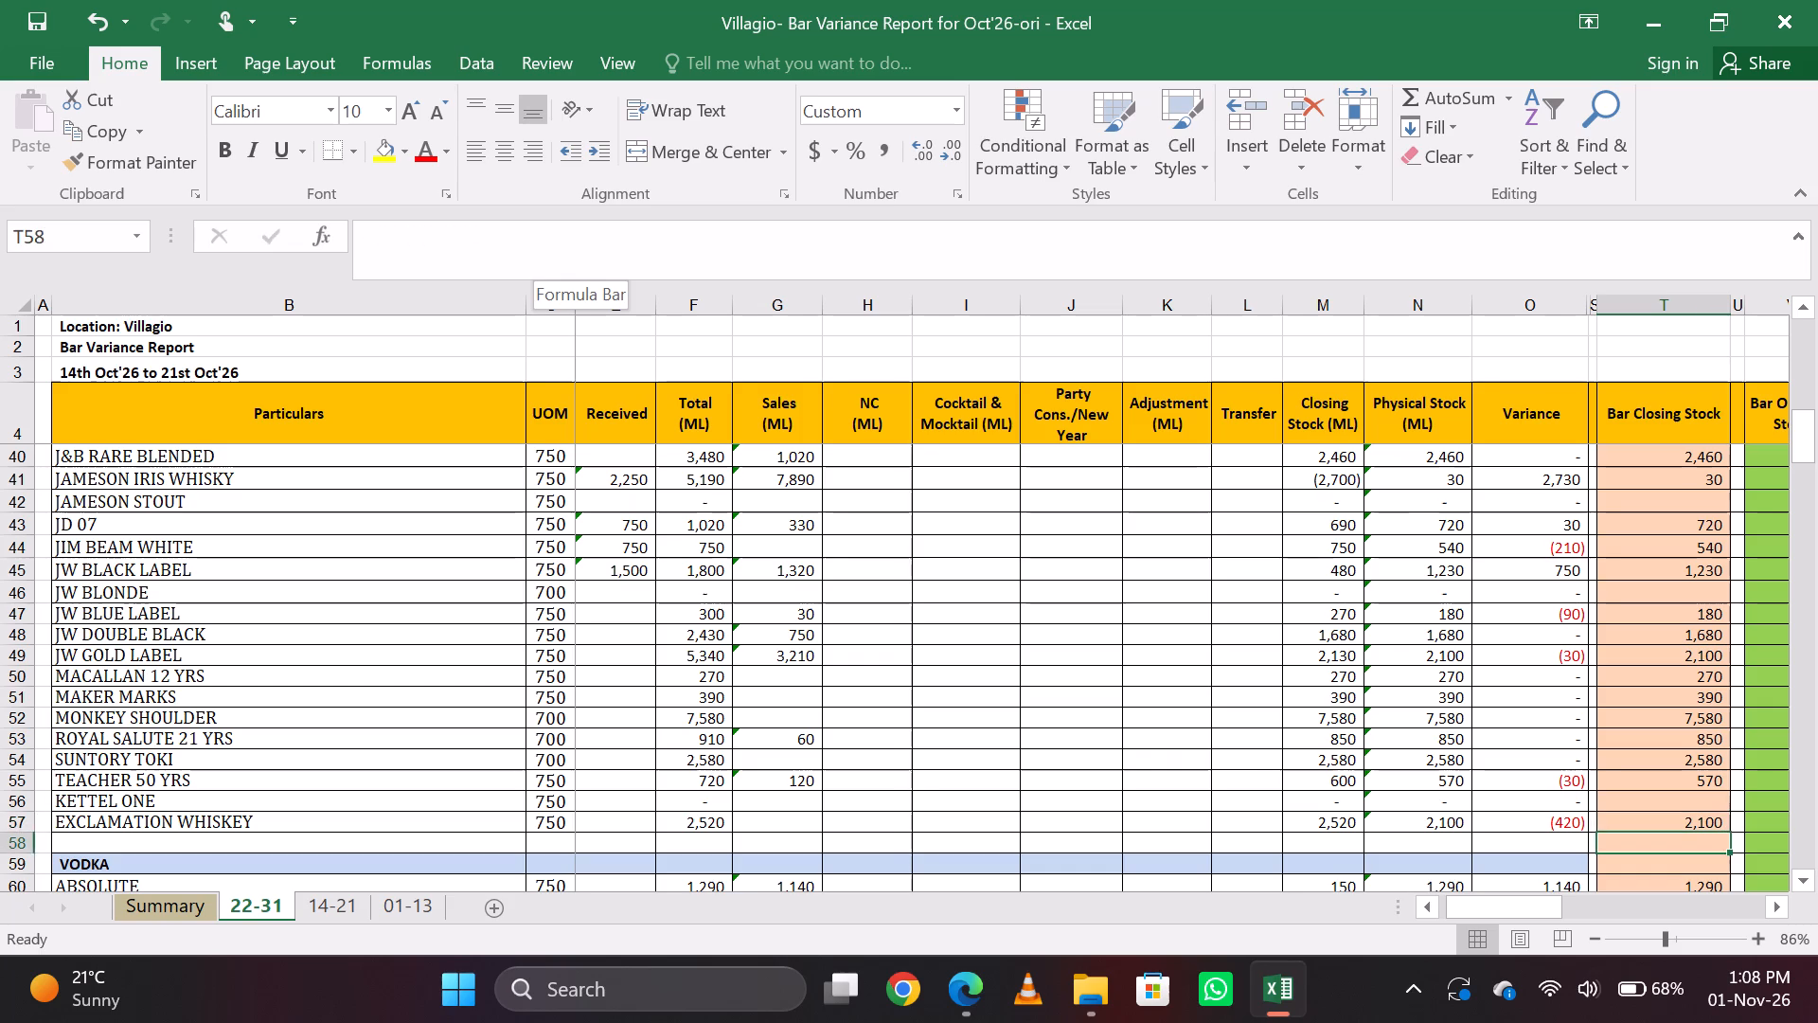
Clear the Bar Closing Stock entry of ABSOLUTE in the VODKA section.
key("Down")
key("Down")
key("Down")
key("Down")
key("Down")
key("Down")
key("Down")
key("Down")
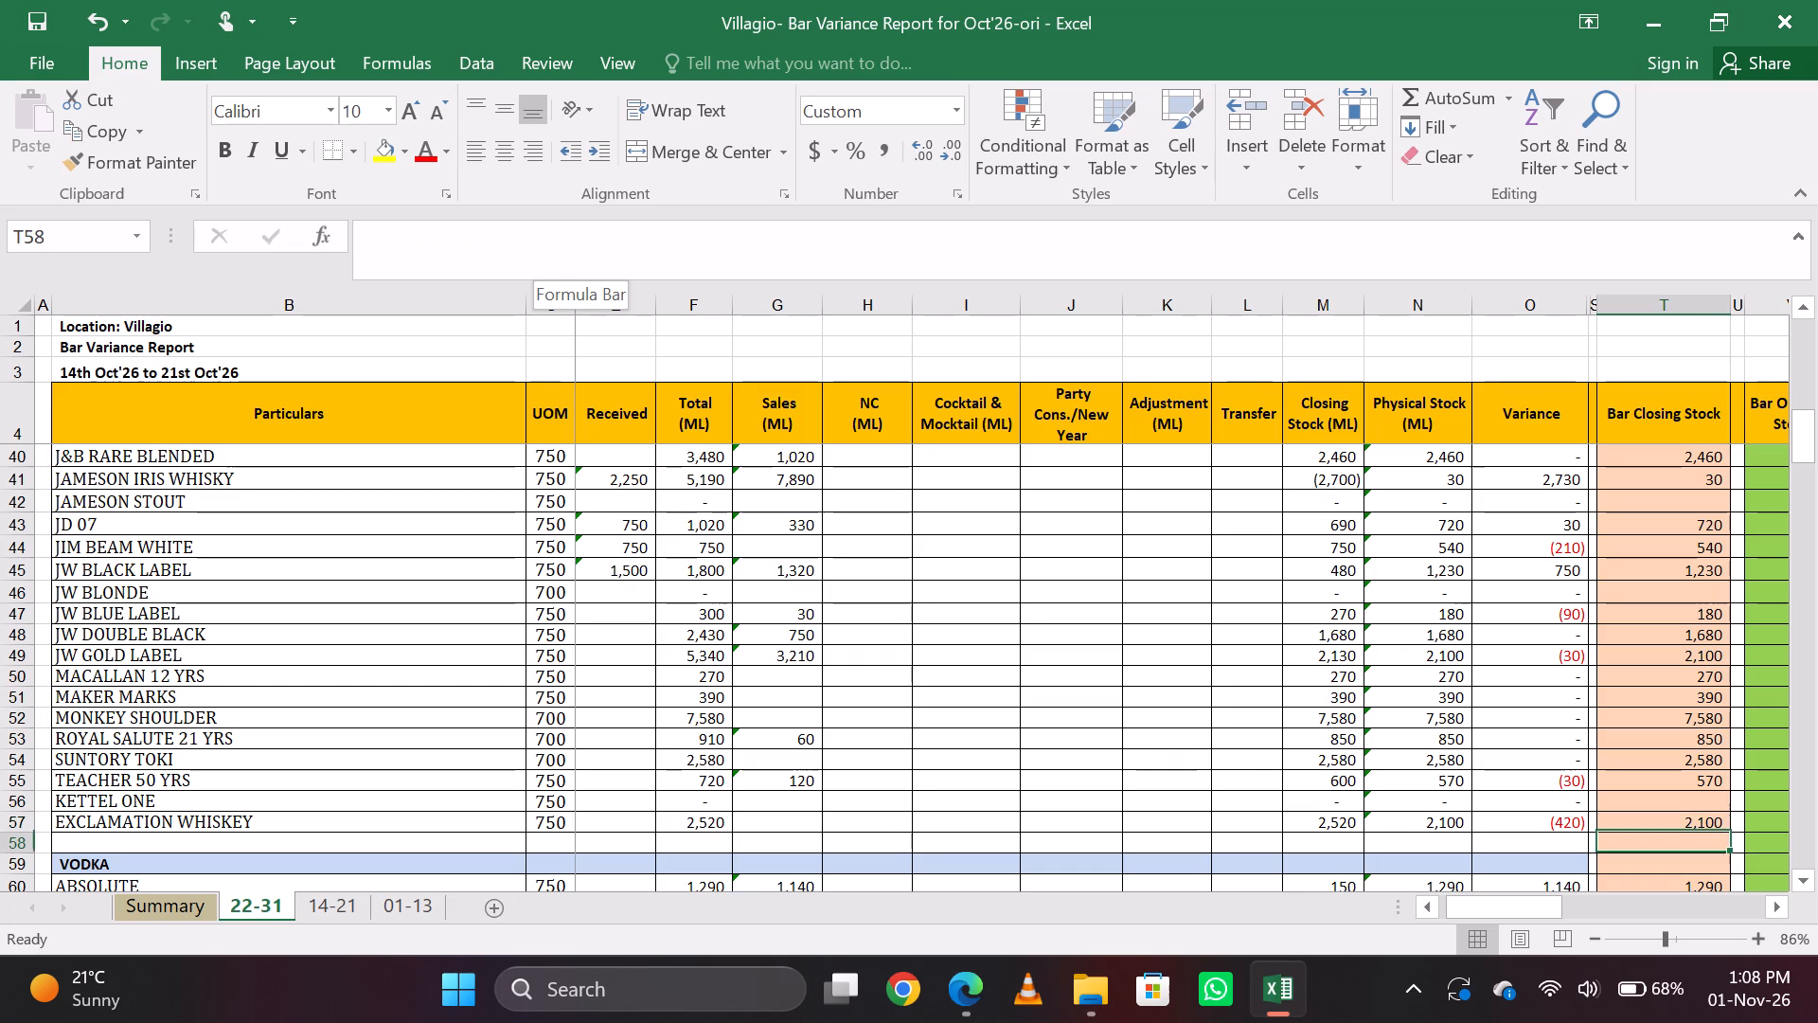
key("Up")
key("Up")
key("Up")
key("Up")
key("Up")
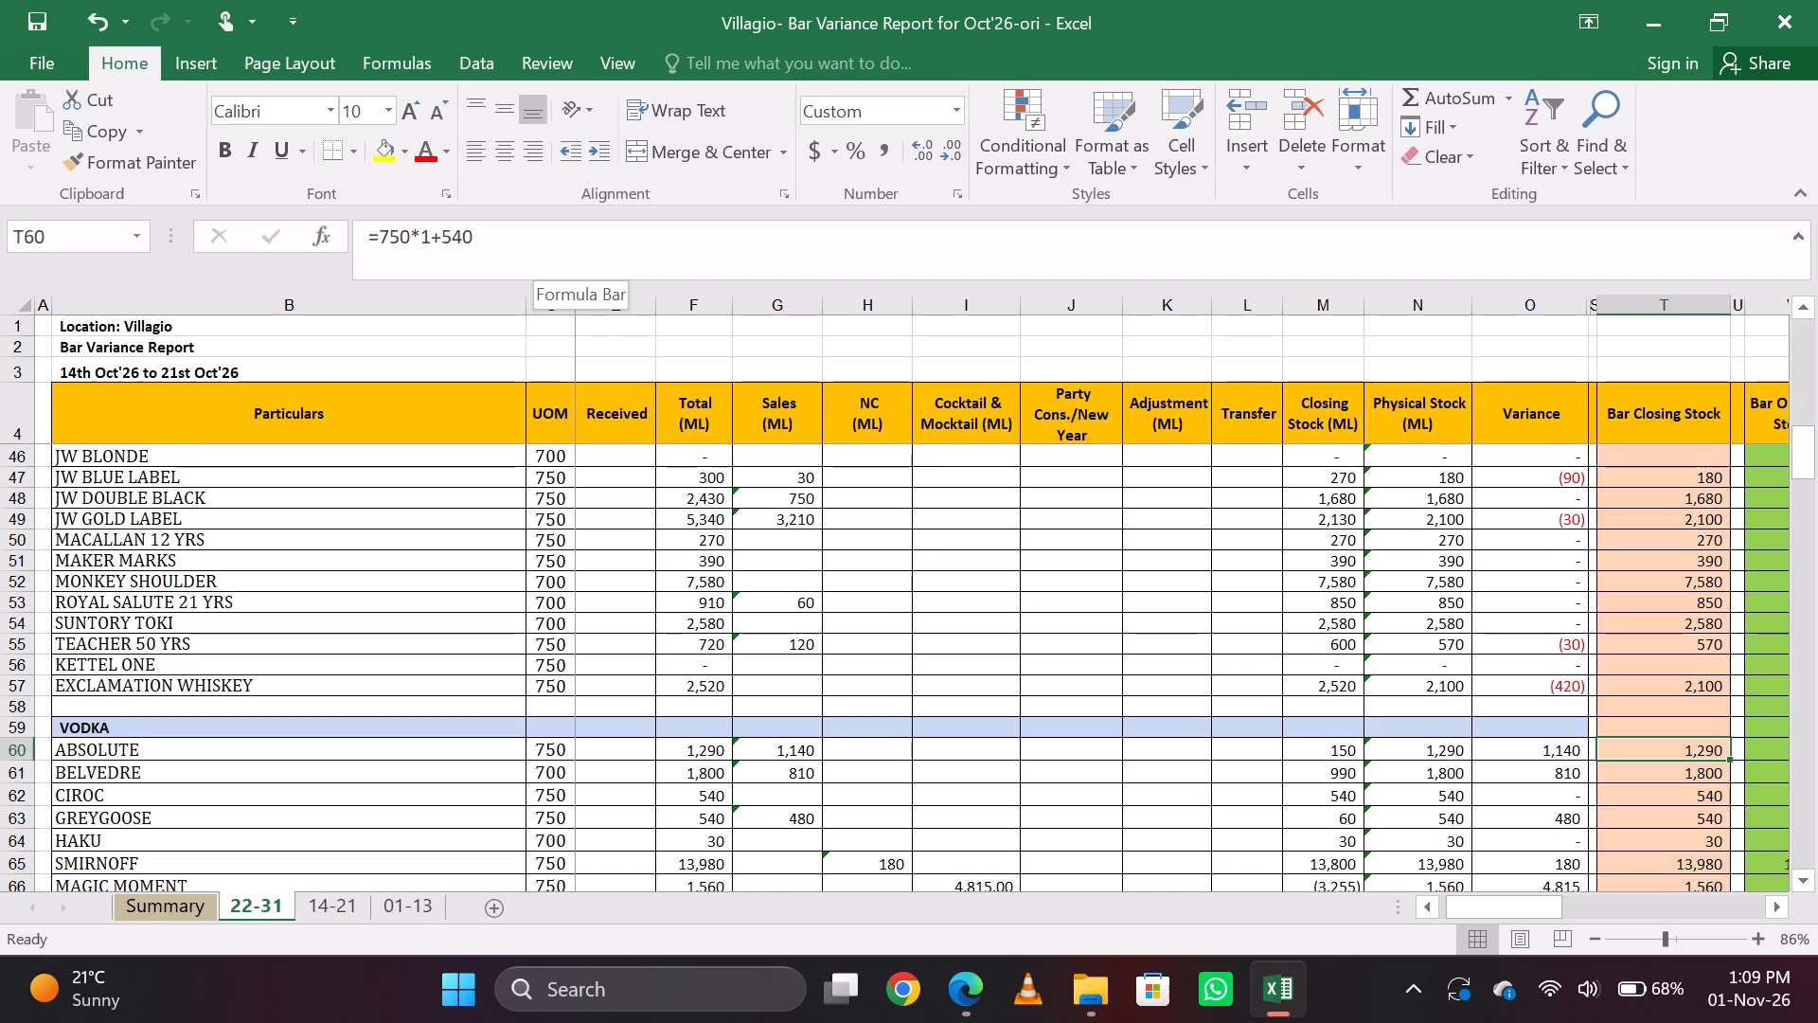
key("Down")
key("Up")
key("BackSpace")
key("Return")
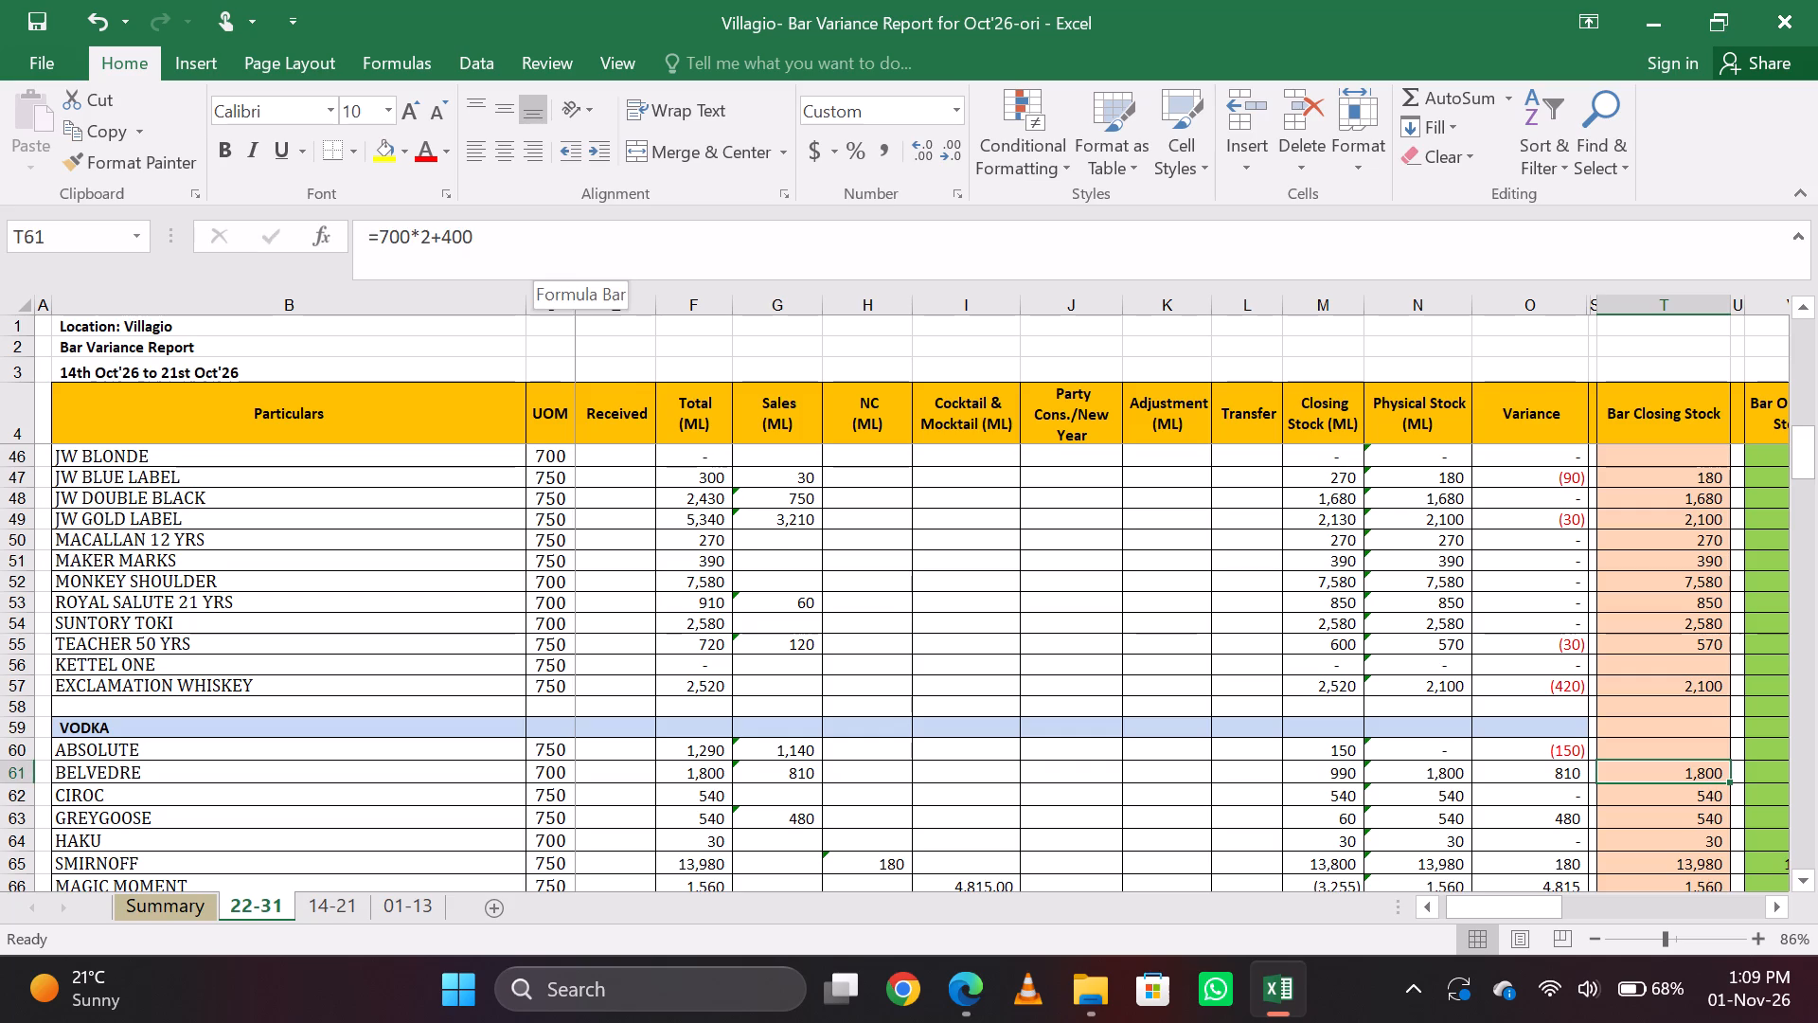
key("Up")
key("Down")
key("Up")
key("Down")
key("Up")
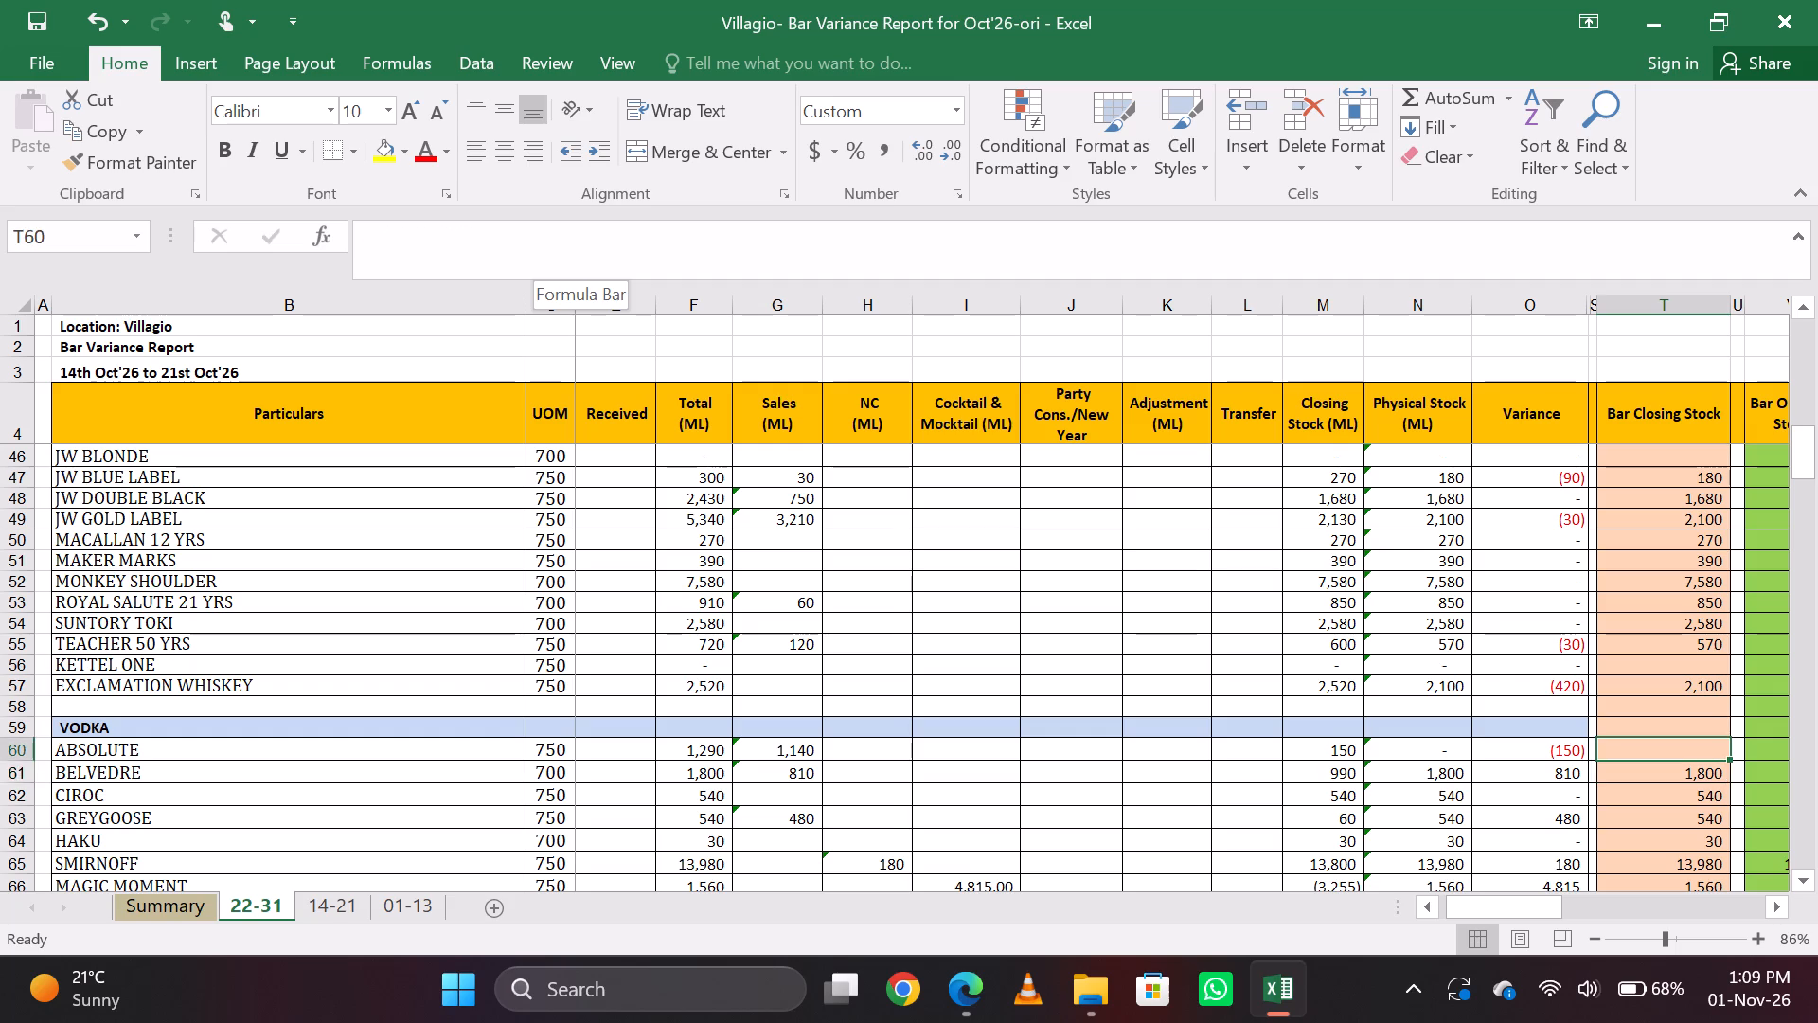
Review the ABSOLUTE row from Bar Closing Stock across to the Sales formula and back.
key("Down")
key("Up")
key("Left")
key("Left")
key("Left")
key("Left")
key("Left")
key("Left")
key("Left")
key("Left")
key("Left")
key("Left")
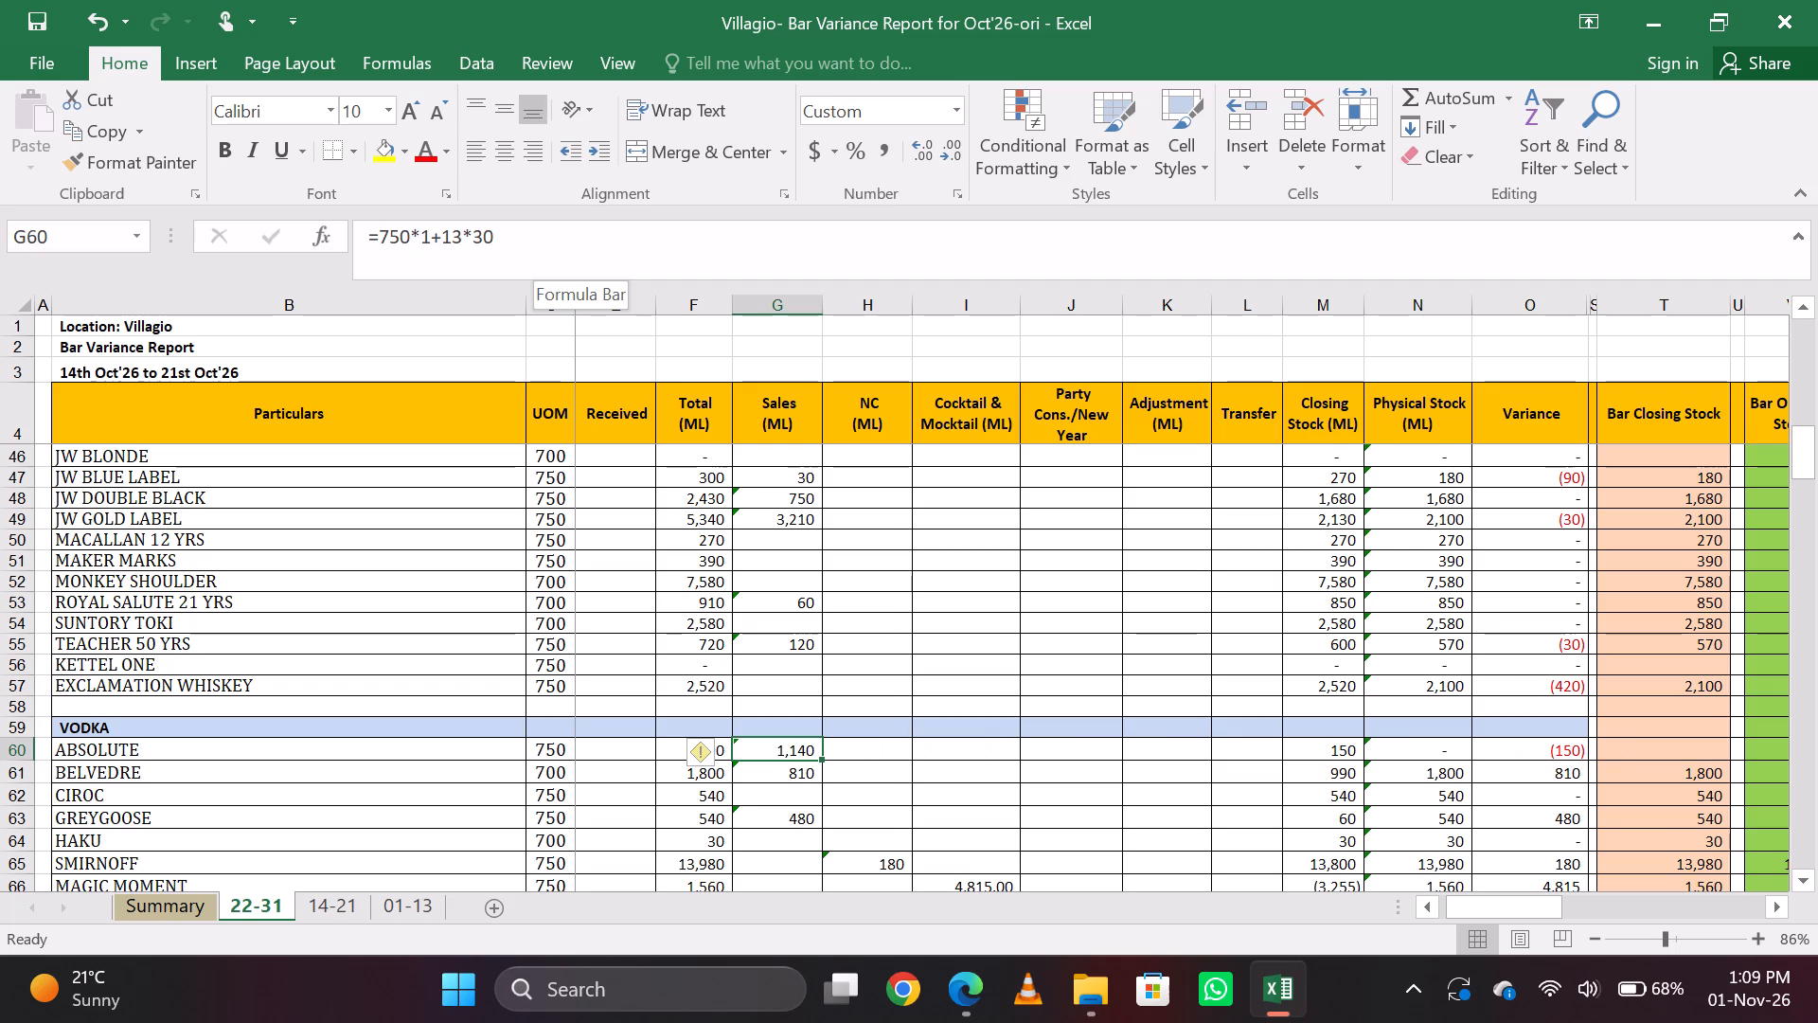
key("Right")
key("Right")
key("Right")
key("Right")
key("Right")
key("Right")
key("Right")
key("Right")
key("Right")
key("Right")
key("Right")
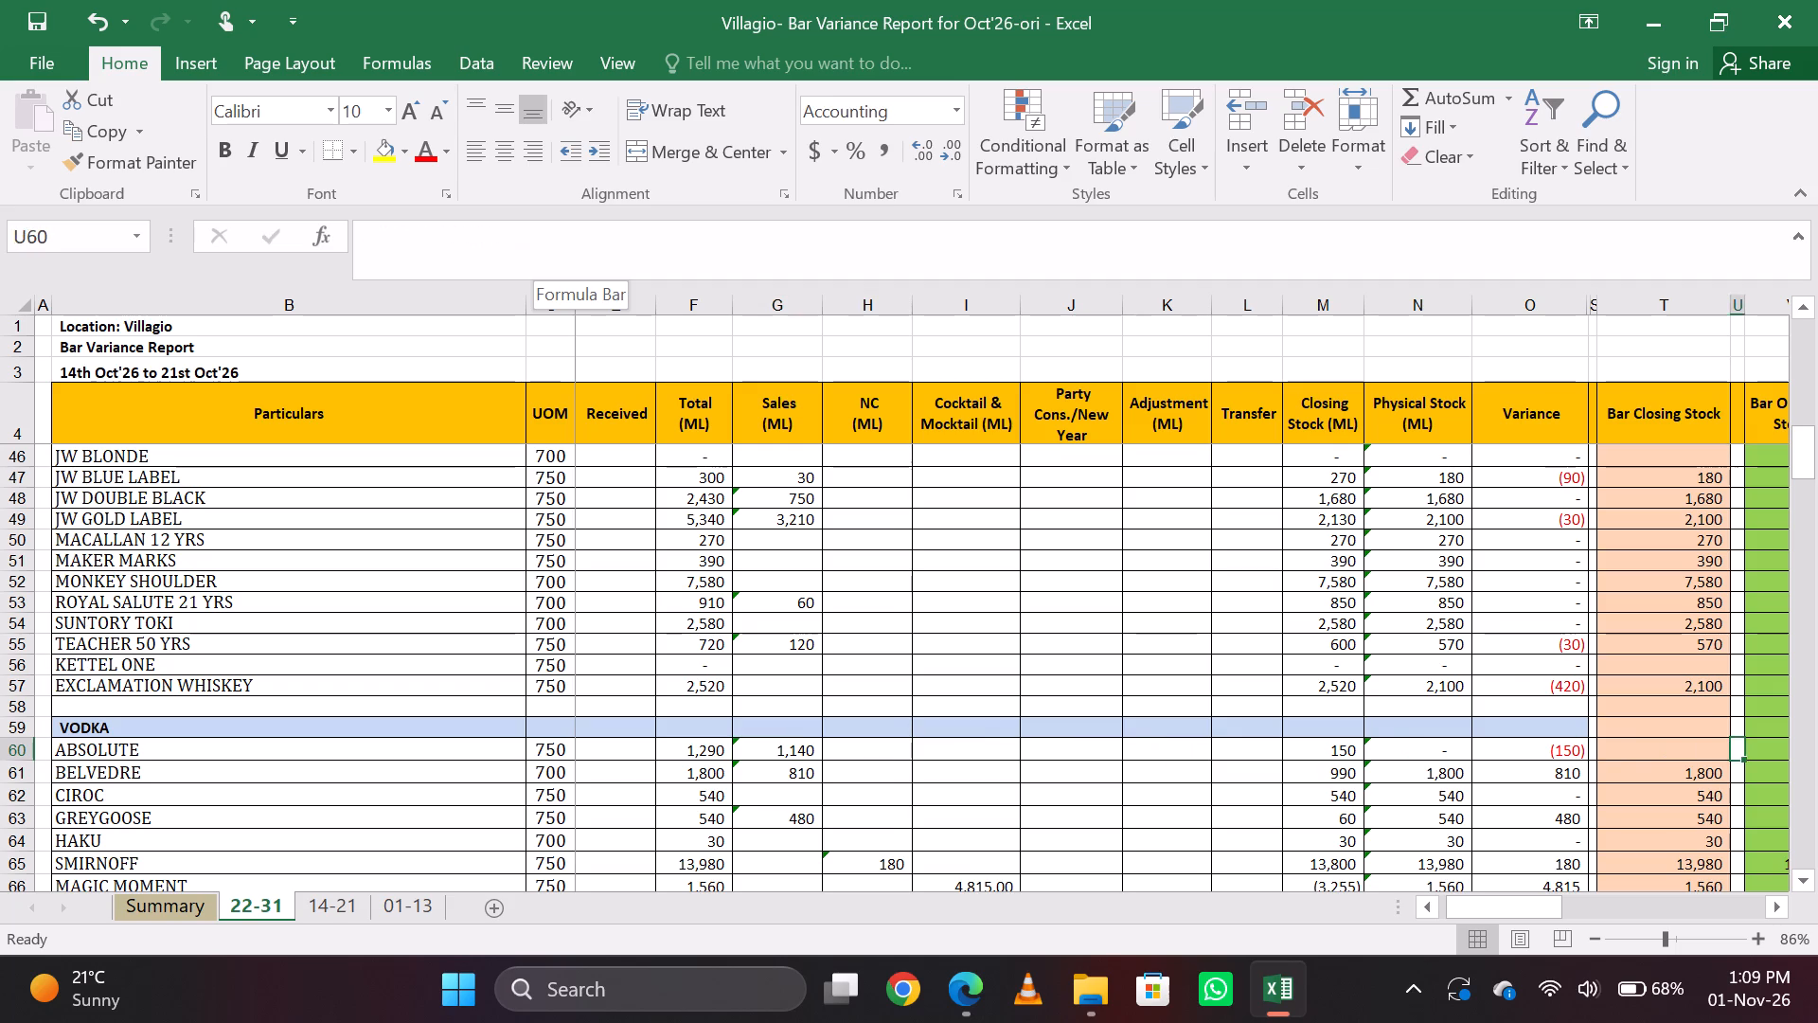
key("Left")
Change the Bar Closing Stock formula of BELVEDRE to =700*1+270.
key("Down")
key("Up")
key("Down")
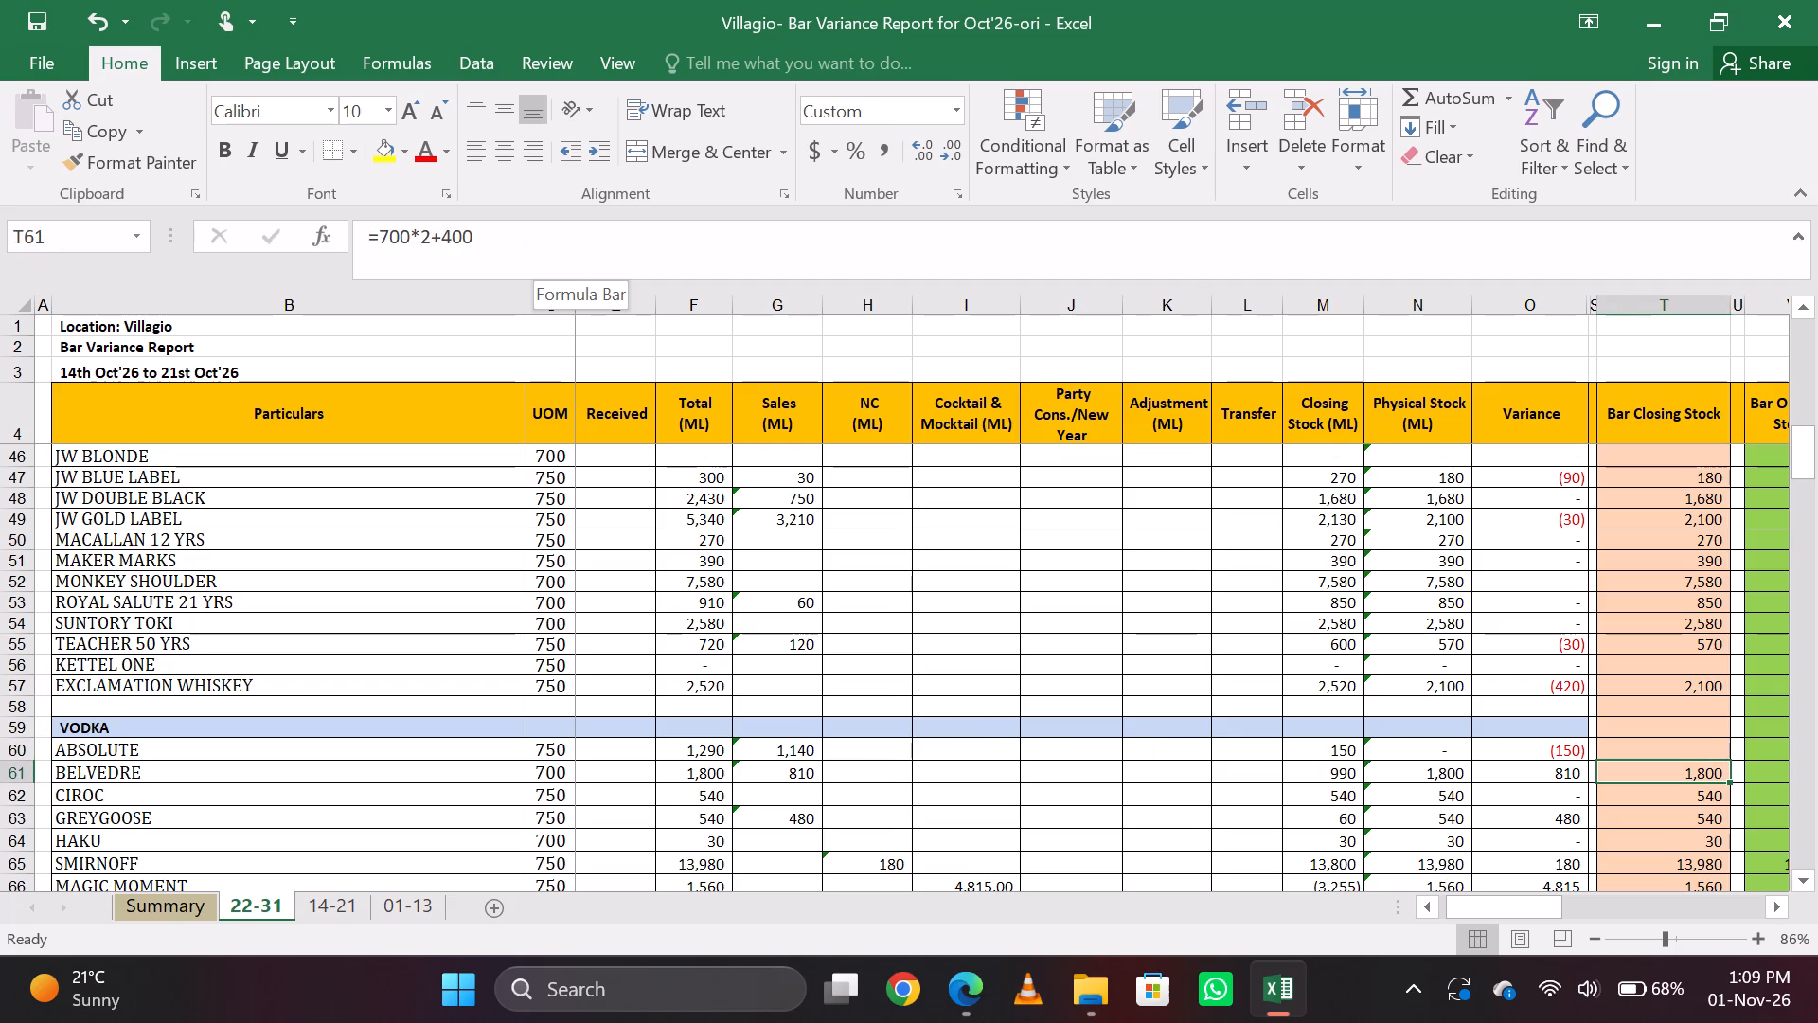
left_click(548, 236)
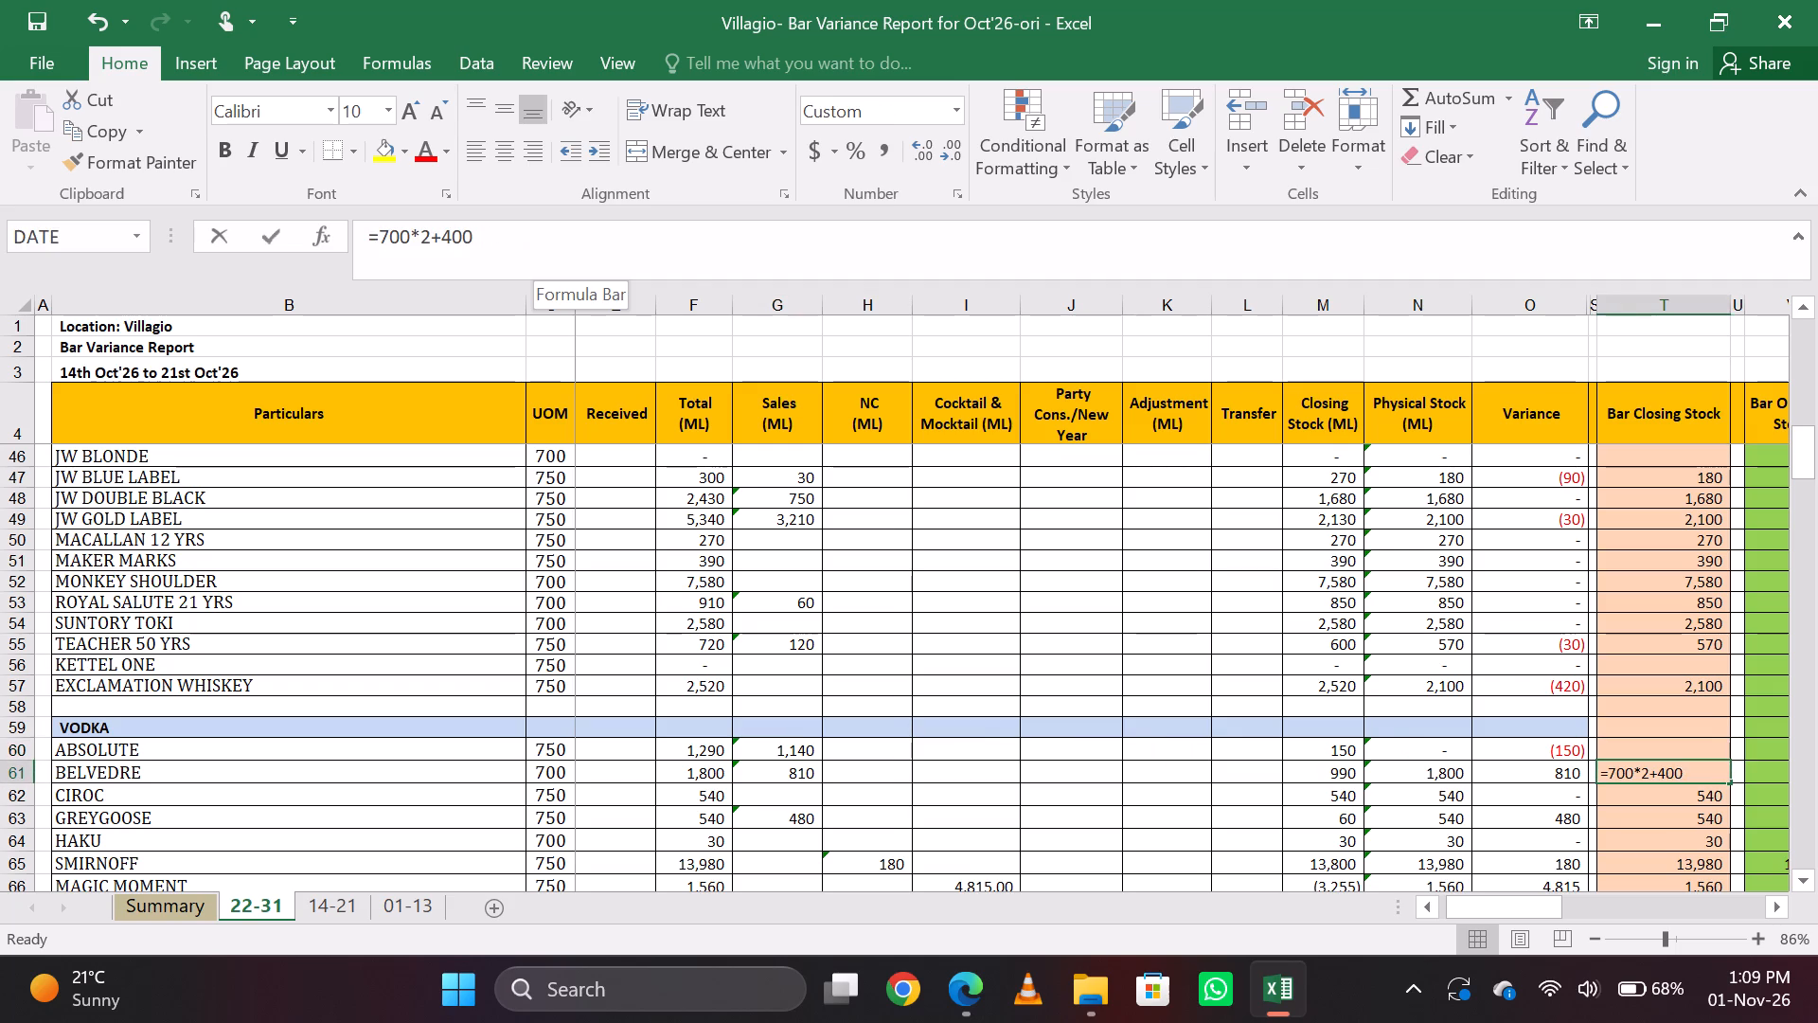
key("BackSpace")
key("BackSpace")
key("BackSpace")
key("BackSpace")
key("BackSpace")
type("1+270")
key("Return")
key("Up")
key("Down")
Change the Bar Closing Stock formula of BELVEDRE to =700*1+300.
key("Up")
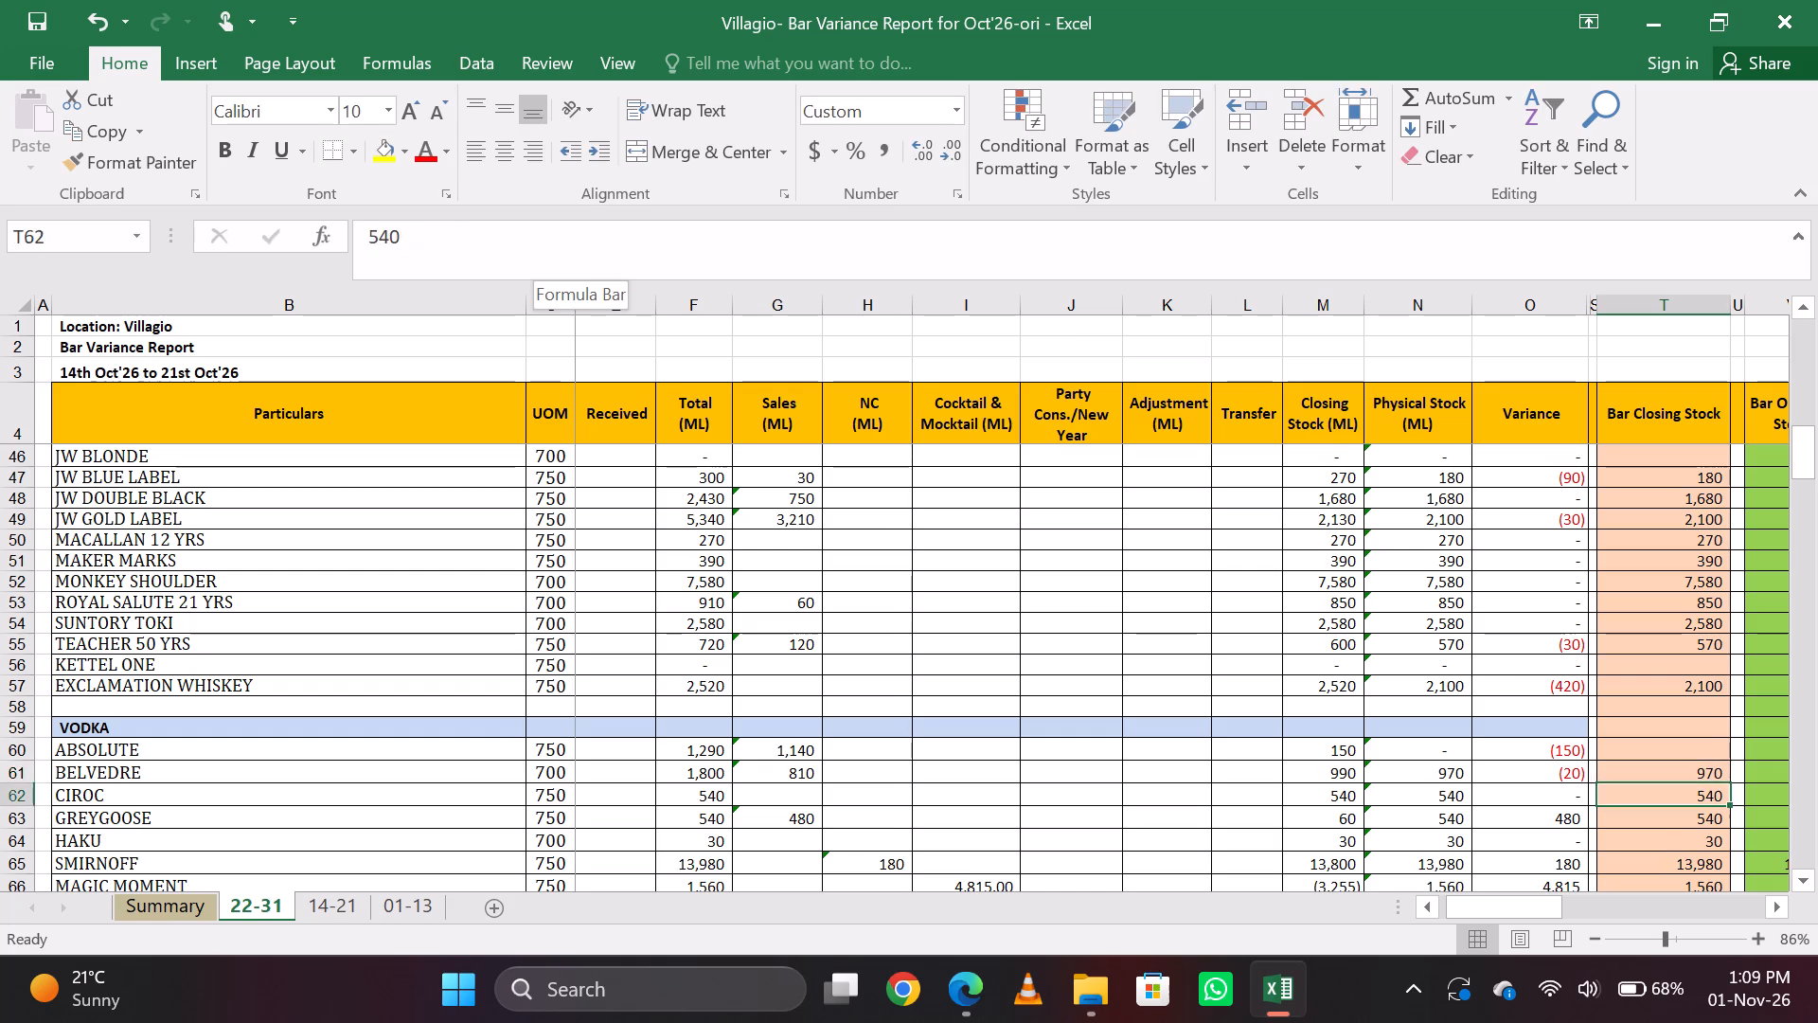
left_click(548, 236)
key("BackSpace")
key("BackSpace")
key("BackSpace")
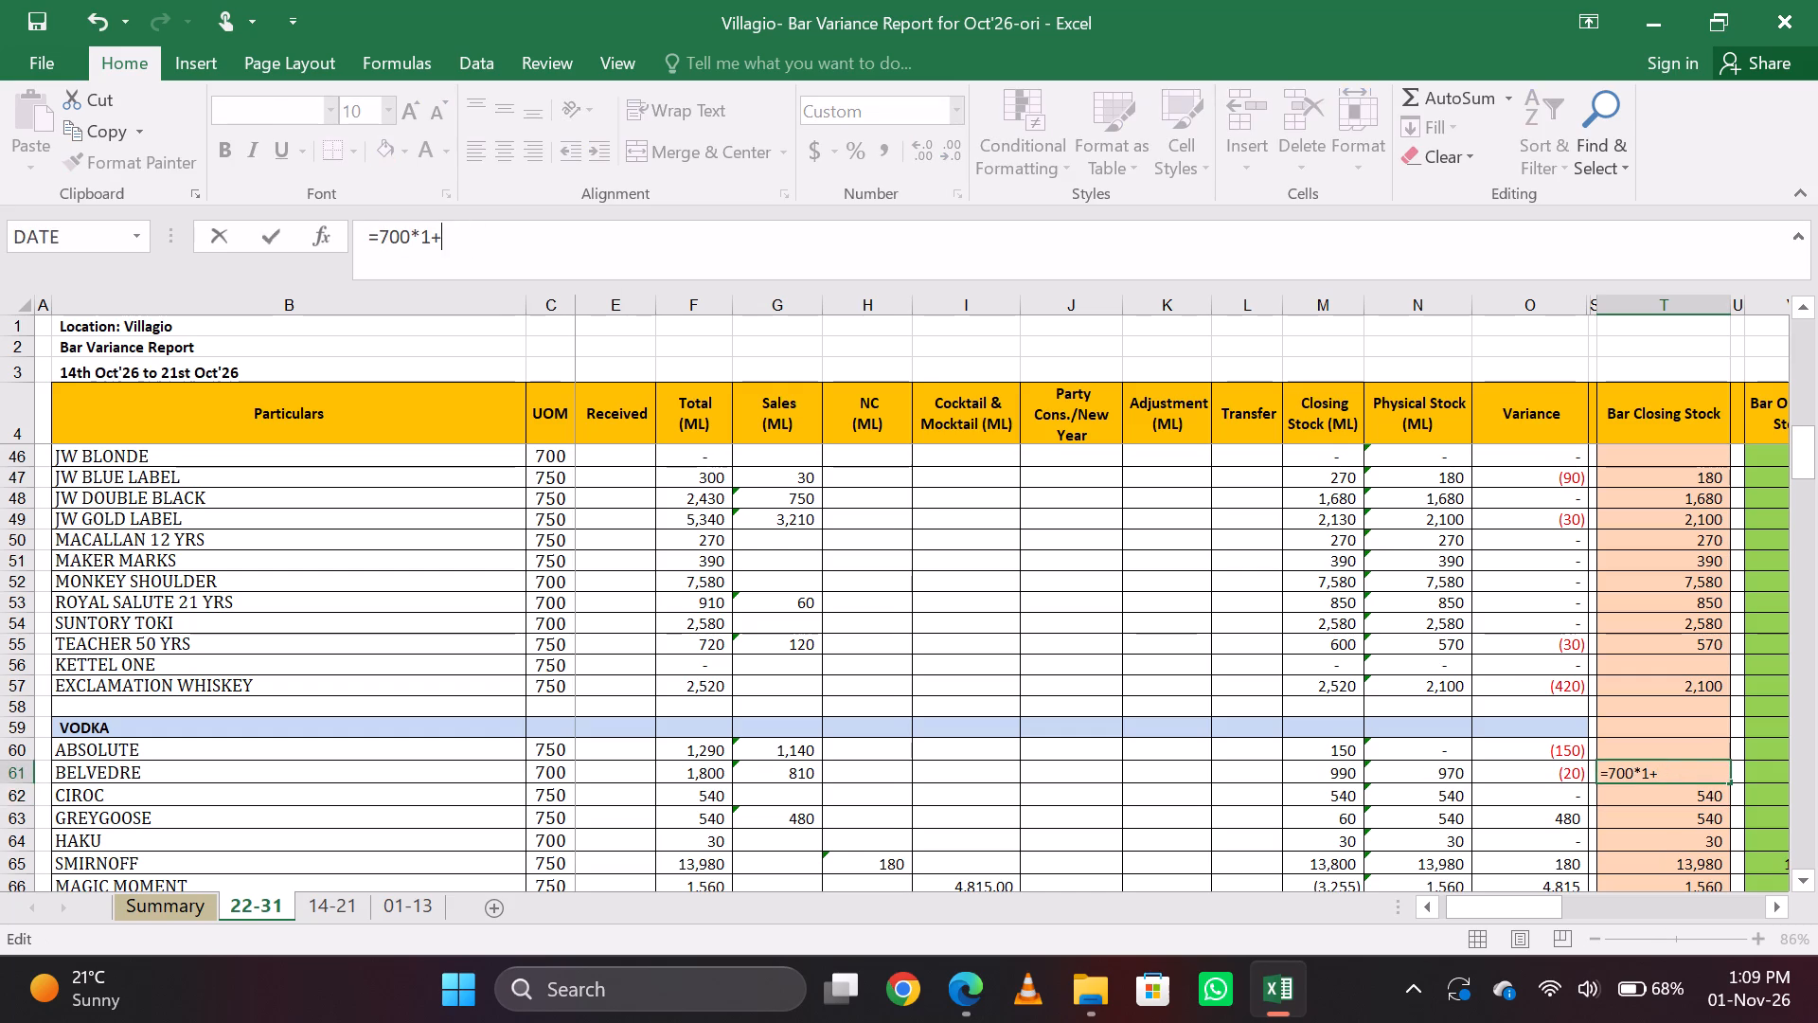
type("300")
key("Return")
Correct the Bar Closing Stock formula of BELVEDRE to =700*1+290.
key("Up")
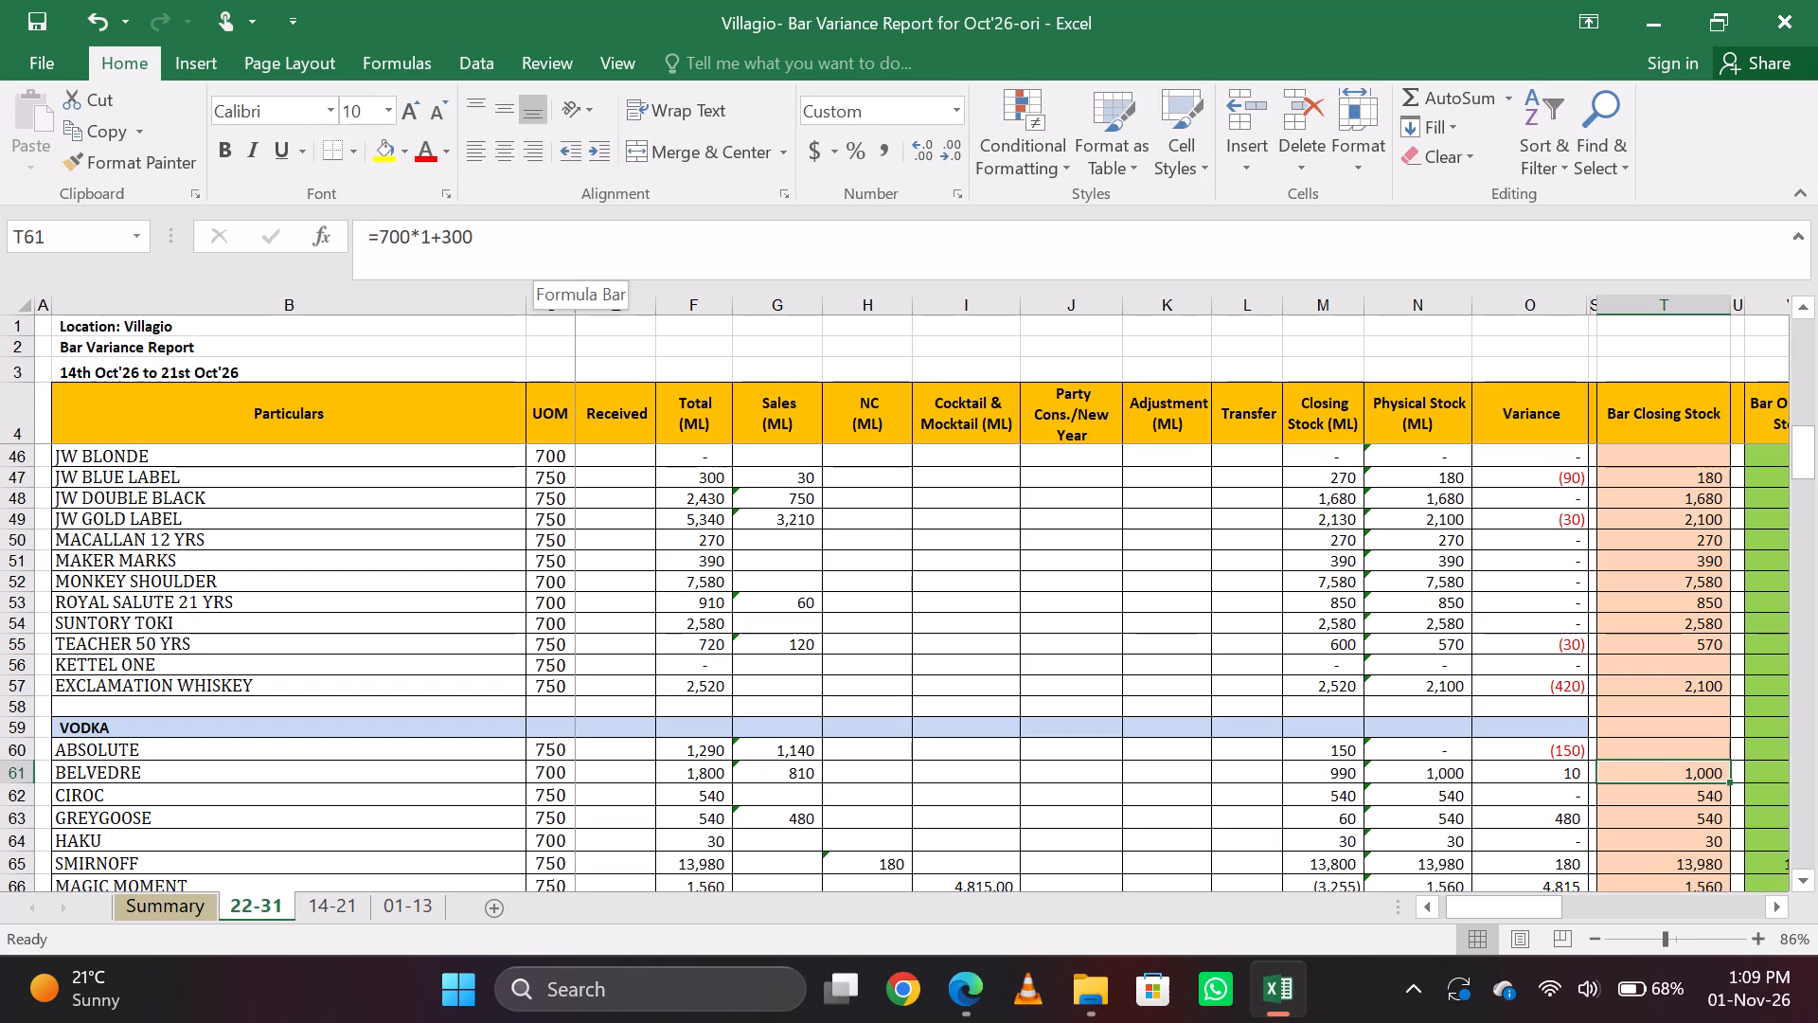
left_click(548, 236)
key("BackSpace")
key("BackSpace")
key("BackSpace")
type("290")
key("Return")
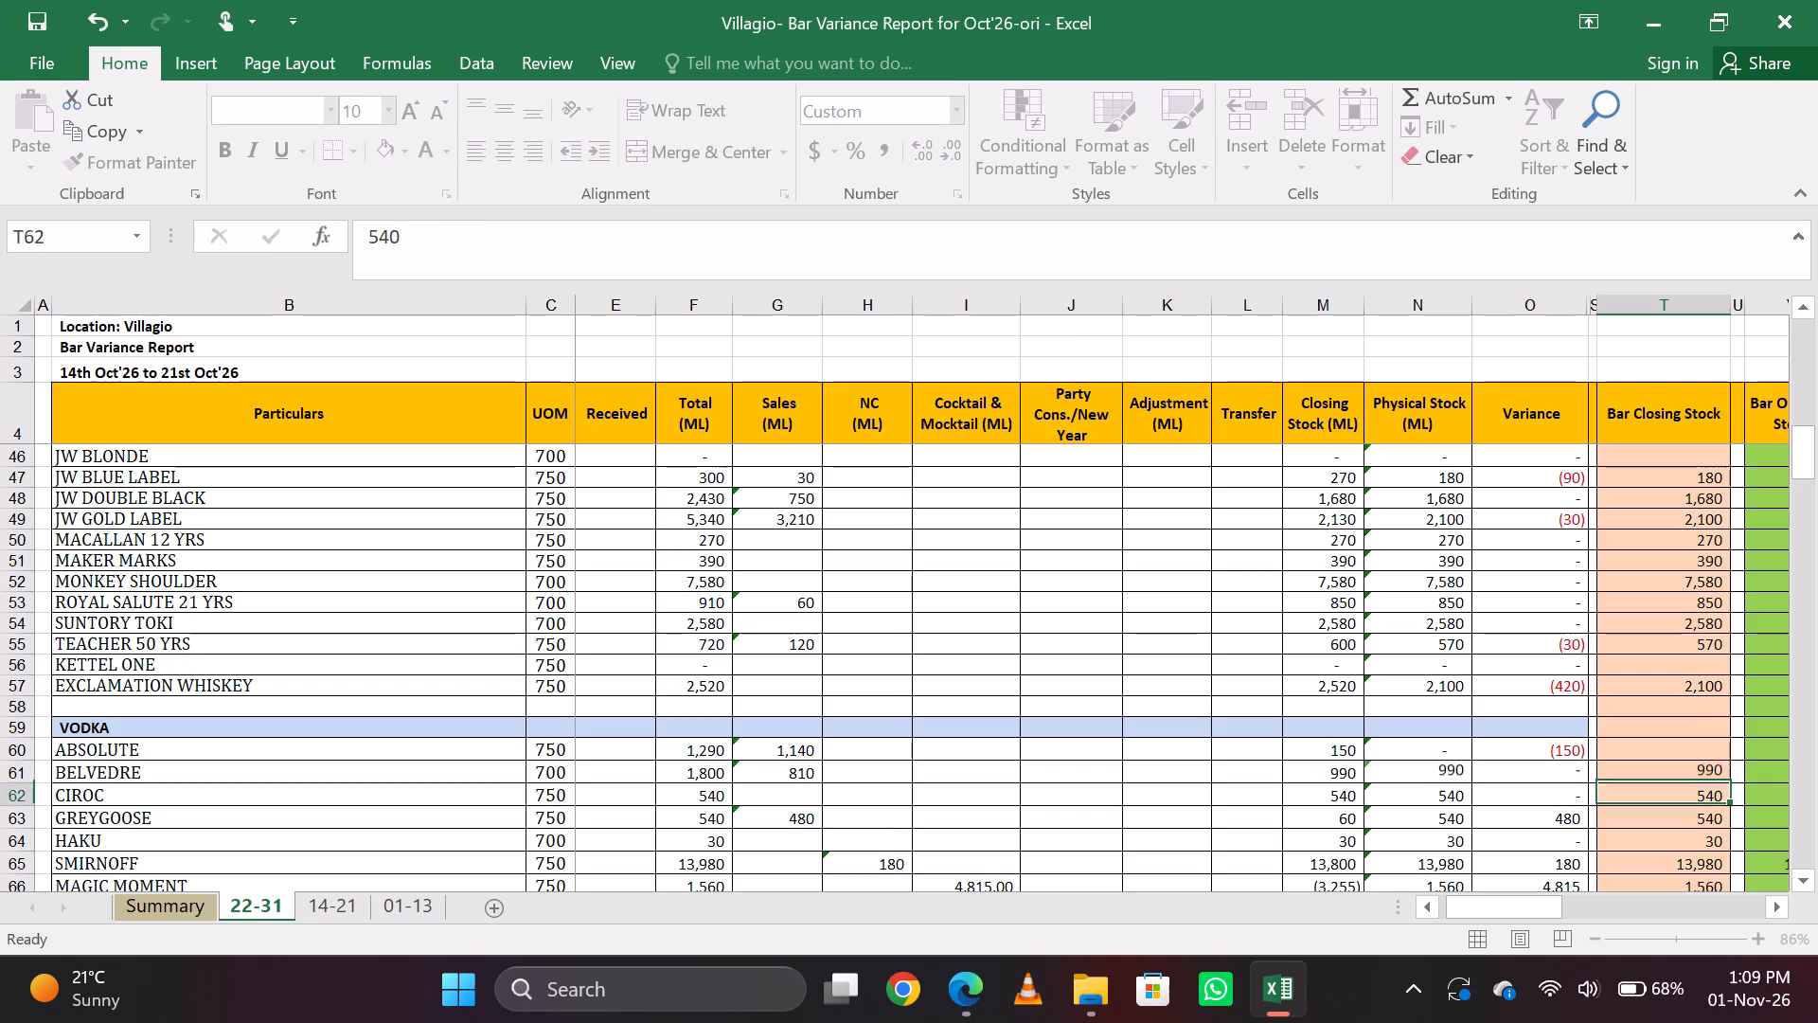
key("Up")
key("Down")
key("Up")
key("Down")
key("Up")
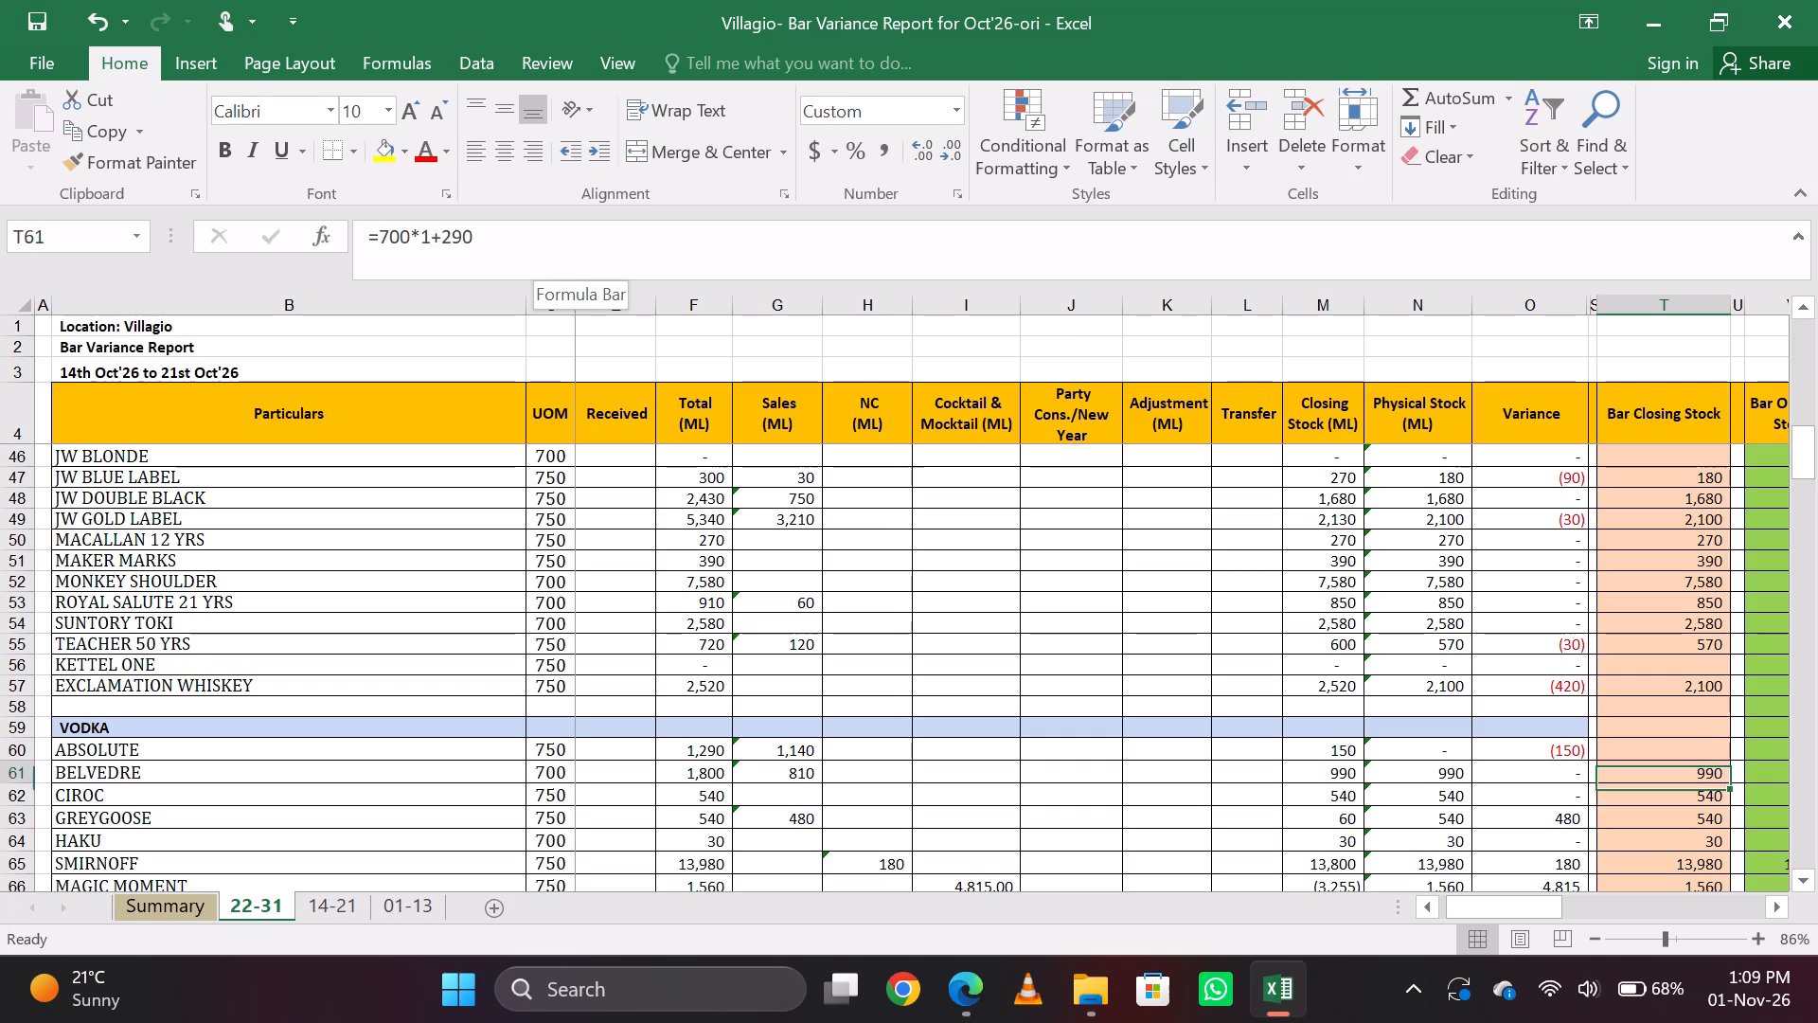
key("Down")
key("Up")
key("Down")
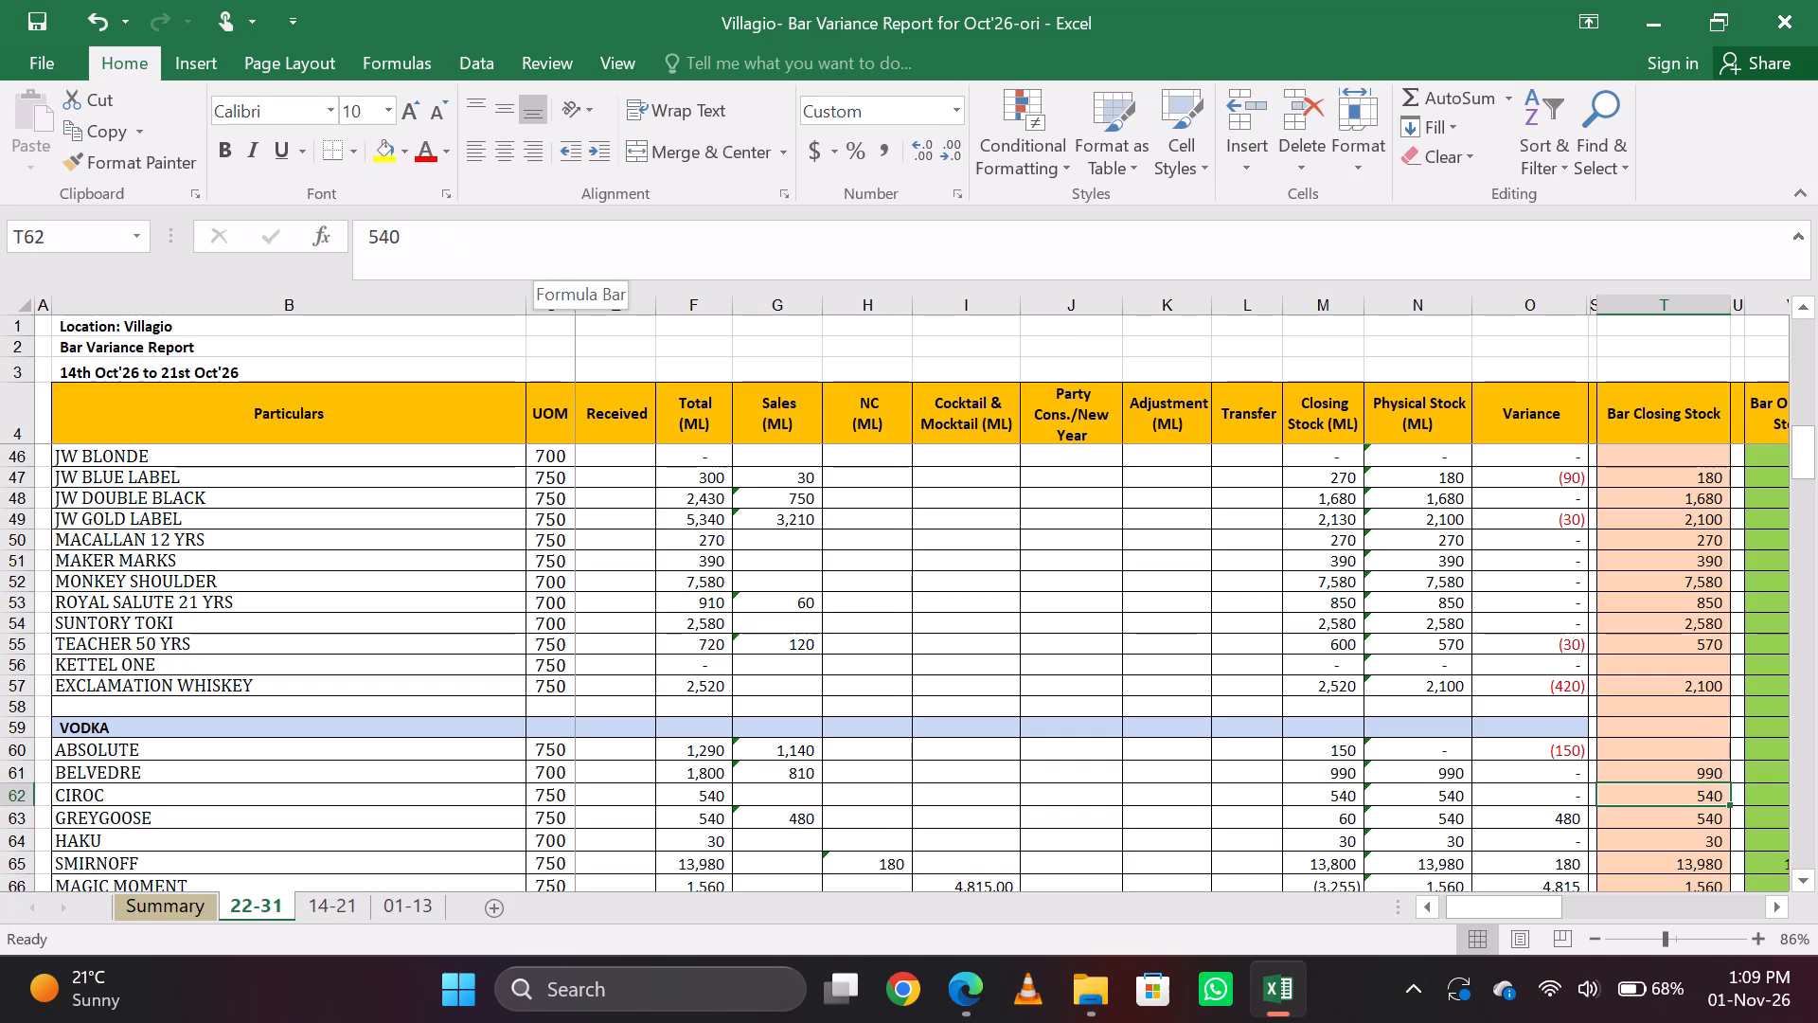
Set the Bar Closing Stock of GREYGOOSE to 120.
key("Down")
type("120")
key("Return")
key("Up")
key("Down")
key("Up")
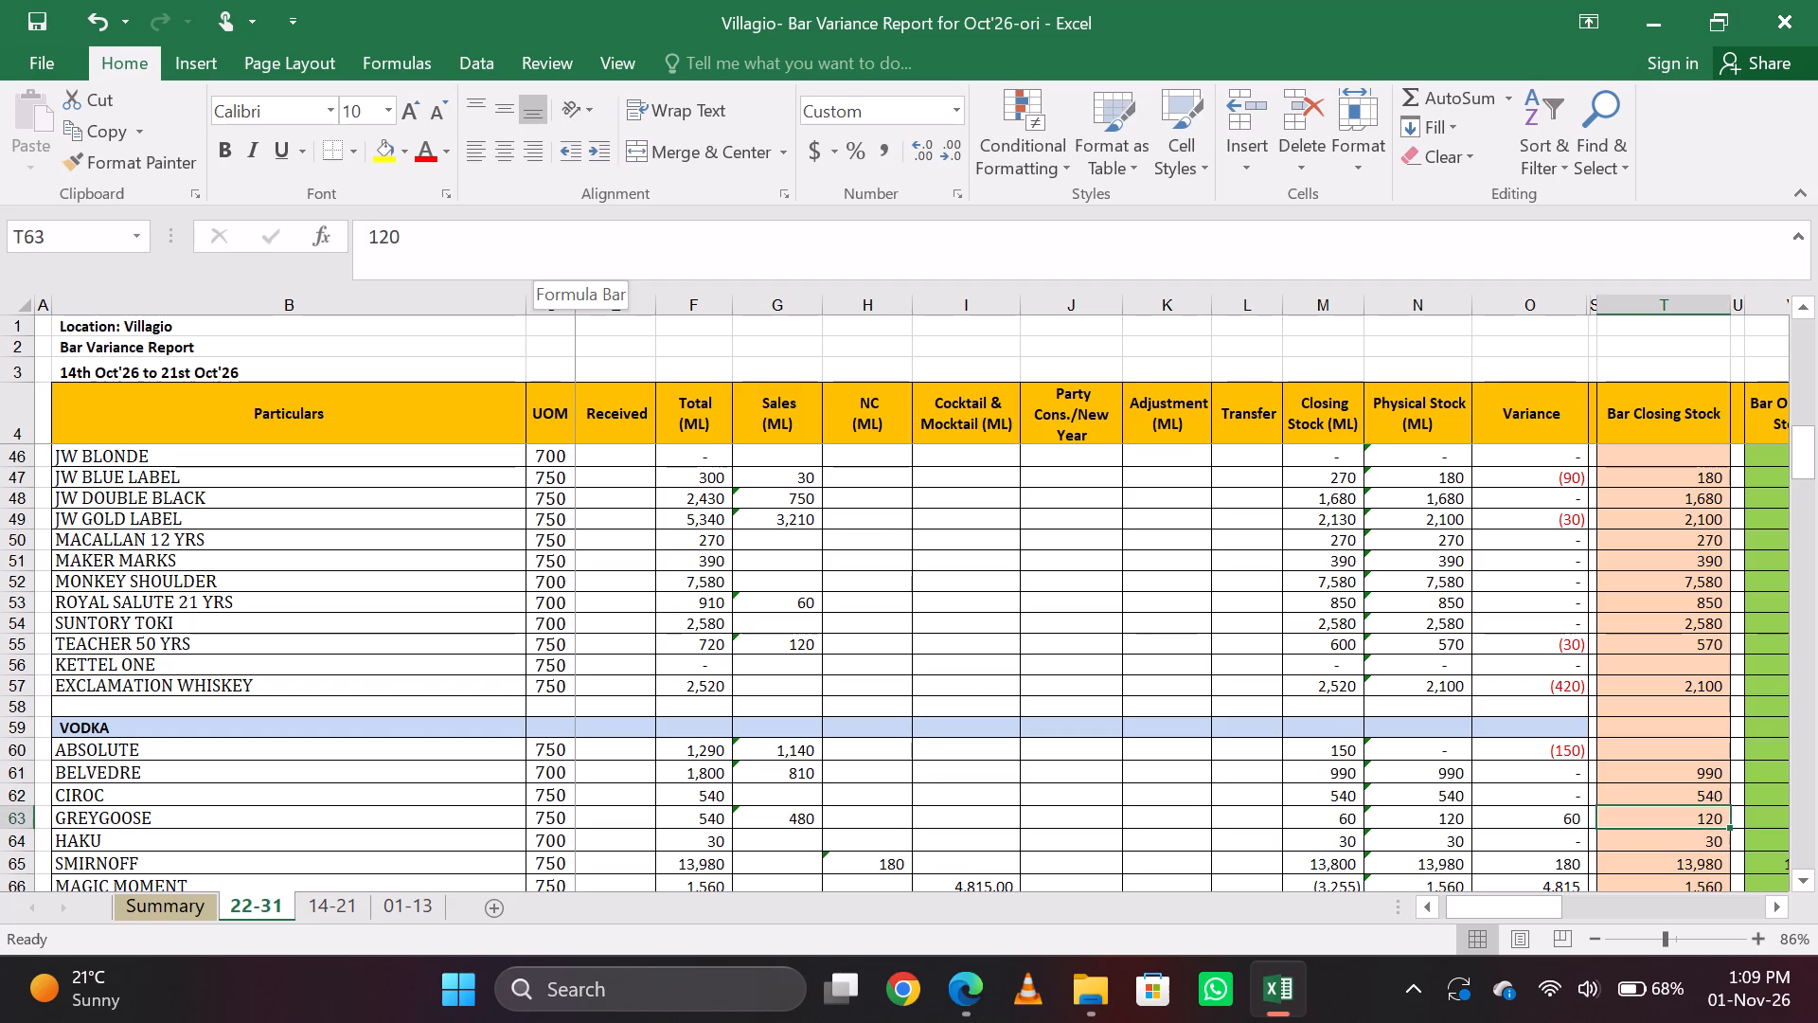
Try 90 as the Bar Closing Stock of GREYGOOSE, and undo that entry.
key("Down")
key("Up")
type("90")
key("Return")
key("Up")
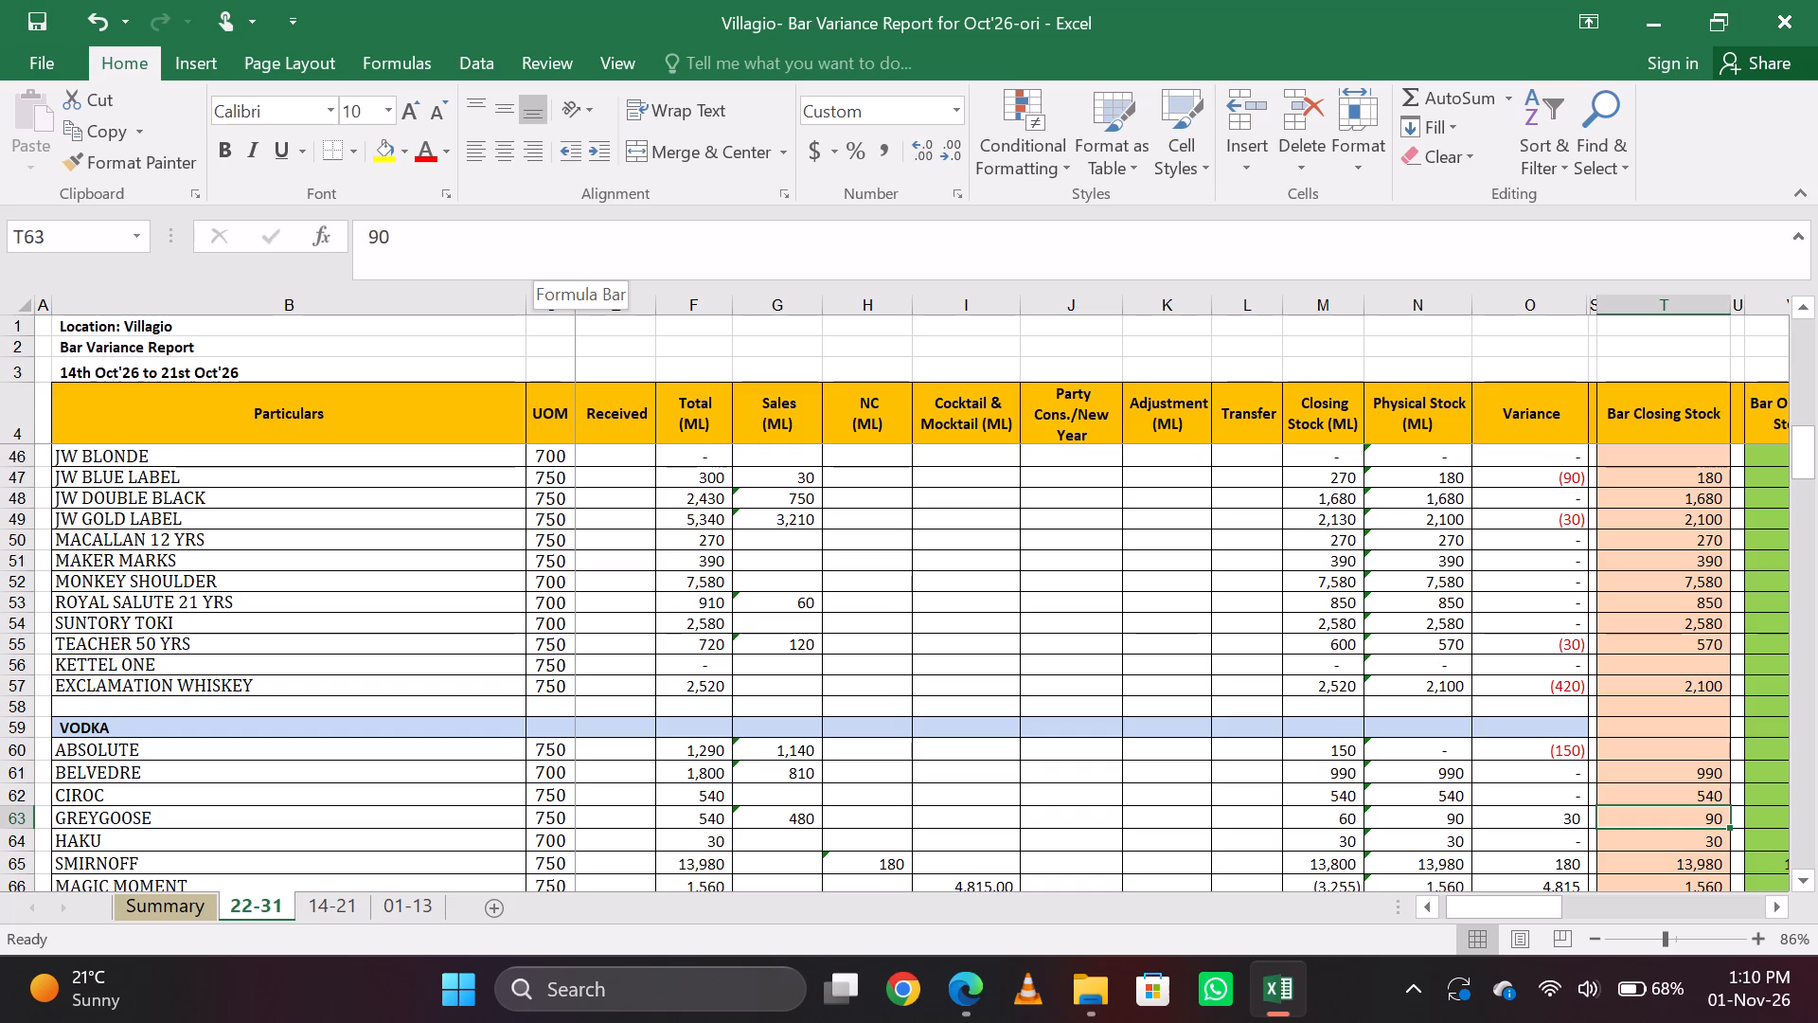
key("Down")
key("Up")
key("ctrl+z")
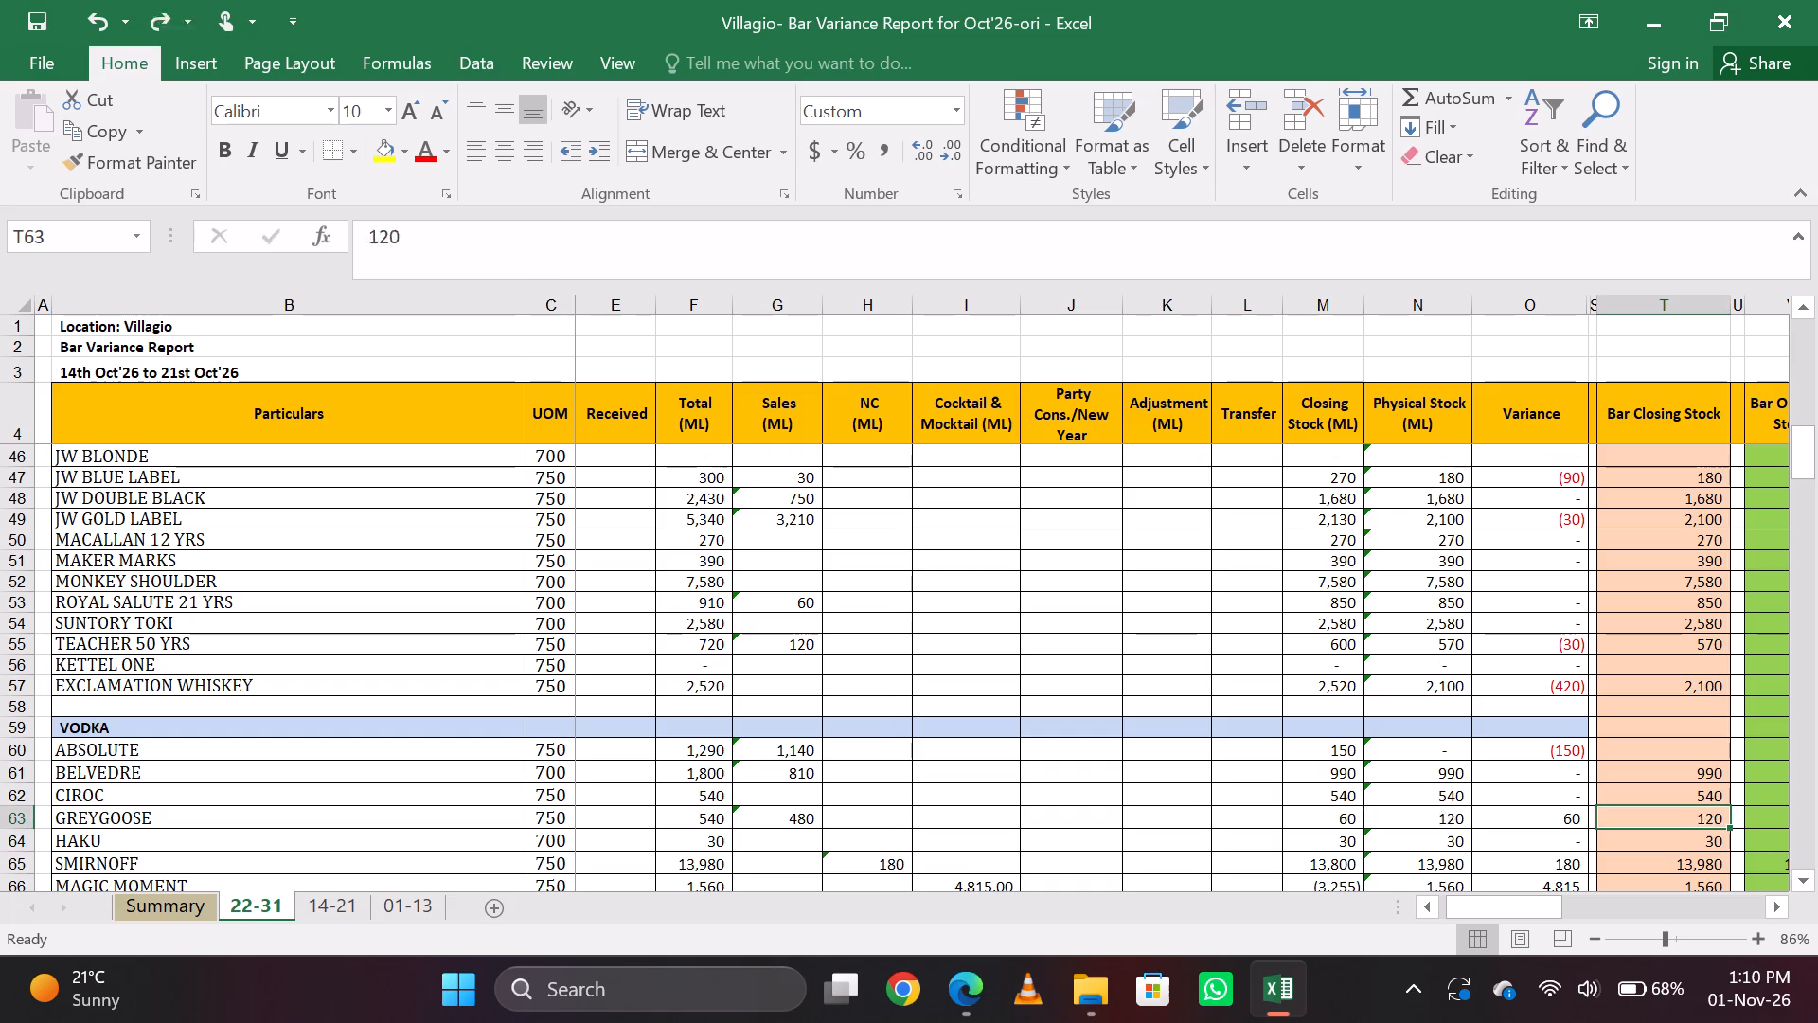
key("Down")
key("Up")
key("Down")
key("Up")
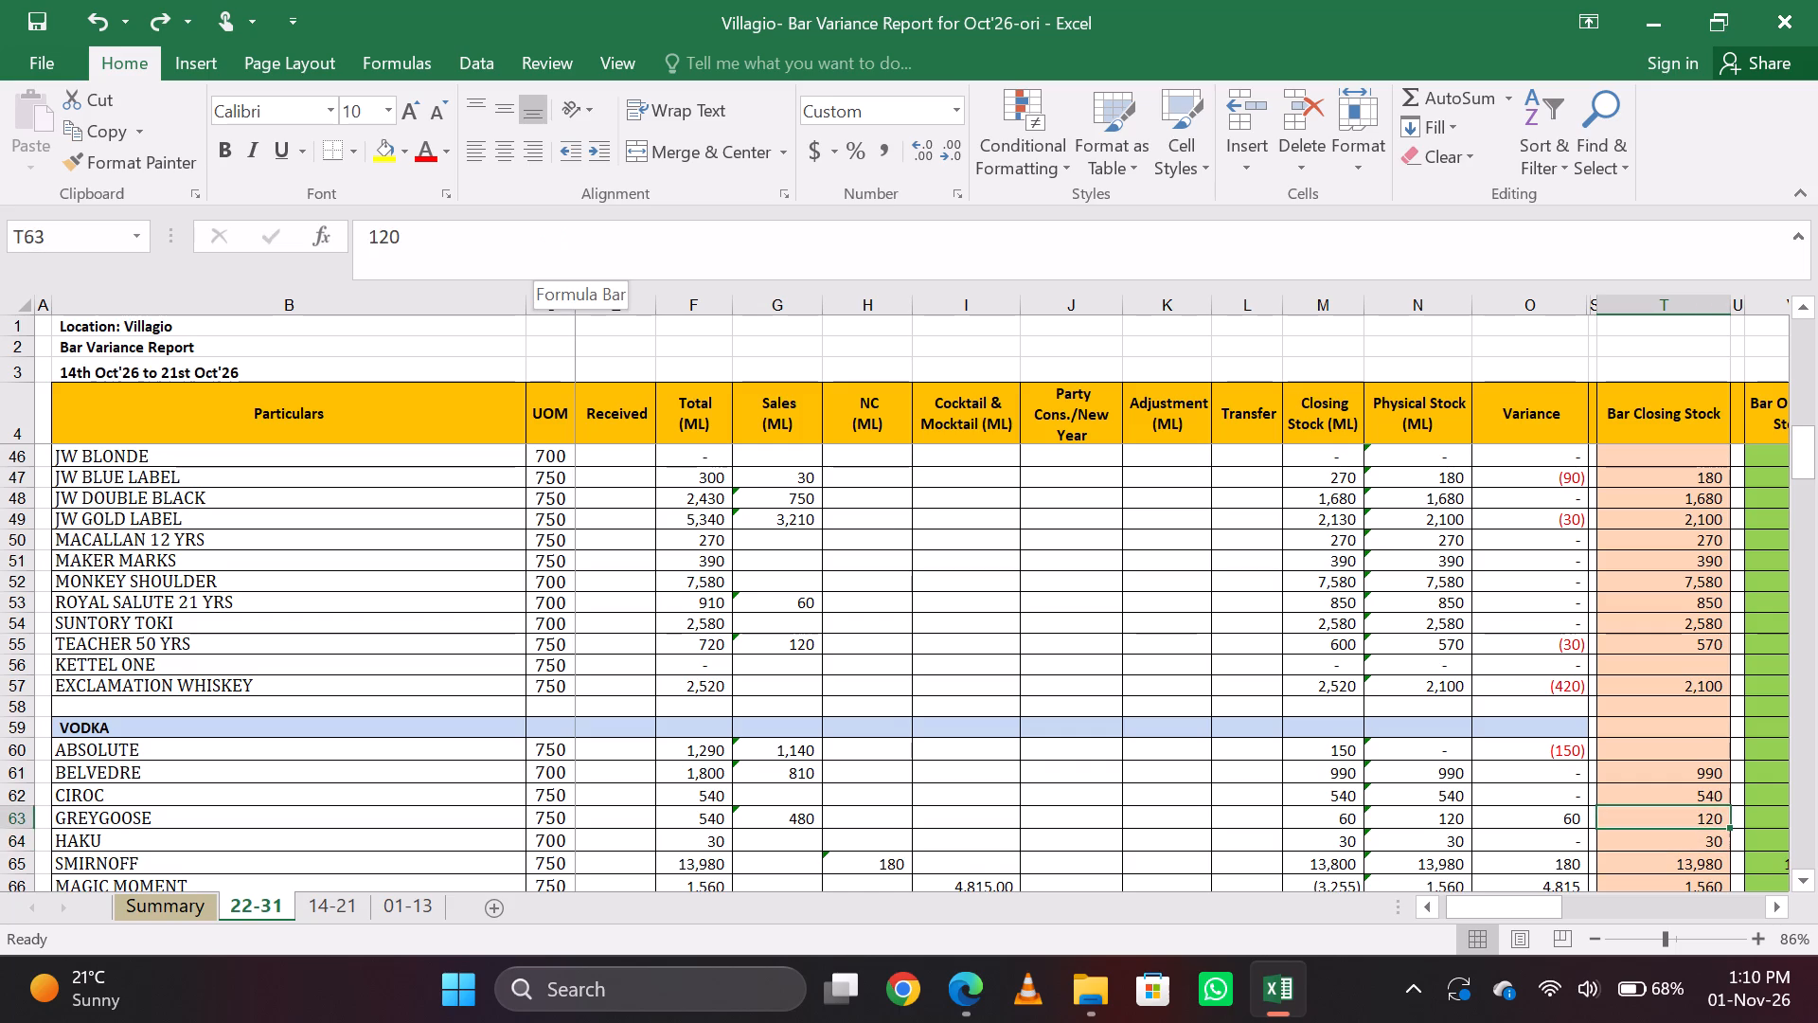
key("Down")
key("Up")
Change the Bar Closing Stock formula of SMIRNOFF to =750*7+(1350+1260).
key("Down")
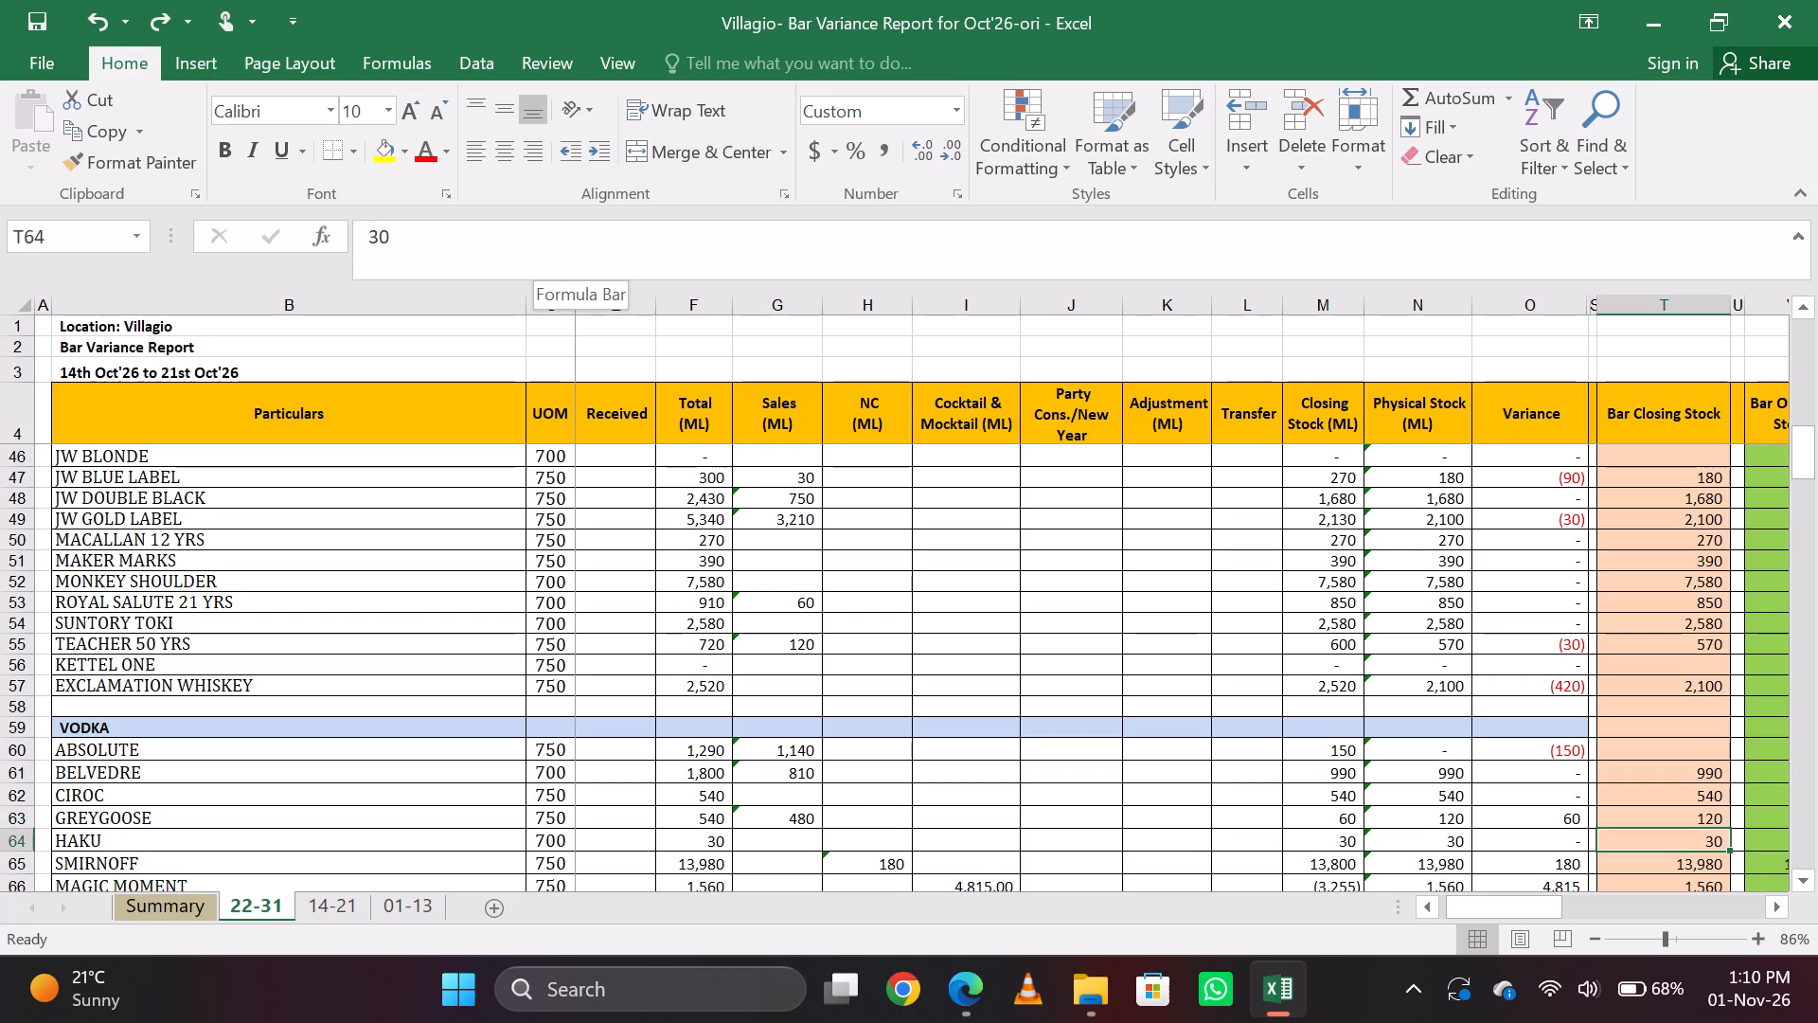
key("Tab")
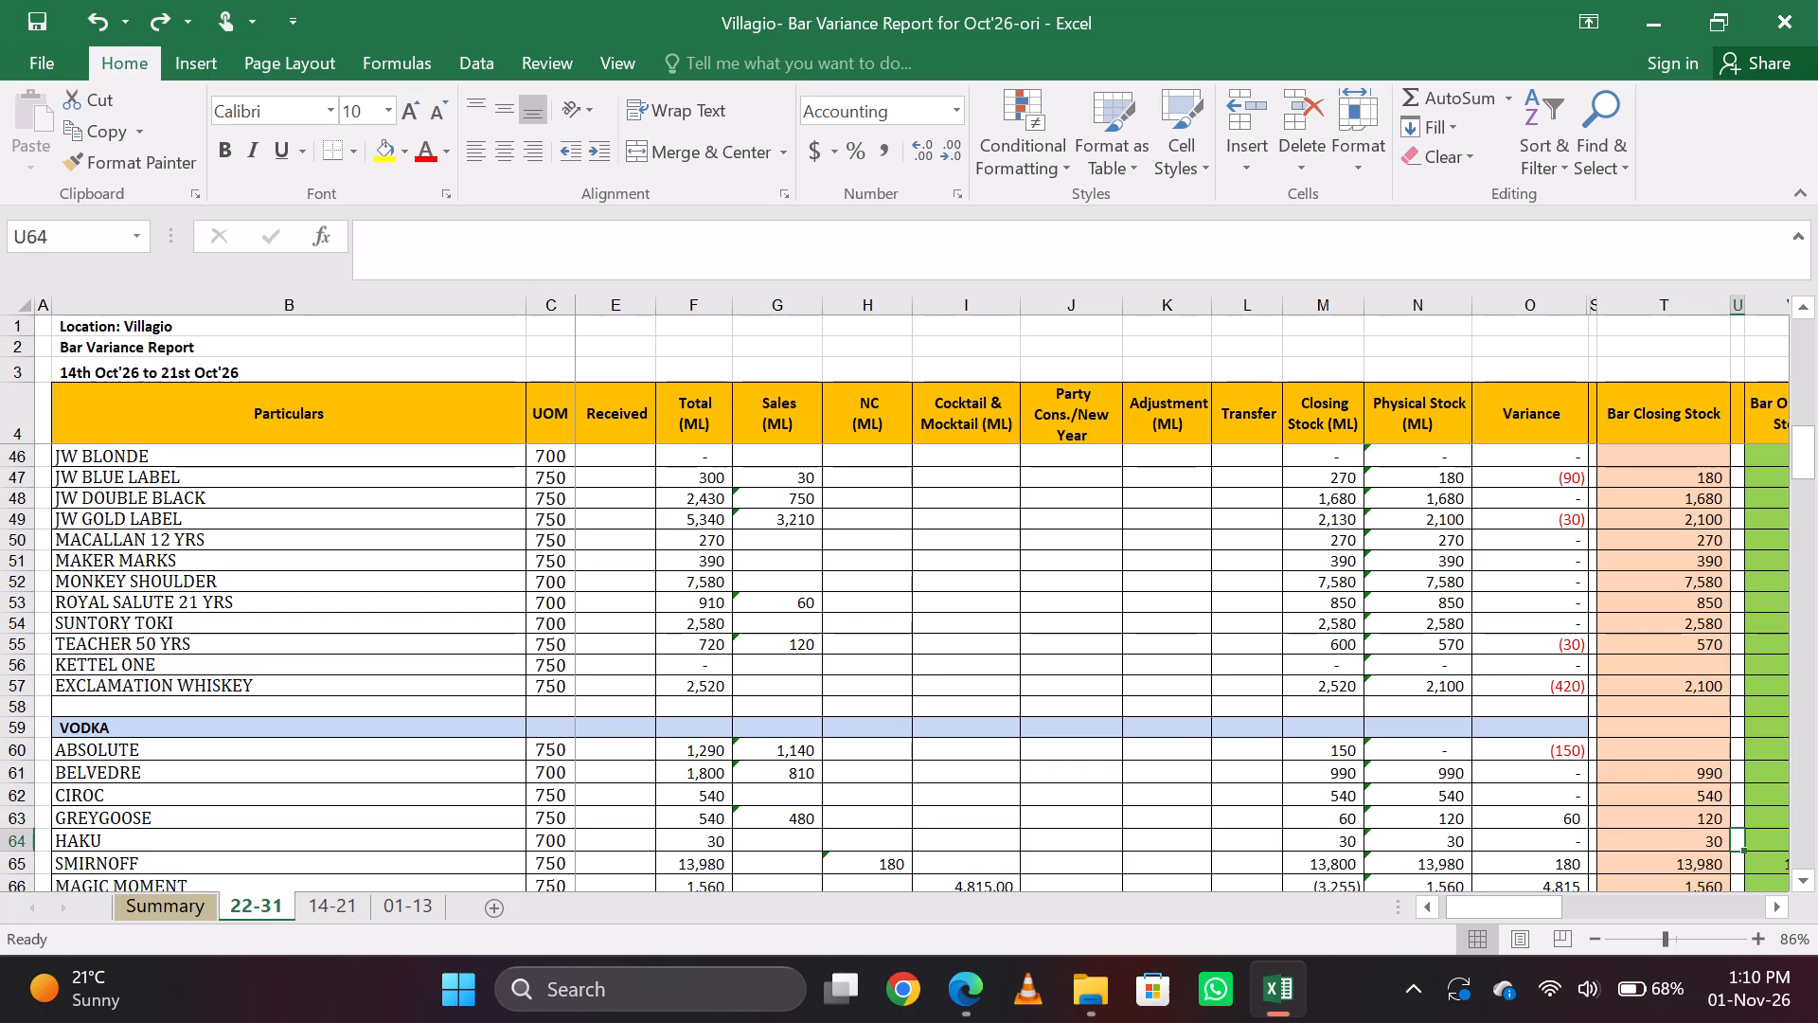
key("Left")
key("Down")
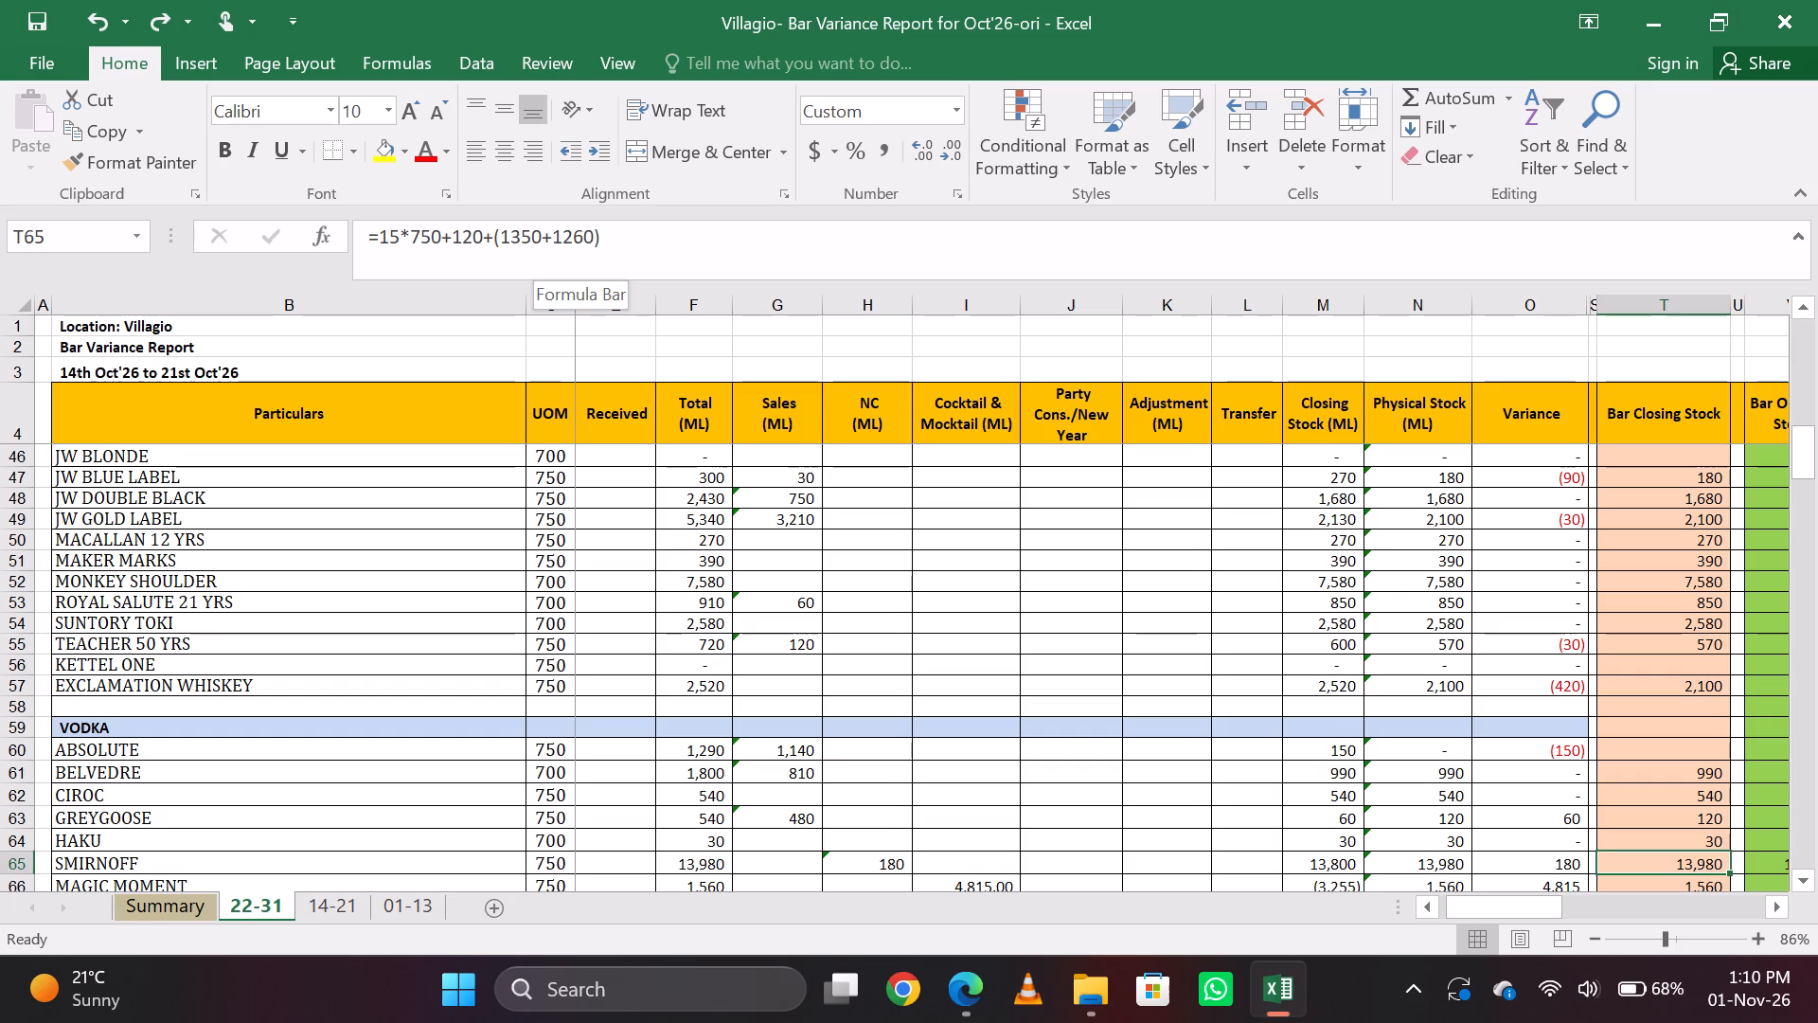
key("Down")
key("Up")
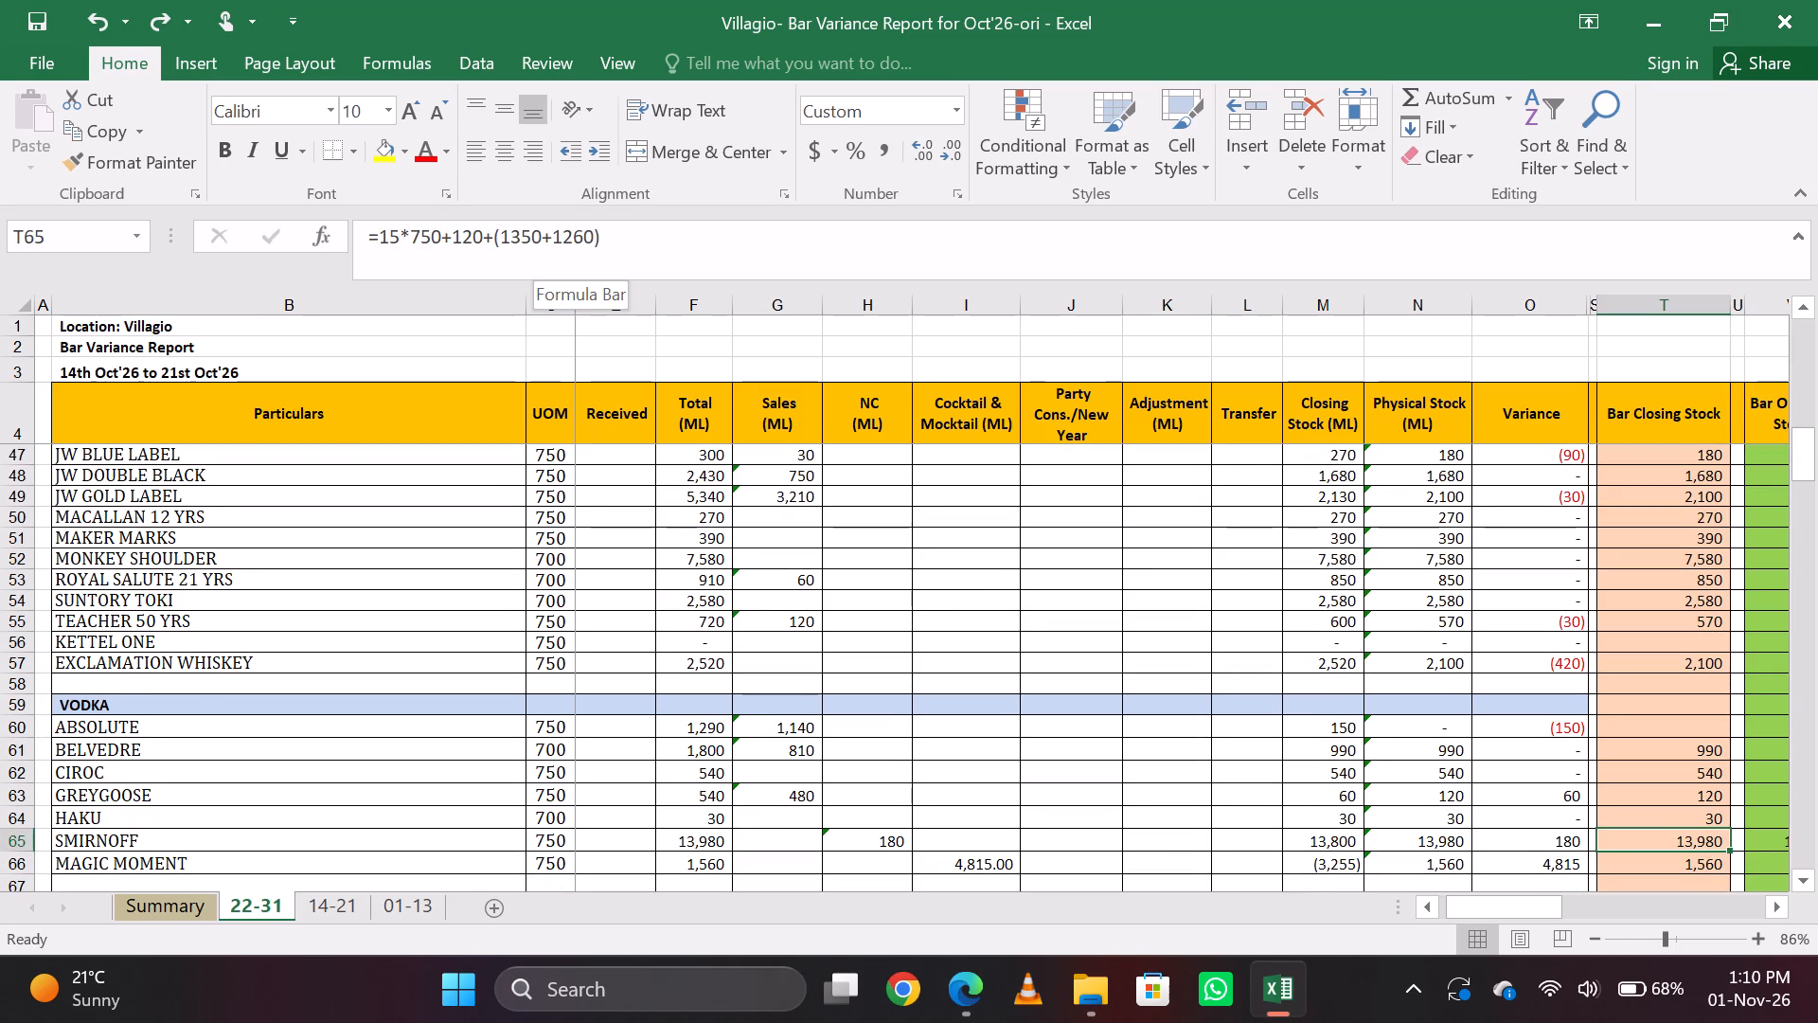
left_click(485, 233)
key("BackSpace")
key("BackSpace")
key("BackSpace")
key("BackSpace")
key("BackSpace")
key("BackSpace")
key("BackSpace")
key("BackSpace")
key("BackSpace")
key("BackSpace")
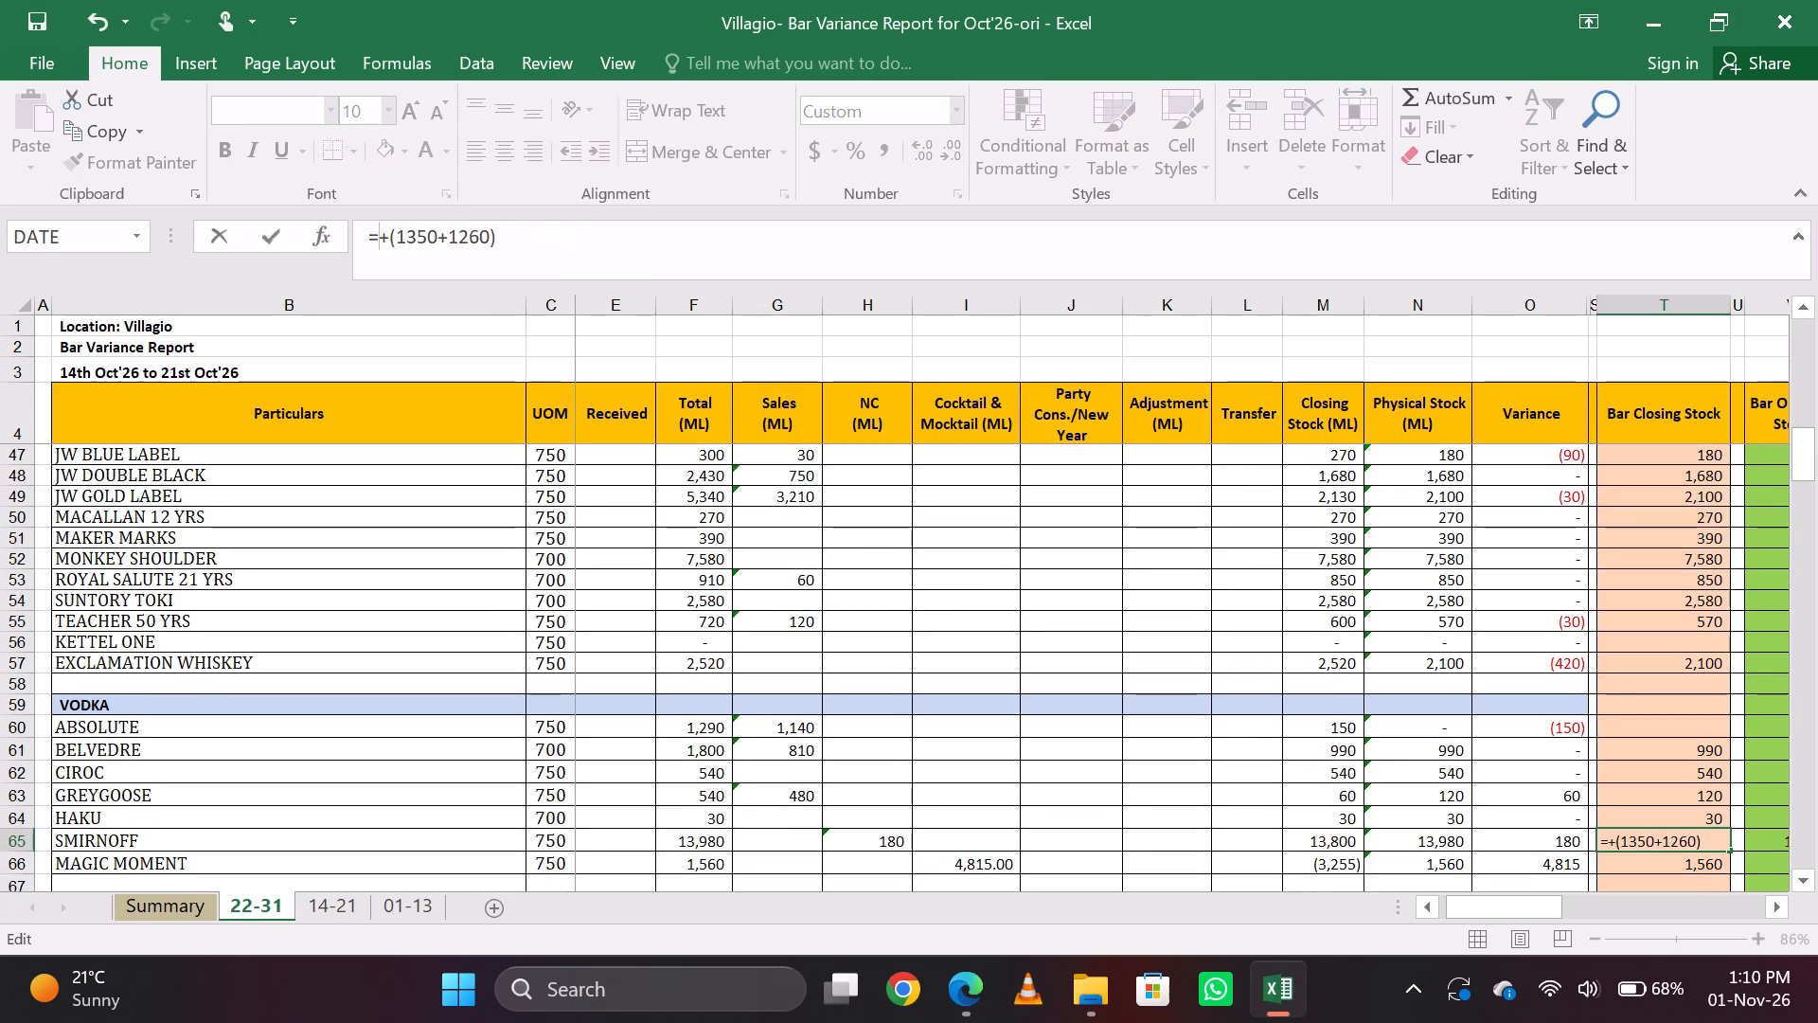
type("750*7")
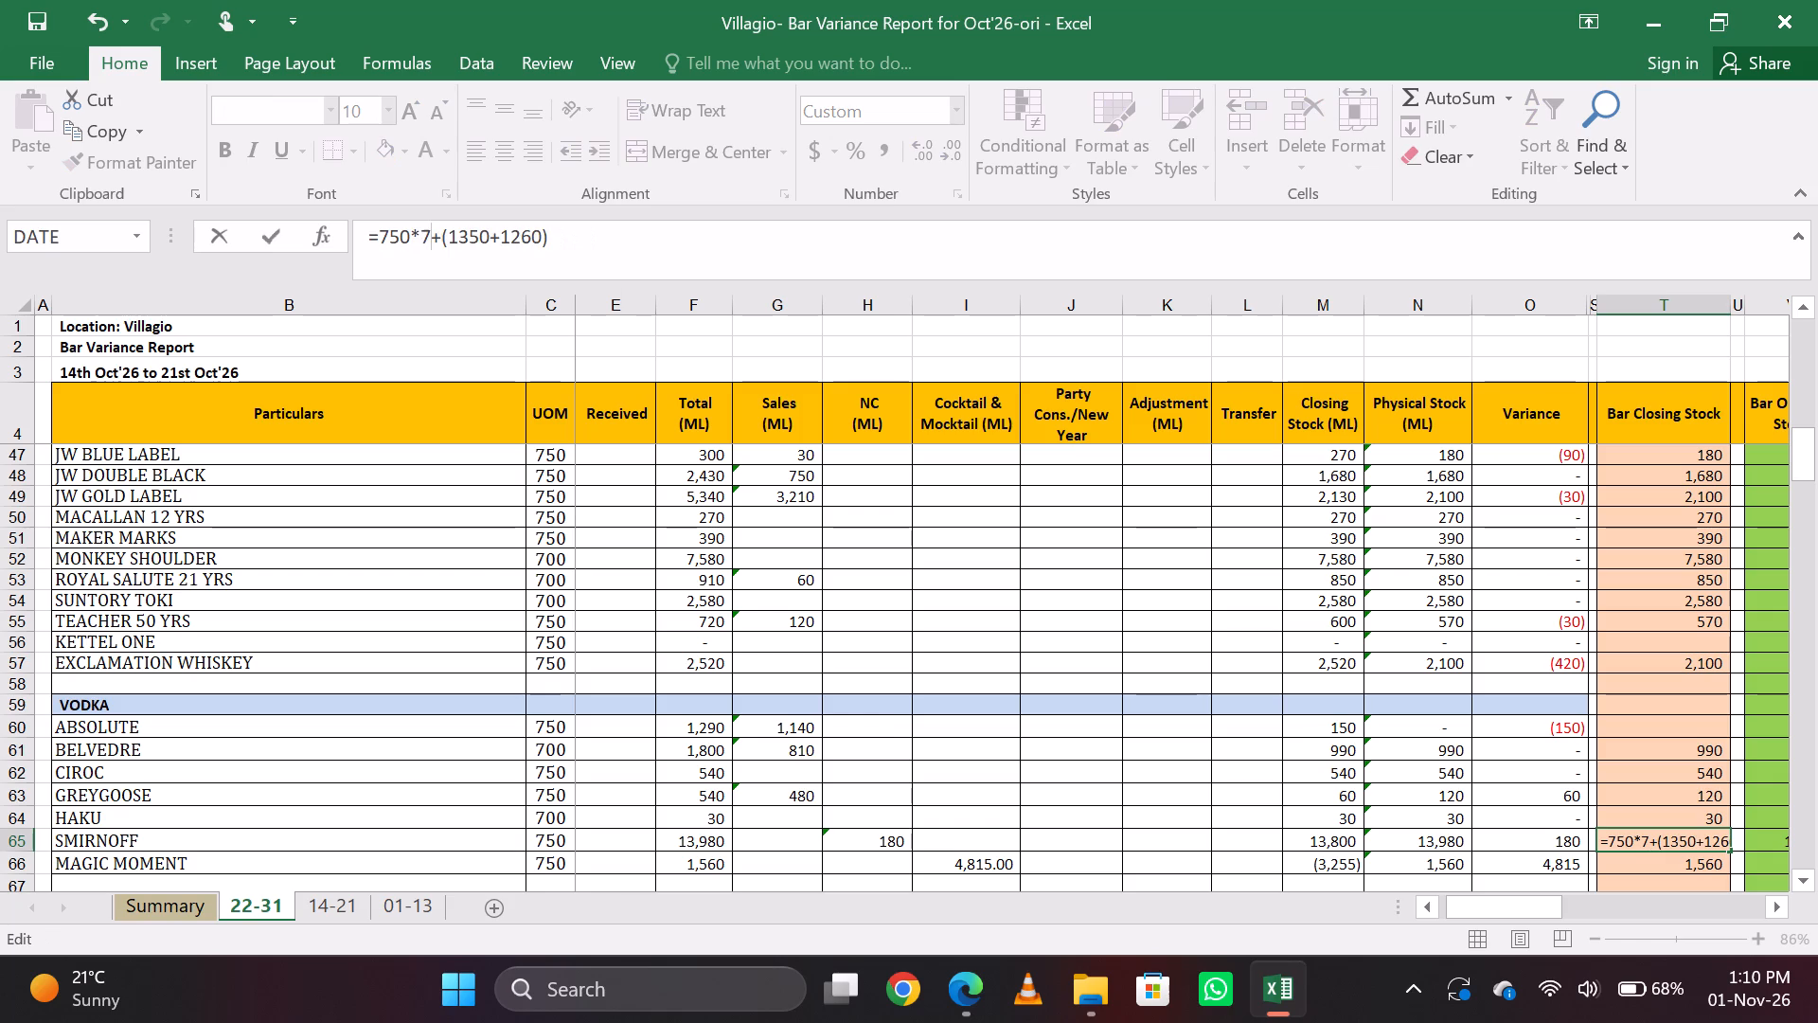
key("Return")
key("Up")
key("Down")
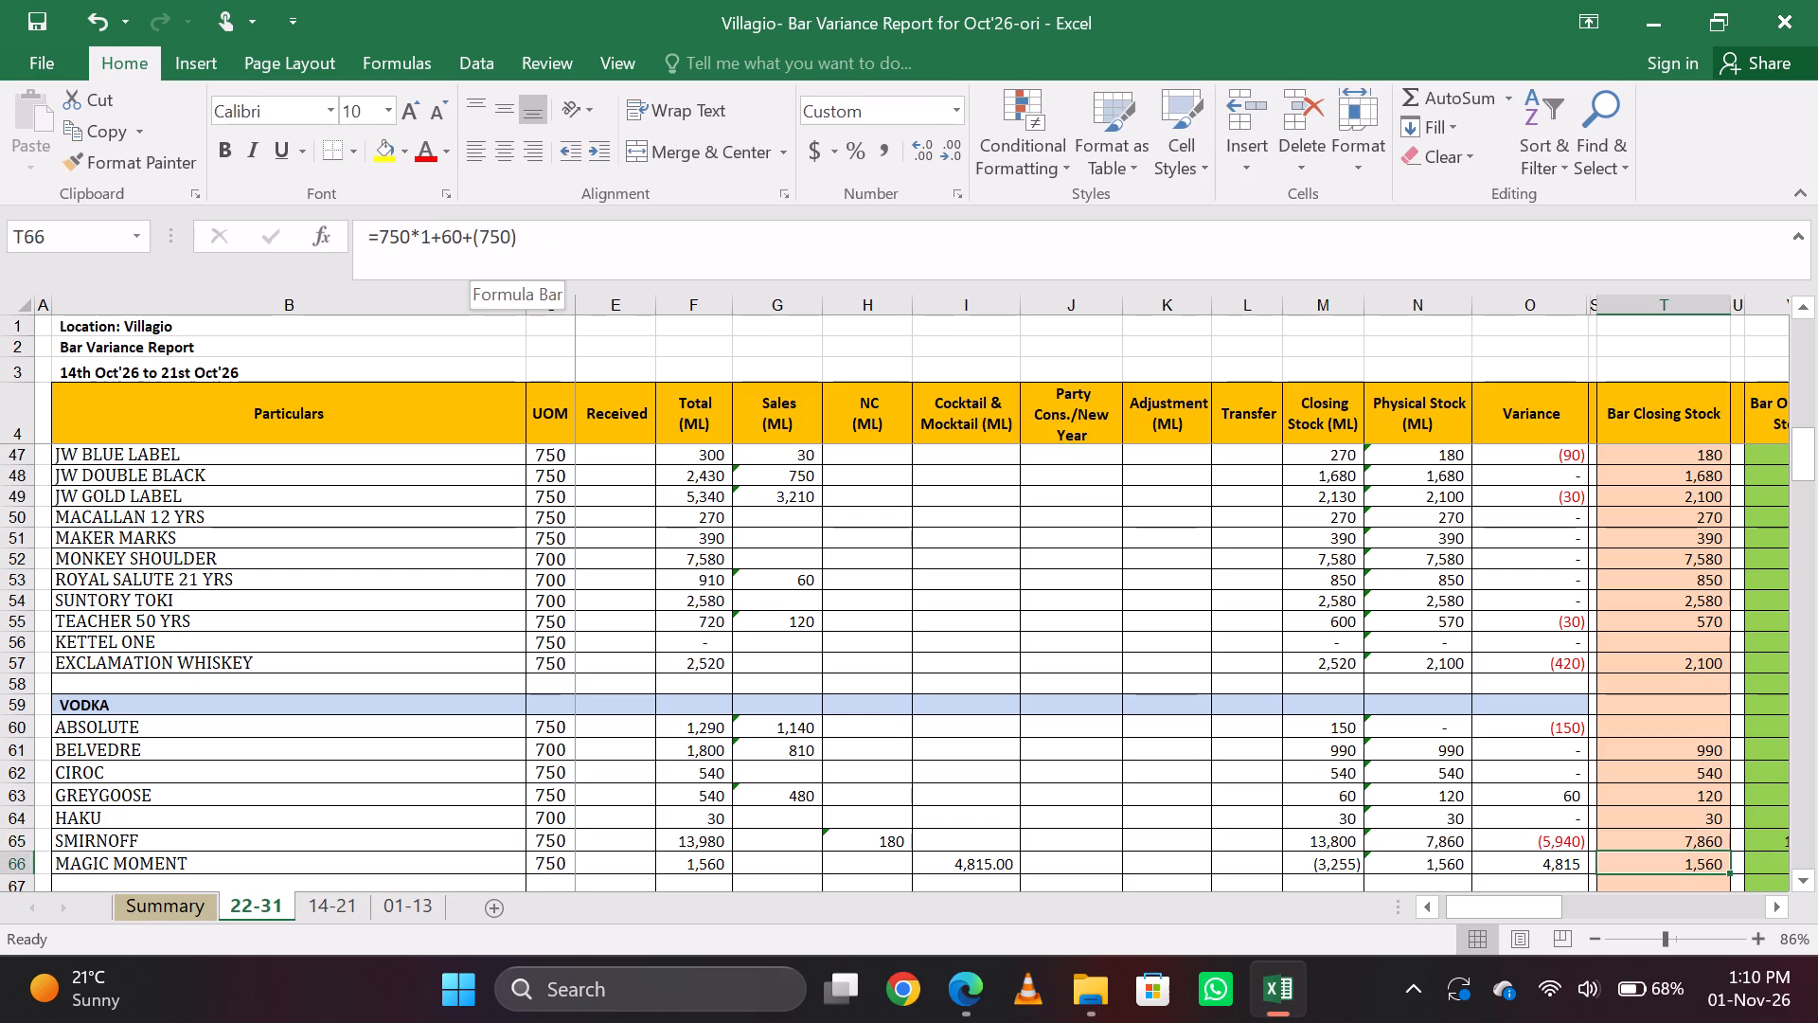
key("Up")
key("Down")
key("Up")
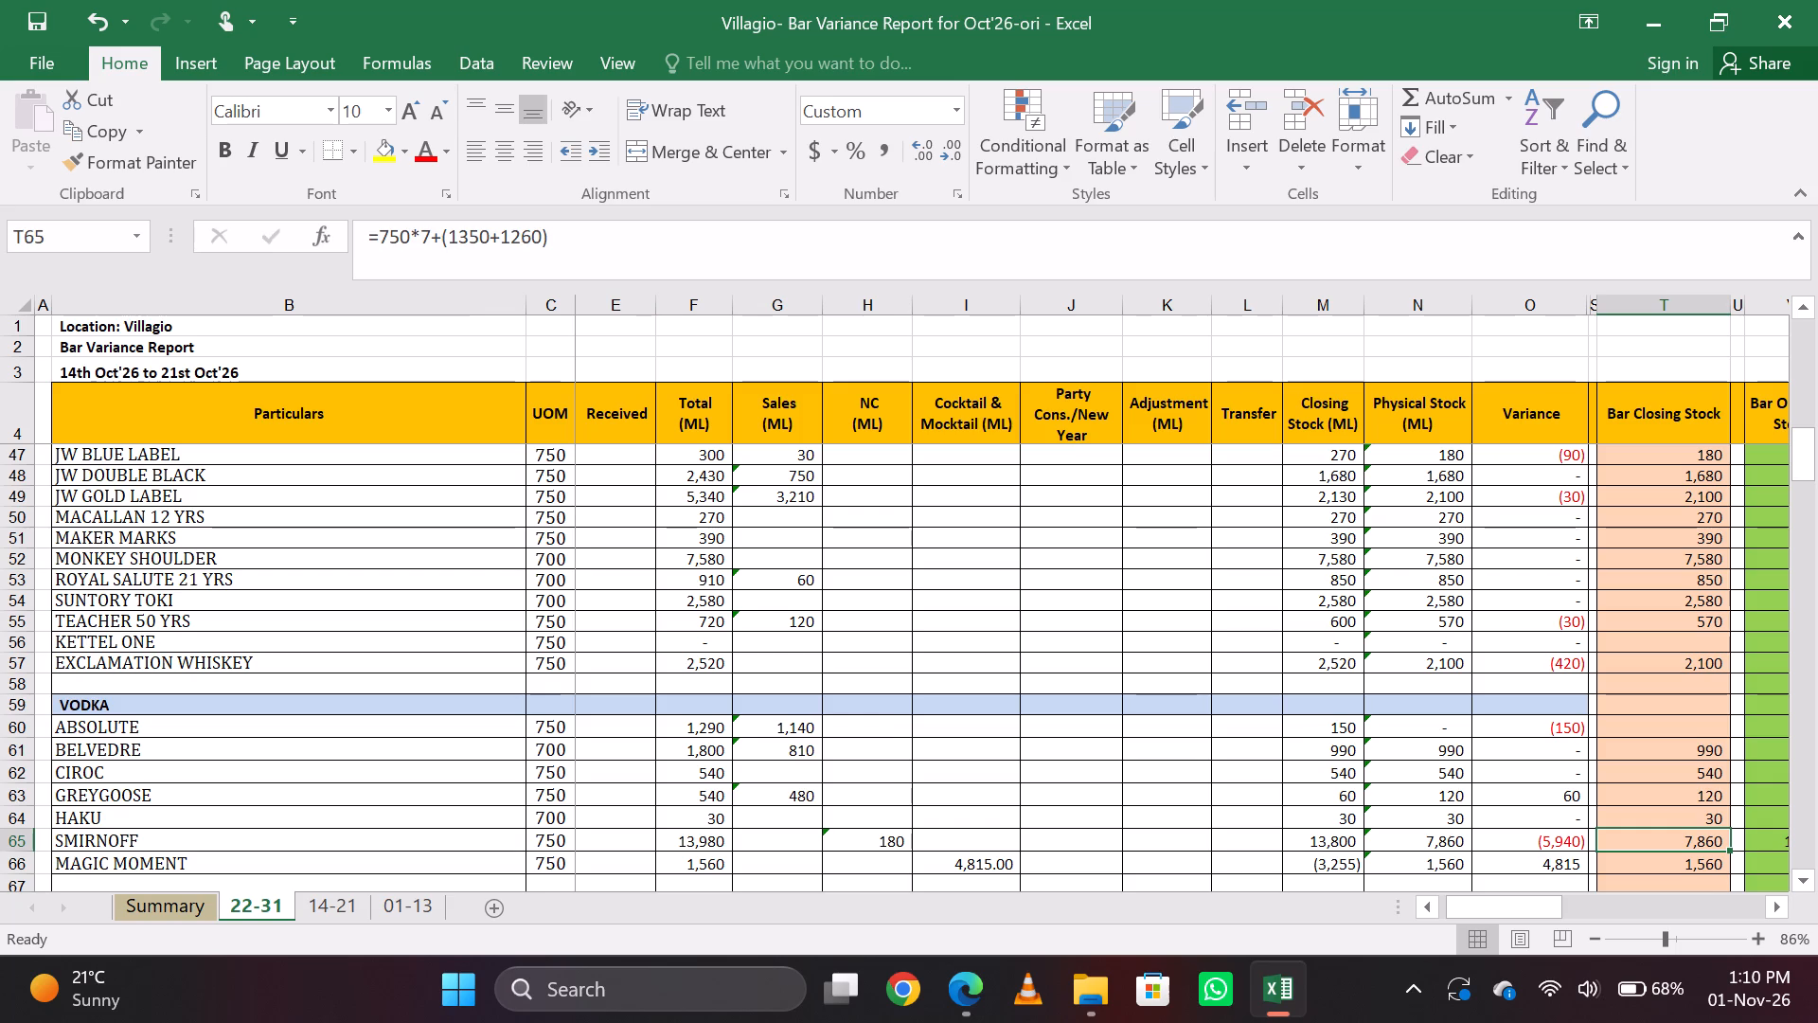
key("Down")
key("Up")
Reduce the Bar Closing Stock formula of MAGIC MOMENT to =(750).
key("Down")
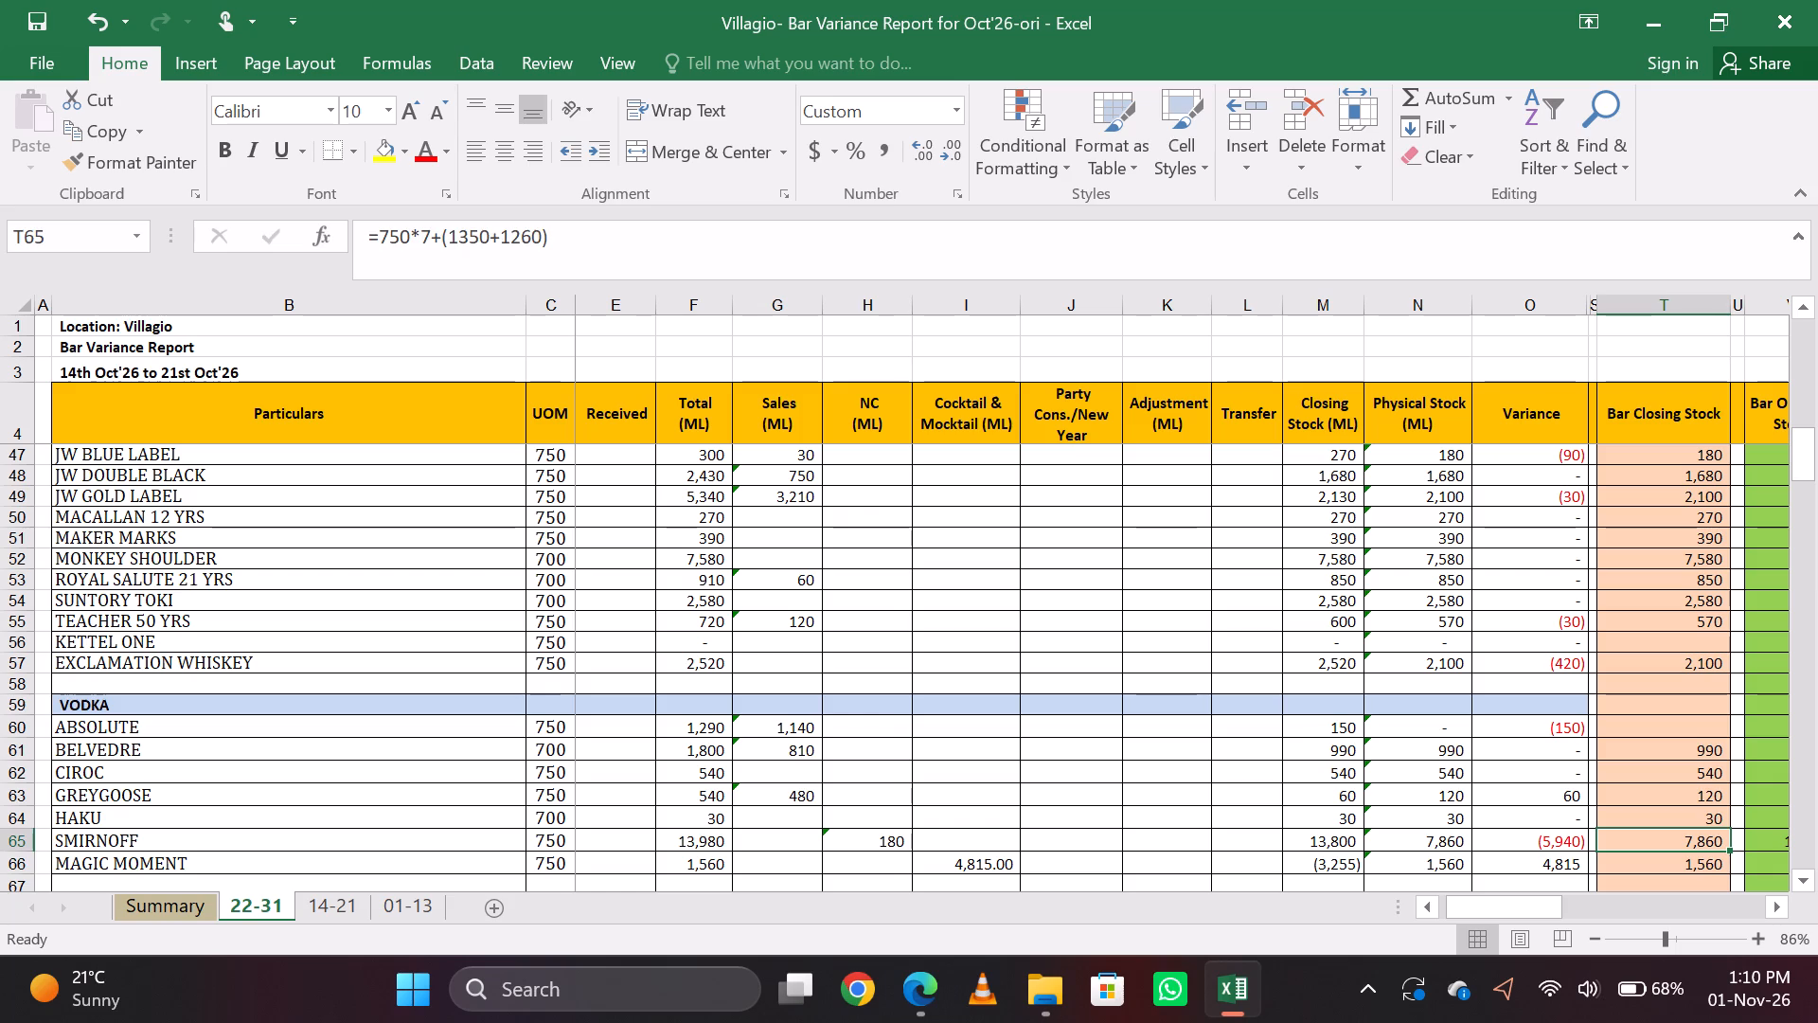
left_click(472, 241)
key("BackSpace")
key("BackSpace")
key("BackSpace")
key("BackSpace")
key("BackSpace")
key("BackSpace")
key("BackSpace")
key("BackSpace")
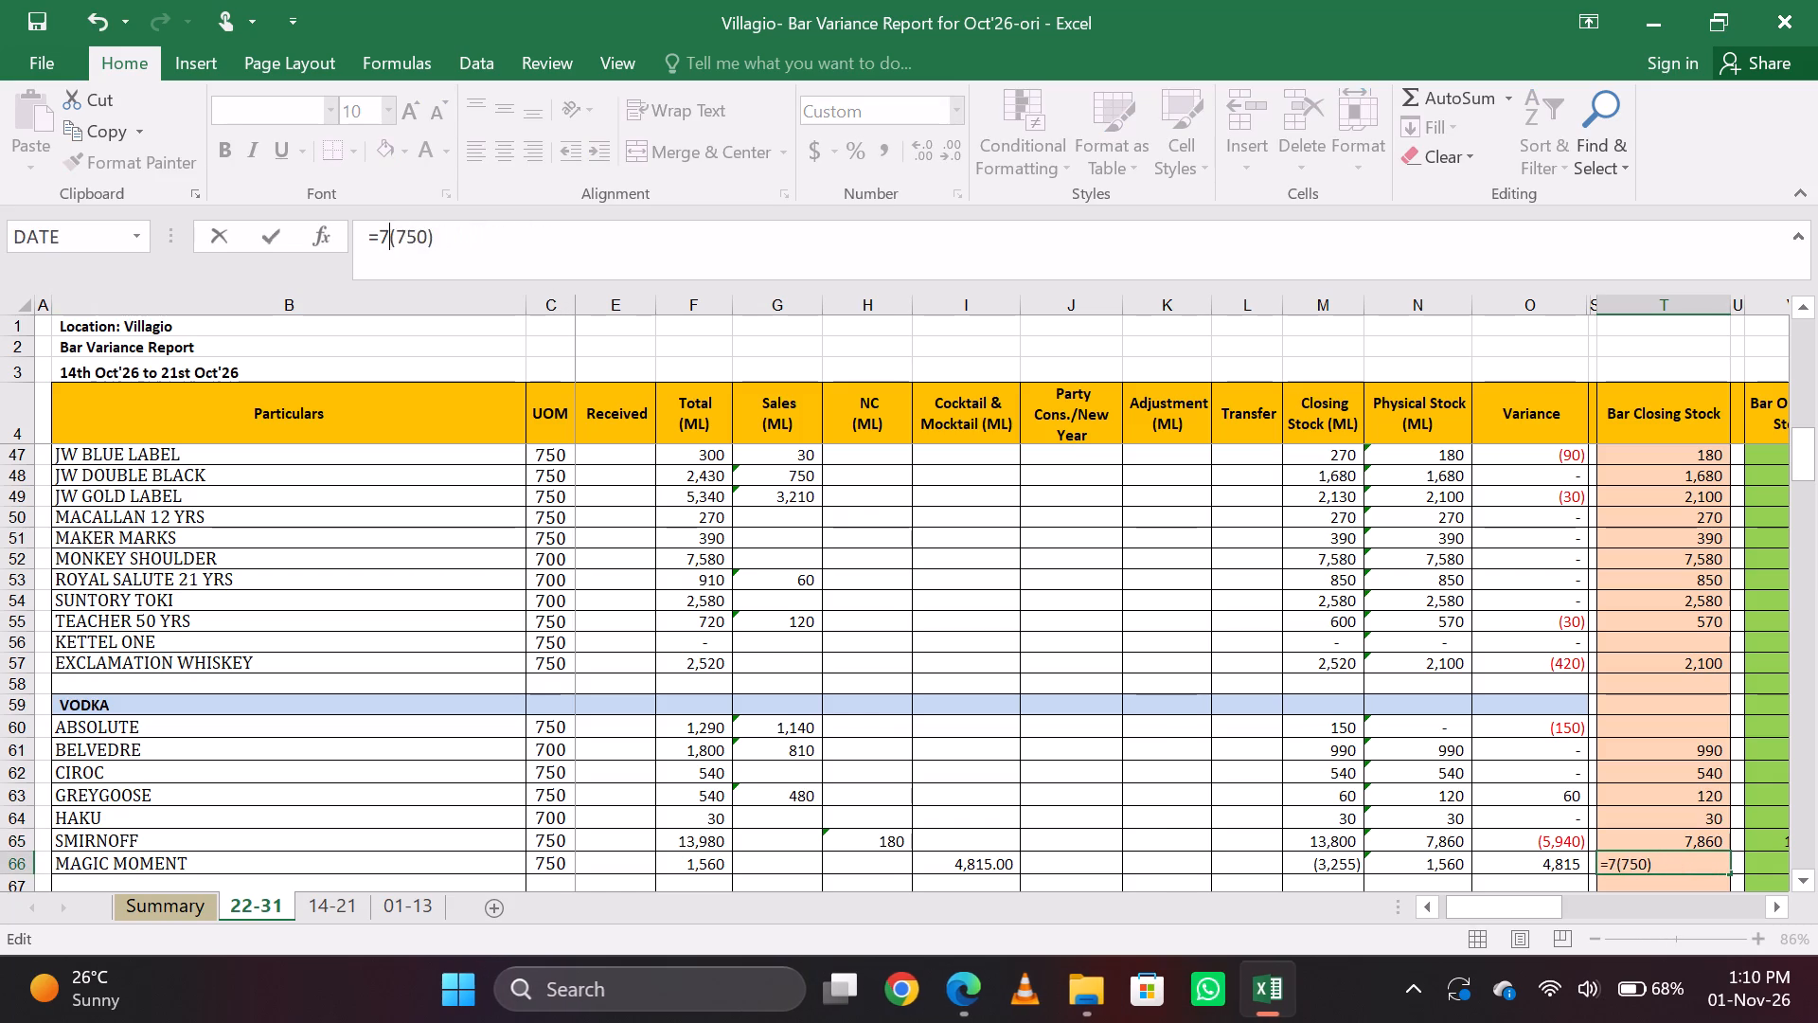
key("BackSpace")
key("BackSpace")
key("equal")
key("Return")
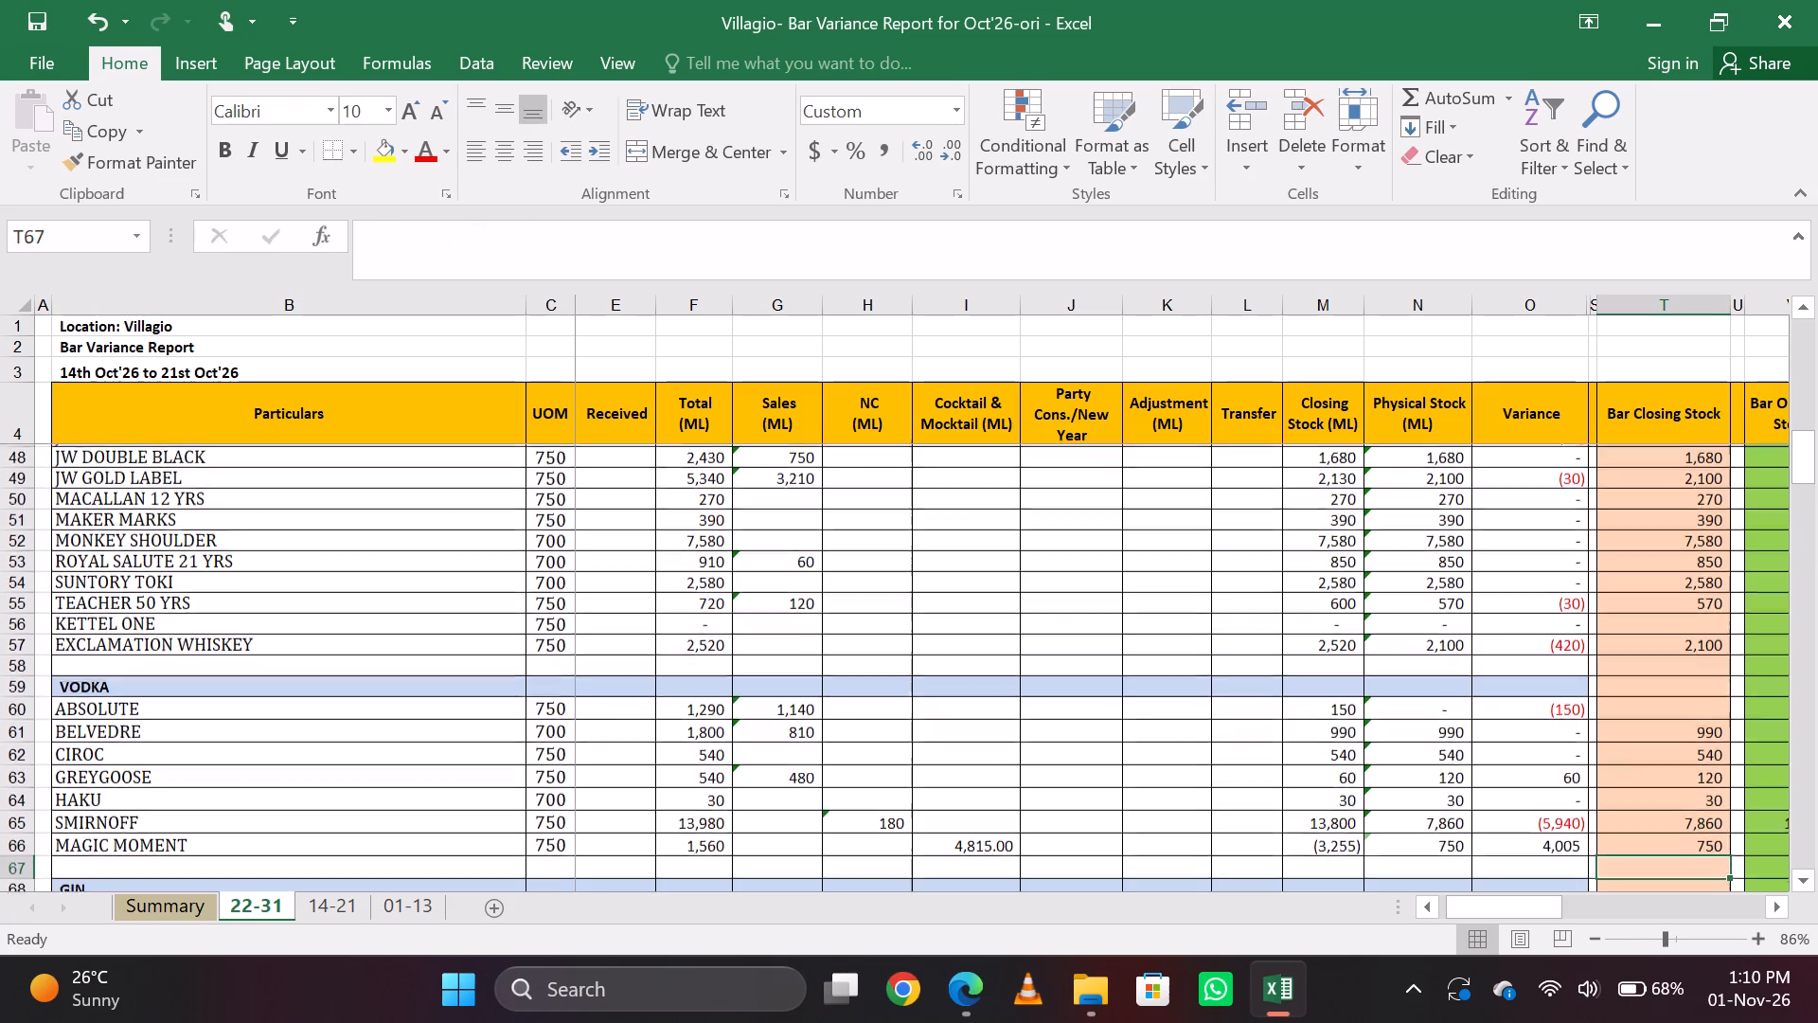
Copy the Cocktail & Mocktail figure 4,815 from the MAGIC MOMENT row to the SMIRNOFF row.
key("Up")
key("Down")
key("Up")
key("Left")
key("Left")
key("Left")
key("Left")
key("Left")
key("Left")
key("Left")
key("Left")
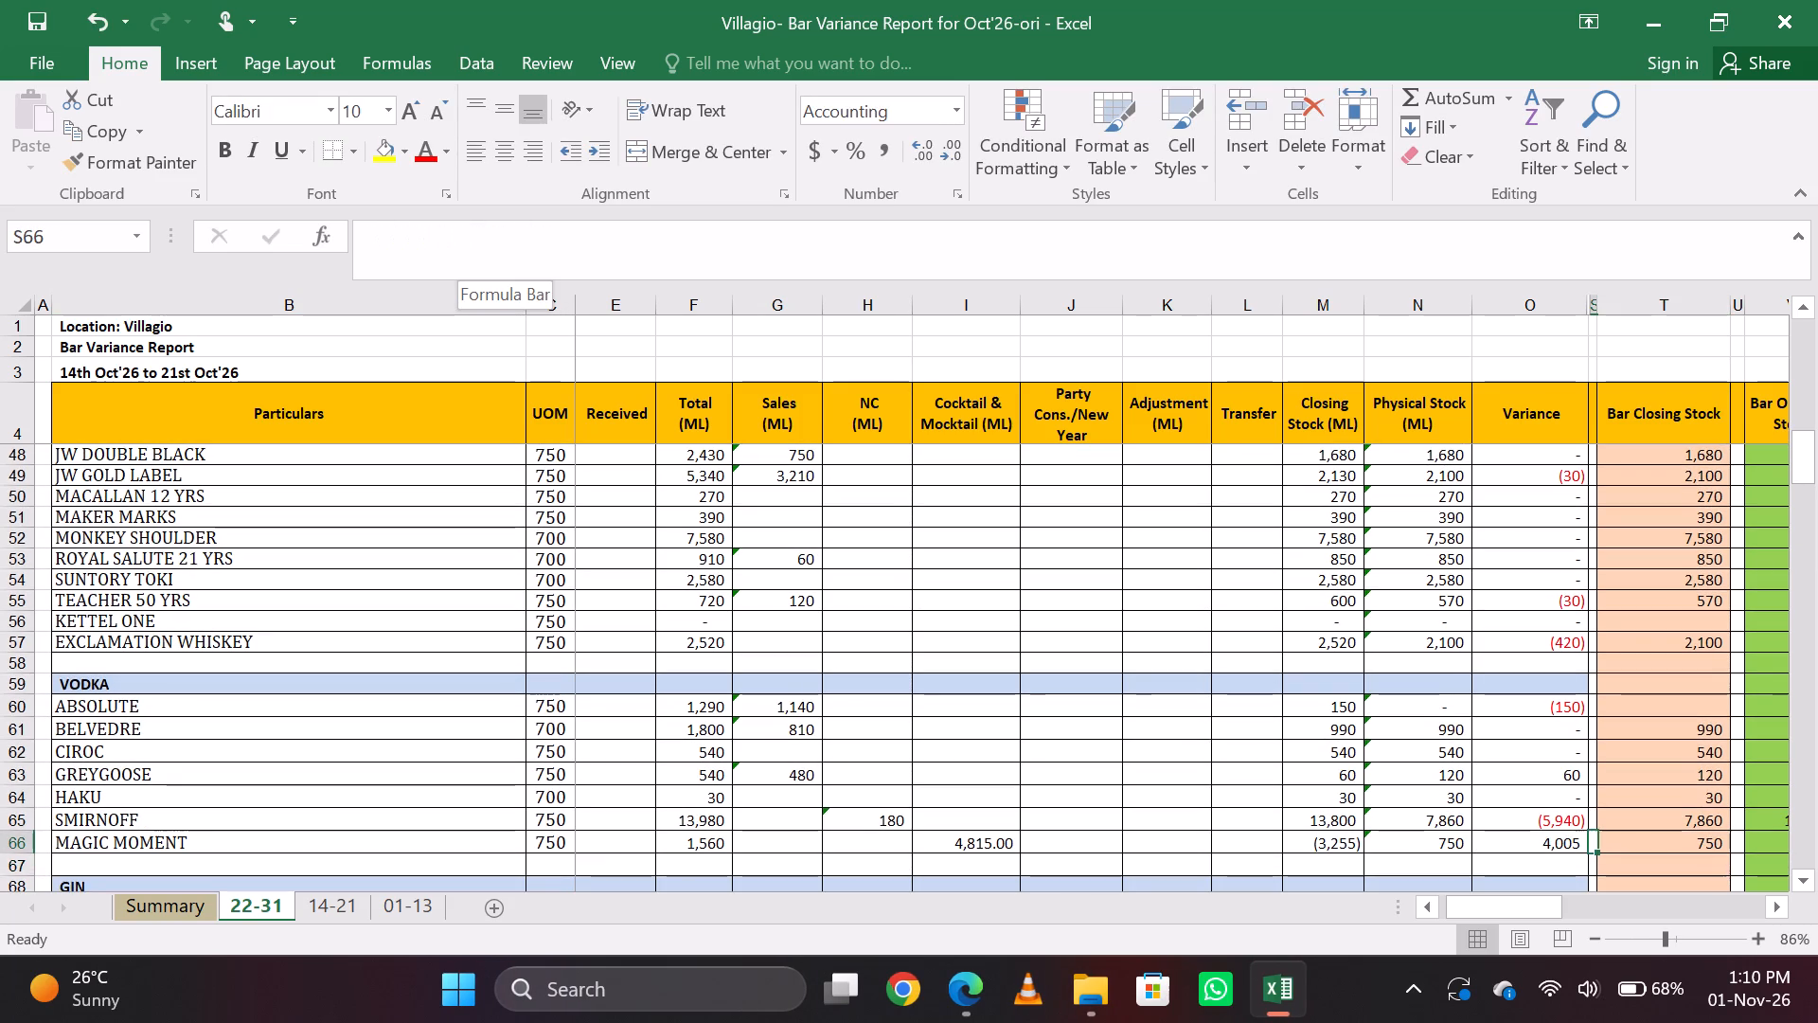
key("ctrl+c")
key("Up")
key("ctrl+v")
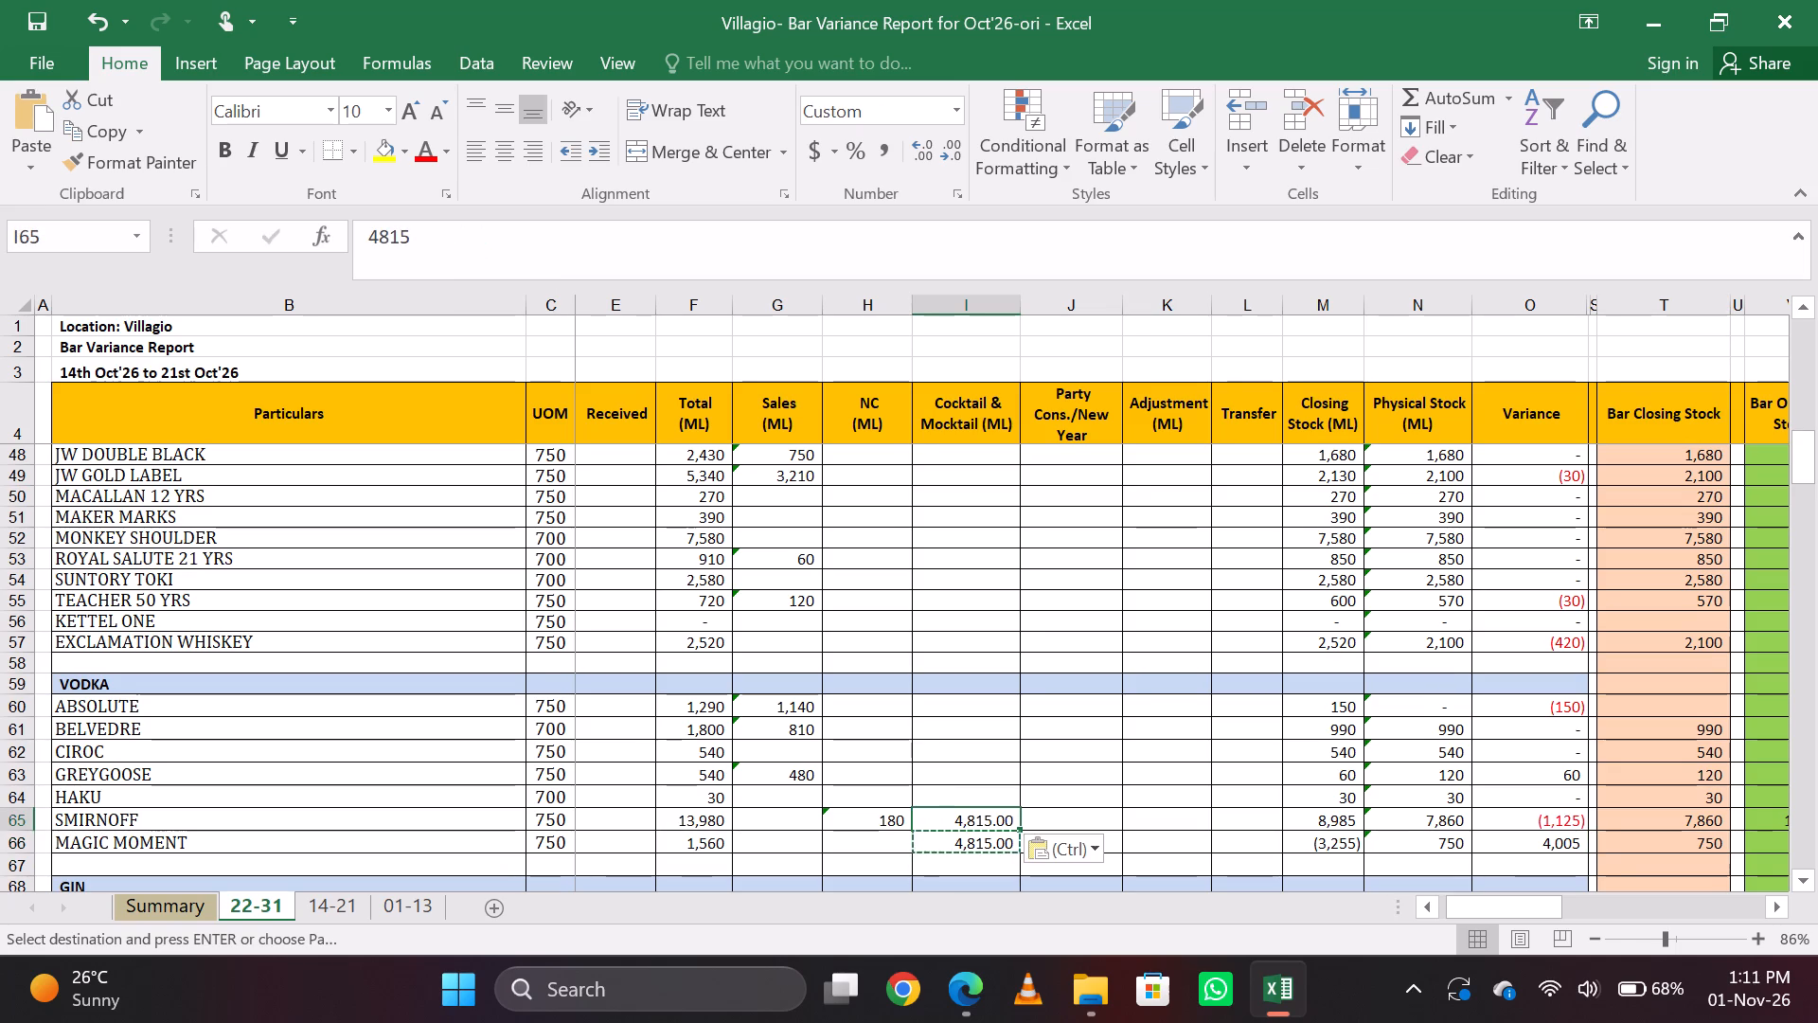
Clear the Cocktail & Mocktail figure of MAGIC MOMENT.
key("Down")
key("BackSpace")
key("Return")
key("Up")
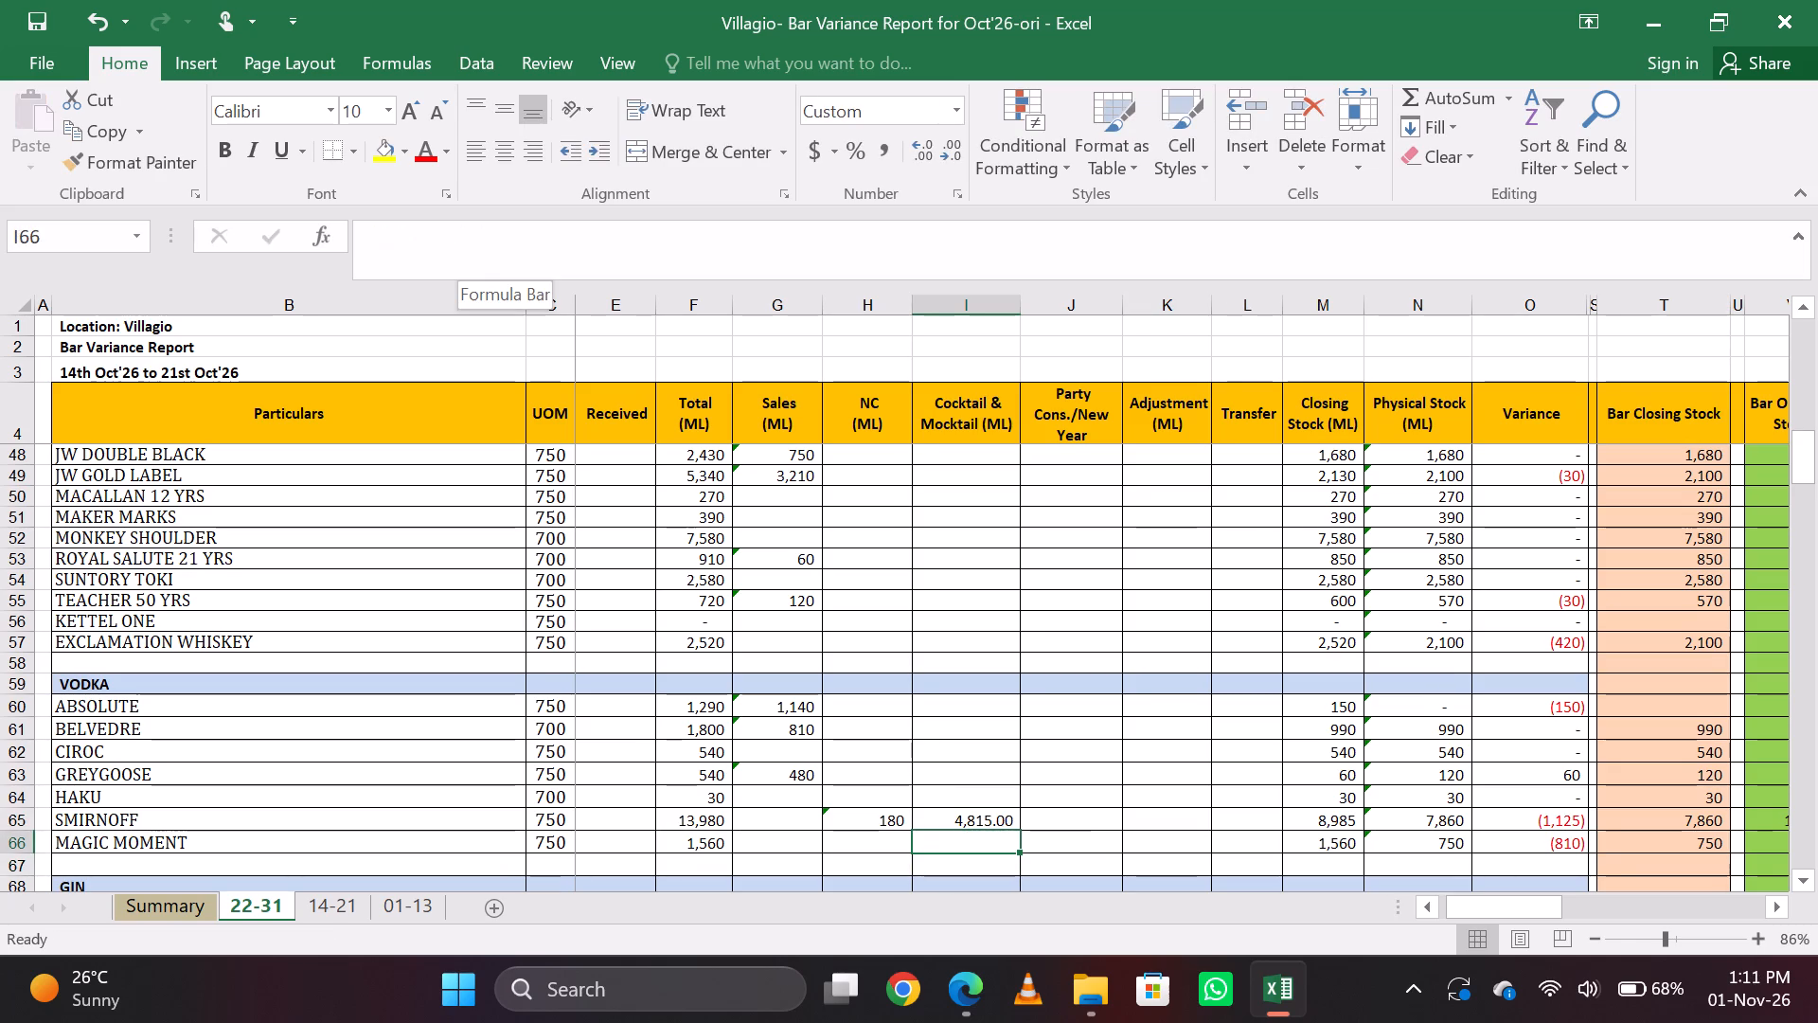
key("Up")
key("Down")
key("Right")
key("Left")
key("Up")
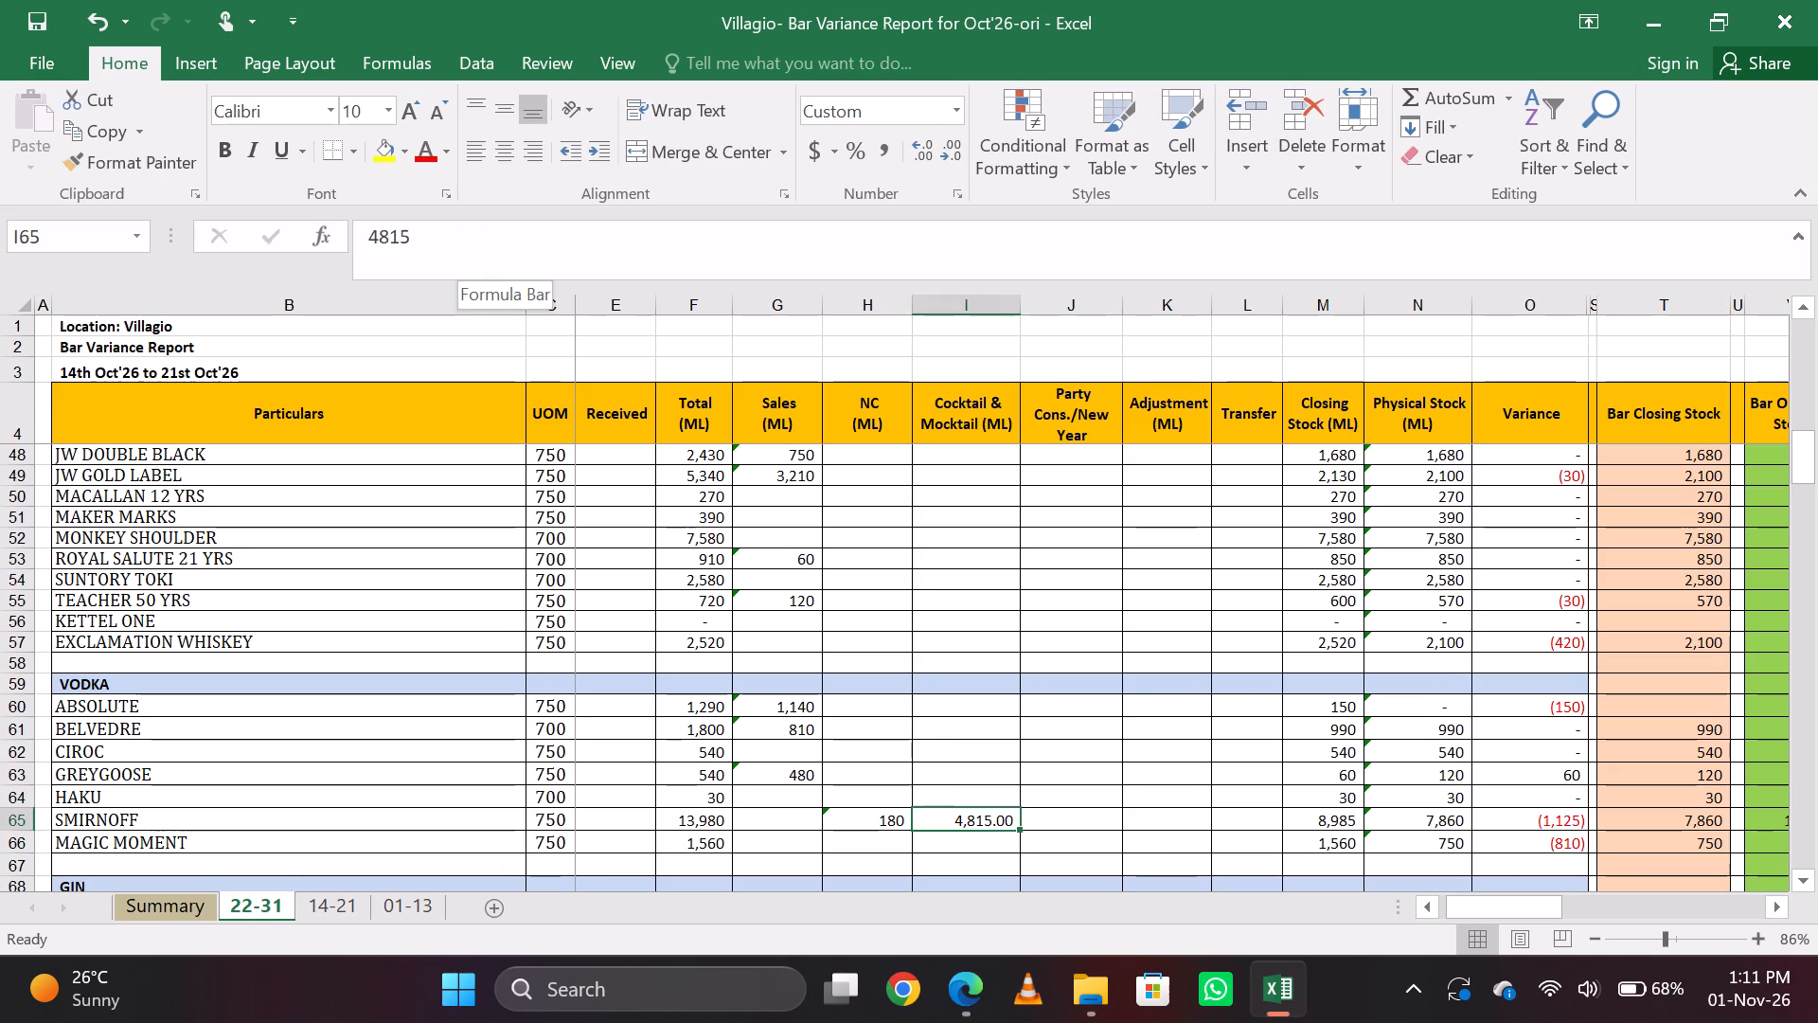
Review the SMIRNOFF row from Cocktail & Mocktail across to the Bar Closing Stock formula.
key("Right")
key("Right")
key("Right")
key("Right")
key("Right")
key("Right")
key("Right")
key("Right")
key("Left")
key("Right")
key("Down")
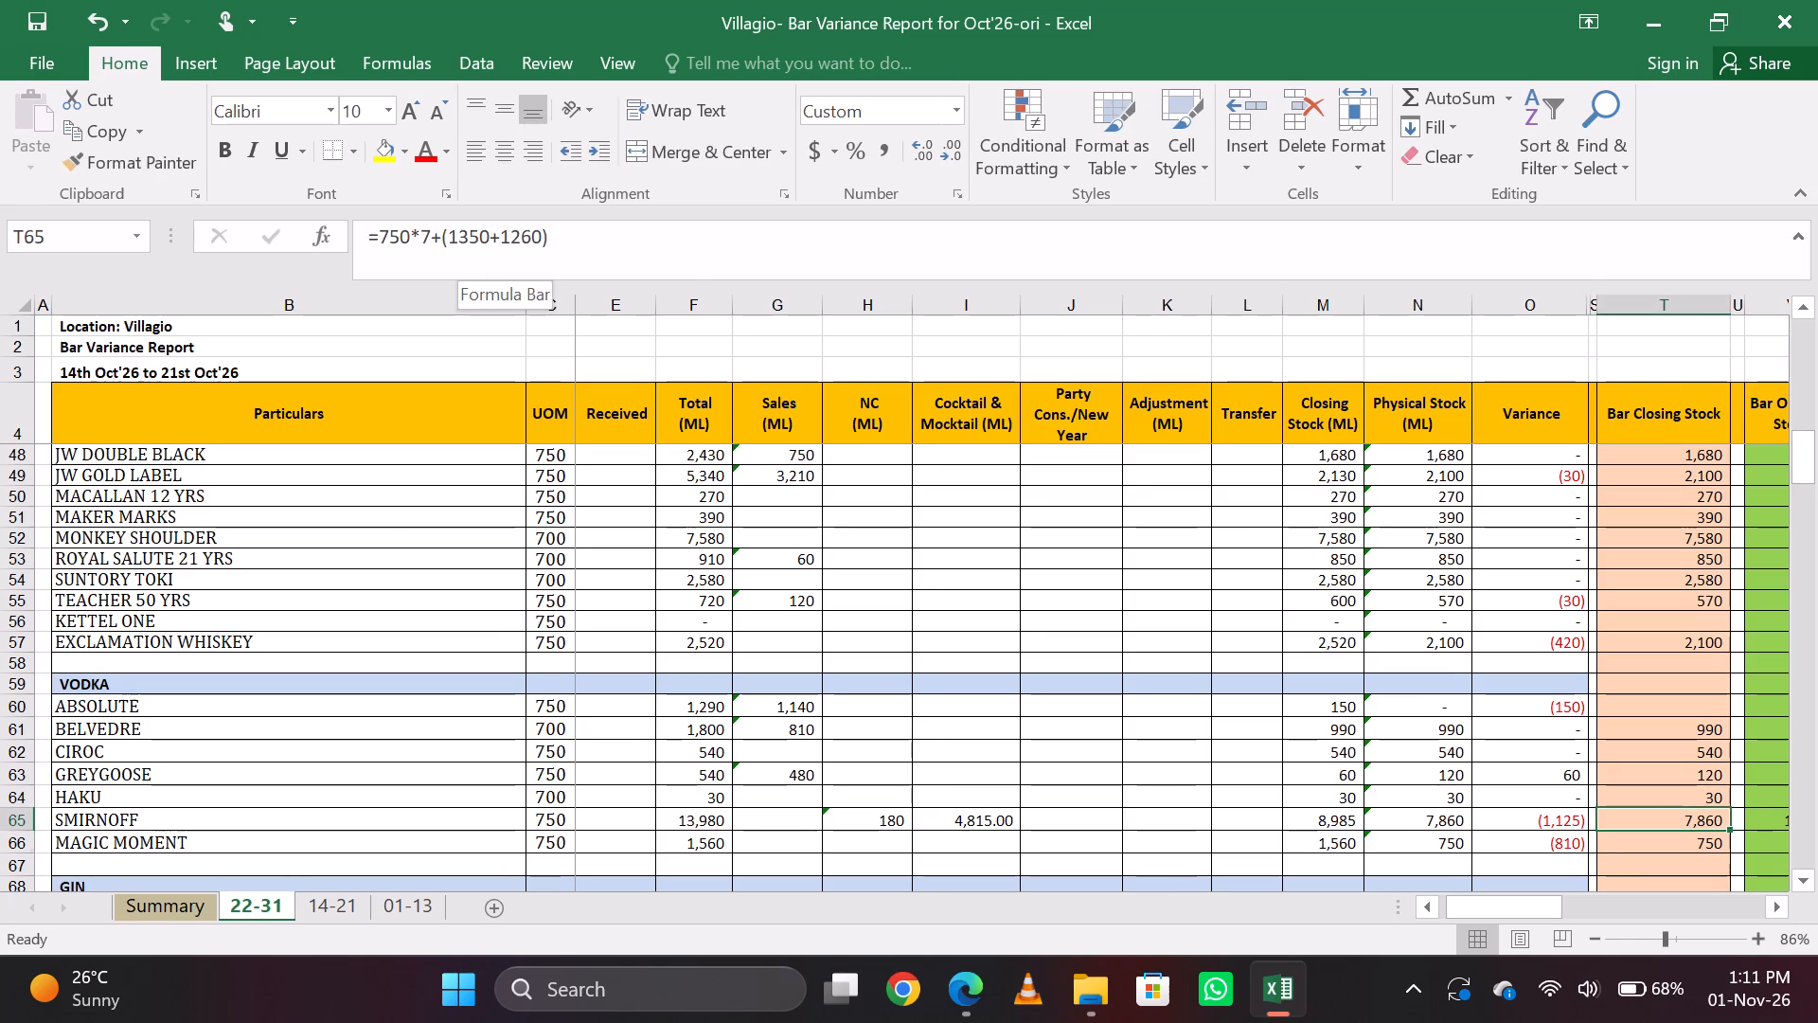
key("Up")
key("Down")
key("Up")
key("Down")
key("Up")
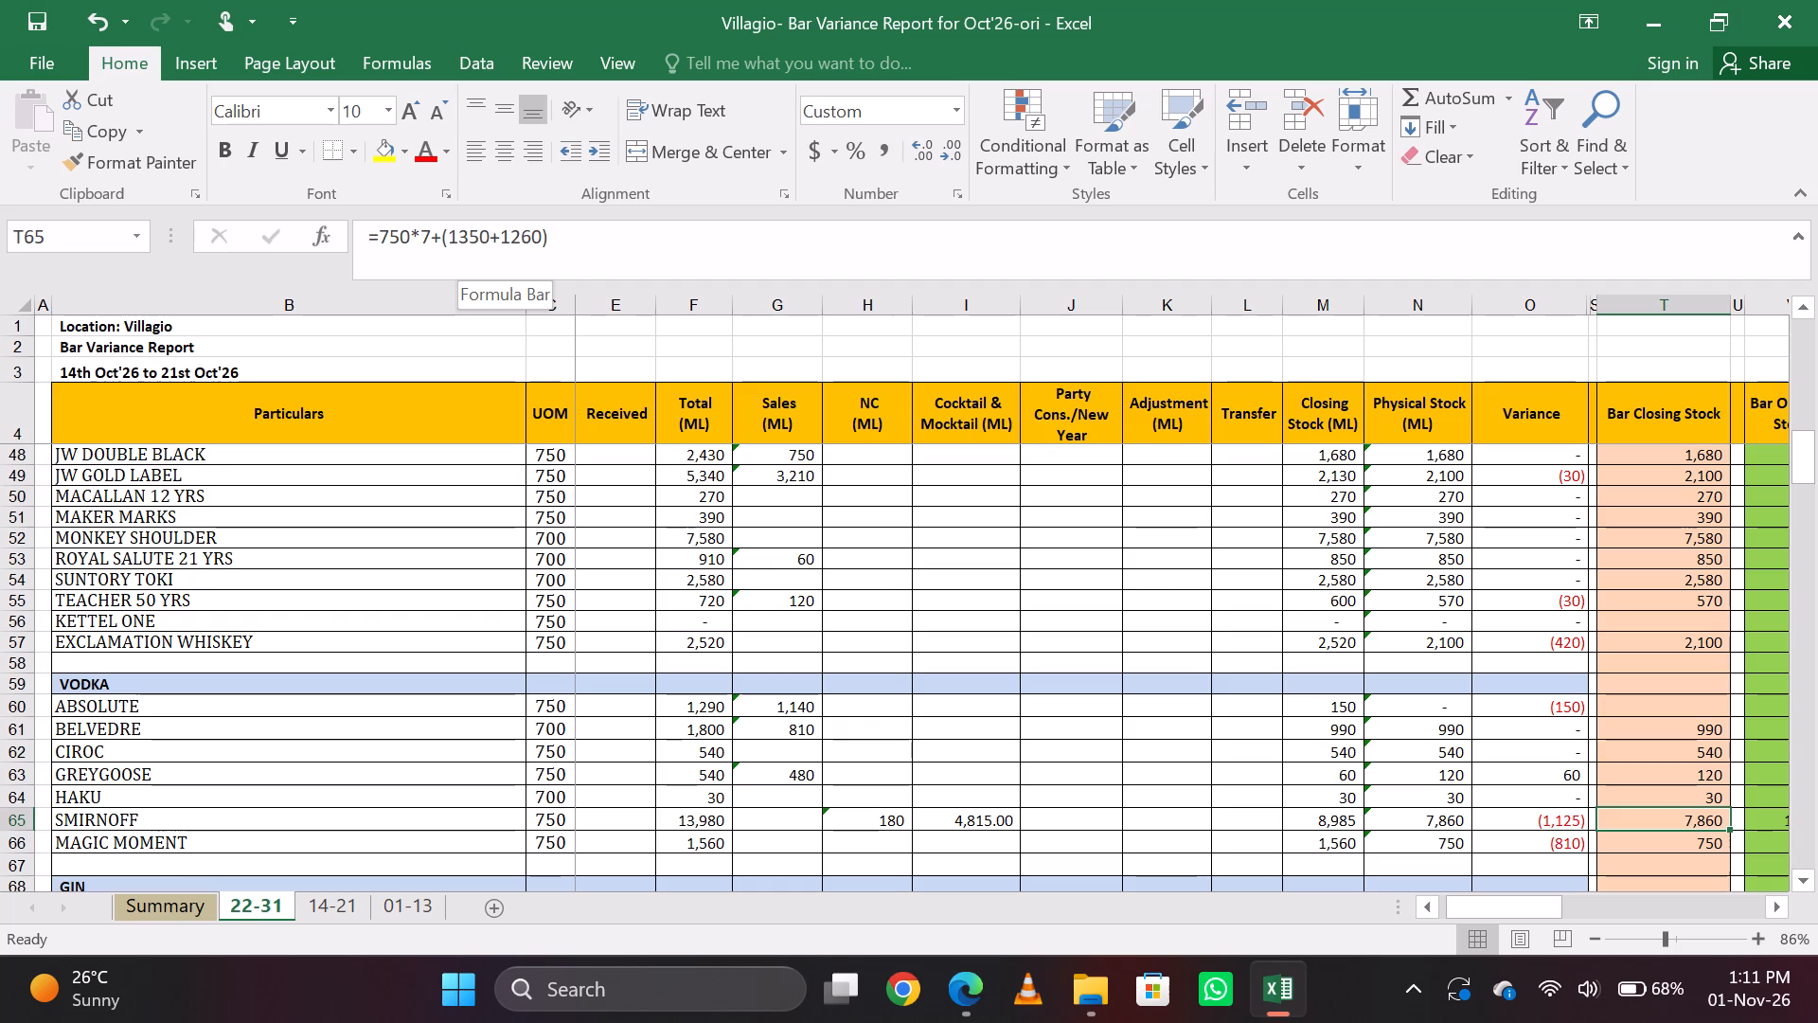
Clear the Bar Closing Stock of MAGIC MOMENT.
key("Down")
key("BackSpace")
key("Return")
key("Up")
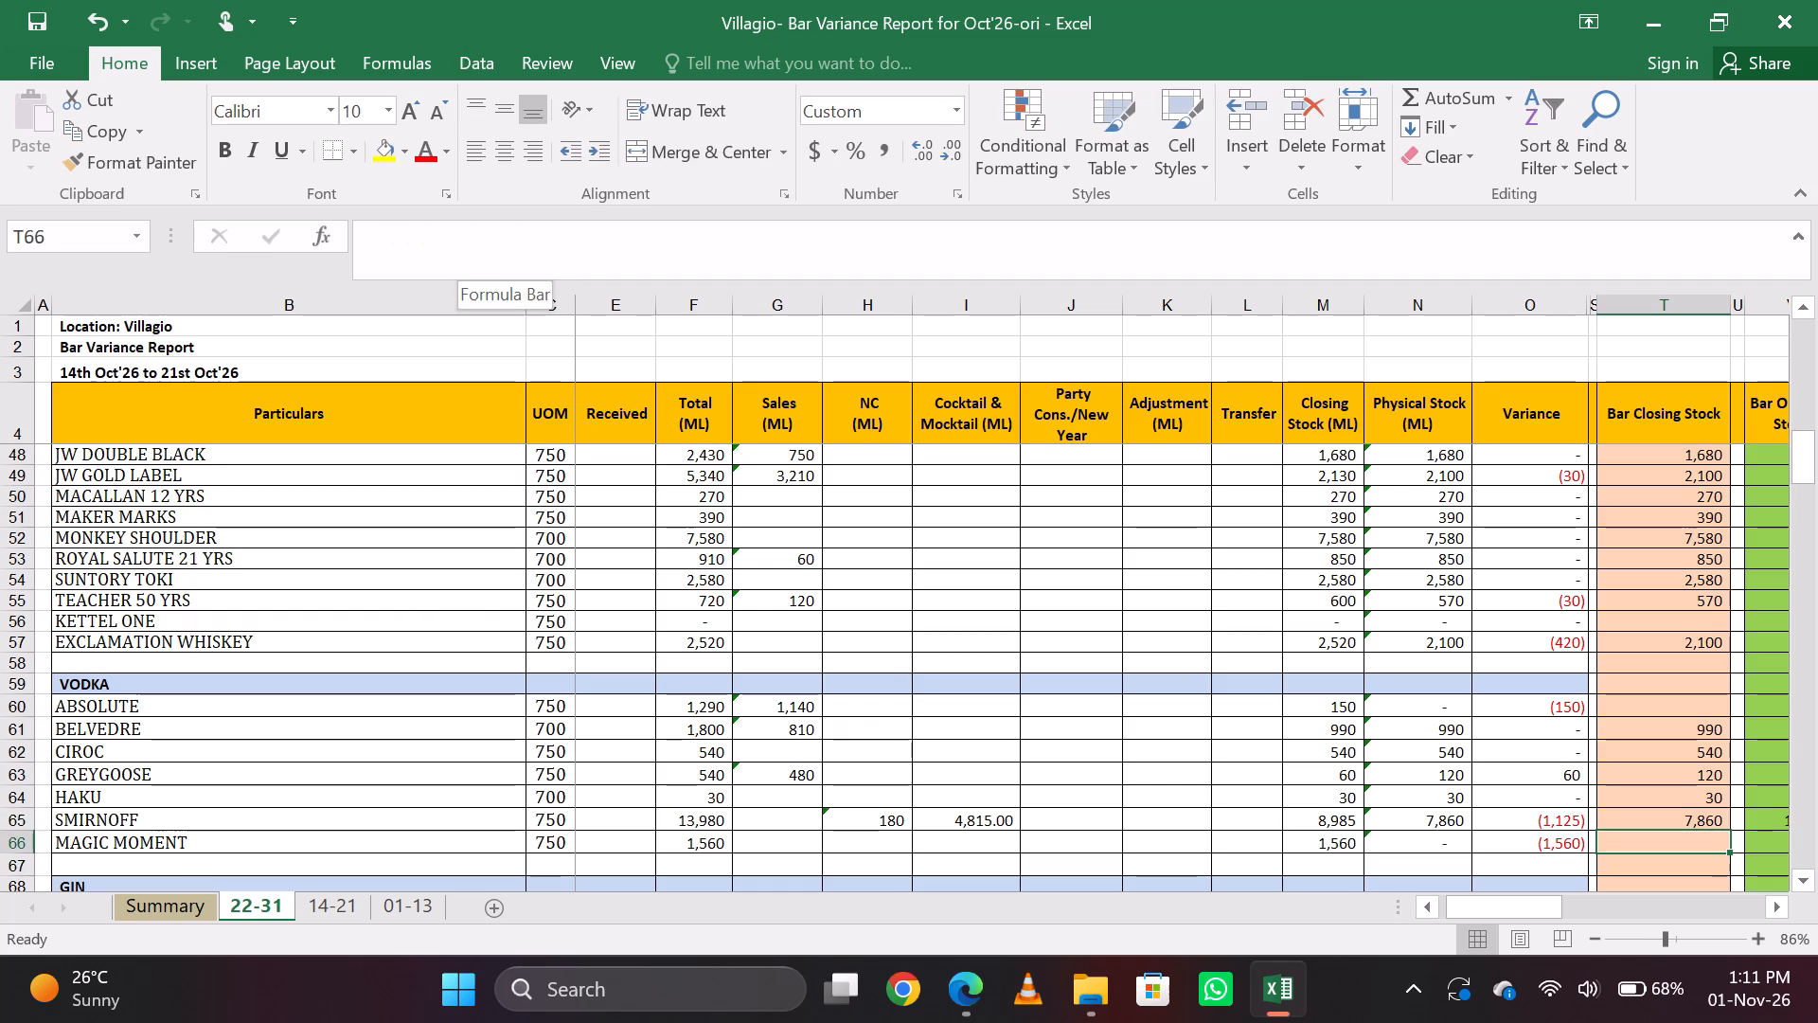
key("Down")
key("Up")
Review the Bar Closing Stock entries from SMIRNOFF down to the first gin rows.
key("Up")
key("Down")
key("Up")
key("Down")
key("Down")
key("Down")
key("Down")
key("Down")
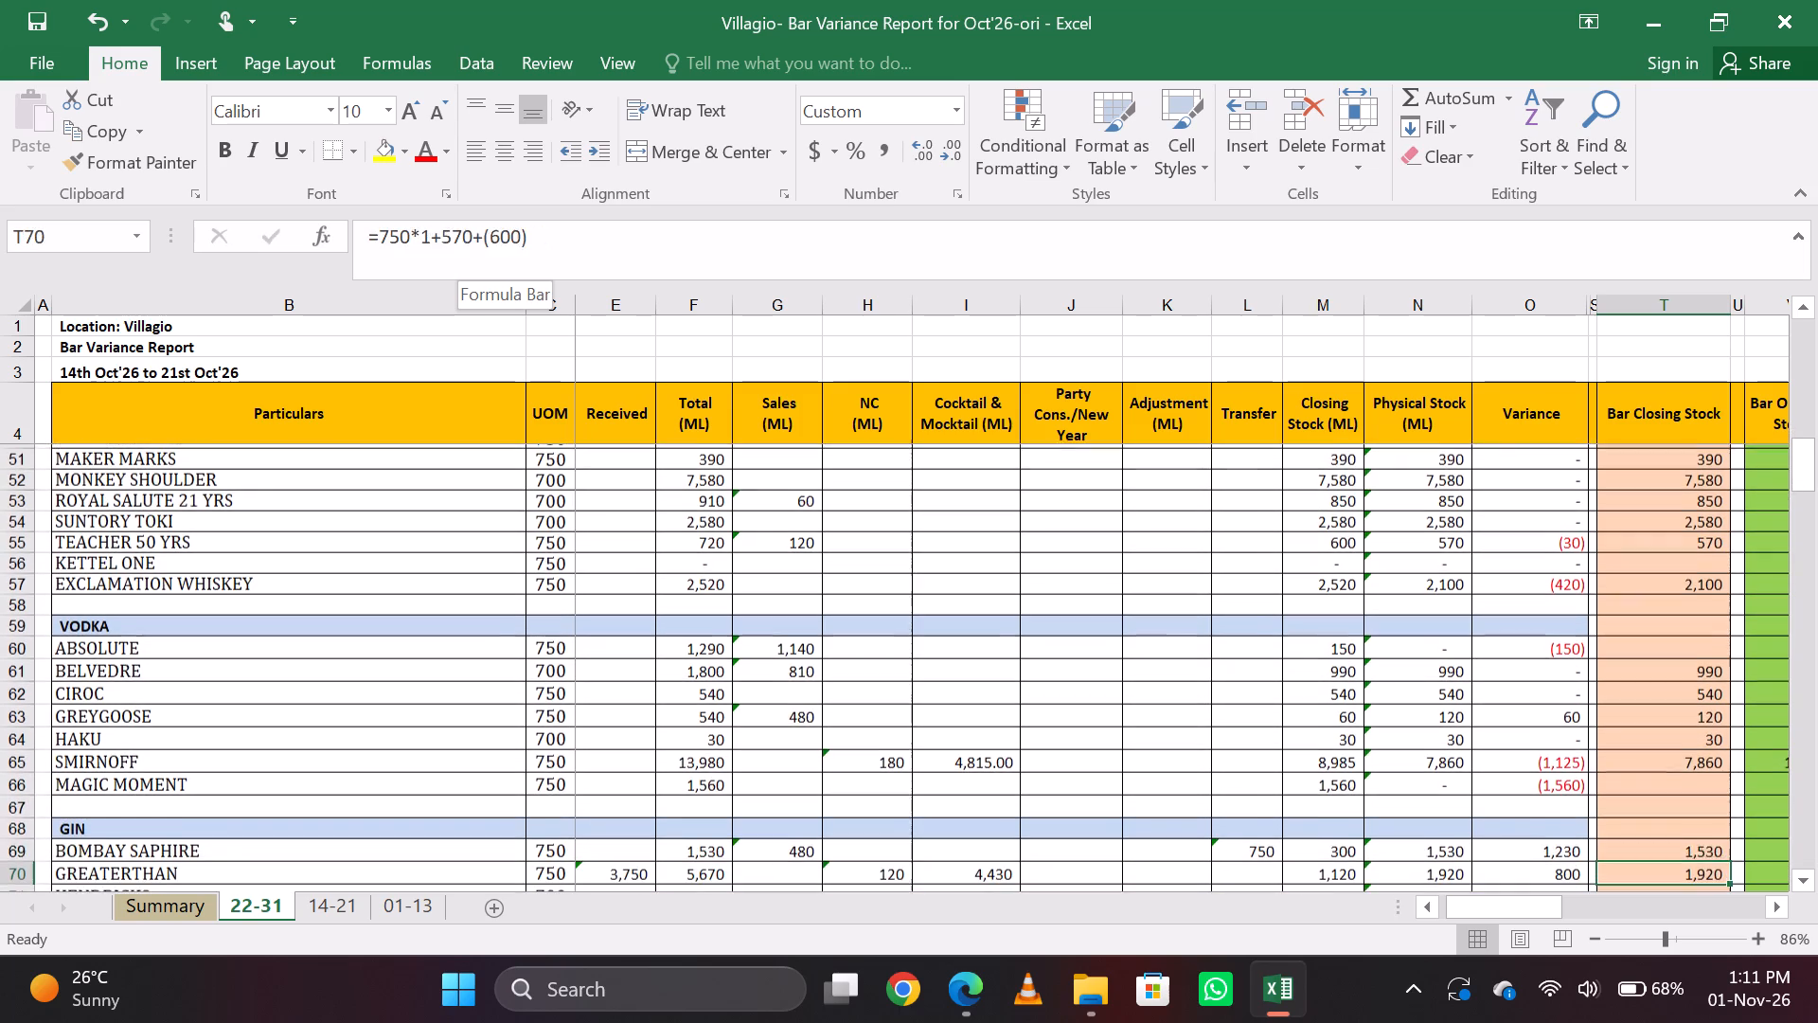
key("Up")
key("Up")
key("Up")
key("Up")
key("Up")
key("Down")
key("Down")
key("Down")
key("Down")
key("Down")
key("Down")
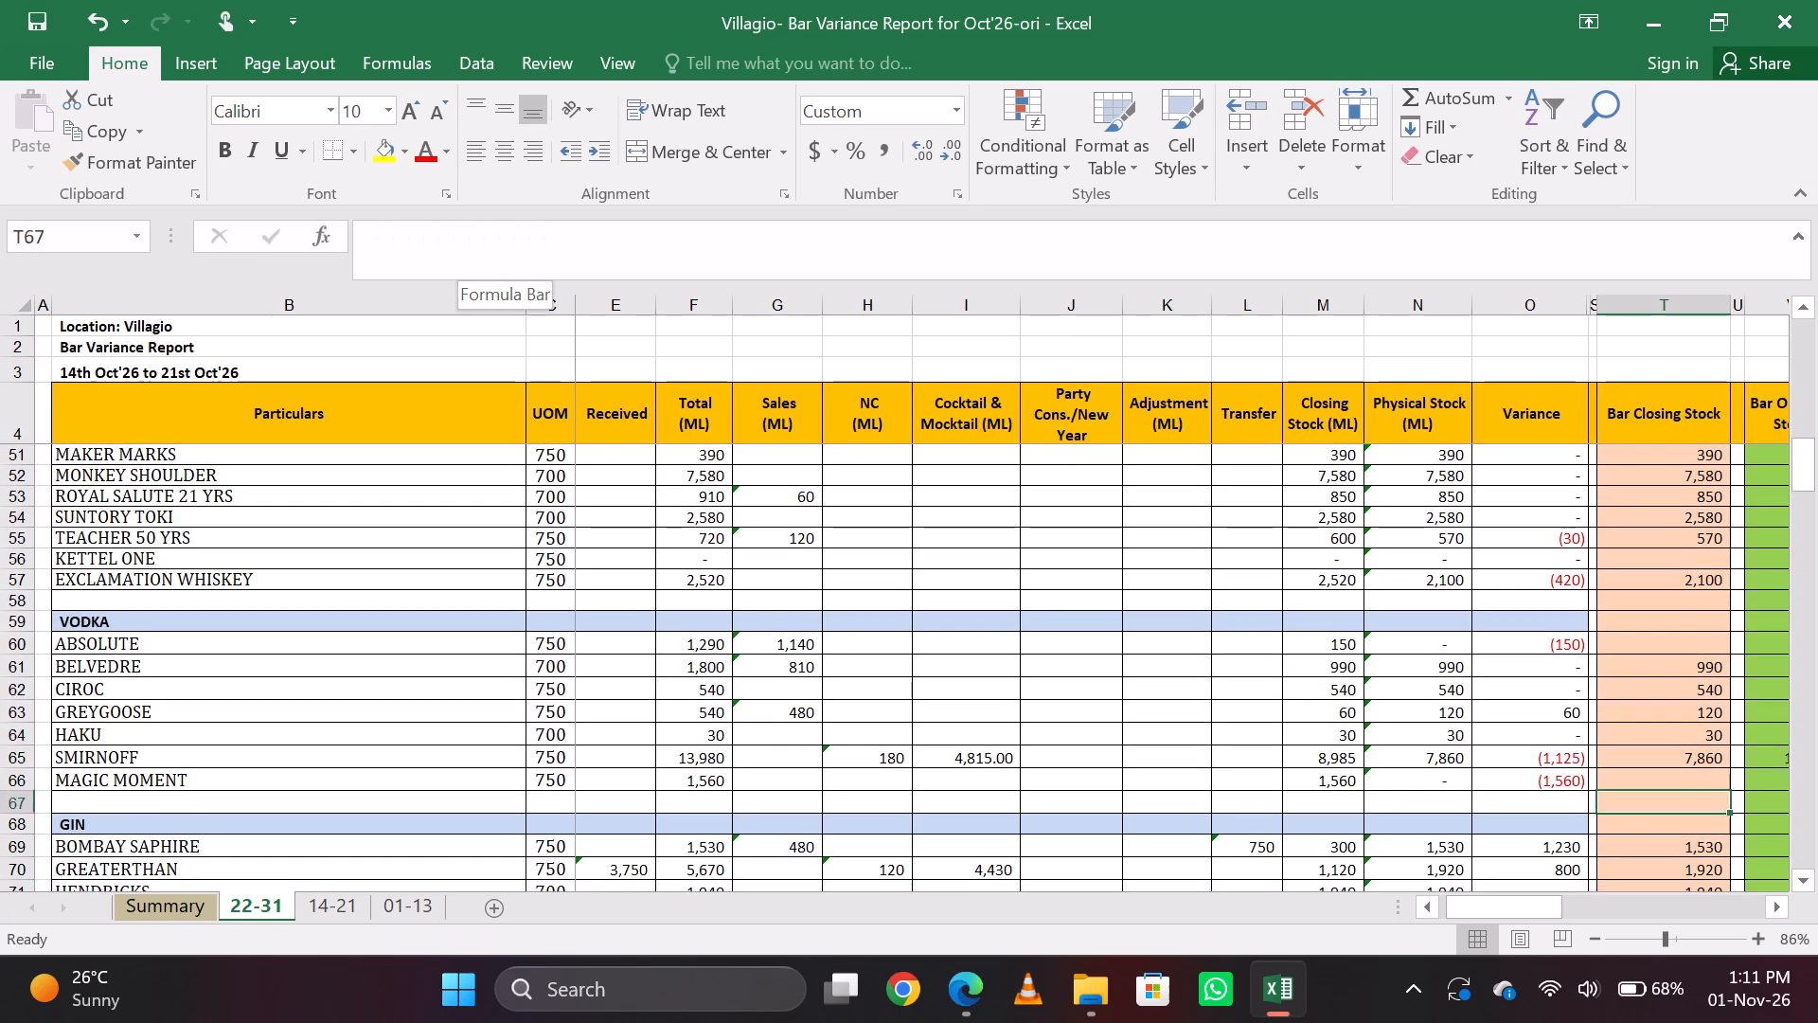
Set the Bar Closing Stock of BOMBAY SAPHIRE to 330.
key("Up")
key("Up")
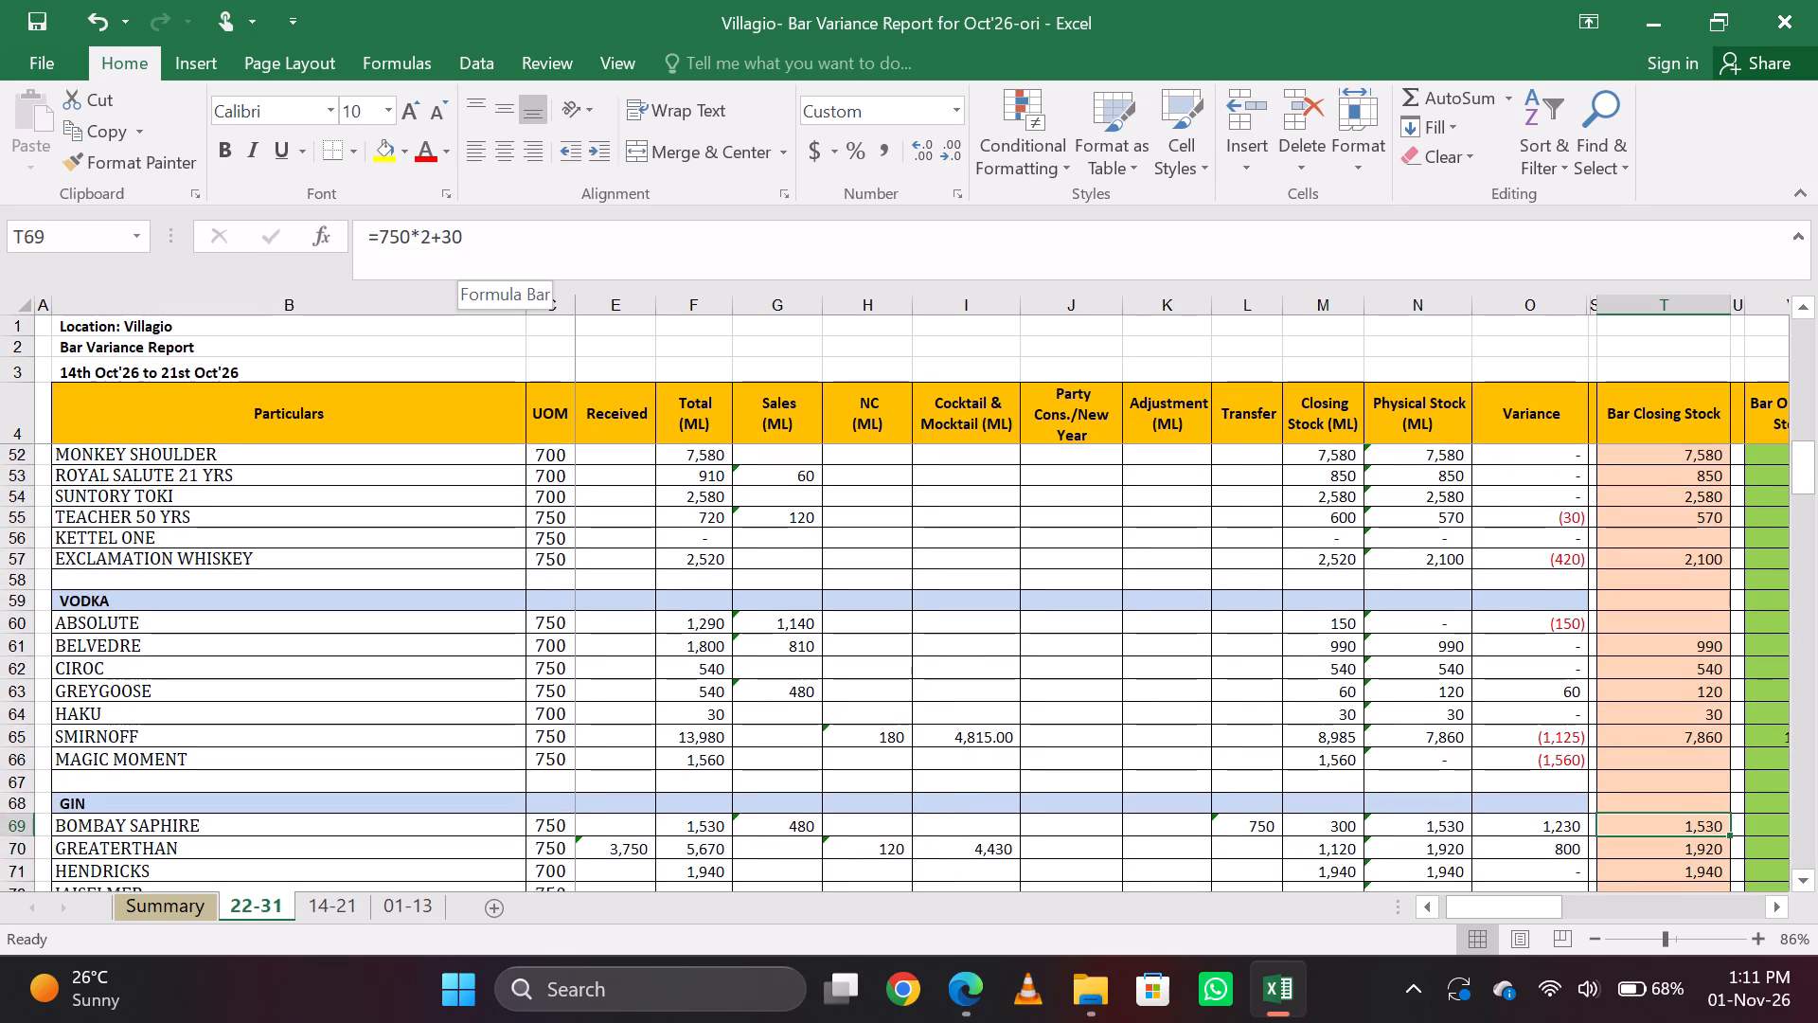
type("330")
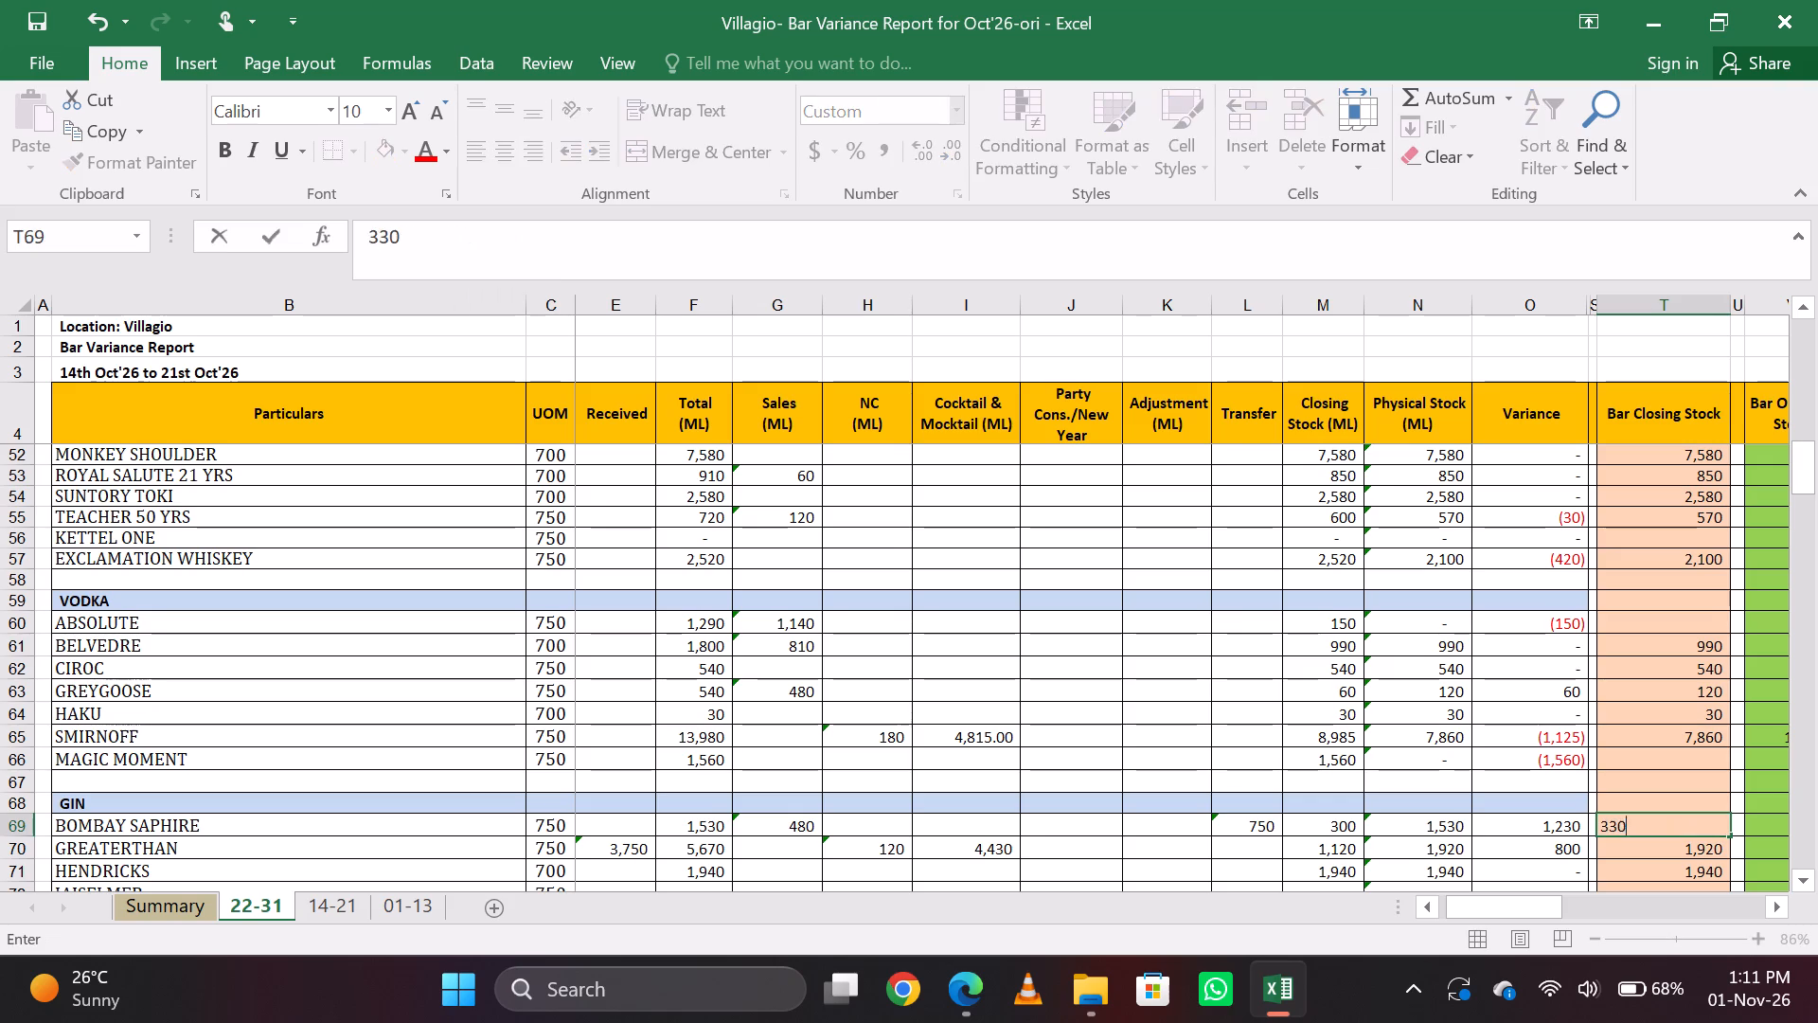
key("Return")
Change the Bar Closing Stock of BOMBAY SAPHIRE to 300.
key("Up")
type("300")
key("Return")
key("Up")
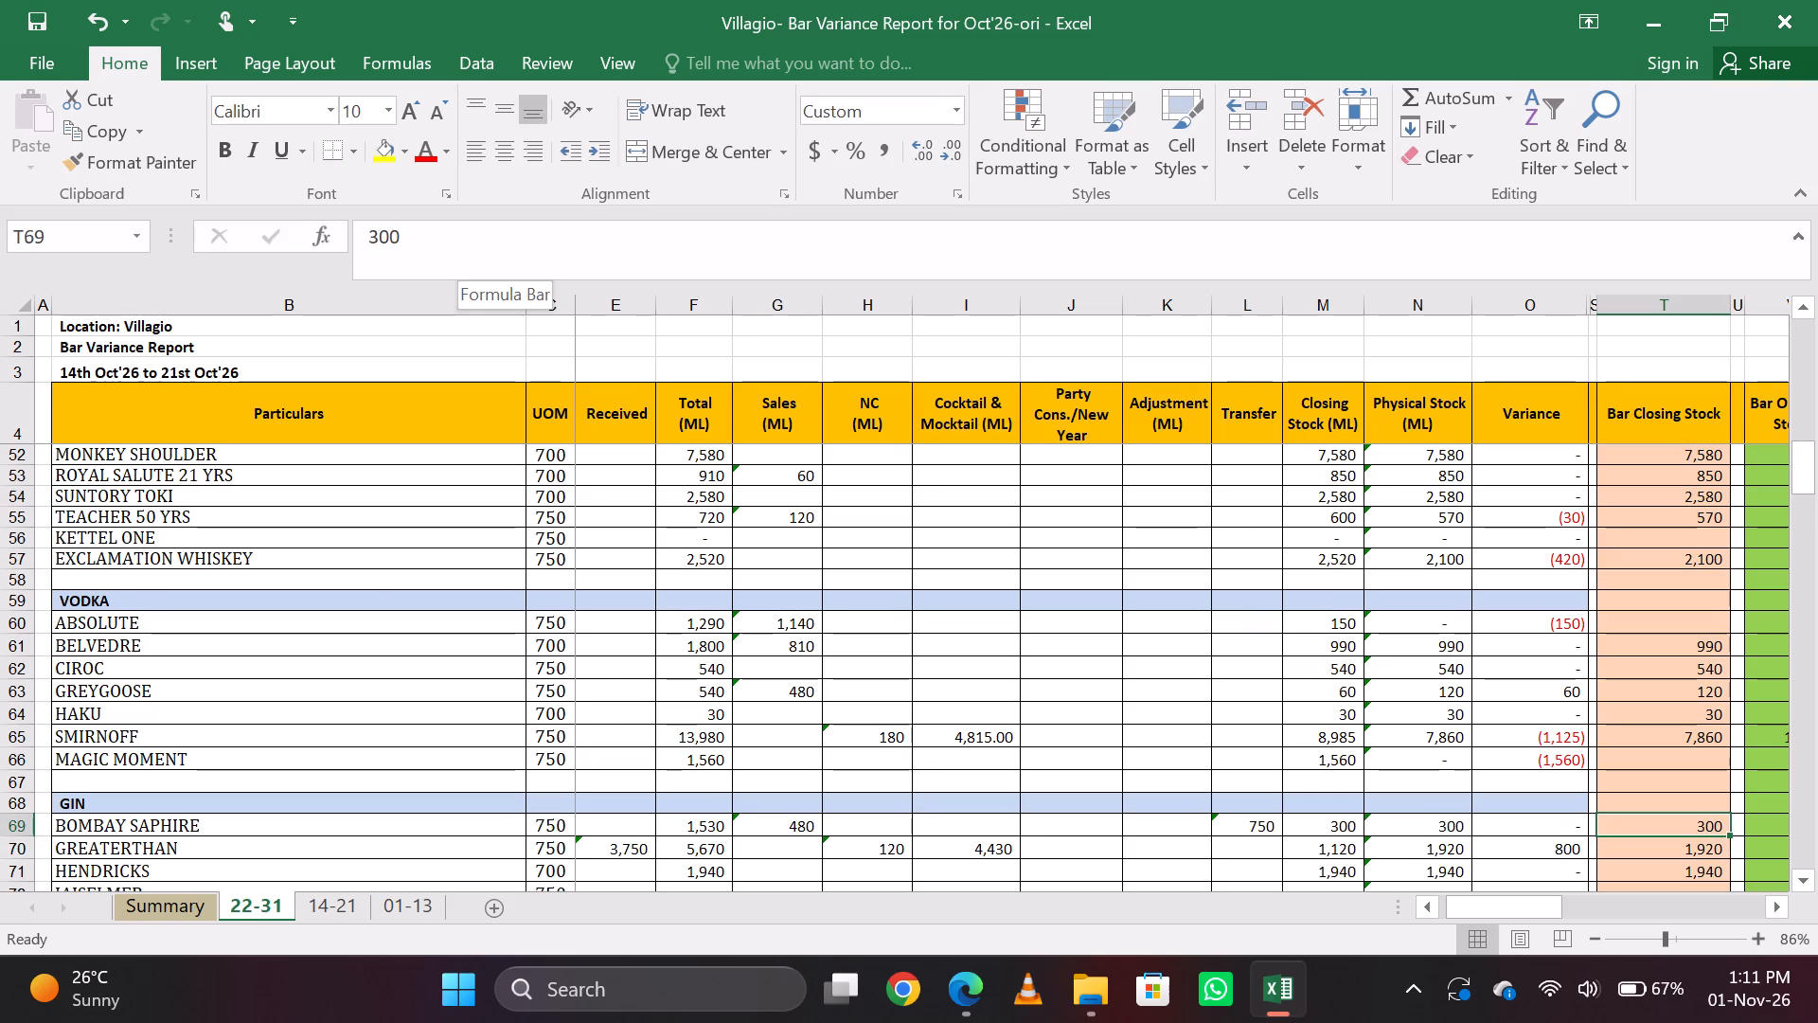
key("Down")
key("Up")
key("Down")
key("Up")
Set the Bar Closing Stock of BOMBAY SAPHIRE back to 330.
type("330")
key("Return")
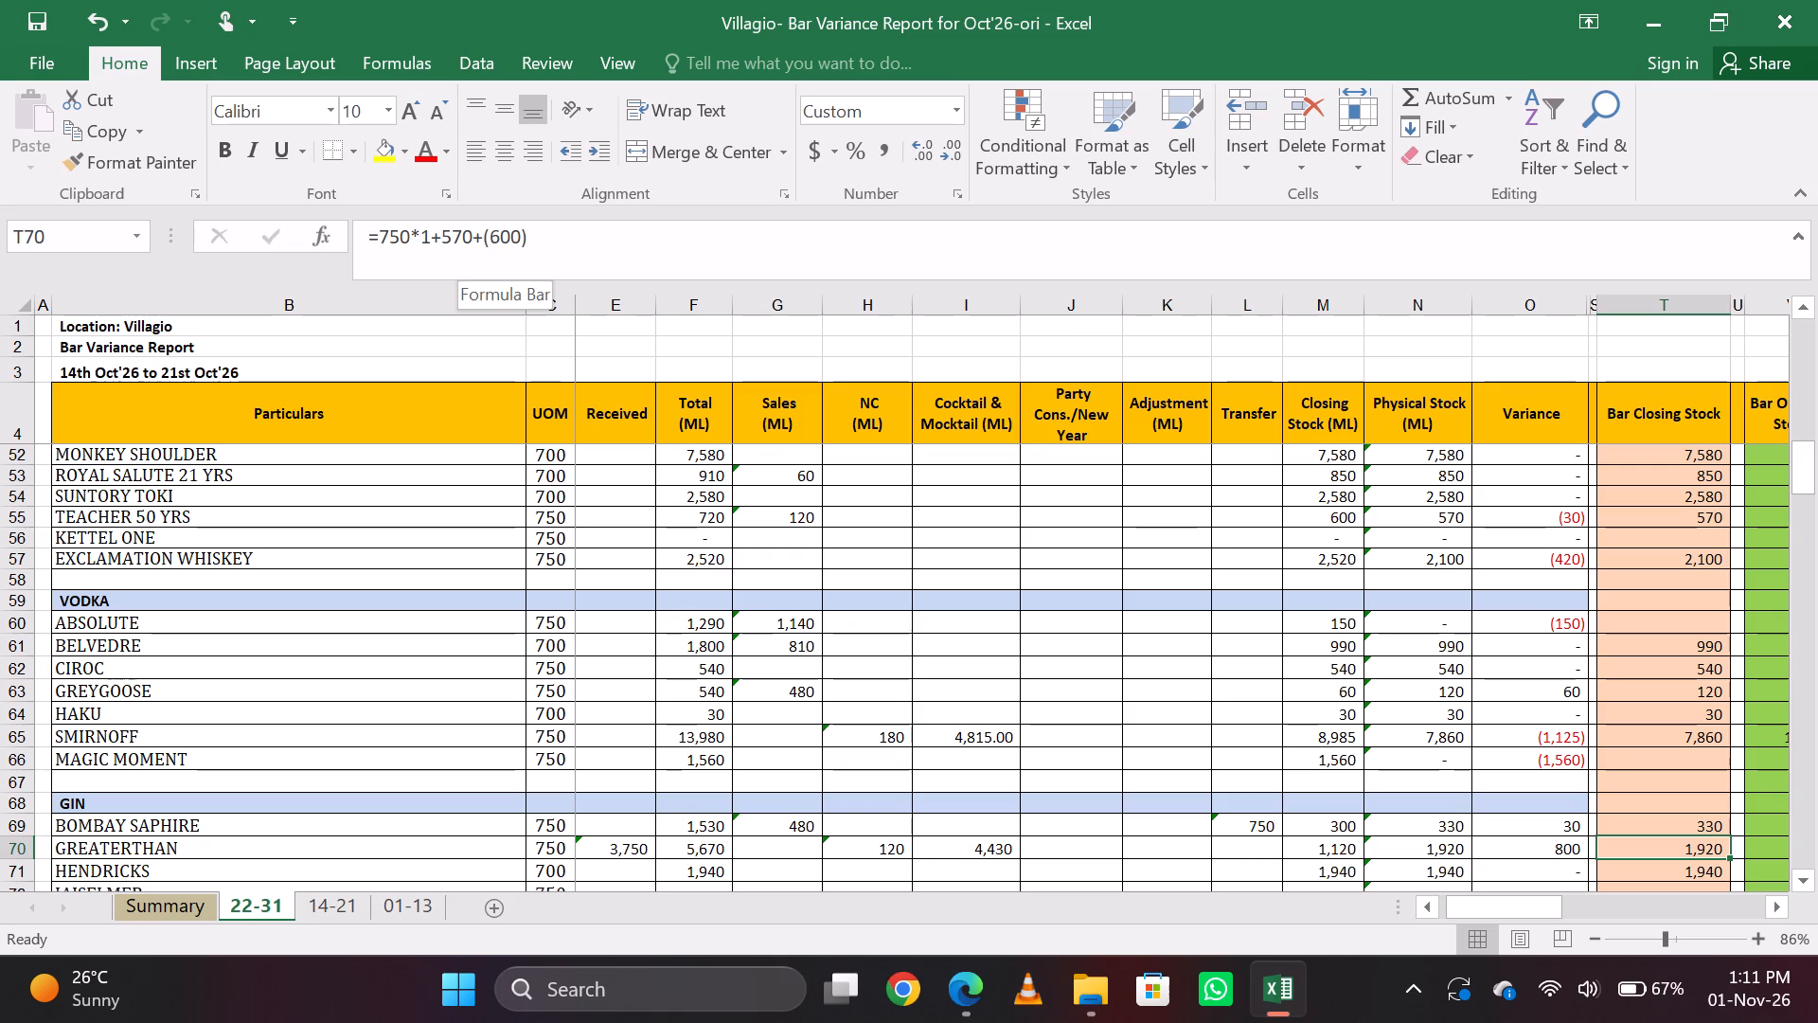
Set the Bar Closing Stock of GREATERTHAN to 480.
type("480")
key("Return")
key("Up")
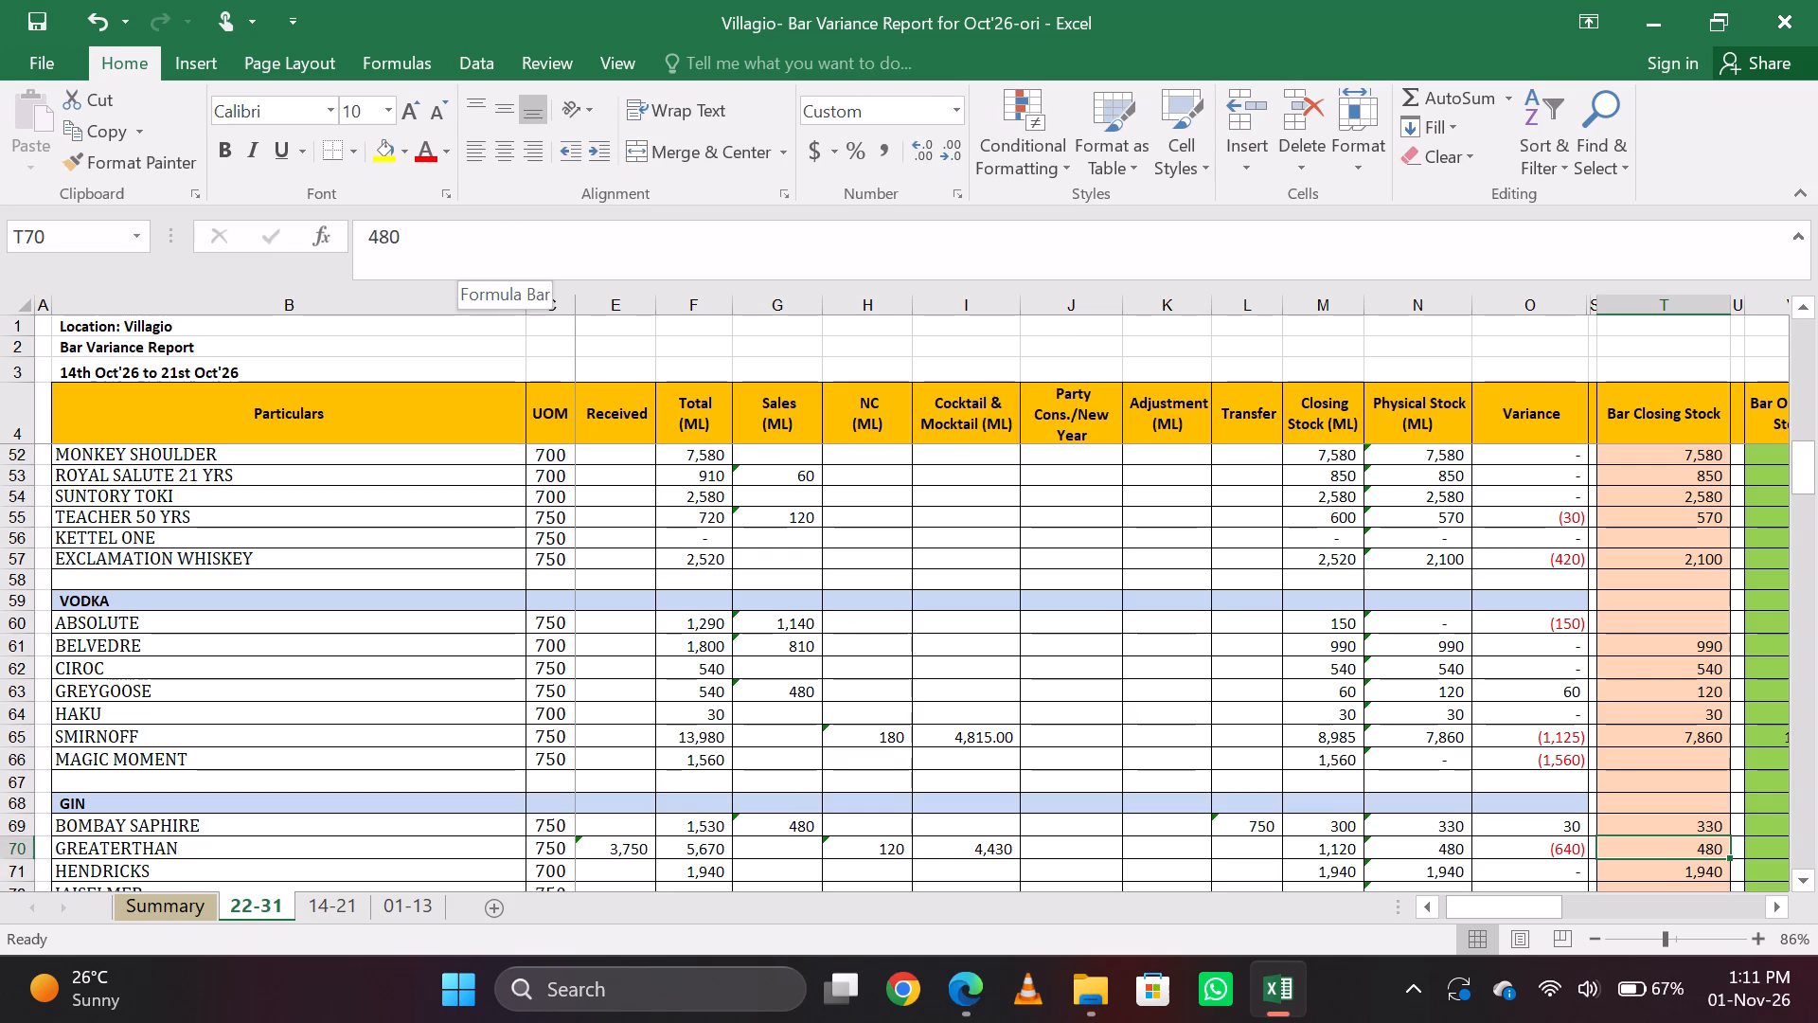
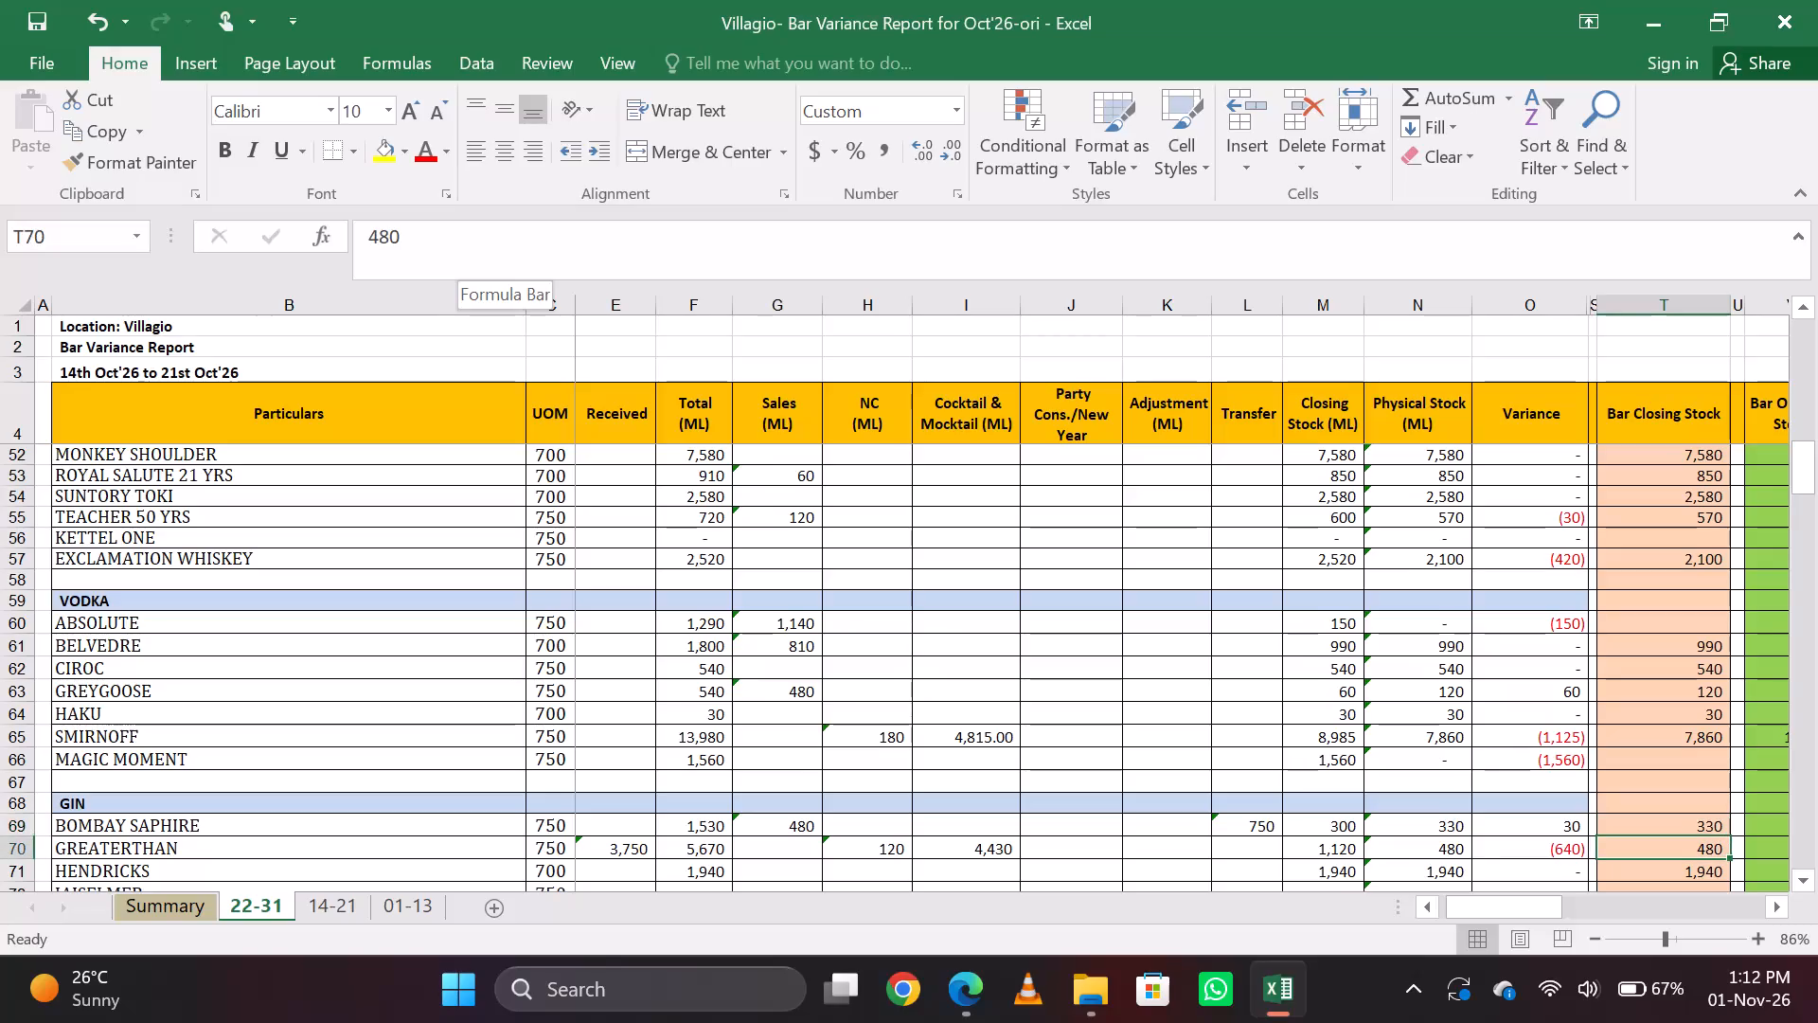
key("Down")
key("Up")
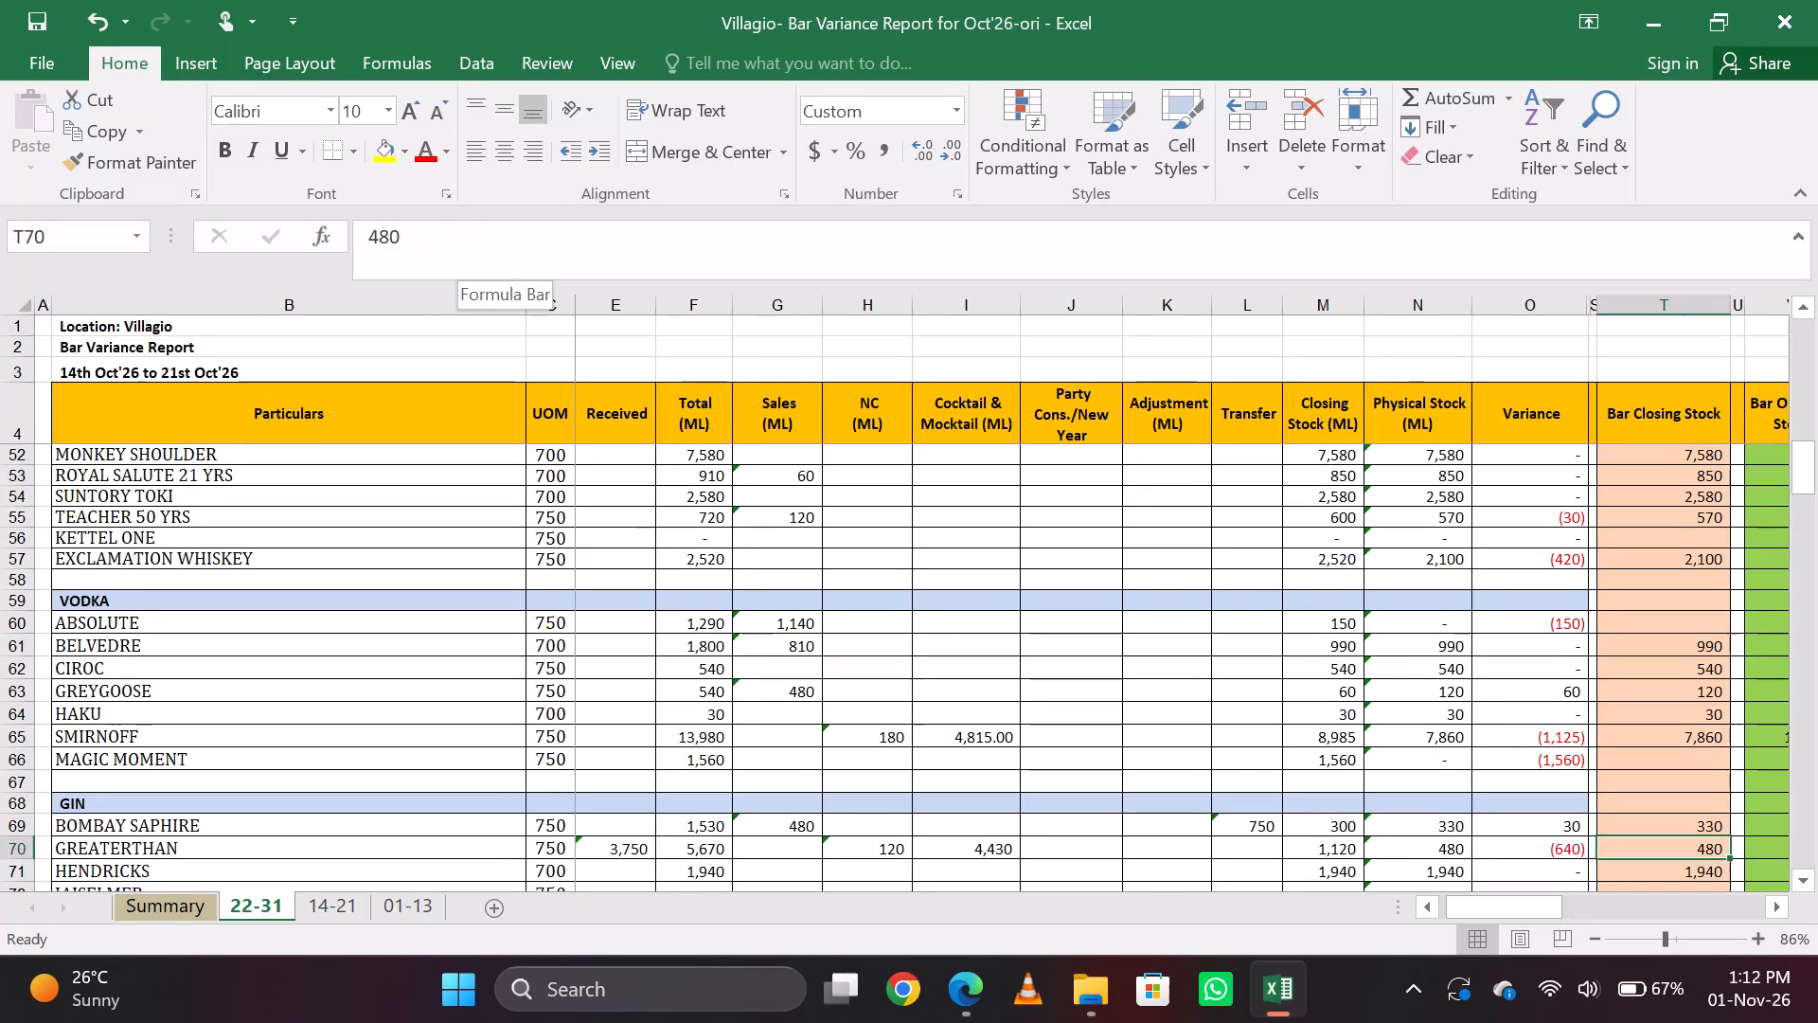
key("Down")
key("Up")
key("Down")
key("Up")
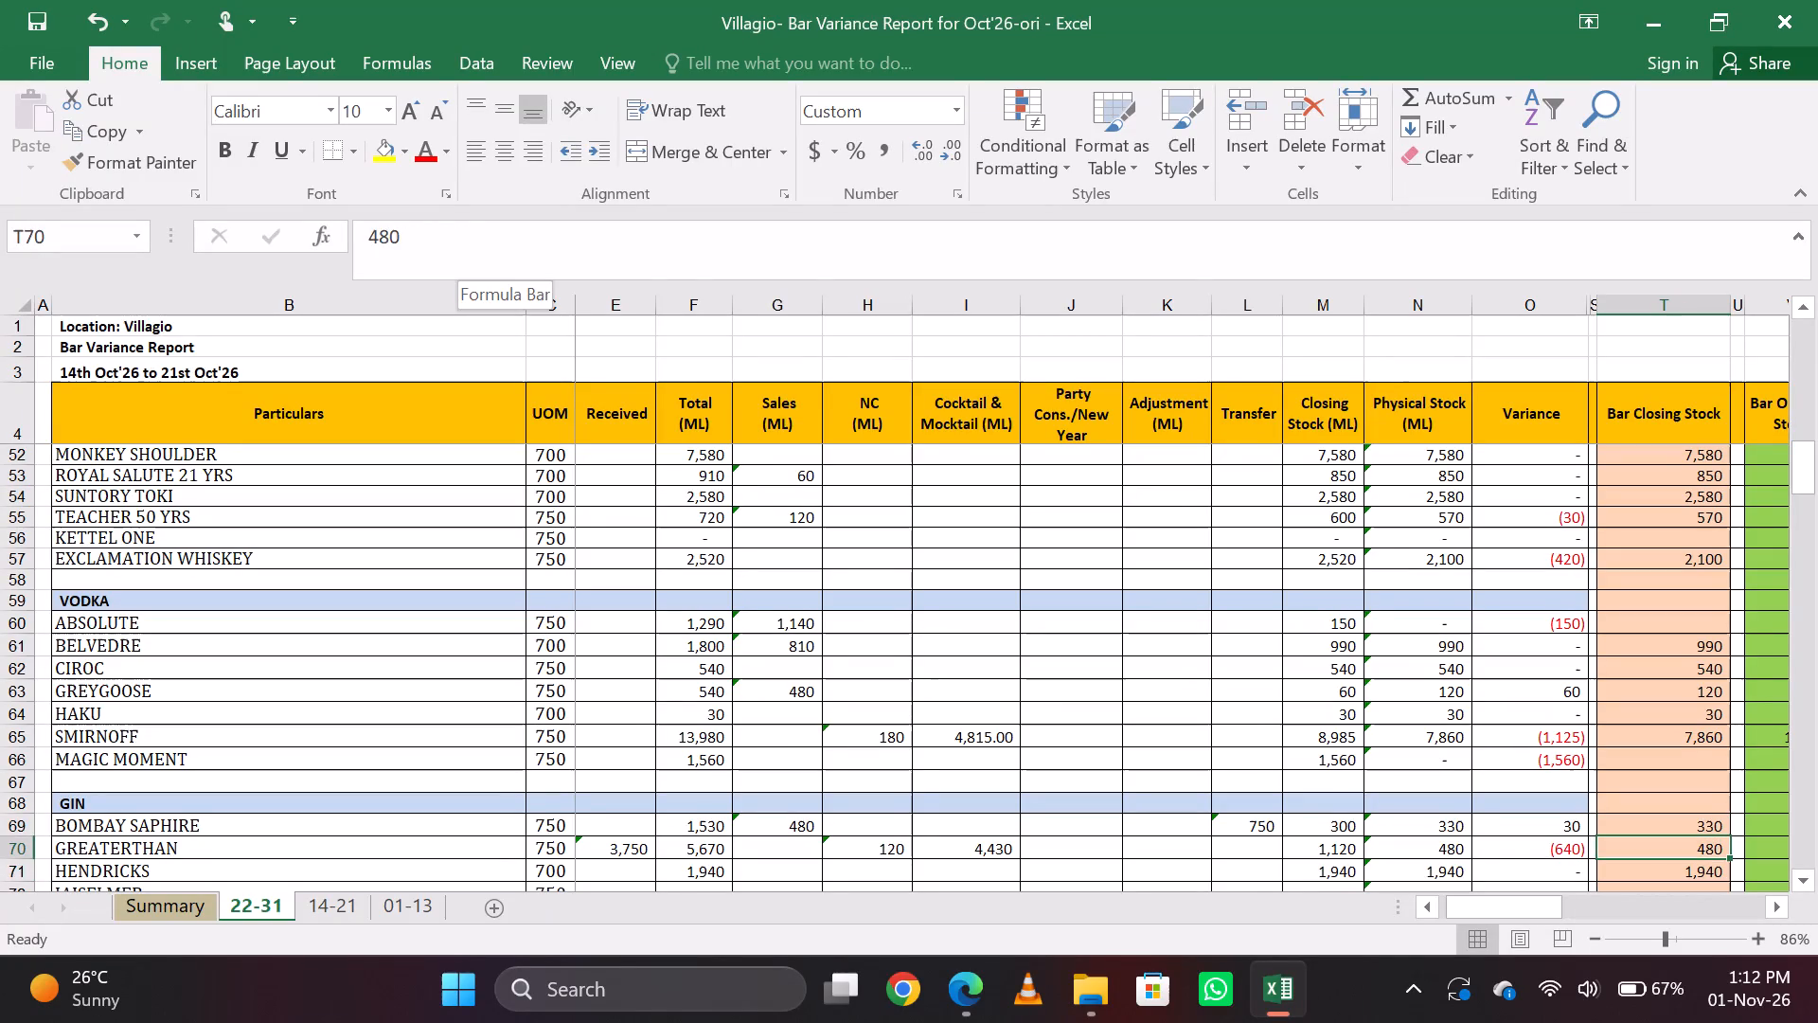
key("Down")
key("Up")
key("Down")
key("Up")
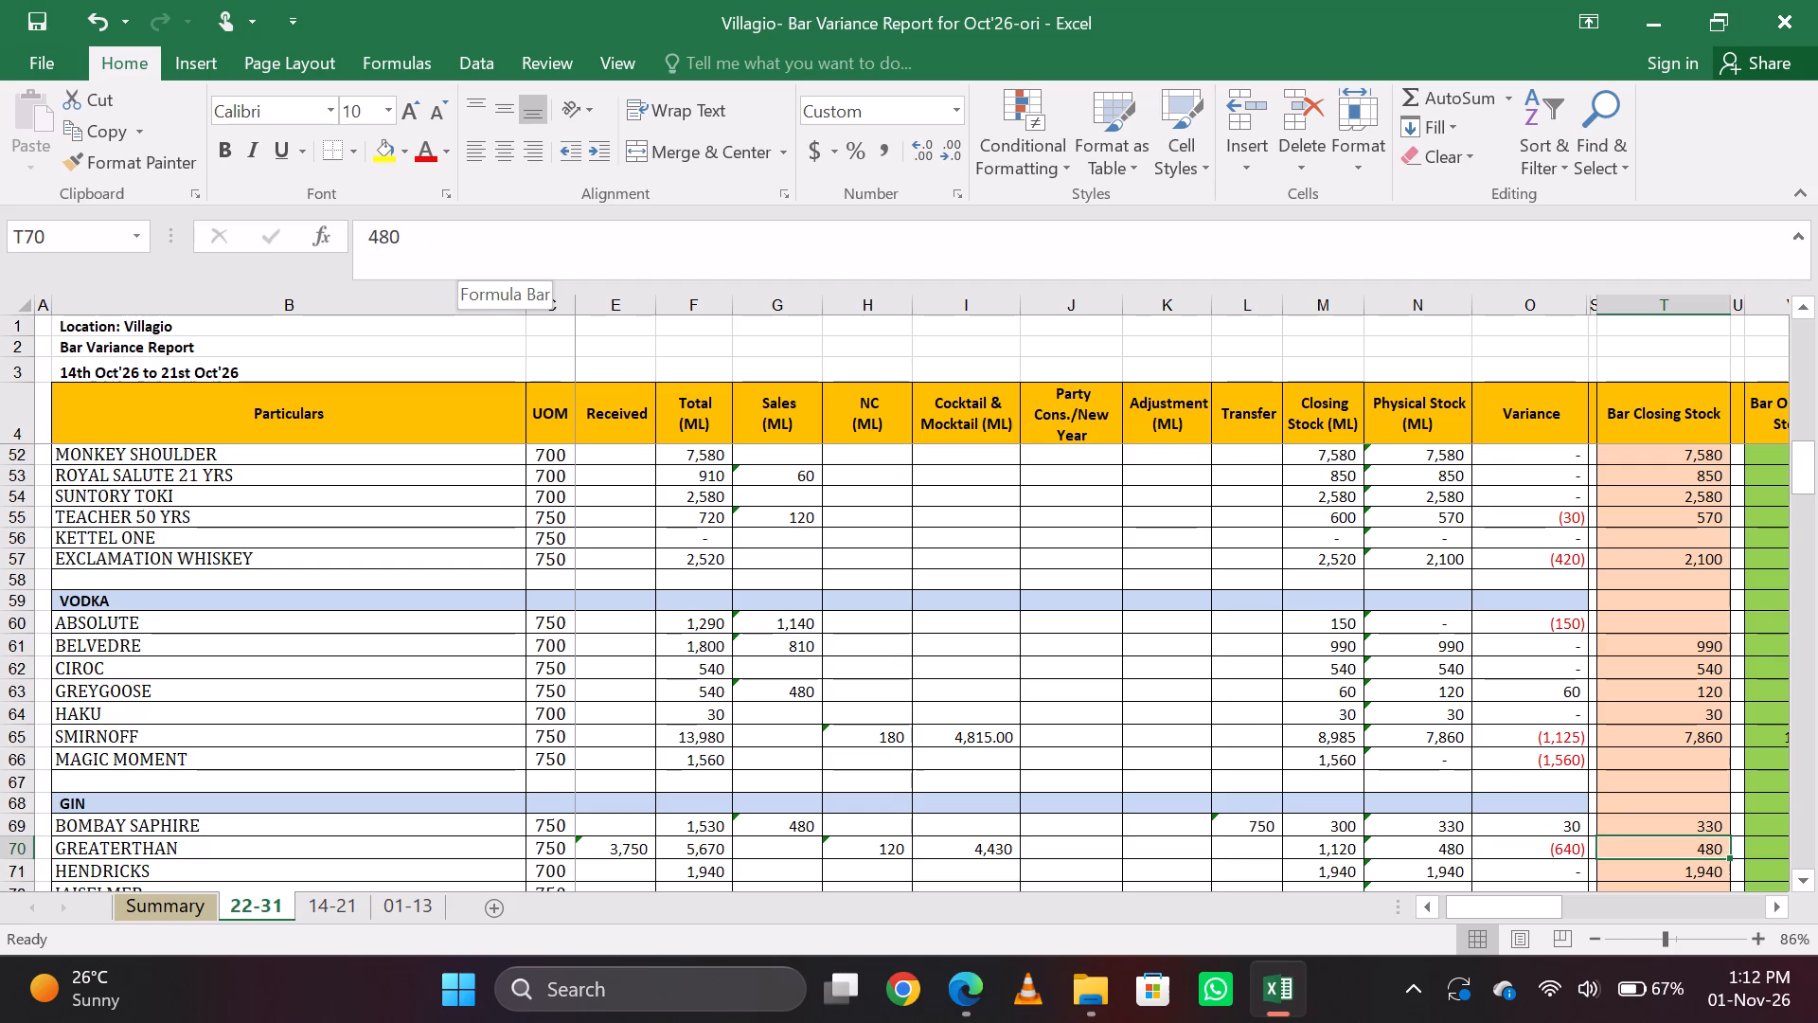
Review the Bar Closing Stock formula of HENDRICKS and the entries in the gin rows just below it.
key("Down")
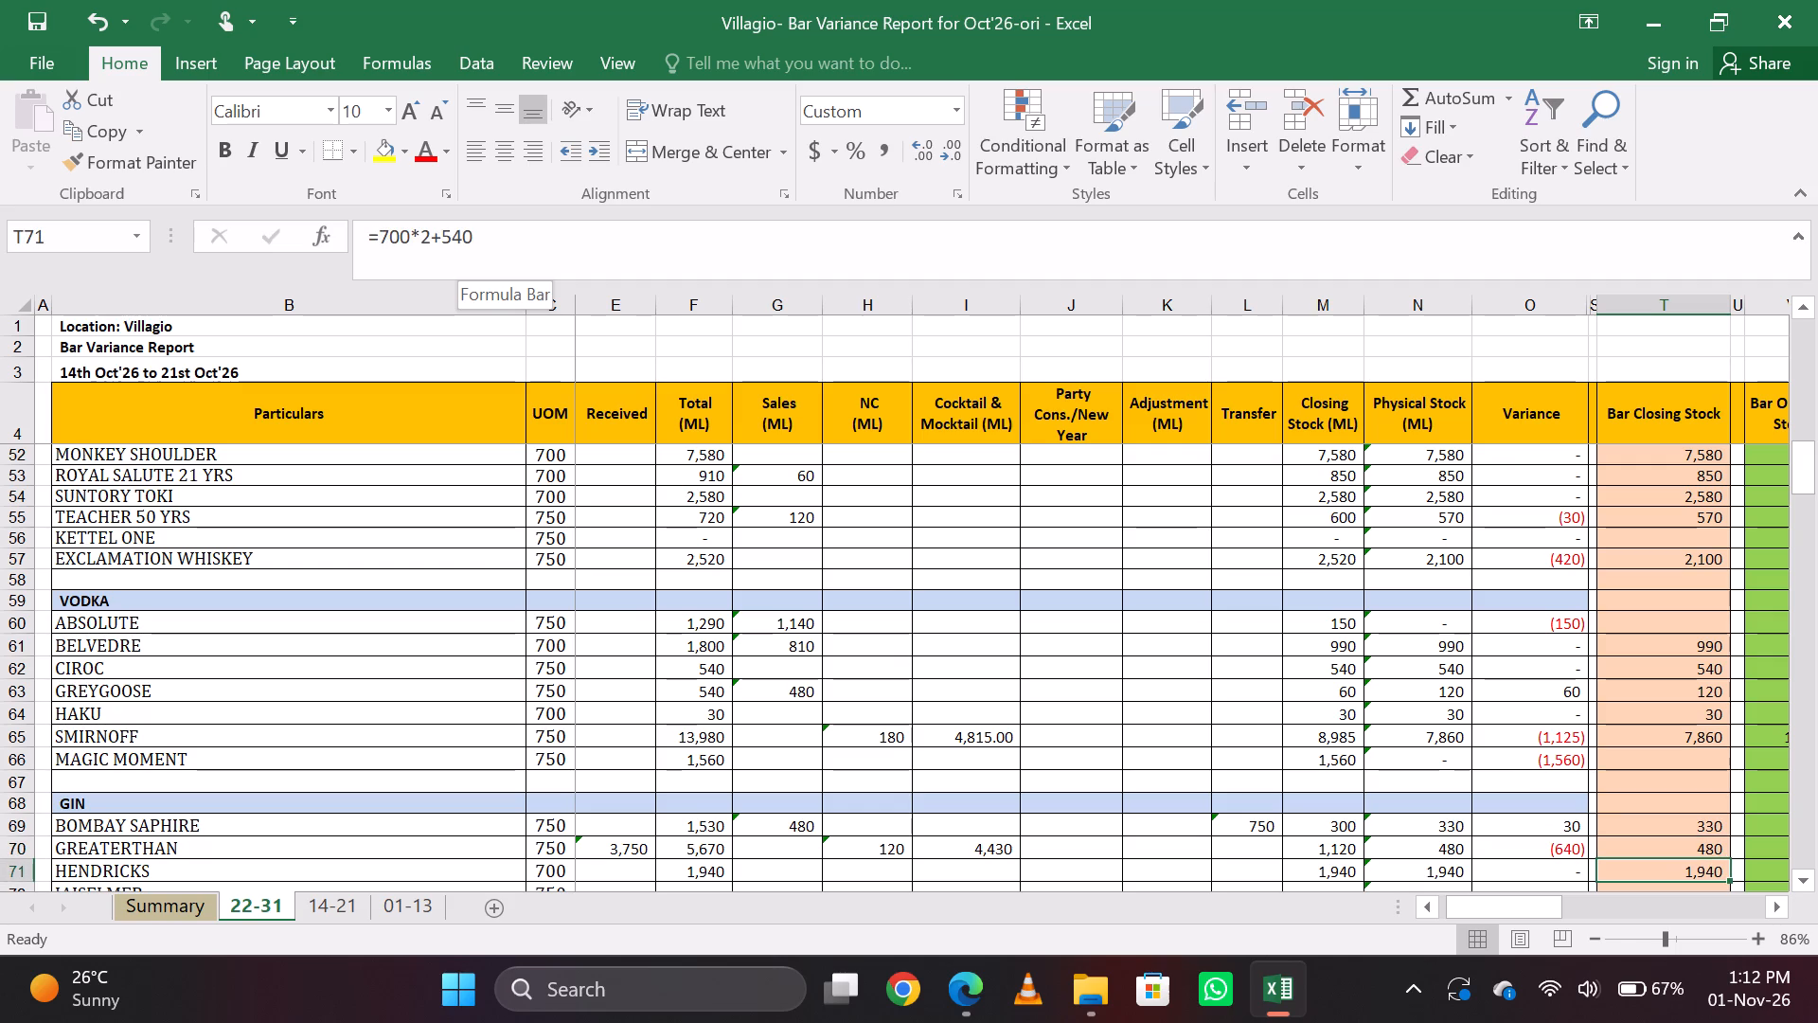
left_click(482, 242)
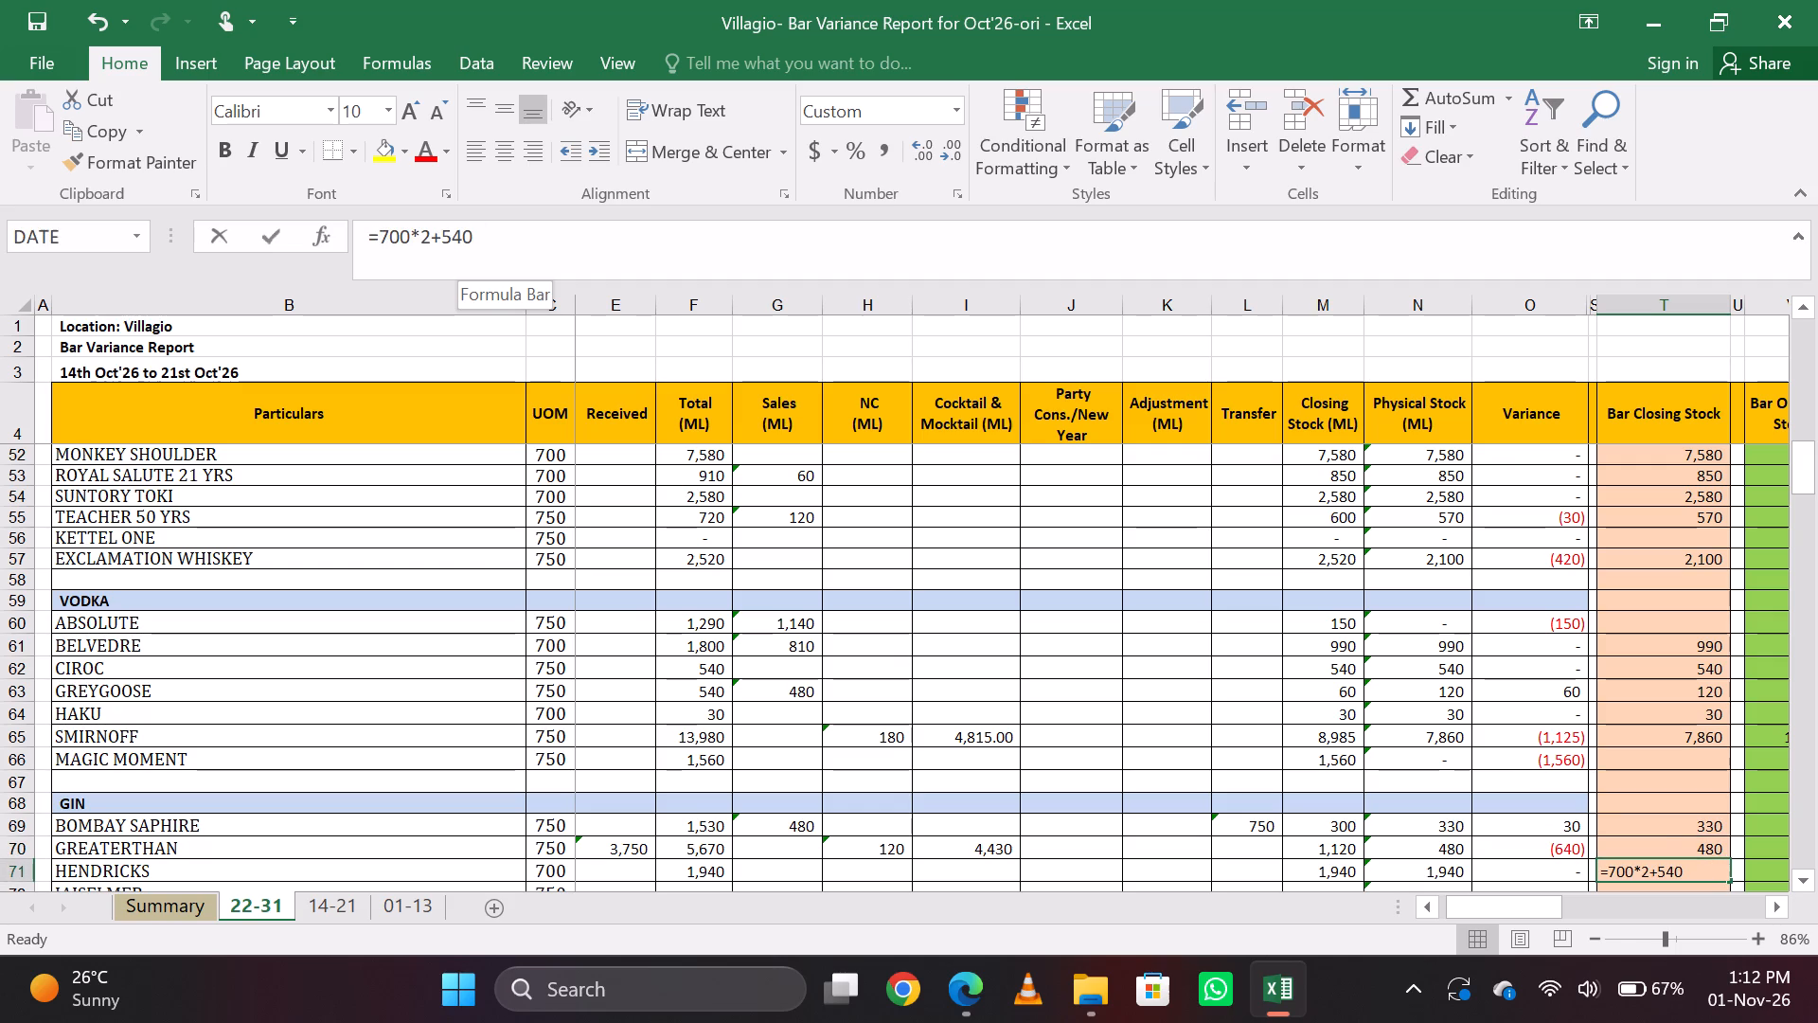
key("Return")
key("Up")
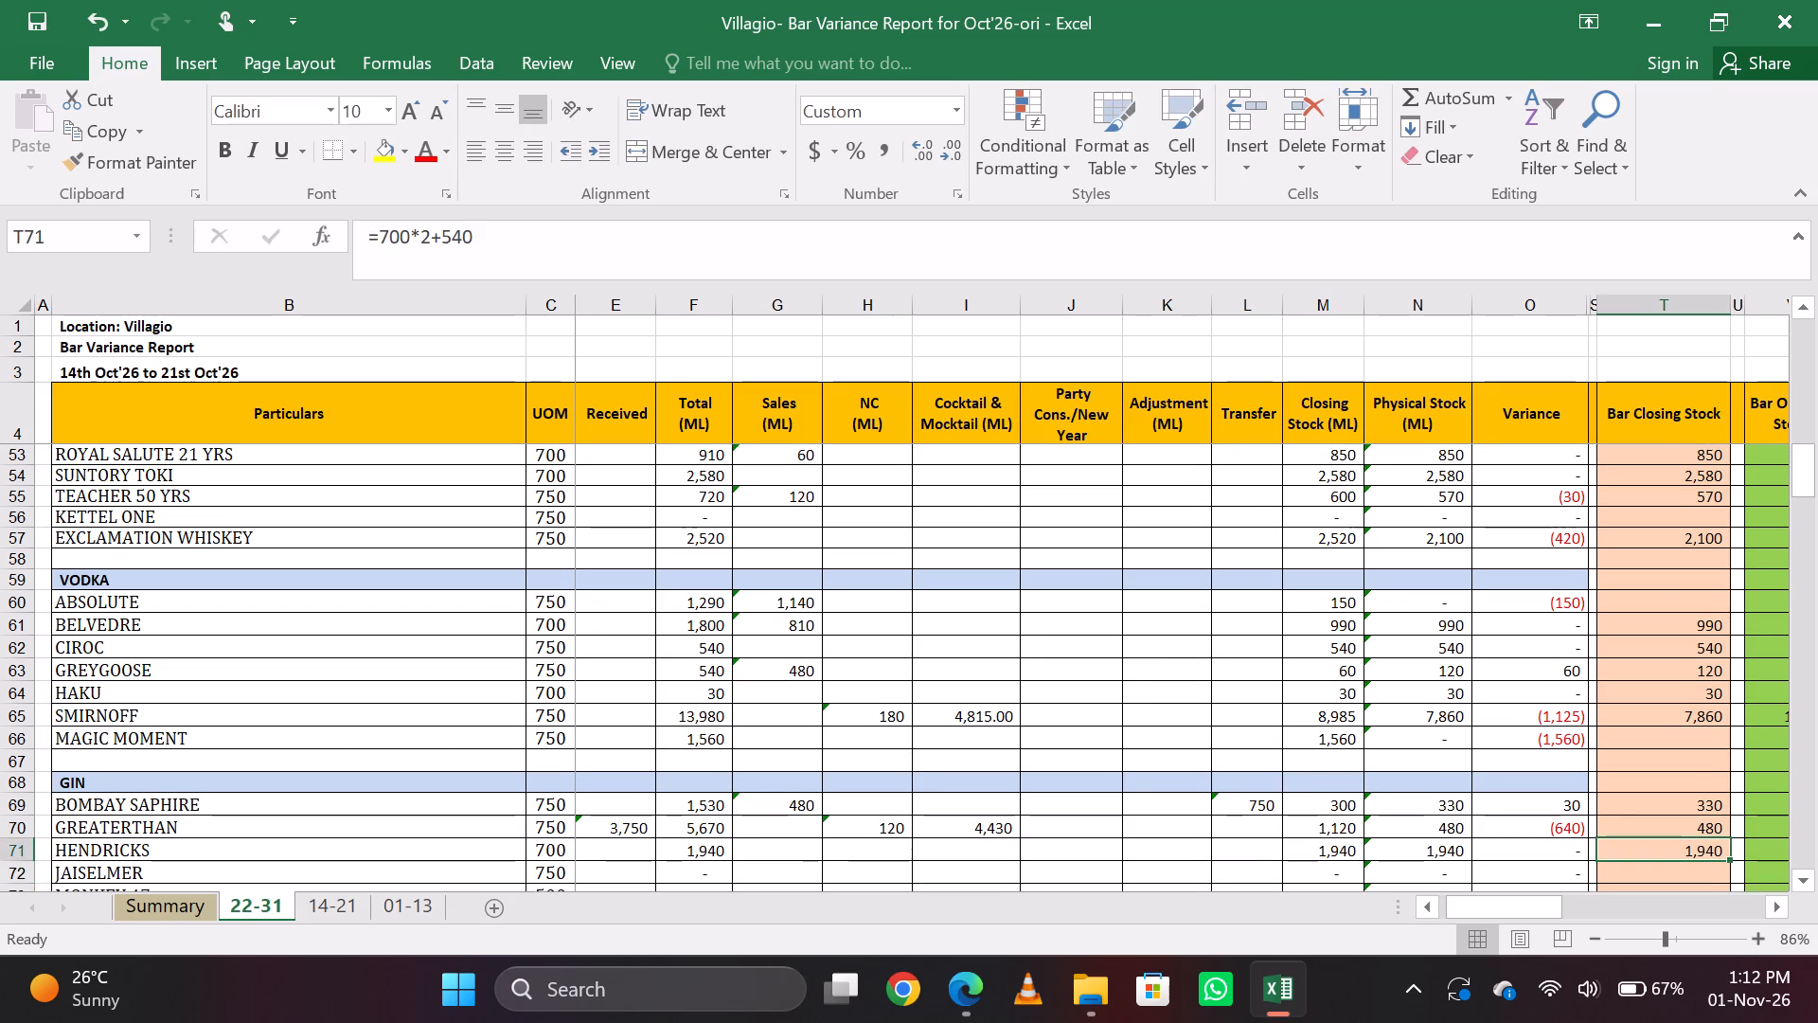
key("Down")
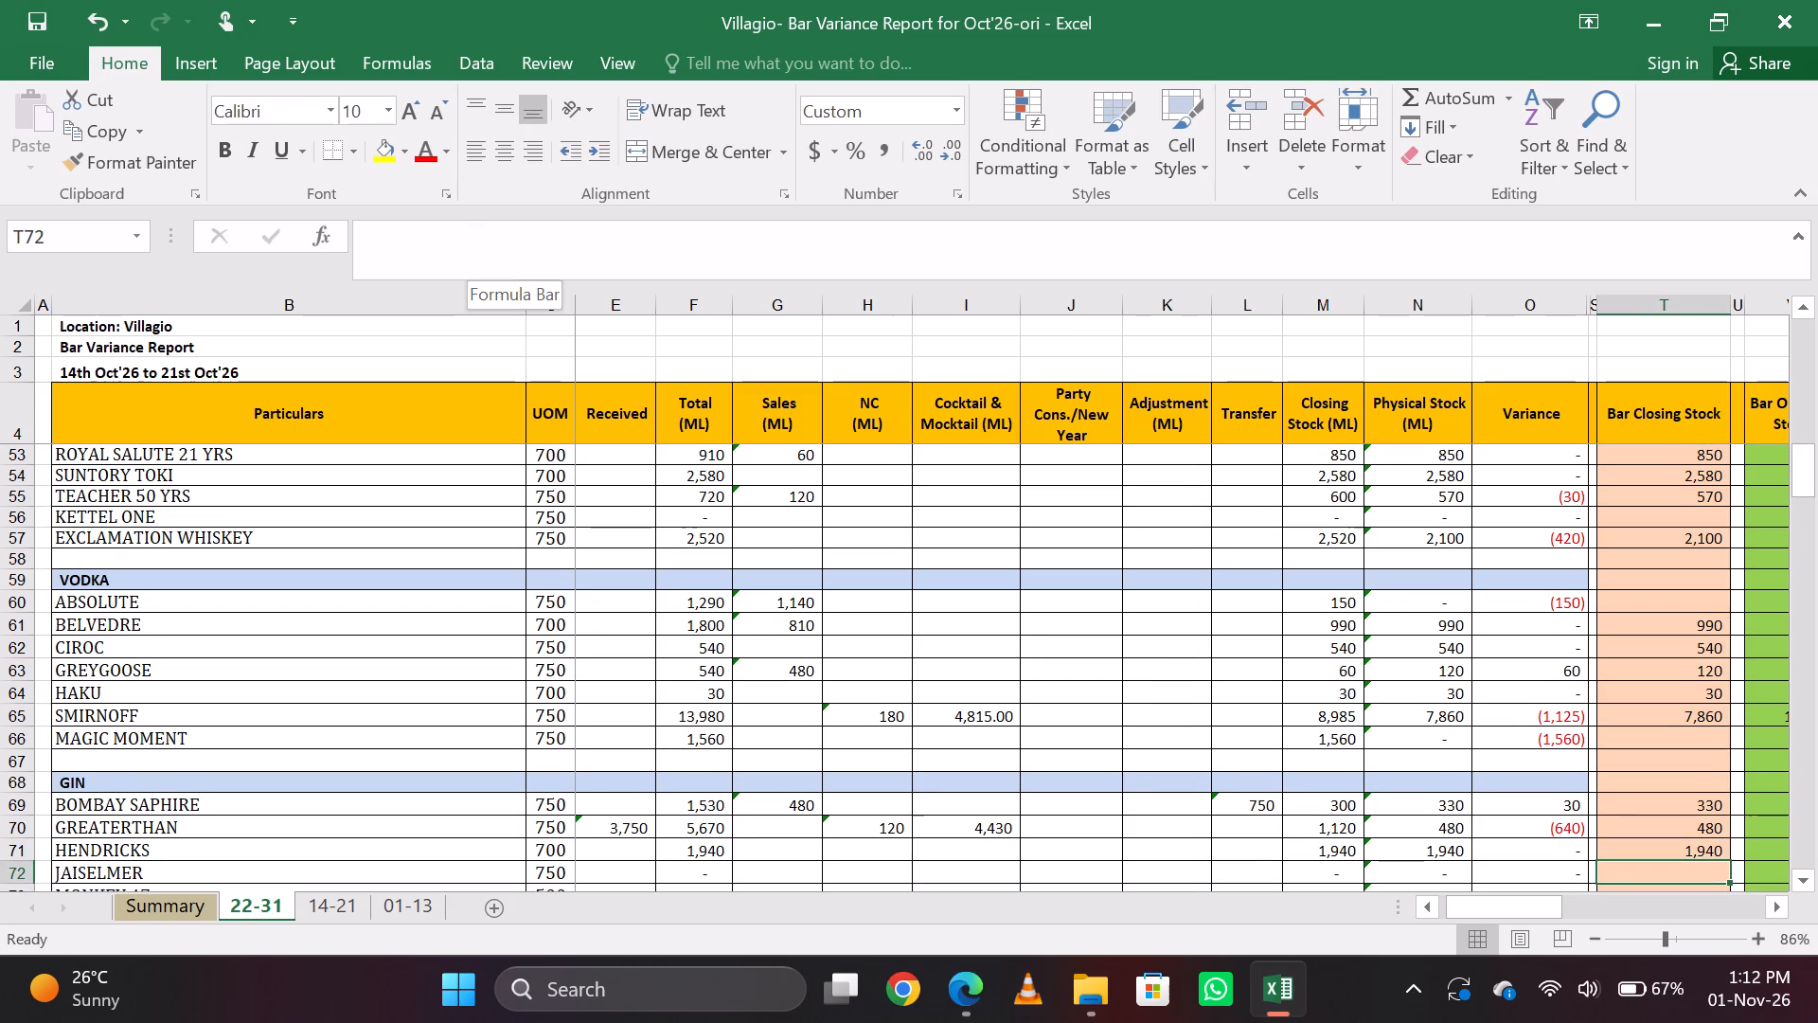
key("Down")
key("Up")
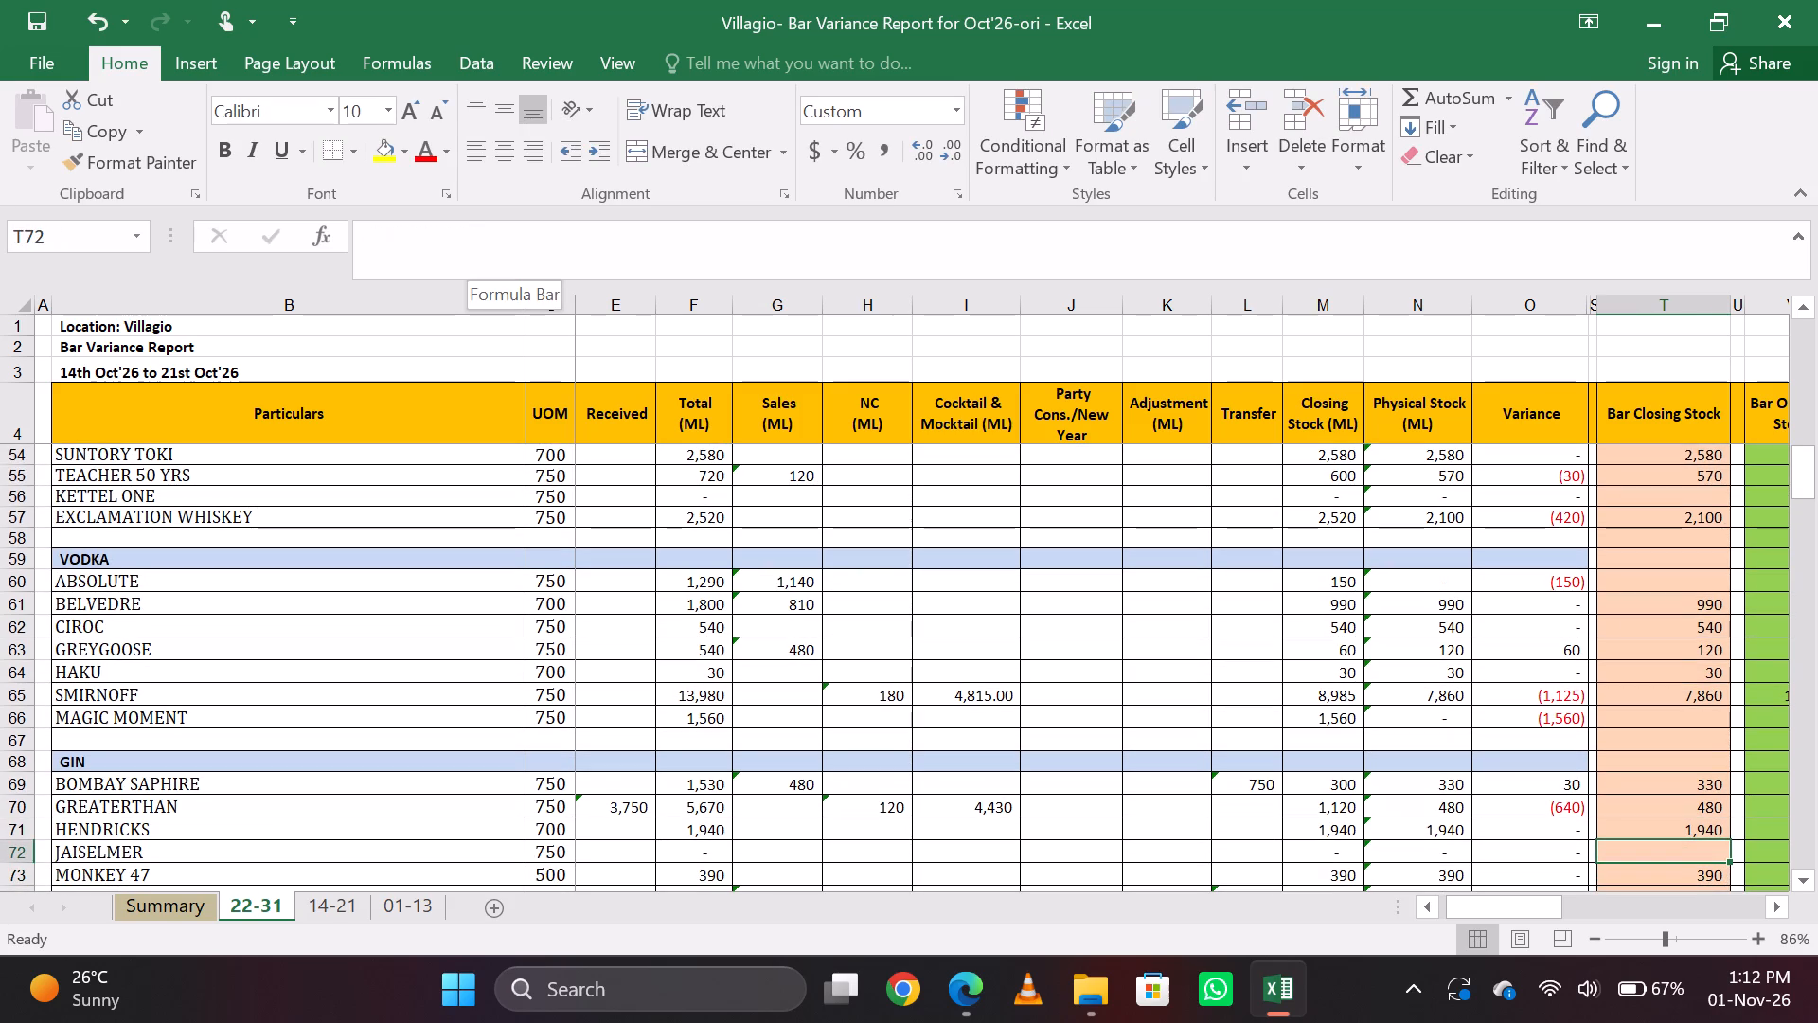
key("Down")
key("Down")
key("Up")
key("Up")
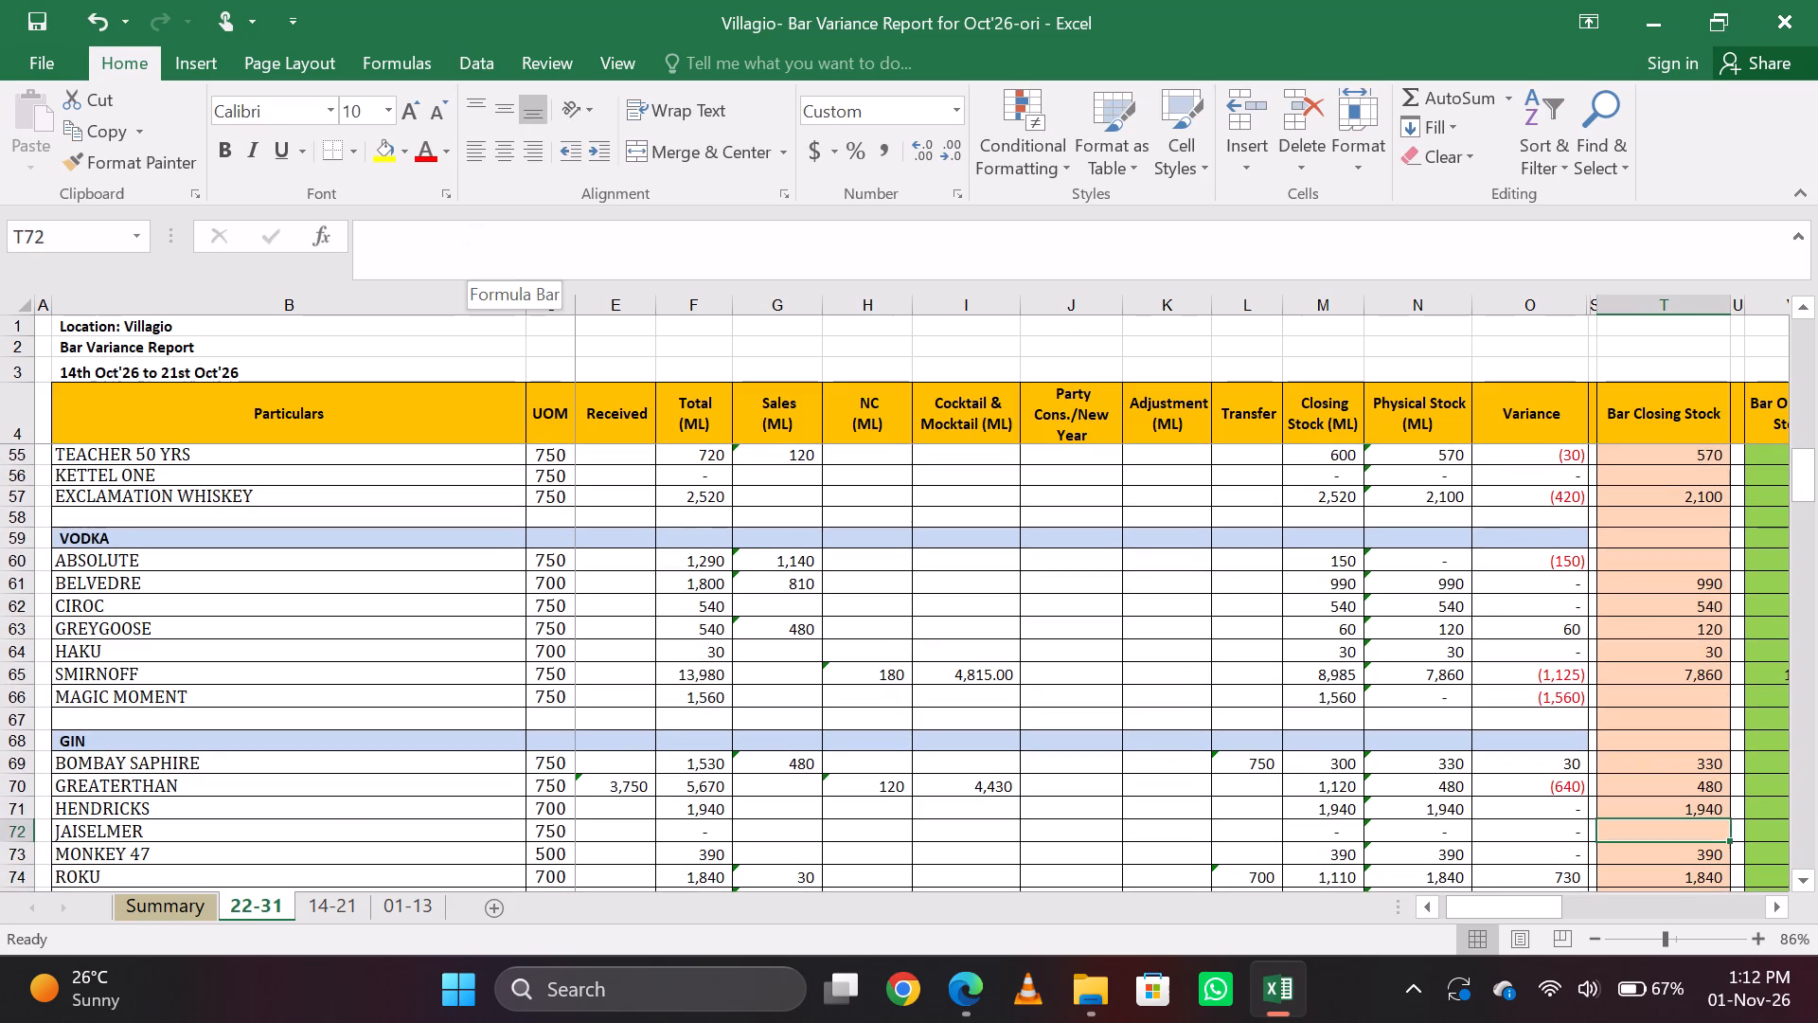
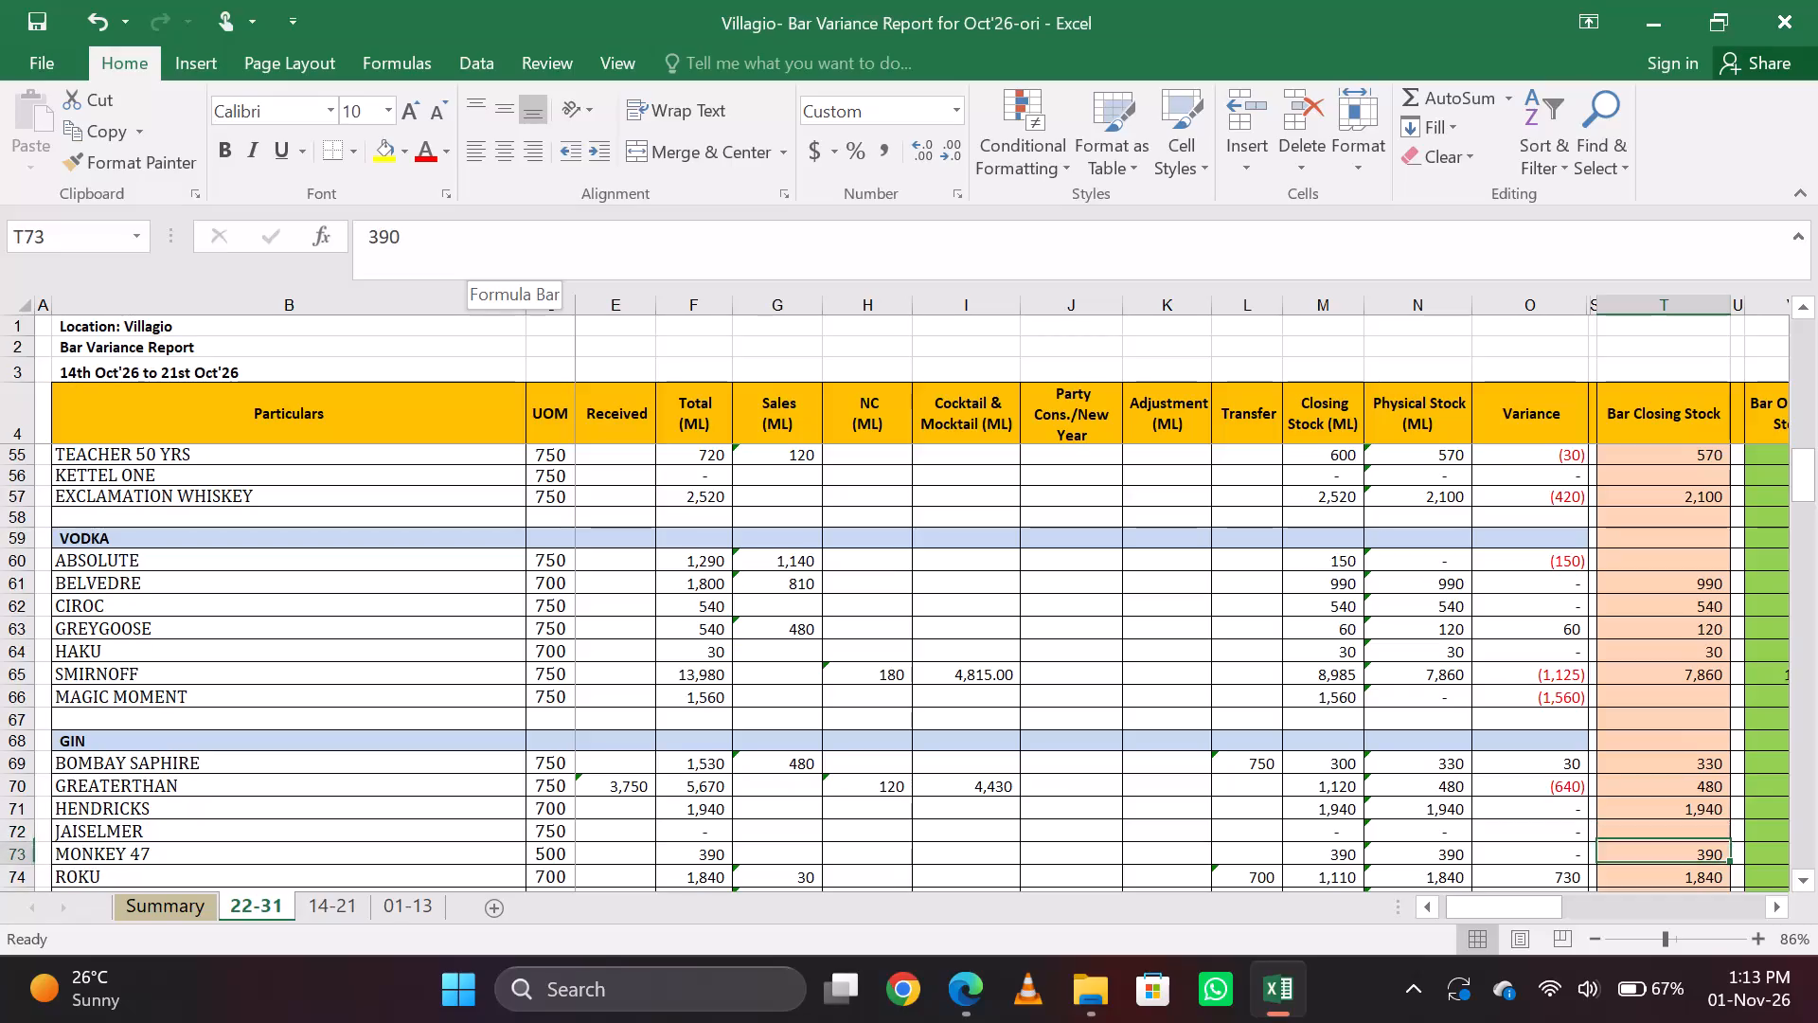
Review the Bar Closing Stock entries of the gin rows from HENDRICKS down to ROKU.
key("Up")
key("Down")
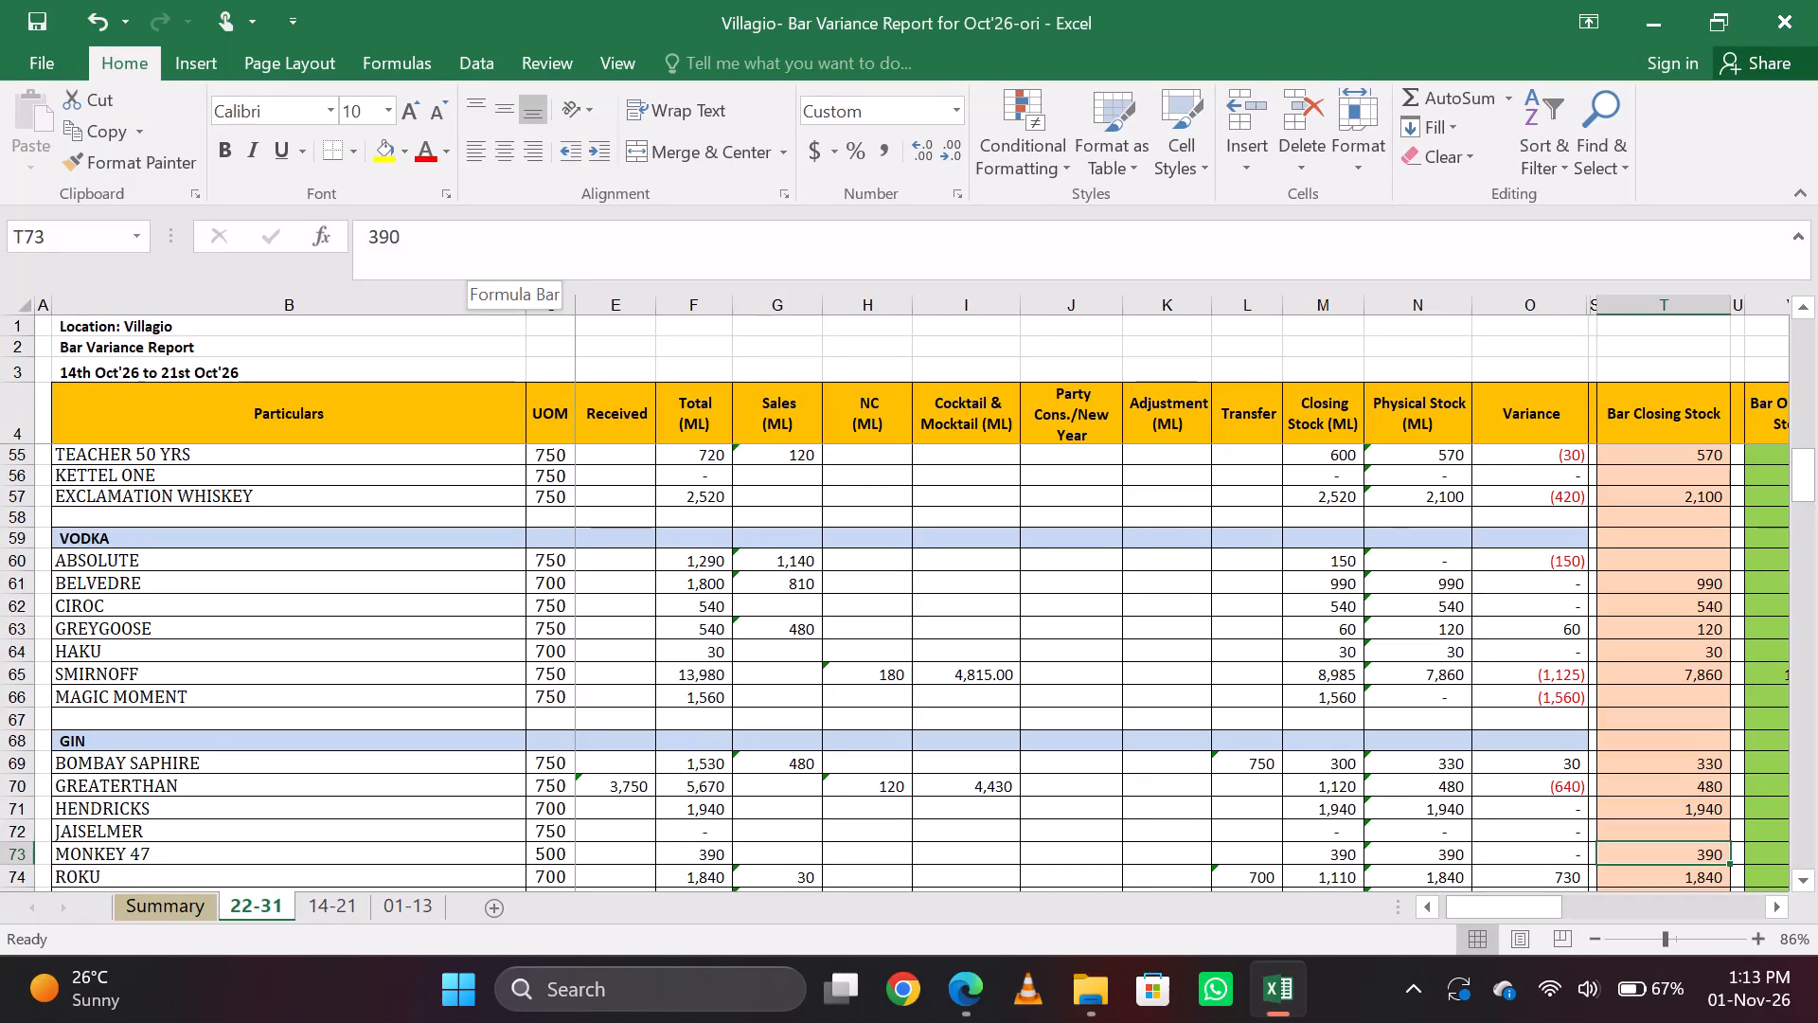
key("Up")
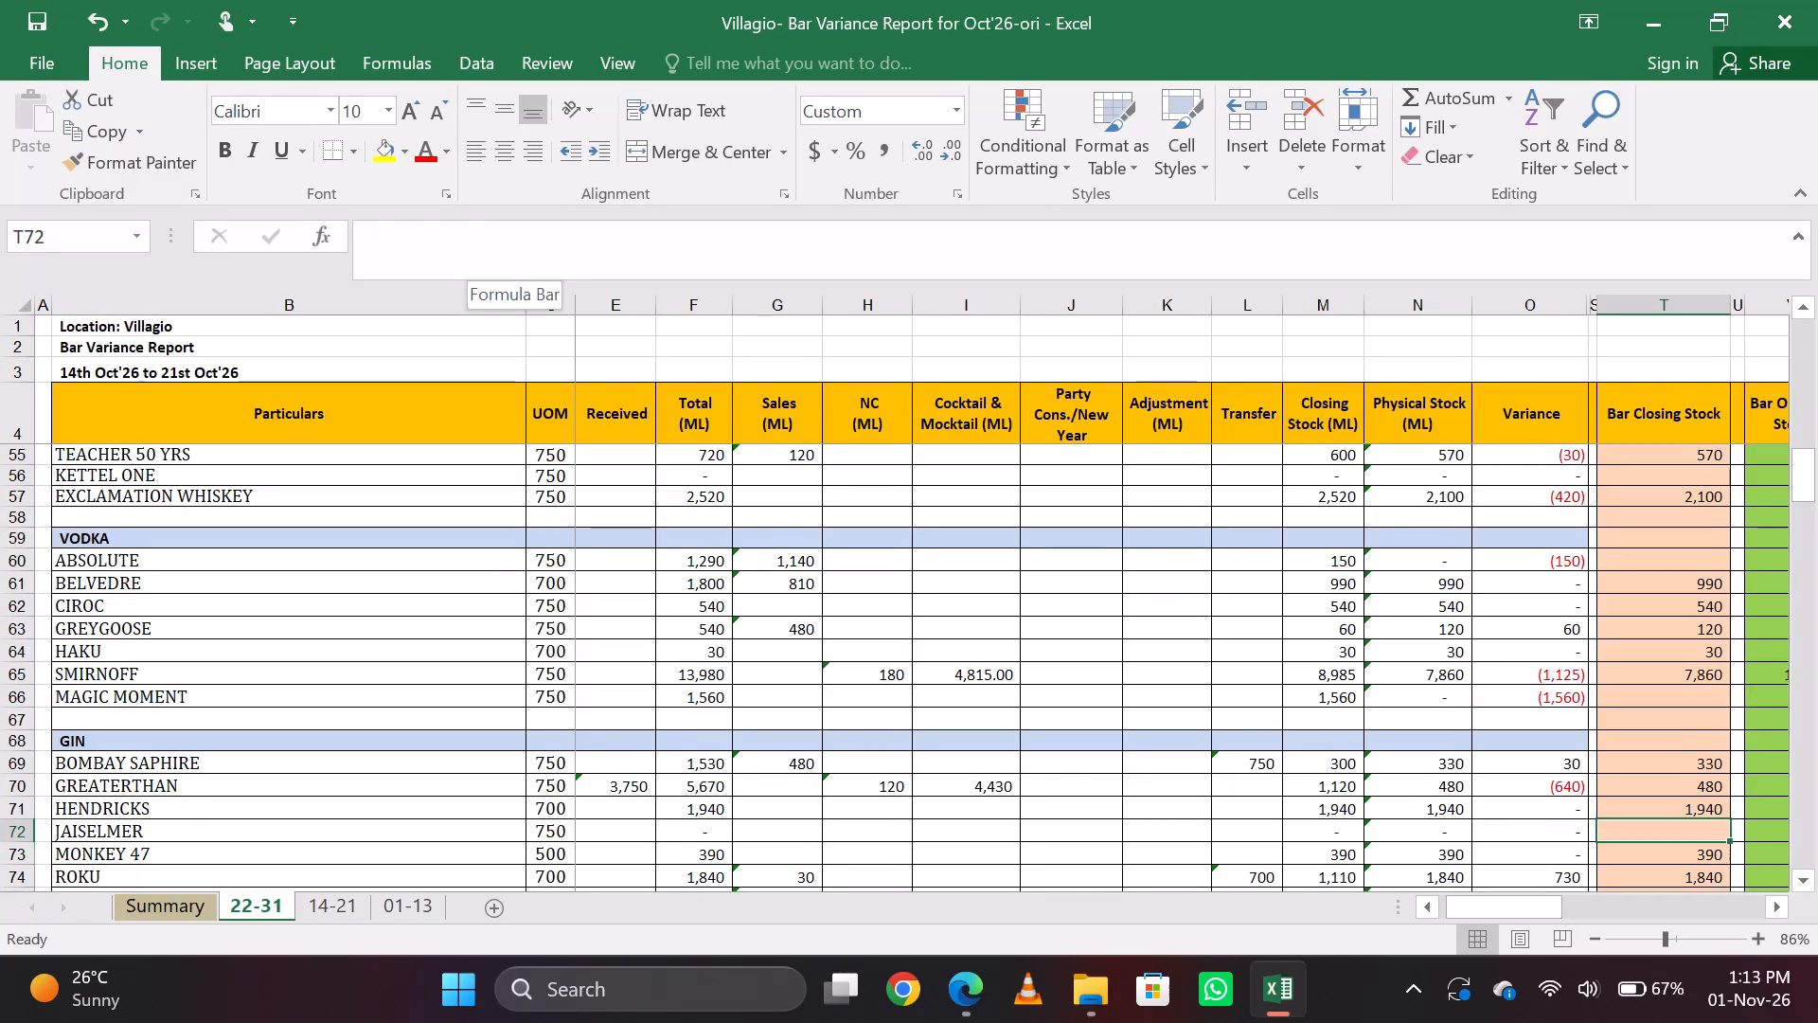
key("Up")
key("Down")
key("Down")
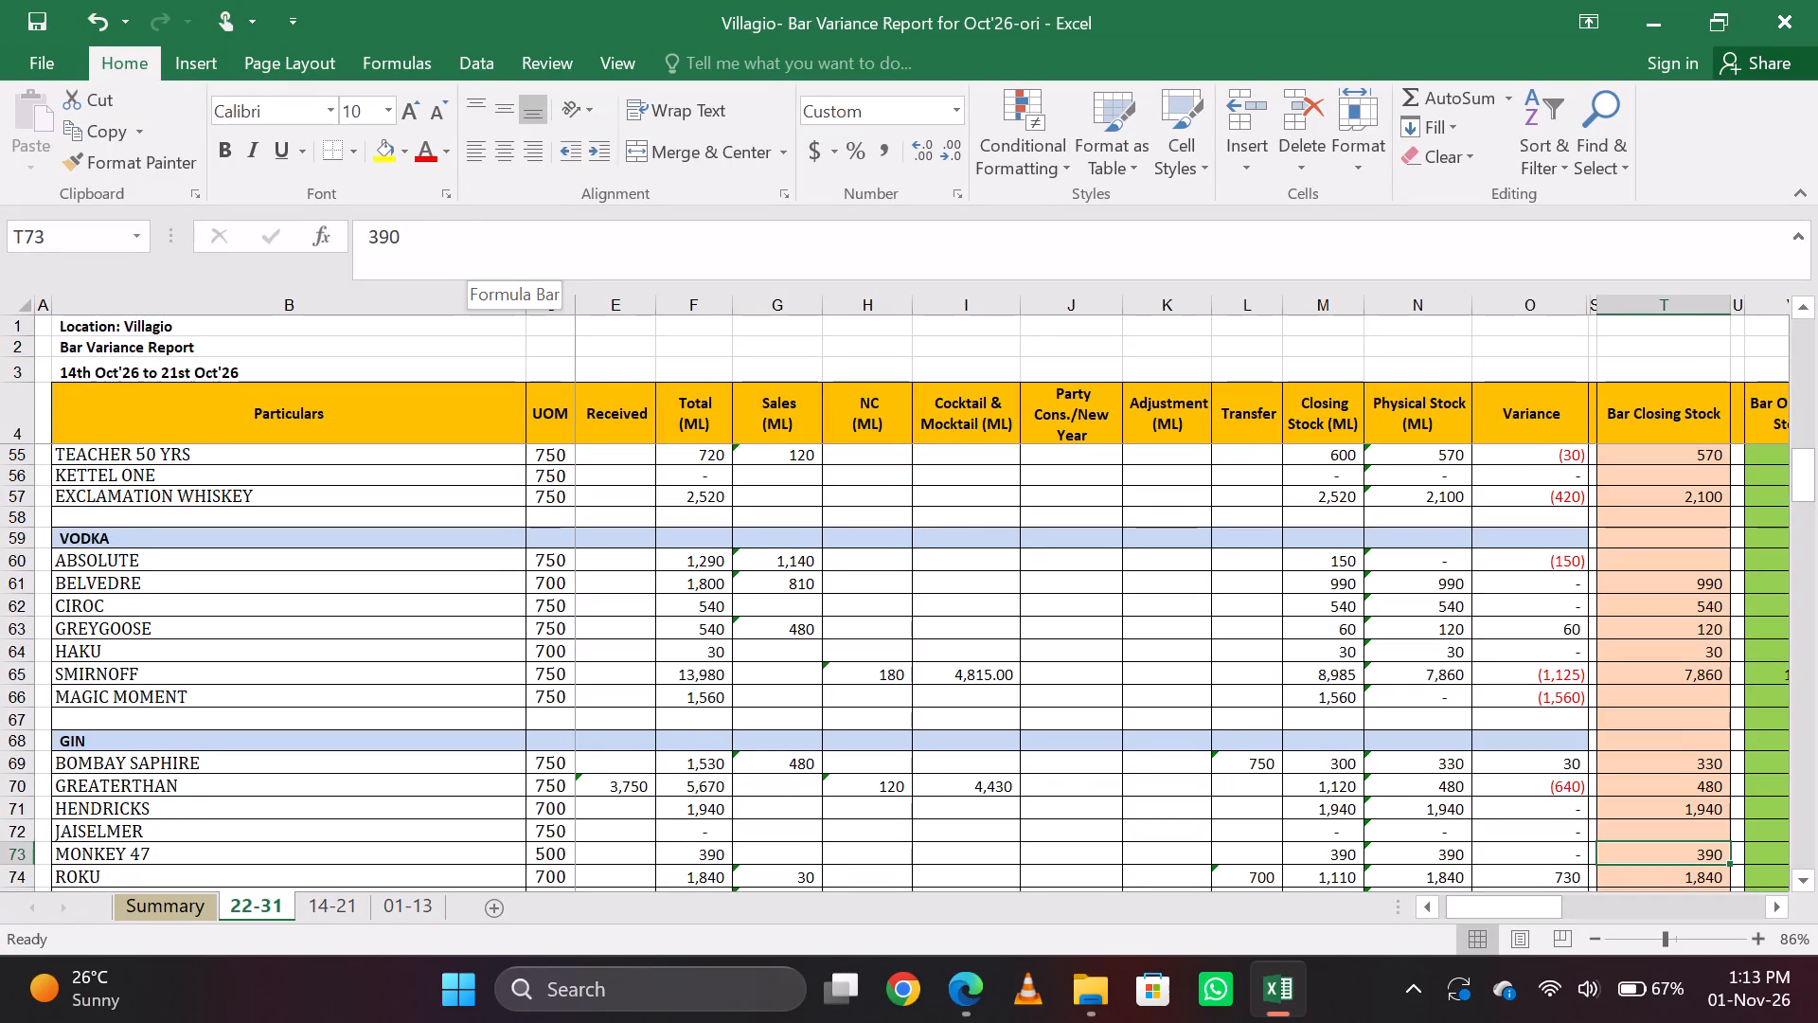
key("Down")
key("Up")
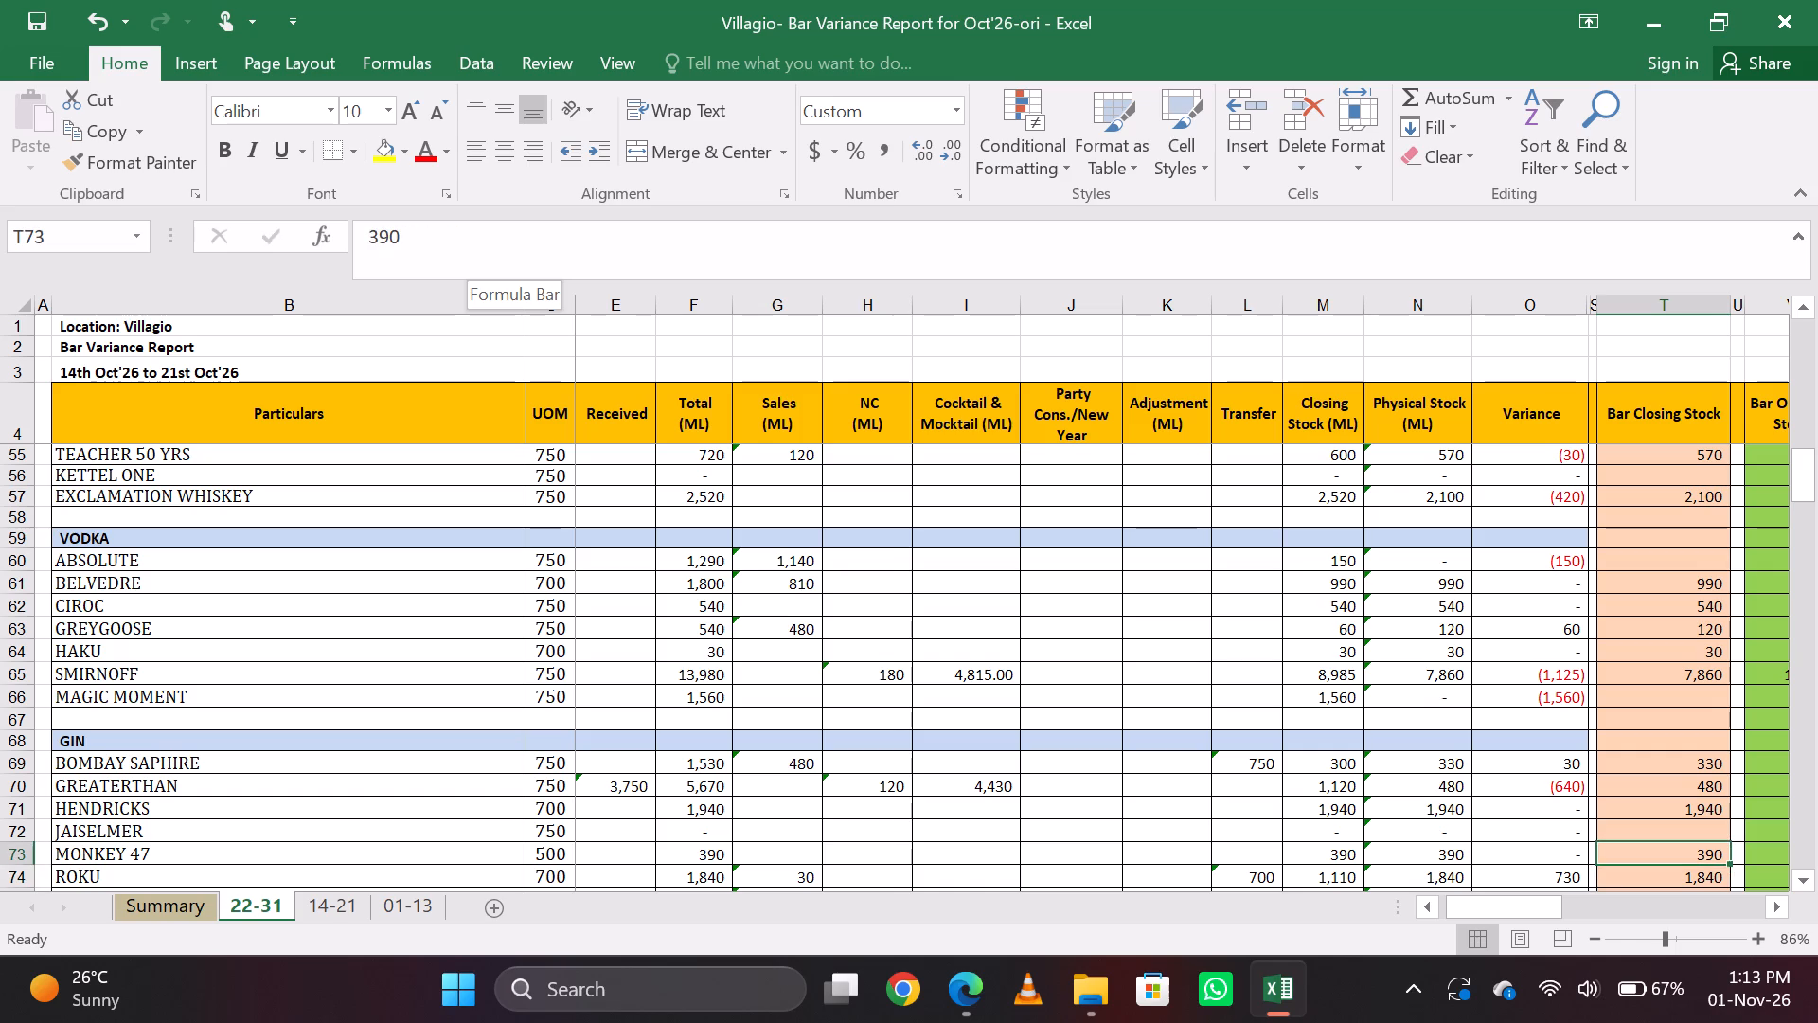
key("Down")
key("Up")
key("Down")
key("Up")
key("Down")
key("Up")
key("Down")
key("Up")
Change the Bar Closing Stock formula of ROKU to =700*1+450.
key("Down")
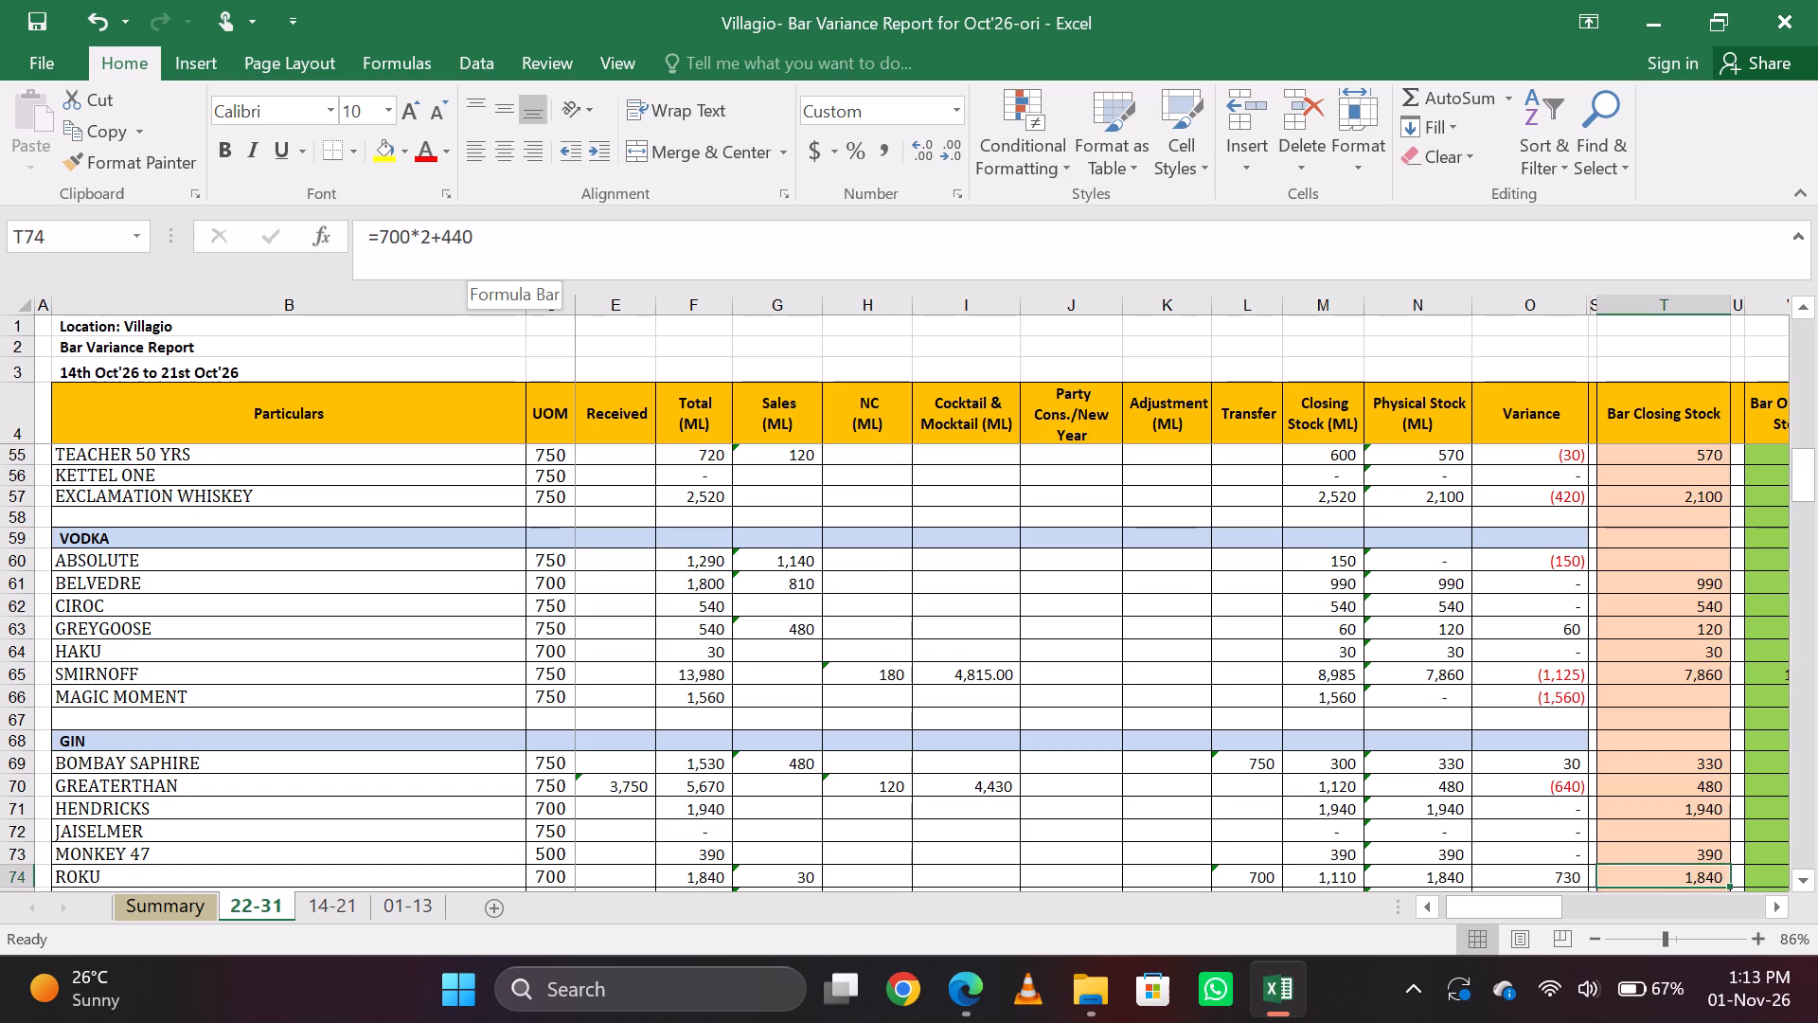
left_click(511, 247)
key("BackSpace")
key("BackSpace")
key("BackSpace")
key("BackSpace")
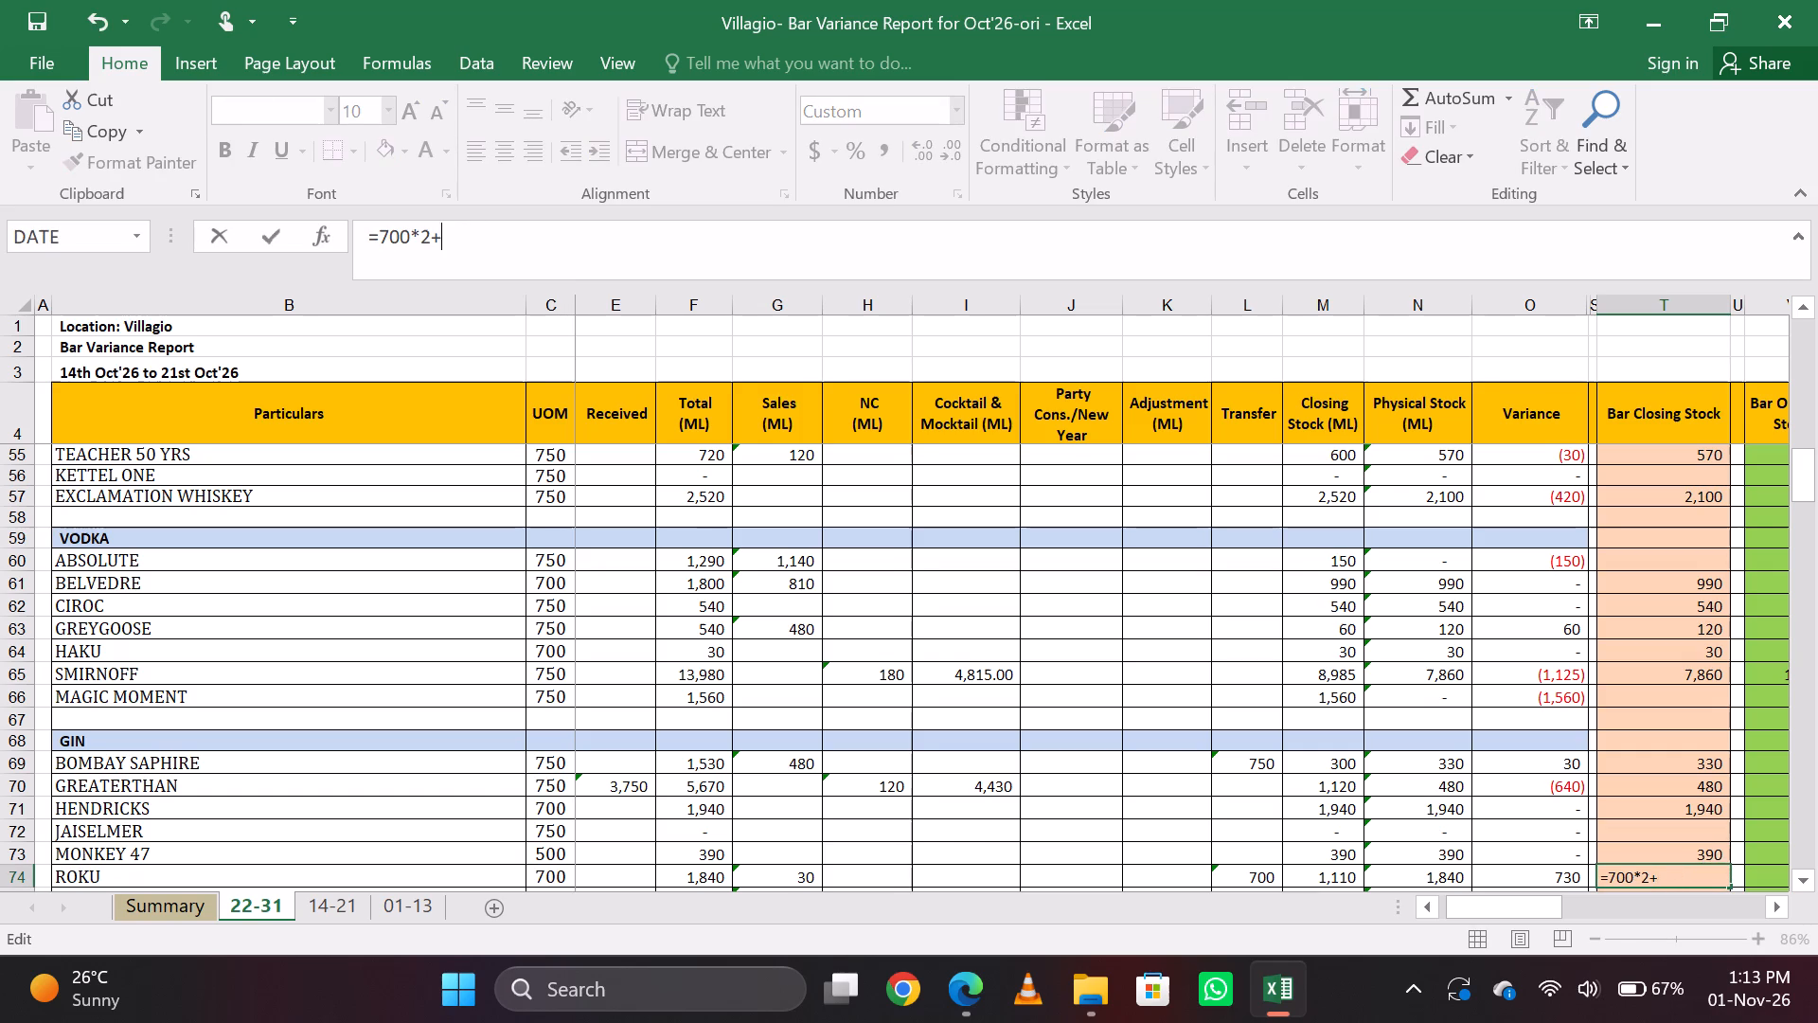
key("BackSpace")
type("1=")
key("BackSpace")
key("shift+plus")
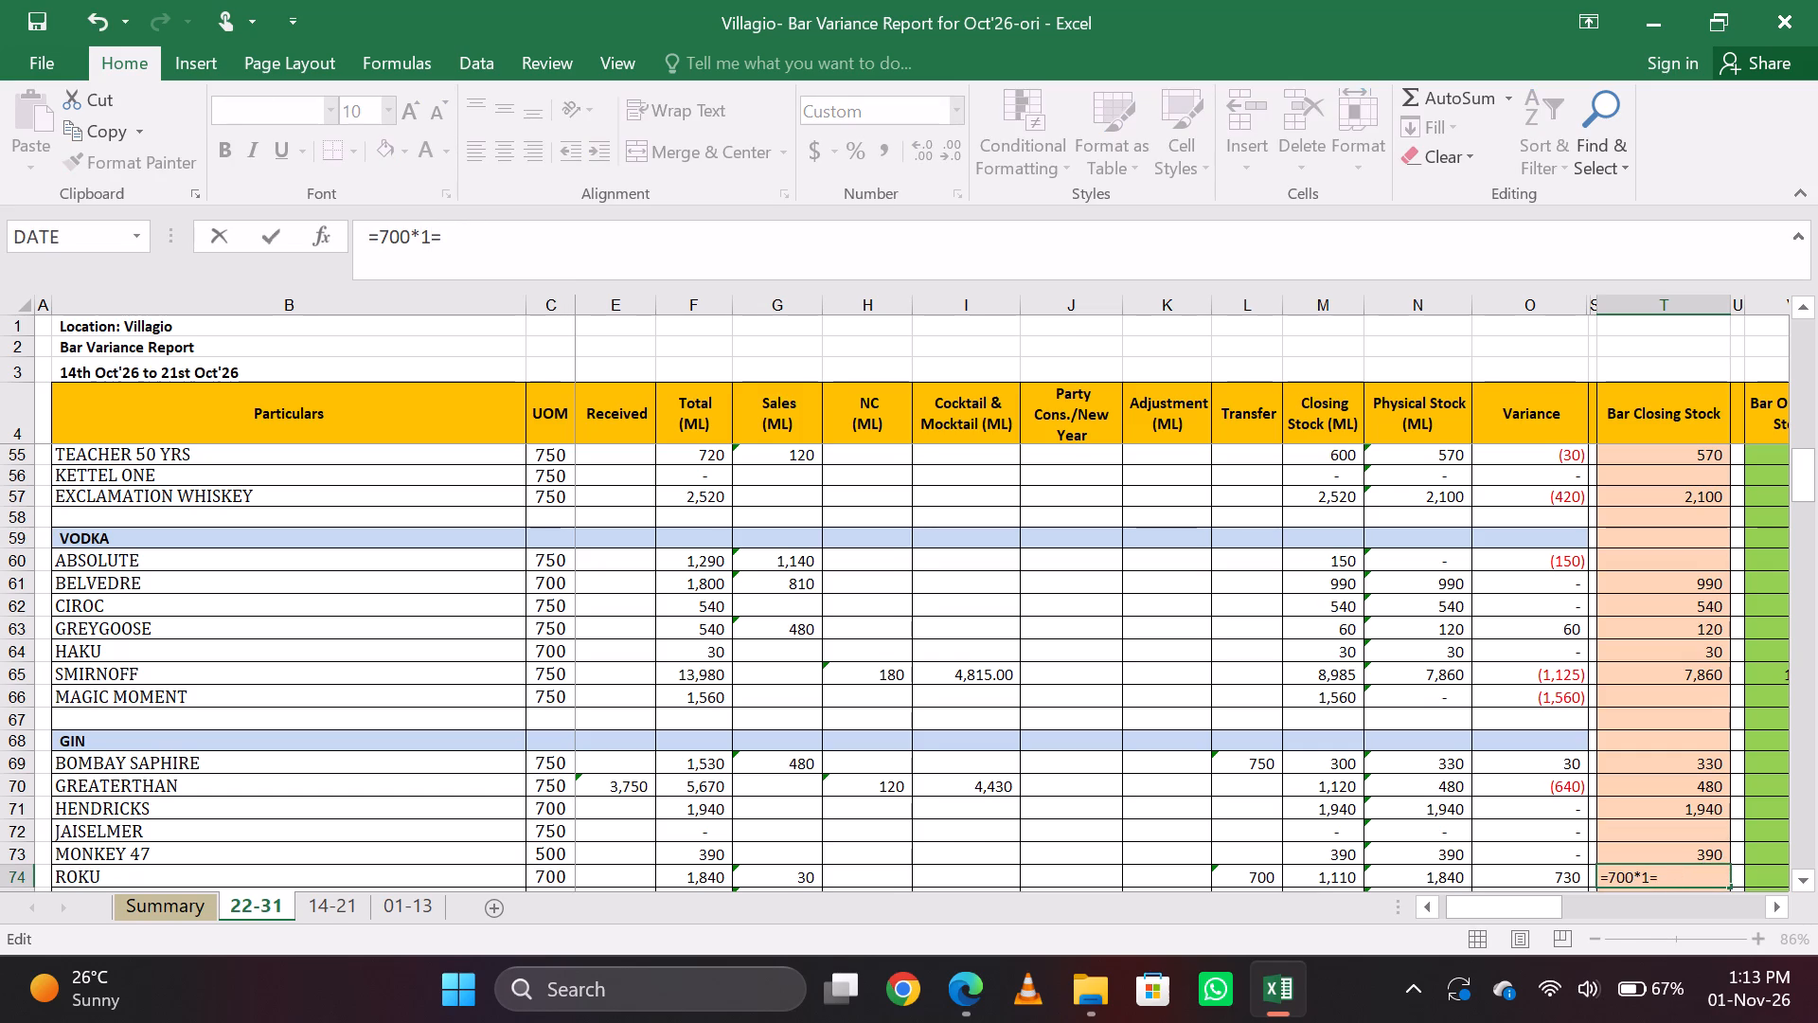
type("450")
key("Return")
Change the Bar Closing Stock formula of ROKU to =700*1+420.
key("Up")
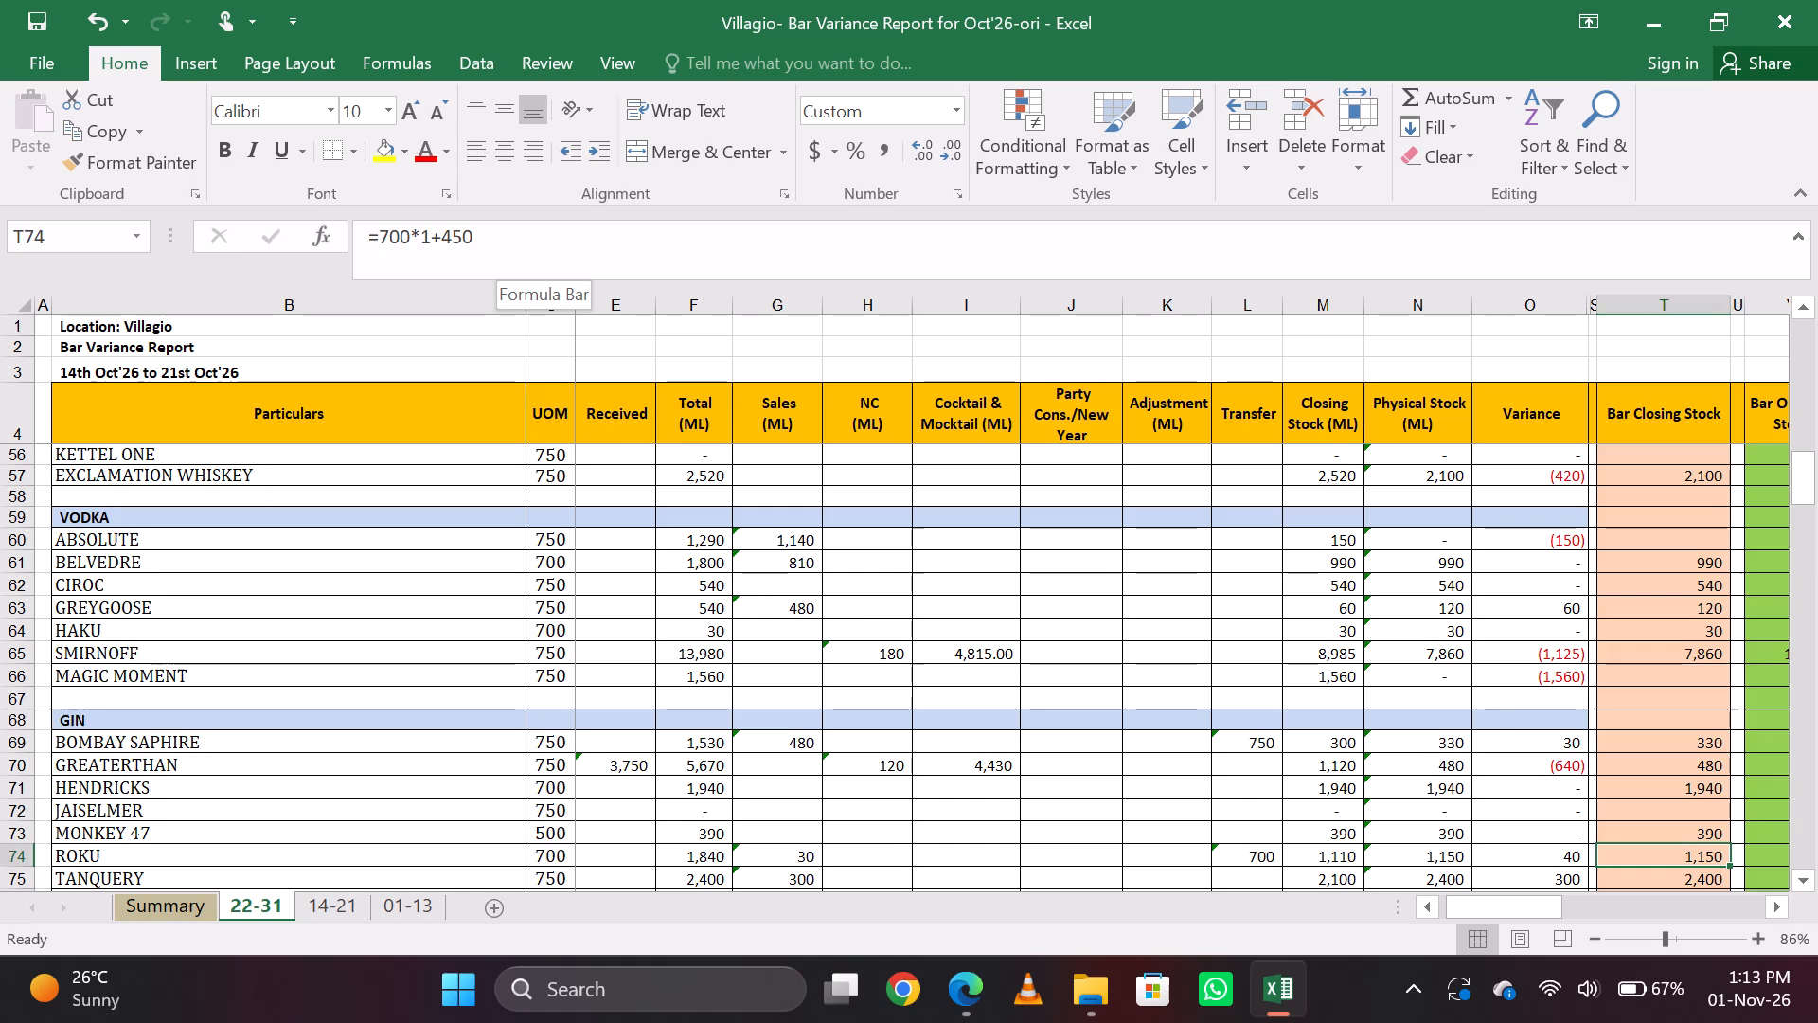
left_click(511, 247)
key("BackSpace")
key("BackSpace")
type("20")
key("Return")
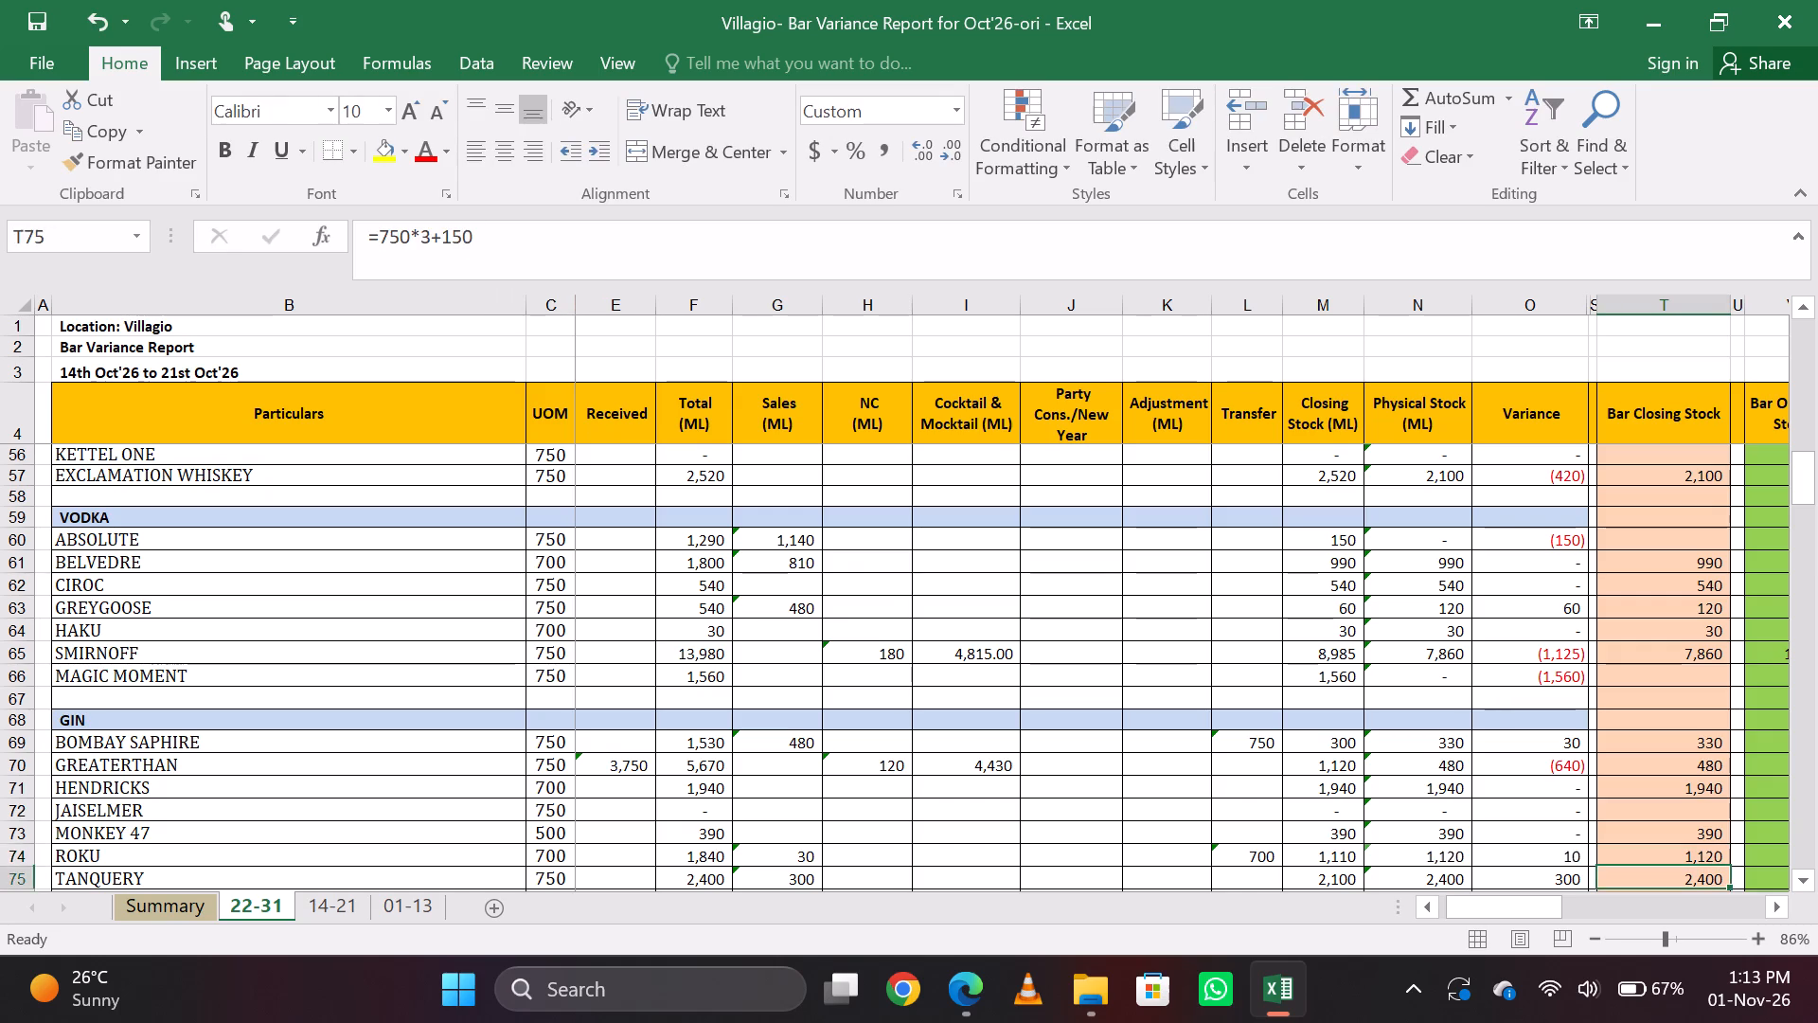
Change the Bar Closing Stock formula of ROKU to =700*1+410.
key("Up")
left_click(511, 247)
key("BackSpace")
key("BackSpace")
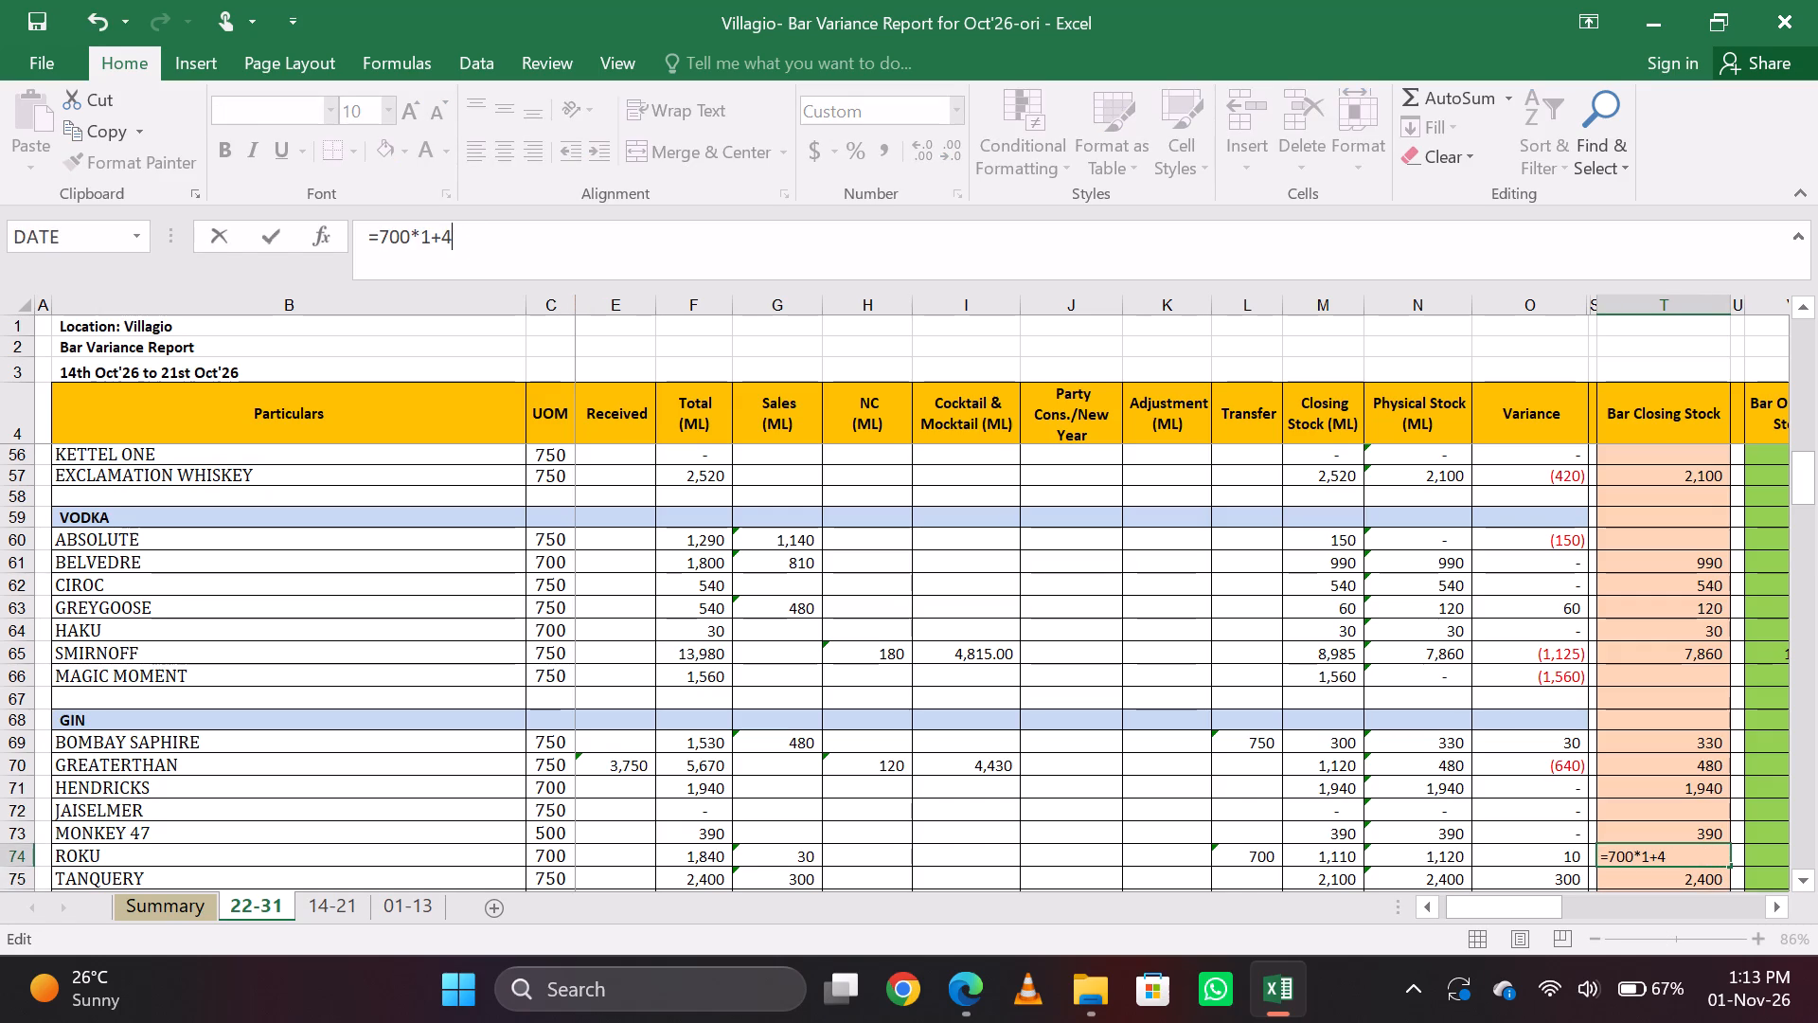
type("10")
key("Return")
key("Up")
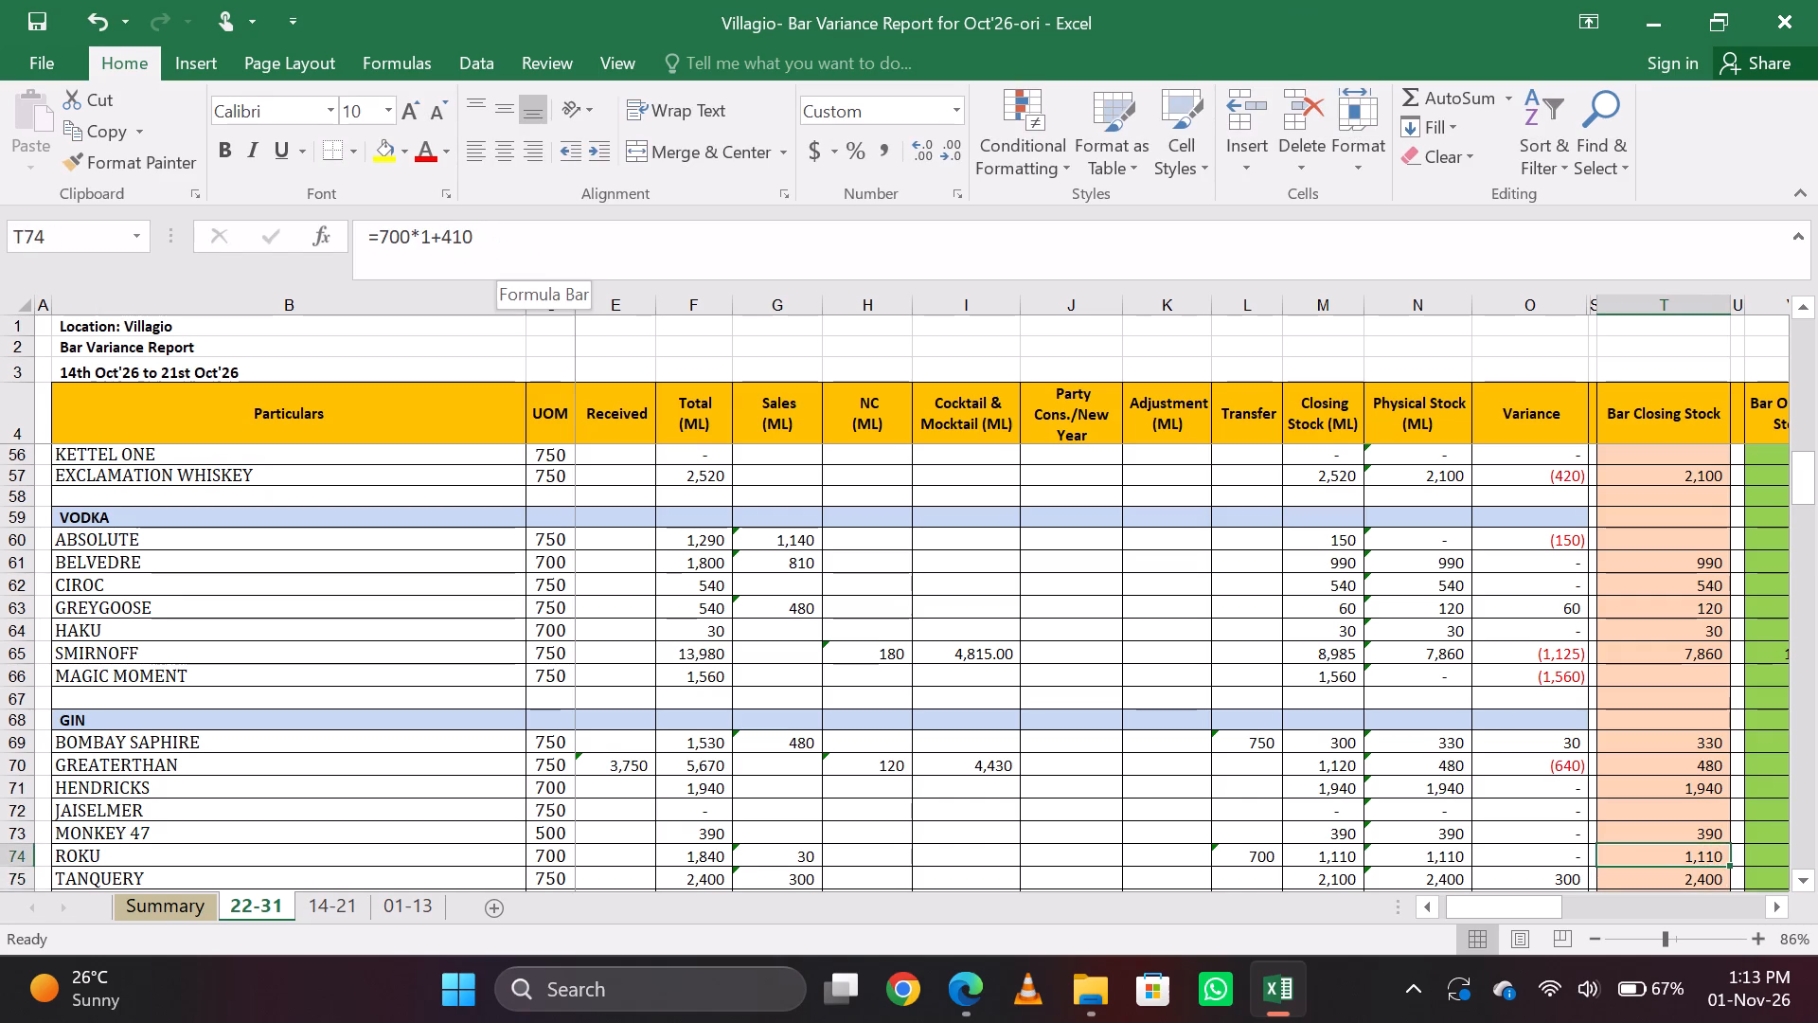
Change the Bar Closing Stock formula of TANQUERY in the gin section to =750*2+600.
key("Down")
key("Up")
key("Down")
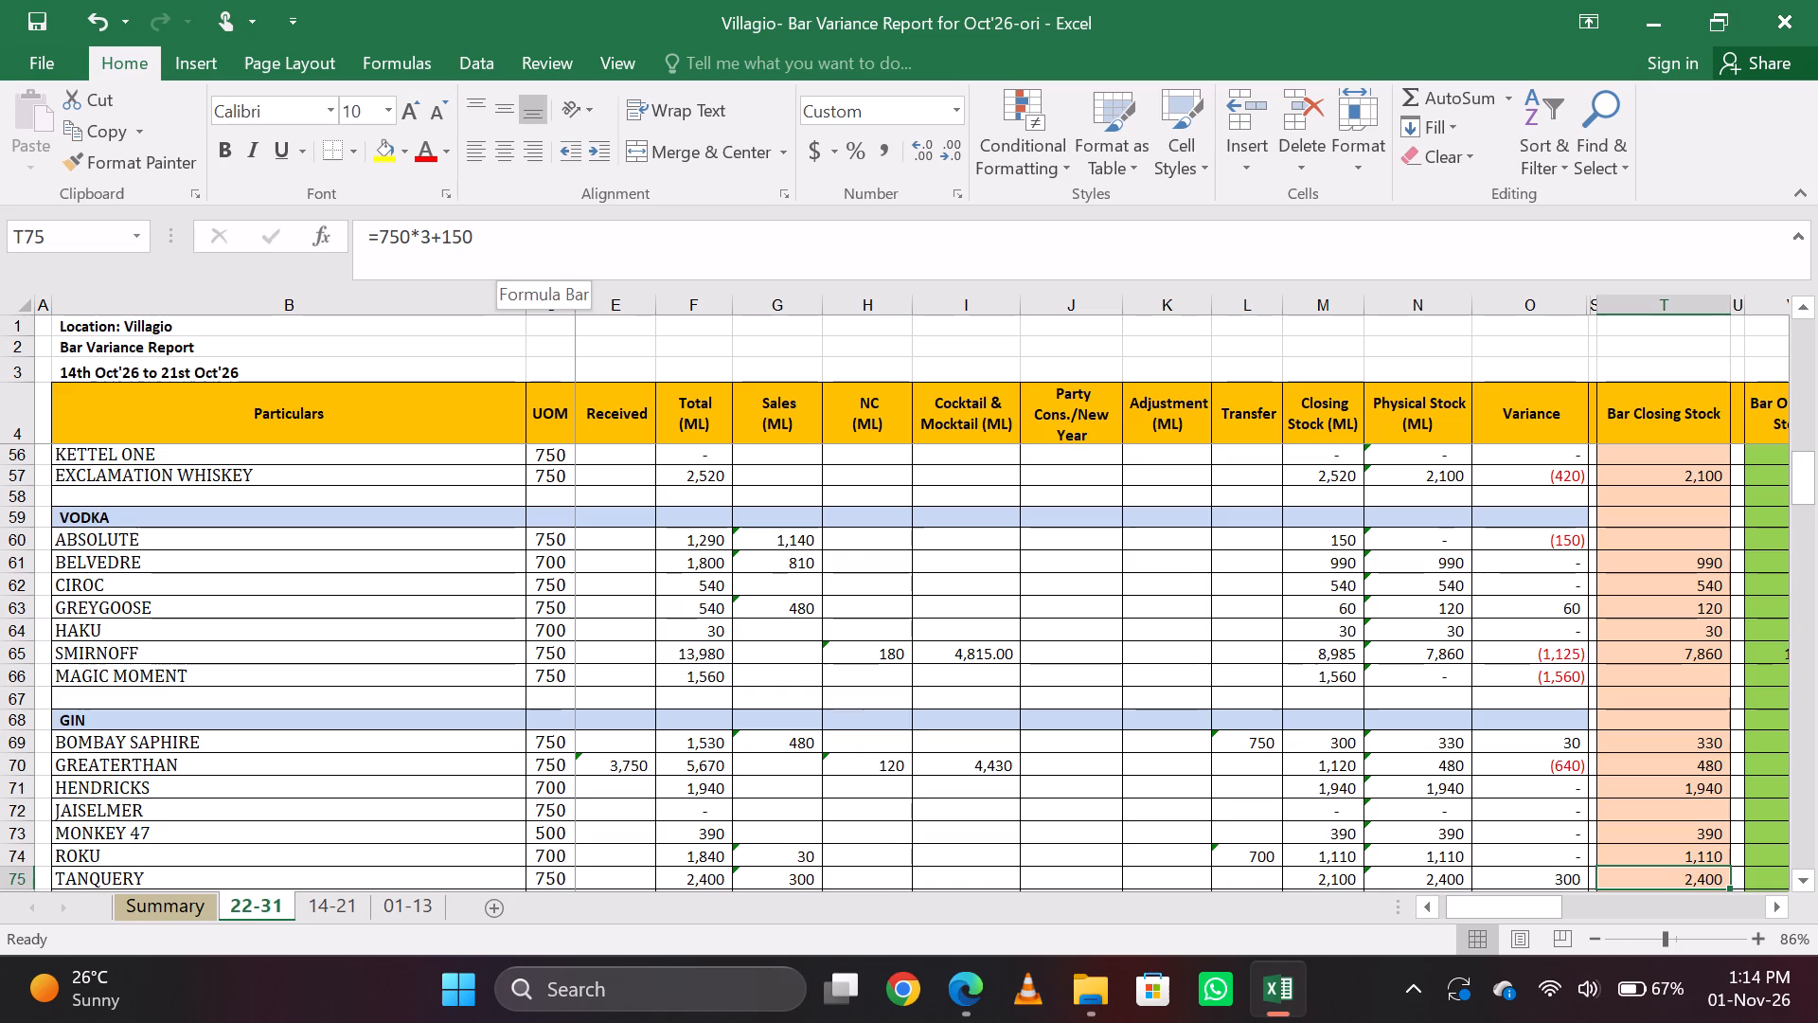
left_click(511, 247)
key("BackSpace")
key("BackSpace")
key("BackSpace")
key("BackSpace")
key("BackSpace")
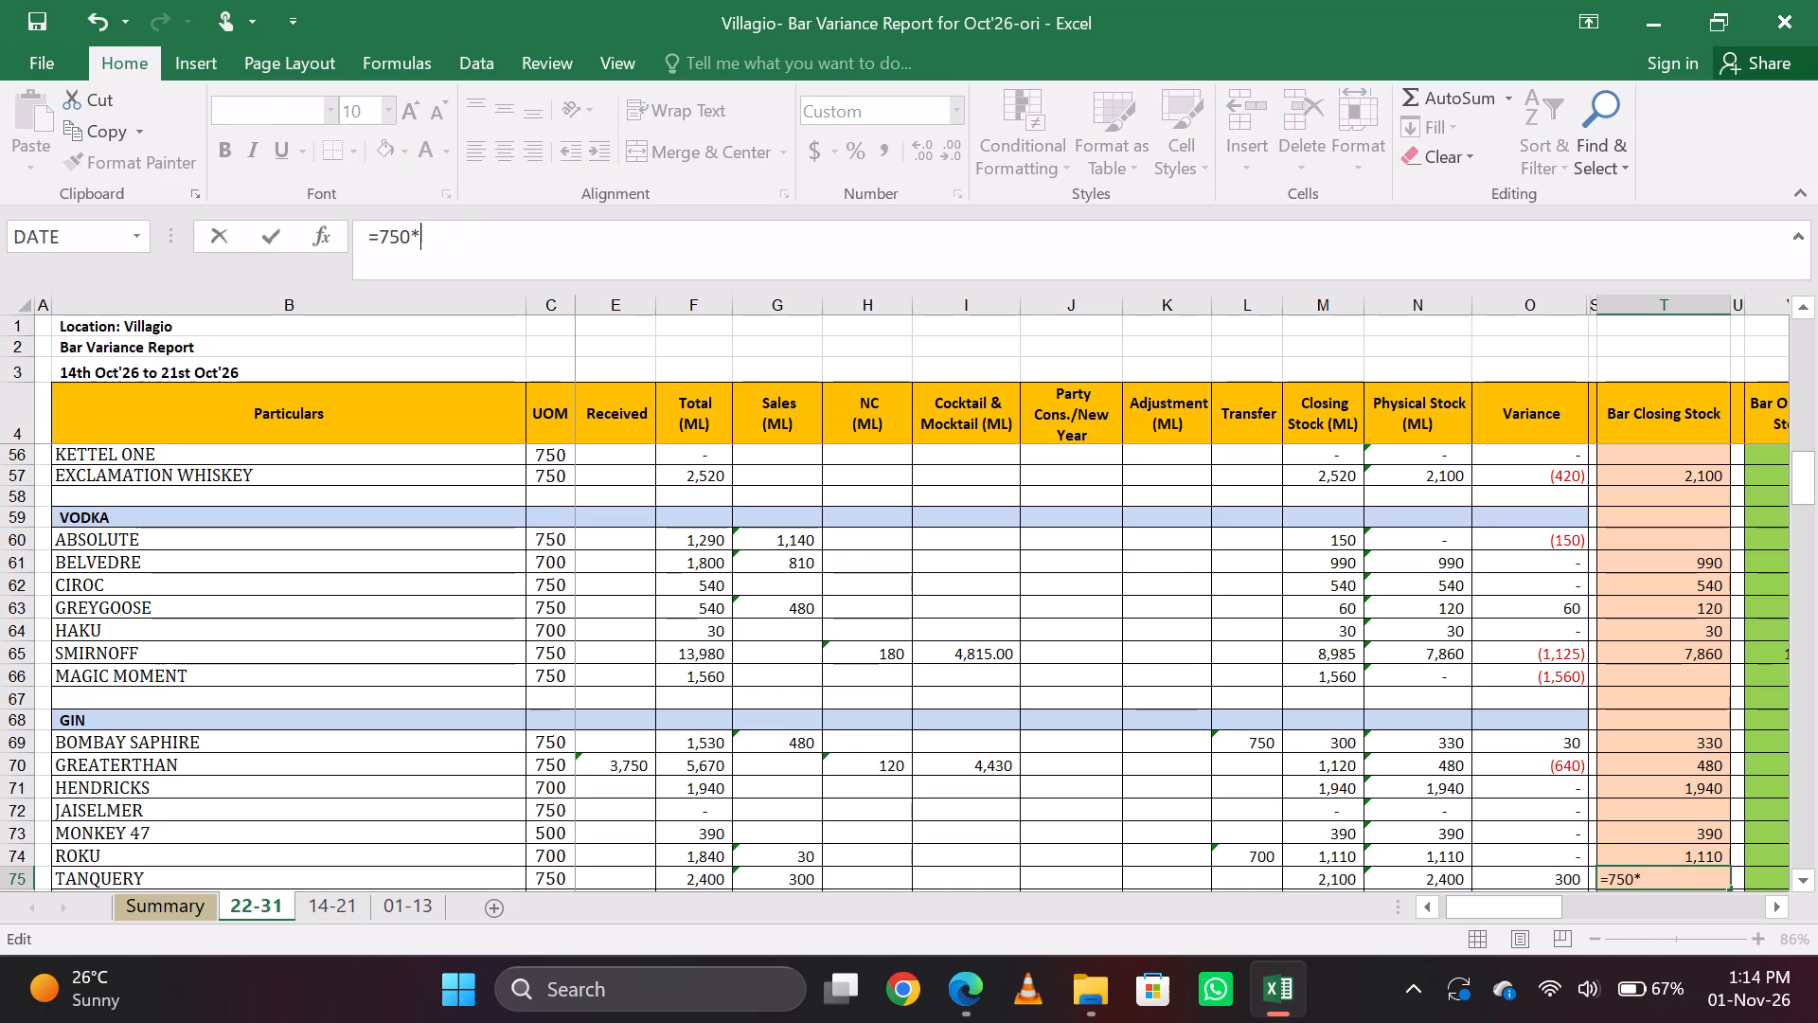
type("2+600")
key("Return")
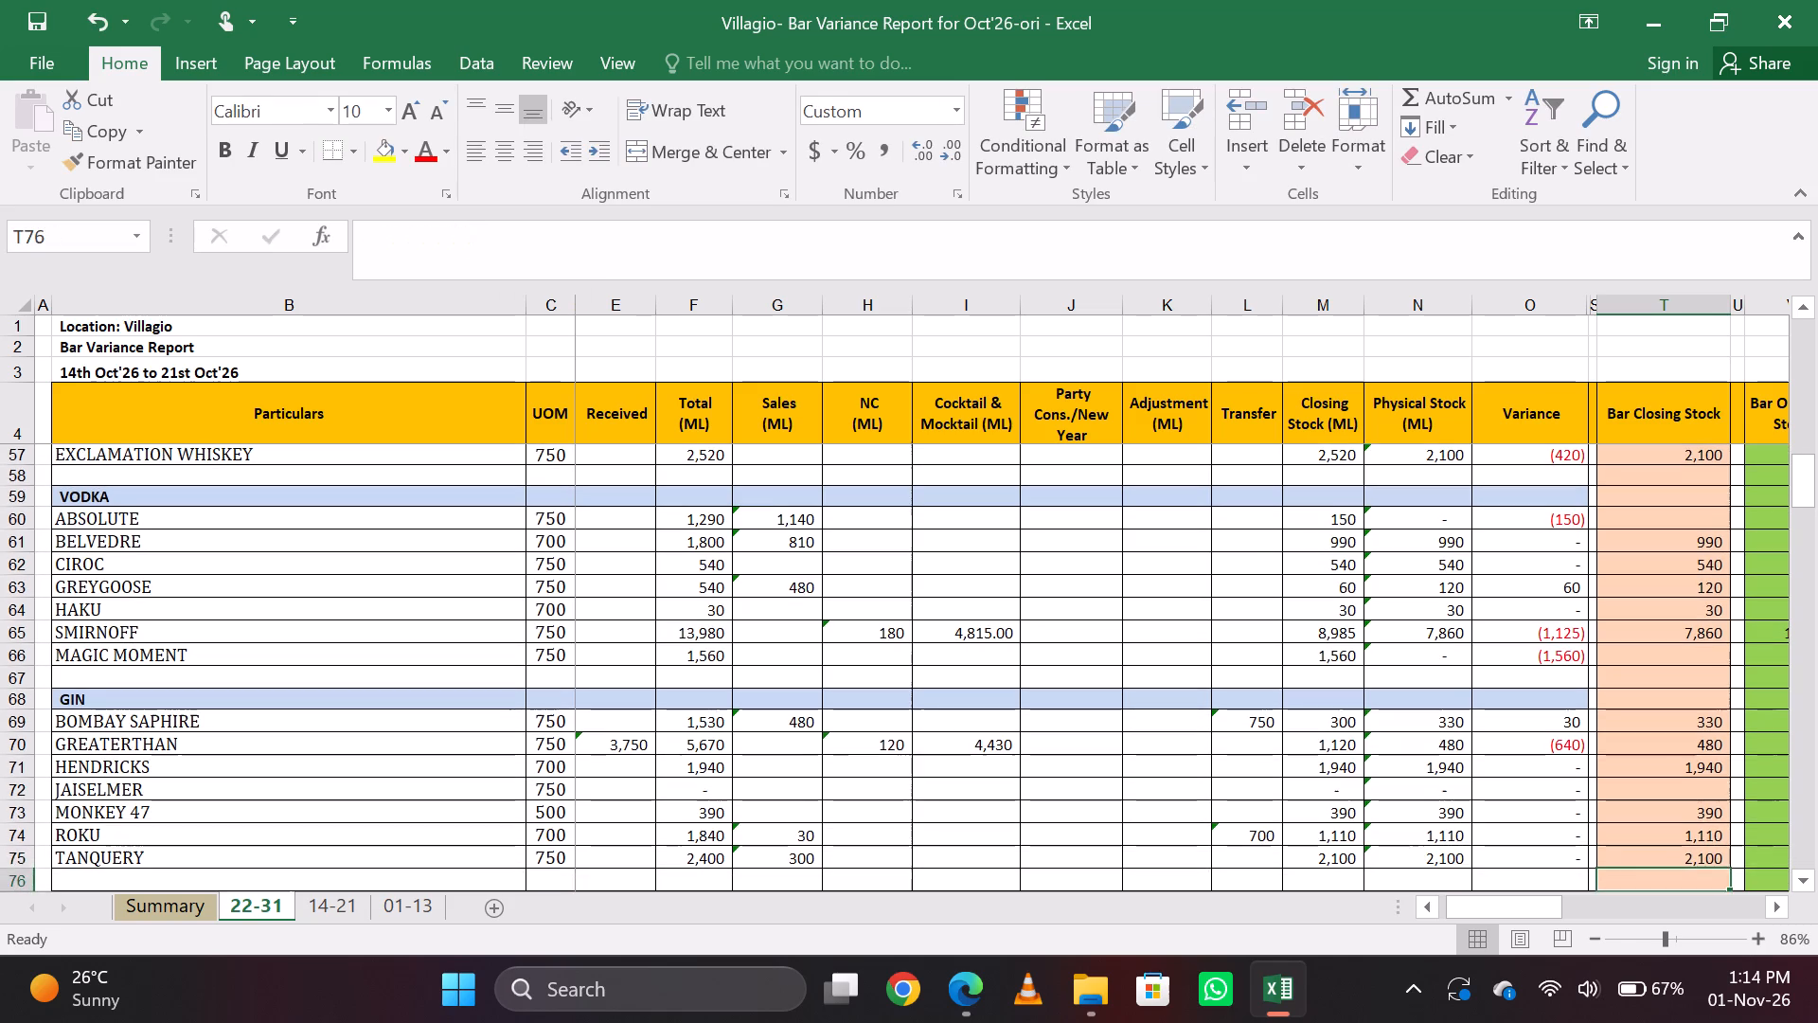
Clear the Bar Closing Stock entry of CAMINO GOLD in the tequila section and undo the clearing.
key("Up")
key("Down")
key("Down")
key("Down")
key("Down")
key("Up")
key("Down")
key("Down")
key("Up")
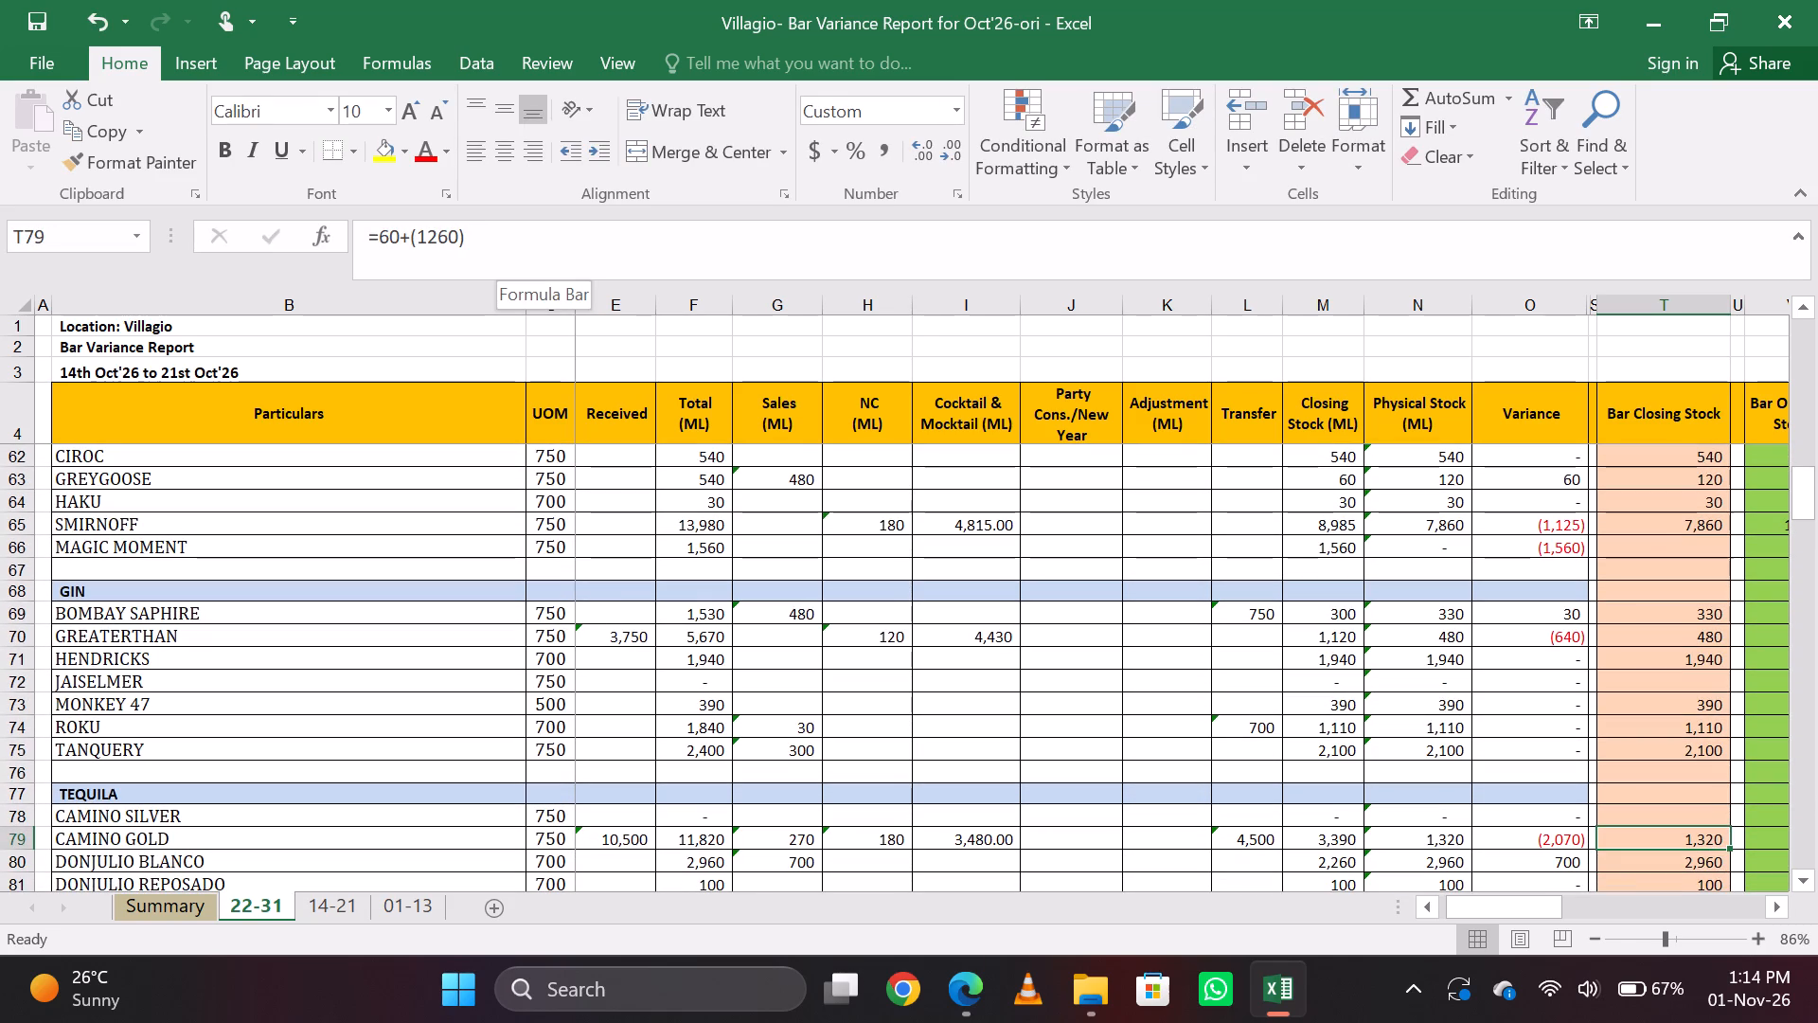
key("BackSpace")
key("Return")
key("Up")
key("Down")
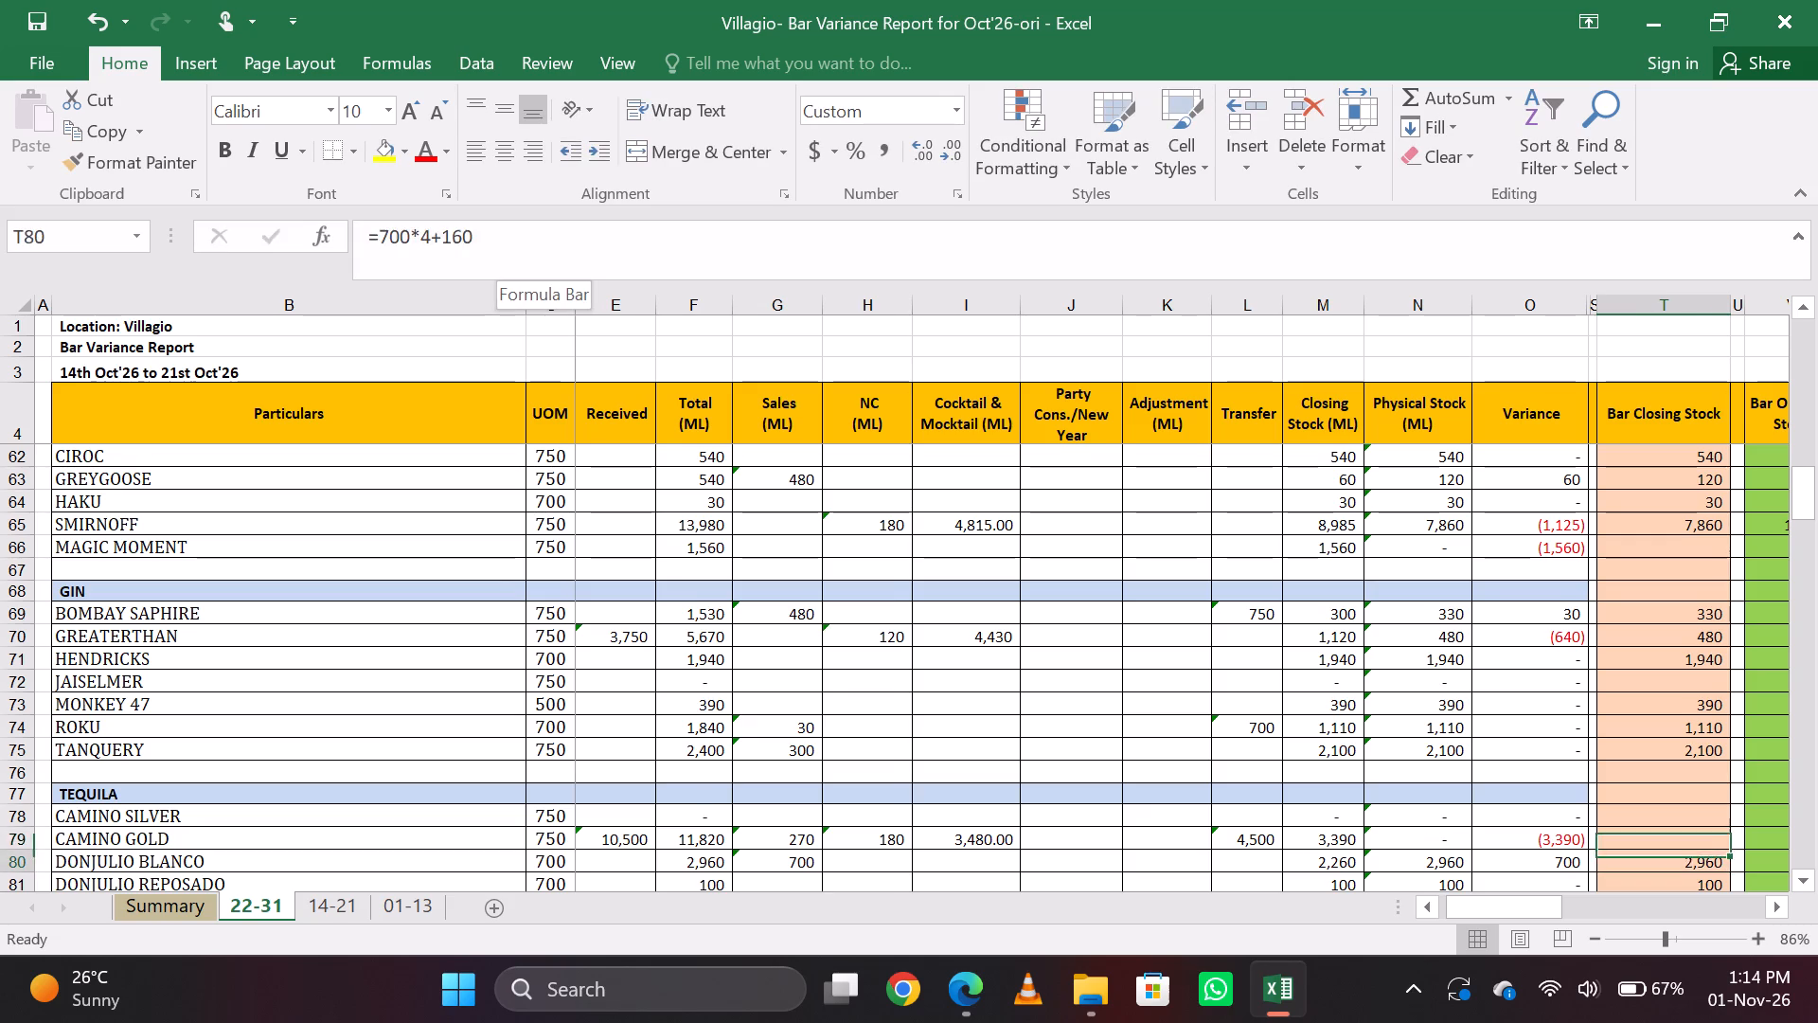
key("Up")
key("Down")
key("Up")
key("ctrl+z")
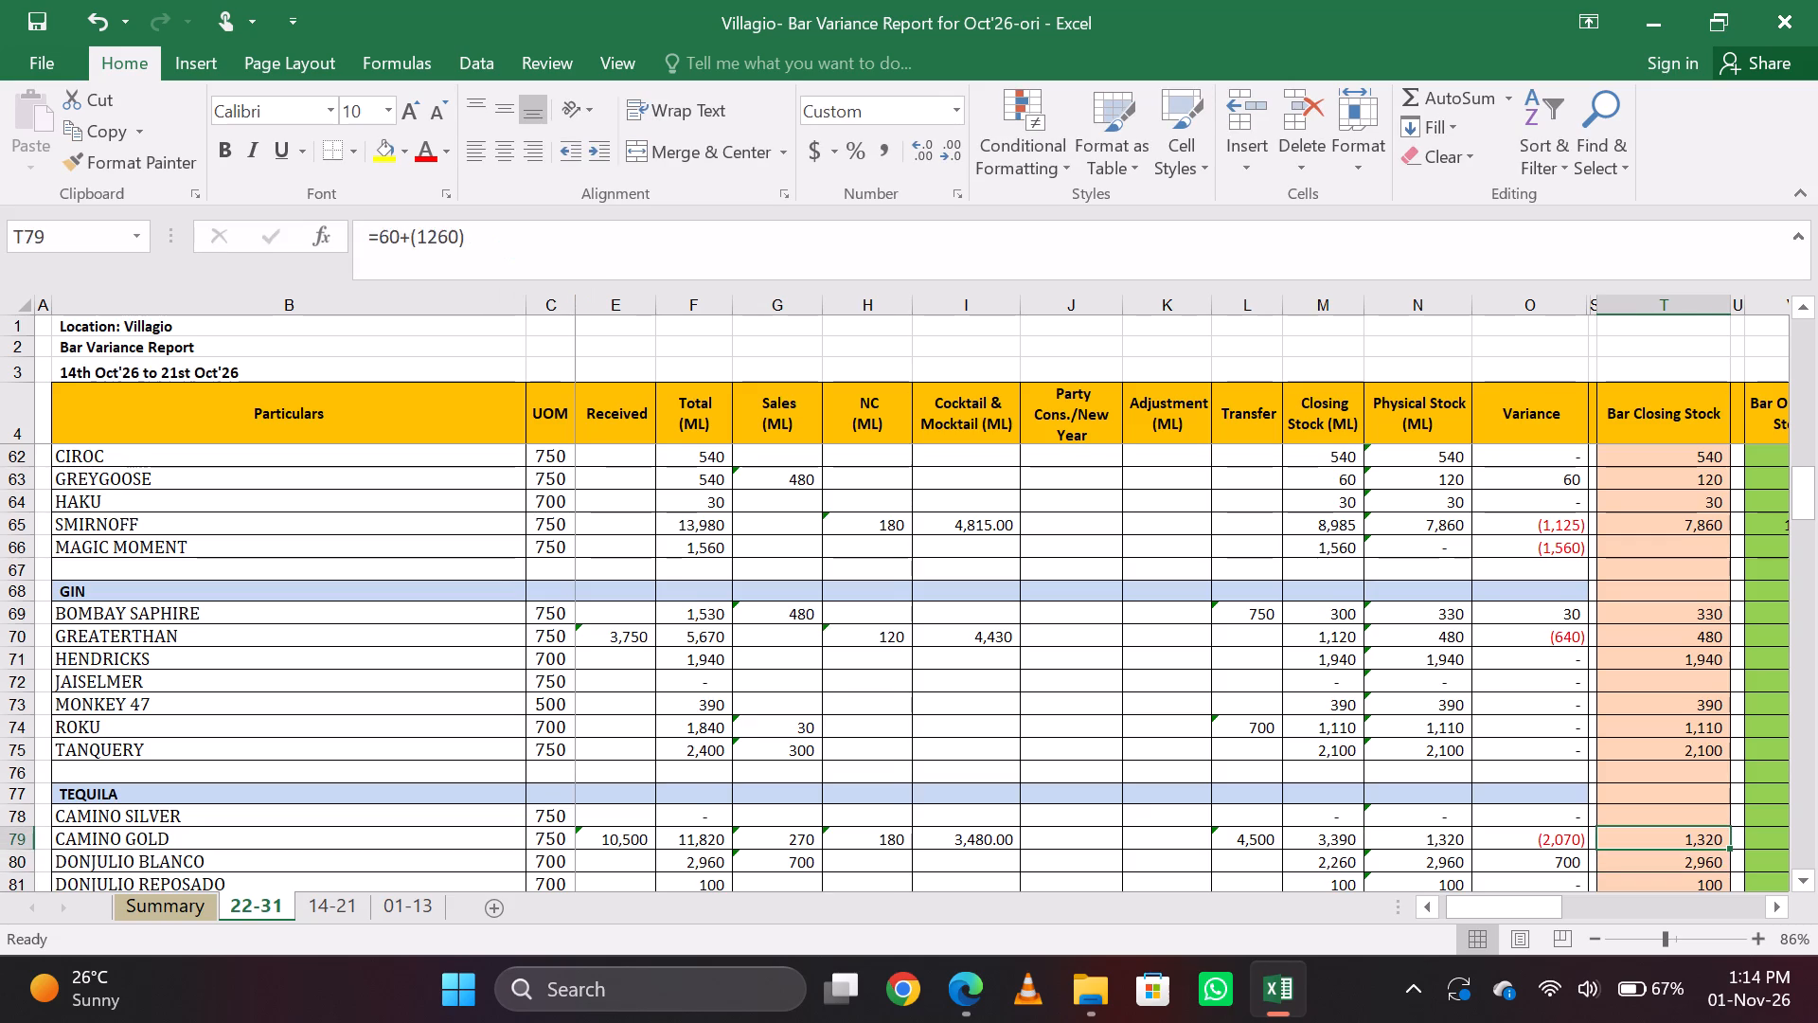
Change the Bar Closing Stock formula of CAMINO GOLD to =750*3+150+(1260).
key("Down")
key("Up")
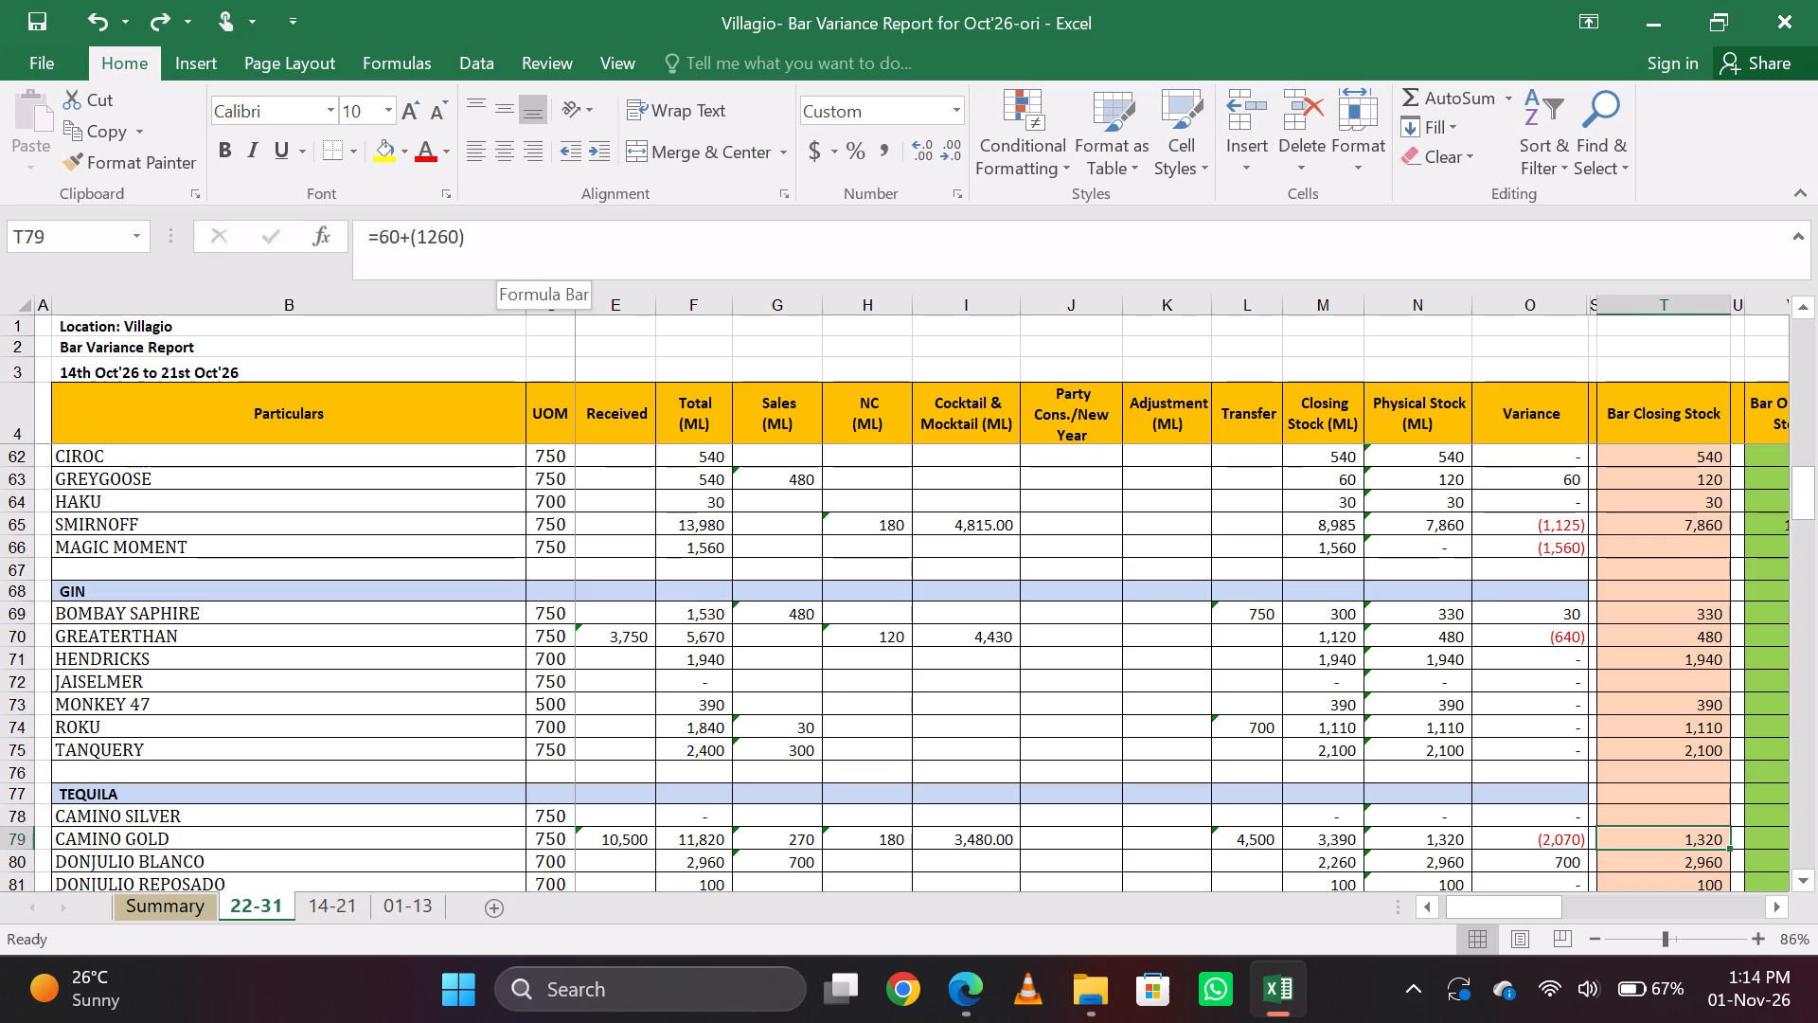
key("Down")
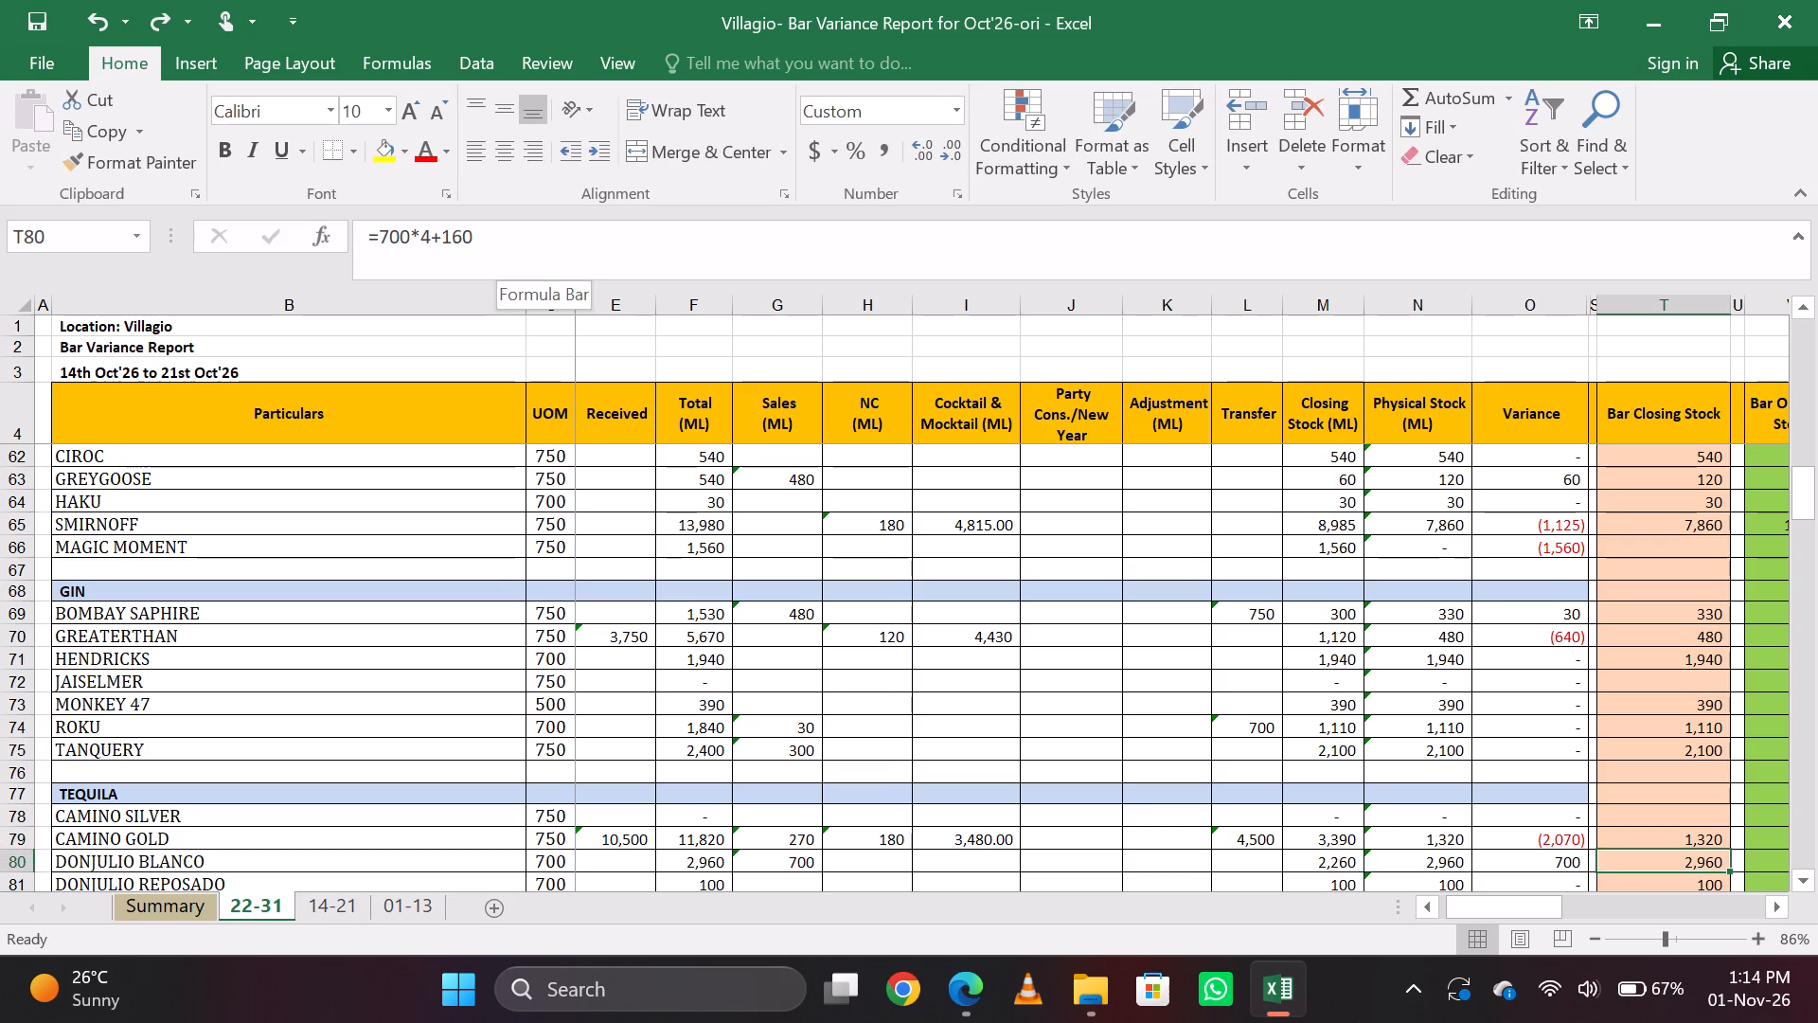
key("Up")
left_click(398, 234)
key("BackSpace")
key("BackSpace")
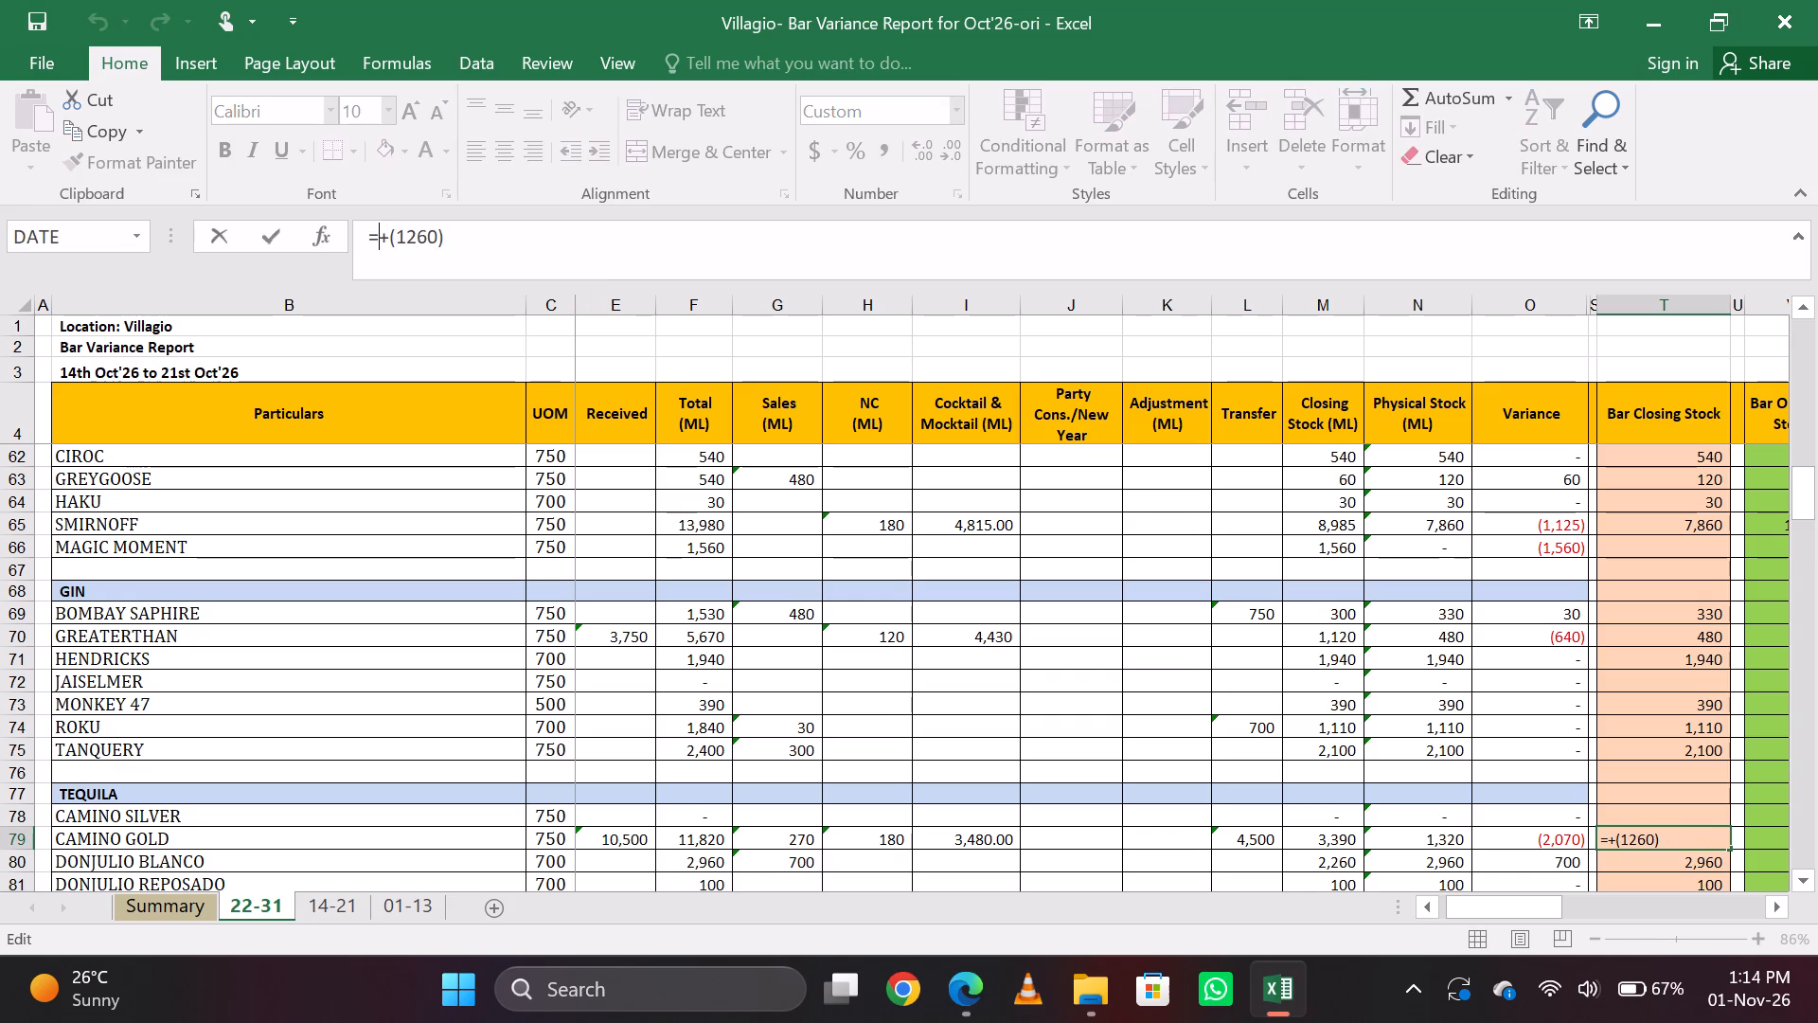
type("750*3")
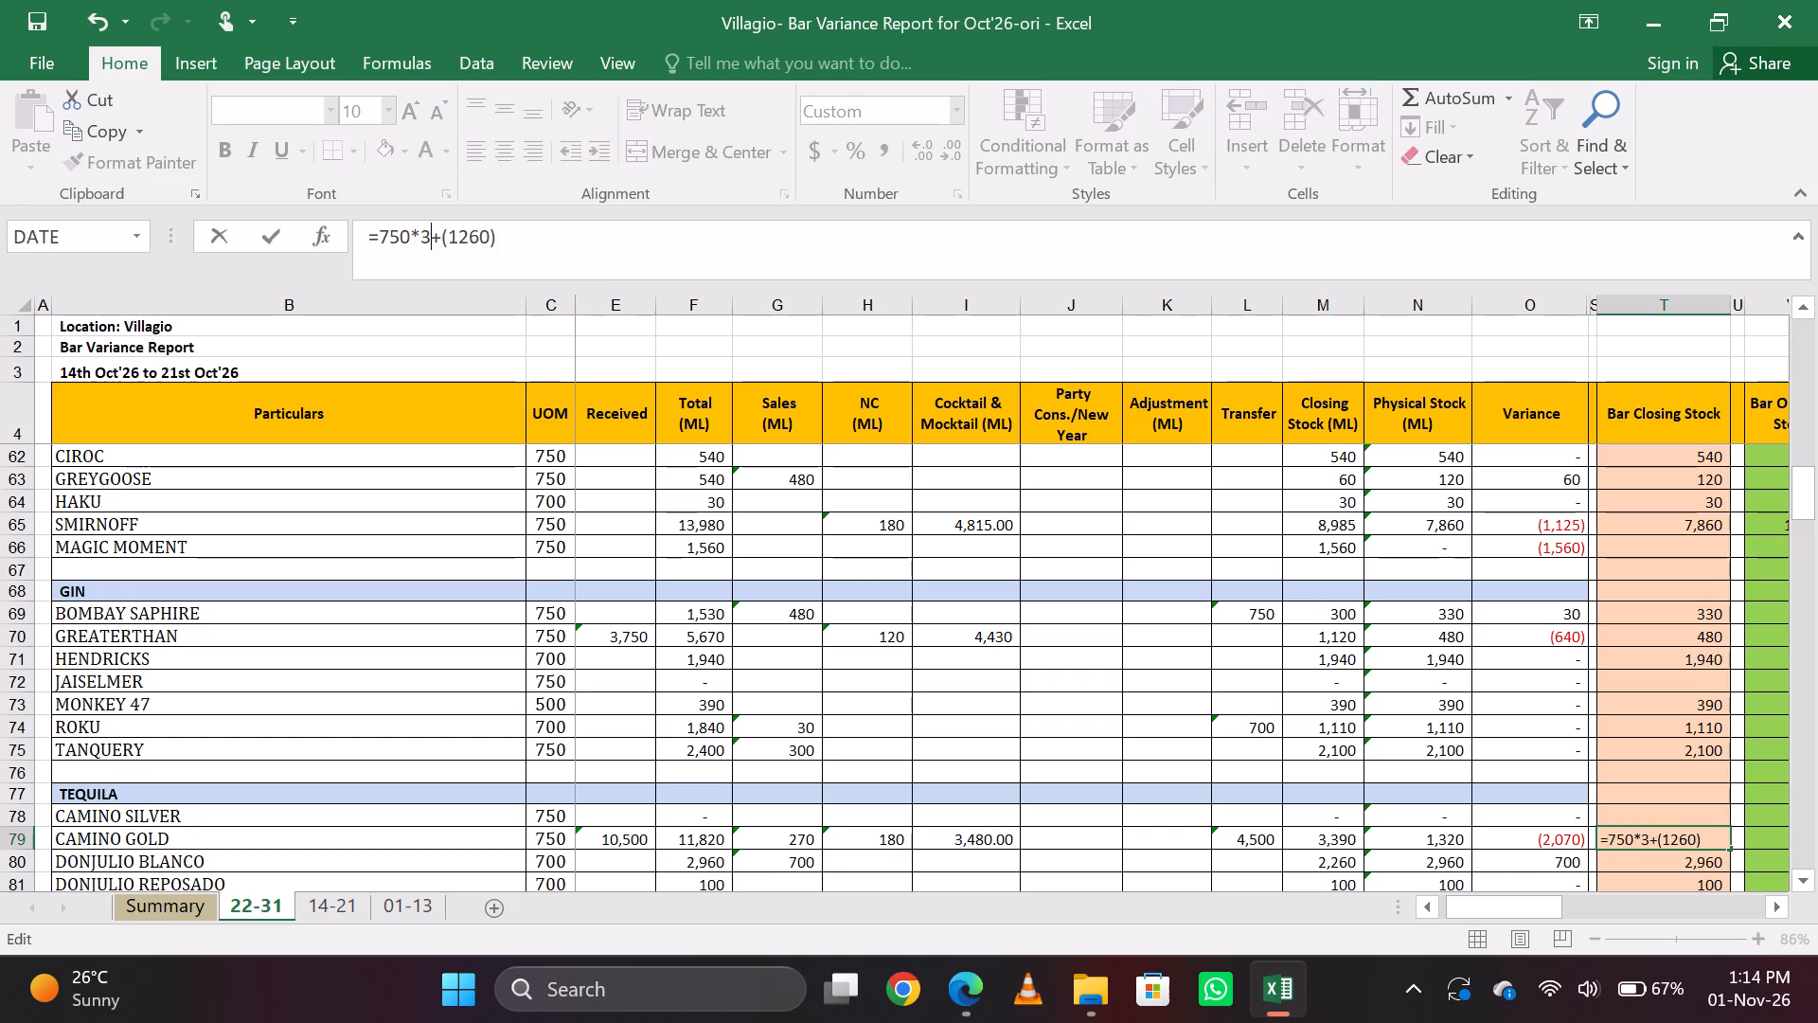
key("shift+plus")
type("150")
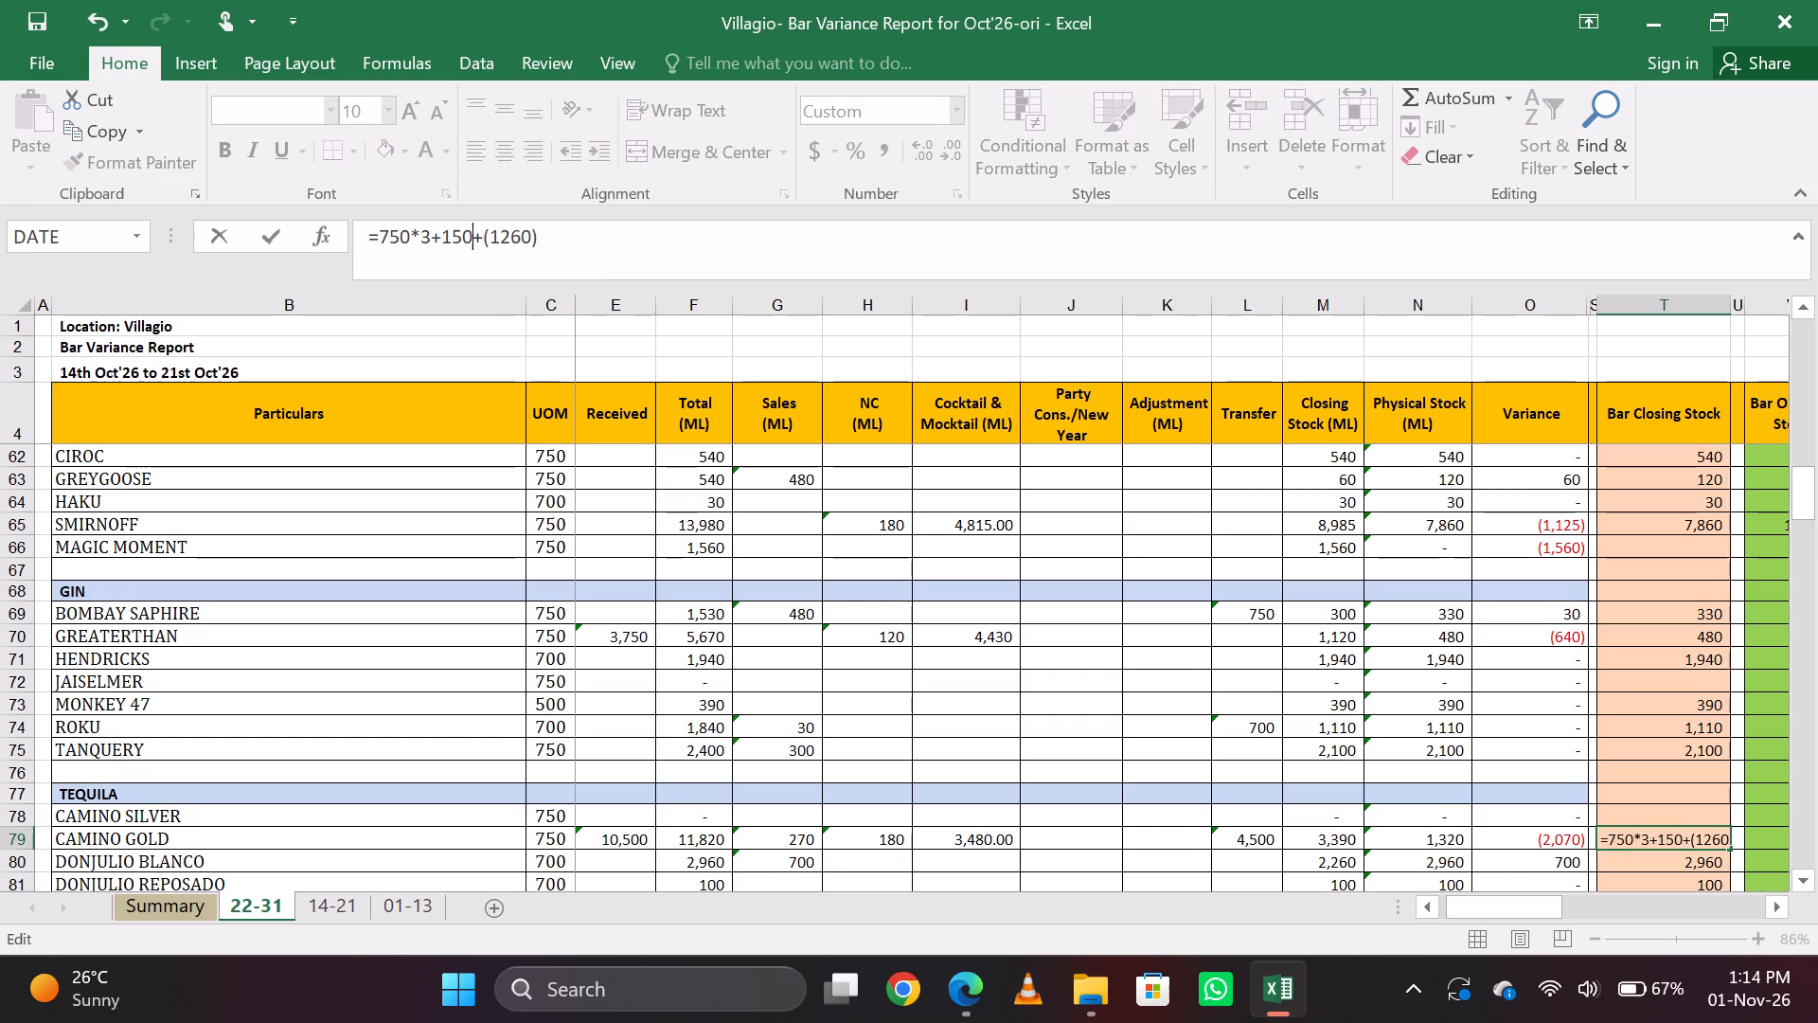
key("Return")
key("Up")
key("Down")
key("Up")
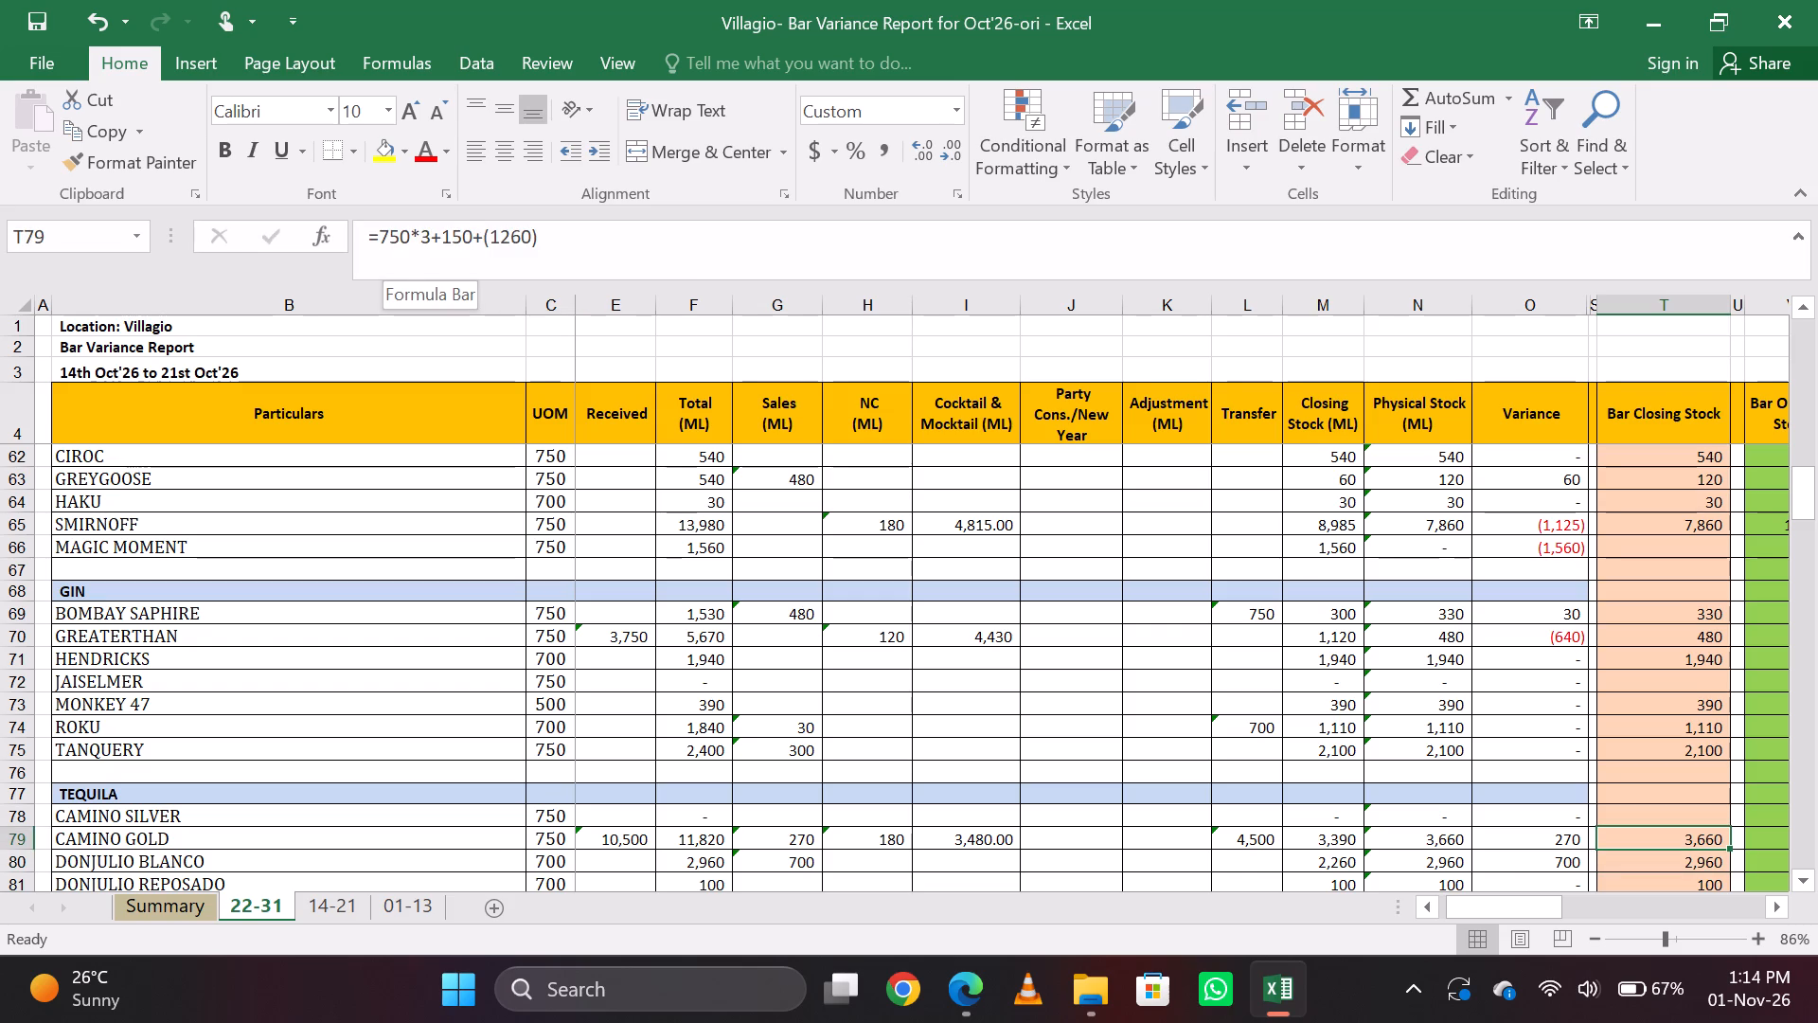
key("Down")
key("Up")
Change the Bar Closing Stock formula of DONJULIO BLANCO to =700*3+160.
key("Down")
key("Down")
key("Up")
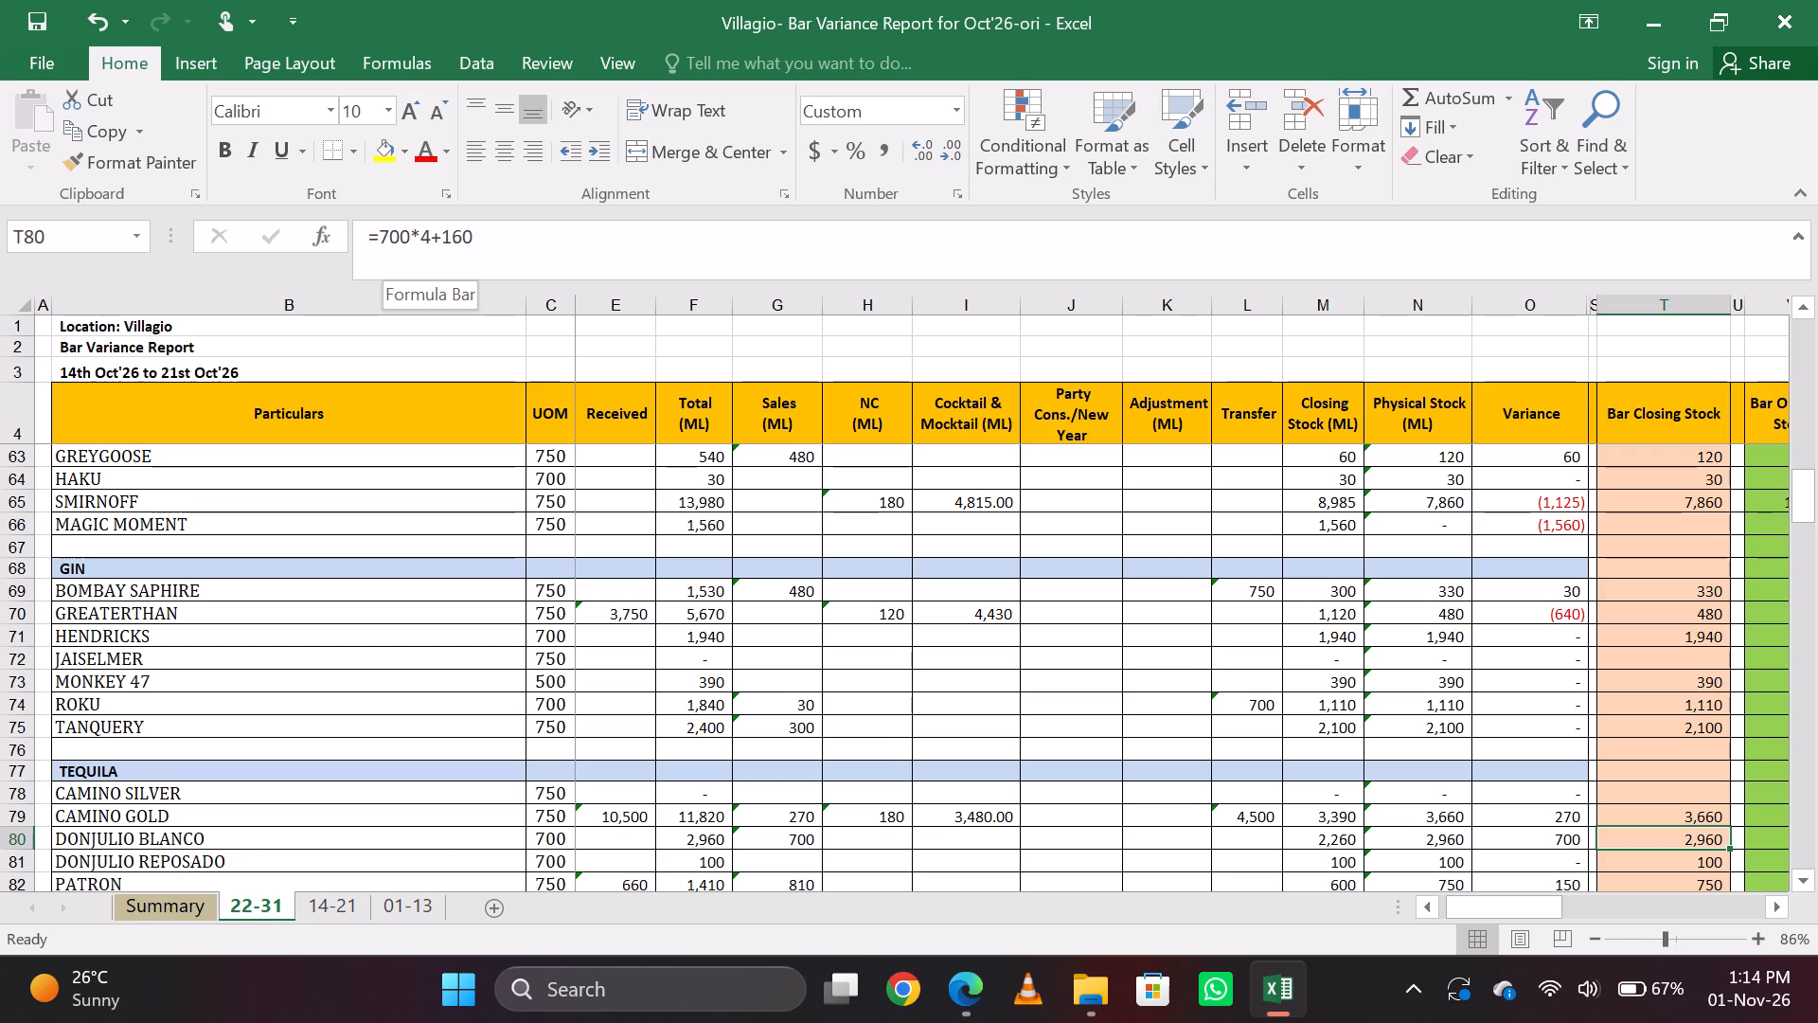
left_click(435, 233)
key("BackSpace")
key("3")
key("Return")
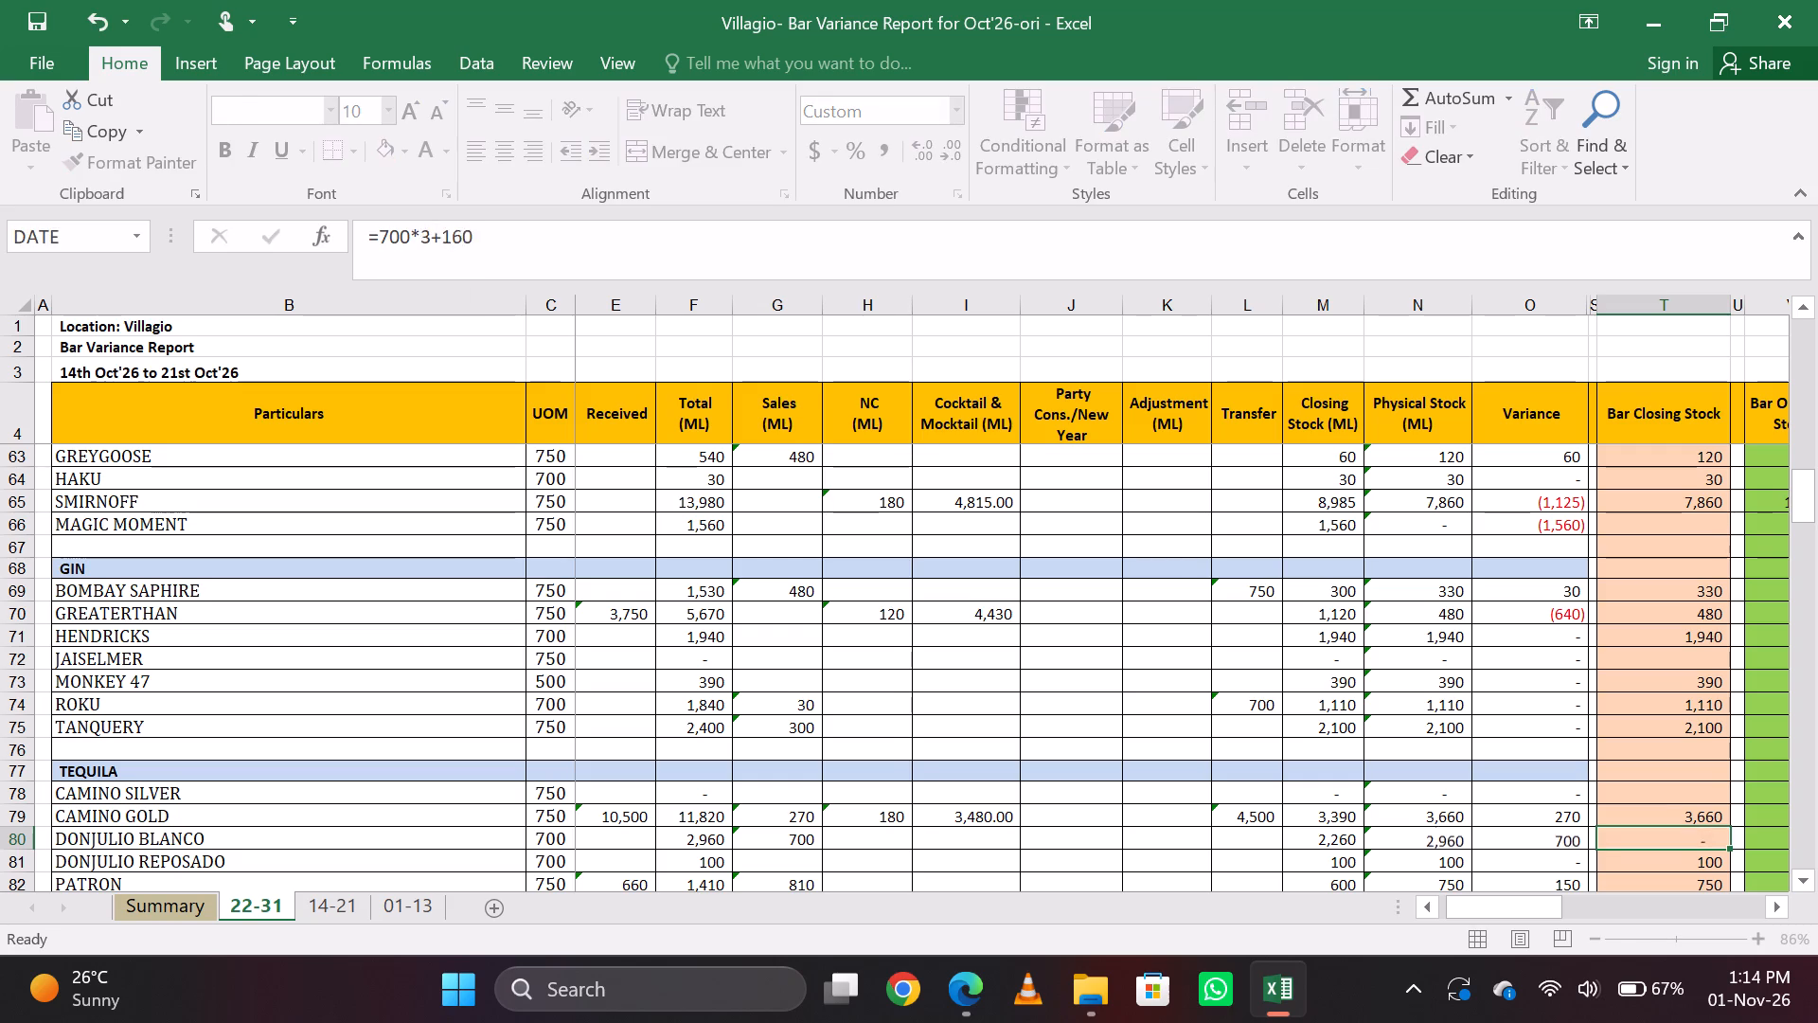
key("Up")
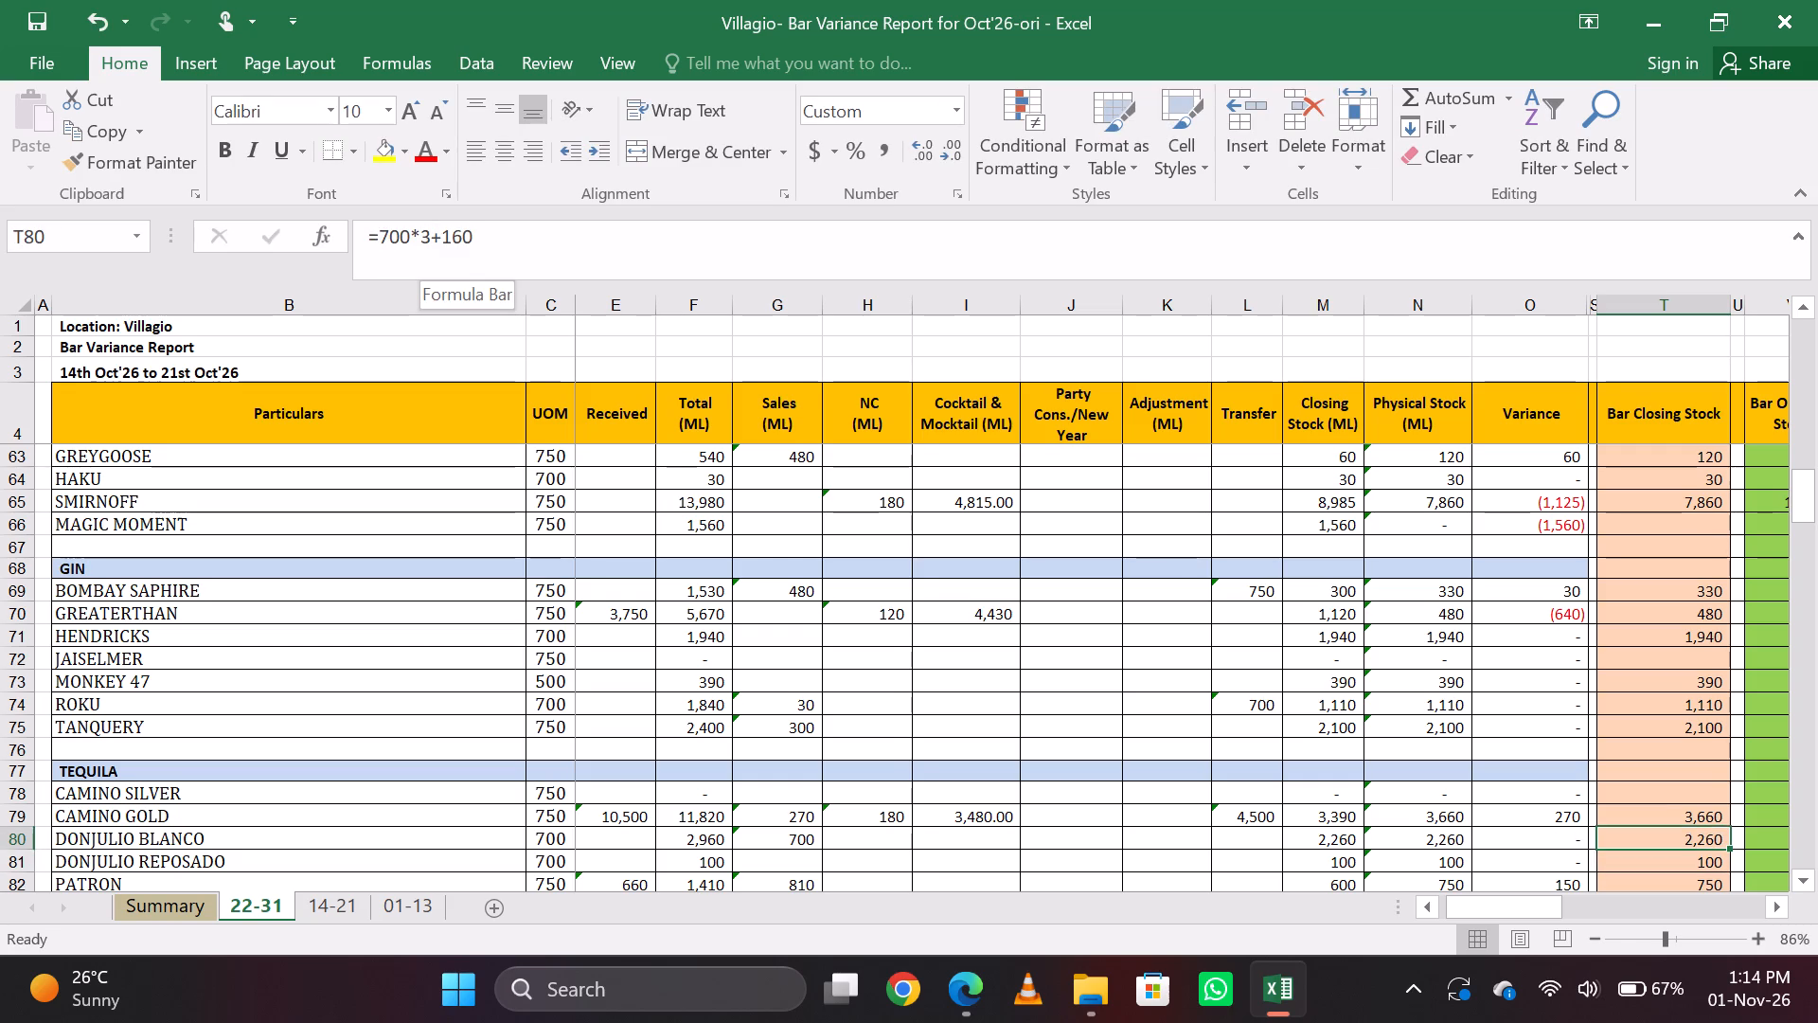
Set the Bar Closing Stock of PATRON in the tequila section to 690.
key("Down")
key("Down")
key("Up")
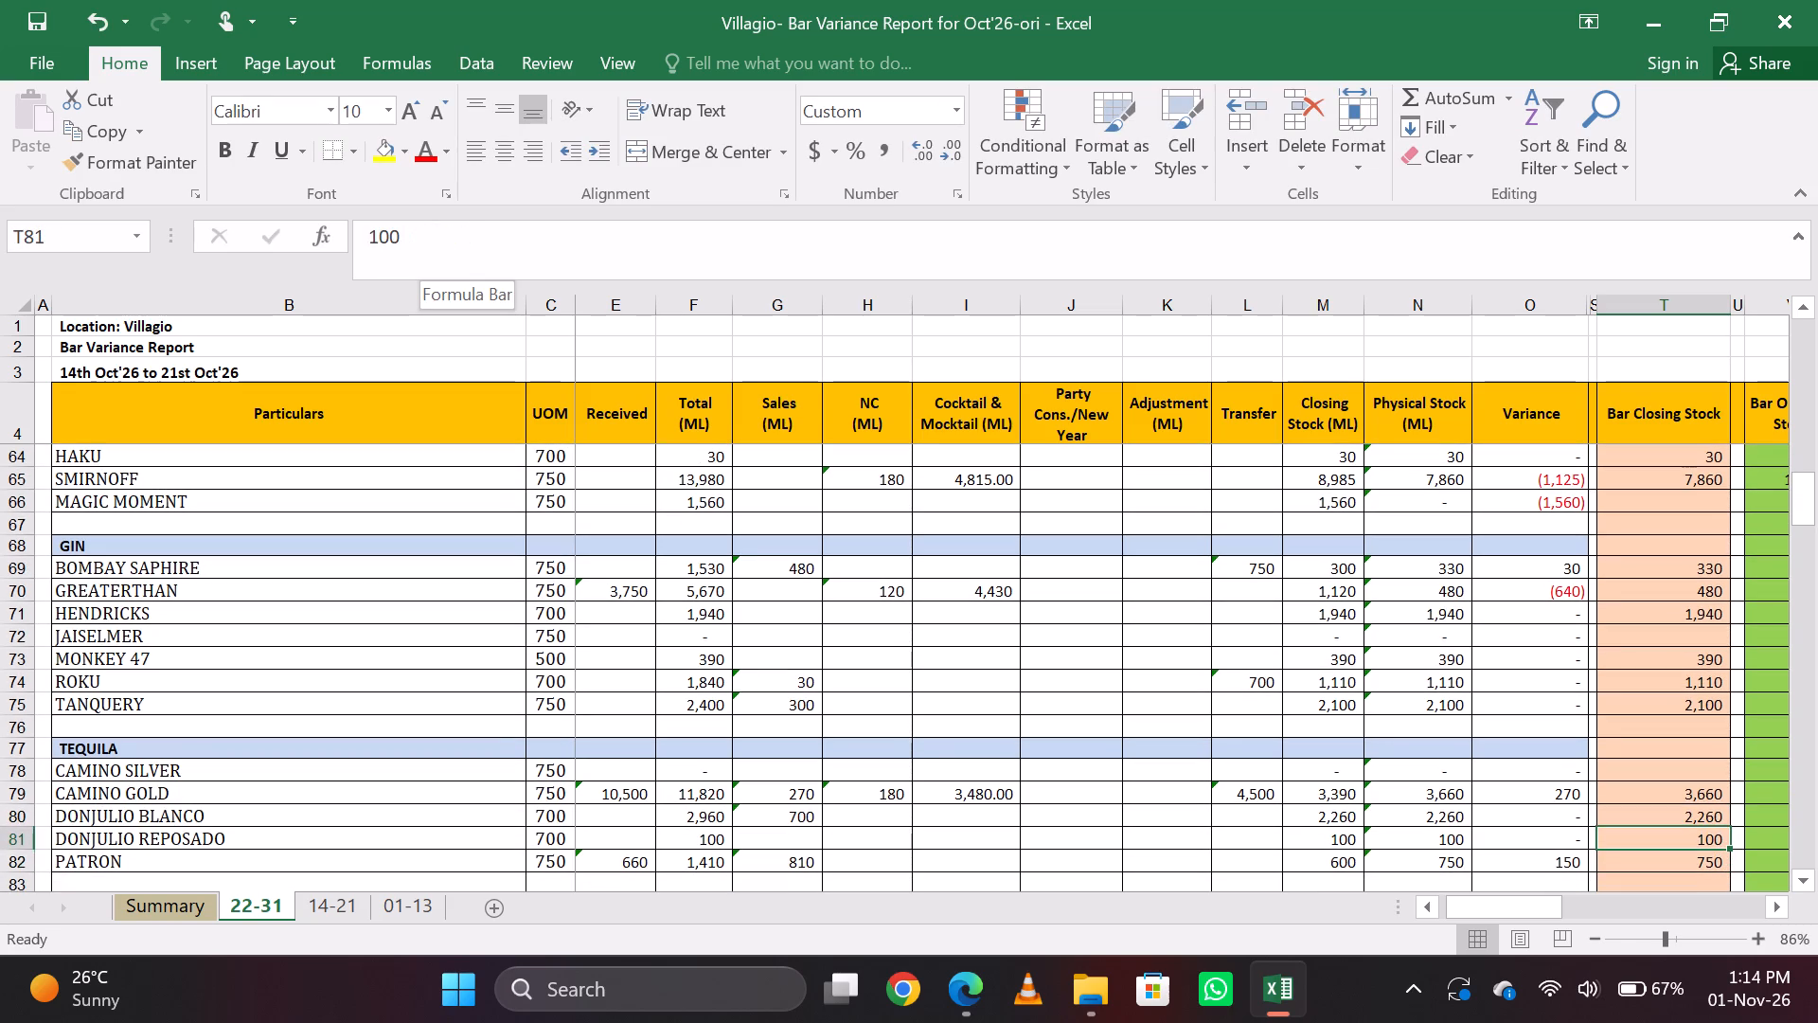
key("Down")
key("Up")
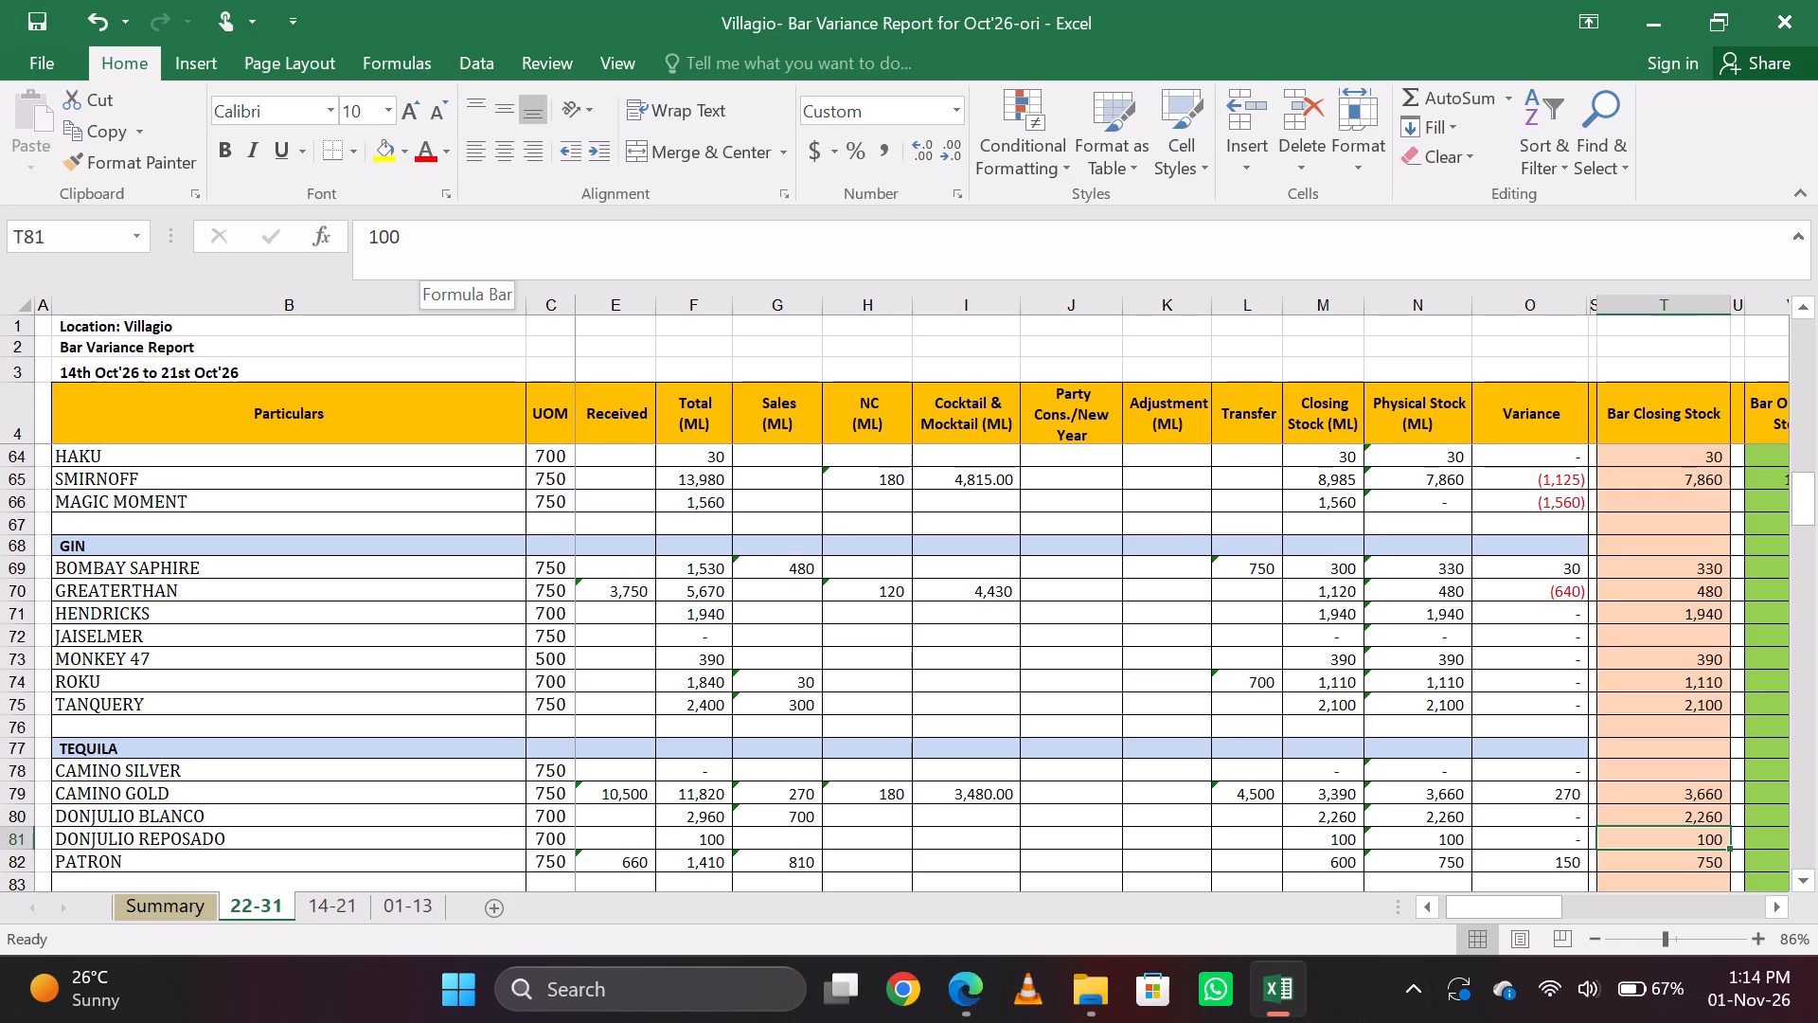
key("Down")
key("Up")
key("Down")
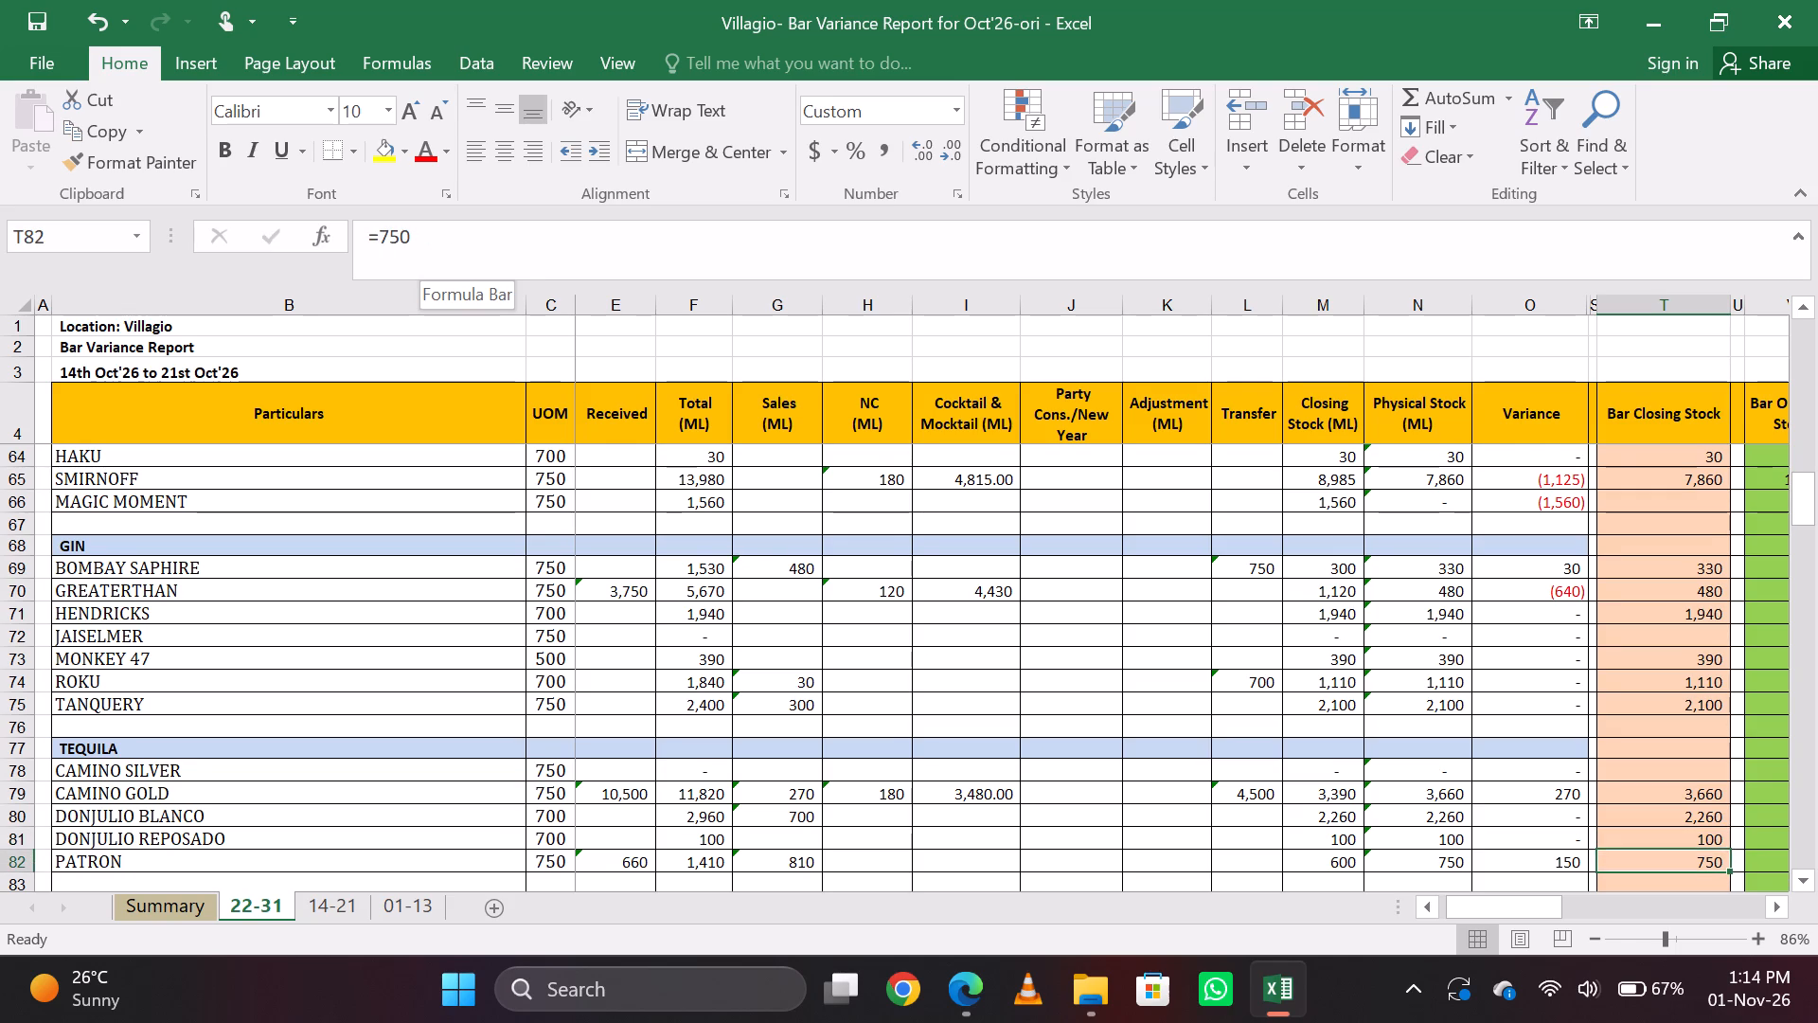
type("690")
key("Return")
key("Up")
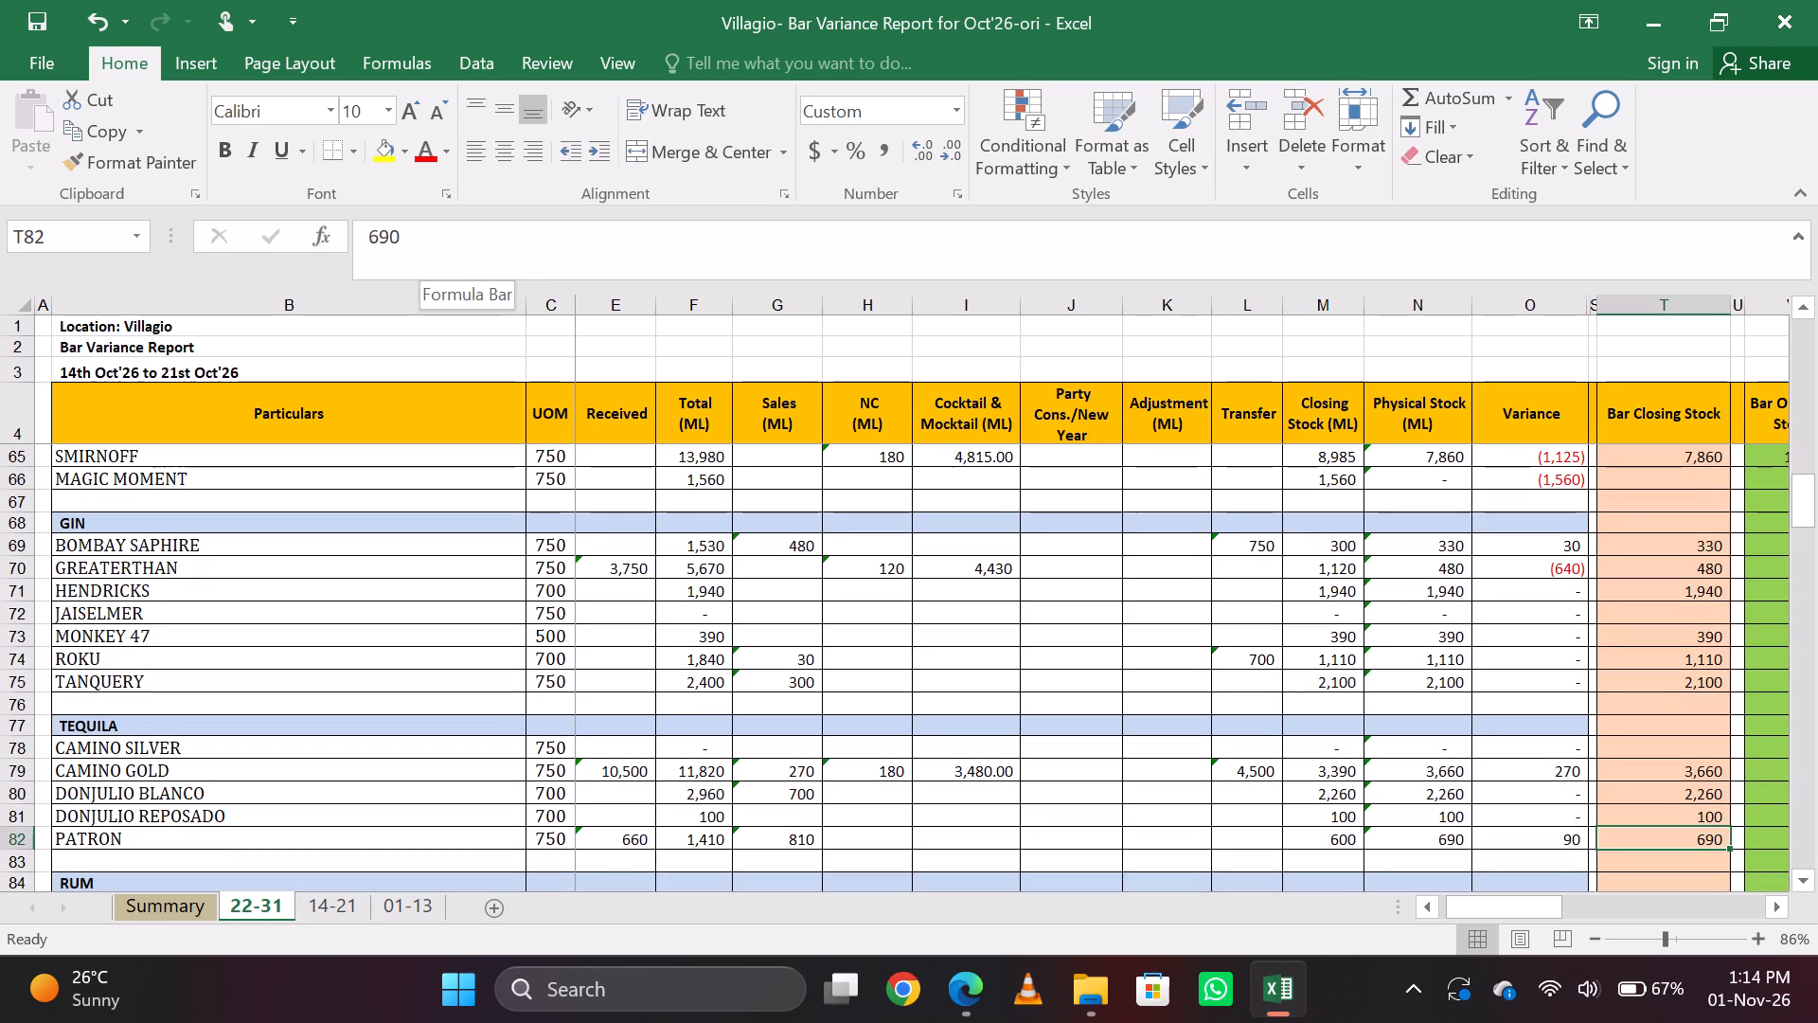
Review the Bar Closing Stock entries around PATRON and the first rum rows, ending on BACARDI WHITE.
key("Down")
key("Up")
key("Down")
key("Up")
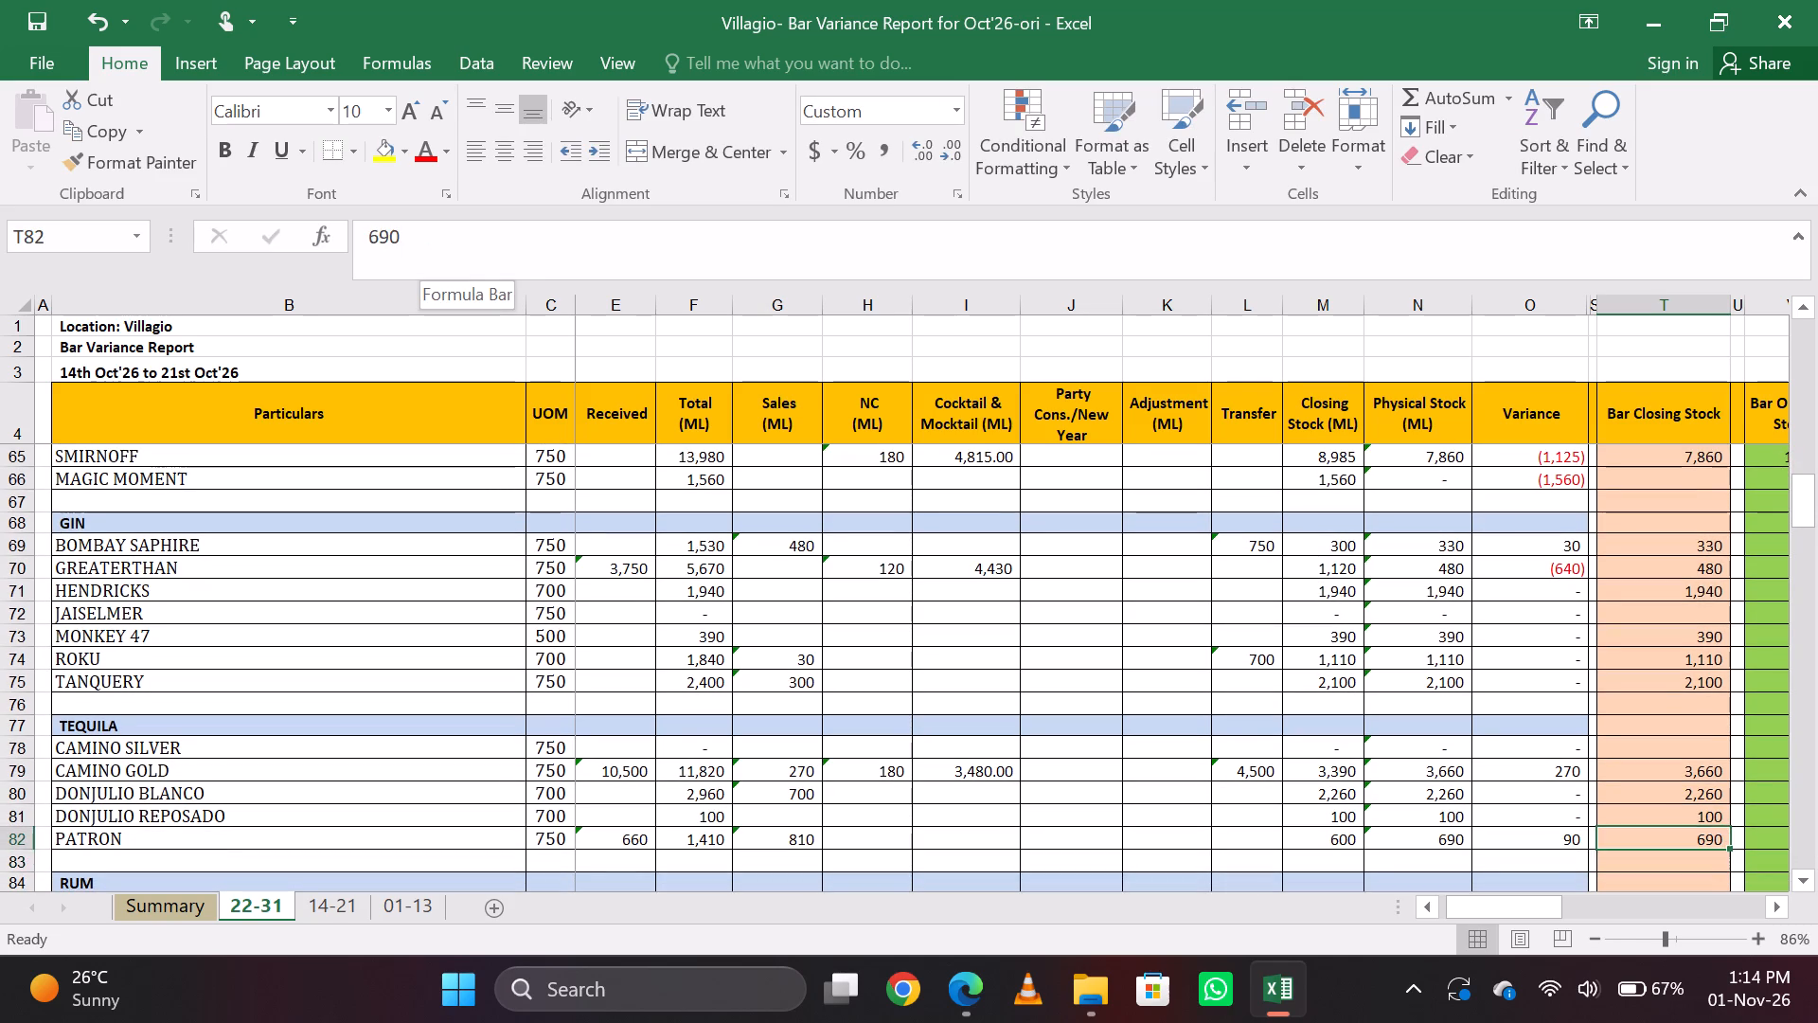
key("Down")
key("Down")
key("Down")
key("Down")
key("Up")
key("Up")
key("Up")
key("Up")
key("Up")
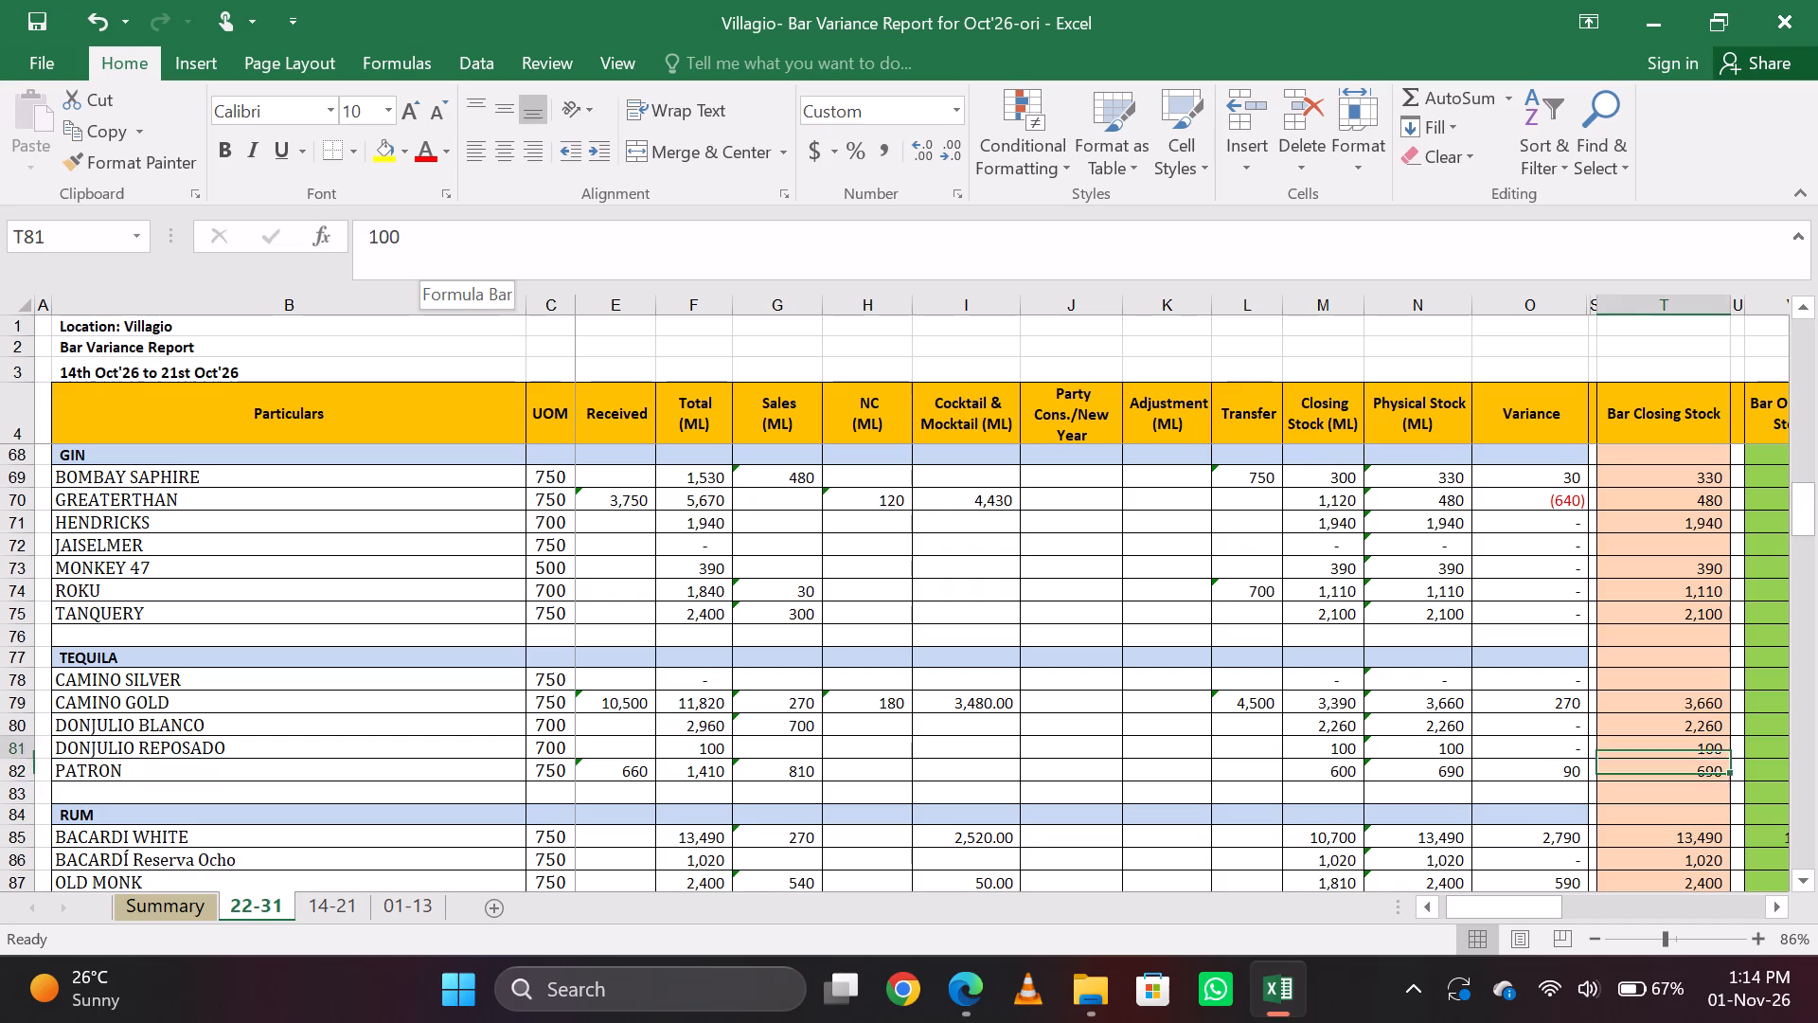
key("Down")
key("Down")
key("Down")
key("Down")
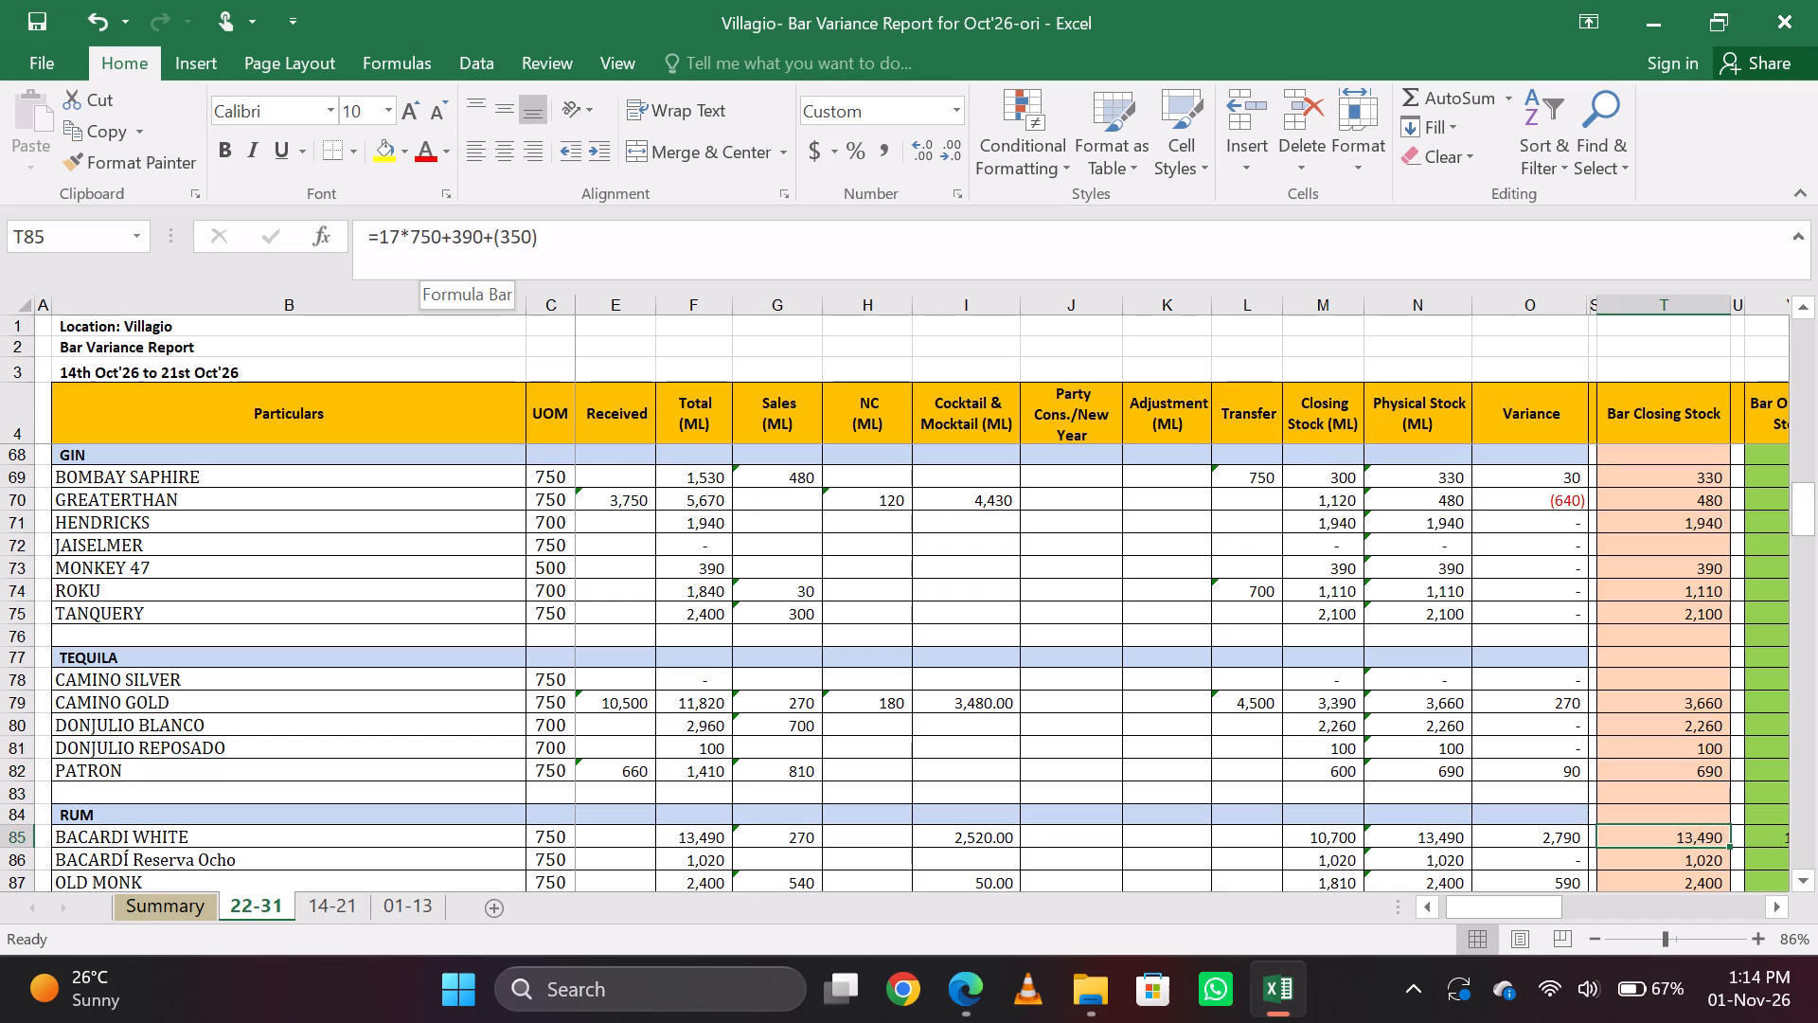
Change the Bar Closing Stock formula of BACARDI WHITE to =13*750+690+(350).
left_click(401, 231)
key("BackSpace")
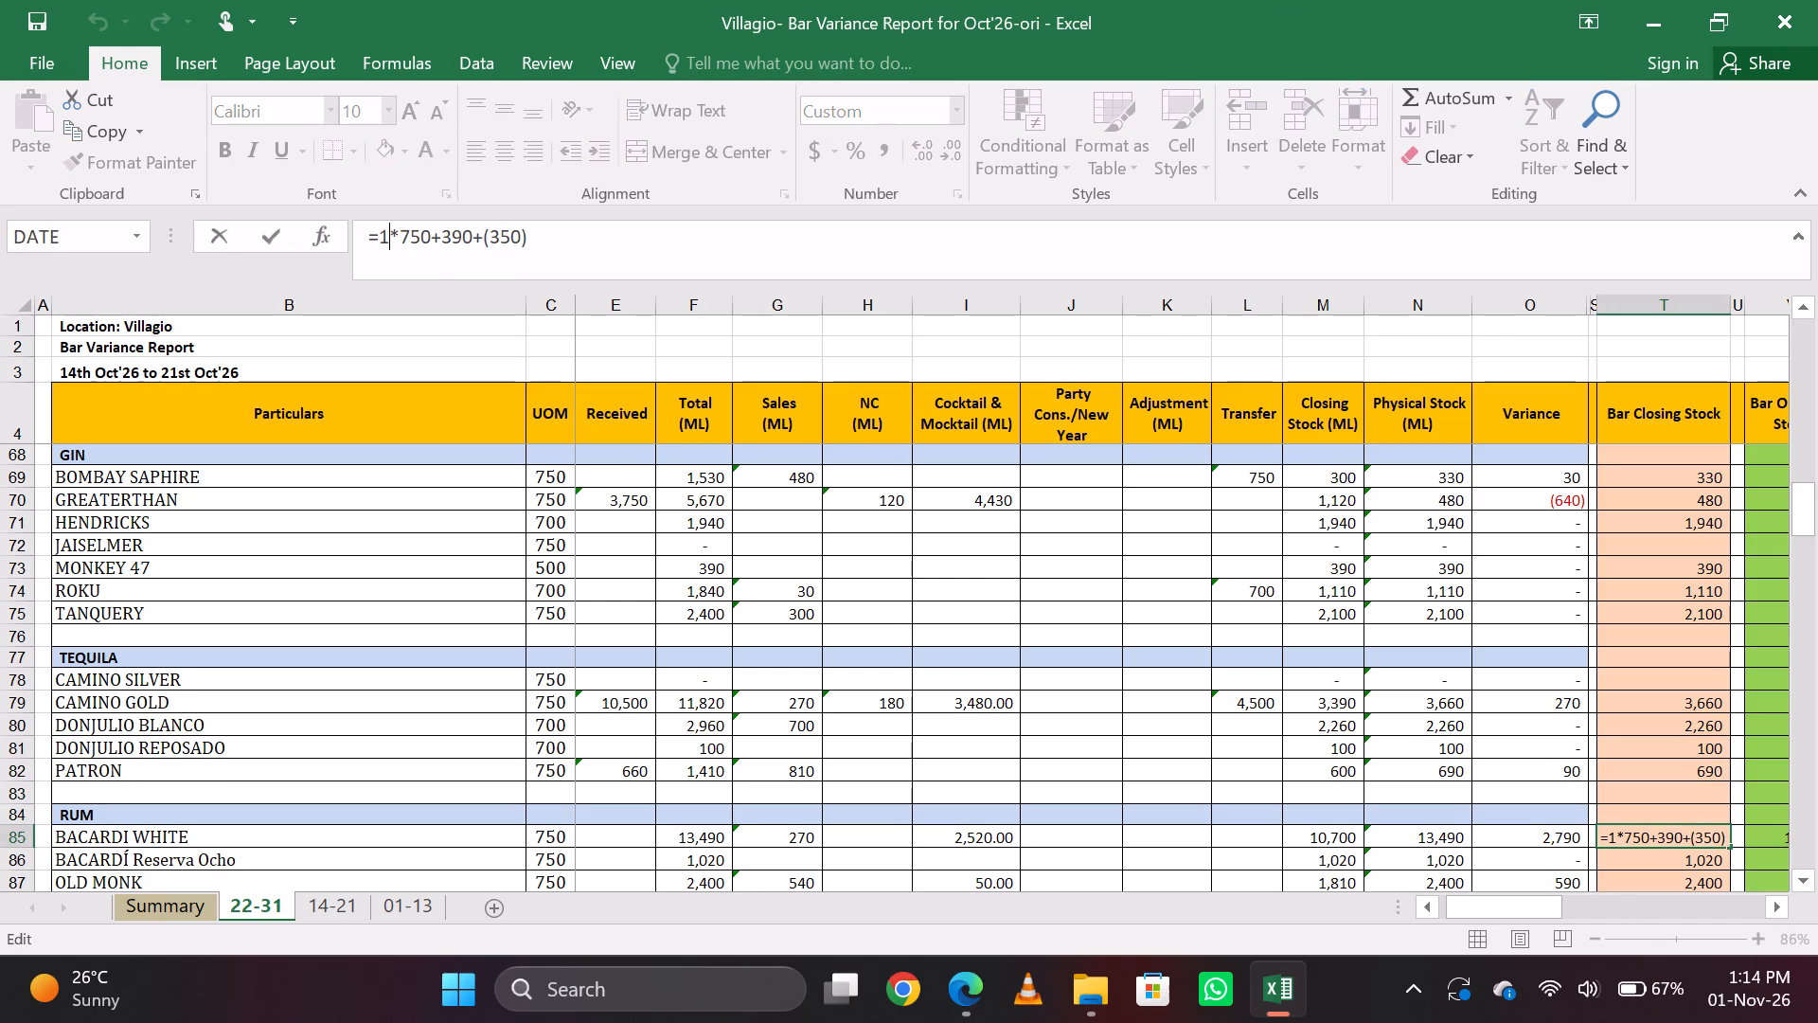
key("3")
key("Right")
key("Right")
key("Right")
key("Right")
key("Right")
key("Right")
key("Right")
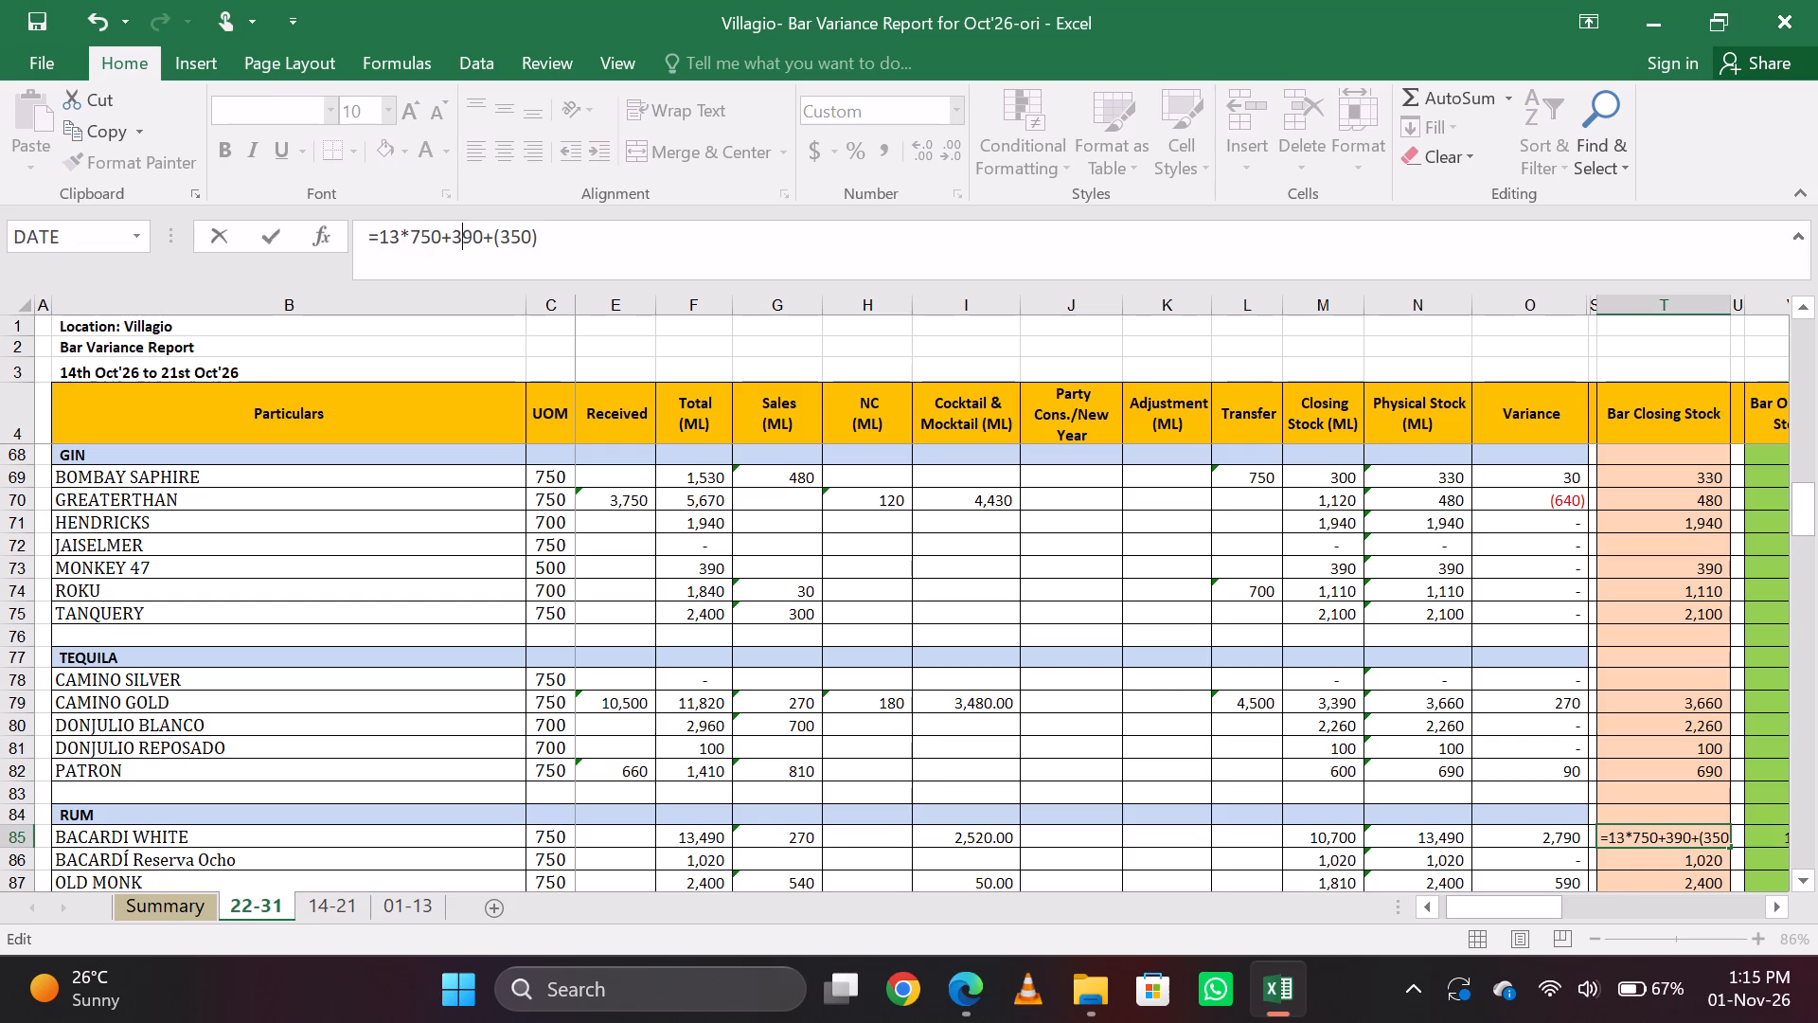
key("BackSpace")
key("BackSpace")
type("69")
key("Return")
key("Up")
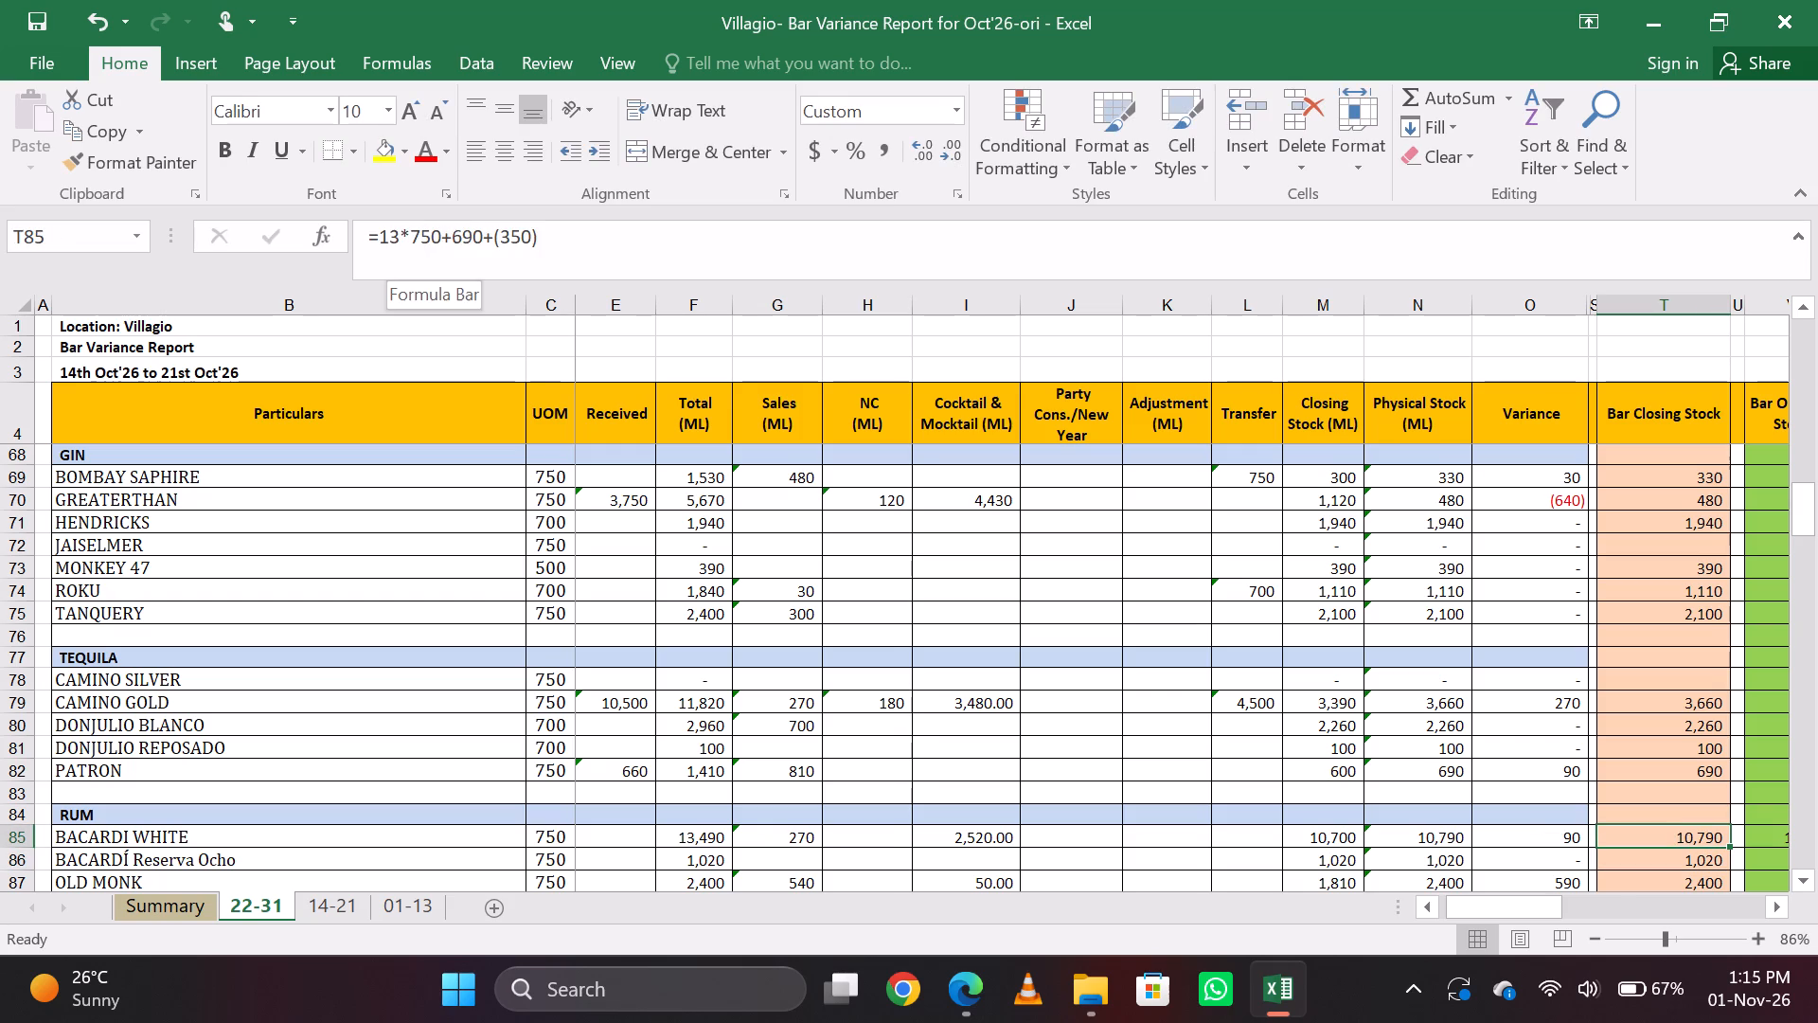
Change the Bar Closing Stock formula of OLD MONK in the rum section to =750*2+300.
key("Down")
key("Down")
key("Up")
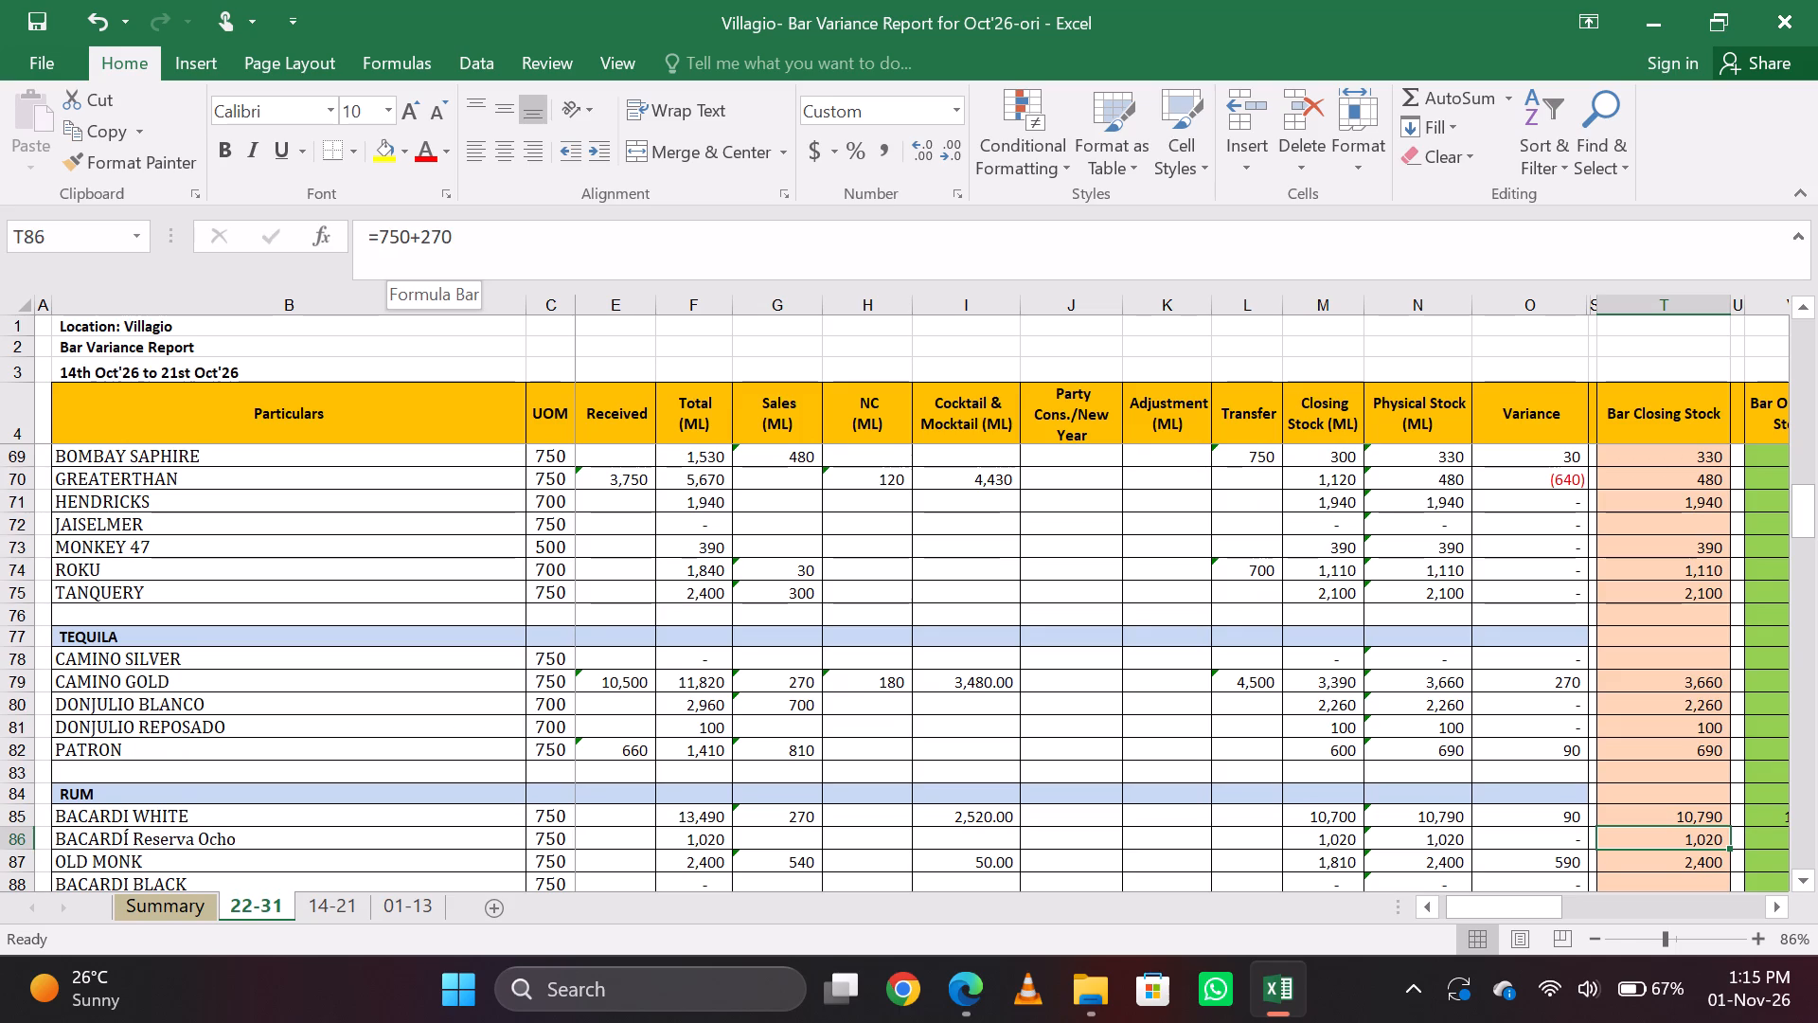
key("Down")
key("Up")
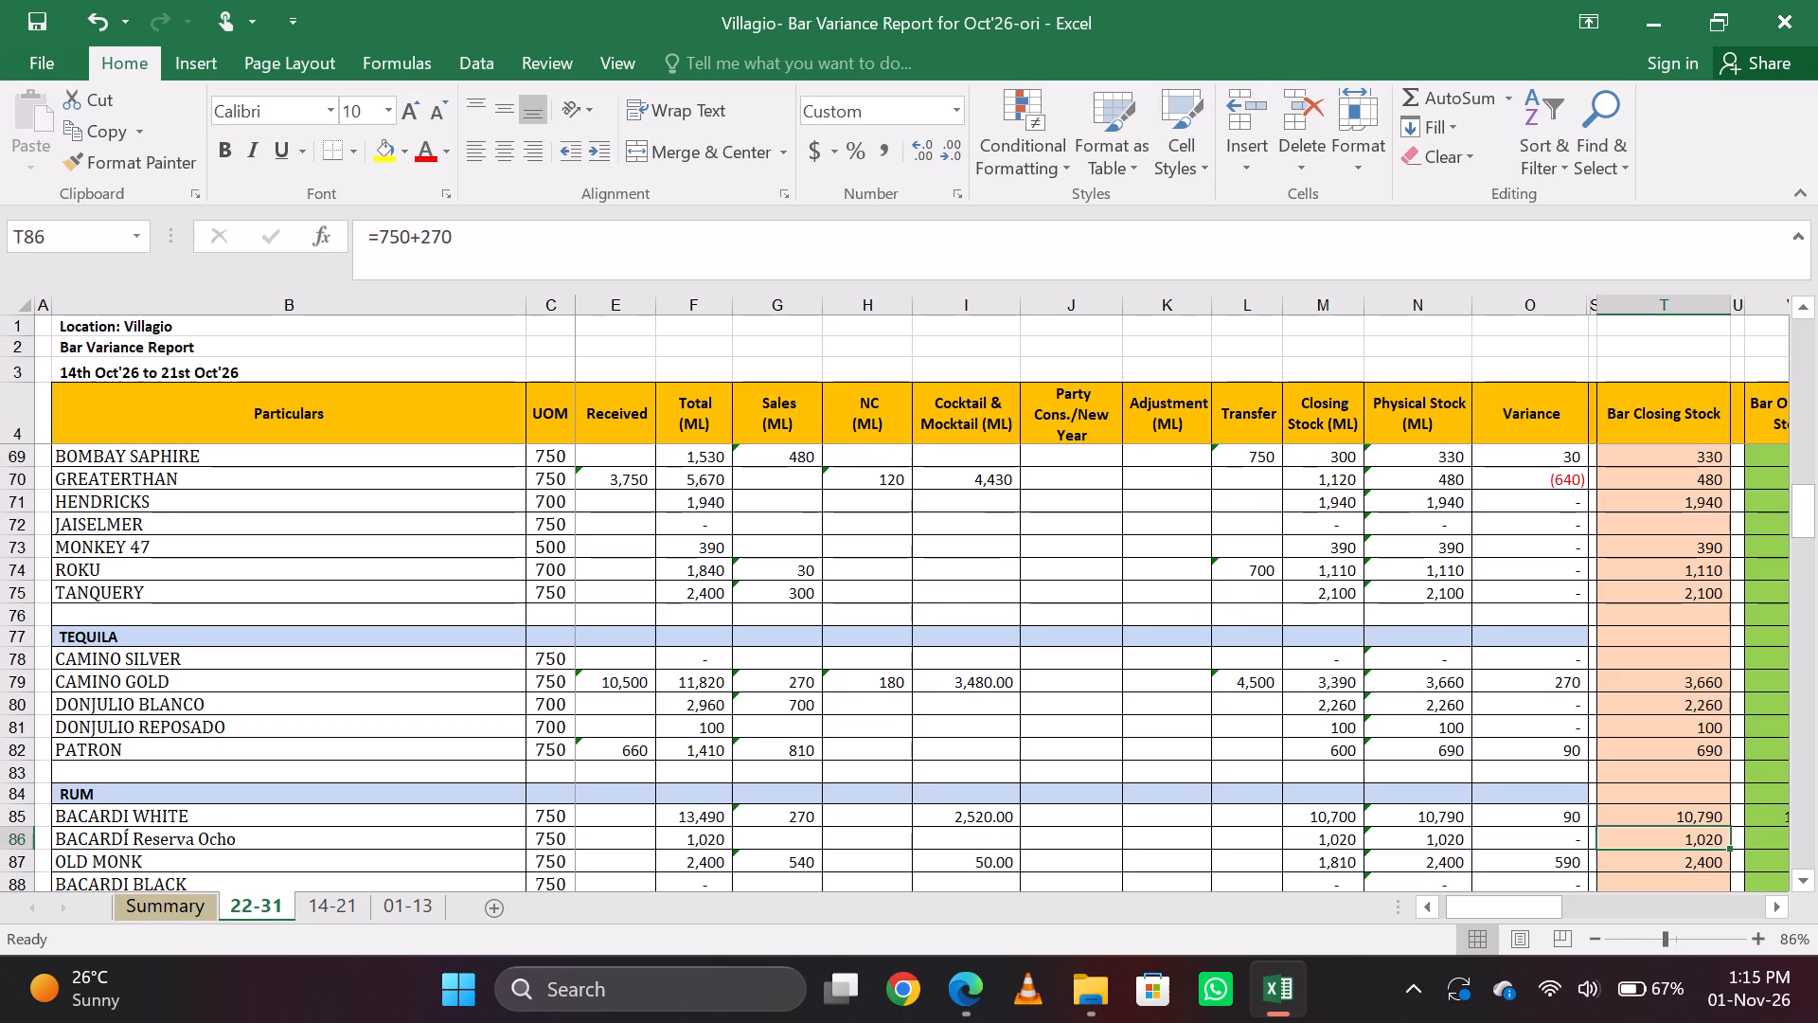
key("Down")
key("Up")
key("Down")
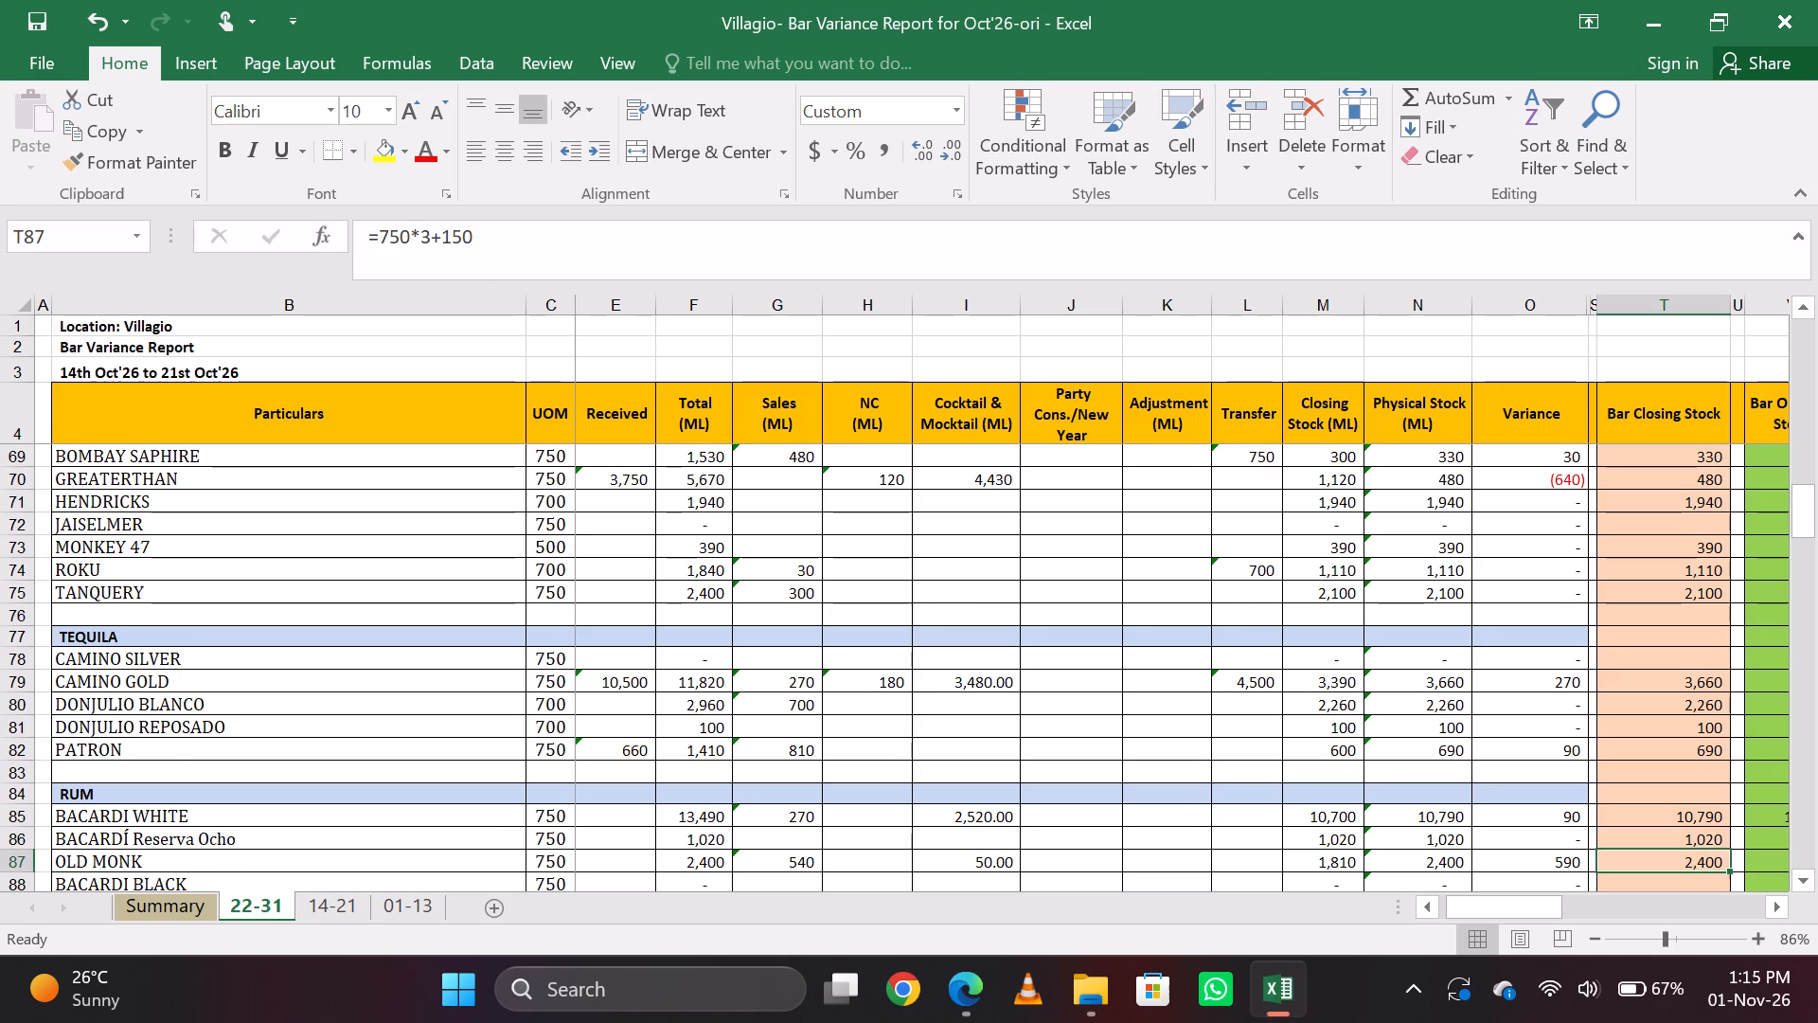
left_click(544, 250)
key("BackSpace")
key("BackSpace")
key("BackSpace")
key("BackSpace")
key("BackSpace")
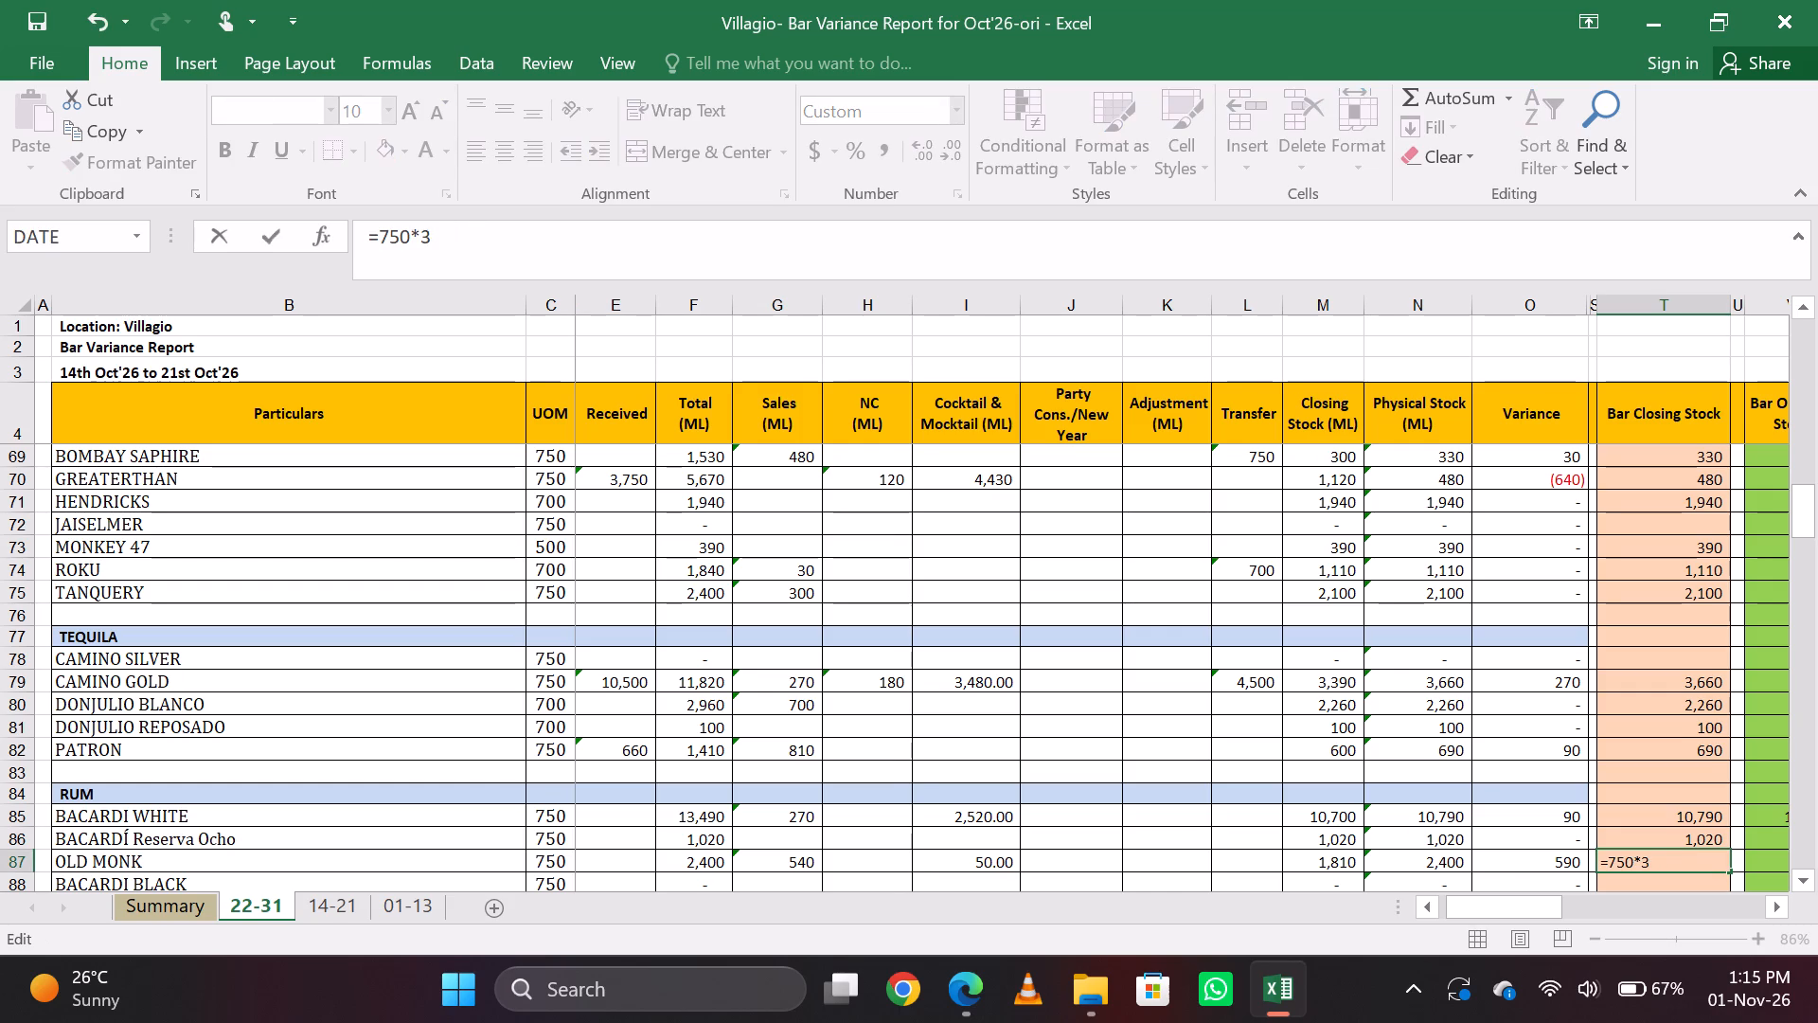
type("2+300")
key("Return")
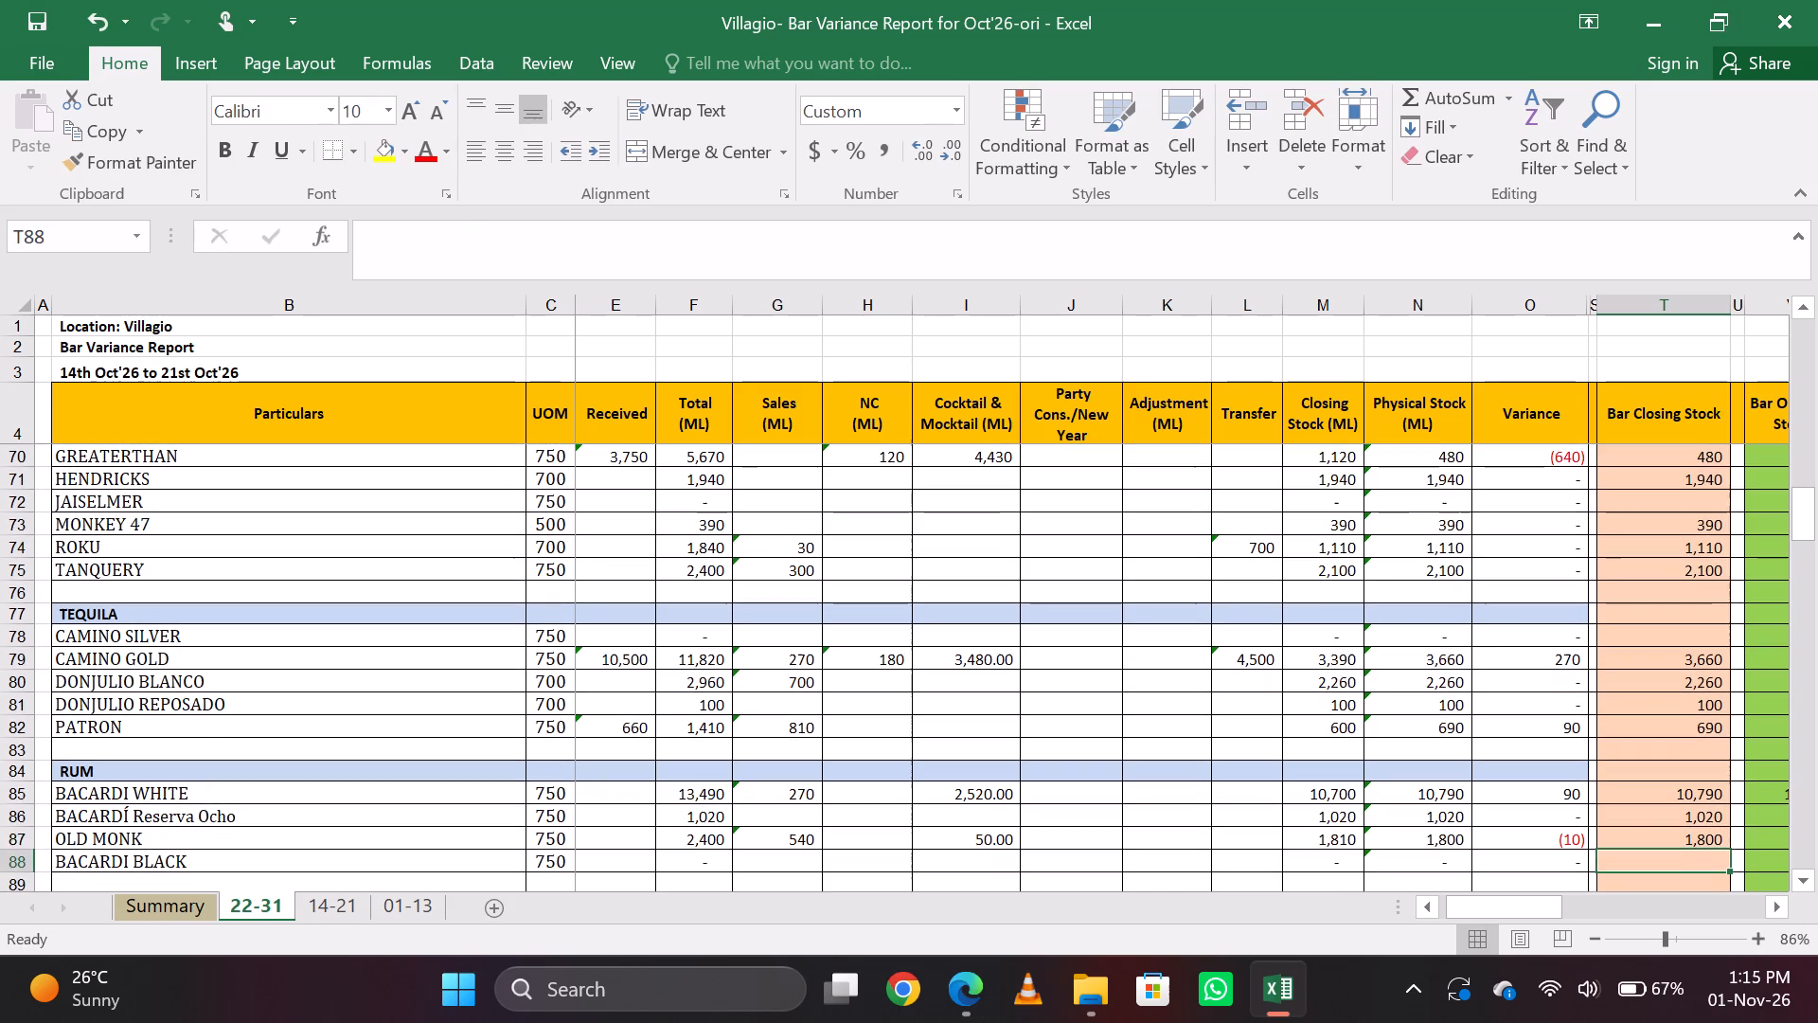
Review the Bar Closing Stock entries from OLD MONK down to Baileys Original Irish Cream and COINTREAU.
key("Up")
key("Down")
key("Up")
key("Down")
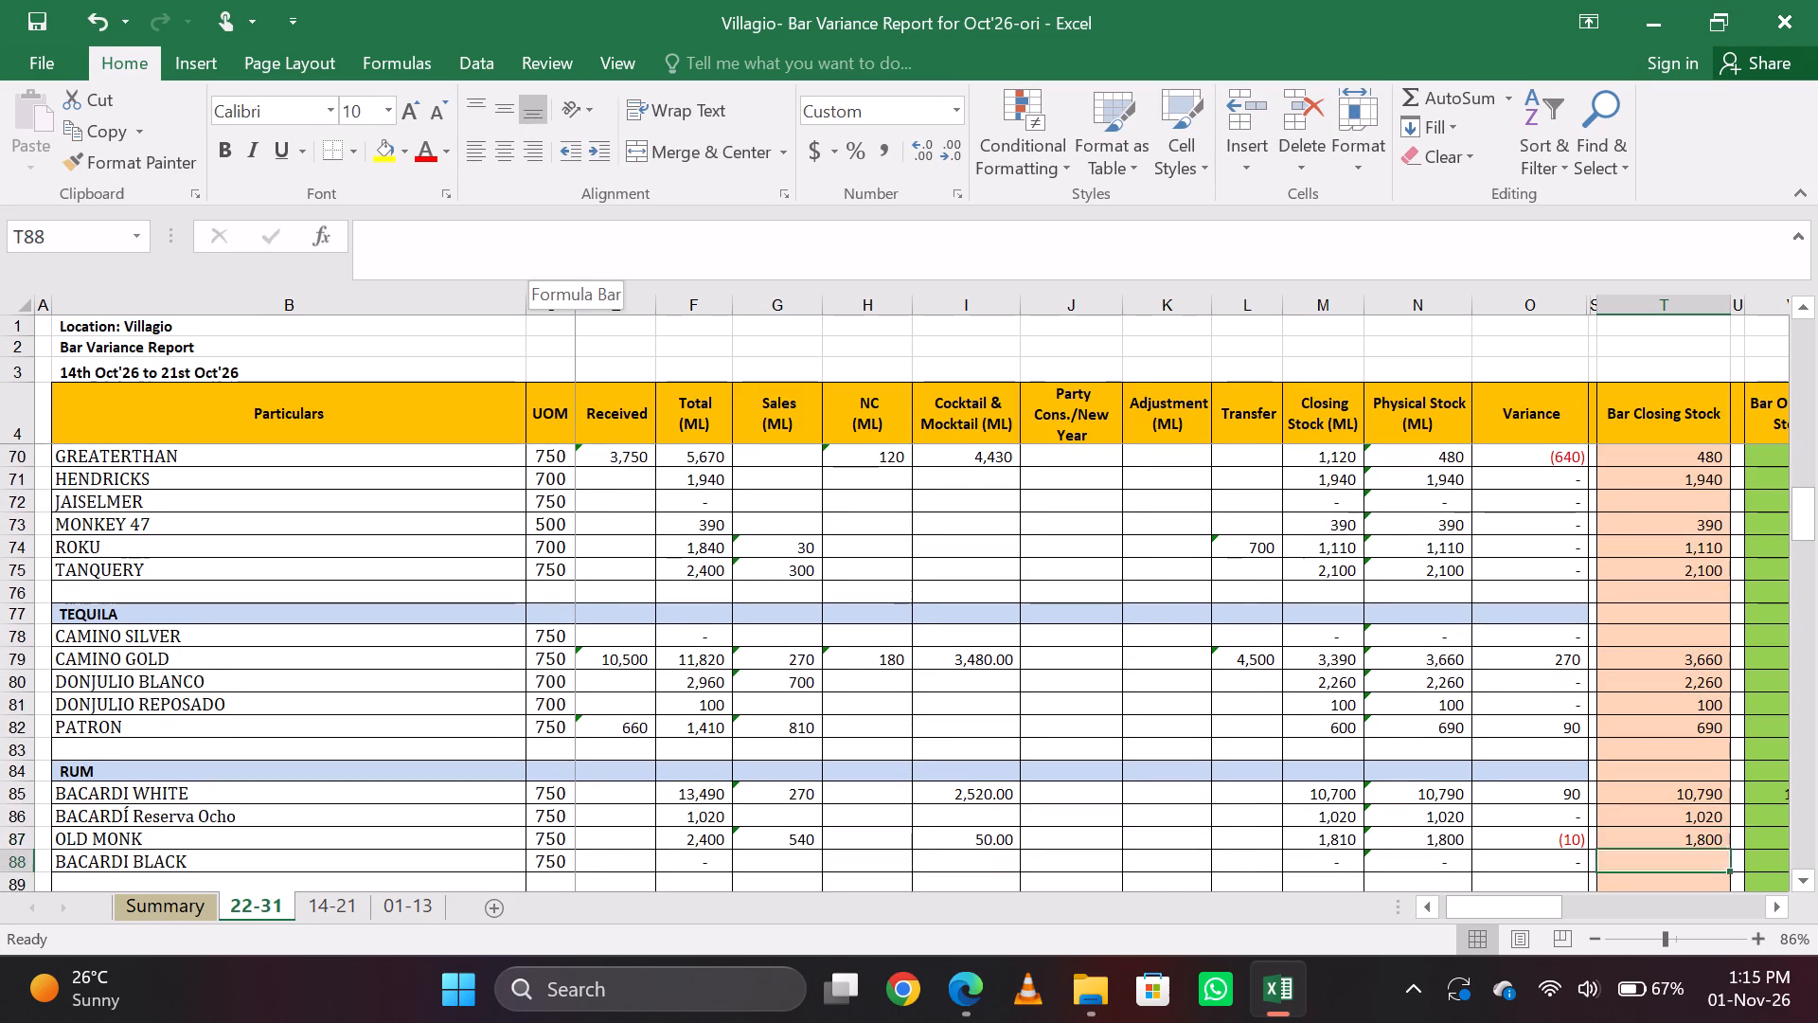
key("Up")
key("Down")
key("Down")
key("Down")
key("Down")
key("Up")
key("Up")
key("Down")
key("Down")
key("Down")
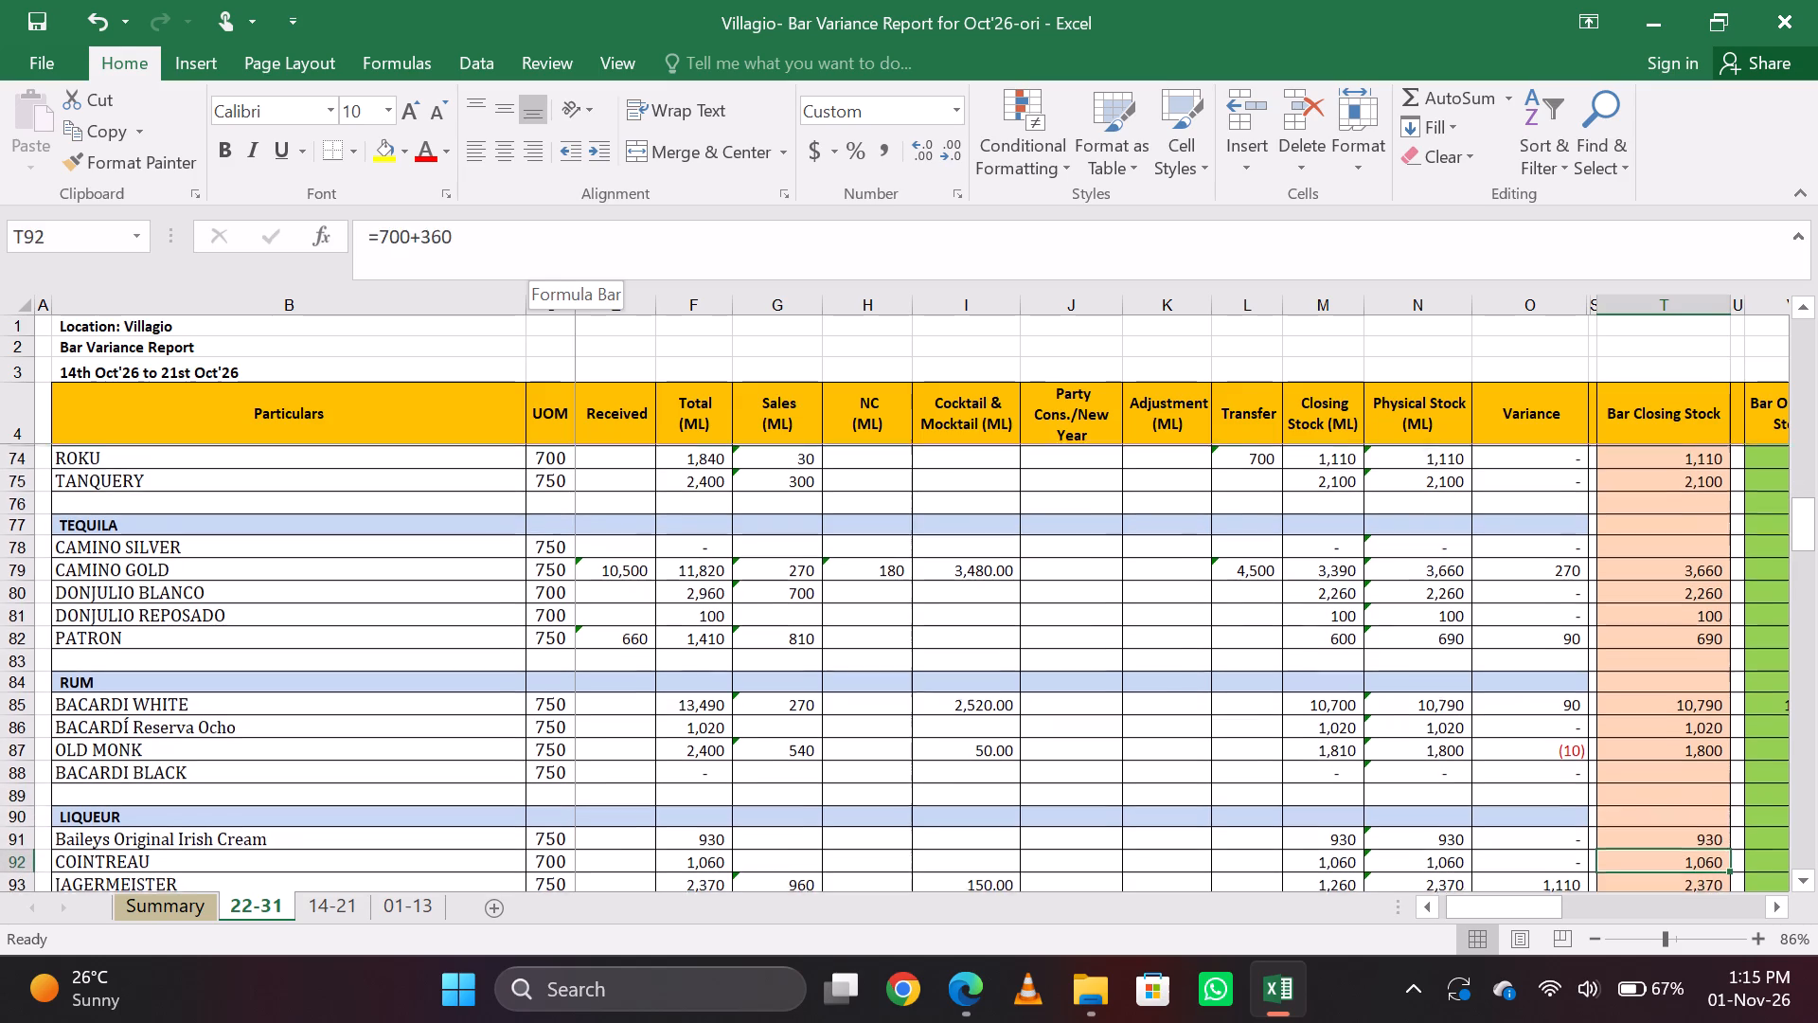
key("Up")
key("Up")
key("Down")
key("Down")
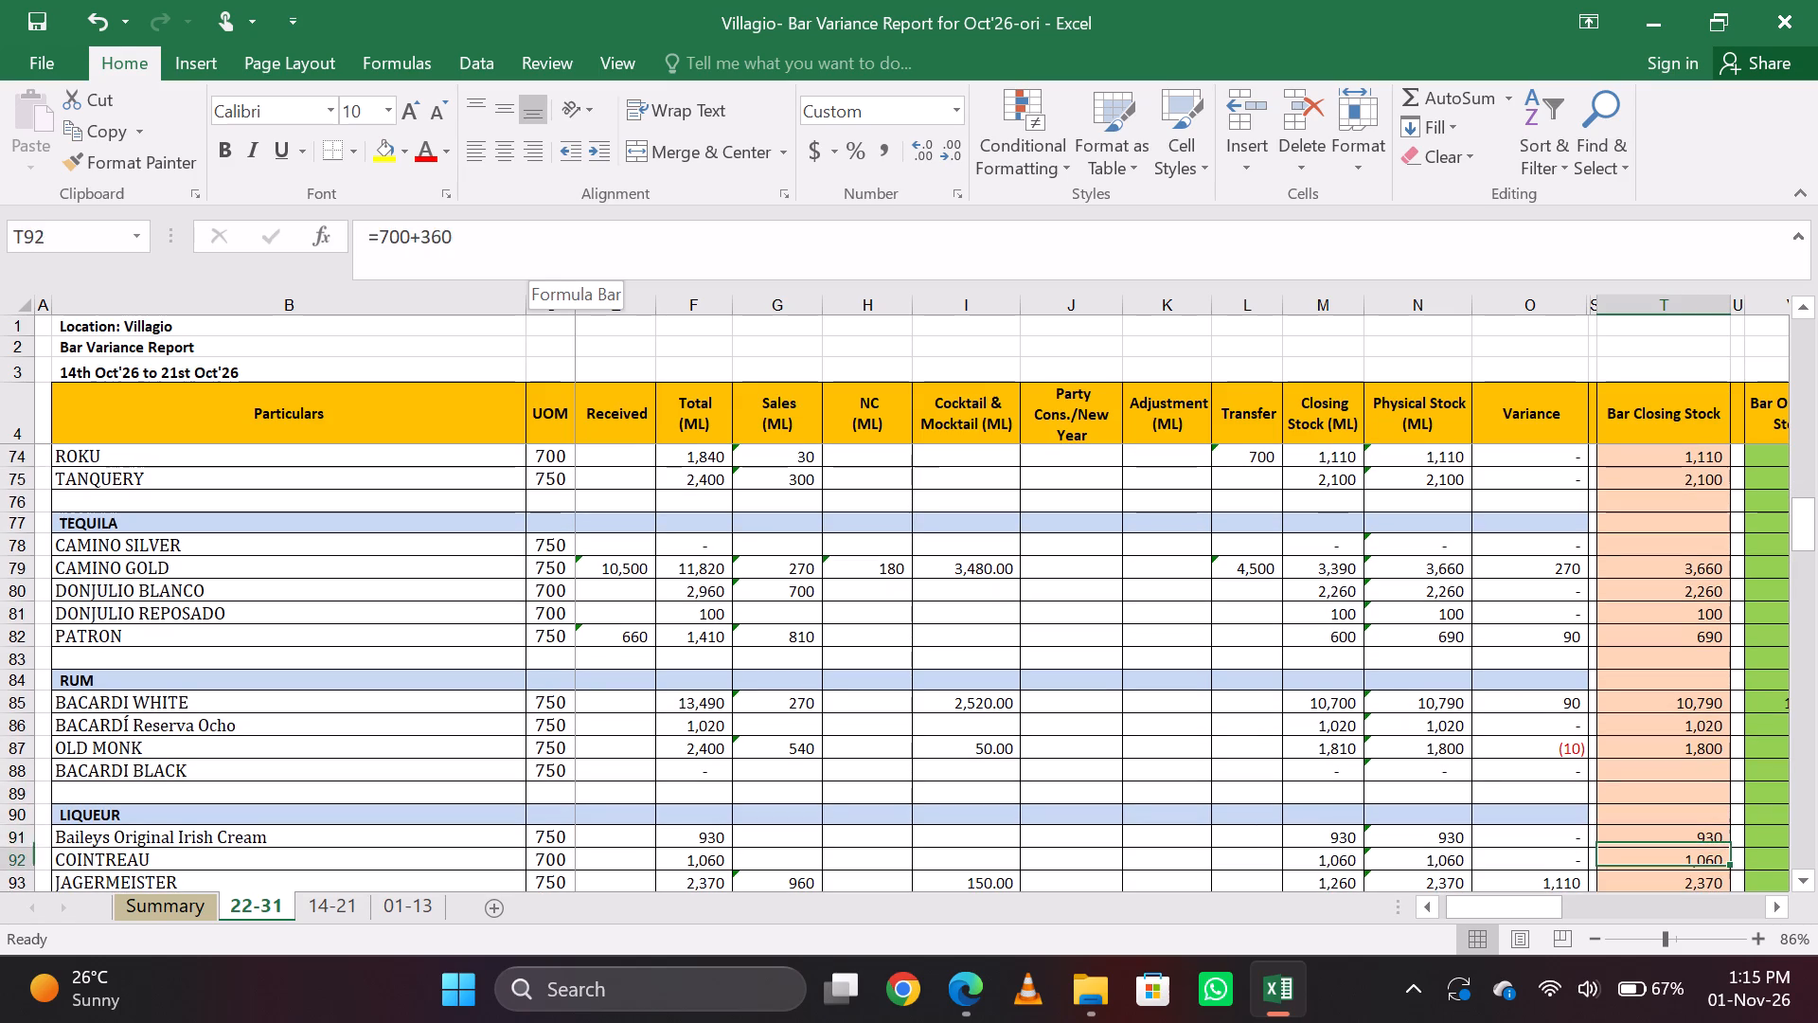
key("Up")
key("Down")
key("Up")
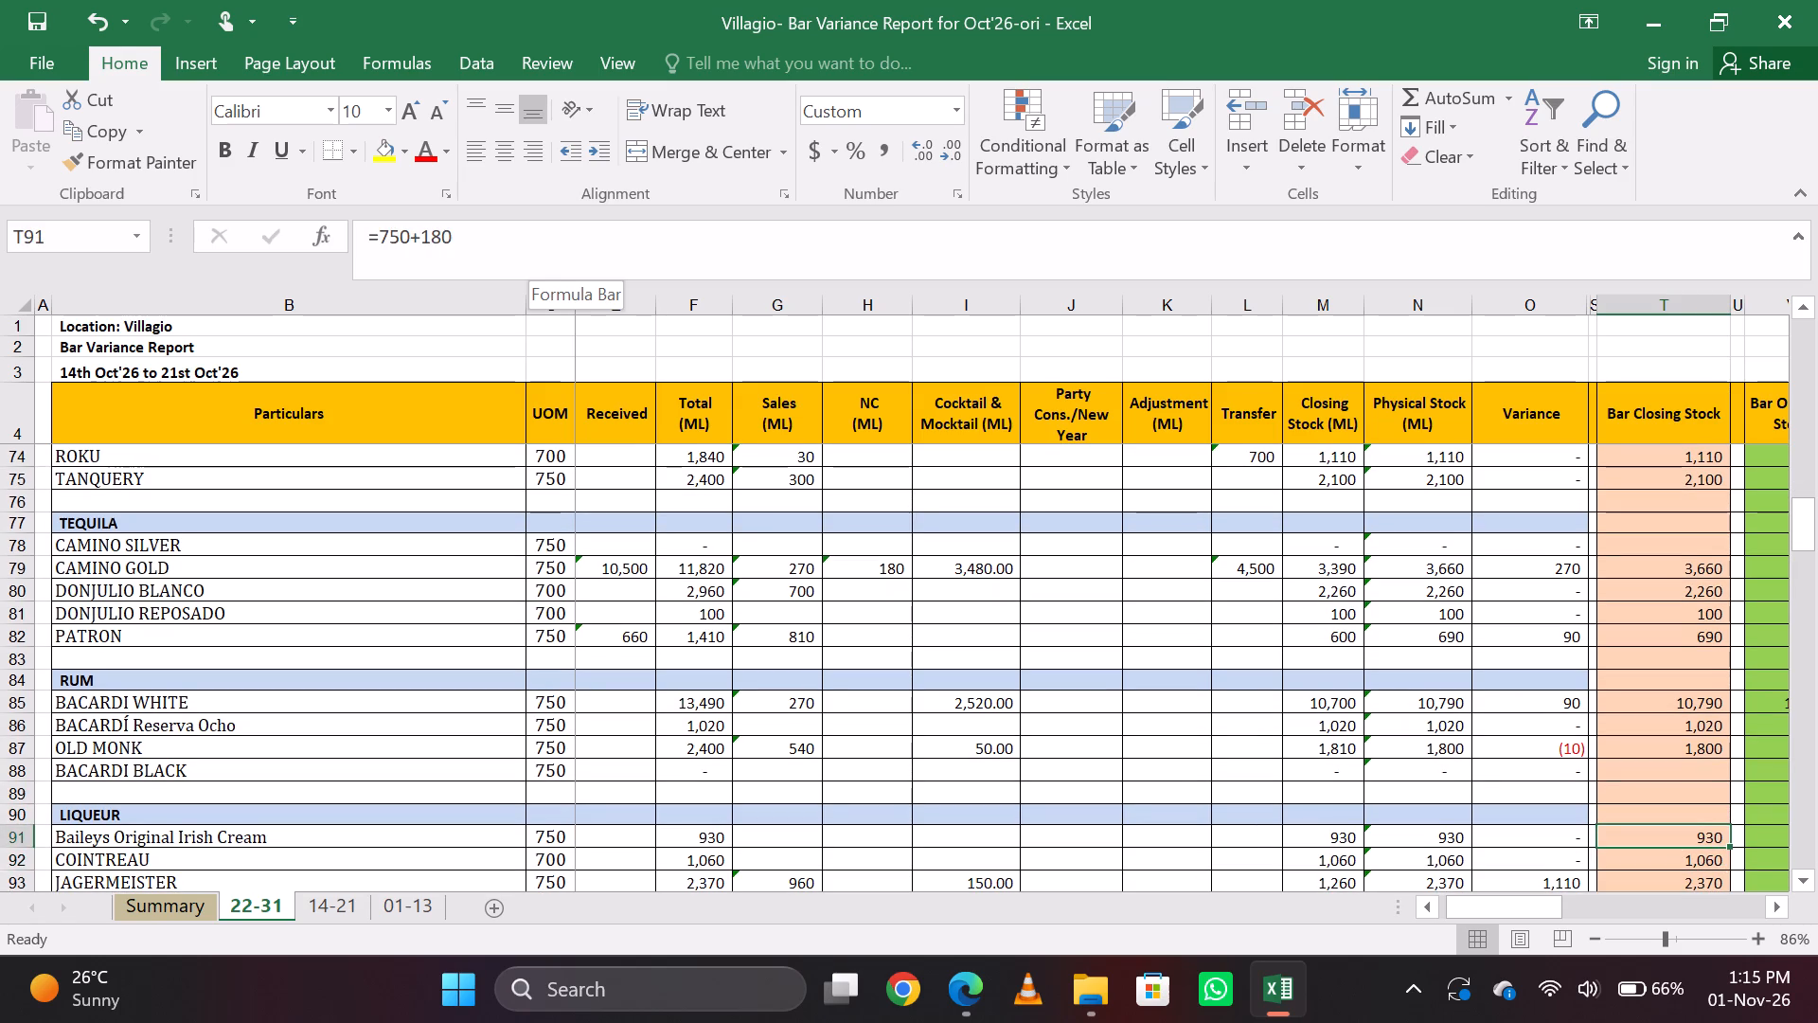
key("Down")
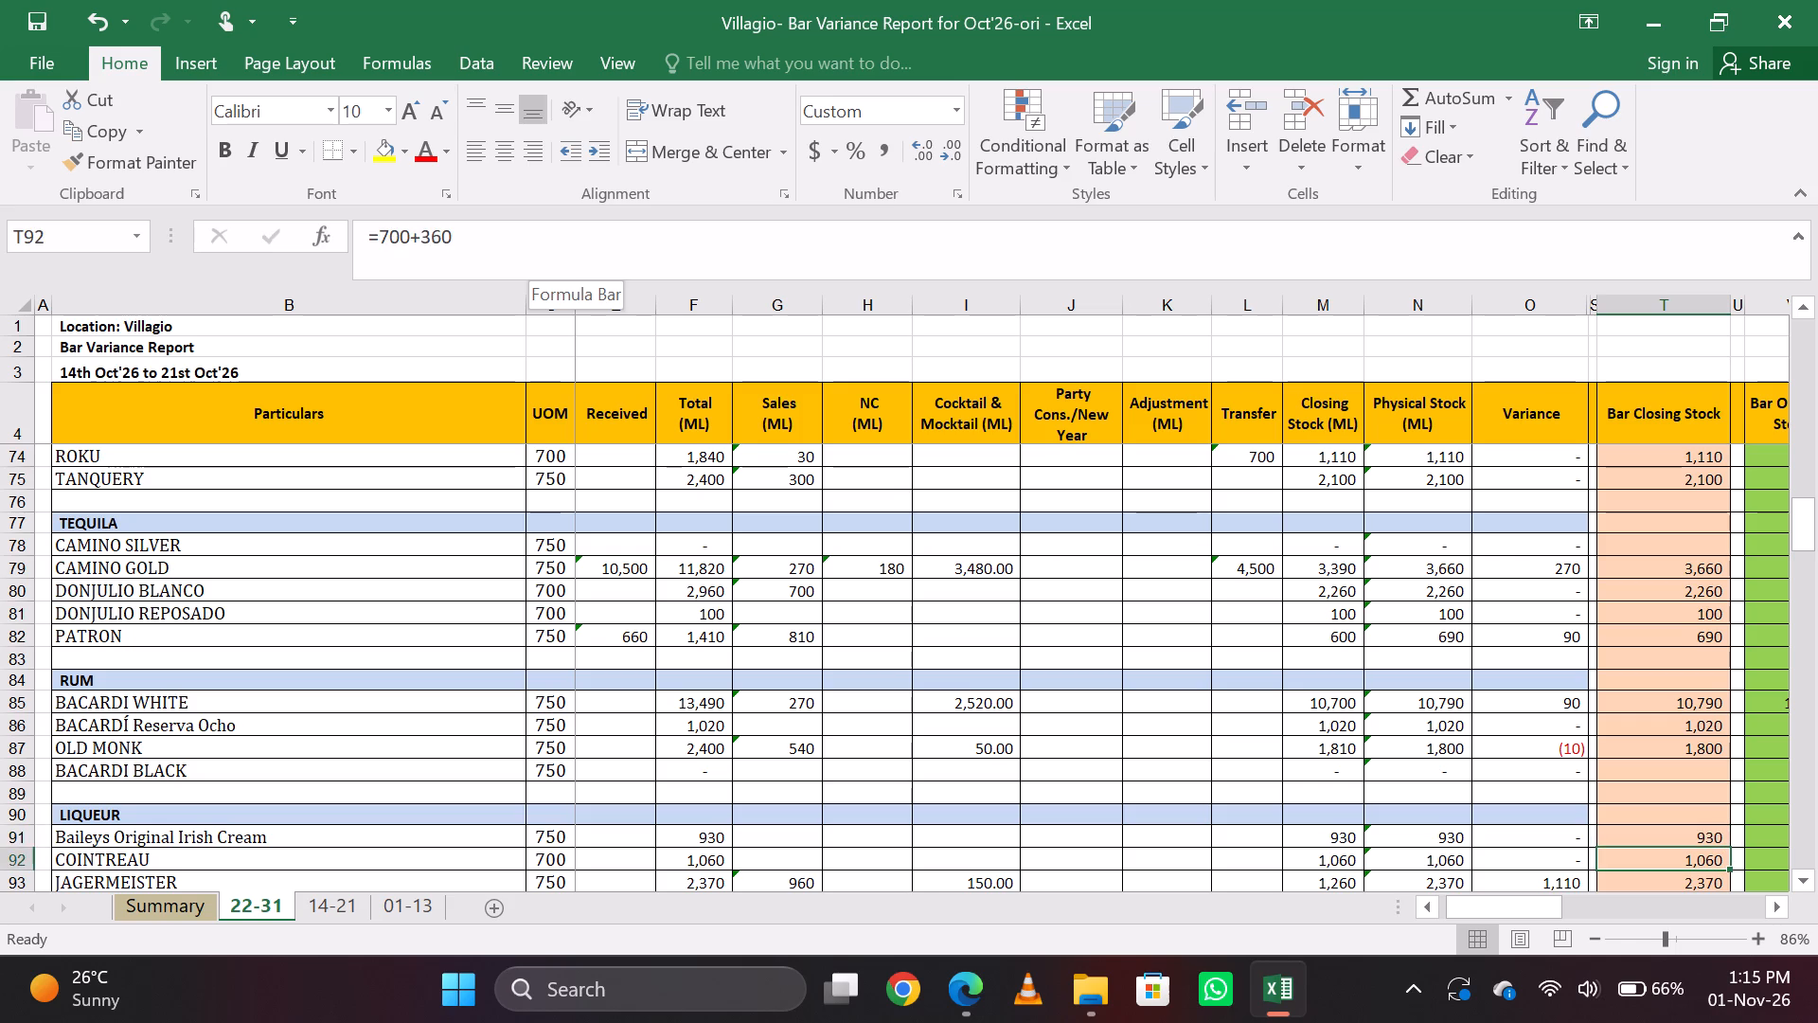
key("Up")
key("Down")
Change the Bar Closing Stock formula of JAGERMEISTER in the liqueur section to =750*2.
key("Down")
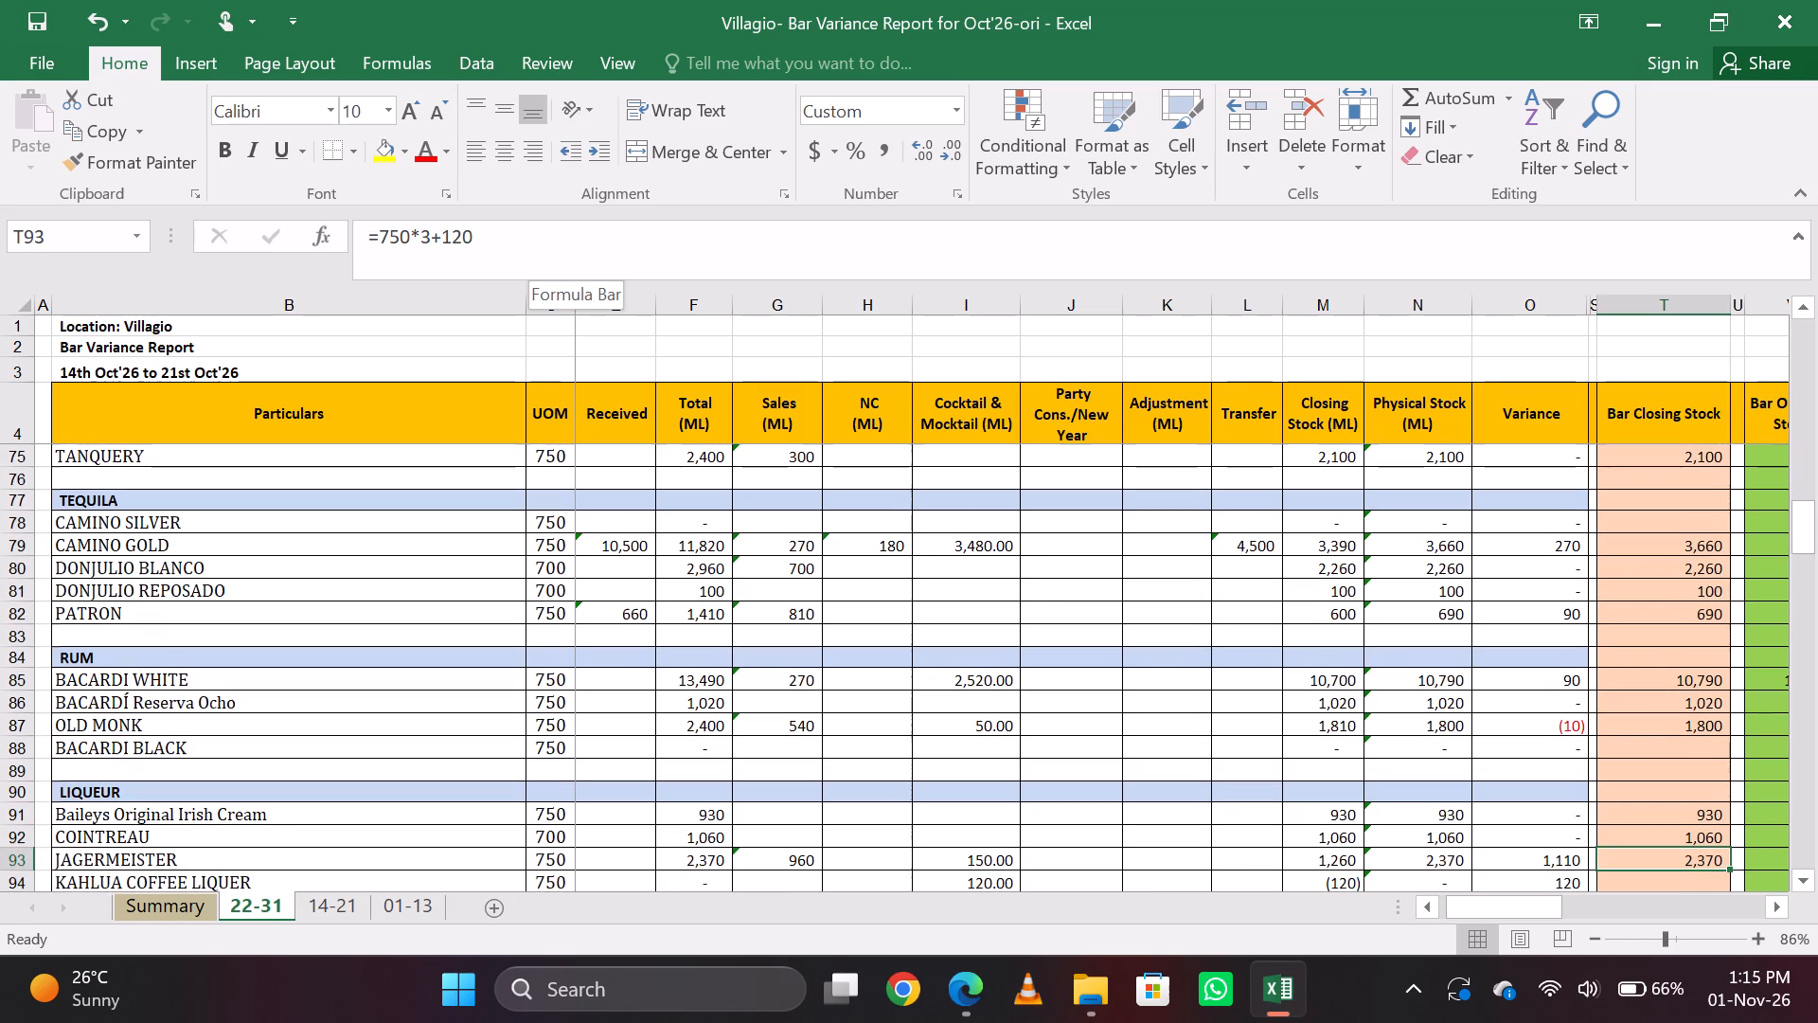
left_click(544, 250)
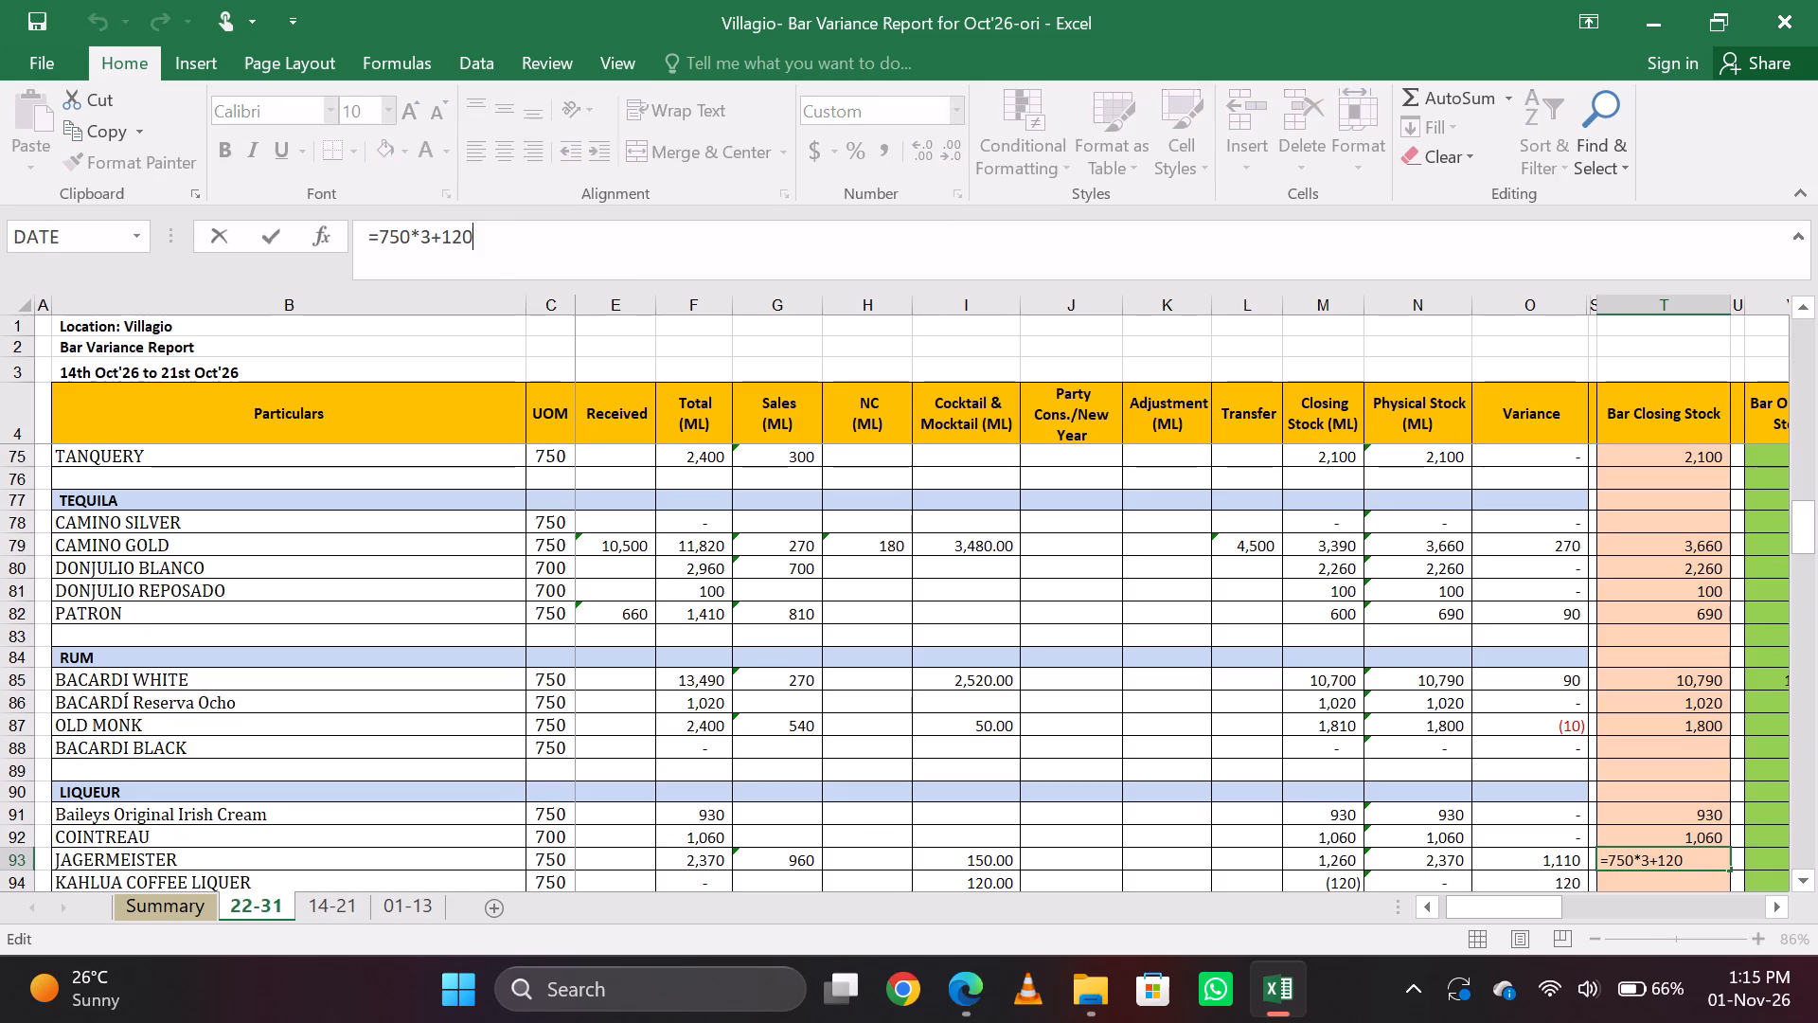
key("BackSpace")
key("BackSpace")
key("BackSpace")
key("BackSpace")
key("BackSpace")
type("2\\")
key("BackSpace")
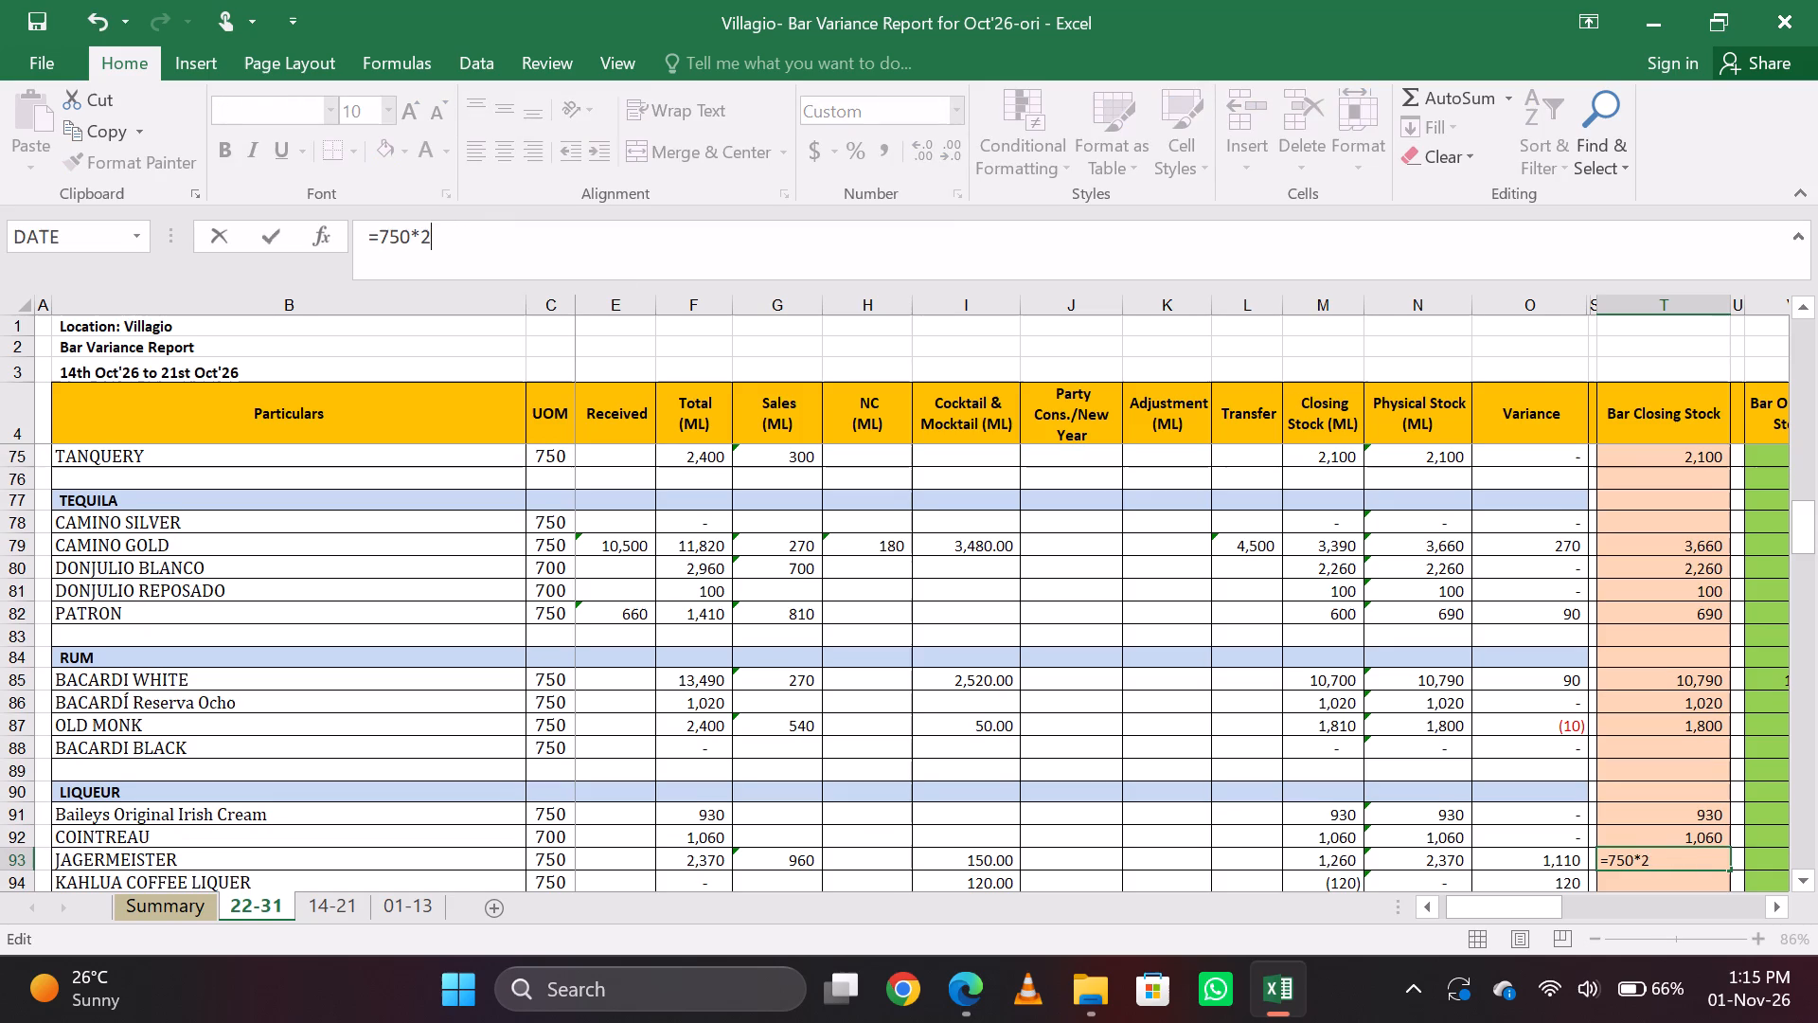
key("Return")
key("Up")
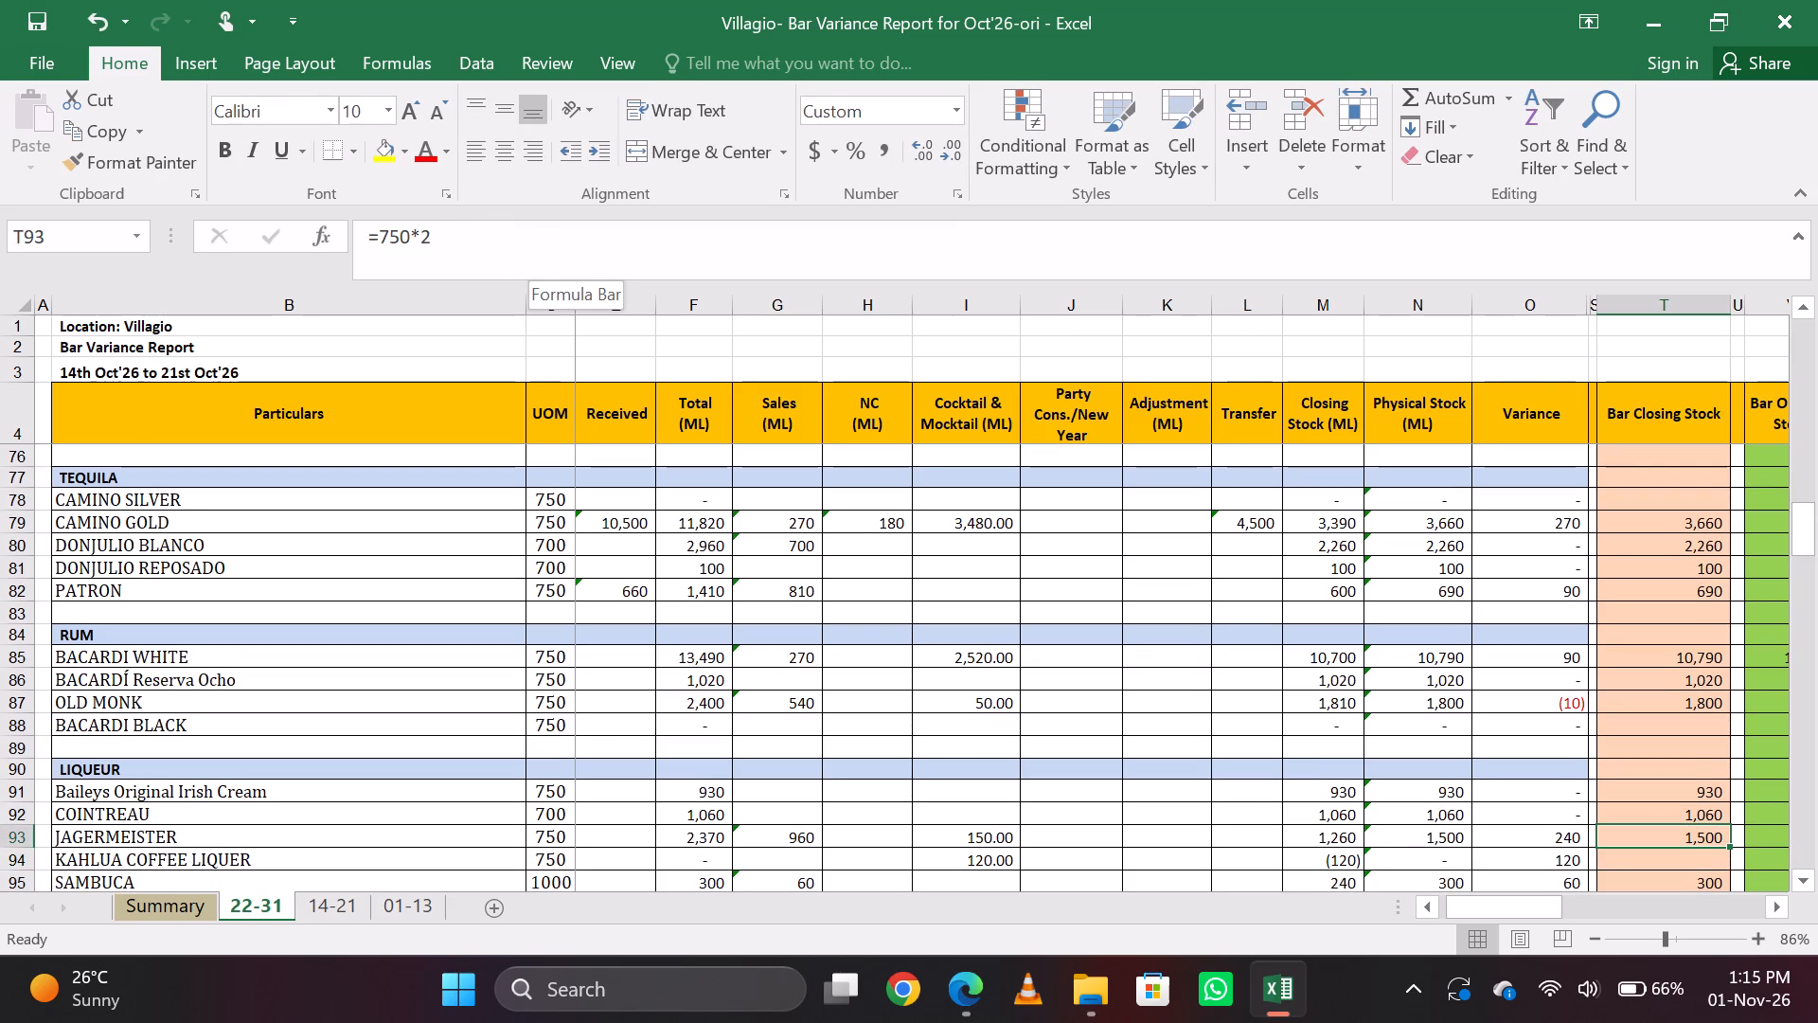
Review the Bar Closing Stock entries and variances of JAGERMEISTER, KAHLUA COFFEE LIQUER and SAMBUCA.
key("Down")
key("Up")
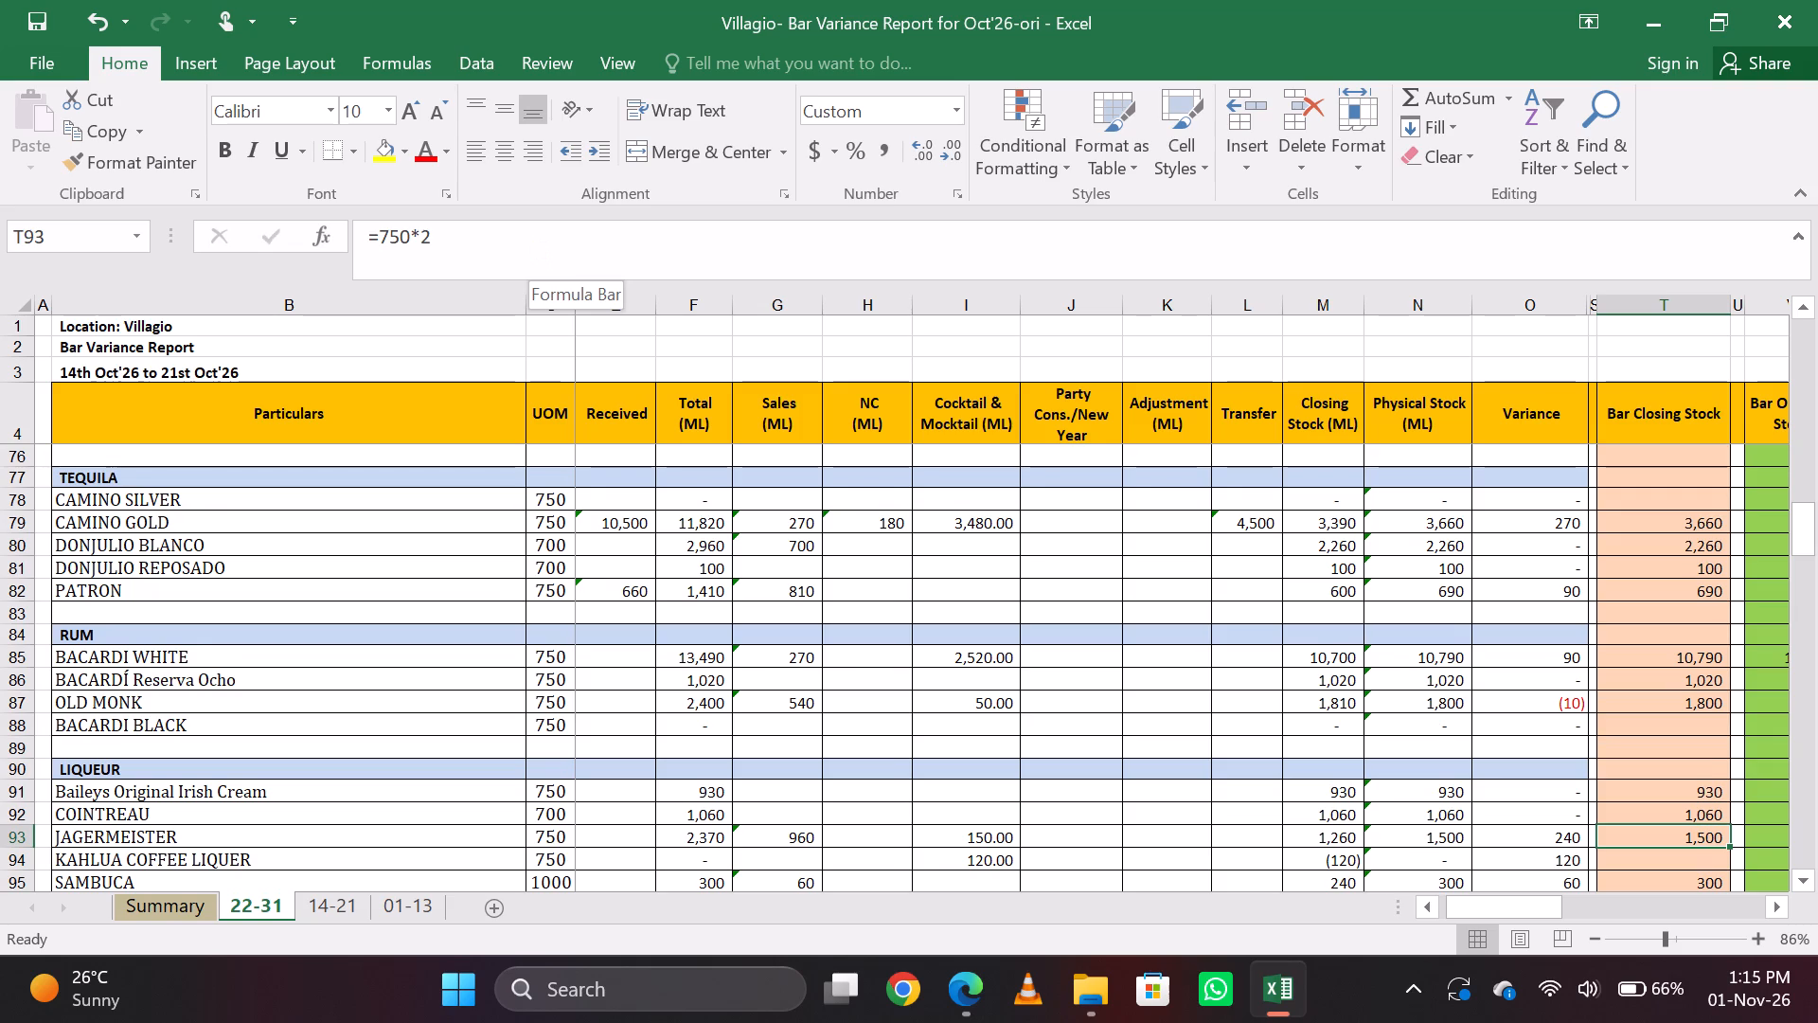
key("Down")
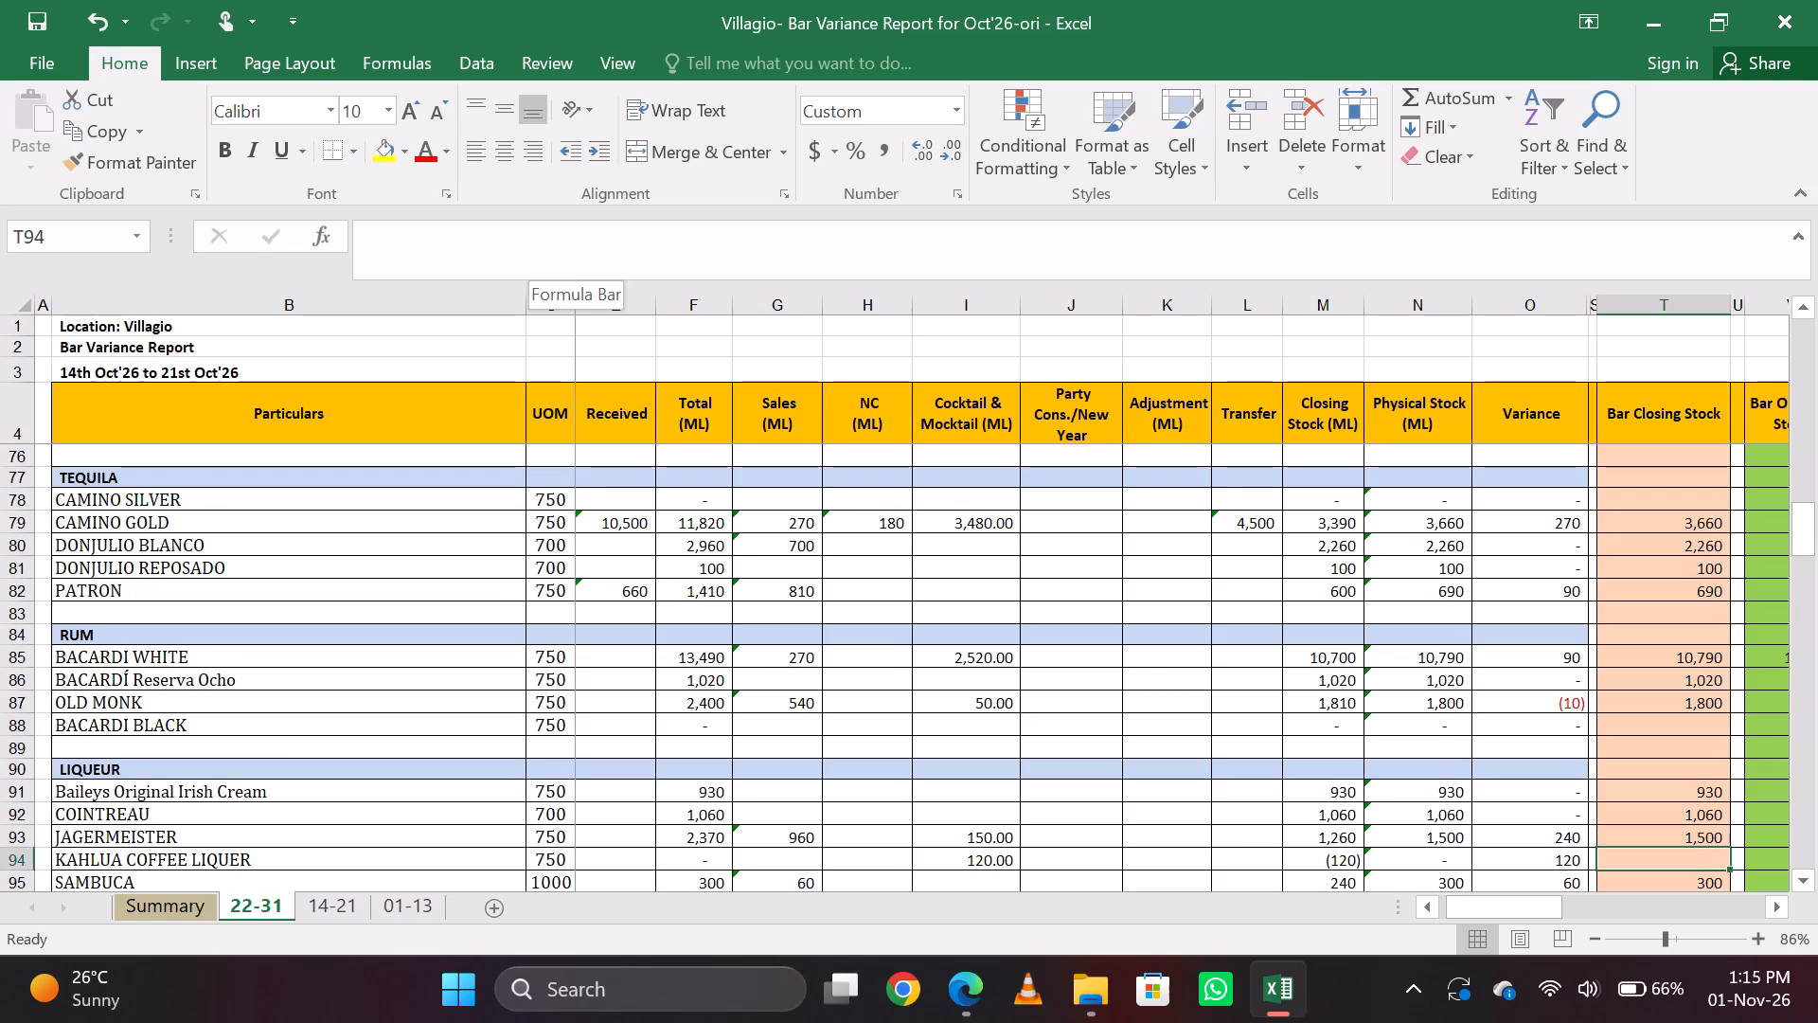
key("Up")
key("Down")
key("Up")
key("Down")
key("Up")
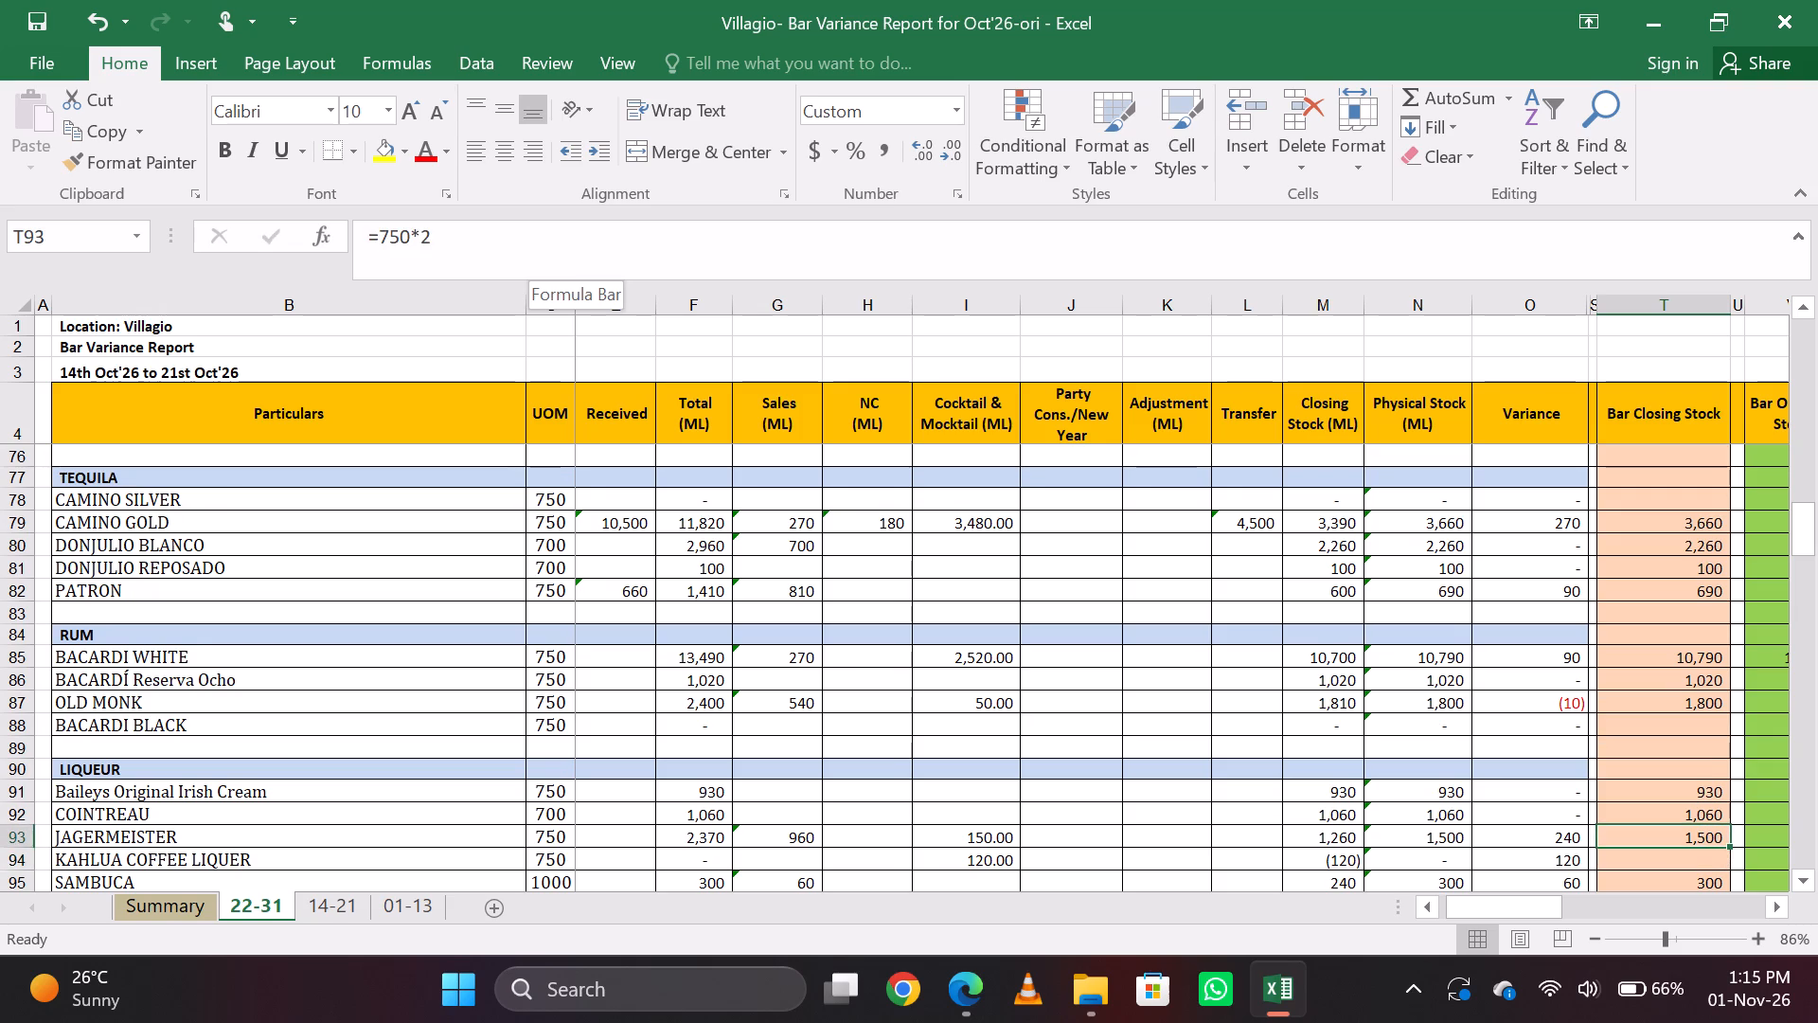
key("Down")
key("Up")
key("Down")
key("Up")
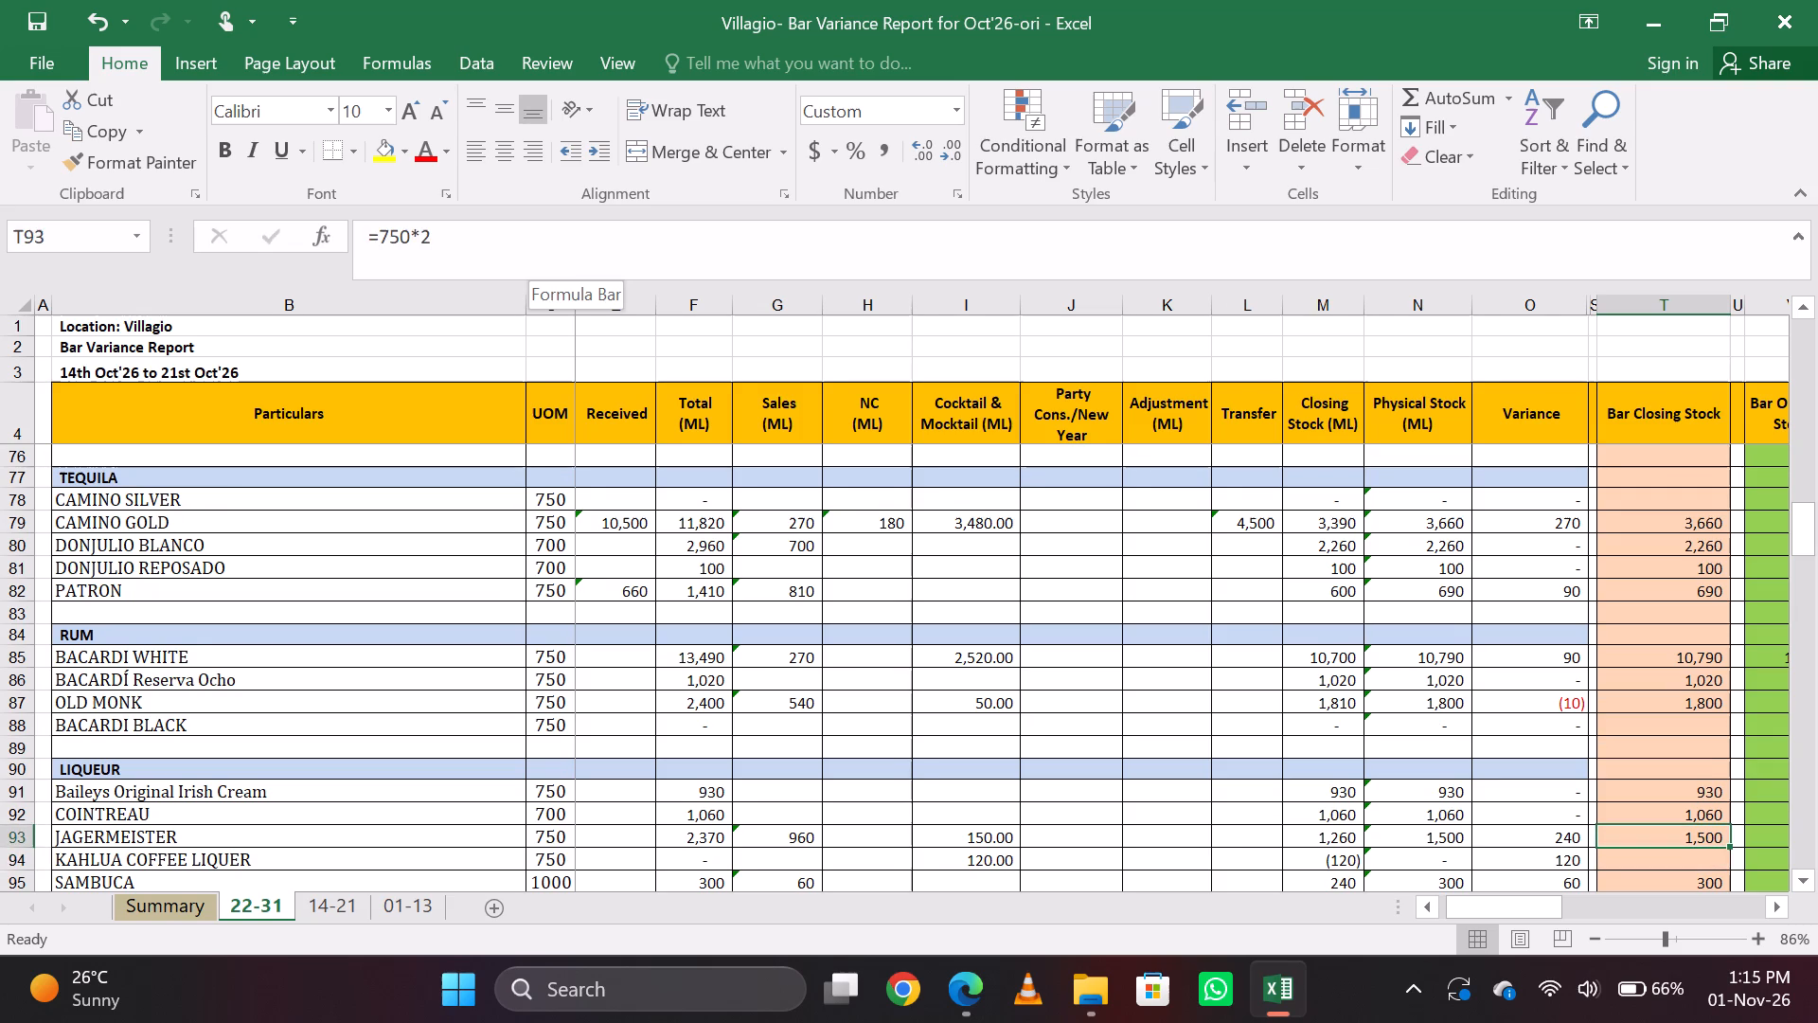
key("Down")
key("Up")
key("Down")
key("Up")
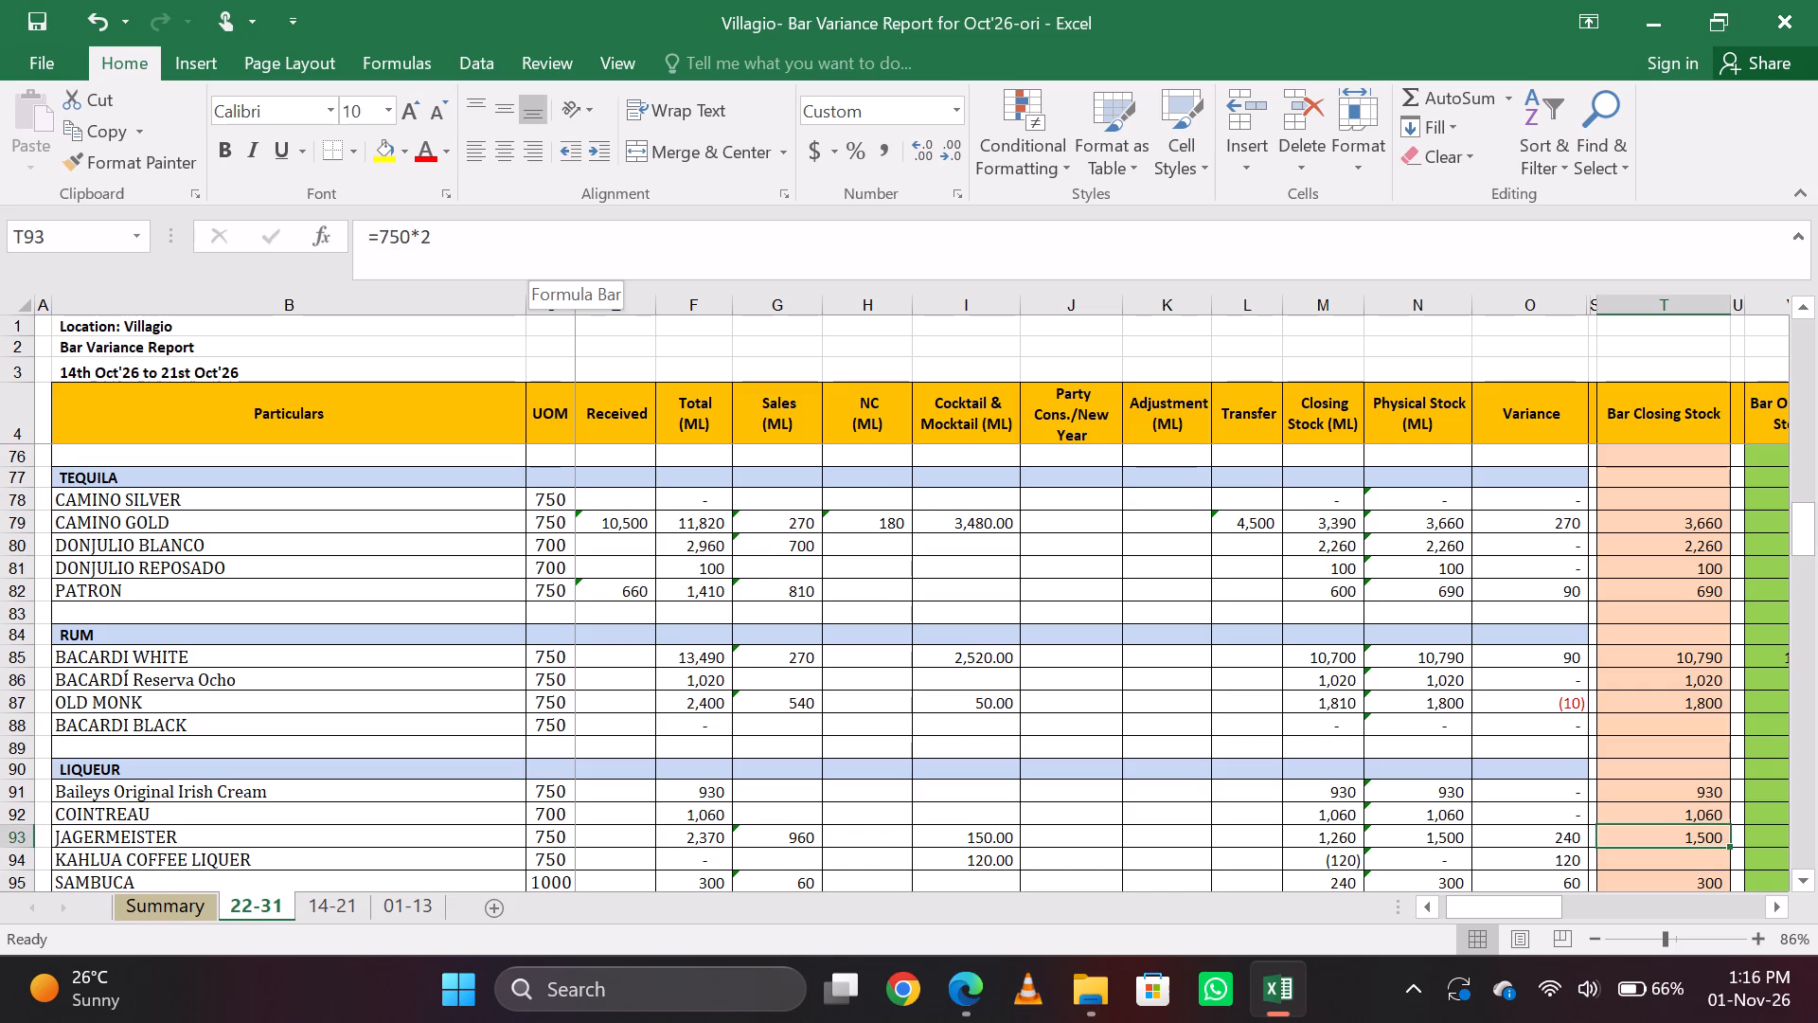
key("Down")
key("Up")
key("Left")
key("Right")
key("Down")
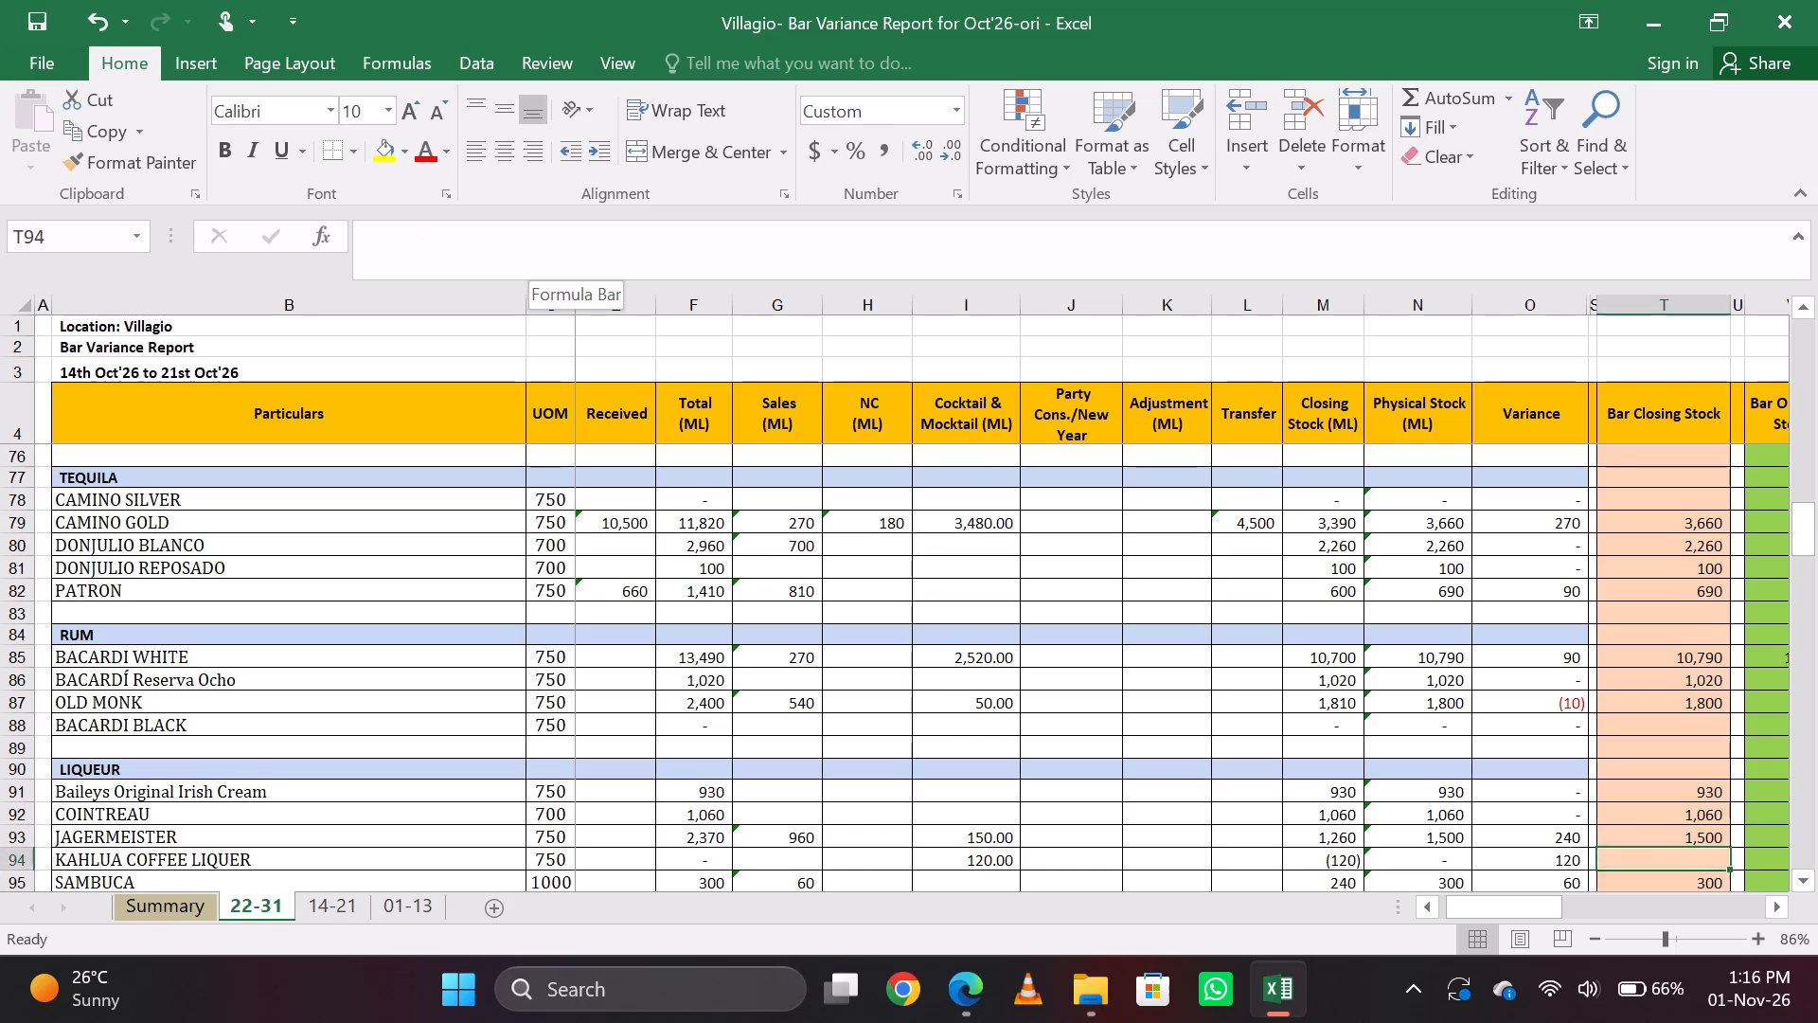
key("Down")
key("Up")
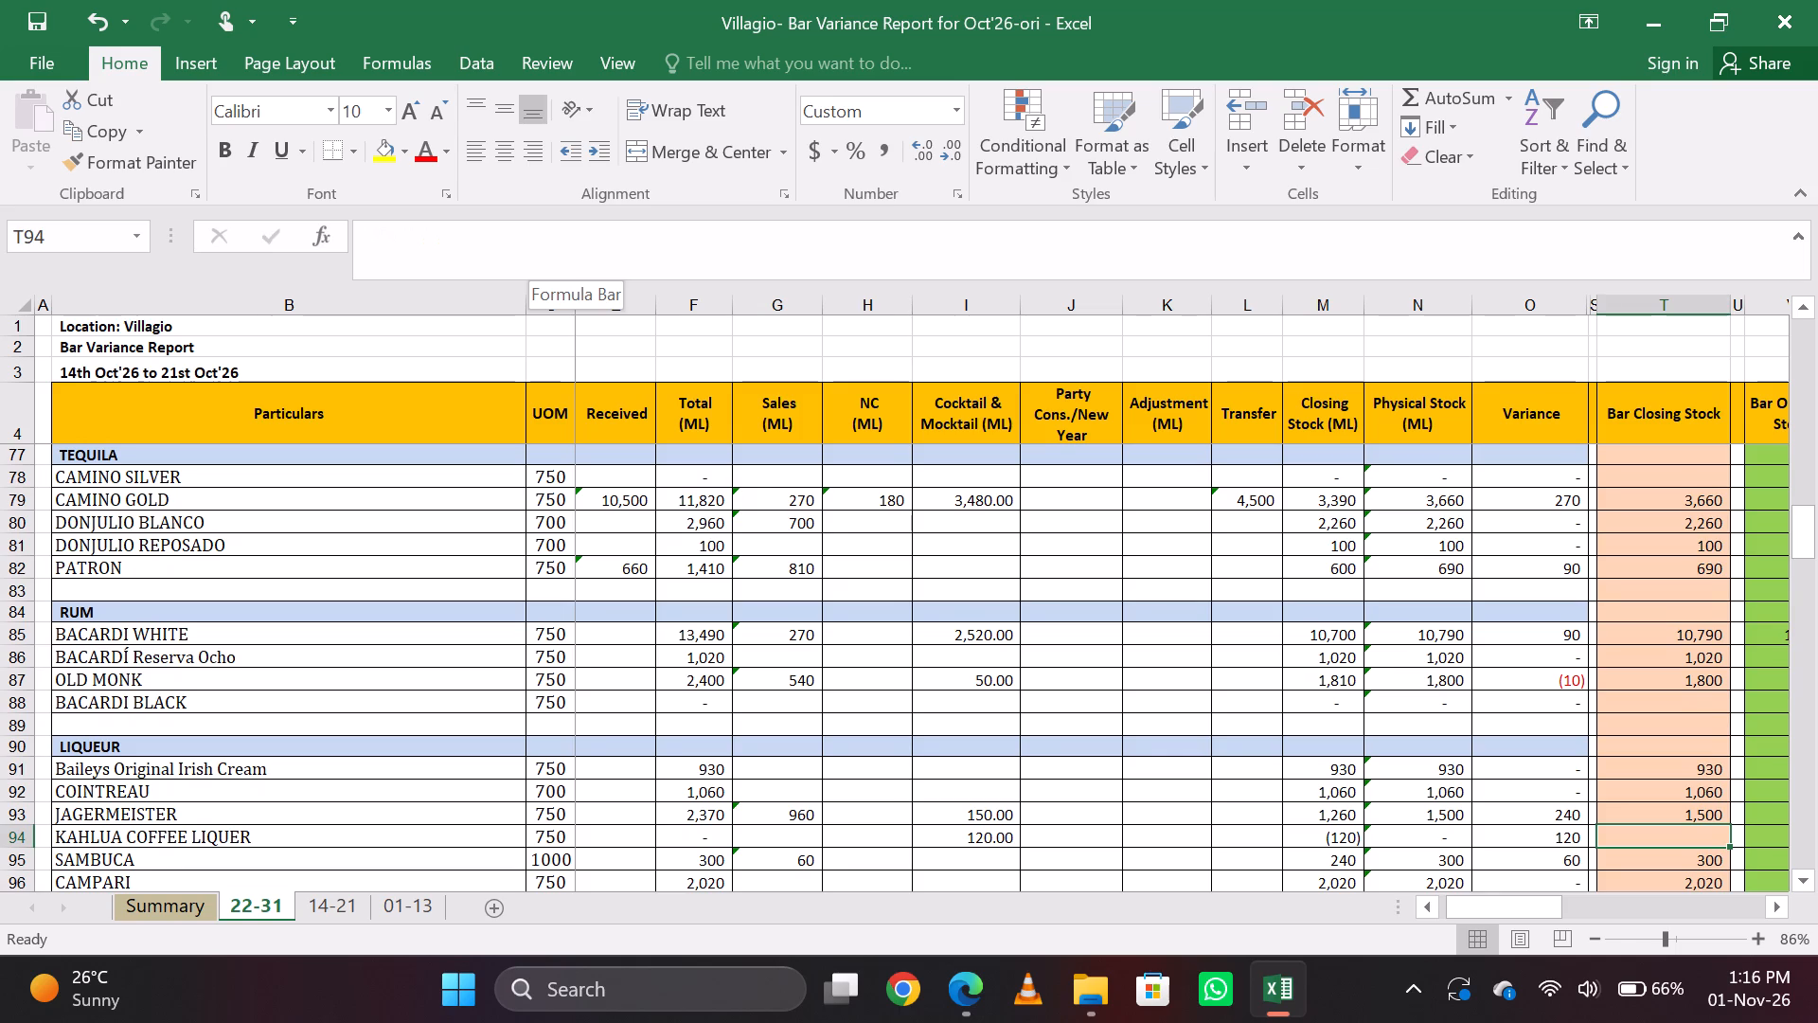
key("Down")
key("Up")
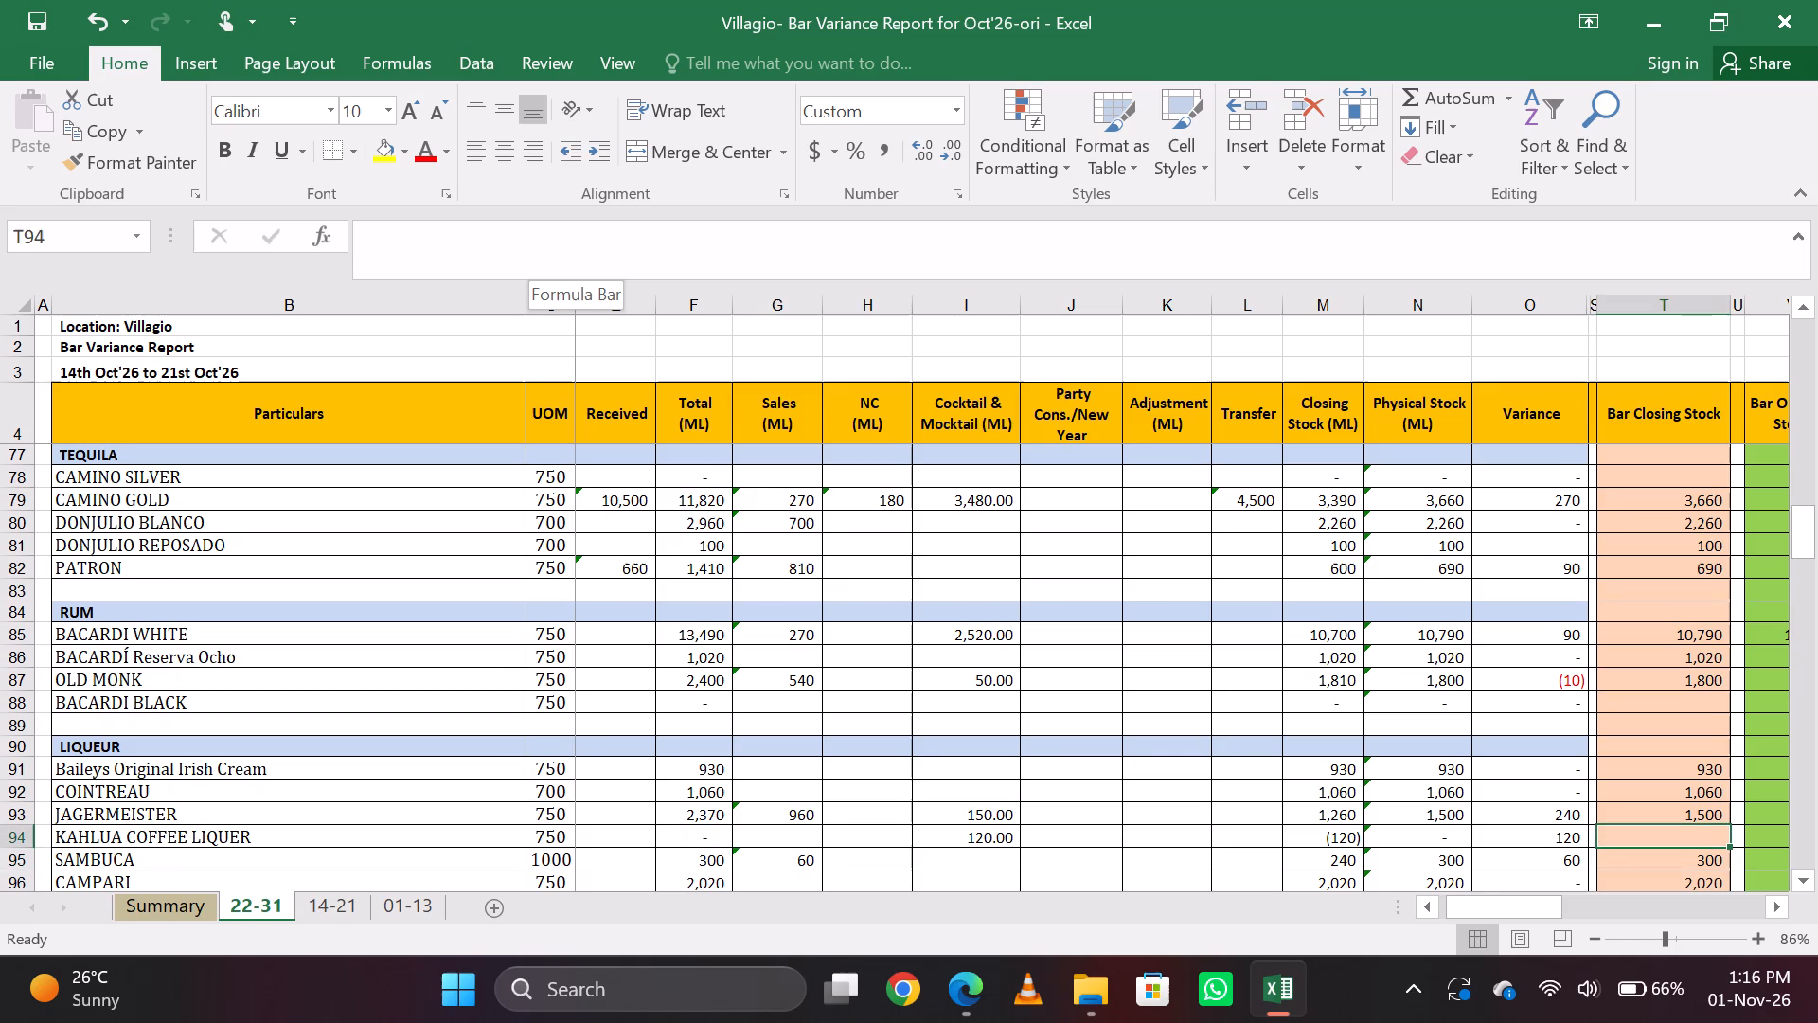
key("Down")
key("Up")
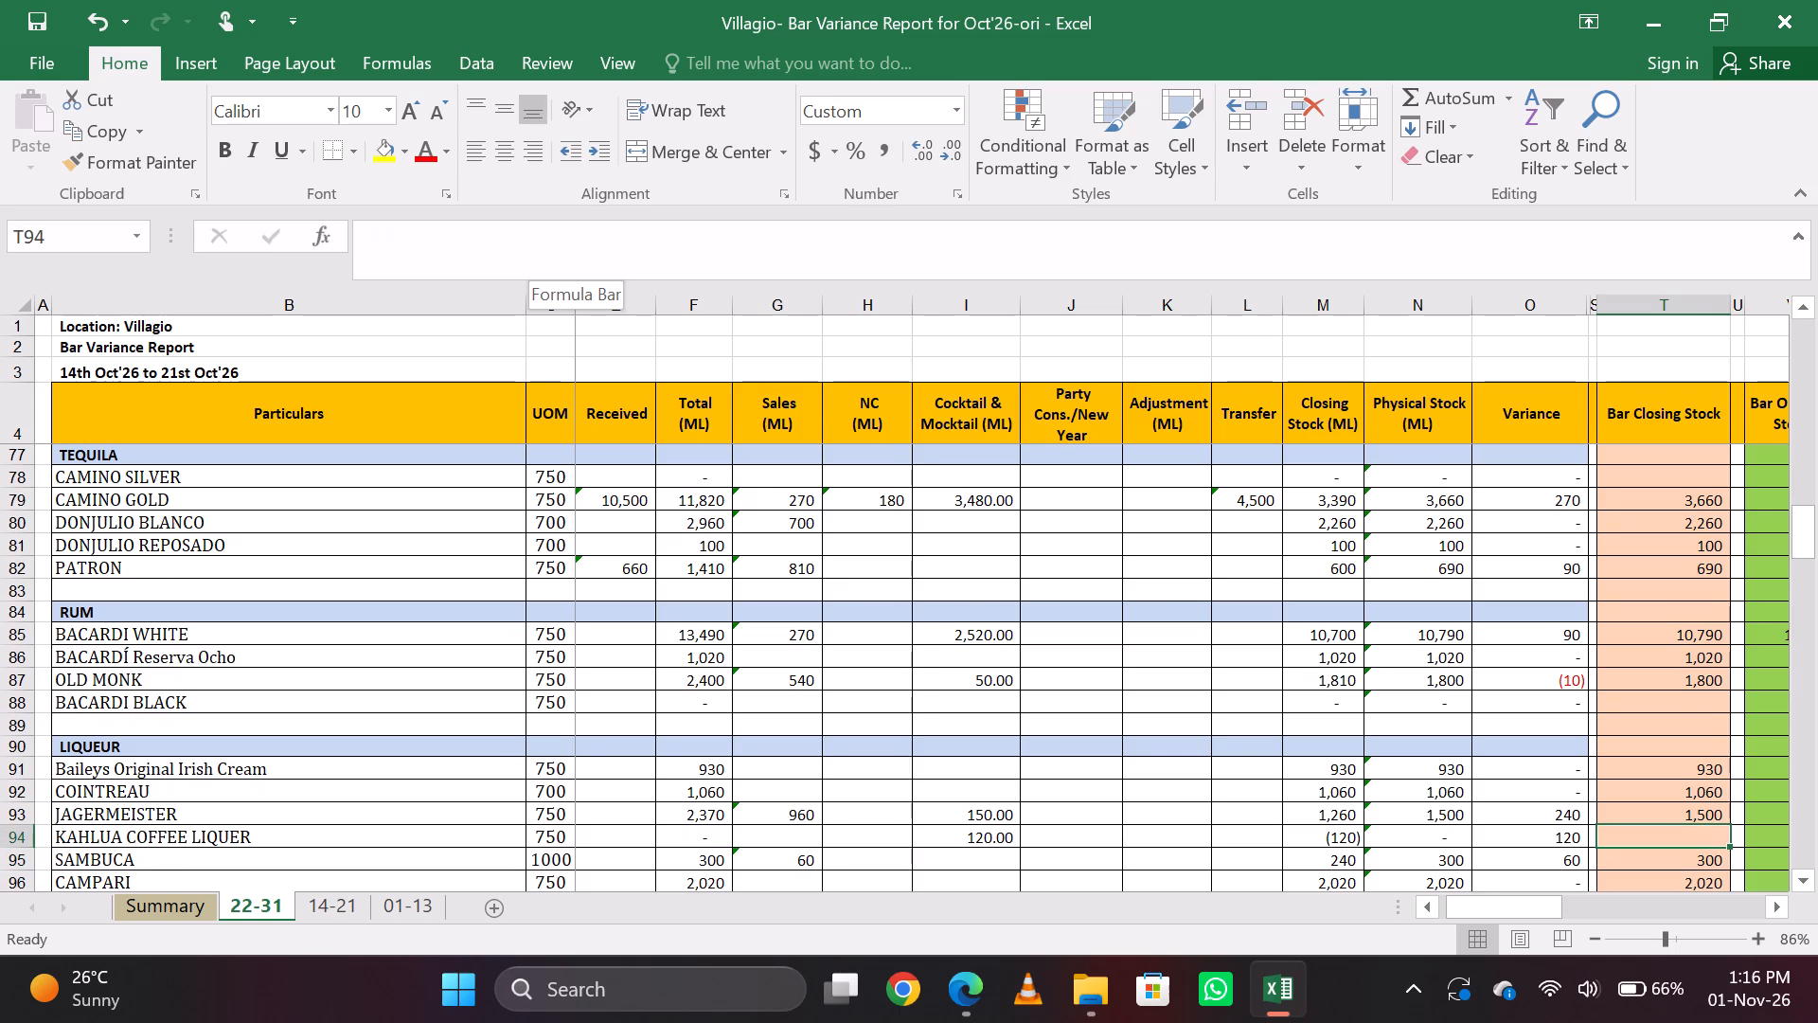
Set the Bar Closing Stock of SAMBUCA to 240.
key("Down")
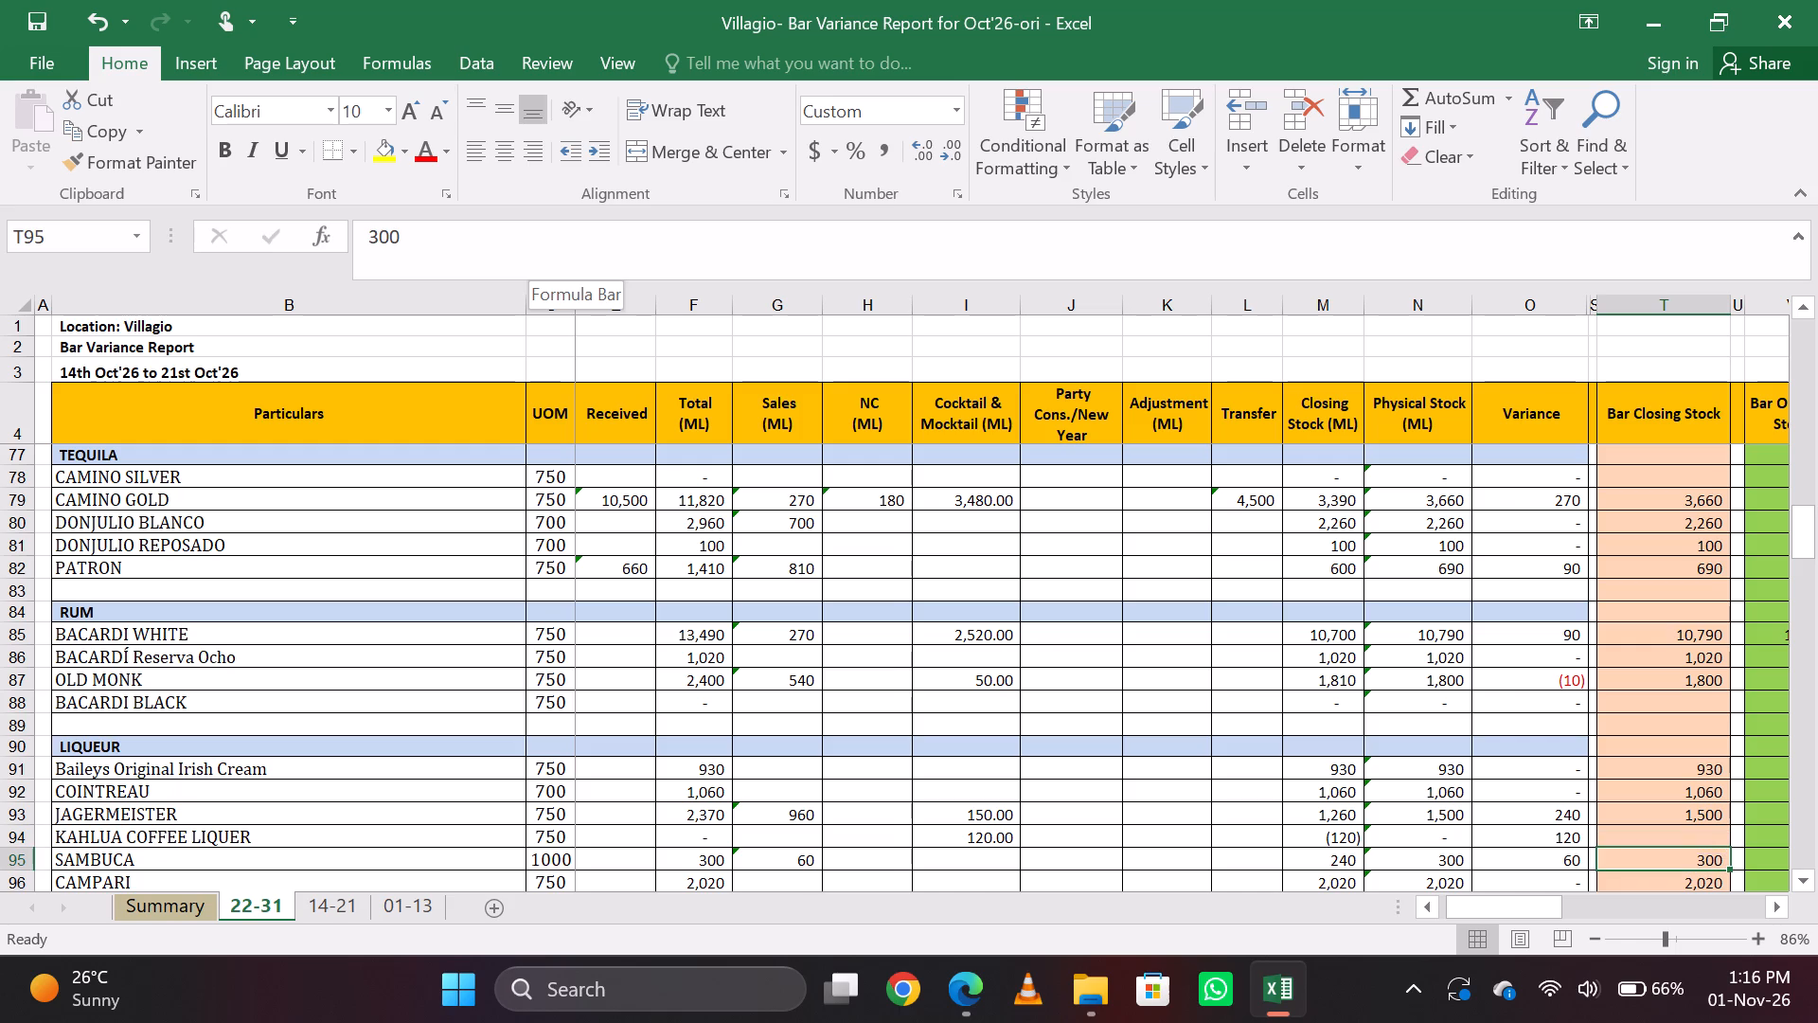
key("Down")
key("Up")
type("240")
key("Return")
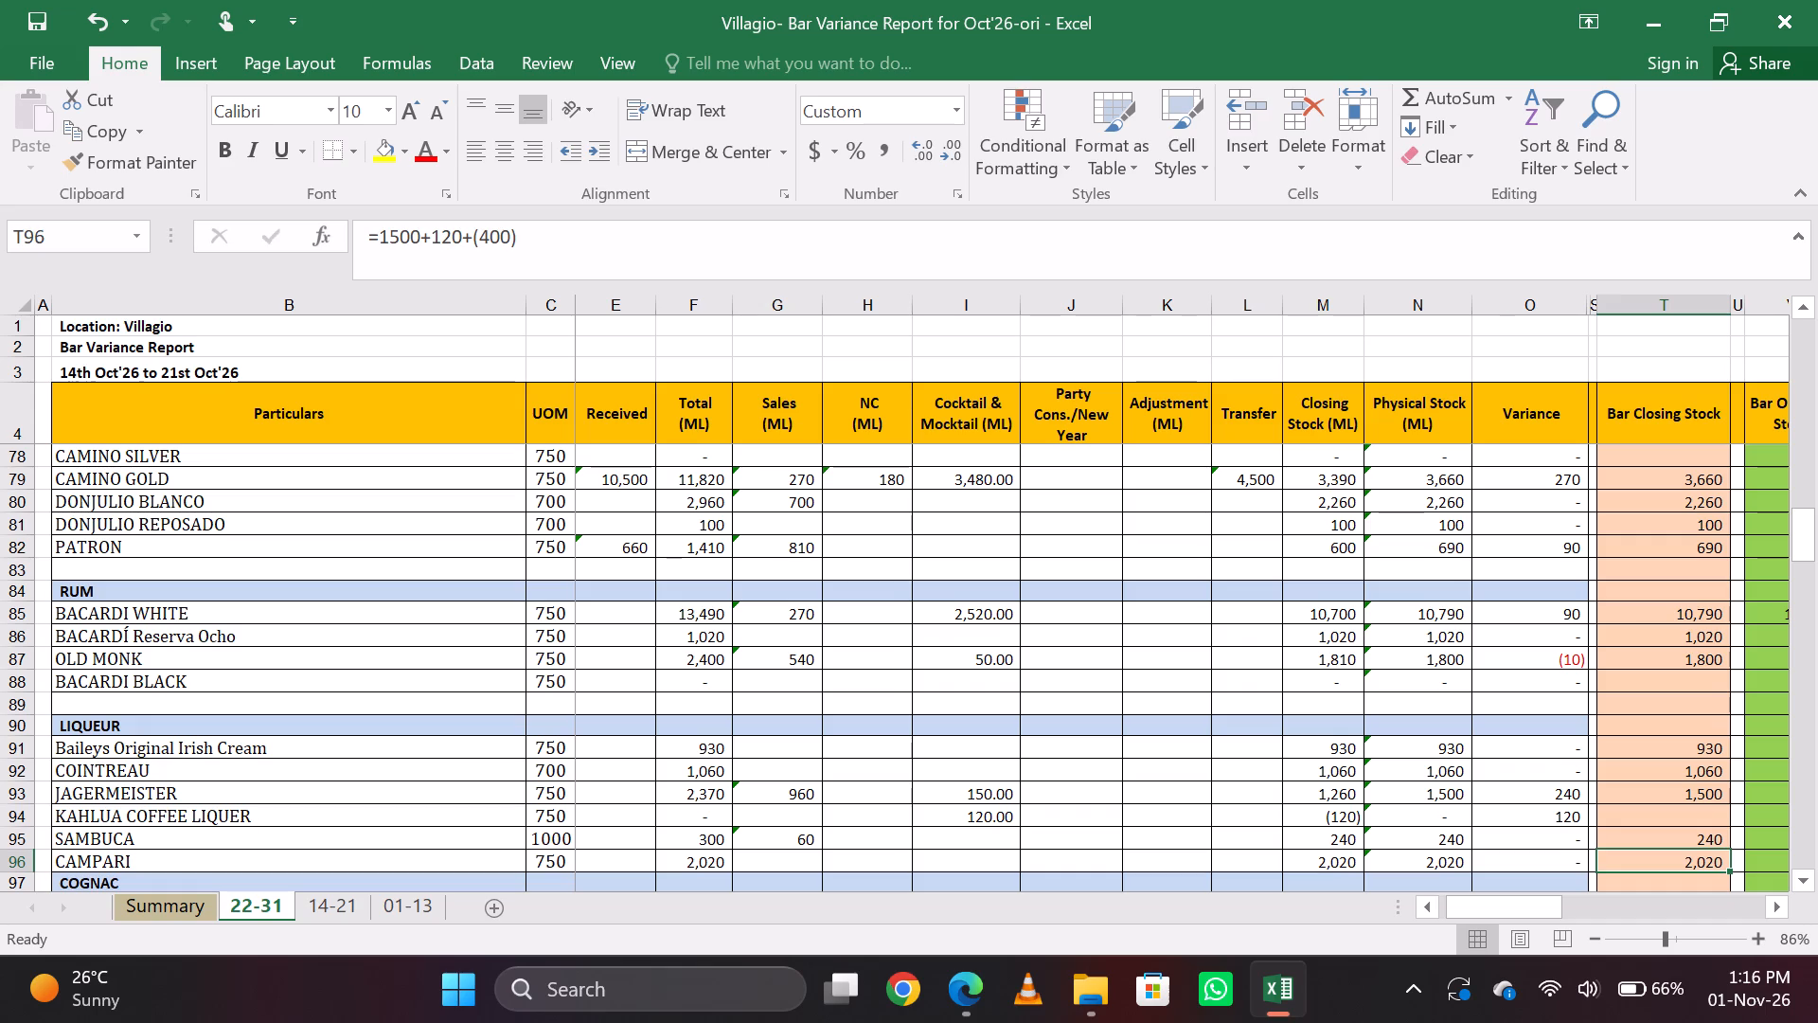
Change the Bar Closing Stock formula of CAMPARI to =1500+(400).
left_click(469, 236)
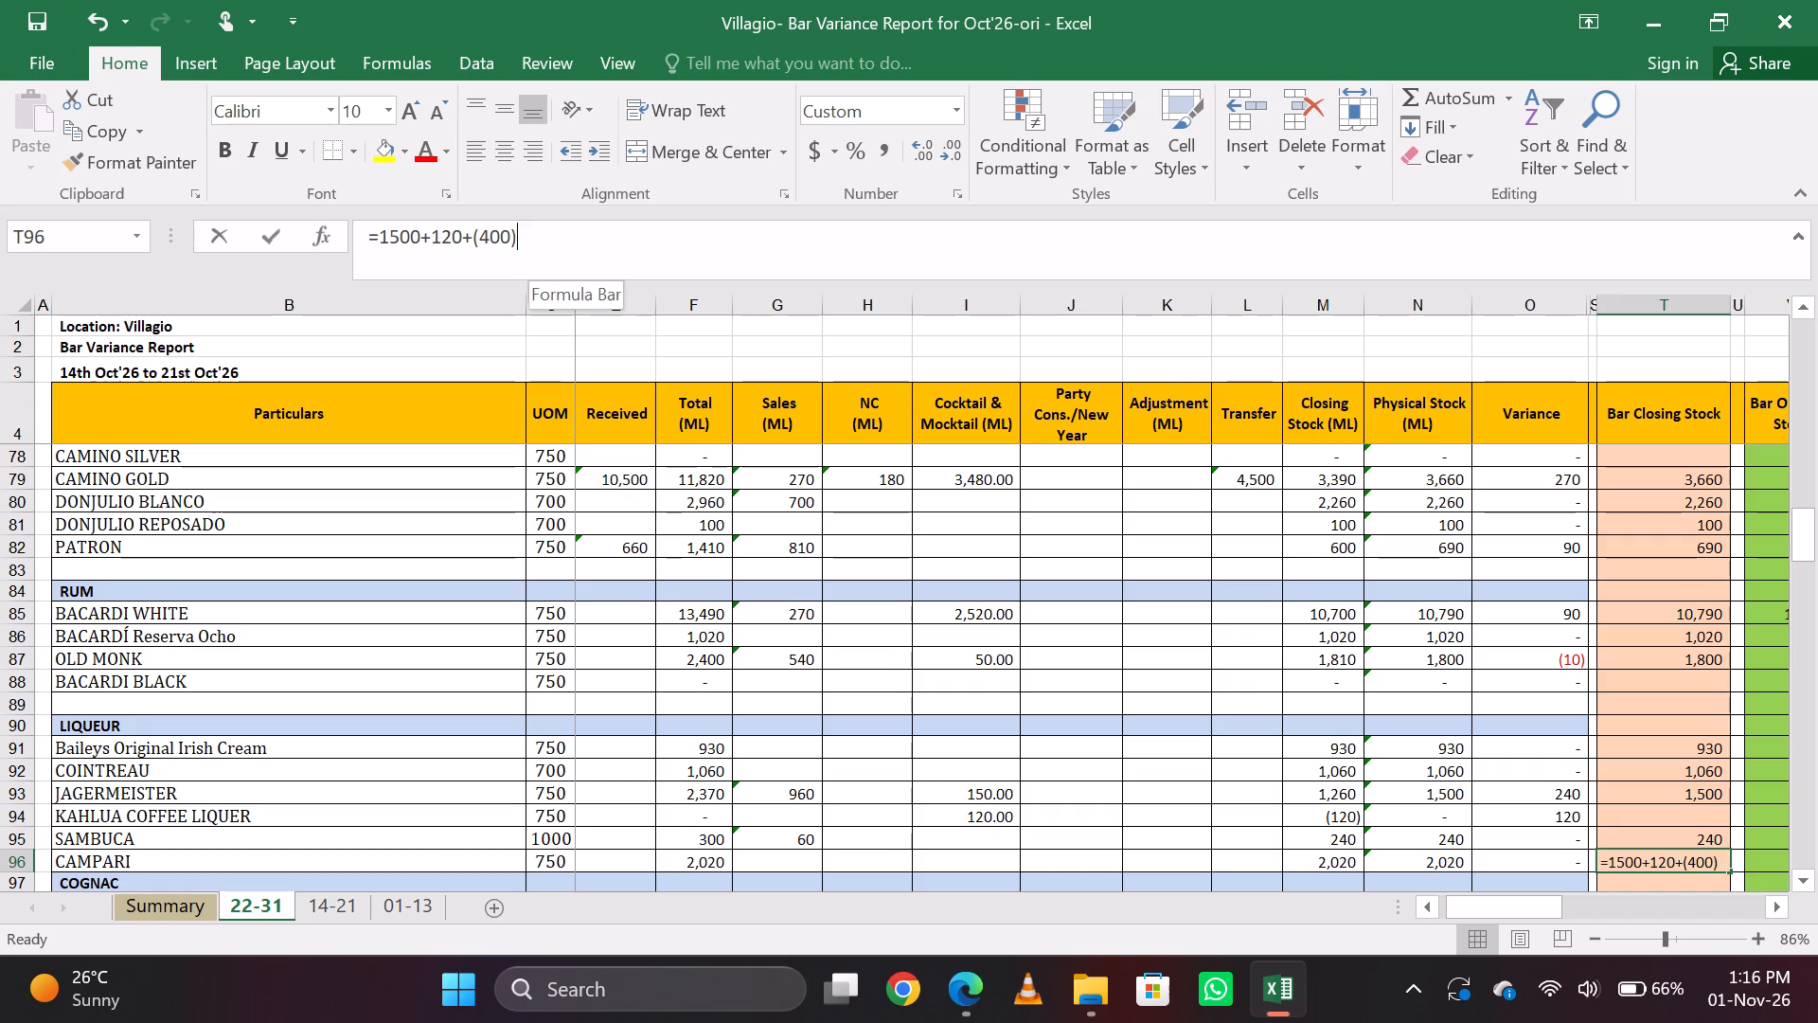
key("BackSpace")
key("BackSpace")
key("BackSpace")
key("BackSpace")
key("BackSpace")
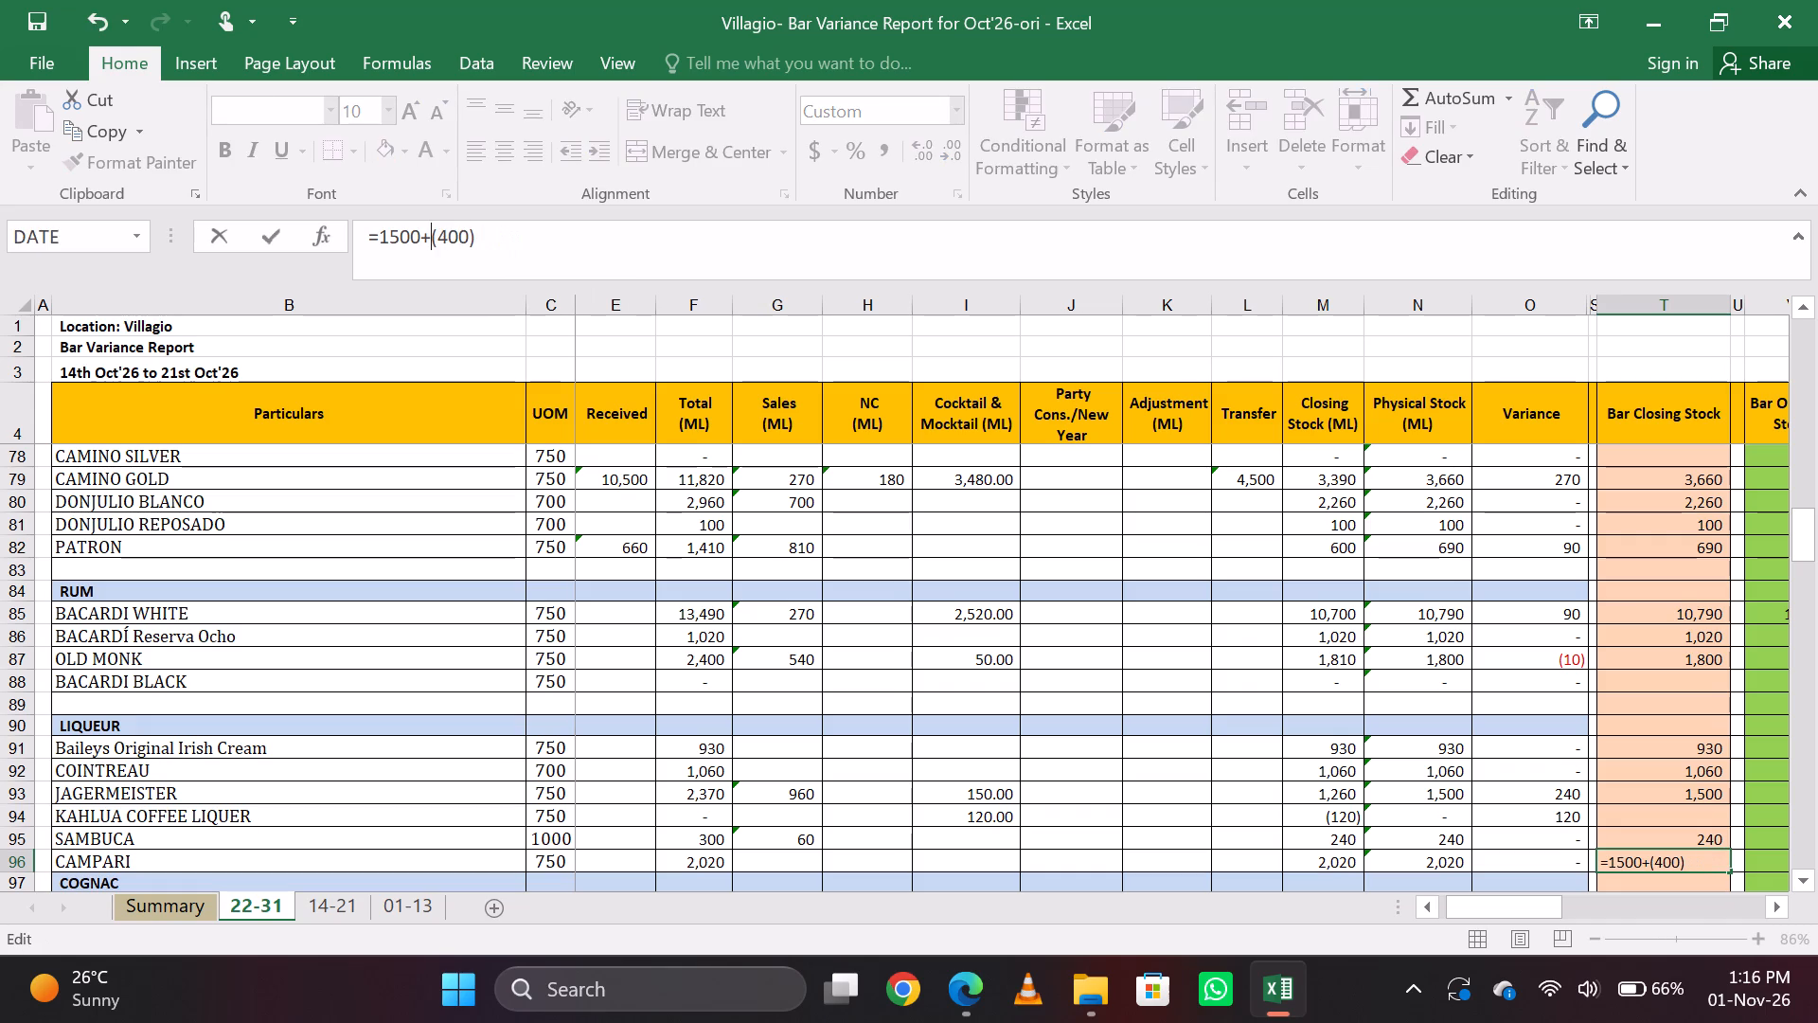
key("shift+plus")
key("Return")
key("Up")
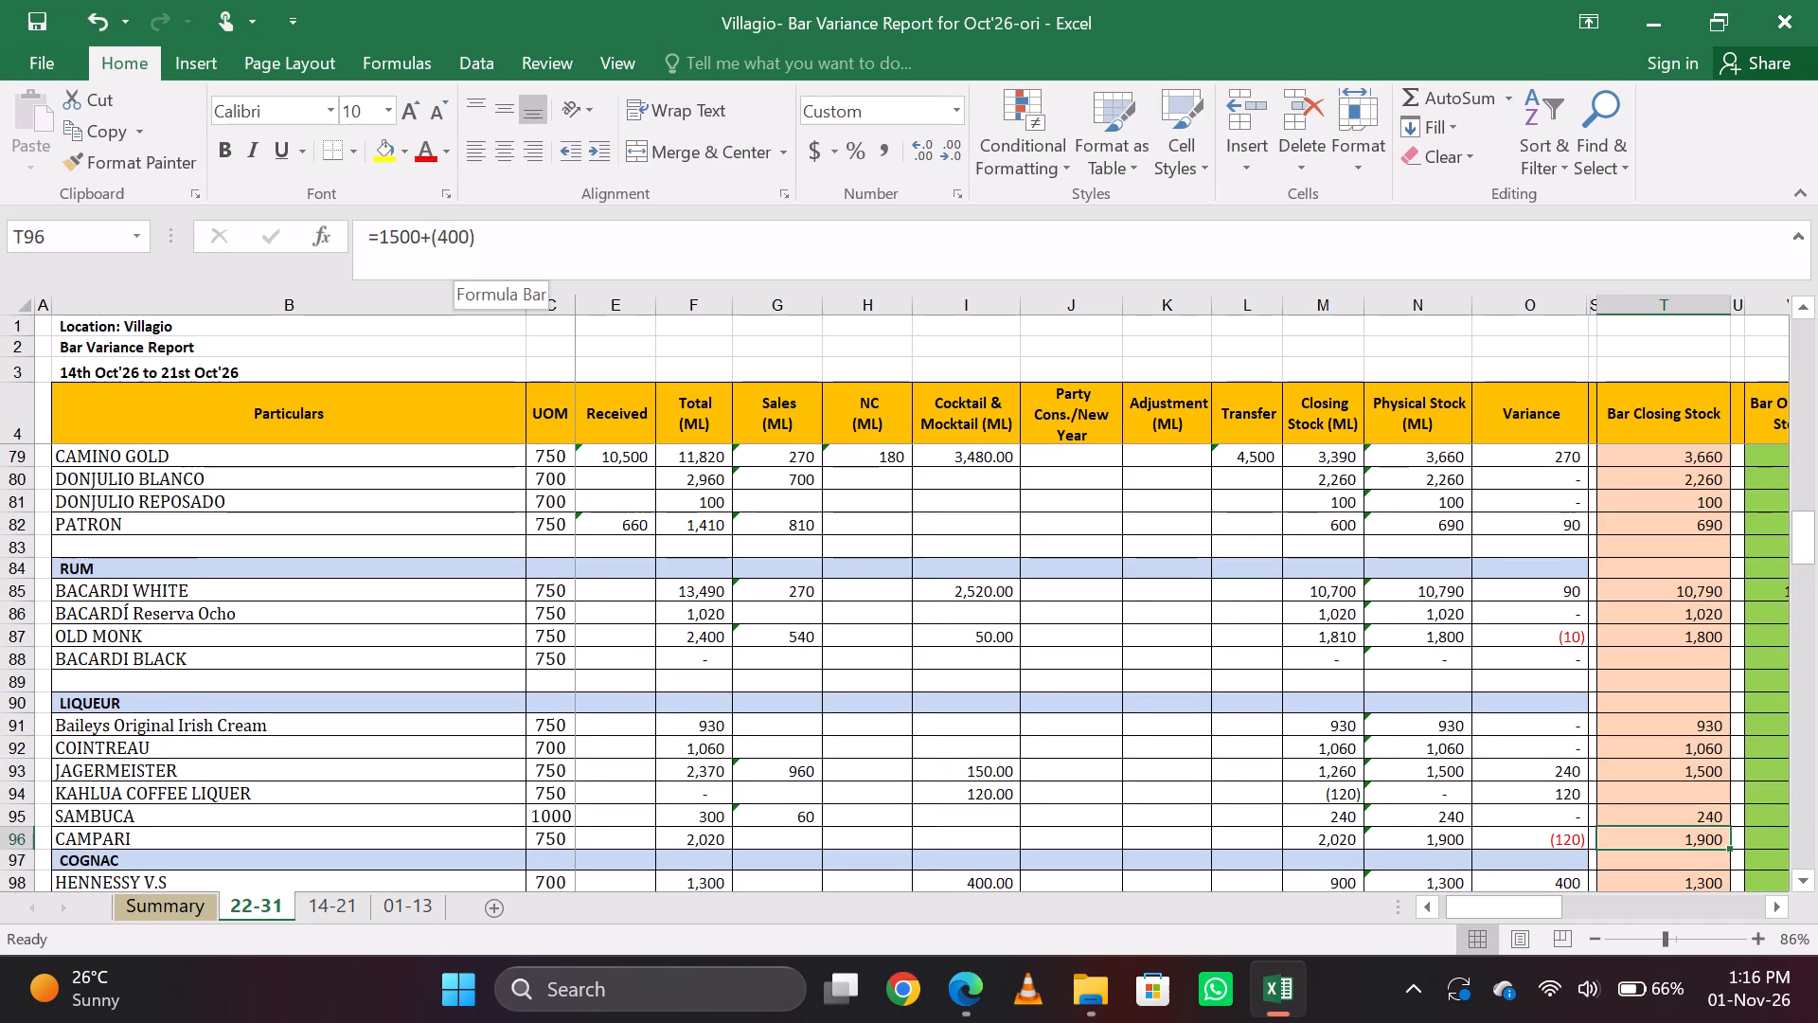
key("Down")
key("Up")
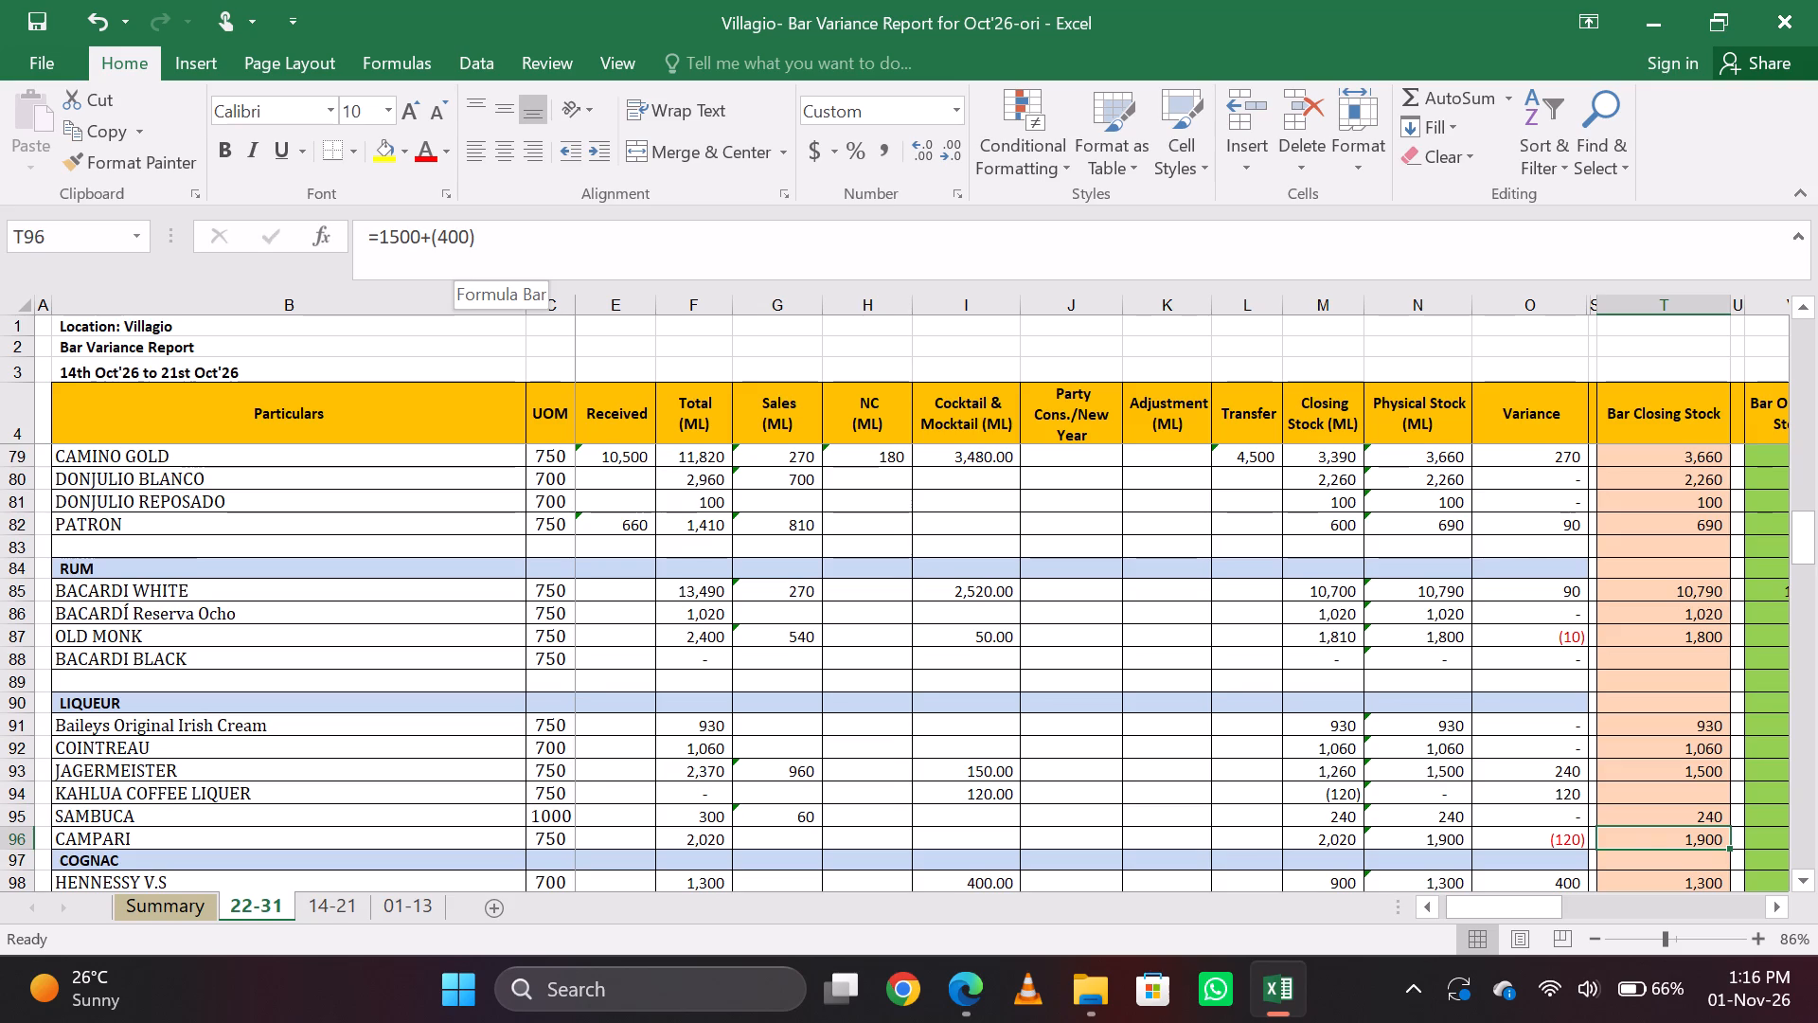
Change the Bar Closing Stock formula of HENNESSY V.S in the cognac section to =700+580.
key("Down")
key("Down")
key("Up")
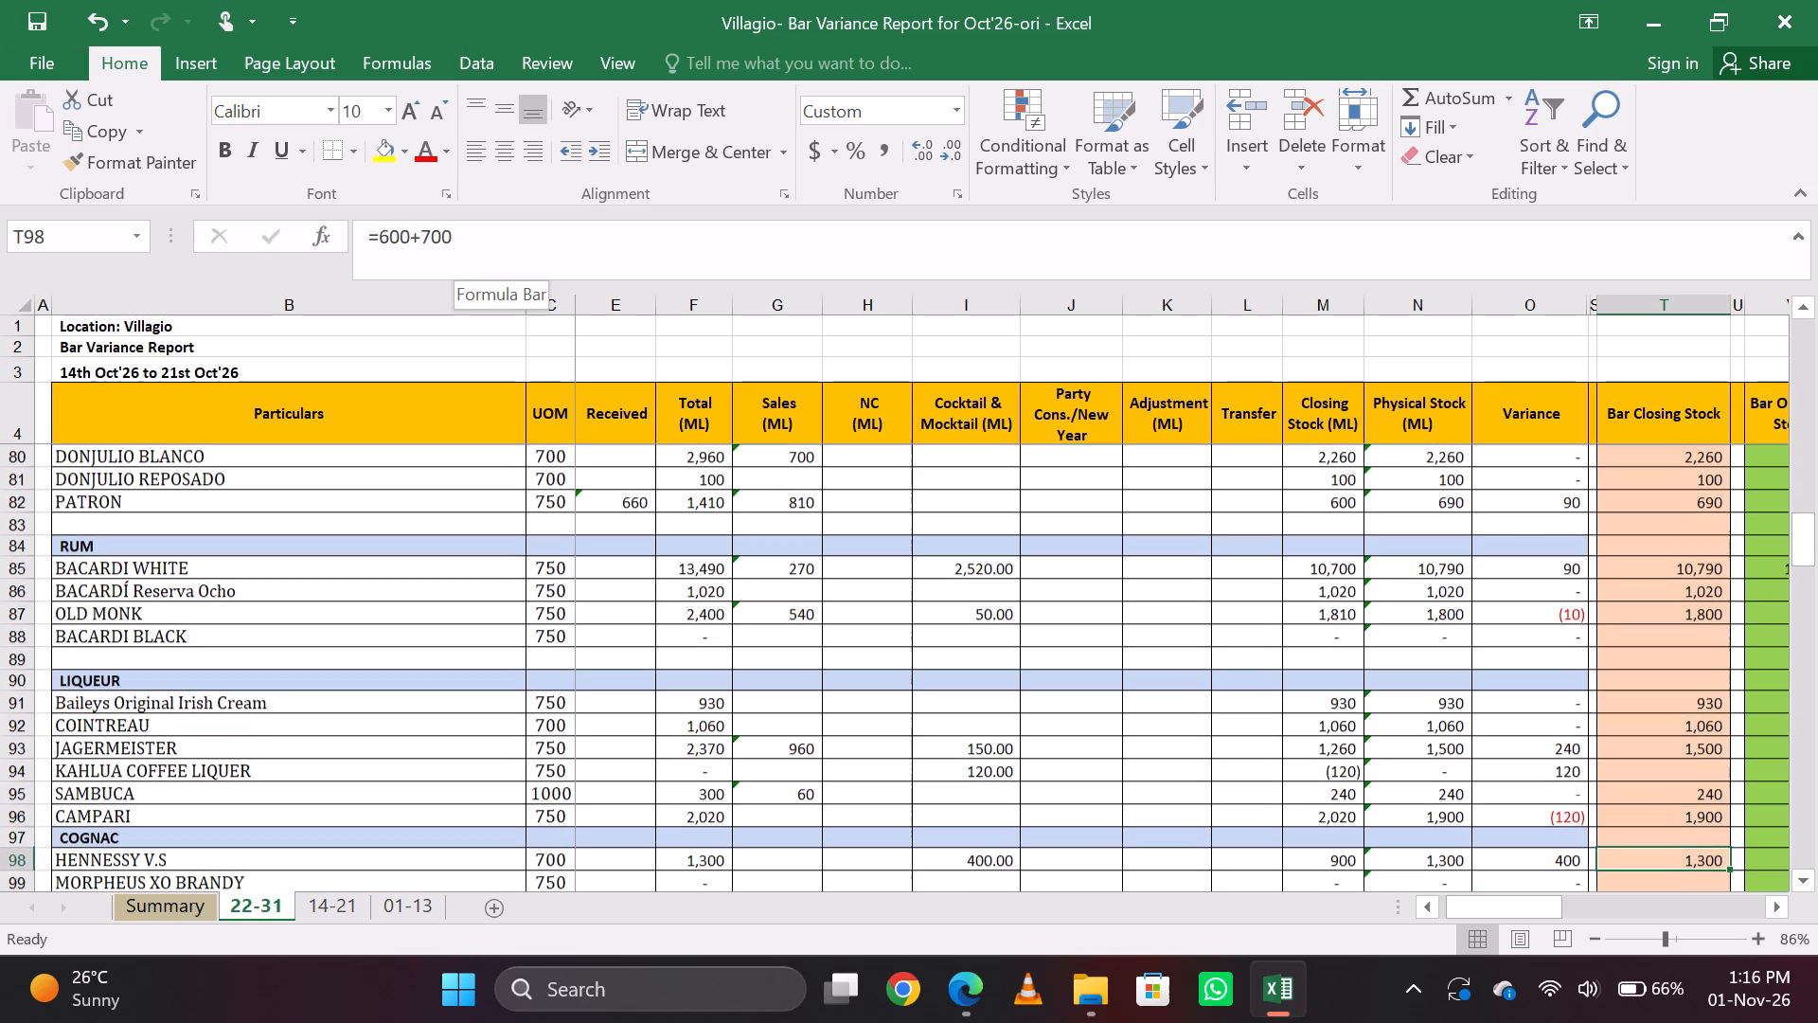
key("Down")
left_click(469, 236)
key("BackSpace")
key("BackSpace")
key("BackSpace")
key("BackSpace")
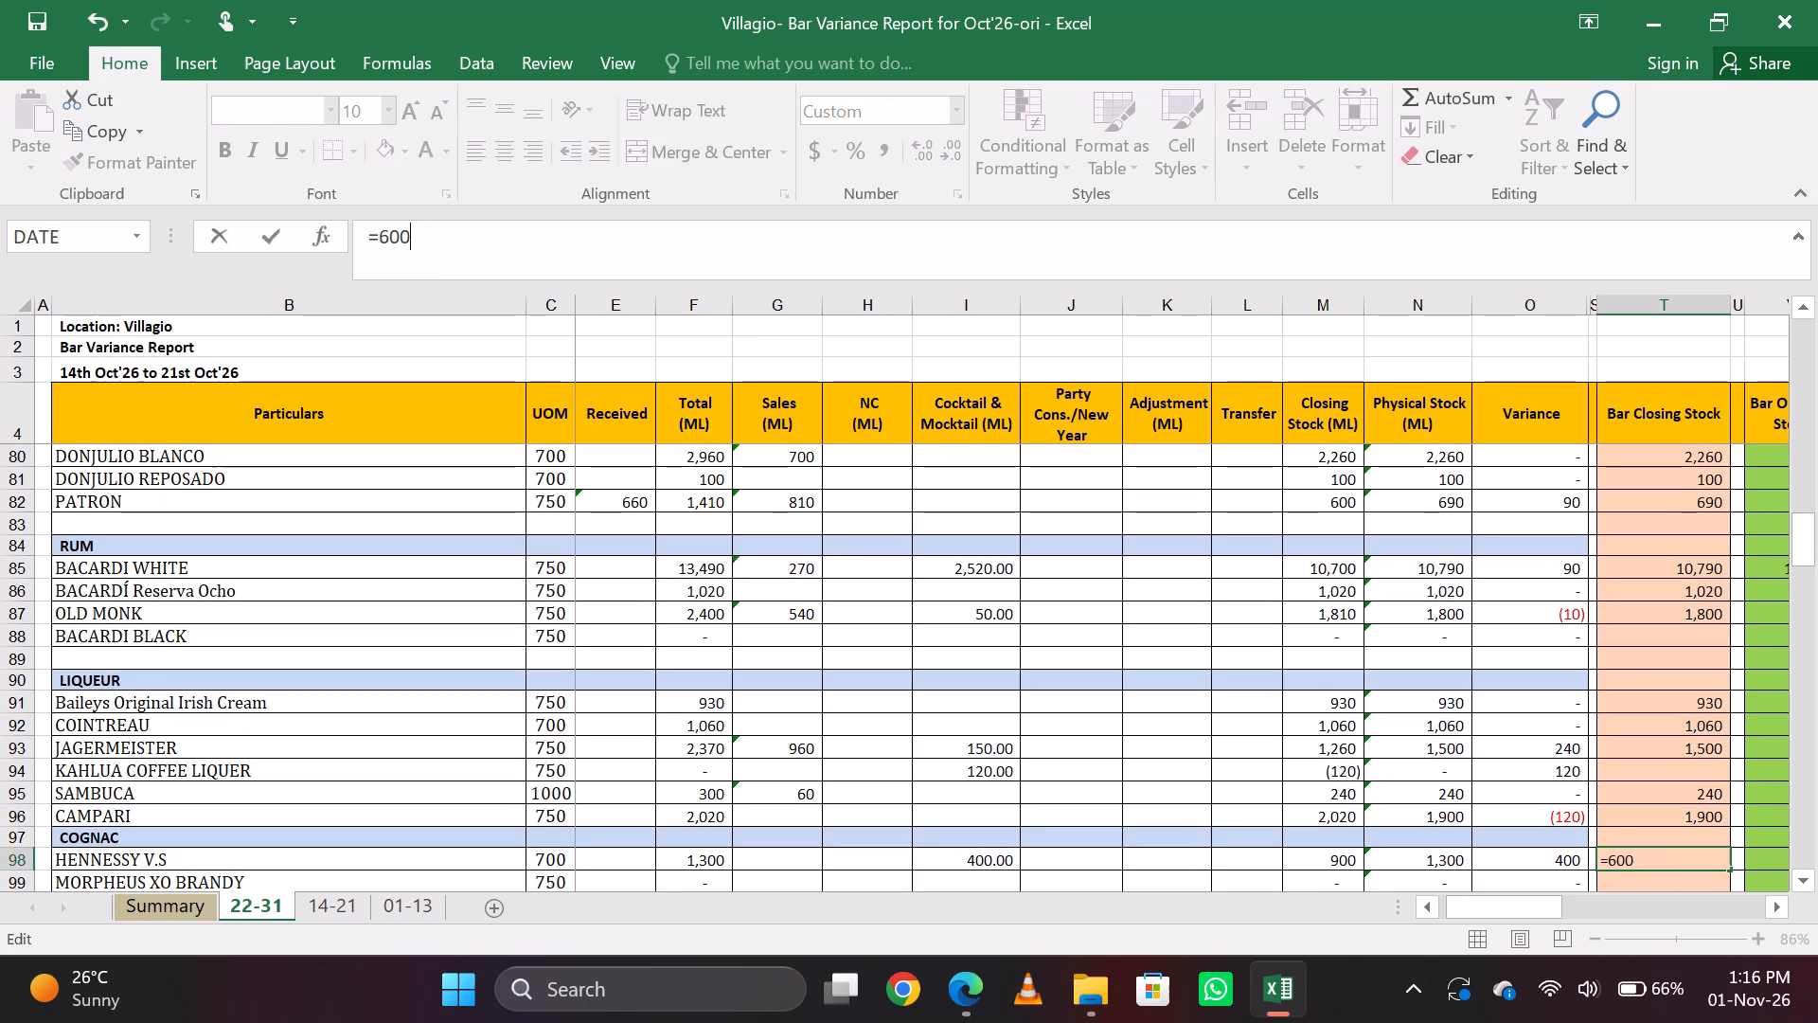
key("BackSpace")
key("BackSpace")
key("BackSpace")
key("8")
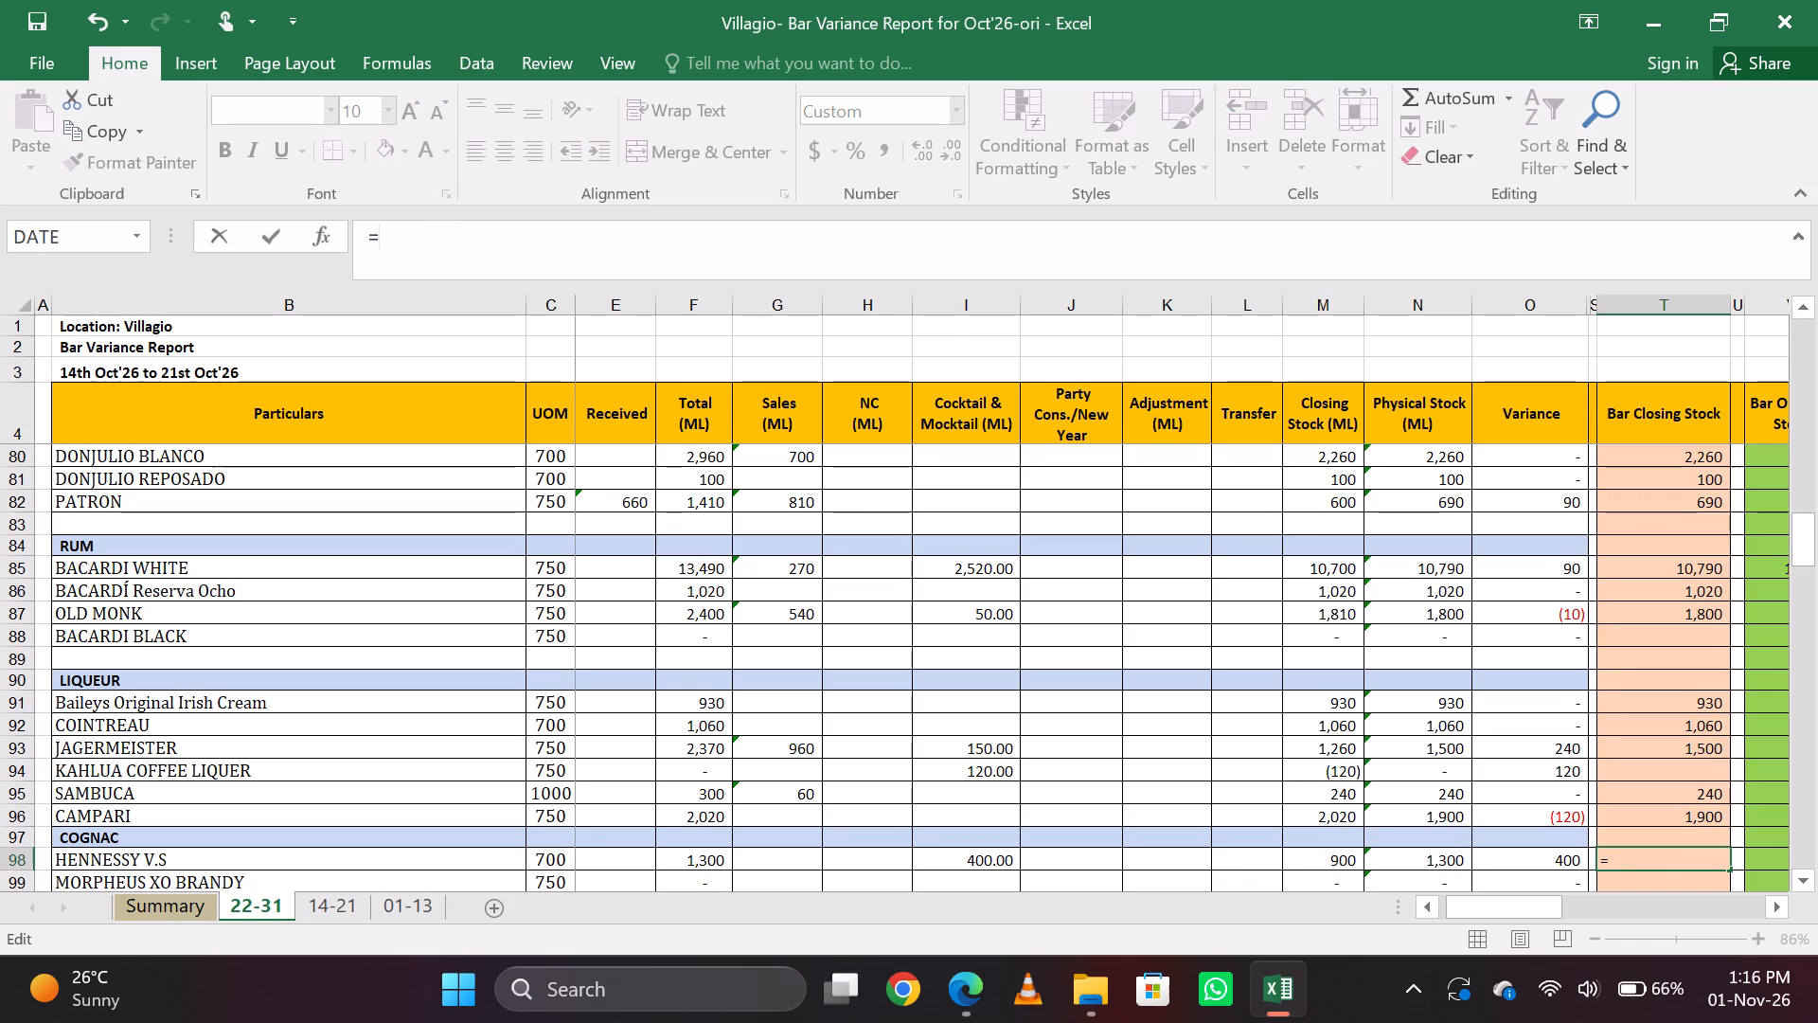
key("BackSpace")
type("700+")
type("580")
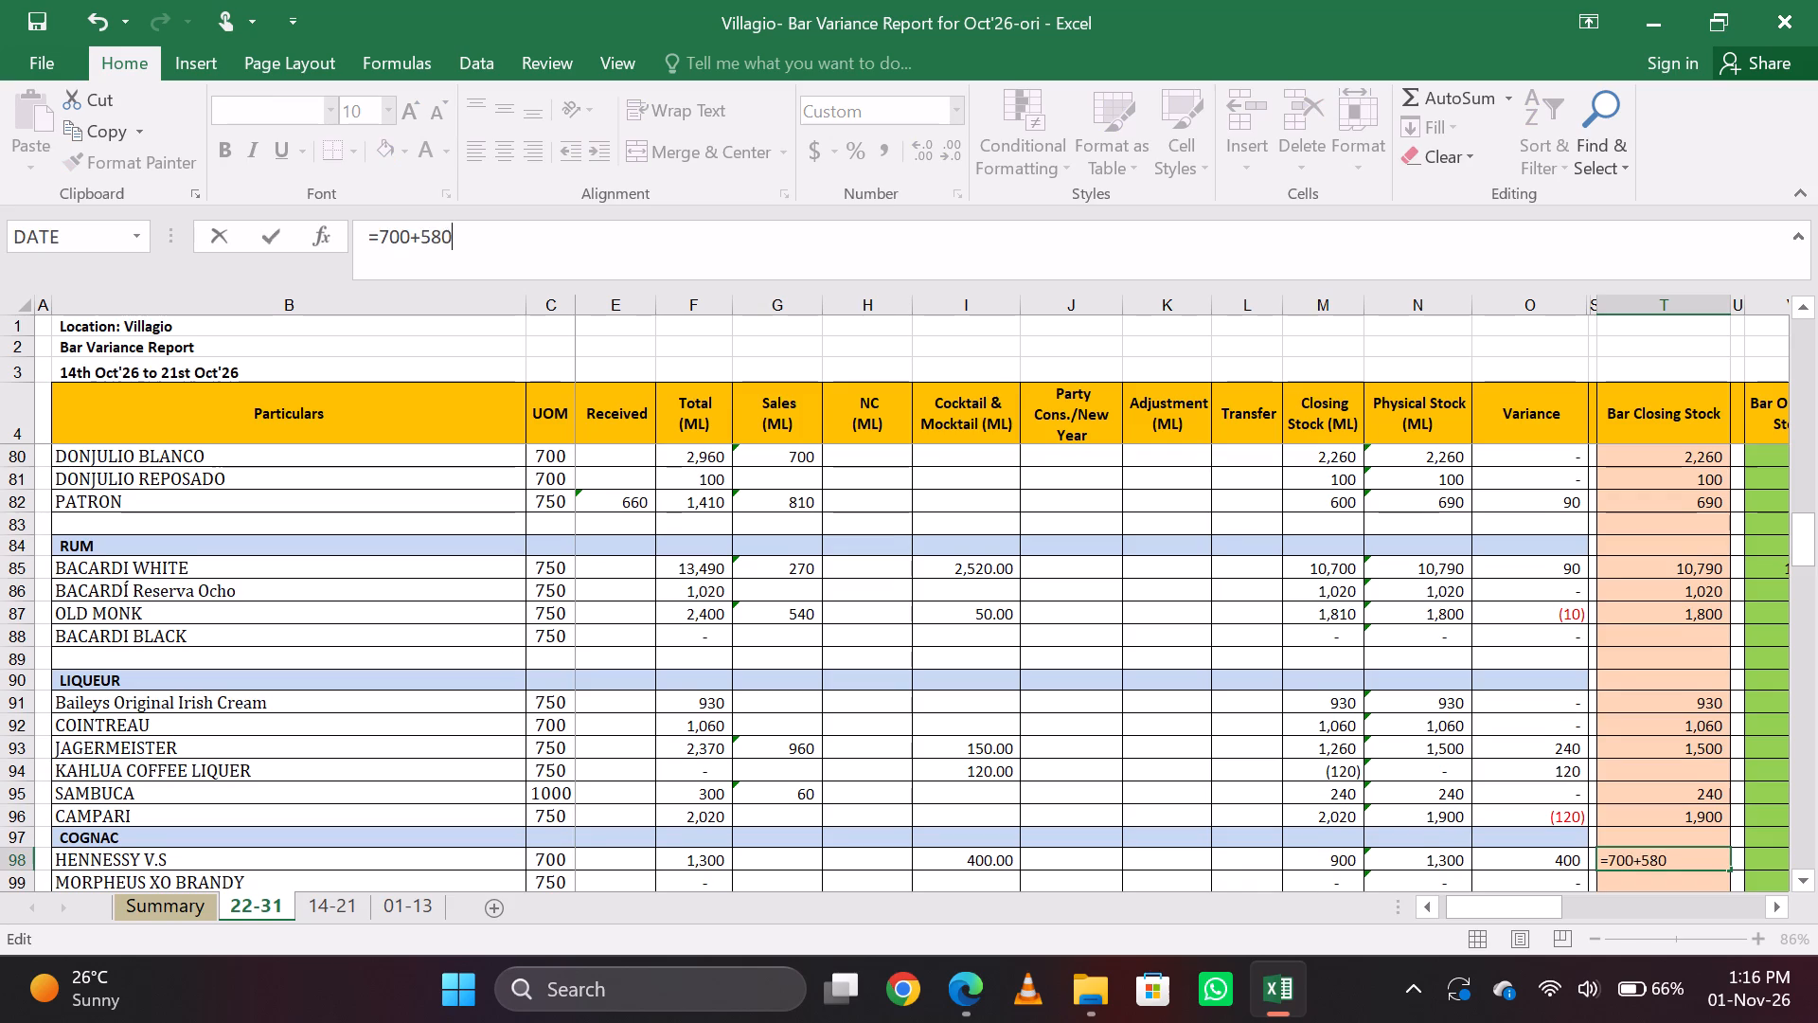
key("Return")
key("Up")
key("Down")
key("Up")
key("Down")
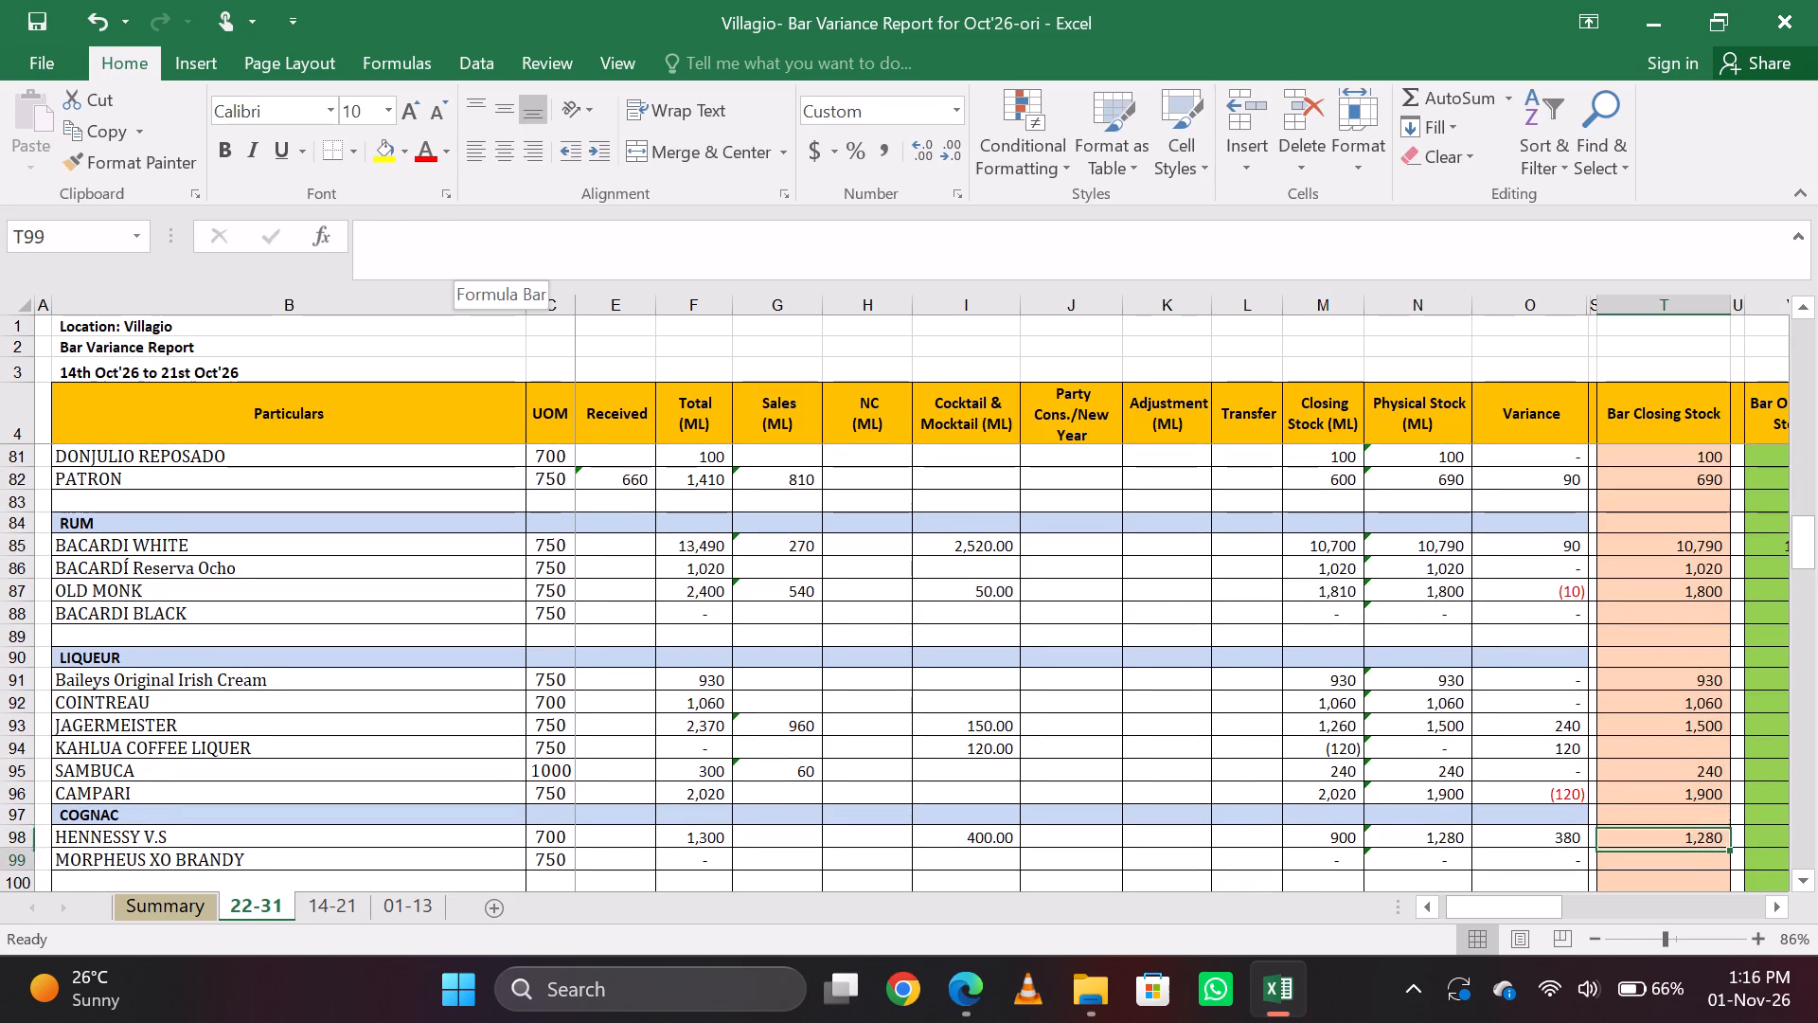
key("Up")
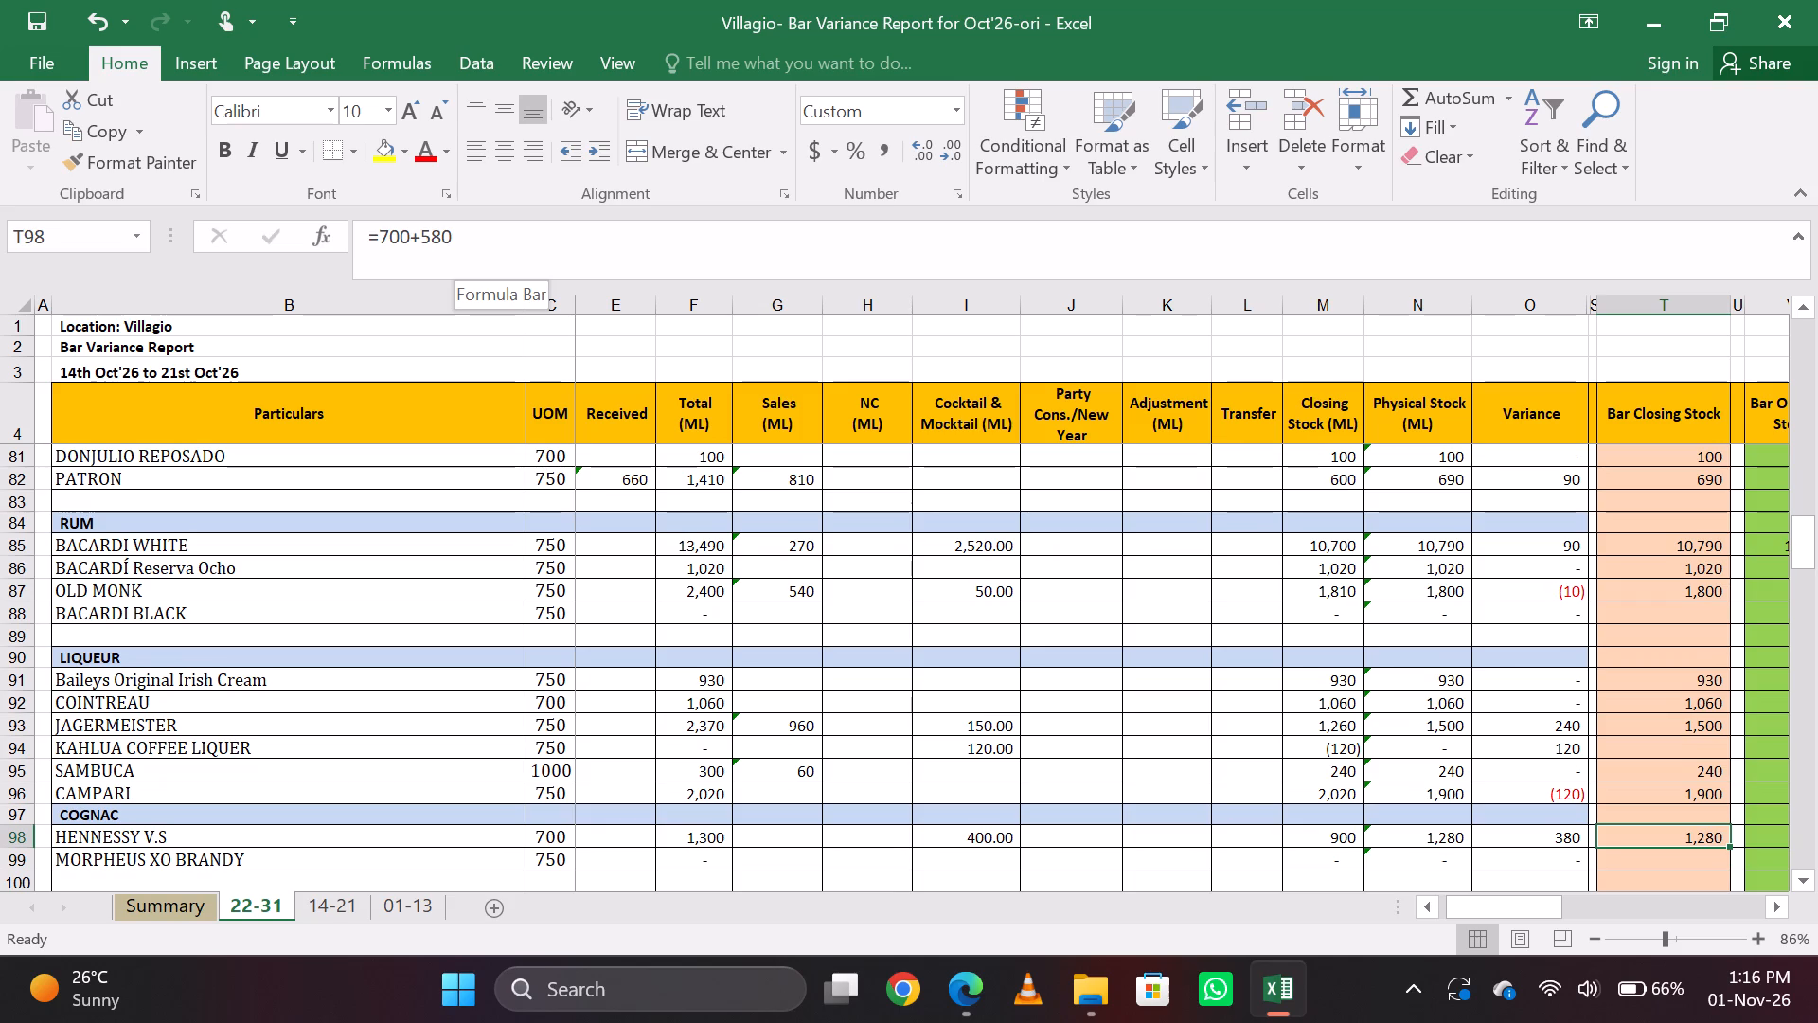
Change the Bar Closing Stock formula of JACOB'S CREEK CHARDONNAY in the white wine section to =750*5.
key("Down")
key("Down")
key("Down")
key("Down")
key("Down")
key("Down")
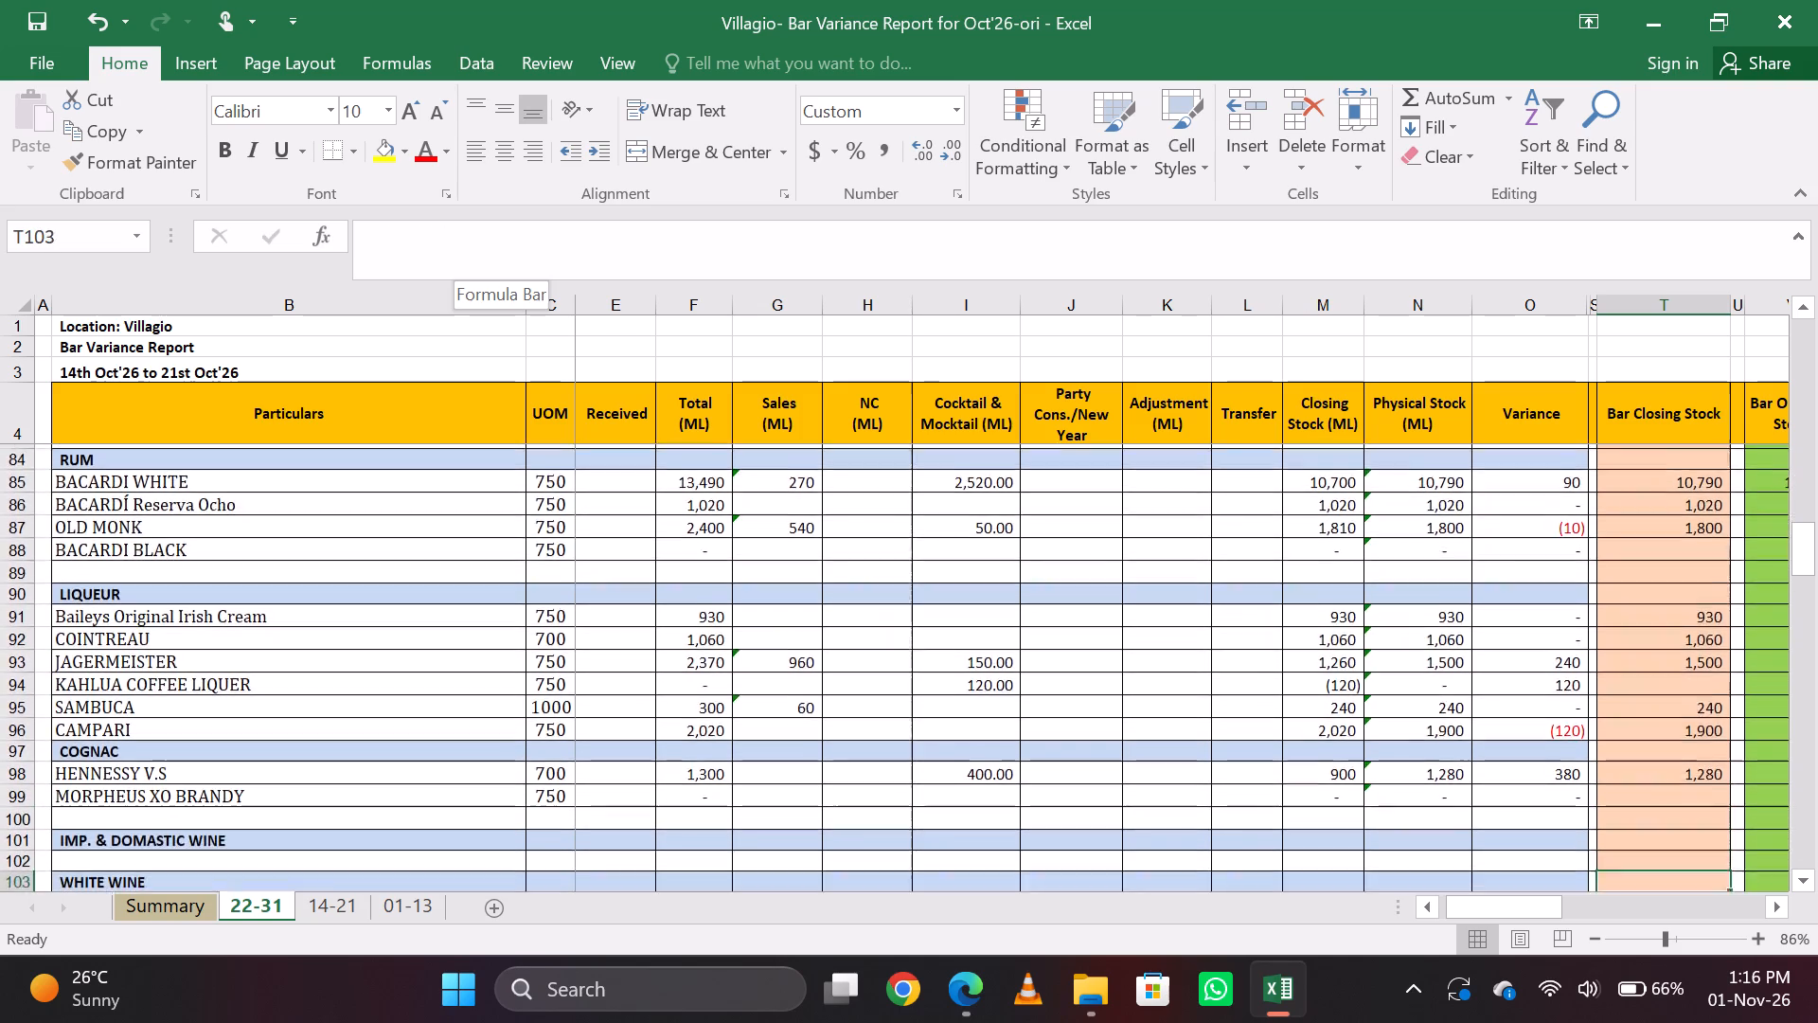
key("Down")
key("Down")
key("Down")
key("Up")
key("Up")
key("Up")
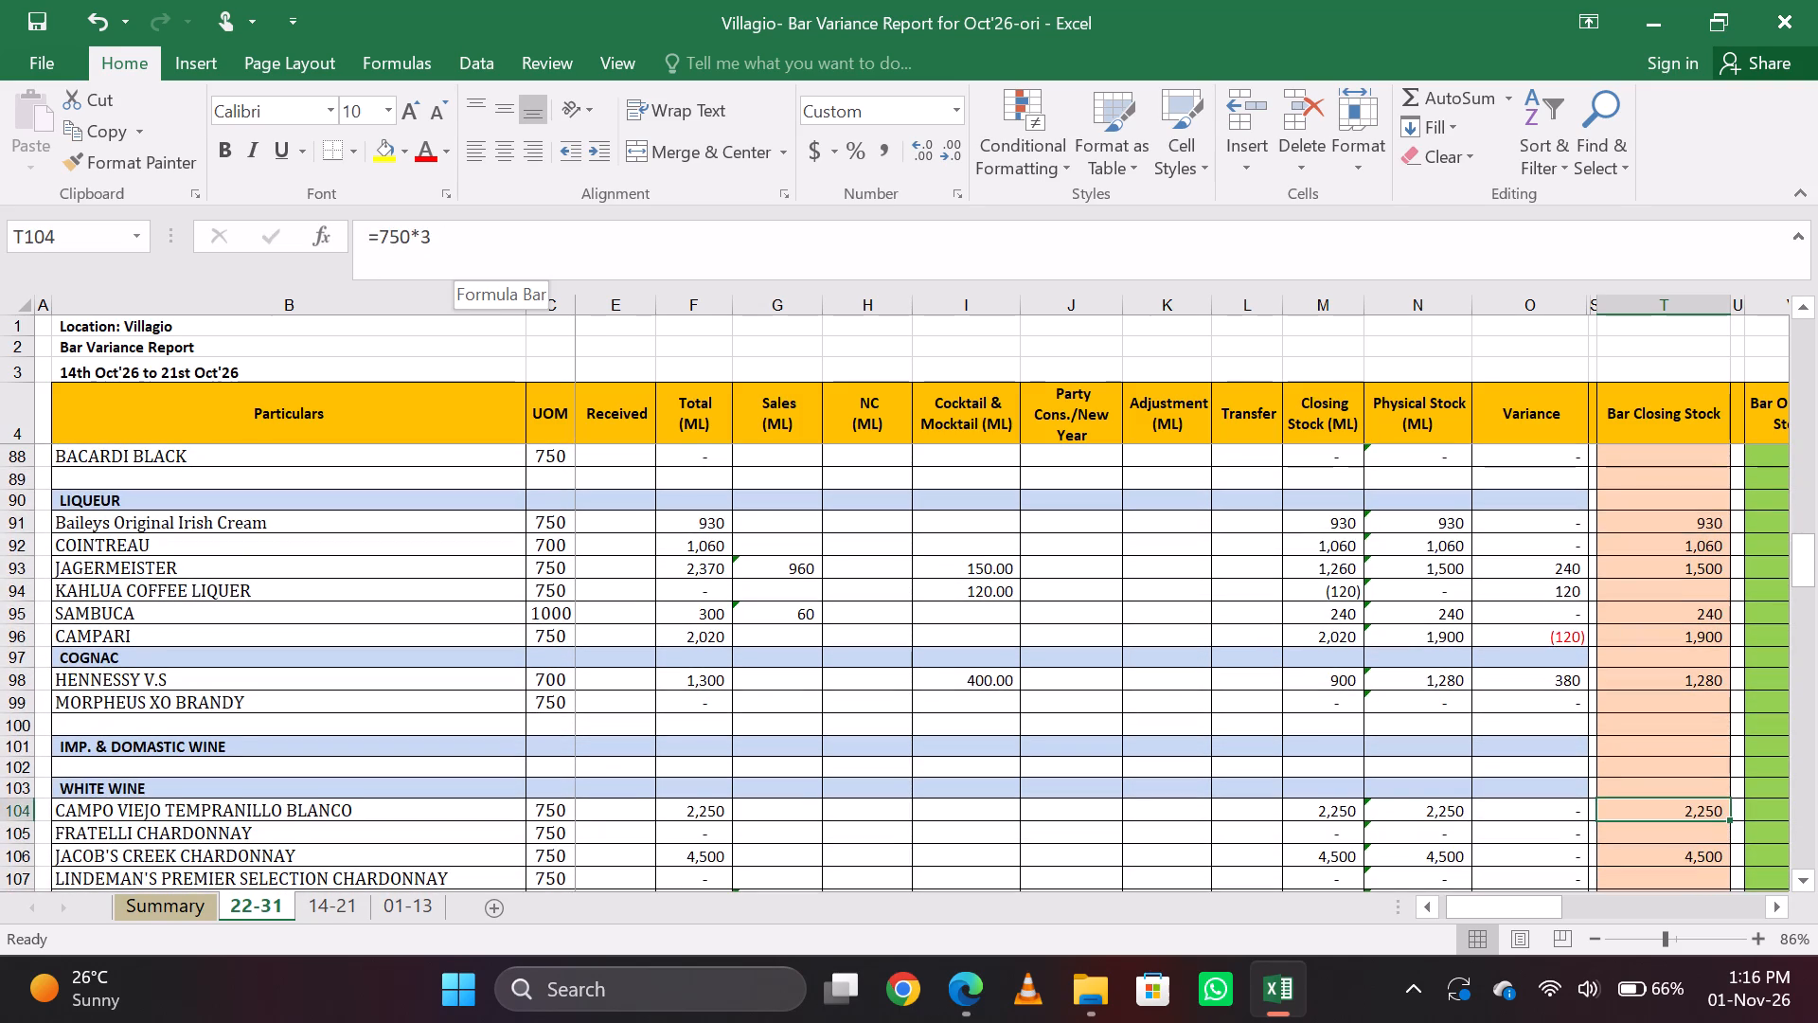
key("Down")
key("Up")
key("Down")
key("Down")
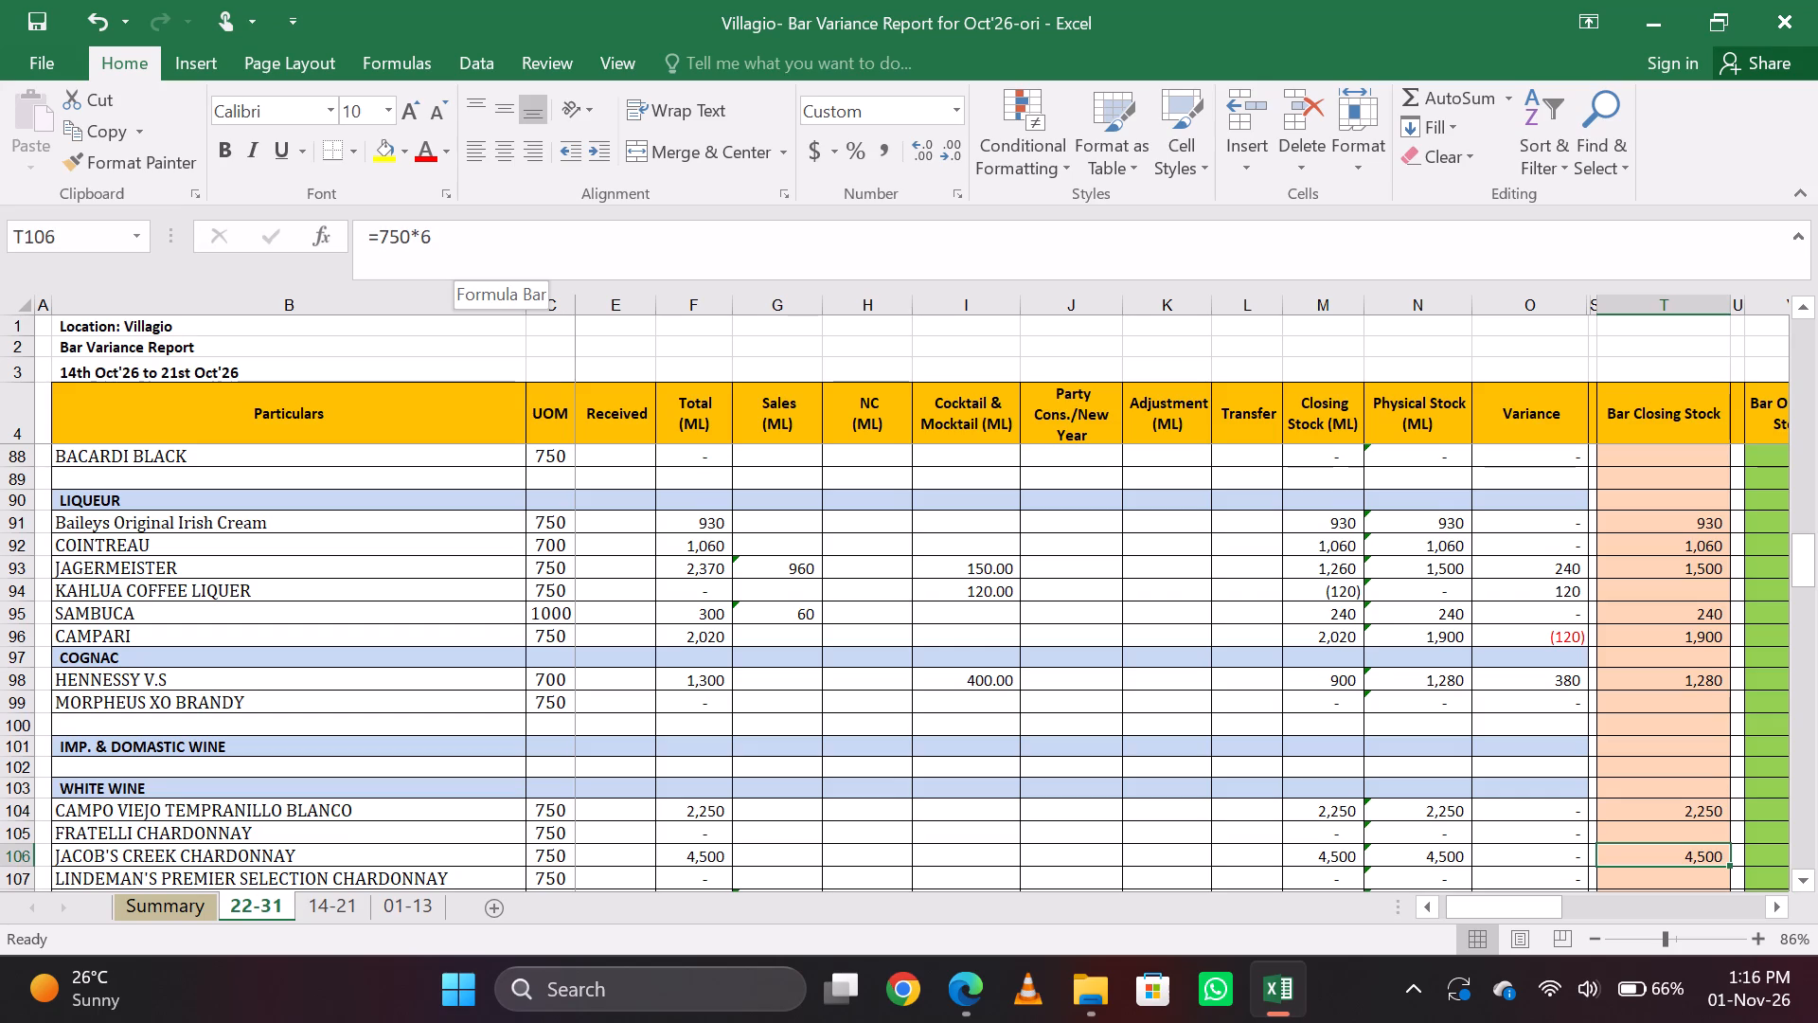
left_click(469, 236)
key("BackSpace")
key("5")
key("Return")
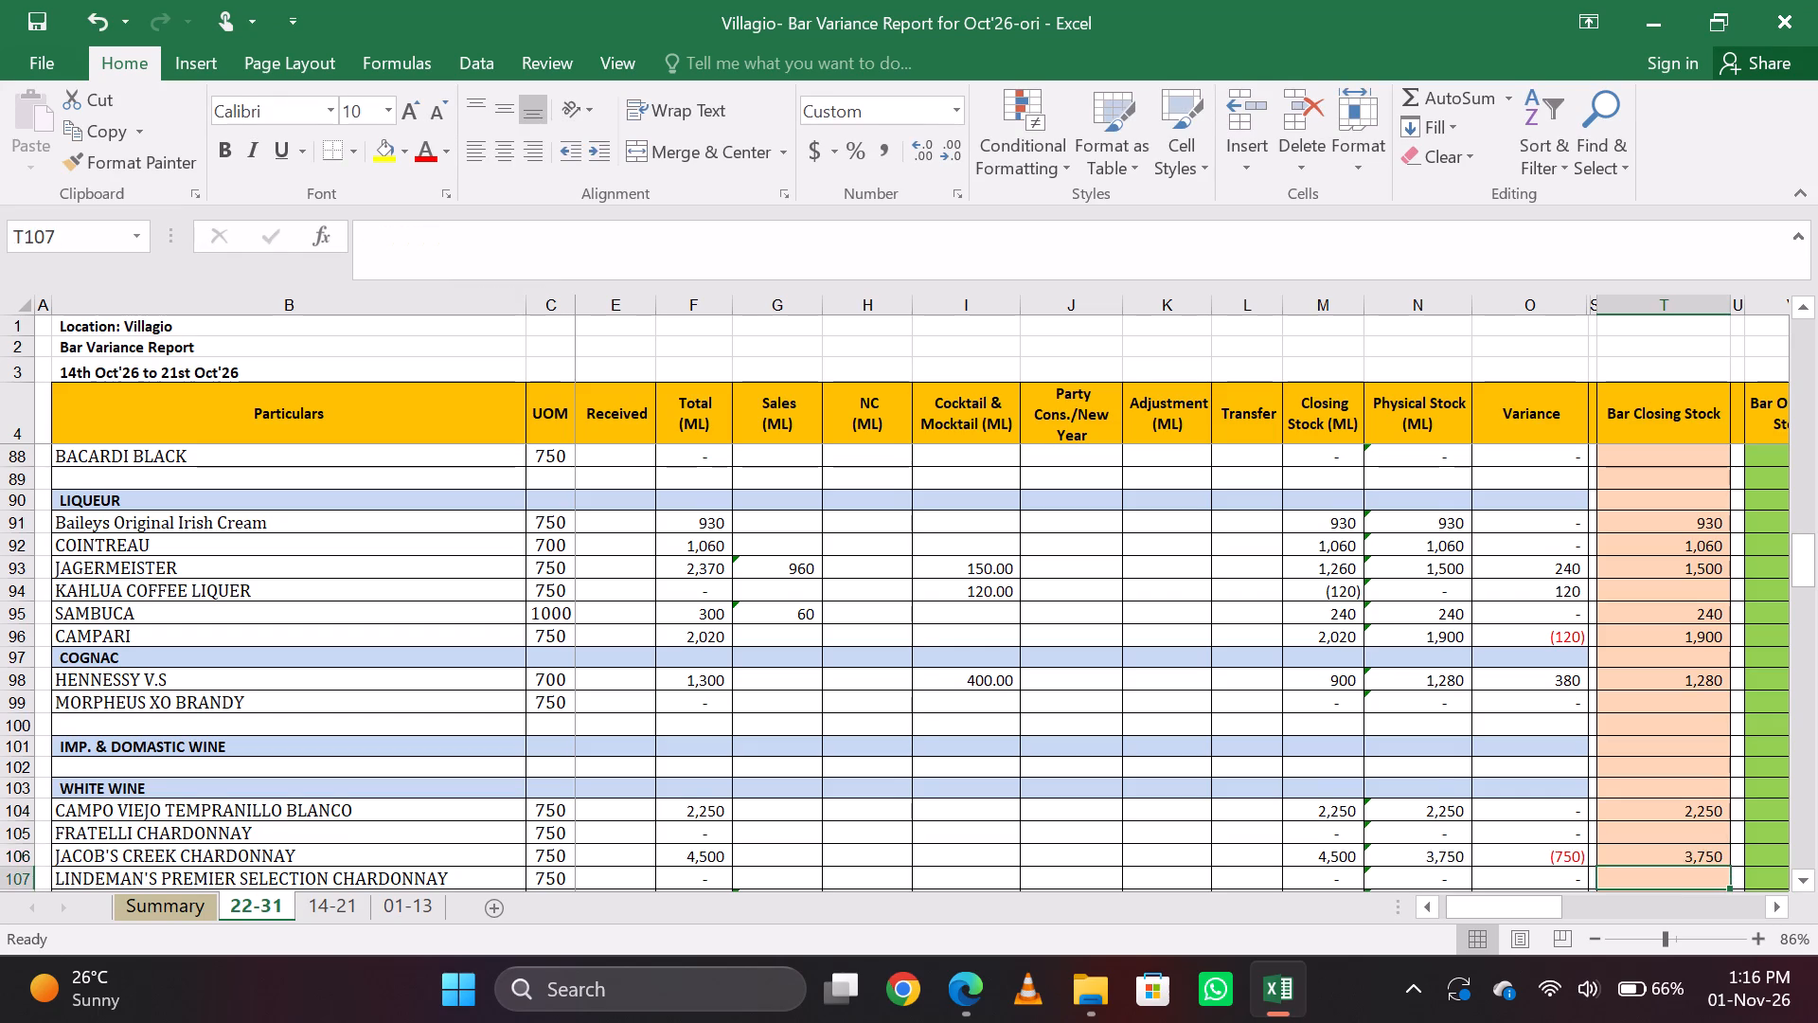
Change the Bar Closing Stock formula of SULA VINEYARDS CHENIN BLANC in the white wine section to =750*4+150.
key("Down")
key("Down")
key("Up")
key("Up")
key("Down")
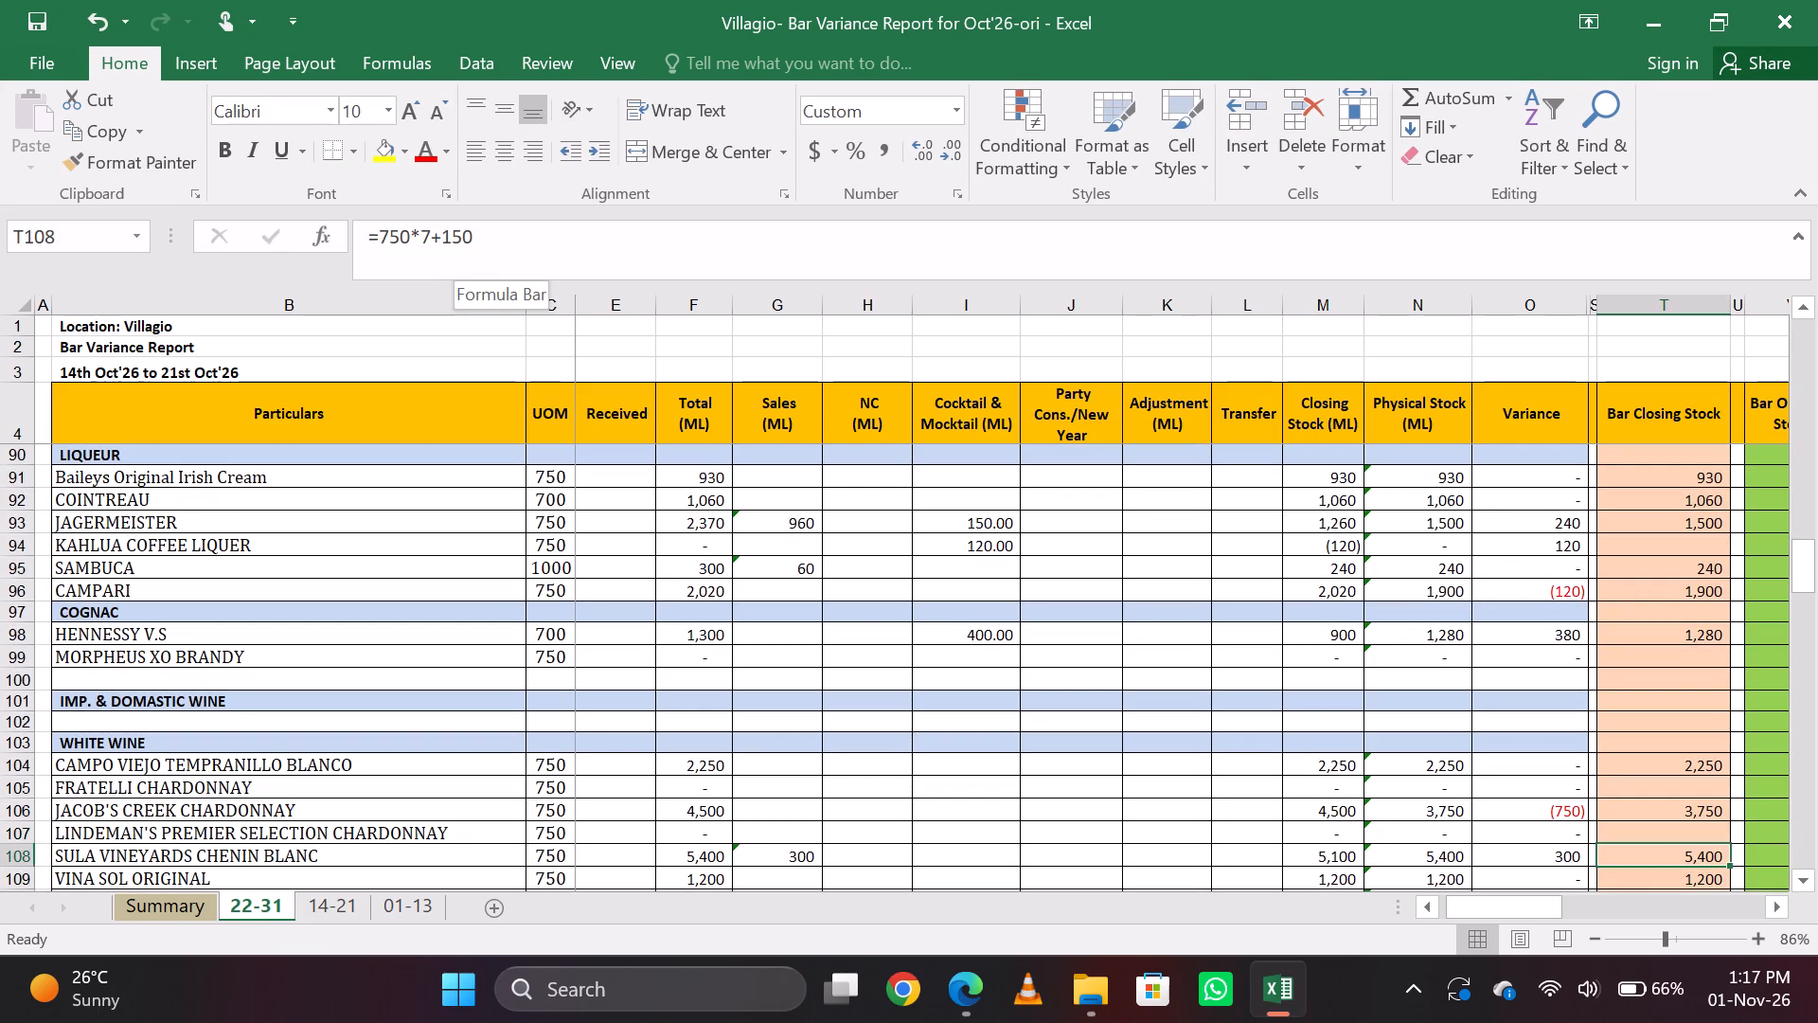
left_click(469, 236)
left_click(437, 237)
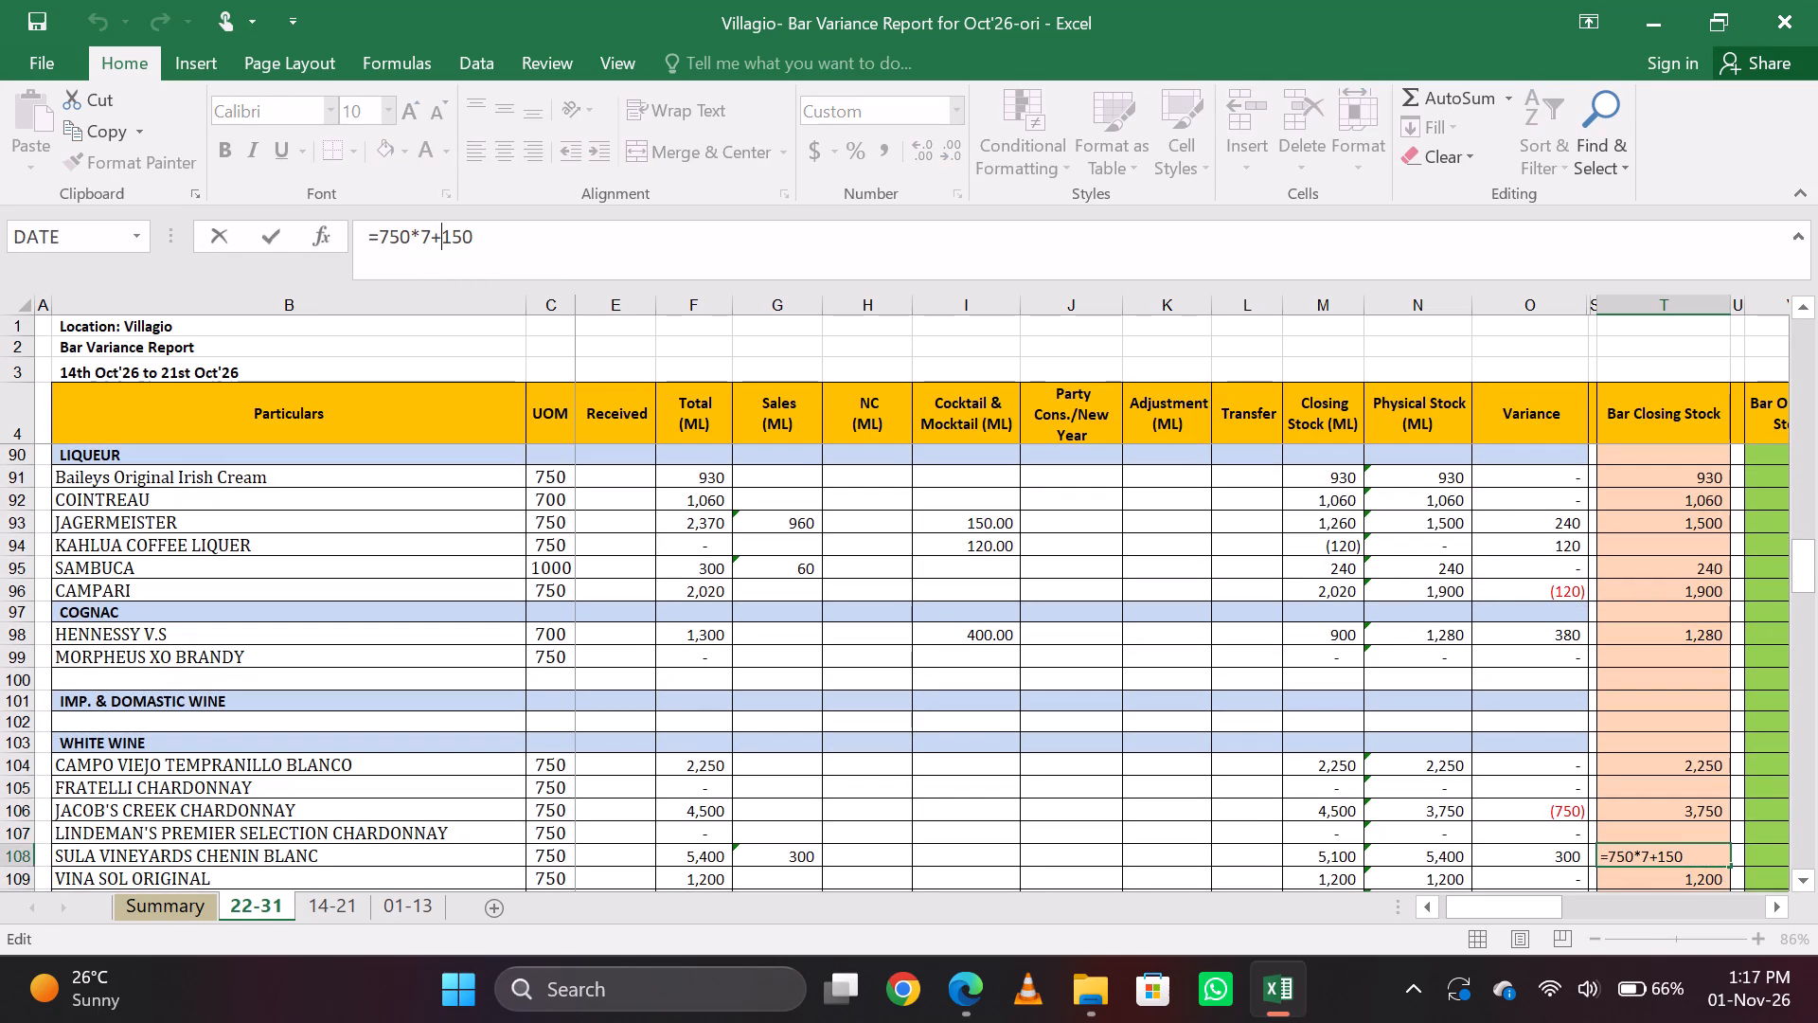
key("BackSpace")
key("BackSpace")
type("4+")
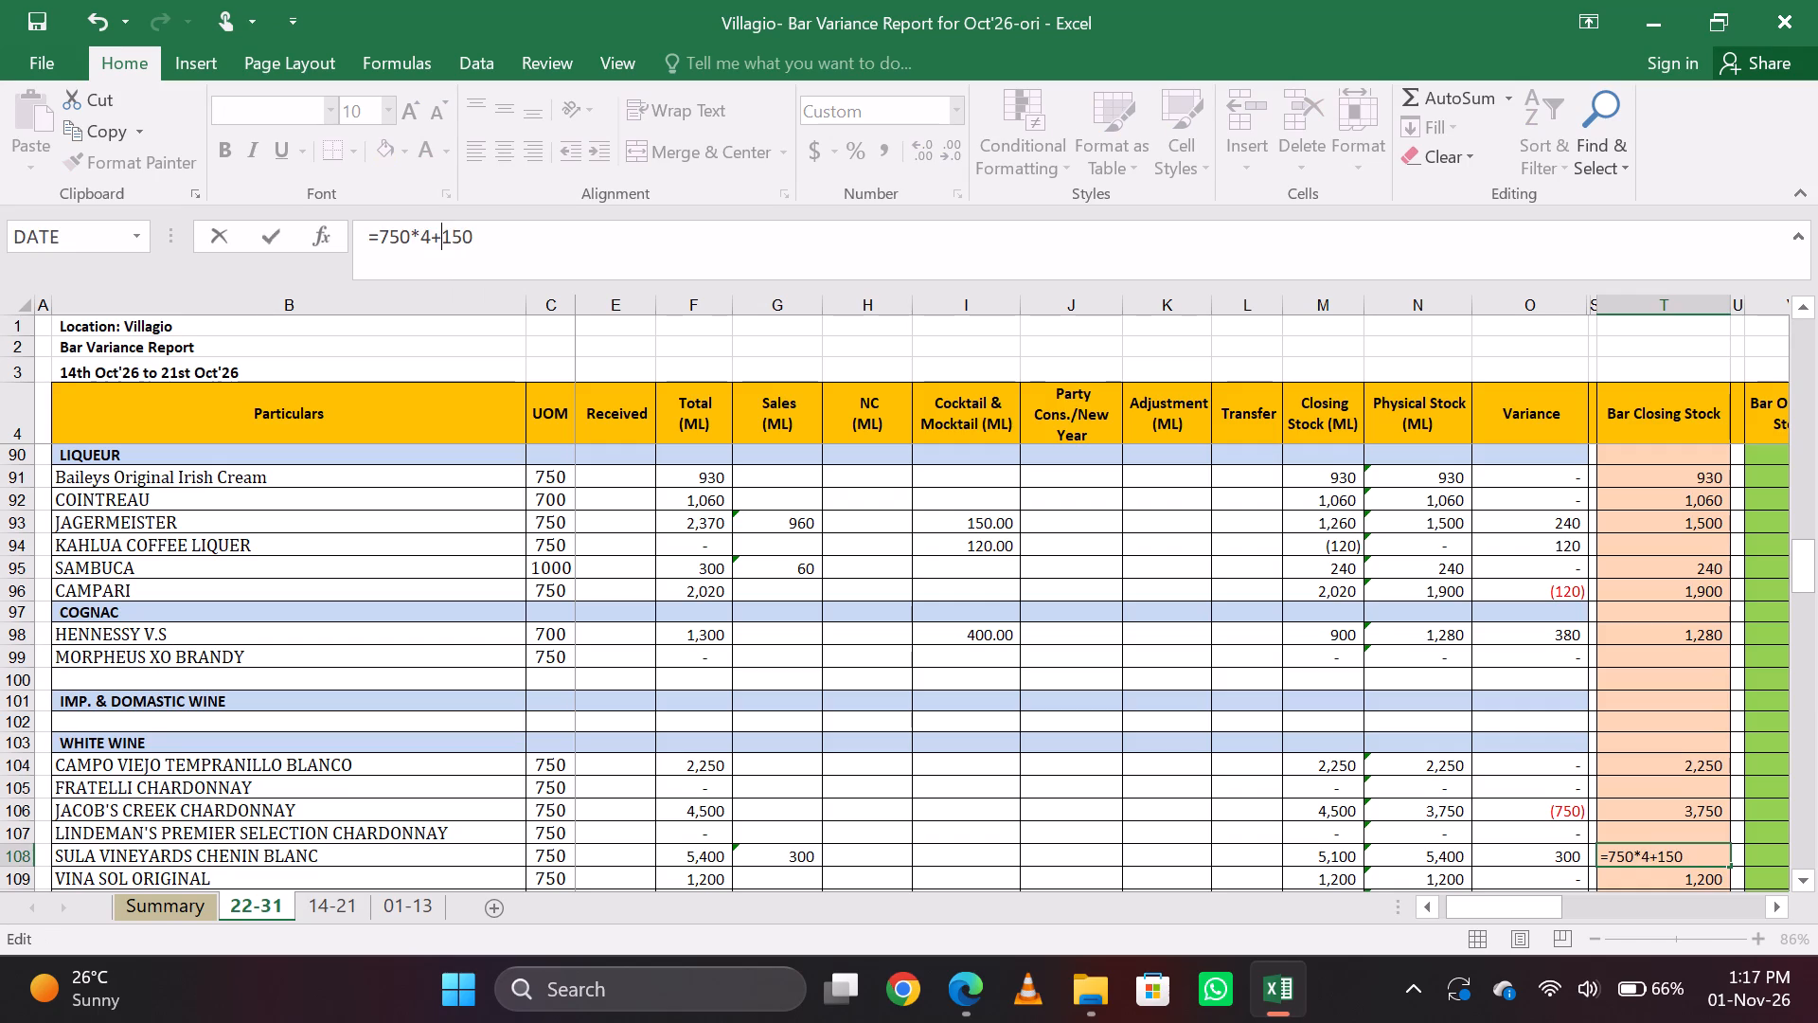
key("Return")
key("Up")
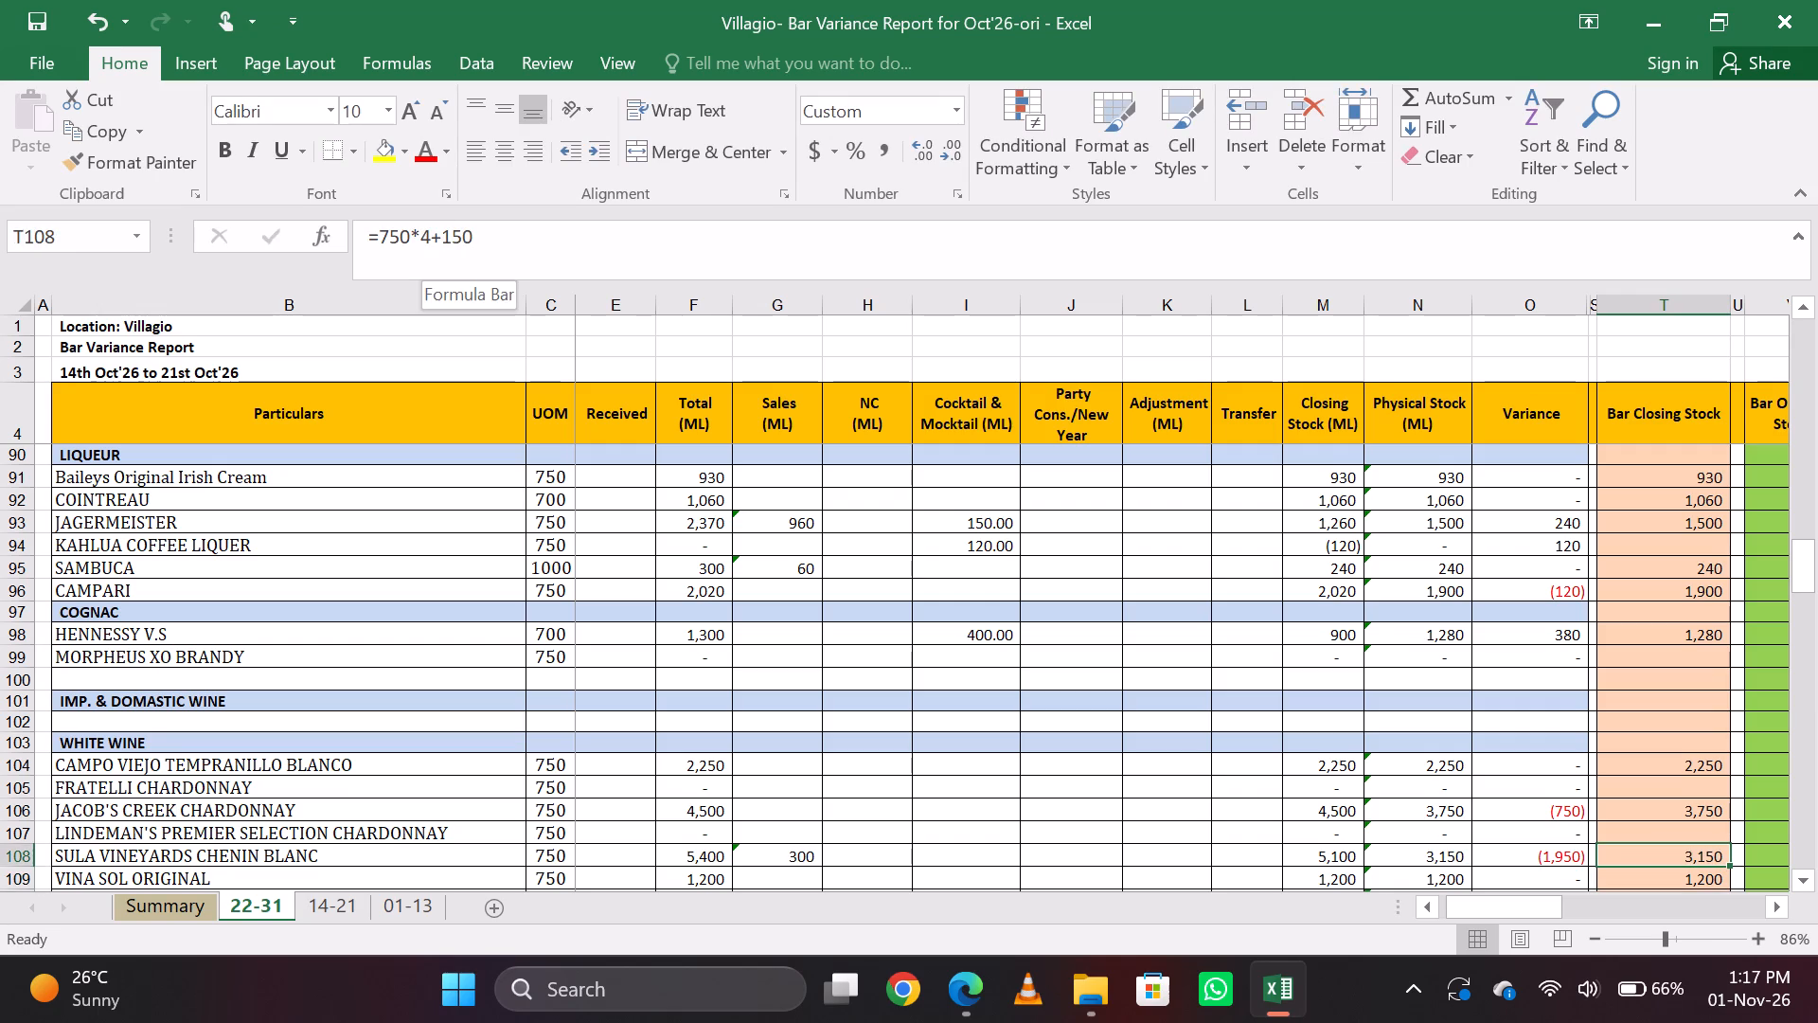
Remove the +150 from the Bar Closing Stock formula of SULA VINEYARDS CHENIN BLANC, leaving =750*4.
left_click(511, 247)
key("BackSpace")
key("BackSpace")
key("BackSpace")
key("BackSpace")
key("Return")
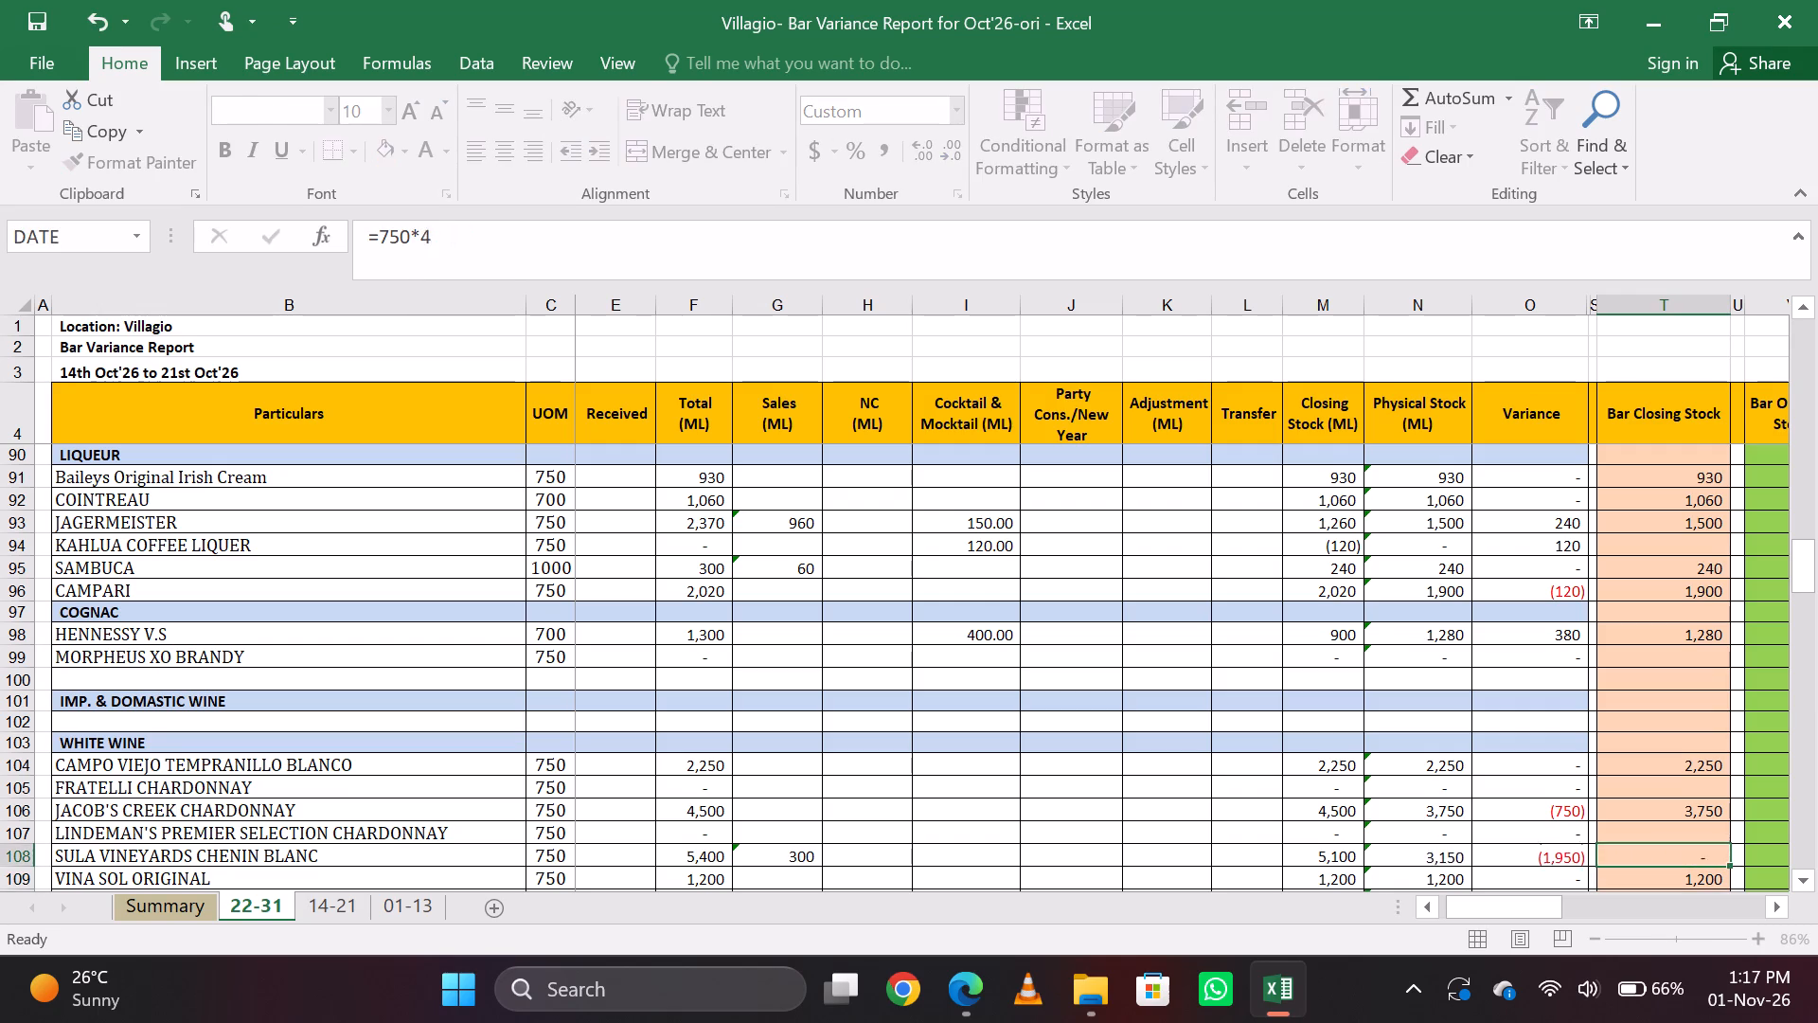
key("Up")
Change the Bar Closing Stock formula of VINA SOL ORIGINAL to =750*6.
key("Down")
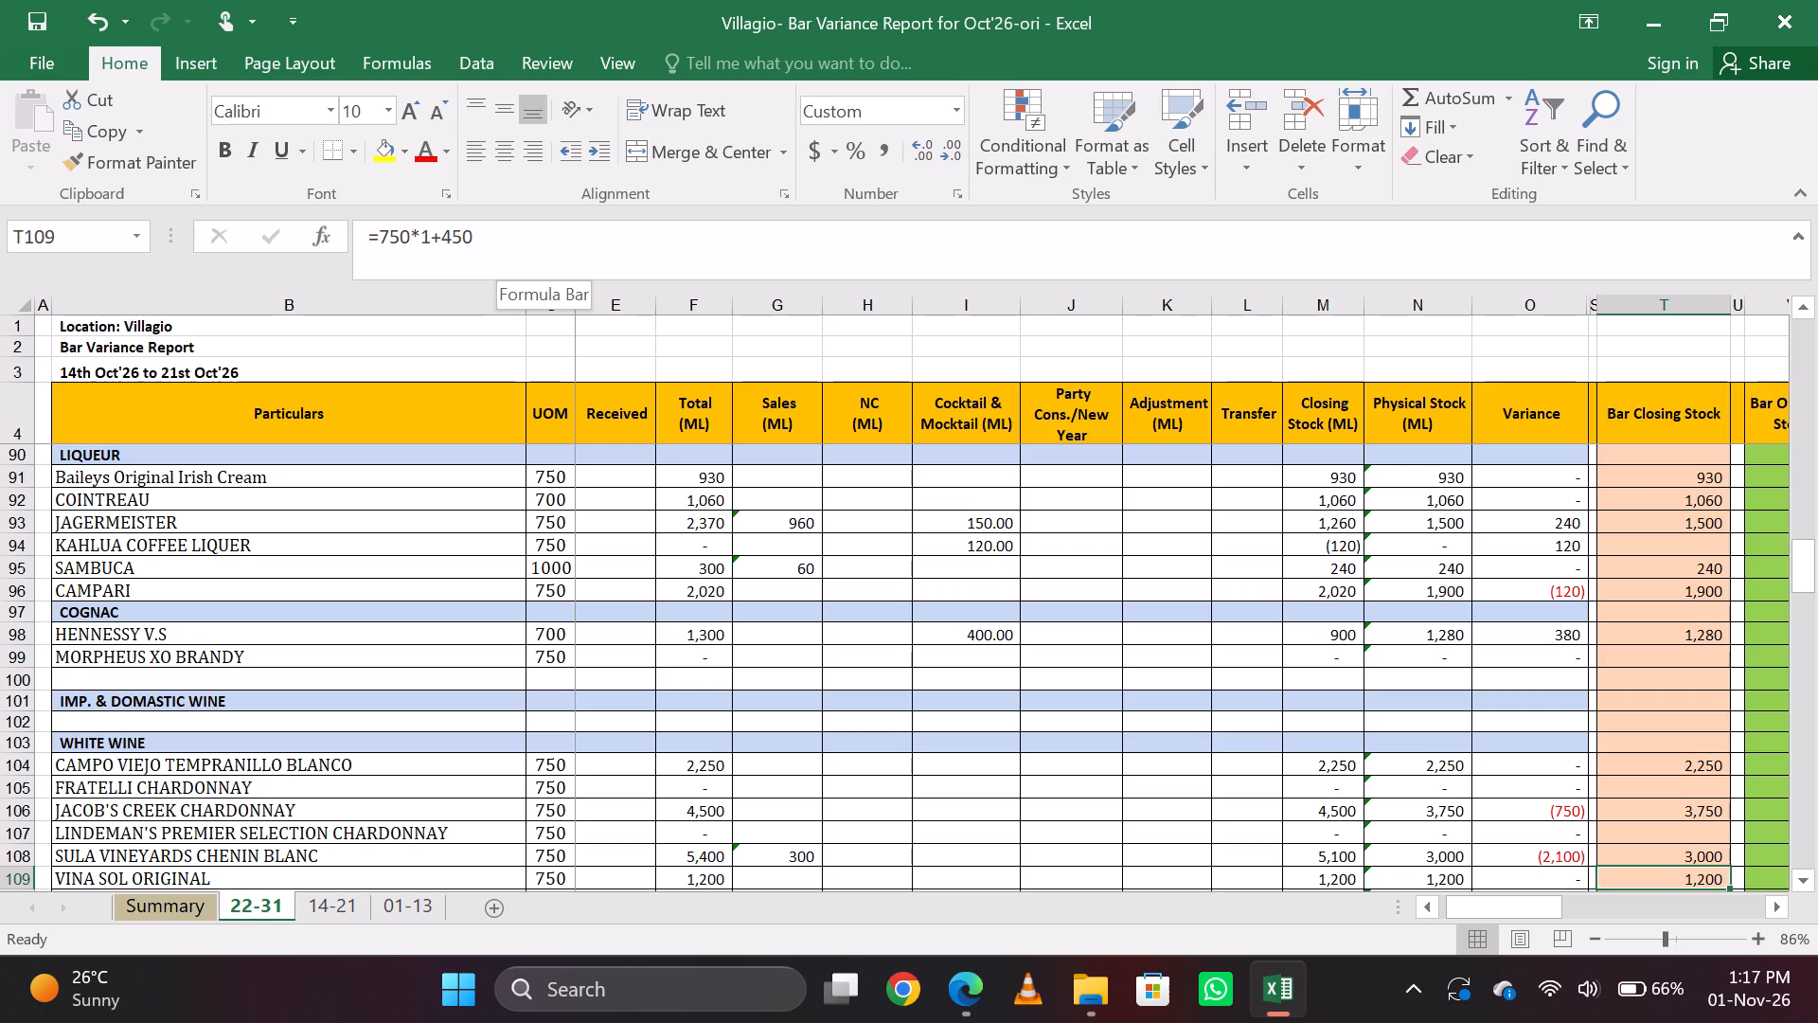
left_click(511, 247)
key("BackSpace")
key("BackSpace")
key("BackSpace")
key("BackSpace")
key("BackSpace")
key("6")
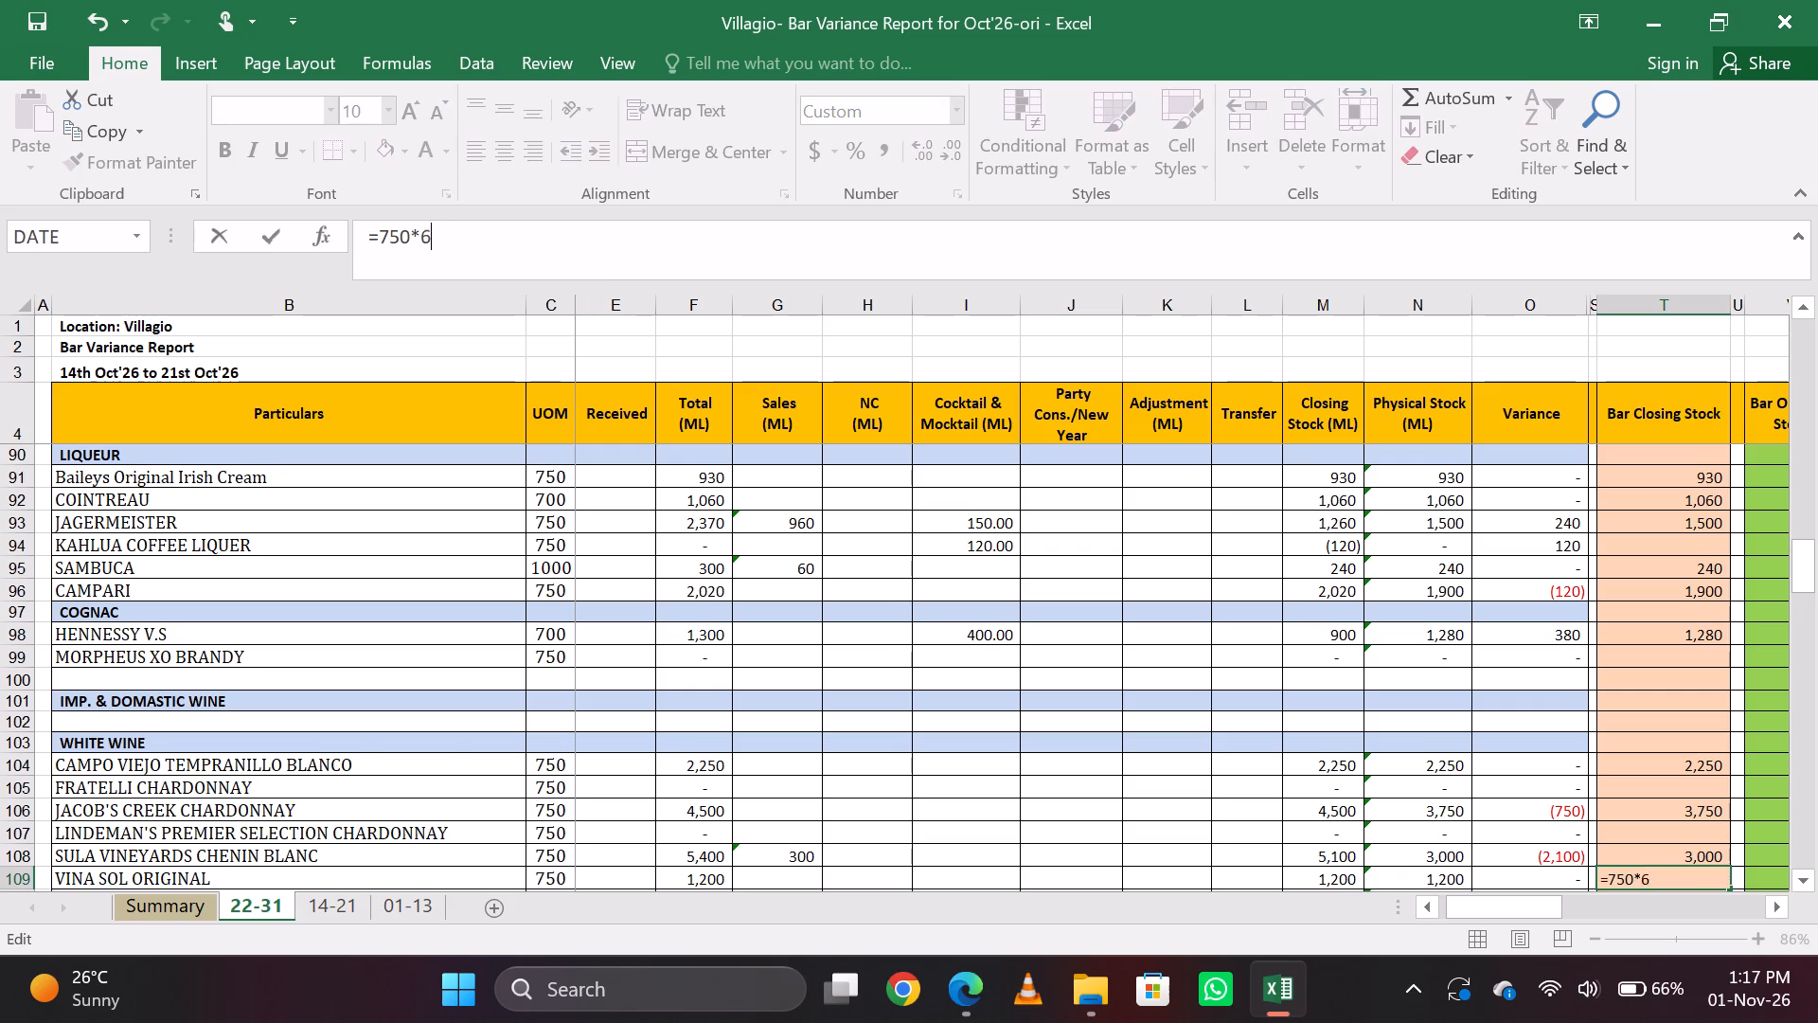
key("Return")
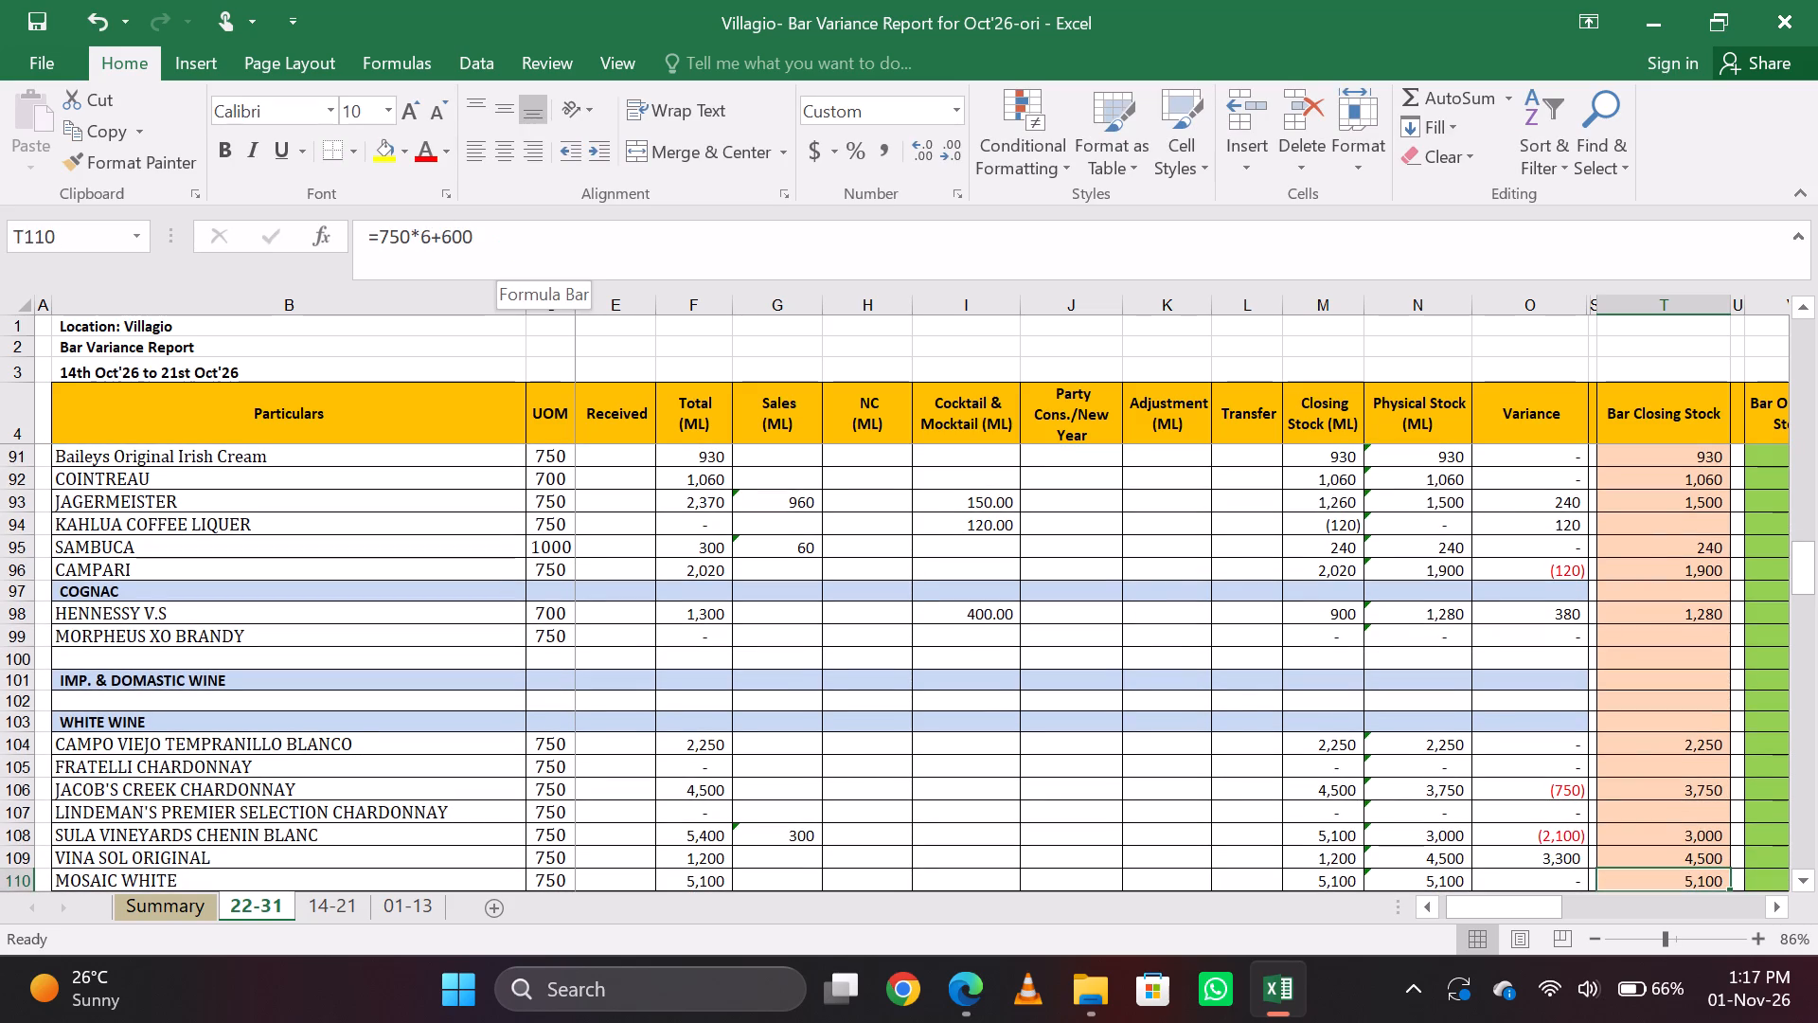
Change the Bar Closing Stock formula of MOSAIC WHITE to =750*5.
key("Up")
key("Down")
key("Down")
key("Up")
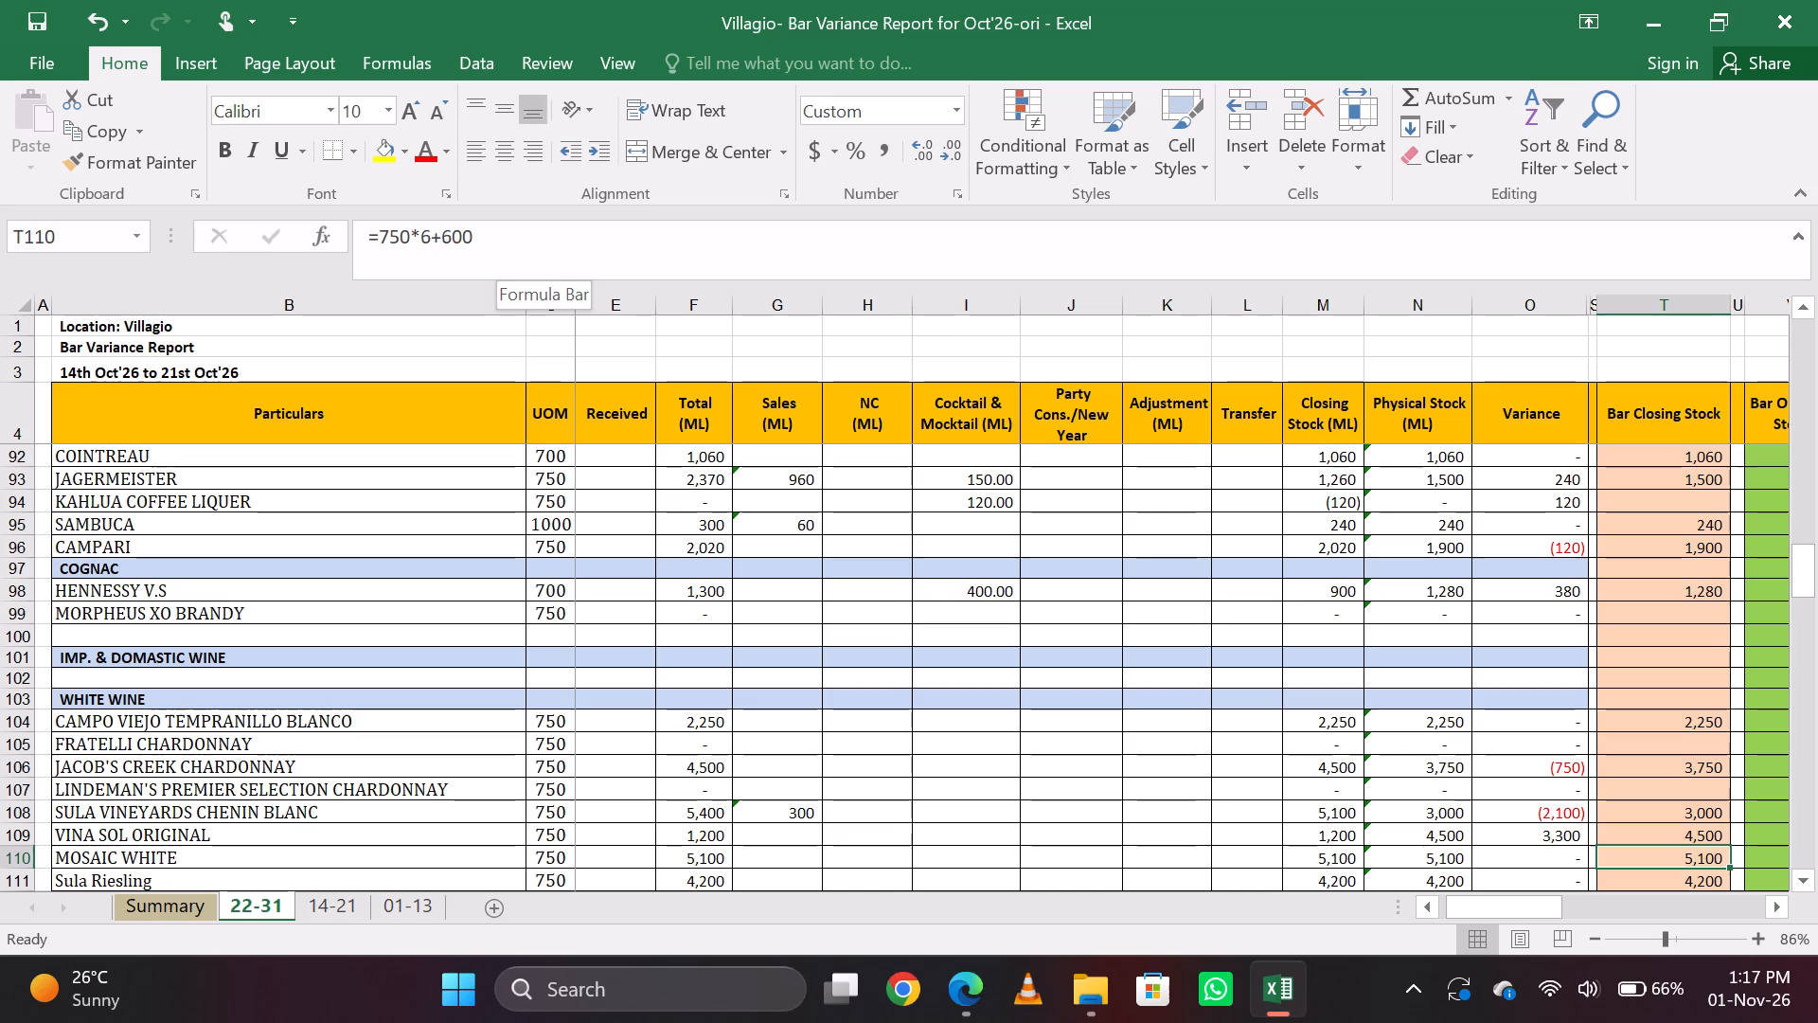
left_click(511, 248)
key("BackSpace")
key("BackSpace")
key("BackSpace")
key("BackSpace")
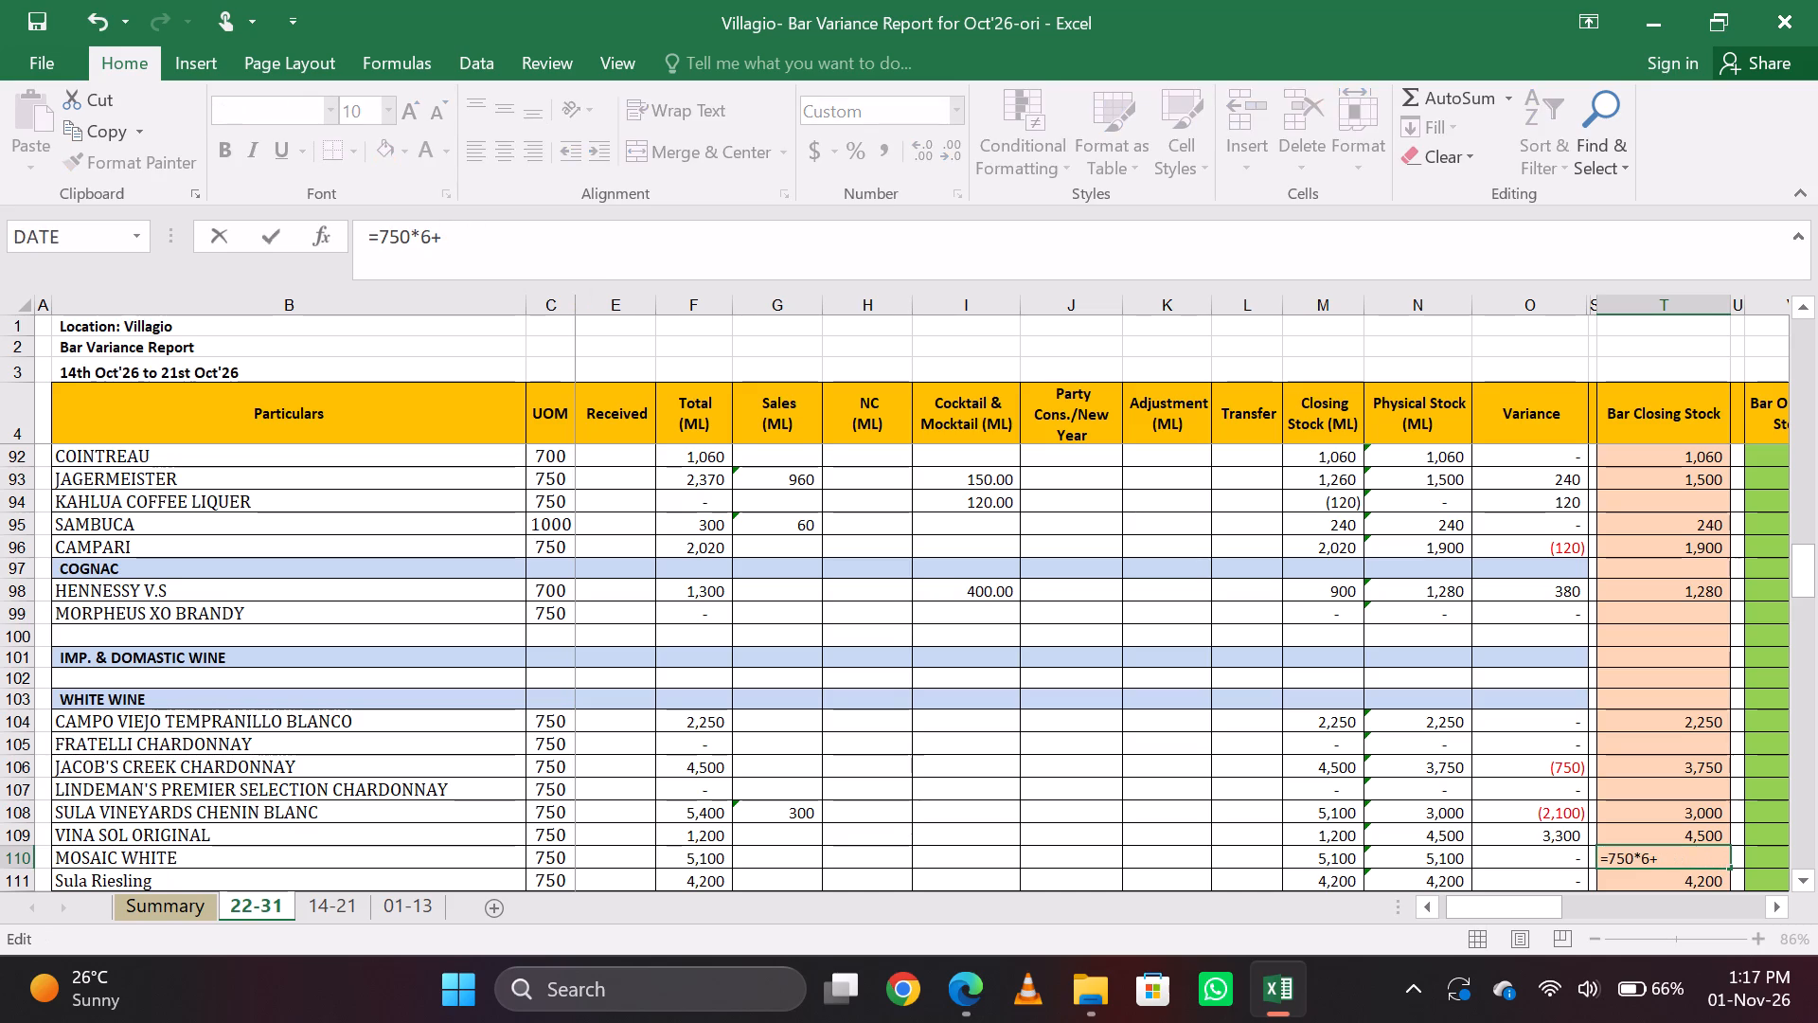
key("BackSpace")
key("5")
key("Return")
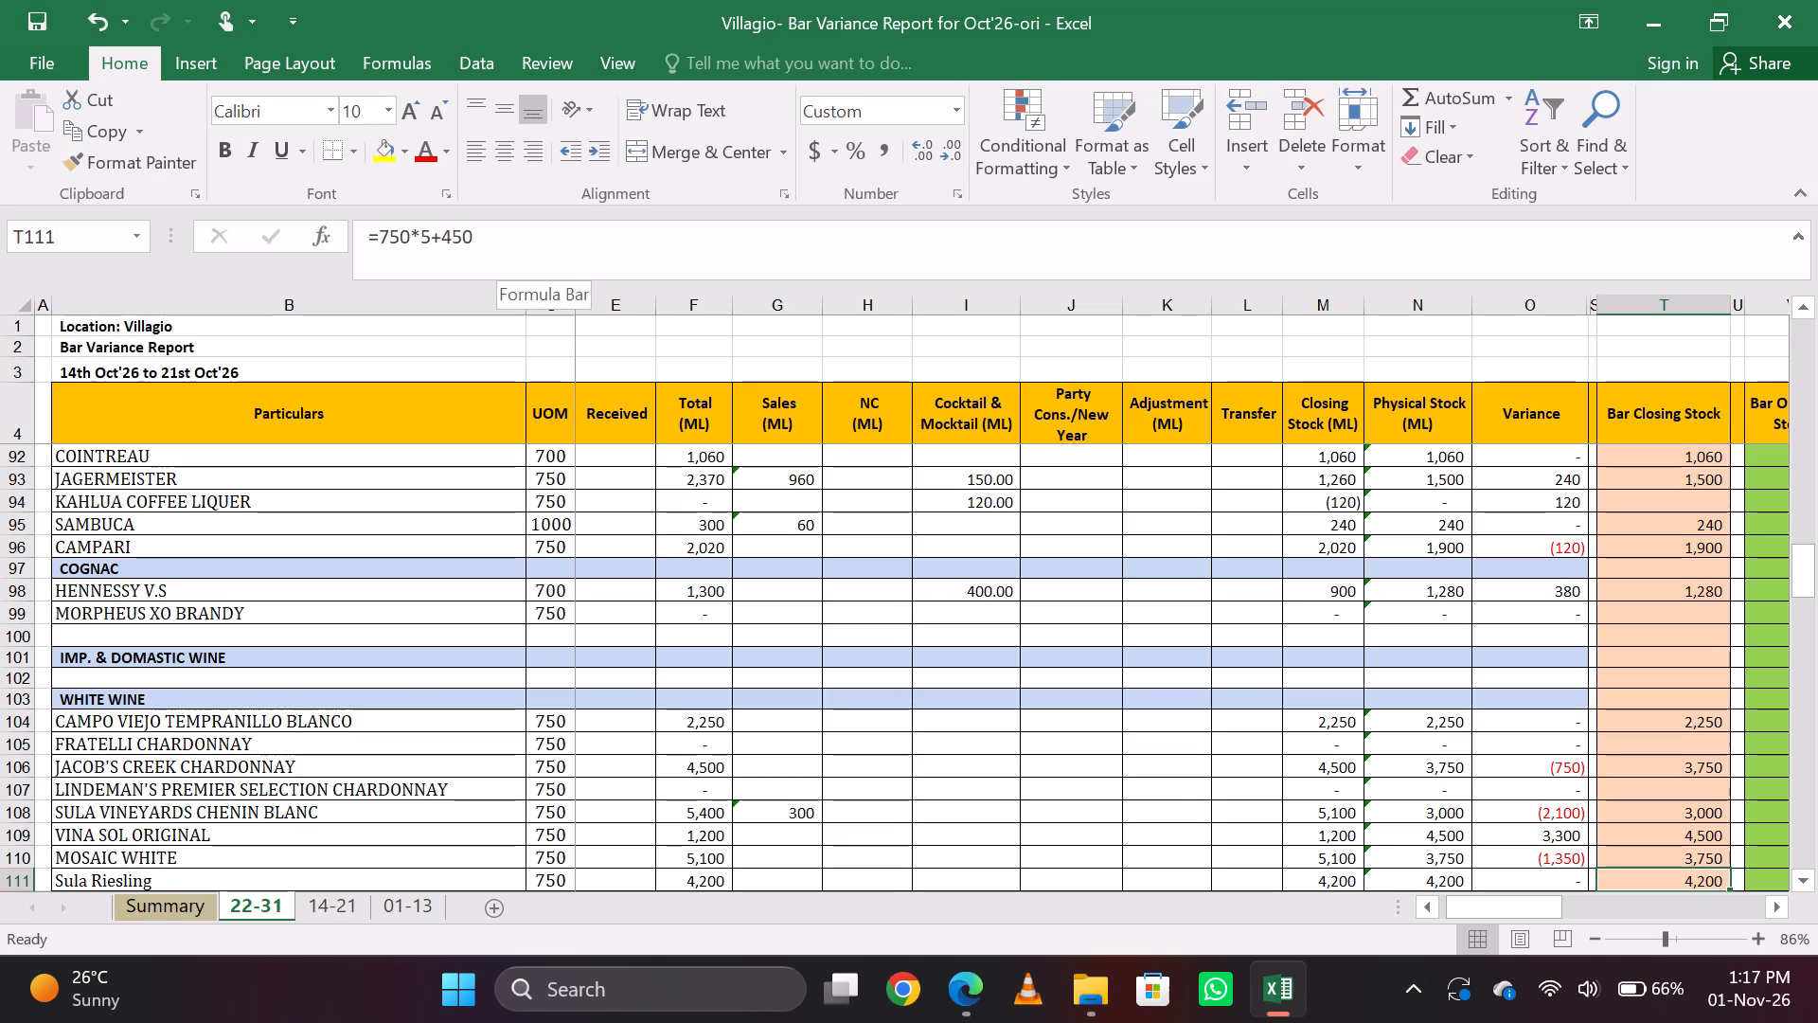
Clear the Bar Closing Stock entry of Sula Riesling in the white wine section.
key("Down")
key("Down")
key("Up")
key("Up")
key("Down")
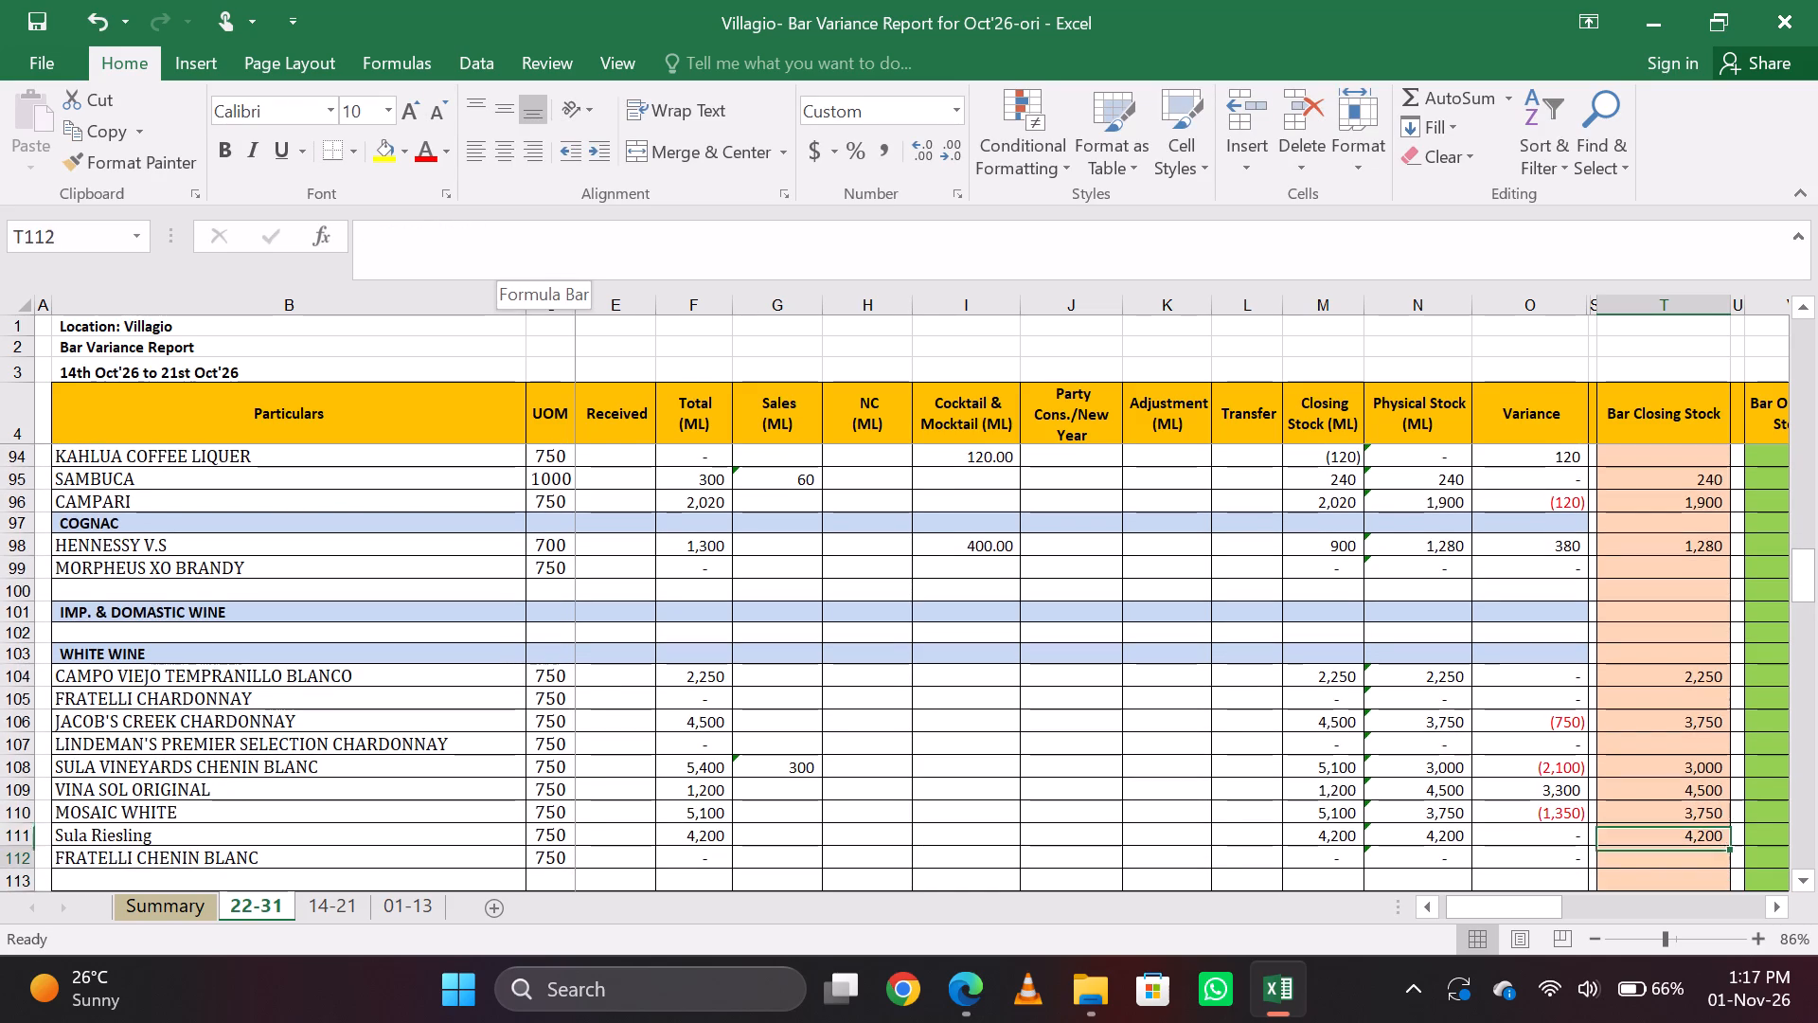
key("Up")
key("BackSpace")
key("Return")
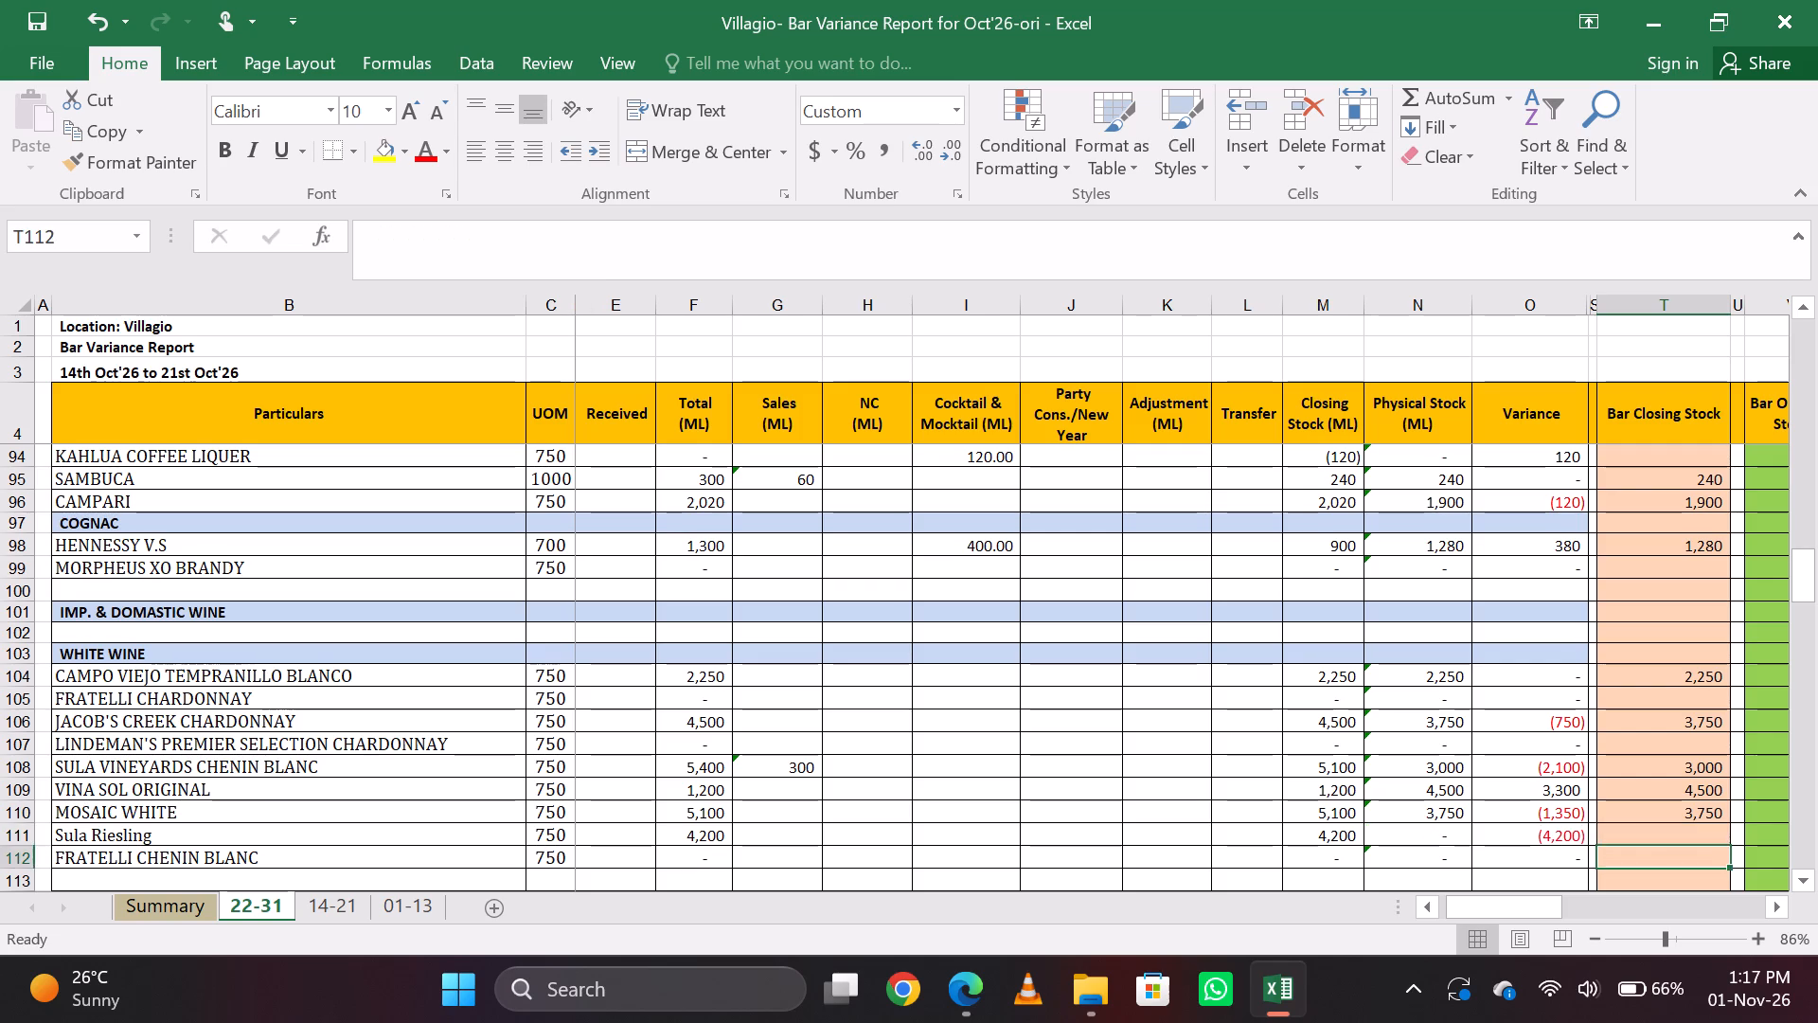
Review the Bar Closing Stock entries and variances of the white wines from SULA VINEYARDS CHENIN BLANC to FRATELLI CHENIN BLANC.
key("Up")
key("Down")
key("Up")
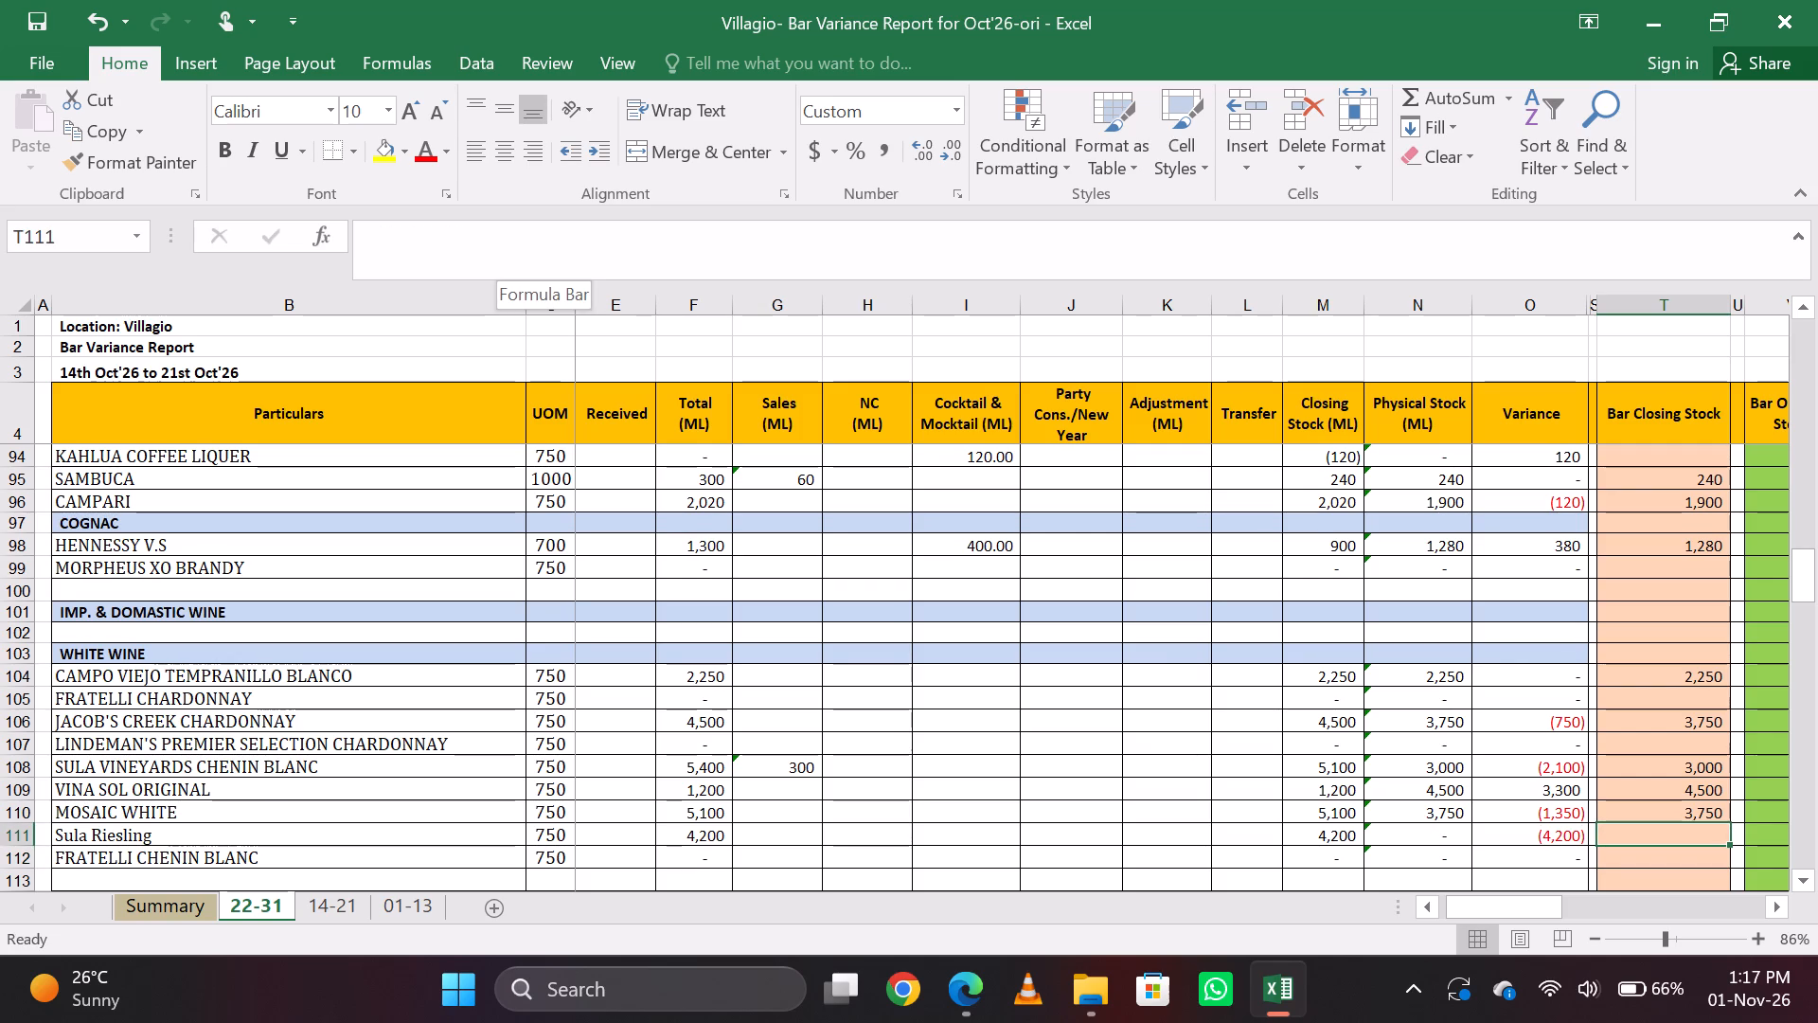
key("Down")
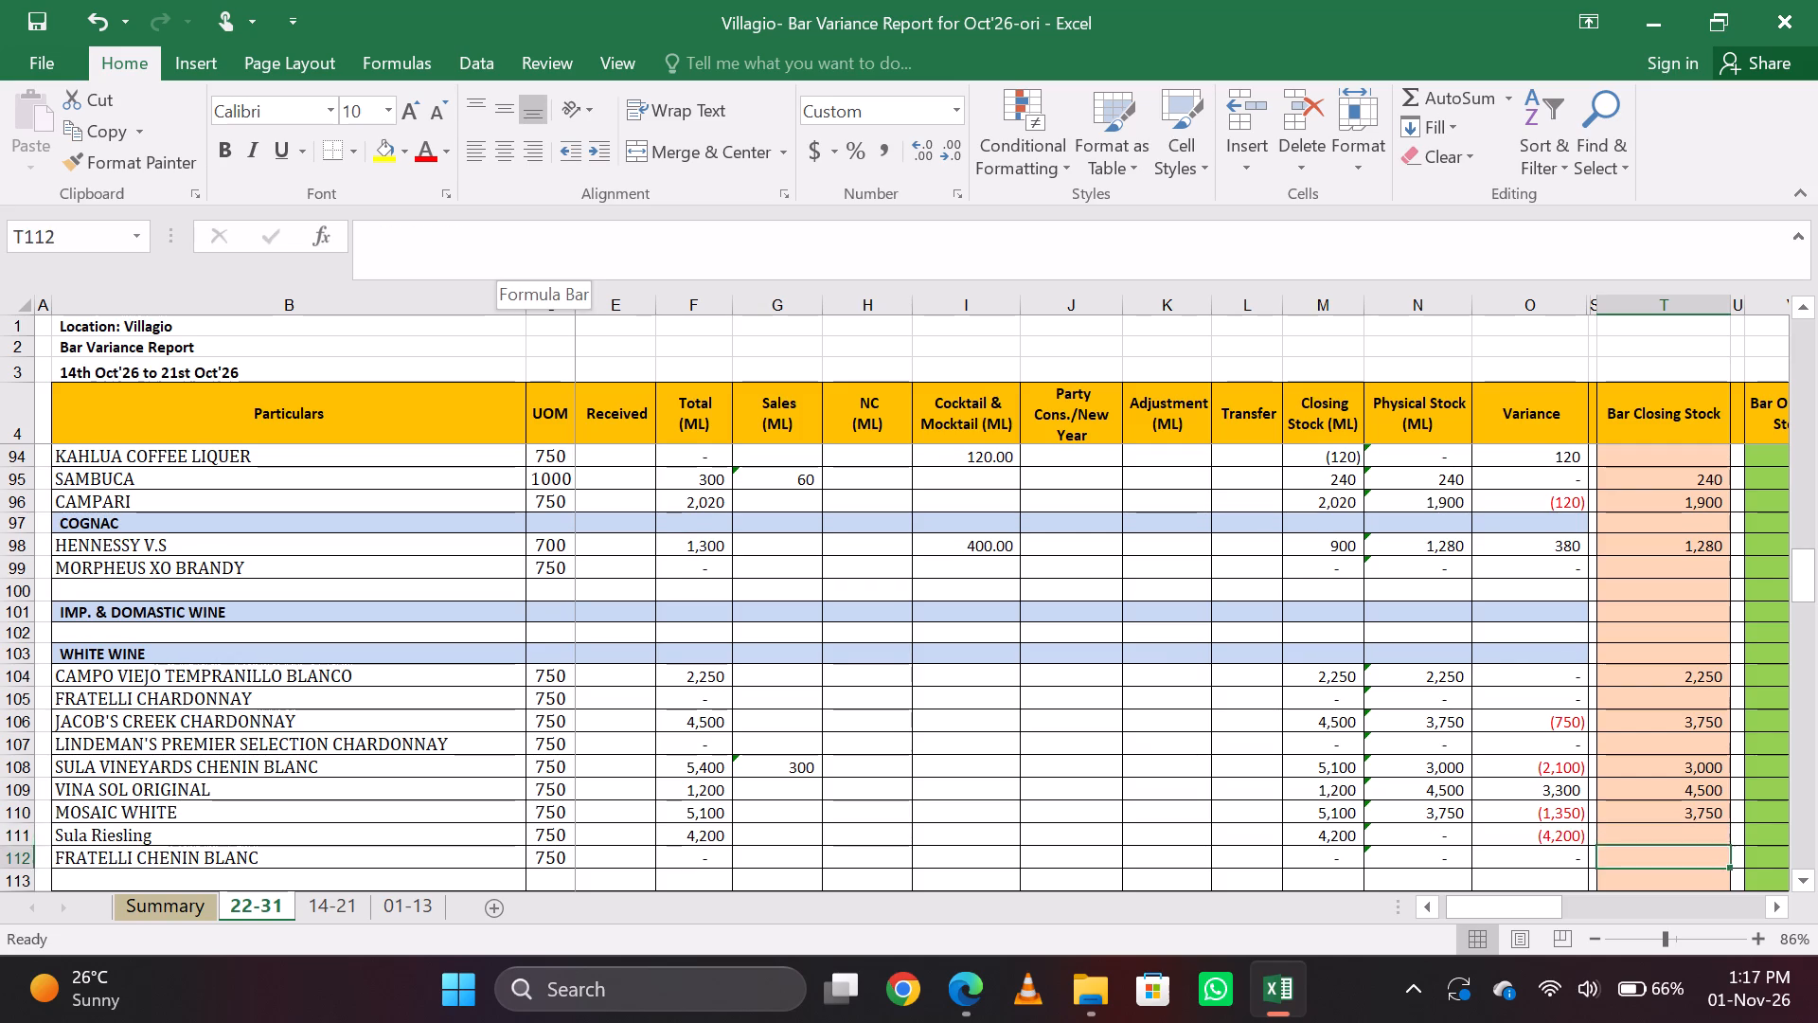
key("Up")
key("Up")
key("Up")
key("Up")
key("Down")
key("Down")
key("Down")
key("Down")
key("Up")
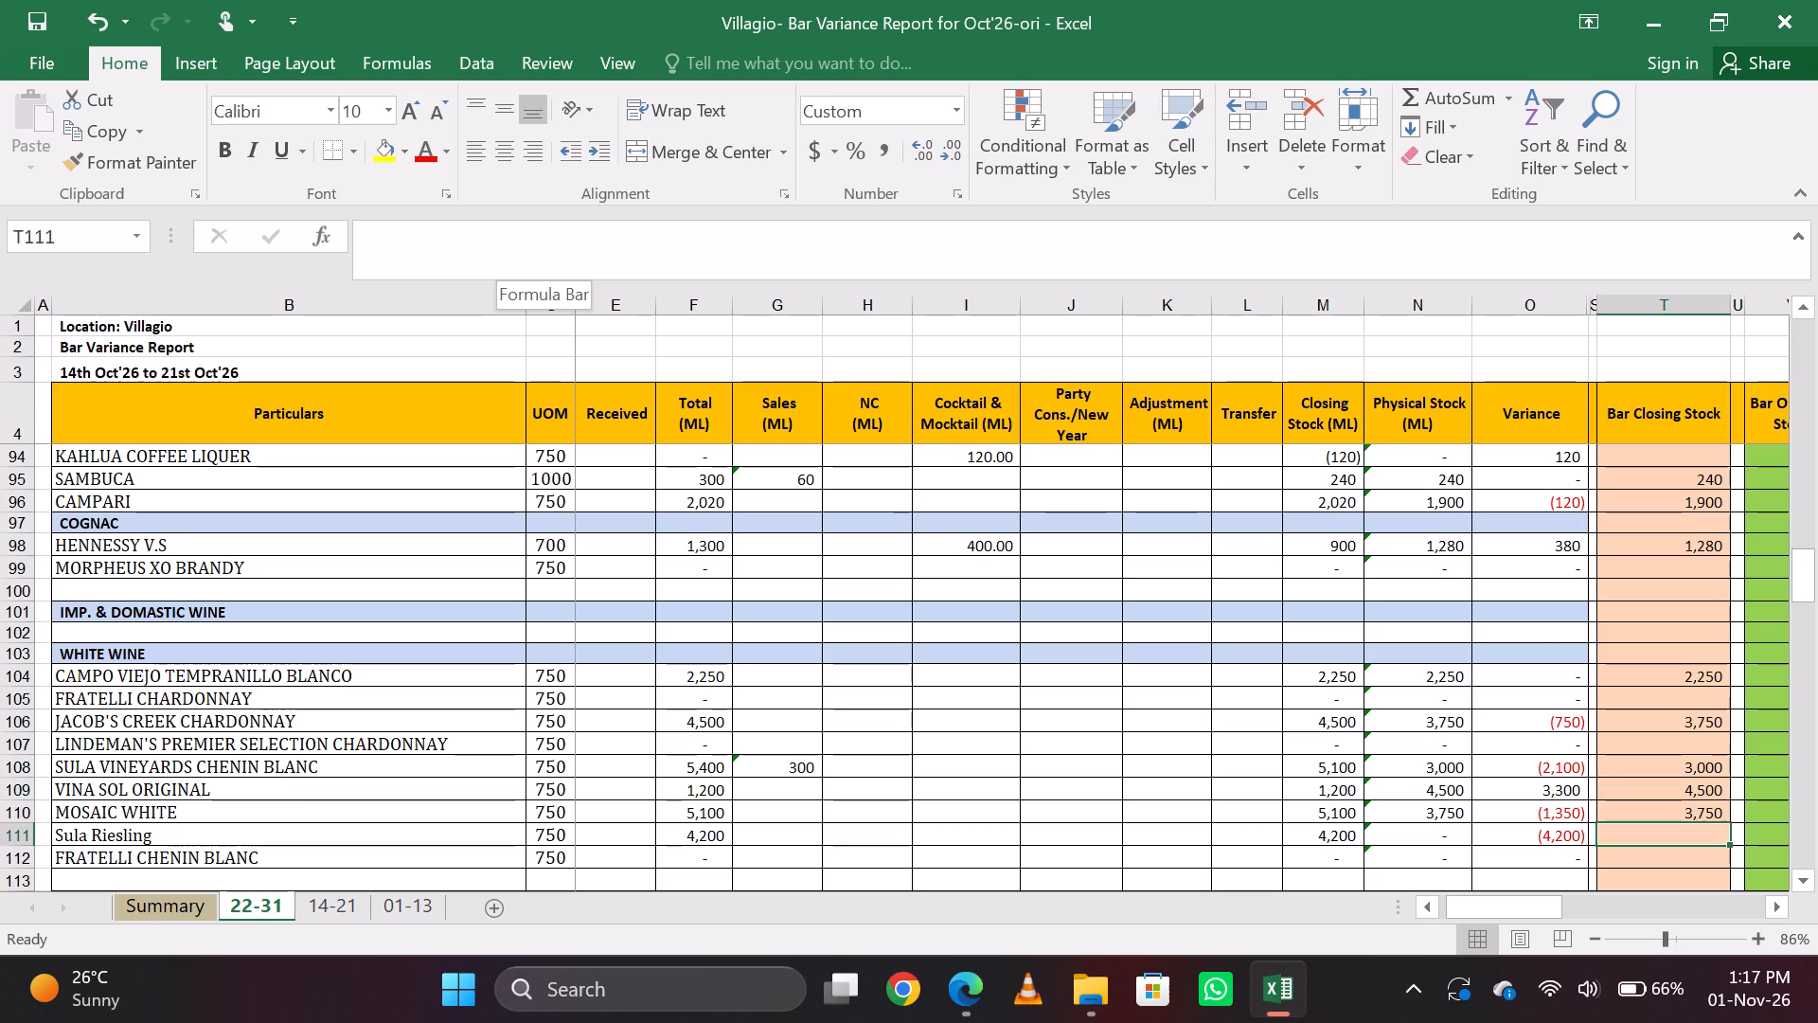
Change the Bar Closing Stock formula of JACOB'S CREEK SHIRAZ CABERNET in the red wine section to =750*2.
key("Down")
key("Down")
key("Down")
key("Down")
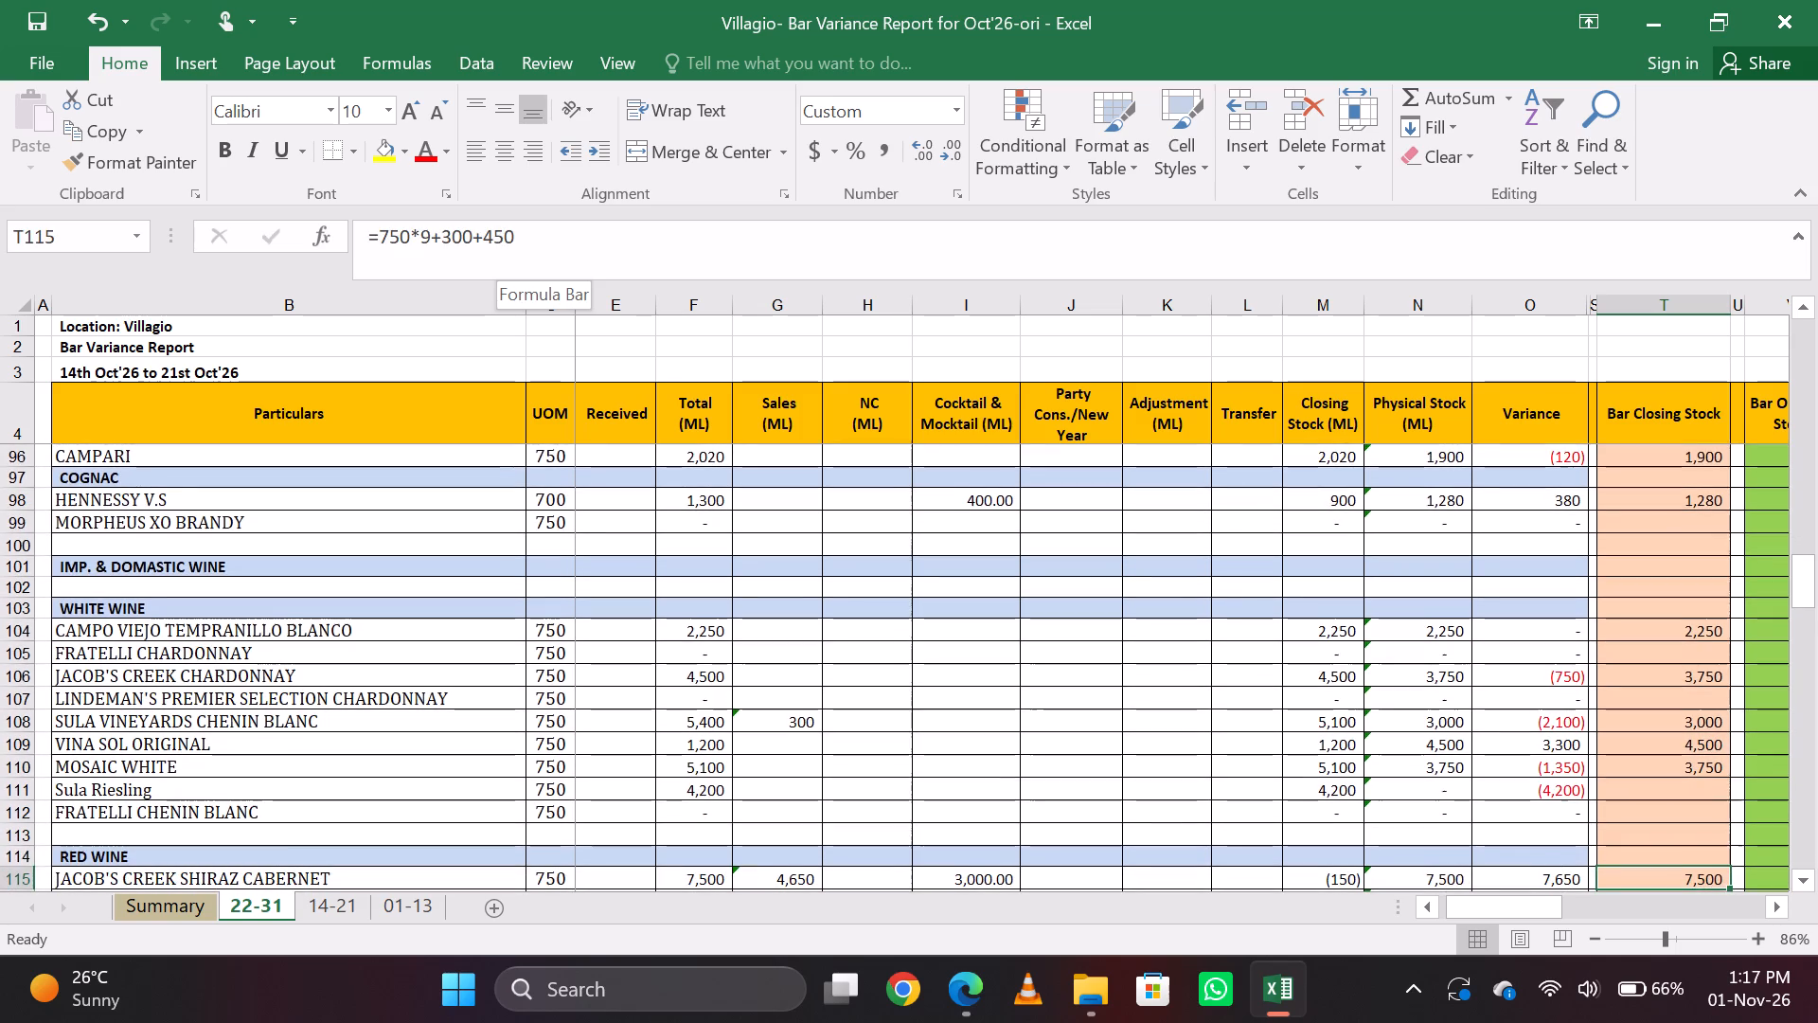
key("Down")
key("Up")
left_click(562, 243)
key("BackSpace")
key("BackSpace")
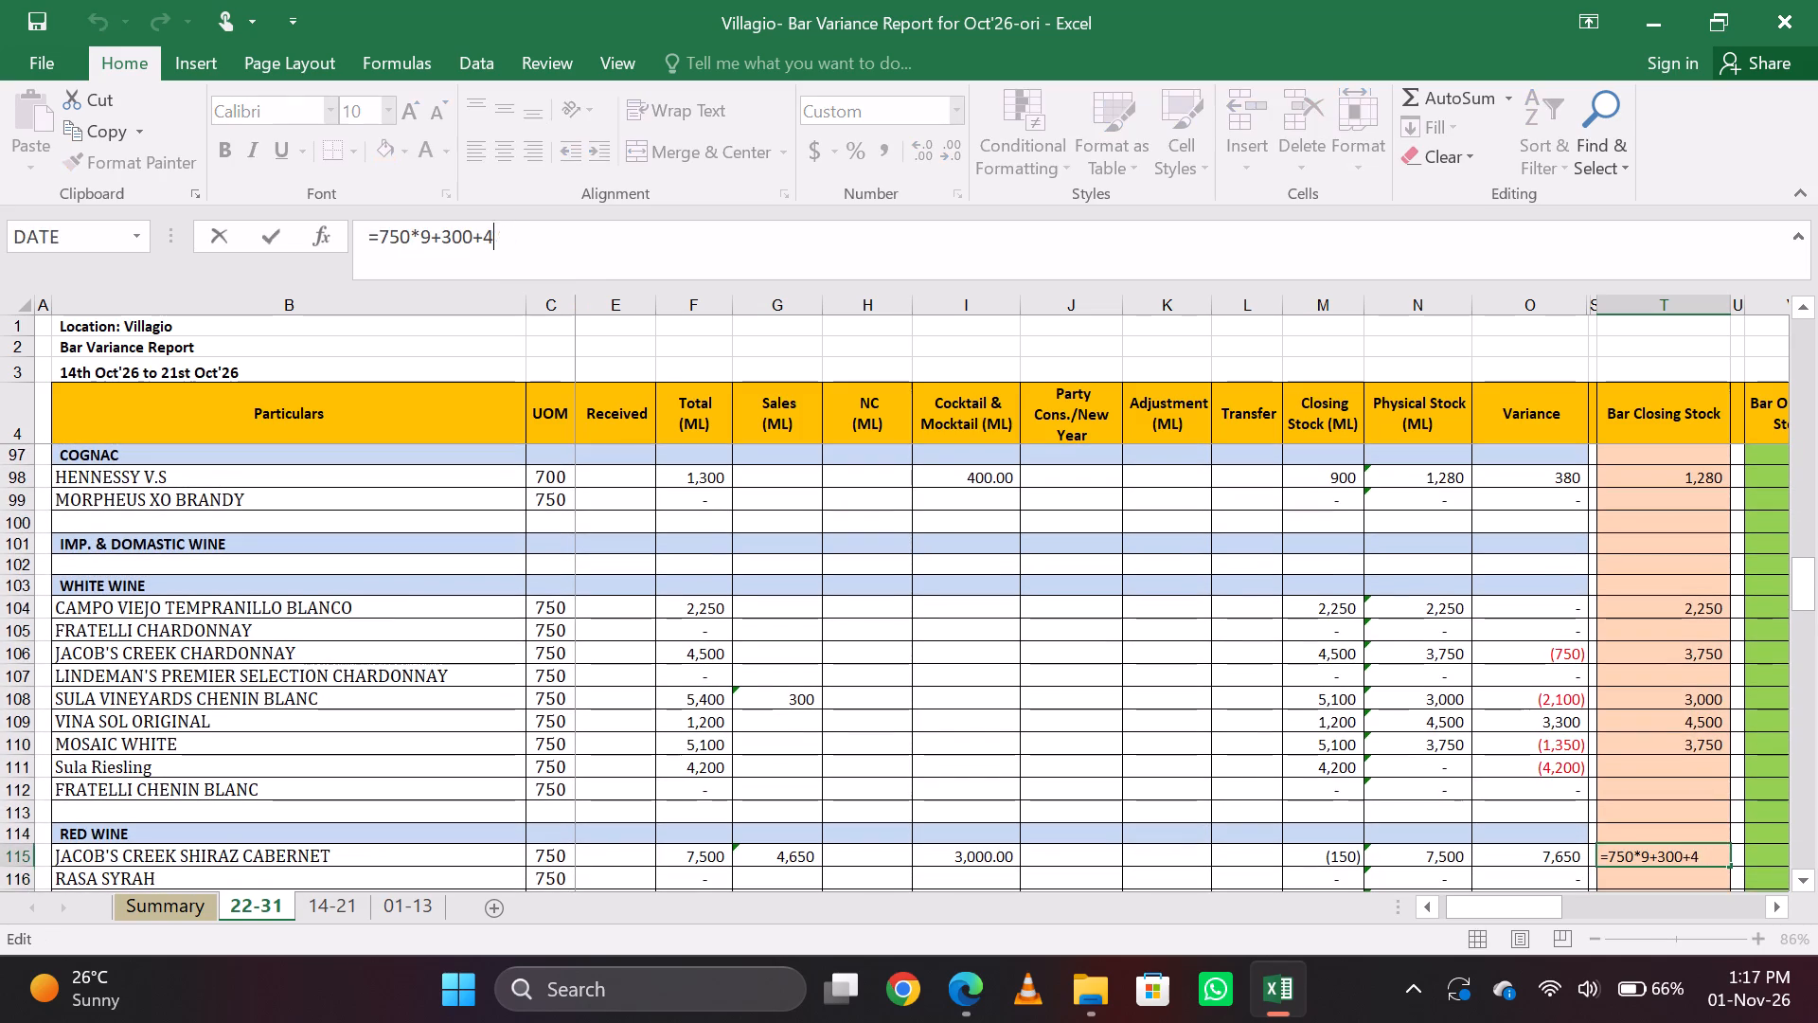
key("BackSpace")
key("BackSpace")
key("BackSpace")
key("BackSpace")
key("BackSpace")
key("BackSpace")
key("BackSpace")
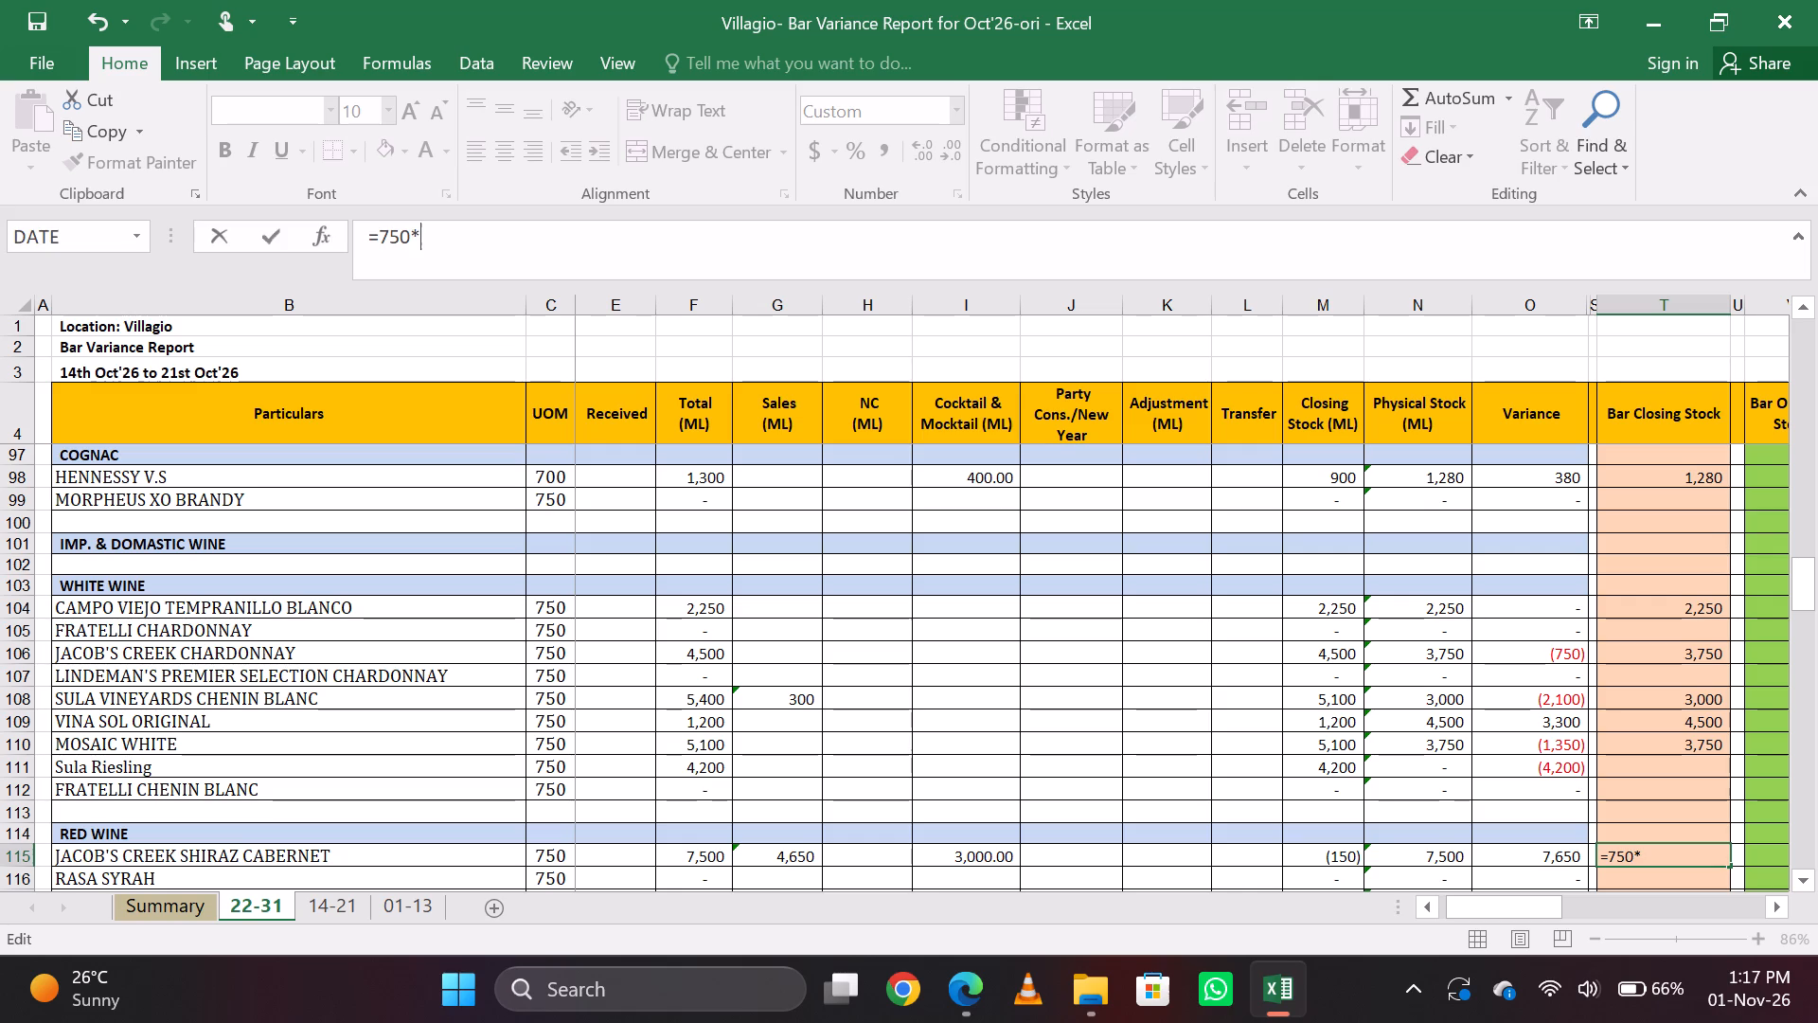
key("2")
key("Return")
key("Down")
key("Up")
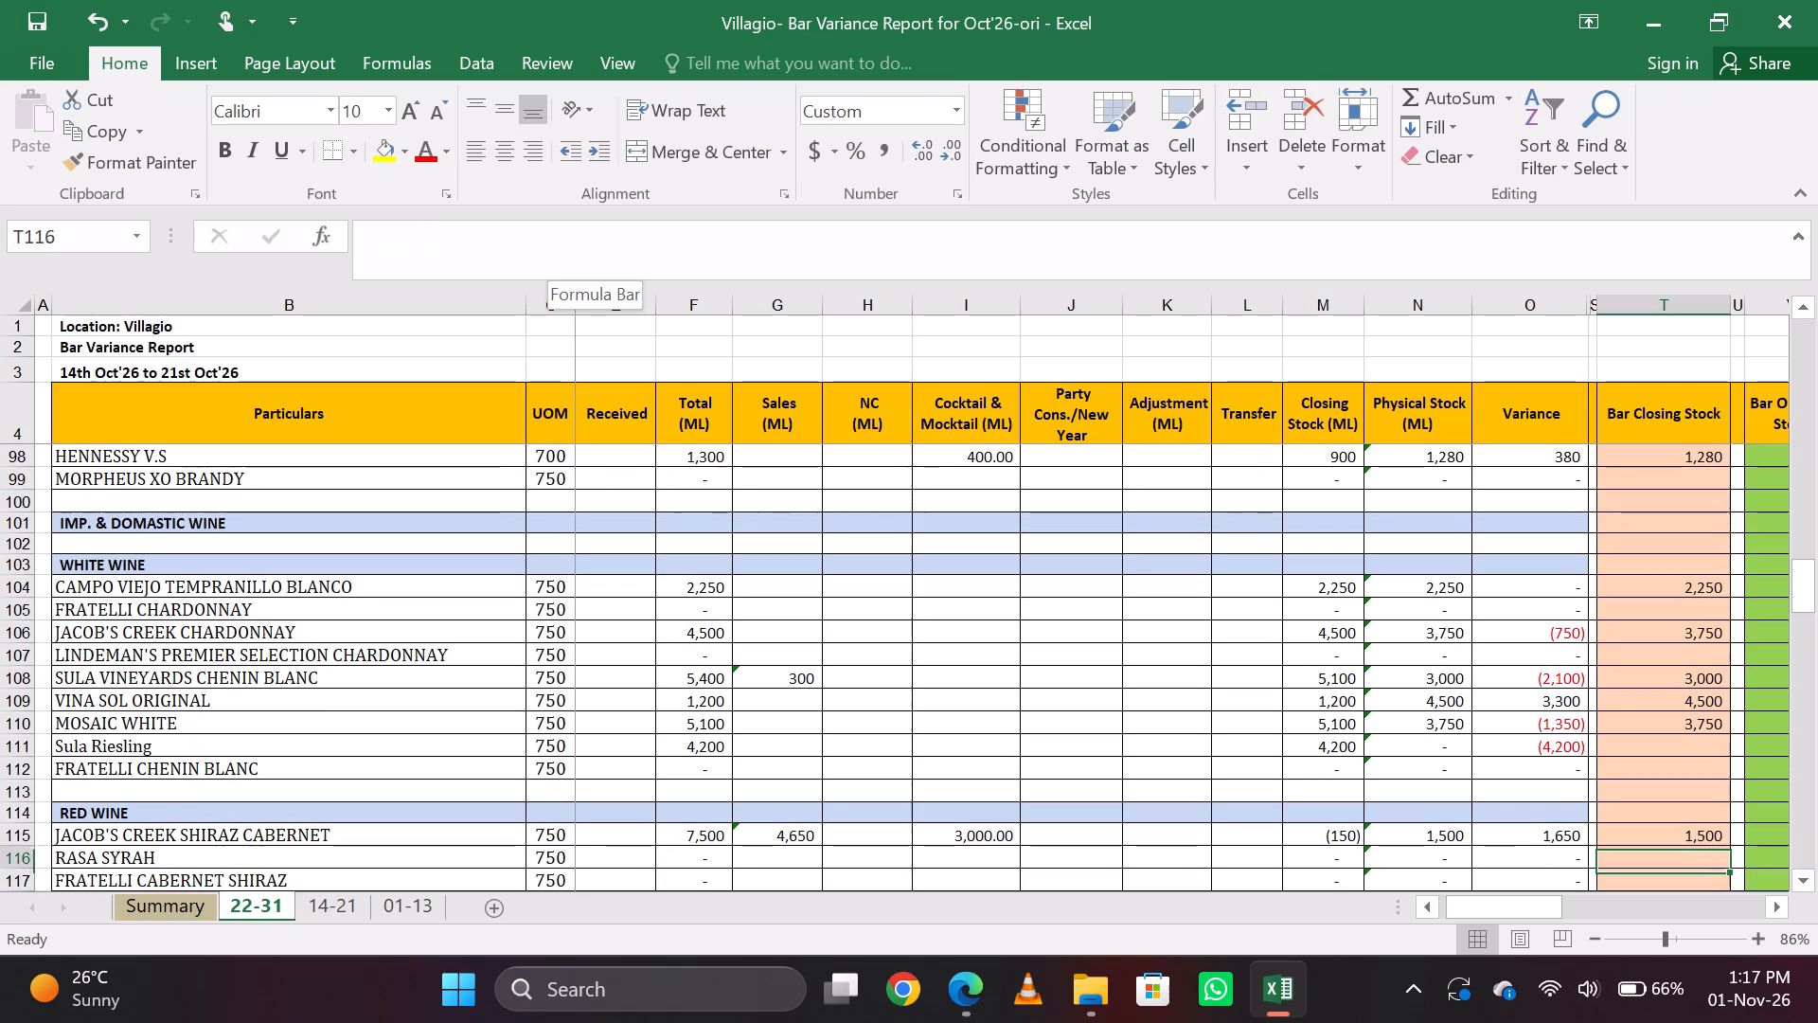
key("Up")
key("Down")
key("Up")
Enter 750 as the Bar Closing Stock of SULA CABENET SHIRAZ in the red wine section.
key("Down")
key("Down")
key("Down")
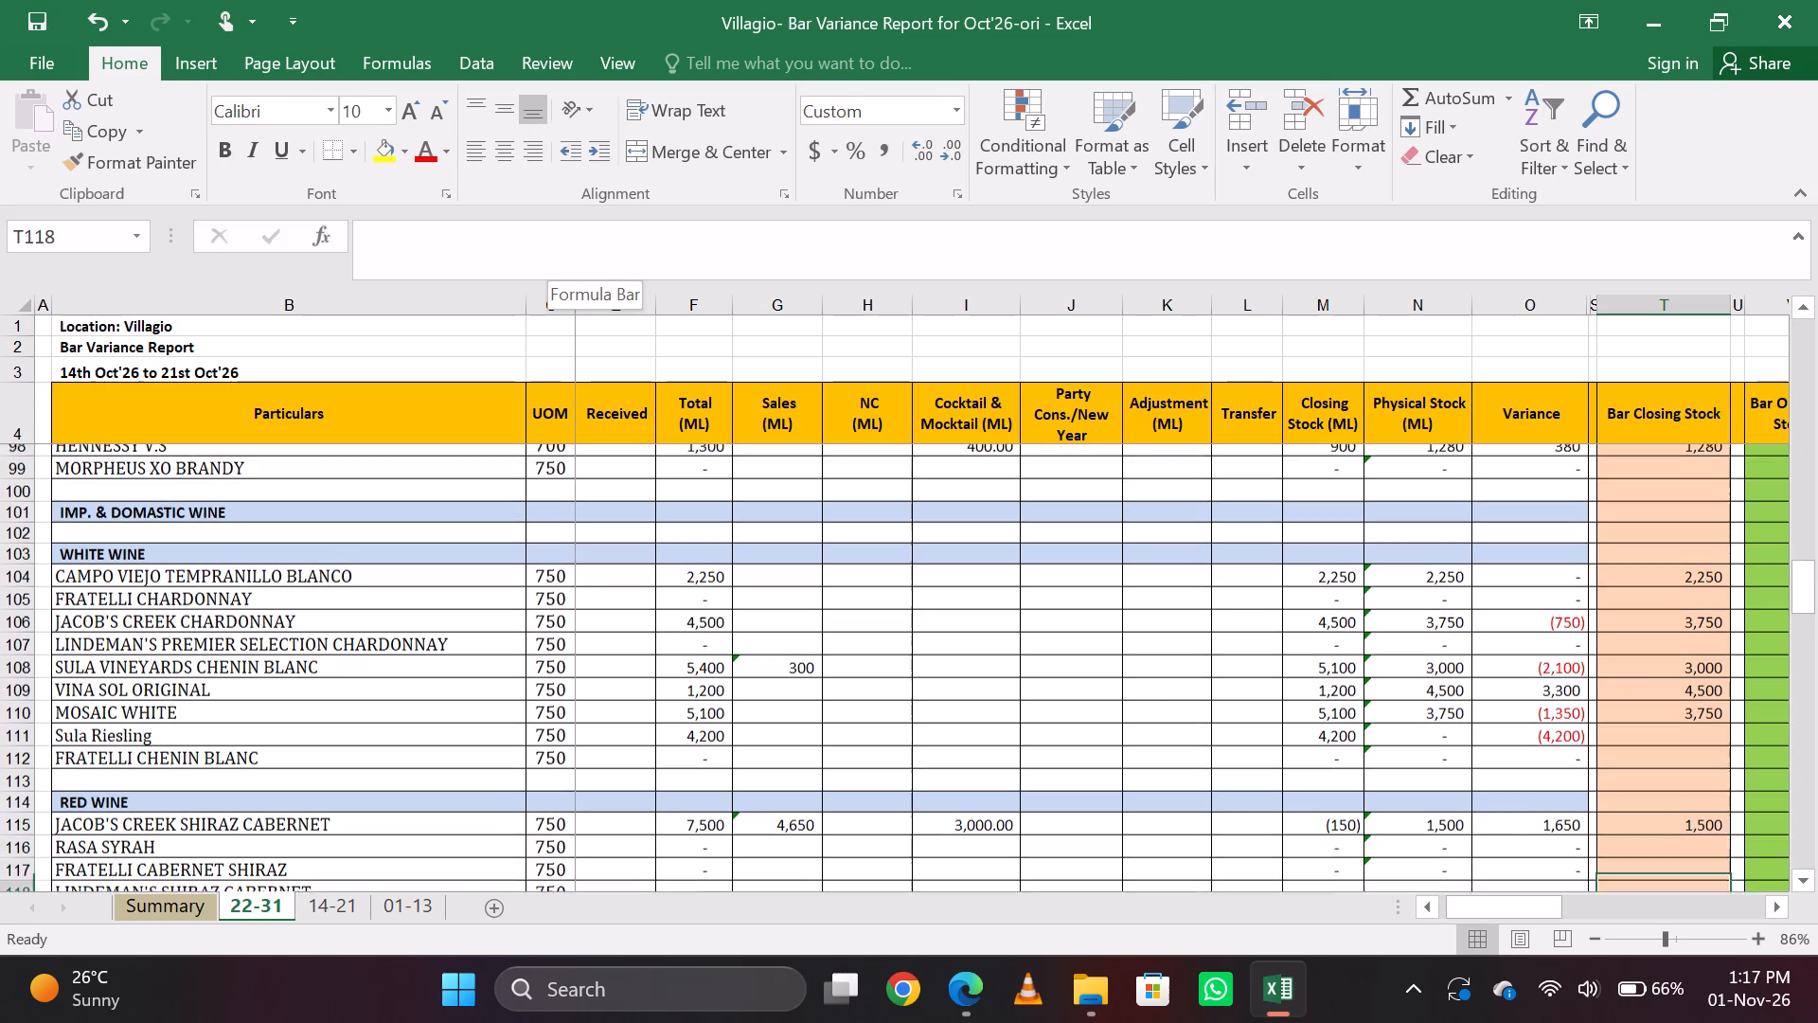
key("Down")
key("Down")
key("Up")
key("Down")
key("Down")
key("Down")
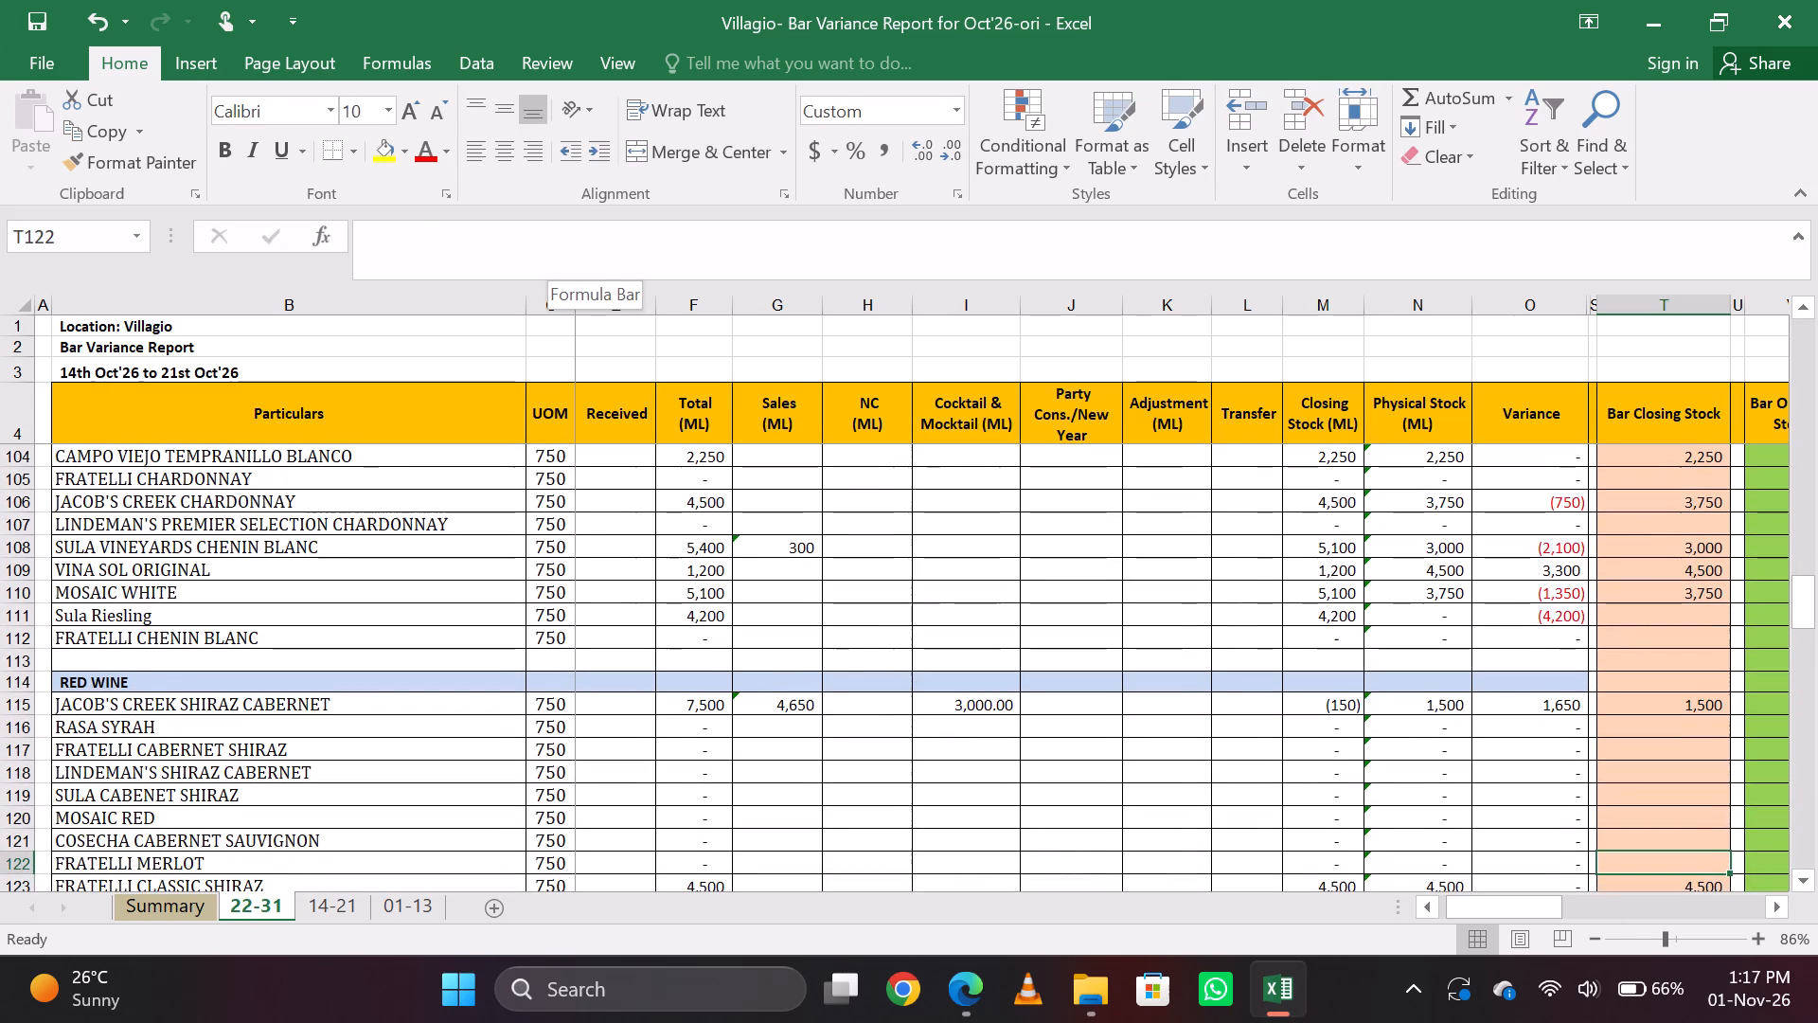
key("Down")
key("Down")
key("Up")
key("Up")
key("Up")
key("Up")
key("Up")
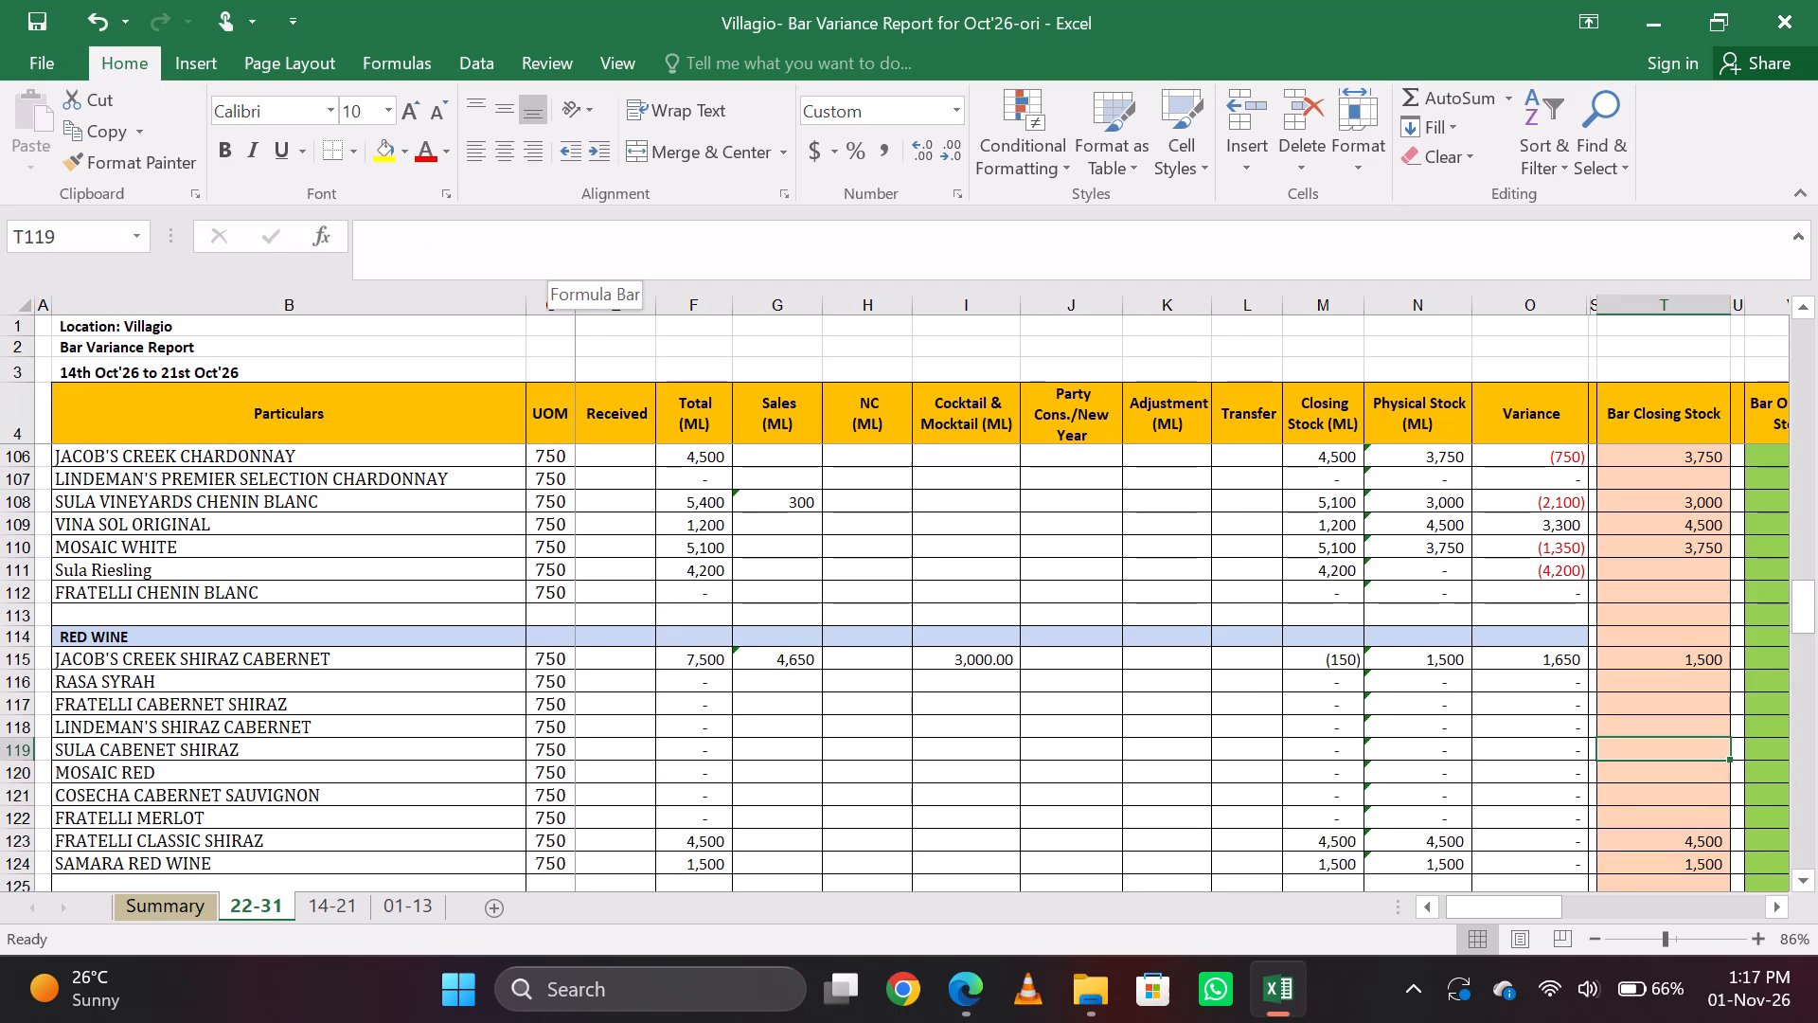
key("Down")
key("Up")
type("75")
key("0")
key("Return")
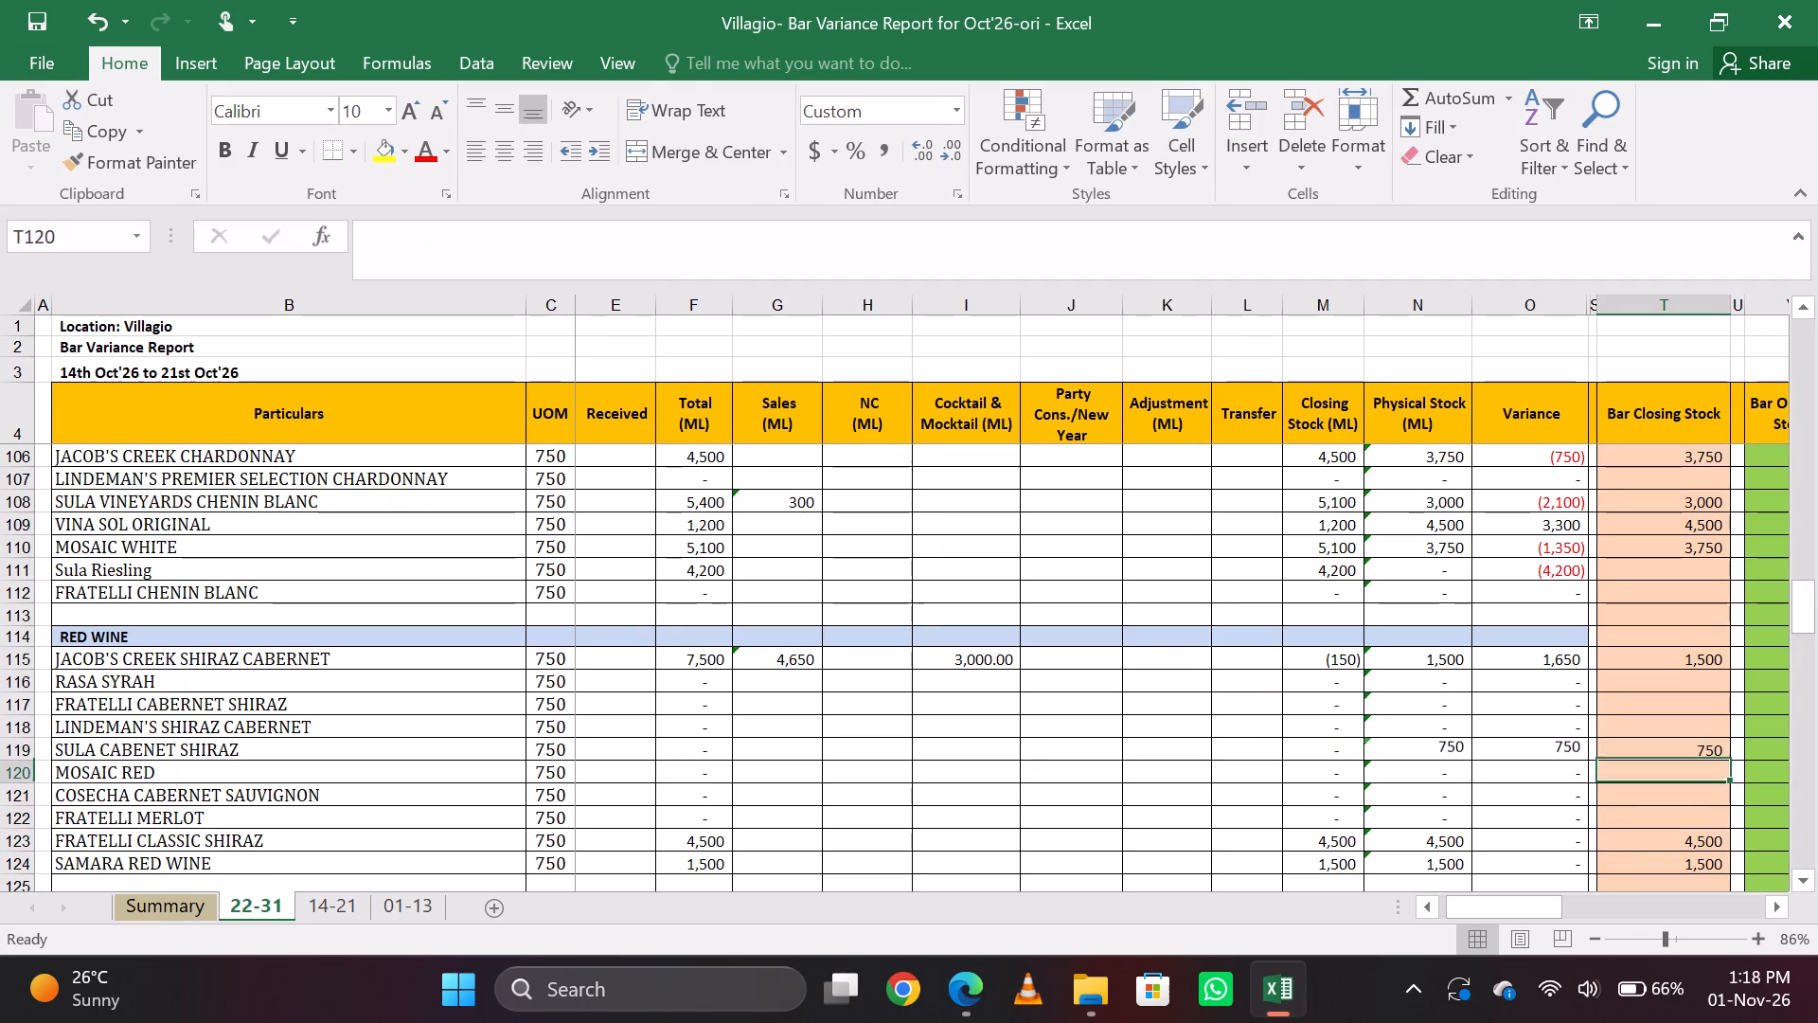
Clear the Bar Closing Stock entry of FRATELLI CLASSIC SHIRAZ in the red wine section.
key("Up")
key("Down")
key("Up")
key("Down")
key("Down")
key("Down")
key("Down")
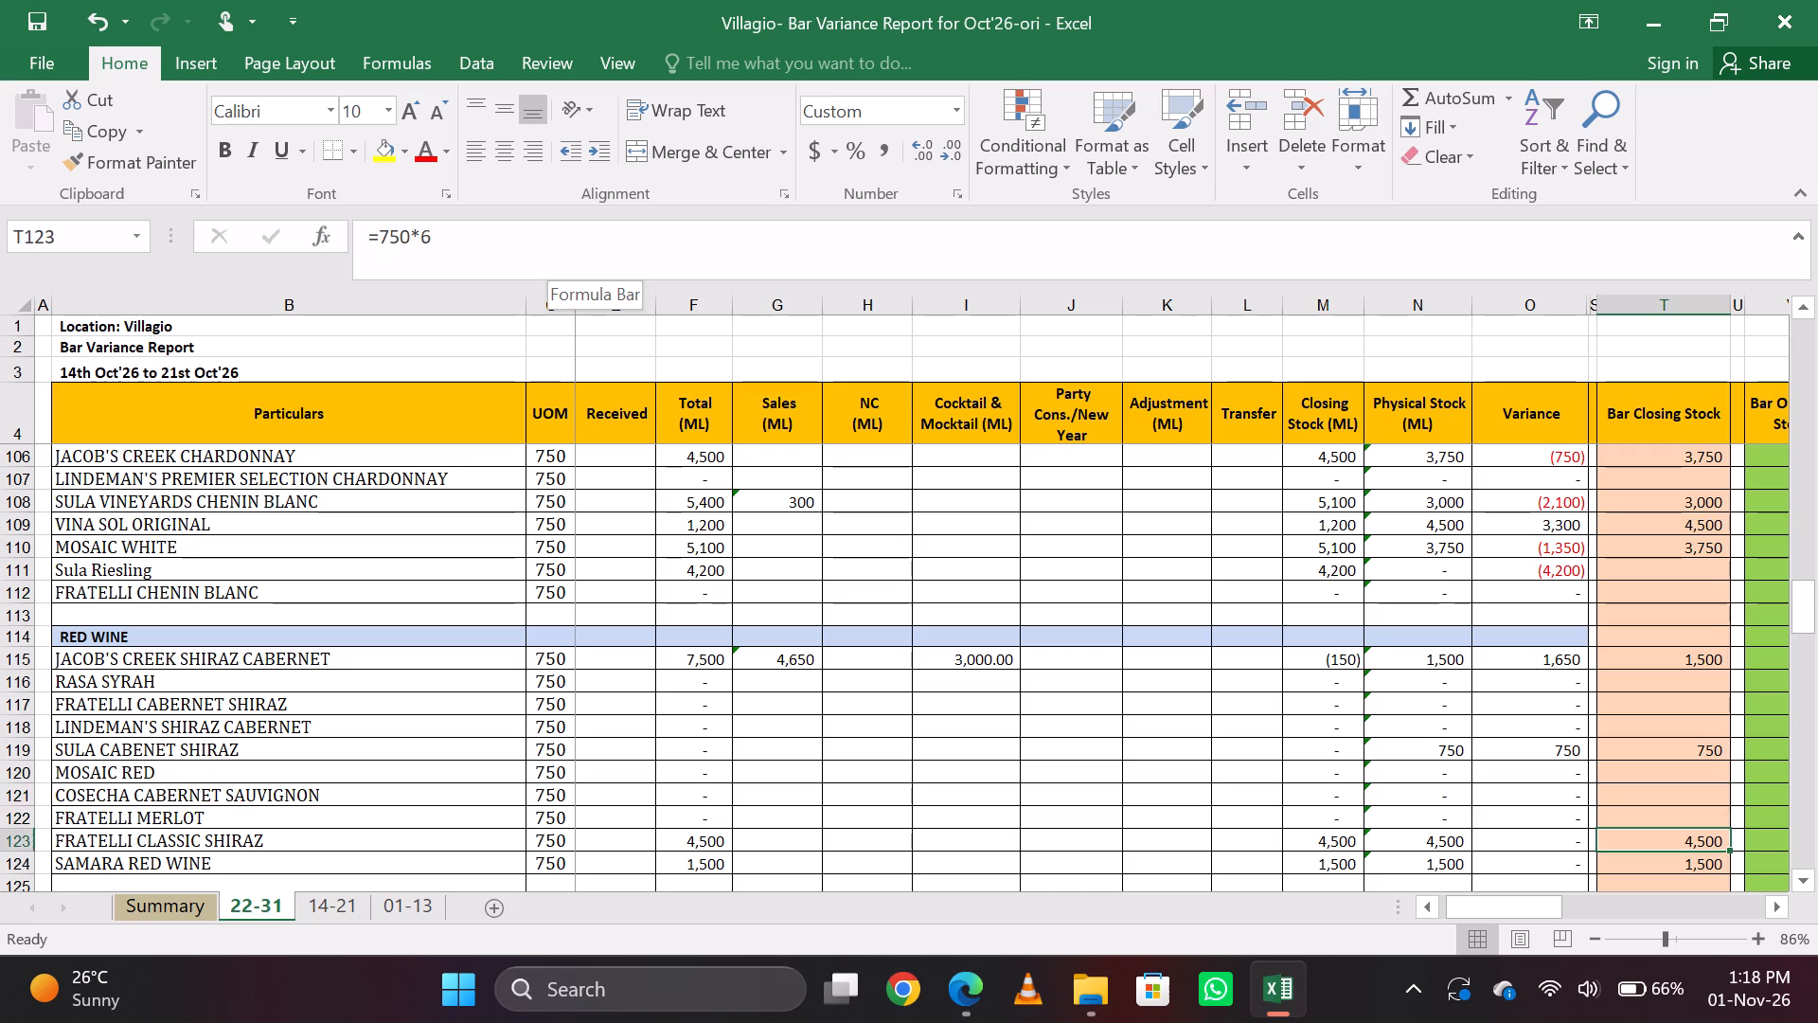
key("Down")
key("Up")
key("Down")
key("Up")
key("BackSpace")
key("Return")
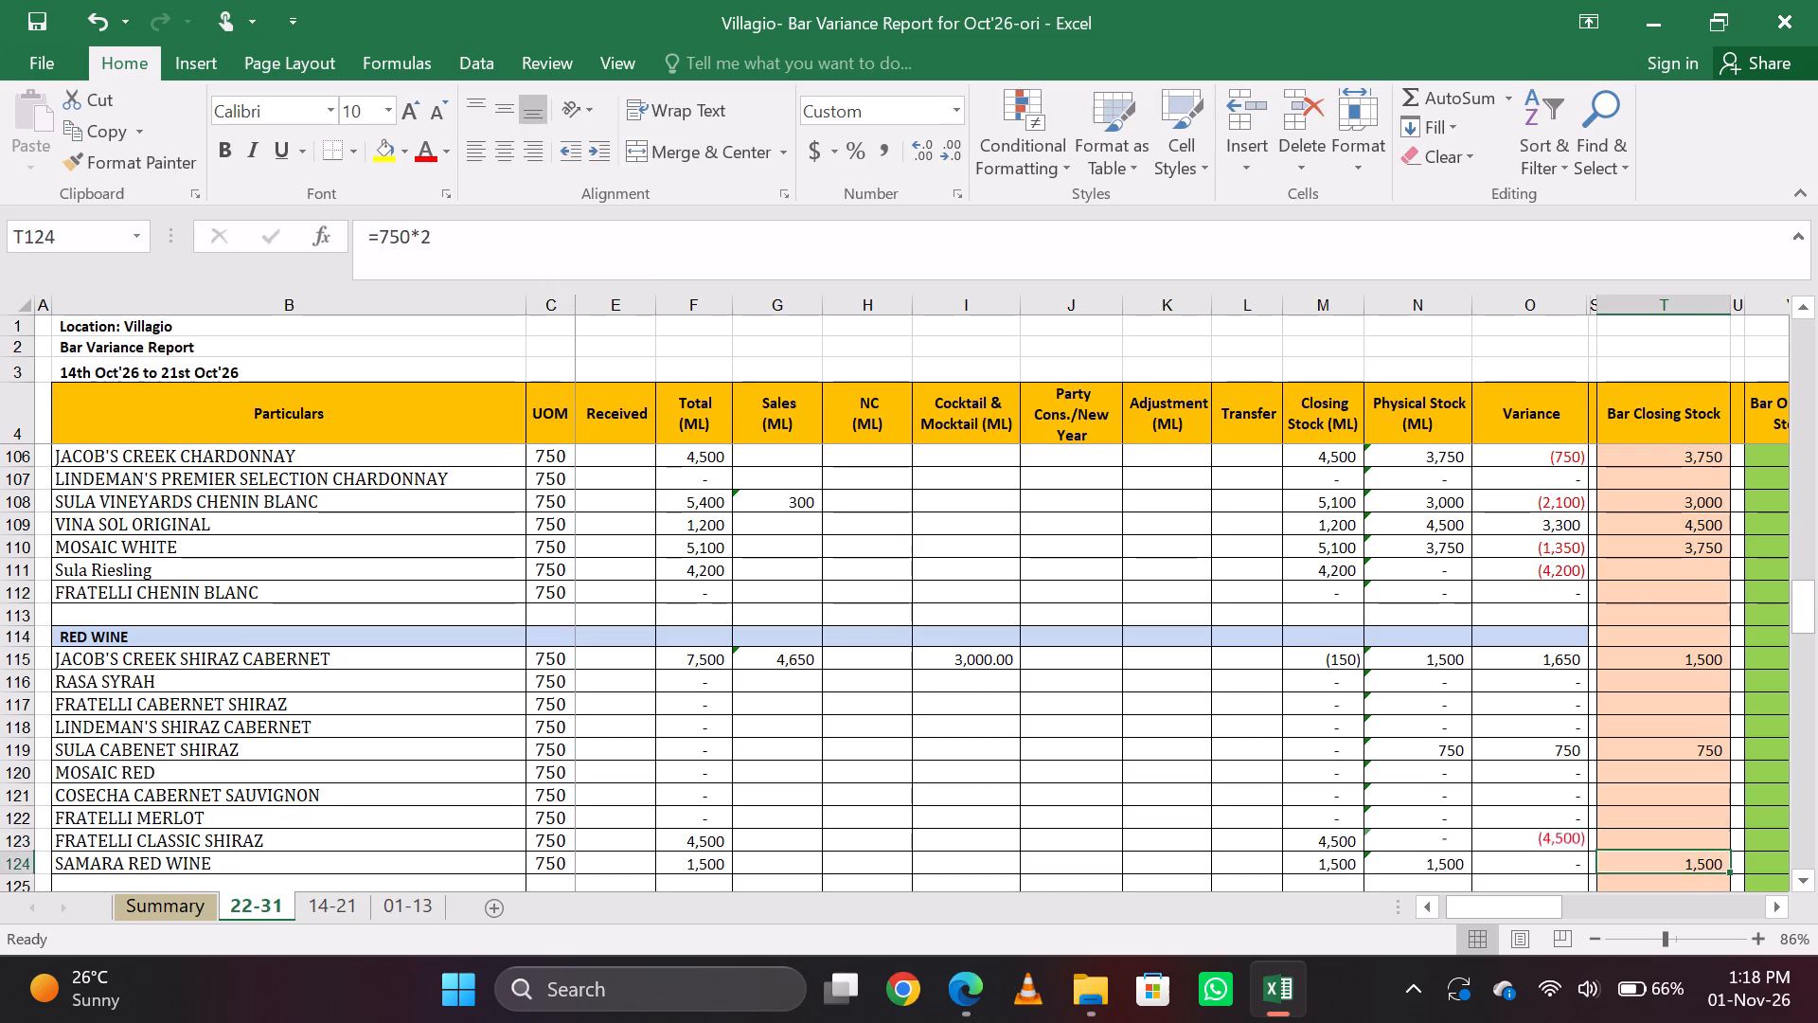
Review the Bar Closing Stock entries of the last red wines, FRATELLI CLASSIC SHIRAZ and SAMARA RED WINE.
key("Up")
key("Down")
key("Up")
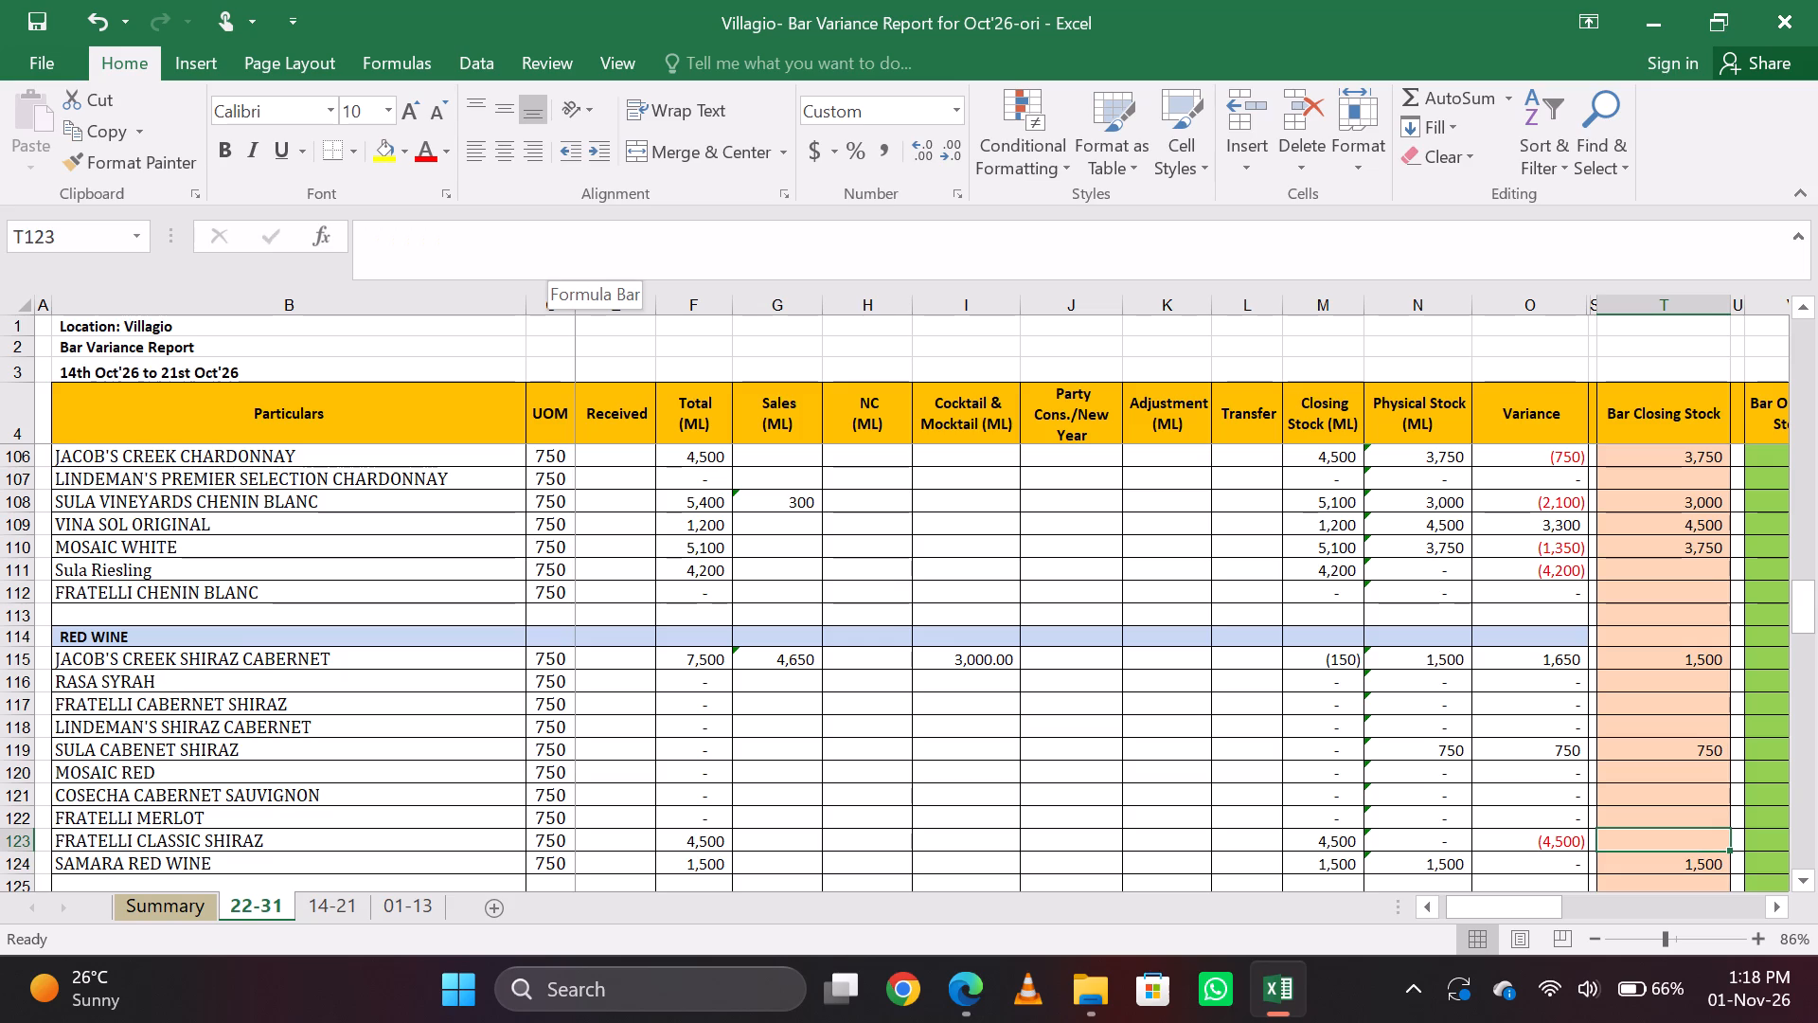
key("Down")
key("Down")
key("Down")
key("Down")
key("Up")
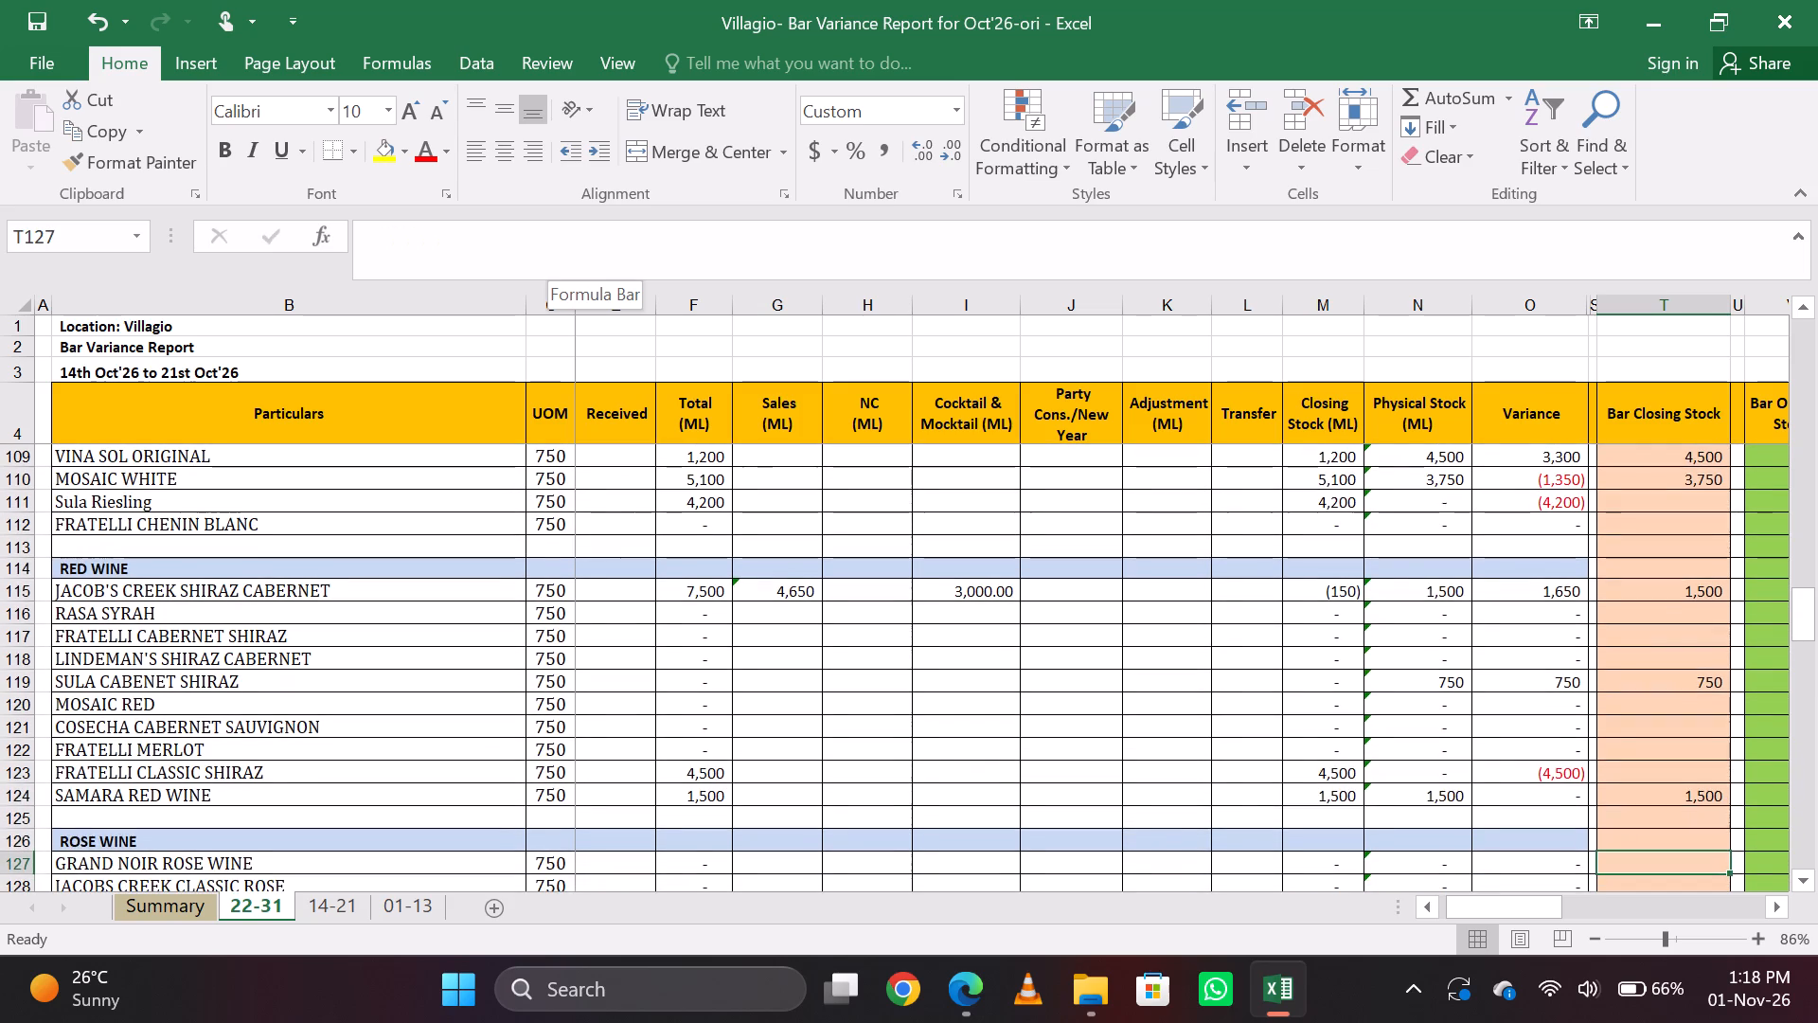
key("Up")
key("Up")
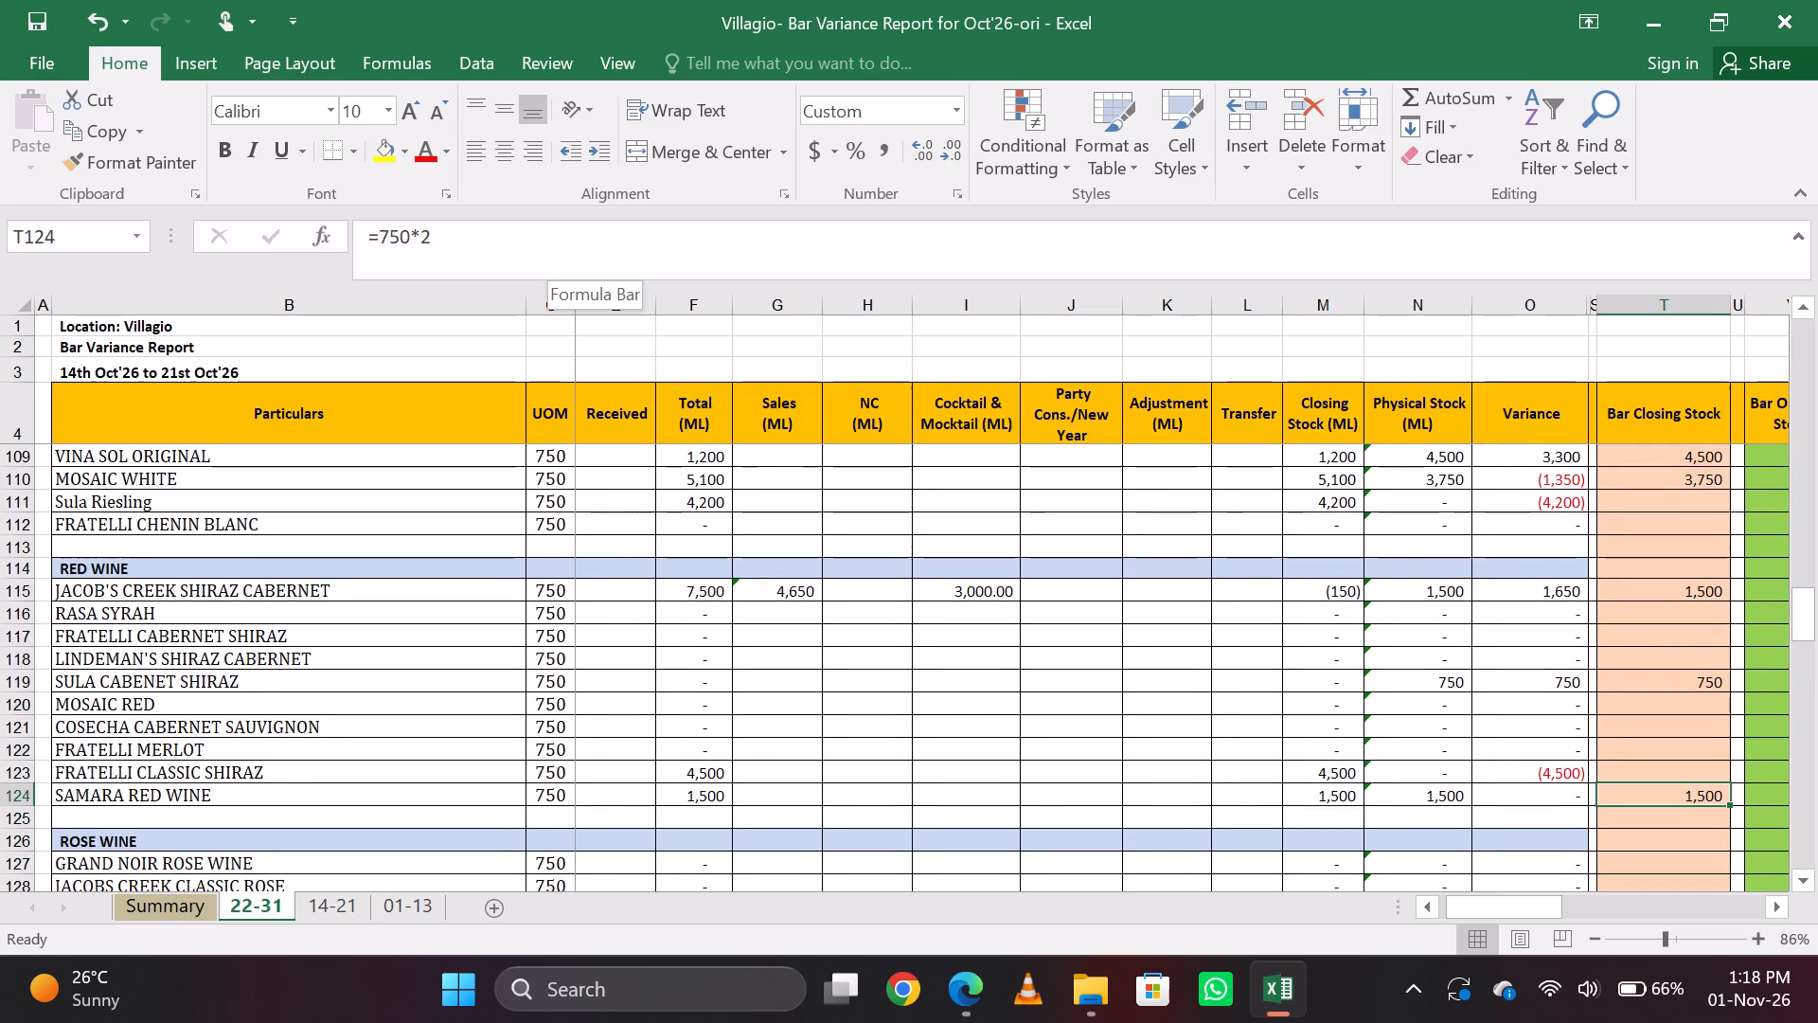
Change the Bar Closing Stock formula of LILLET ROSE in the rose wine section to =750.
key("Down")
key("Down")
key("Down")
key("Down")
key("Down")
key("Down")
key("Down")
key("Down")
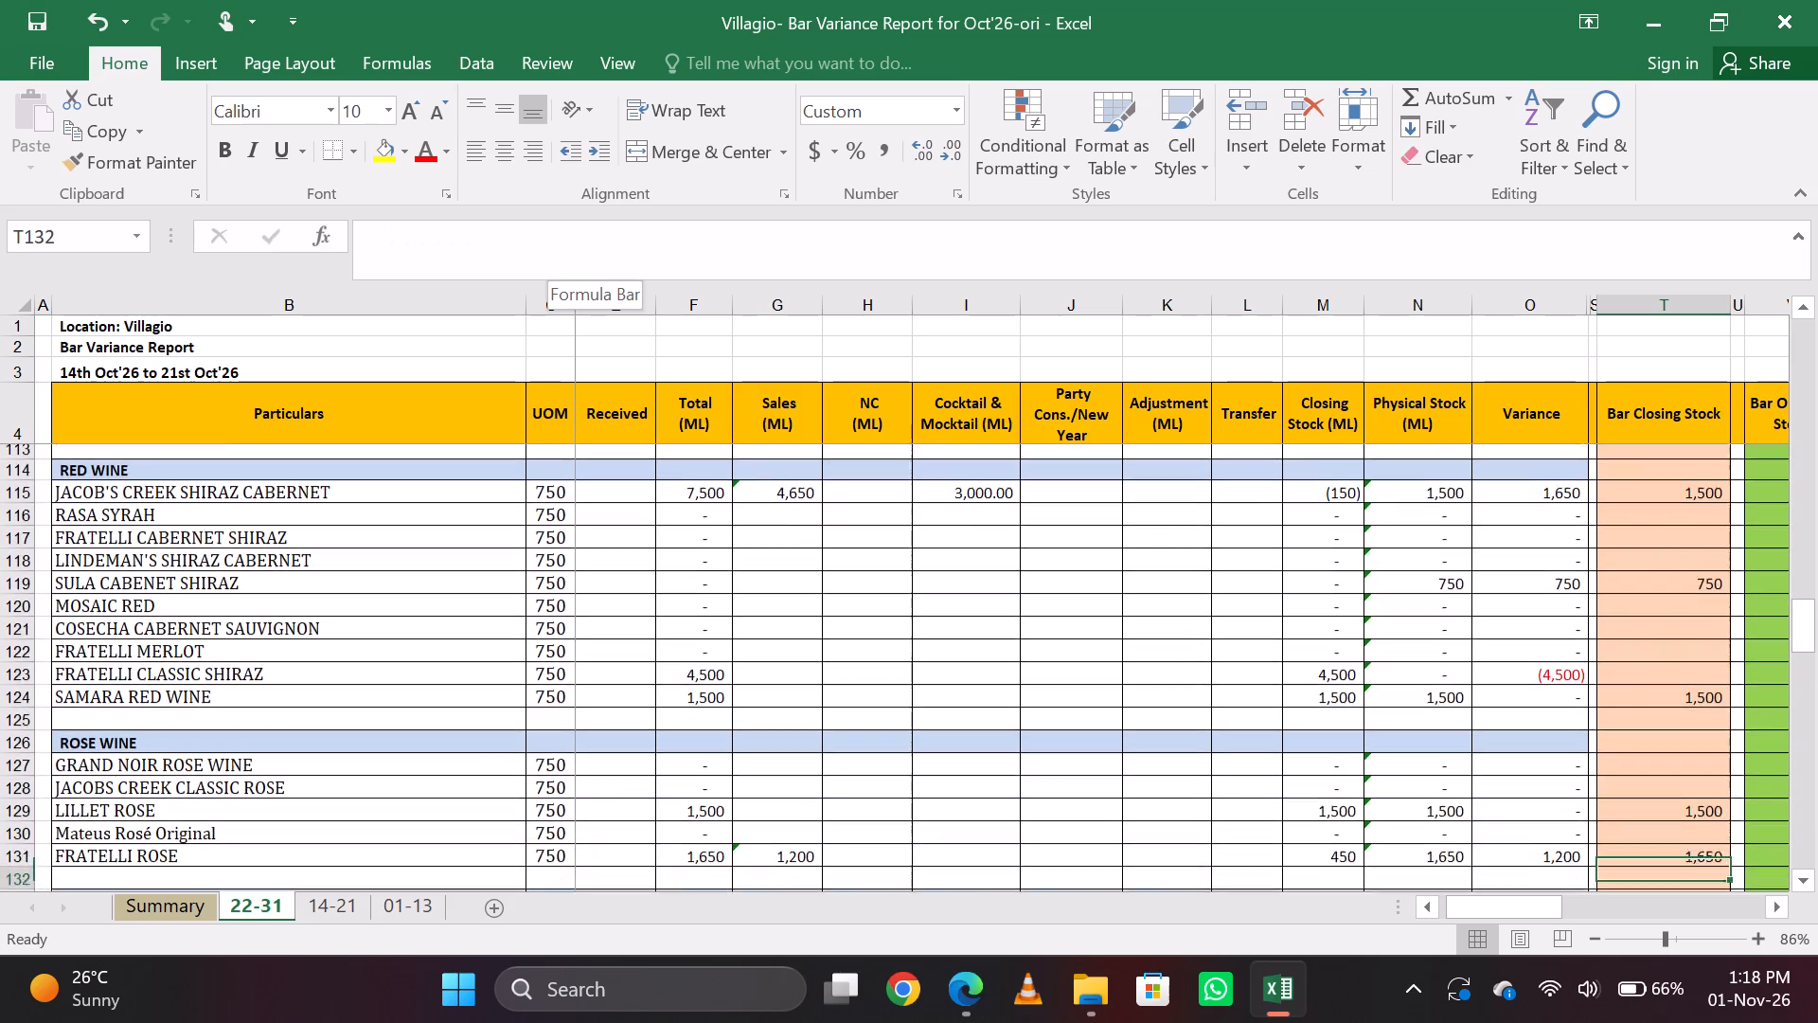
key("Down")
key("Down")
key("Up")
key("Up")
key("Up")
key("Up")
key("Up")
key("Up")
key("Down")
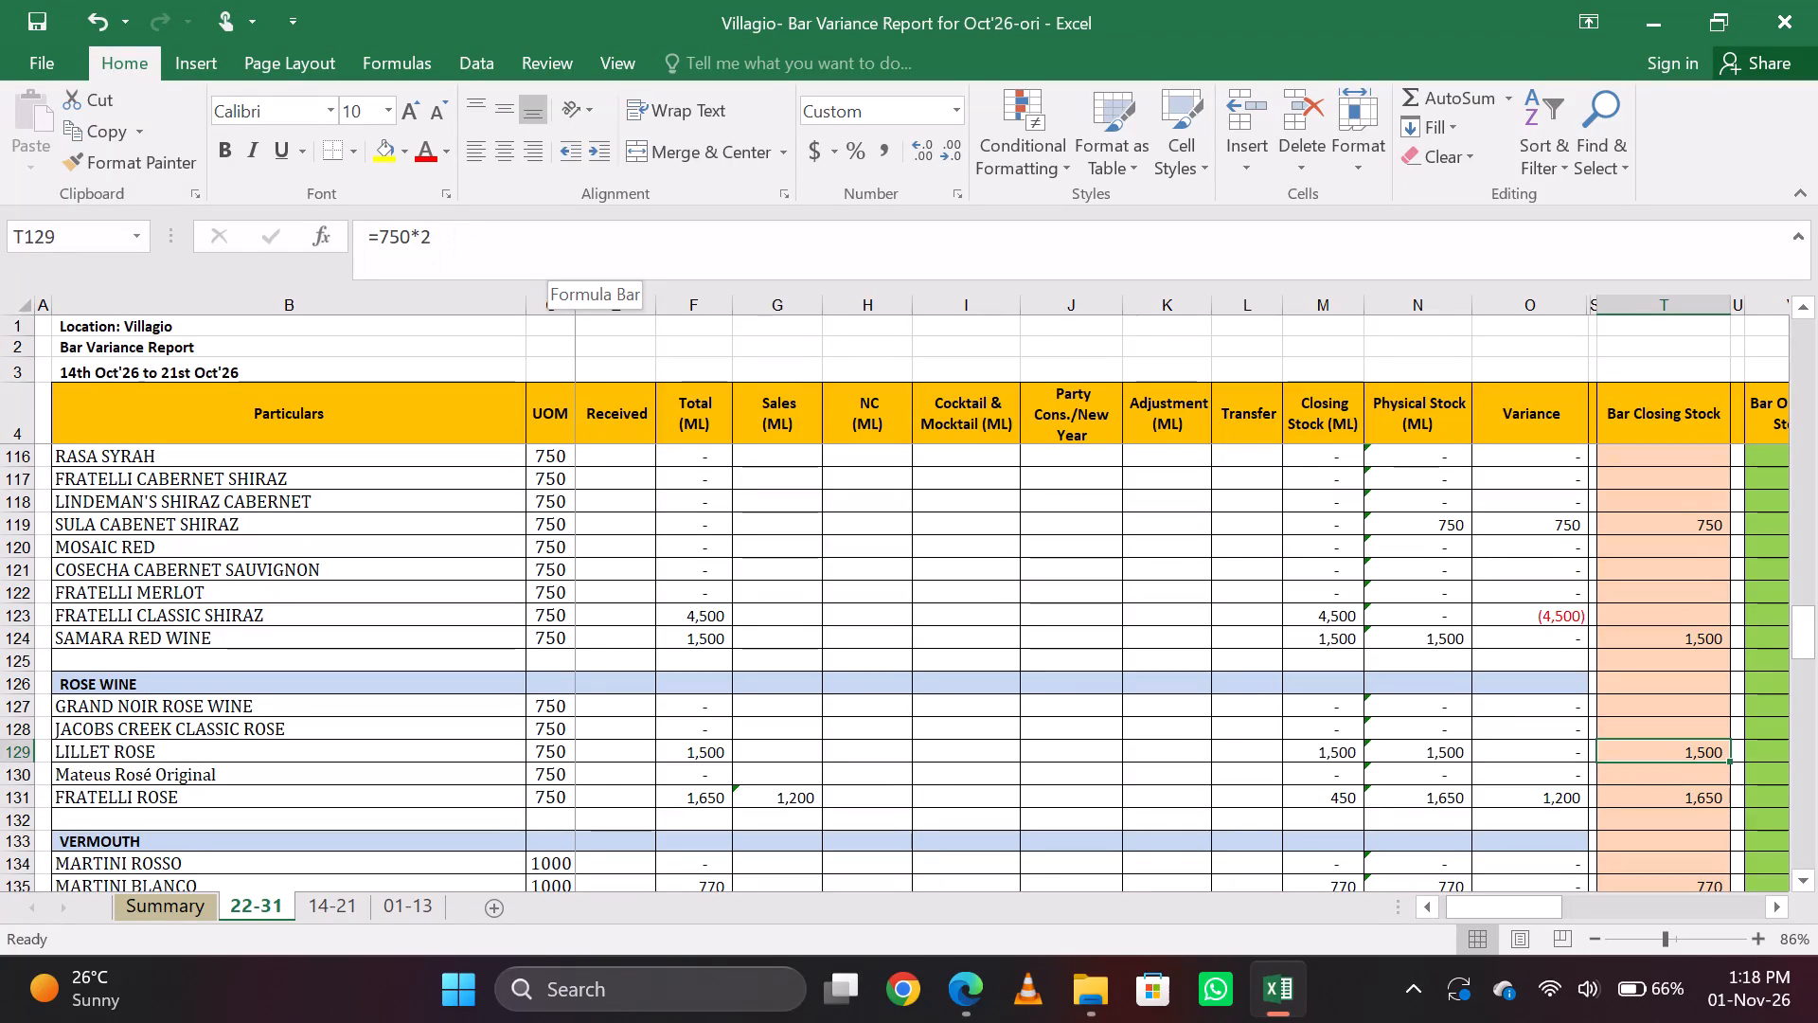
key("Down")
key("Up")
key("Down")
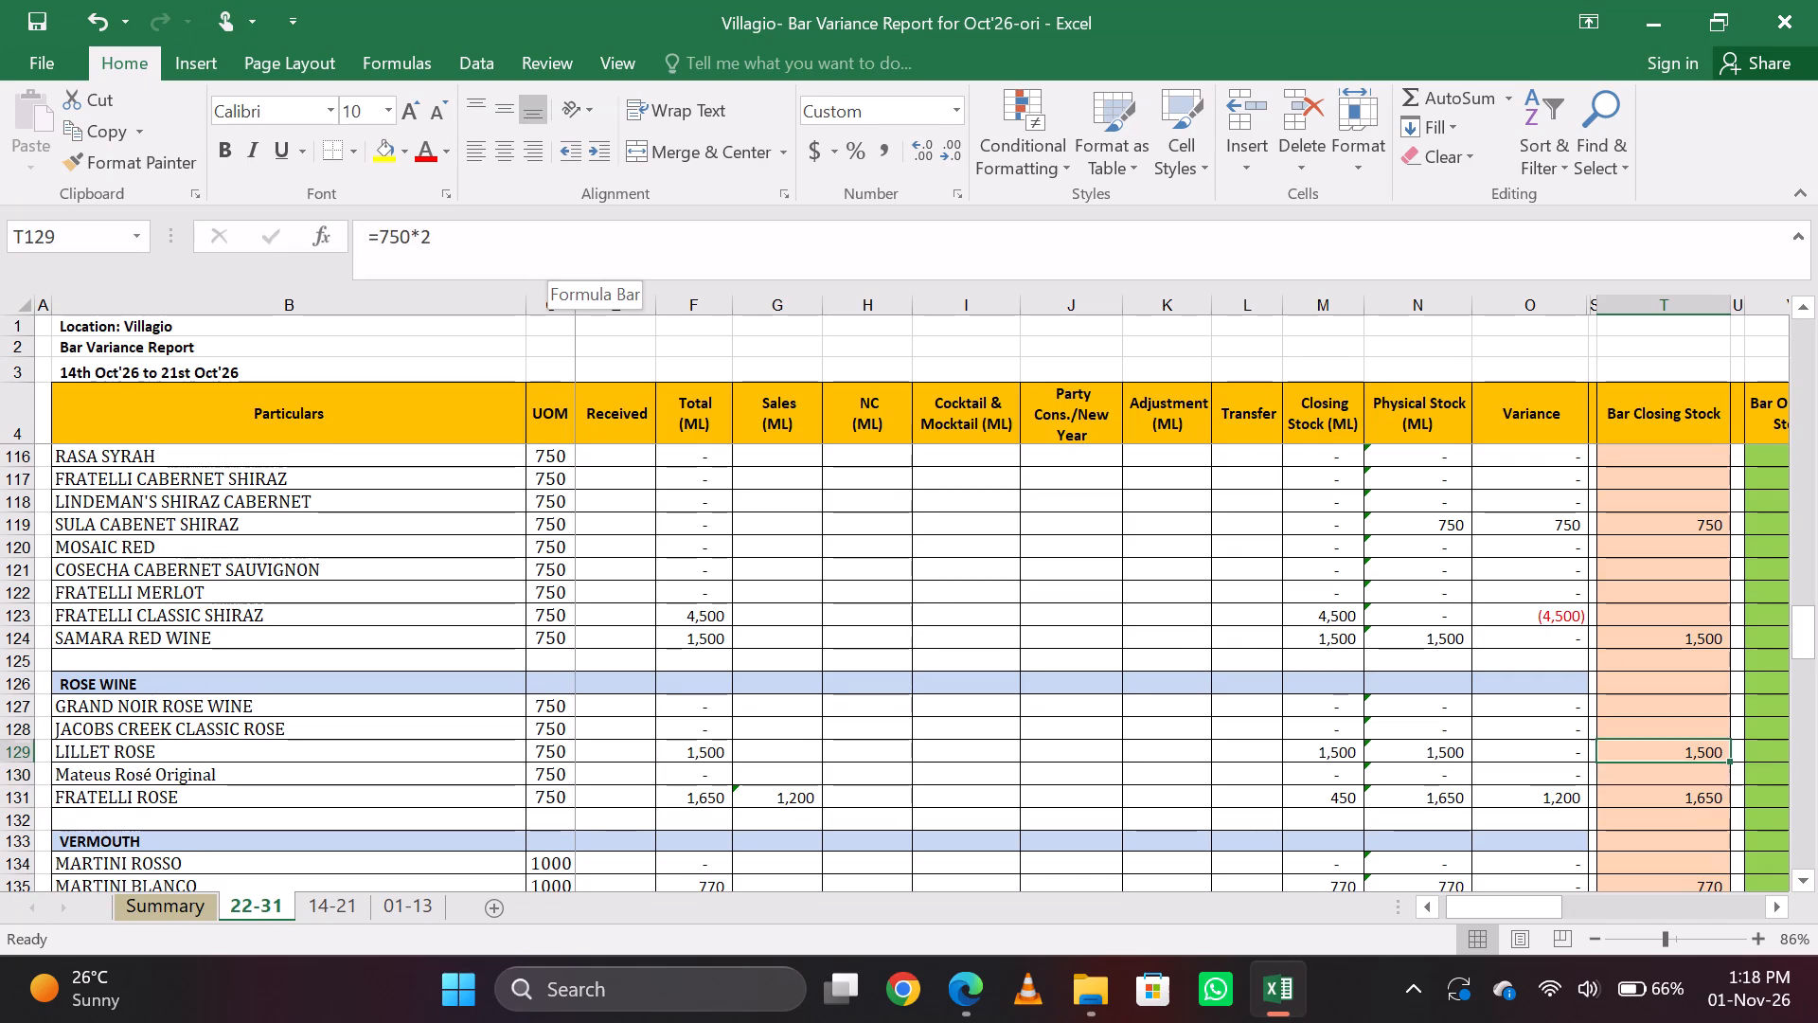
key("Up")
type("=750")
key("Return")
Clear the Bar Closing Stock entry of FRATELLI ROSE in the rose wine section.
key("Down")
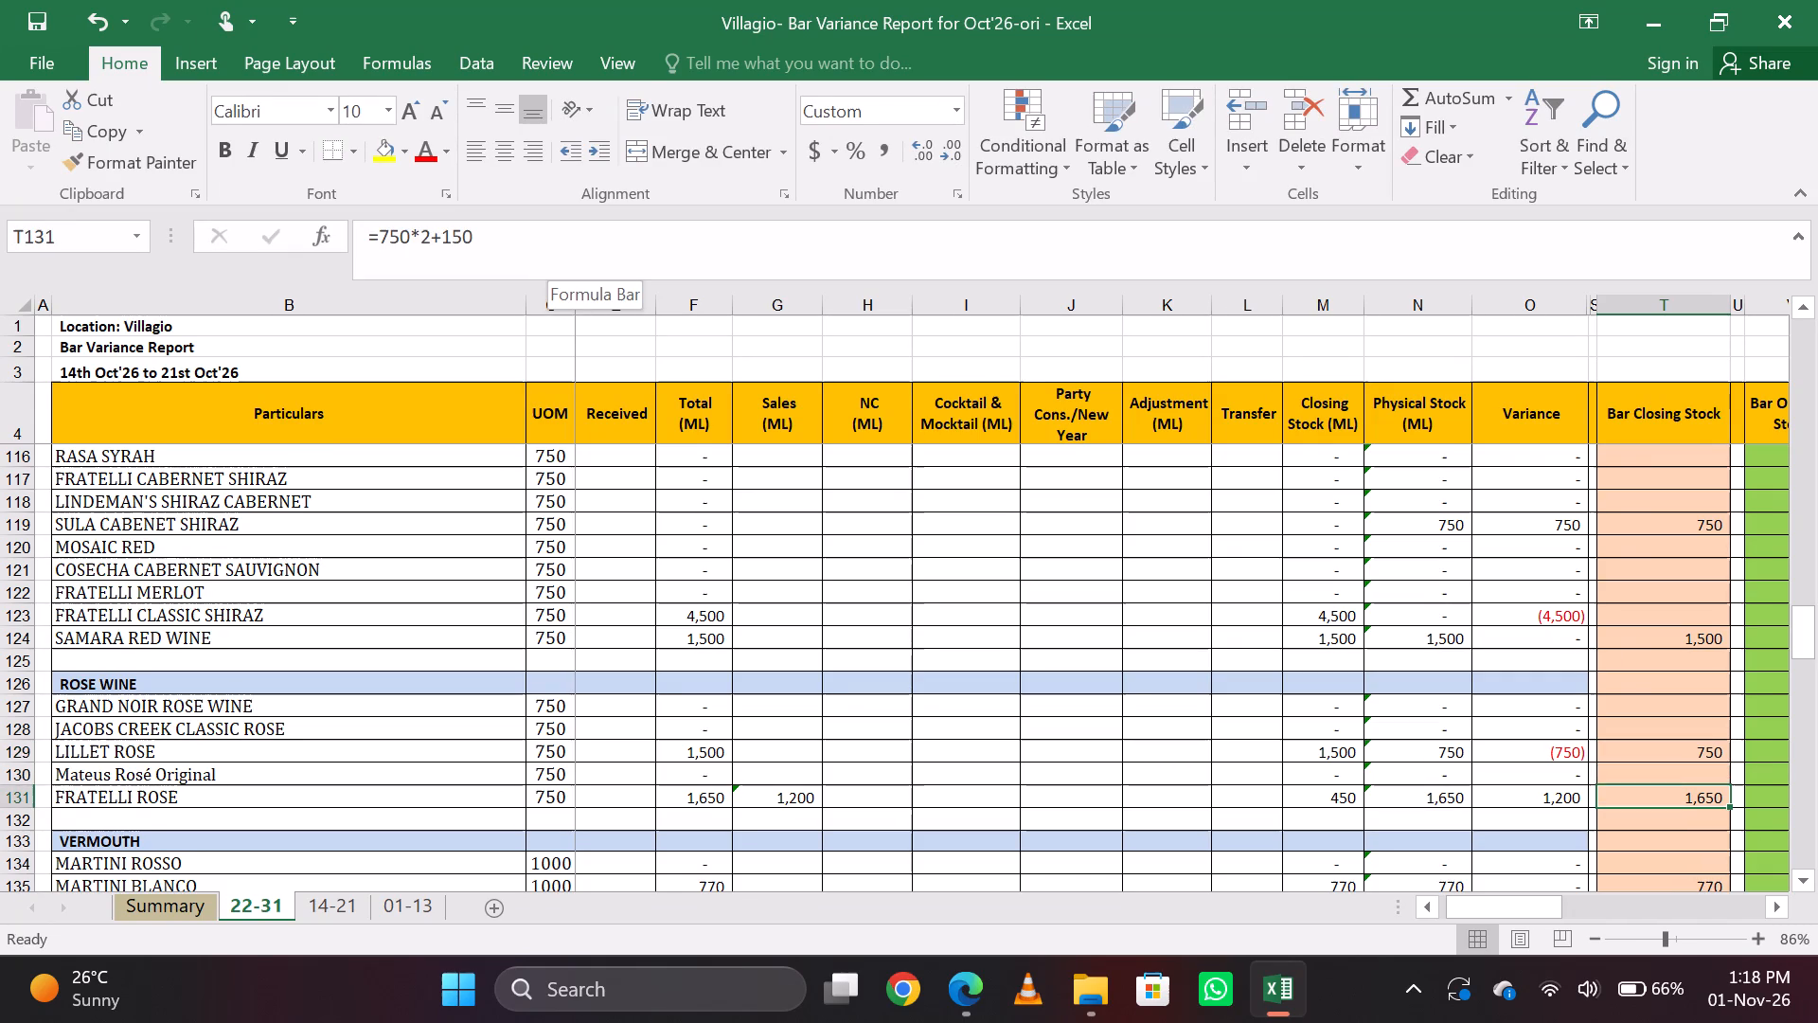
key("BackSpace")
key("Return")
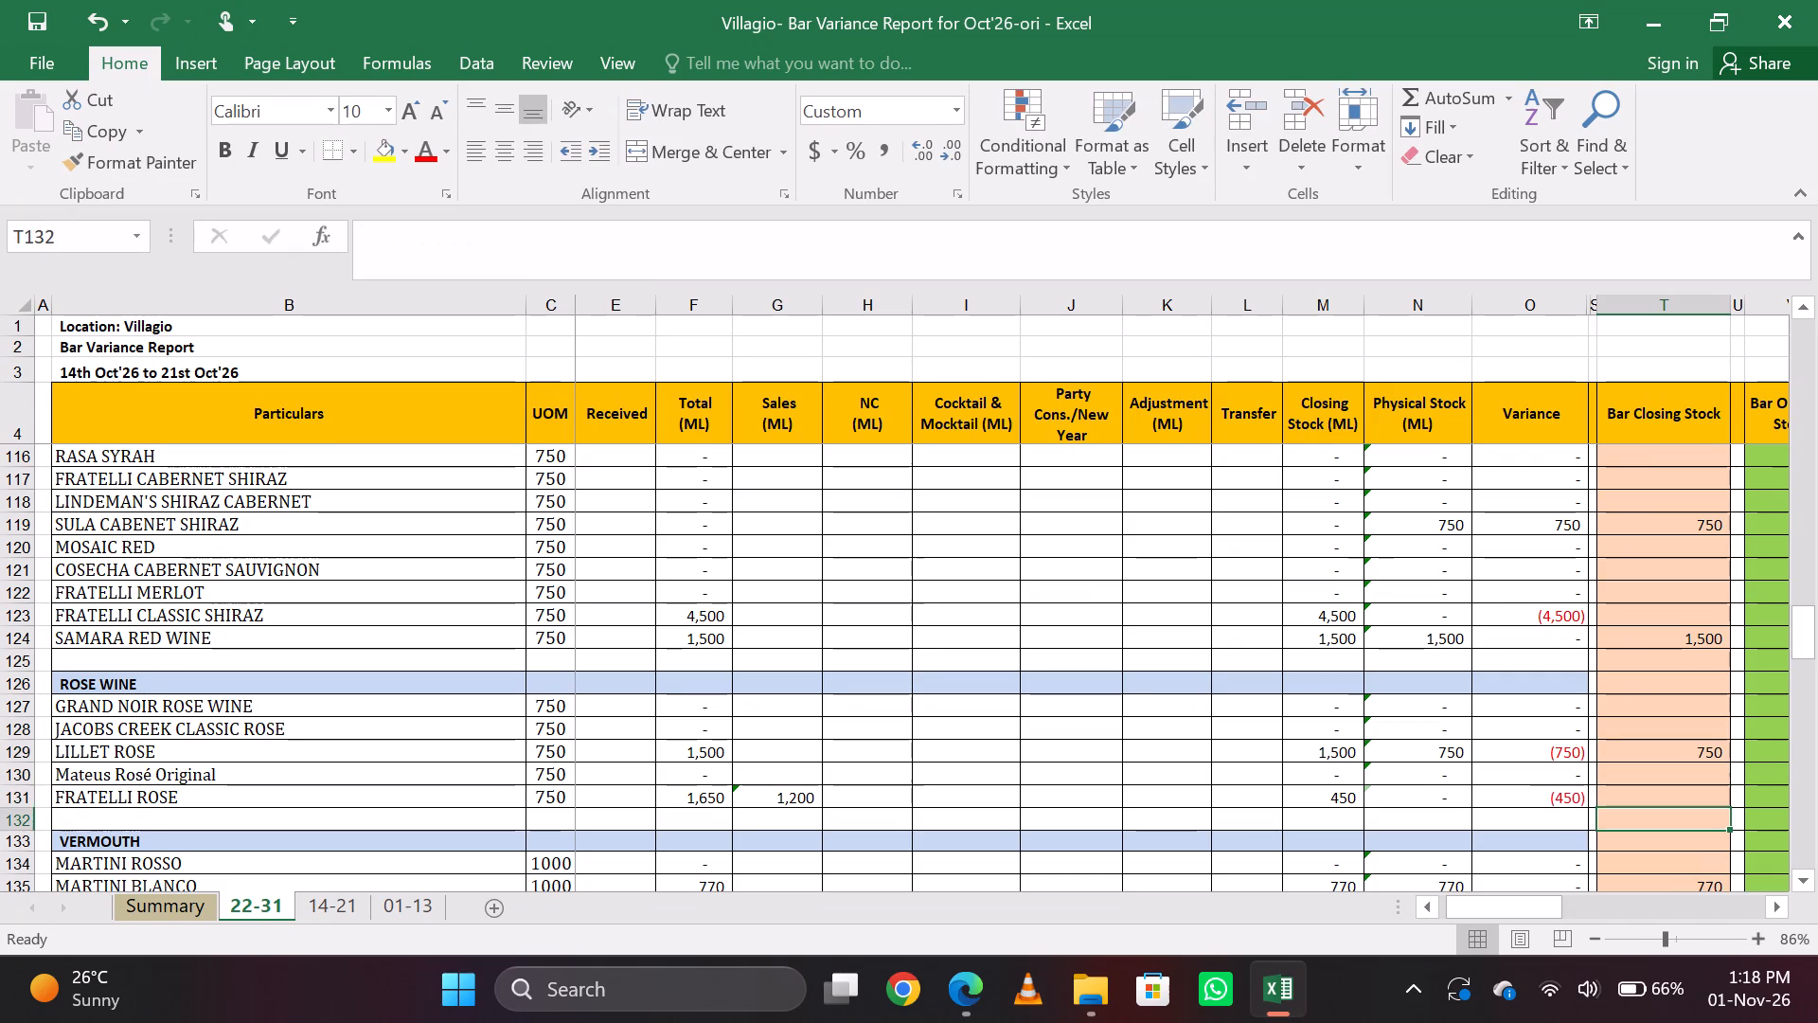
key("Up")
key("Down")
key("Up")
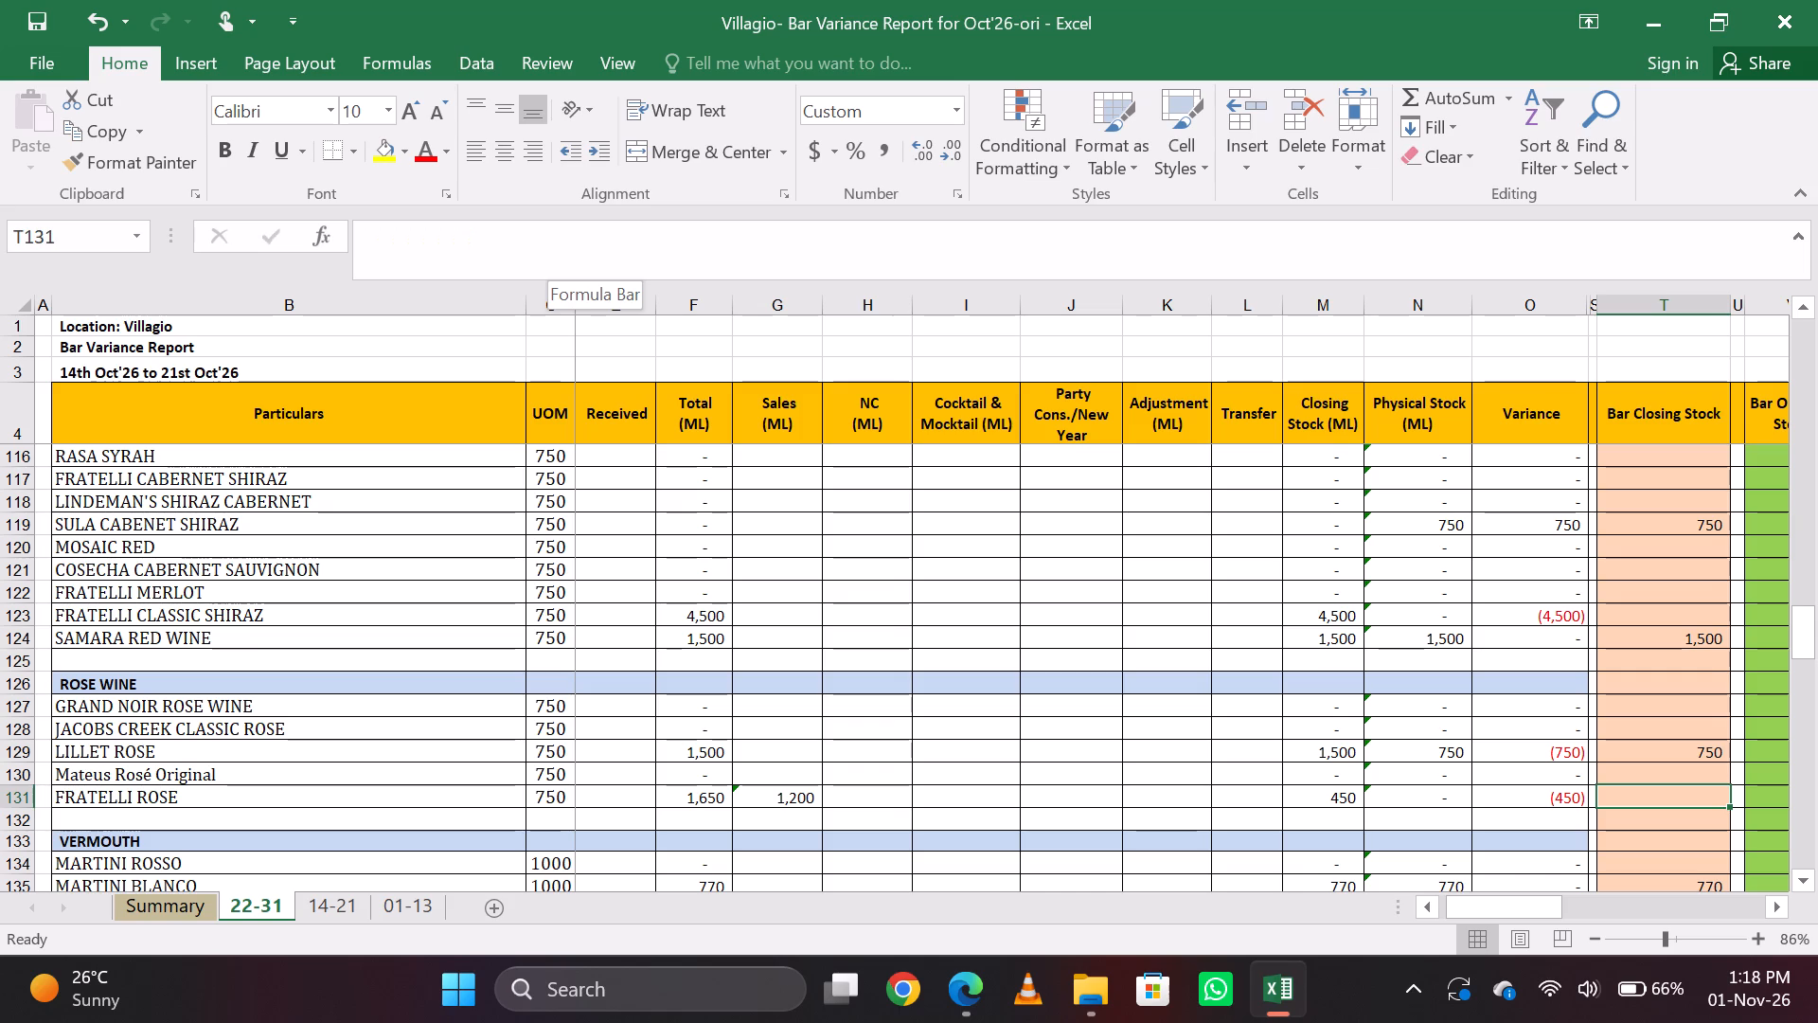
Clear the Bar Closing Stock entry of MARTINI BLANCO in the vermouth section.
key("Down")
key("Down")
key("Down")
key("Down")
key("Down")
key("Down")
key("Up")
key("Up")
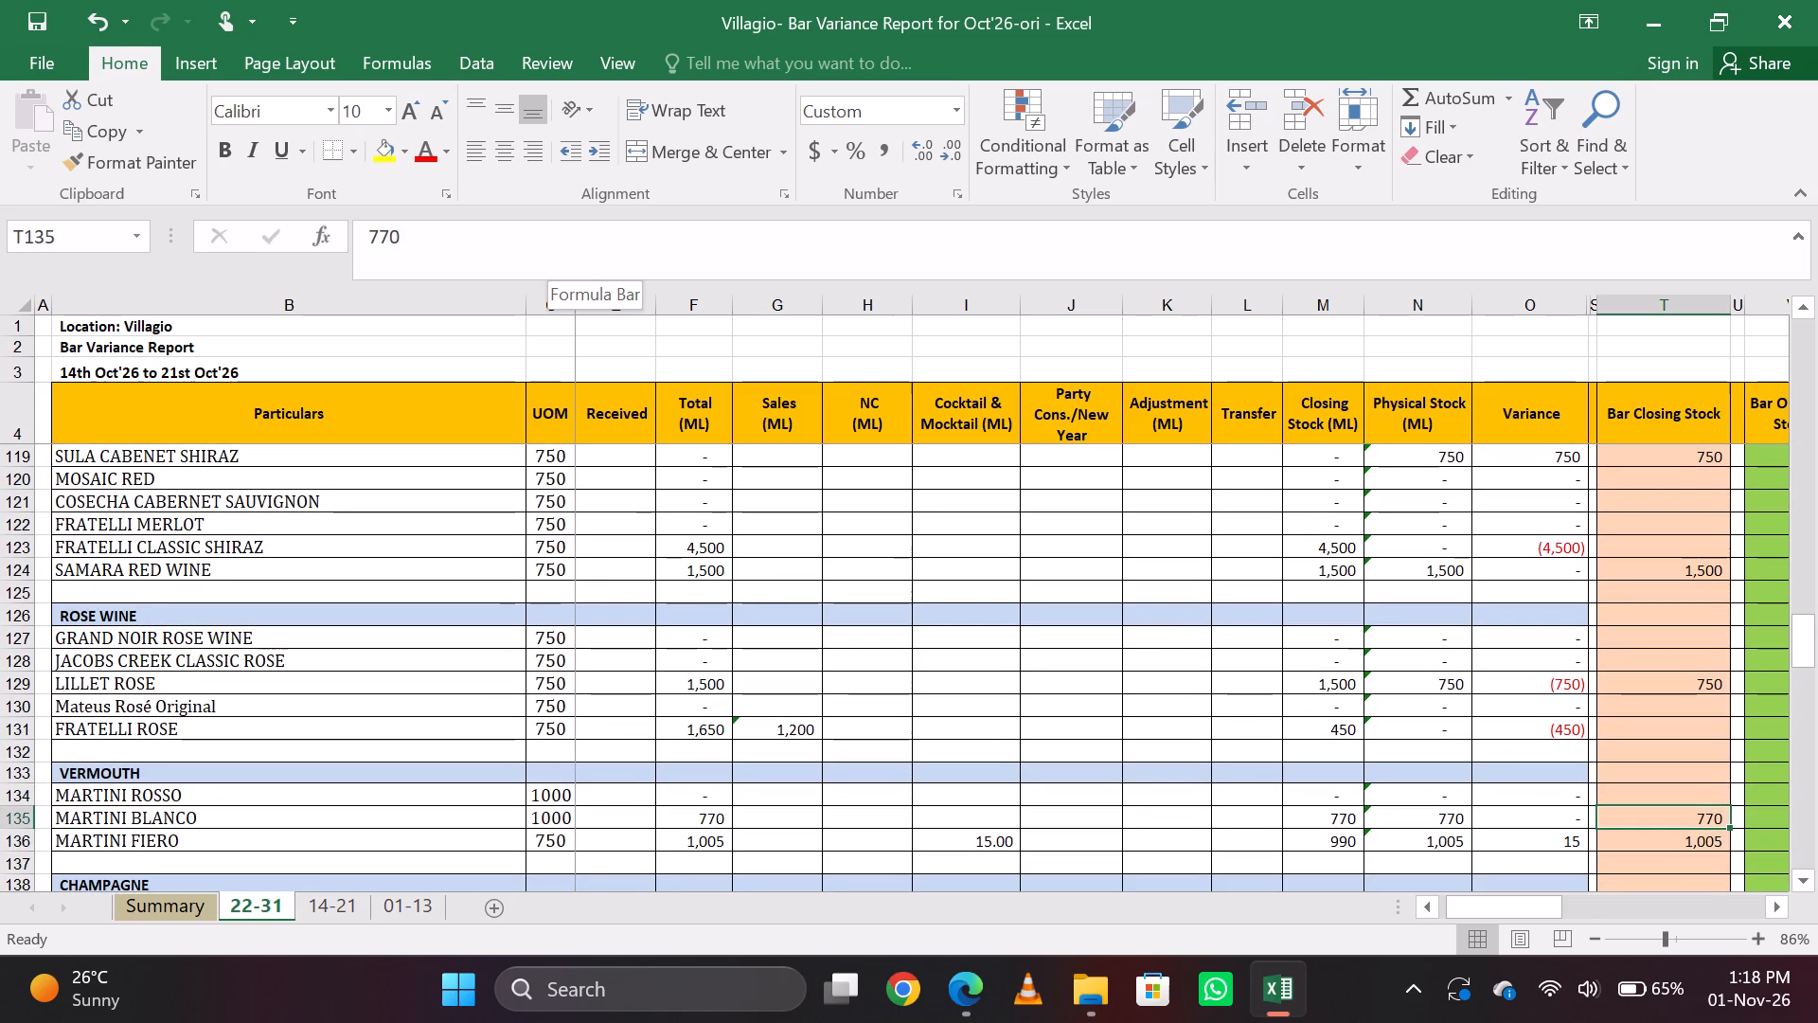
key("Down")
key("Up")
key("Down")
key("Up")
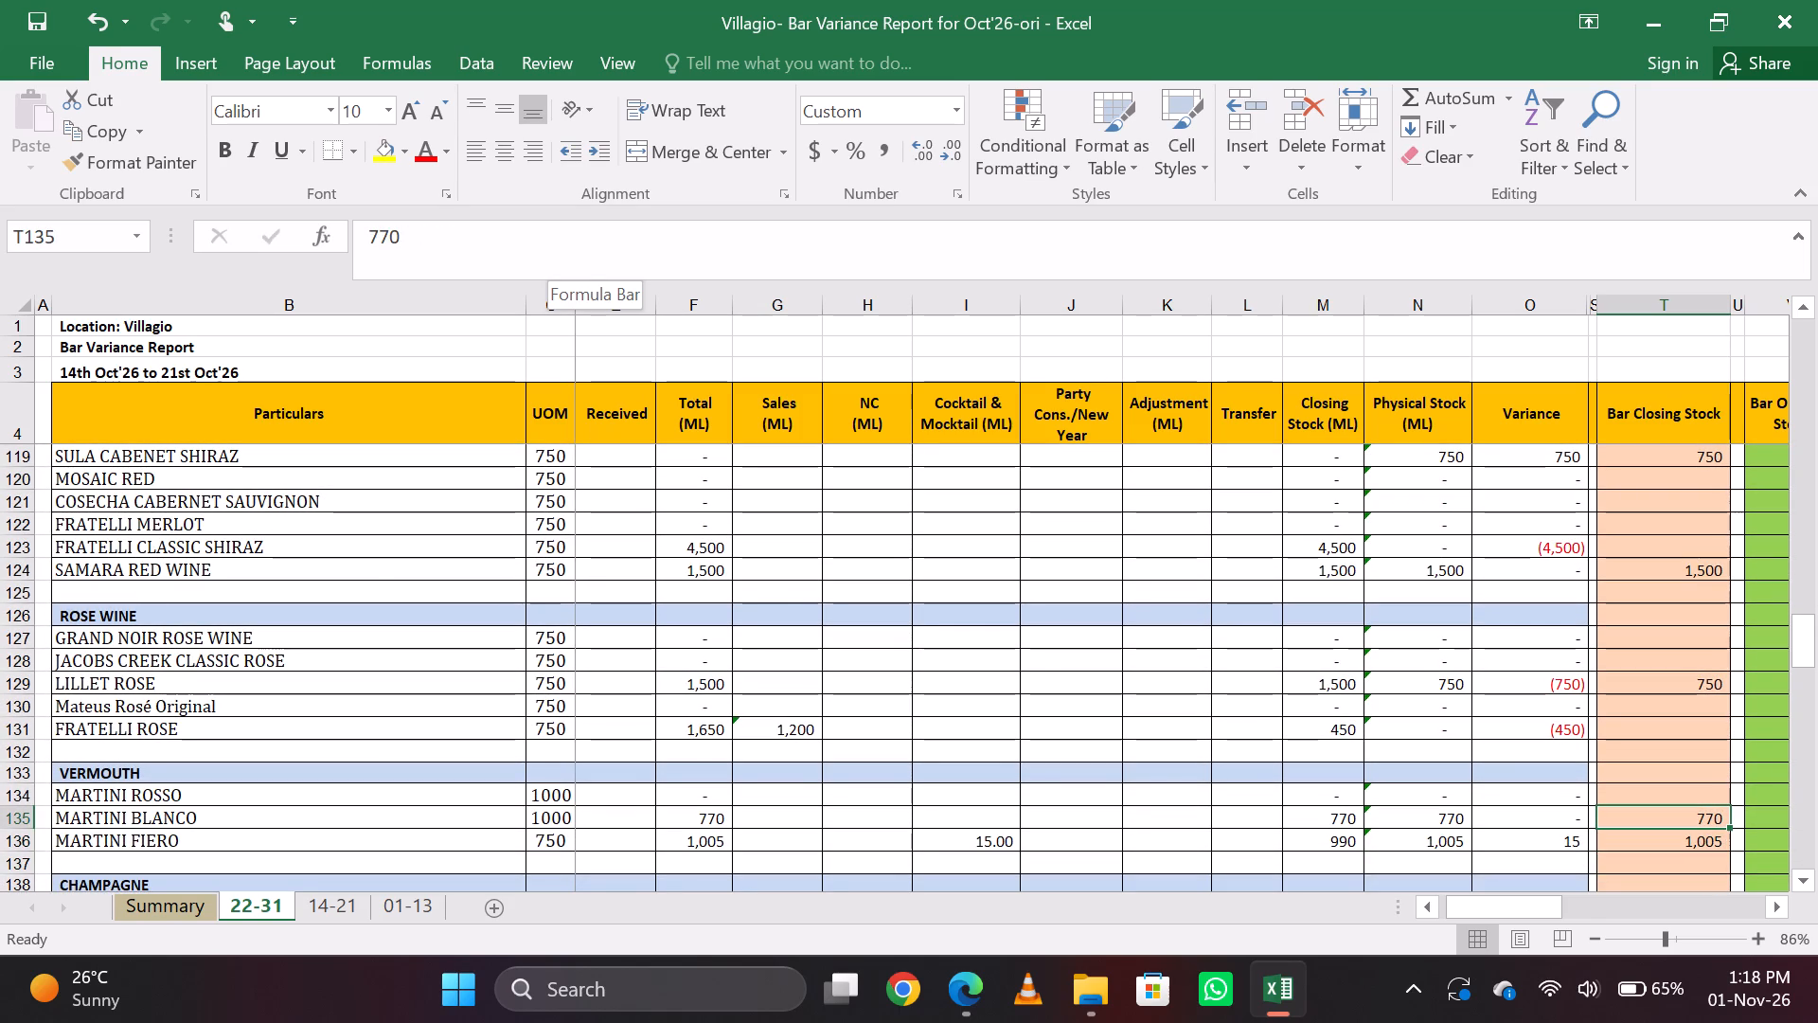
key("BackSpace")
key("Return")
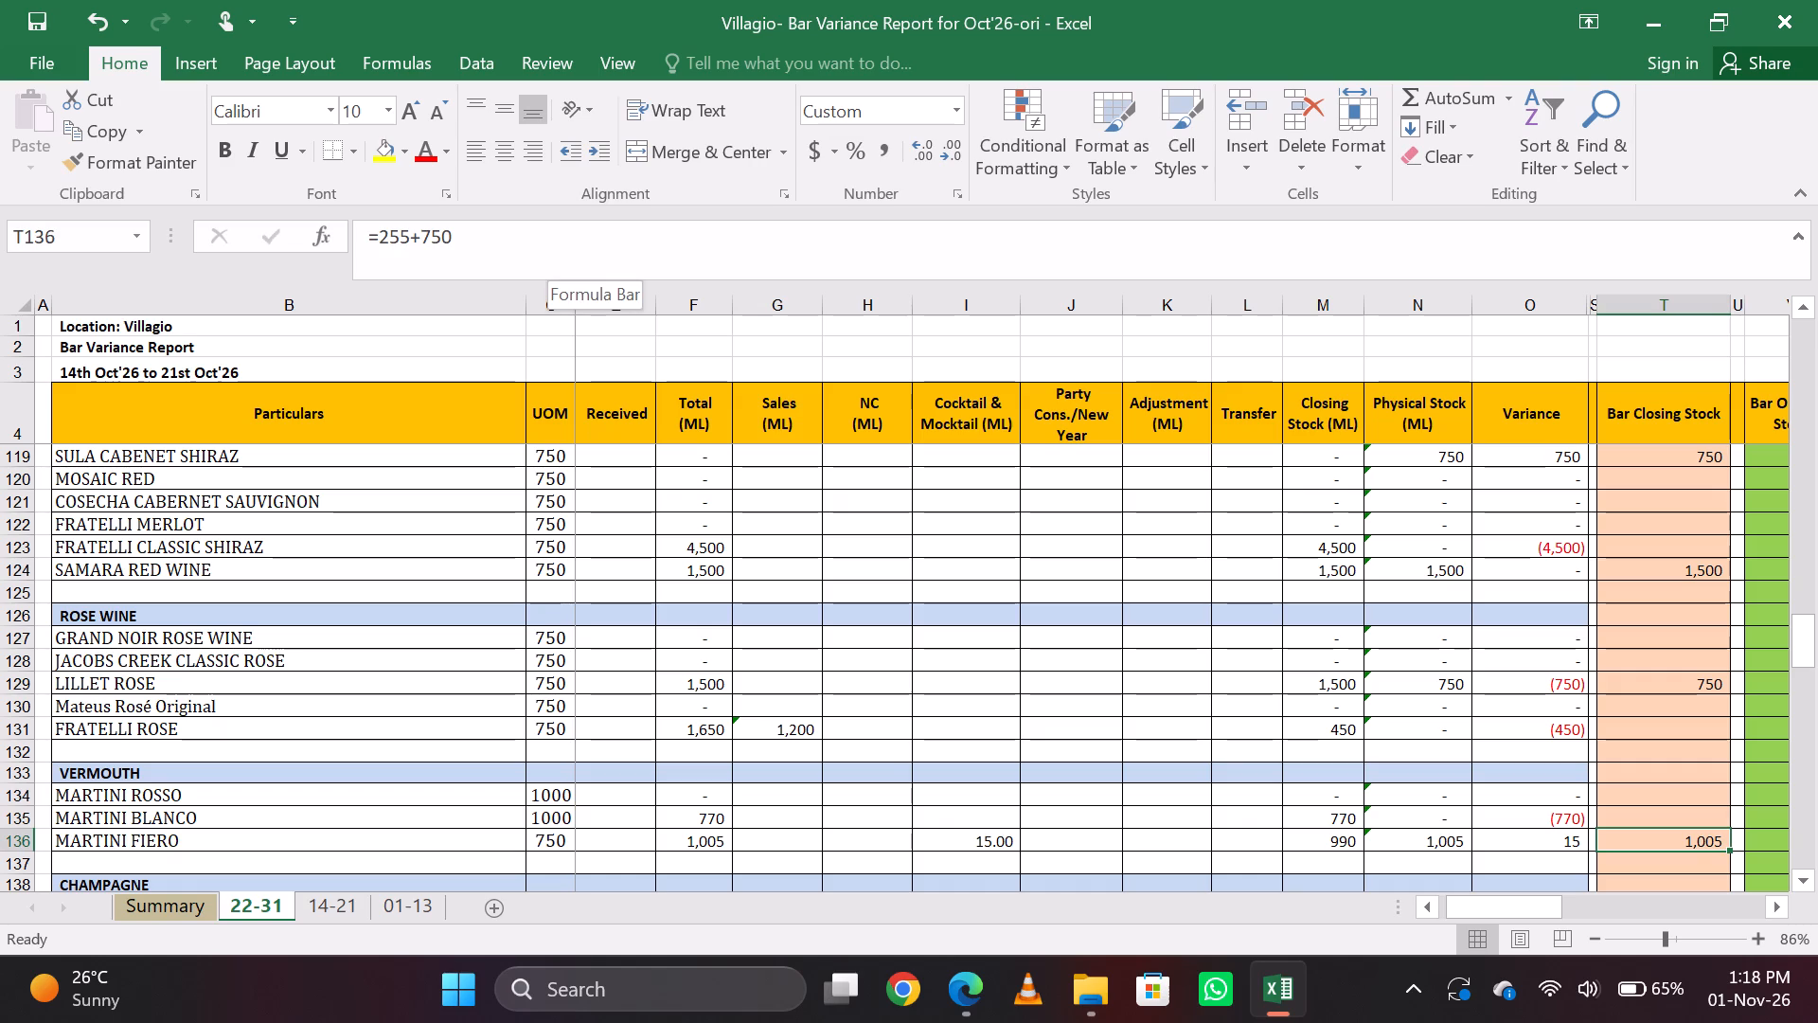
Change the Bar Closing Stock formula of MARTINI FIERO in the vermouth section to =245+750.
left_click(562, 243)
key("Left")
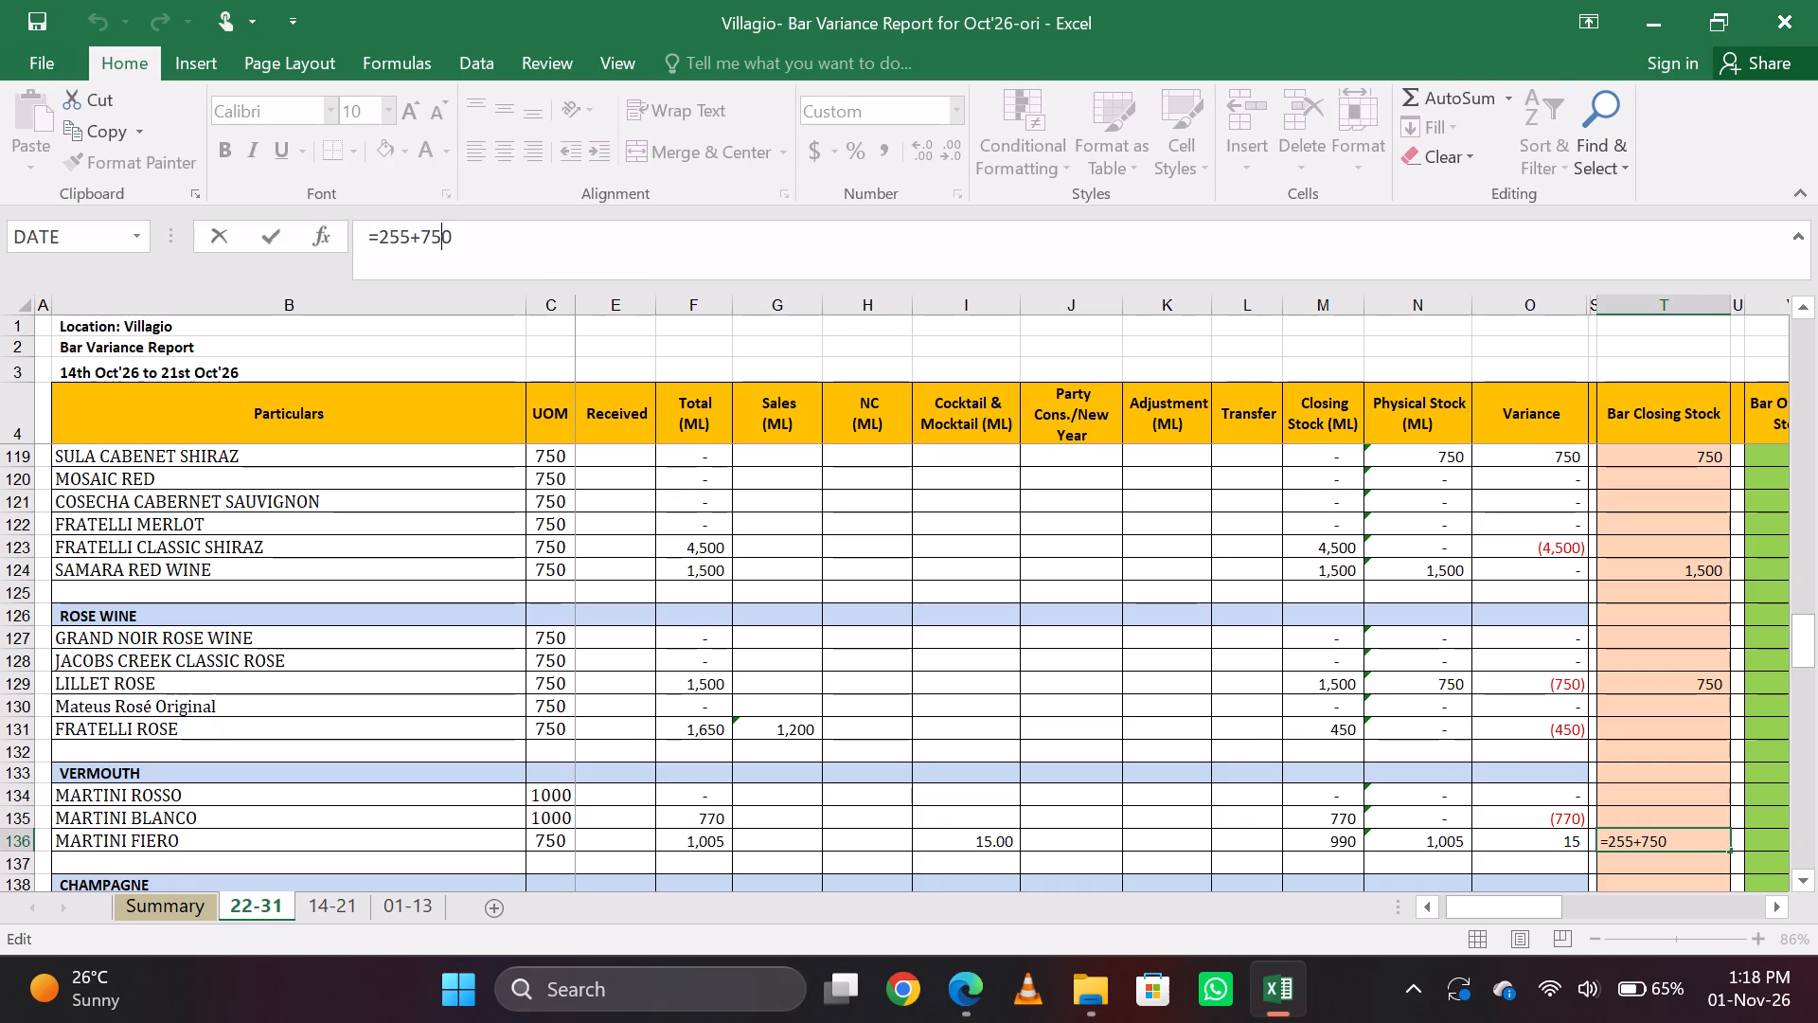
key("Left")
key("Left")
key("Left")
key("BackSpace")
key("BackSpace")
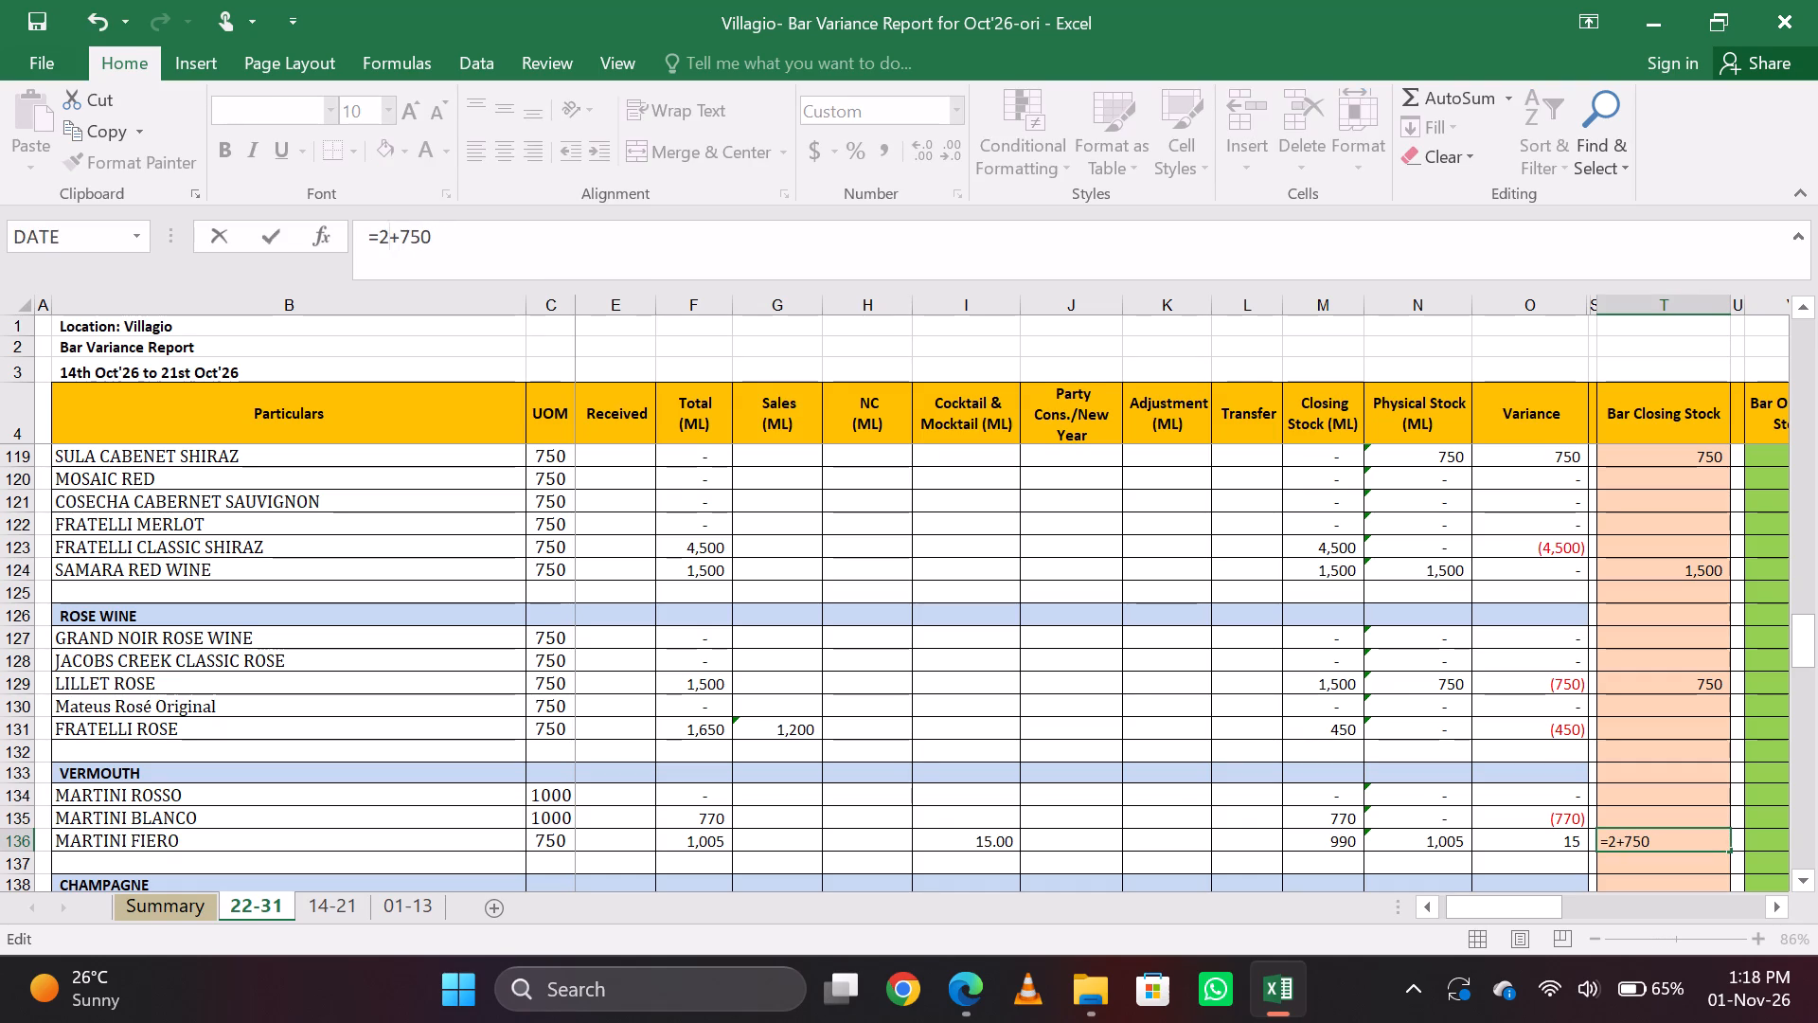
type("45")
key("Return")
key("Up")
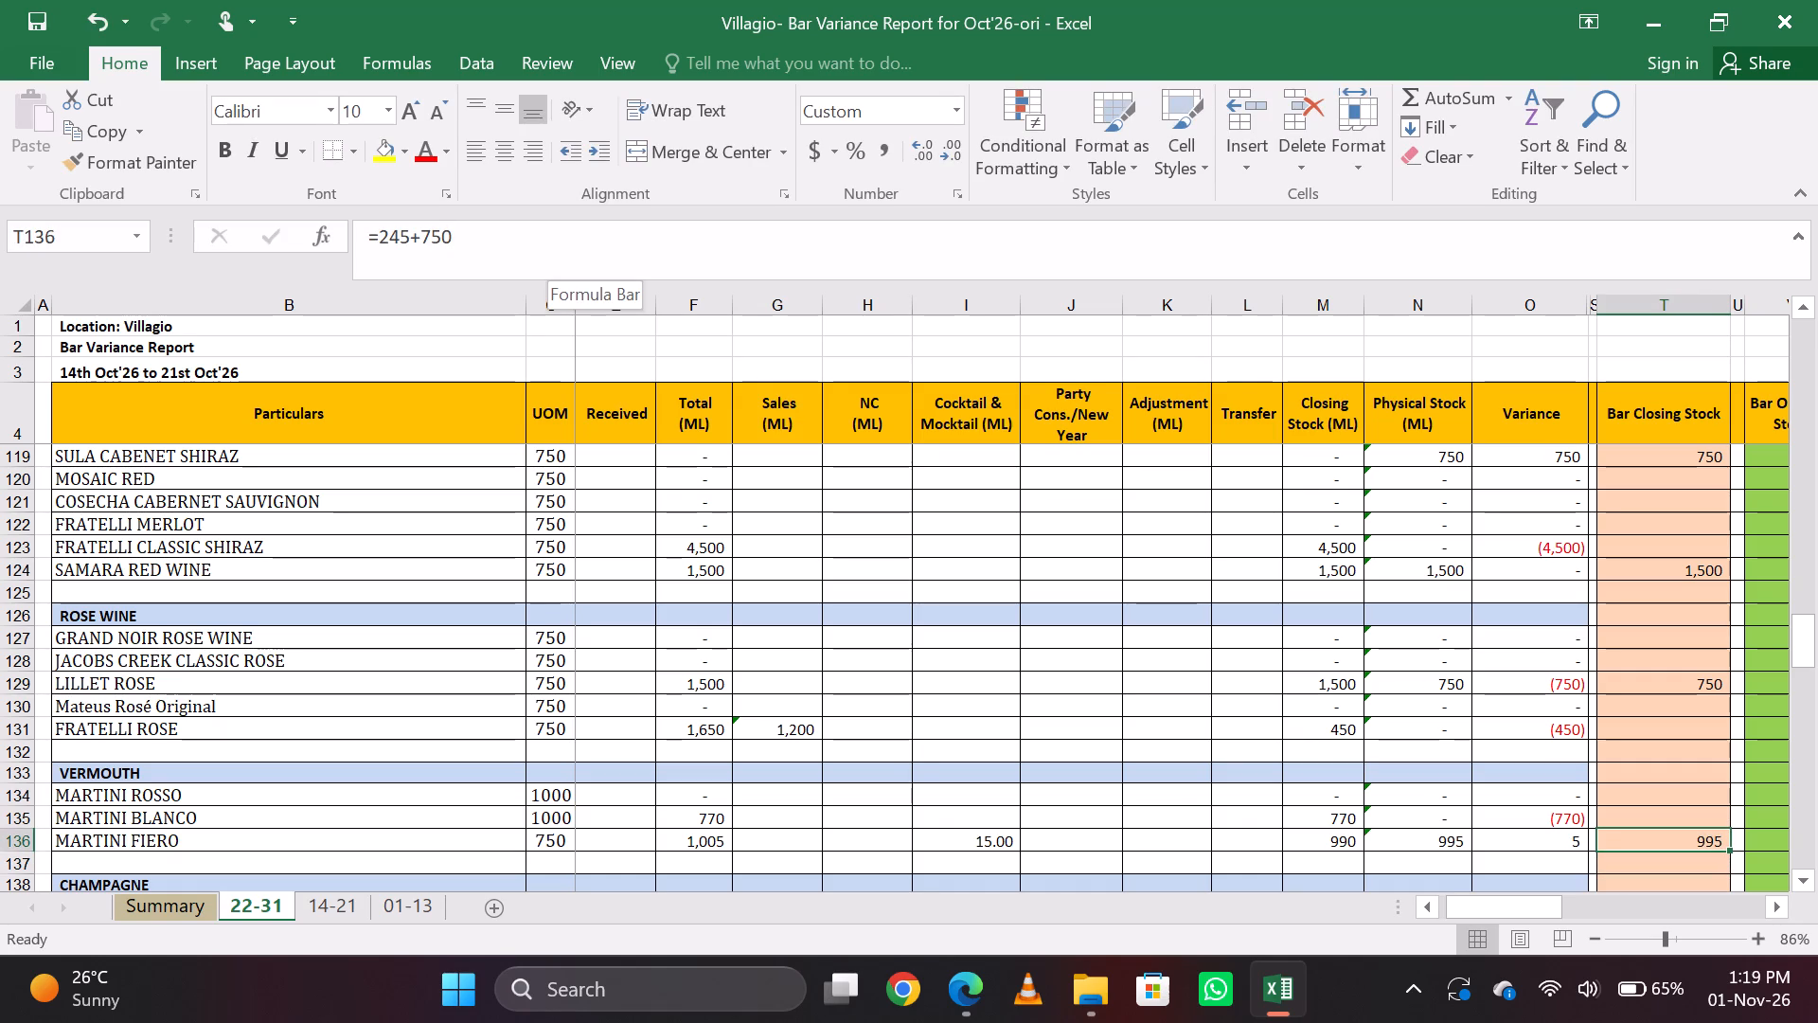
Change the Bar Closing Stock formula of MARTINI FIERO to =240+750.
left_click(412, 233)
key("BackSpace")
key("0")
key("Return")
key("Up")
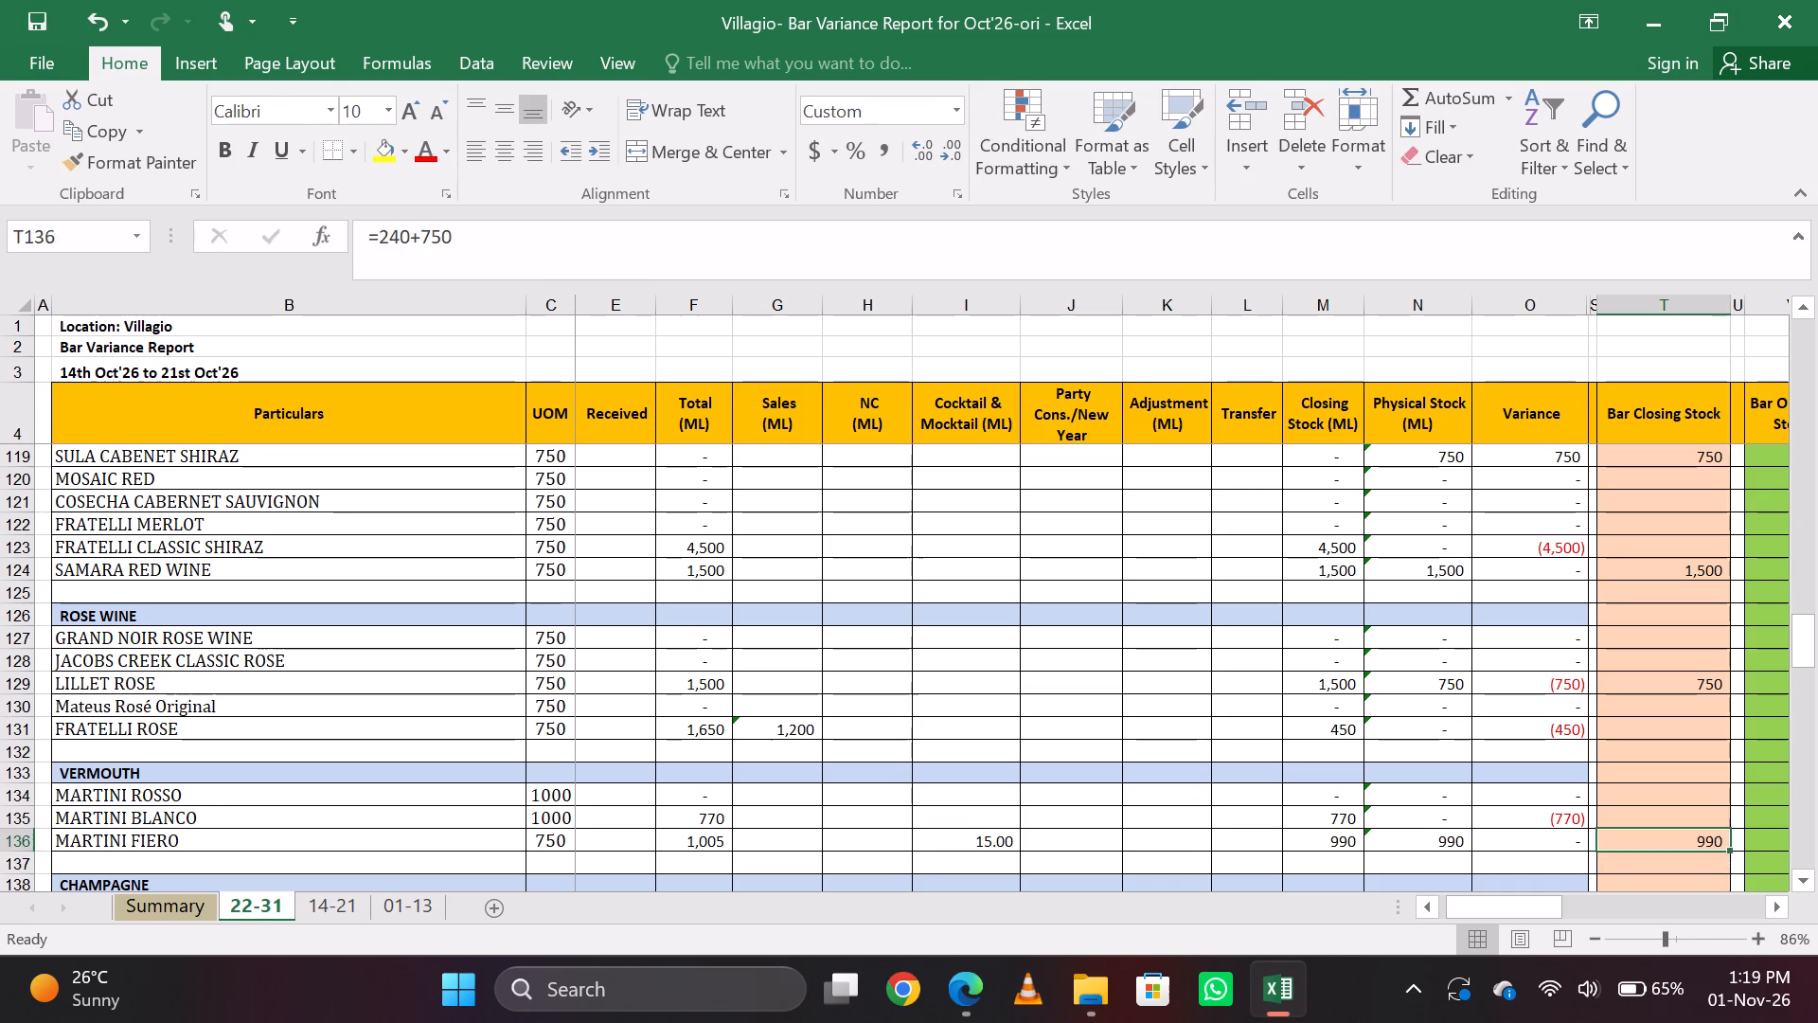
Review the Bar Closing Stock entries of the champagnes from CHANDON BRUT CUVEE to CHANDON ROSE.
key("Down")
key("Down")
key("Down")
key("Down")
key("Down")
key("Down")
key("Up")
key("Up")
key("Down")
key("Down")
key("Up")
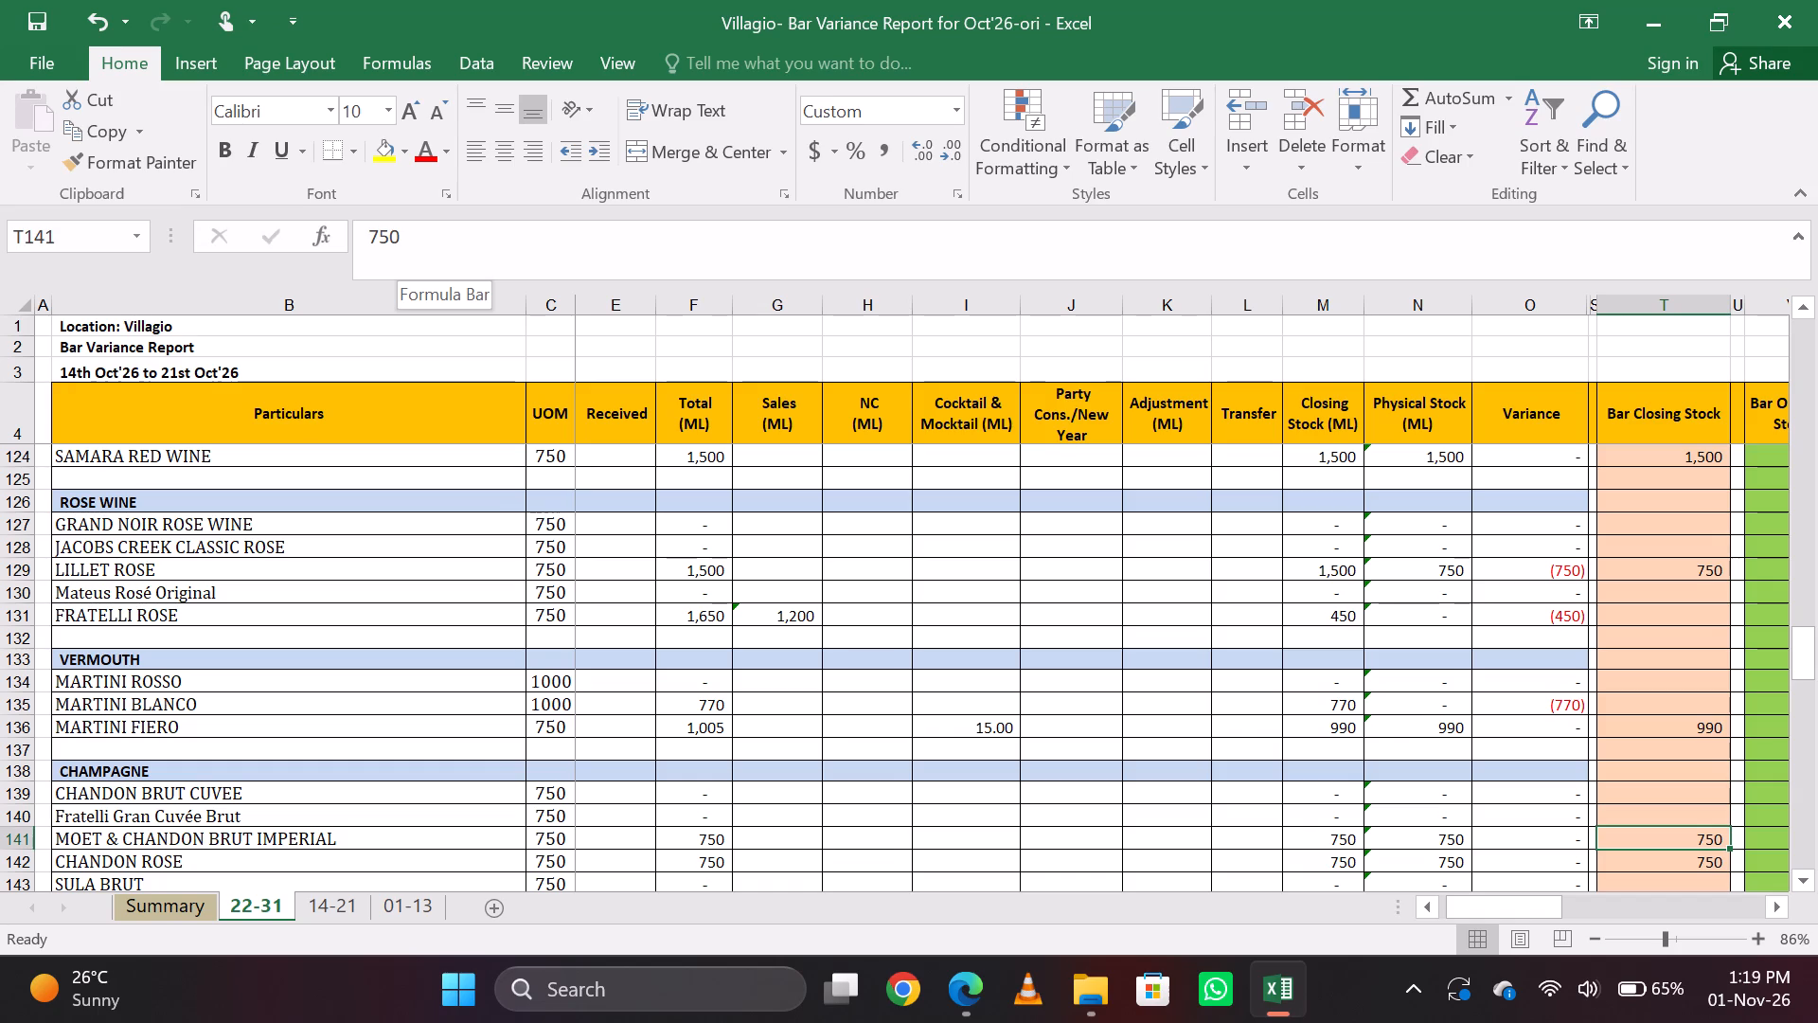
Change the Bar Closing Stock formula of JACOB'S CREEK SHIRAZ CABERNET in the red wine section to =750*3+300.
key("Up")
key("Up")
key("Up")
key("Up")
key("Up")
key("Up")
key("Up")
key("Up")
key("Up")
key("Up")
key("Up")
key("Up")
key("Up")
key("Up")
key("Up")
key("Up")
key("Up")
key("Up")
key("Up")
key("Up")
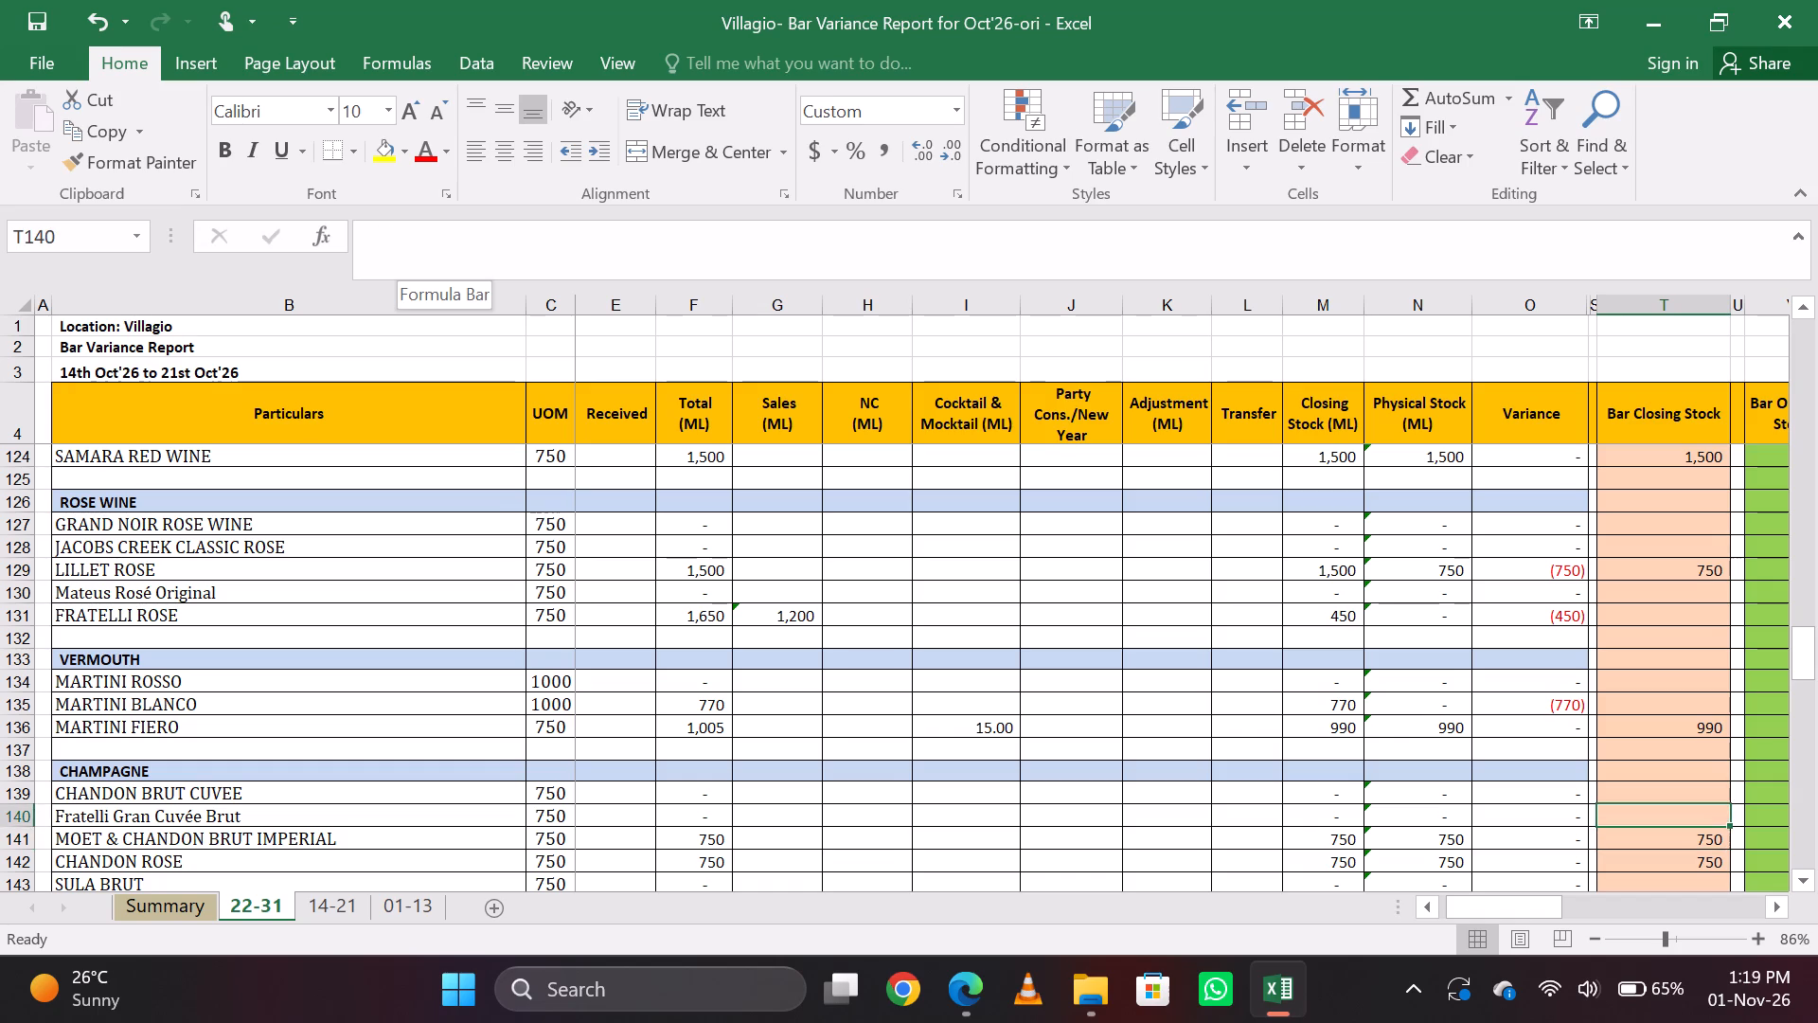
key("Up")
key("Up")
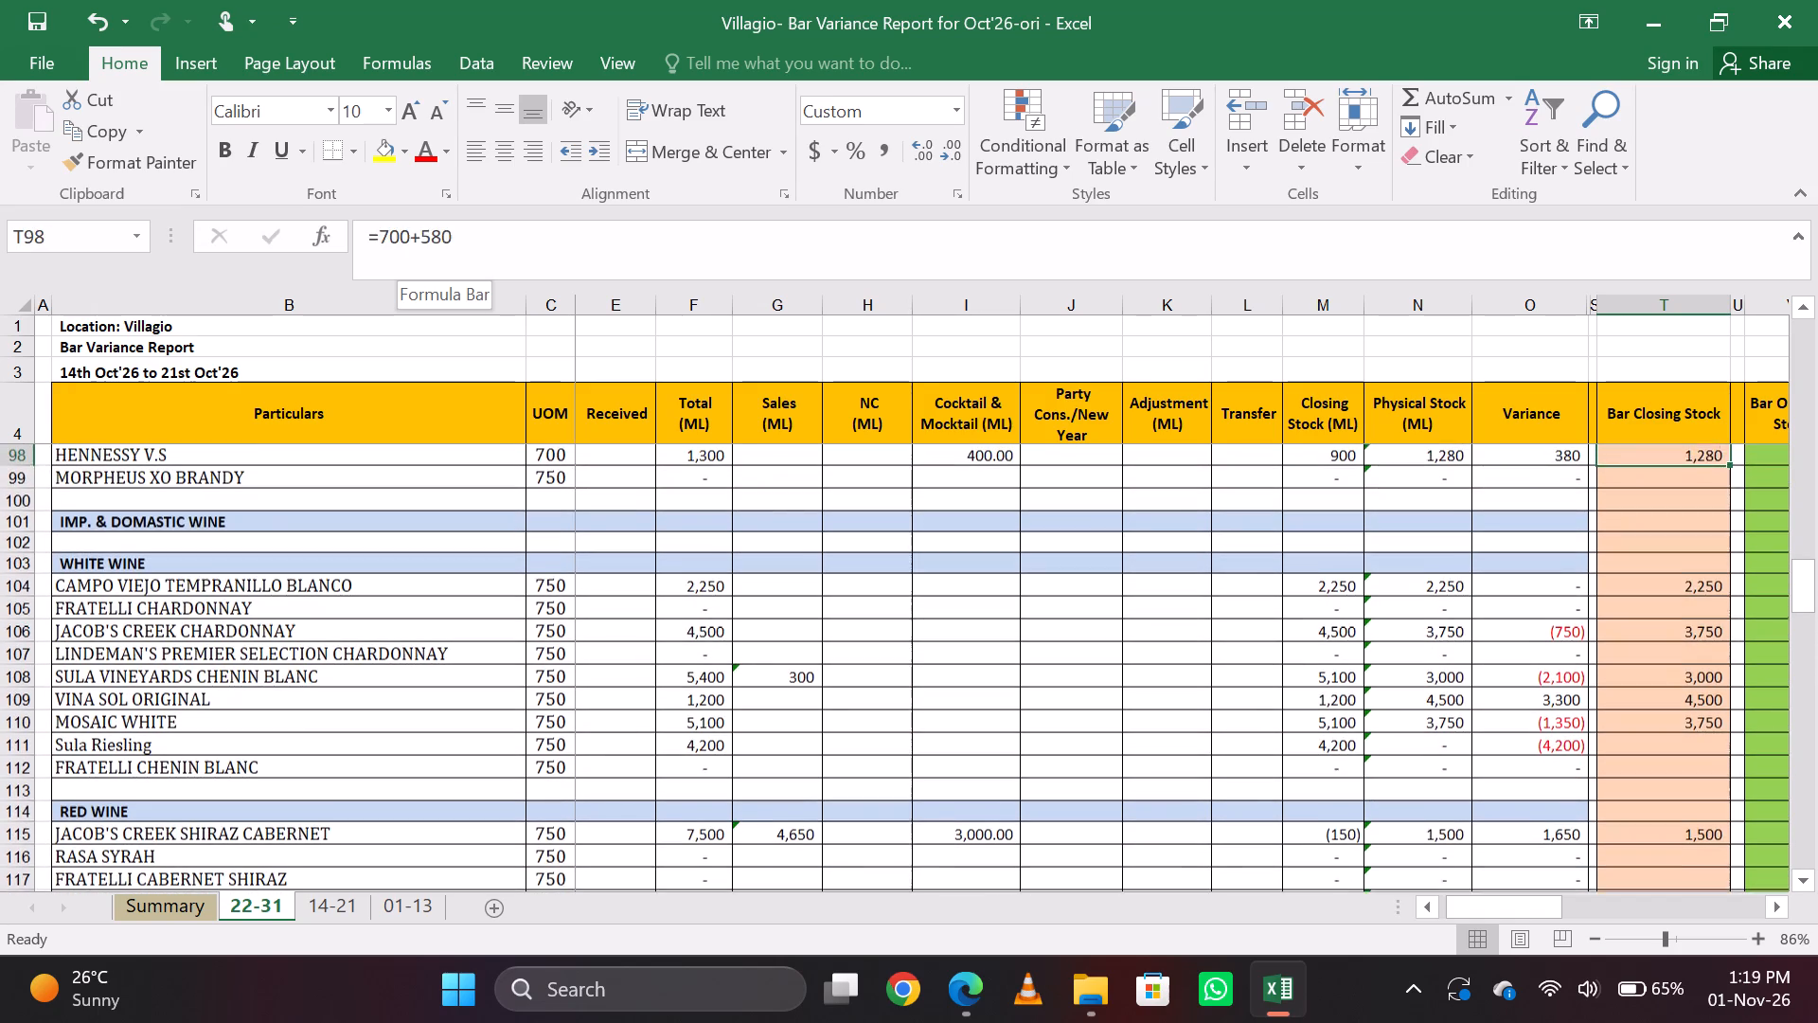
key("Down")
key("Down")
key("Down")
key("Down")
key("Down")
key("Down")
key("Down")
key("Down")
key("Down")
key("Down")
key("Down")
key("Down")
key("Down")
key("Down")
key("Down")
key("Down")
key("Down")
key("Down")
key("Down")
key("Down")
key("Up")
key("Up")
key("Up")
key("Up")
key("Up")
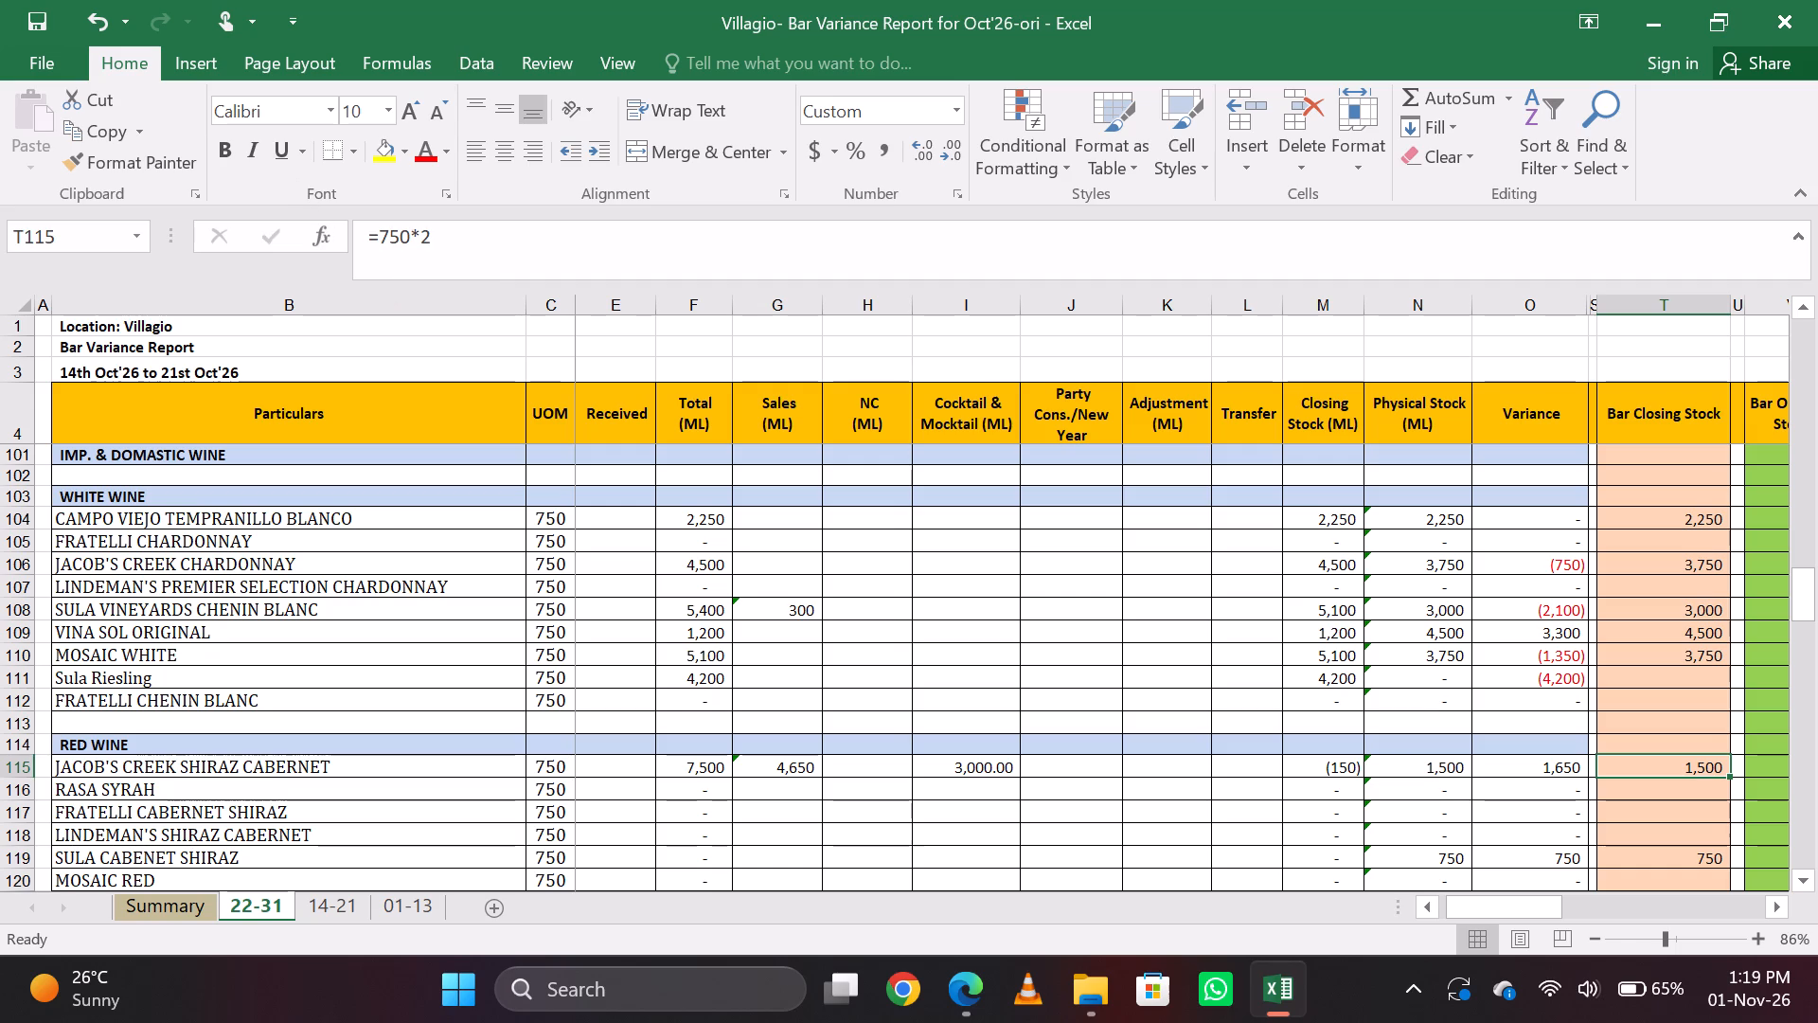
left_click(439, 228)
key("BackSpace")
type("3+")
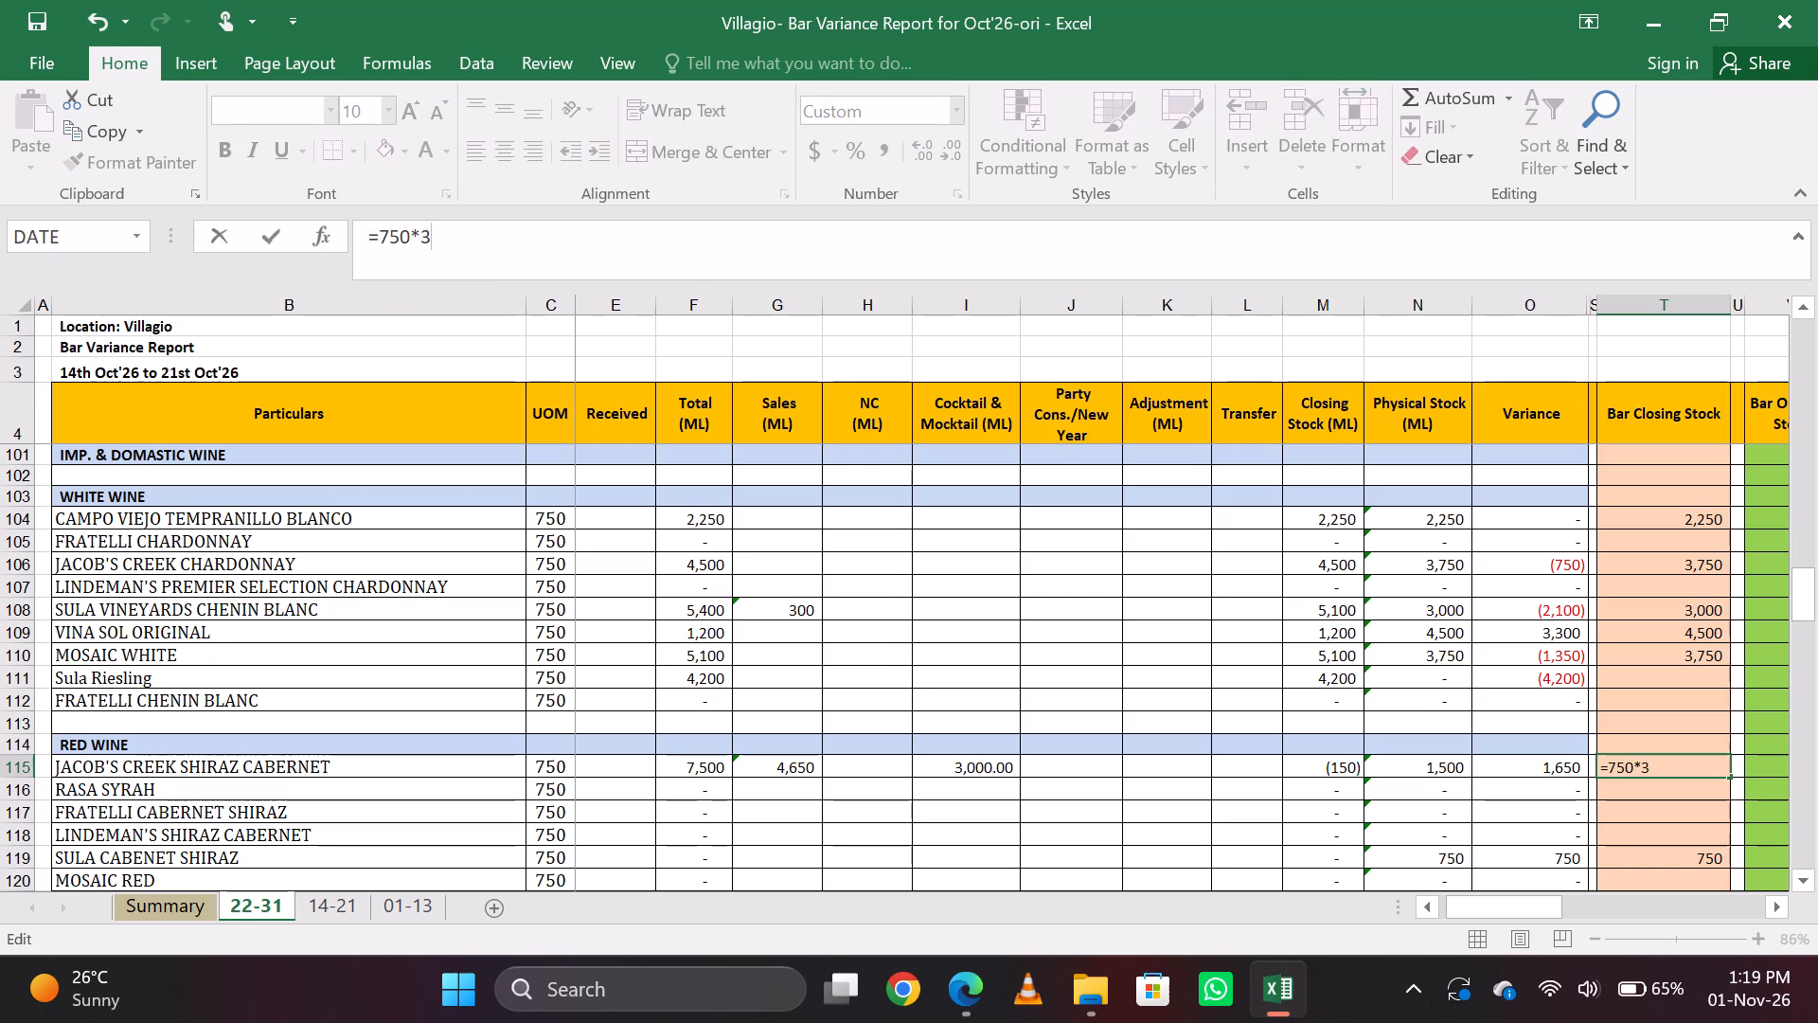
type("300")
key("Return")
Review the Bar Closing Stock entries of the red and rose wines from JACOB'S CREEK SHIRAZ CABERNET to FRATELLI ROSE.
key("Up")
key("Down")
key("Down")
key("Down")
key("Down")
key("Up")
key("Up")
key("Up")
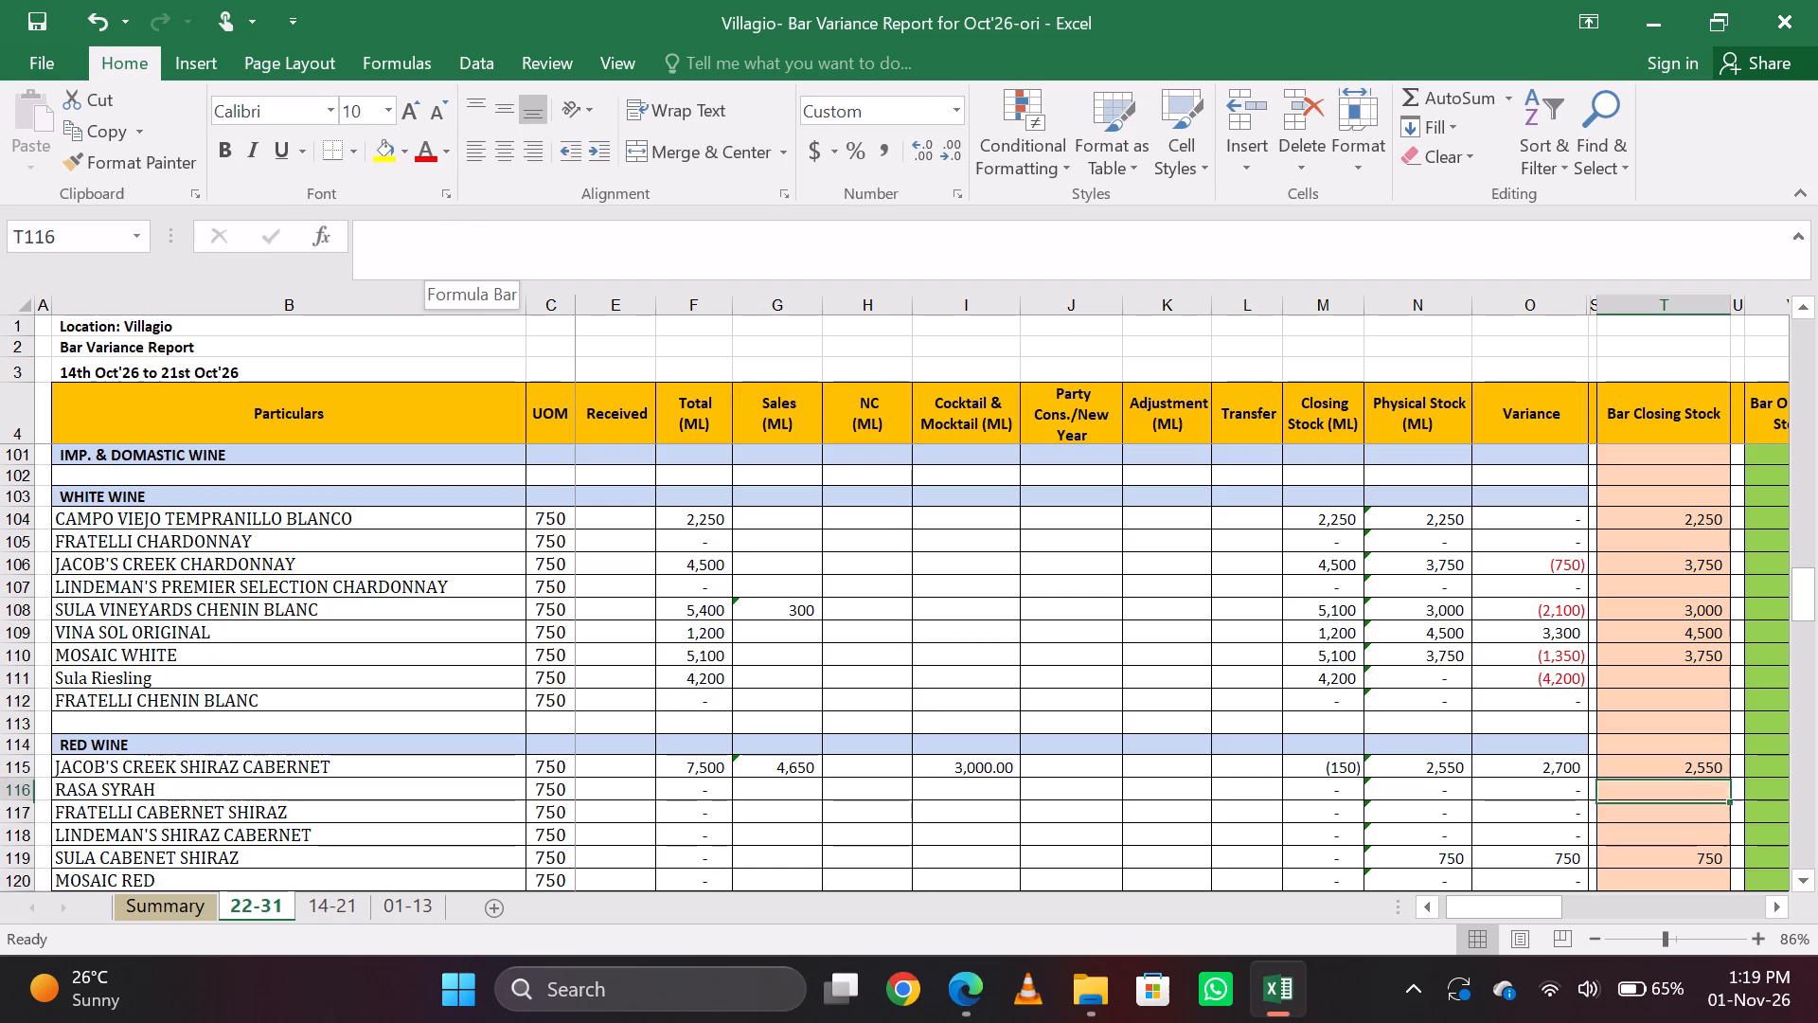
key("Up")
key("Down")
key("Down")
key("Down")
key("Down")
key("Up")
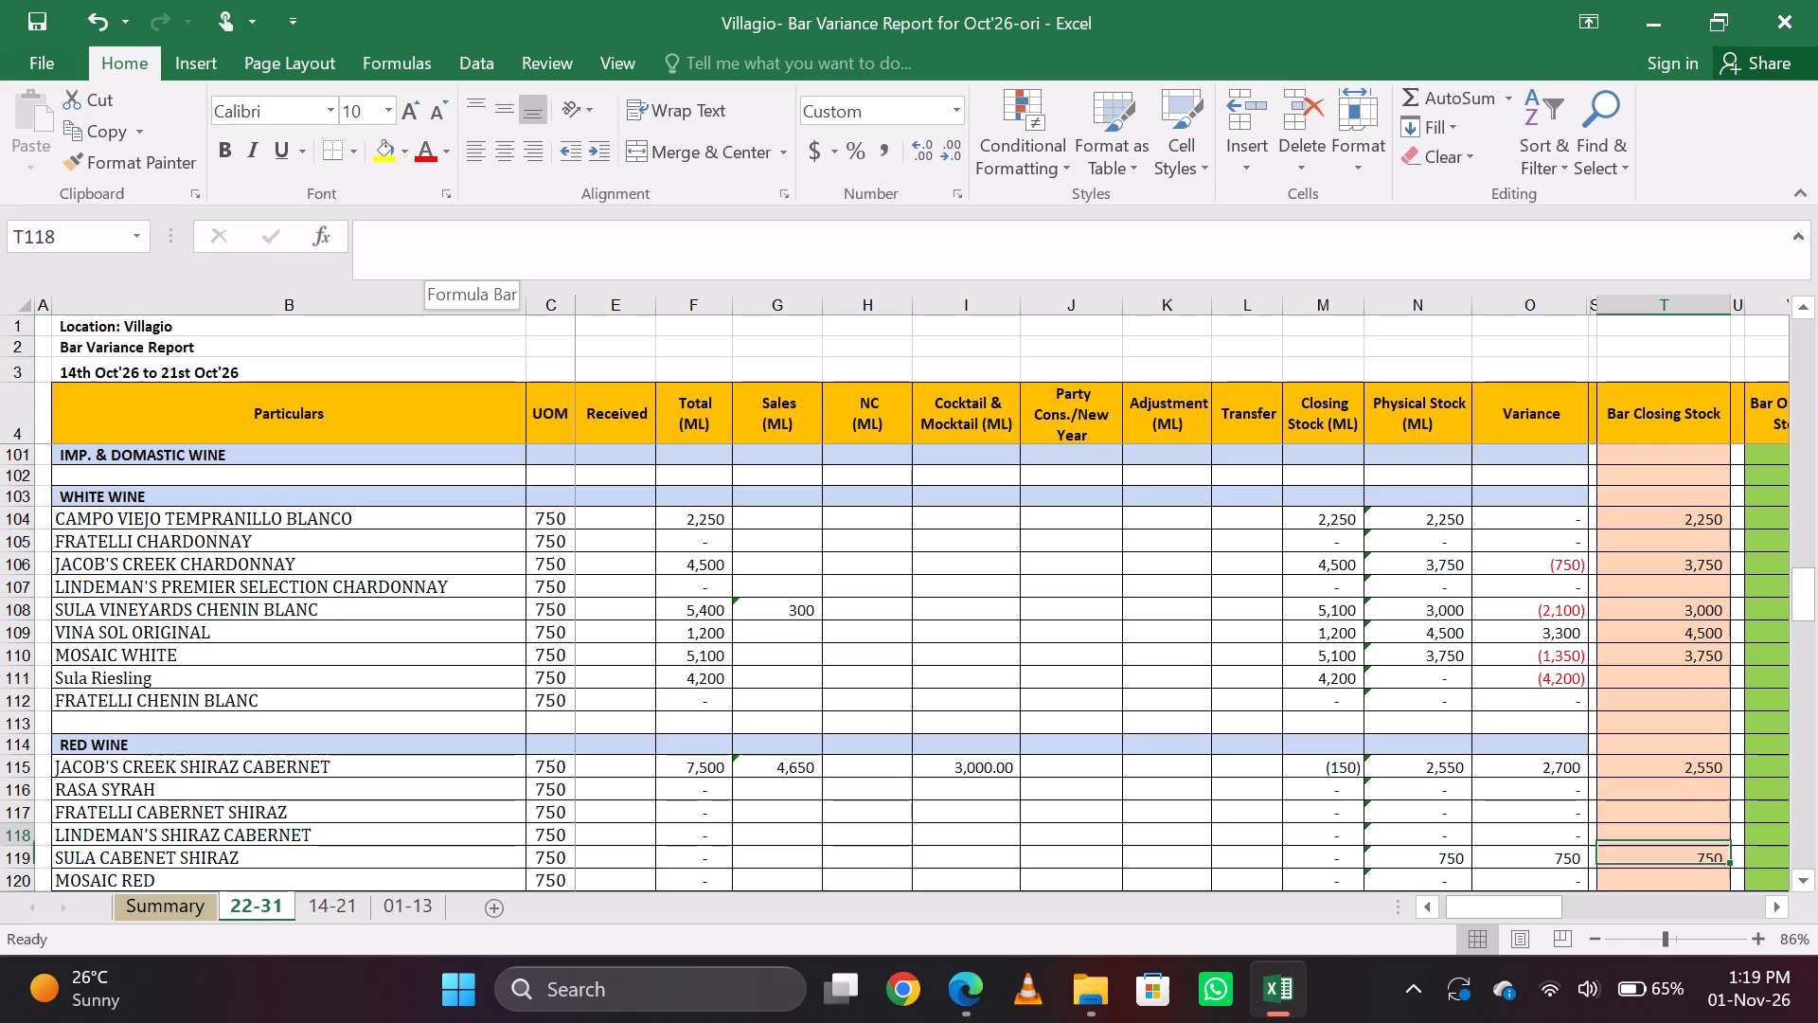
key("Down")
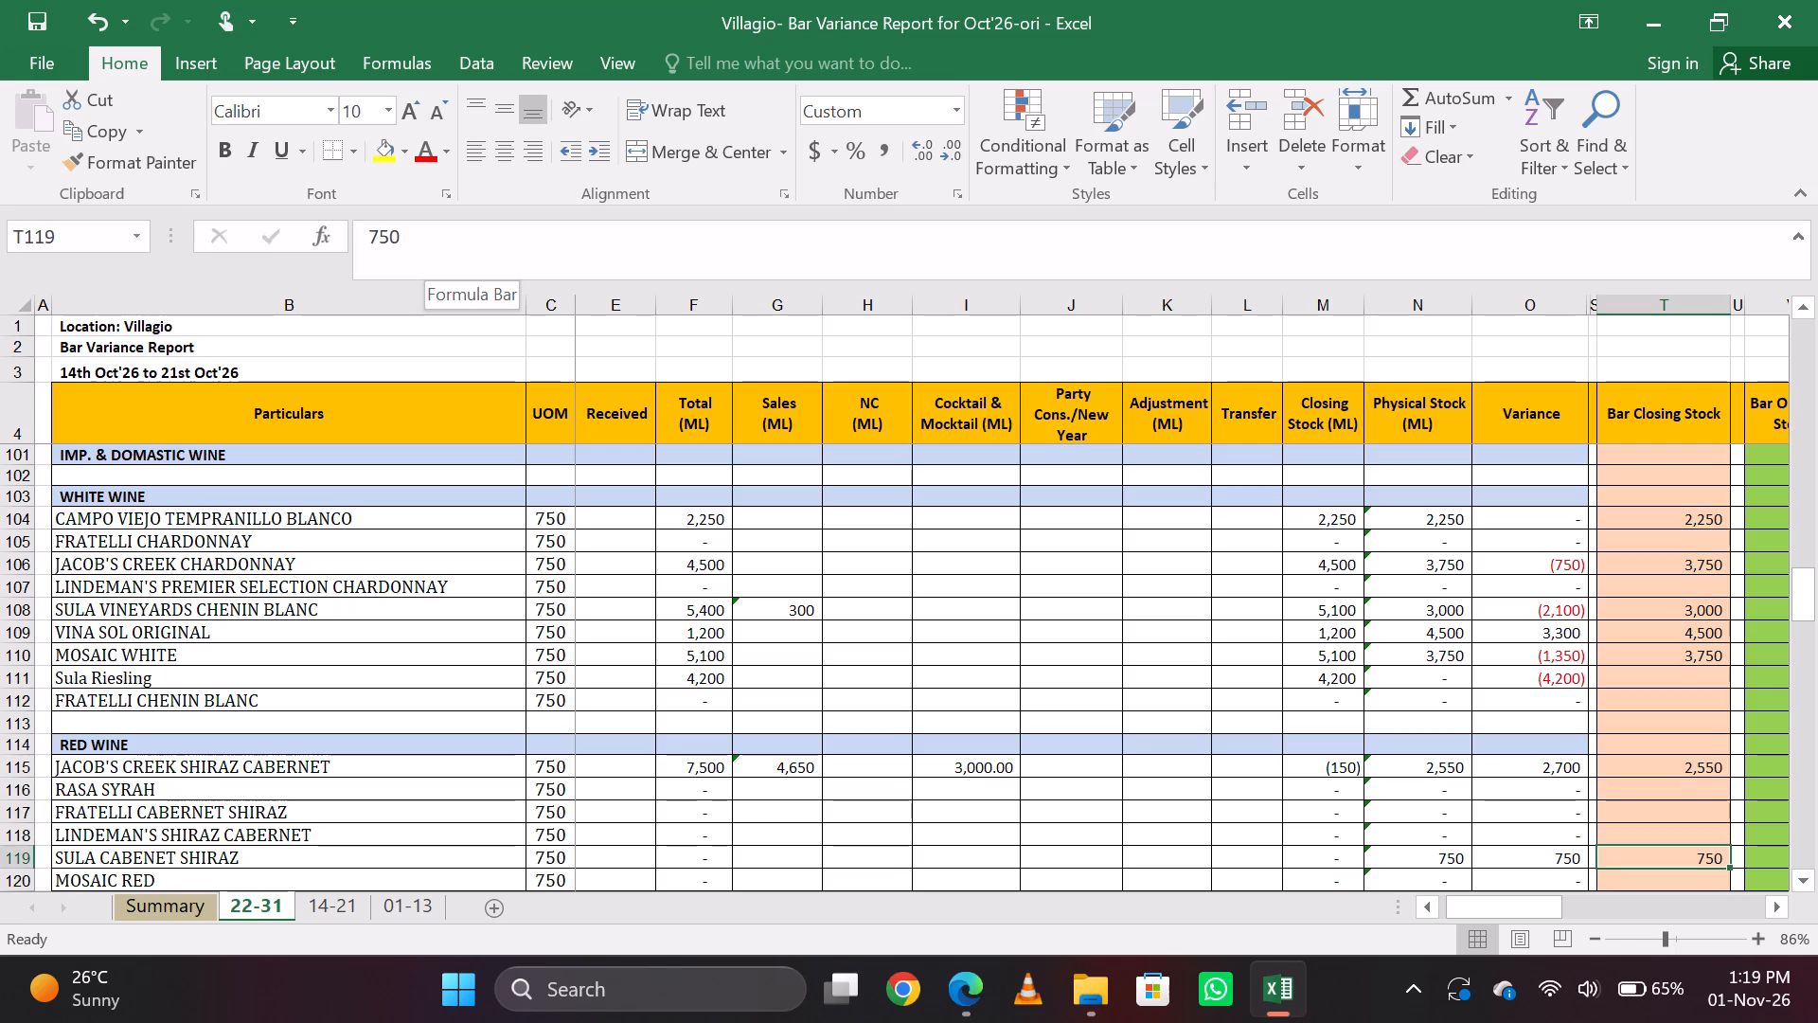
key("Down")
key("Down")
key("Down")
key("Down")
key("Down")
key("Down")
key("Down")
key("Down")
key("Down")
key("Down")
key("Down")
key("Down")
key("Down")
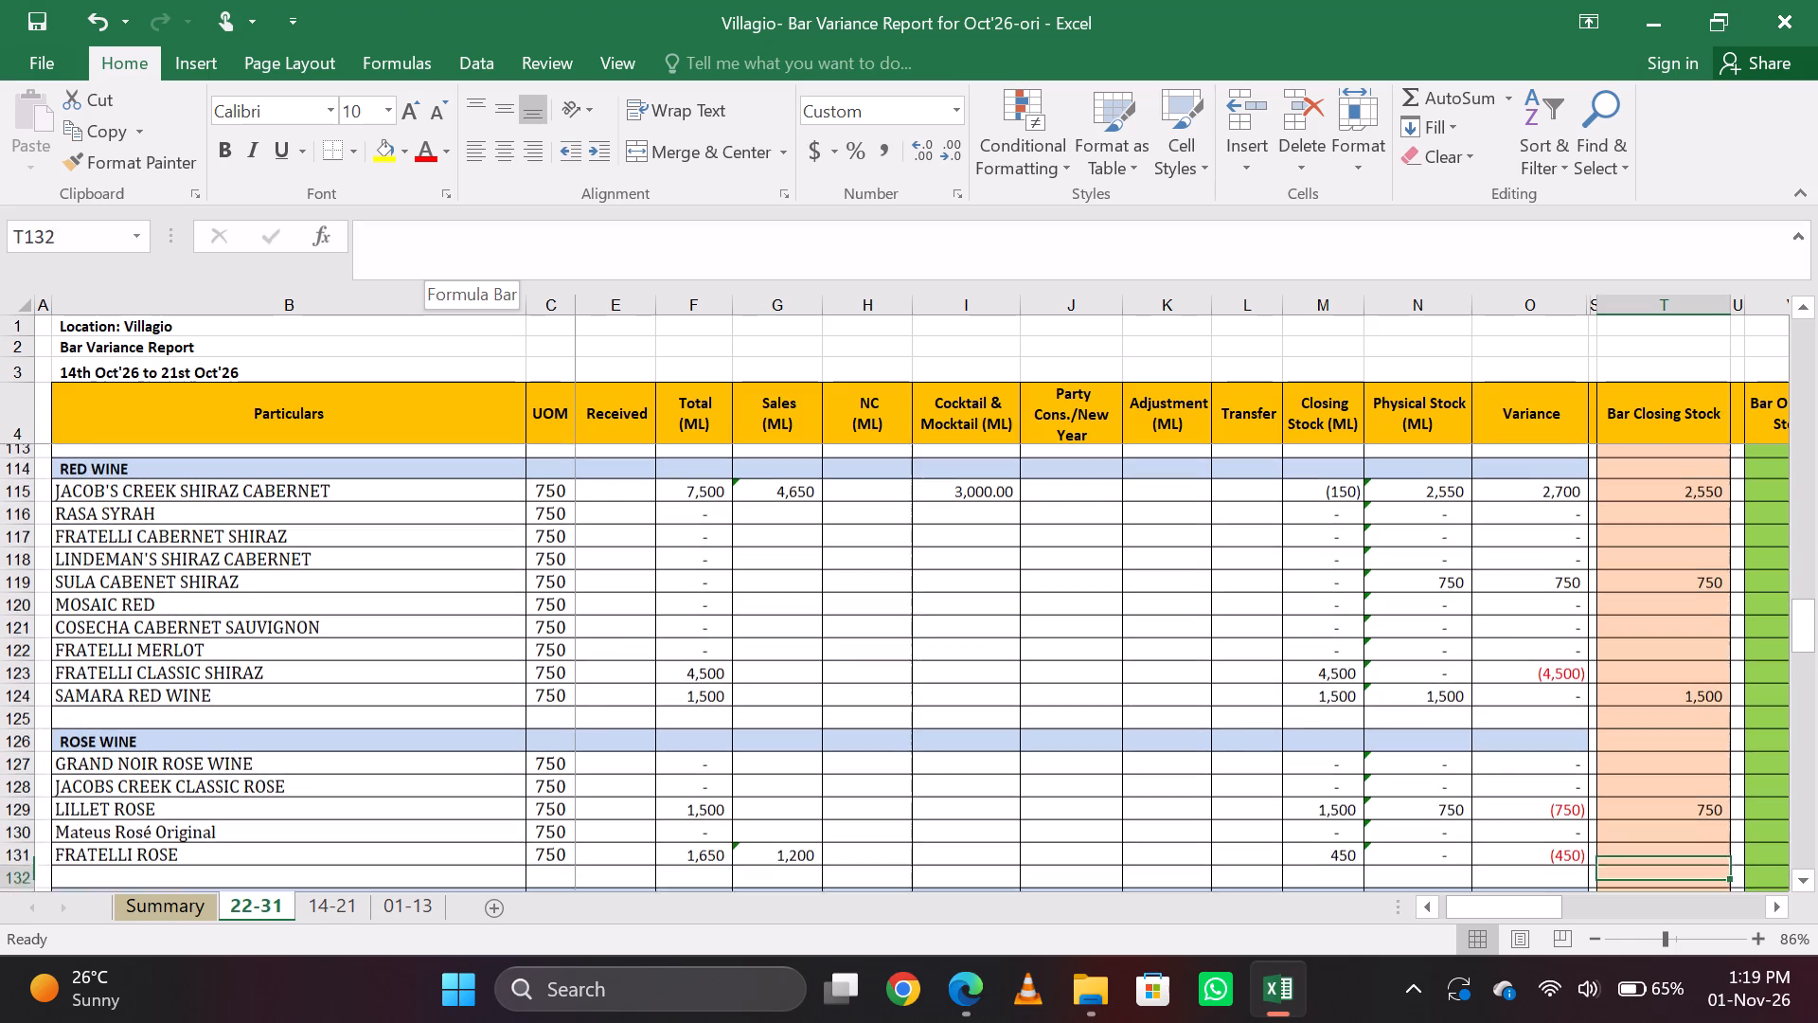
Change the Bar Closing Stock formula of SULA VINEYARDS CHENIN BLANC in the white wine section to =750*6+600.
key("Up")
key("Up")
key("Up")
key("Up")
key("Up")
key("Up")
key("Up")
key("Up")
key("Up")
key("Up")
key("Up")
key("Up")
key("Up")
key("Up")
key("Up")
key("Up")
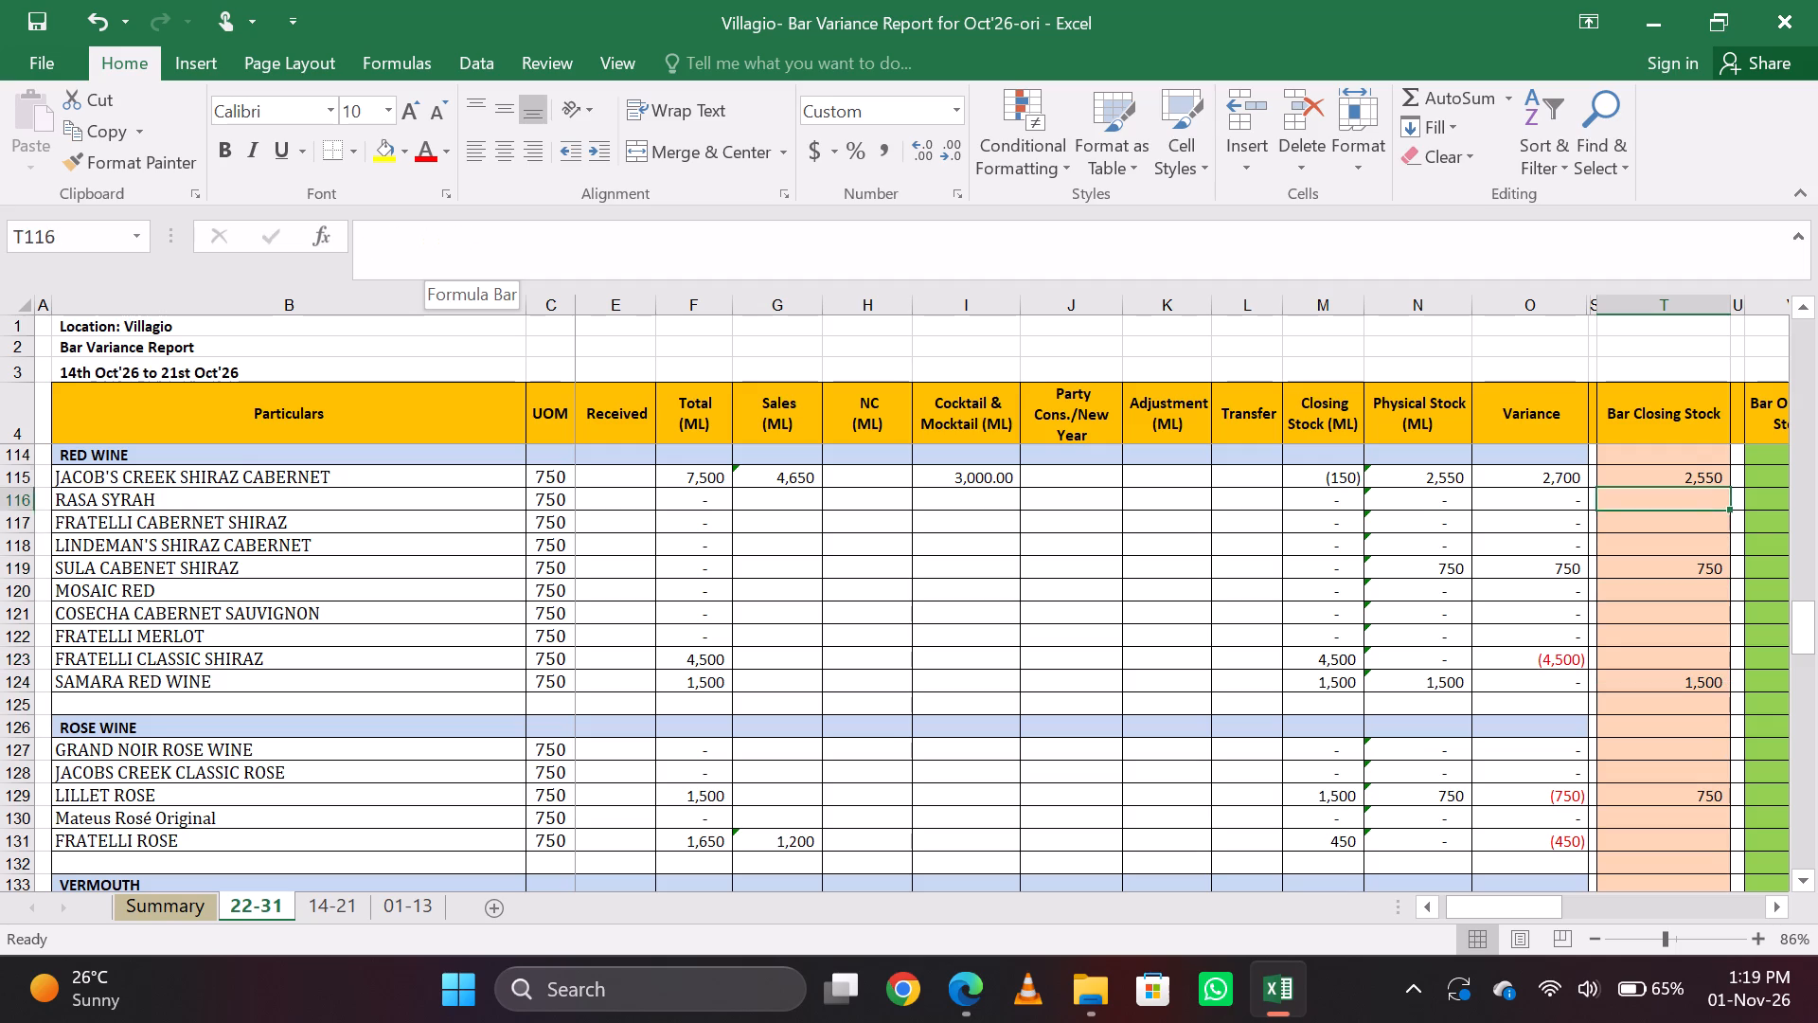
key("Up")
key("Up")
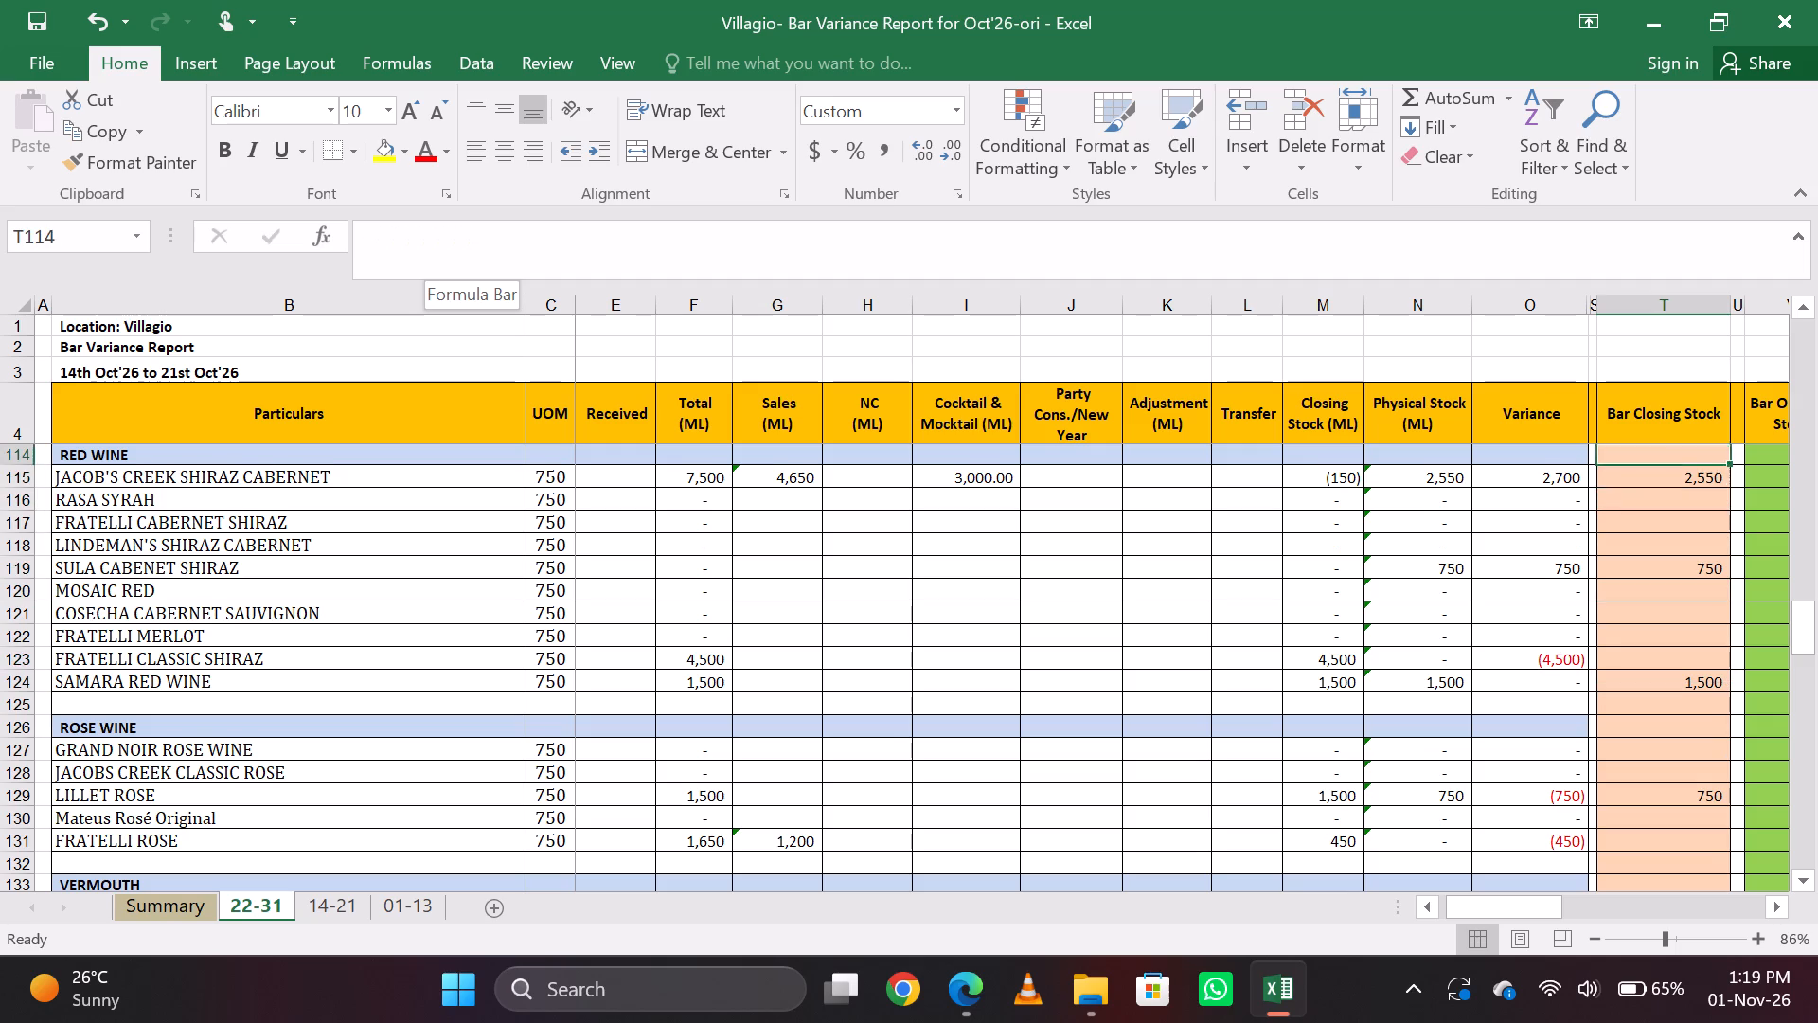
key("Up")
key("Up")
key("Up")
key("Up")
key("Up")
key("Up")
key("Up")
key("Up")
key("Up")
key("Down")
key("Down")
key("Down")
key("Down")
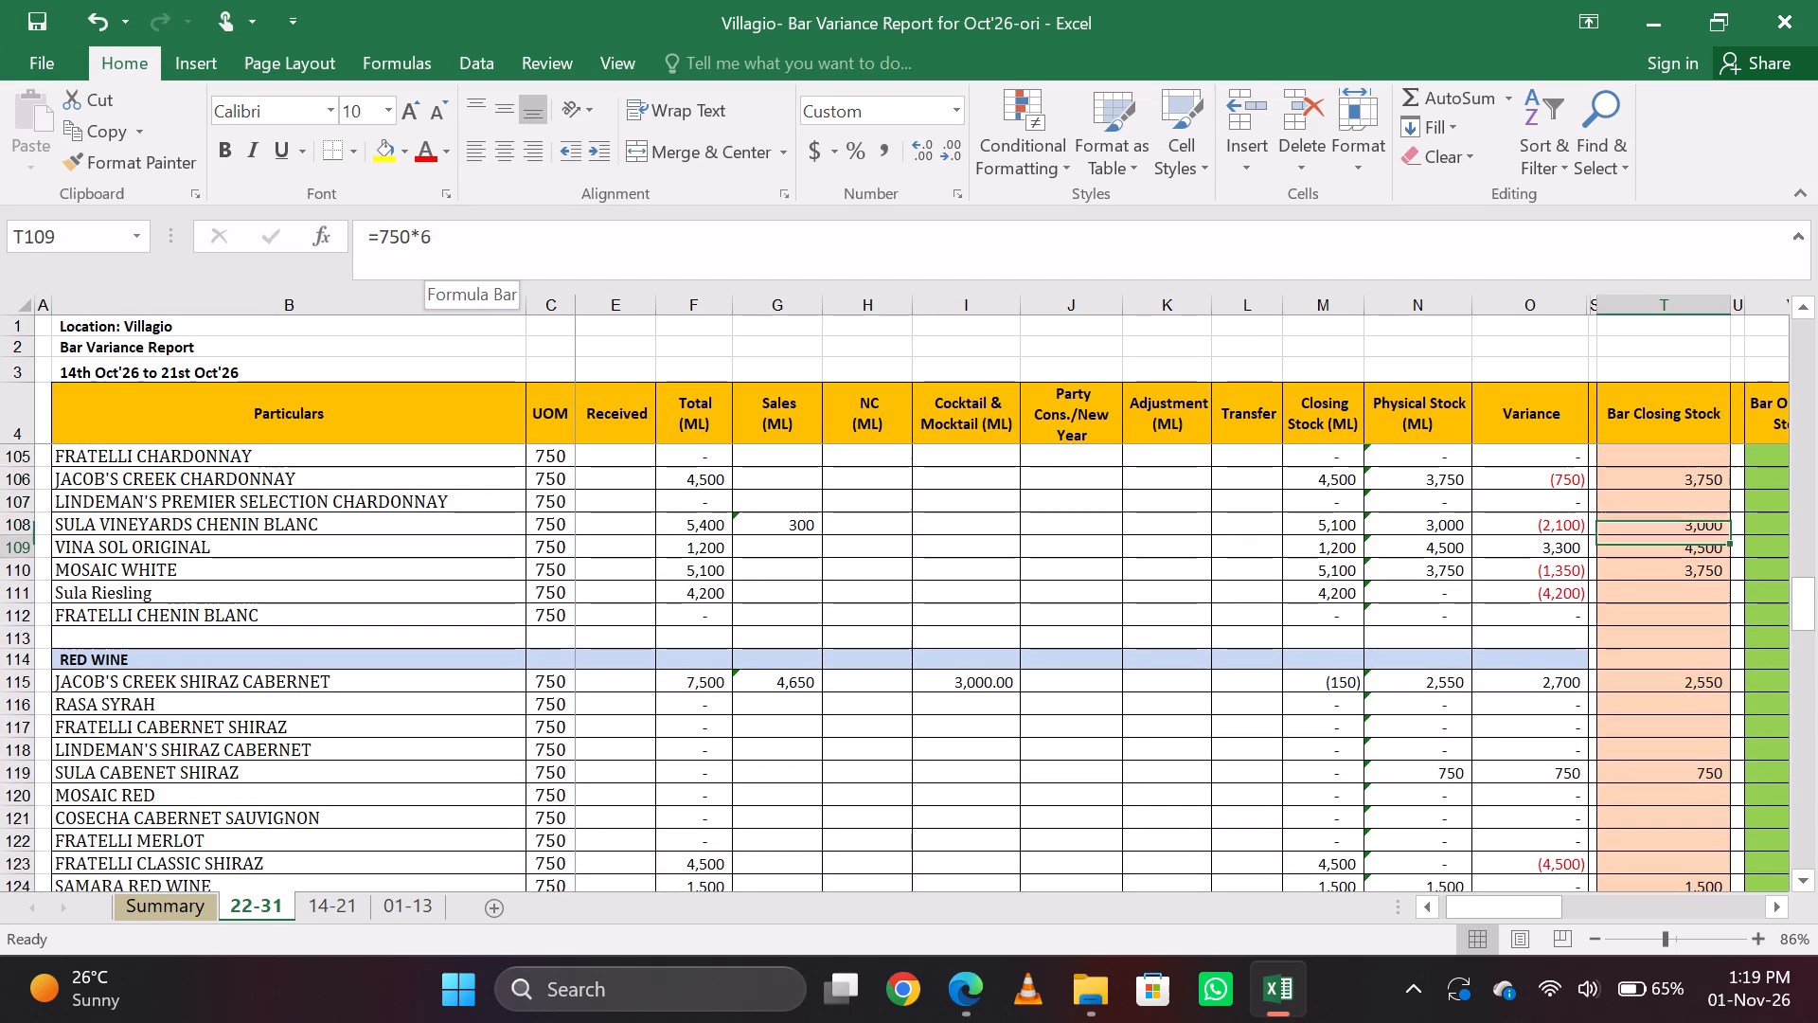
key("Up")
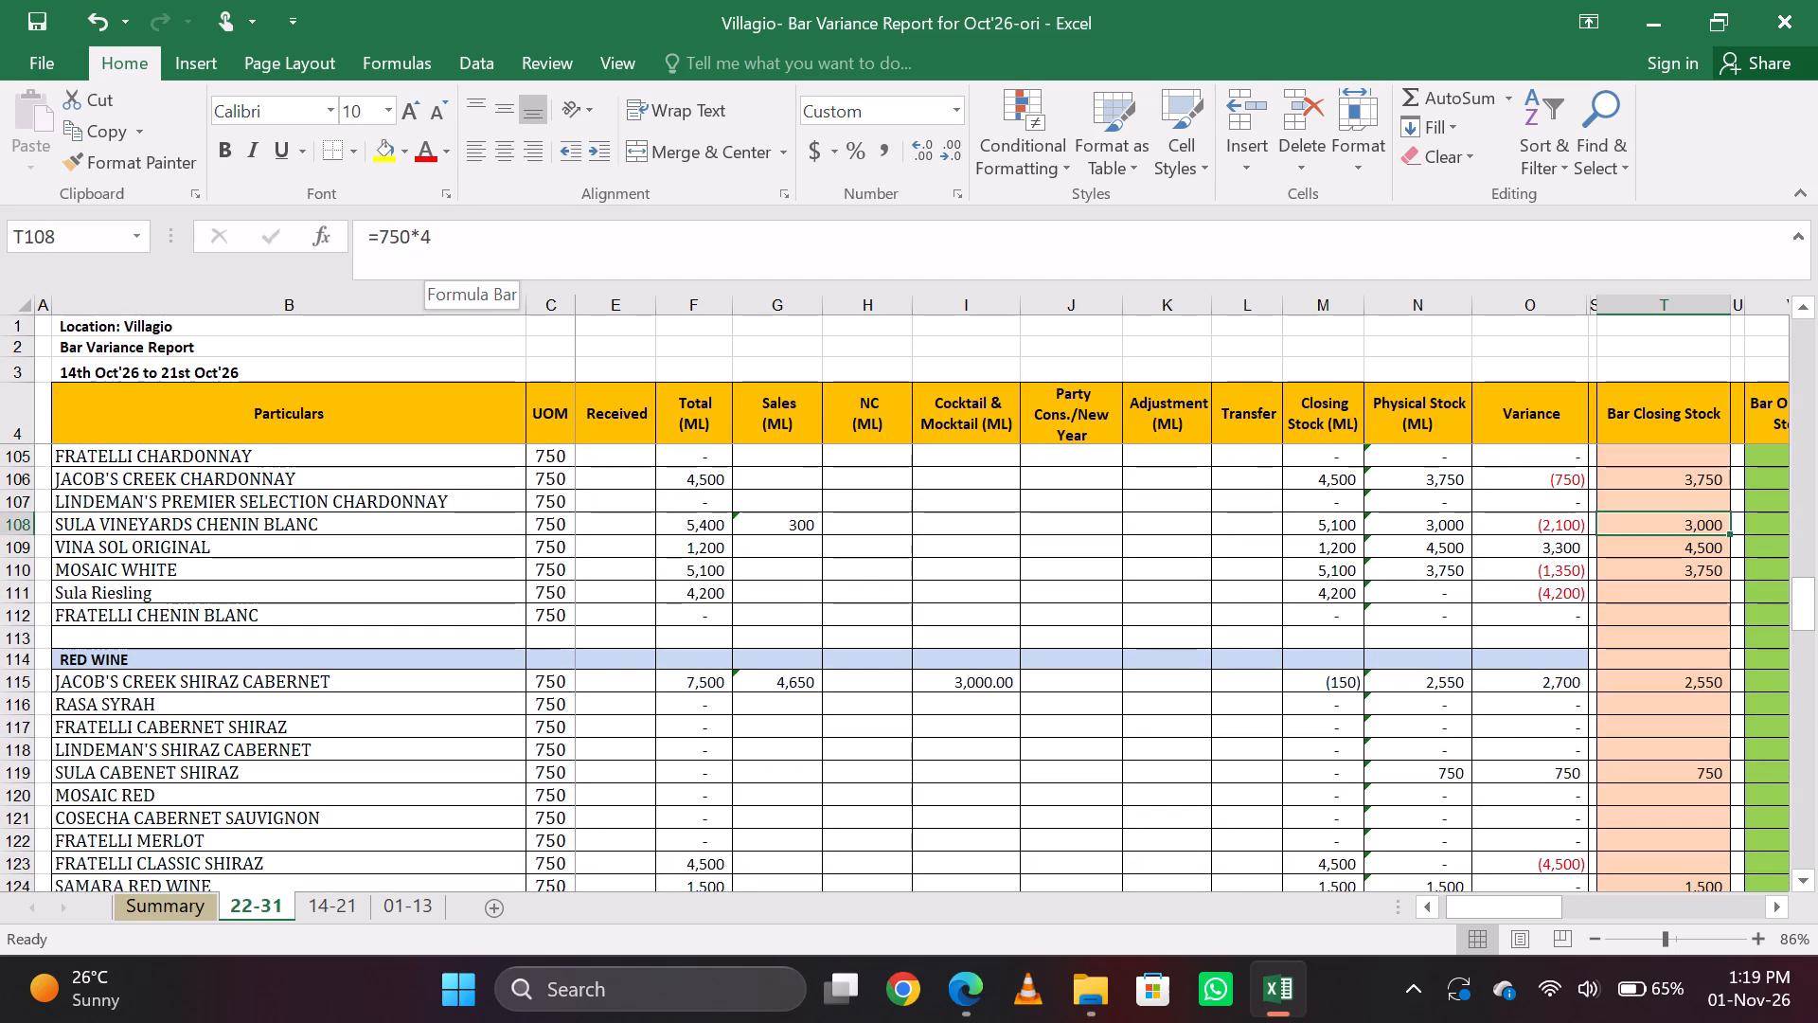
left_click(479, 225)
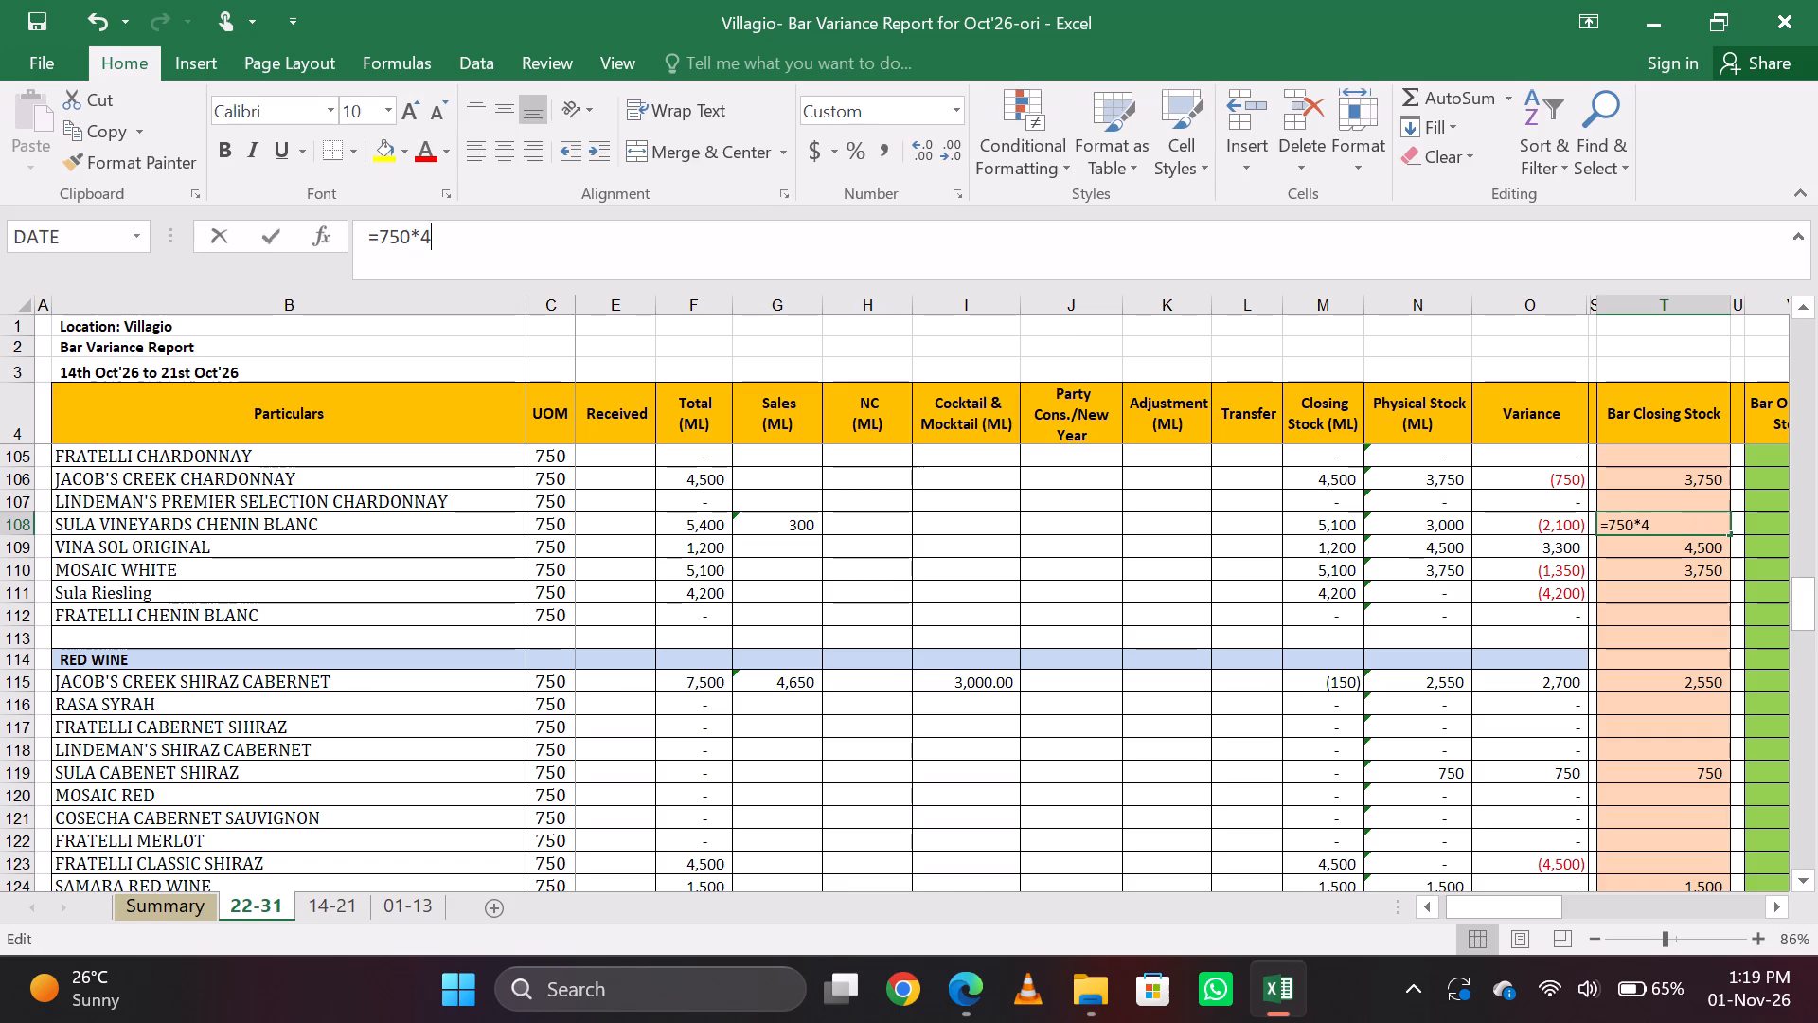
key("BackSpace")
type("6+")
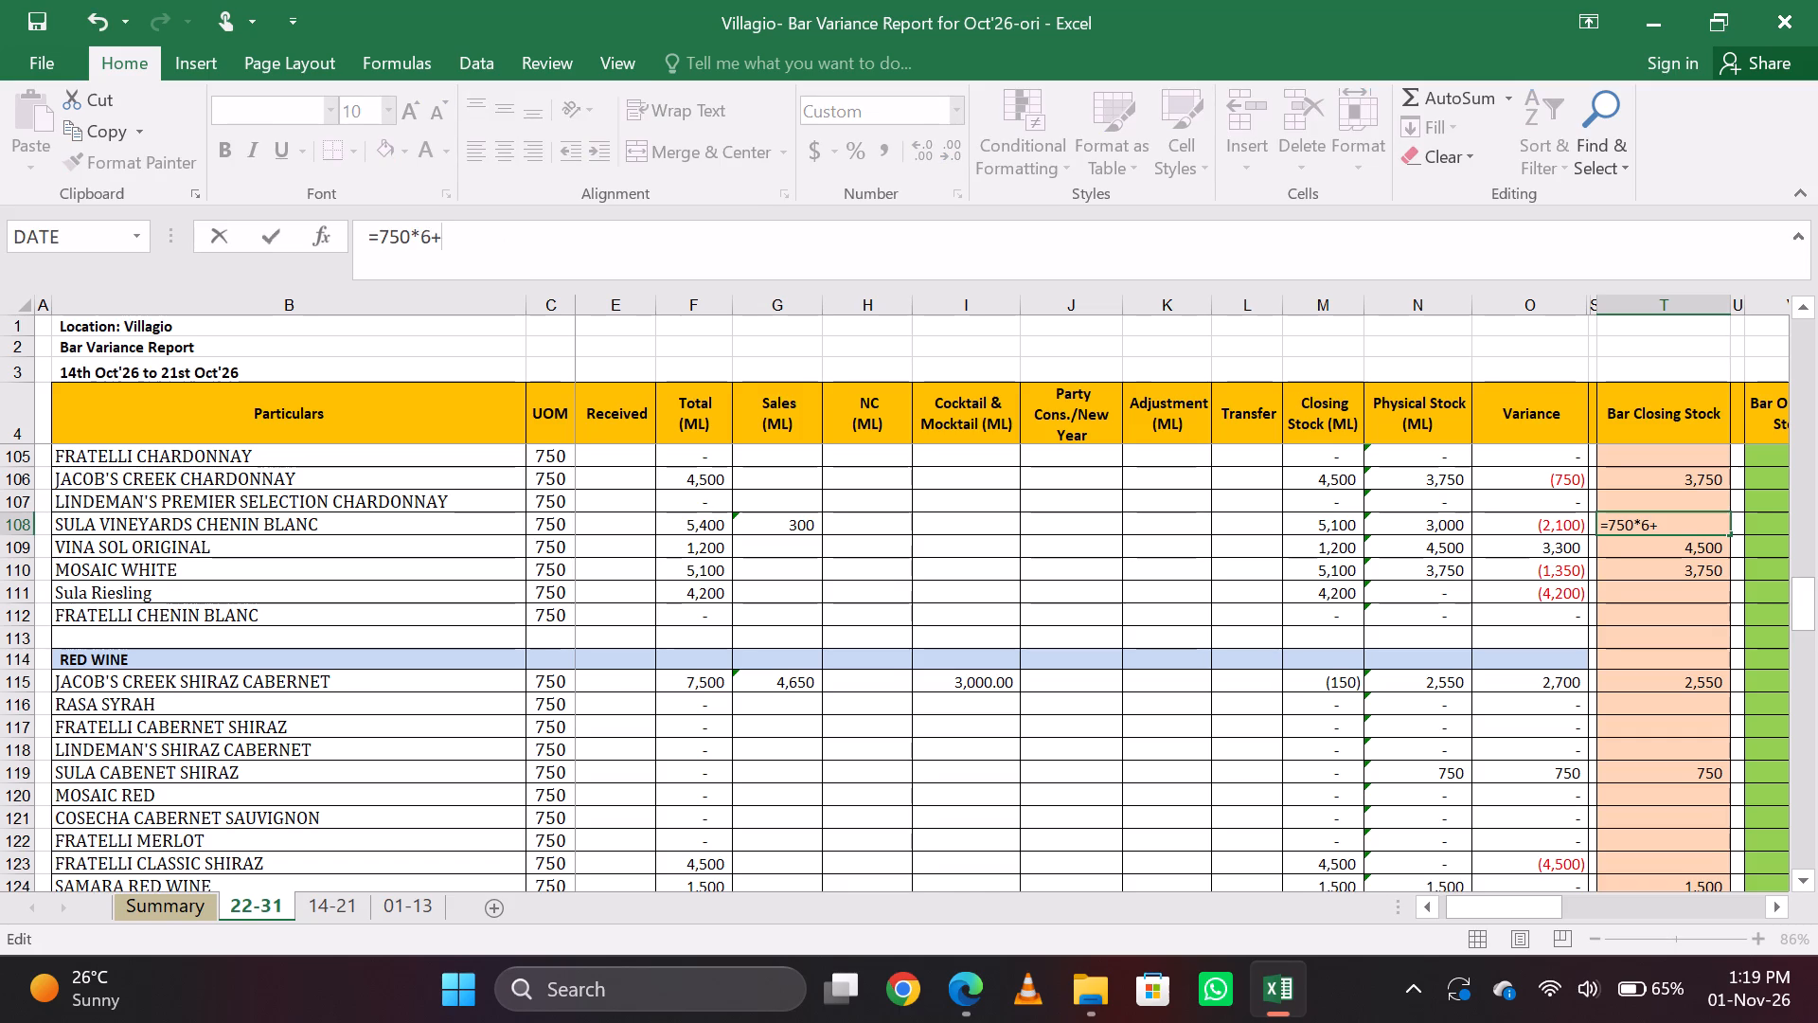
type("600")
key("Return")
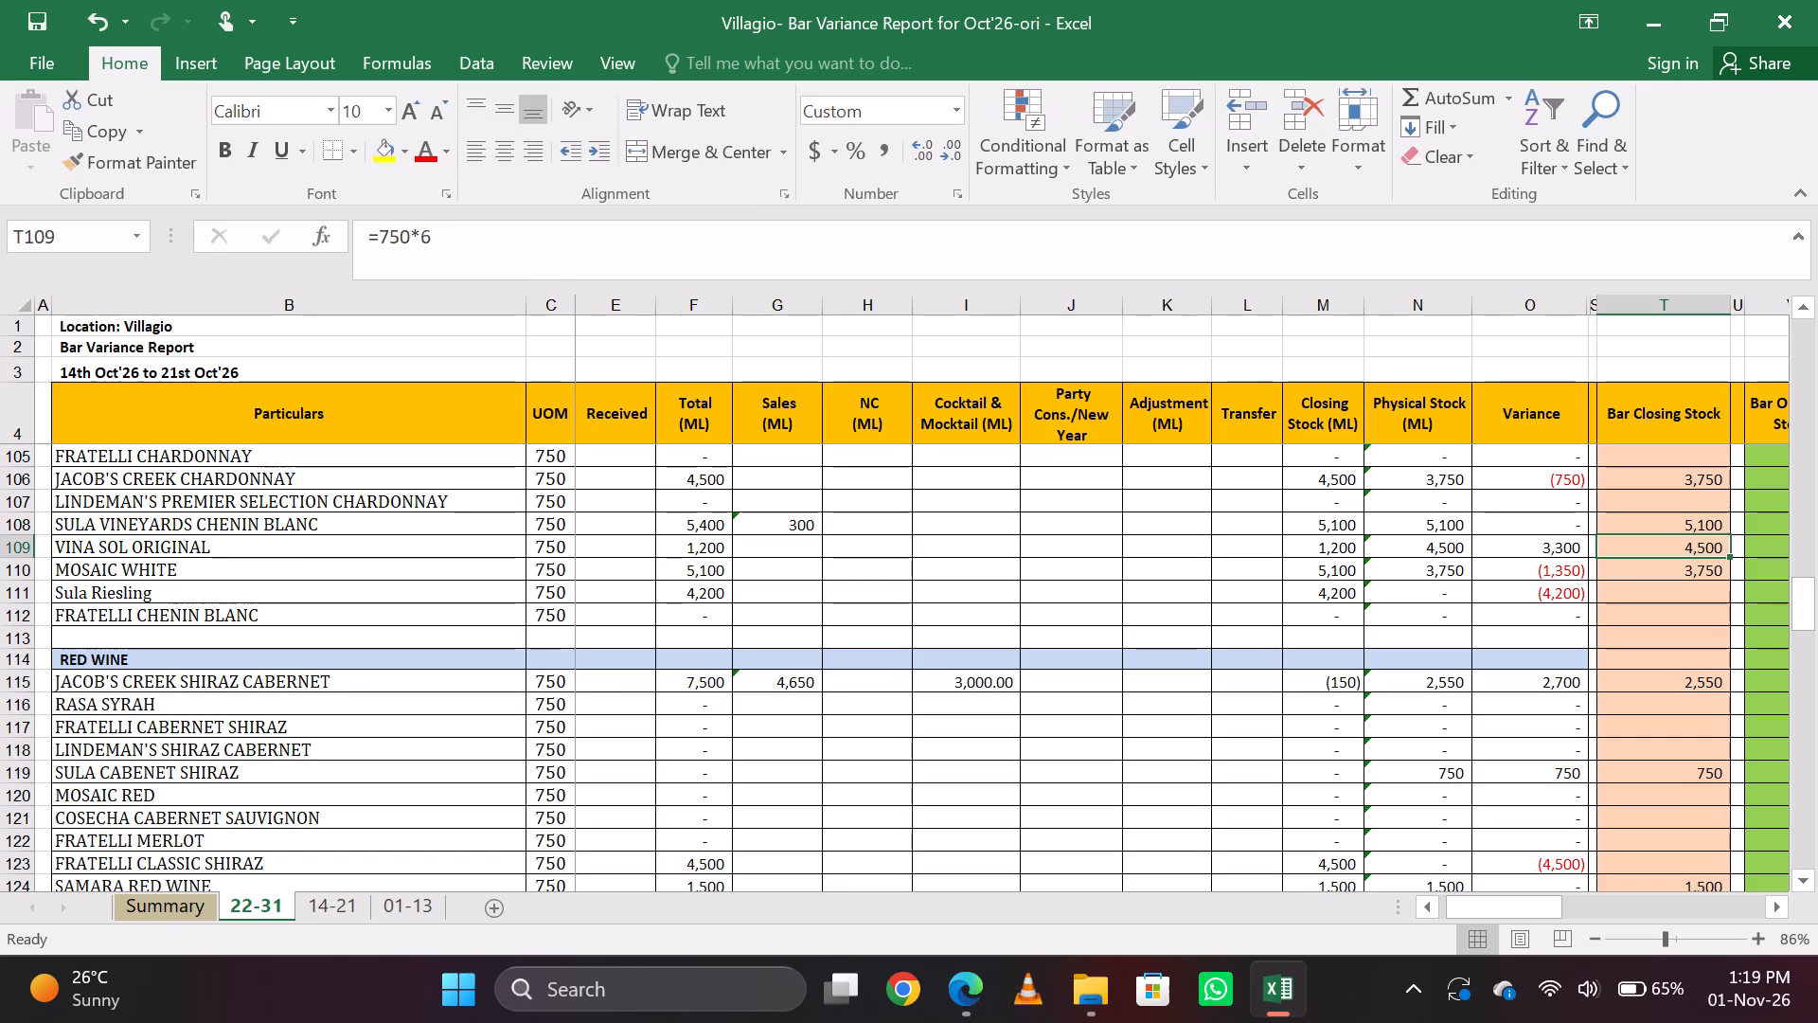
key("Up")
key("Down")
key("Up")
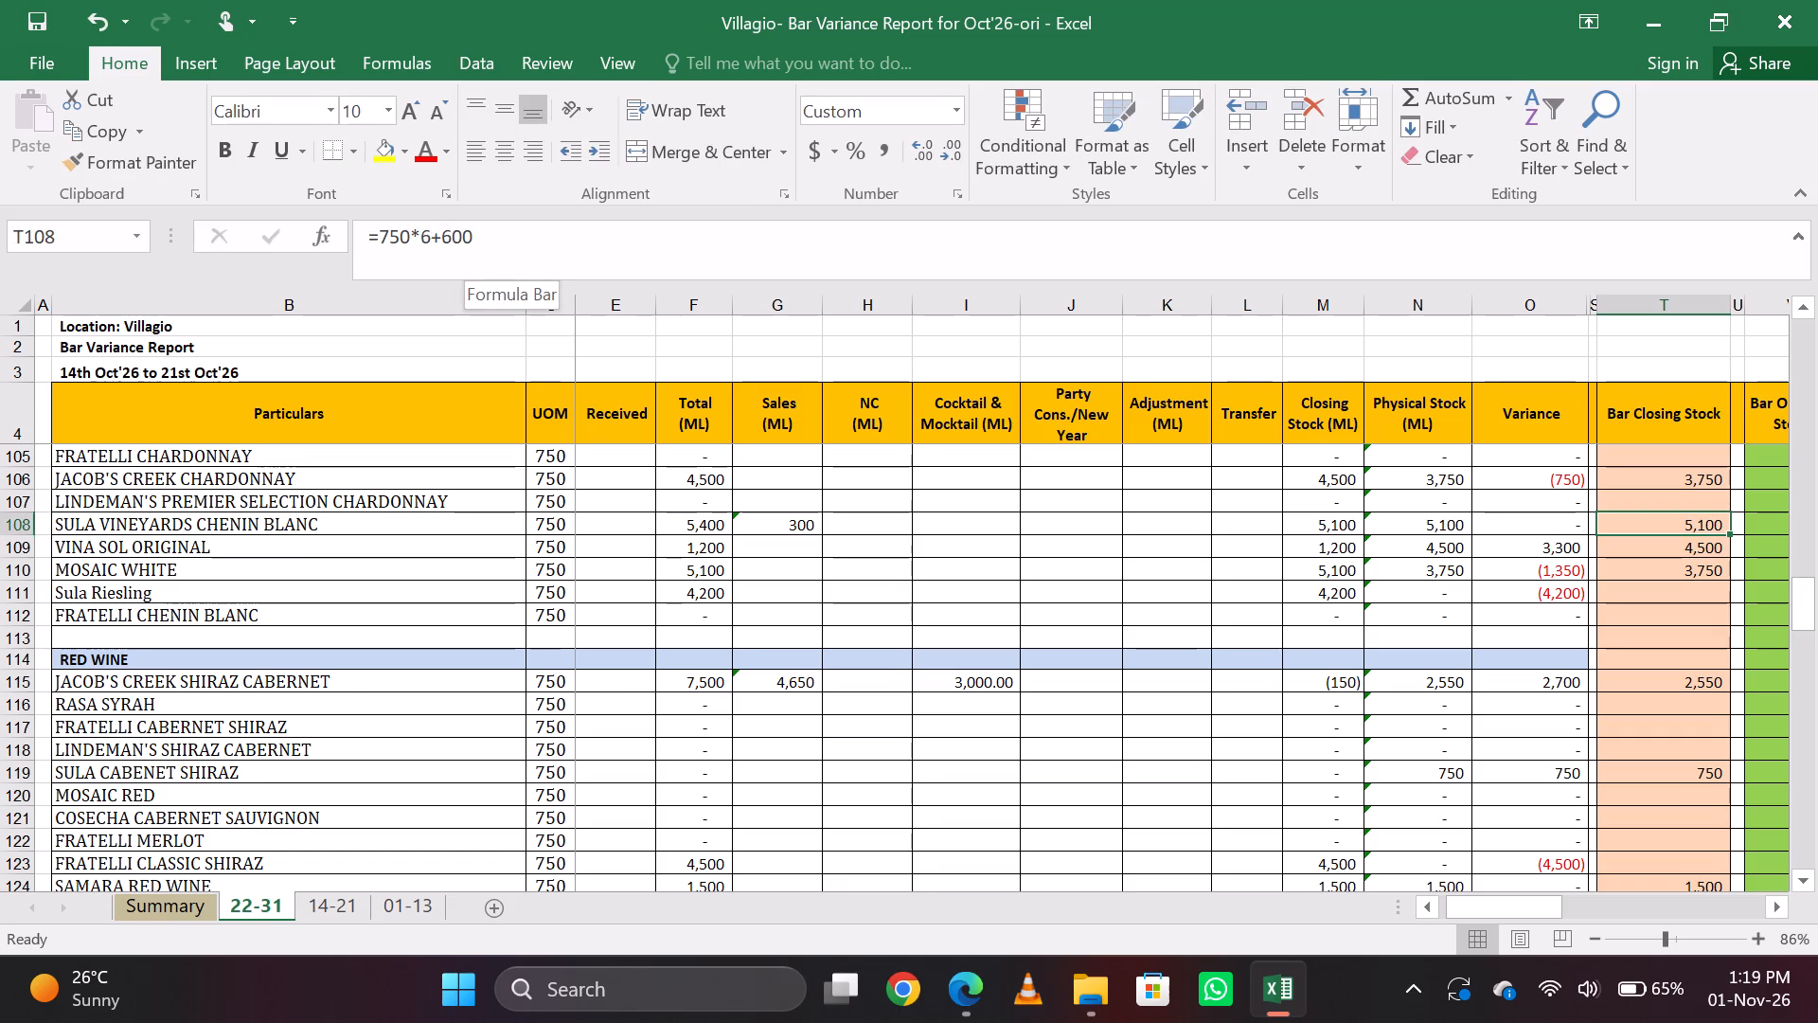
Change the Bar Closing Stock entry of SULA CABENET SHIRAZ in the red wine section to the formula =750*3.
key("Down")
key("Down")
key("Down")
key("Down")
key("Down")
key("Down")
key("Down")
key("Down")
key("Down")
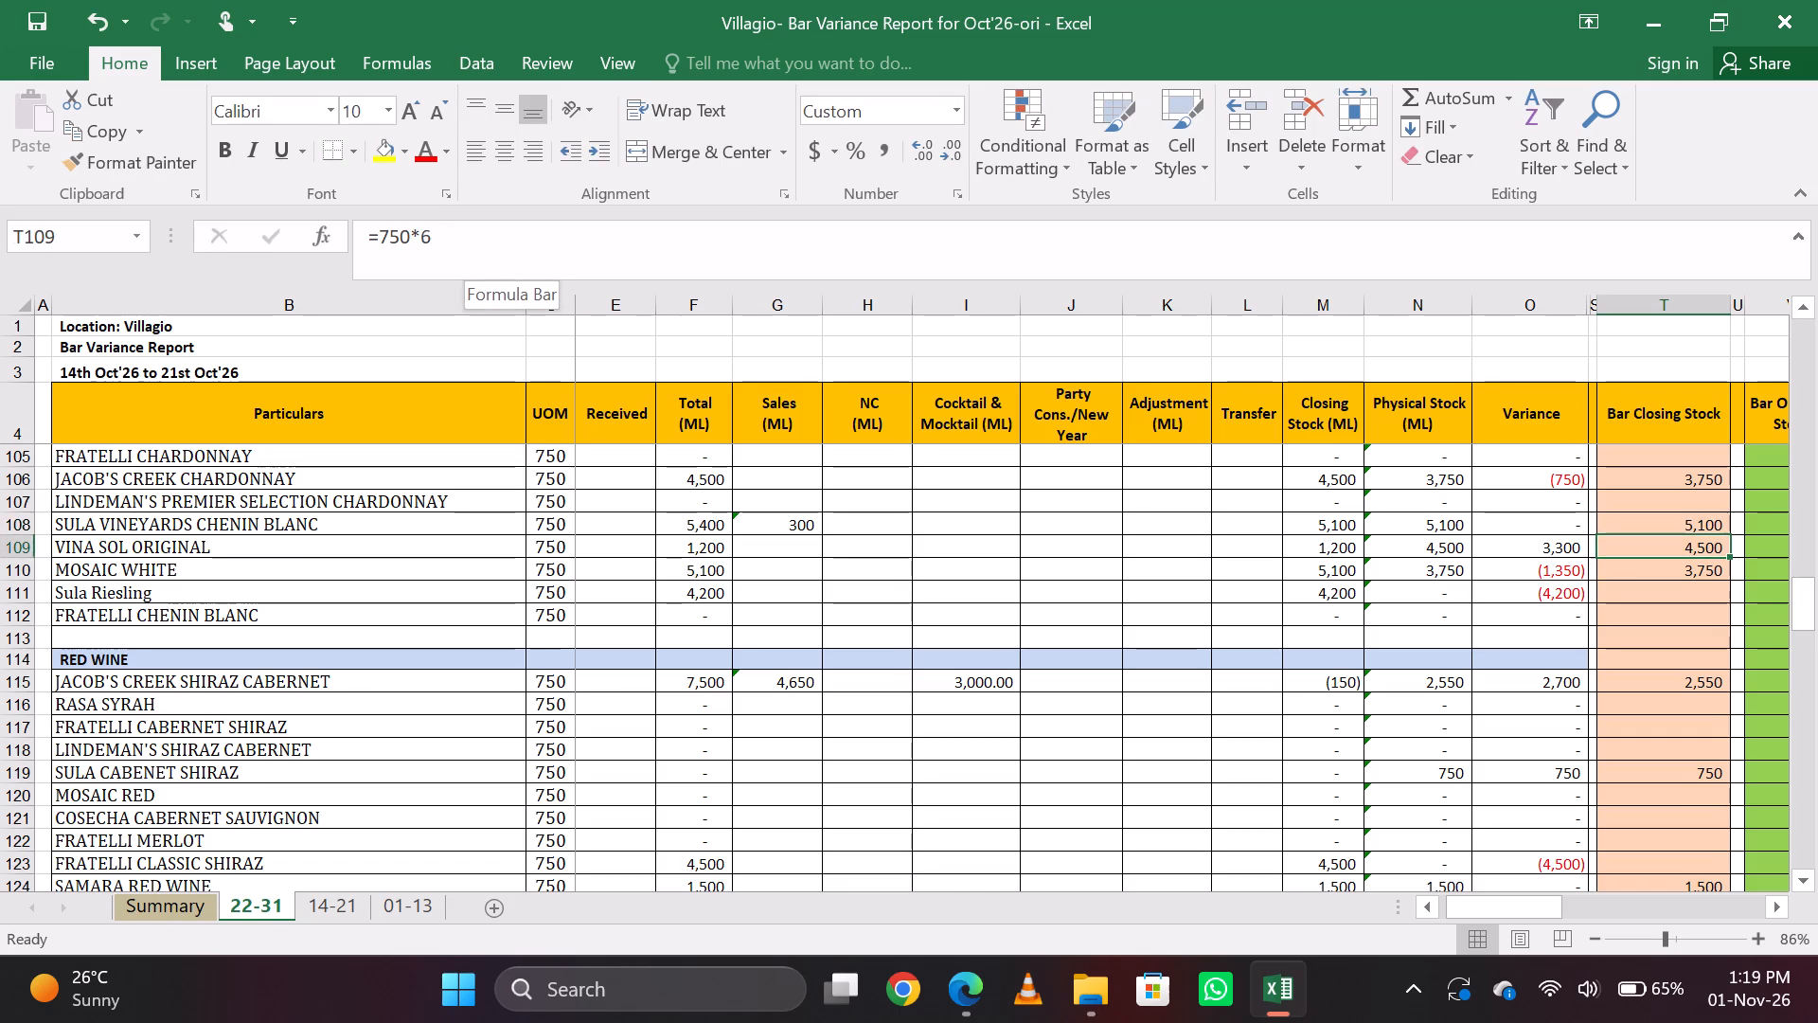
key("Down")
key("Down")
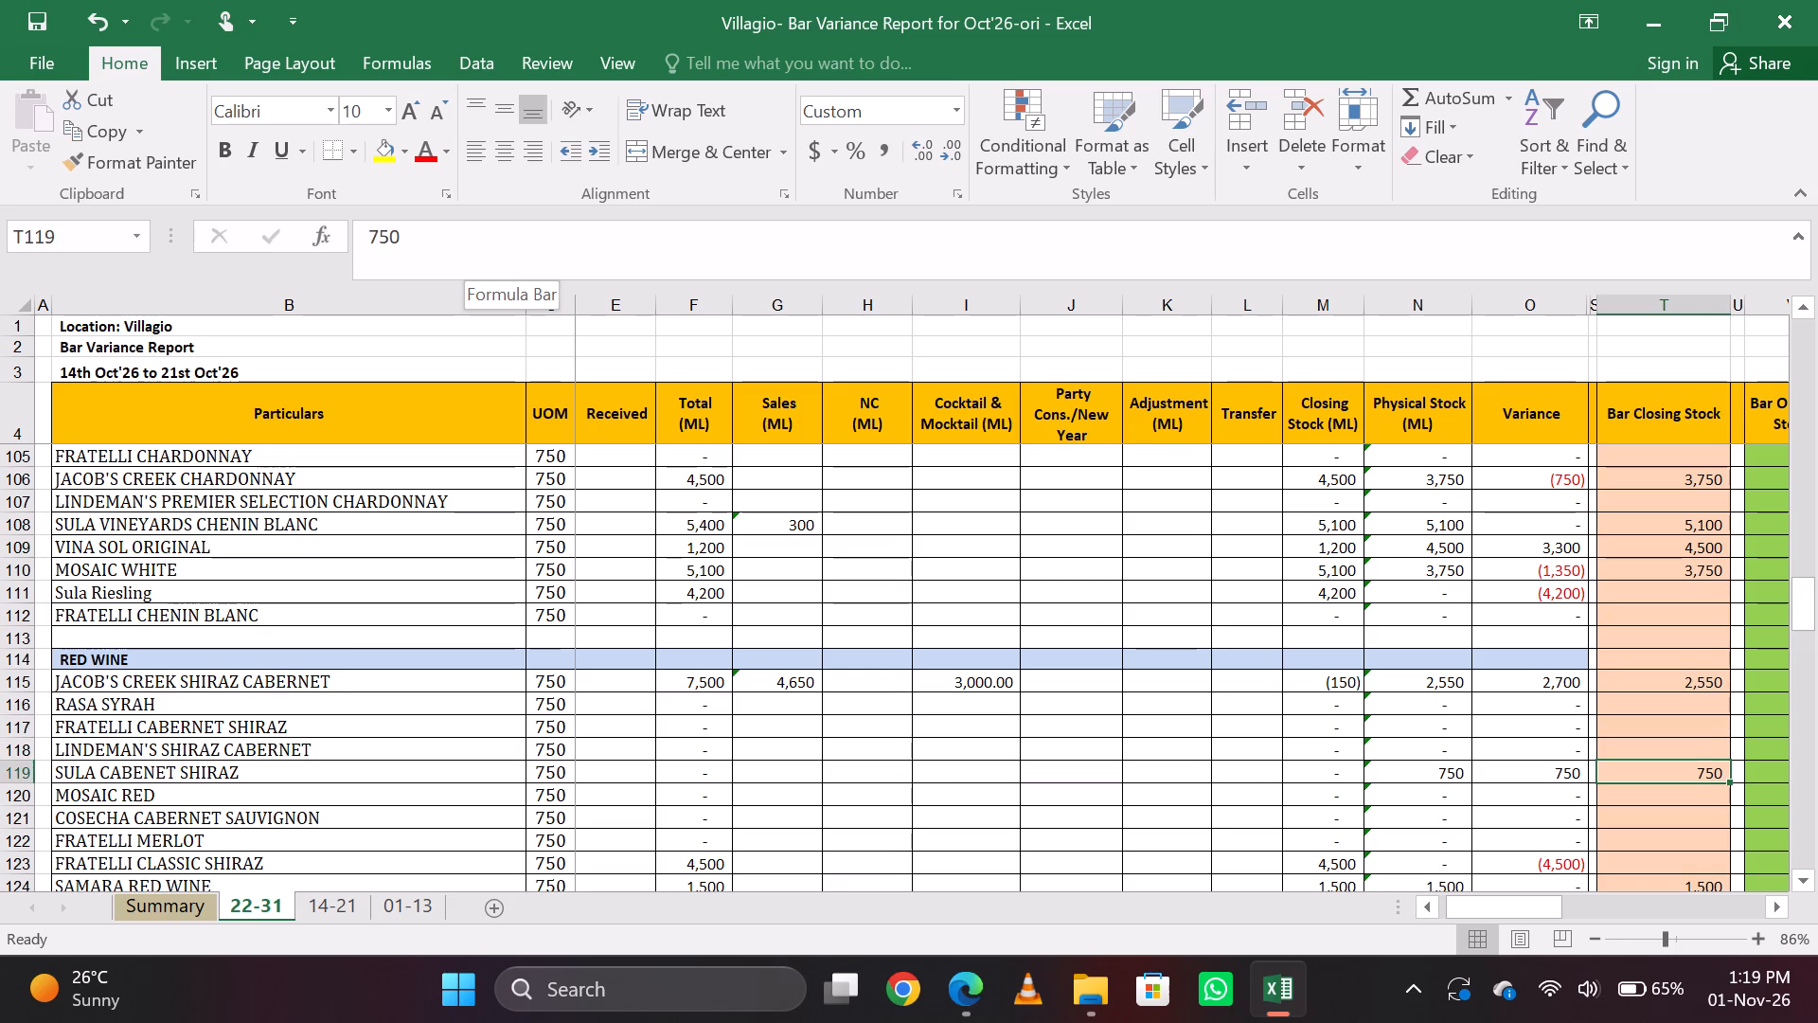
left_click(479, 225)
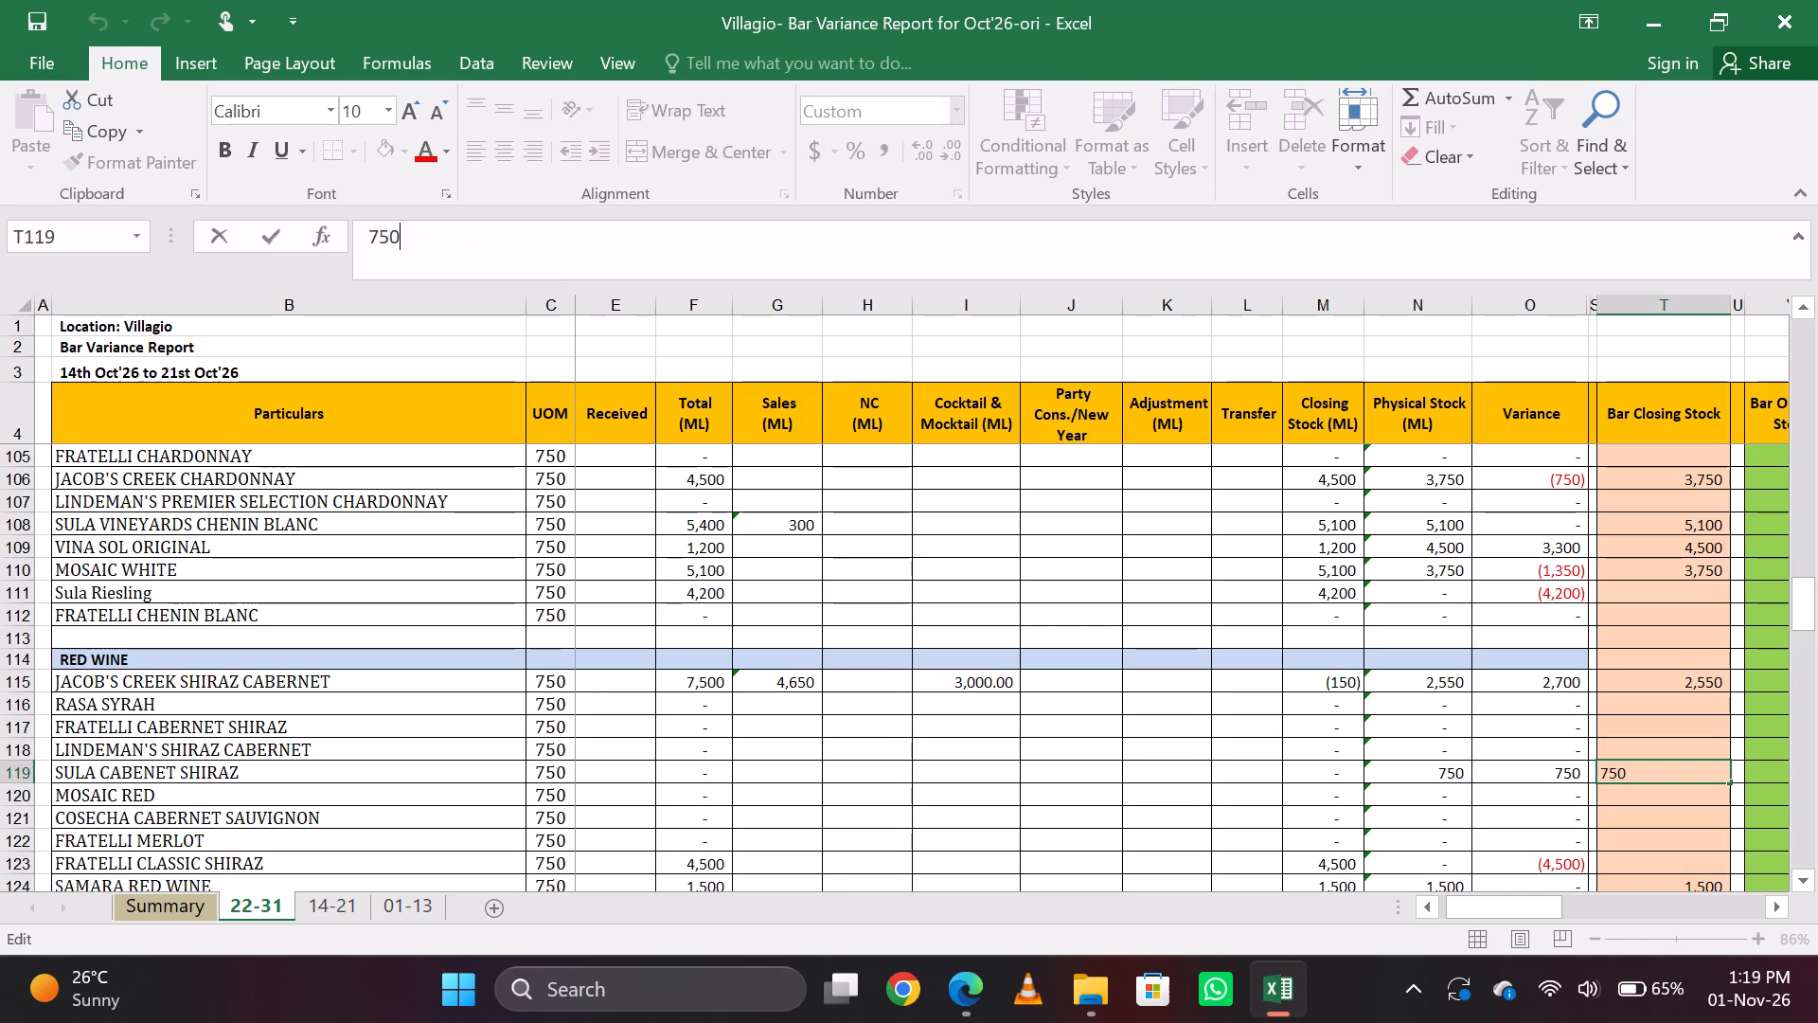
key("shift+plus")
key("BackSpace")
type("*2")
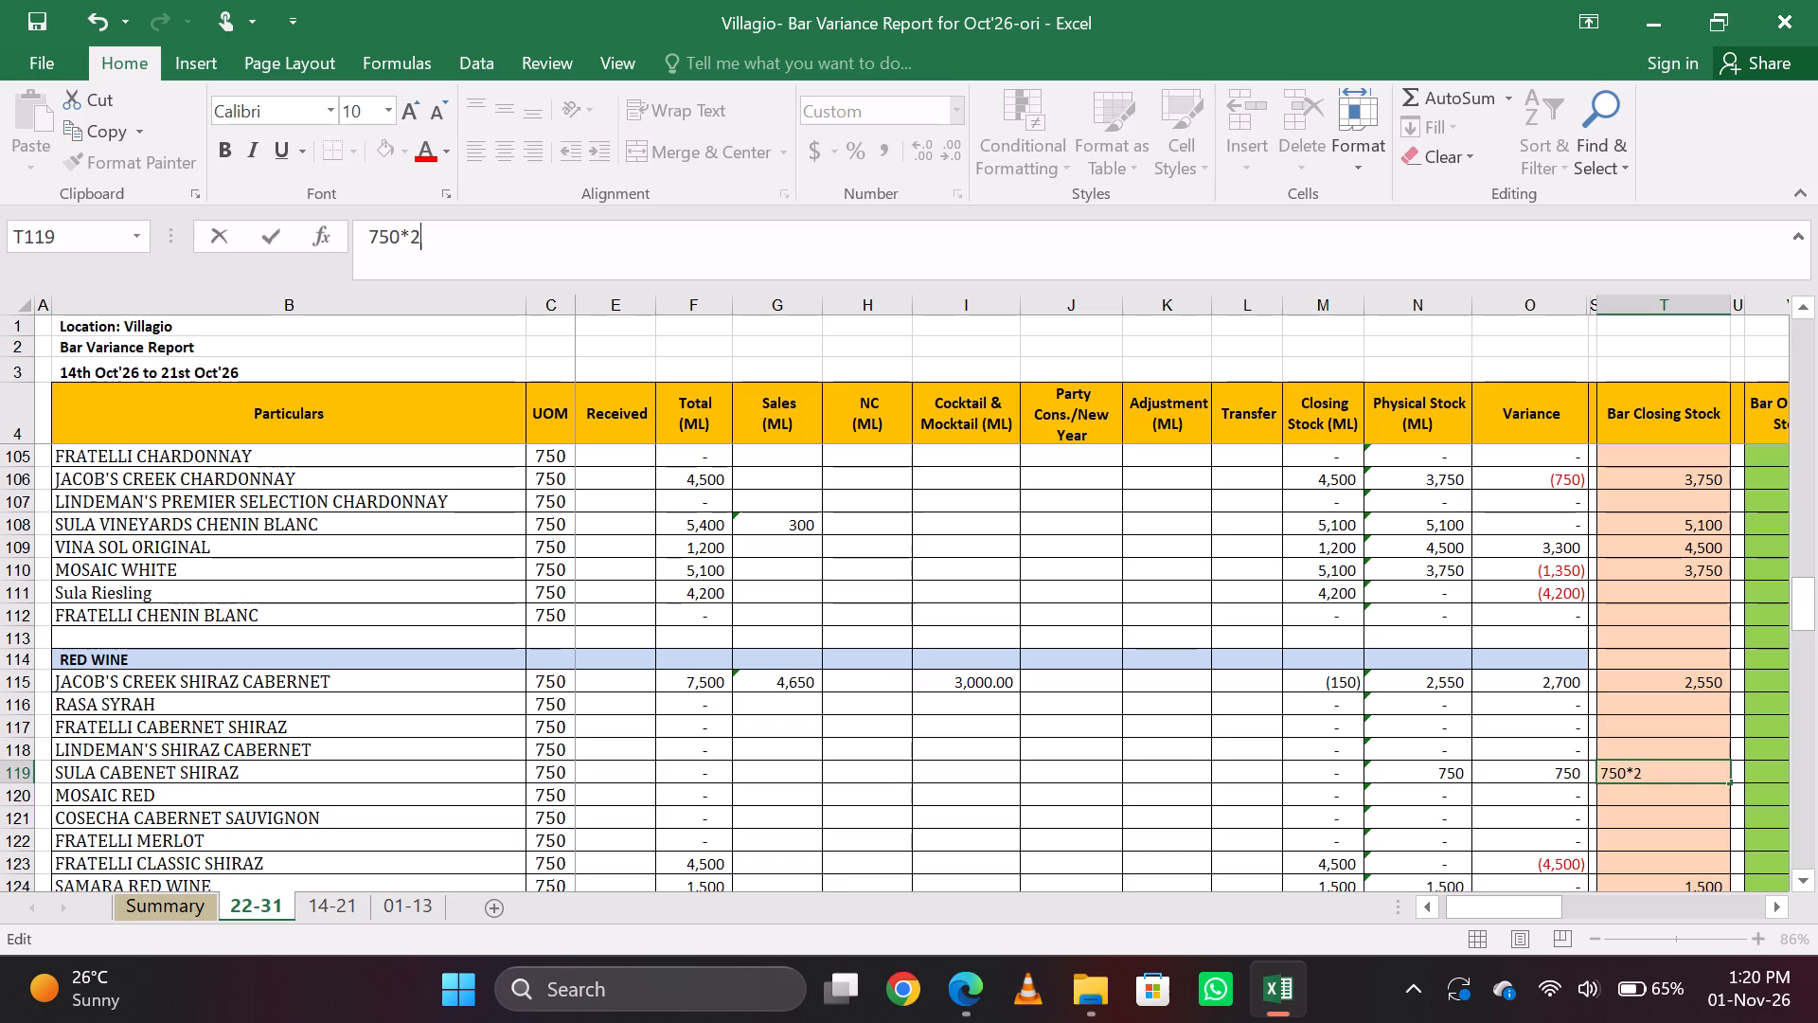
key("BackSpace")
key("3")
key("Left")
key("Left")
key("Left")
key("Left")
key("Left")
key("Left")
key("Left")
key("Left")
key("Left")
key("Left")
key("equal")
key("Return")
key("Up")
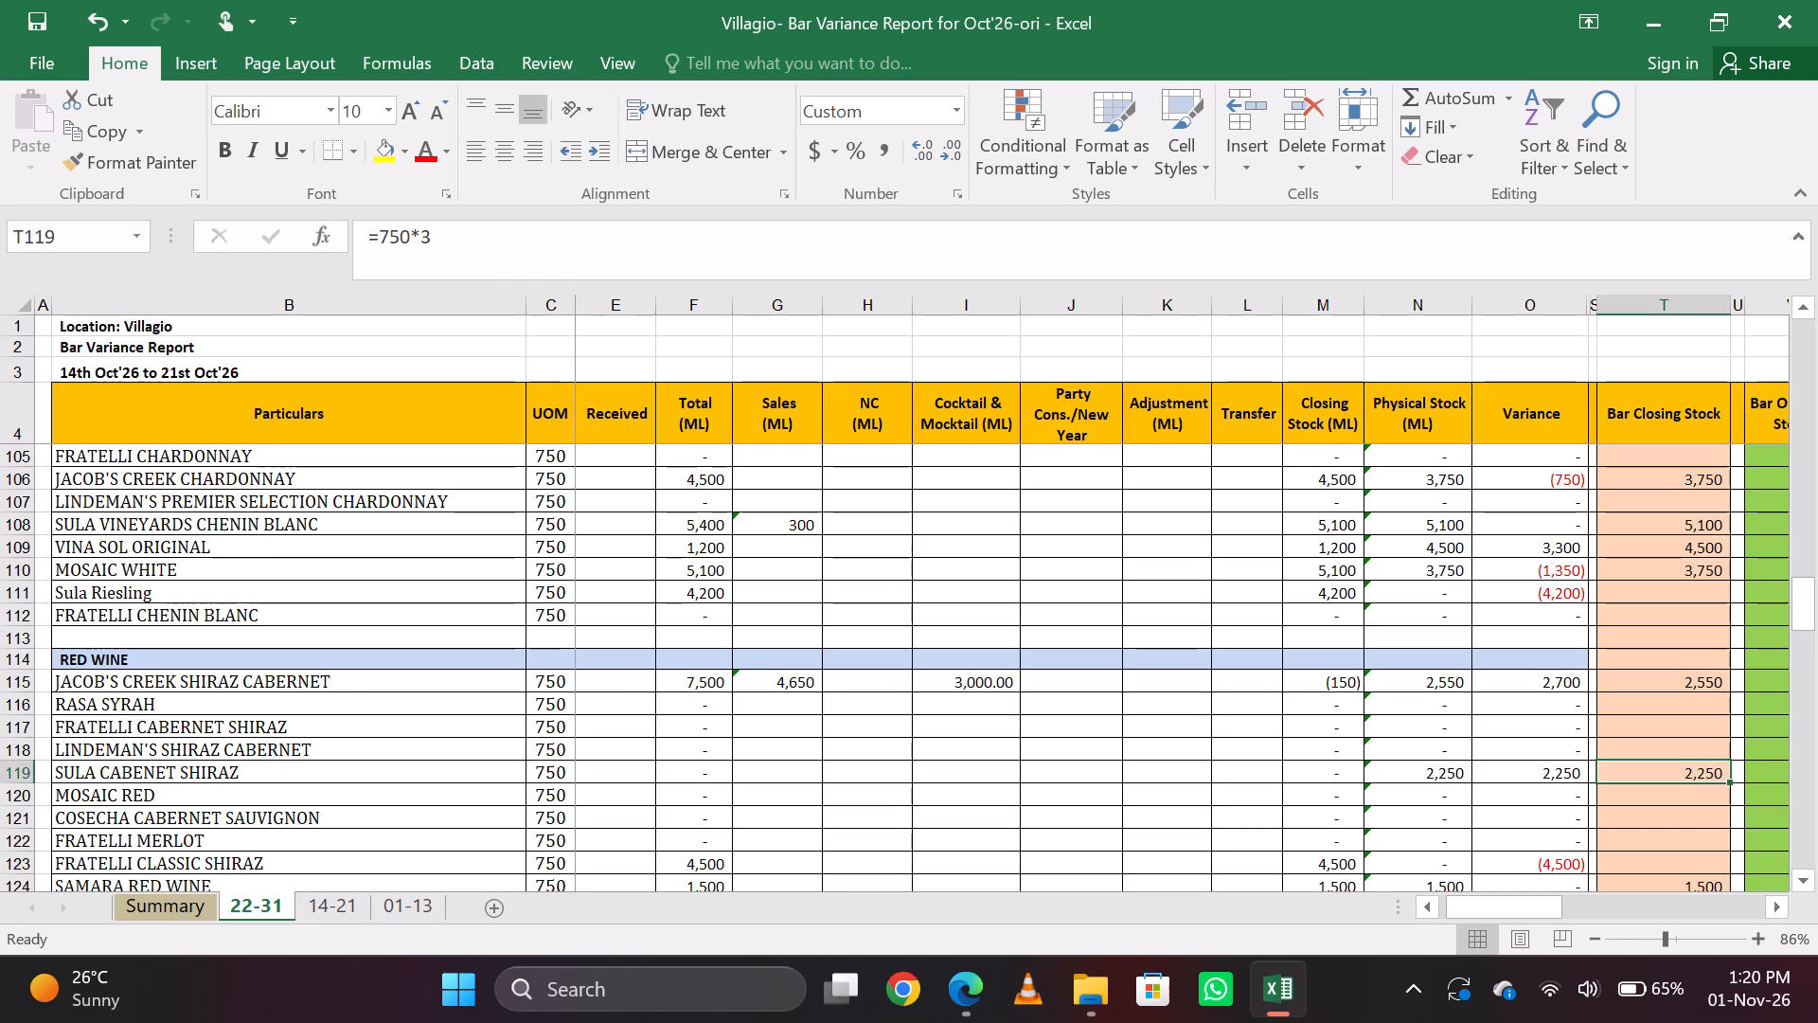
Change the Bar Closing Stock formula of LILLET ROSE in the rose wine section to =750*2.
key("Down")
key("Down")
key("Down")
key("Down")
key("Down")
key("Down")
key("Down")
key("Down")
key("Down")
key("Down")
key("Down")
key("Down")
key("Down")
key("Down")
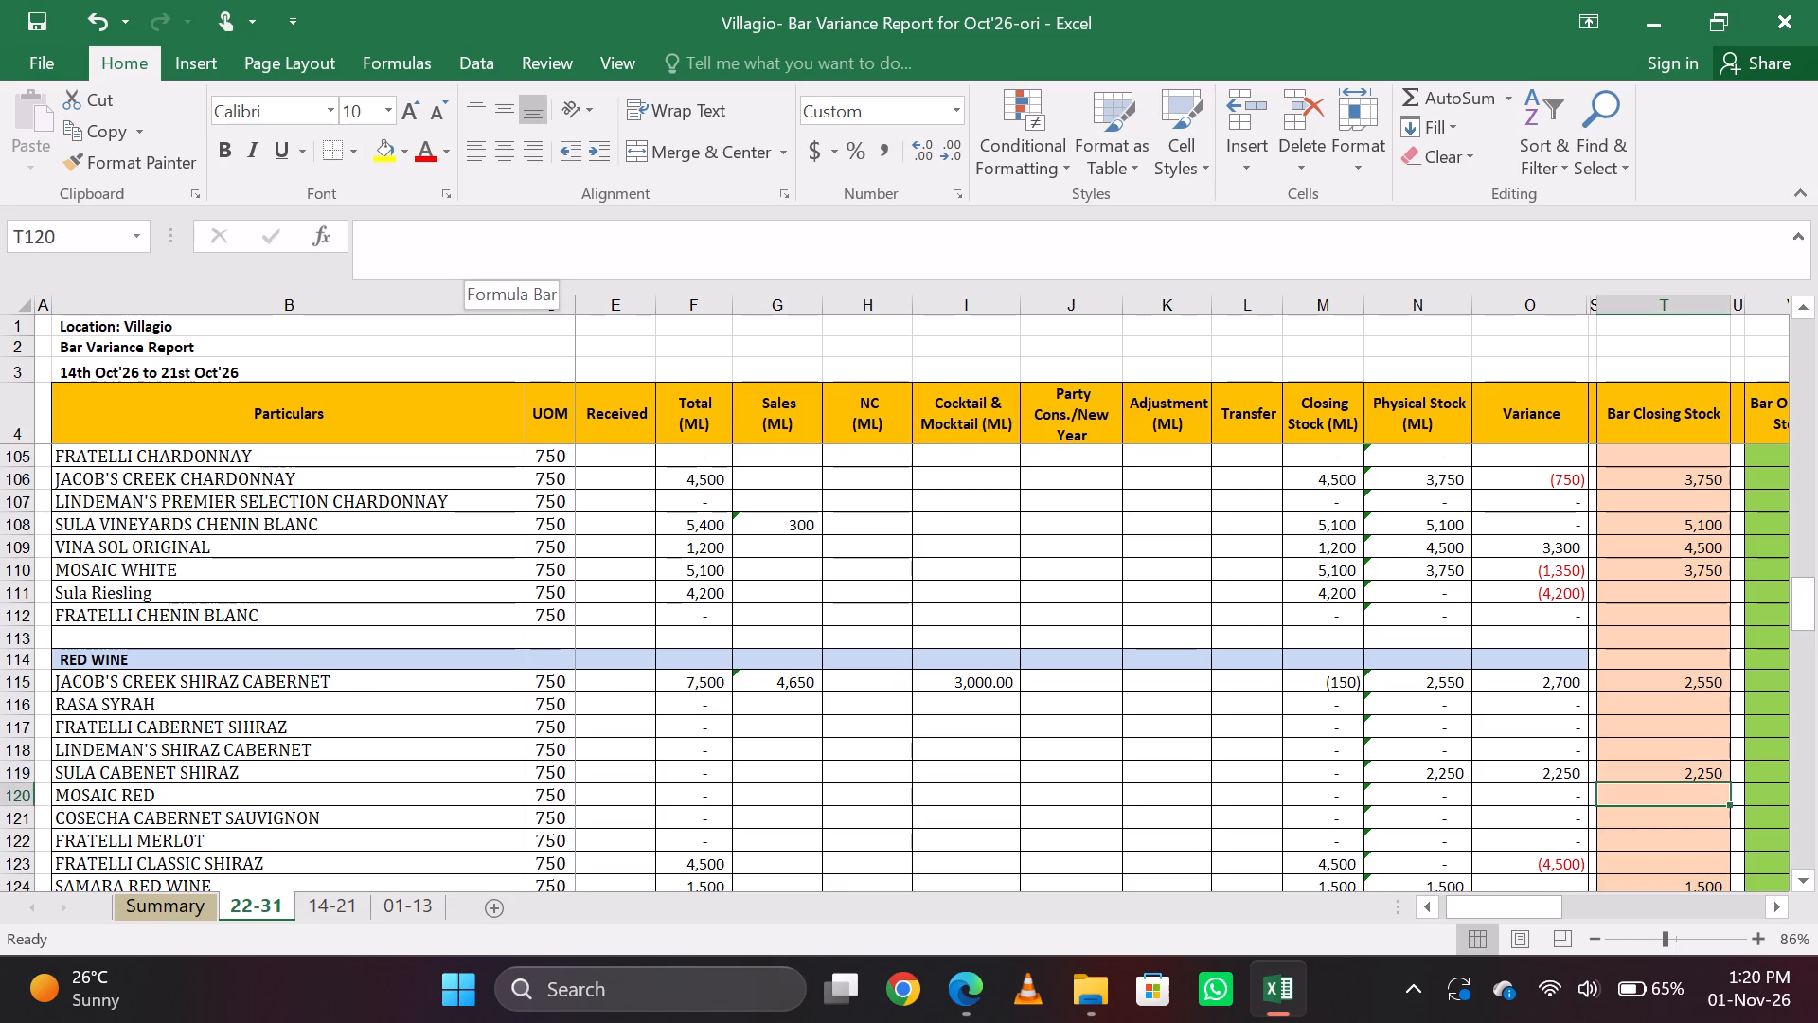
key("Up")
key("Up")
key("Up")
key("Down")
key("Up")
key("Up")
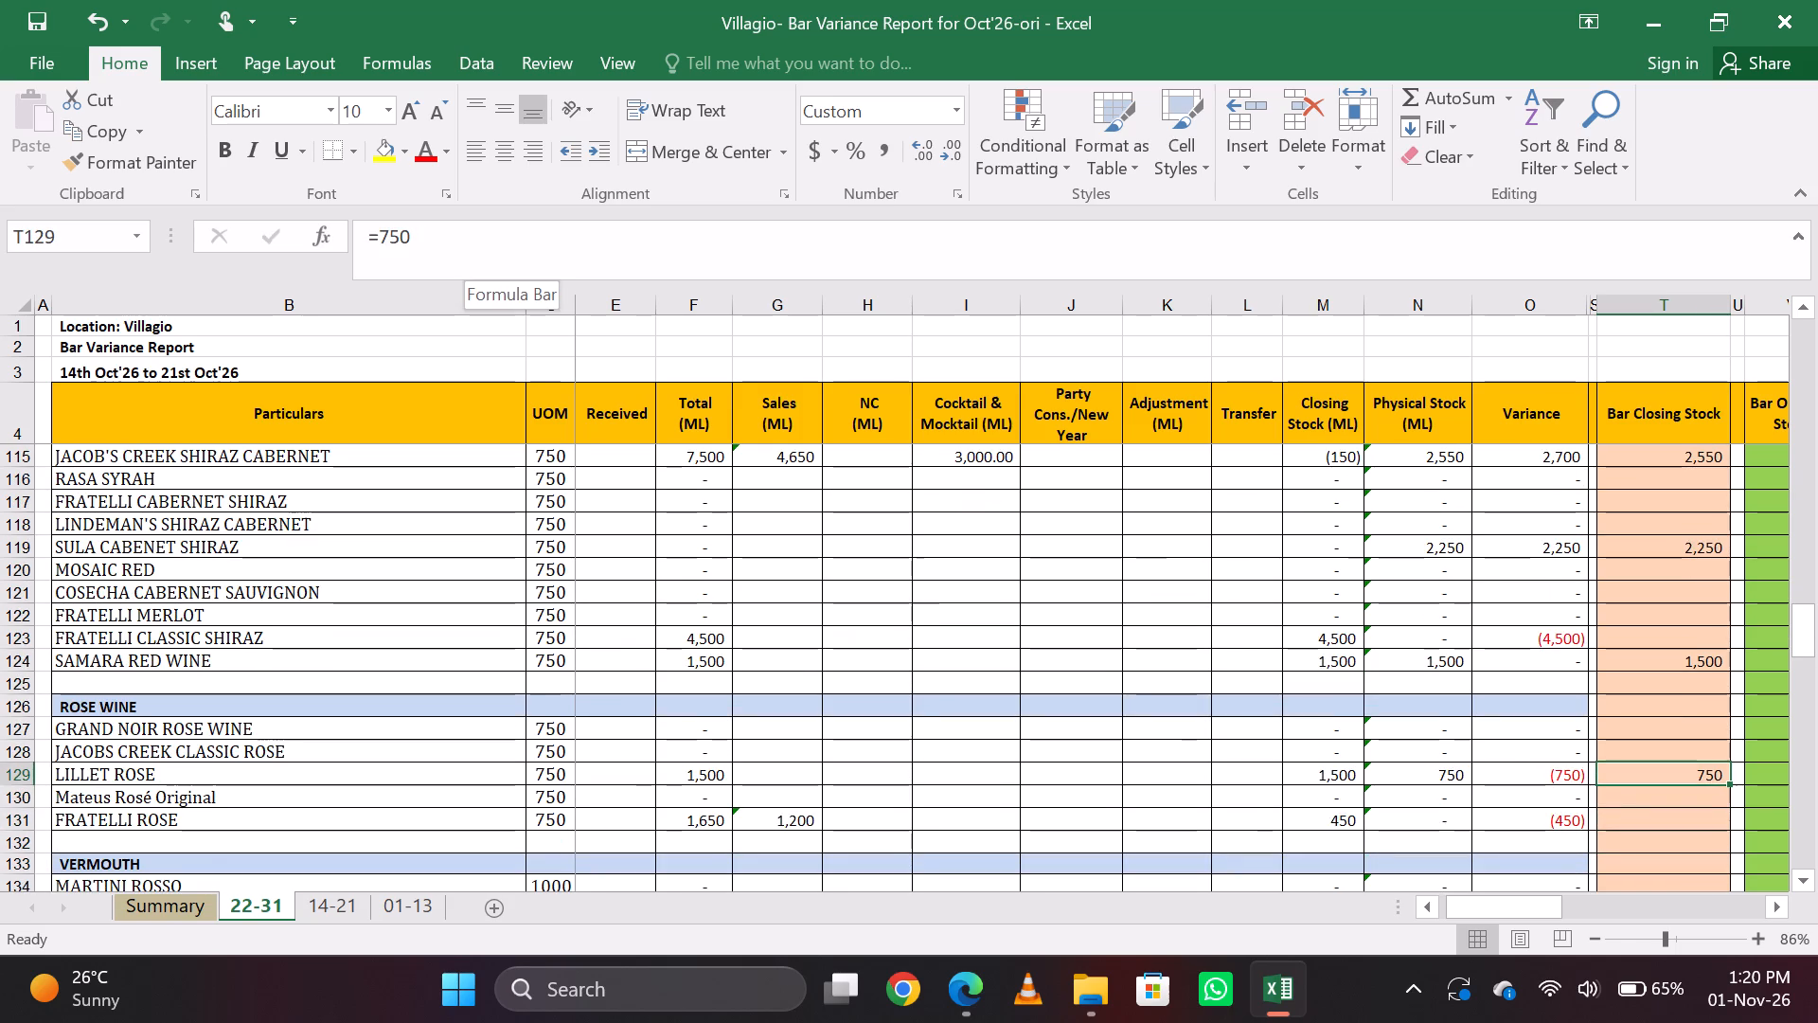
left_click(479, 225)
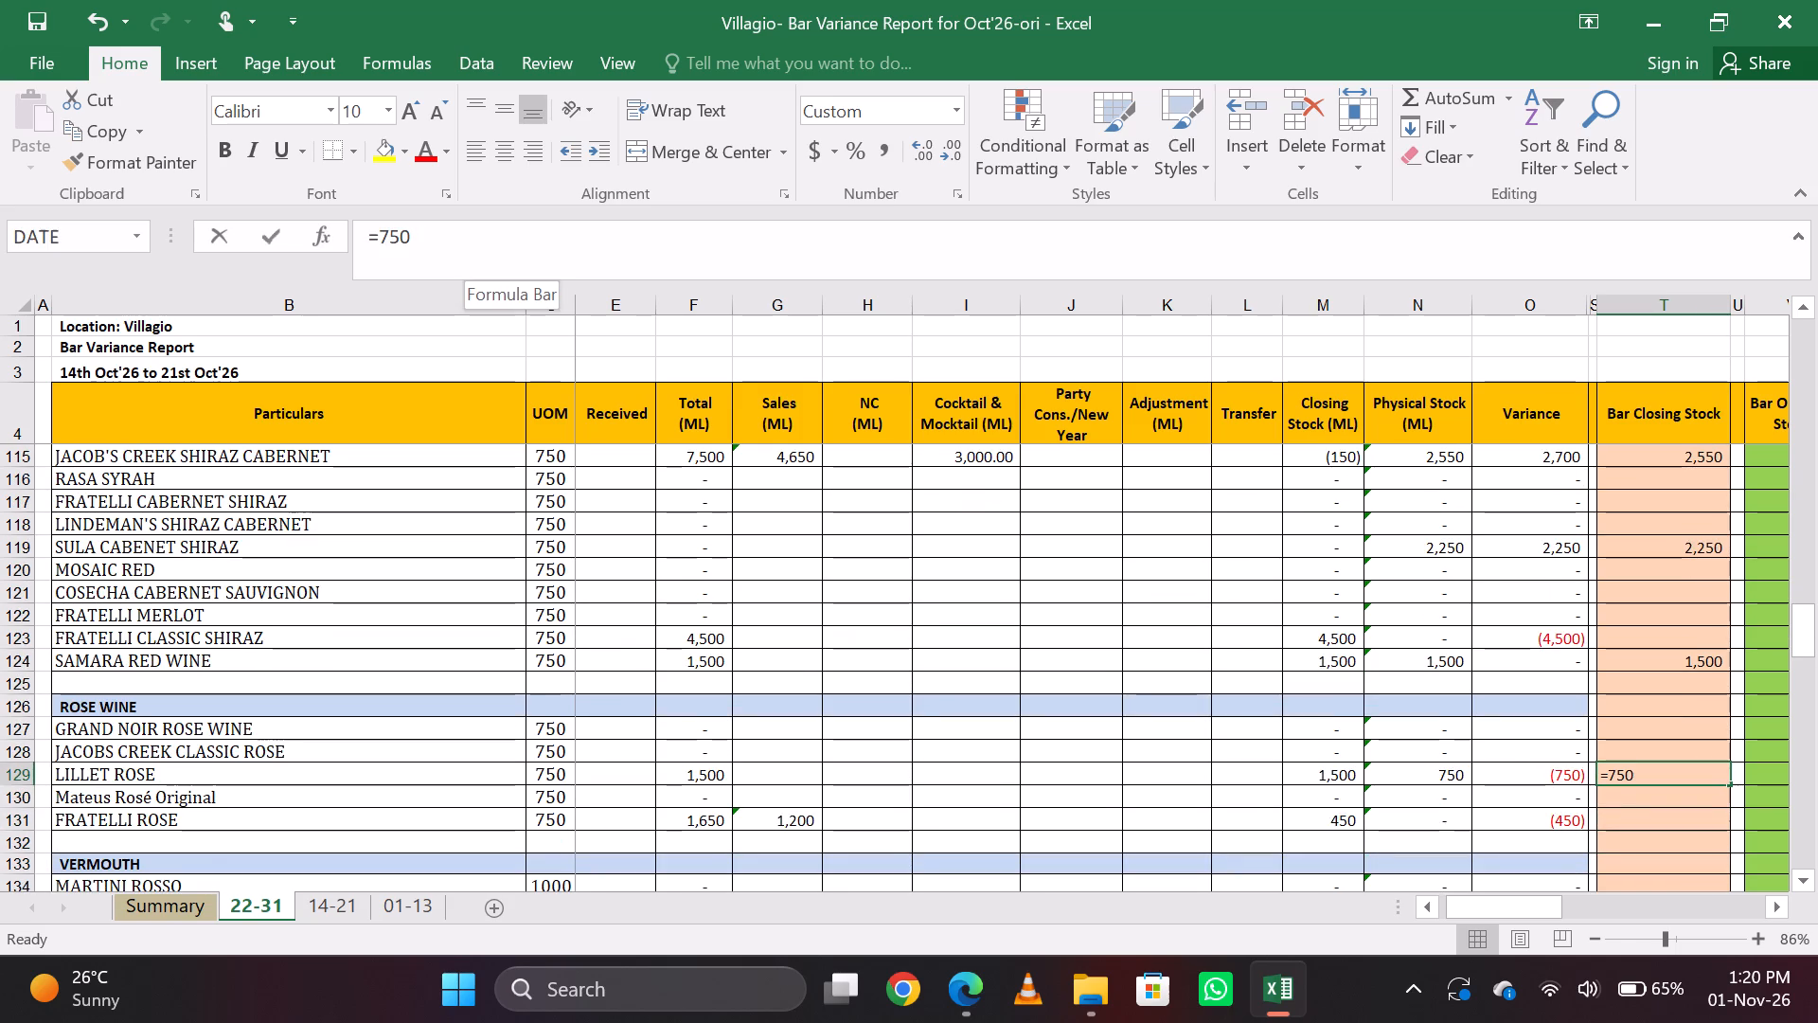
type("*2")
key("Return")
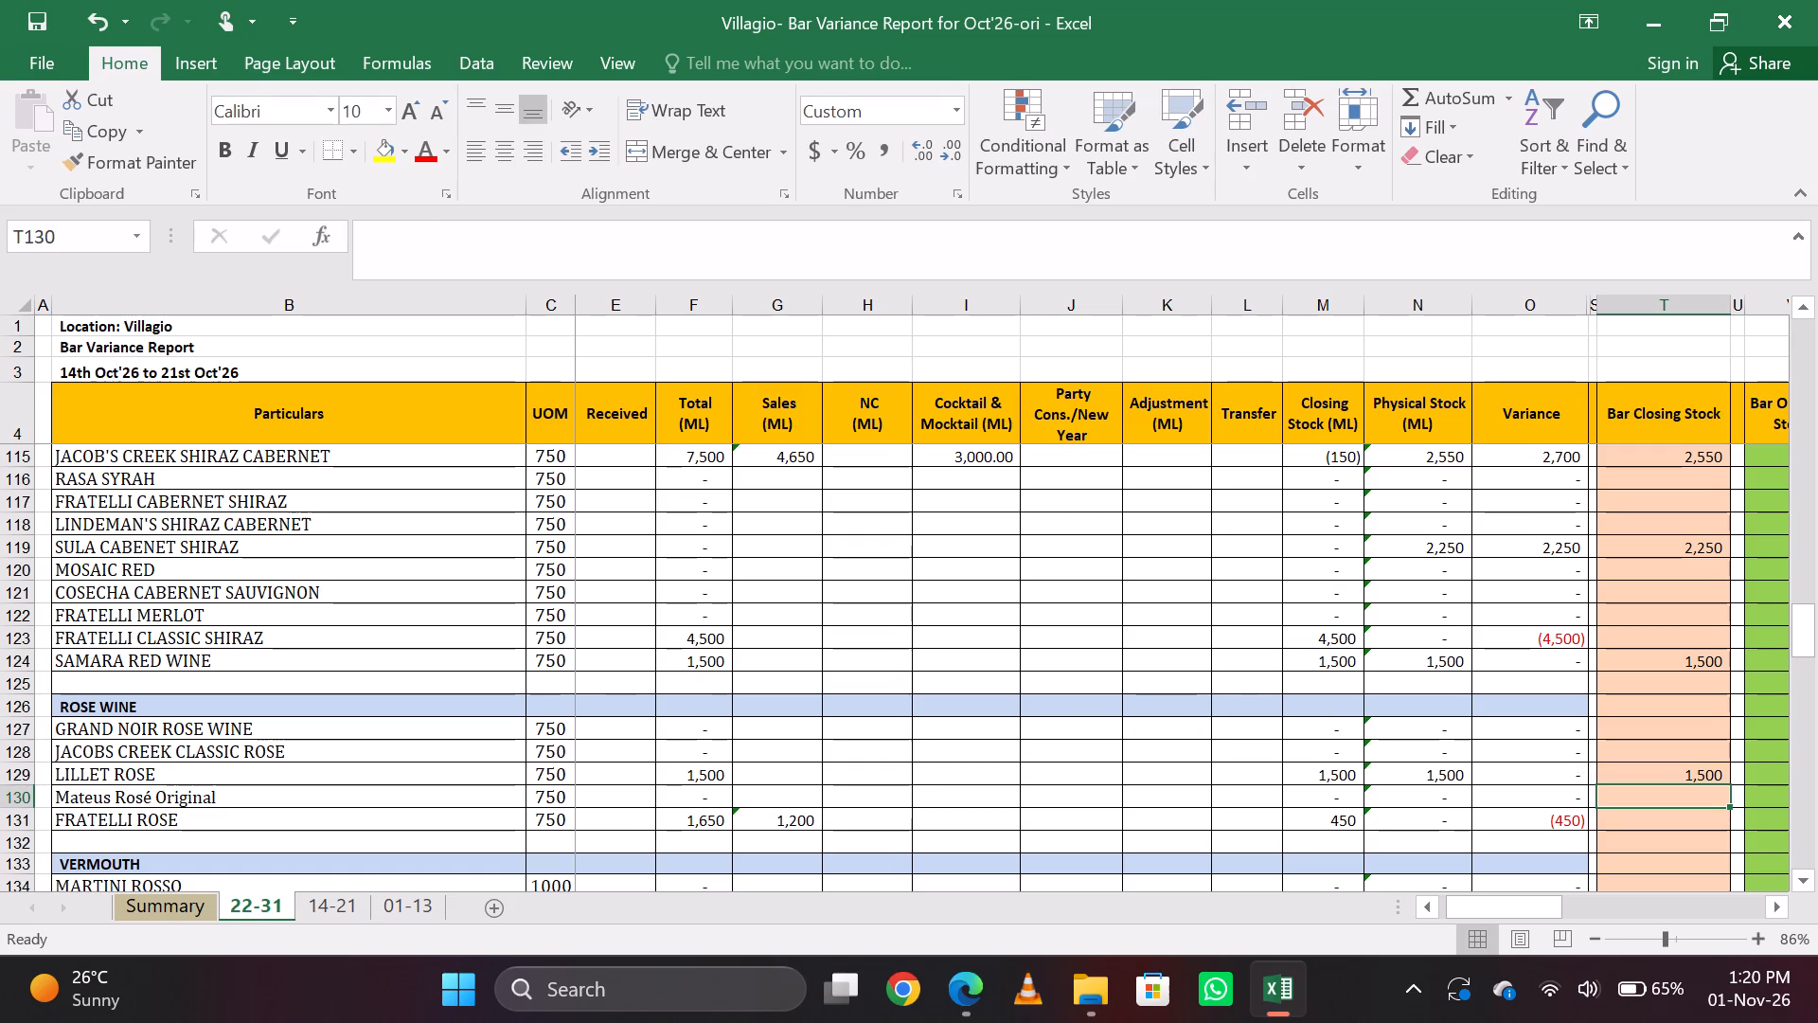
Review the Bar Closing Stock entries from FRATELLI ROSE through the vermouth section to the champagne rows around MOET & CHANDON BRUT IMPERIAL.
key("Down")
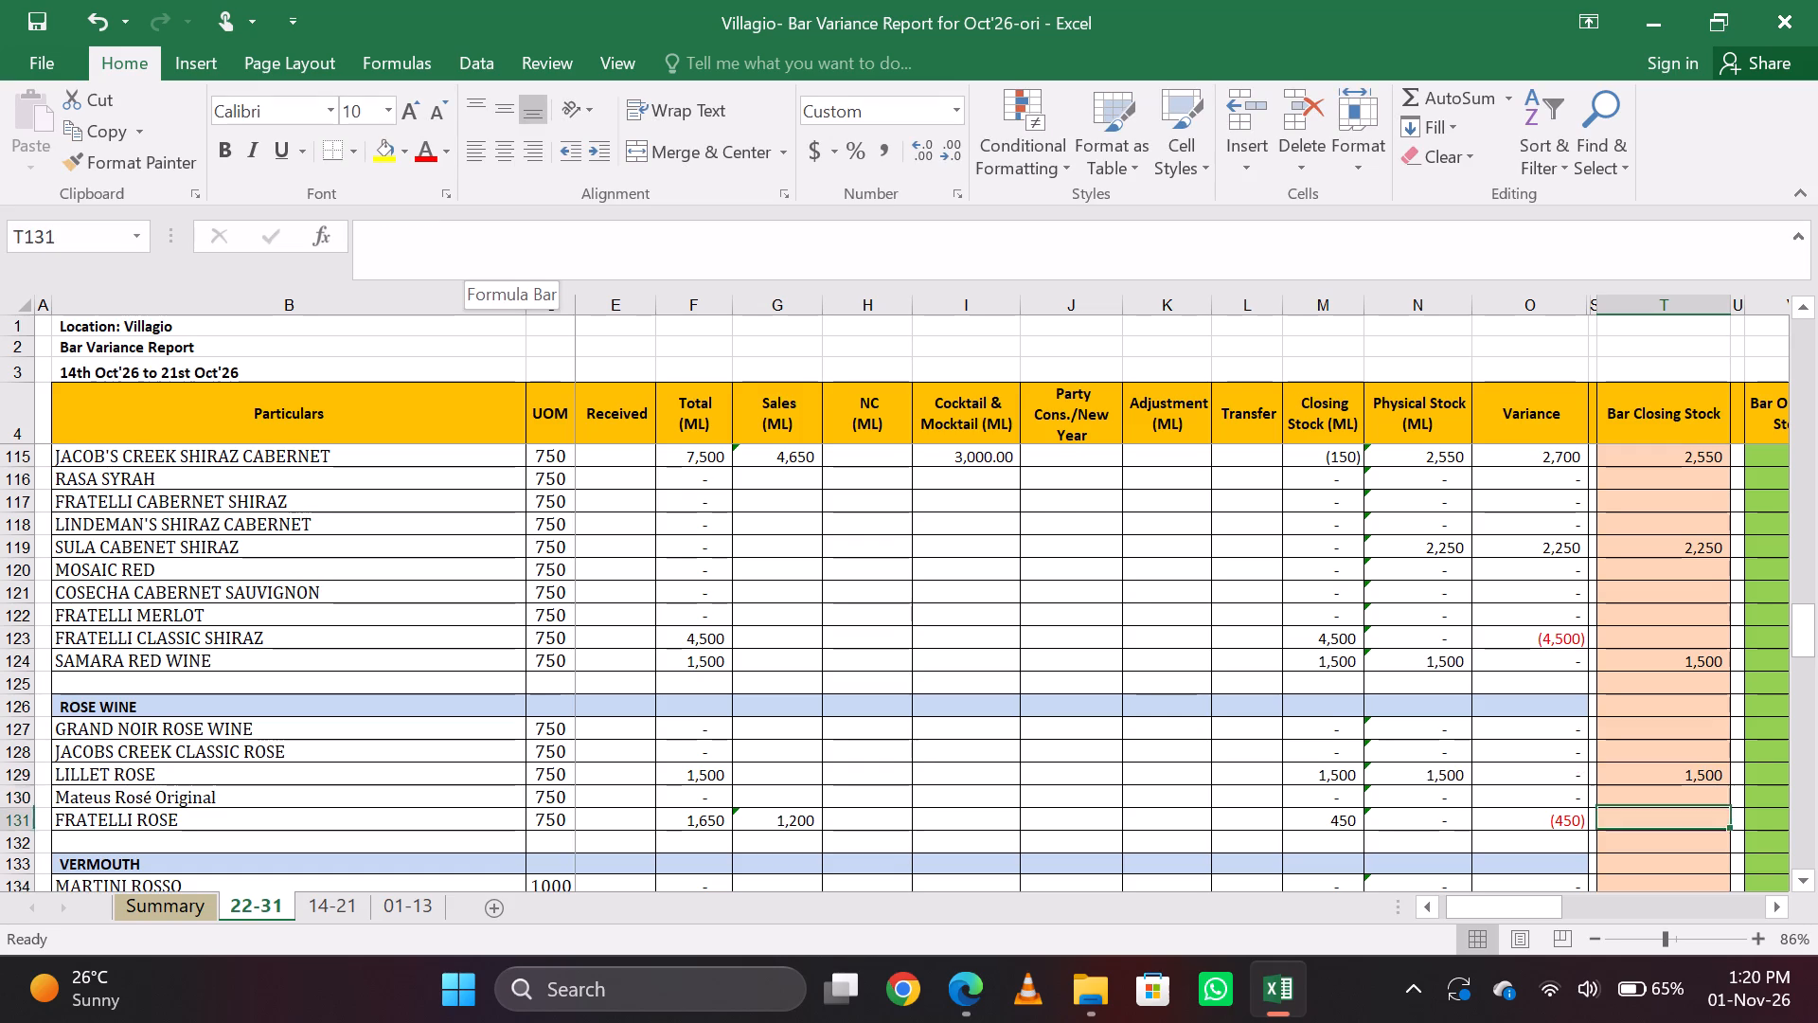
key("Down")
key("Down")
key("Down")
key("Down")
key("Down")
key("Down")
key("Down")
key("Down")
key("Down")
key("Up")
key("Up")
key("Down")
key("Down")
key("Down")
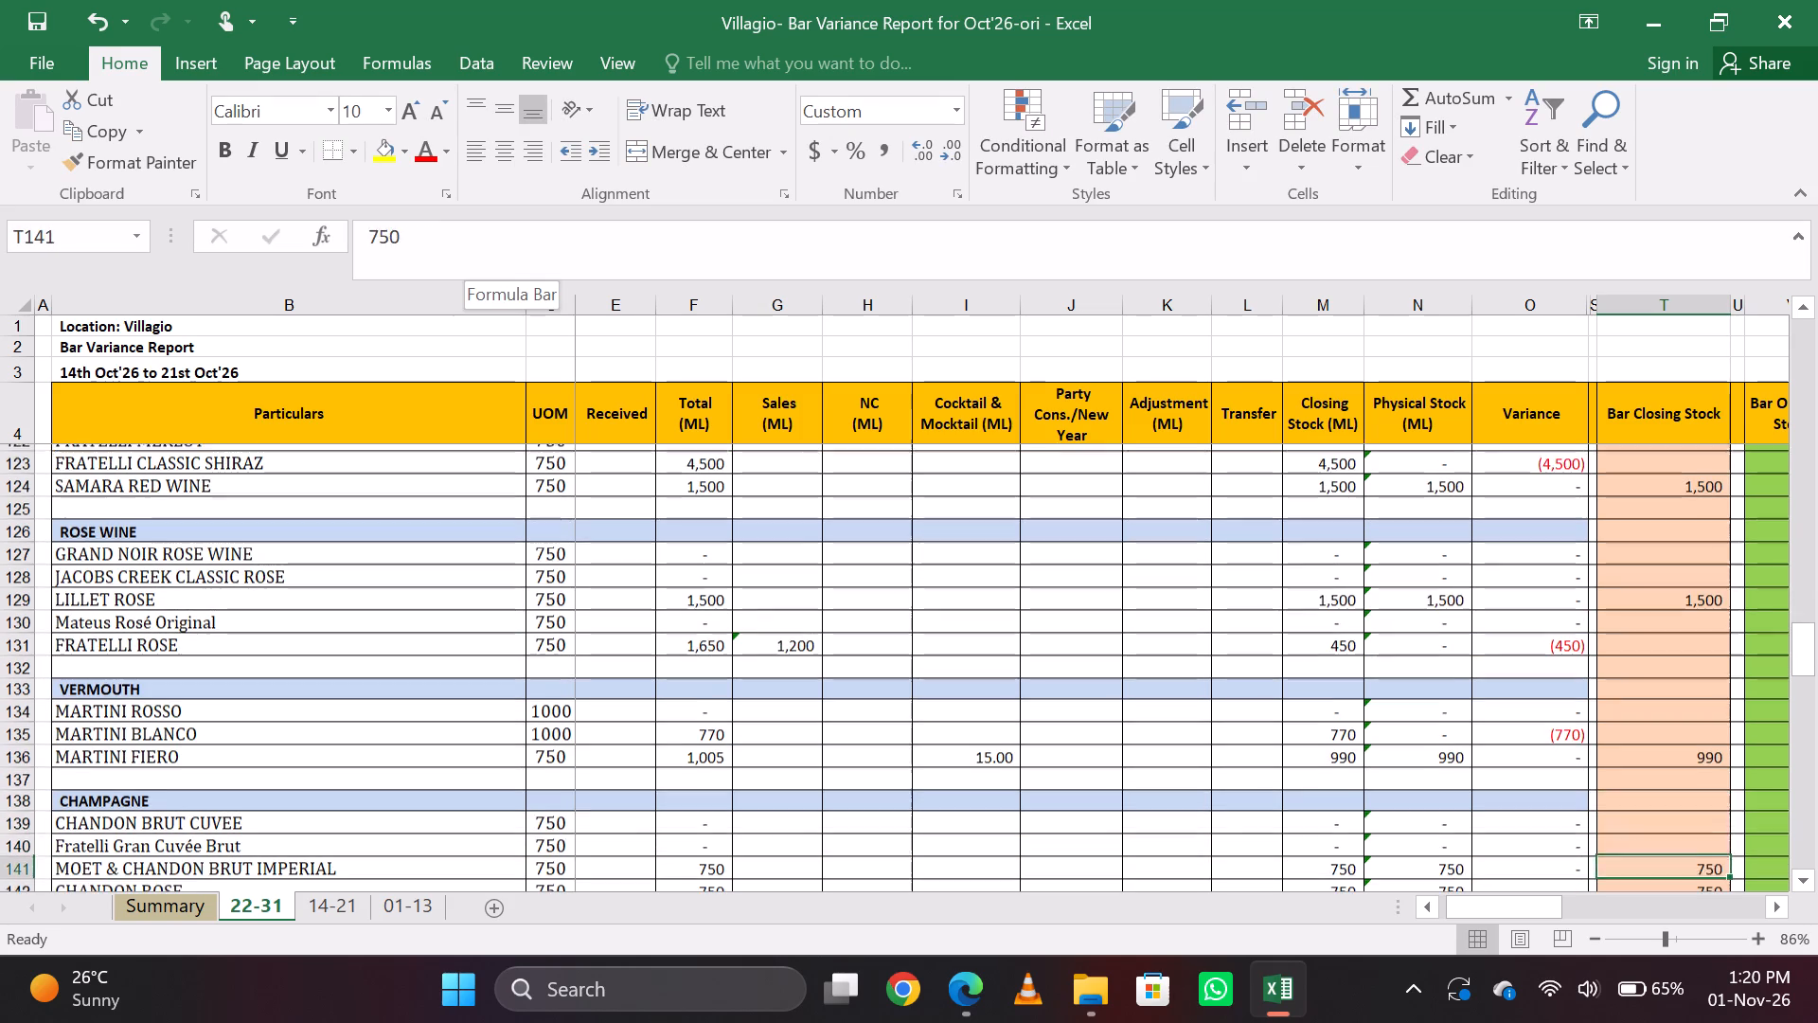
key("Up")
key("Up")
key("Down")
key("Down")
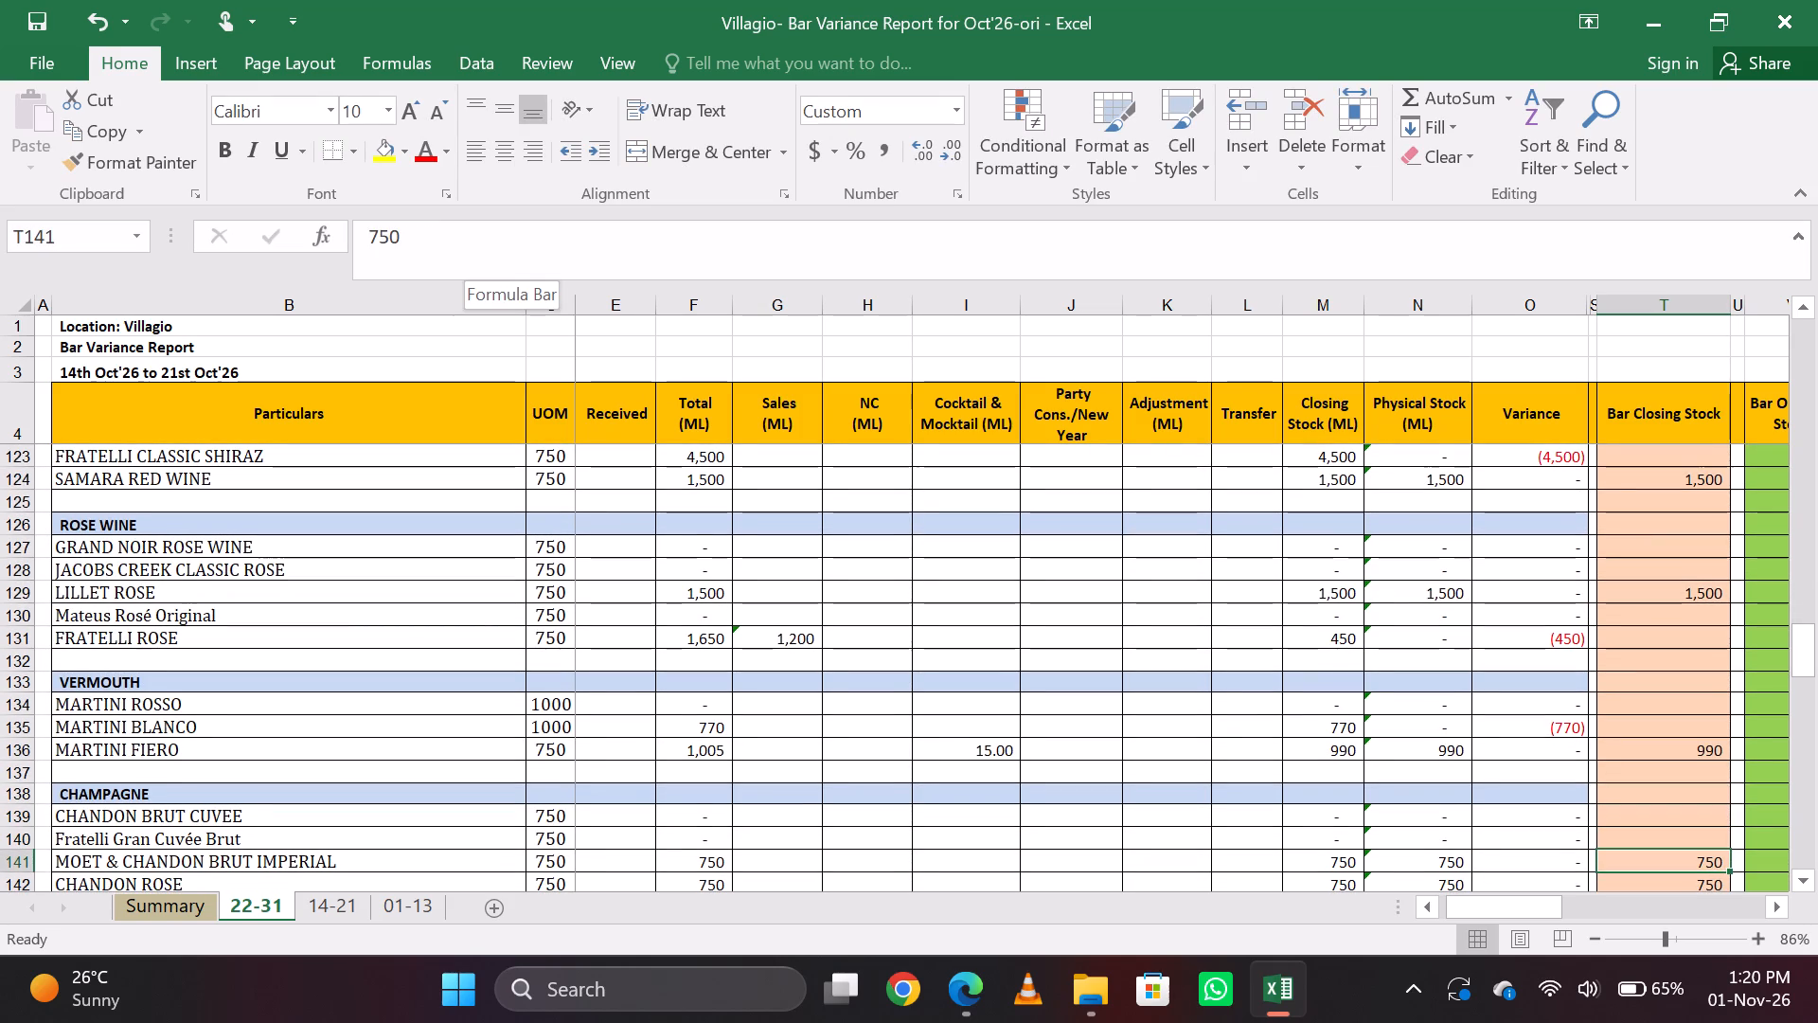
key("Down")
key("Up")
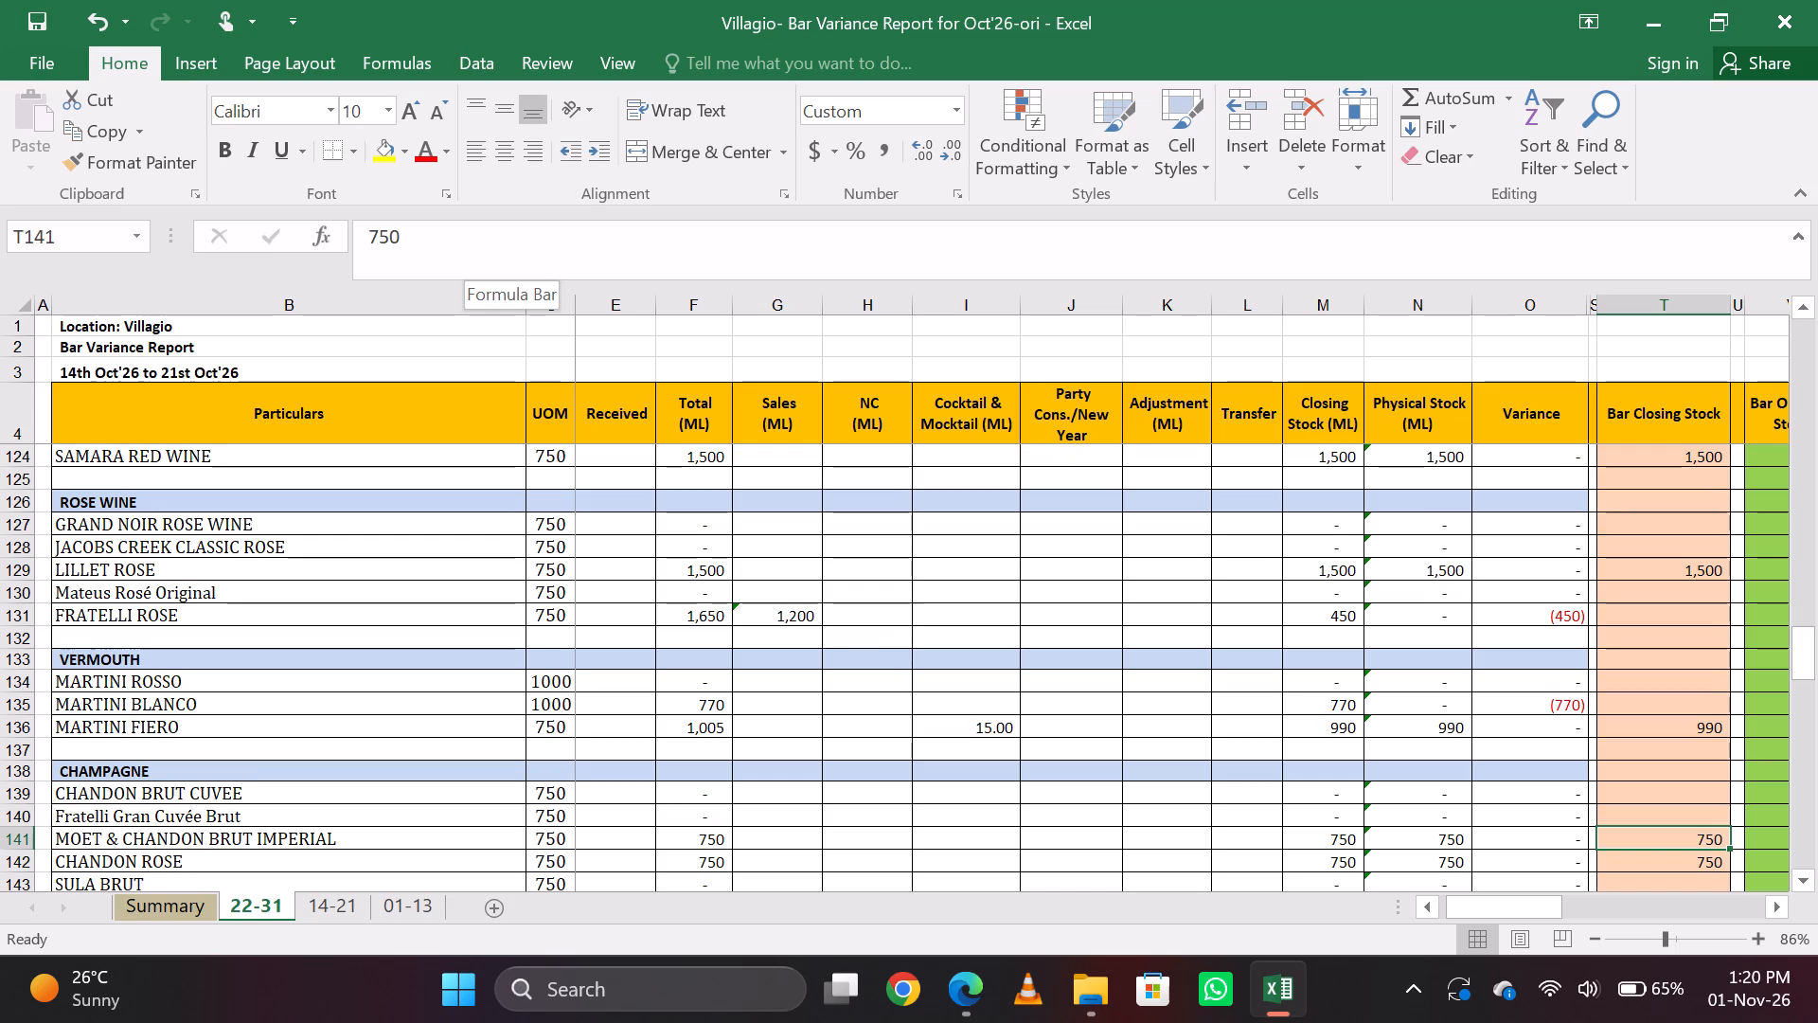
key("Down")
key("Up")
key("Down")
key("Up")
Recheck the Bar Closing Stock entries from the champagne section back up through vermouth, rose and red wine to the last white wines.
key("Up")
key("Up")
key("Up")
key("Up")
key("Up")
key("Up")
key("Up")
key("Up")
key("Up")
key("Up")
key("Up")
key("Up")
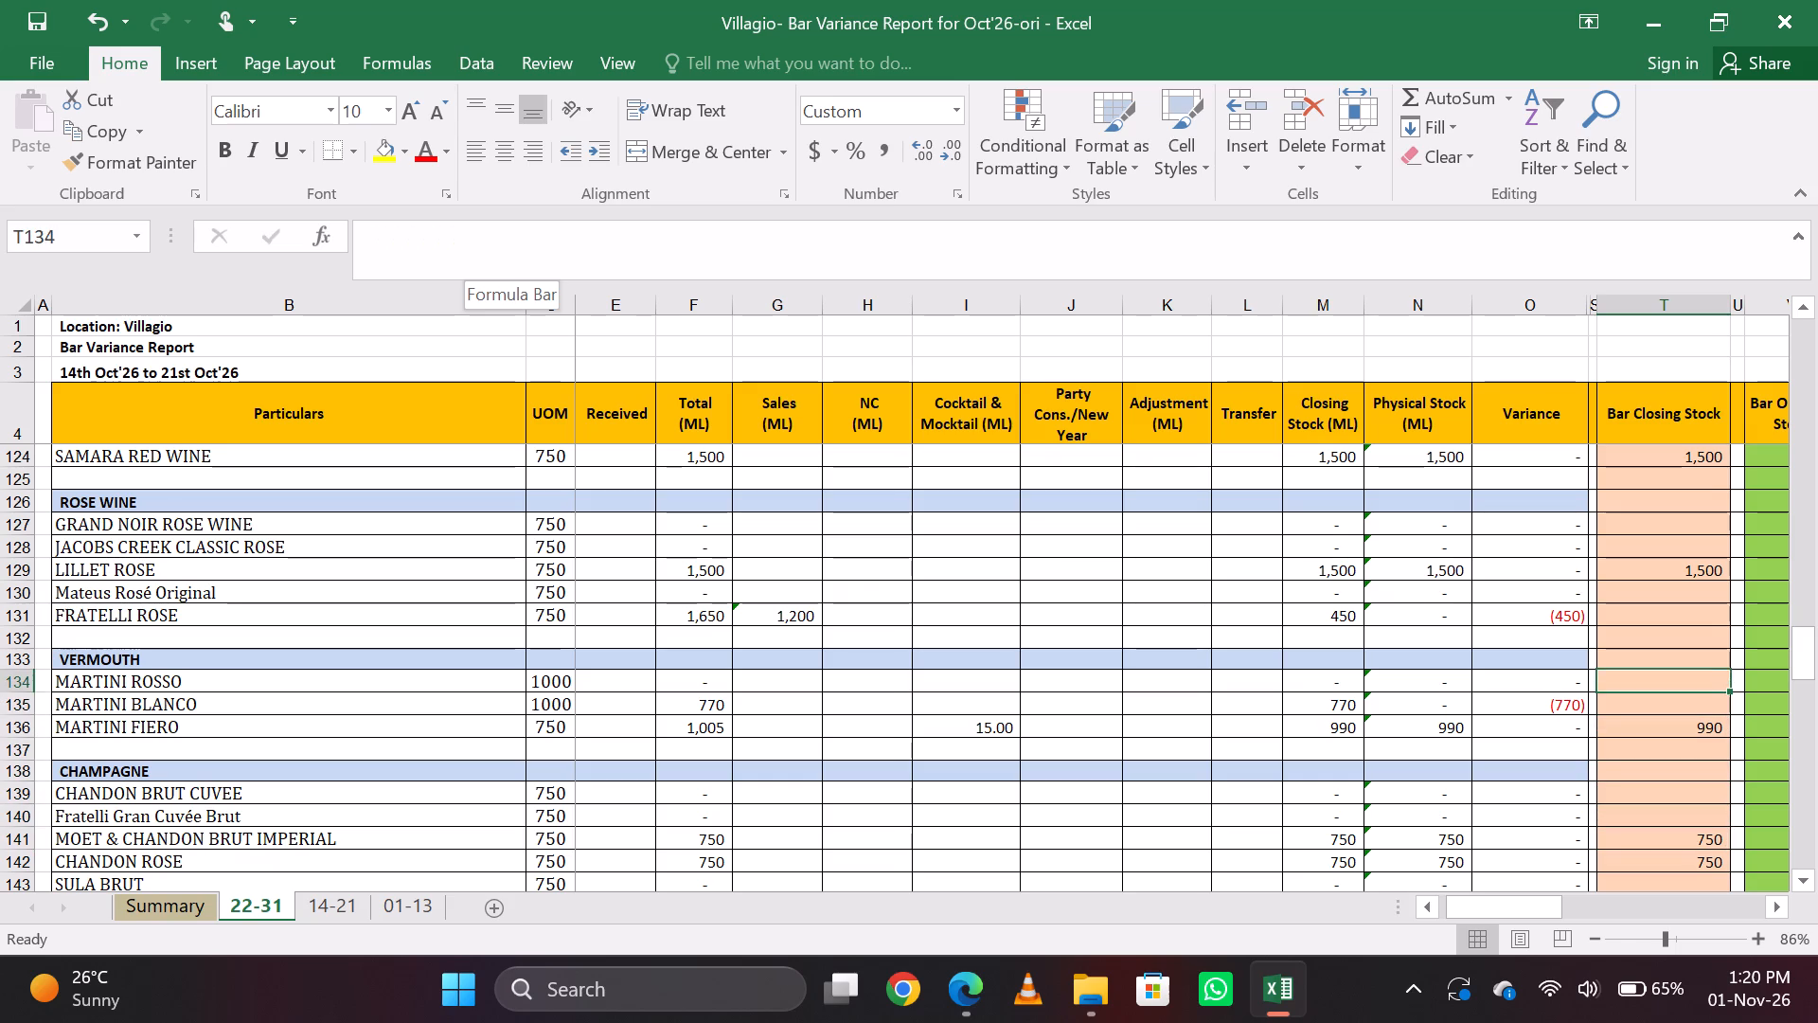
key("Up")
key("Down")
key("Down")
key("Down")
key("Down")
key("Down")
key("Up")
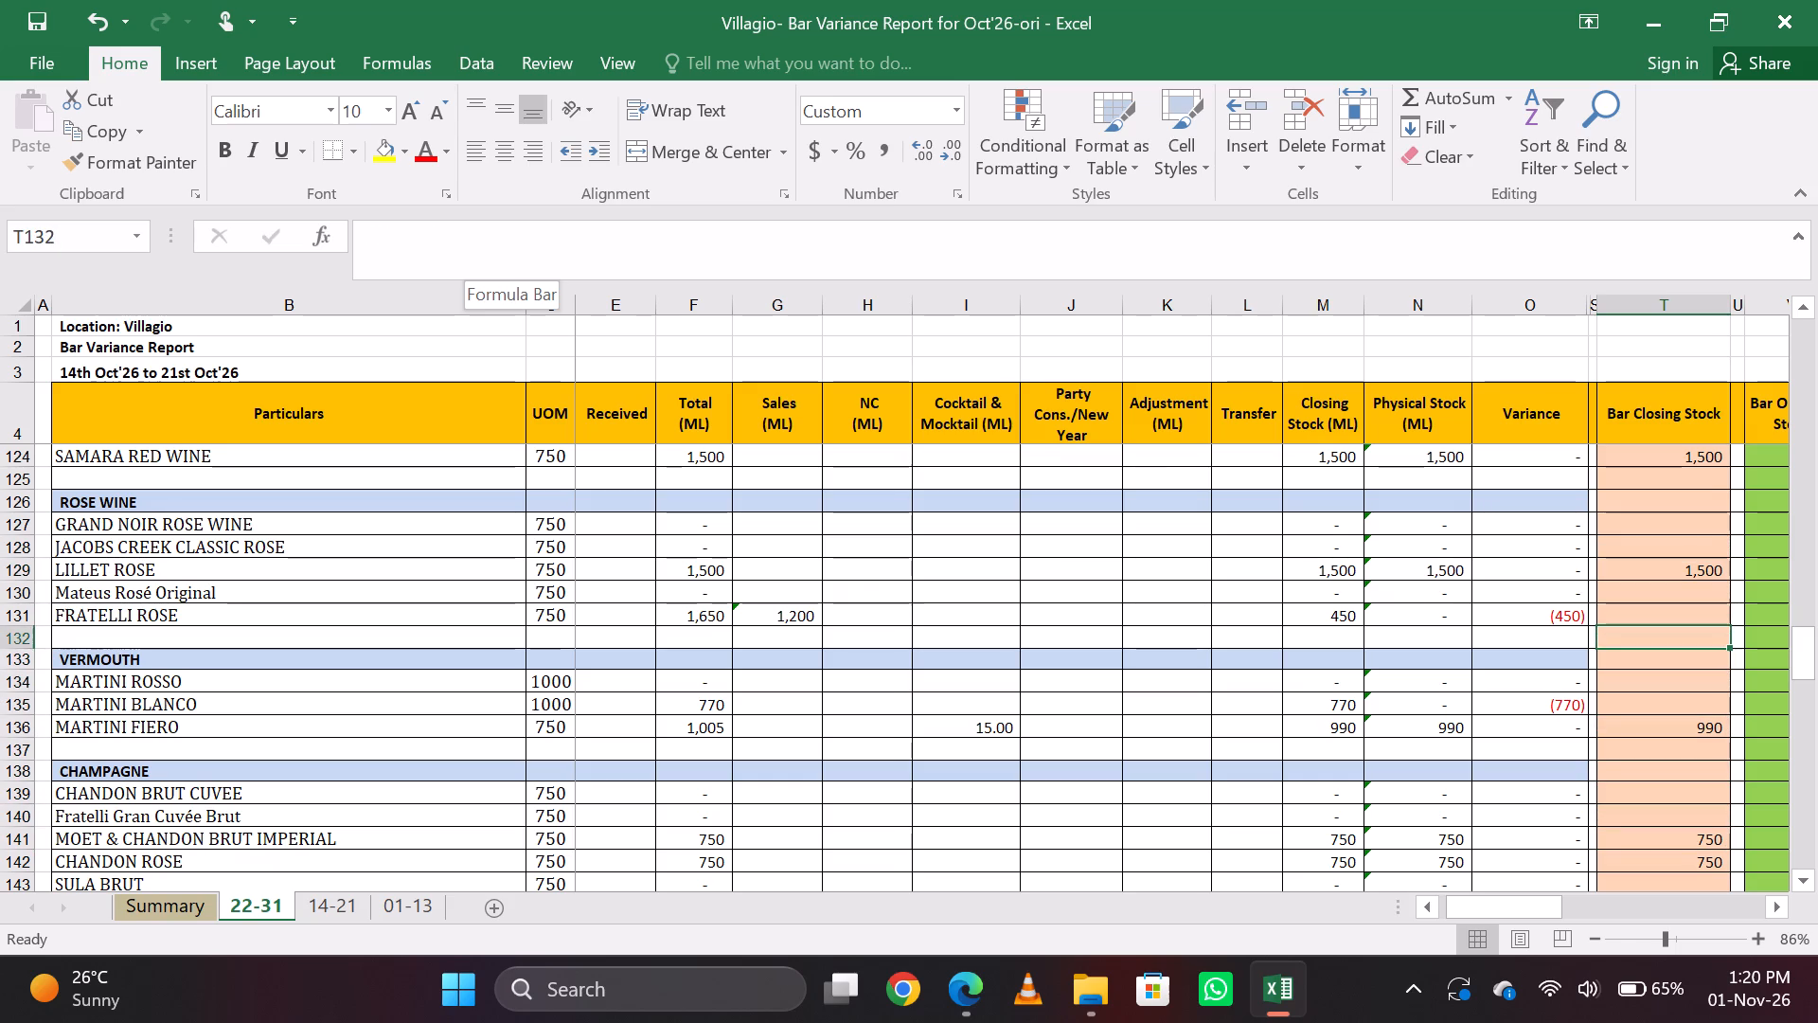
key("Up")
key("Up")
key("Up")
key("Up")
key("Up")
key("Up")
key("Up")
key("Up")
key("Up")
key("Up")
key("Up")
key("Up")
key("Up")
key("Up")
key("Up")
key("Up")
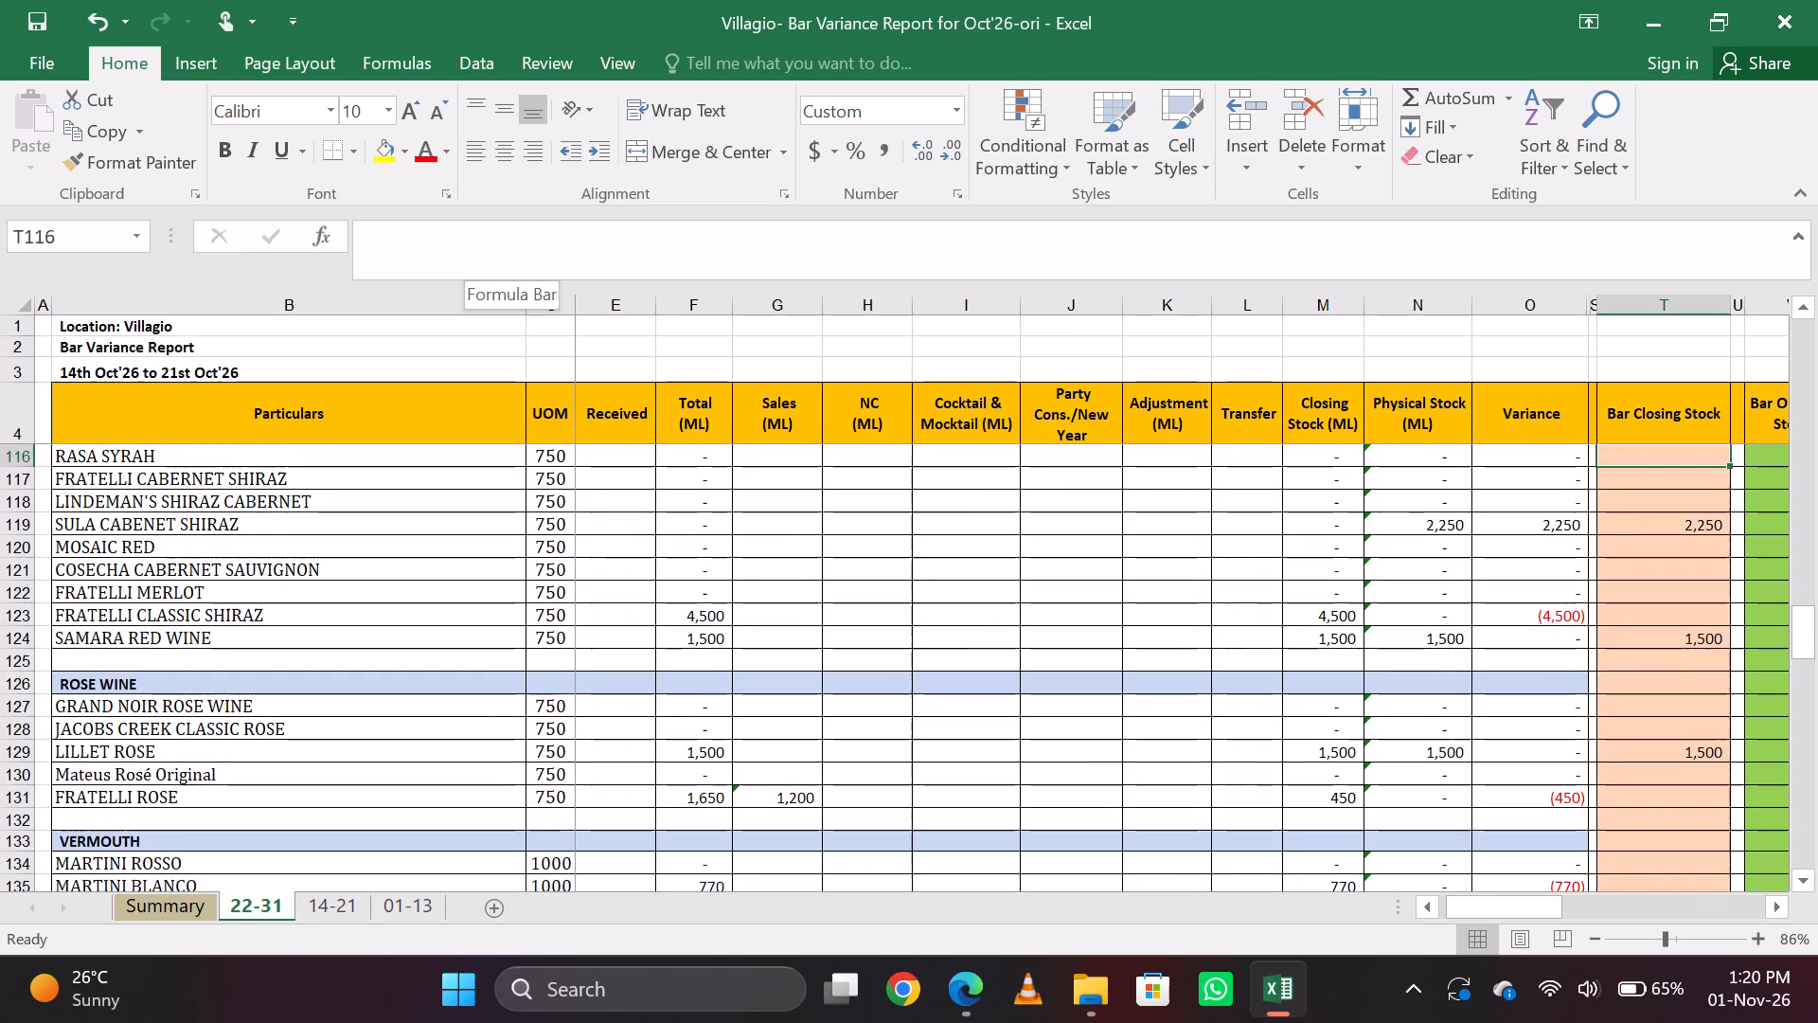
key("Down")
key("Up")
key("Up")
key("Up")
key("Up")
key("Up")
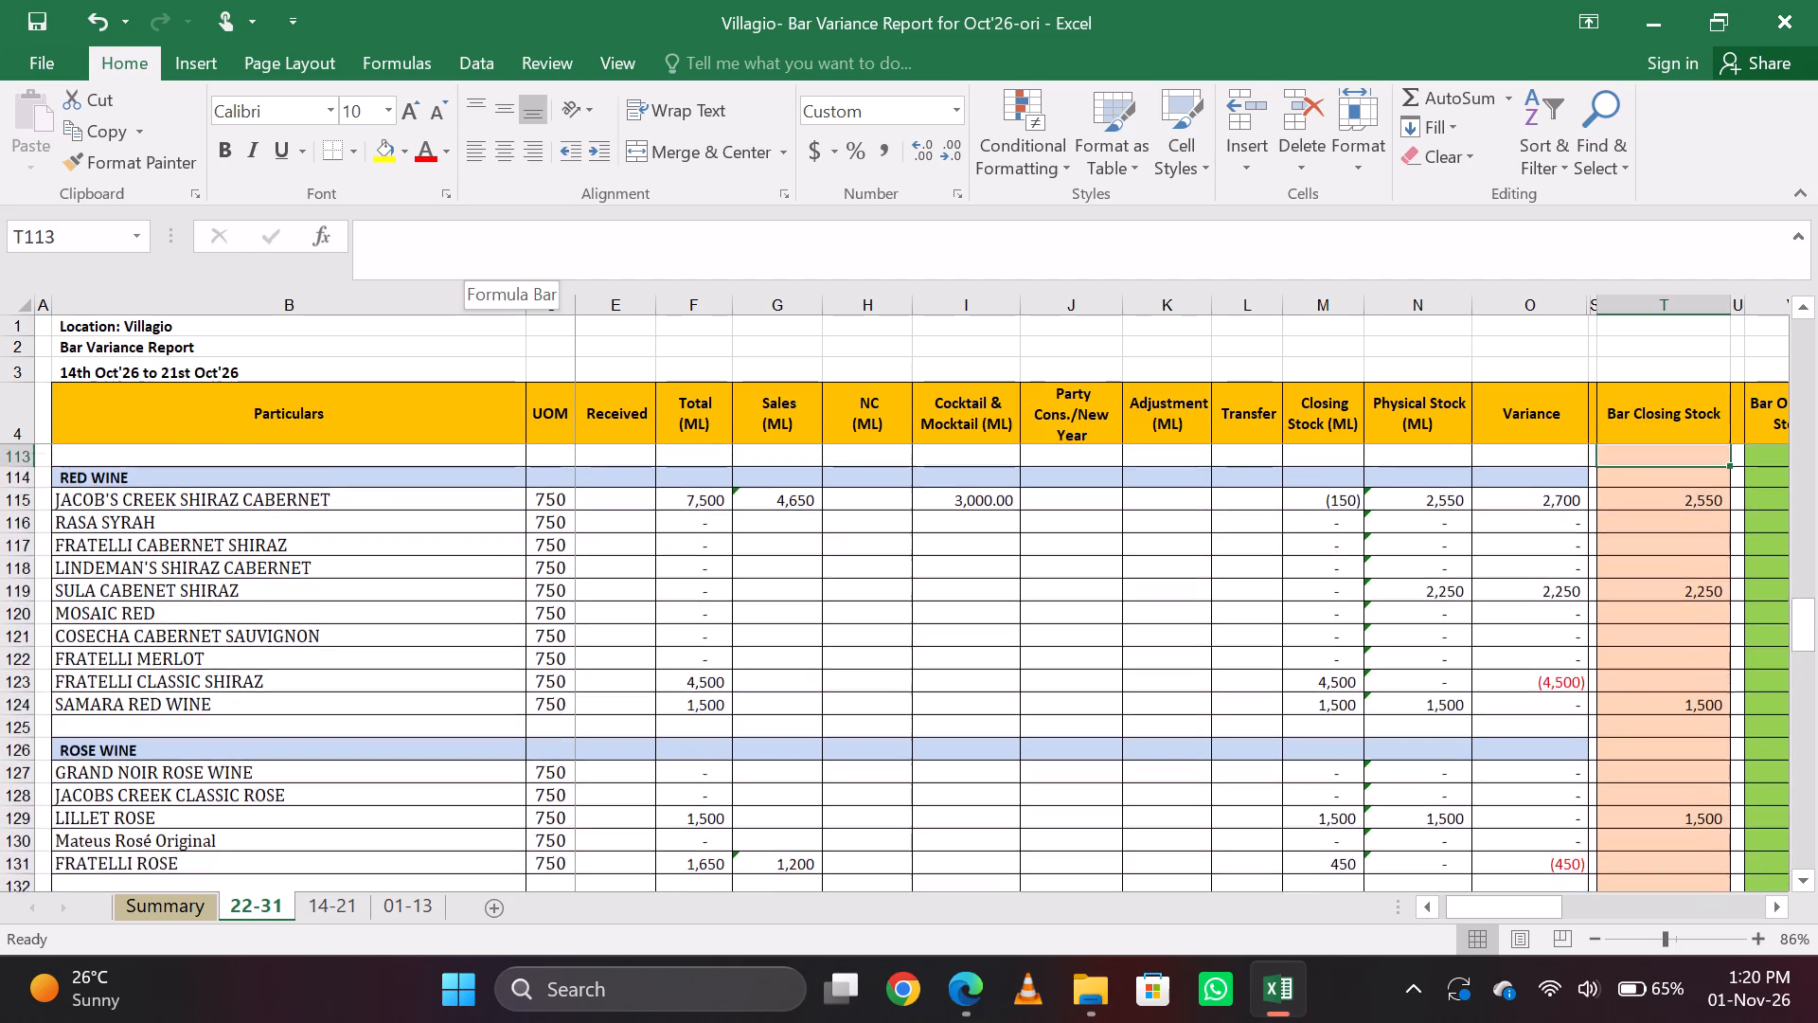
key("Up")
key("Up")
key("Up")
key("Down")
key("Down")
key("Down")
key("Down")
key("Up")
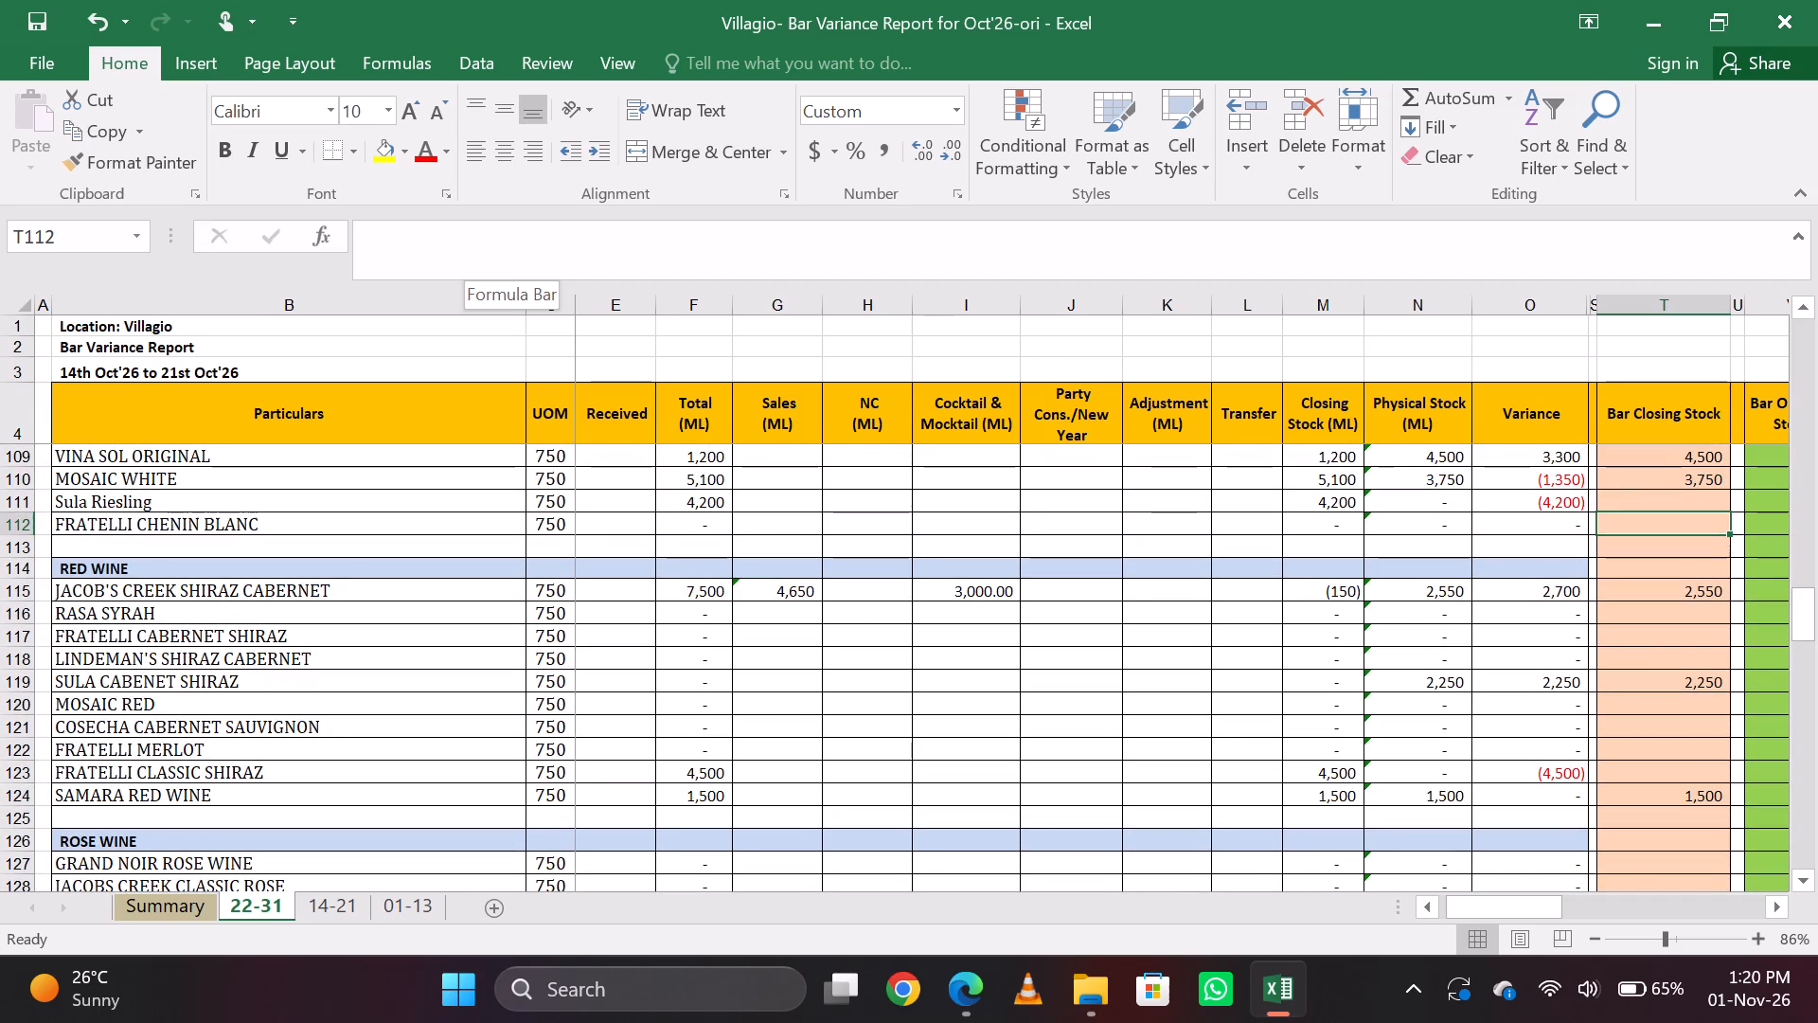
Fill MOSAIC WHITE's Bar Closing Stock formula =750*5 down into Sula Riesling and clear the MOSAIC WHITE entry.
key("Up")
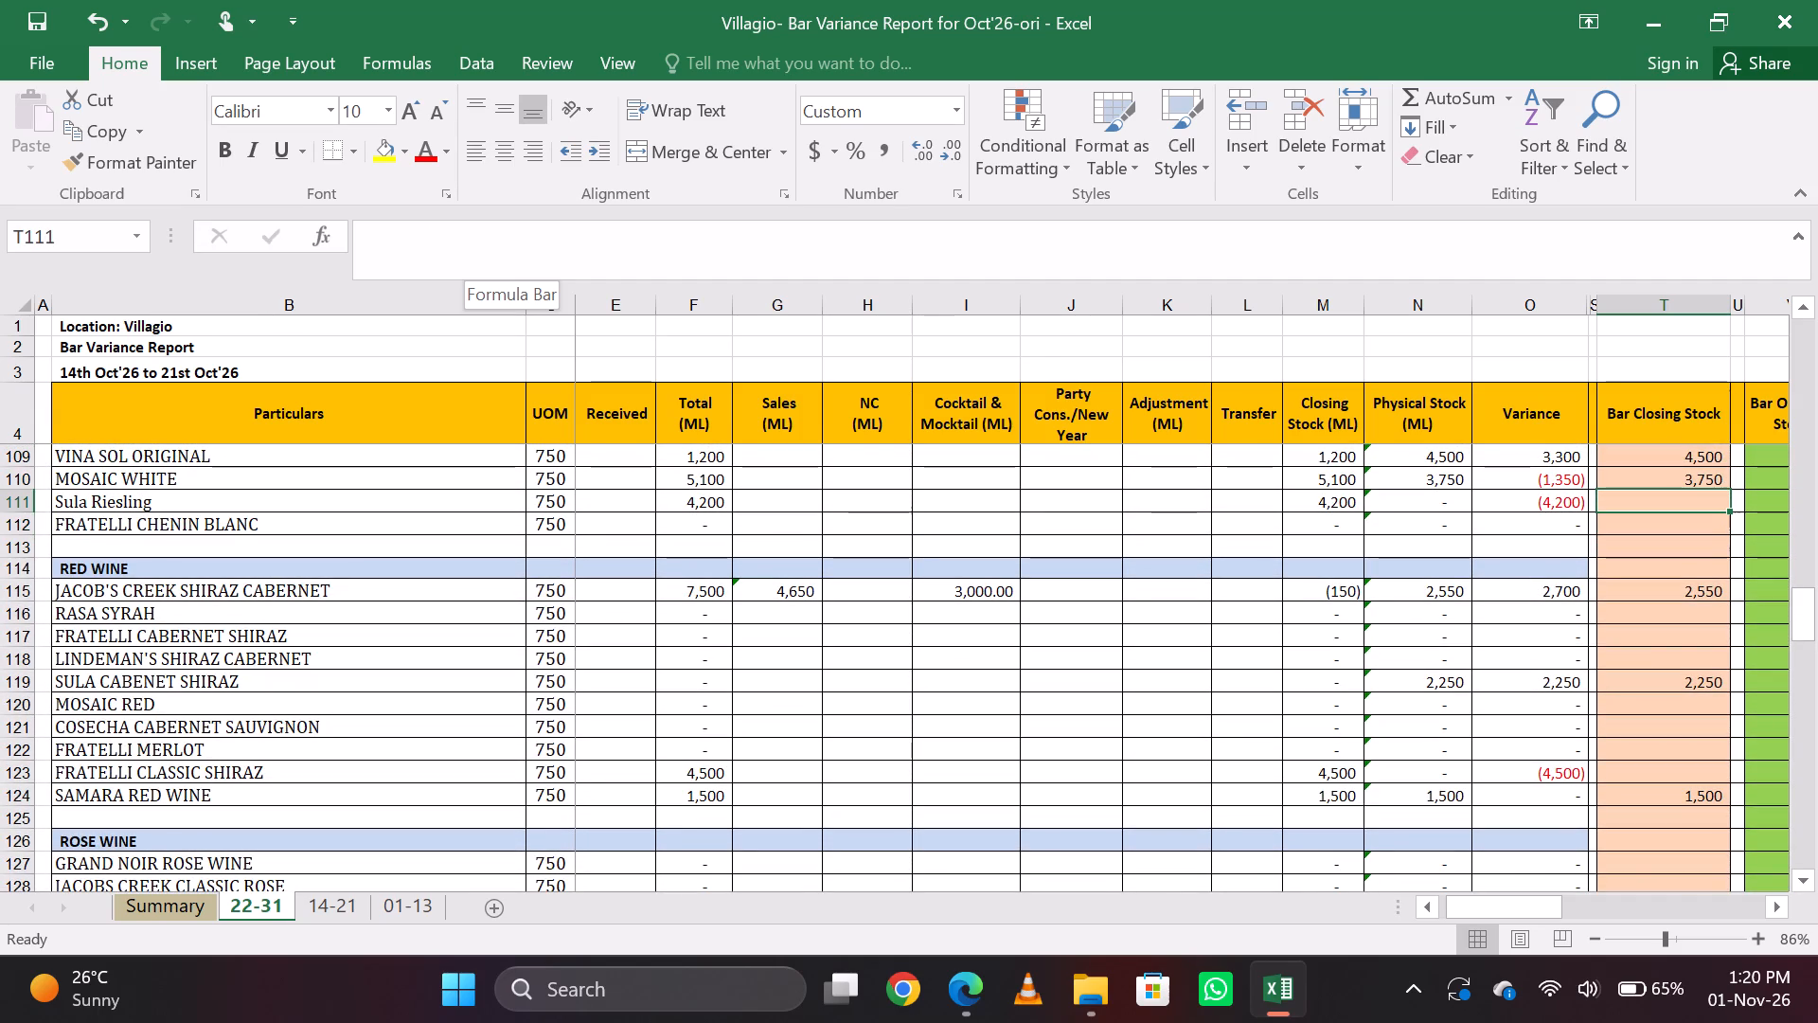
key("Down")
key("Up")
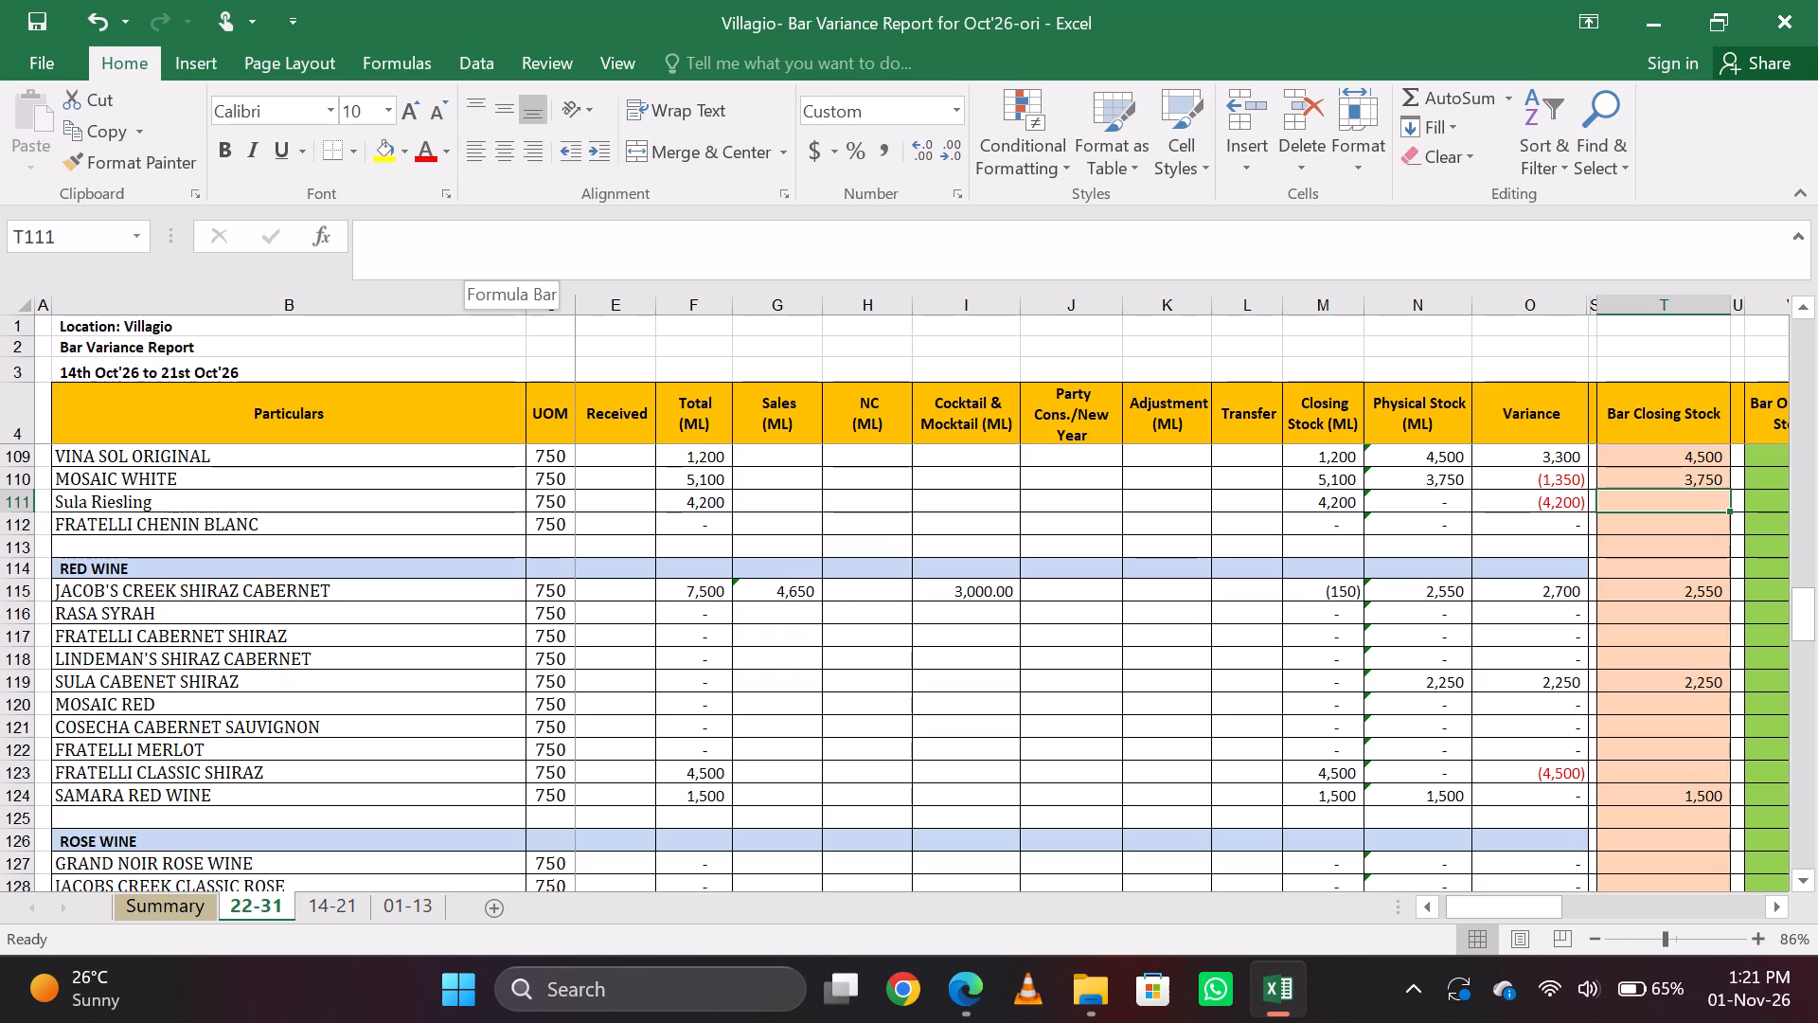
key("Up")
key("Down")
key("ctrl+d")
key("Up")
key("BackSpace")
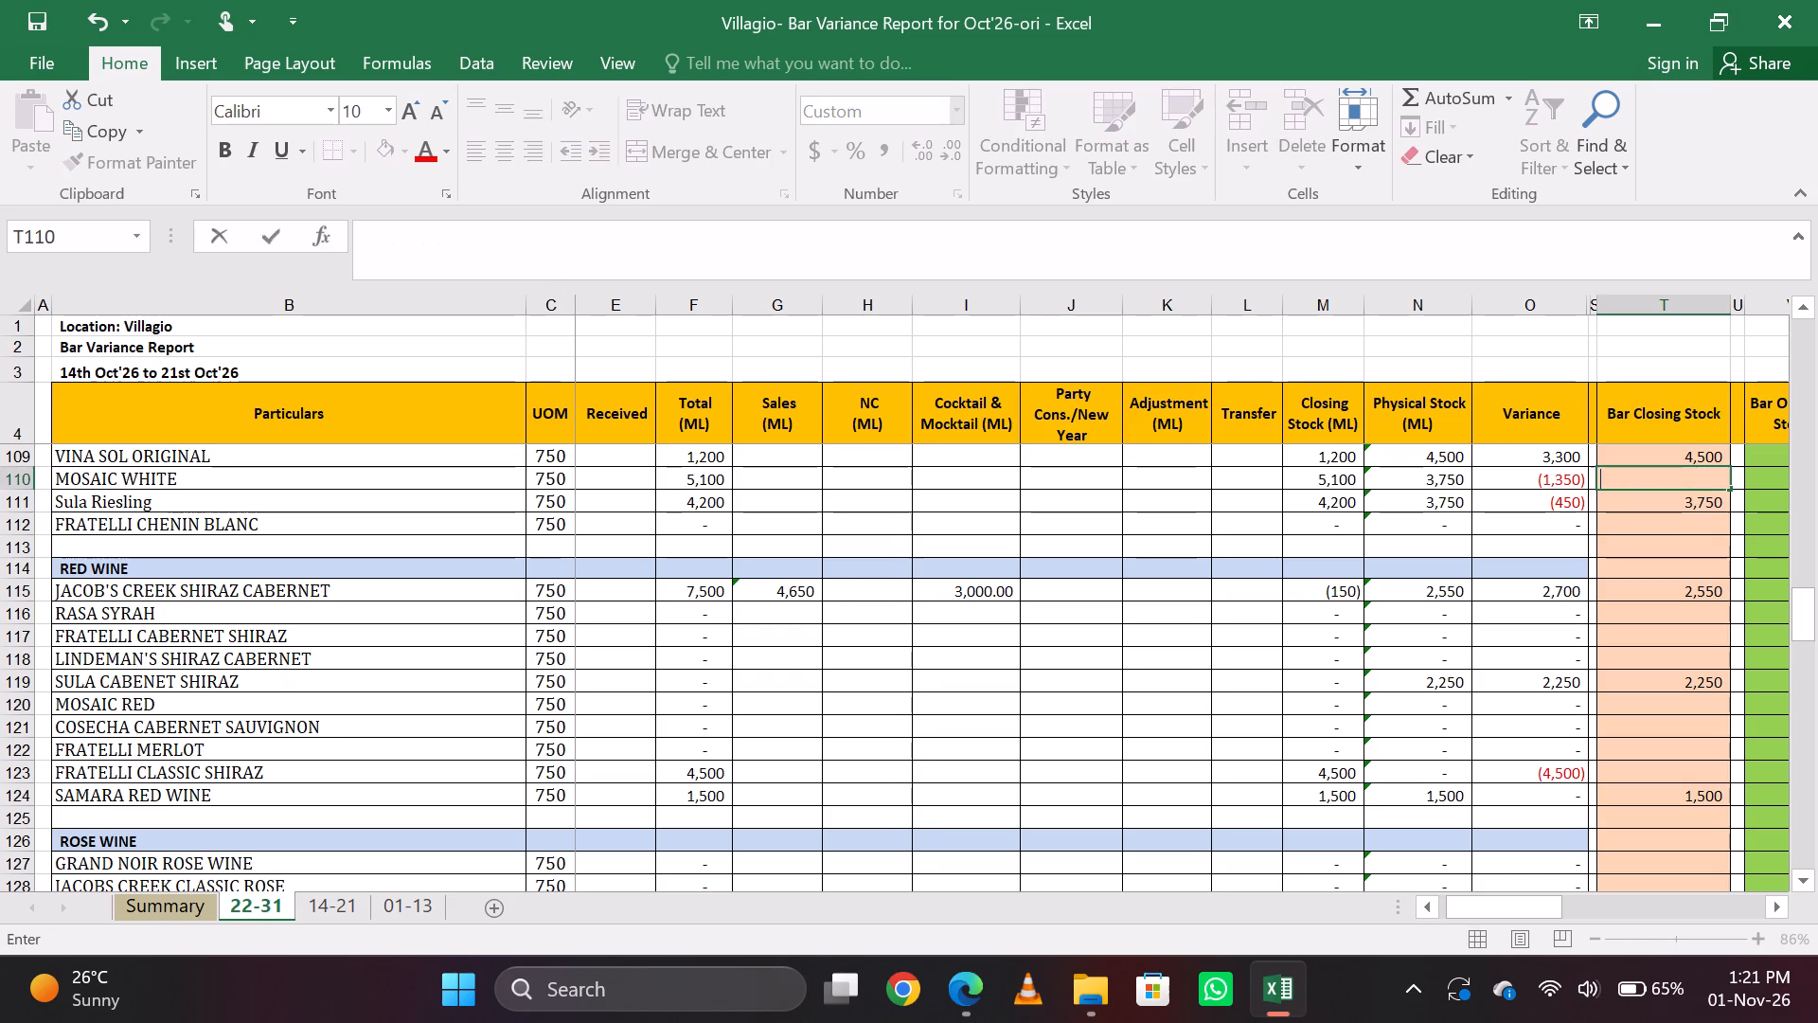
key("Return")
key("Up")
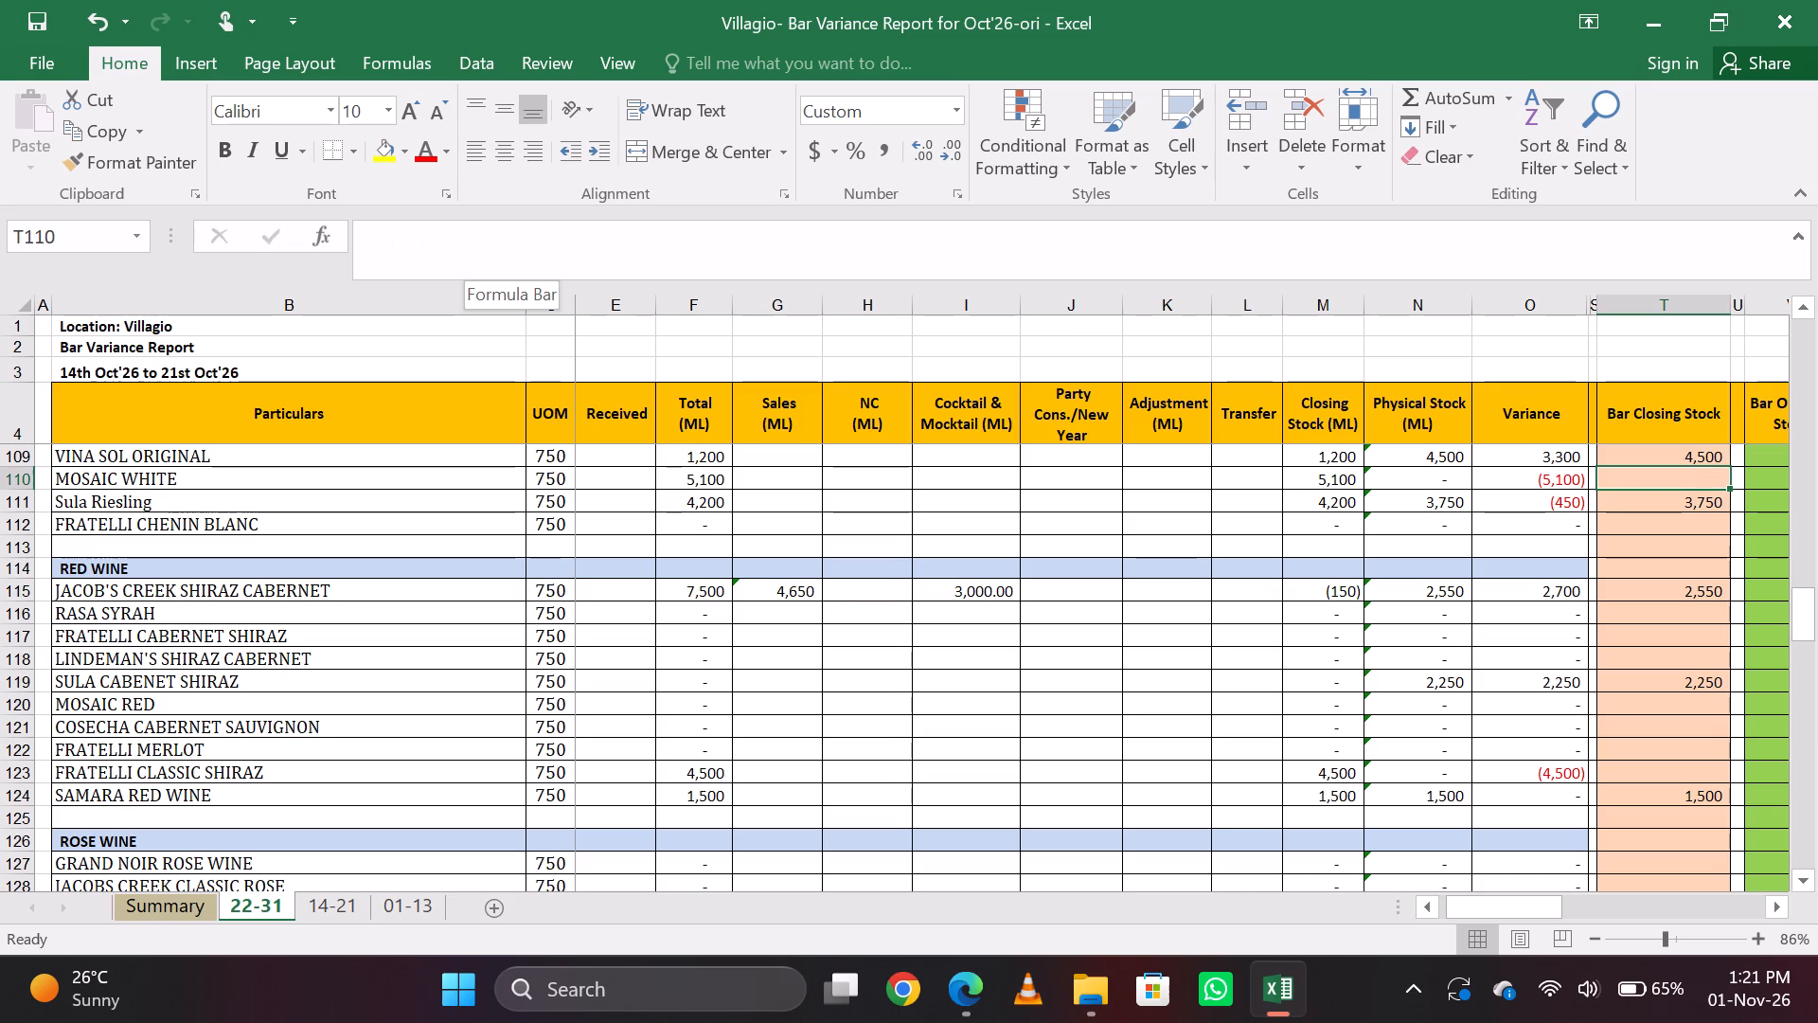
Fill VINA SOL ORIGINAL's Bar Closing Stock formula =750*6 down into MOSAIC WHITE and clear the VINA SOL ORIGINAL entry.
key("Up")
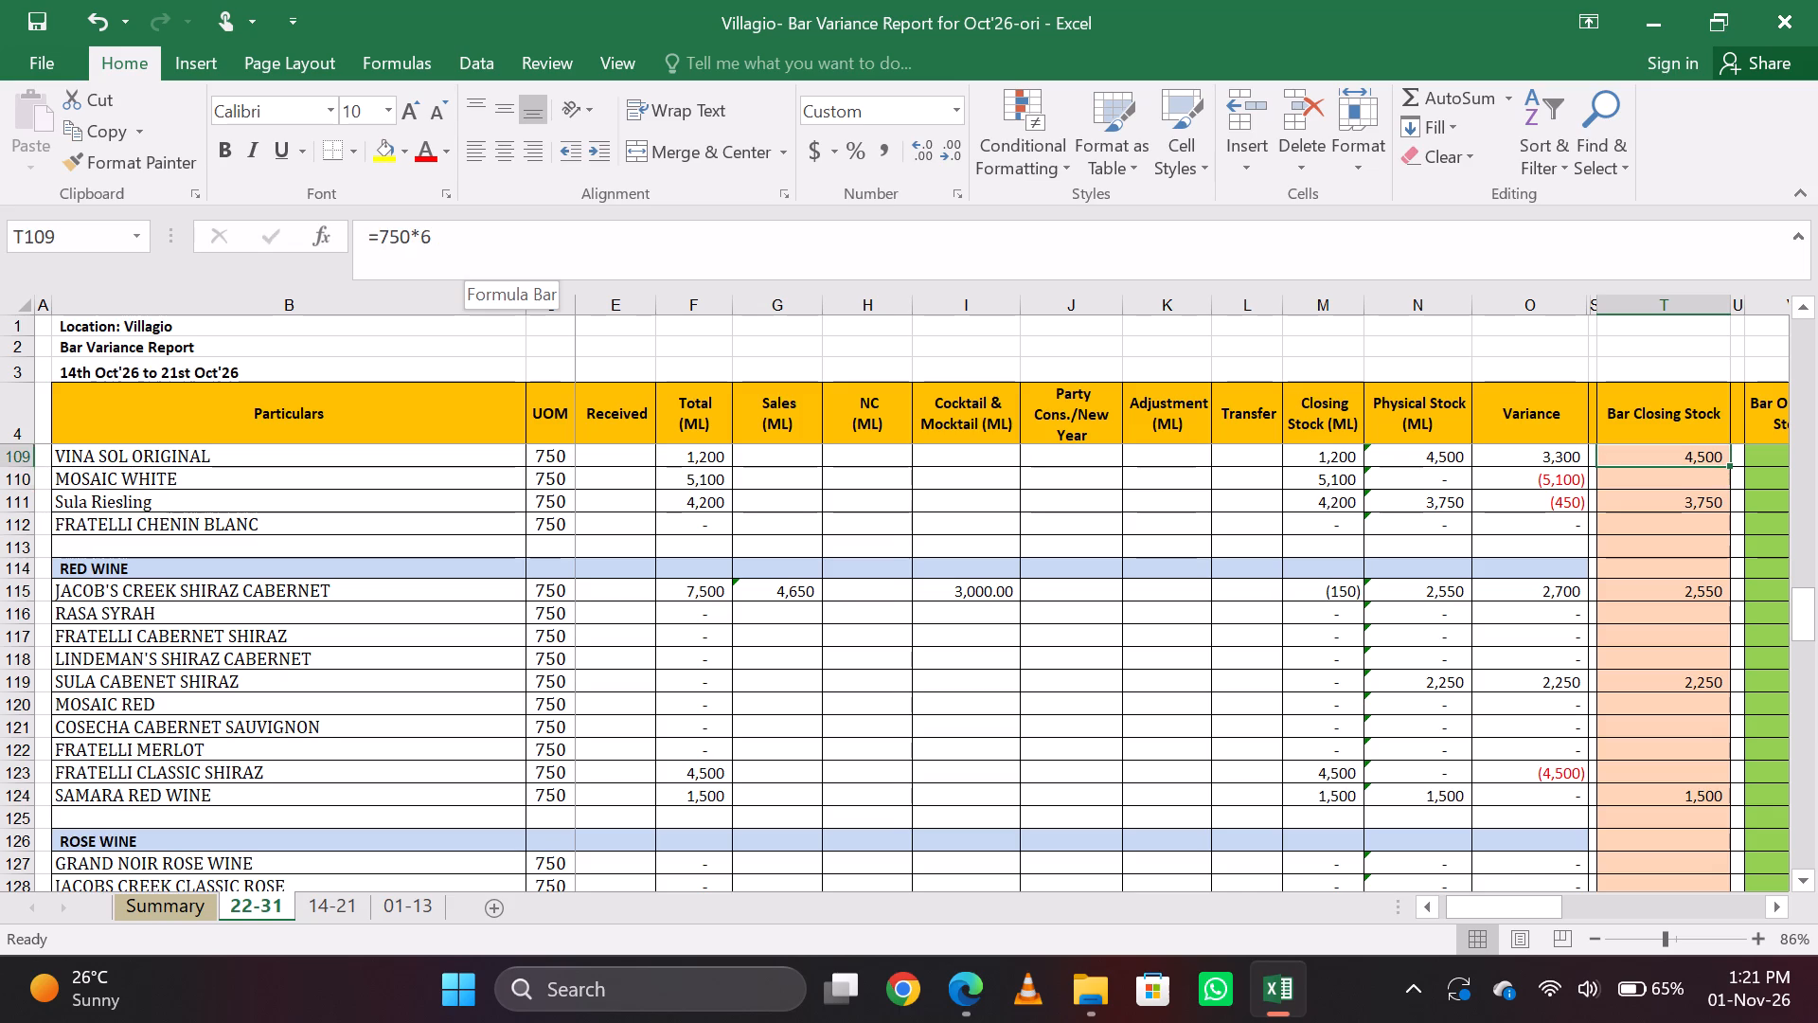
key("Down")
key("ctrl+d")
key("Up")
key("BackSpace")
key("Up")
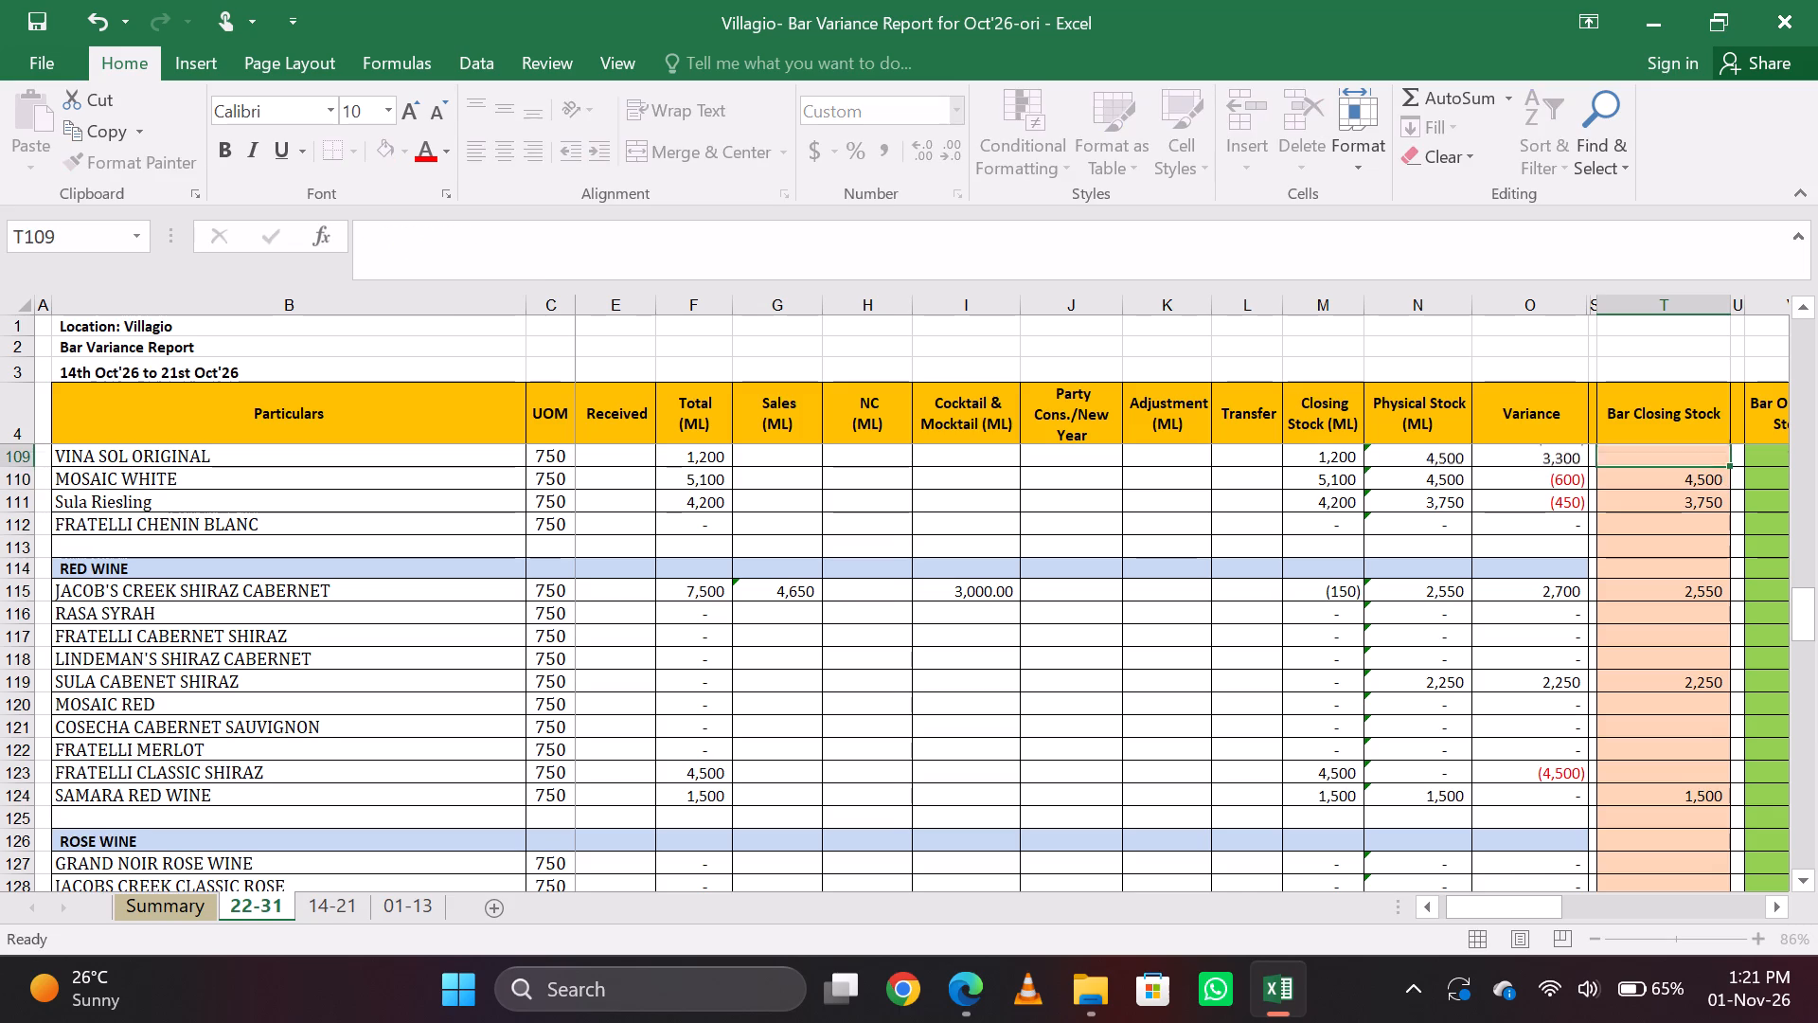
Review the white wine Bar Closing Stock formulas between CAMPO VIEJO TEMPRANILLO BLANCO and Sula Riesling.
key("Up")
key("Down")
key("Down")
key("Up")
key("Down")
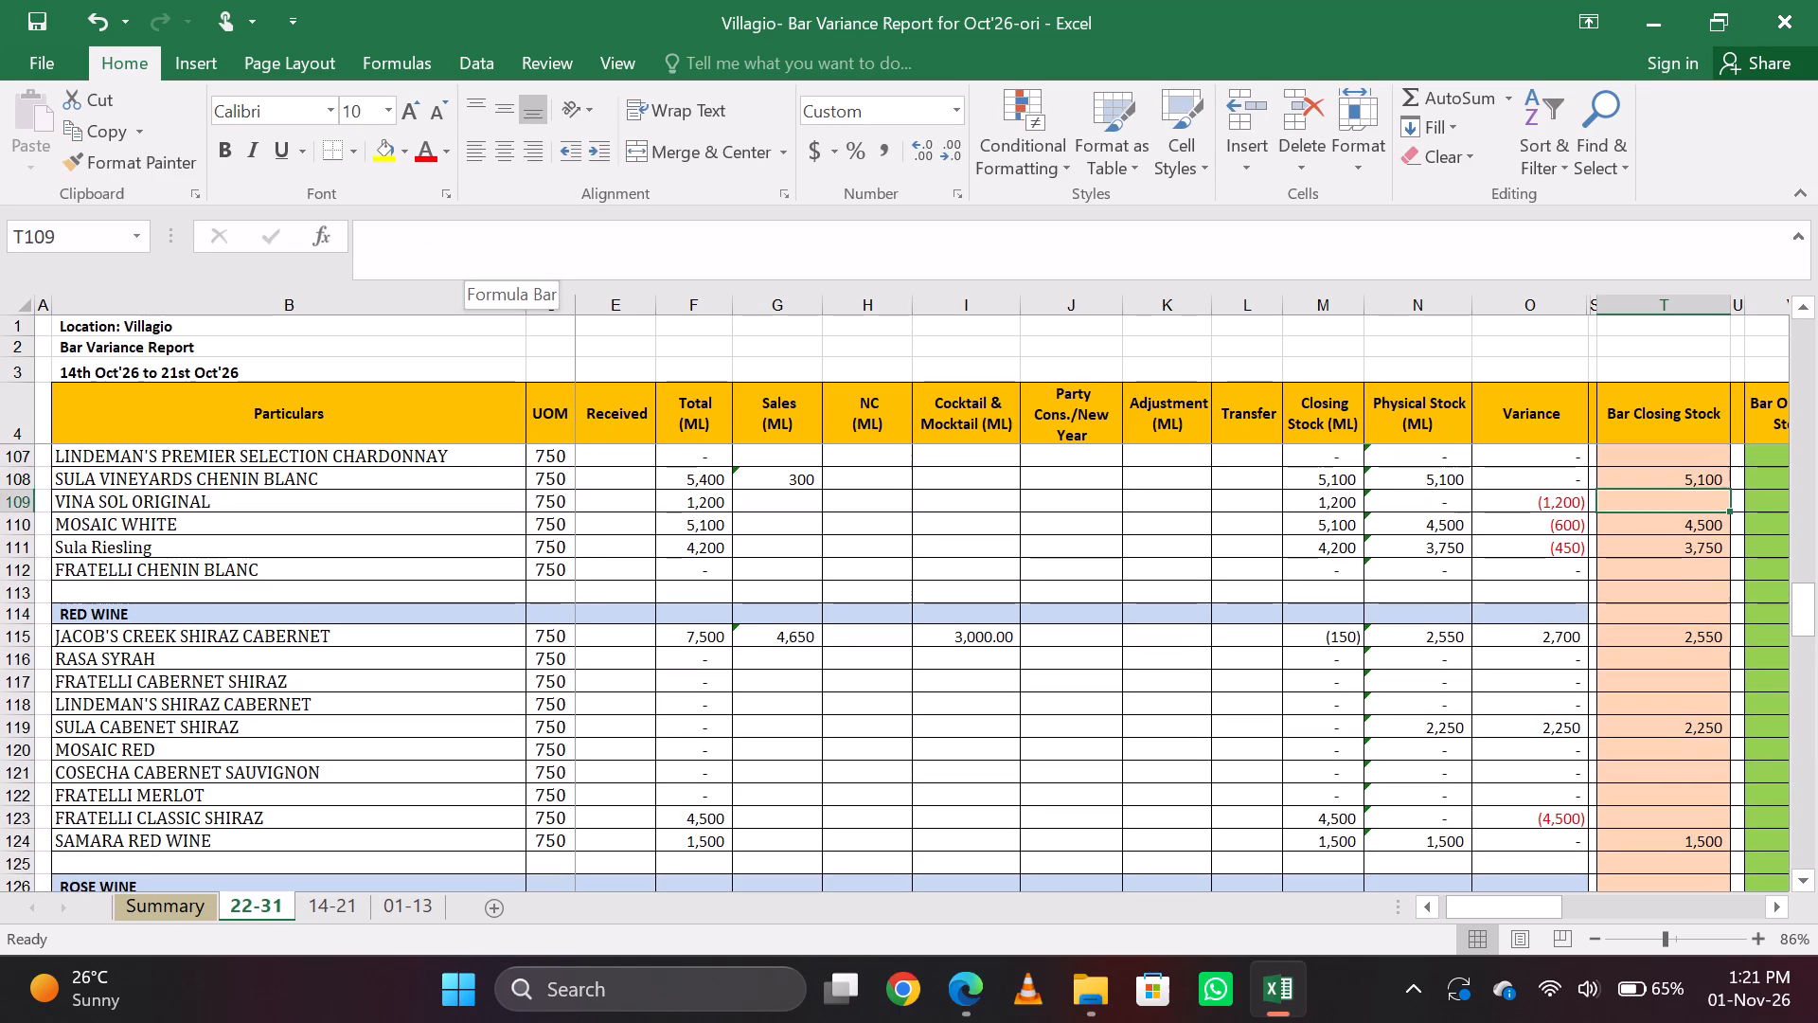
key("Up")
key("Down")
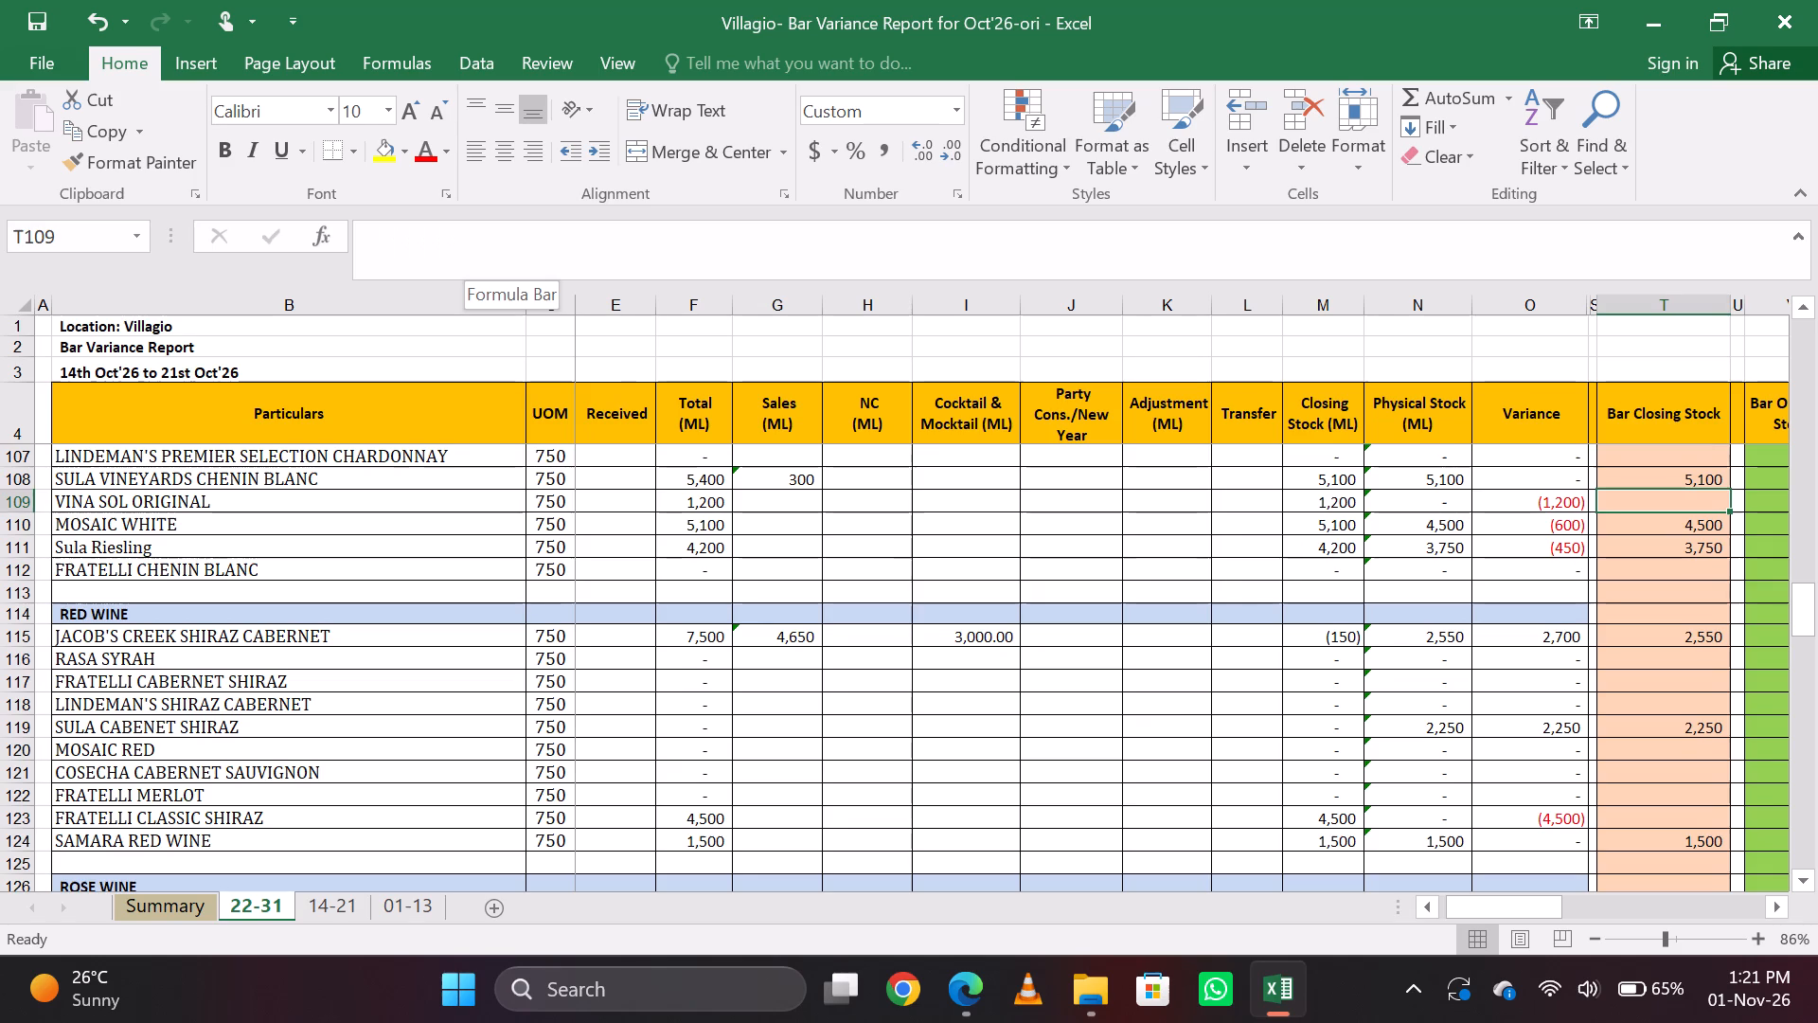
key("Up")
key("Down")
key("Up")
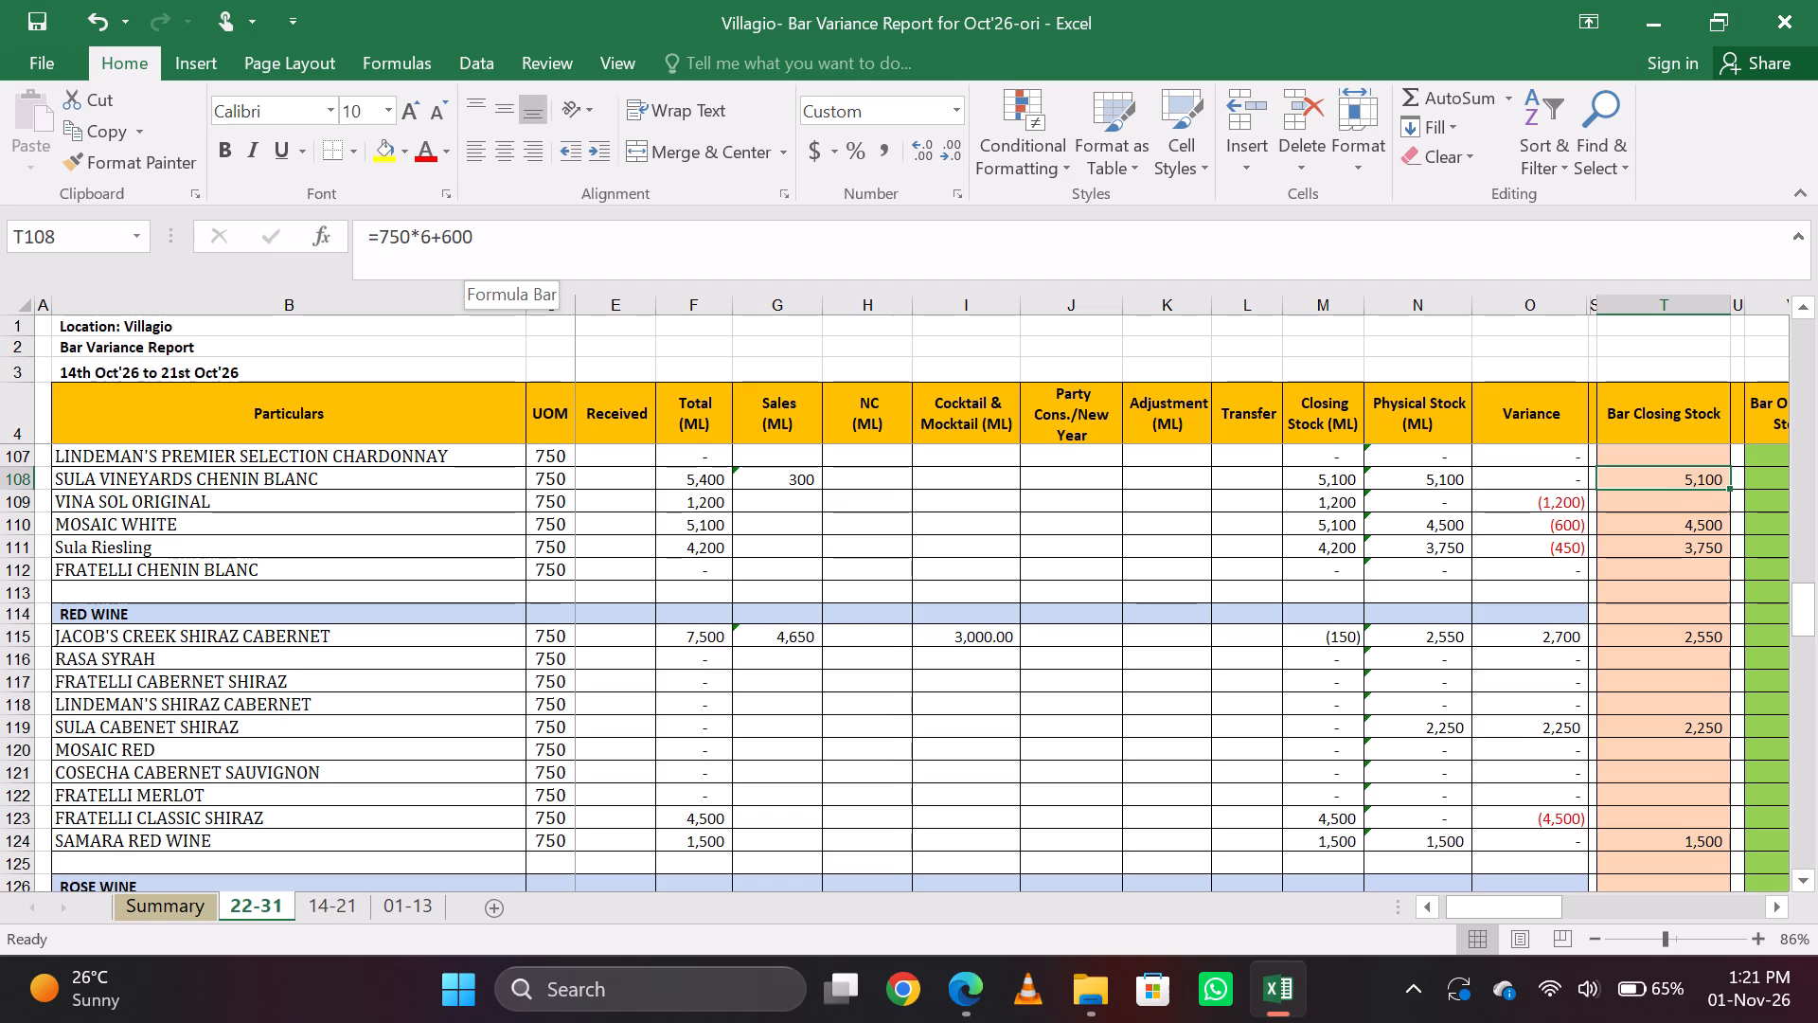
key("Up")
key("Up")
key("Up")
key("Up")
key("Down")
key("Down")
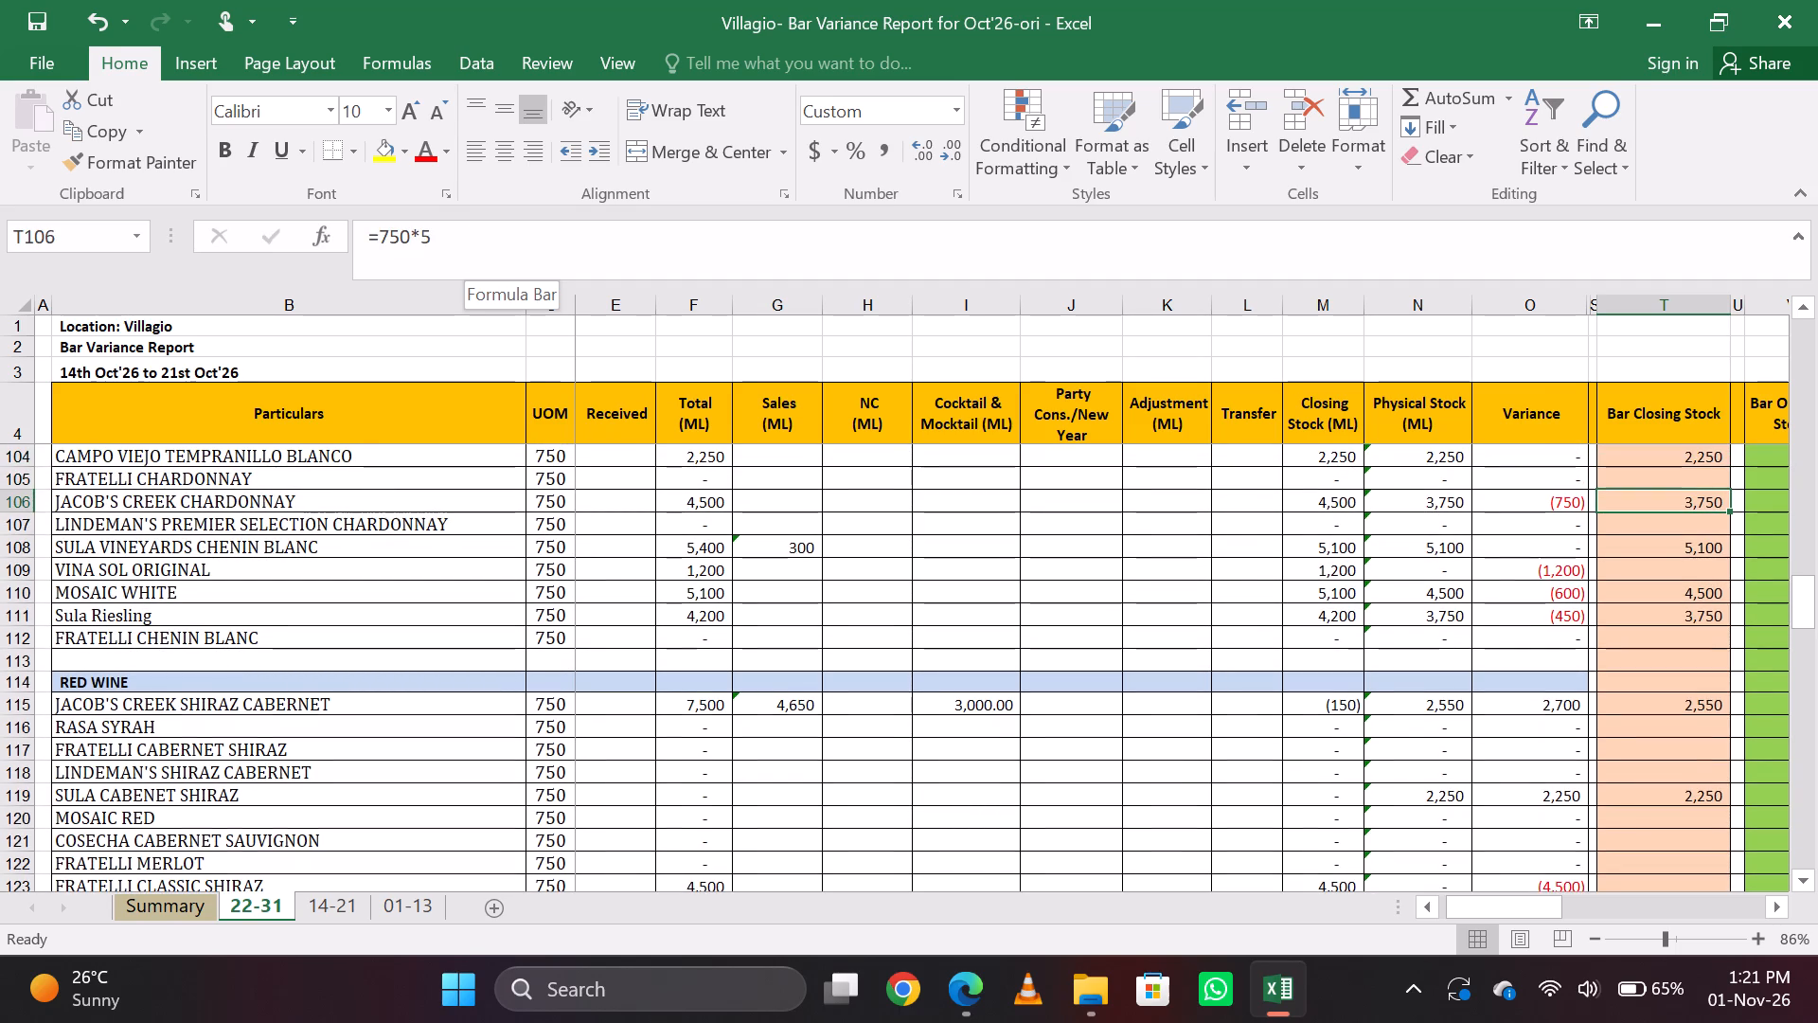
key("Down")
key("Down")
key("Down")
key("Down")
key("Down")
key("Up")
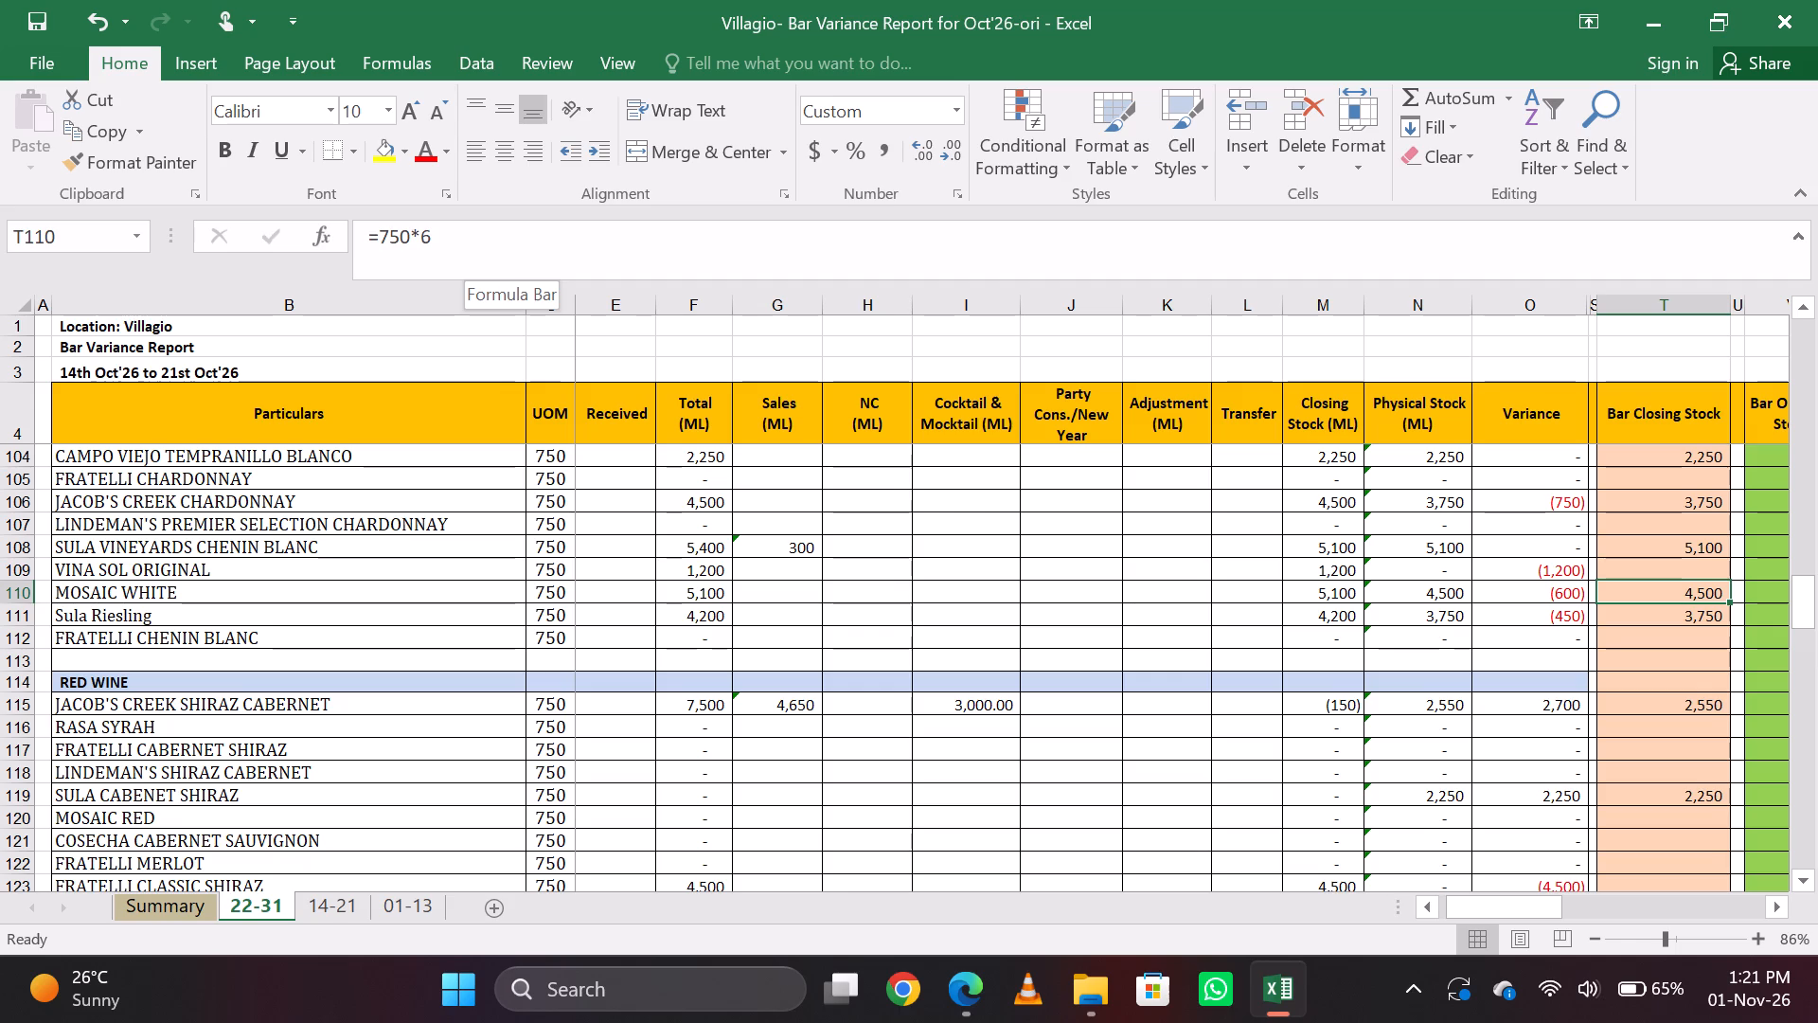
Change the Bar Closing Stock formula of Sula Riesling in the white wine section to =750*5+450.
key("Down")
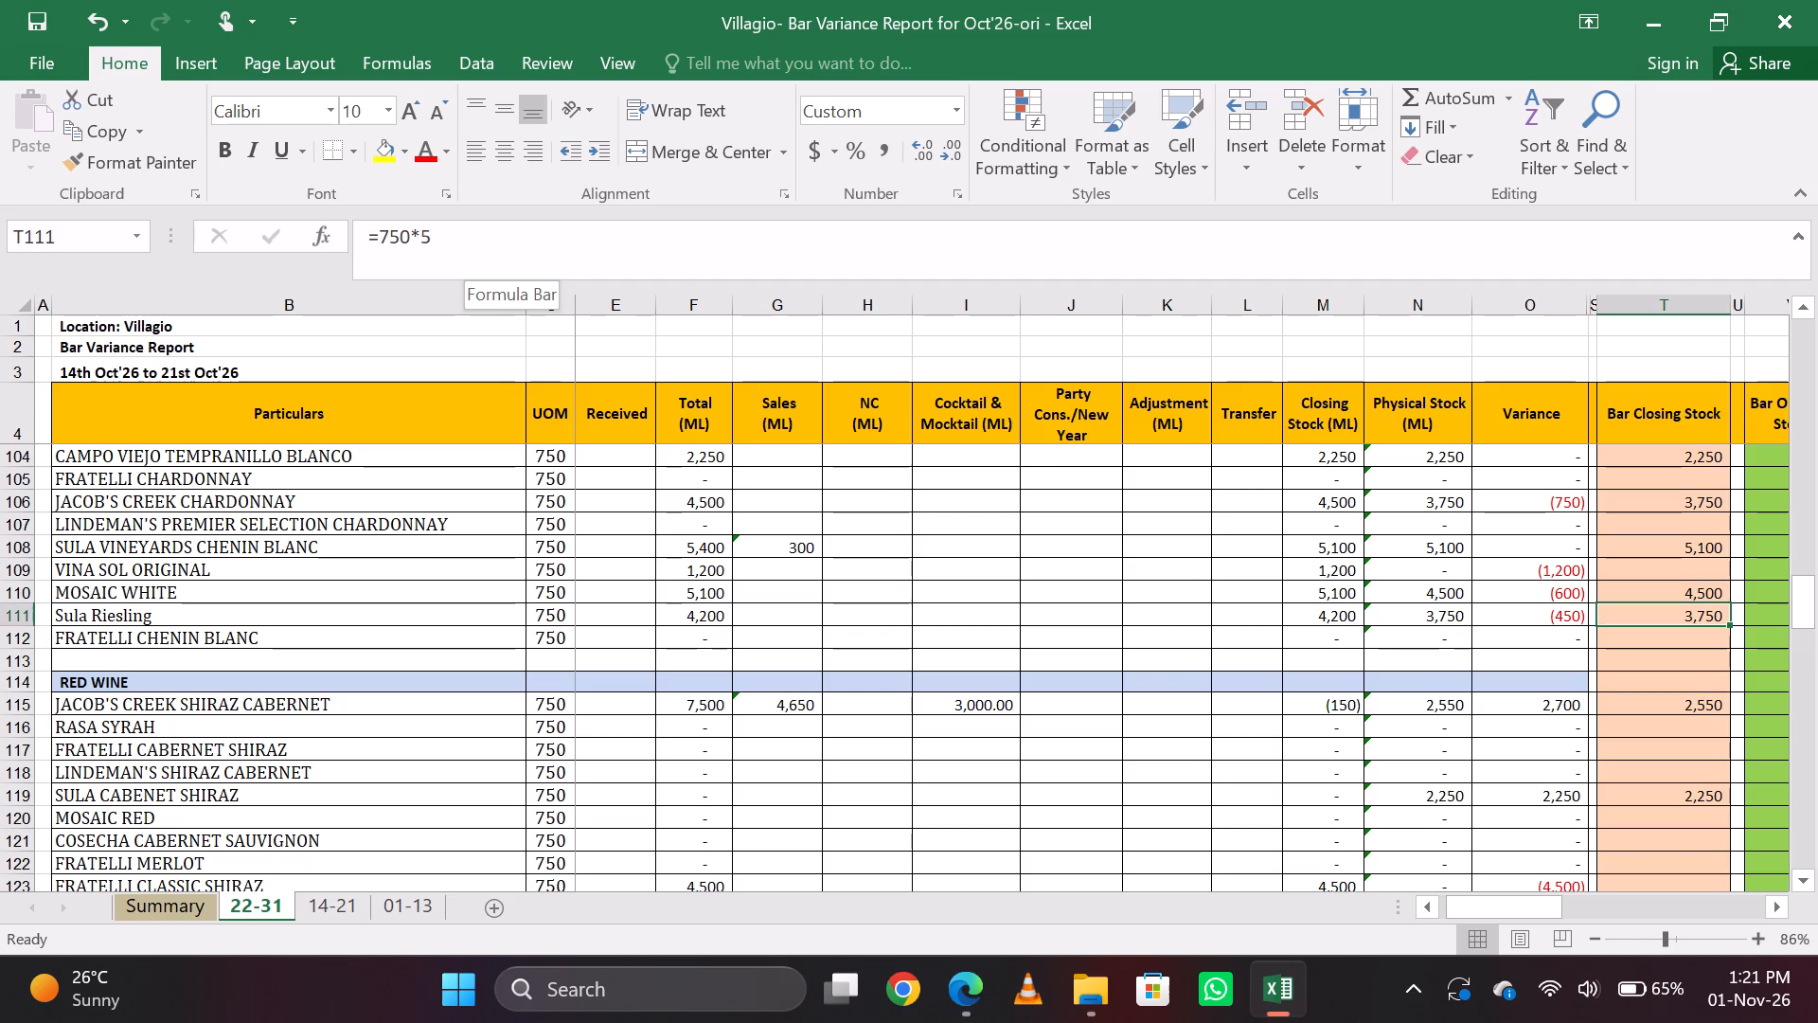
left_click(533, 240)
type("+450")
key("Return")
key("Up")
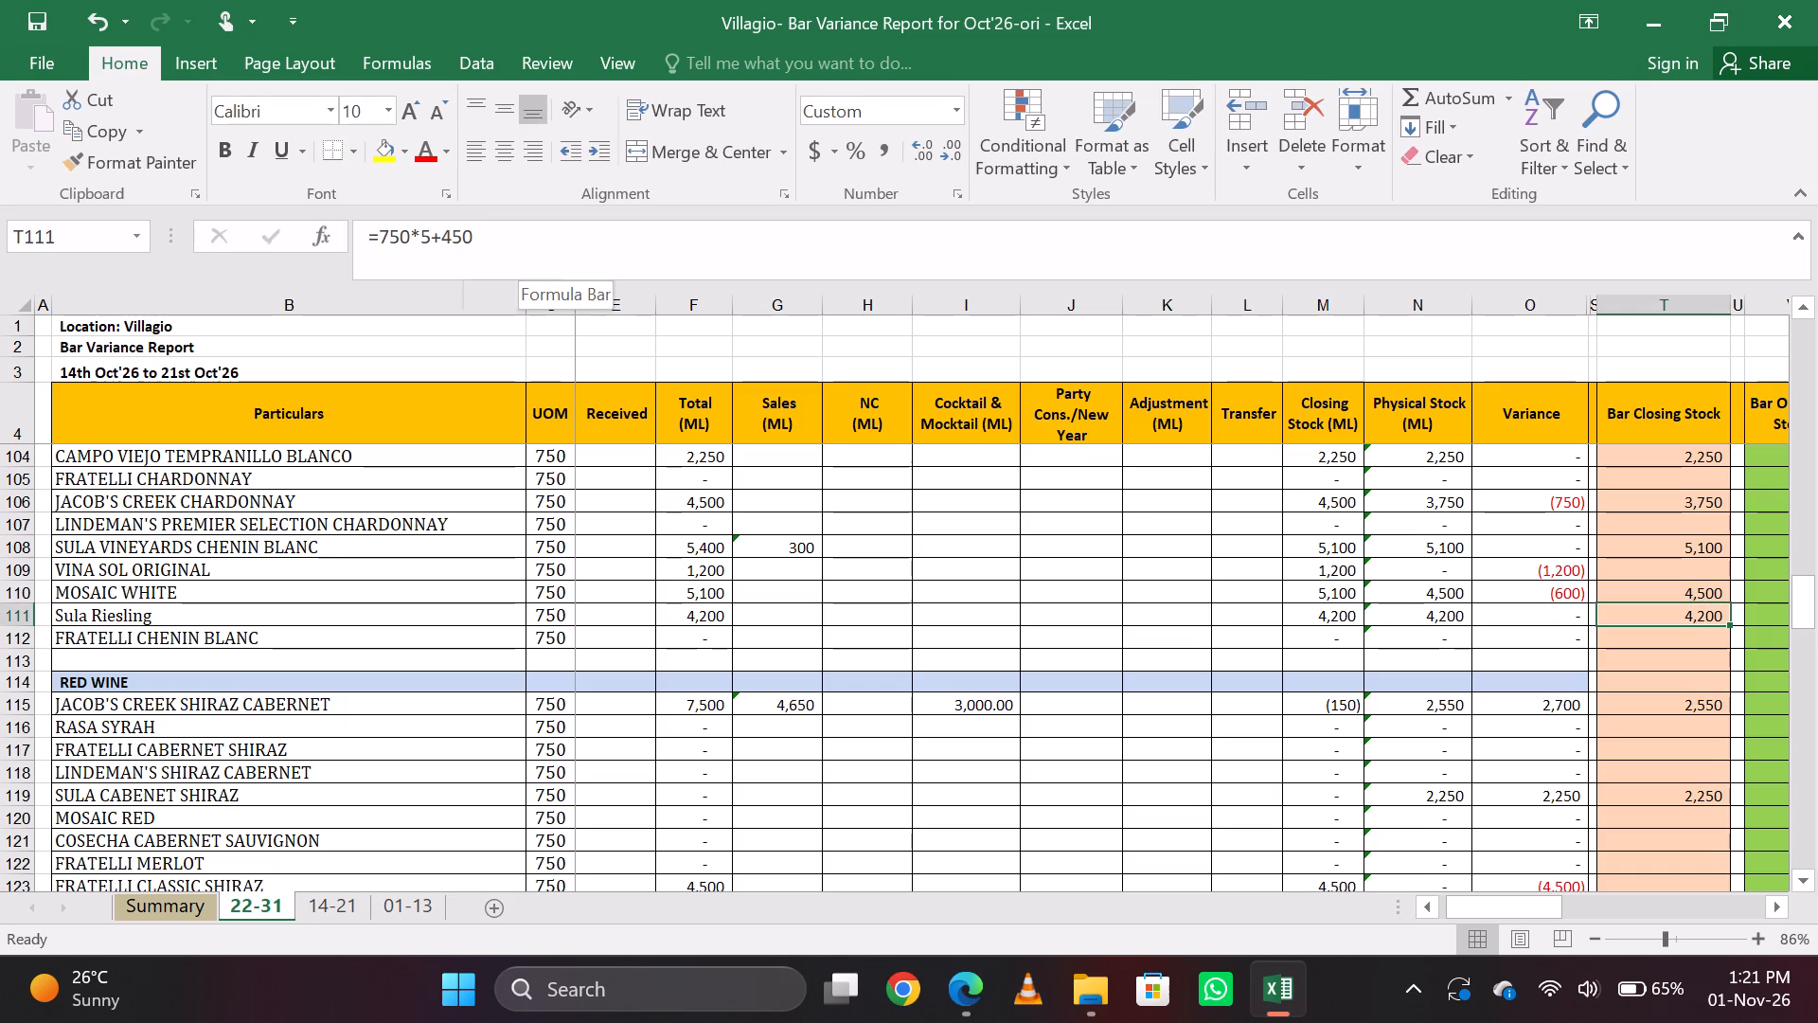
Enter 770 as the Bar Closing Stock of MARTINI BLANCO in the vermouth section.
key("Down")
key("Down")
key("Down")
key("Down")
key("Down")
key("Down")
key("Down")
key("Down")
key("Down")
key("Down")
key("Down")
key("Down")
key("Down")
key("Down")
key("Down")
key("Down")
key("Down")
key("Down")
key("Down")
key("Down")
key("Down")
key("Down")
key("Down")
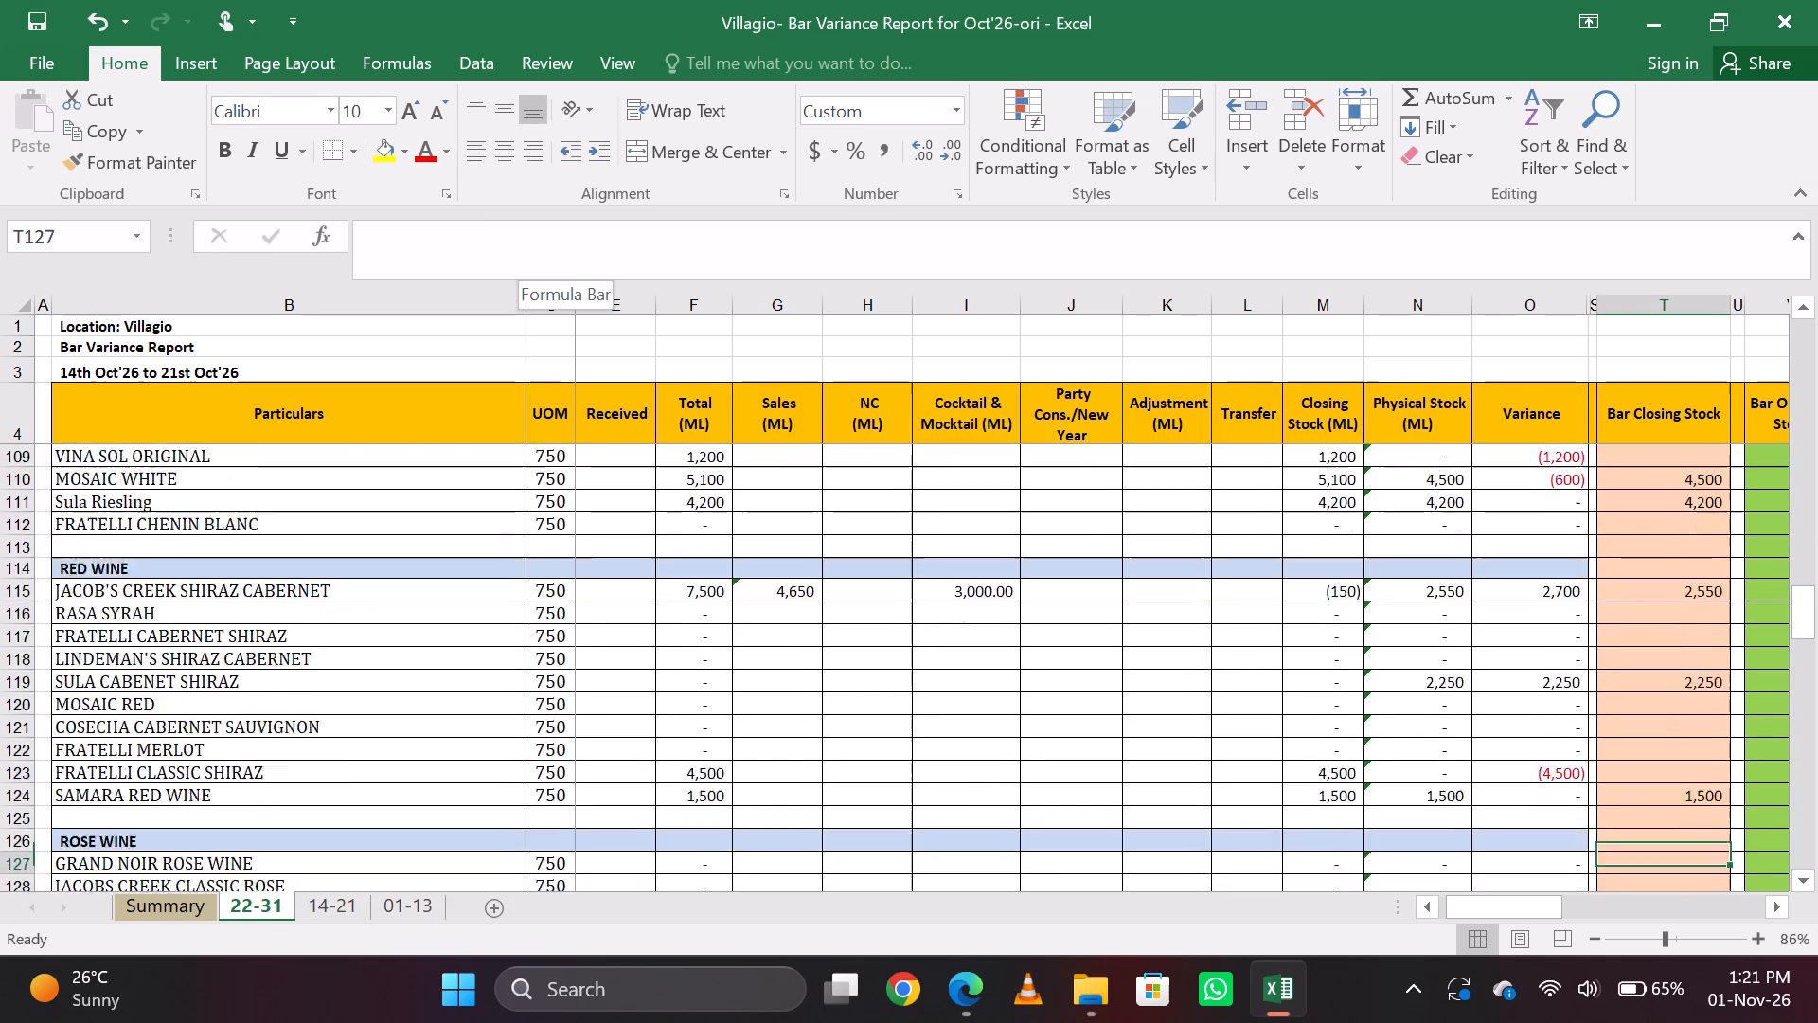
key("Down")
key("Up")
key("Down")
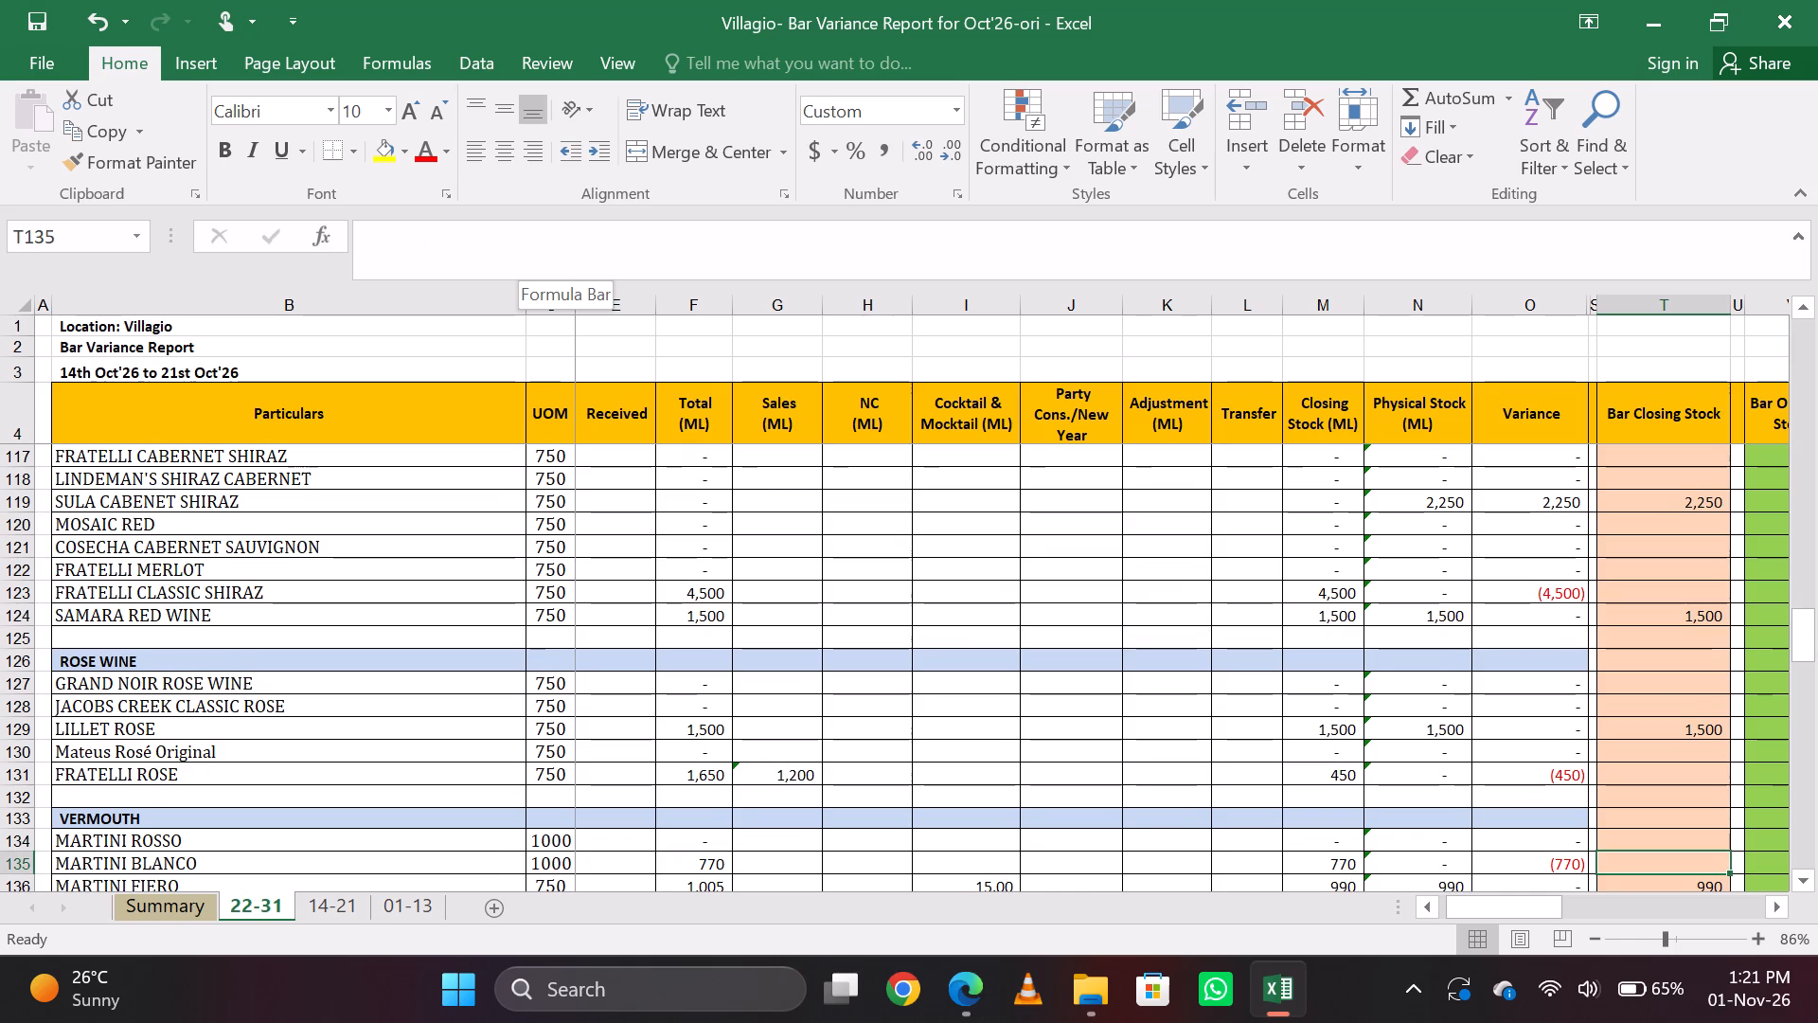
type("770")
key("Return")
key("Up")
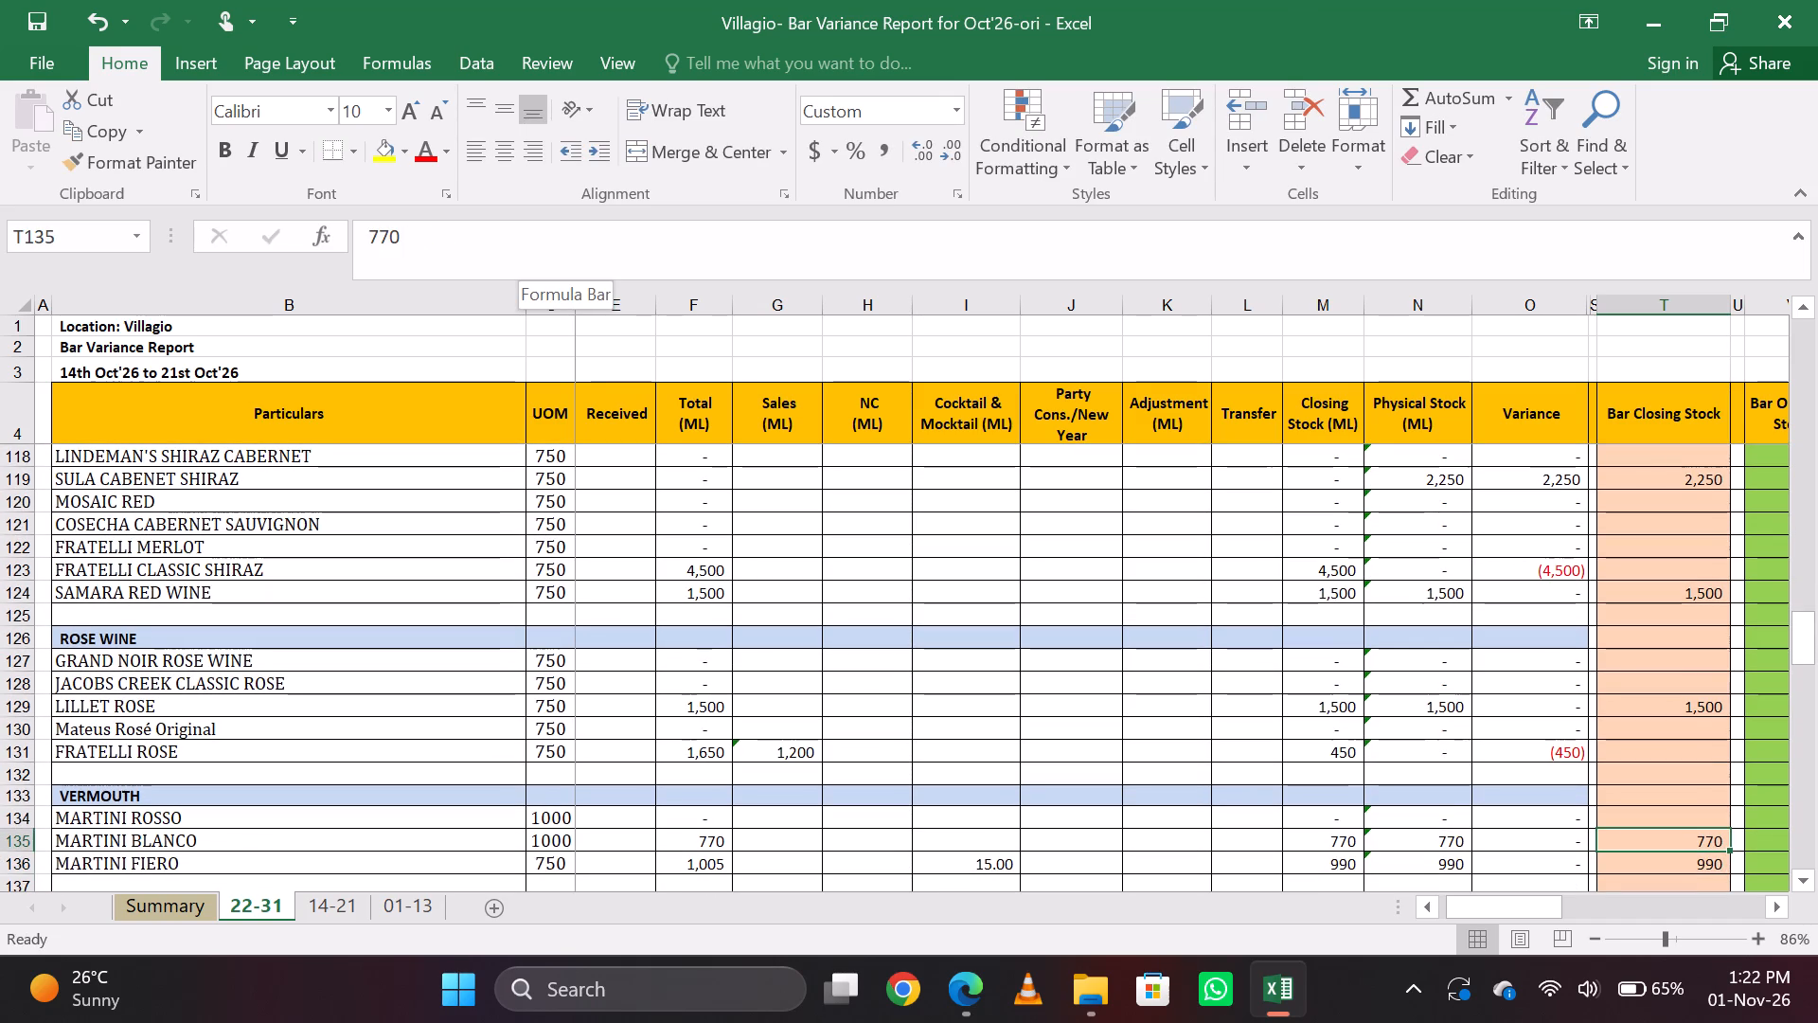
Add 120 to CAMPARI's Bar Closing Stock formula, making it =1500+(400)+120.
key("Up")
key("Up")
key("Up")
key("Up")
key("Up")
key("Up")
key("Up")
key("Up")
key("Up")
key("Up")
key("Up")
key("Up")
key("Up")
key("Up")
key("Up")
key("Up")
key("Up")
key("Up")
key("Up")
key("Up")
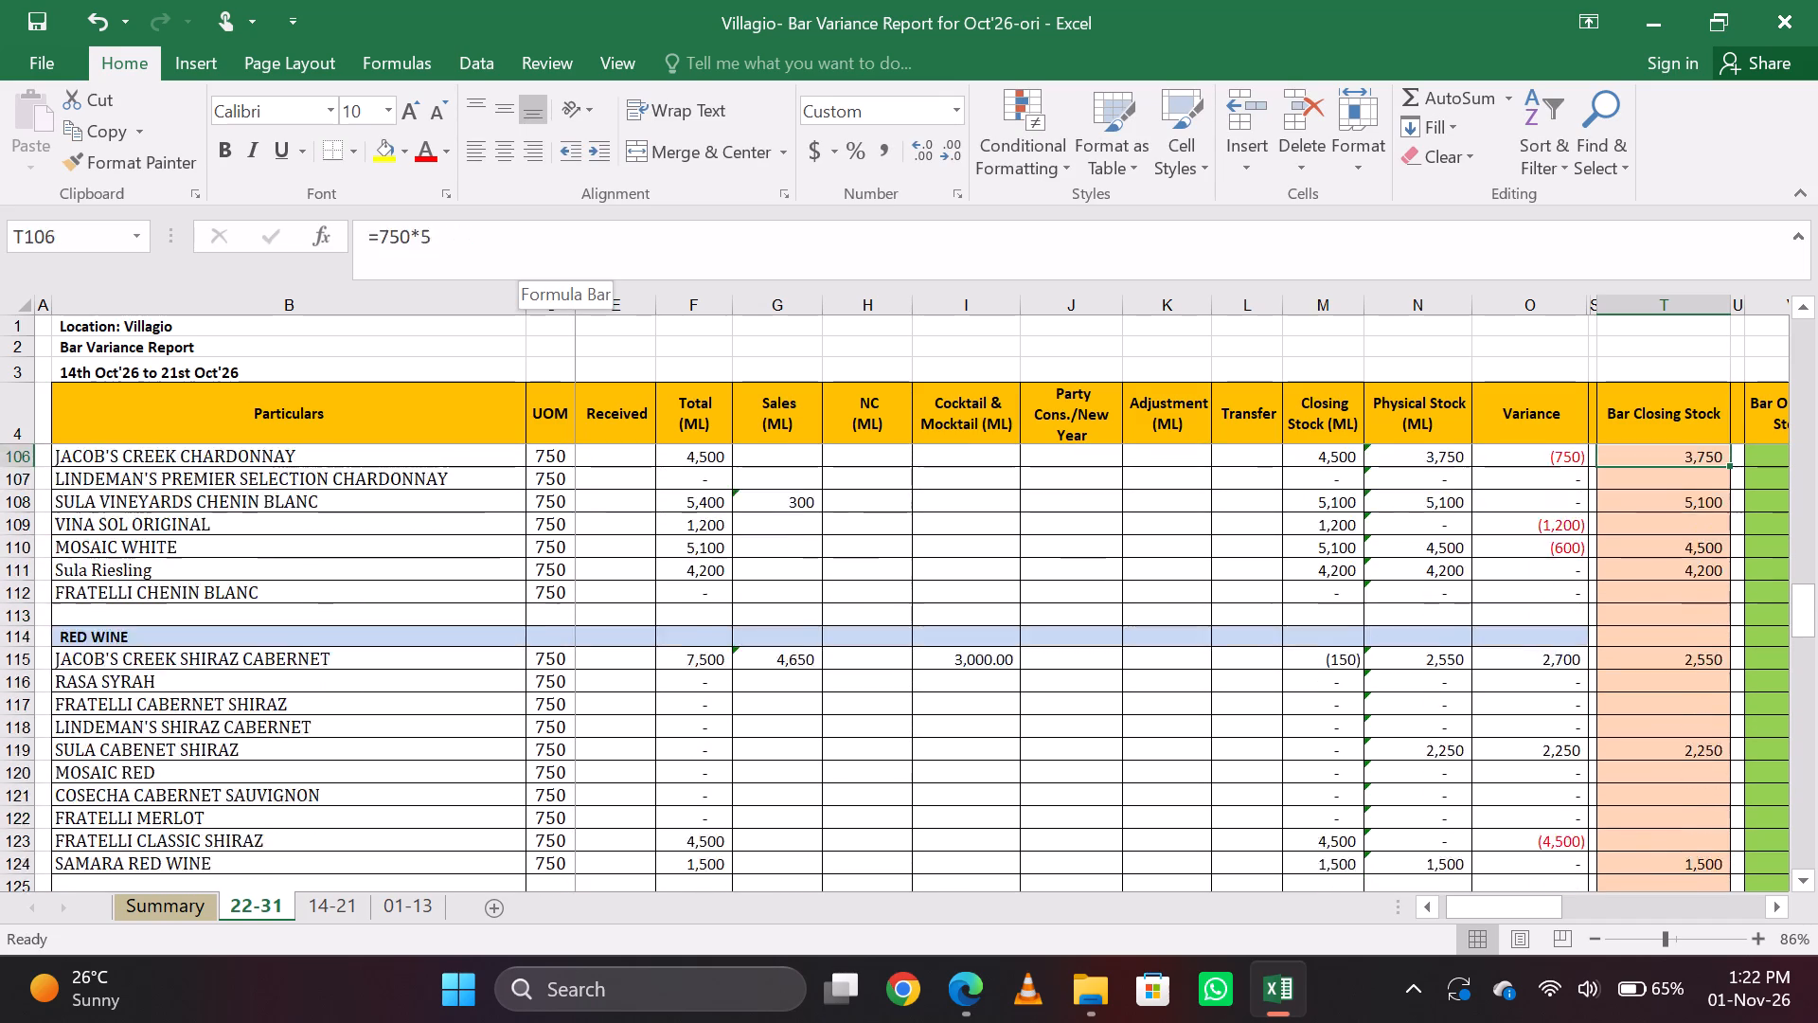
key("Up")
key("Up")
key("Up")
key("Down")
key("Down")
key("Down")
key("Down")
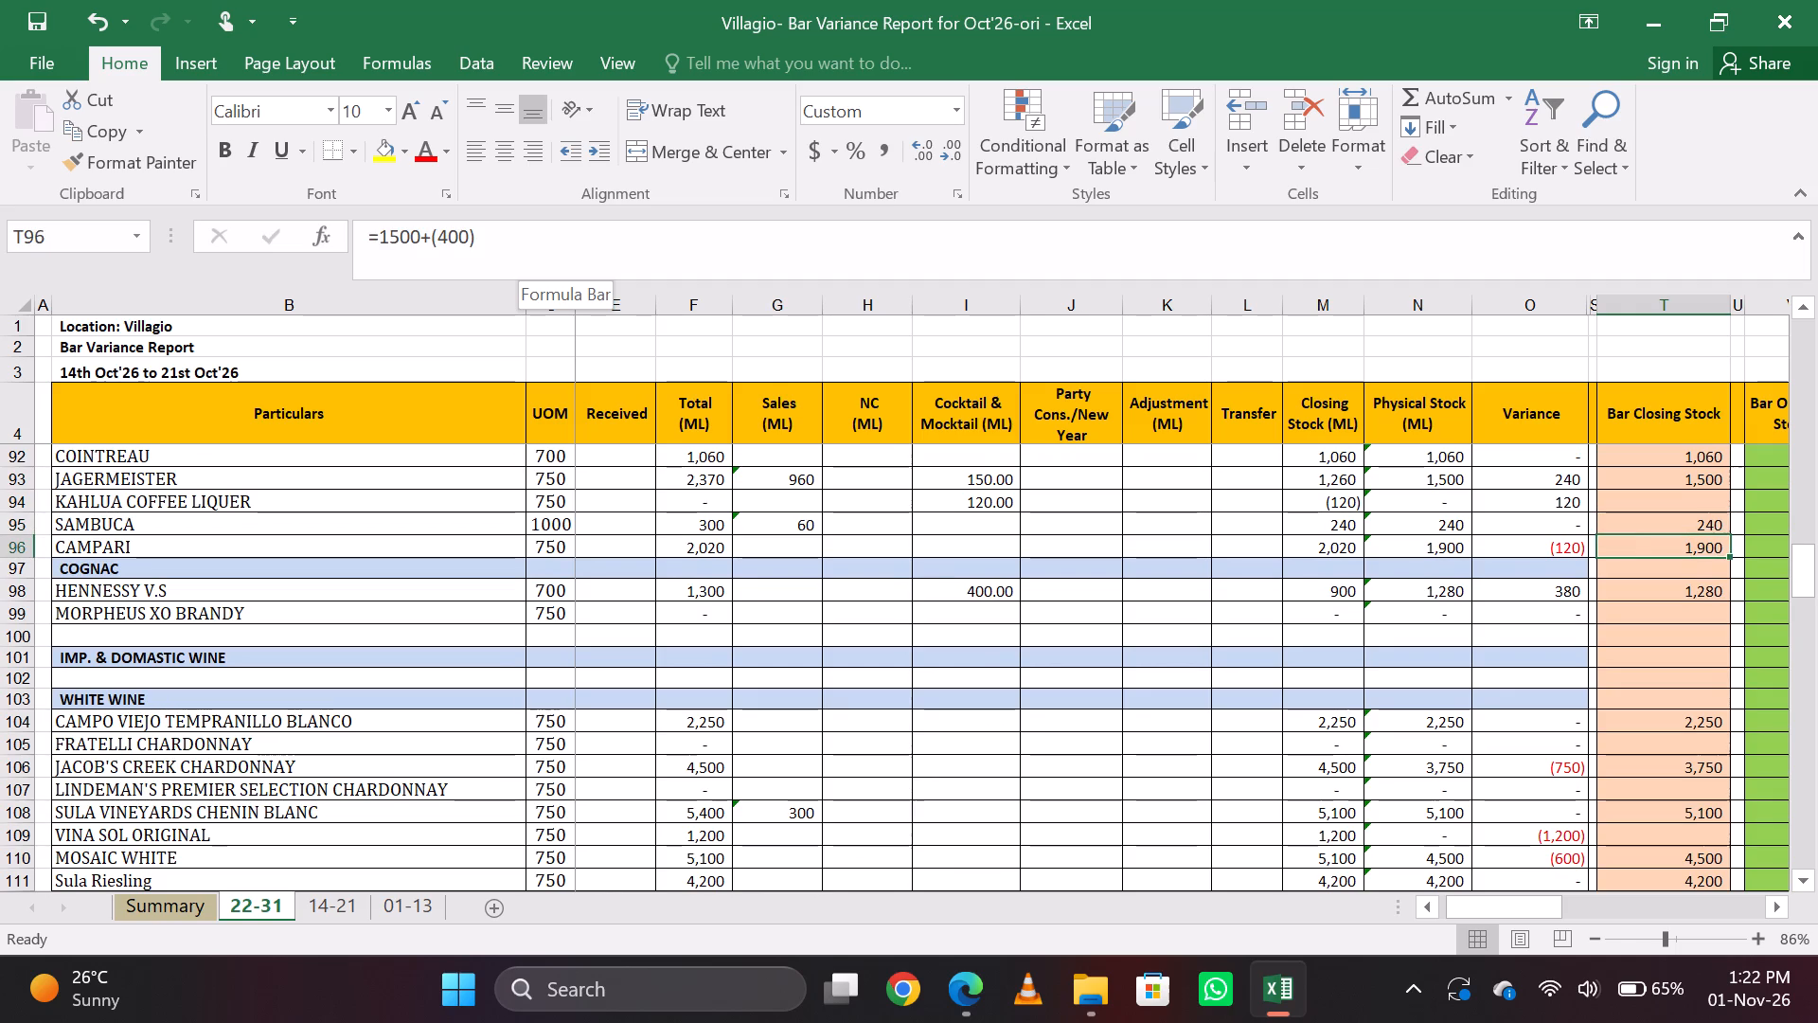
left_click(533, 240)
type("+120")
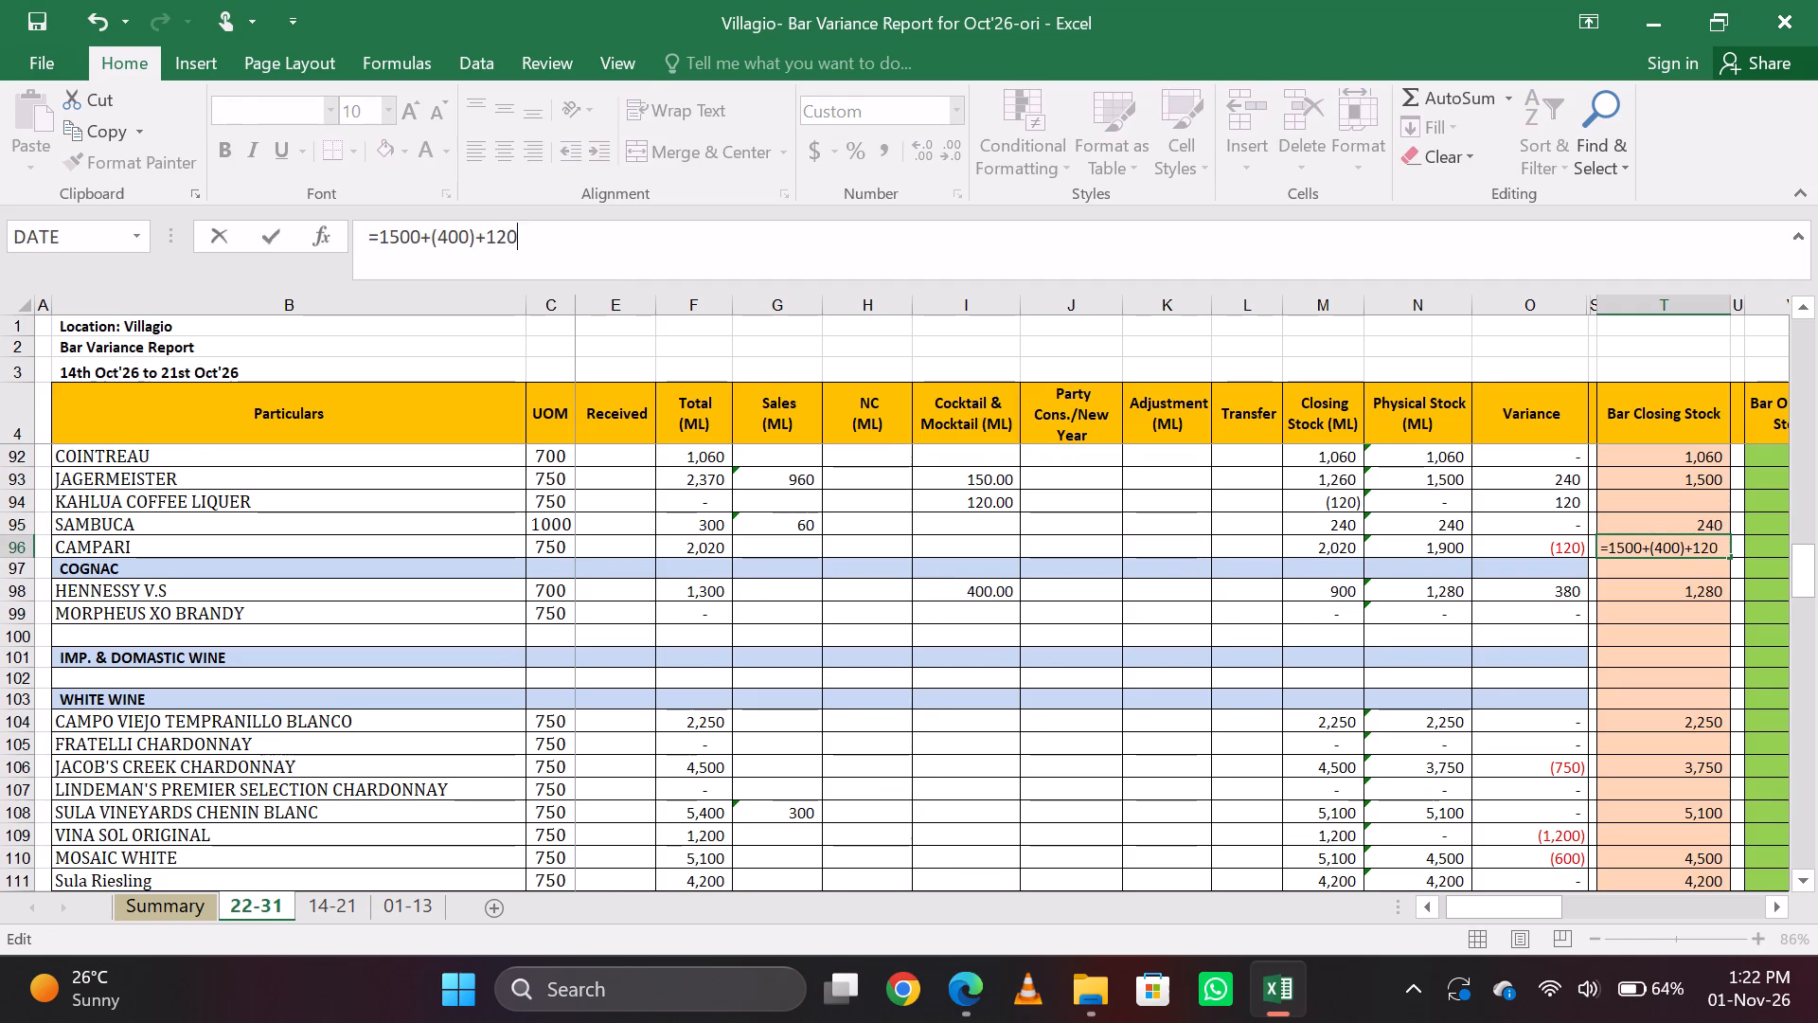
key("Return")
Enter the formula =750+450 as VINA SOL ORIGINAL's Bar Closing Stock in the white wine section.
key("Down")
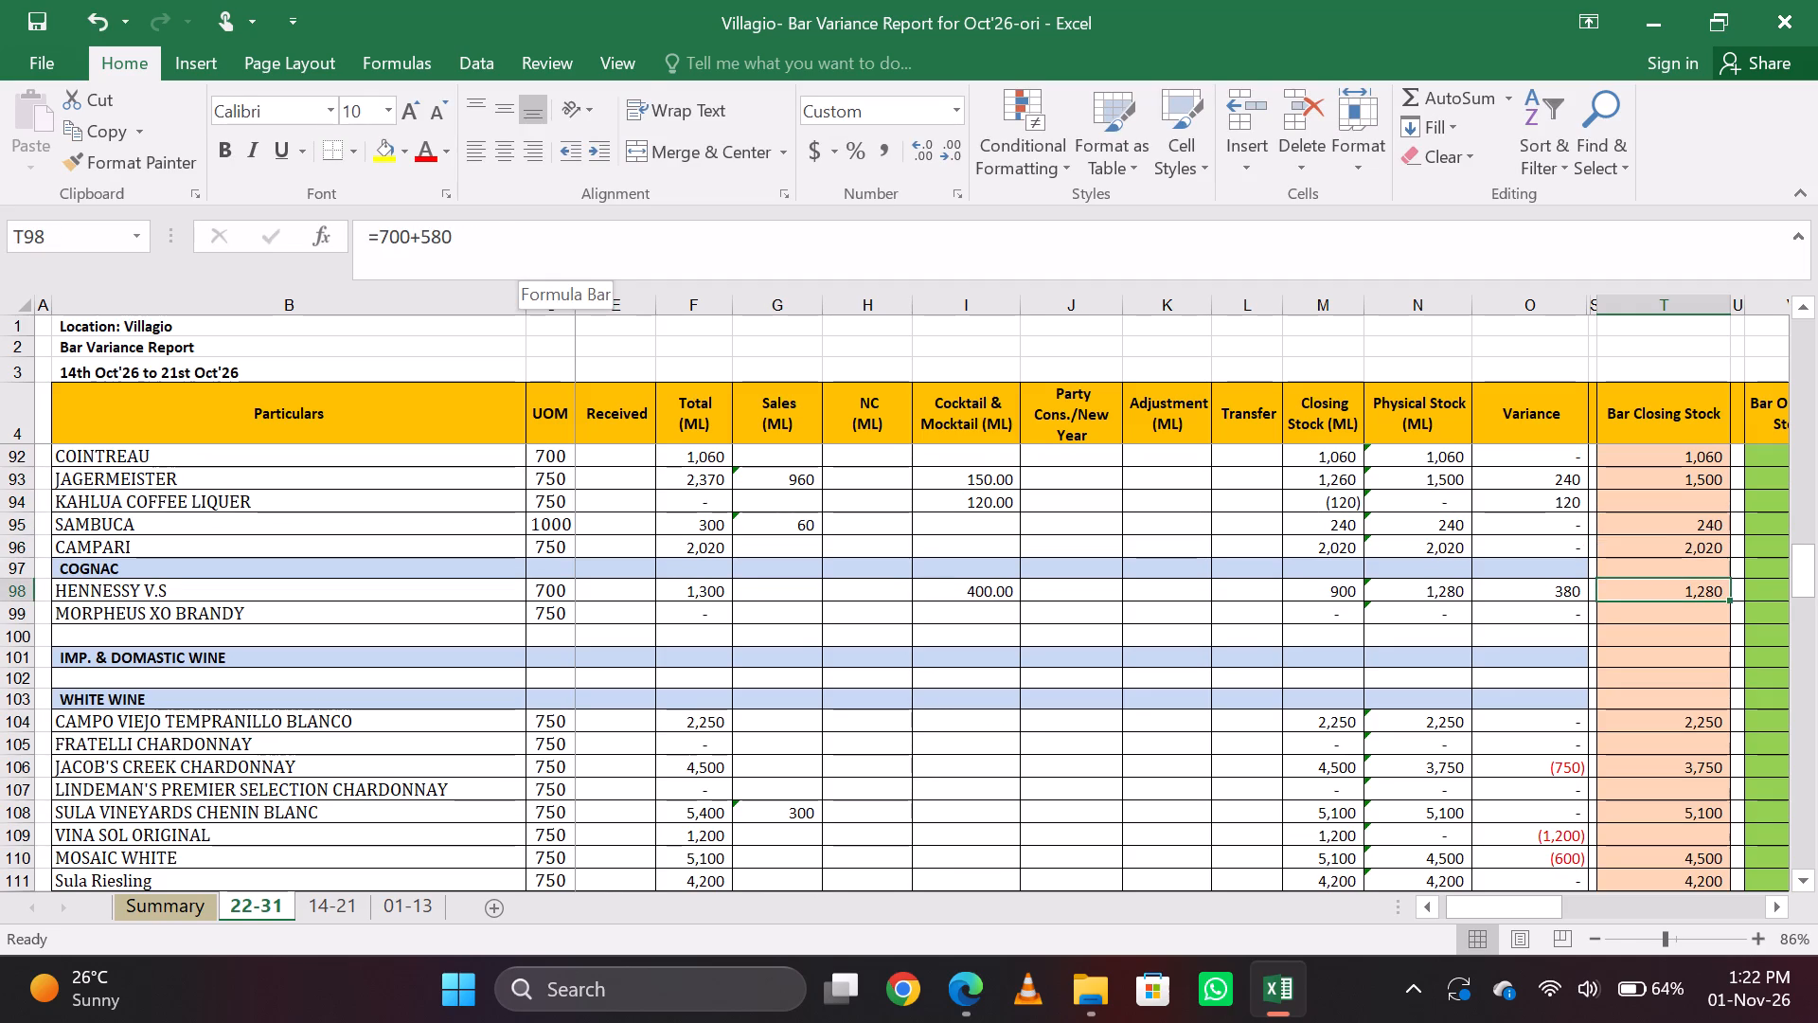
key("Down")
key("Down")
key("Down")
key("Down")
key("Down")
key("Down")
key("Down")
key("Down")
key("Down")
key("Down")
key("Down")
key("Down")
key("Down")
key("Down")
key("Down")
key("Down")
key("Down")
key("Down")
key("Down")
key("Down")
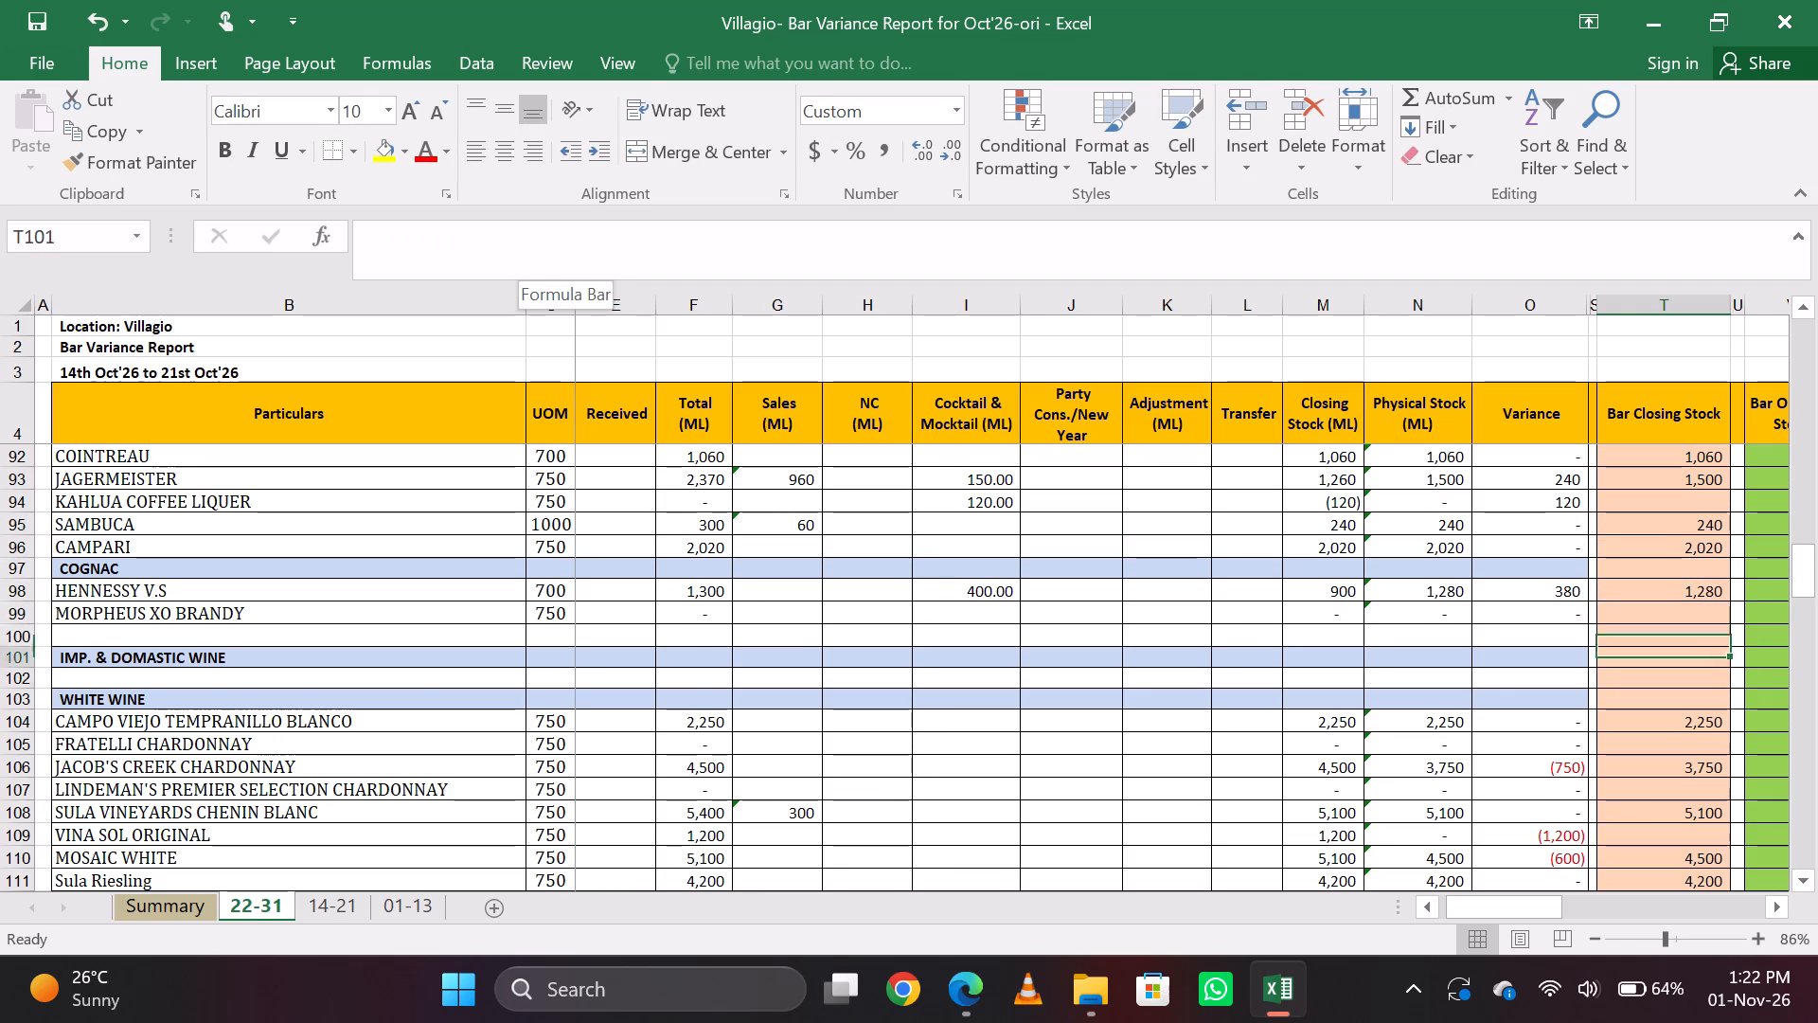
key("Up")
key("Up")
key("Up")
key("Up")
key("Up")
key("Up")
key("Up")
key("Up")
key("Up")
key("Up")
key("Up")
key("Up")
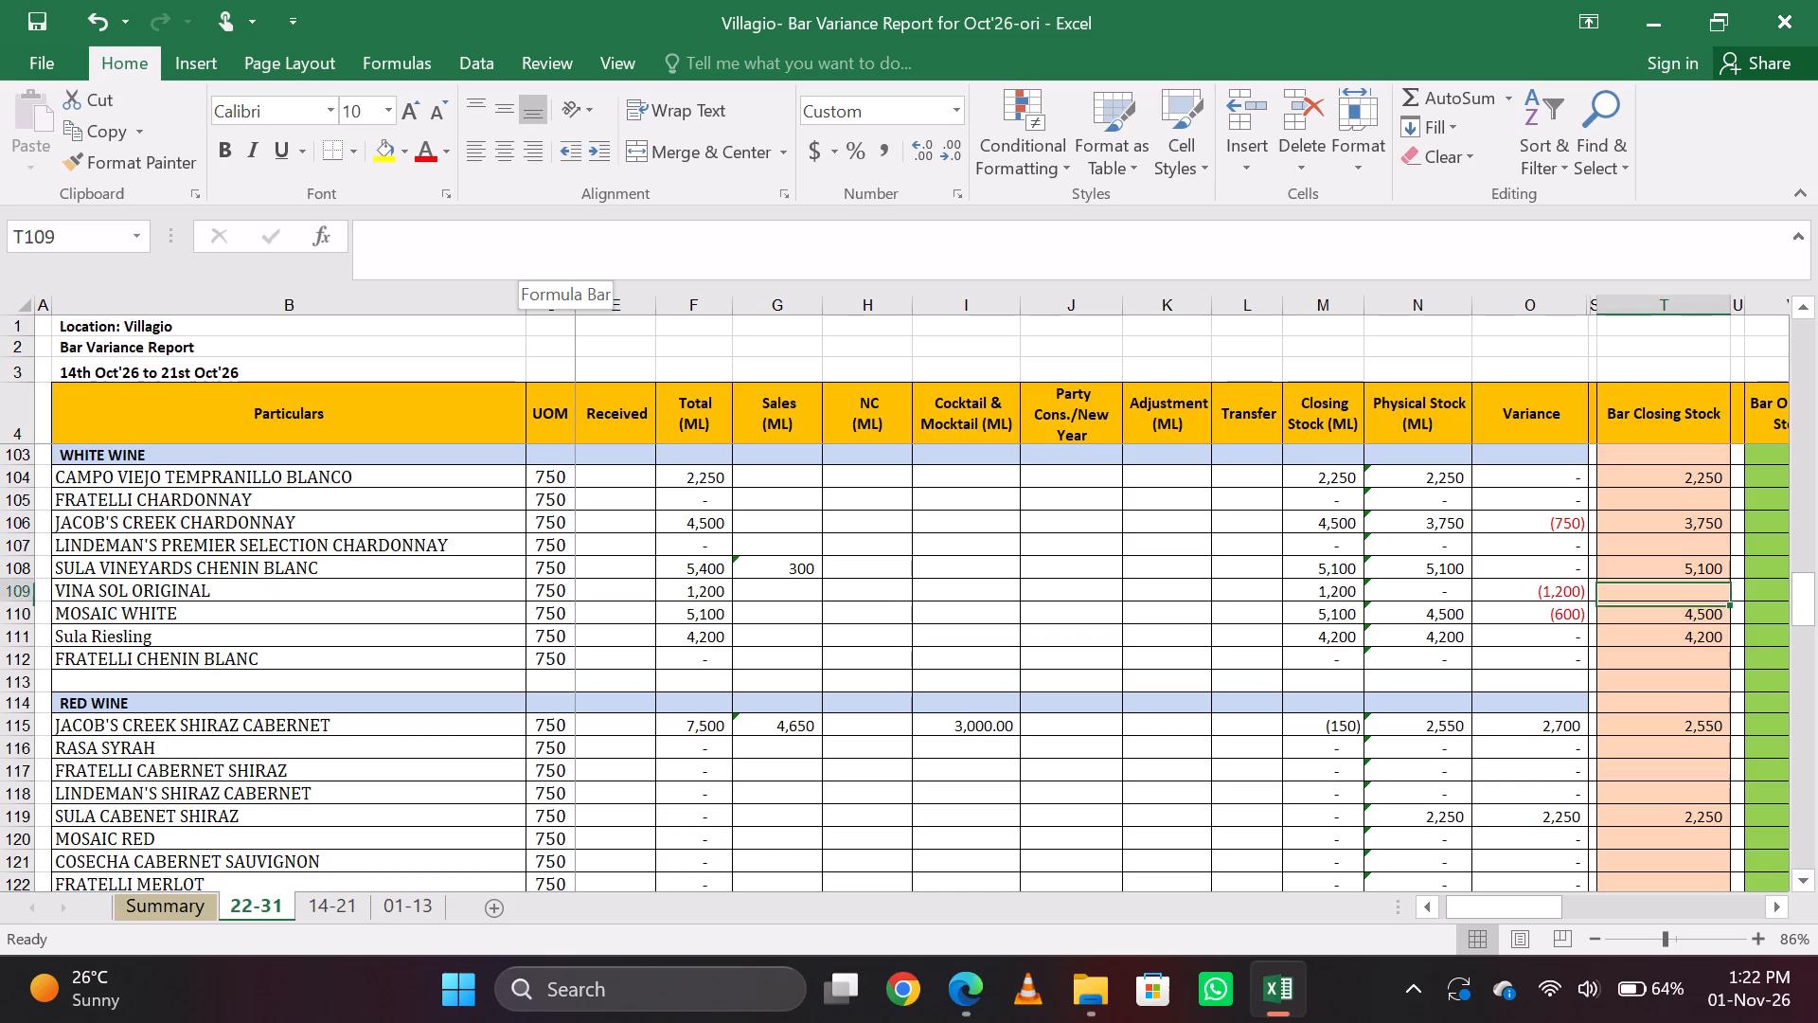
key("Up")
key("Down")
key("Down")
key("Up")
type("=74")
key("BackSpace")
type("50+")
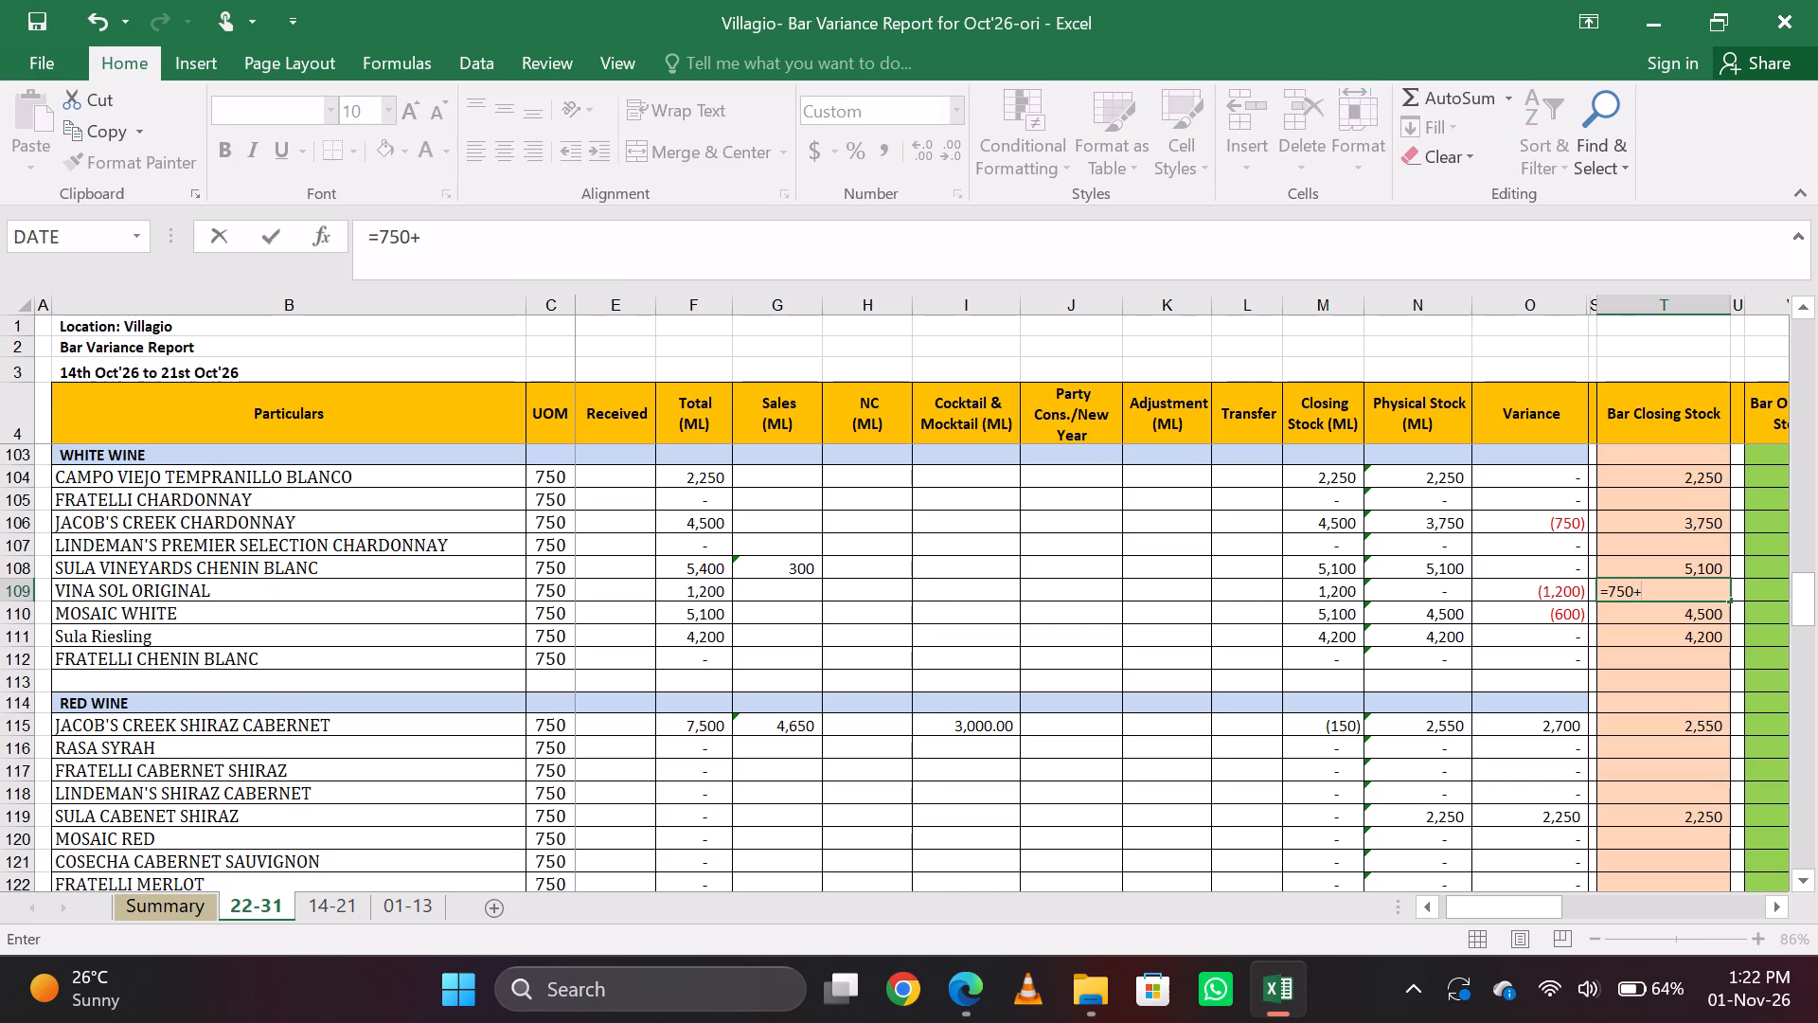
type("450")
key("Return")
key("Up")
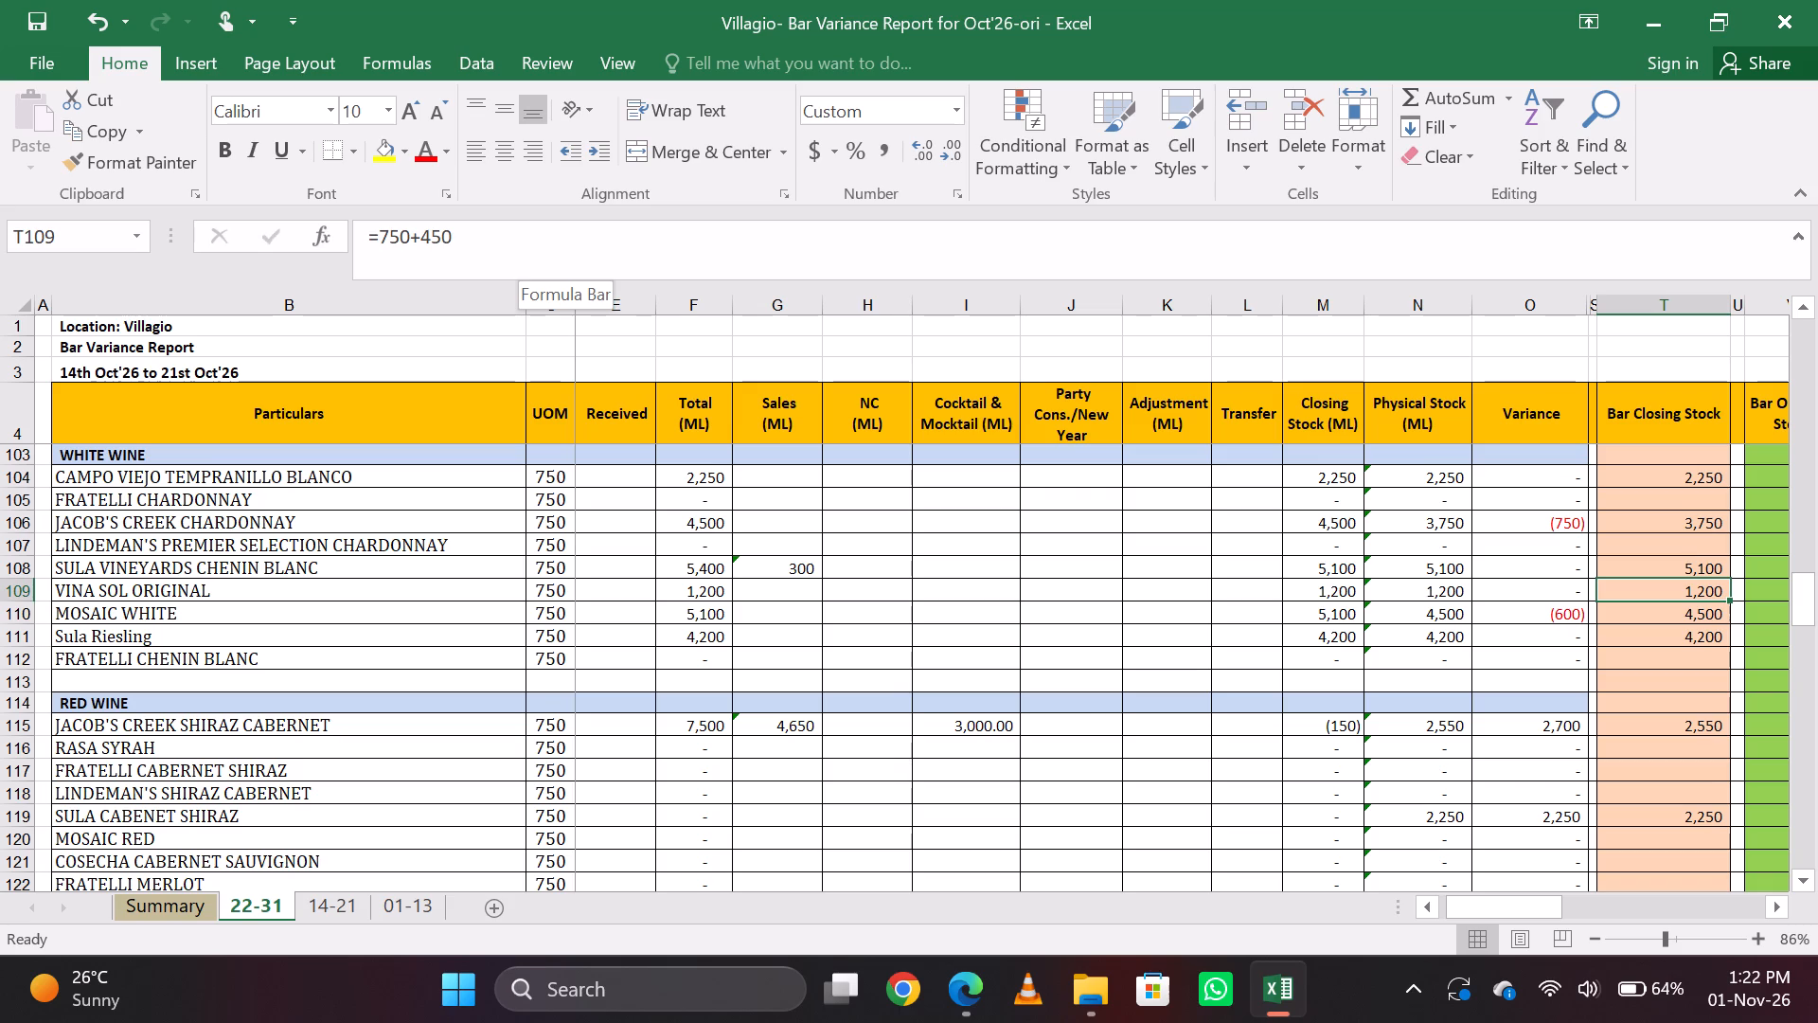
Change the Bar Closing Stock formula of JACOB'S CREEK CHARDONNAY in the white wine section to =750*6.
key("Up")
key("Up")
key("Up")
key("Up")
key("Up")
key("Up")
key("Down")
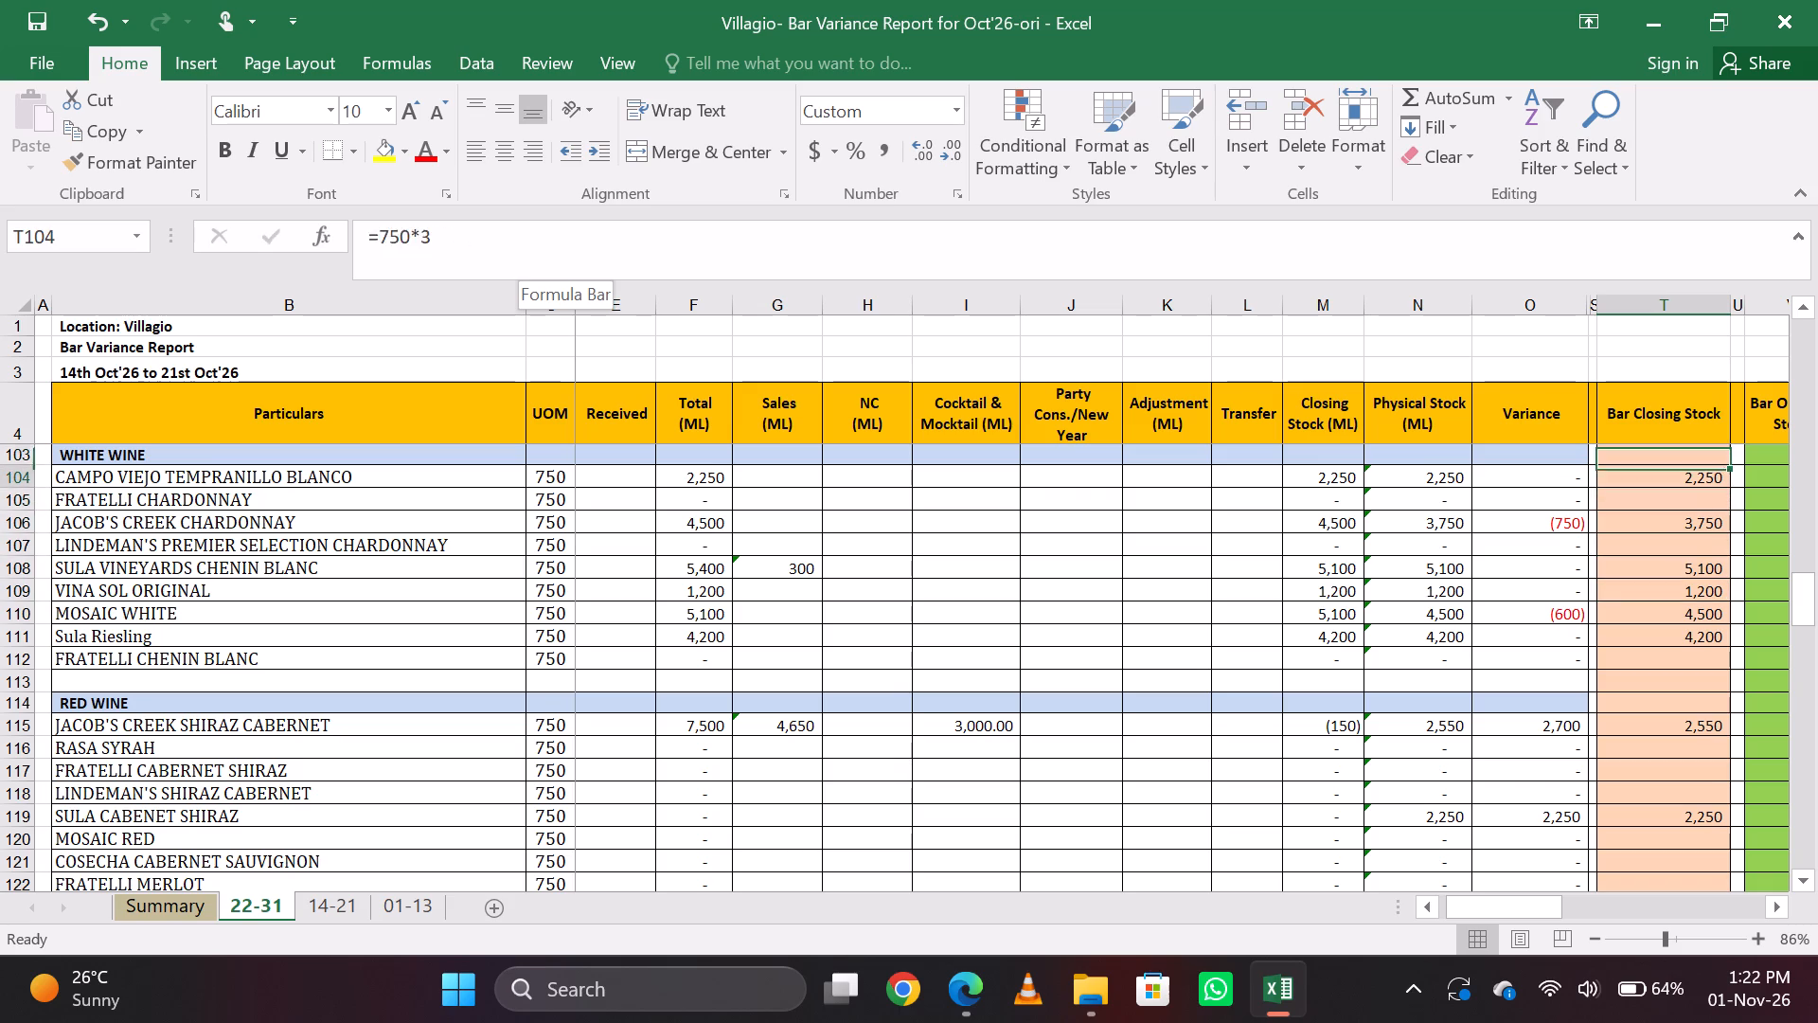
key("Down")
key("Down")
key("Down")
key("Down")
key("Down")
key("Down")
key("Down")
key("Down")
key("Down")
key("Down")
key("Down")
key("Up")
key("Up")
key("Up")
key("Up")
key("Up")
key("Up")
key("Up")
key("Up")
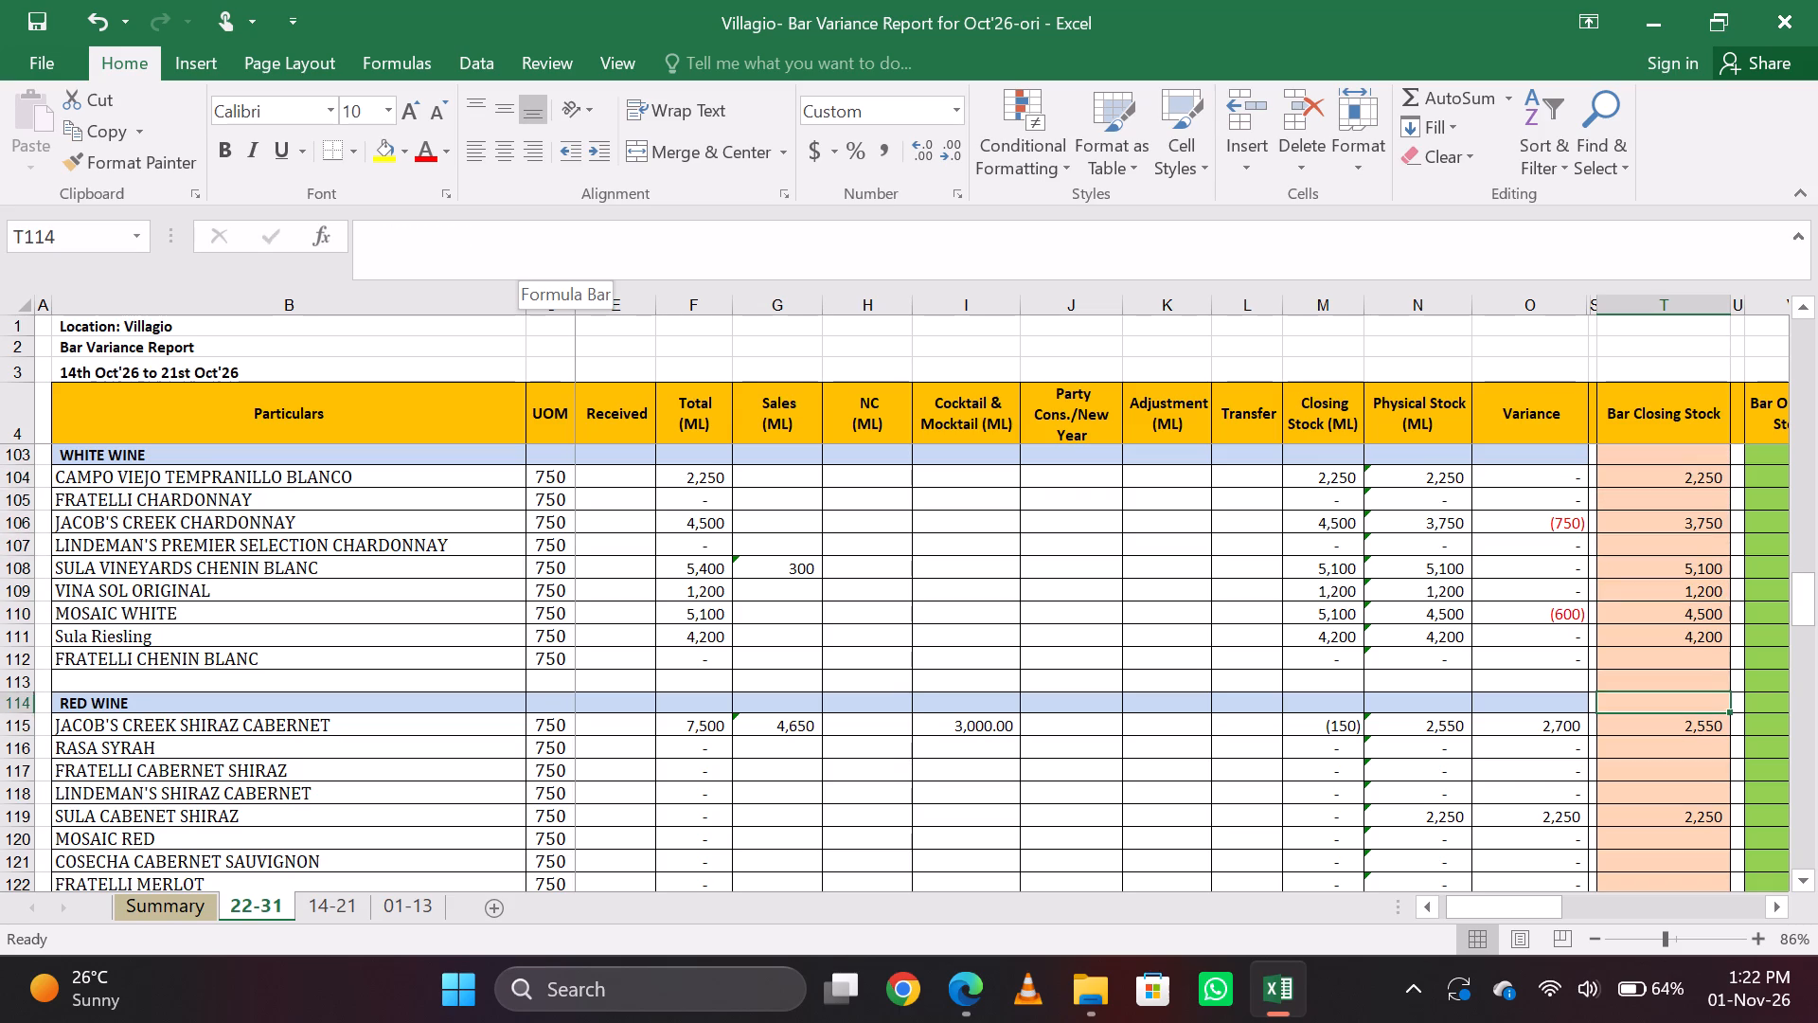
key("Up")
key("Down")
key("Up")
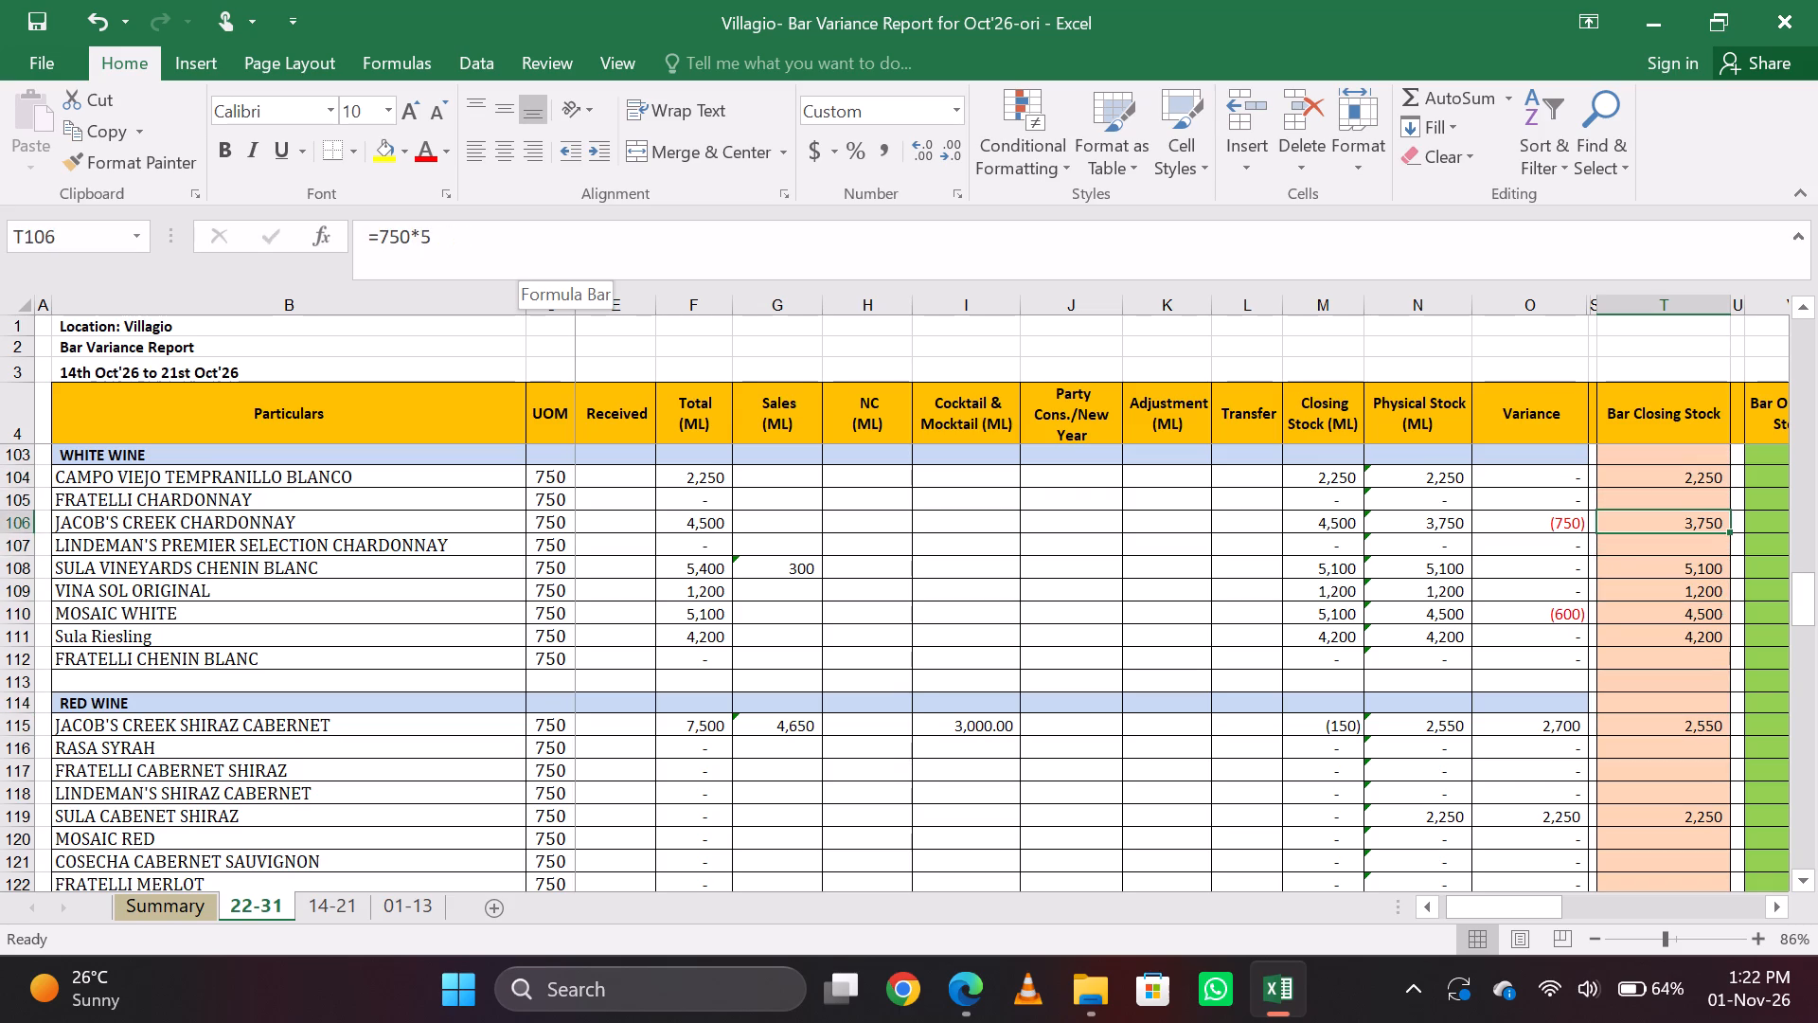
left_click(533, 240)
key("BackSpace")
key("6")
key("Return")
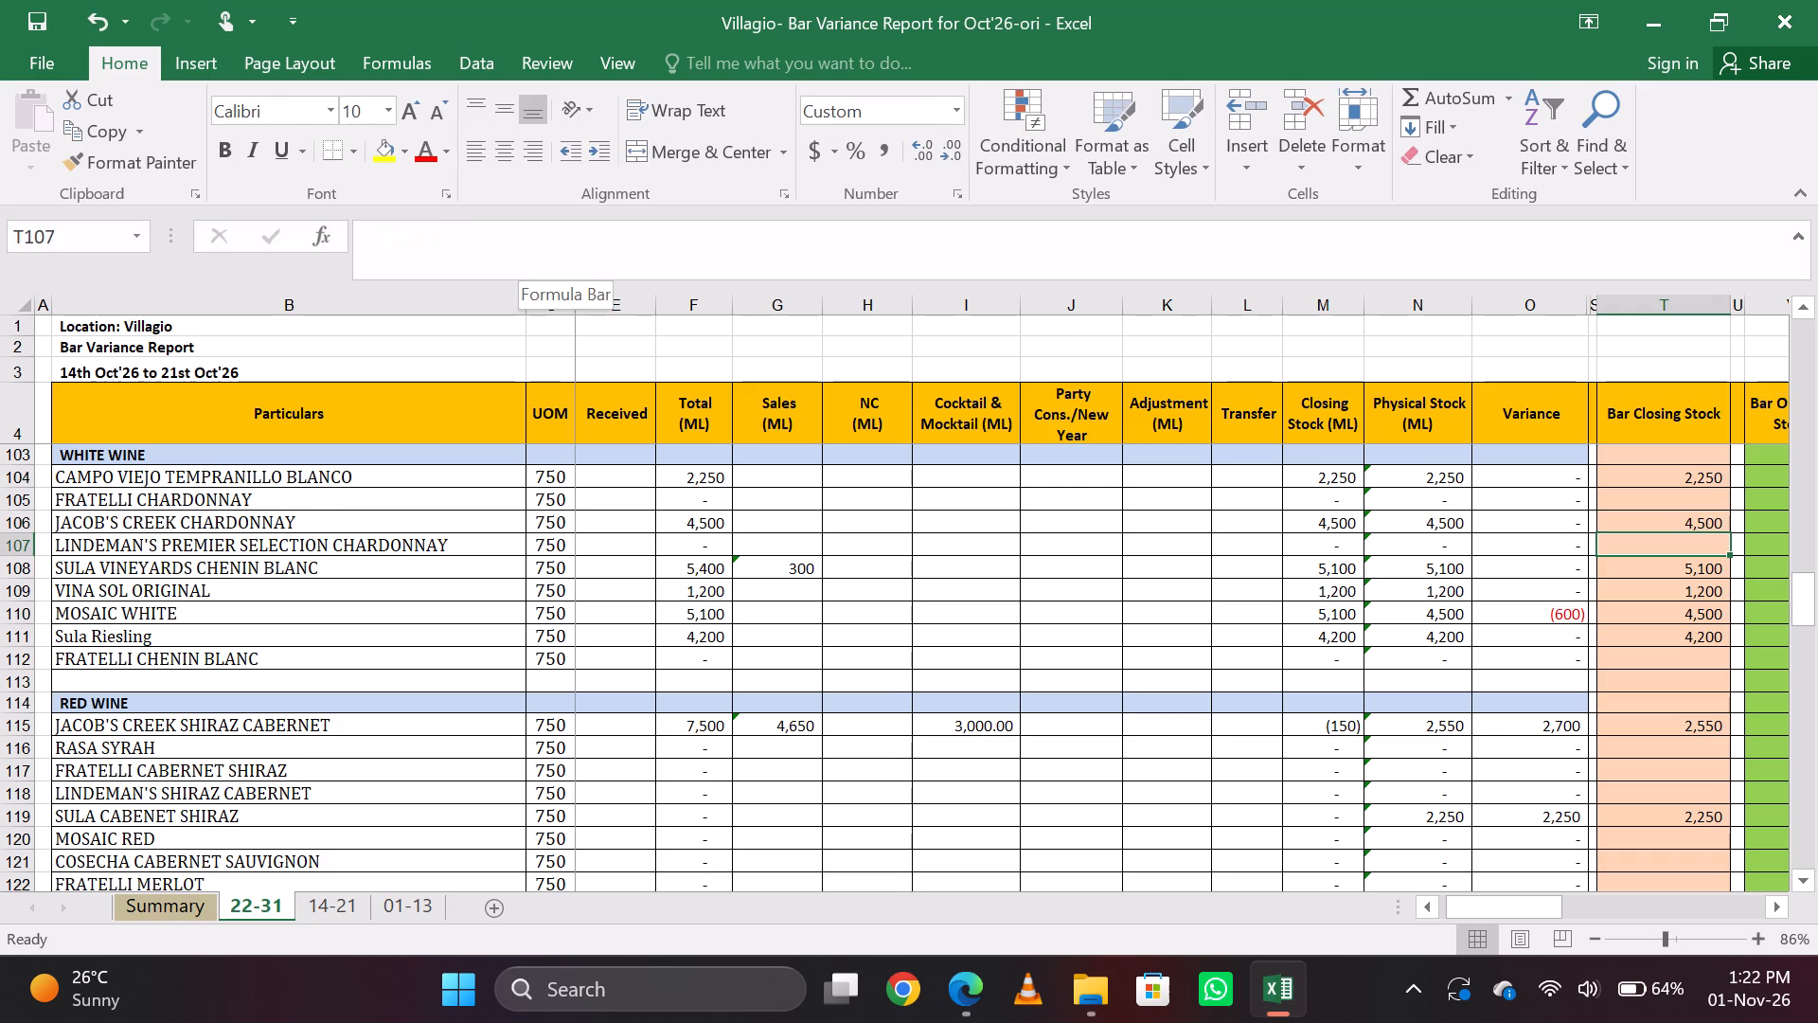
Add 600 to MOSAIC WHITE's Bar Closing Stock formula, making it =750*6+600.
key("Down")
key("Down")
key("Down")
key("Down")
key("Up")
left_click(533, 240)
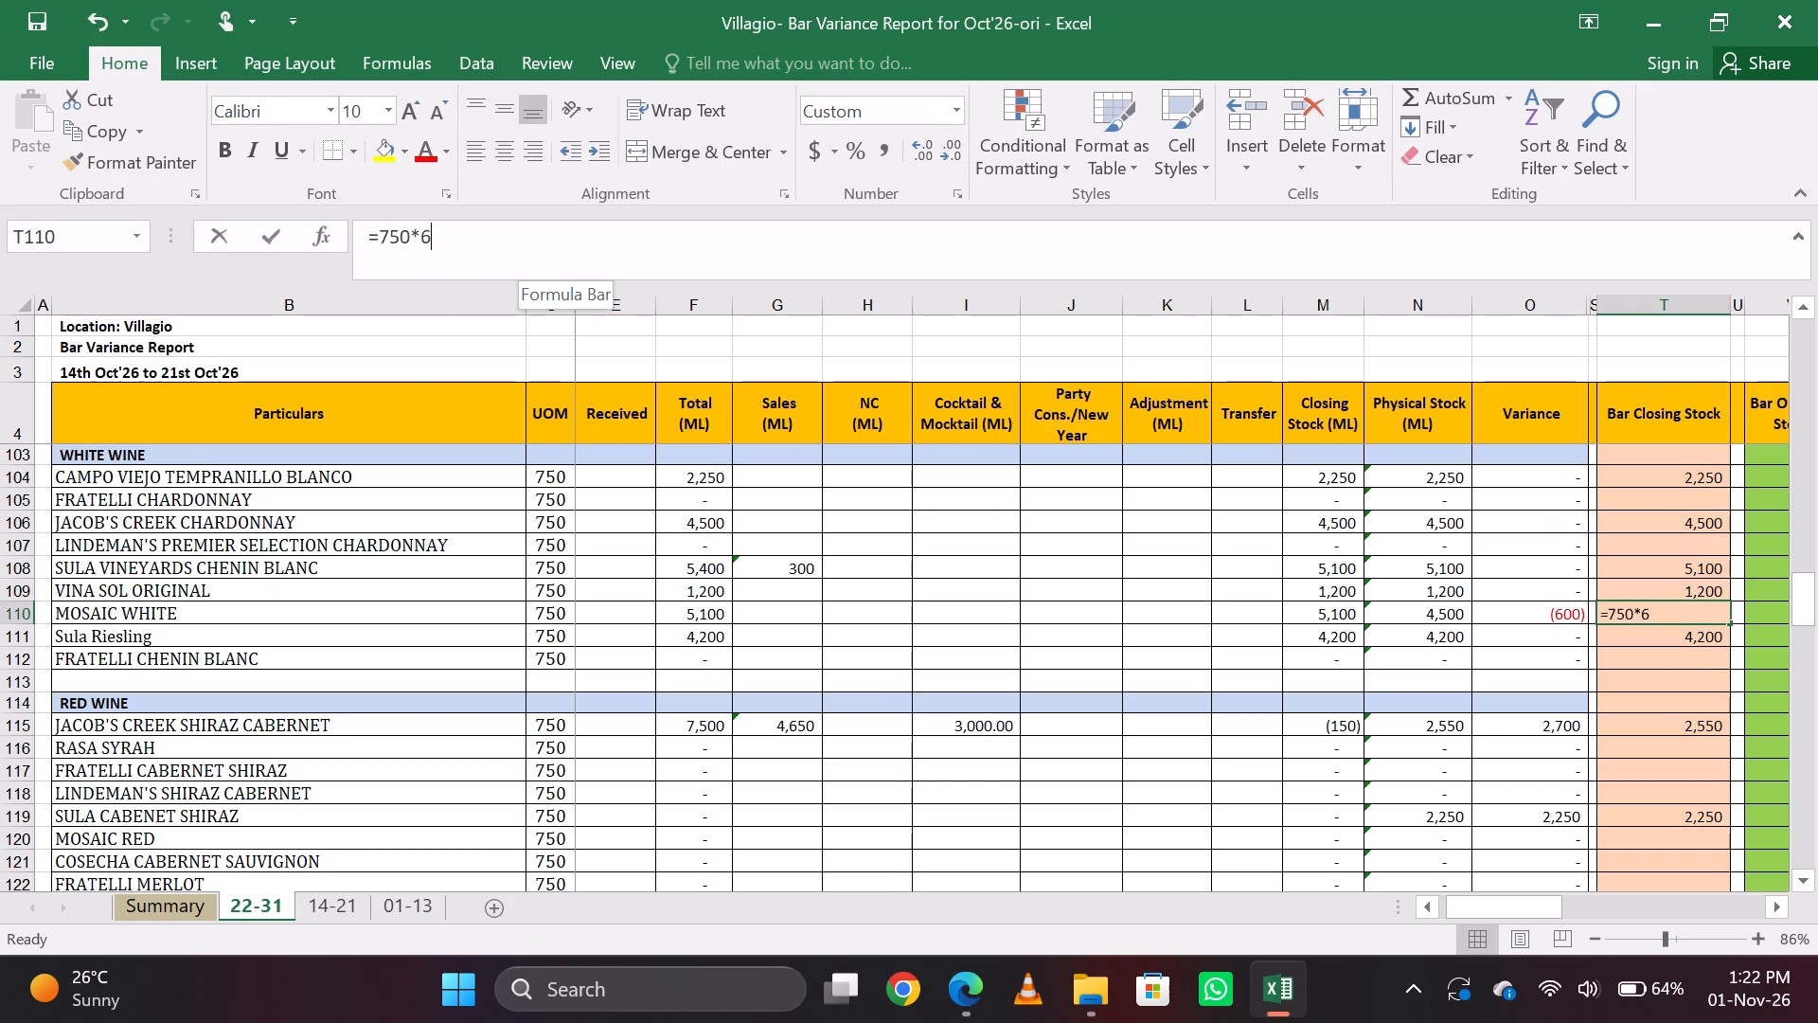
type("+600")
key("Return")
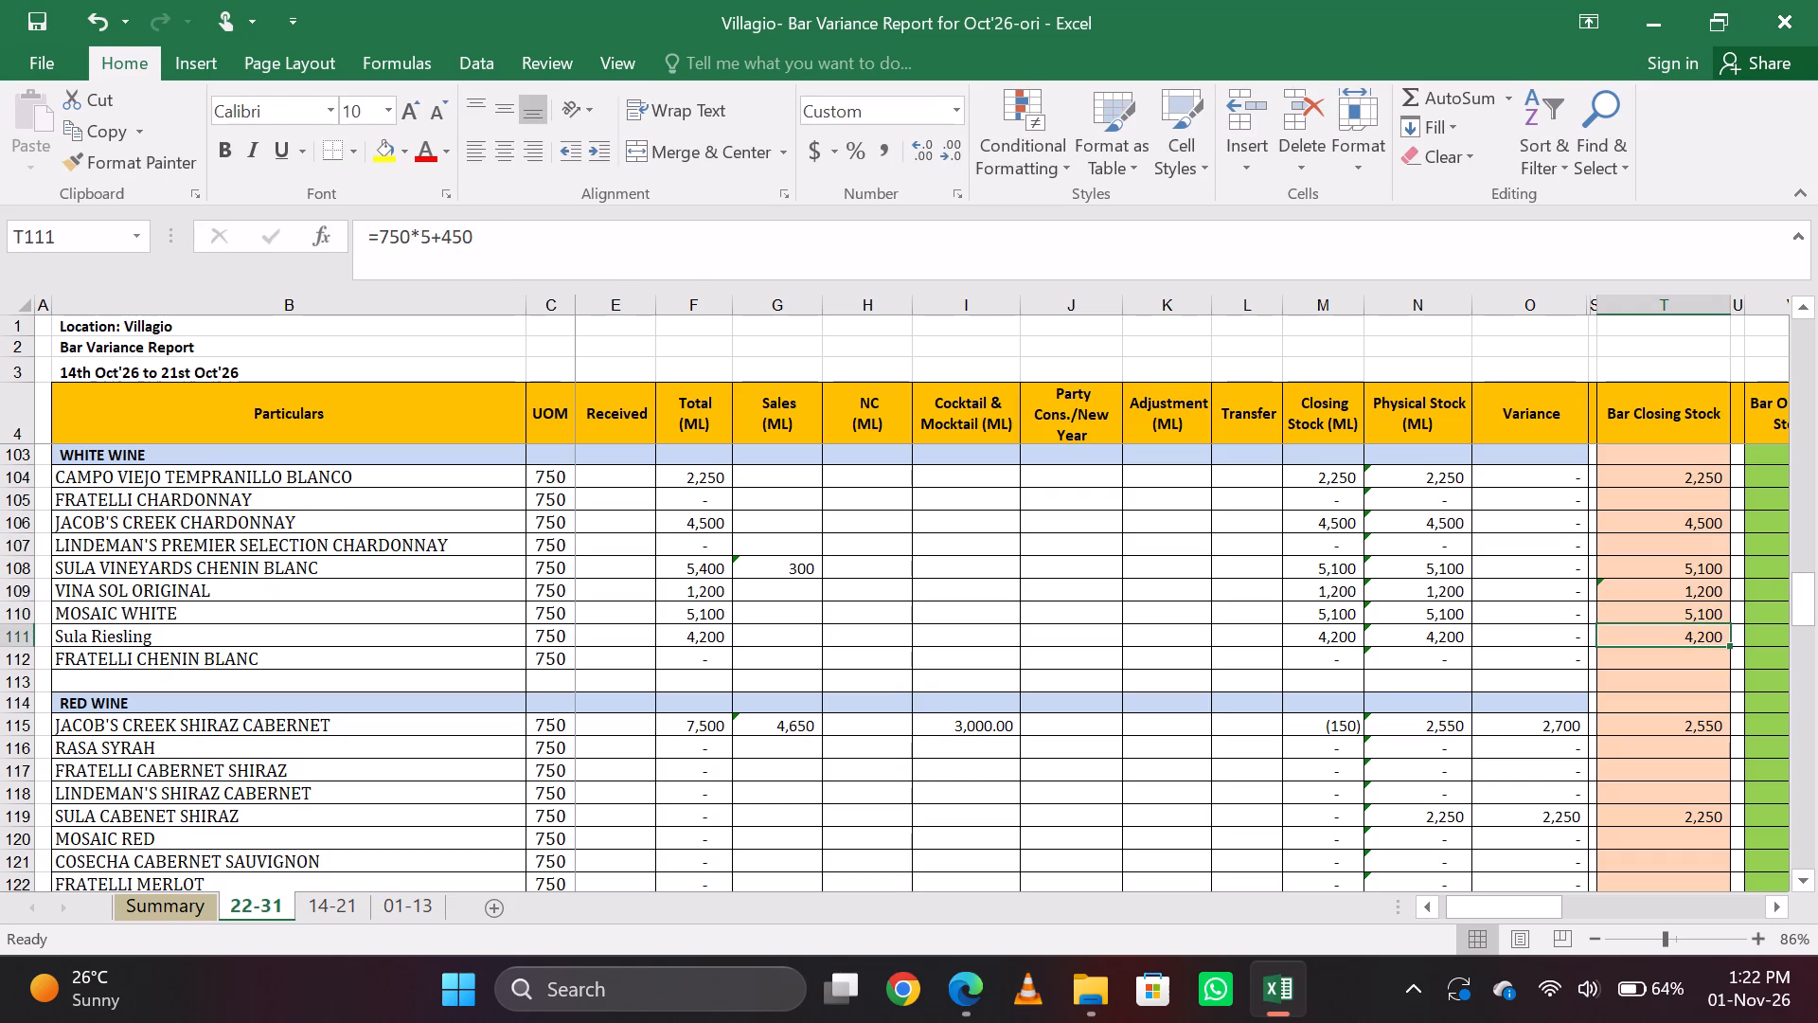
Review the red and rose wine rows down to FRATELLI ROSE and save the workbook.
key("Down")
key("Down")
key("Down")
key("Down")
key("Down")
key("Down")
key("Down")
key("Down")
key("Down")
key("Down")
key("Down")
key("Down")
key("Down")
key("Down")
key("Down")
key("Down")
key("Down")
key("Down")
key("Down")
key("Down")
key("Up")
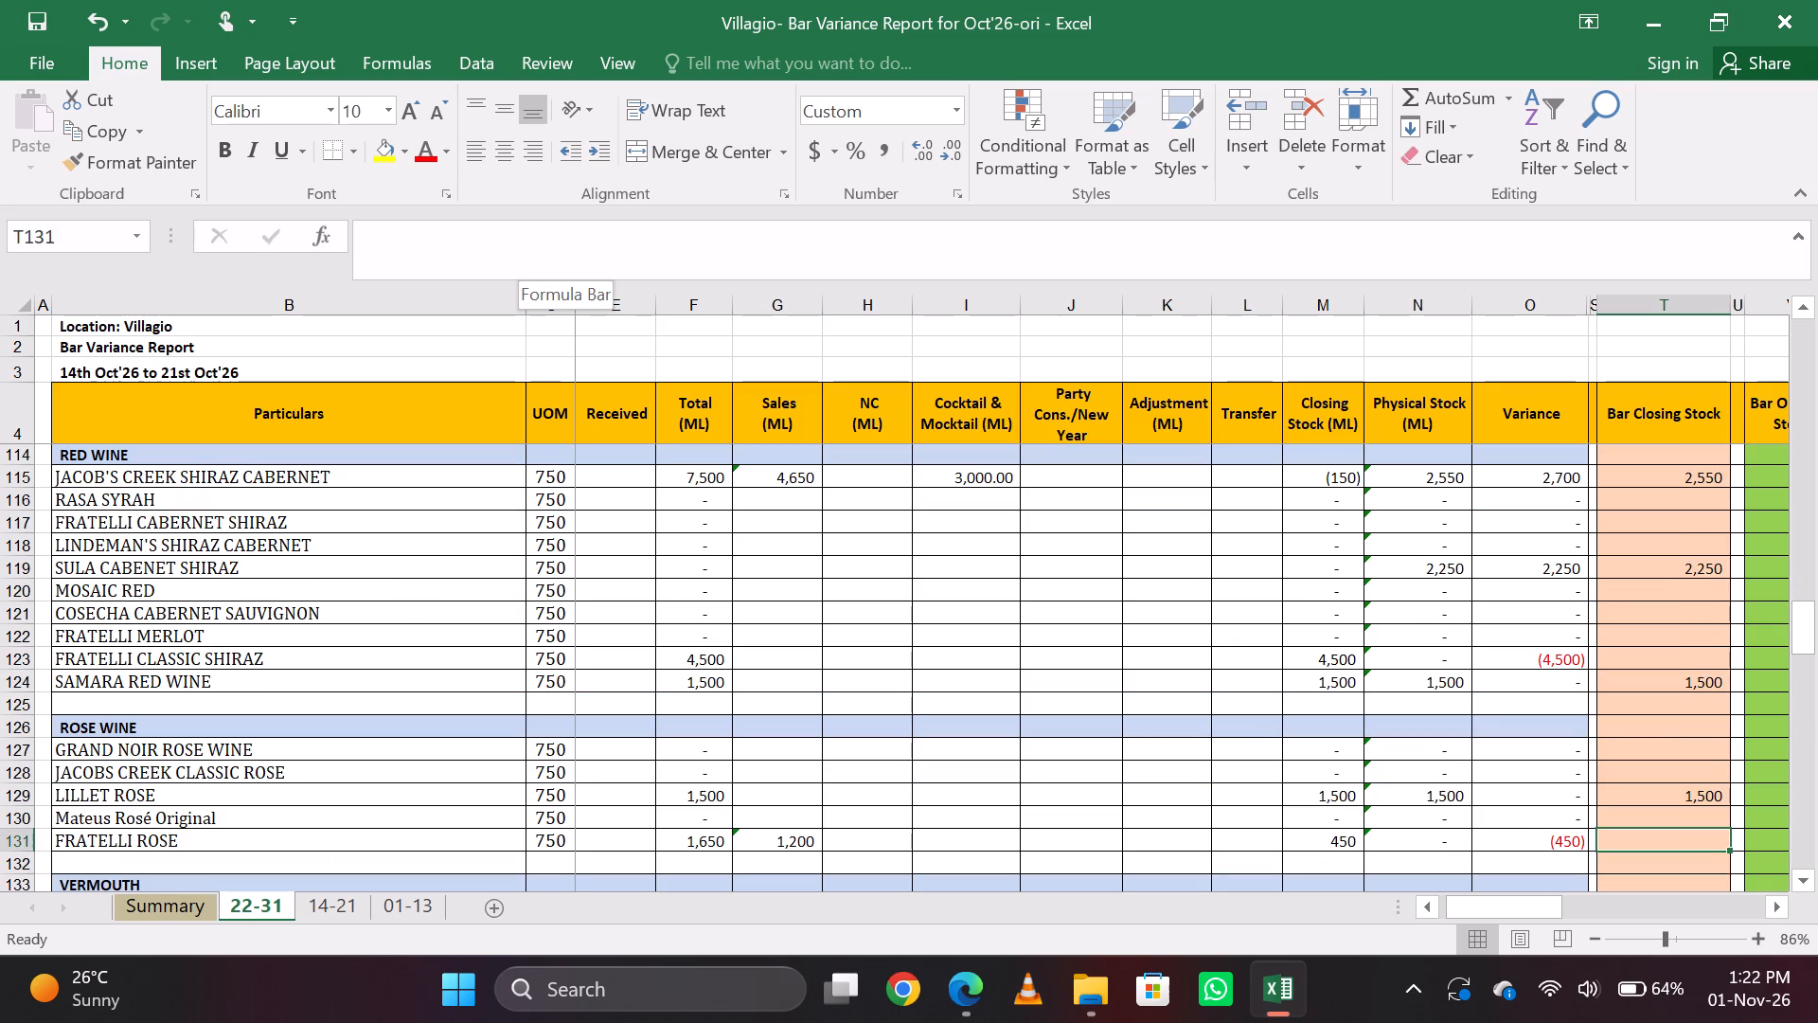
key("ctrl+s")
Enter the formula =450 as FRATELLI ROSE's Bar Closing Stock in the rose wine section.
key("Up")
key("Up")
key("Up")
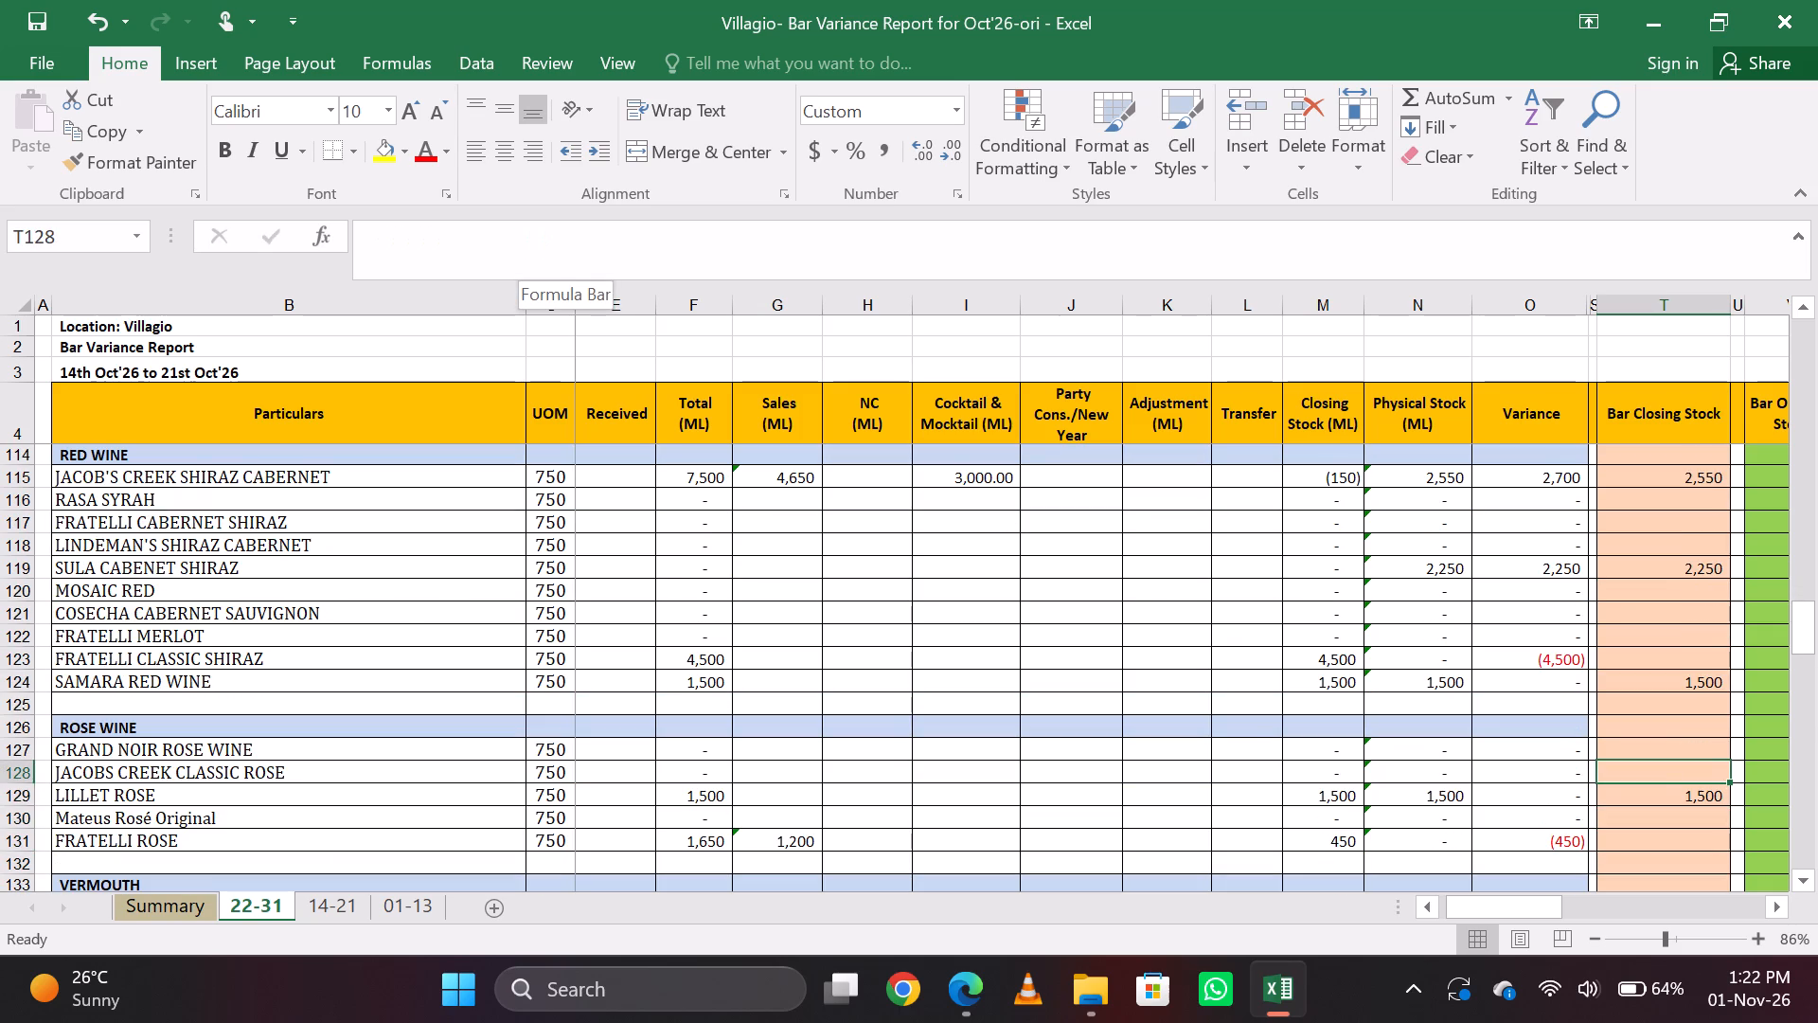
key("Down")
key("Down")
key("Down")
key("Down")
key("Down")
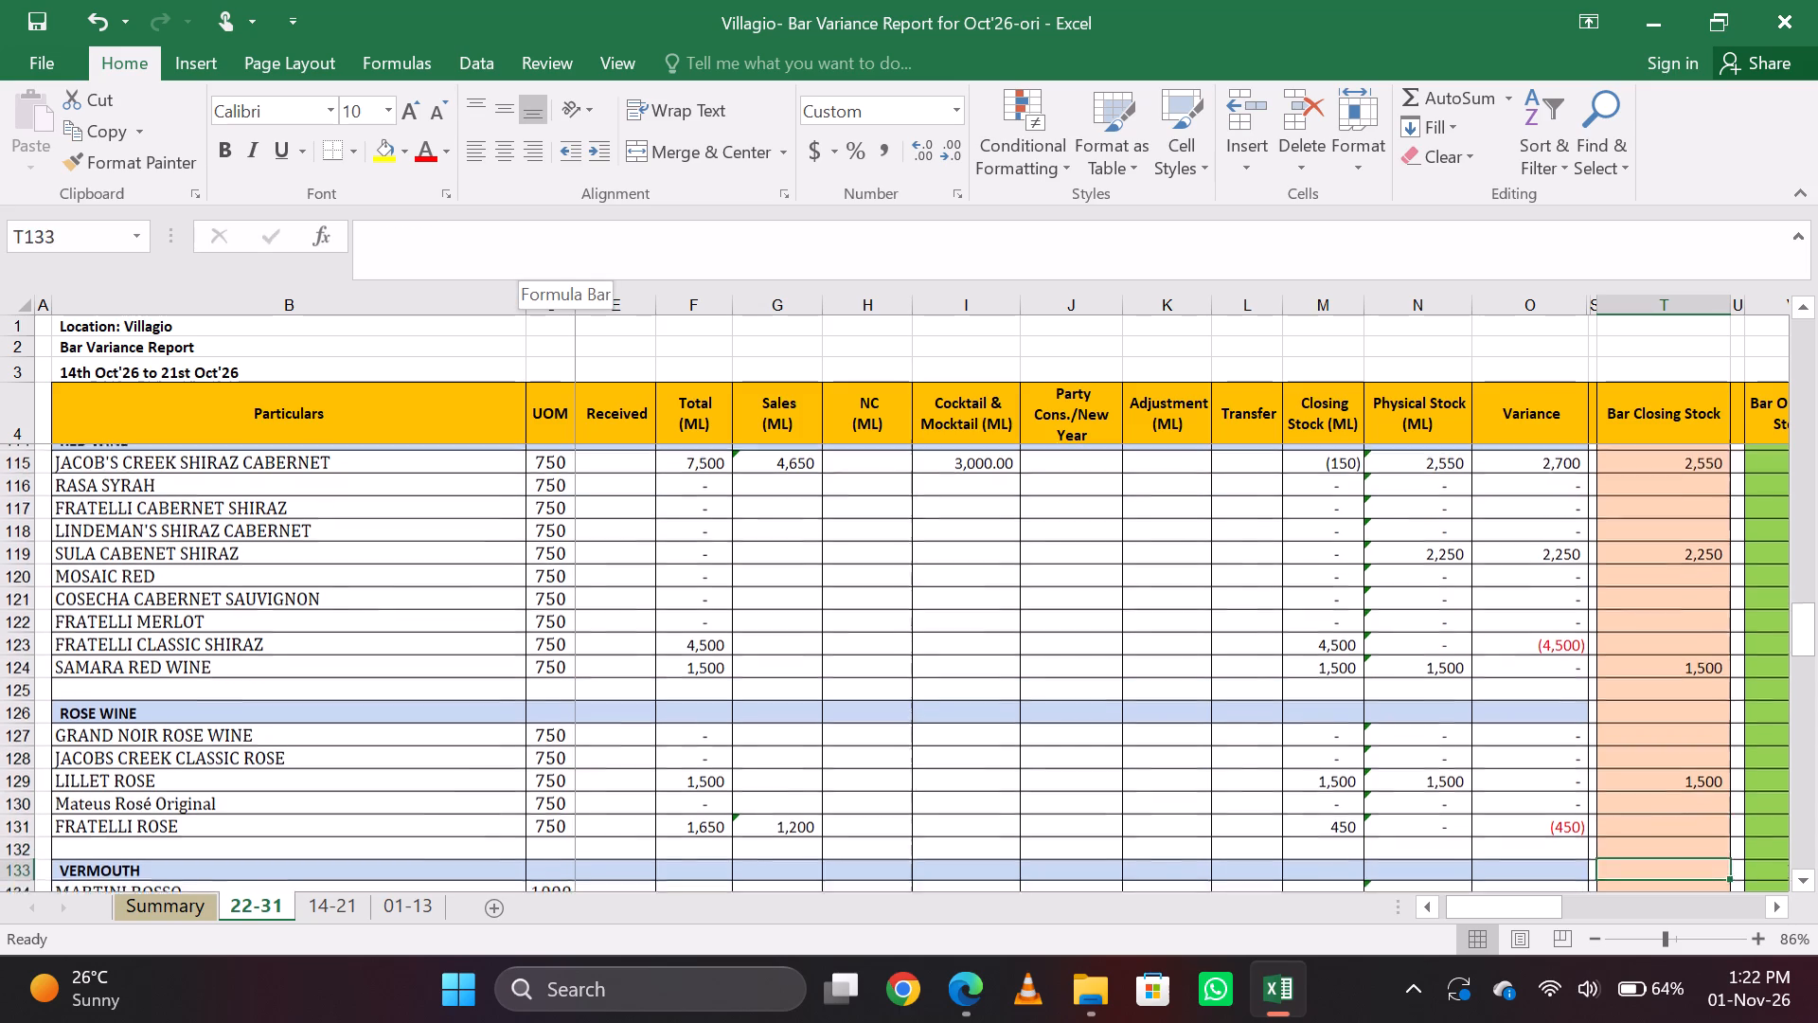
key("Down")
key("Down")
key("Down")
key("Down")
key("Down")
key("Down")
key("Up")
key("Up")
key("Up")
key("Up")
key("Up")
key("Up")
key("Up")
key("Up")
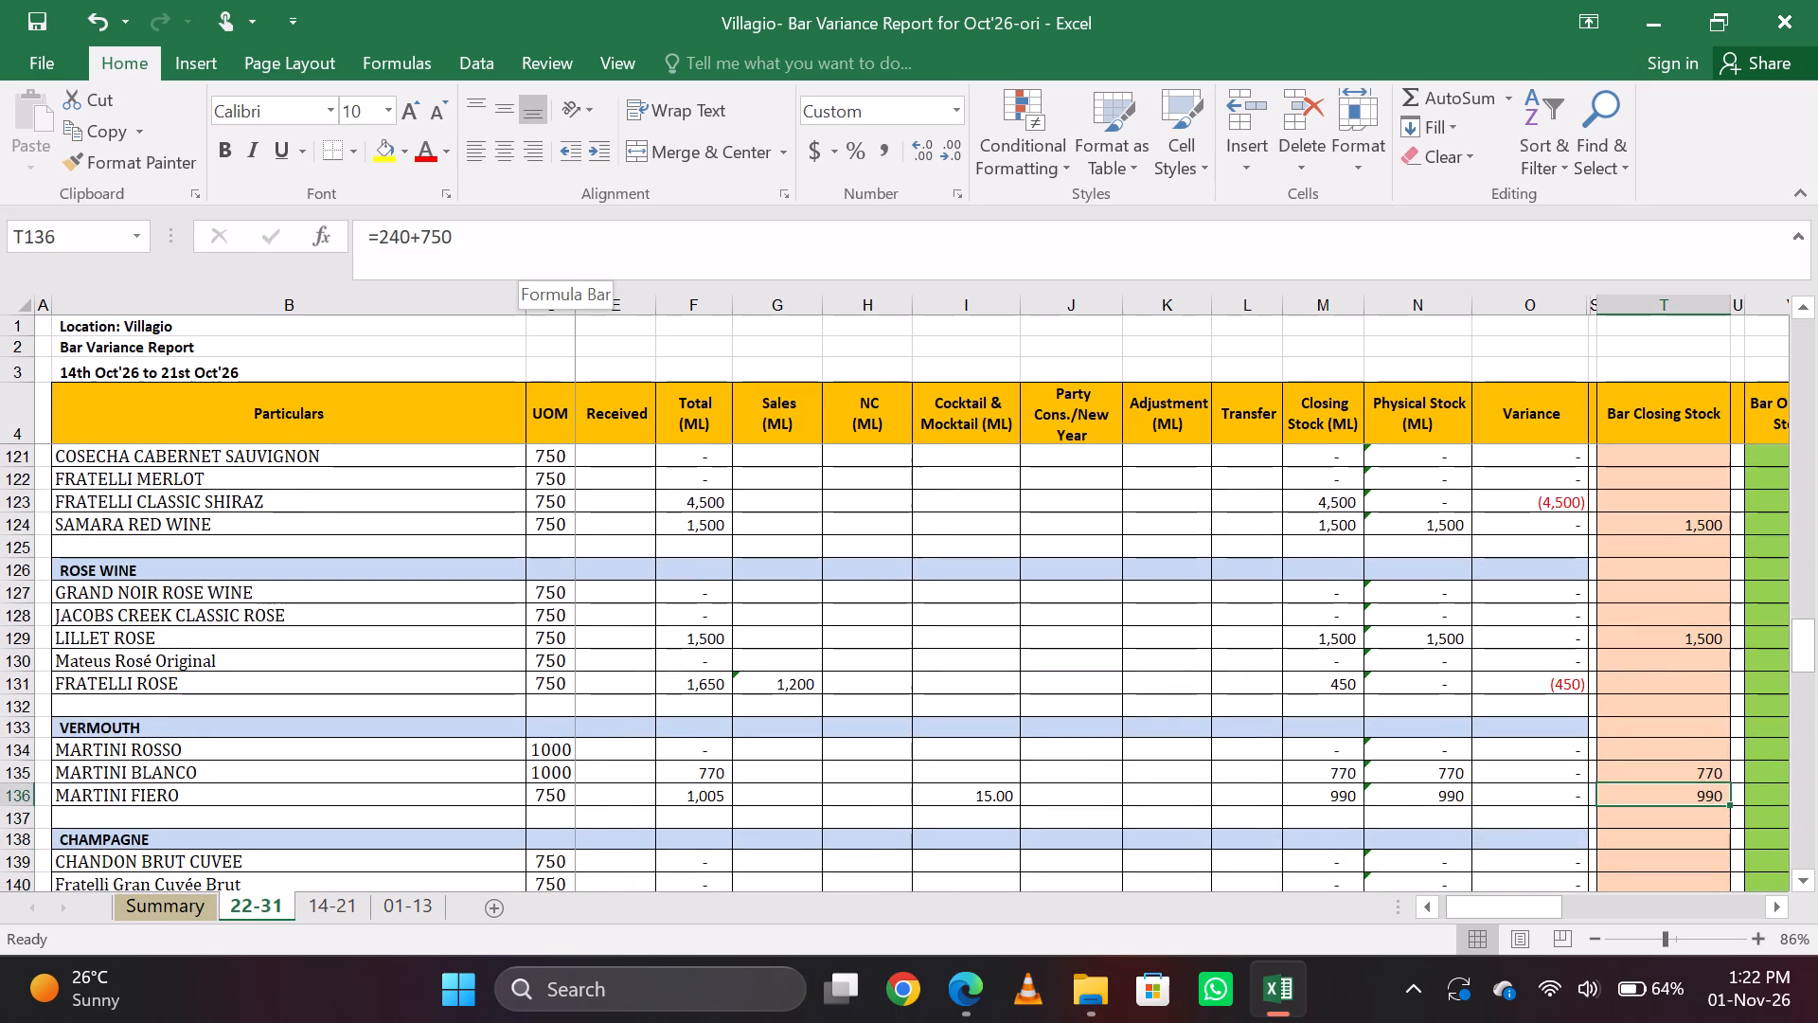
type("=450")
key("Return")
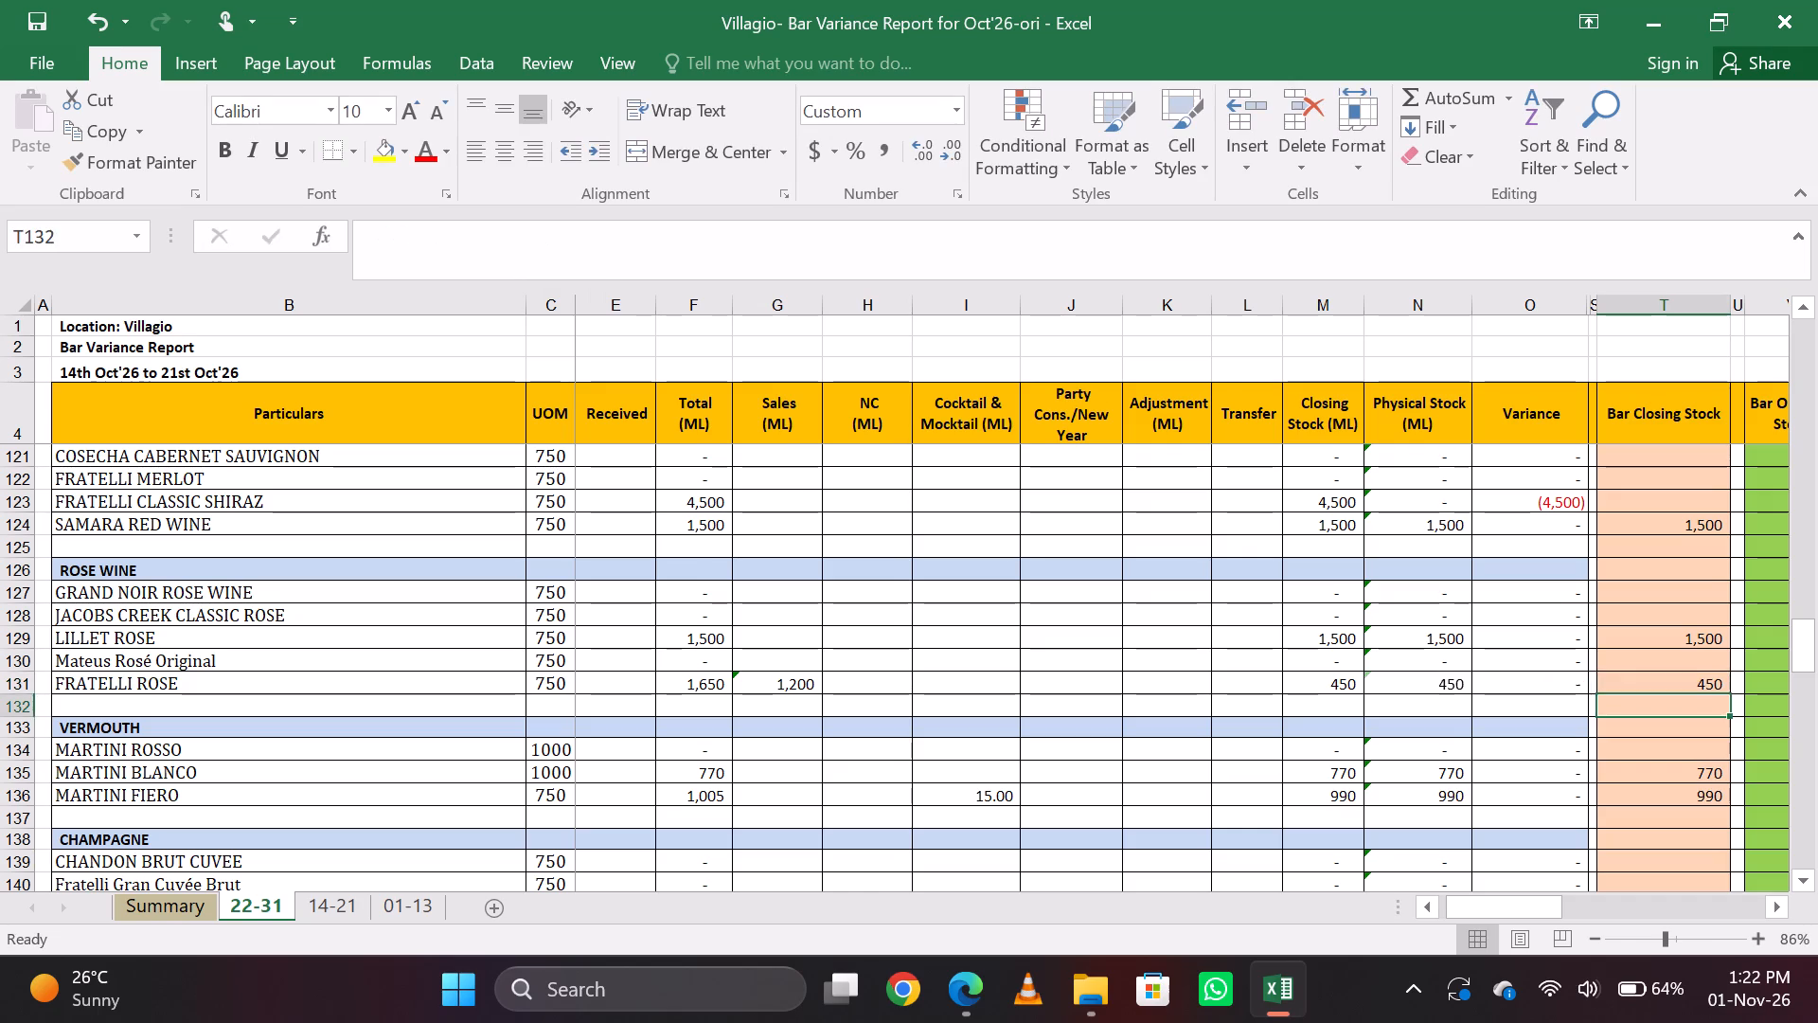
Save the variance report workbook.
key("Up")
key("ctrl+s")
Change HOEGARDEN's Bar Closing Stock formula in the beer section to =15.
key("Down")
key("Down")
key("Down")
key("Down")
key("Down")
key("Down")
key("Down")
key("Down")
key("Down")
key("Down")
key("Down")
key("Down")
key("Down")
key("Down")
key("Down")
key("Down")
key("Down")
key("Down")
key("Down")
key("Down")
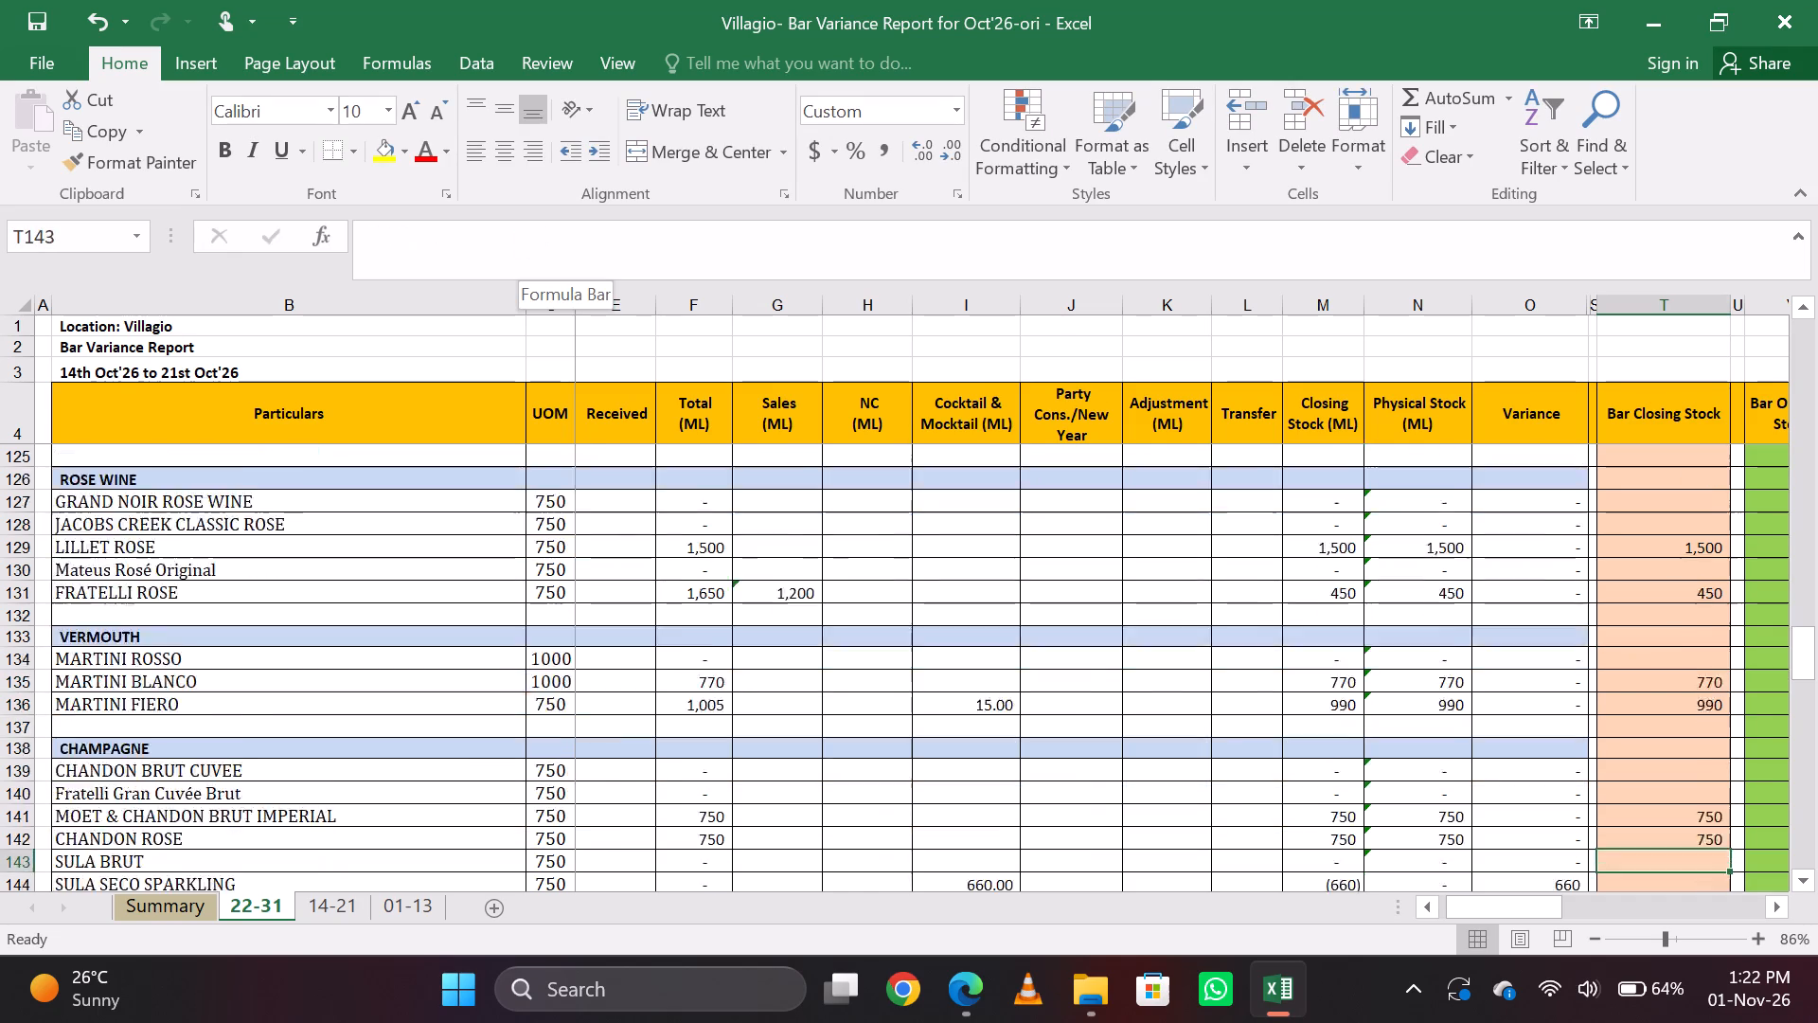
key("Up")
key("Up")
key("Down")
key("Down")
key("Down")
key("Down")
key("Down")
key("Up")
key("Up")
key("Up")
key("Up")
key("Up")
key("Up")
key("Up")
key("Up")
key("Up")
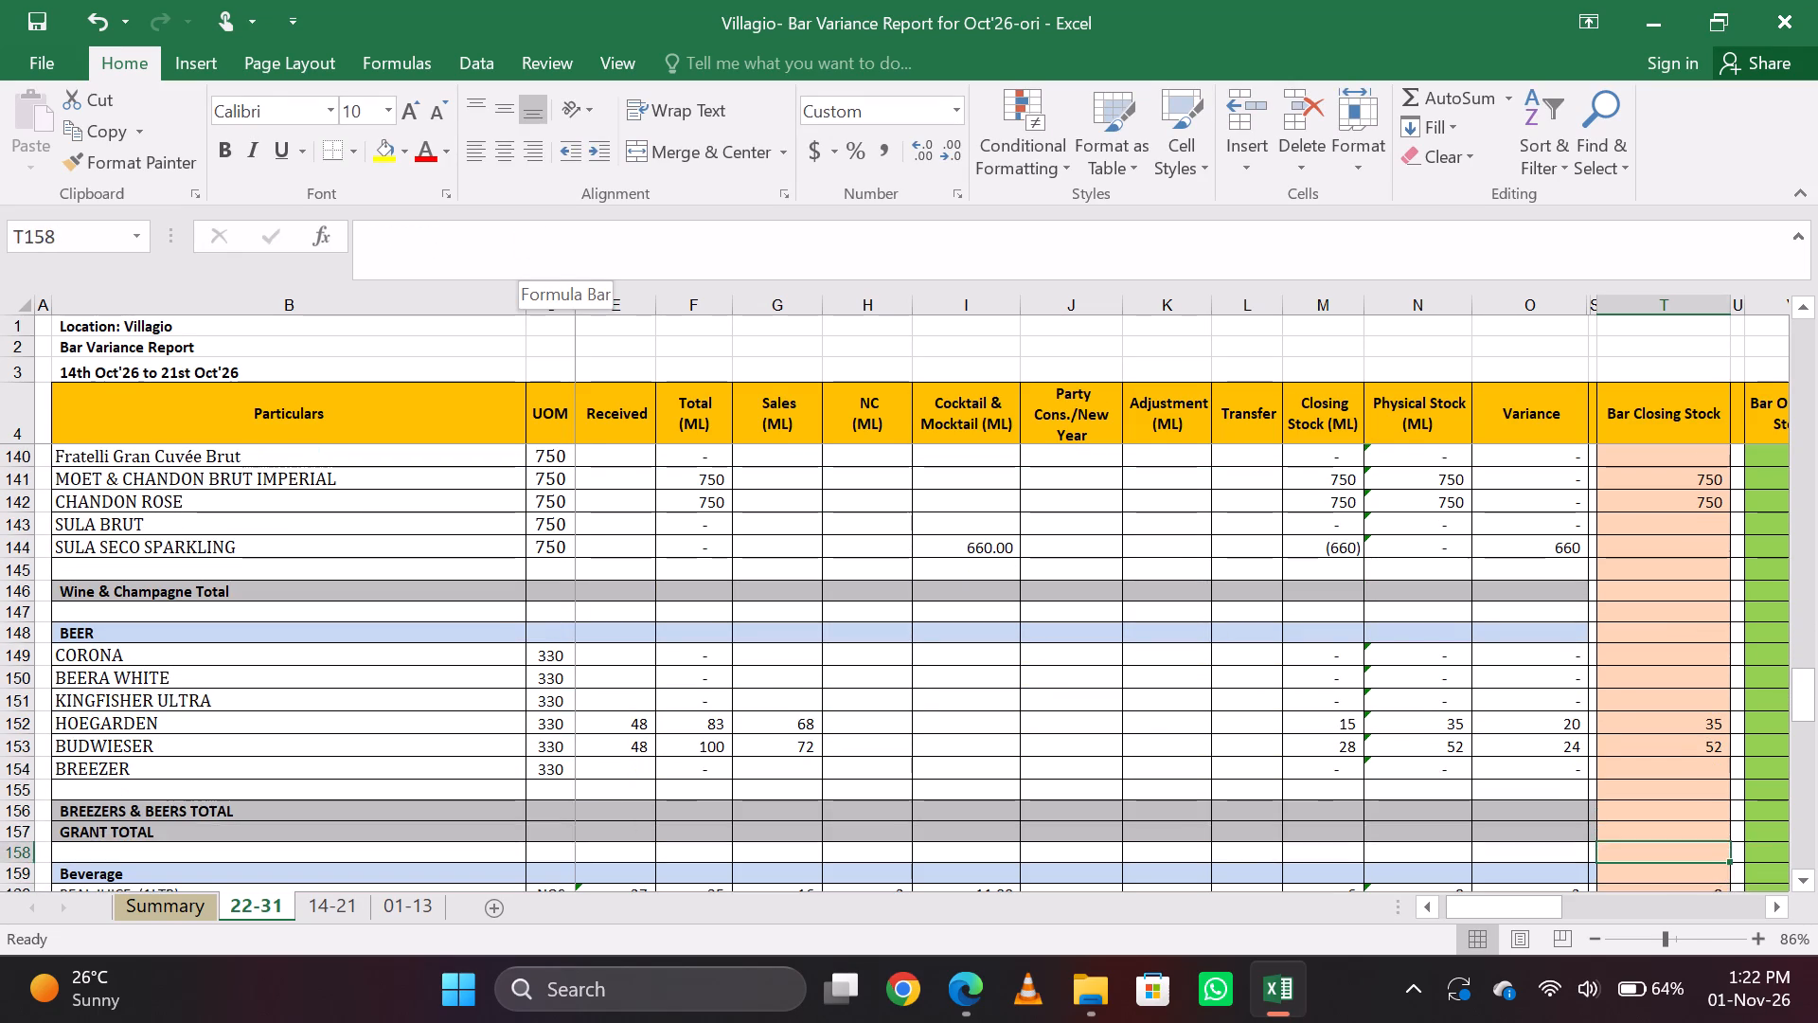
key("Down")
key("Down")
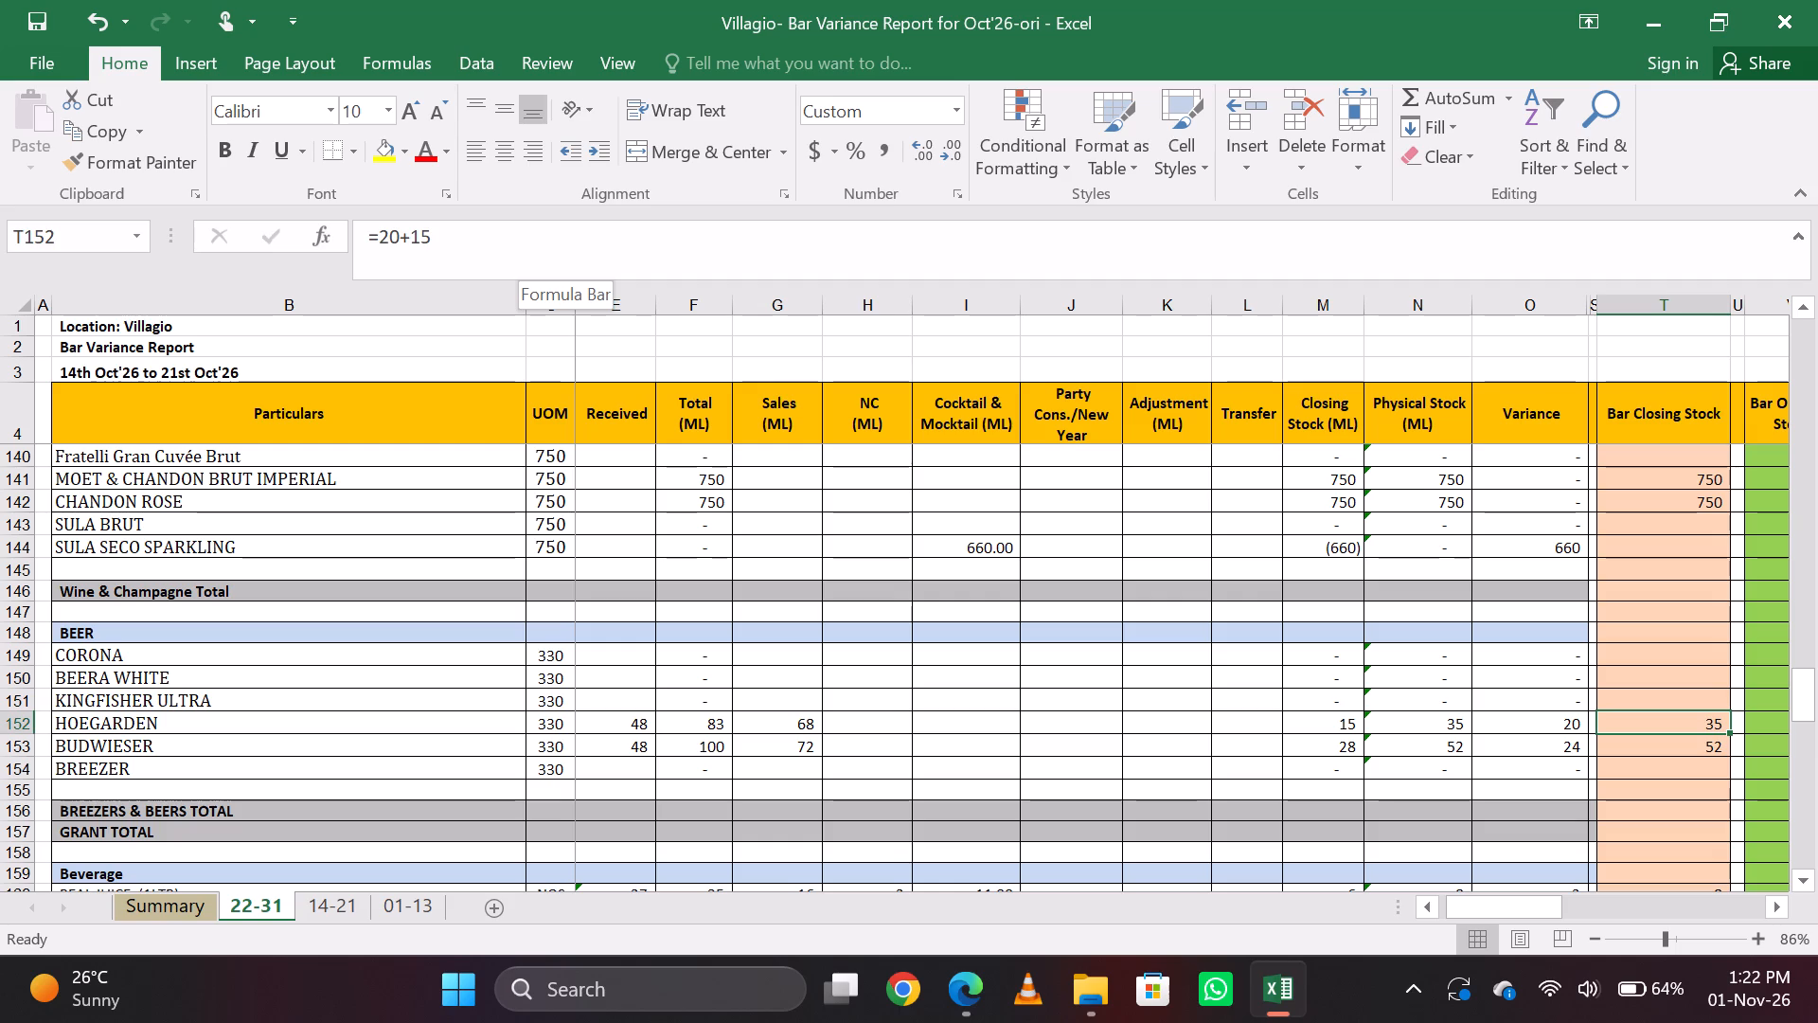
key("Down")
key("Up")
key("equal")
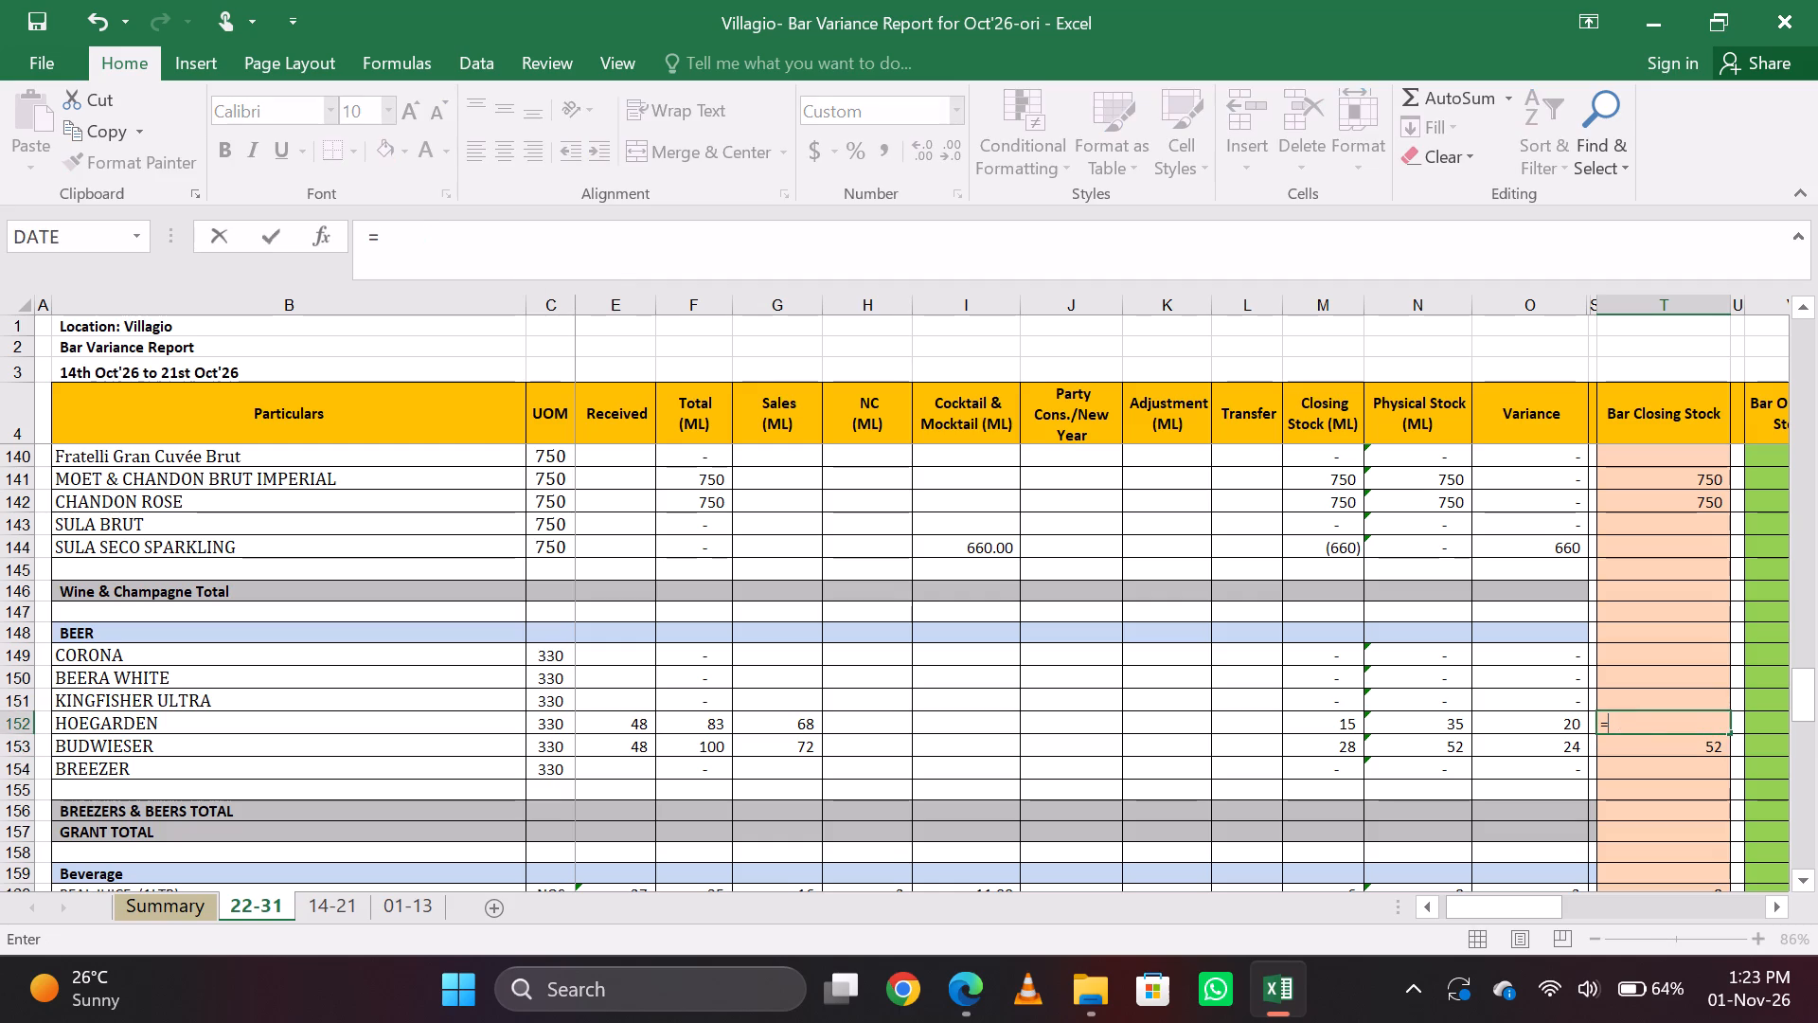
type("15")
key("Return")
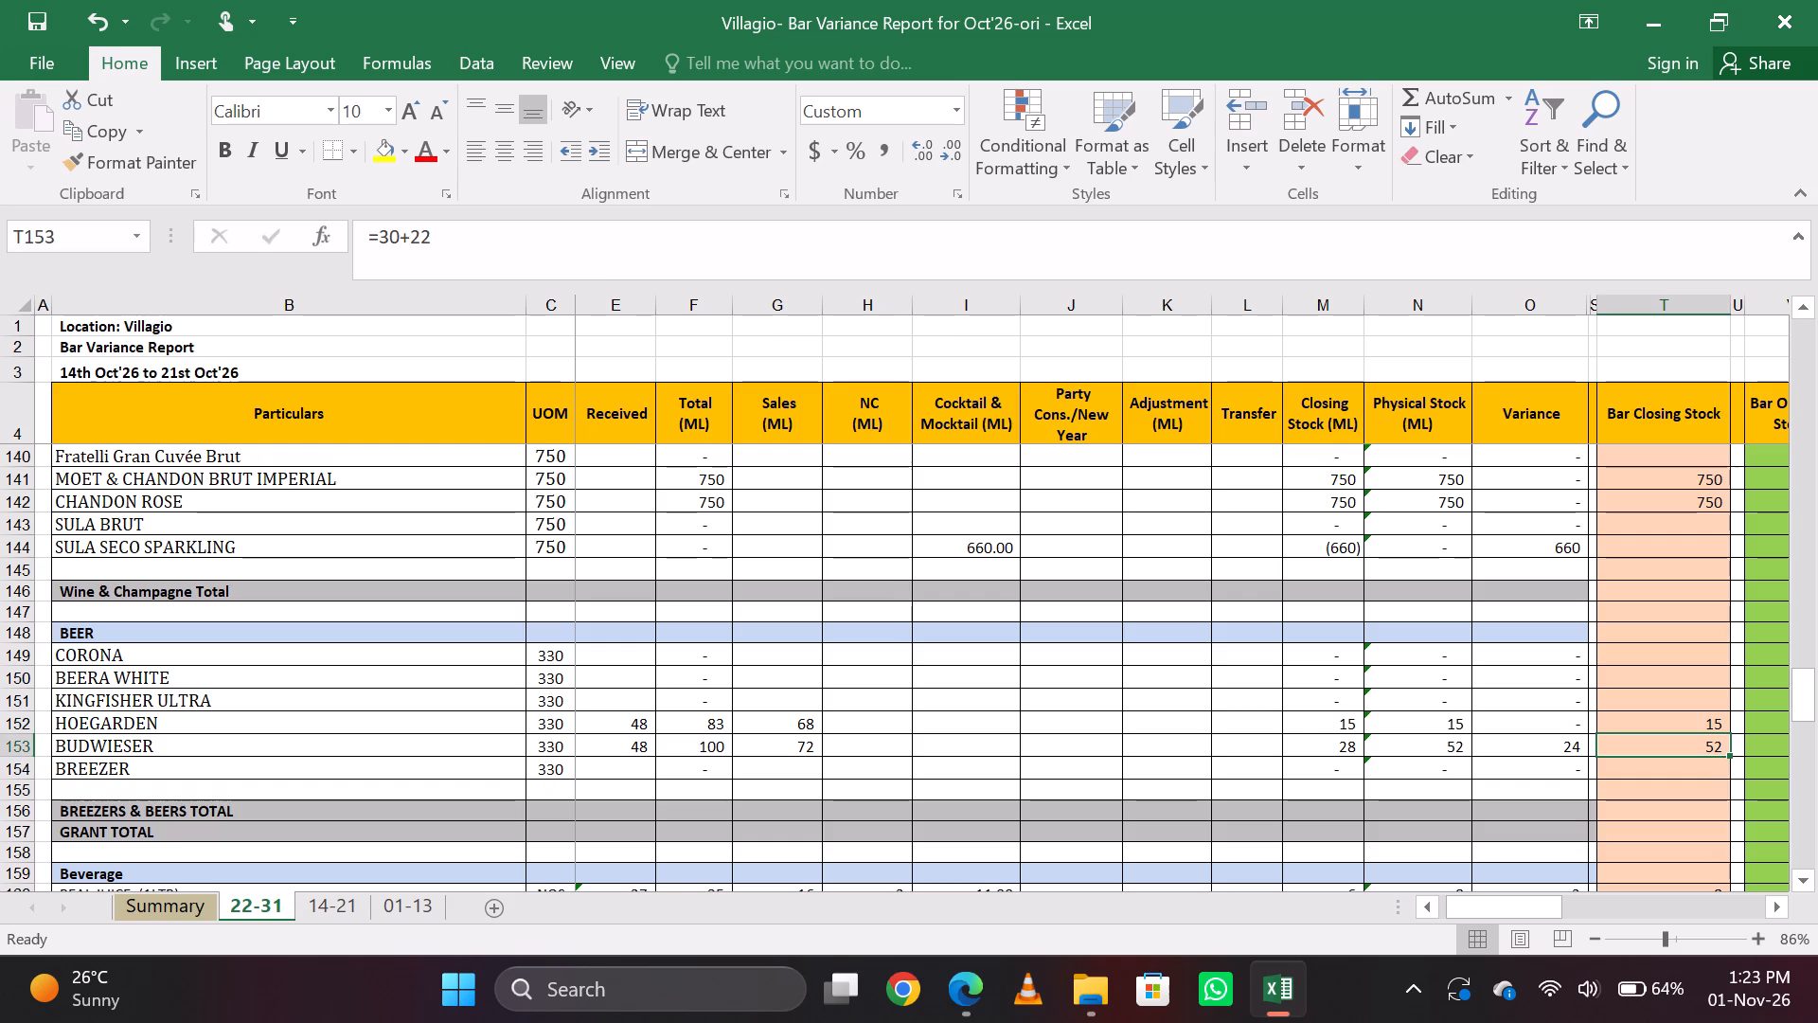
Change BUDWIESER's Bar Closing Stock formula in the beer section to =16+13.
type("=1")
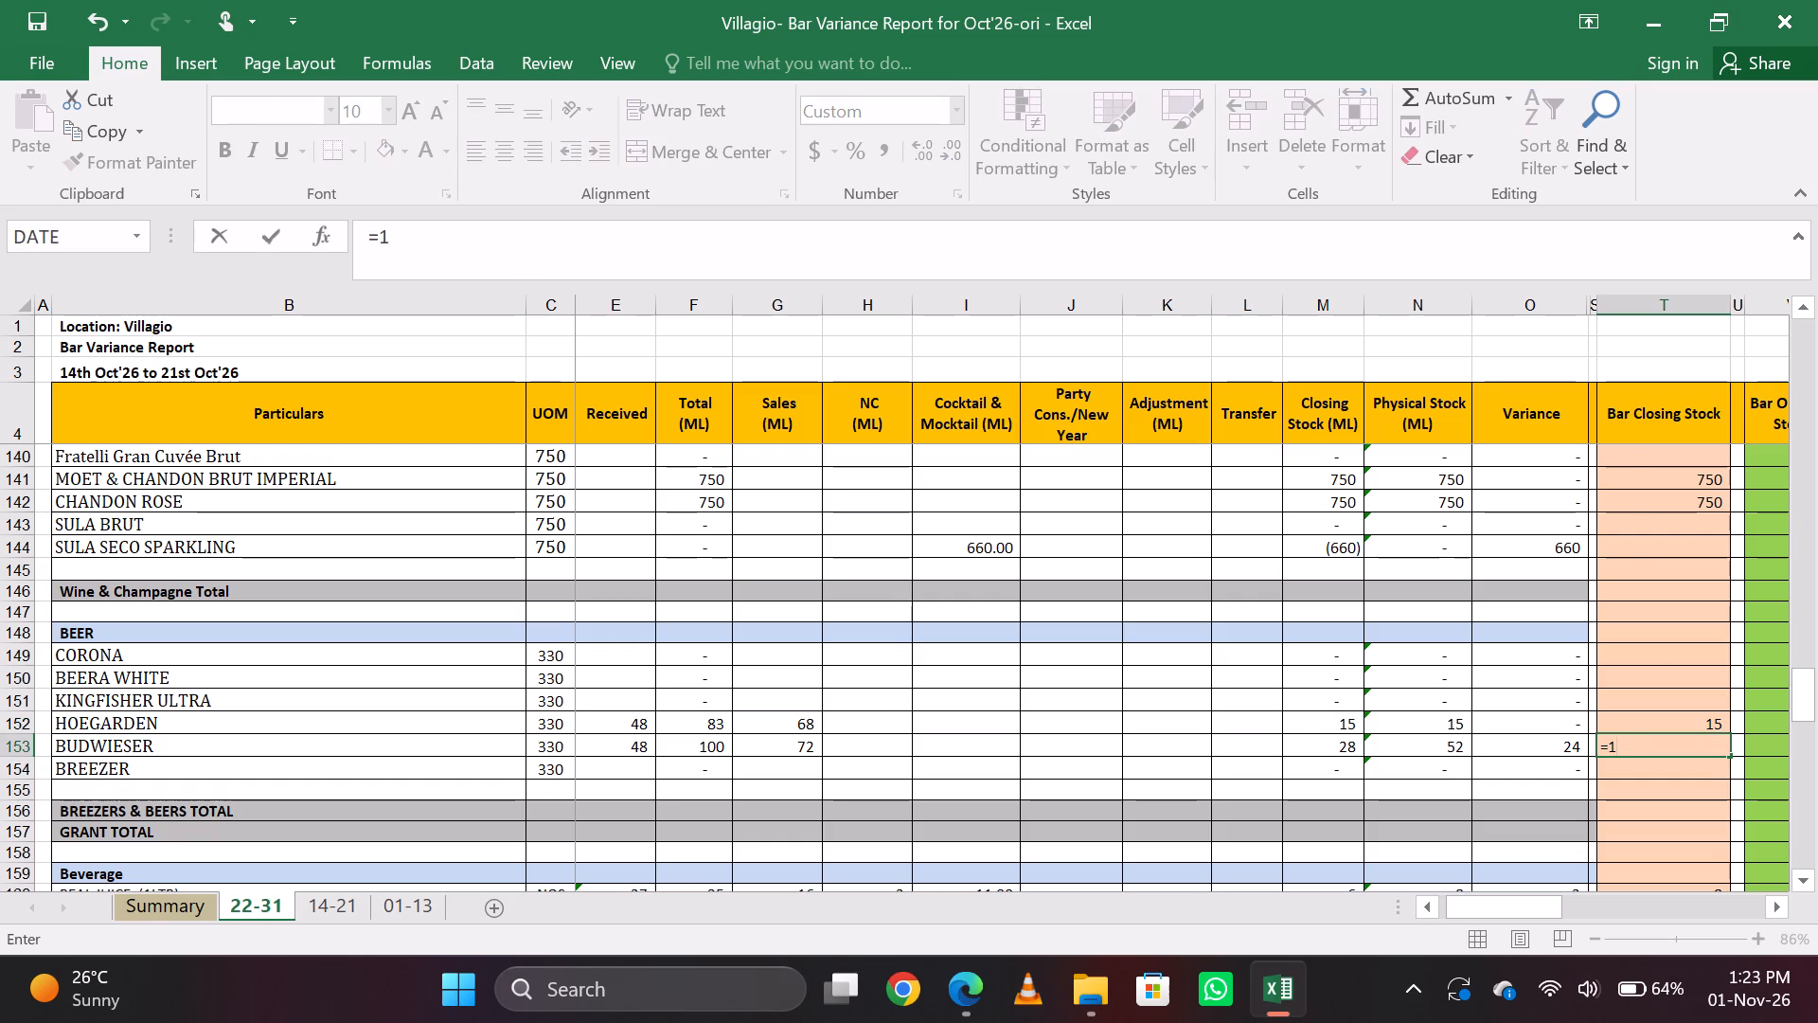
type("6+13")
key("Return")
key("Up")
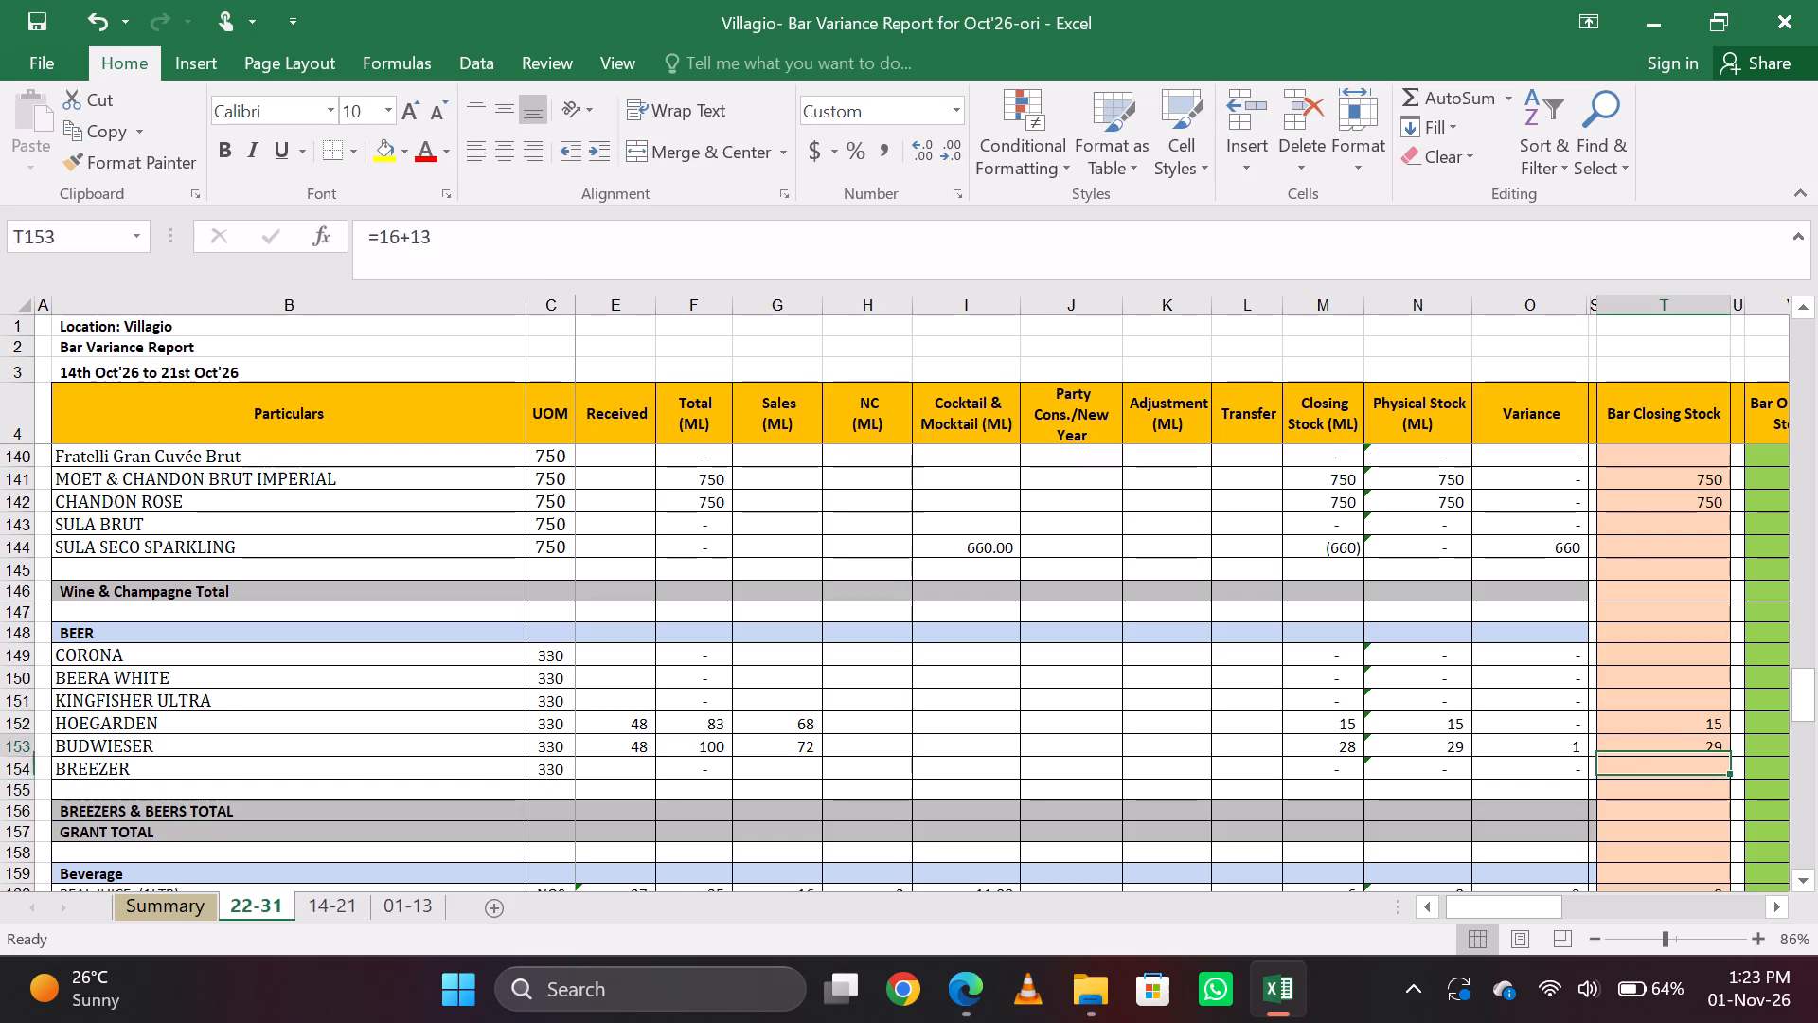
key("Down")
key("Up")
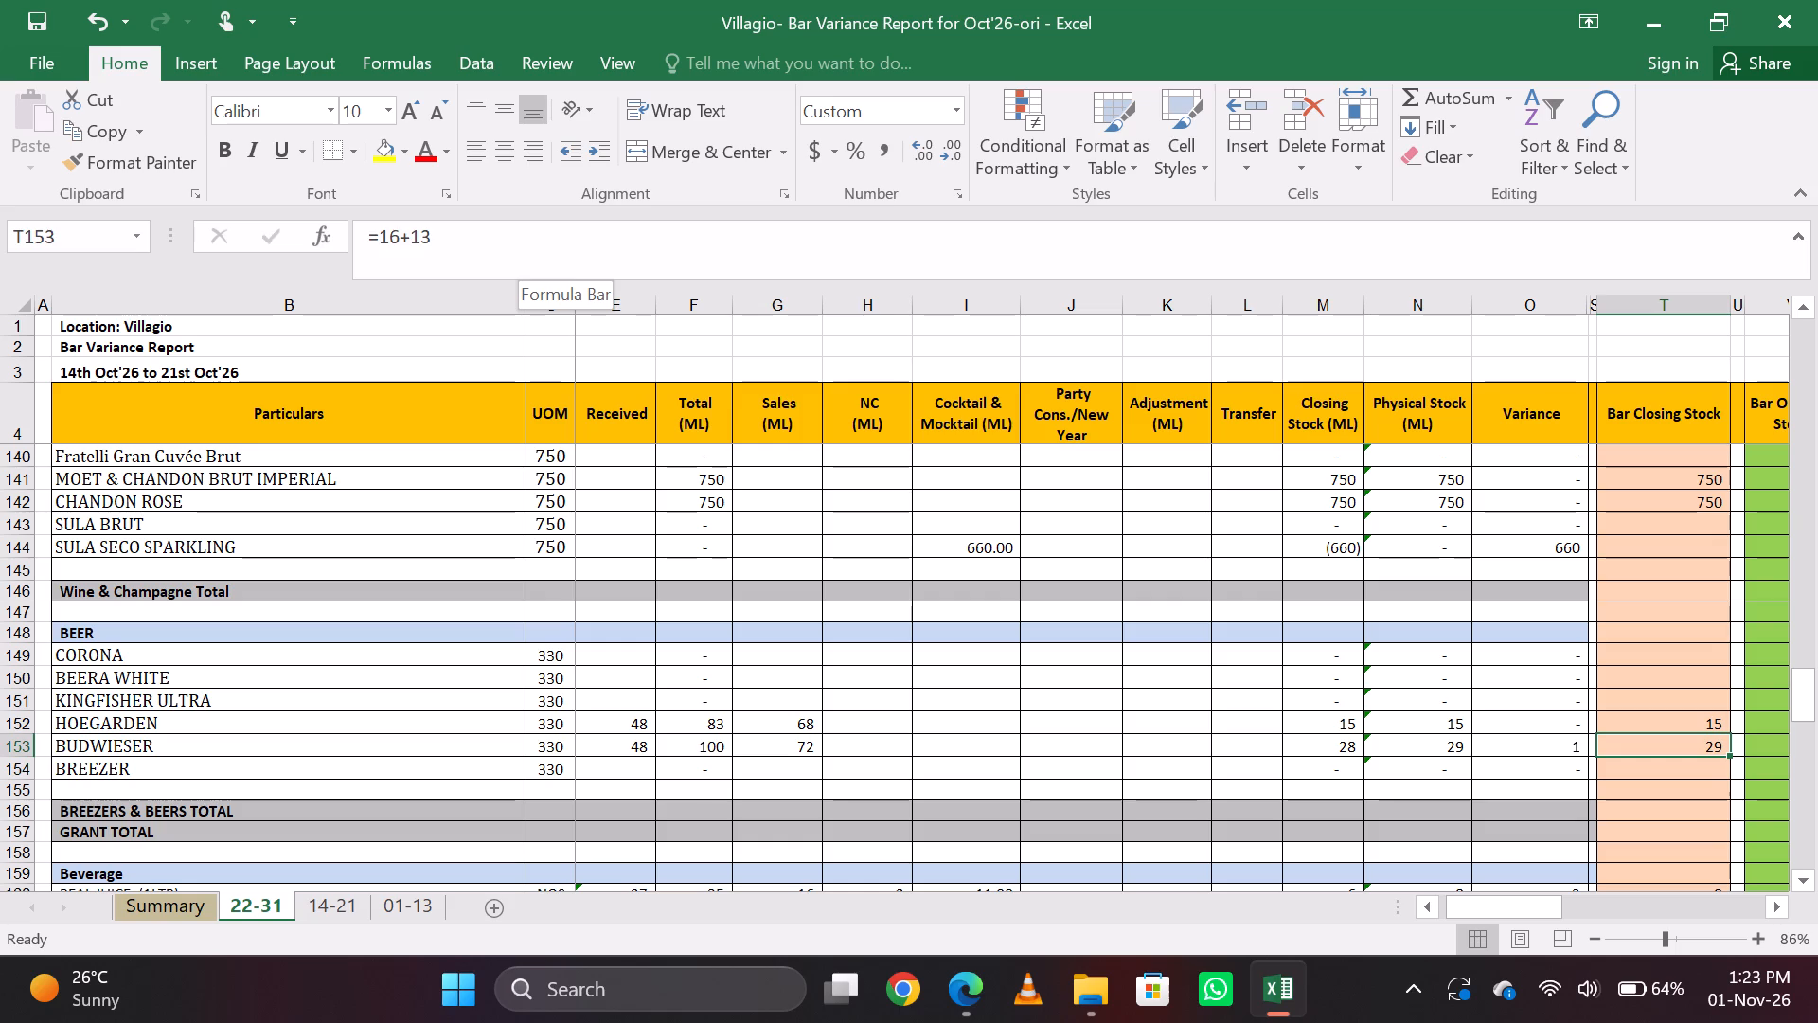
Examine the Bar Closing Stock entries and variances in the Beverage section, starting from the REAL JUICE (1LTR) row.
key("Down")
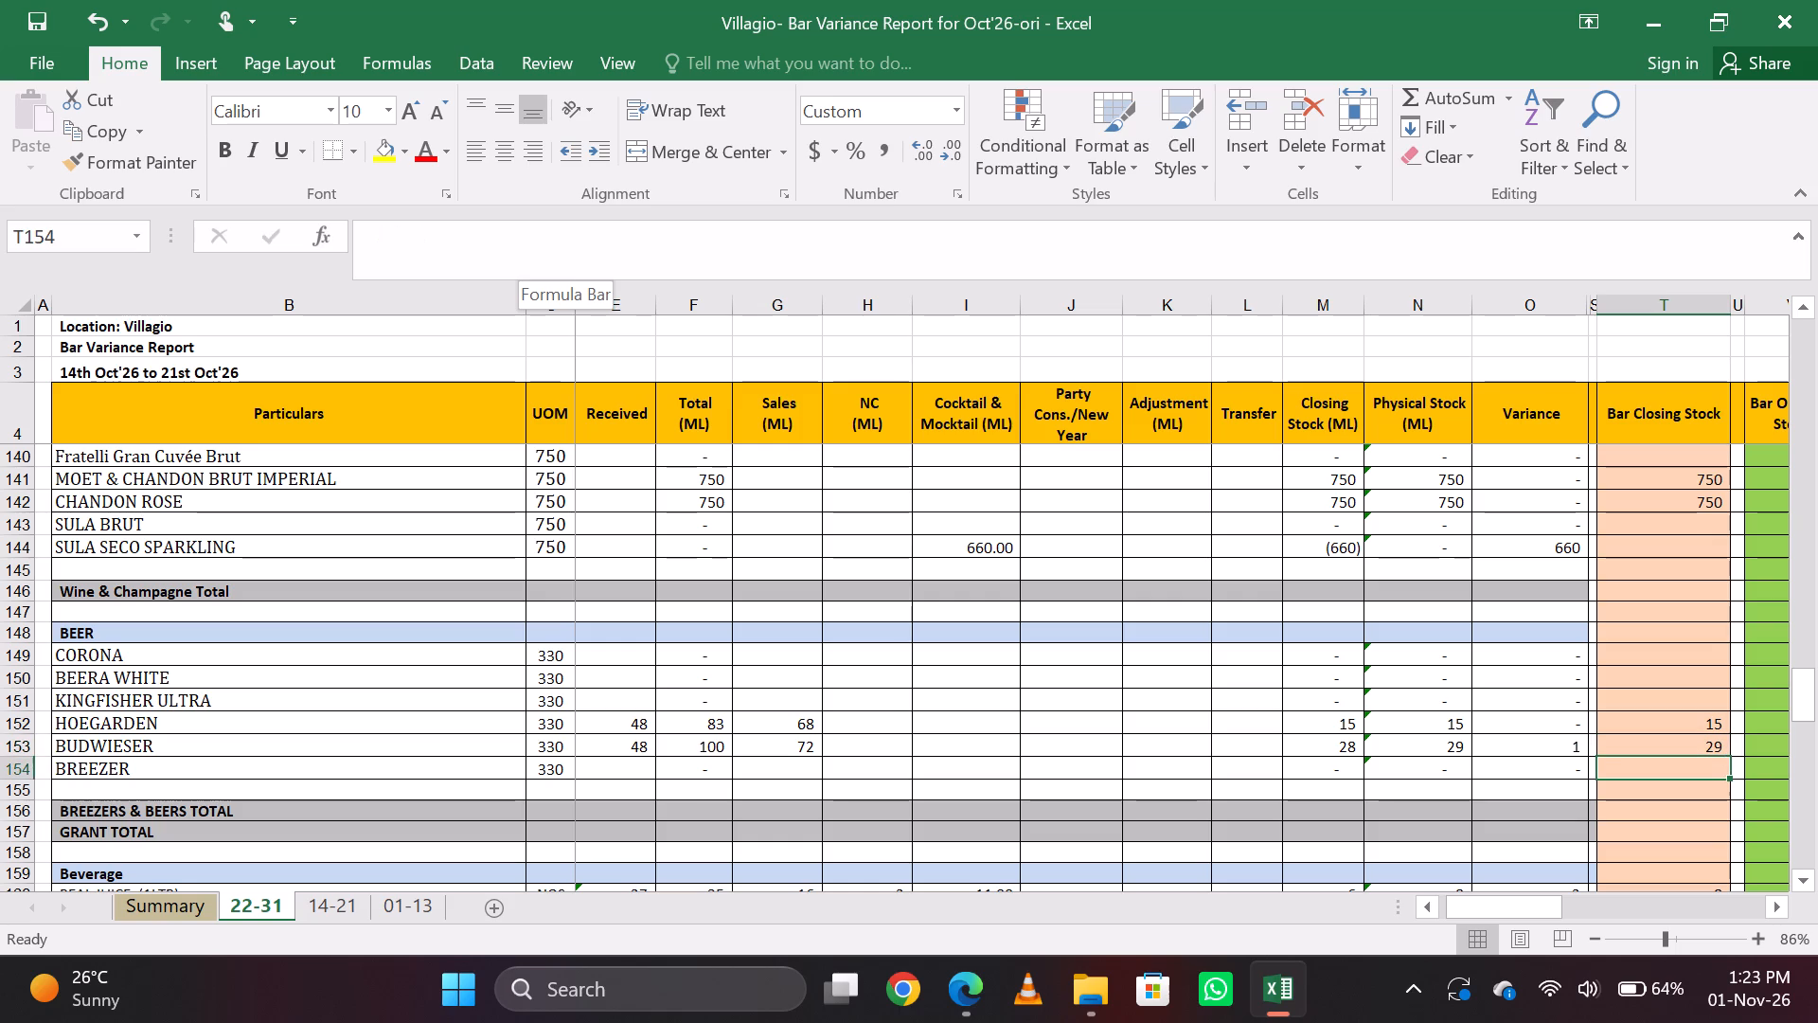
key("Down")
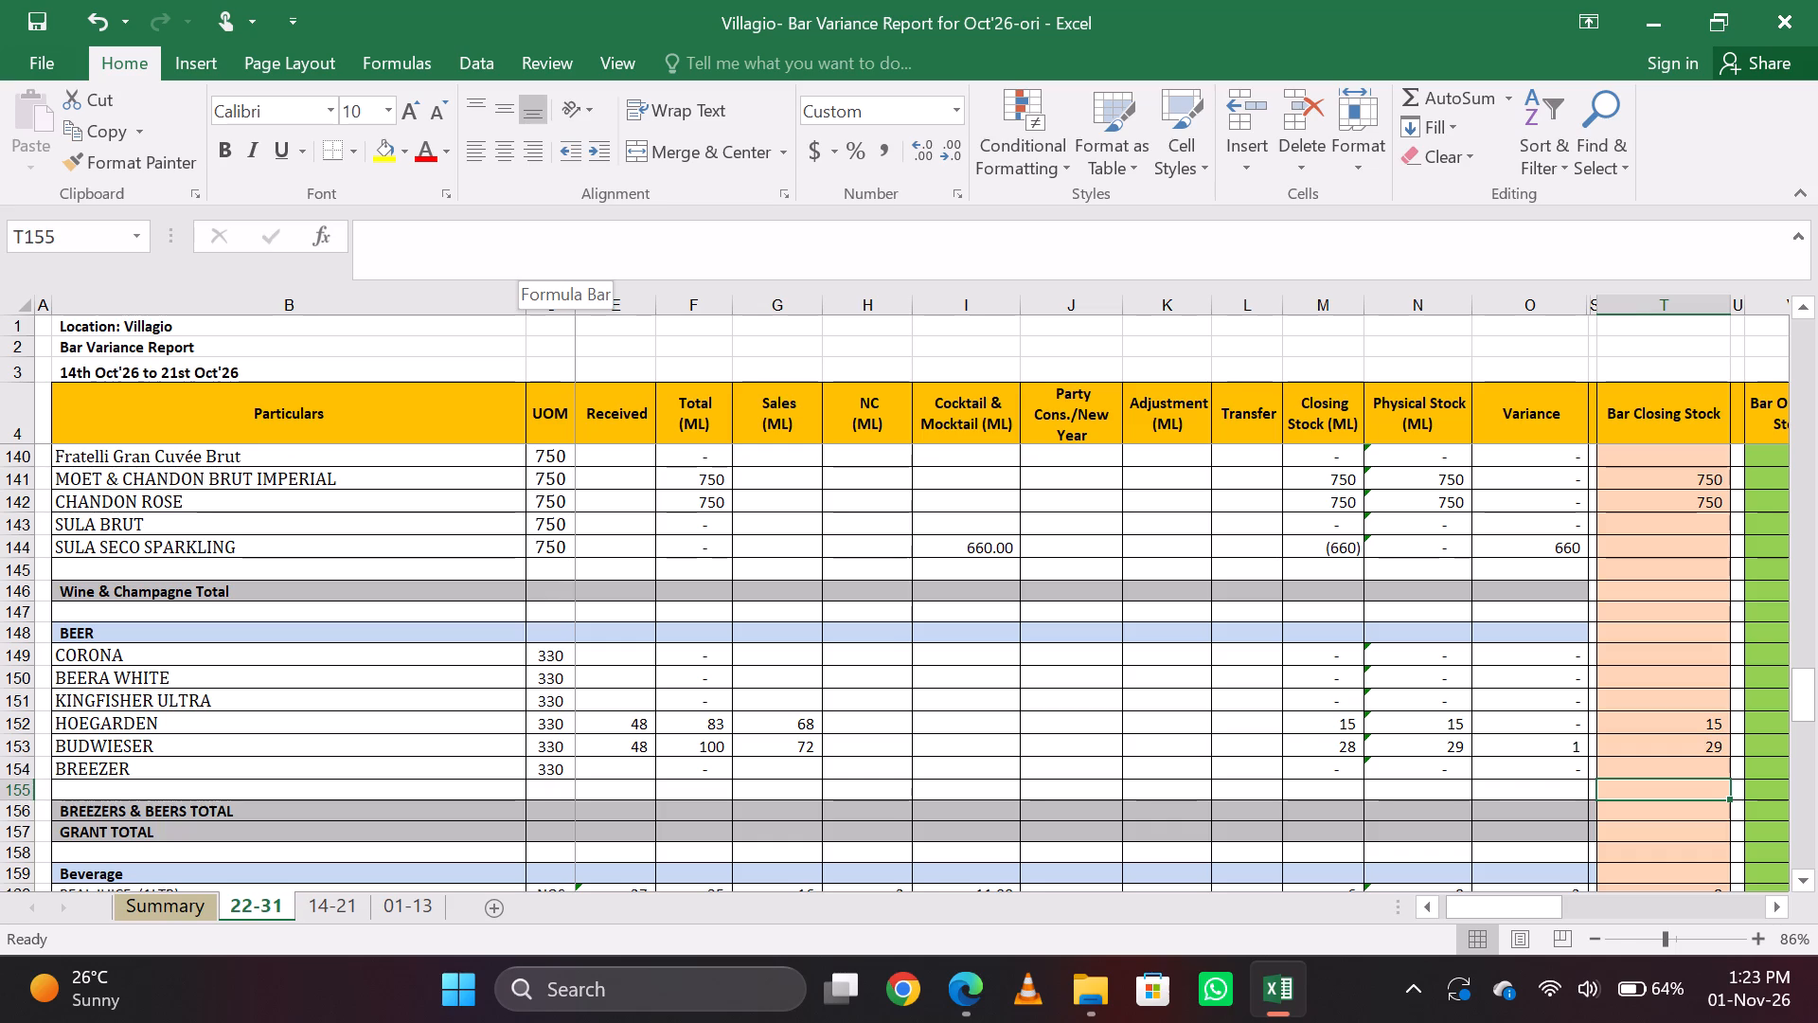
key("Down")
key("Down")
key("Down")
key("Down")
key("Down")
key("Down")
key("Down")
key("Down")
key("Down")
key("Down")
key("Down")
key("Down")
key("Down")
key("Down")
key("Up")
key("Up")
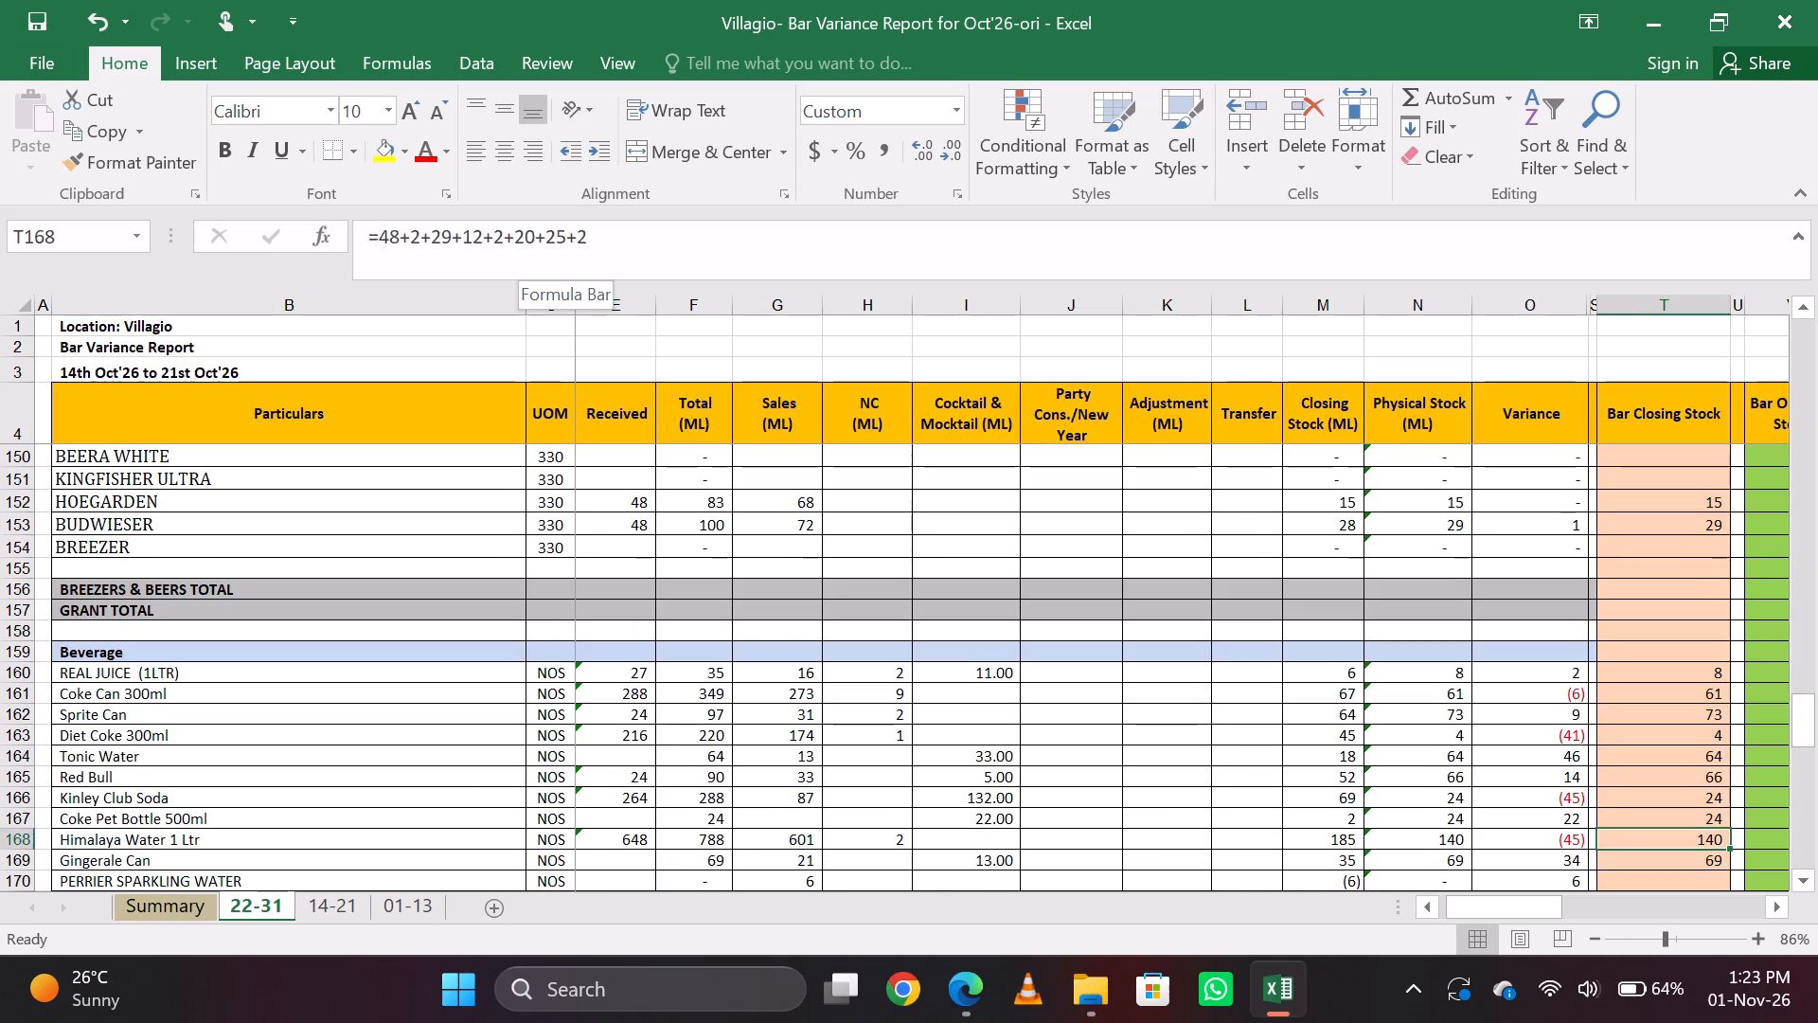
key("Up")
key("Up")
key("Up")
key("Up")
key("Up")
key("Up")
key("Up")
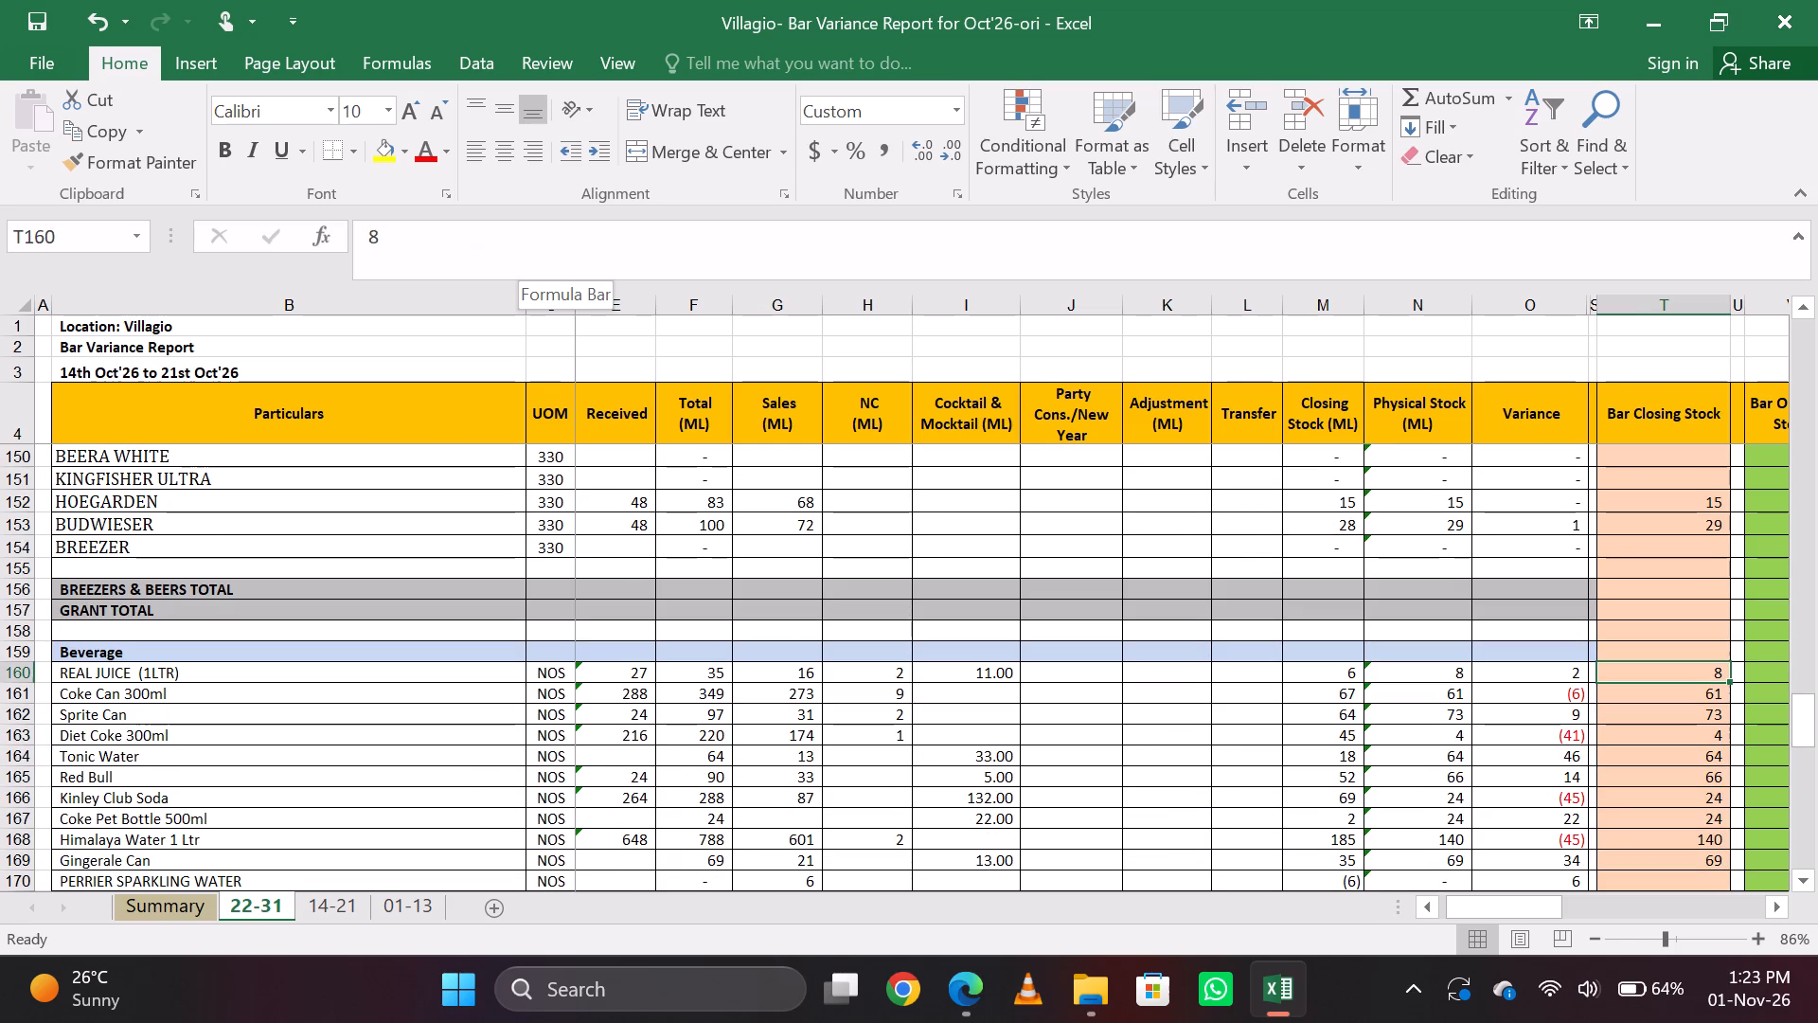
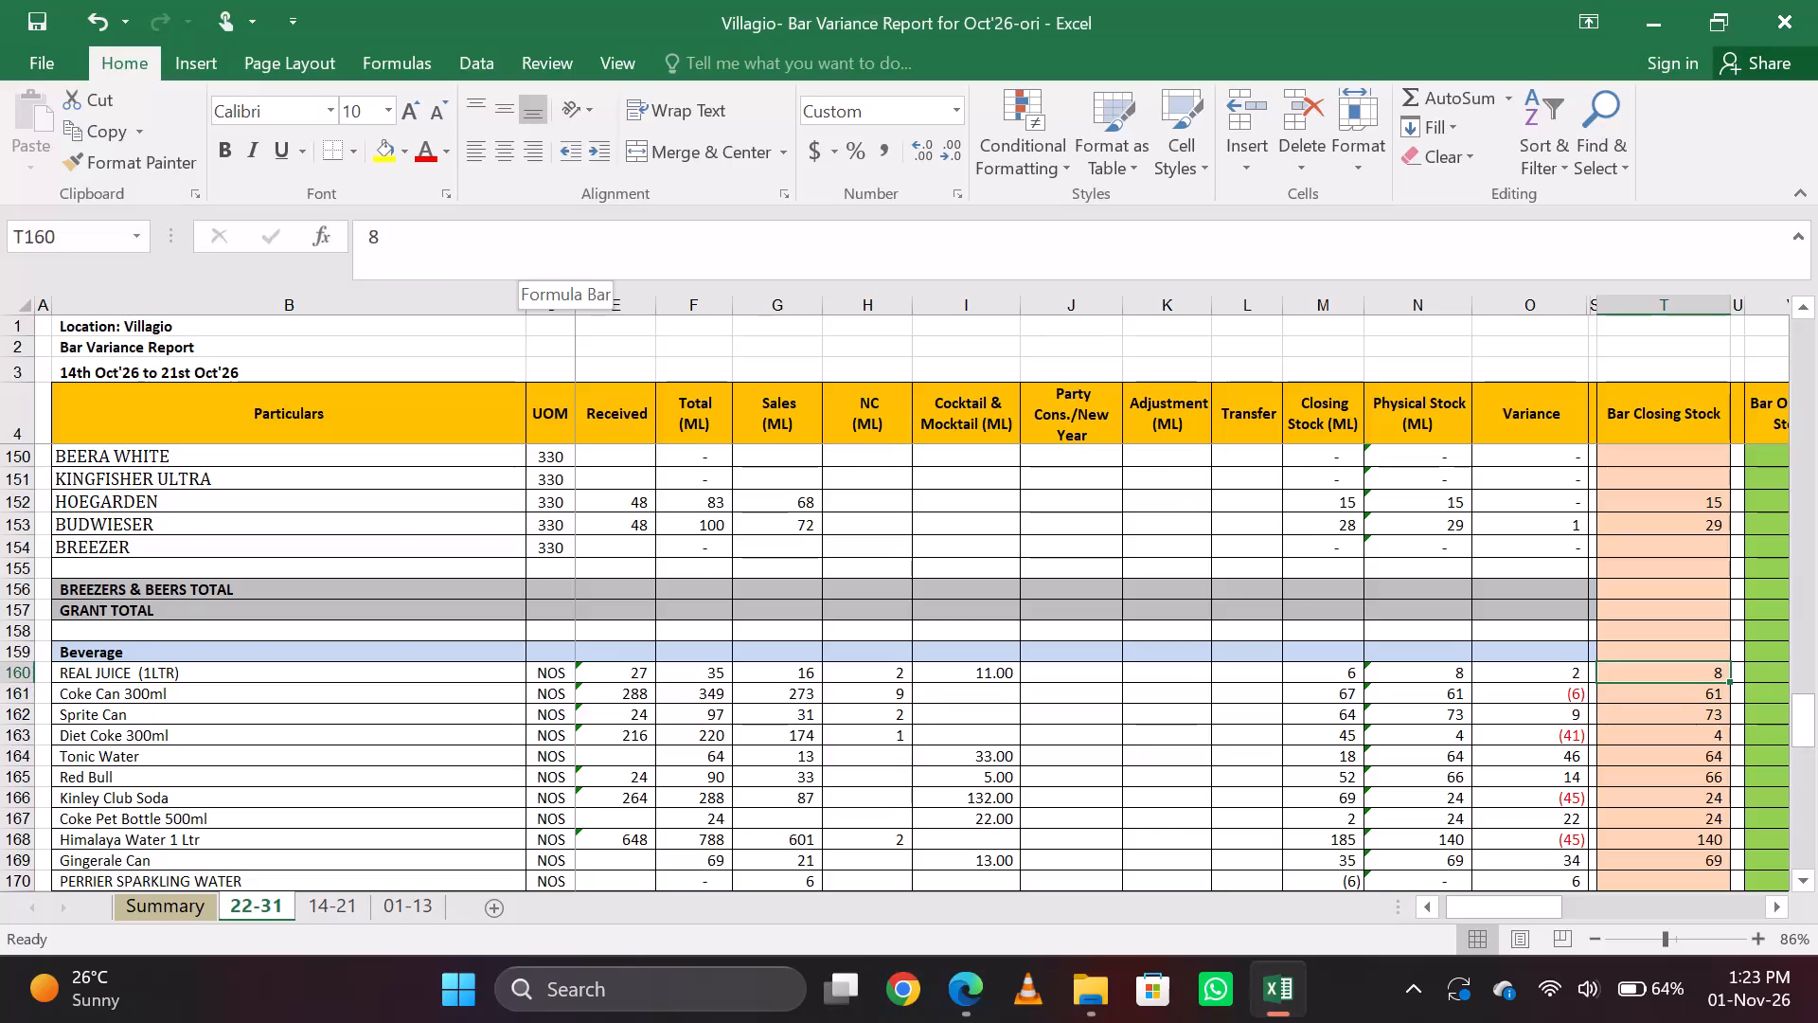
Examine the Bar Closing Stock entries and variances from the BUDWIESER row down through the Beverage section.
key("Down")
key("Up")
key("Up")
key("Up")
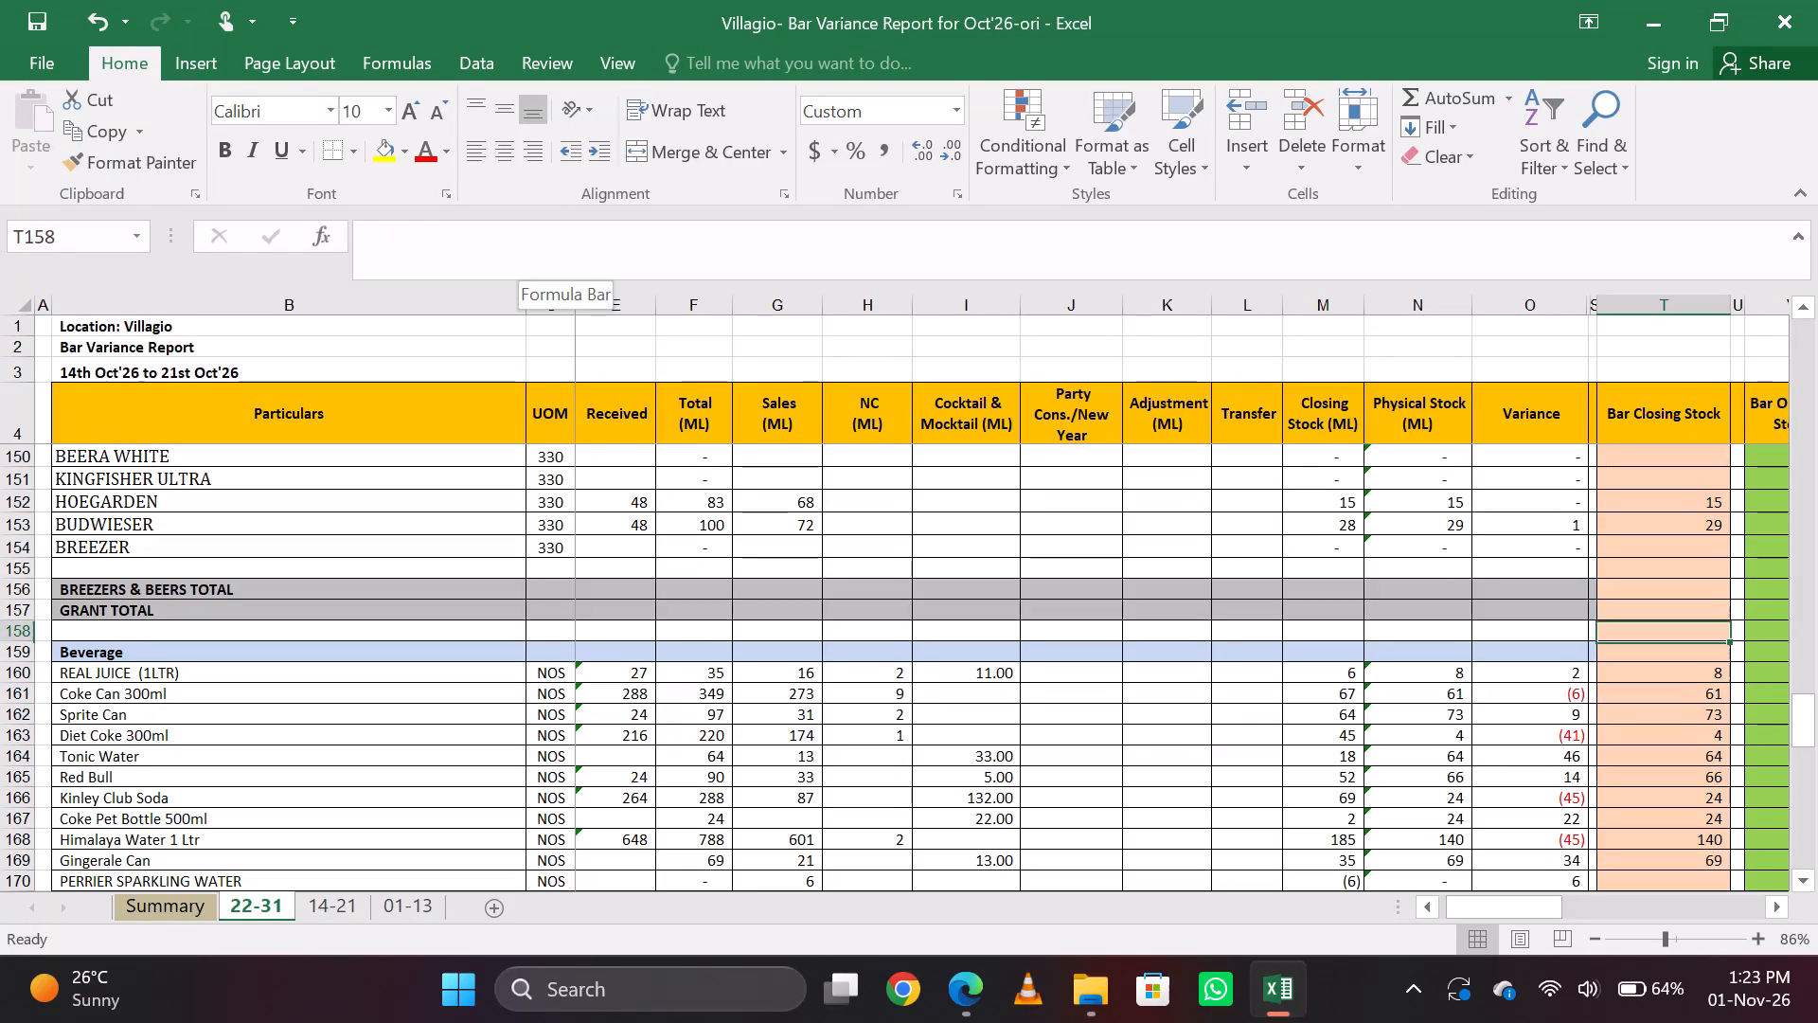
key("Up")
key("Up")
key("Up")
key("Up")
key("Up")
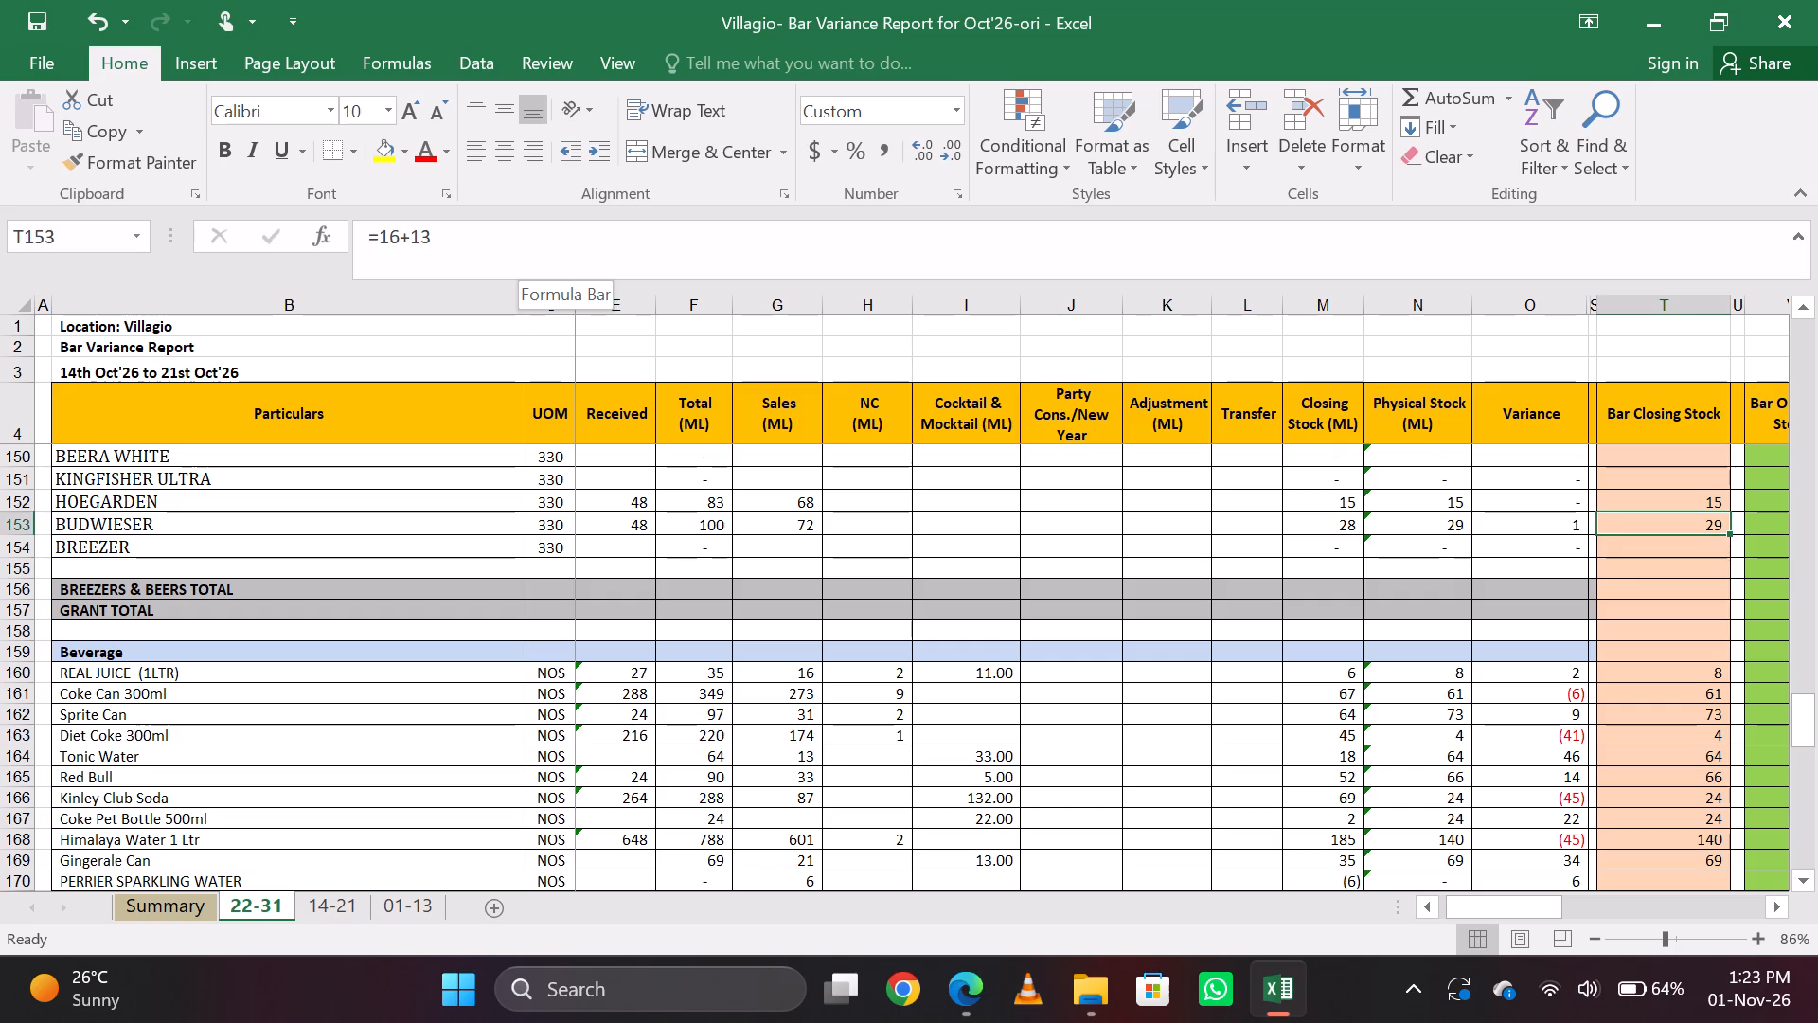
key("Down")
key("Down")
key("Up")
key("Up")
key("Down")
key("Down")
key("Down")
key("Down")
key("Down")
key("Down")
key("Down")
key("Down")
key("Down")
key("Down")
key("Down")
key("Down")
key("Down")
key("Down")
key("Down")
key("Down")
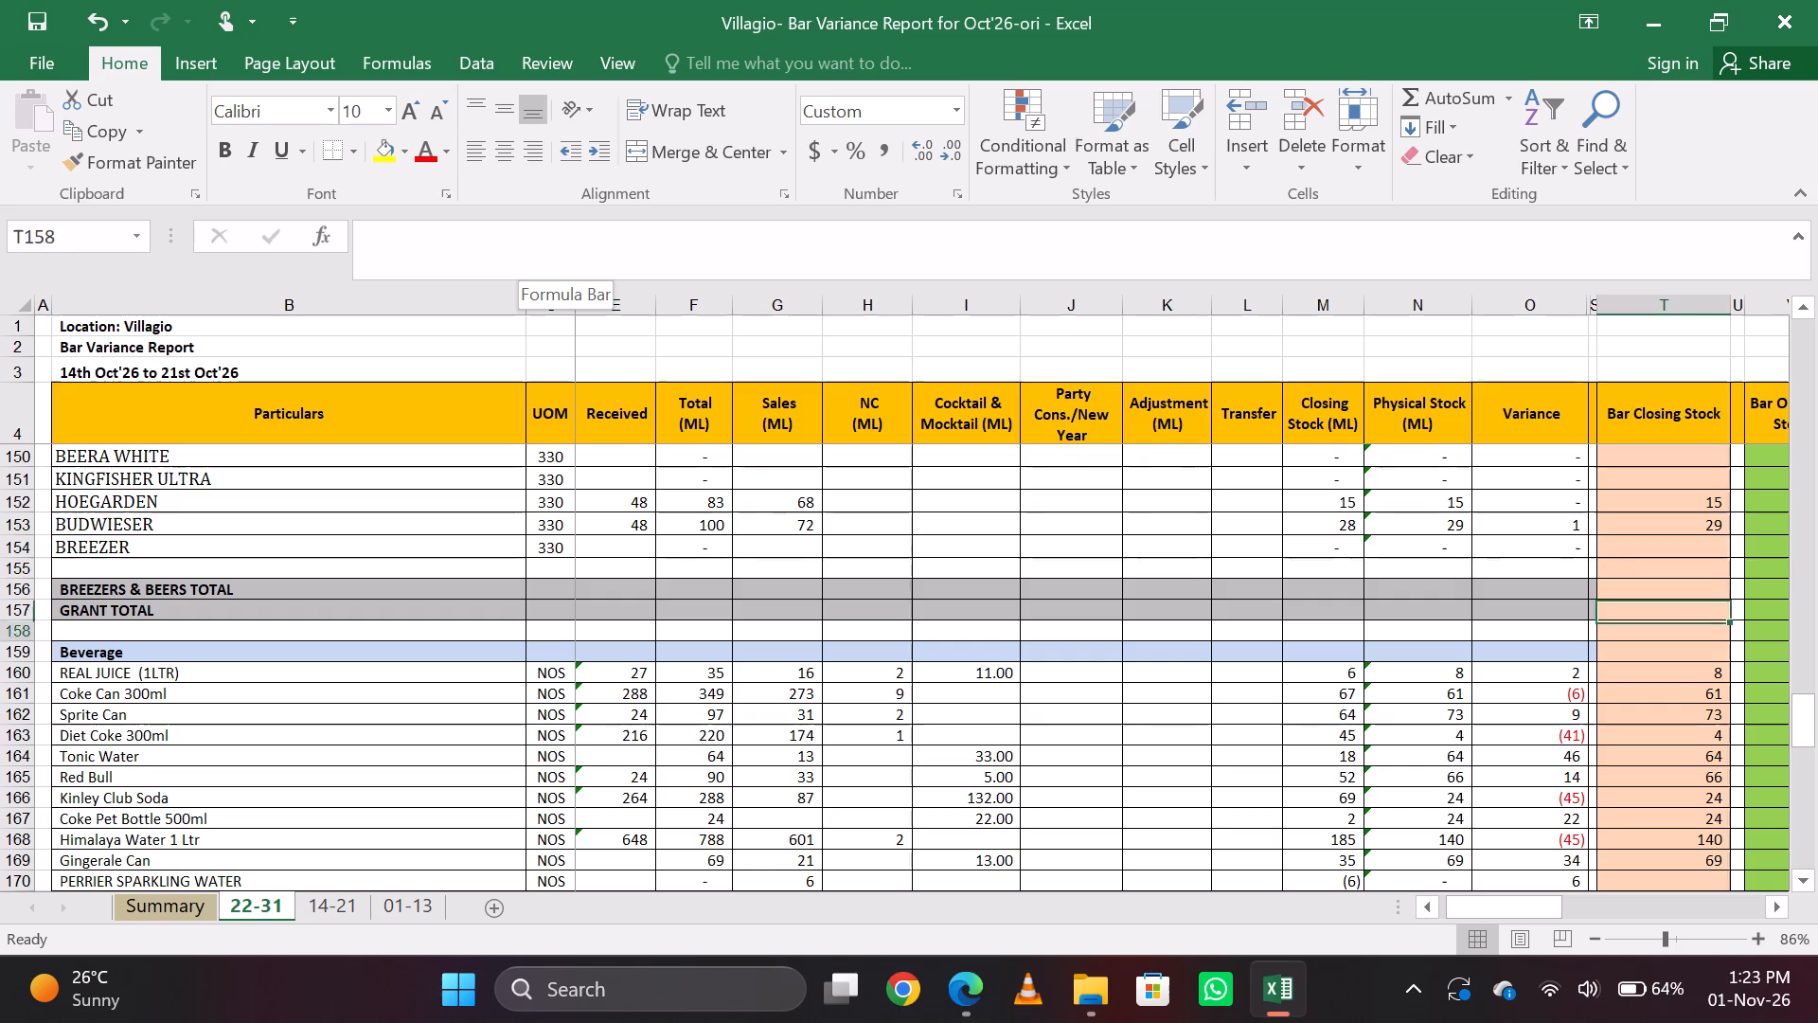
key("Up")
key("Down")
key("Down")
key("Down")
key("Down")
key("Down")
Replace Himalaya Water 1 Ltr's Bar Closing Stock formula in the Beverage section with =120+10+19.
key("Up")
key("Up")
key("Up")
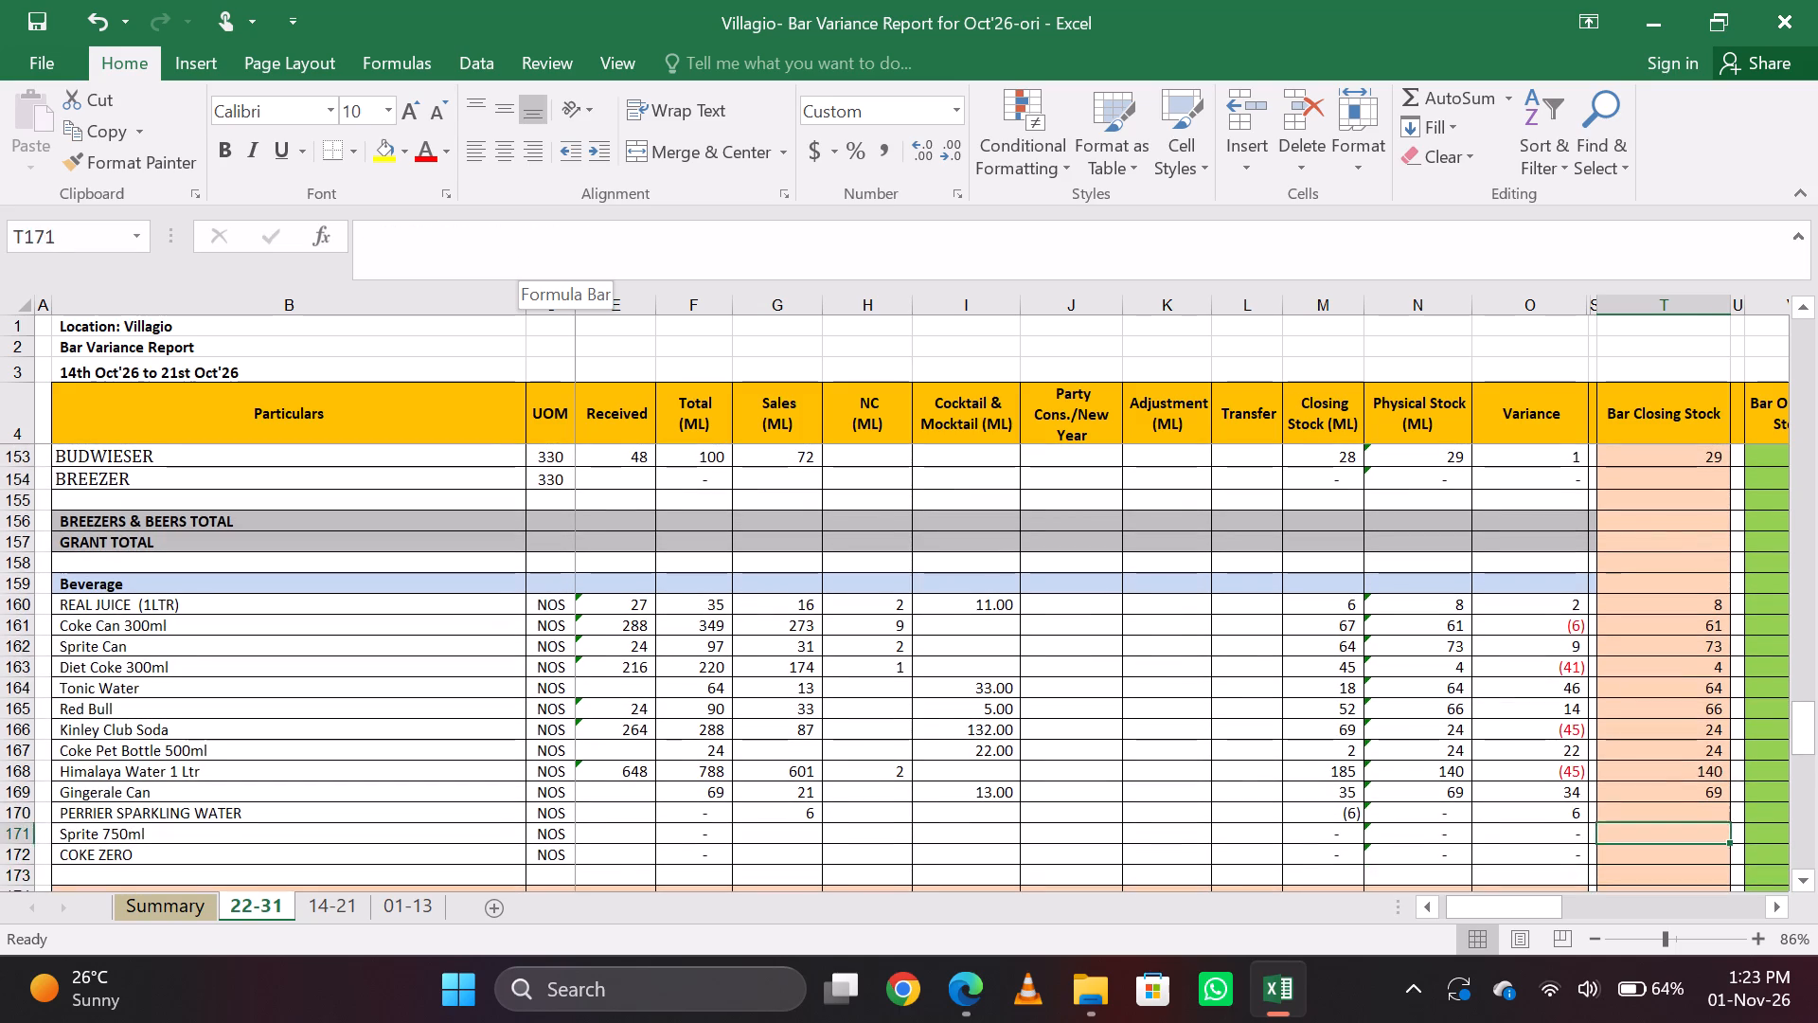
key("Up")
key("Up")
left_click(625, 242)
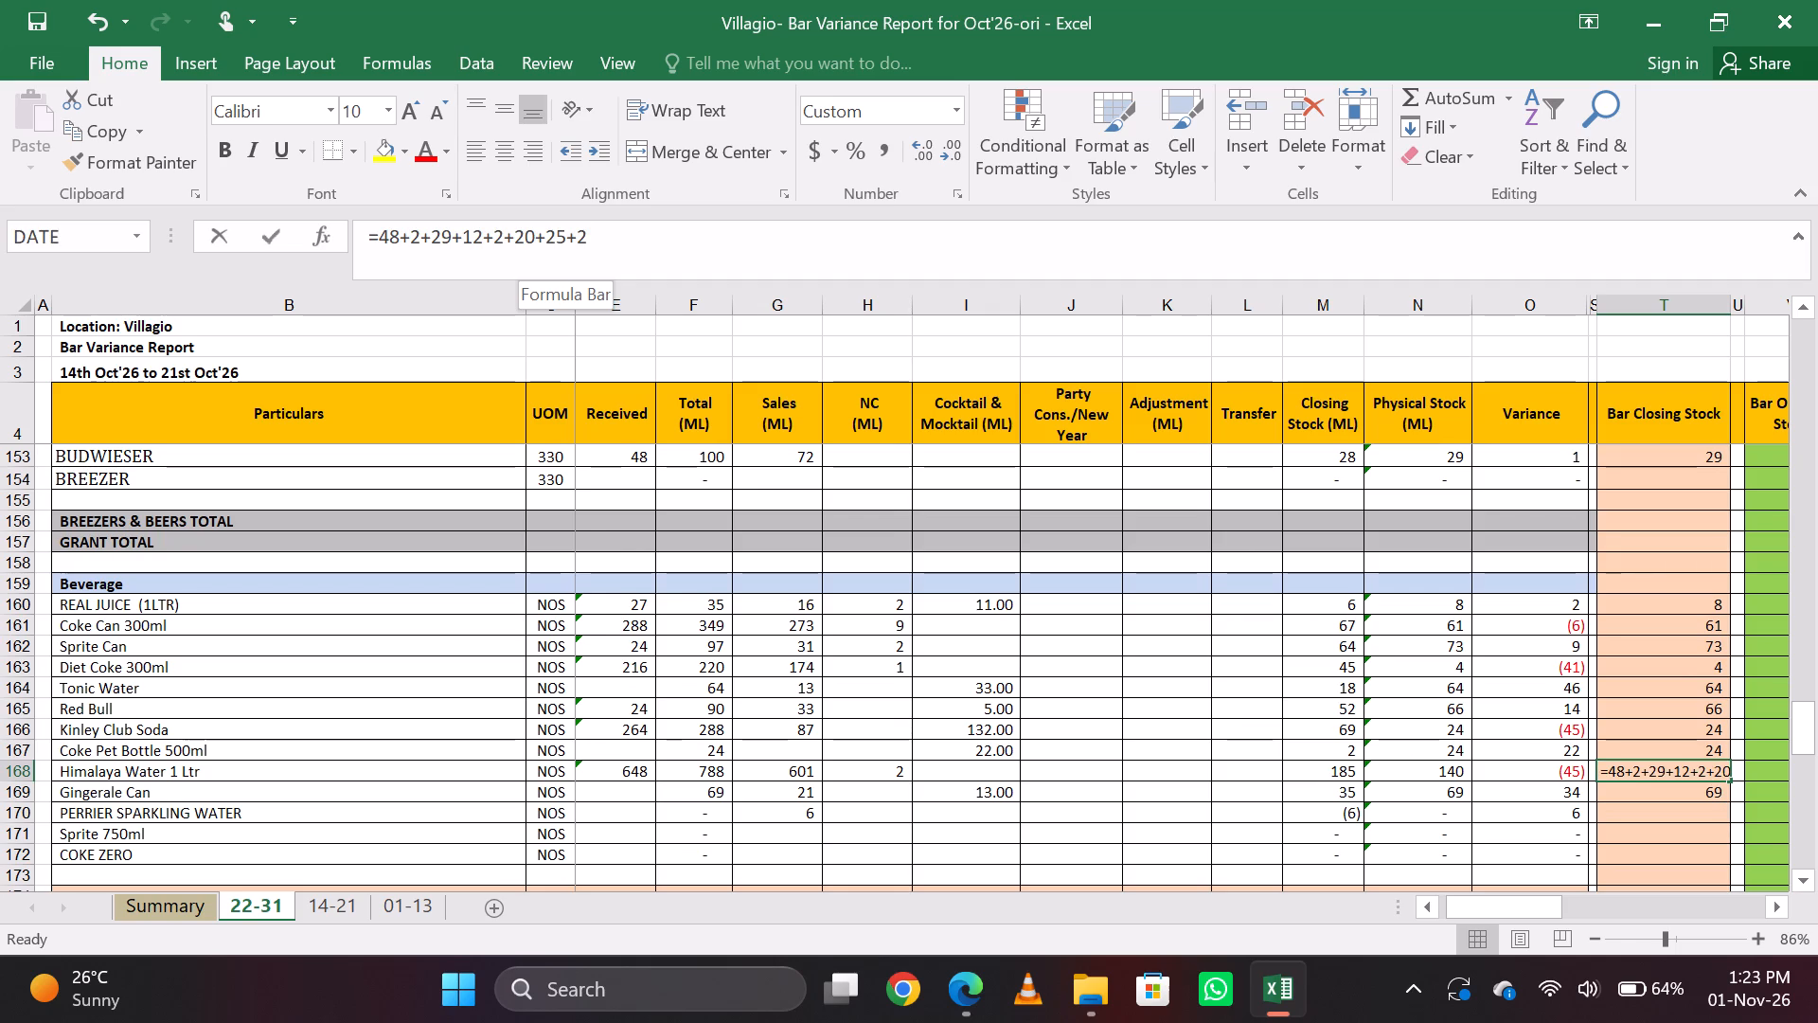
key("BackSpace")
key("BackSpace")
key("BackSpace")
key("BackSpace")
key("BackSpace")
key("BackSpace")
key("BackSpace")
key("BackSpace")
key("BackSpace")
key("BackSpace")
key("BackSpace")
key("BackSpace")
key("BackSpace")
key("BackSpace")
key("BackSpace")
key("BackSpace")
key("BackSpace")
key("BackSpace")
key("BackSpace")
key("BackSpace")
key("BackSpace")
key("BackSpace")
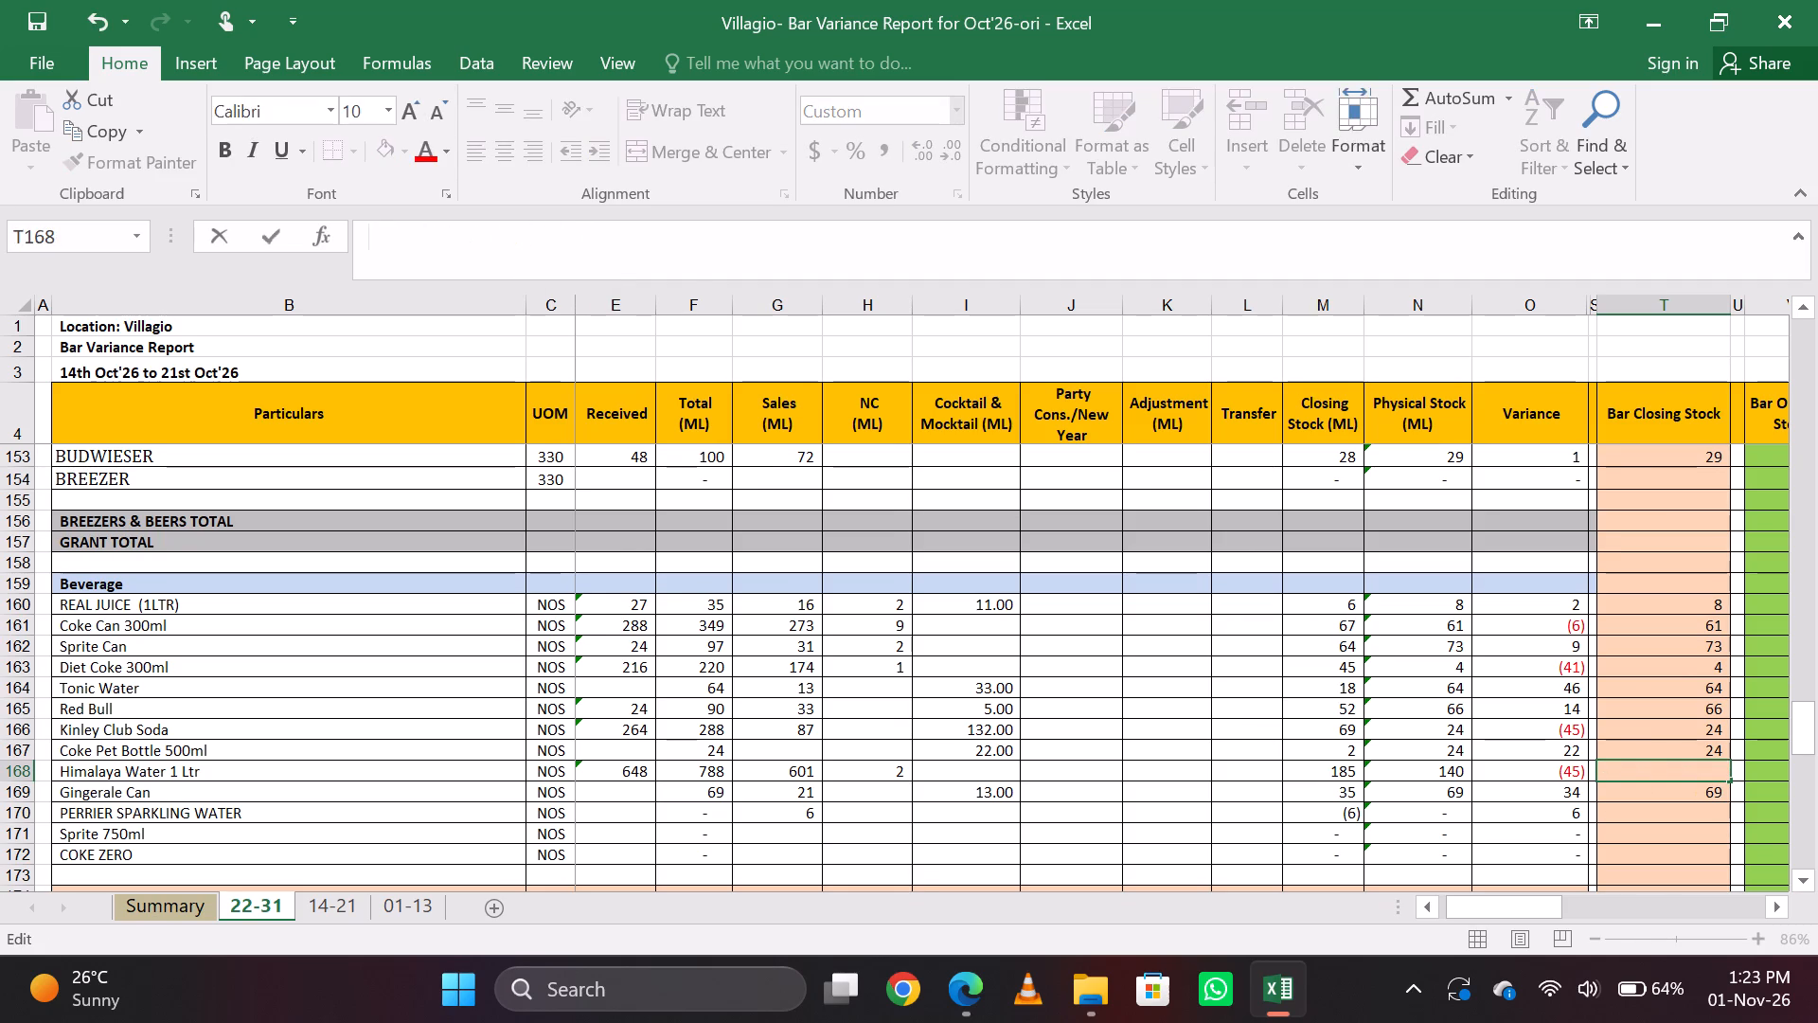
key("equal")
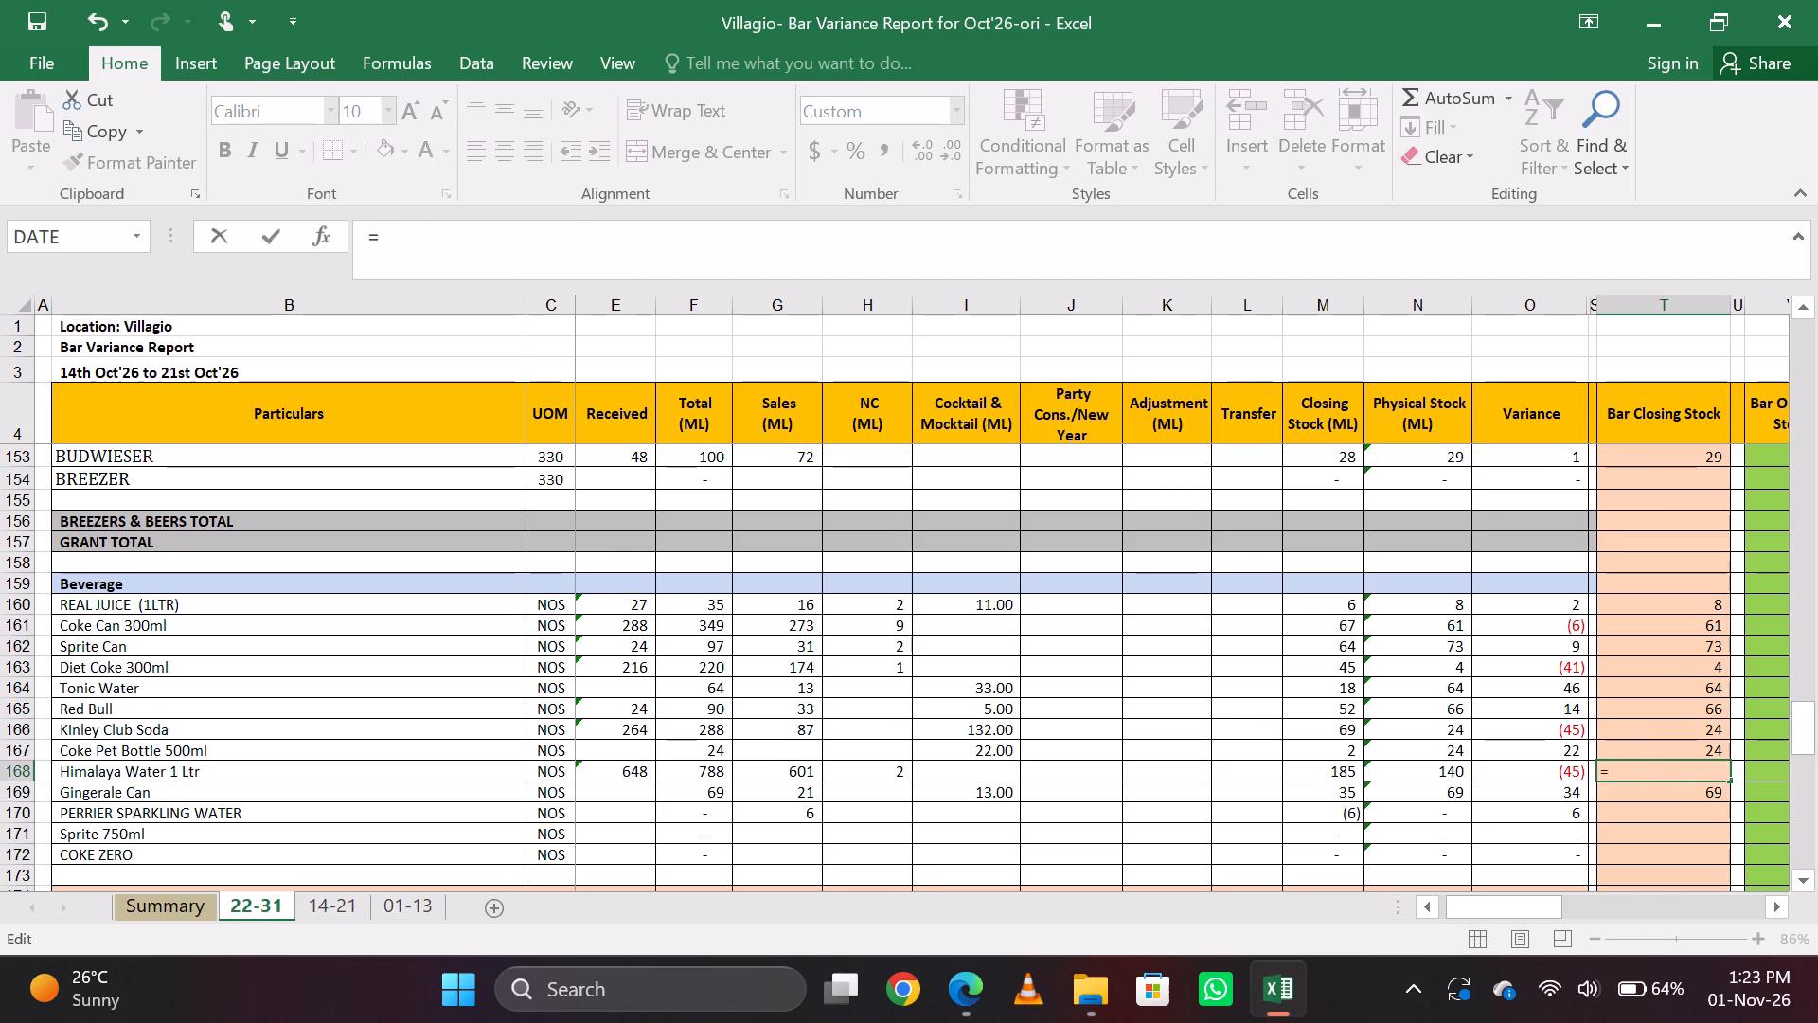
type("120")
key("shift+plus")
type("10+19")
key("Return")
key("Up")
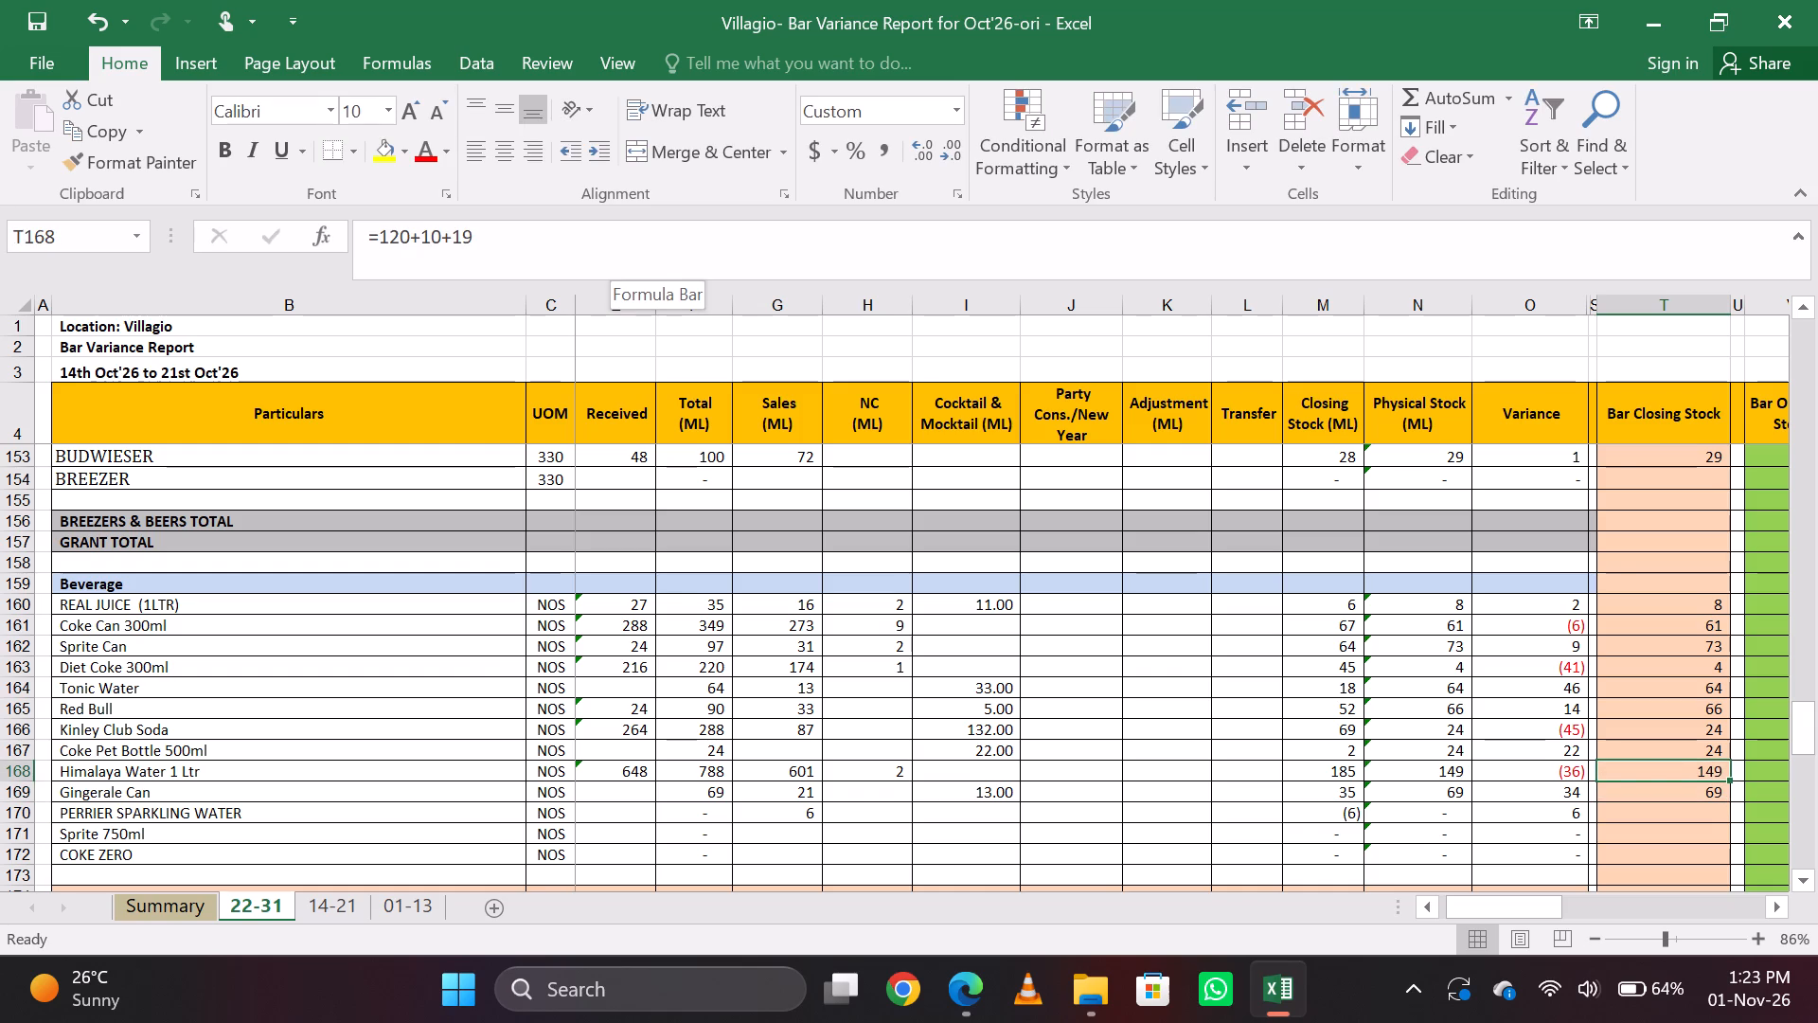
Extend Himalaya Water 1 Ltr's Bar Closing Stock formula to =120+10+19+28+10.
left_click(625, 242)
type("+28")
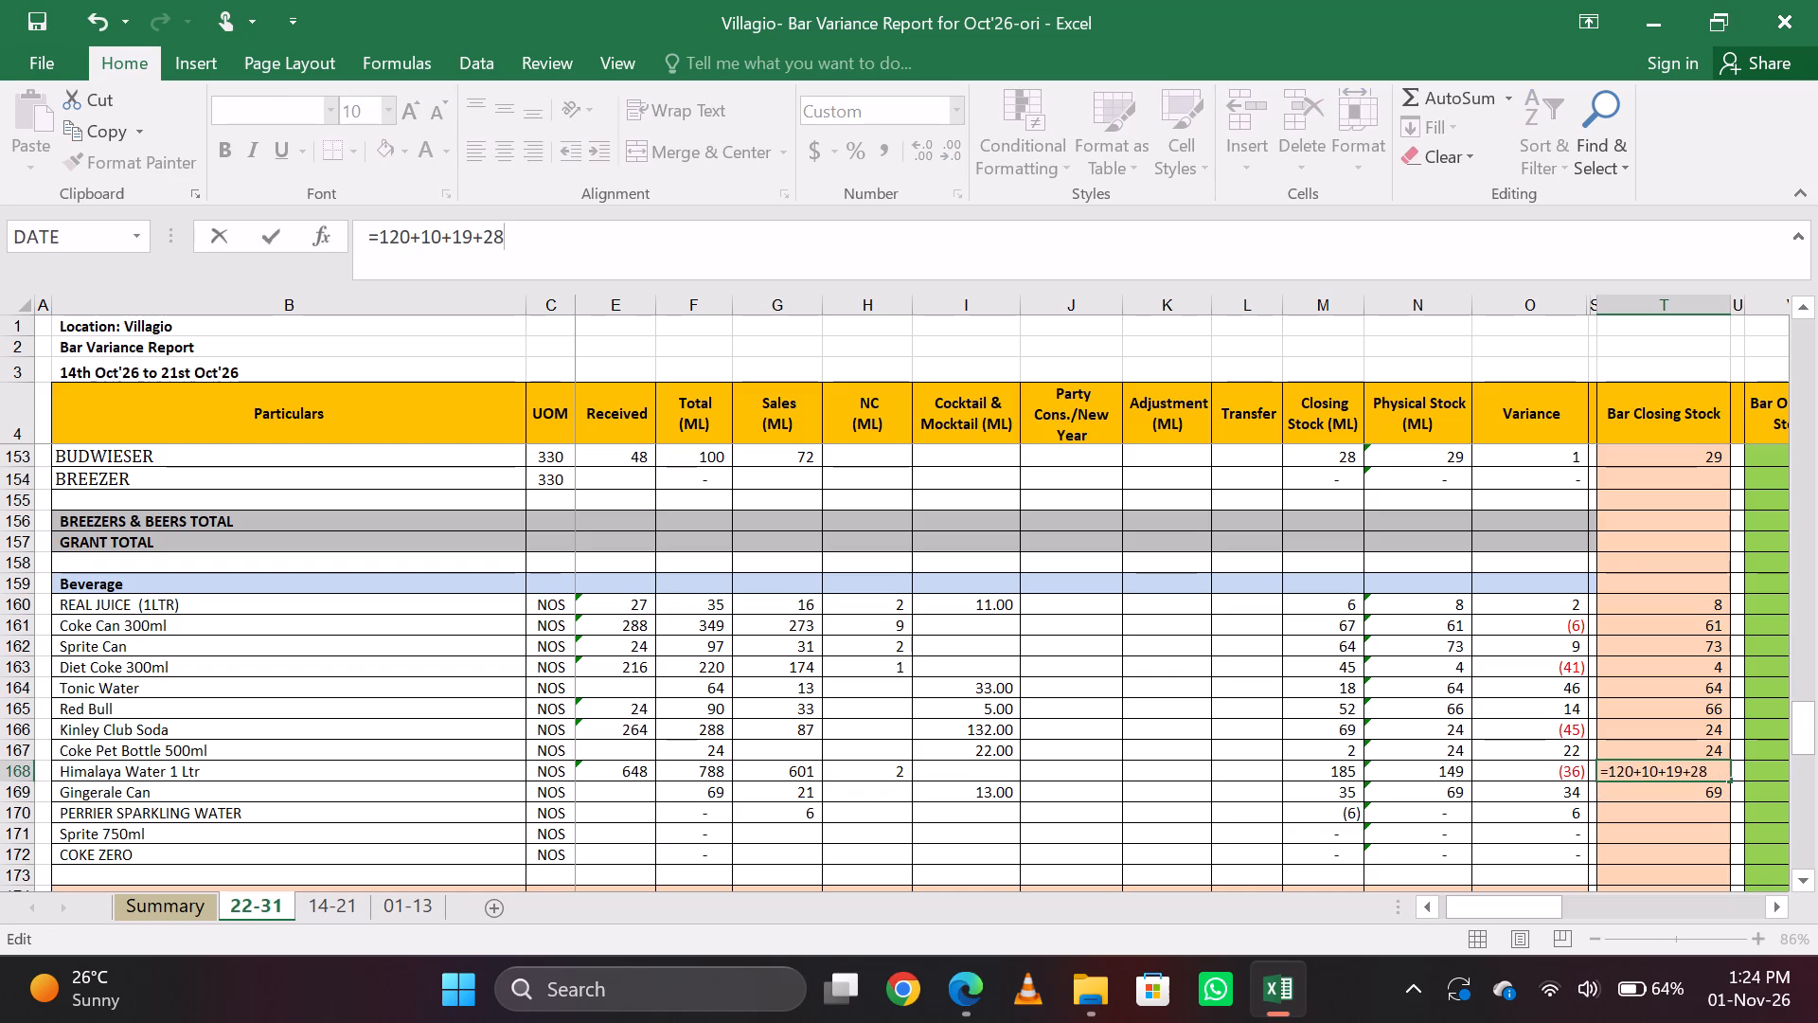
type("+10")
key("Return")
key("Up")
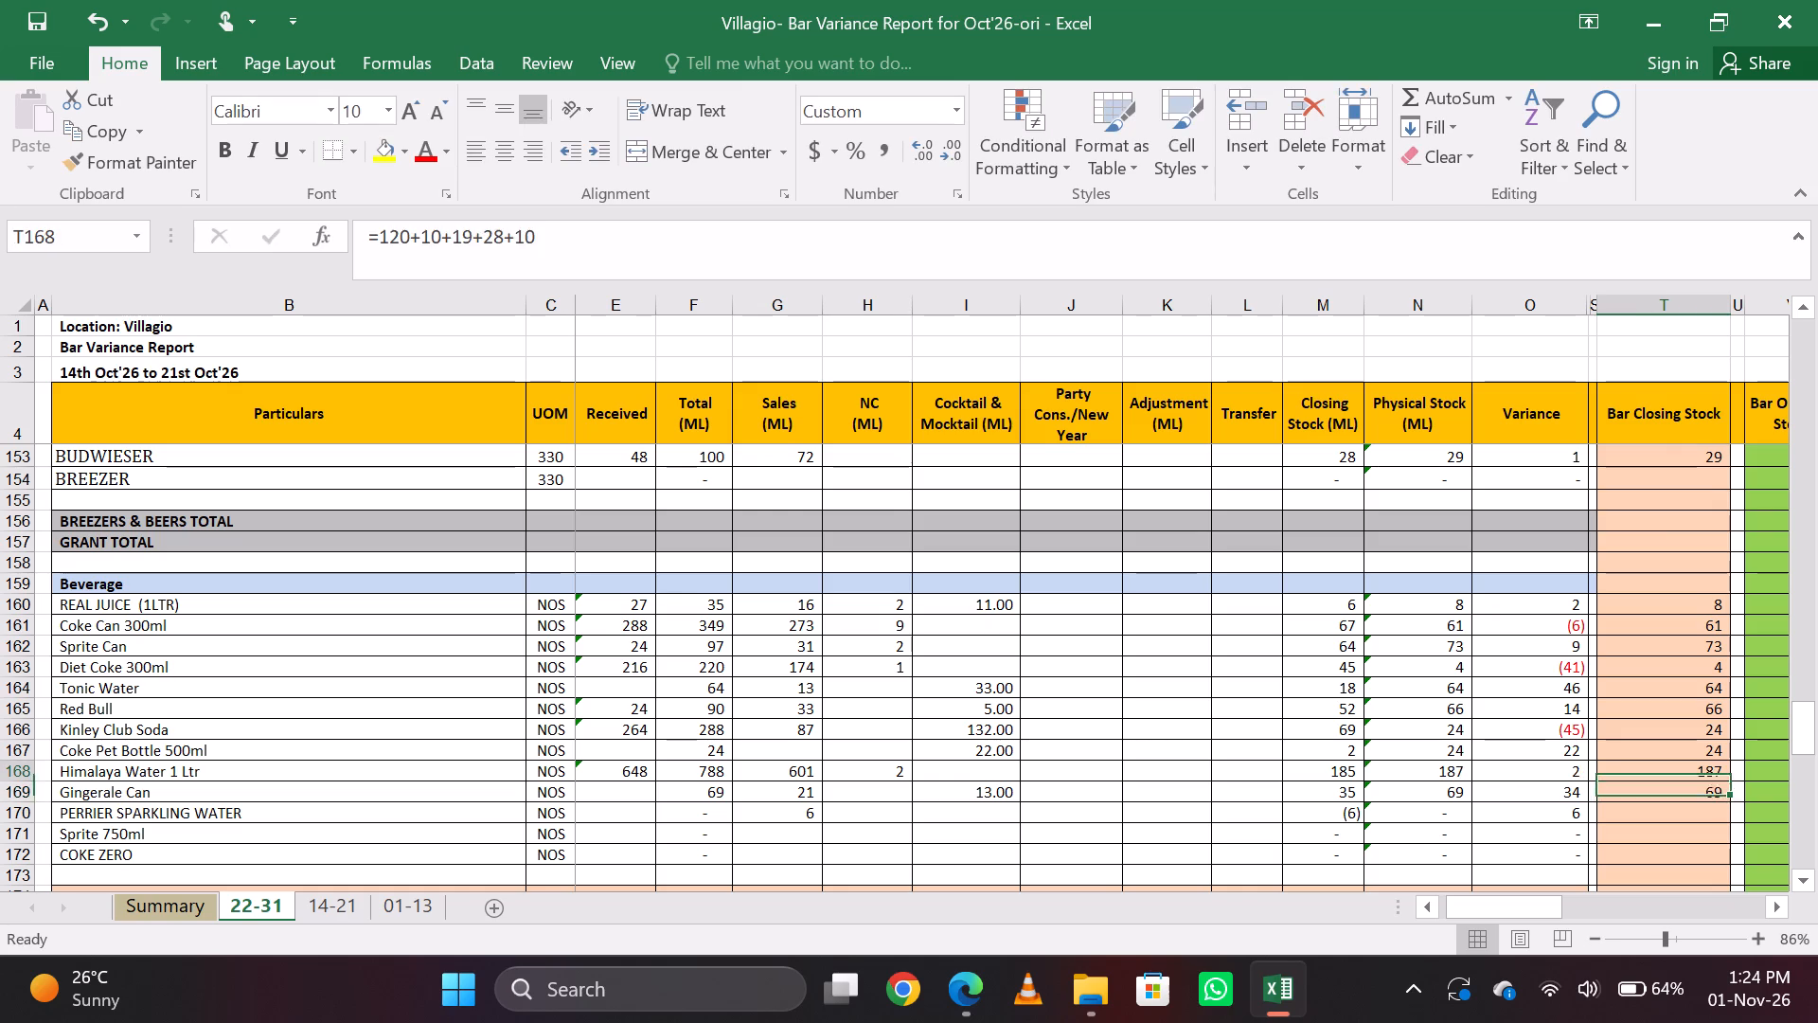
key("Down")
key("Up")
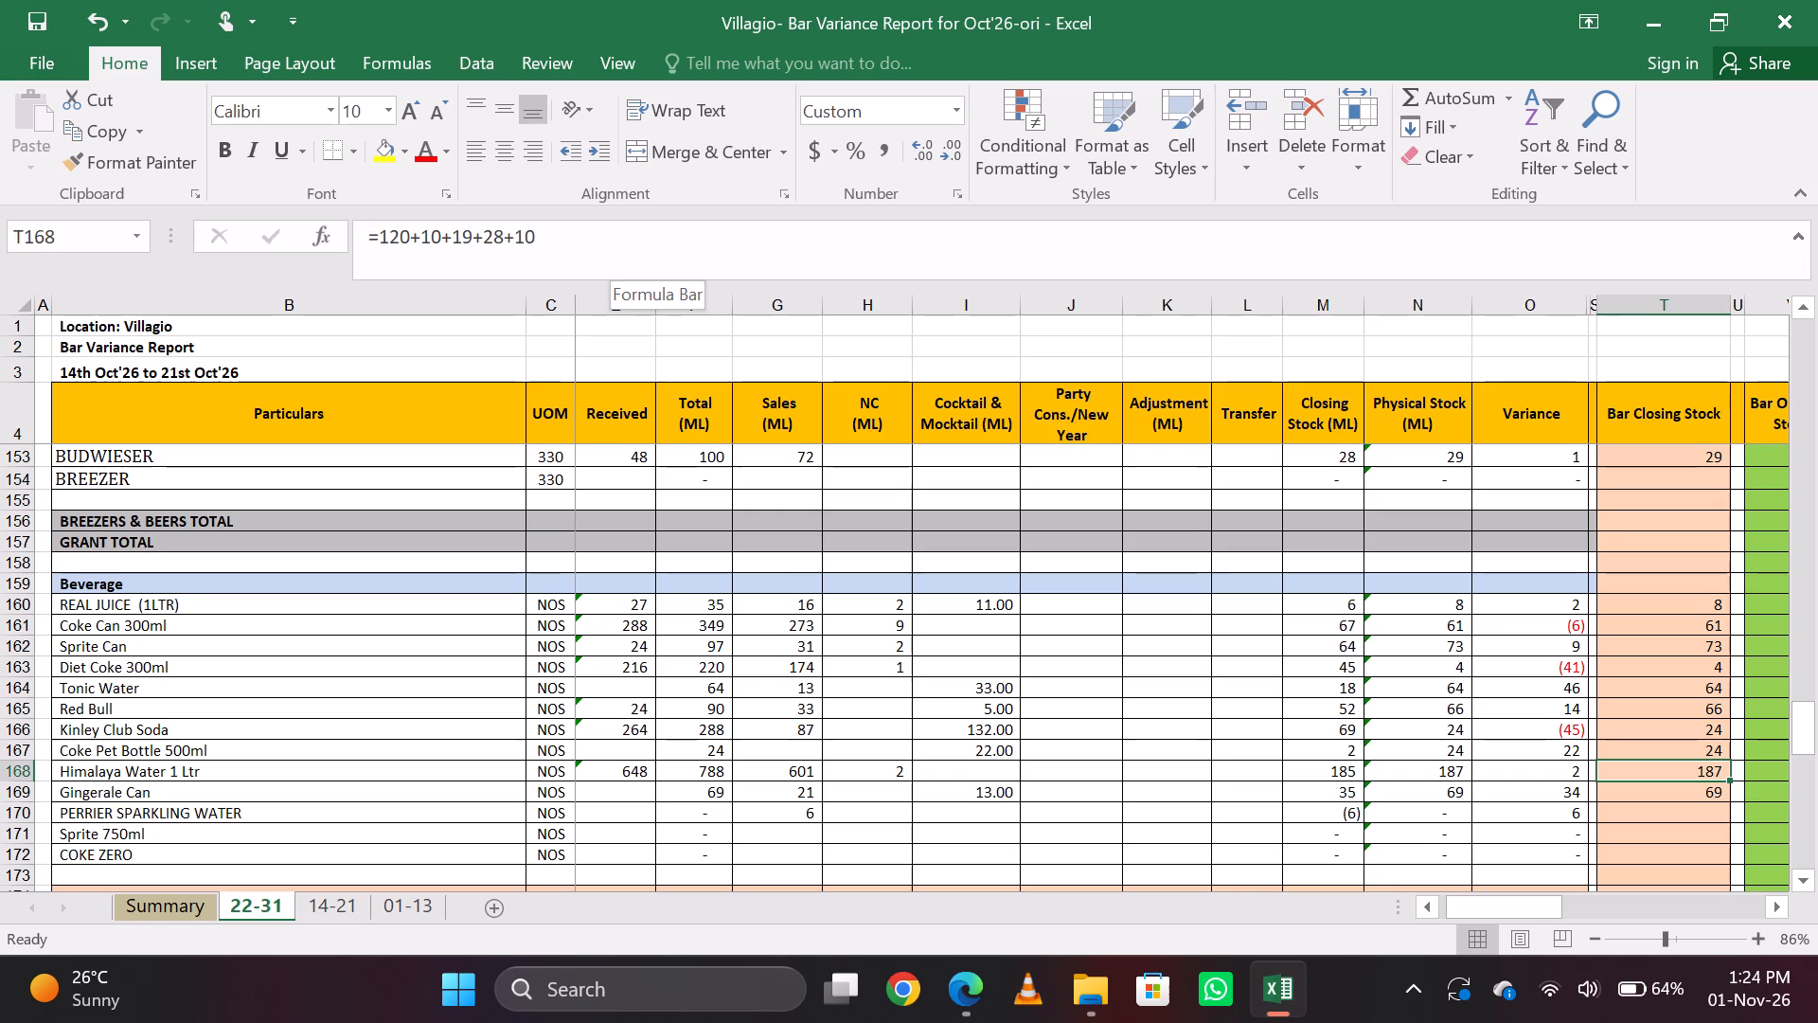
key("Down")
key("Up")
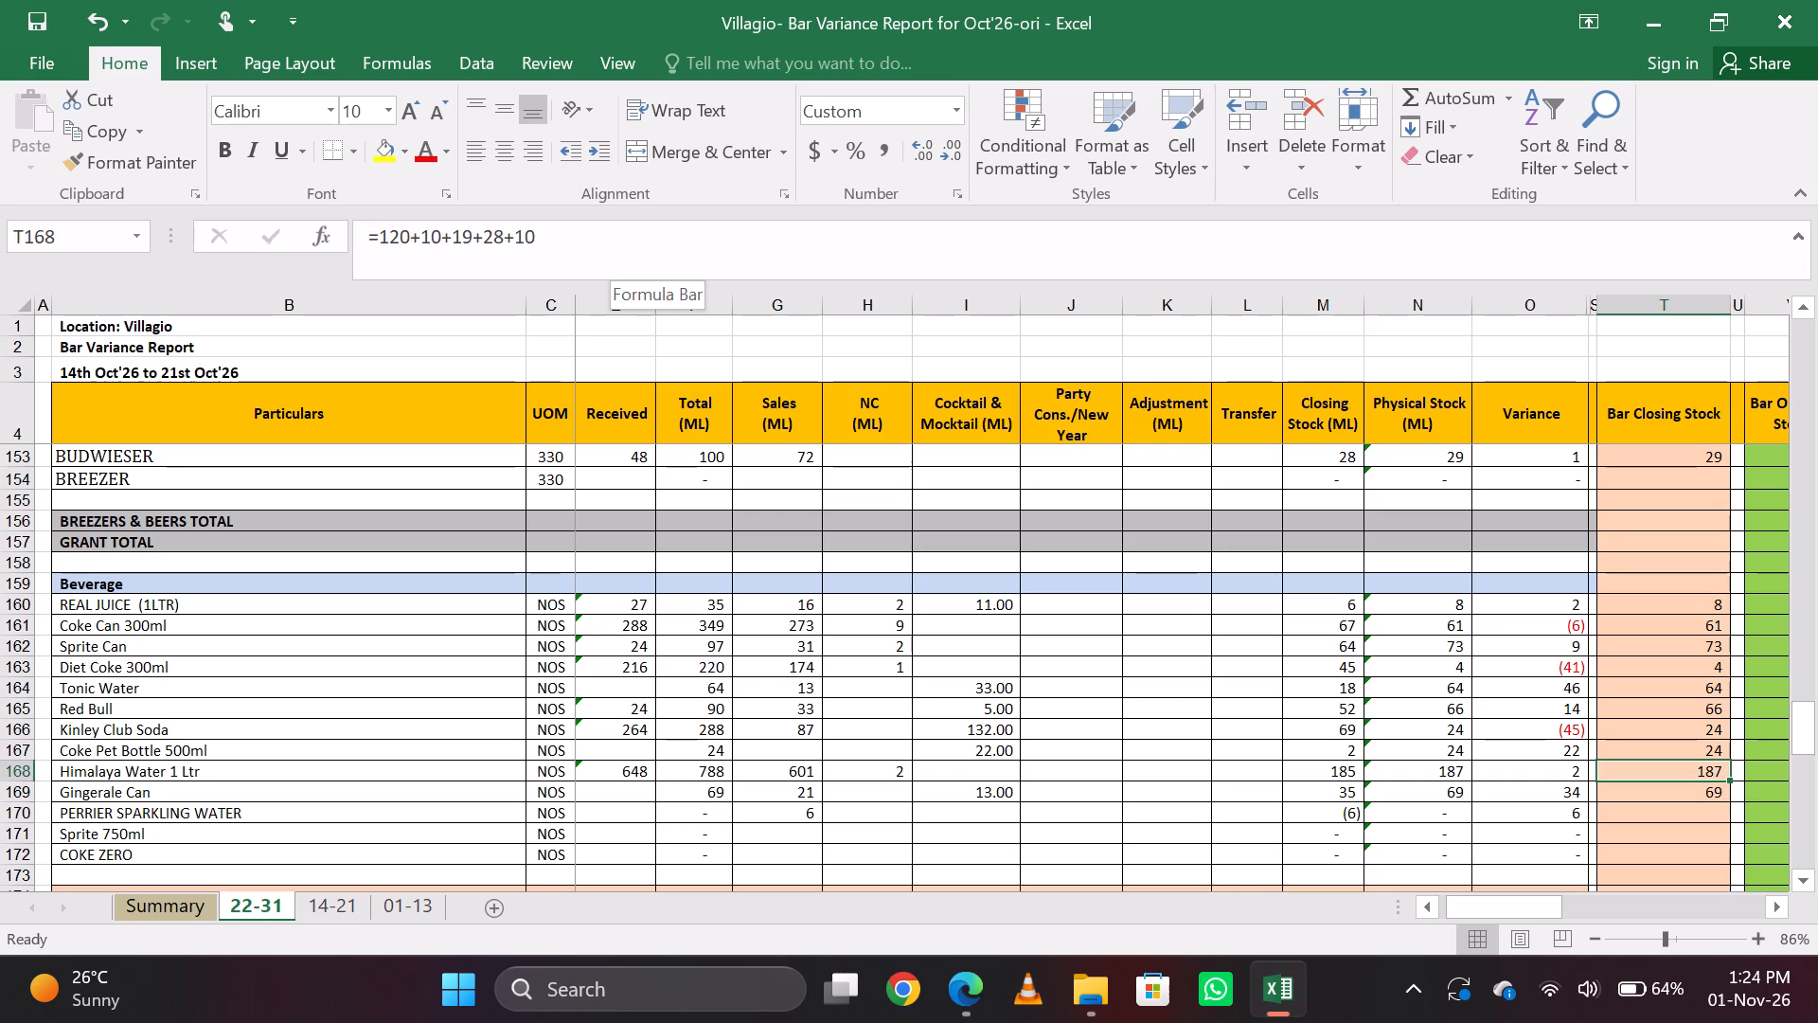
key("Up")
key("Down")
Change Coke Can 300ml's Bar Closing Stock formula in the Beverage section to =24+23+19.
key("Up")
key("Up")
key("Up")
key("Up")
key("Up")
key("Up")
key("Up")
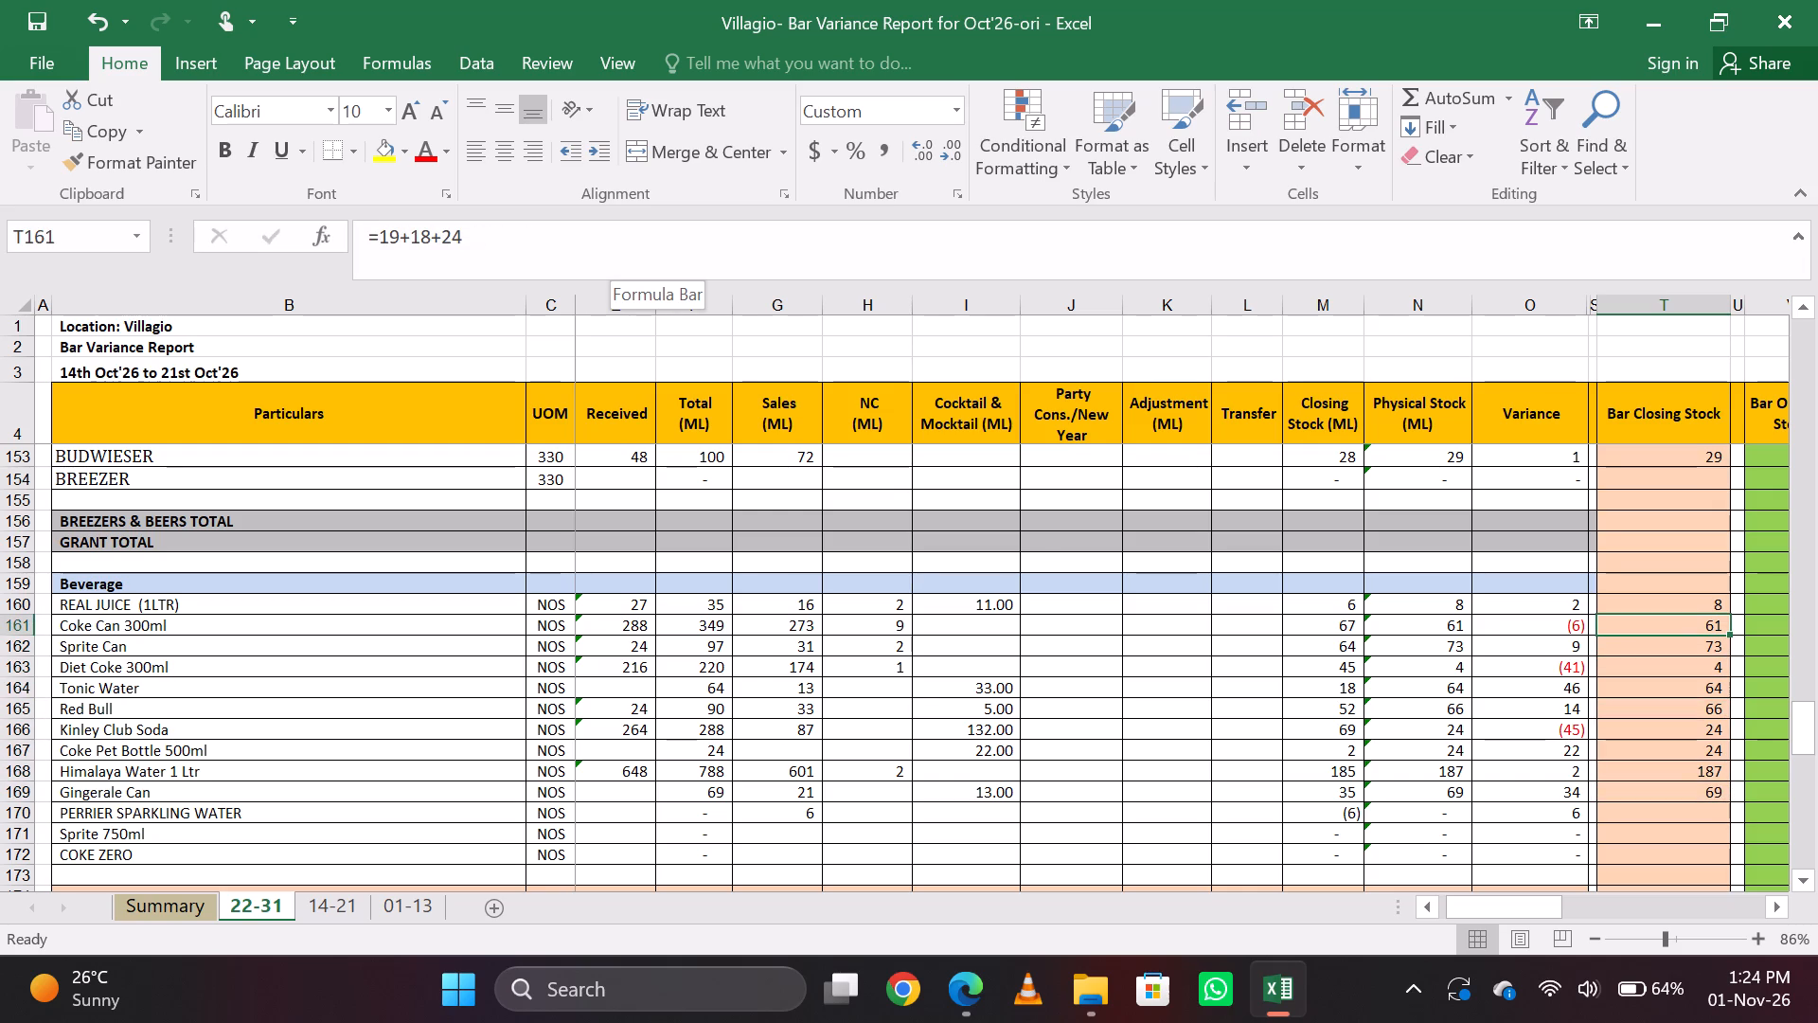
left_click(625, 242)
key("BackSpace")
key("BackSpace")
key("BackSpace")
key("BackSpace")
key("BackSpace")
key("BackSpace")
key("BackSpace")
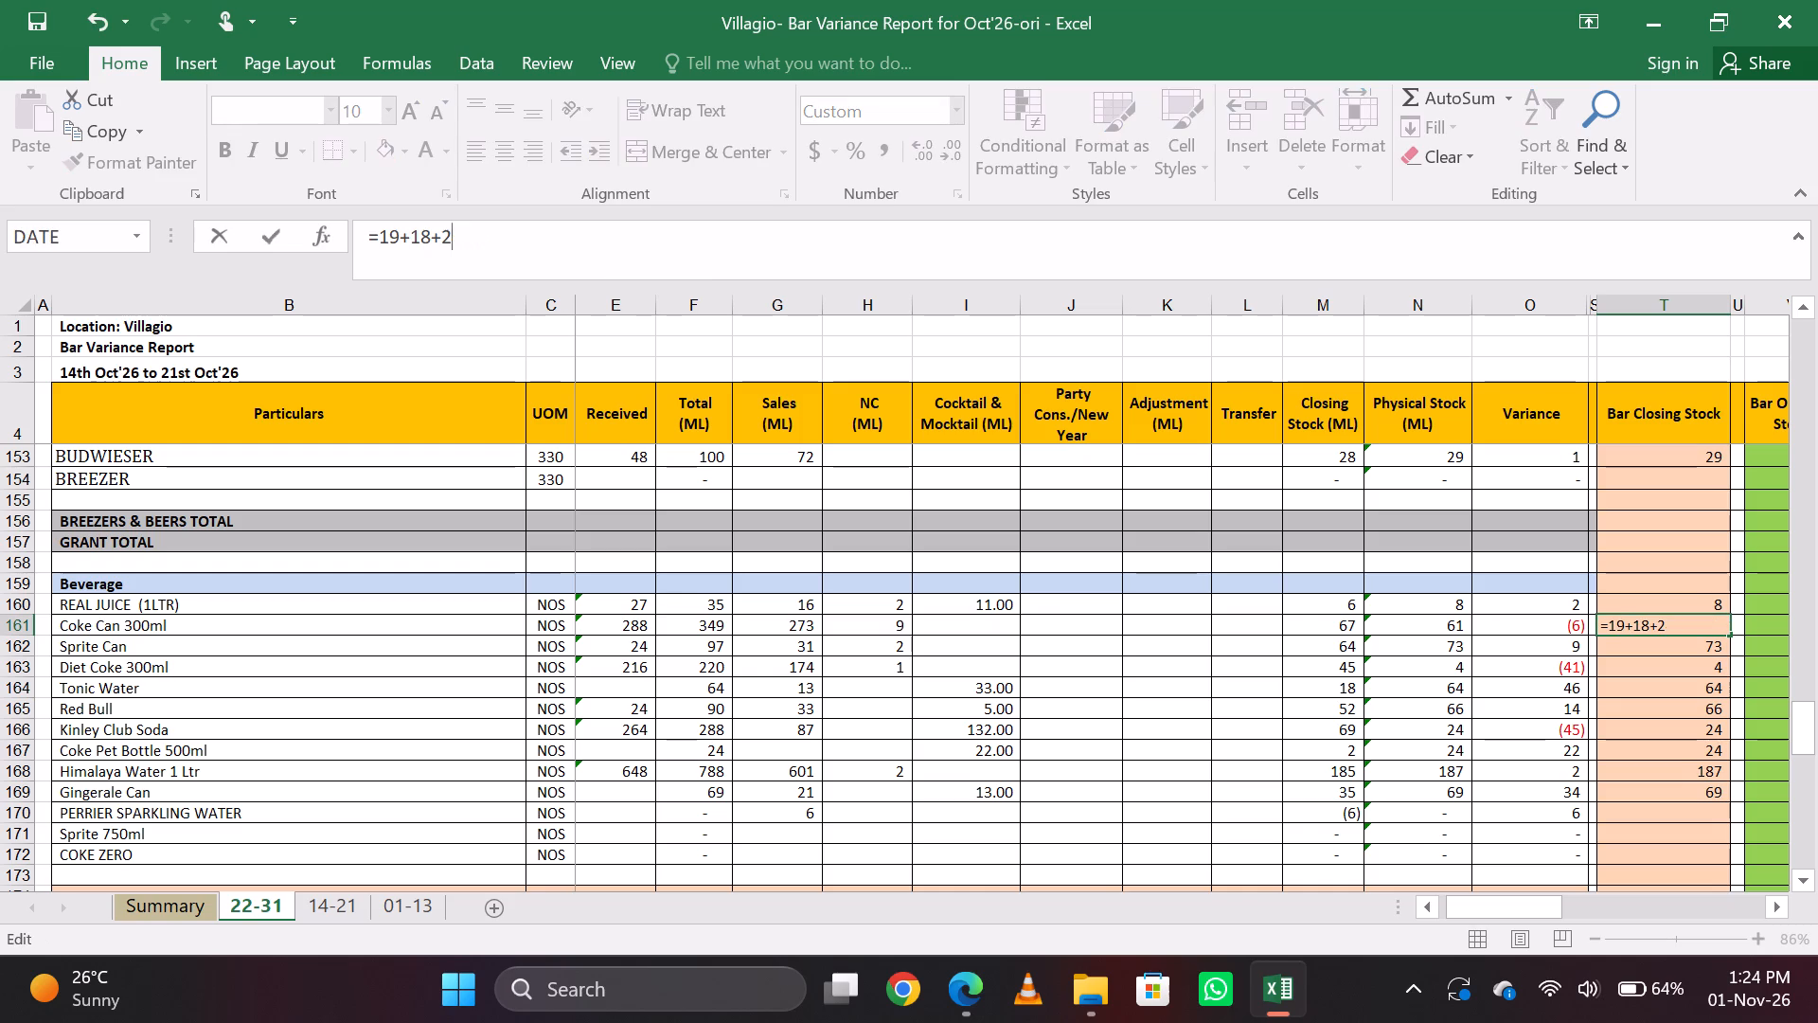
key("BackSpace")
type("24+23")
type("+19")
key("Return")
key("Up")
key("Down")
key("Up")
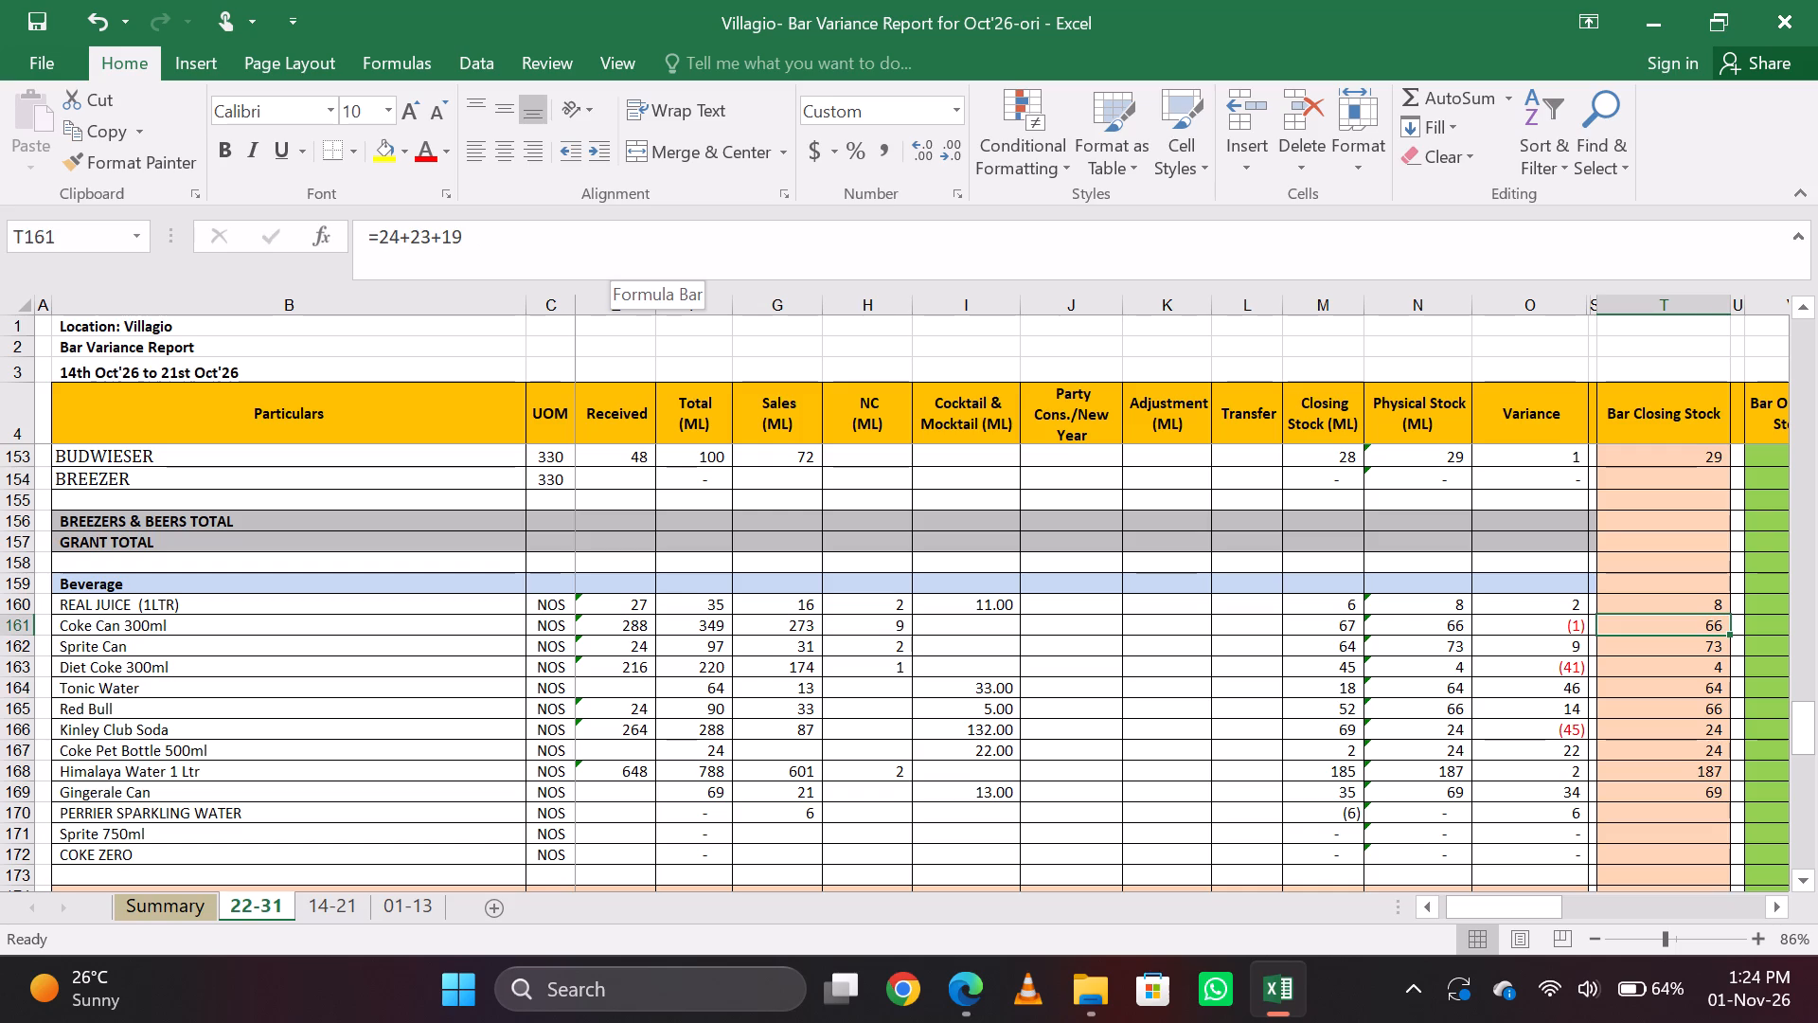
Change Gingerale Can's Bar Closing Stock entry in the Beverage section to =17.
key("Down")
key("Down")
key("Down")
key("Down")
key("Down")
key("Down")
key("Down")
key("Down")
key("Down")
key("Down")
key("Down")
key("Down")
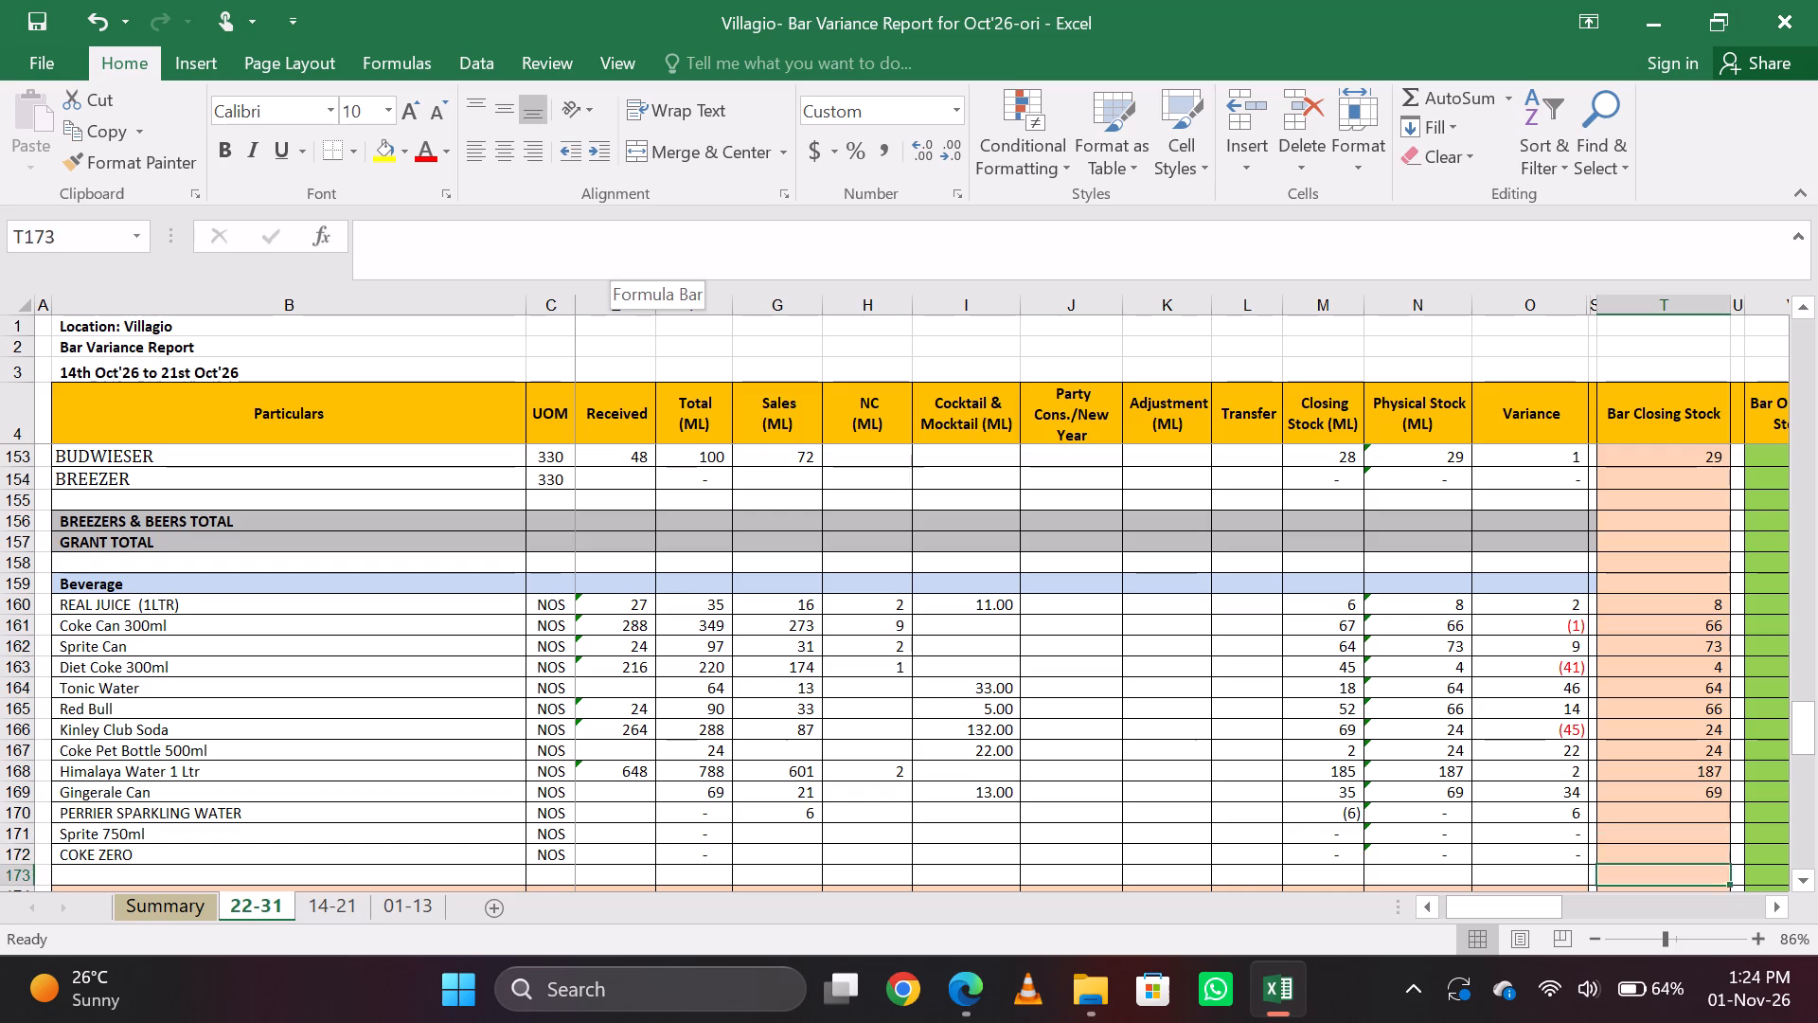
key("Up")
key("Up")
key("Up")
key("Up")
key("equal")
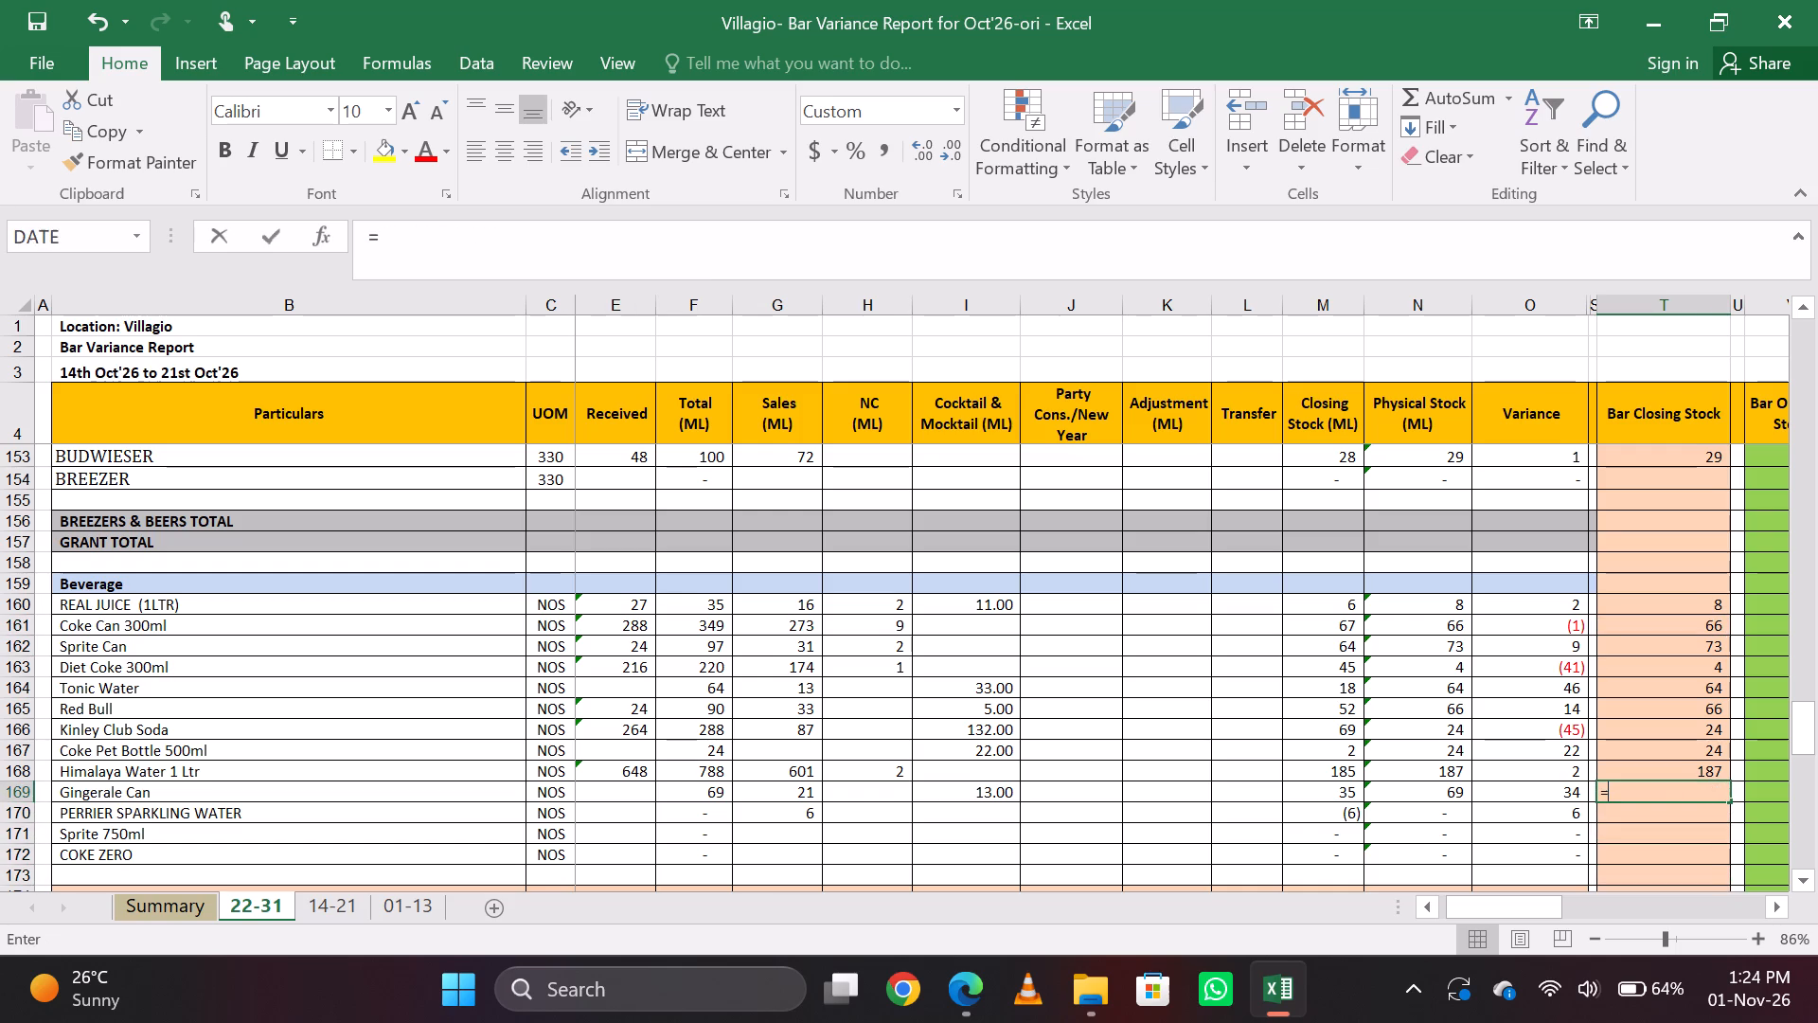
type("18")
key("BackSpace")
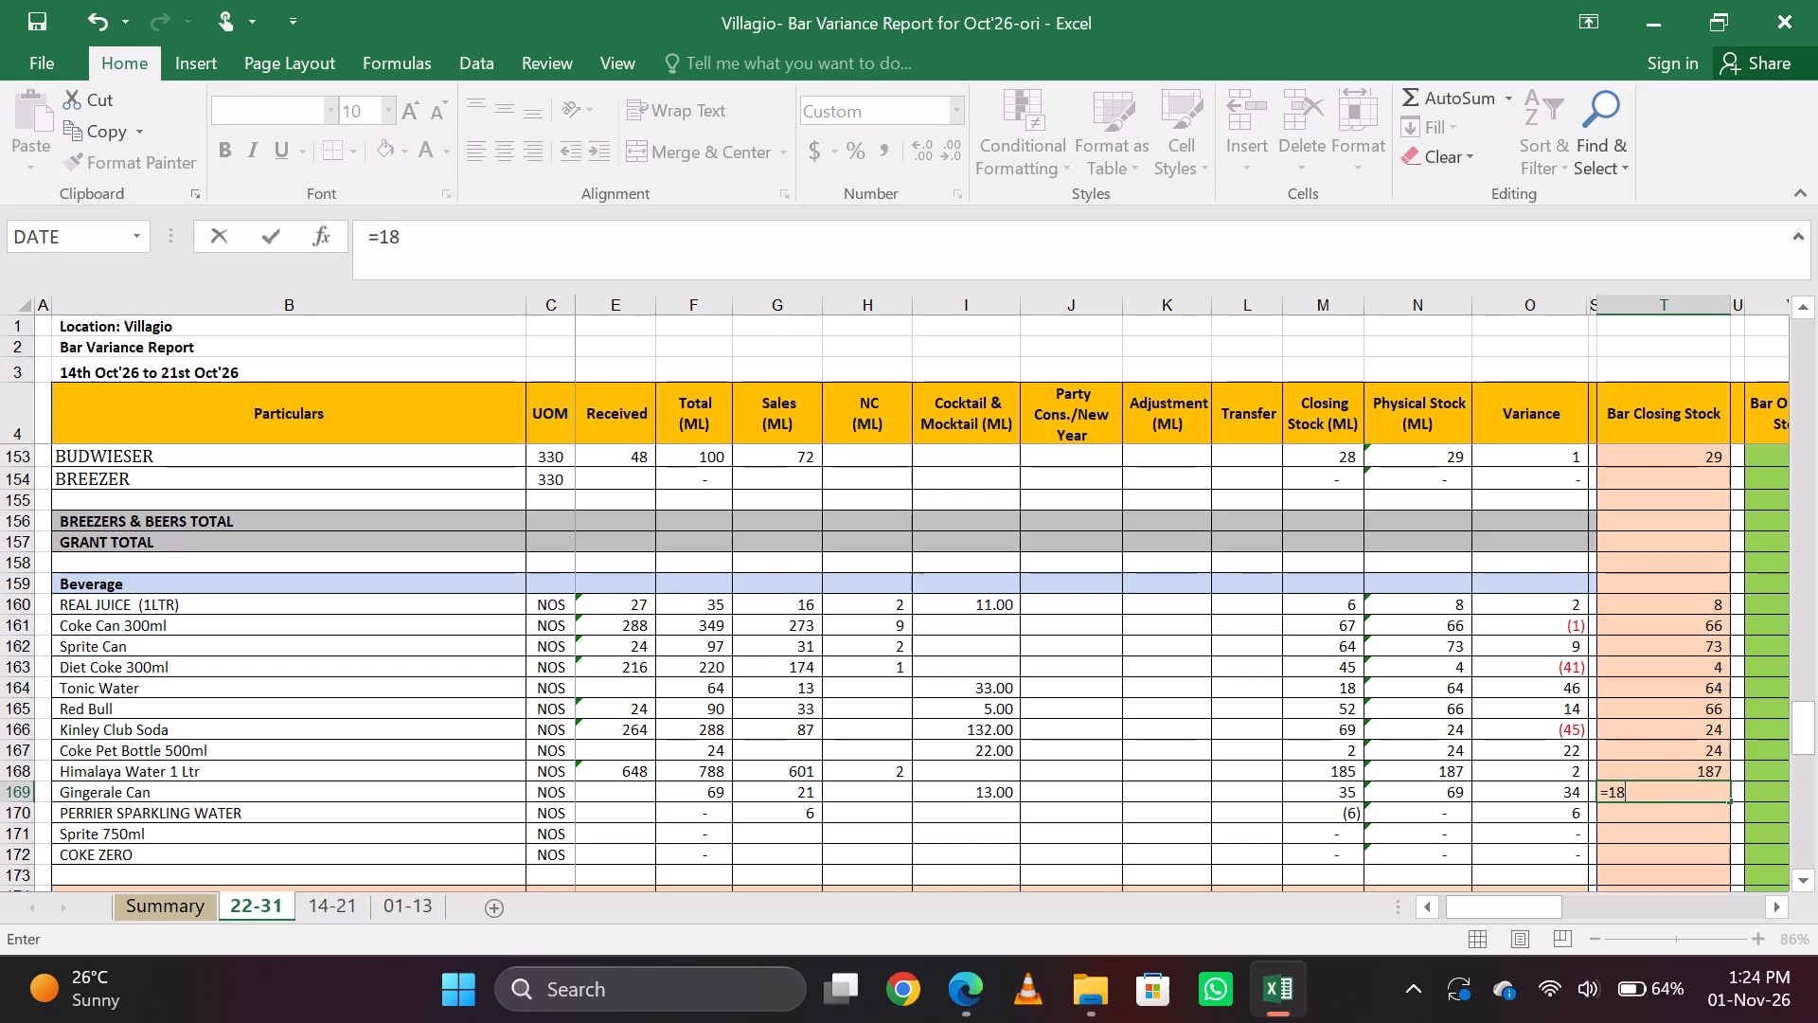
key("8")
key("BackSpace")
key("7")
key("Return")
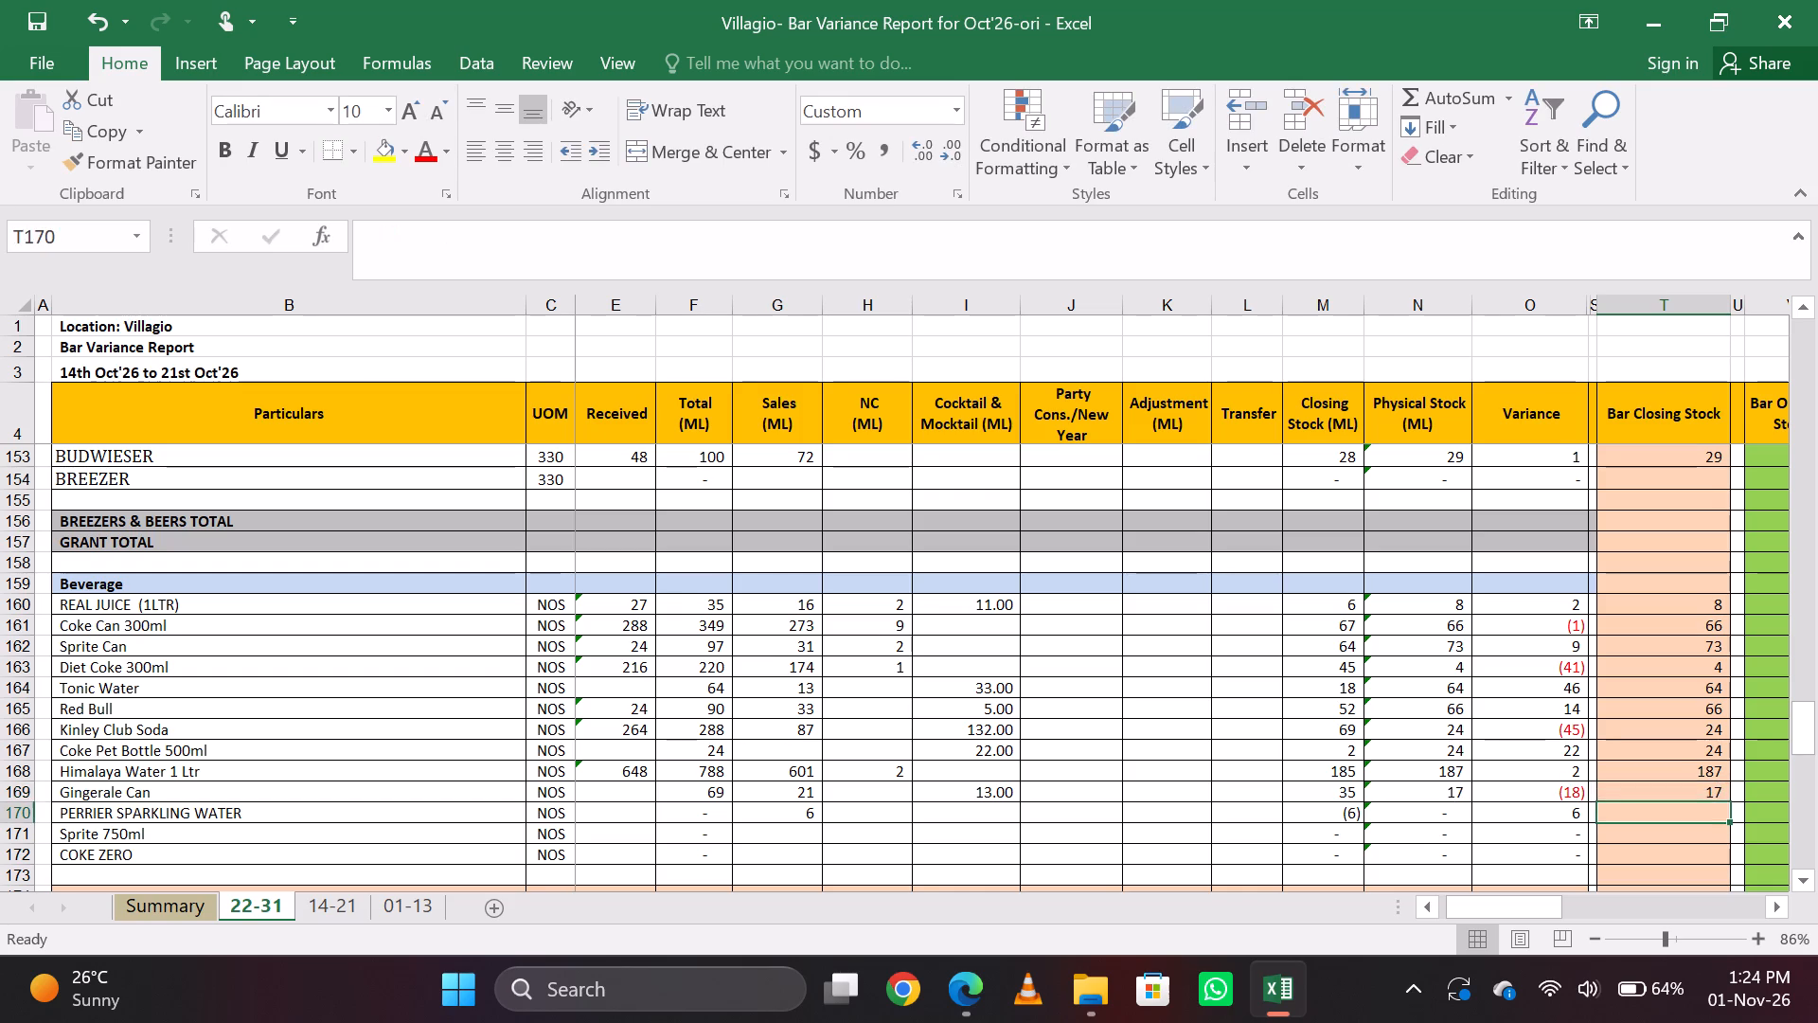
key("Up")
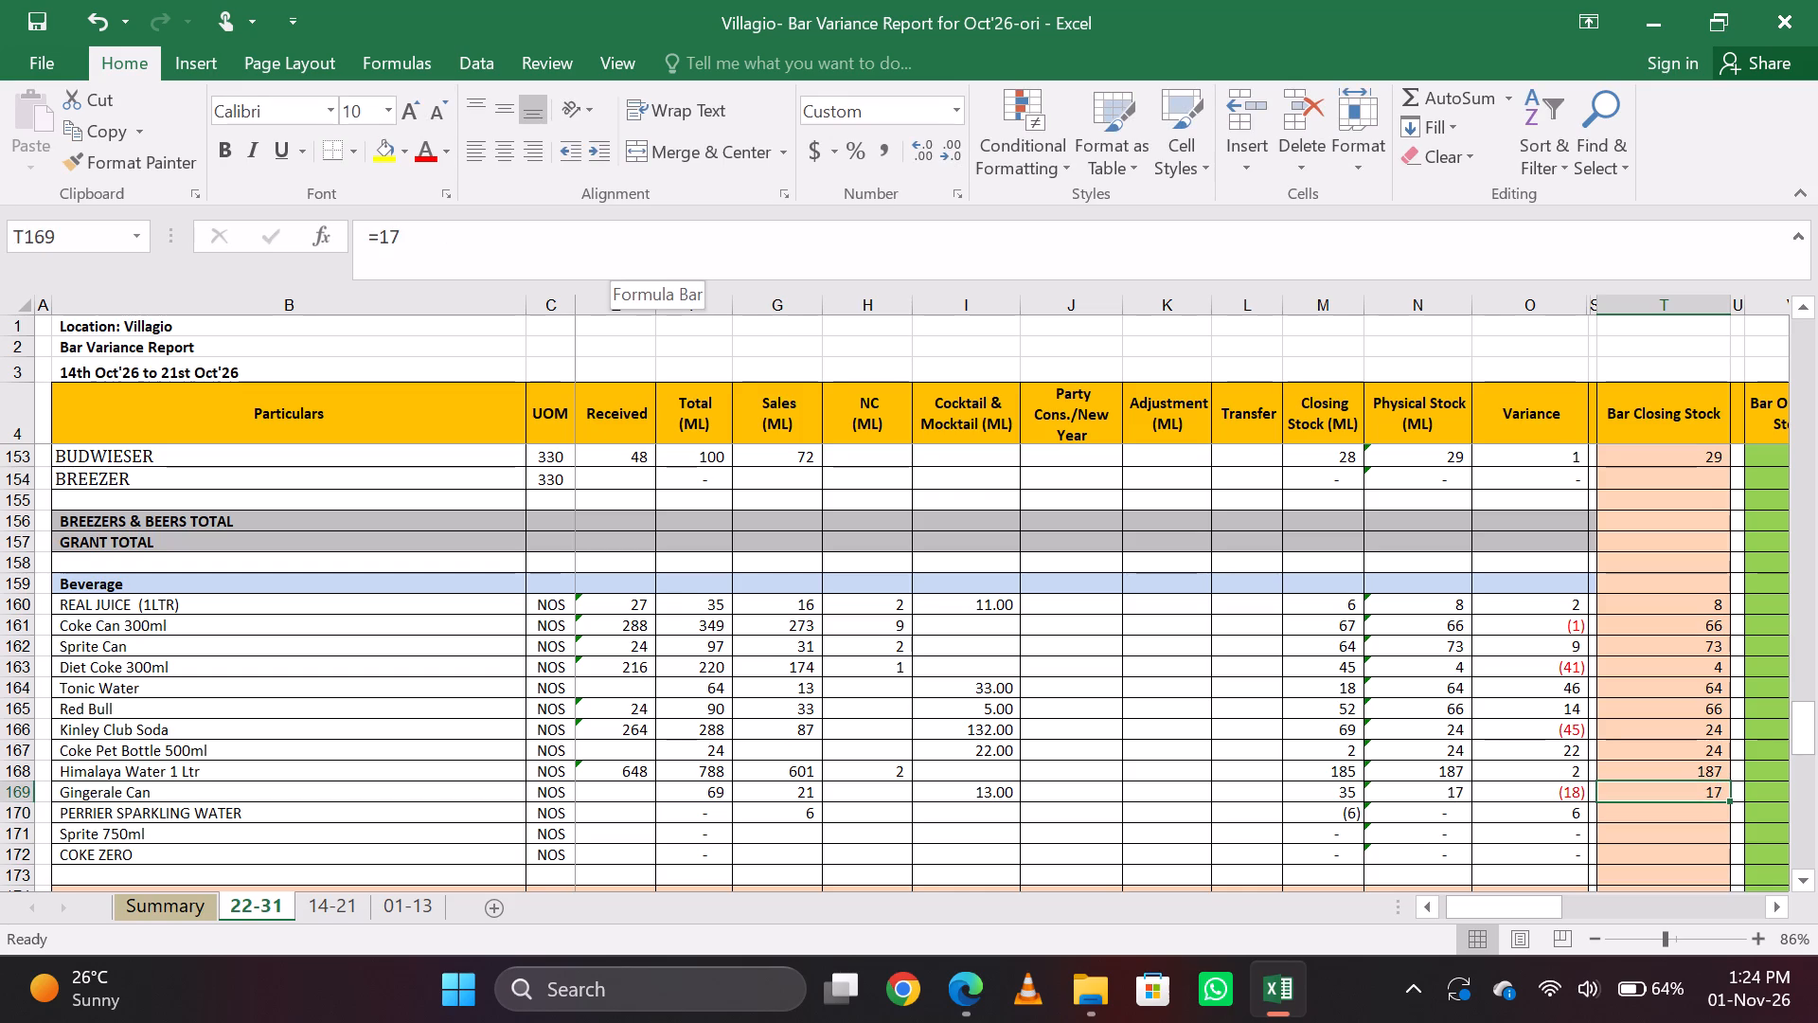
key("Right")
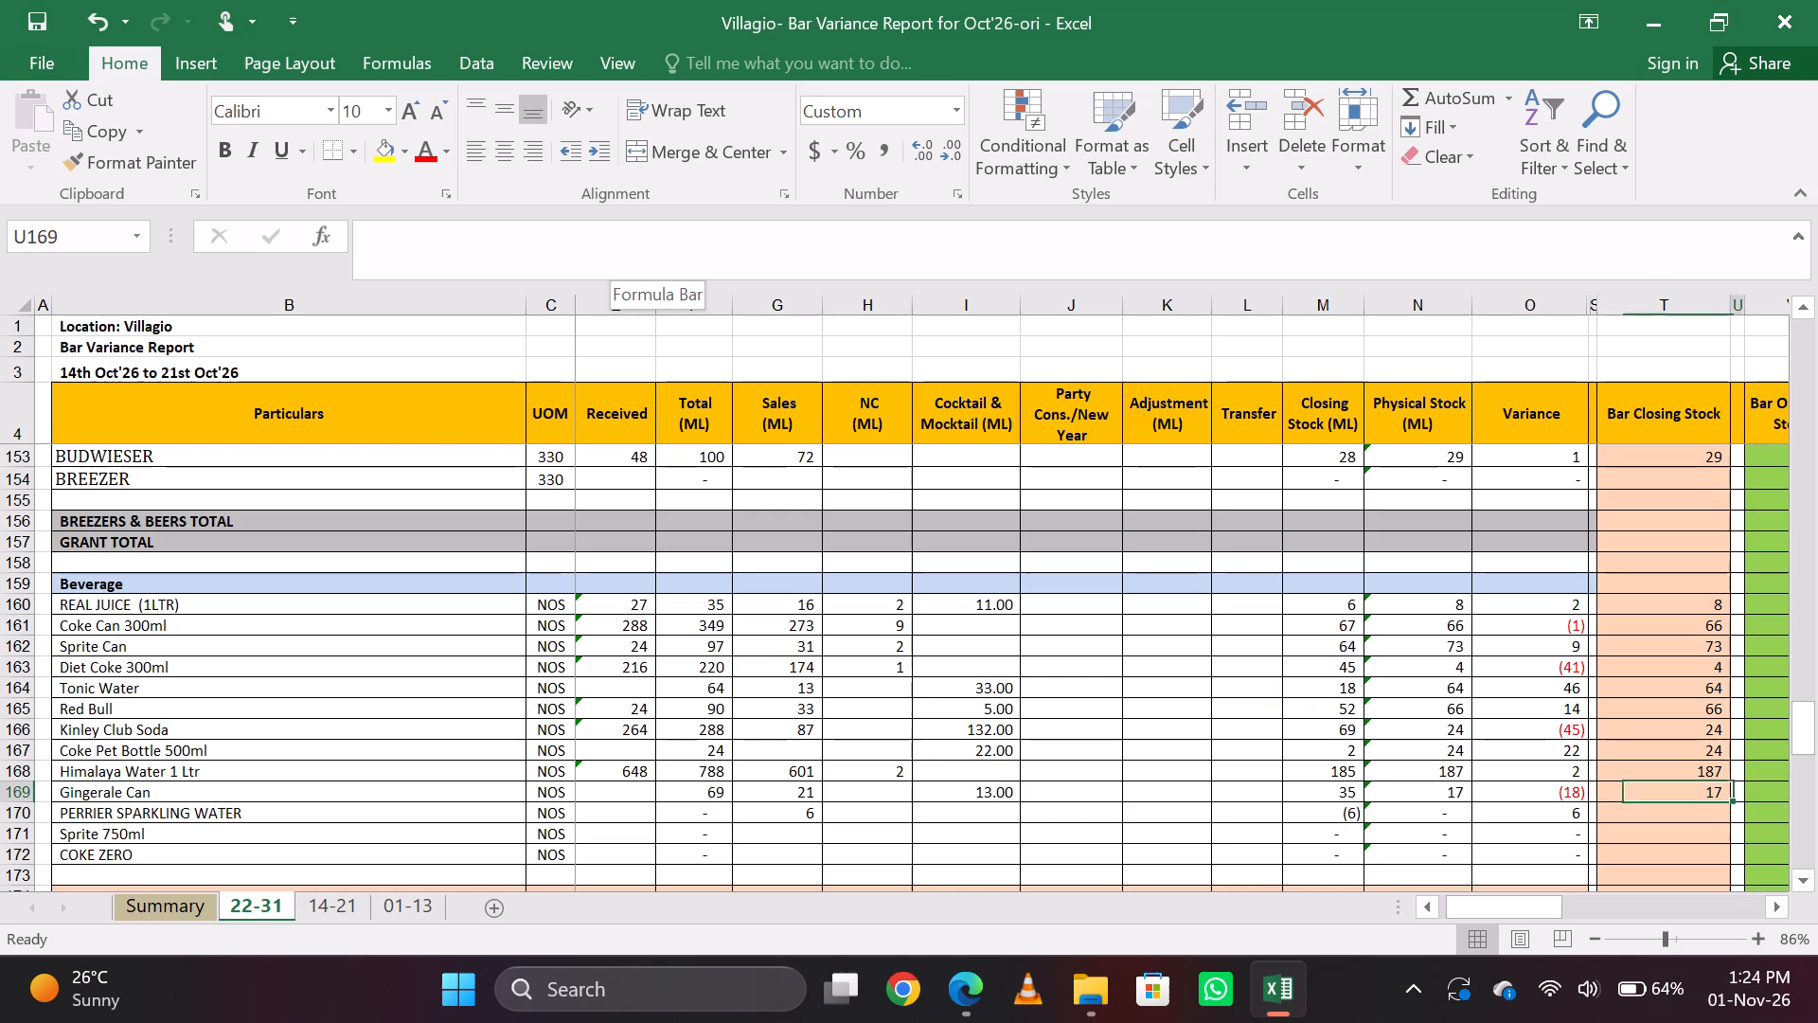
key("Left")
Change Kinley Club Soda's Bar Closing Stock entry in the Beverage section to =48+12.
key("Up")
key("Up")
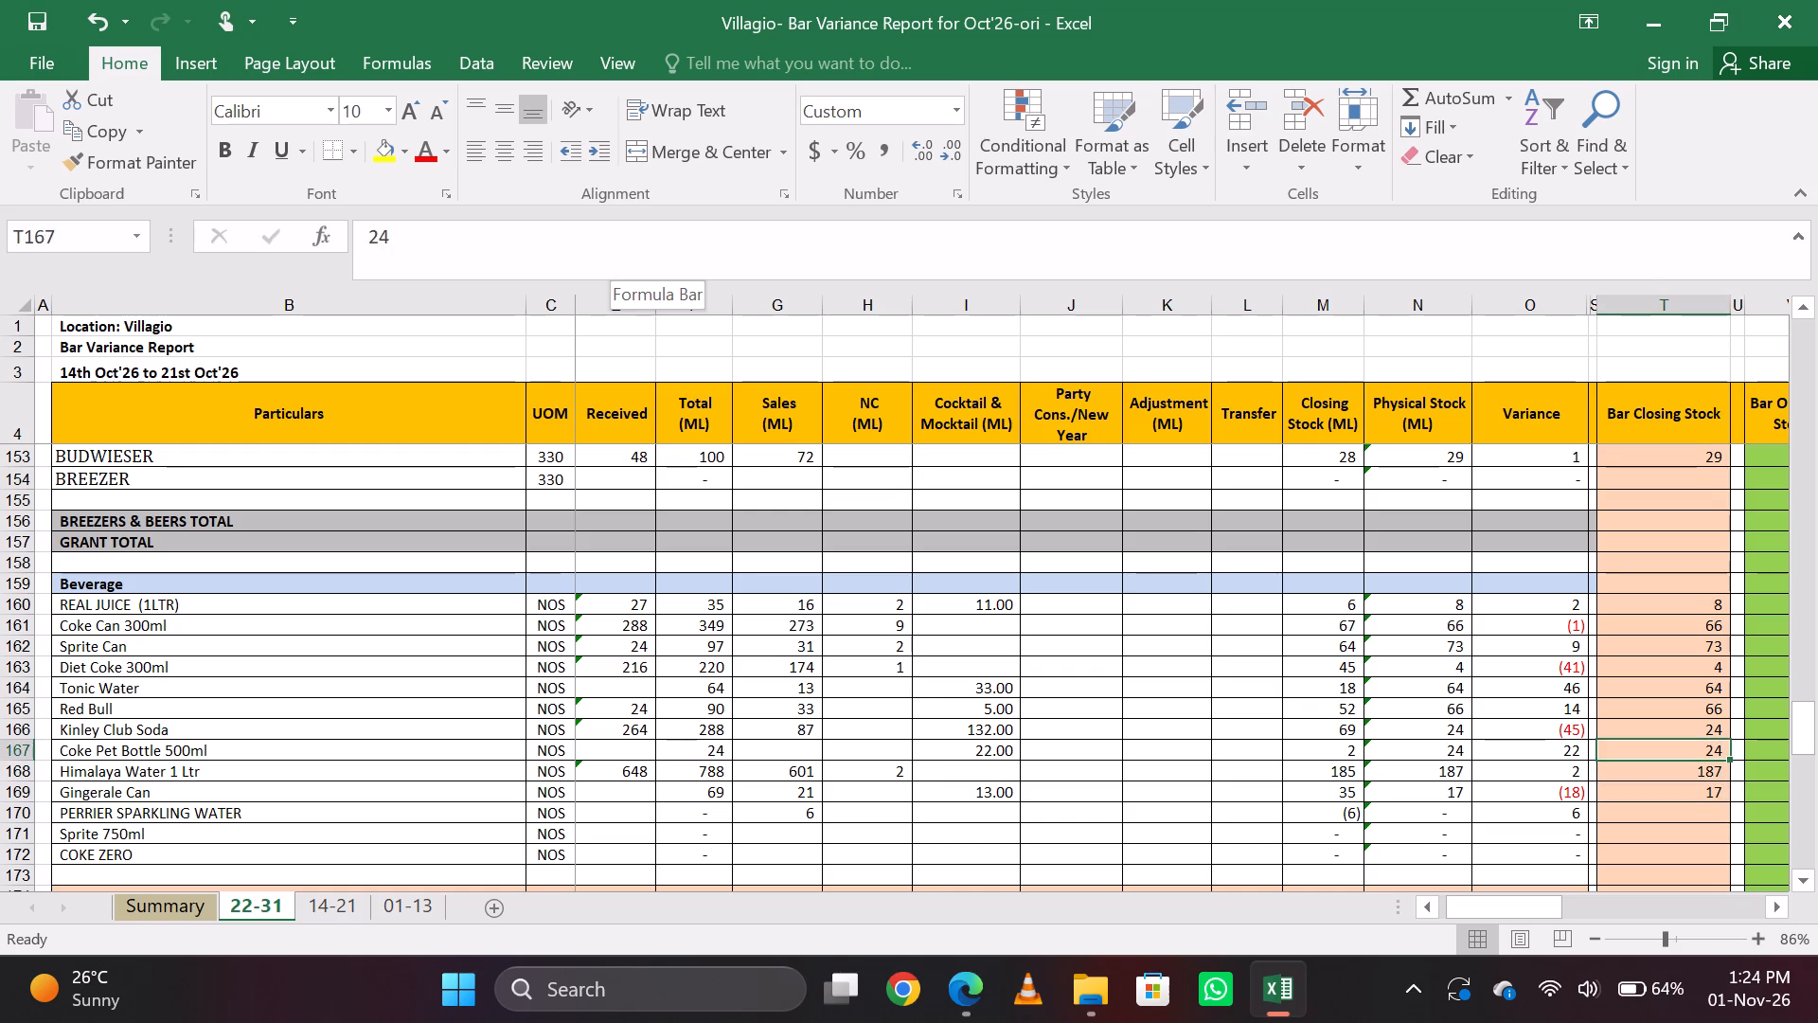
key("Down")
key("Up")
key("Up")
left_click(625, 242)
key("BackSpace")
key("BackSpace")
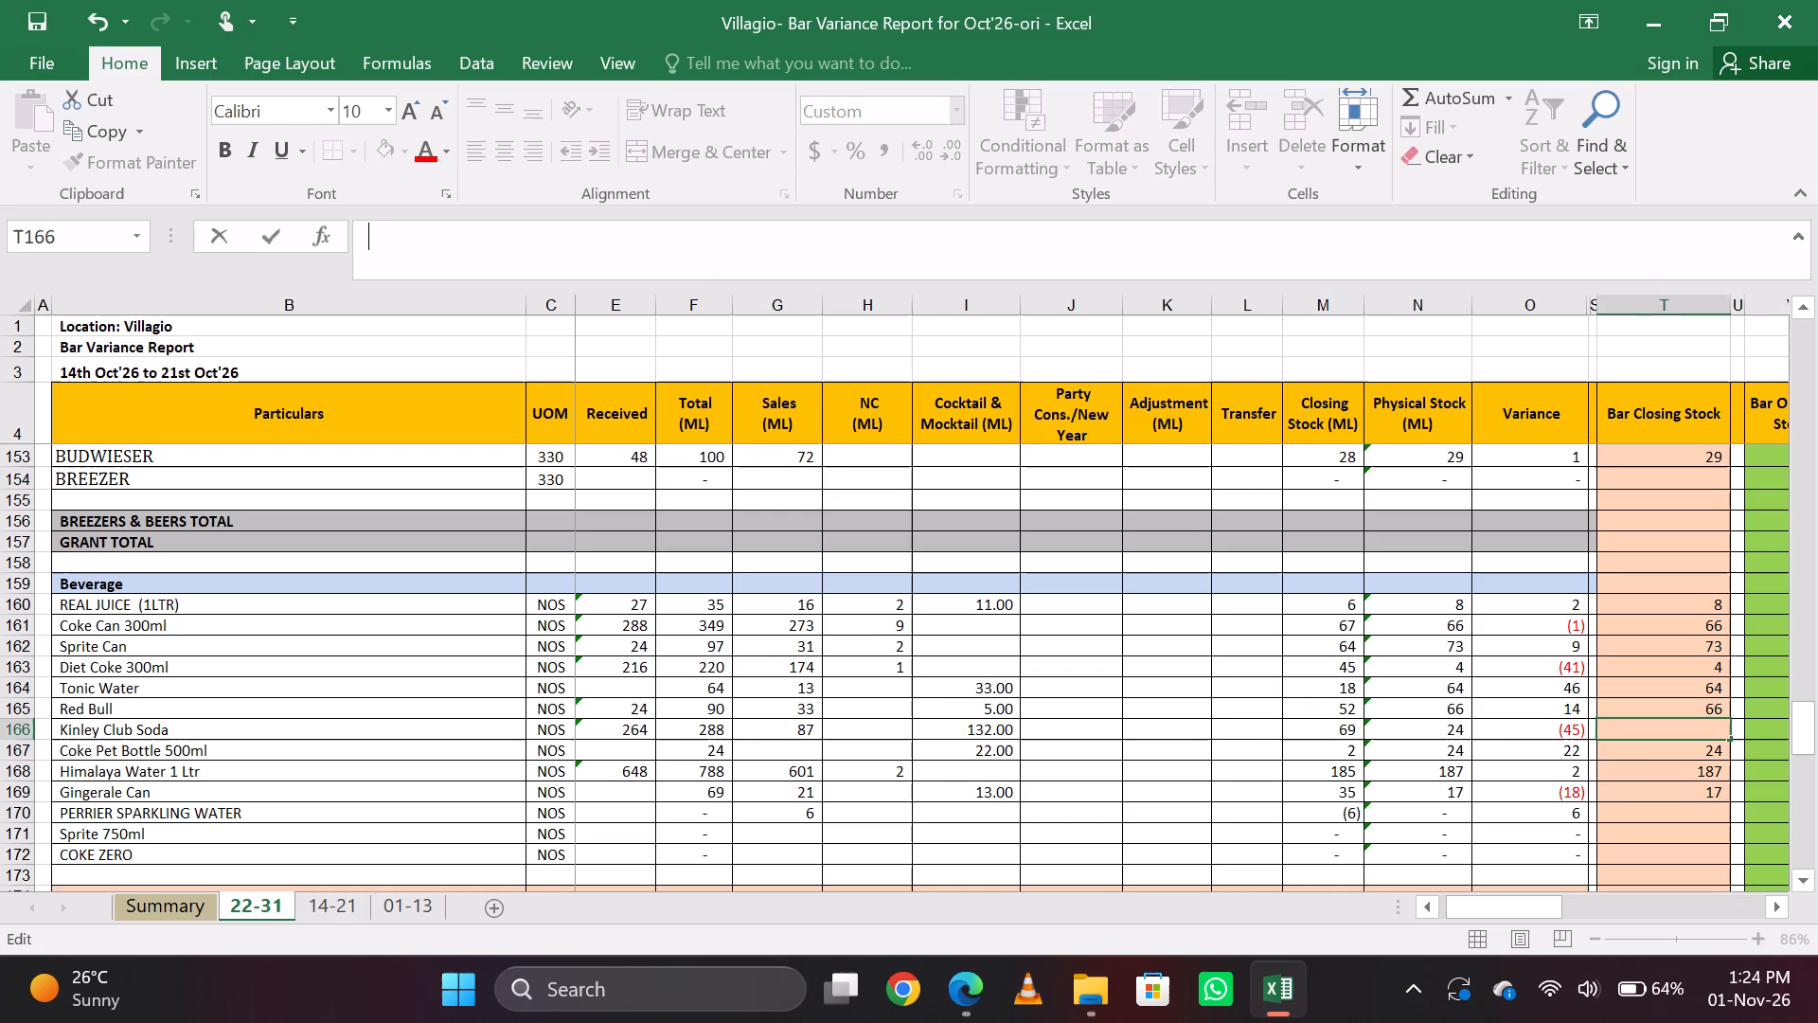
type("=48")
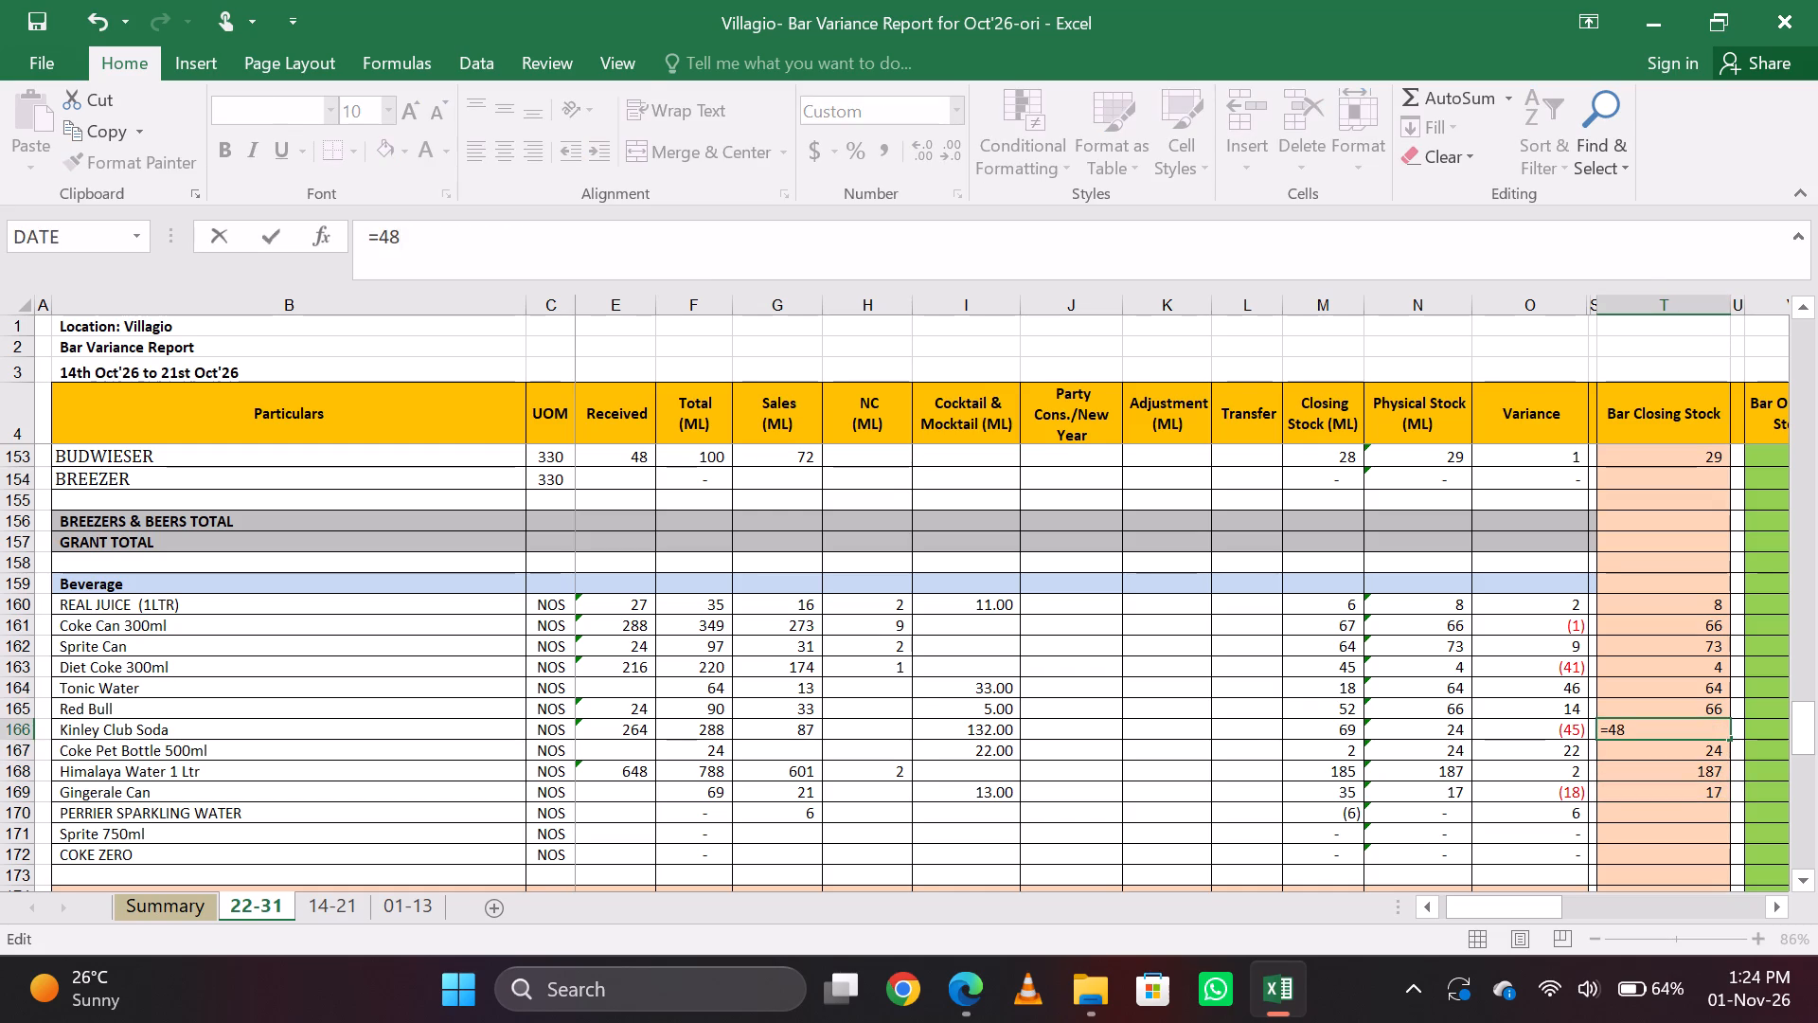
type("+12")
key("Return")
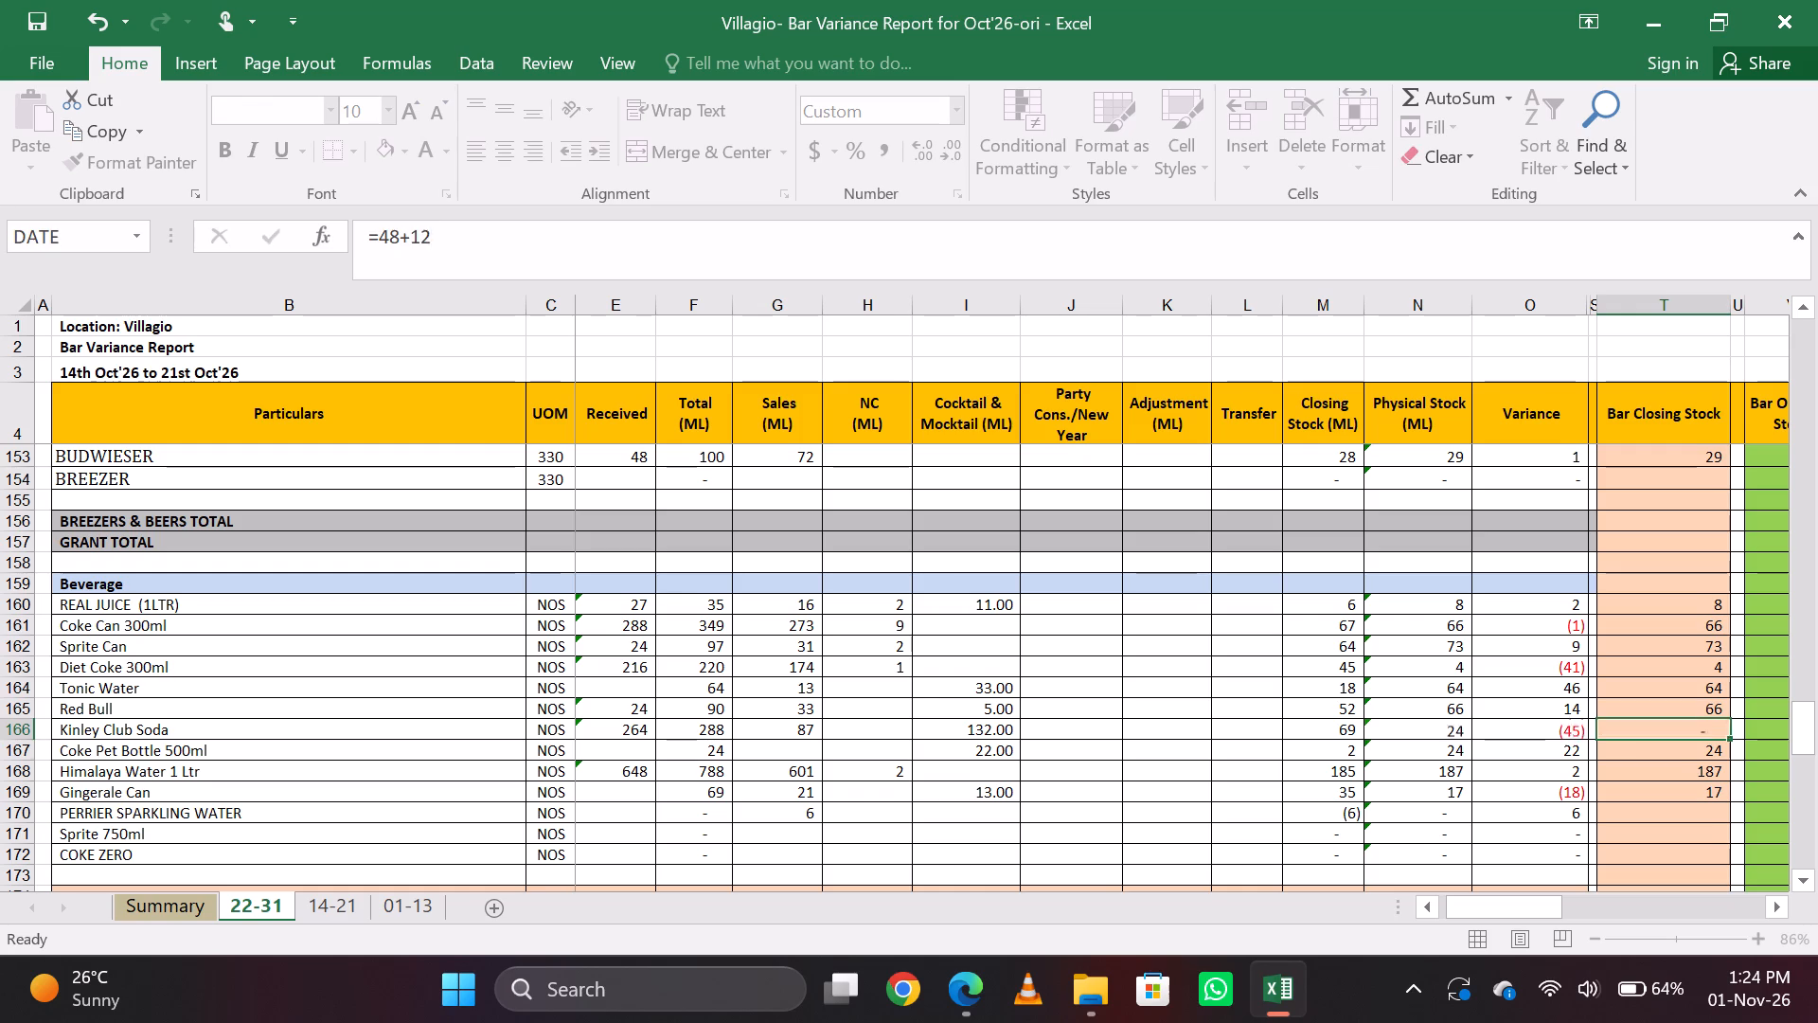
key("Up")
key("Down")
key("Up")
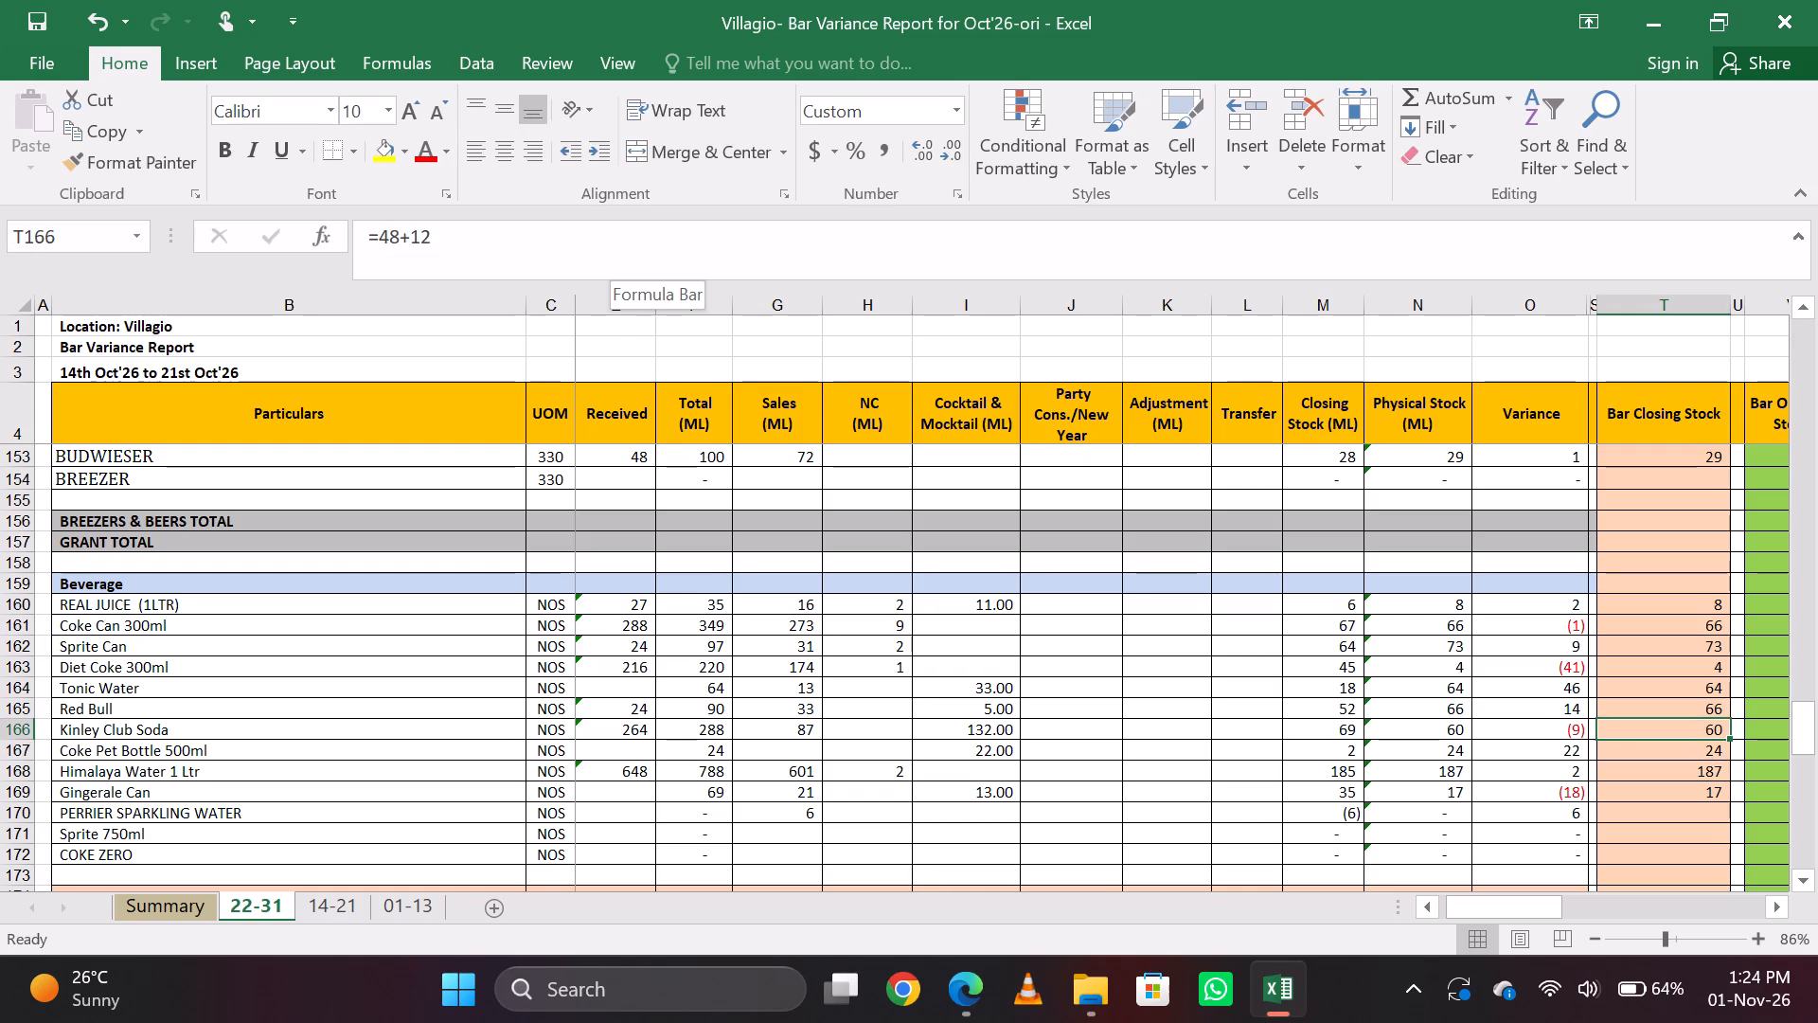
Examine the Bar Closing Stock entries for Coke Pet Bottle 500ml, Kinley Club Soda and Red Bull.
key("Down")
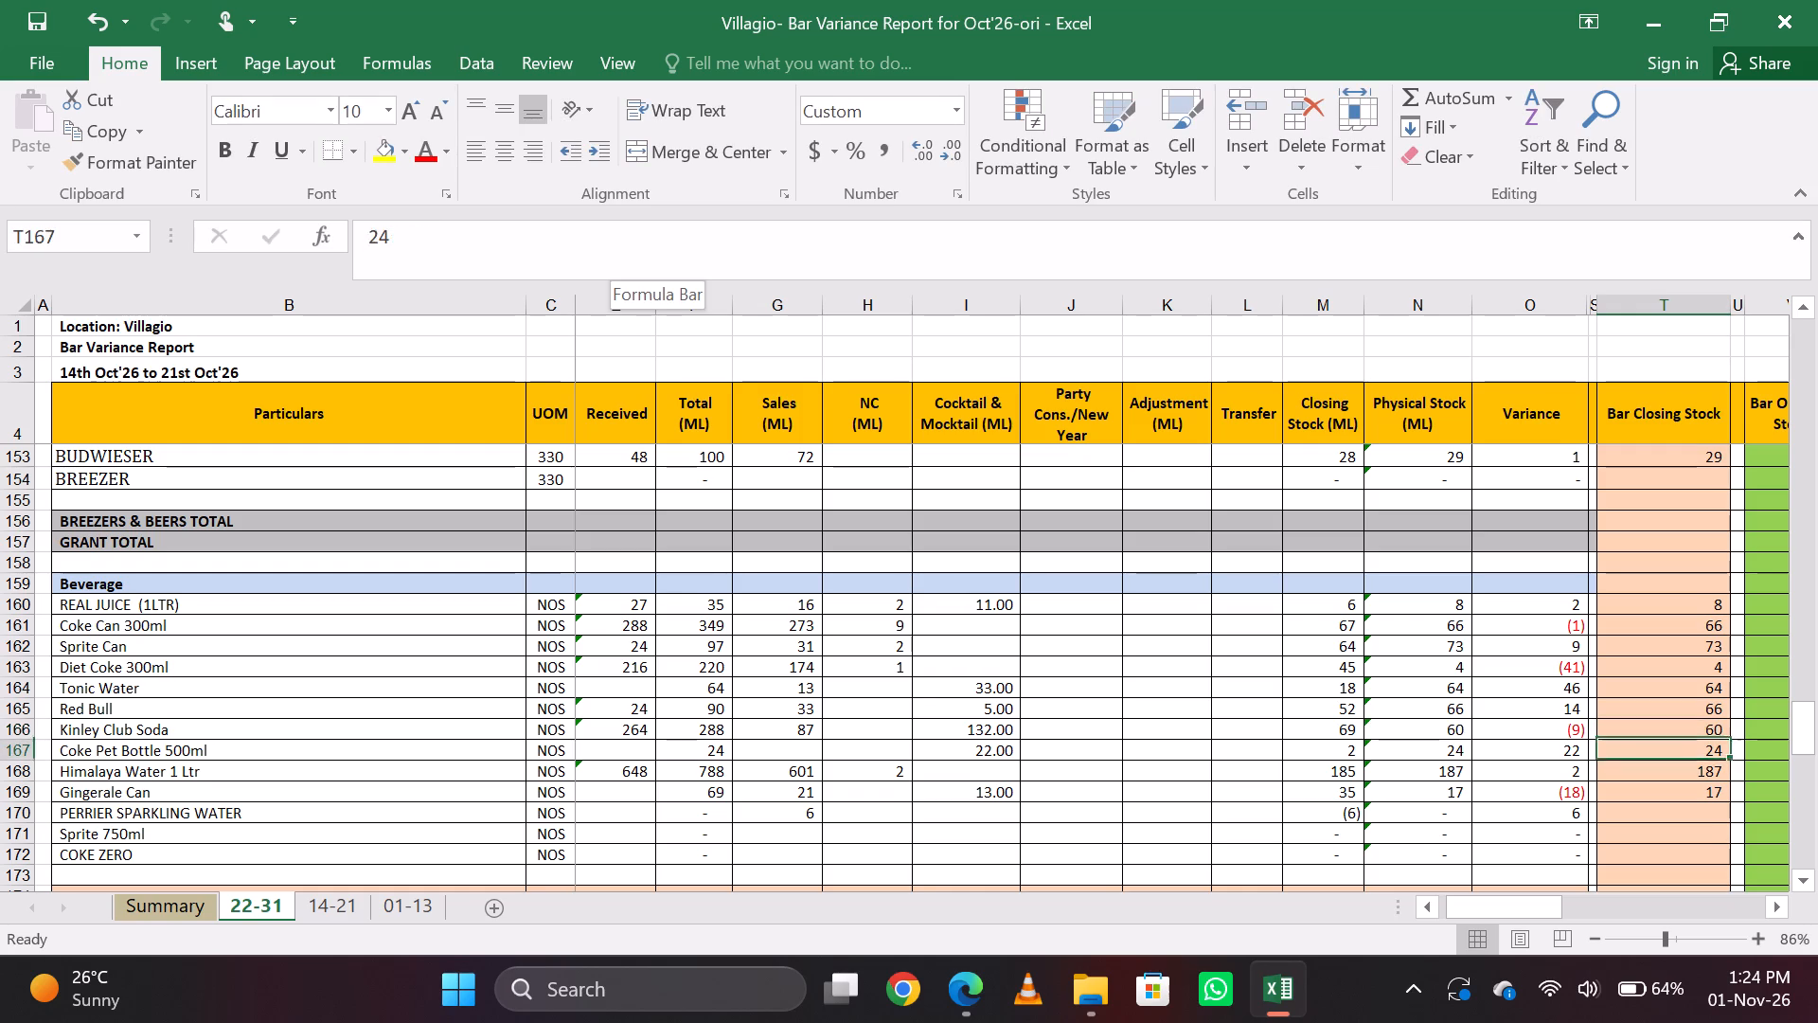
key("Right")
key("Up")
key("Left")
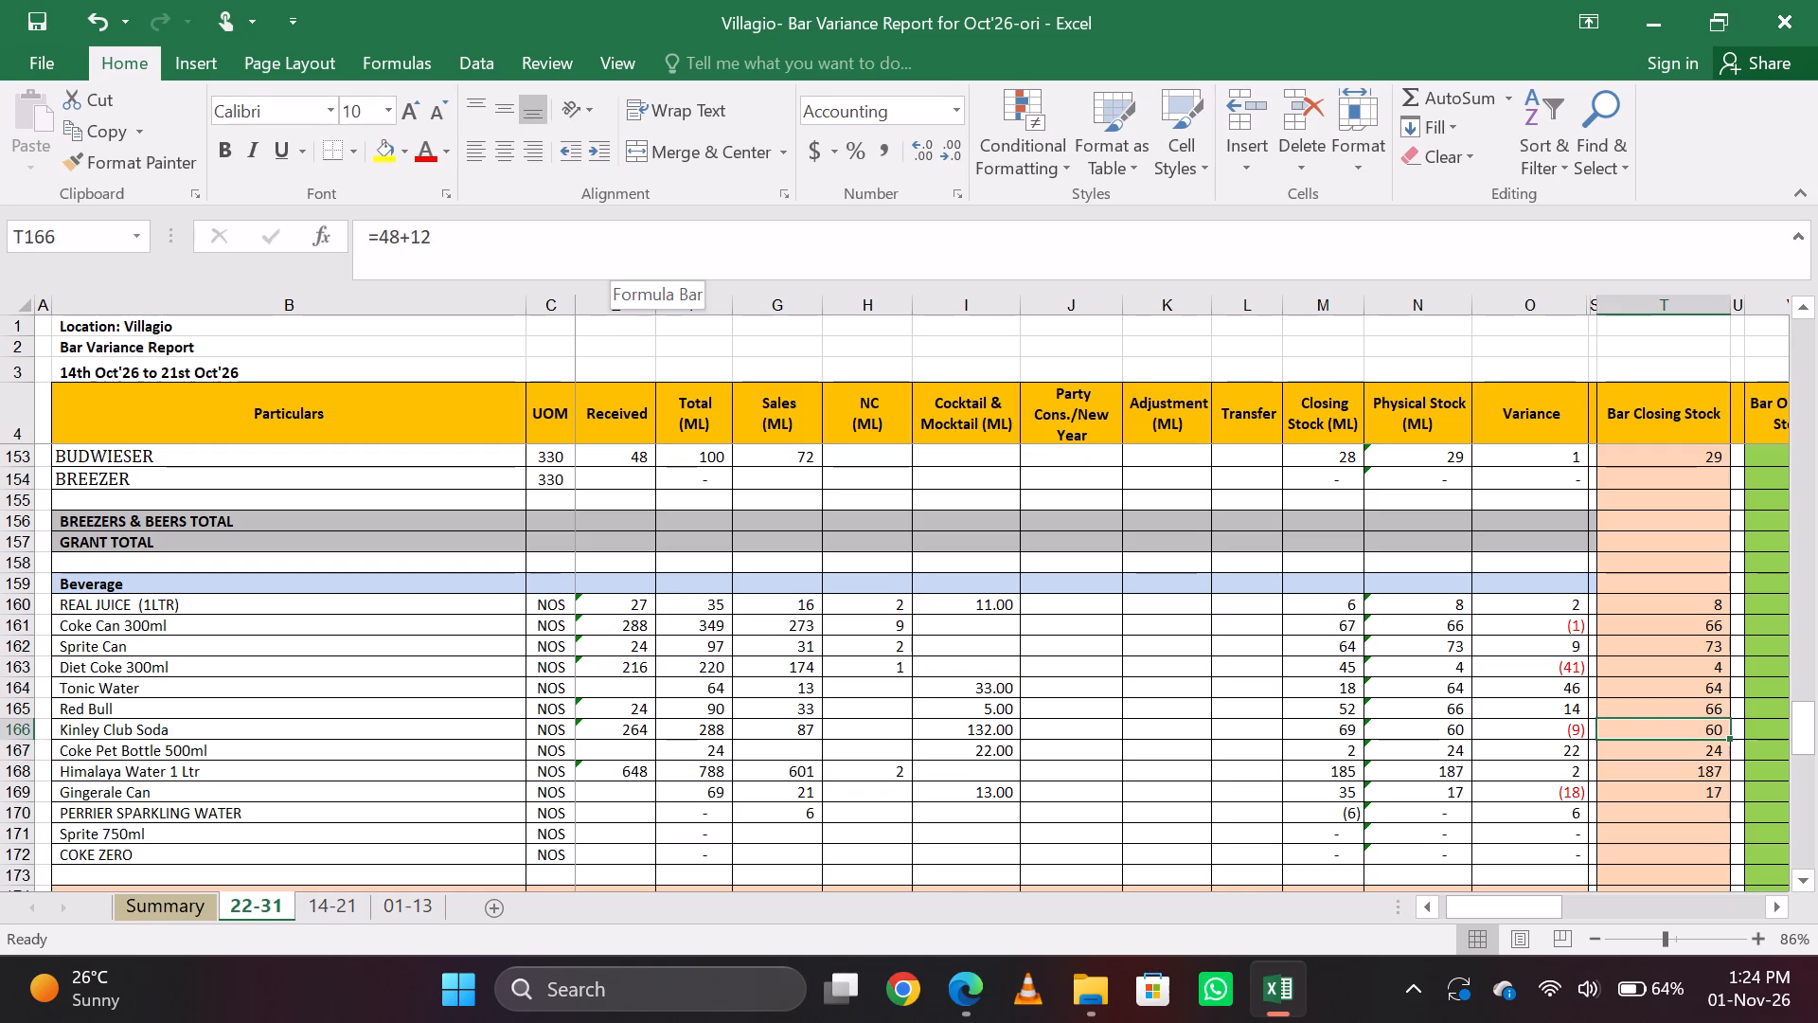
key("Up")
key("Down")
key("Up")
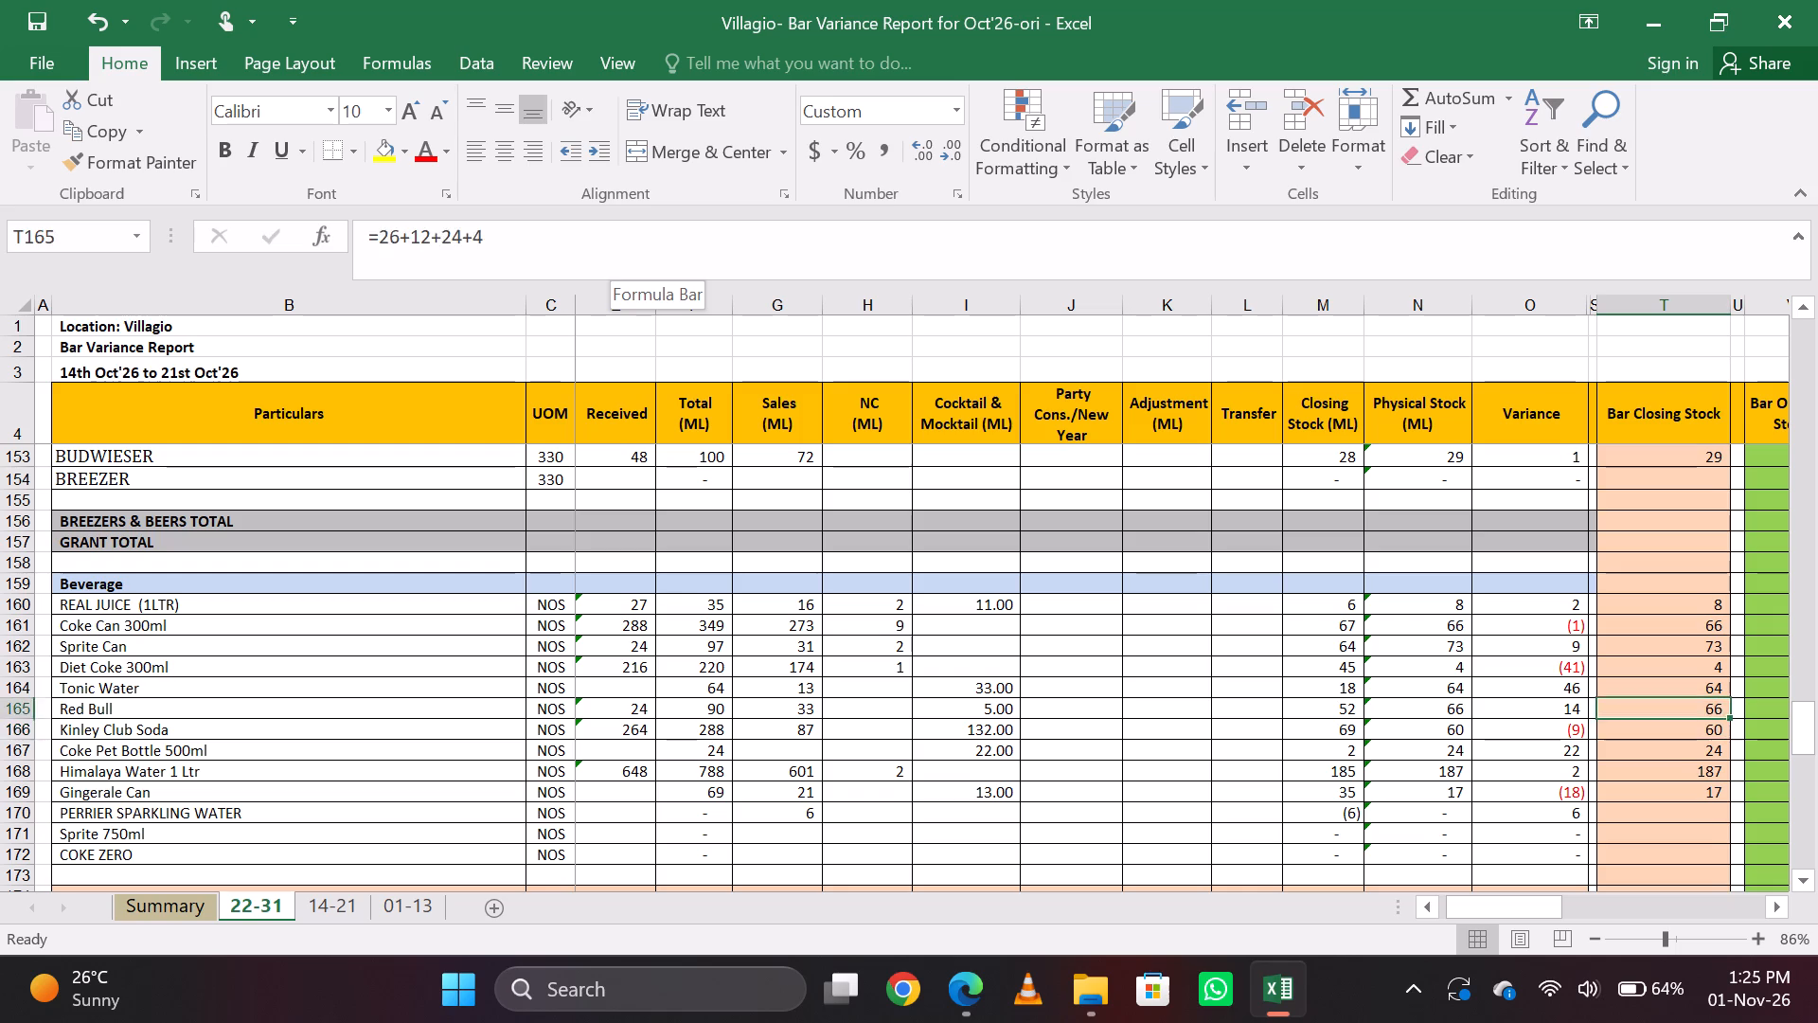
key("Down")
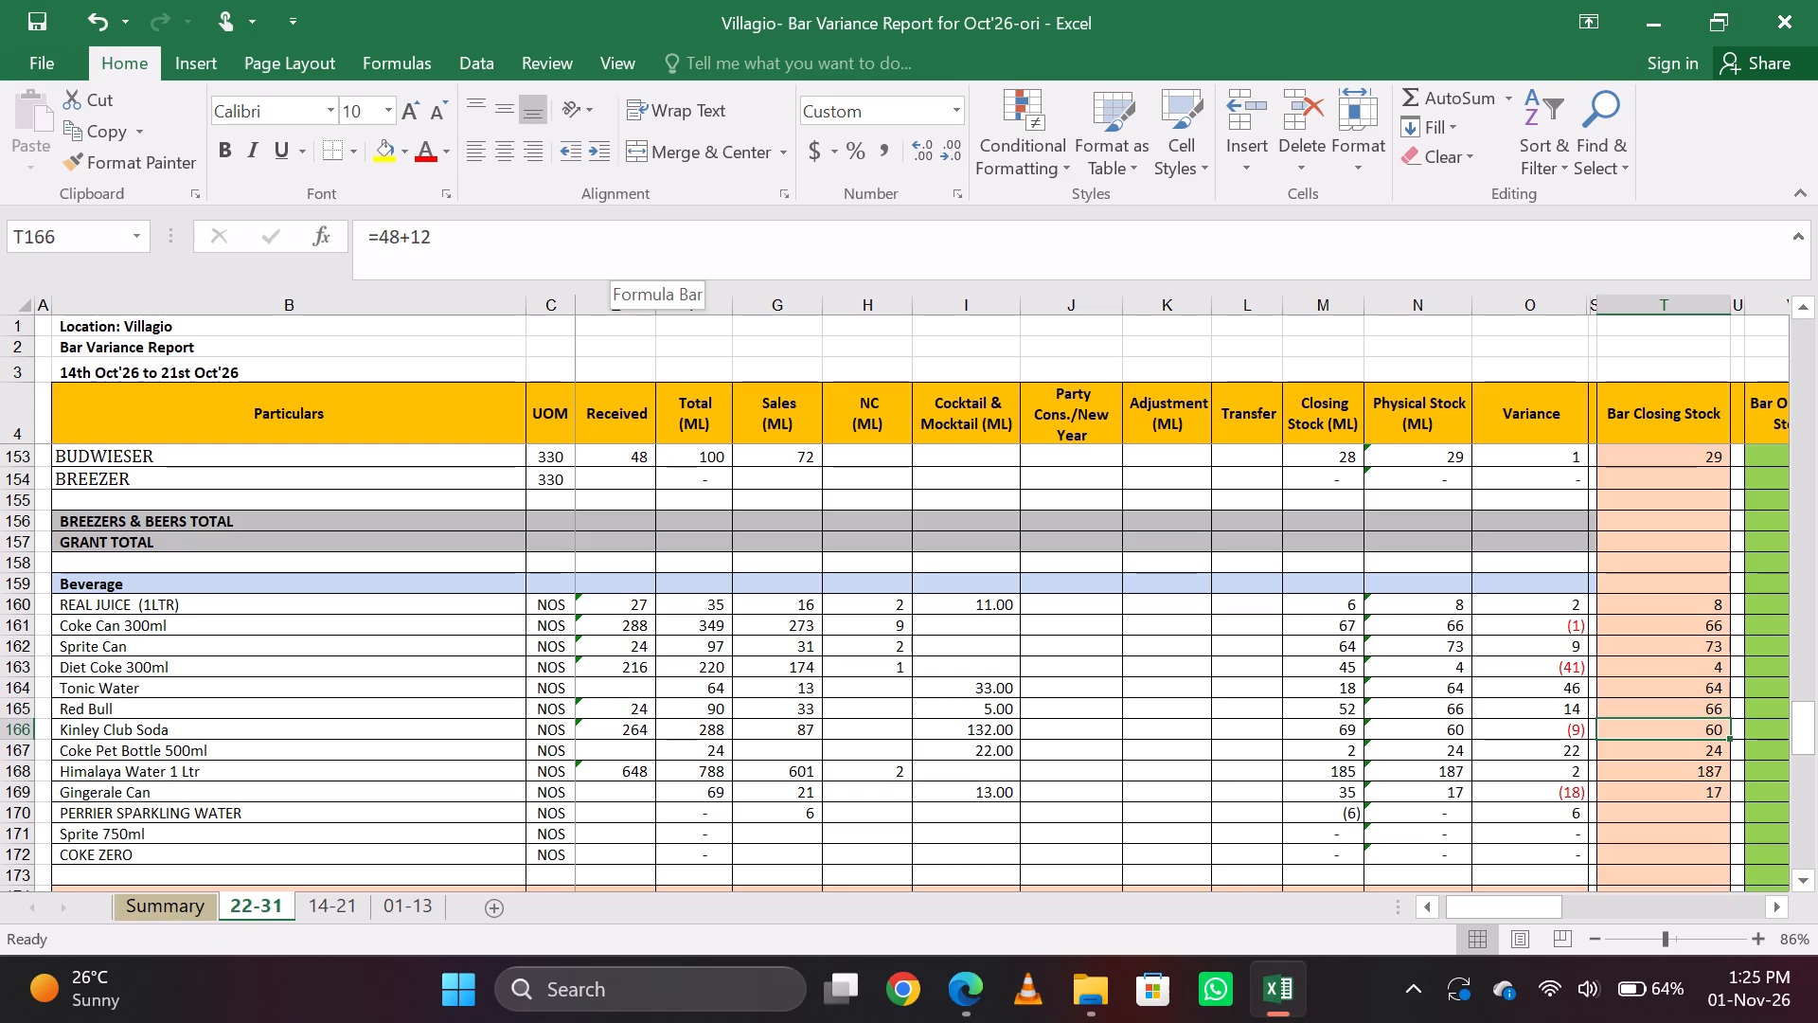
Change Sprite Can's Bar Closing Stock formula in the Beverage section to =24+11+27.
key("Up")
key("Up")
key("Up")
key("Up")
left_click(625, 242)
key("BackSpace")
key("BackSpace")
key("BackSpace")
key("BackSpace")
key("BackSpace")
key("BackSpace")
key("BackSpace")
key("BackSpace")
key("BackSpace")
key("BackSpace")
key("BackSpace")
key("BackSpace")
key("BackSpace")
key("BackSpace")
key("BackSpace")
key("BackSpace")
key("BackSpace")
key("BackSpace")
key("BackSpace")
key("BackSpace")
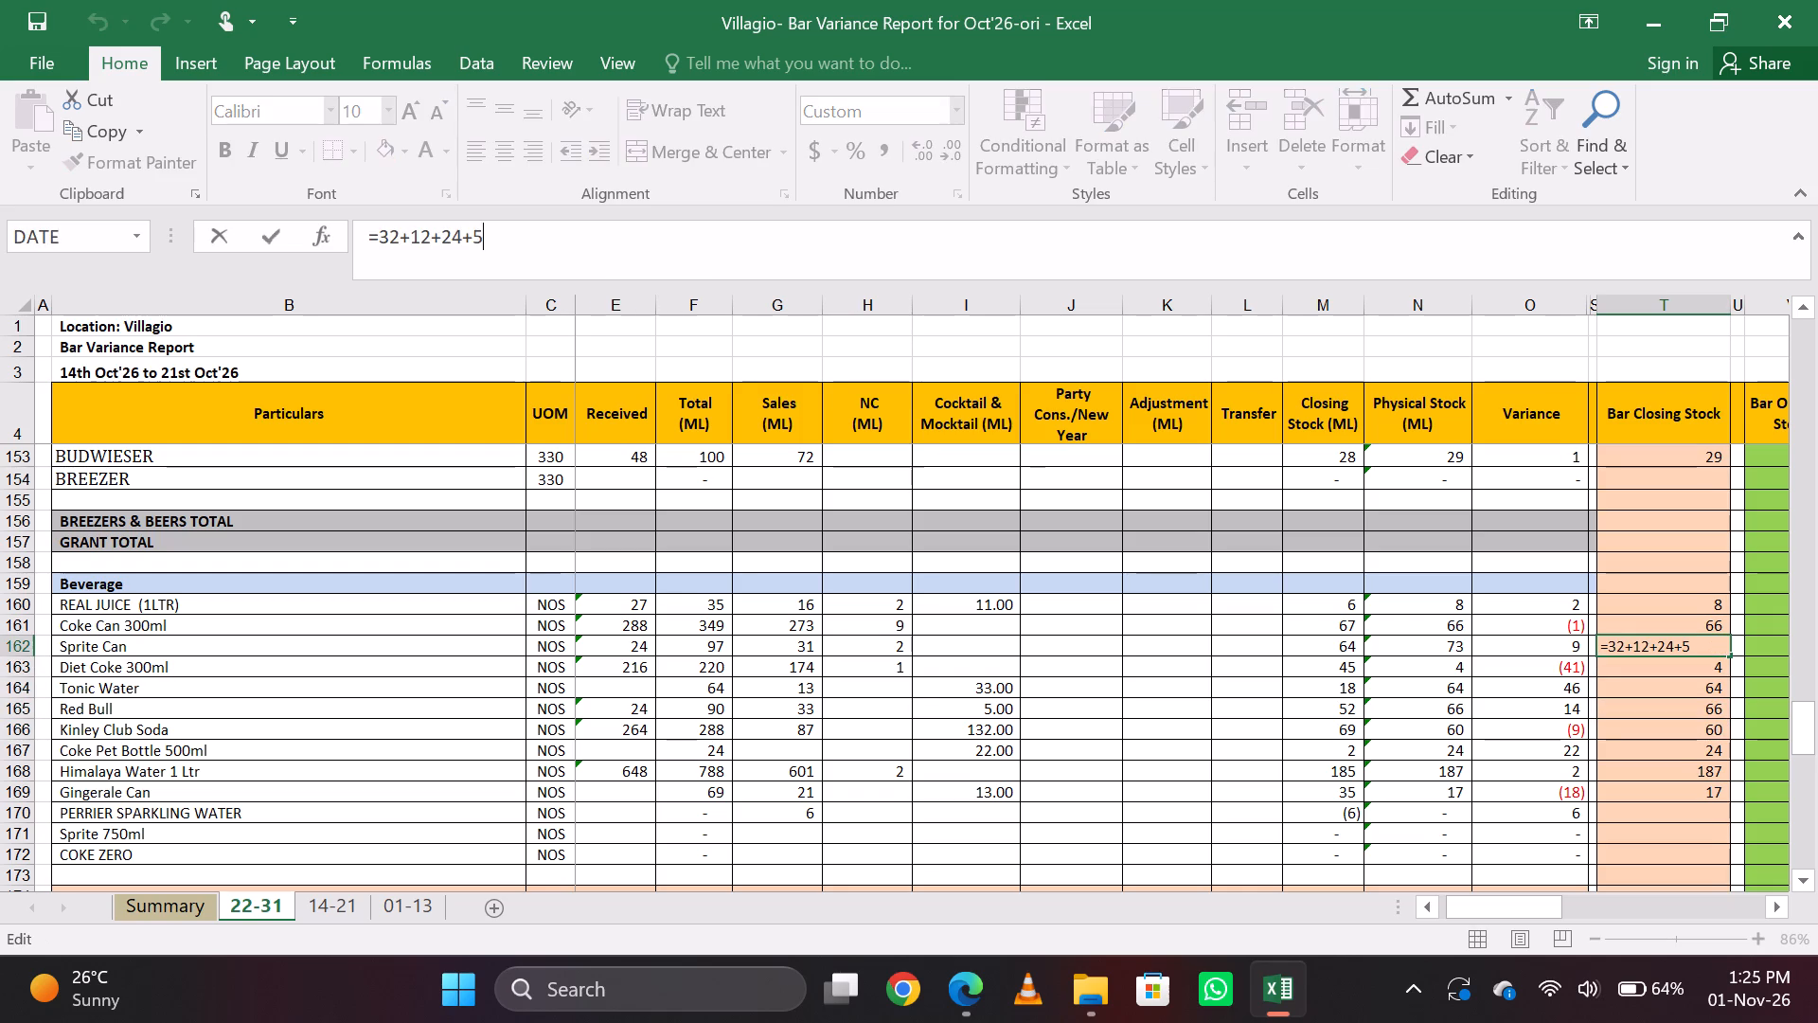
key("equal")
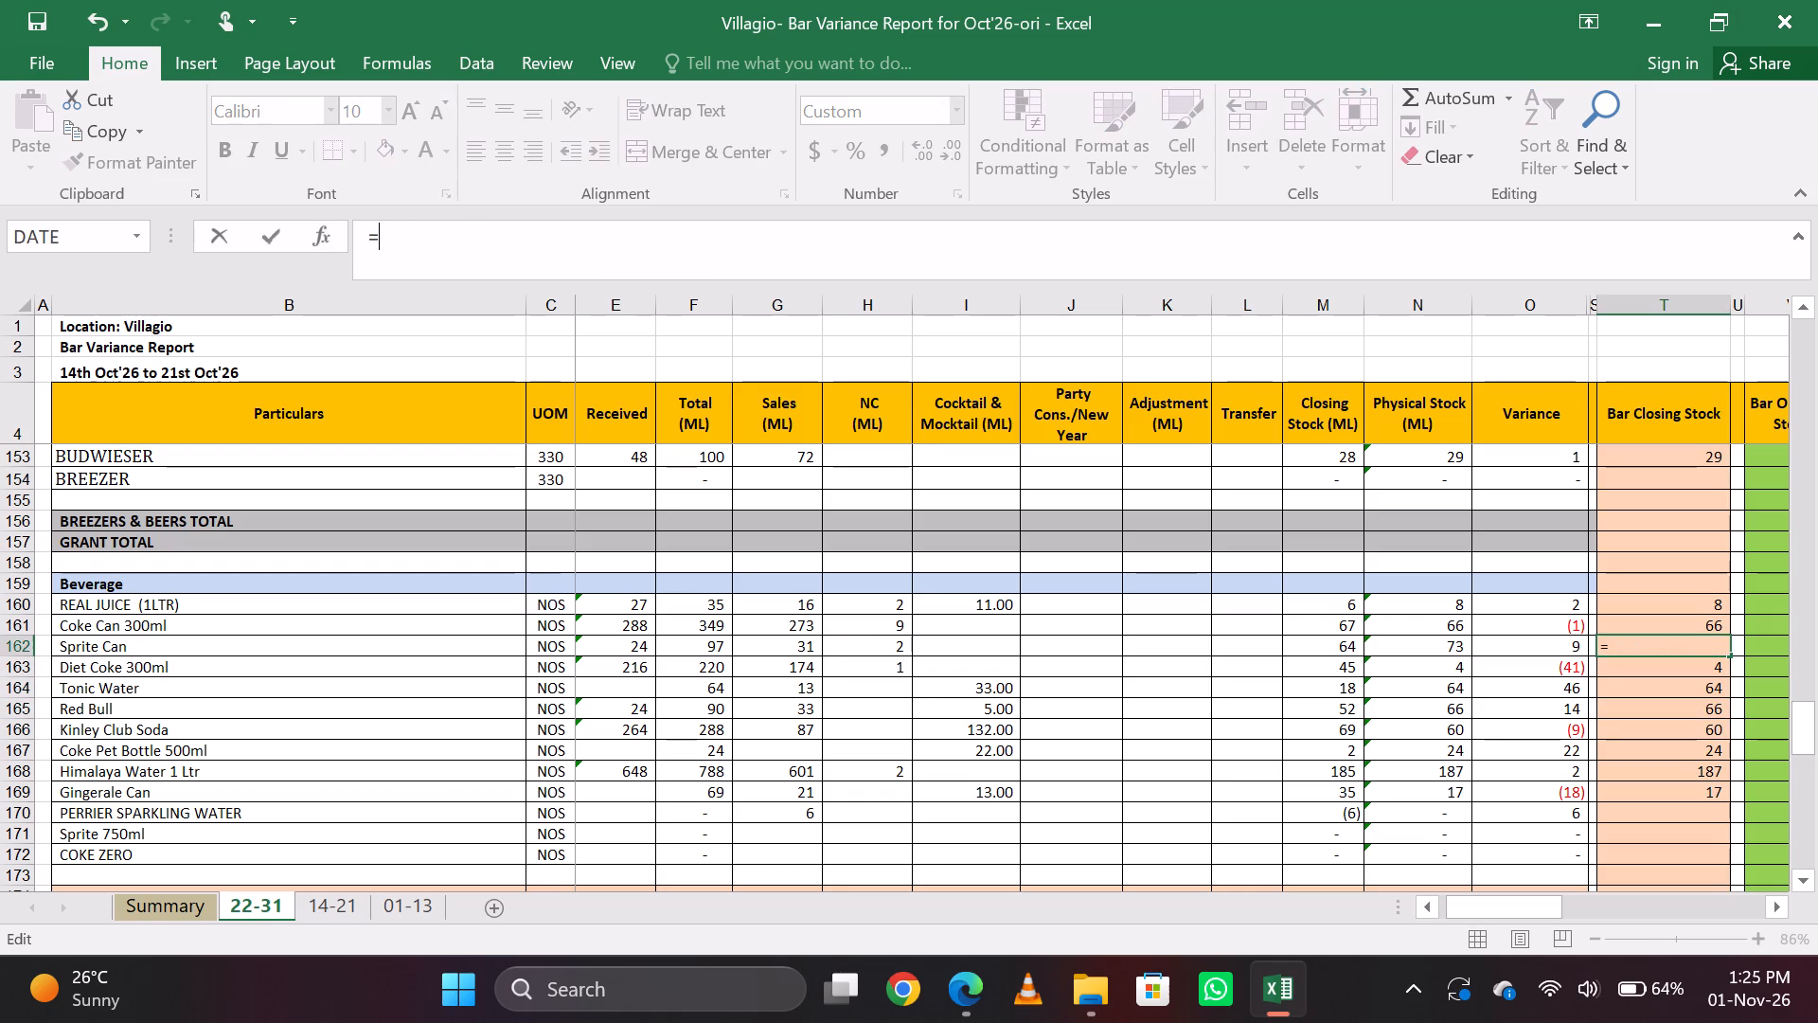
type("24+11")
type("+27")
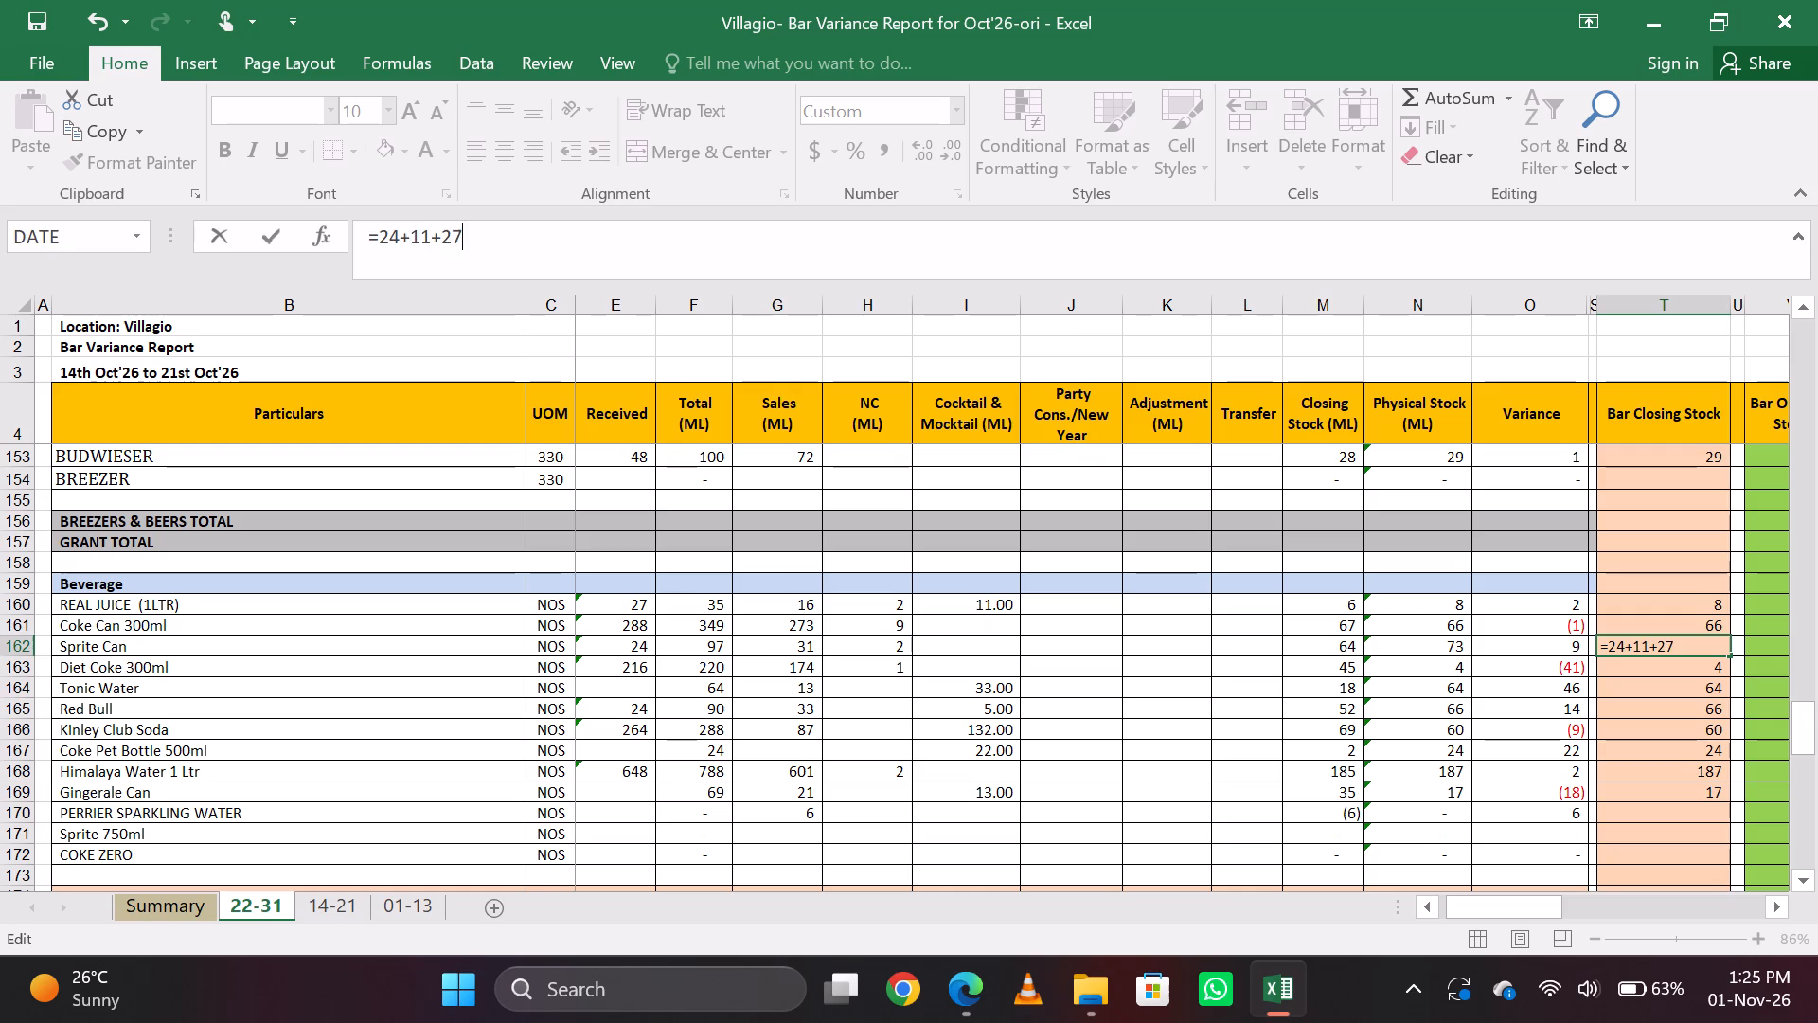
key("Return")
key("Up")
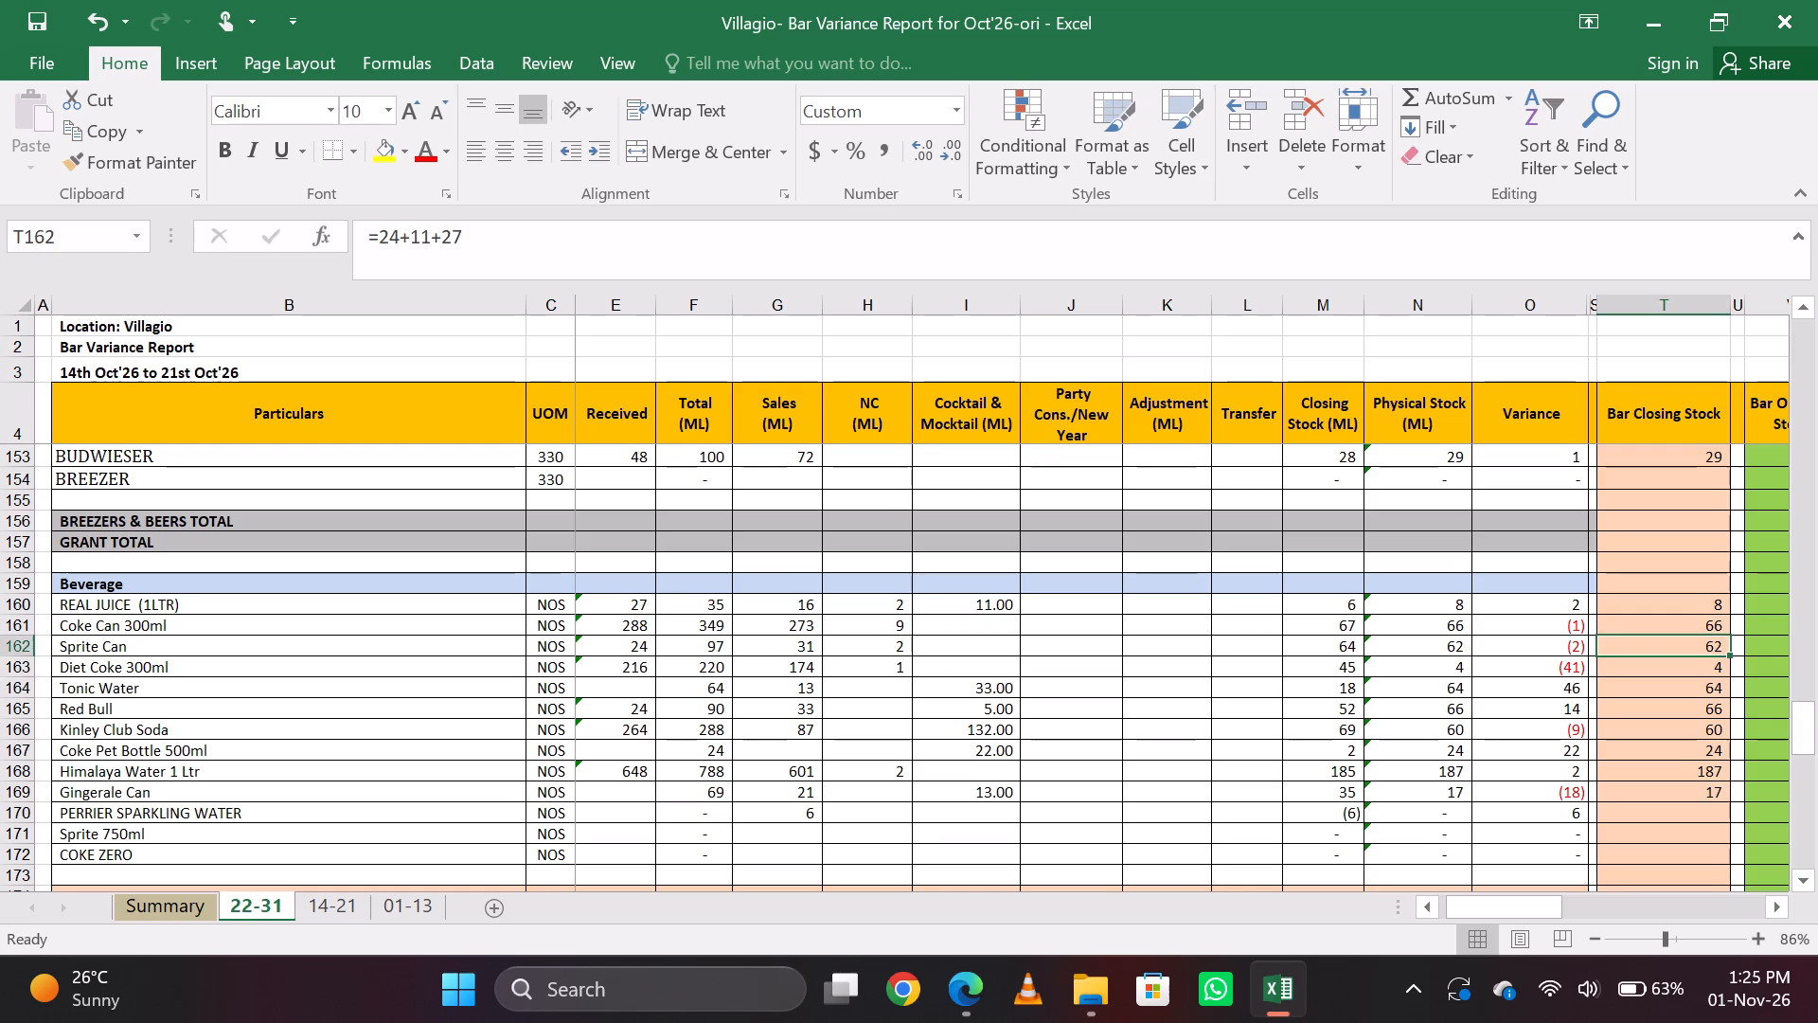
Change Tonic Water's Bar Closing Stock entry in the Beverage section to =48.
key("Down")
key("Down")
key("Down")
key("Down")
key("Down")
key("Down")
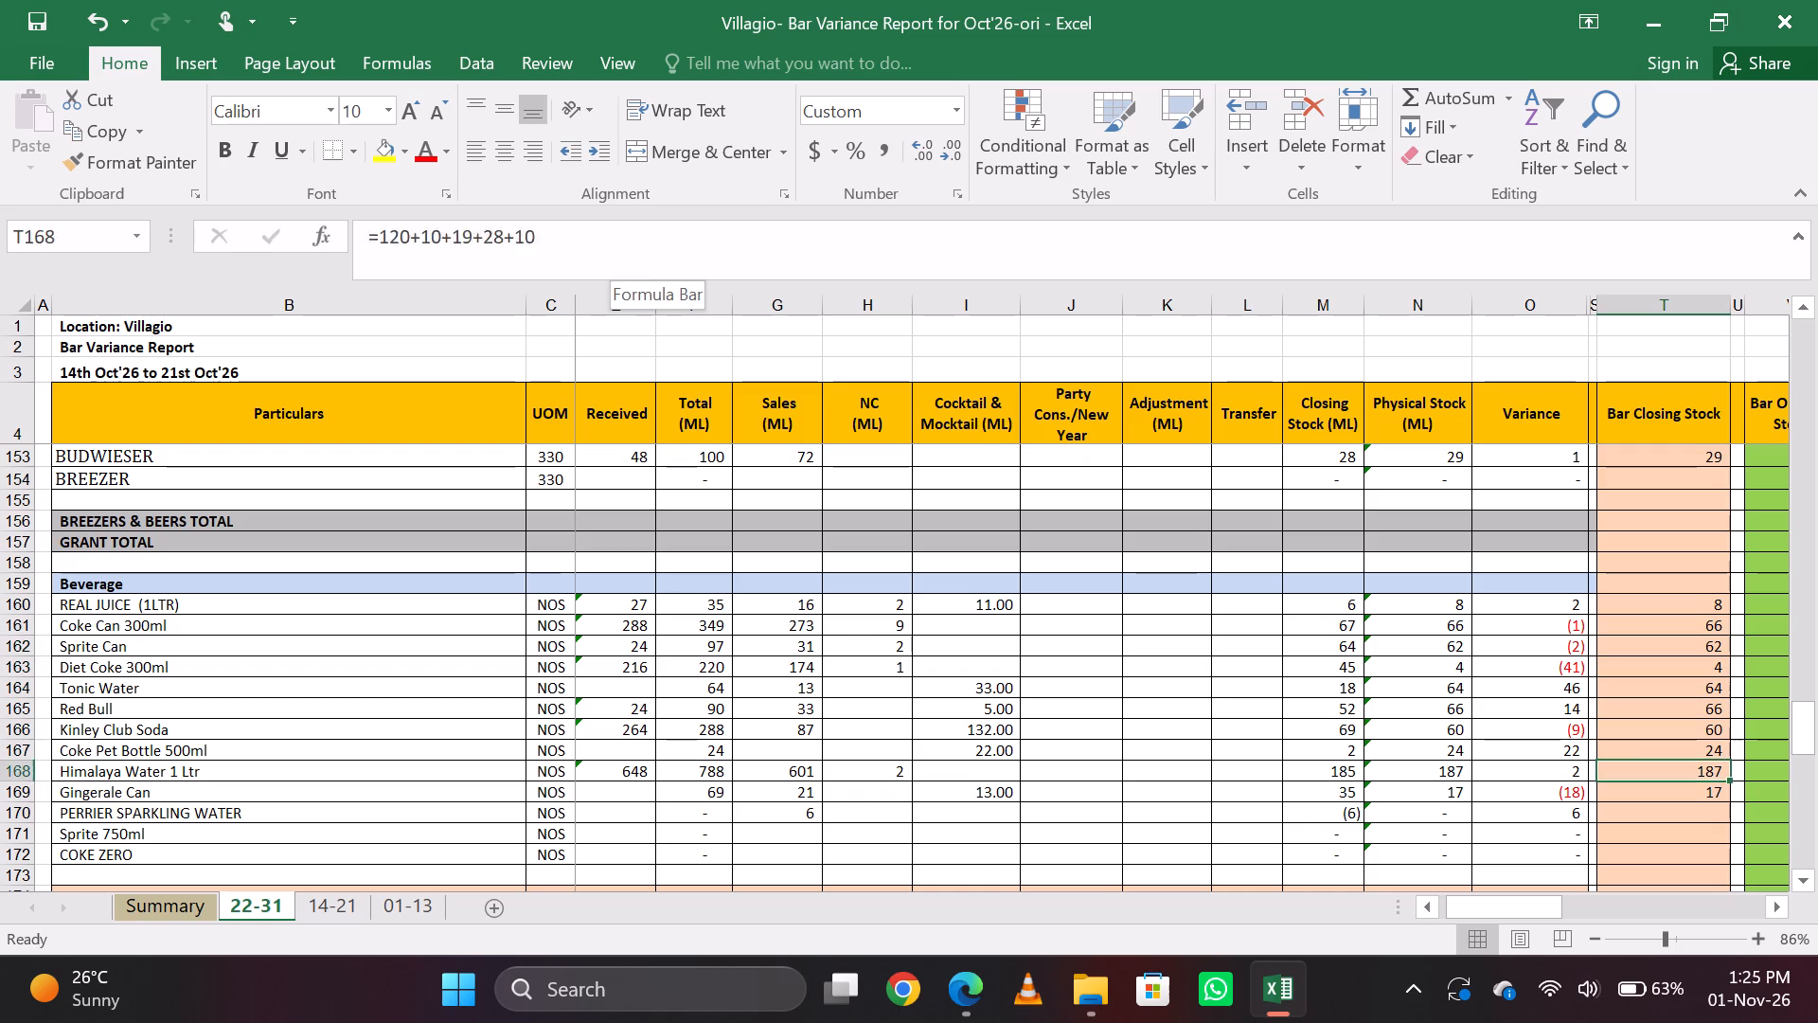
key("Down")
key("Down")
key("Up")
key("Up")
key("Down")
key("Up")
key("Up")
key("Up")
key("Up")
key("Up")
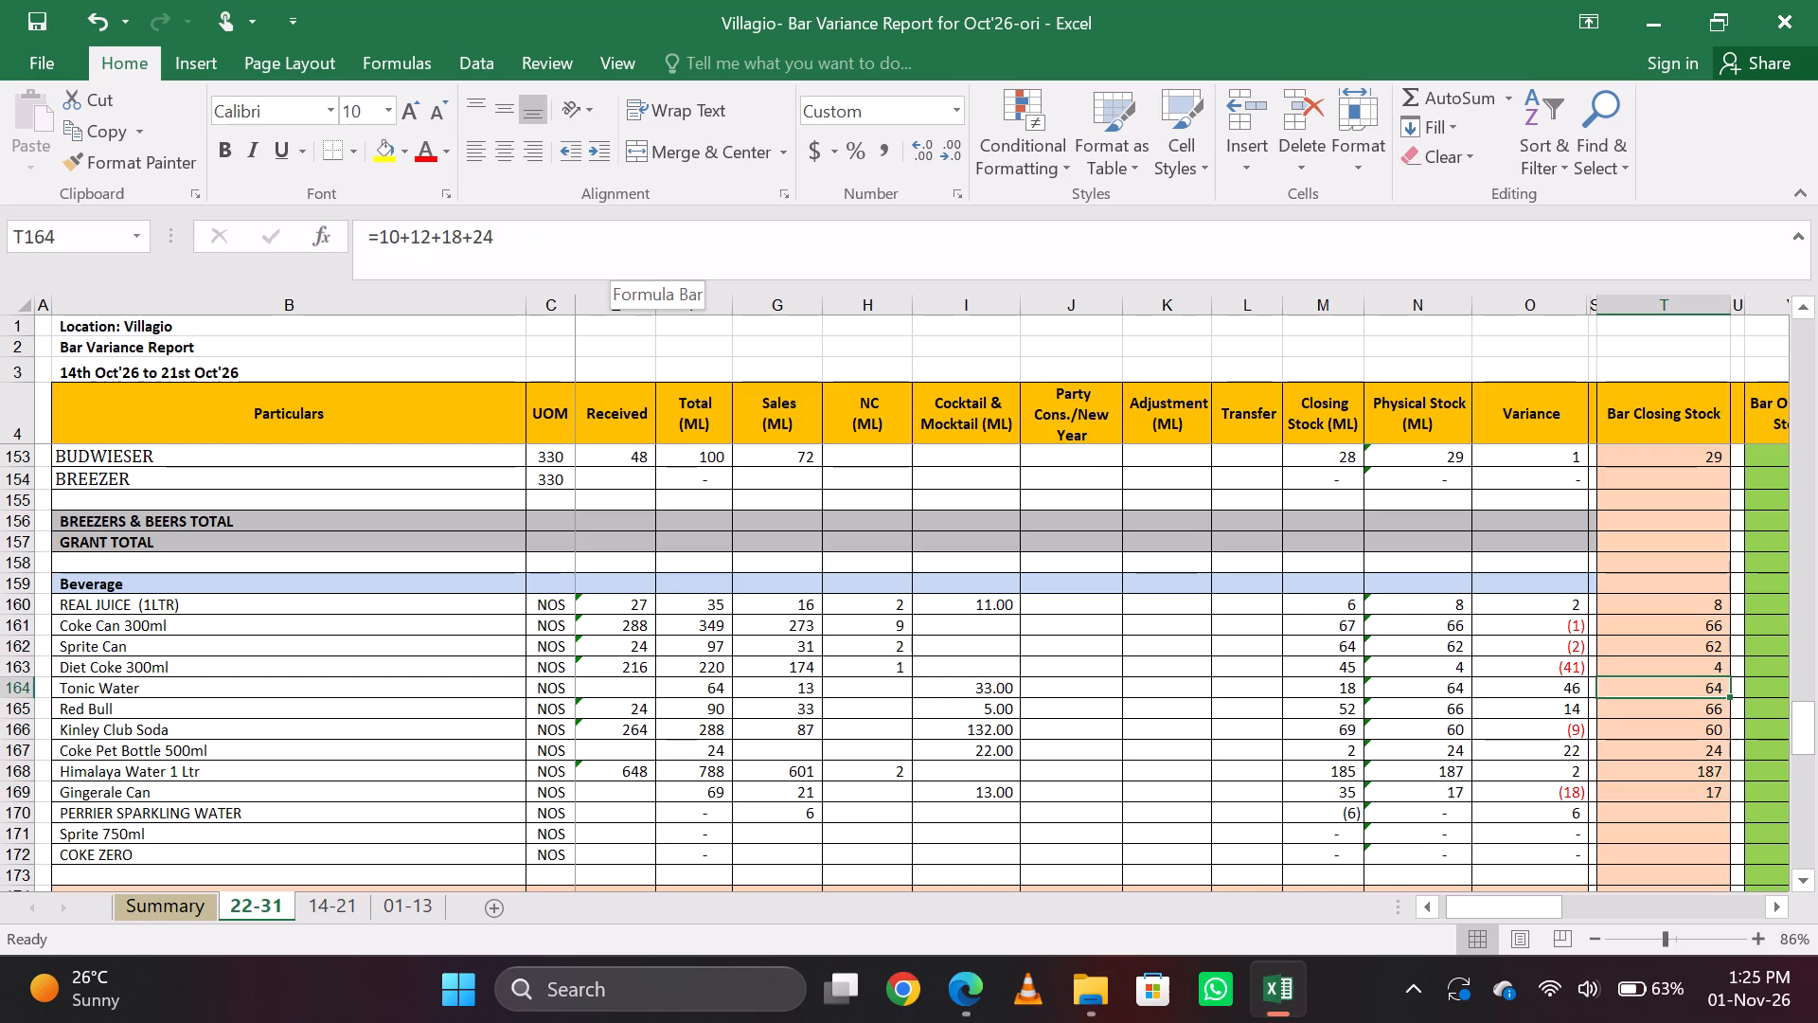
key("equal")
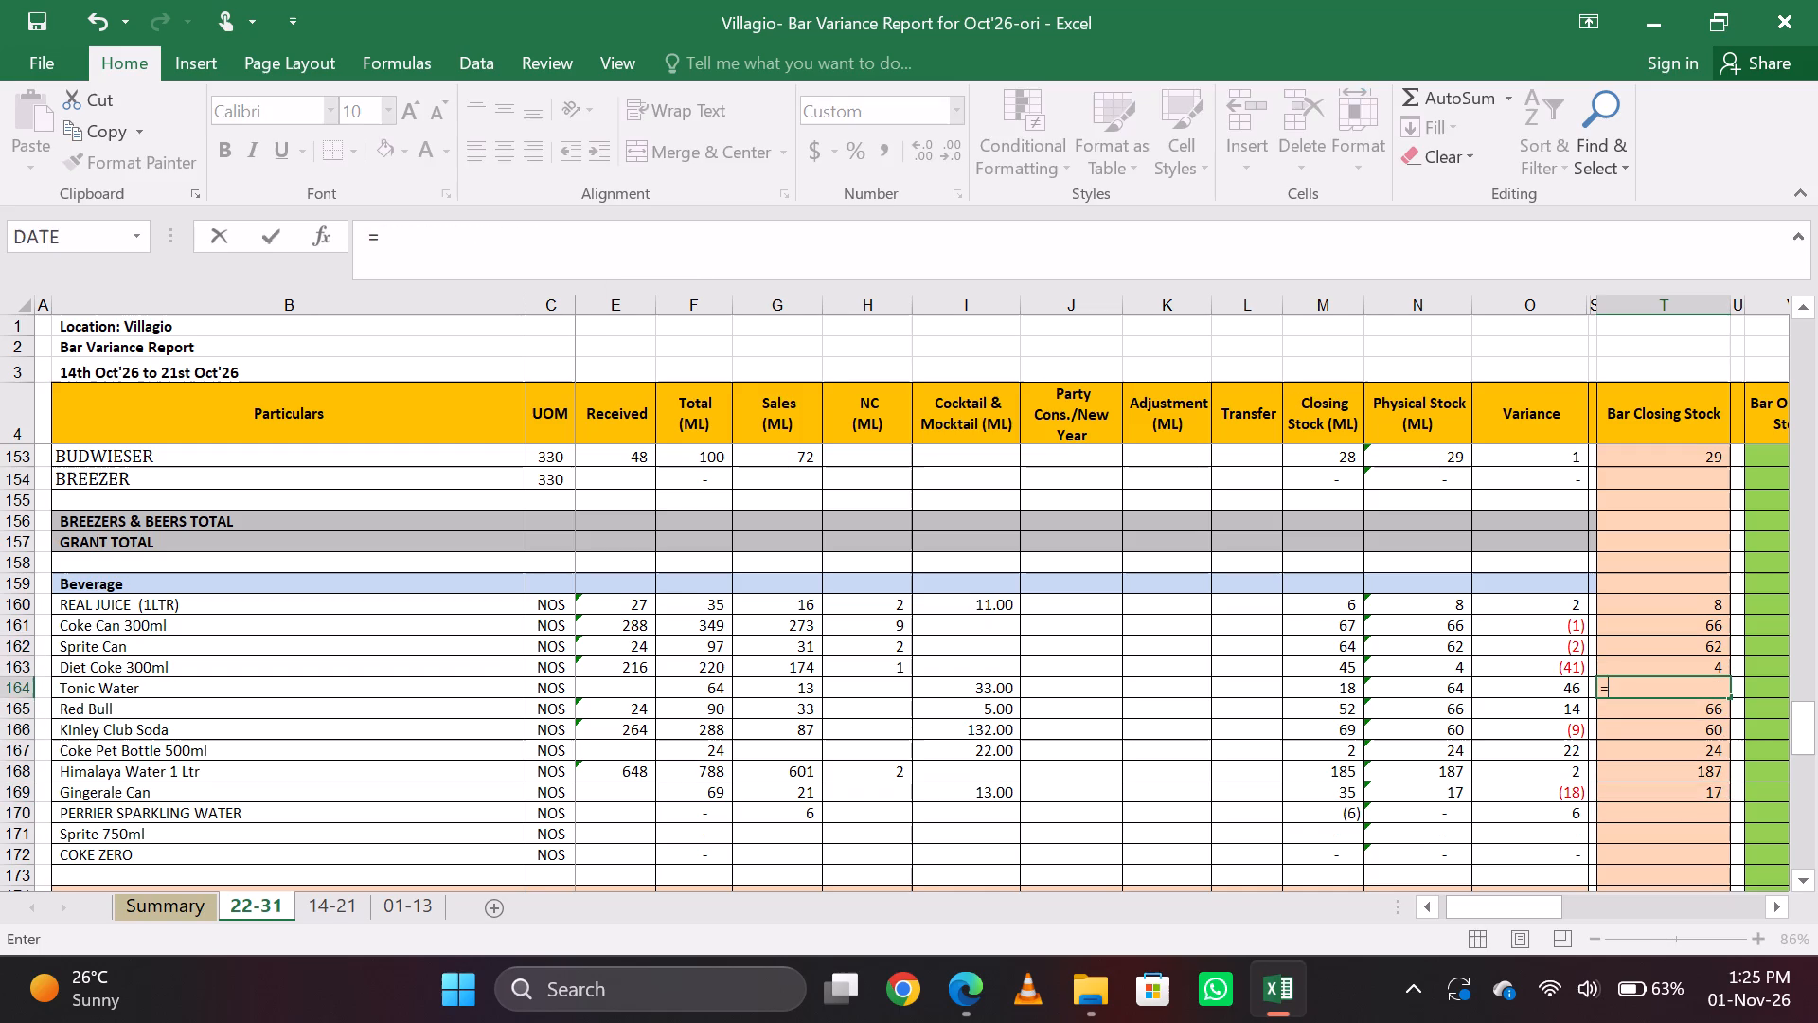
key("5")
key("BackSpace")
type("48")
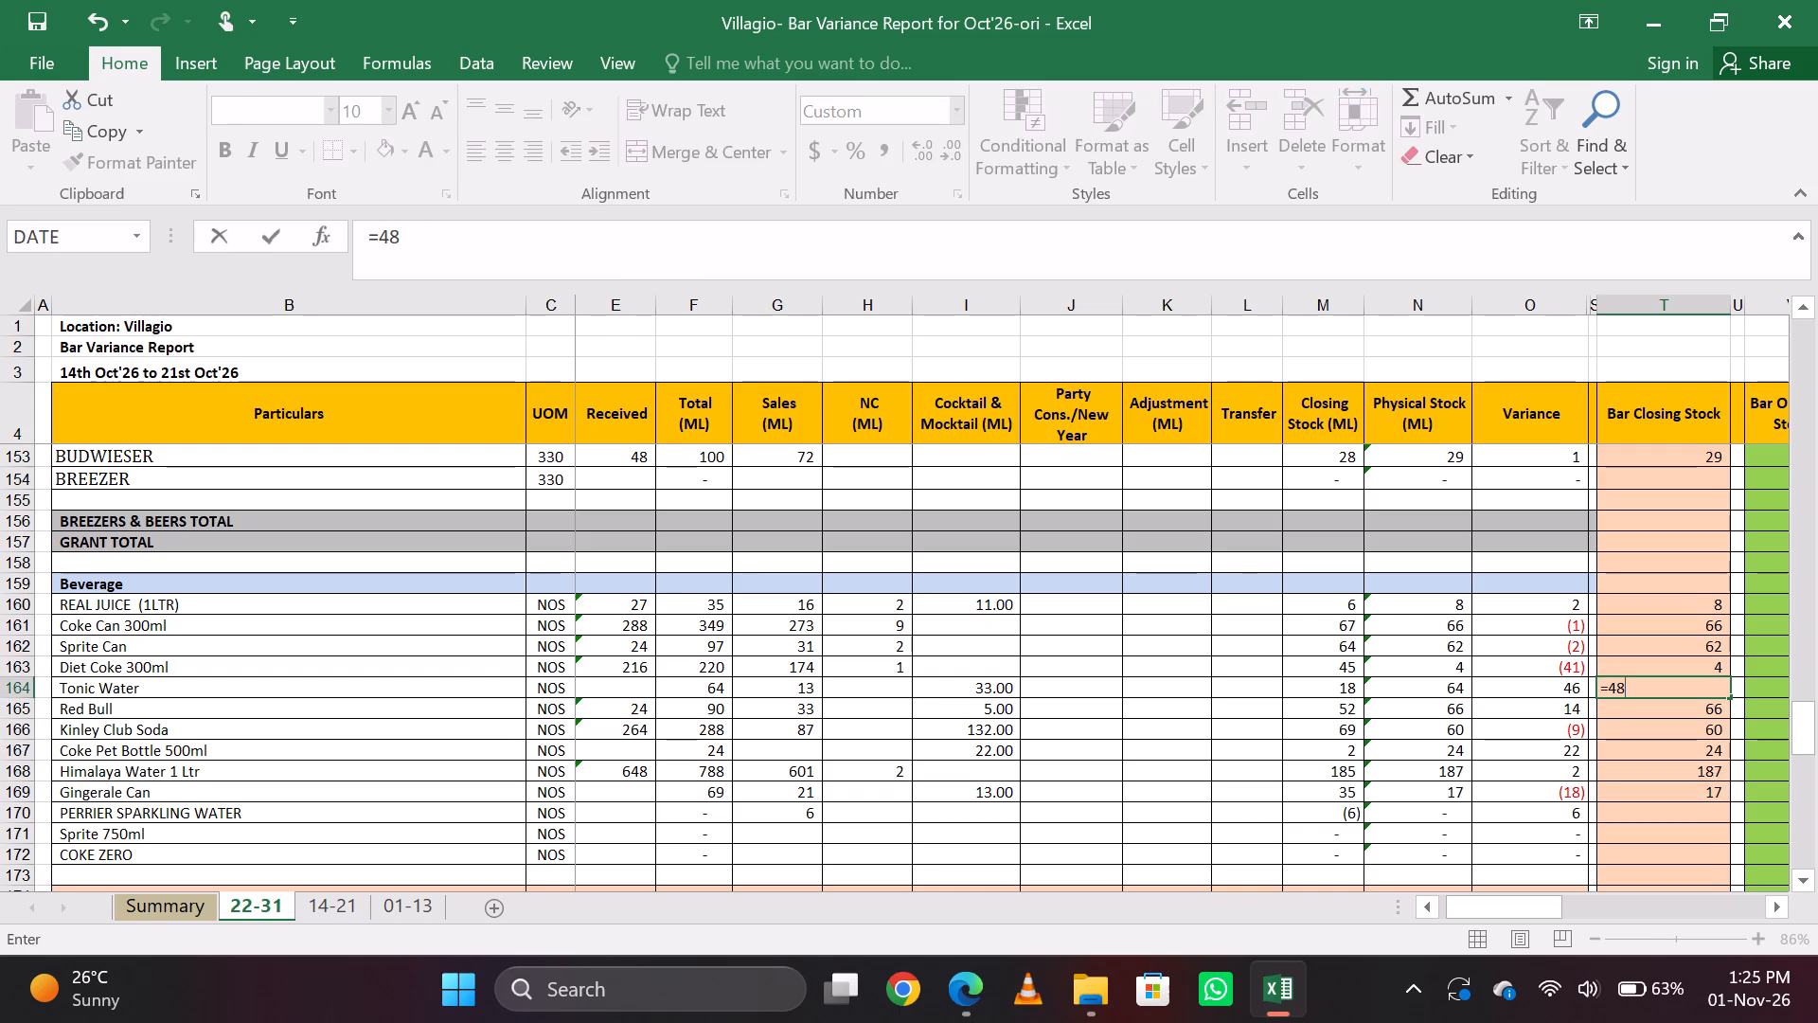
key("Return")
key("Up")
key("Down")
key("Up")
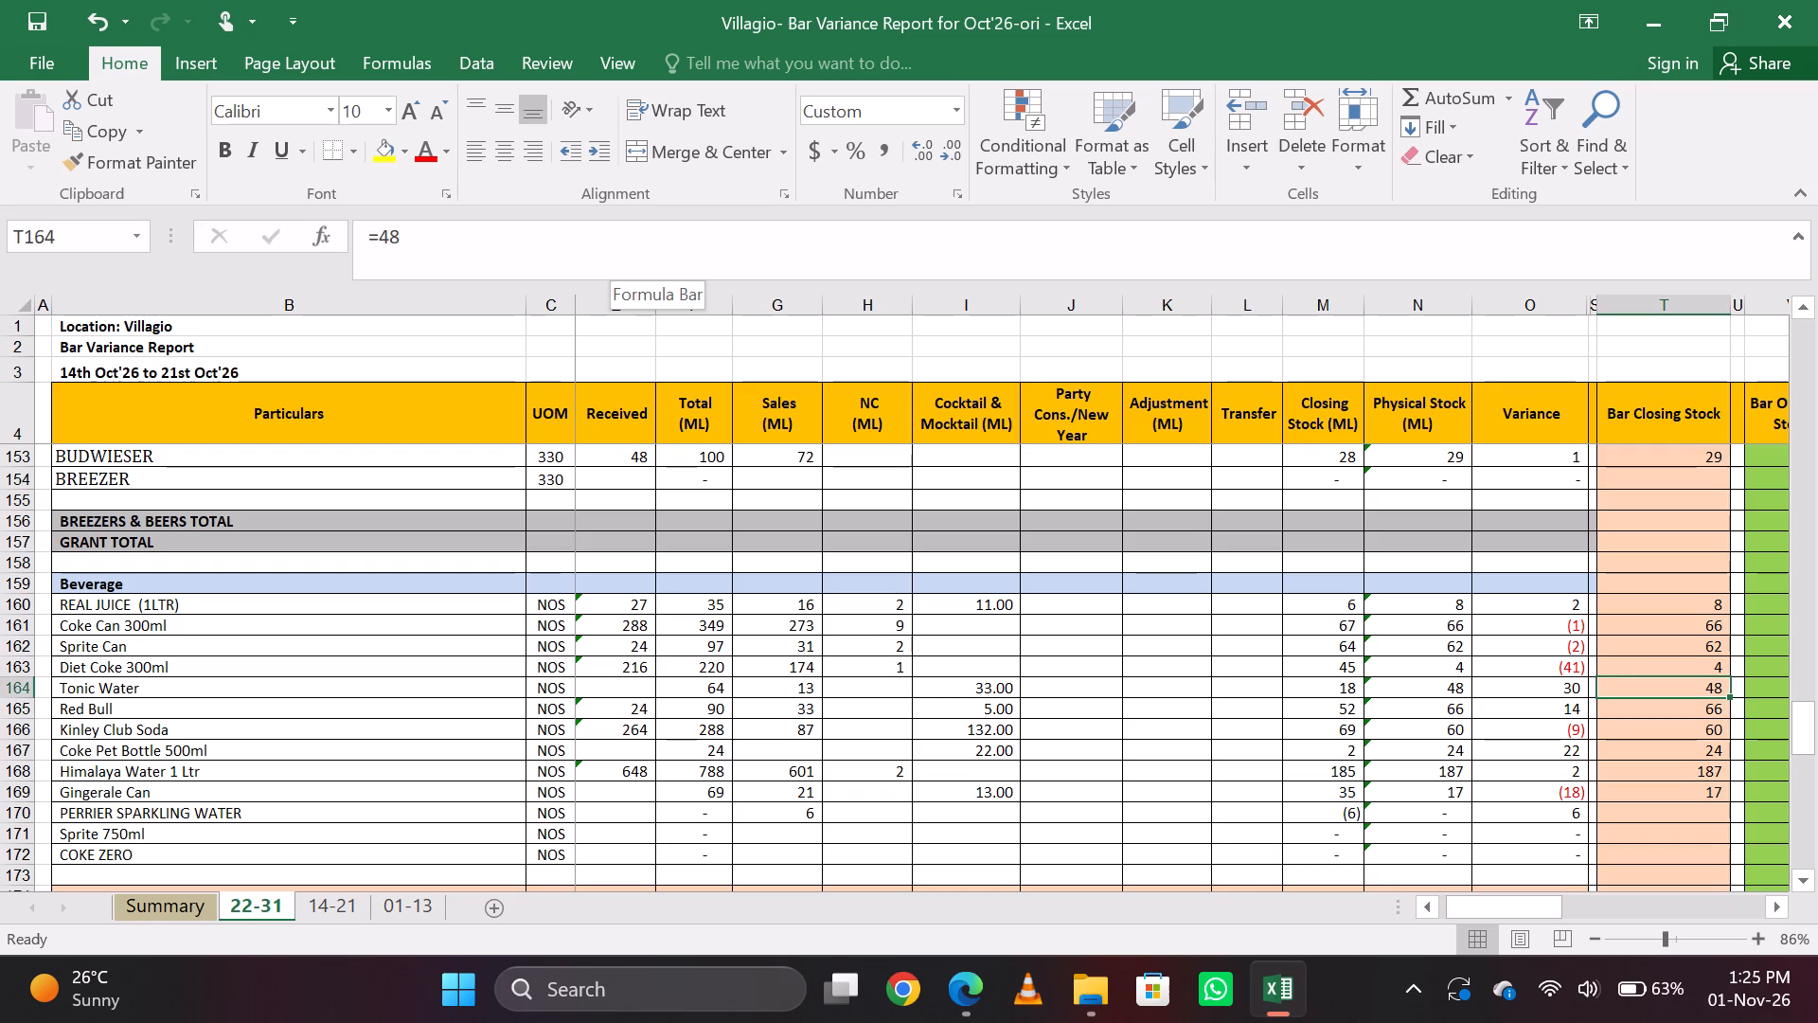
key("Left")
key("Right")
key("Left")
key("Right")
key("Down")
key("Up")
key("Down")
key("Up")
Change Diet Coke 300ml's Bar Closing Stock entry in the Beverage section to =24+20+18+4+1.
key("Up")
key("Up")
key("Up")
key("Down")
key("Down")
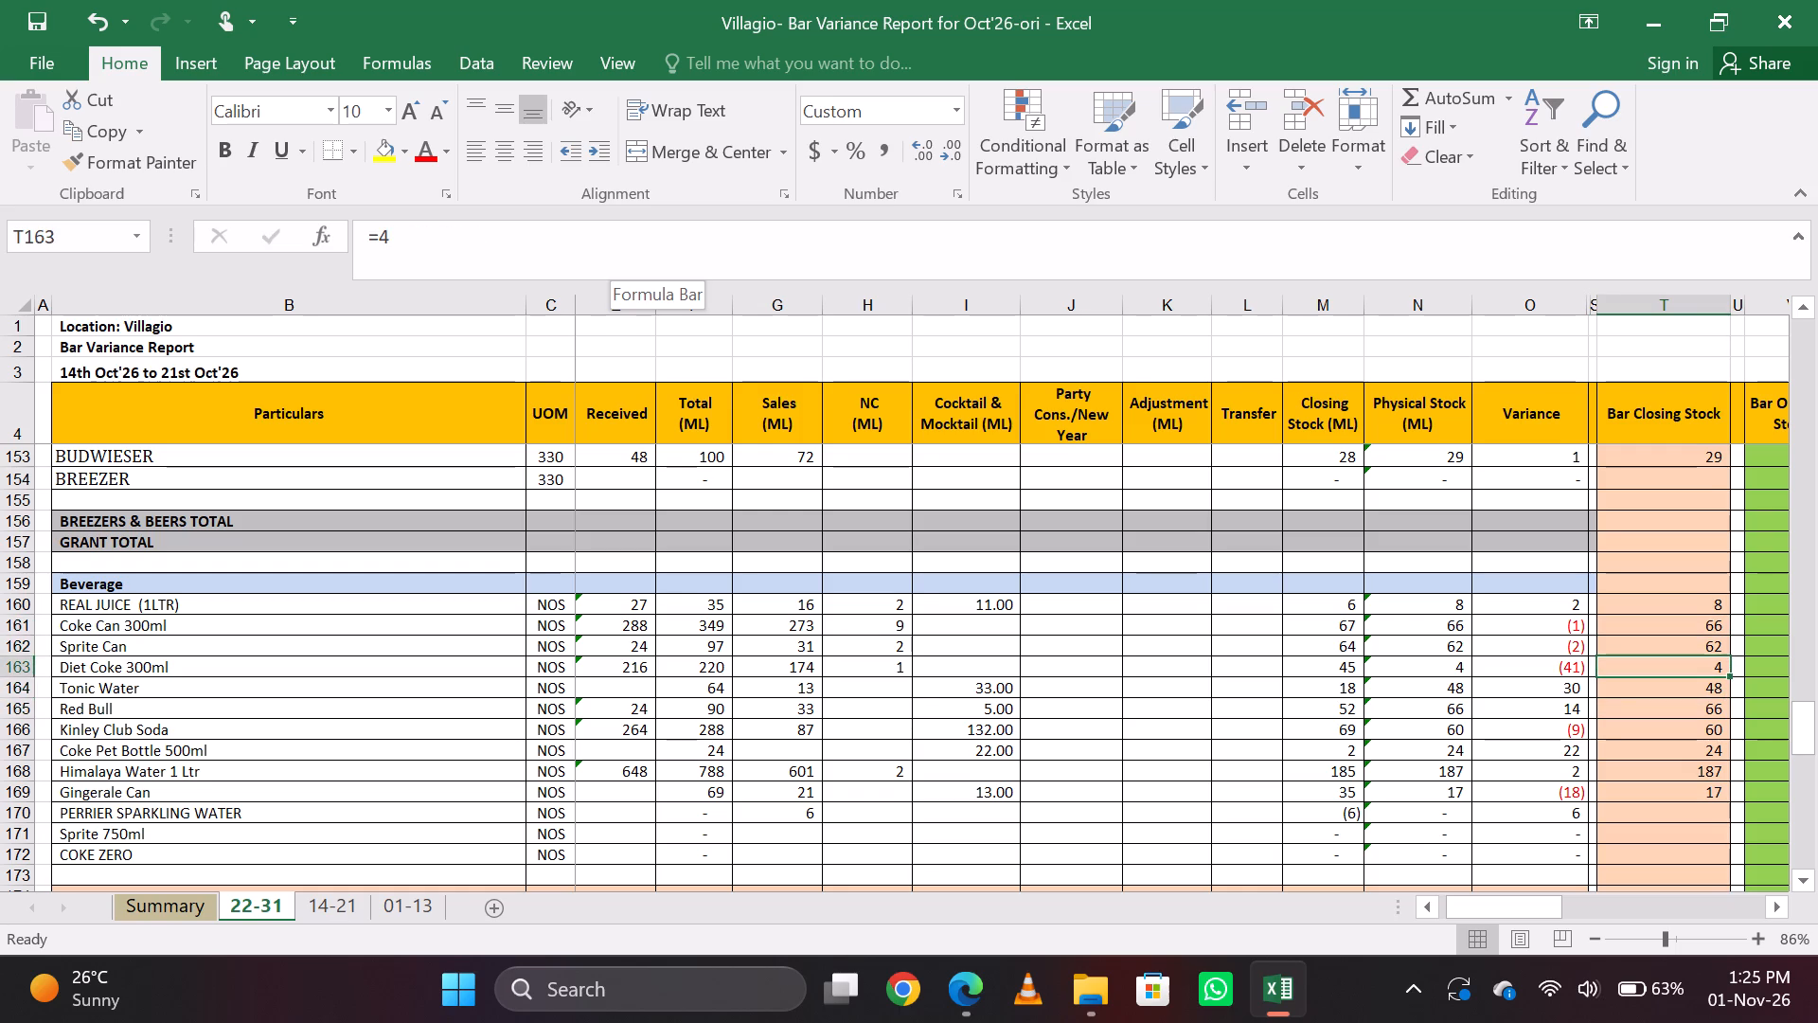
left_click(625, 242)
key("BackSpace")
key("BackSpace")
key("equal")
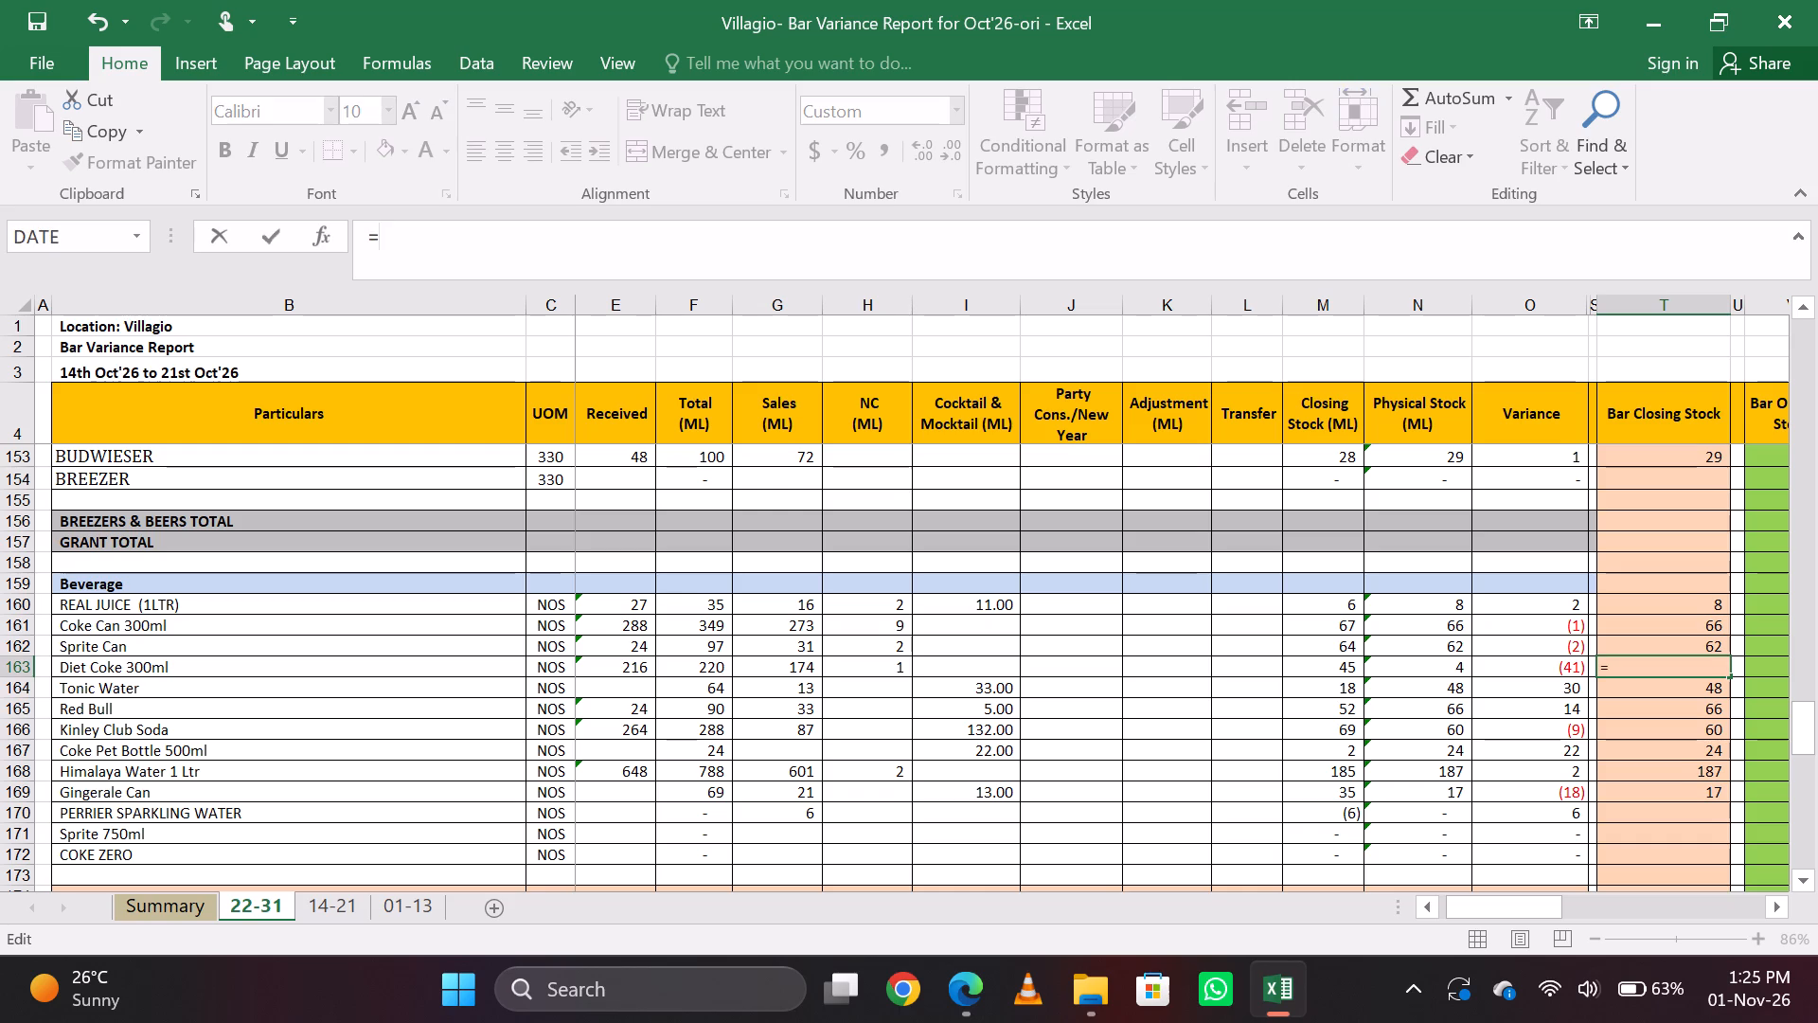
type("24+20")
type("+18")
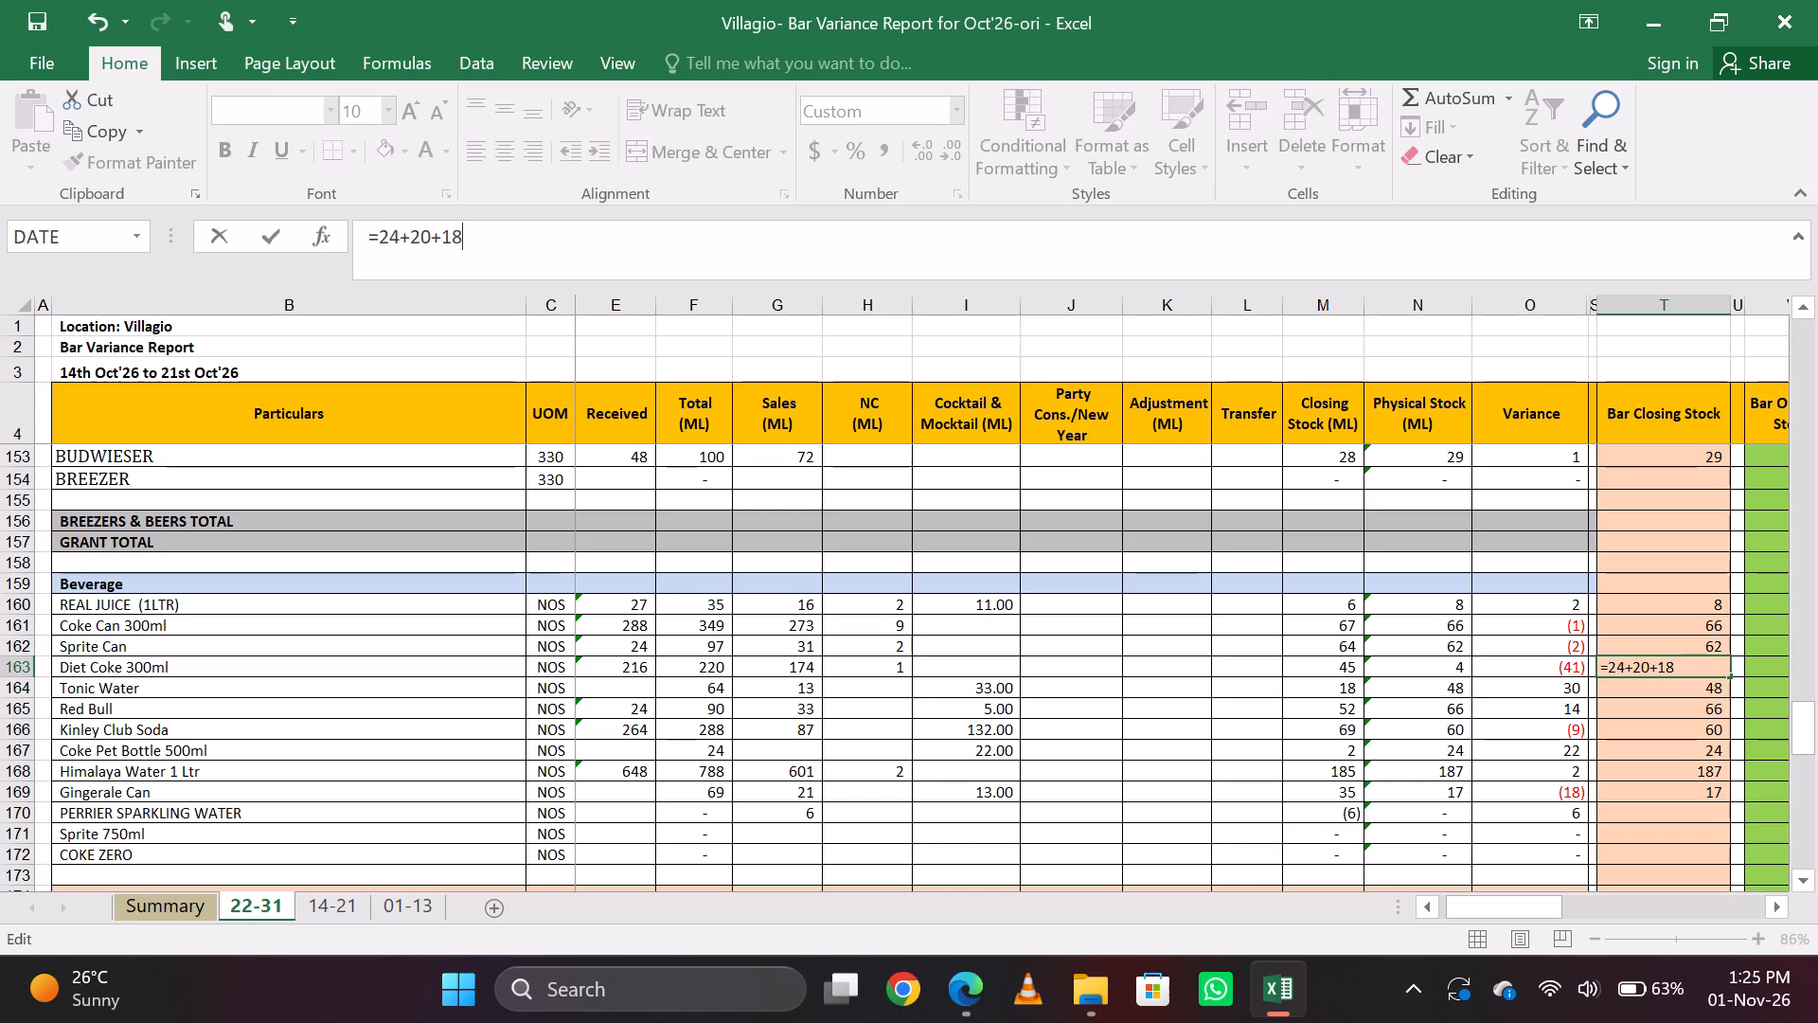
key("shift+plus")
key("4")
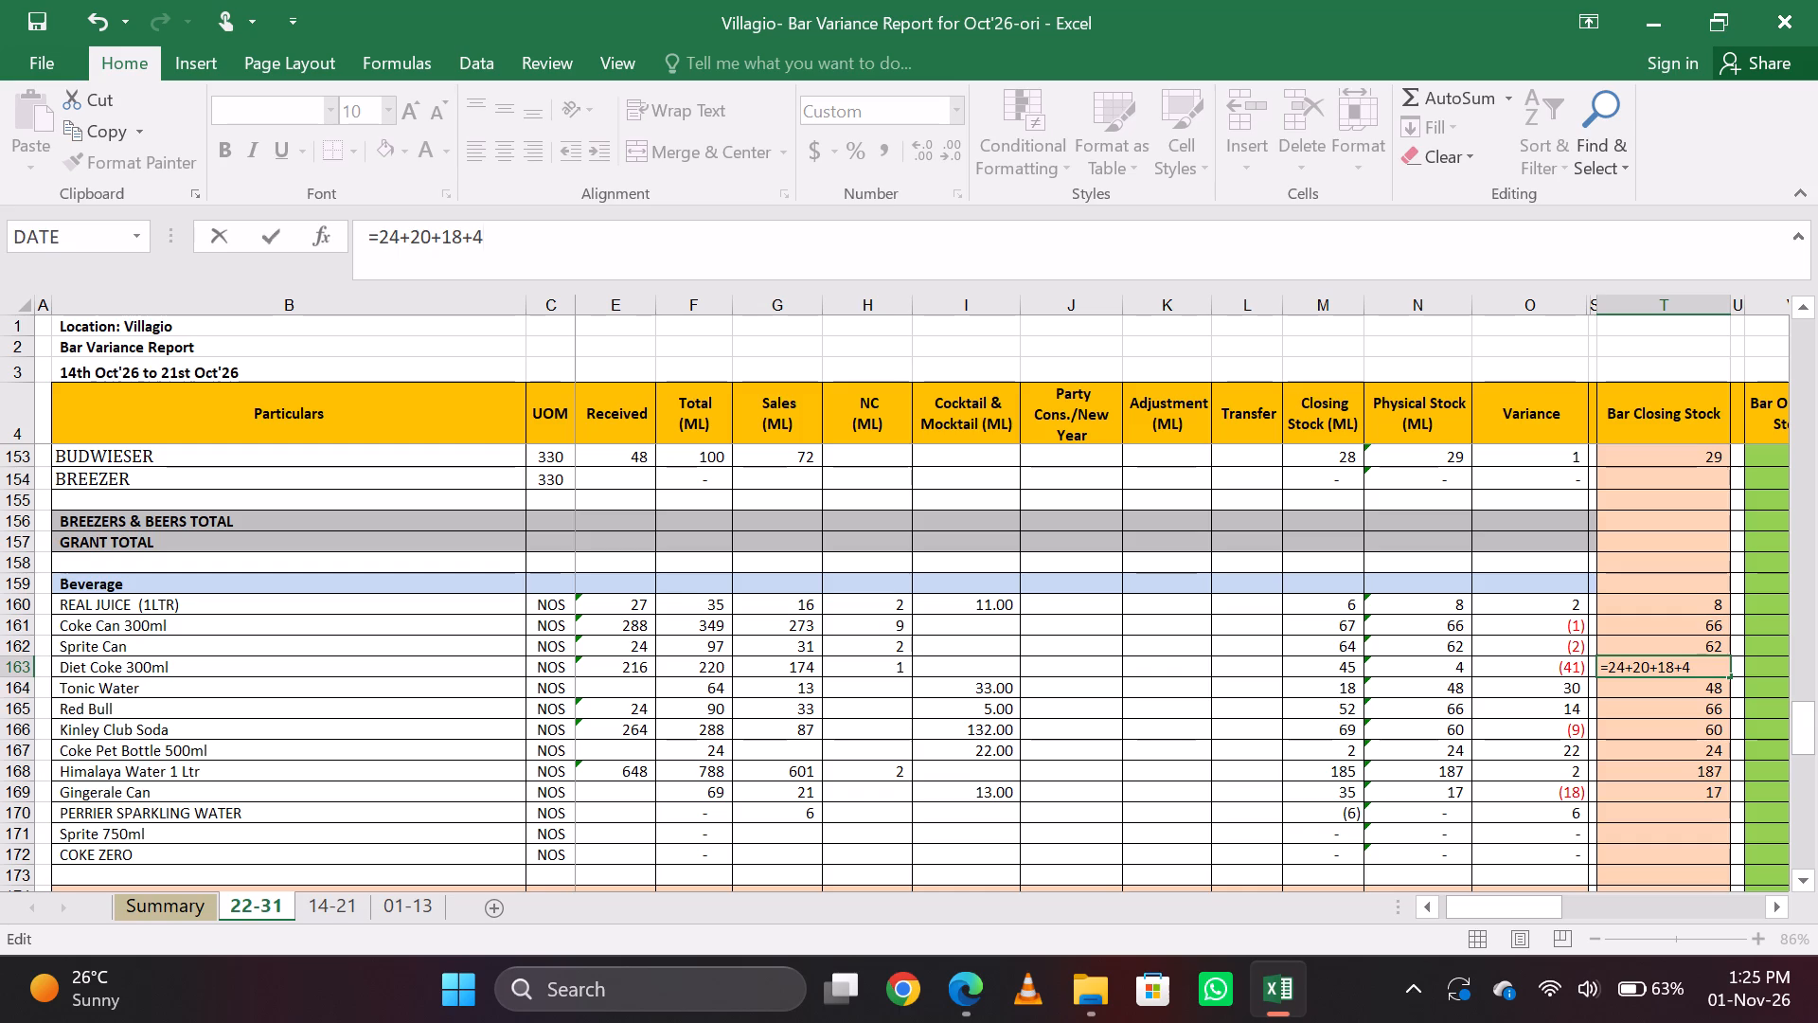
type("+1")
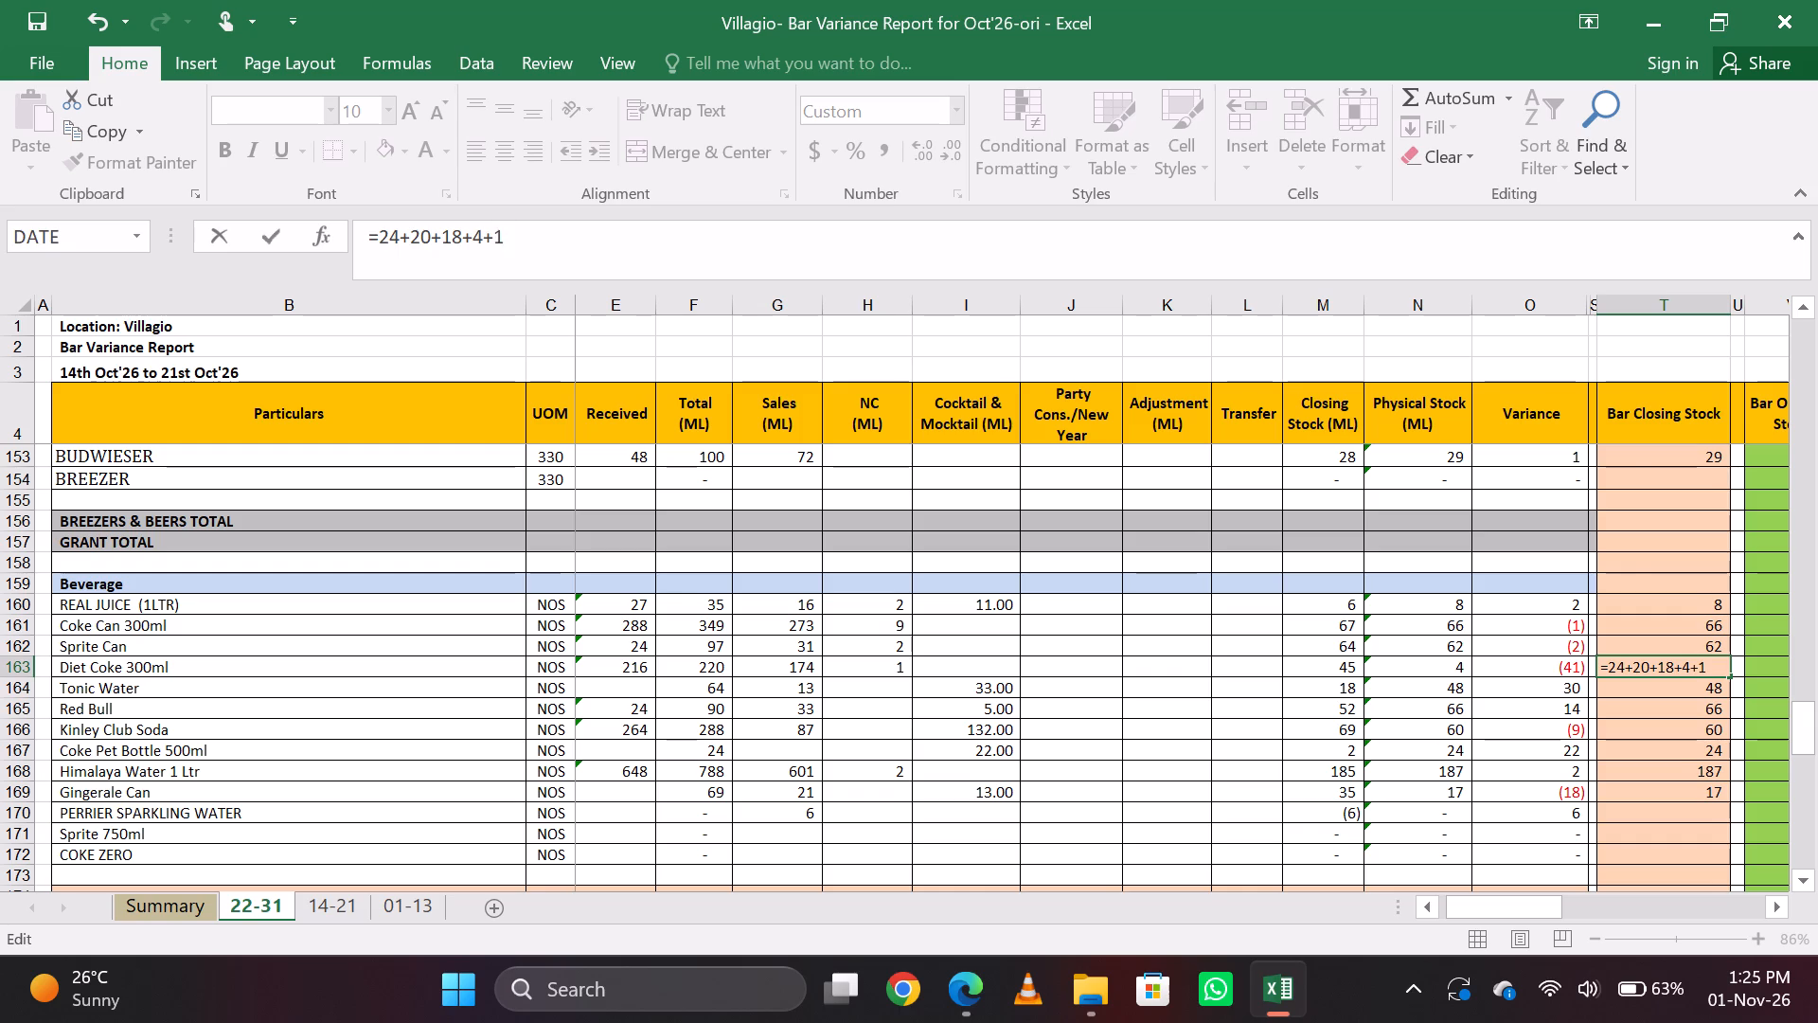
key("Return")
key("Up")
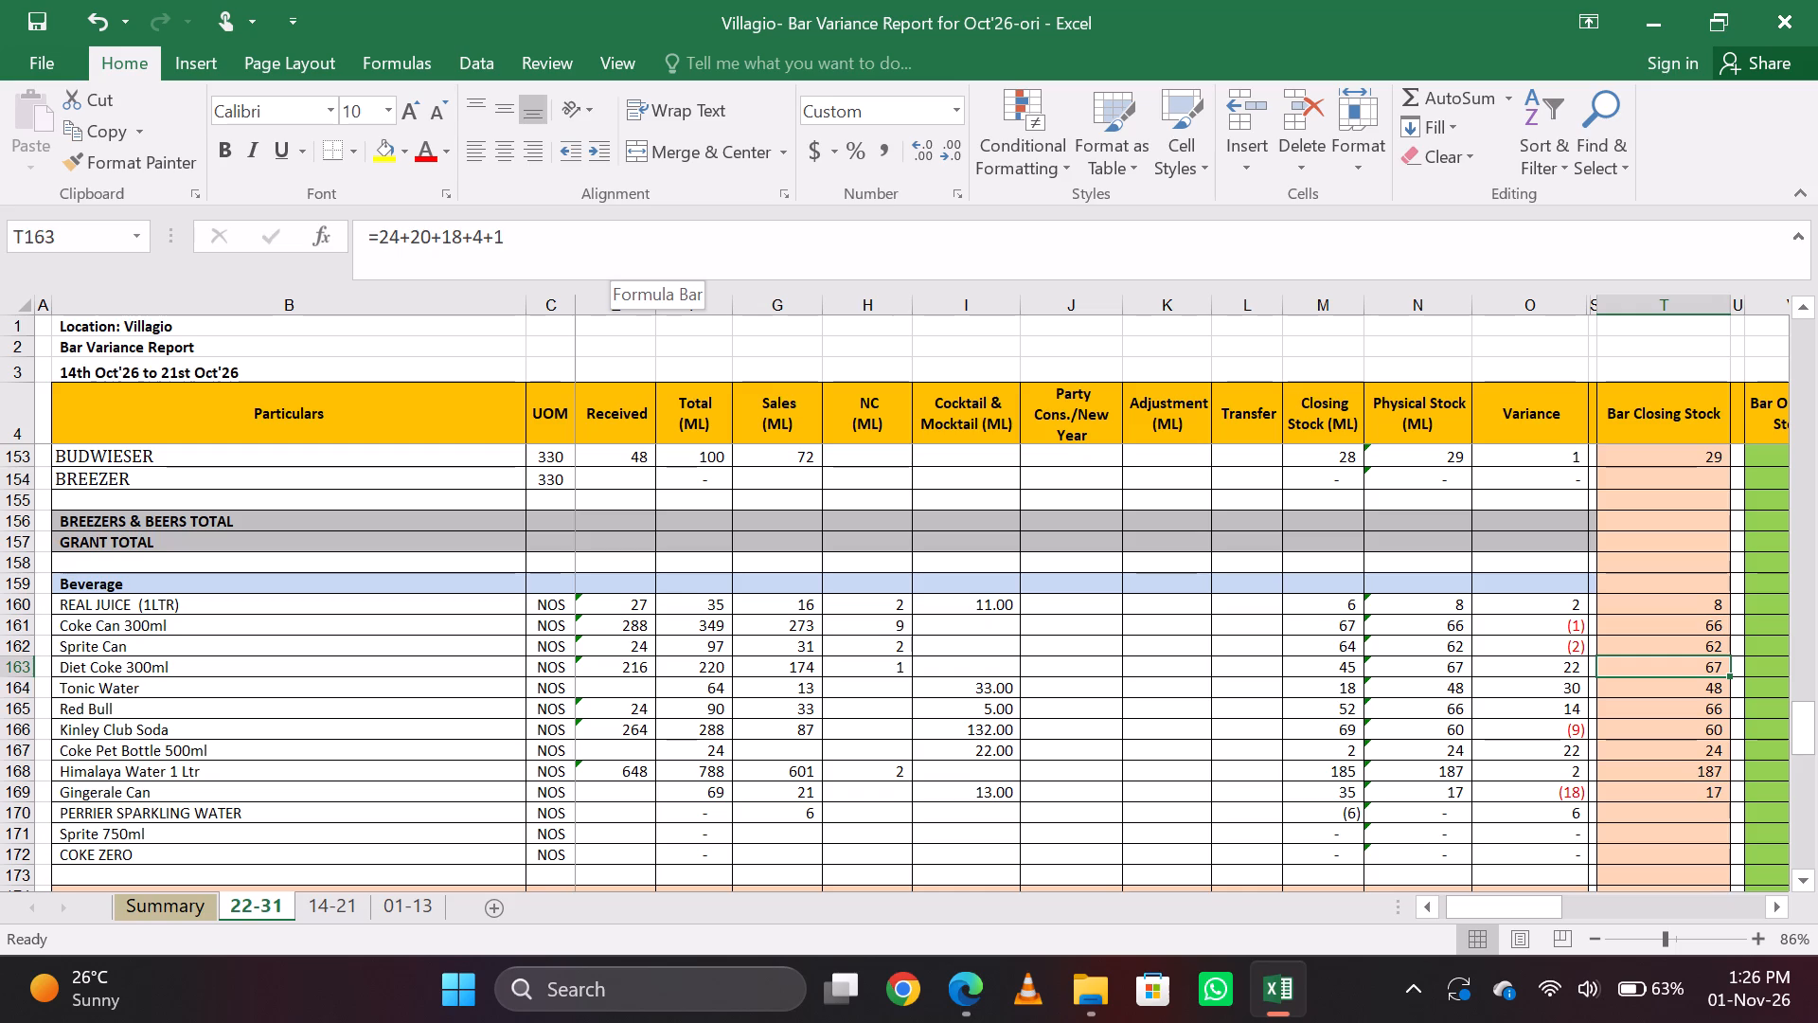
Examine Diet Coke 300ml's row from the Sales figure across to Bar Closing Stock and Bar Opening Stock.
key("Up")
key("Down")
key("Left")
key("Right")
key("Down")
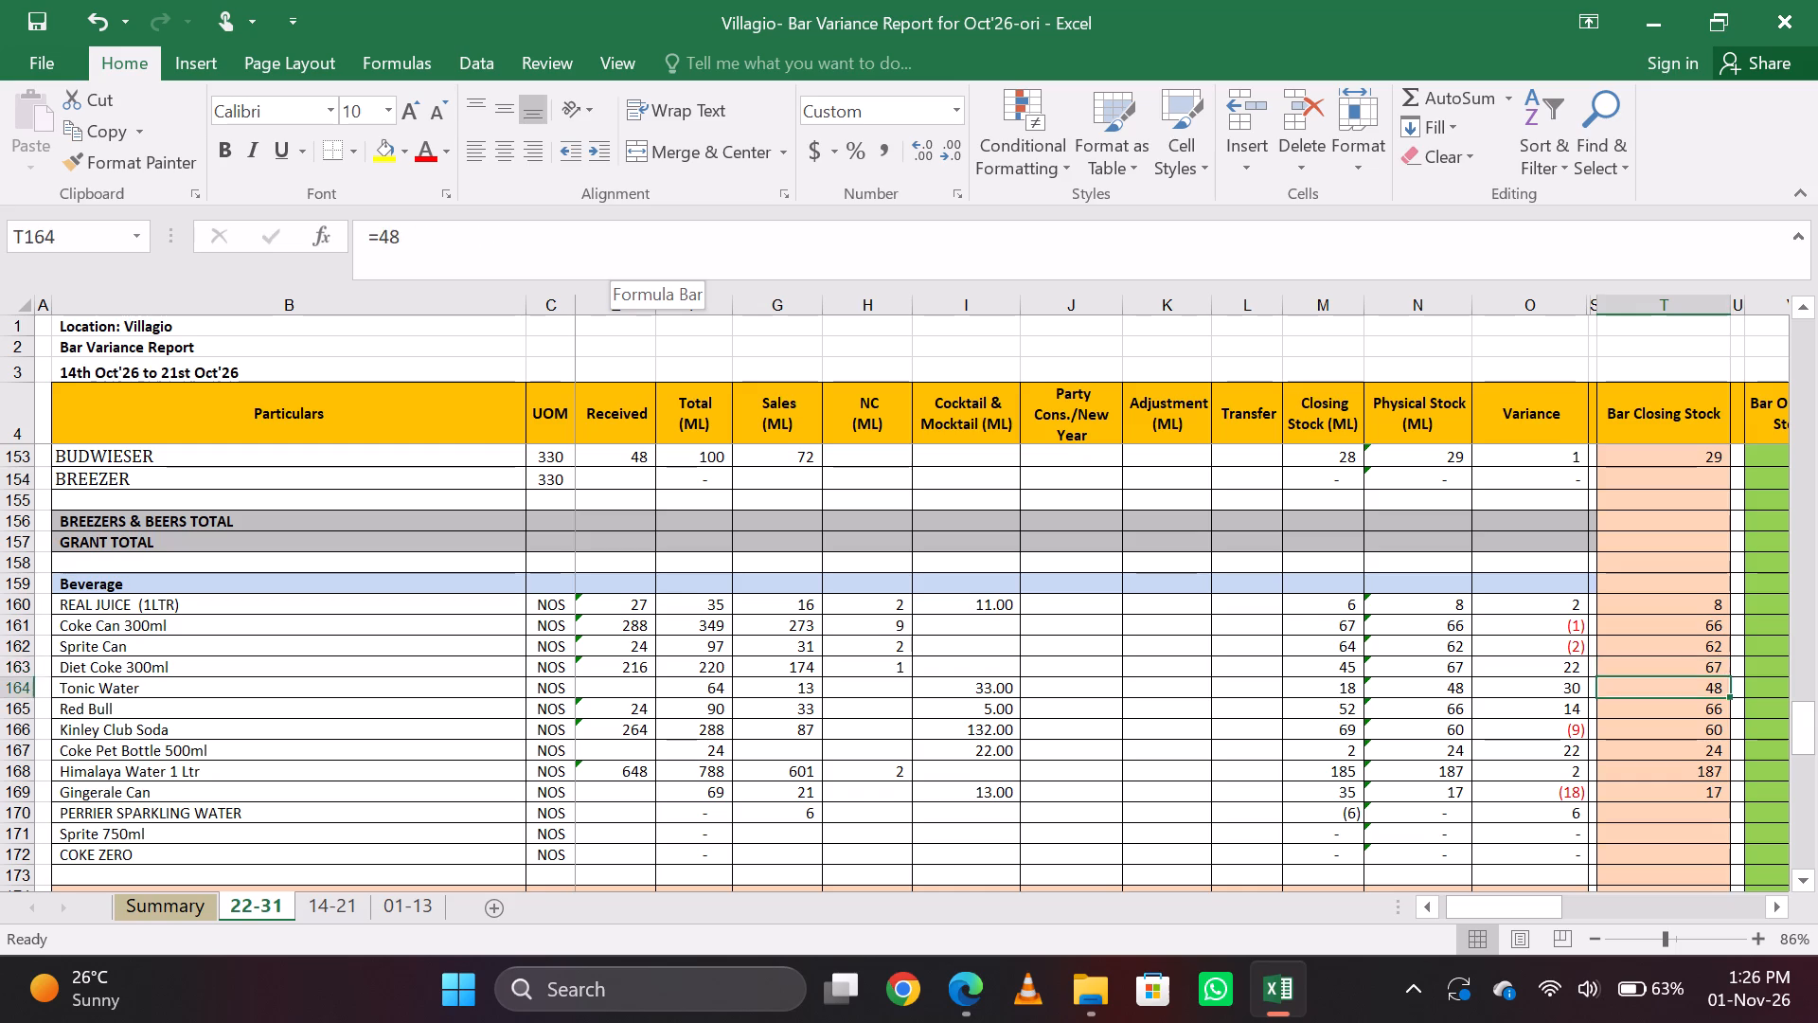
key("Up")
key("Left")
key("Left")
key("Left")
key("Left")
key("Left")
key("Left")
key("Left")
key("Left")
key("Left")
key("Left")
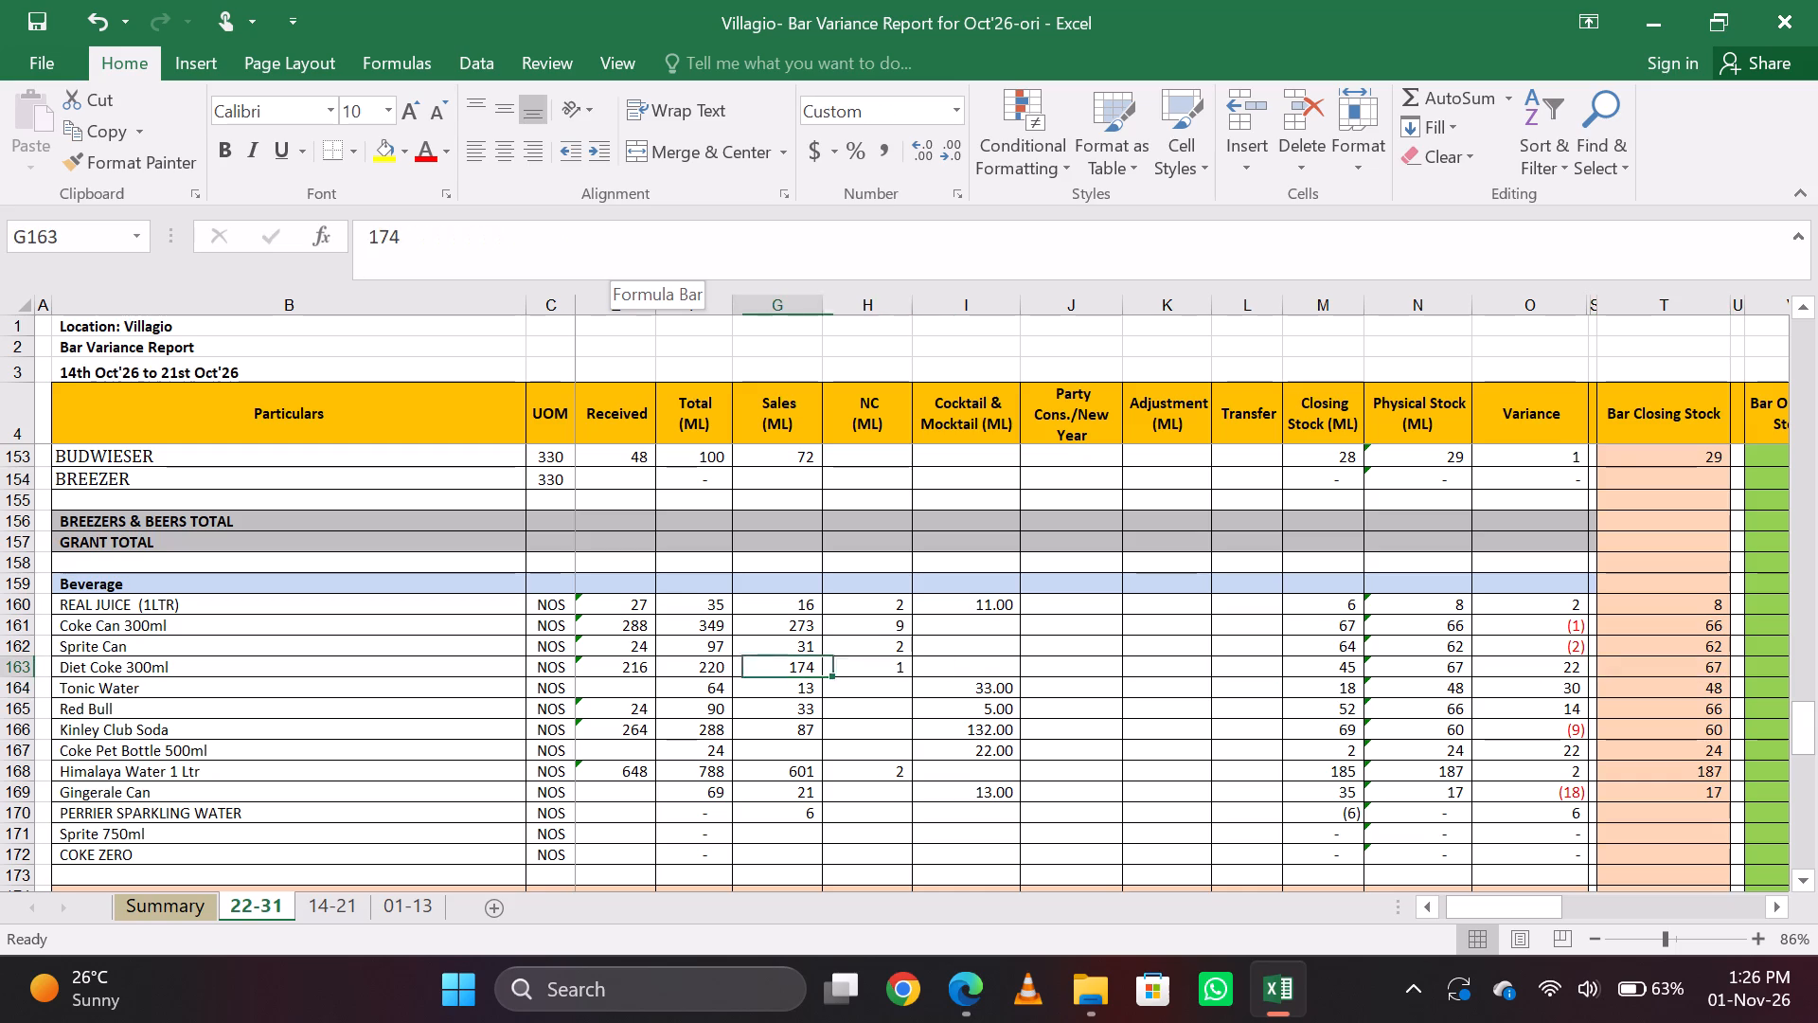
key("Right")
key("Right")
key("Right")
key("Right")
key("Right")
key("Right")
key("Right")
key("Right")
key("Right")
key("Right")
key("Right")
key("Right")
key("Right")
key("Left")
key("Left")
key("Left")
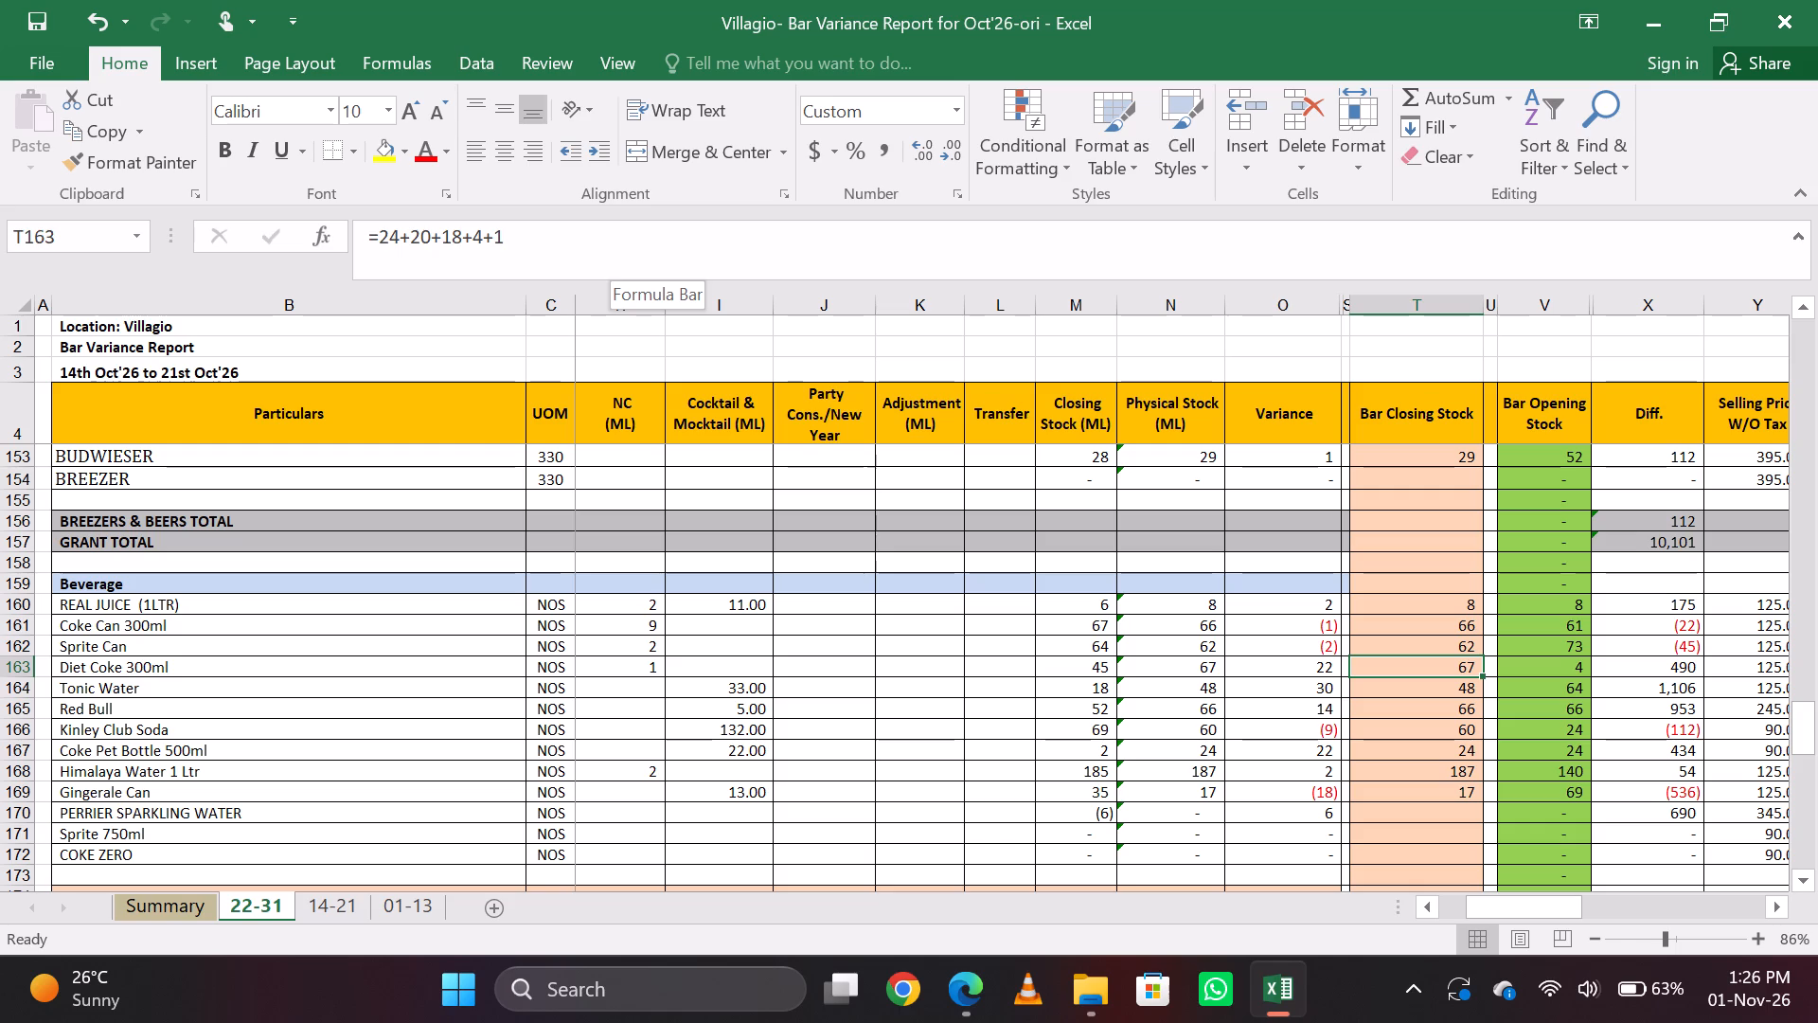
key("Up")
key("Down")
Change Coke Pet Bottle 500ml's Bar Closing Stock entry in the Beverage section to =28.
key("Down")
key("Down")
key("Down")
key("Down")
key("Down")
key("Up")
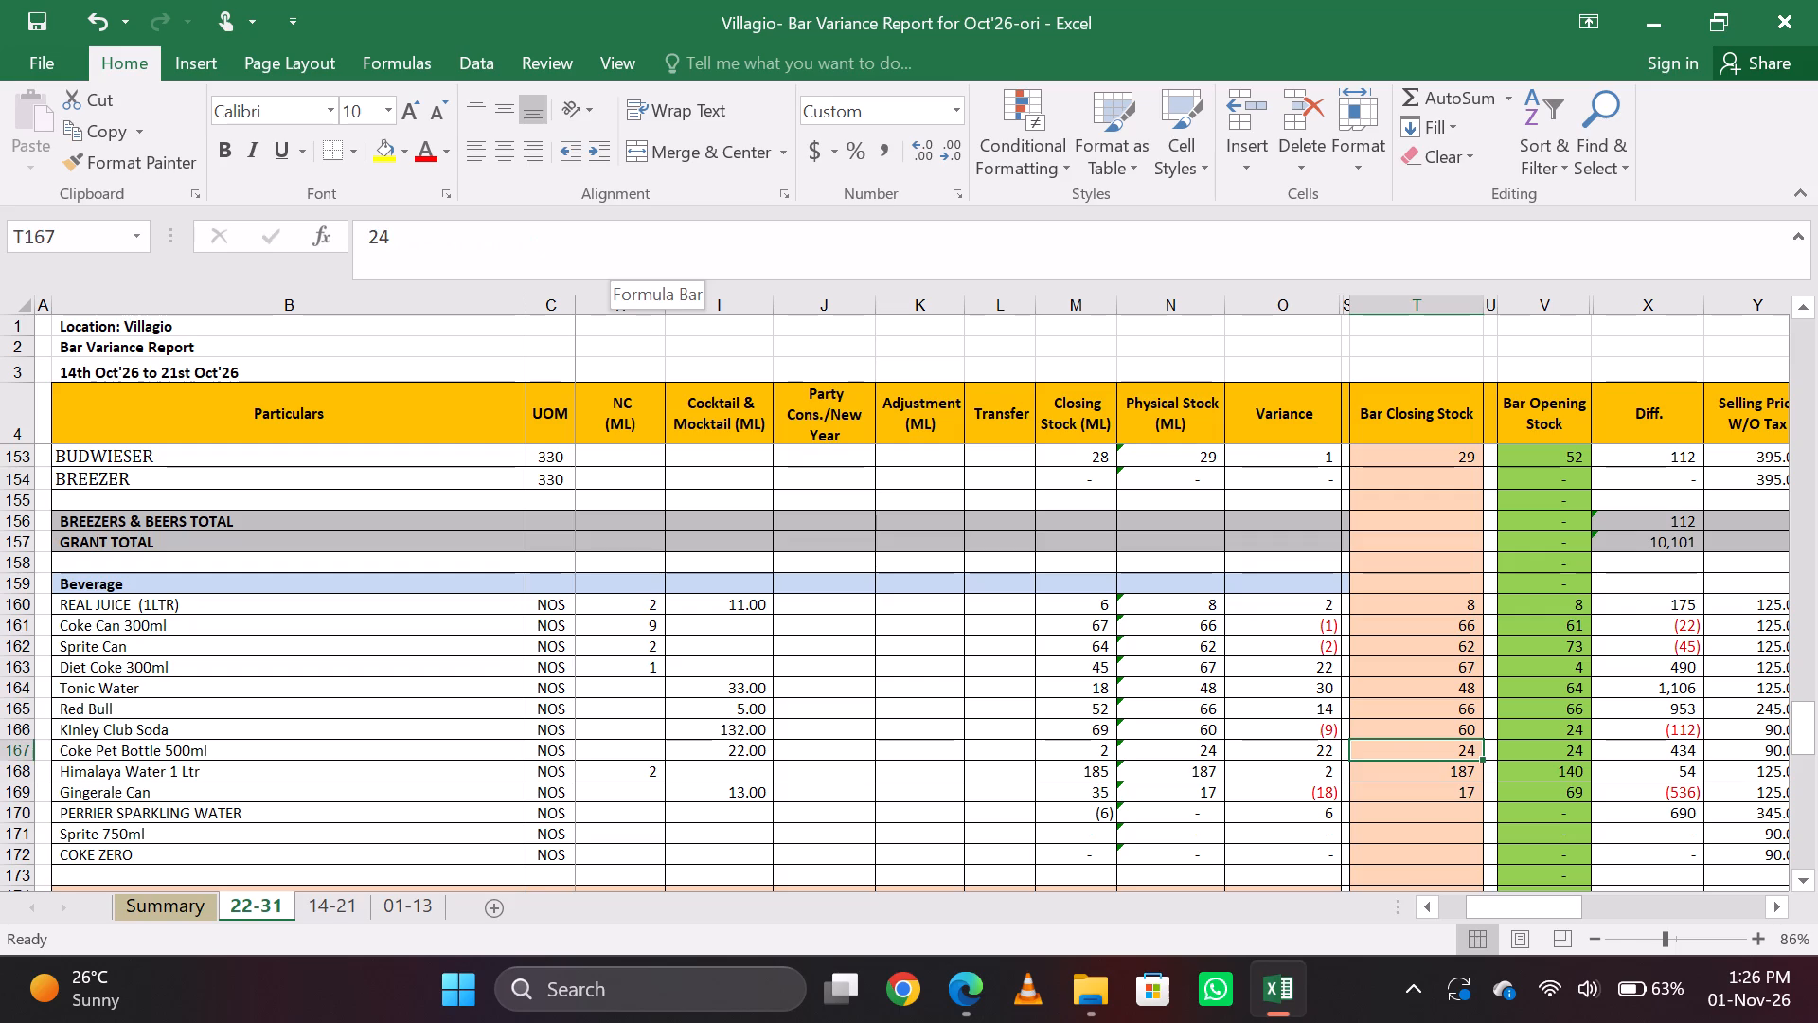
key("Down")
key("Up")
type("=28")
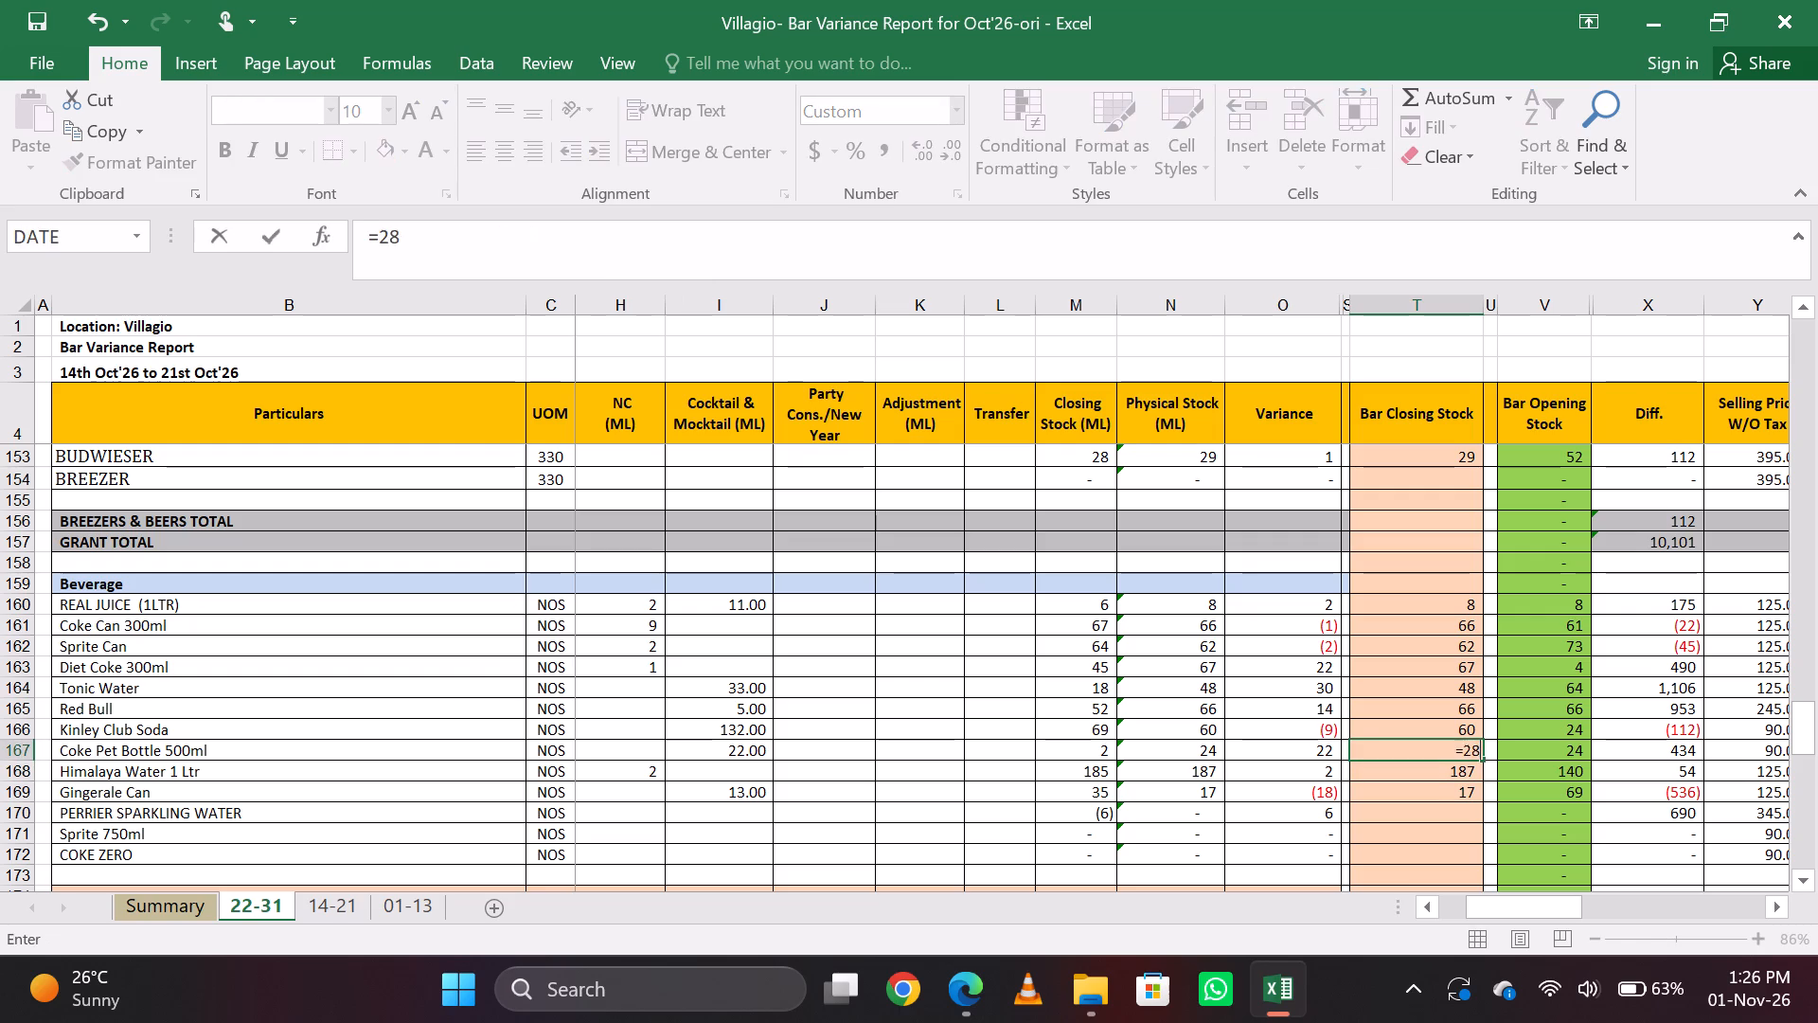
key("Return")
key("Up")
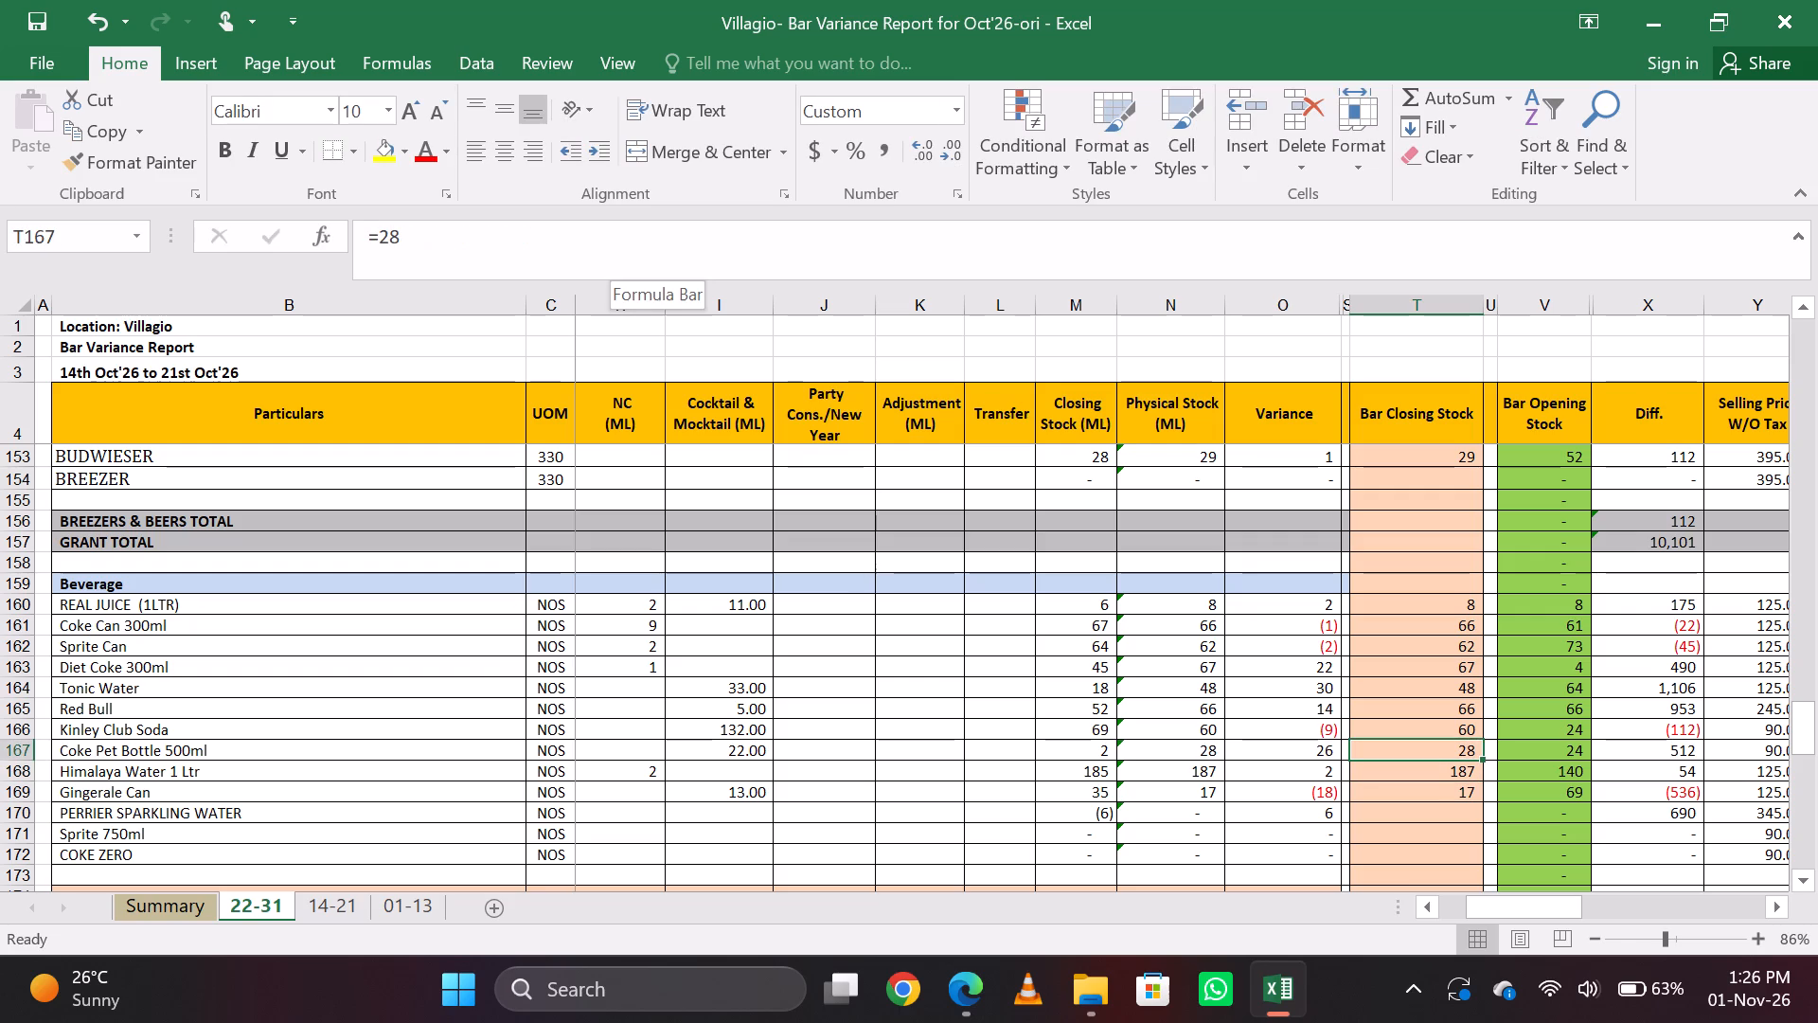
Change Red Bull's Bar Closing Stock formula in the Beverage section to =48.
key("Up")
key("Up")
key("Up")
key("Down")
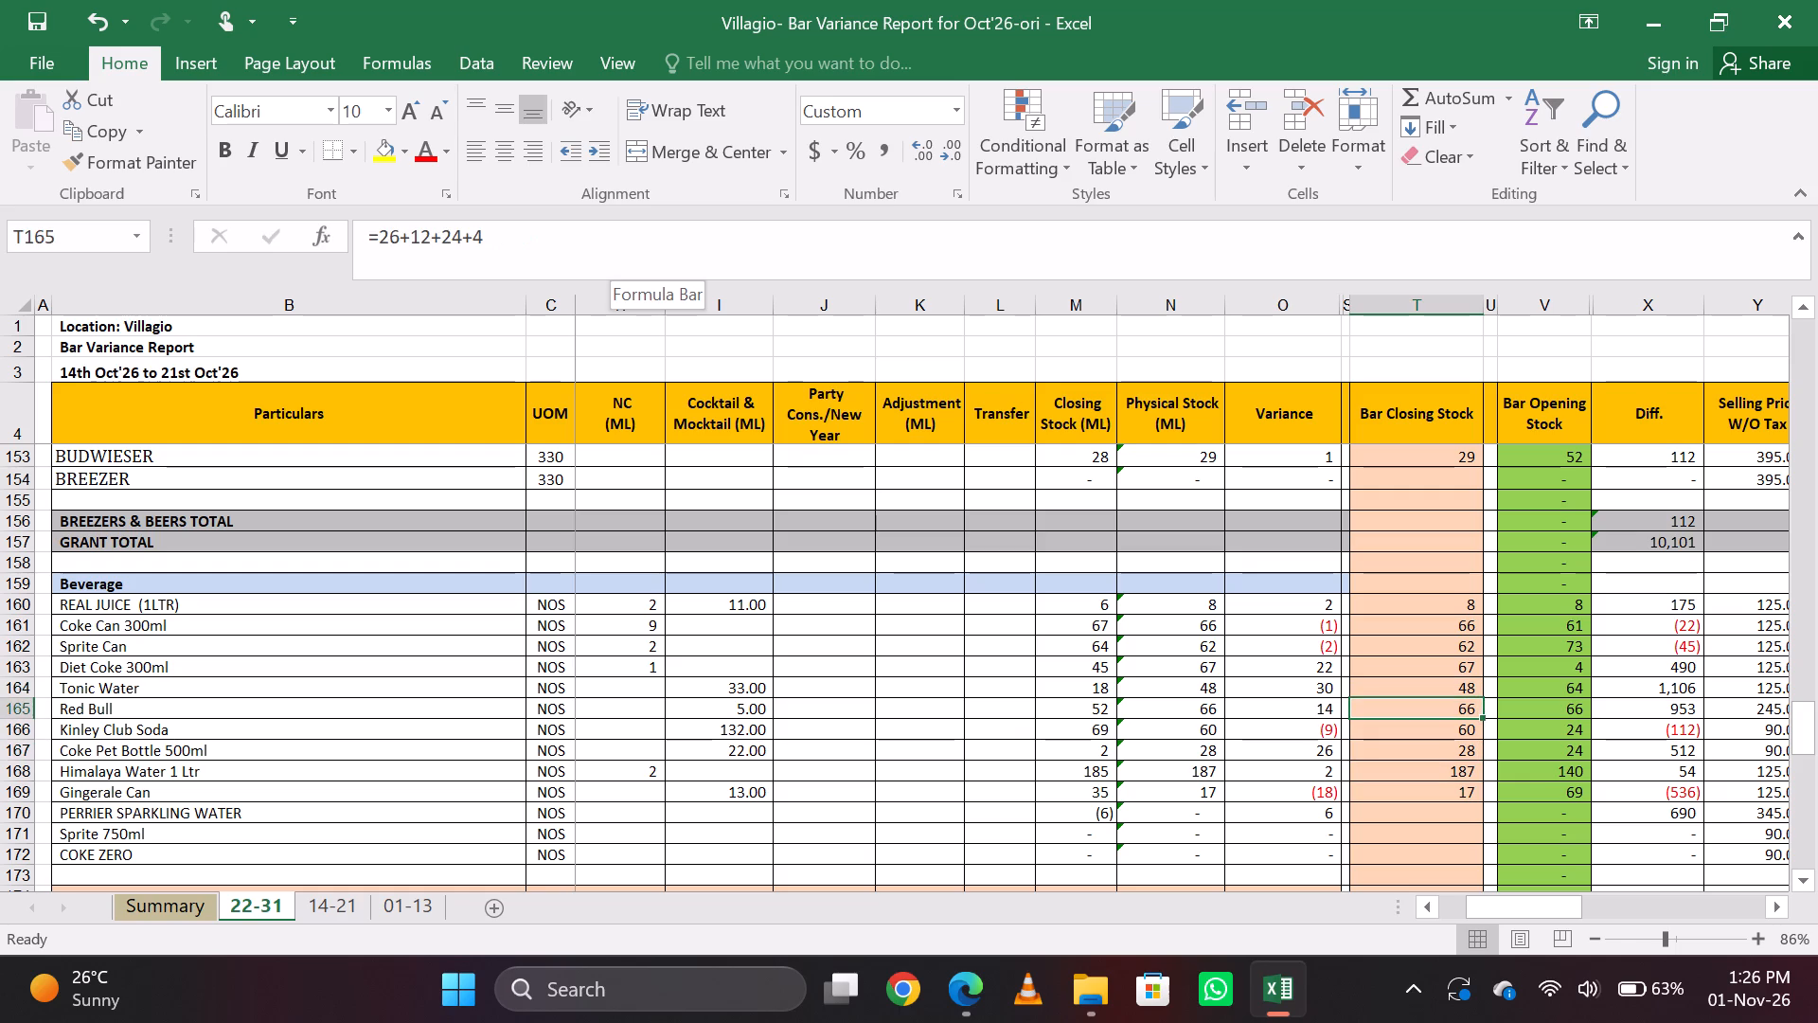
type("=48")
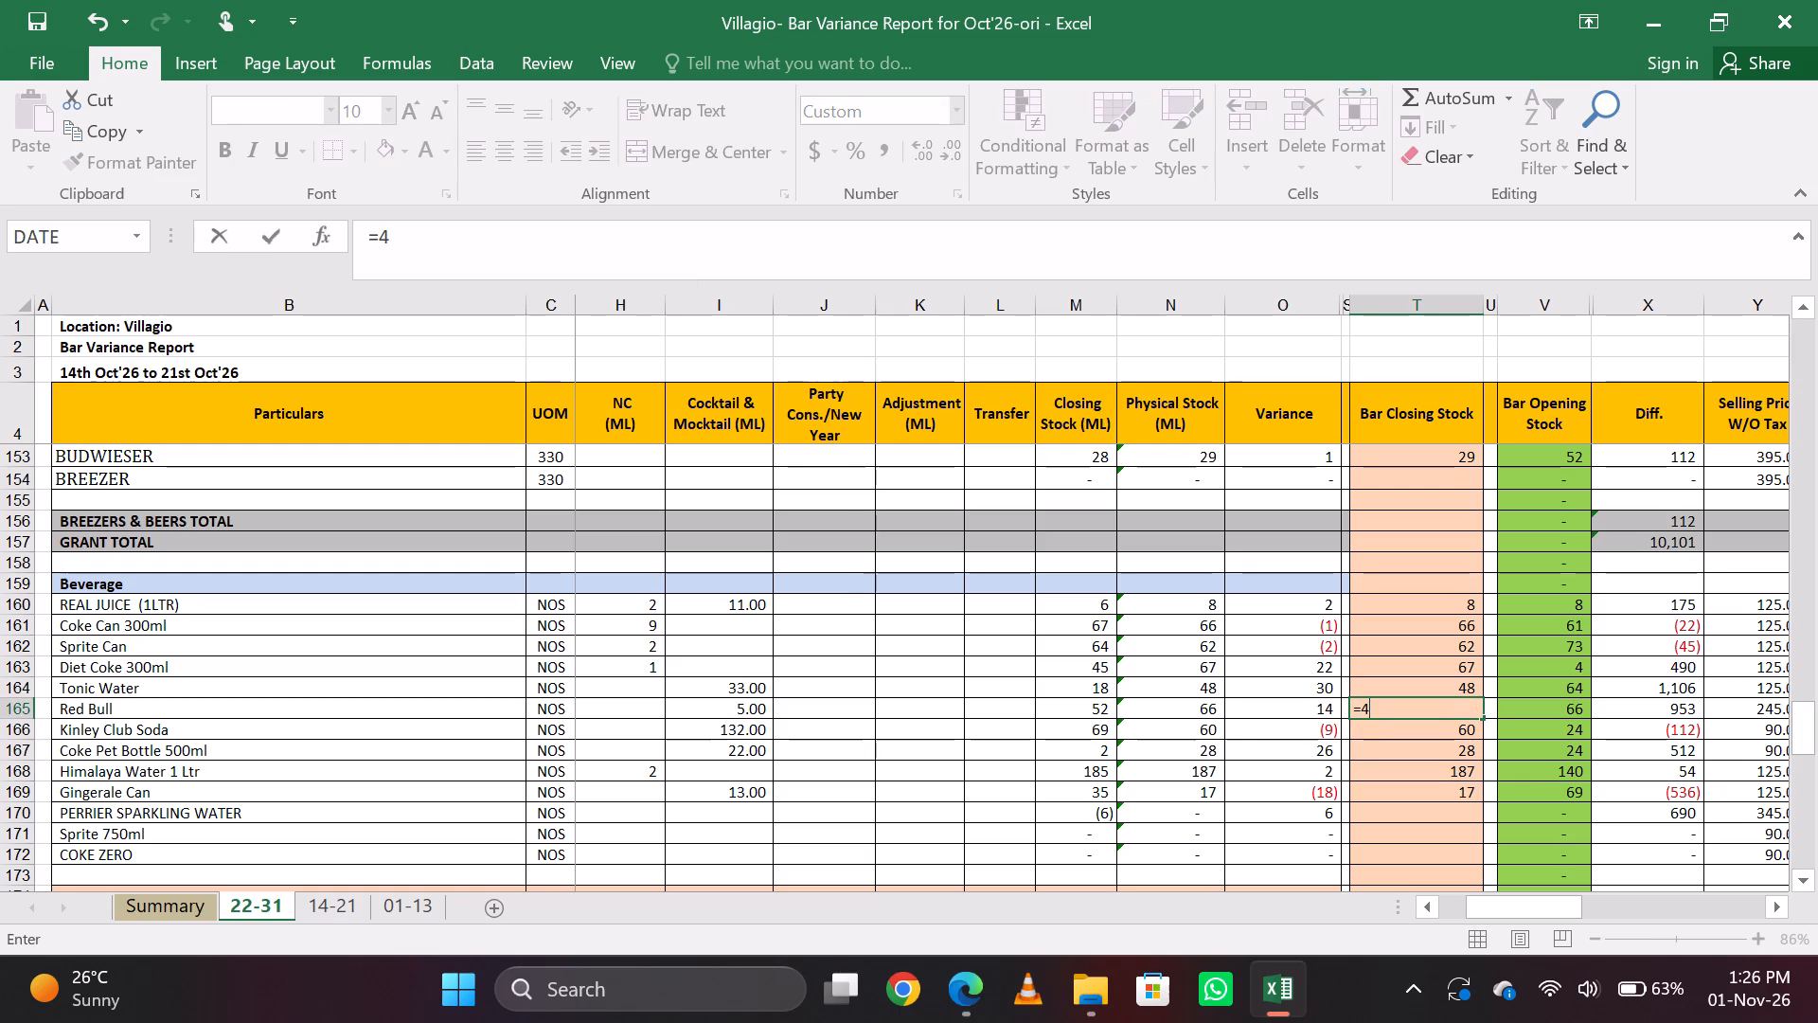
key("Return")
key("Up")
key("Down")
key("Up")
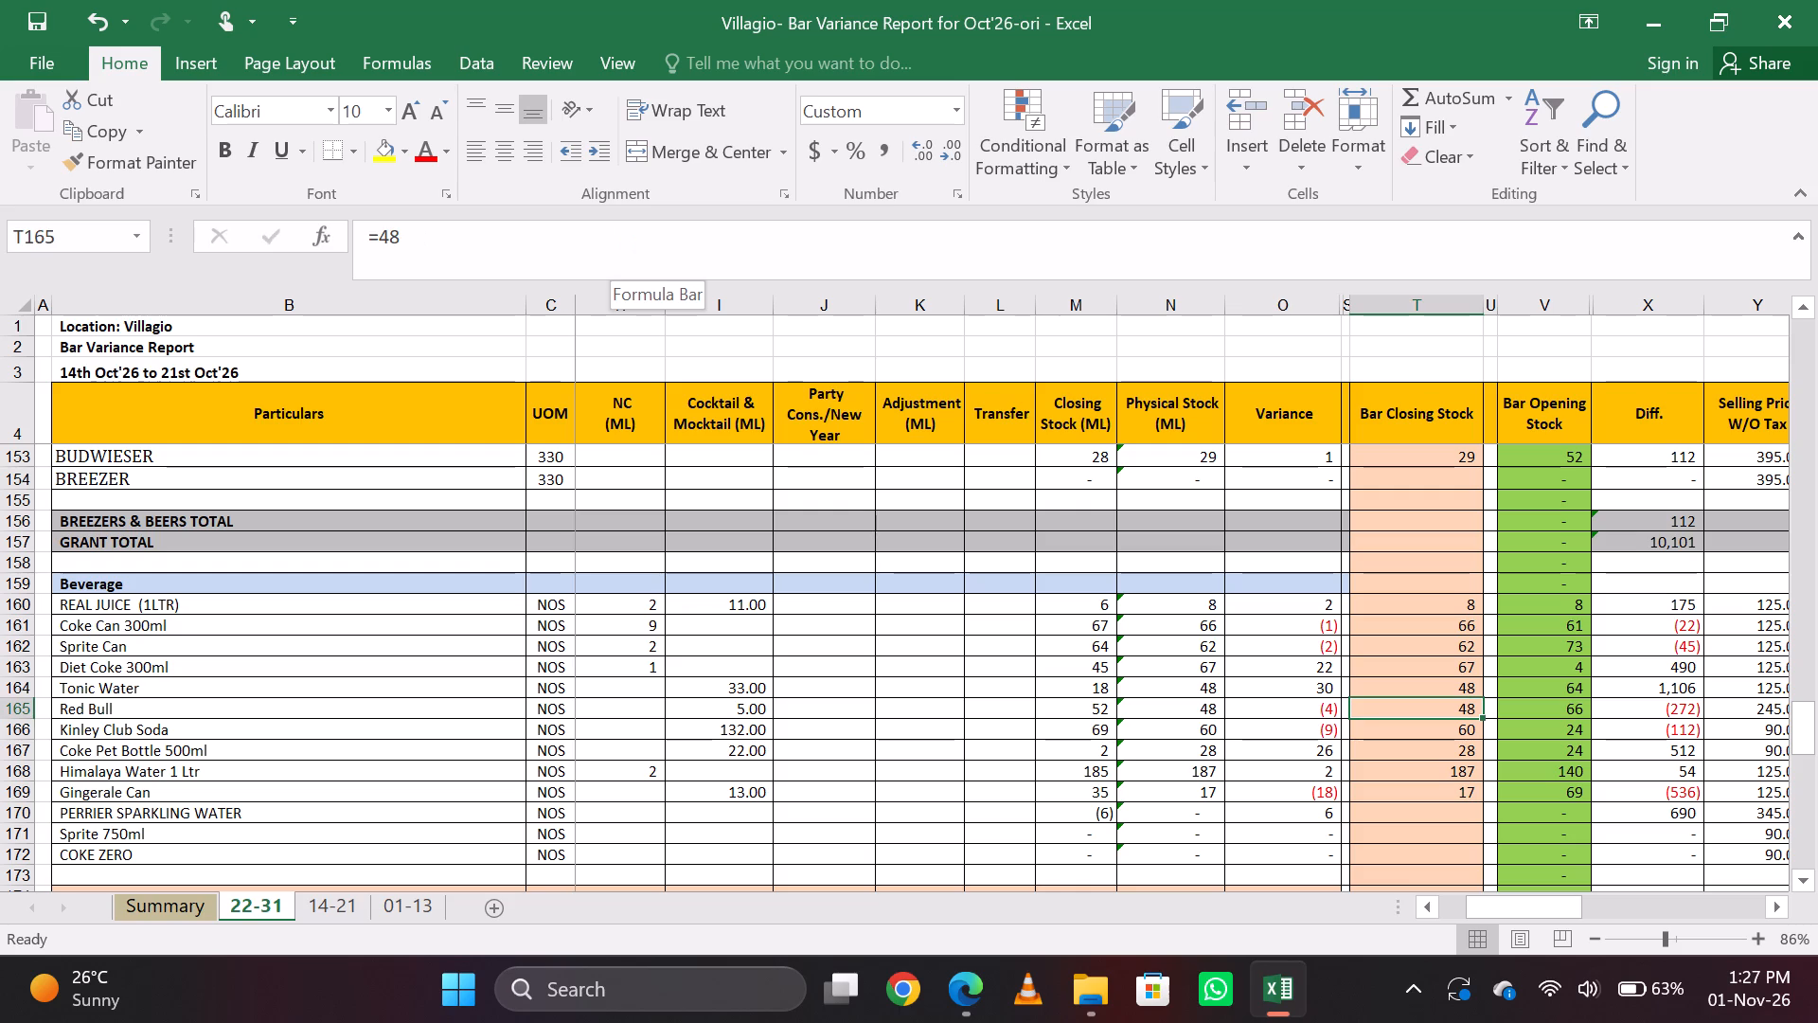
Enter =6 as the Bar Closing Stock for Perrier Sparkling Water in the Beverage section.
key("Down")
key("Down")
key("Down")
key("Down")
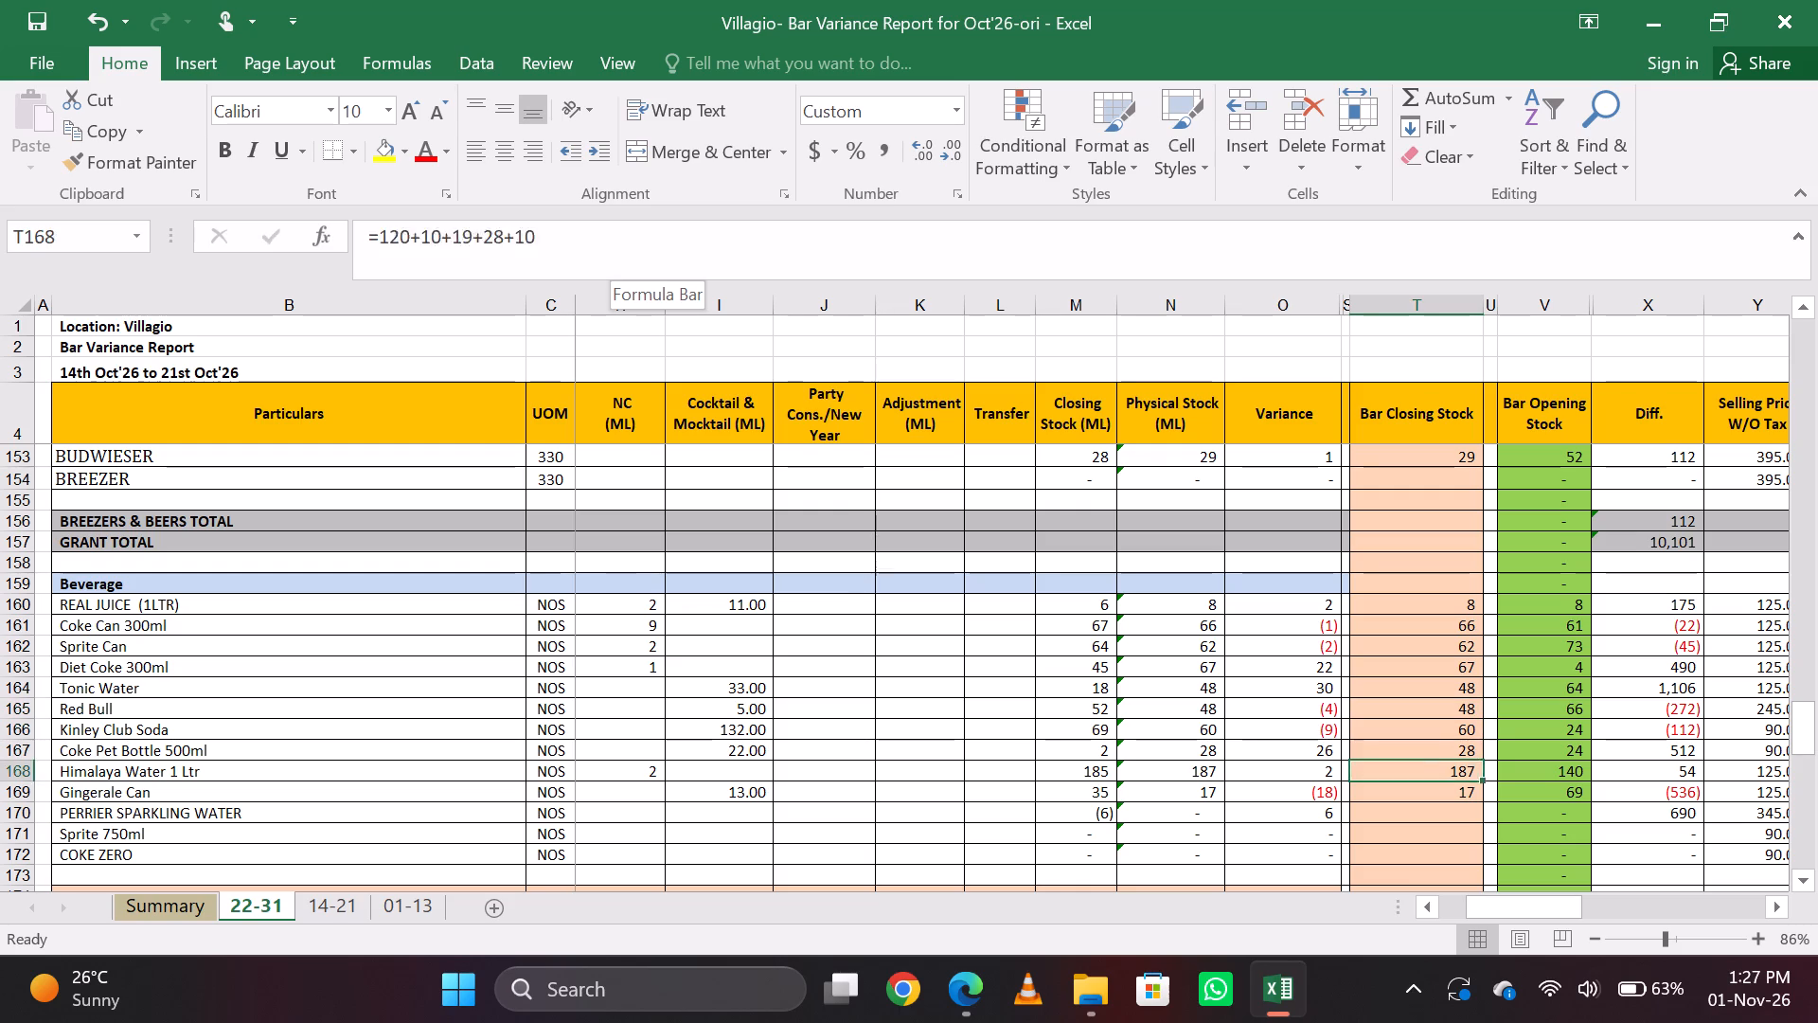
key("Down")
key("Down")
key("Up")
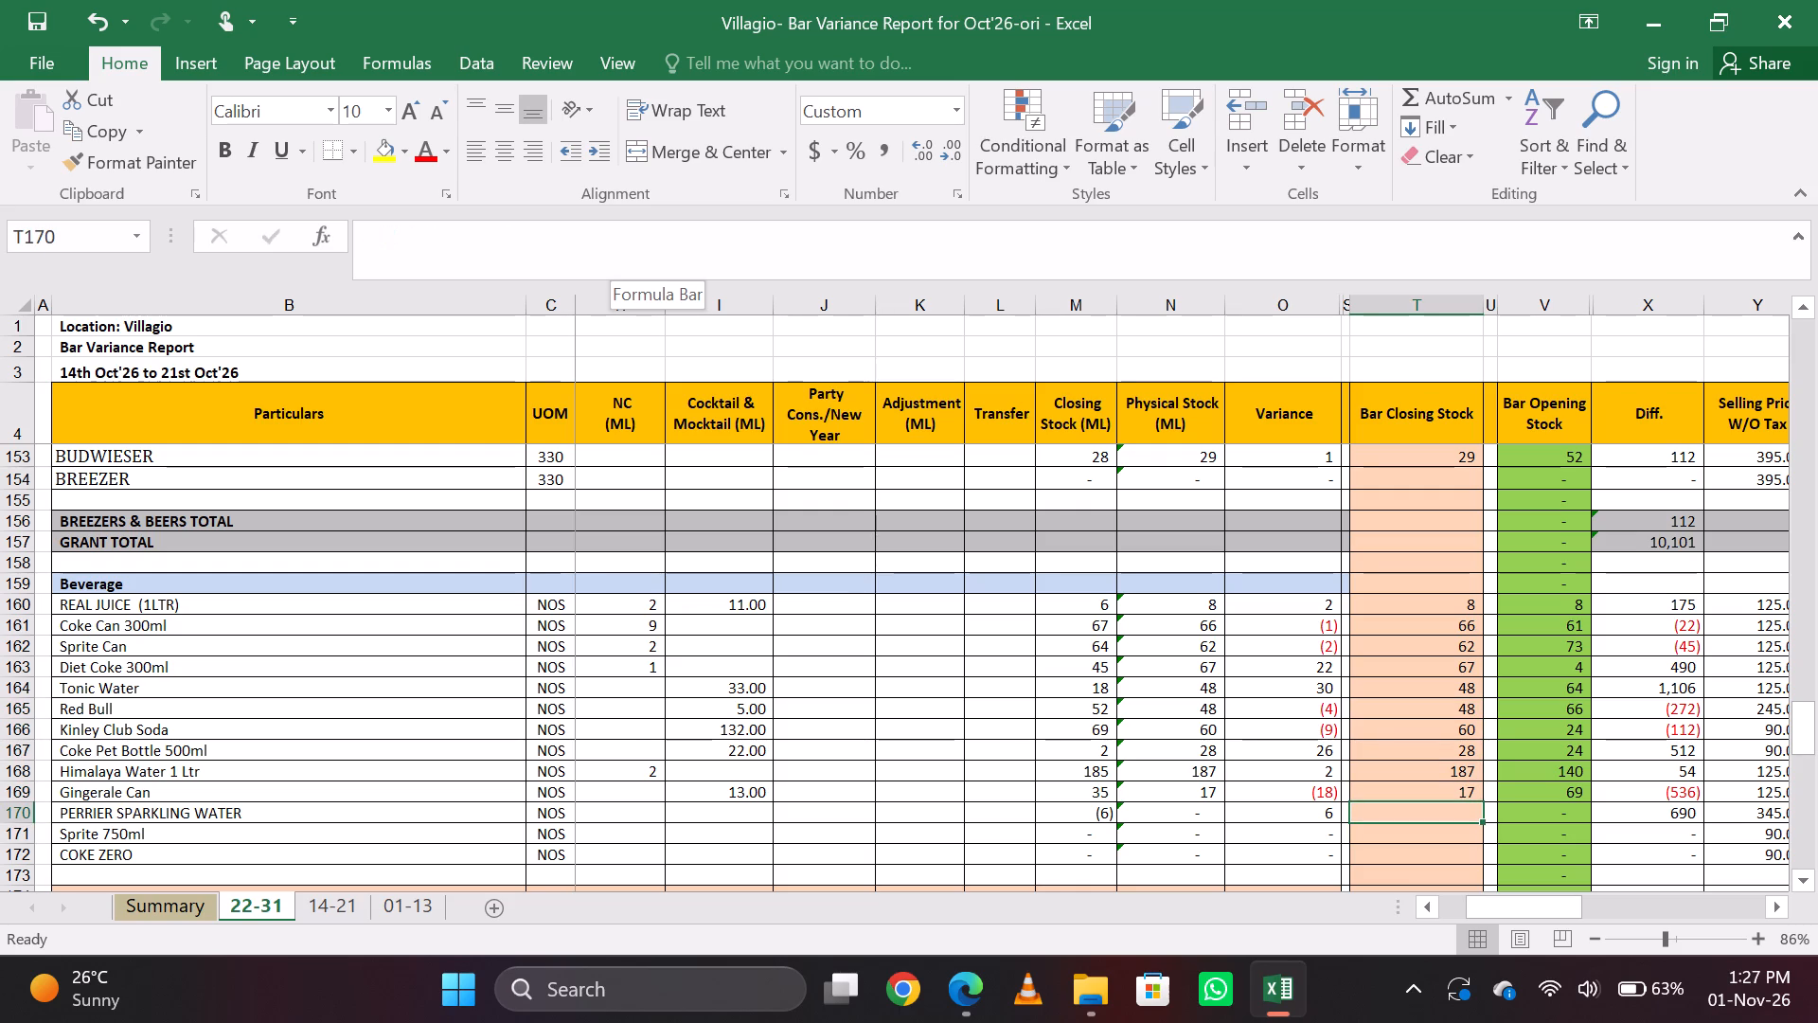
type("=6")
key("Return")
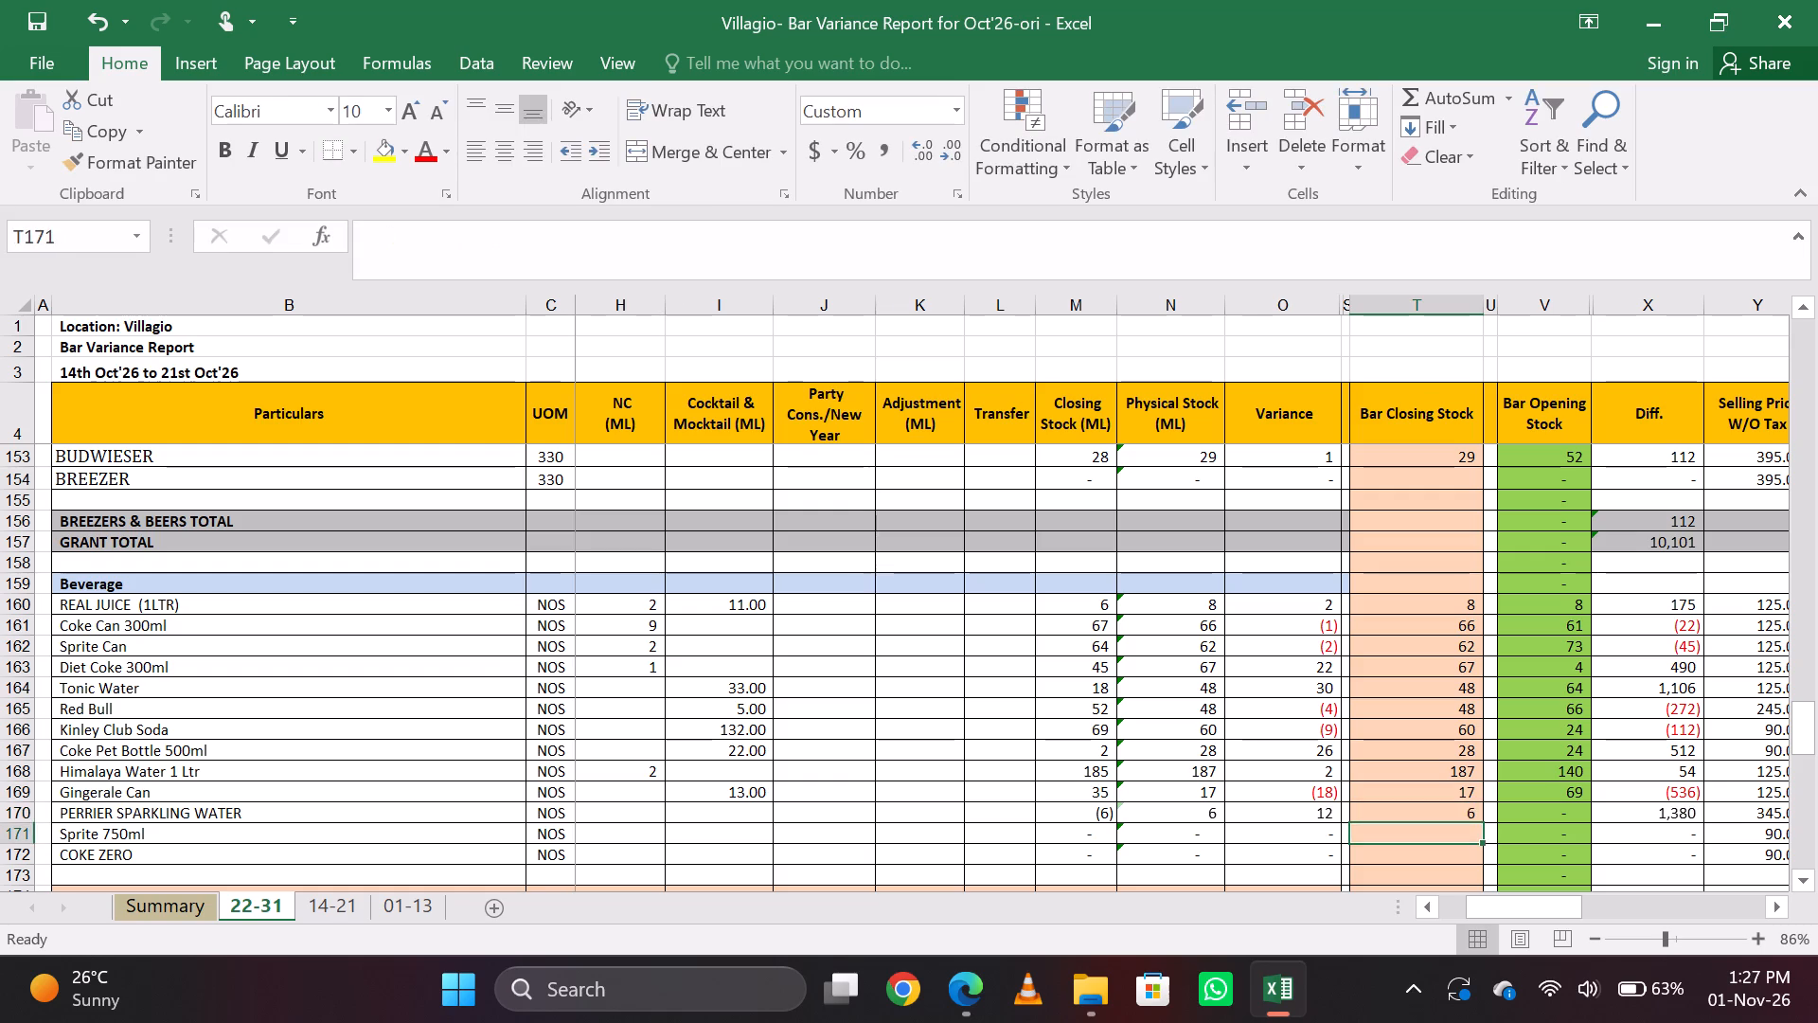
key("Up")
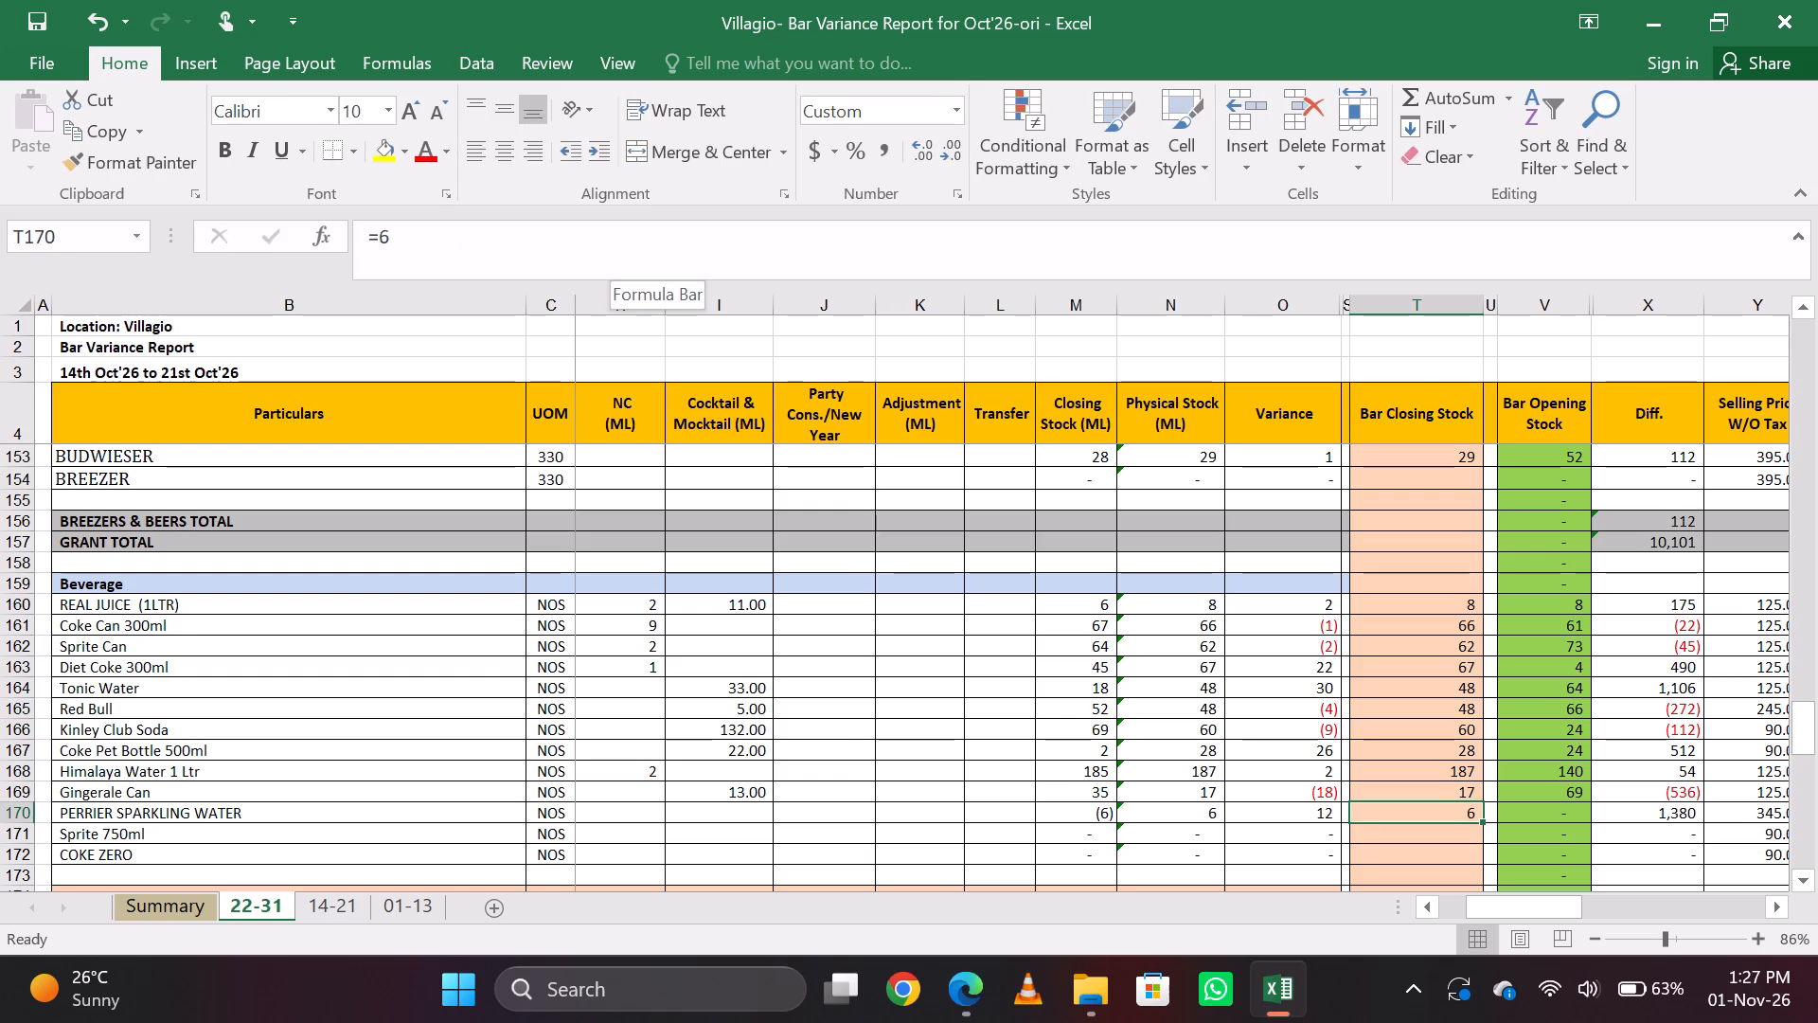
Enter 12 as the Received quantity for Perrier Sparkling Water in the Beverage section.
key("Left")
key("Left")
key("Left")
key("Left")
key("Left")
key("Left")
key("Left")
key("Left")
key("Left")
key("Left")
key("Left")
key("Left")
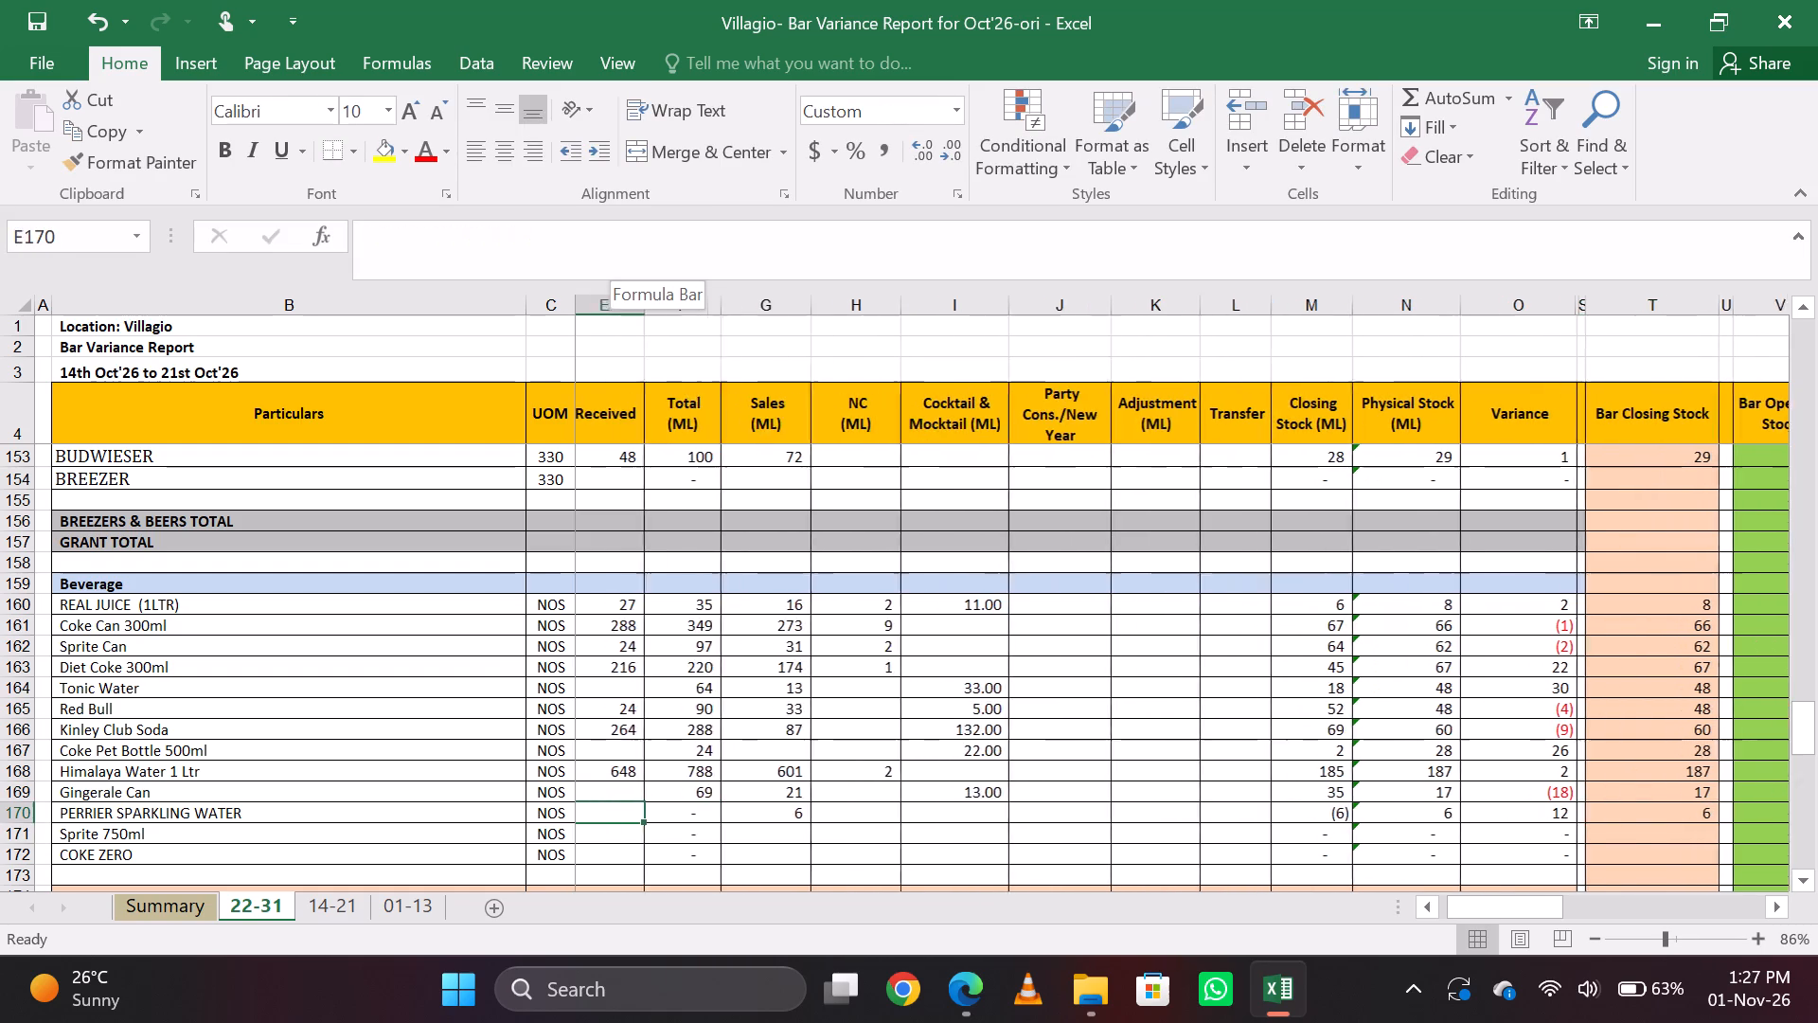
key("Left")
key("Right")
key("Left")
key("Left")
key("Left")
key("Right")
key("Right")
key("Right")
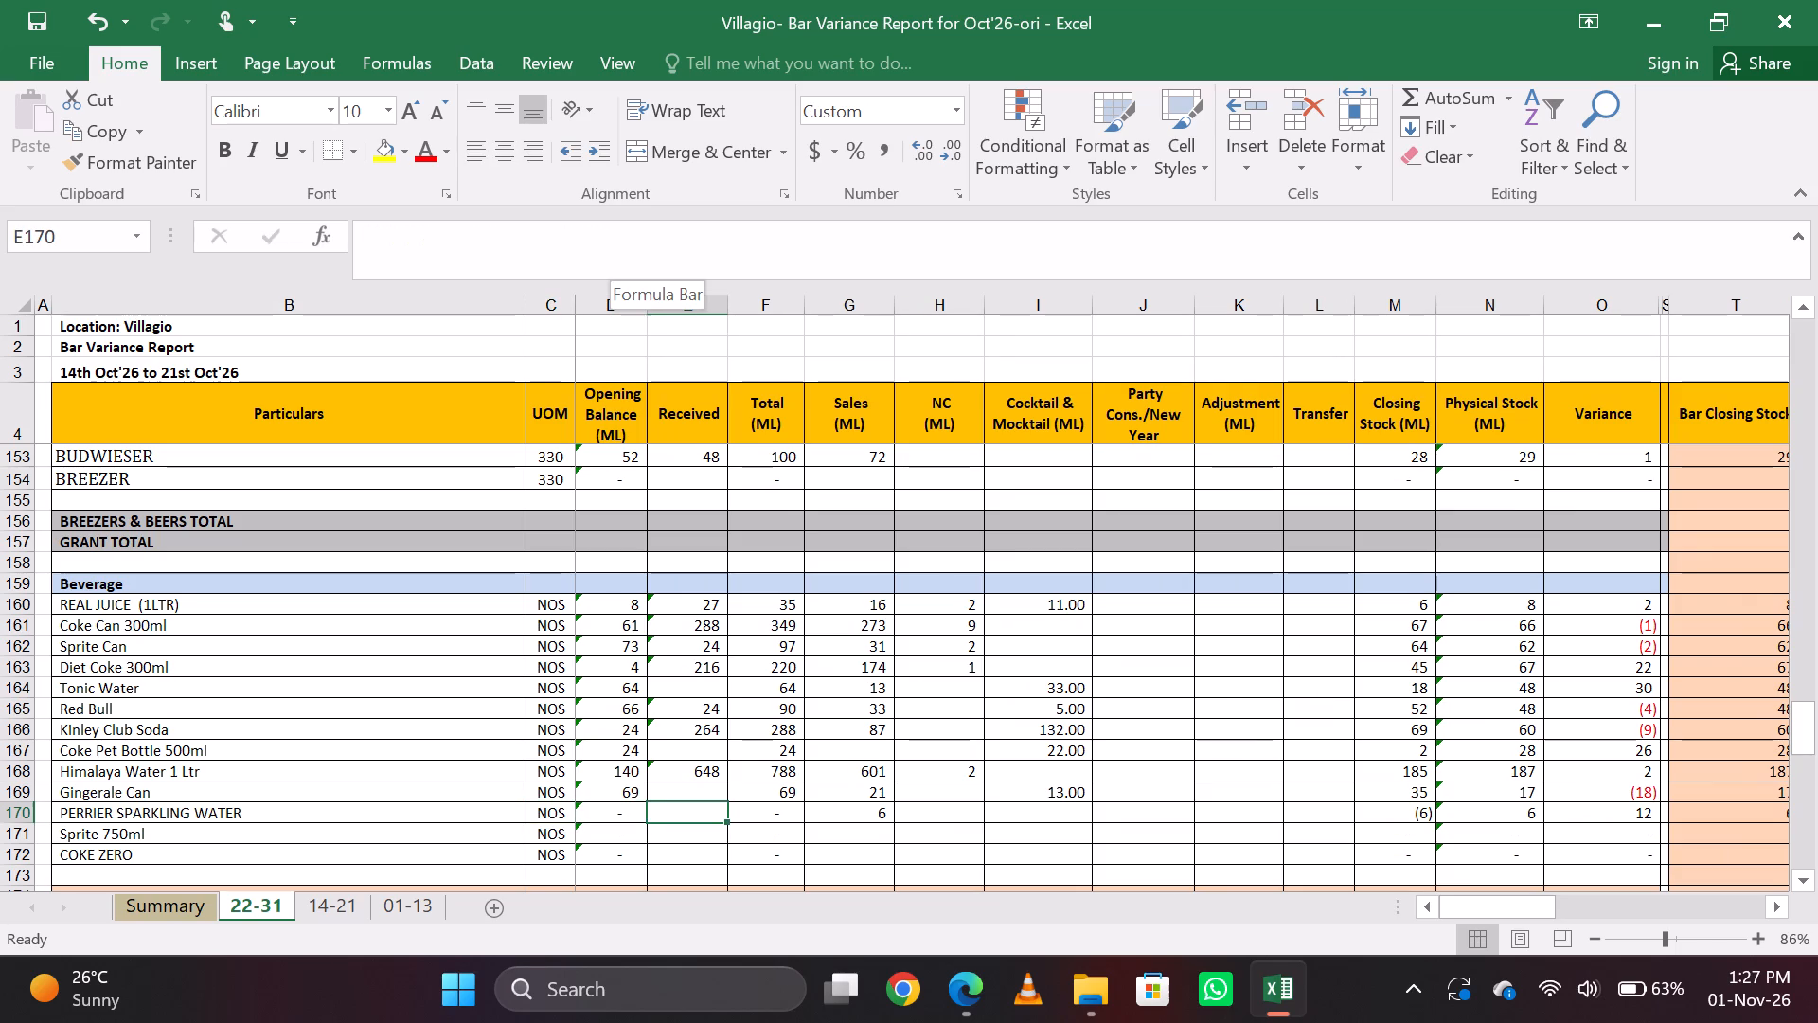
type("12")
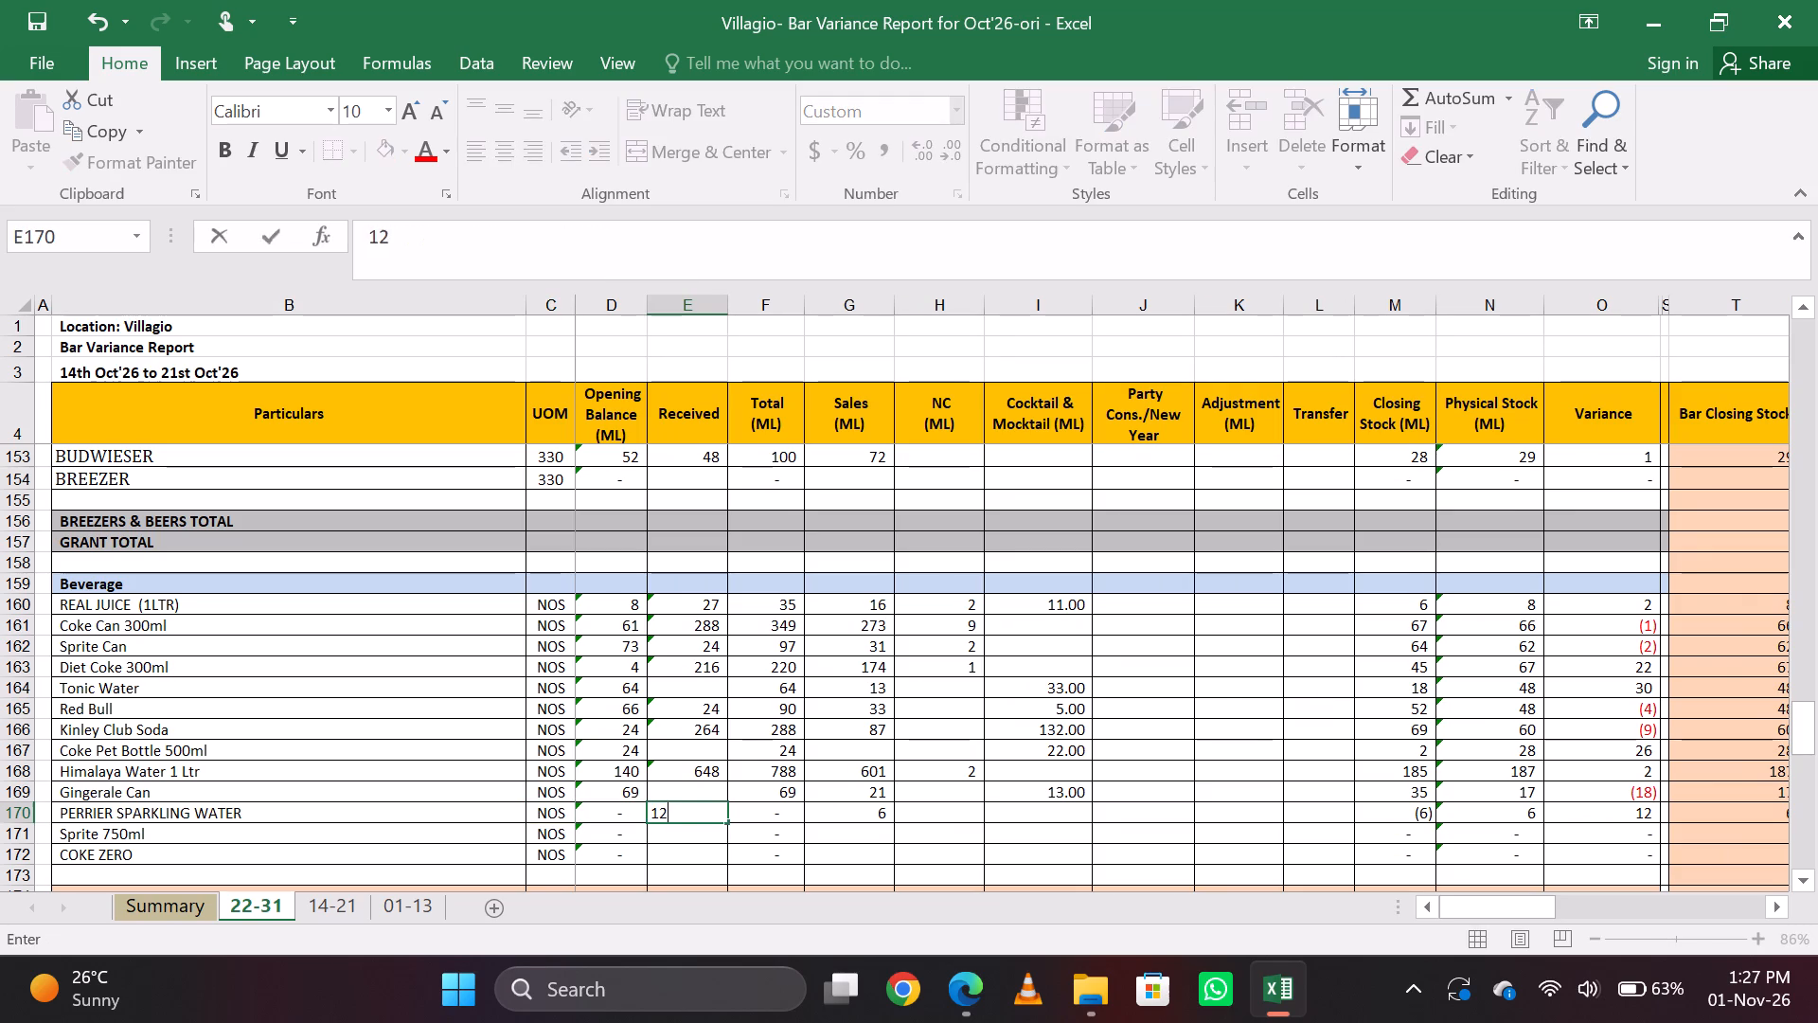
key("Right")
key("Left")
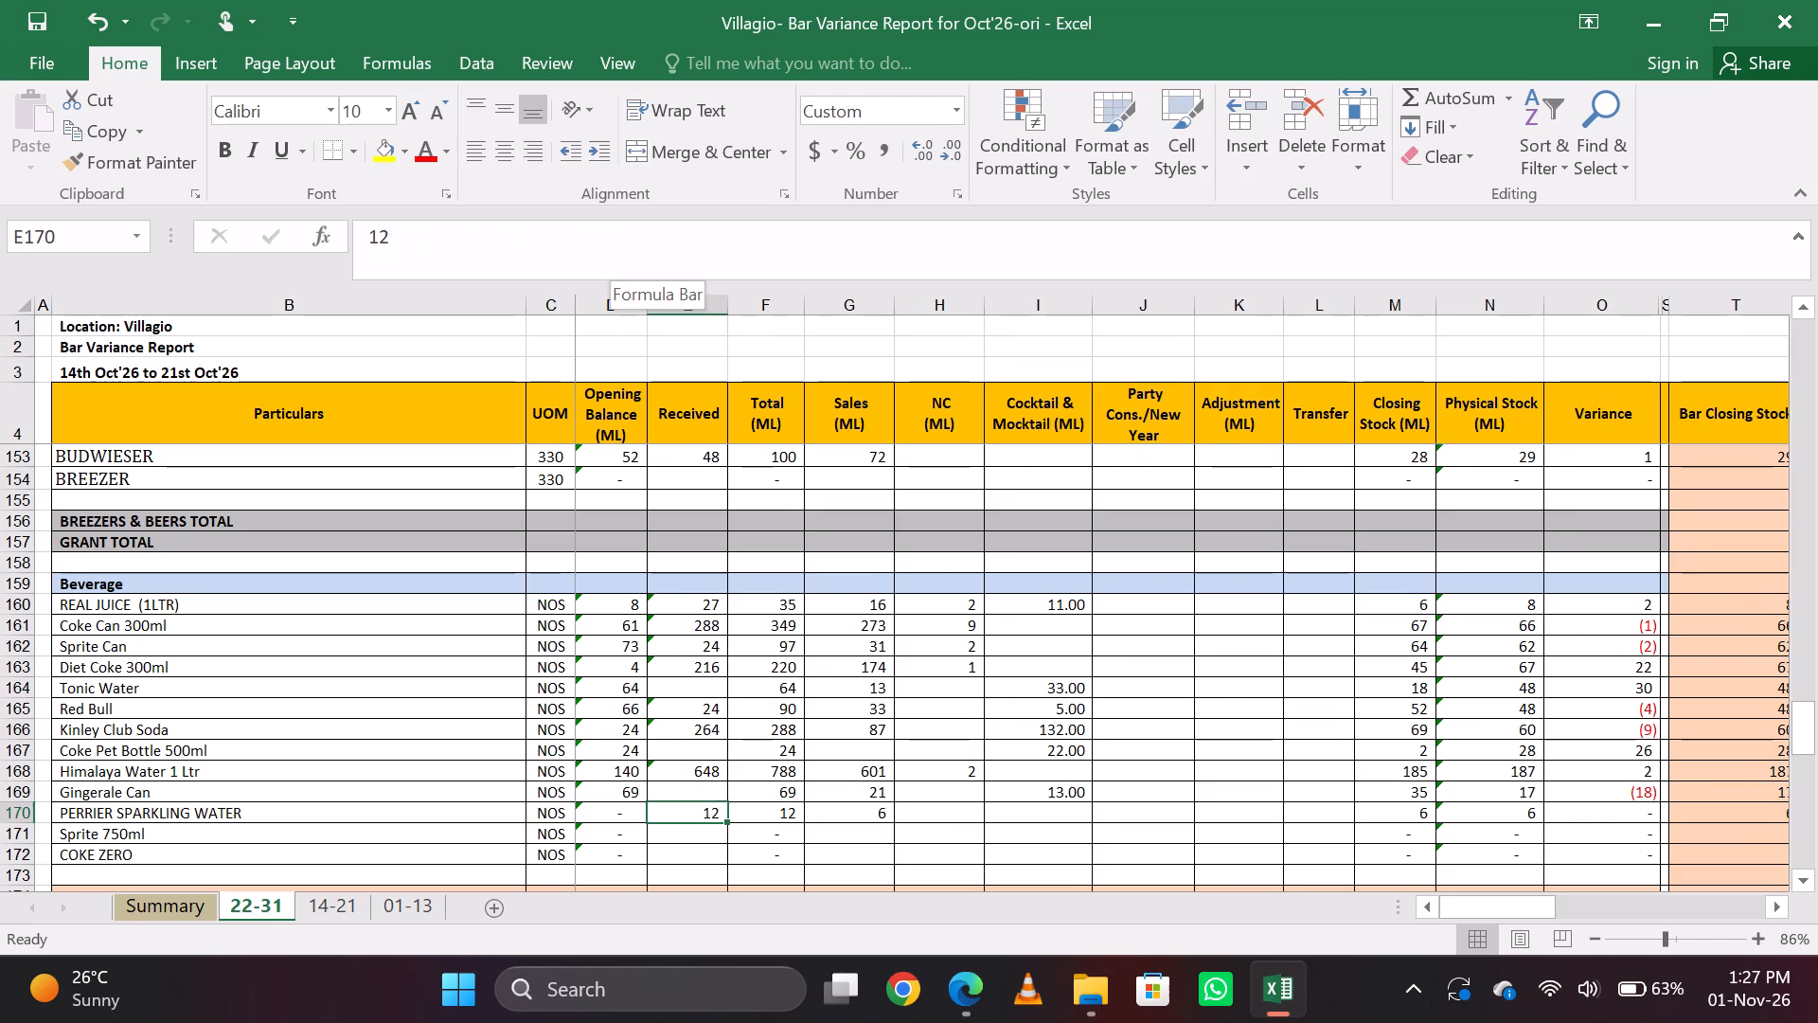
Review Perrier Sparkling Water's row from Received across to Variance and Bar Closing Stock.
key("Right")
key("Right")
key("Right")
key("Right")
key("Right")
key("Right")
key("Right")
key("Right")
key("Right")
key("Right")
key("Right")
key("Left")
key("Left")
key("Right")
key("Right")
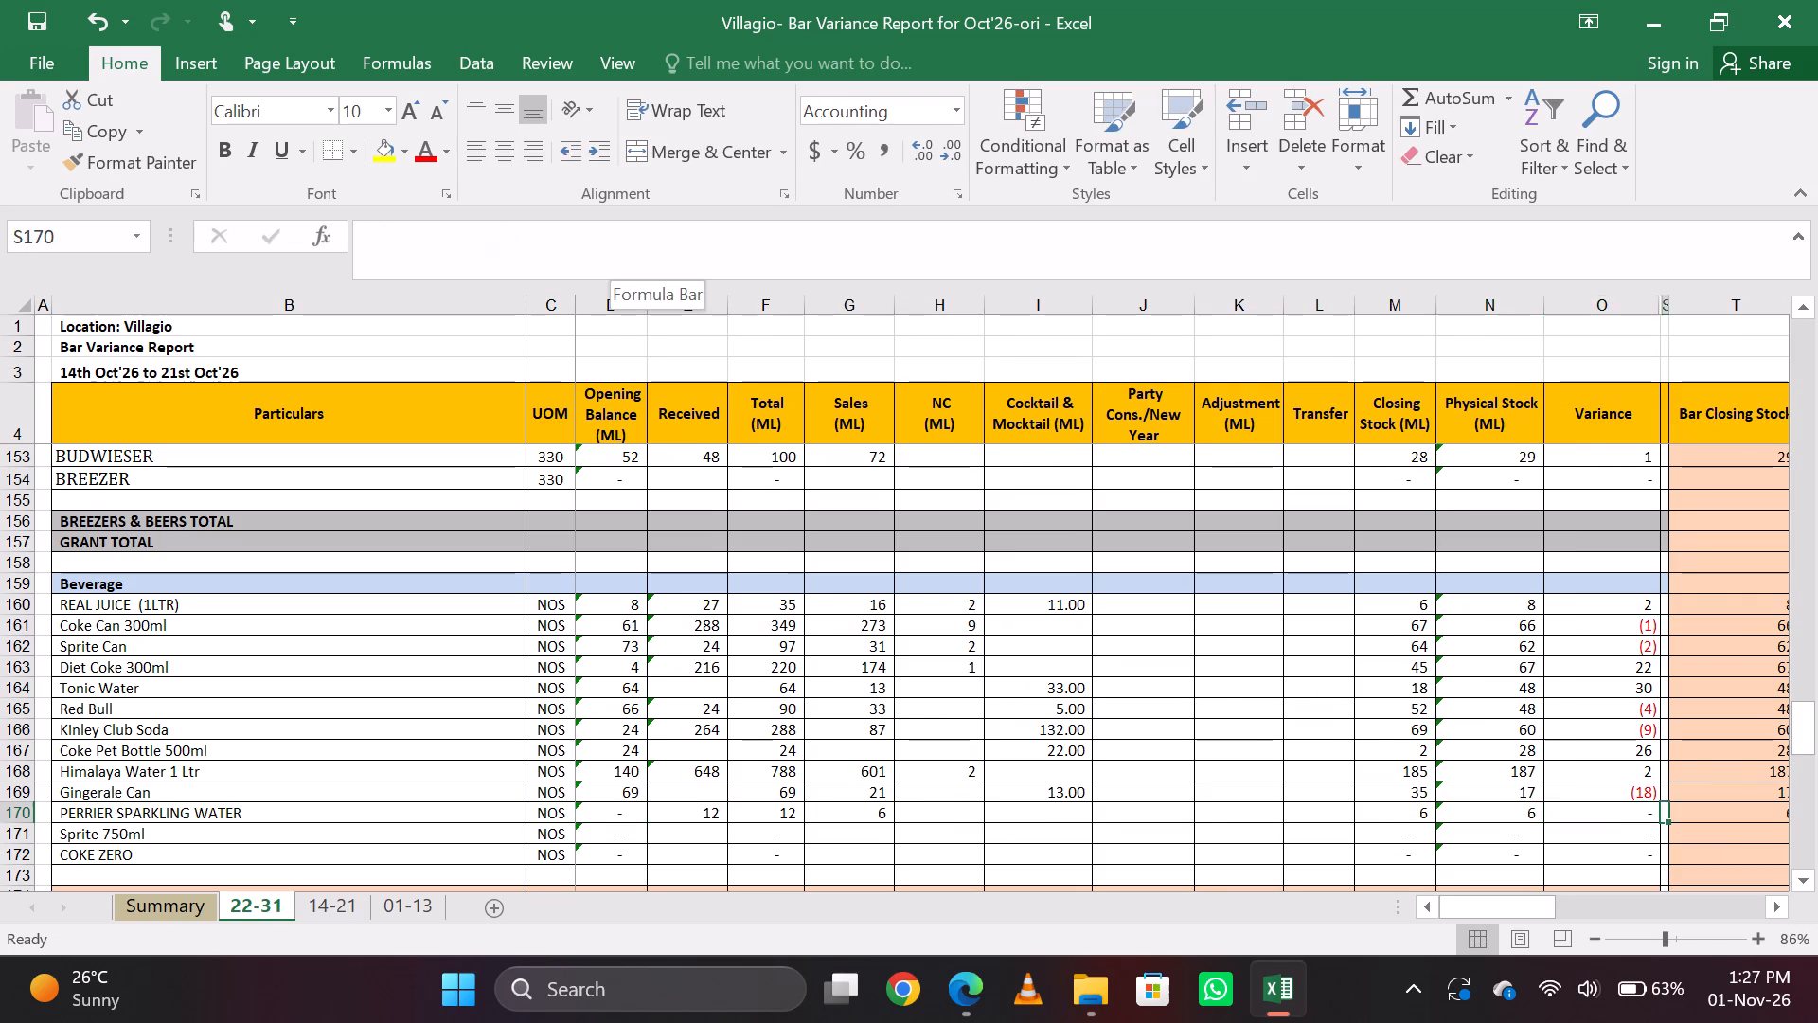
key("Right")
key("Right")
key("Left")
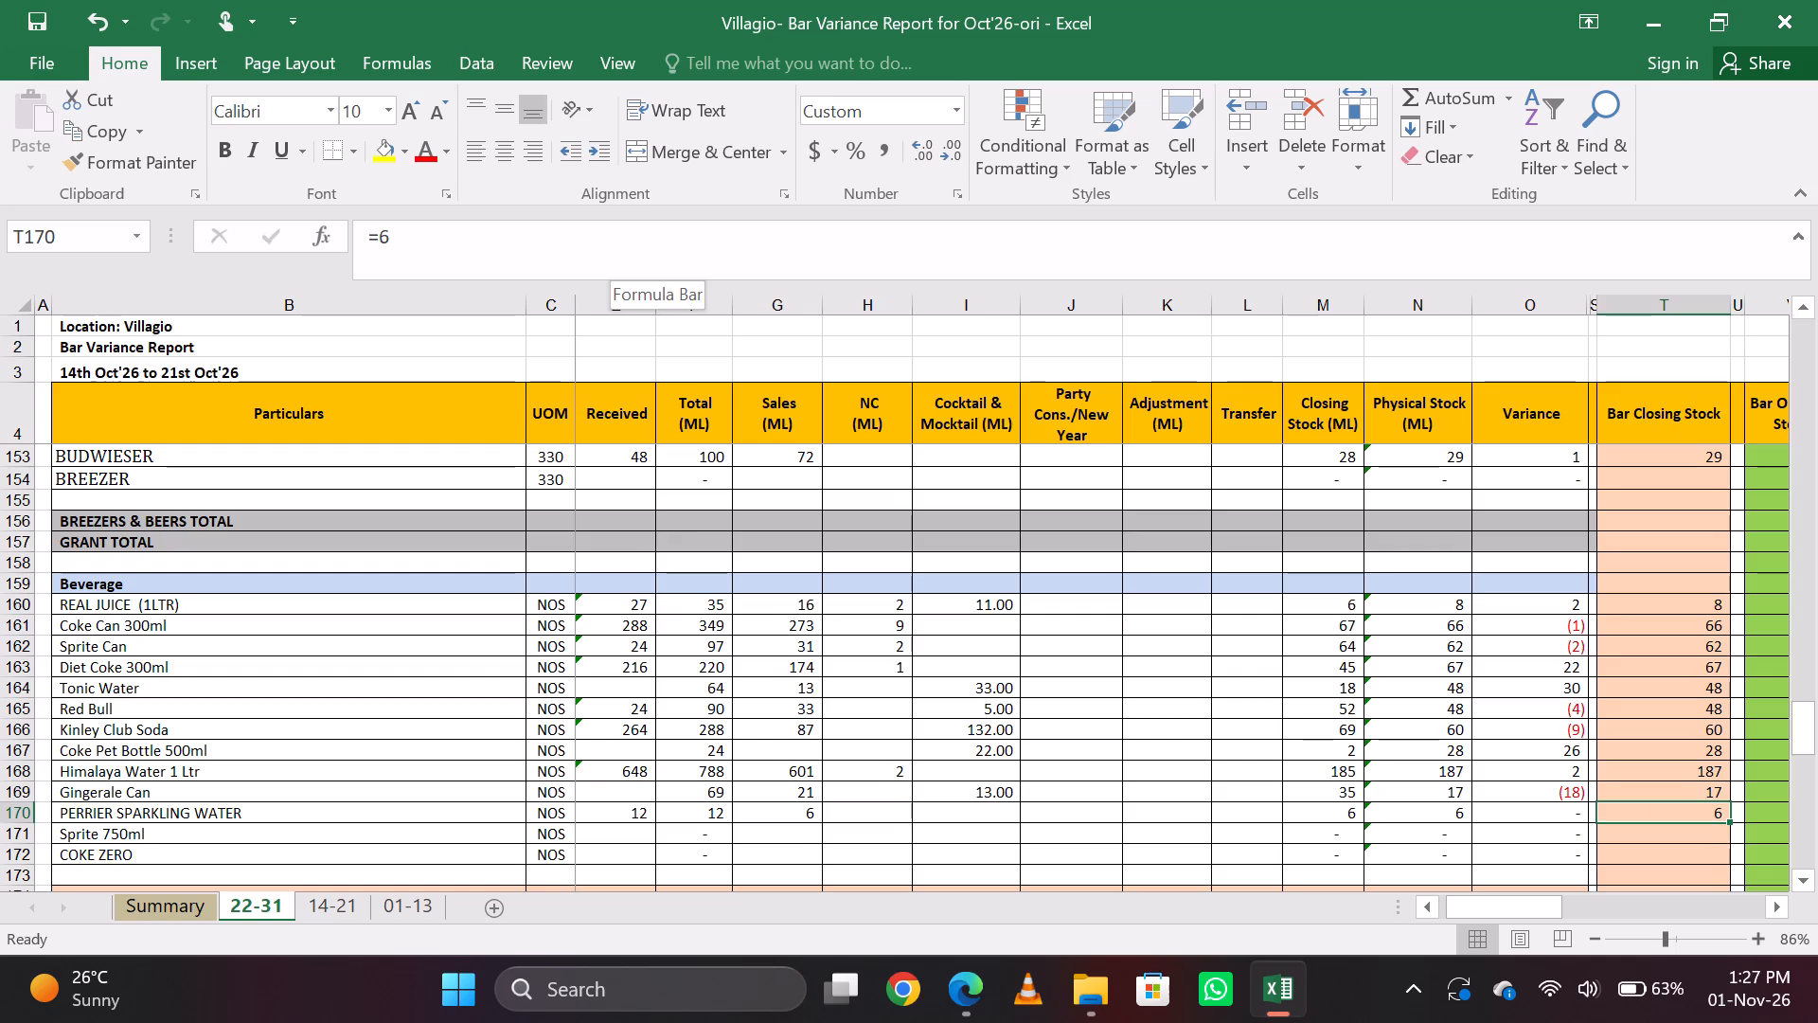
Examine Coke Pet Bottle 500ml's row between the Cocktail & Mocktail, Variance and Bar Closing Stock figures.
key("Up")
key("Up")
key("Up")
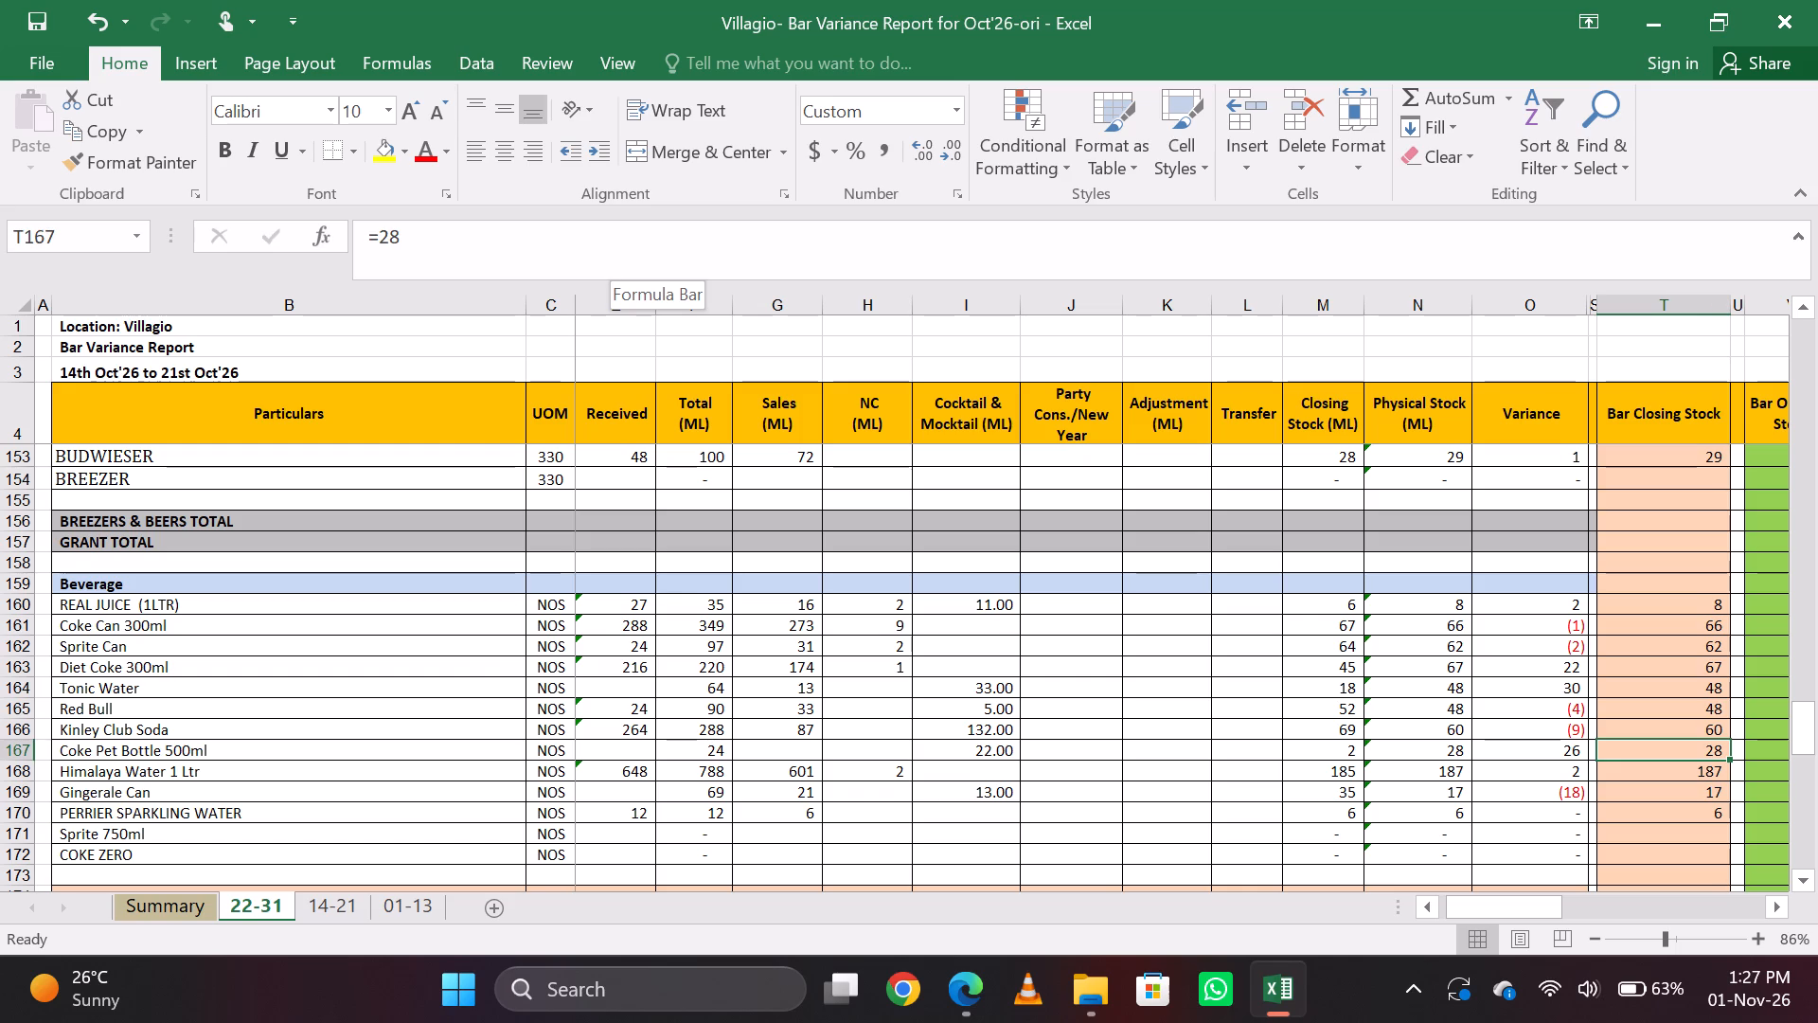
key("Left")
key("Left")
key("Left")
key("Left")
key("Left")
key("Left")
key("Left")
key("Left")
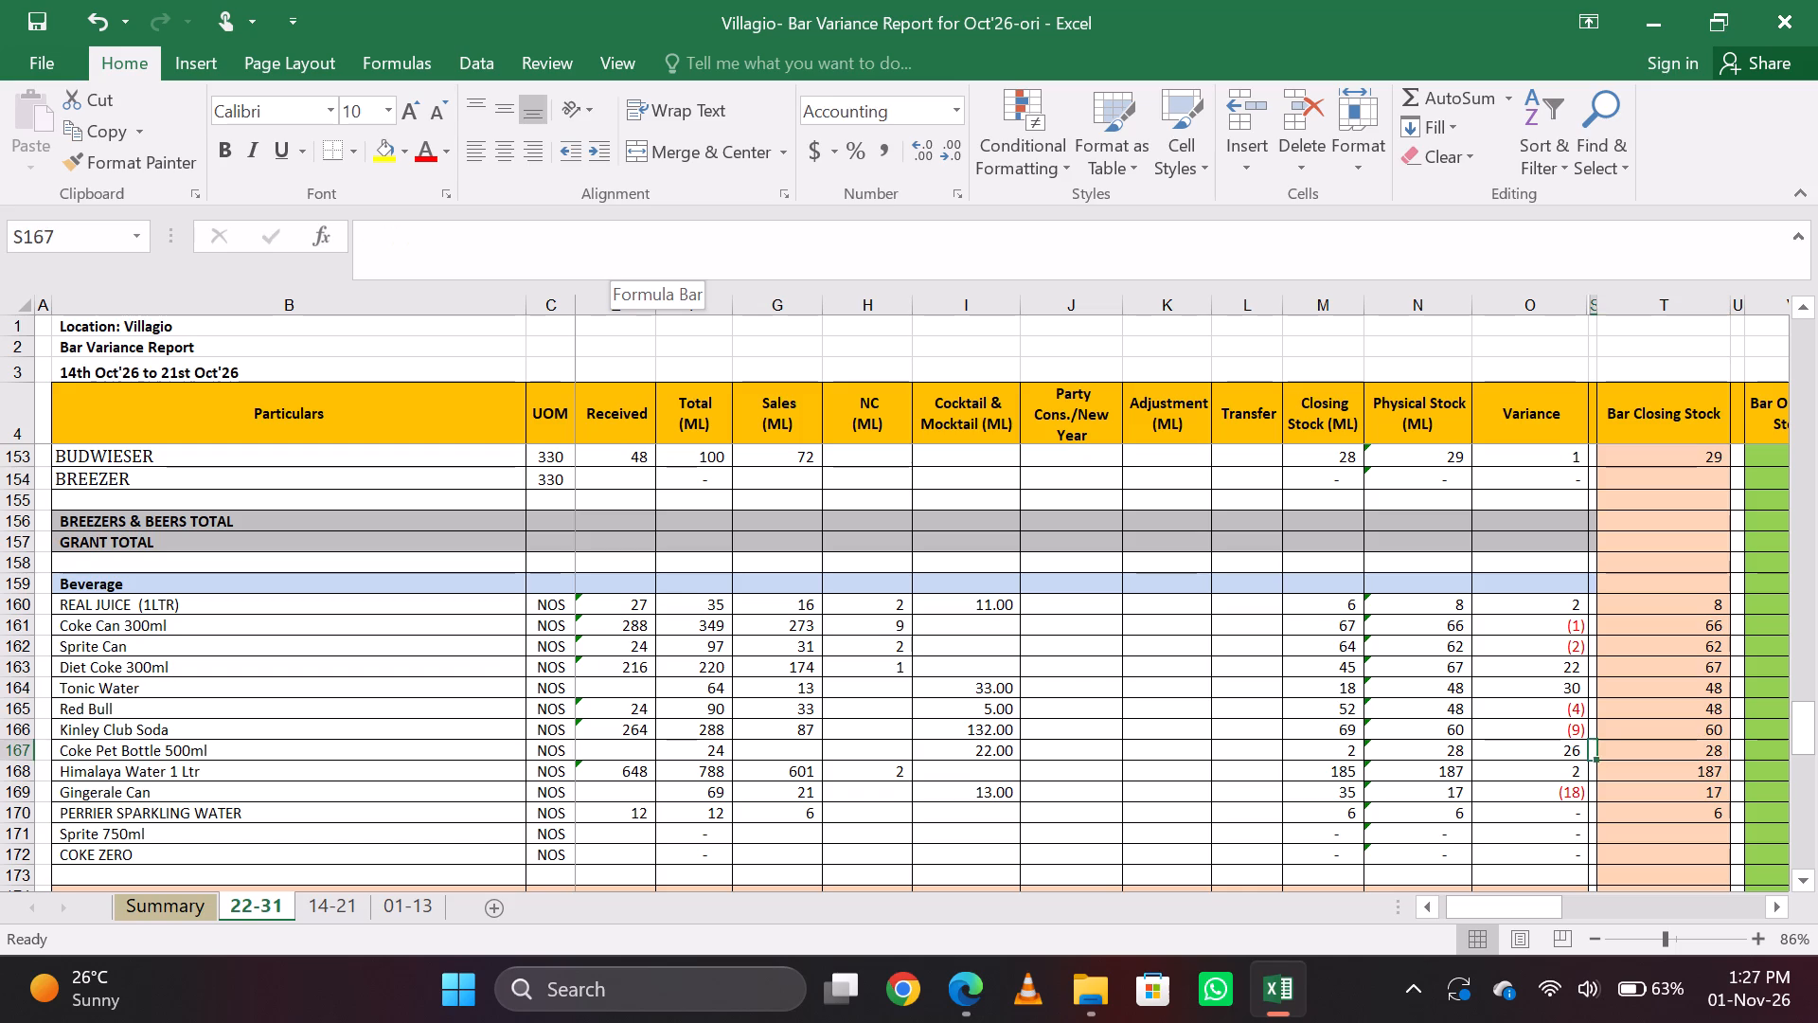
key("Right")
key("Right")
key("Right")
key("Right")
key("Right")
key("Right")
key("Right")
key("Right")
key("Left")
key("Left")
key("Right")
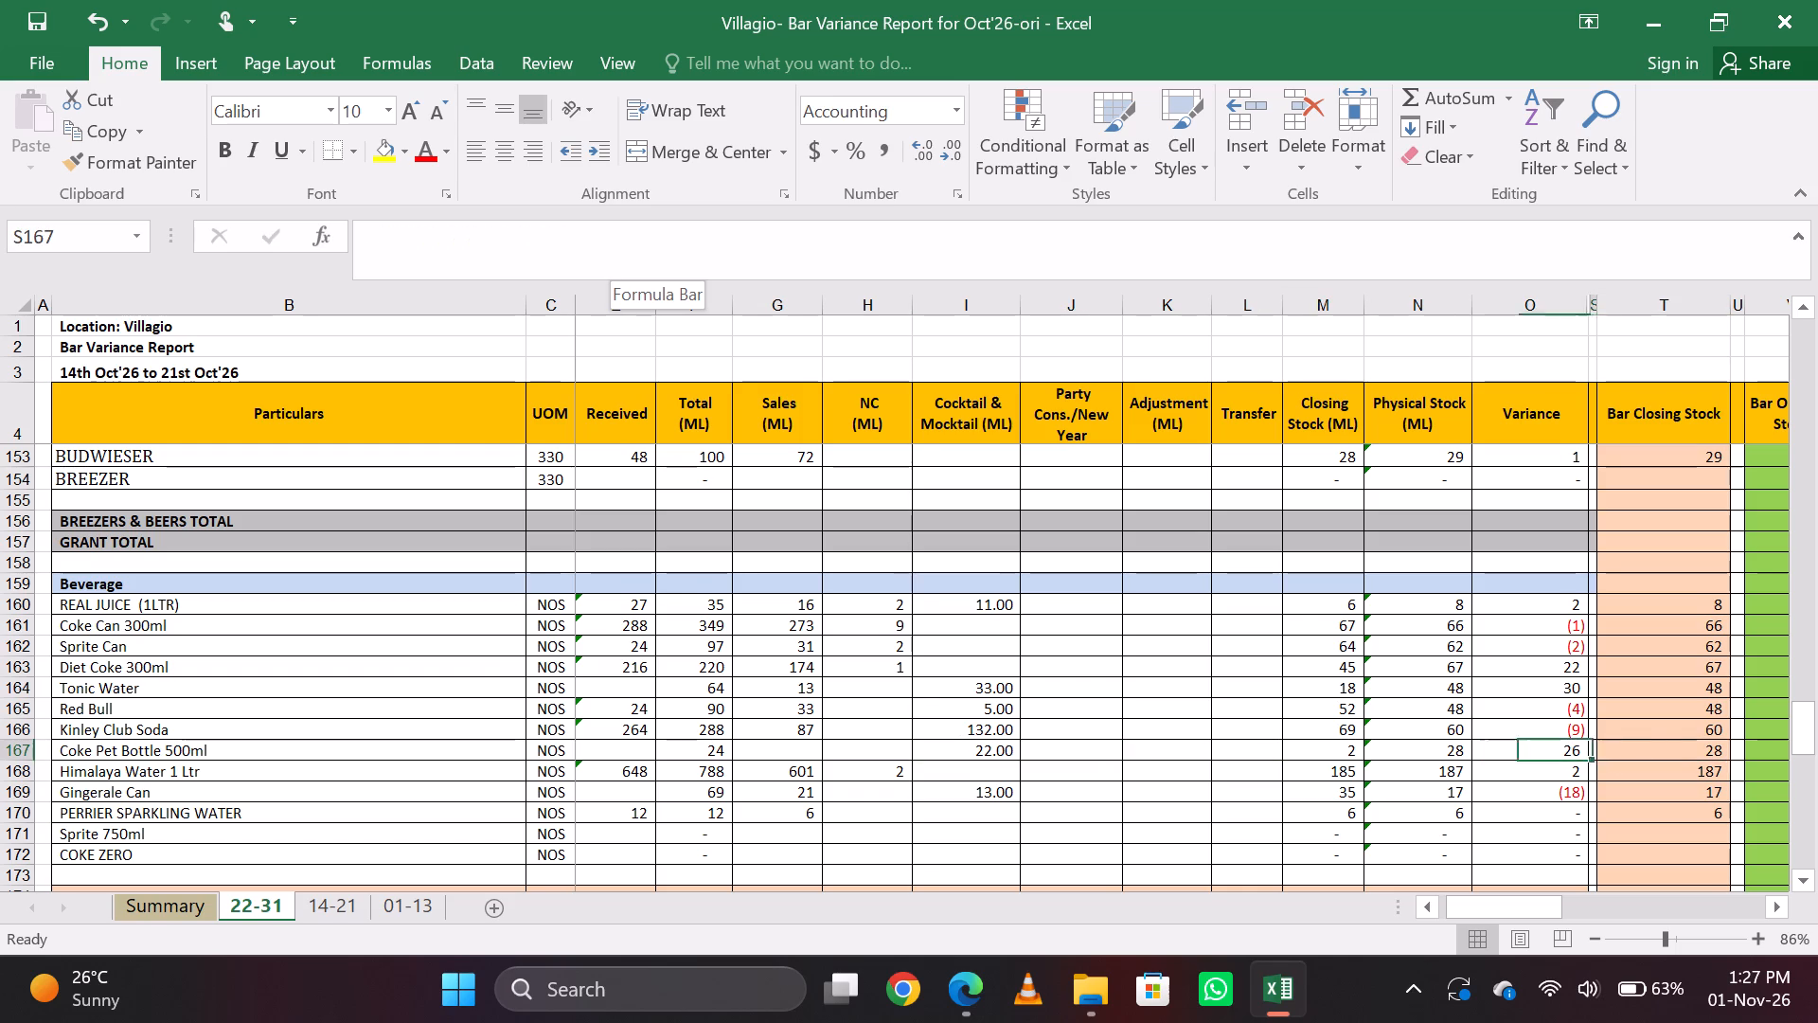
key("Right")
Compare the Bar Closing Stock formulas of Diet Coke 300ml and Tonic Water in the Beverage section.
key("Up")
key("Up")
key("Up")
key("Up")
key("Up")
key("Down")
key("Down")
key("Up")
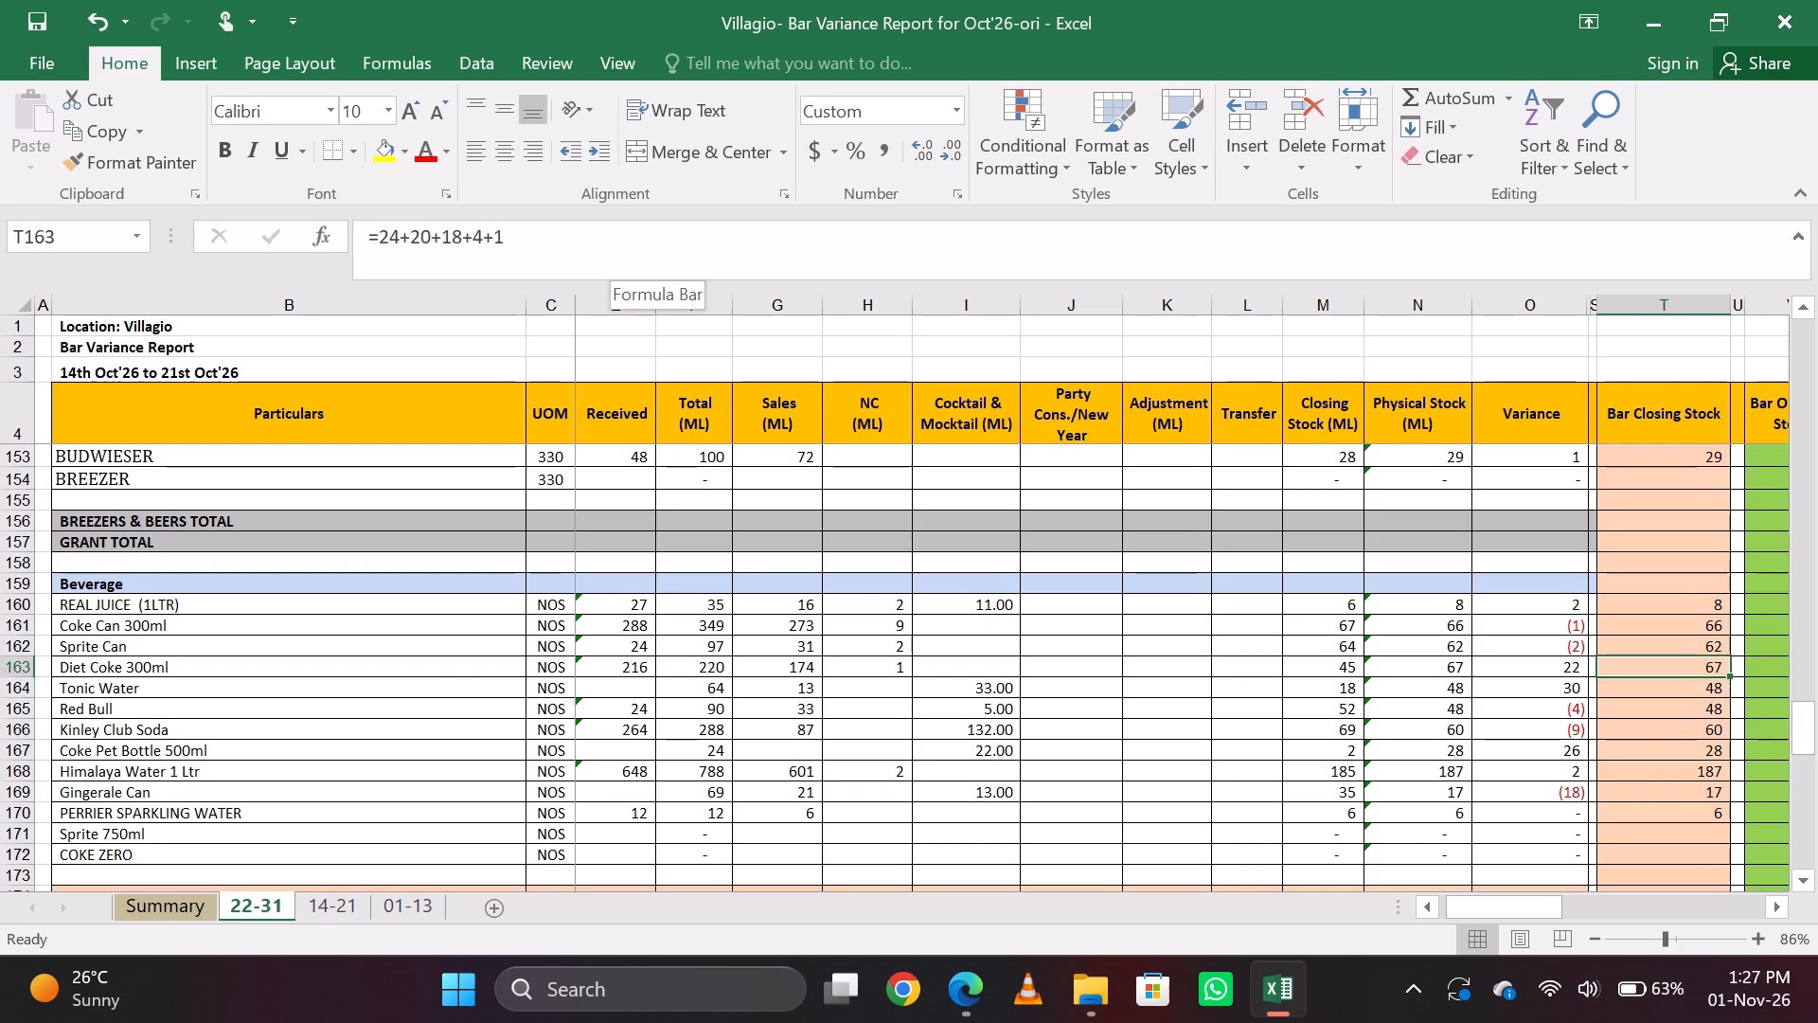
key("Down")
key("Up")
key("Down")
key("Up")
key("Down")
key("Up")
key("Down")
key("Up")
key("Down")
key("Up")
key("Down")
key("Up")
Trace Diet Coke 300ml's row back from Bar Closing Stock and inspect its Received formula.
key("Left")
key("Left")
key("Left")
key("Left")
key("Left")
key("Left")
key("Left")
key("Left")
key("Left")
key("Left")
key("Left")
key("Left")
key("Left")
key("Left")
key("Left")
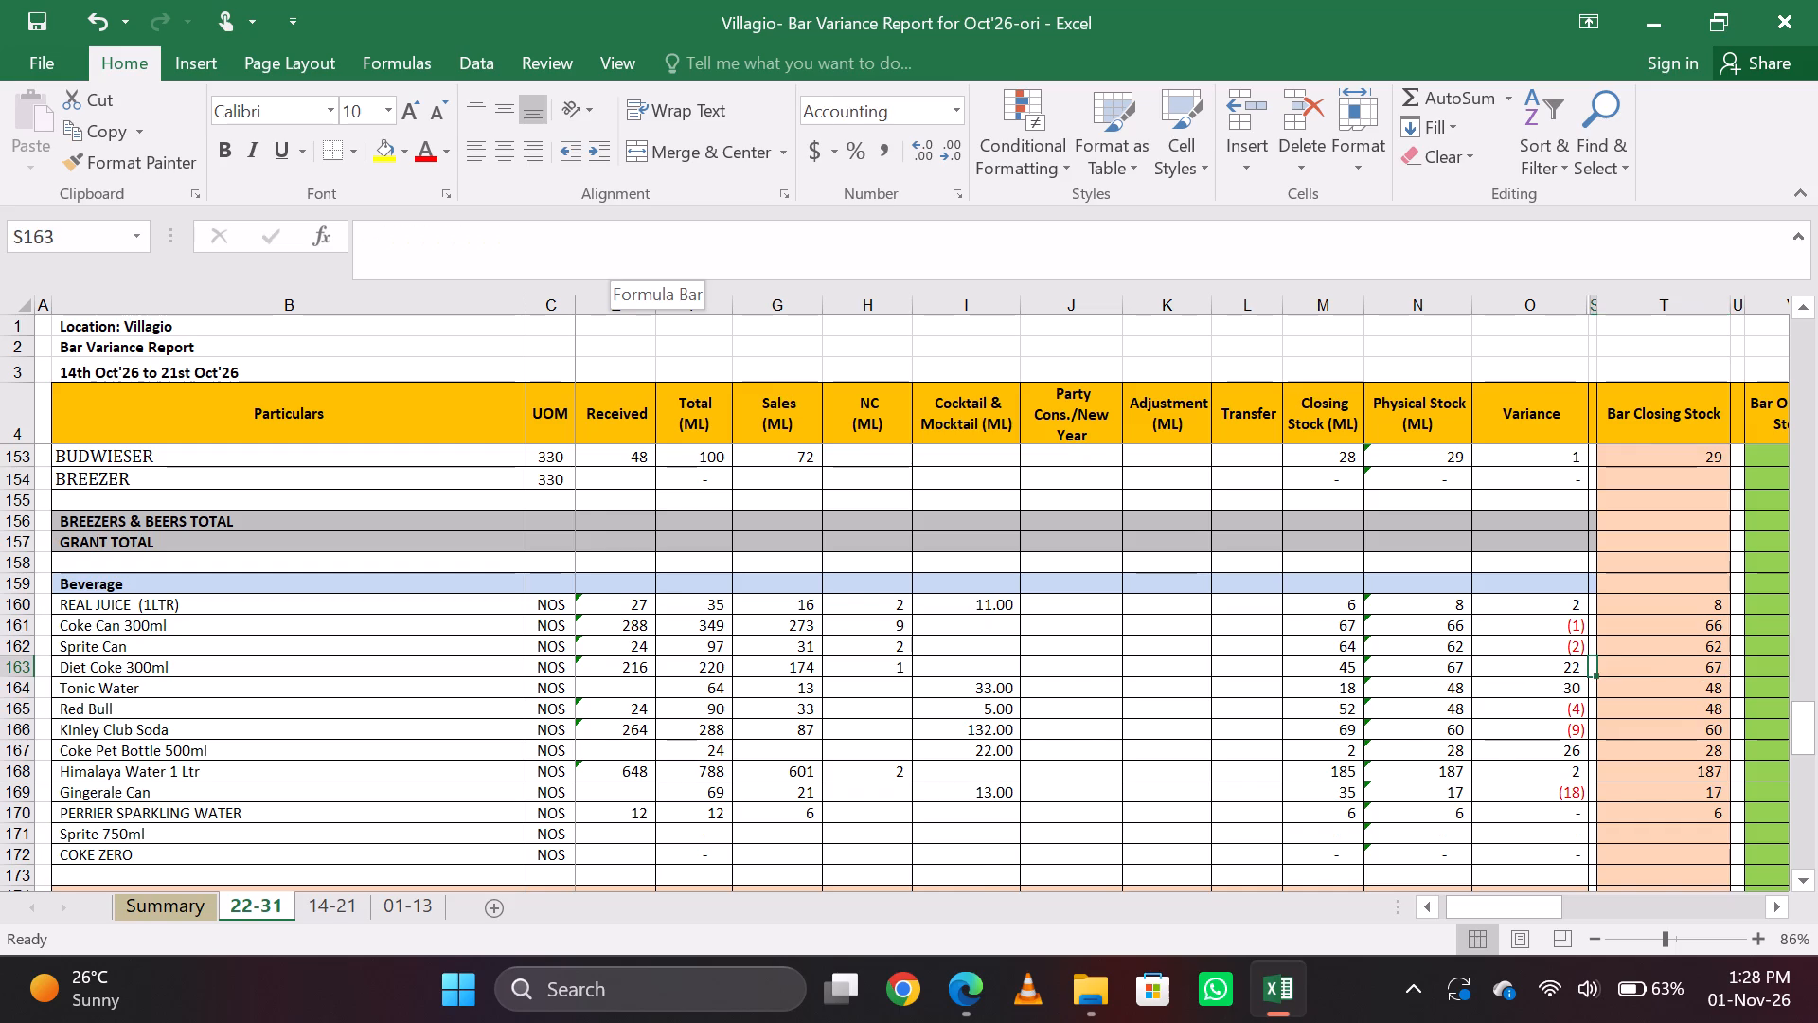
key("Right")
key("Right")
key("Right")
key("Left")
key("Right")
key("Left")
key("Left")
key("Left")
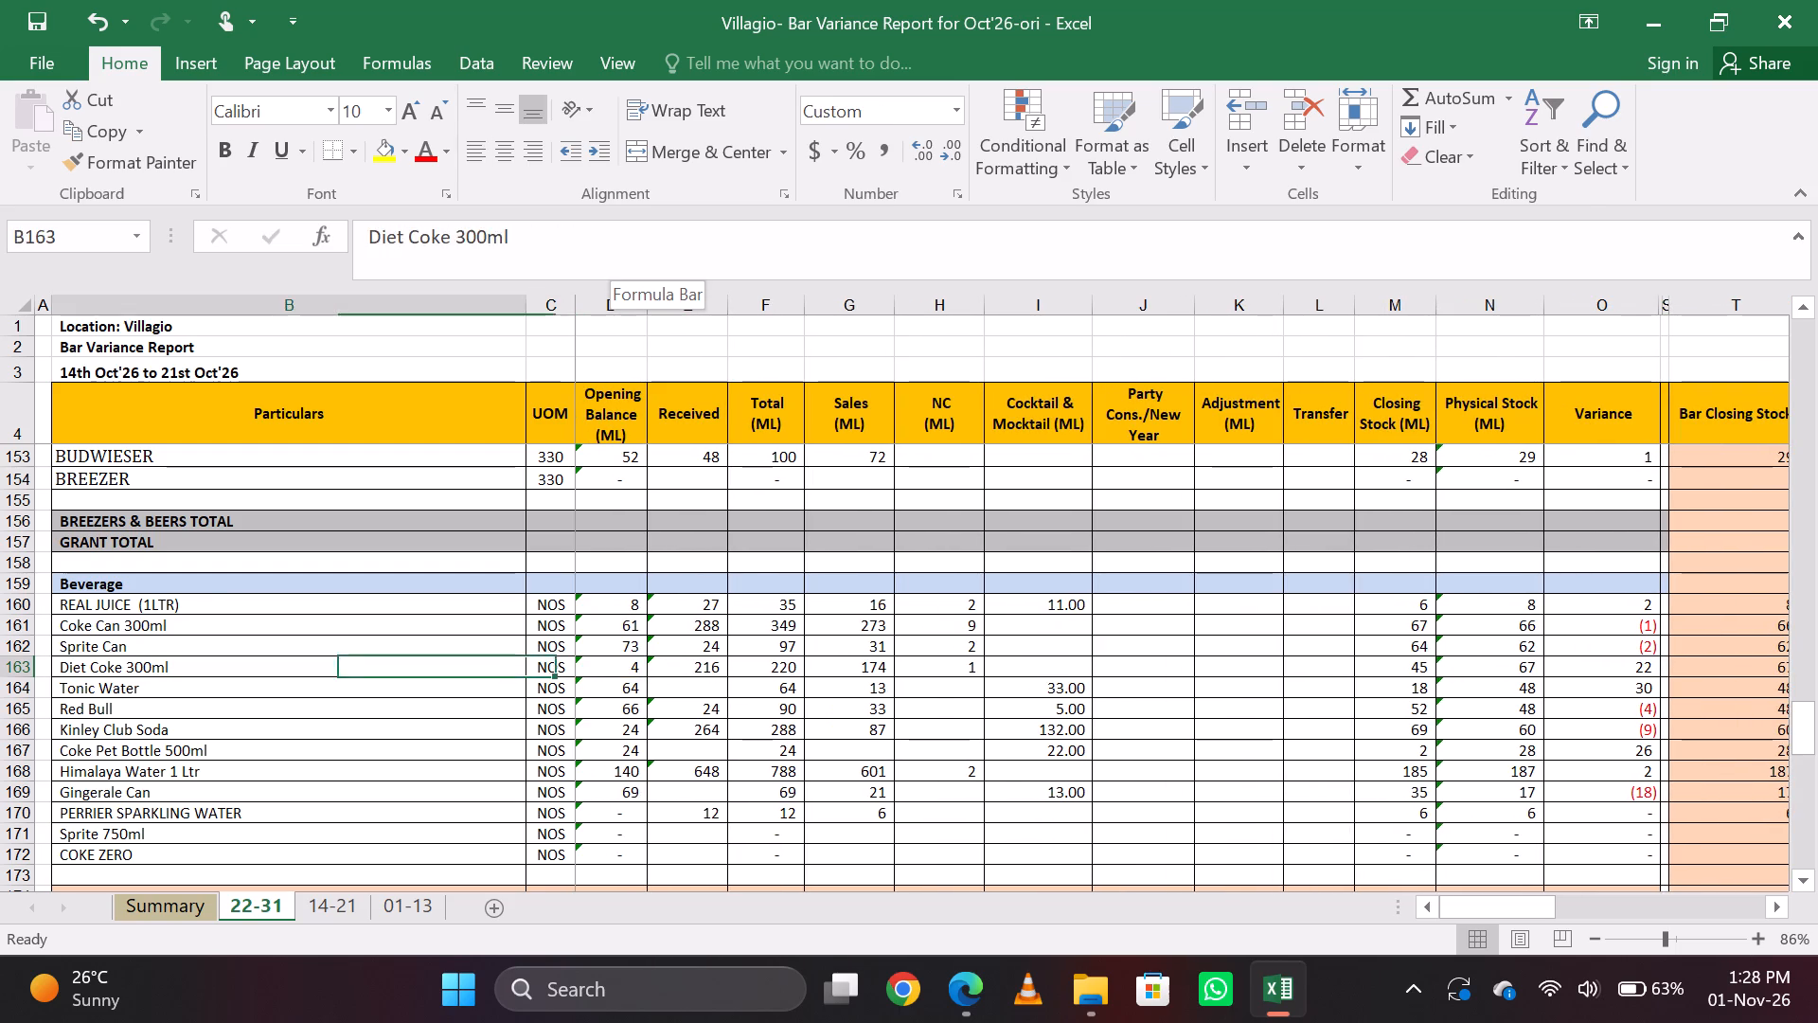
key("Right")
key("Right")
key("Right")
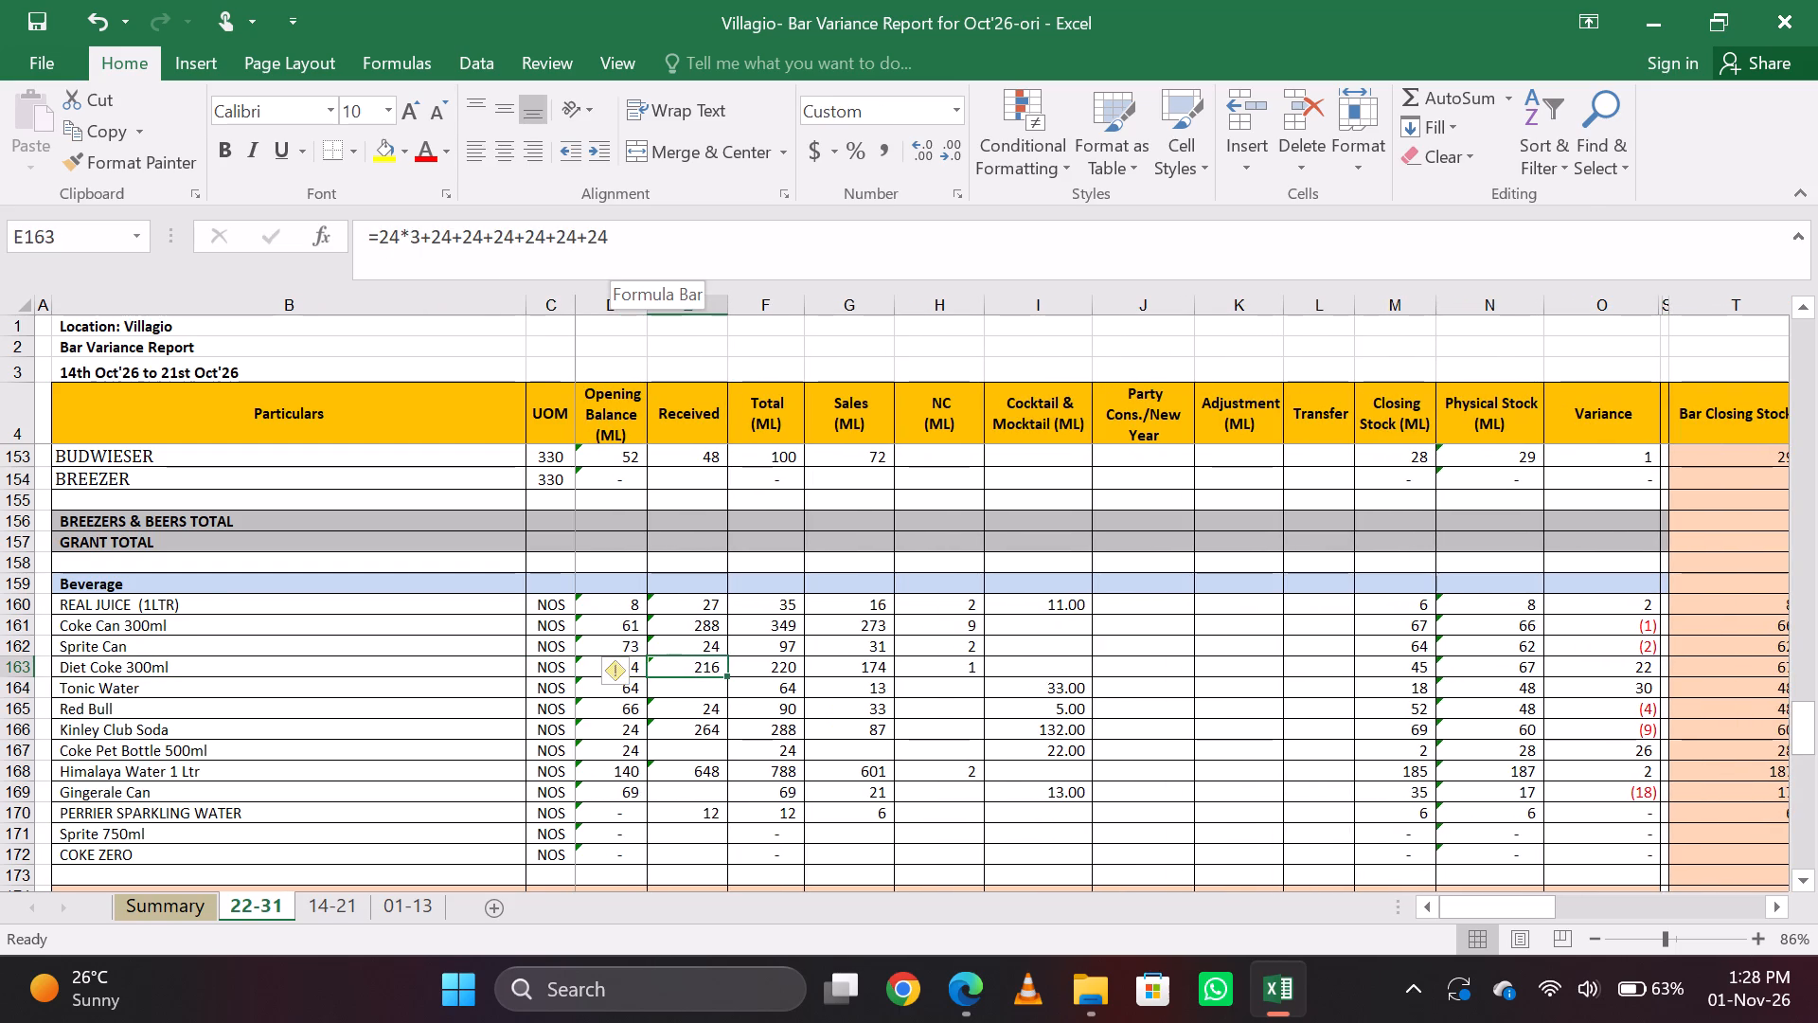
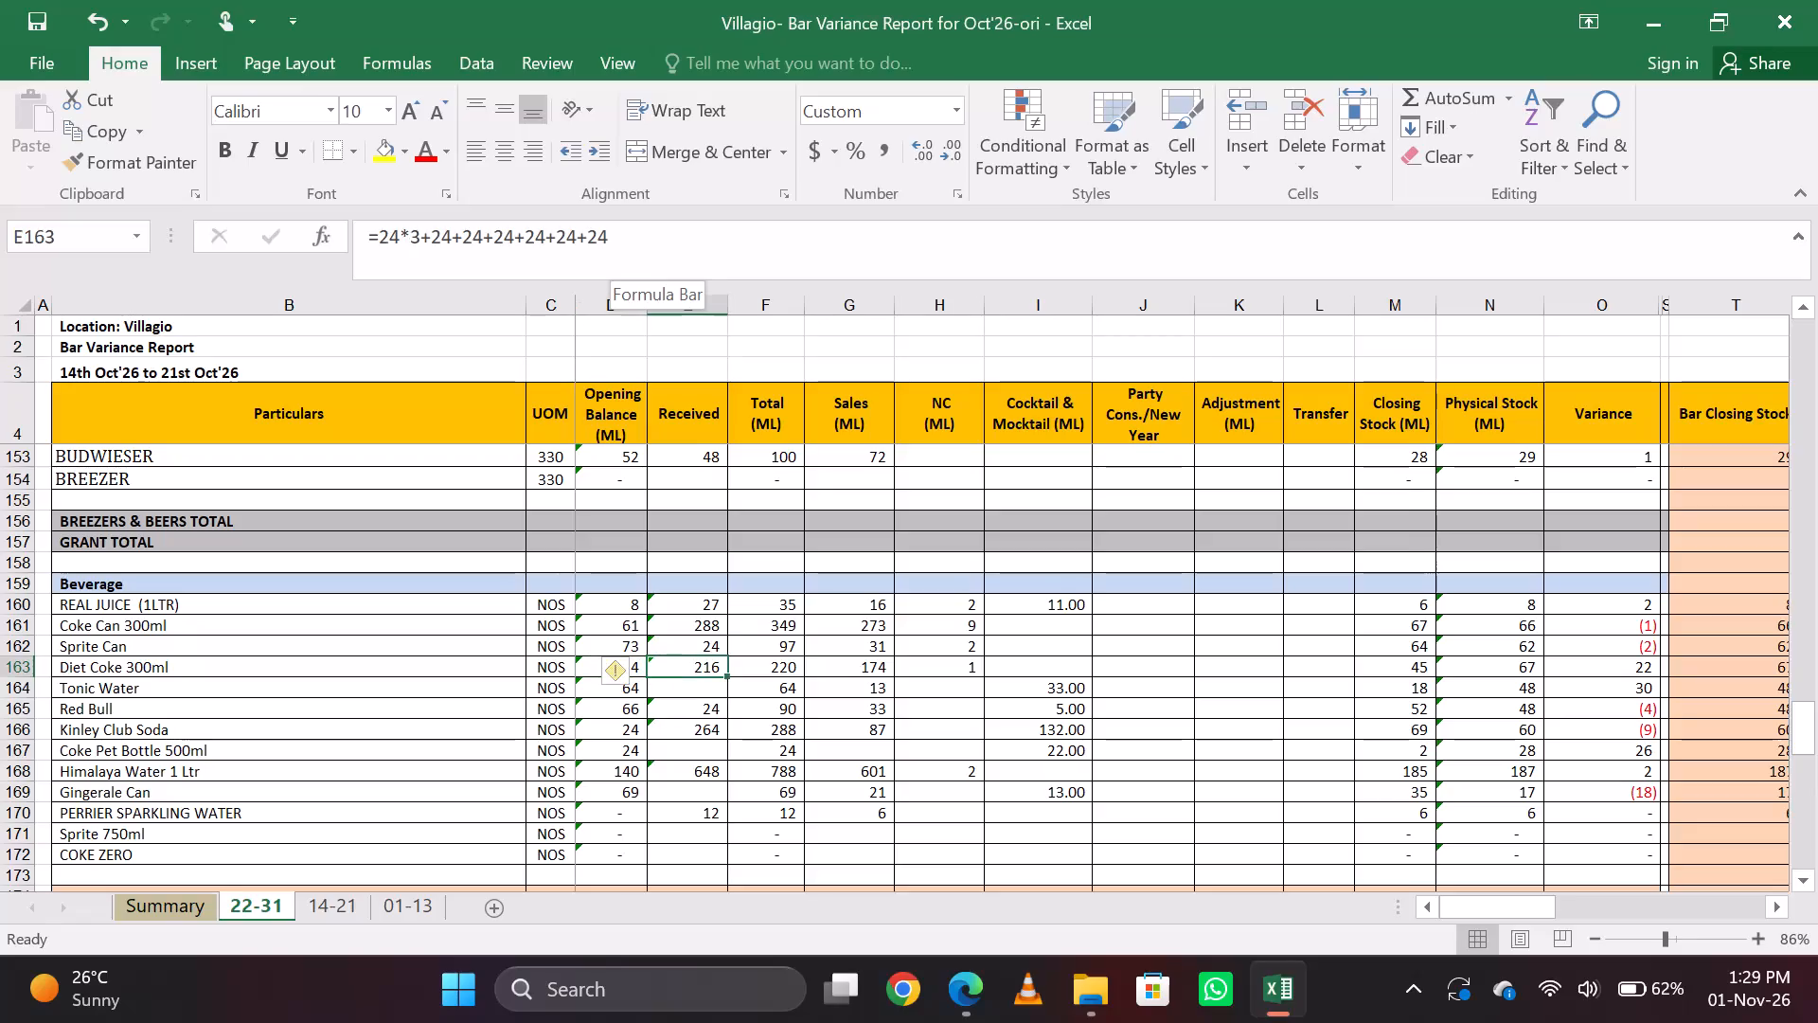
Replace the Received formula for Diet Coke 300ml on the 22-31 sheet with =8*24.
key("equal")
key("8")
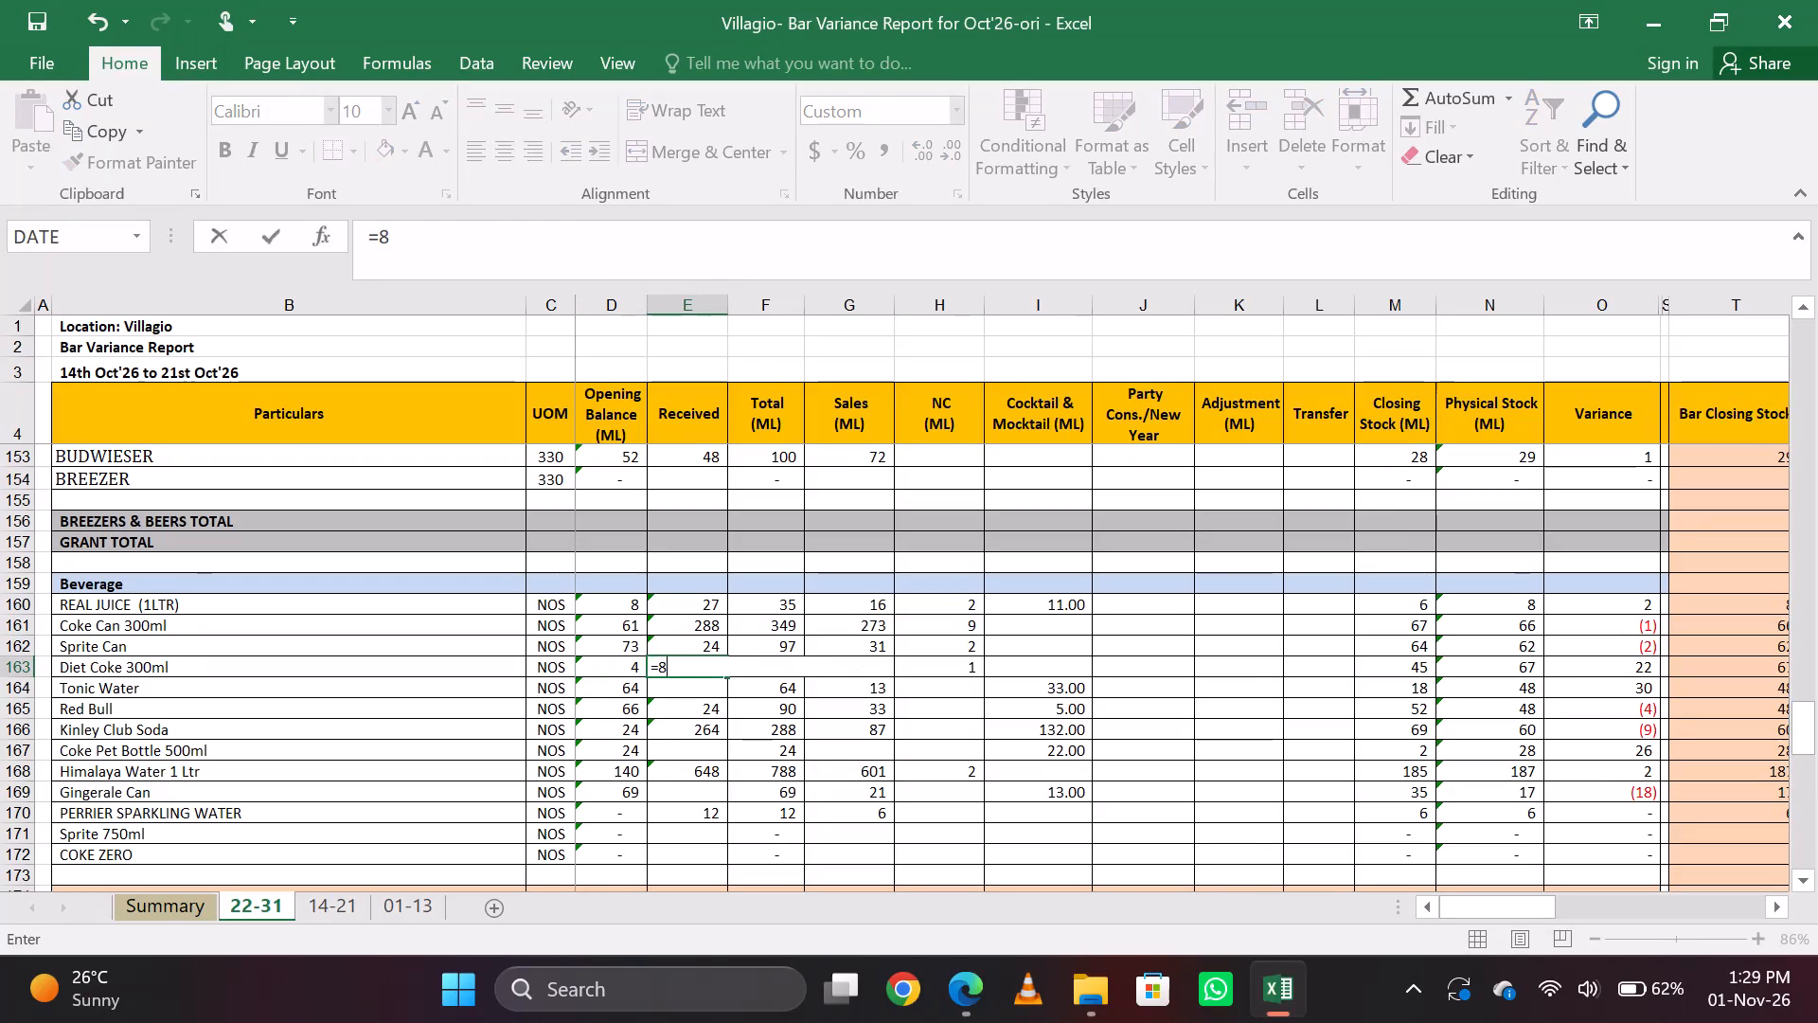
type("*24")
key("Return")
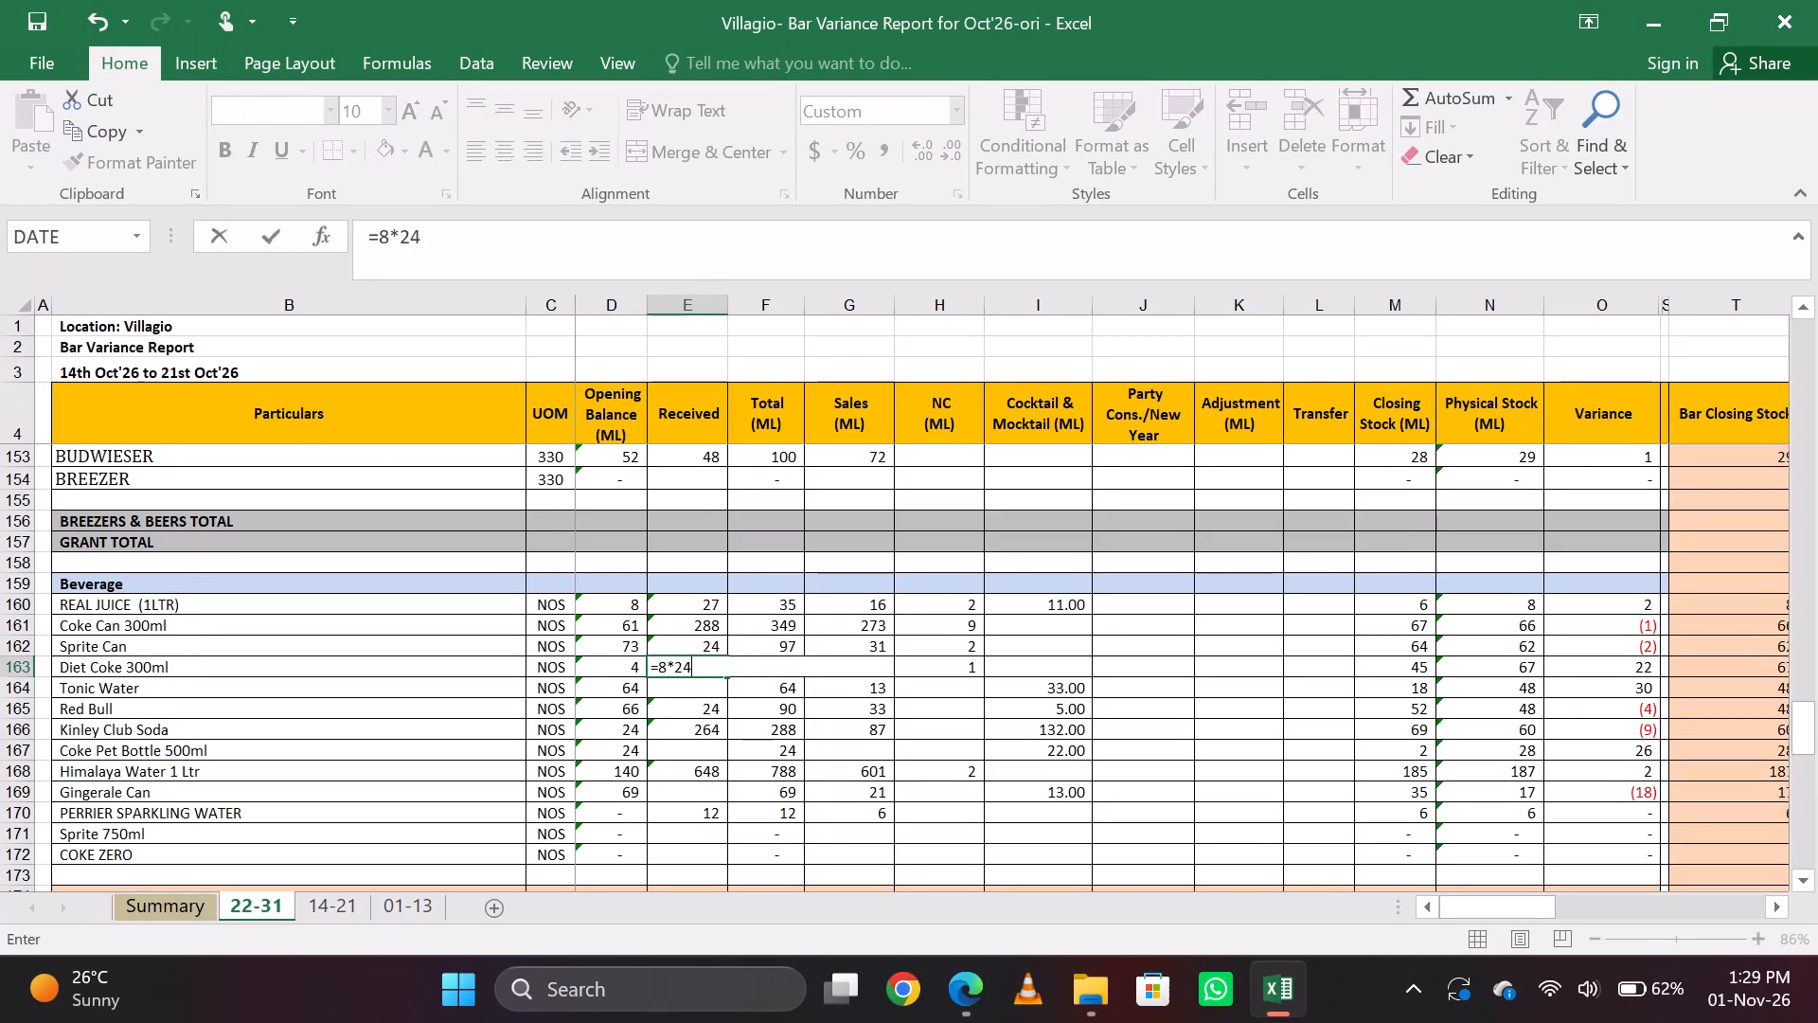
key("Up")
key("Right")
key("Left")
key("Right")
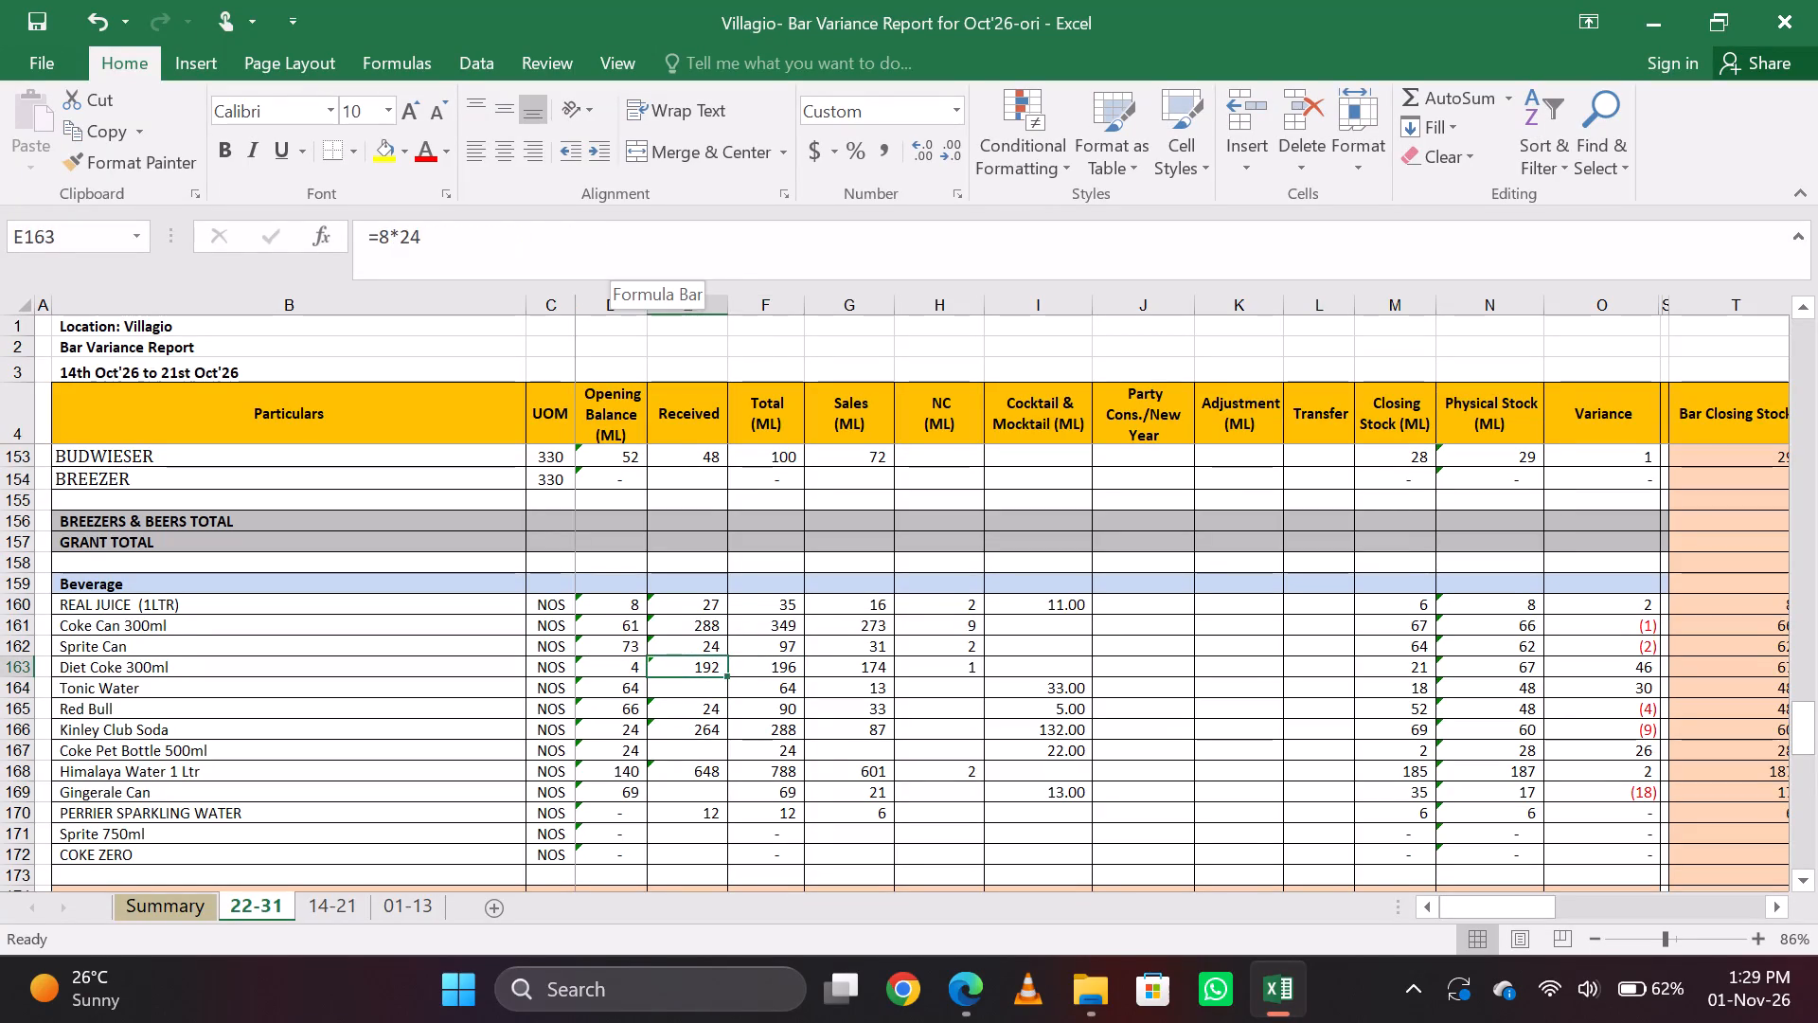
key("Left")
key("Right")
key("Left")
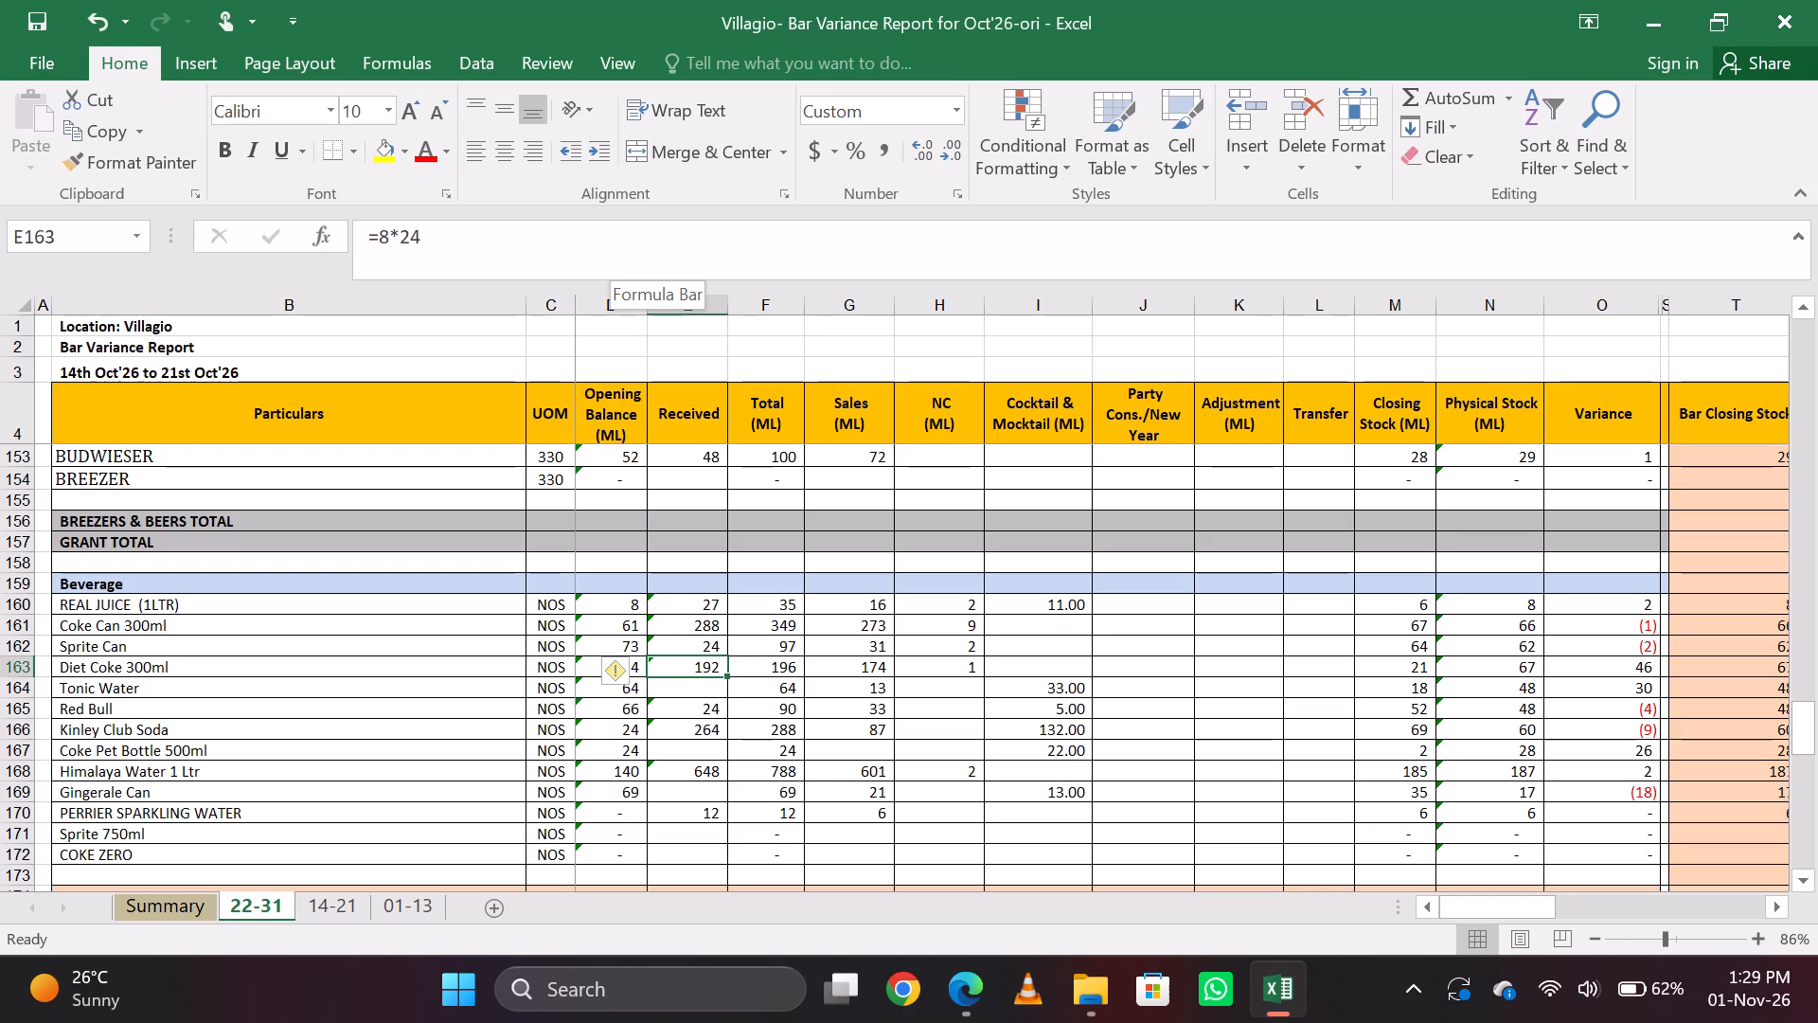
Change the multiplier in the Diet Coke 300ml Received formula to 9 so it reads =9*24.
left_click(387, 249)
key("BackSpace")
key("9")
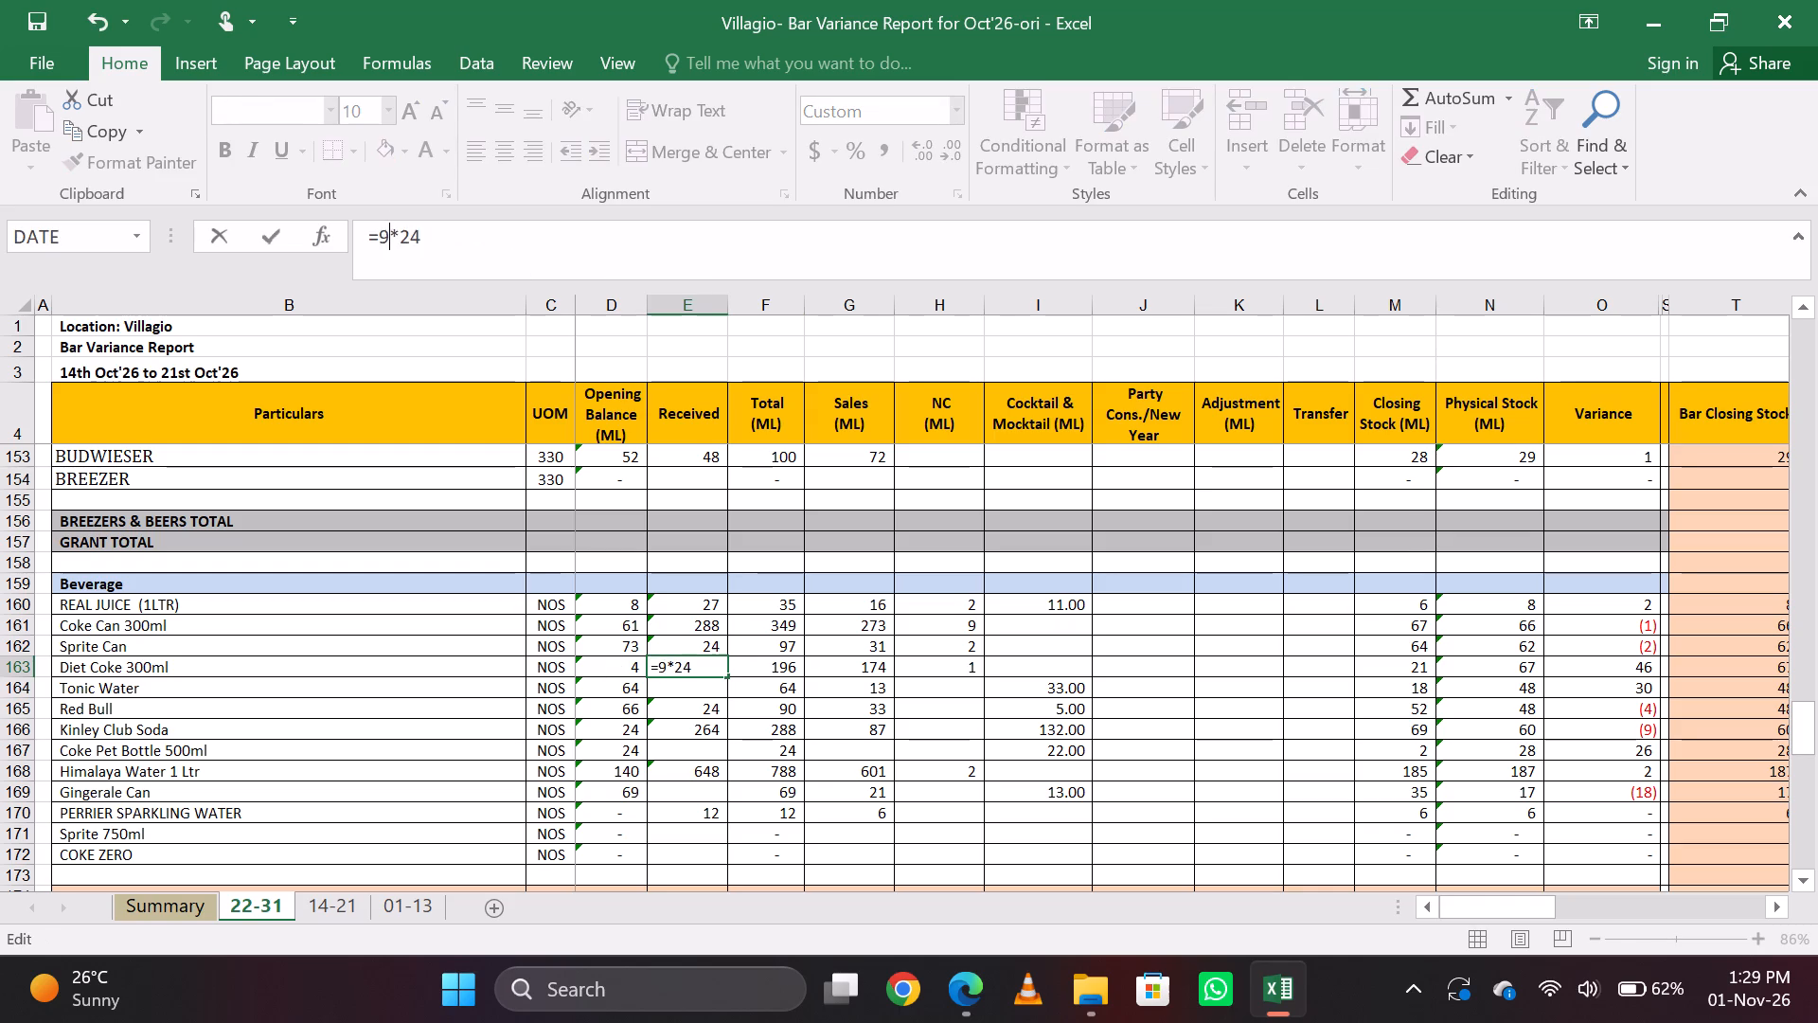
key("Return")
key("Up")
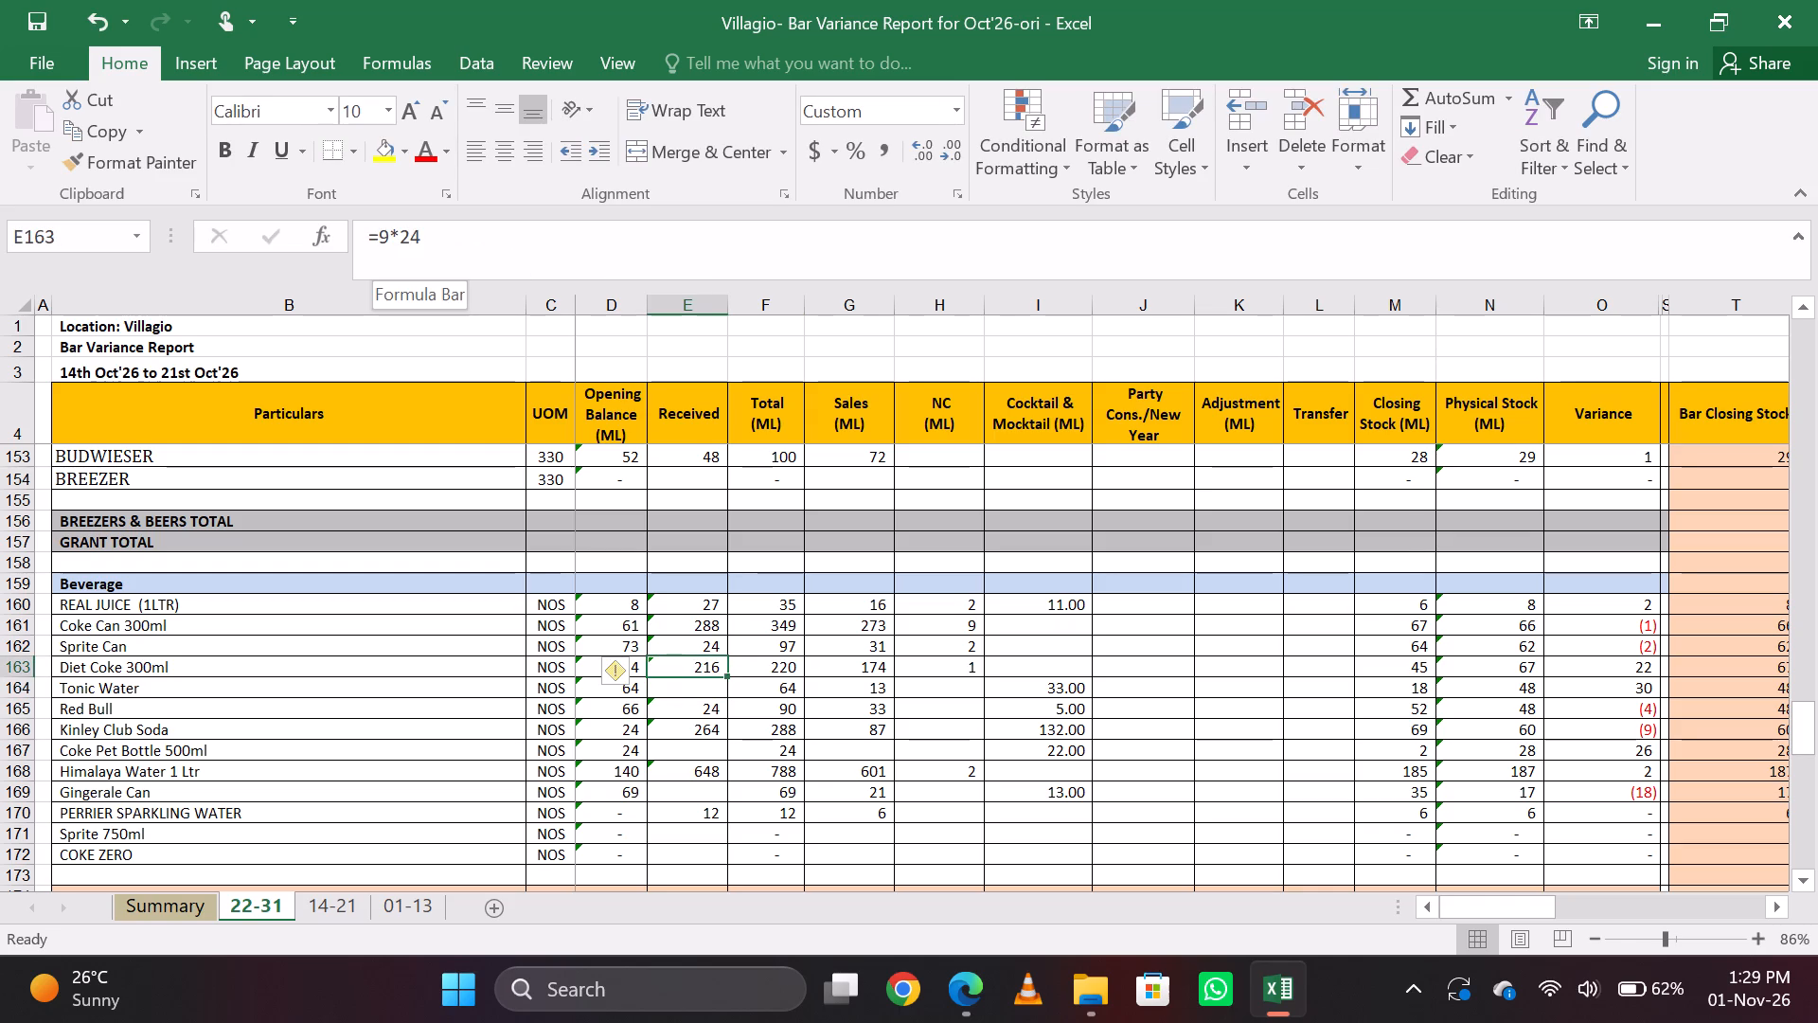
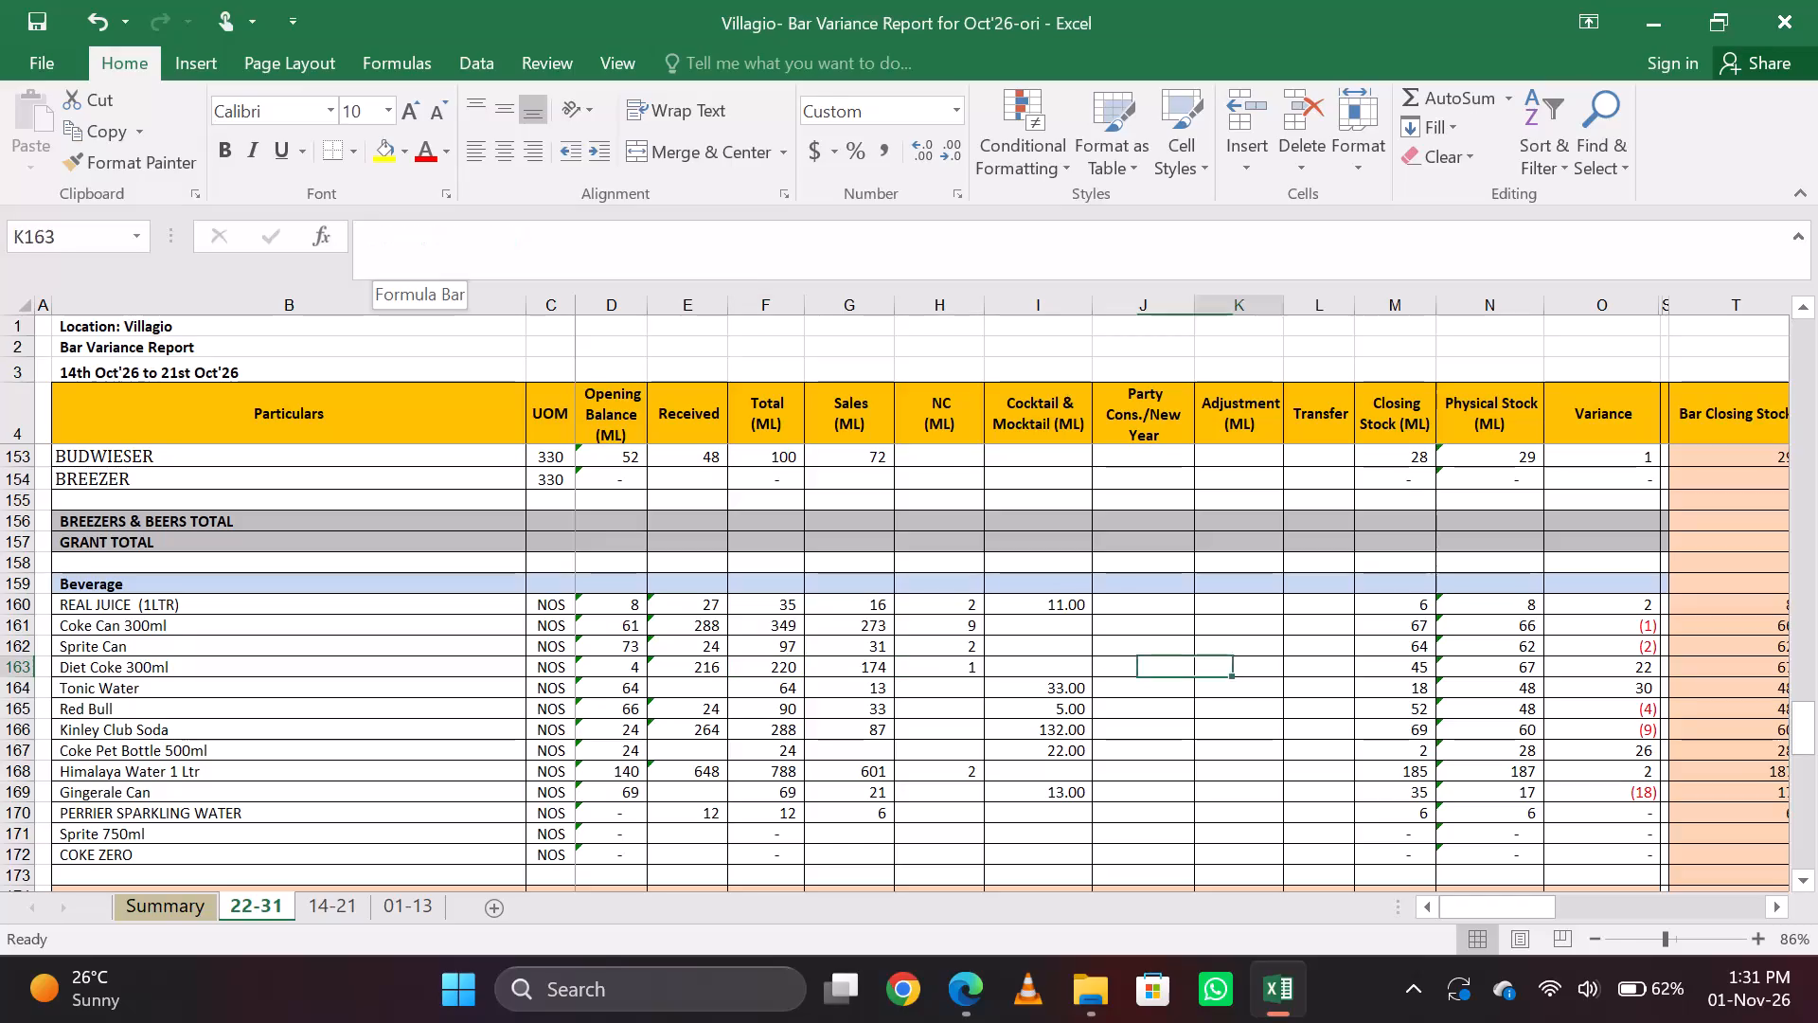
Check the Bar Closing Stock formula behind the Diet Coke 300ml physical stock on the 22-31 sheet.
key("Right")
key("Right")
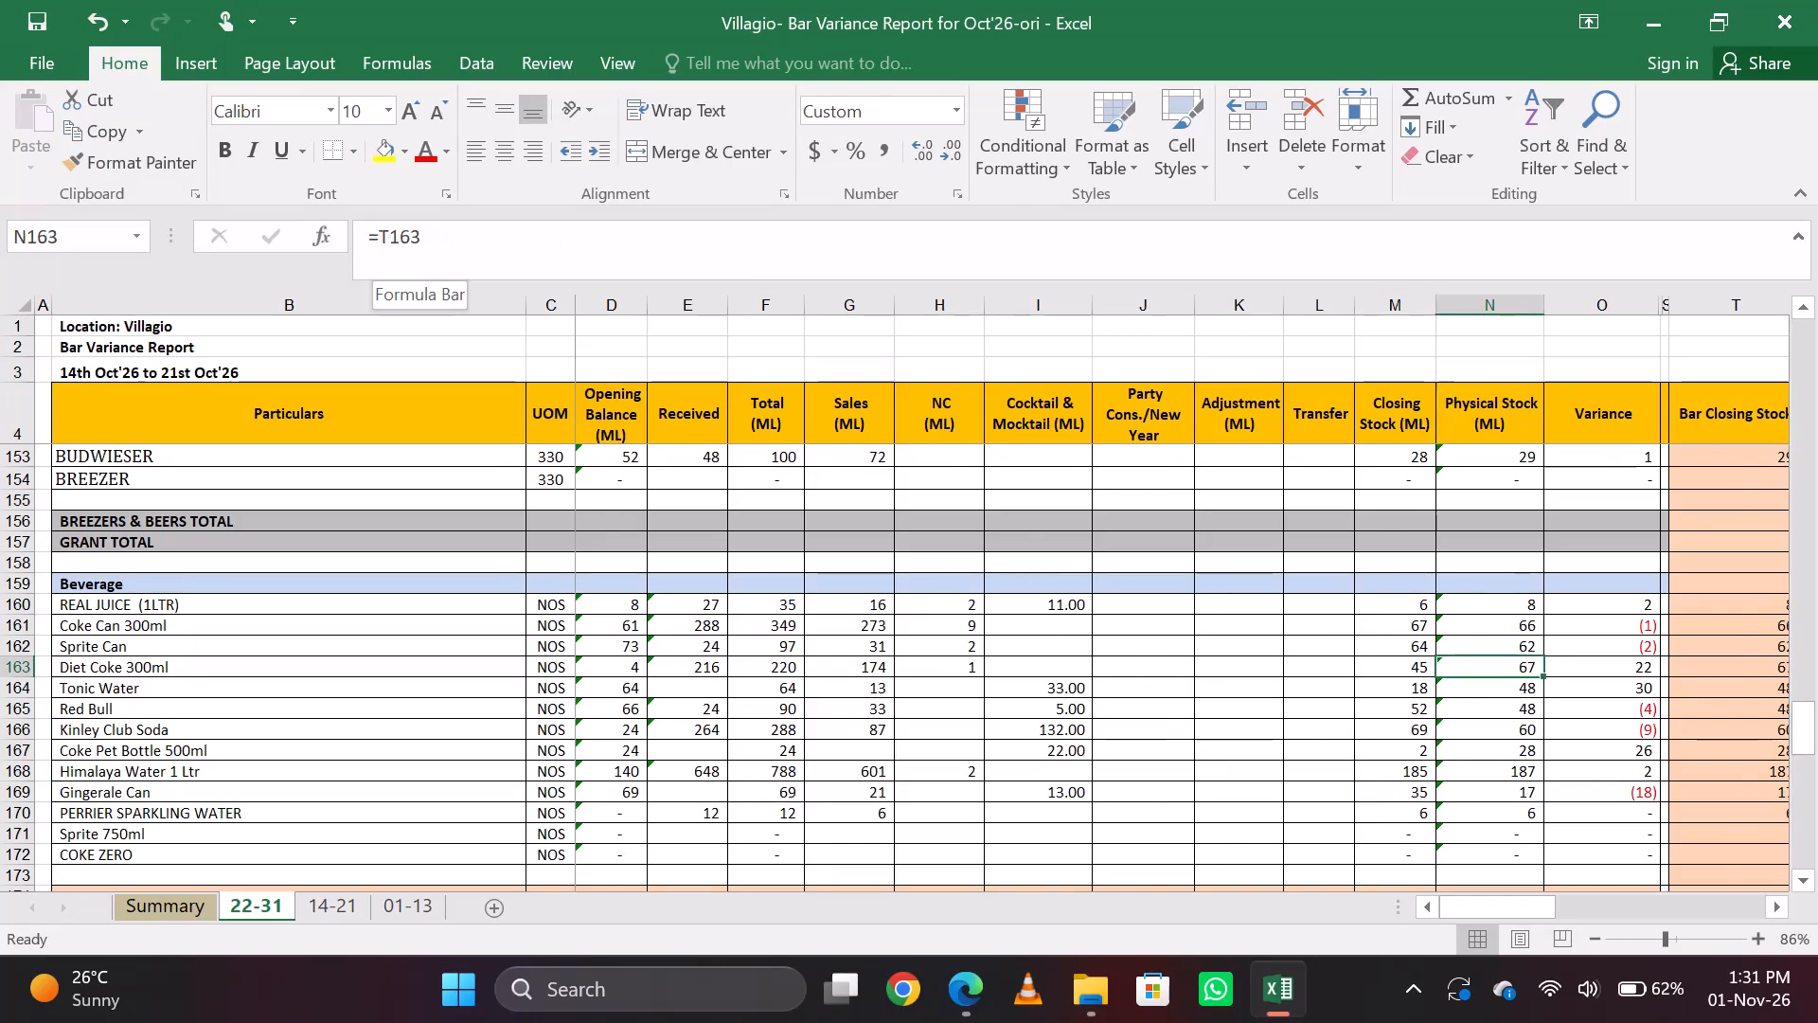
key("Right")
key("Right")
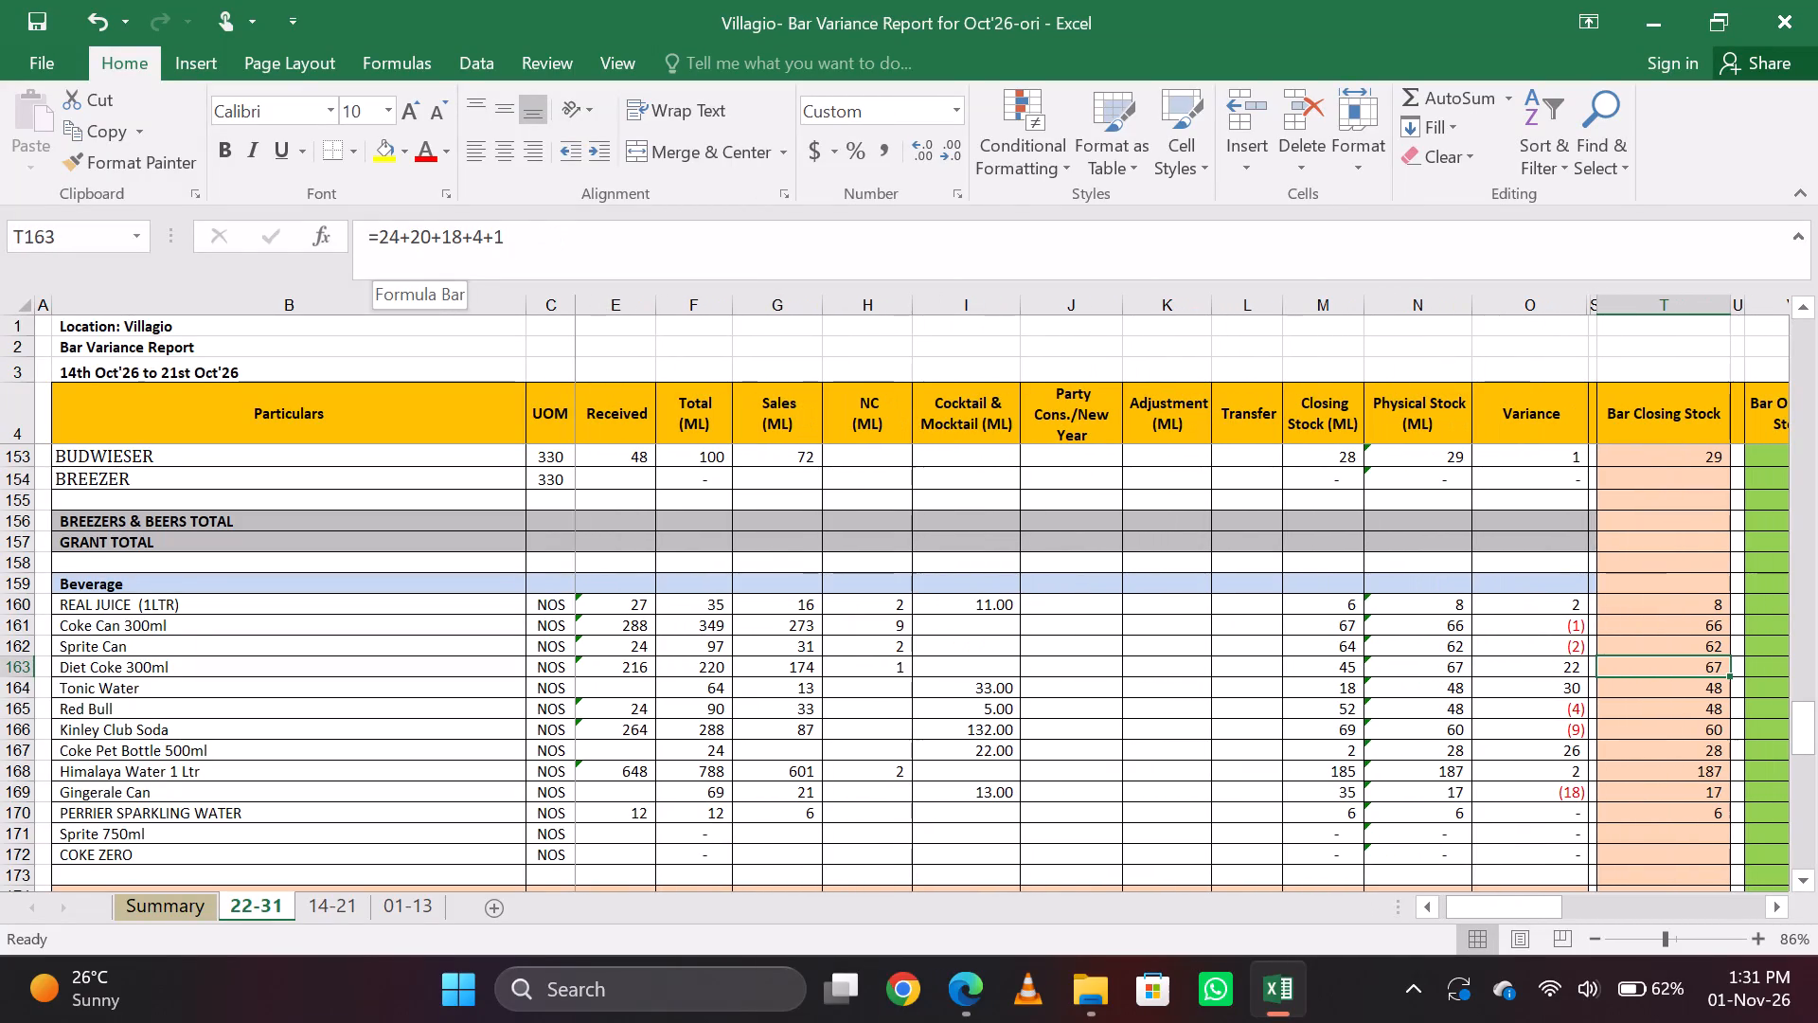
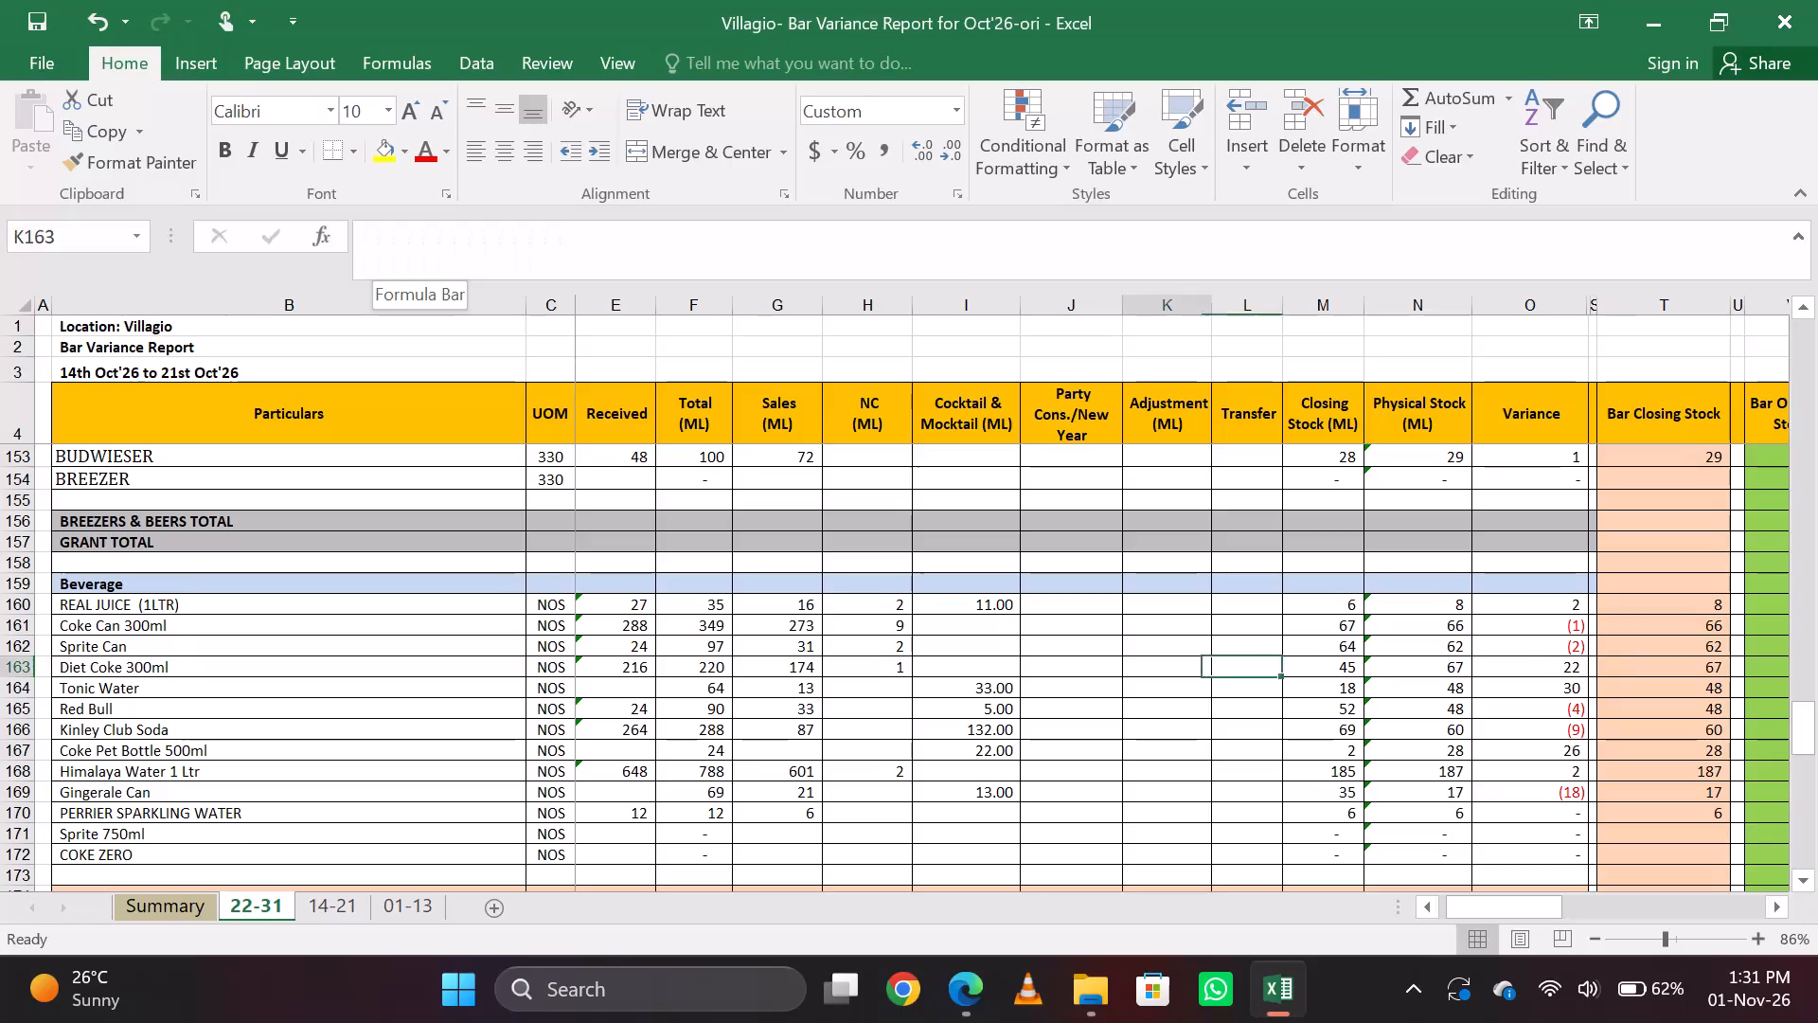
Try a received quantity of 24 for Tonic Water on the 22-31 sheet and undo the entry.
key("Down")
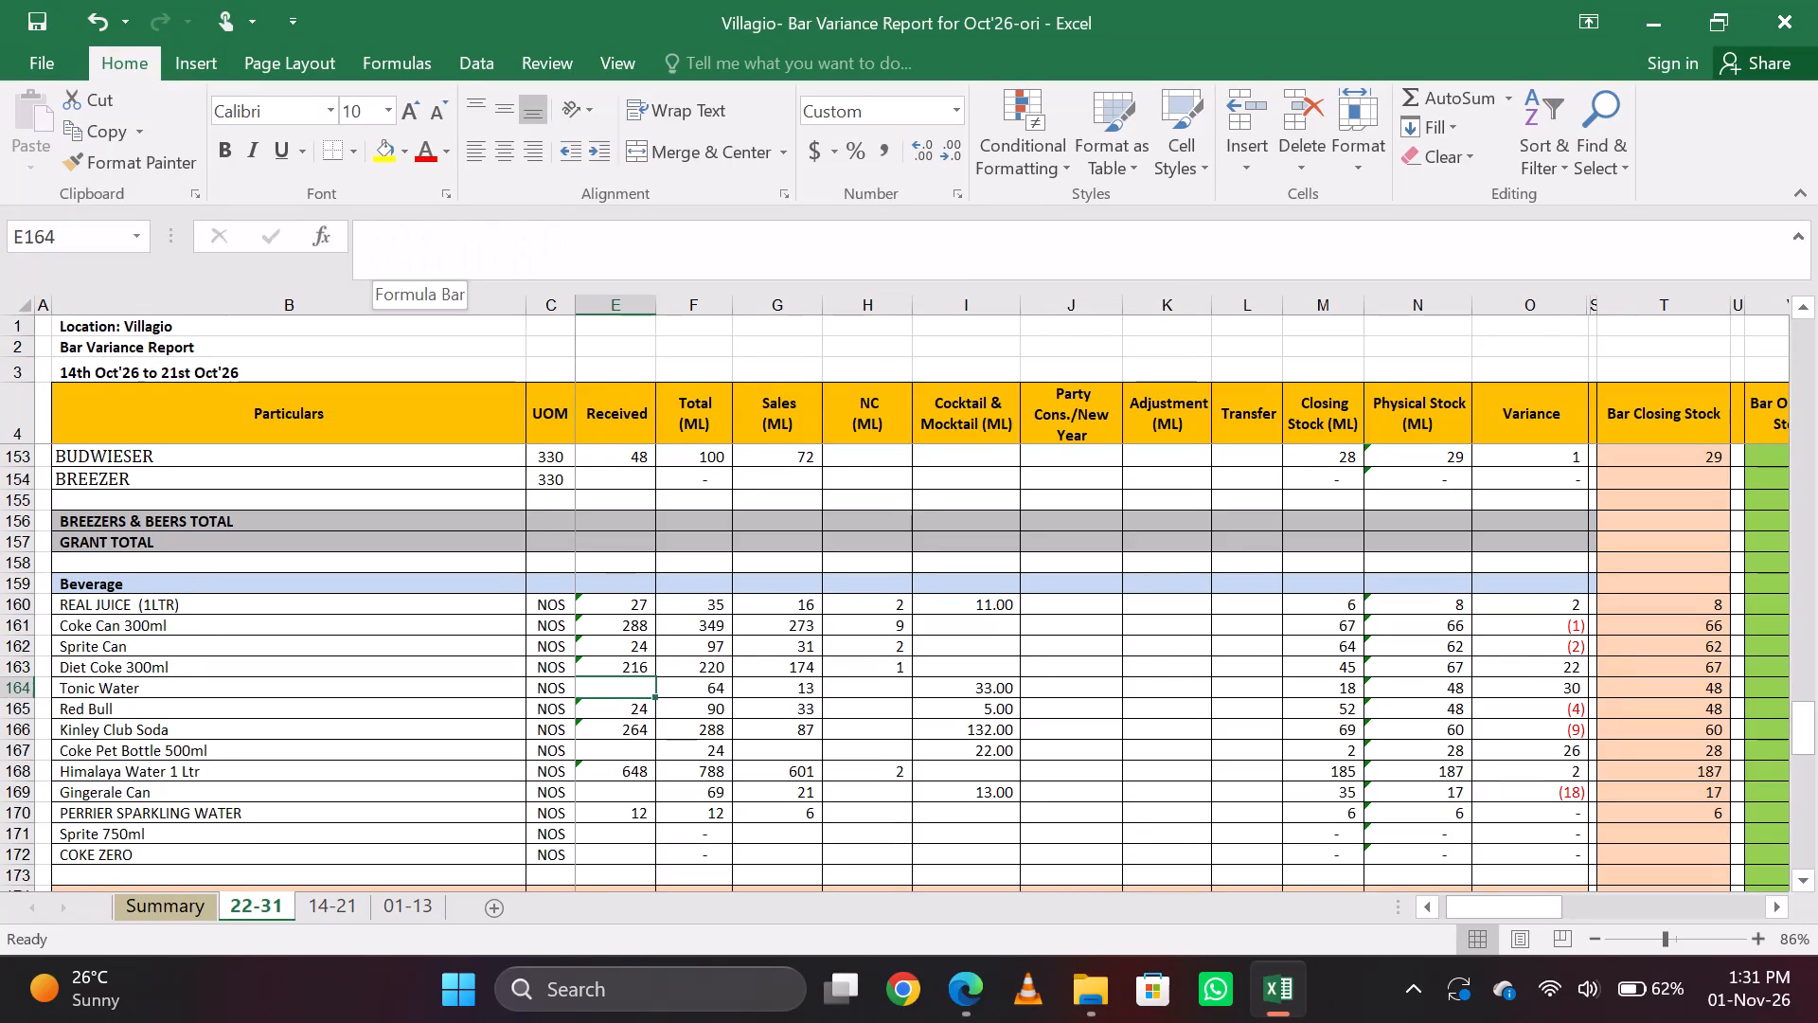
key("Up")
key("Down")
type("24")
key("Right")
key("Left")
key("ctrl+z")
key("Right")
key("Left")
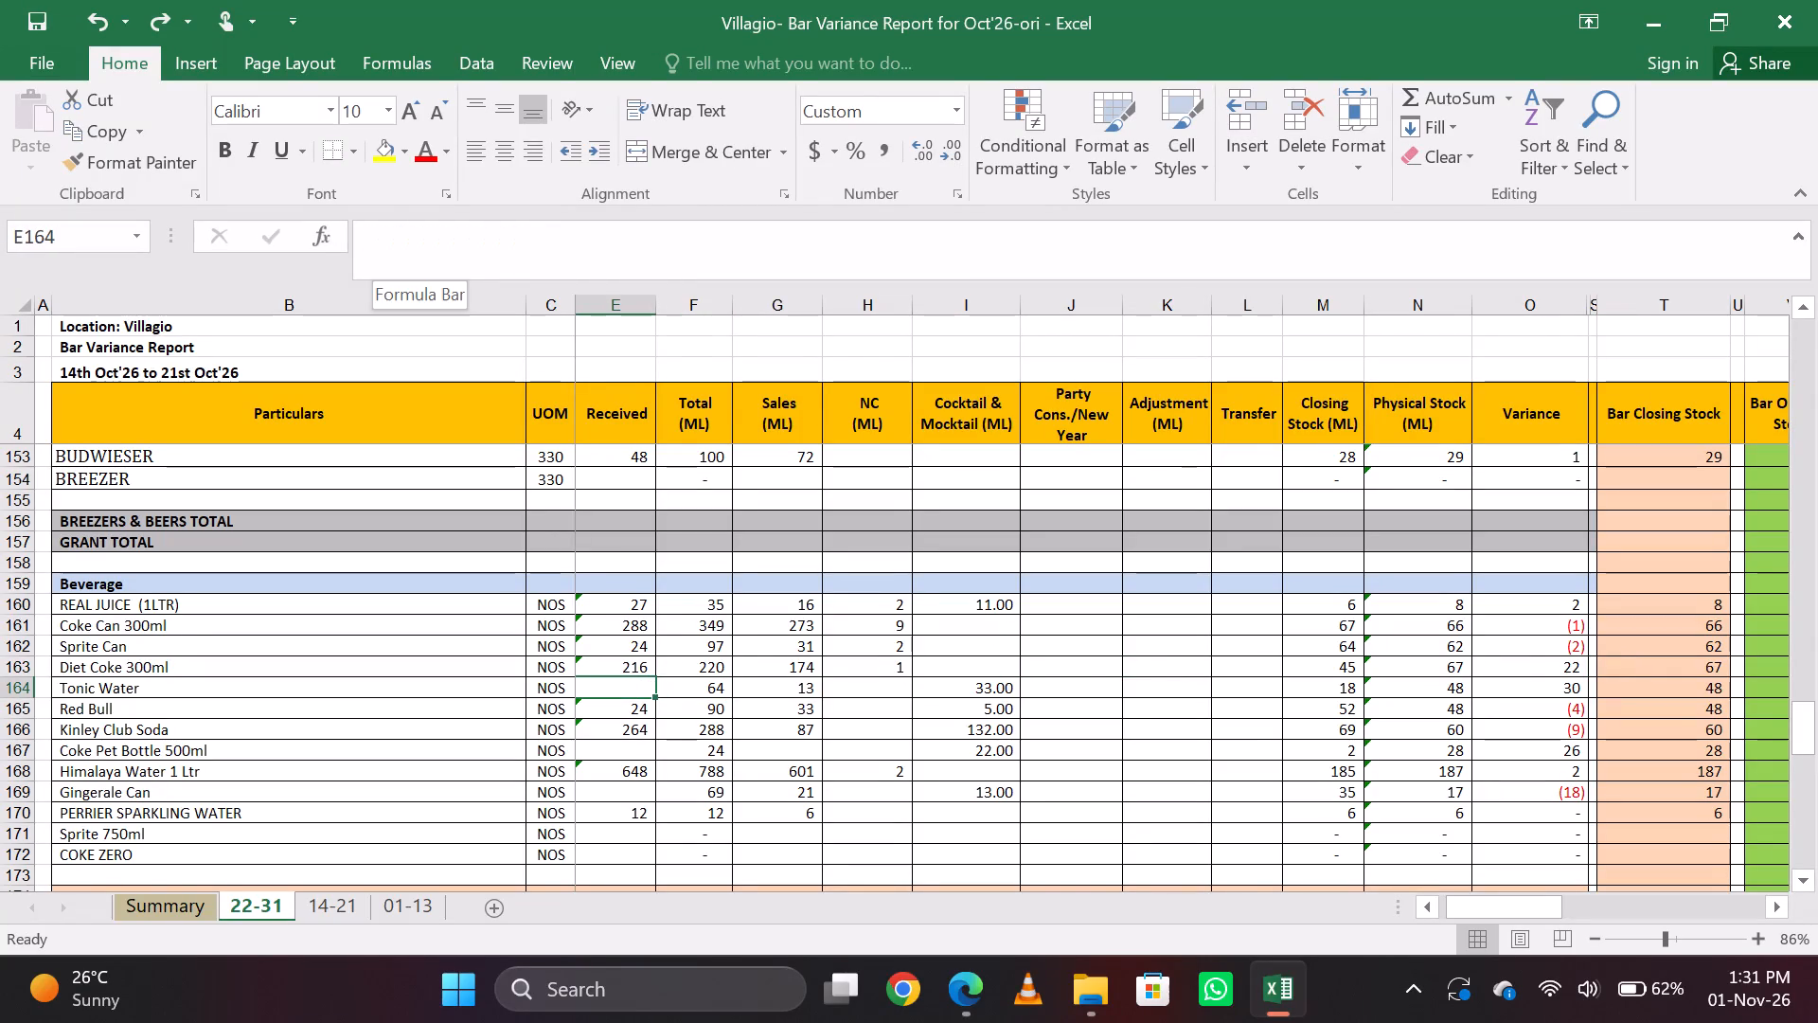
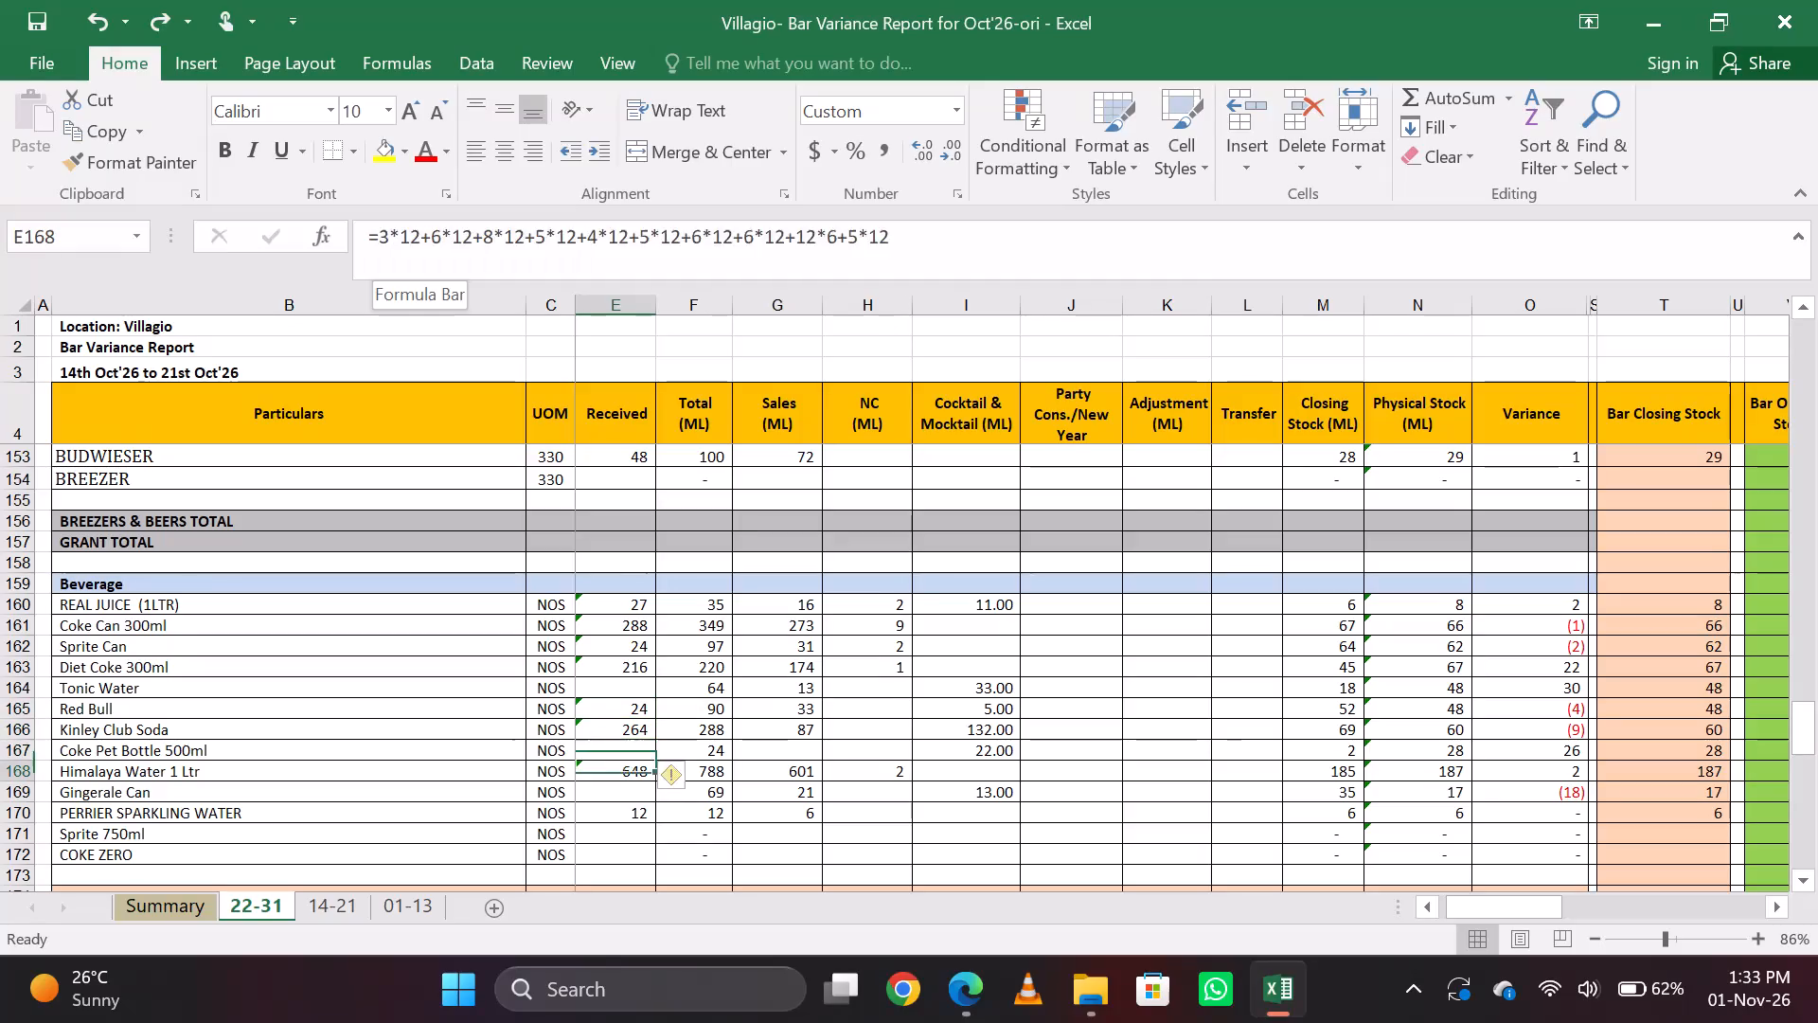
Review the beverage rows on the 22-31 sheet, comparing closing stock, physical stock, variance and bar closing stock.
key("Down")
key("Right")
key("Right")
key("Right")
key("Right")
key("Right")
key("Right")
key("Right")
key("Right")
key("Right")
key("Right")
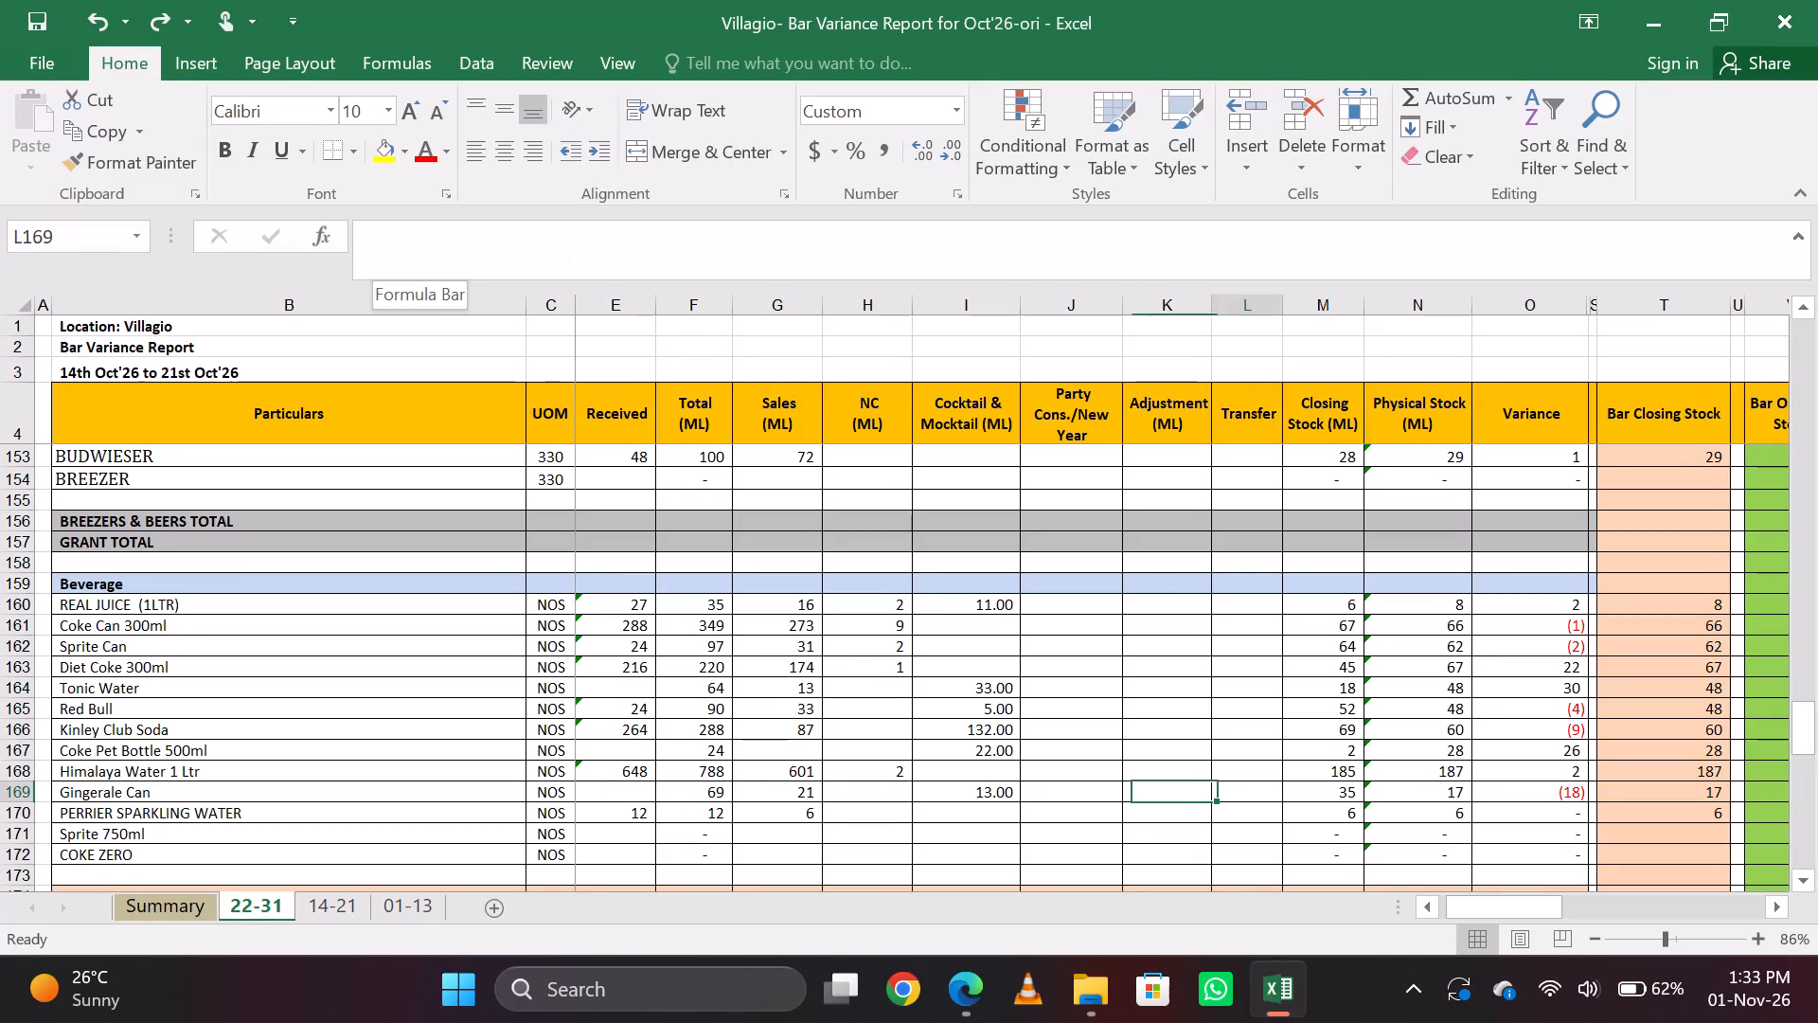
key("Up")
key("Up")
key("Right")
key("Up")
key("Up")
key("Up")
key("Up")
key("Up")
key("Up")
key("Up")
key("Right")
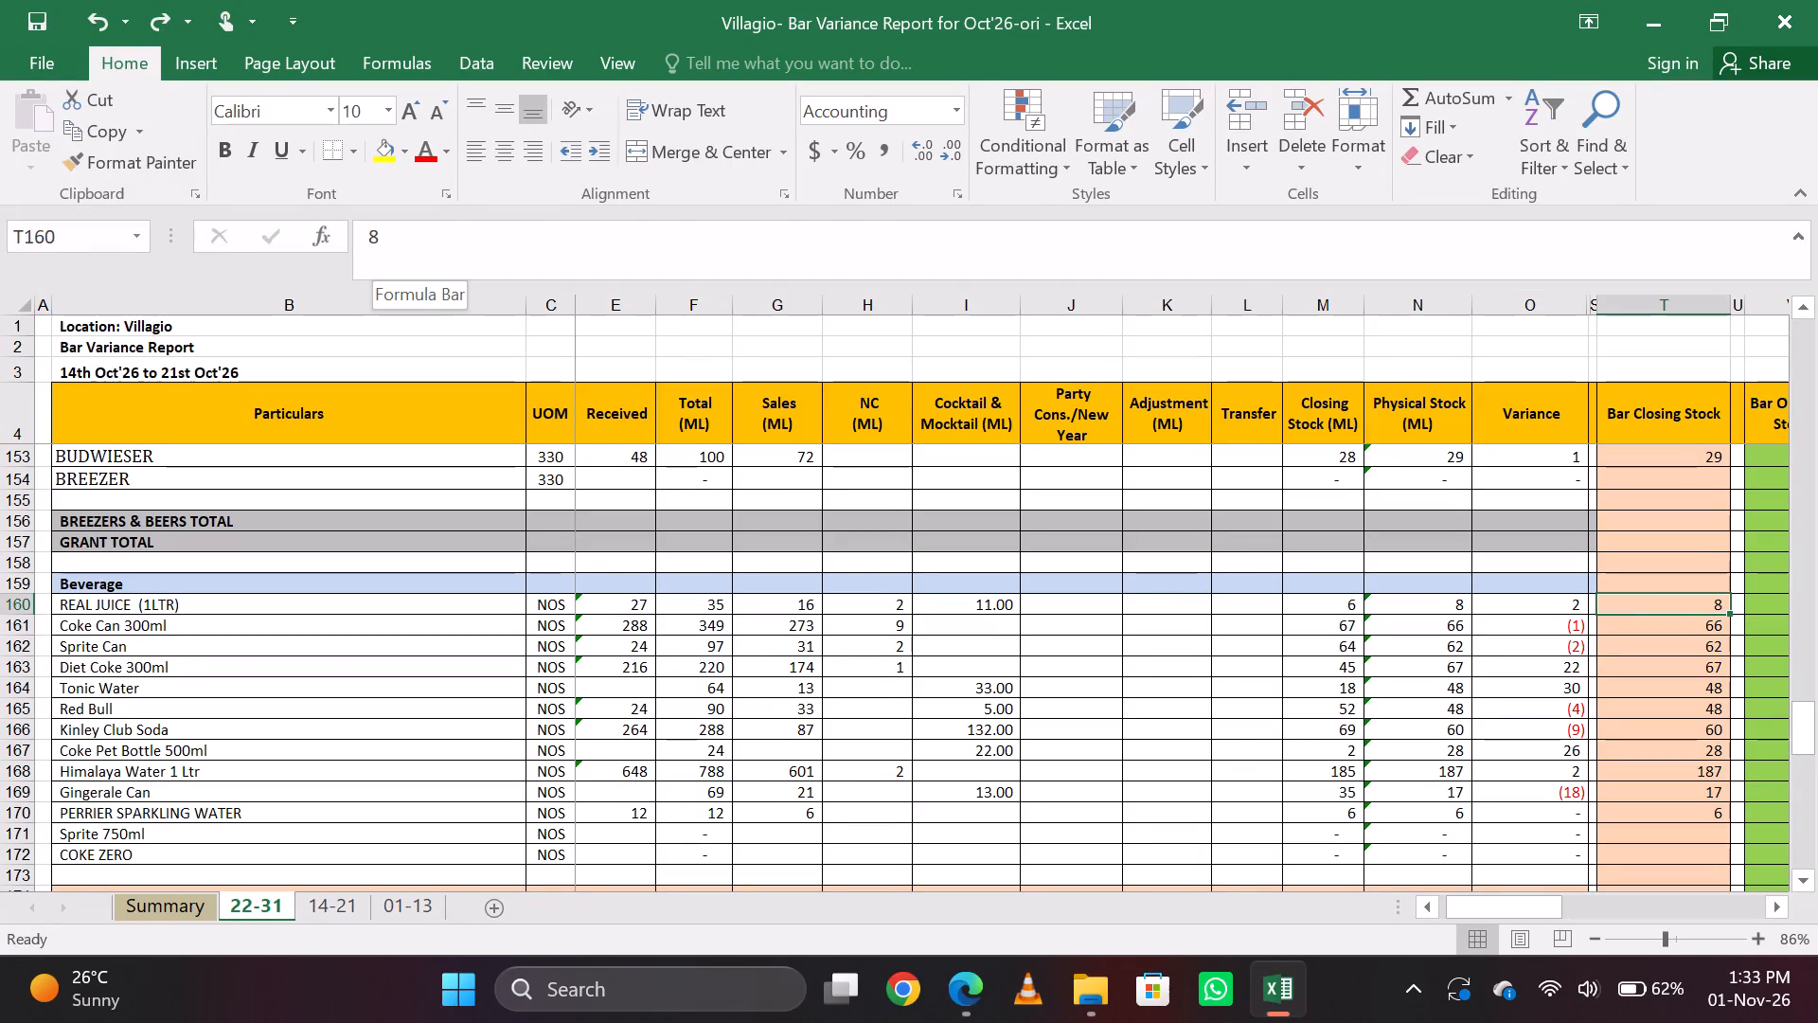
key("Down")
key("Up")
key("Up")
key("Up")
key("Up")
key("Up")
key("Up")
key("Up")
key("Up")
key("Up")
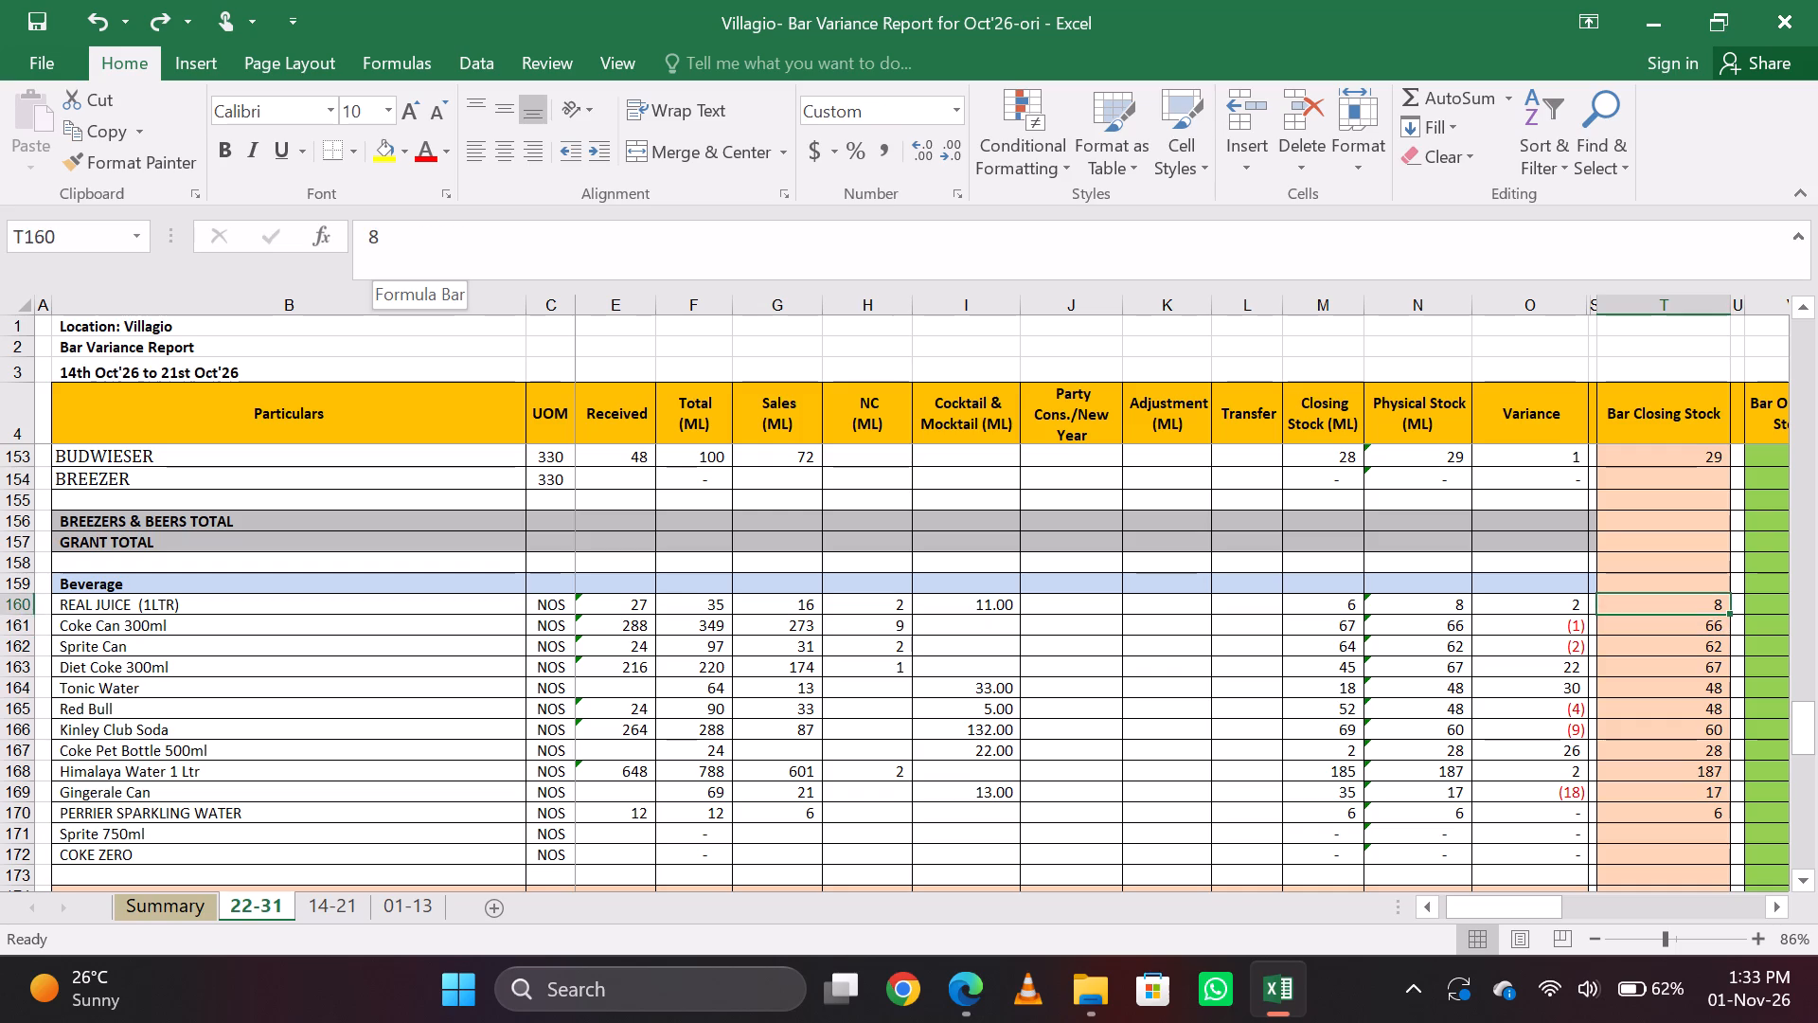
key("Up")
key("Down")
key("Down")
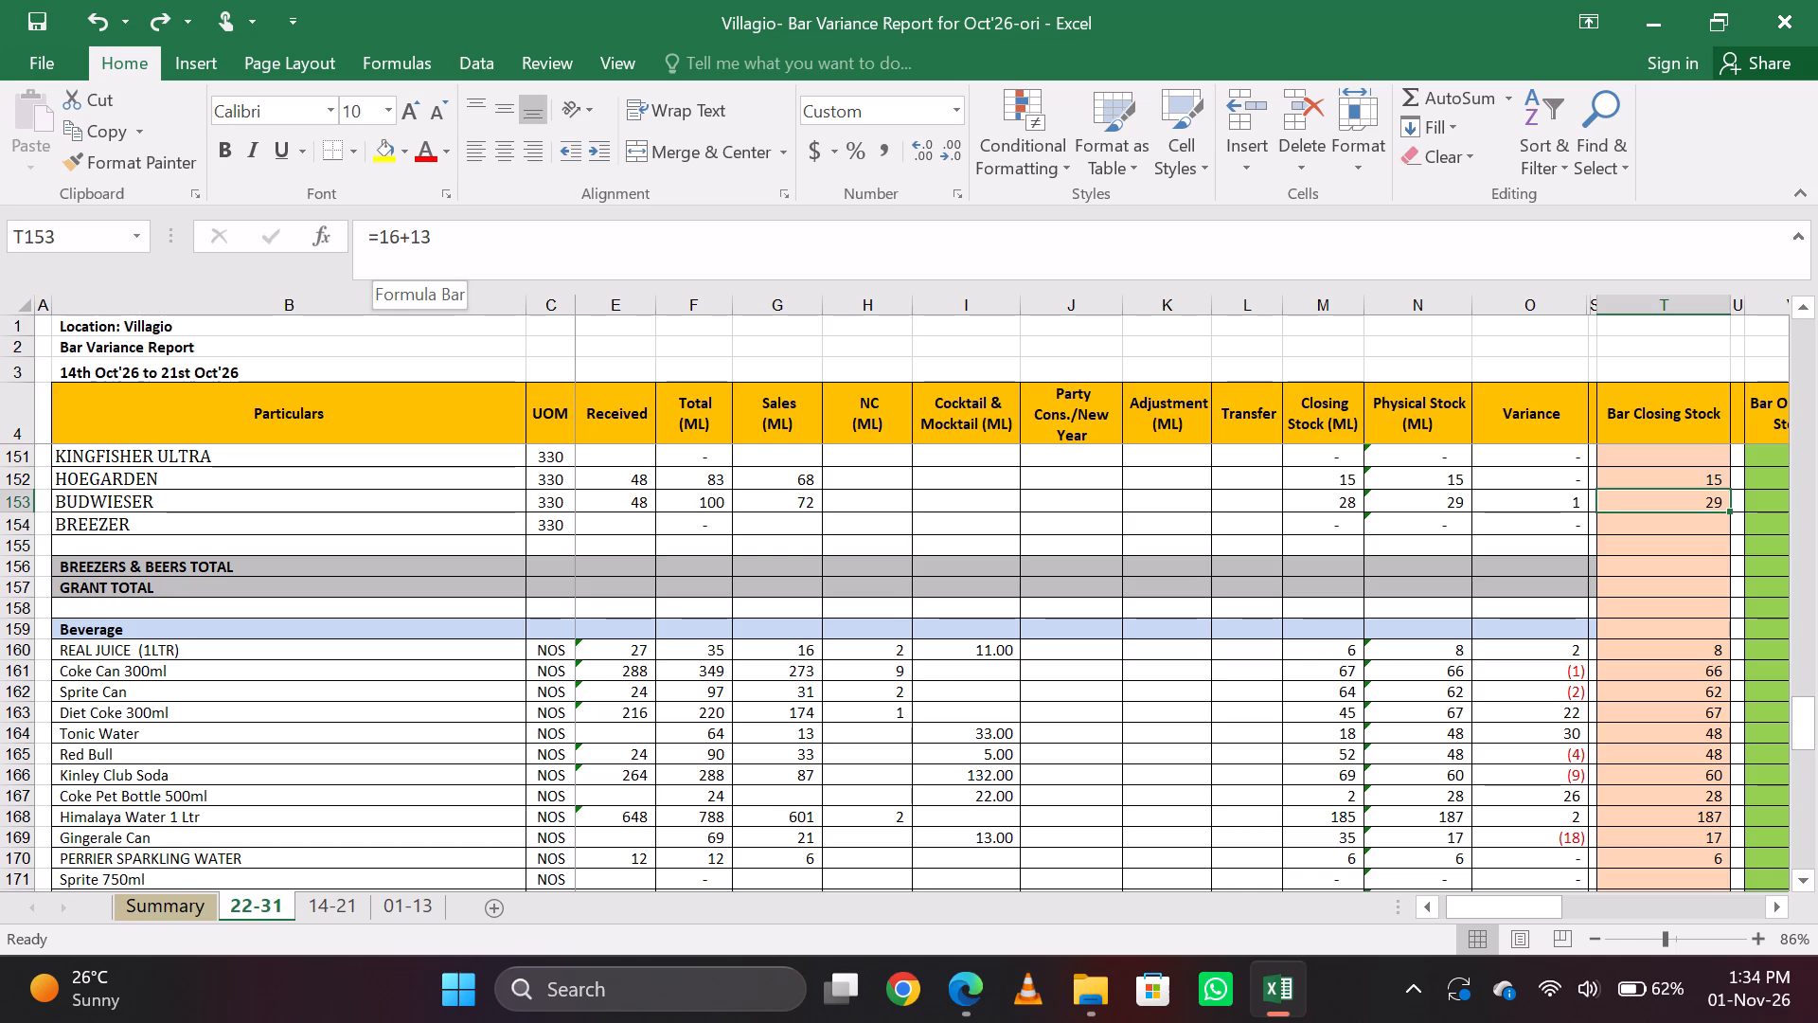
Review the bar closing stock and variances of the wine, rum, tequila and gin rows above the beverages.
key("Page_Up")
key("Up")
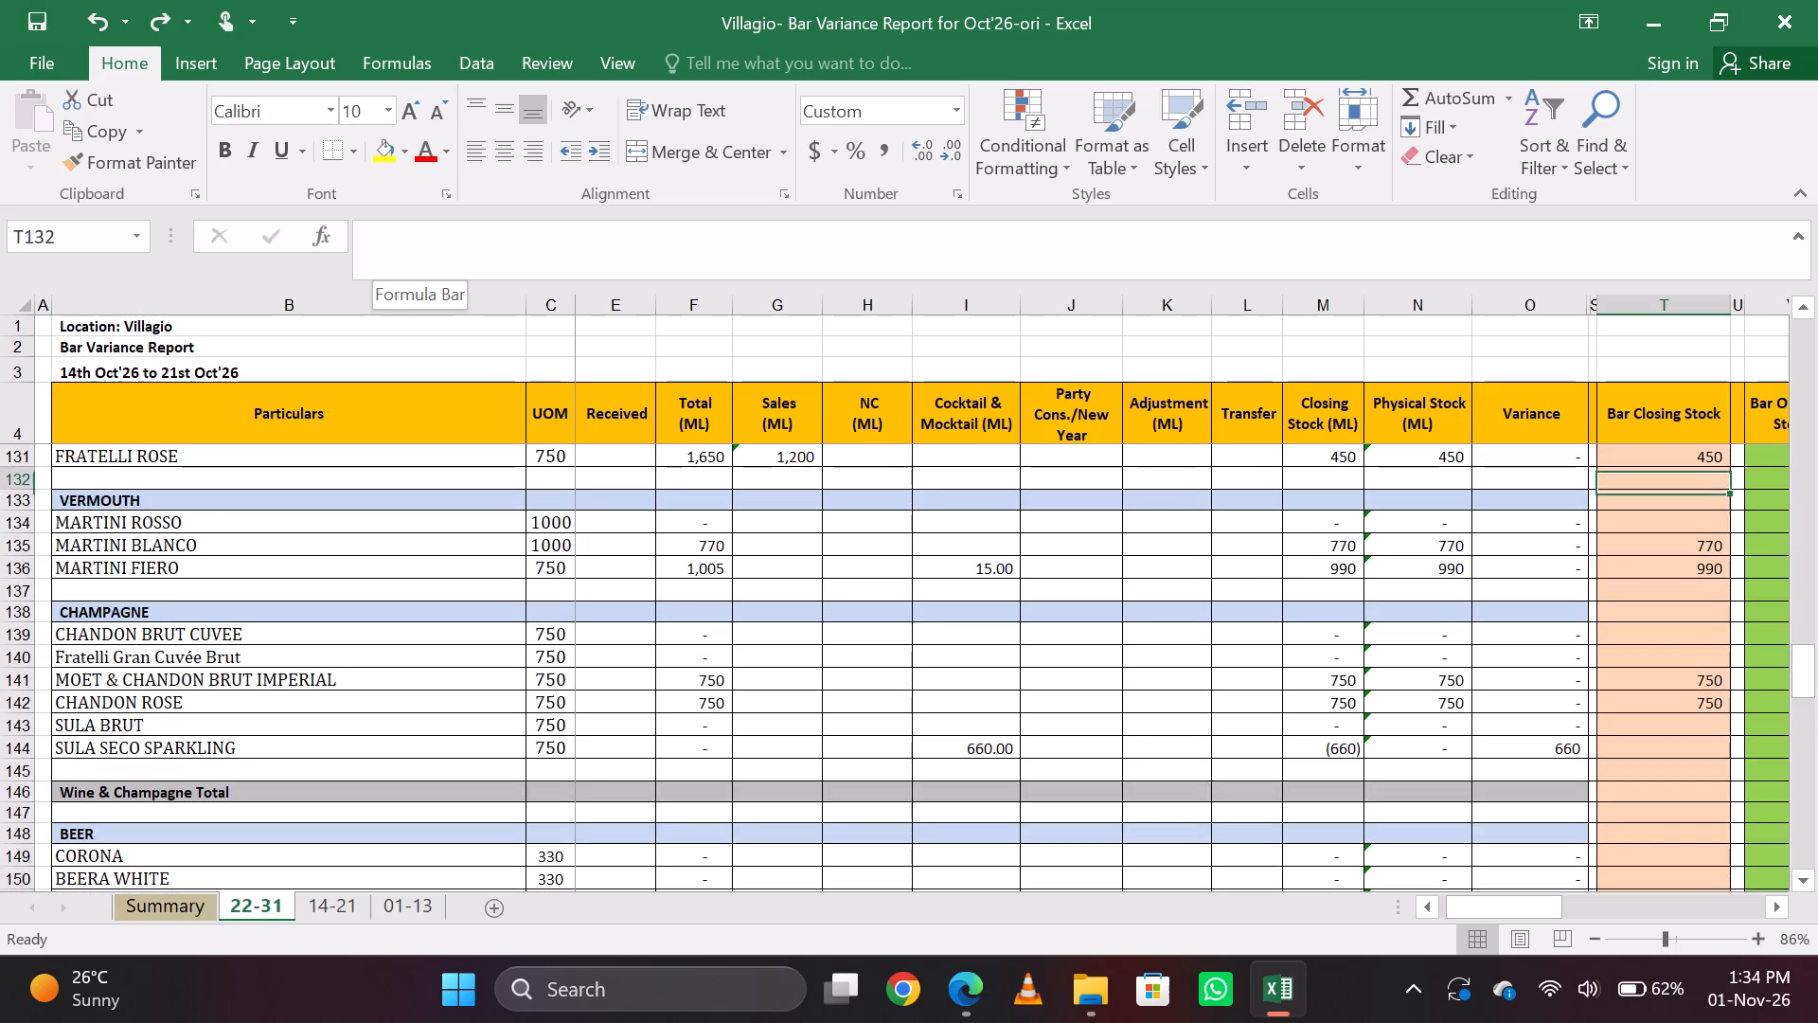
key("Up")
key("Down")
key("Up")
key("Up")
key("Up")
key("Up")
key("Up")
key("Up")
key("Up")
key("Up")
key("Up")
key("Up")
key("Up")
key("Up")
key("Up")
key("Up")
key("Up")
key("Up")
key("Up")
key("Up")
key("Up")
key("Up")
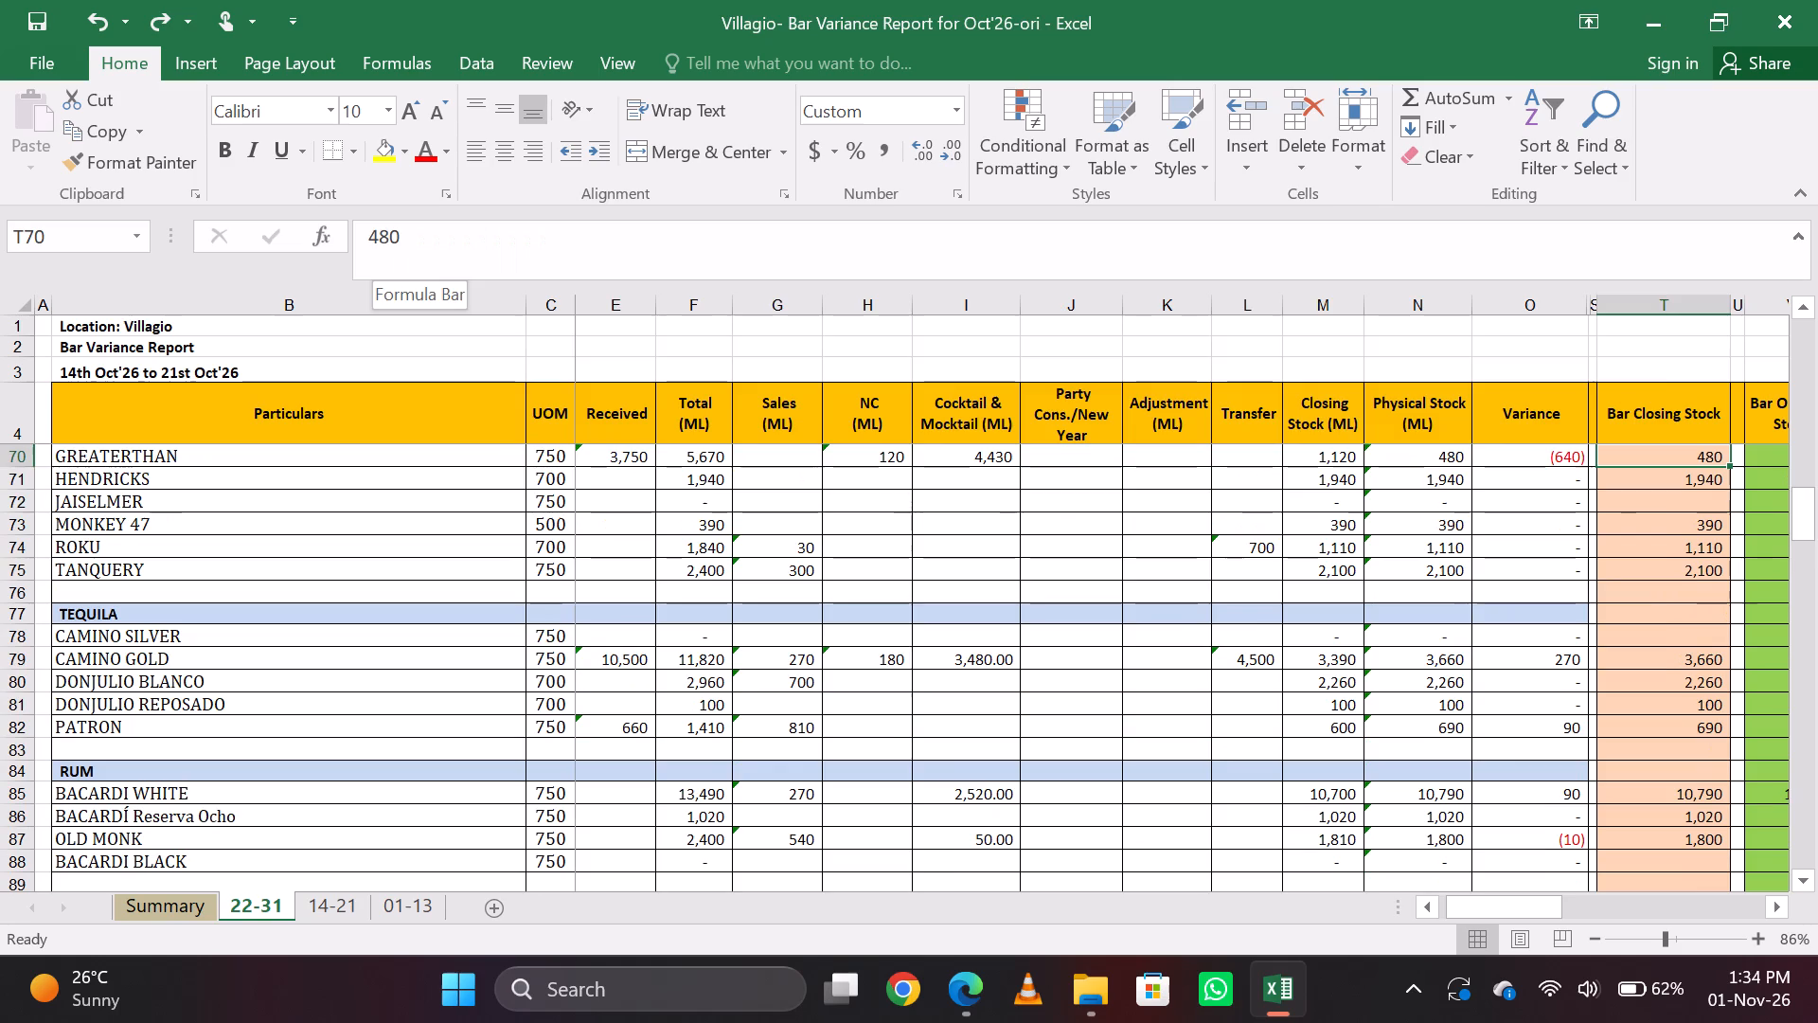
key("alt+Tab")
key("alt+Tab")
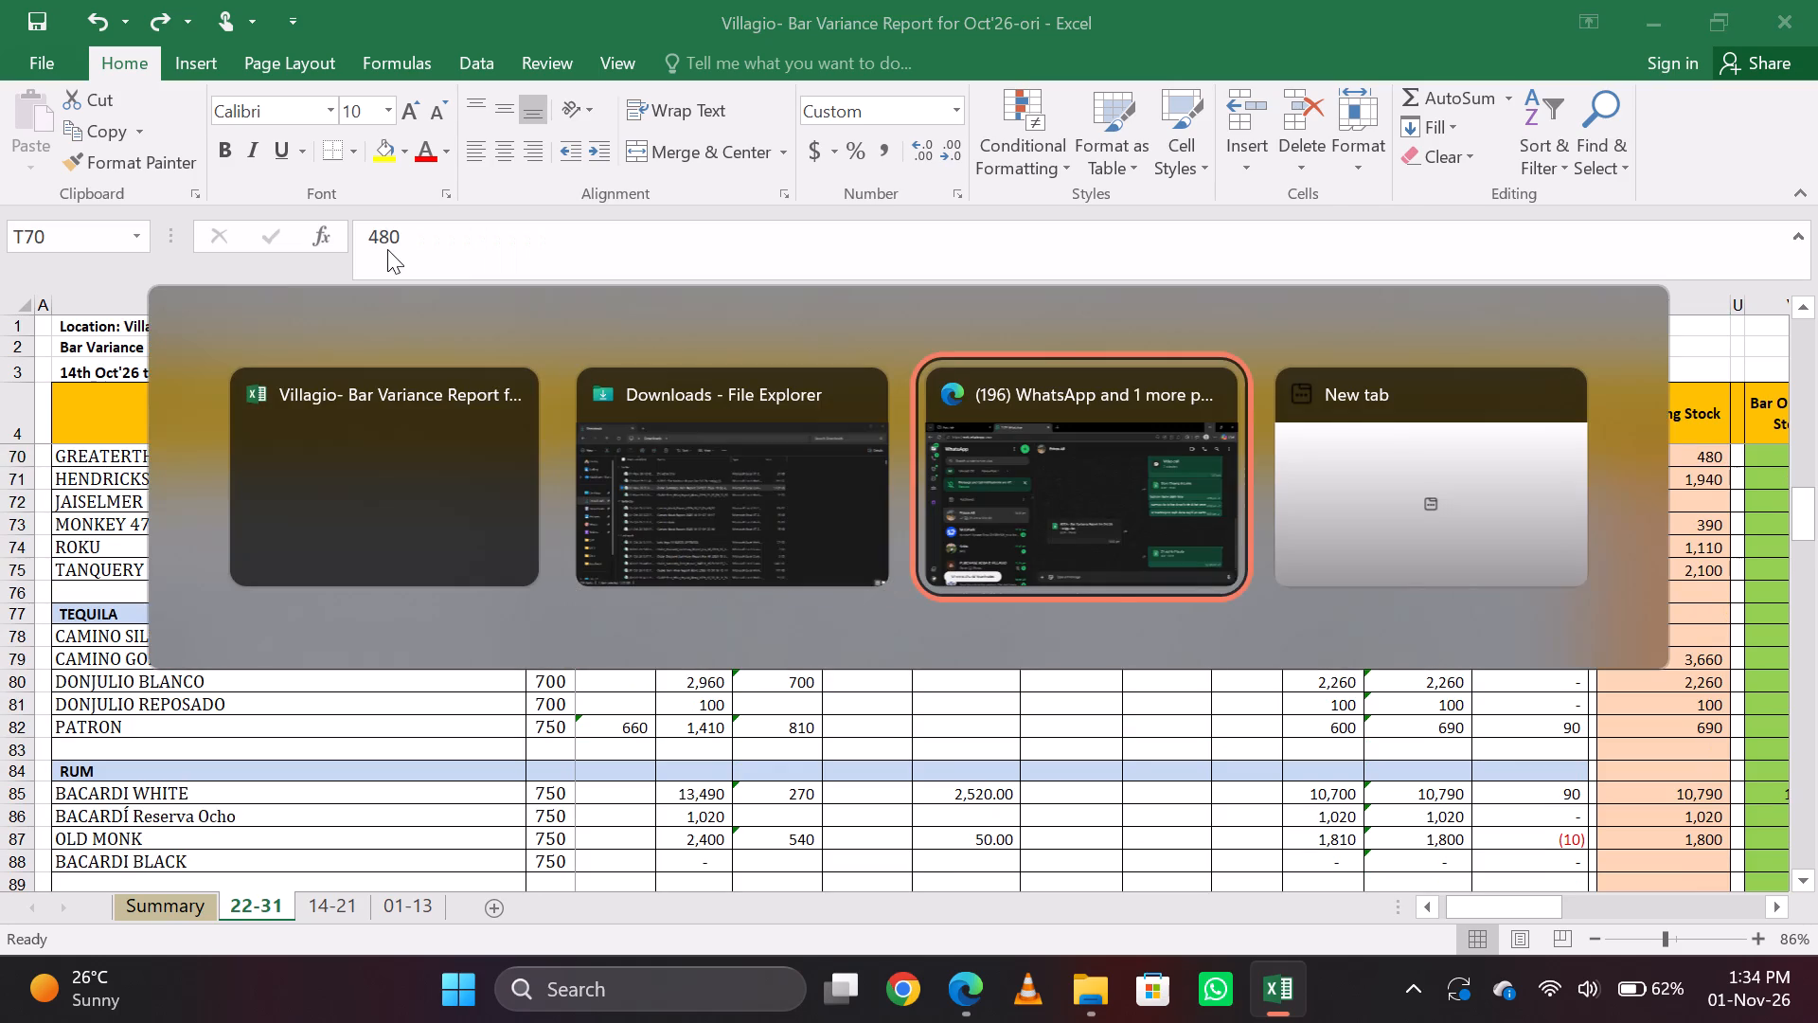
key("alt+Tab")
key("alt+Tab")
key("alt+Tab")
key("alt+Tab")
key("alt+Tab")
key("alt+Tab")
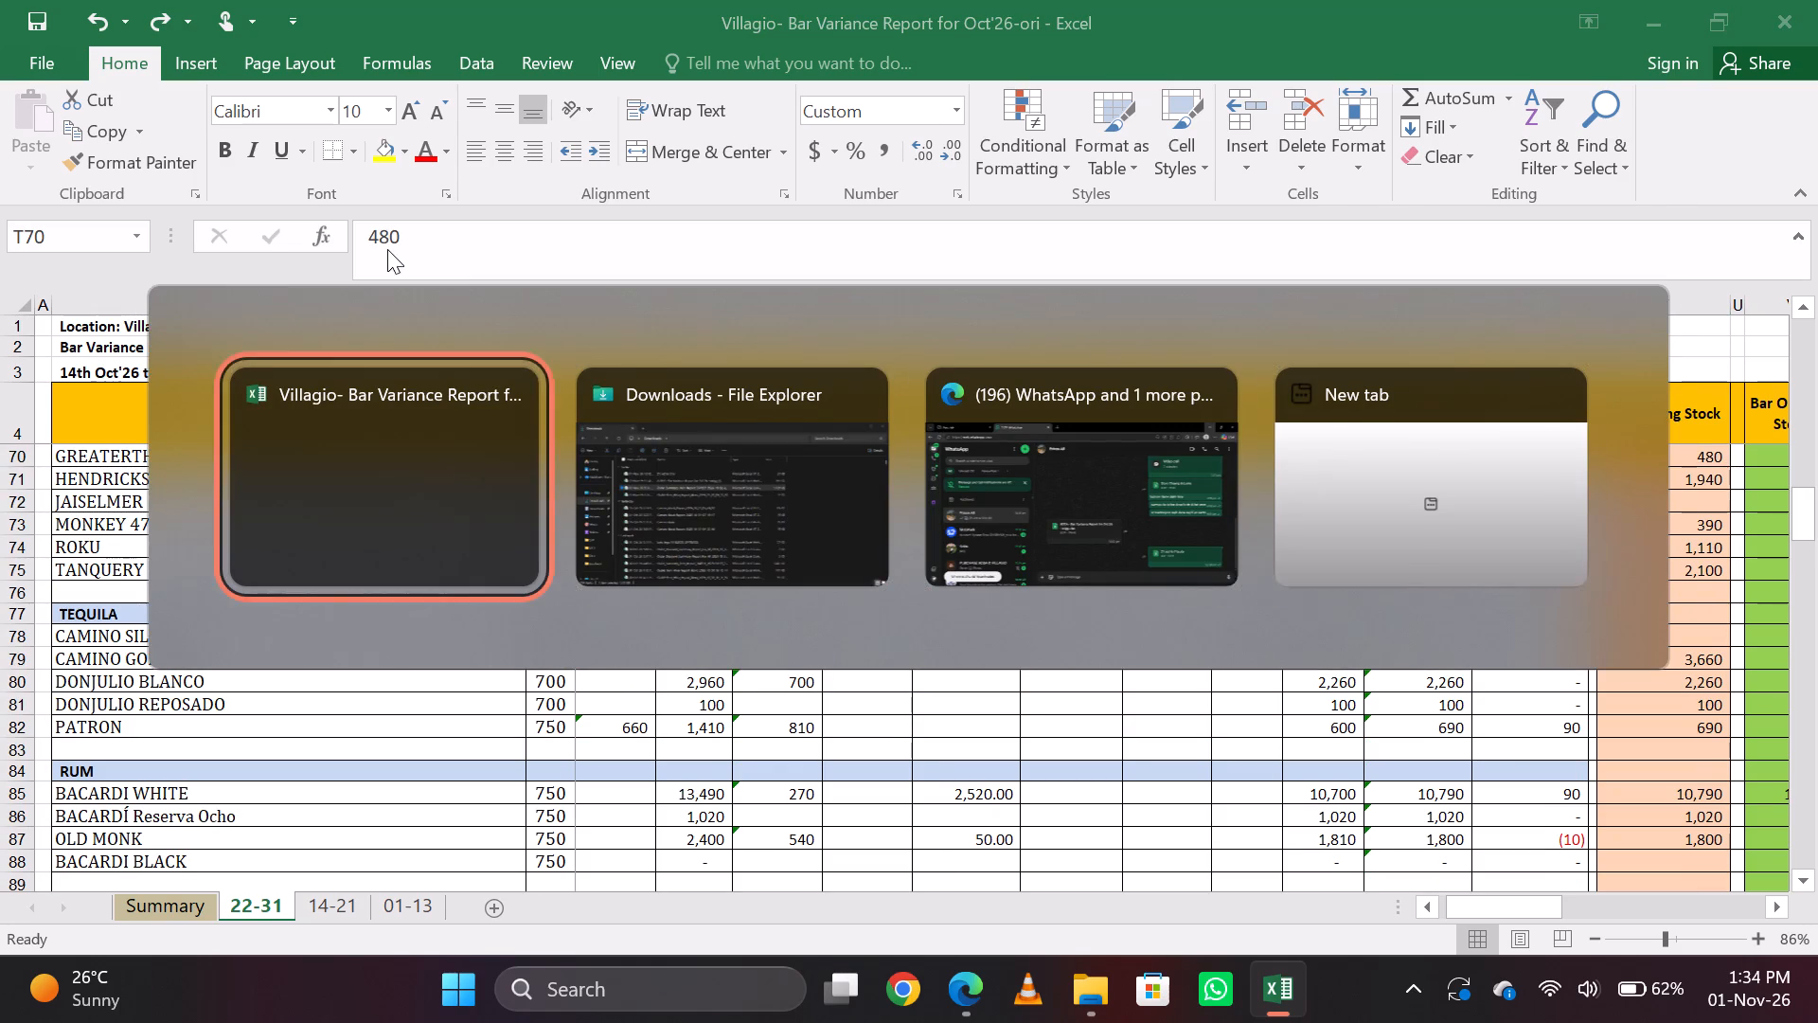
Open the workbook "ADDA - Bar Variance Report for Oct'26 - origg (1)" from the Downloads folder and enable editing.
key("super+e")
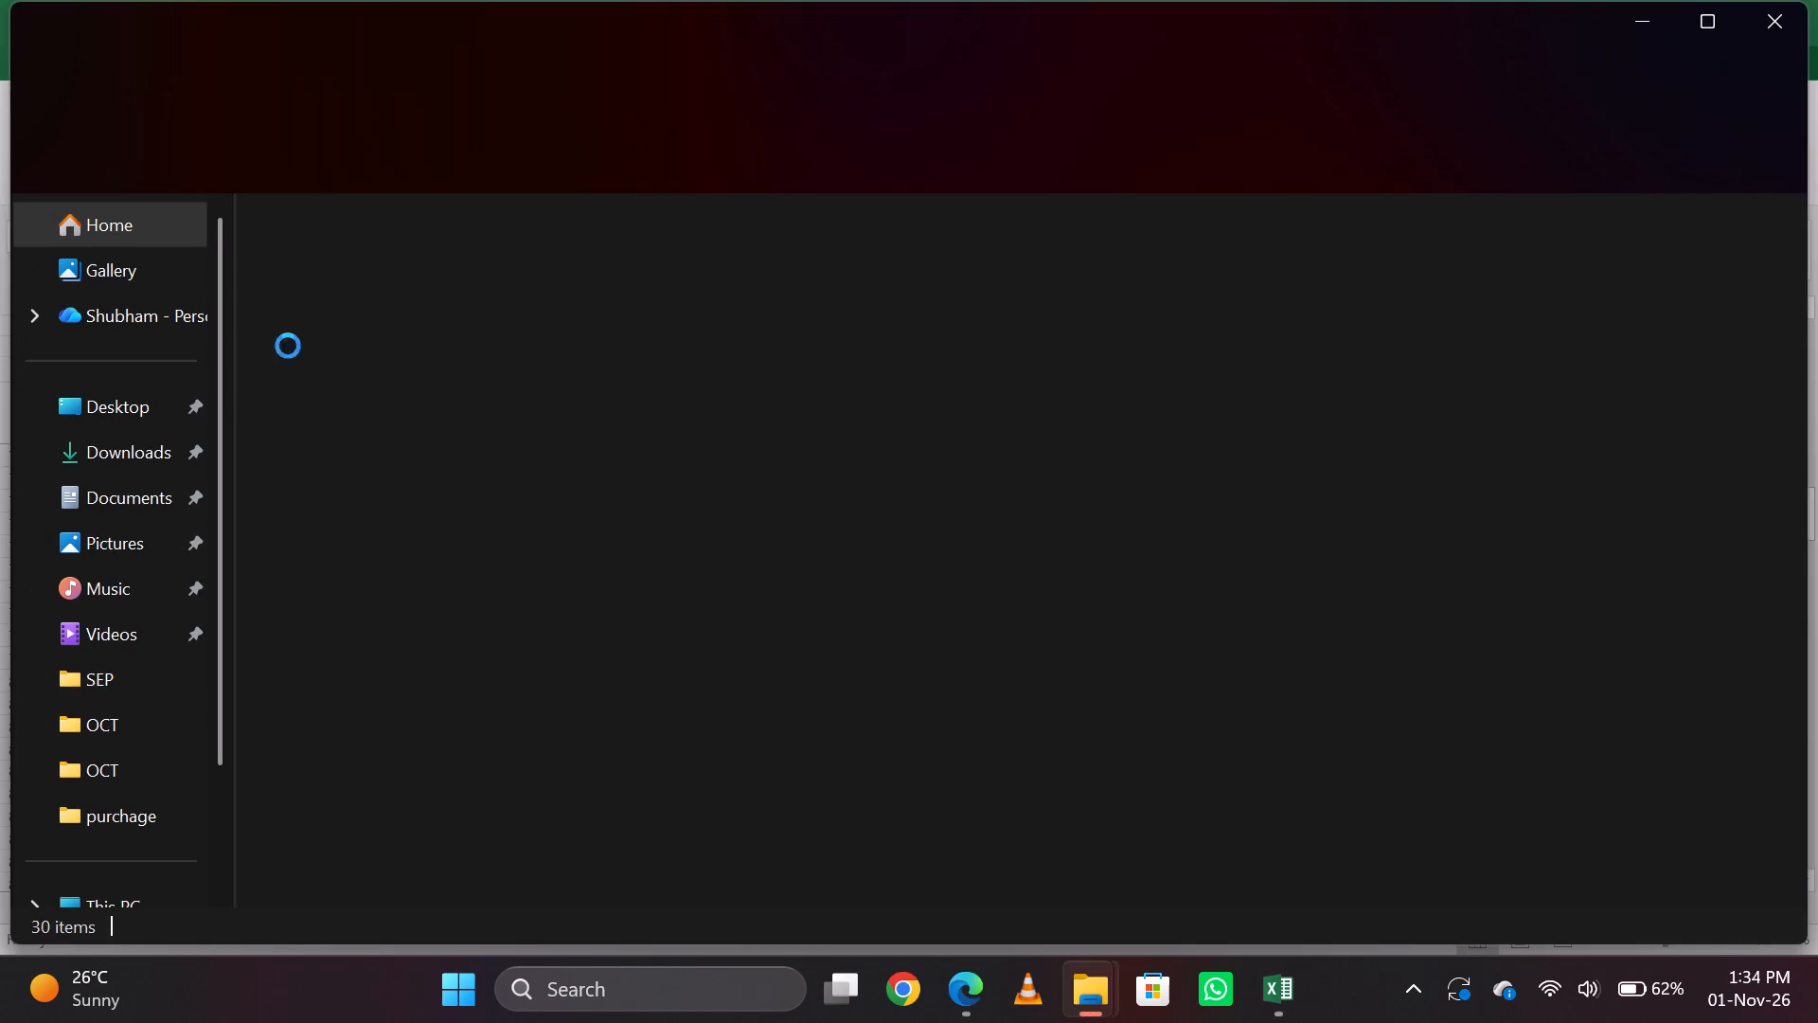
left_click(134, 463)
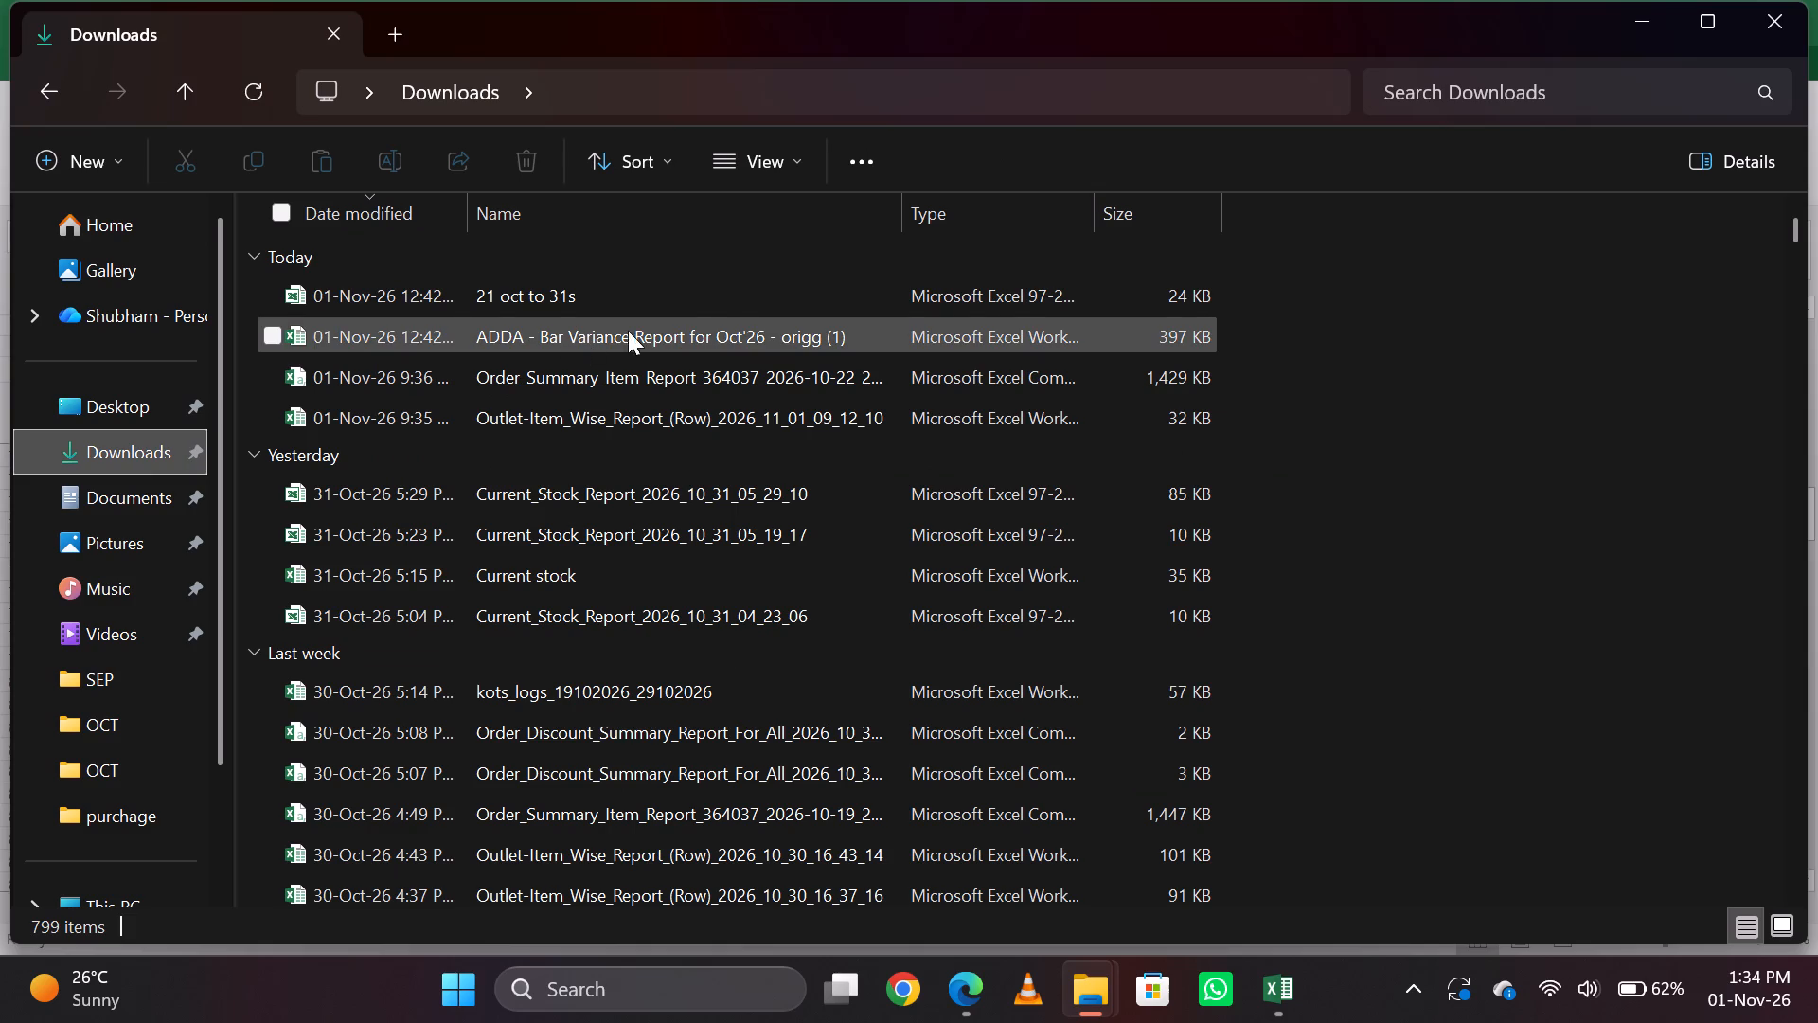
double_click(765, 338)
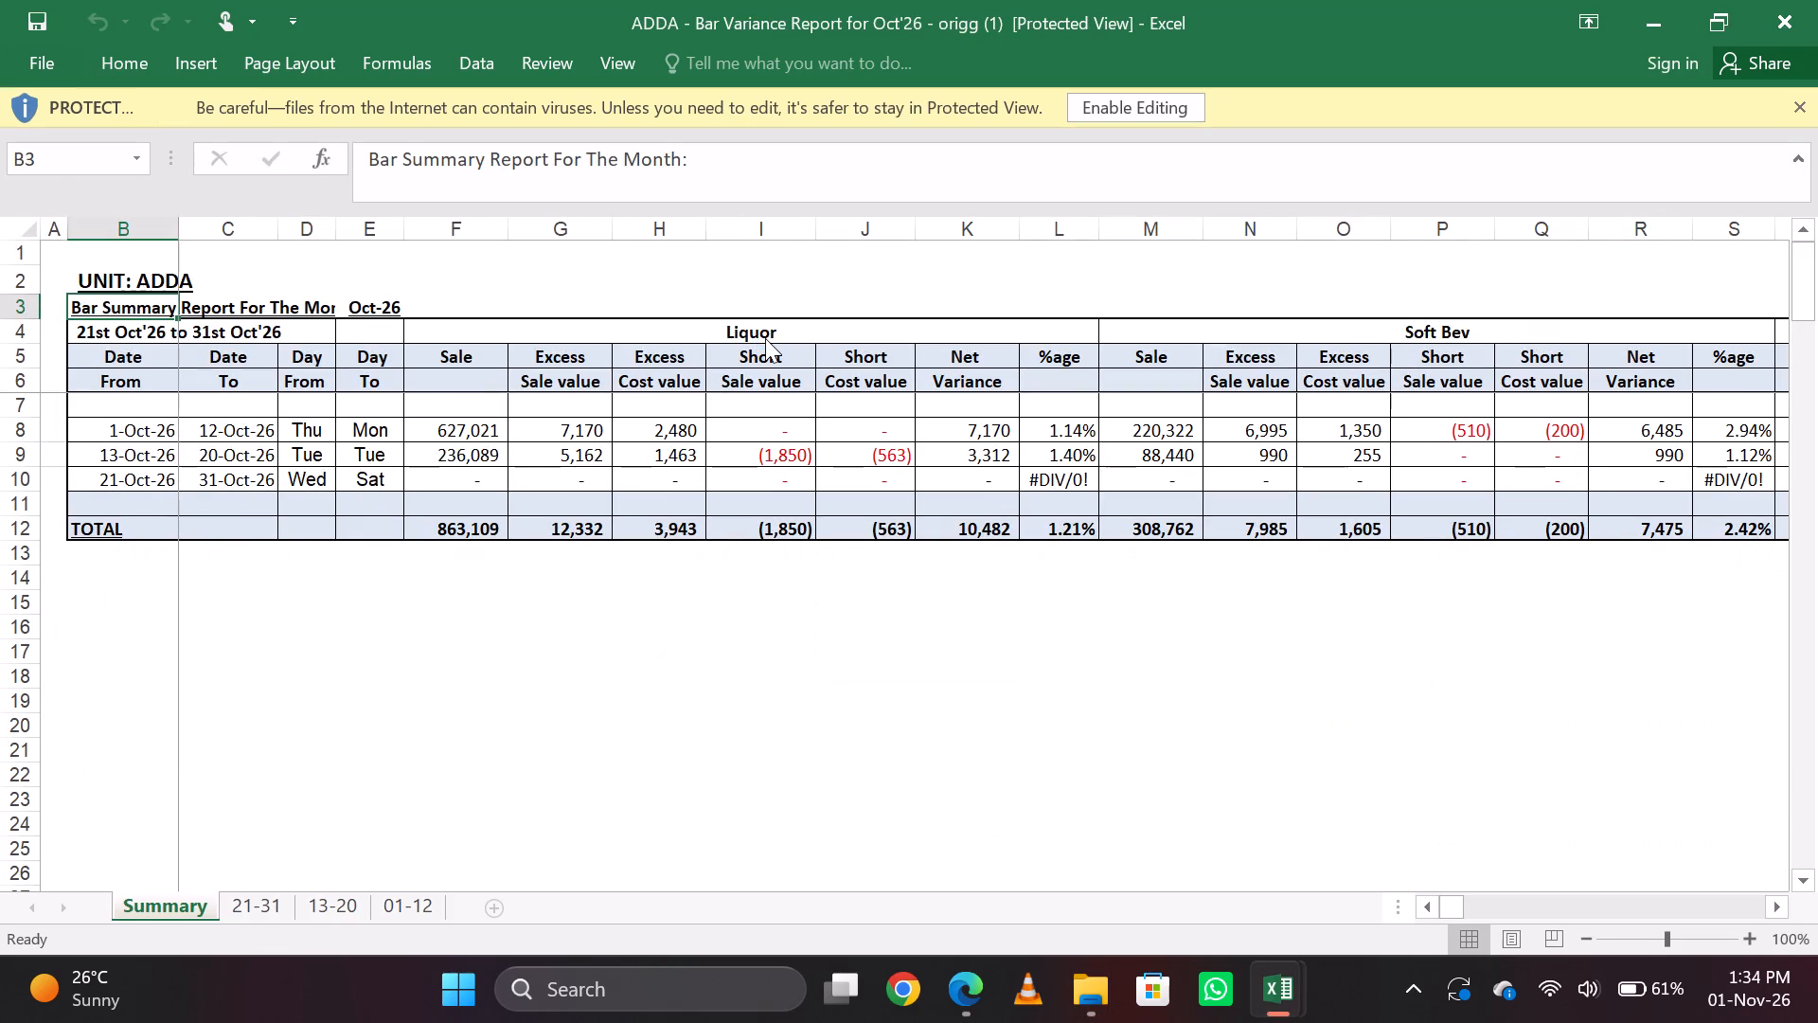
left_click(1114, 101)
left_click(523, 517)
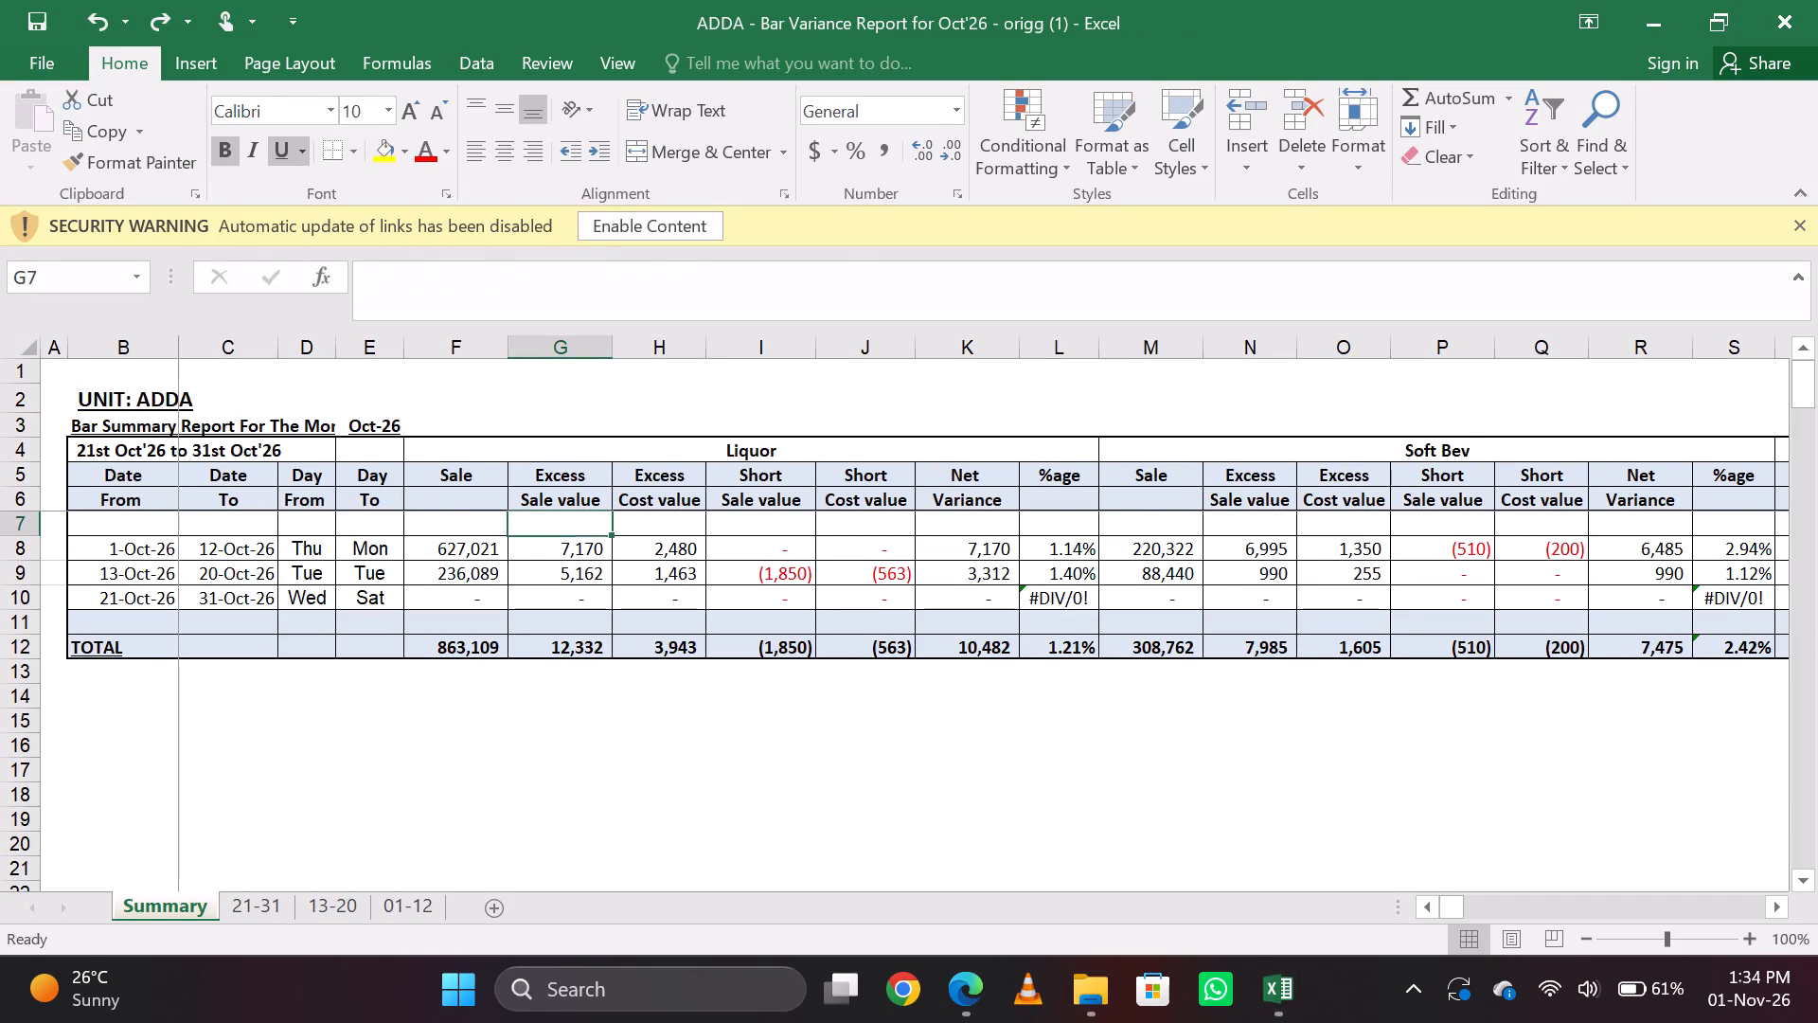
Examine the column layout of the ADDA report's 21-31 sheet, from opening balance and sales across to bar closing stock.
key("ctrl+Page_Down")
key("Right")
key("Right")
key("Right")
key("Right")
key("Right")
key("Right")
key("Right")
key("Right")
key("Right")
key("Right")
key("Right")
key("Right")
key("Right")
key("Right")
key("Right")
key("Right")
key("Right")
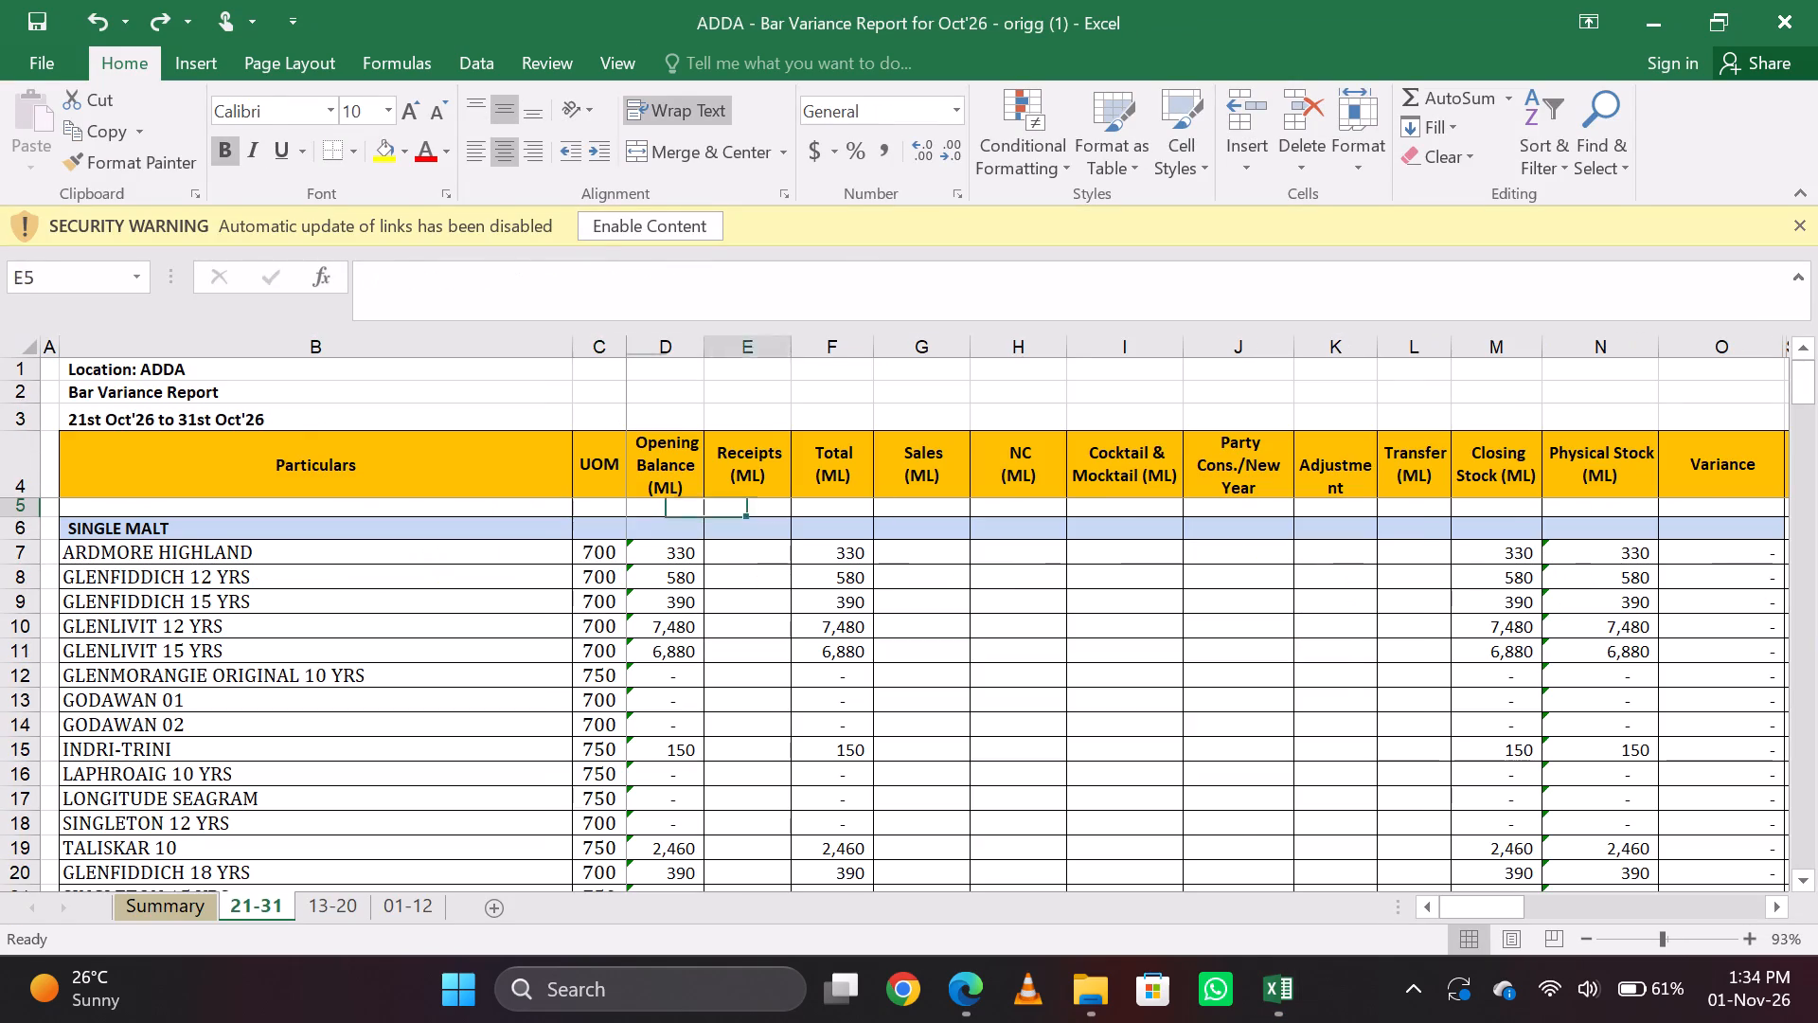
key("Left")
key("Left")
key("Down")
key("Left")
key("Down")
key("Left")
key("Down")
key("Left")
key("Left")
key("Left")
key("Left")
key("Left")
key("Left")
key("Left")
key("Left")
key("Left")
key("Left")
key("Left")
key("Left")
key("Left")
key("Left")
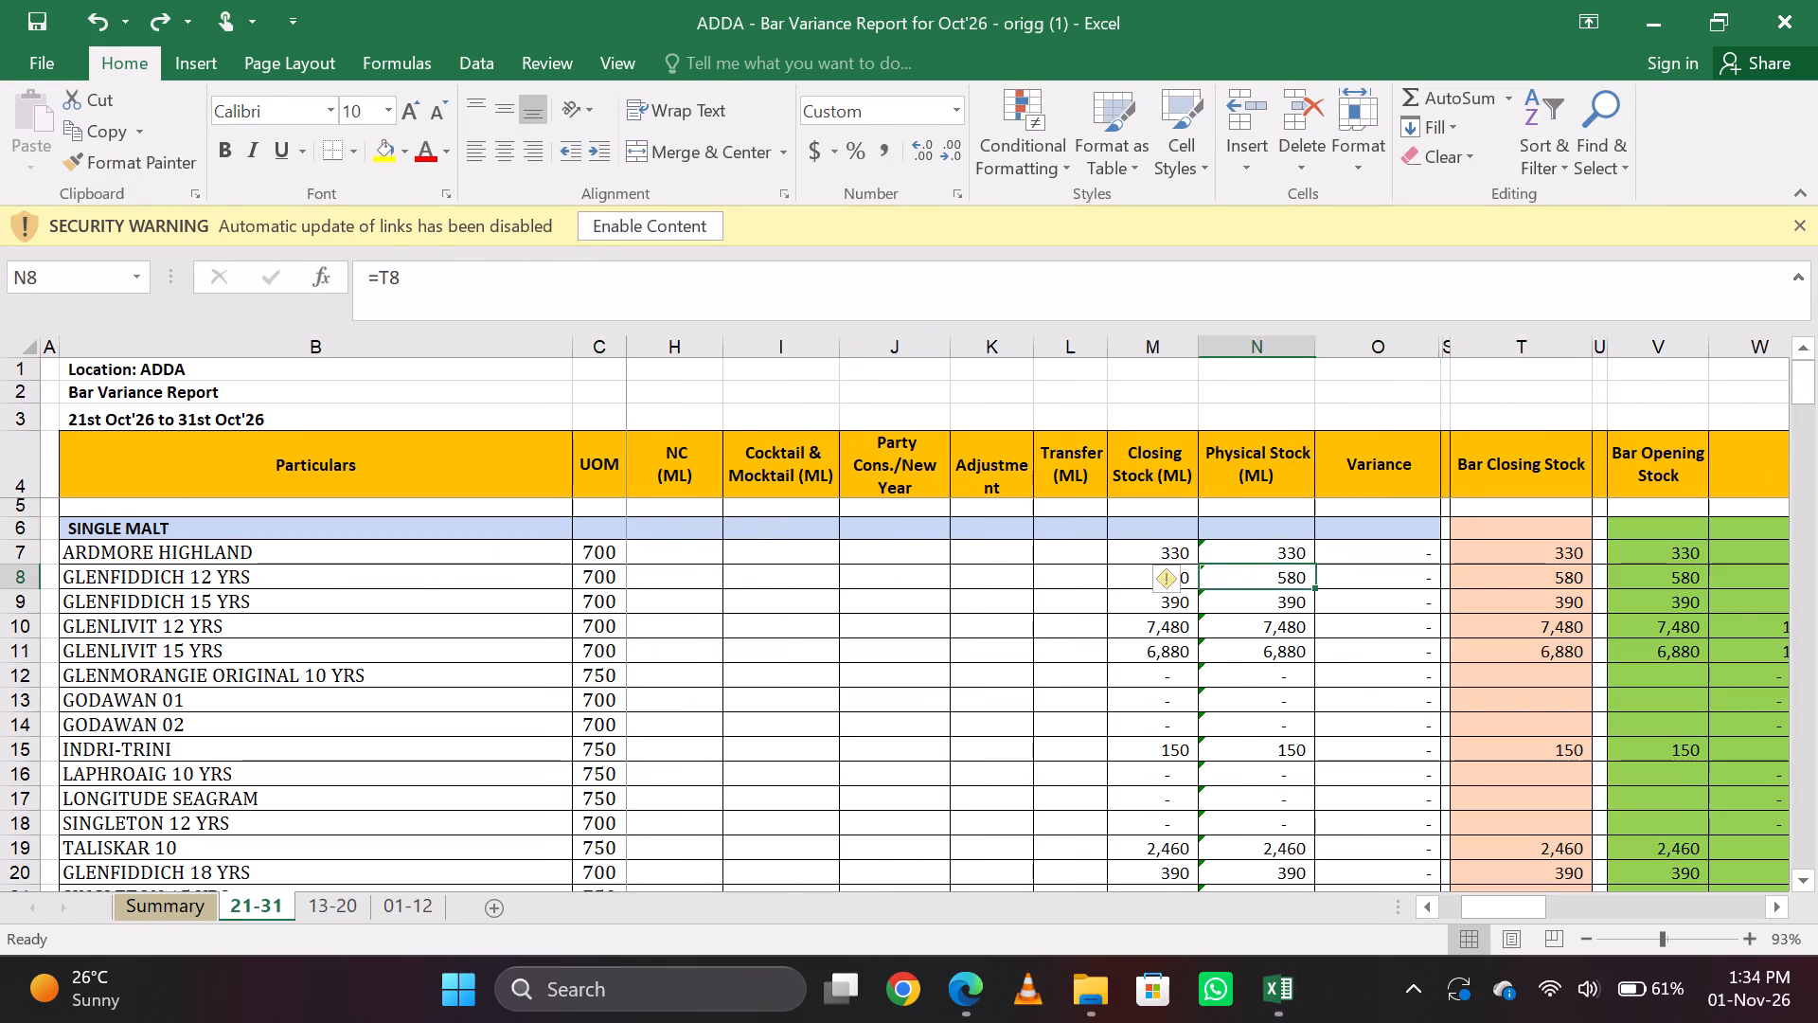
key("Right")
key("Right")
key("Right")
key("Right")
key("Right")
key("Right")
key("Up")
key("Up")
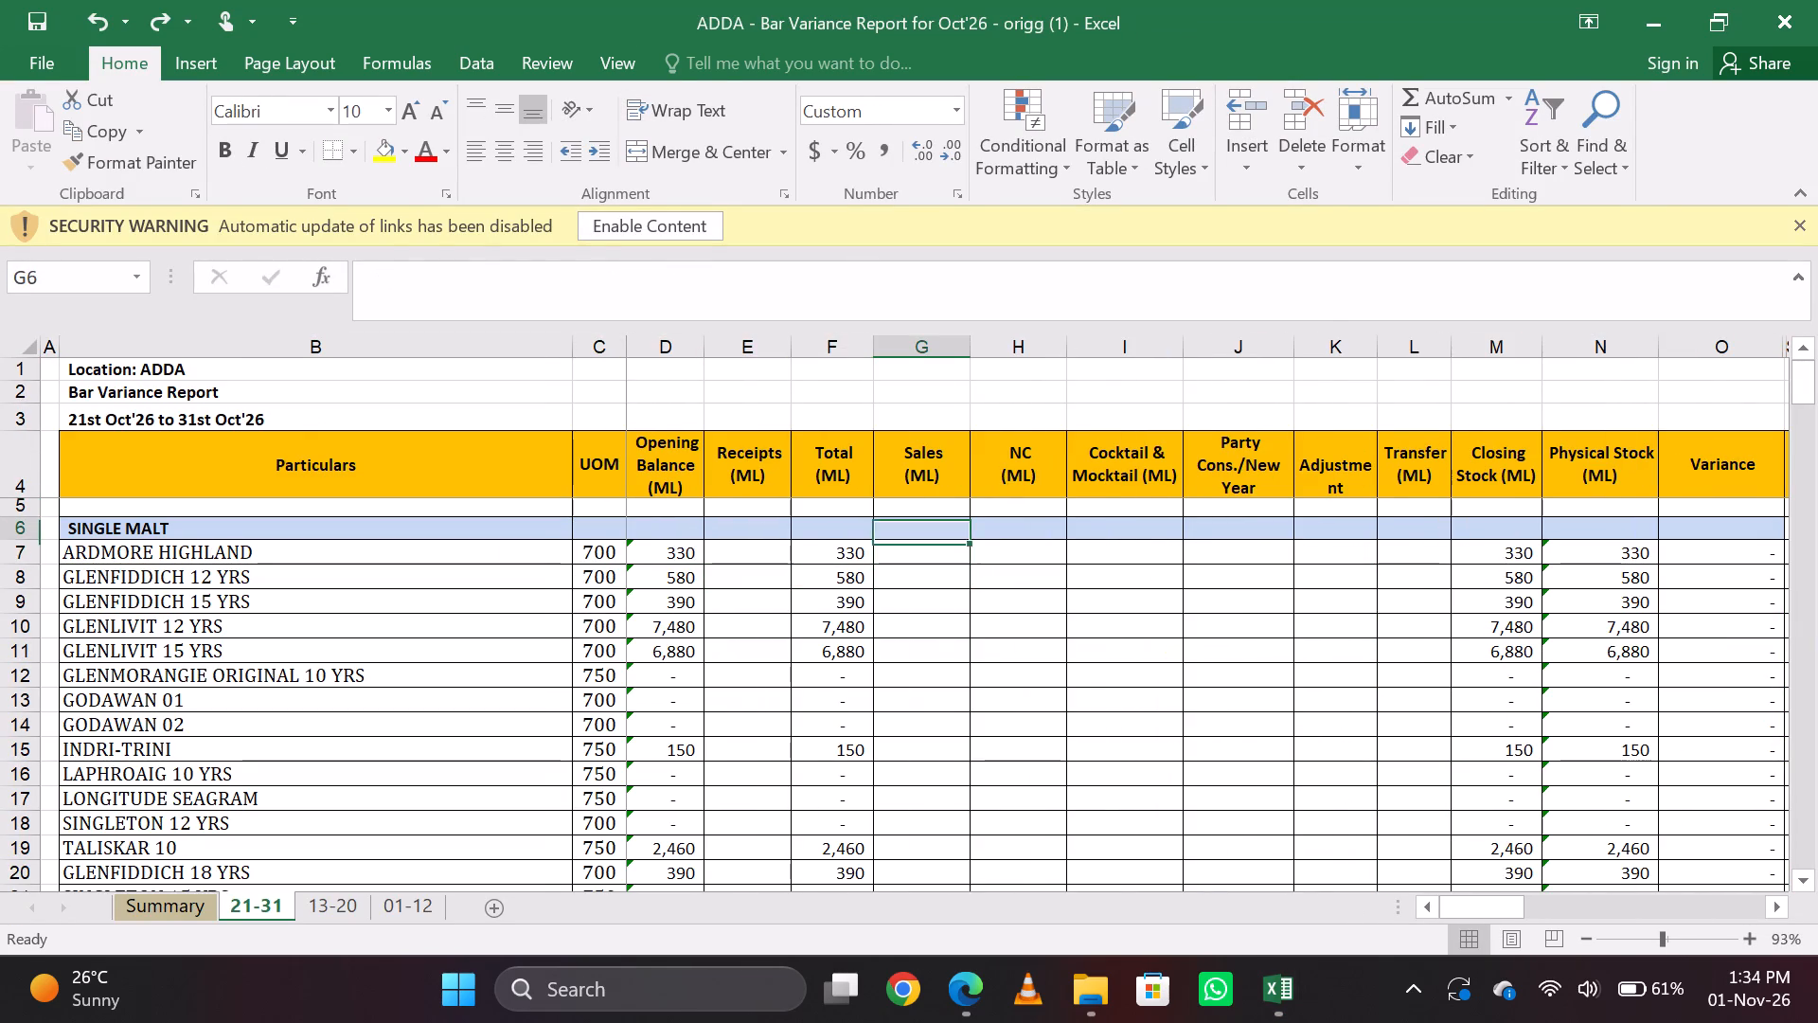
key("Down")
key("Right")
key("Left")
Open the sales file "21 oct to 31s" from the Downloads folder and enable editing.
key("alt+Tab")
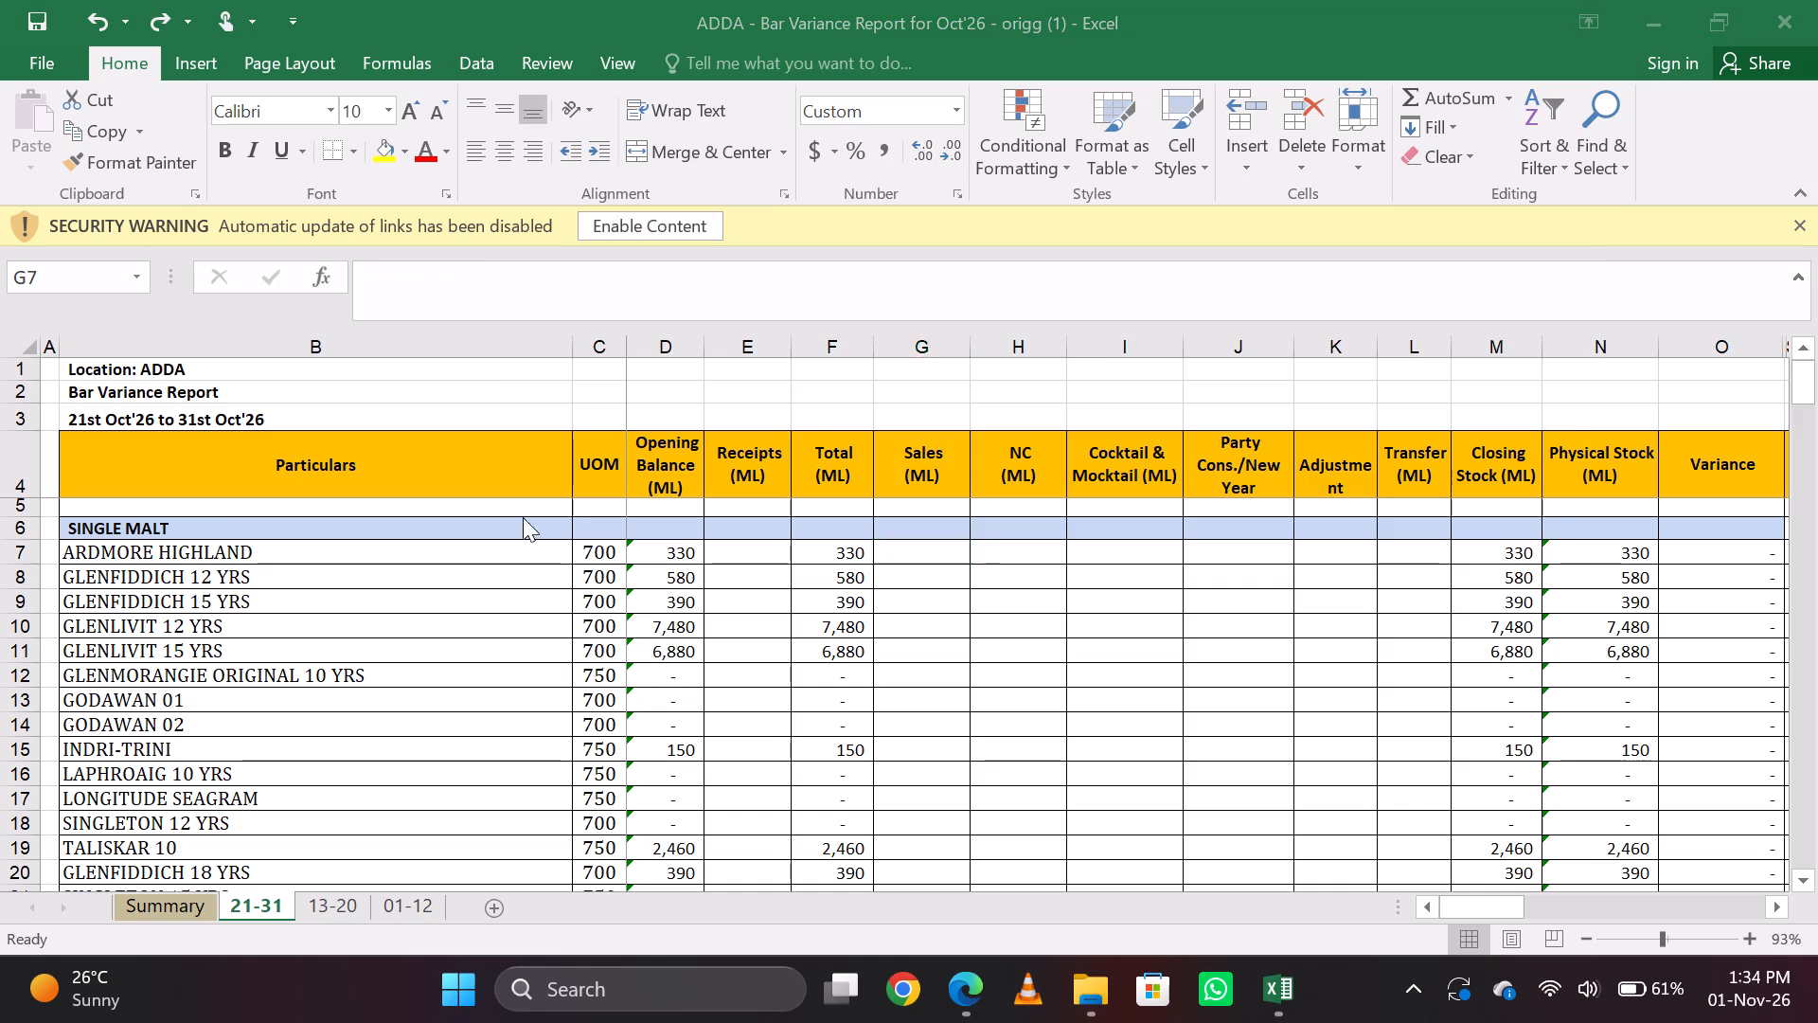
key("alt+Tab")
double_click(561, 297)
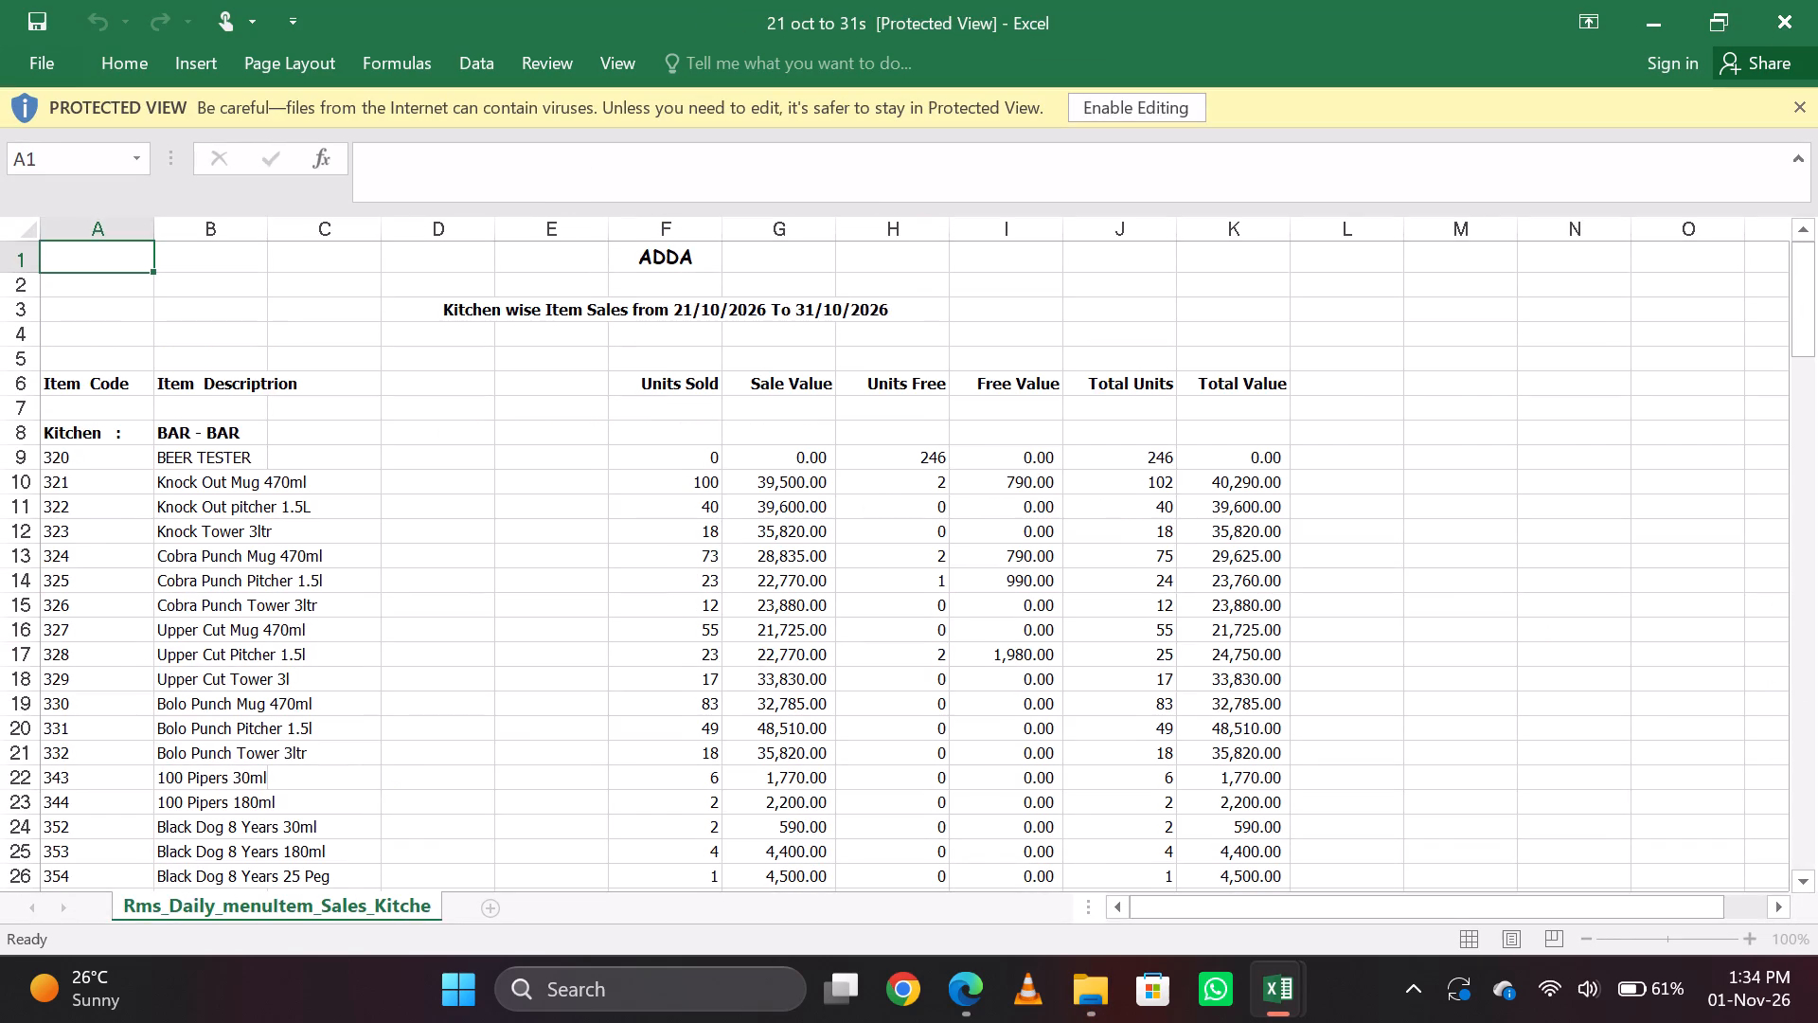
left_click(1178, 97)
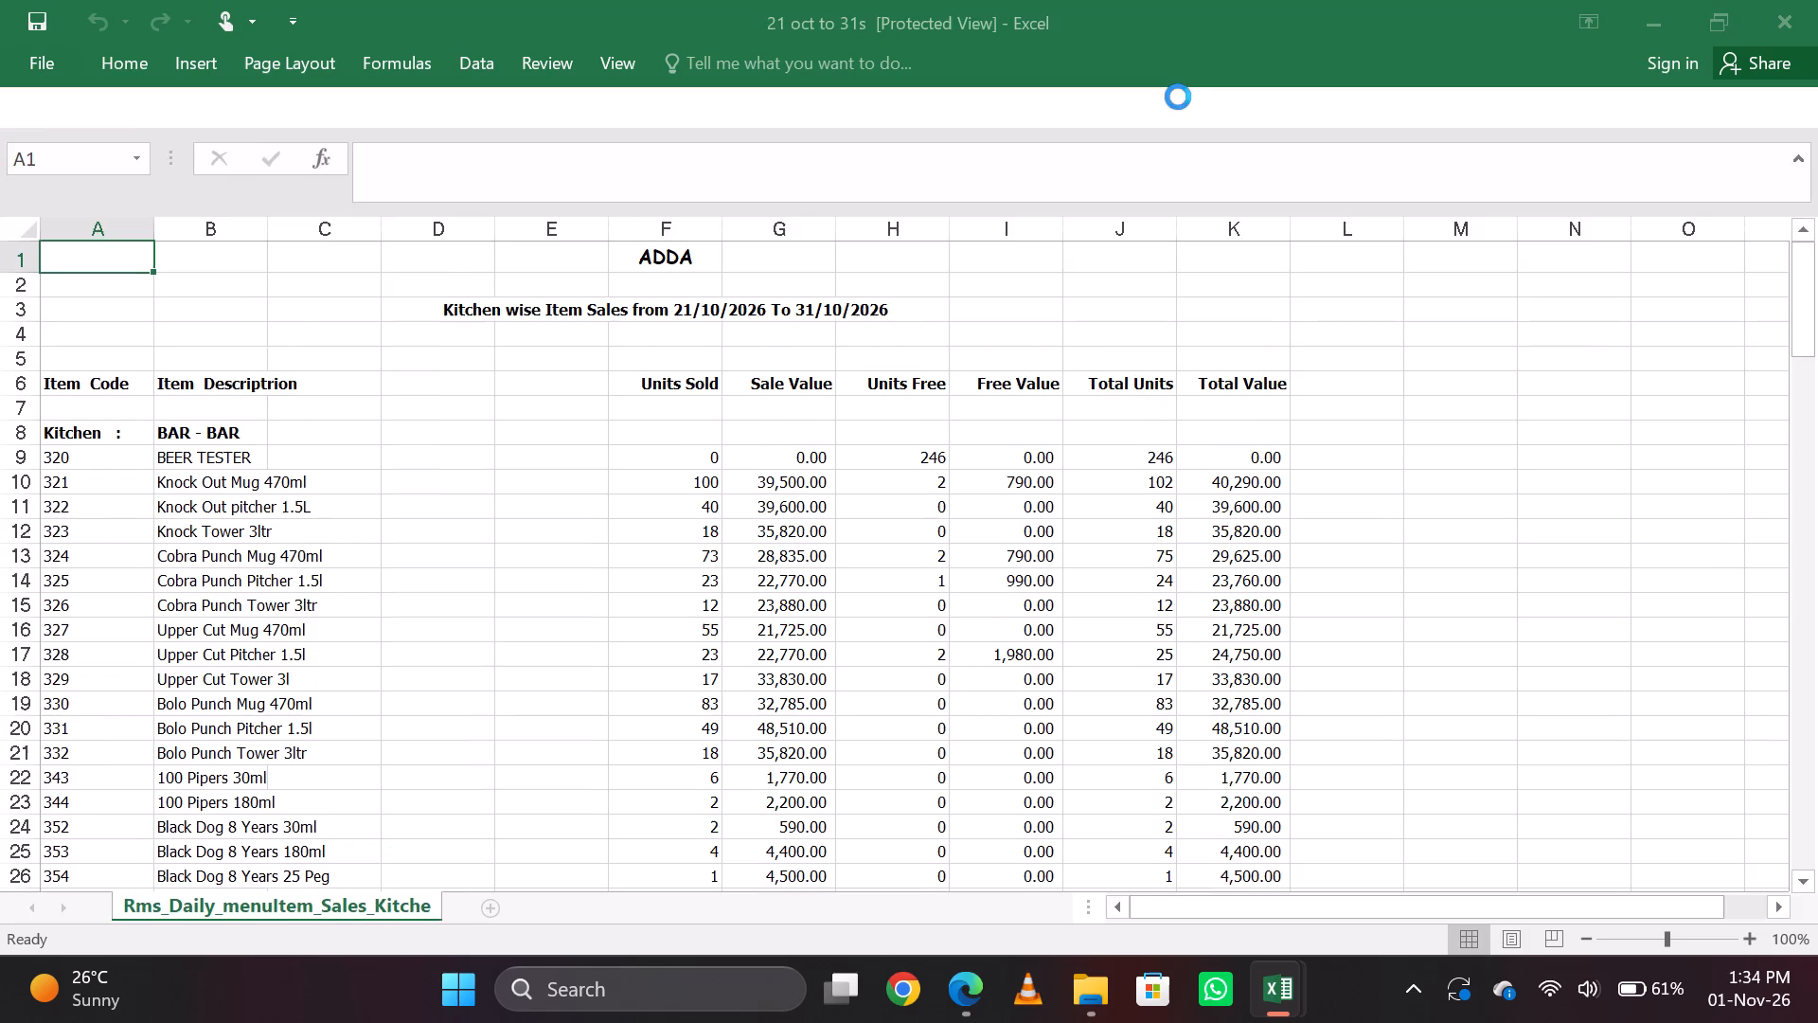
Delete the item rows from BEER TESTER through Bolo Punch Tower 3ltr in the 21-31 October sales sheet.
key("Down")
key("Down")
key("Right")
key("Down")
key("Down")
key("Down")
key("Down")
key("Down")
key("Down")
key("Down")
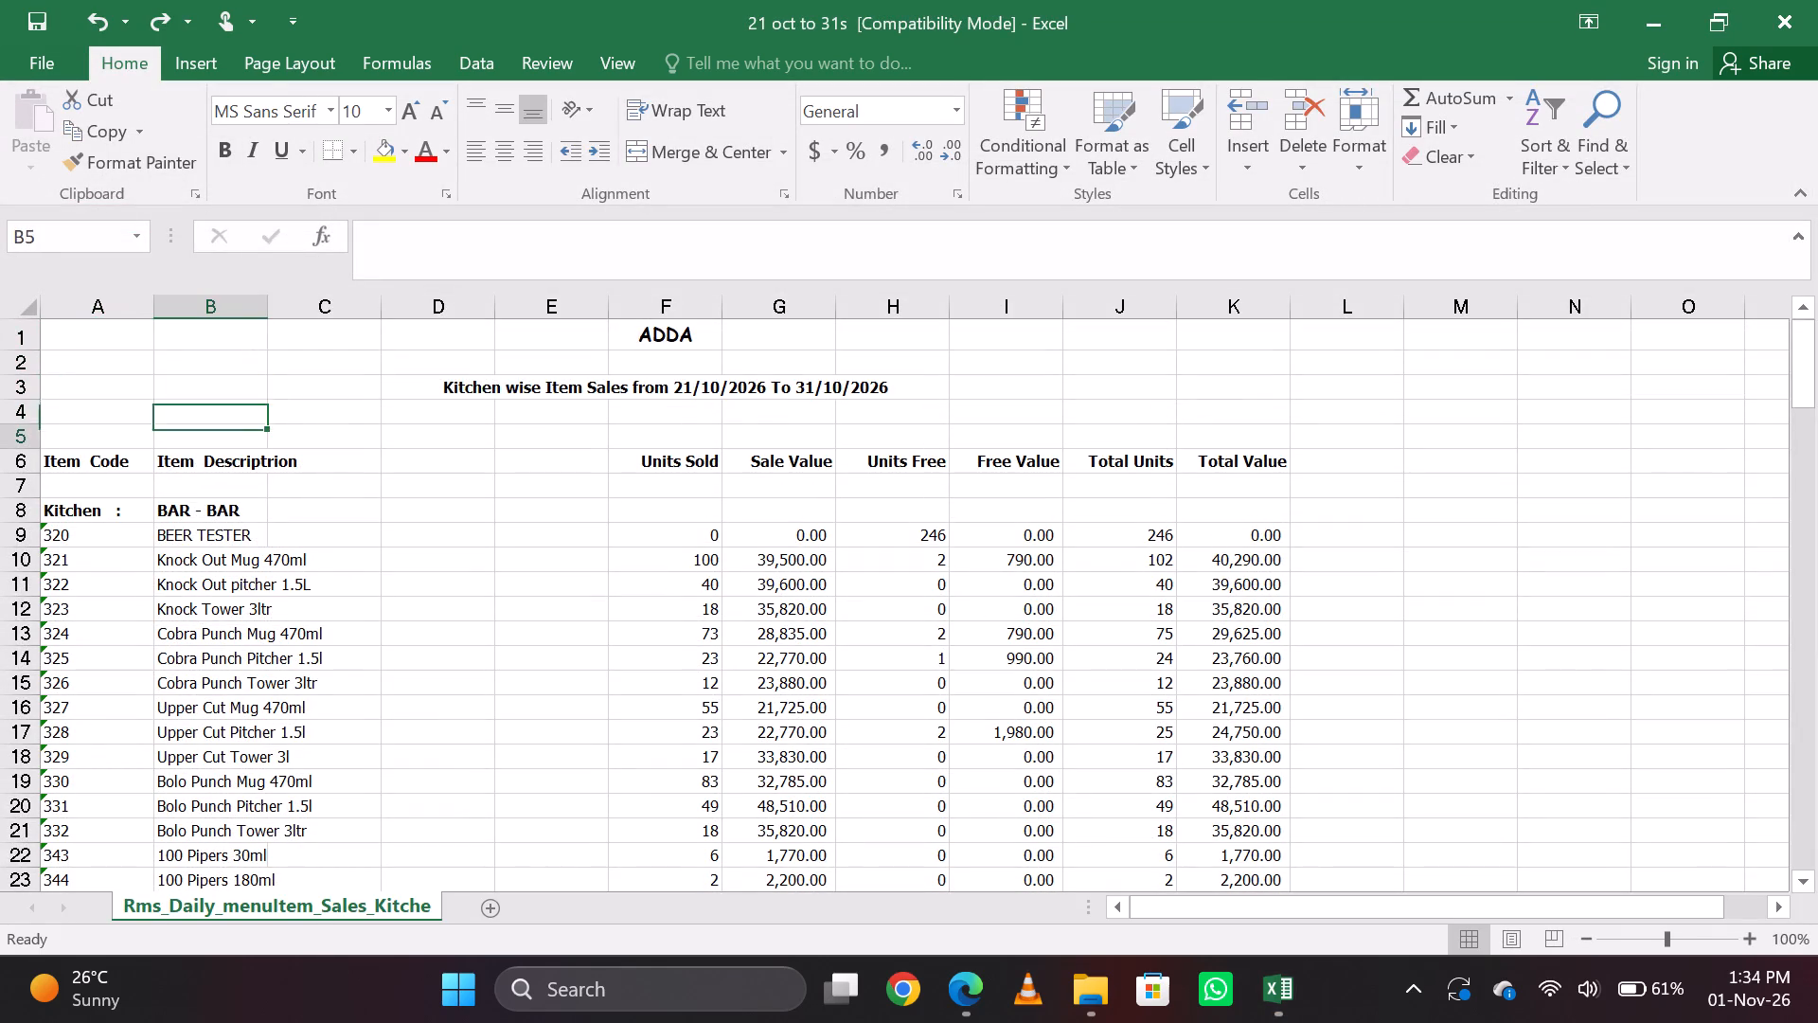
key("Up")
key("Down")
key("Up")
key("shift+space")
key("shift+Down")
key("shift+Down")
key("shift+Down")
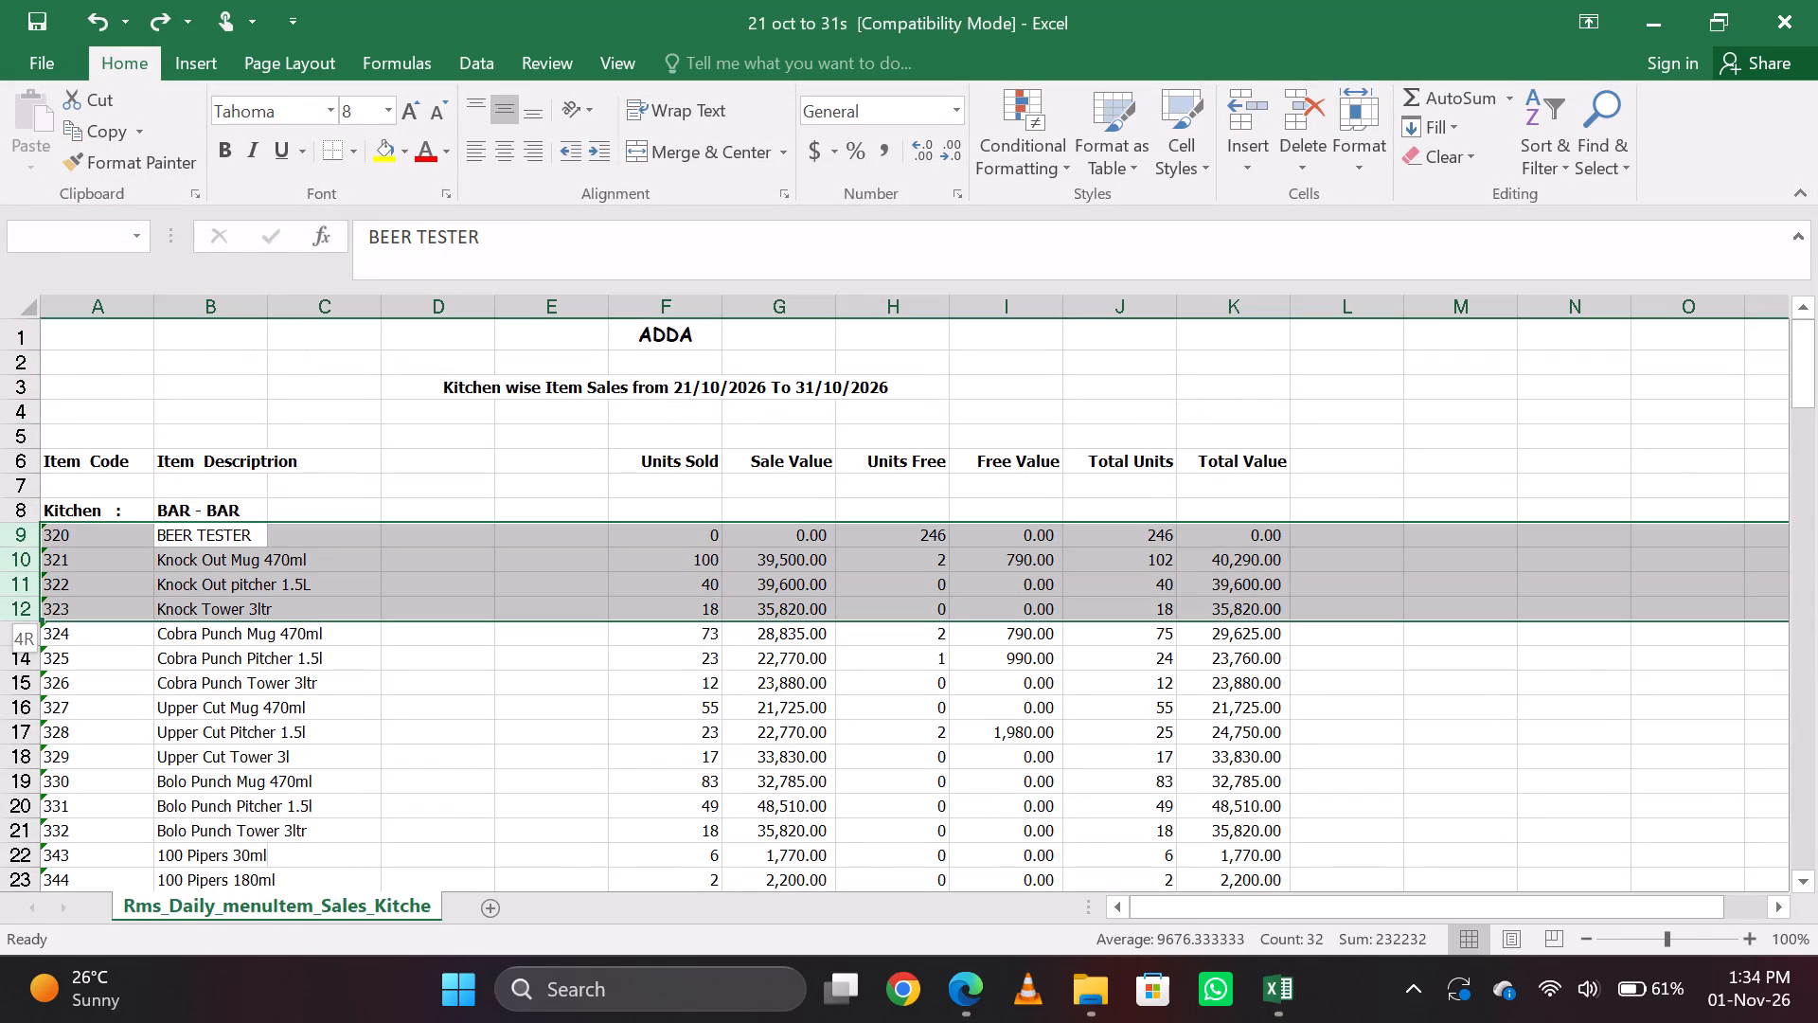
key("shift+Down")
key("shift+Down")
key("shift+Down")
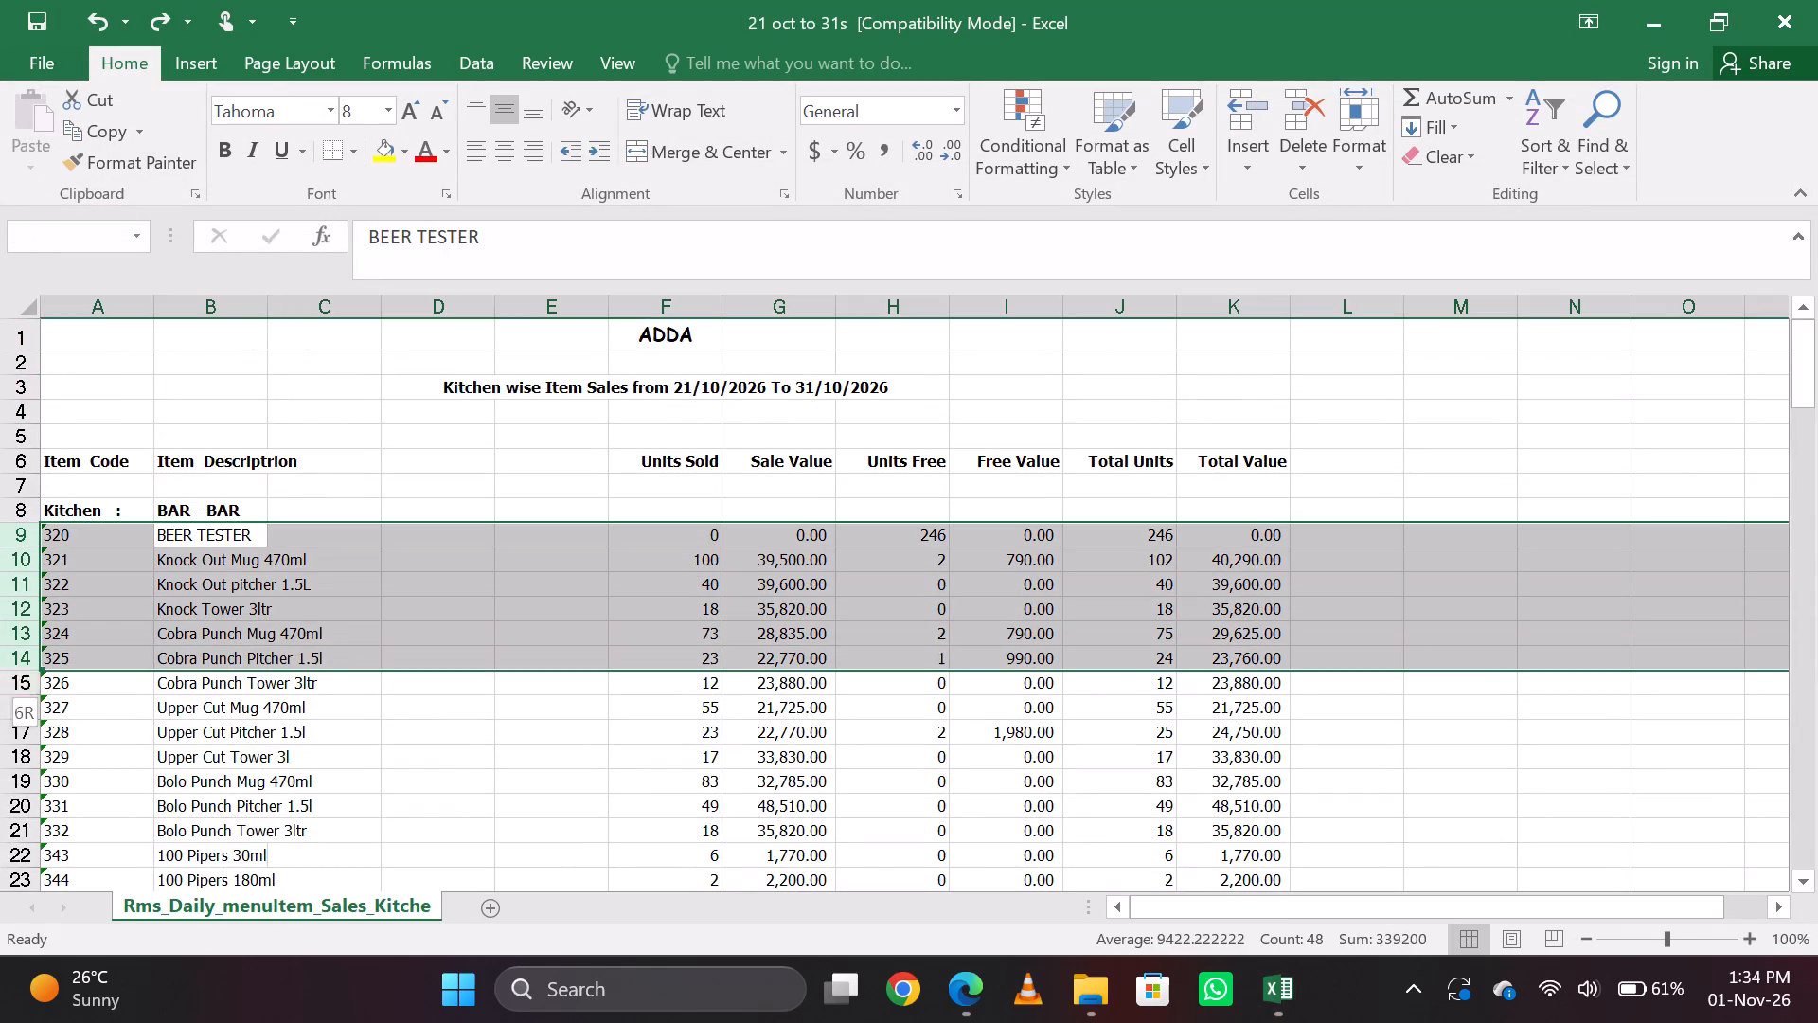
key("shift+Down")
key("shift+Down")
key("shift+Down")
key("shift+Down")
key("shift+Down")
key("shift+Down")
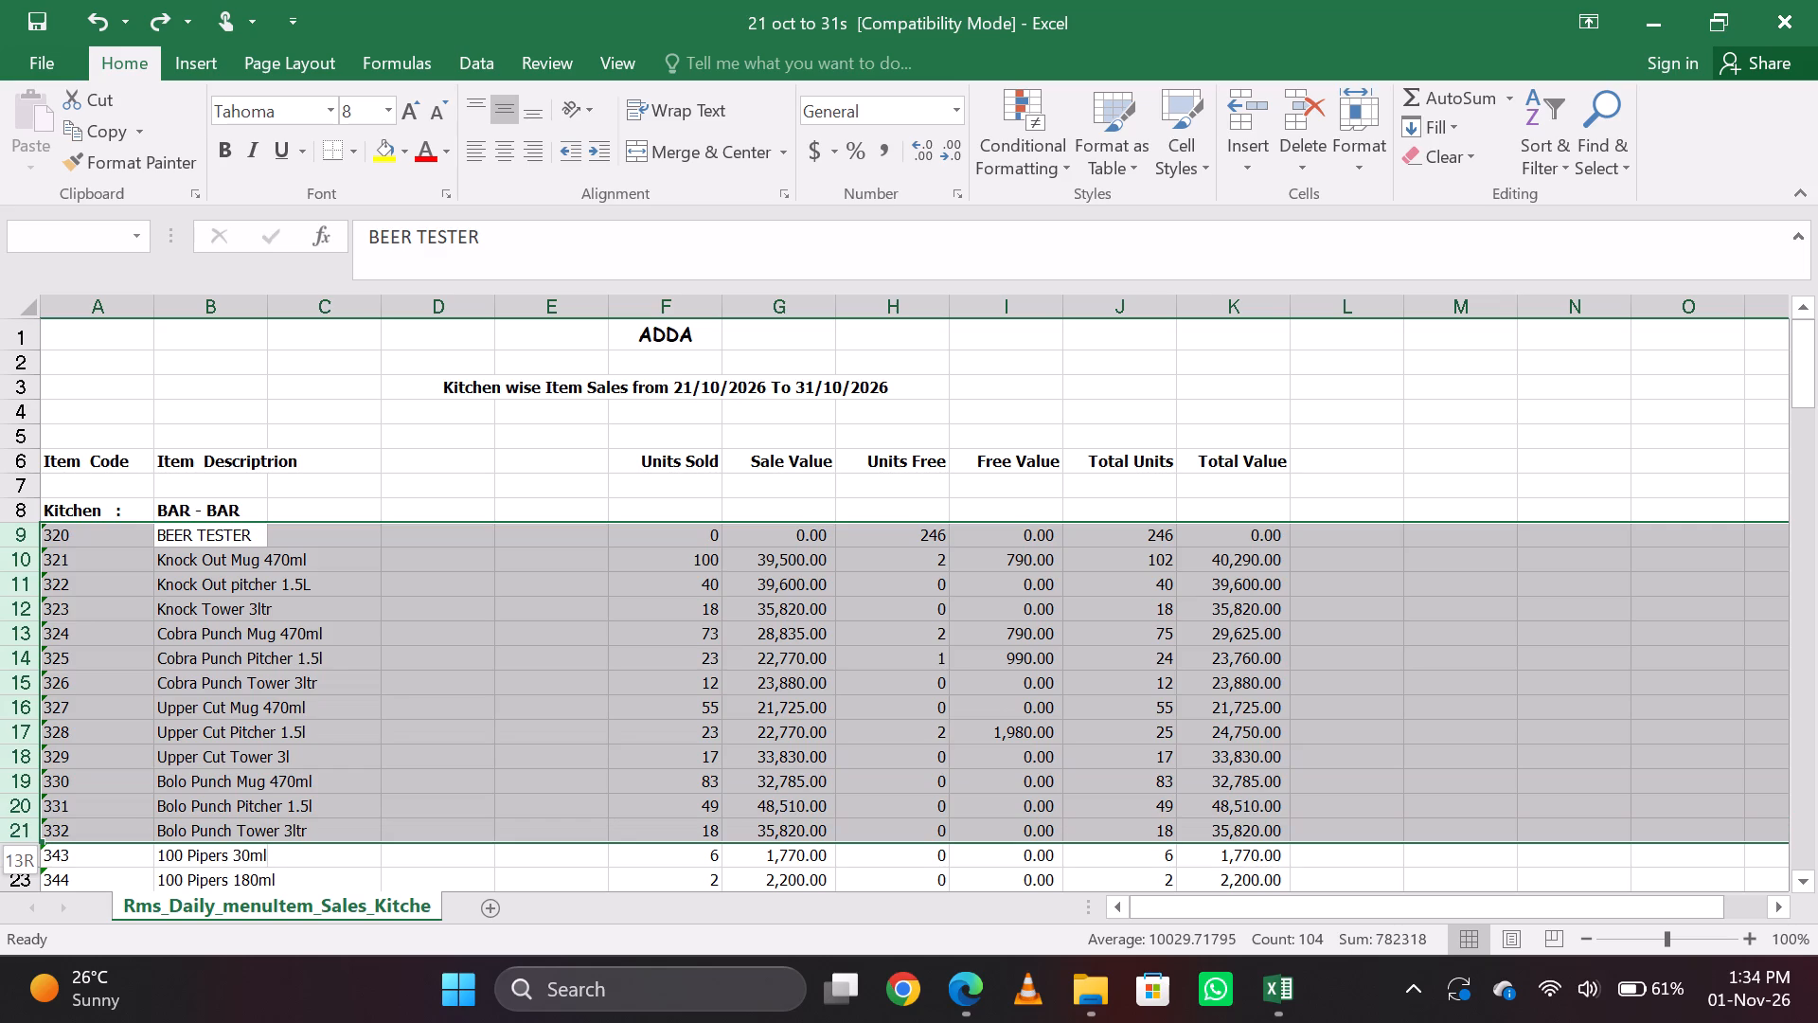
key("shift+Down")
key("shift+Down")
key("shift+Down")
key("shift+Down")
key("shift+Down")
key("shift+Down")
key("shift+Up")
key("shift+Up")
key("shift+Up")
key("shift+Up")
key("shift+Up")
key("shift+Up")
key("shift+Up")
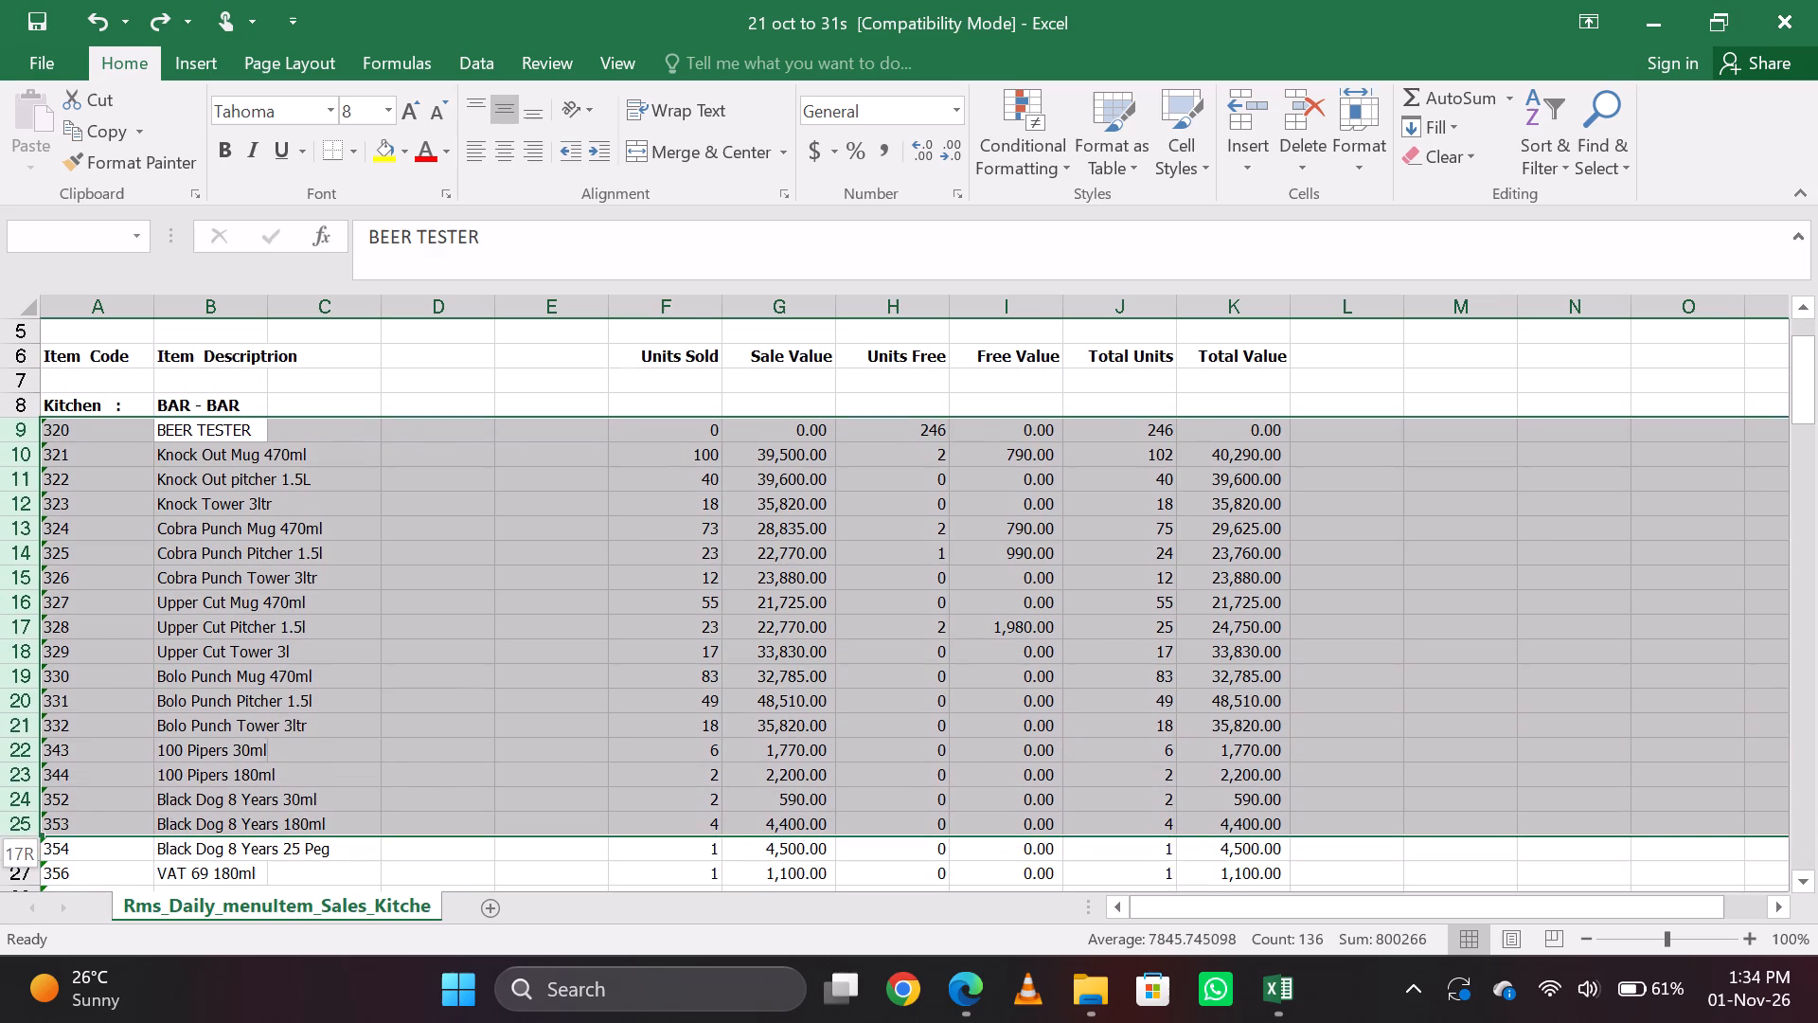
key("shift+Down")
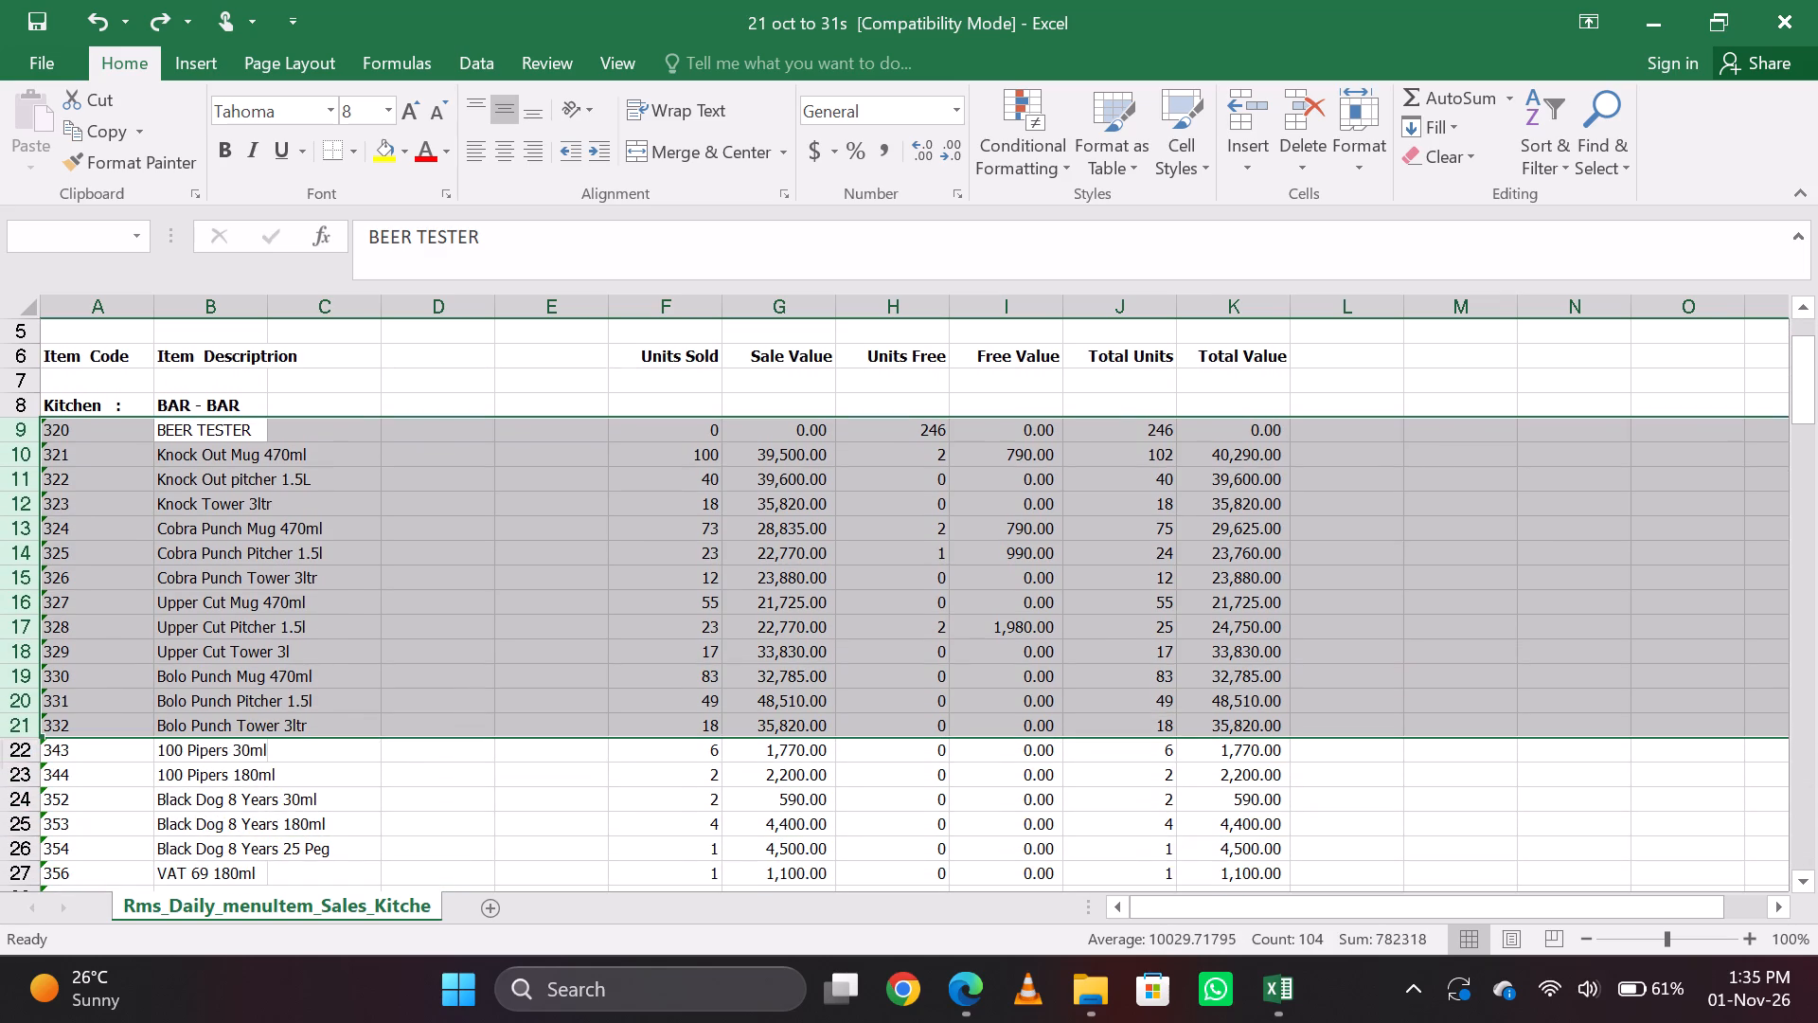
key("ctrl+minus")
key("Up")
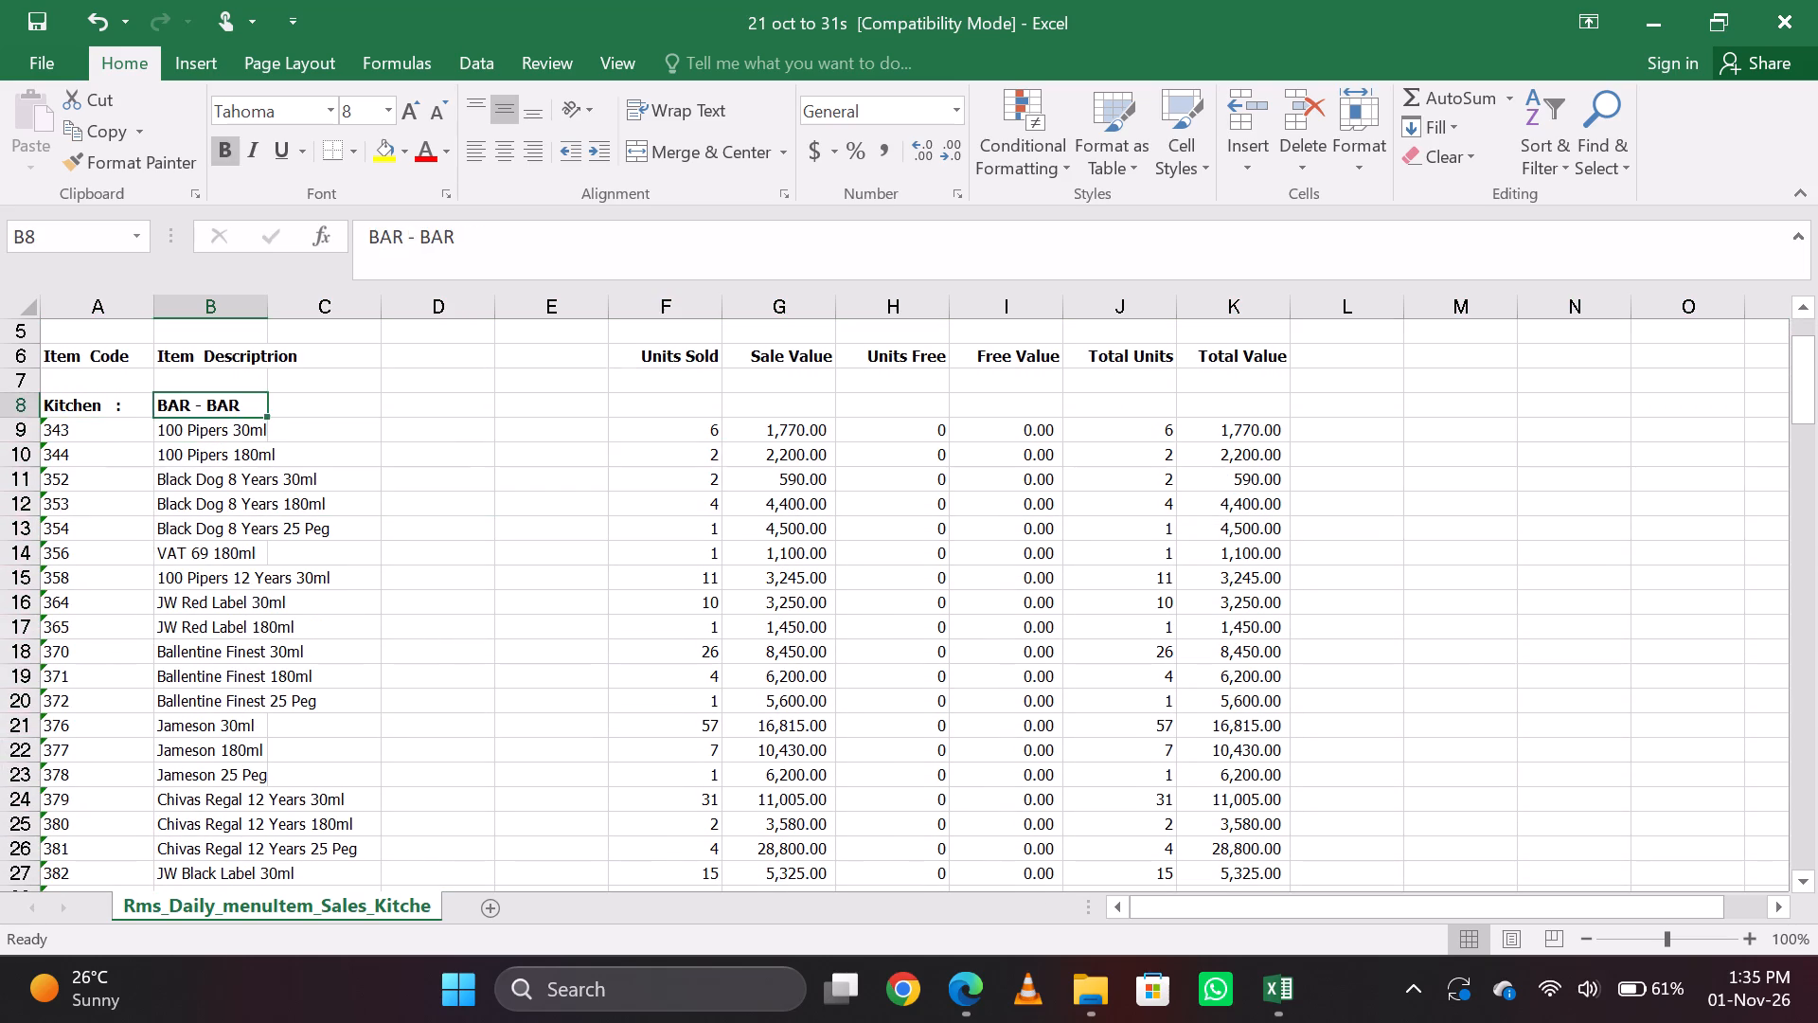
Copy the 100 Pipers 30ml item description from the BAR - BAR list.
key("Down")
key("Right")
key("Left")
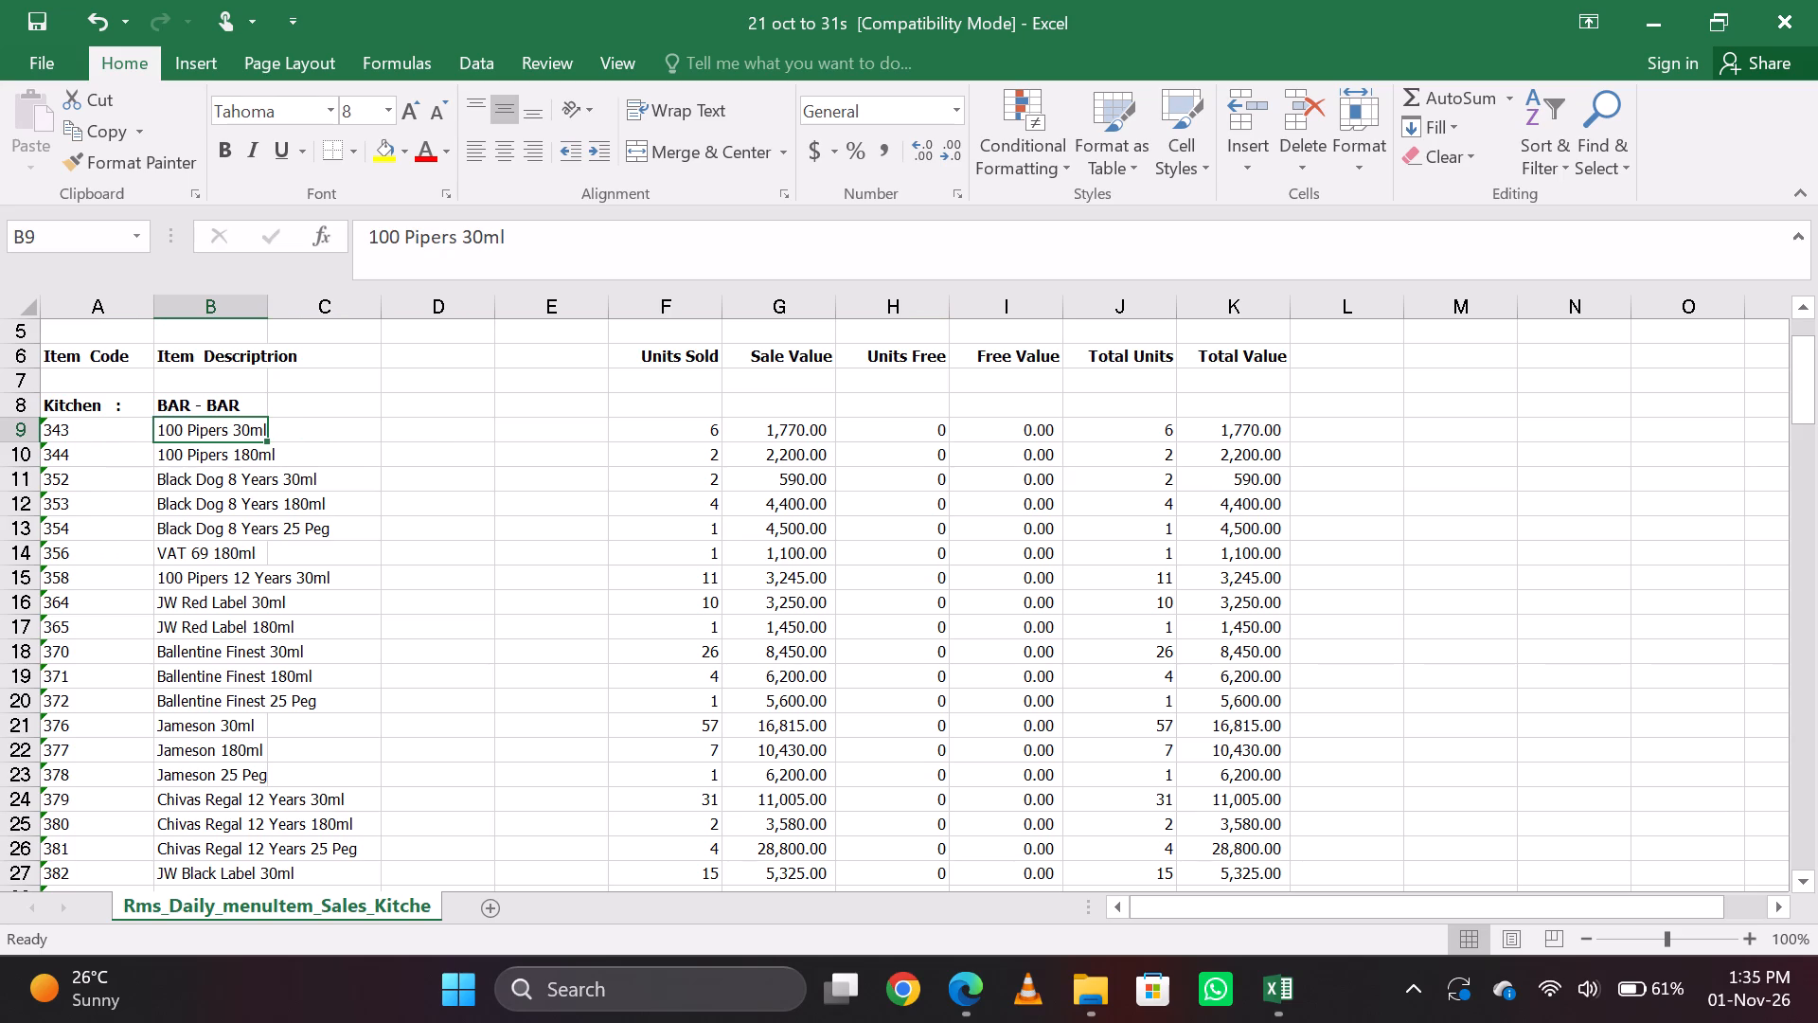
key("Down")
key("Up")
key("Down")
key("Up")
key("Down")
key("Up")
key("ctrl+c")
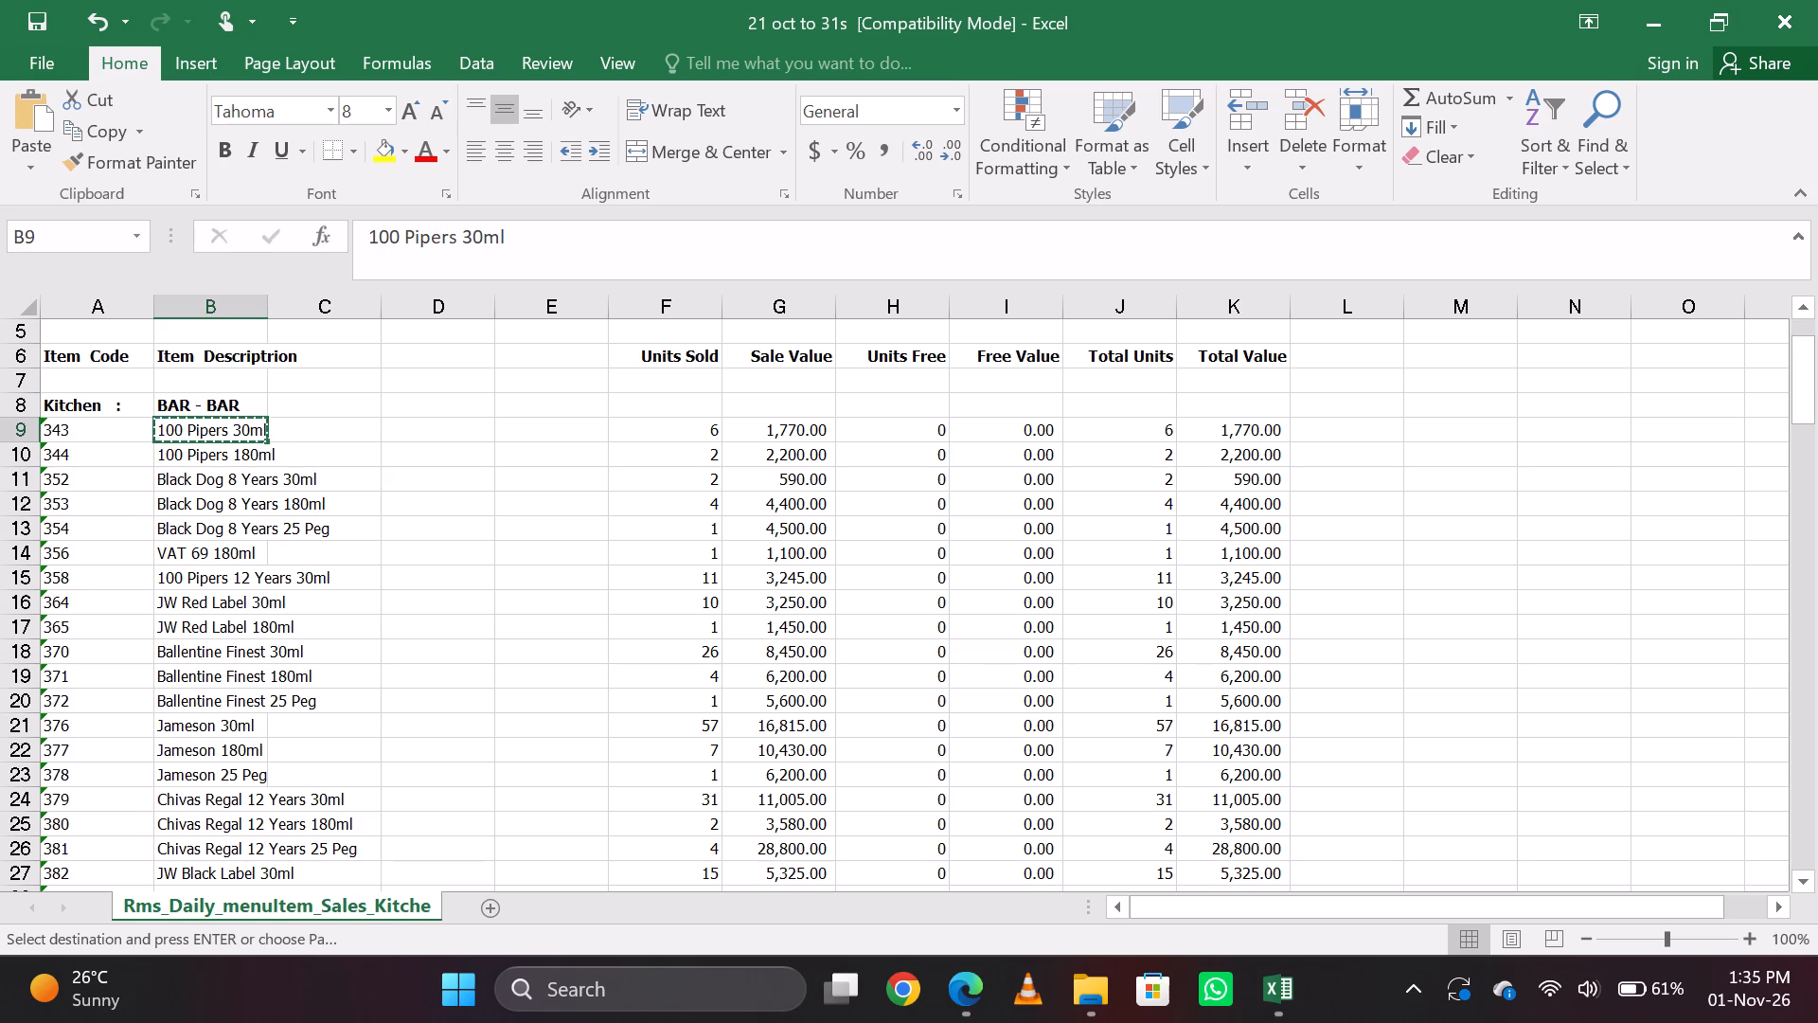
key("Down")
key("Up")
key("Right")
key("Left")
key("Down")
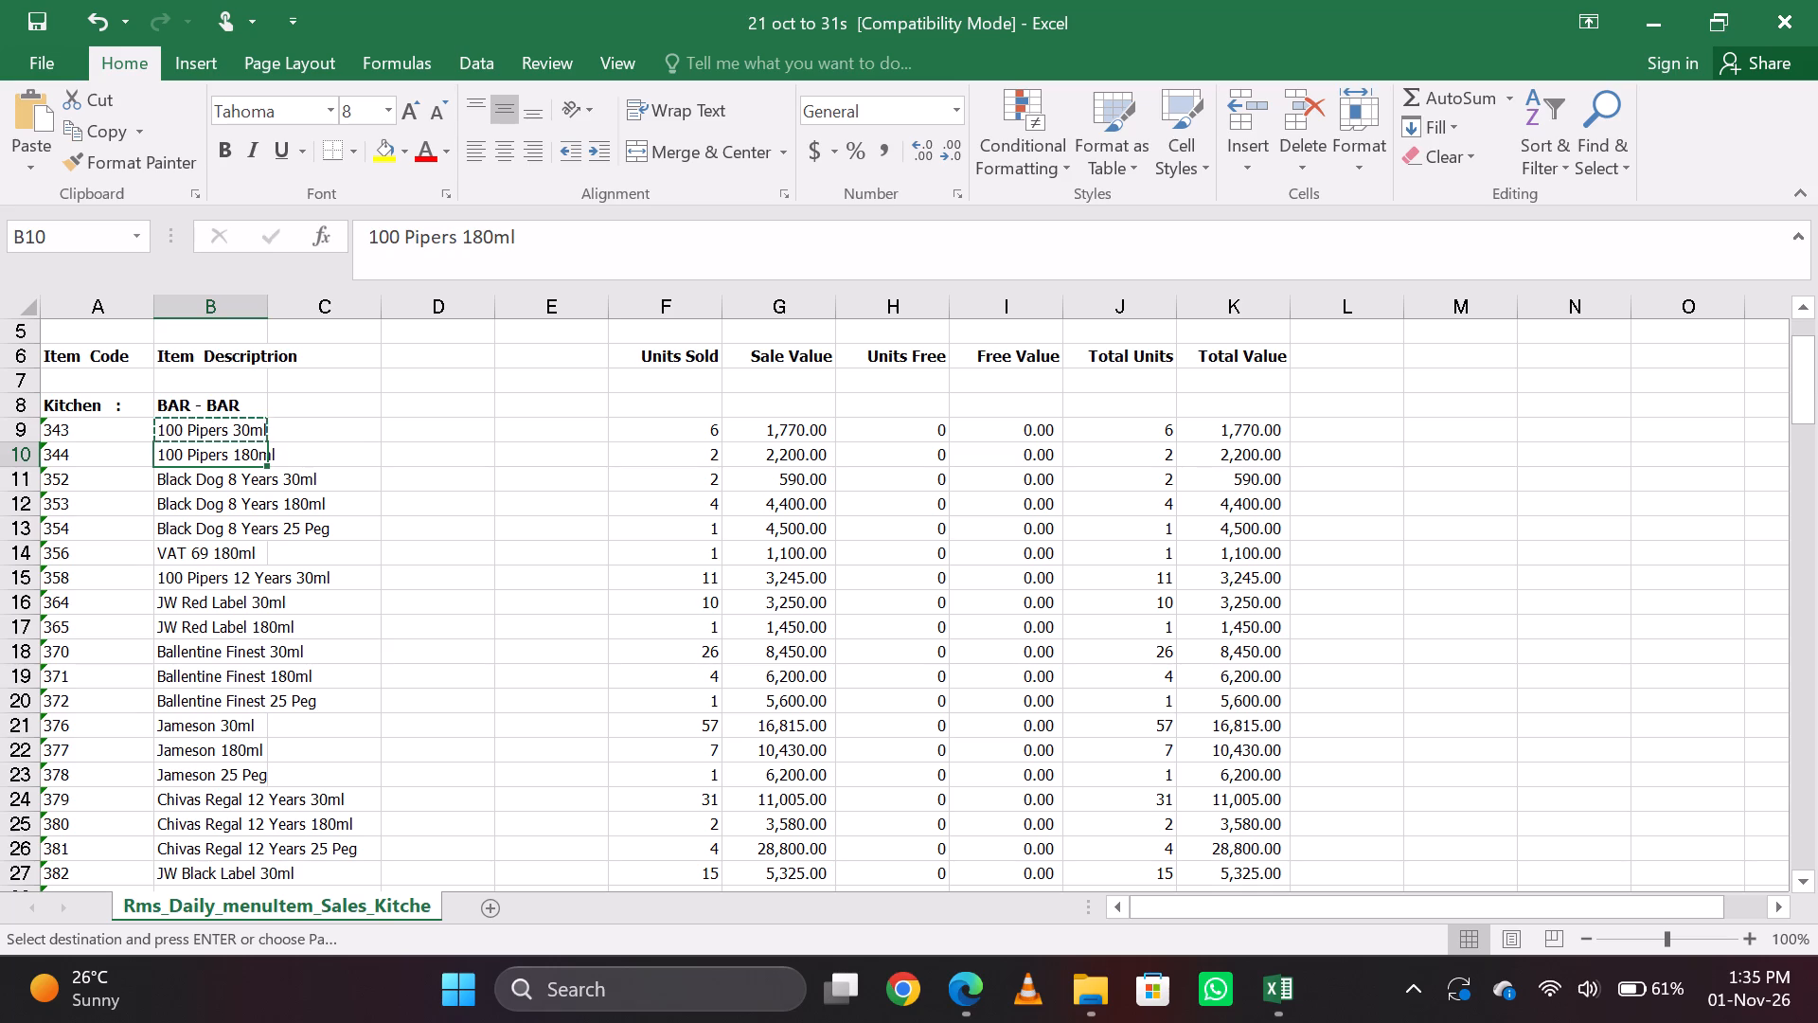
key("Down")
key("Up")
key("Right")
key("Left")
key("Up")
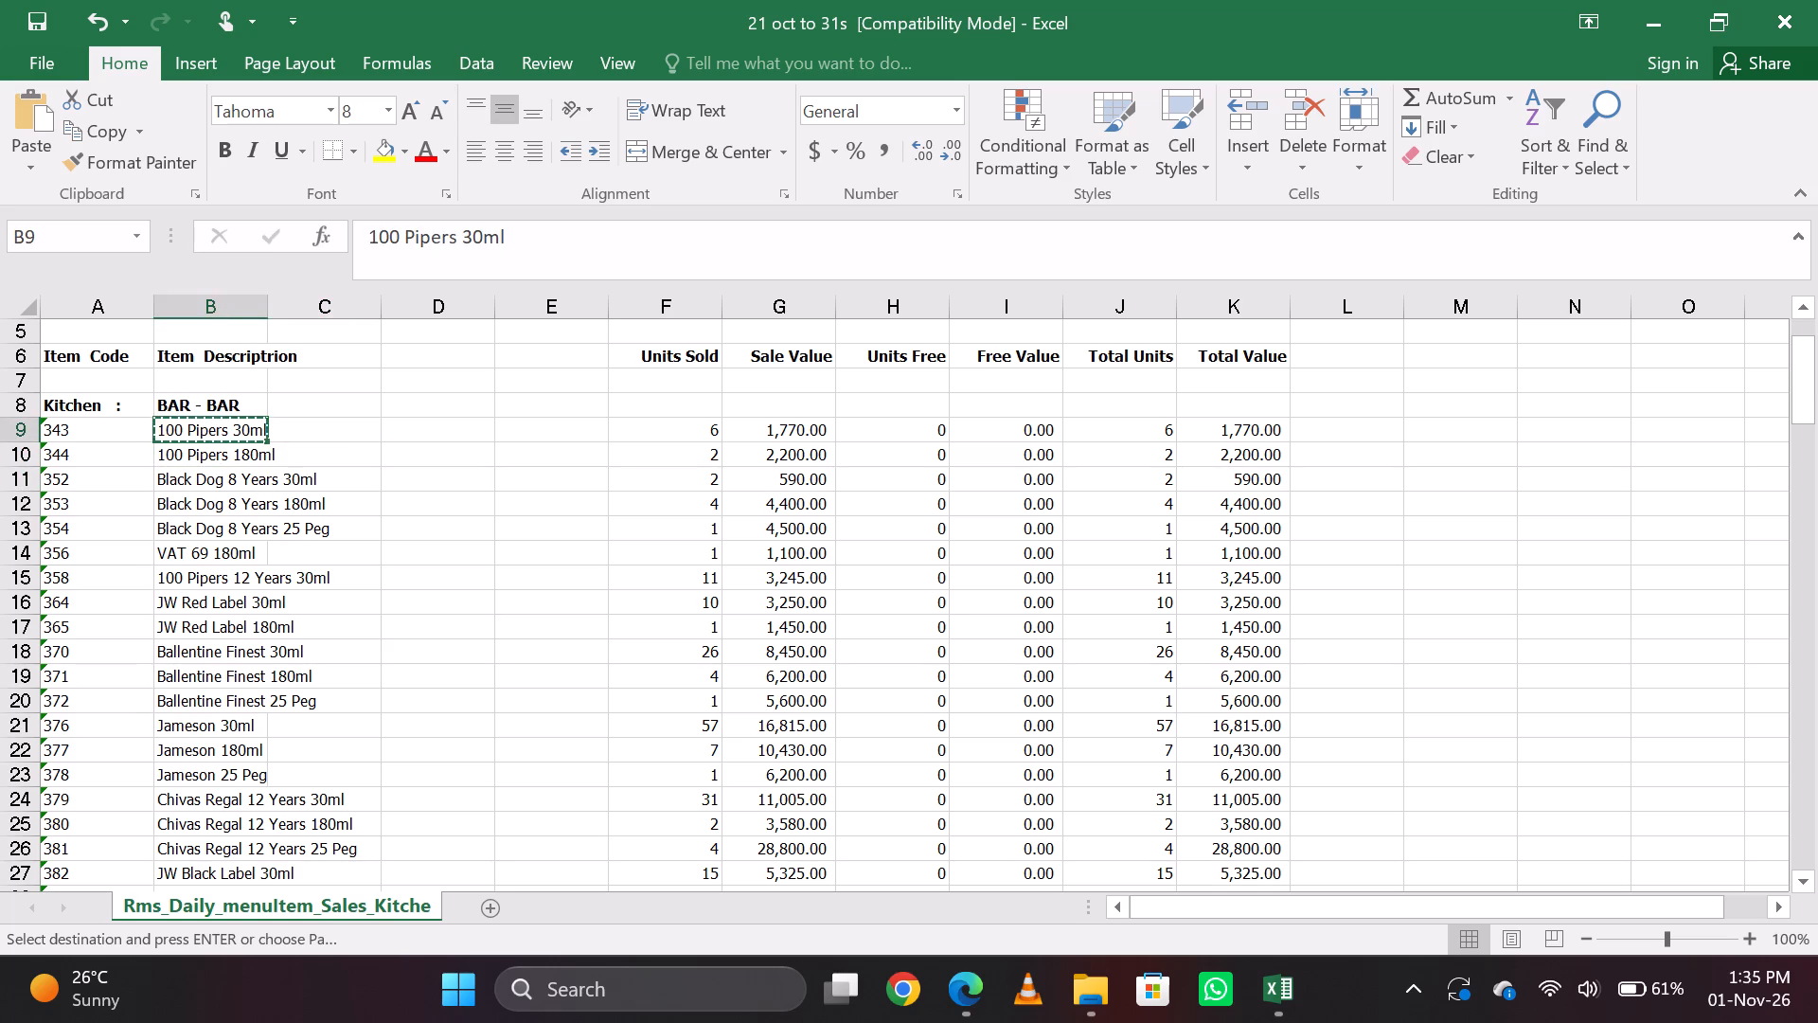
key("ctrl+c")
Switch to the Villagio bar variance report and examine the Diet Coke 300ml and Tonic Water bar closing stock on the 22-31 sheet.
key("alt+Tab")
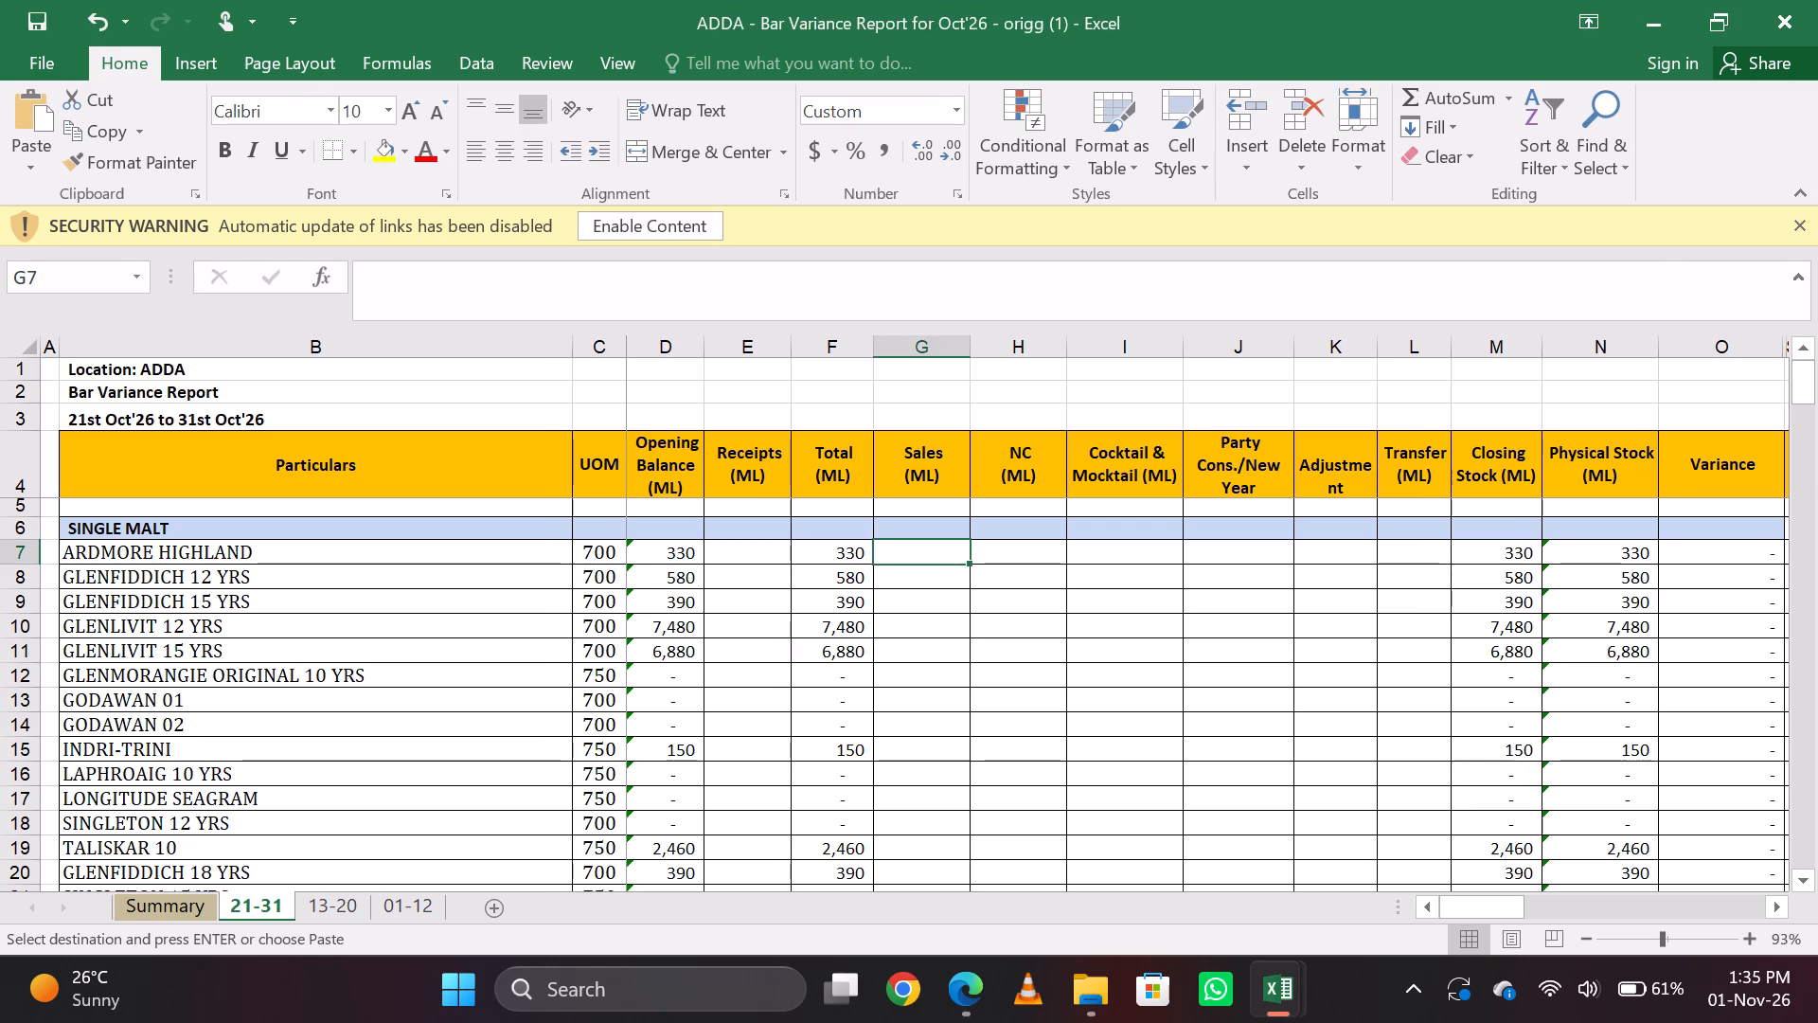
key("alt+Tab")
key("alt+Tab")
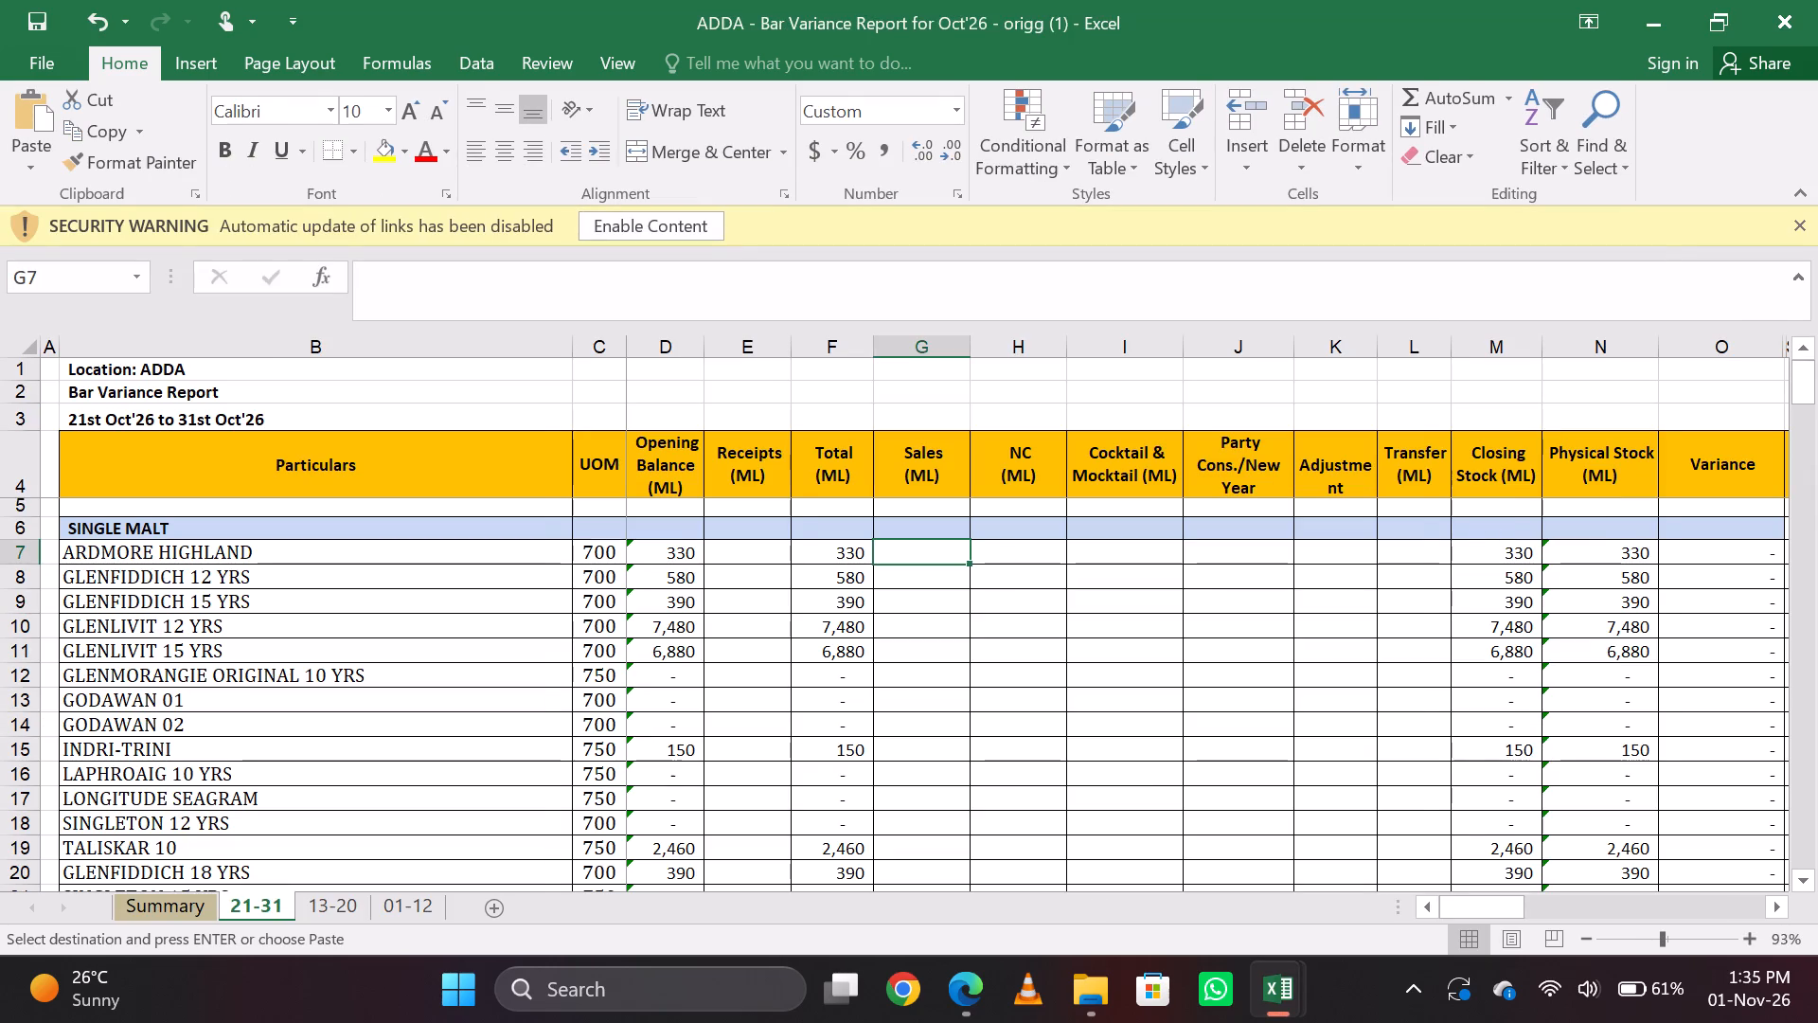
key("alt+Tab")
key("alt+Tab")
key("alt+Tab")
key("Page_Down")
key("Page_Down")
key("Page_Down")
key("Page_Down")
key("Page_Down")
key("Page_Down")
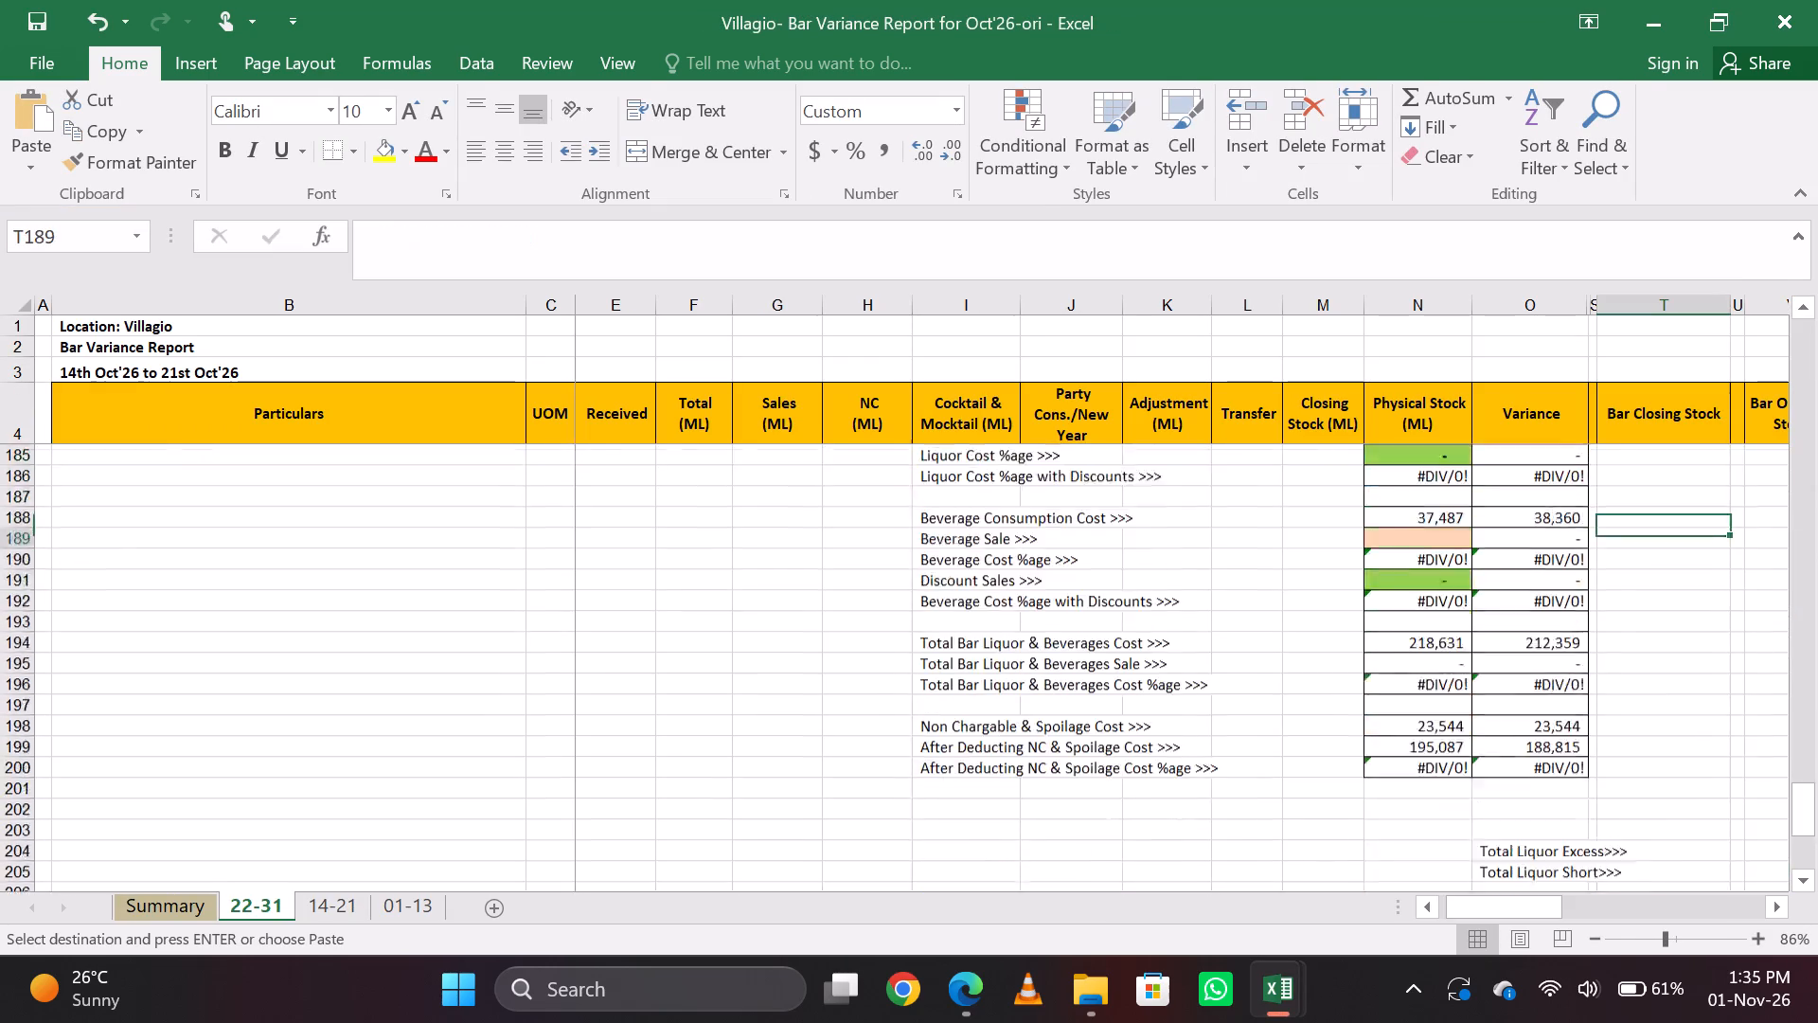
key("Page_Down")
key("Page_Up")
key("Page_Up")
key("Page_Up")
key("Right")
key("Down")
key("Down")
key("Down")
key("Down")
key("Down")
key("Down")
key("Down")
key("Down")
key("Down")
key("Down")
key("Down")
key("Down")
key("Down")
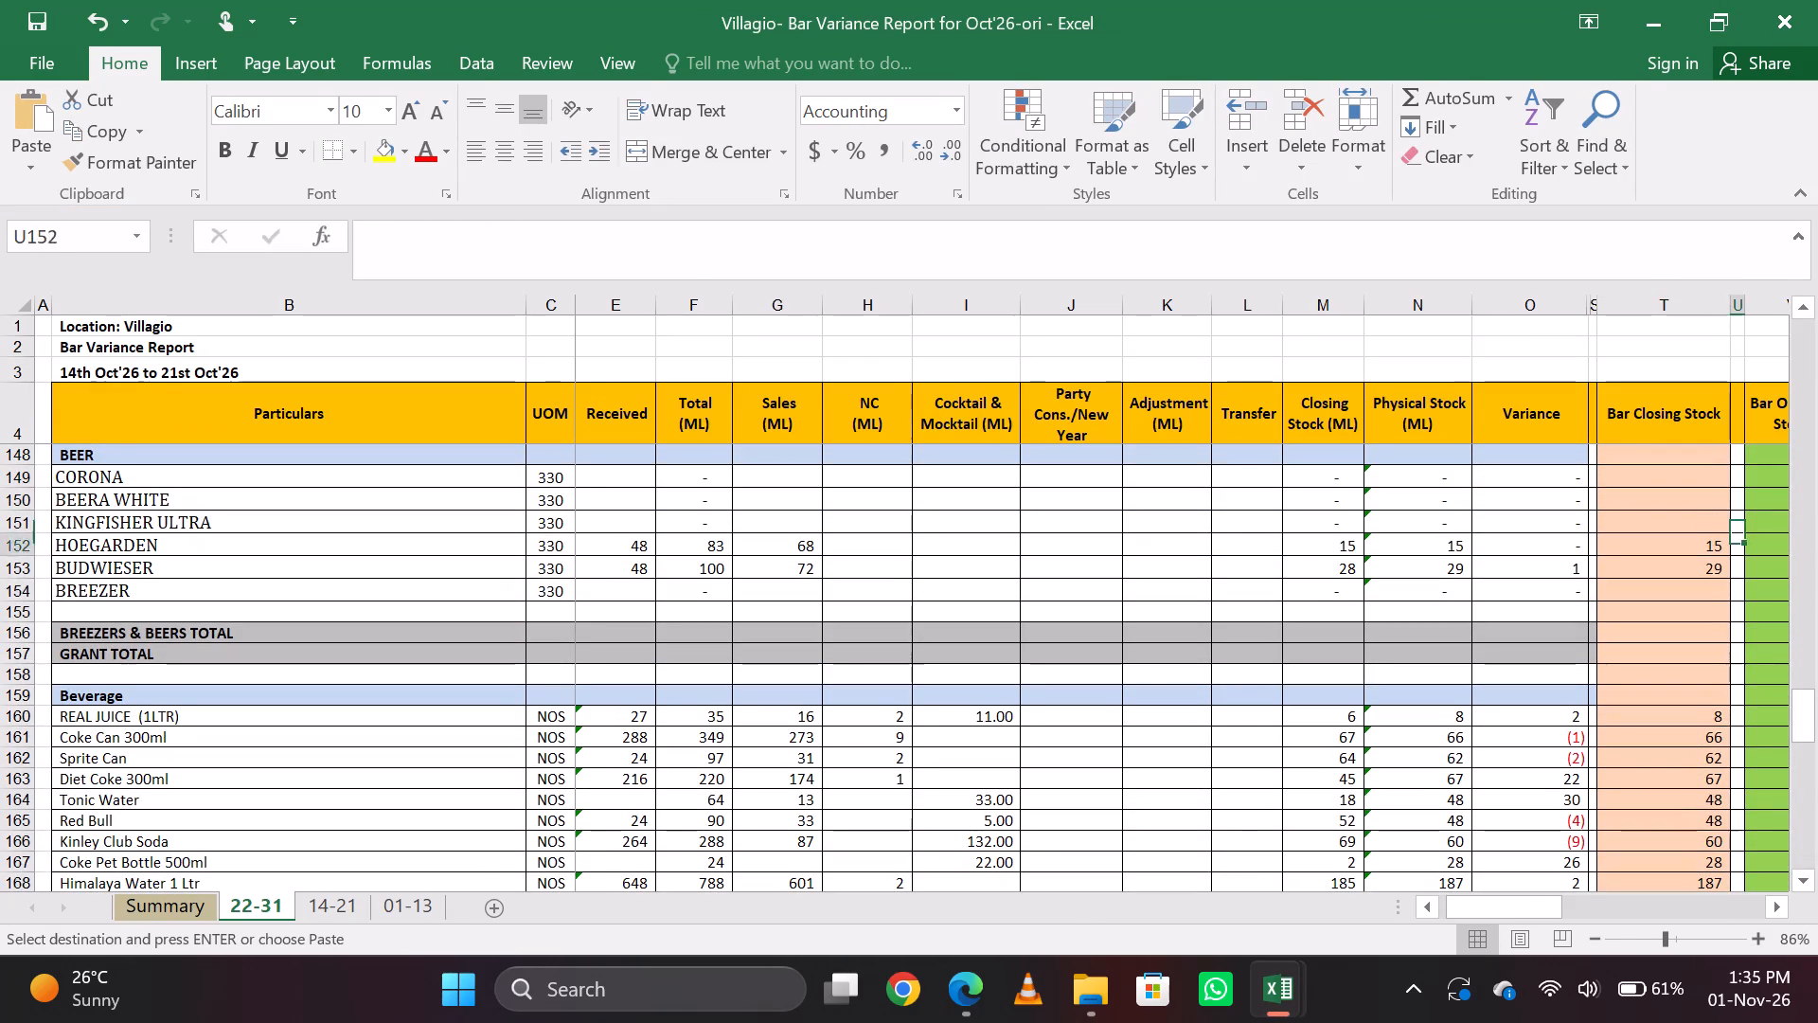
key("Left")
key("Down")
key("Down")
key("Down")
key("Up")
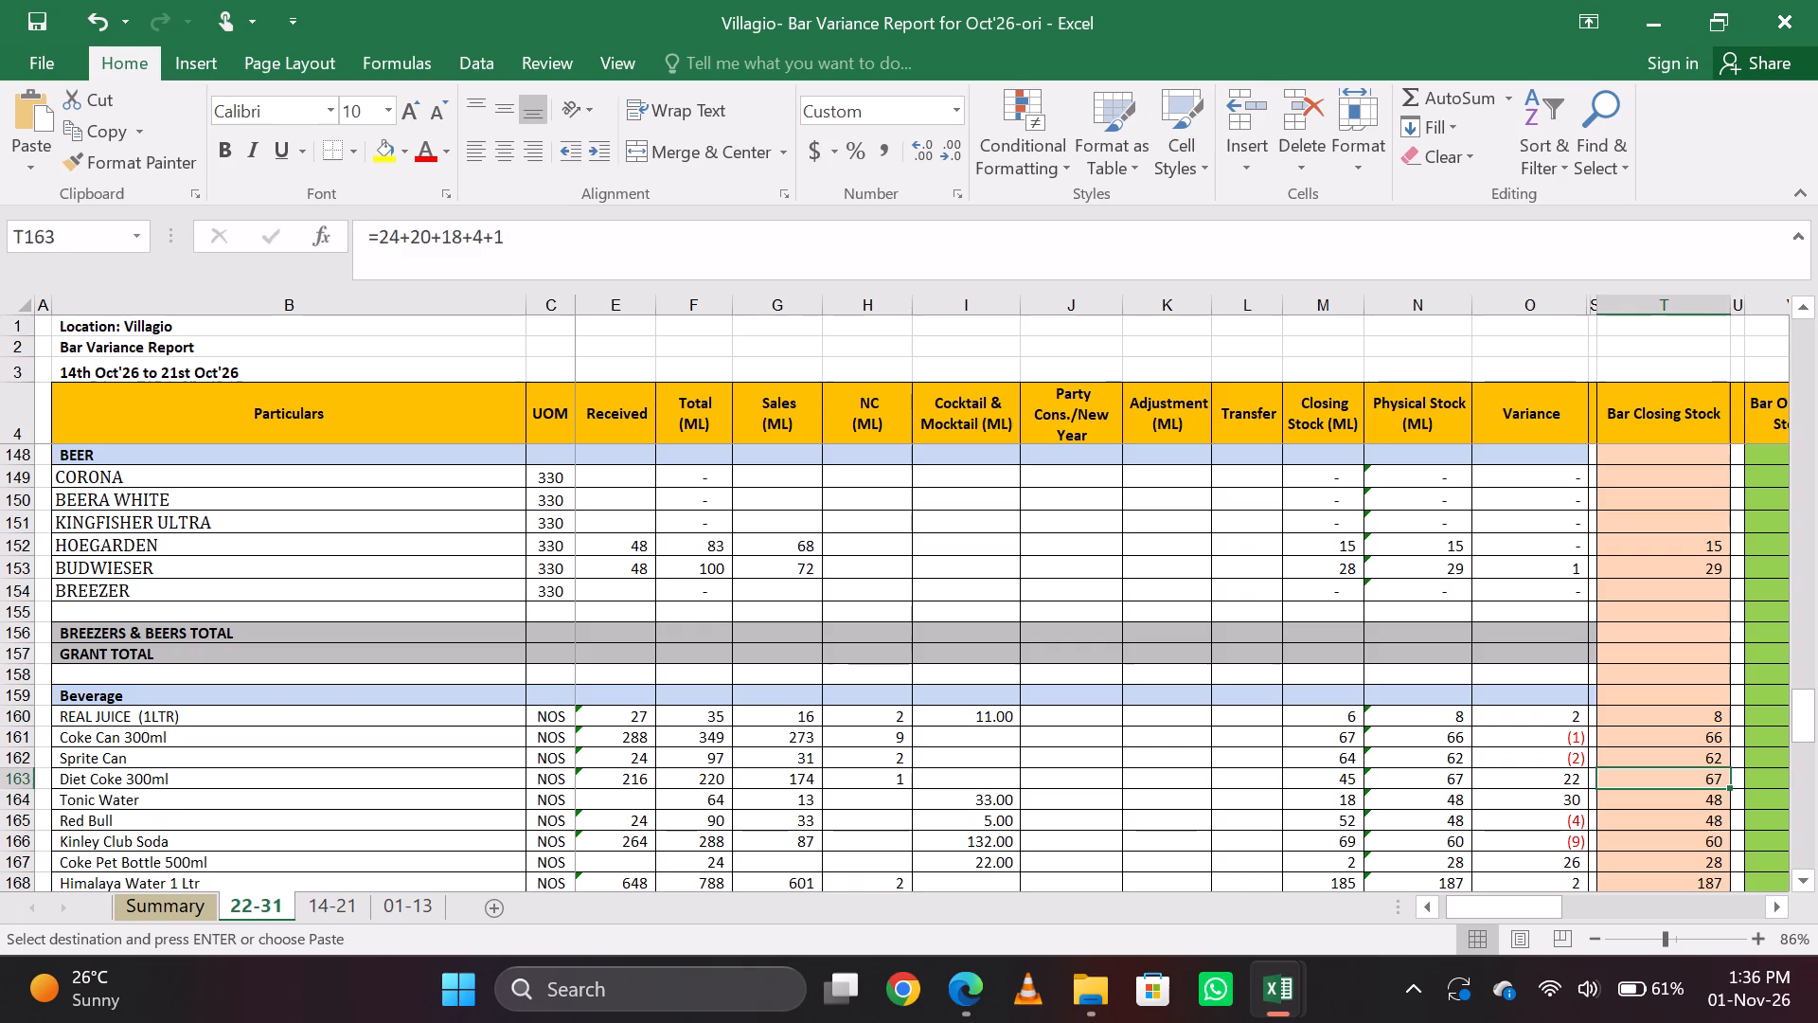
key("Down")
key("Up")
key("Down")
key("Up")
key("Down")
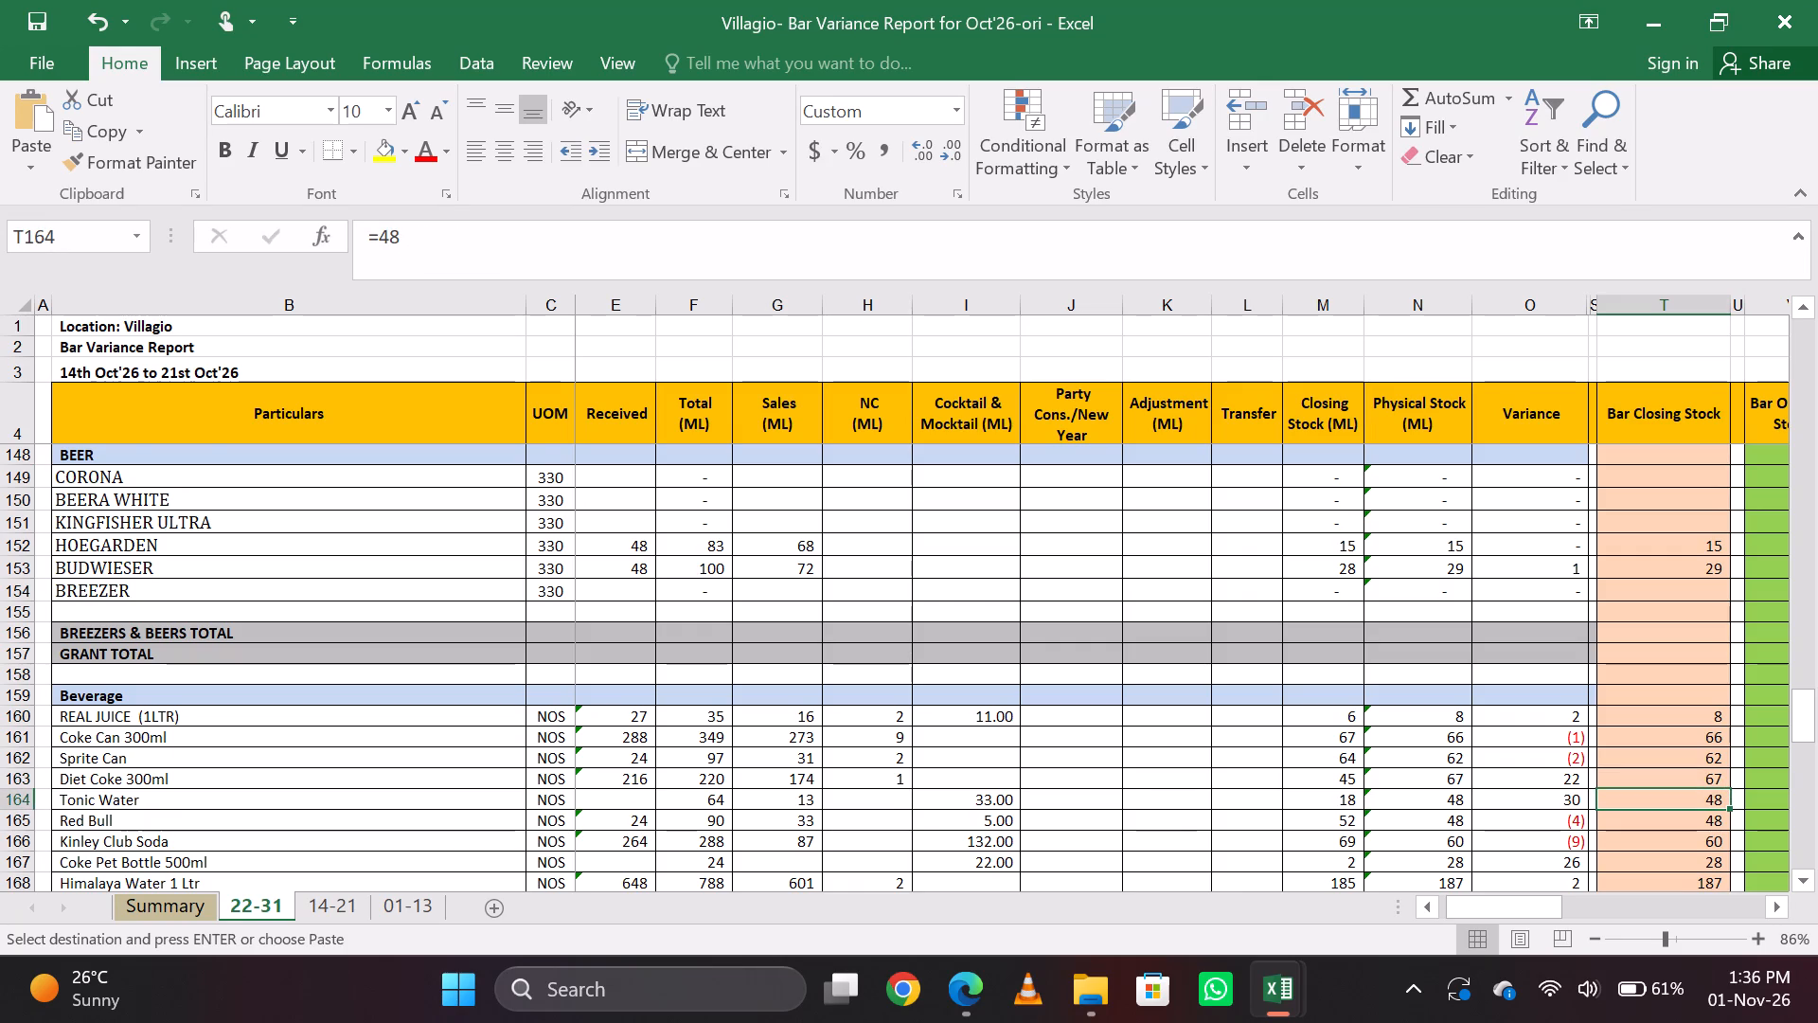
key("Up")
key("Down")
Examine the Tonic Water row from its bar closing stock back to the cocktail and mocktail consumption.
key("Left")
key("Right")
key("Left")
key("Left")
key("Left")
key("Left")
key("Left")
key("Left")
key("Left")
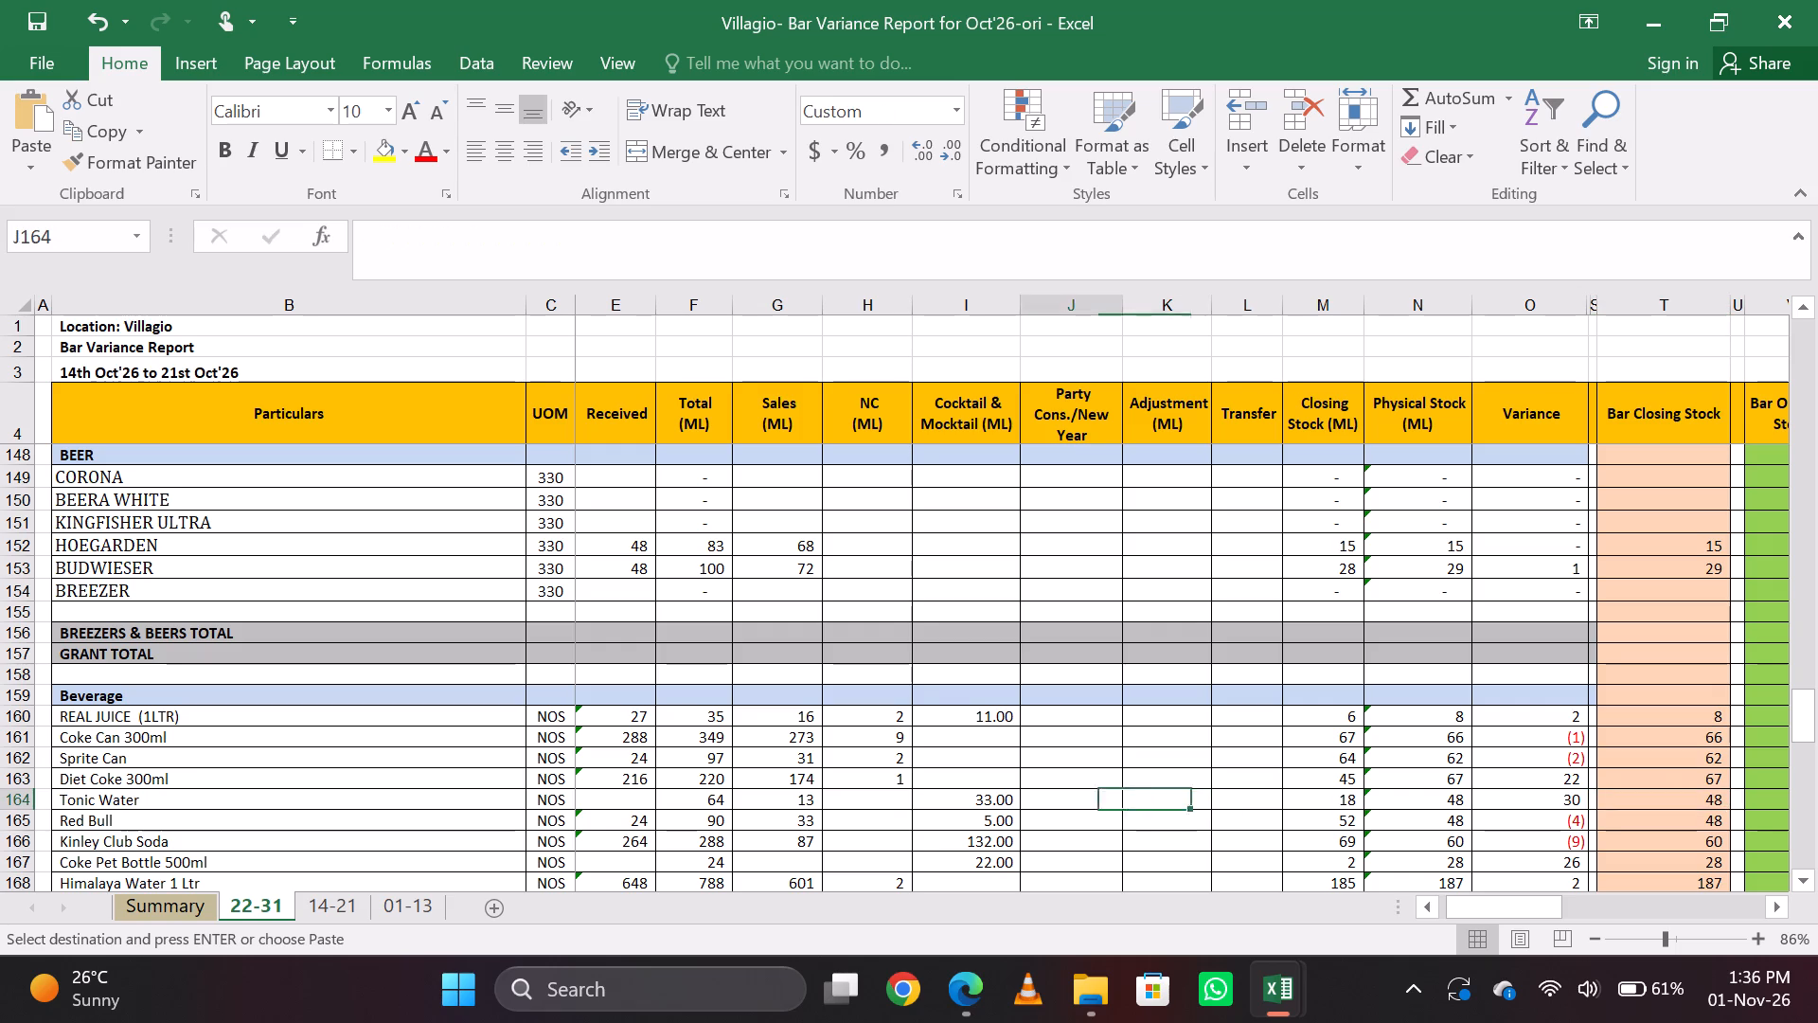
key("Left")
key("Right")
key("Right")
key("Right")
key("Right")
key("Right")
key("Right")
key("Right")
key("Right")
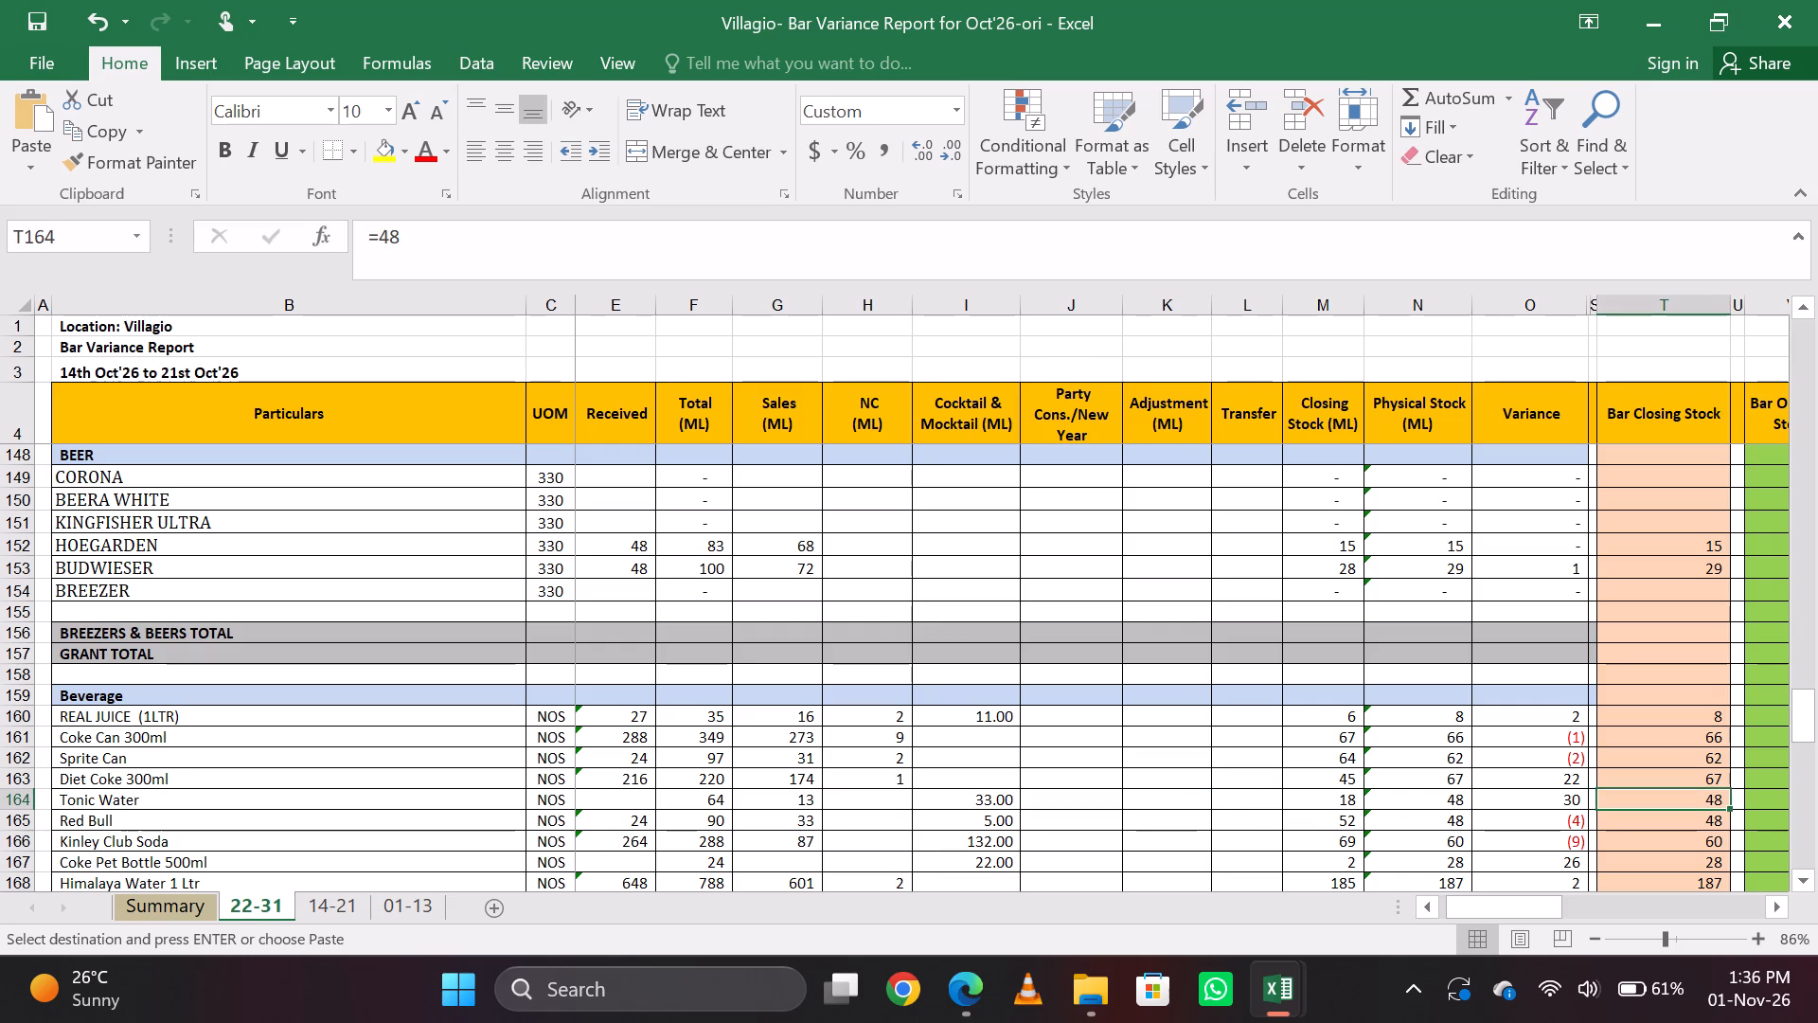
Set the bar closing stock formula of Diet Coke 300ml to =24+20+5.
key("Up")
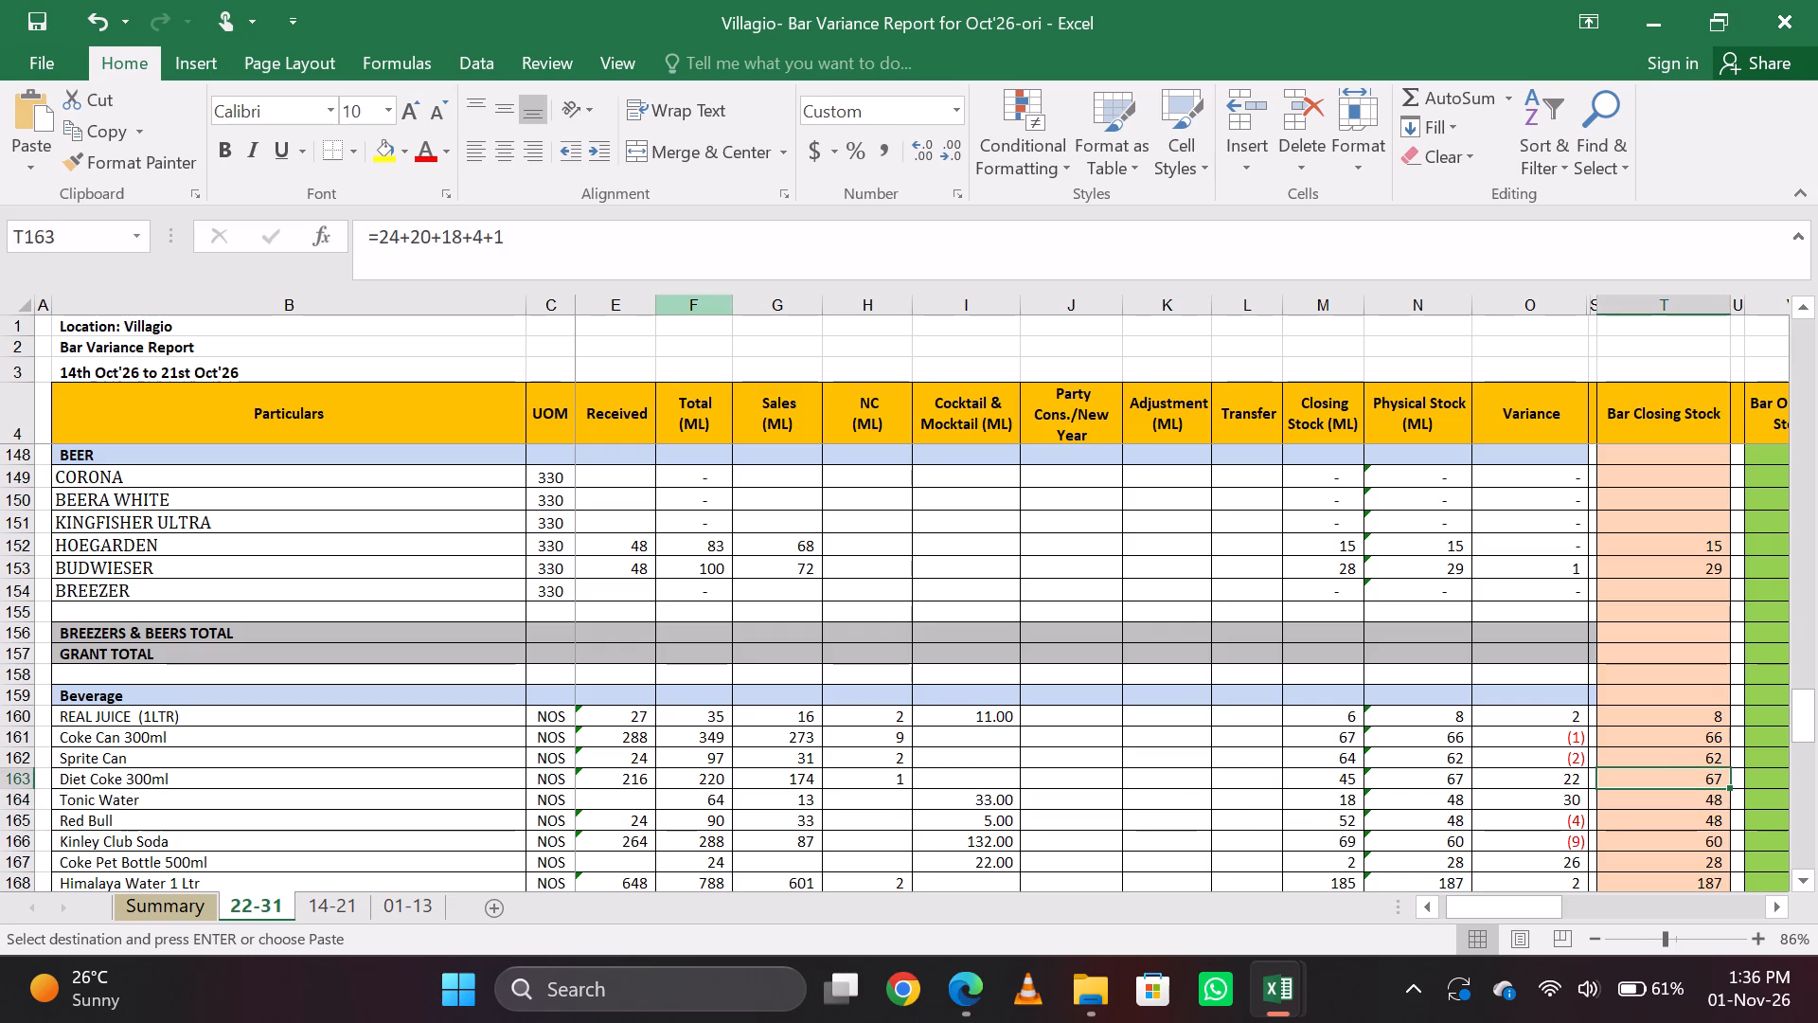
left_click(596, 242)
key("BackSpace")
key("BackSpace")
key("BackSpace")
key("BackSpace")
key("BackSpace")
key("BackSpace")
key("BackSpace")
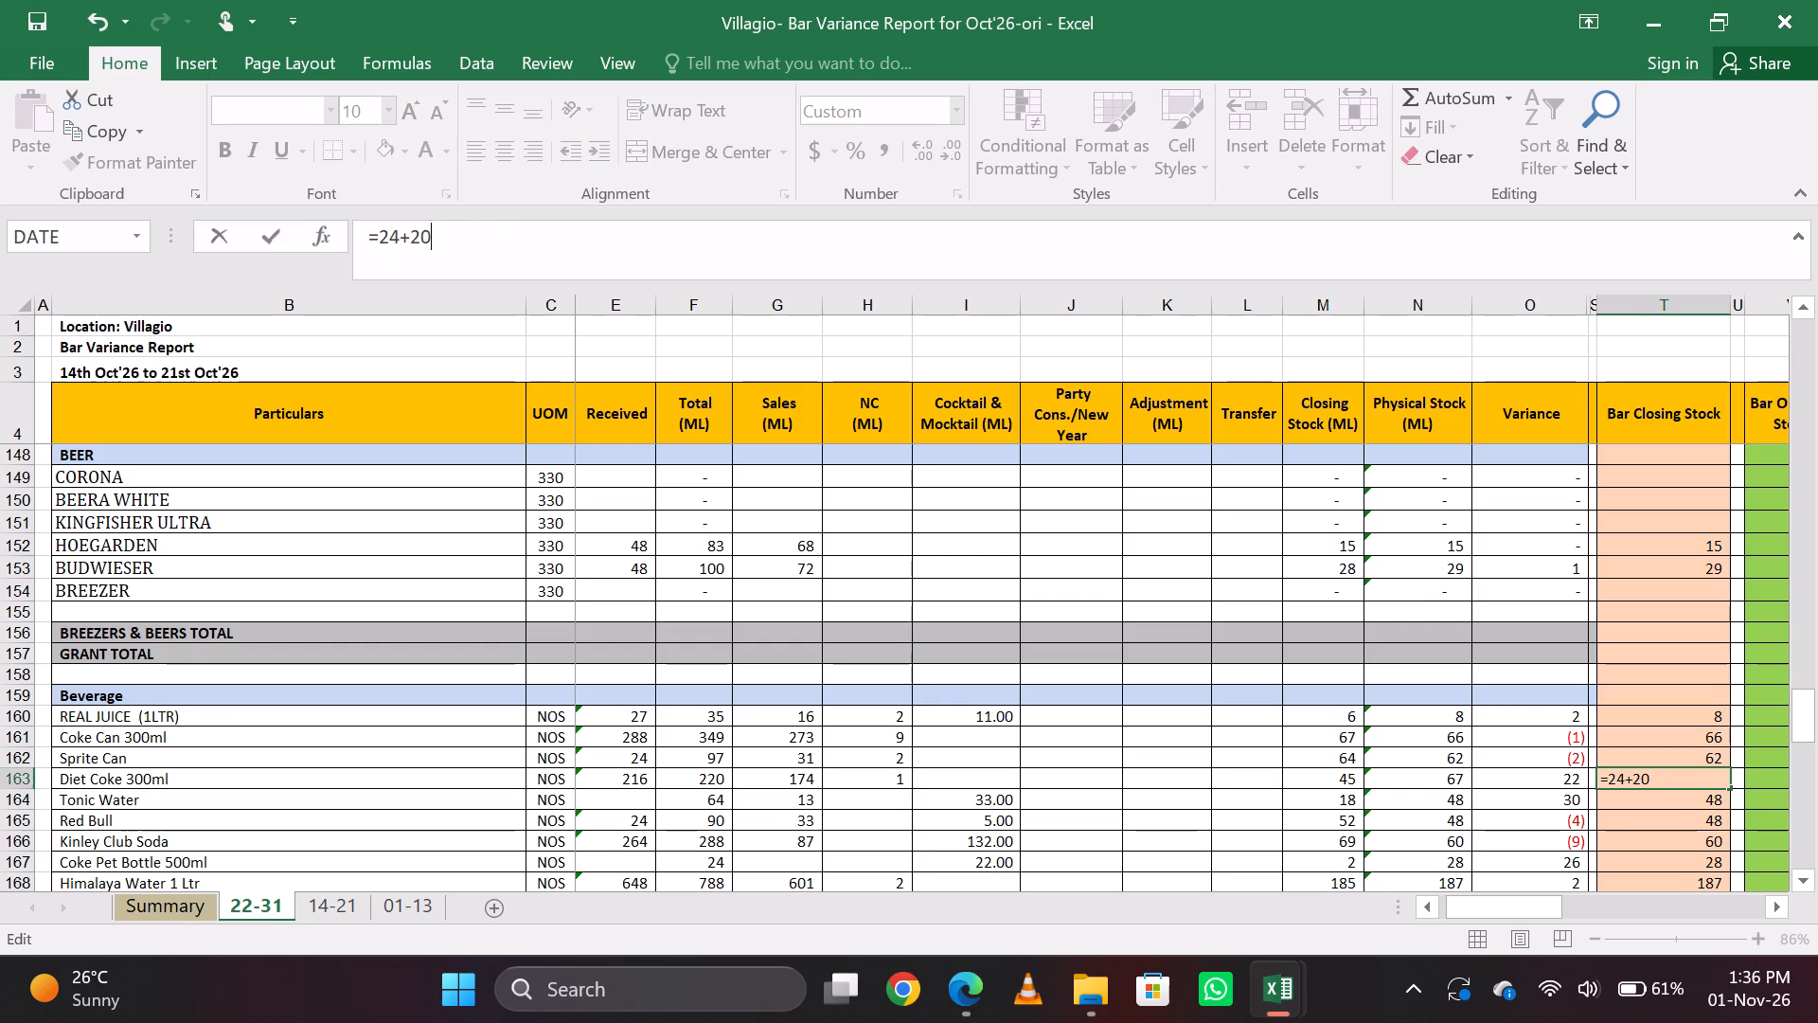
key("BackSpace")
key("BackSpace")
key("BackSpace")
type("+20")
key("shift+plus")
key("5")
key("Return")
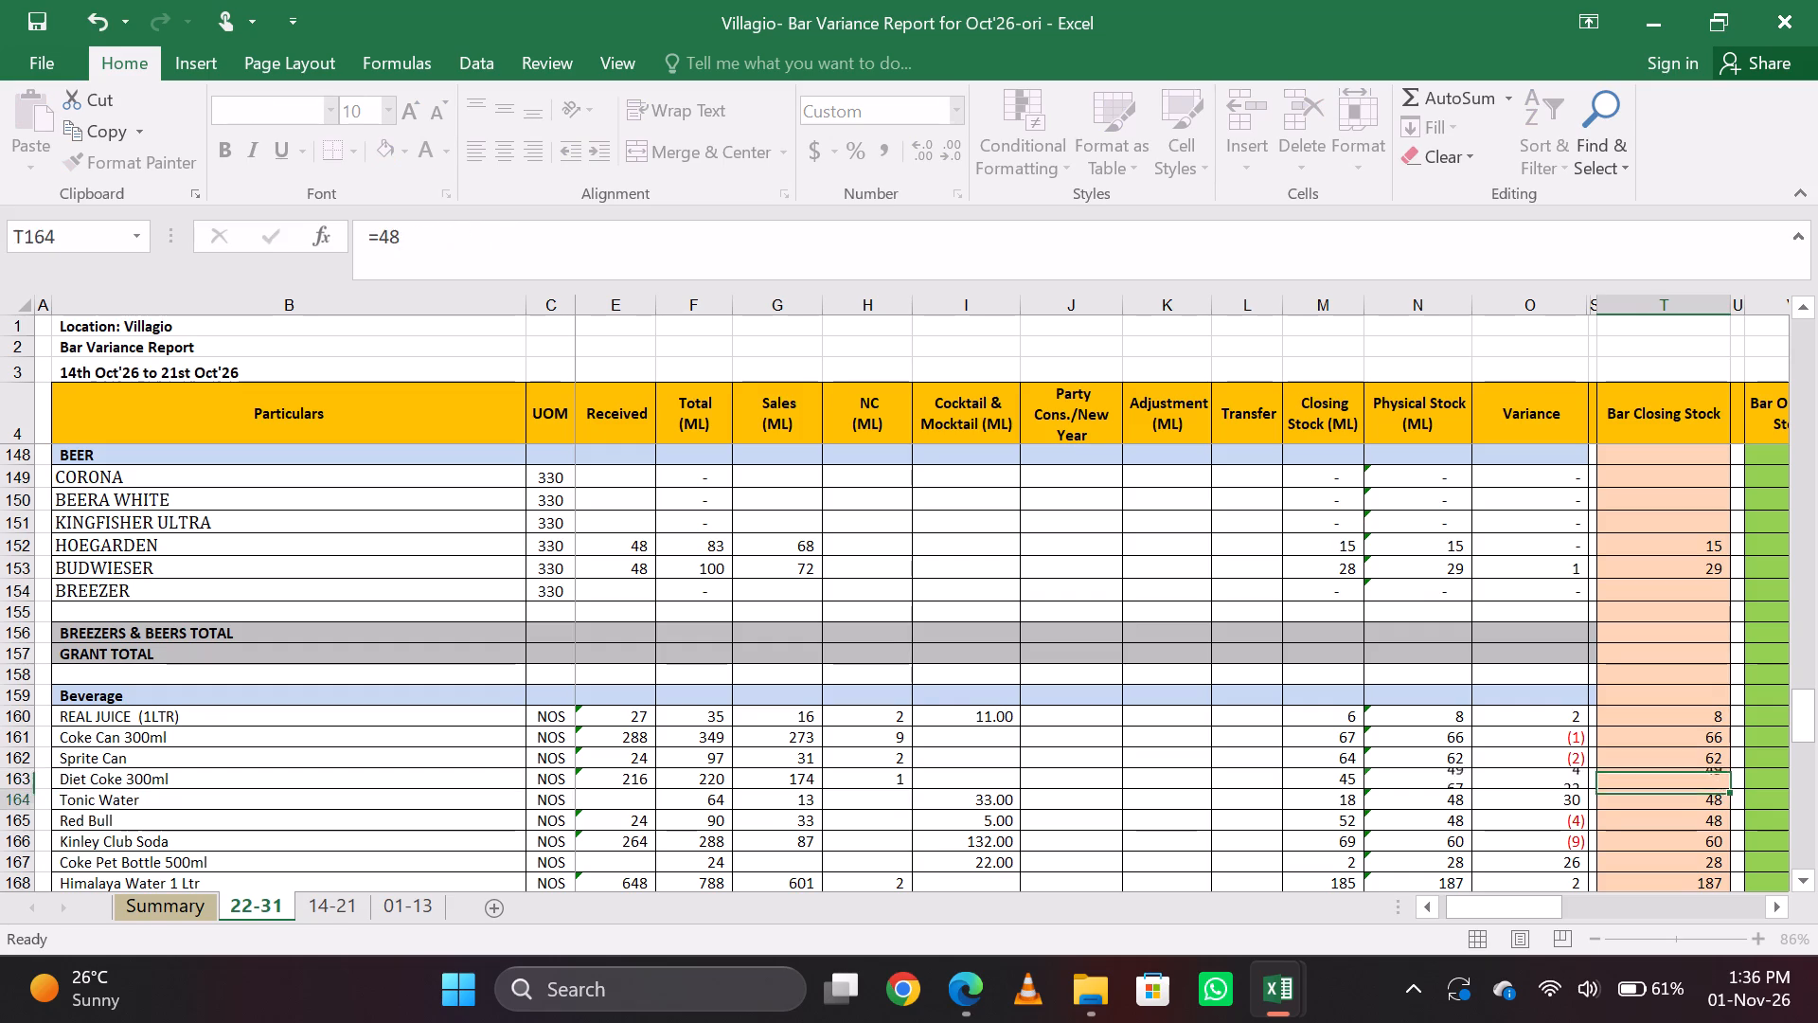
Review the bar closing stock formulas and variances of the beverage rows from Coke Can 300ml down to Gingerale Can.
key("Up")
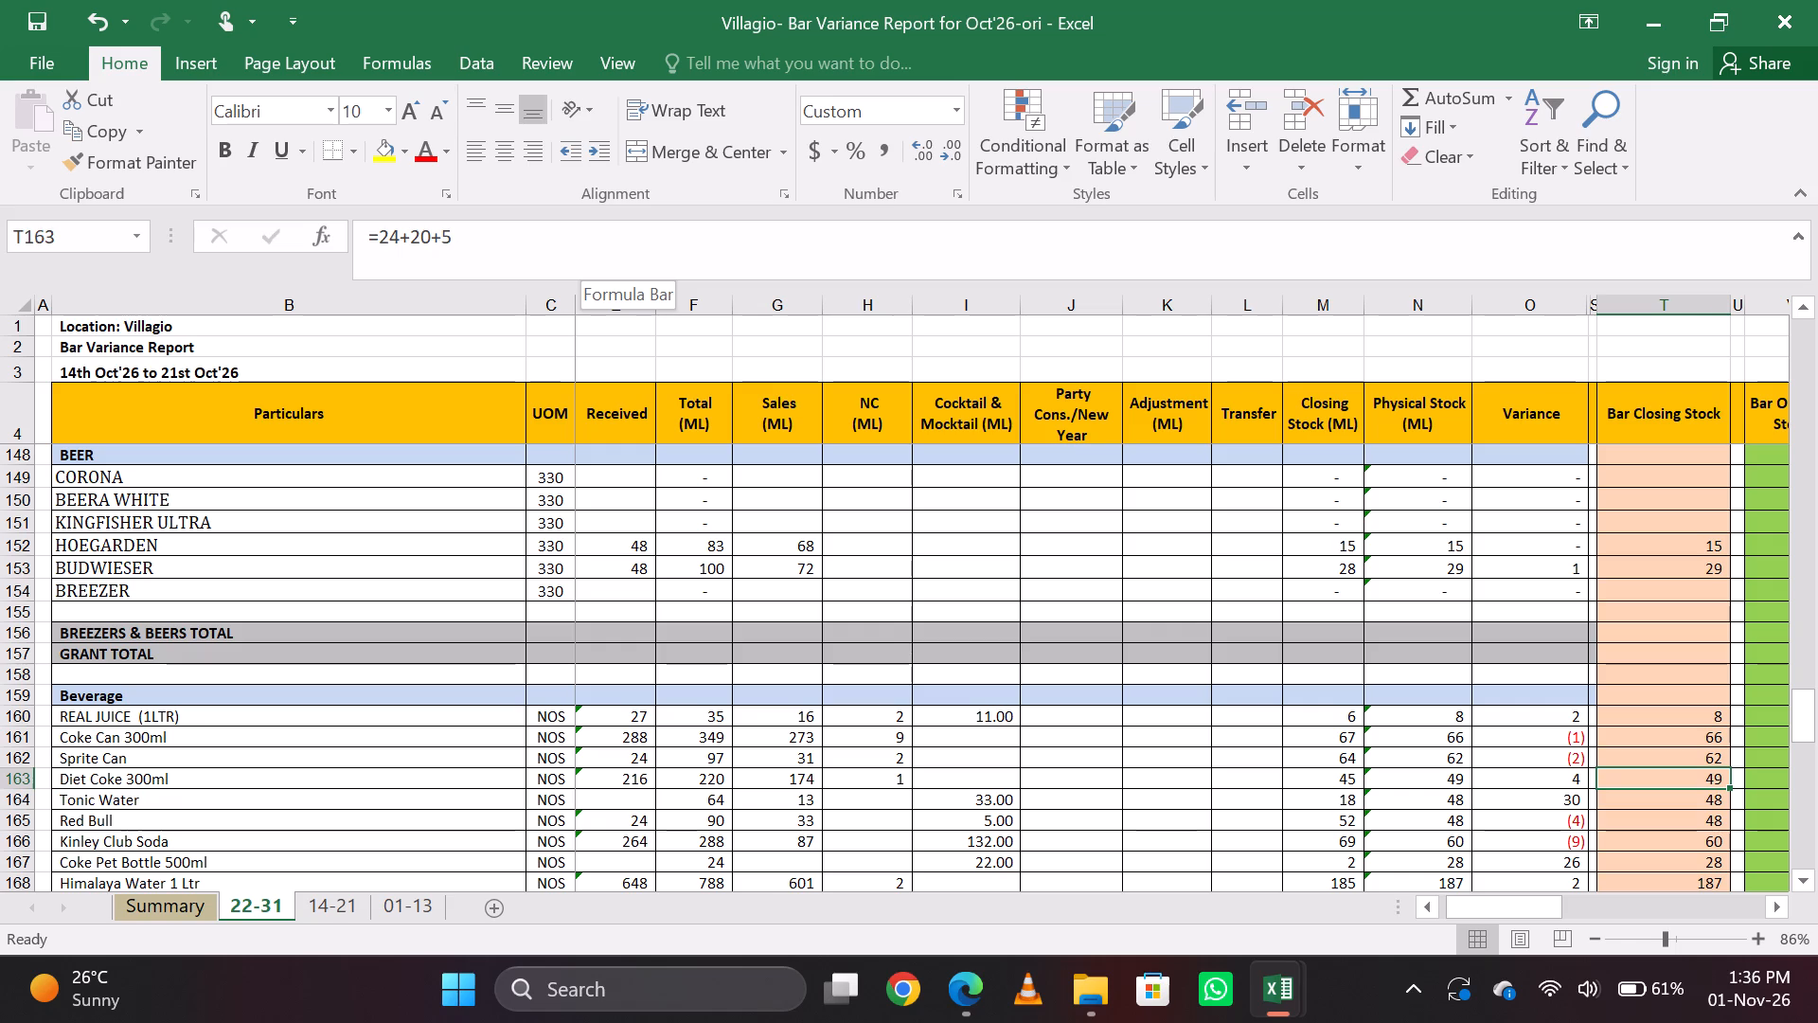
key("Up")
key("Down")
key("Up")
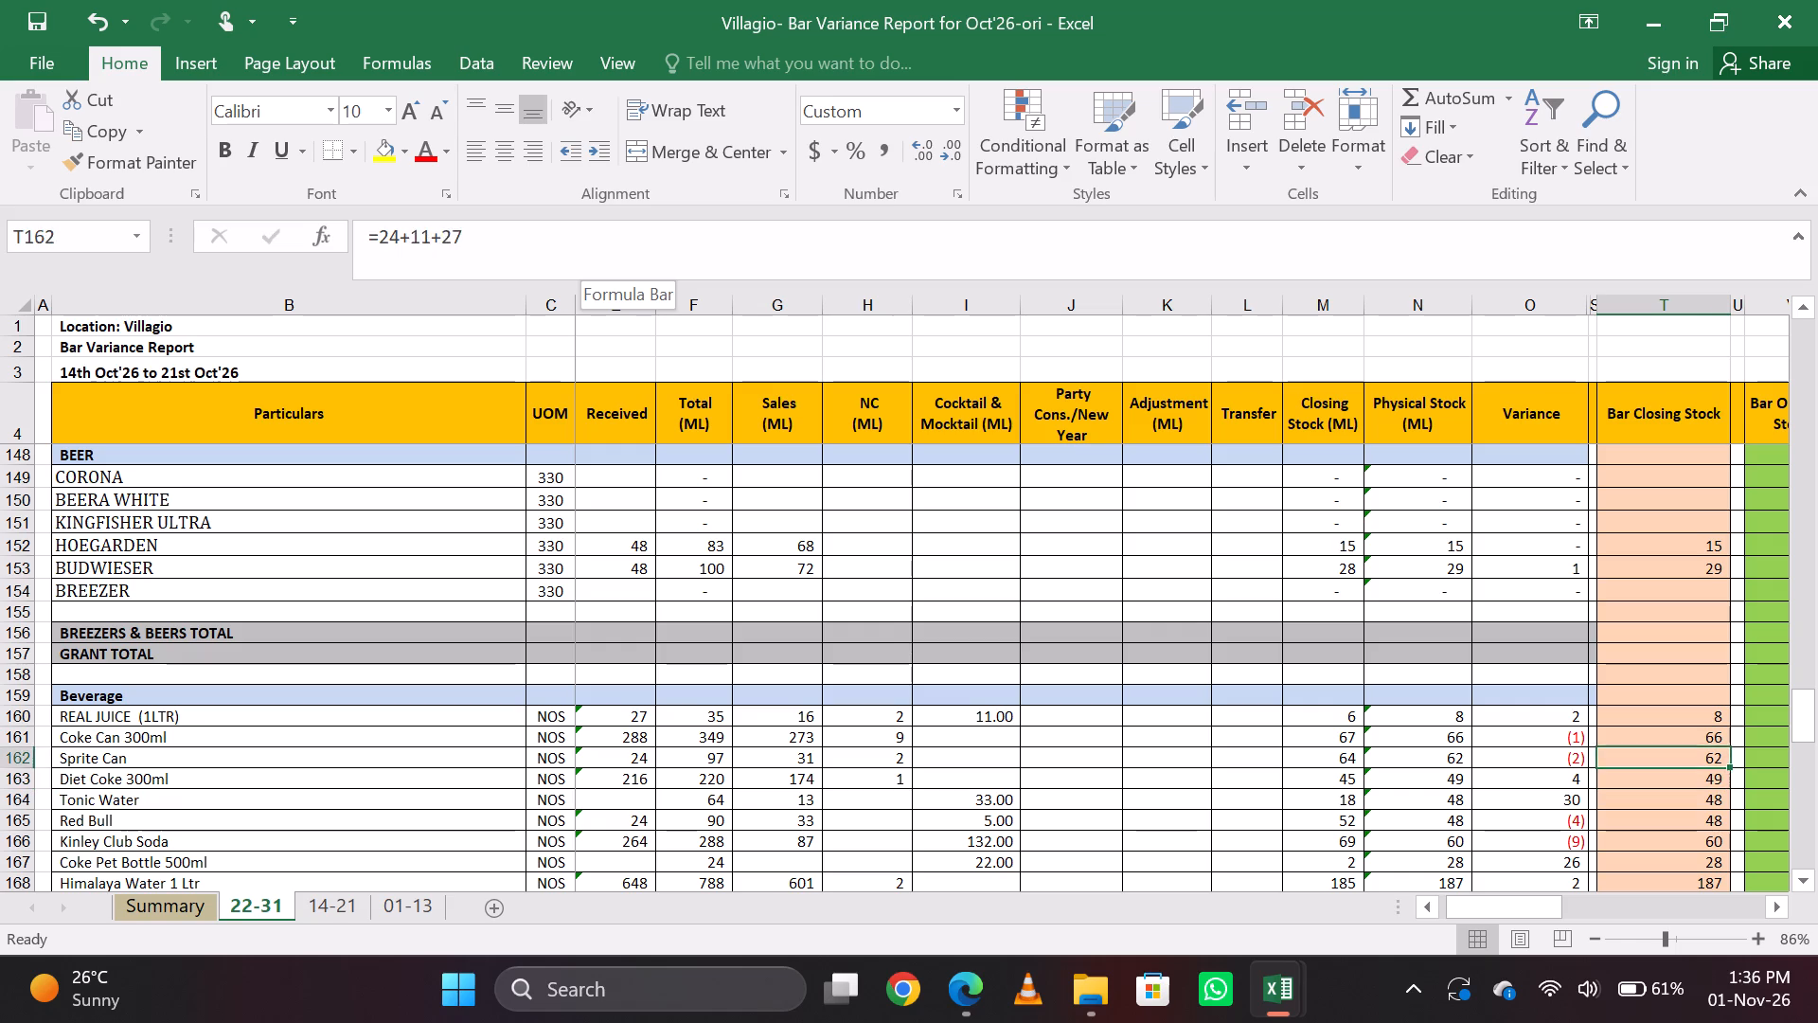
key("Up")
key("Down")
key("Down")
key("Down")
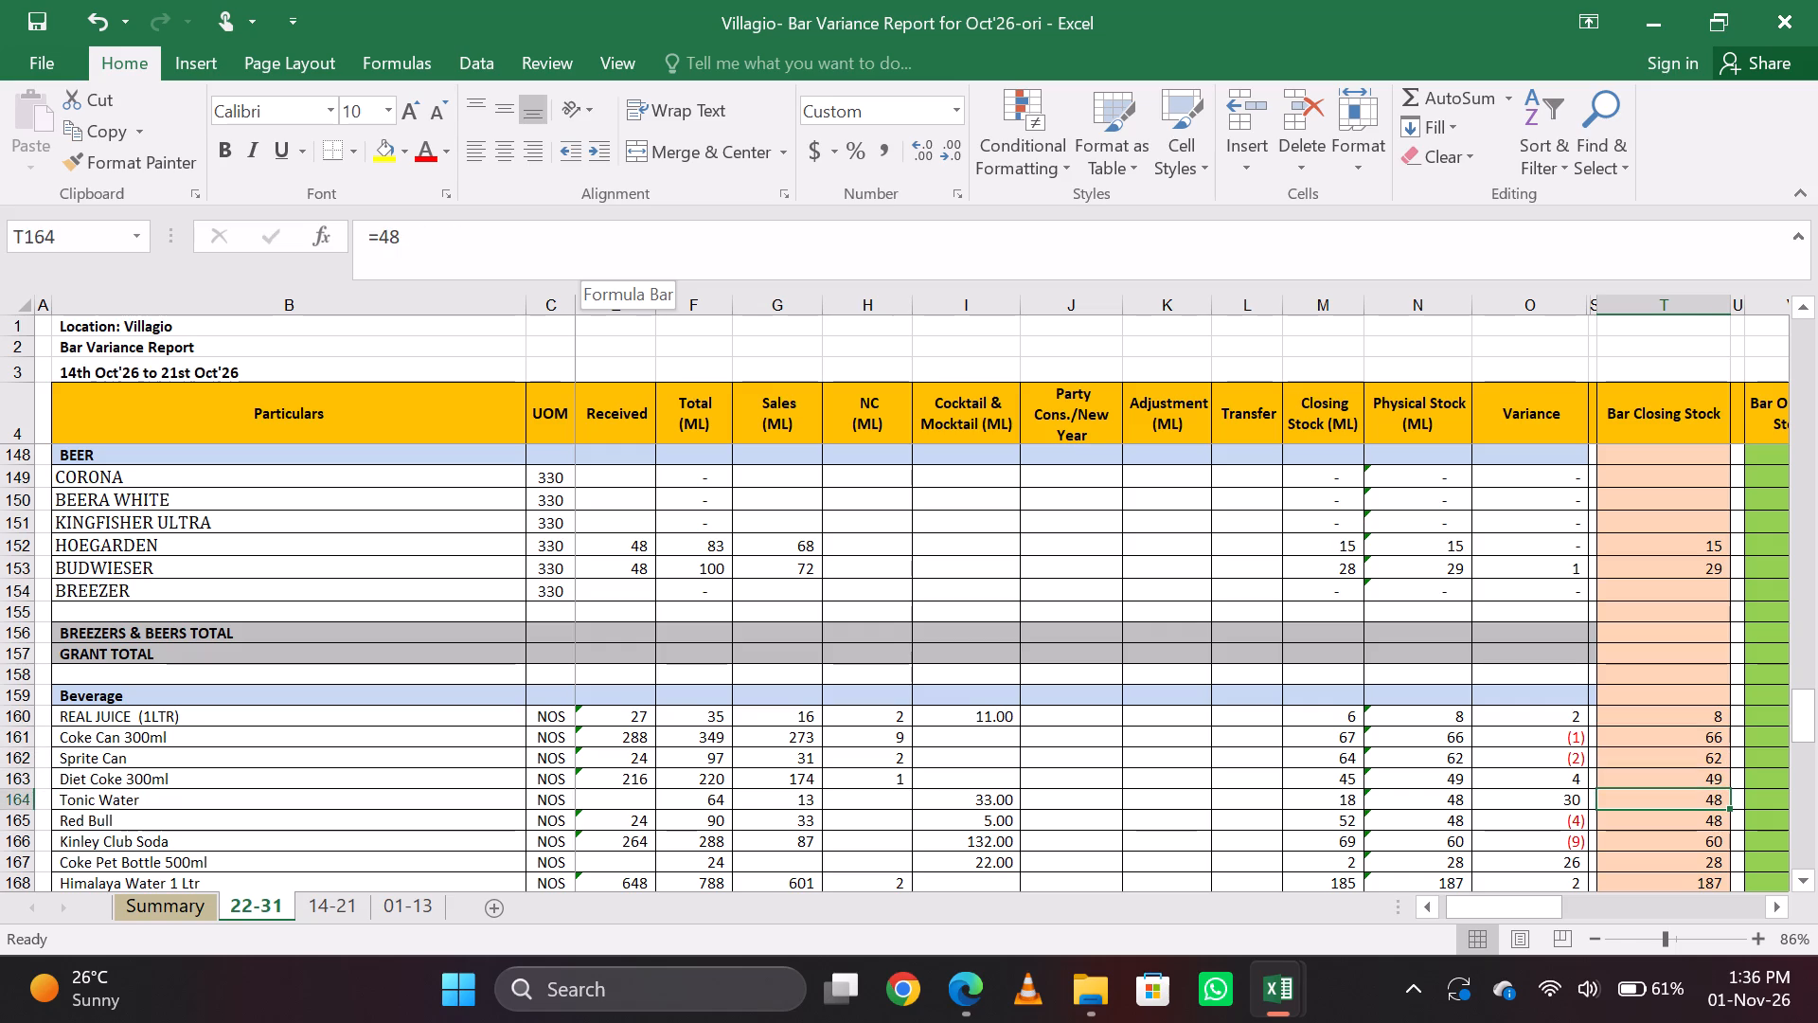
key("Down")
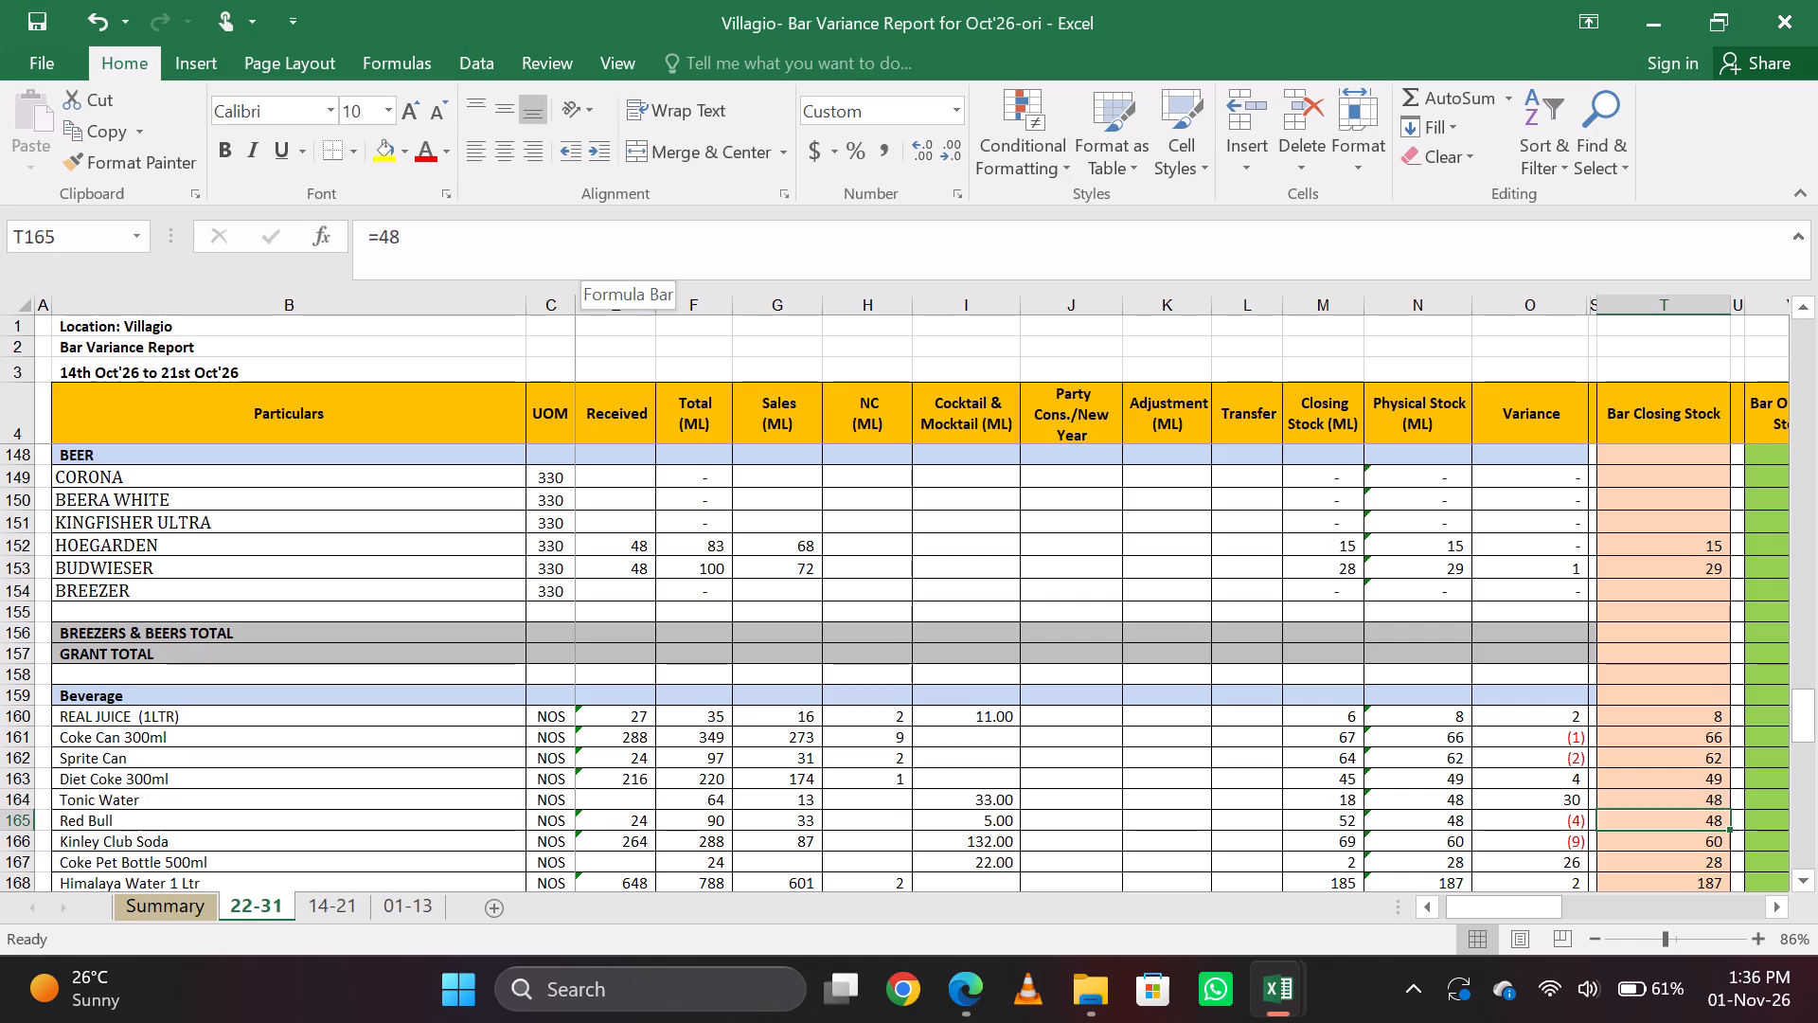
key("Down")
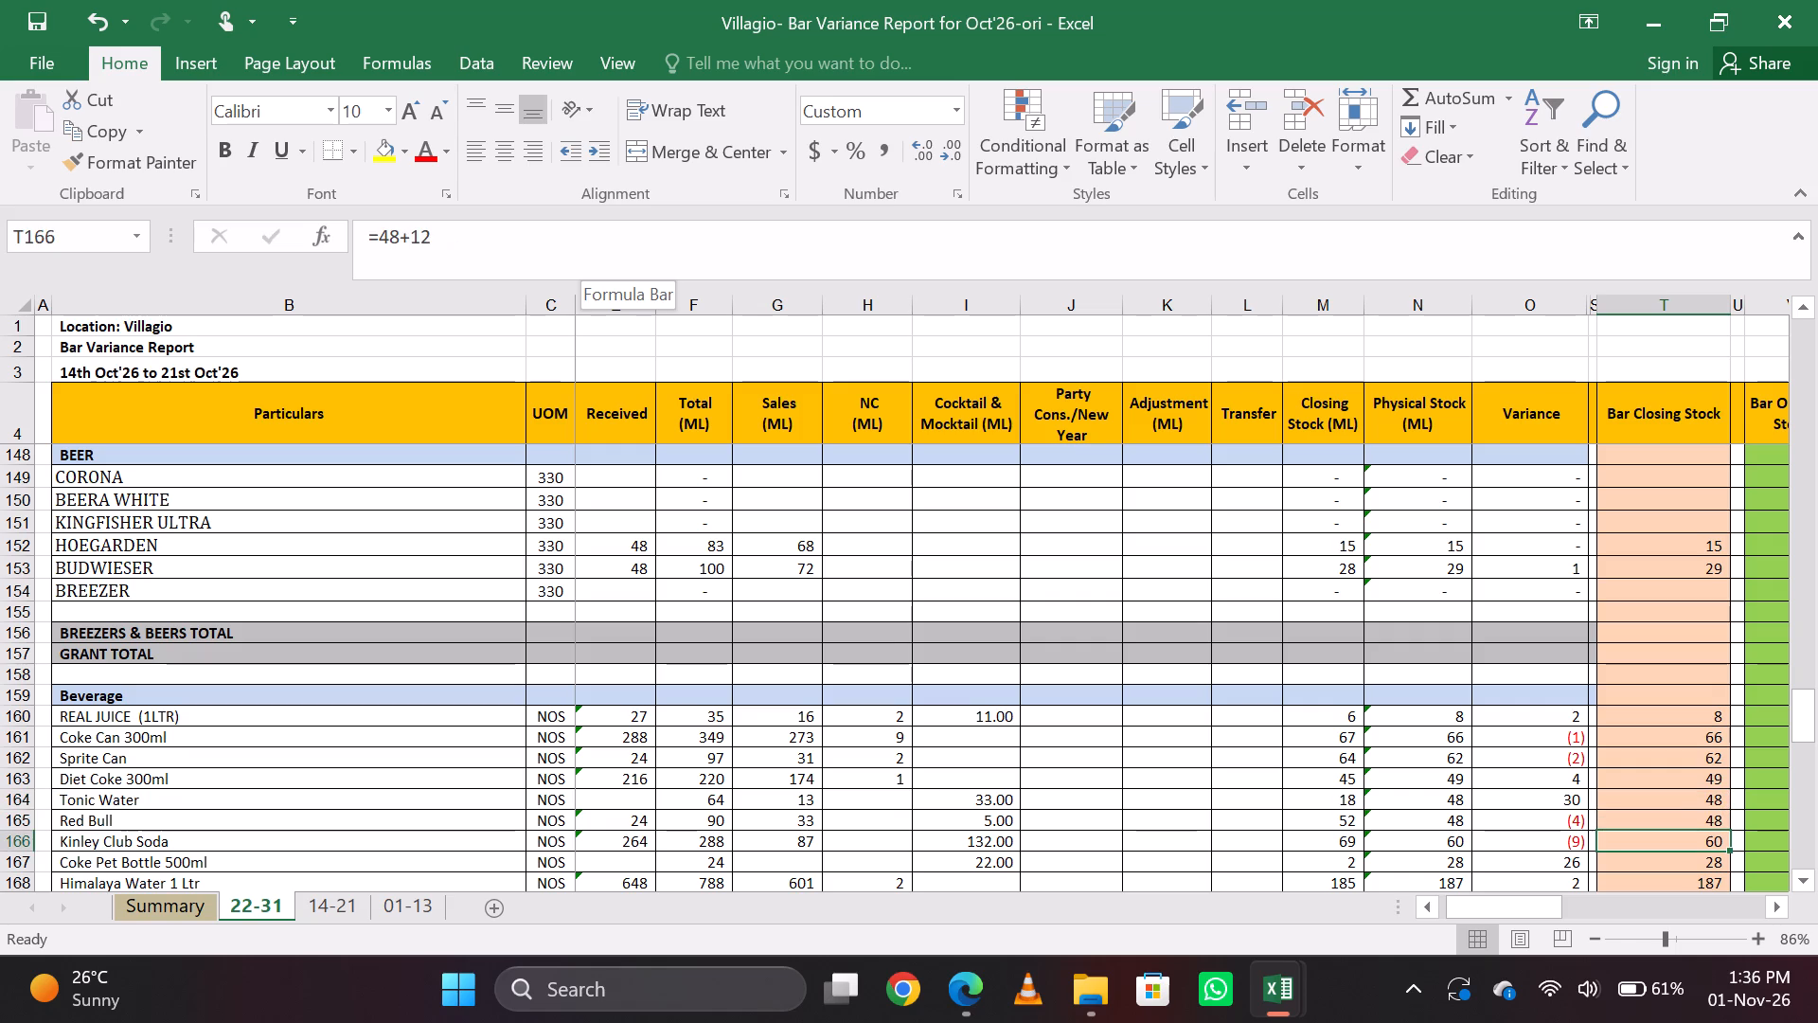
key("Left")
key("Right")
key("Down")
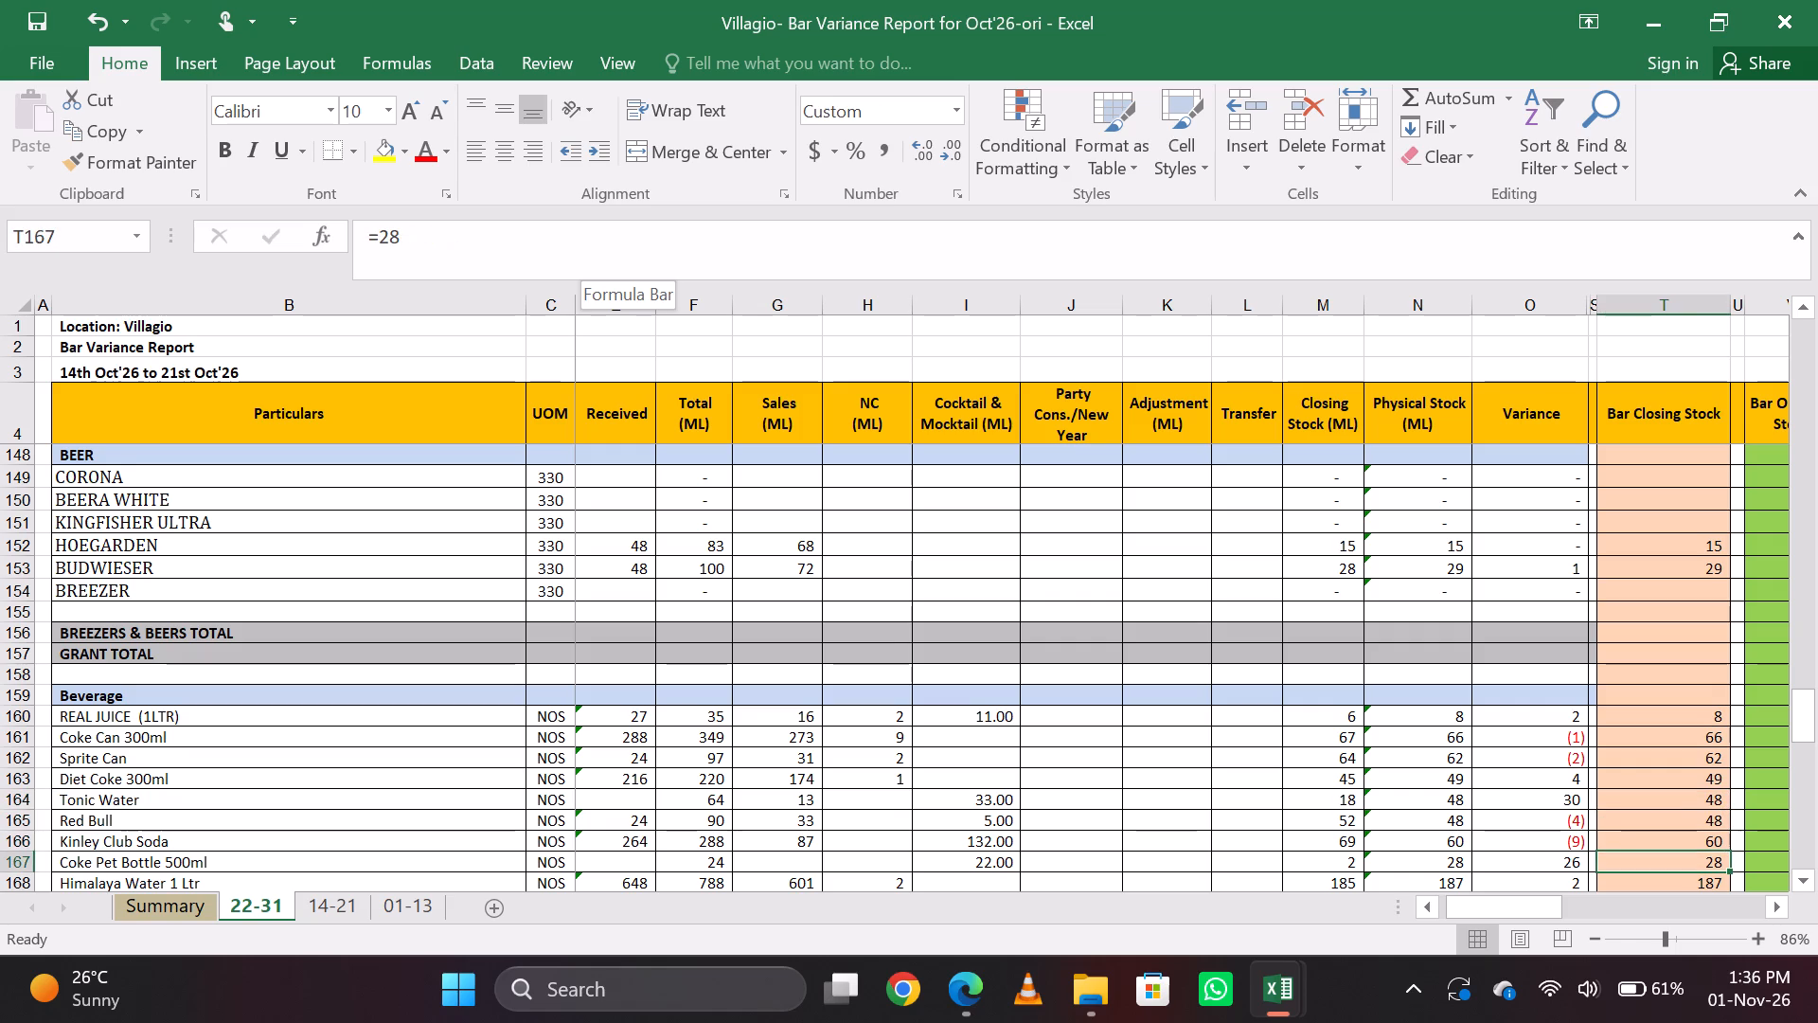
key("Down")
key("Down")
key("Down")
key("Down")
key("Up")
key("Up")
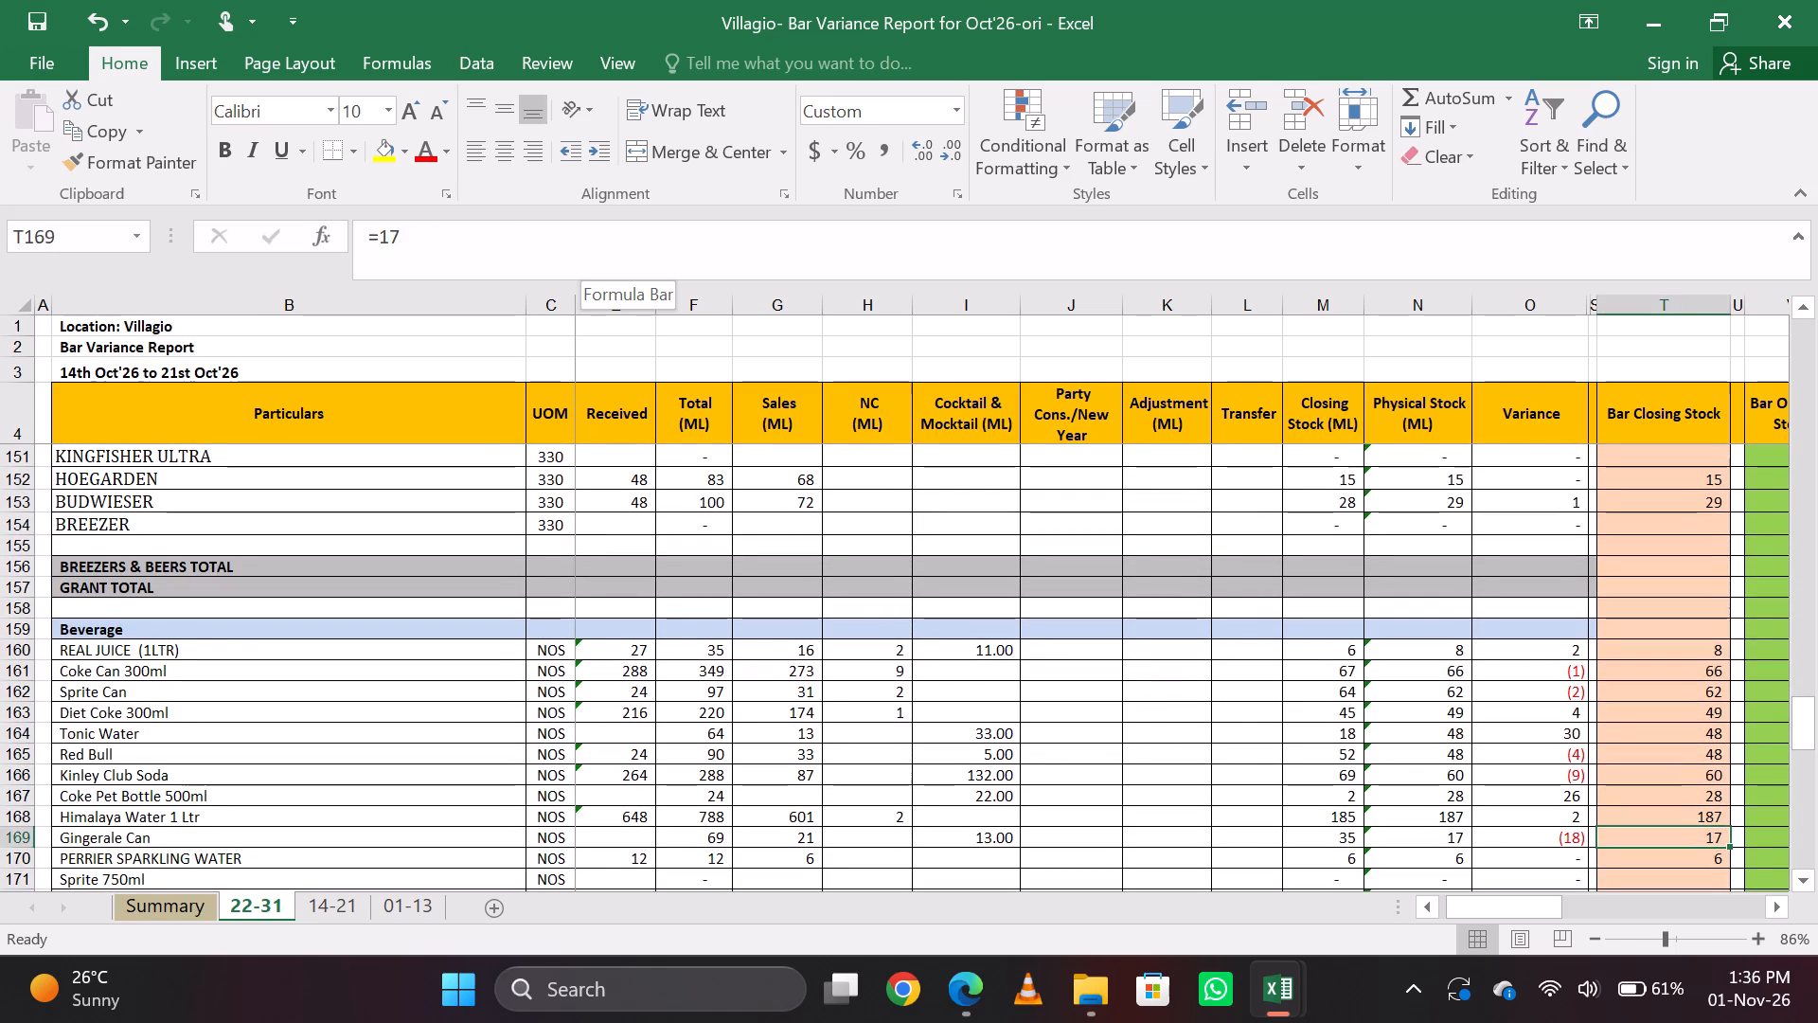
Set the bar closing stock formula of Gingerale Can to =17+17 on the 22-31 sheet and save the workbook.
key("Down")
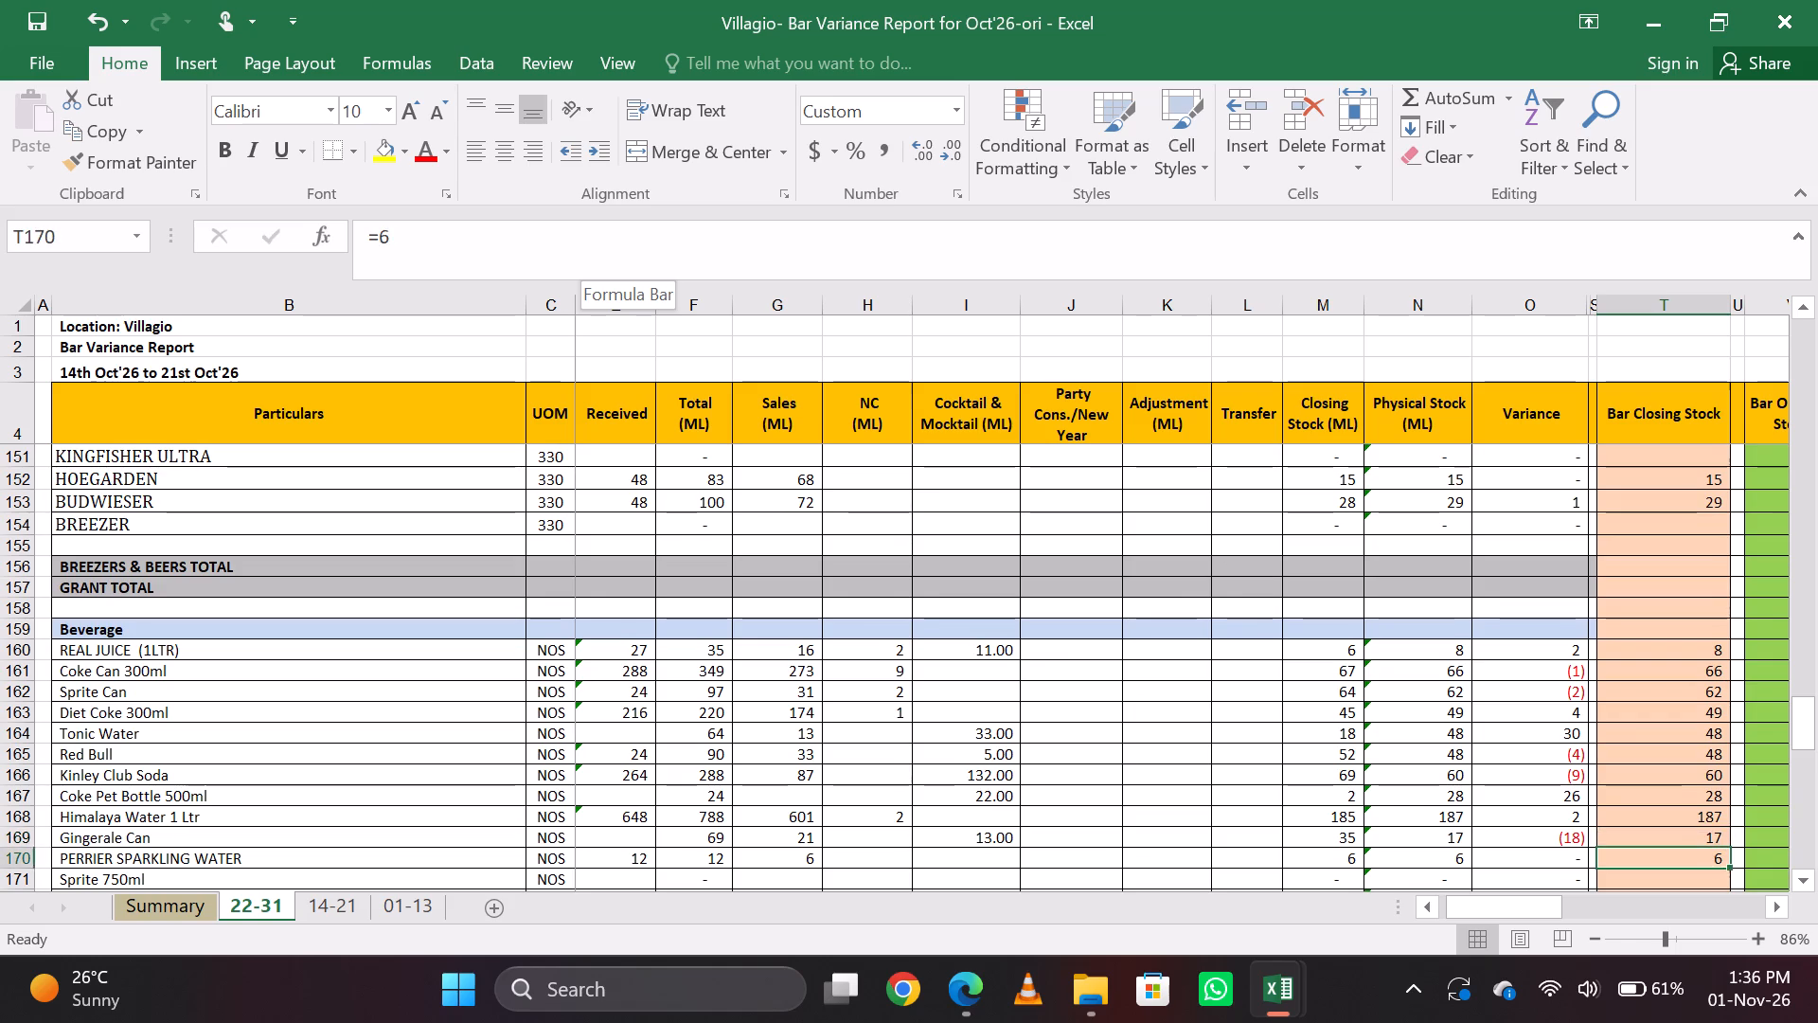
key("Up")
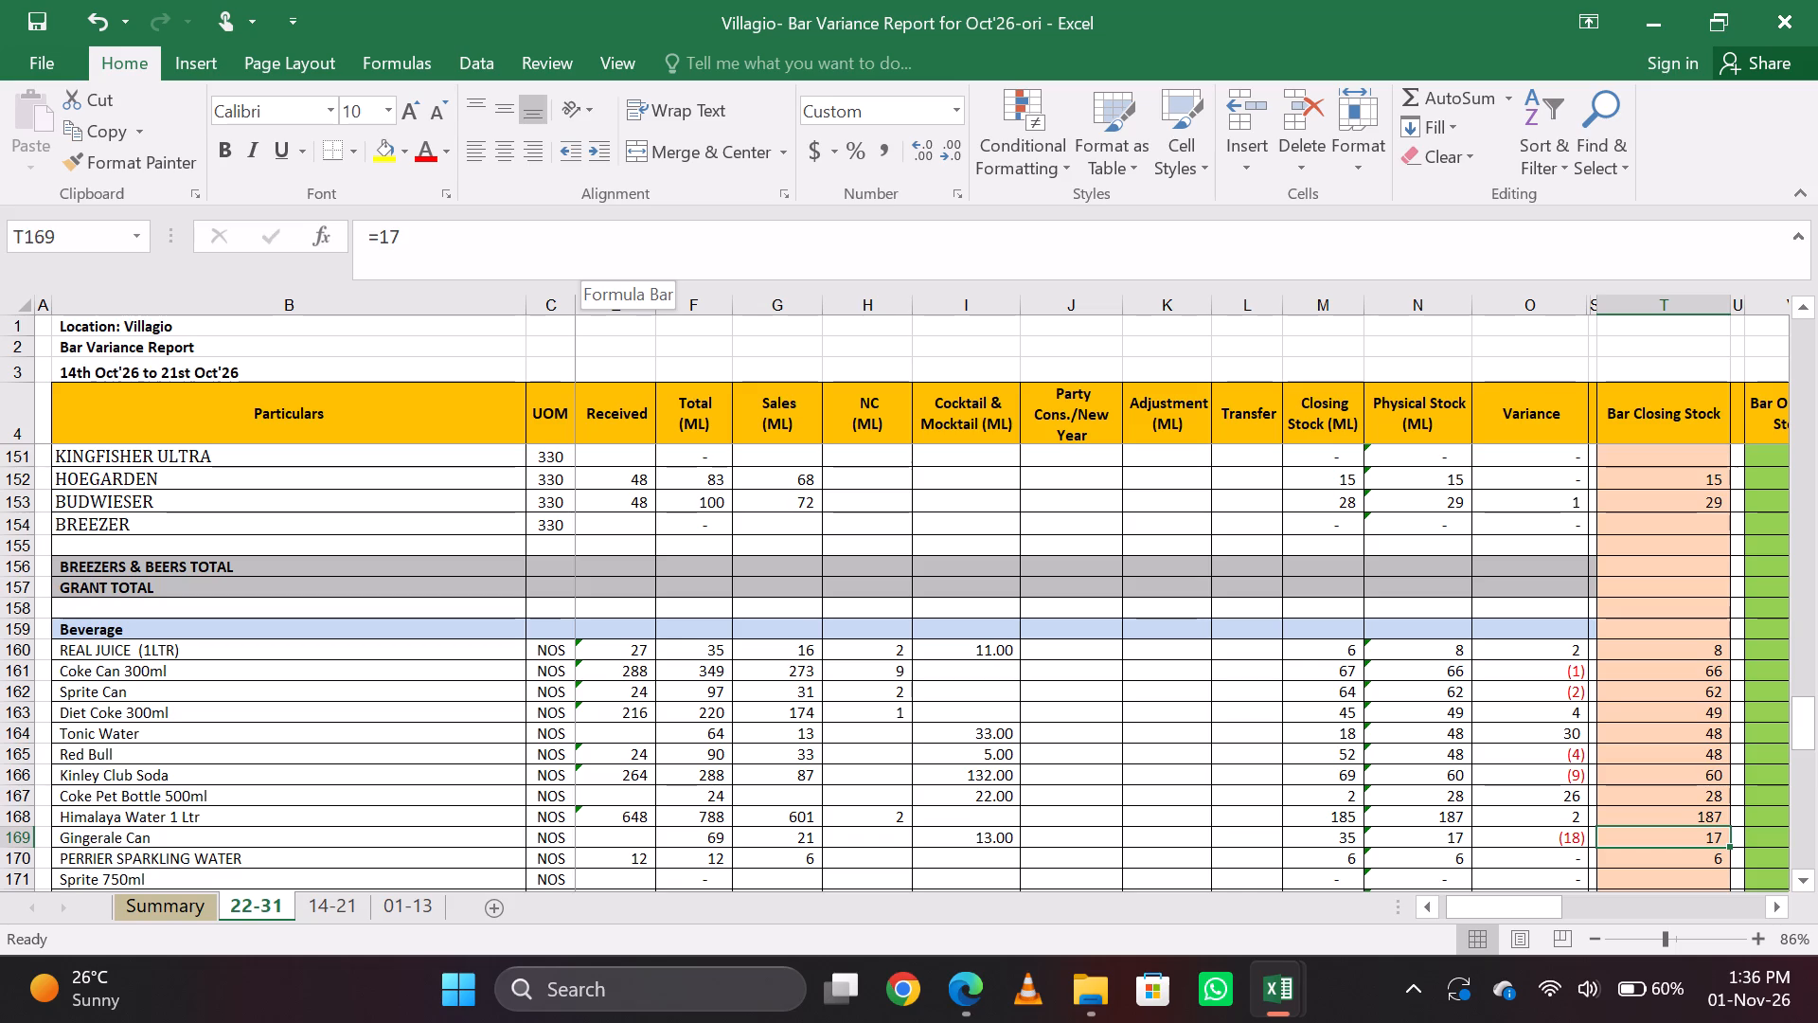
left_click(514, 240)
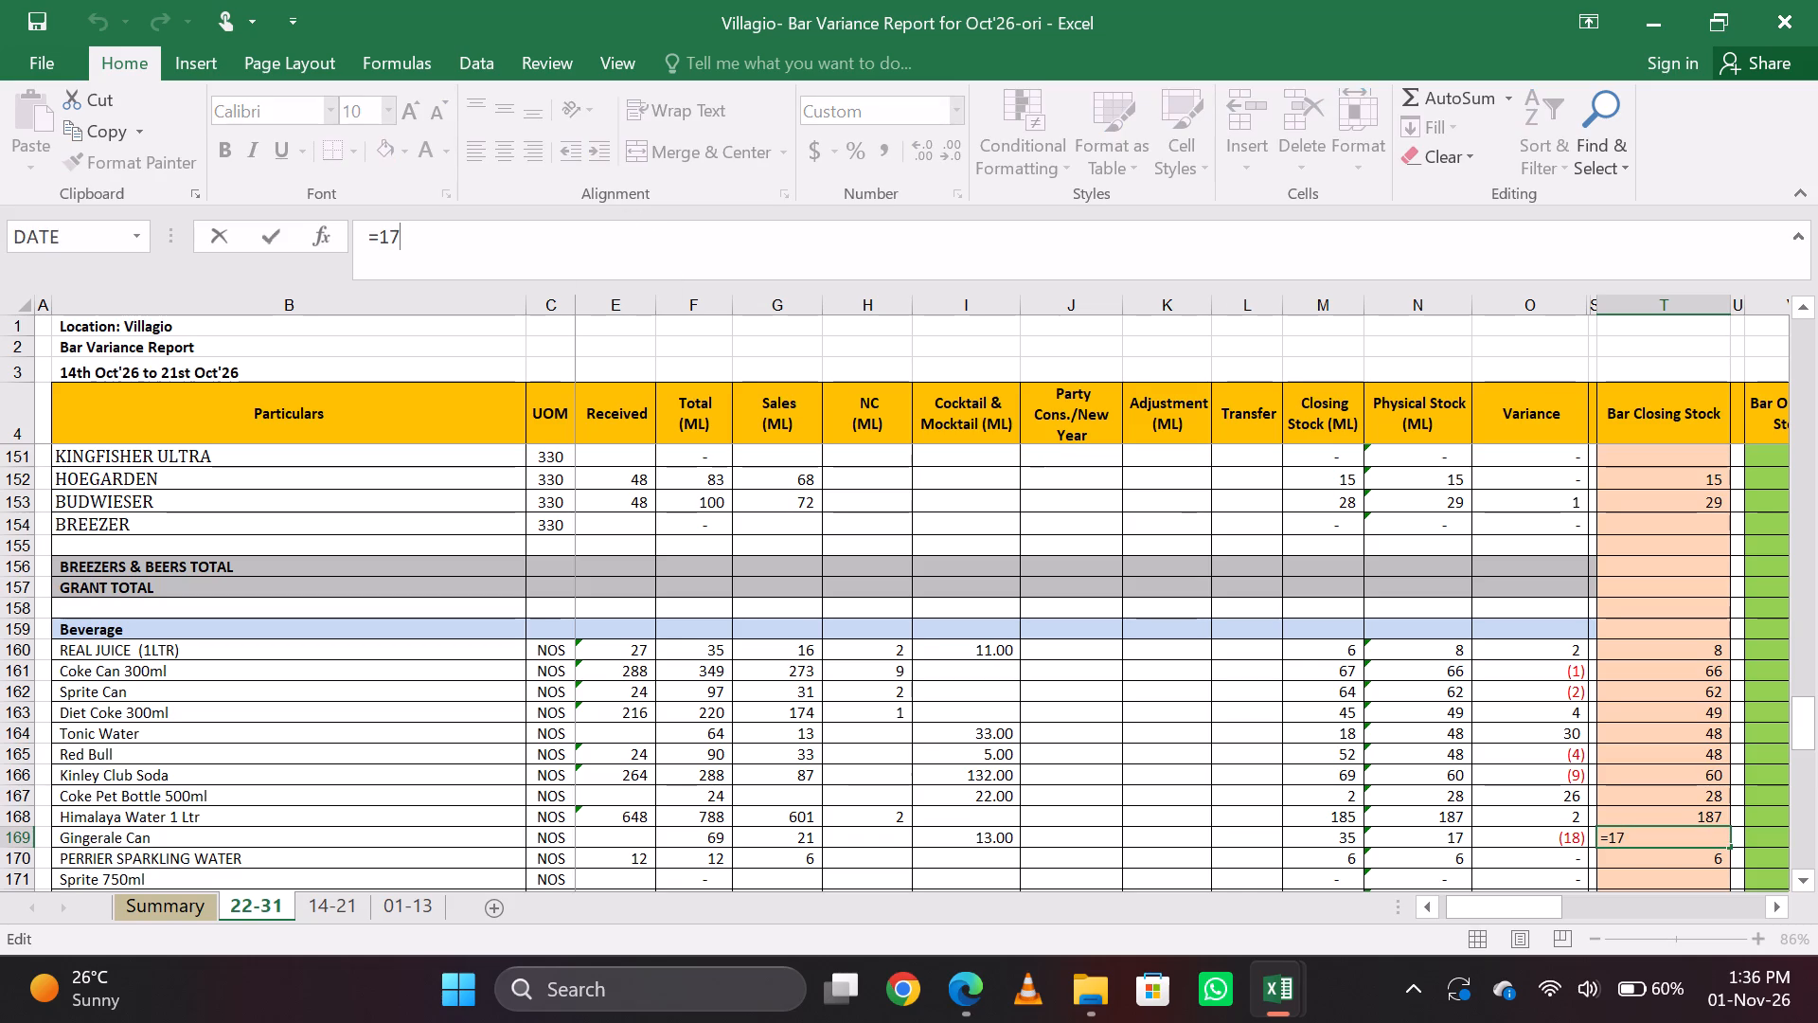
key("shift+plus")
key("1")
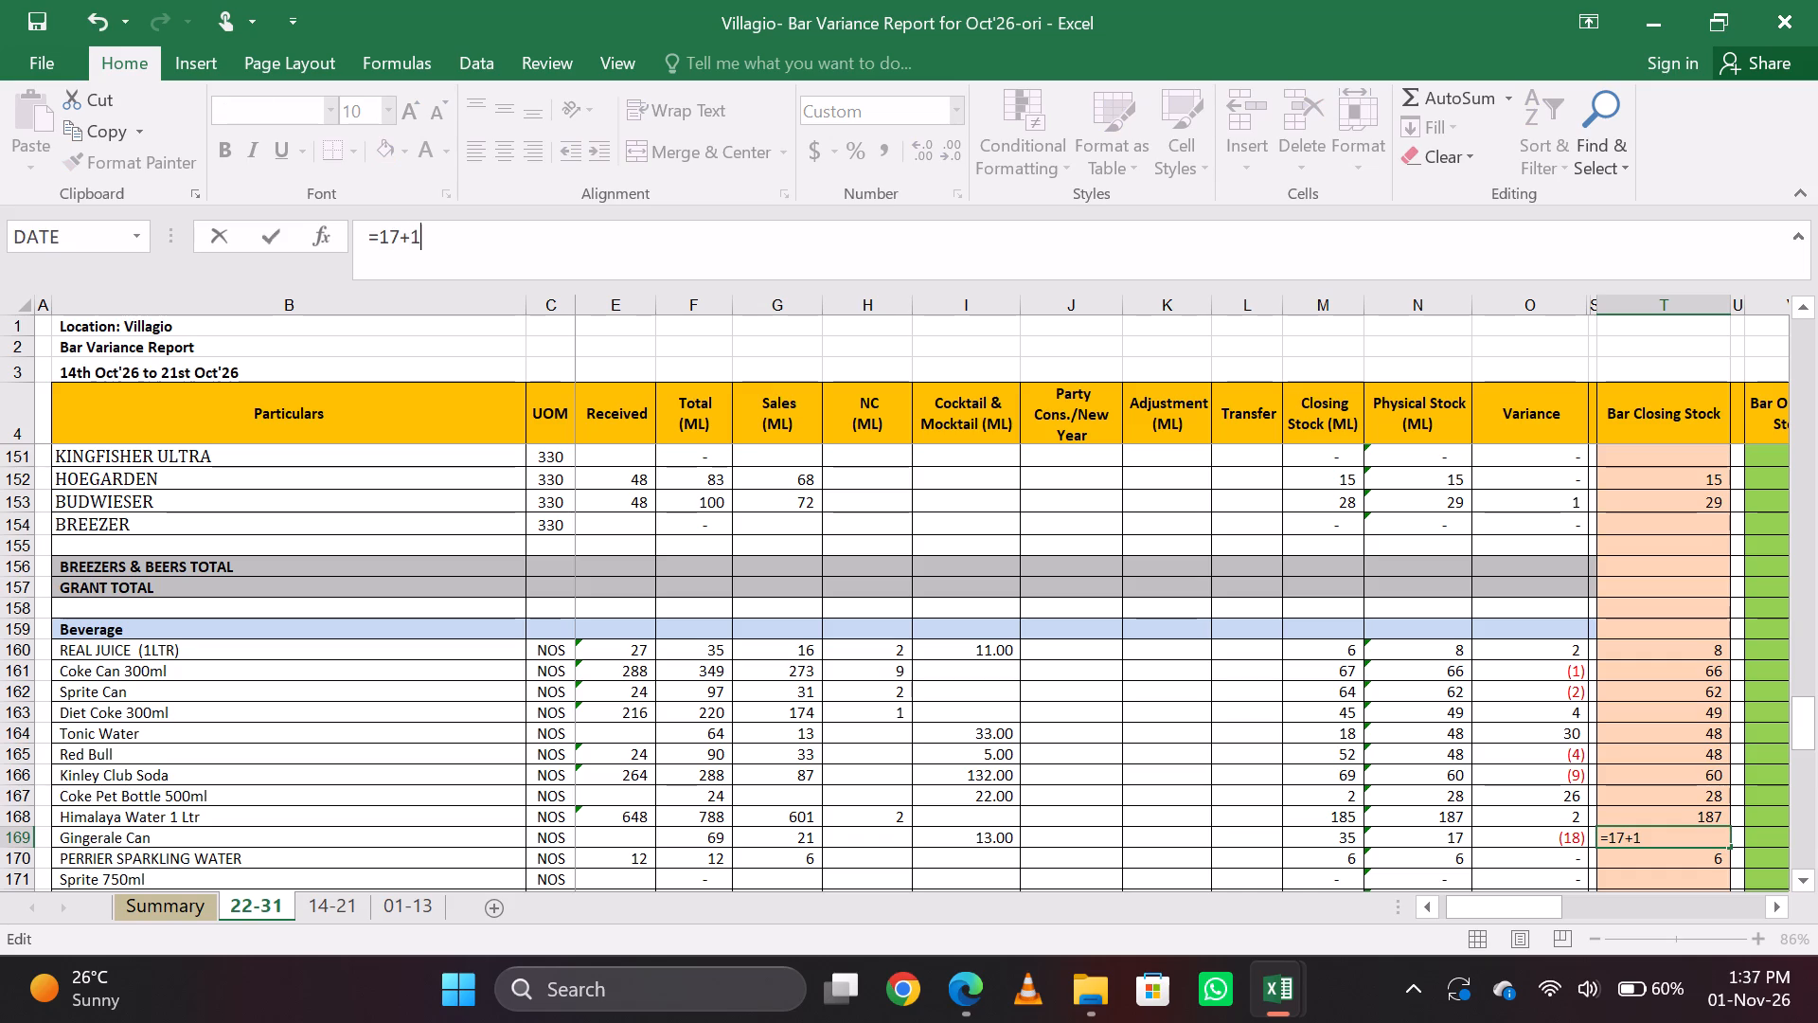
key("8")
key("BackSpace")
key("8")
key("BackSpace")
key("7")
key("Return")
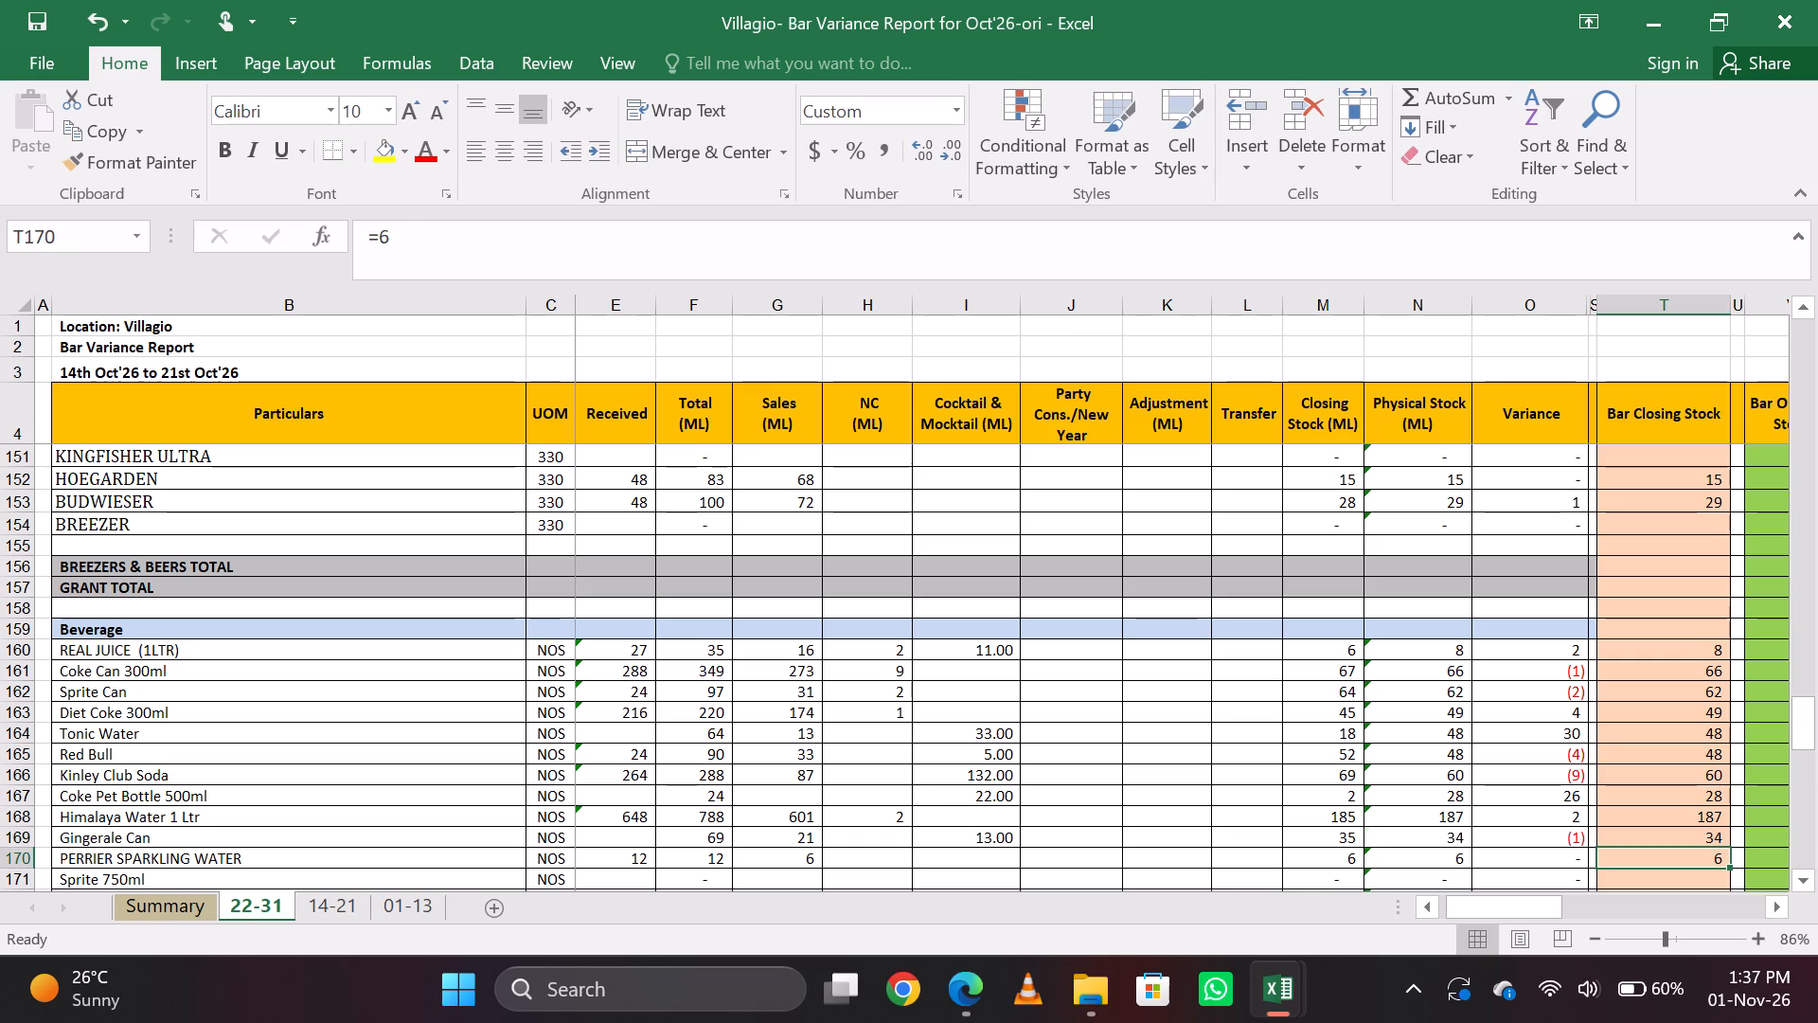
key("Up")
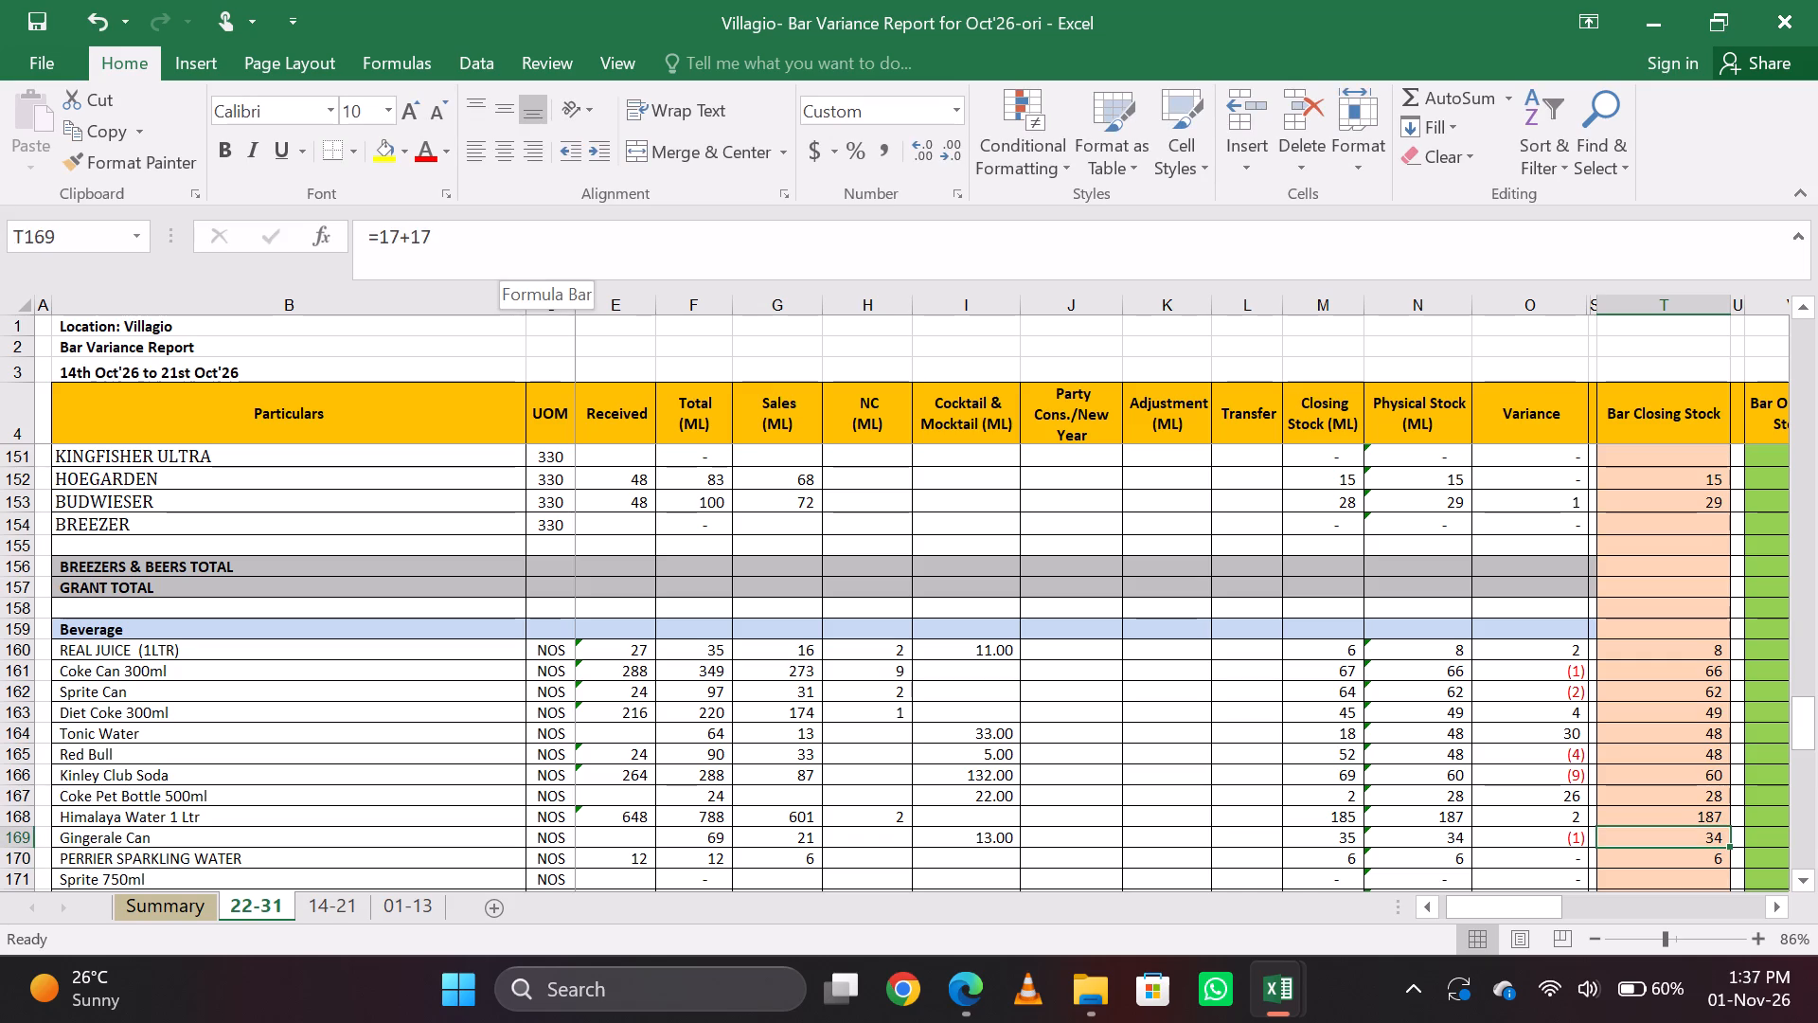
key("Up")
key("Up")
key("Up")
key("Up")
key("Up")
key("Up")
key("Up")
key("Up")
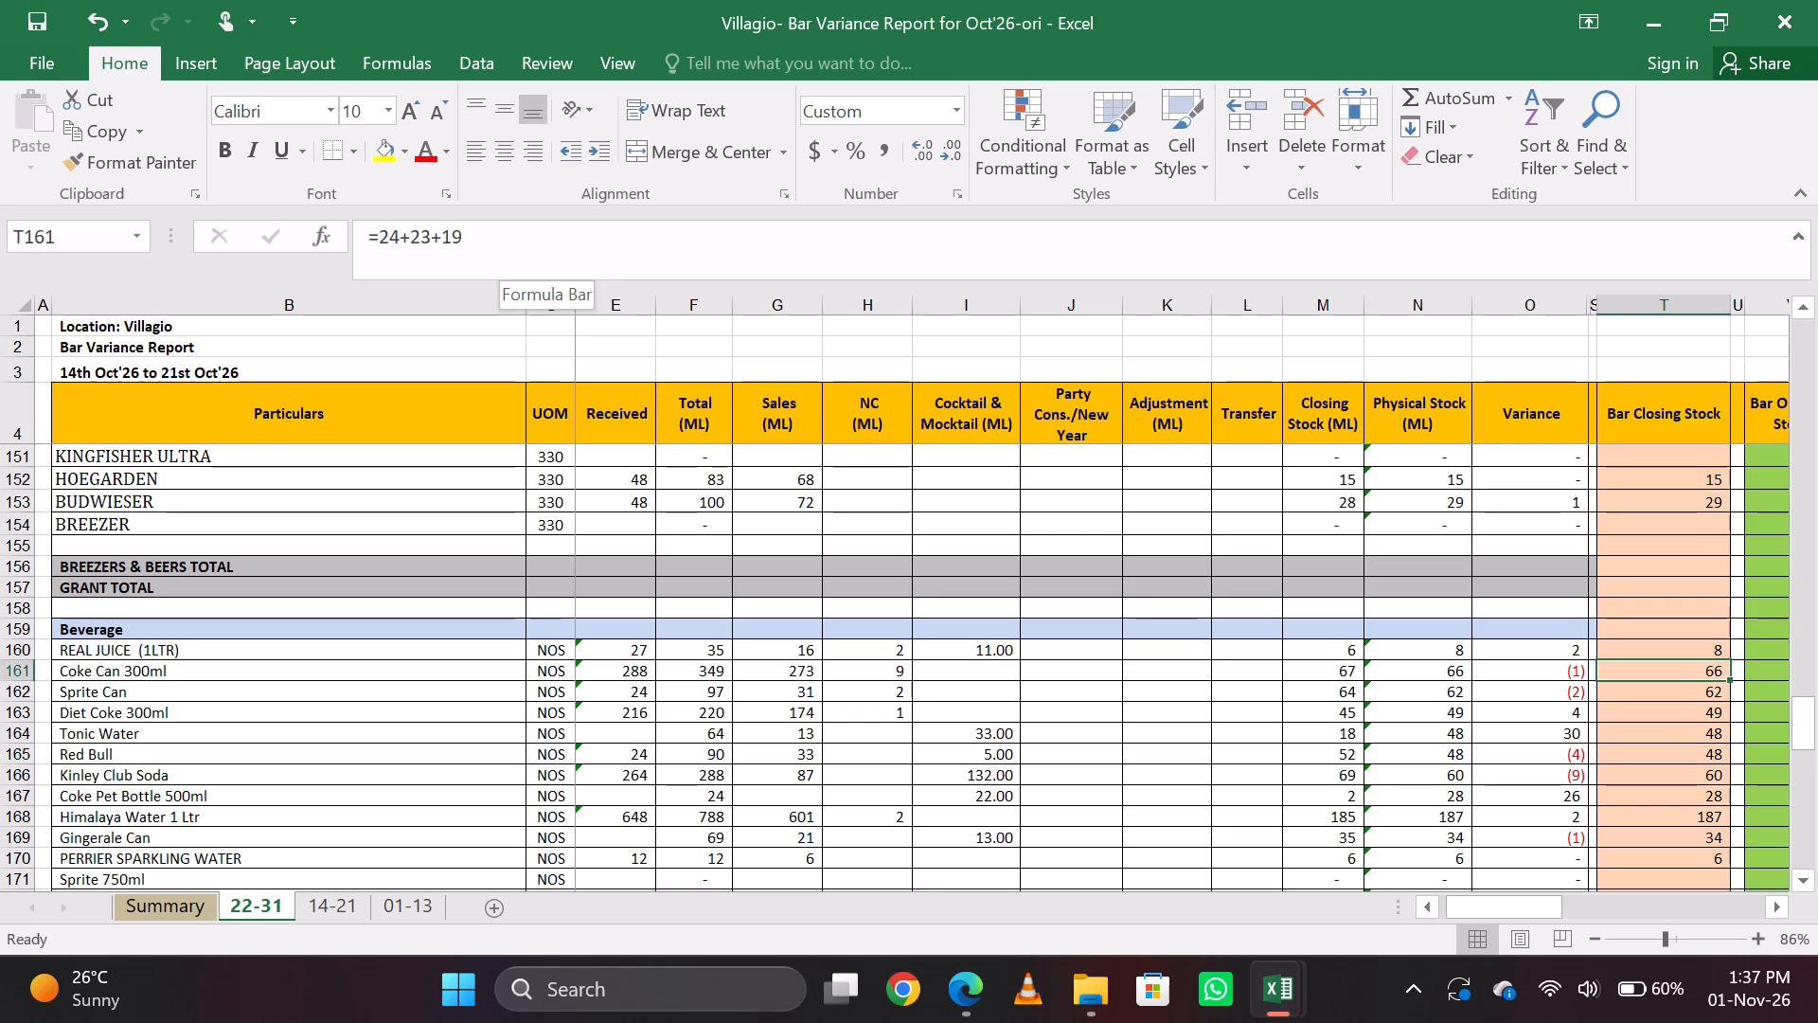
key("ctrl+s")
Examine the single malt rows, comparing the bar closing stock entries of Glenfiddich 12 Yrs and Glenfiddich 15 Yrs.
key("Up")
key("Up")
key("Up")
key("Up")
key("Up")
key("Up")
key("Up")
key("Up")
key("Up")
key("Up")
key("Up")
key("Up")
key("Up")
key("Up")
key("Up")
key("Up")
key("Up")
key("Up")
key("Up")
key("Up")
key("Page_Up")
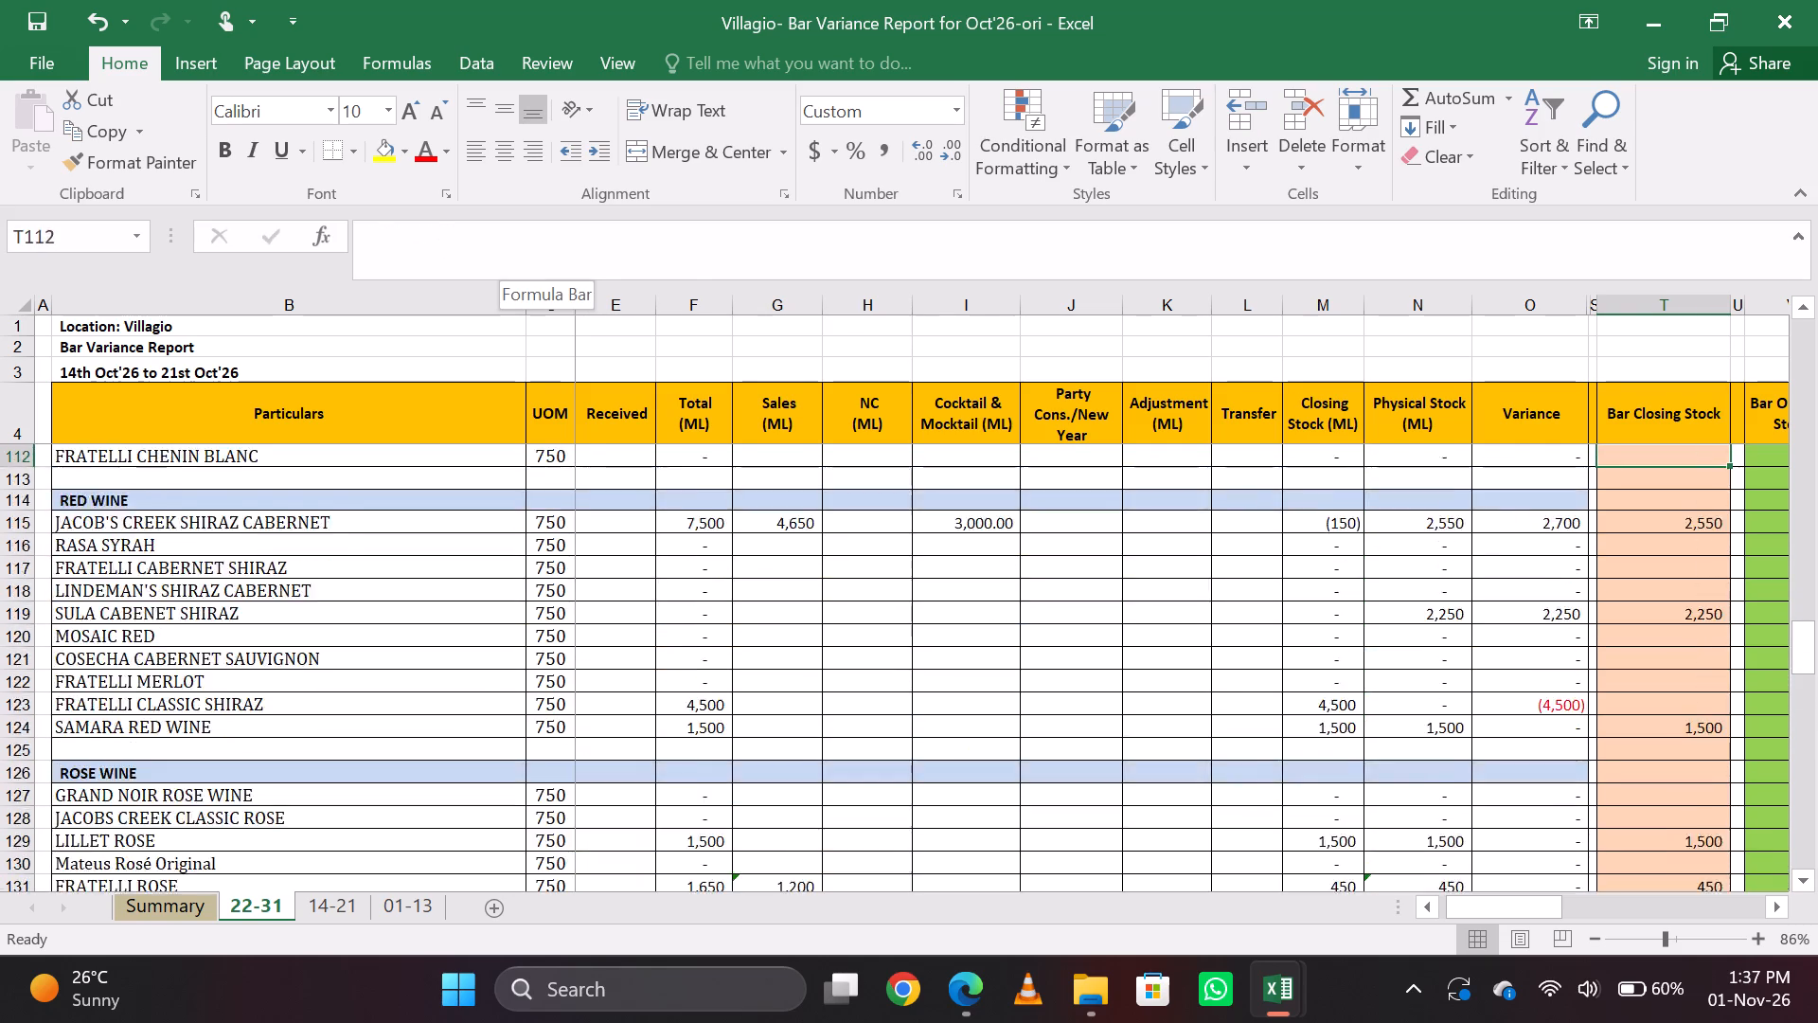
key("Page_Up")
key("Page_Up")
key("Page_Up")
key("Page_Up")
key("Page_Up")
key("Page_Up")
key("Page_Up")
key("Page_Up")
key("Page_Down")
key("Page_Down")
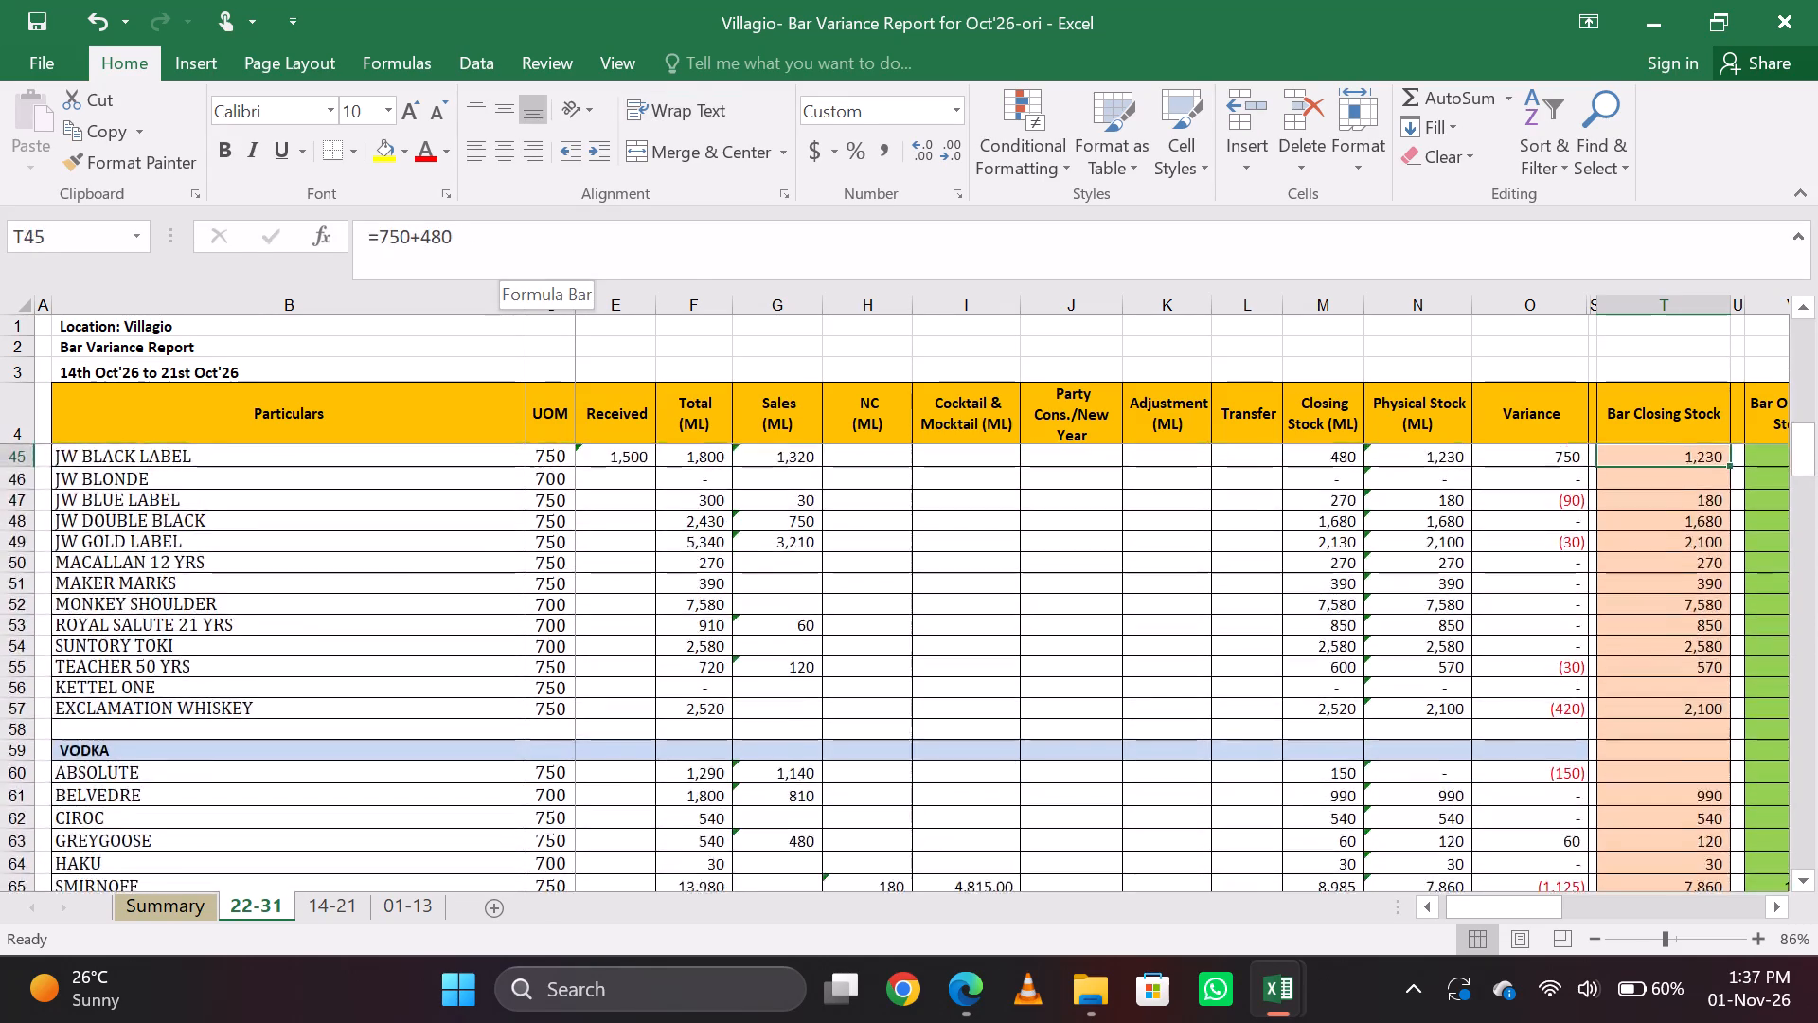
key("Page_Up")
key("Page_Up")
key("Page_Up")
key("Page_Up")
key("Down")
key("Down")
key("Down")
key("Down")
key("Down")
key("Down")
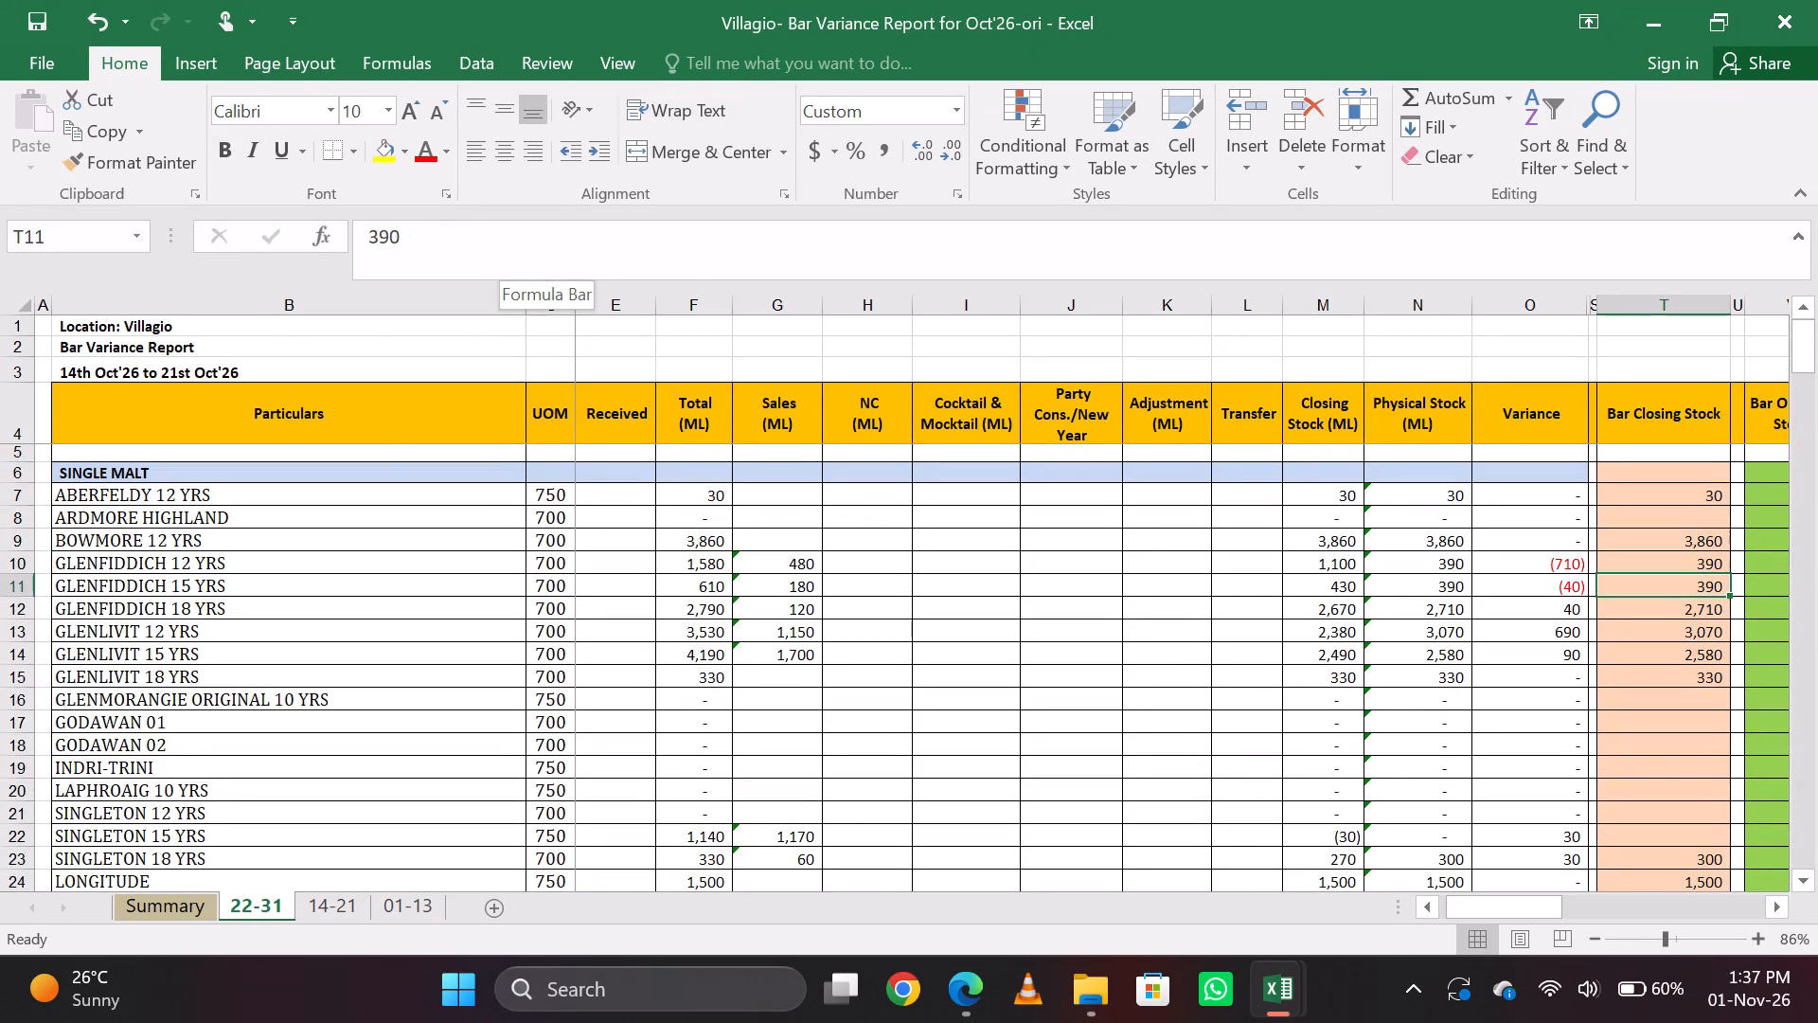
key("Up")
key("Down")
key("Up")
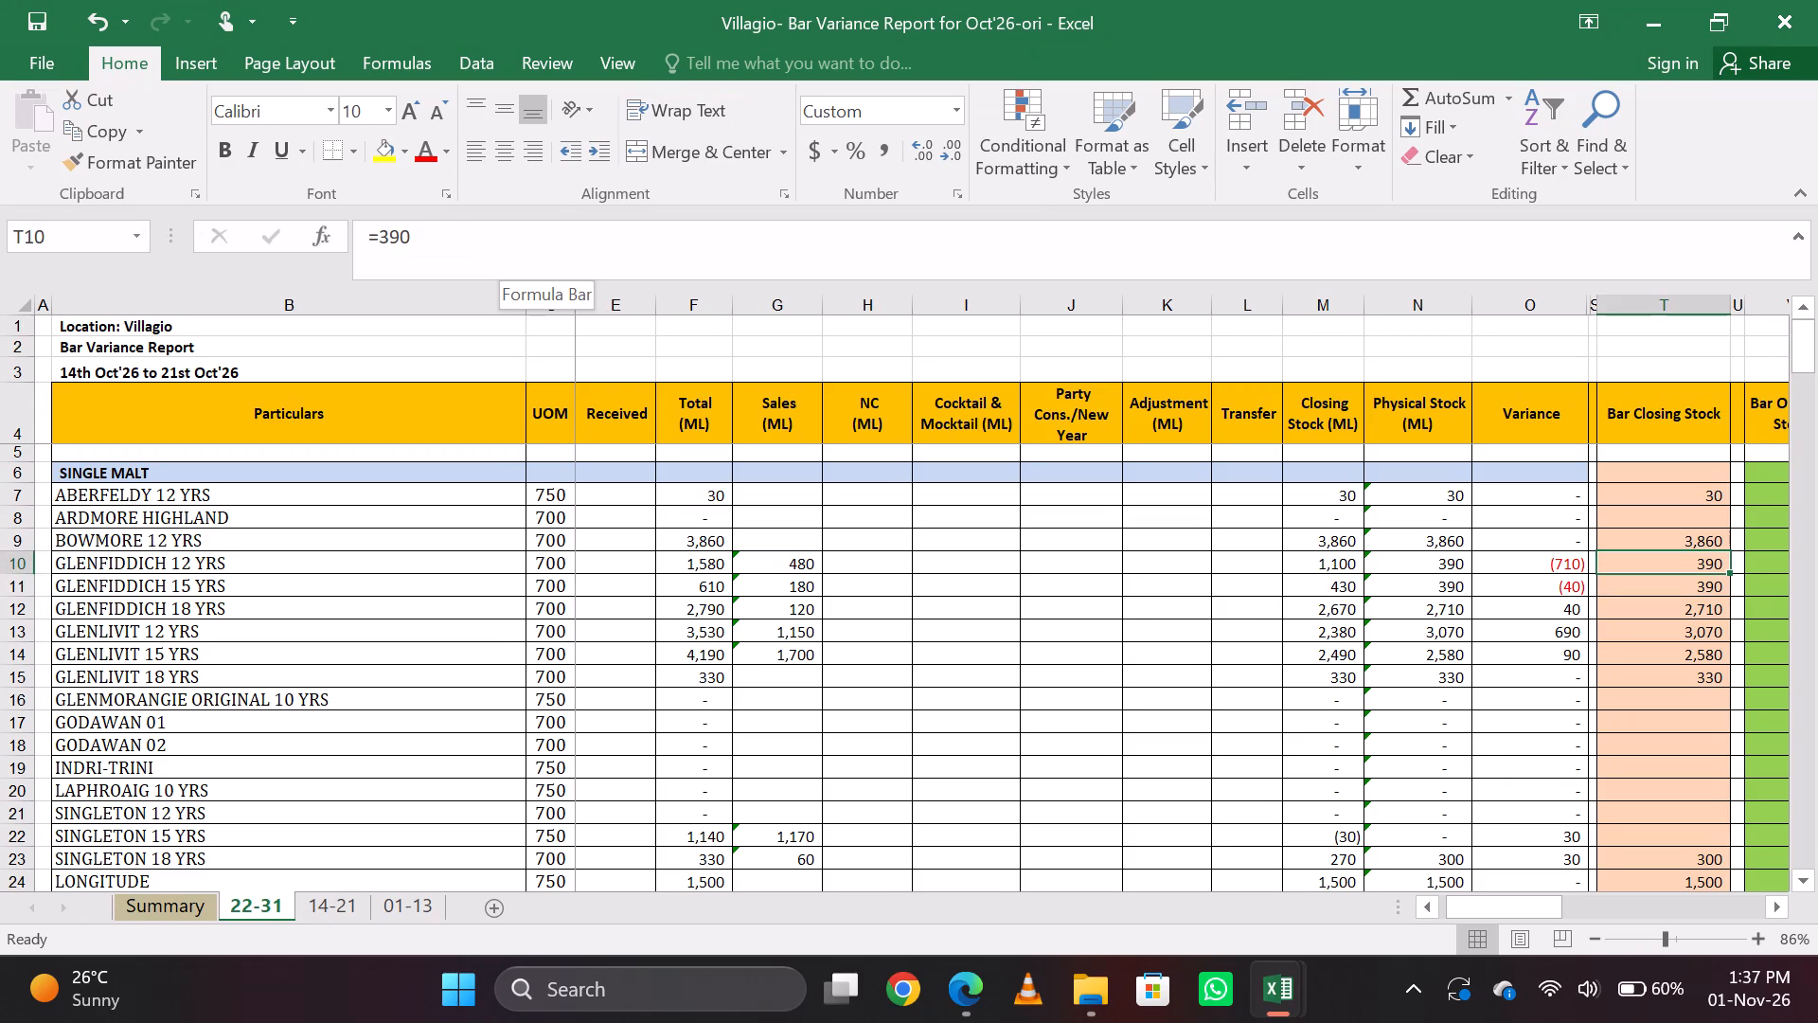
key("Down")
key("Up")
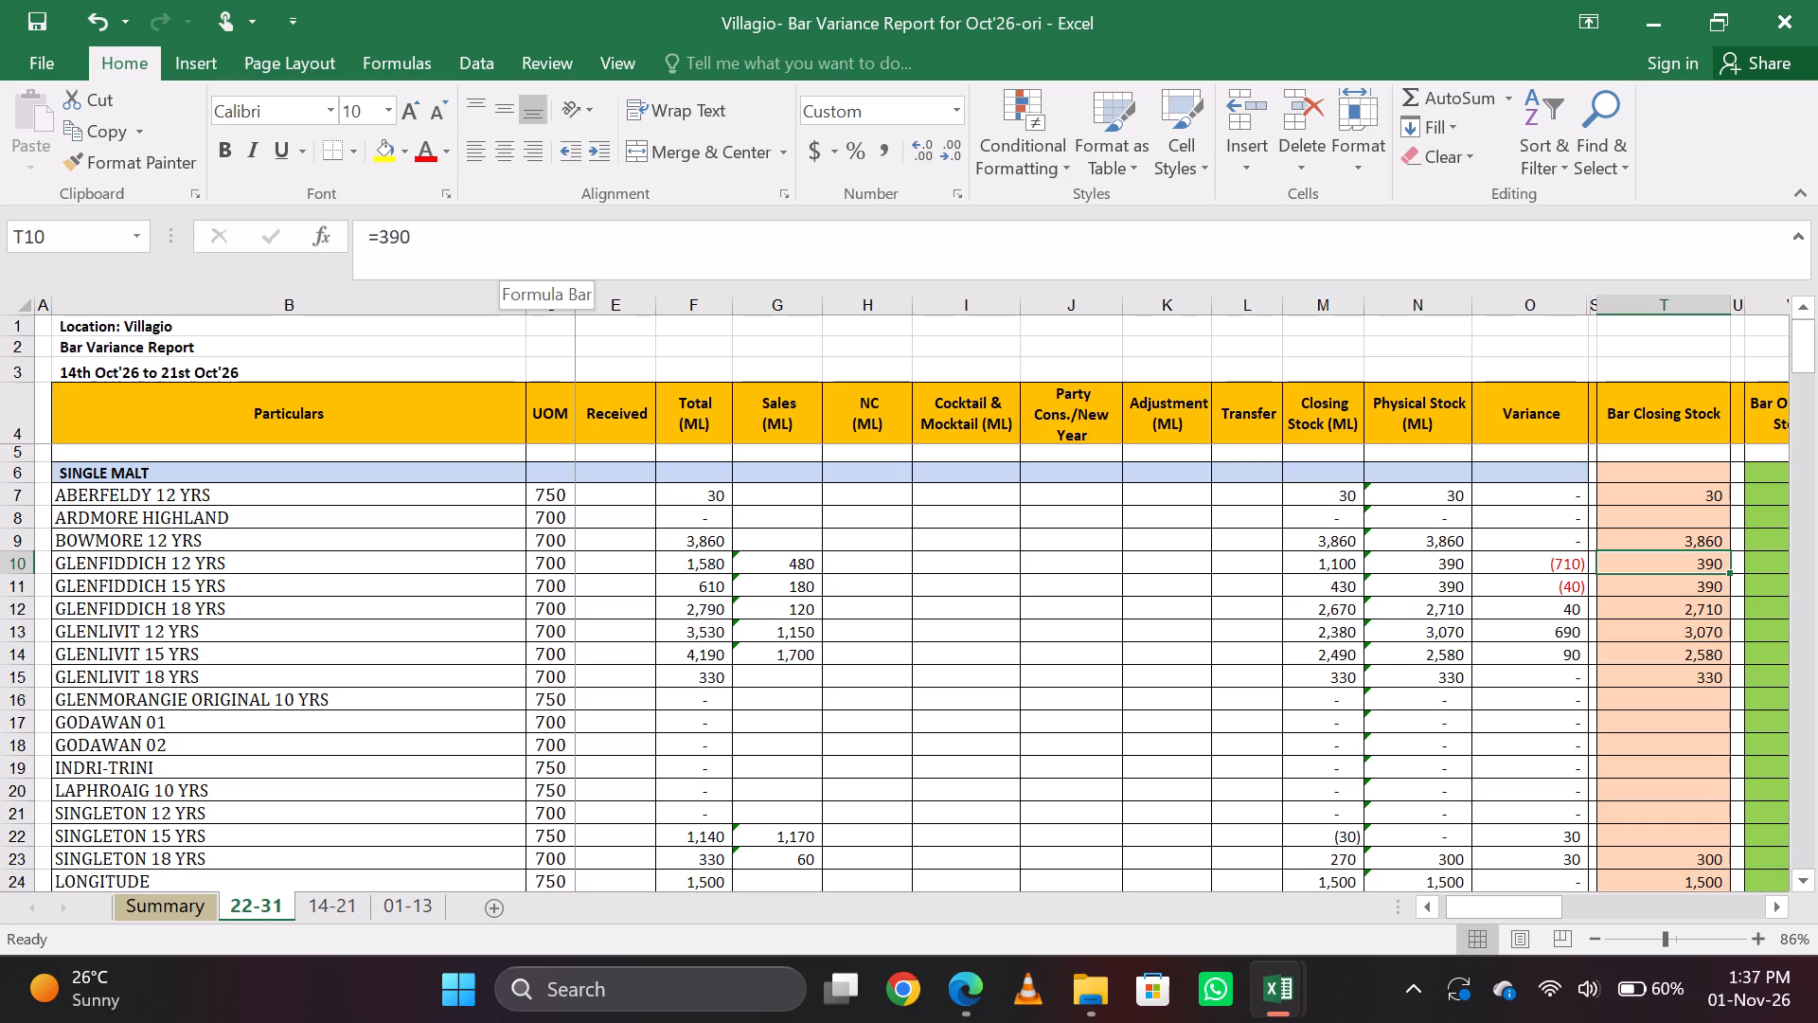
key("Down")
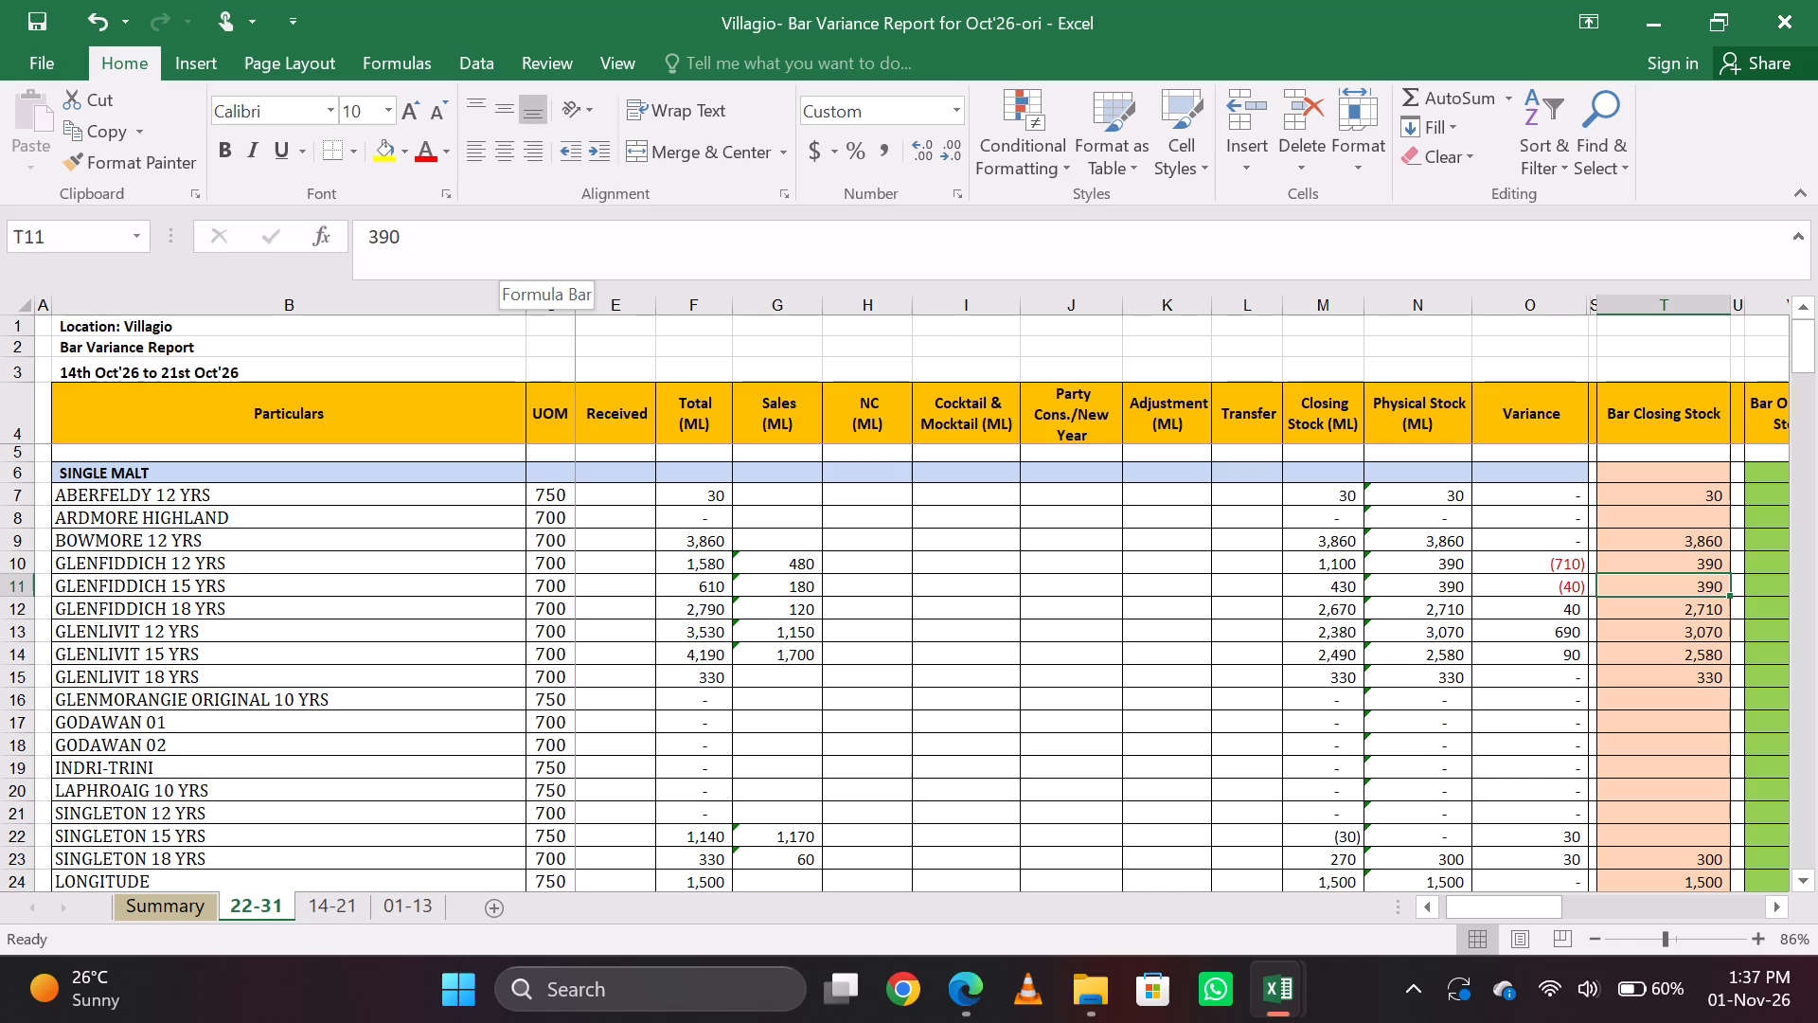
key("Up")
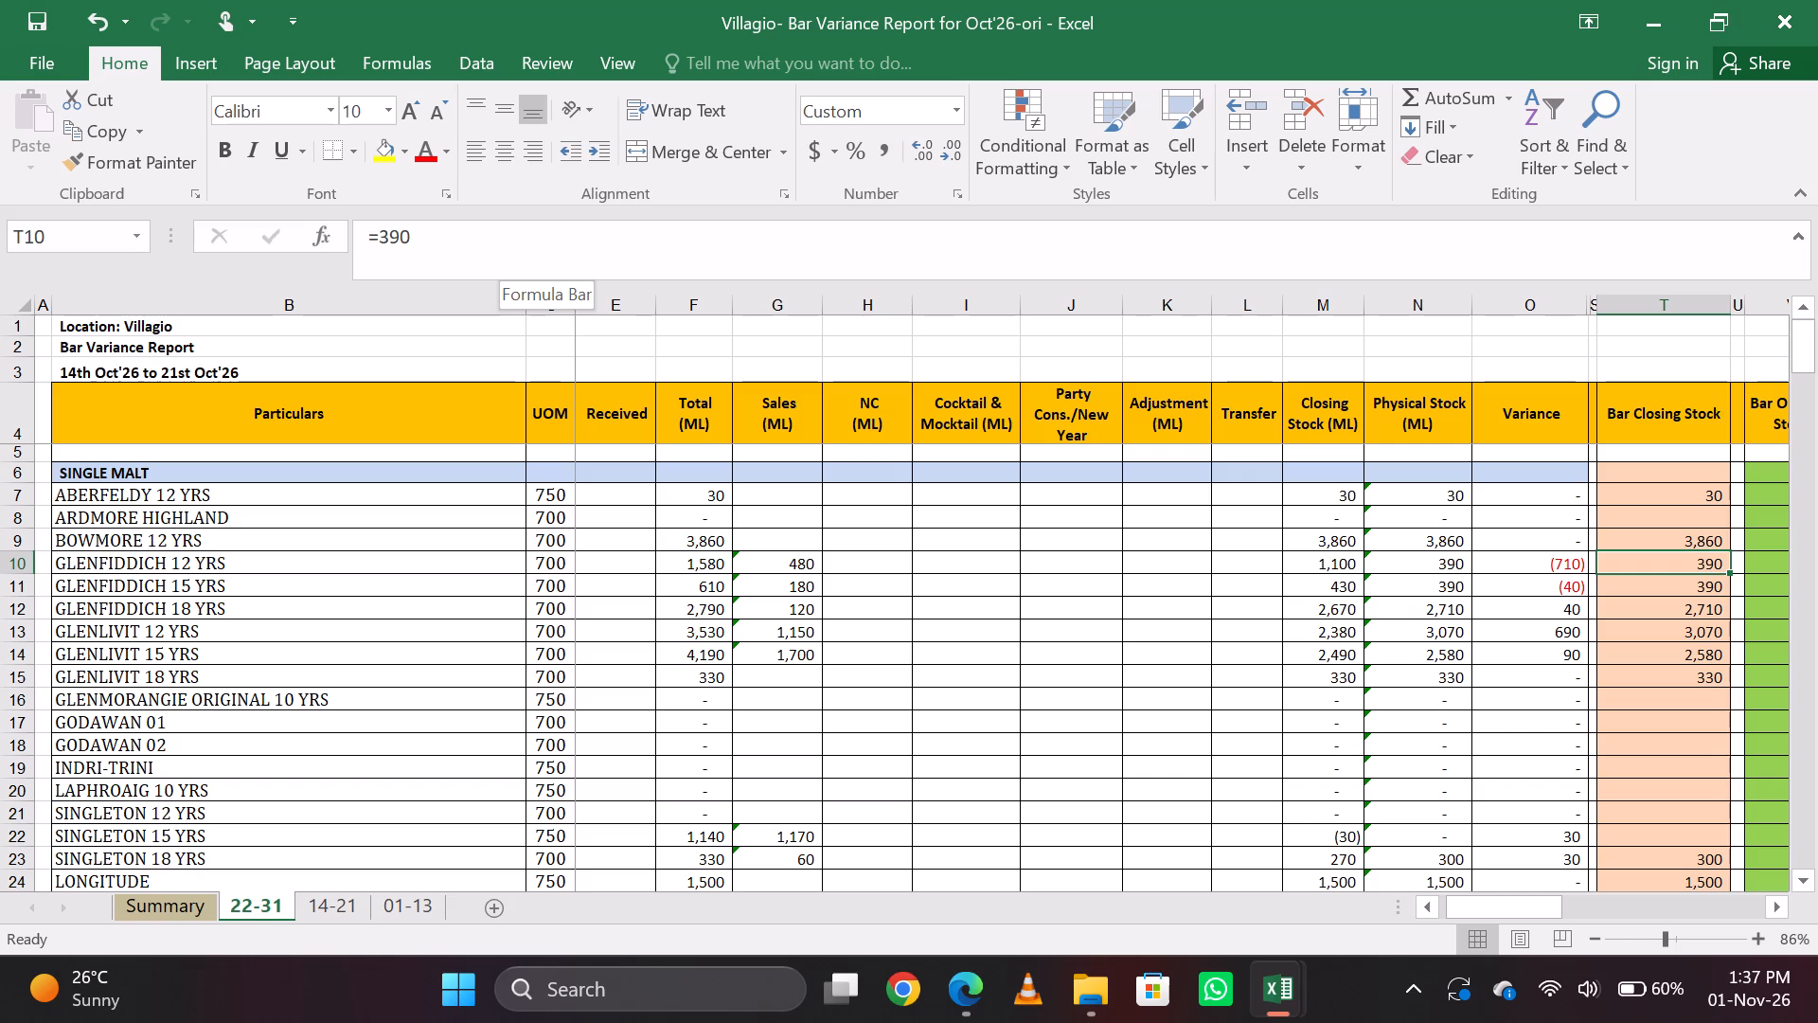
key("Down")
key("Up")
key("Down")
key("Up")
key("Down")
key("Up")
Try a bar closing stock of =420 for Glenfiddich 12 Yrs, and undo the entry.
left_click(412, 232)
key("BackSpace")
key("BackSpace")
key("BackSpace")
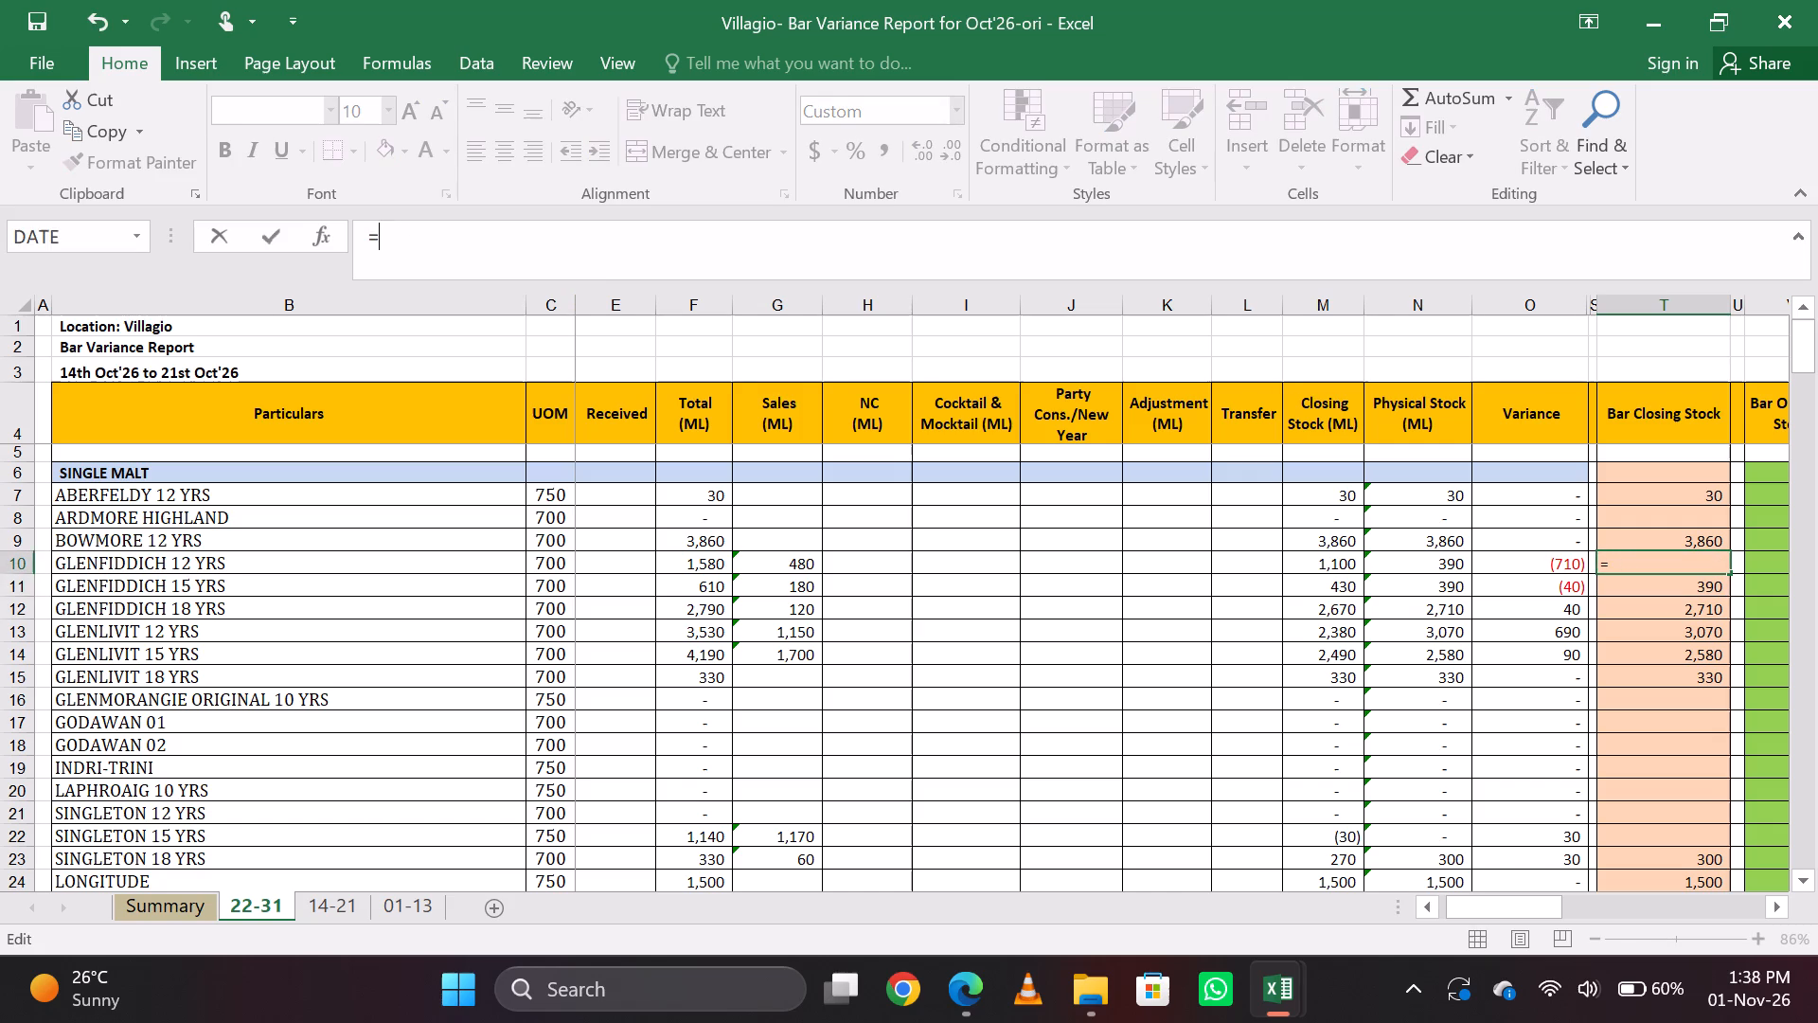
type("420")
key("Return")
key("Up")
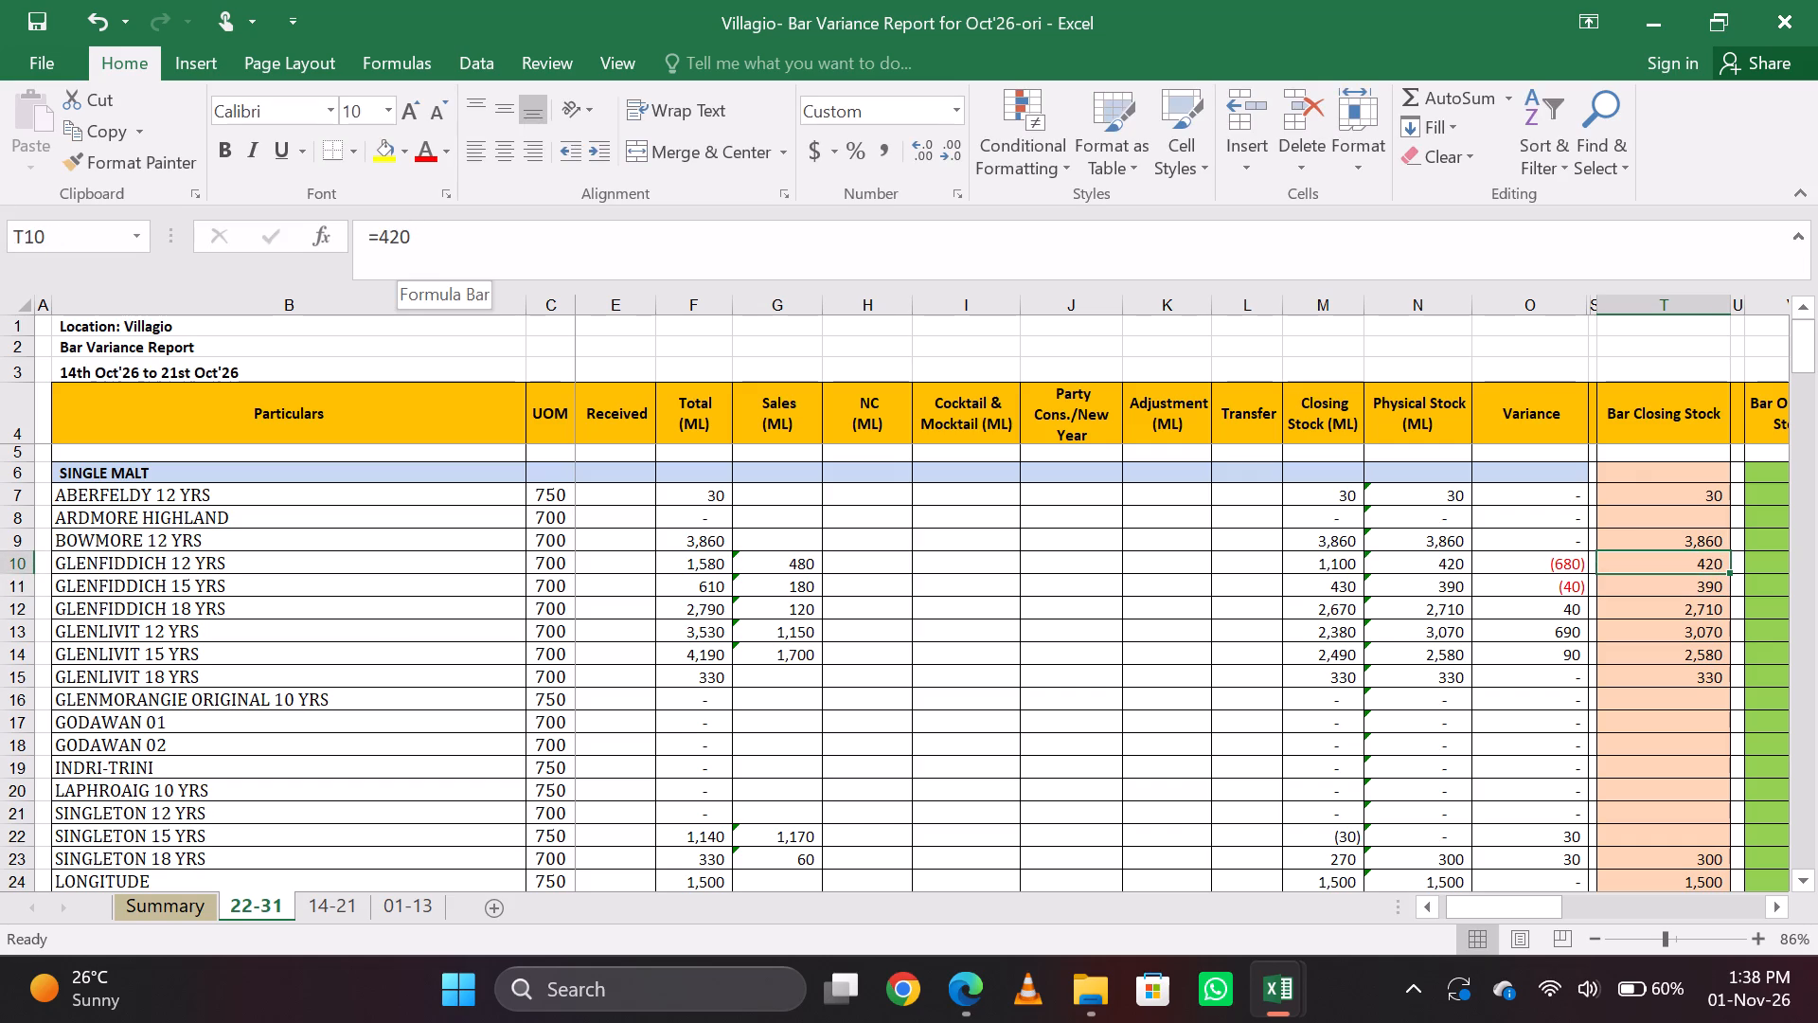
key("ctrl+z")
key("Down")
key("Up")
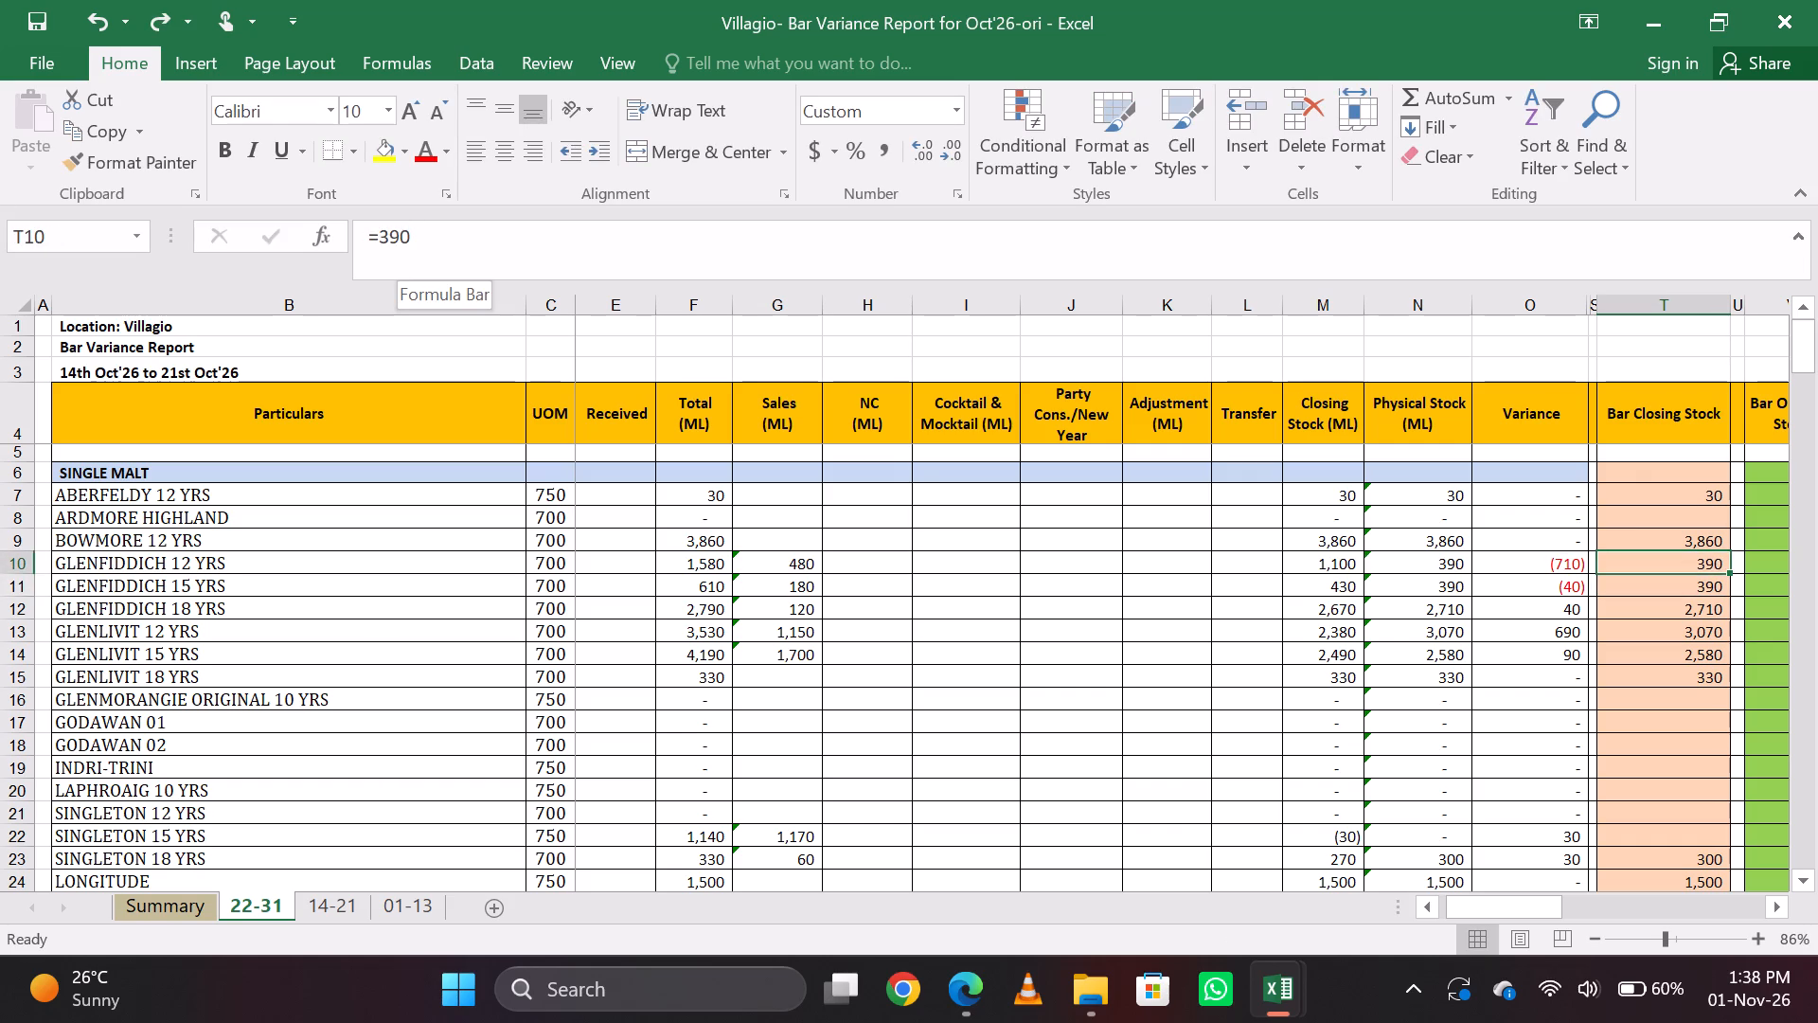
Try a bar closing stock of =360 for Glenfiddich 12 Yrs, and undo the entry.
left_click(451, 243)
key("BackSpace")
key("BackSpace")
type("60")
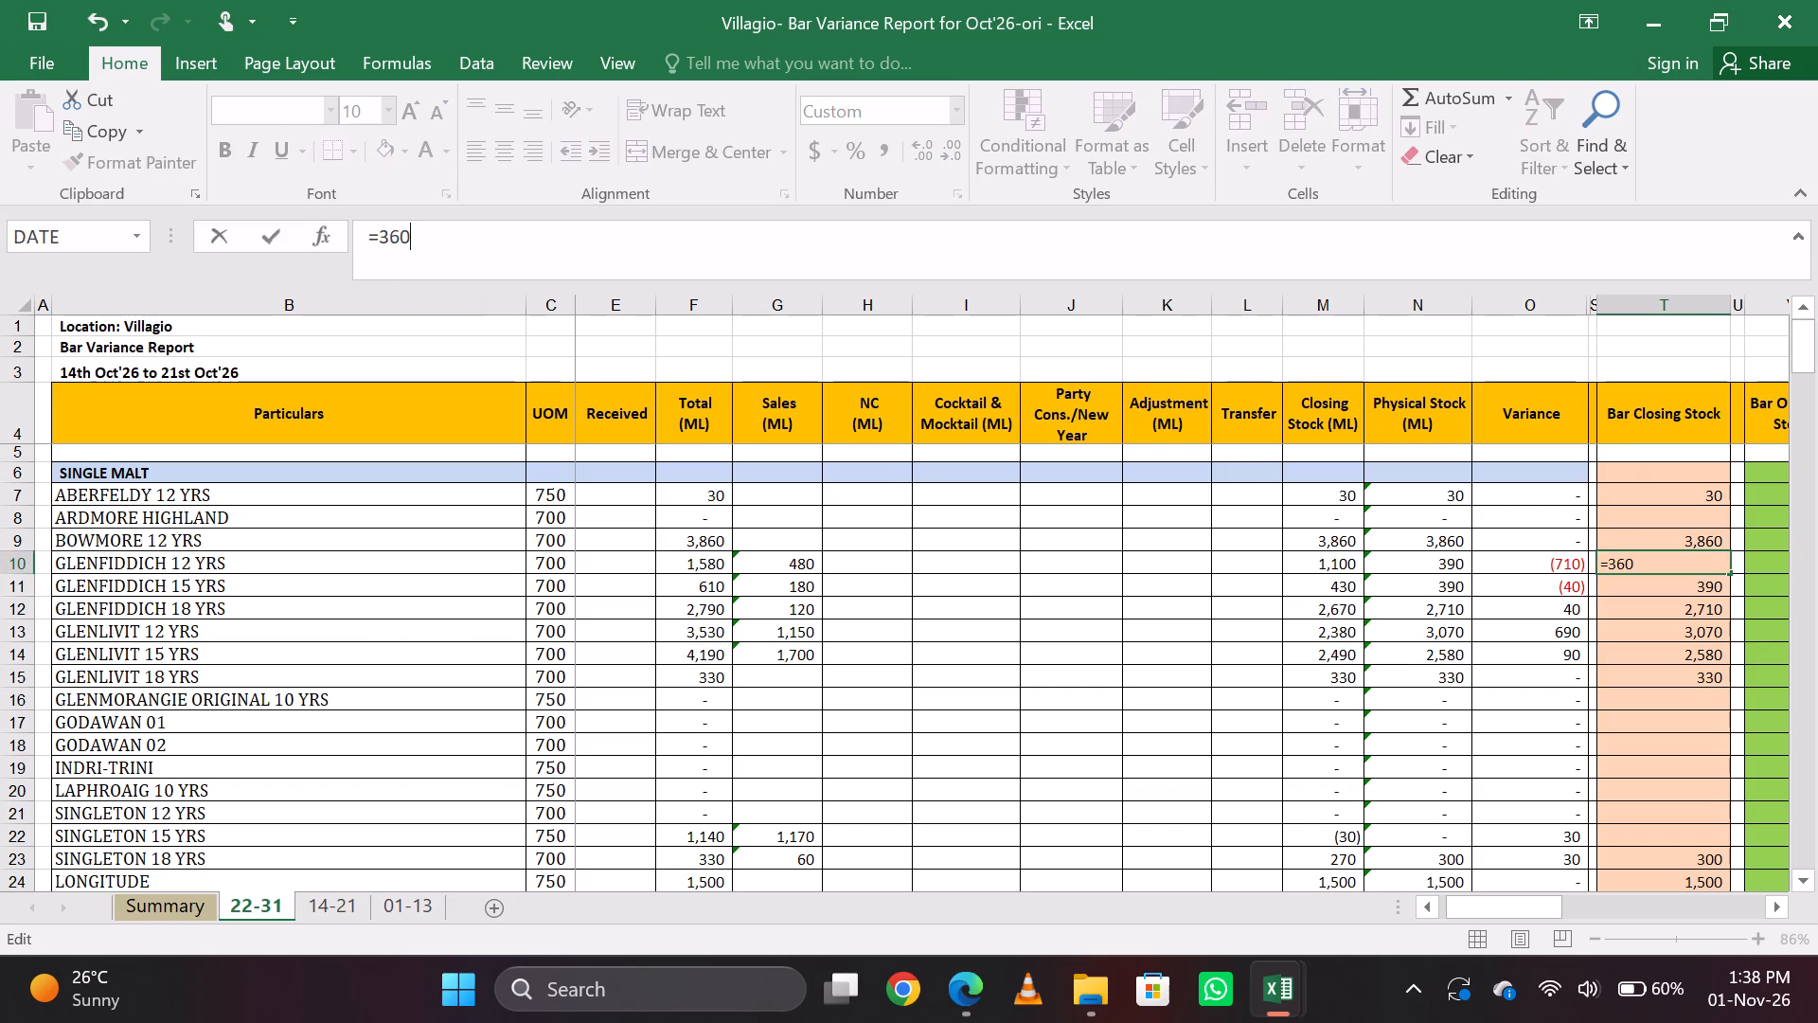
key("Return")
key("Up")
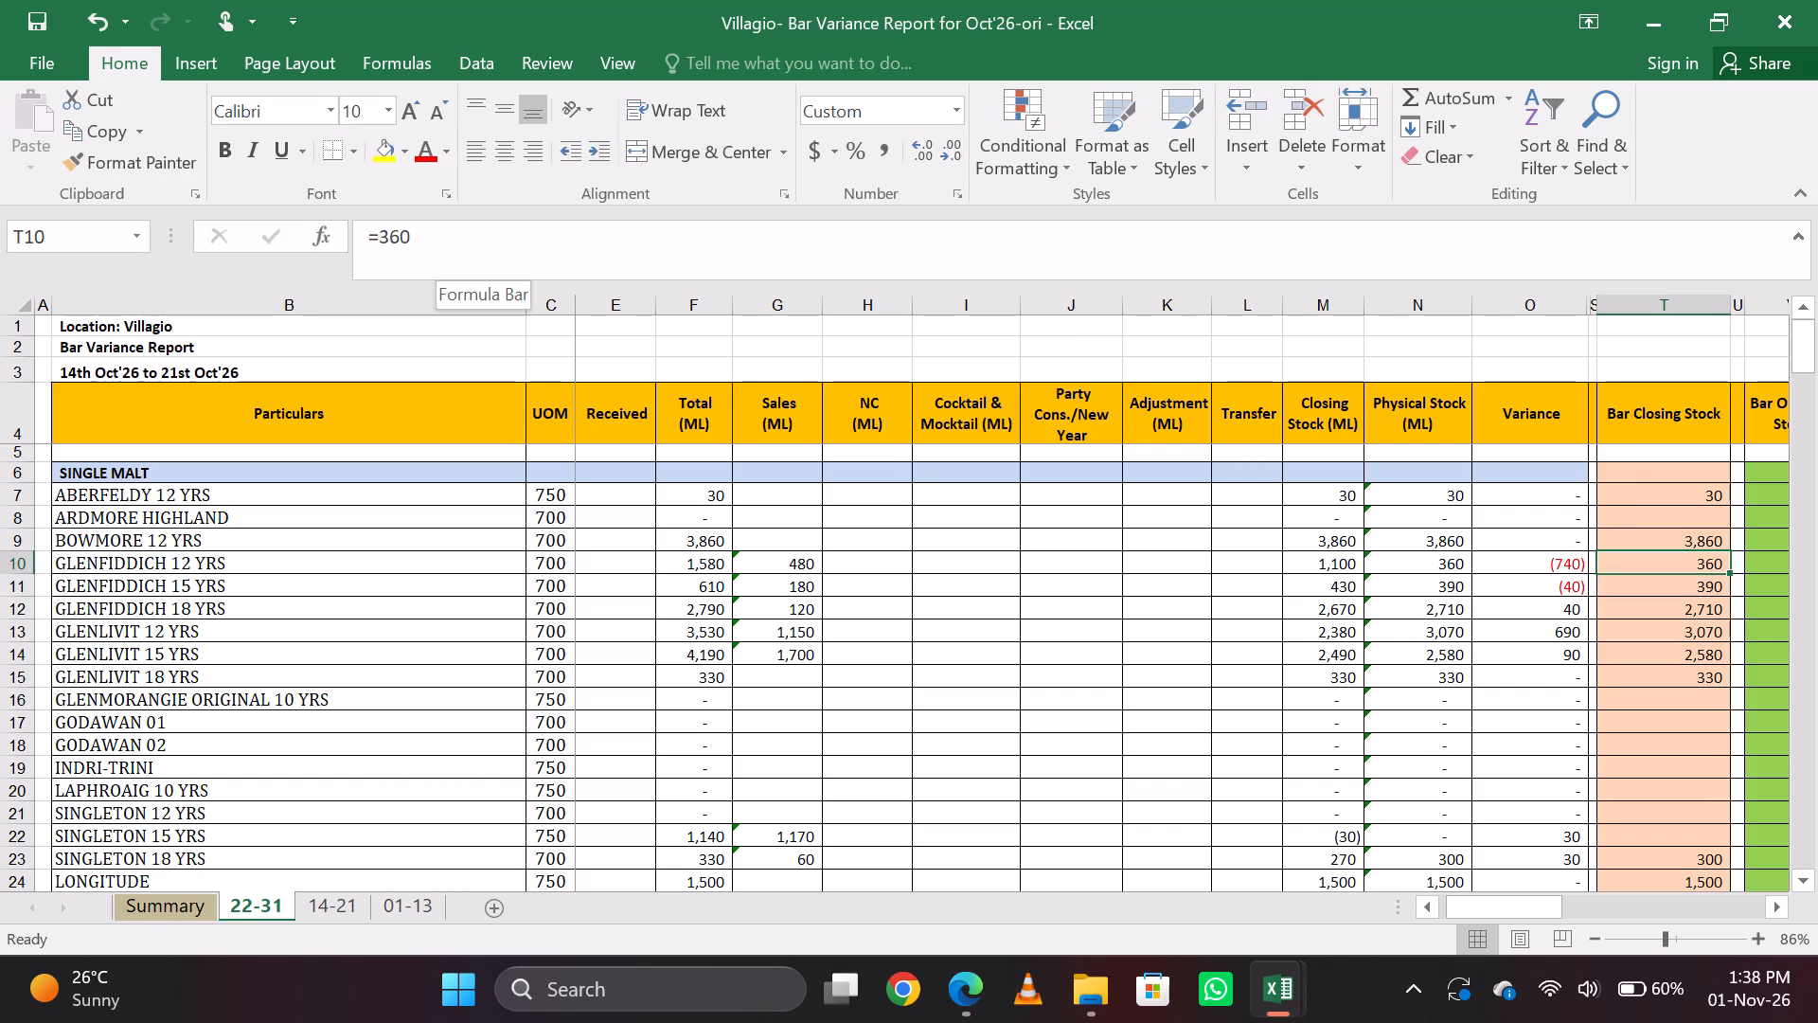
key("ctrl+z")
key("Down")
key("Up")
Extend the Glenfiddich 12 Yrs sales formula to =16*30+700.
key("Left")
key("Left")
key("Left")
key("Left")
key("Left")
key("Left")
key("Left")
key("Left")
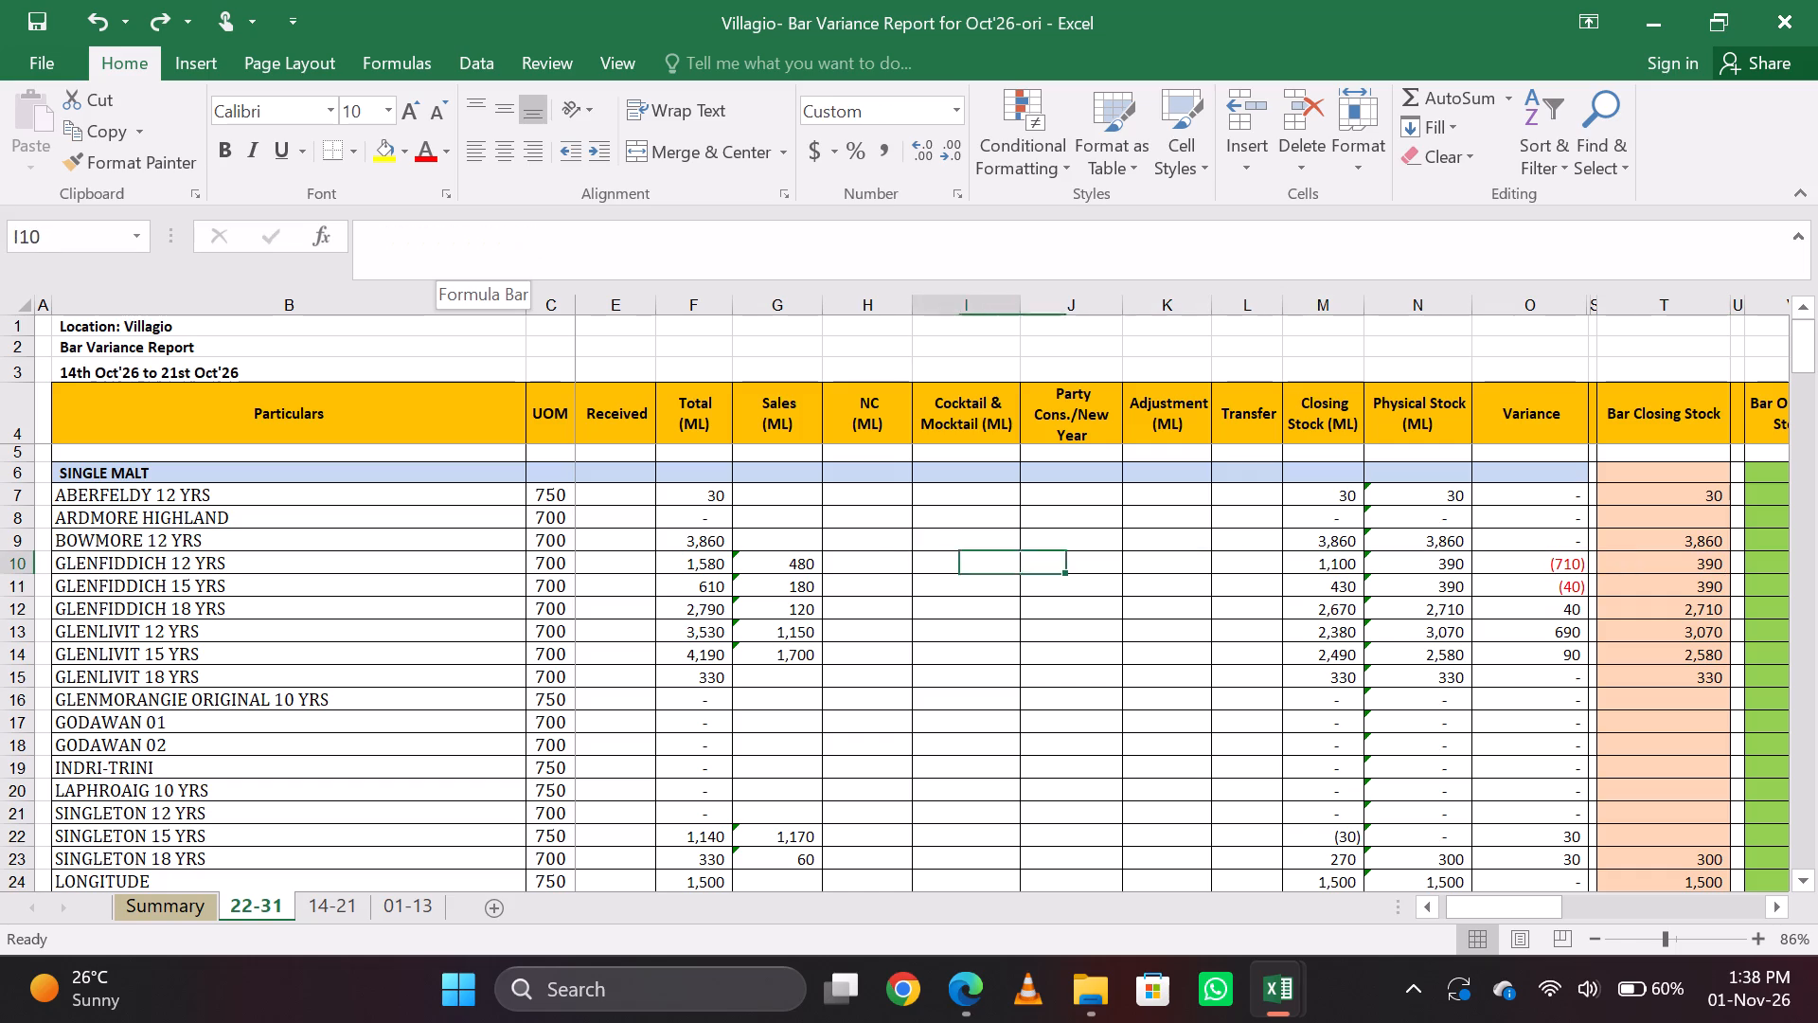
key("Left")
key("Left")
left_click(465, 242)
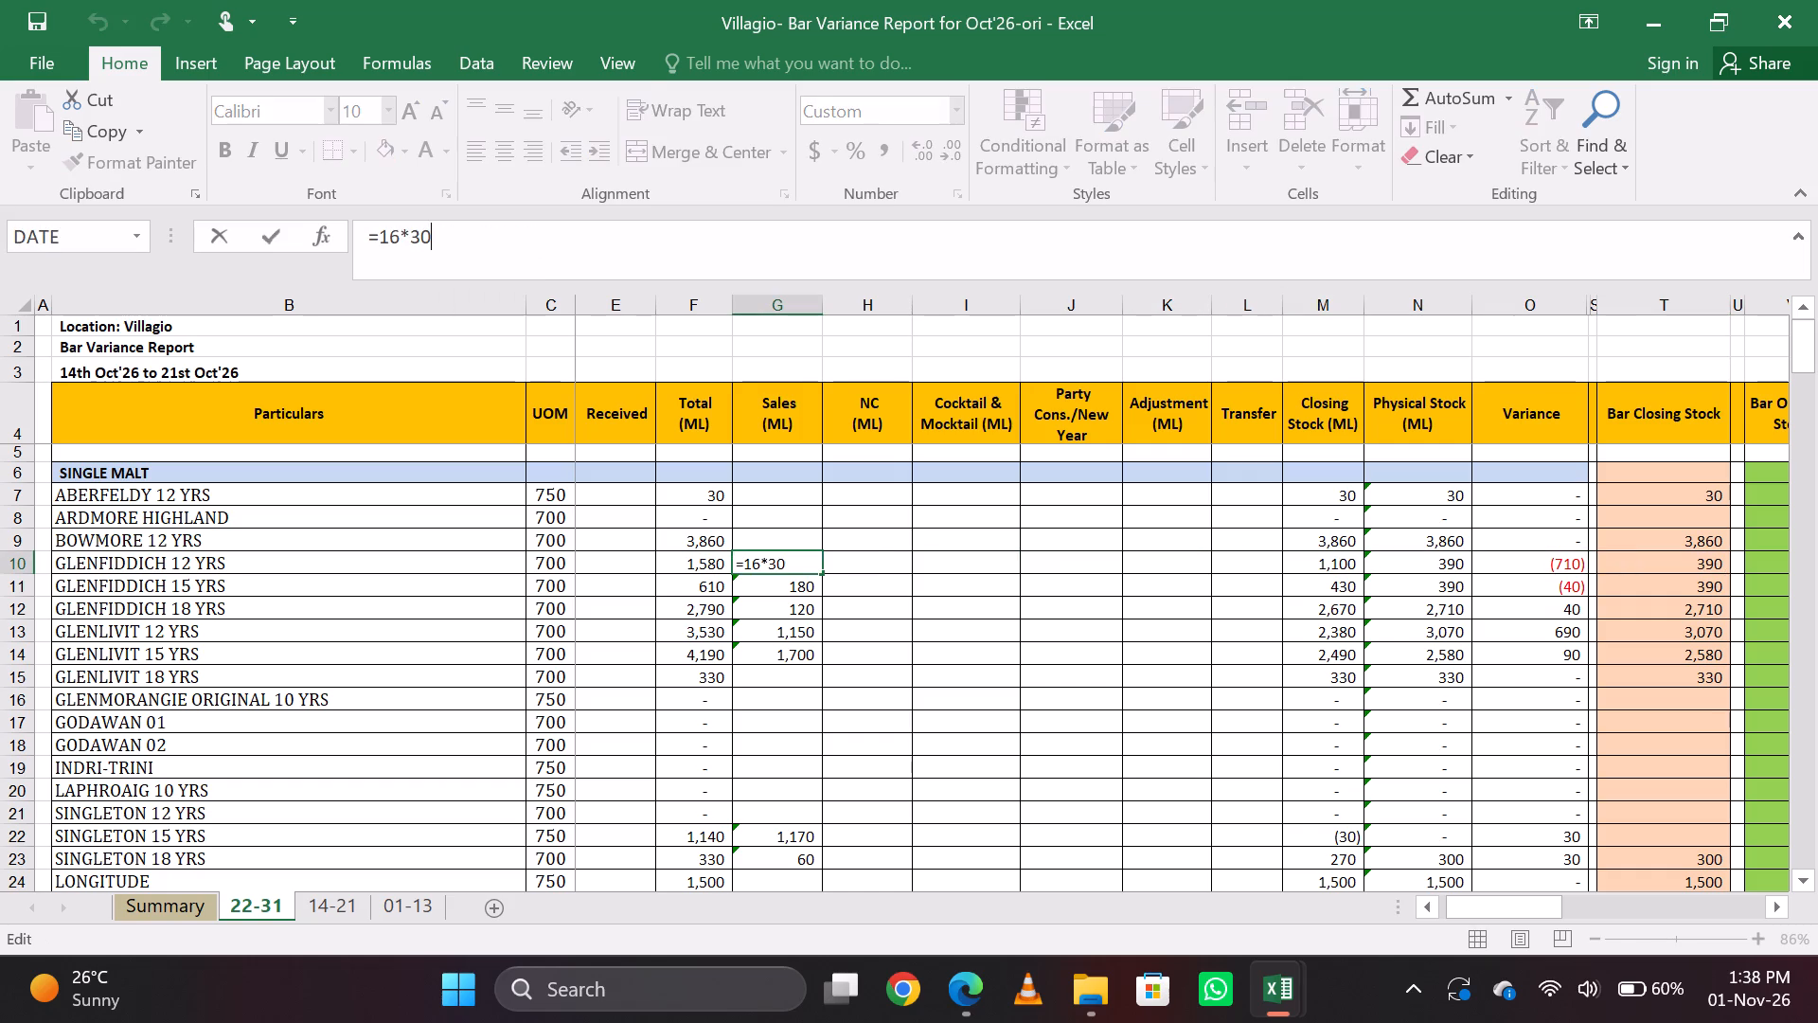
key("shift+plus")
type("700")
key("Return")
key("Up")
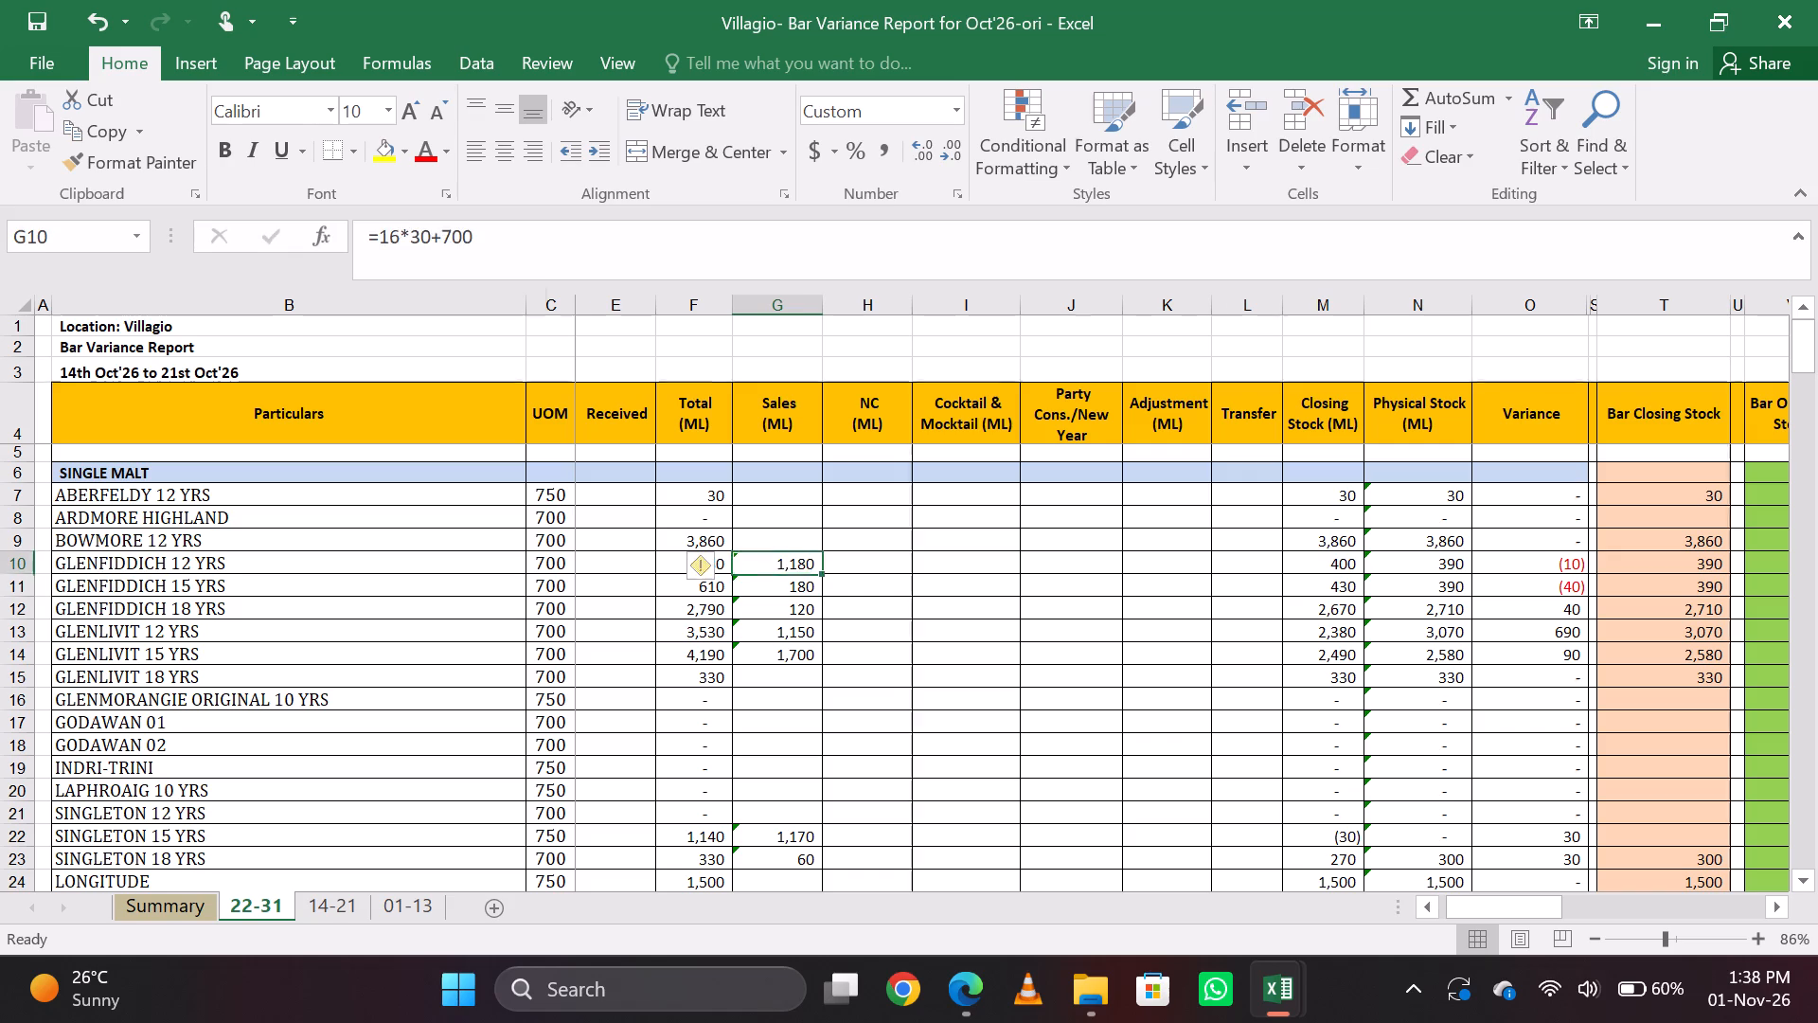
Set the bar closing stock formula of Glenfiddich 12 Yrs to =400.
key("Right")
key("Right")
key("Right")
key("Right")
key("Right")
key("Right")
key("Right")
key("Right")
key("Right")
key("Right")
left_click(465, 242)
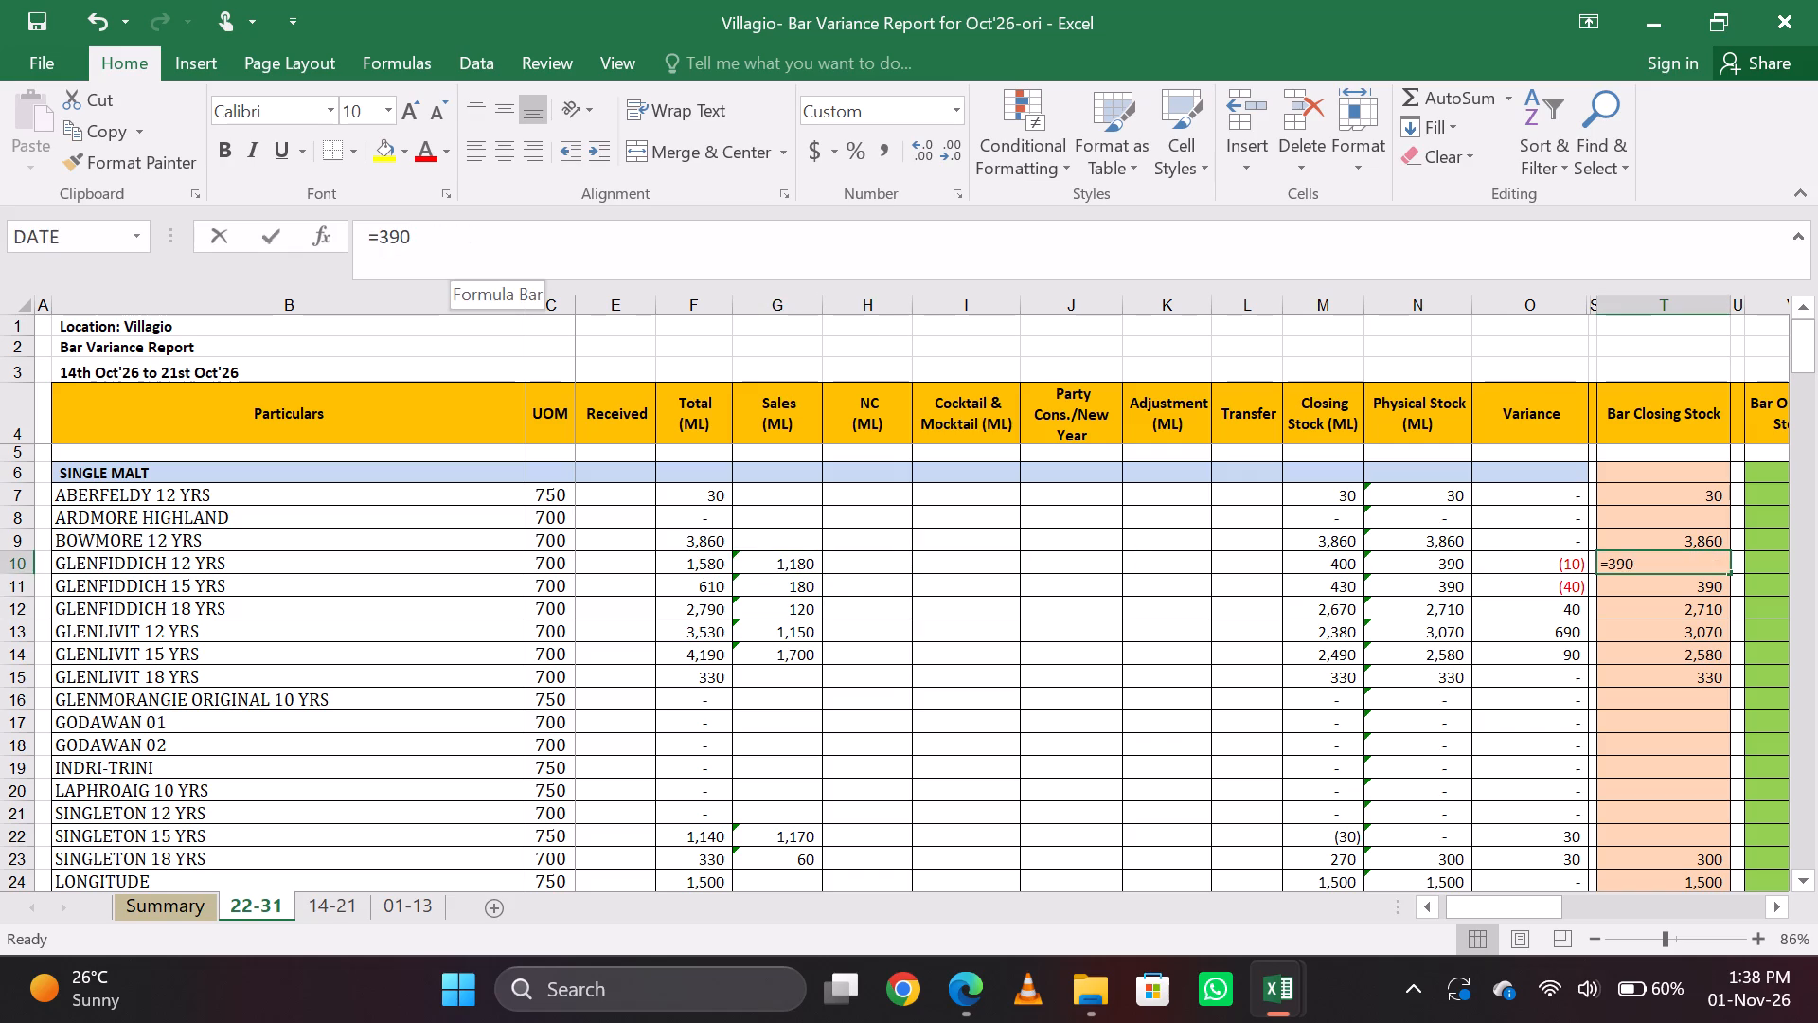
key("BackSpace")
key("BackSpace")
key("BackSpace")
key("4")
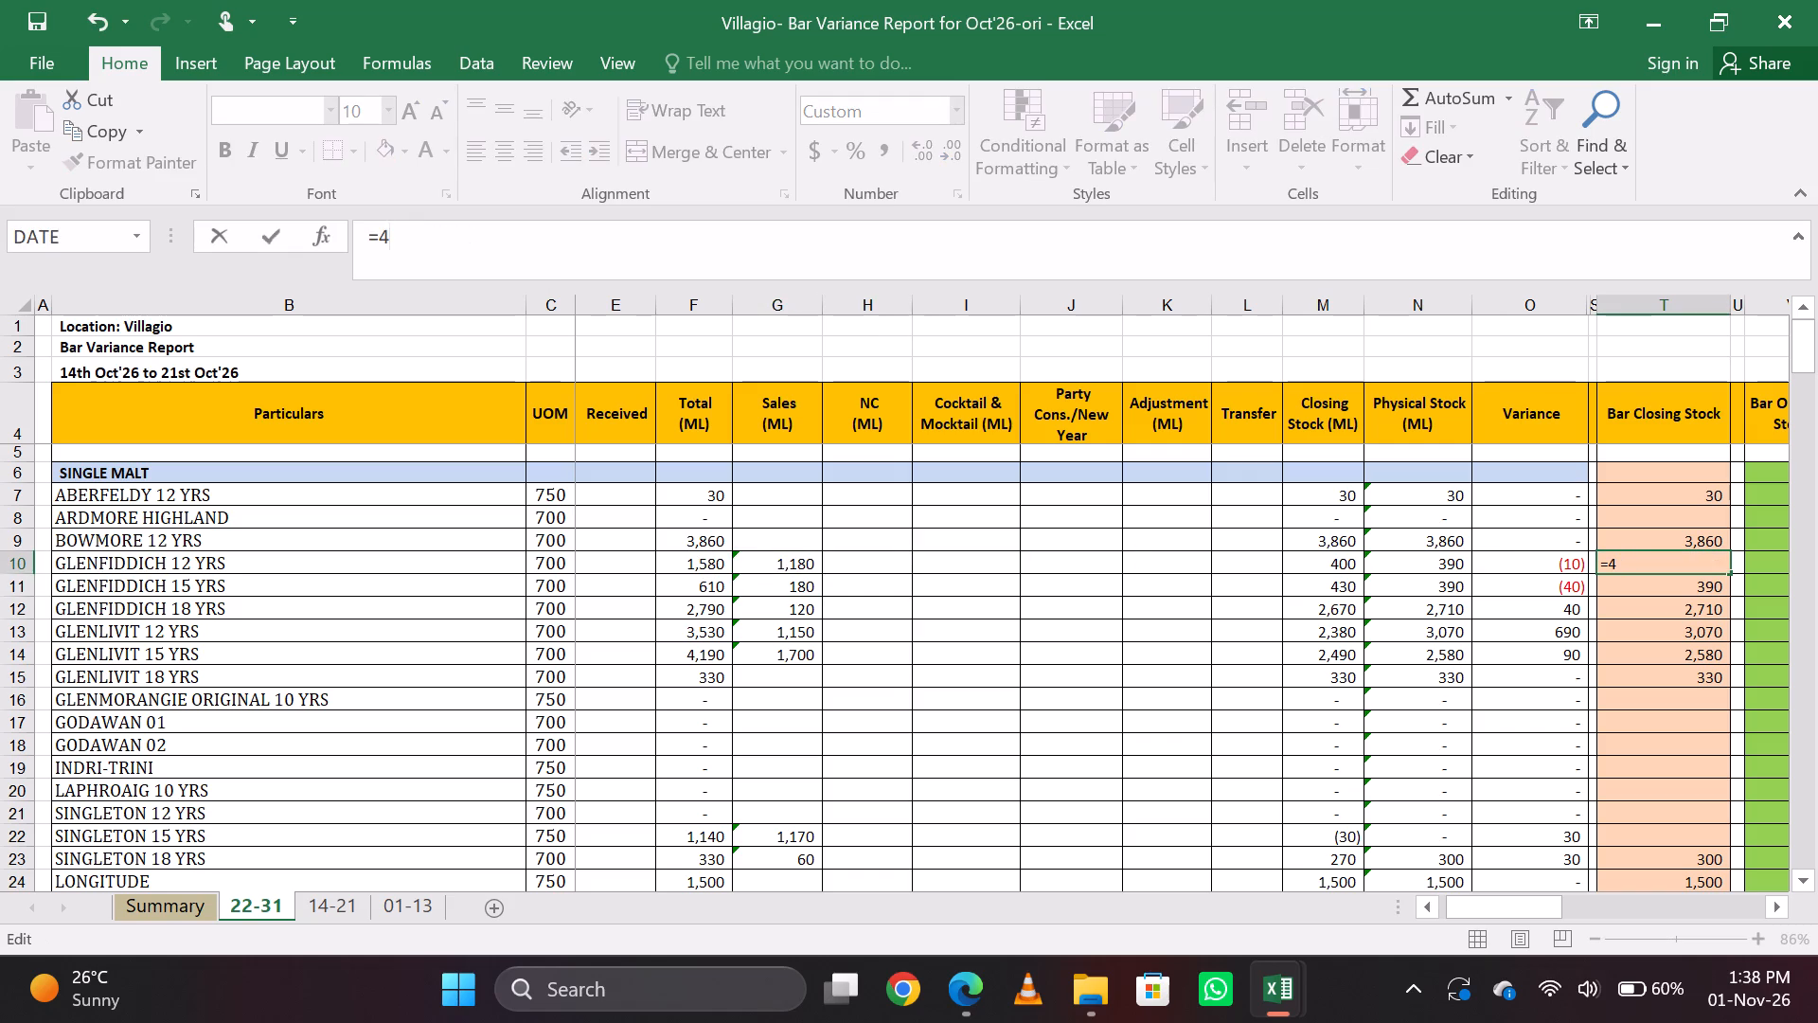
type("00")
key("Return")
key("Up")
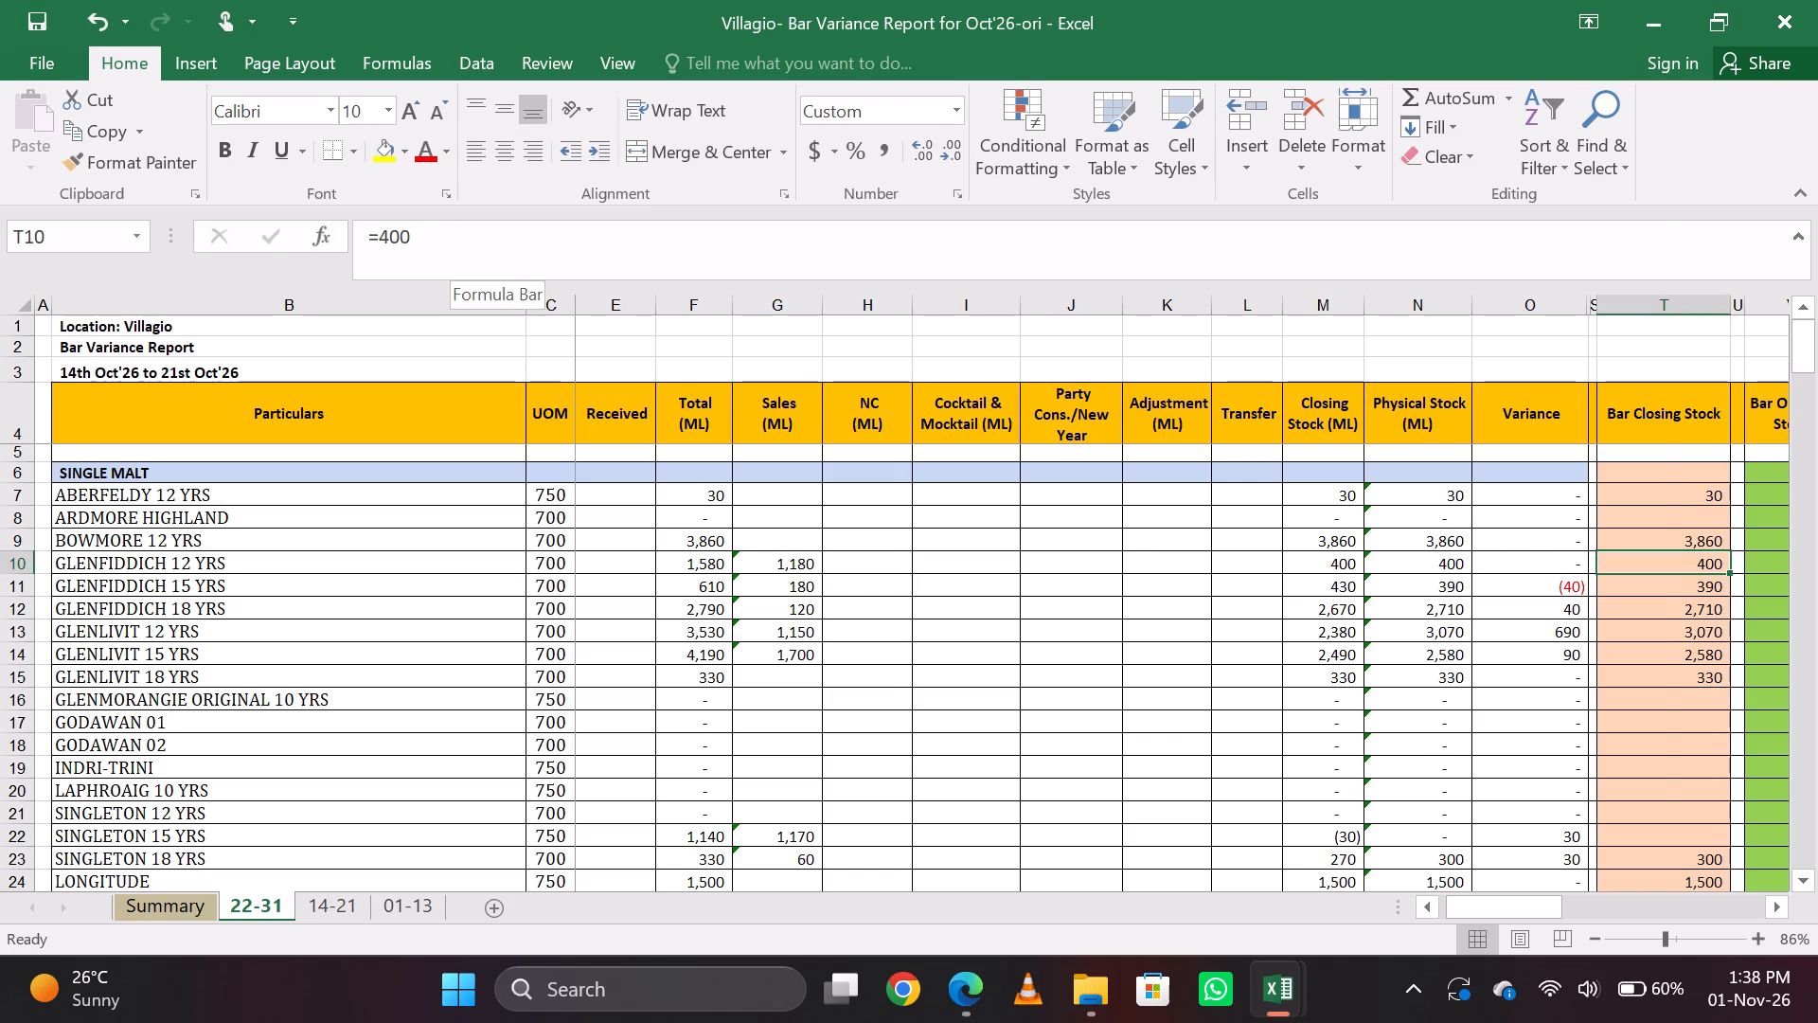
Search the Outlet-Item_Wise_Report_(Row)_2026_11_01_09_12_10 workbook for "glenf" to look up the Glenfiddich sales entries.
key("alt+Tab")
key("alt+Tab")
key("alt+Tab")
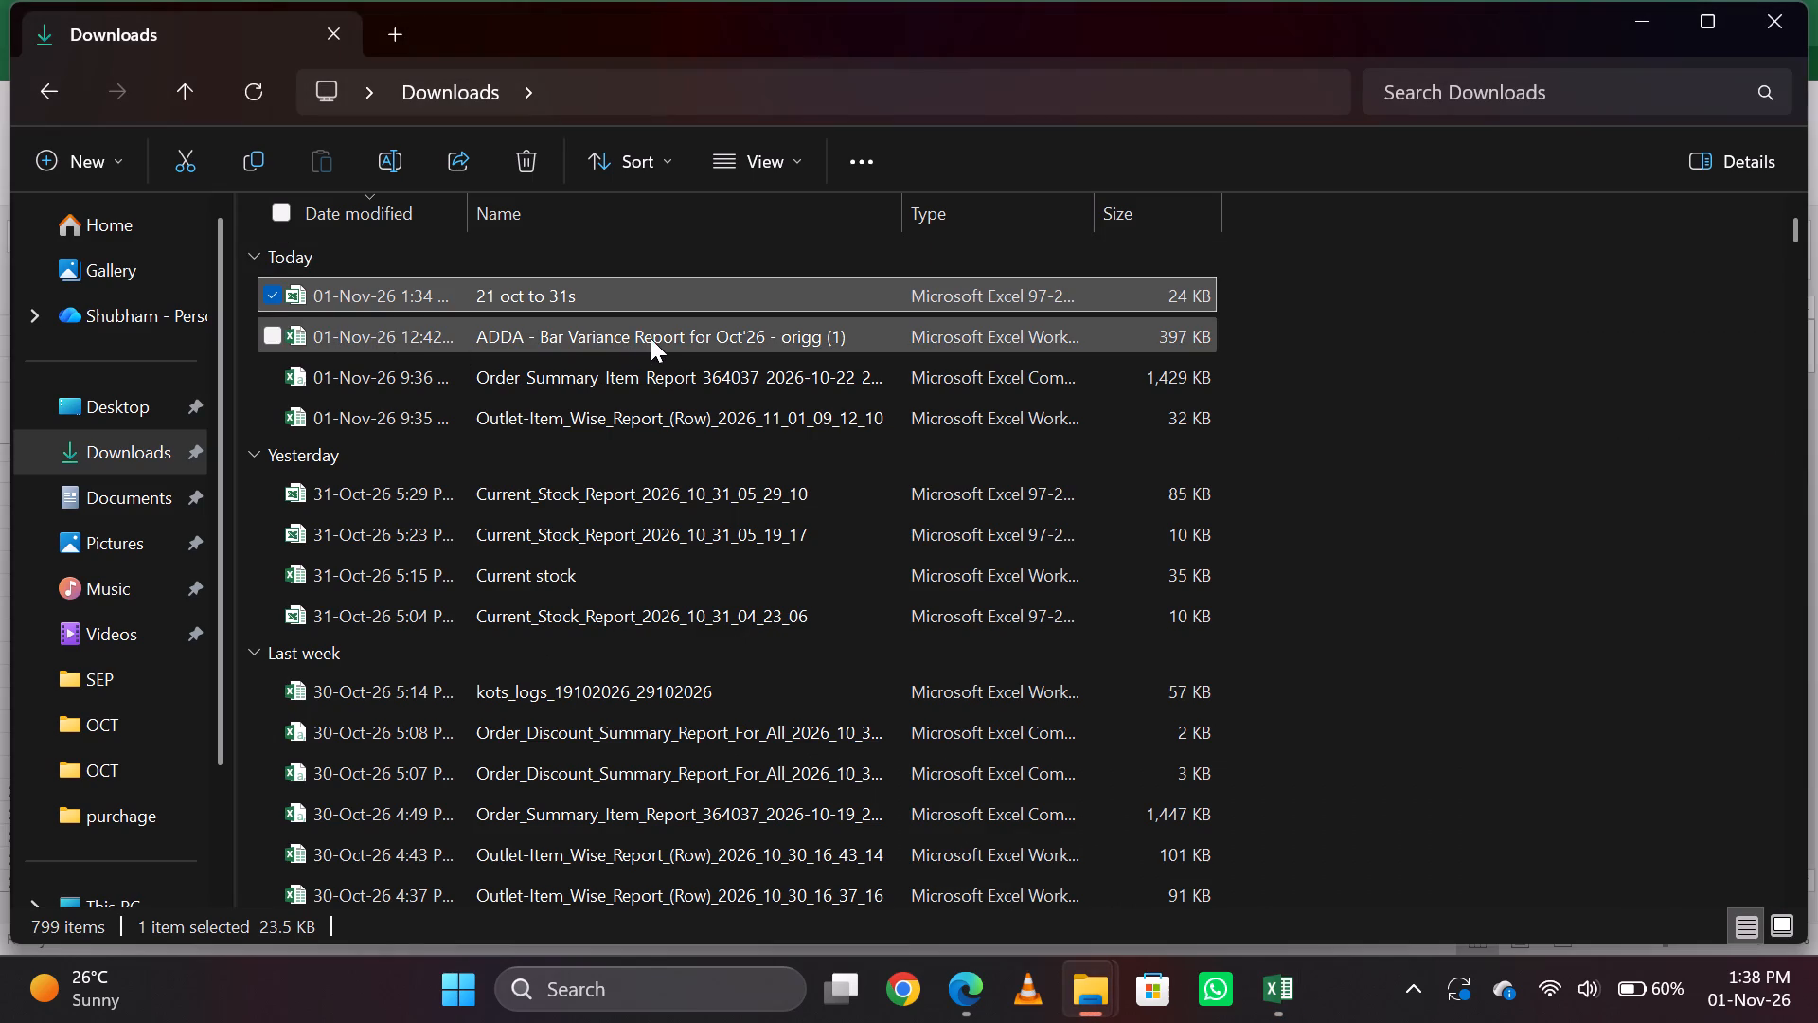
double_click(747, 409)
left_click(833, 641)
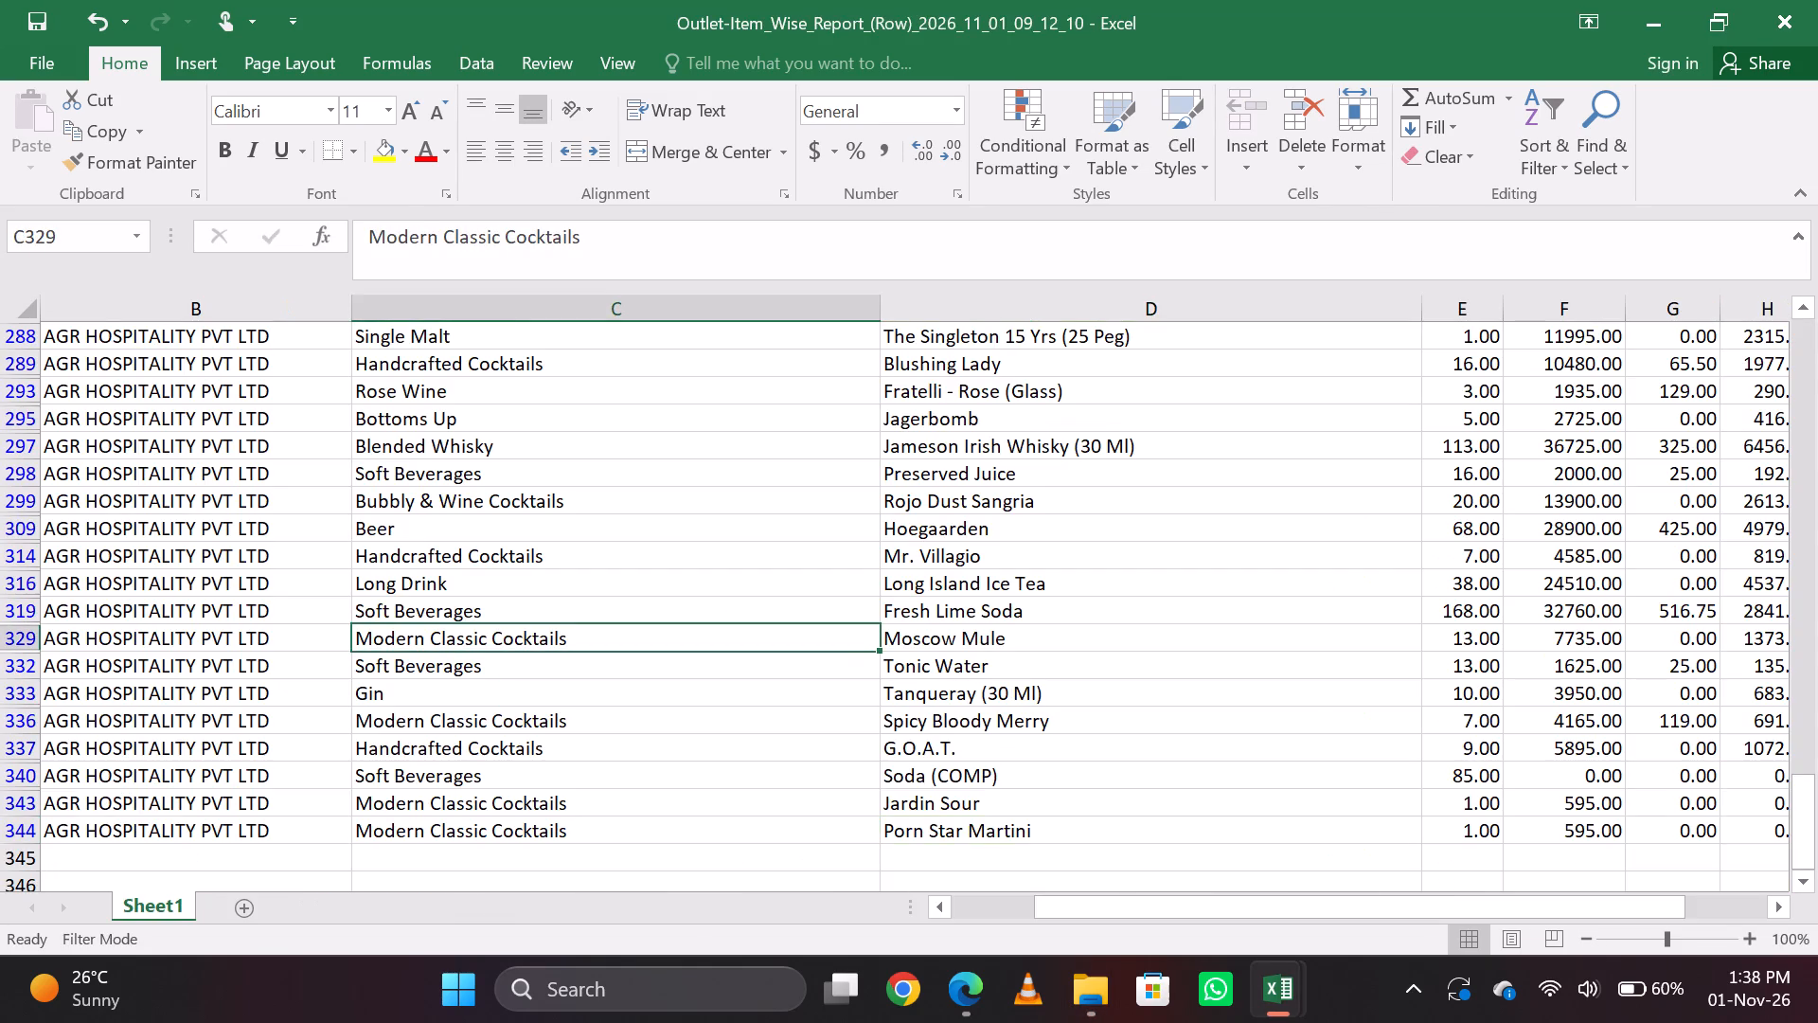
key("ctrl+f")
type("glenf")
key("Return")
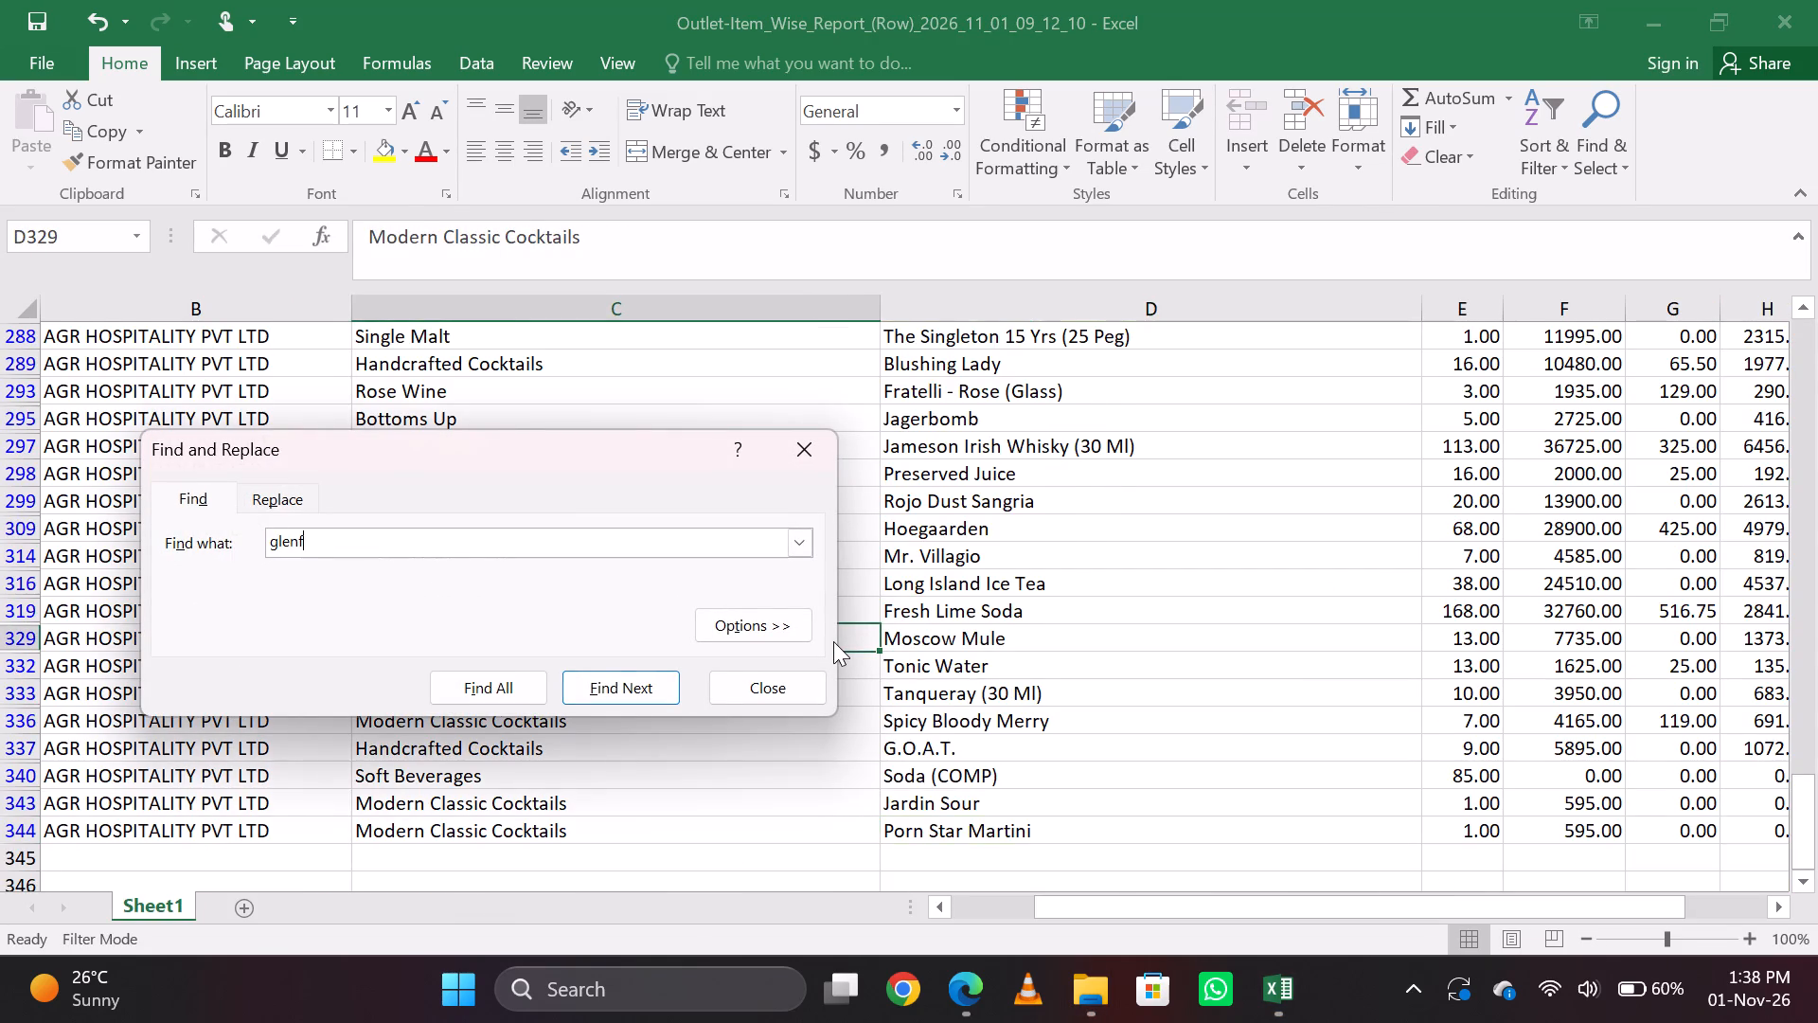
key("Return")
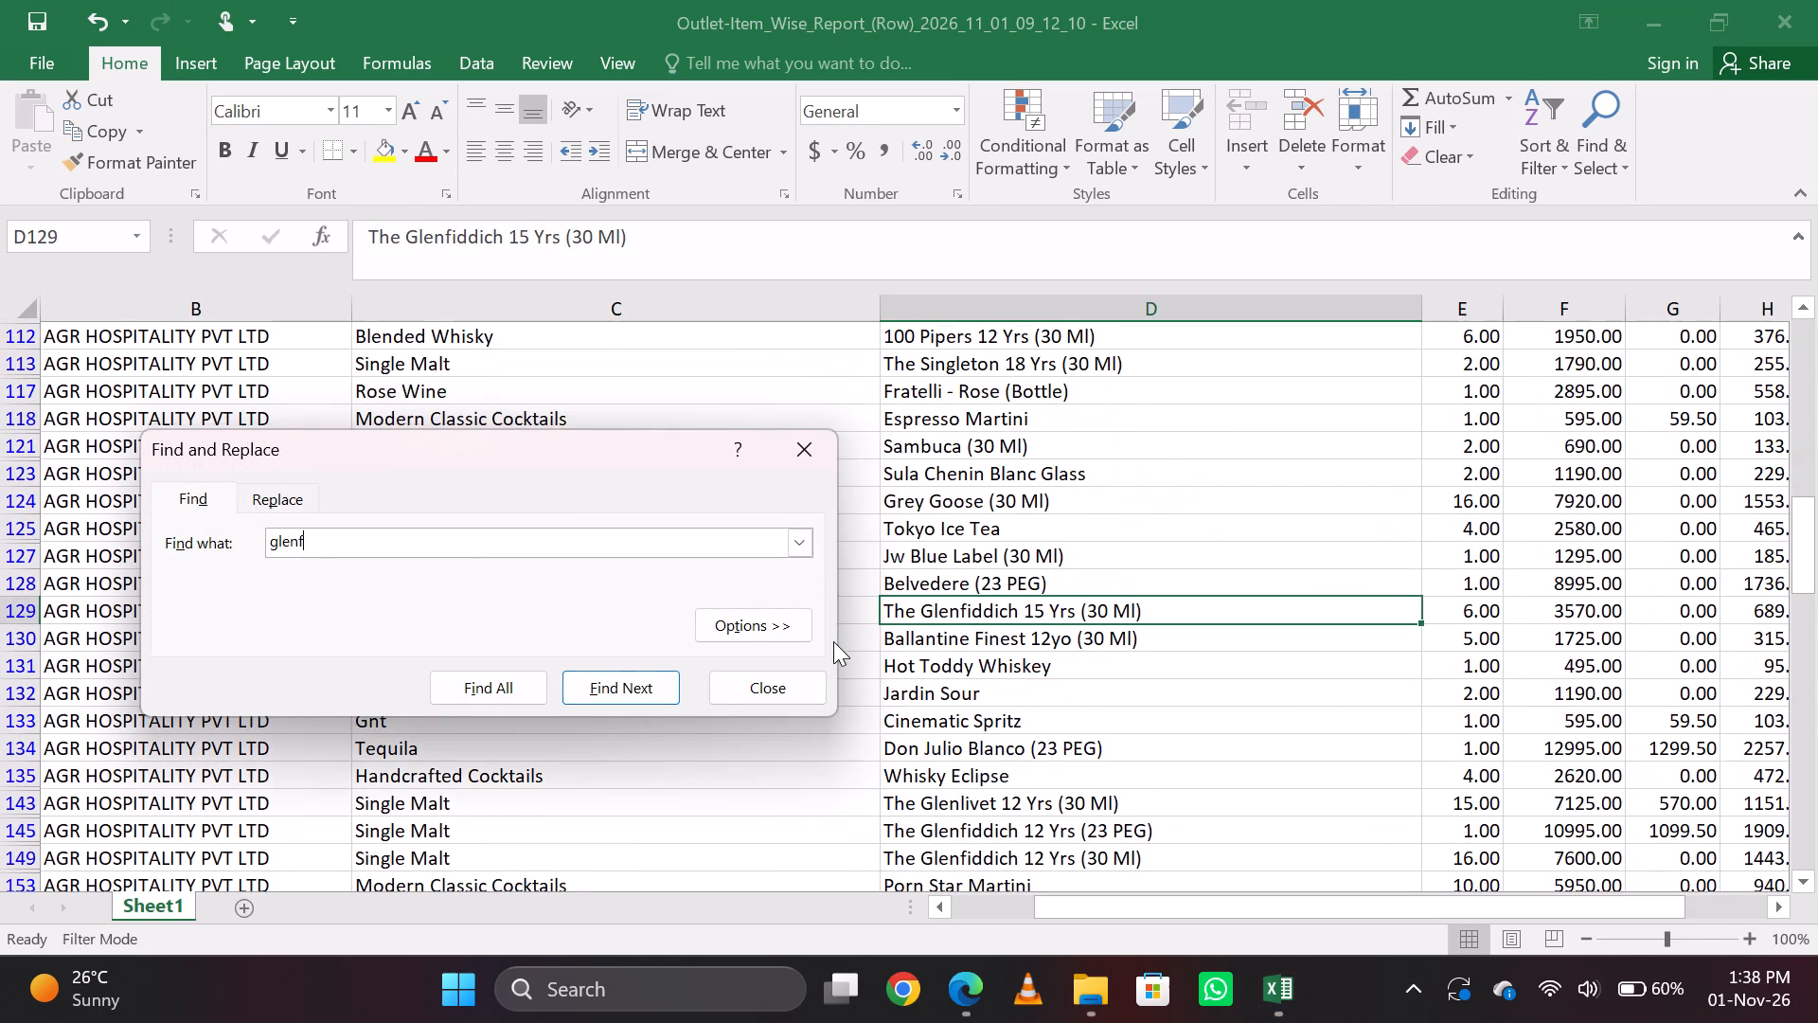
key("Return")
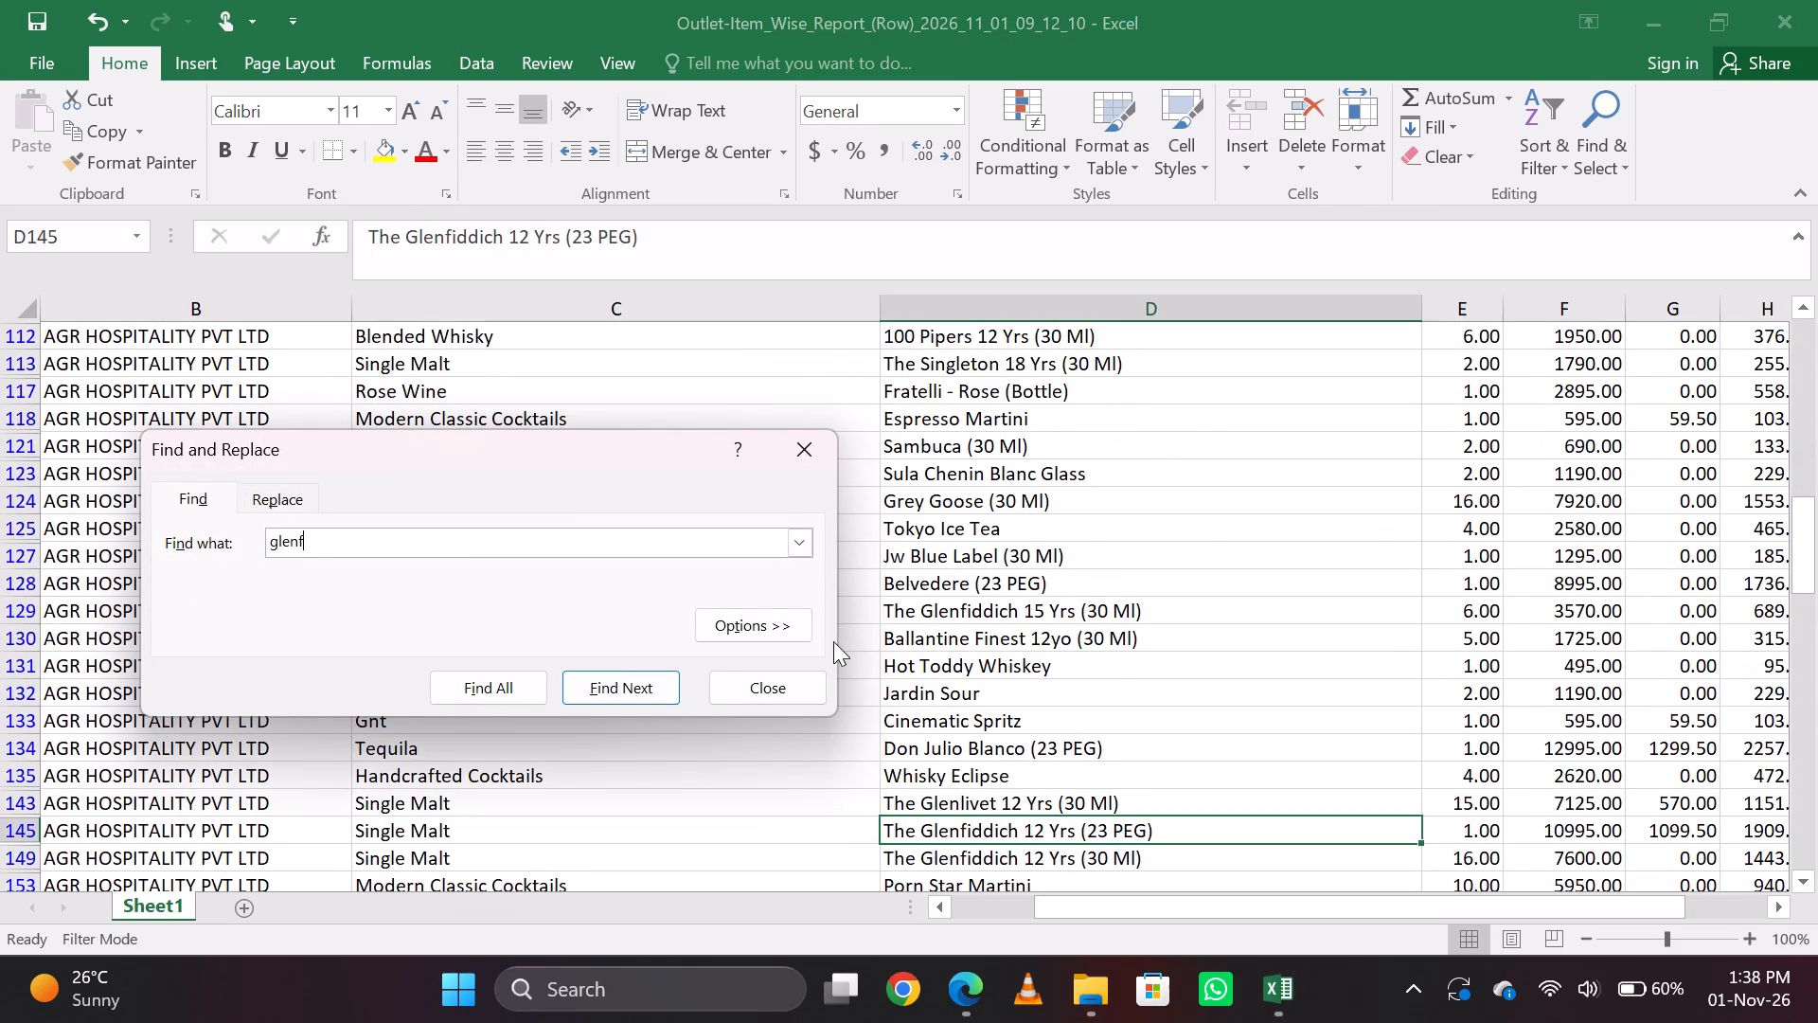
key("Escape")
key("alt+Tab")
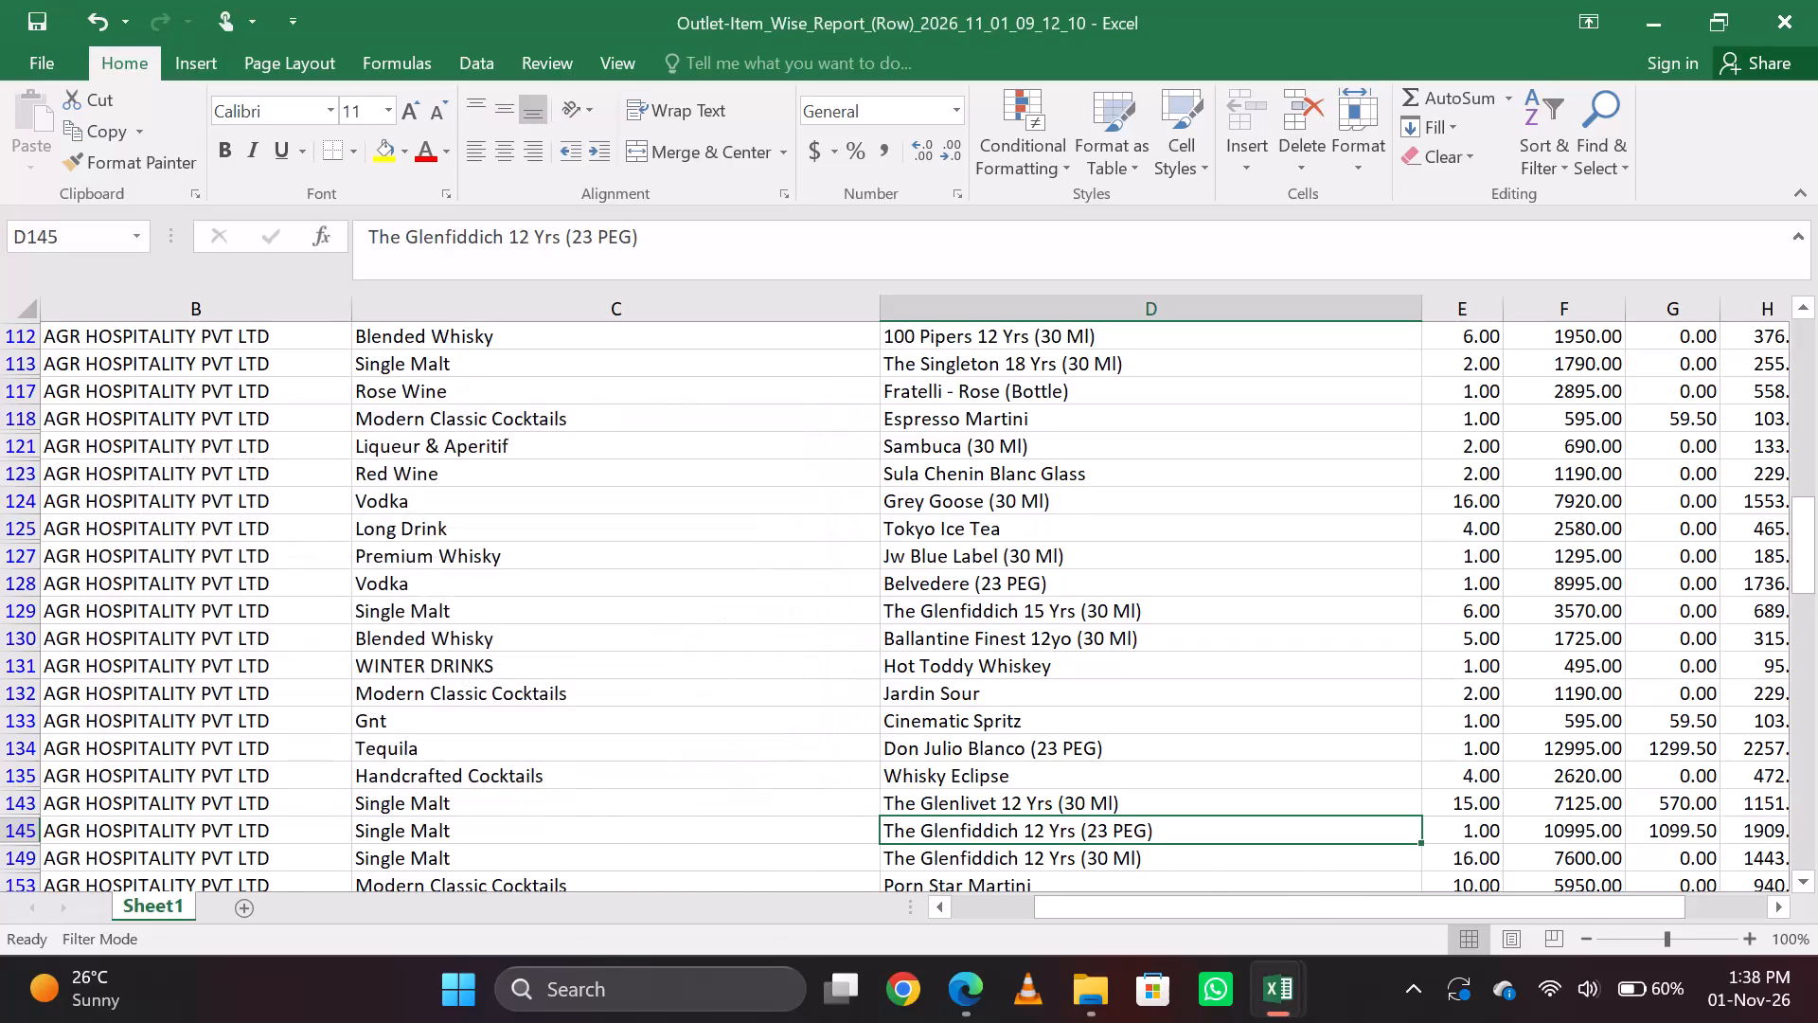
Examine the Glenfiddich 15 Yrs sales and bar closing stock on the 22-31 sheet of the Villagio variance report.
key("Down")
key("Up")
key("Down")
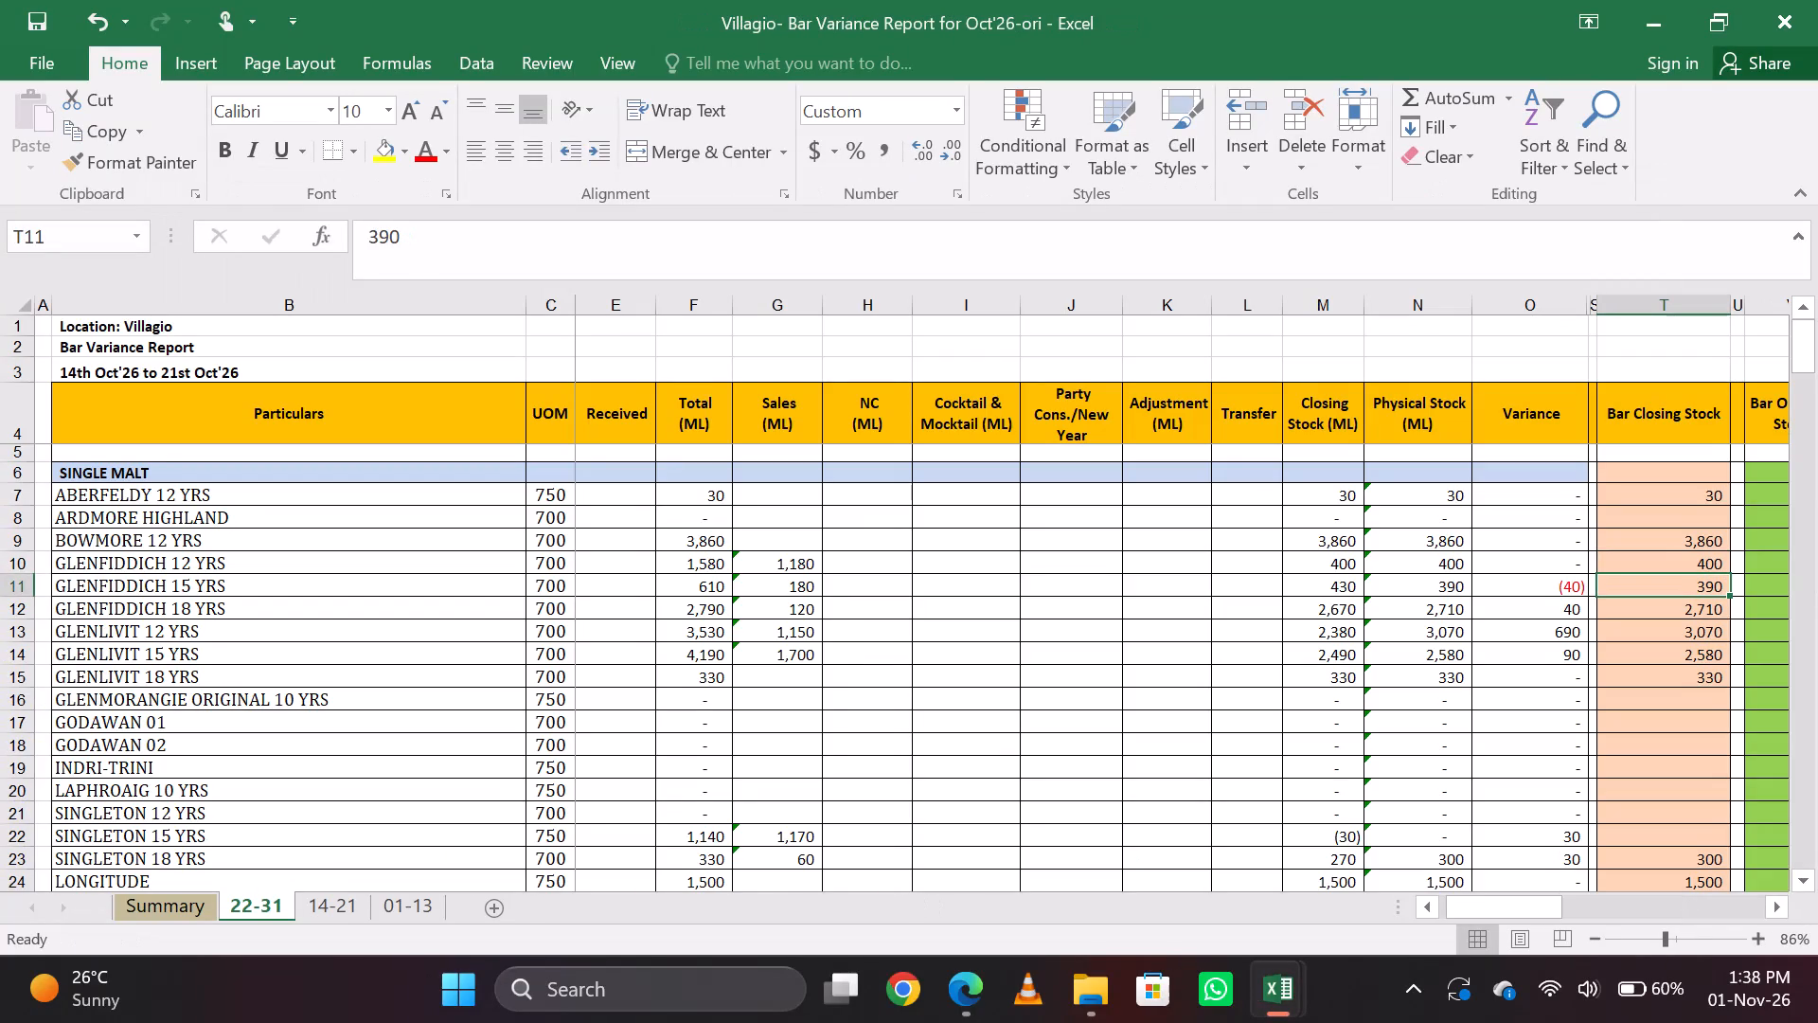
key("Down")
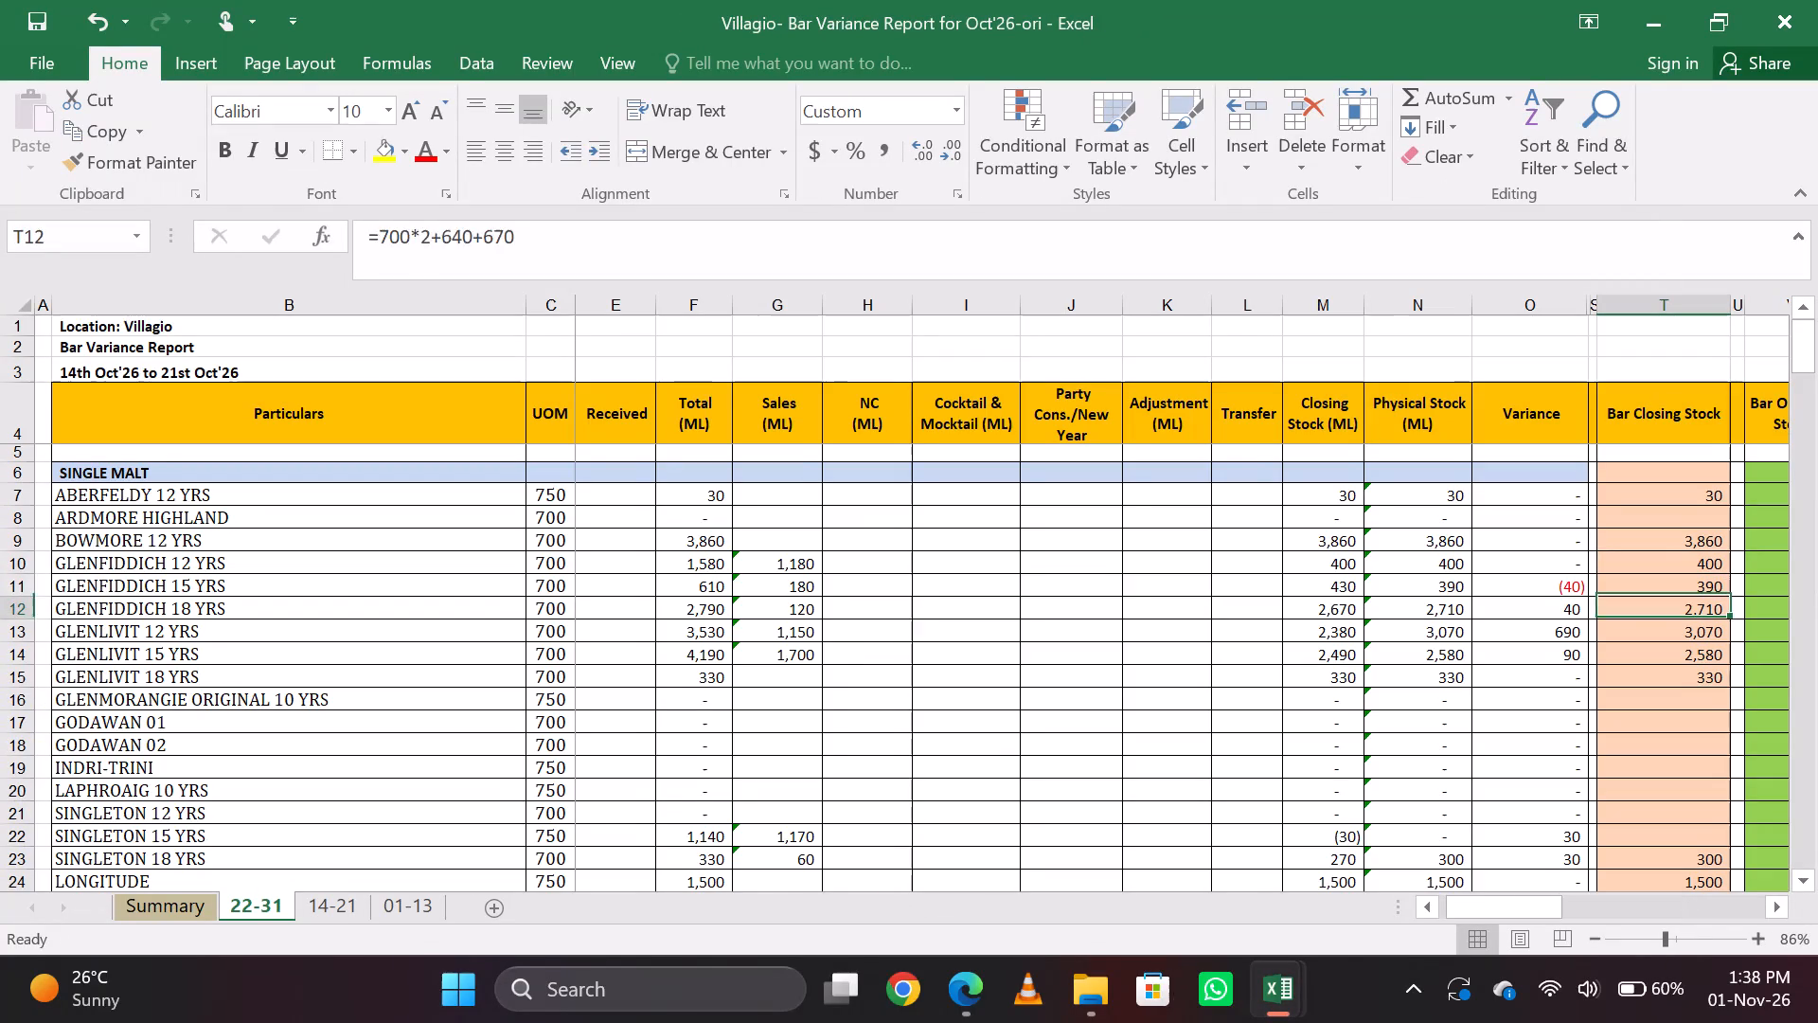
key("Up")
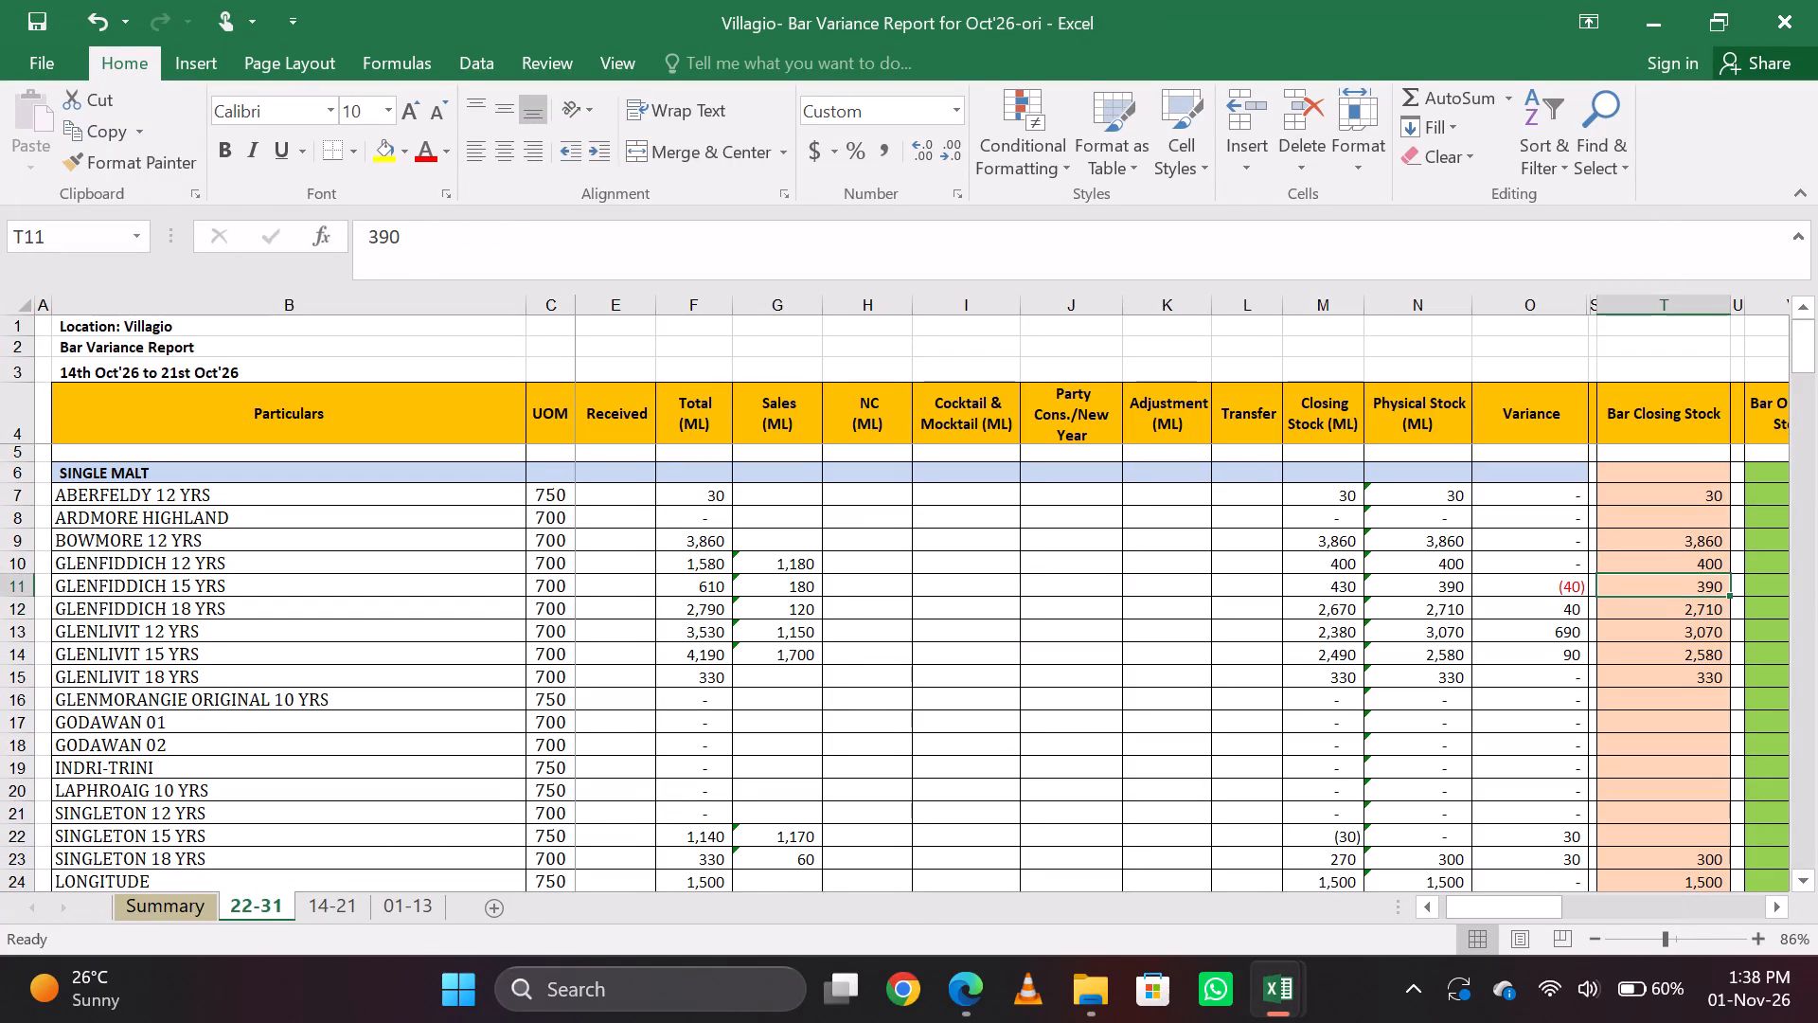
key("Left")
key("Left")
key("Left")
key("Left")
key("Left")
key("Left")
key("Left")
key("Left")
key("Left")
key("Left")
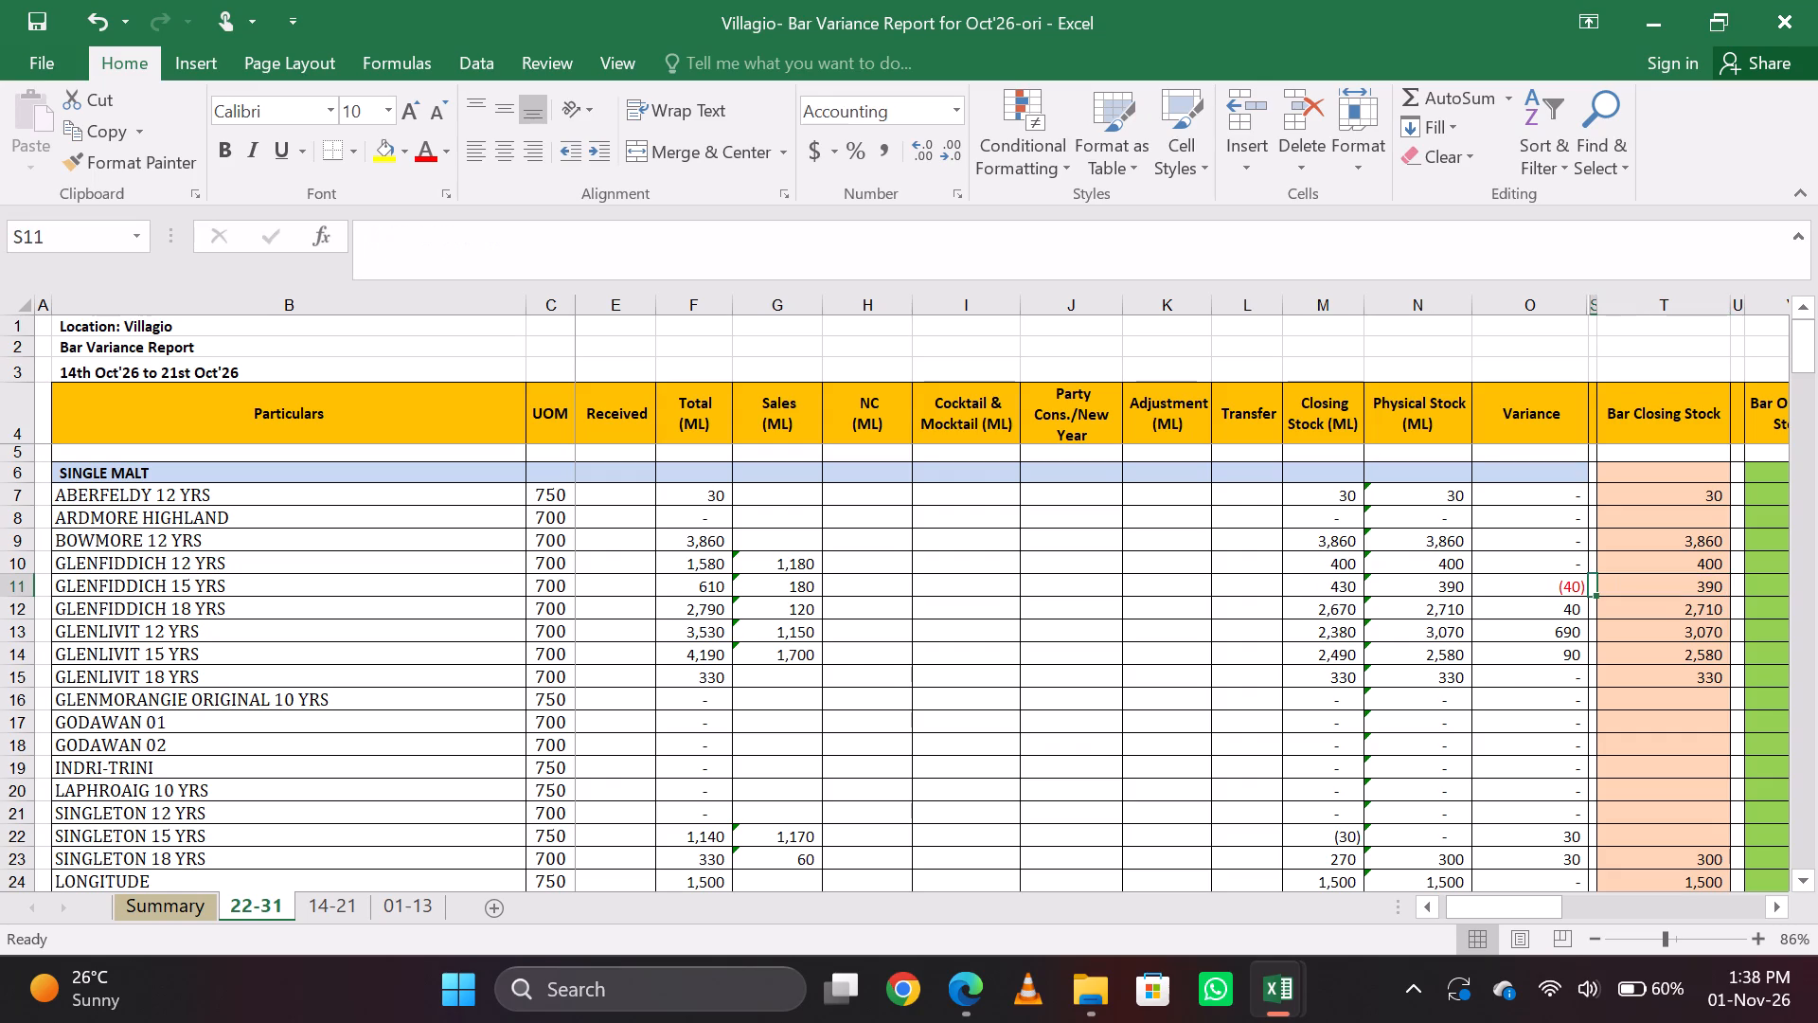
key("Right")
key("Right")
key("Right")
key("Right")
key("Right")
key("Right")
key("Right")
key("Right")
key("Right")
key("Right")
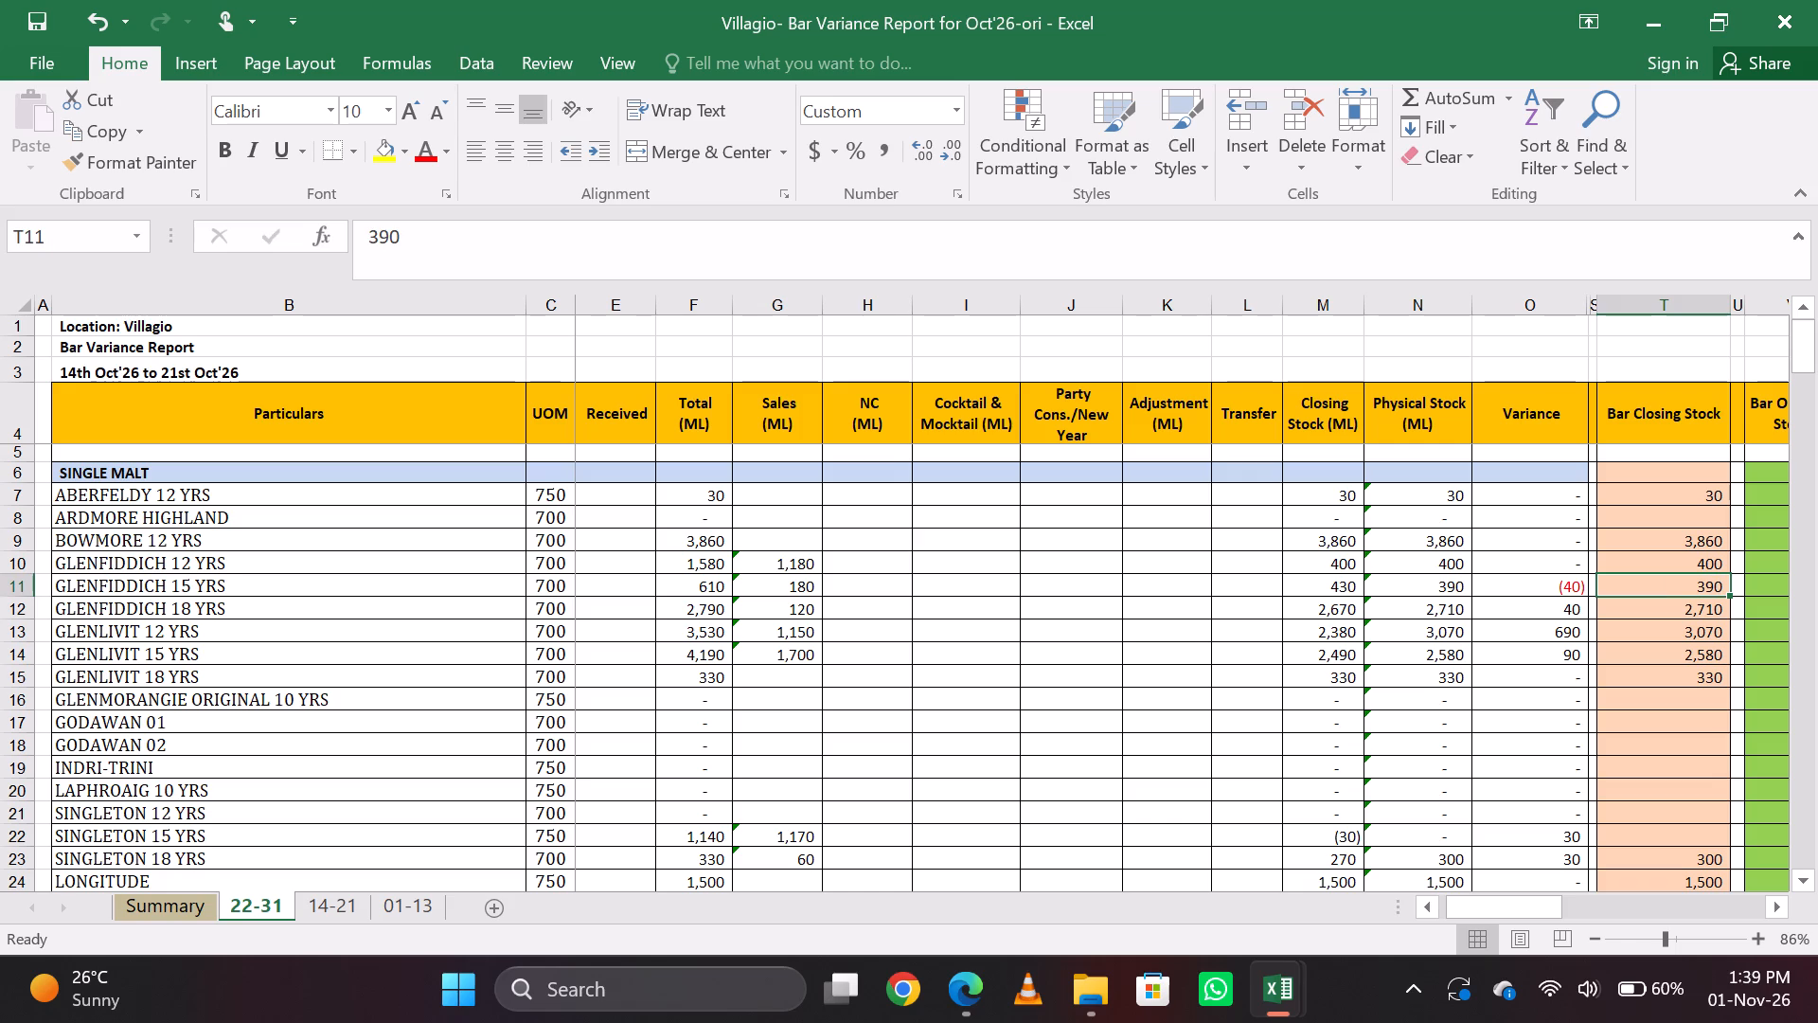
Compare the Glenfiddich 15 Yrs sales and bar opening stock with its bar closing stock.
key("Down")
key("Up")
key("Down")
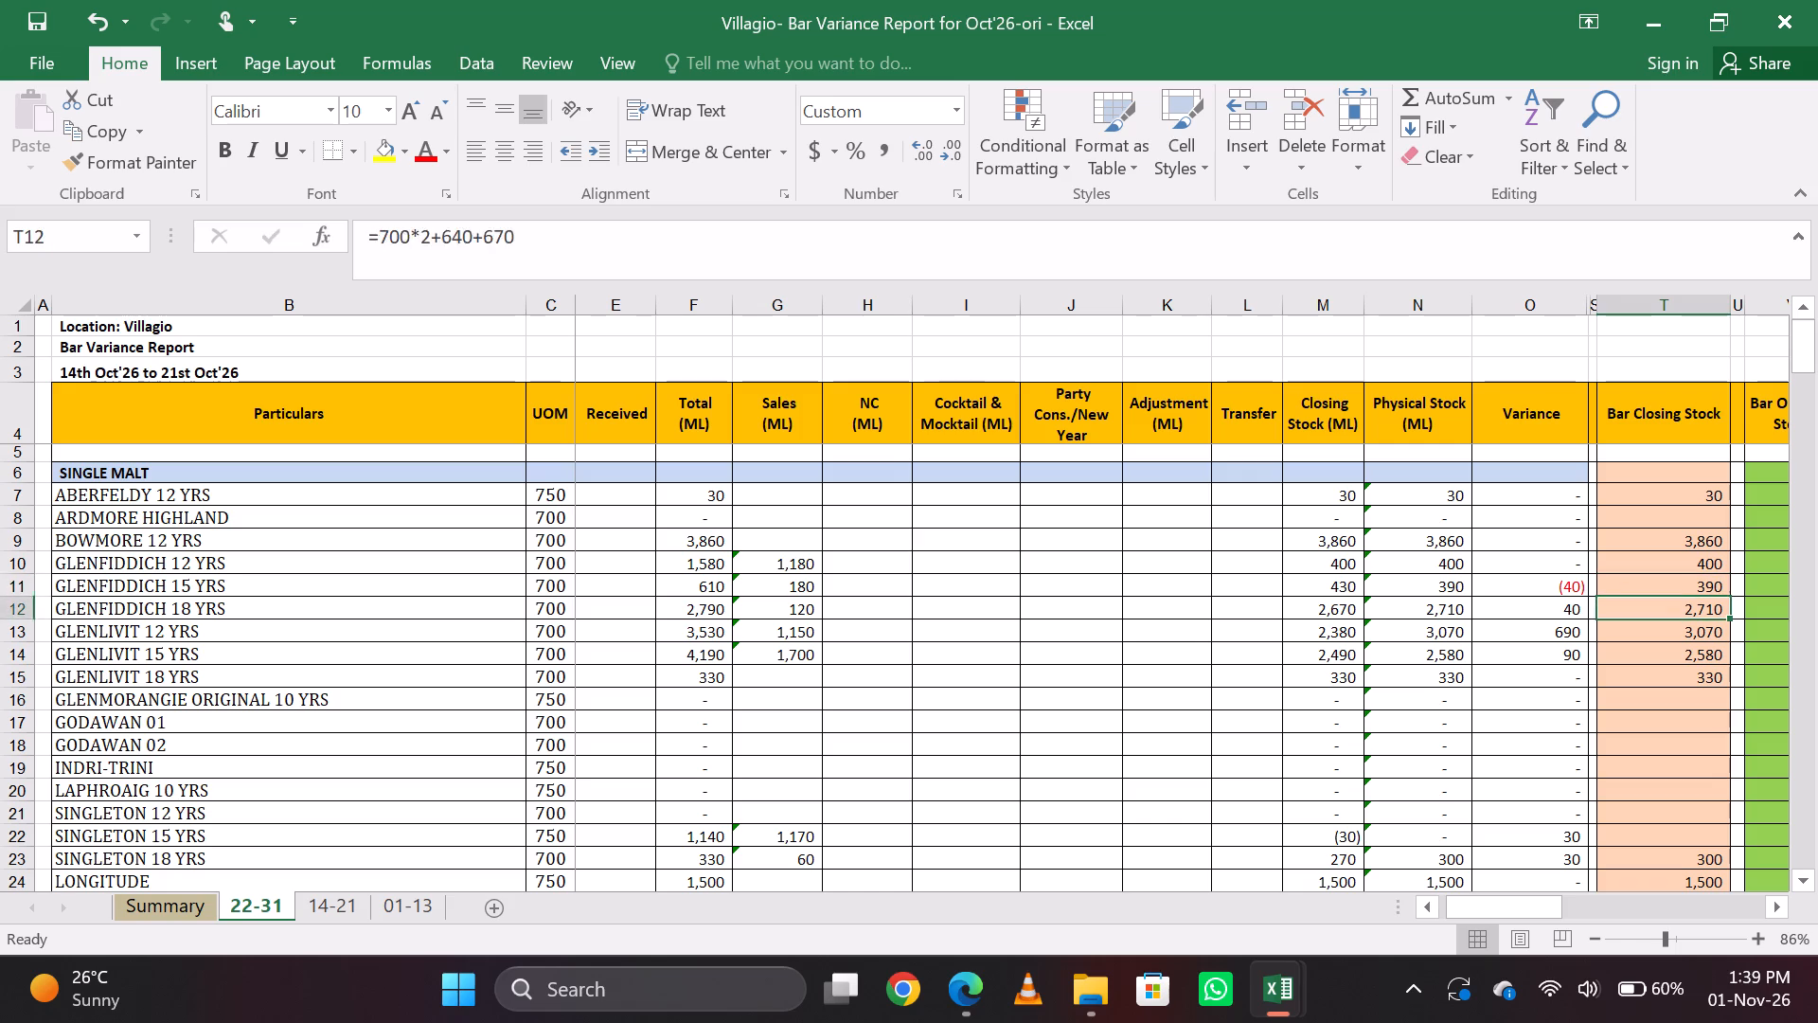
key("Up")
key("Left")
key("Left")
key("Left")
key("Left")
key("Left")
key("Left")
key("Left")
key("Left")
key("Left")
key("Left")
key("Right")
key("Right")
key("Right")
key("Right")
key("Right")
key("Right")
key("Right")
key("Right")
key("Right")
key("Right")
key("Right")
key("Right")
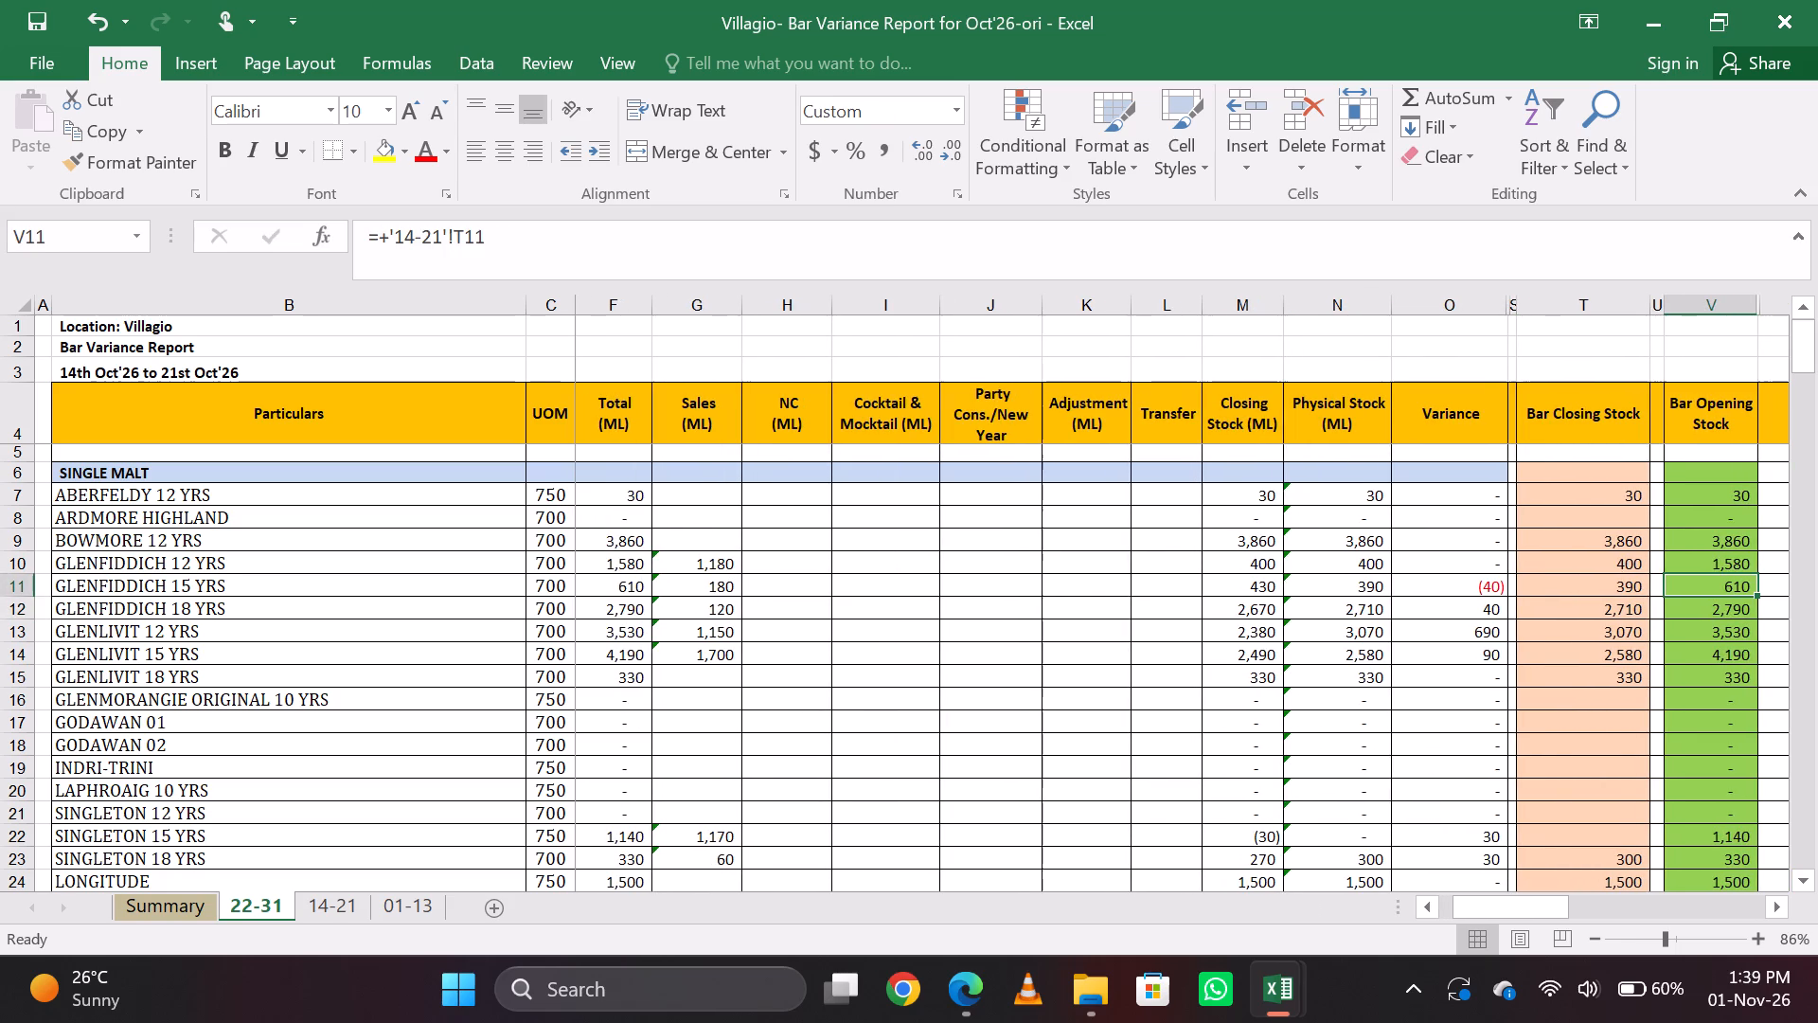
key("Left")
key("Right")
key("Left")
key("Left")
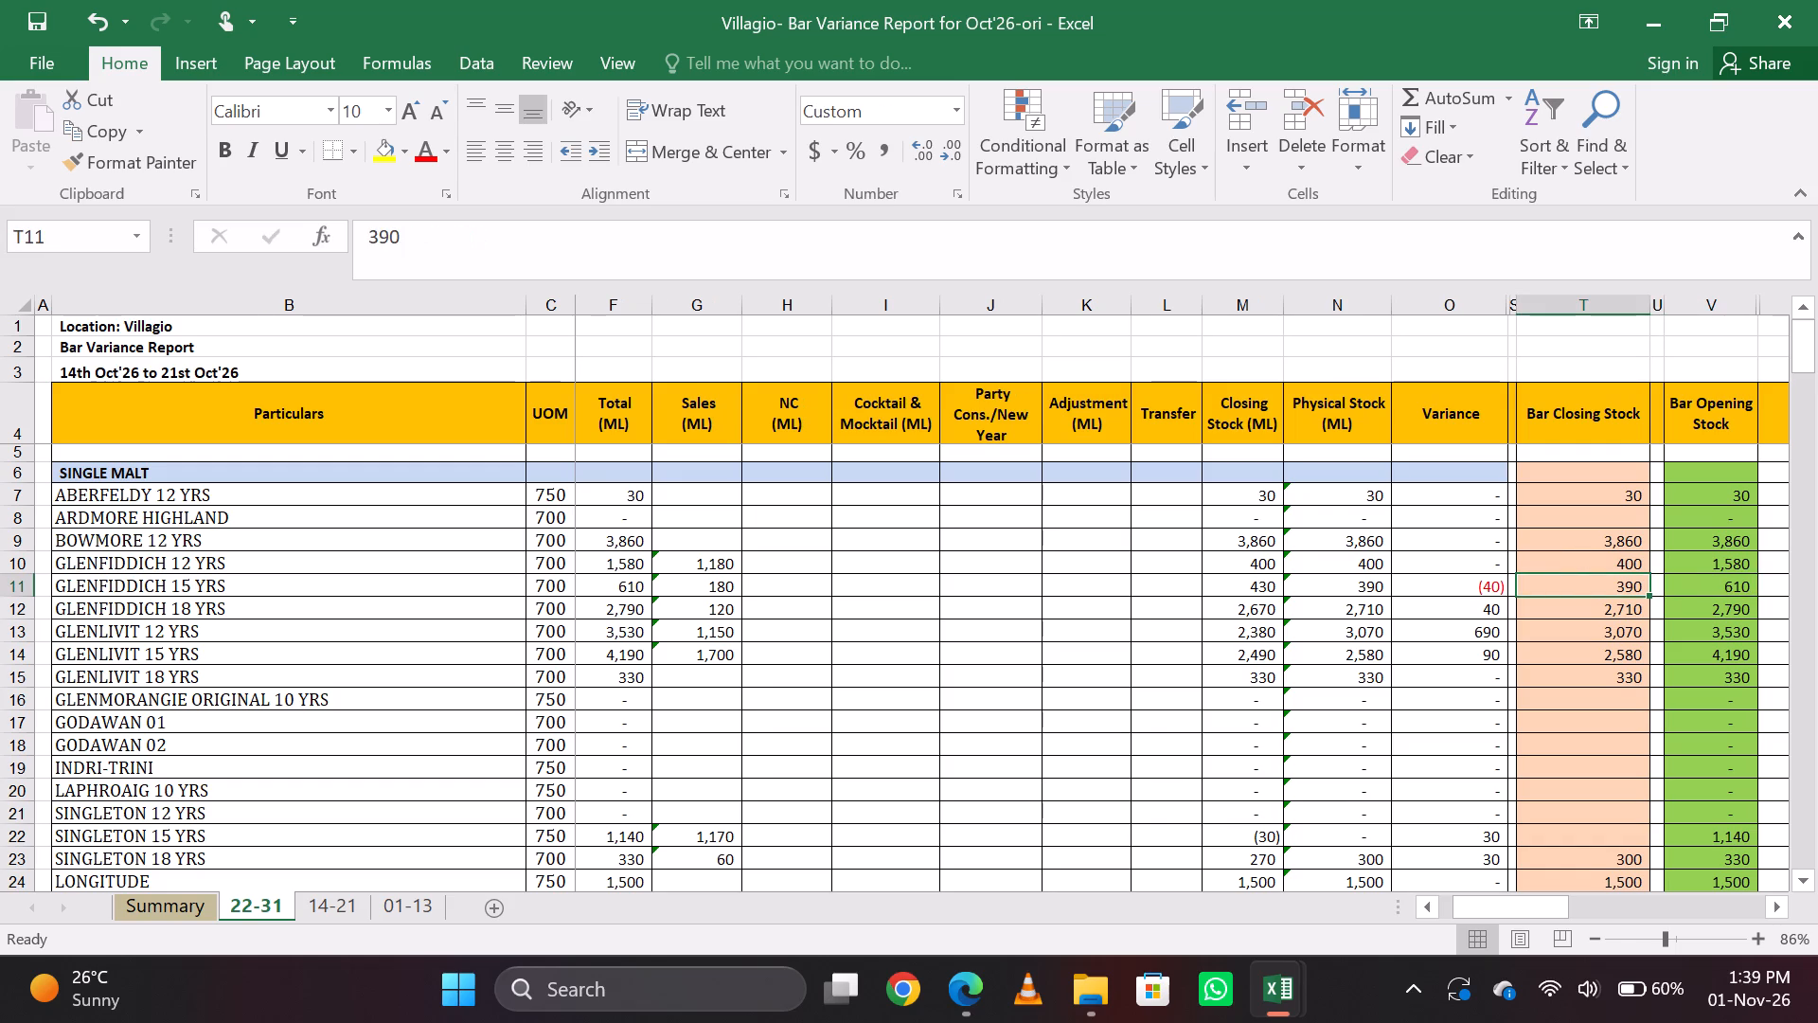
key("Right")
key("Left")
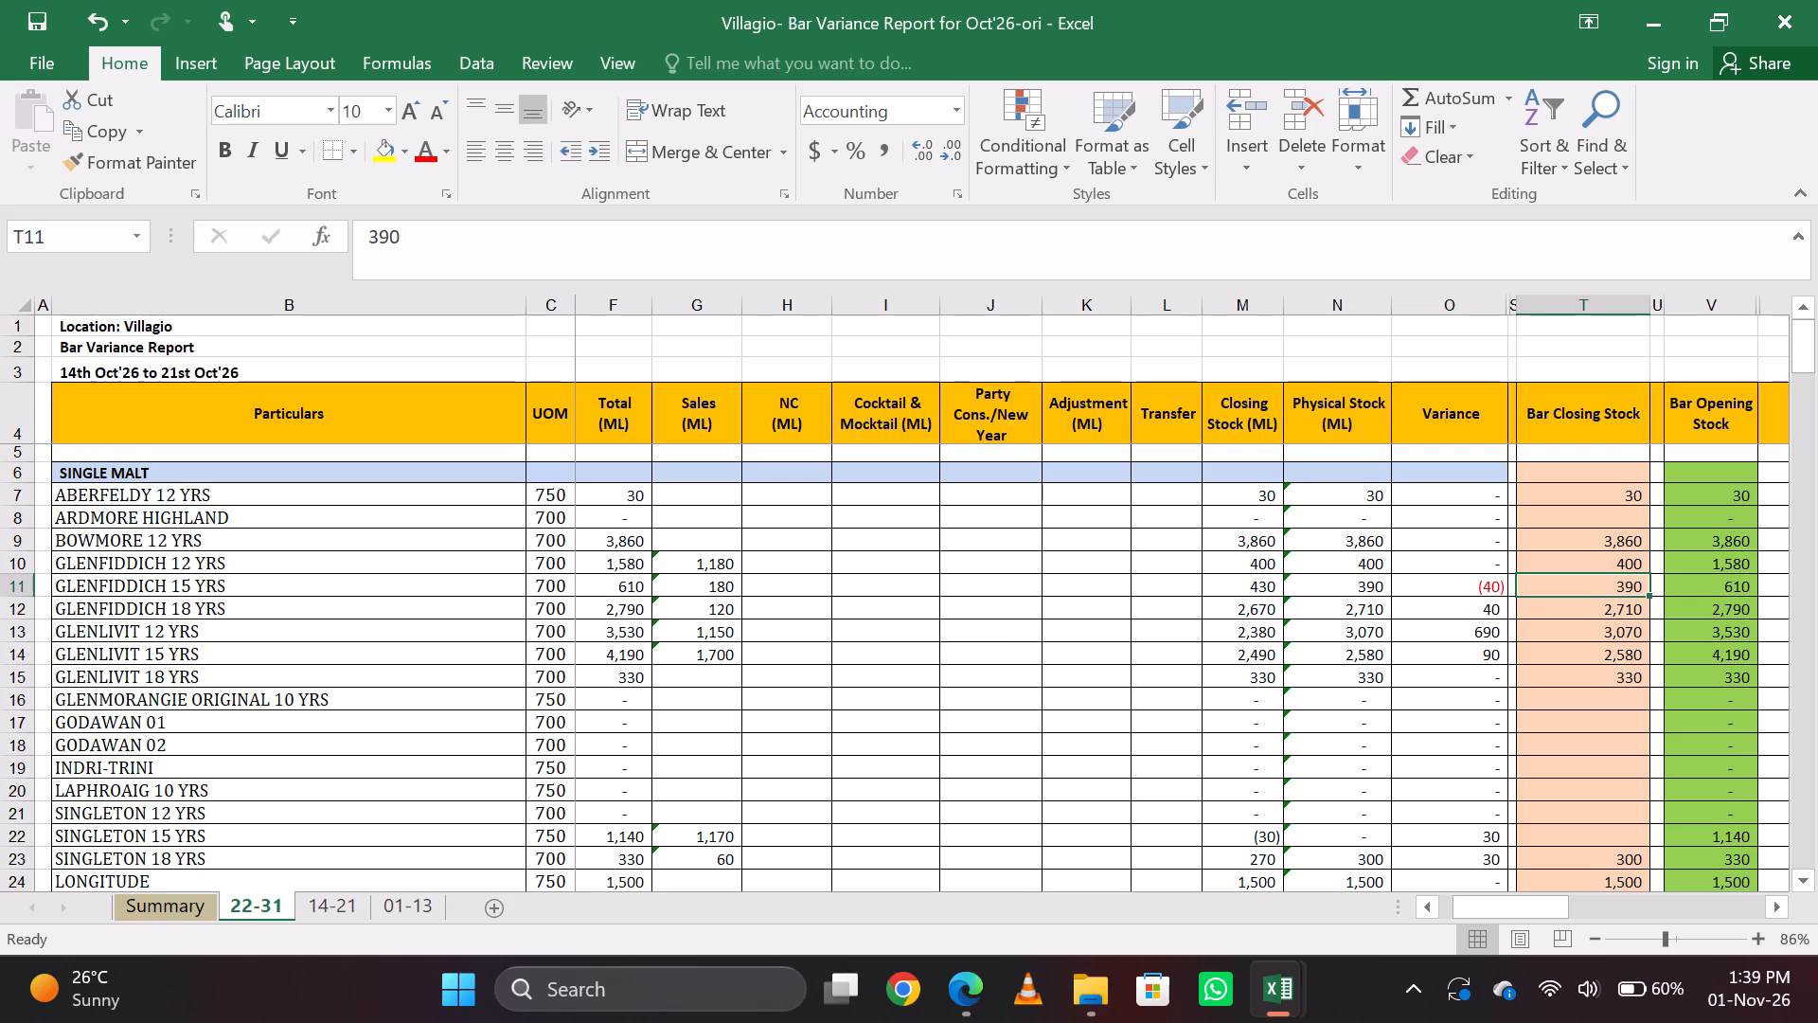
key("Right")
key("Left")
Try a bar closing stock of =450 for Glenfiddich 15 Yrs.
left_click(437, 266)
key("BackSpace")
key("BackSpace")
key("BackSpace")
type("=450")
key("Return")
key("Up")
Set the bar closing stock formula of Glenfiddich 15 Yrs to =430.
left_click(437, 266)
key("BackSpace")
key("BackSpace")
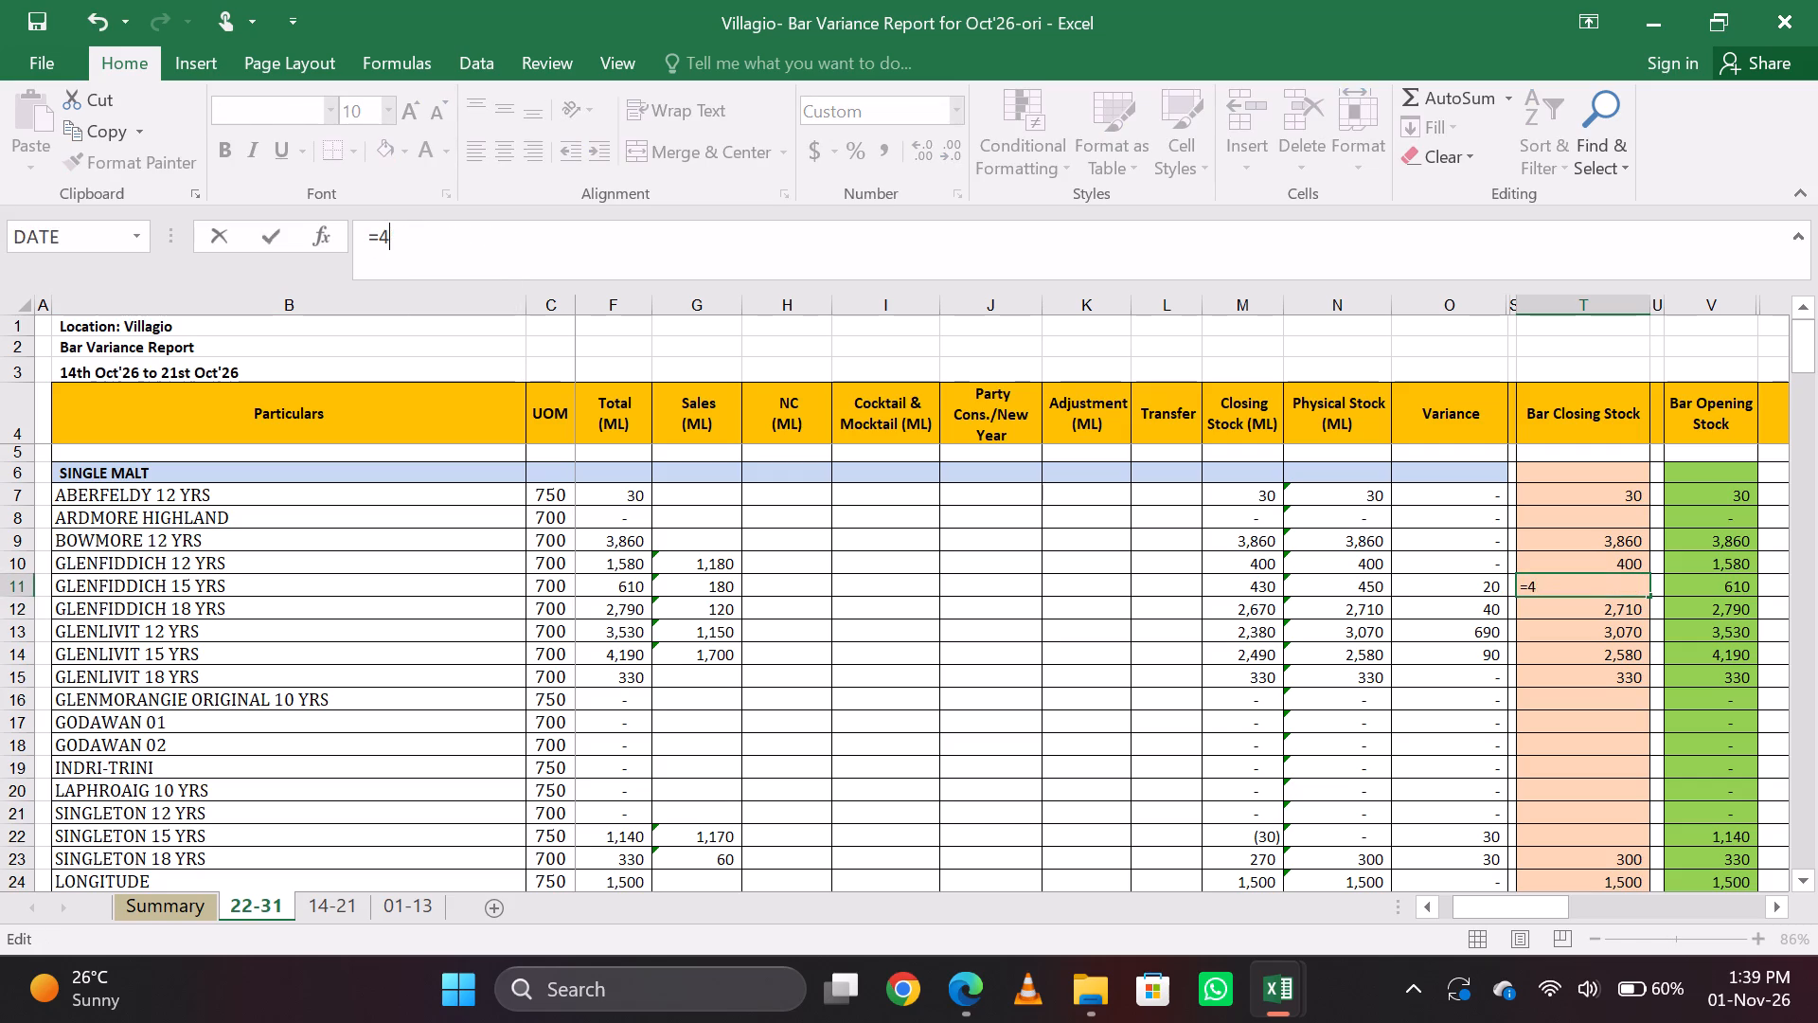
key("BackSpace")
type("430")
key("Return")
key("Up")
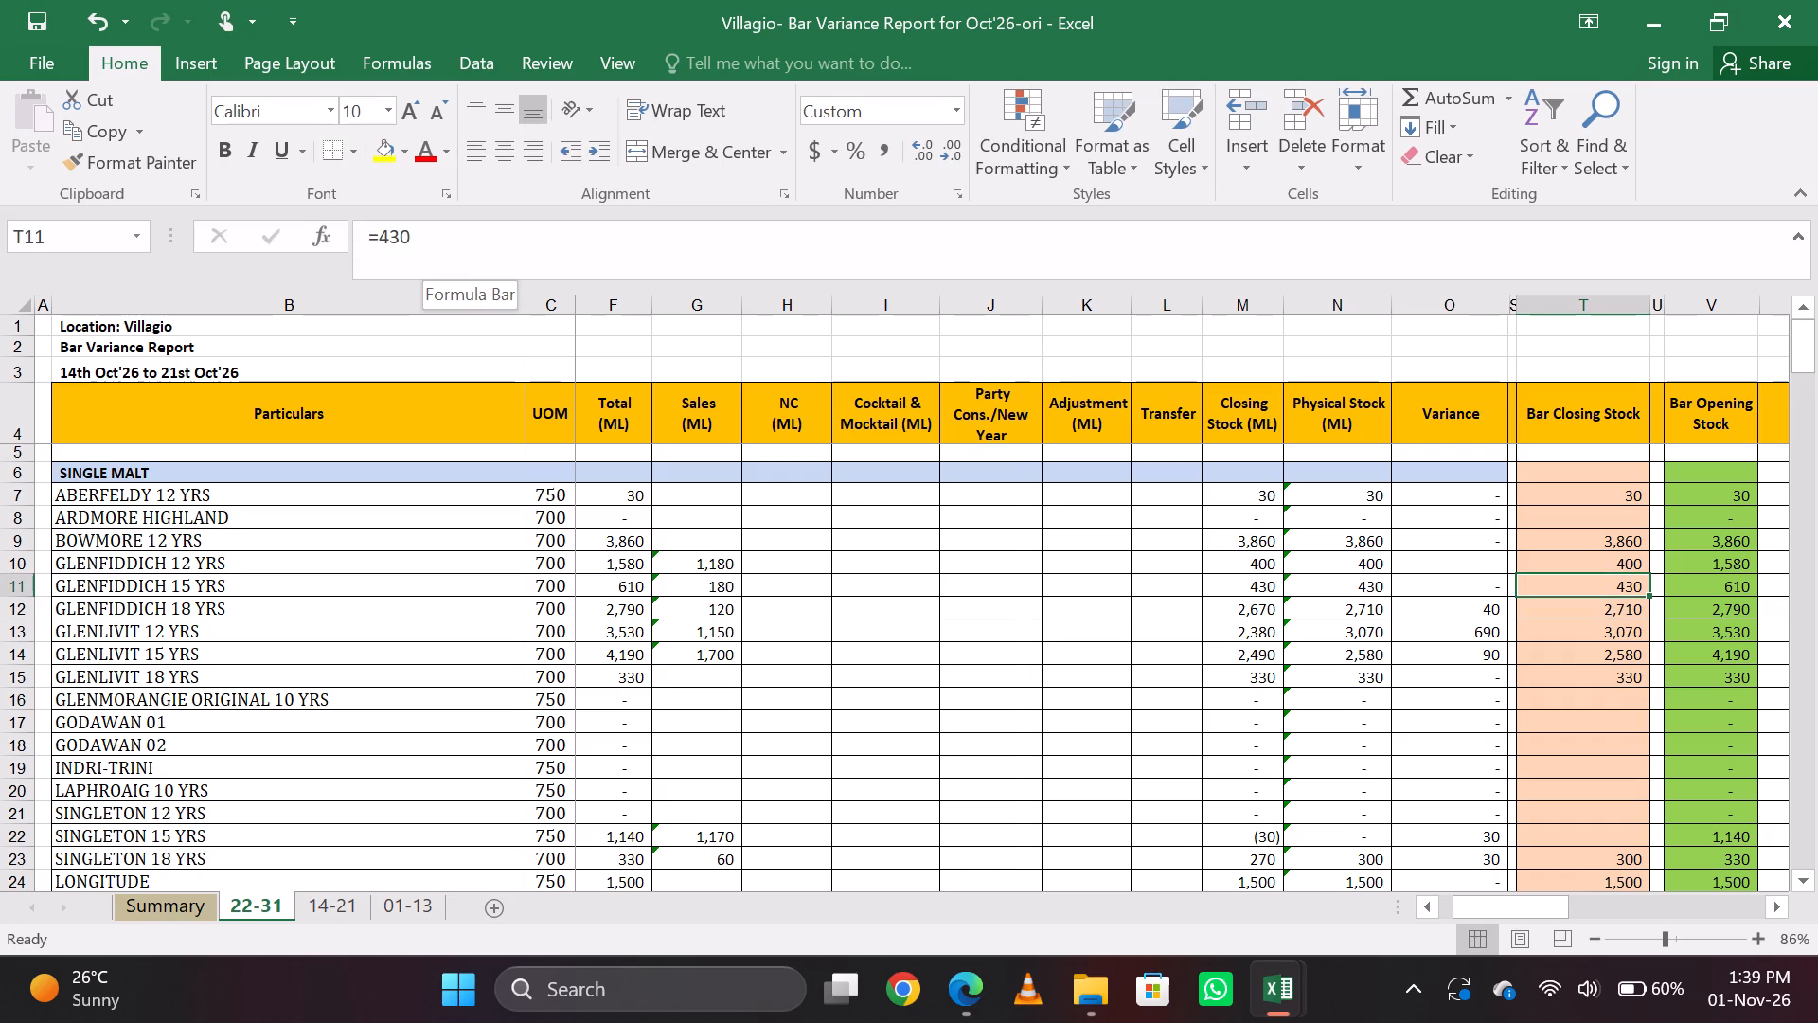
Set the bar closing stock formula of Glenfiddich 18 Yrs to =700*2+610+670.
key("Down")
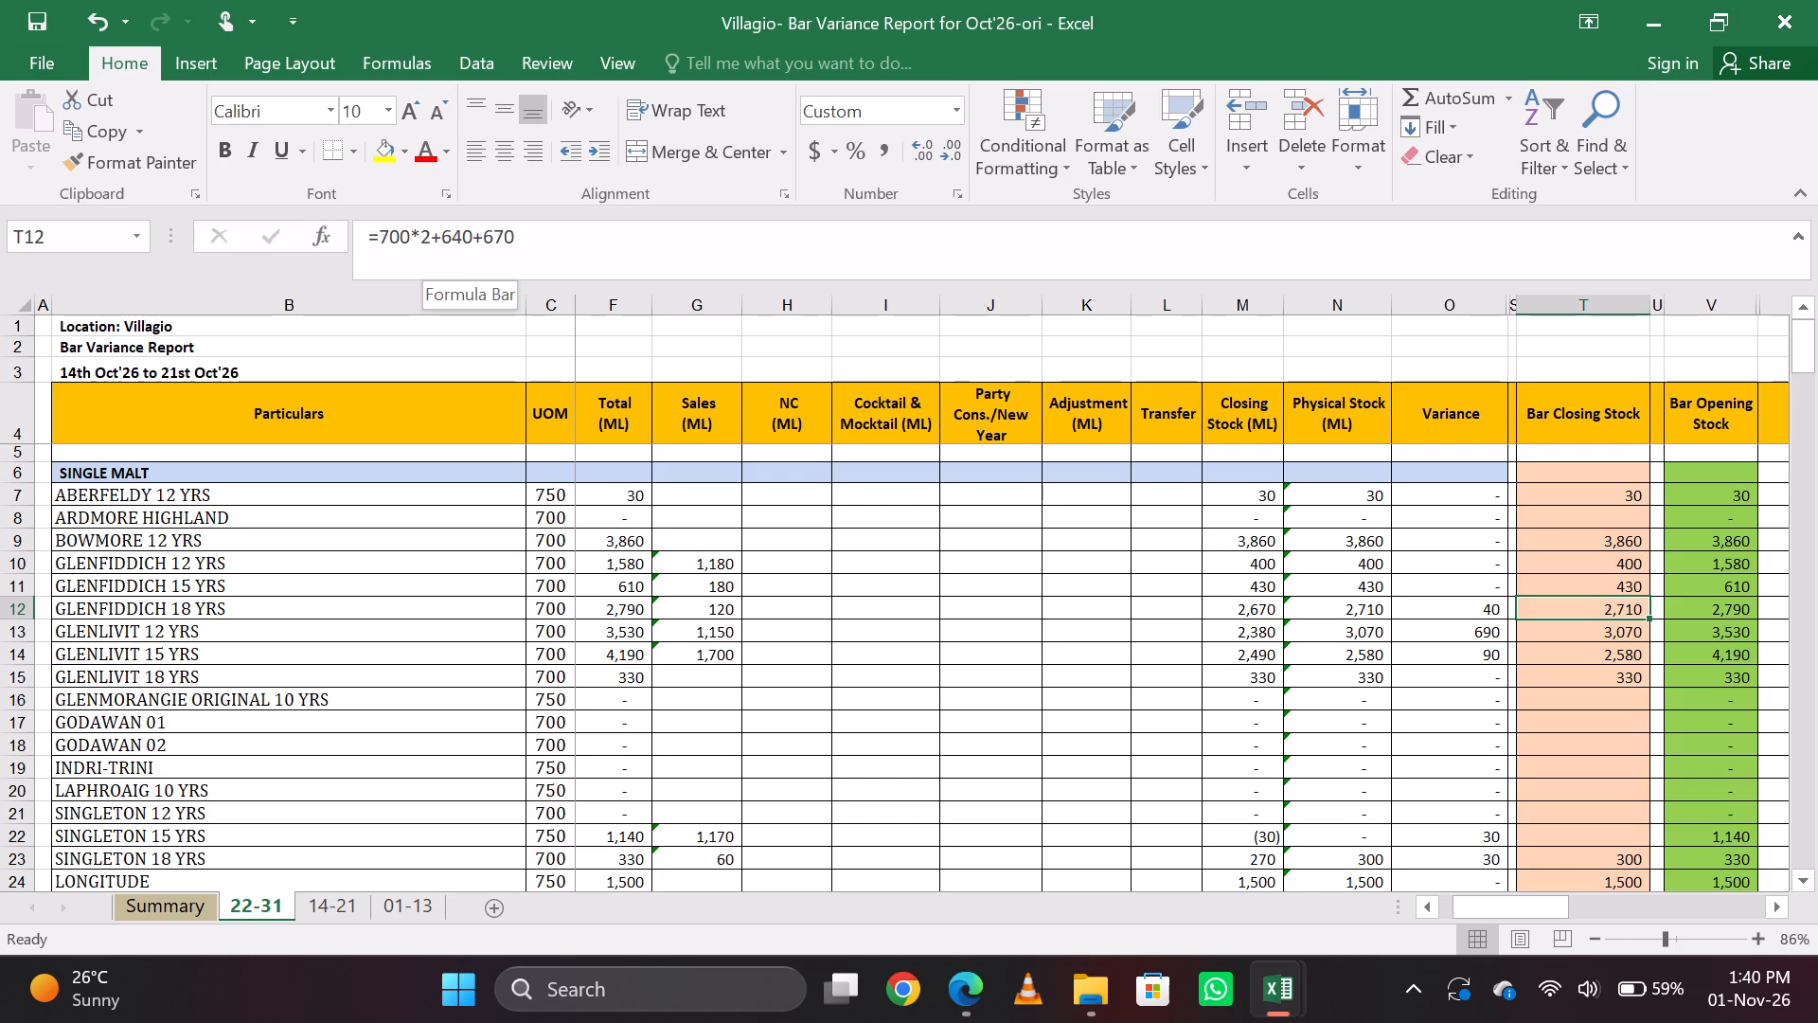
left_click(614, 250)
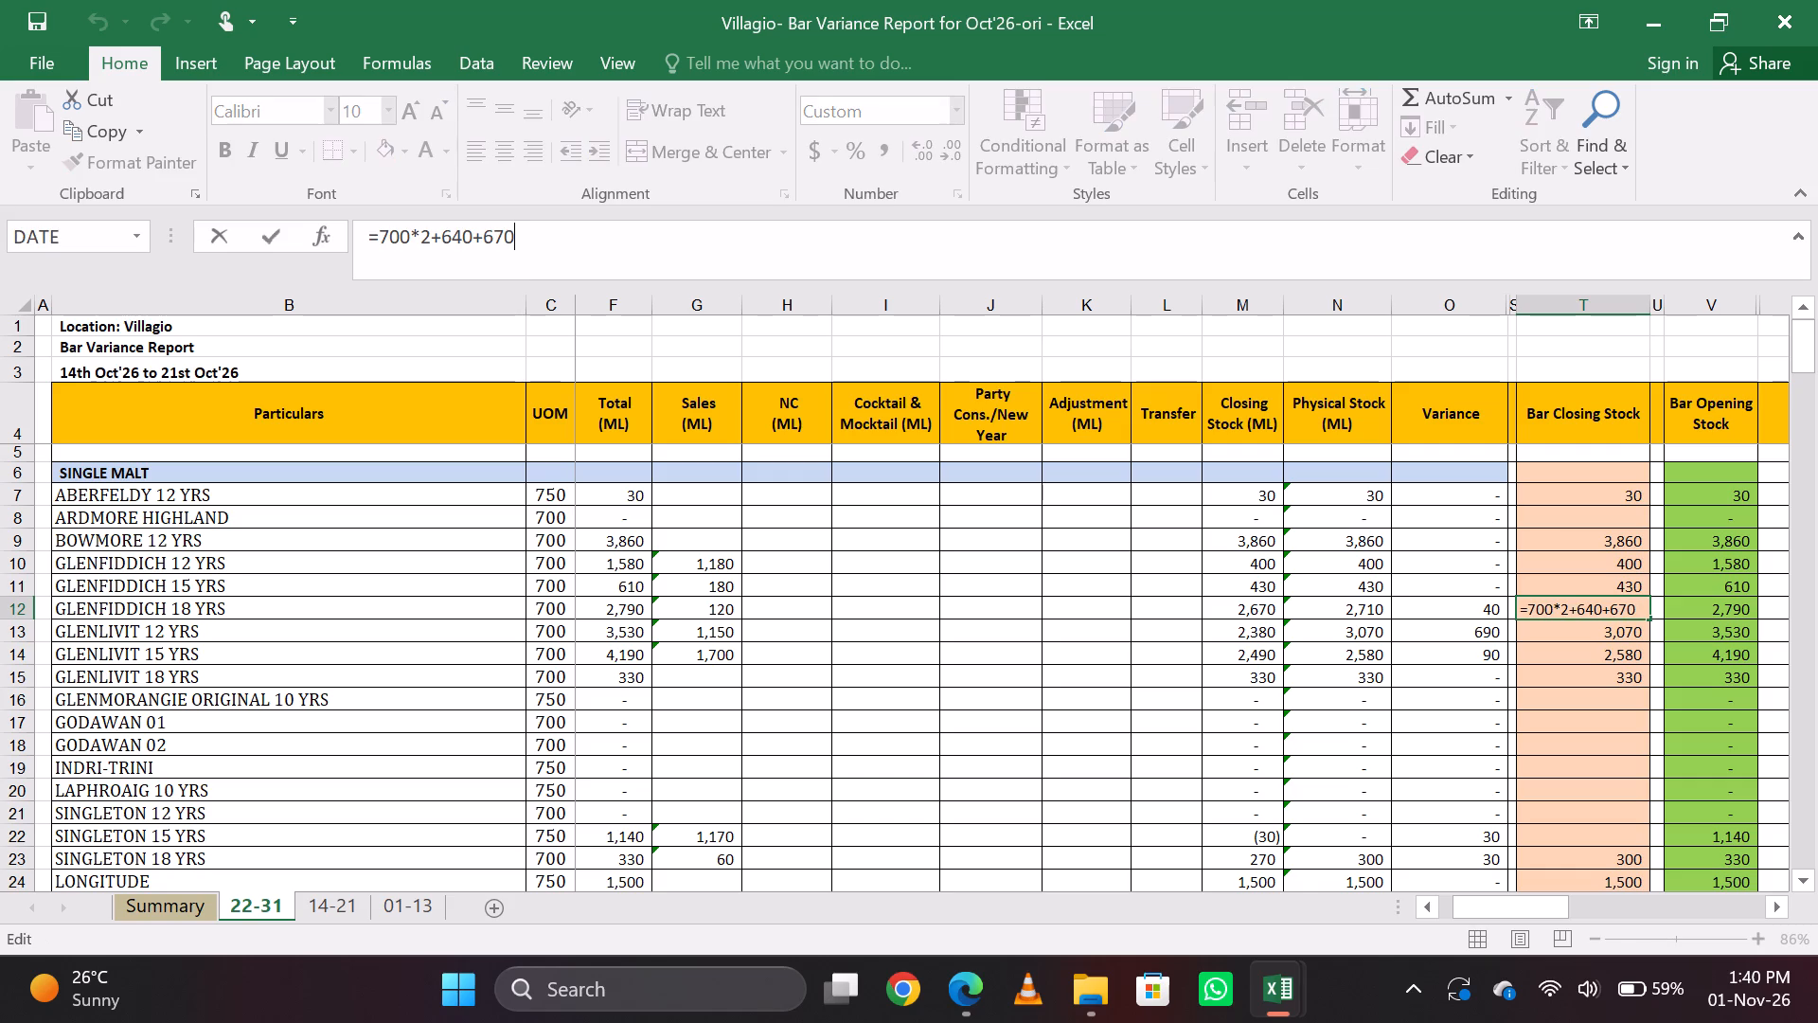
key("Left")
key("Left")
key("Left")
key("Left")
key("Left")
key("BackSpace")
key("1")
key("Return")
key("Up")
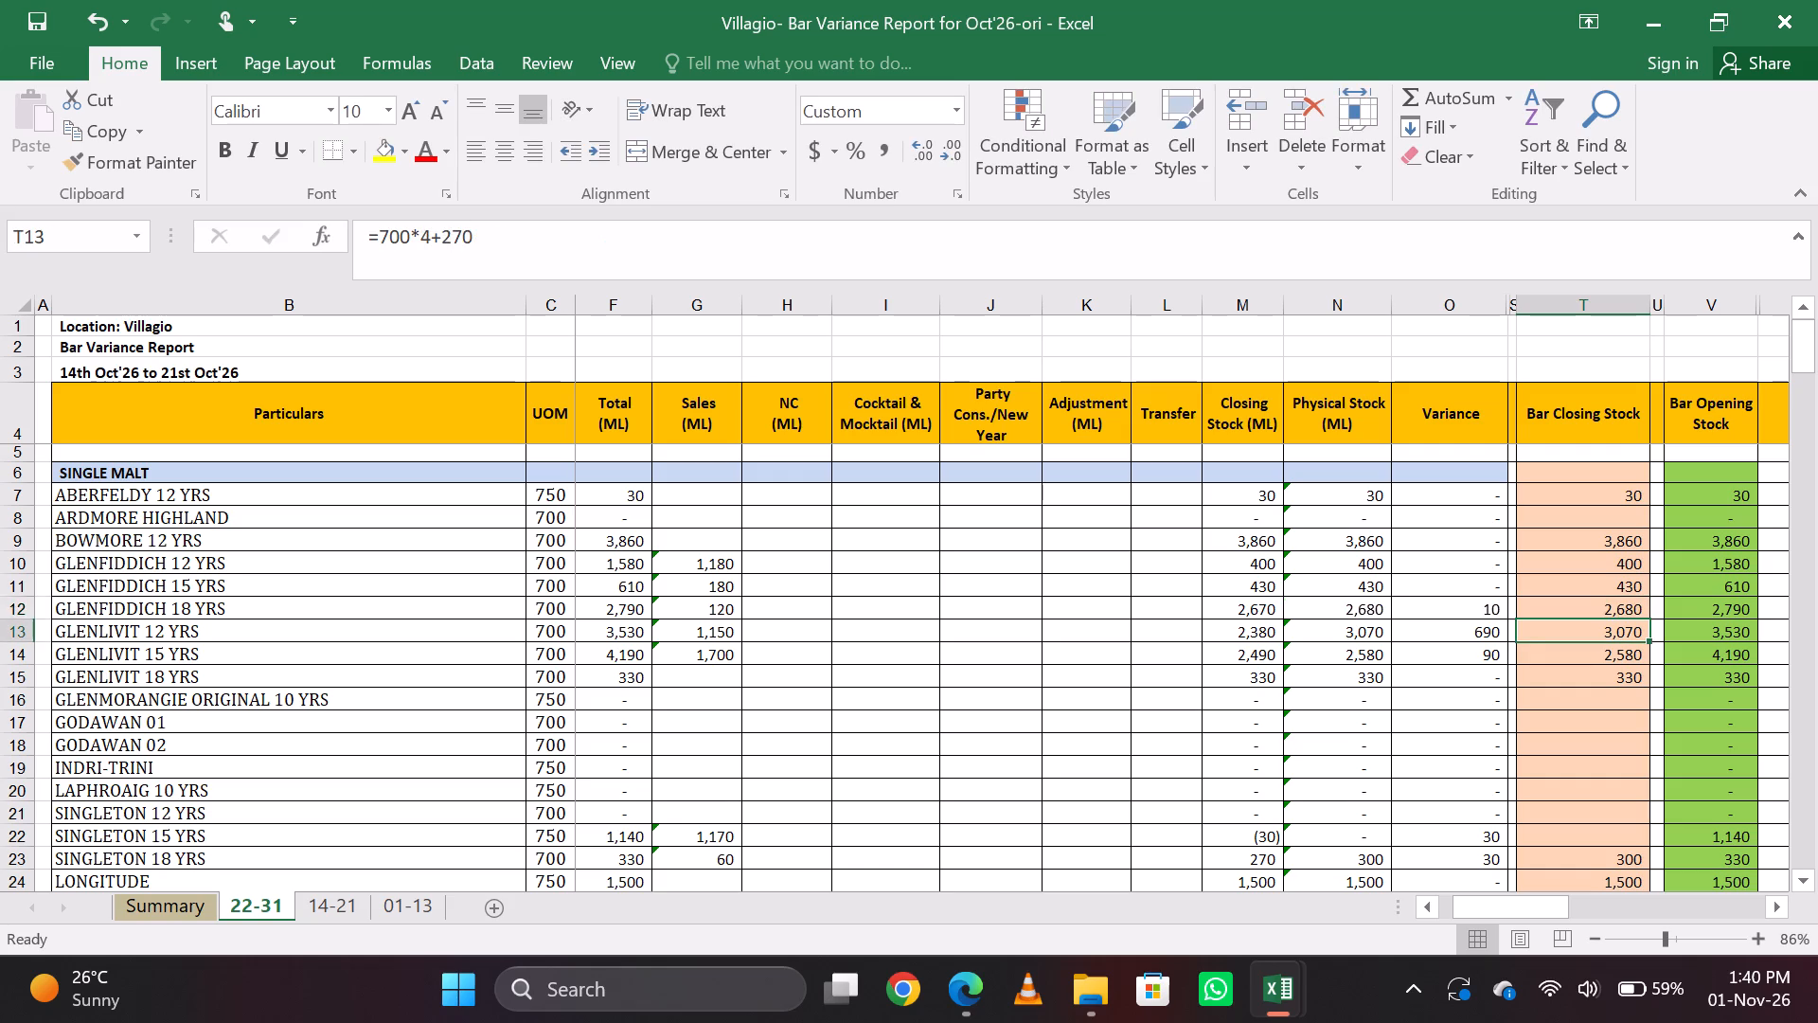
Shorten the Glenlivit 12 Yrs sales formula to =15*30.
key("Down")
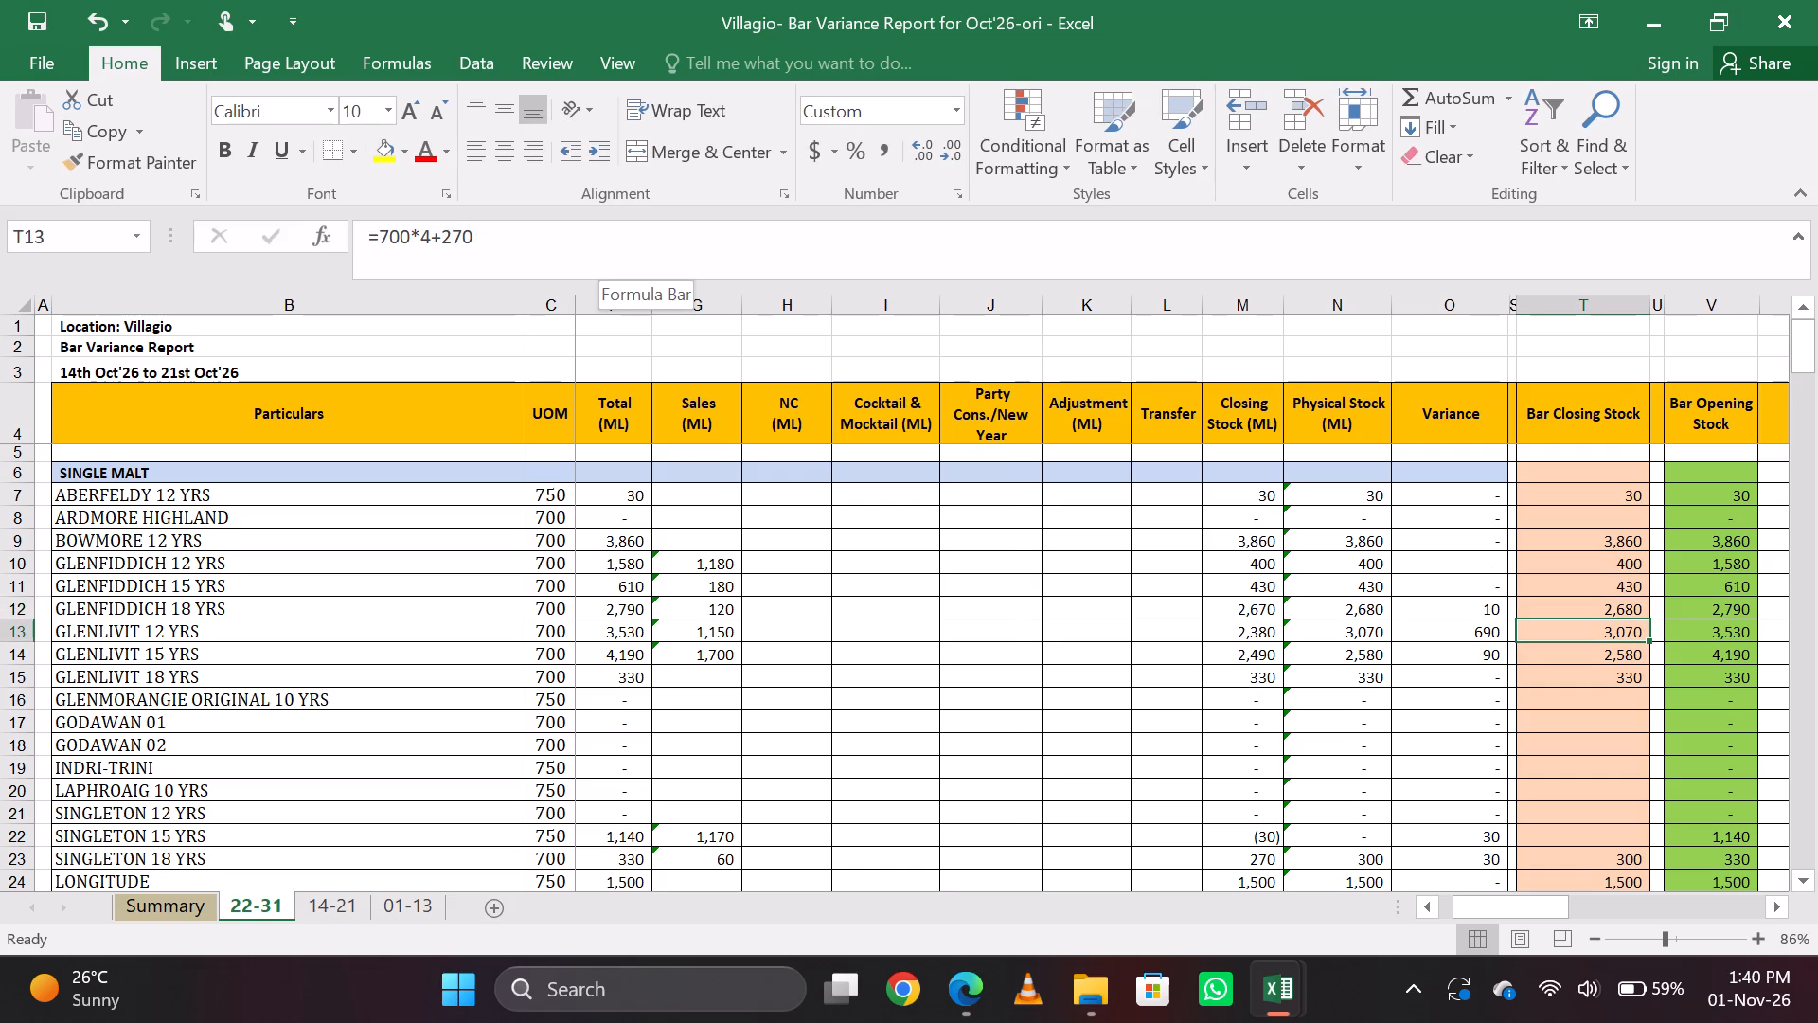
key("Left")
key("Right")
key("Down")
key("Up")
key("Left")
key("Left")
key("Left")
key("Left")
key("Left")
key("Left")
key("Left")
key("Left")
key("Left")
key("Left")
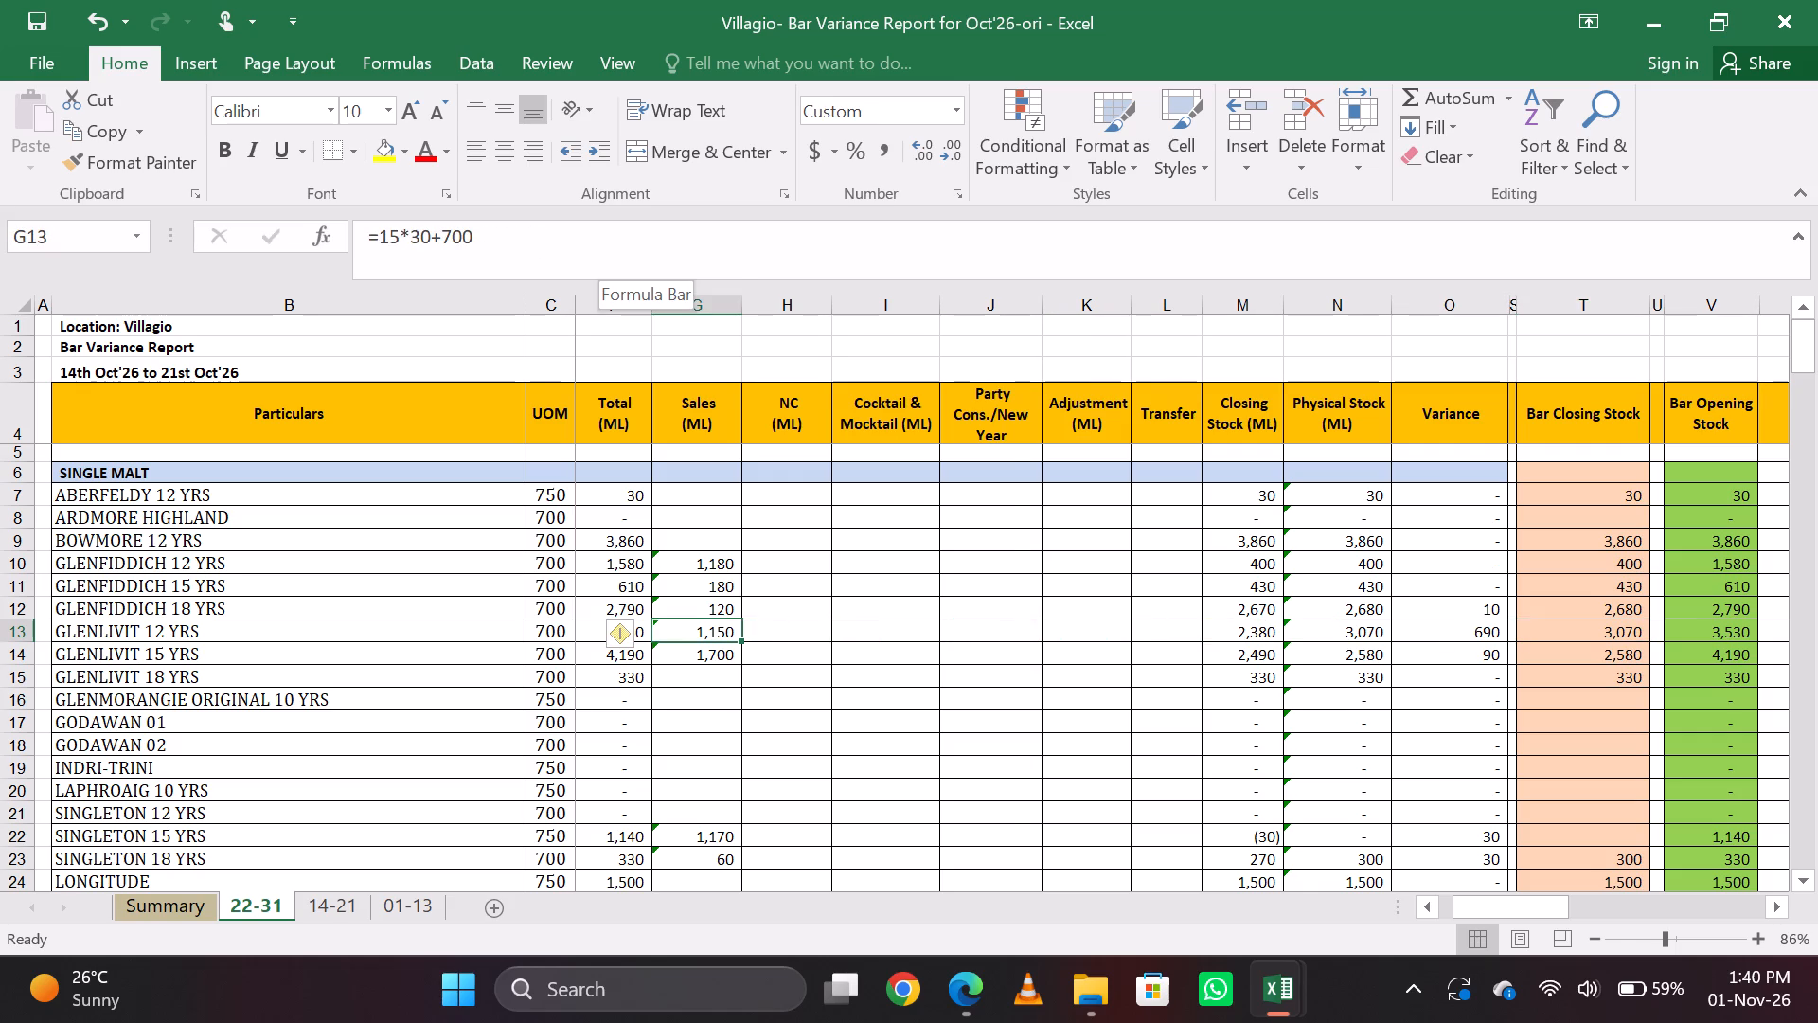
left_click(522, 240)
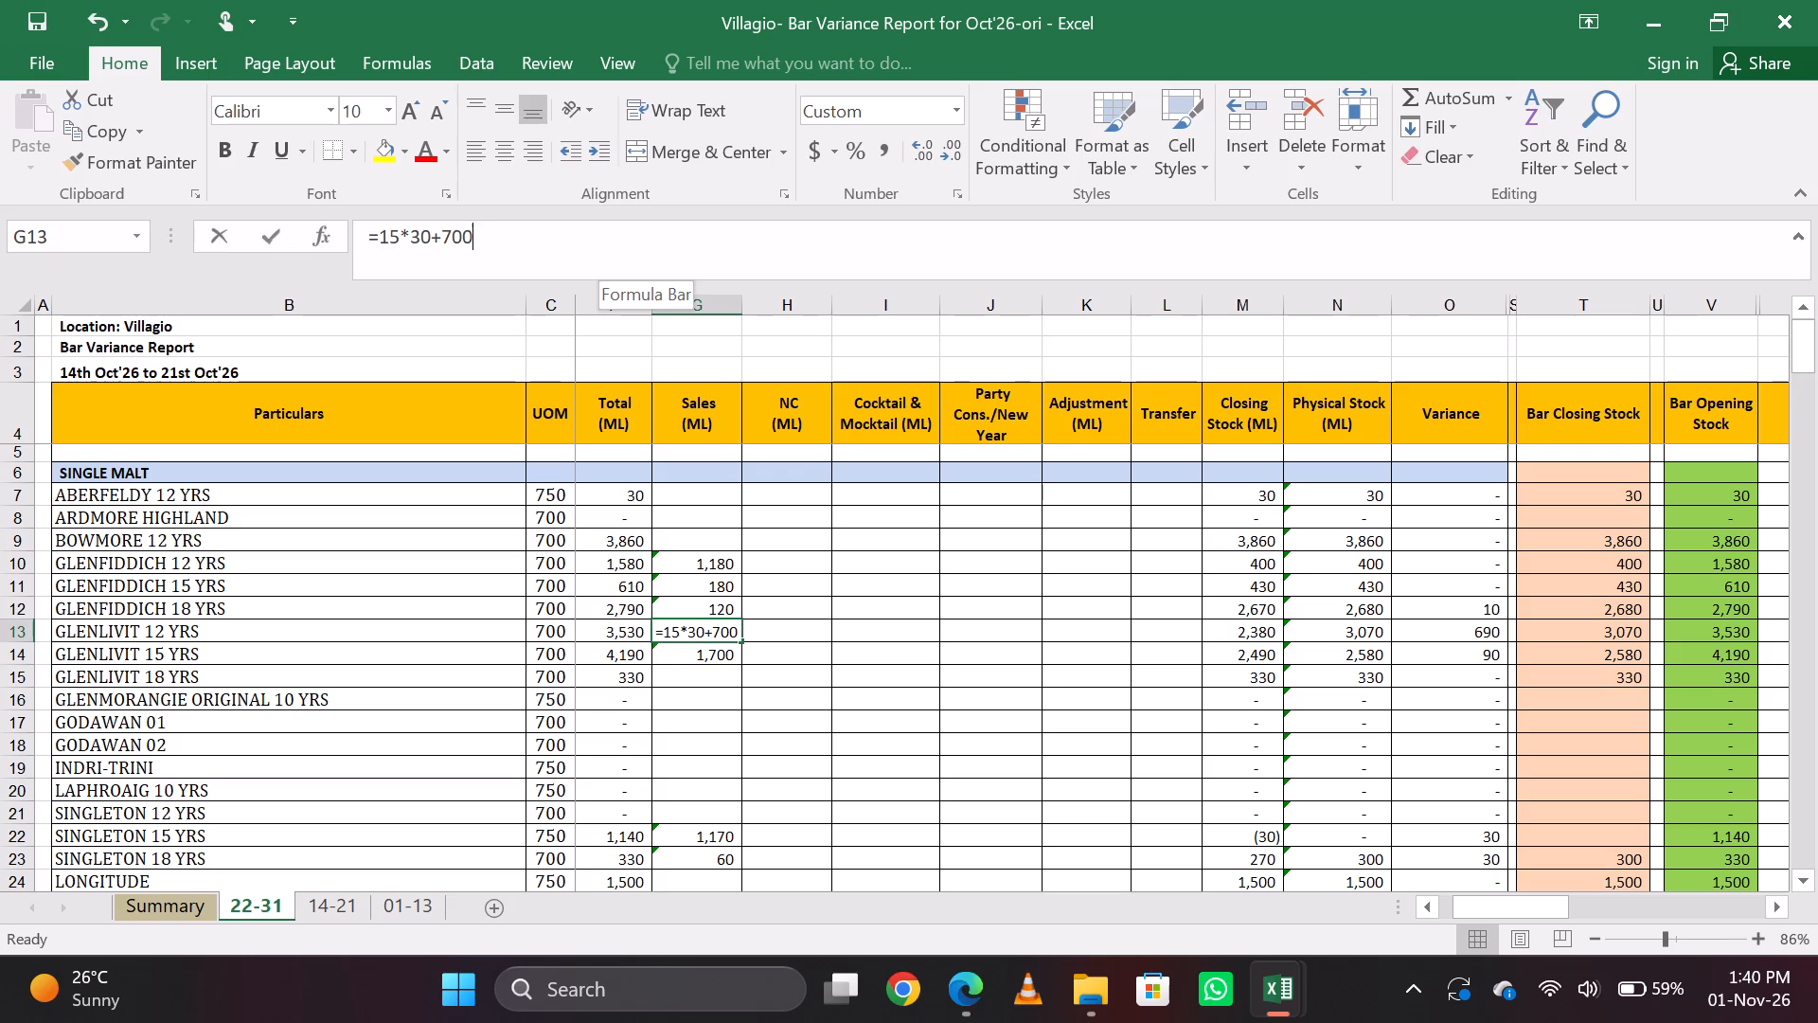
key("BackSpace")
key("BackSpace")
key("BackSpace")
key("BackSpace")
key("Return")
key("Up")
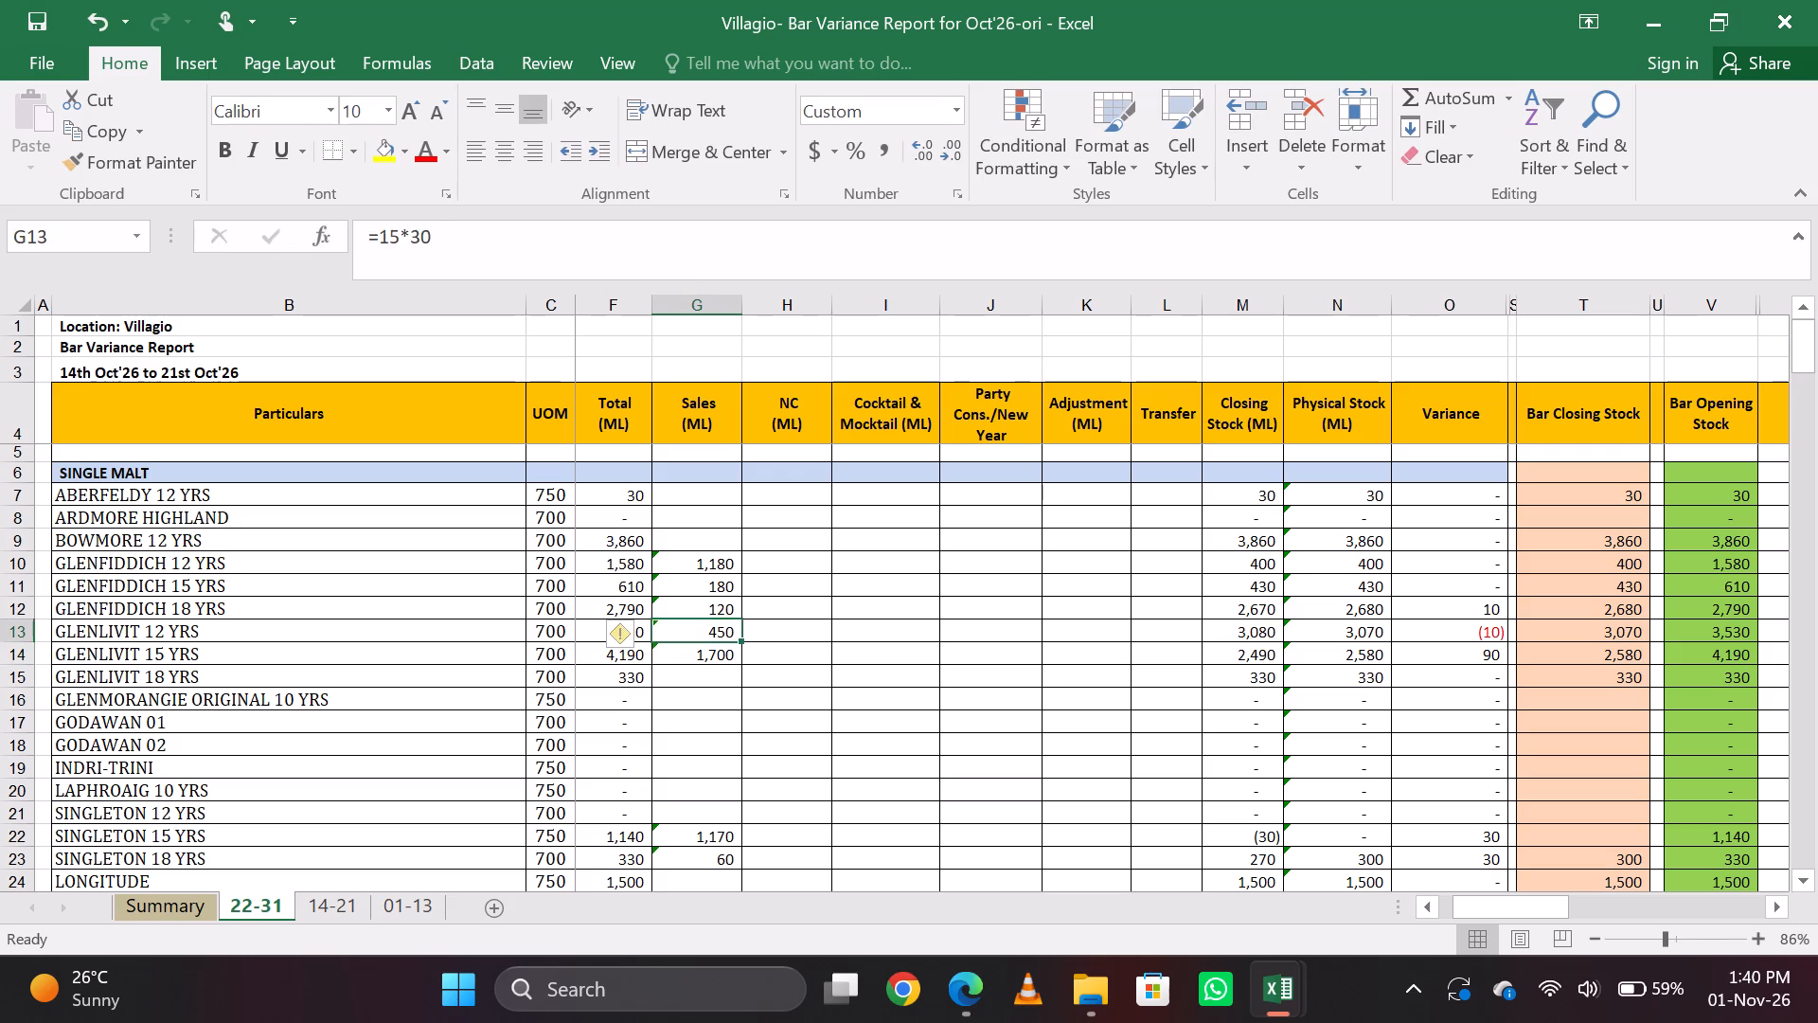
Set the bar closing stock formula of Glenlivit 12 Yrs to =700*4+280.
key("Right")
key("Right")
key("Right")
key("Right")
key("Right")
key("Right")
key("Right")
key("Right")
key("Right")
key("Right")
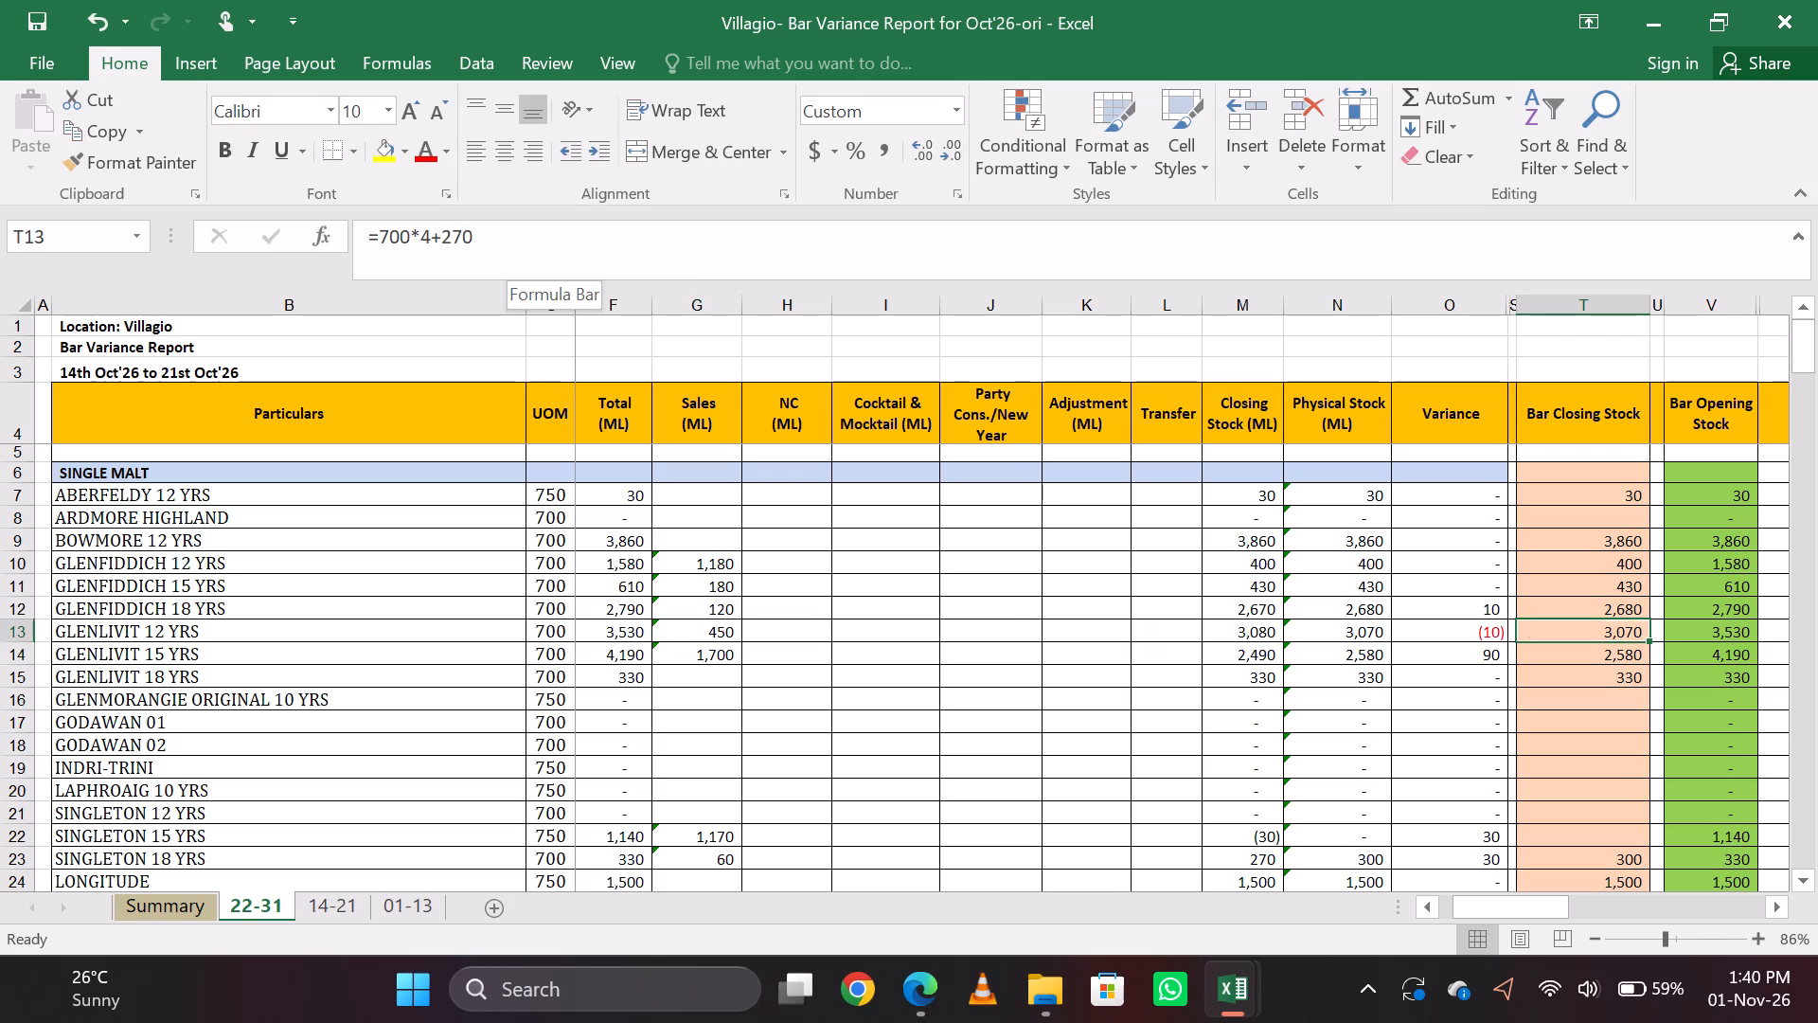
left_click(538, 236)
key("BackSpace")
key("BackSpace")
type("80")
key("Return")
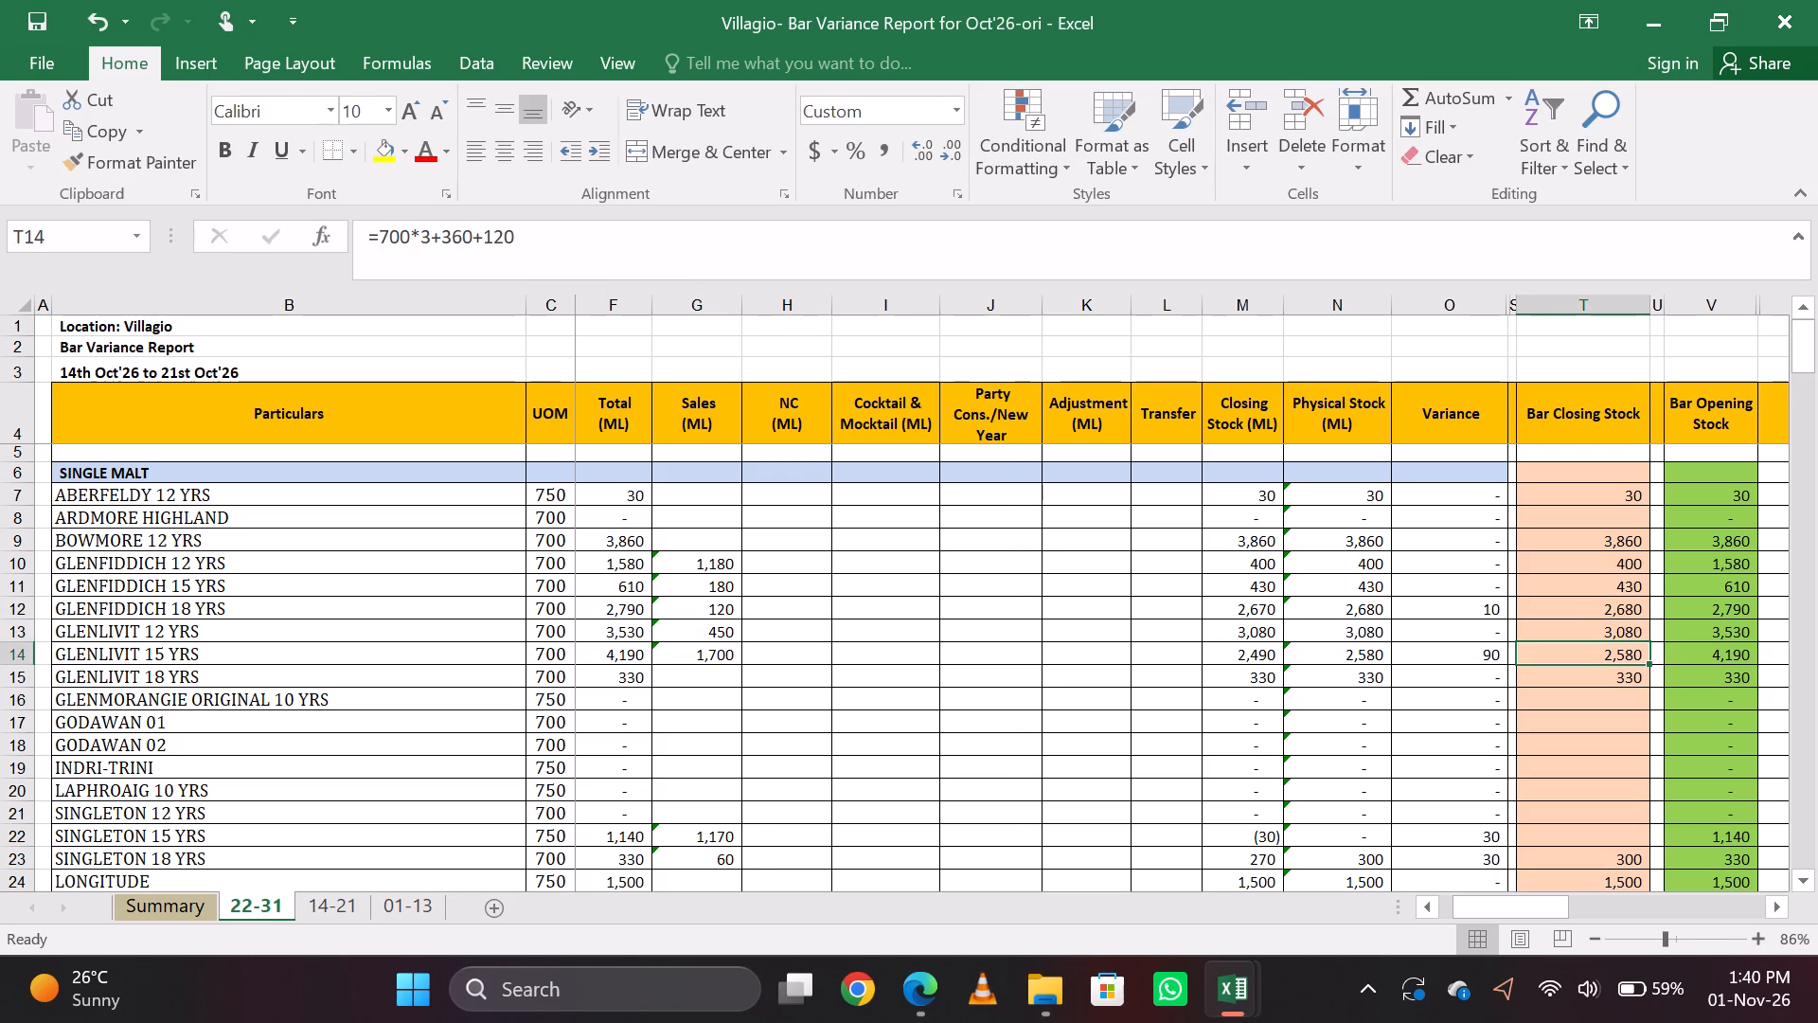
Examine the Glenlivit 15 Yrs sales and bar closing stock entries.
key("Down")
key("Up")
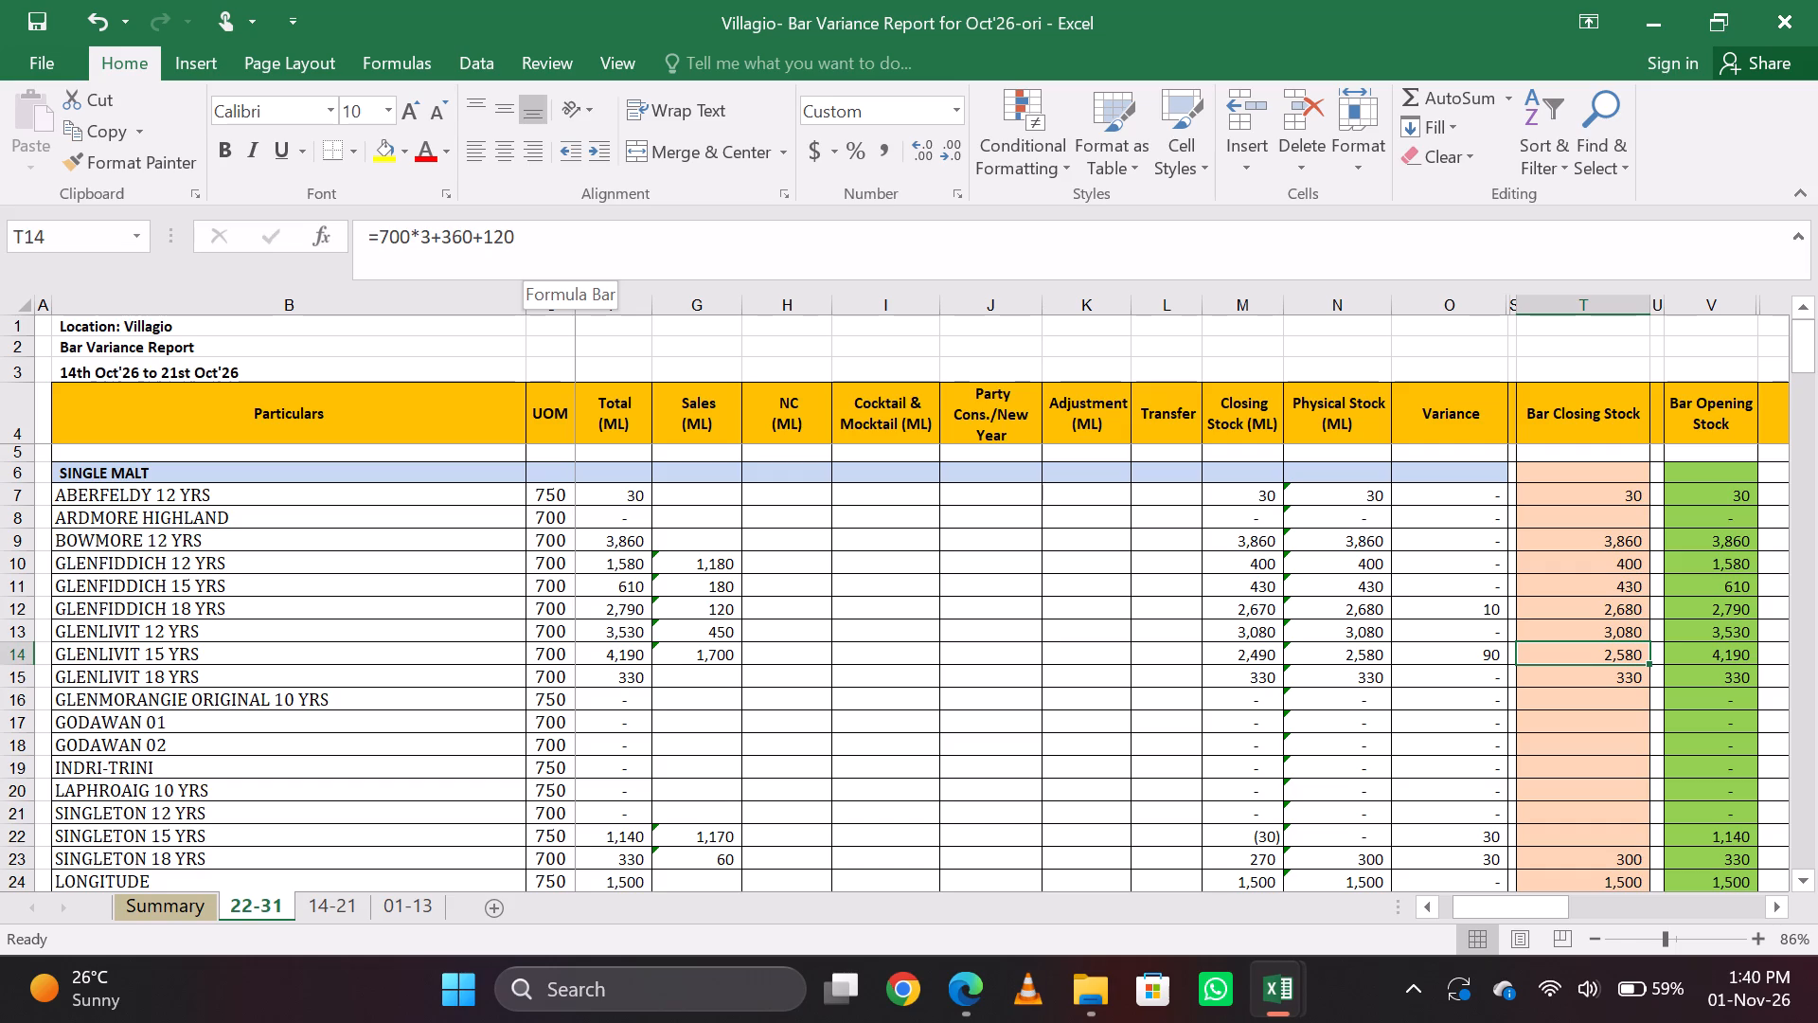
key("Left")
key("Left")
key("Left")
key("Left")
key("Left")
key("Left")
key("Left")
key("Left")
key("Left")
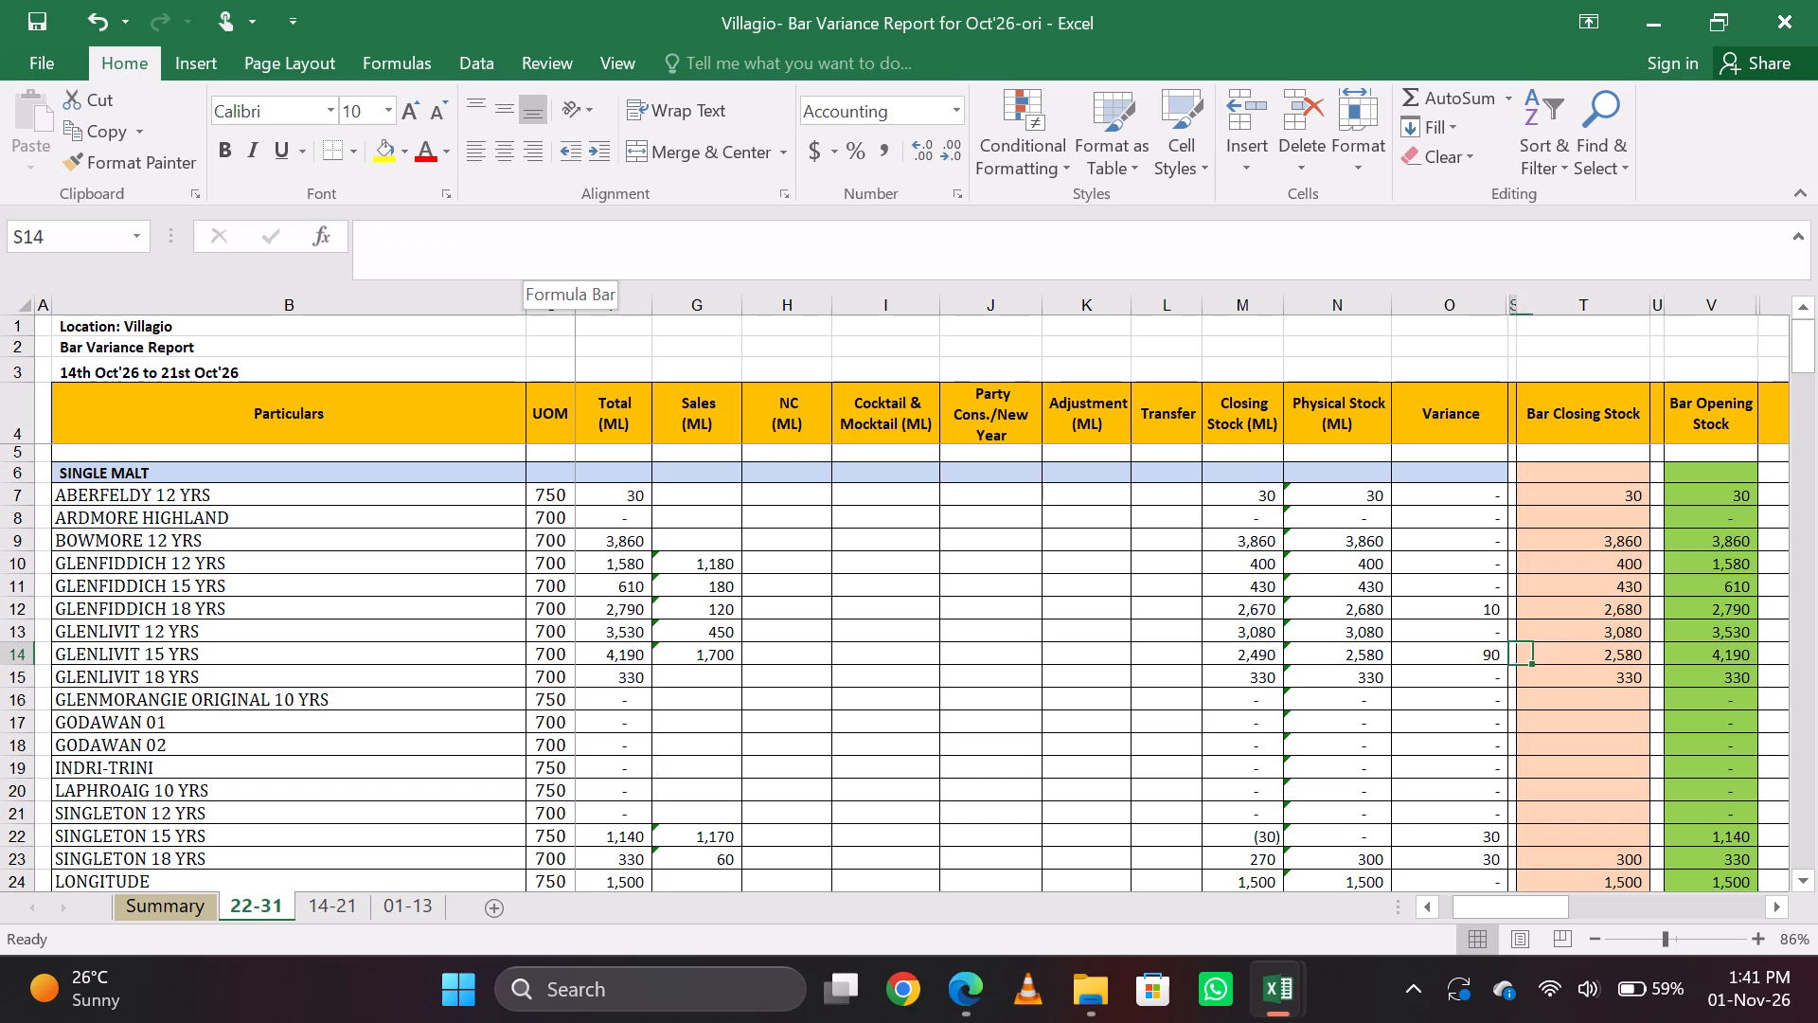
key("Left")
key("Right")
key("Right")
key("Right")
key("Right")
key("Right")
key("Right")
key("Right")
key("Right")
key("Right")
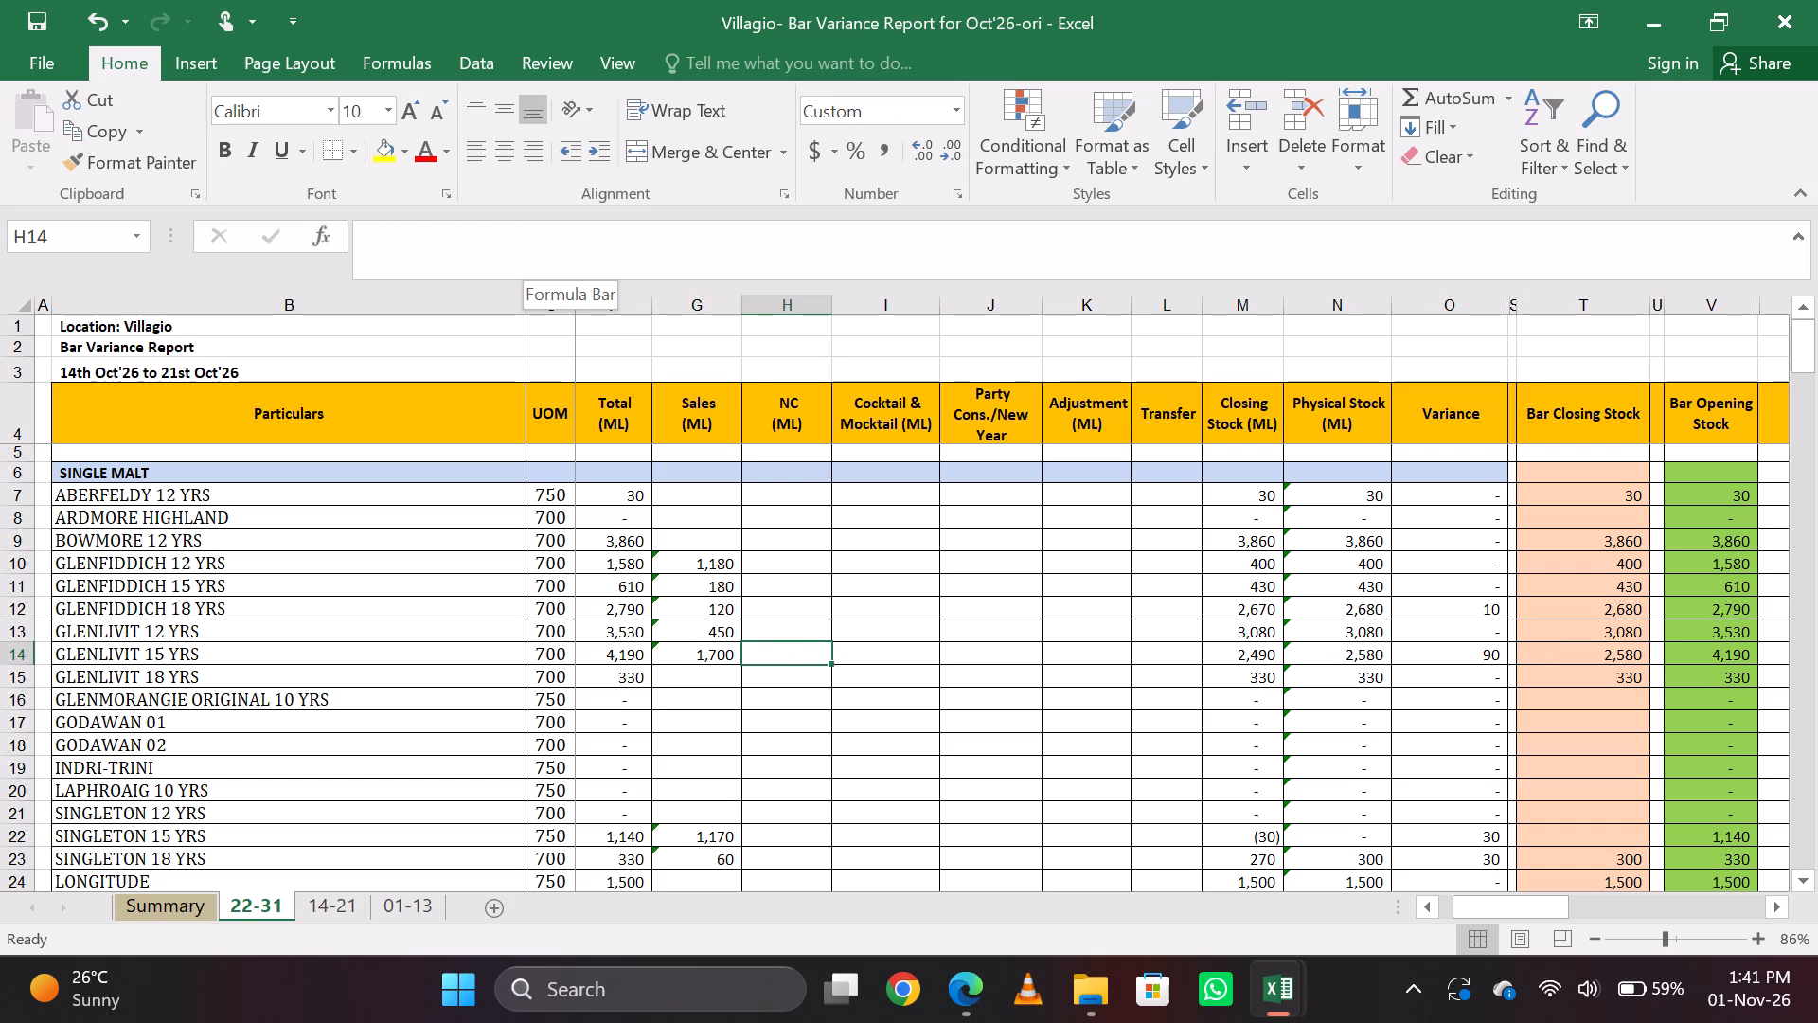
key("Right")
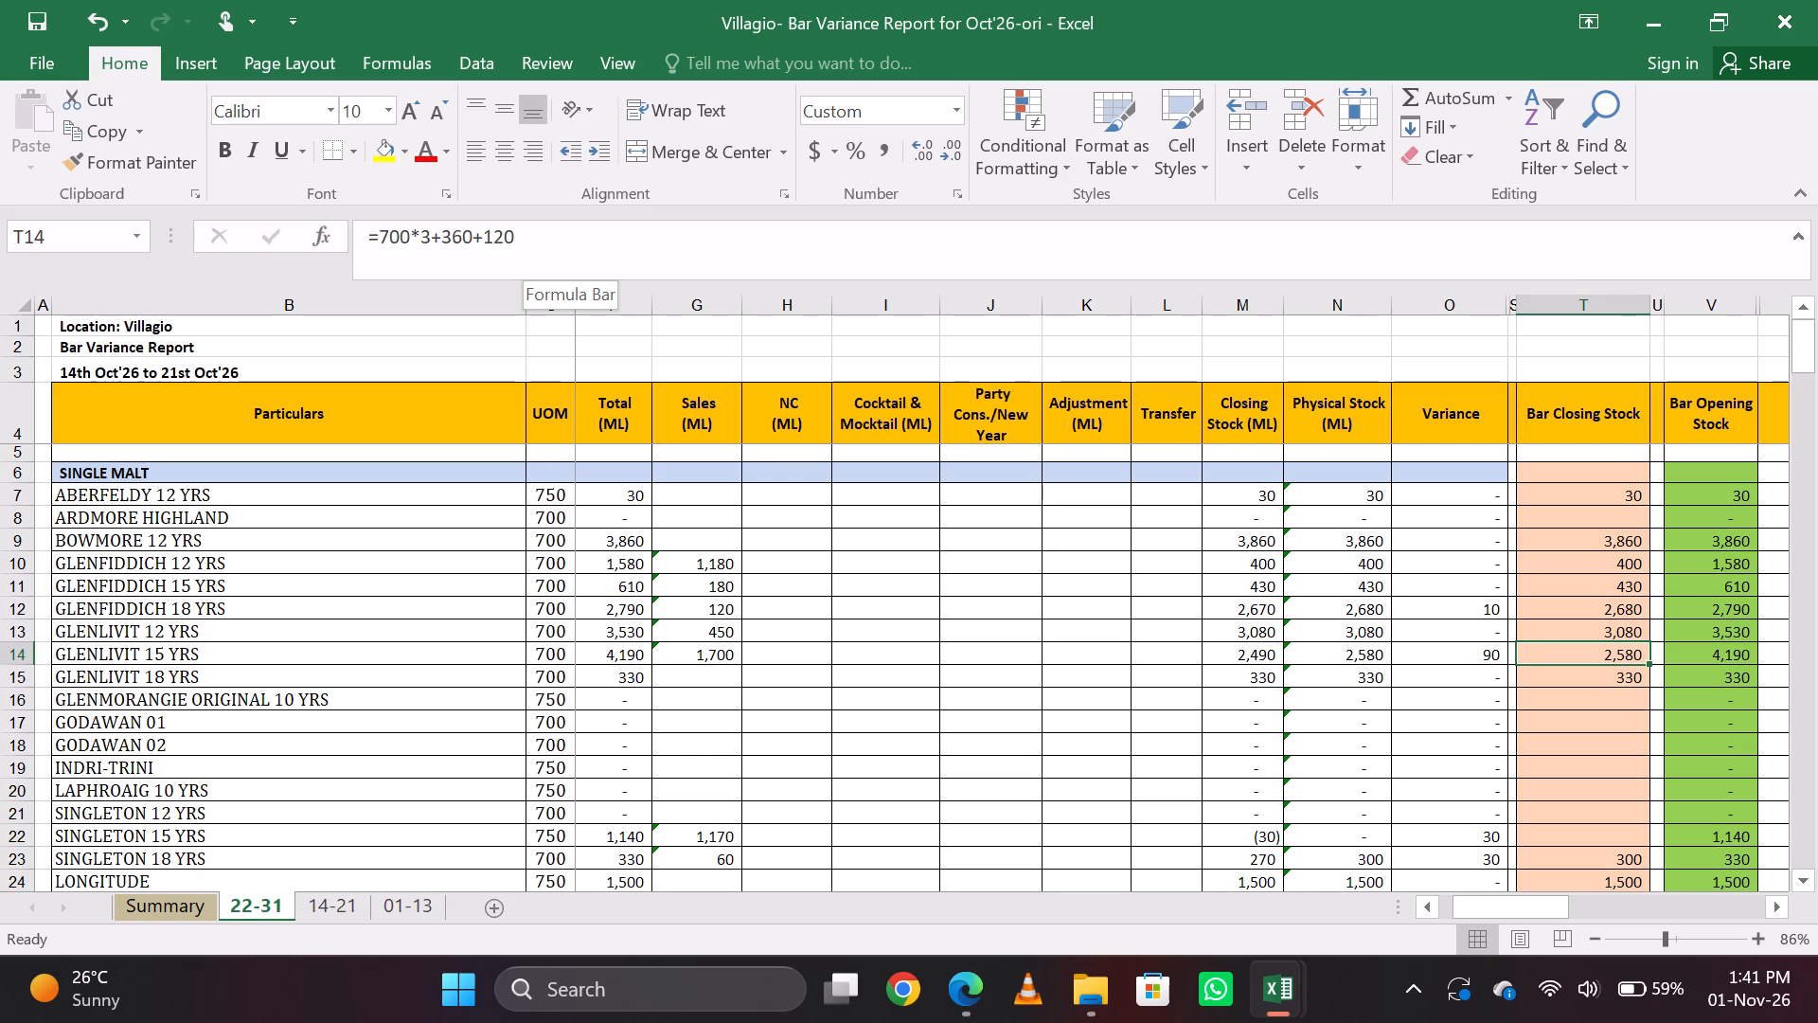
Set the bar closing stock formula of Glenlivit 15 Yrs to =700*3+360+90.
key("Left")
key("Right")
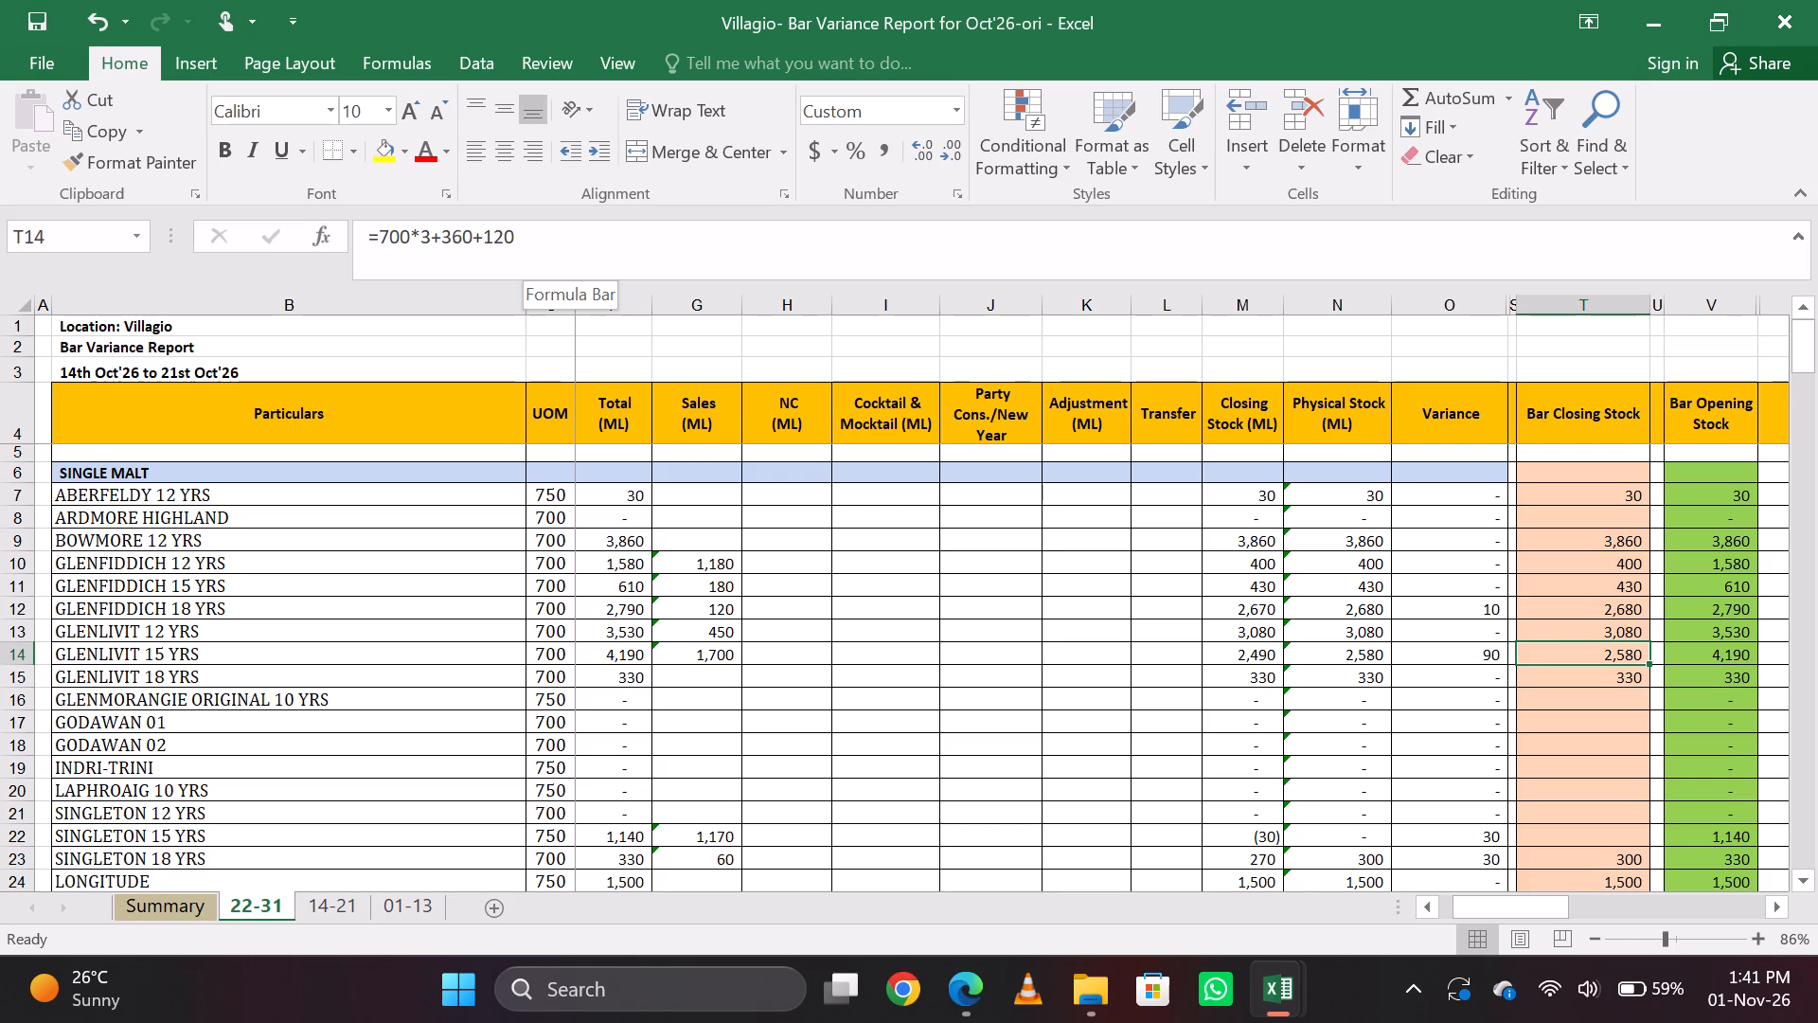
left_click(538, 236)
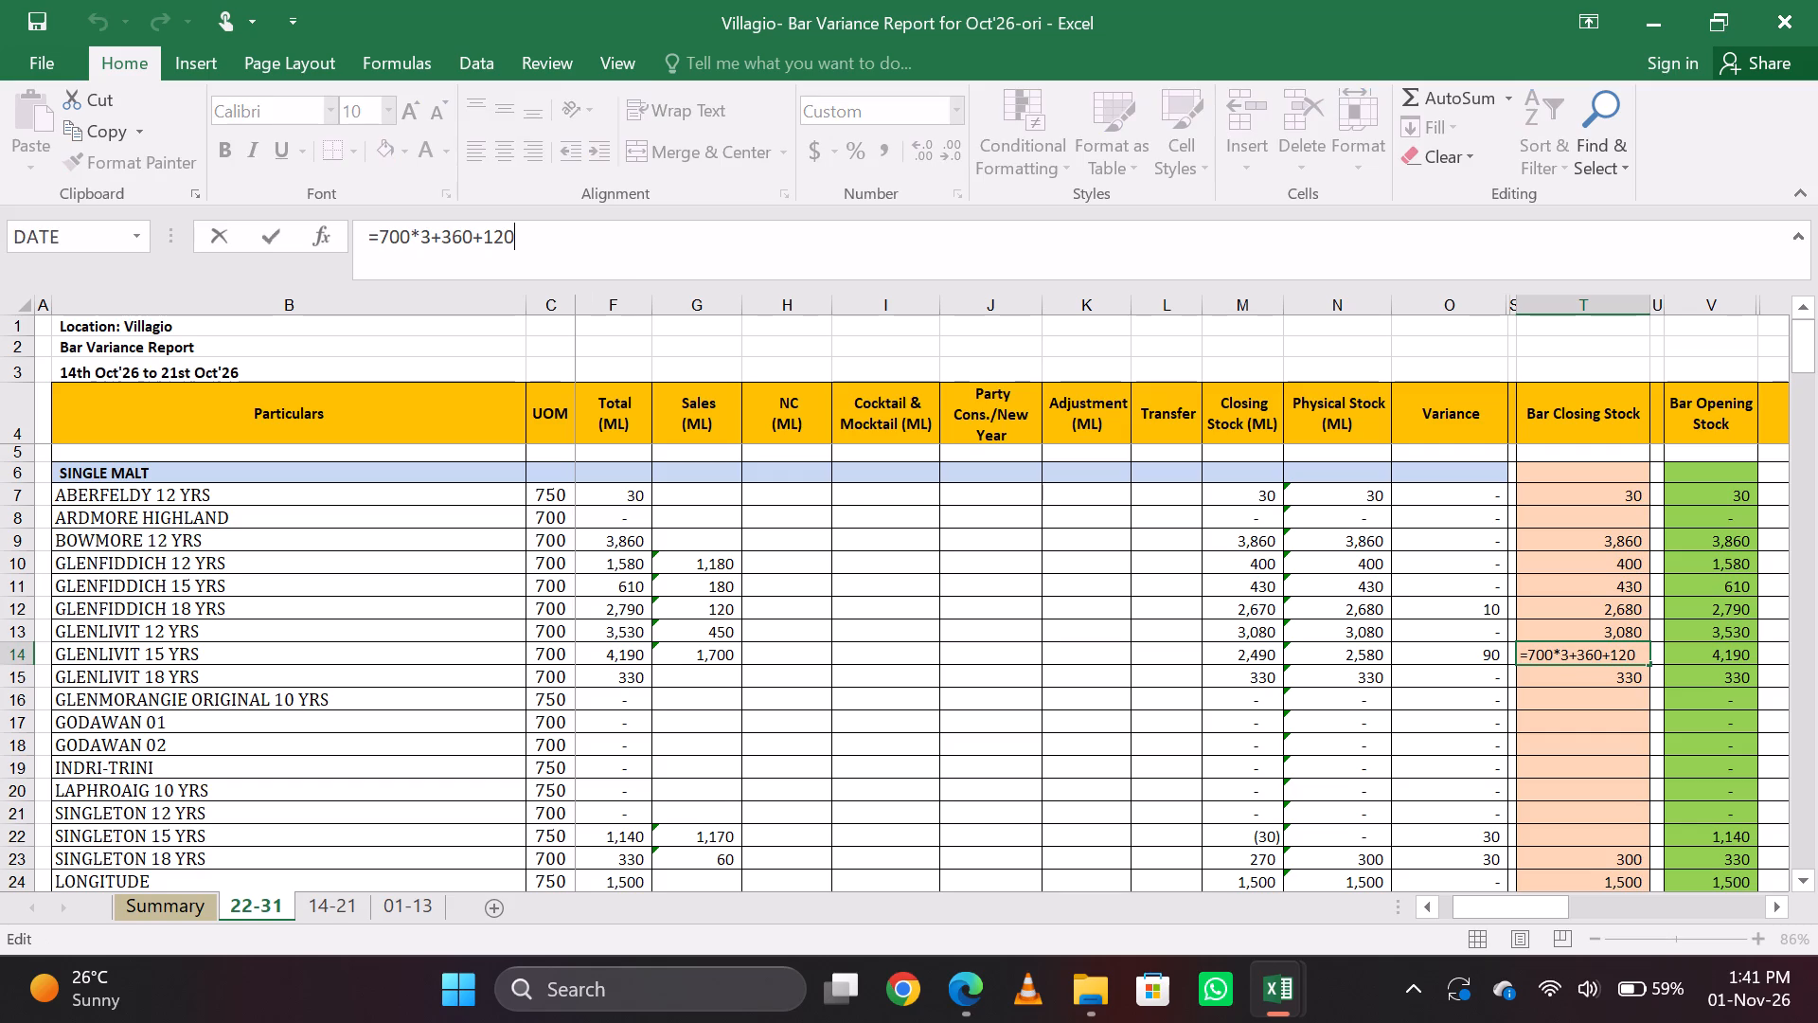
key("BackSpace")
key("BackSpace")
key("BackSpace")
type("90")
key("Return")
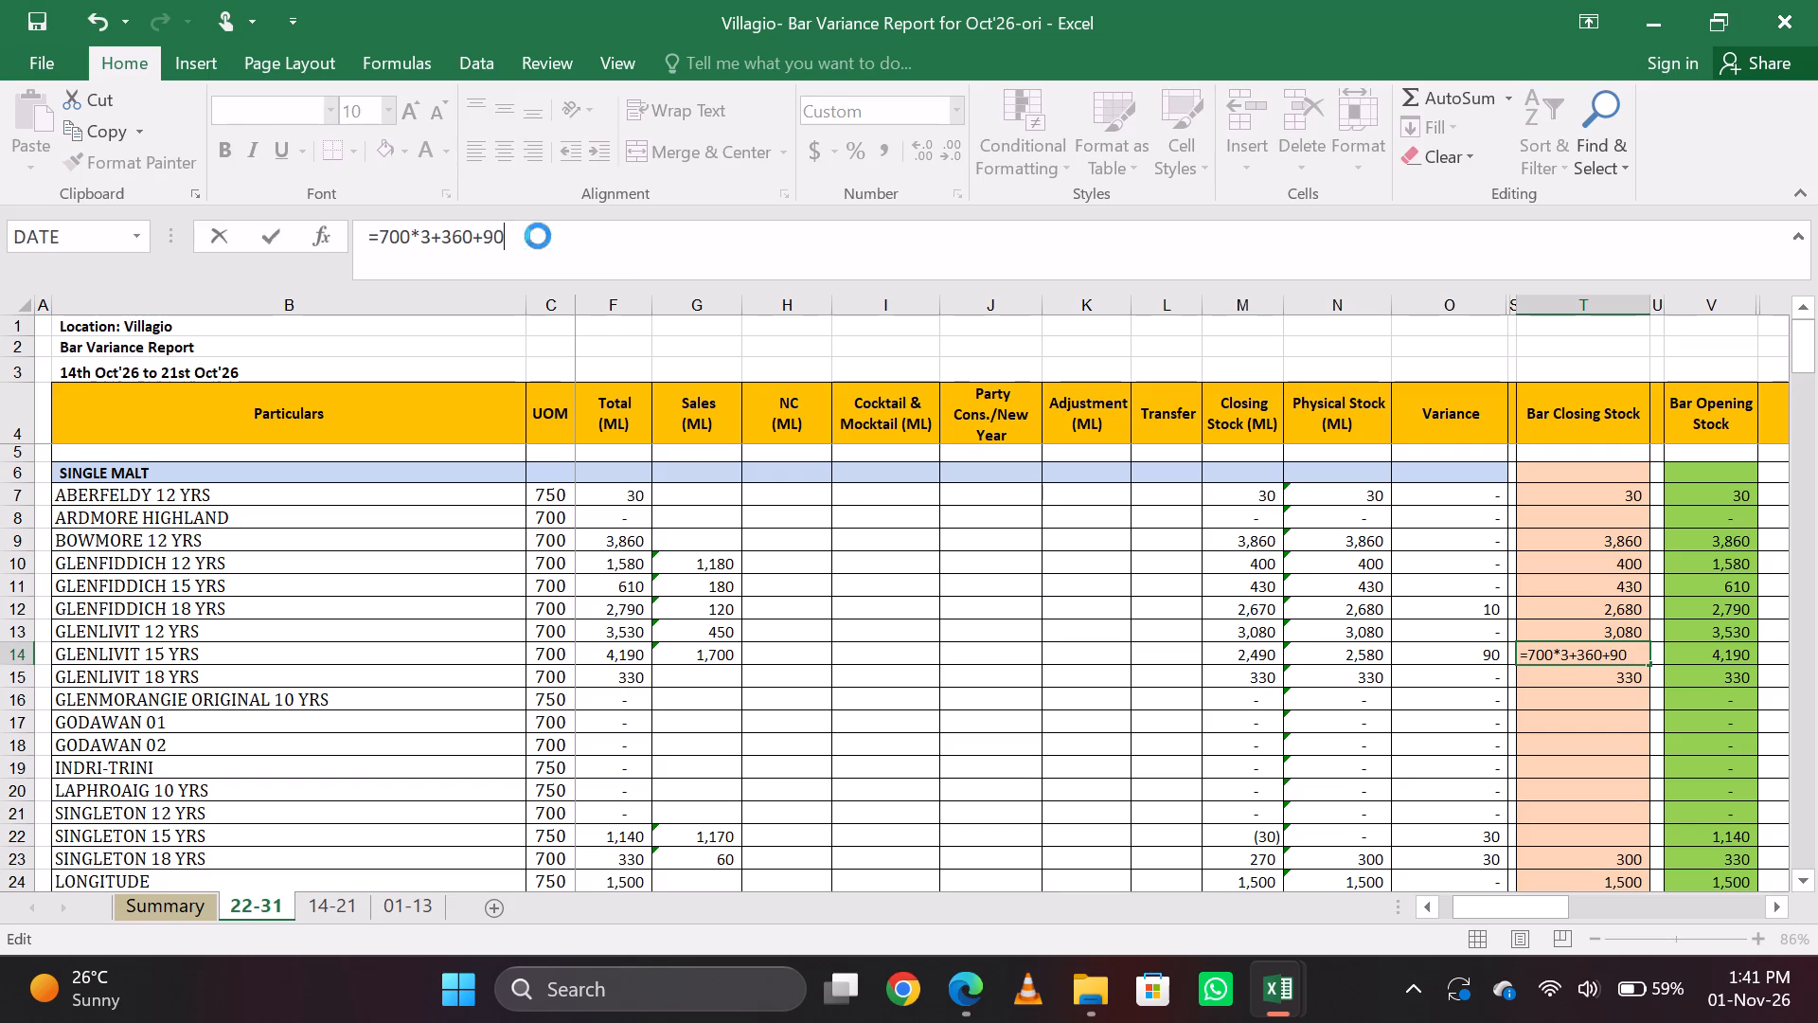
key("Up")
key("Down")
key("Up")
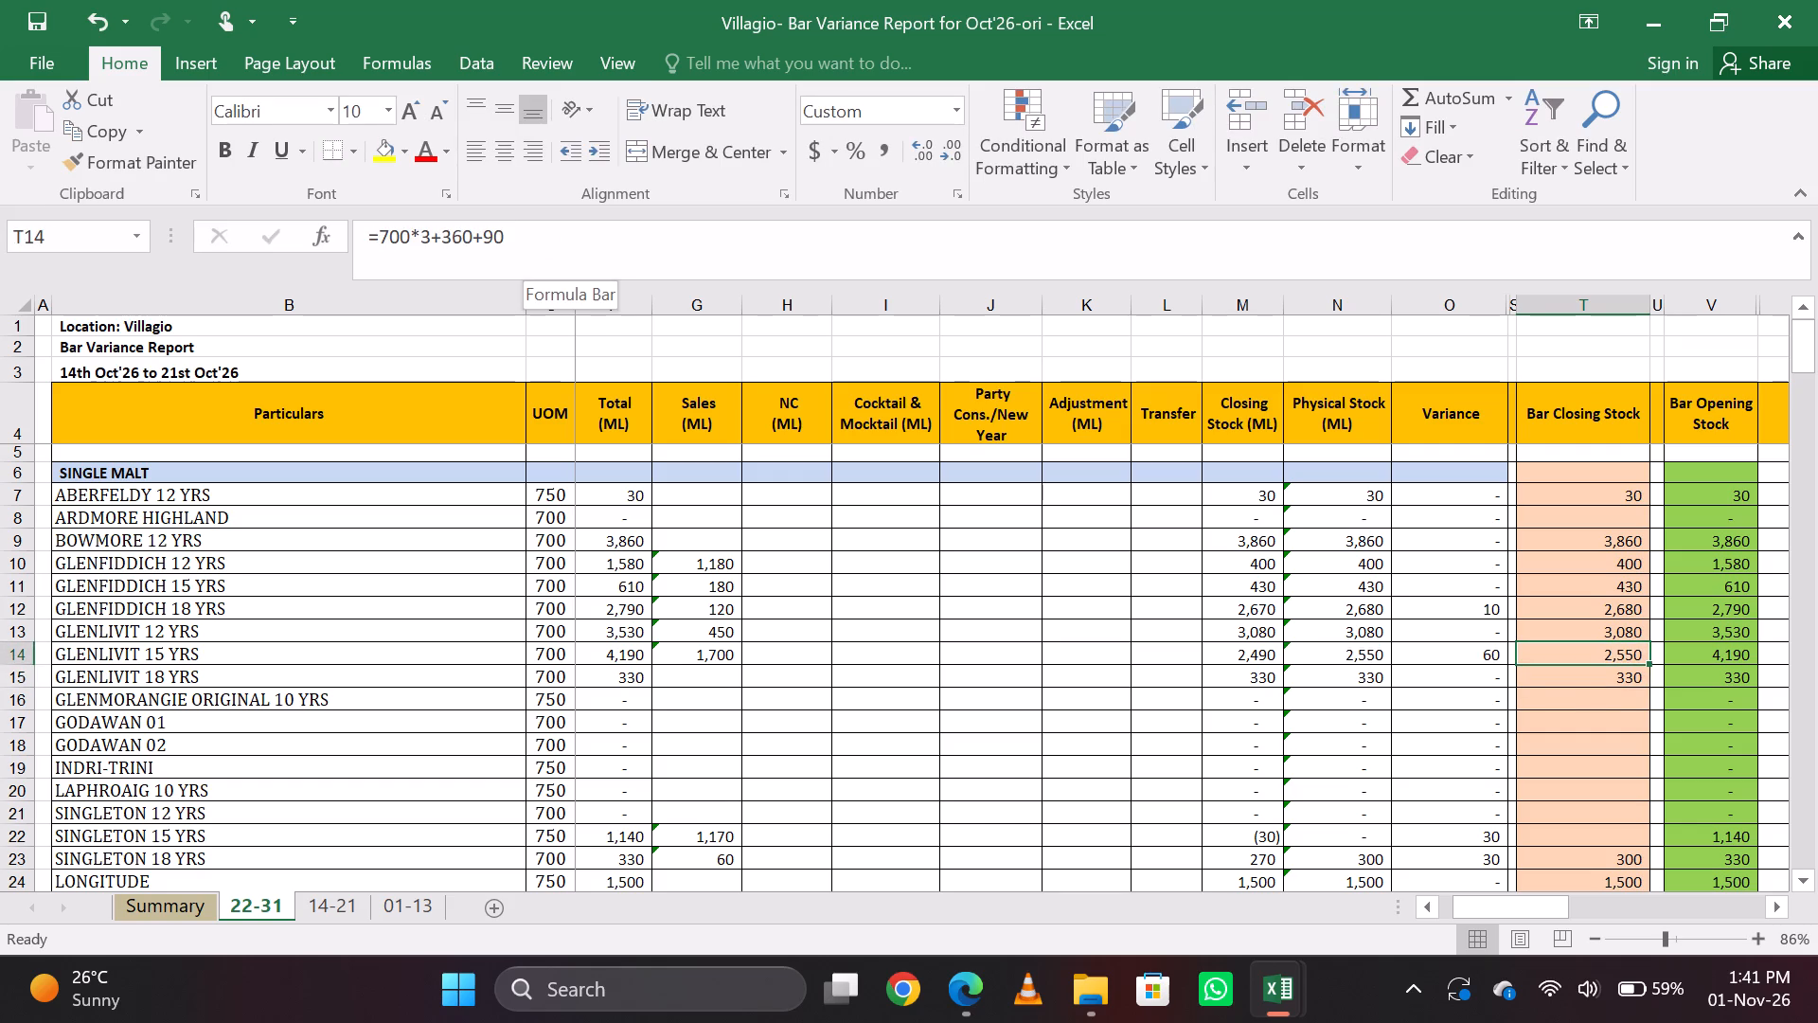
Examine the Glenlivit 15 Yrs row between its bar closing stock and received entries.
key("Left")
key("Left")
key("Left")
key("Left")
key("Left")
key("Left")
key("Left")
key("Left")
key("Left")
key("Left")
key("Left")
key("Left")
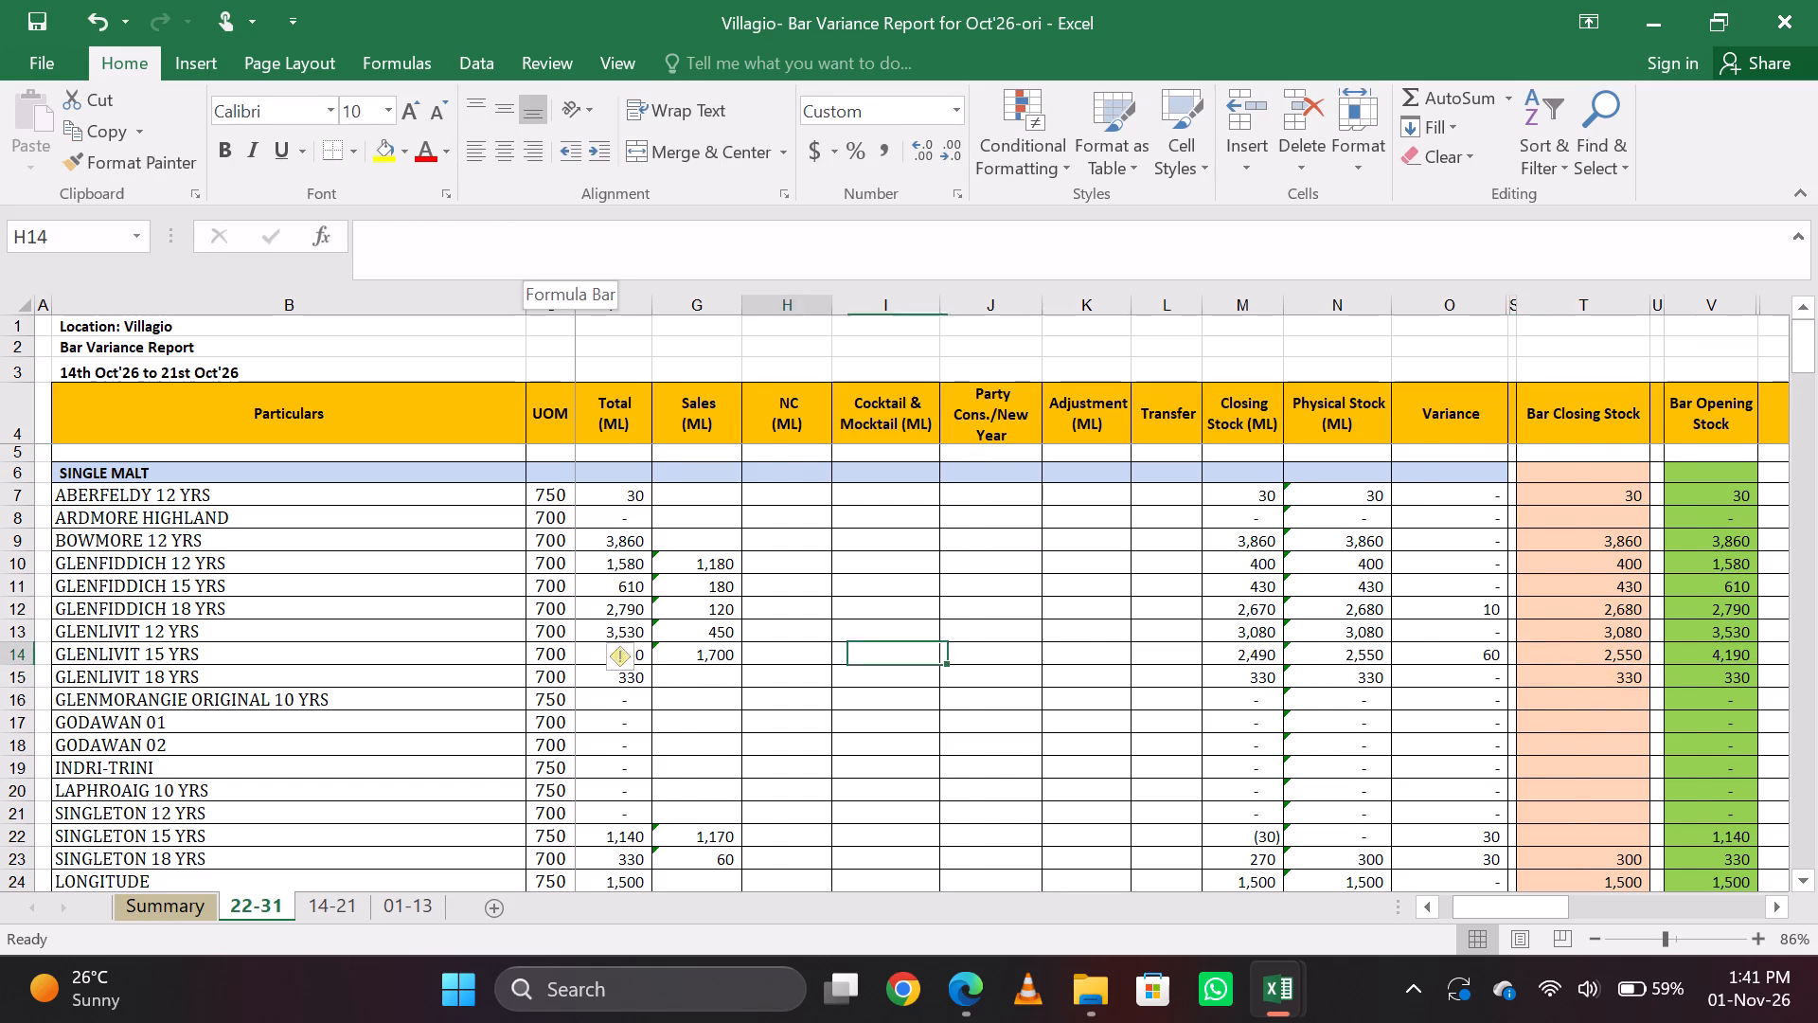
key("Right")
key("Right")
key("Right")
key("Right")
key("Right")
key("Right")
key("Right")
key("Right")
key("Right")
key("Right")
key("Right")
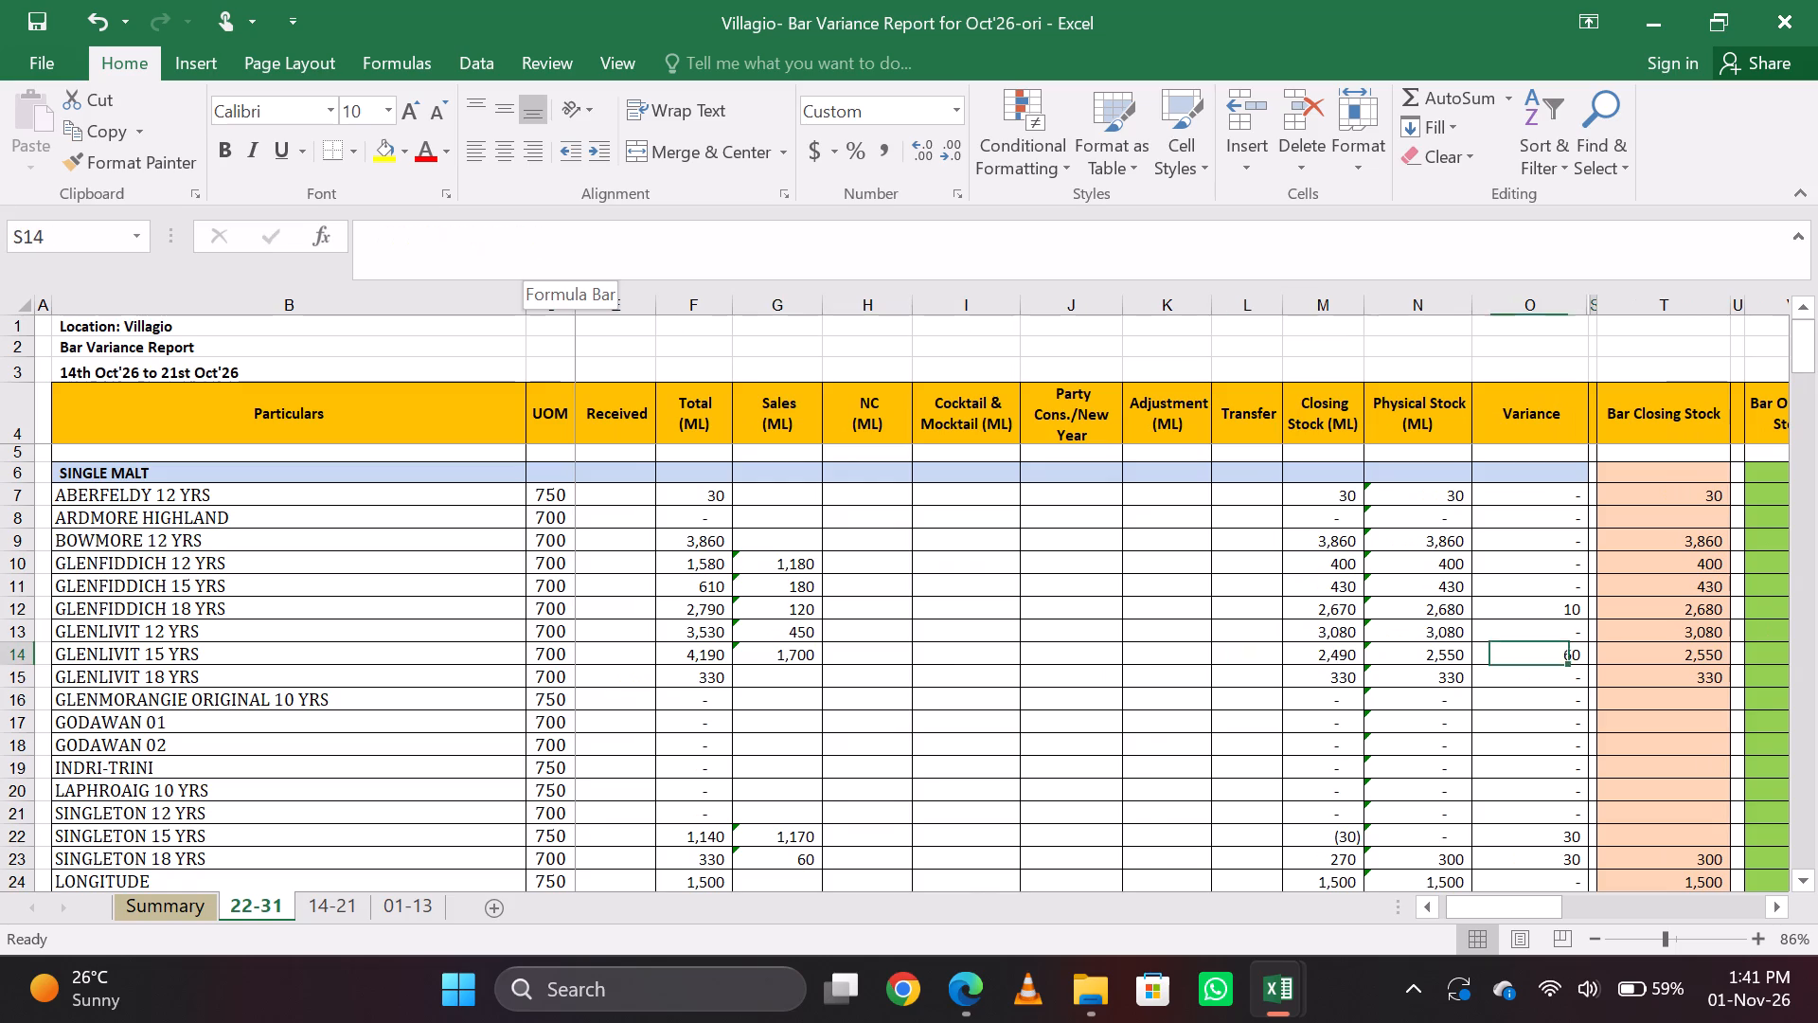
key("Right")
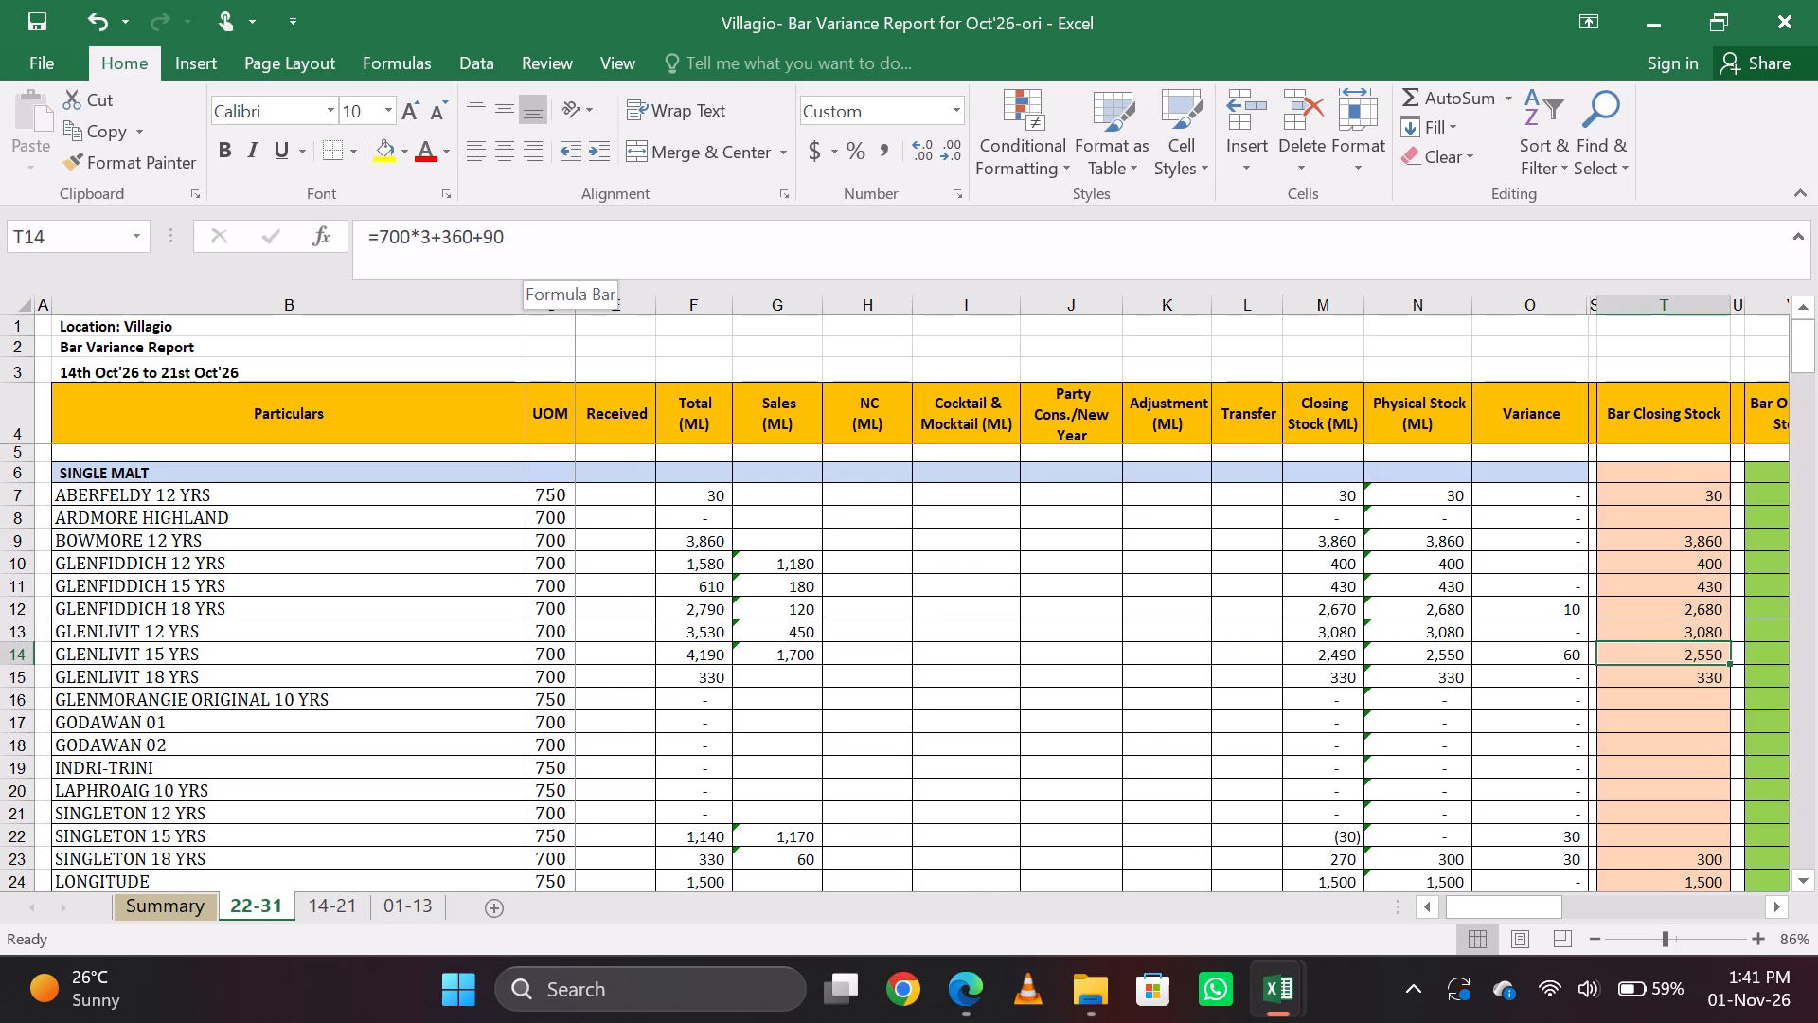
Set the bar closing stock formula of Glenlivit 15 Yrs to =700*3+330+60.
left_click(470, 237)
key("BackSpace")
key("BackSpace")
type("30")
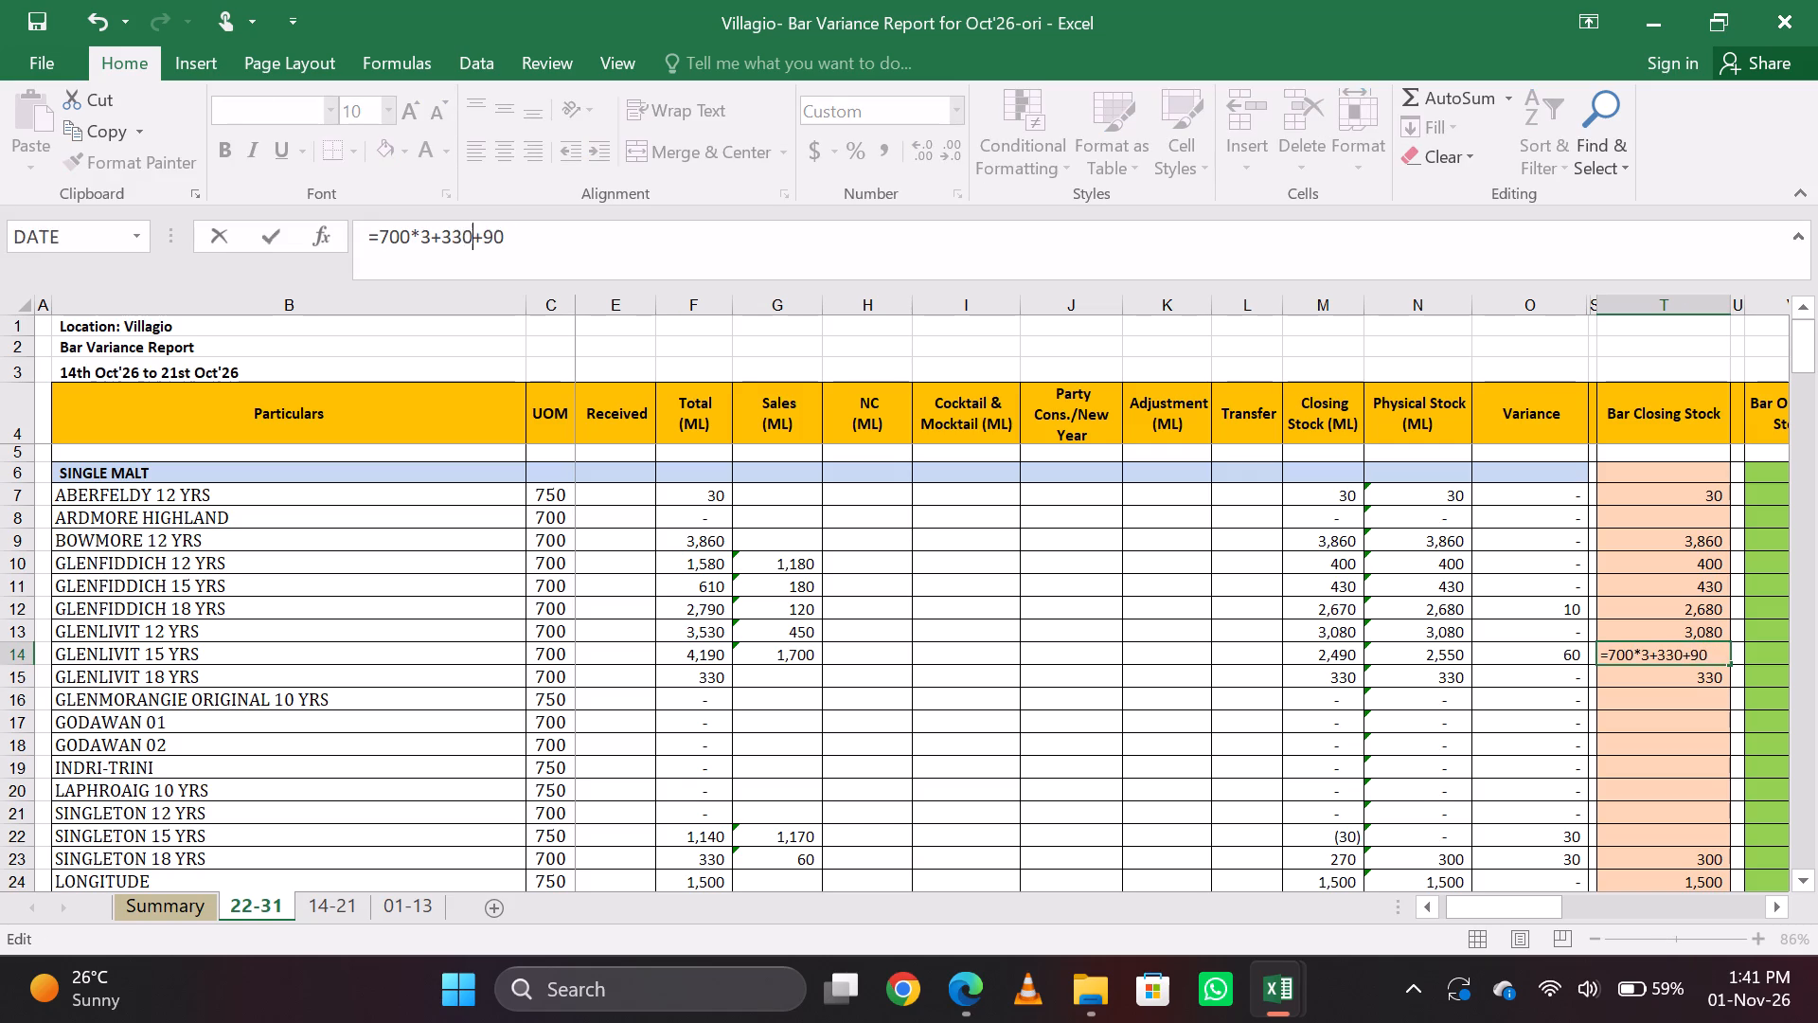
key("Return")
key("Up")
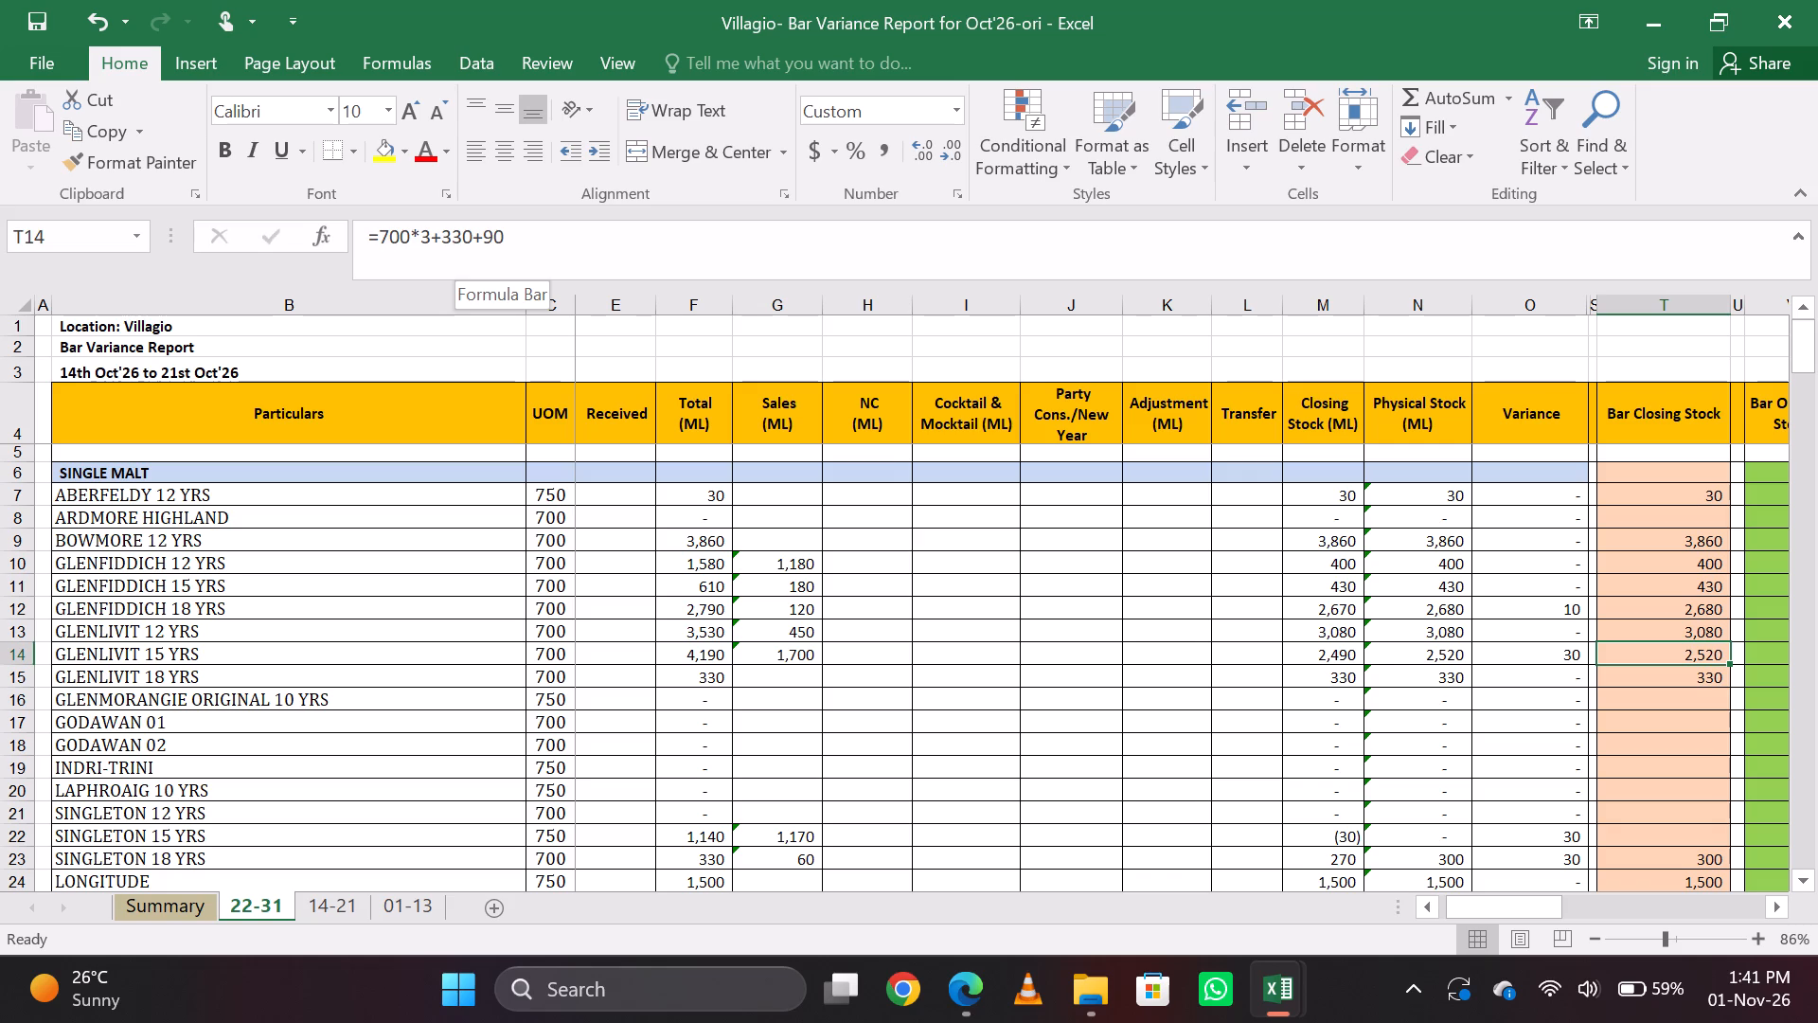
left_click(545, 235)
key("BackSpace")
key("BackSpace")
type("60")
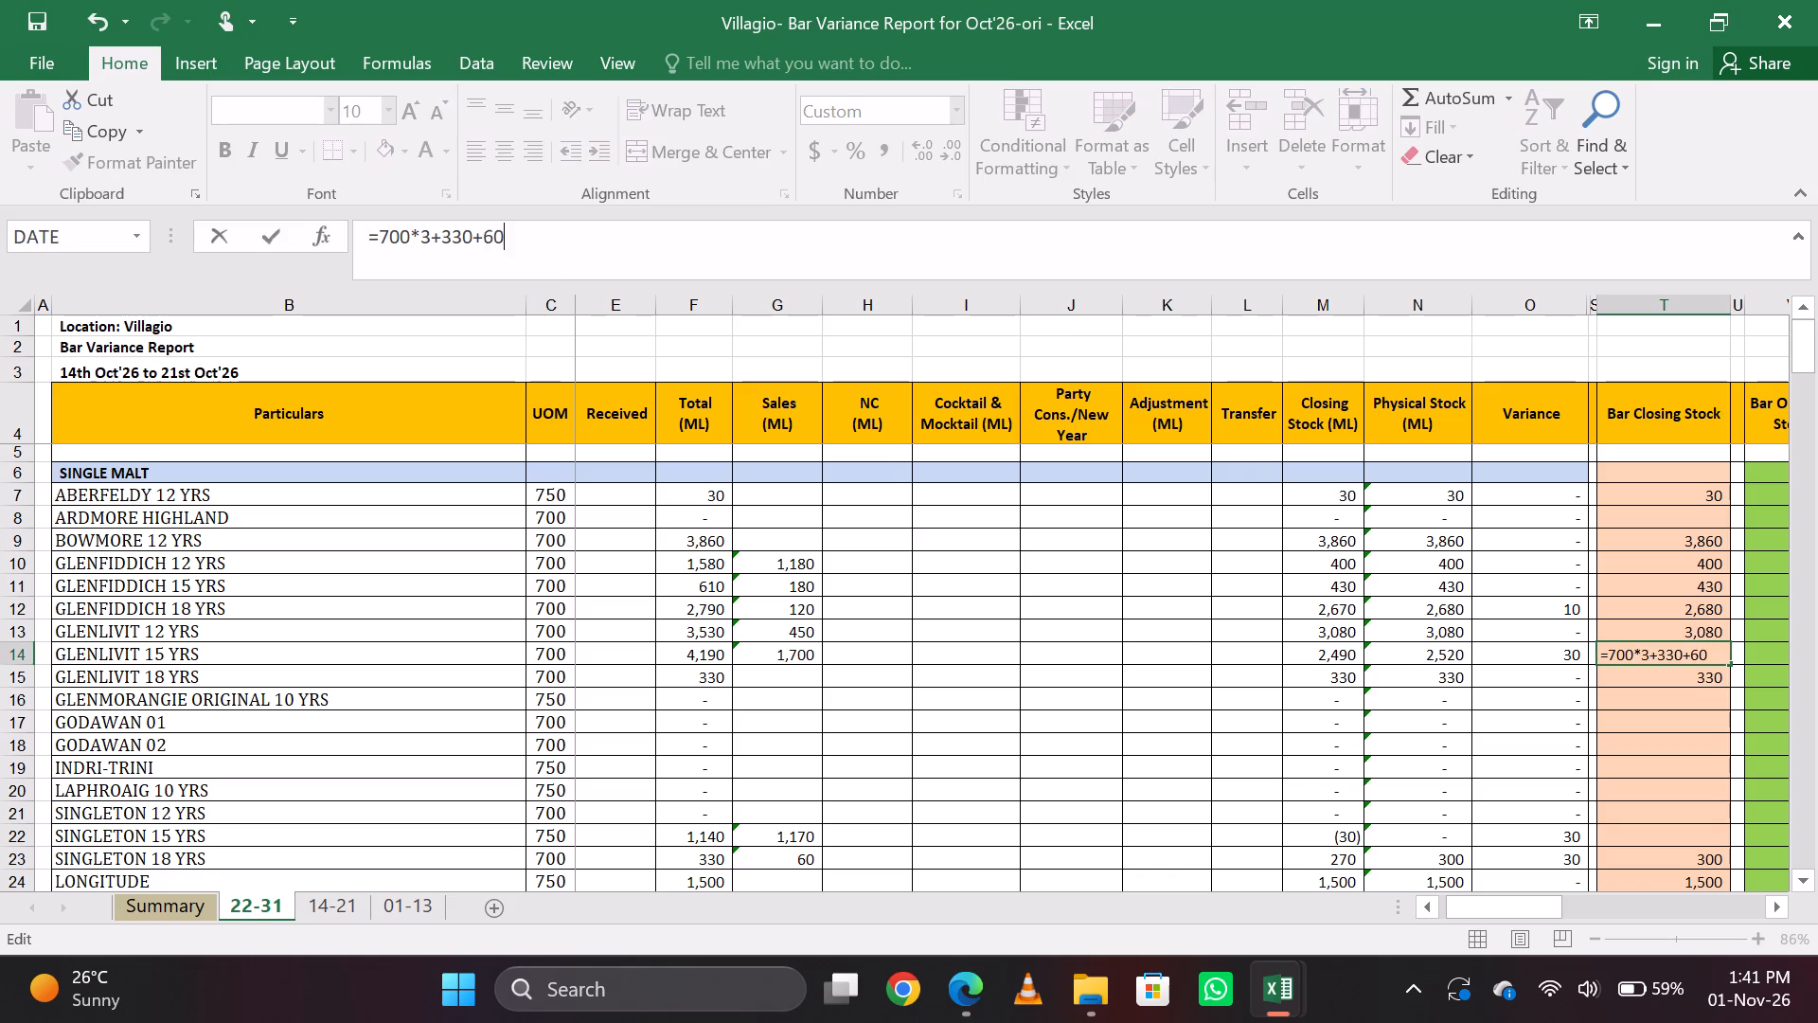
key("Return")
key("Up")
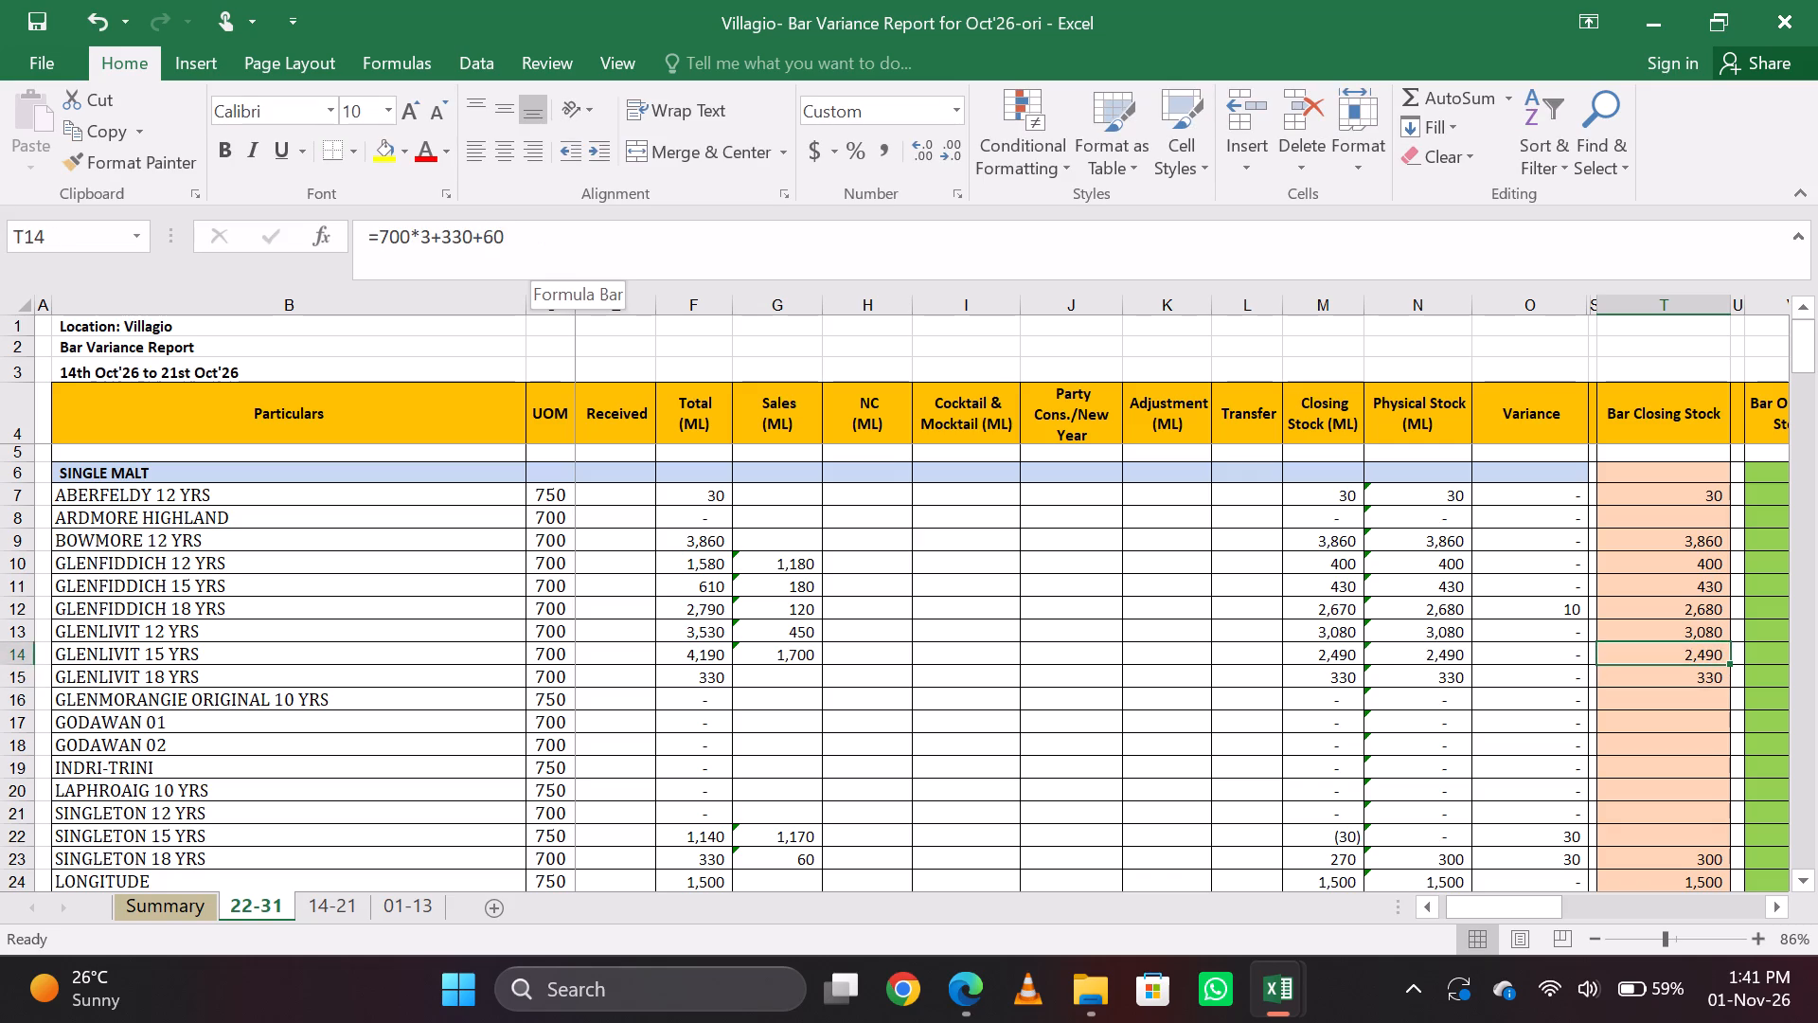
Set the bar closing stock of Singleton 18 Yrs to 270.
key("Down")
key("Down")
key("Down")
key("Down")
key("Down")
key("Down")
key("Down")
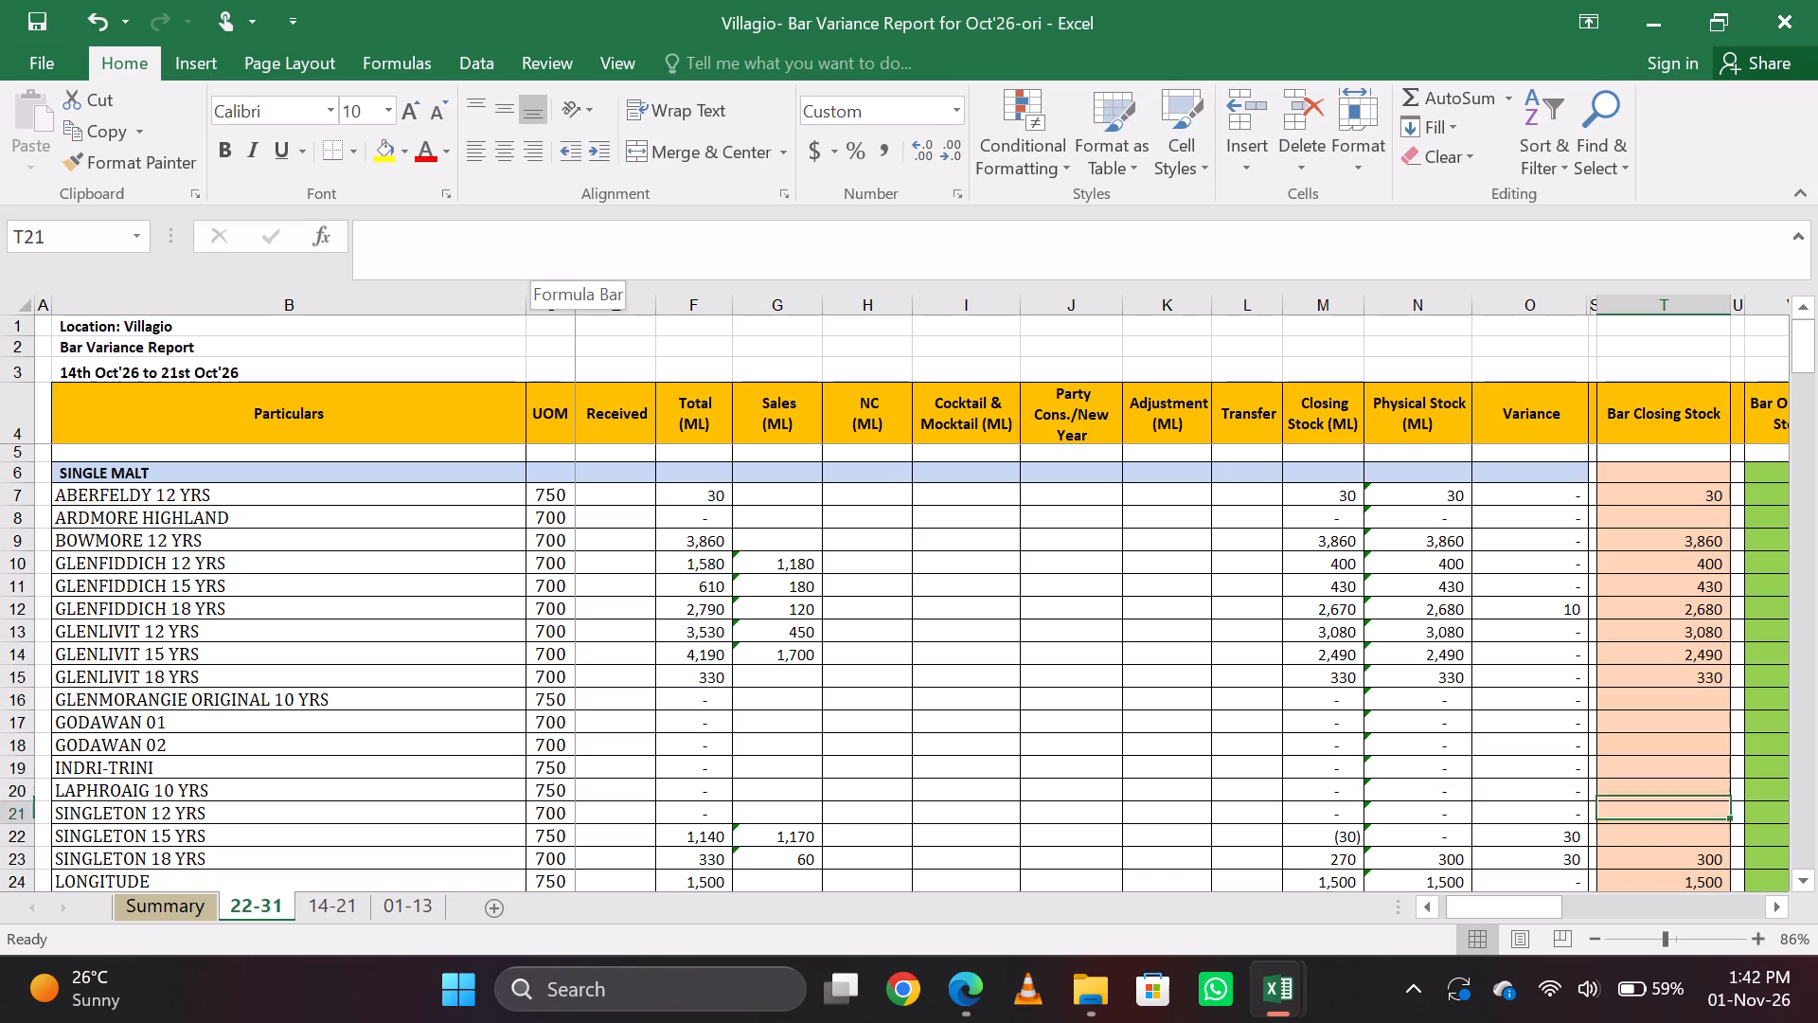
key("Down")
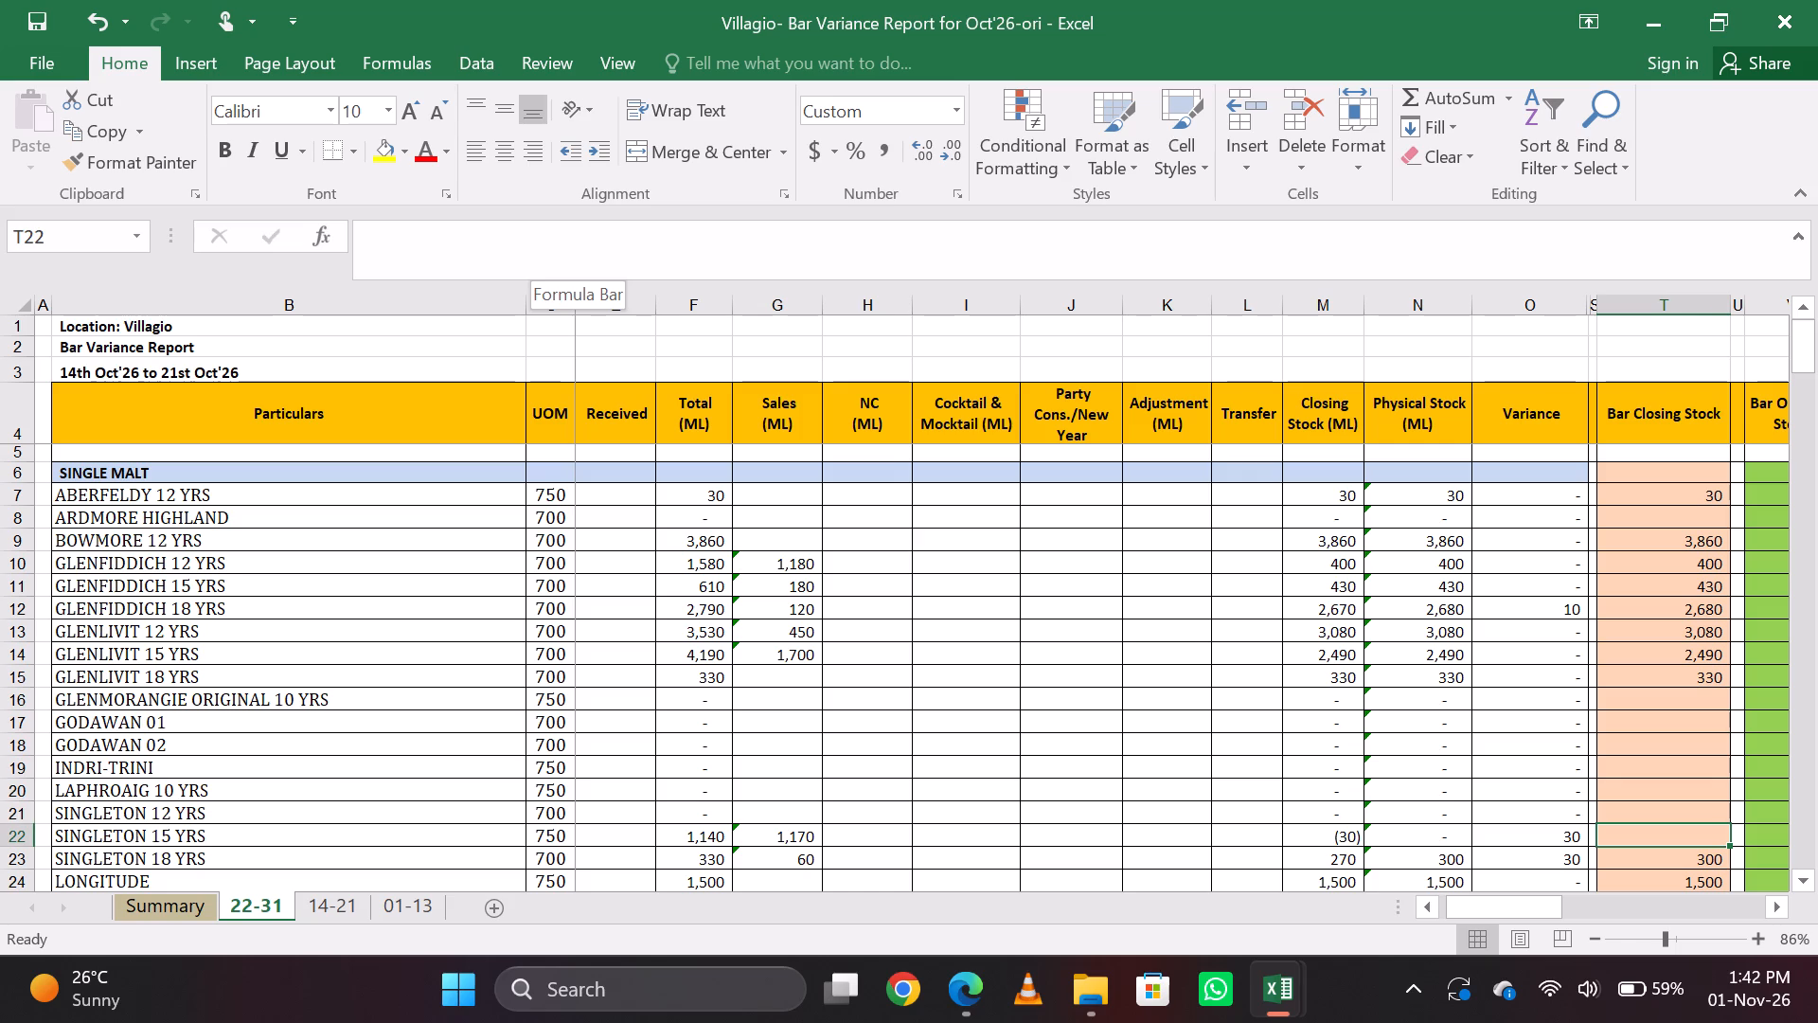
key("Down")
key("Down")
key("Up")
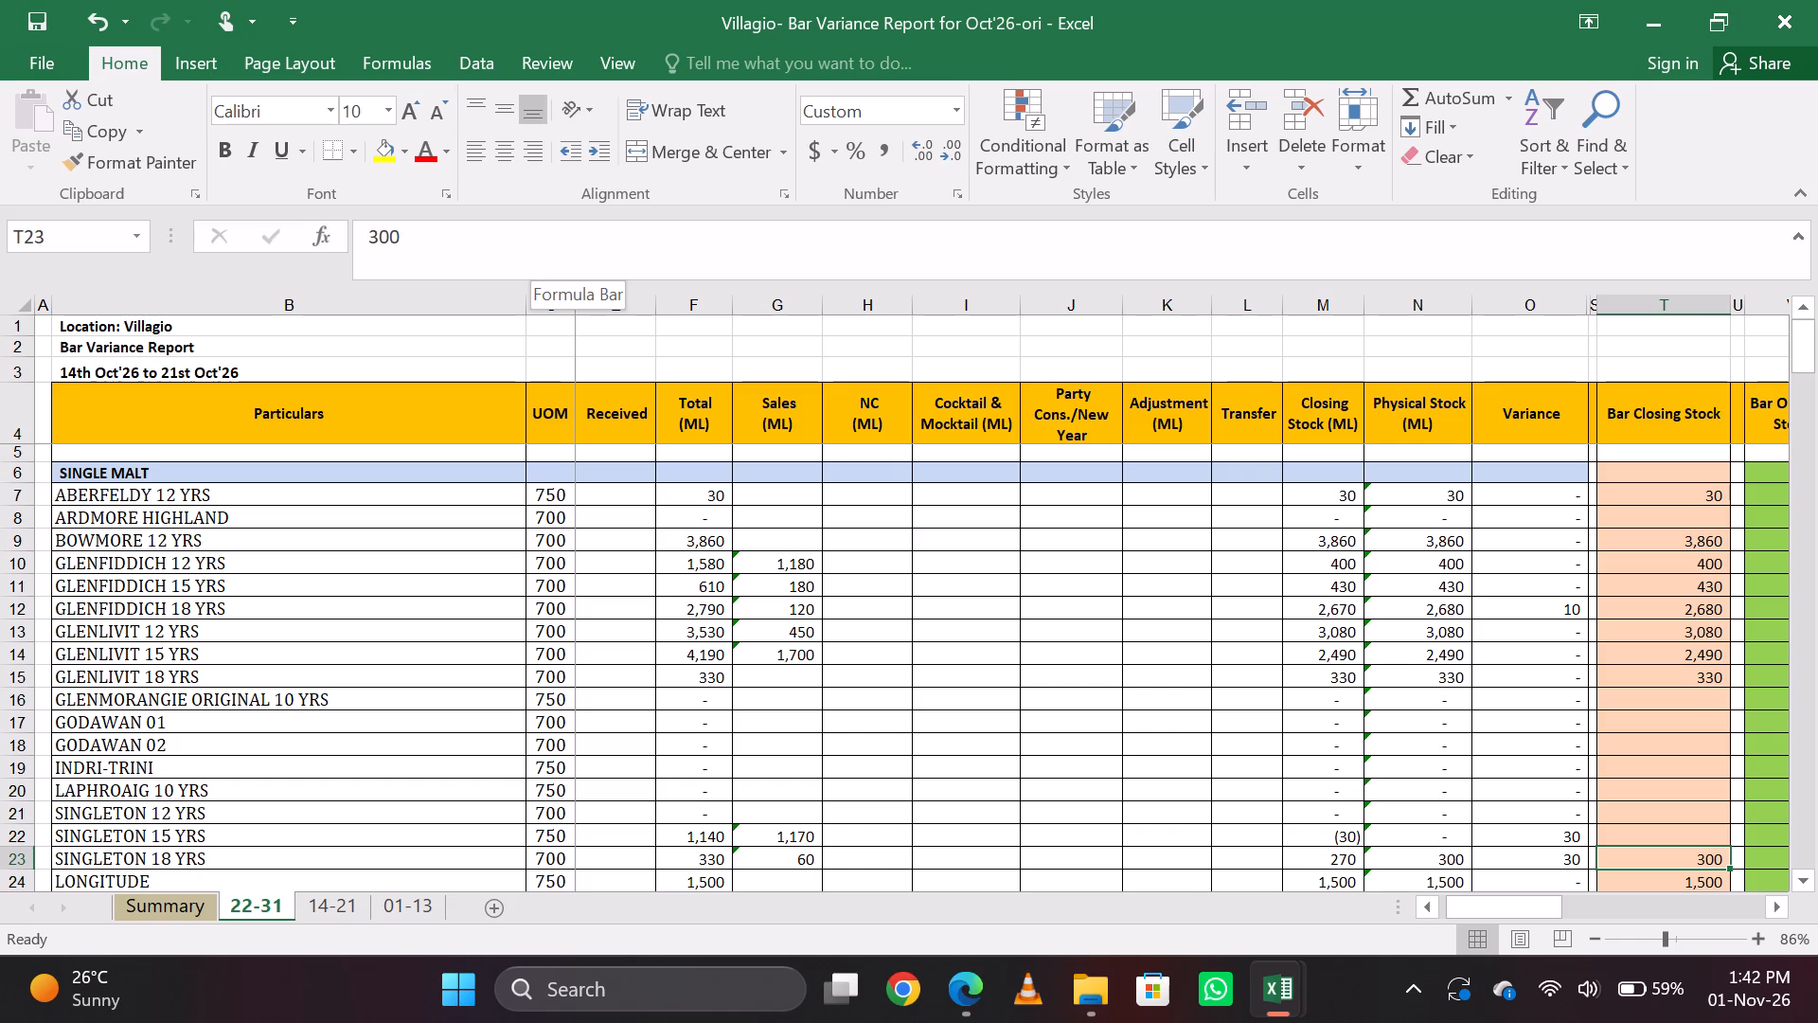
key("Down")
key("Up")
key("Down")
key("Up")
key("Down")
key("Up")
left_click(474, 241)
key("BackSpace")
key("BackSpace")
key("BackSpace")
type("28")
key("BackSpace")
type("70")
key("Return")
key("Down")
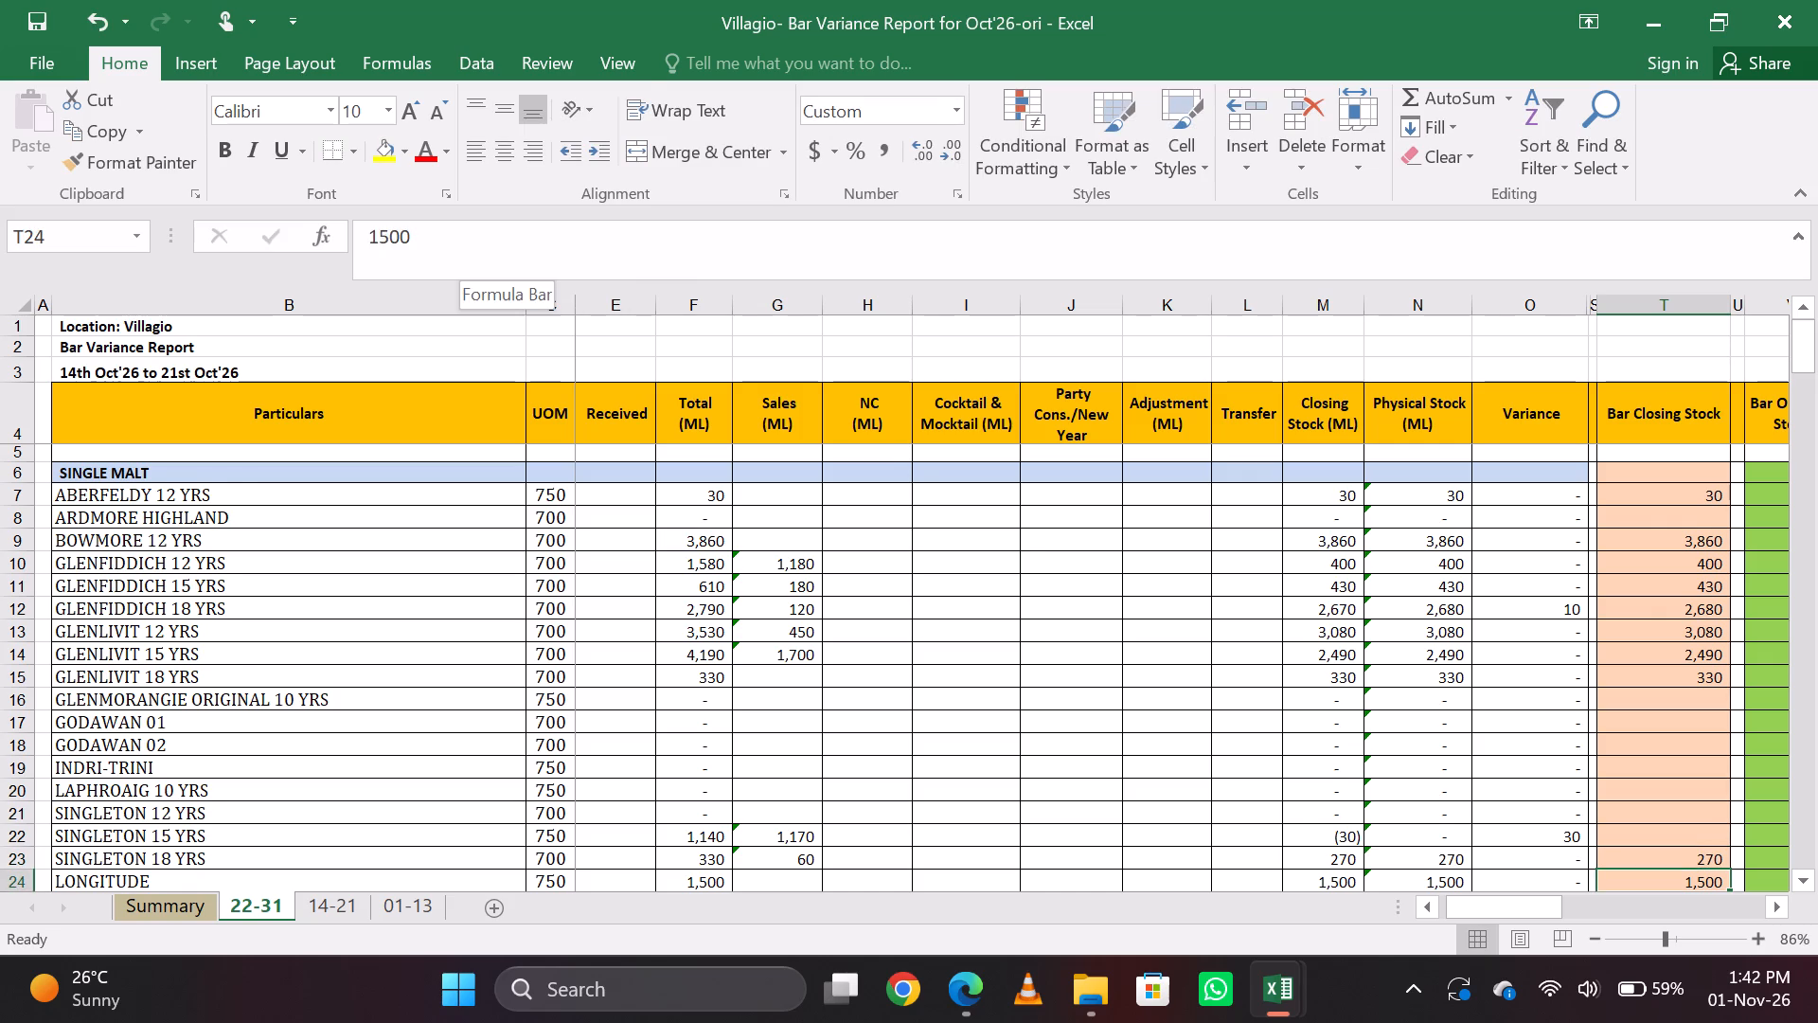
Set the bar closing stock of 100 Piper Delux to 450.
key("Up")
key("Down")
key("Down")
key("Down")
key("Down")
key("Down")
key("Up")
key("Up")
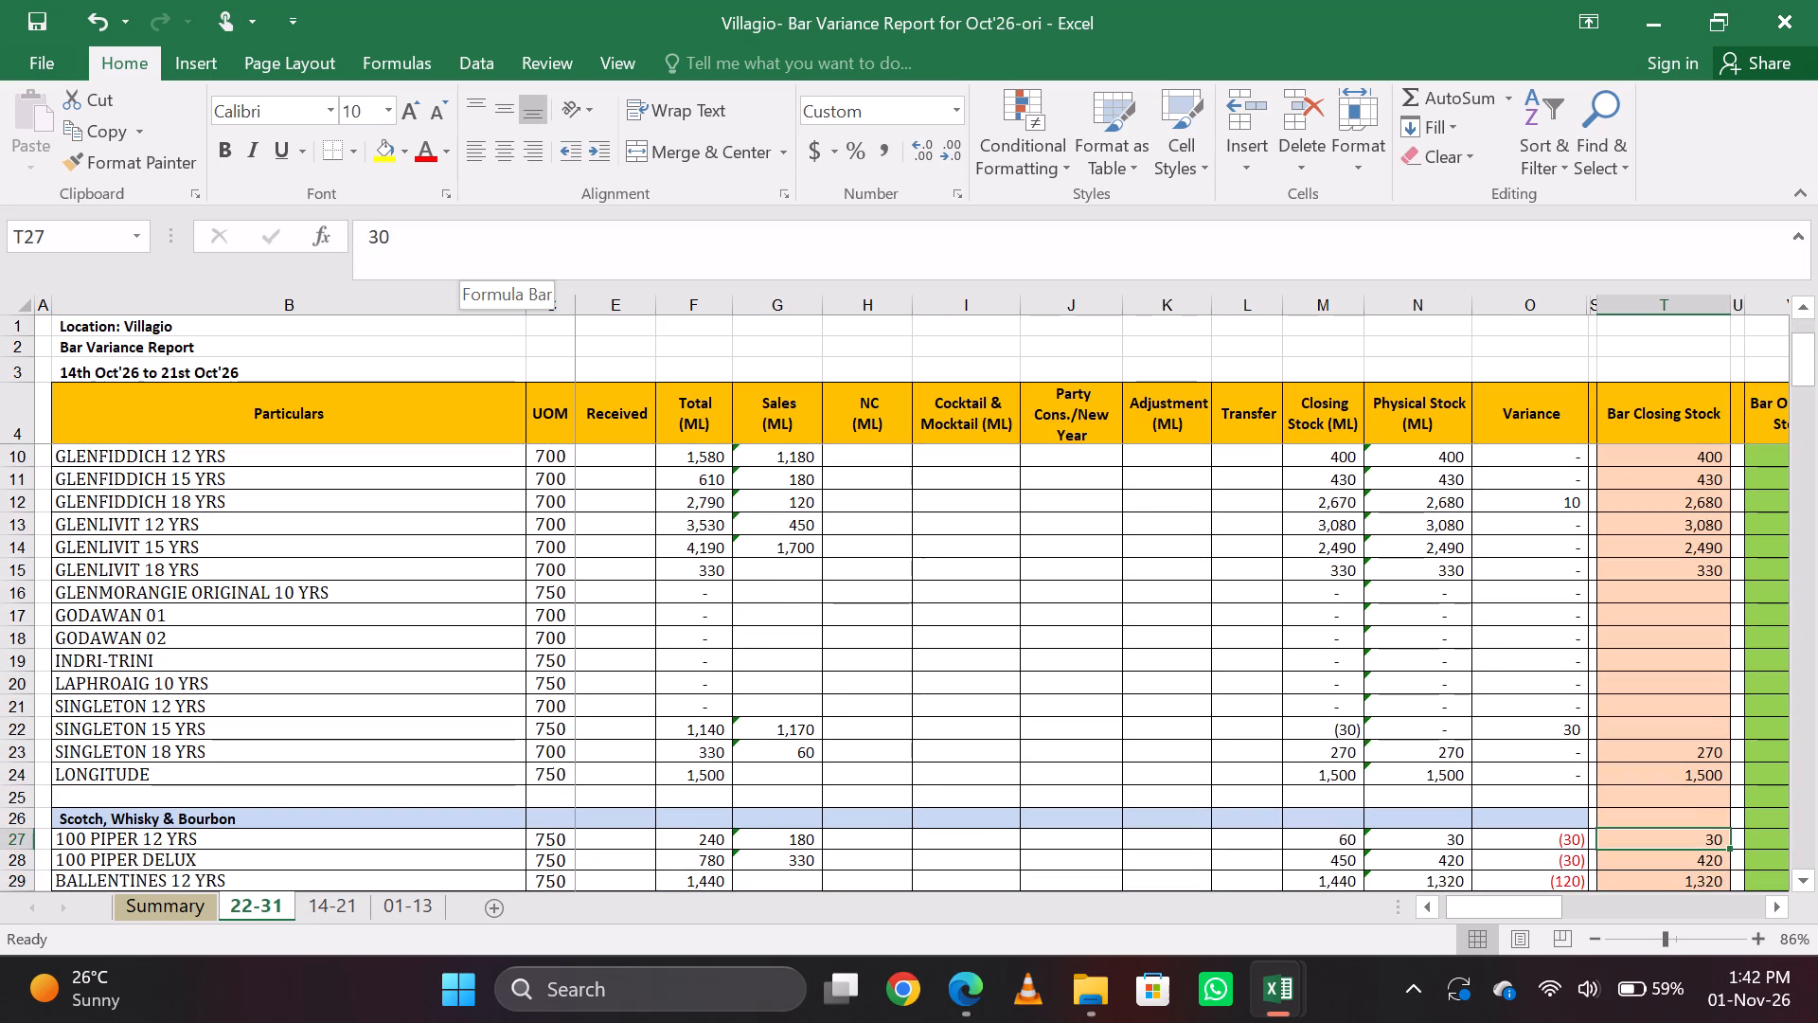
key("Down")
key("Up")
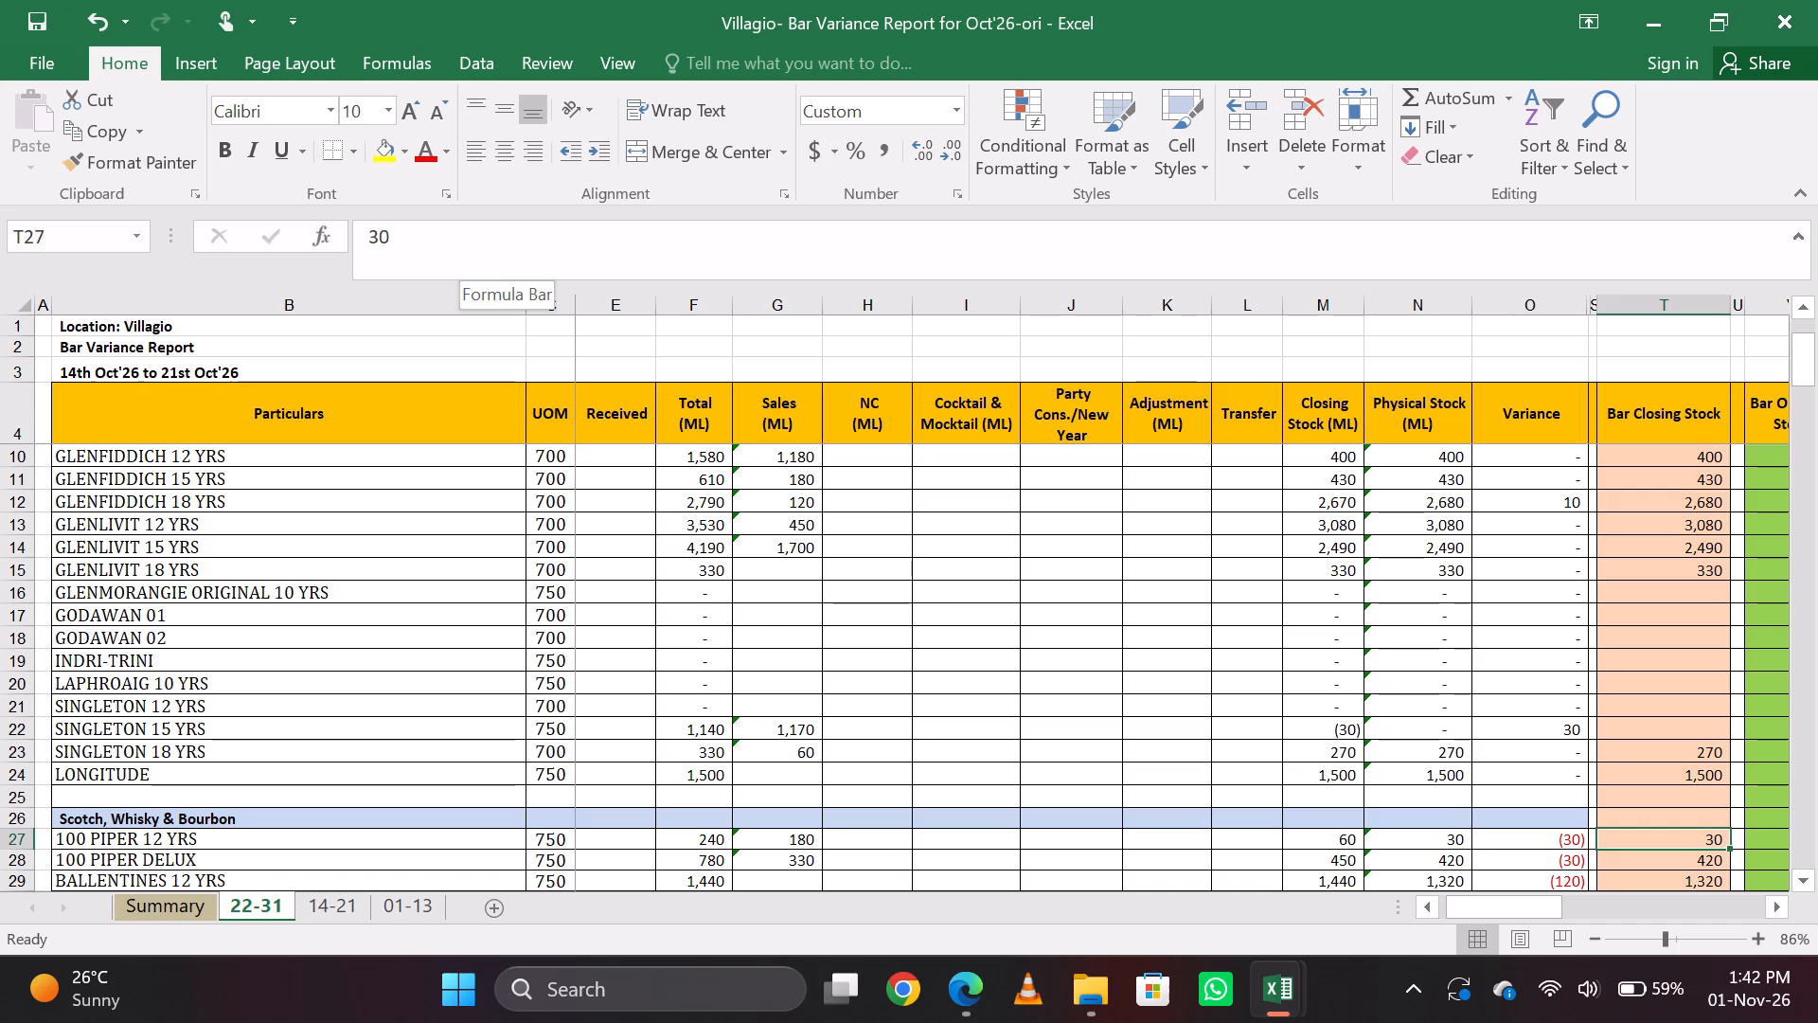
key("Down")
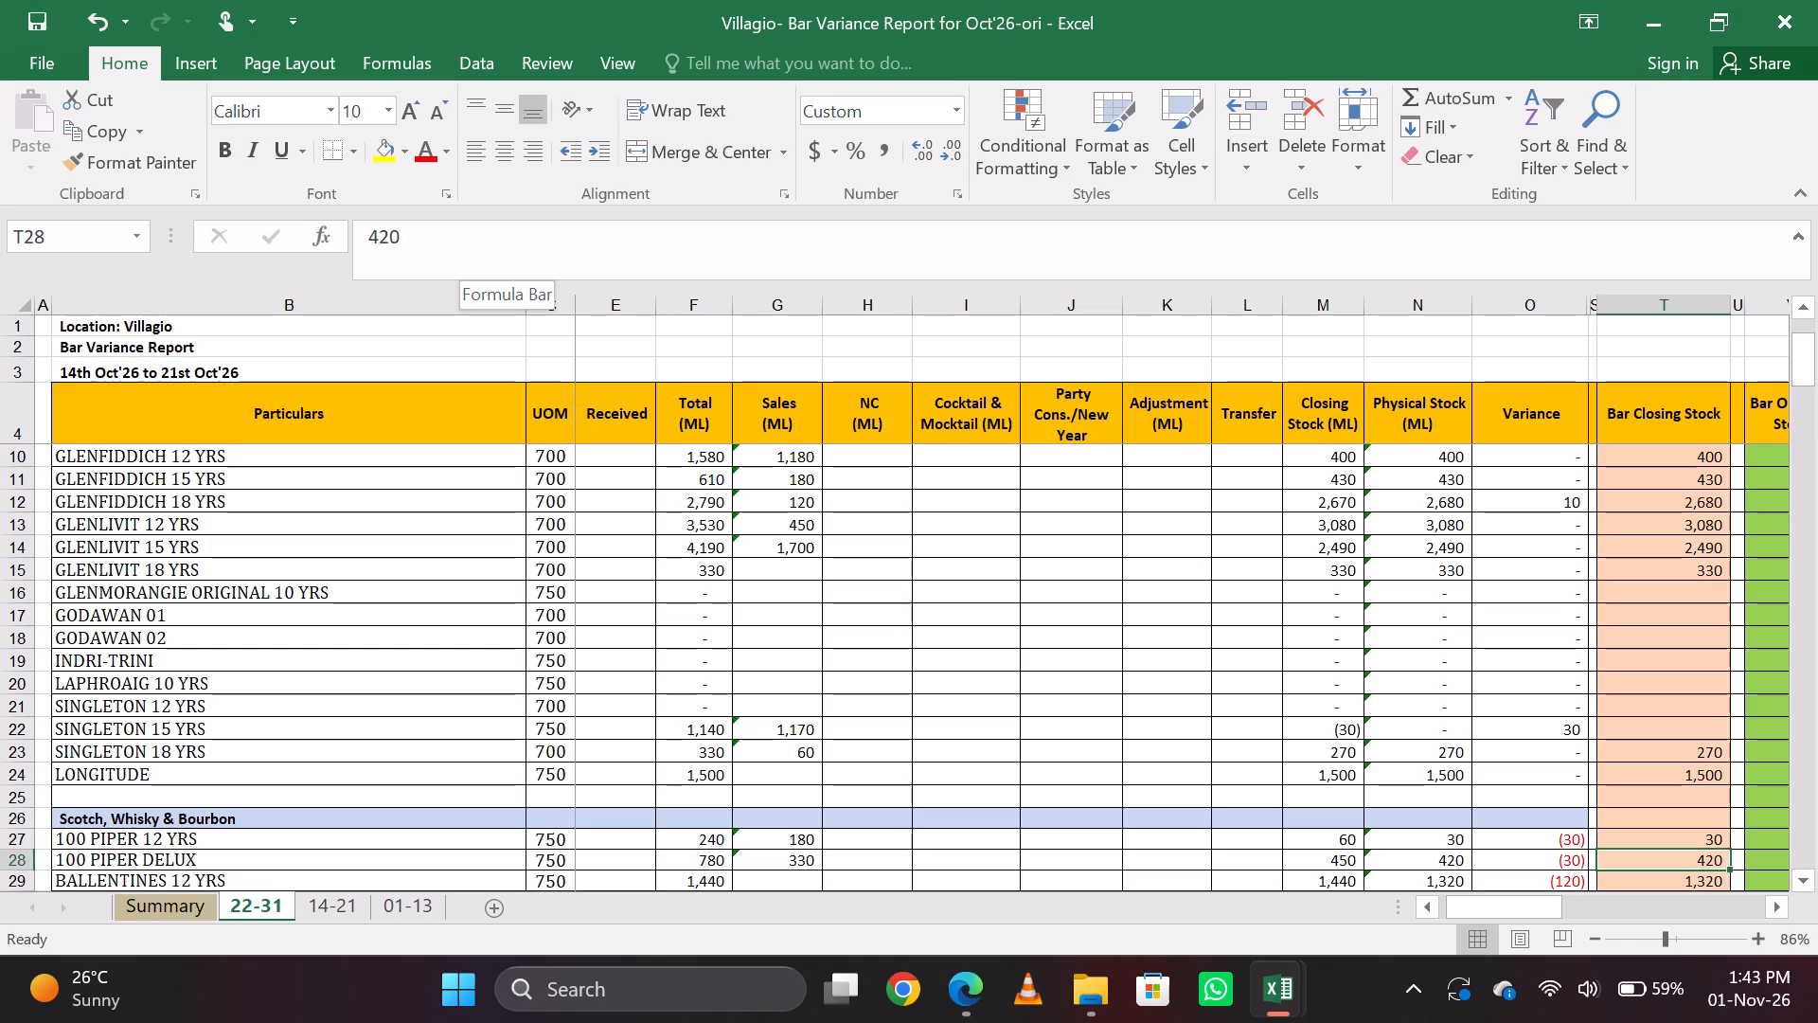
left_click(460, 247)
key("BackSpace")
key("BackSpace")
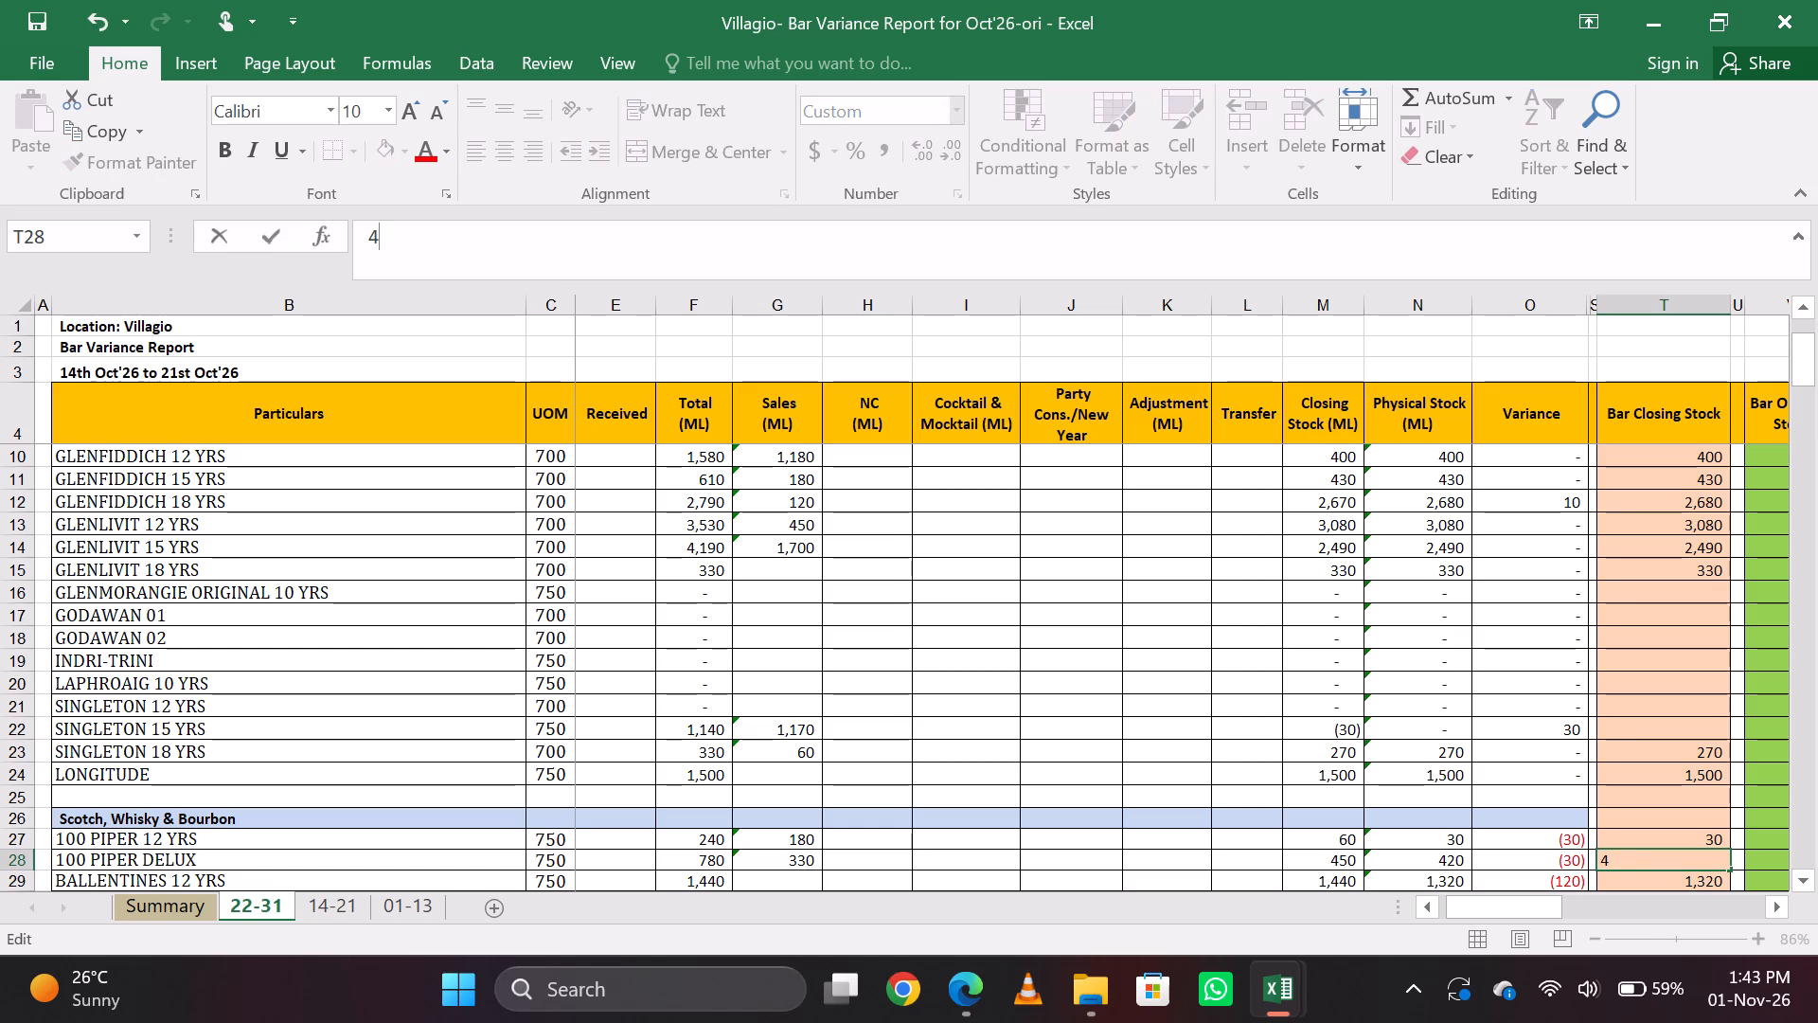
type("50")
key("Return")
Set the bar closing stock formula of Ballentines 12 Yrs to =750*1+120+480.
key("Down")
key("Up")
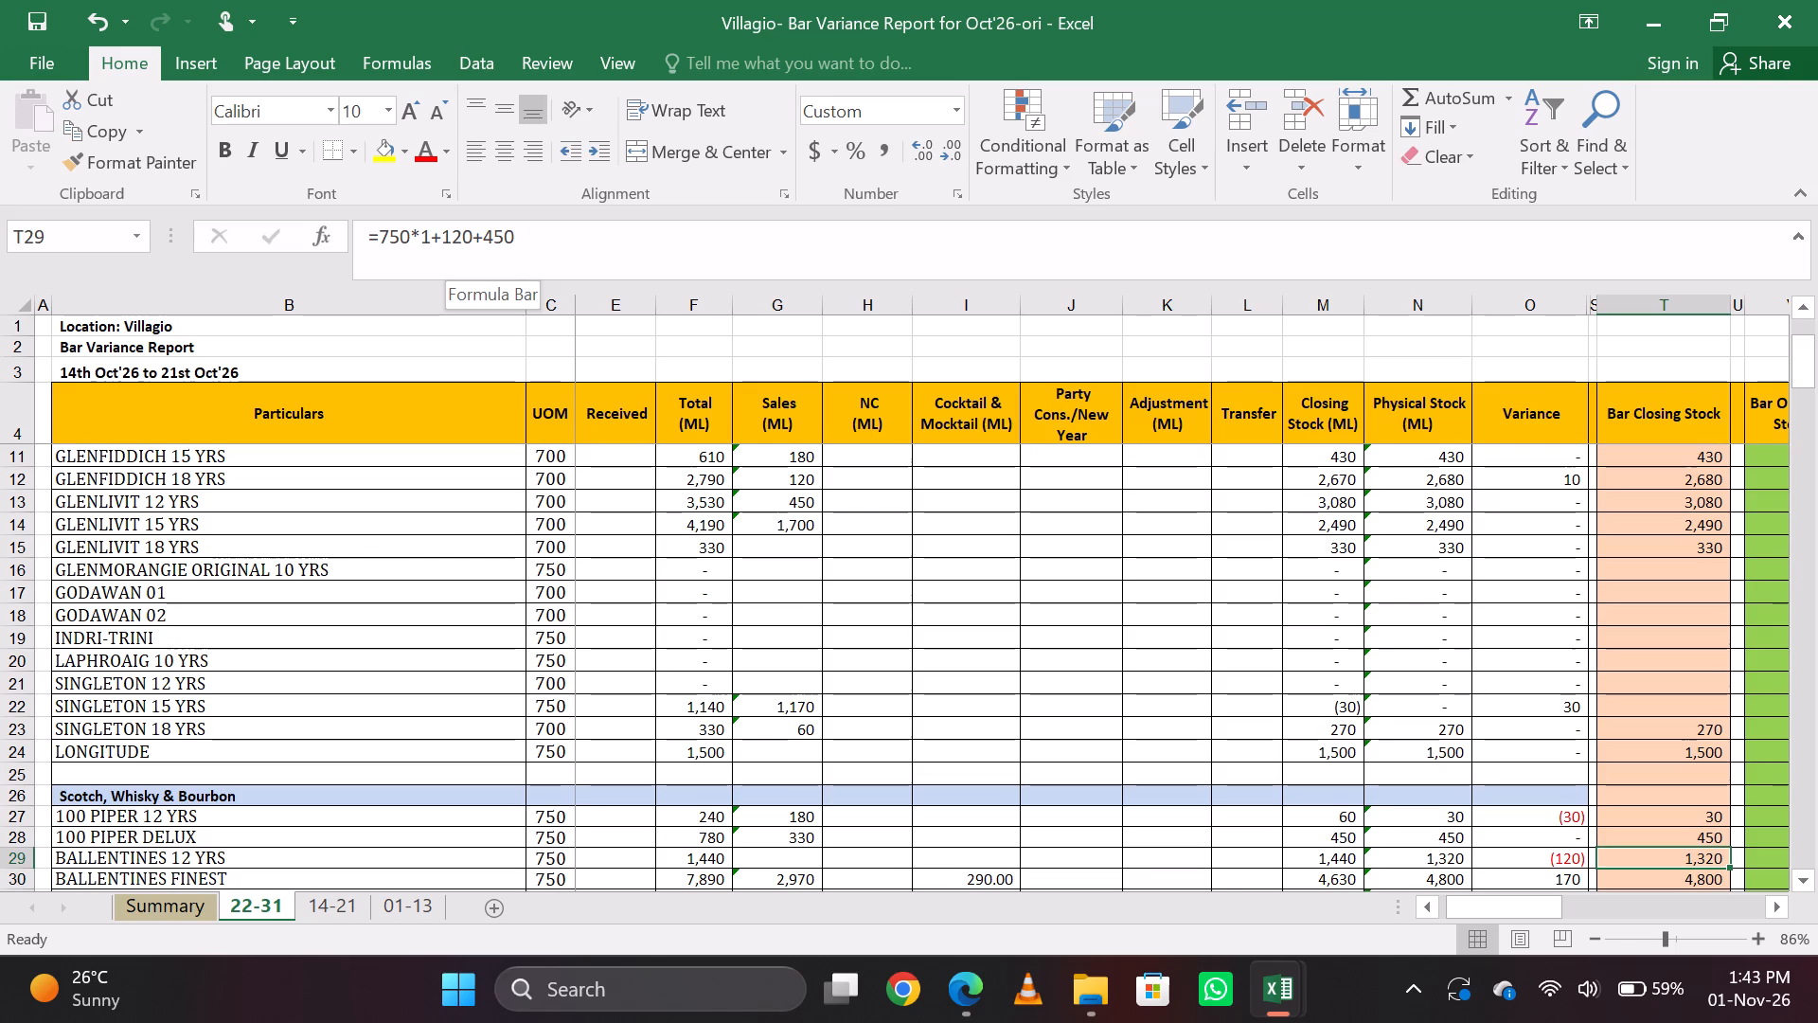
key("Down")
key("Up")
key("Down")
key("Up")
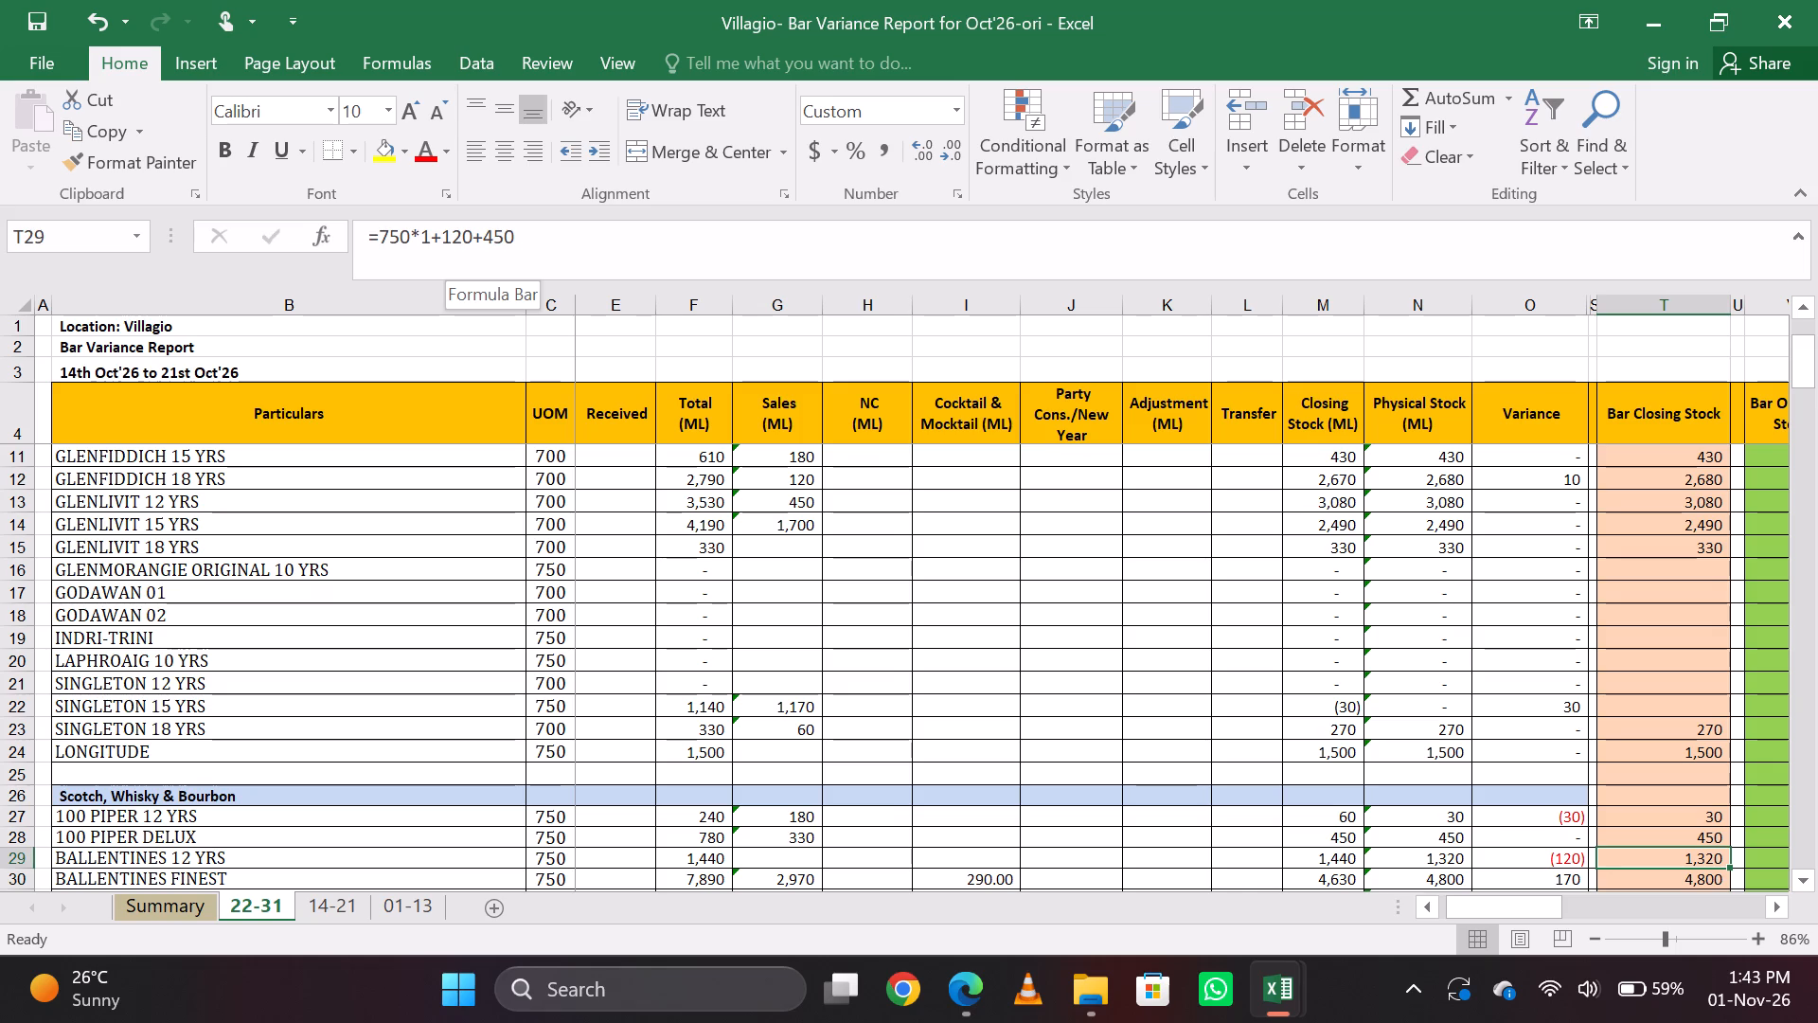
left_click(540, 233)
key("BackSpace")
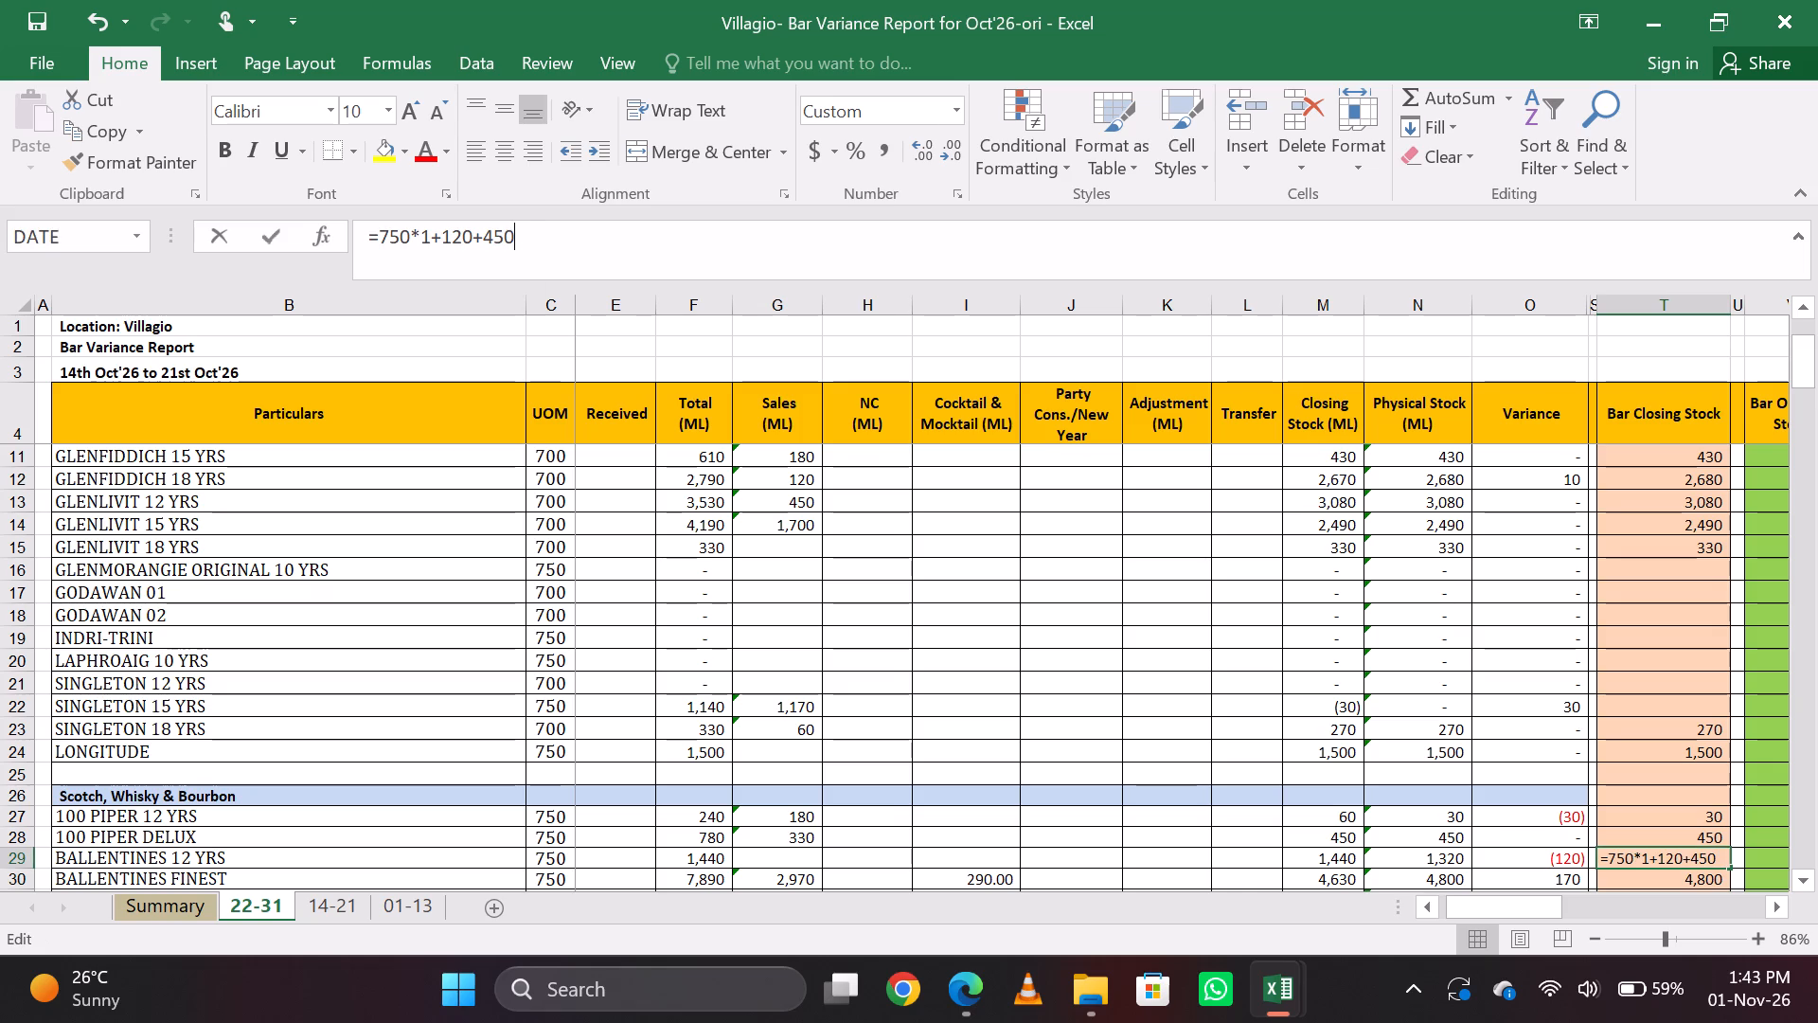
key("BackSpace")
type("80")
key("Return")
key("Up")
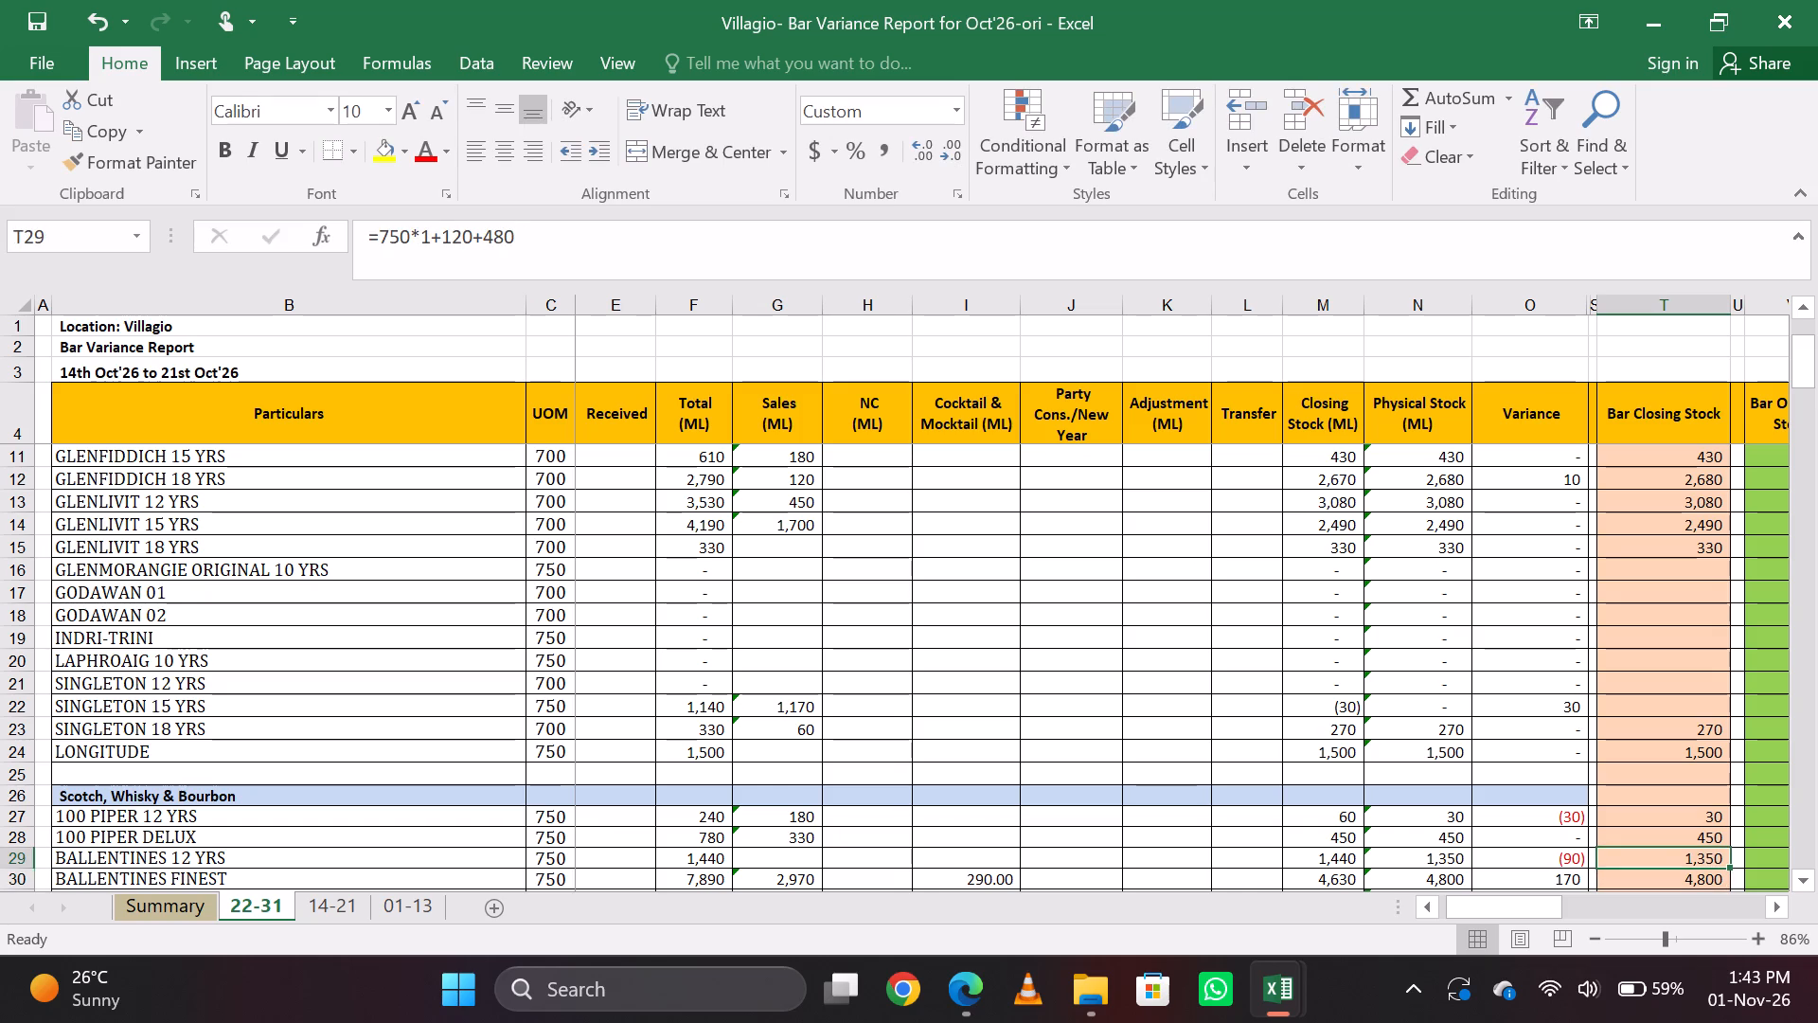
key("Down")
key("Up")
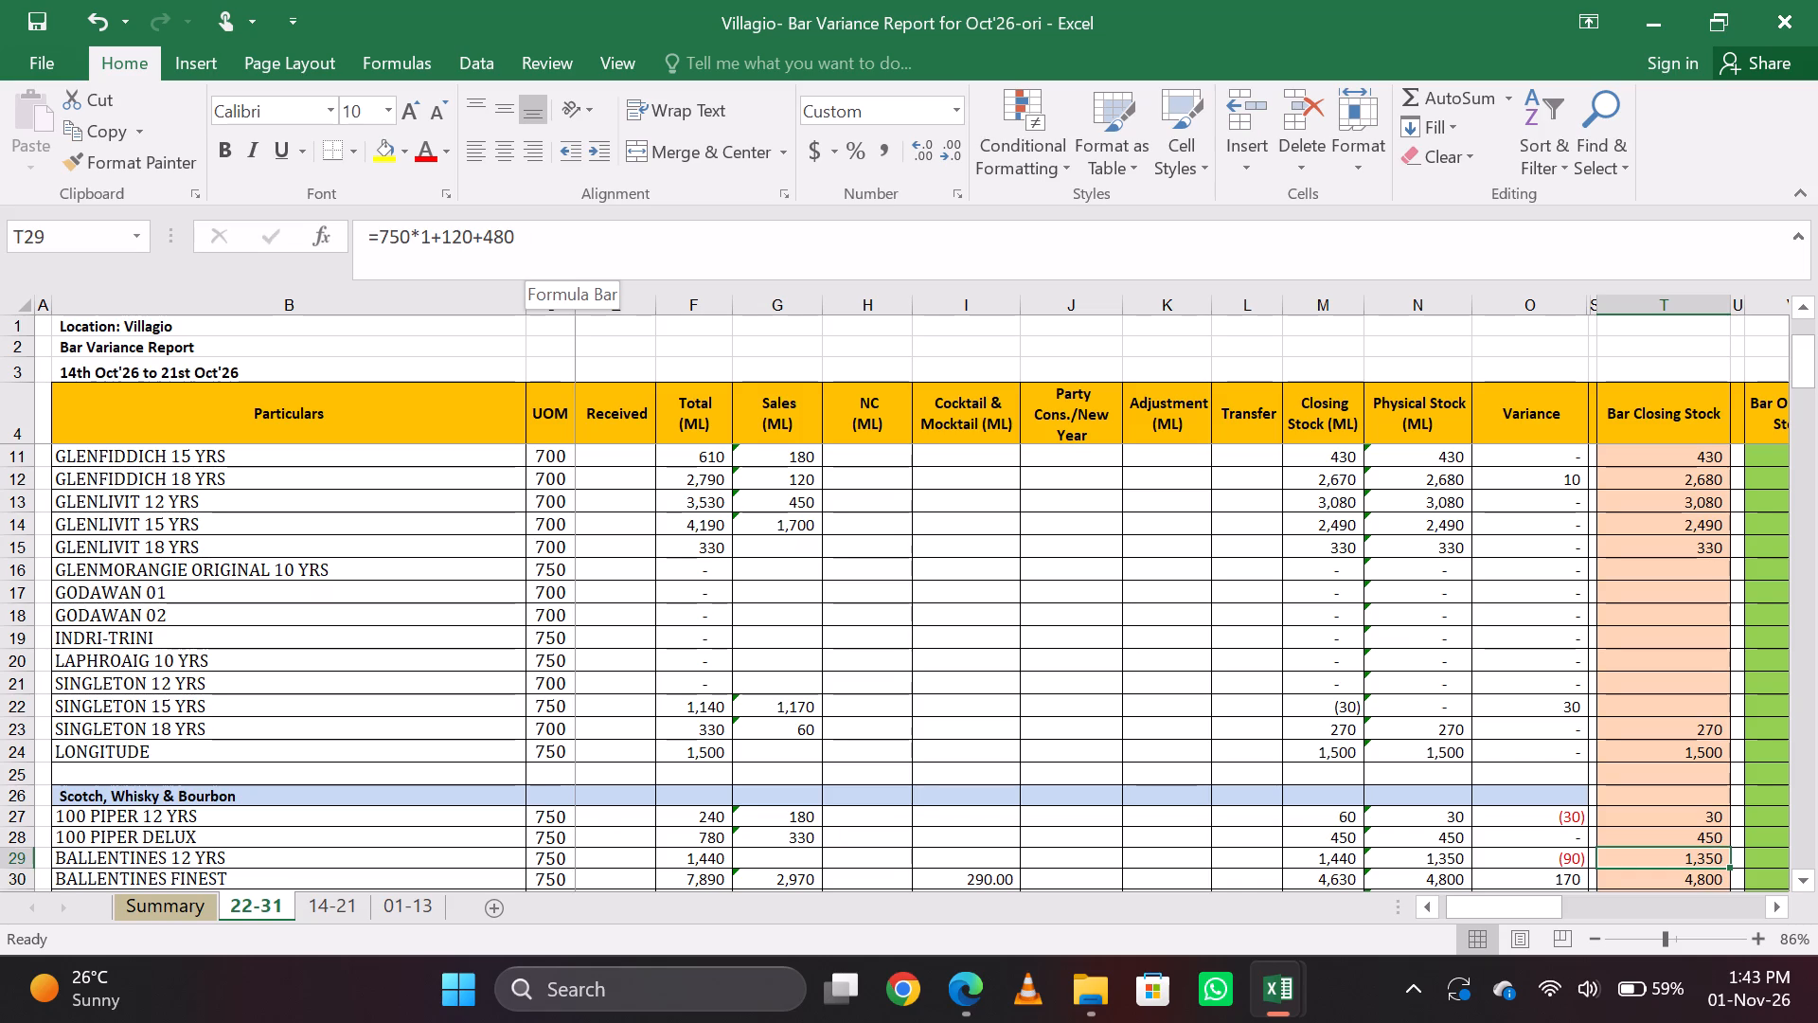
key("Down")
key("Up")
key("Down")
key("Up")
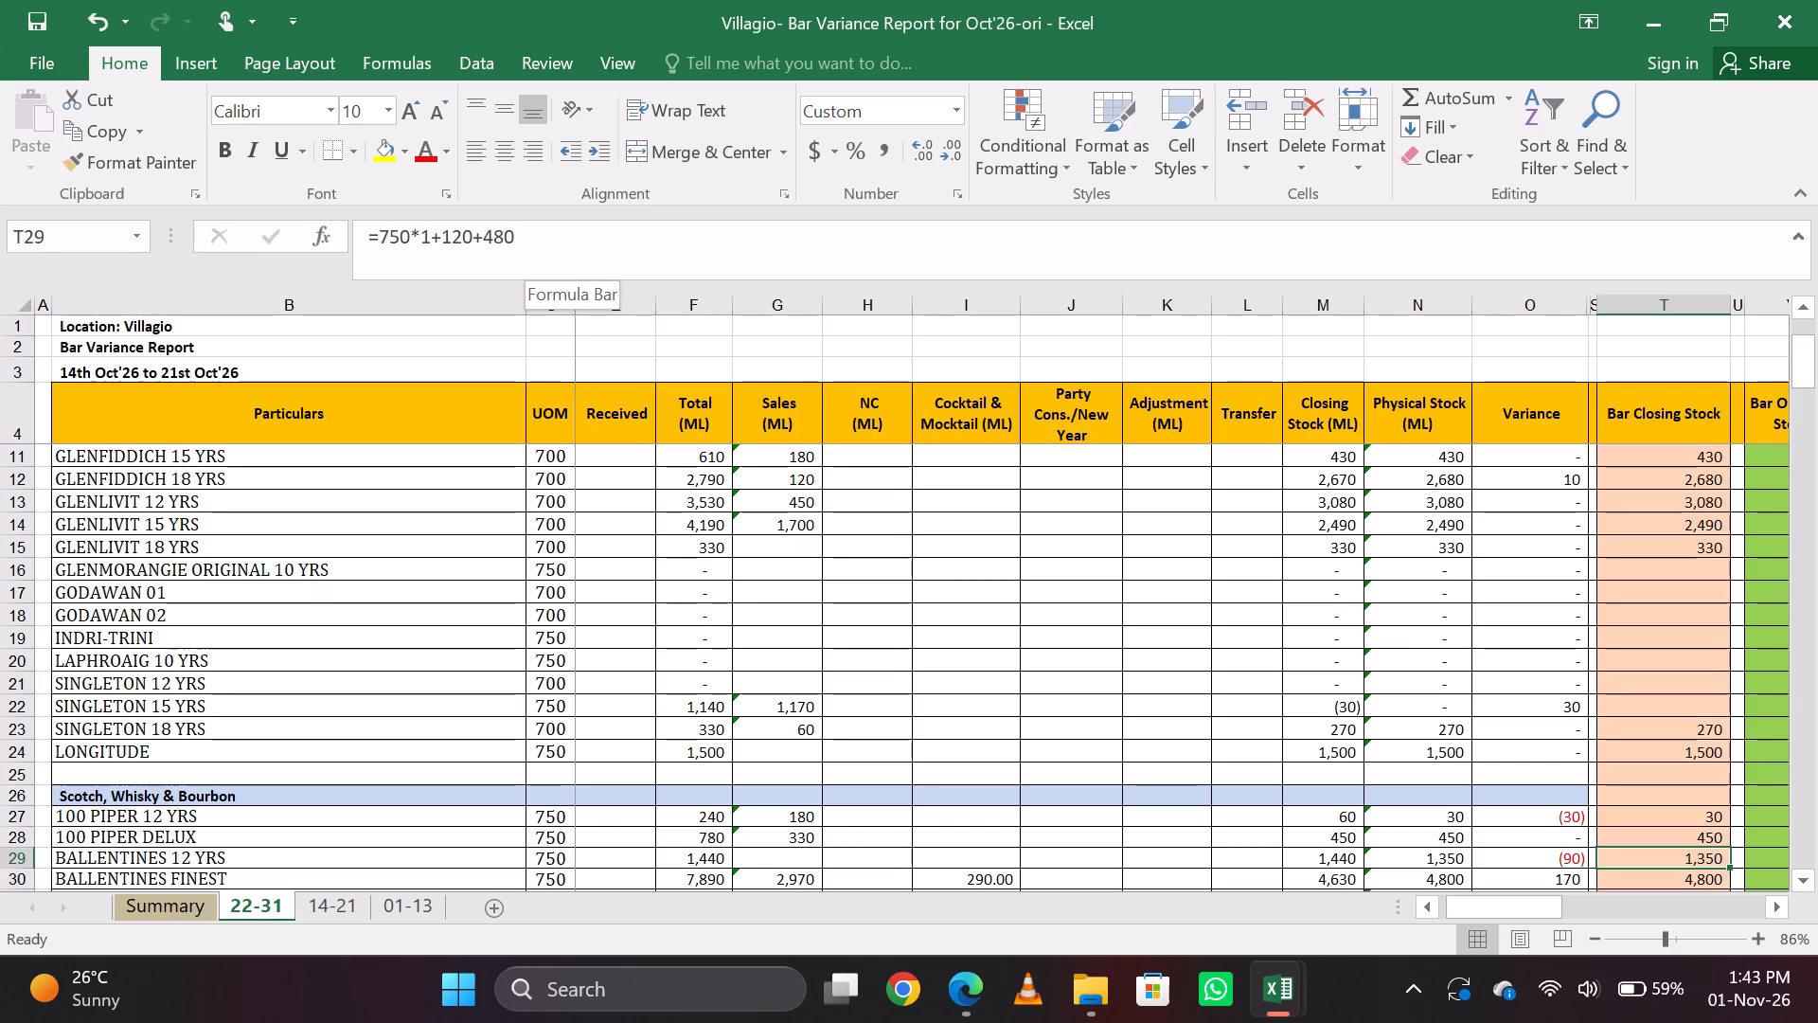
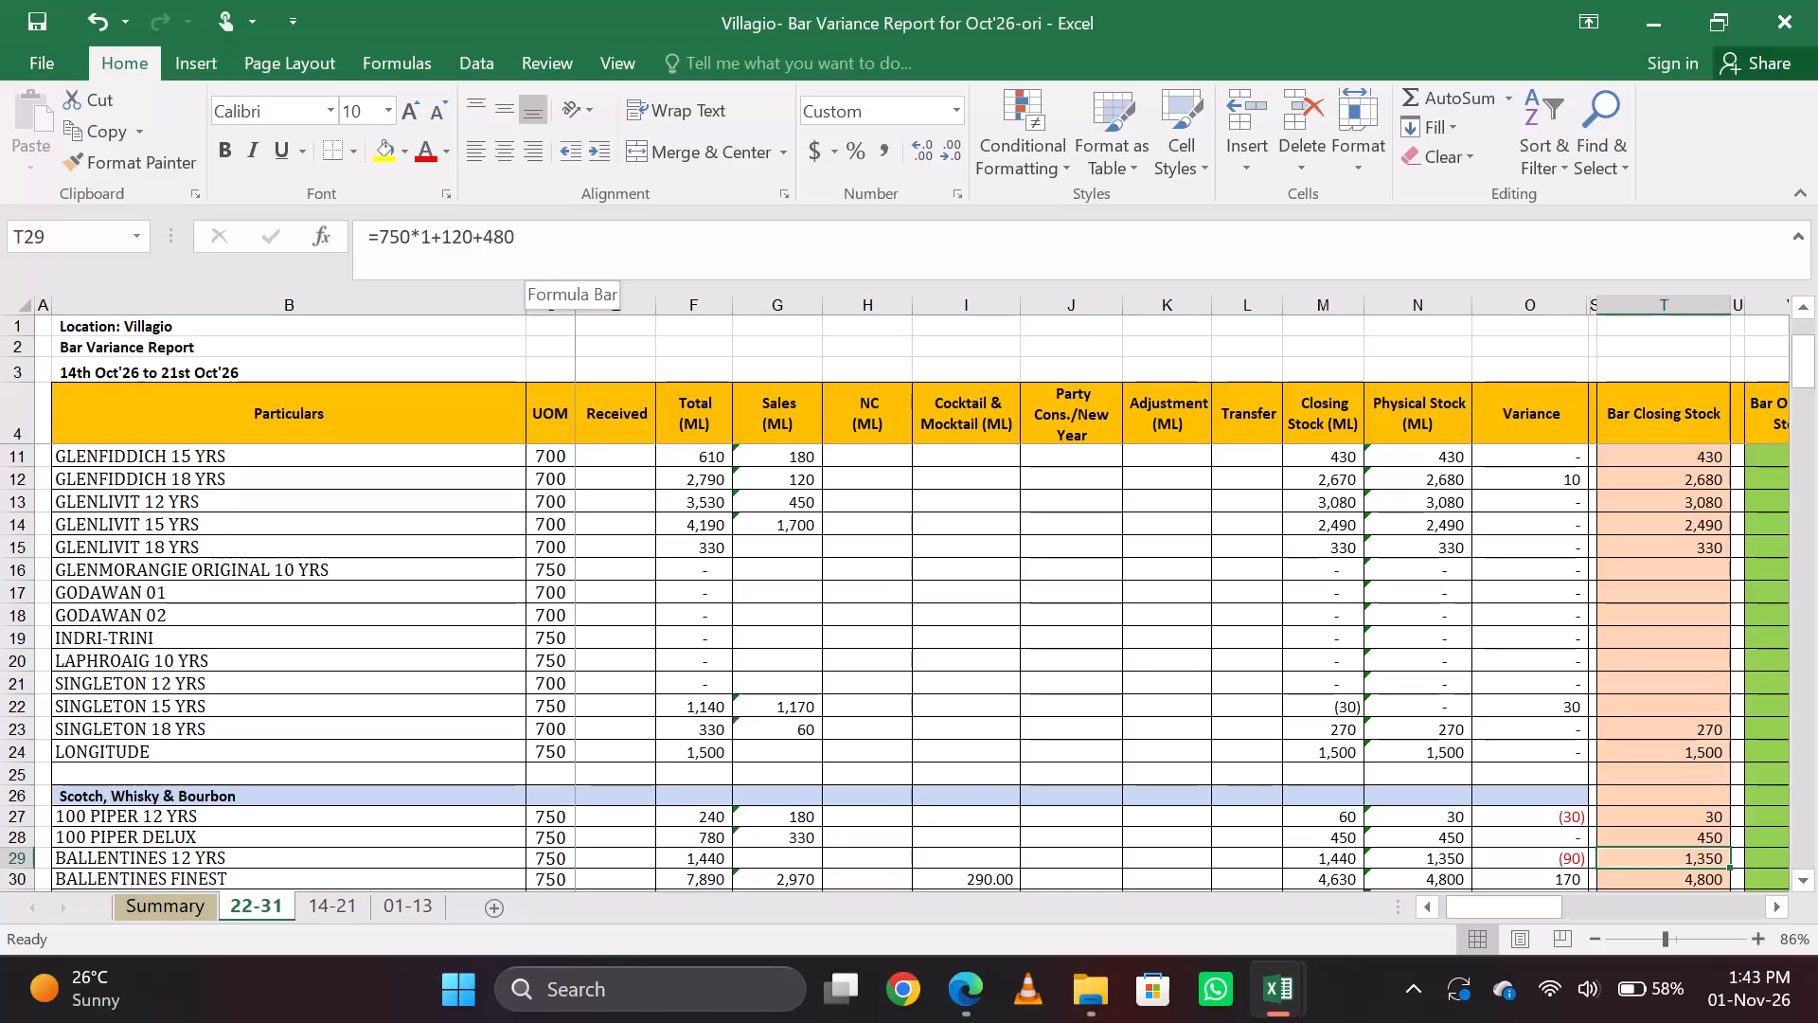
Set the bar closing stock formula of Ballentines 12 Yrs to =750*1+120+480+60.
key("Down")
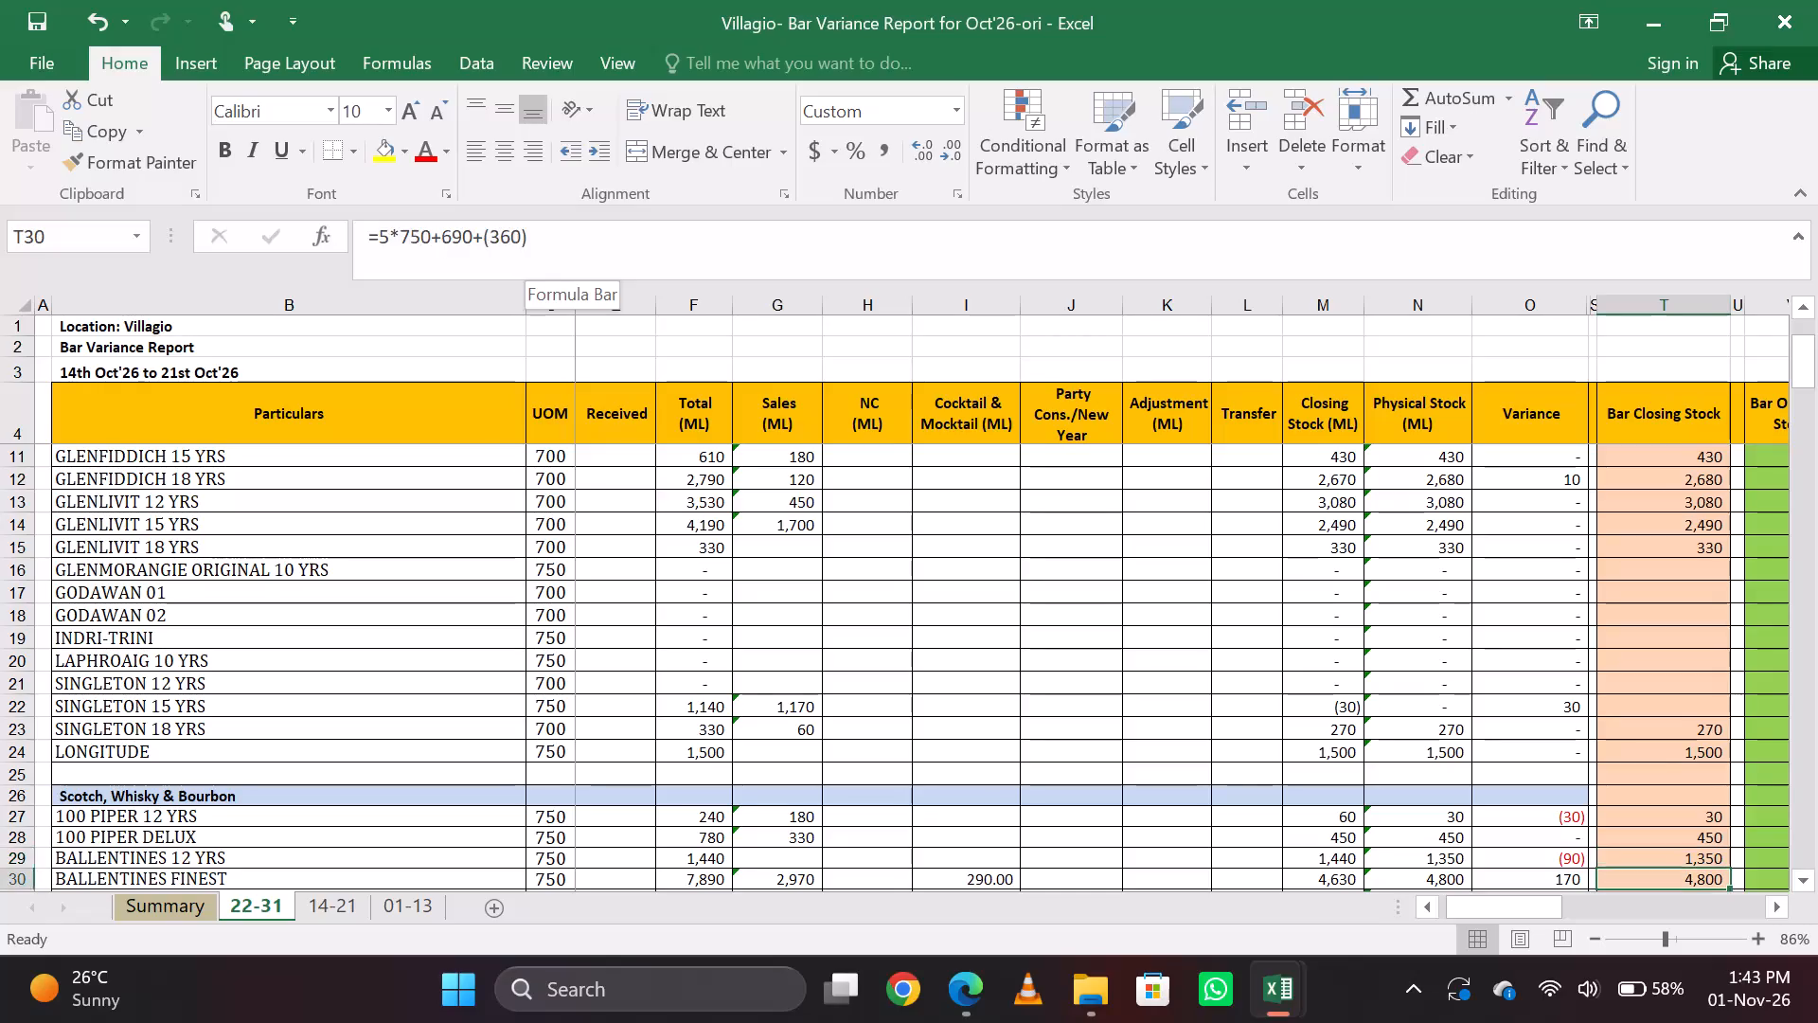
key("Up")
left_click(539, 243)
type("+60")
key("Return")
key("Up")
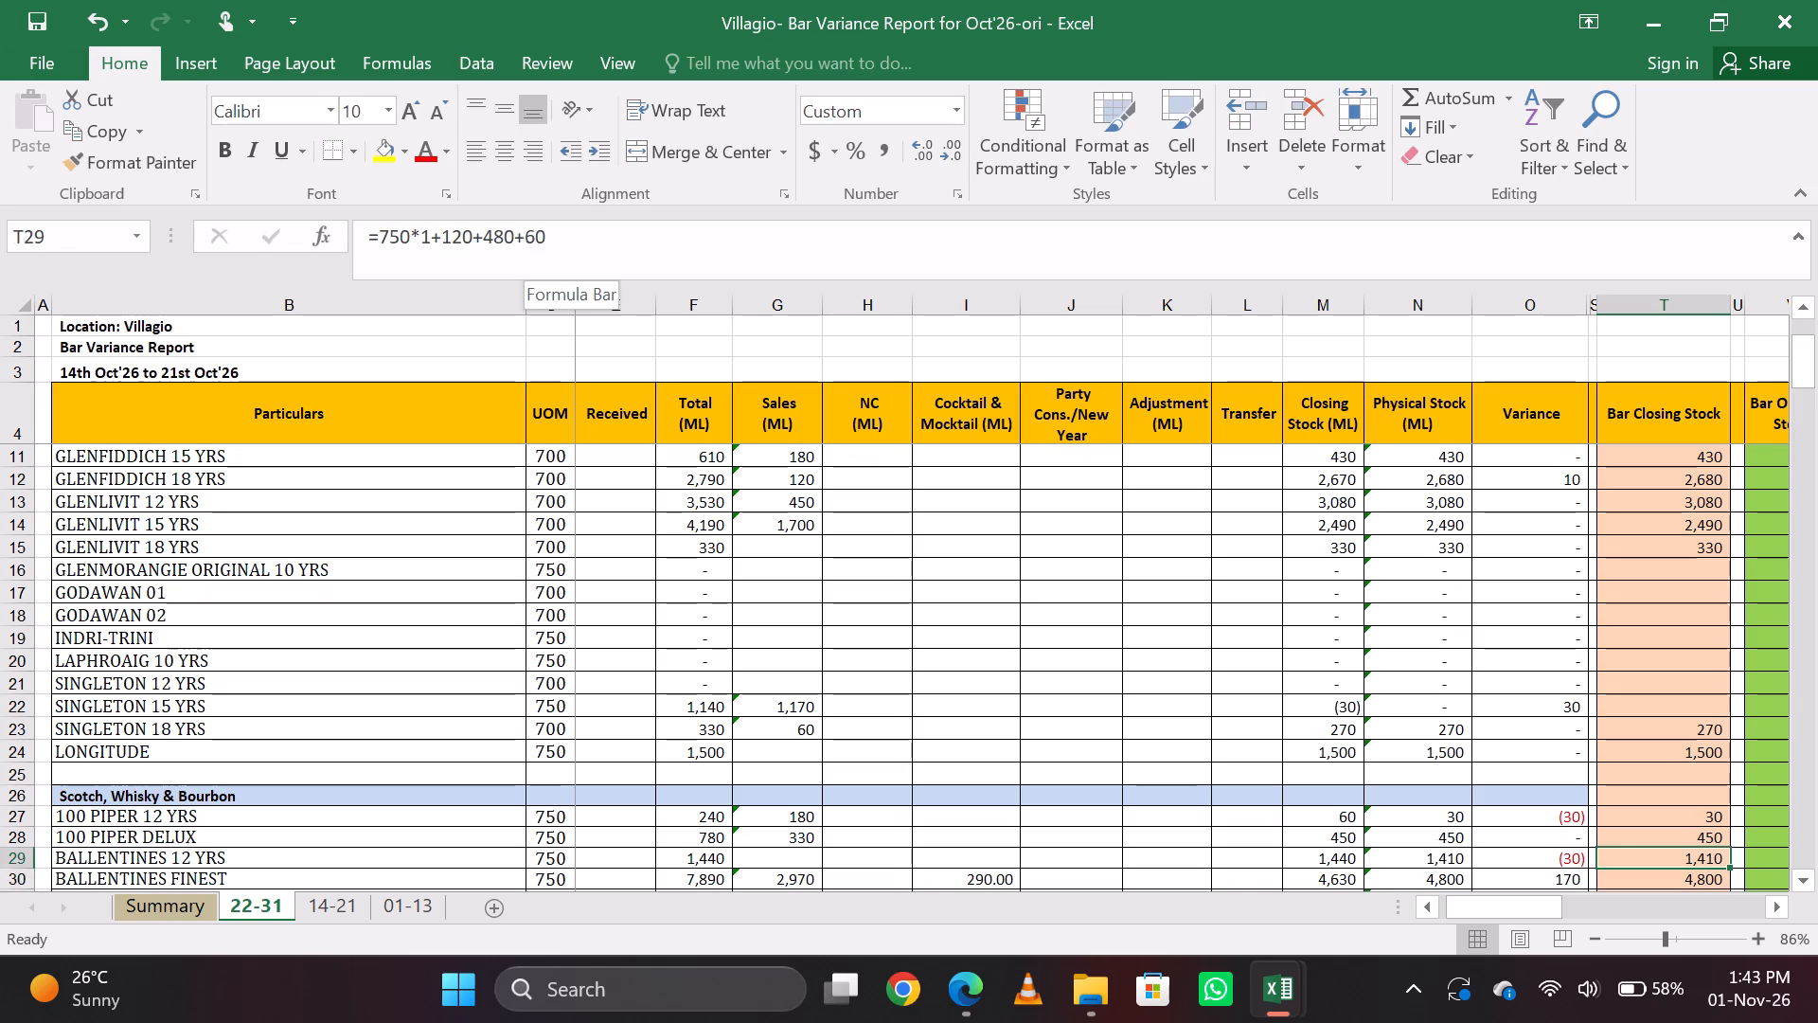
left_click(516, 240)
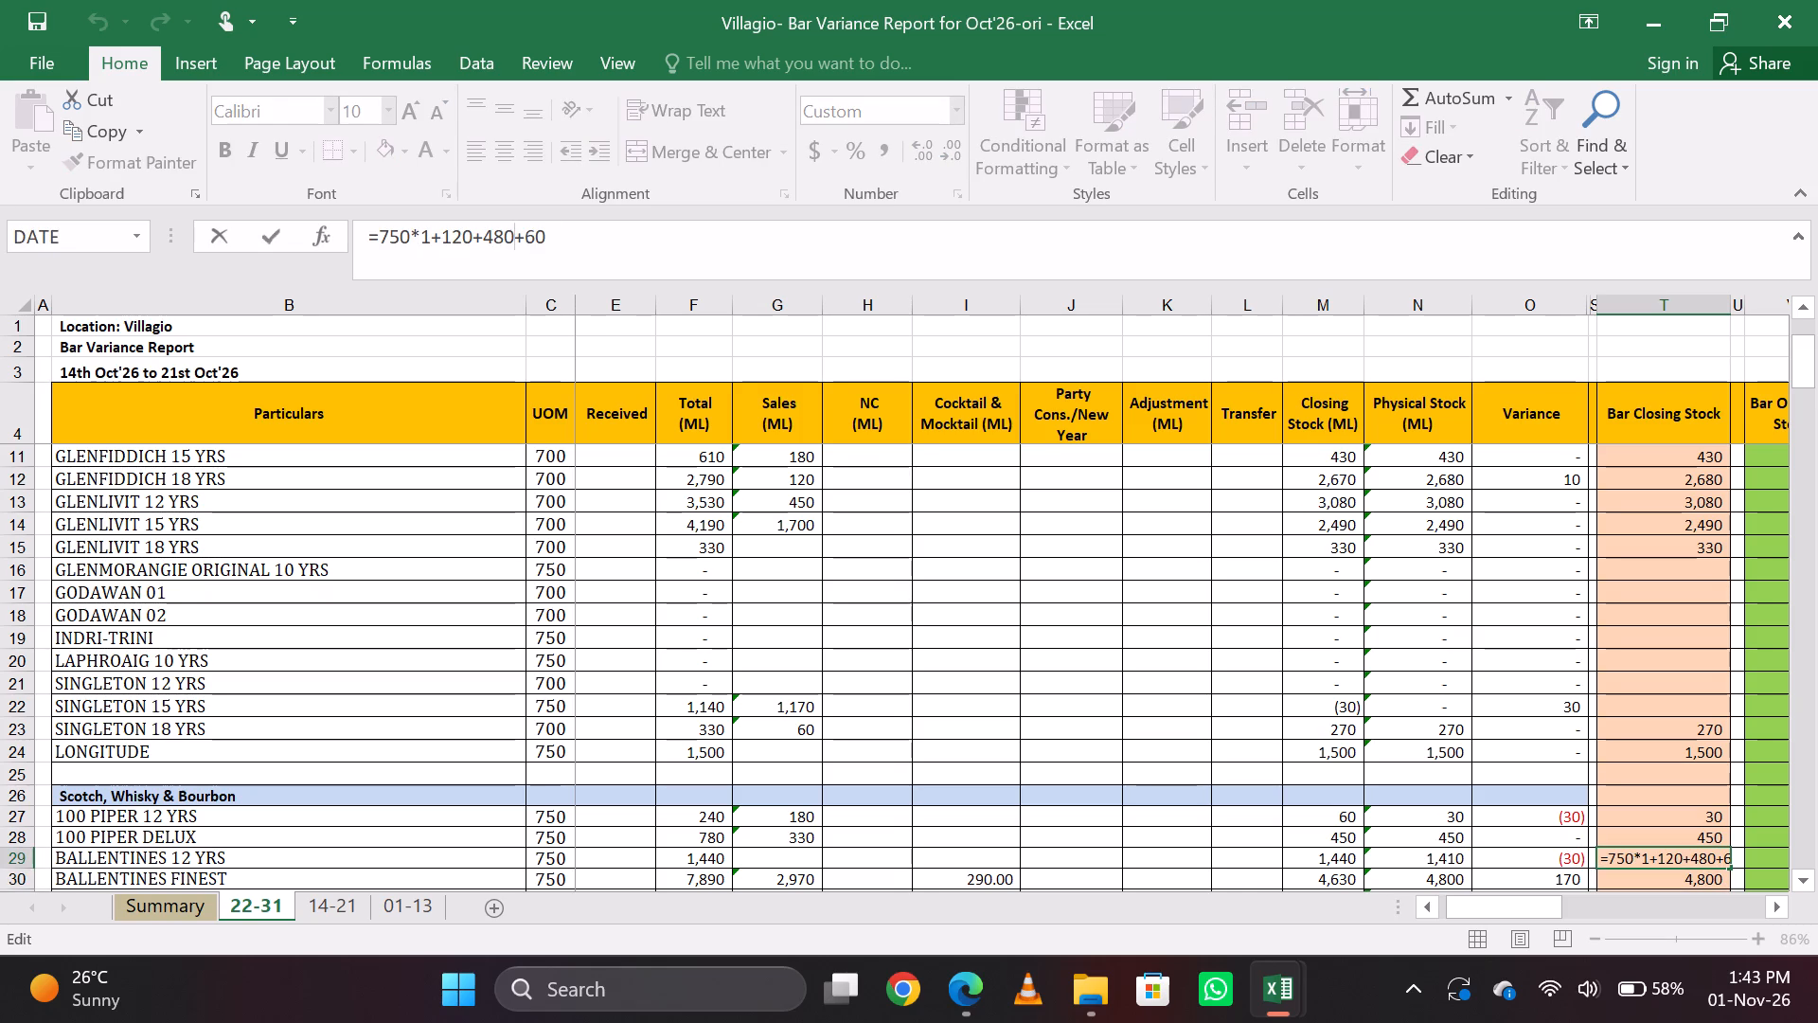
key("Return")
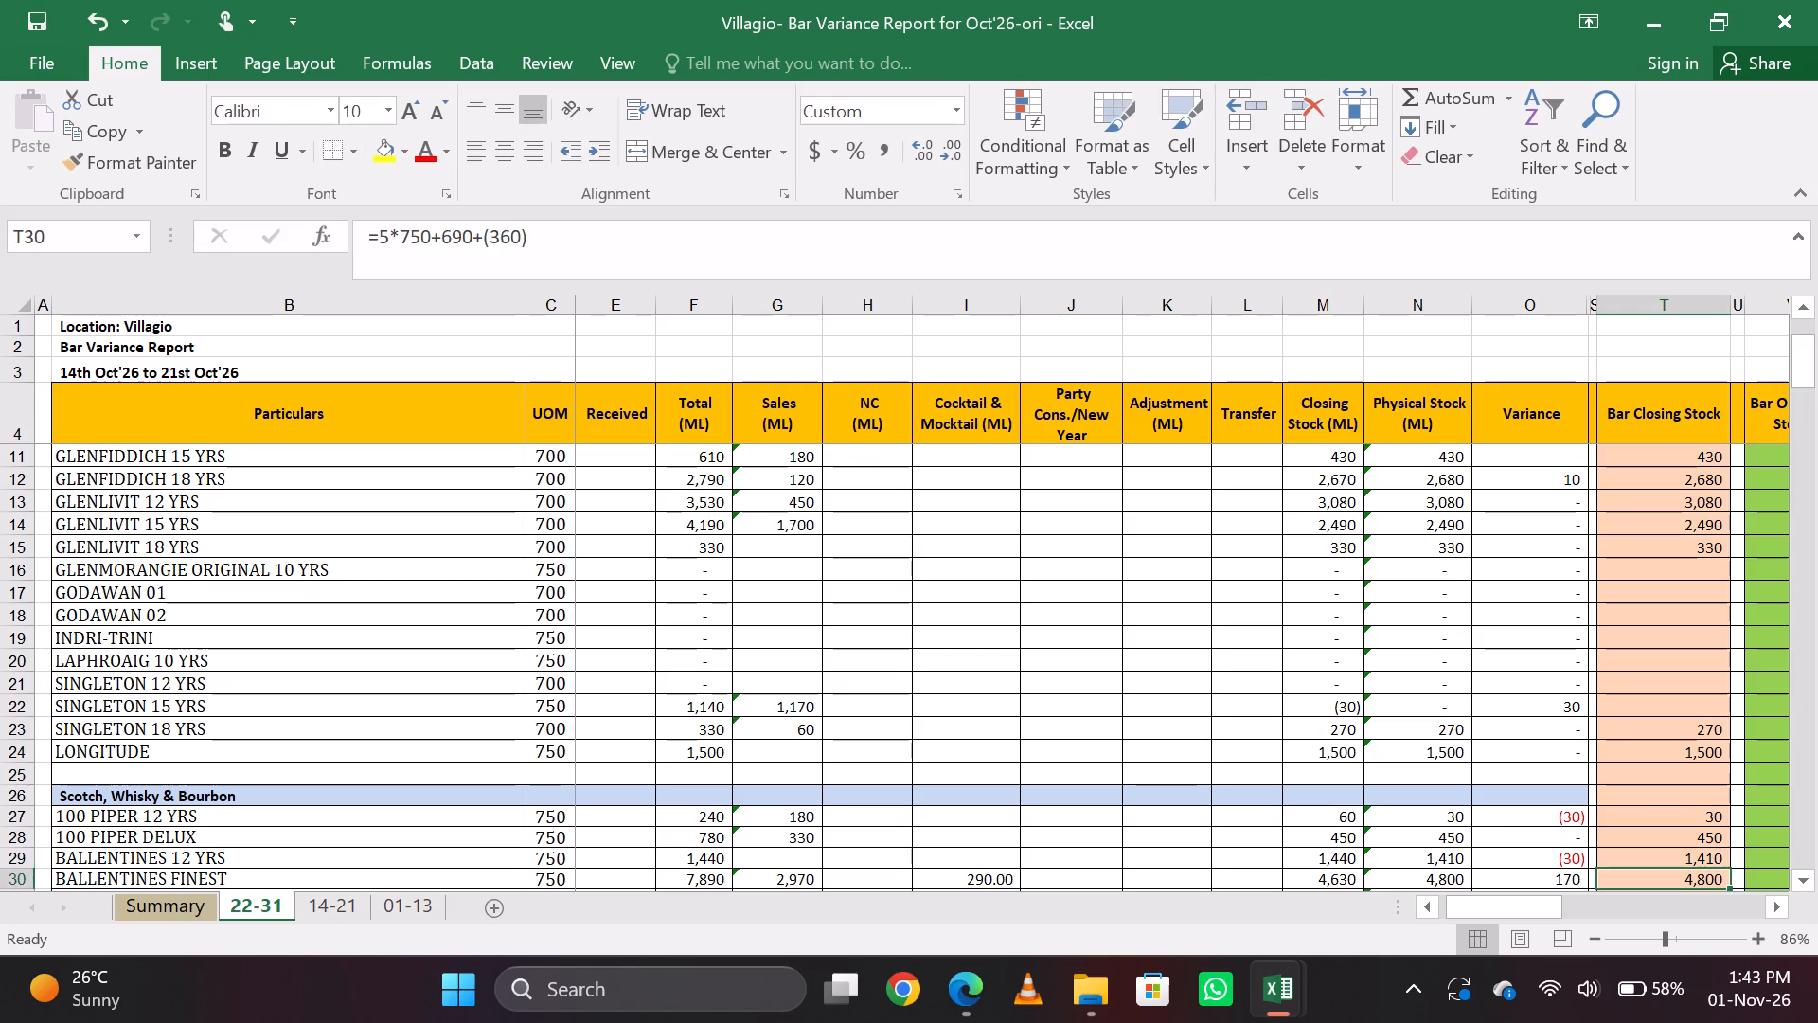
Examine the sales, consumption and stock figures across the Ballentines 12 Yrs row.
key("Up")
key("Left")
key("Left")
key("Left")
key("Left")
key("Left")
key("Left")
key("Left")
key("Left")
key("Left")
key("Left")
key("Left")
key("Right")
key("Right")
key("Right")
key("Right")
key("Right")
key("Right")
key("Right")
key("Right")
key("Right")
key("Right")
key("Right")
key("Right")
key("Right")
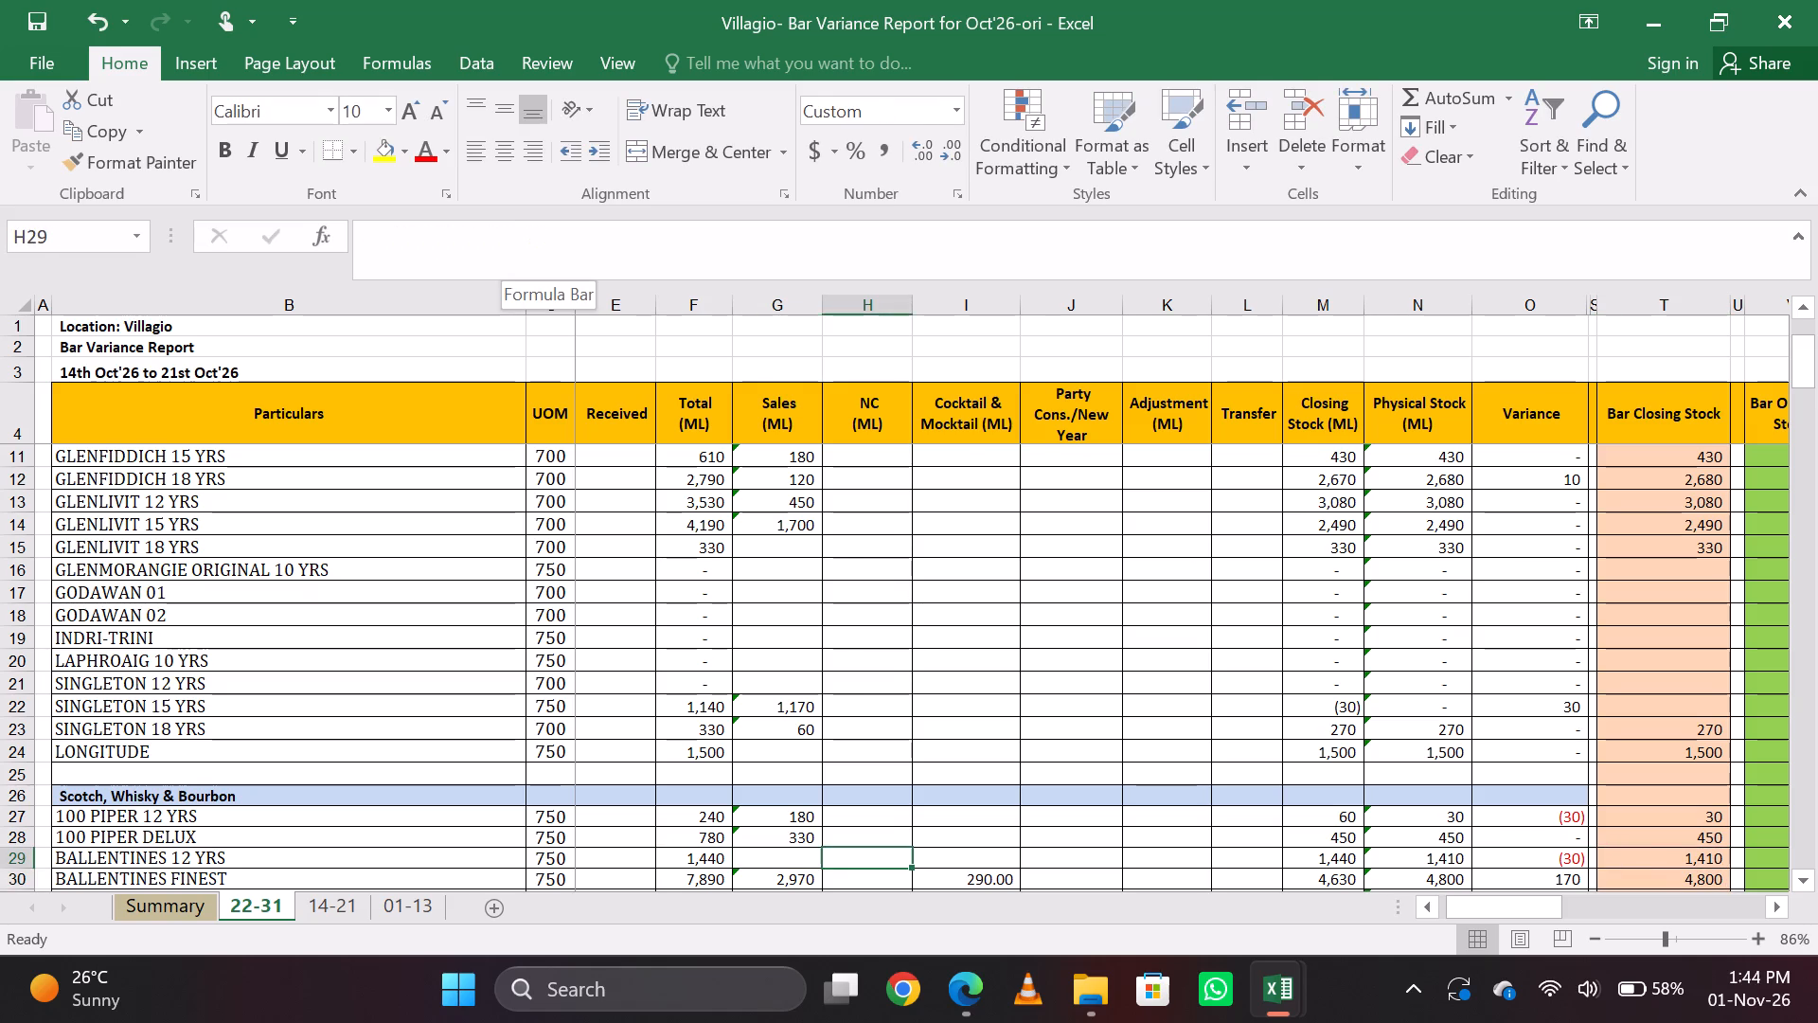
key("Left")
key("Left")
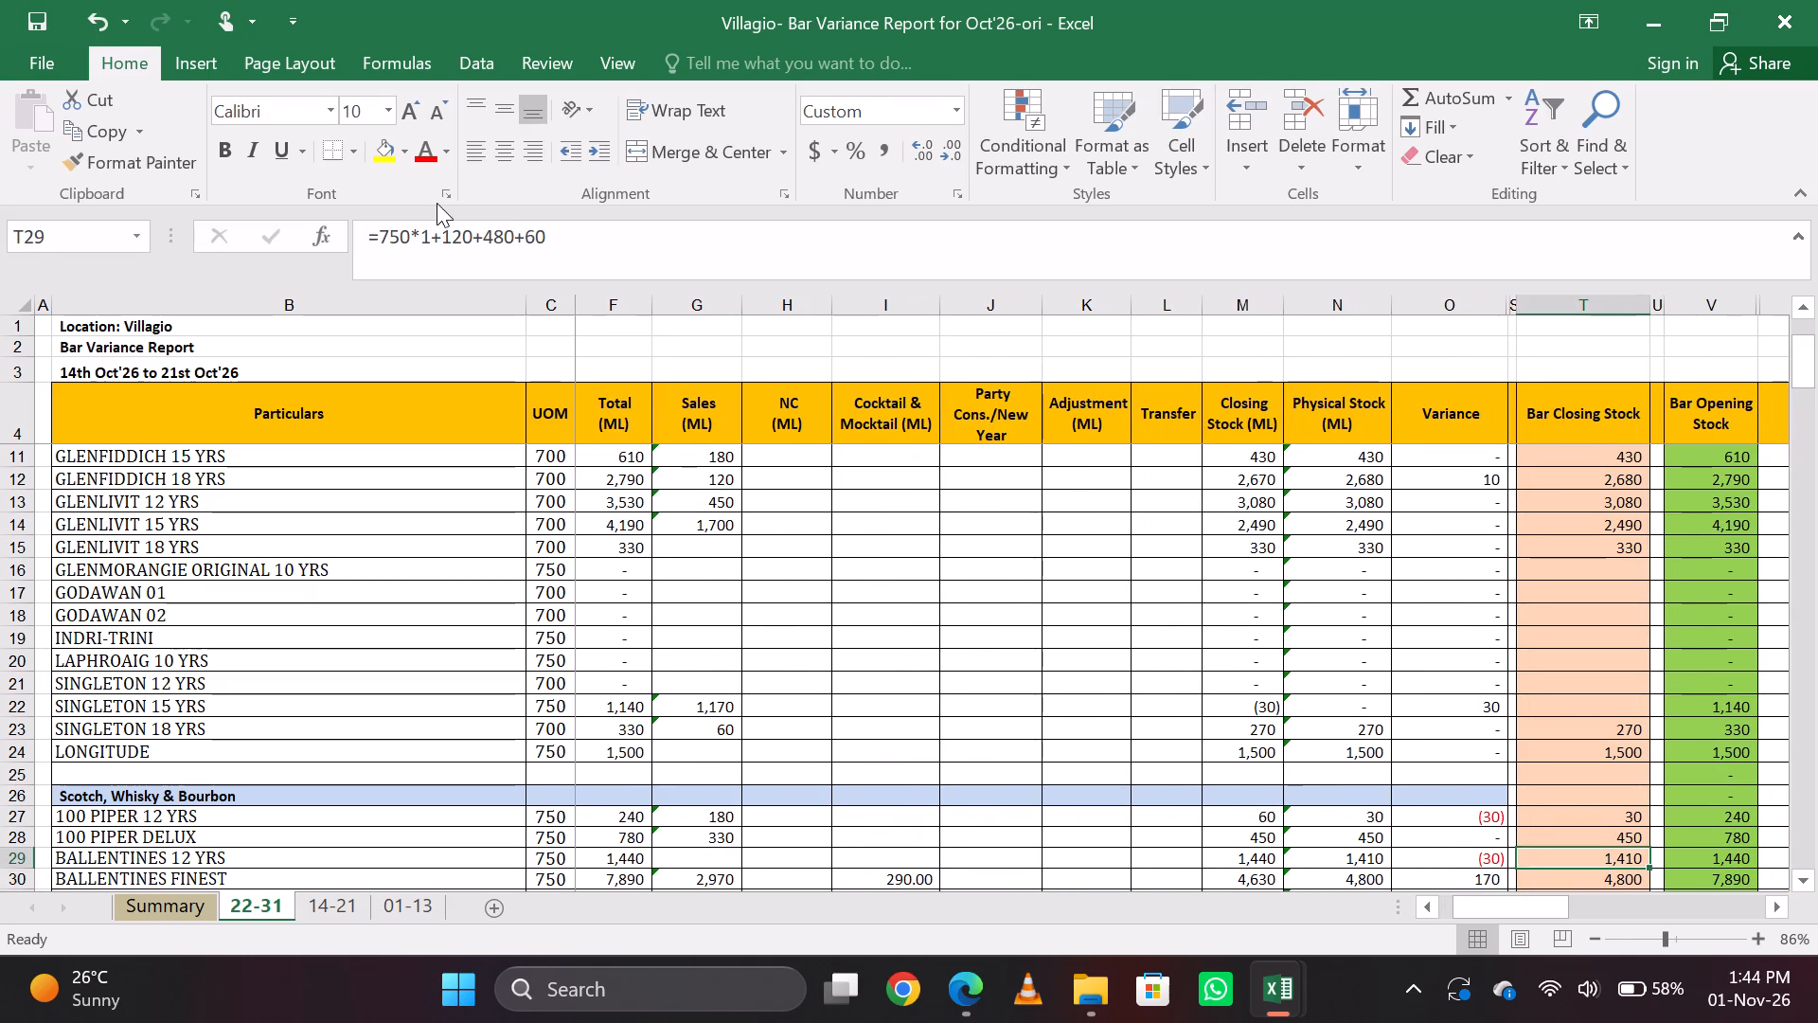
Set the bar closing stock formula of Ballentines 12 Yrs to =750*1+150+480+60.
left_click(468, 245)
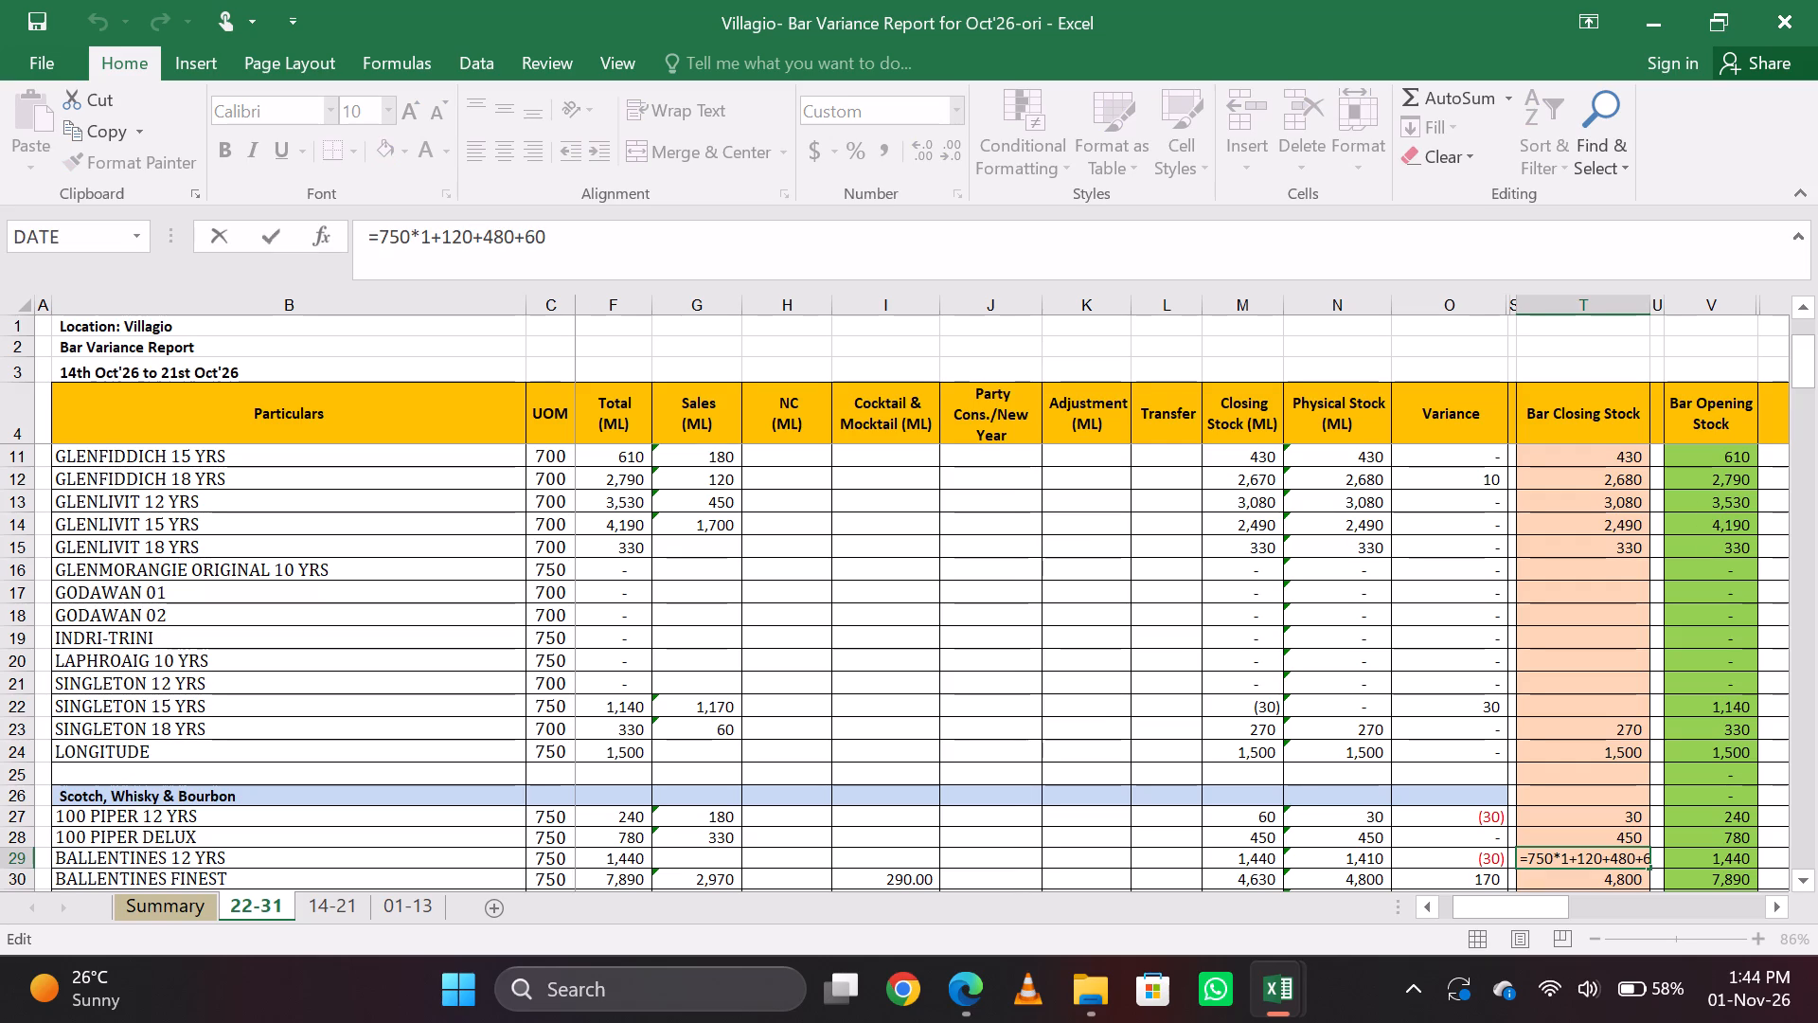
key("Down")
key("Return")
key("Up")
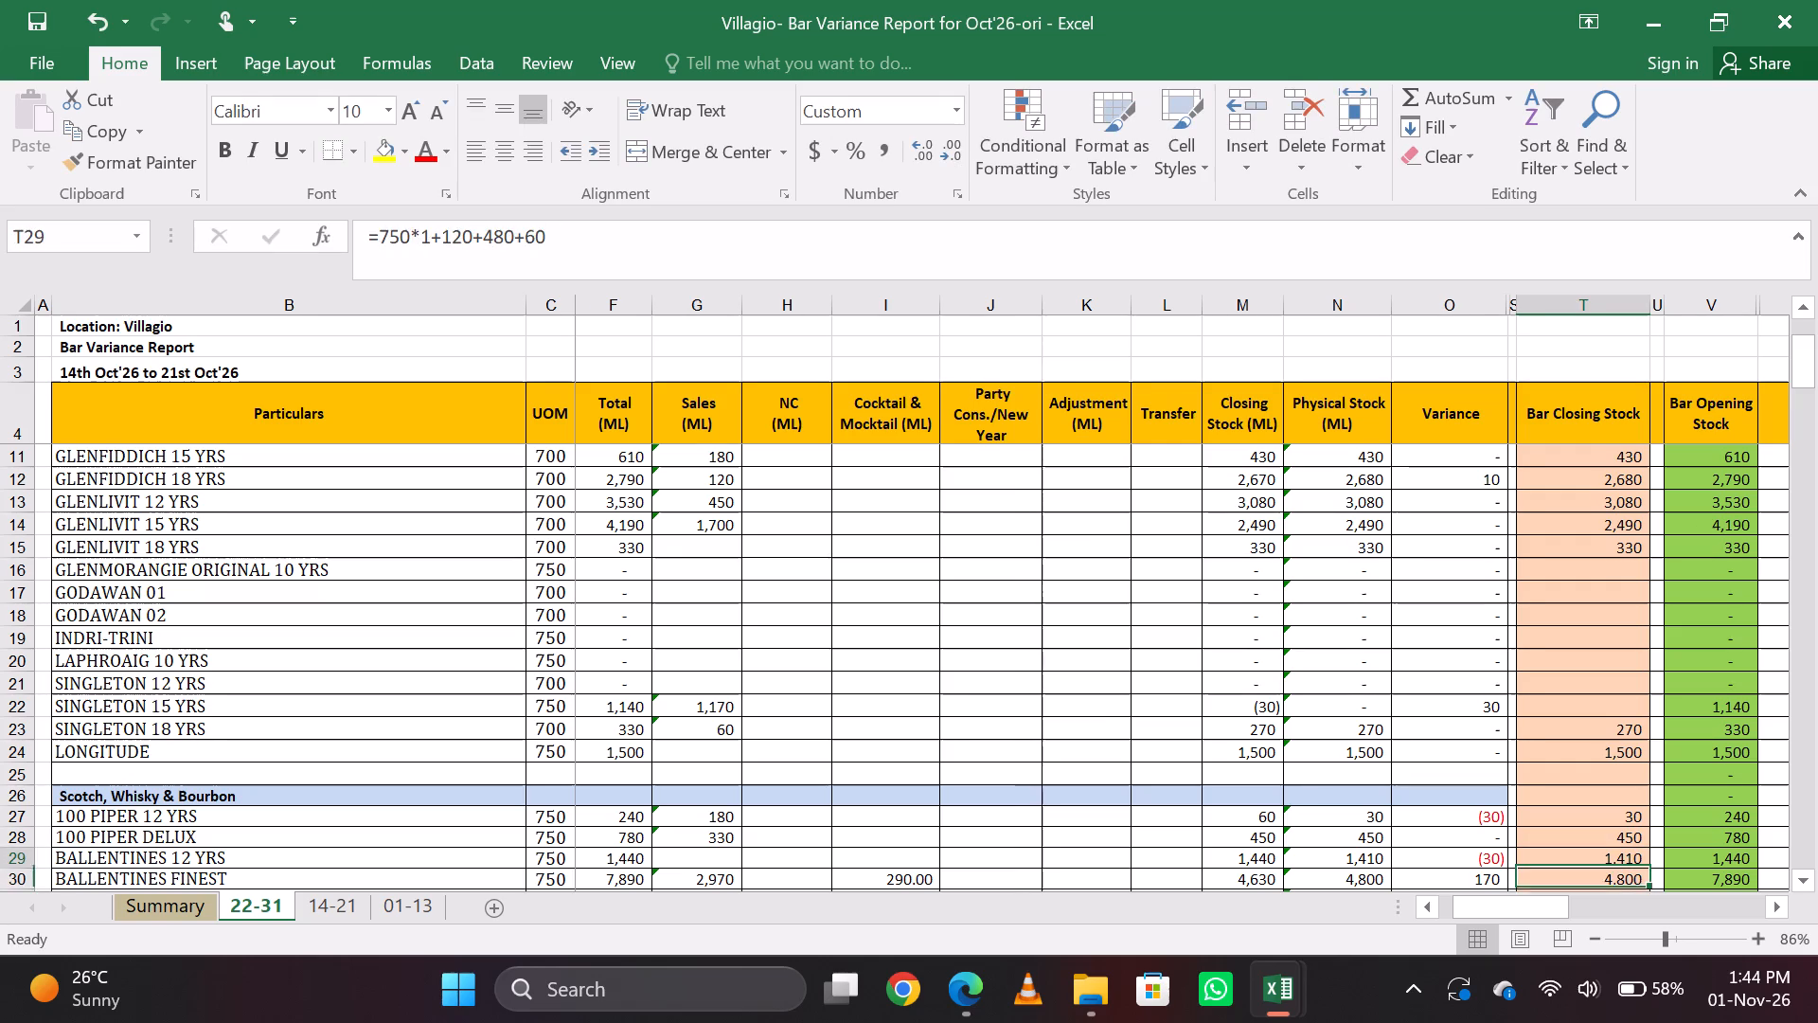
key("Down")
key("Up")
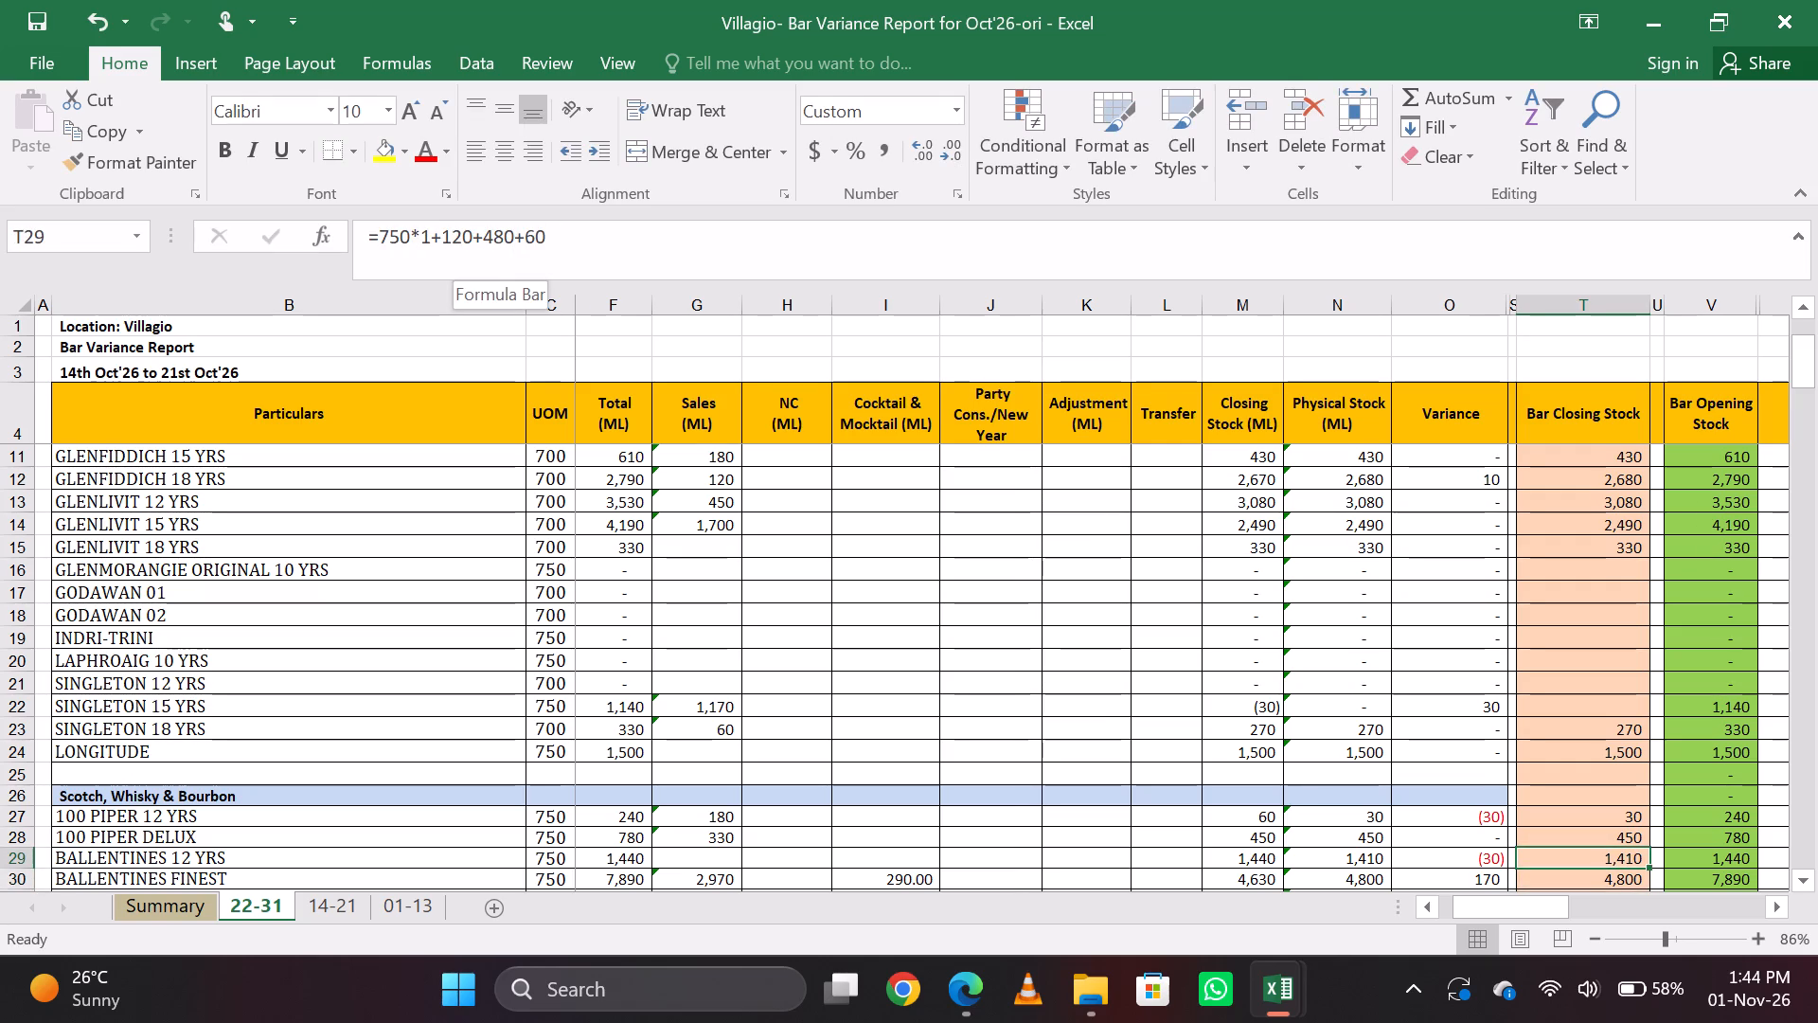
left_click(465, 227)
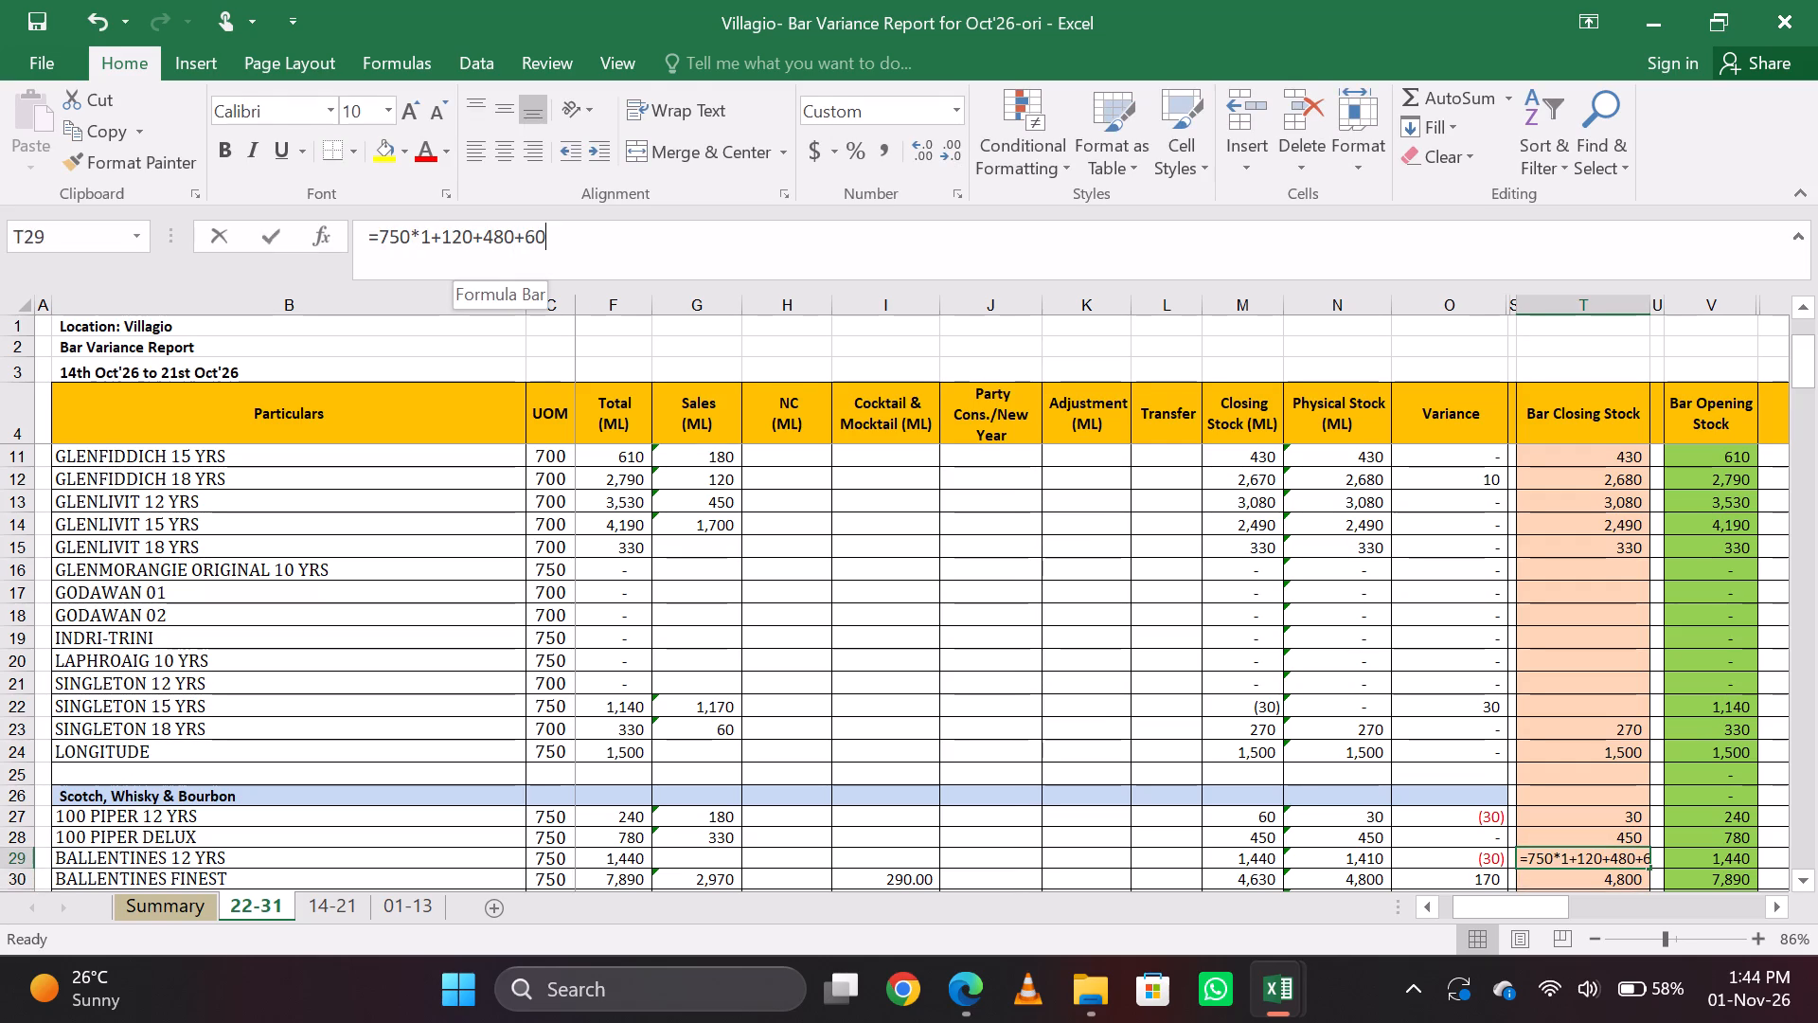
key("BackSpace")
key("5")
key("Return")
key("Up")
key("Down")
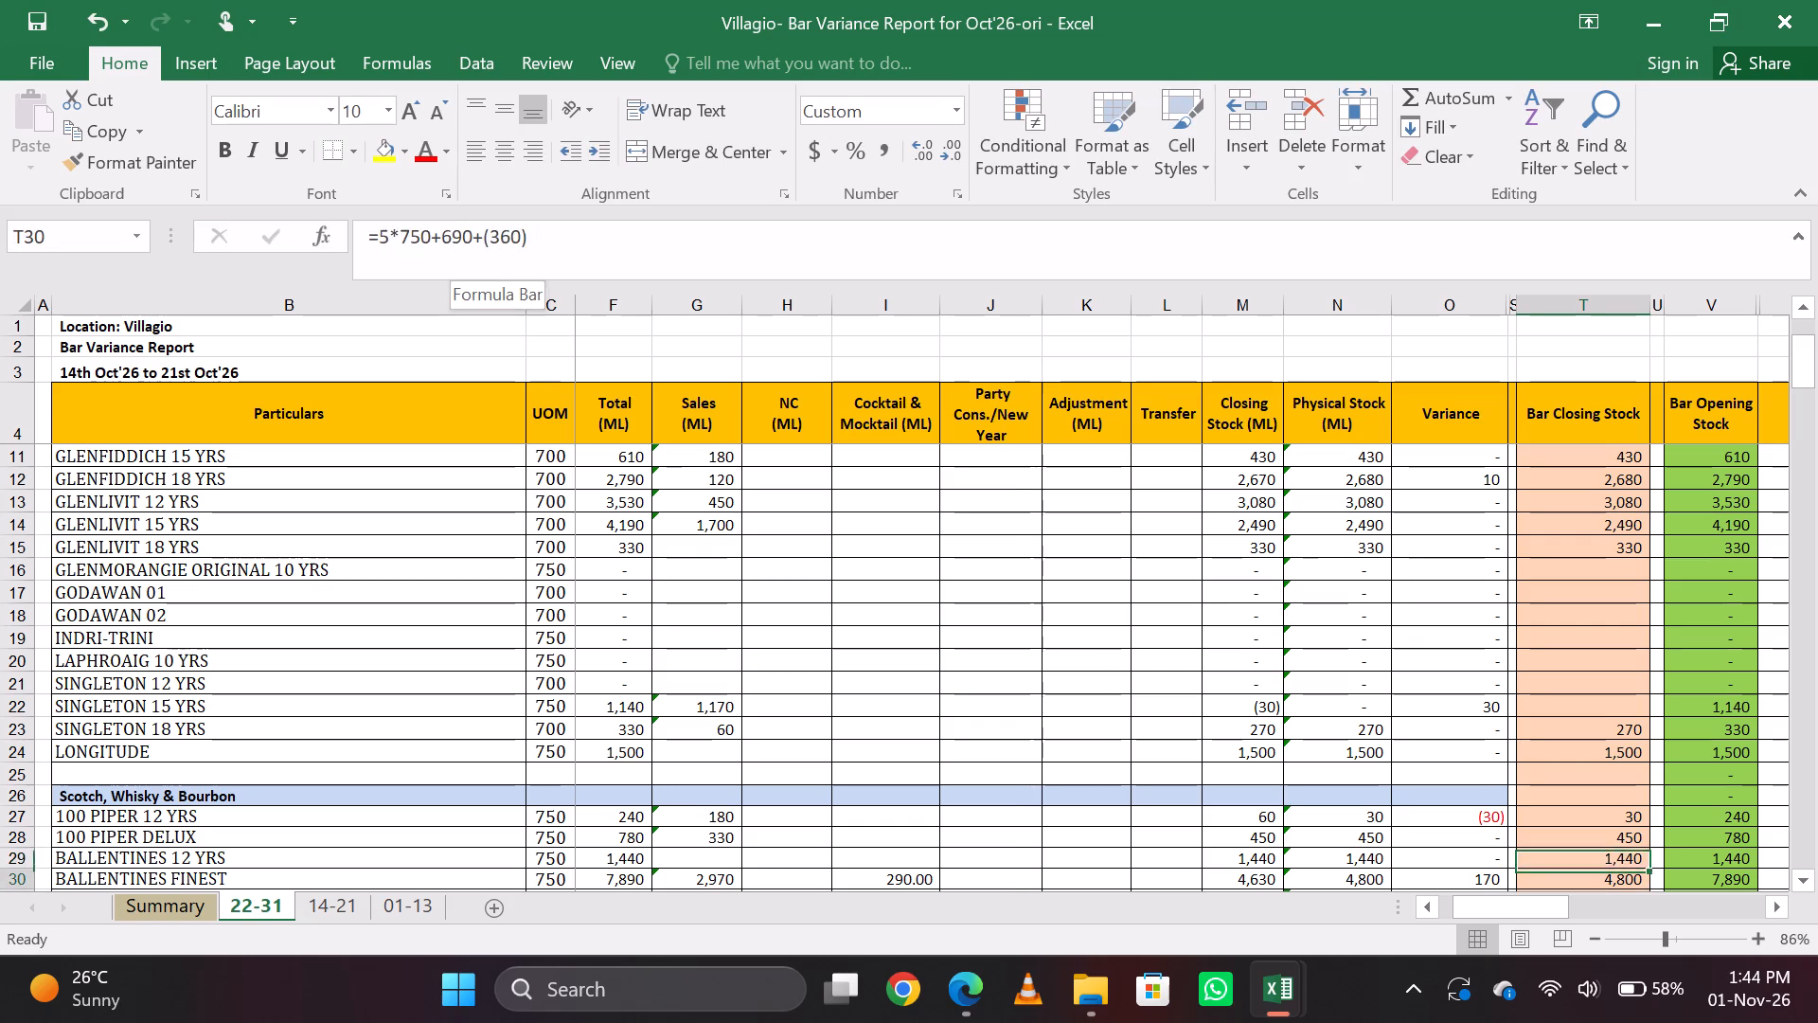
key("Up")
key("Down")
key("Up")
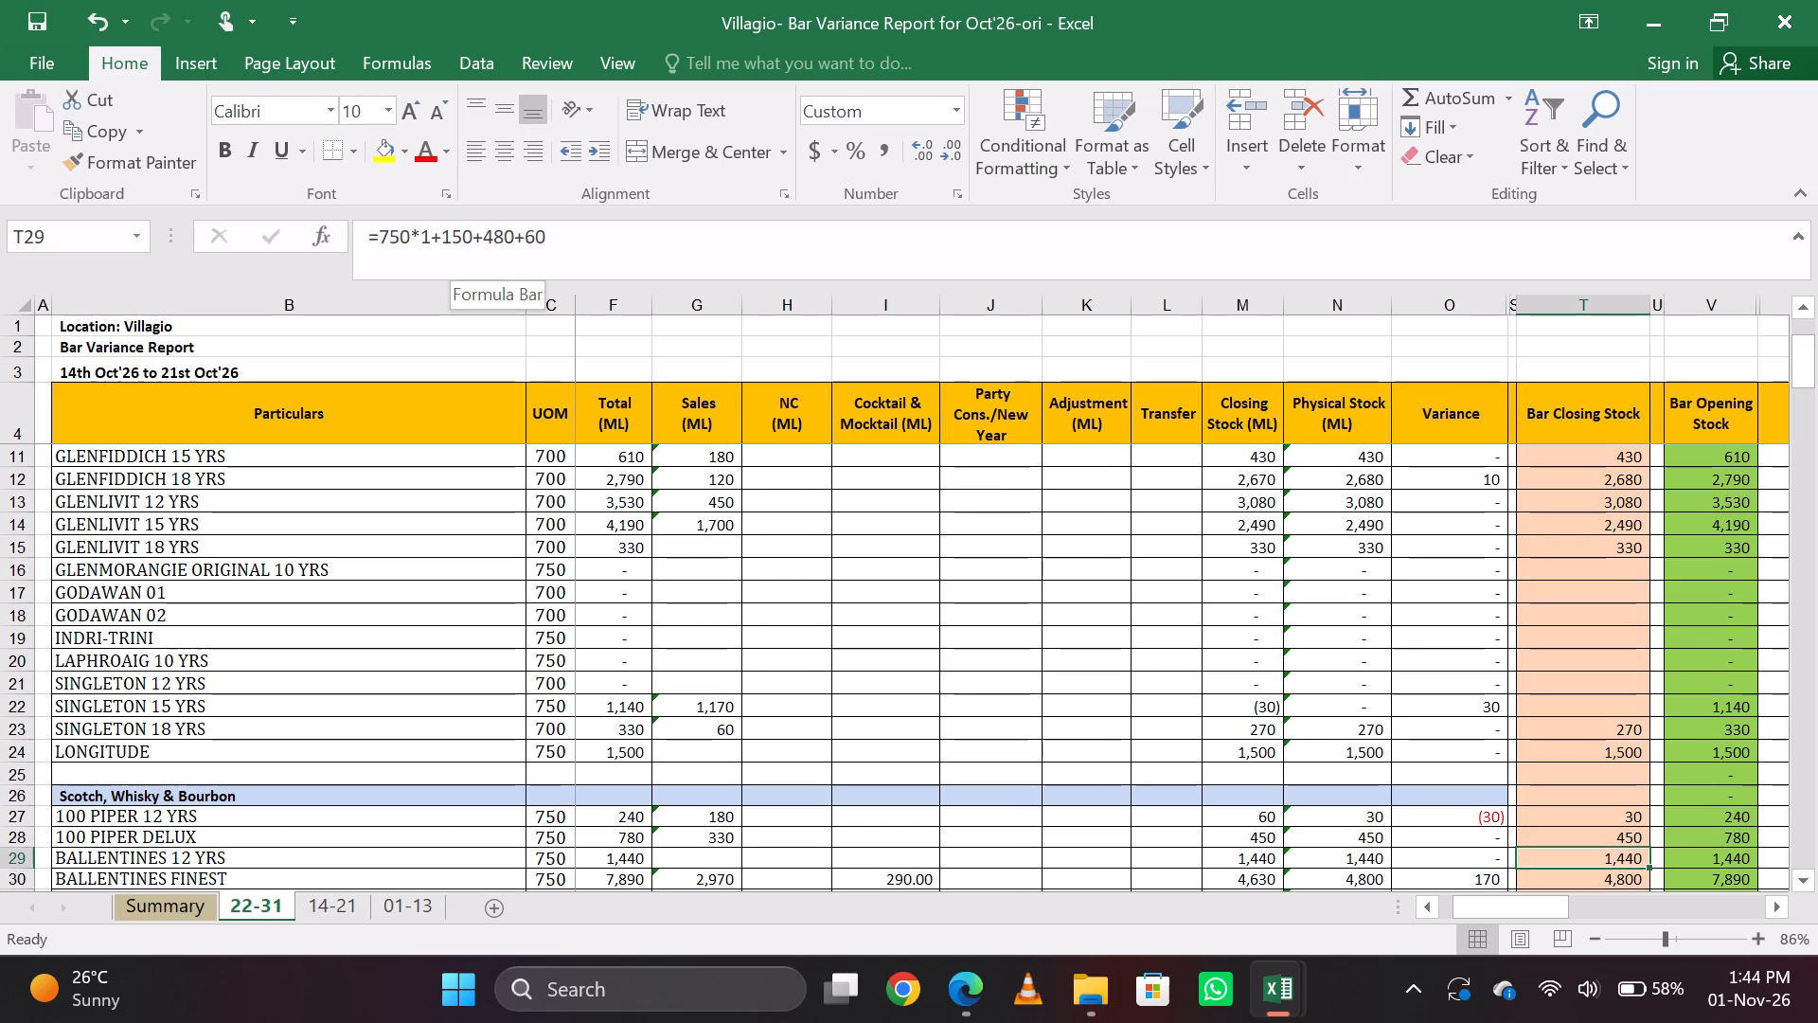
key("Down")
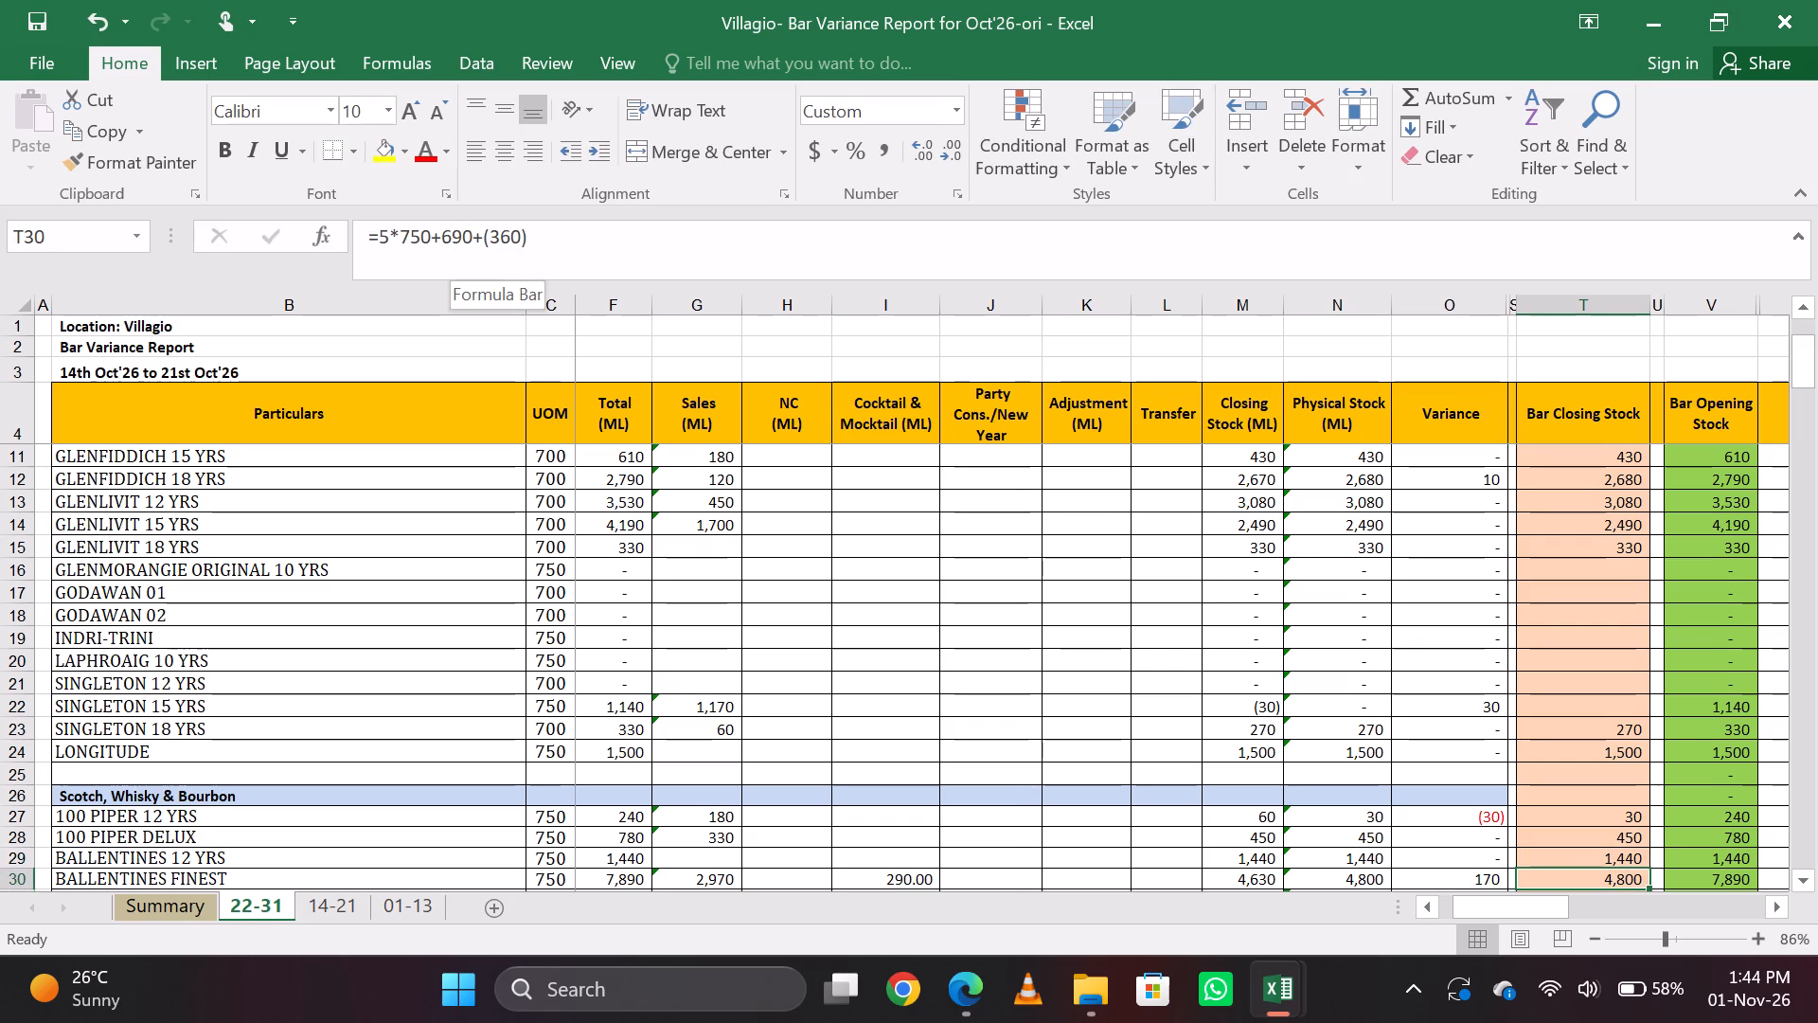
Examine the Ballentines Finest row's bar closing stock and cocktail and mocktail quantity alongside the rows below it.
key("Down")
key("Up")
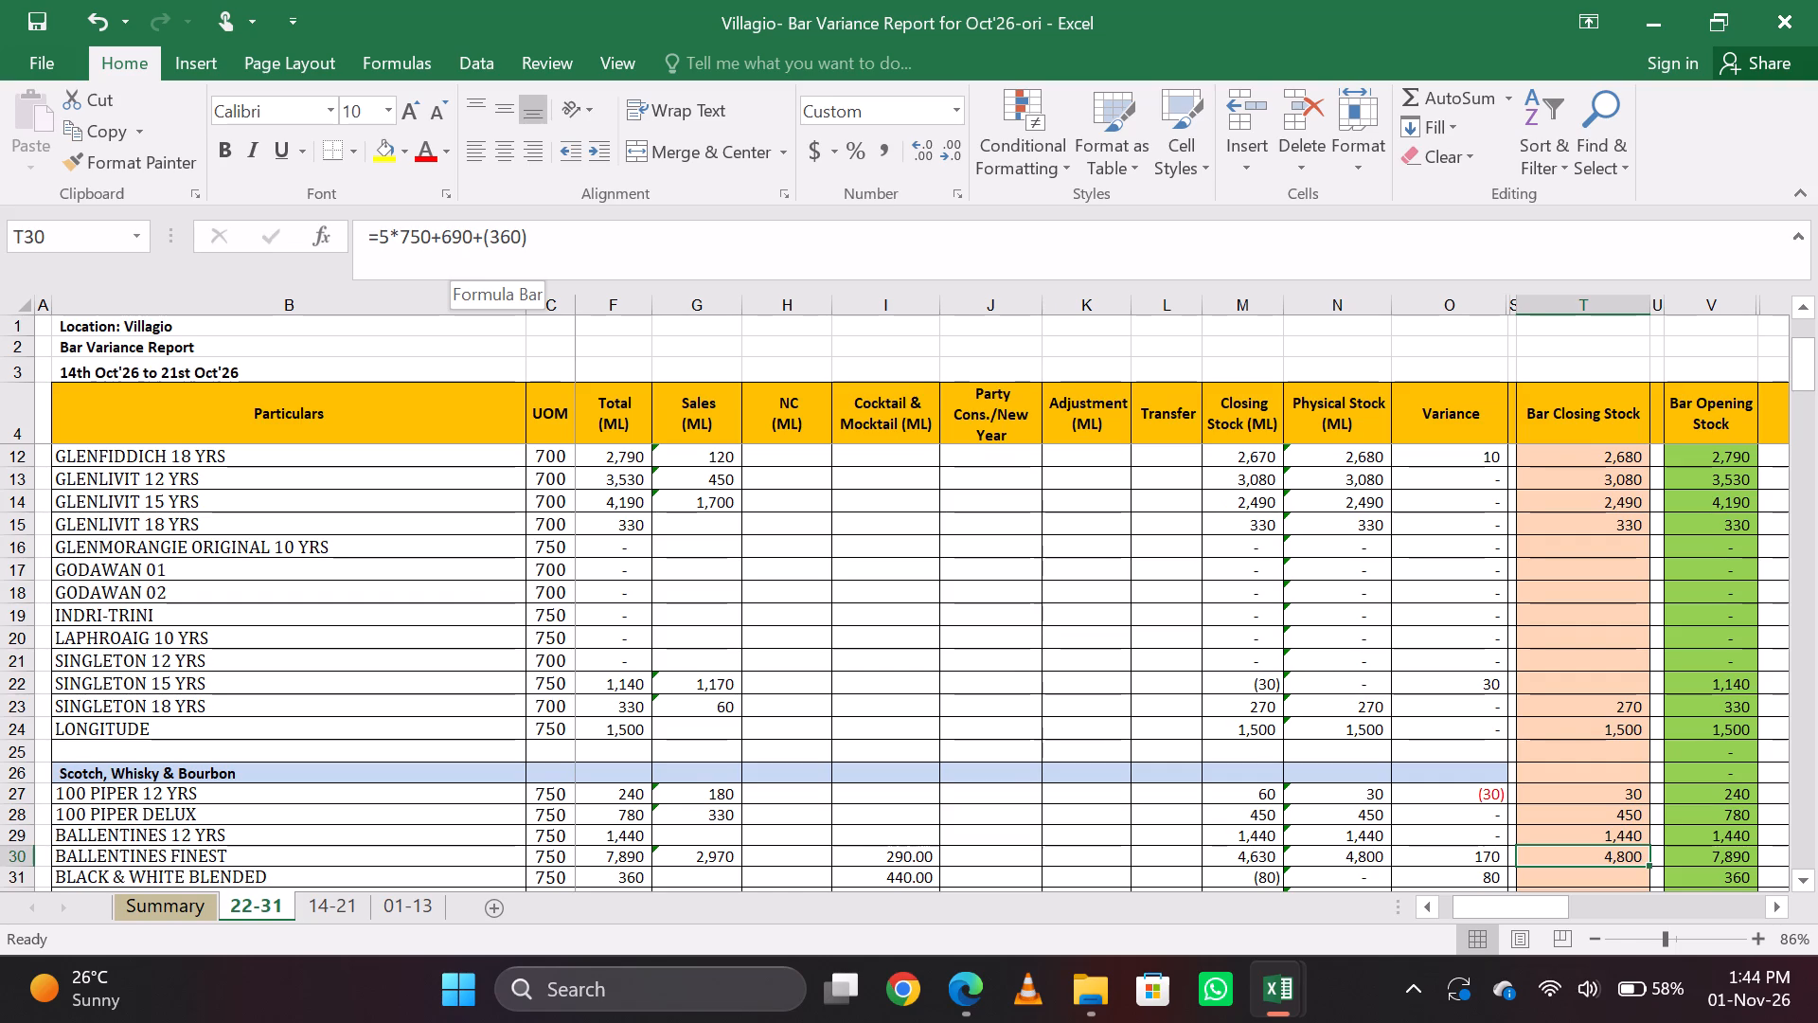
key("Down")
key("Up")
key("Left")
key("Right")
key("Down")
key("Down")
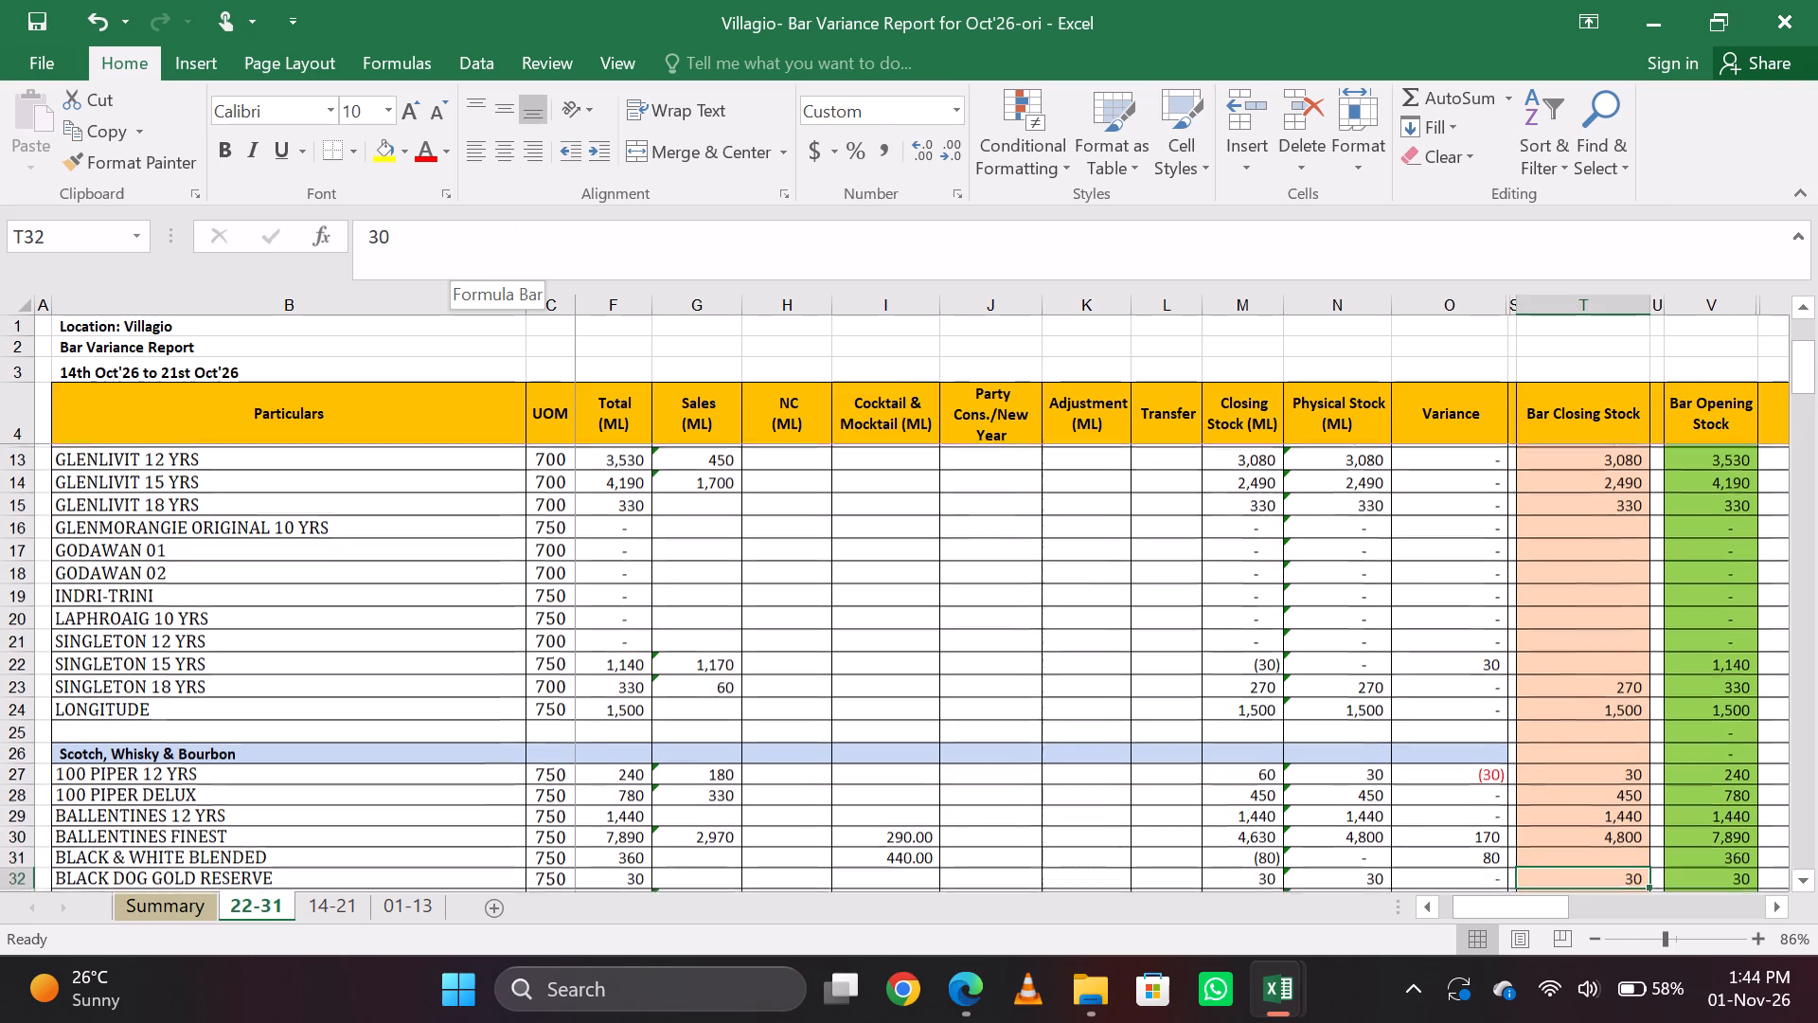
key("Up")
key("Left")
key("Left")
key("Left")
key("Left")
key("Left")
key("Left")
key("Up")
key("Left")
key("Left")
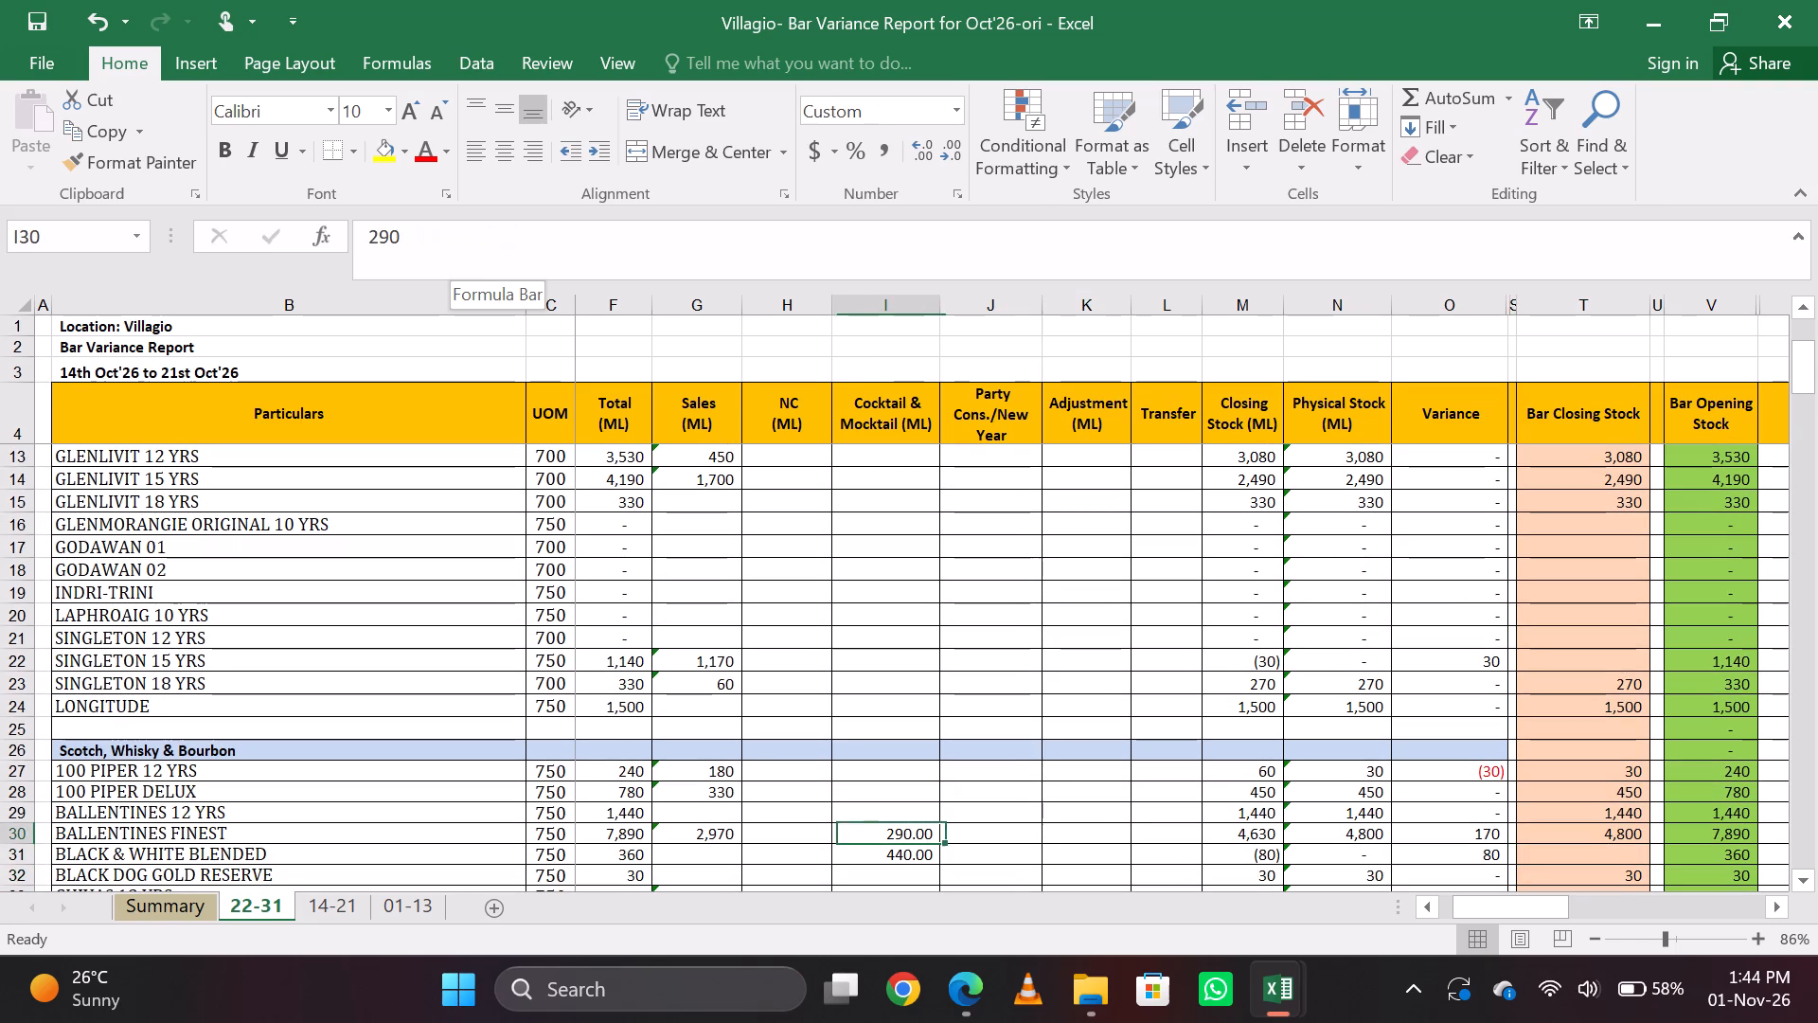
key("ctrl+c")
key("Down")
key("Up")
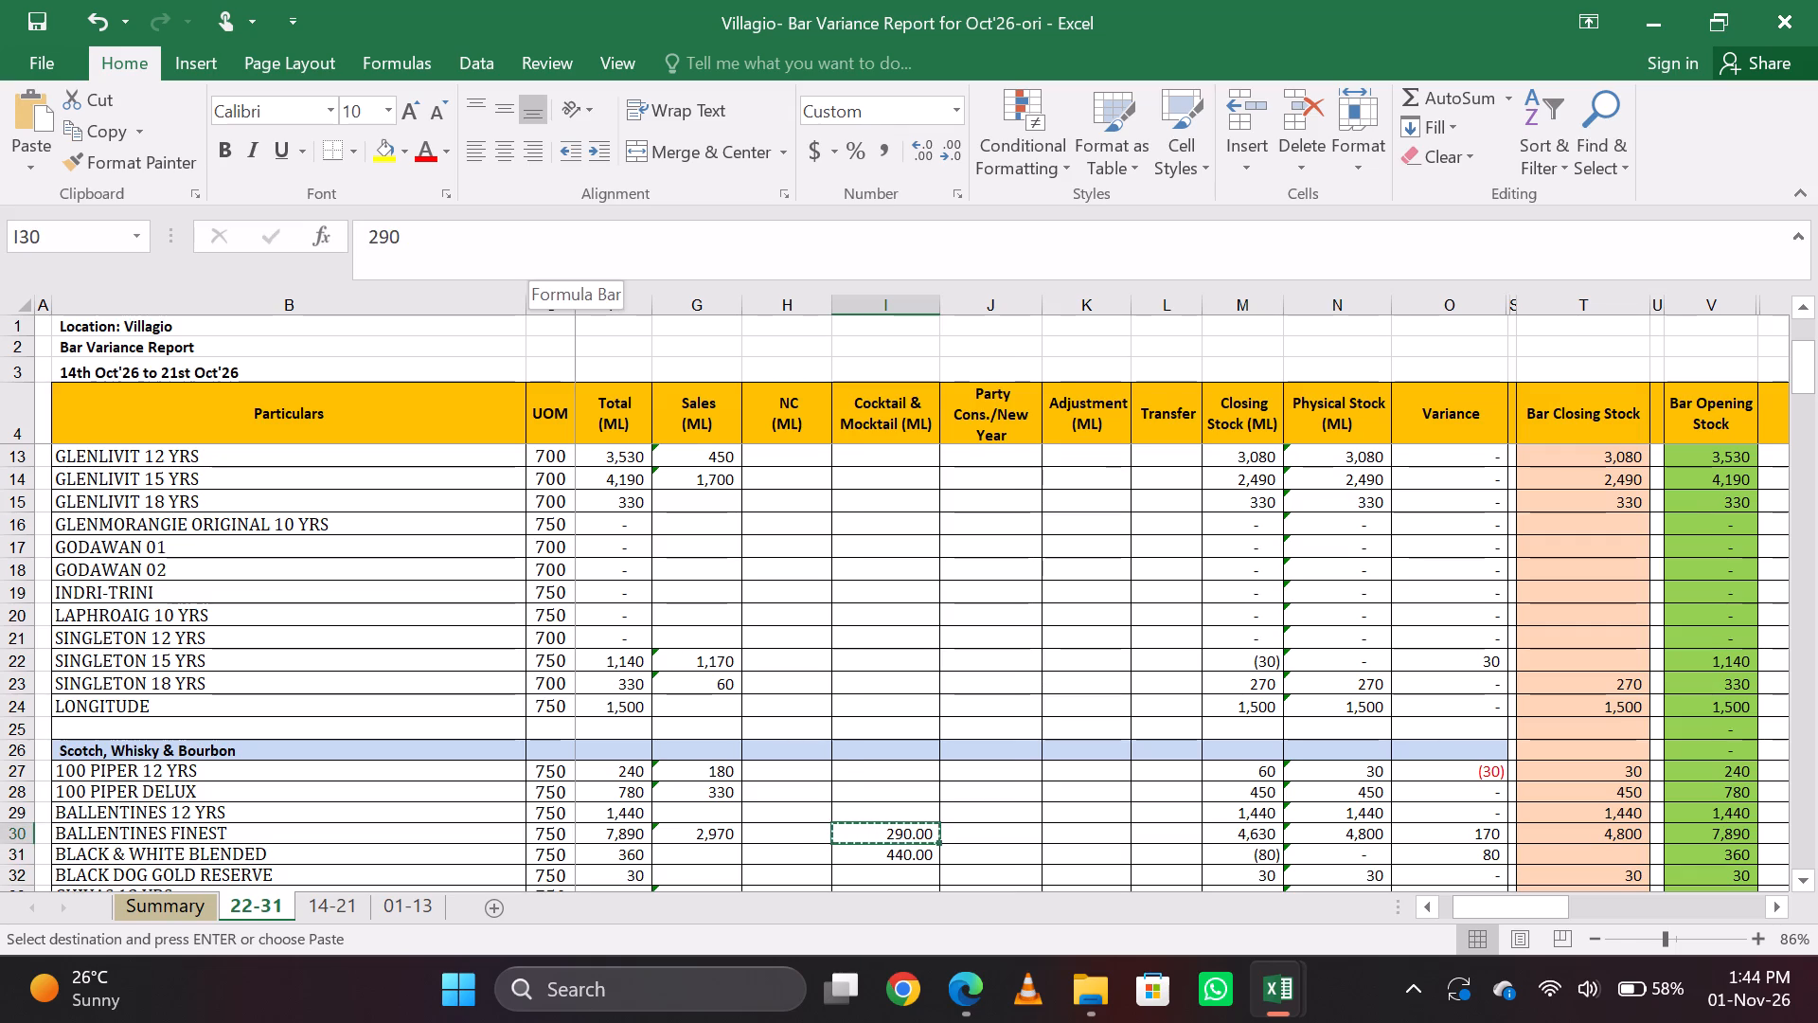
Enter 210 ml as the cocktail and mocktail quantity of Jim Beam White.
key("Down")
key("Down")
key("Down")
key("Down")
key("Down")
key("Down")
key("Down")
key("Down")
key("Down")
key("Down")
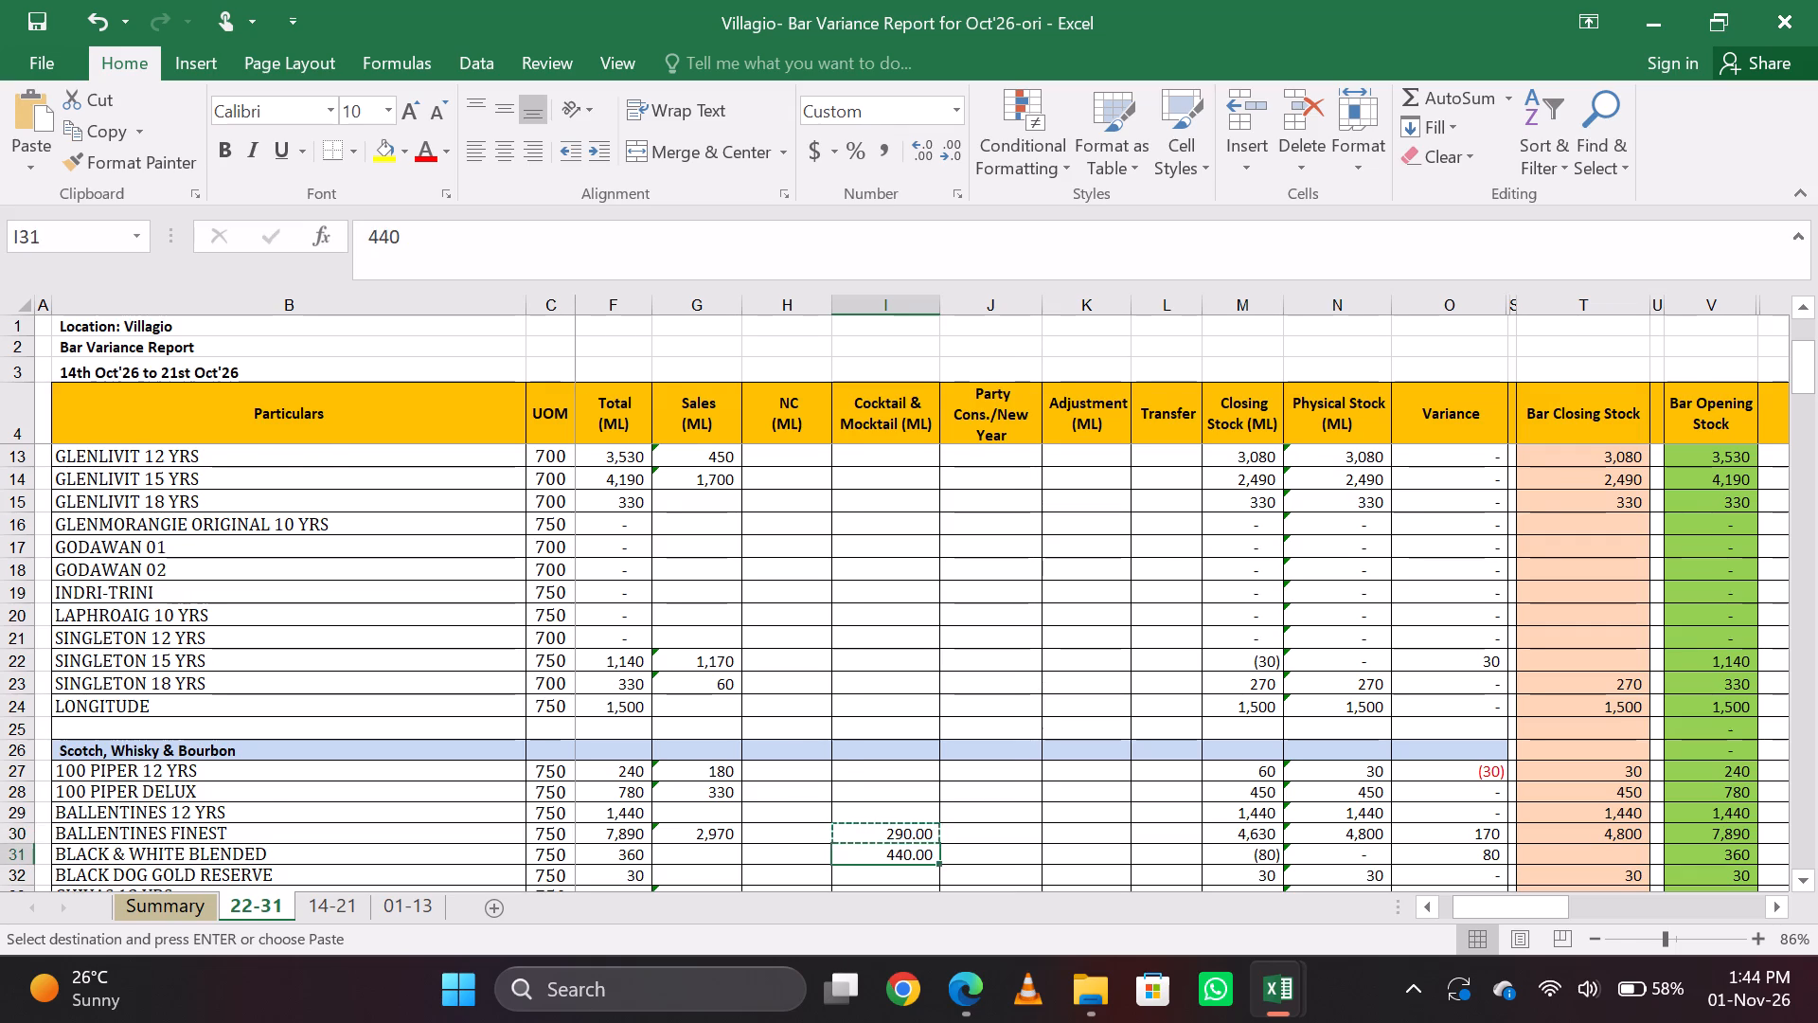
key("Down")
key("Down")
key("Down")
key("Down")
key("Down")
key("Down")
key("Down")
key("Up")
key("Up")
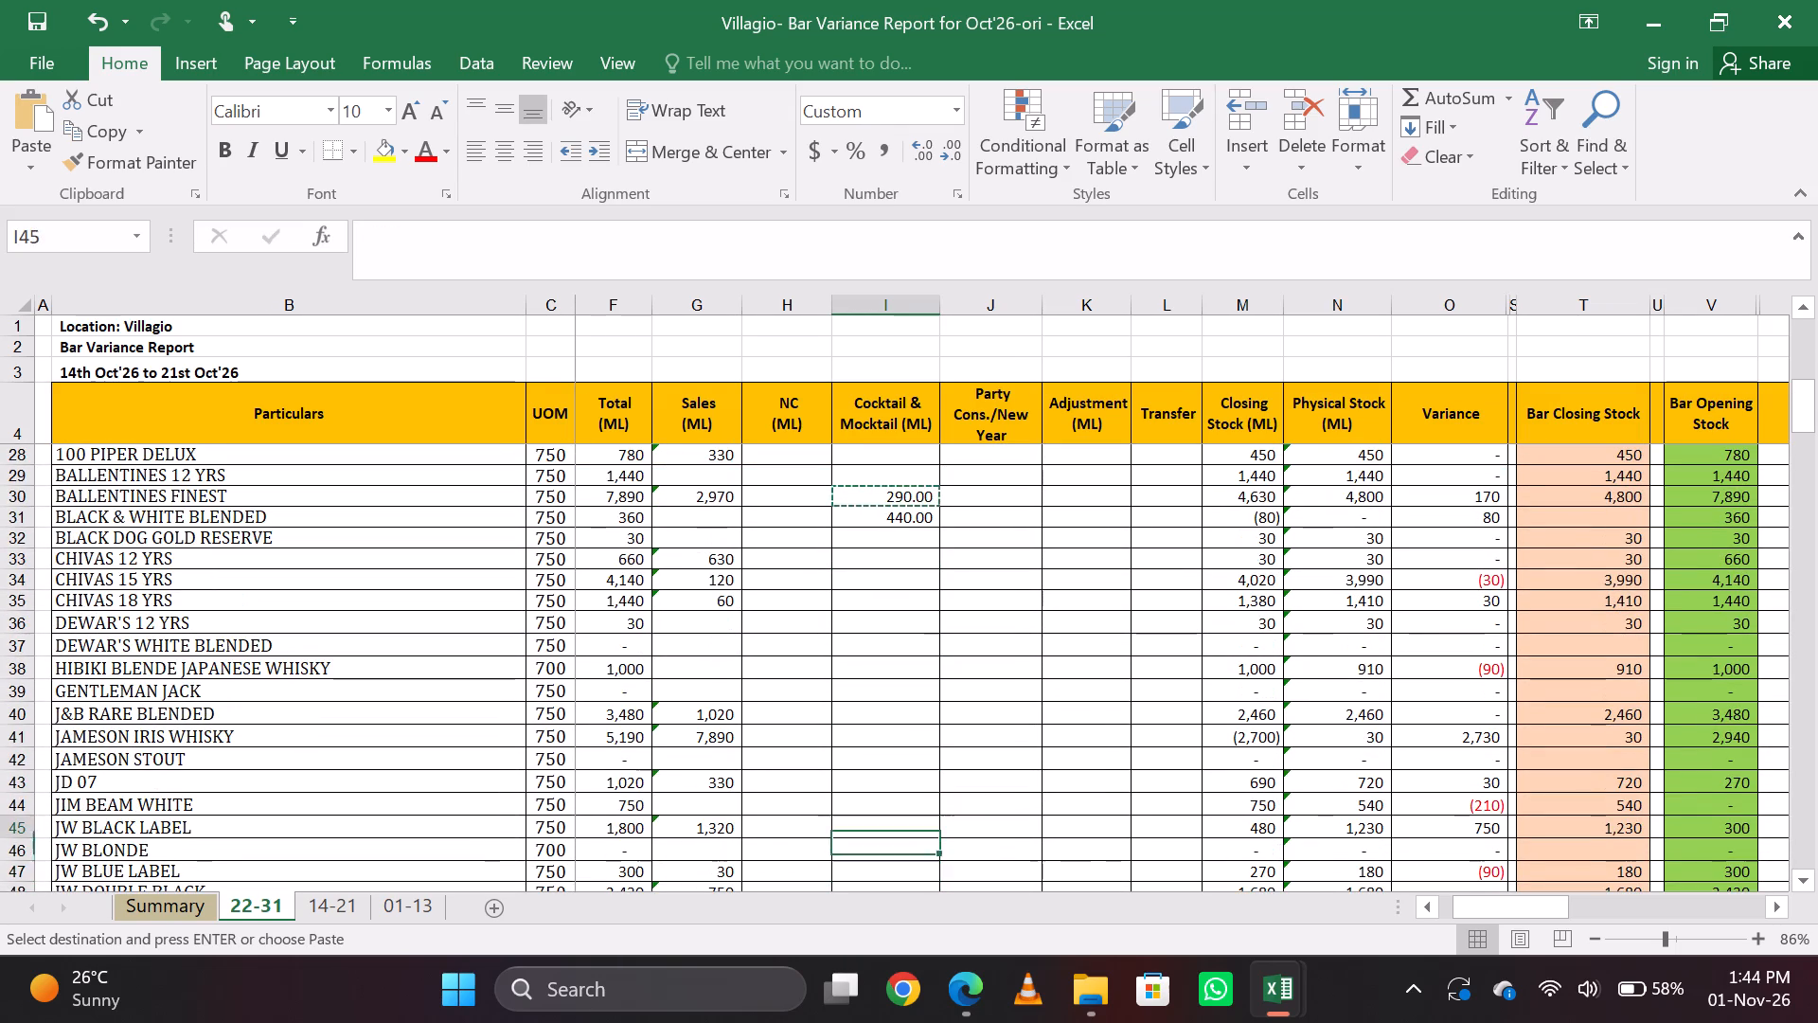
key("Up")
type("210")
key("Return")
Set the cocktail and mocktail quantity of Ballentines Finest to the formula =290-170.
key("Up")
key("Up")
key("Up")
key("Up")
key("Up")
key("Up")
key("Up")
key("Up")
key("Up")
key("Up")
key("Up")
key("Up")
key("Up")
key("Up")
key("Up")
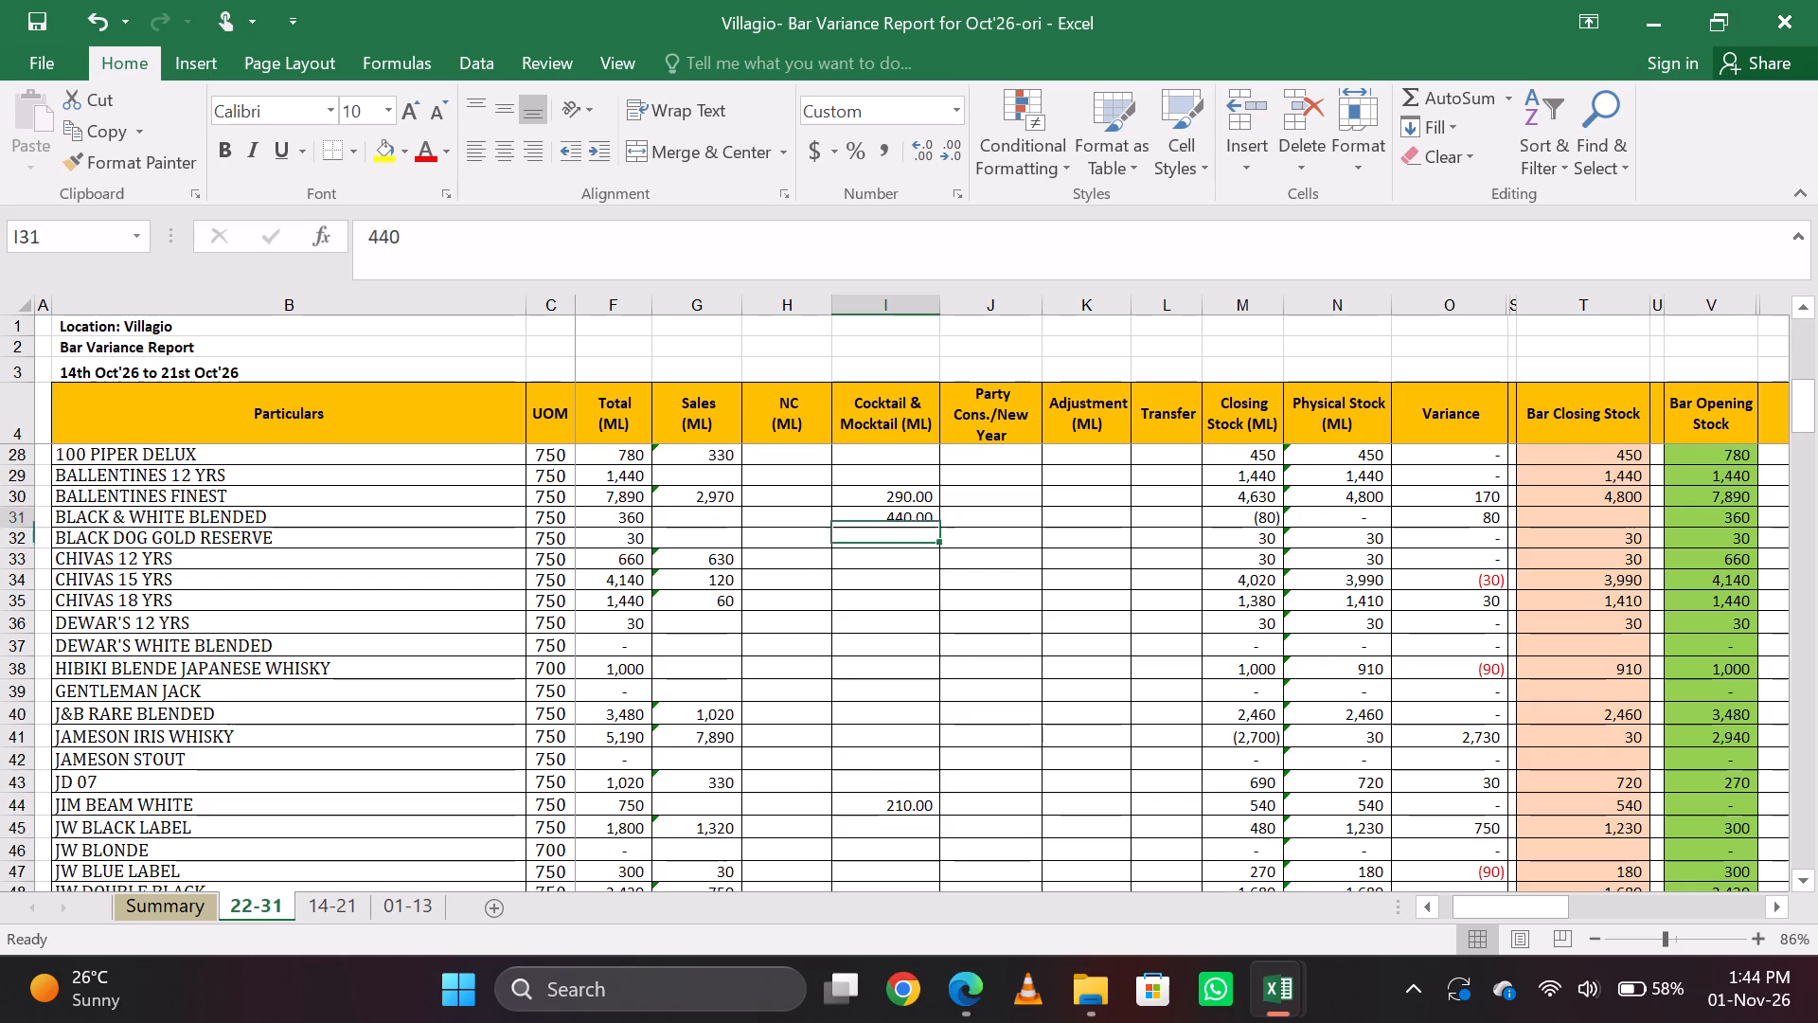
key("Up")
key("Up")
key("Down")
key("Down")
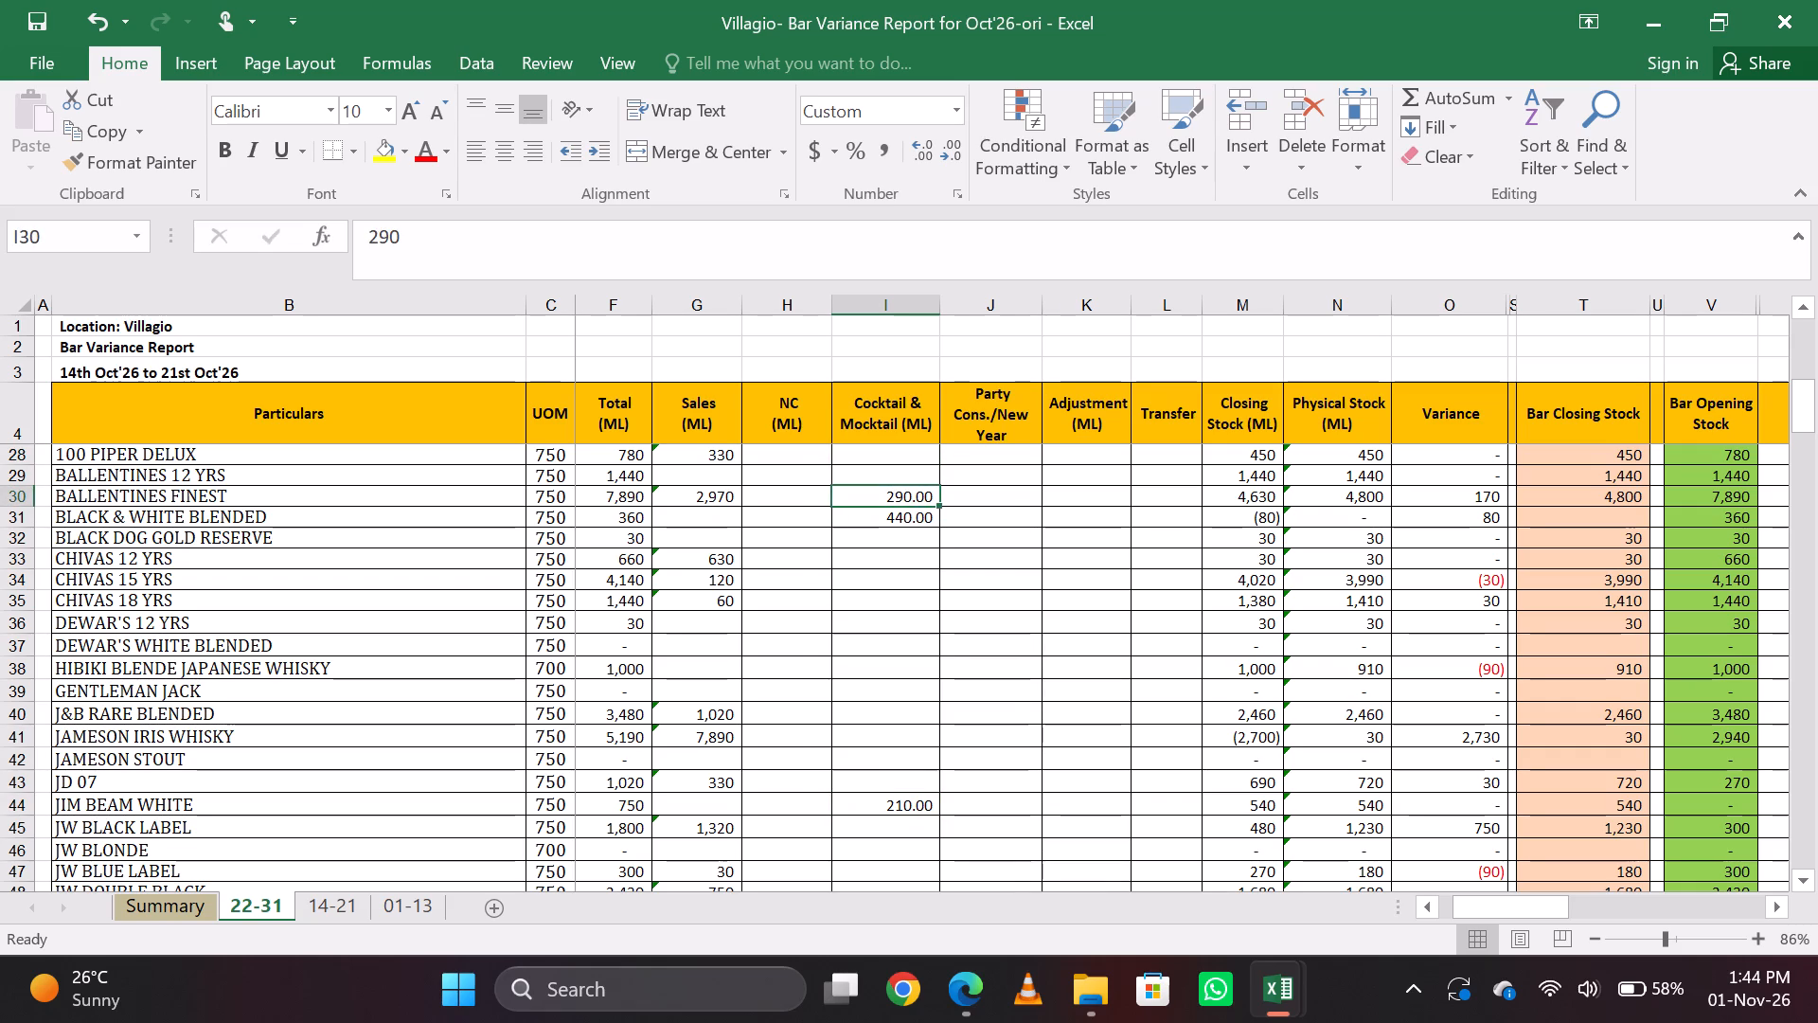
left_click(538, 258)
key("equal")
key("BackSpace")
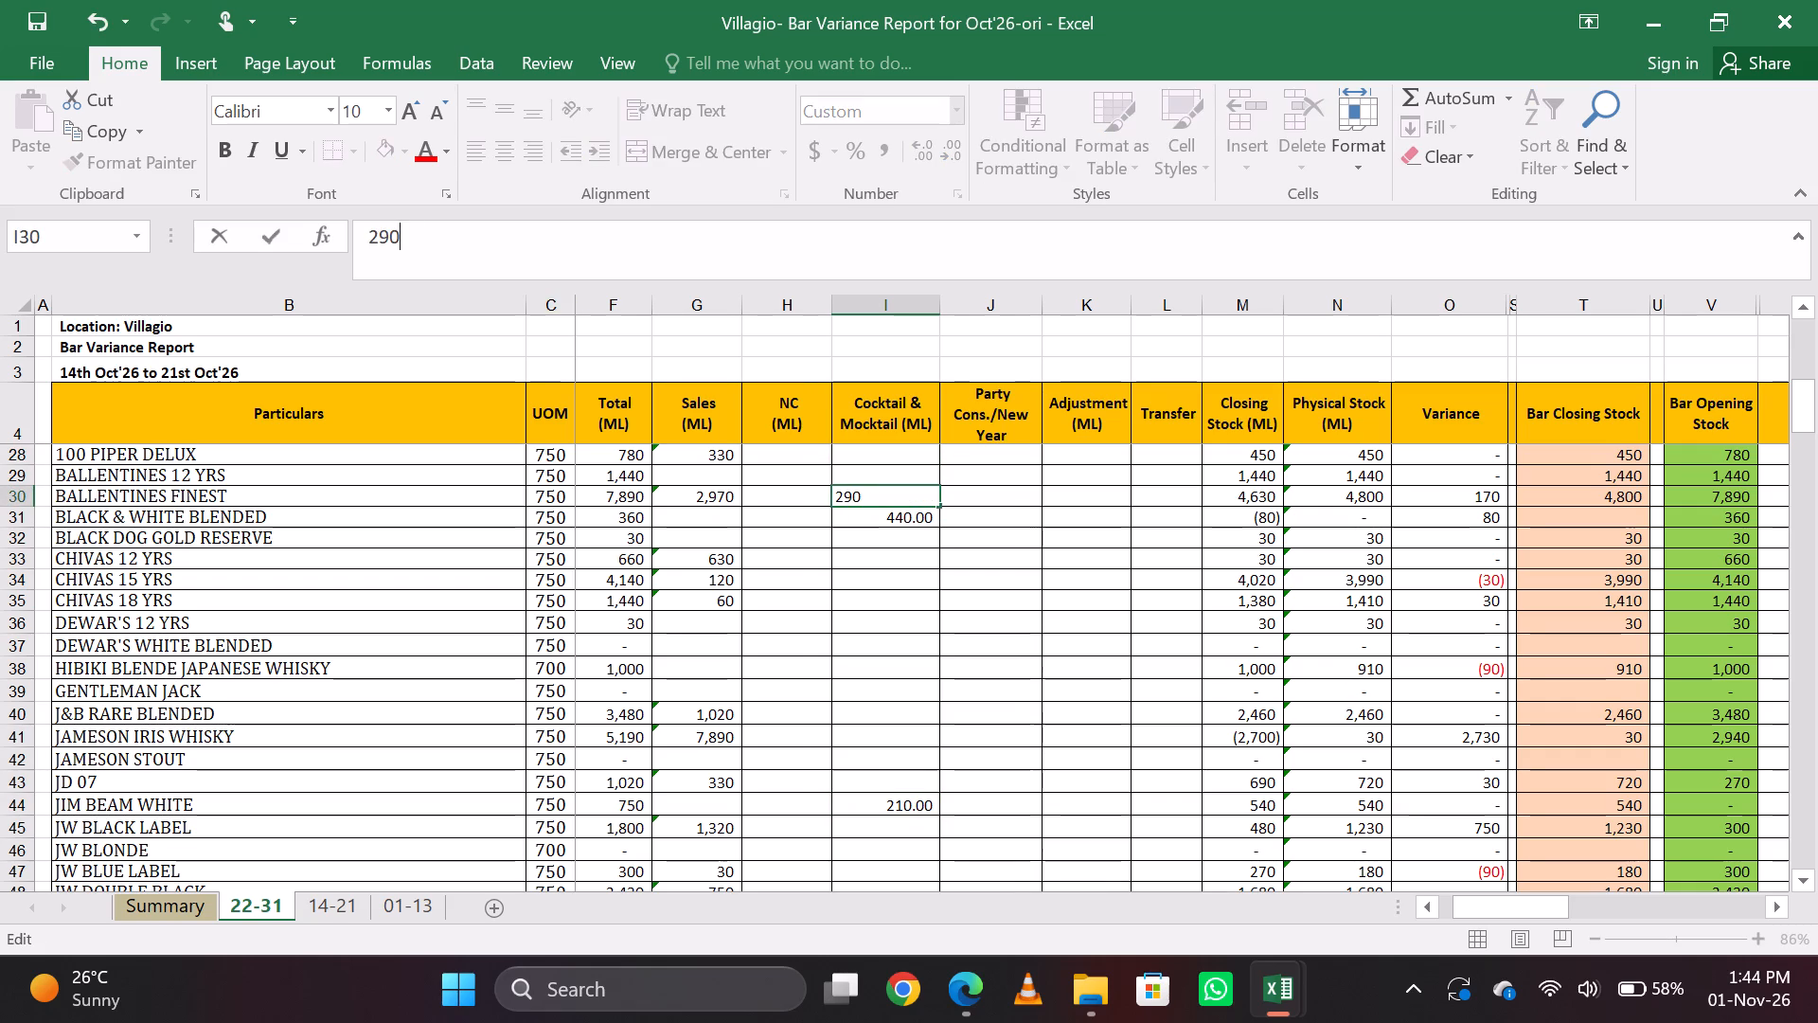
type("_1")
key("BackSpace")
key("BackSpace")
type("-170")
key("Left")
key("Left")
key("Left")
key("Left")
key("Left")
key("Left")
key("Left")
key("Left")
key("Left")
key("Left")
key("Left")
key("Left")
key("Left")
key("Left")
key("Left")
key("Left")
key("equal")
key("Return")
key("Up")
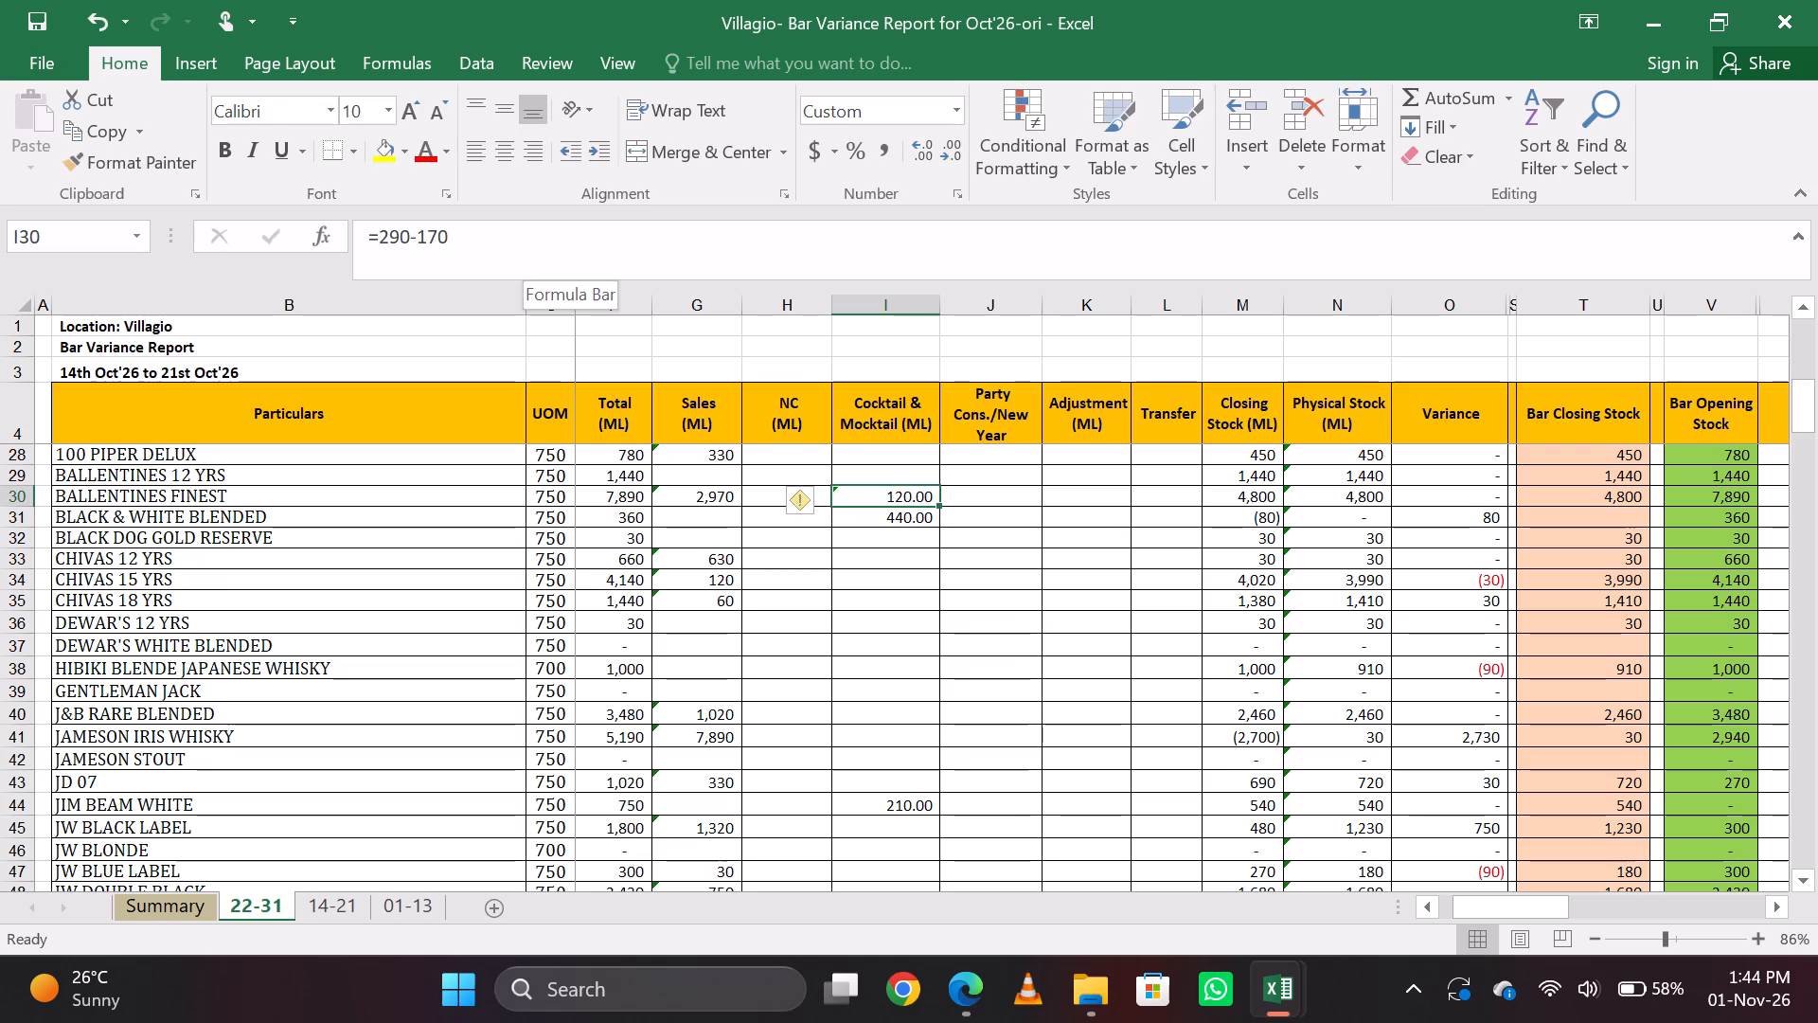
Check the Ballentines Finest and Black & White Blended rows between the cocktail quantity and bar closing stock.
key("Right")
key("Right")
key("Right")
key("Right")
key("Right")
key("Right")
key("Right")
key("Right")
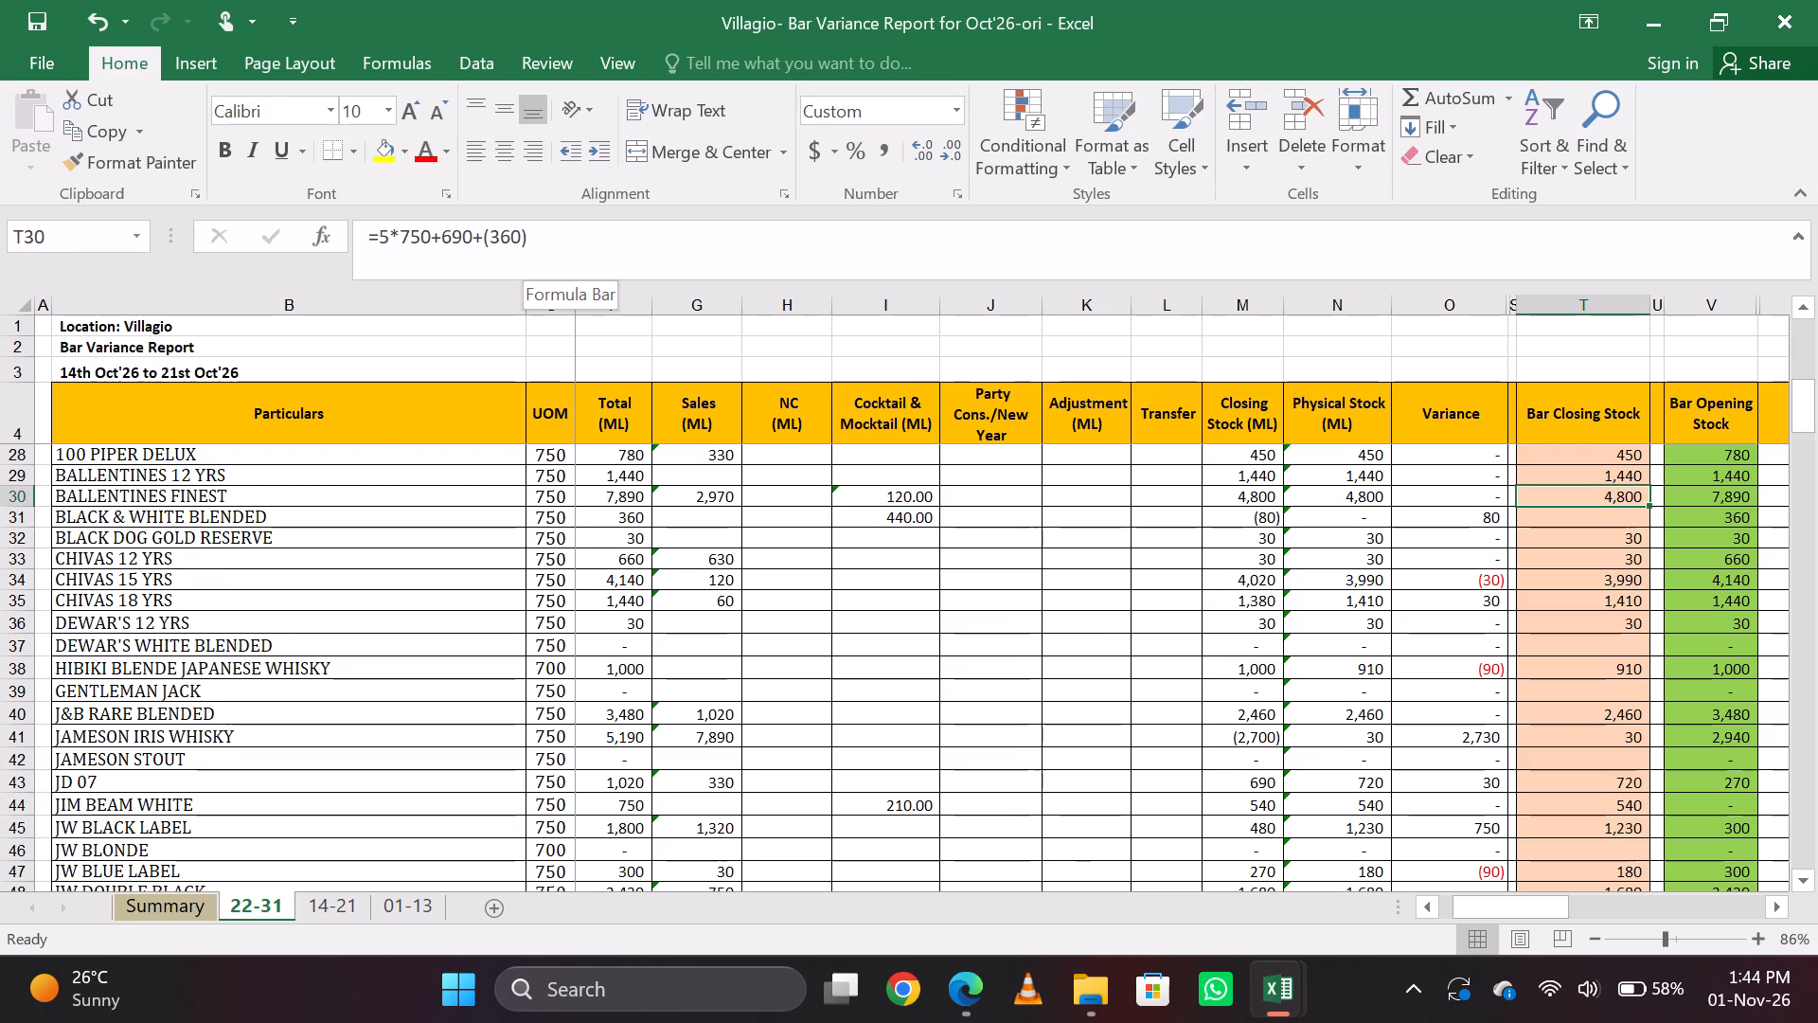
key("Down")
key("Left")
key("Left")
key("Left")
key("Left")
key("Left")
key("Left")
key("Left")
key("Left")
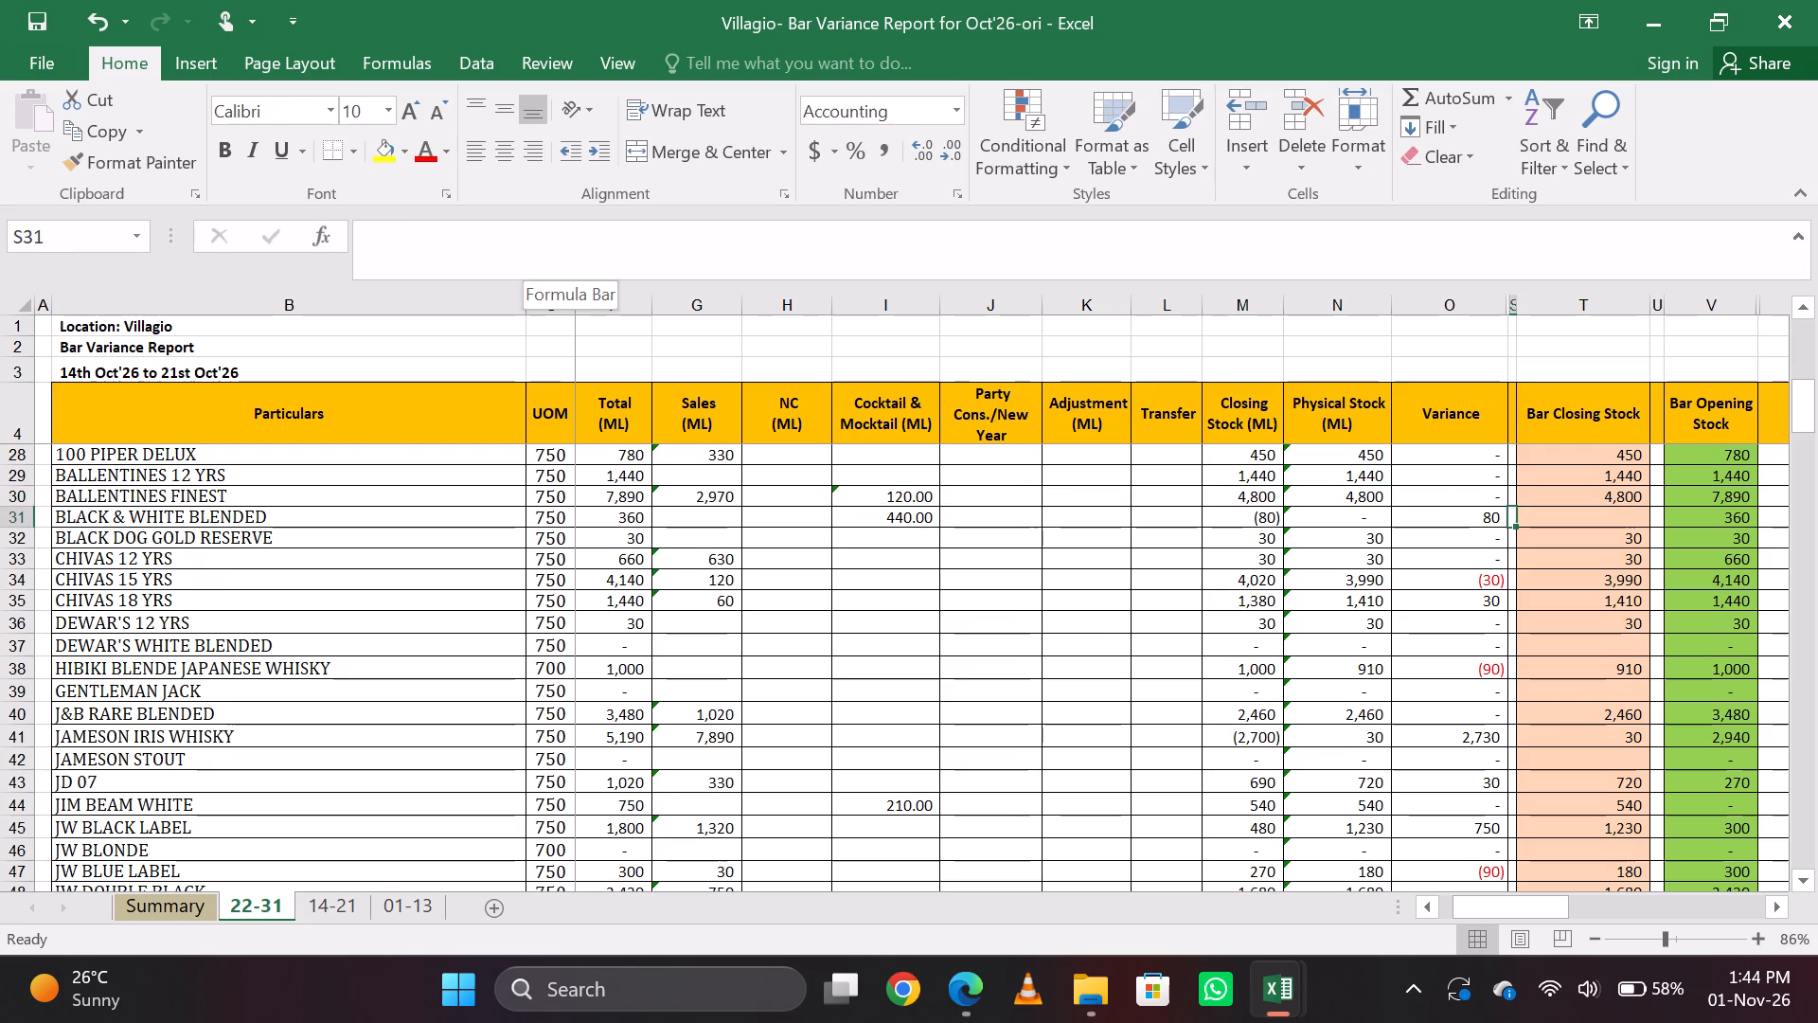
key("Left")
key("Right")
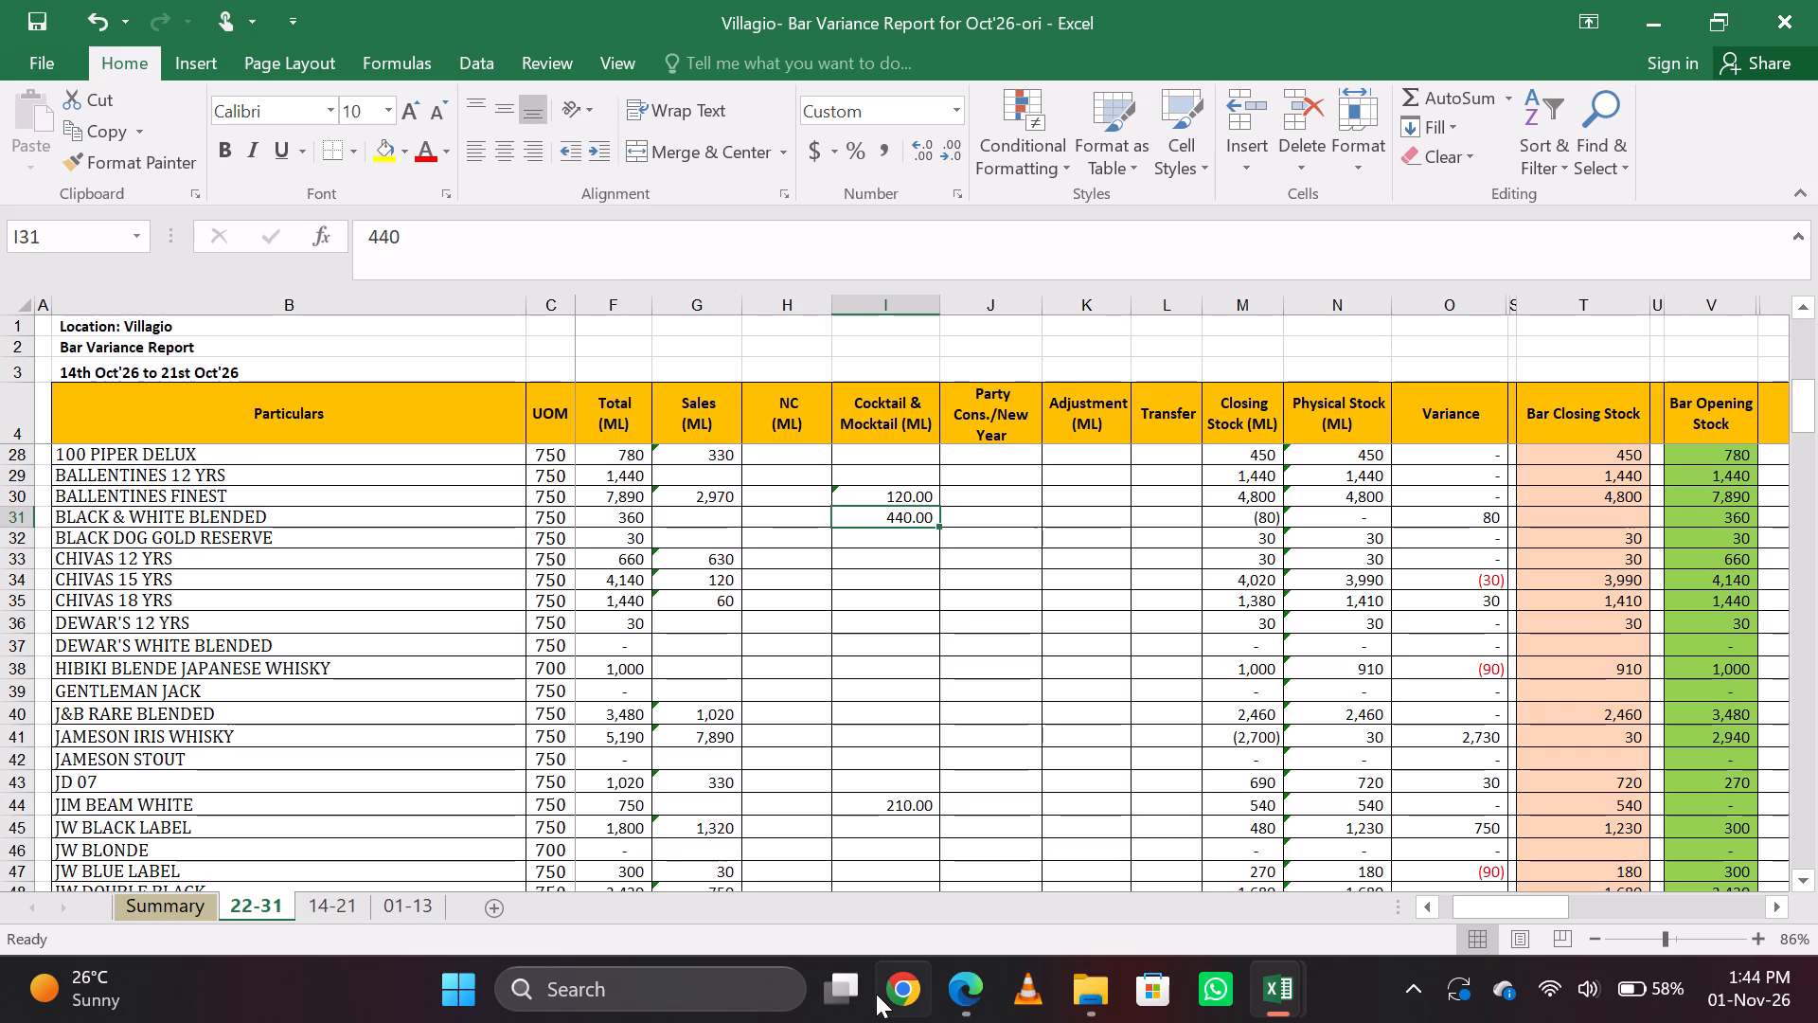
Examine the cocktail and mocktail quantities in the whisky rows below Black & White Blended.
key("Down")
key("Down")
key("Down")
key("Down")
key("Down")
key("Down")
key("Down")
key("Down")
key("Down")
key("Down")
key("Down")
key("Down")
key("Up")
key("Up")
key("Up")
key("Up")
key("Up")
key("Up")
key("Up")
key("Up")
key("Up")
key("Up")
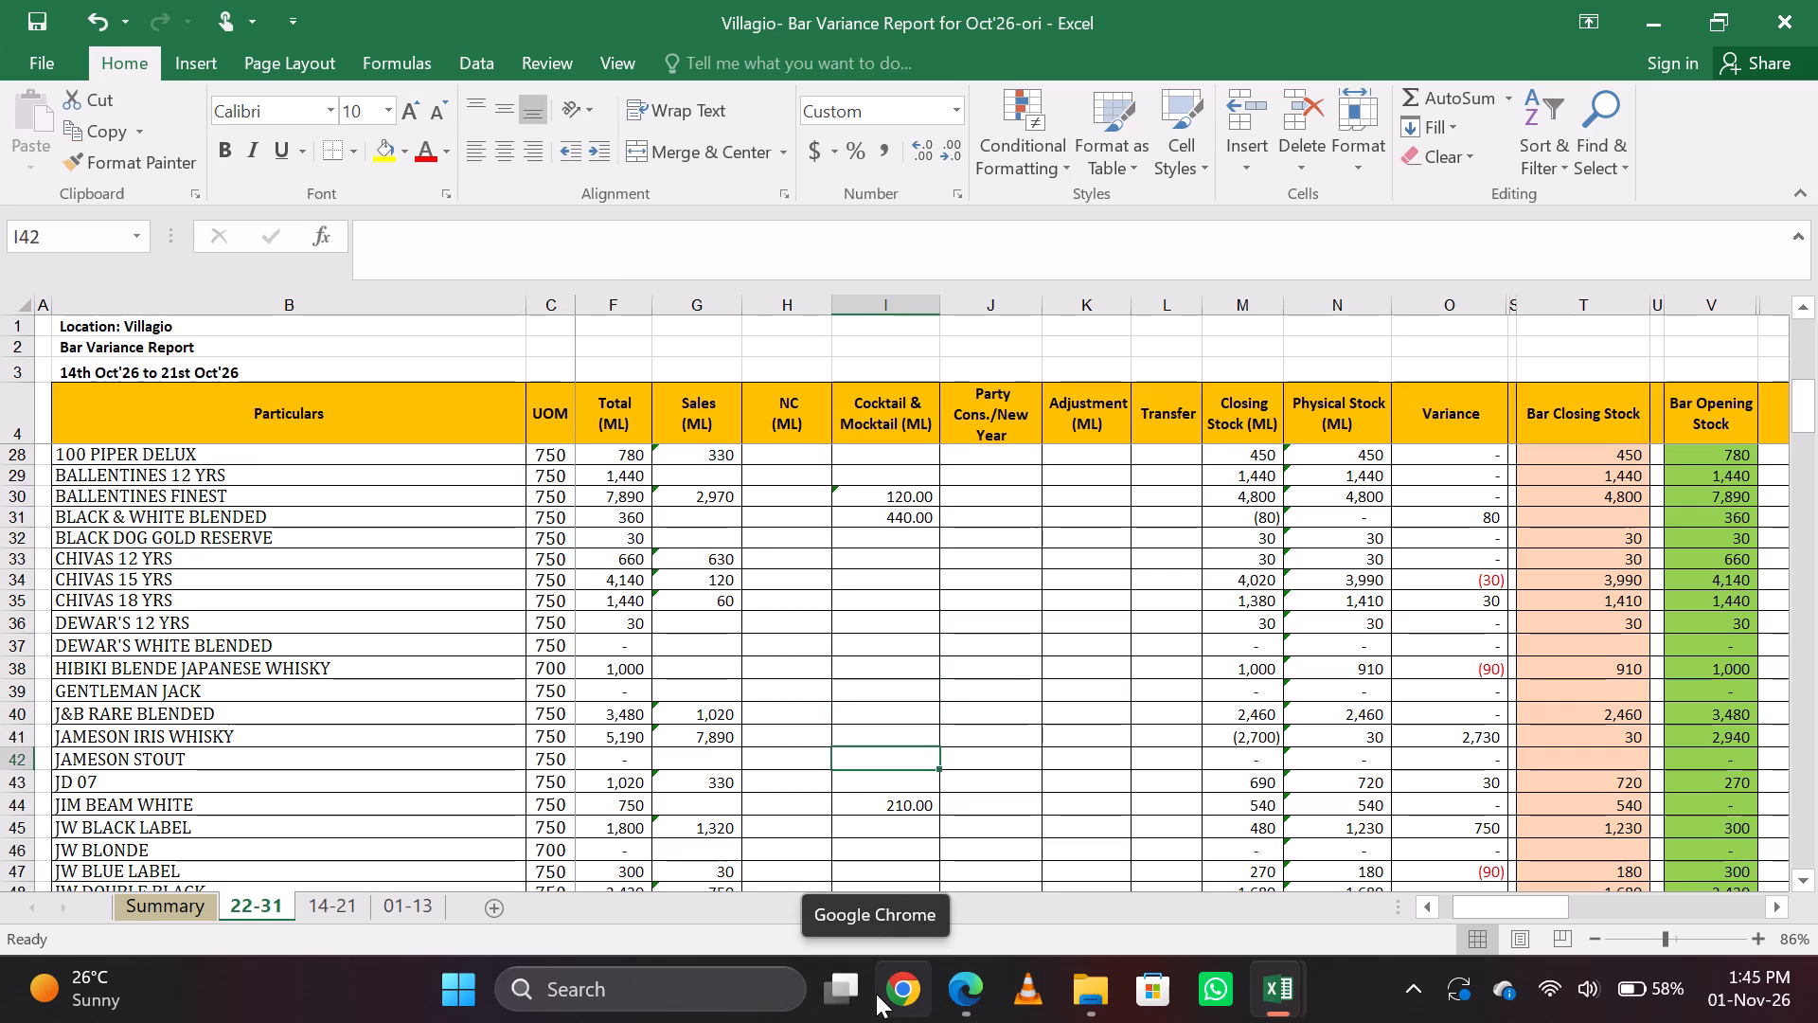
key("Up")
key("Up")
Enter 260 as the bar closing stock of Black & White Blended.
key("Right")
key("Right")
key("Right")
key("Right")
key("Right")
key("Right")
key("Right")
key("Right")
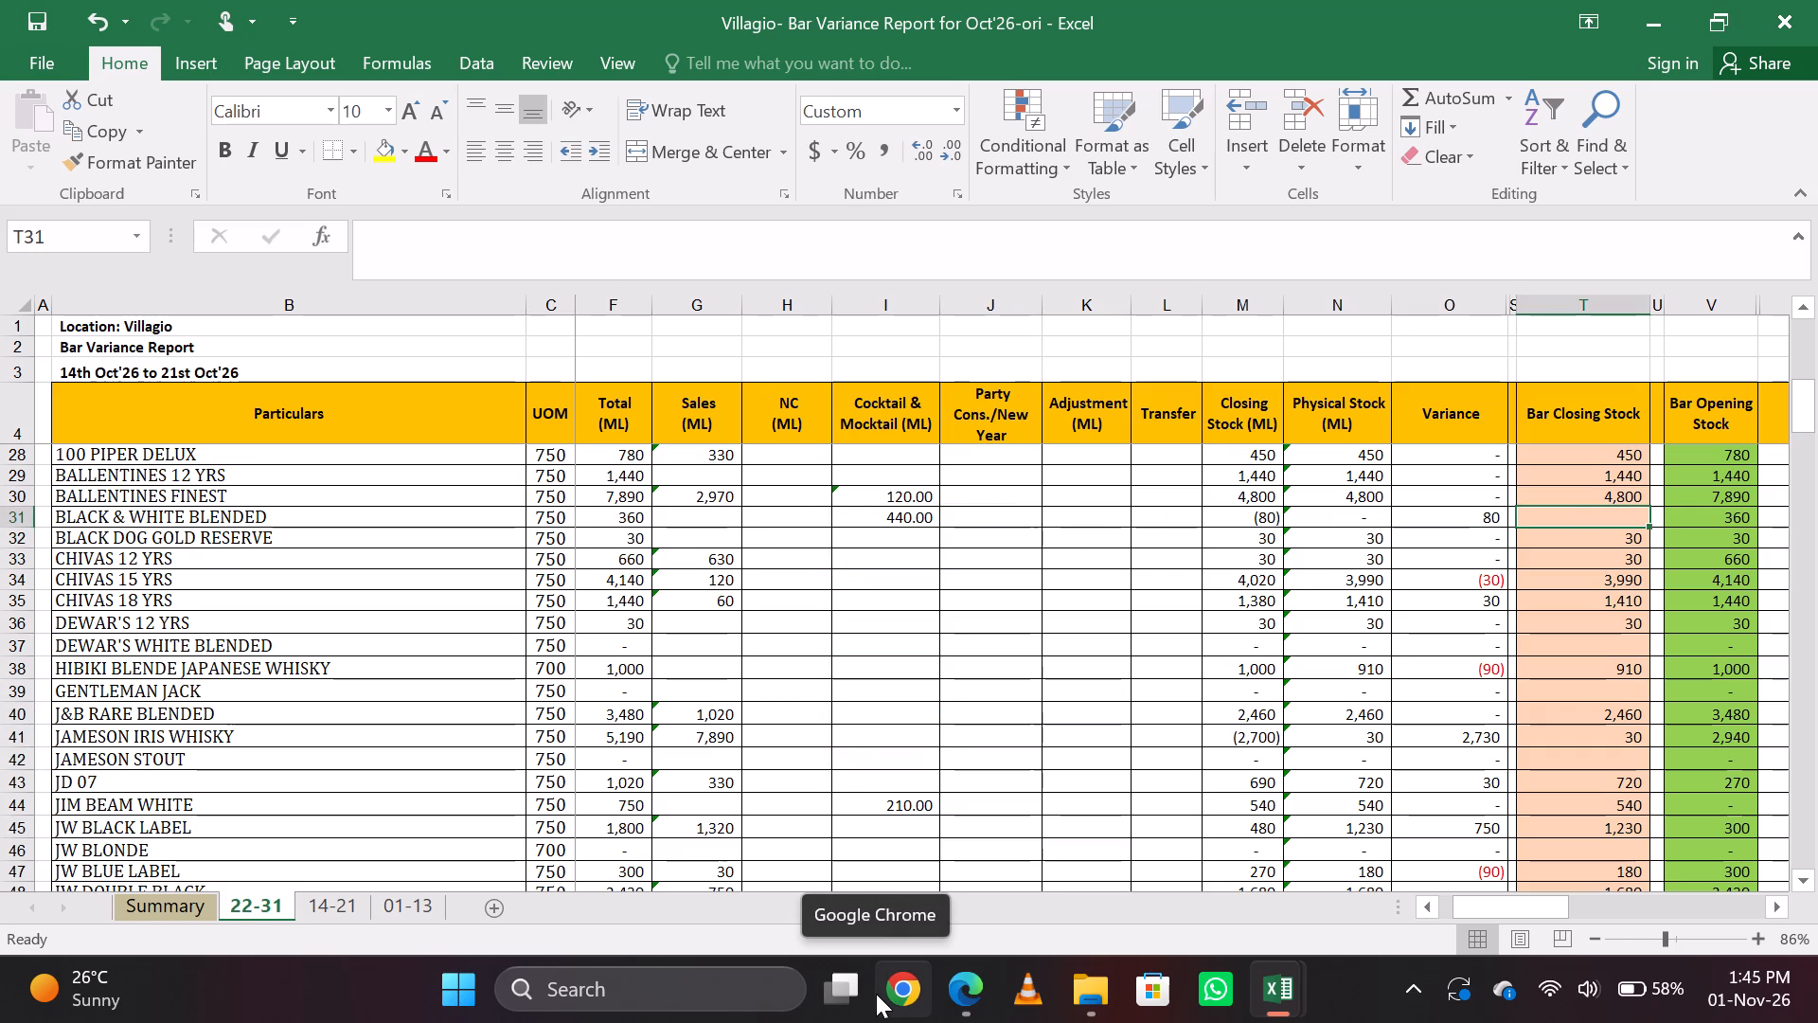
type("260")
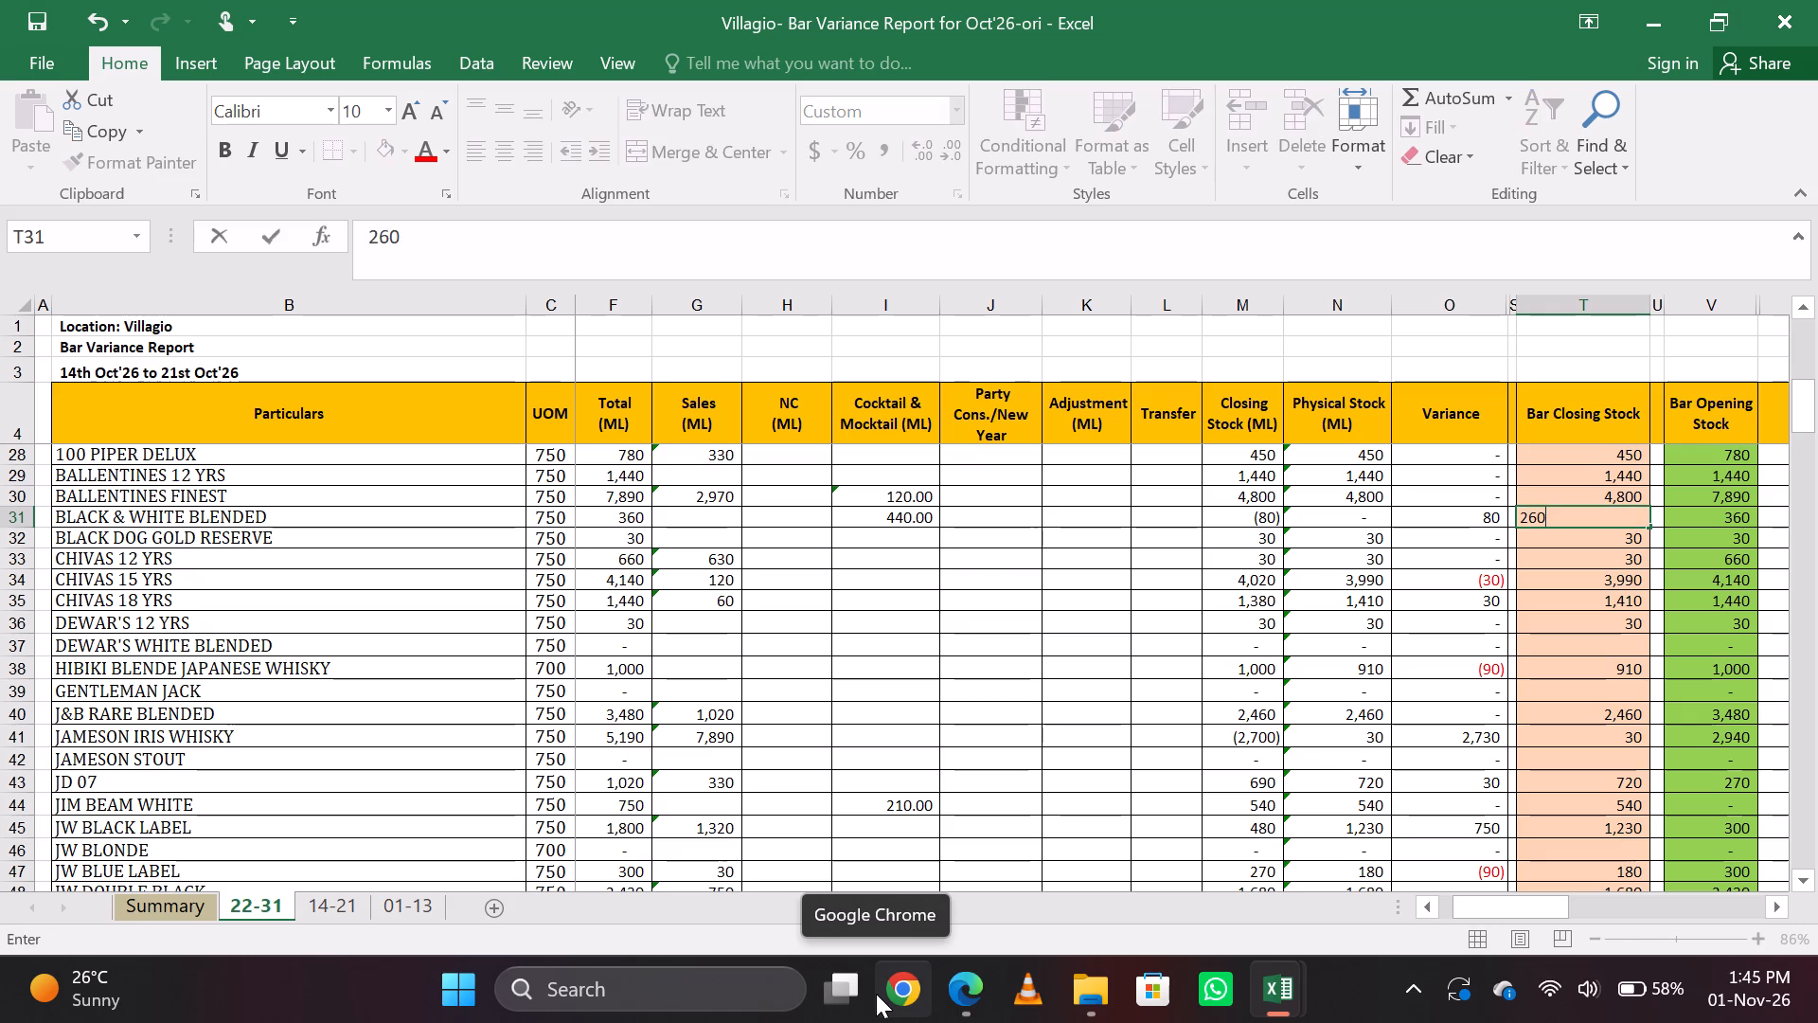
key("Return")
key("Up")
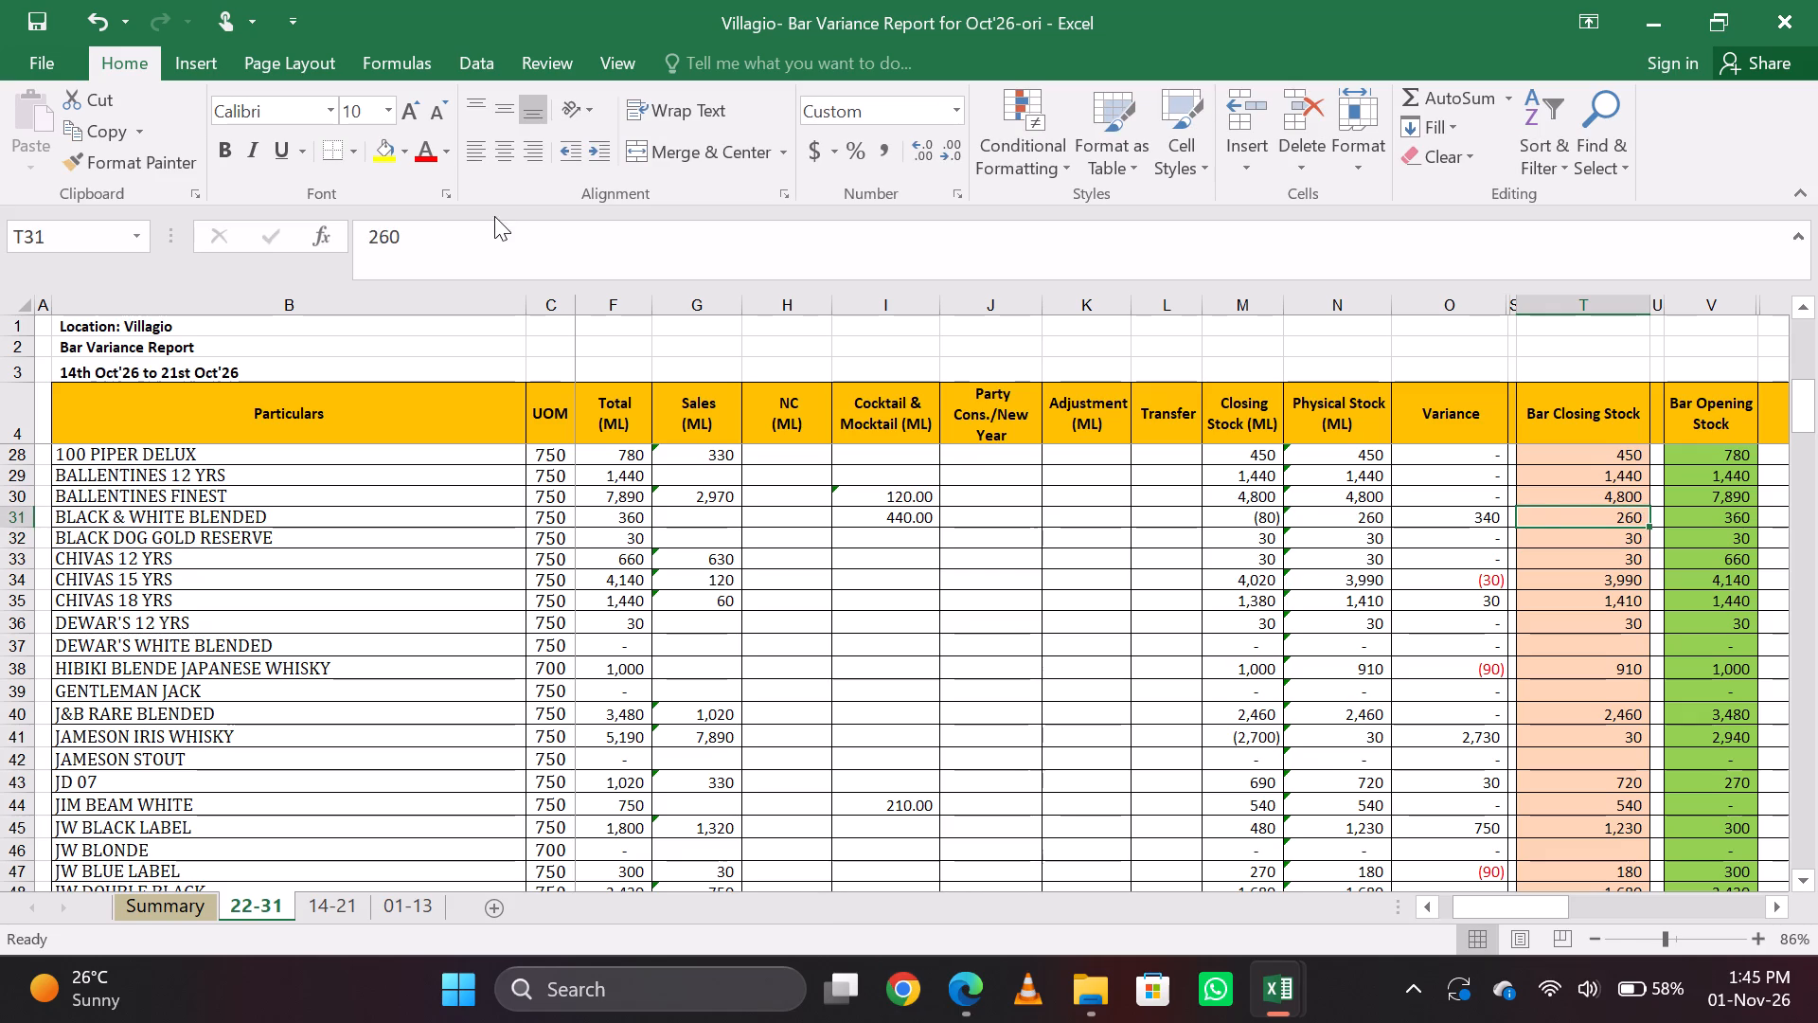
Make the bar closing stock of Black & White Blended negative by enclosing it in parentheses, as (260).
left_click(491, 231)
key("shift+parenright")
key("Left")
key("Left")
key("Left")
key("Left")
key("Left")
key("Left")
key("Left")
key("Left")
key("Left")
key("Left")
key("Left")
key("Left")
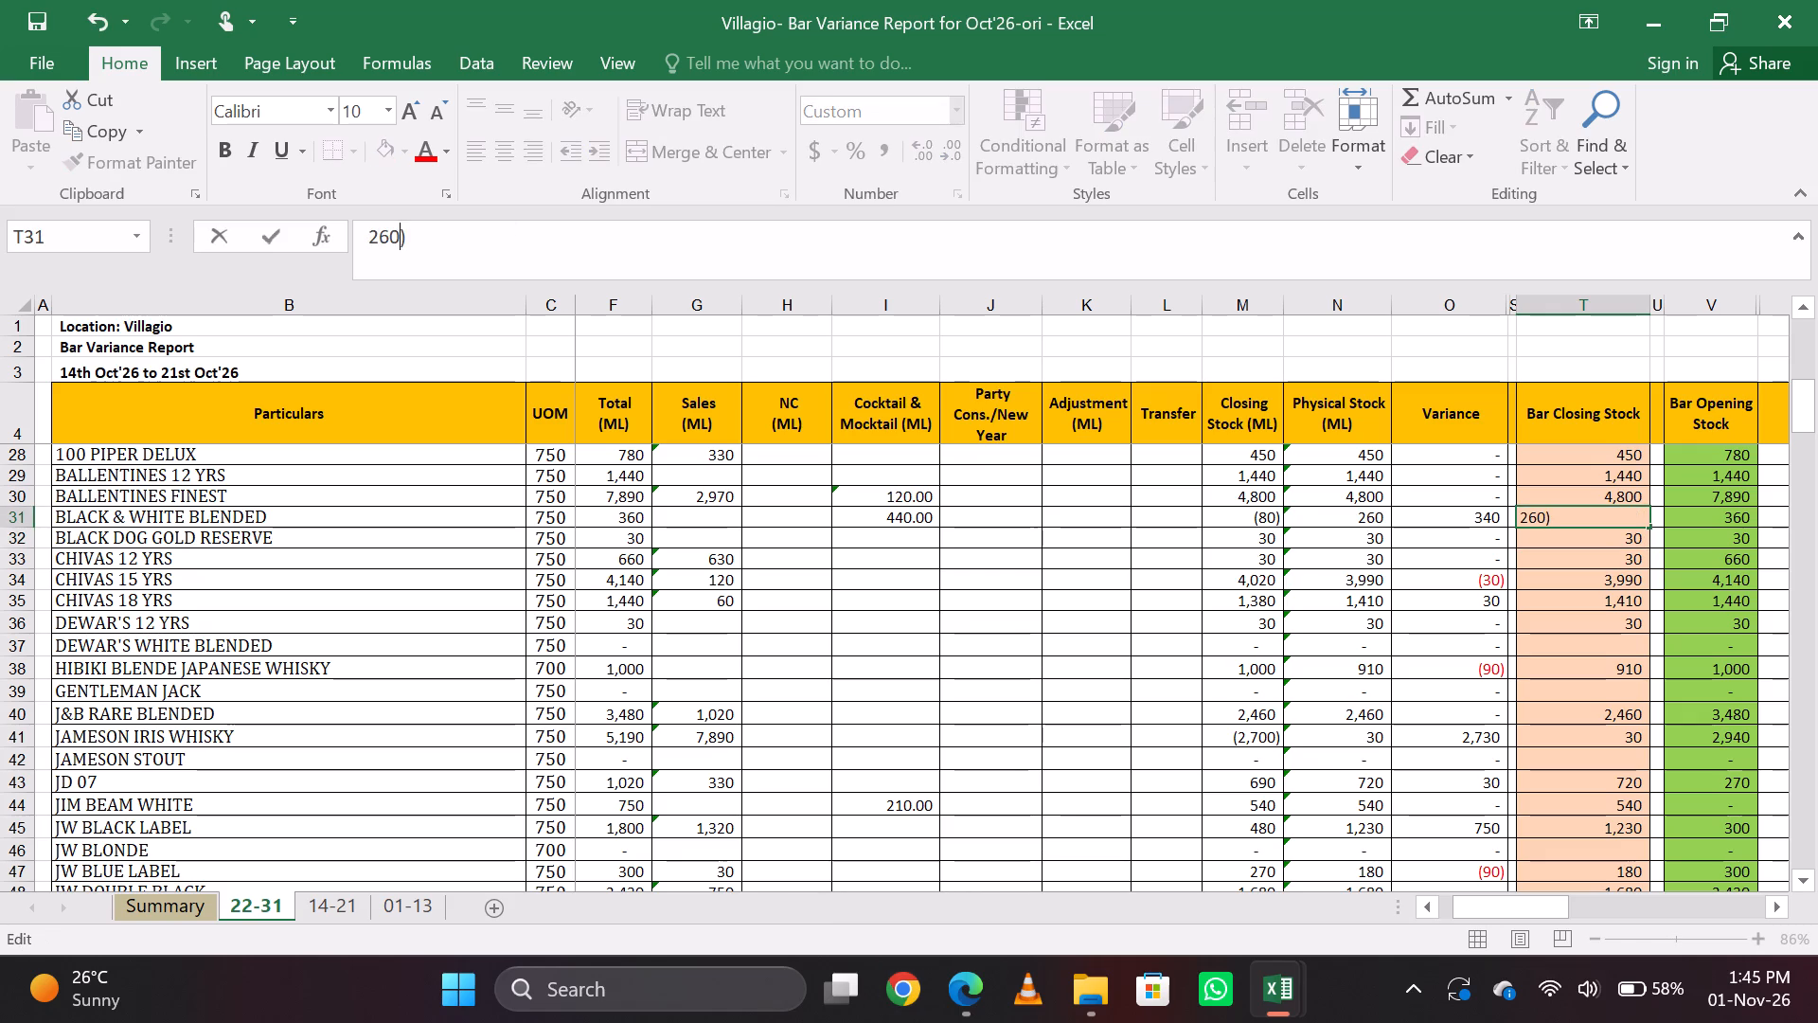
key("shift+parenleft")
key("Return")
key("Up")
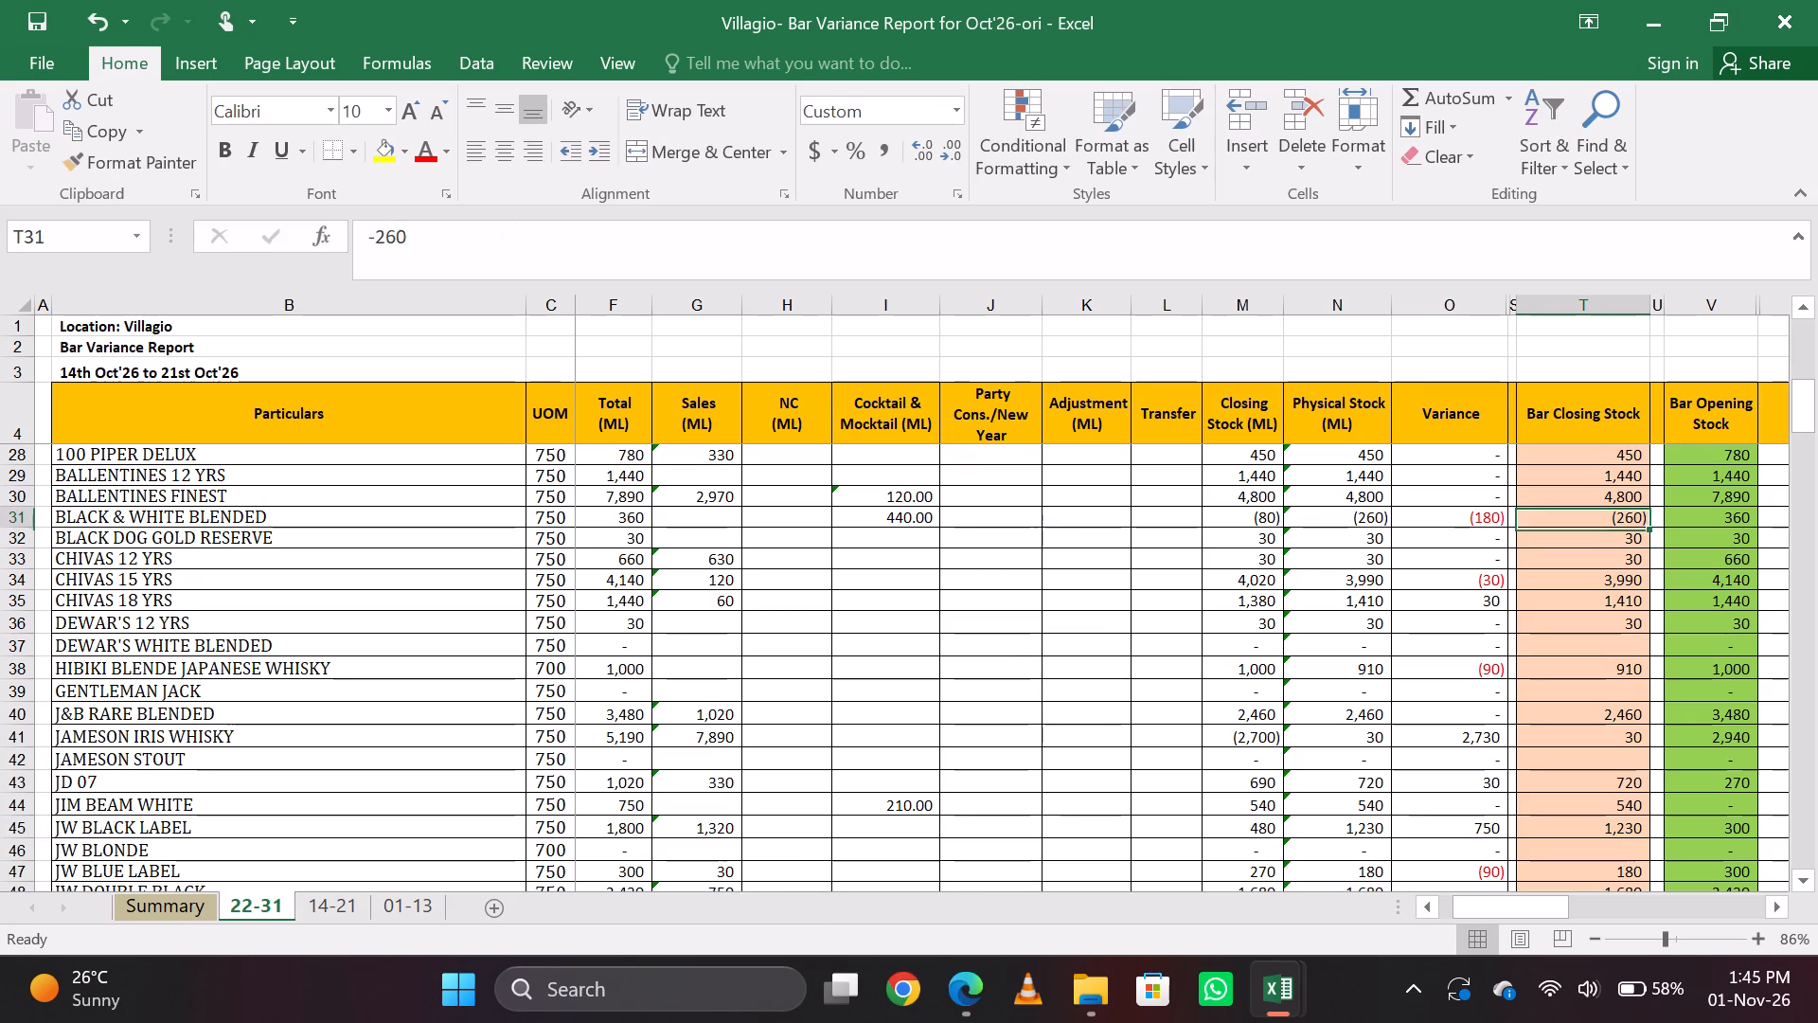
Copy the 440 ml cocktail and mocktail quantity from Black & White Blended to the Exclamation Whiskey row.
key("Left")
key("Left")
key("Left")
key("Left")
key("Left")
key("Left")
key("Left")
key("Left")
key("Right")
key("Right")
key("Right")
key("Right")
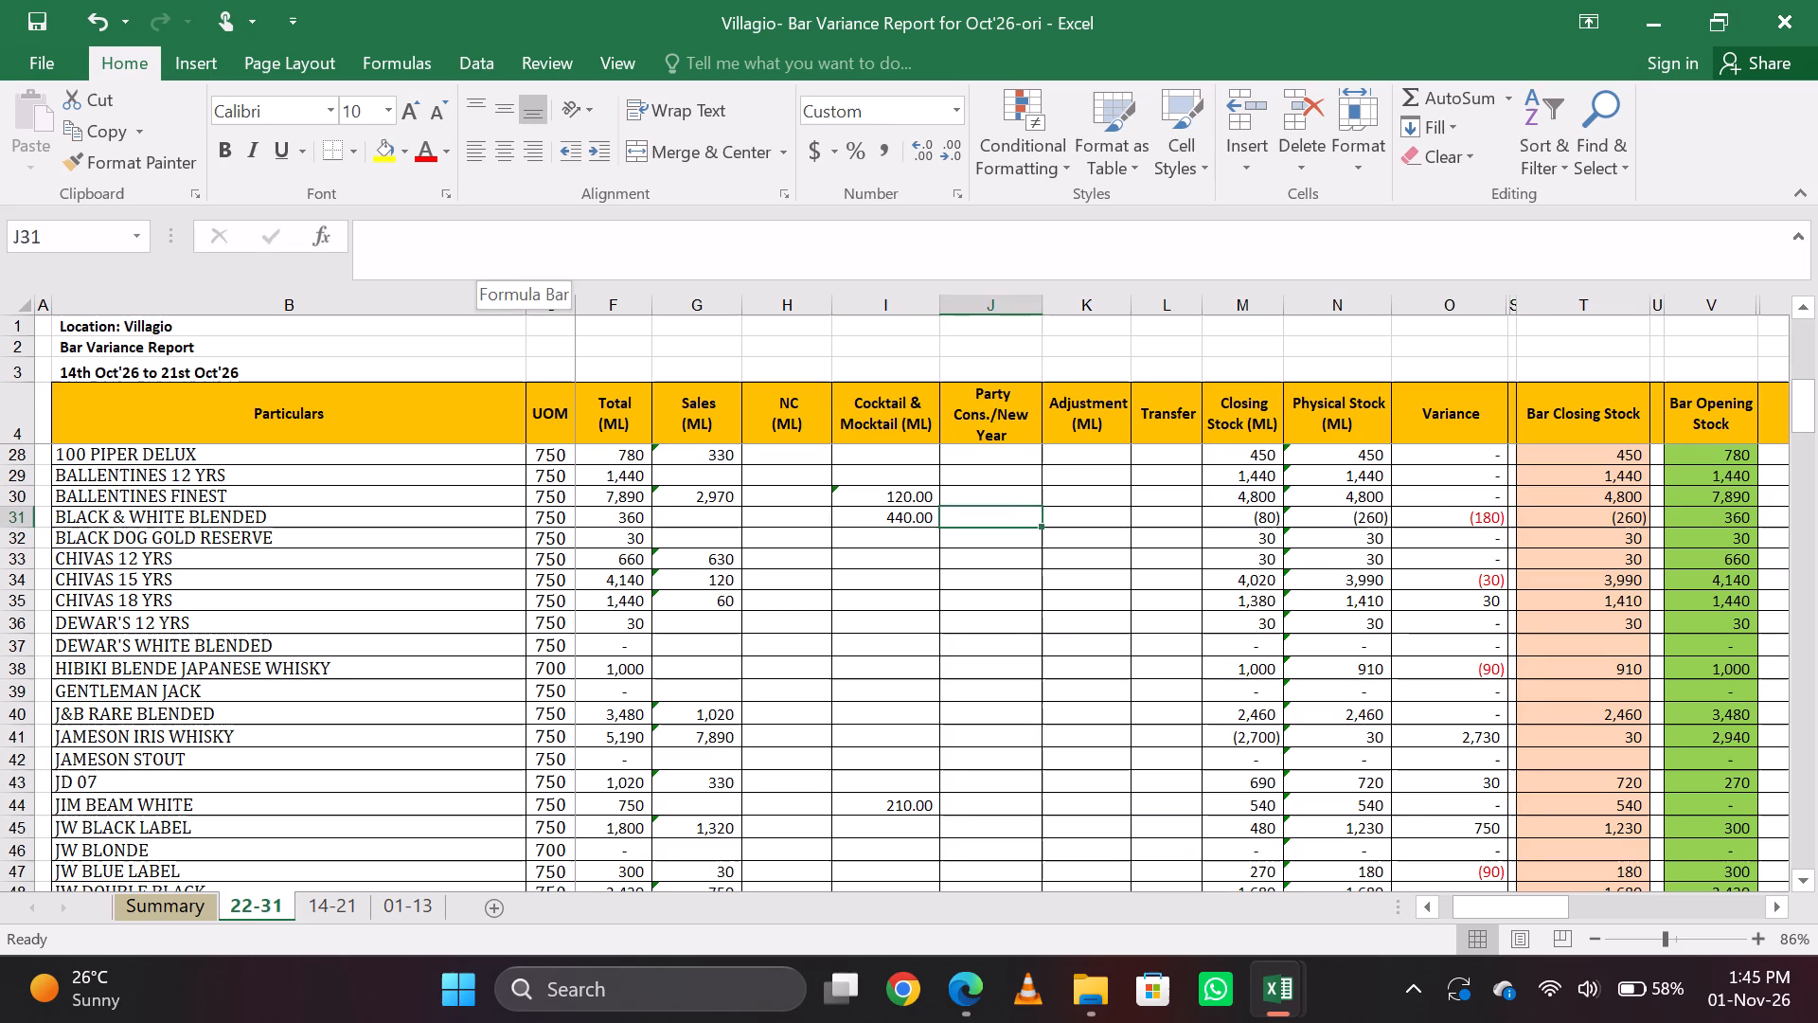
key("Left")
key("Left")
key("Left")
key("Left")
key("ctrl+c")
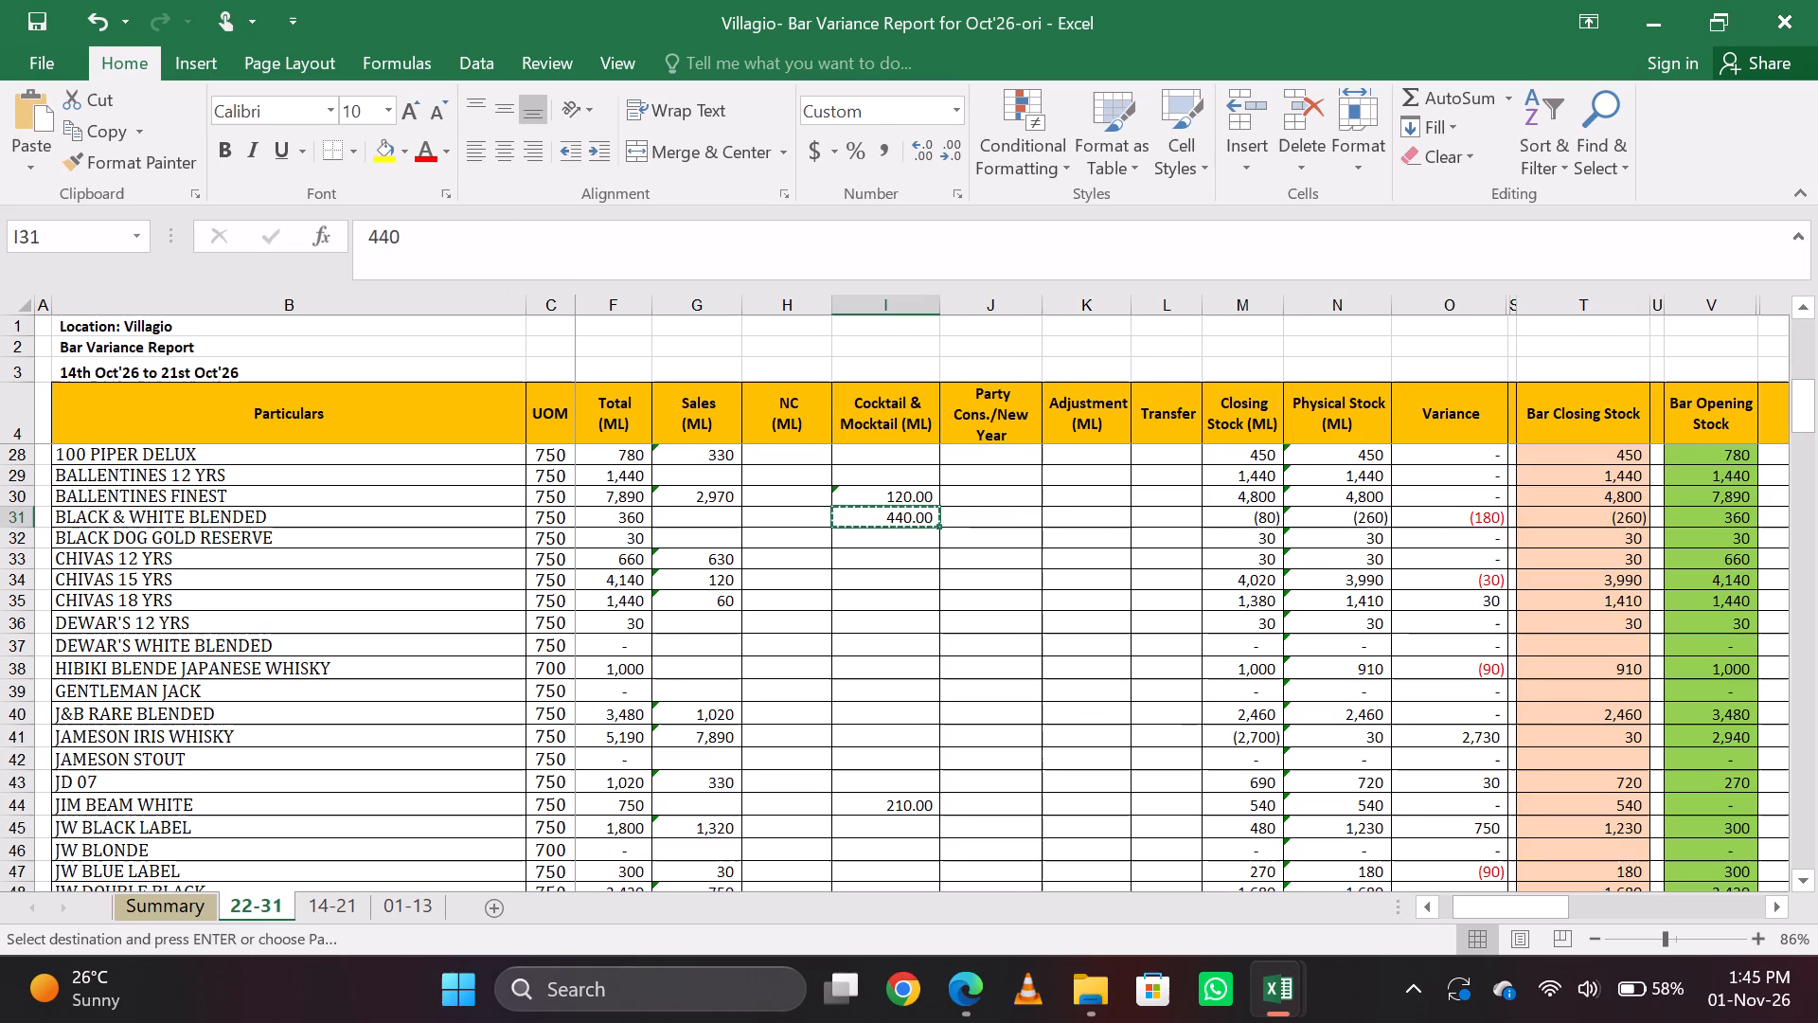
key("Right")
key("Left")
key("Down")
key("Down")
key("Down")
key("Down")
key("Down")
key("Down")
key("Down")
key("Down")
key("Down")
key("Down")
key("Down")
key("Down")
key("Down")
key("Down")
key("Down")
key("Down")
key("Down")
key("Down")
key("Down")
key("Down")
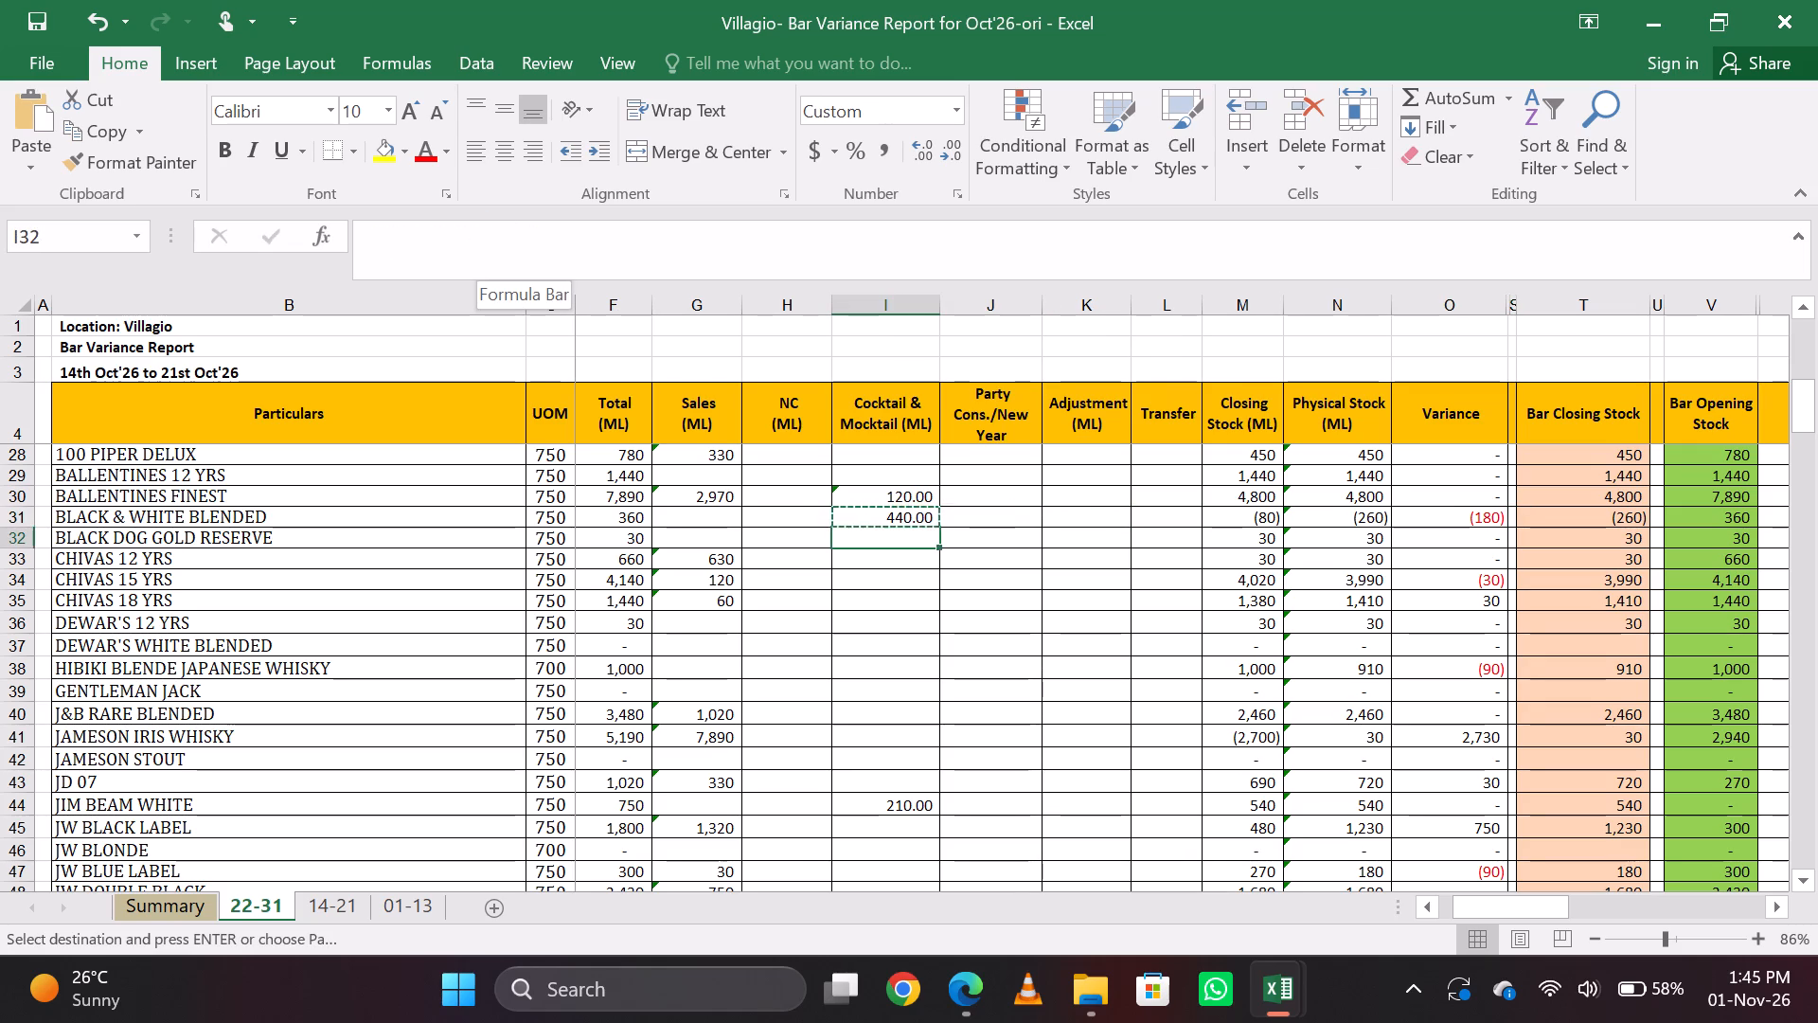
key("Down")
key("Down")
key("Down")
key("Down")
key("Down")
key("Down")
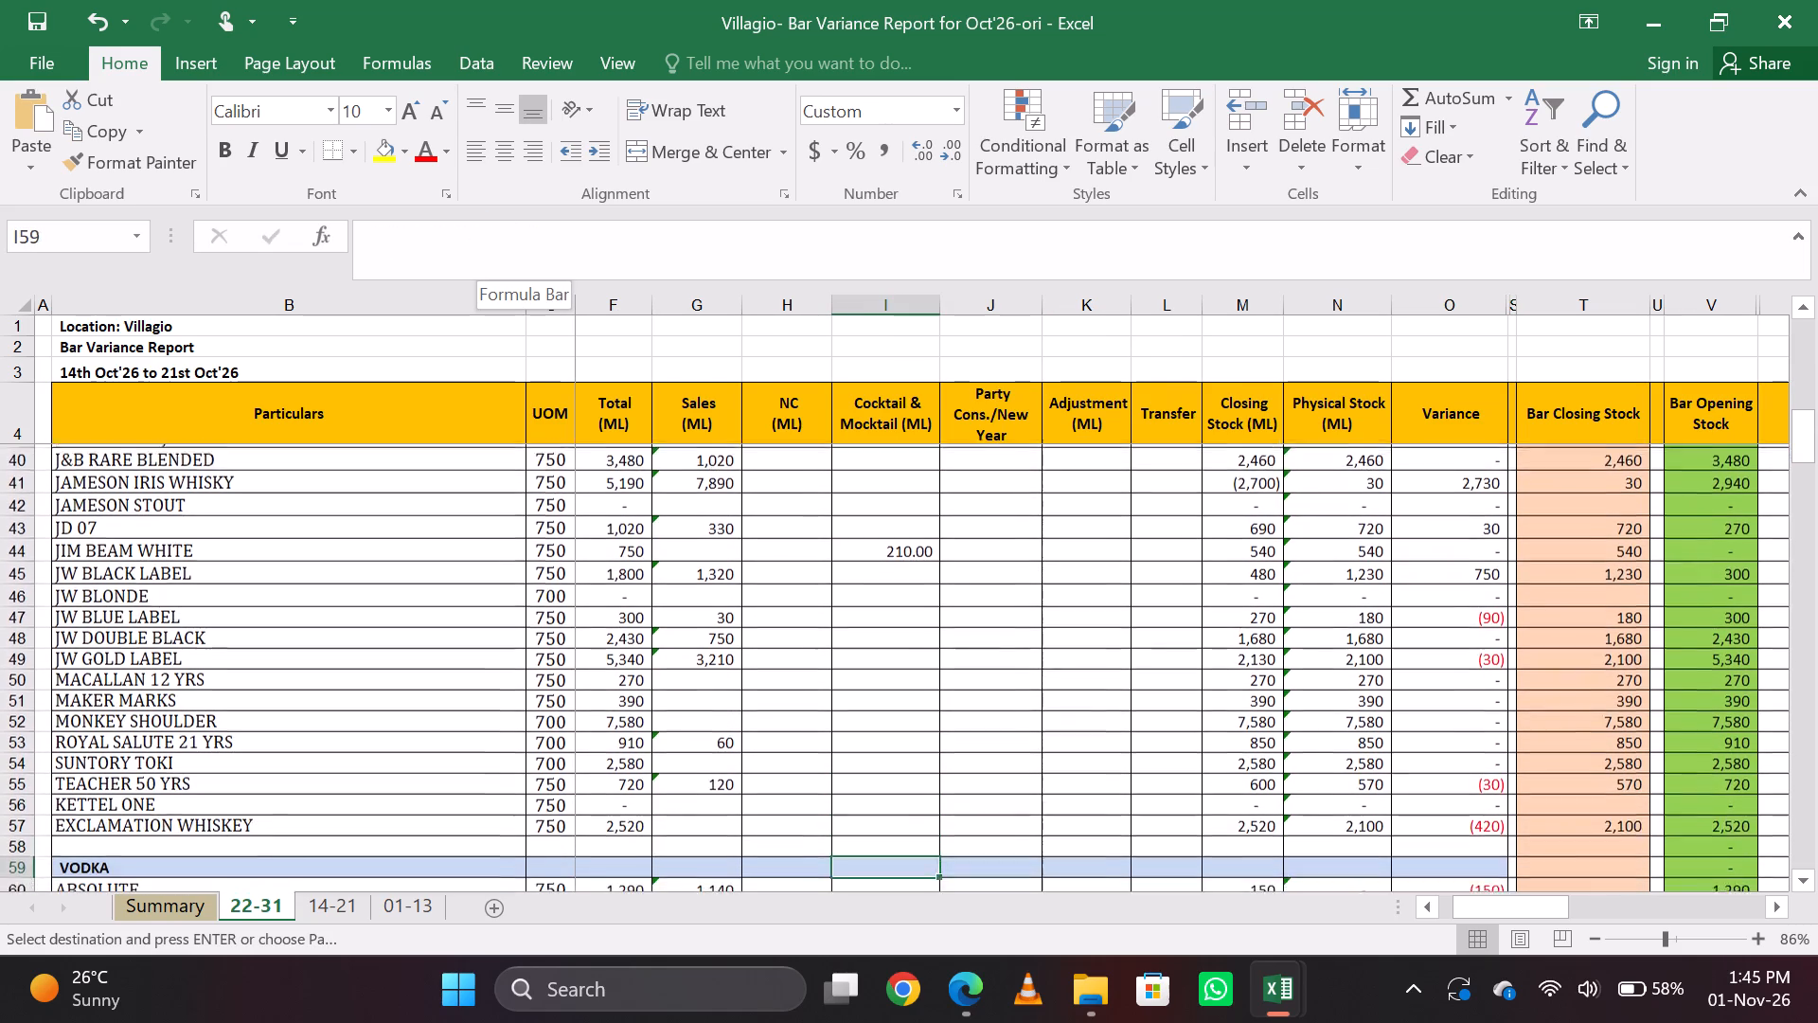
key("Up")
key("Up")
key("Up")
key("ctrl+v")
Clear the cocktail and mocktail quantity of Black & White Blended.
key("Up")
key("Up")
key("Up")
key("Up")
key("Up")
key("Up")
key("Up")
key("Up")
key("Up")
key("Up")
key("Up")
key("Up")
key("Up")
key("Up")
key("Up")
key("Up")
key("Up")
key("Up")
key("Up")
key("Up")
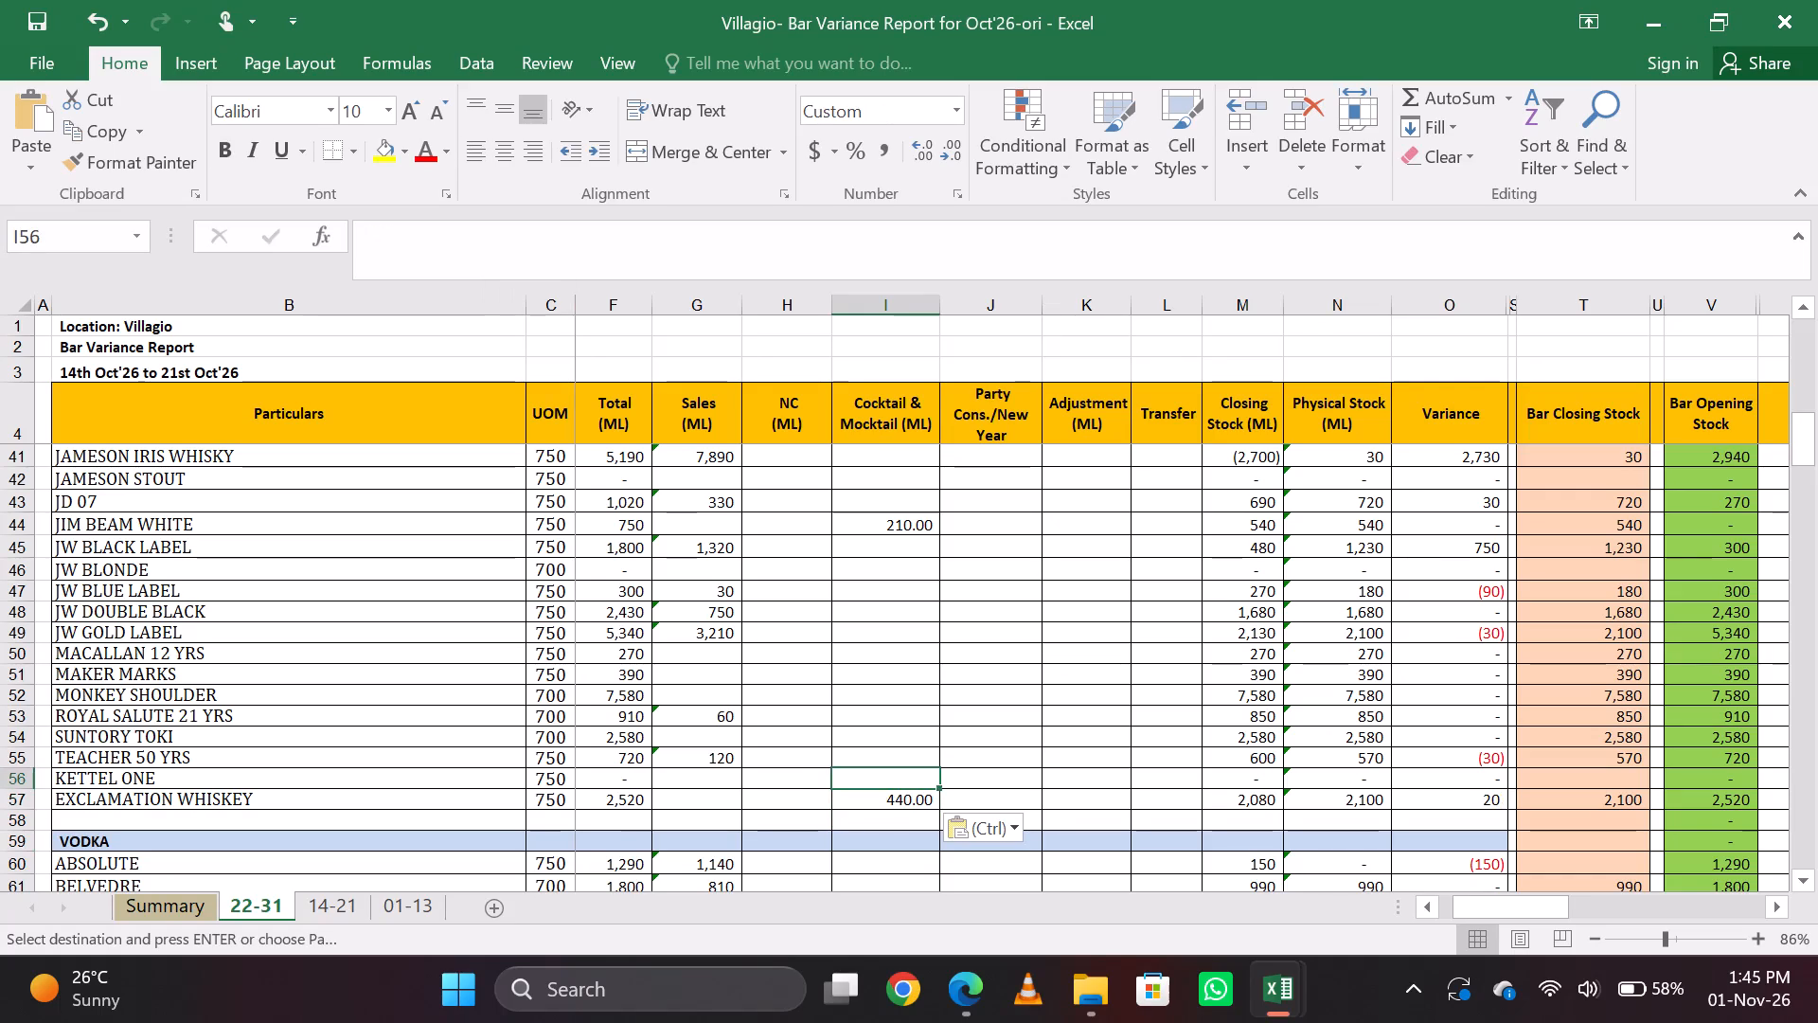
key("Down")
key("Down")
key("Down")
key("Down")
key("Down")
key("Down")
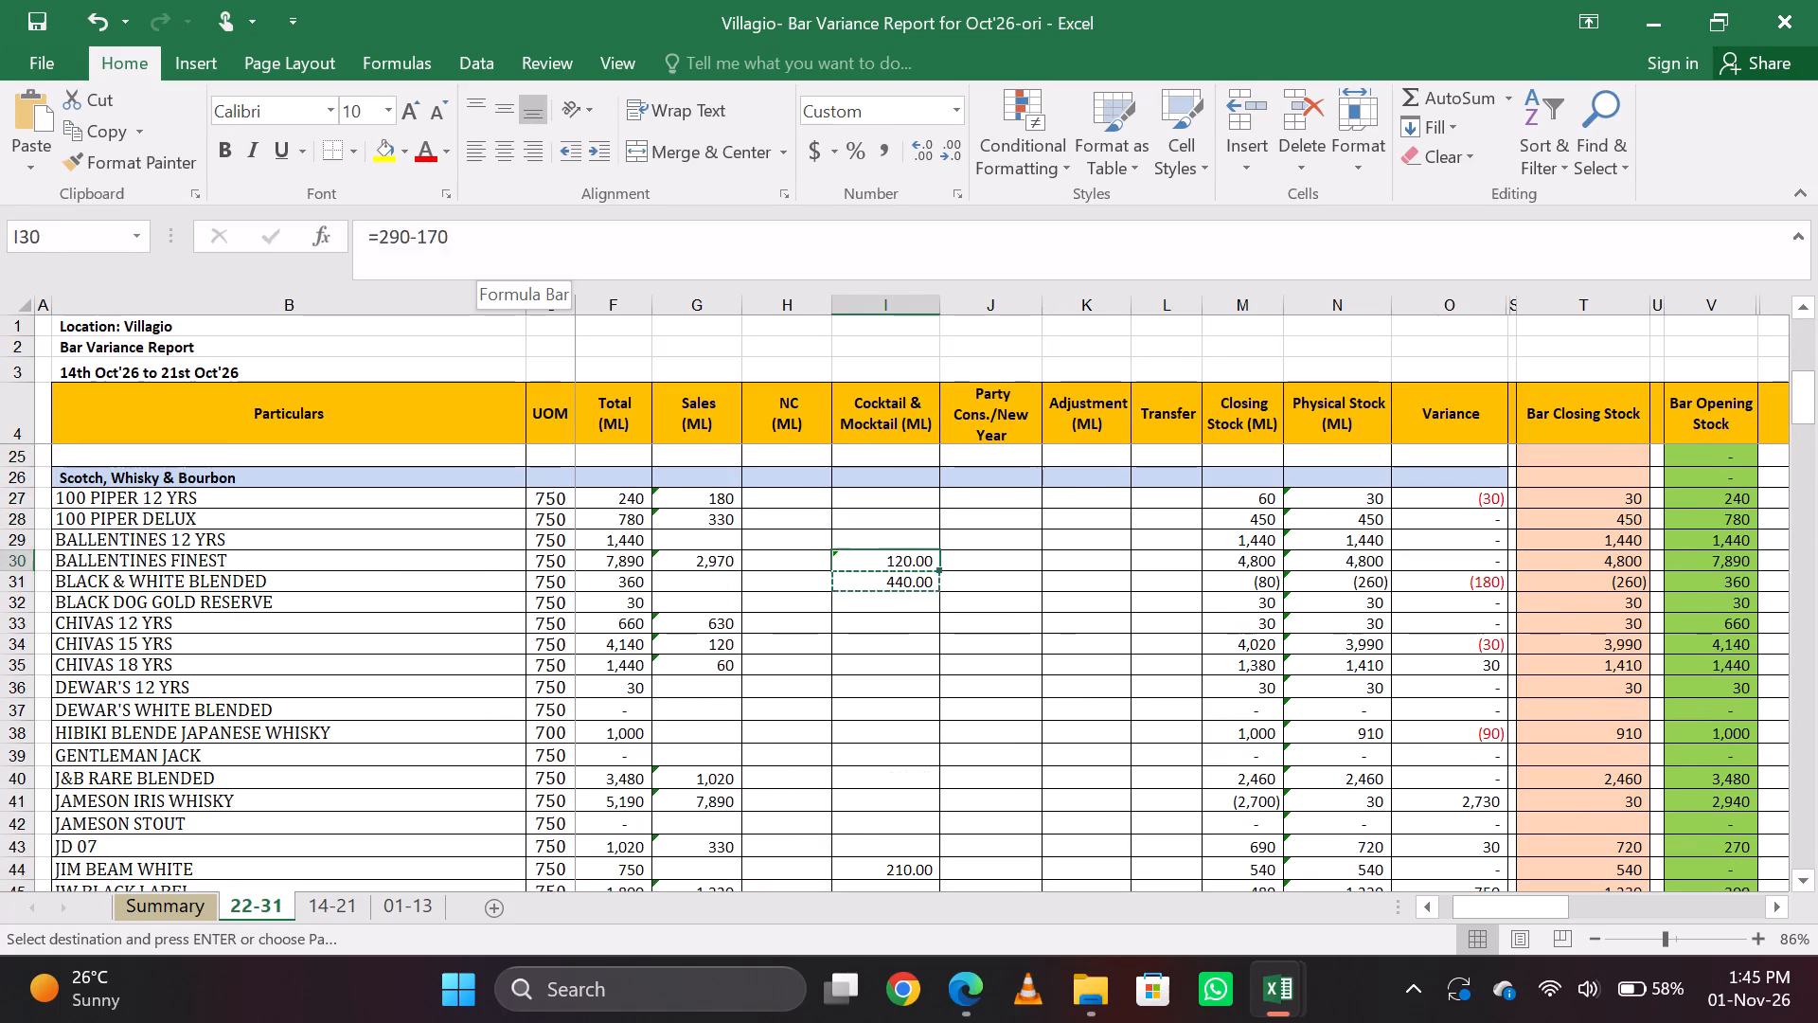
key("BackSpace")
key("Return")
Check the Black & White Blended row from the cocktail quantity across to the variance and bar closing stock.
key("Up")
key("Right")
key("Right")
key("Right")
key("Right")
key("Right")
key("Right")
key("Right")
key("Right")
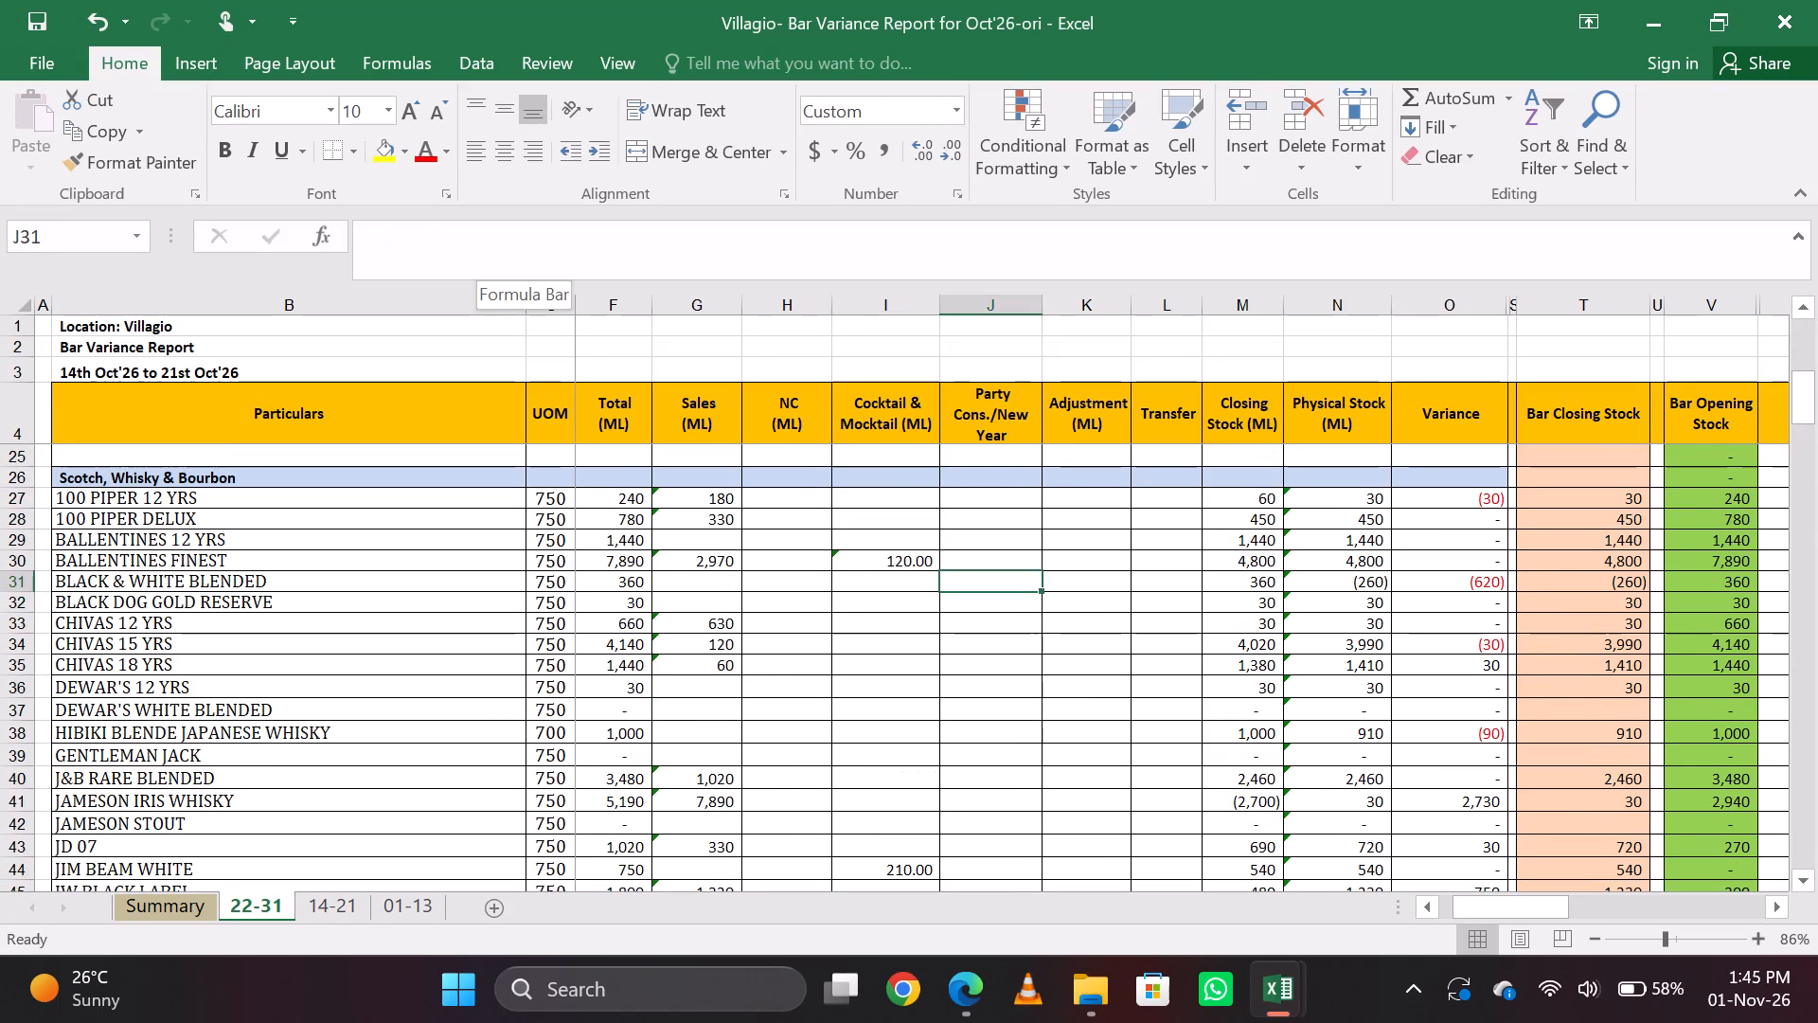
key("Left")
key("Left")
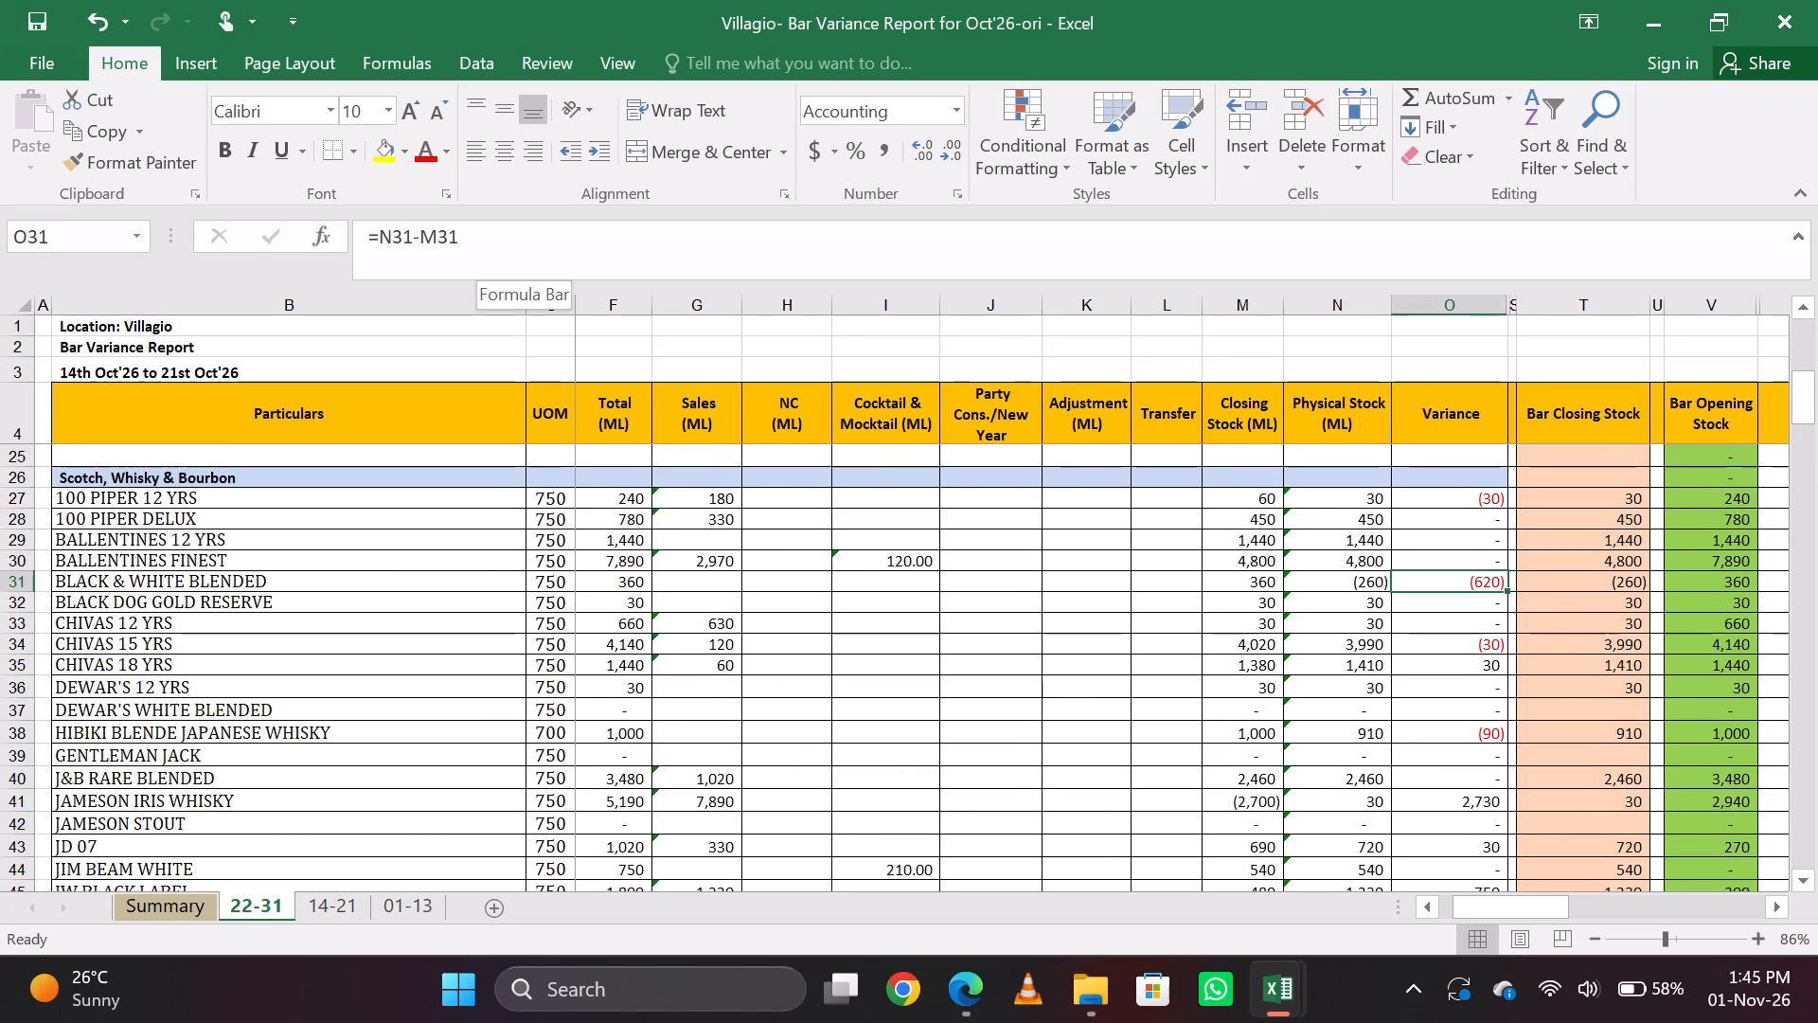
key("Right")
key("Right")
key("Left")
key("Right")
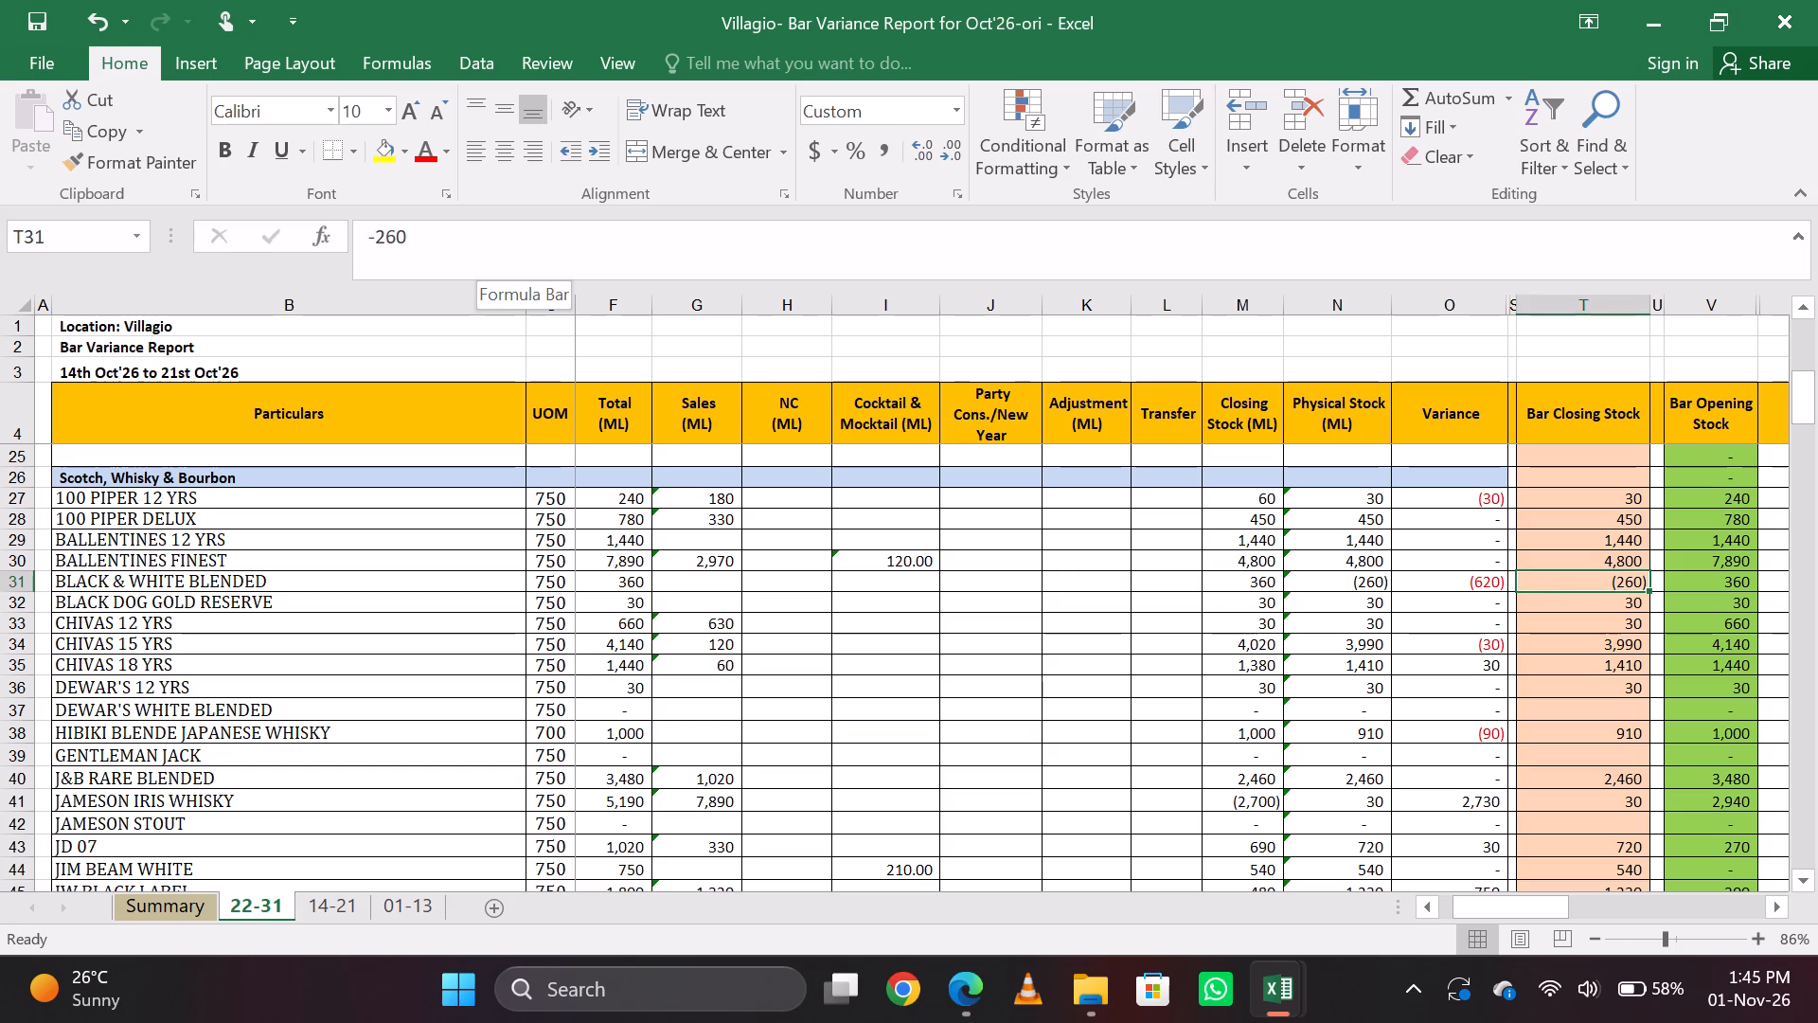
Check the Black & White Blended row back and forth between its sales and usage quantities and the bar closing stock.
key("Left")
key("Left")
key("Left")
key("Left")
key("Left")
key("Left")
key("Left")
key("Left")
key("Left")
key("Right")
key("Right")
key("Right")
key("Right")
key("Right")
key("Right")
key("Right")
key("Right")
key("Right")
key("Right")
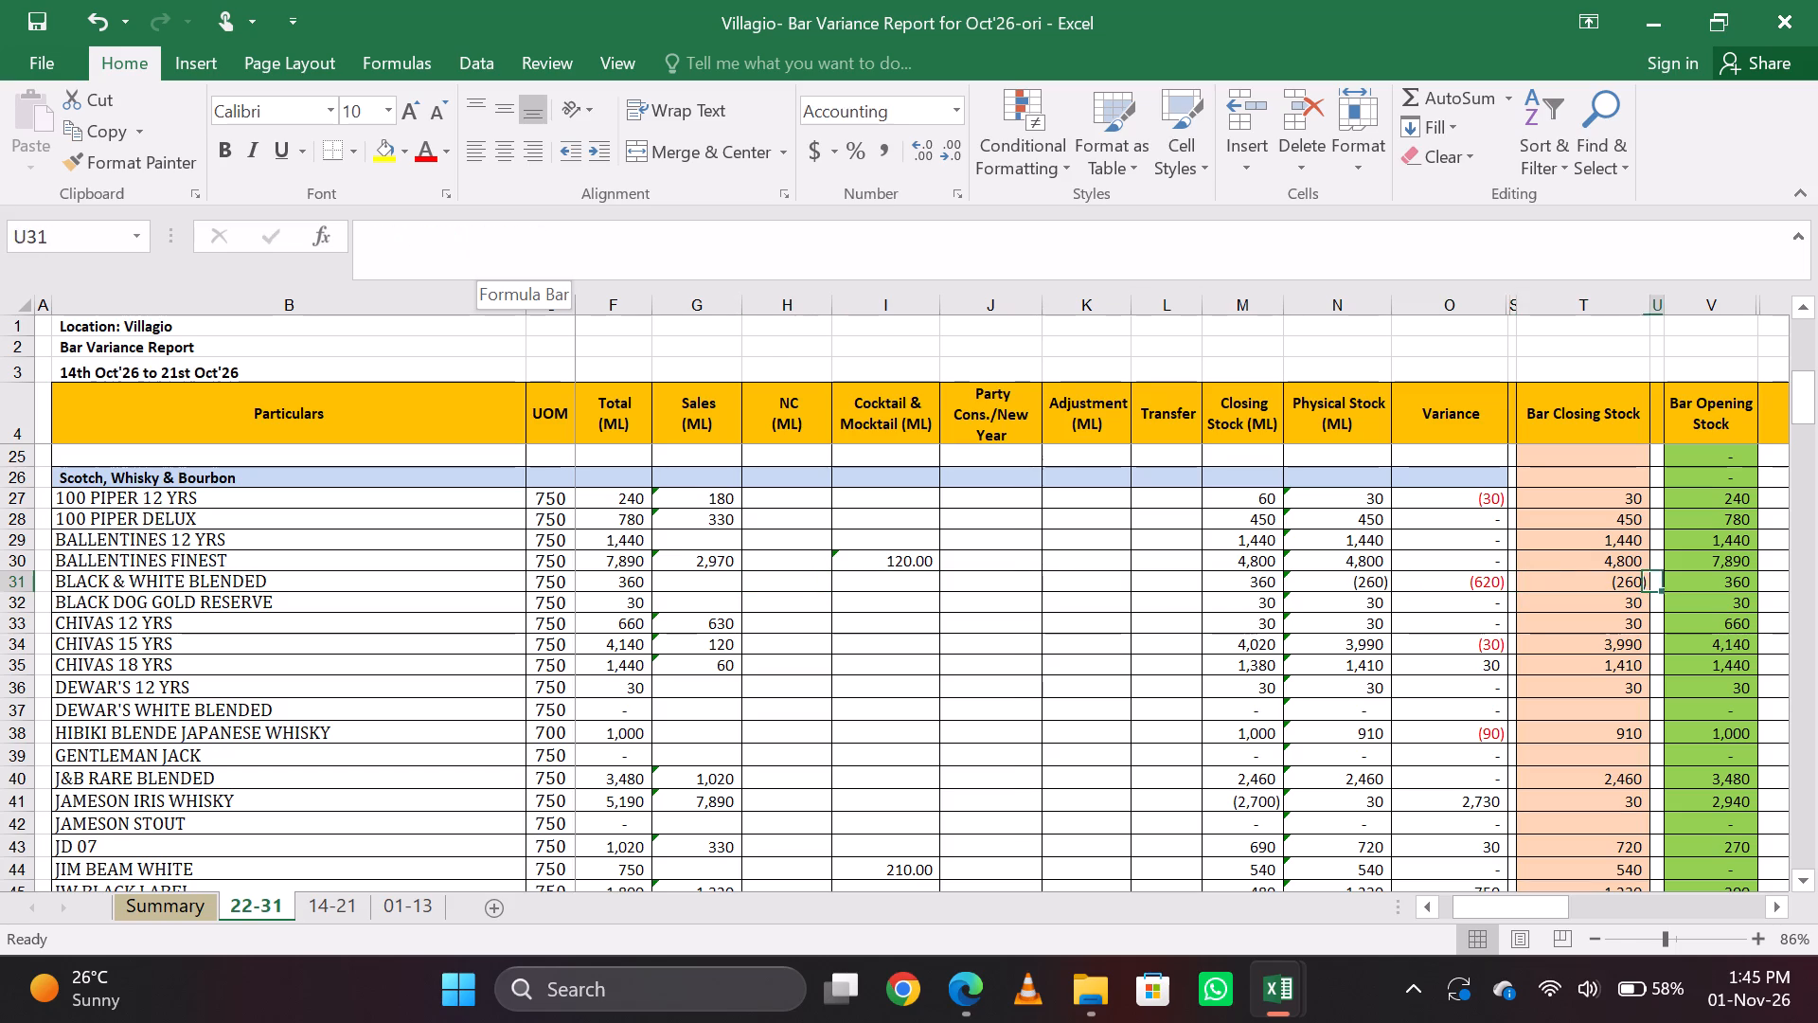
key("Left")
key("Left")
key("Left")
key("Right")
key("Right")
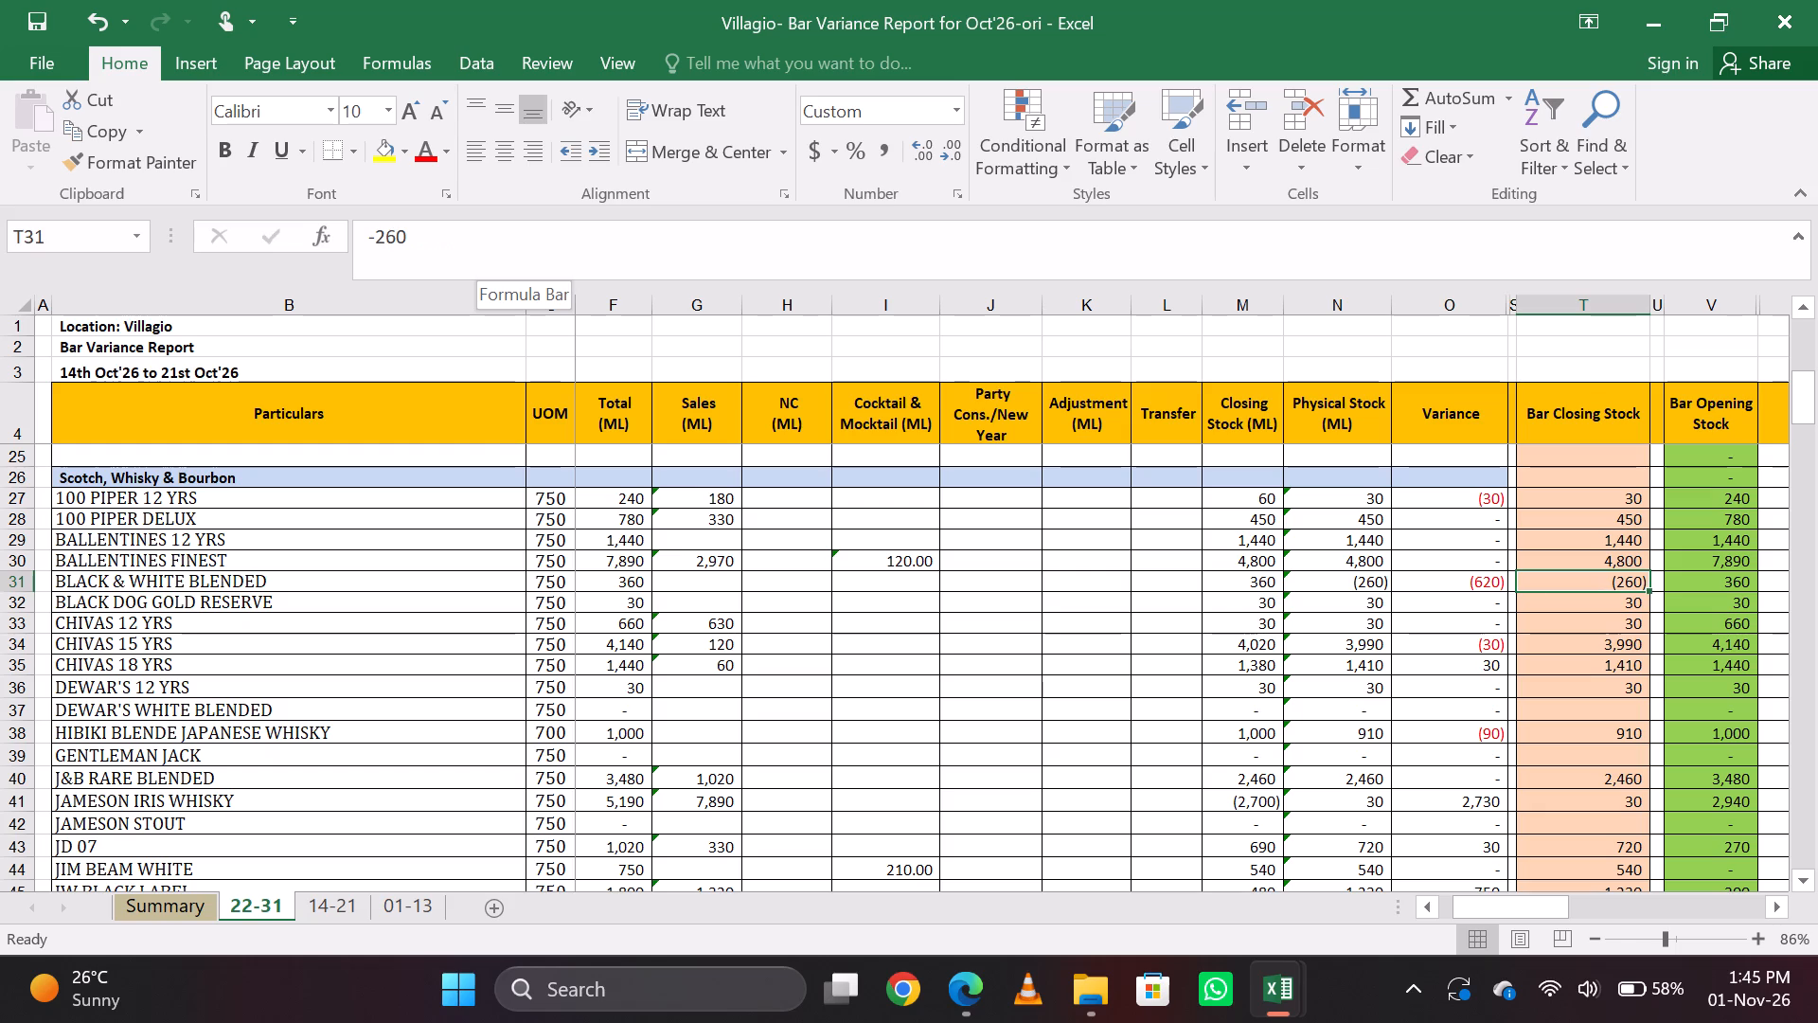
key("Right")
key("Right")
key("Left")
key("Left")
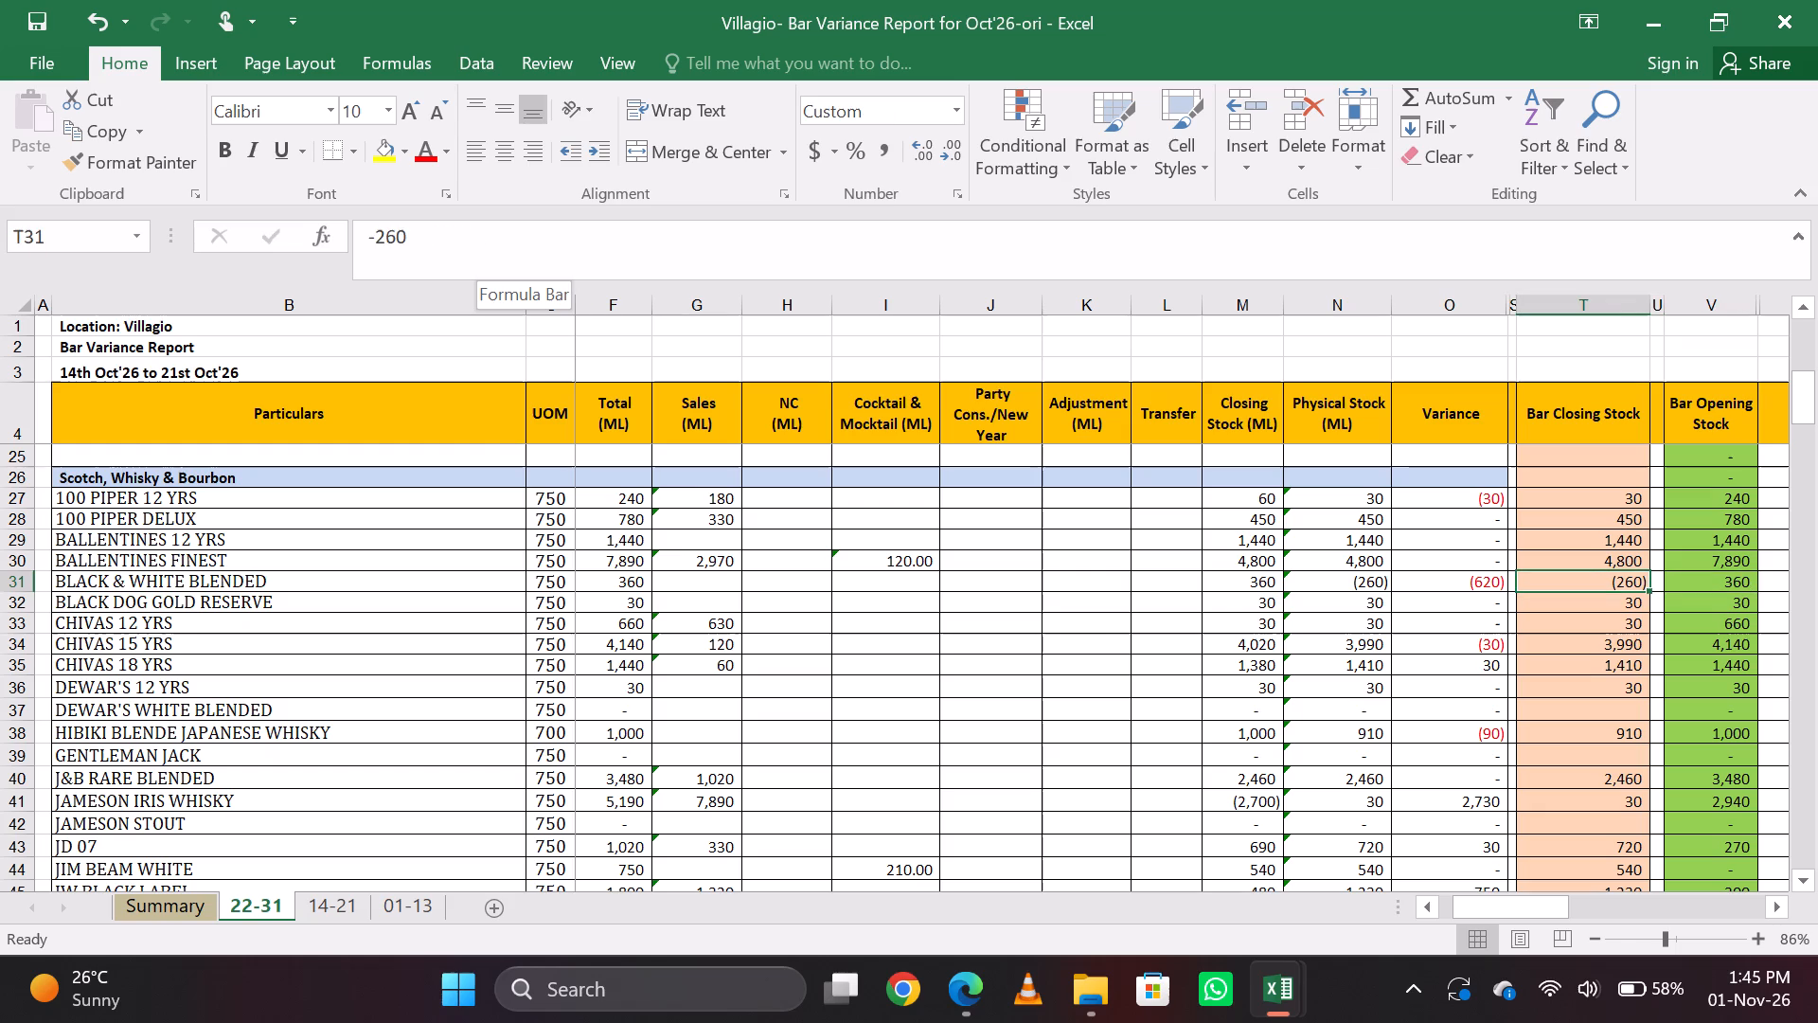
key("Right")
key("Left")
key("Right")
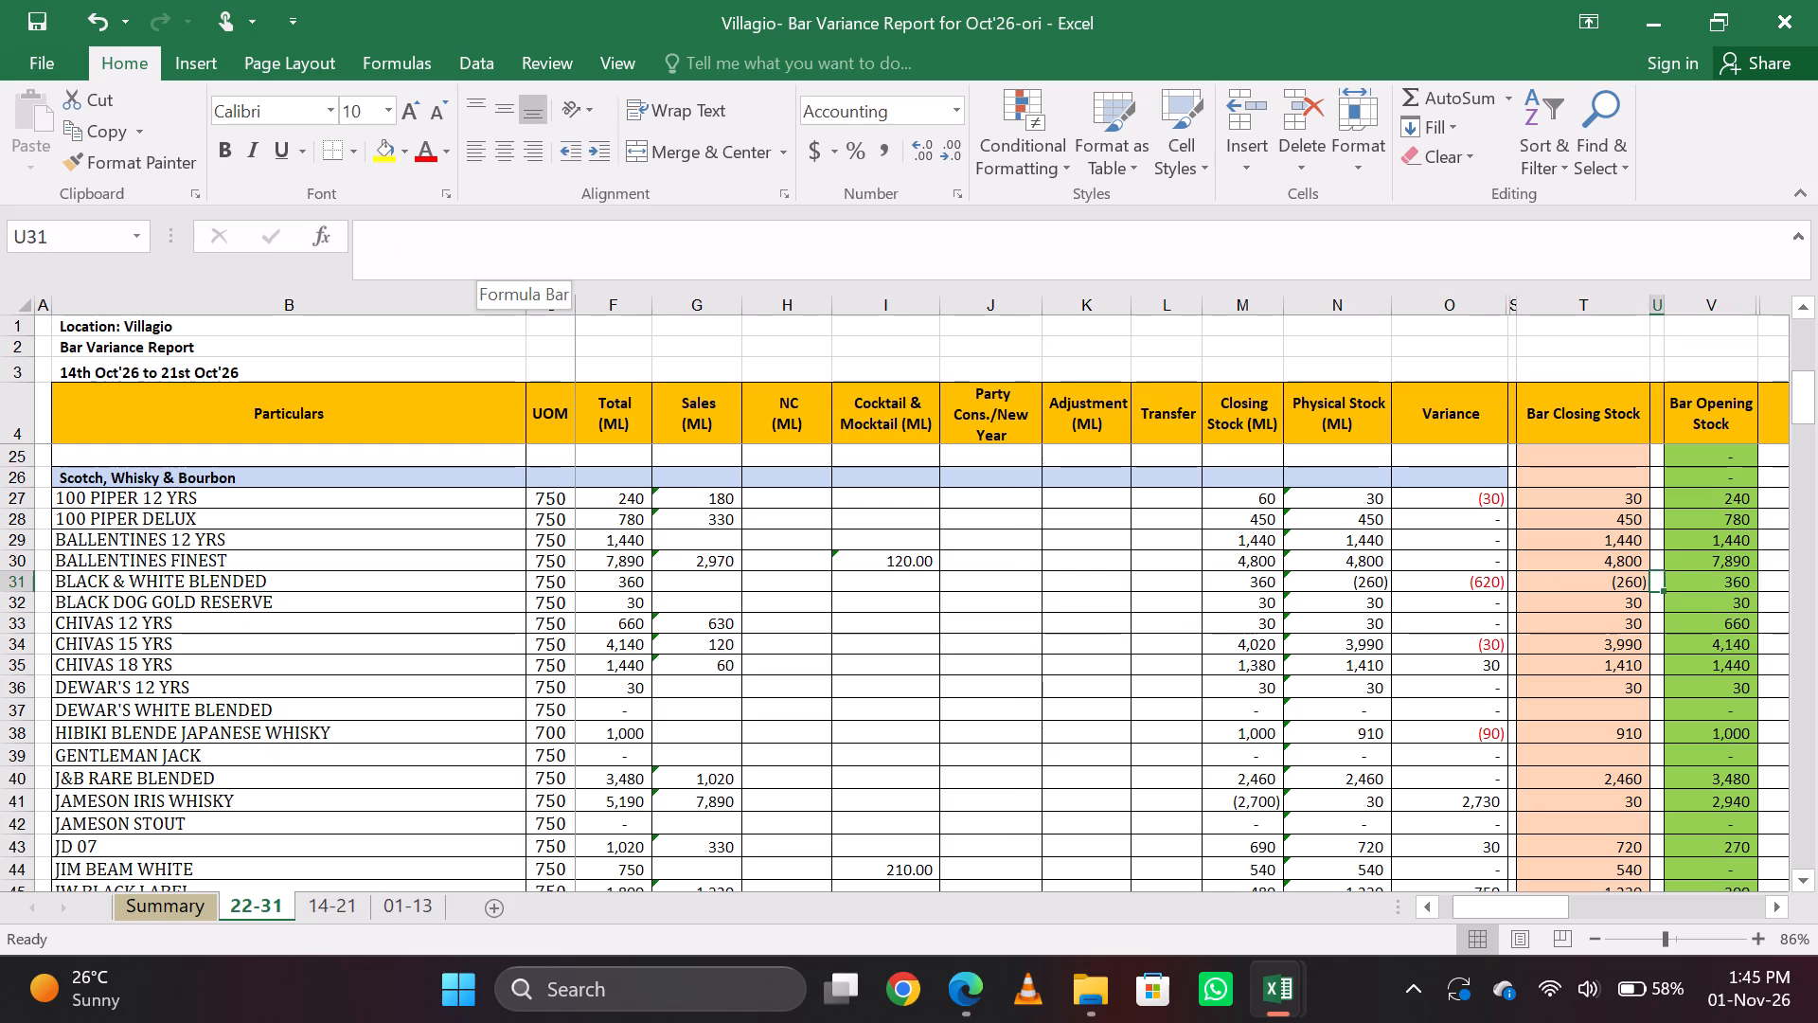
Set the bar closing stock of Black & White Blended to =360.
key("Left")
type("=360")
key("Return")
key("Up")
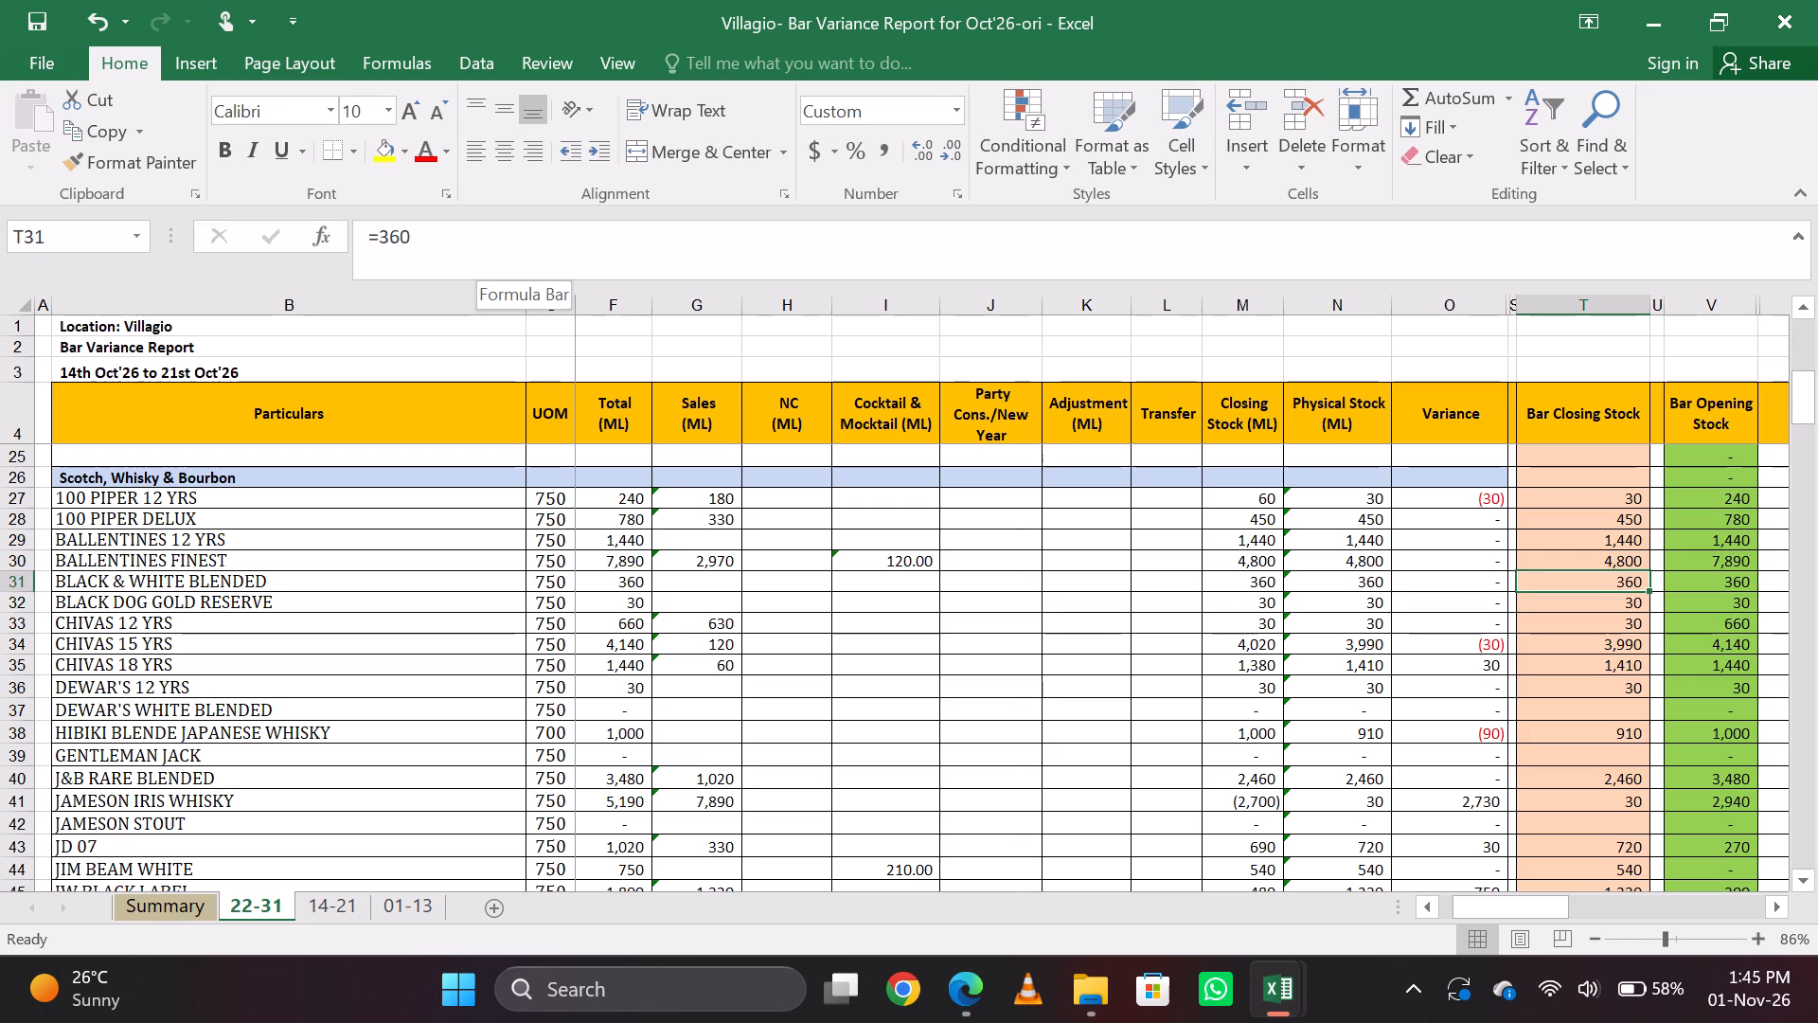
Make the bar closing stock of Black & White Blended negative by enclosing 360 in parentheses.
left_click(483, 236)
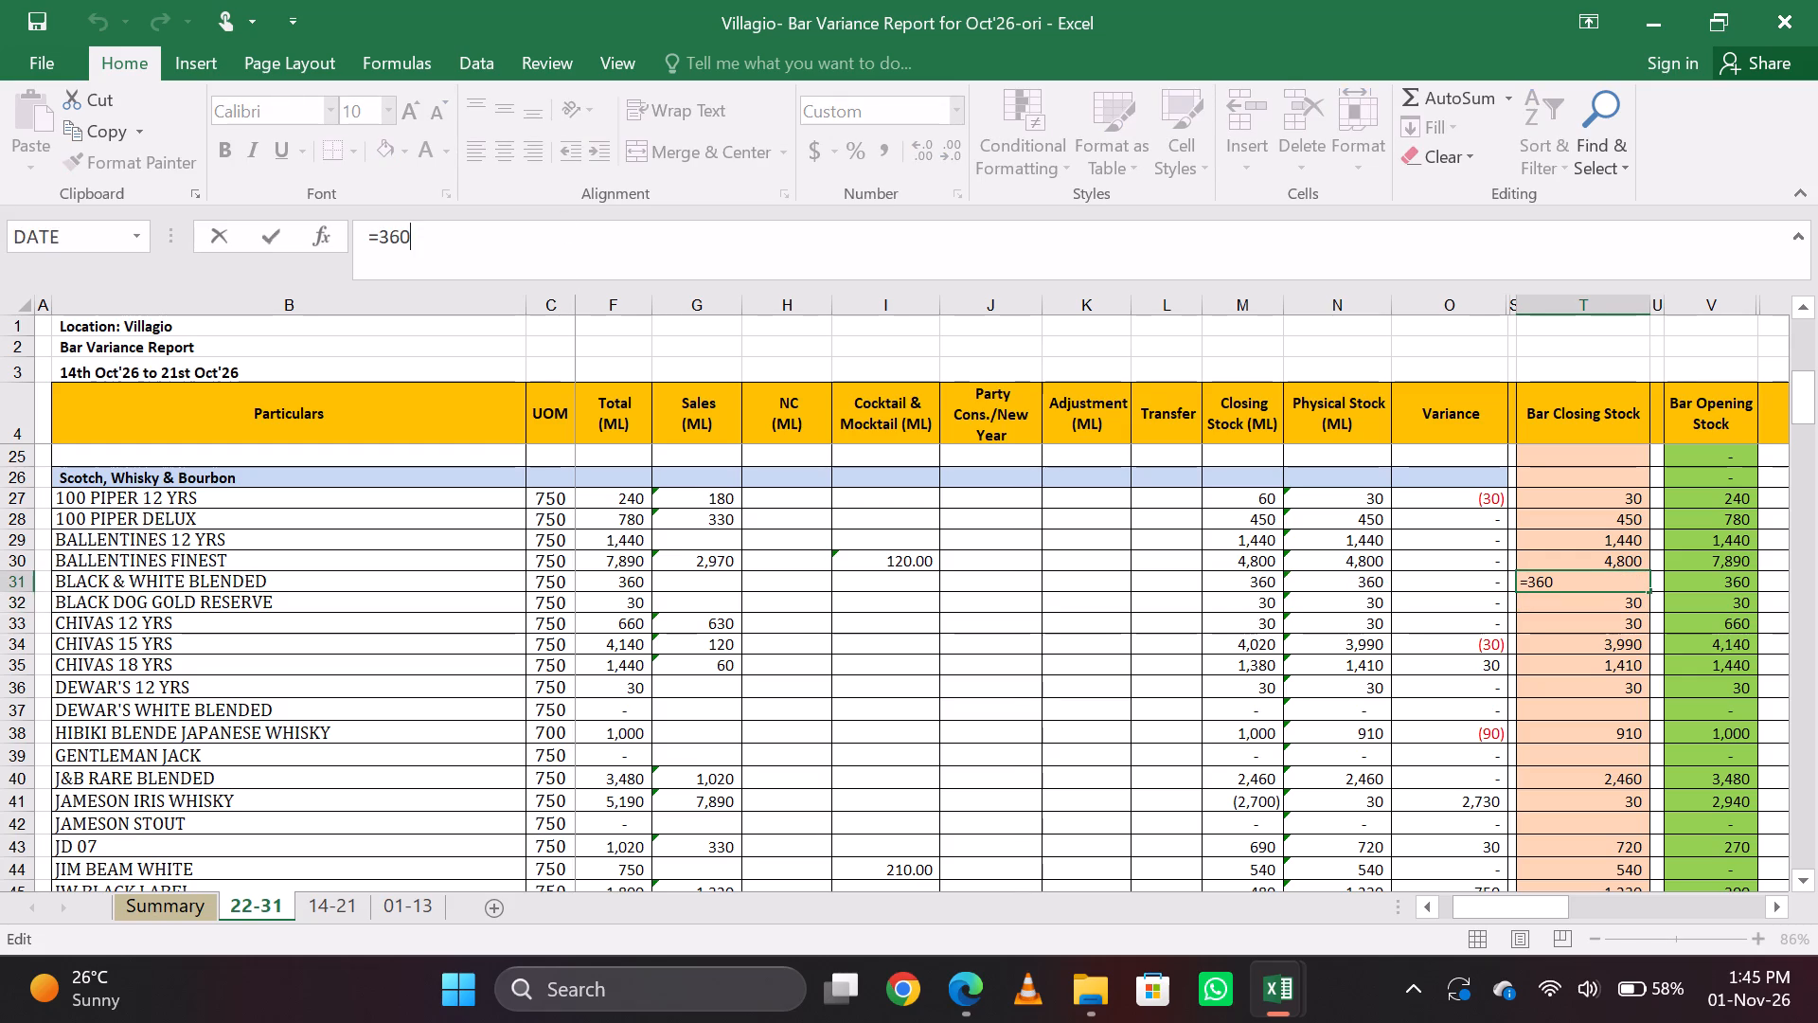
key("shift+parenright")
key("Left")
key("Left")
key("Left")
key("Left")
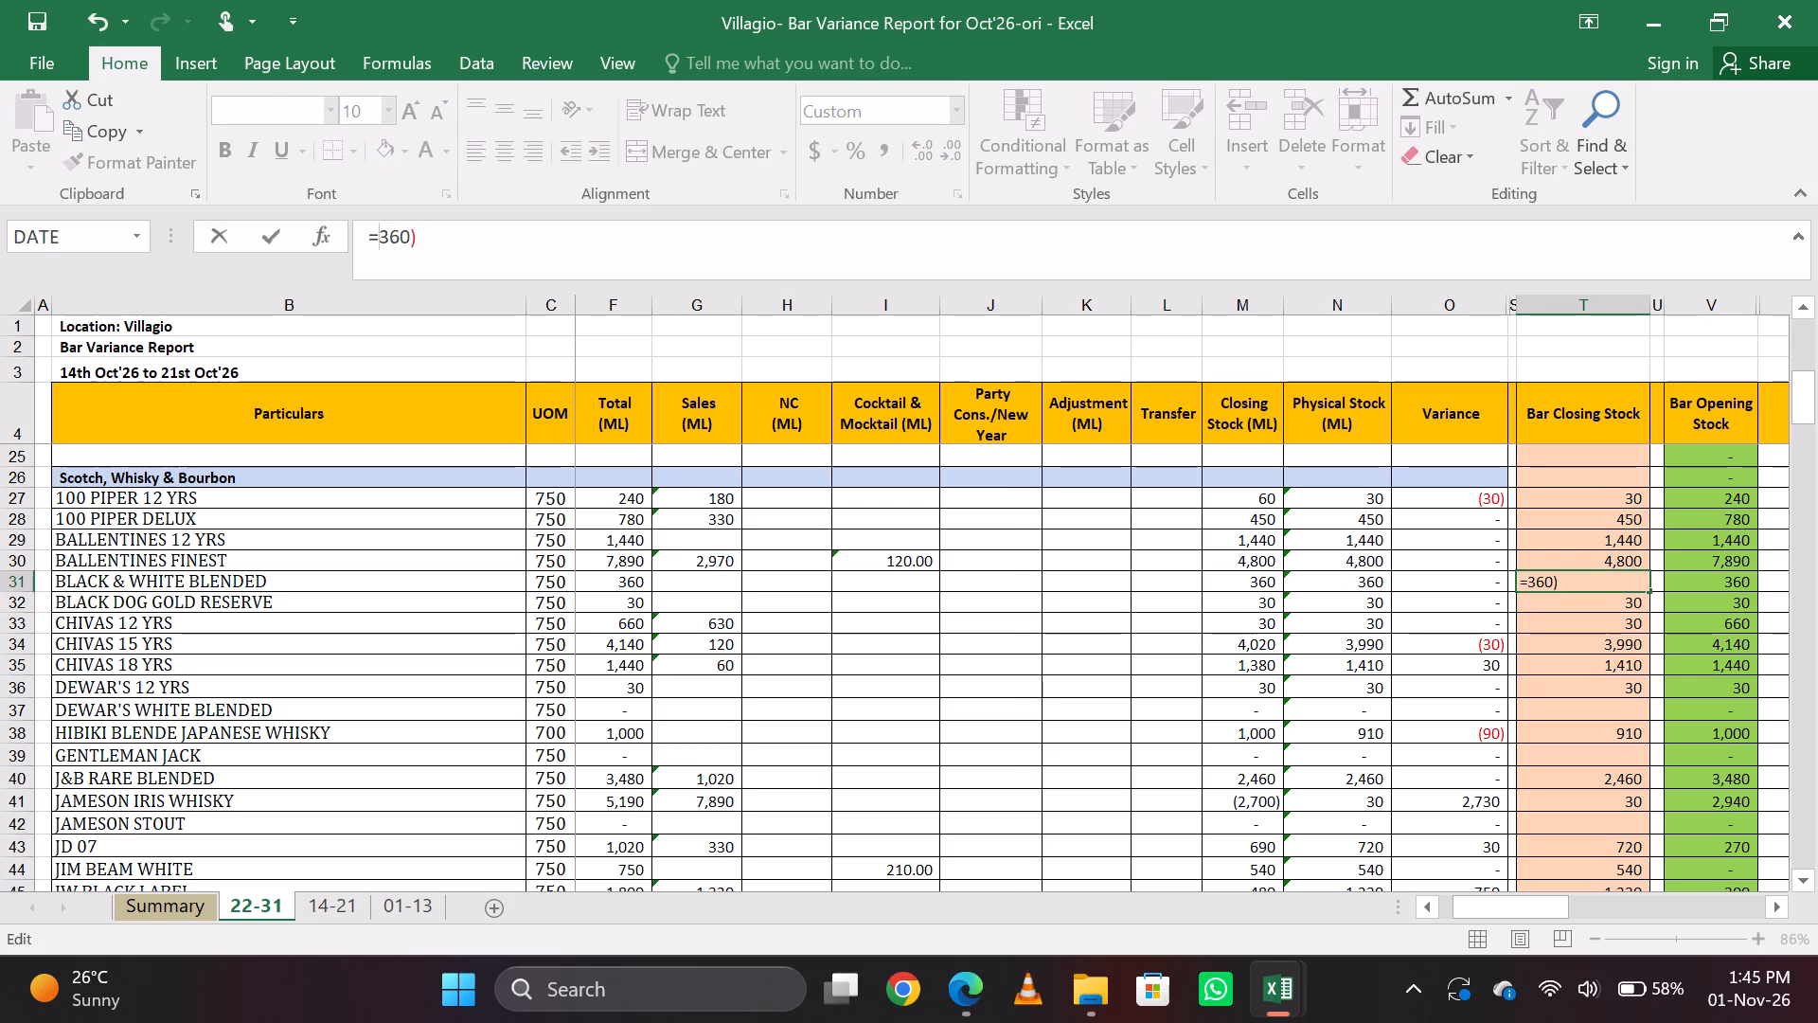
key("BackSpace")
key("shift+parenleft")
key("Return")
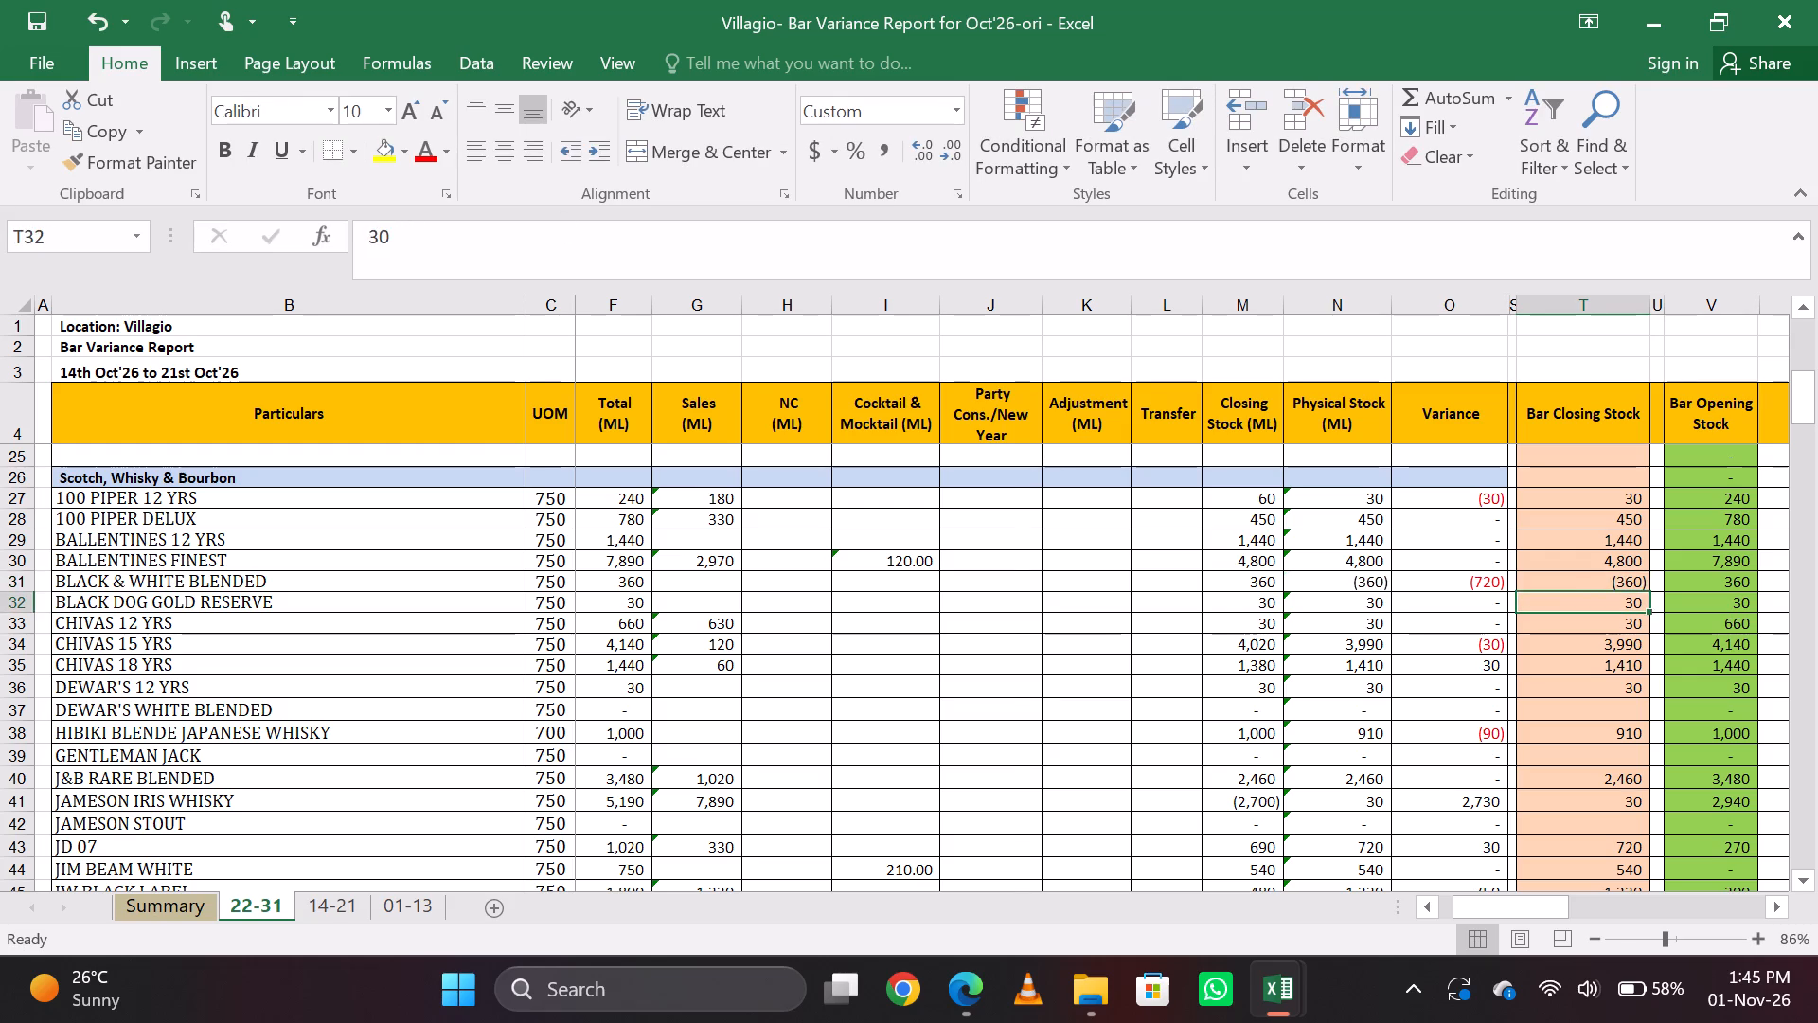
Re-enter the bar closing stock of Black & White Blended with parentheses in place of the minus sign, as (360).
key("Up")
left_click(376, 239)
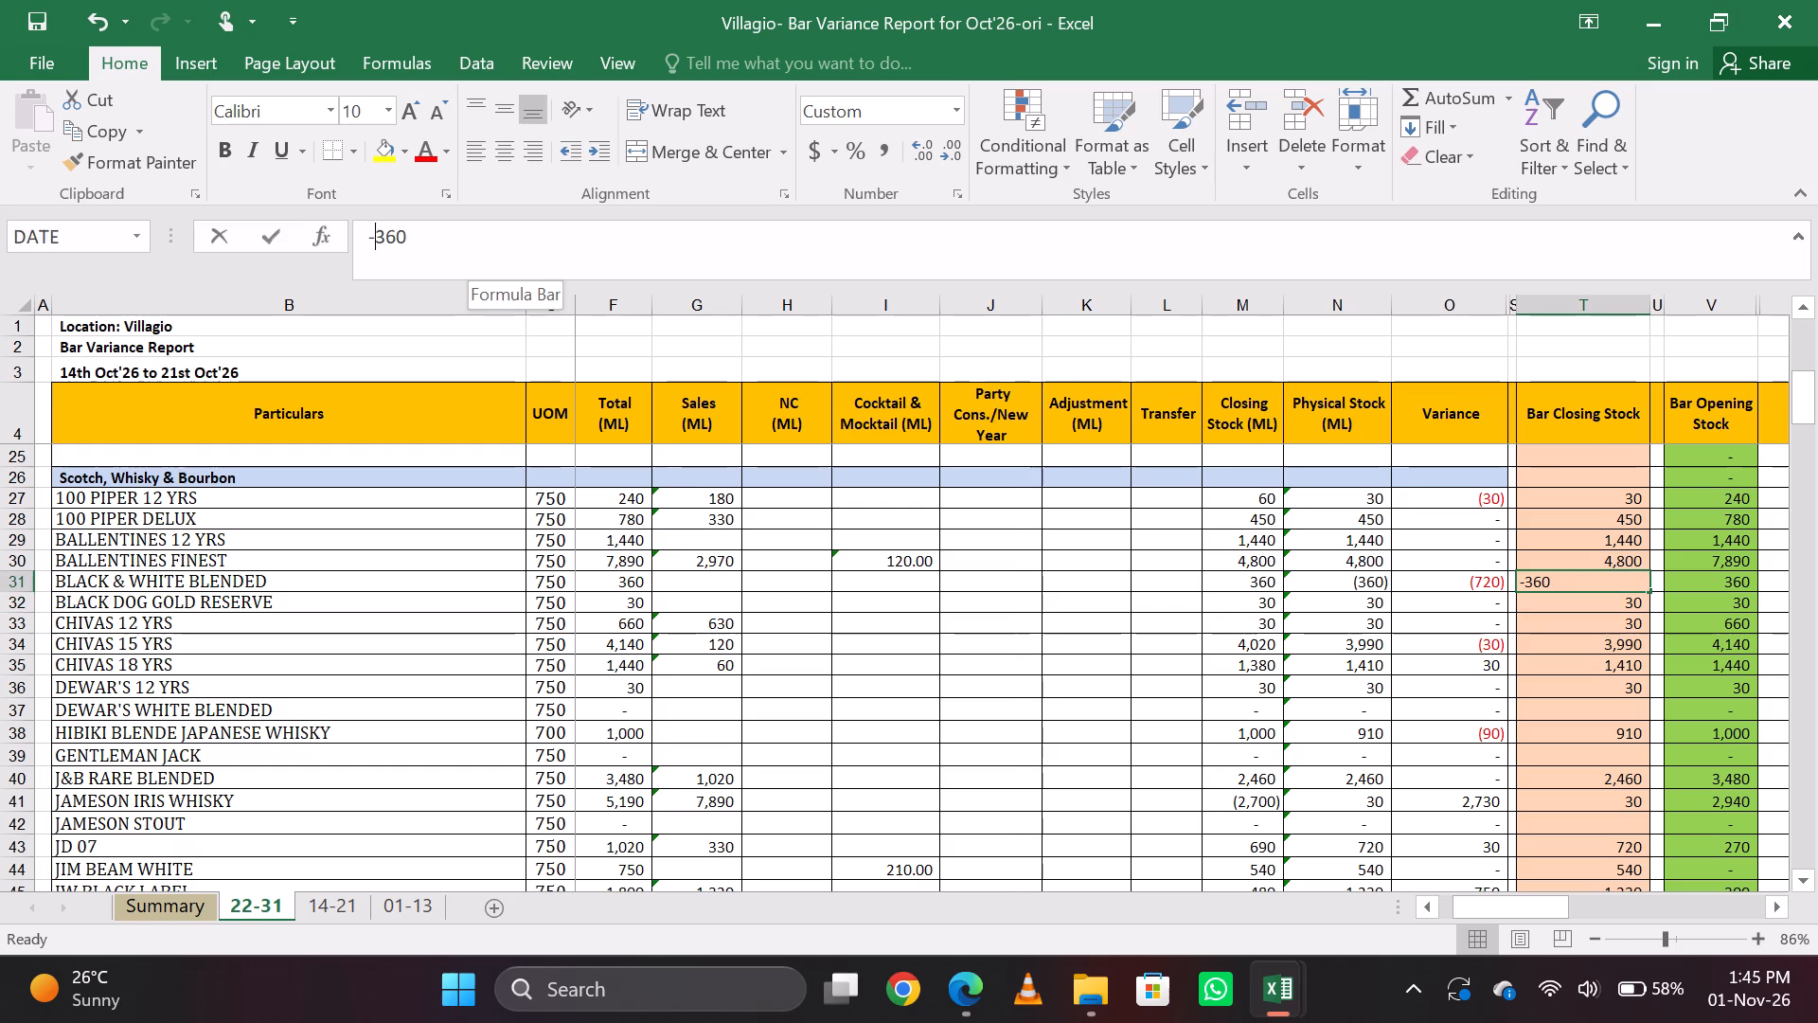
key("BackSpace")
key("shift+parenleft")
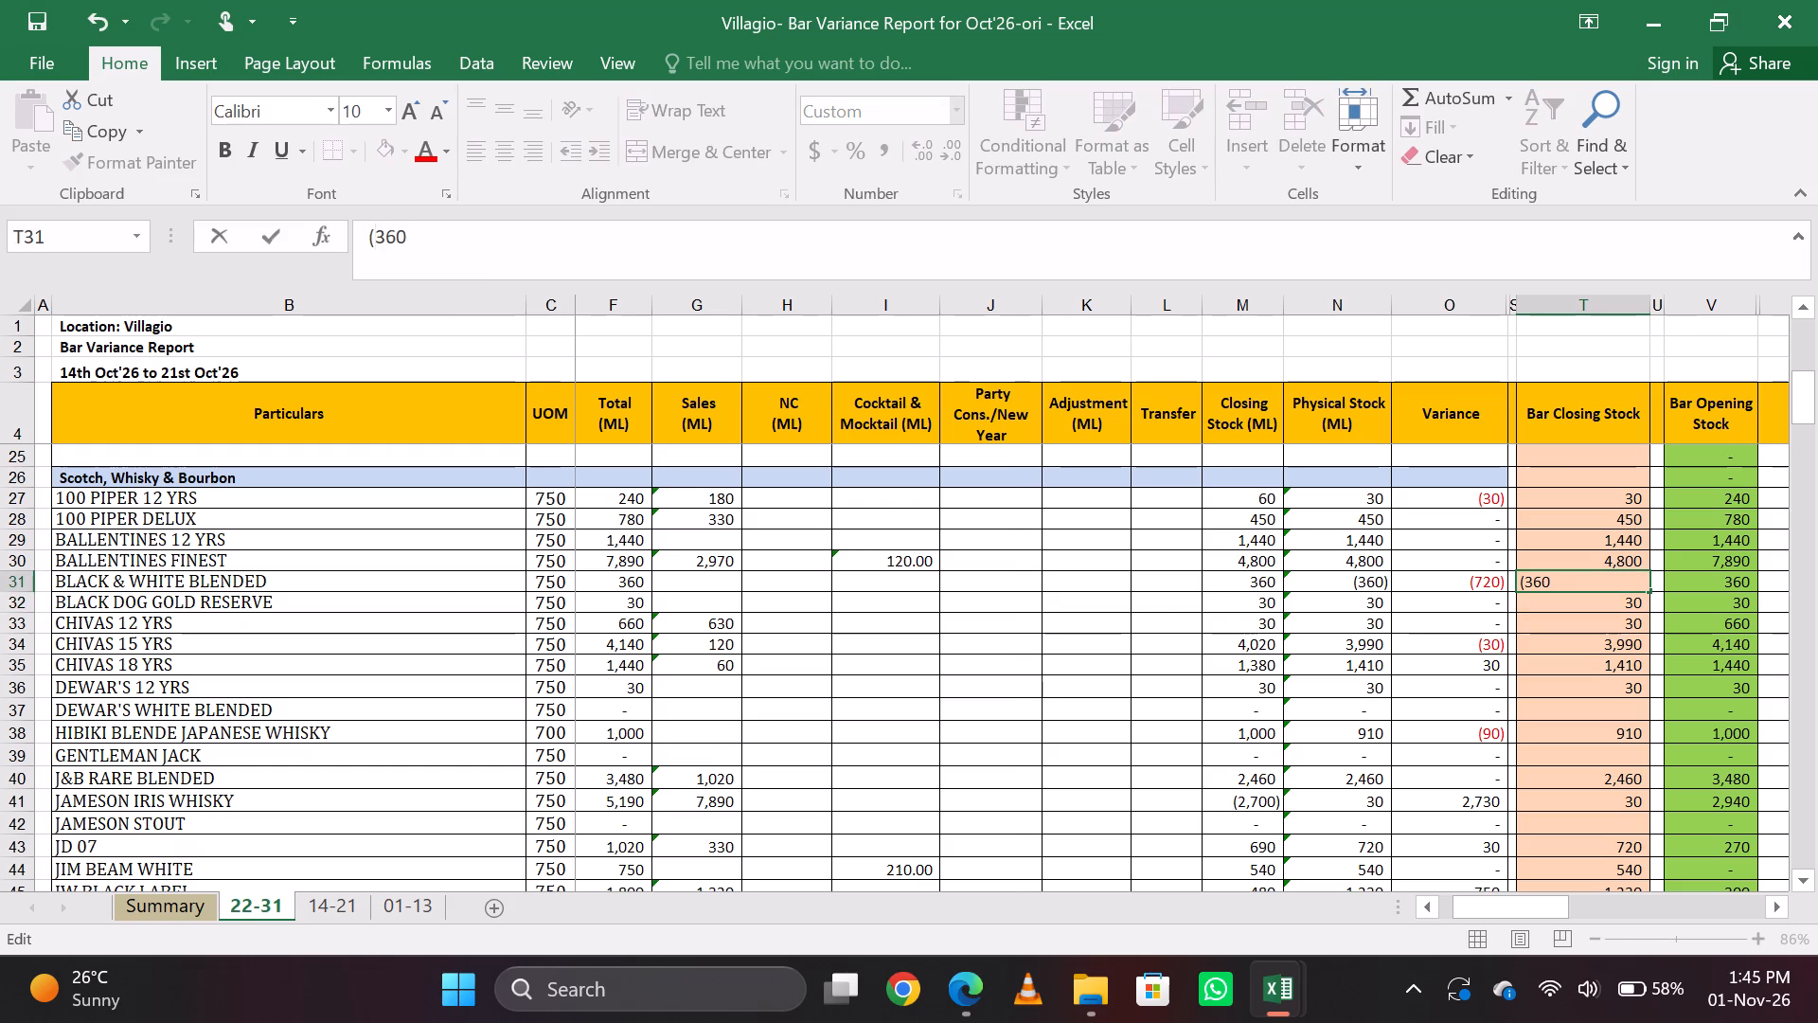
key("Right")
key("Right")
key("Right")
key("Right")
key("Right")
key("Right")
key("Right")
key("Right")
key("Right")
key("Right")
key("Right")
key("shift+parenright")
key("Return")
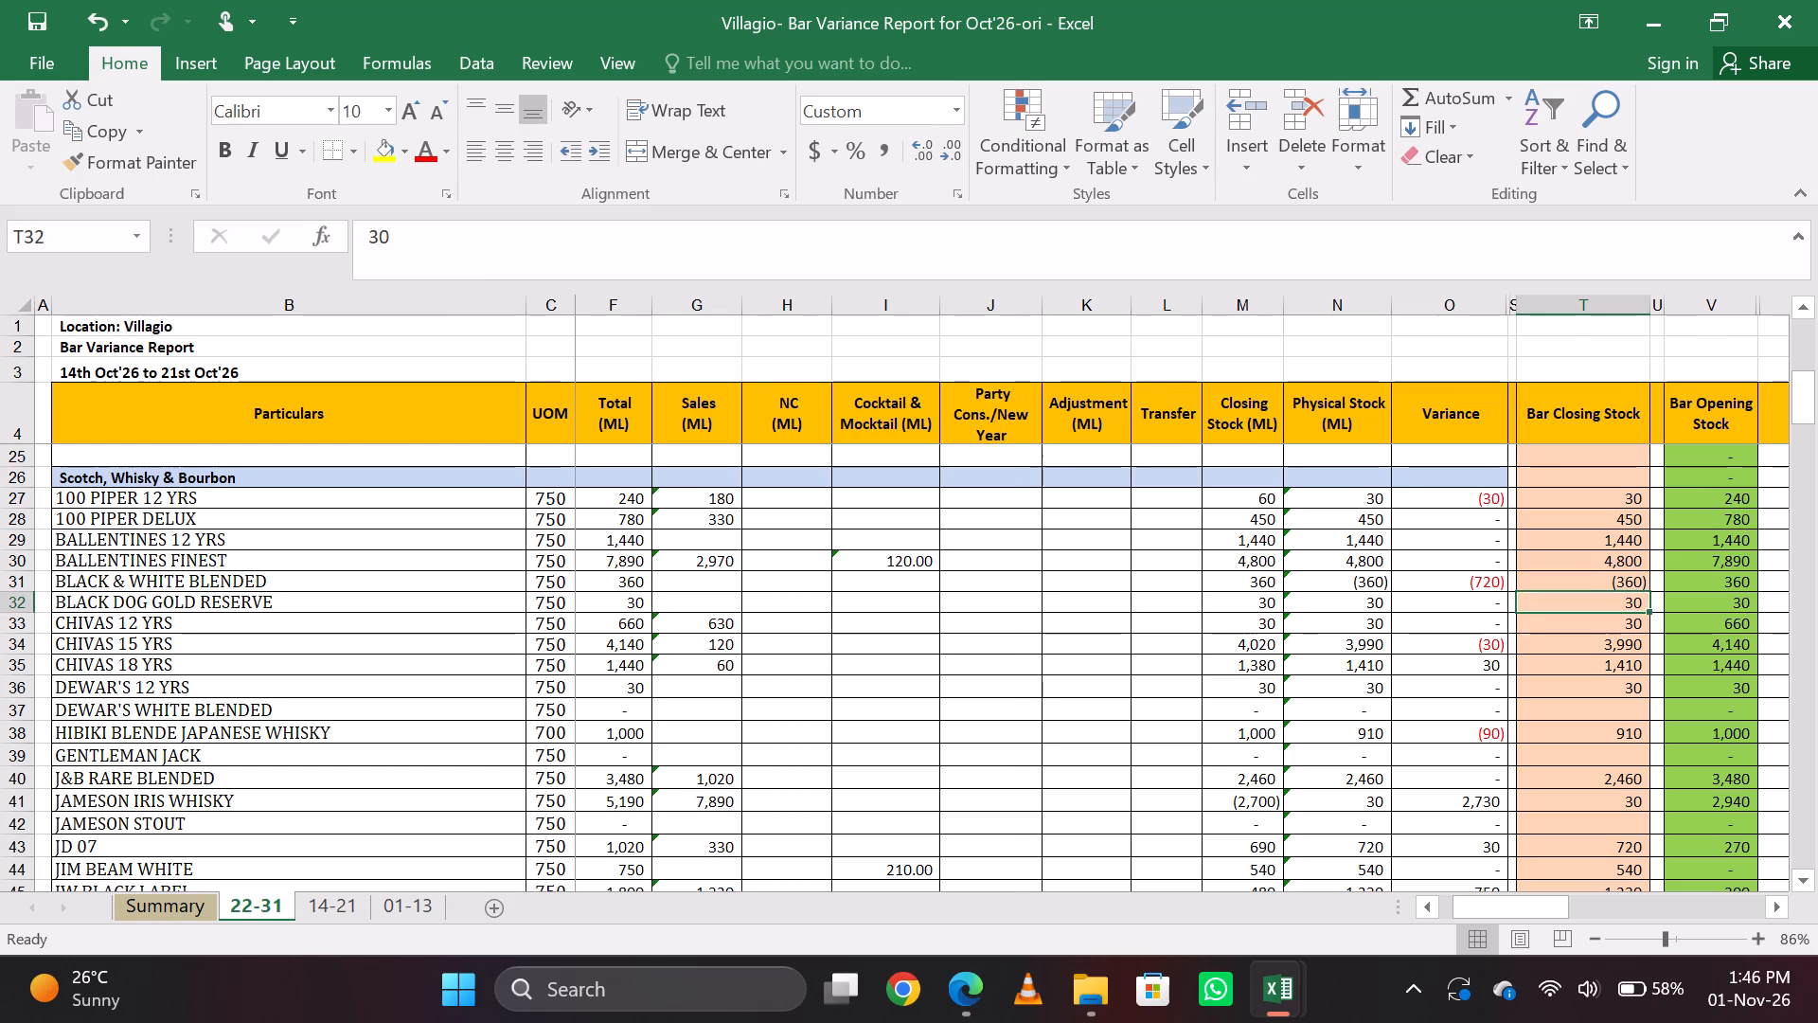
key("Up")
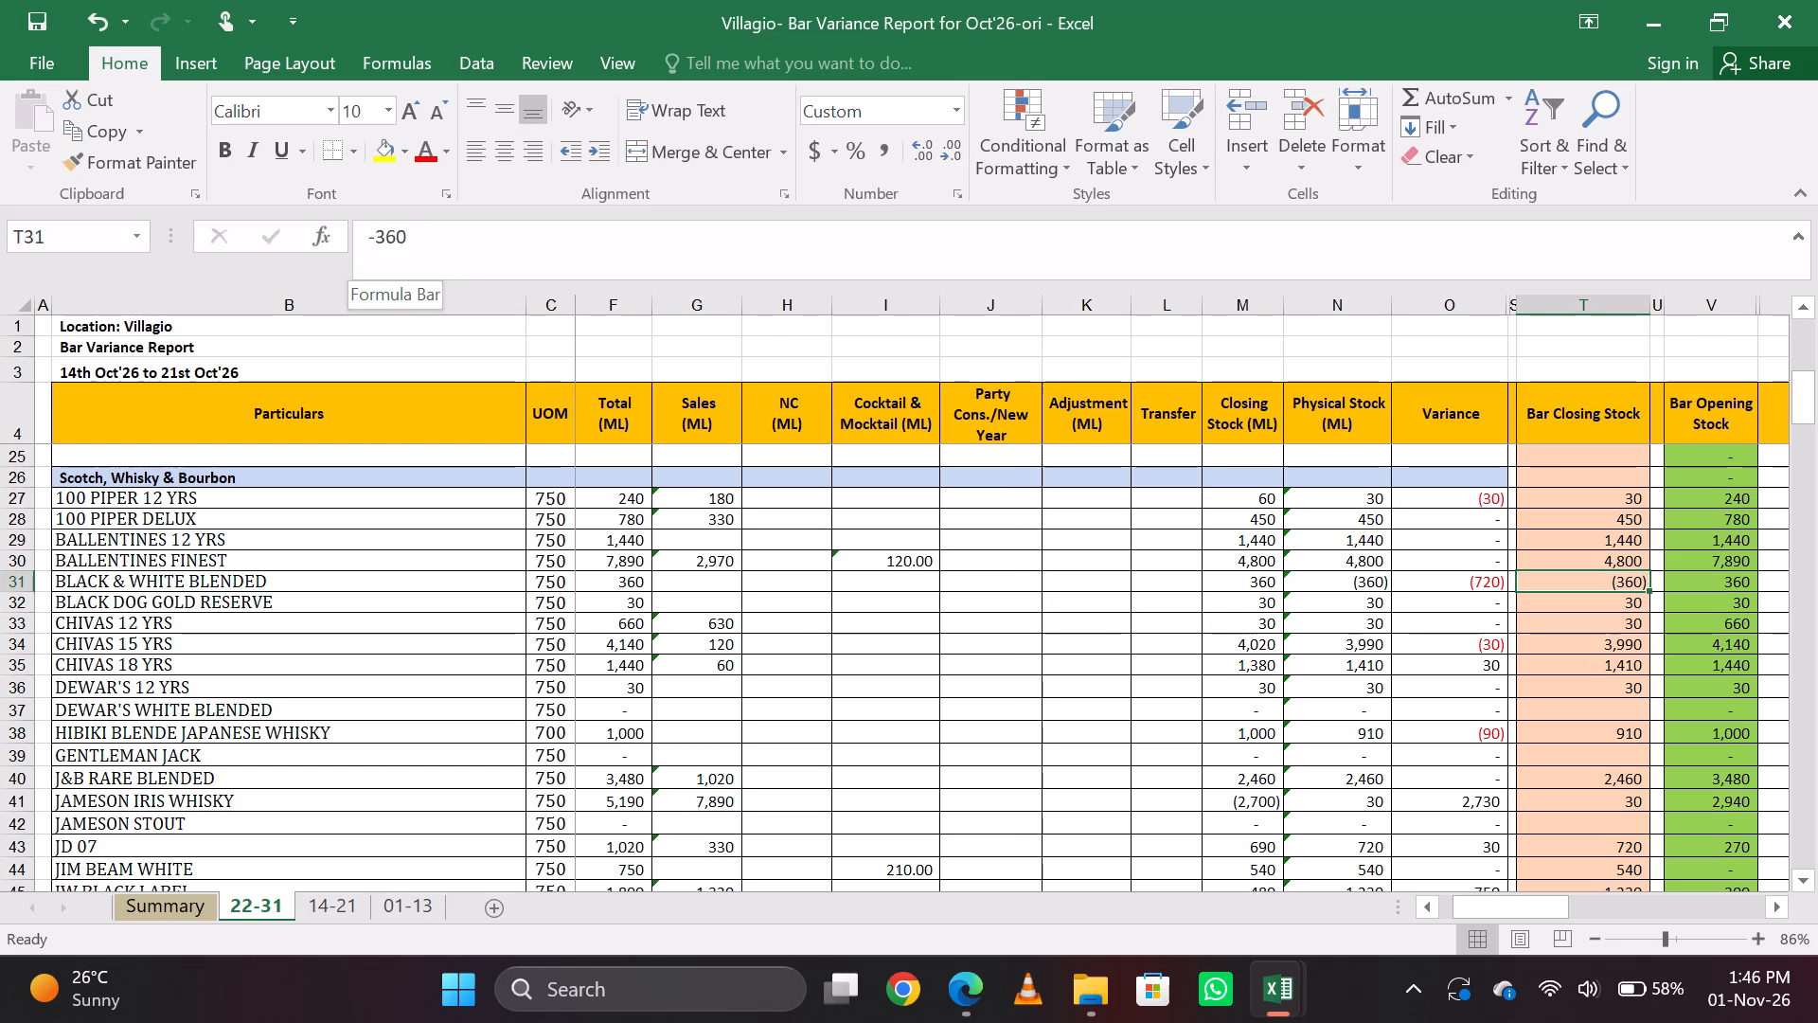
Make the bar closing stock of Black & White Blended positive by replacing the minus sign, so the entry reads =360.
left_click(376, 237)
key("BackSpace")
key("equal")
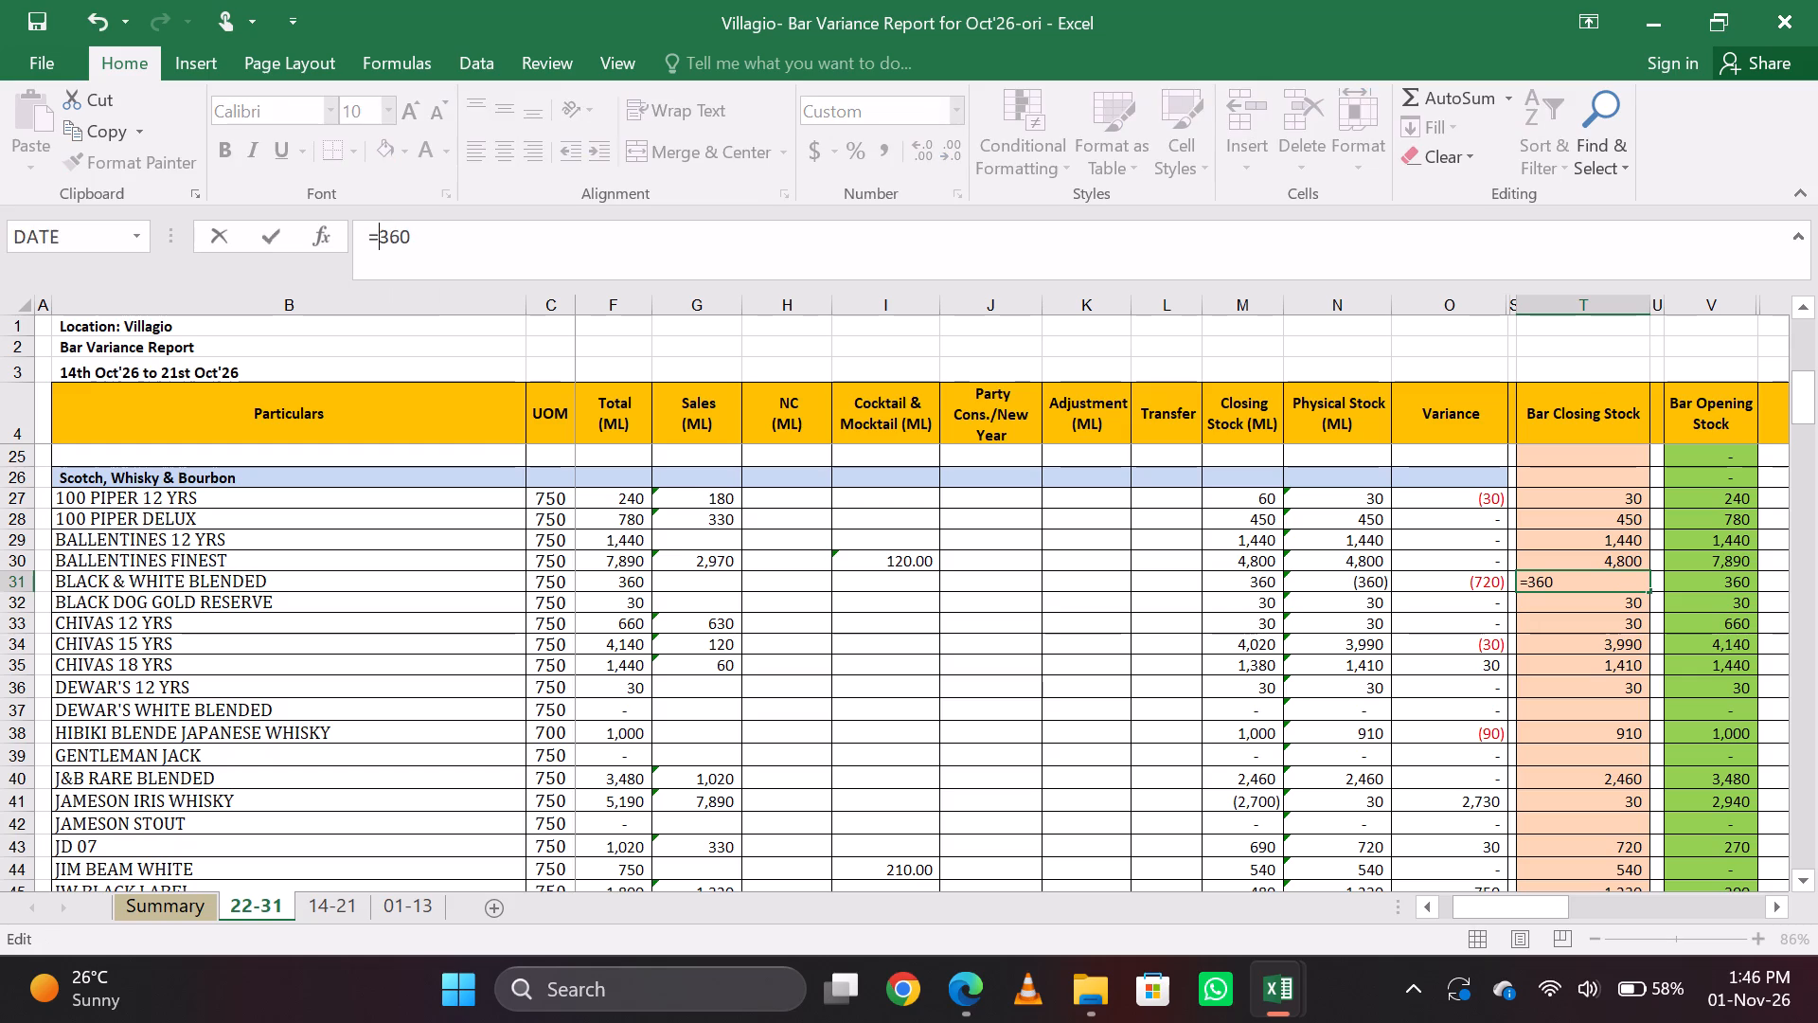
key("Return")
key("Up")
Review the bar closing stock entries and variances from Black Dog Gold Reserve down to Gentleman Jack.
key("Down")
key("Down")
key("Down")
key("Down")
key("Down")
key("Down")
key("Down")
key("Down")
key("Up")
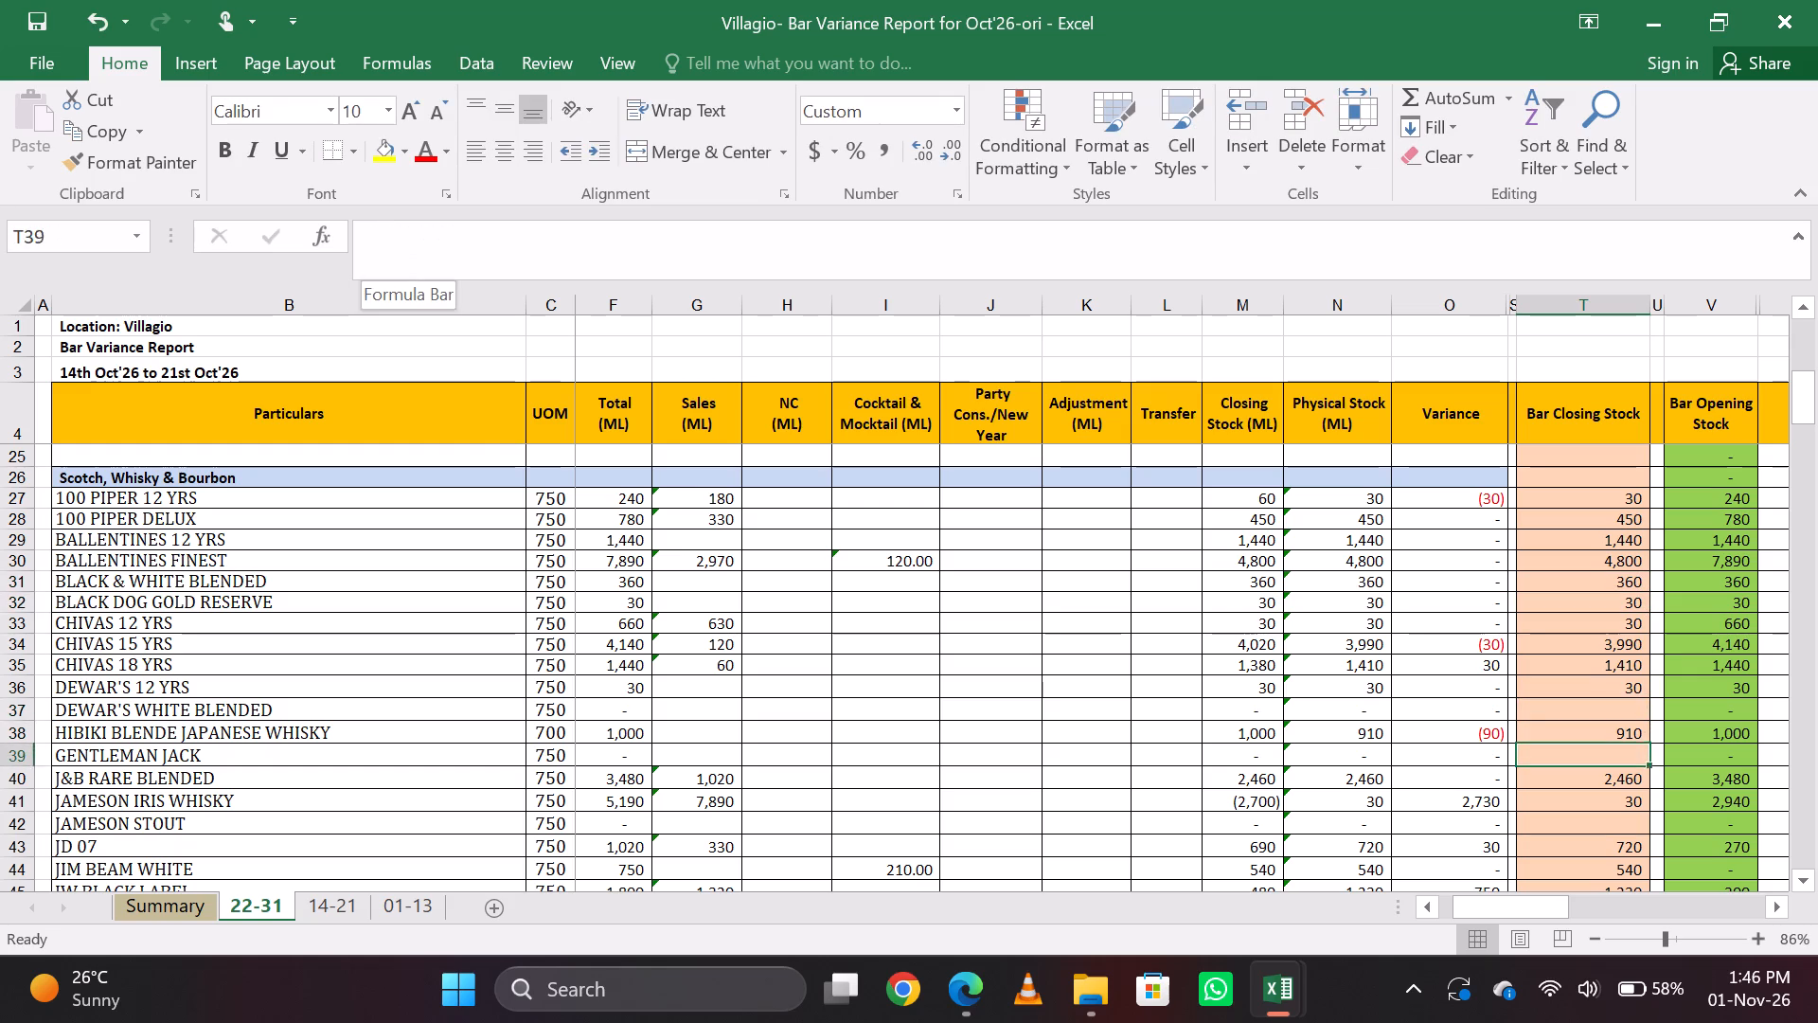
key("Up")
key("Up")
key("Up")
key("Up")
key("Down")
key("Down")
key("Up")
key("Up")
key("Up")
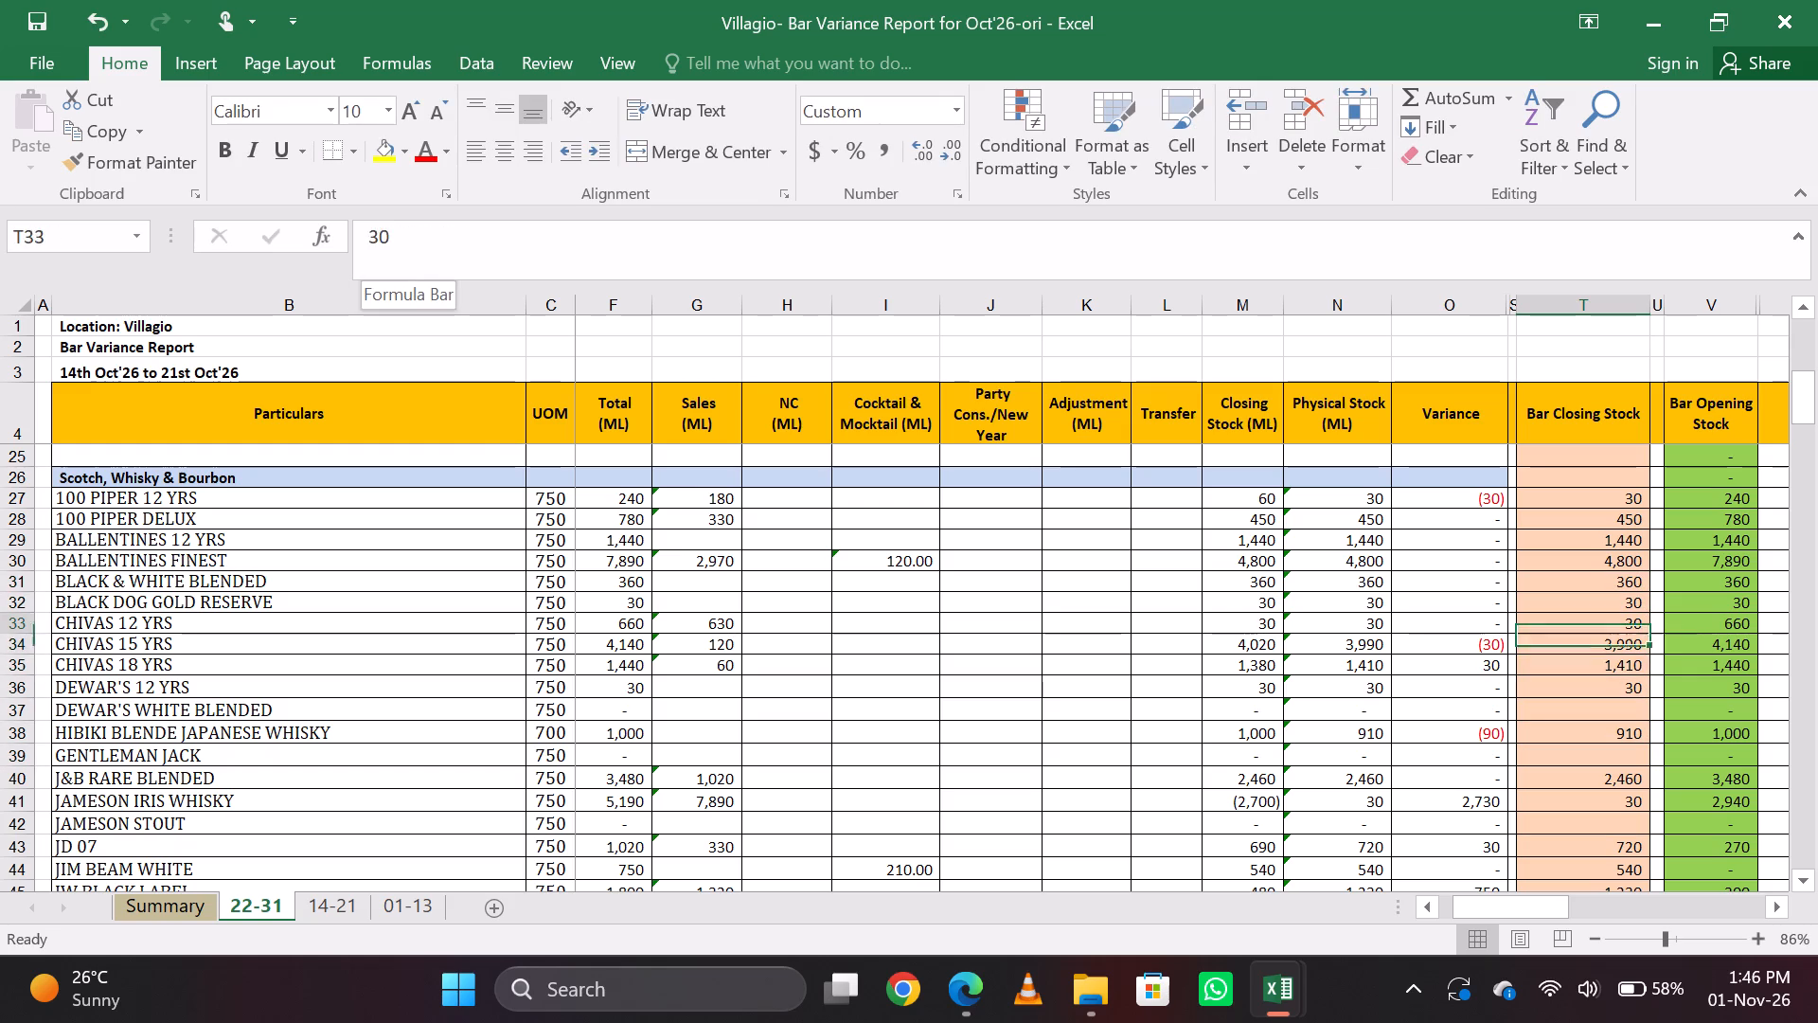
Set the bar closing stock of Chivas 15 Yrs to =750*5+270.
key("Down")
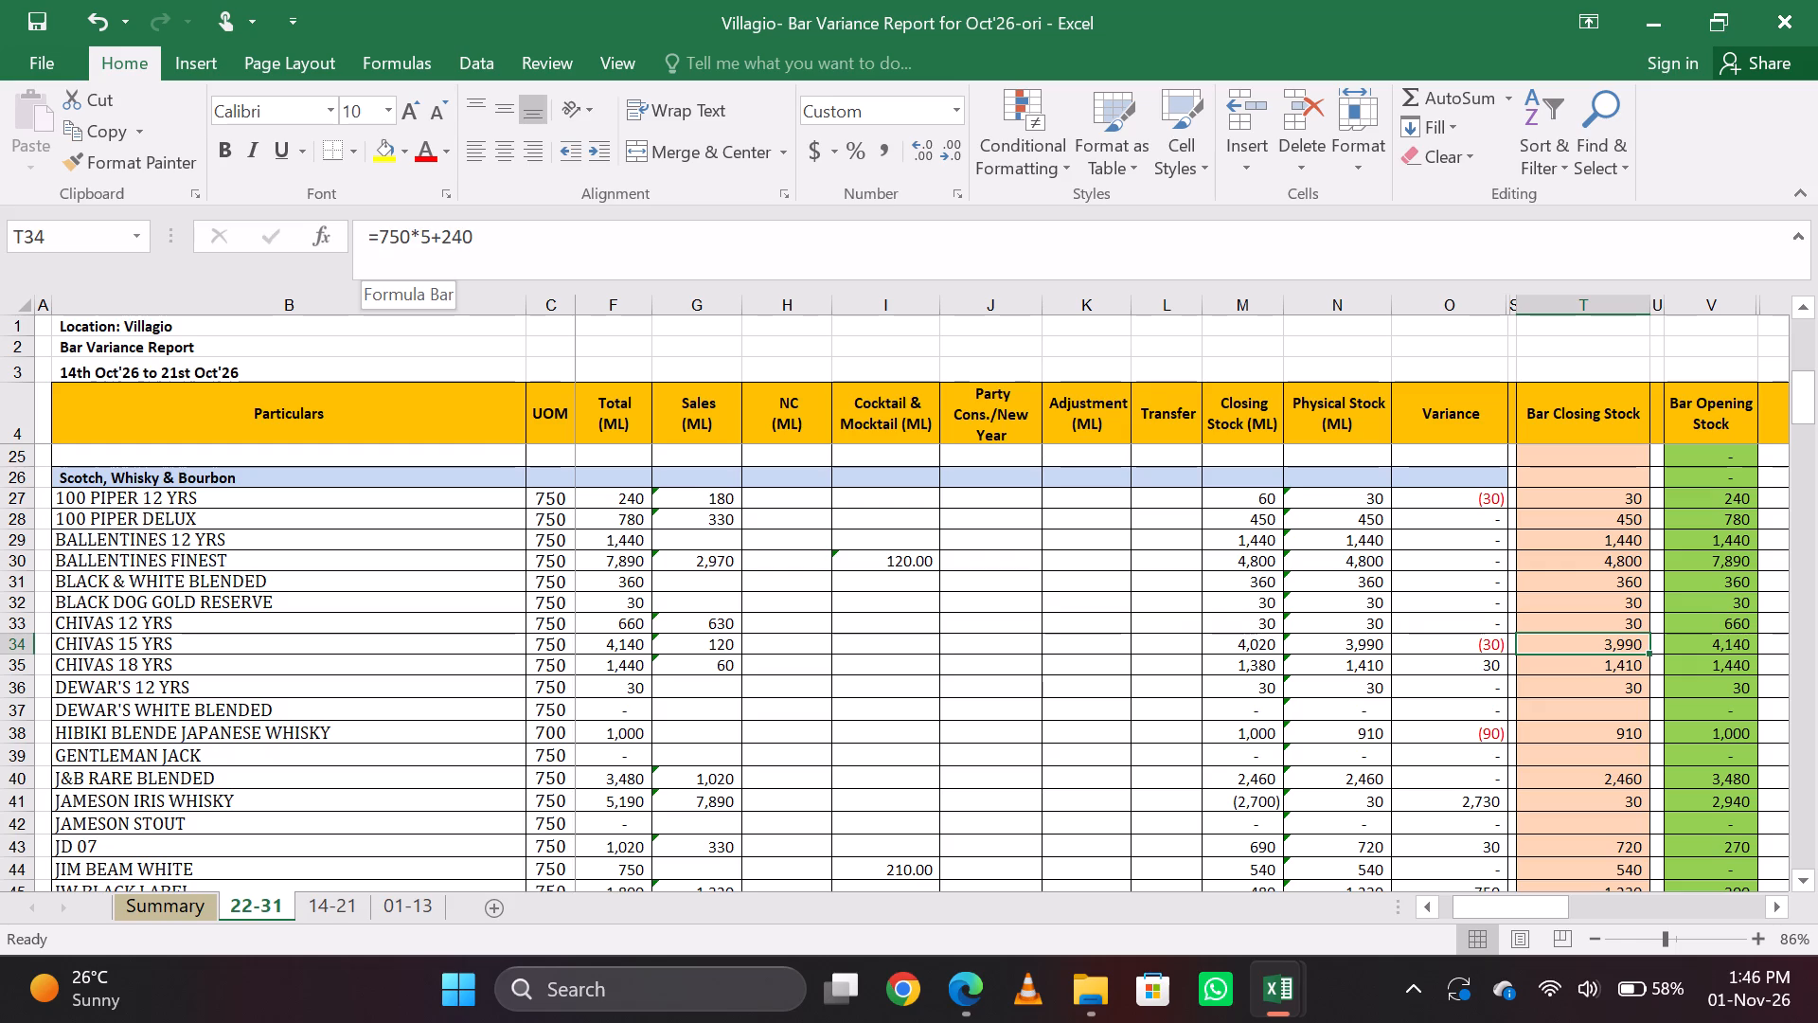
left_click(552, 246)
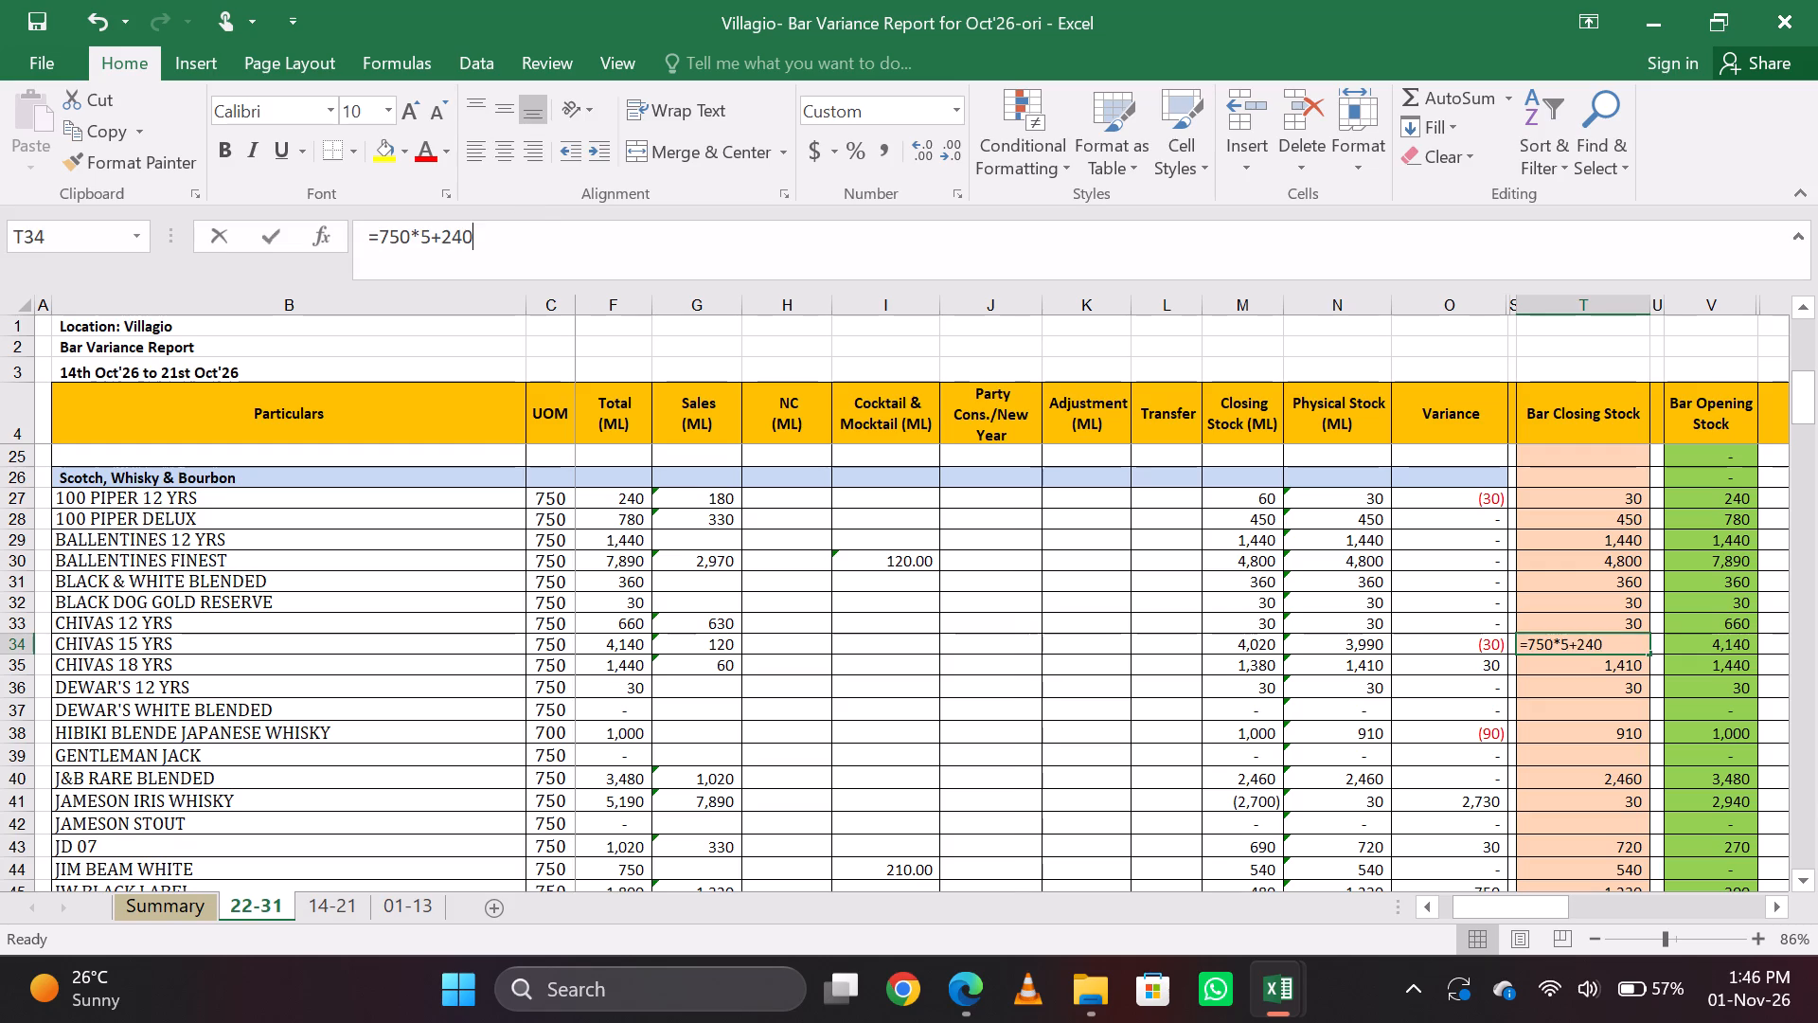
key("BackSpace")
key("BackSpace")
type("70")
key("Return")
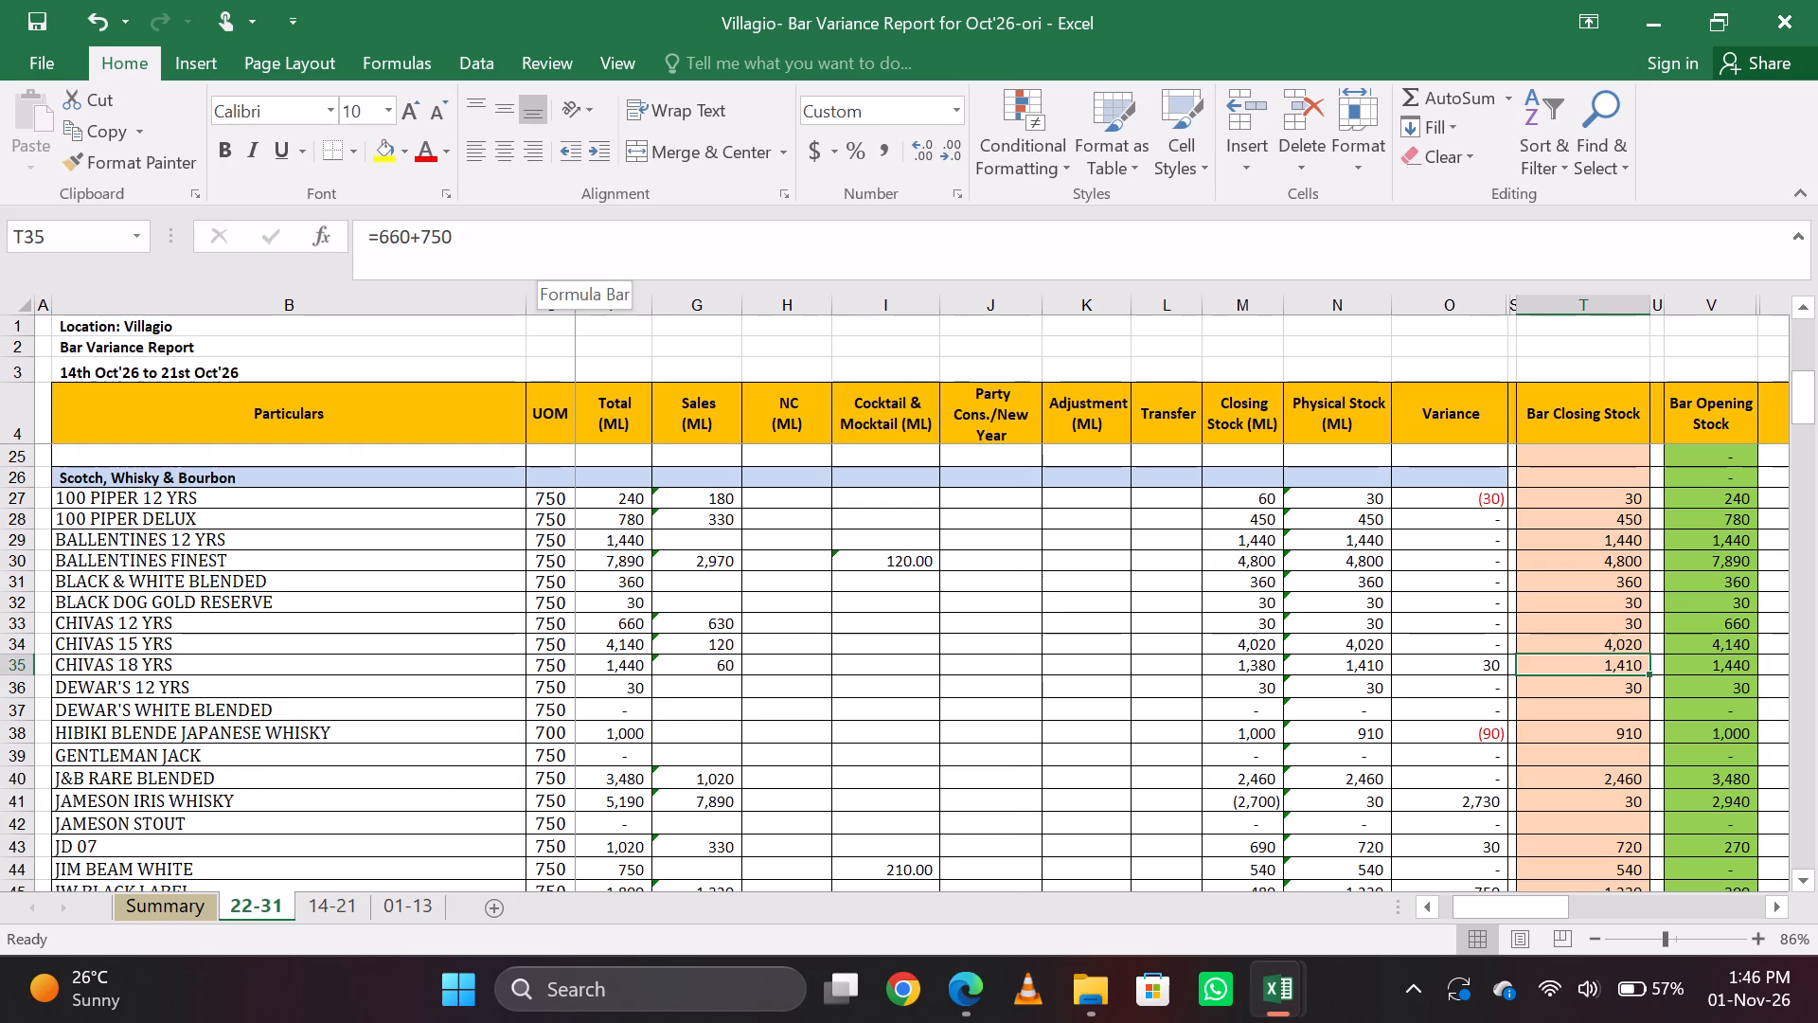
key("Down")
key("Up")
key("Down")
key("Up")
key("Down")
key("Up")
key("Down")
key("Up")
Set the bar closing stock of Hibiki Blende Japanese Whisky to =700+300.
key("Down")
key("Down")
key("Down")
key("Down")
key("Up")
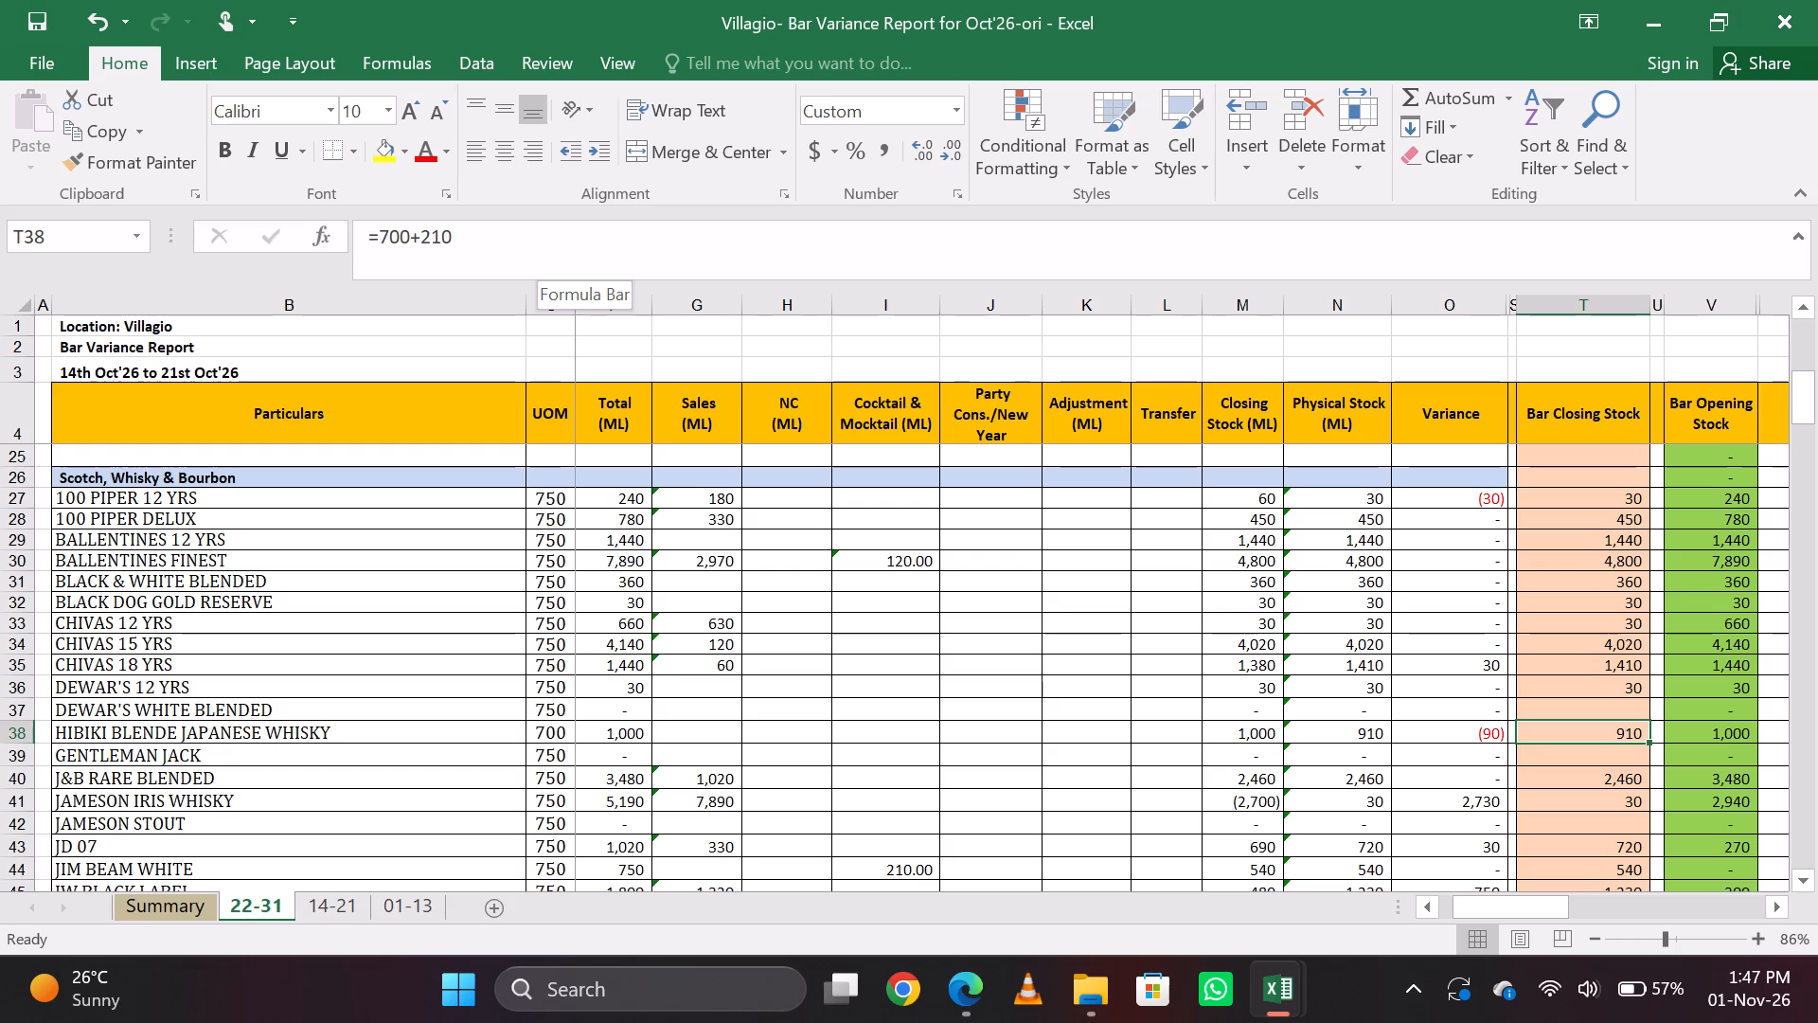
left_click(503, 252)
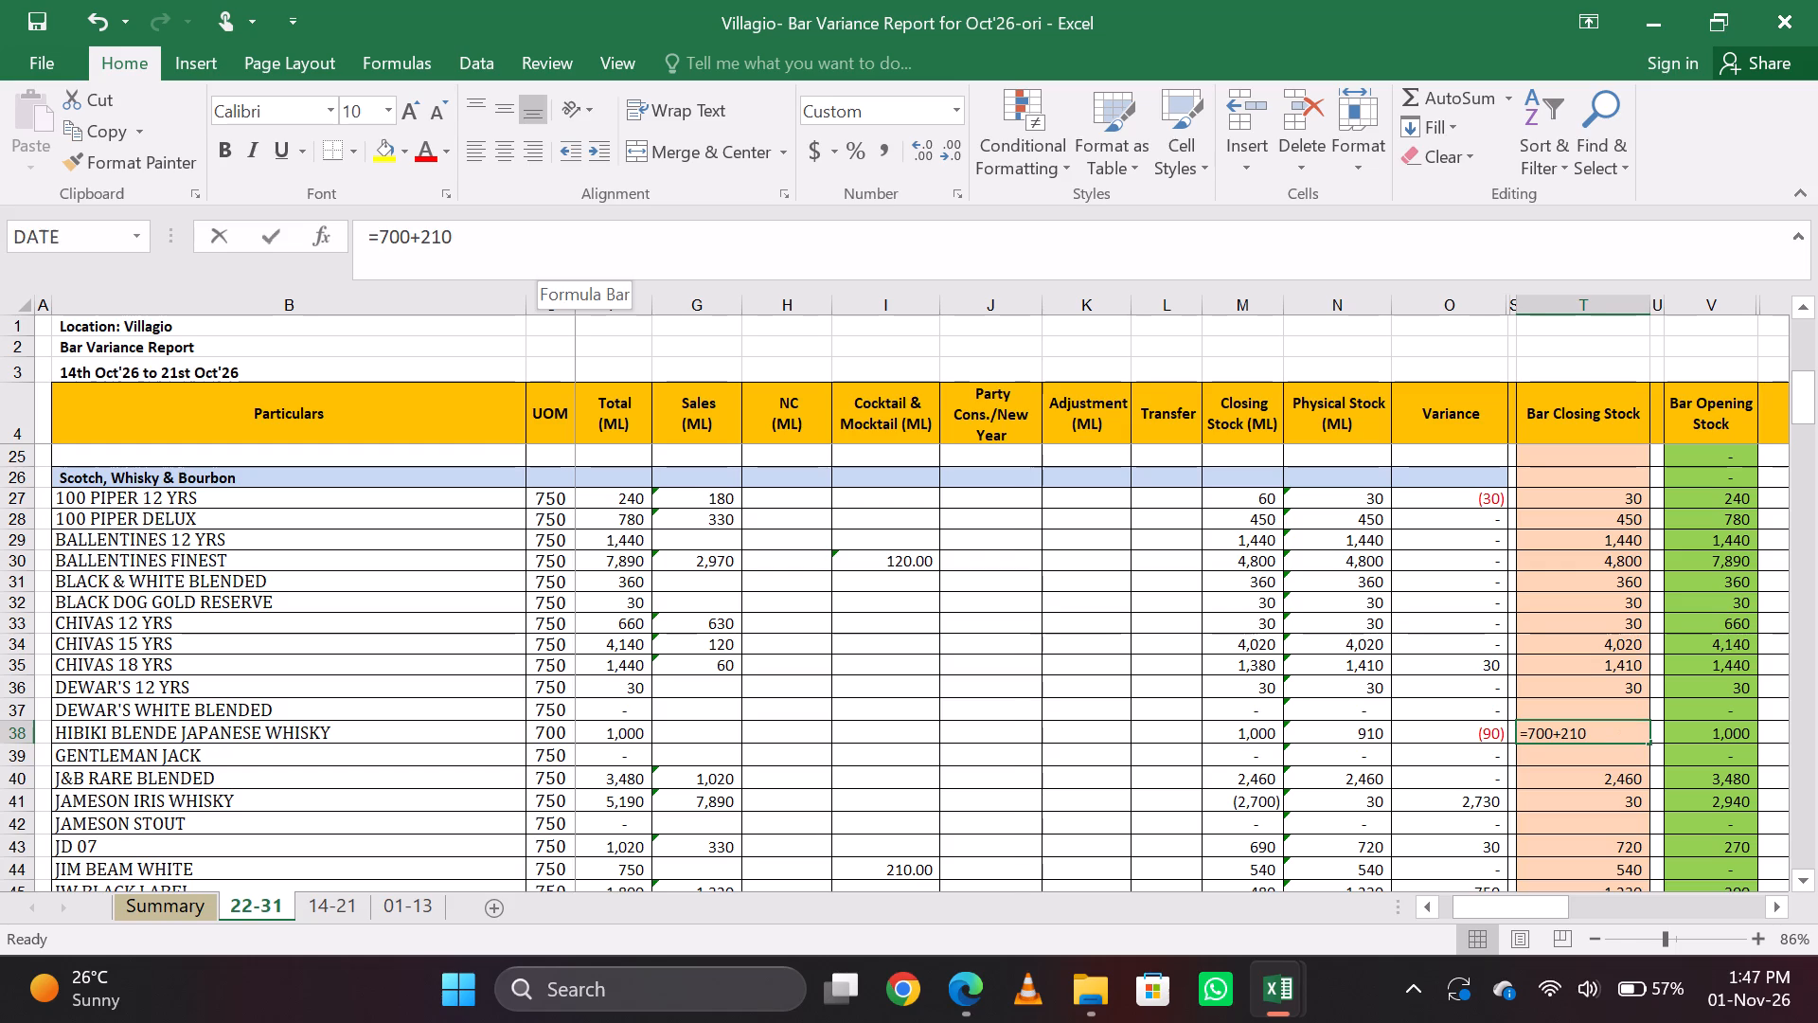
key("BackSpace")
key("BackSpace")
key("BackSpace")
type("300")
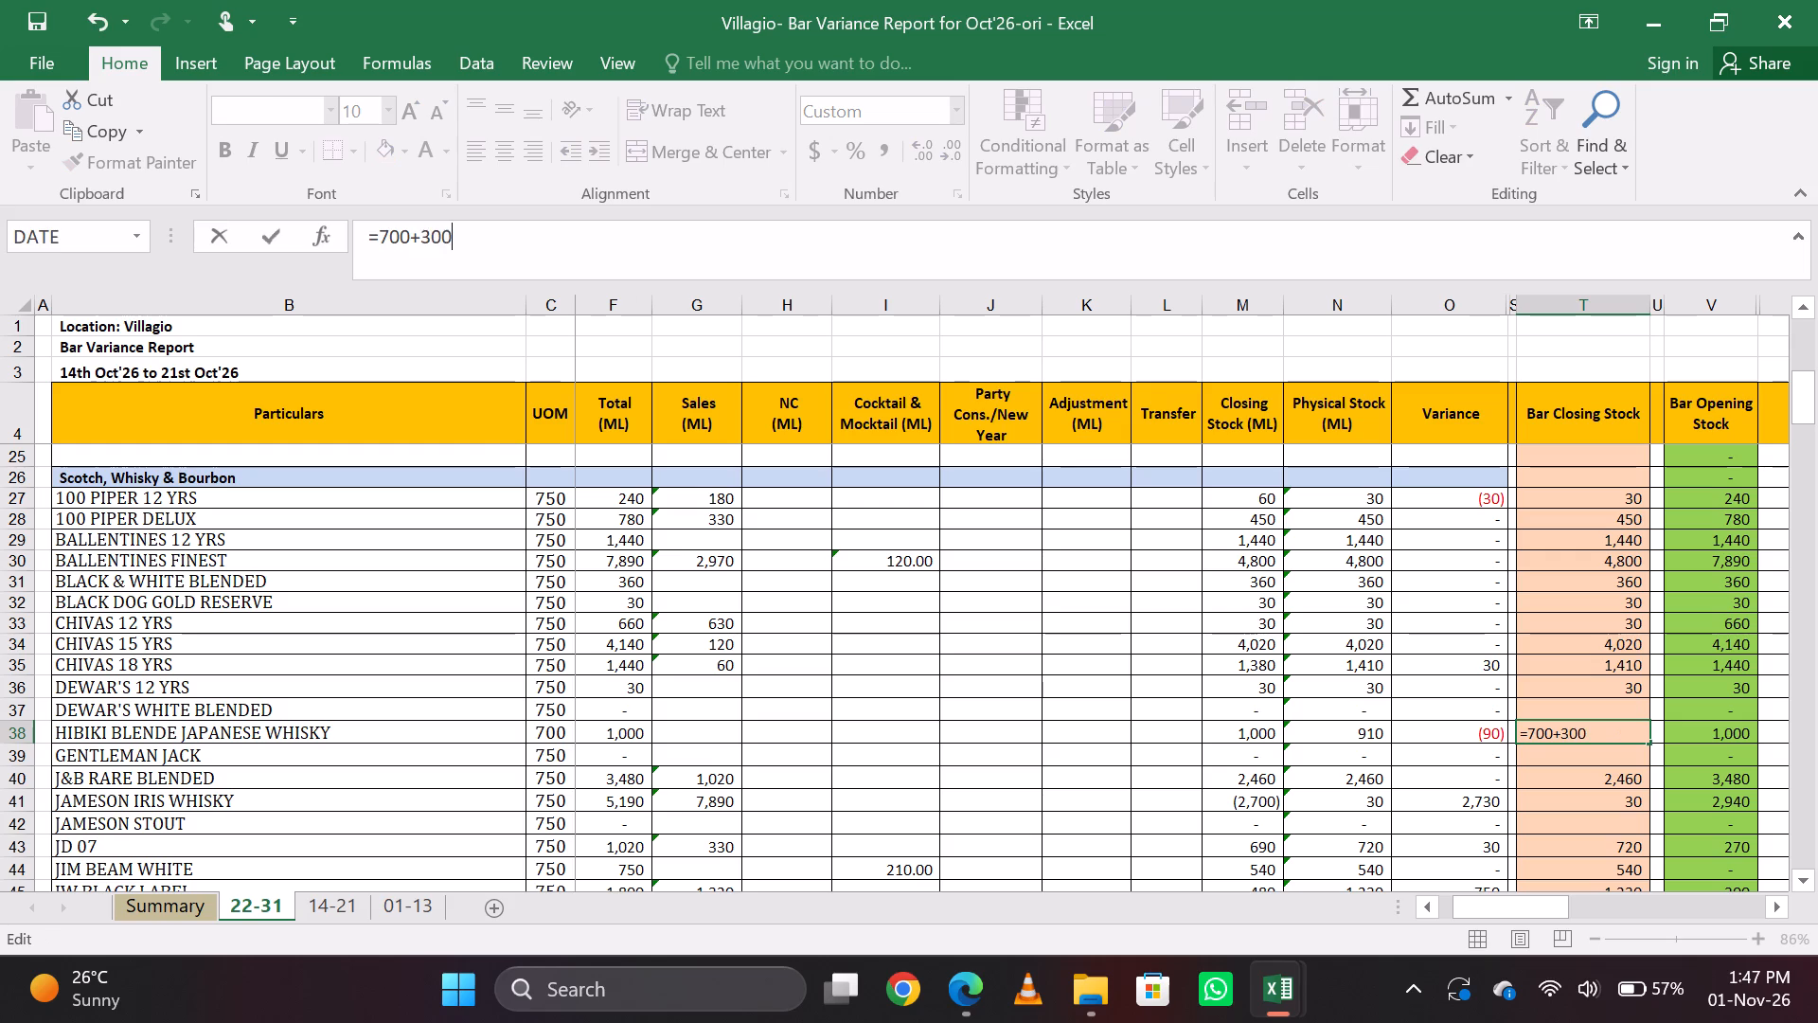
key("Return")
key("Up")
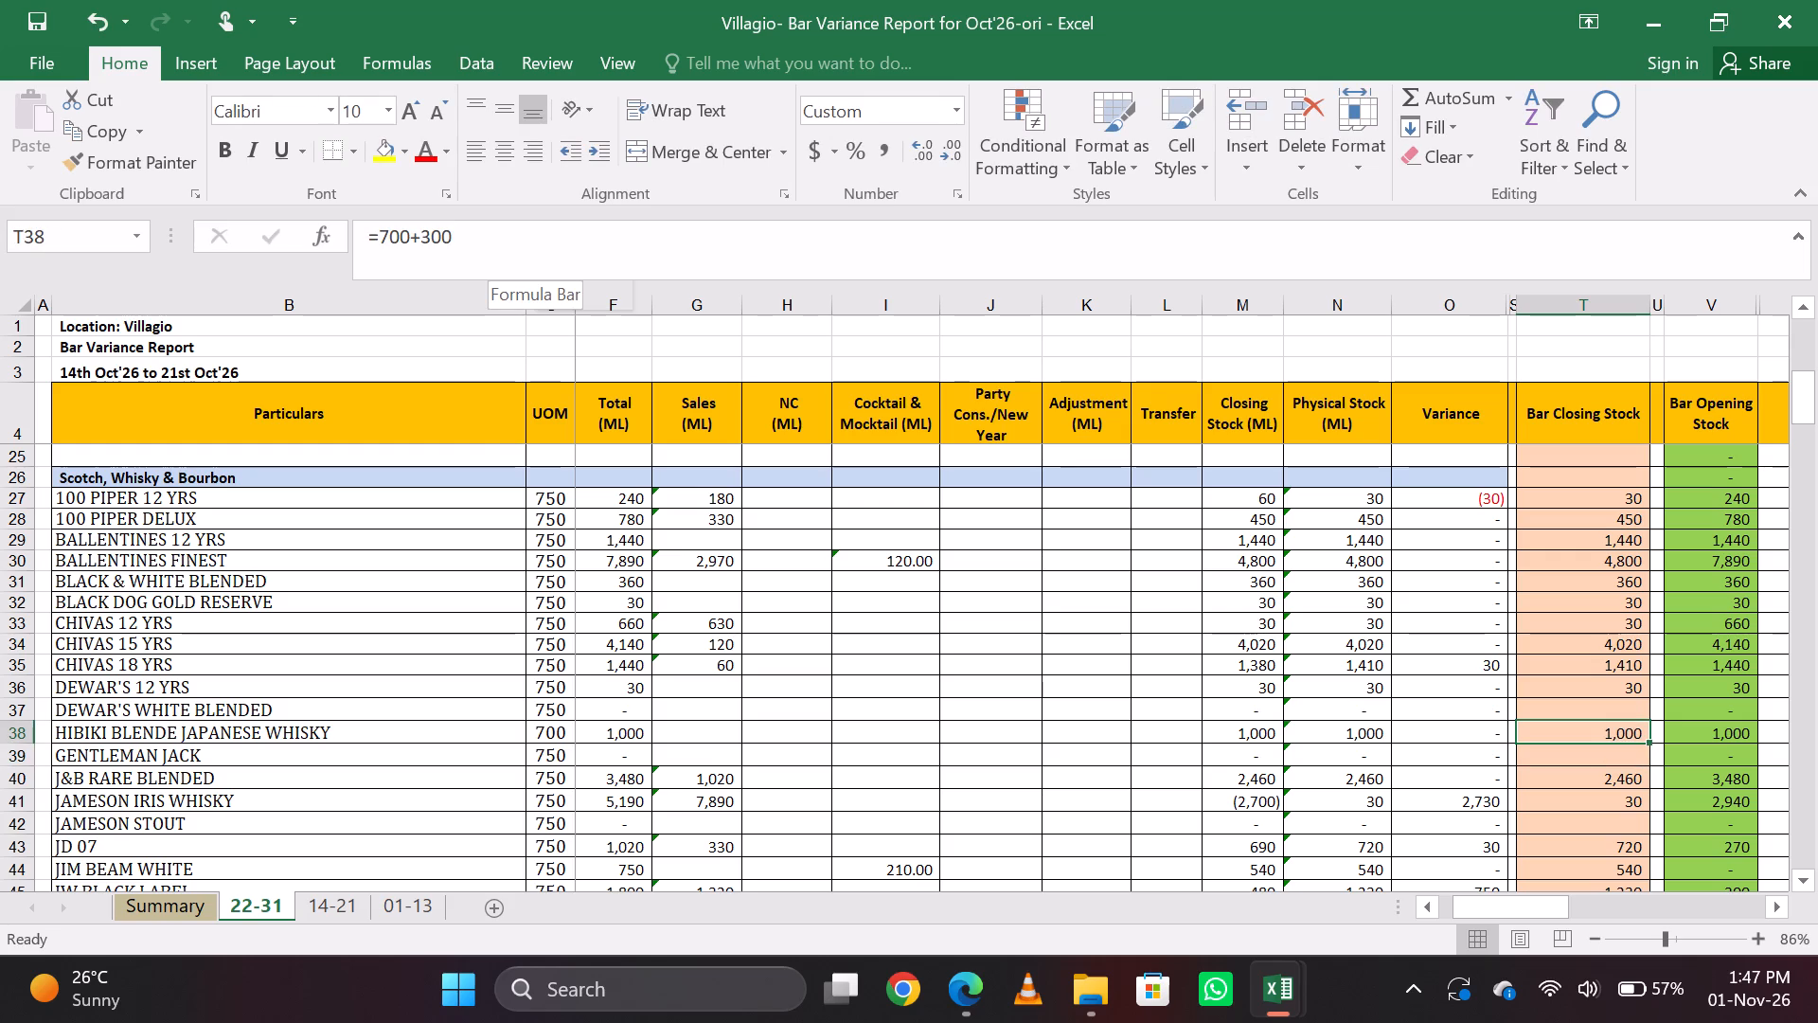
Examine the Jameson Iris Whisky row from the bar closing stock back to the opening balance, received and total quantities.
key("Down")
key("Down")
key("Down")
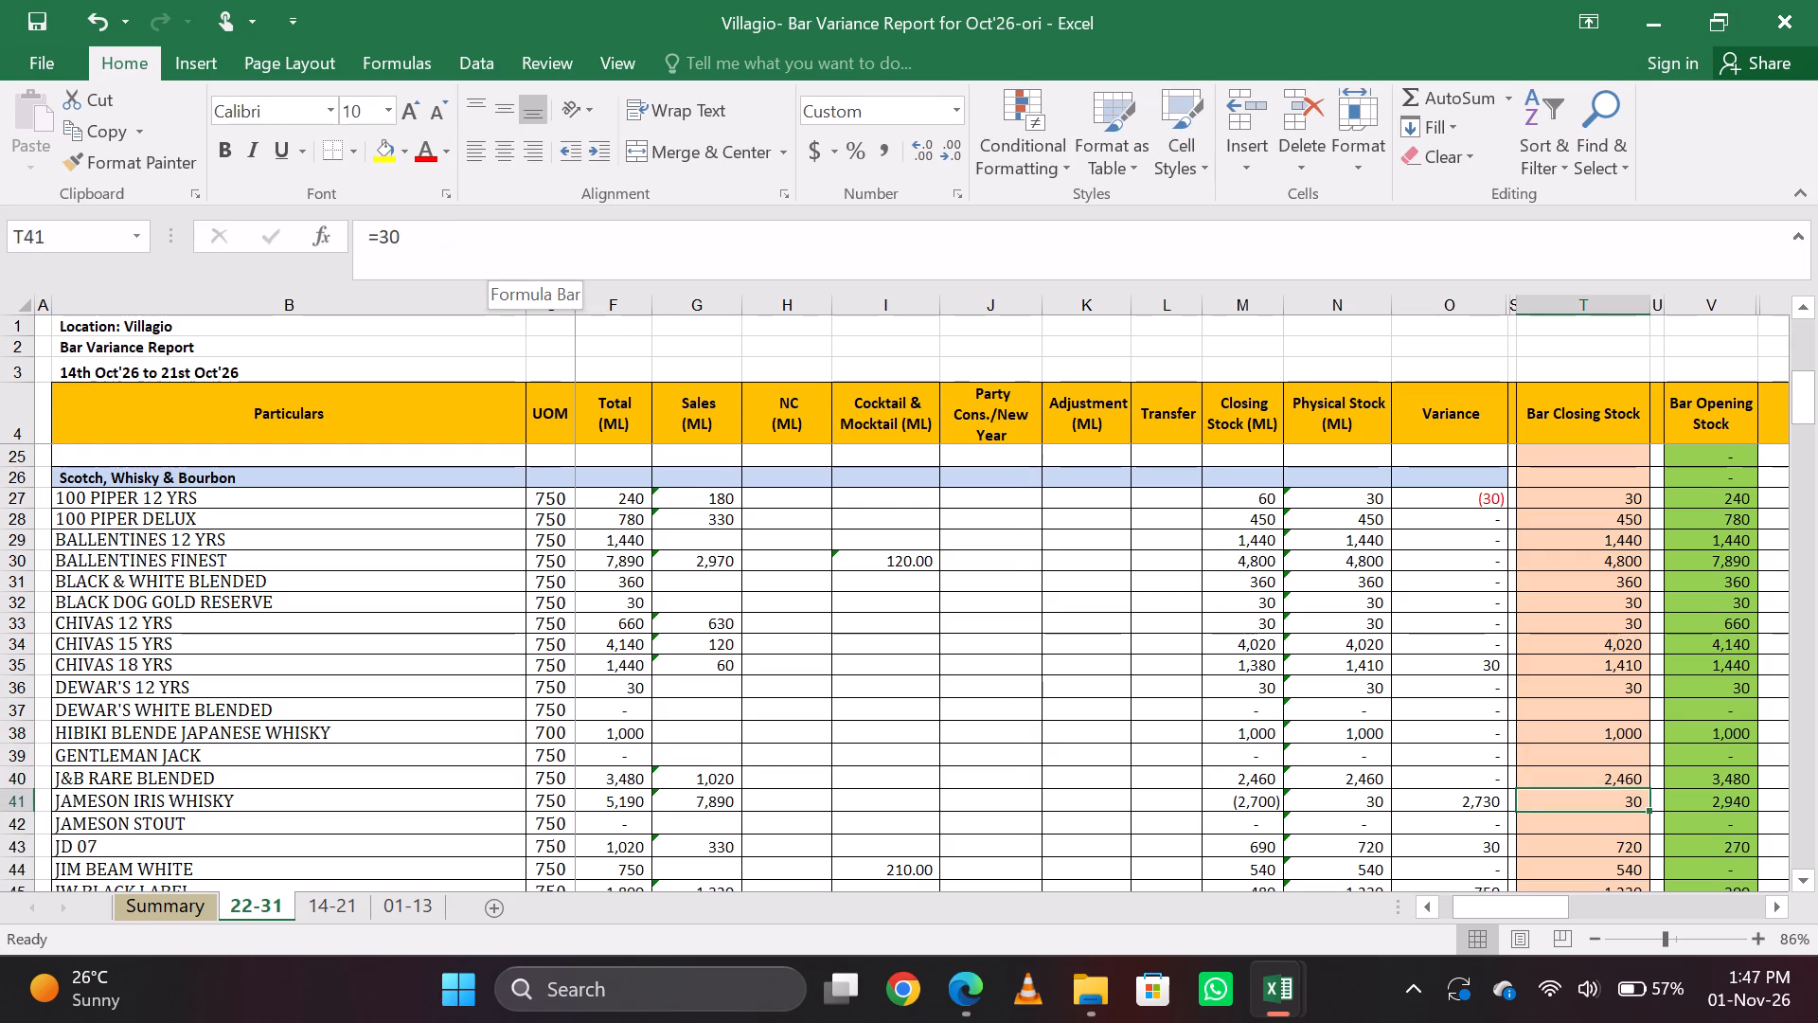
key("Up")
key("Down")
key("Left")
key("Left")
key("Left")
key("Left")
key("Left")
key("Left")
key("Left")
key("Left")
key("Left")
key("Left")
key("Left")
key("Left")
key("Right")
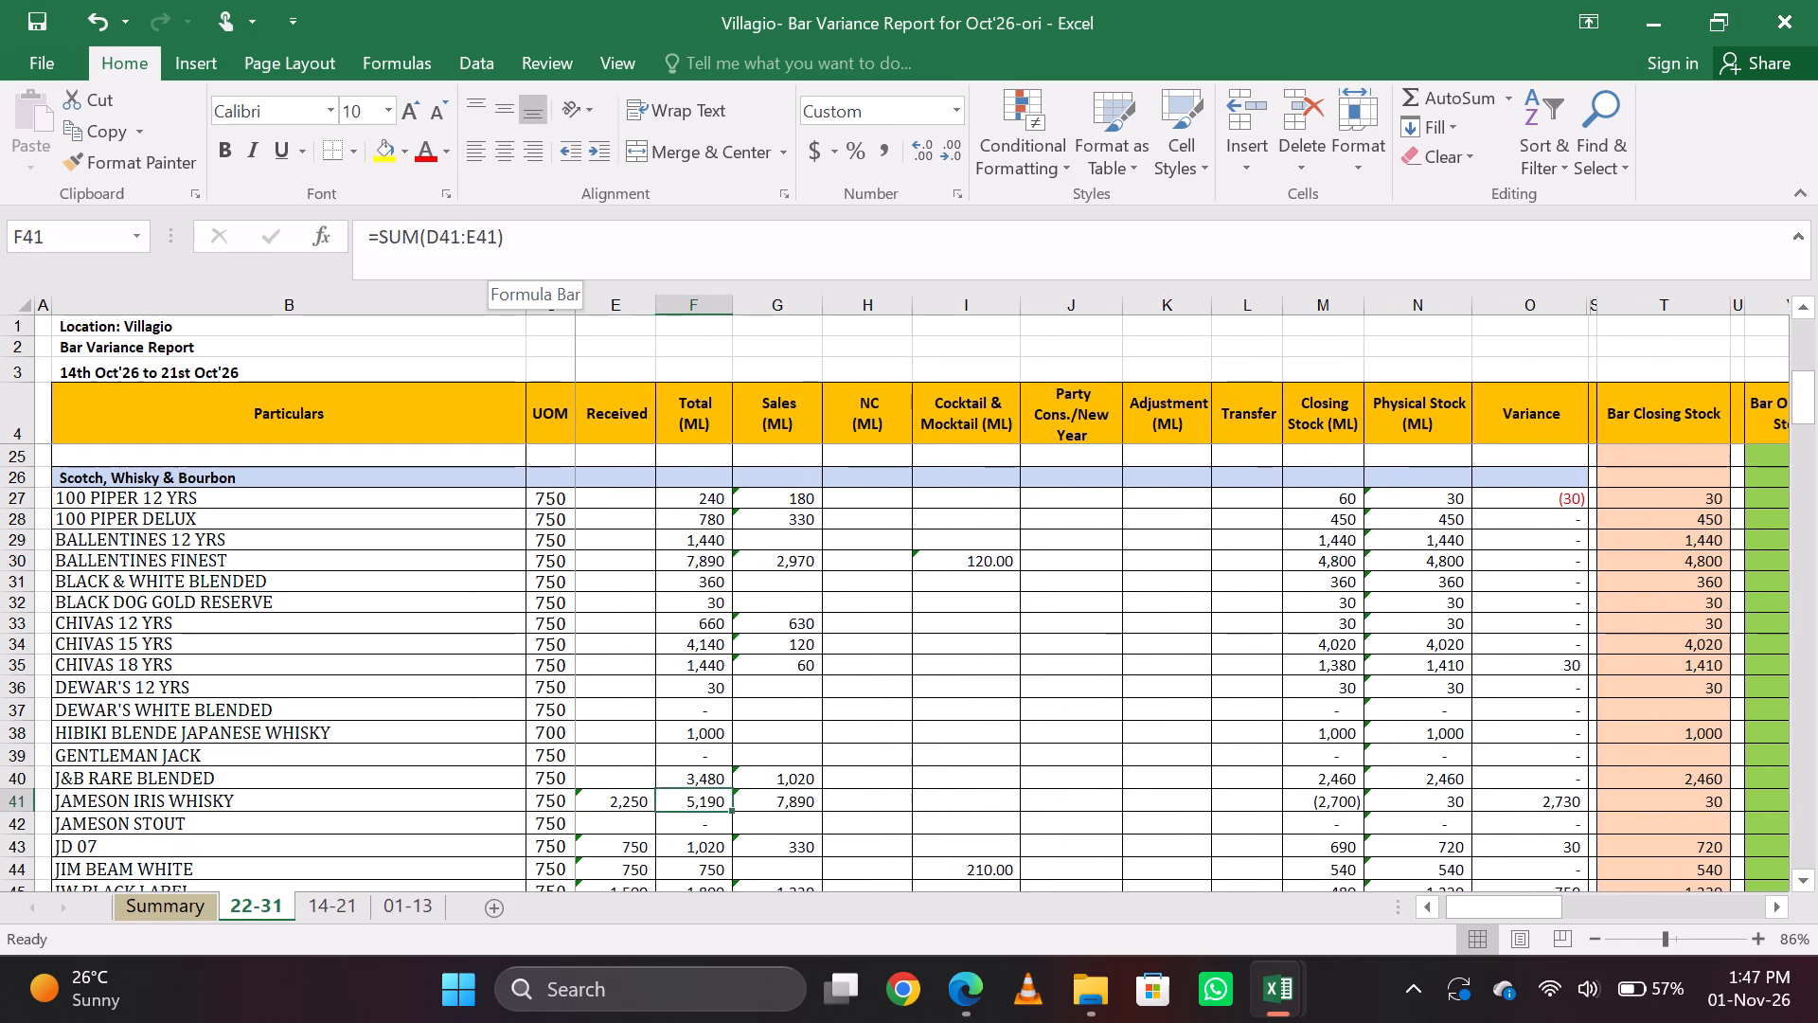
key("Left")
key("Left")
key("Left")
key("Right")
key("Right")
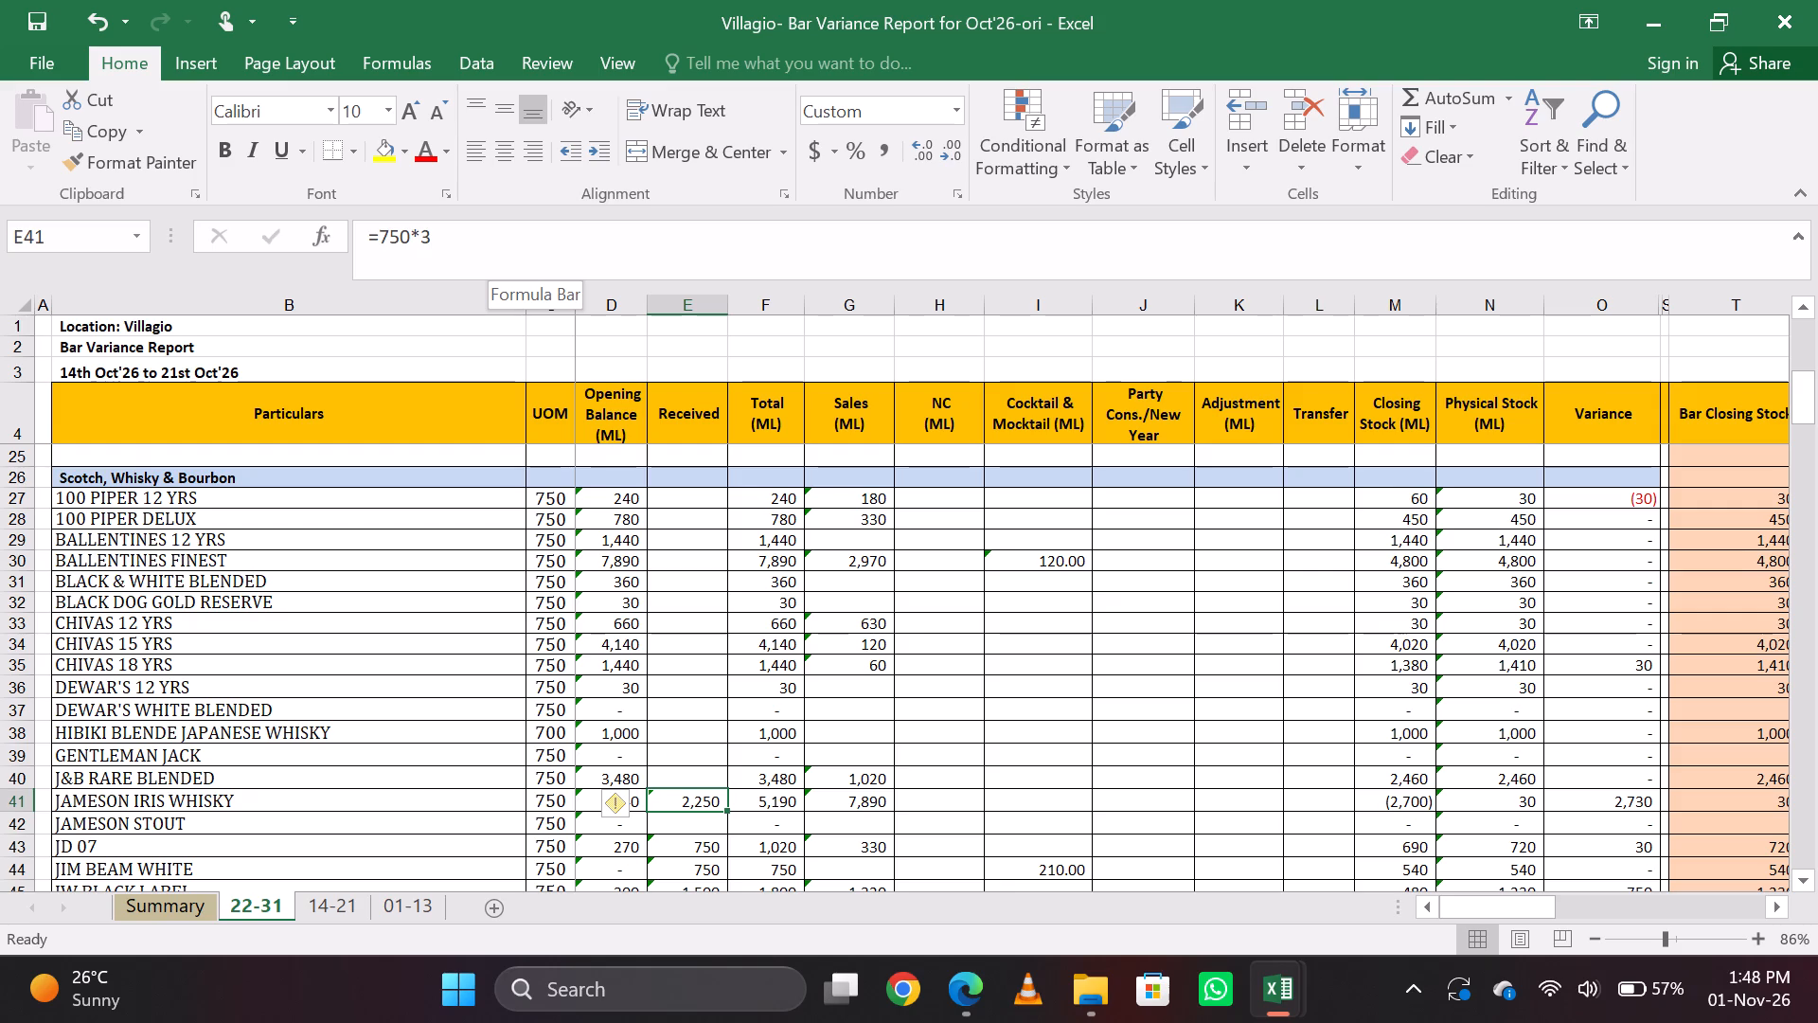
key("Left")
key("Left")
key("Left")
key("Right")
key("Right")
key("Right")
key("Right")
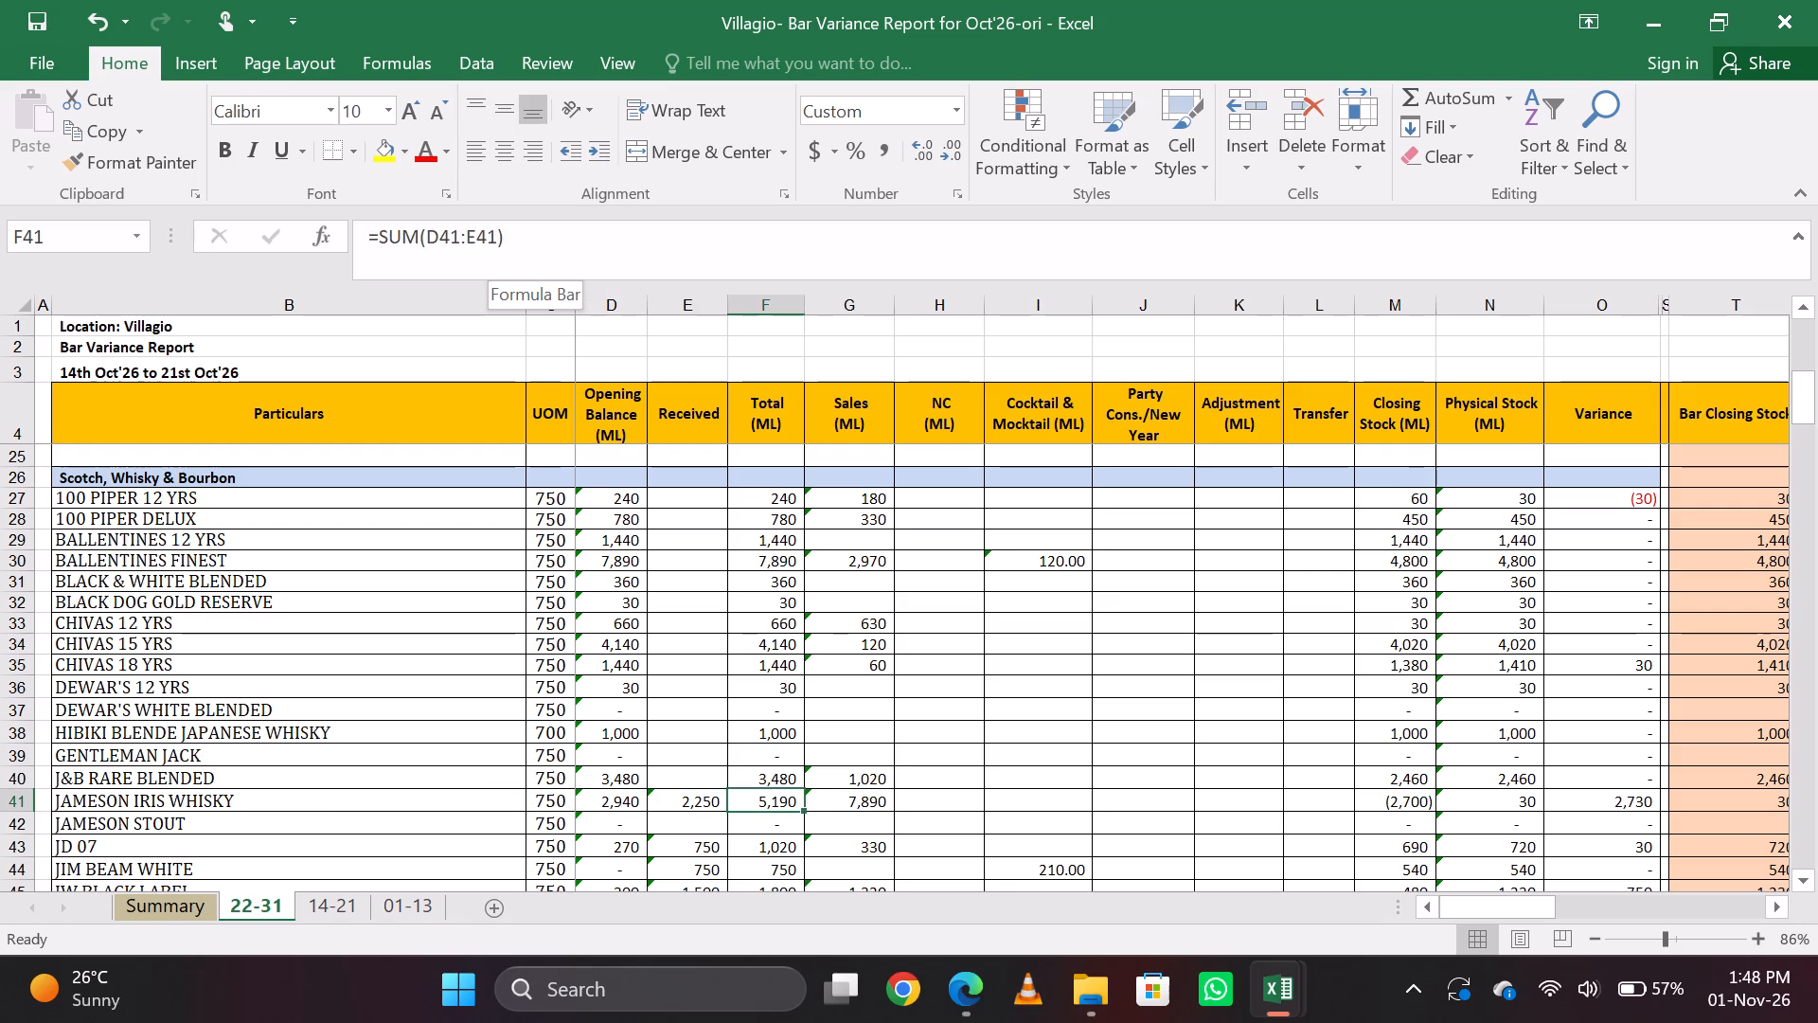
Set the received quantity of Jameson Iris Whisky to =750*6+510.
key("Left")
left_click(533, 240)
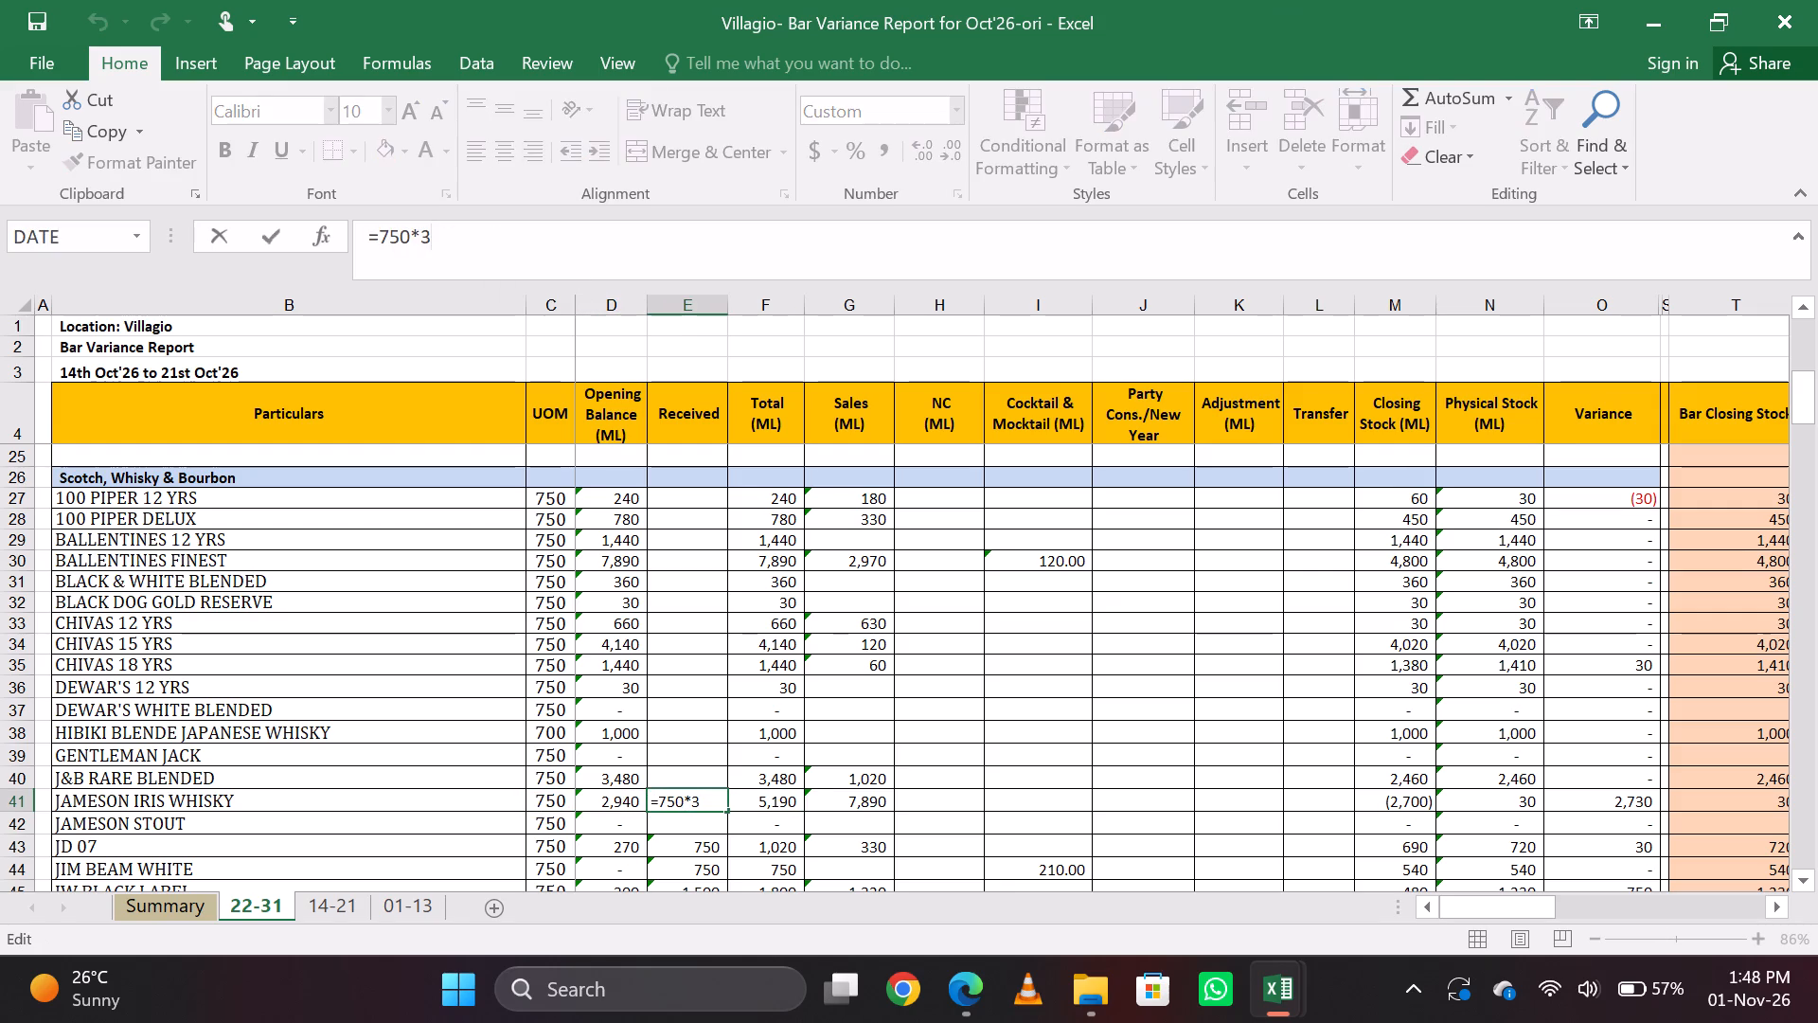
key("BackSpace")
type("6+")
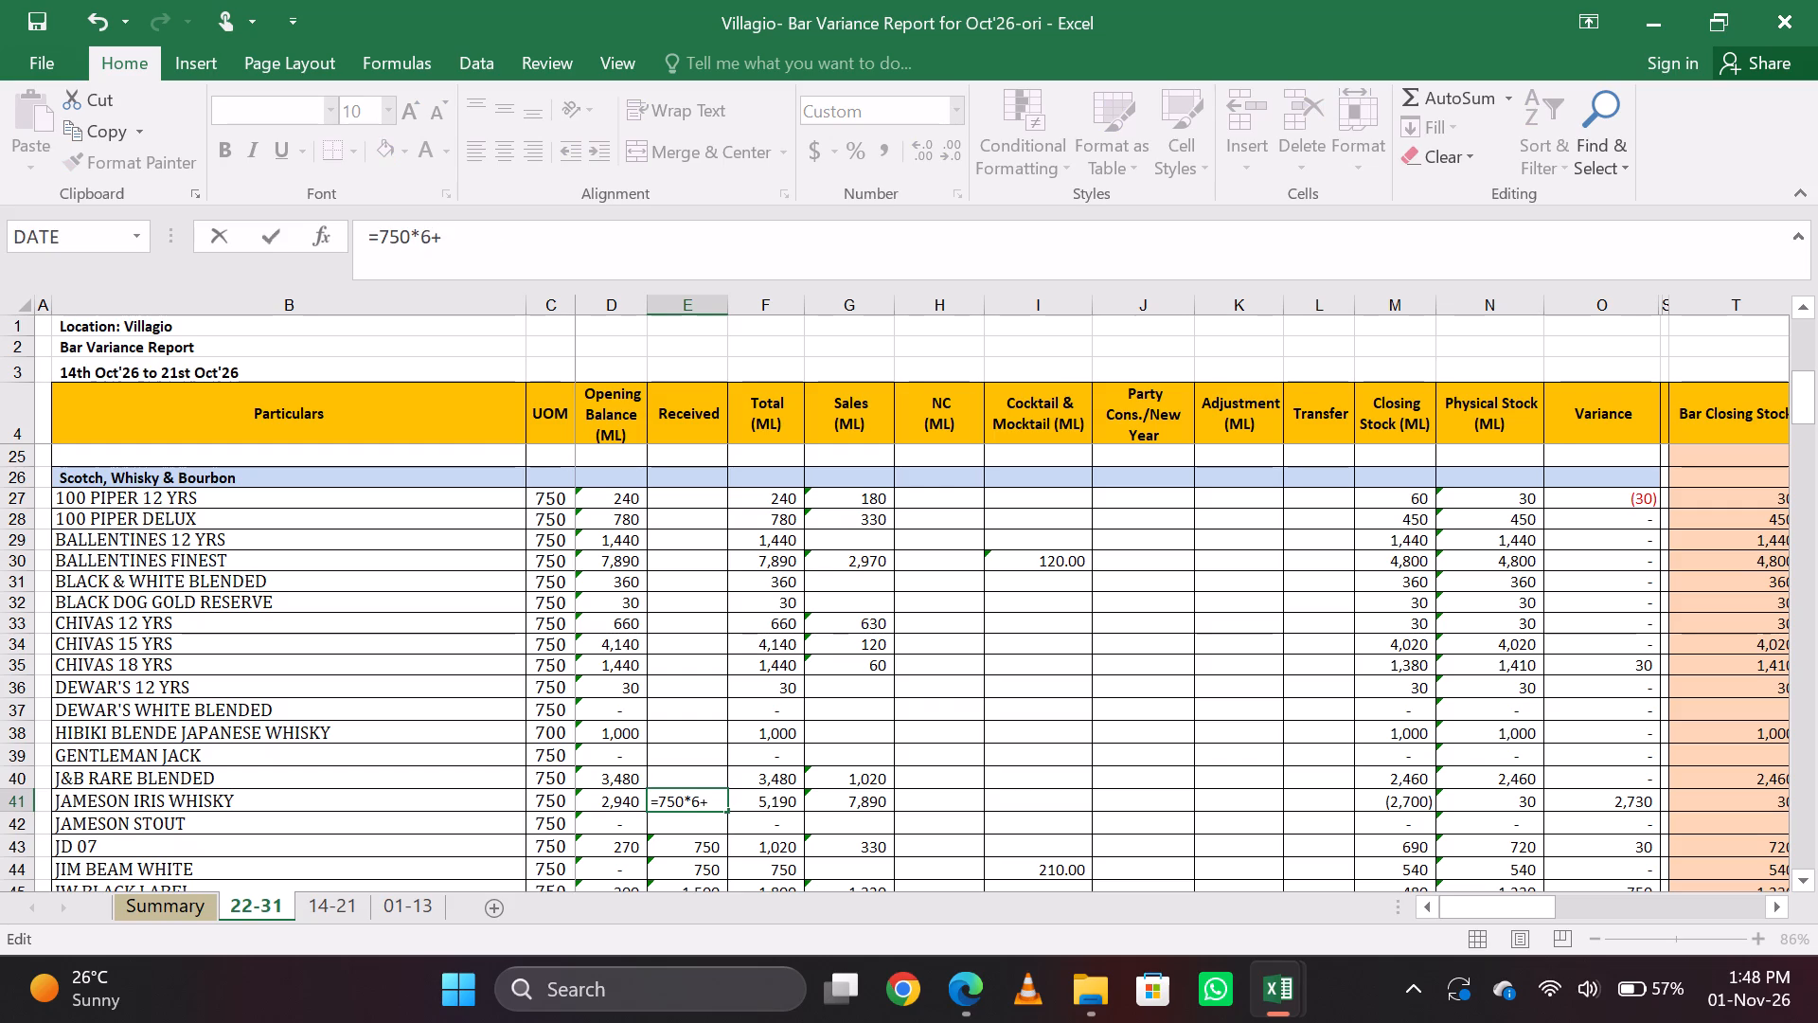
type("510")
key("Return")
key("Up")
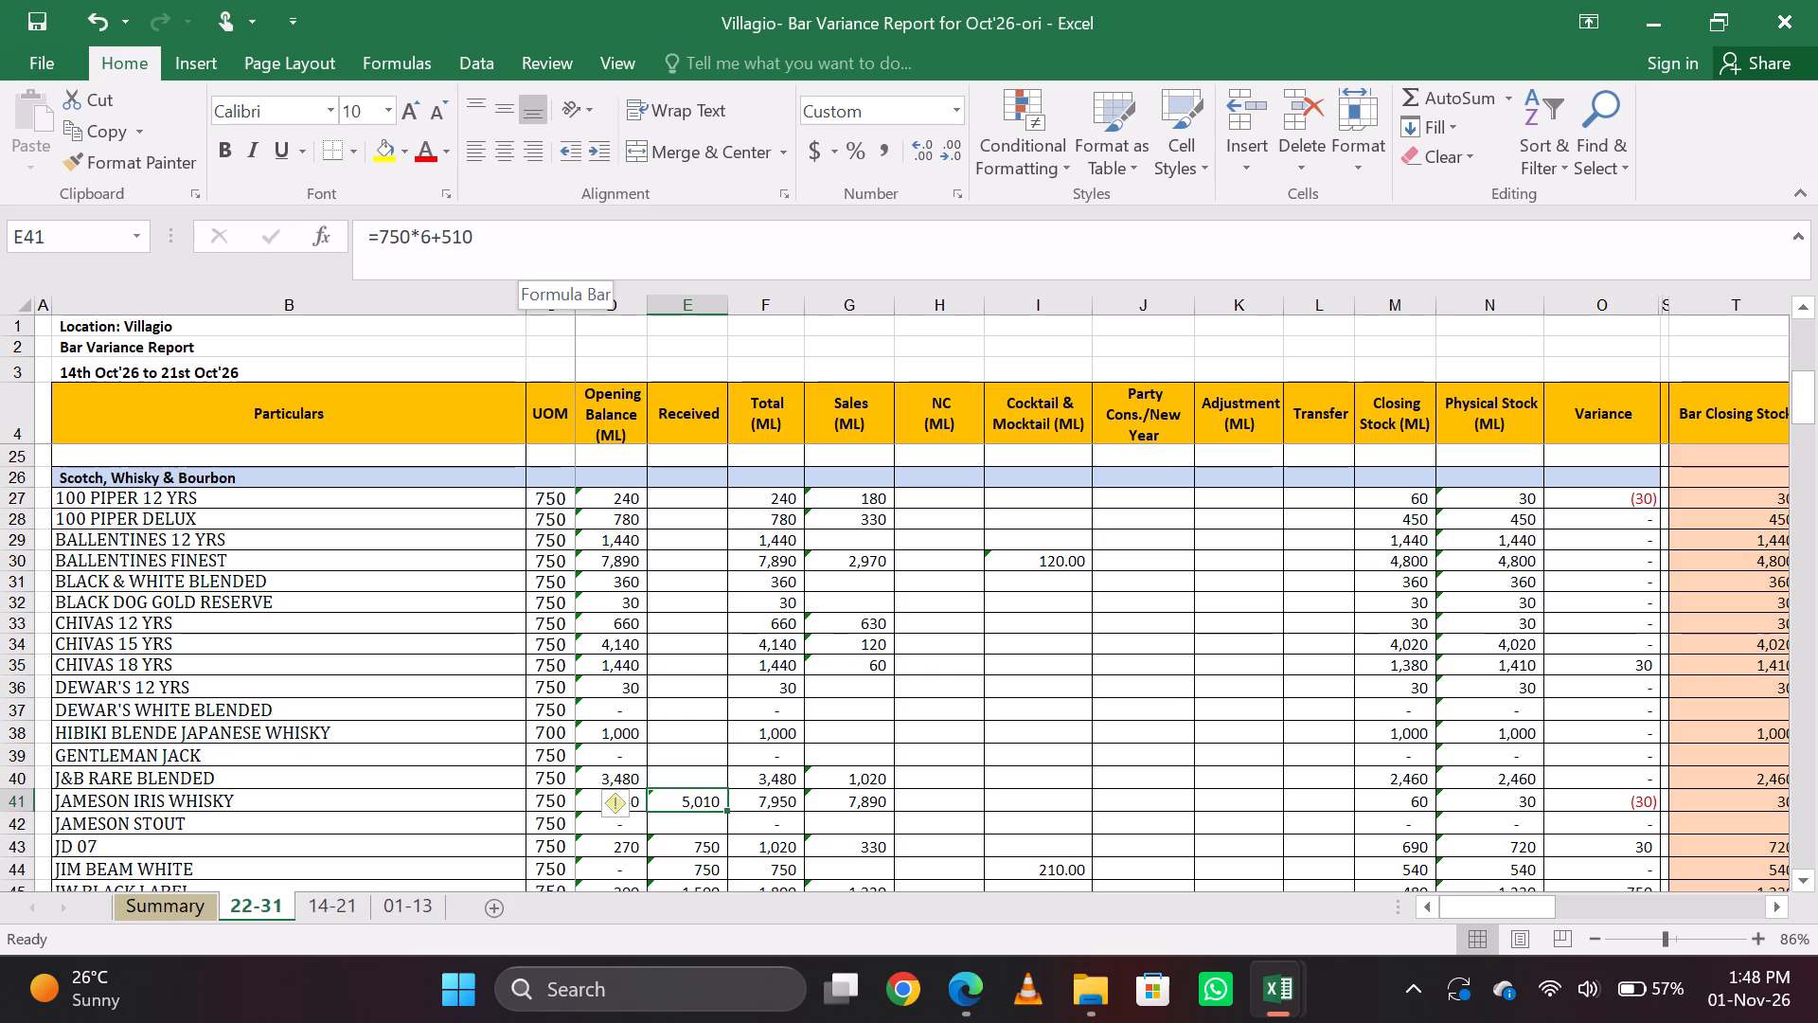
Set the bar closing stock of Jameson Iris Whisky to =60.
key("Right")
key("Right")
key("Right")
key("Right")
key("Right")
key("Right")
key("Right")
key("Right")
key("Right")
key("Right")
key("Right")
key("Right")
key("Right")
key("Right")
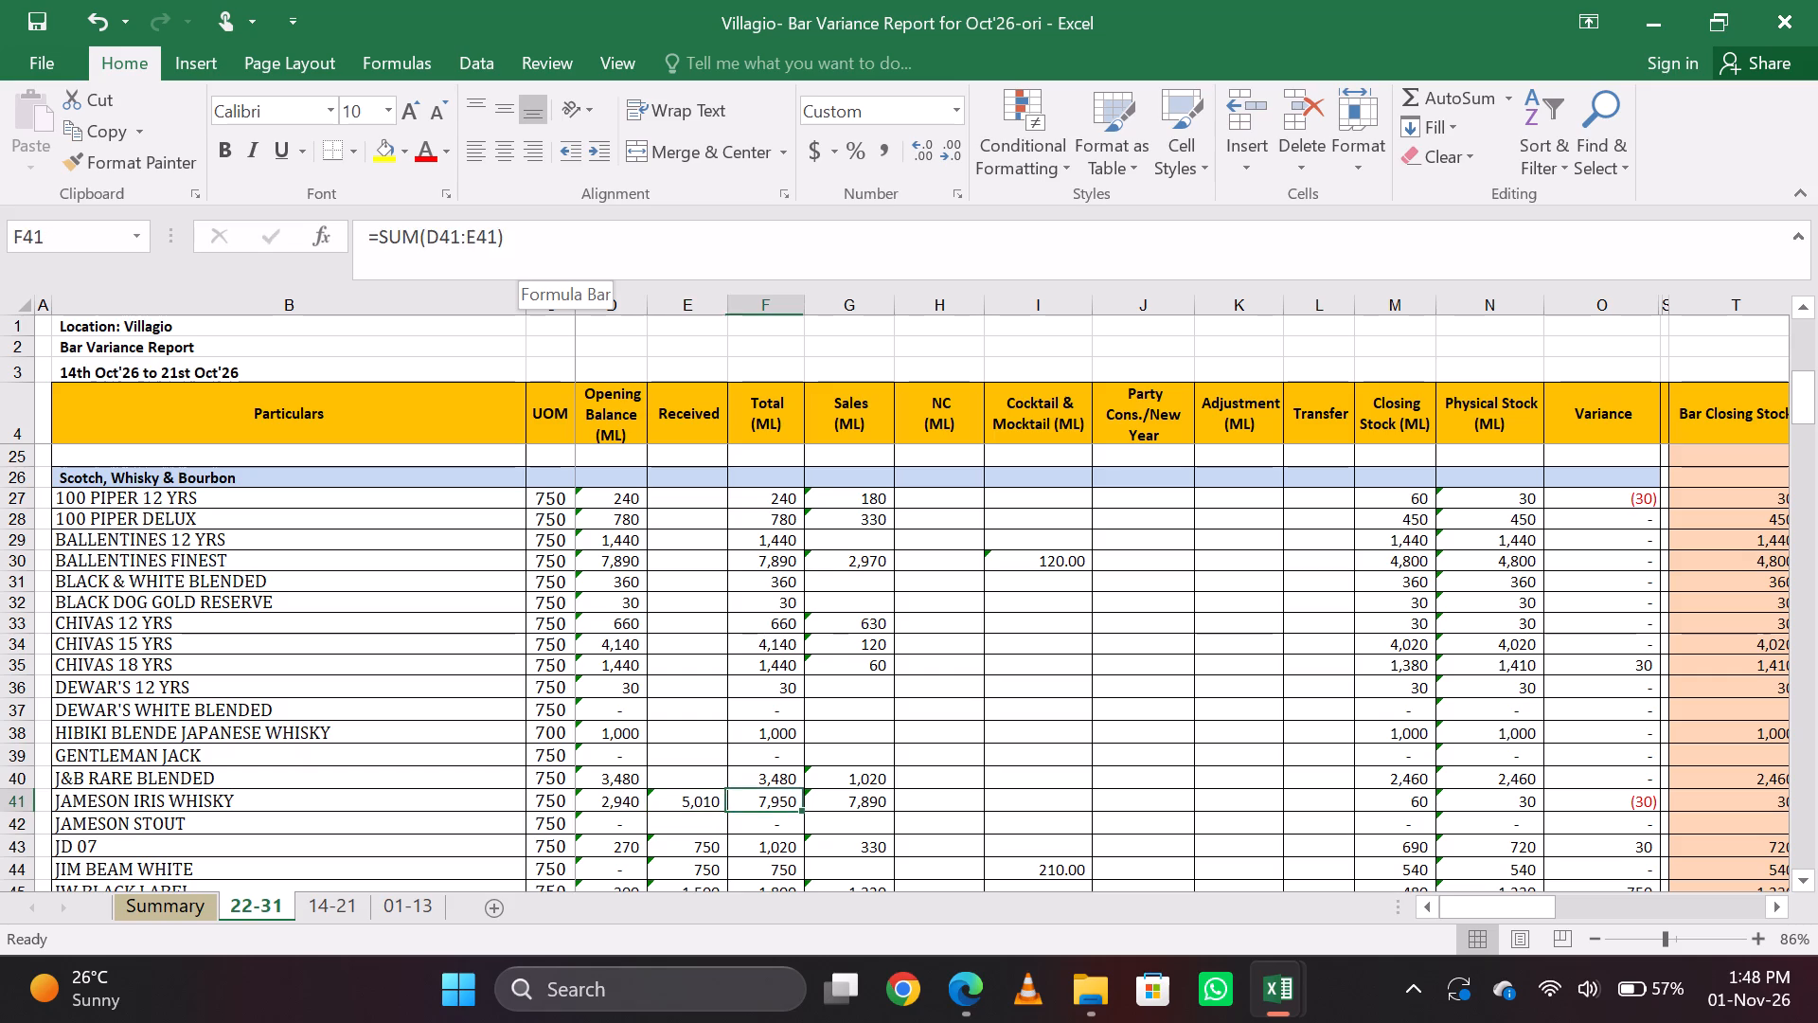
key("Right")
key("Left")
key("Left")
key("Left")
key("Left")
key("Right")
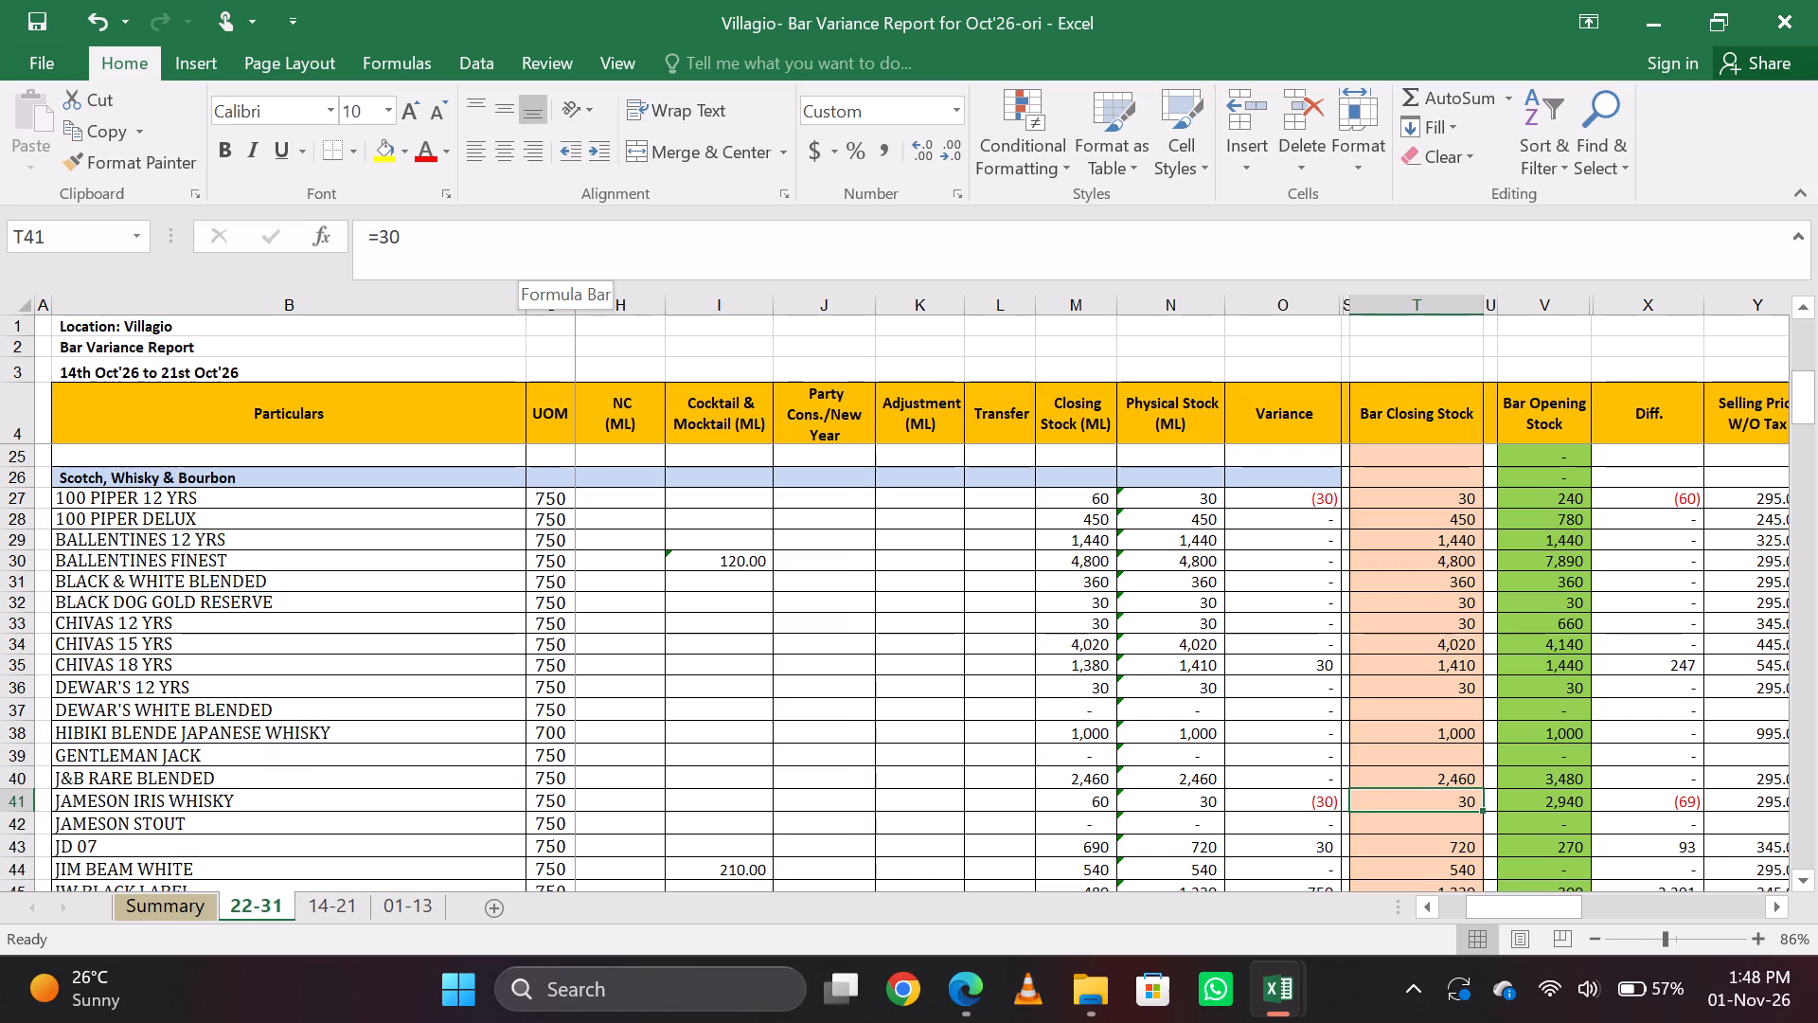
left_click(533, 240)
key("BackSpace")
key("BackSpace")
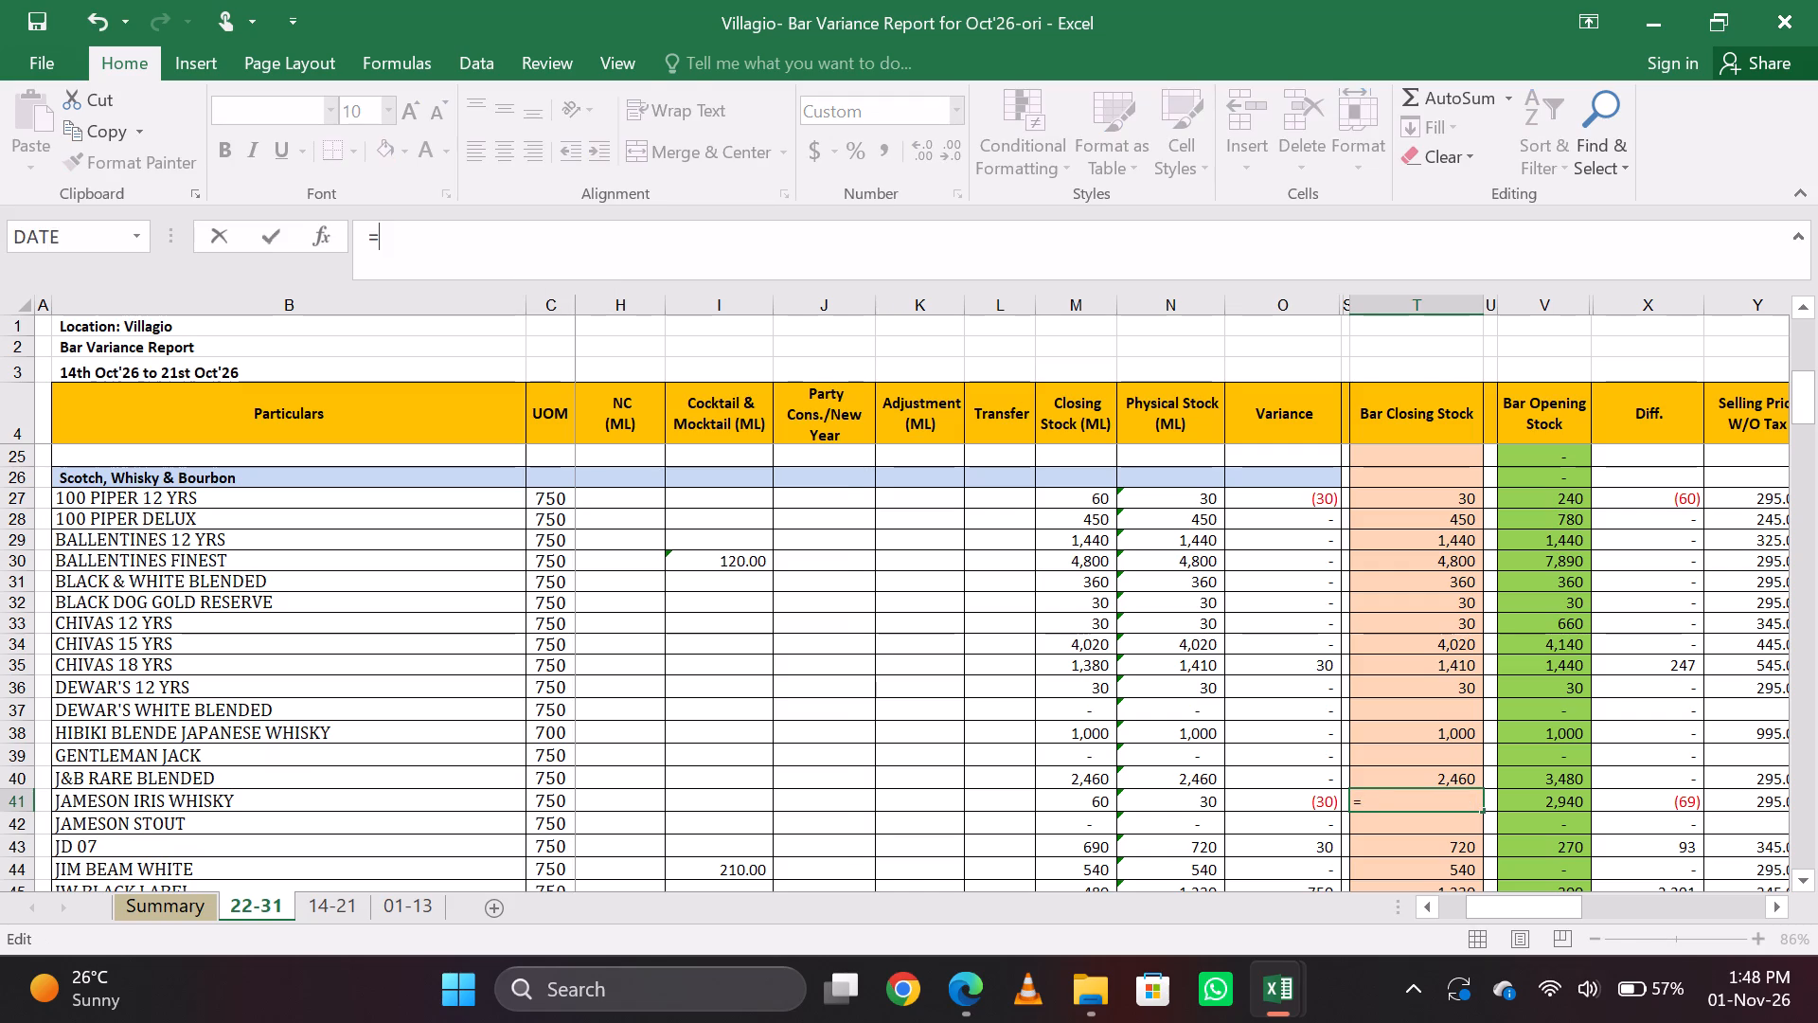
type("60")
key("Return")
key("Up")
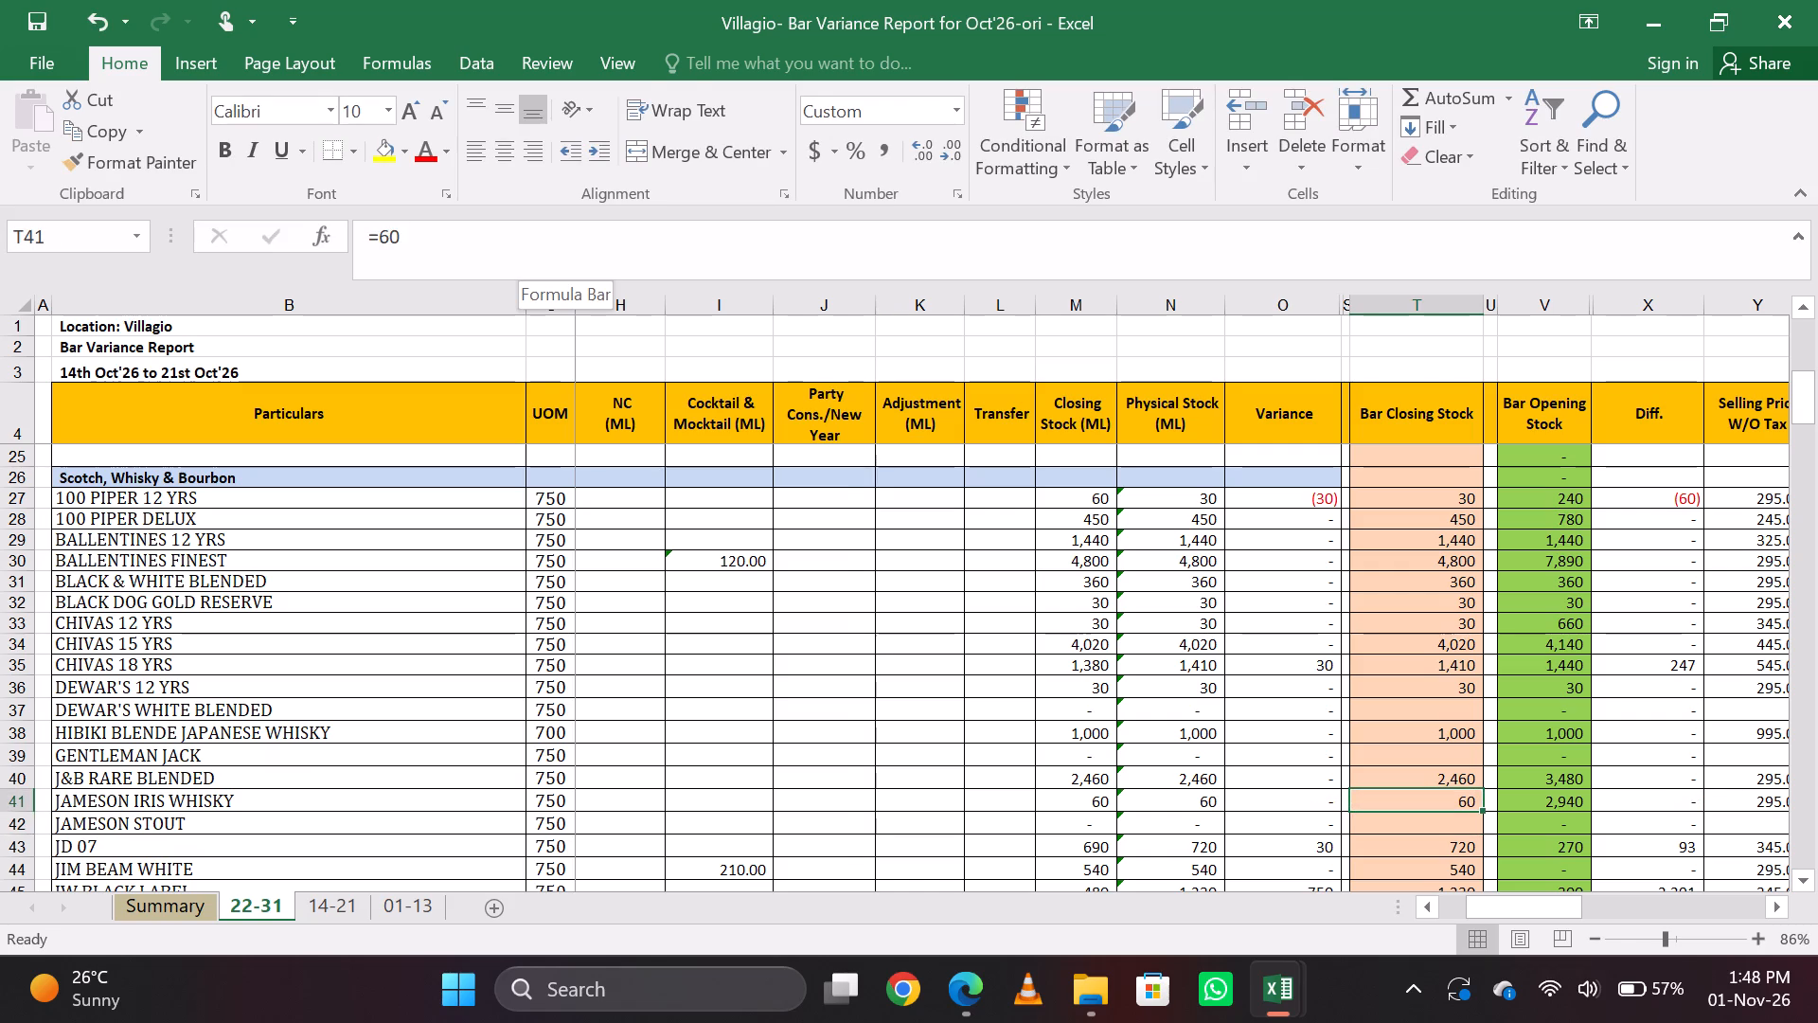
Examine the bar closing stock entries from Jameson Stout down to JW Blue Label, including JD 07 and JW Black Label.
key("Down")
key("Down")
key("Up")
key("Down")
key("Down")
key("Up")
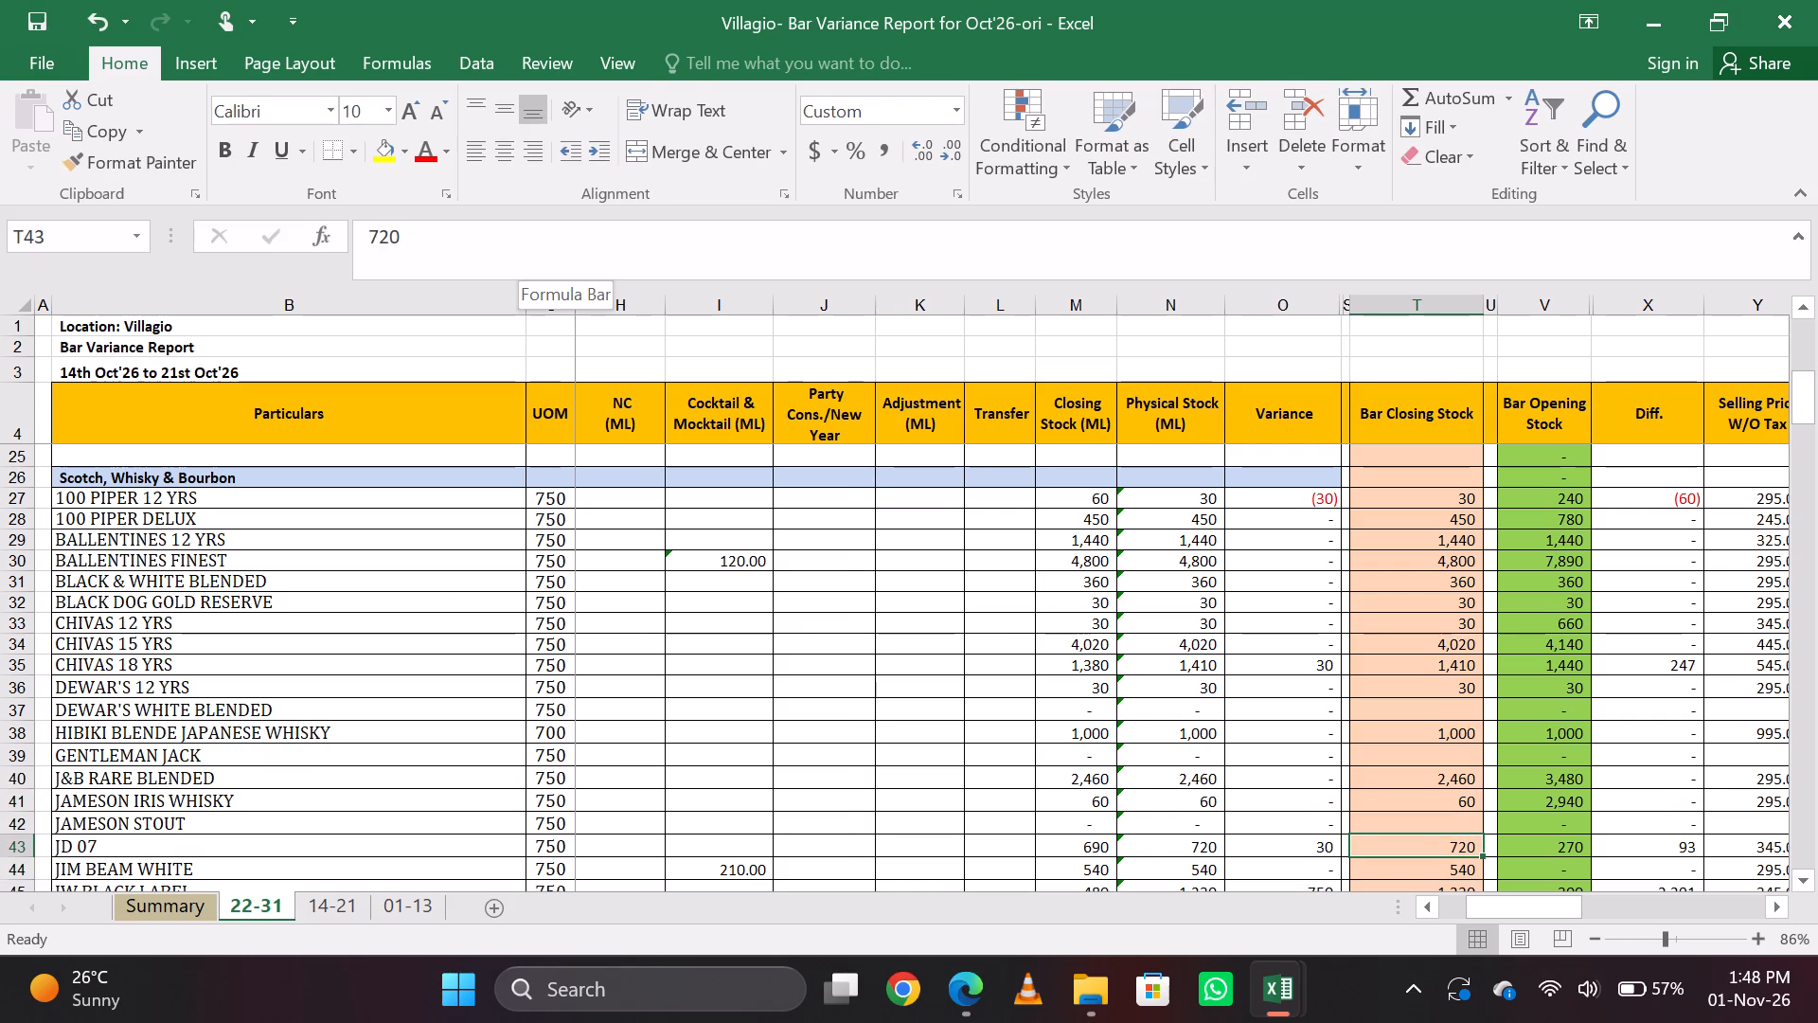
key("Down")
key("Up")
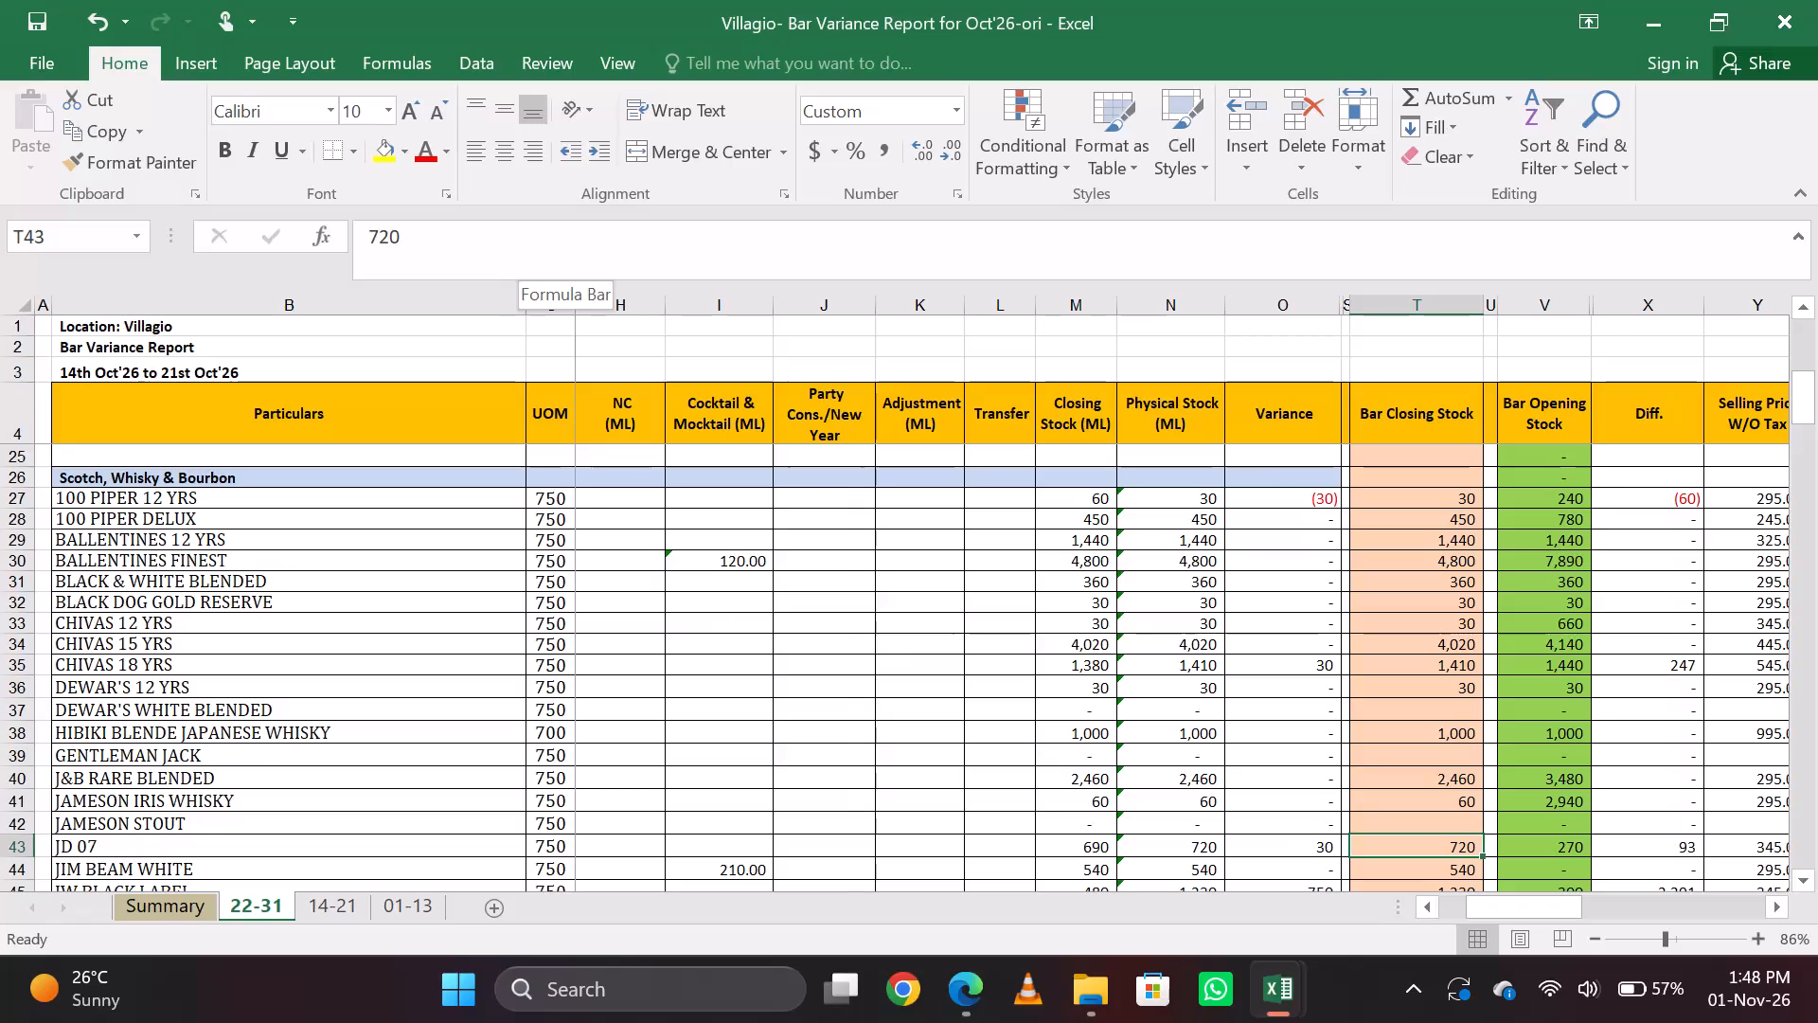
key("Up")
key("Down")
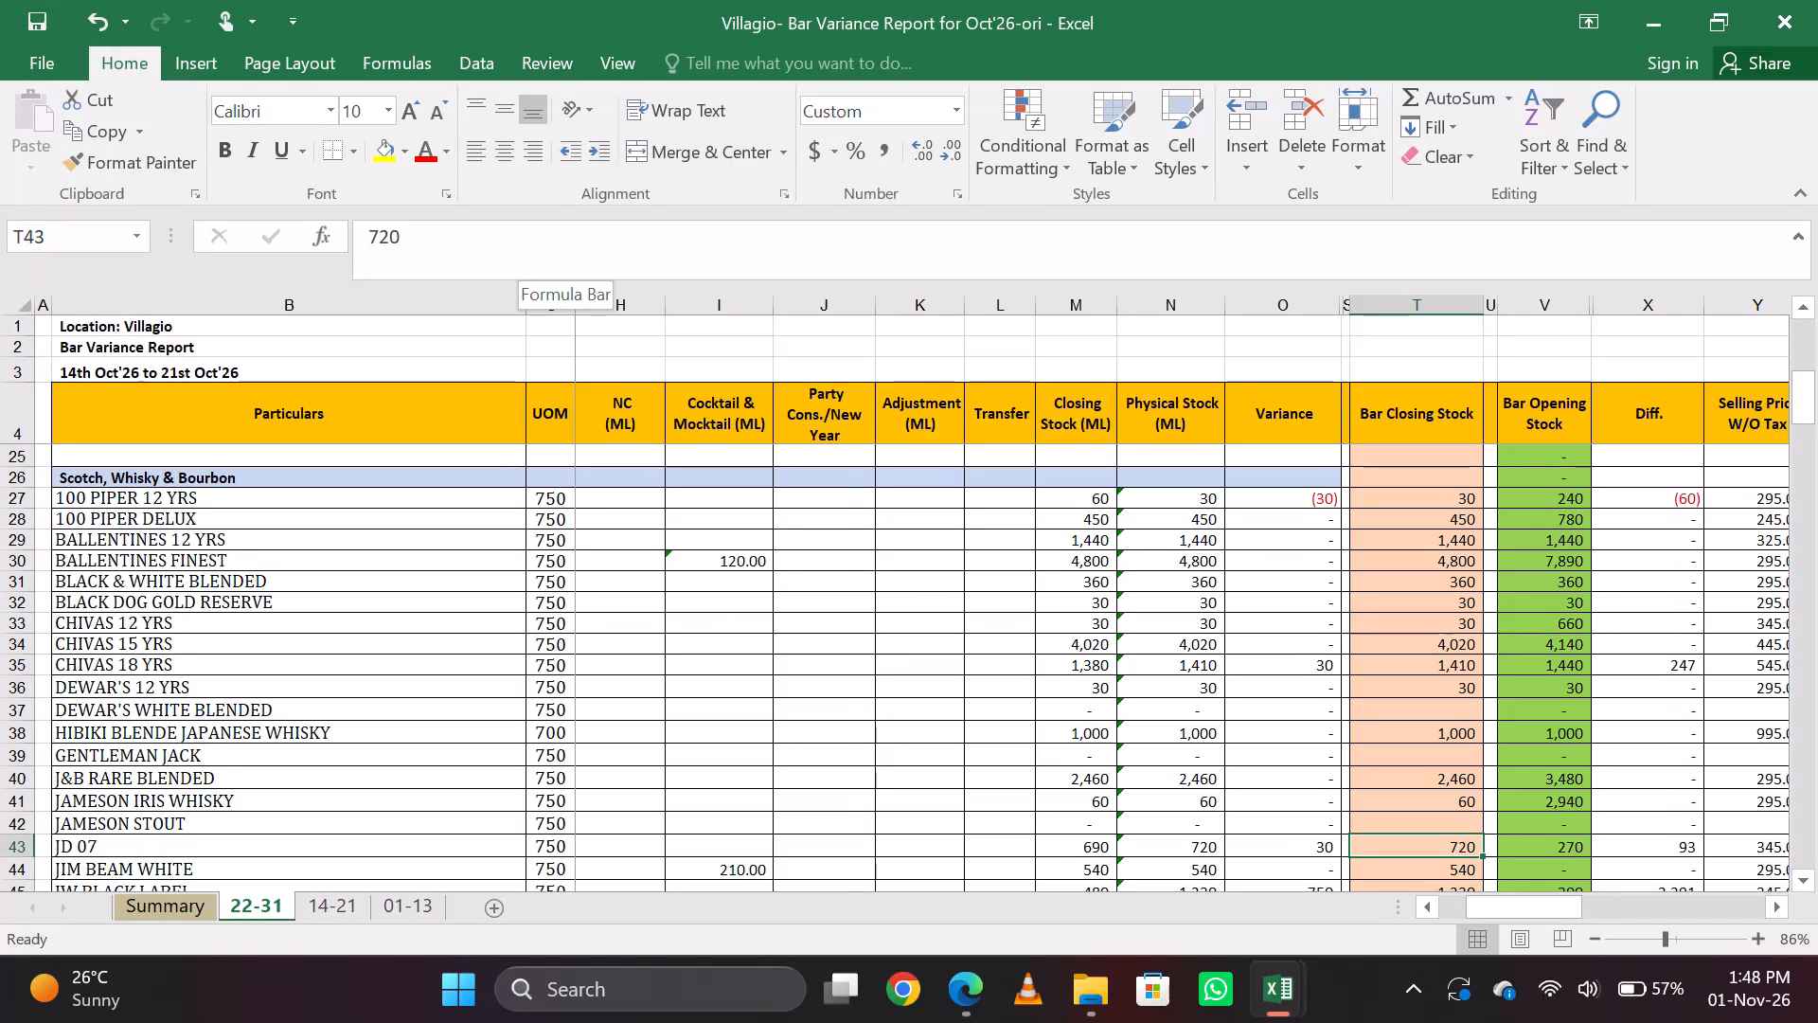
key("Down")
key("Down")
key("Down")
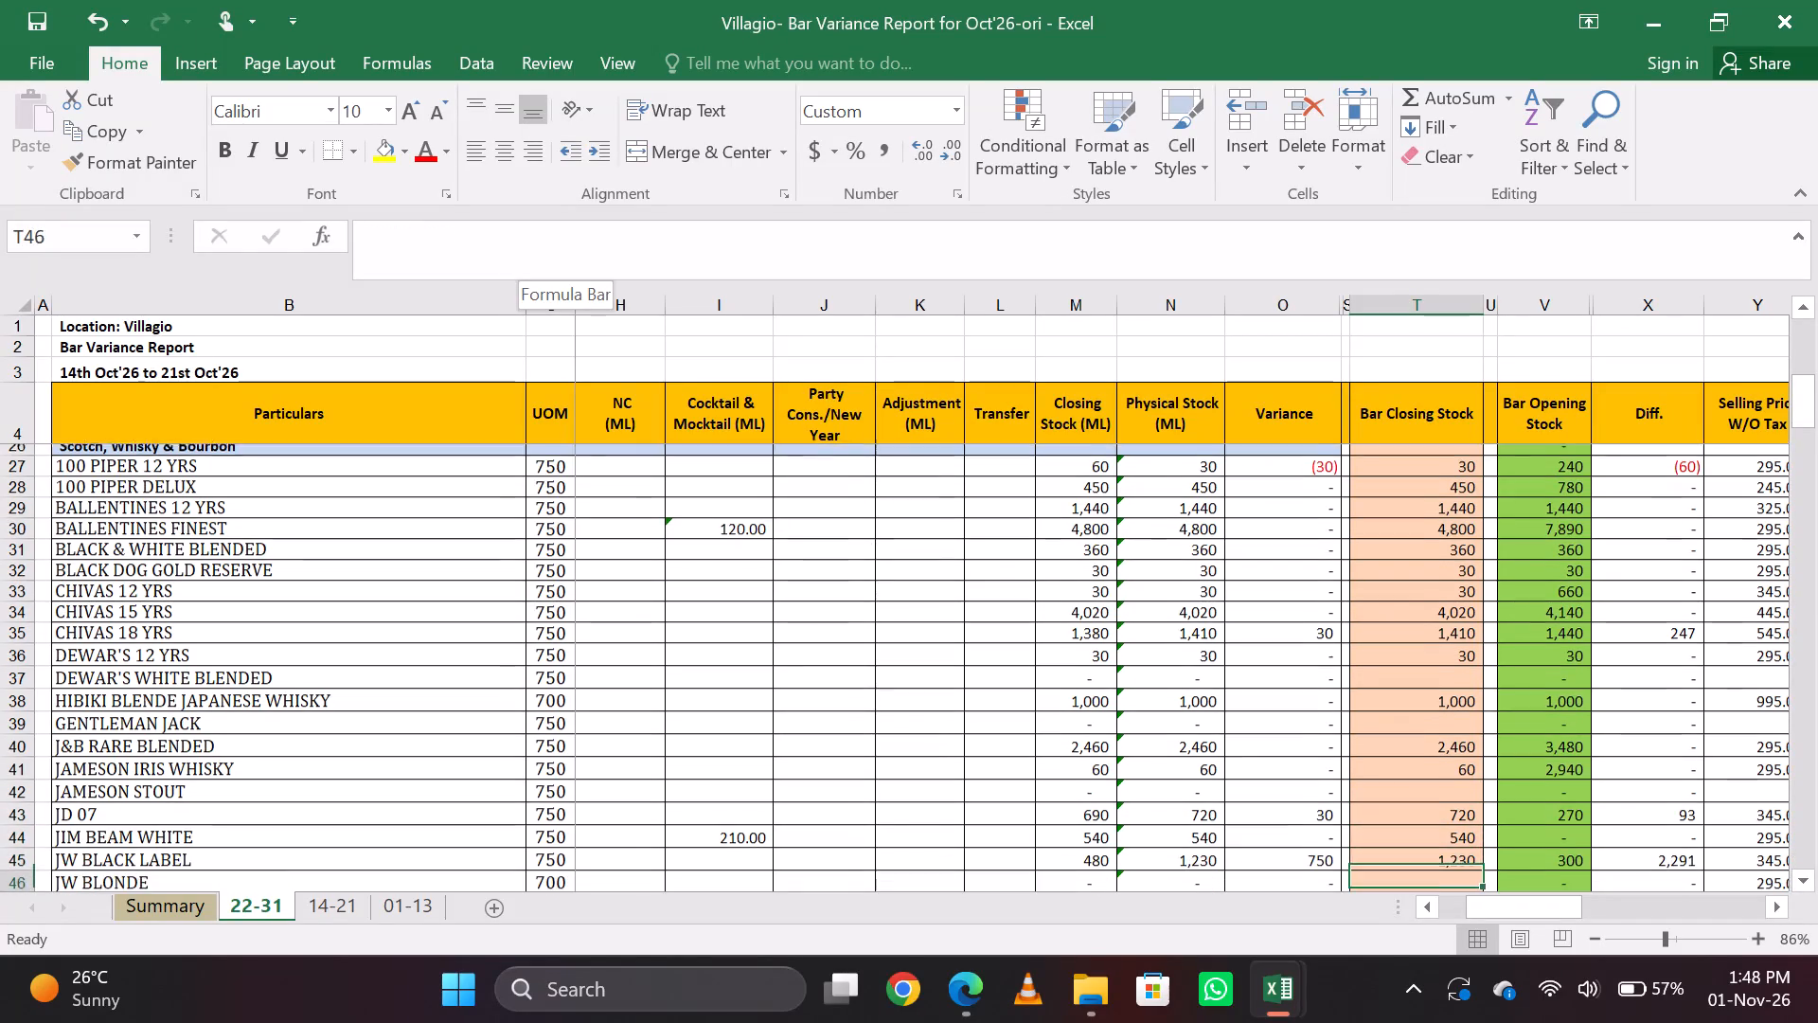
key("Down")
key("Up")
key("Up")
key("Down")
key("Up")
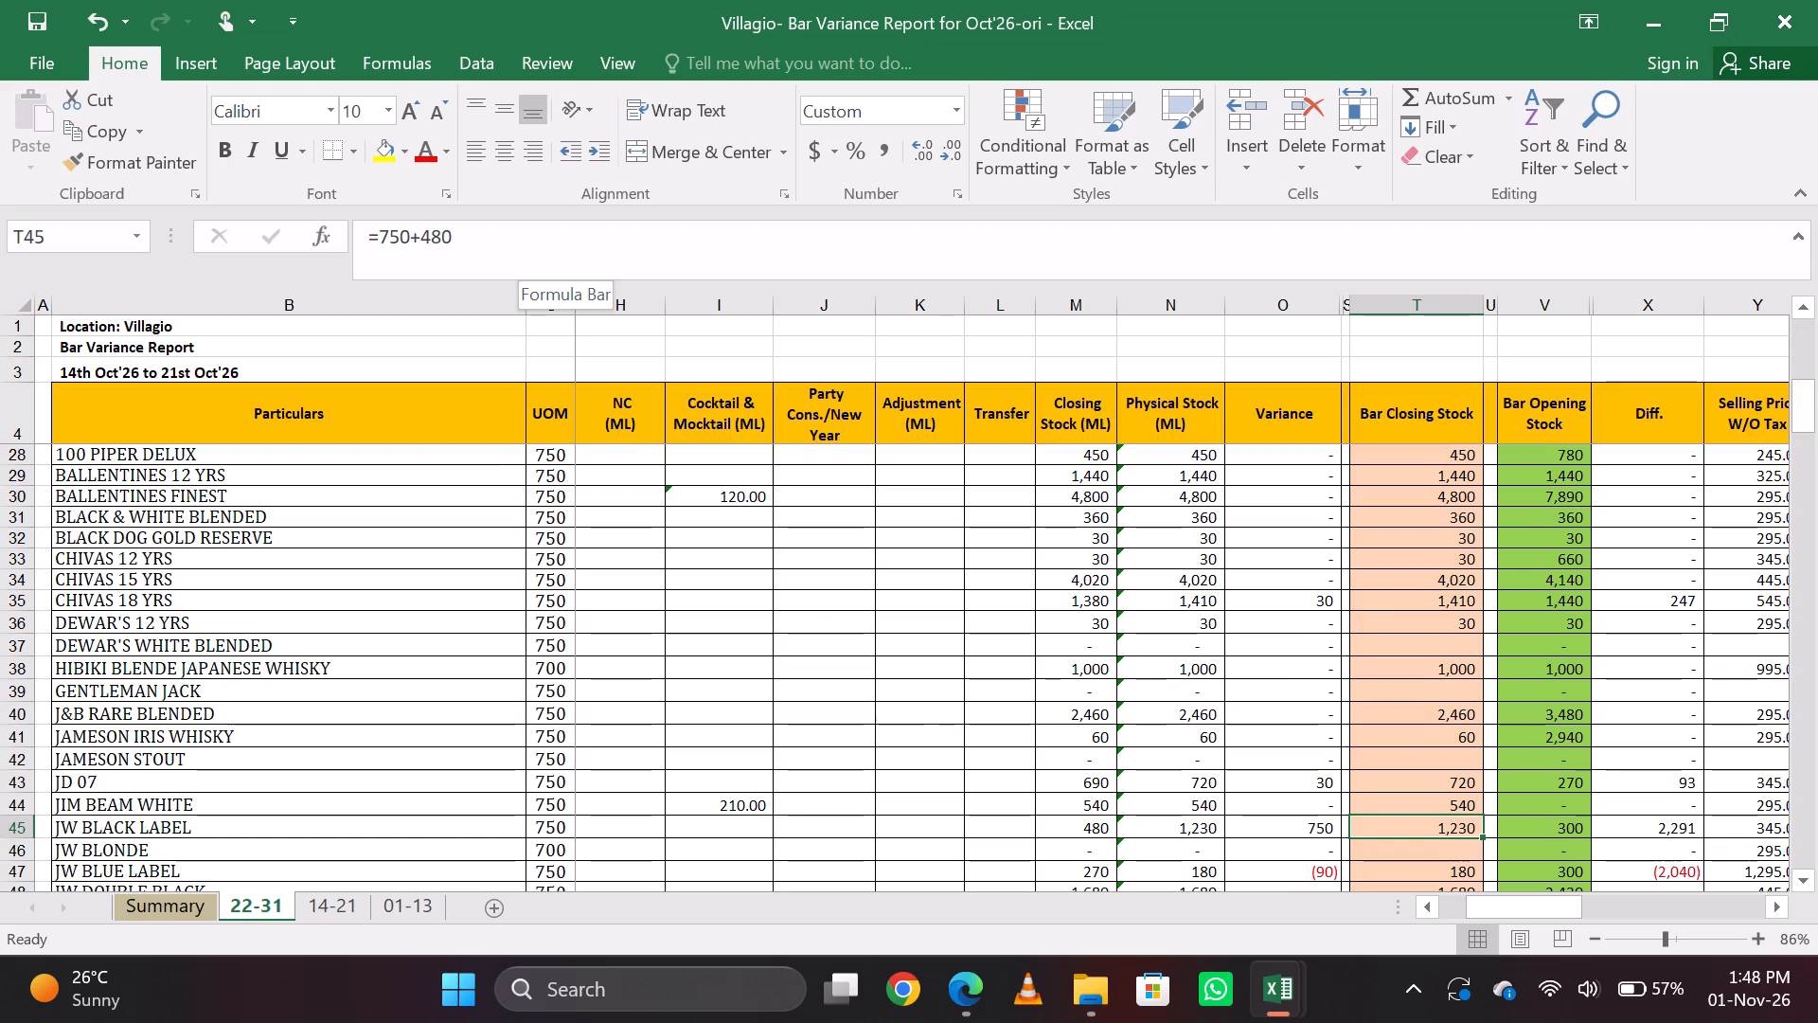
Examine the JW Black Label row's opening balance, received, sales and cocktail entries against its bar closing stock.
key("Left")
key("Left")
key("Left")
key("Left")
key("Left")
key("Left")
key("Left")
key("Left")
key("Left")
key("Left")
key("Left")
key("Left")
key("Left")
key("Left")
key("Left")
key("Left")
key("Left")
key("Right")
key("Right")
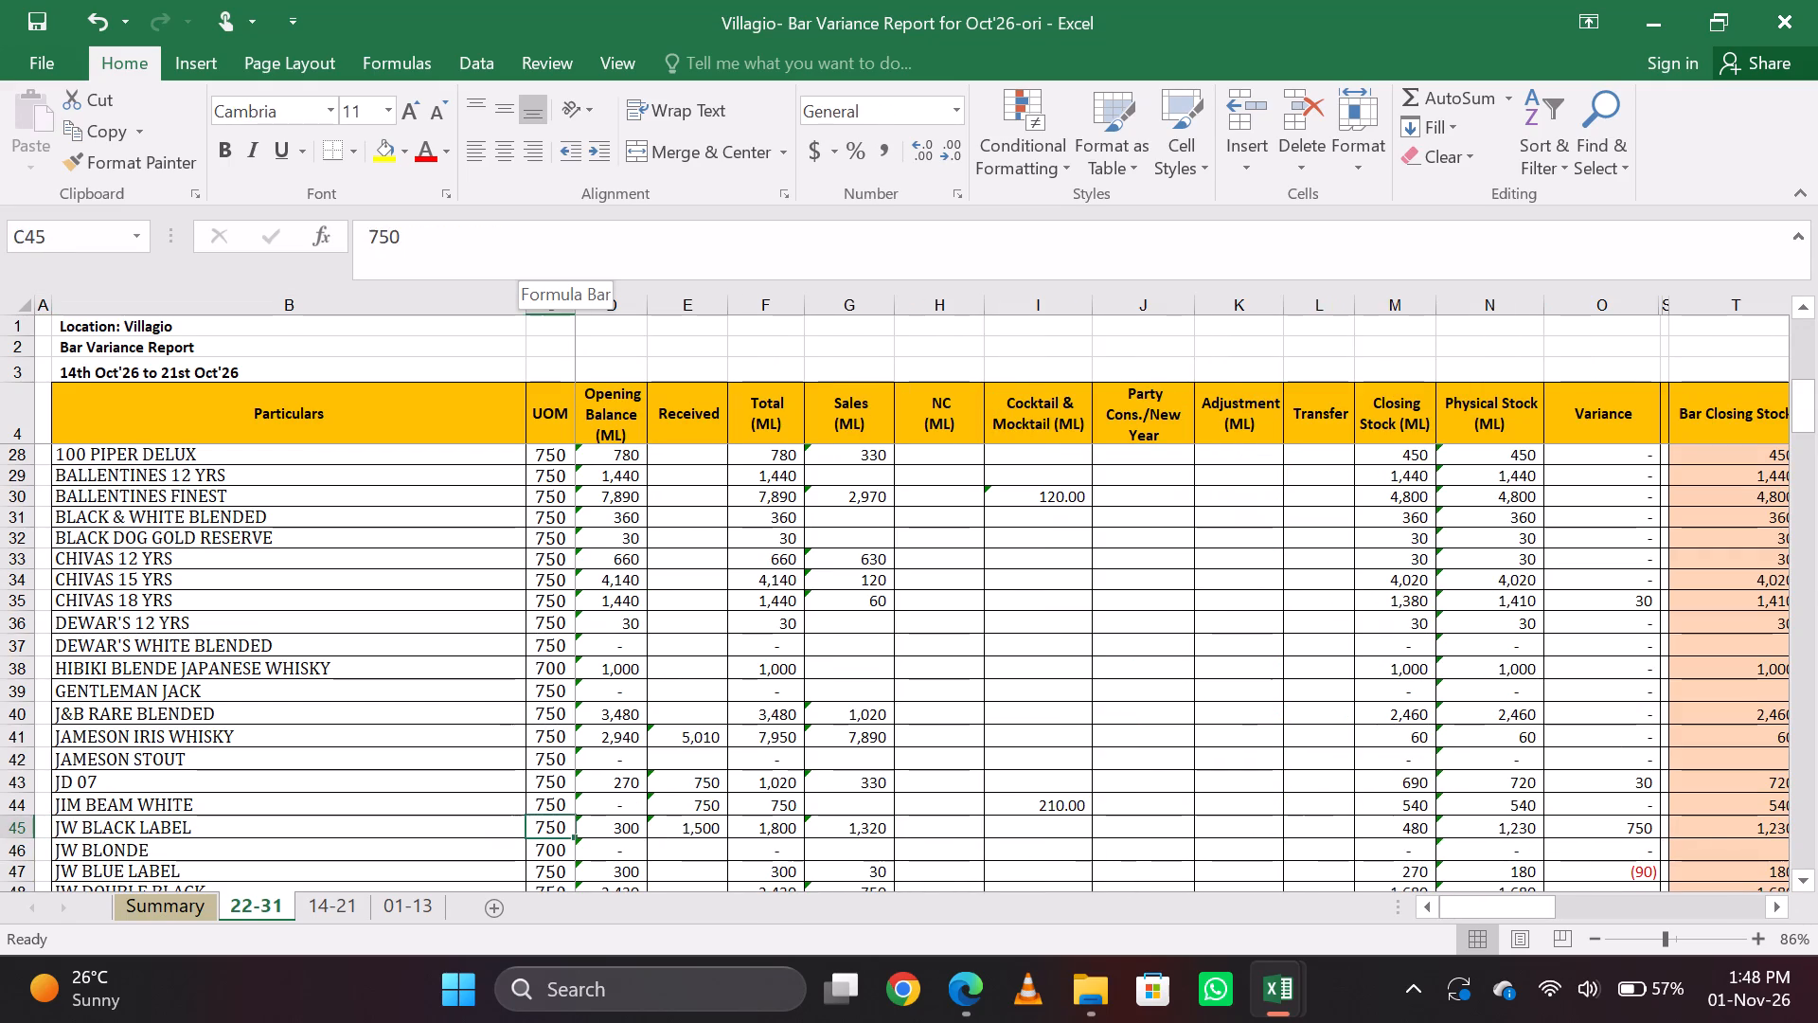
key("Right")
key("Right")
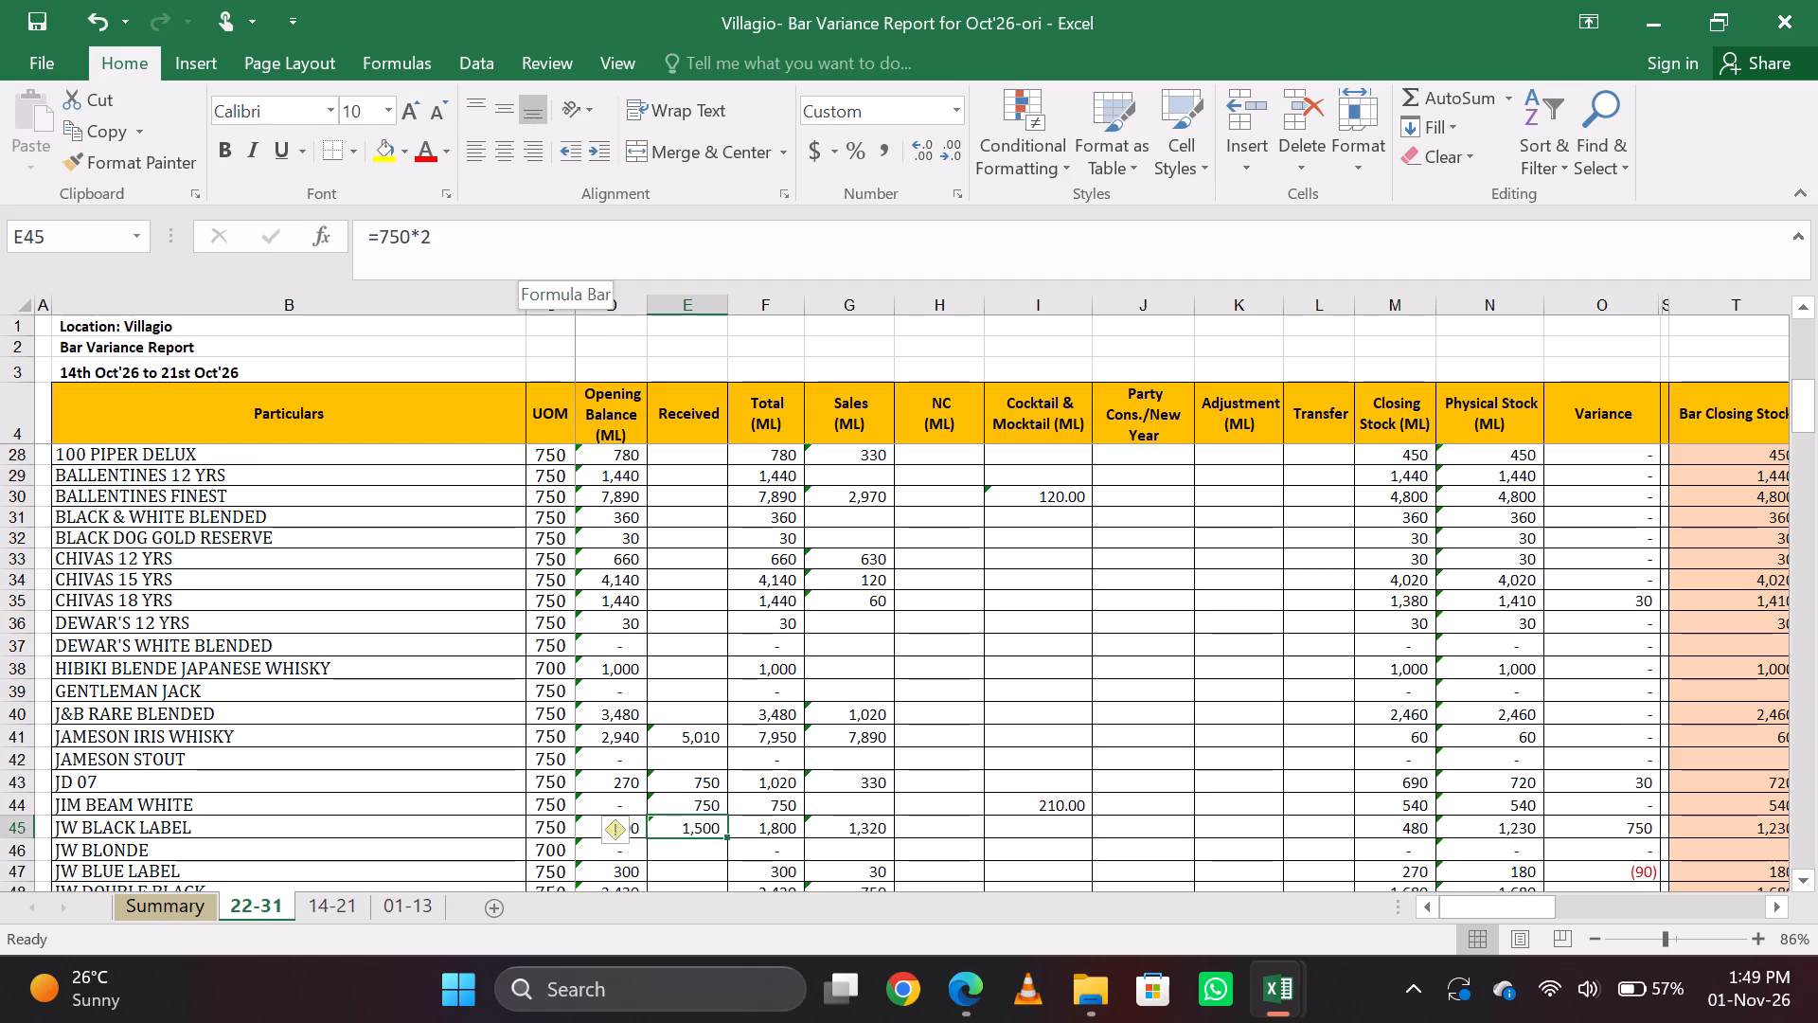
key("Right")
key("Right")
key("Right")
key("Right")
key("Right")
key("Right")
key("Right")
key("Left")
key("Left")
key("Left")
key("Left")
key("Left")
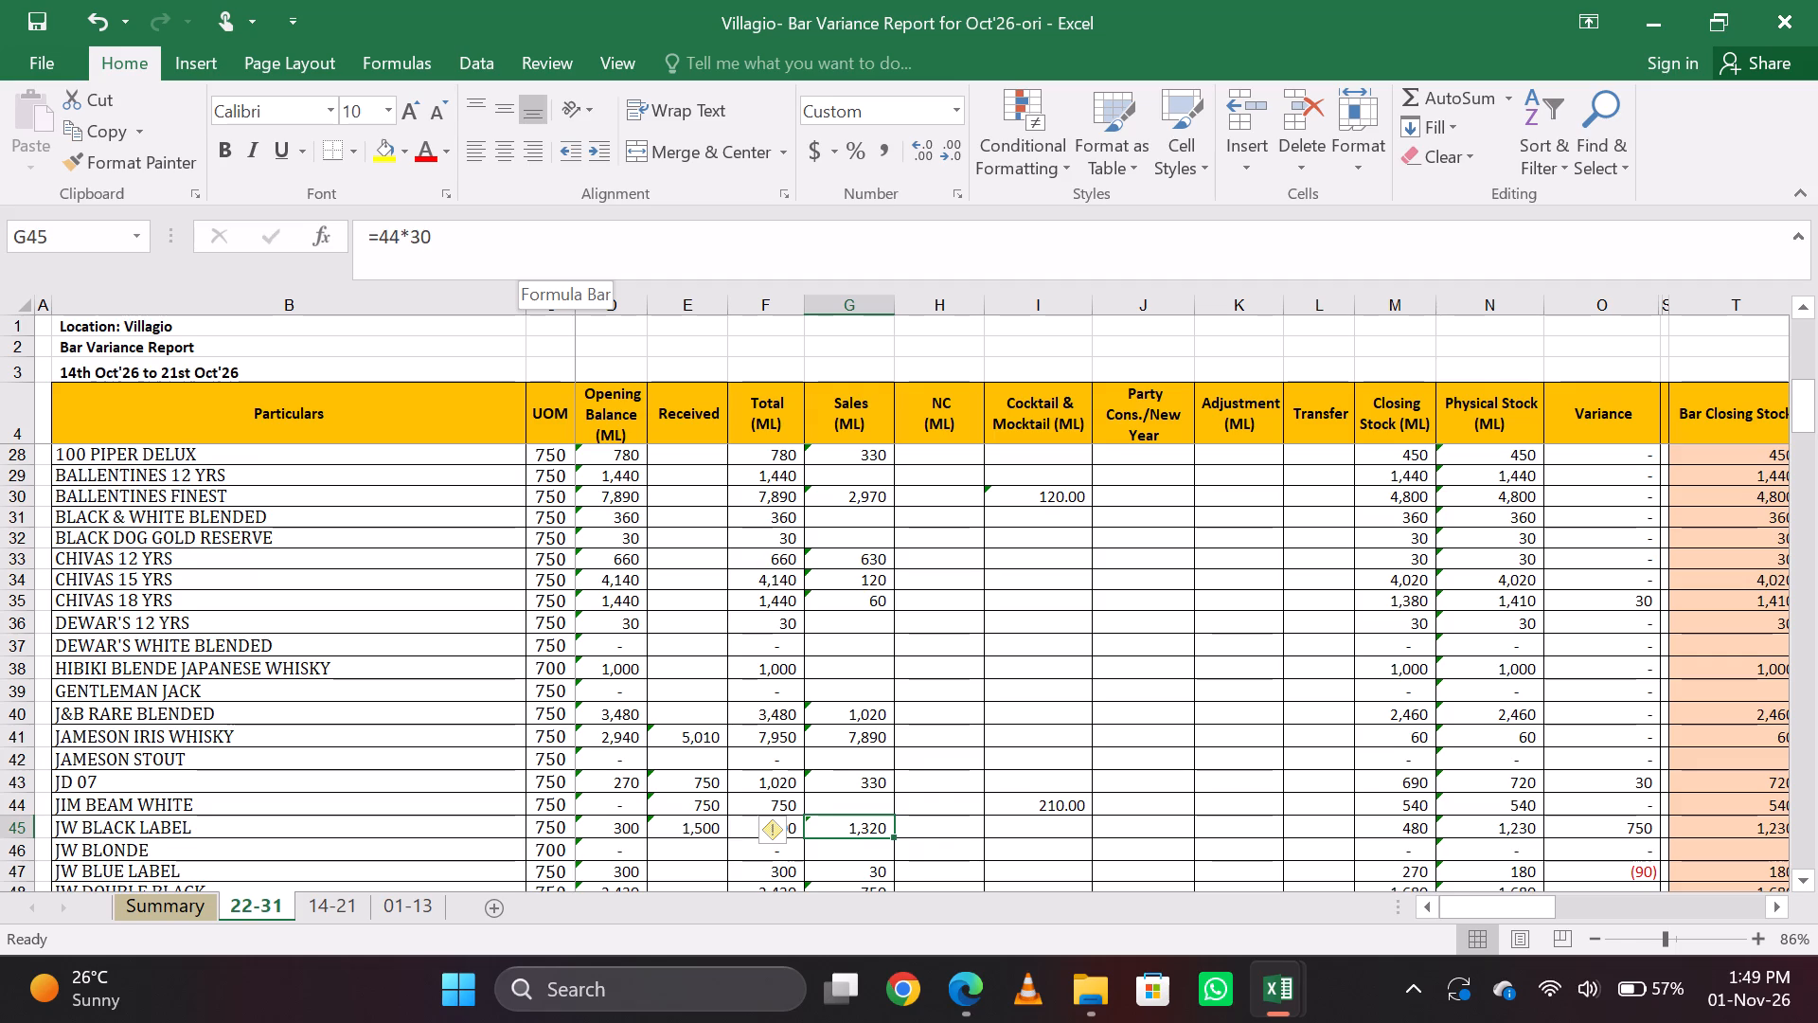
key("Right")
key("Left")
key("Right")
key("Right")
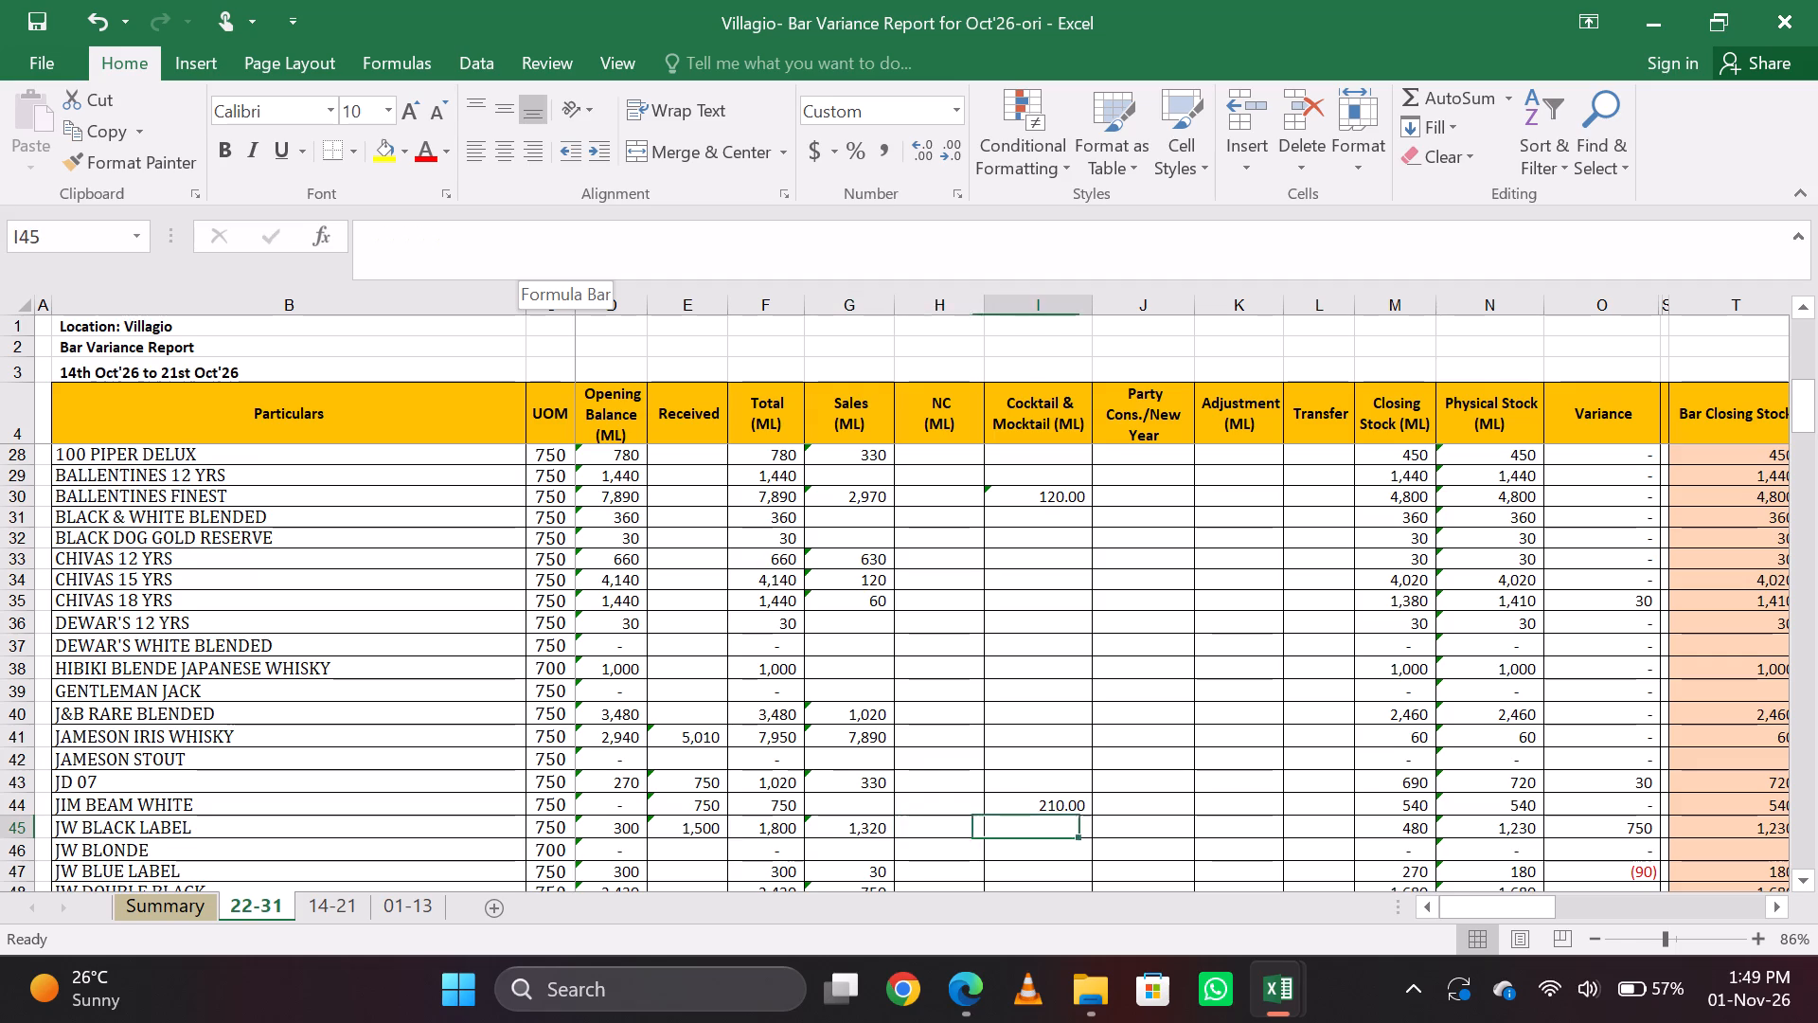
key("Left")
key("Left")
key("Left")
key("Left")
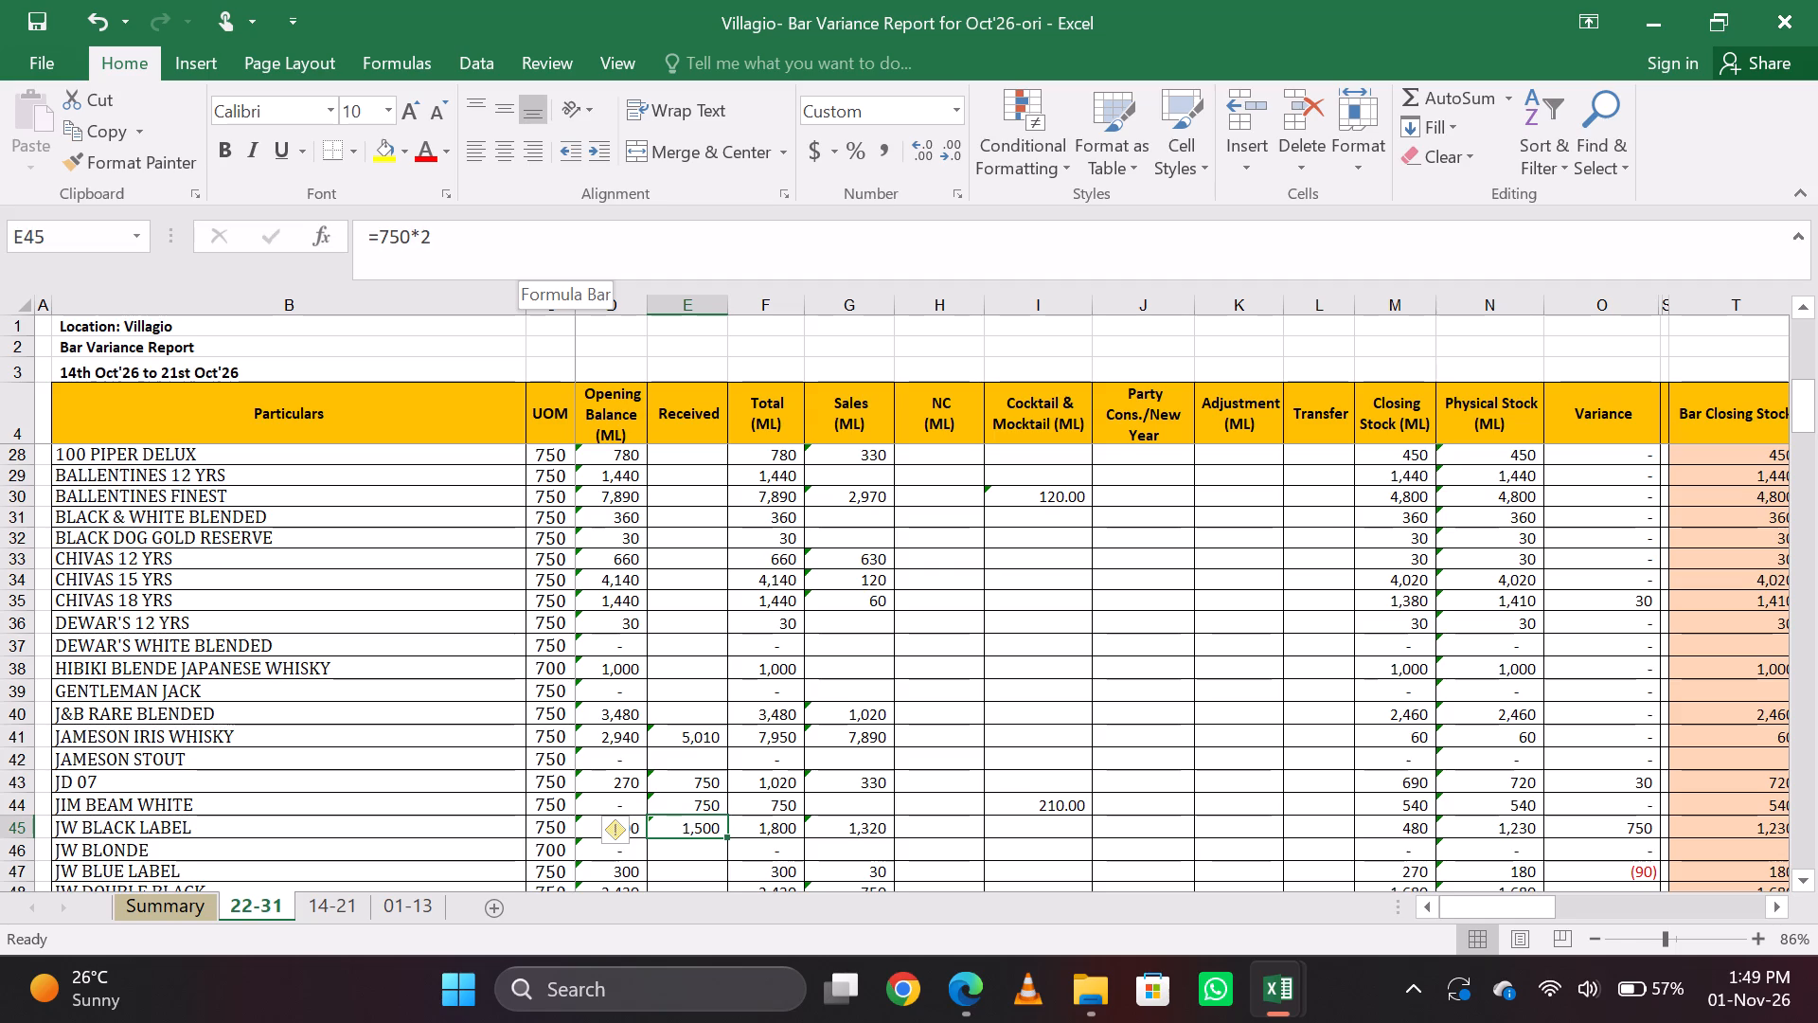
key("Right")
key("Right")
key("Right")
key("Right")
key("Right")
key("Right")
key("Right")
key("Right")
key("Right")
key("Right")
key("Right")
key("Right")
key("Right")
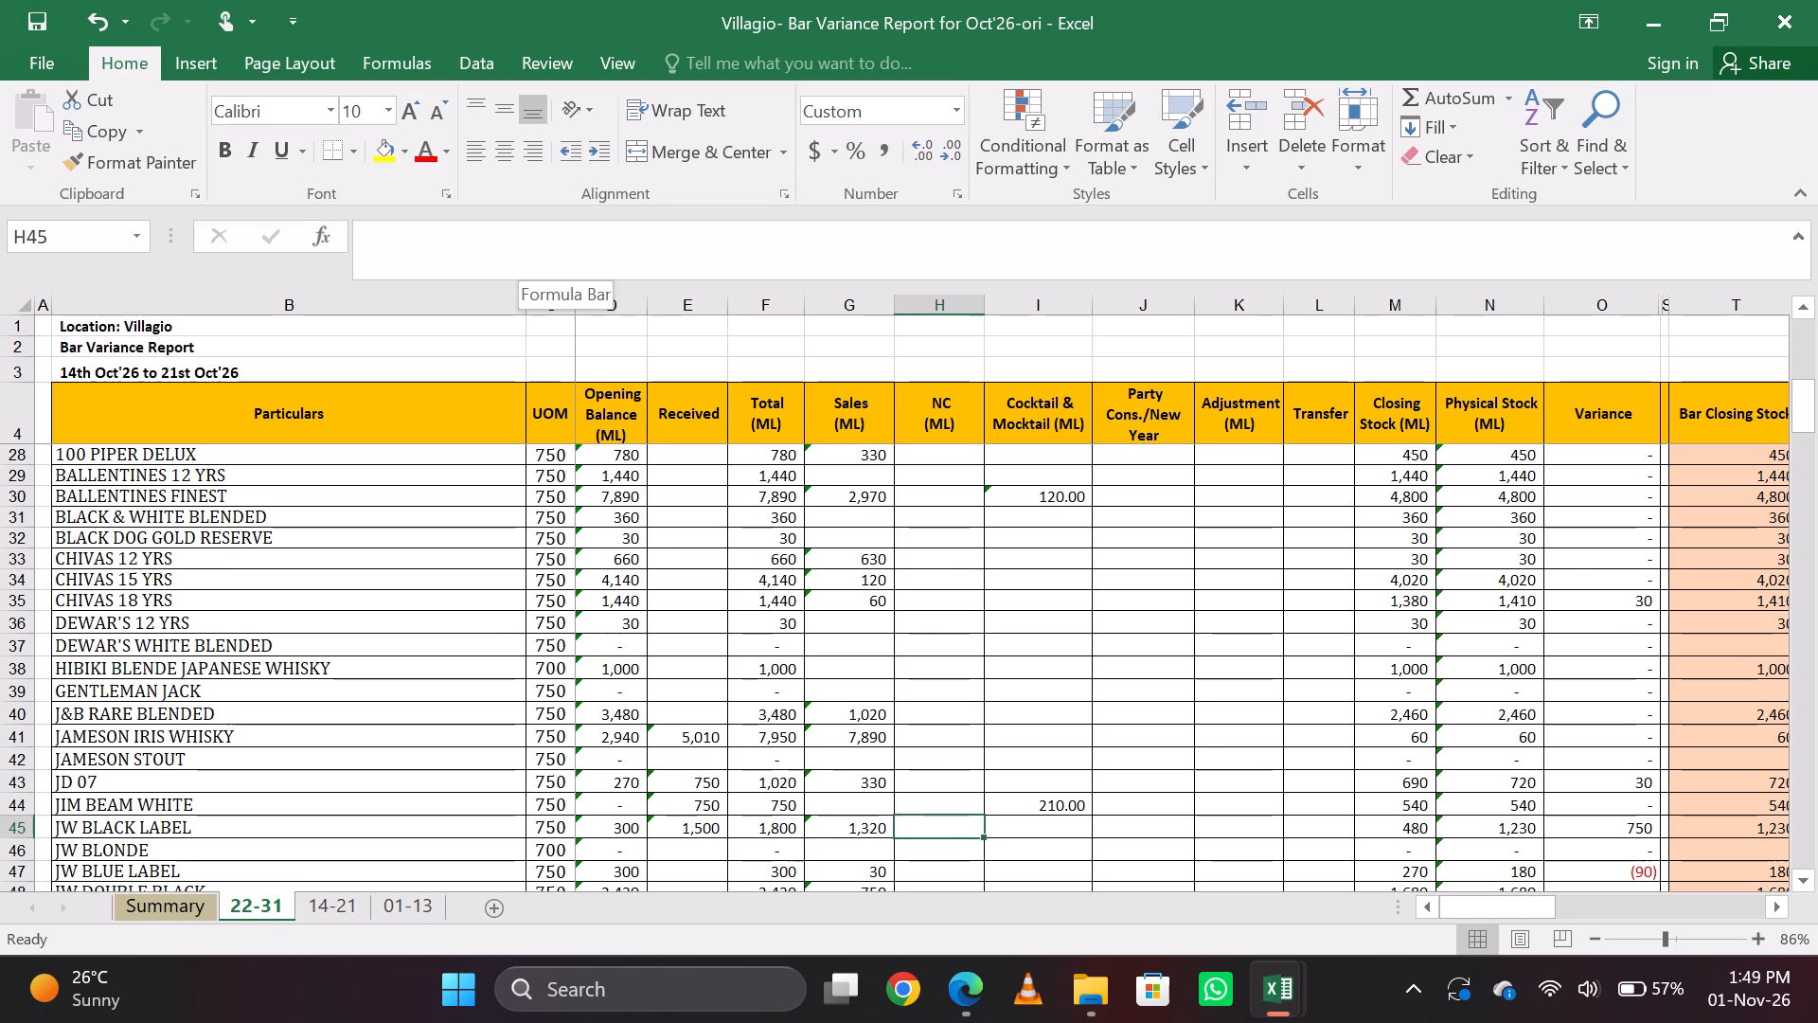
key("Left")
key("Left")
key("Right")
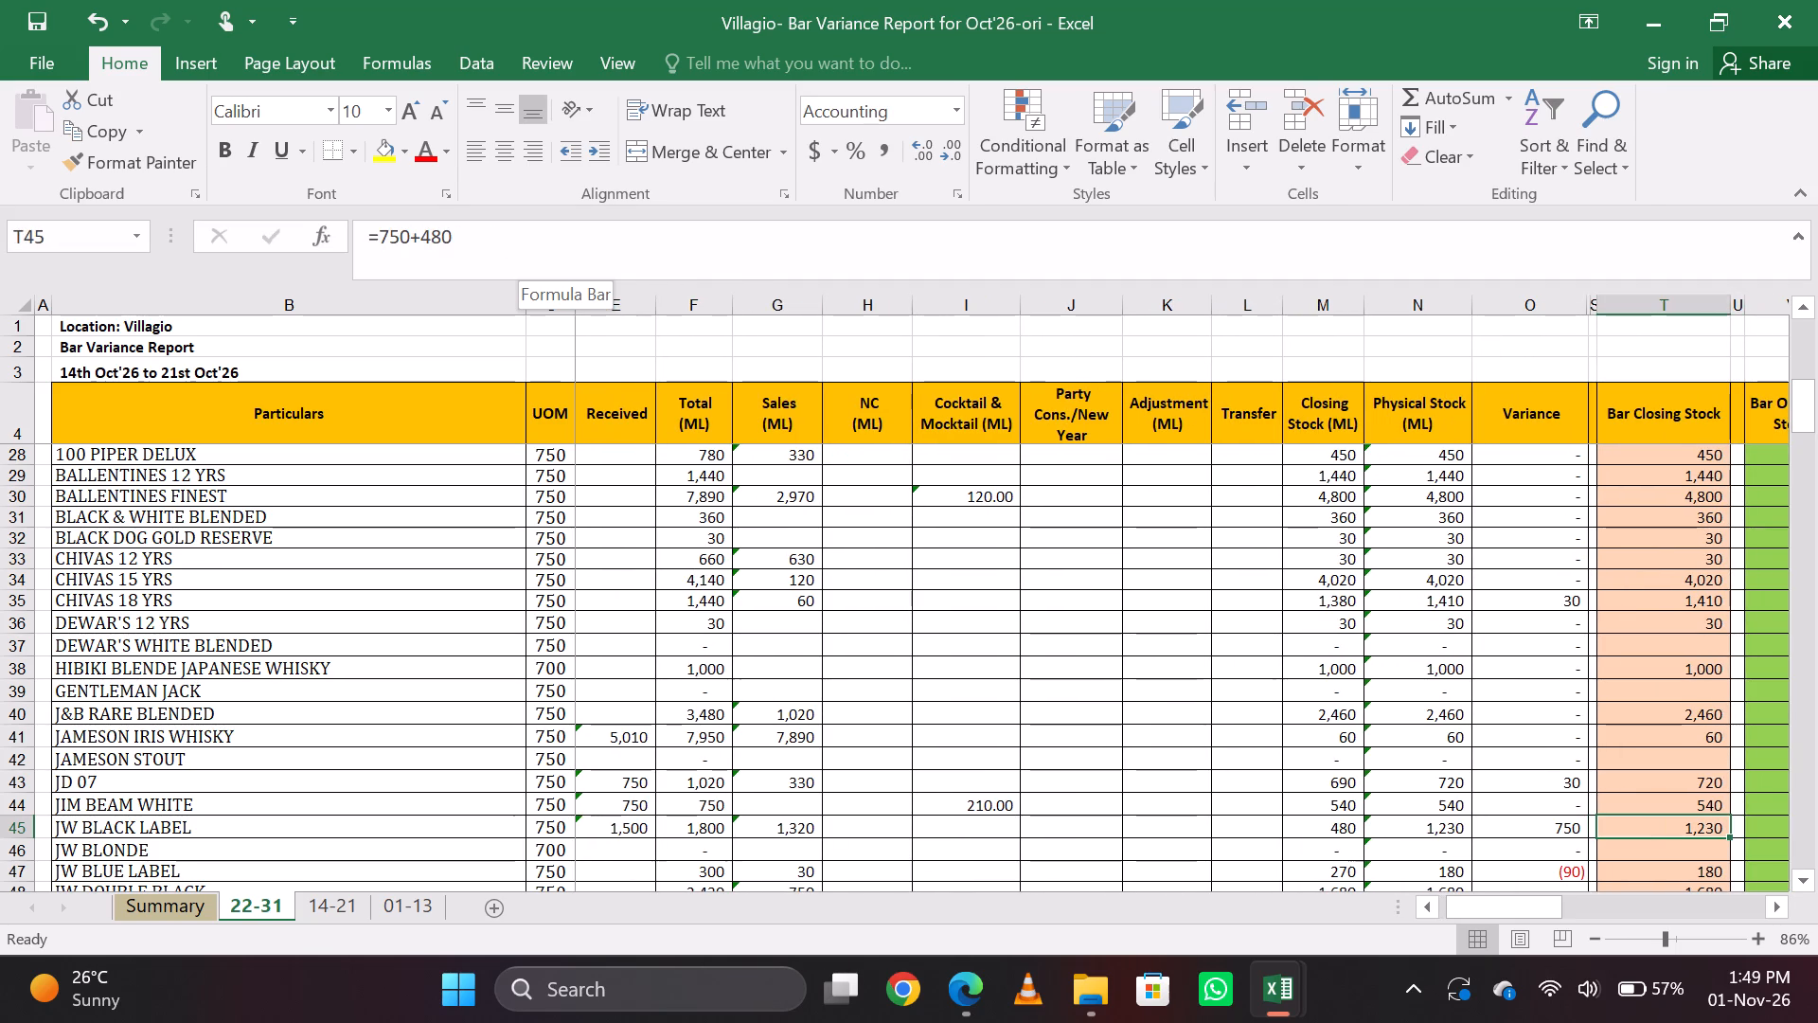
Set the bar closing stock of JW Blue Label to 210.
key("Down")
key("Down")
key("Down")
key("Up")
key("Down")
key("Up")
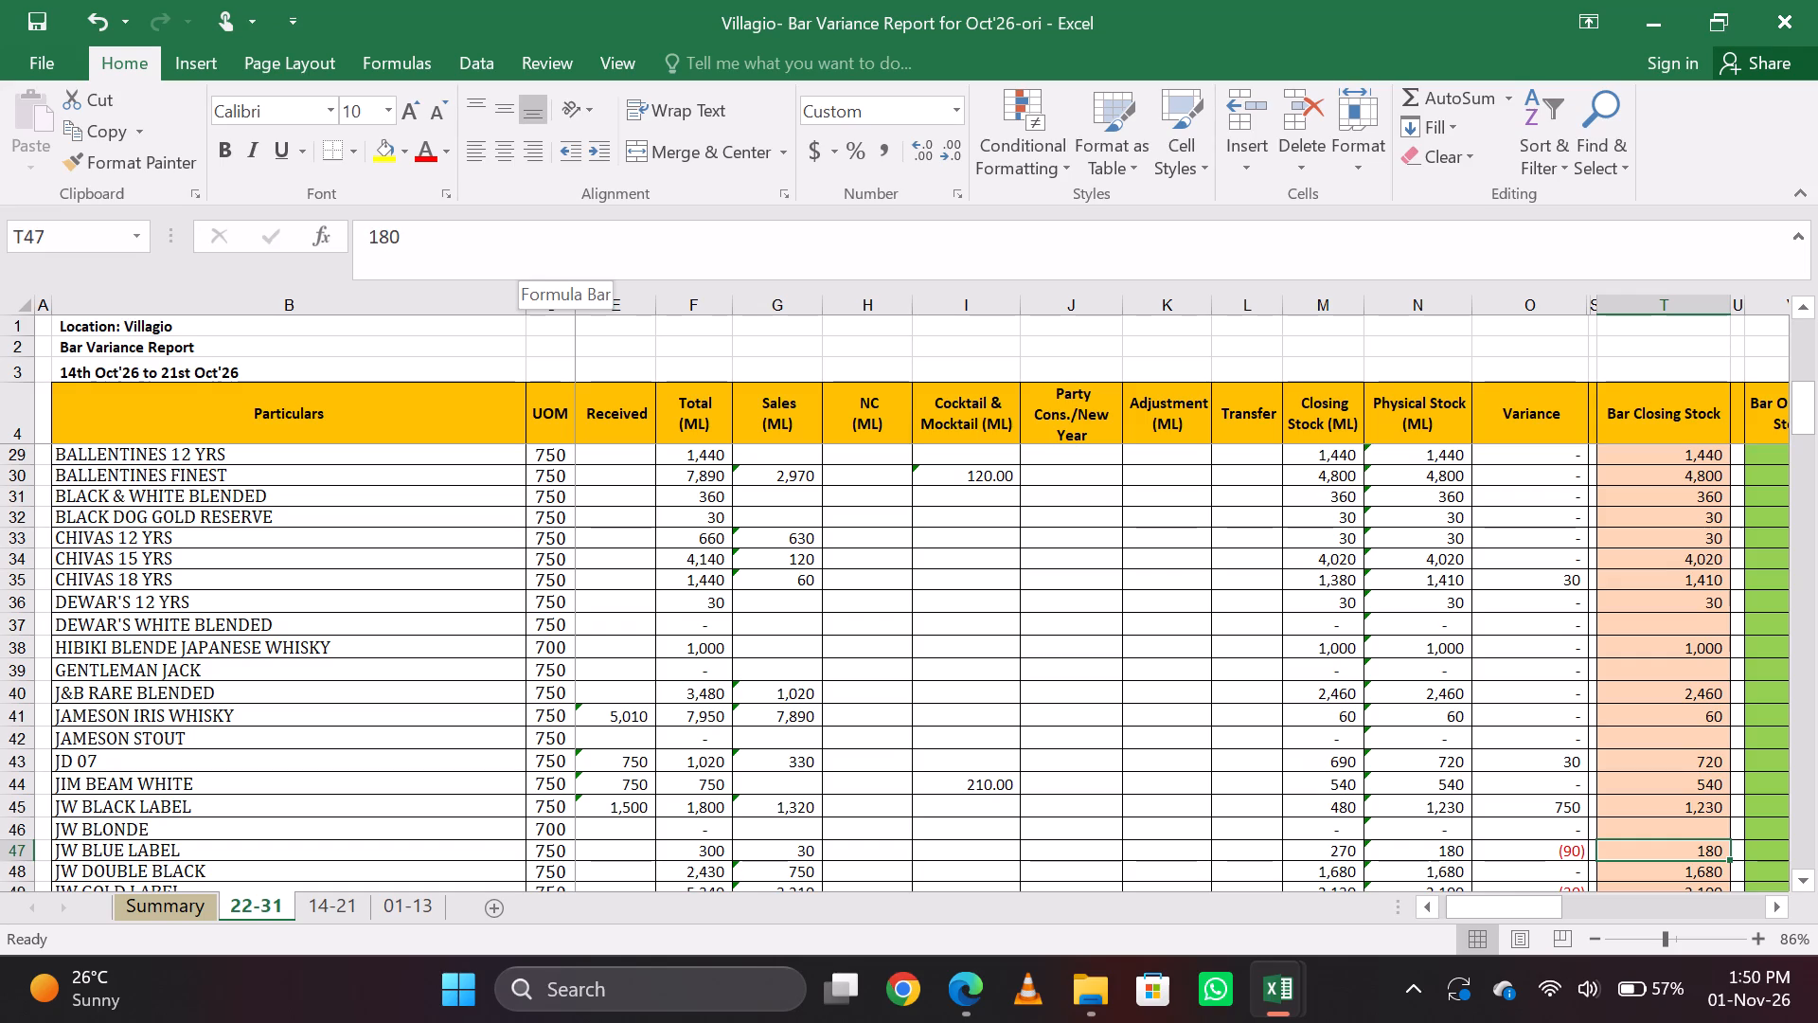
left_click(498, 243)
key("BackSpace")
key("BackSpace")
key("BackSpace")
key("BackSpace")
type("210")
key("Return")
key("Up")
key("Down")
key("Up")
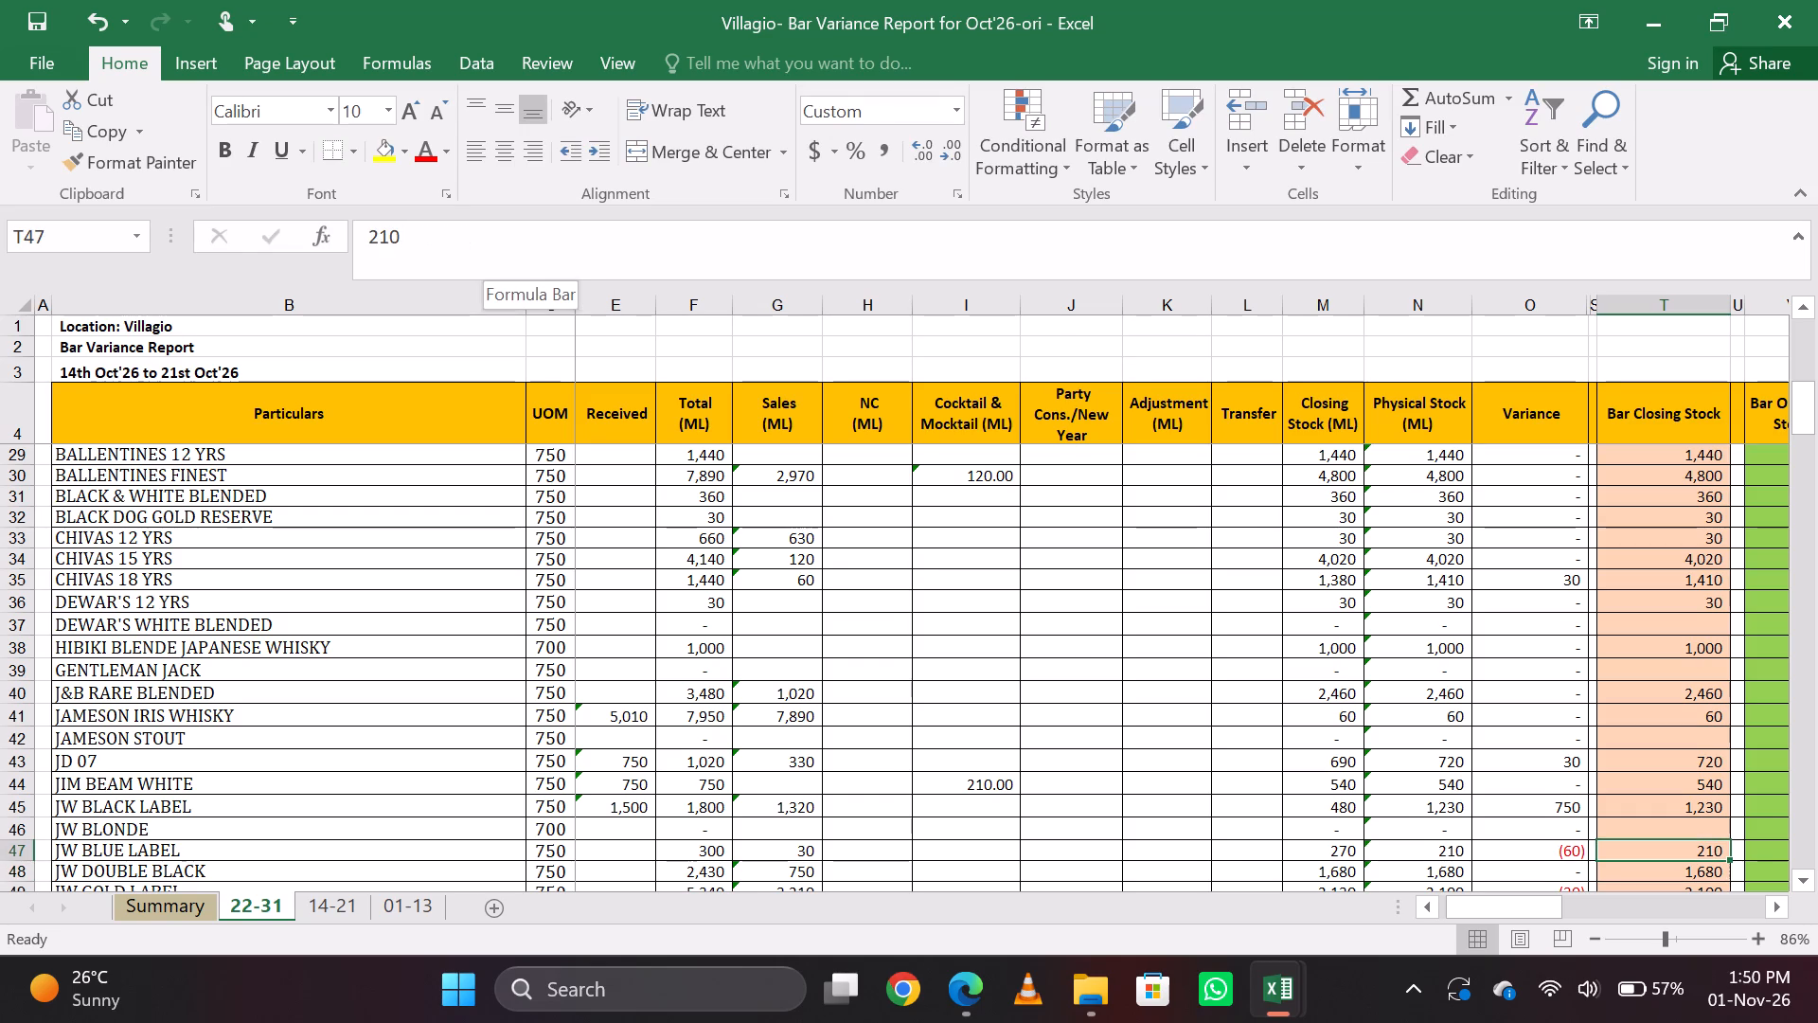
Examine the variance, difference and bar opening stock reference of JW Blue Label.
key("Left")
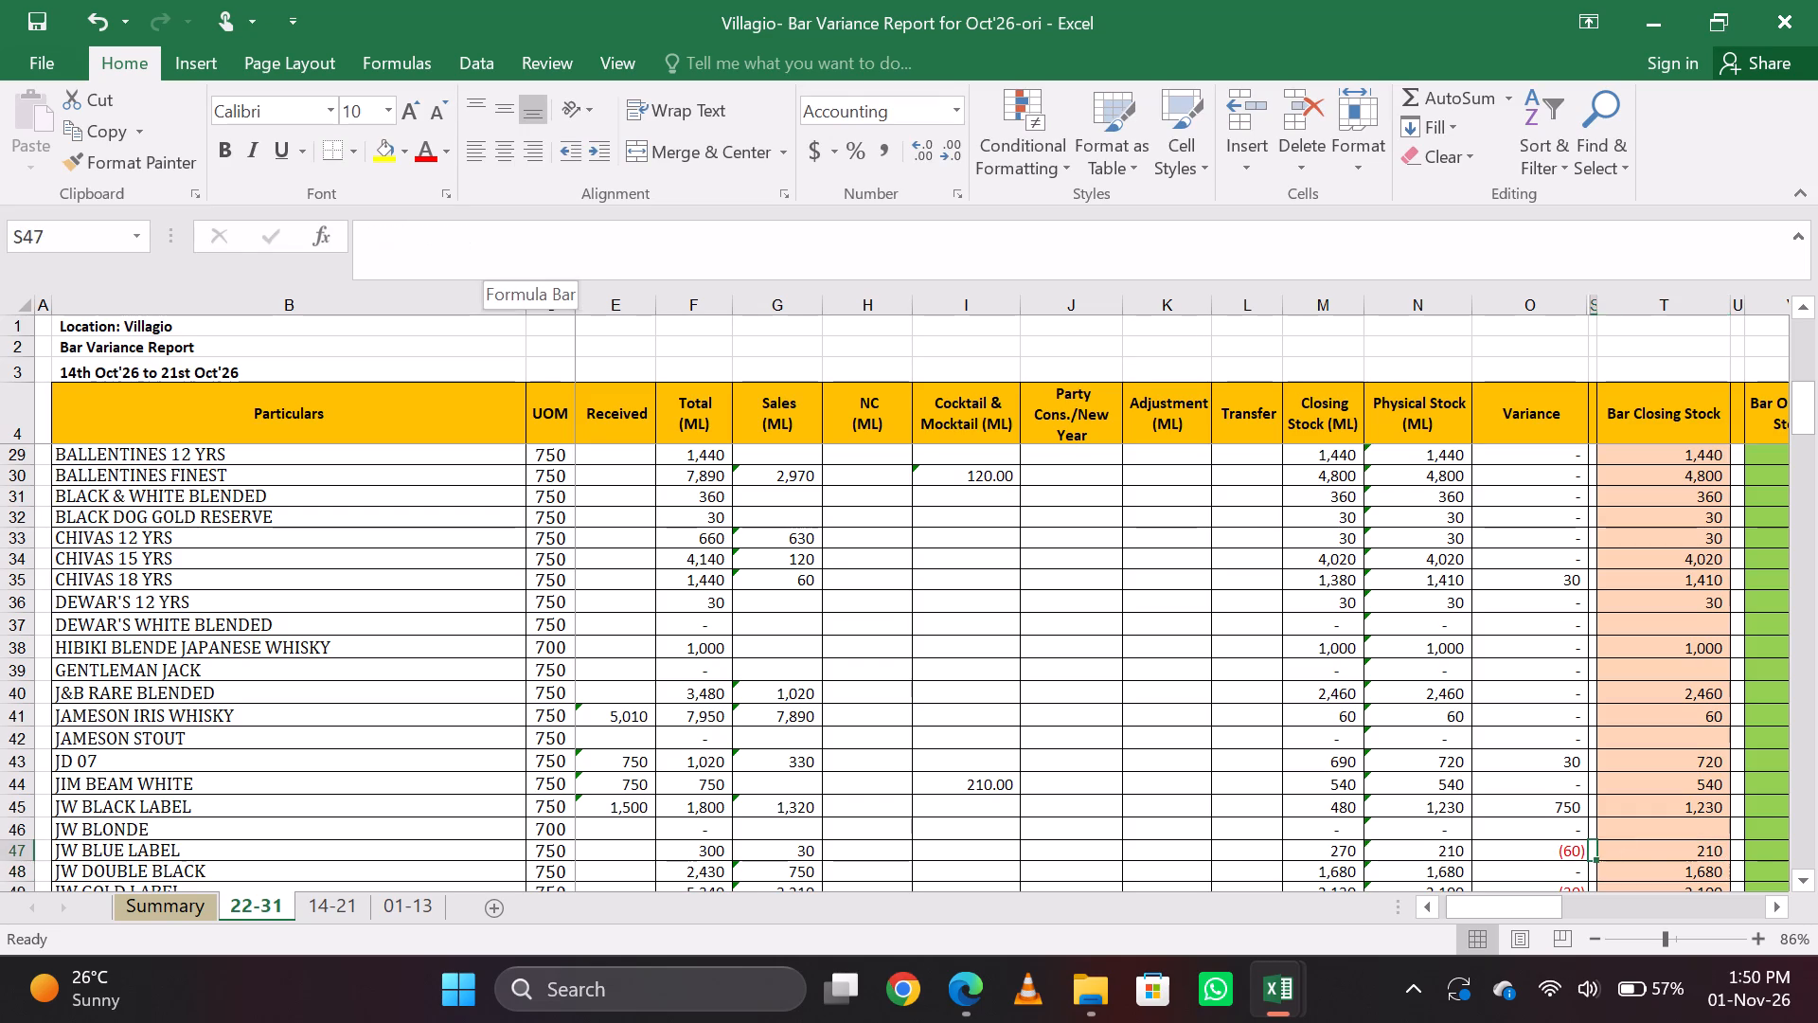
key("Right")
key("Right")
key("Right")
key("Right")
key("Left")
key("Left")
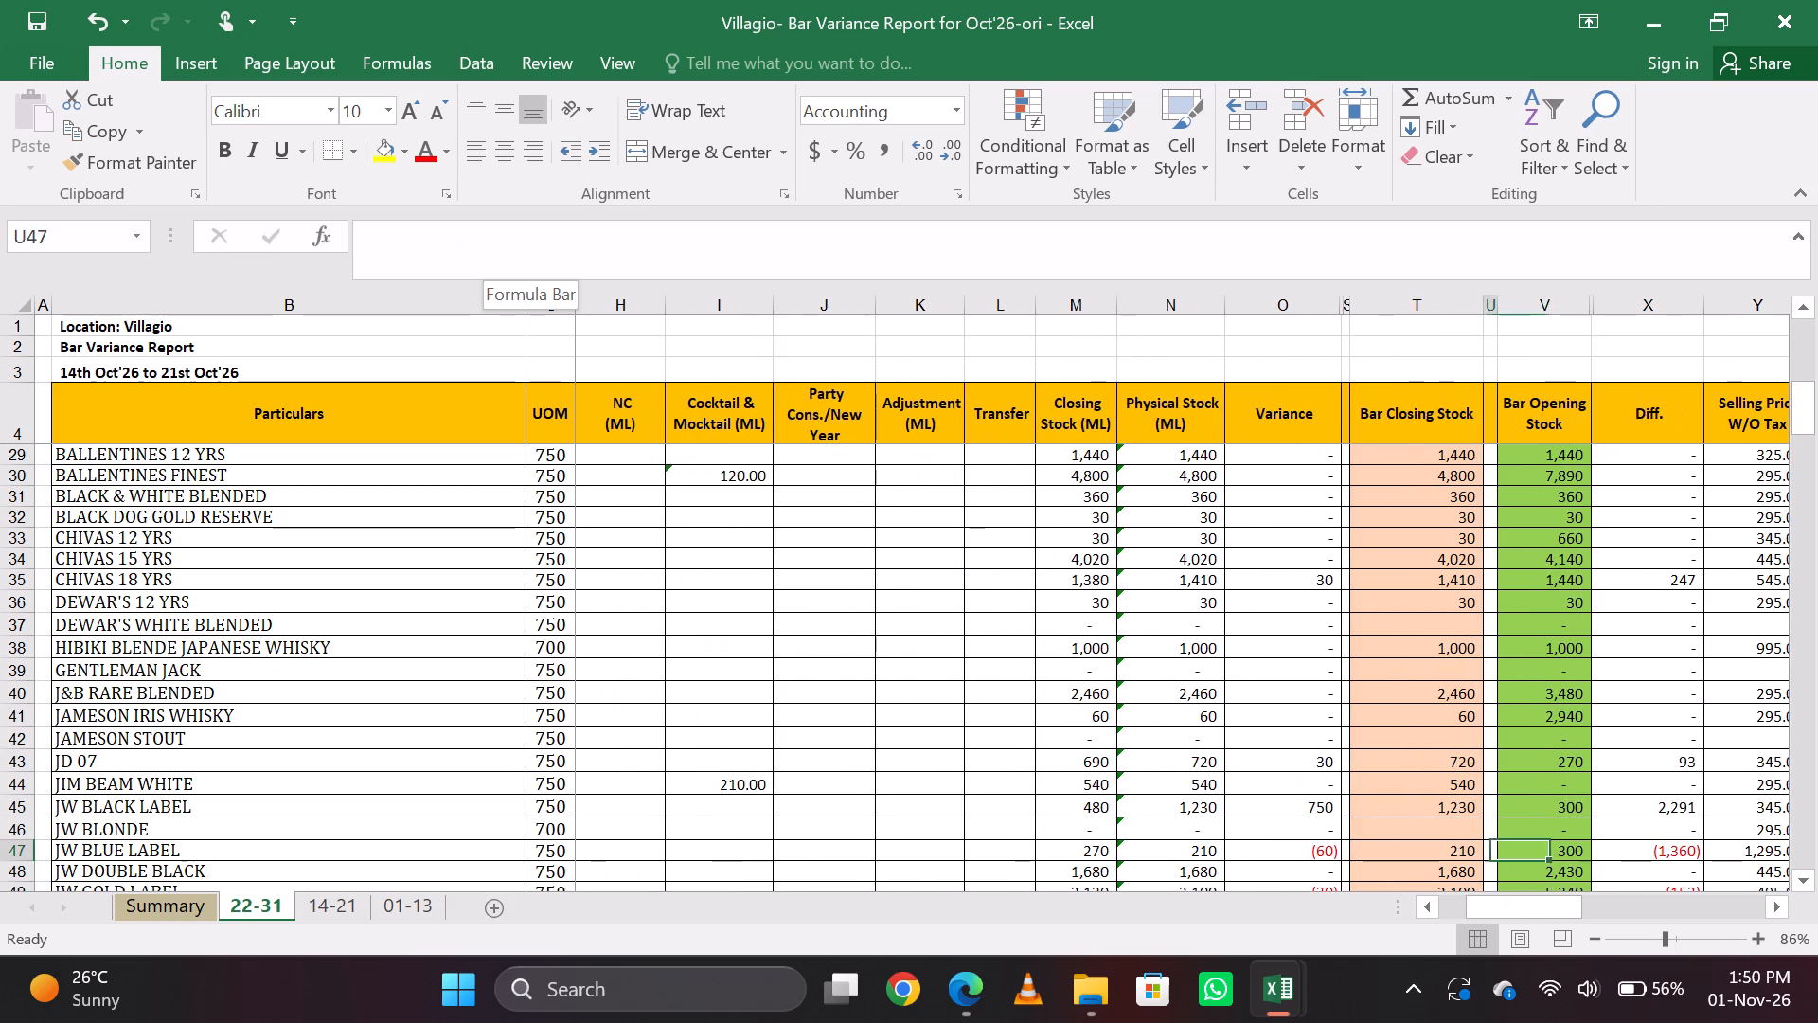
key("Right")
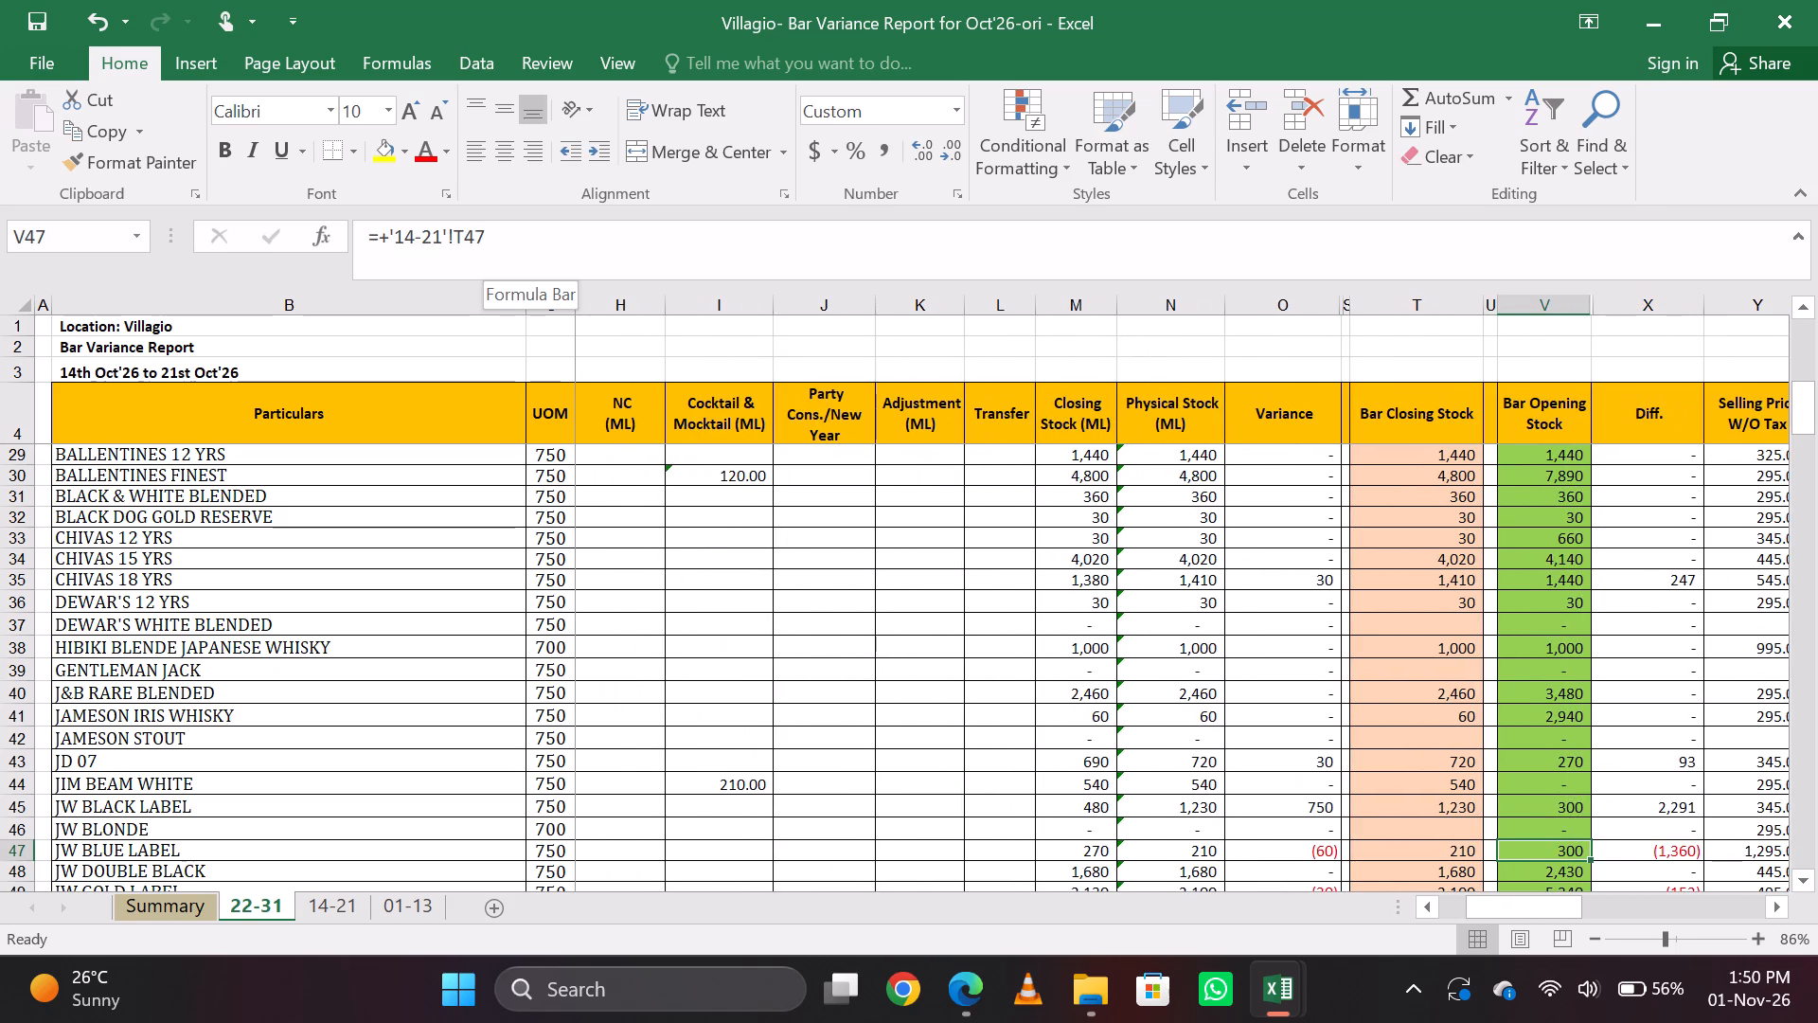
Examine JW Blue Label's bar closing stock and bar opening stock reference on the 01-13 sheet.
key("ctrl+Page_Down")
key("ctrl+Page_Down")
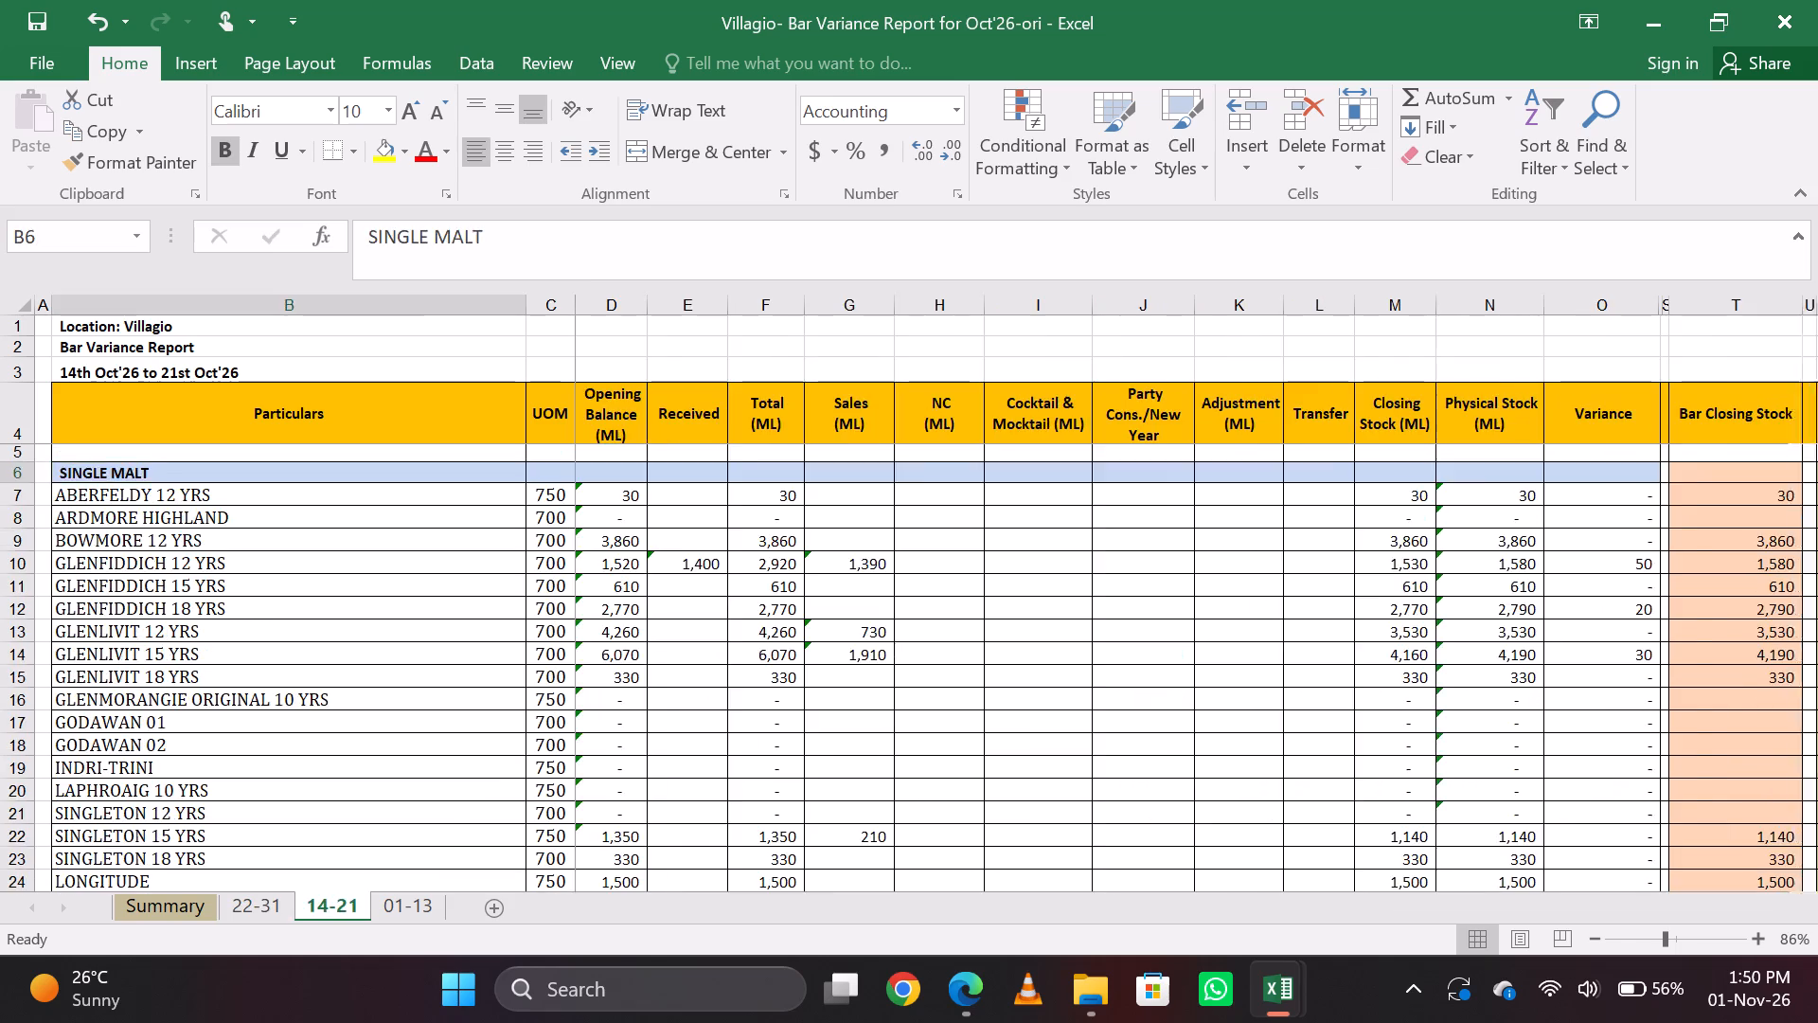
key("ctrl+Page_Down")
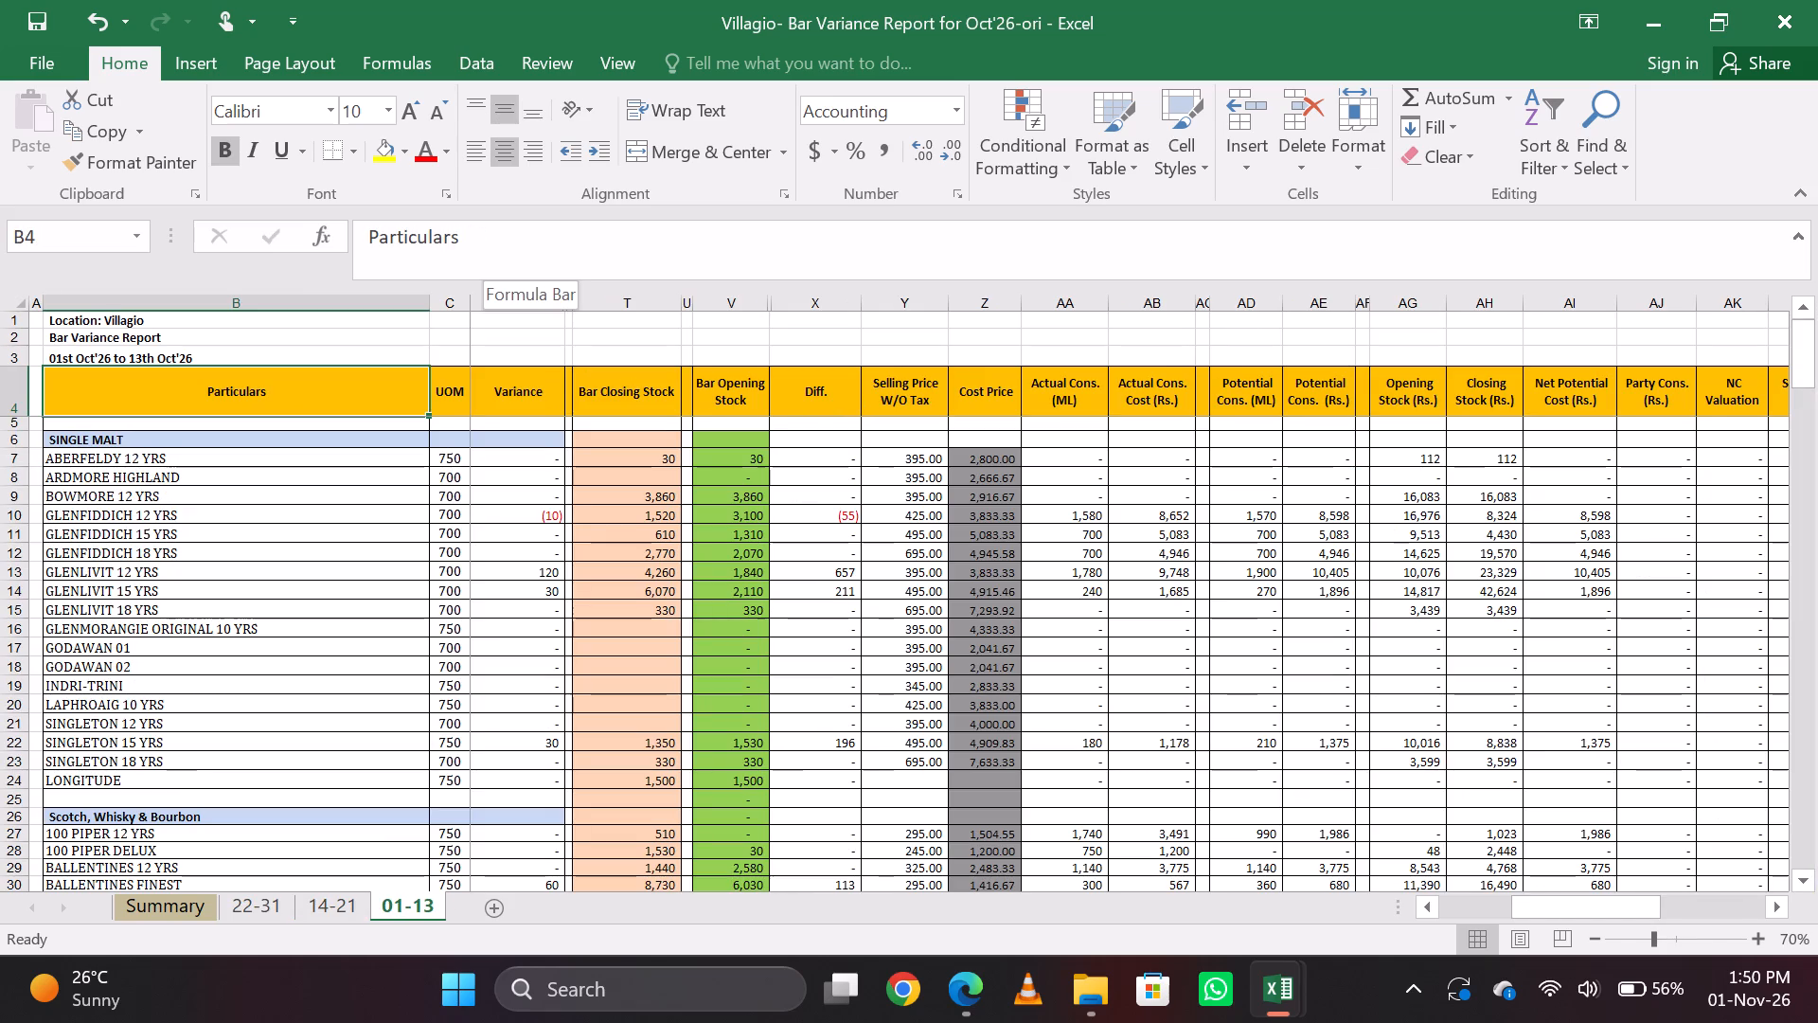
key("Down")
key("Right")
key("Left")
key("Down")
key("Down")
key("Down")
key("Down")
key("Down")
key("Down")
key("Down")
key("Down")
key("Down")
key("Down")
key("Down")
key("Down")
key("Down")
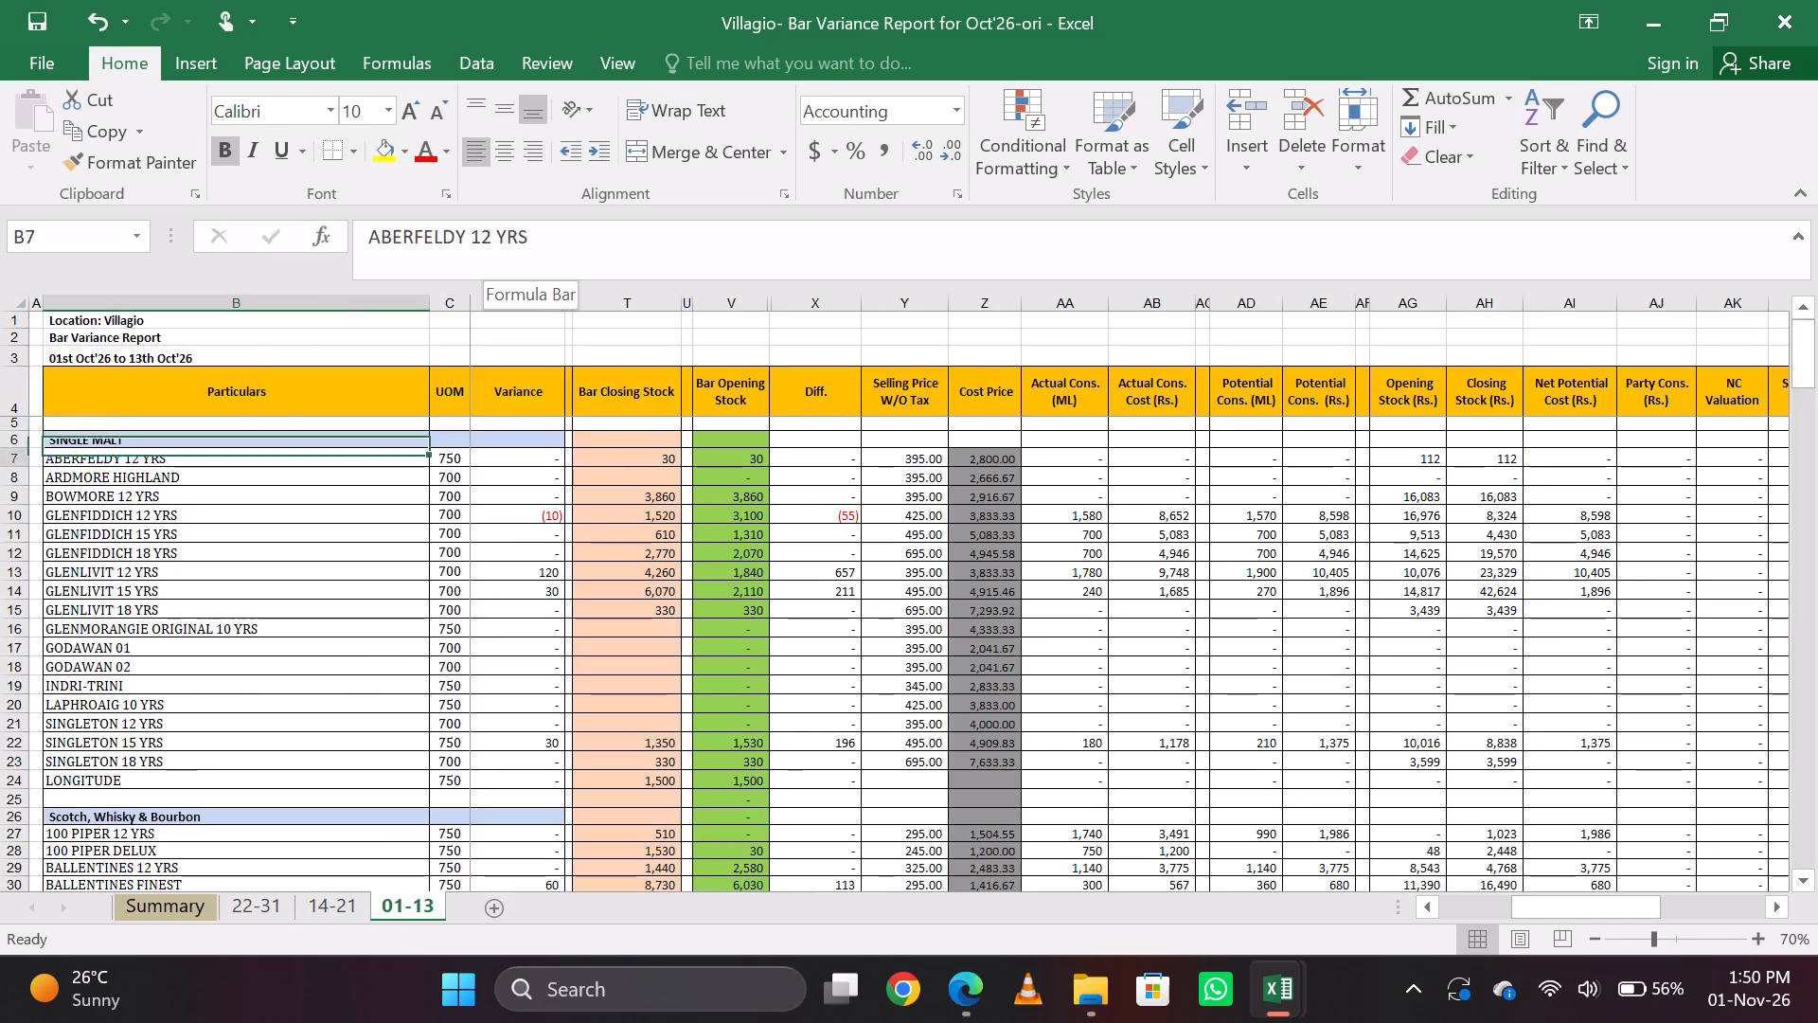
key("Right")
key("Right")
key("Right")
key("Right")
key("Right")
key("Right")
key("Right")
key("Right")
key("Right")
key("Right")
key("Right")
key("Right")
key("Right")
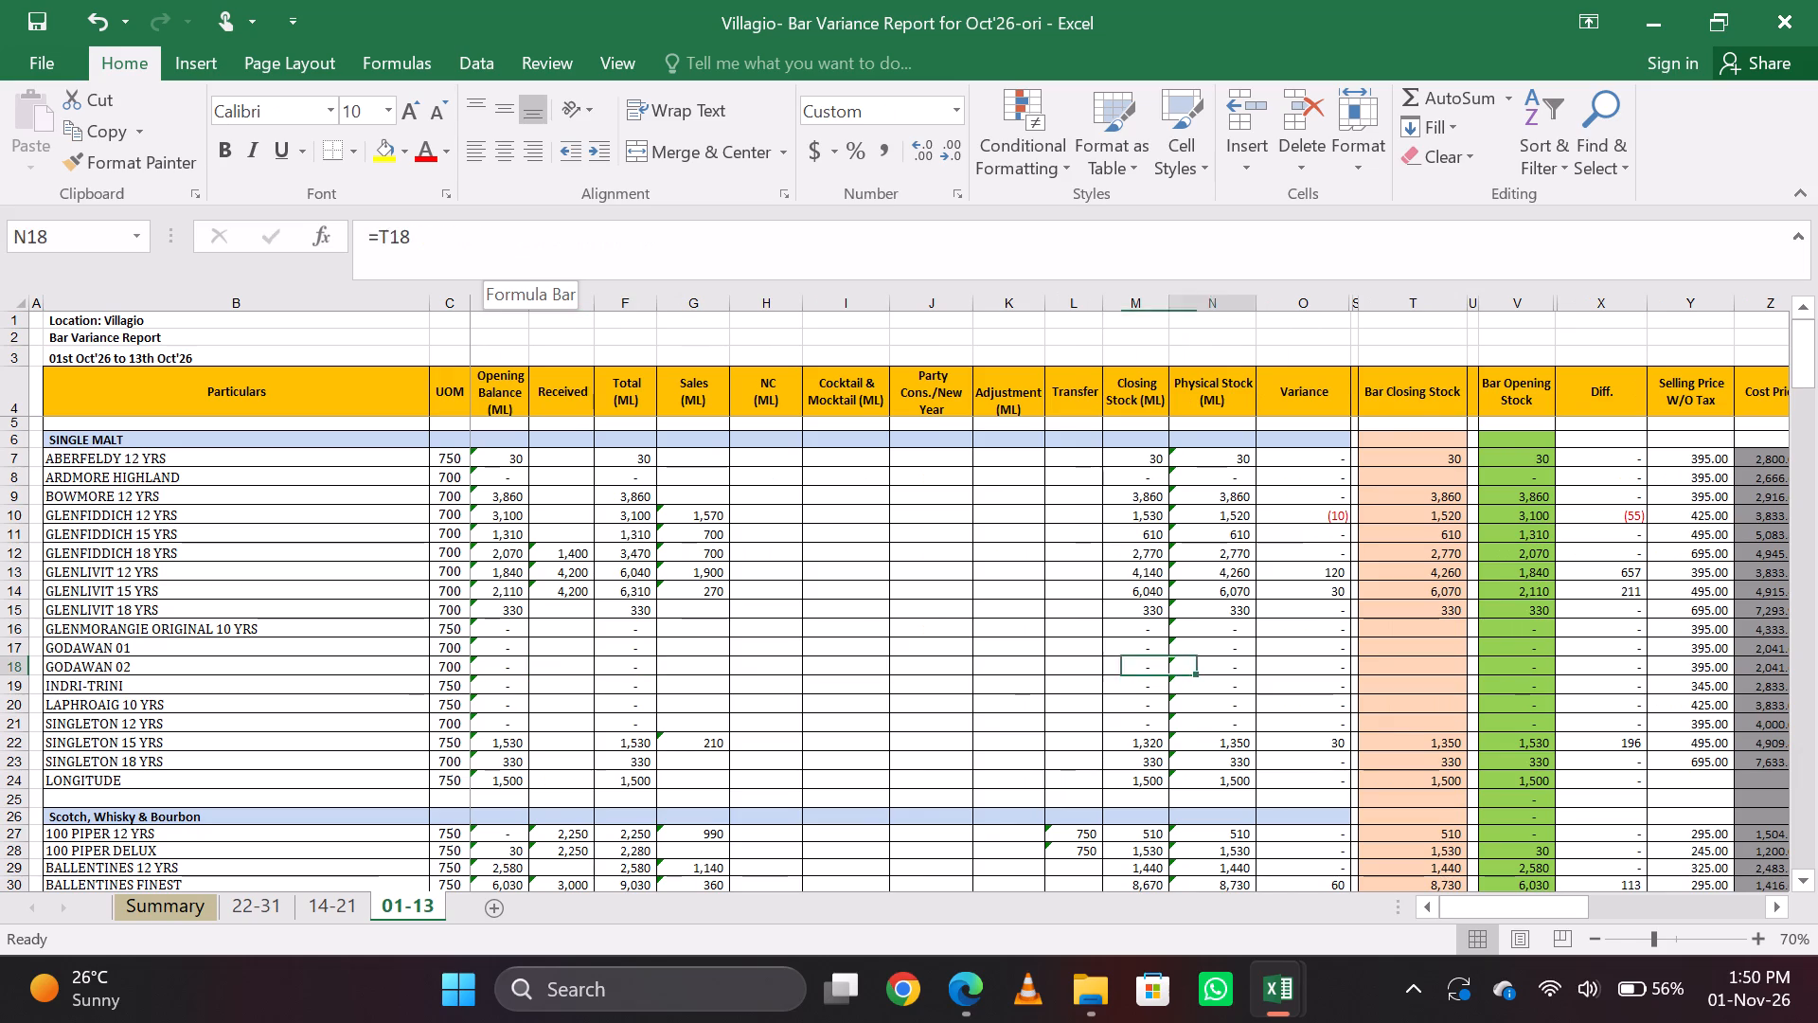
key("Down")
key("Down")
key("Down")
key("Down")
key("Down")
key("Down")
key("Down")
key("Down")
key("Down")
key("Down")
key("Down")
key("Down")
key("Down")
key("Down")
key("Down")
key("Down")
key("Down")
key("Down")
key("Down")
key("Down")
key("Right")
key("Right")
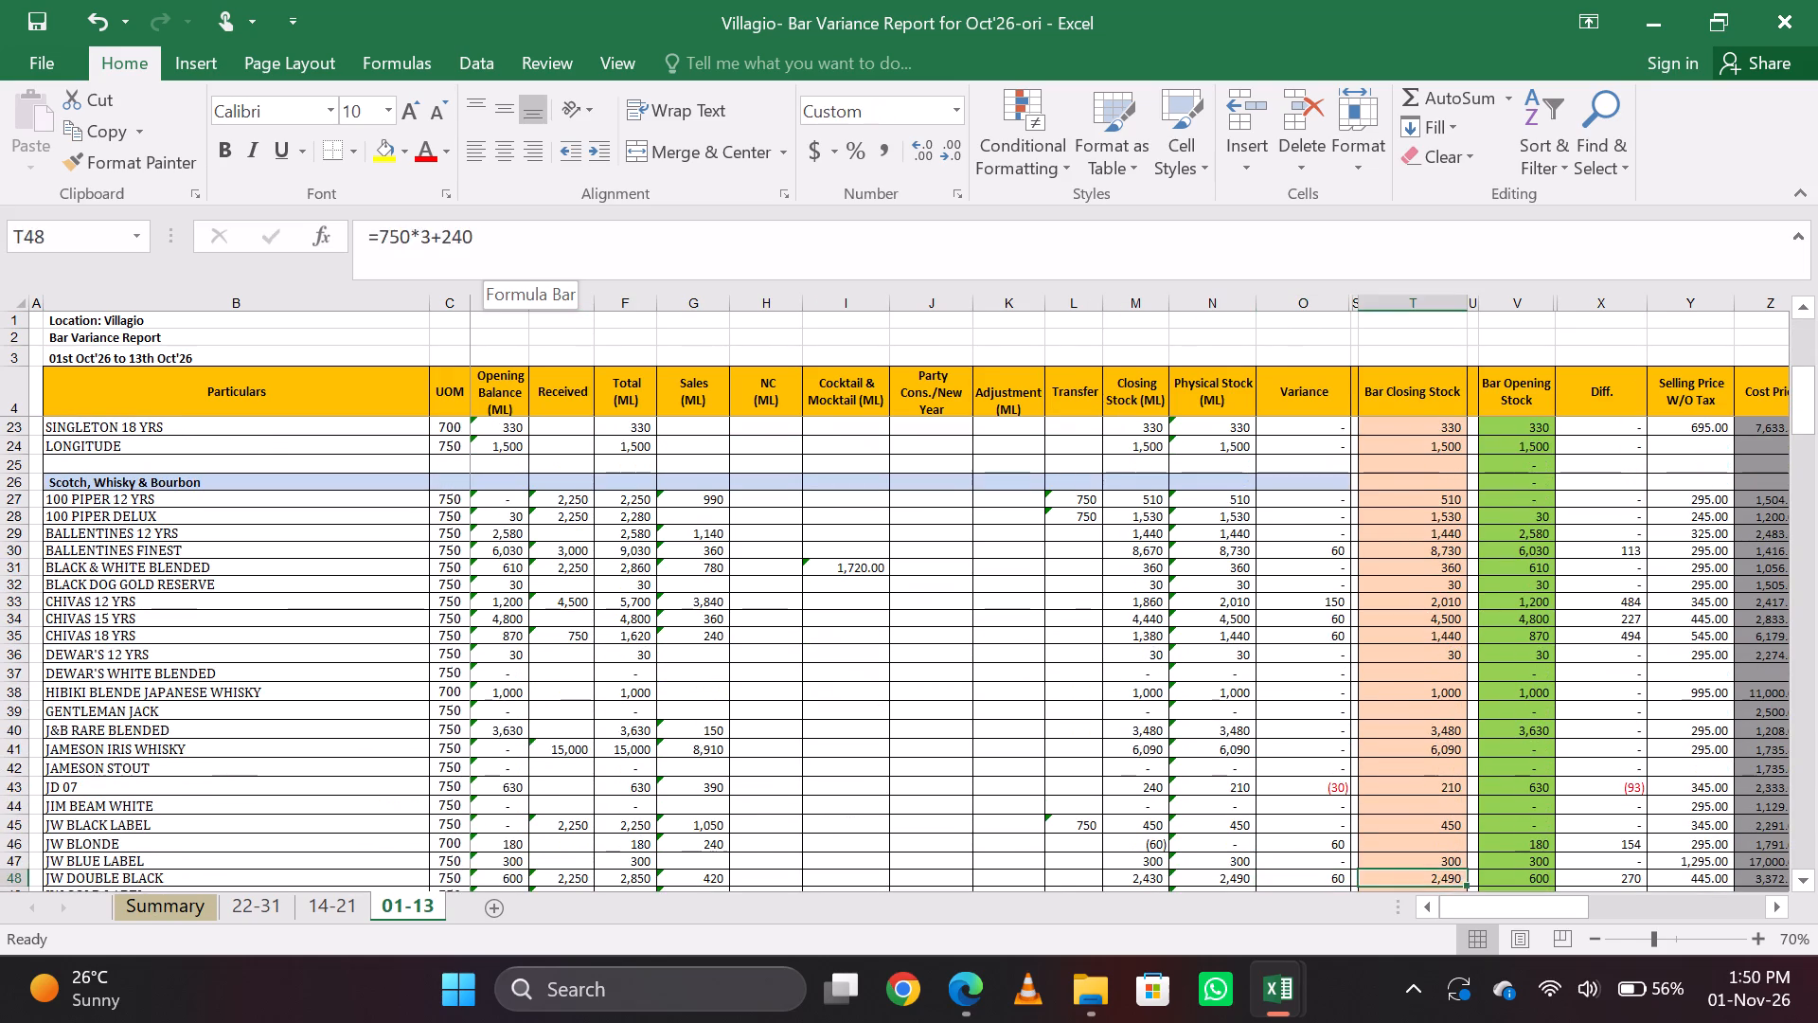
key("Up")
key("Up")
key("Up")
key("Right")
key("Down")
key("Left")
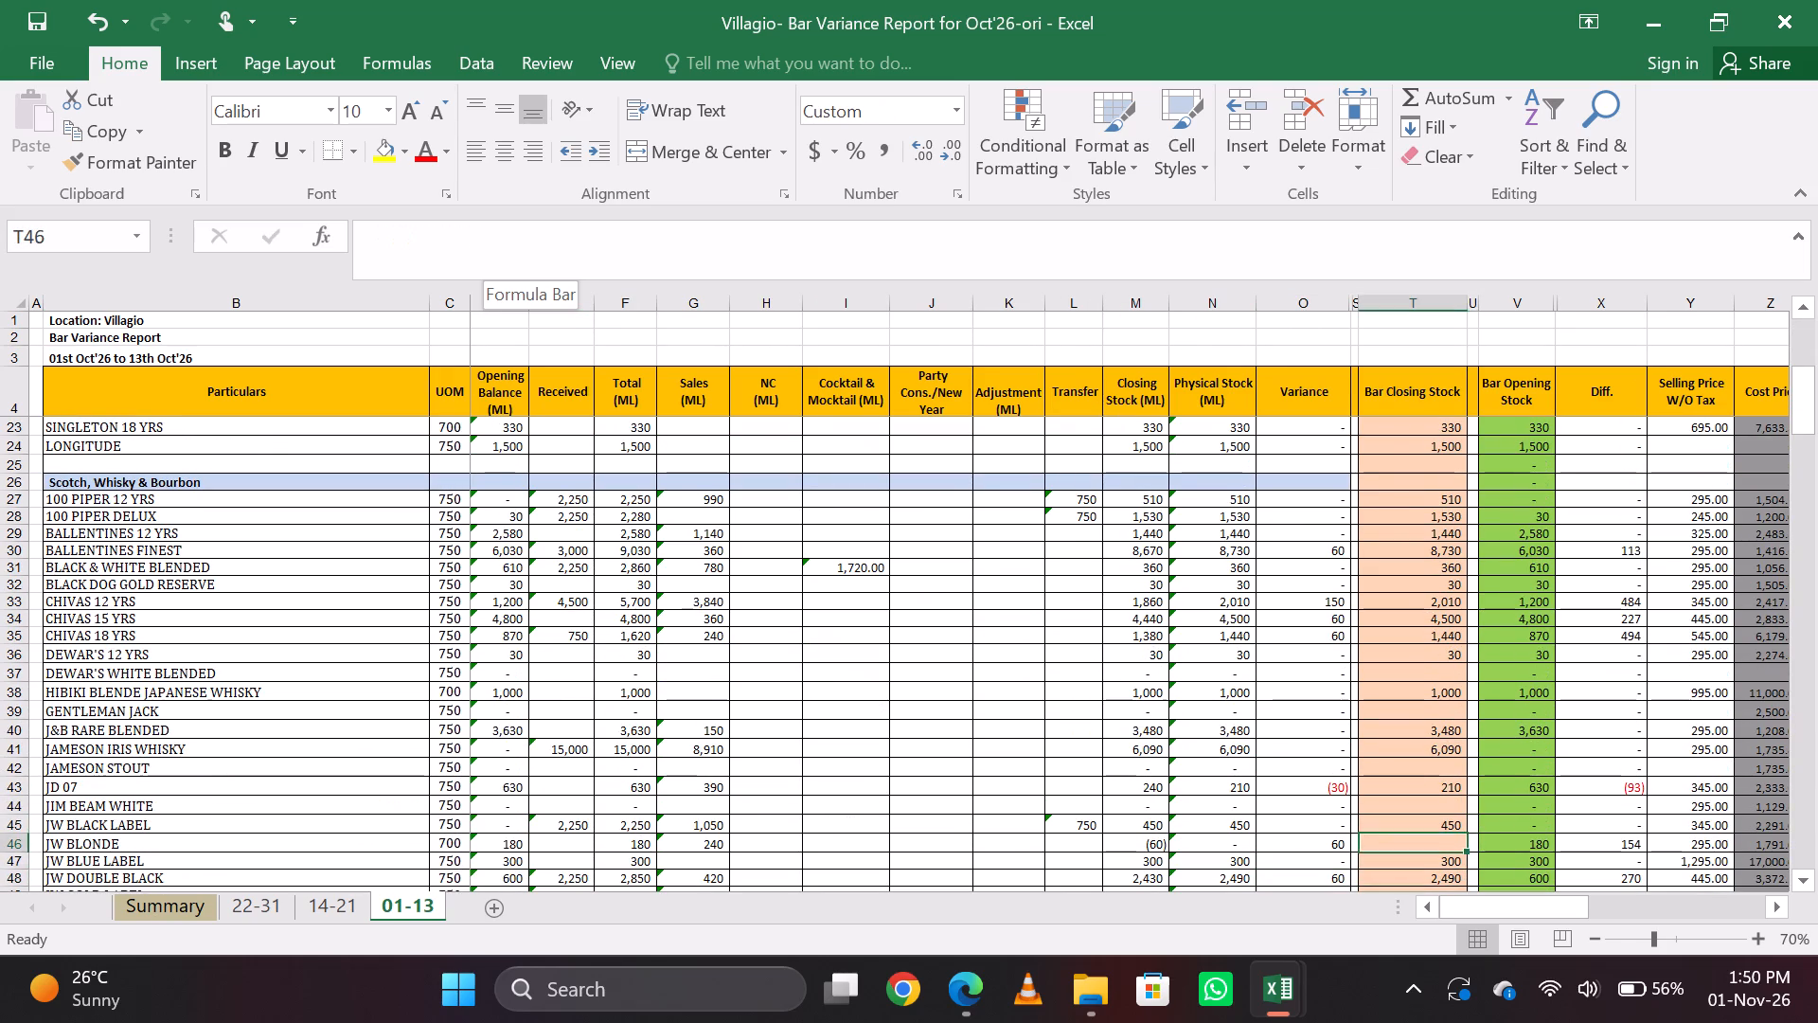
key("Down")
key("Down")
key("Up")
key("Right")
key("Left")
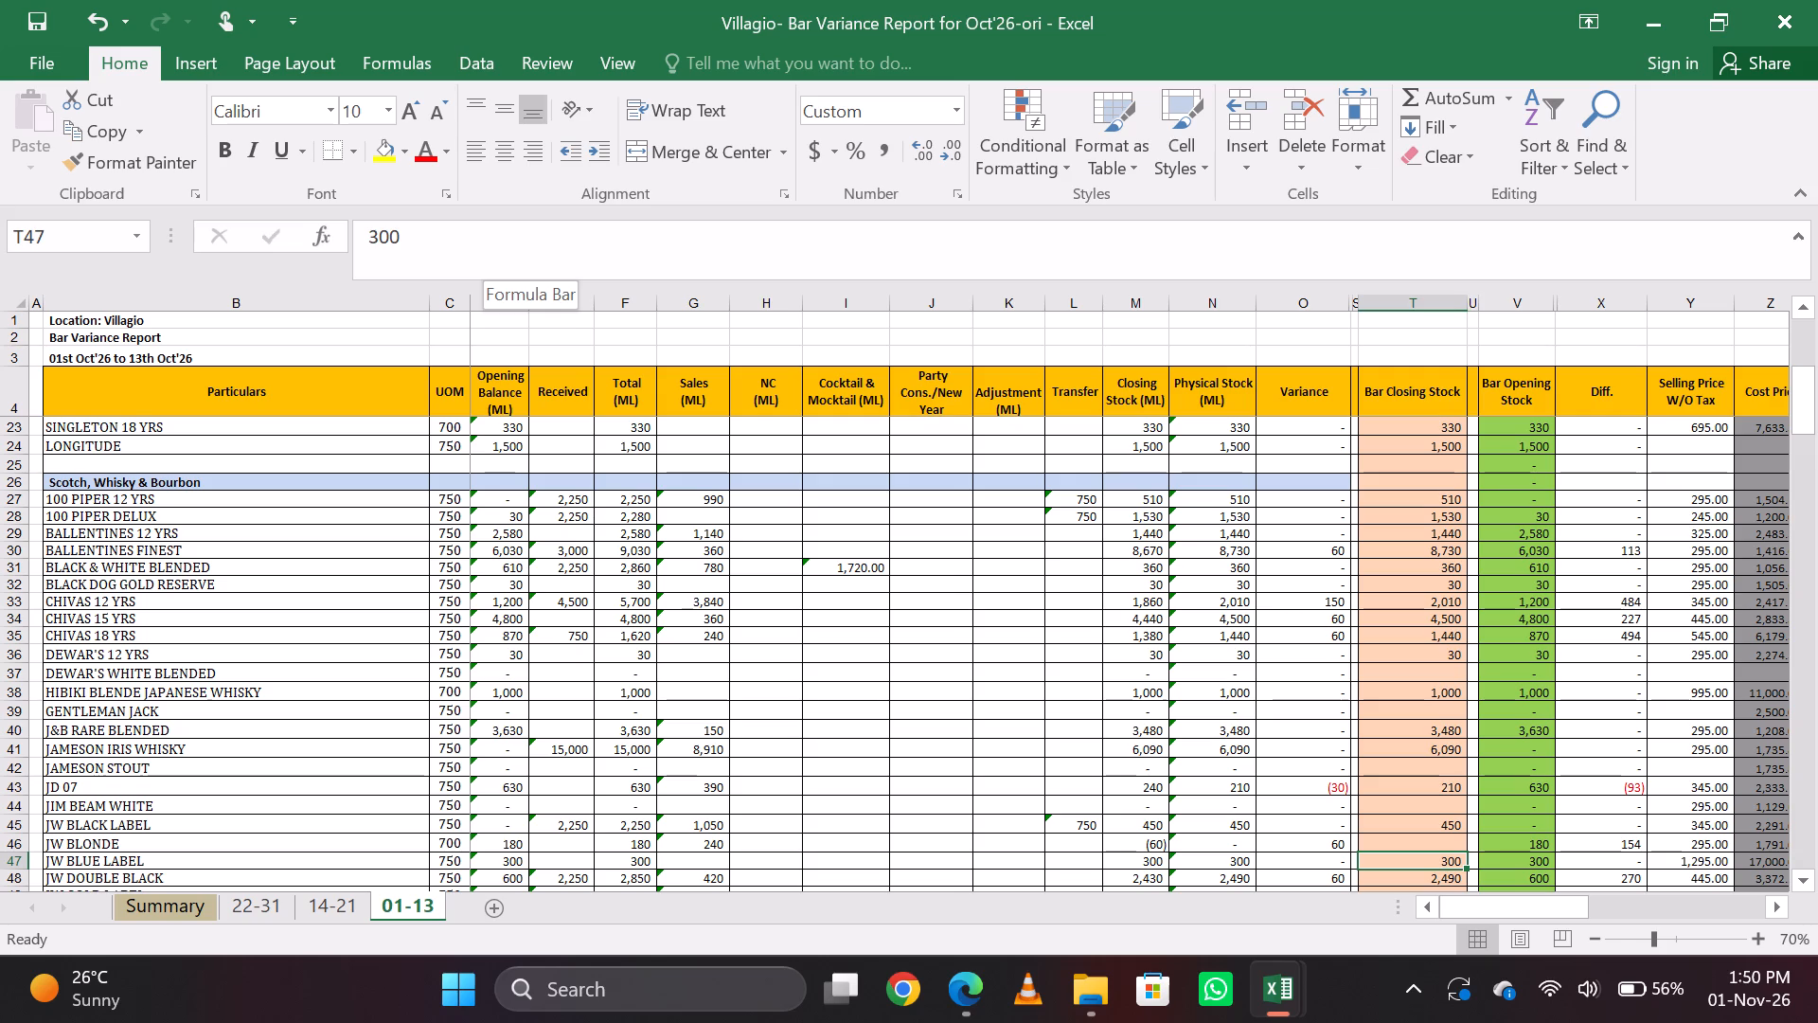
key("Right")
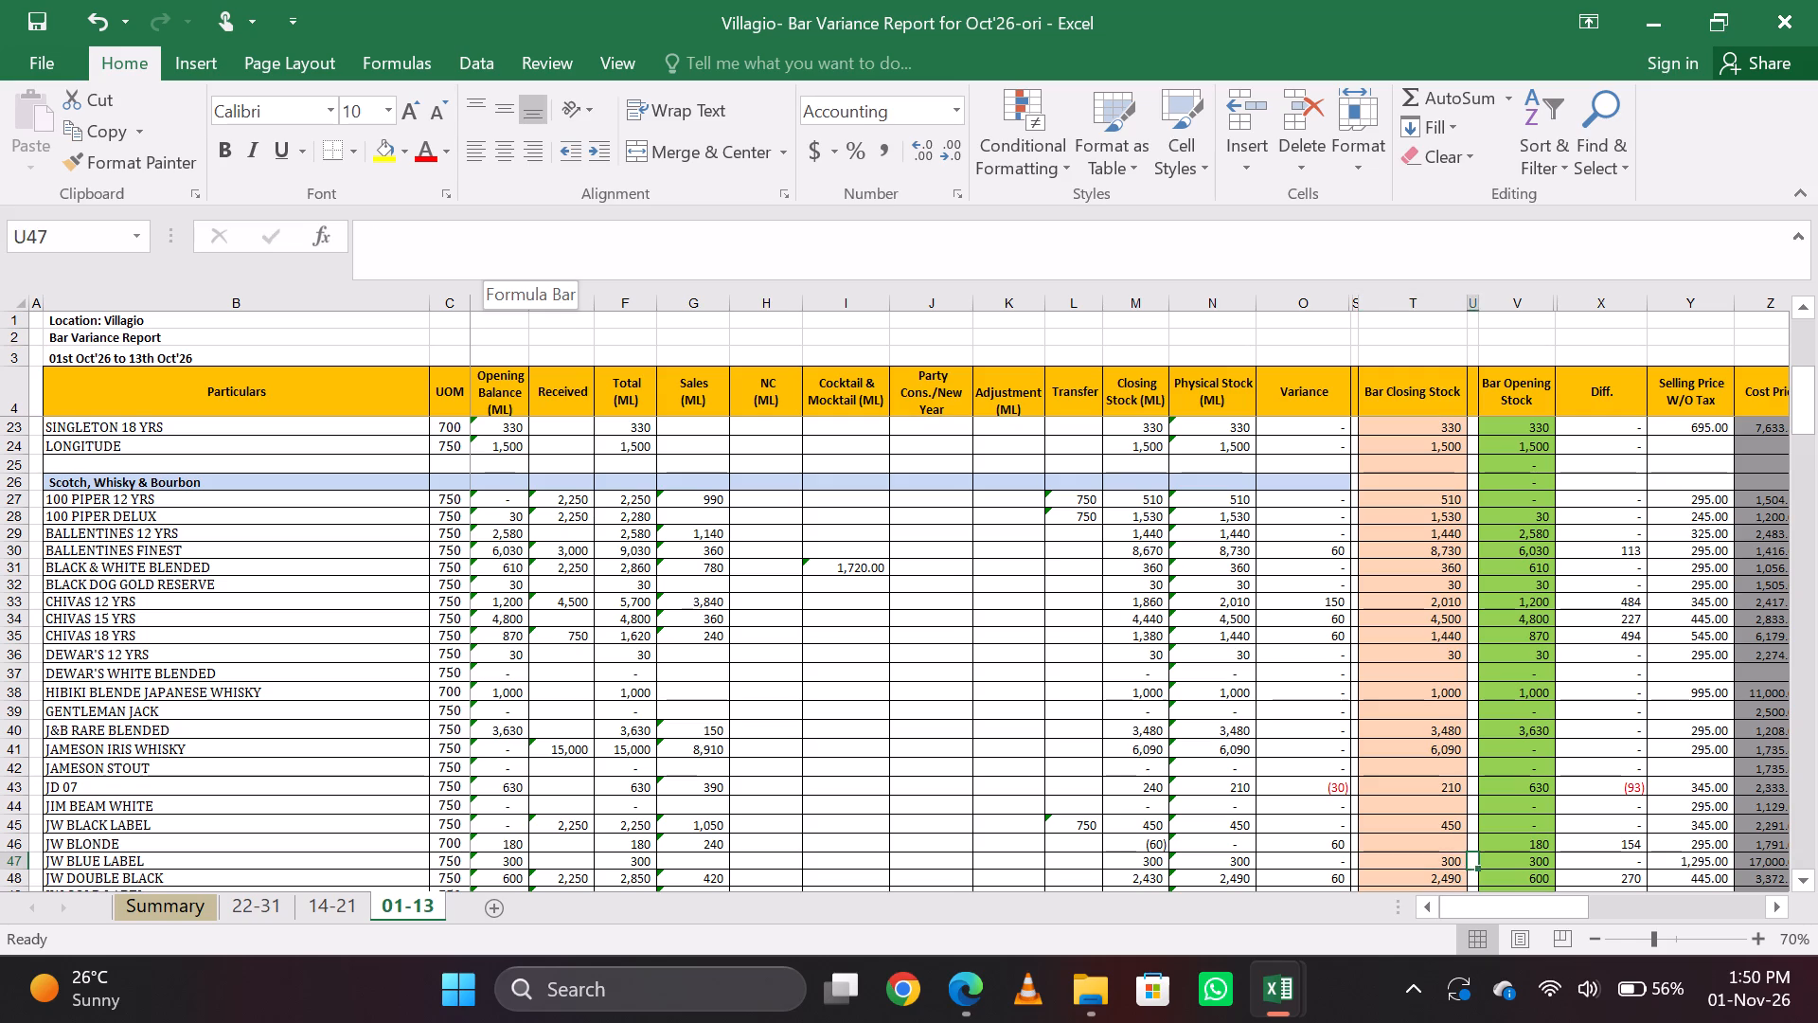
key("Left")
key("Right")
key("Right")
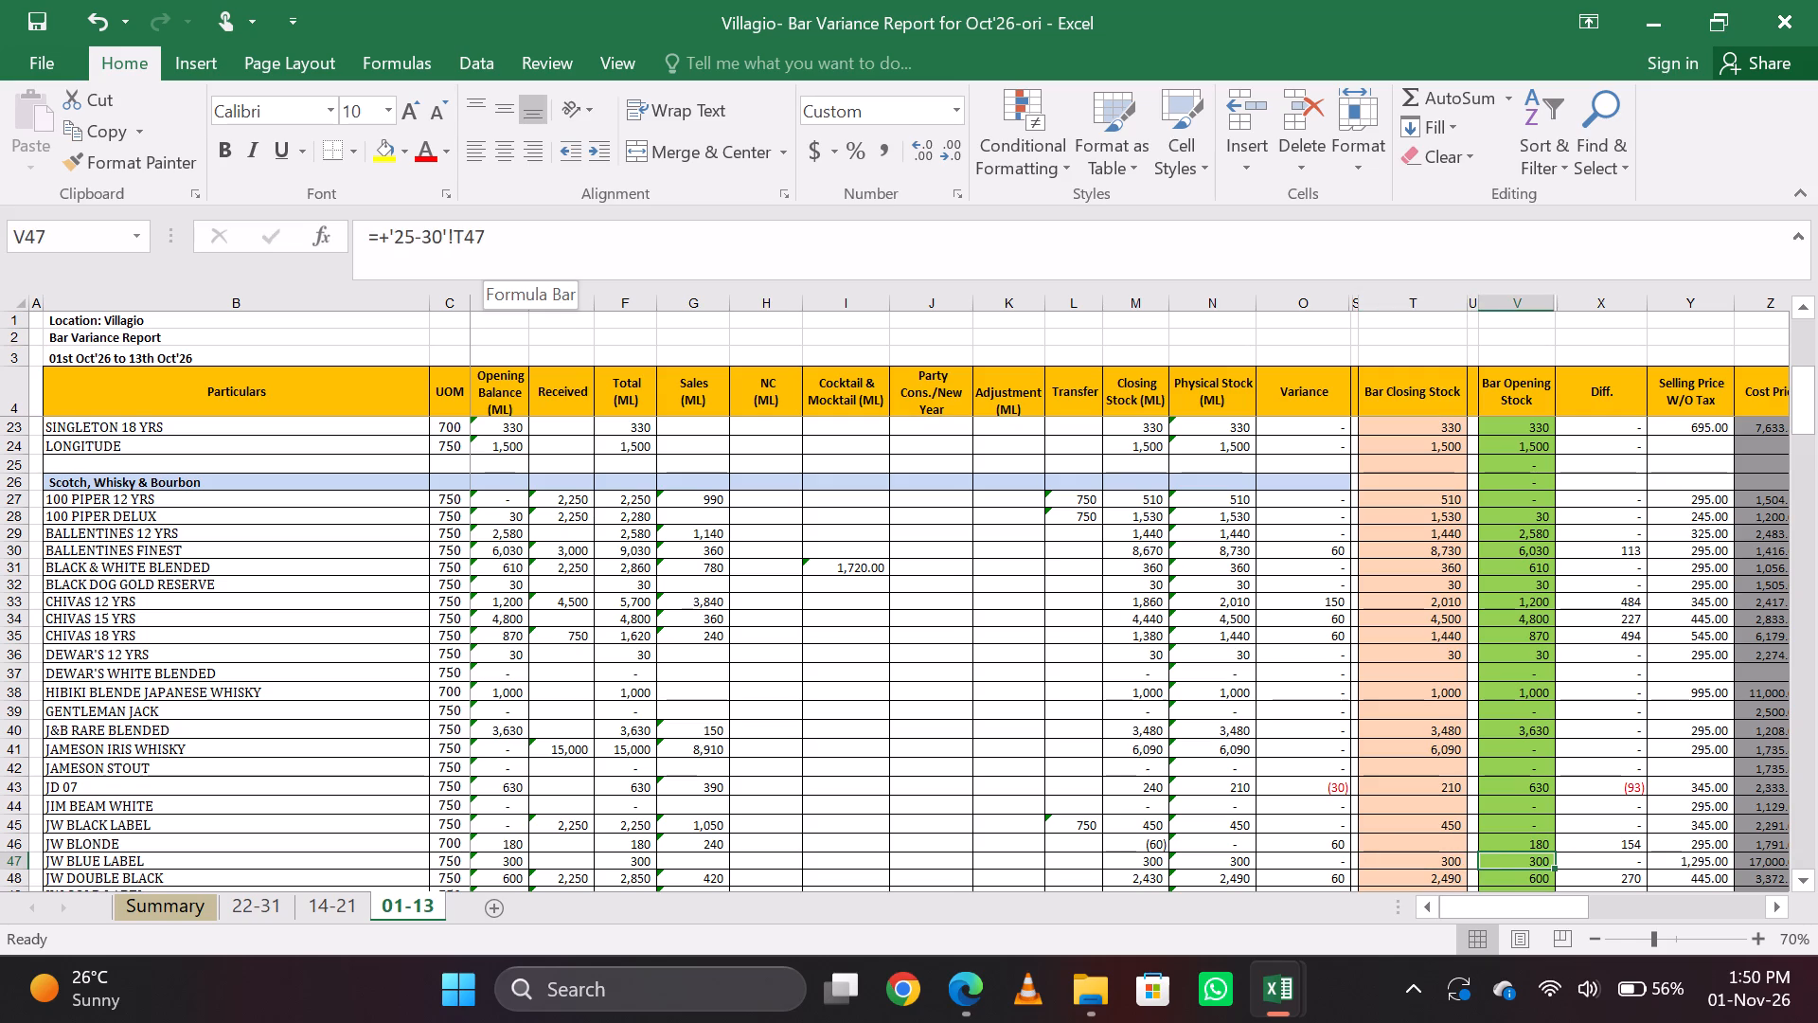
key("Left")
key("Right")
Examine JW Blue Label's sales, variance, bar closing stock and bar opening stock on the 22-31 sheet.
key("ctrl+Page_Up")
key("ctrl+Page_Up")
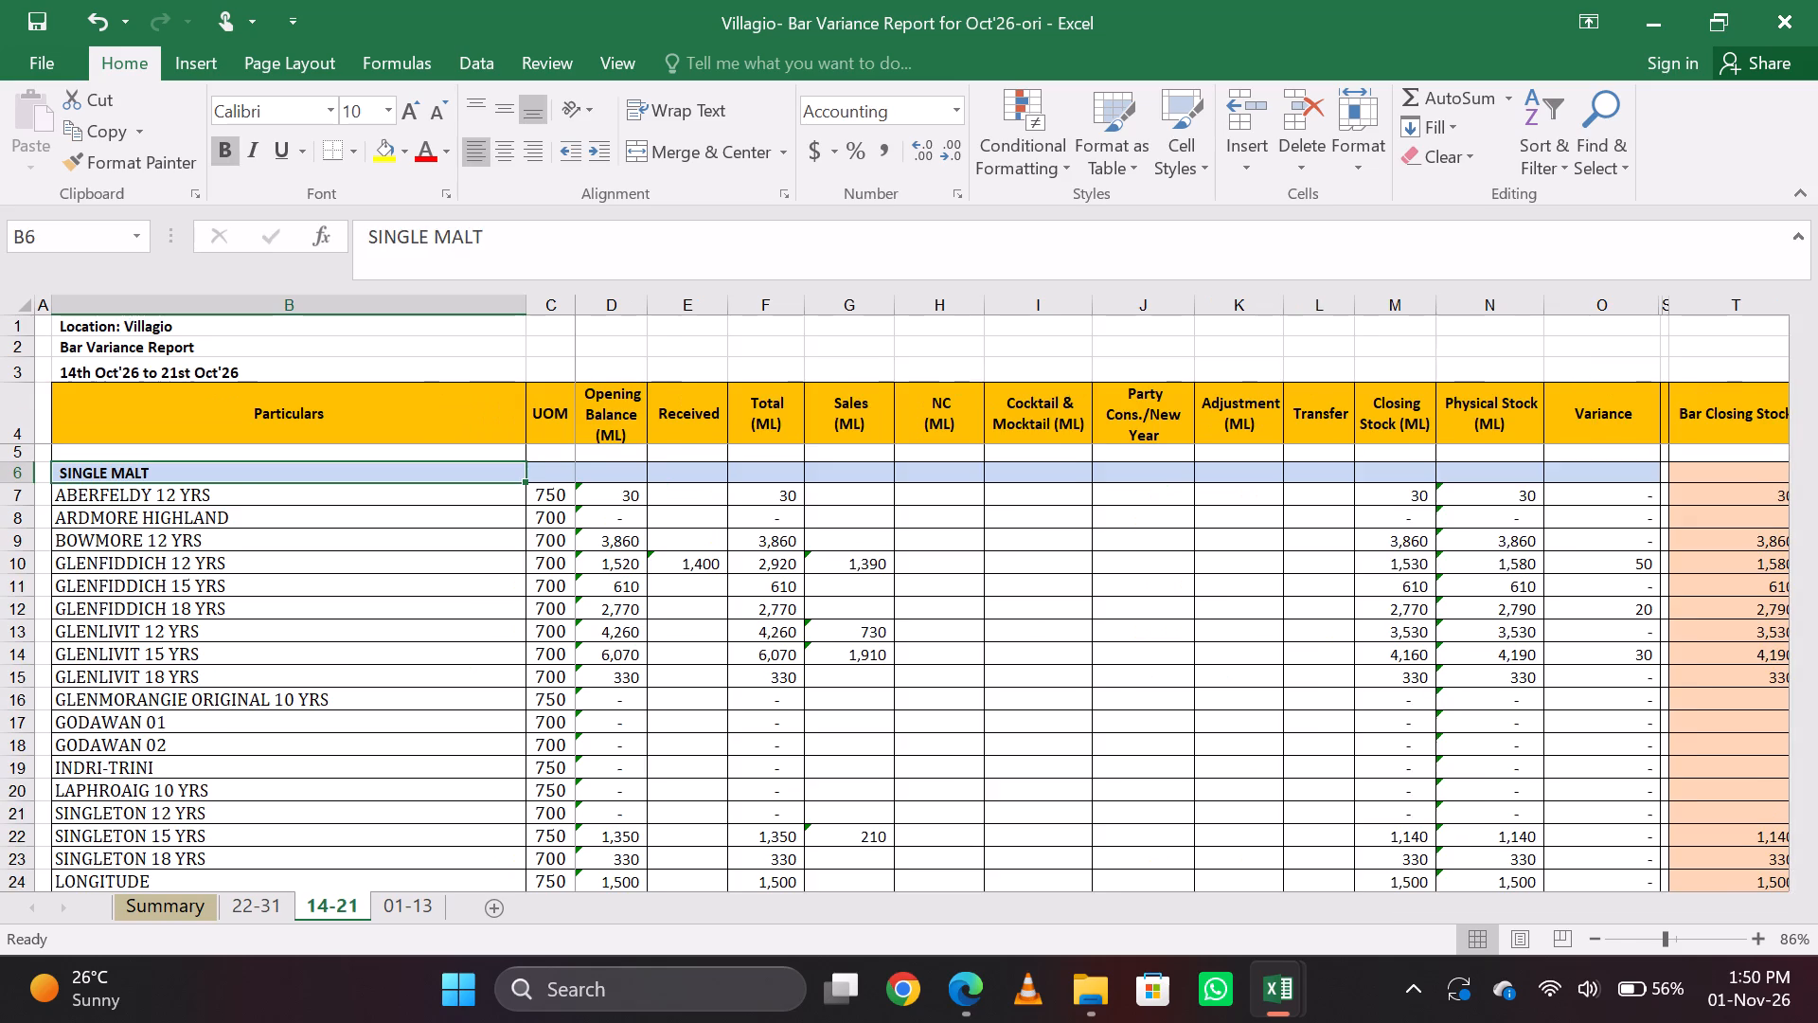
key("Left")
key("Left")
key("Left")
key("Left")
key("Left")
key("Left")
key("Left")
key("Left")
key("Left")
key("Left")
key("Left")
key("Left")
key("Left")
key("Left")
key("Left")
key("Left")
key("Left")
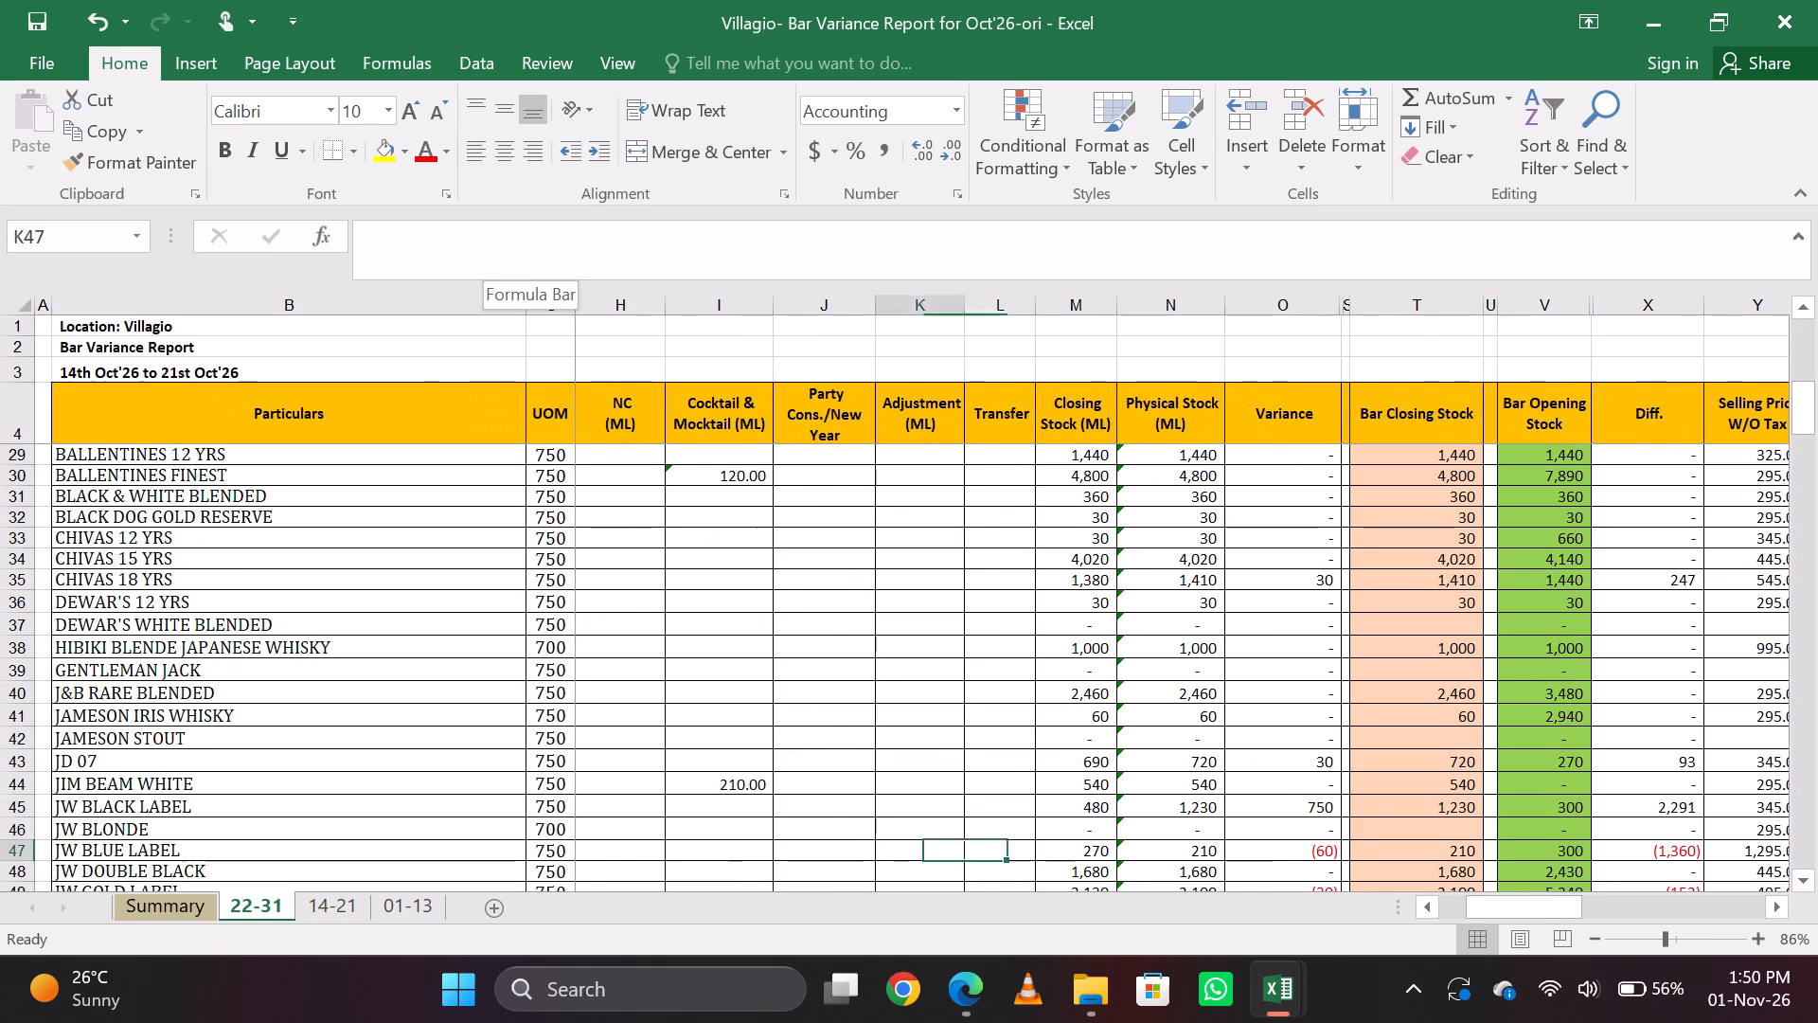
key("Right")
key("Right")
key("Right")
key("Right")
key("Right")
key("Right")
key("Right")
key("Right")
key("Right")
key("Right")
key("Right")
key("Right")
key("Right")
key("Right")
key("Right")
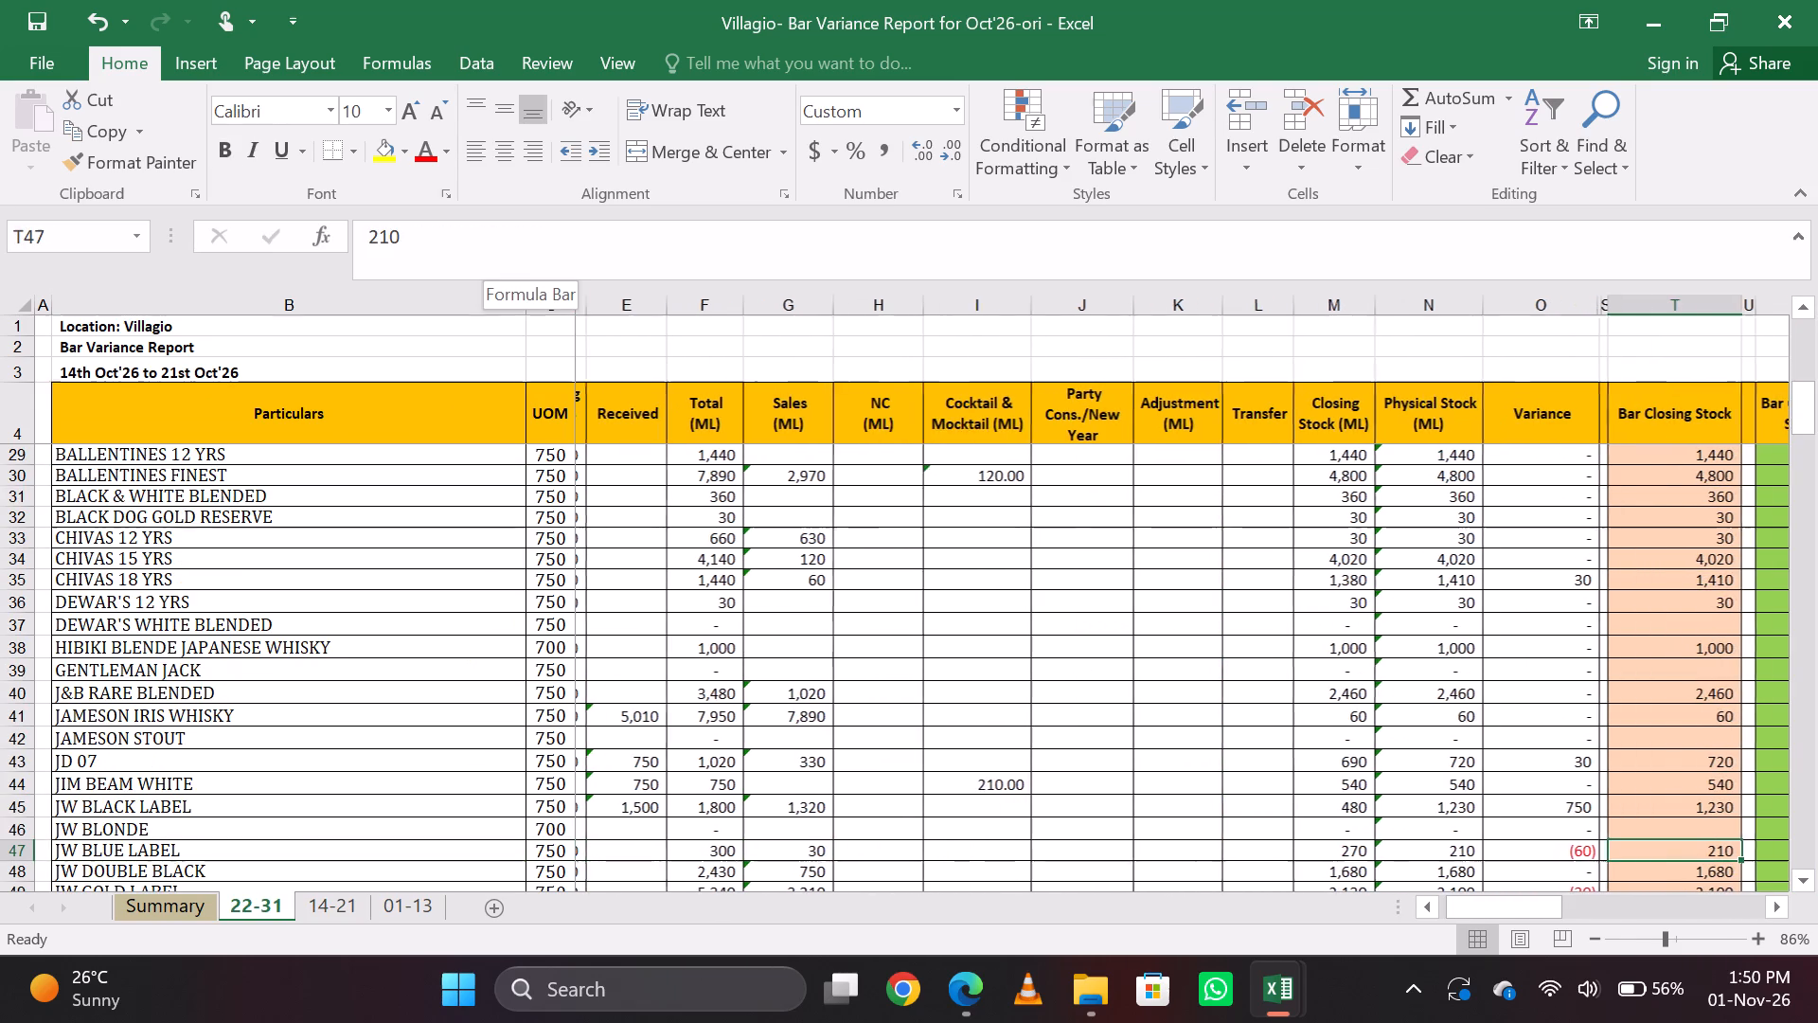
key("Right")
key("Right")
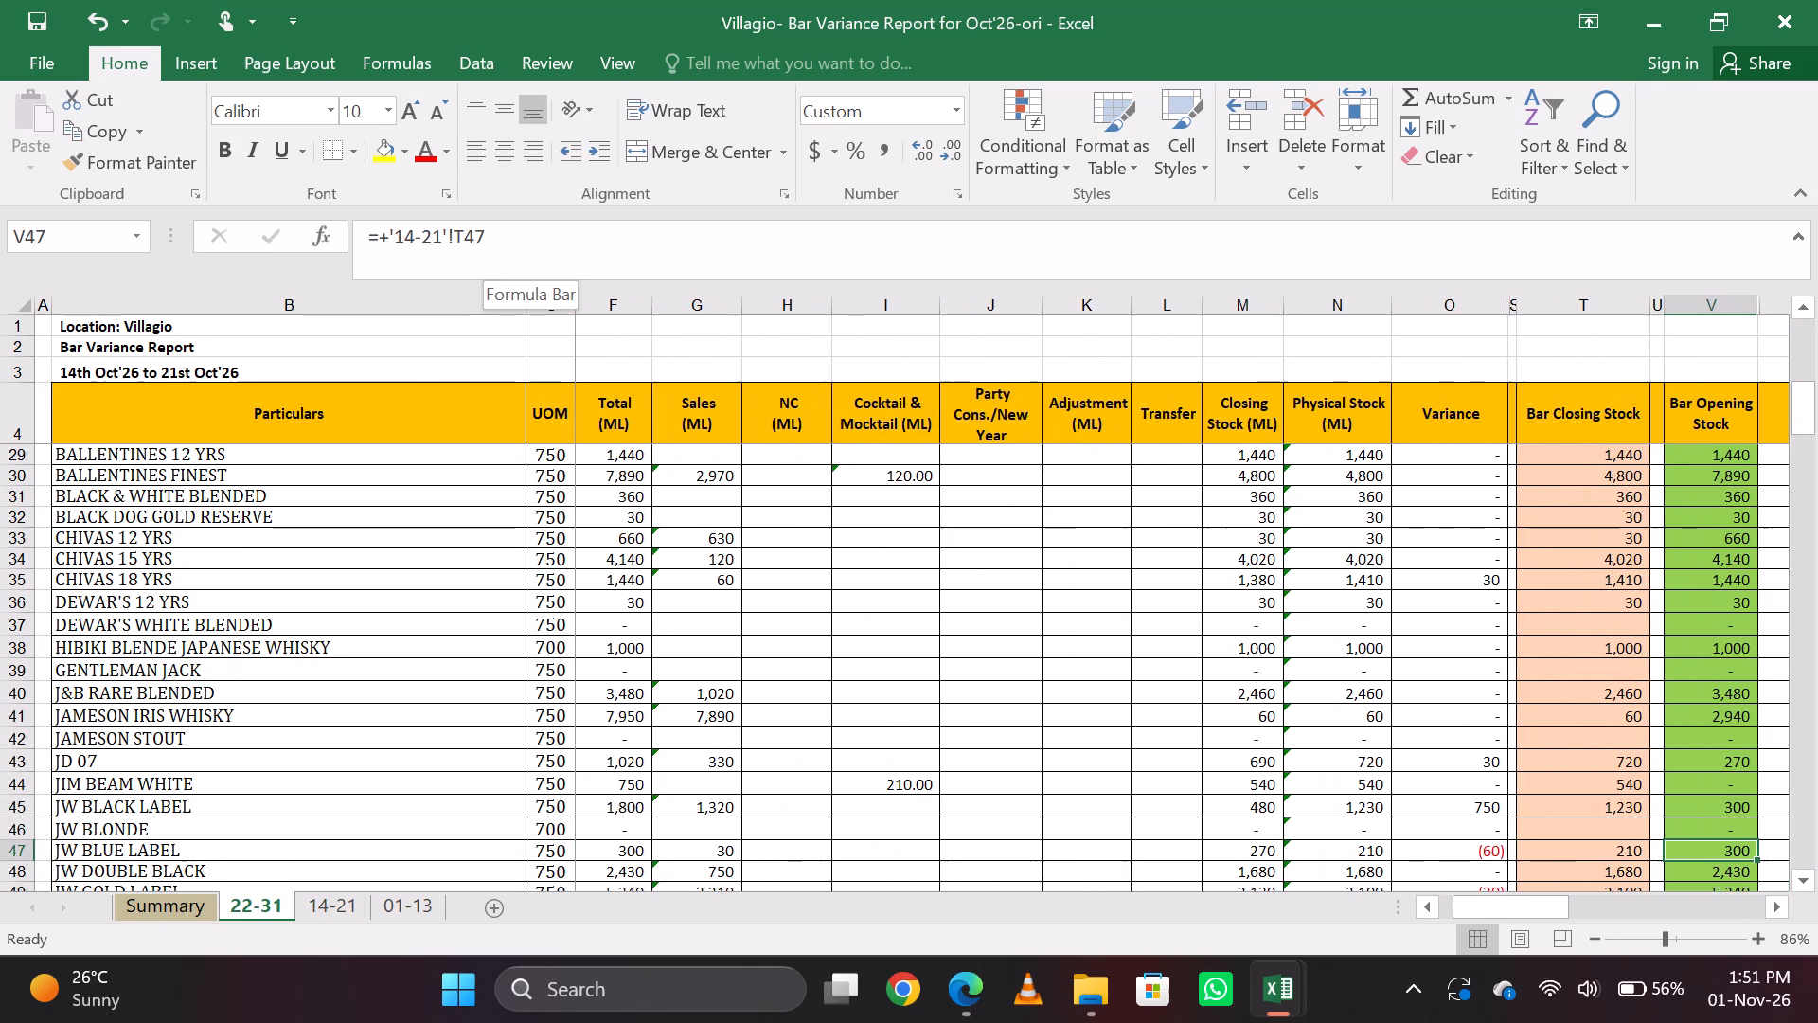
key("Left")
key("Left")
key("Left")
key("Right")
key("Right")
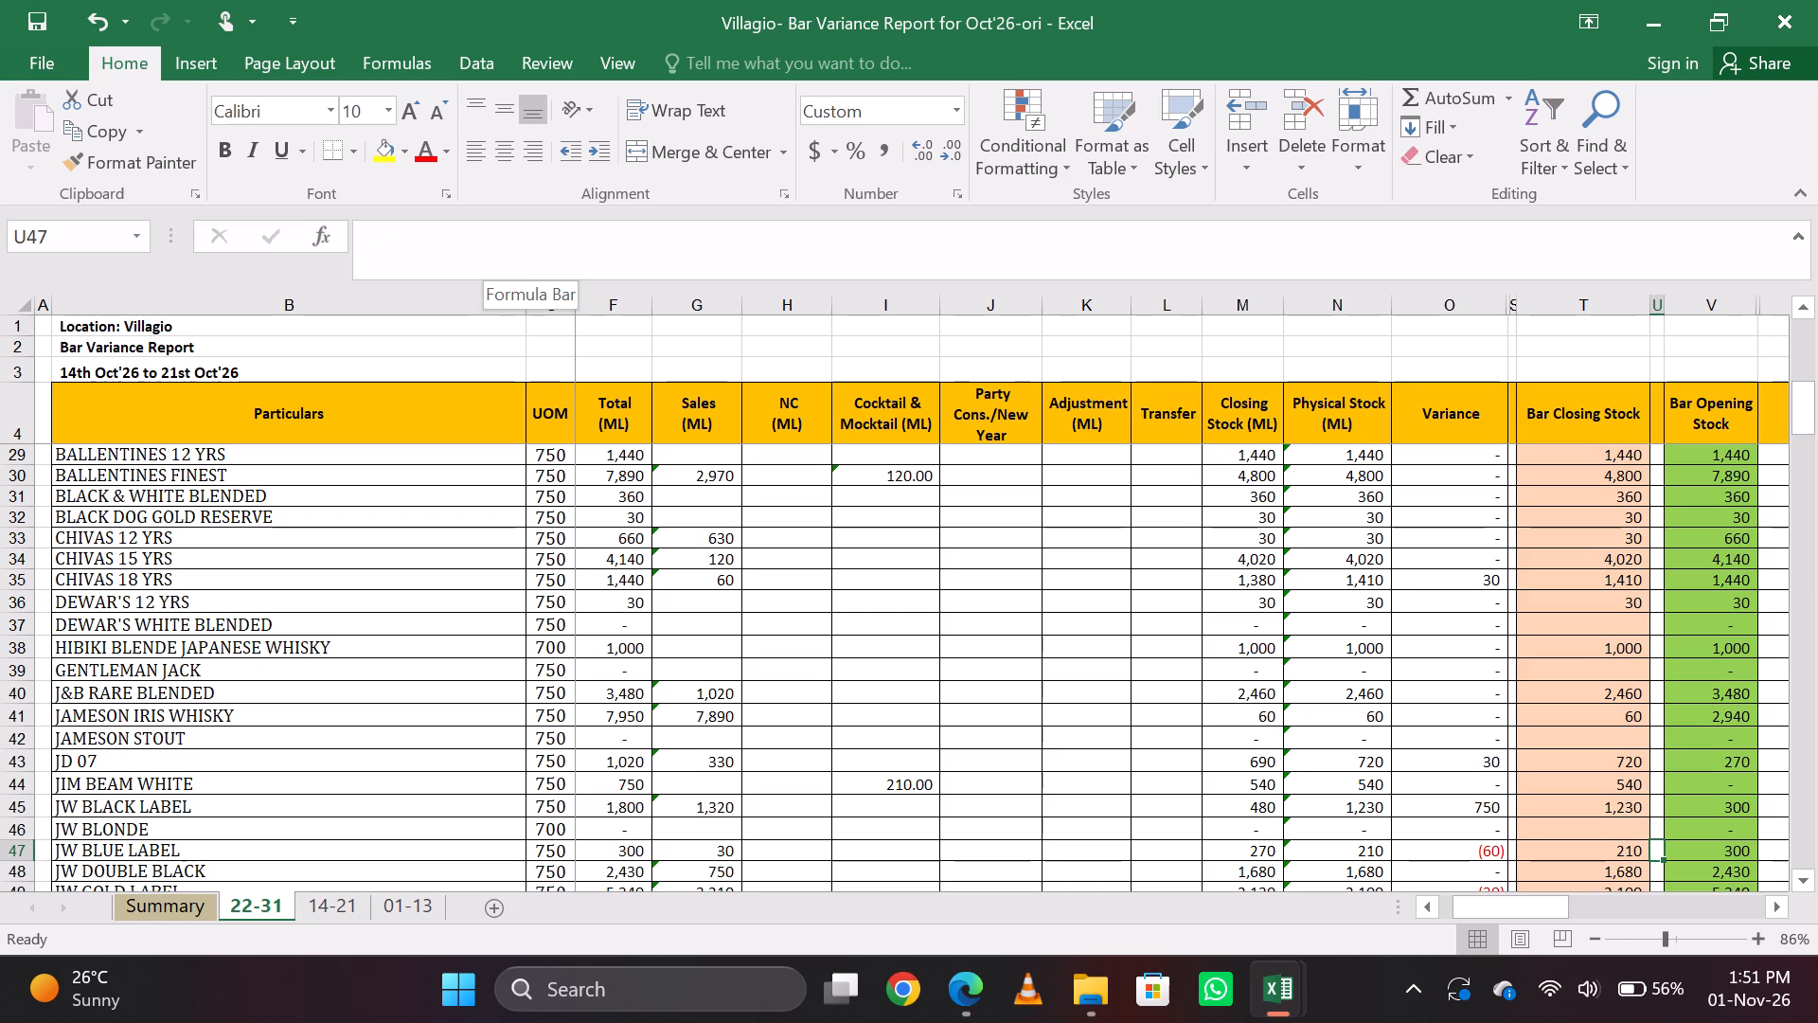
Set the bar opening stock of JW Blue Label to 240 on the 01-13 sheet.
key("ctrl+Page_Down")
key("ctrl+Page_Down")
key("ctrl+Page_Down")
key("Down")
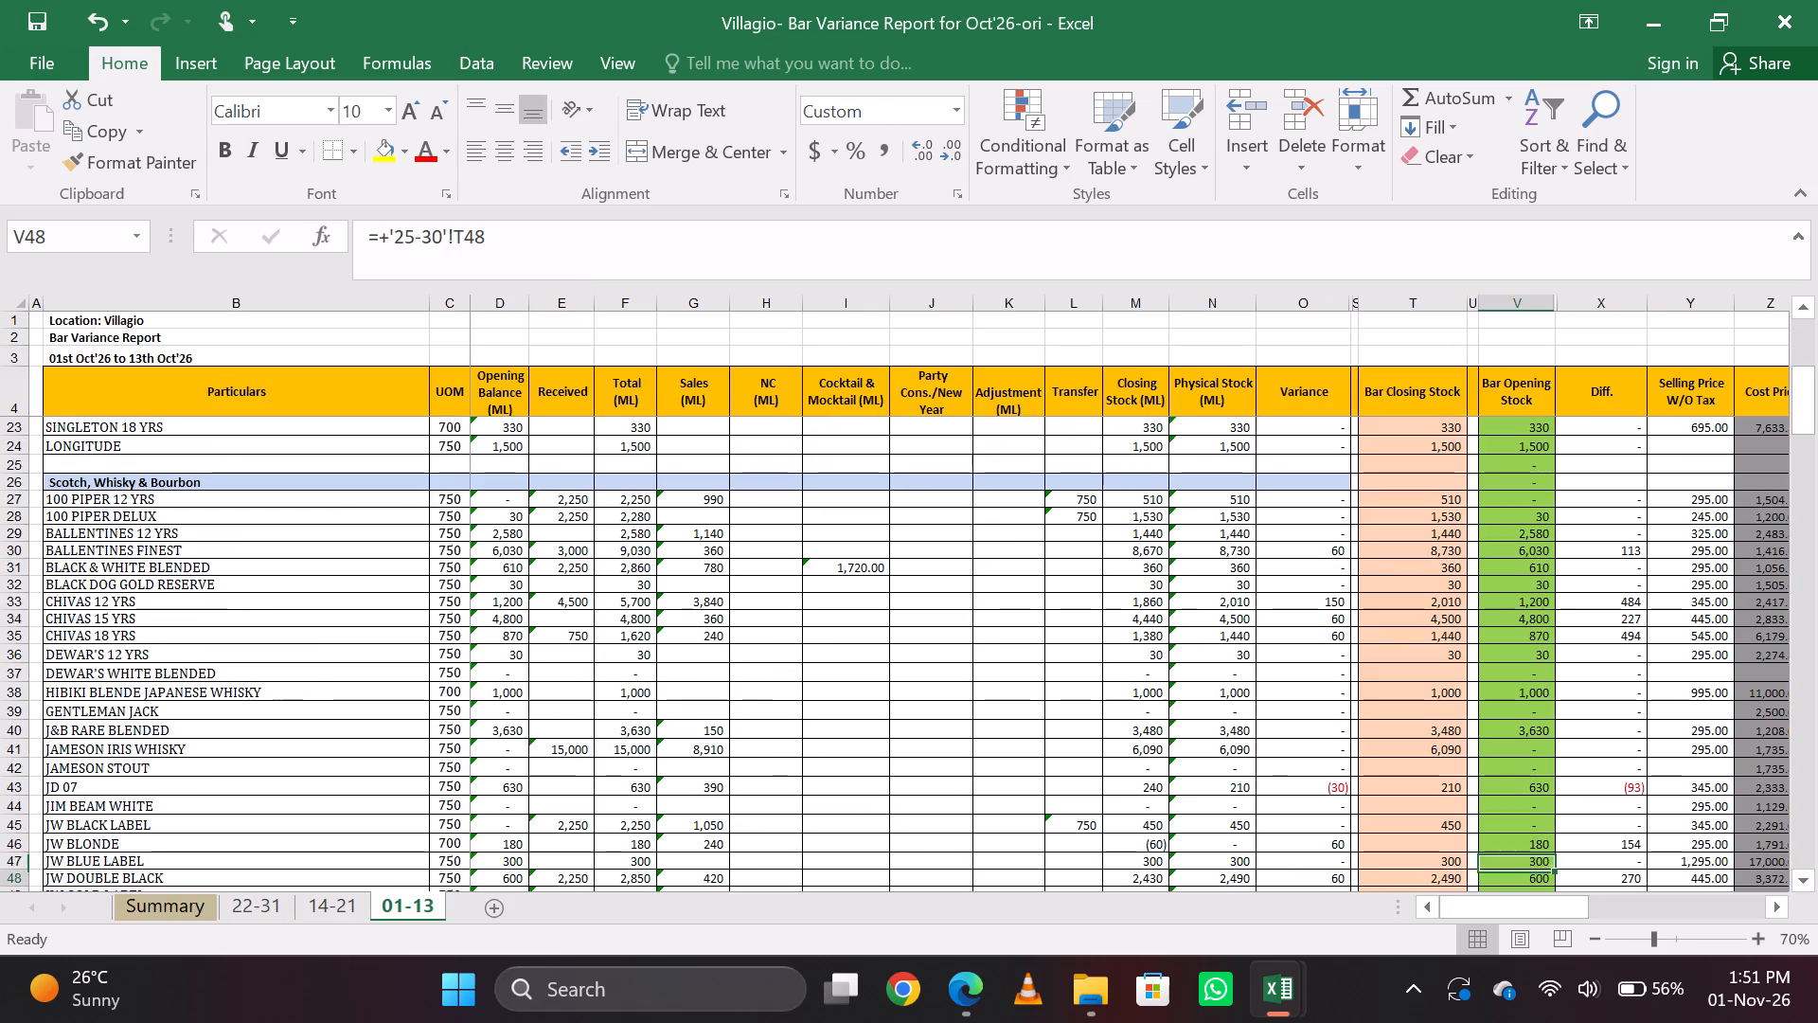
key("Up")
type("240")
key("Return")
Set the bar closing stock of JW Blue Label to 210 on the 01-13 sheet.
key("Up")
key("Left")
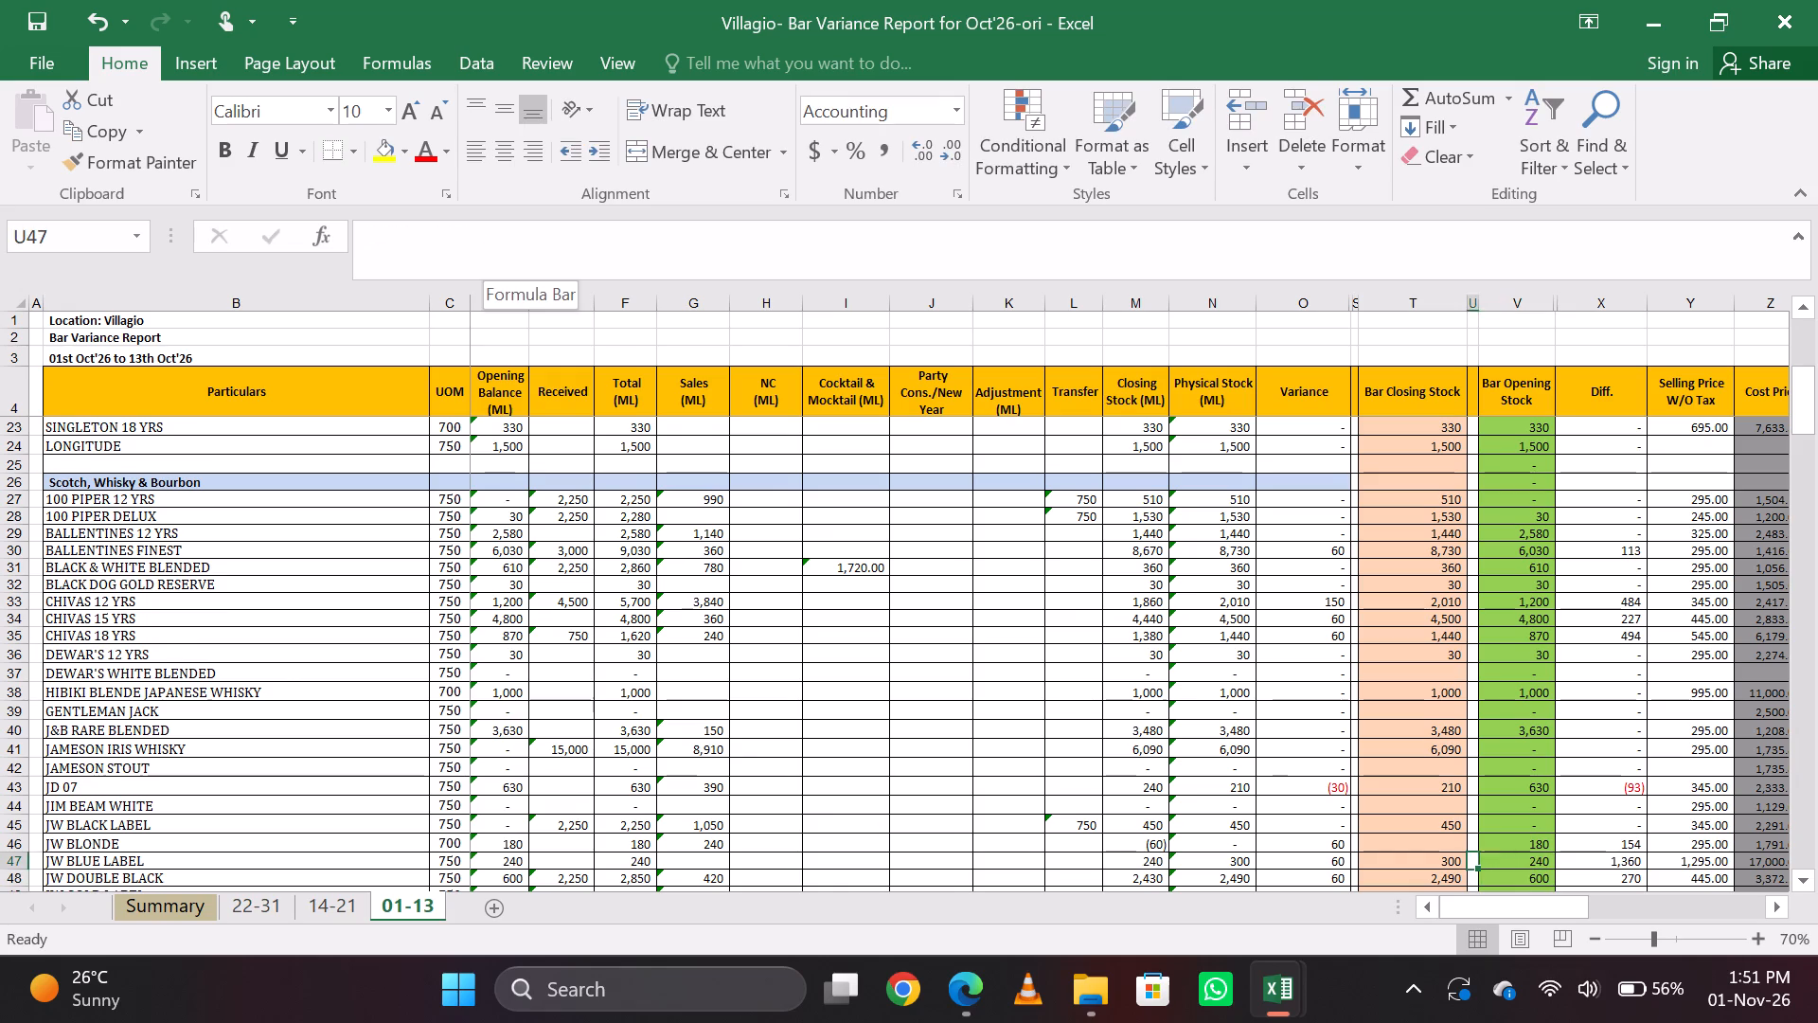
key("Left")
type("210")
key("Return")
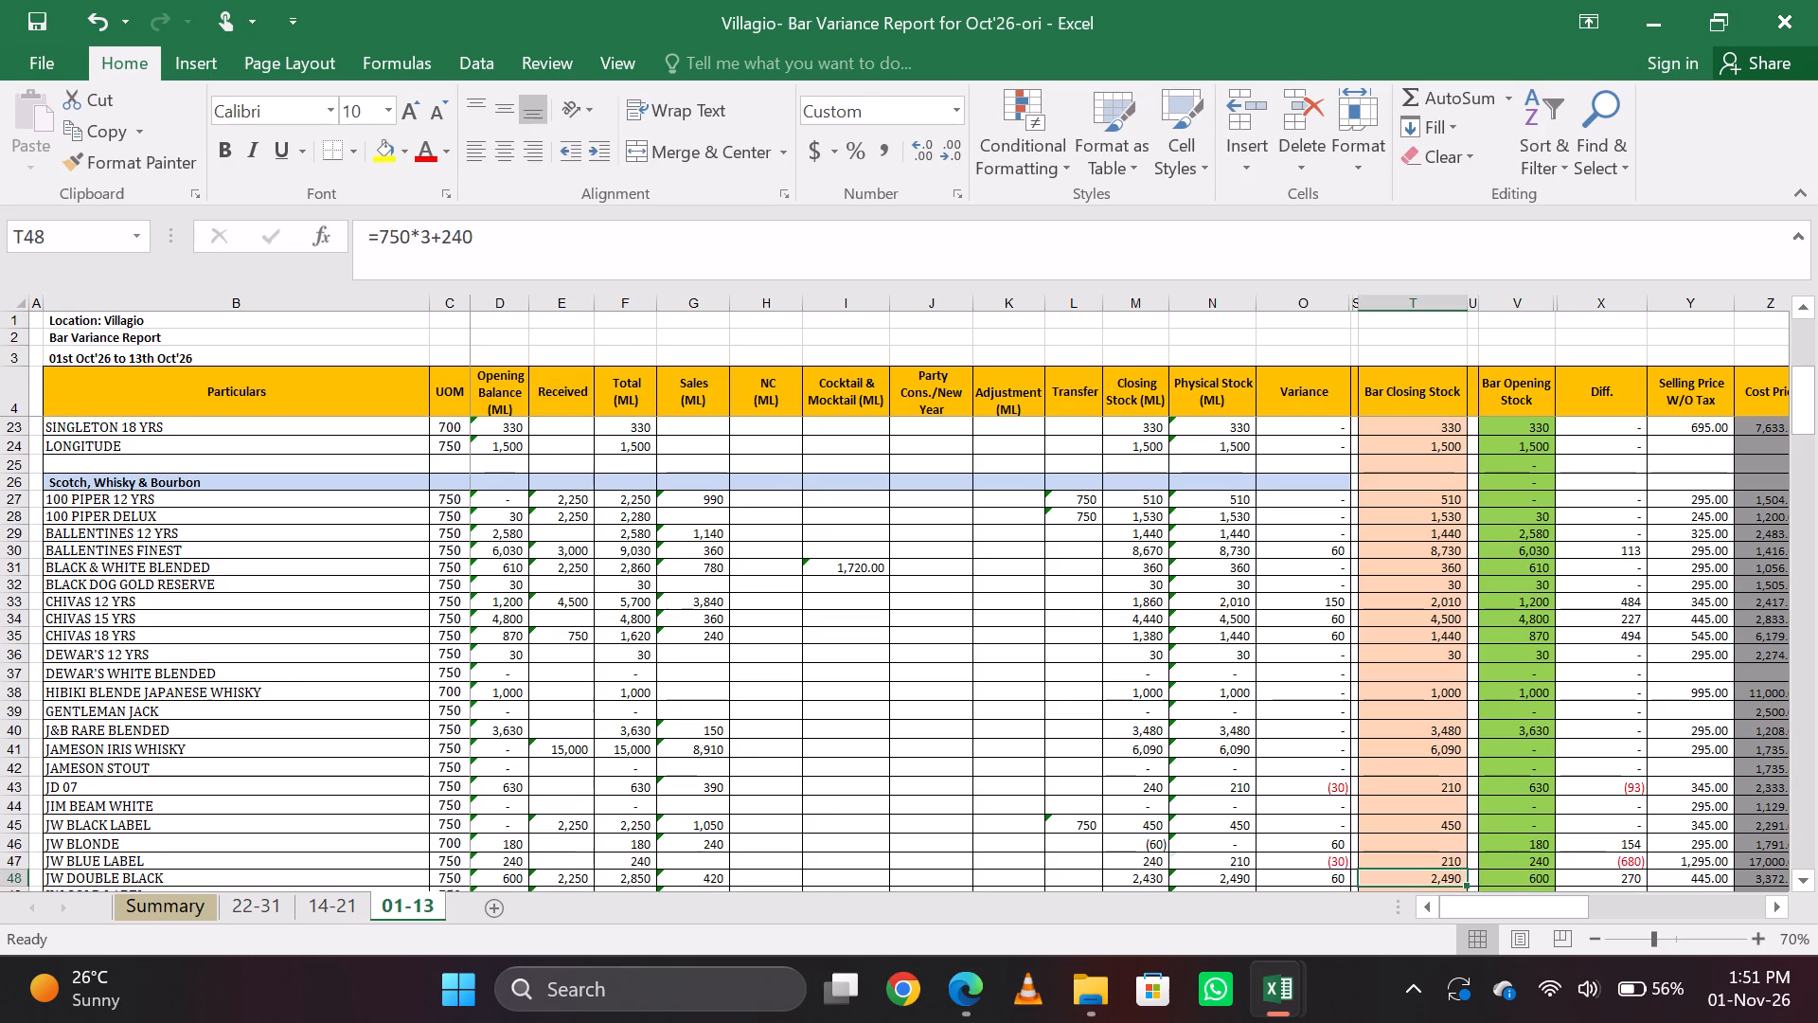
Set the bar closing stock of JW Blue Label to 240 on the 01-13 sheet.
key("Up")
key("Down")
key("Up")
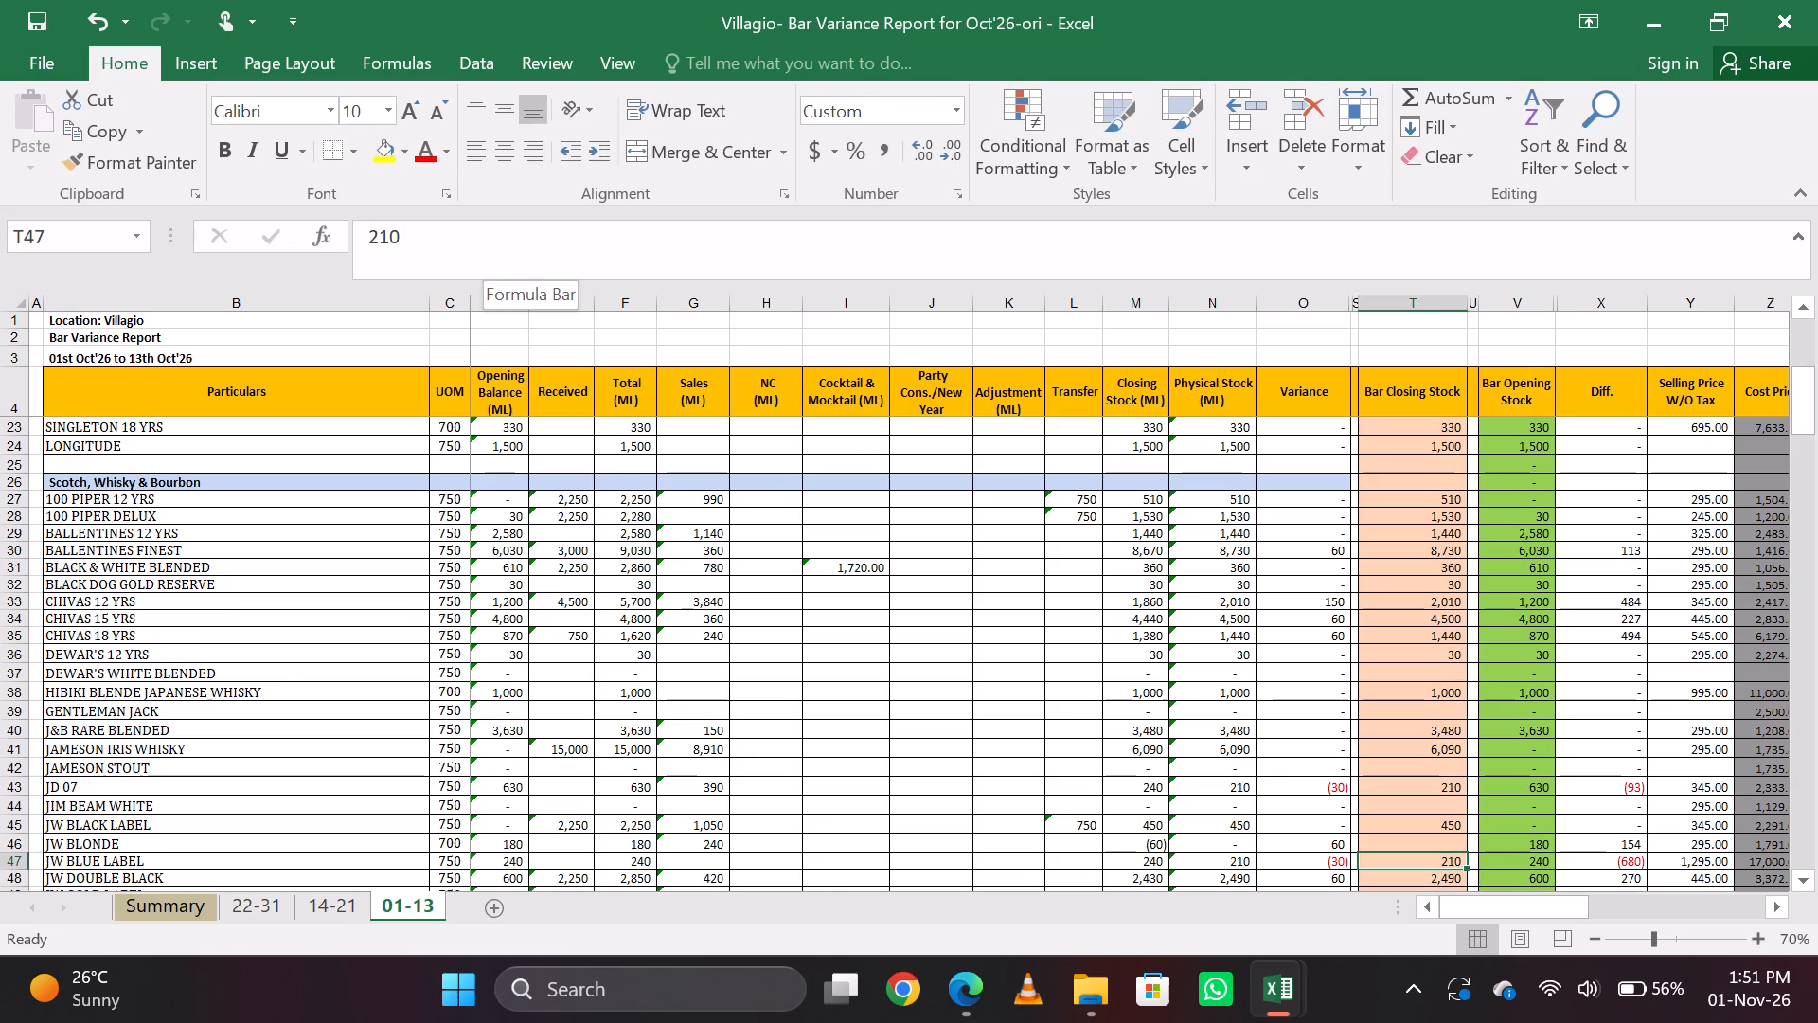
key("Down")
key("Up")
type("240")
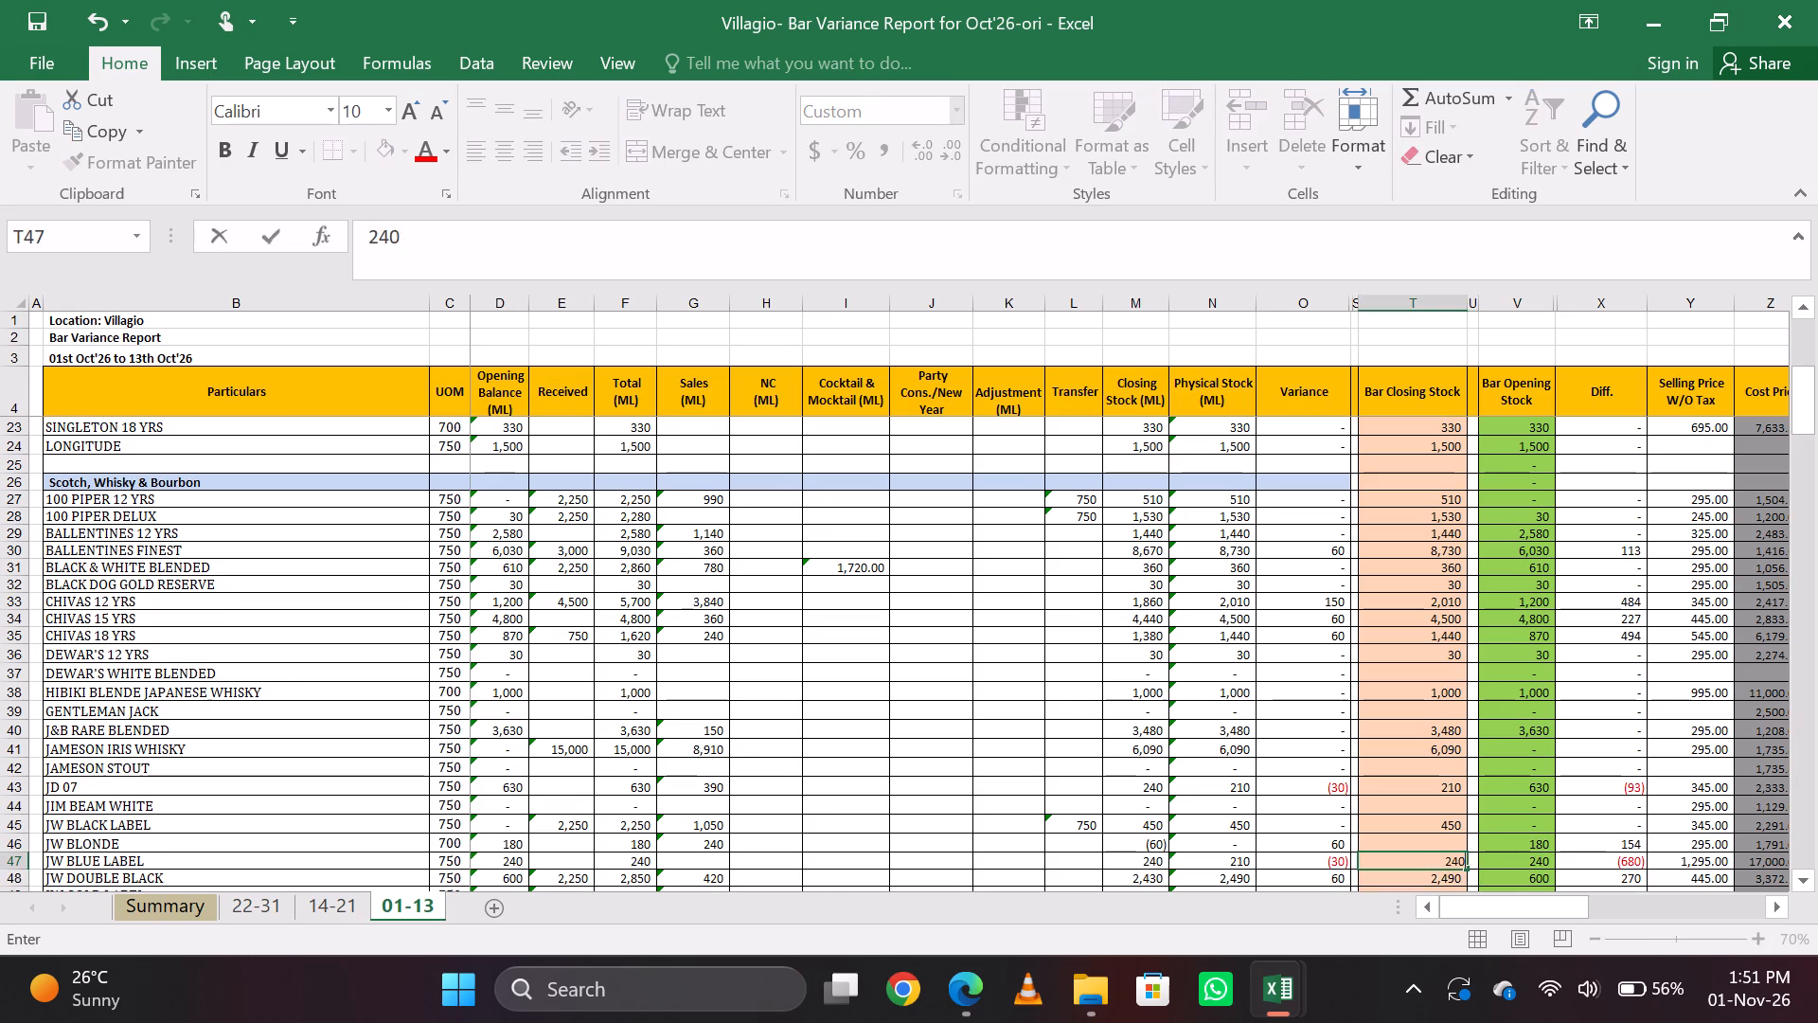
key("Return")
key("Up")
Set the bar opening stock of JW Blue Label to 240 on the 14-21 sheet.
key("ctrl+Page_Up")
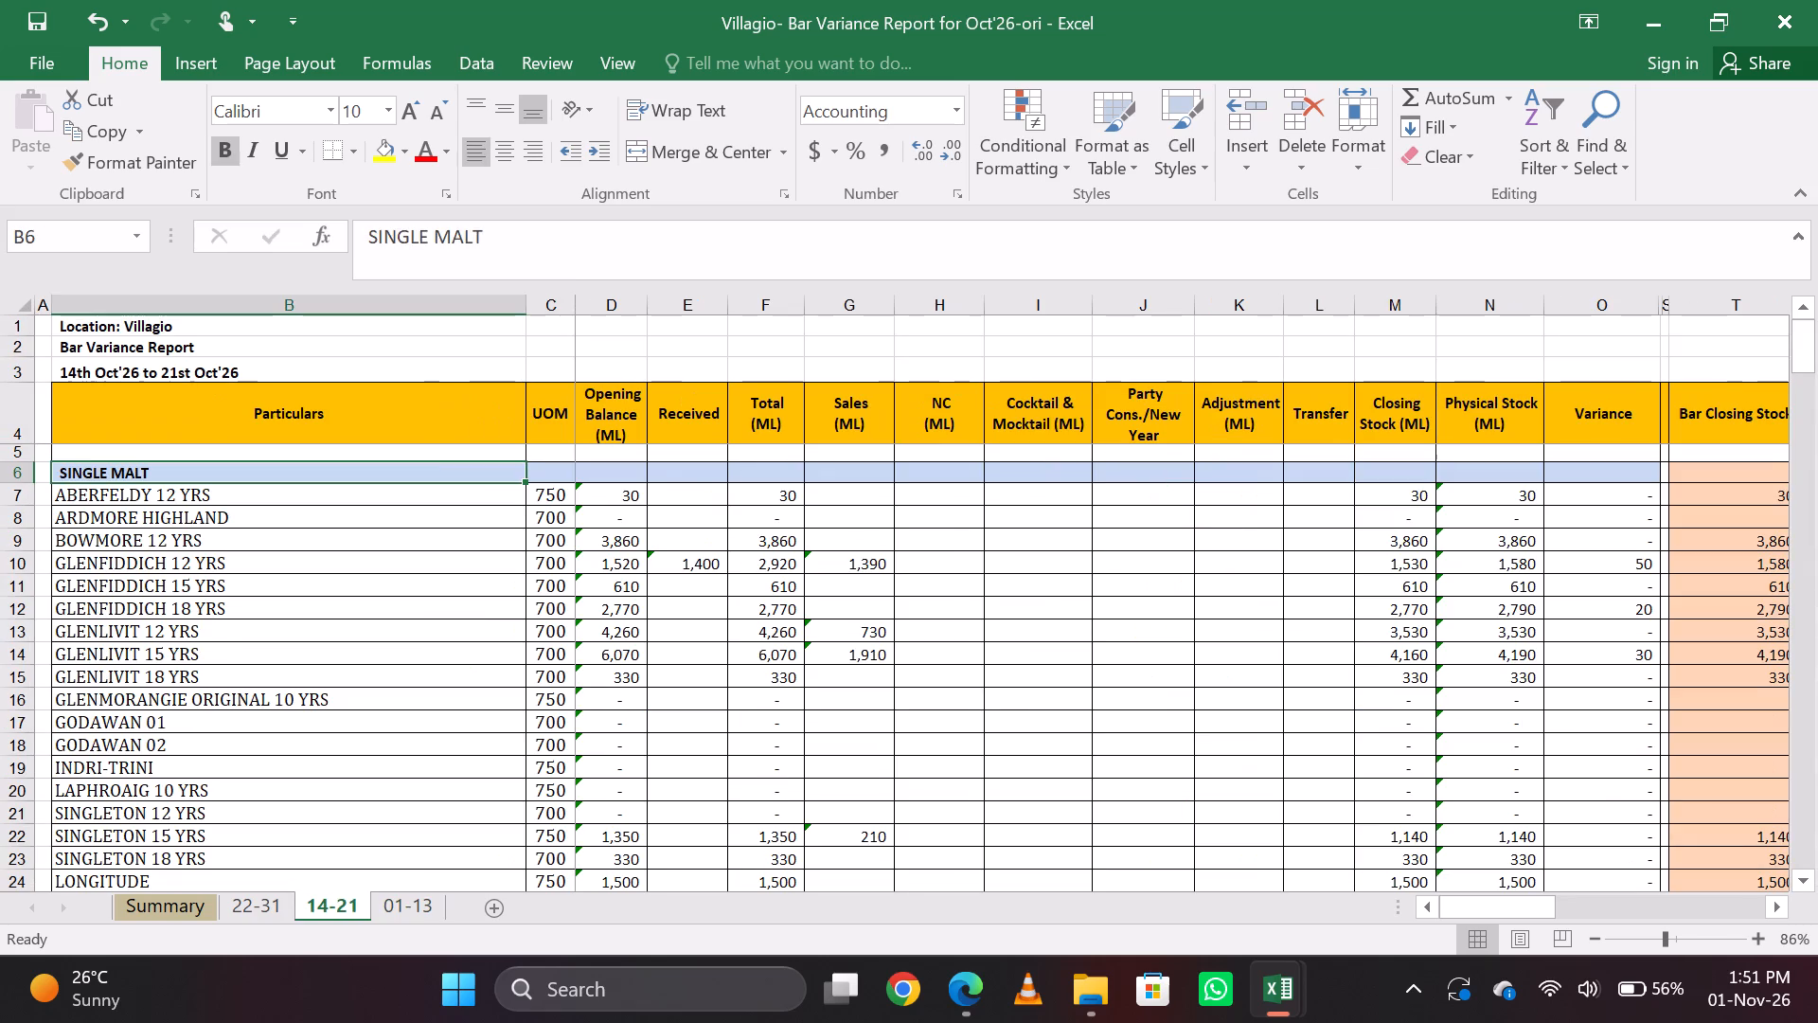
key("Right")
key("Right")
key("Right")
key("Right")
key("Right")
key("Right")
key("Right")
key("Right")
key("Right")
key("Right")
key("Right")
key("Right")
key("Right")
key("Right")
key("Right")
key("Right")
key("Down")
key("Page_Down")
key("Page_Down")
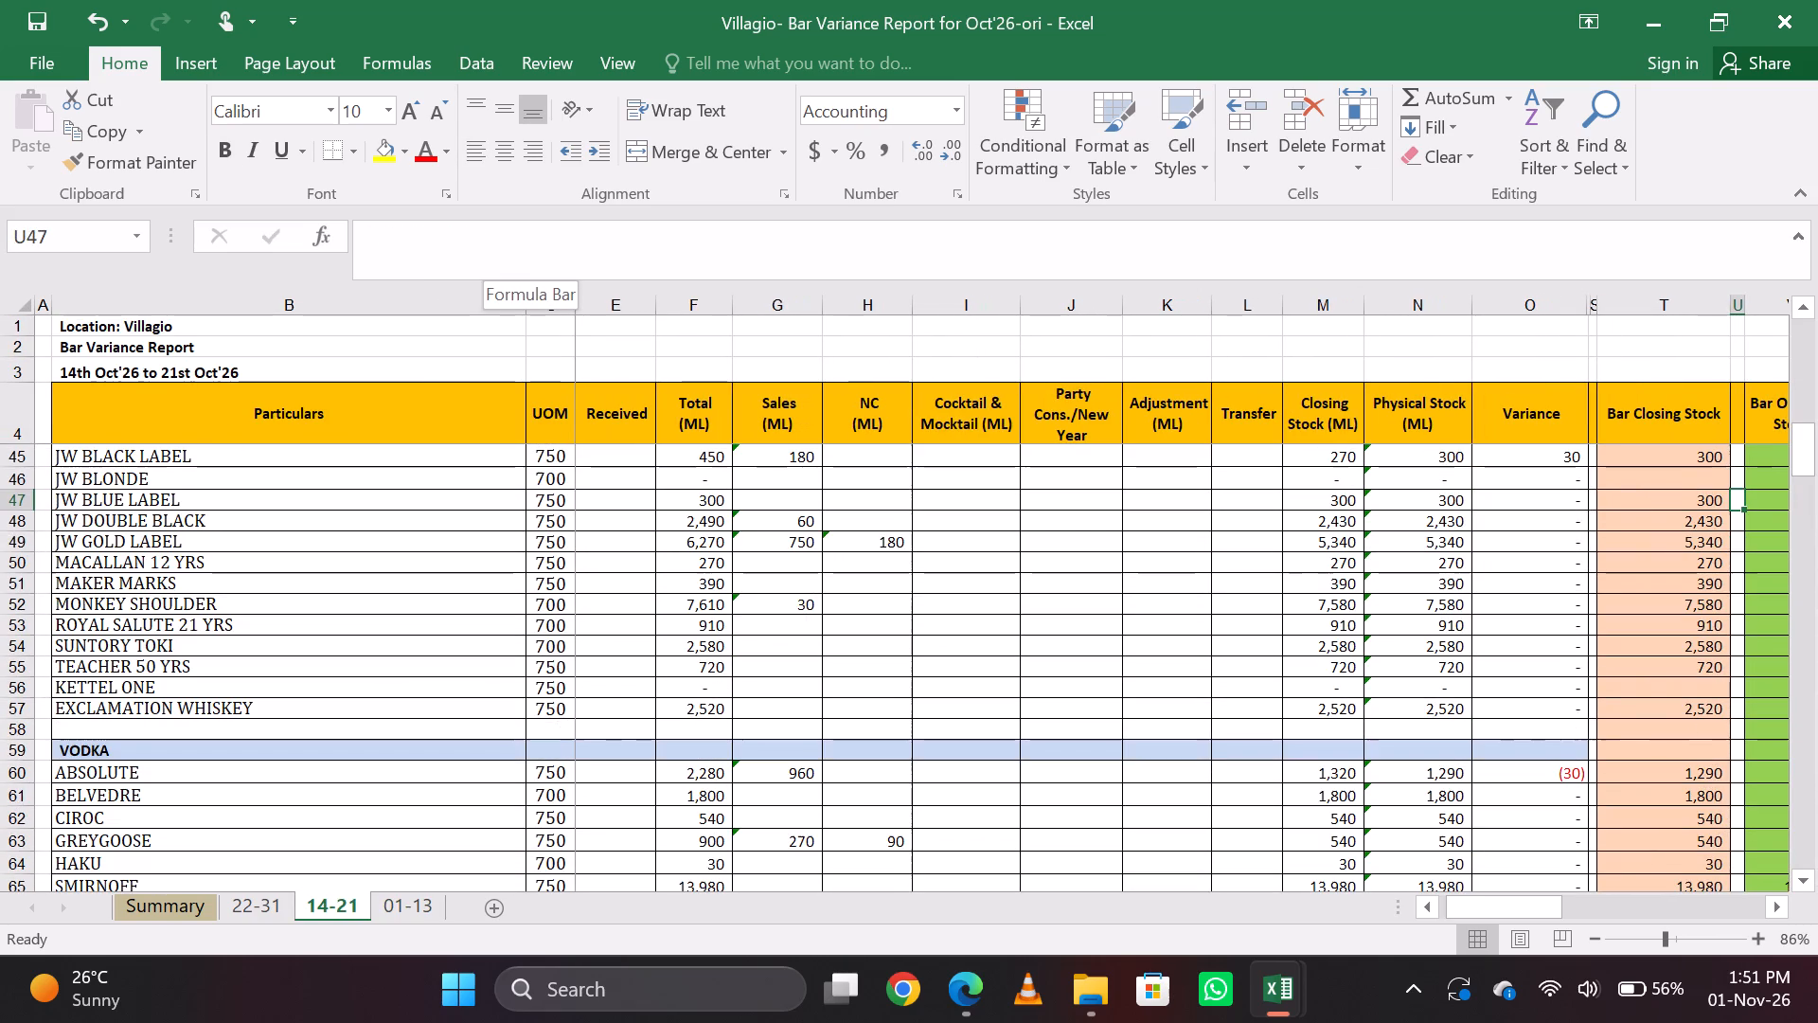
key("Page_Up")
key("Page_Down")
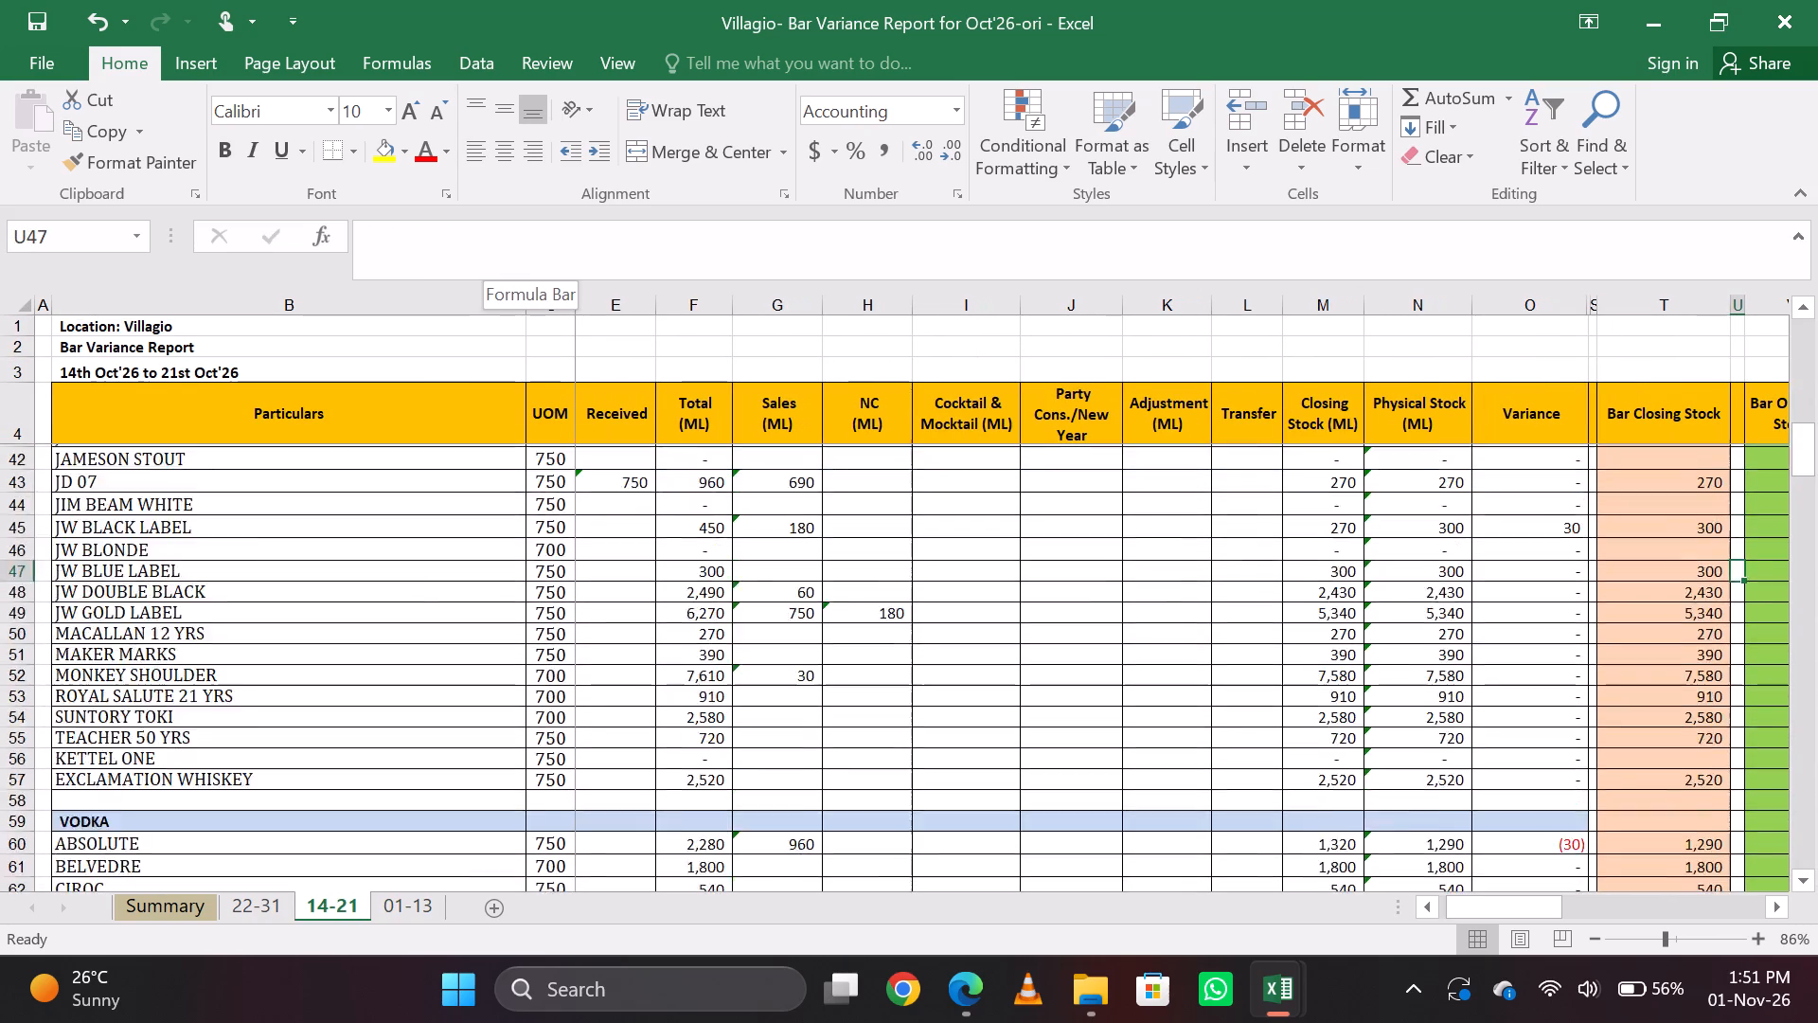
key("Page_Down")
key("Up")
key("Page_Up")
key("Down")
key("Up")
key("Up")
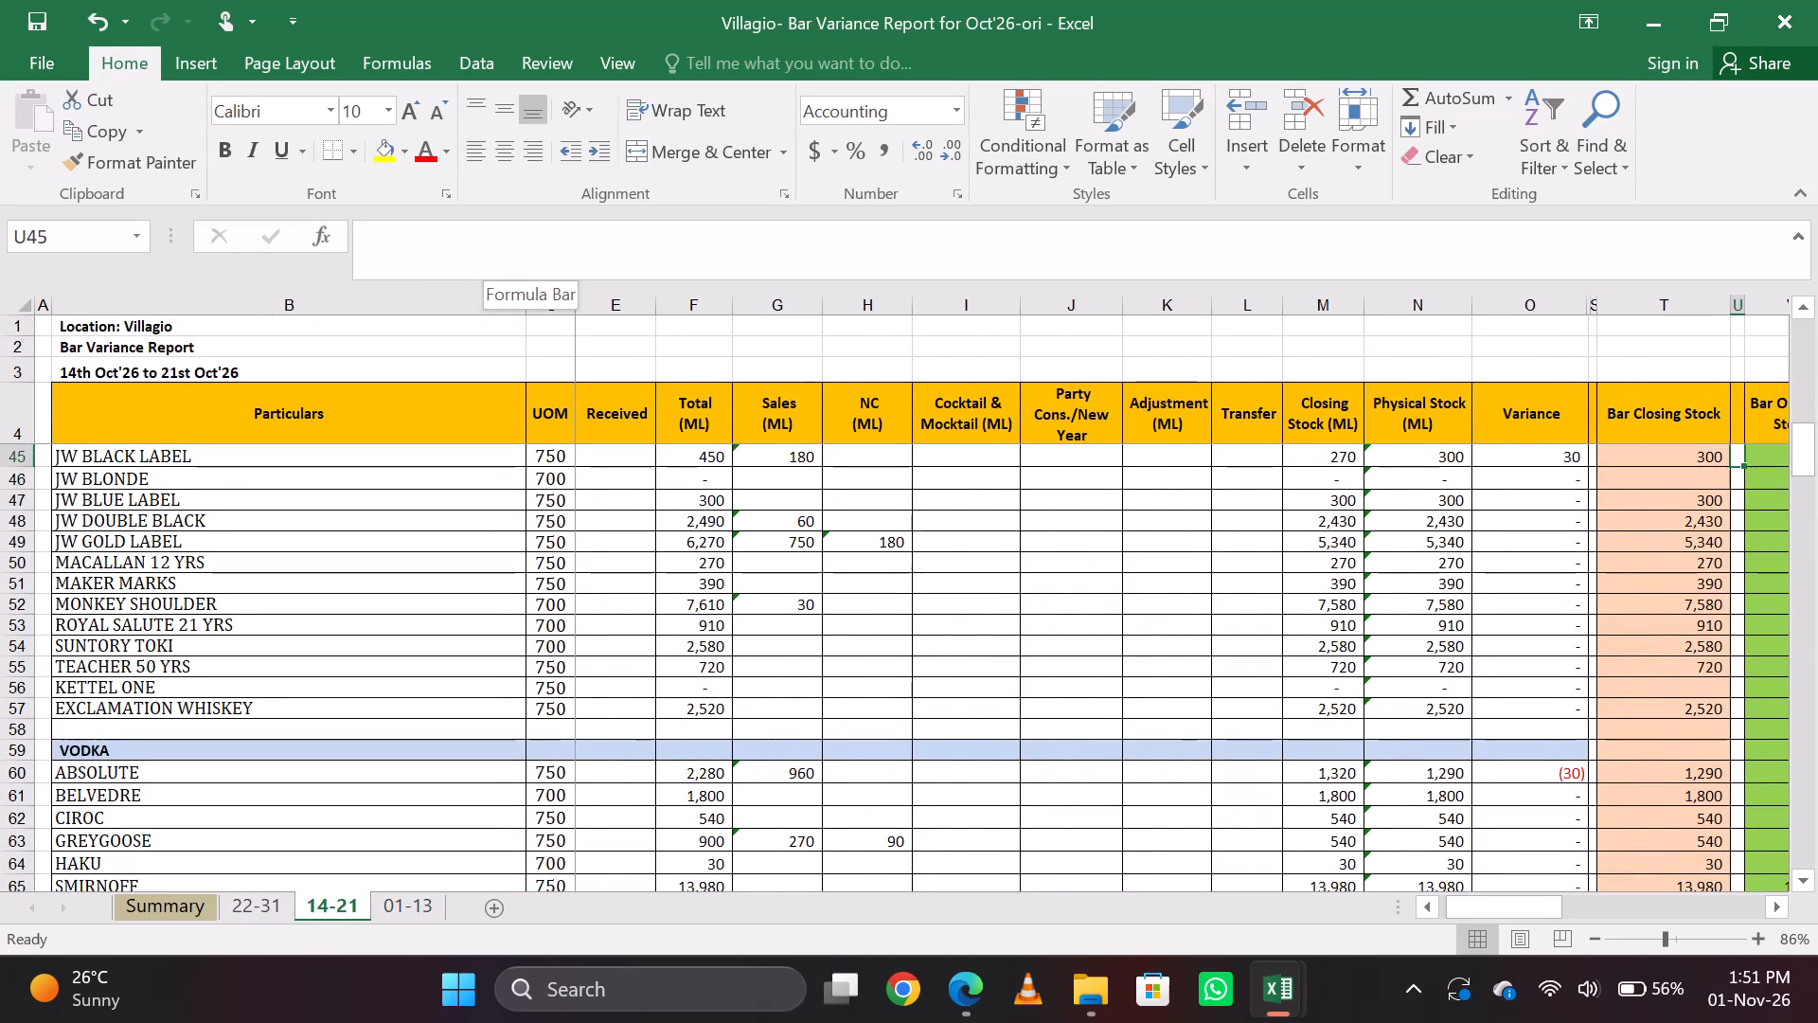
key("Right")
key("Up")
key("Up")
key("Up")
key("Right")
key("Up")
key("Up")
key("Down")
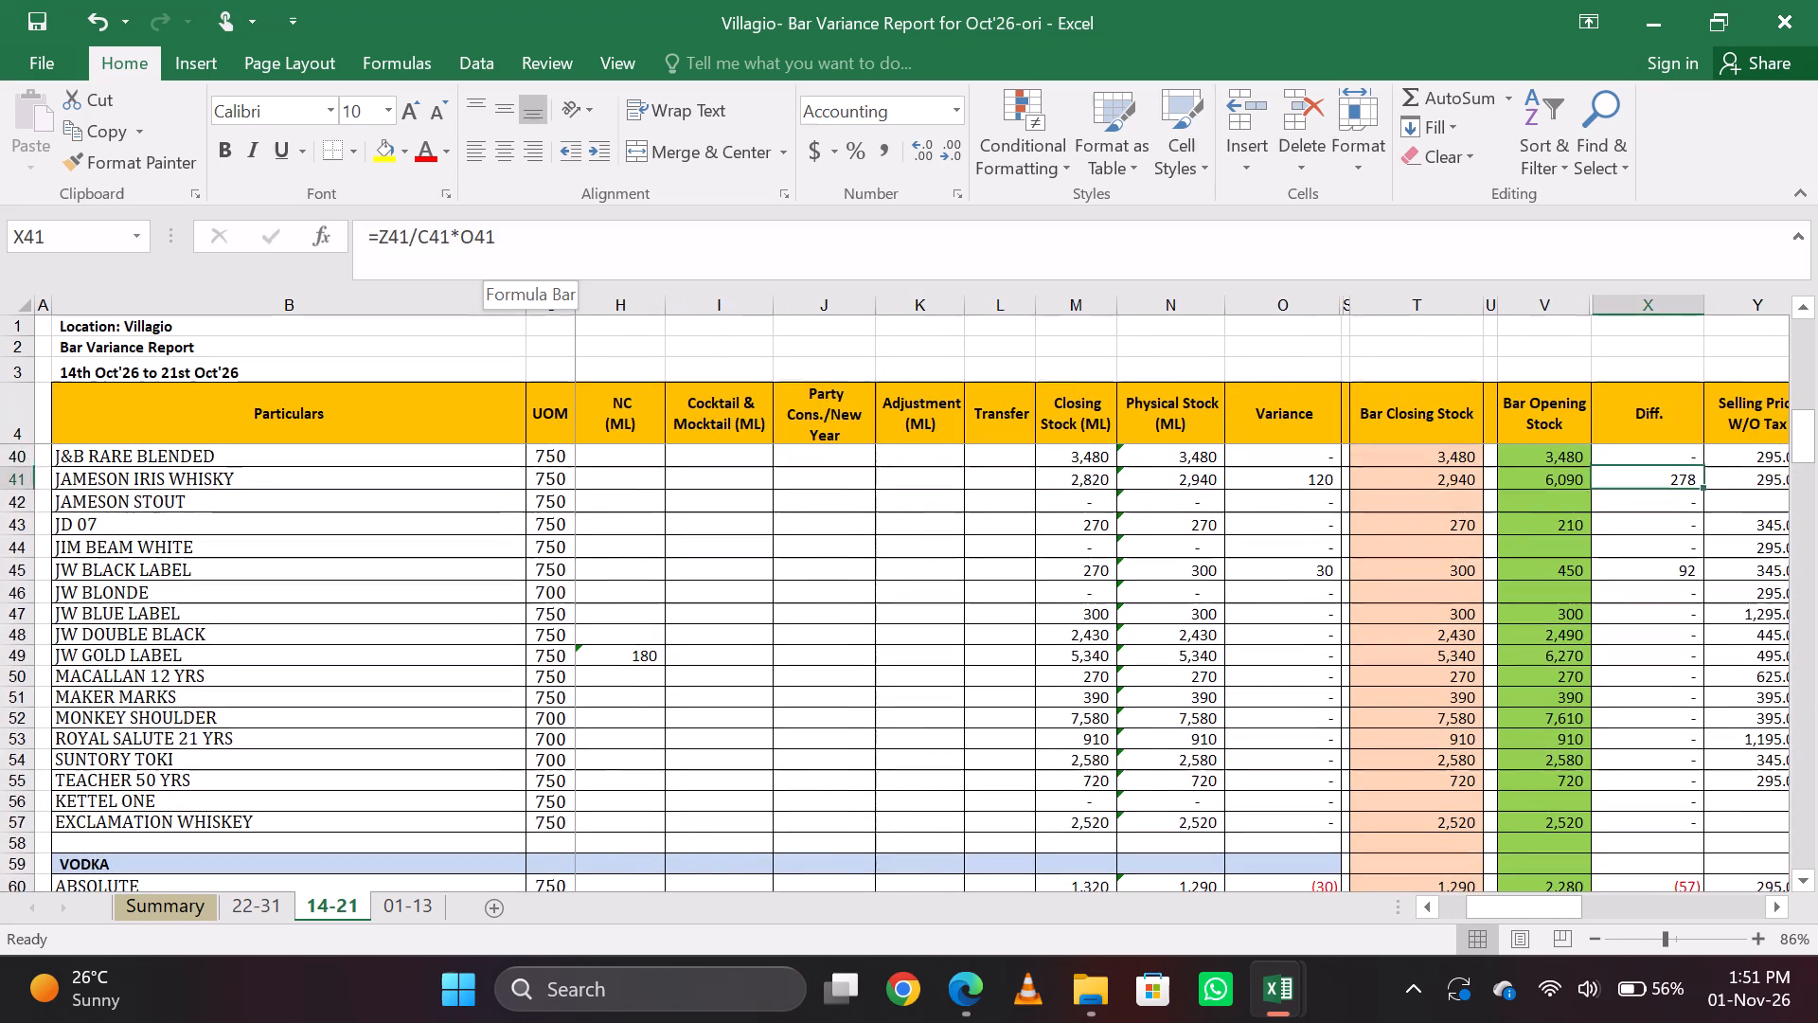
key("Down")
key("Down")
key("Down")
key("Down")
key("Down")
key("Left")
key("Down")
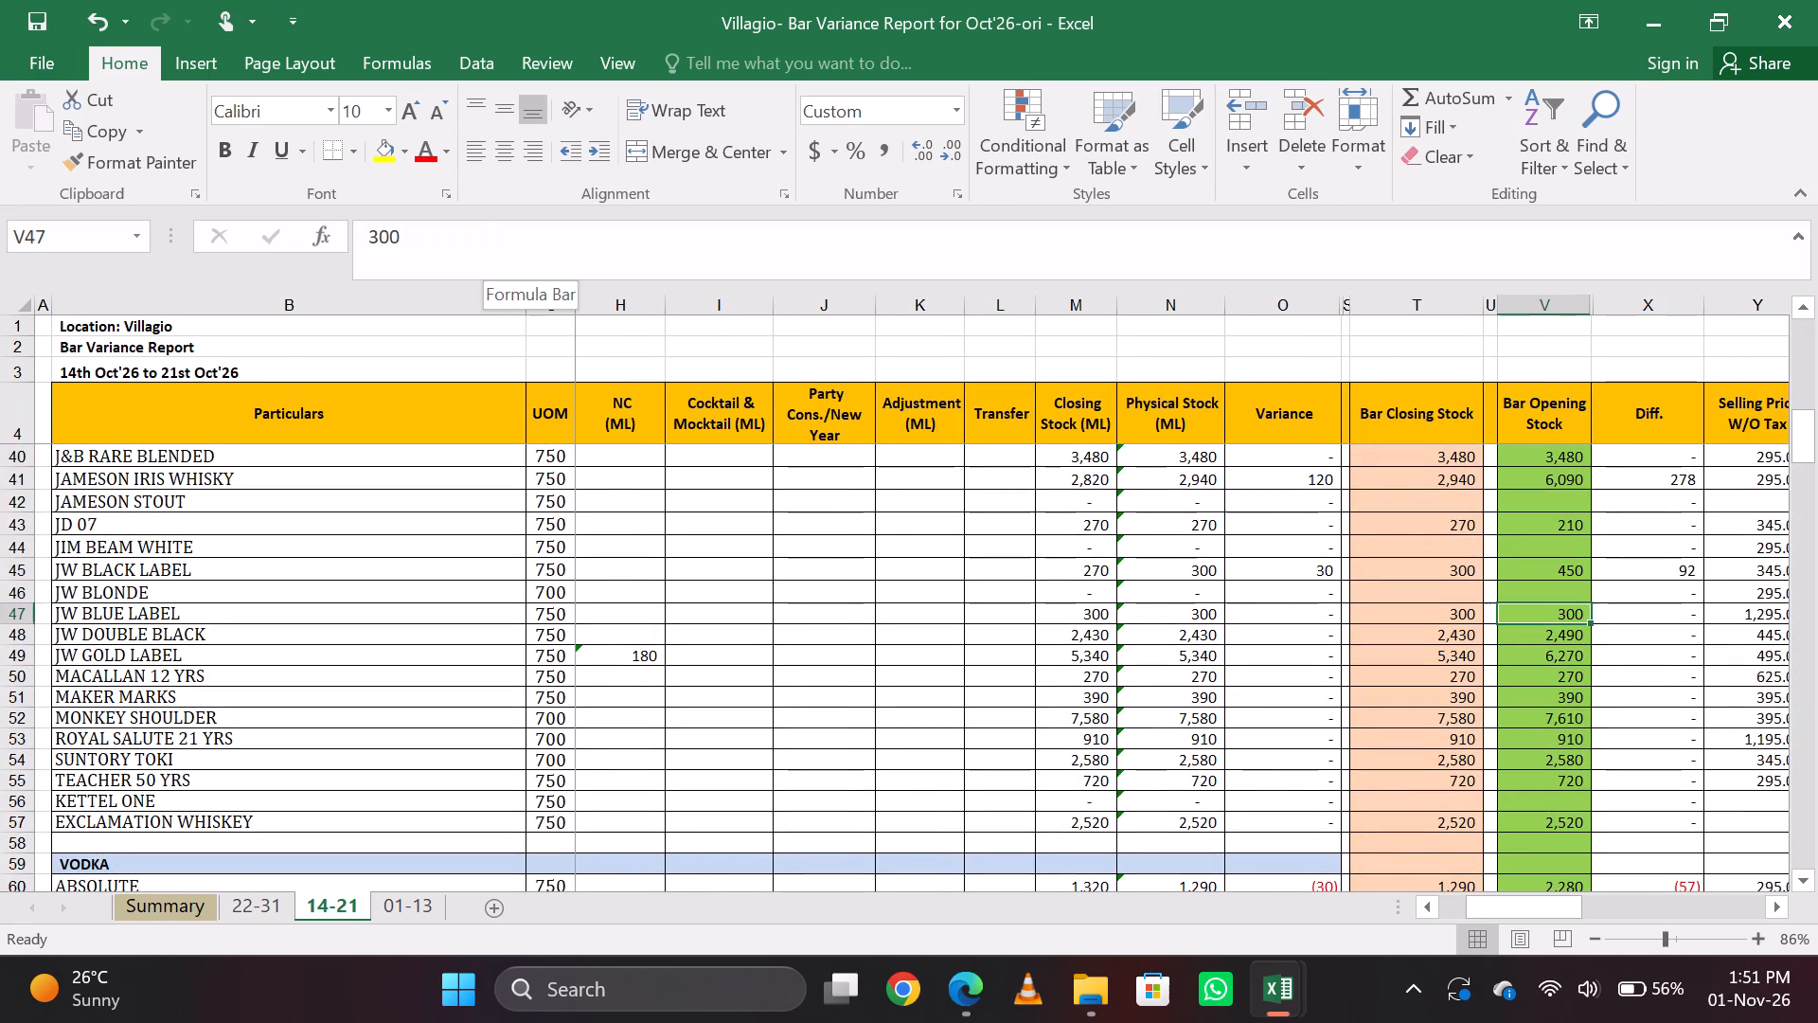
key("2")
type("40")
Set the bar closing stock of JW Blue Label to 240 on the 14-21 sheet.
key("Left")
key("Left")
type("240")
key("Return")
key("Up")
Examine JW Blue Label's bar closing stock, bar opening stock and variance on the 22-31 sheet.
key("ctrl+Page_Up")
key("Down")
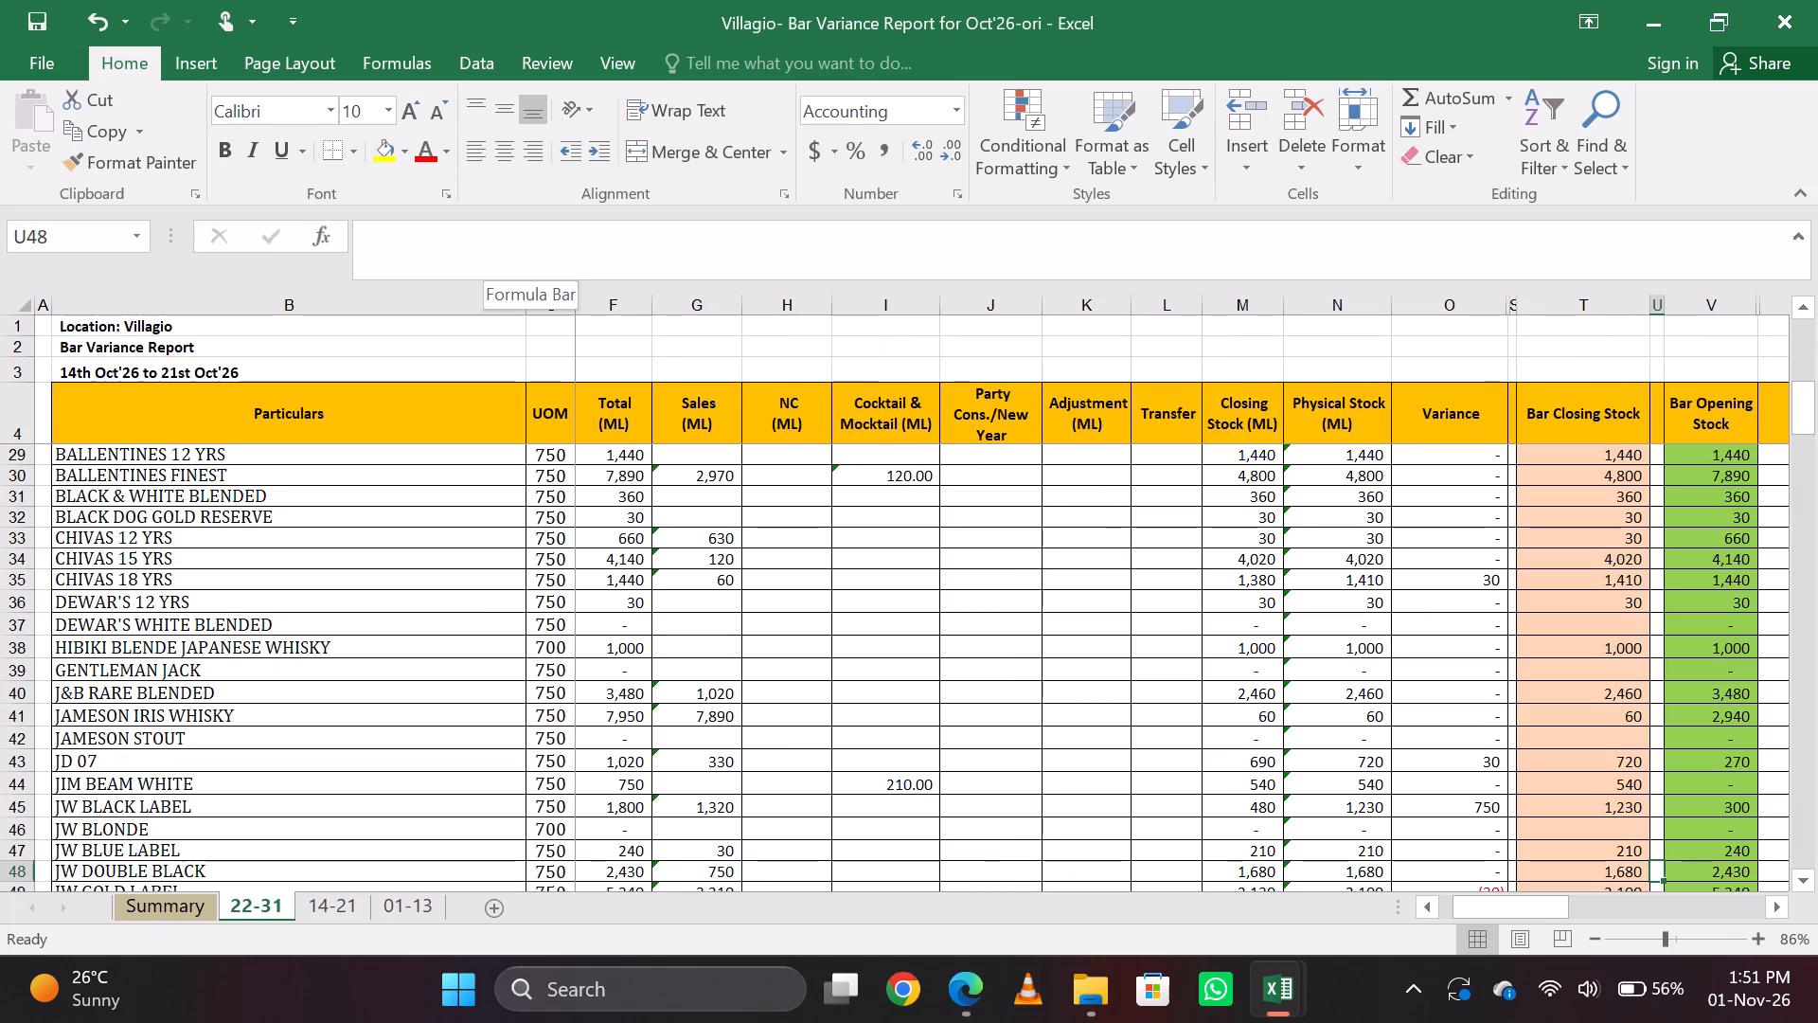
key("Left")
key("Up")
key("Down")
key("Up")
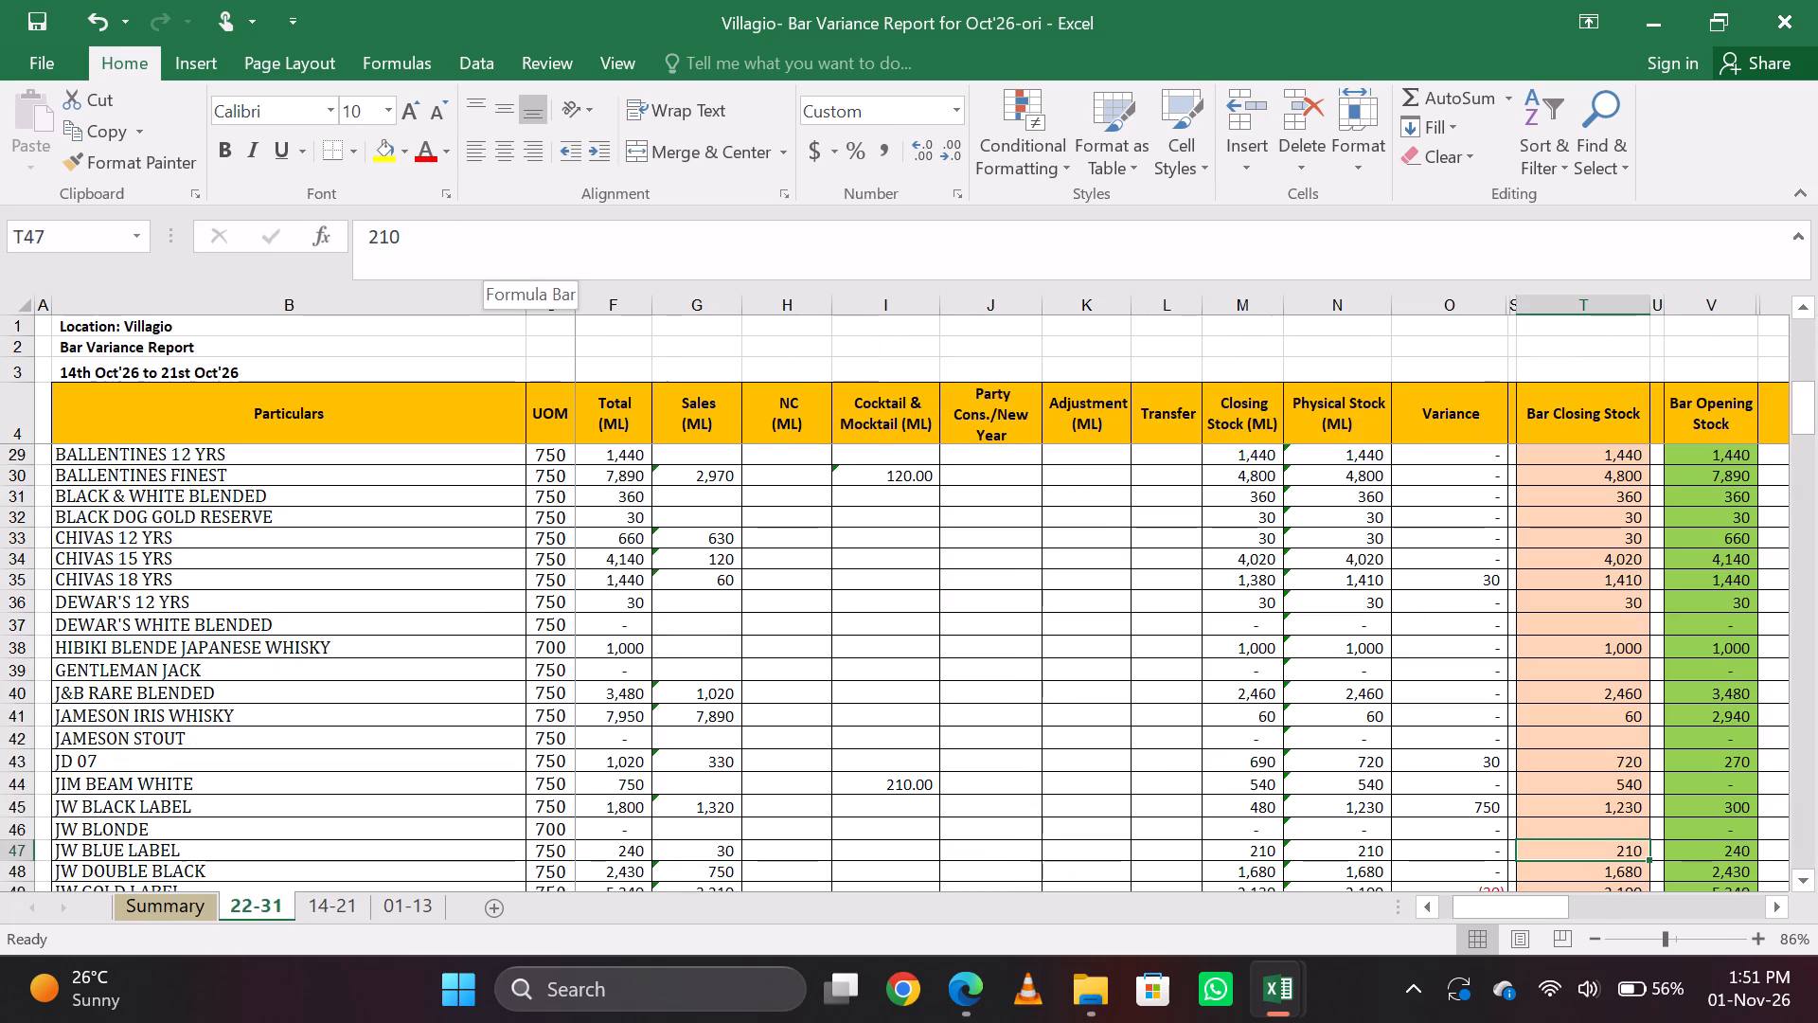
key("Right")
key("Right")
key("Left")
key("Left")
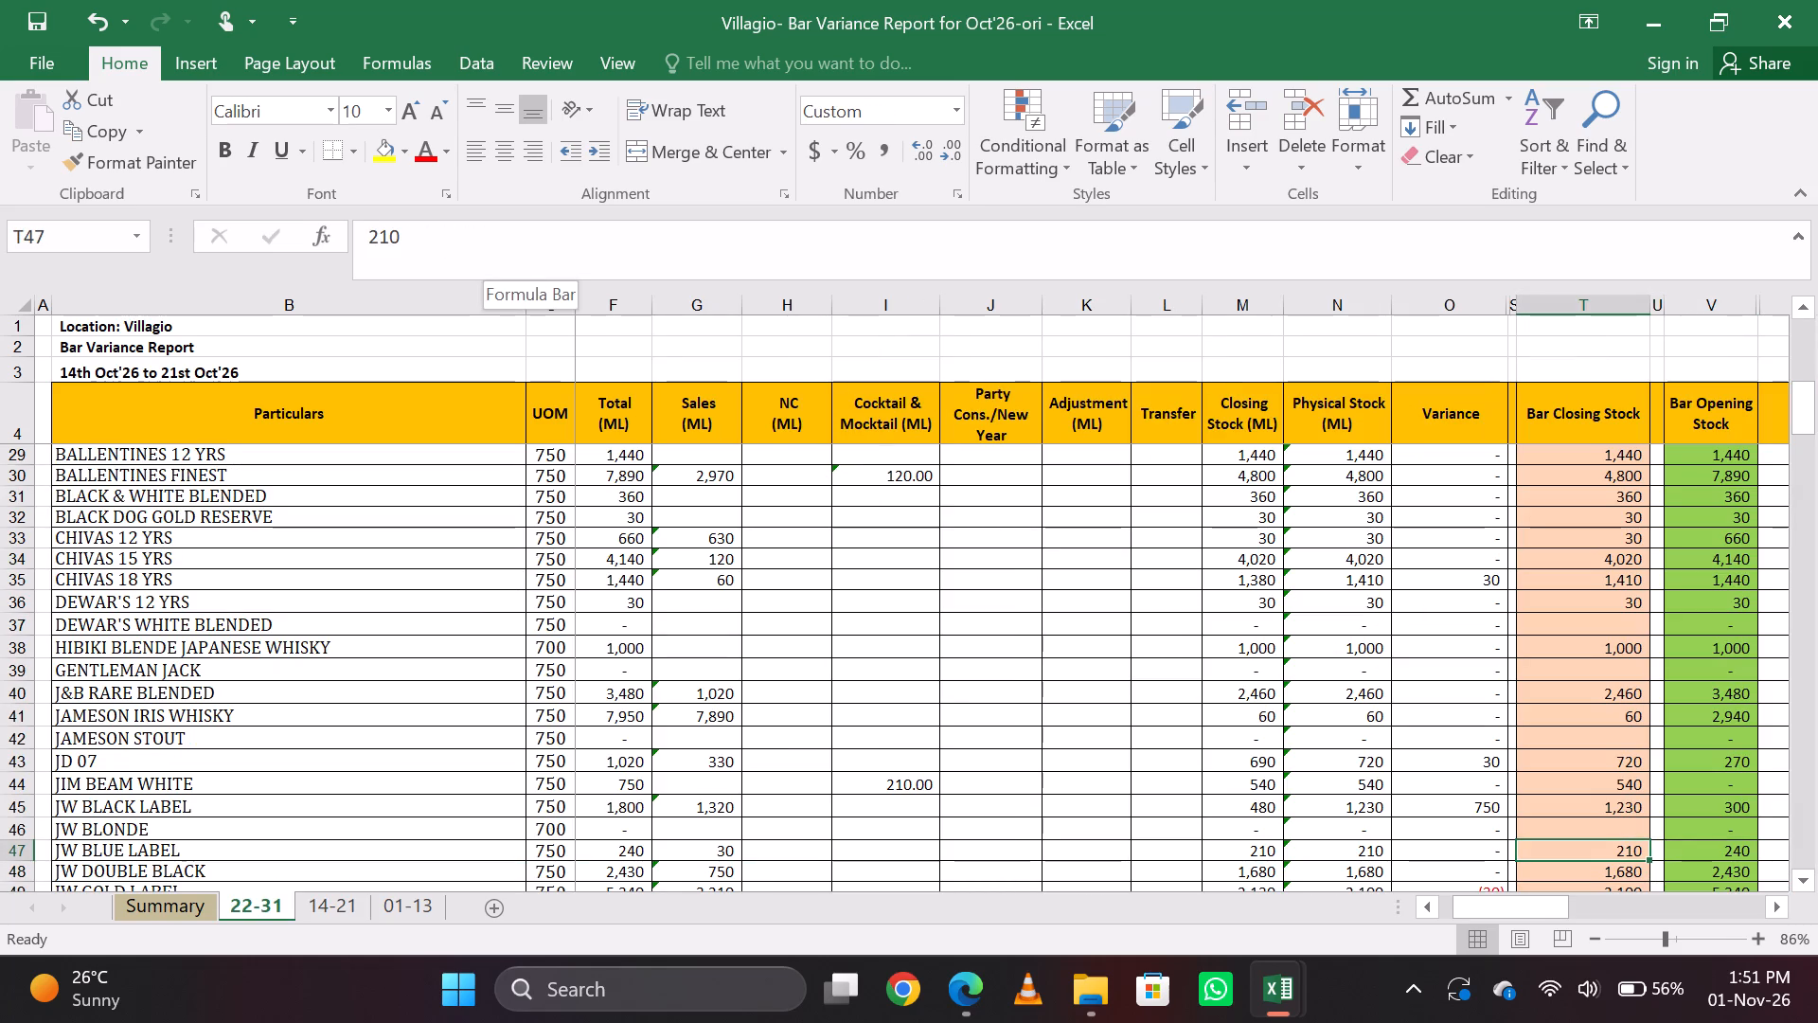
Change the bar closing stock formula of JW Gold Label on the 22-31 sheet to =750*2+630.
key("Down")
key("Down")
key("Down")
key("Down")
key("Up")
key("Up")
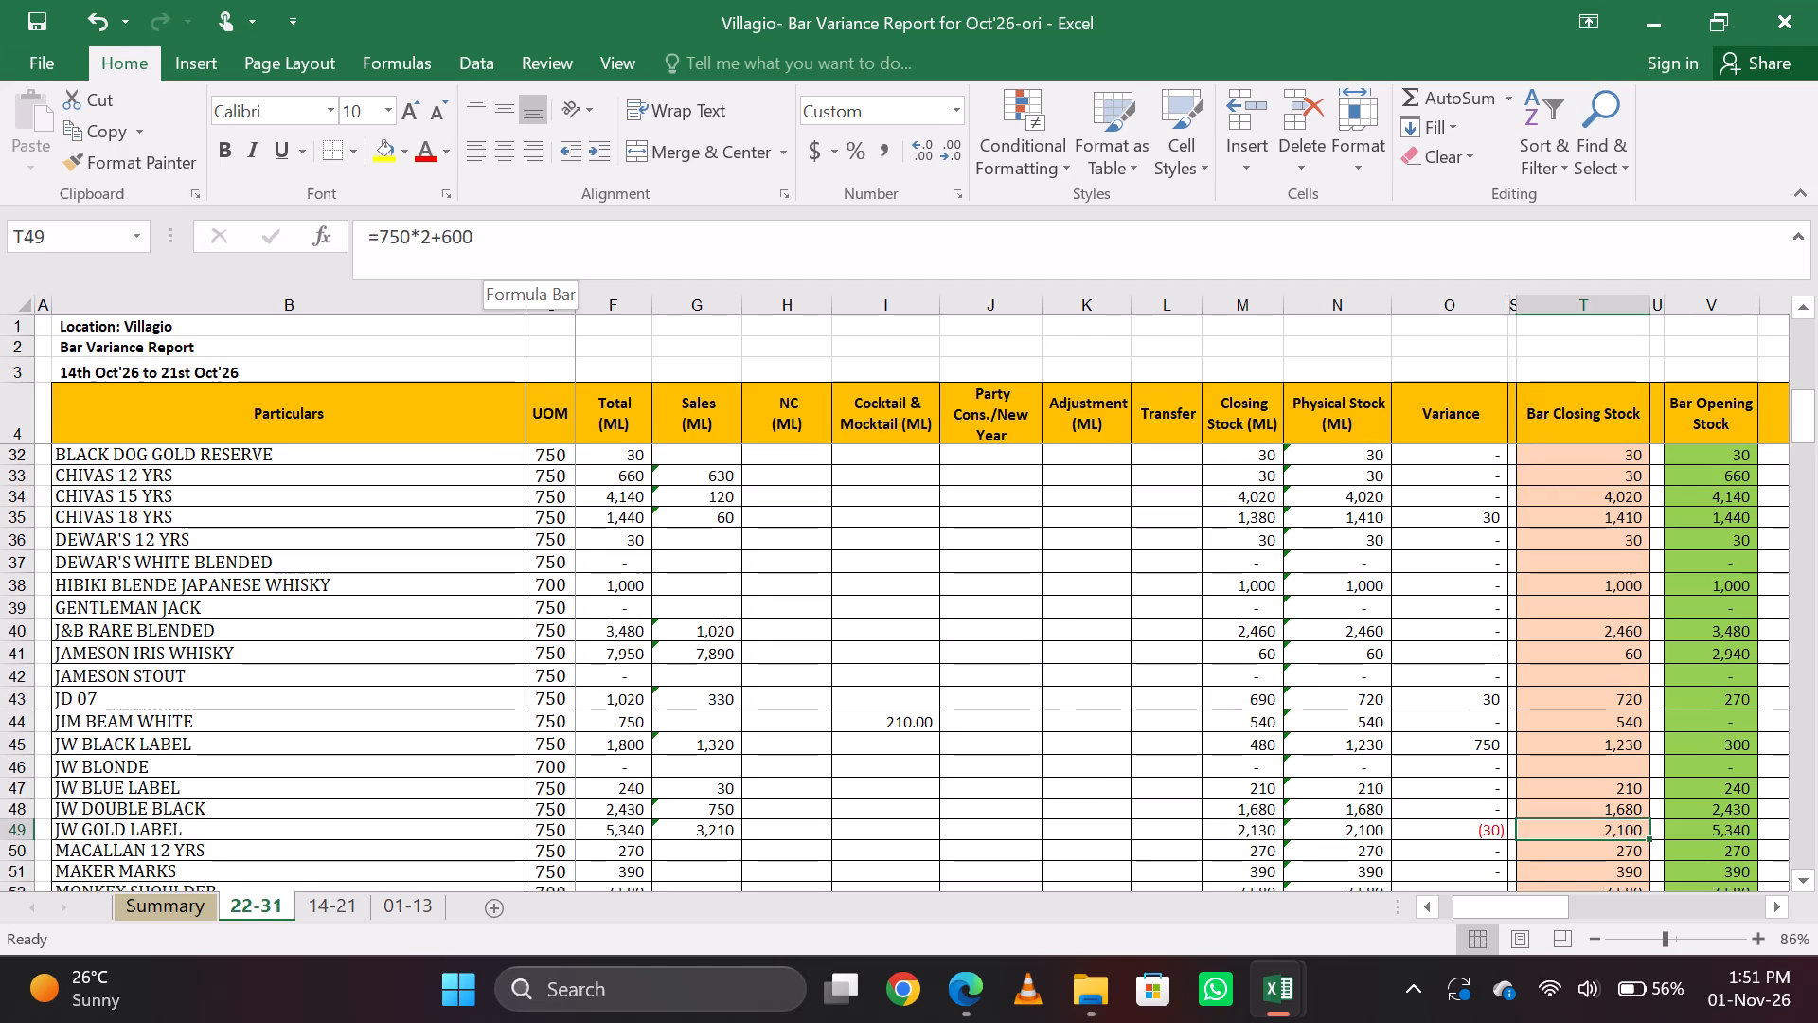
key("Down")
key("Down")
key("Up")
key("Up")
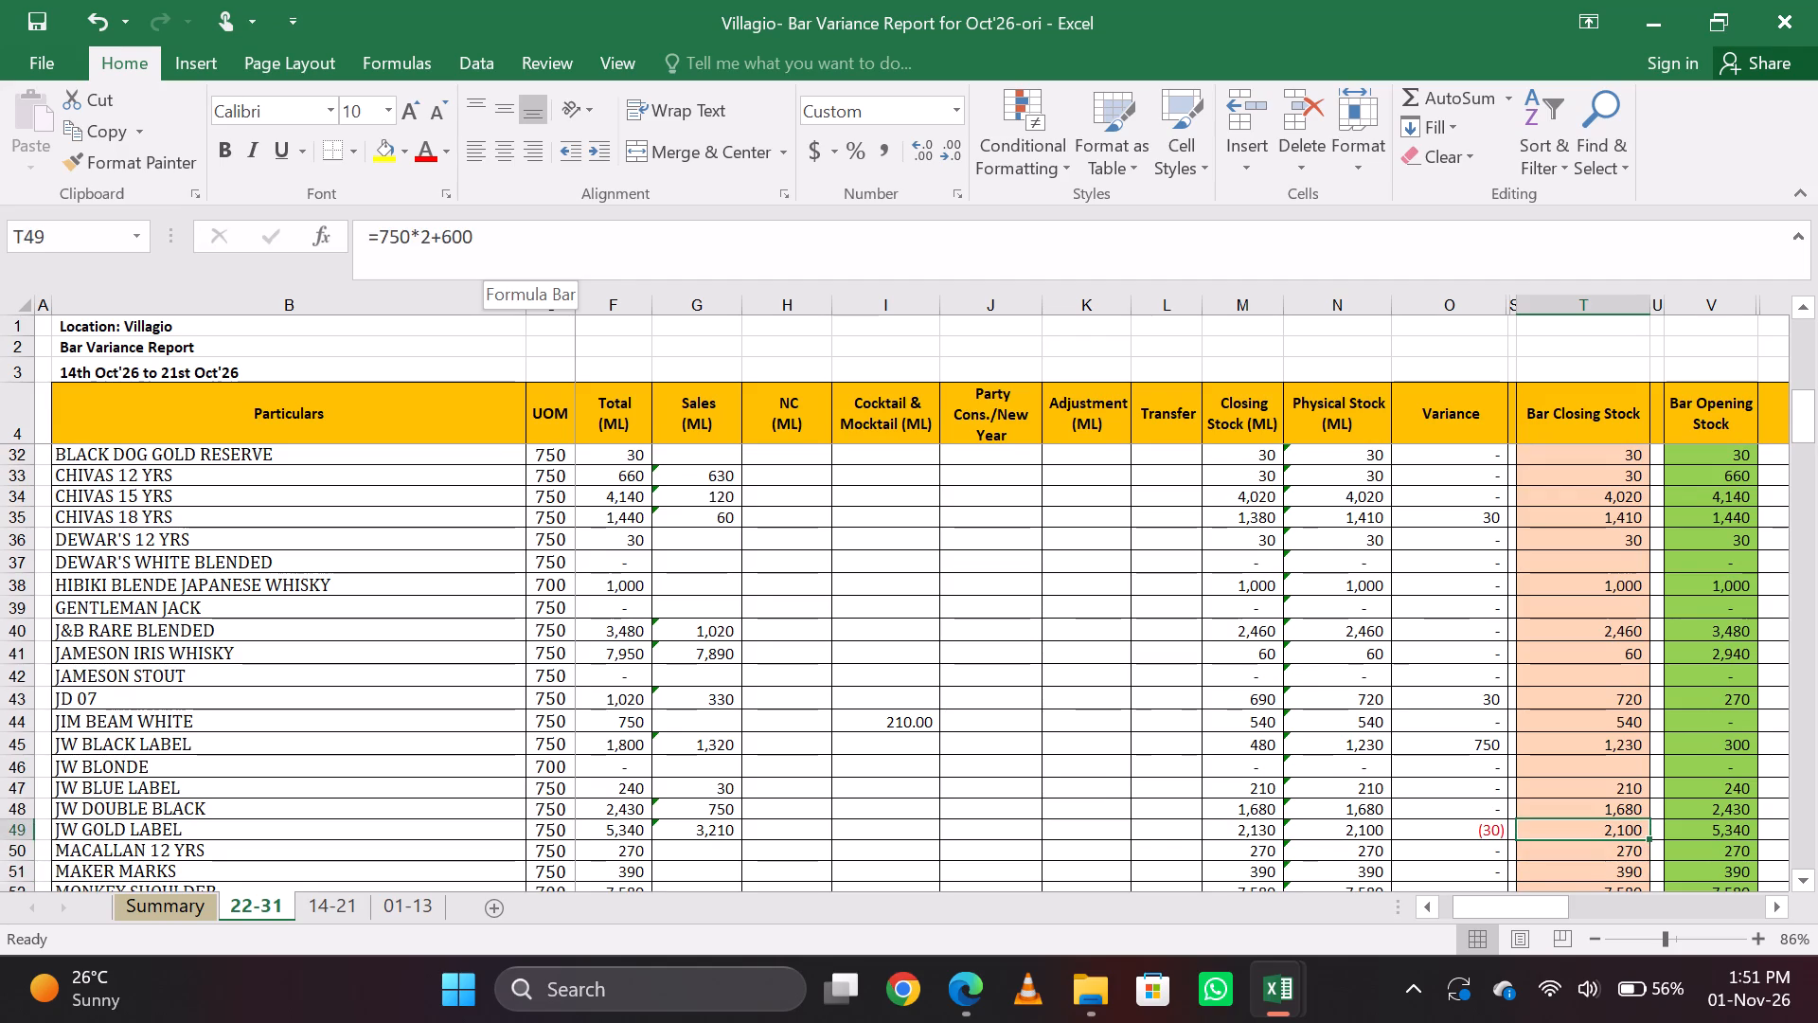
key("Down")
key("Up")
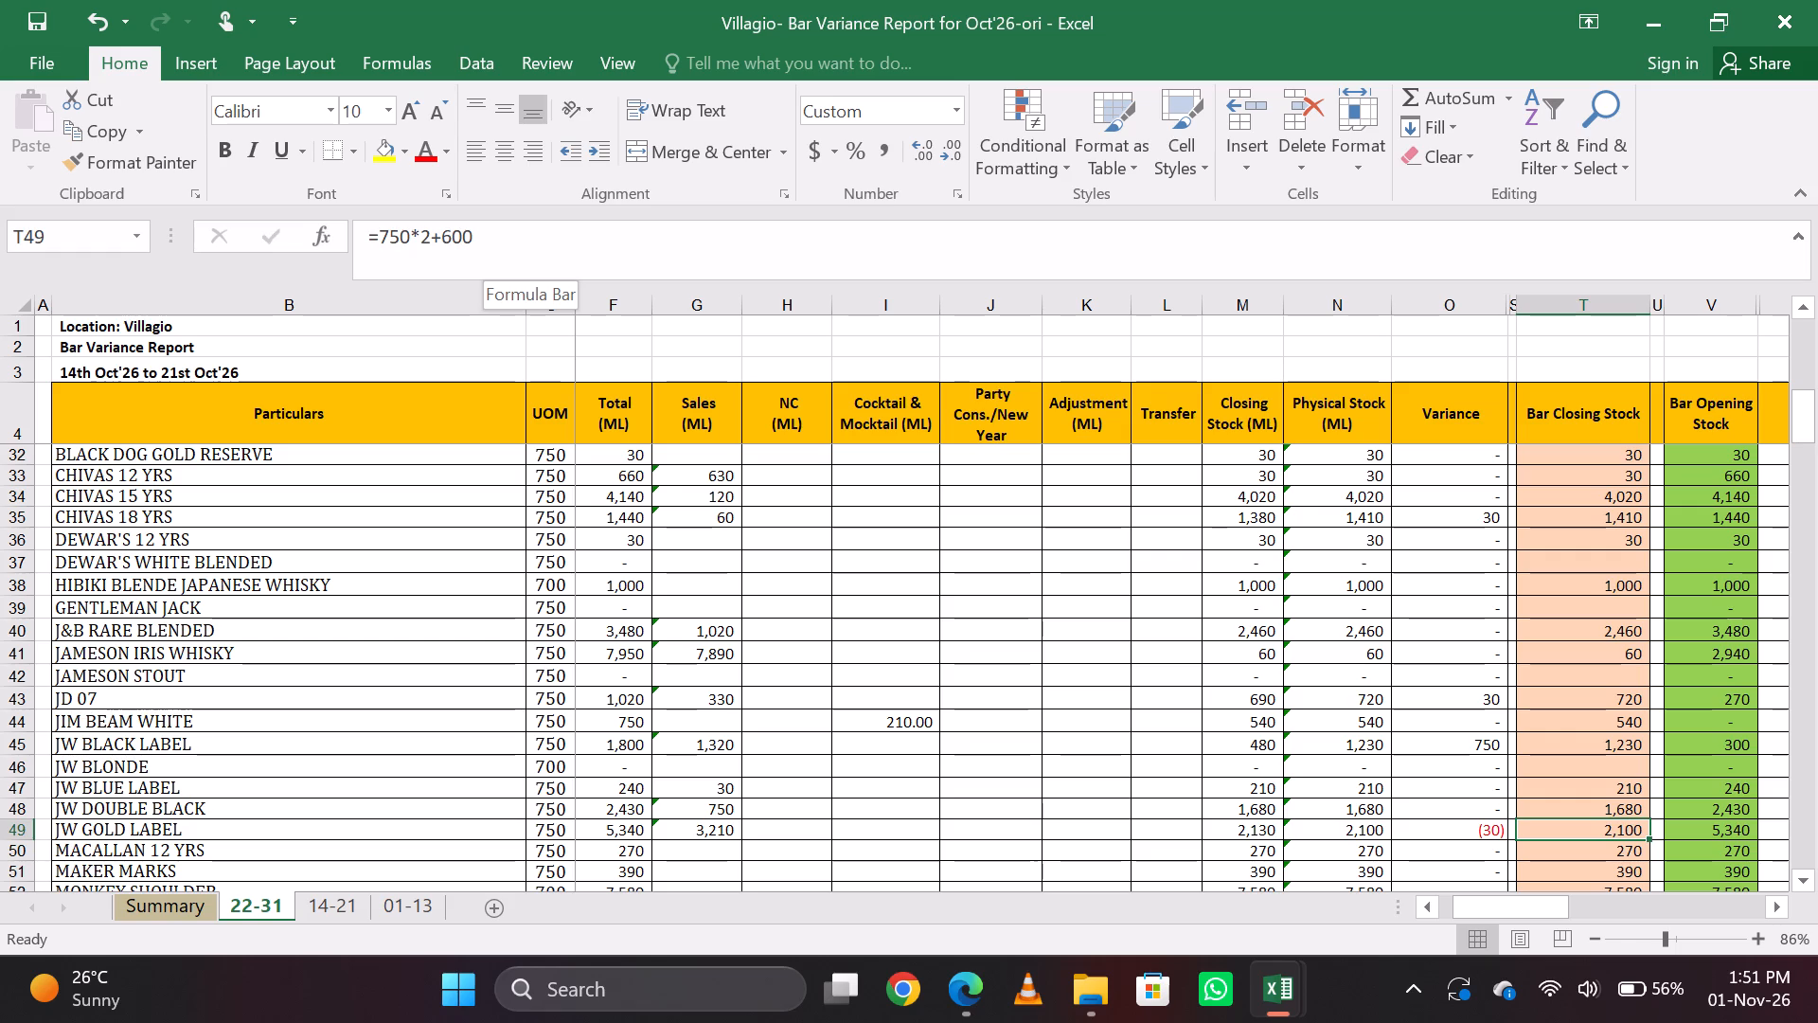
left_click(498, 243)
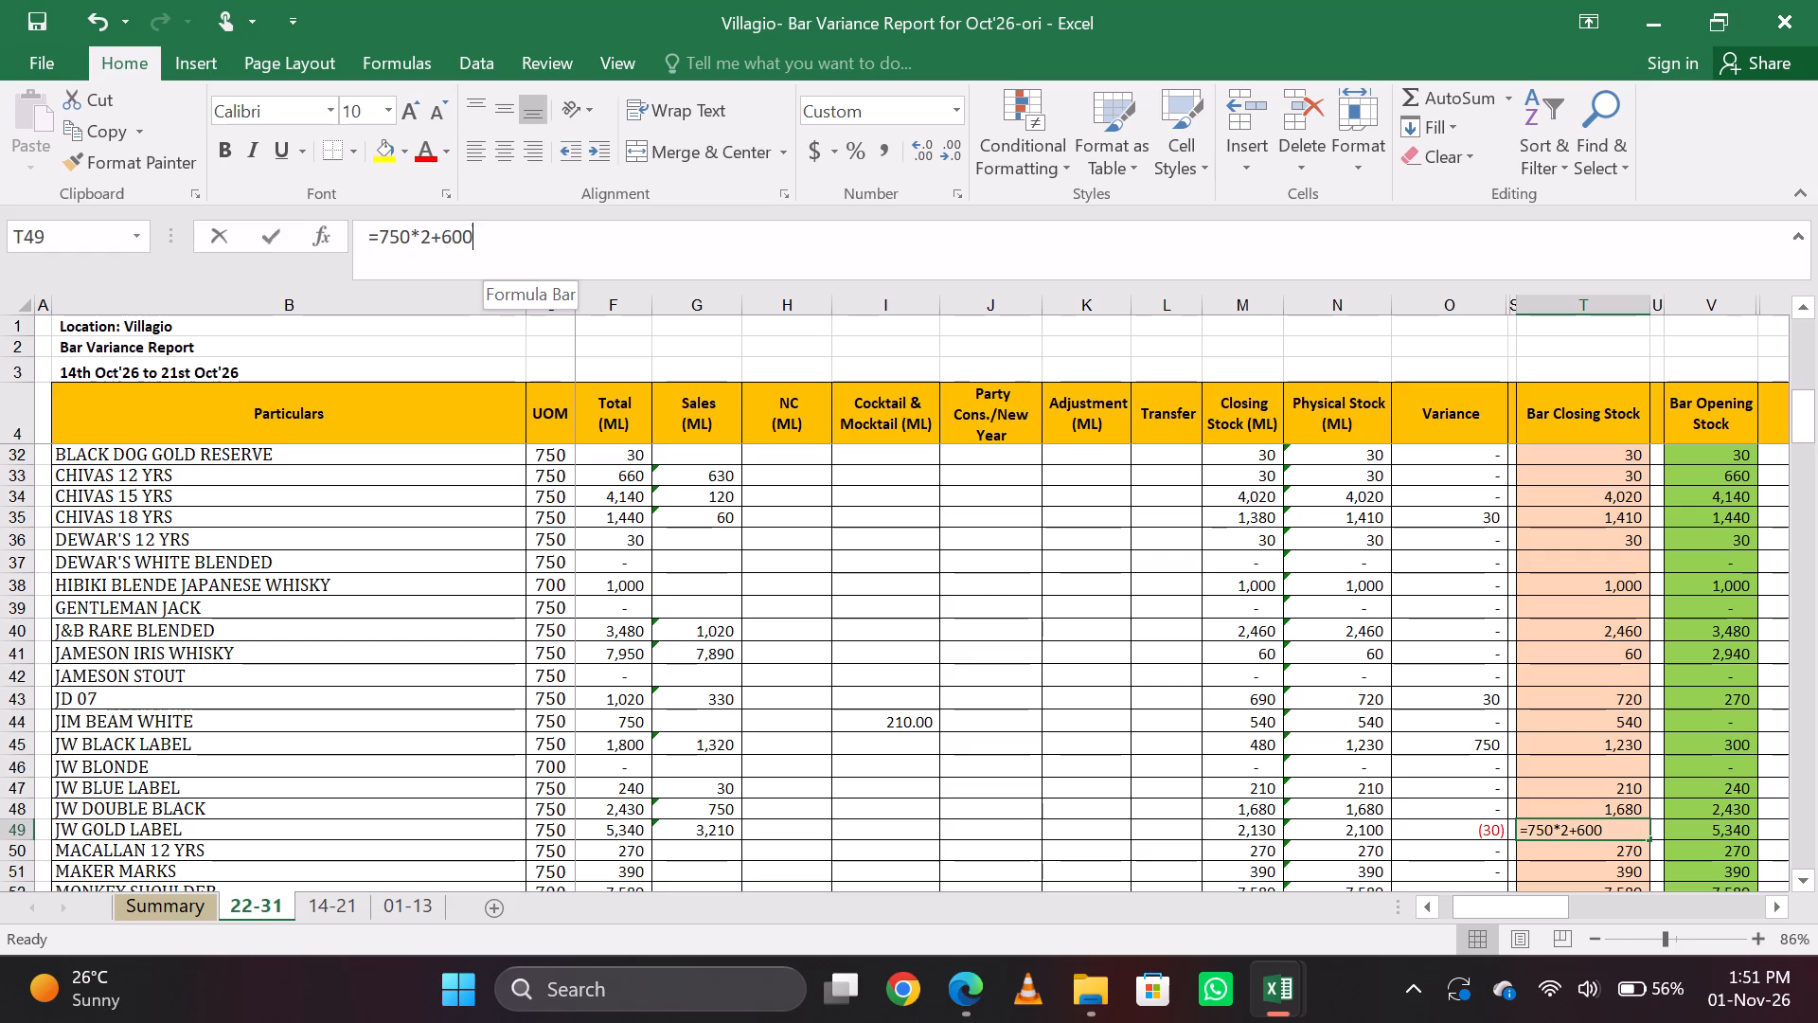
key("BackSpace")
key("BackSpace")
type("30")
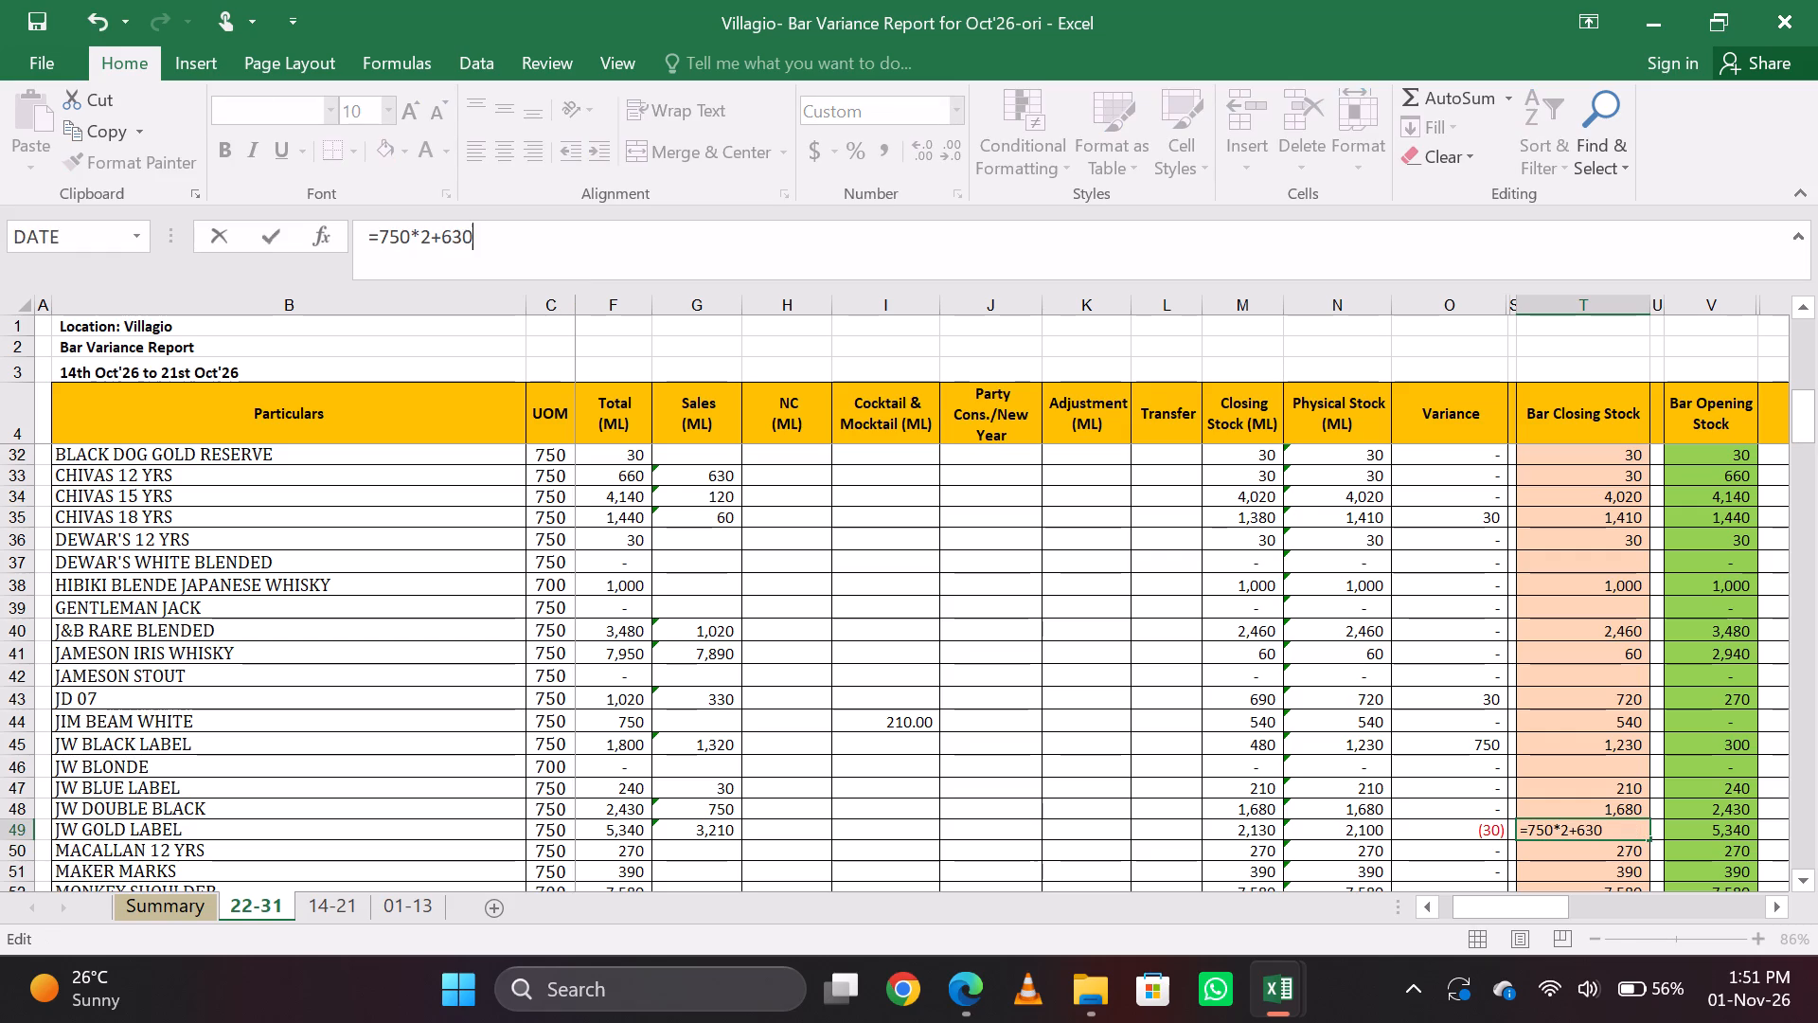
key("Return")
key("Up")
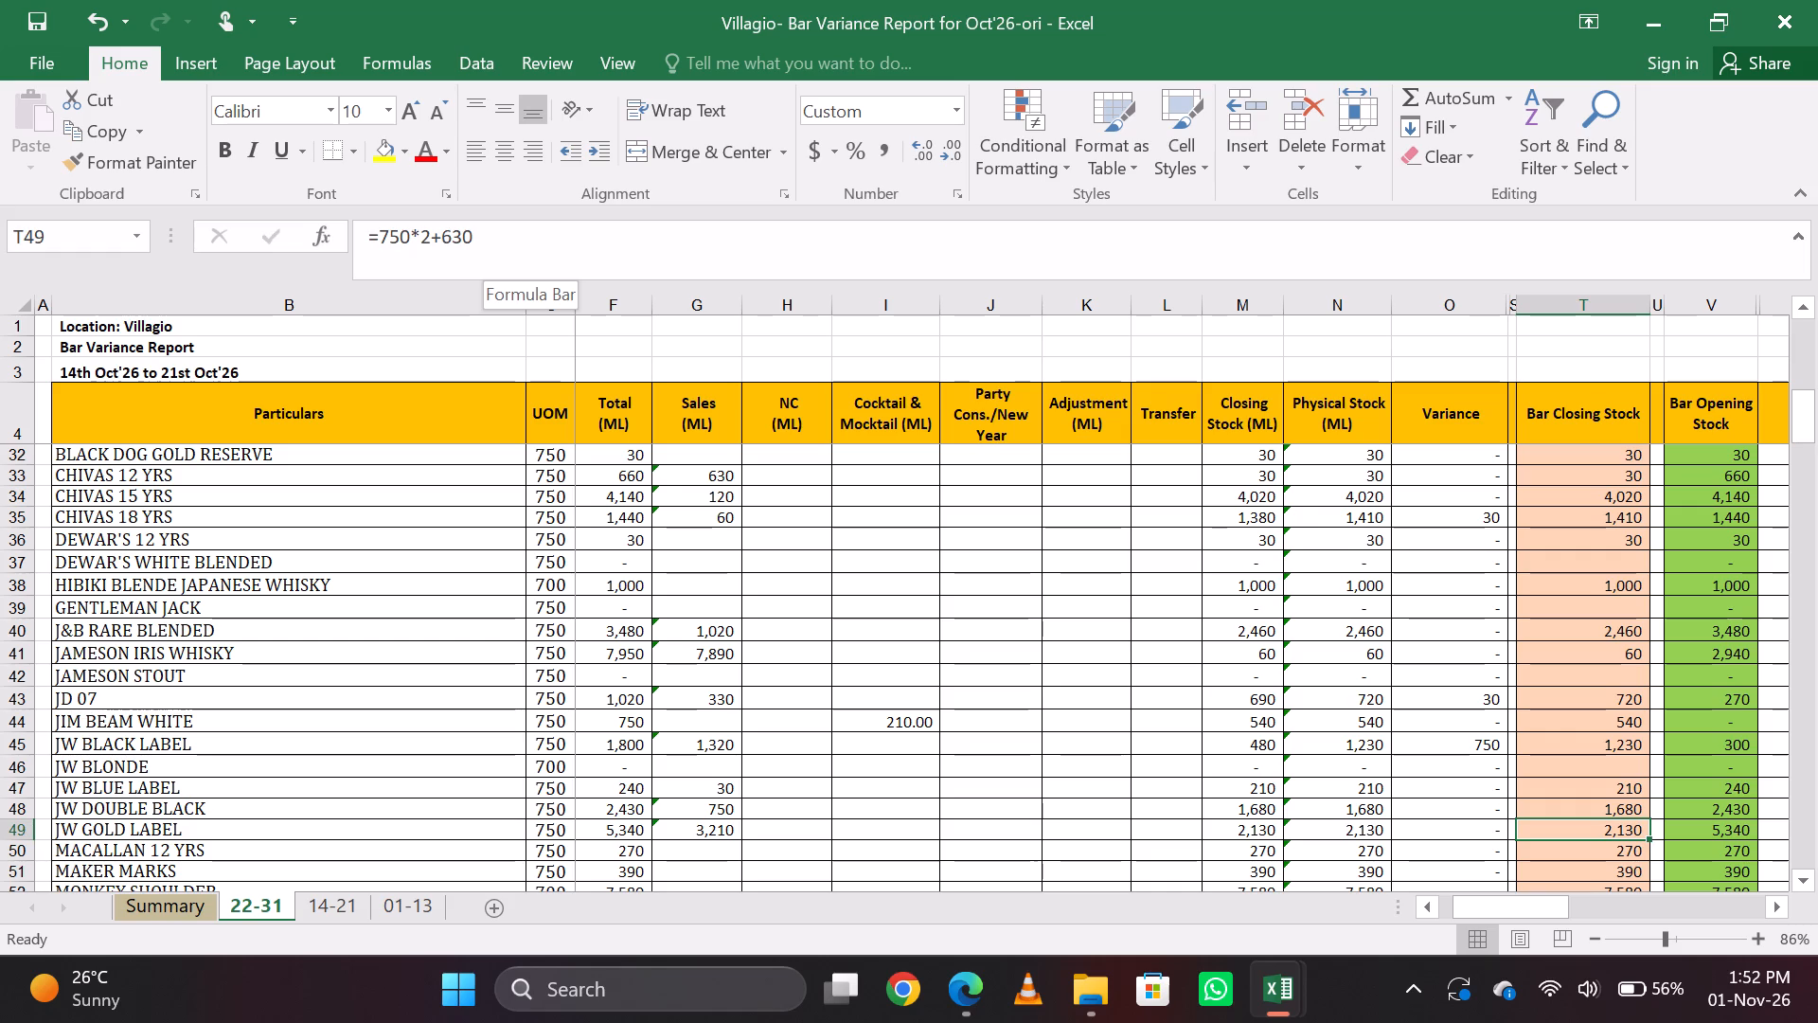
Examine the bar closing stock and variance of the whiskies from Macallan 12 Yrs to Kettel One, especially Teacher 50 Yrs.
key("Down")
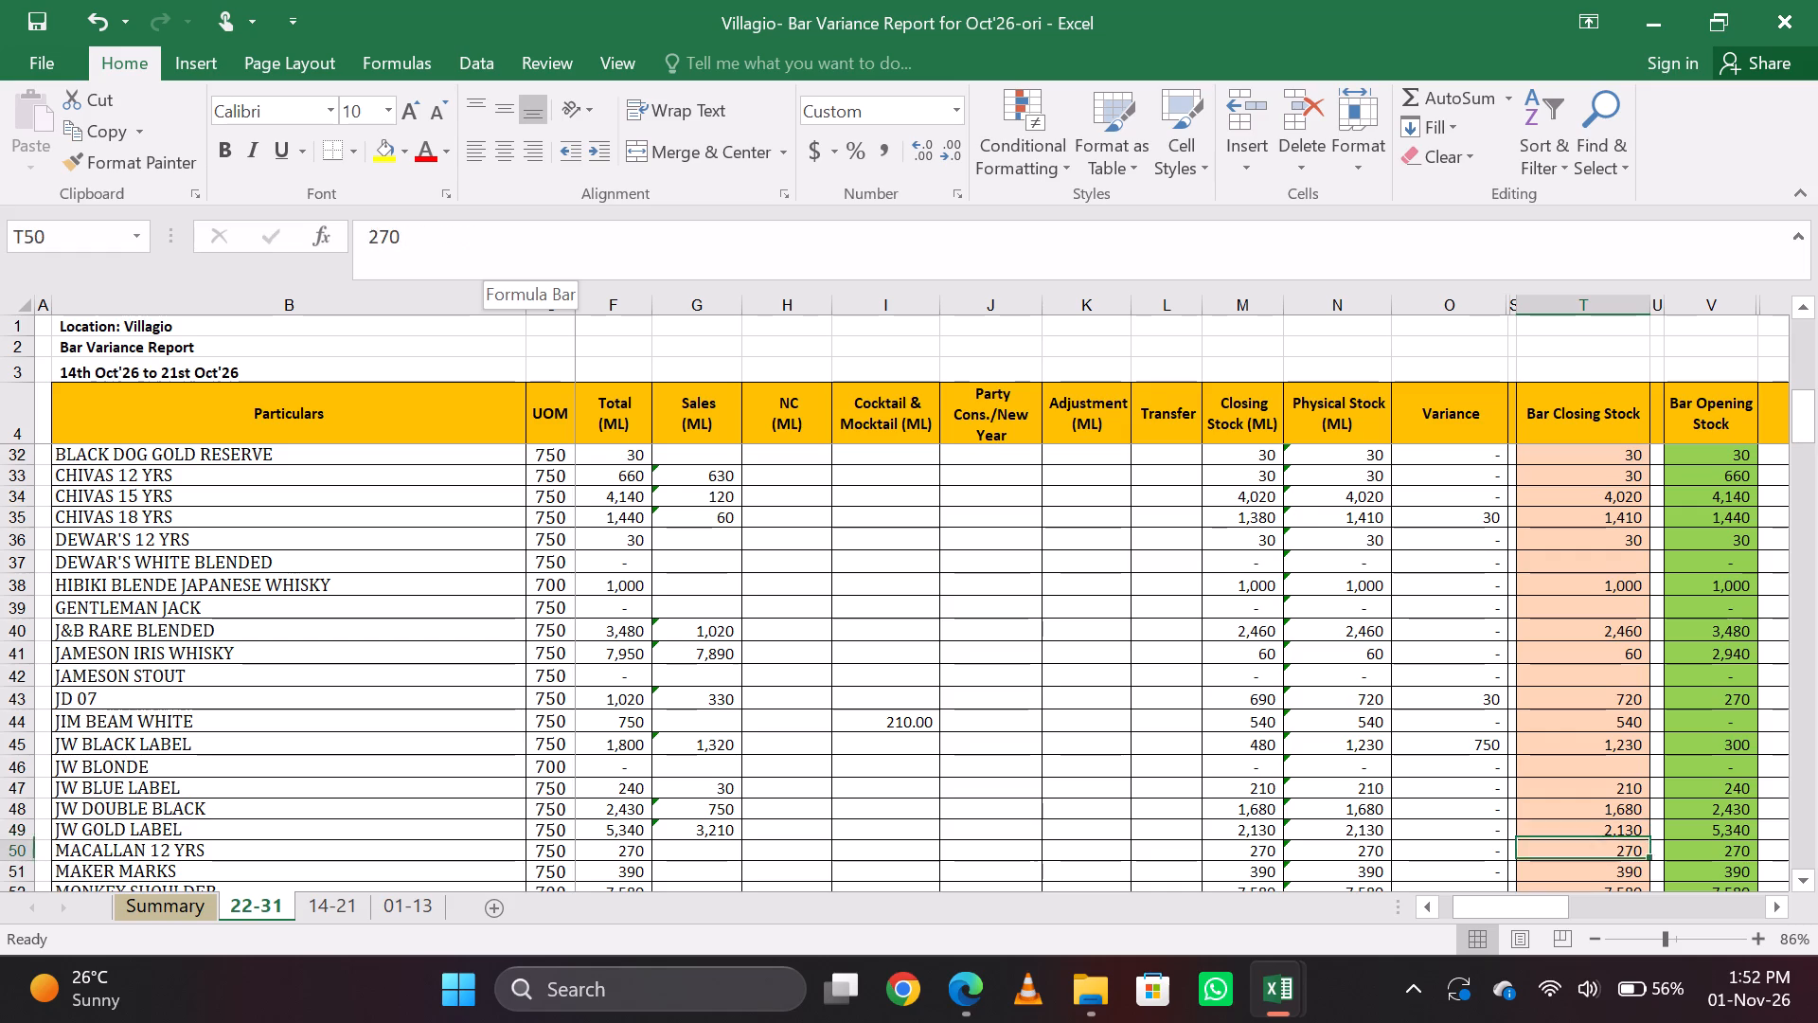
key("Down")
key("Down")
key("Down")
key("Down")
key("Down")
key("Down")
key("Down")
key("Up")
key("Up")
key("Up")
key("Down")
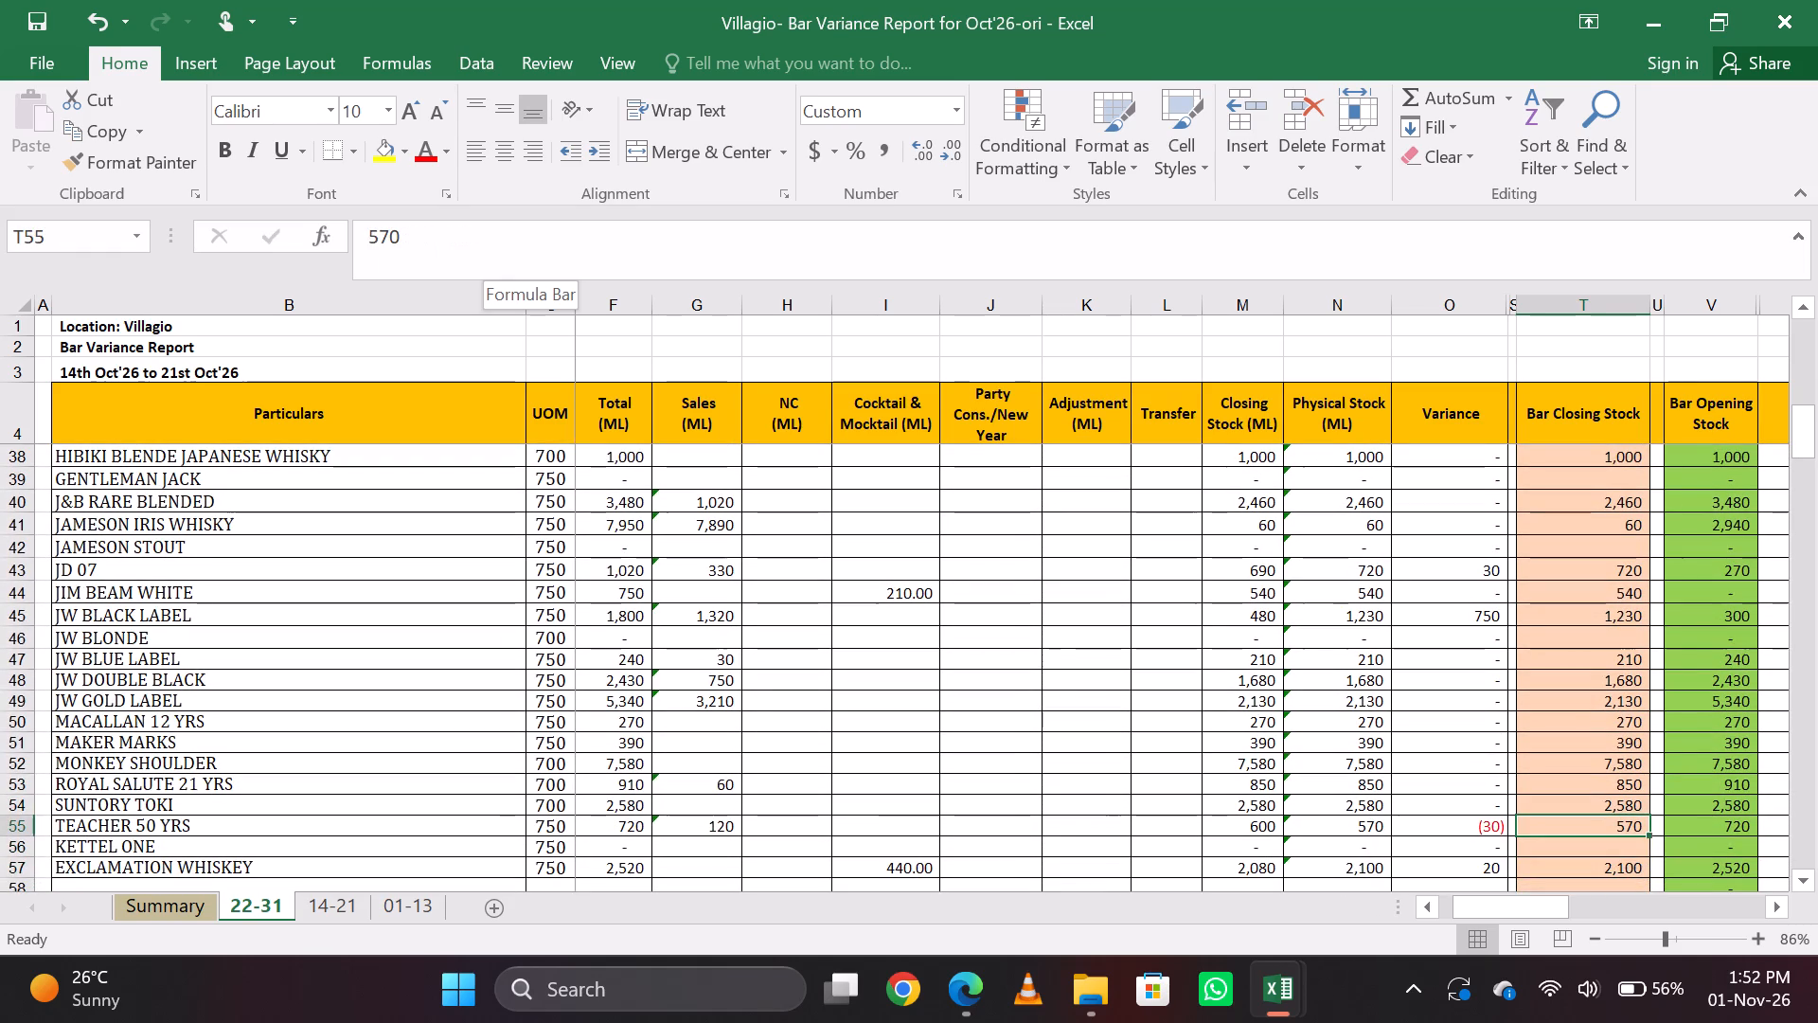
key("Up")
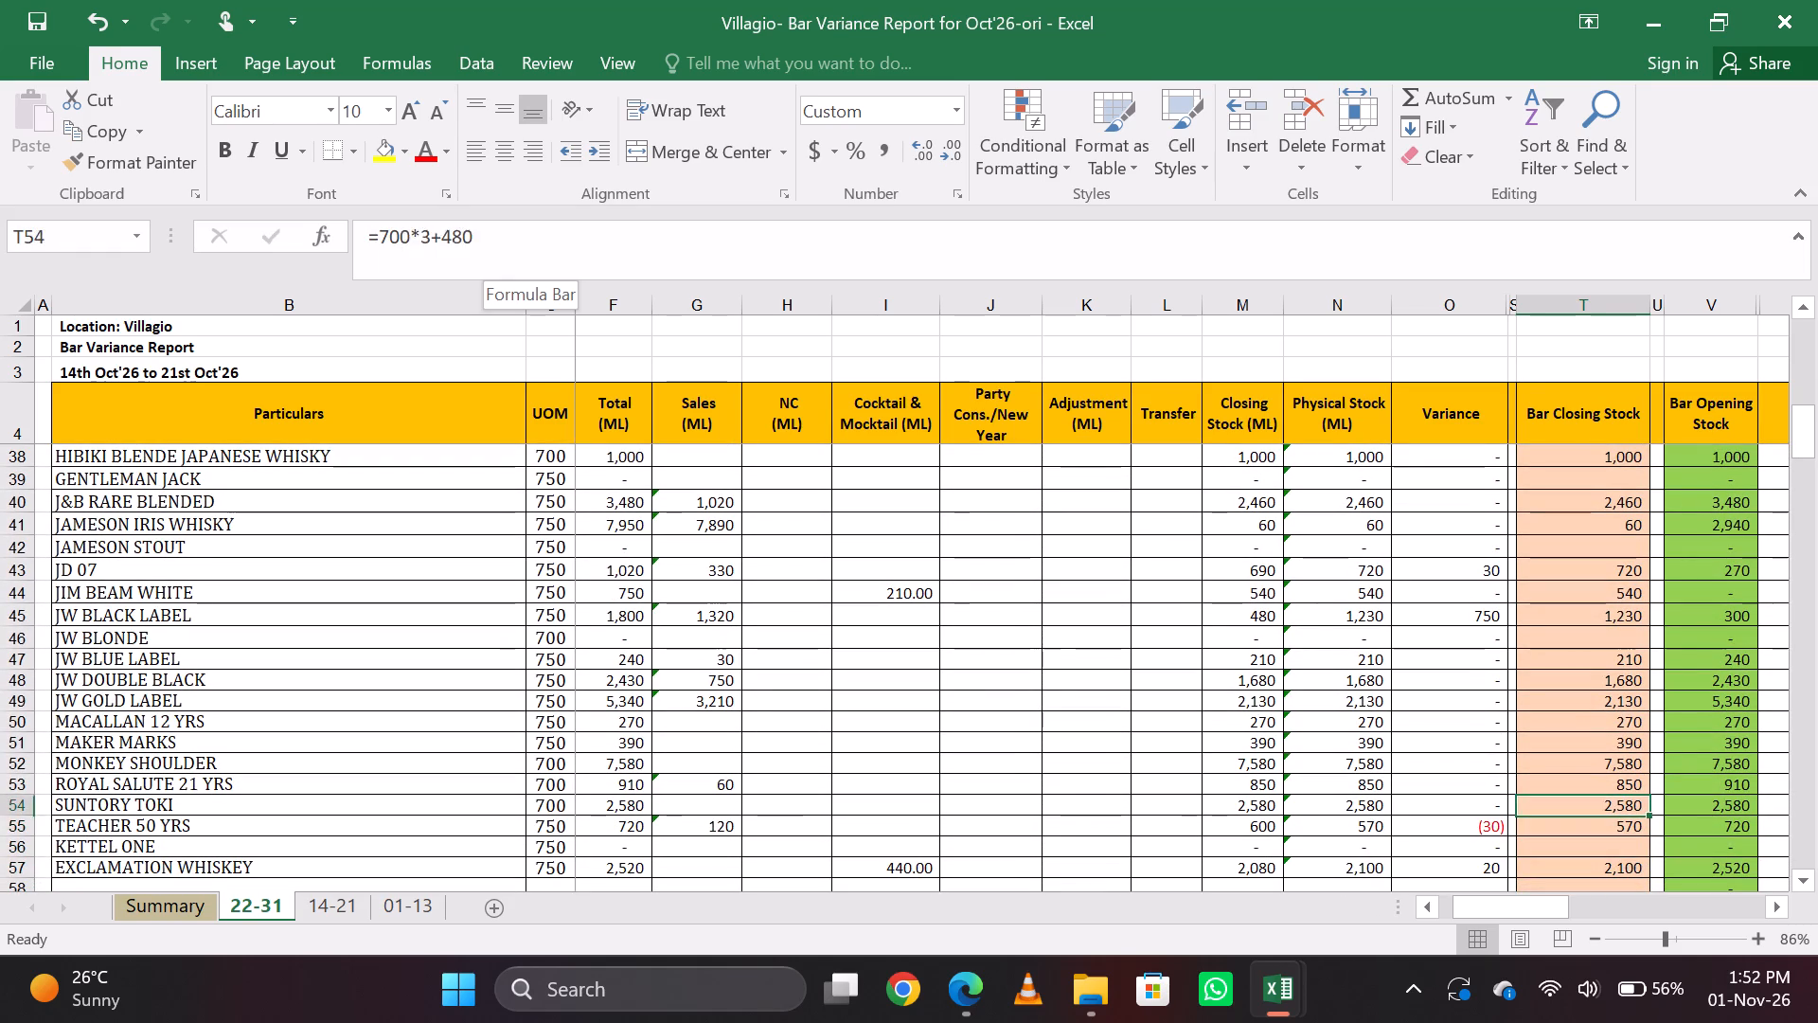
key("Down")
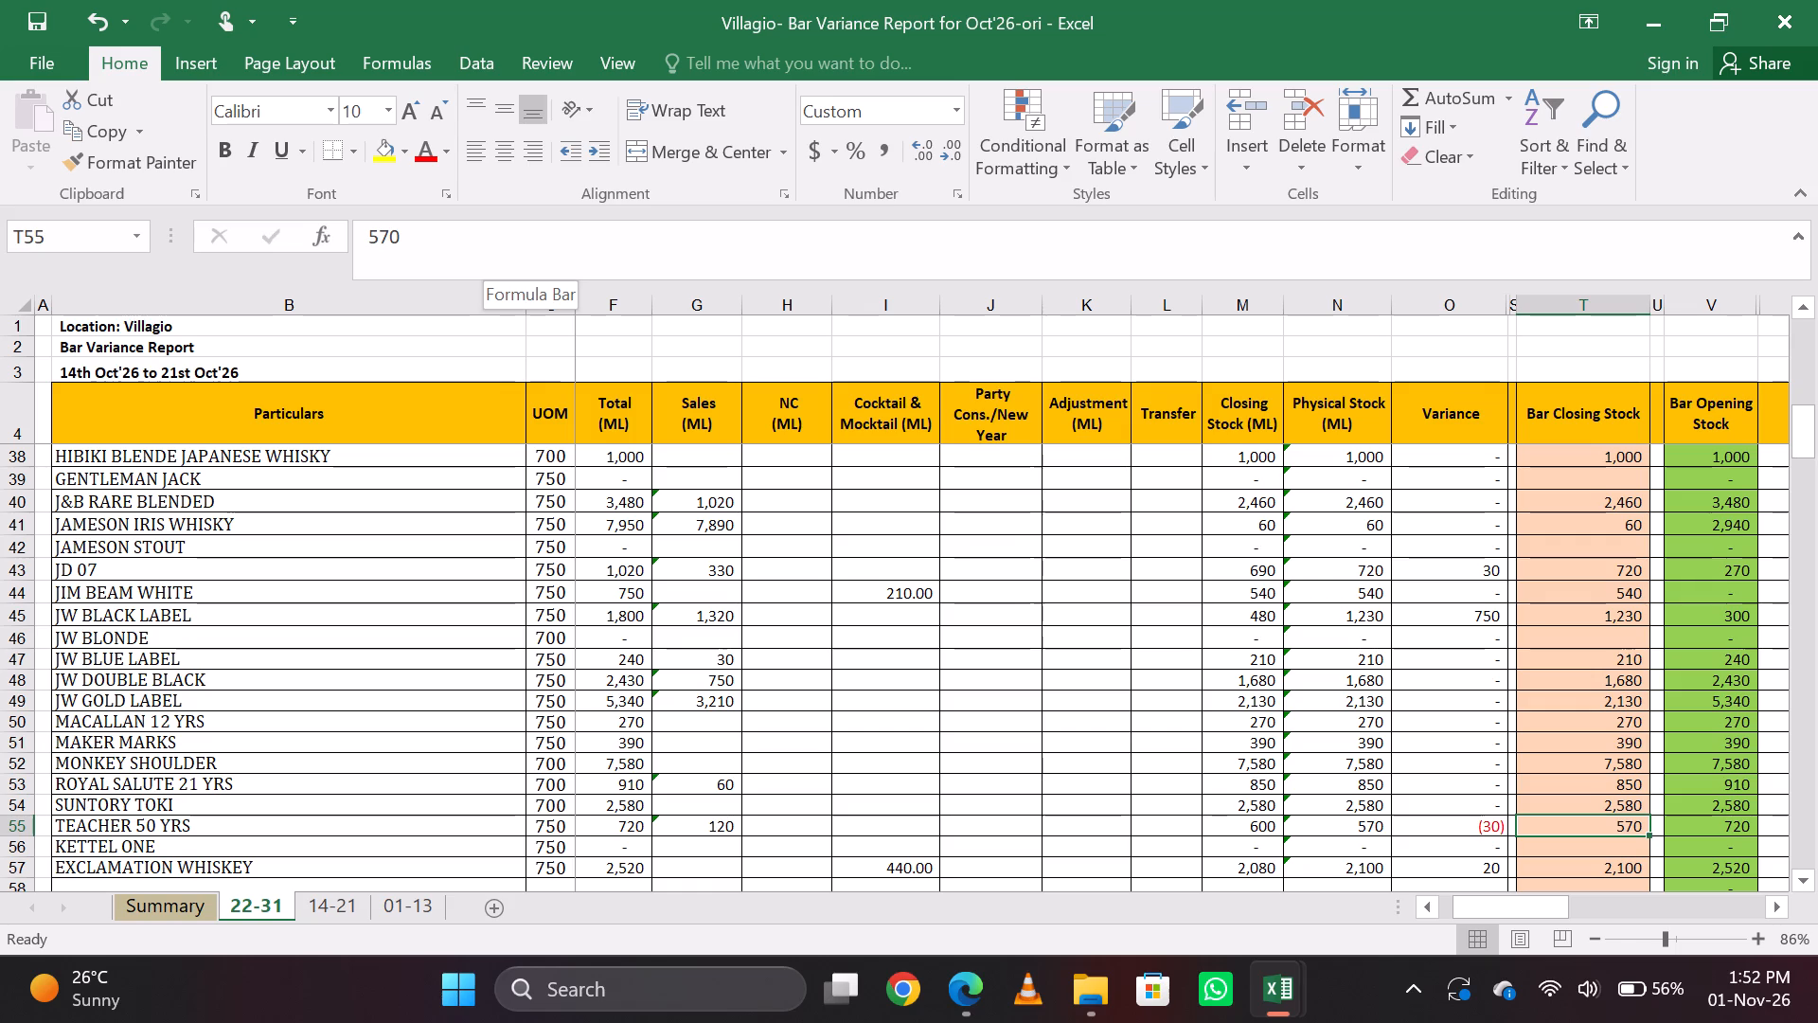
key("Down")
key("Up")
key("Down")
key("Up")
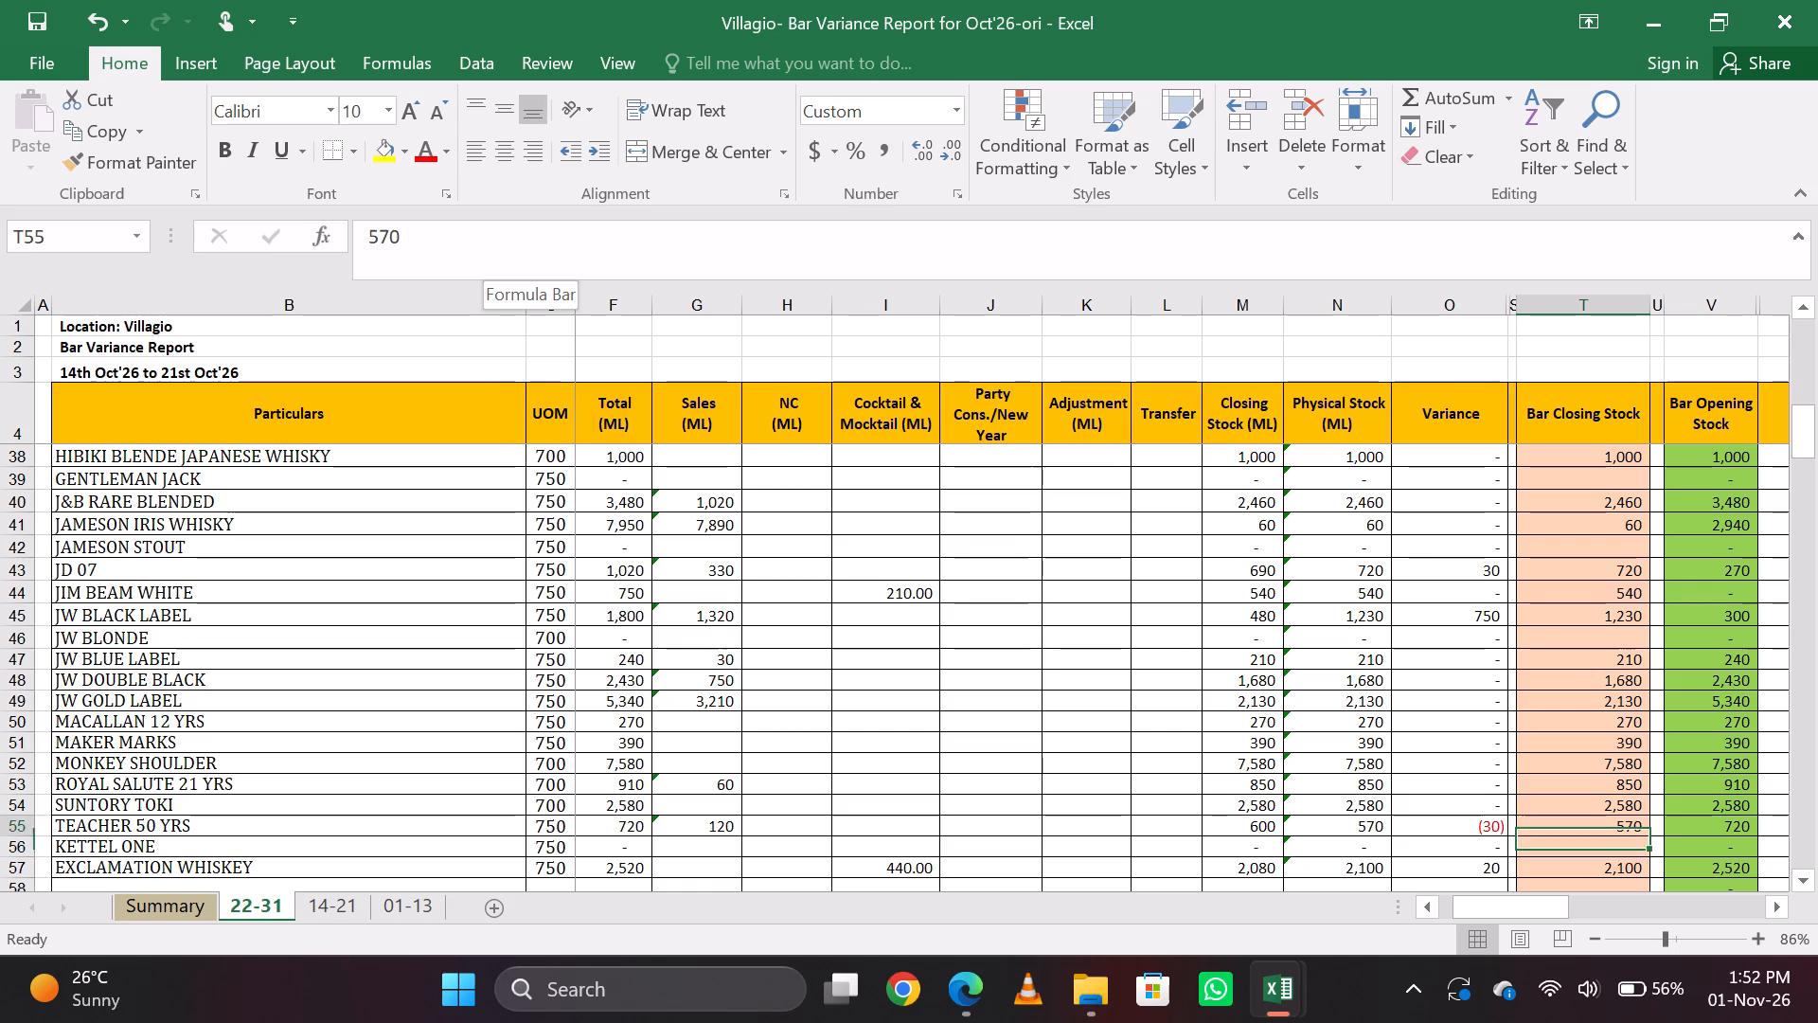
Change the bar closing stock formula of Exclamation Whiskey on the 22-31 sheet to =750*2+580.
key("Down")
key("Down")
key("Down")
key("Up")
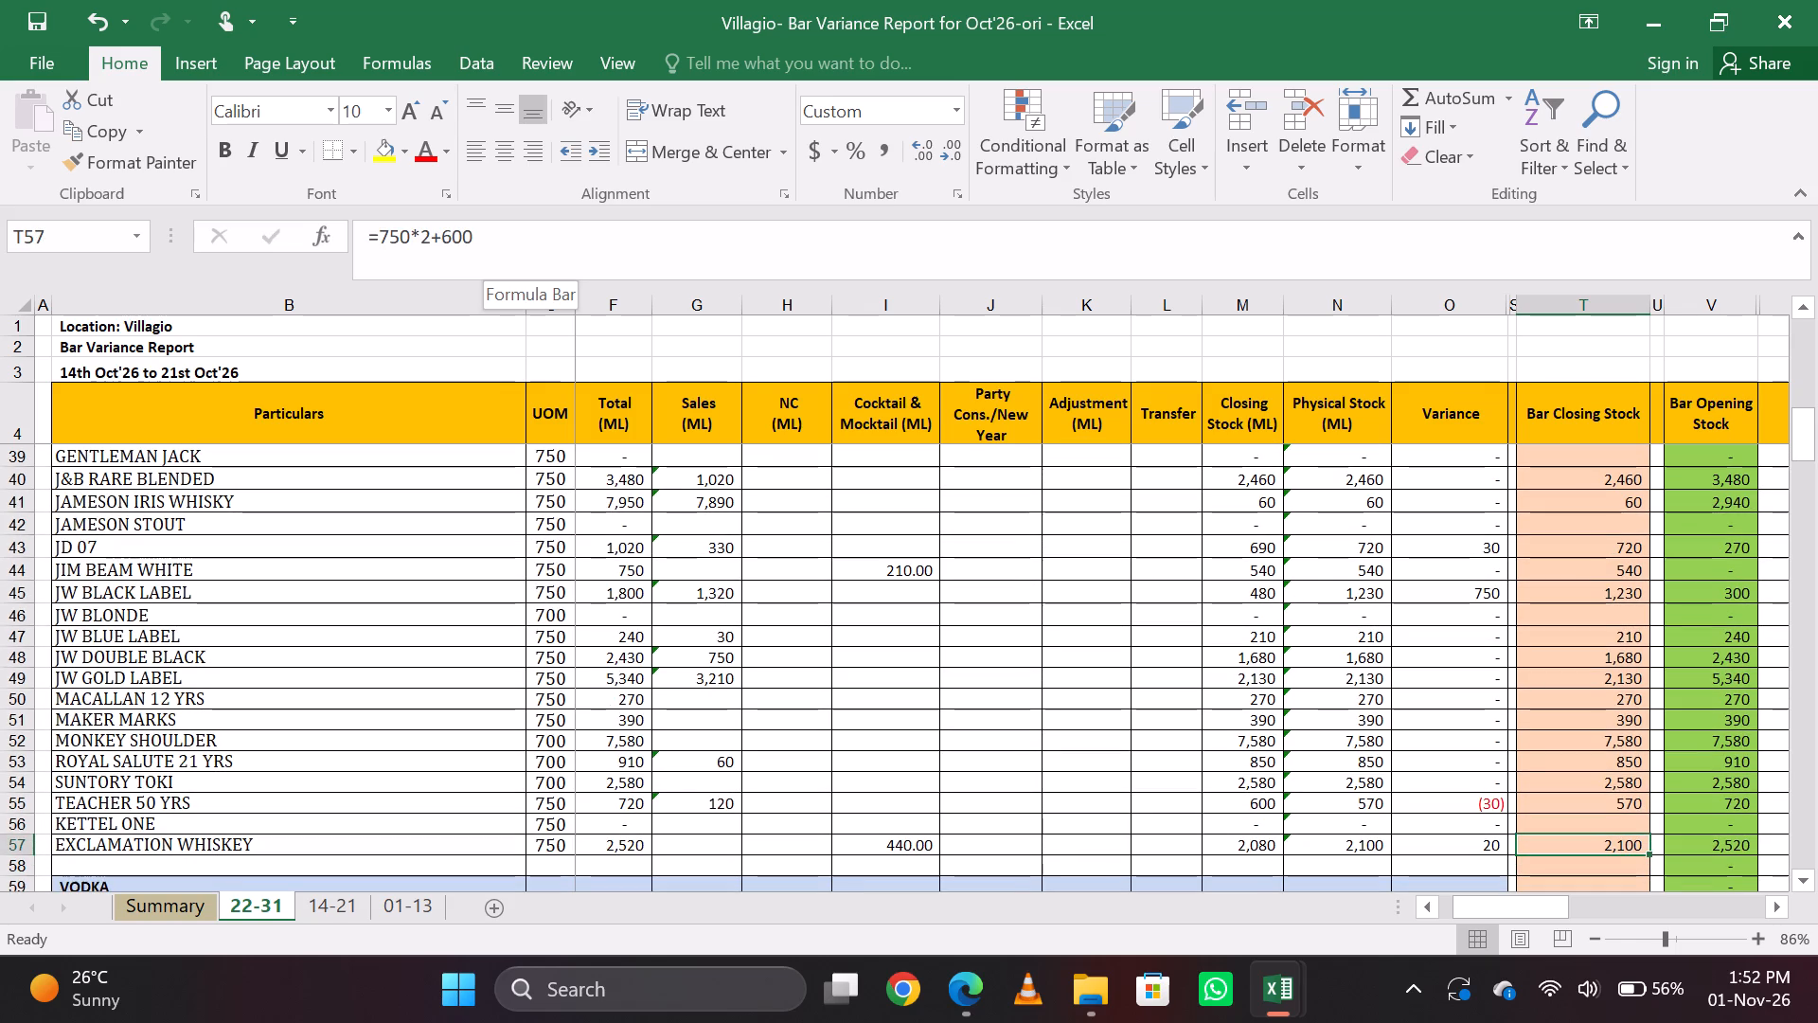
key("Down")
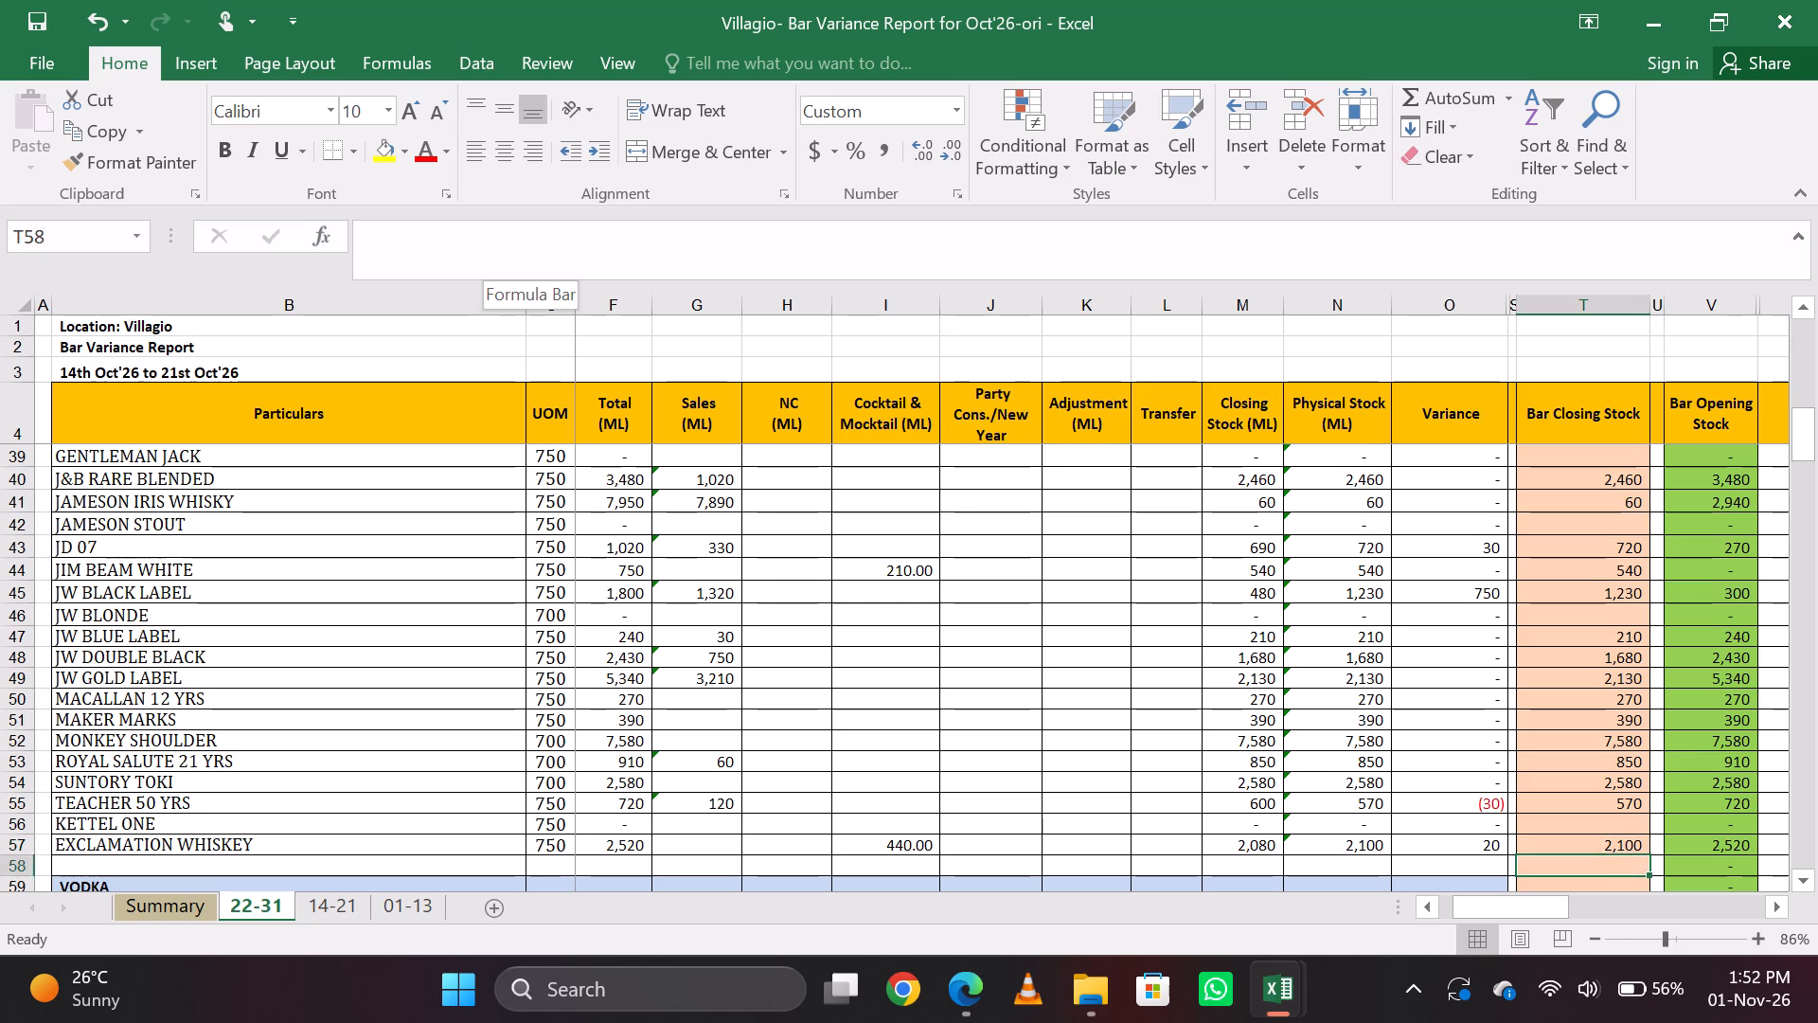
key("Up")
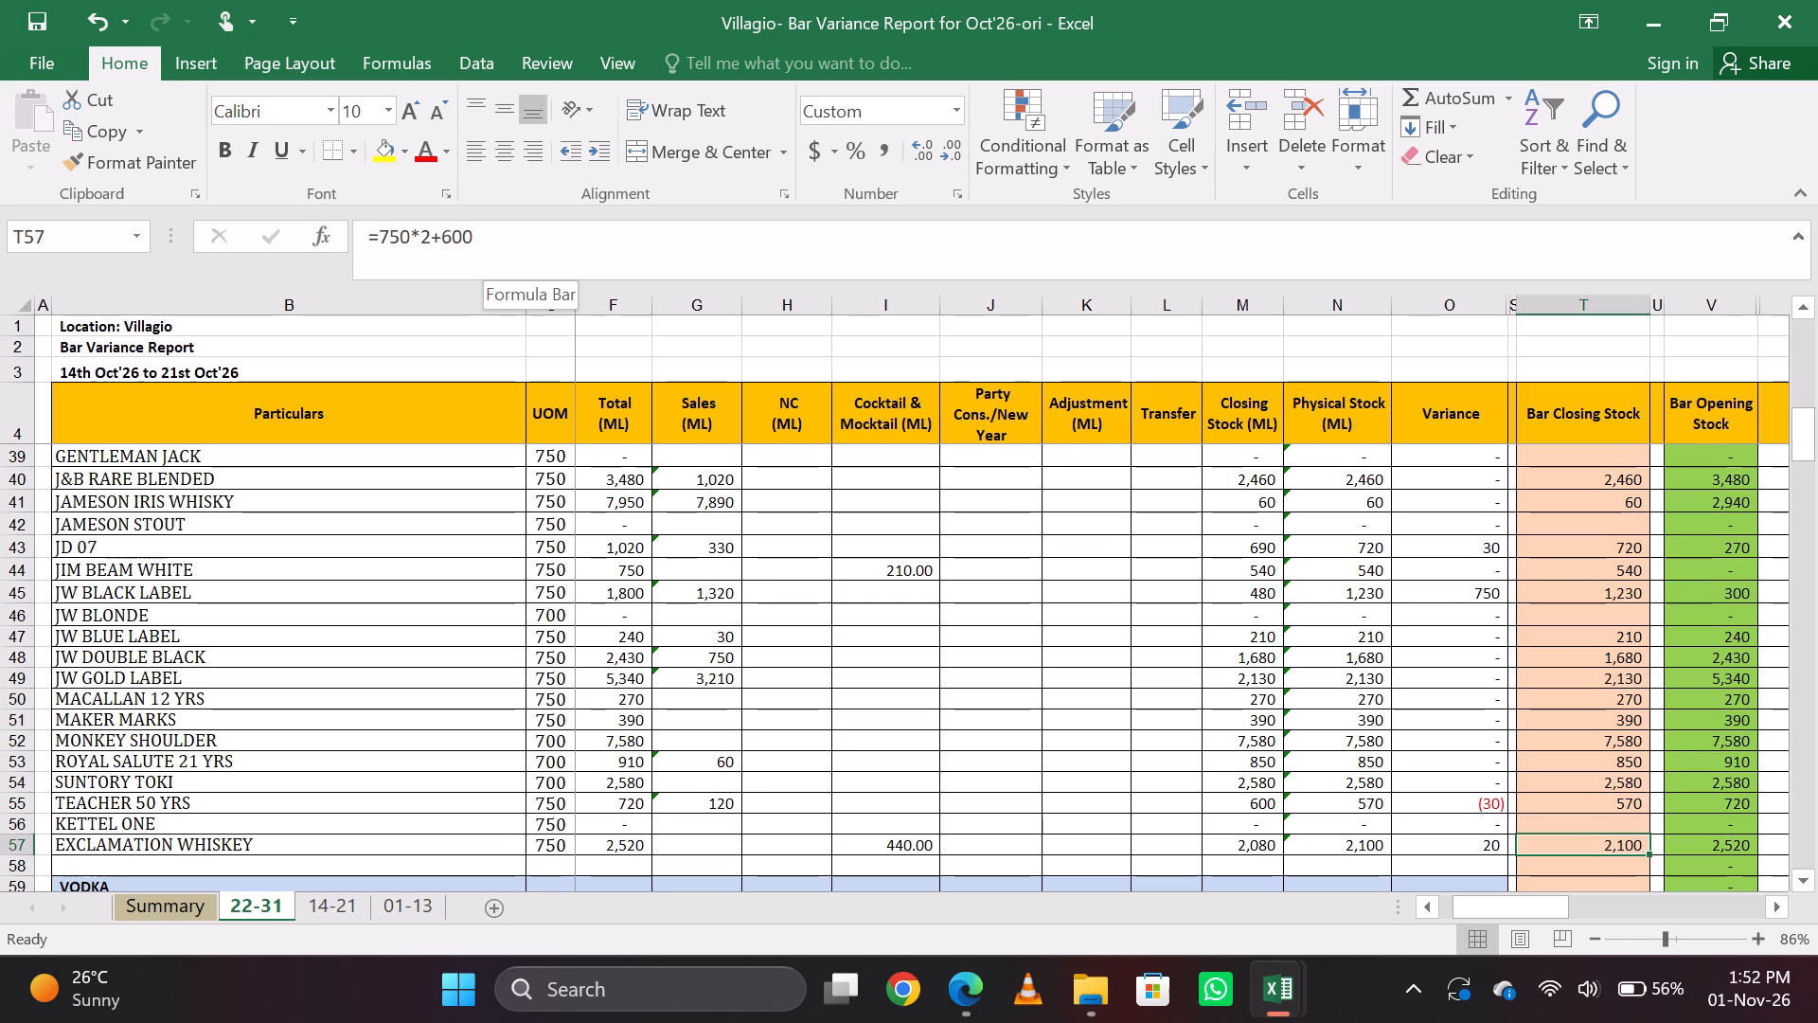
left_click(498, 243)
key("BackSpace")
key("BackSpace")
key("BackSpace")
type("59")
key("BackSpace")
type("80")
key("Return")
Examine Absolute vodka's sales, variance, bar closing stock and bar opening stock on the 22-31 sheet.
key("Down")
key("Down")
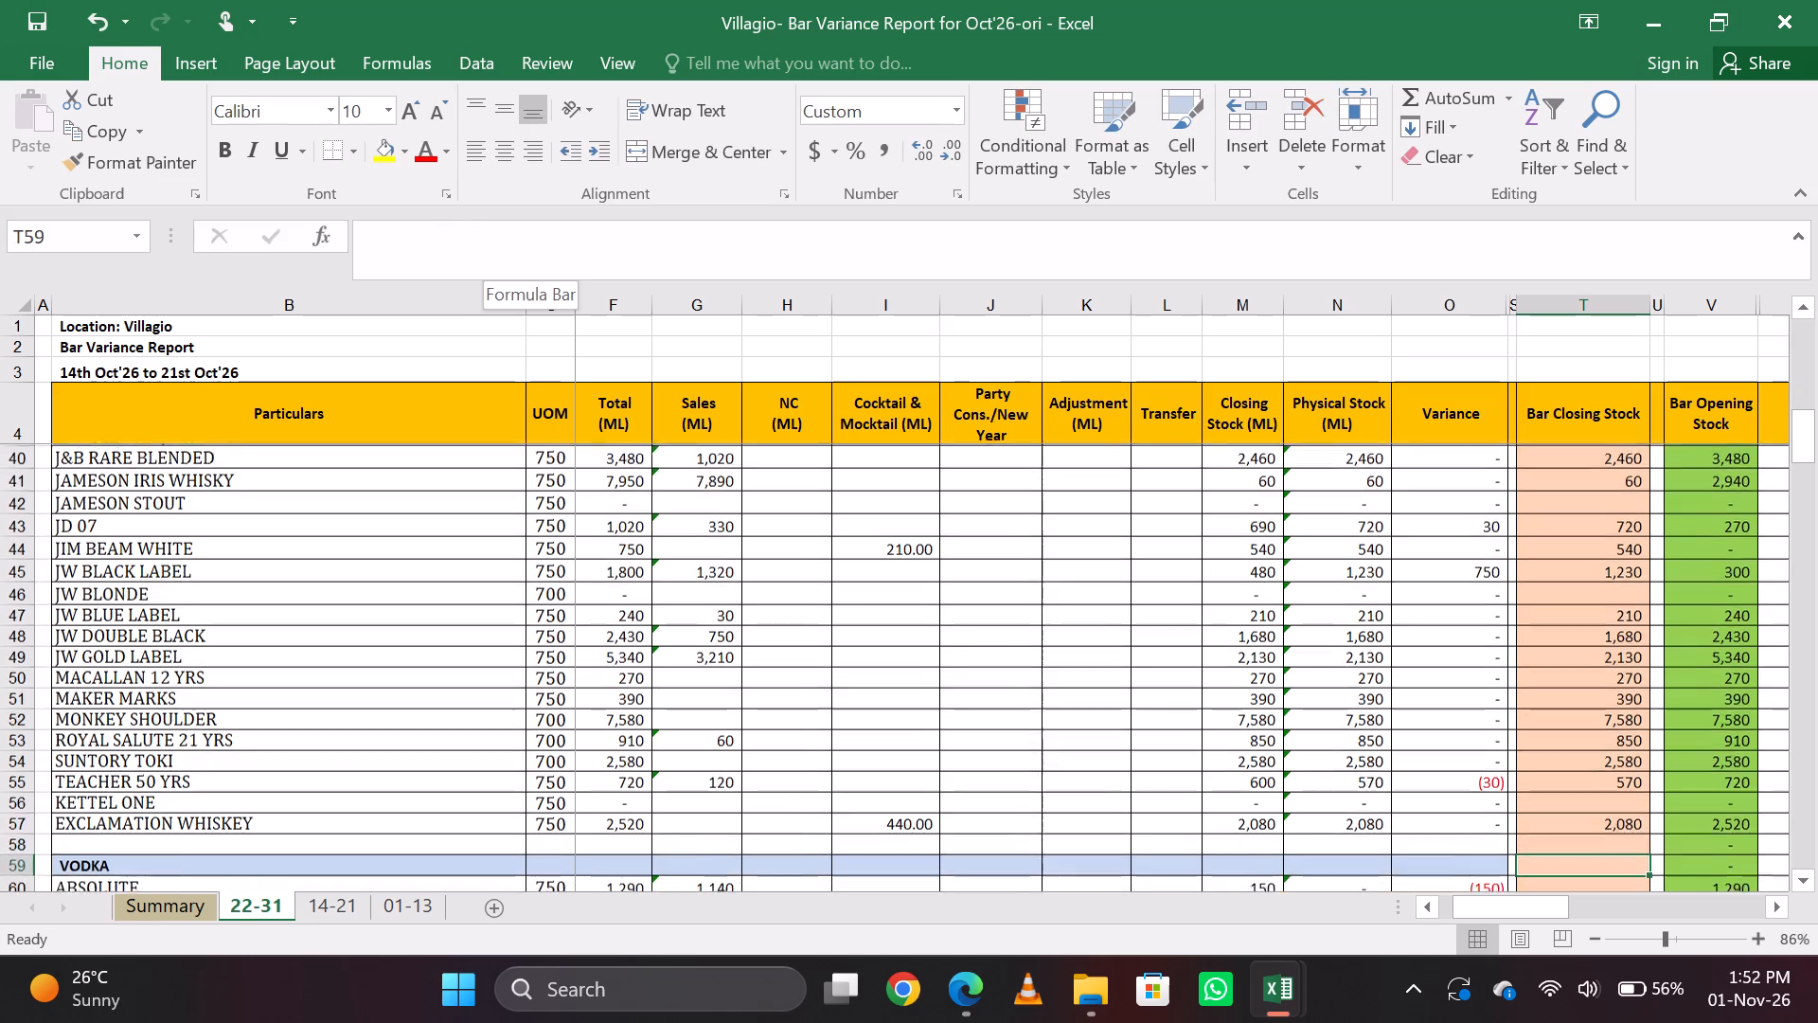
key("Down")
key("Down")
key("Down")
key("Up")
key("Up")
key("Up")
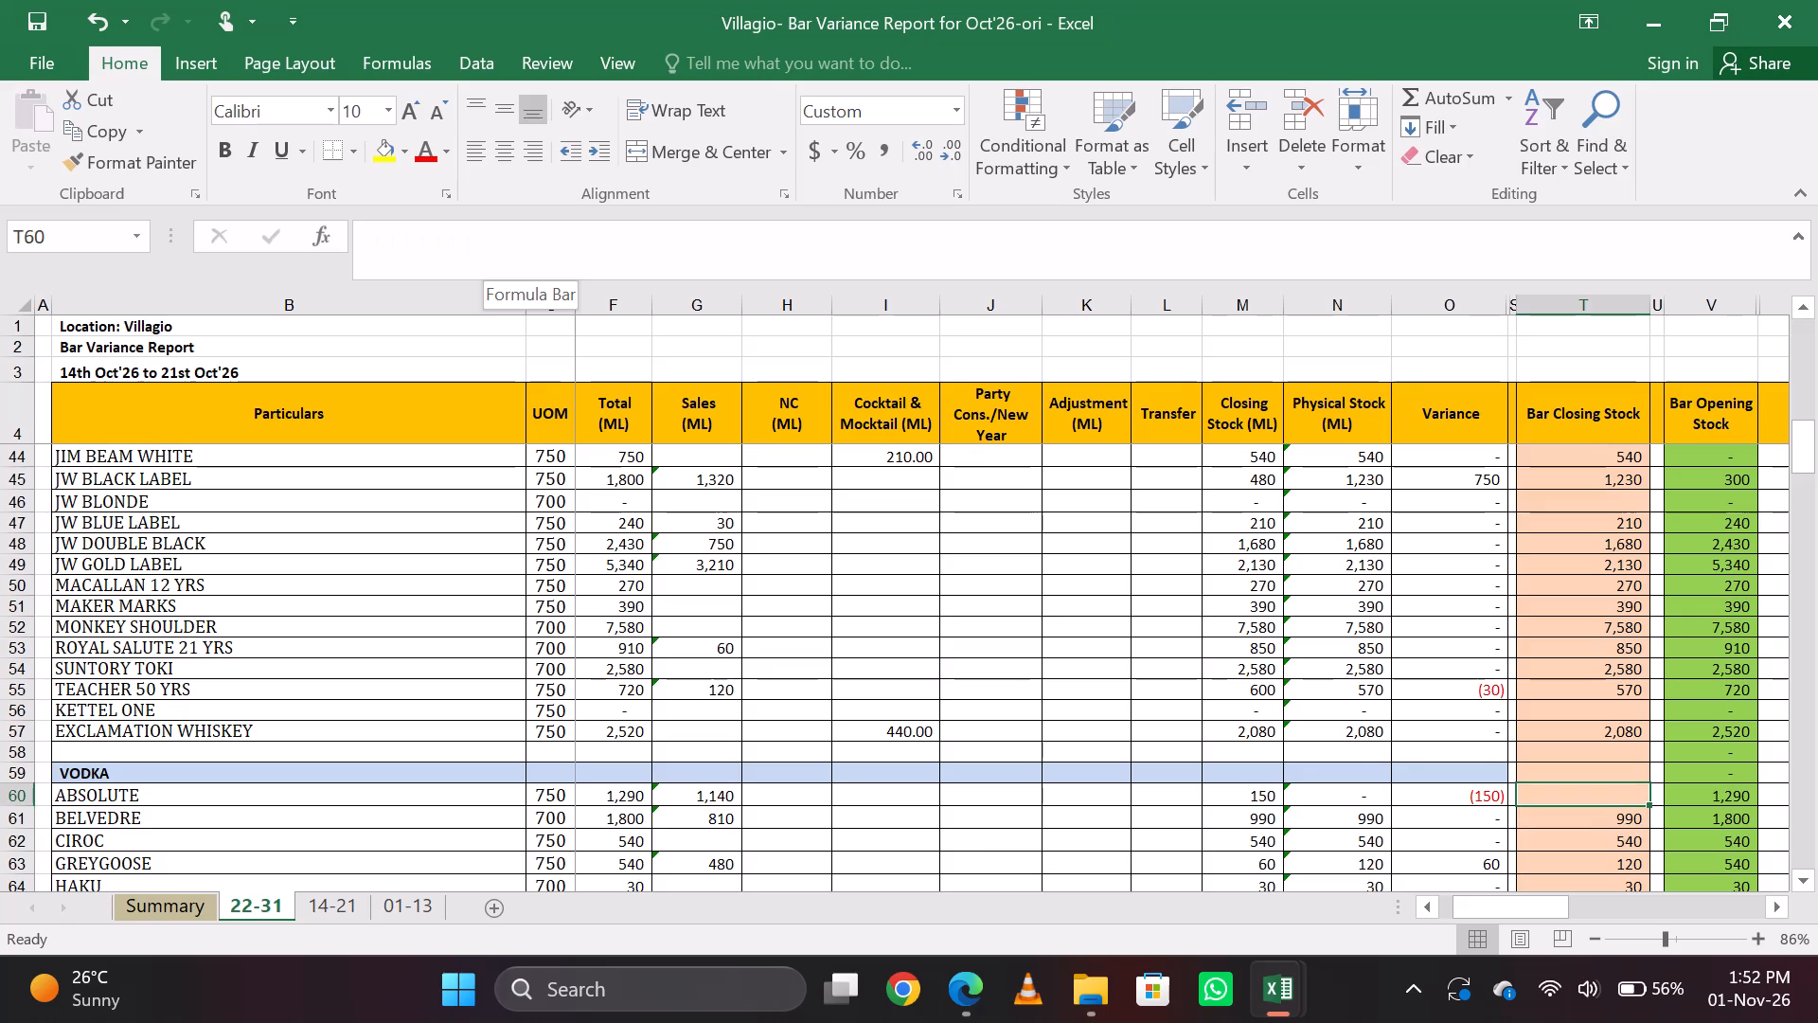
key("Right")
key("Right")
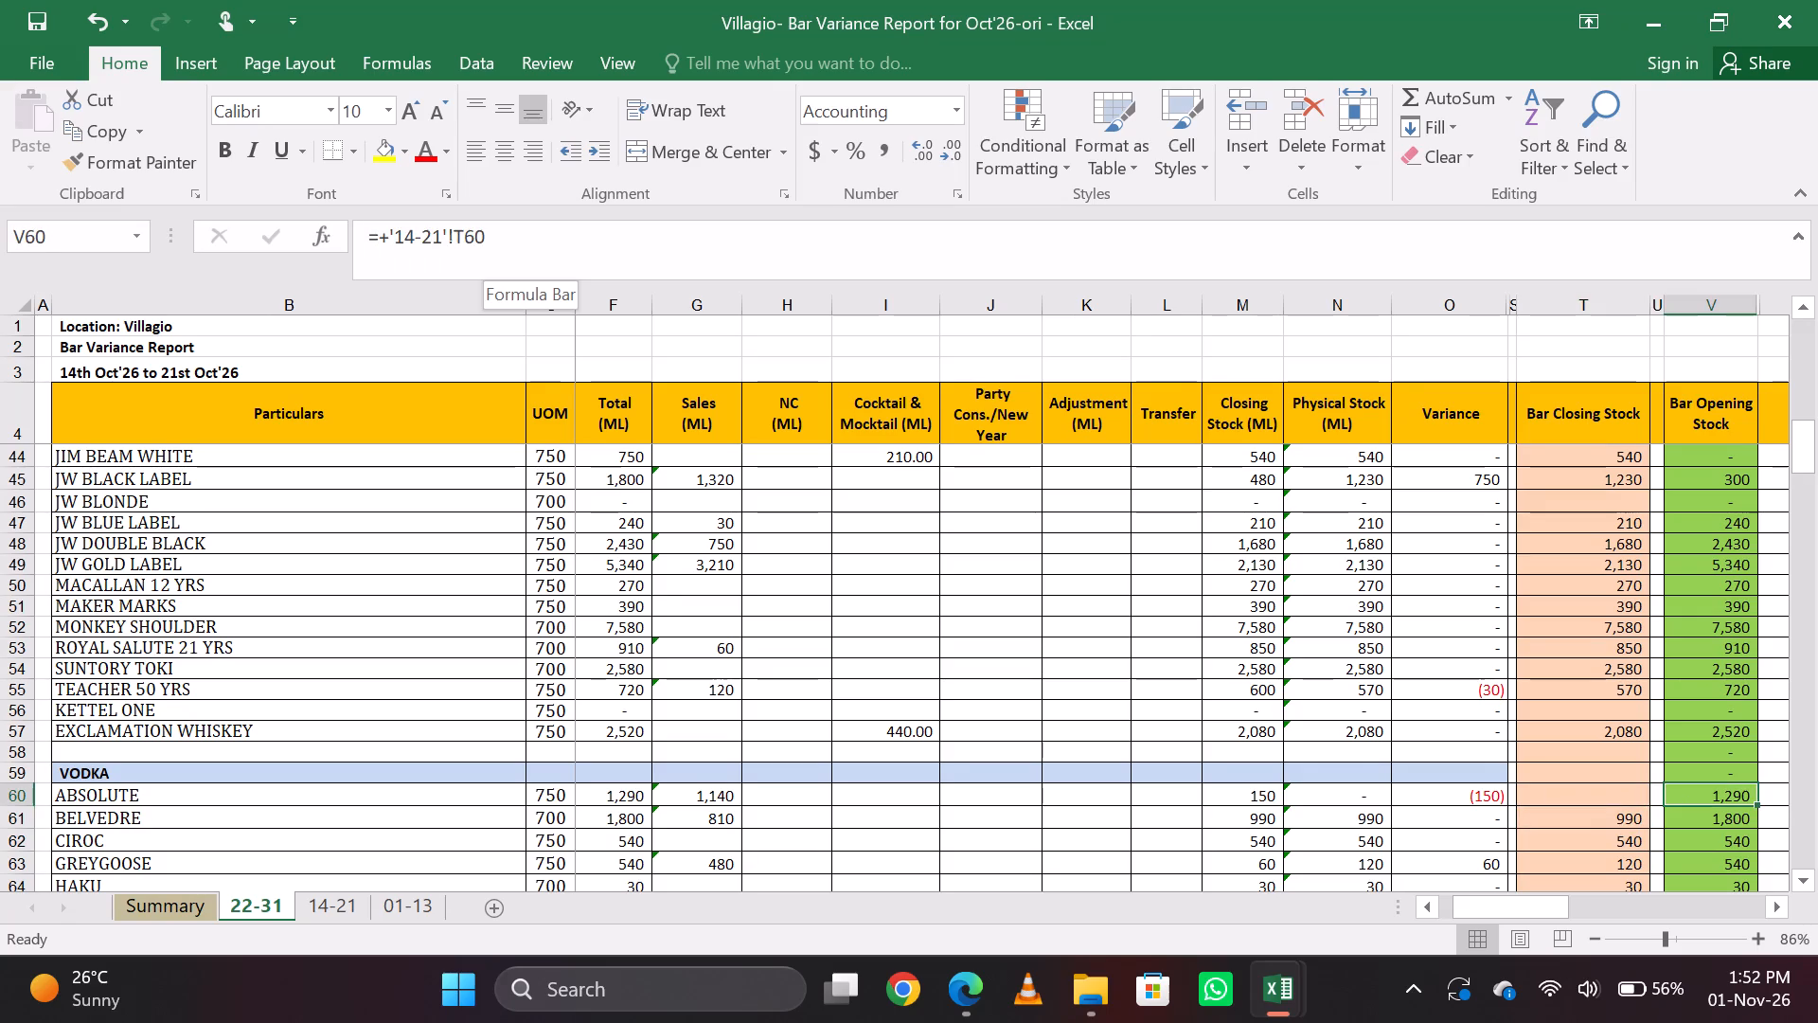
key("Left")
key("Left")
key("Left")
key("Left")
key("Left")
key("Left")
key("Left")
key("Left")
key("Left")
key("Left")
key("Left")
key("Left")
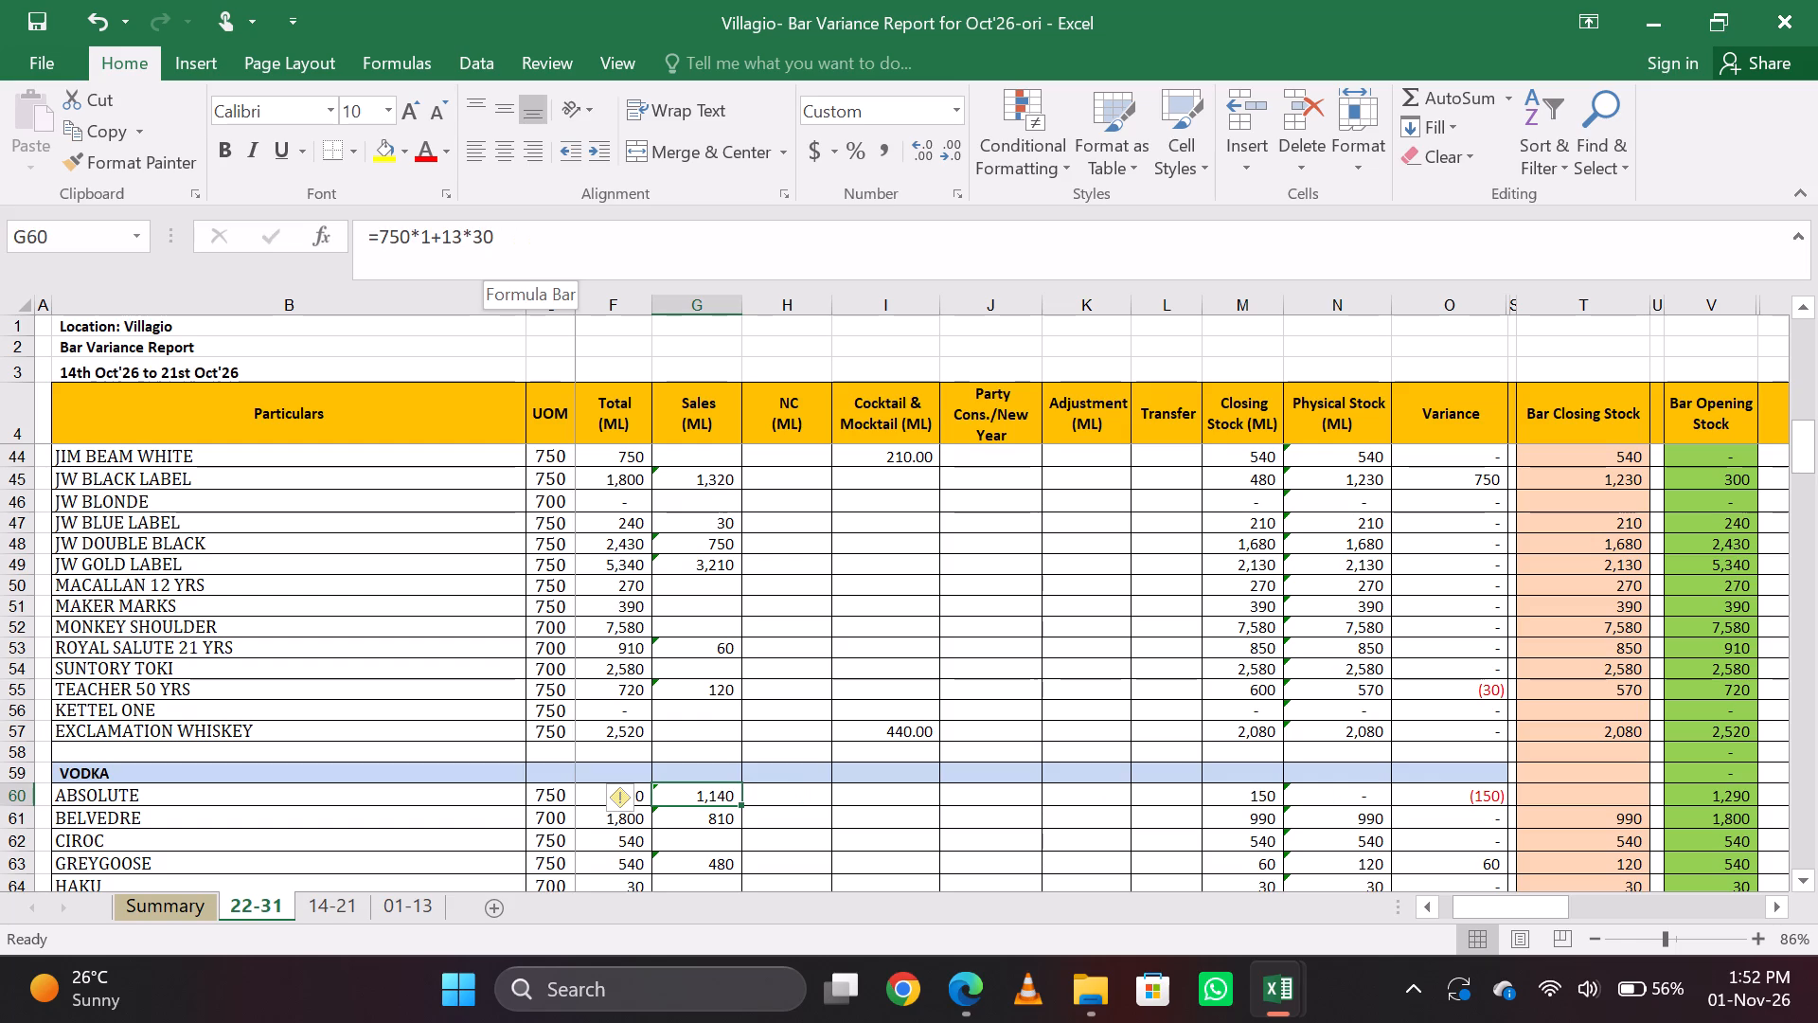
key("Right")
key("Right")
key("Right")
key("Right")
key("Right")
key("Right")
key("Right")
key("Right")
key("Right")
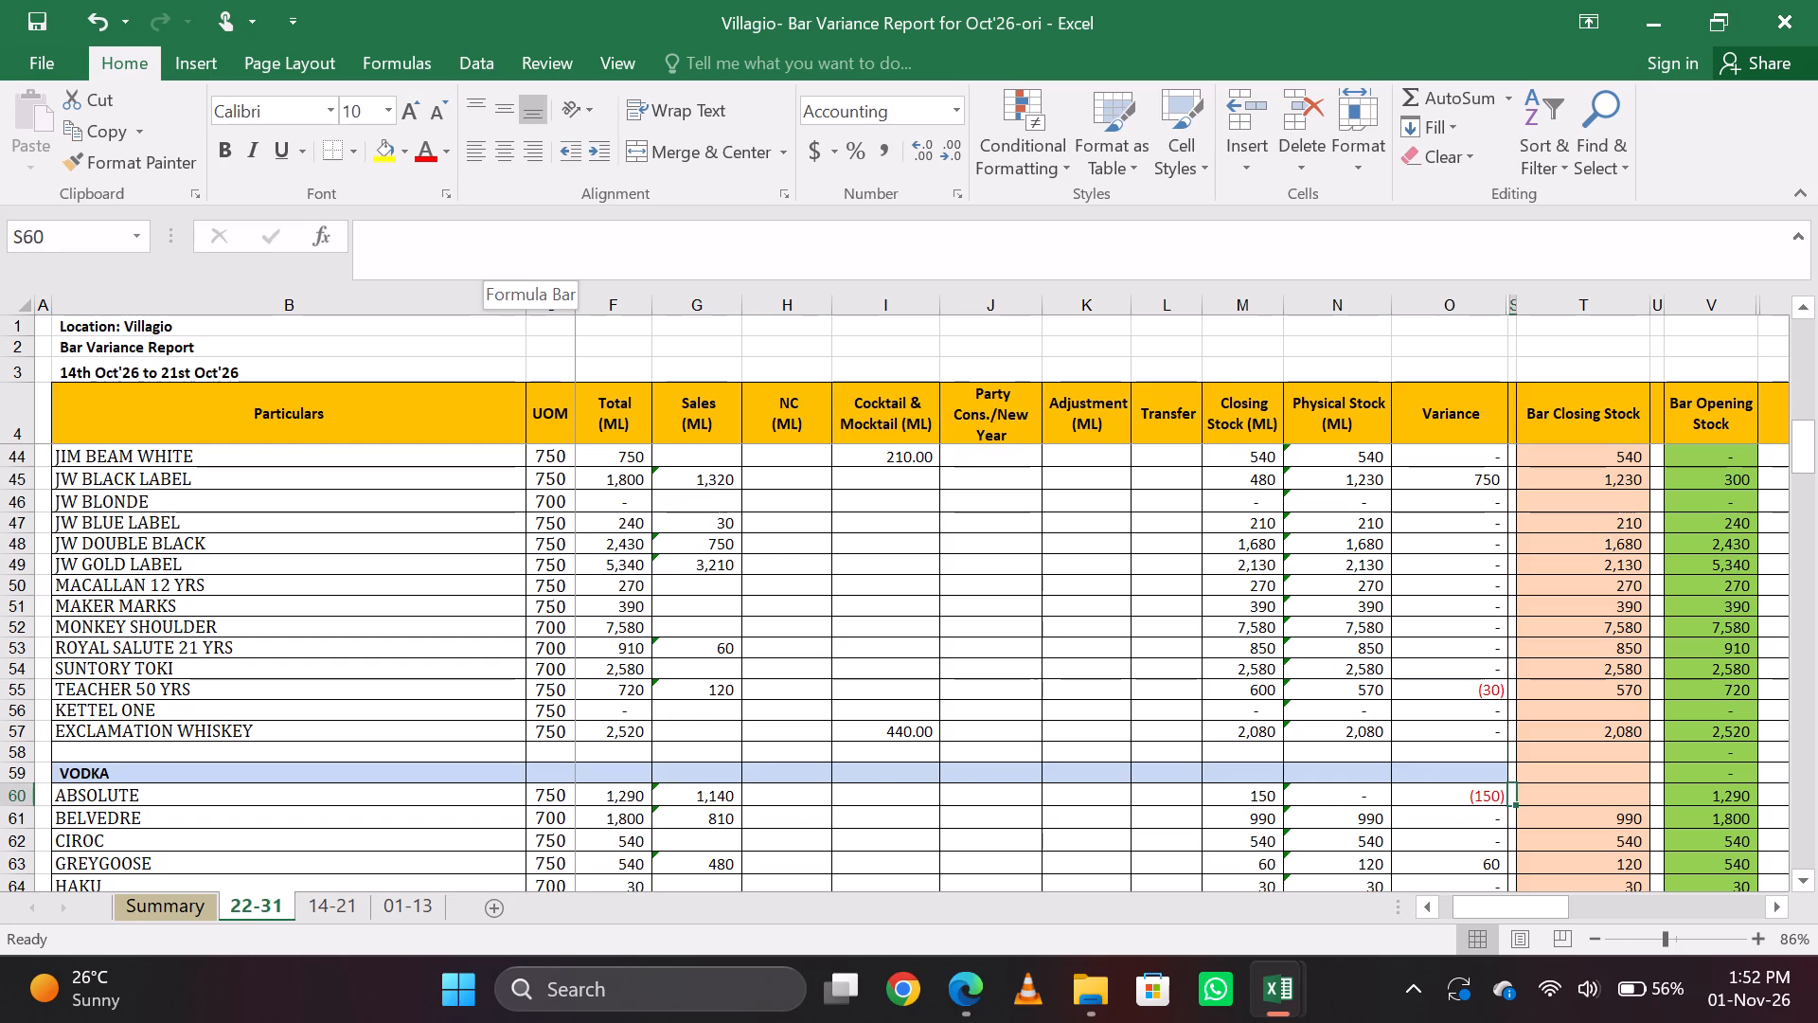
key("Right")
key("Right")
key("Right")
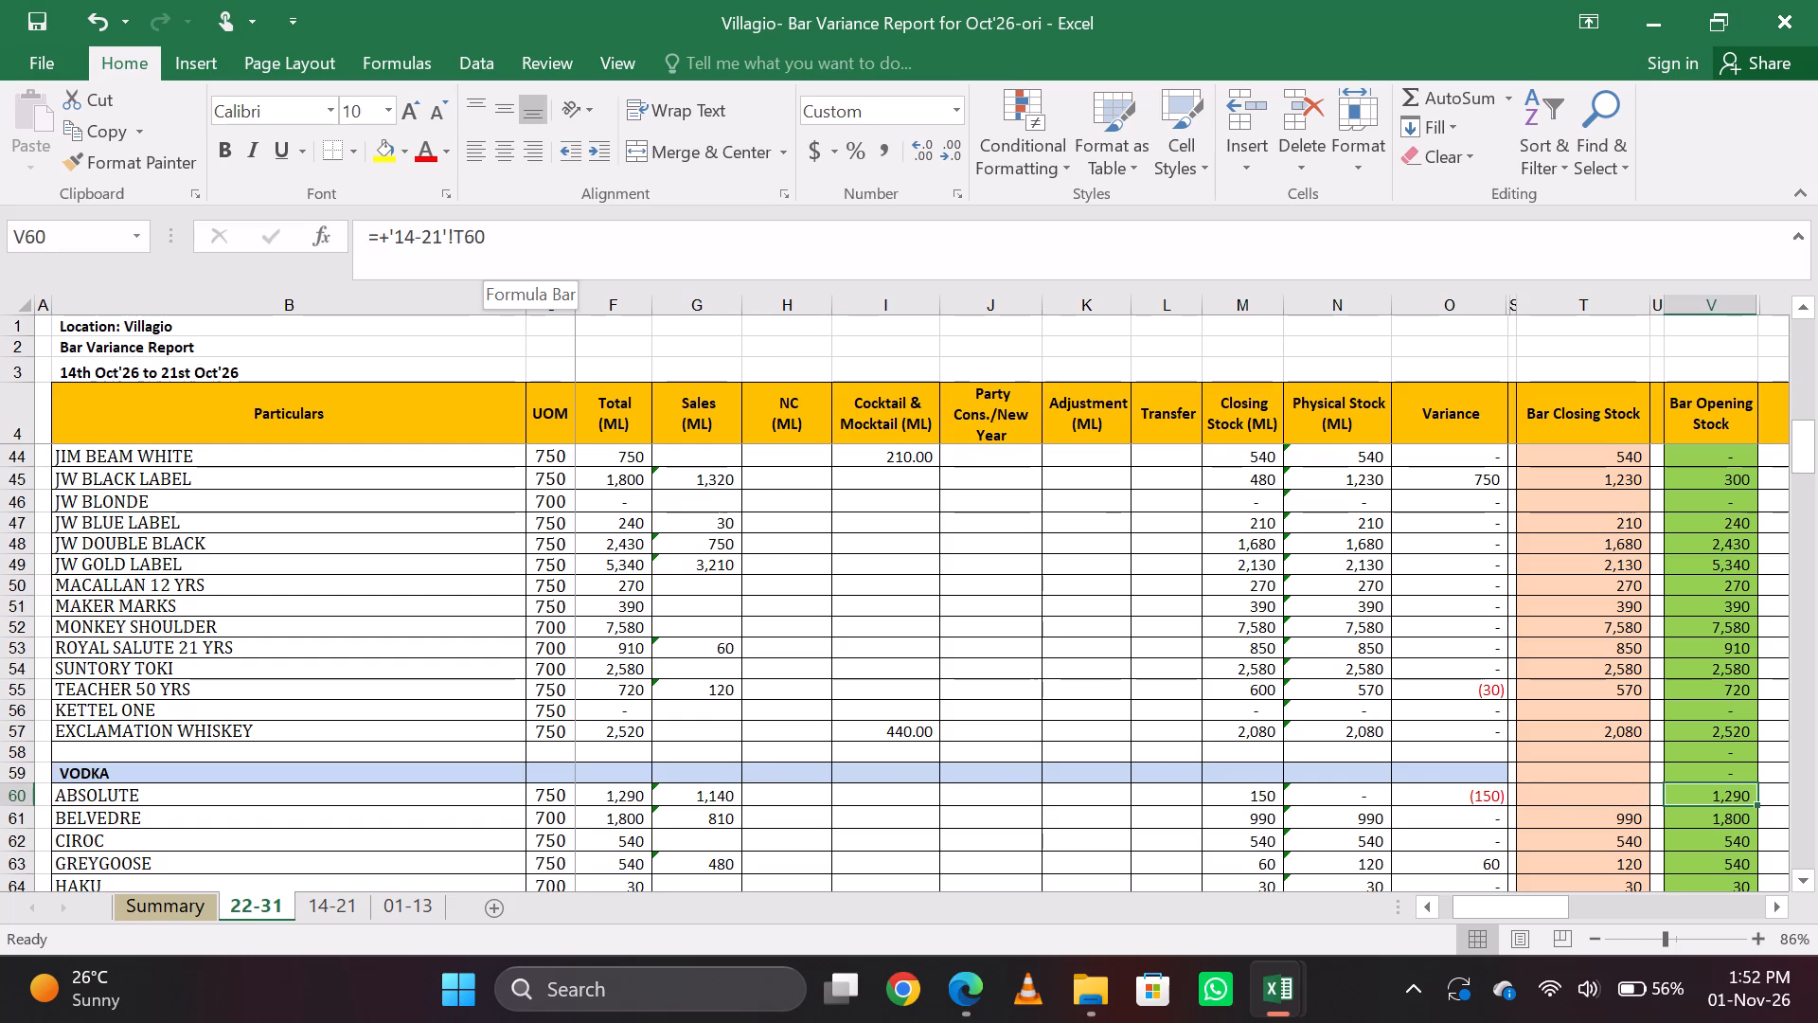
key("Left")
key("Right")
key("Left")
key("Left")
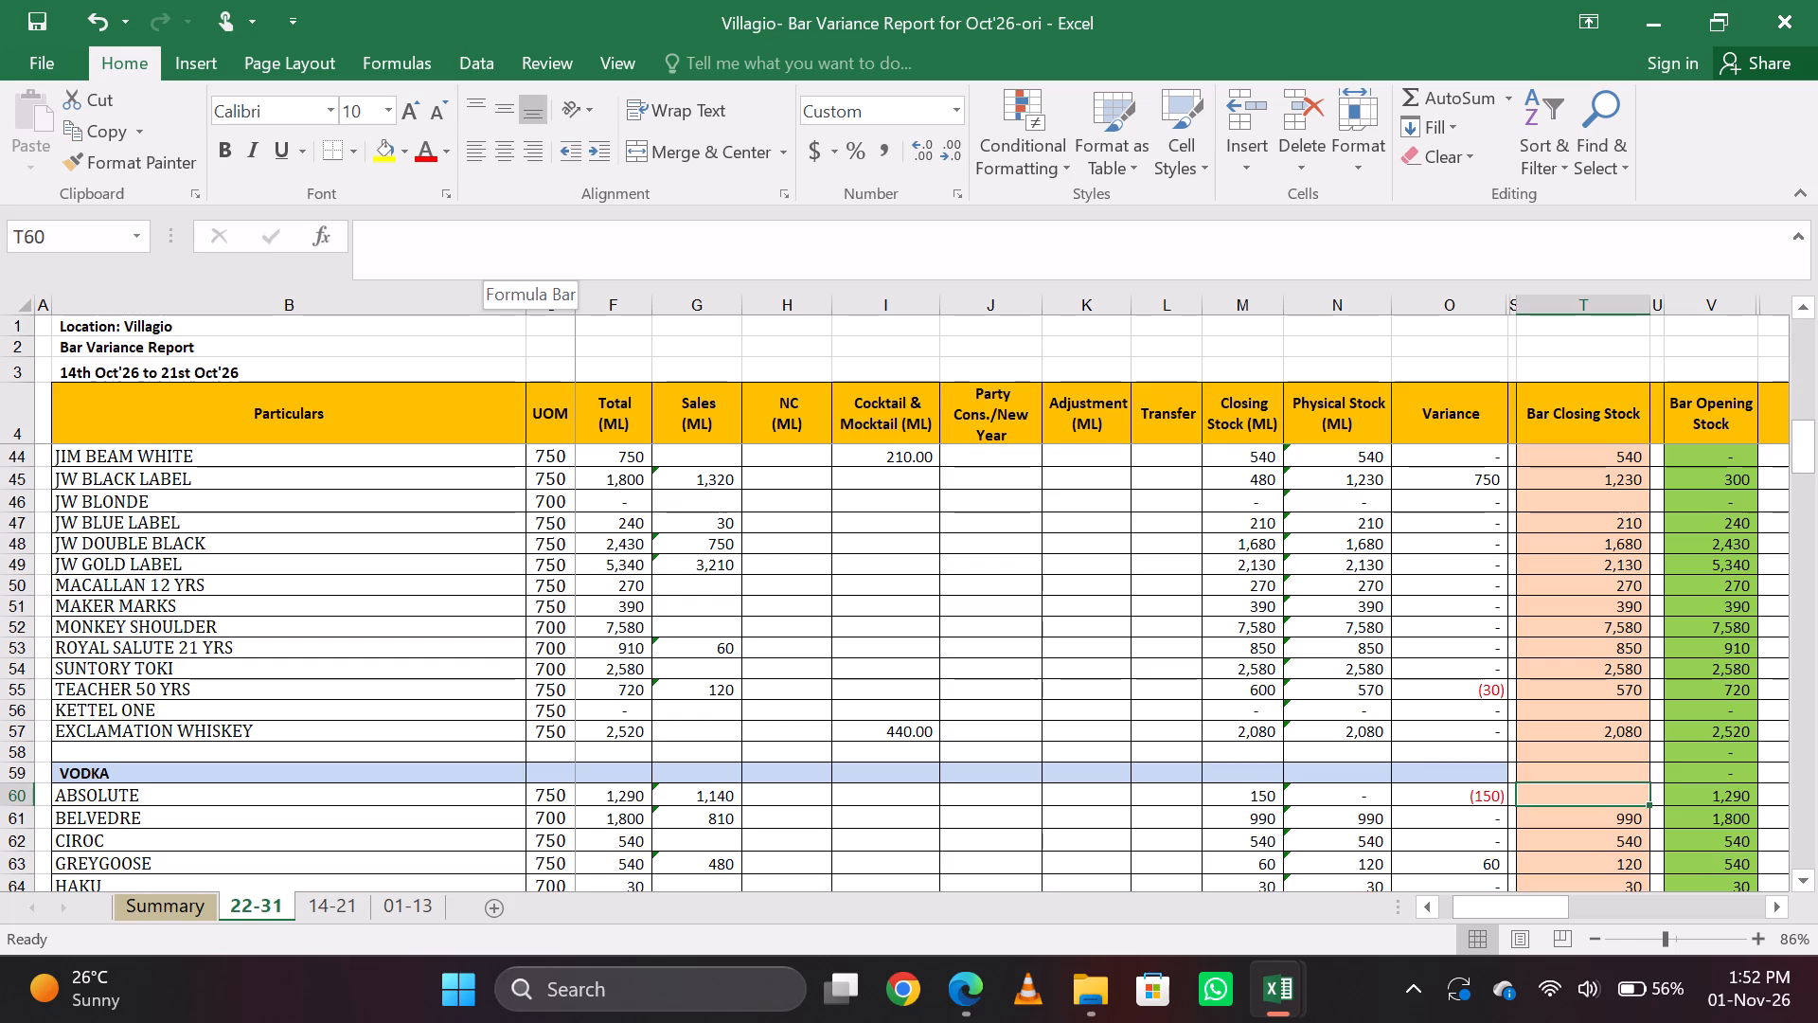
key("Down")
key("Up")
Examine the bar closing stock entries between Teacher 50 Yrs and Absolute vodka on the 22-31 sheet.
key("Up")
key("Up")
key("Up")
key("Up")
key("Up")
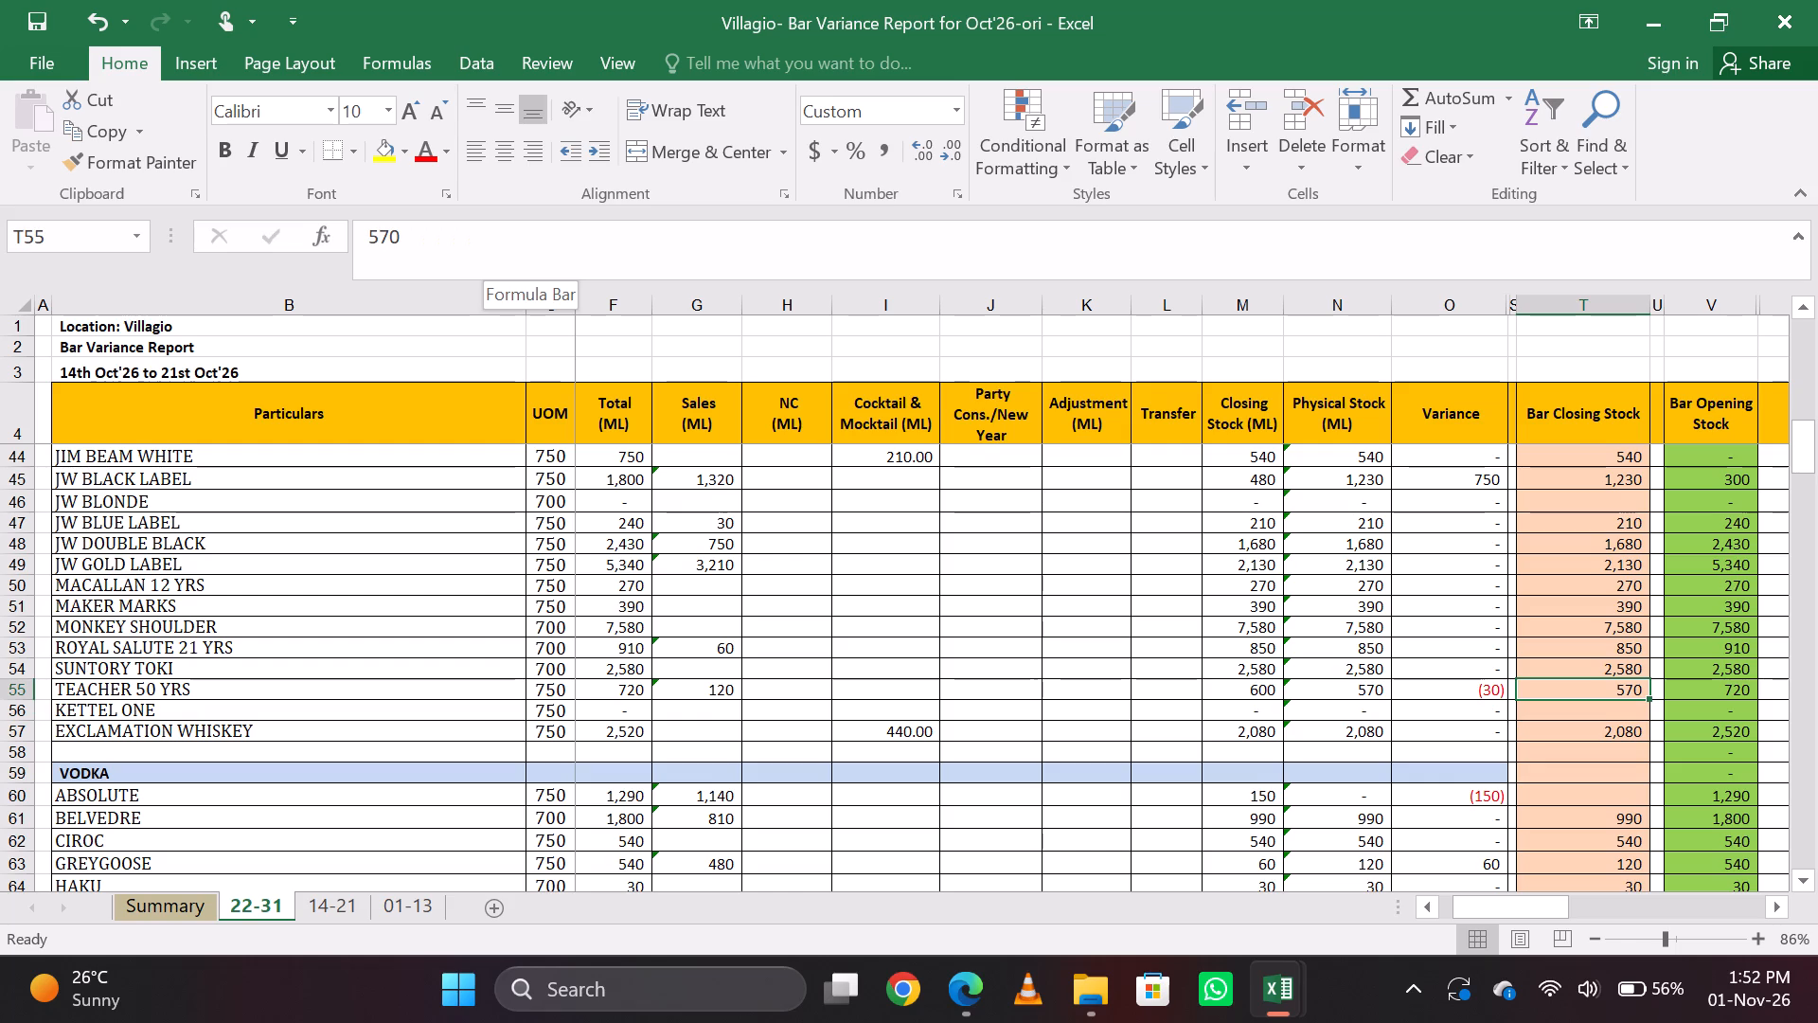
key("Down")
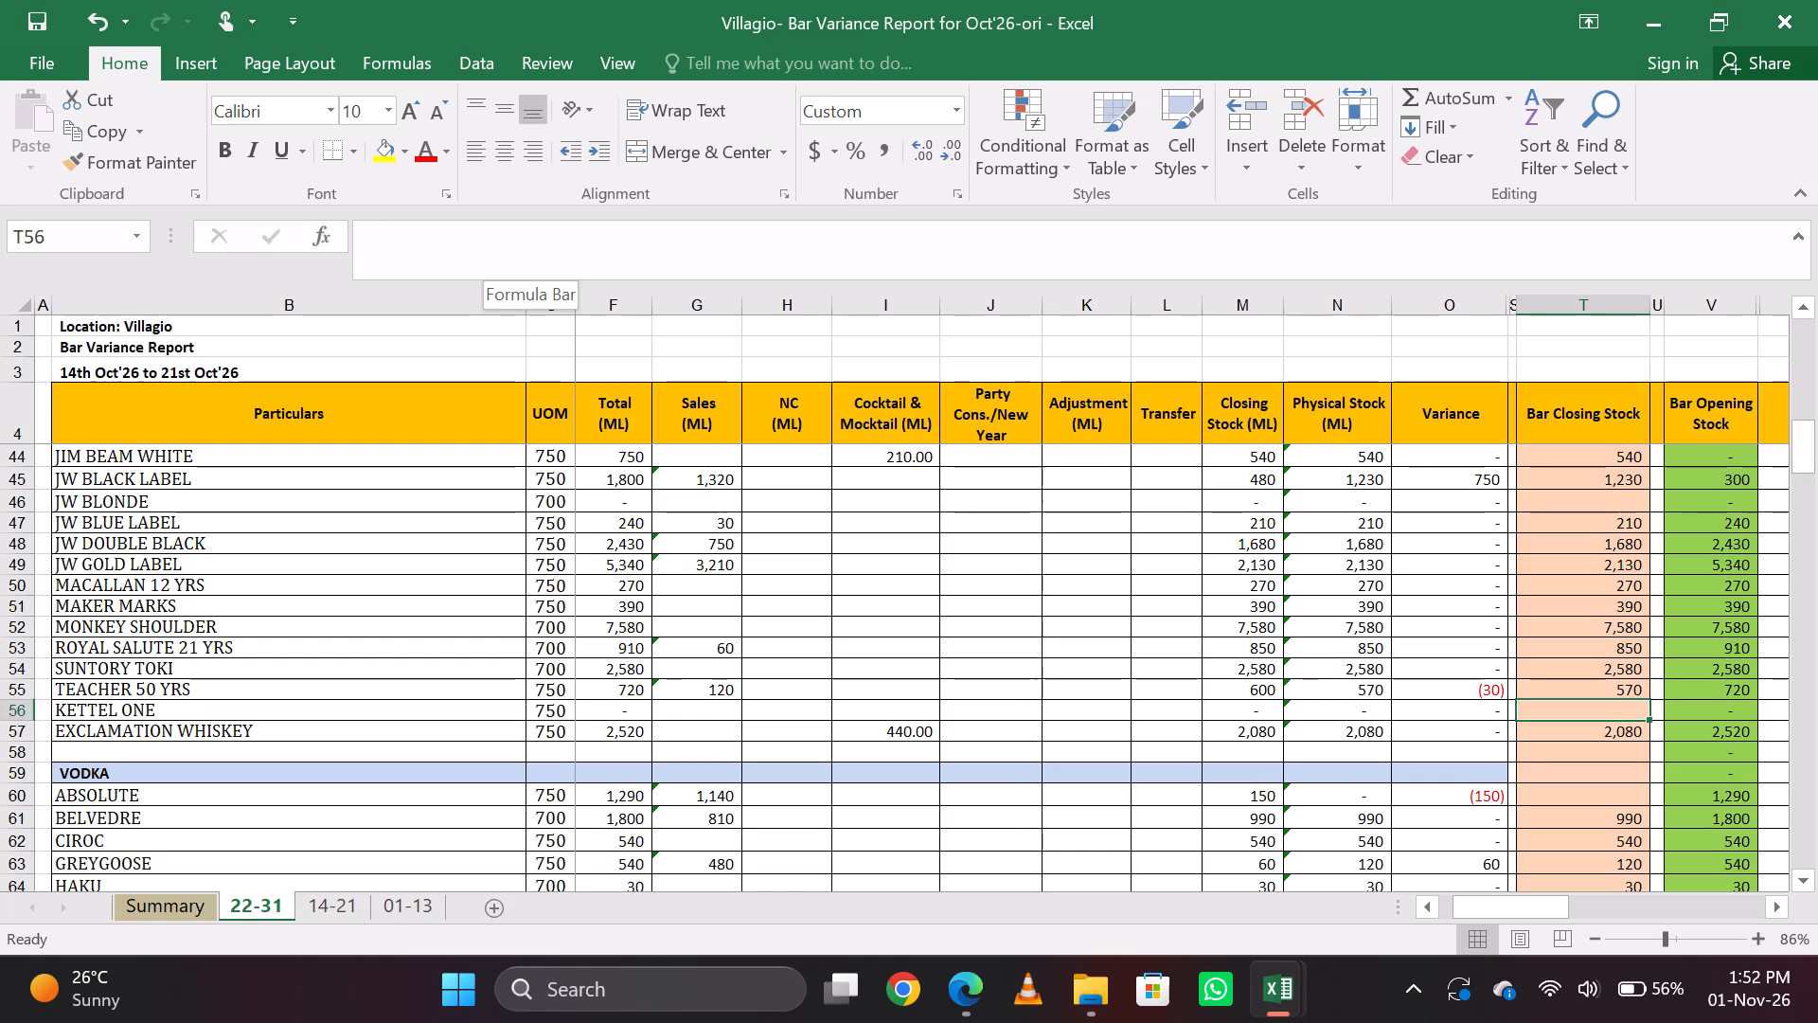
key("Down")
key("Down")
key("Down")
key("Down")
Examine Absolute vodka's full row on the 22-31 sheet, from opening balance, received and sales to variance and bar opening stock.
key("Right")
key("Left")
key("Left")
key("Left")
key("Left")
key("Left")
key("Left")
key("Left")
key("Left")
key("Left")
key("Left")
key("Left")
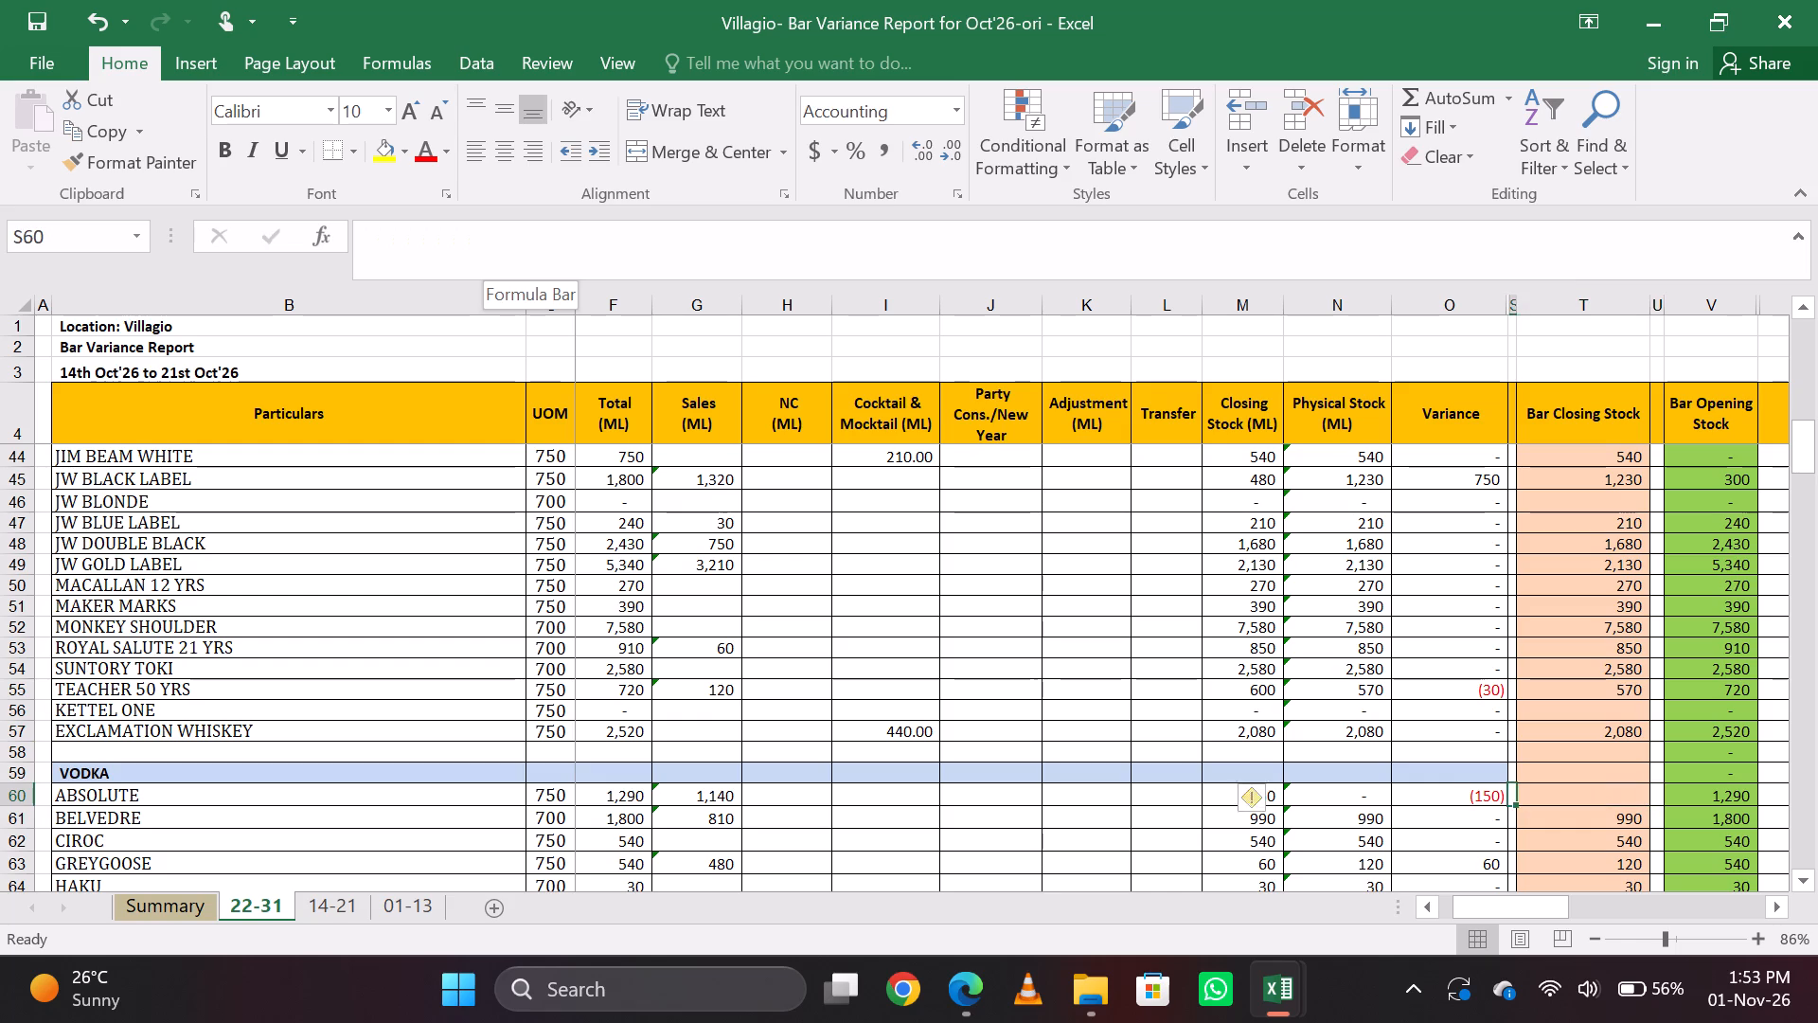
key("Right")
key("Right")
key("Right")
key("Right")
key("Right")
key("Right")
key("Right")
key("Right")
key("Right")
key("Right")
key("Right")
key("Right")
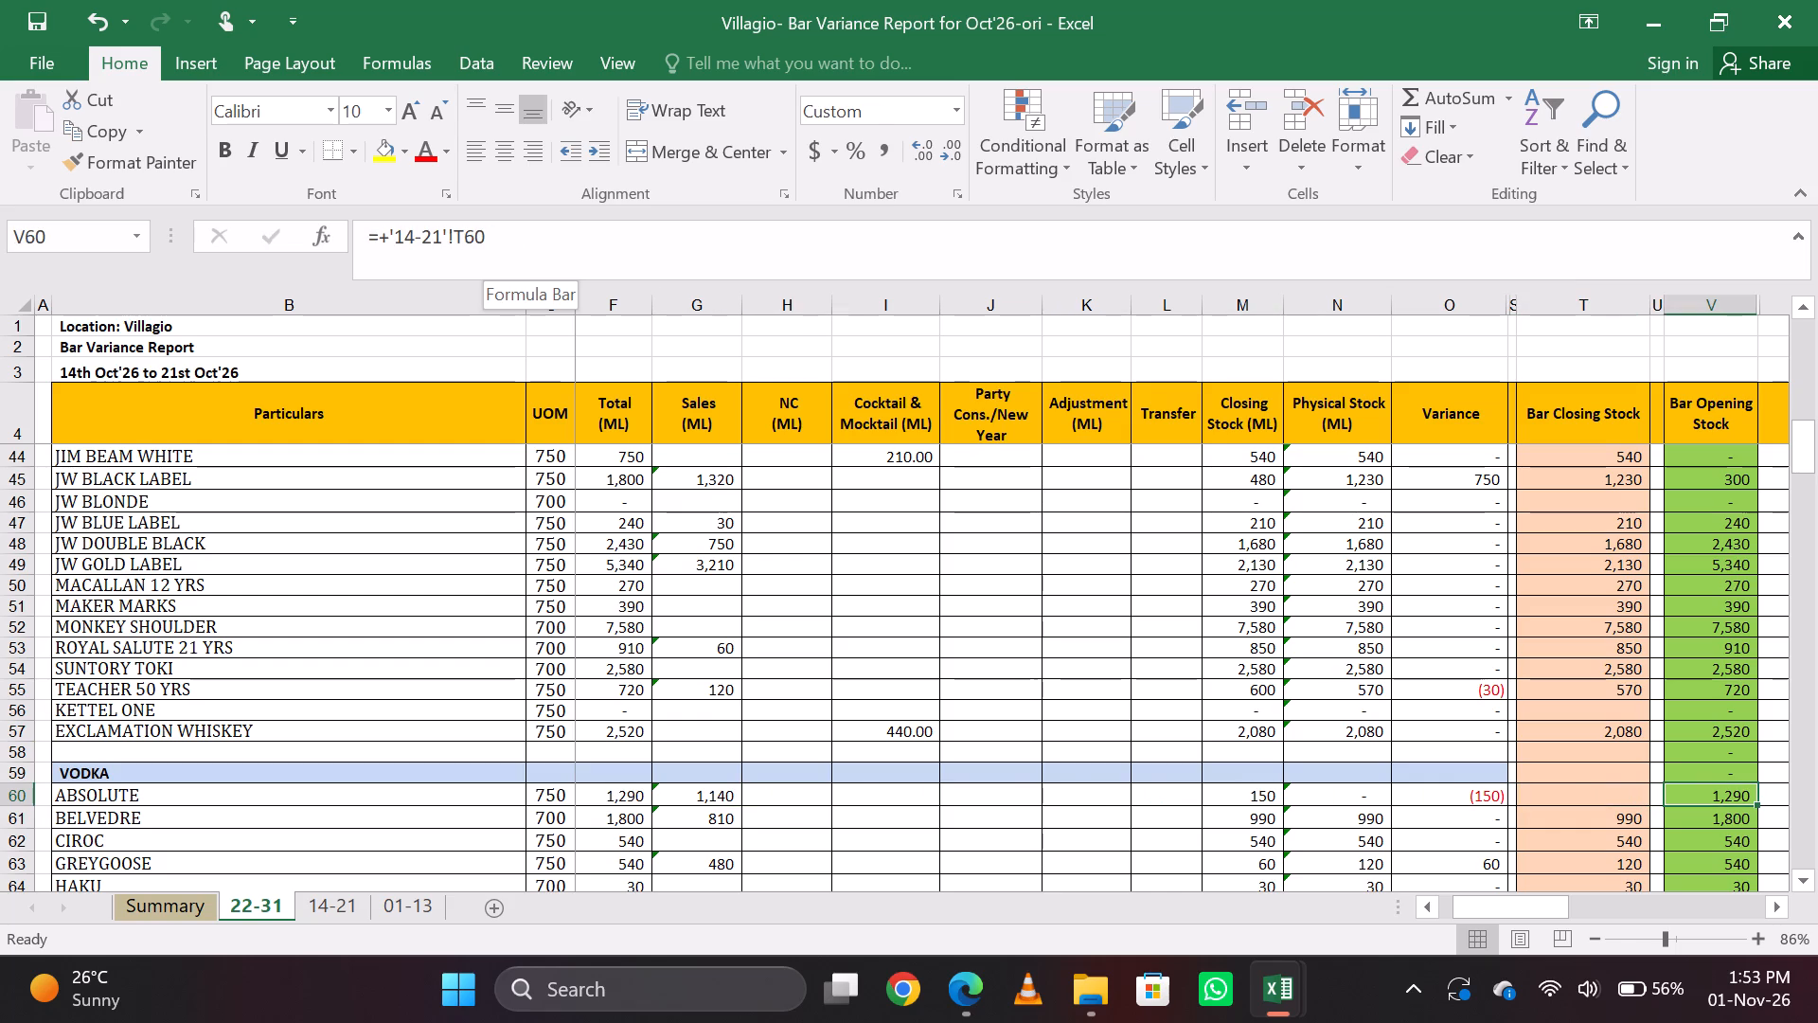
key("Left")
key("Left")
key("Left")
key("Left")
key("Left")
key("Left")
key("Left")
key("Left")
key("Left")
key("Left")
key("Left")
key("Left")
key("Left")
key("Left")
key("Left")
key("Left")
key("Left")
key("Left")
key("Left")
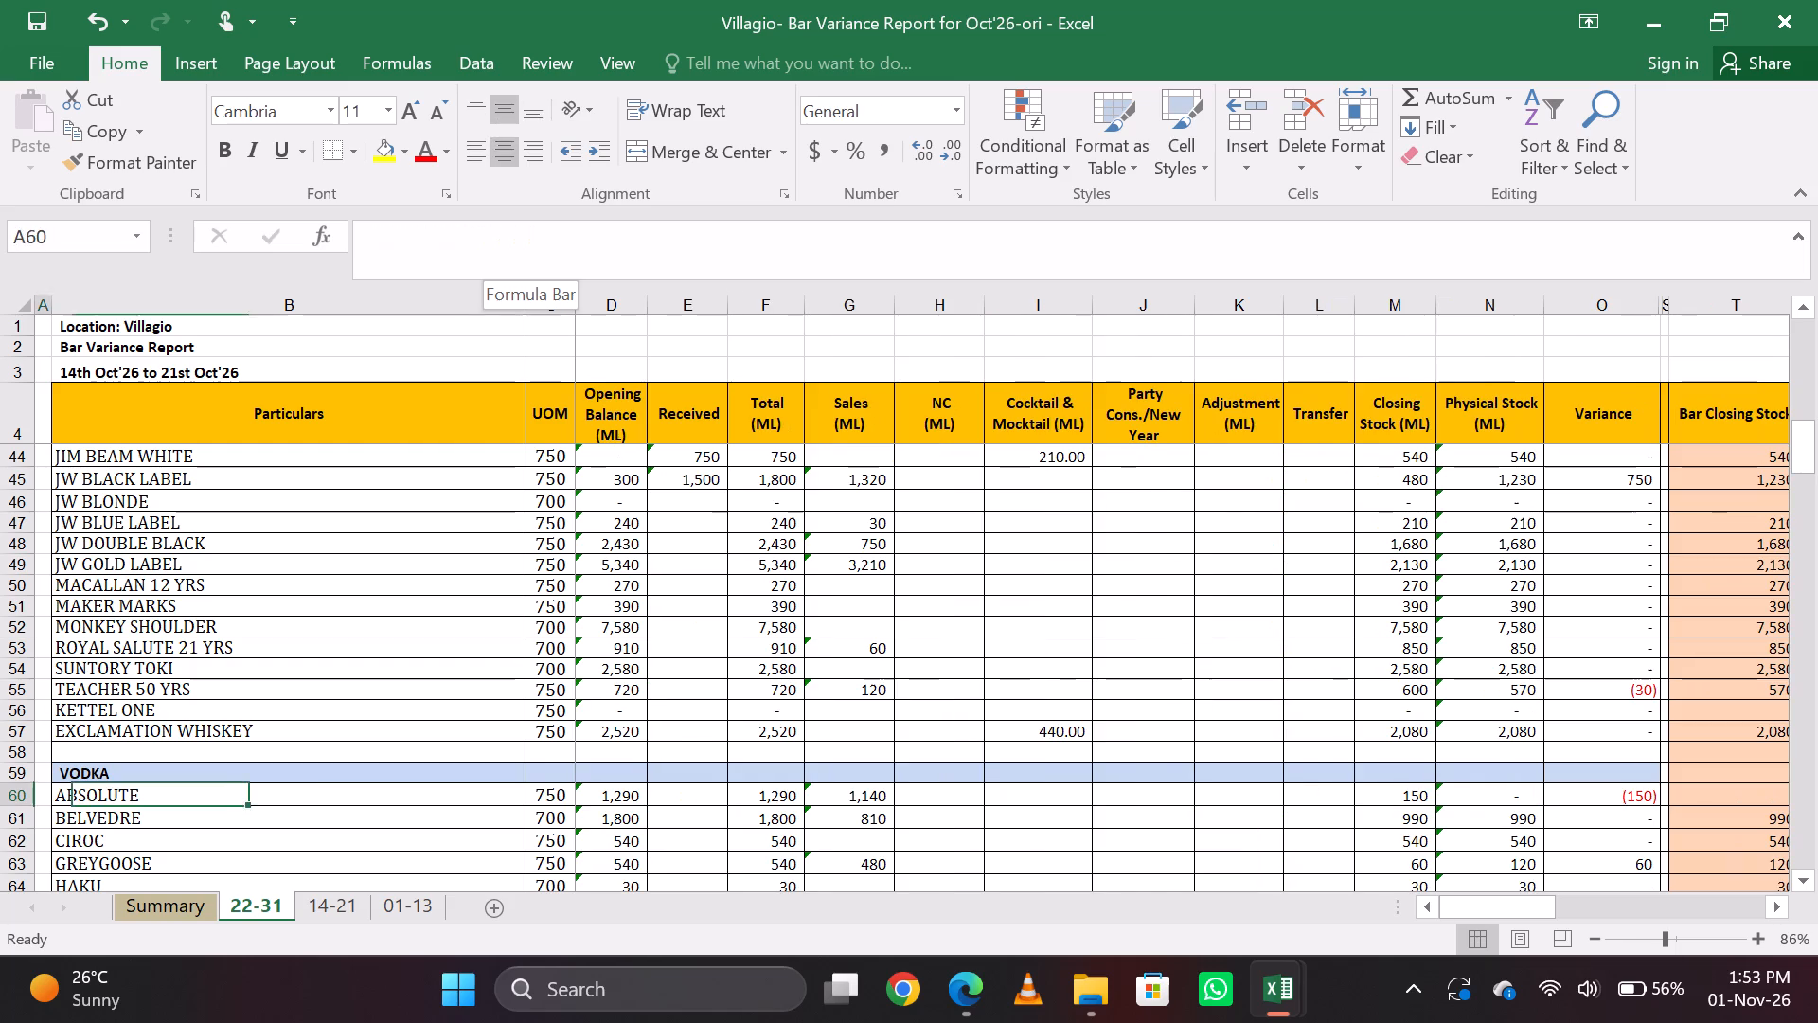
key("Right")
key("Right")
key("Right")
key("Right")
key("Right")
key("Right")
key("Right")
key("Right")
key("Right")
key("Right")
key("Right")
key("Right")
key("Right")
key("Right")
key("Right")
key("Right")
key("Right")
key("Left")
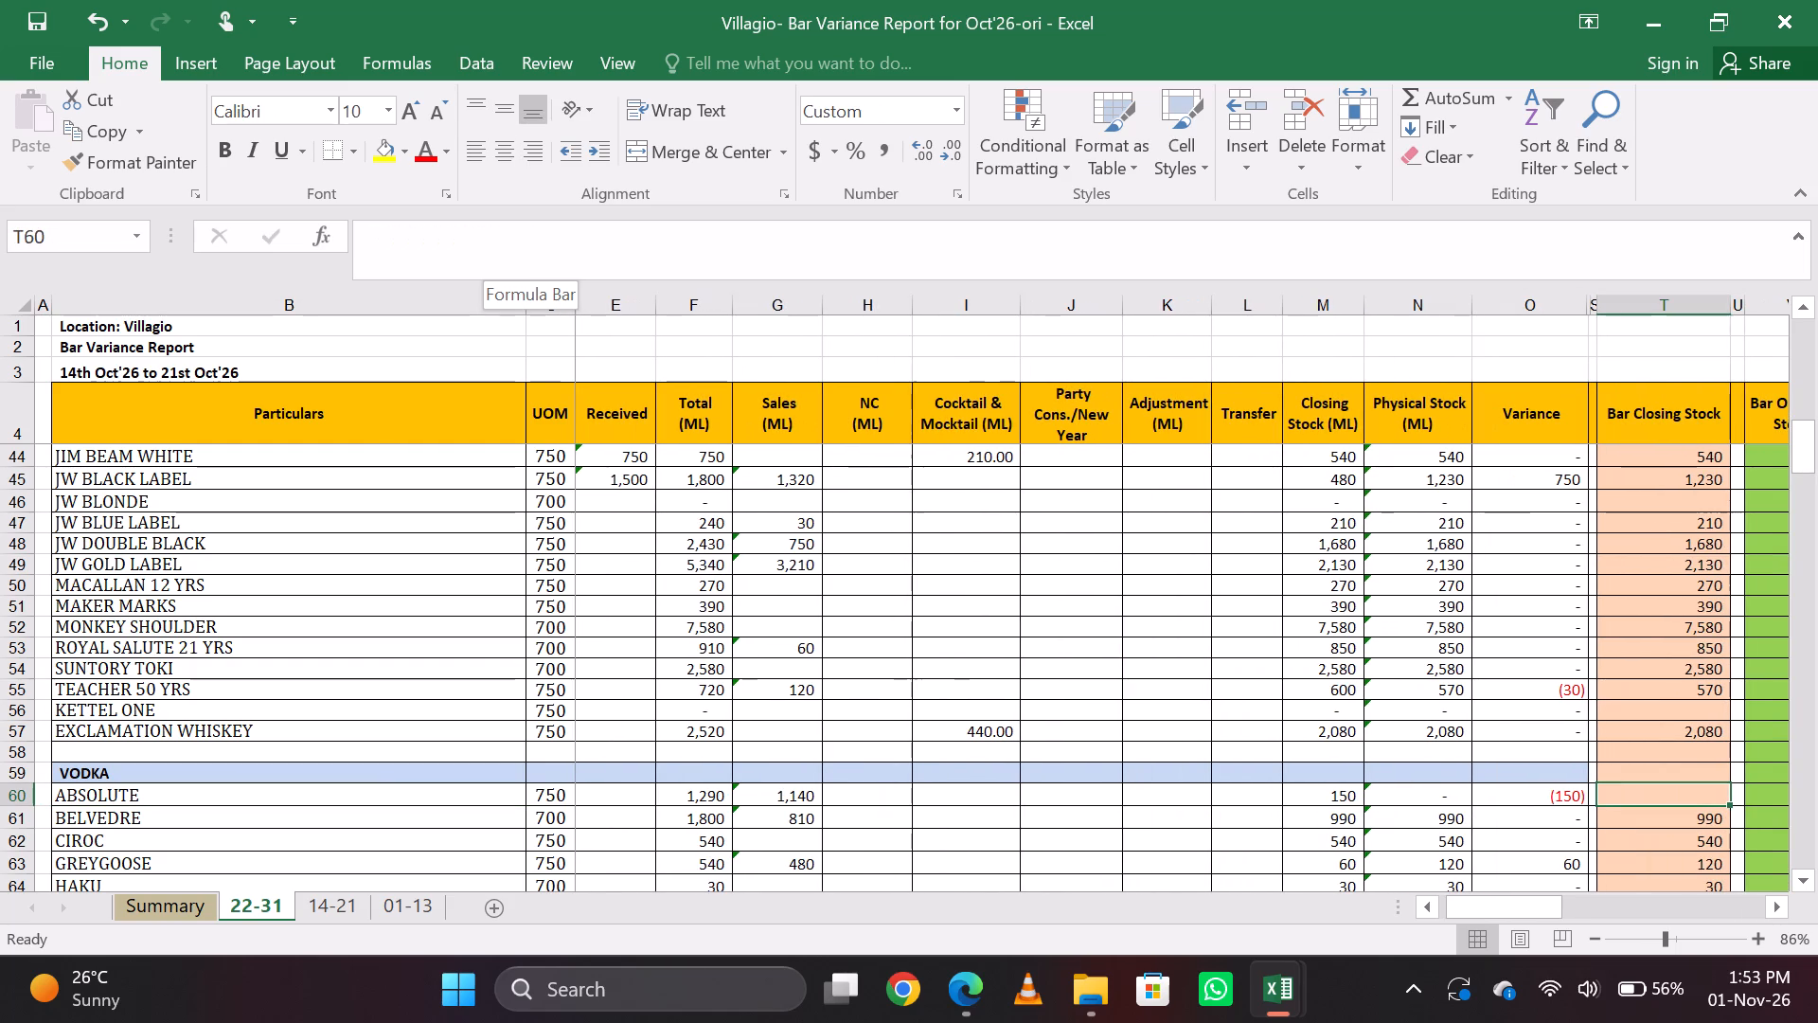
Set the bar closing stock of Greygoose vodka on the 22-31 sheet to 90.
key("Down")
key("Down")
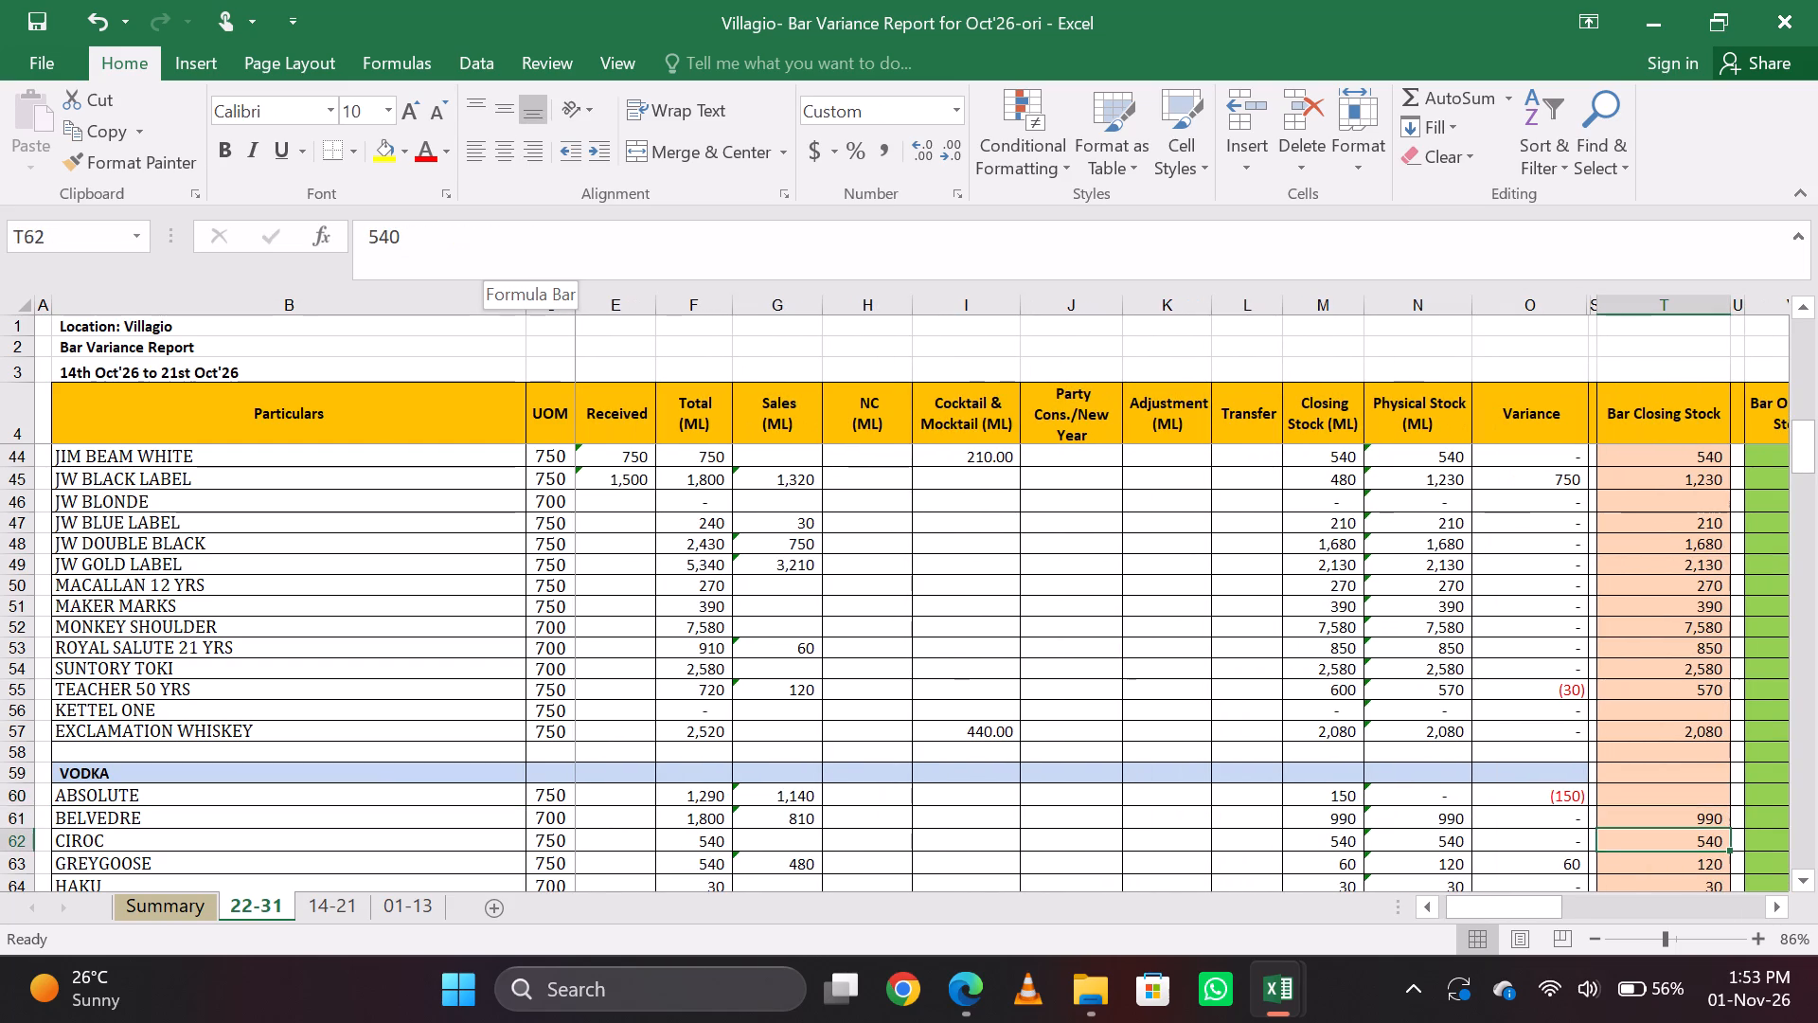
key("Down")
key("Down")
key("Down")
key("Down")
key("Down")
key("Up")
key("Up")
key("Up")
key("Up")
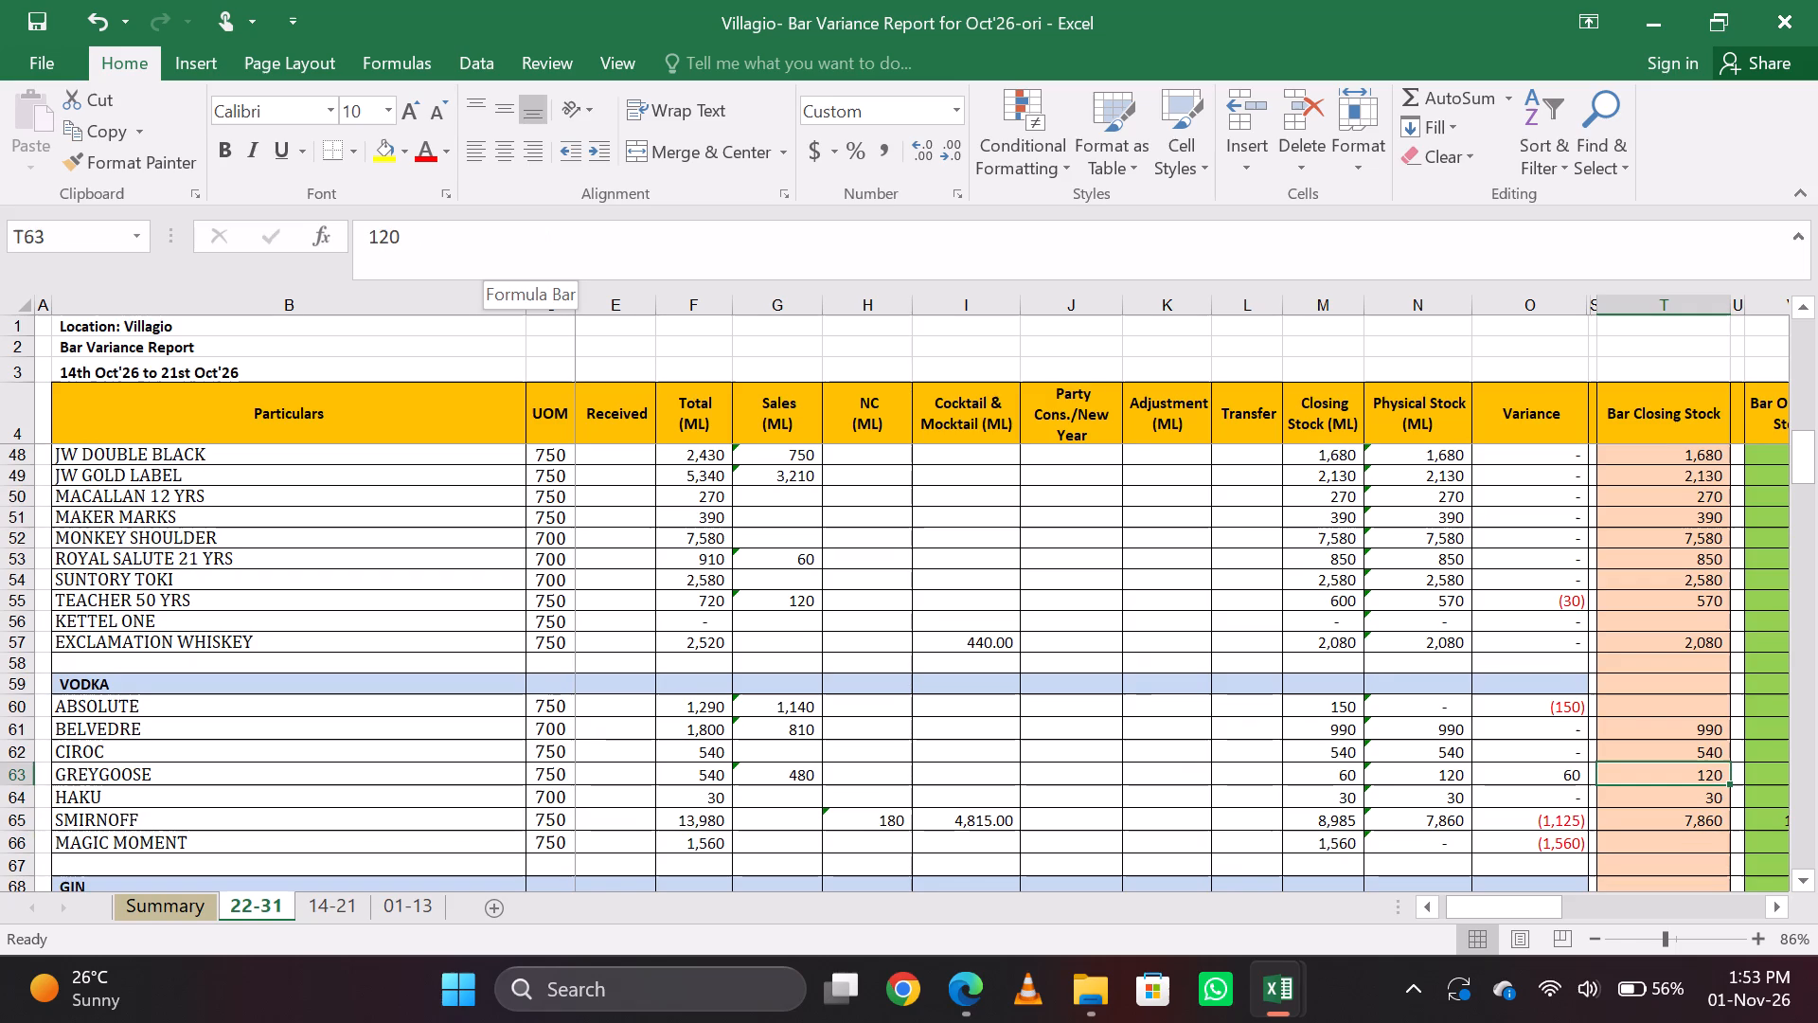
key("Down")
key("Up")
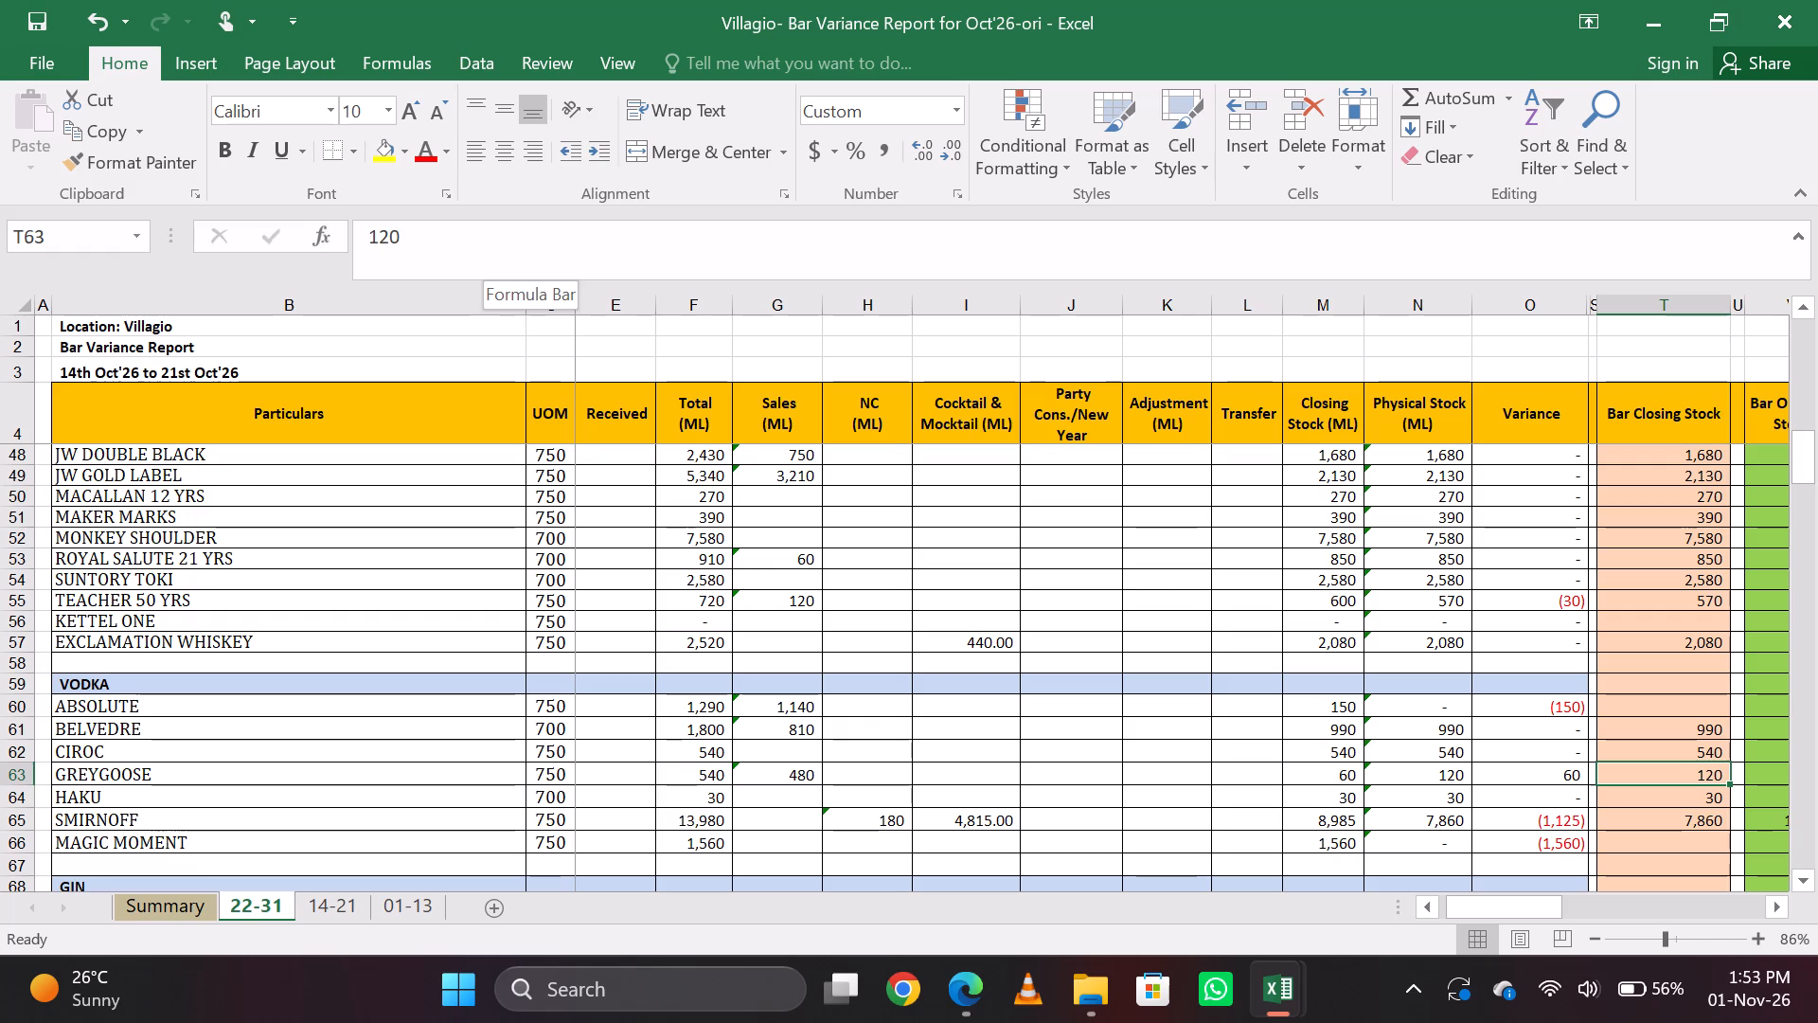
type("90")
key("Return")
key("Up")
Examine Smirnoff's row on the 22-31 sheet, from opening balance and received through cocktail use to variance and the bar closing stock formula.
key("Down")
key("Down")
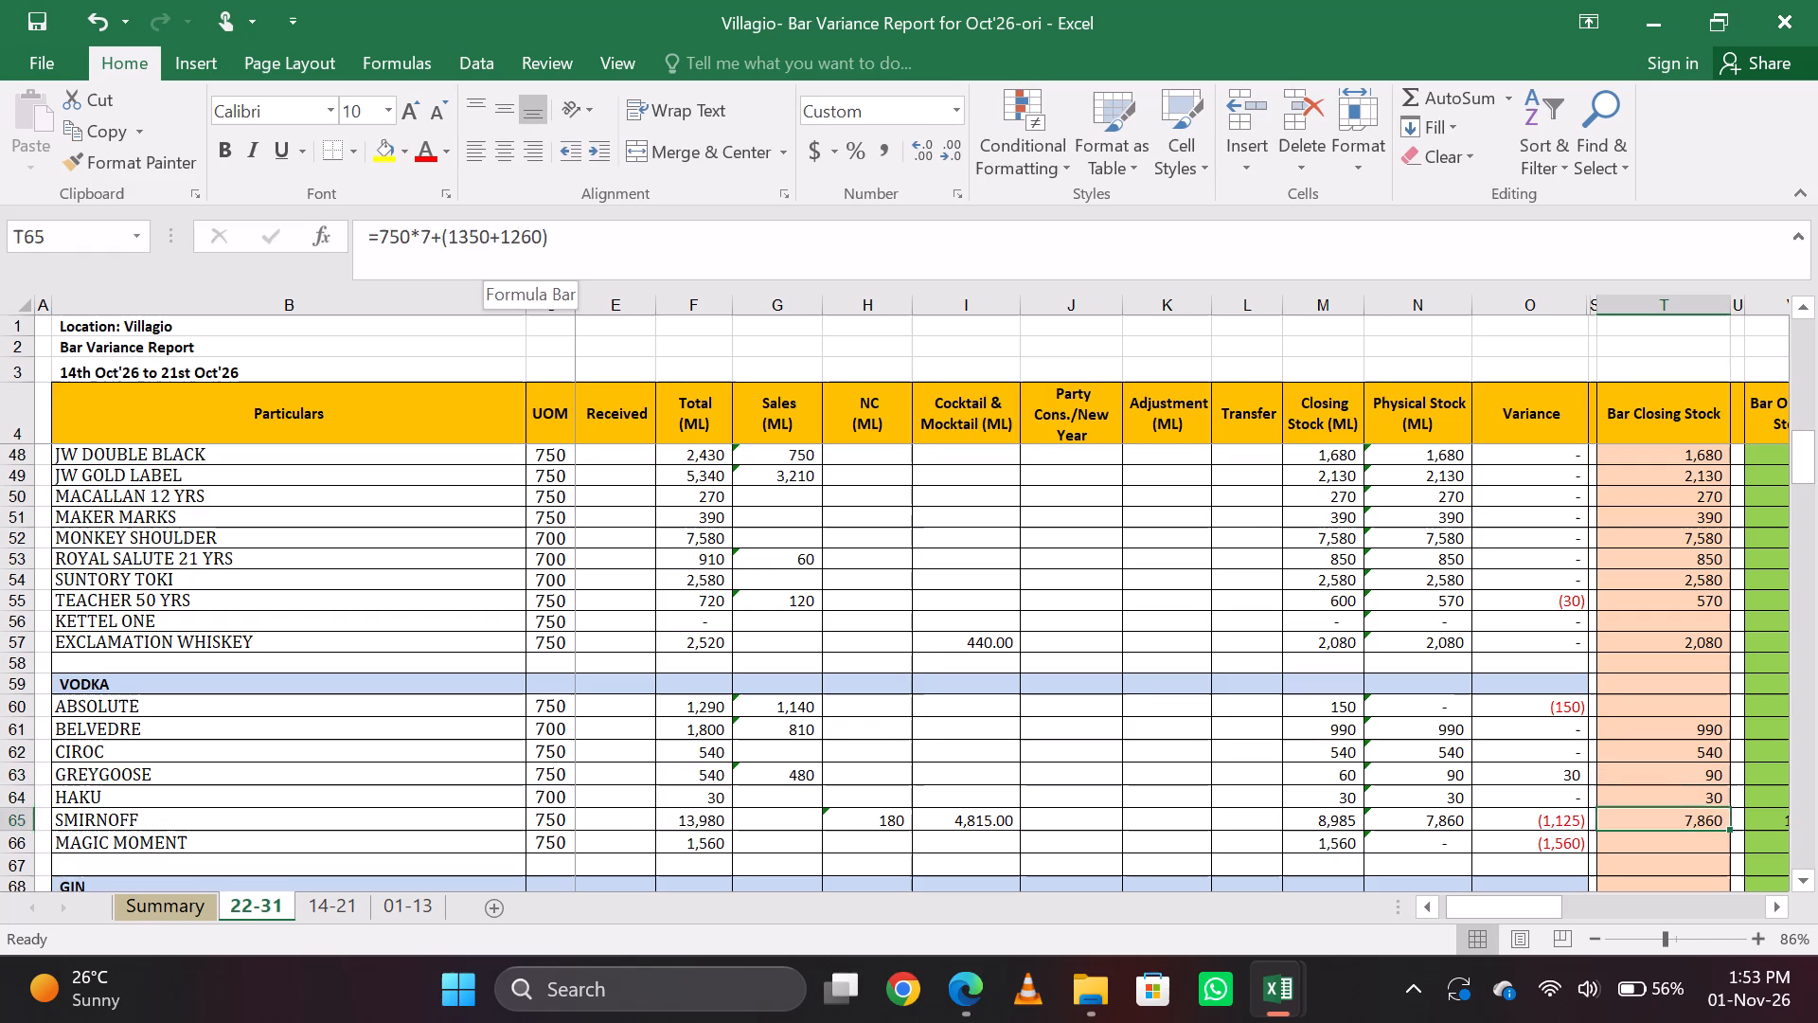
key("Up")
key("Down")
key("Down")
key("Up")
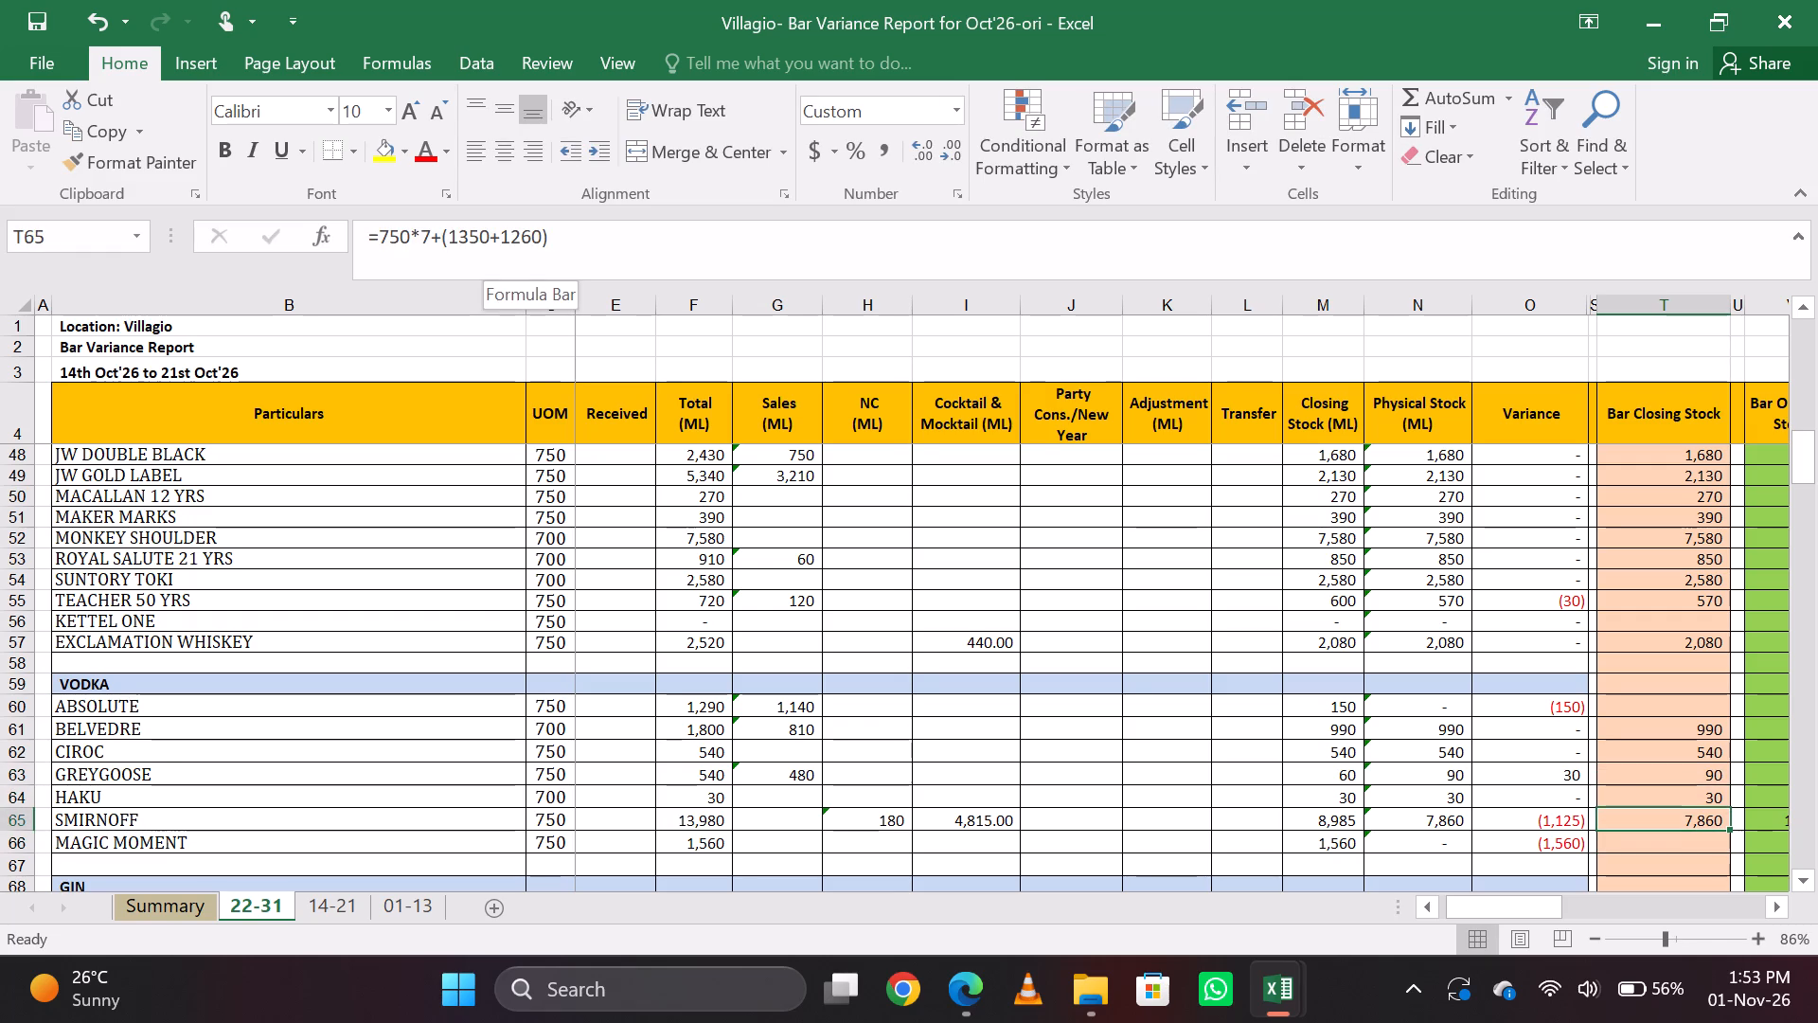
key("Left")
key("Left")
key("Left")
key("Left")
key("Left")
key("Left")
key("Left")
key("Left")
key("Left")
key("Left")
key("Left")
key("Left")
key("Left")
key("Left")
key("Left")
key("Right")
key("Right")
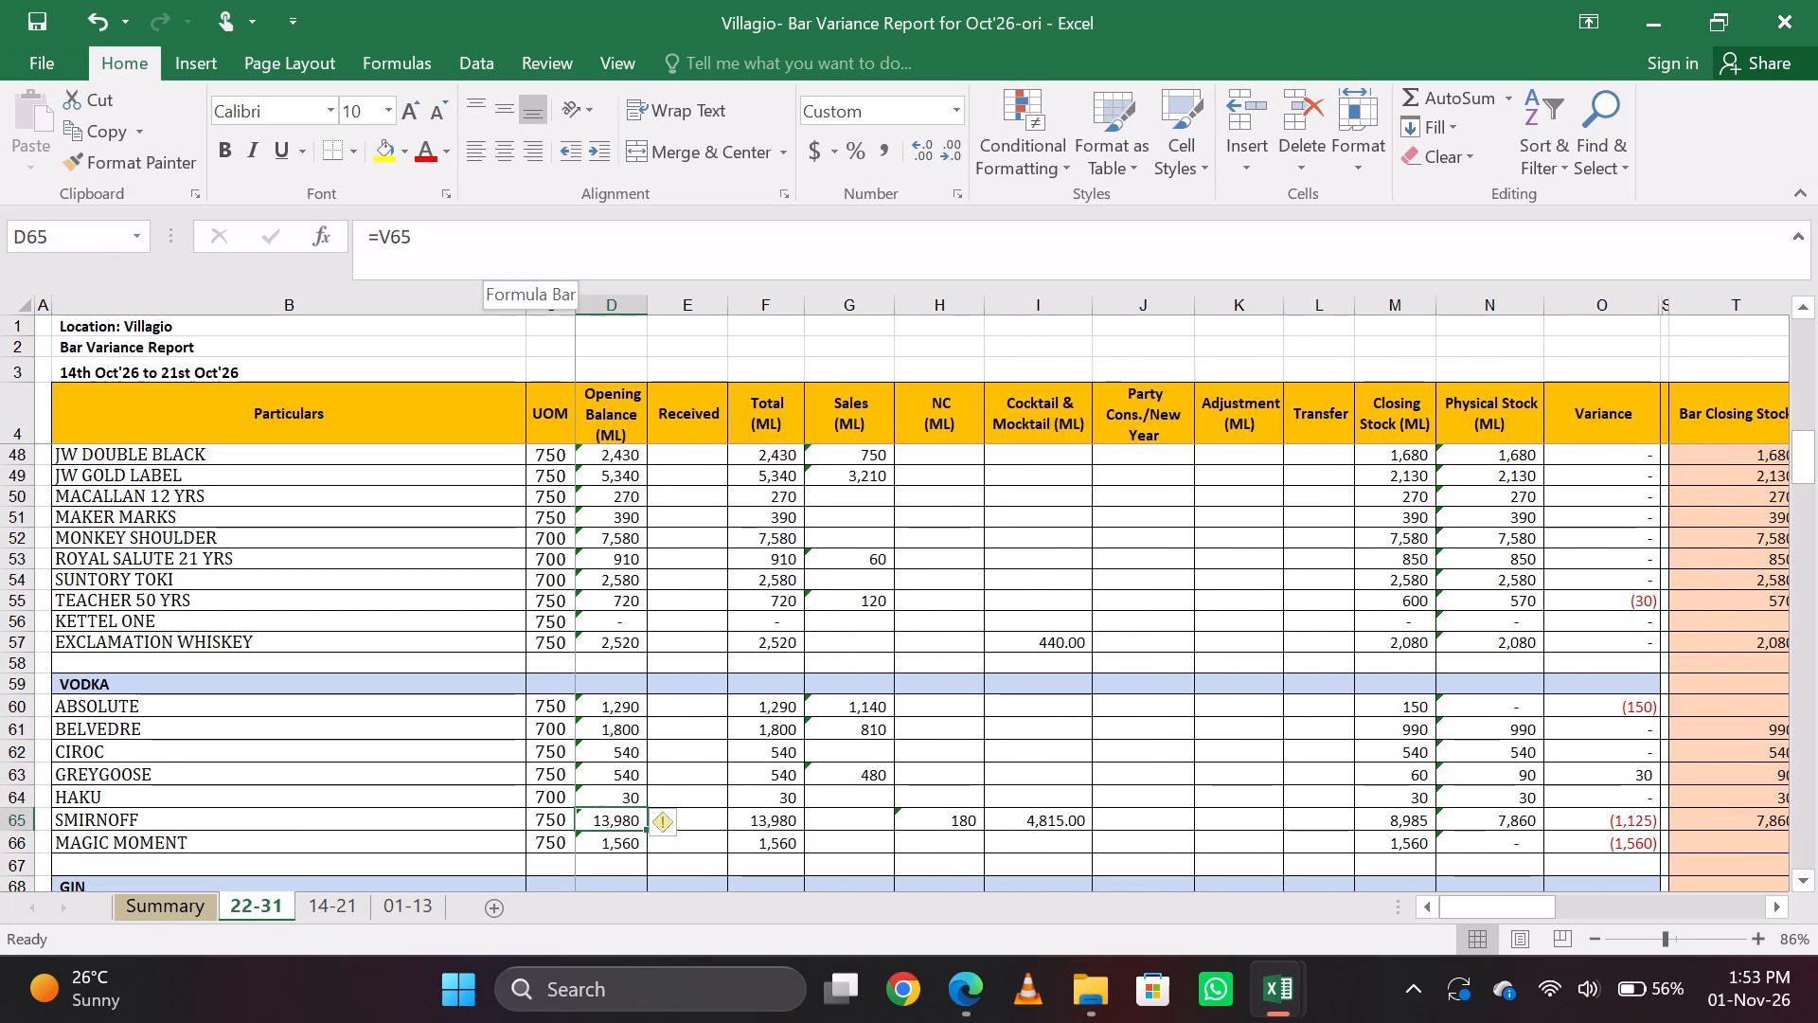
key("Right")
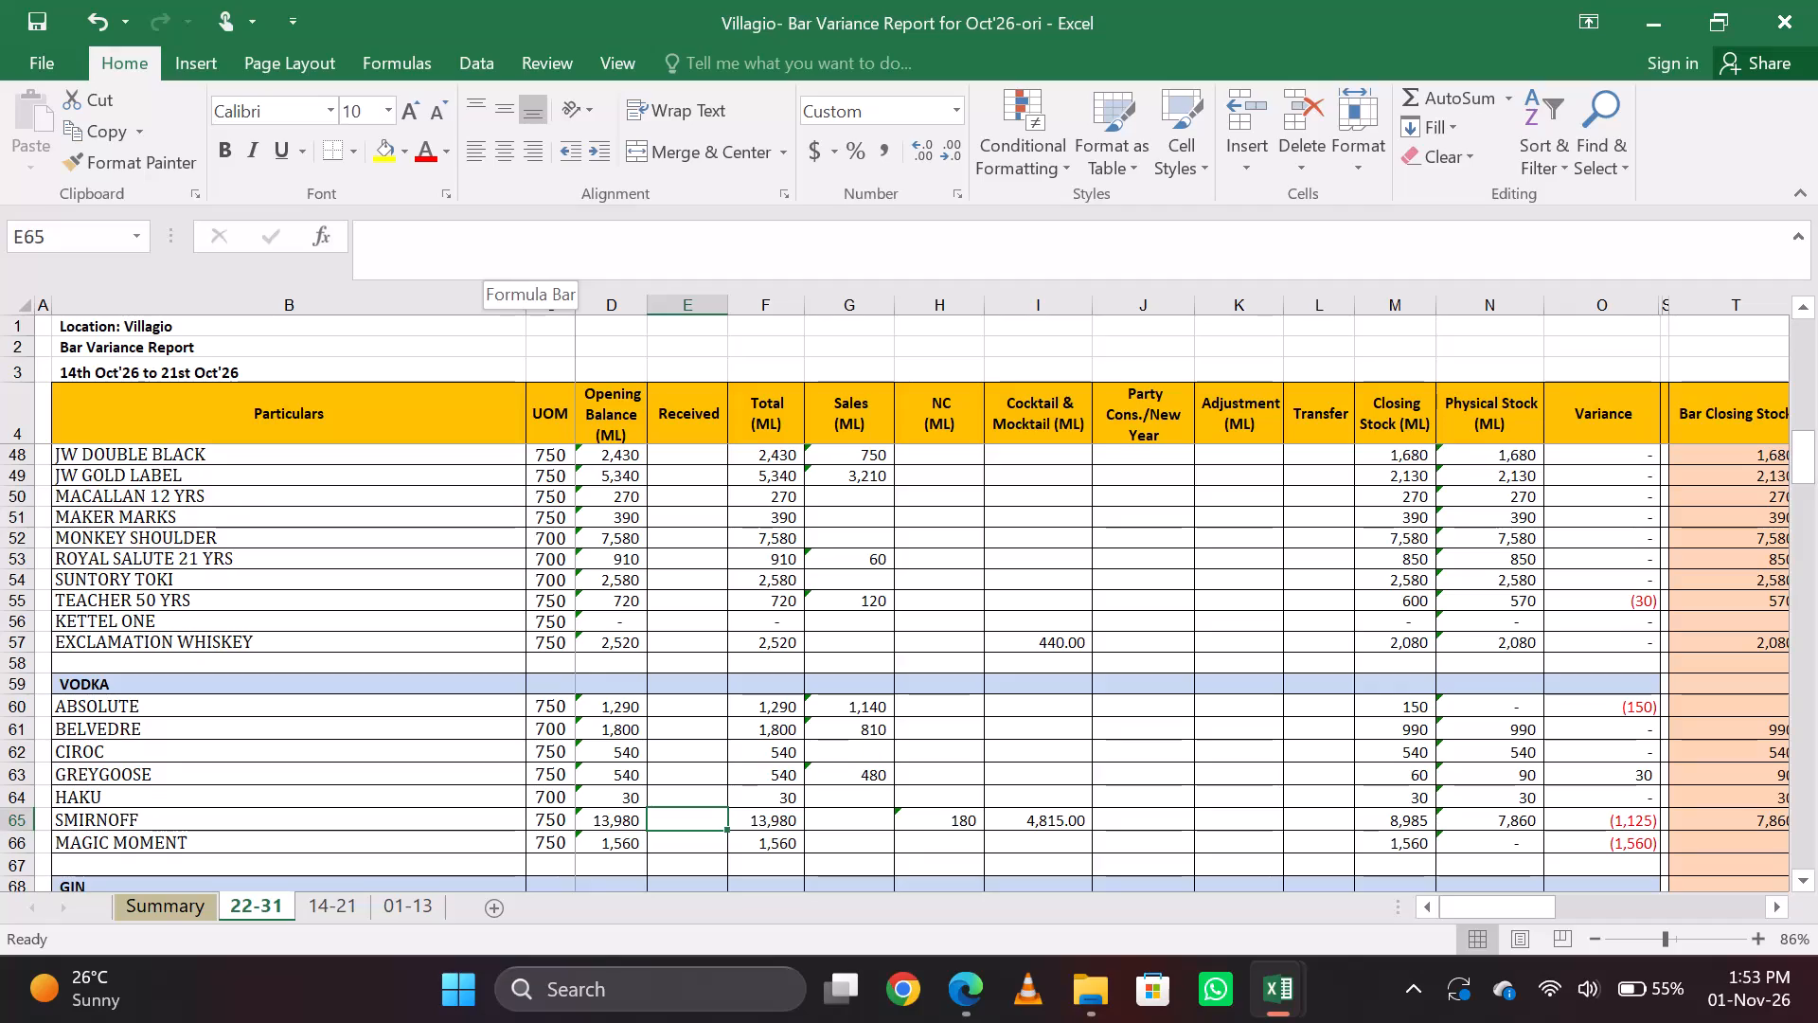
key("Right")
key("Right")
key("Right")
key("Right")
key("Right")
key("Right")
key("Right")
key("Right")
key("Right")
key("Right")
key("Right")
key("Right")
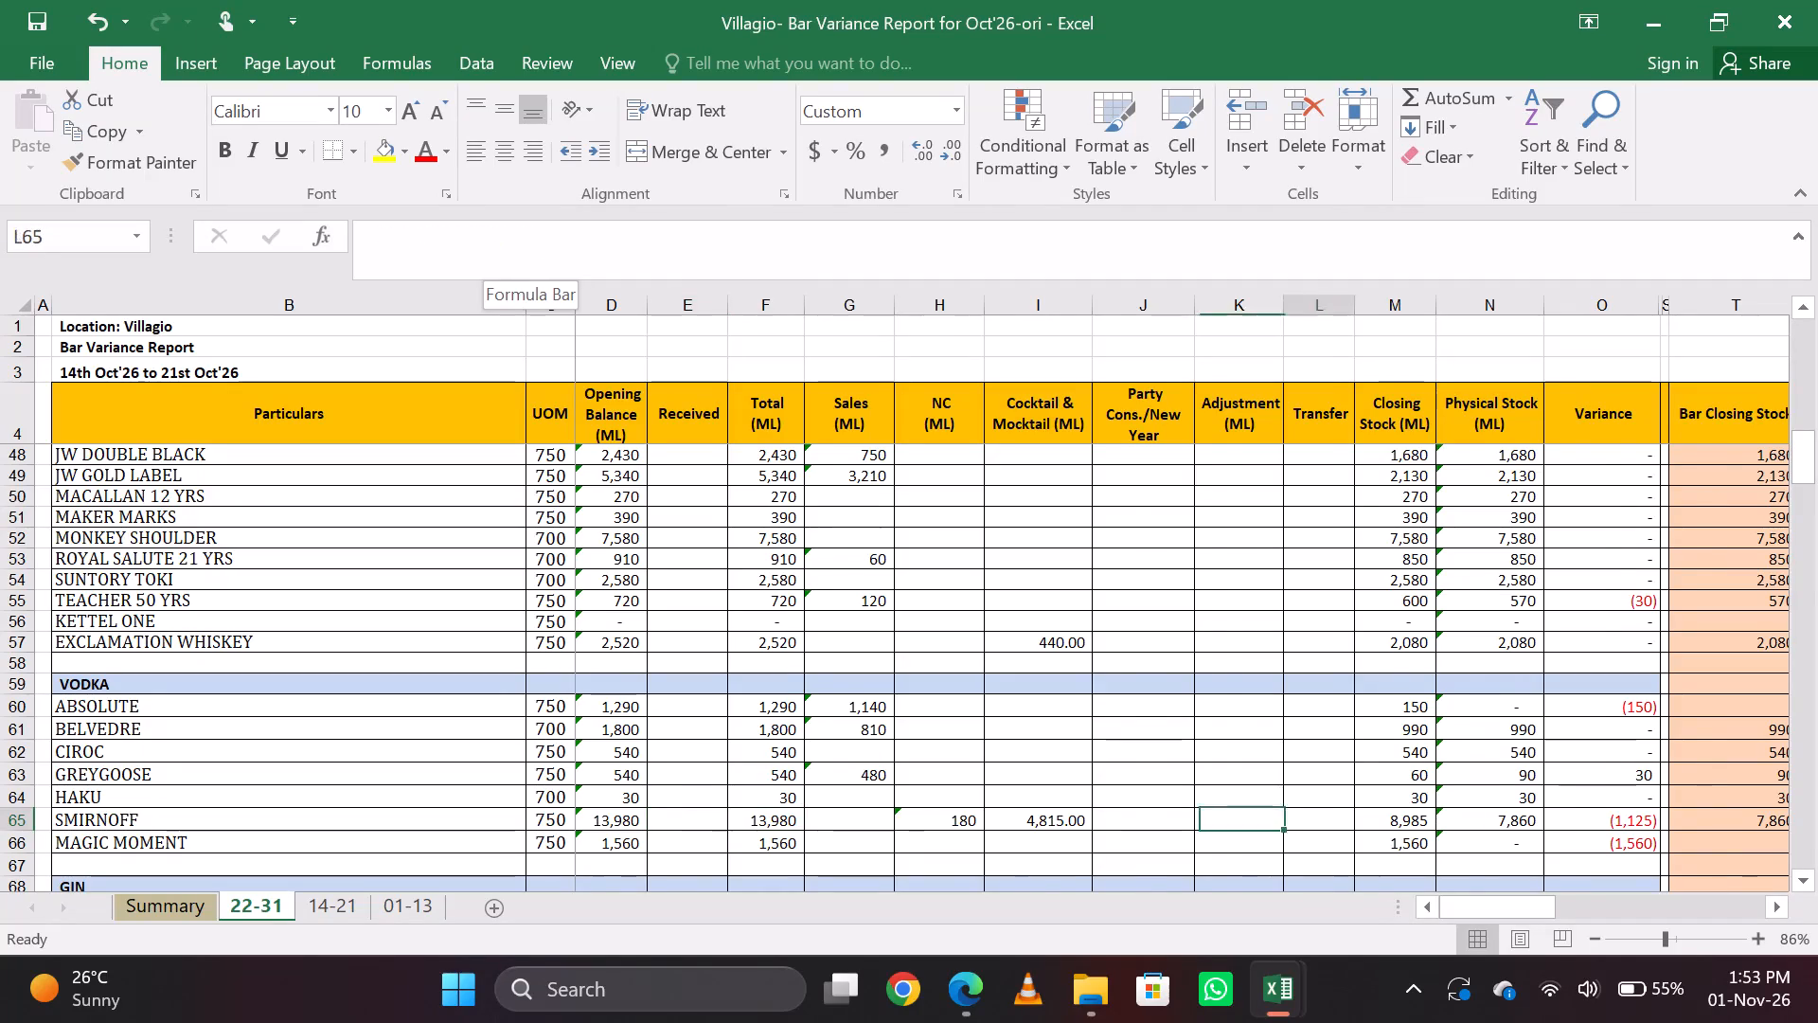
key("Right")
key("Left")
key("Left")
key("Right")
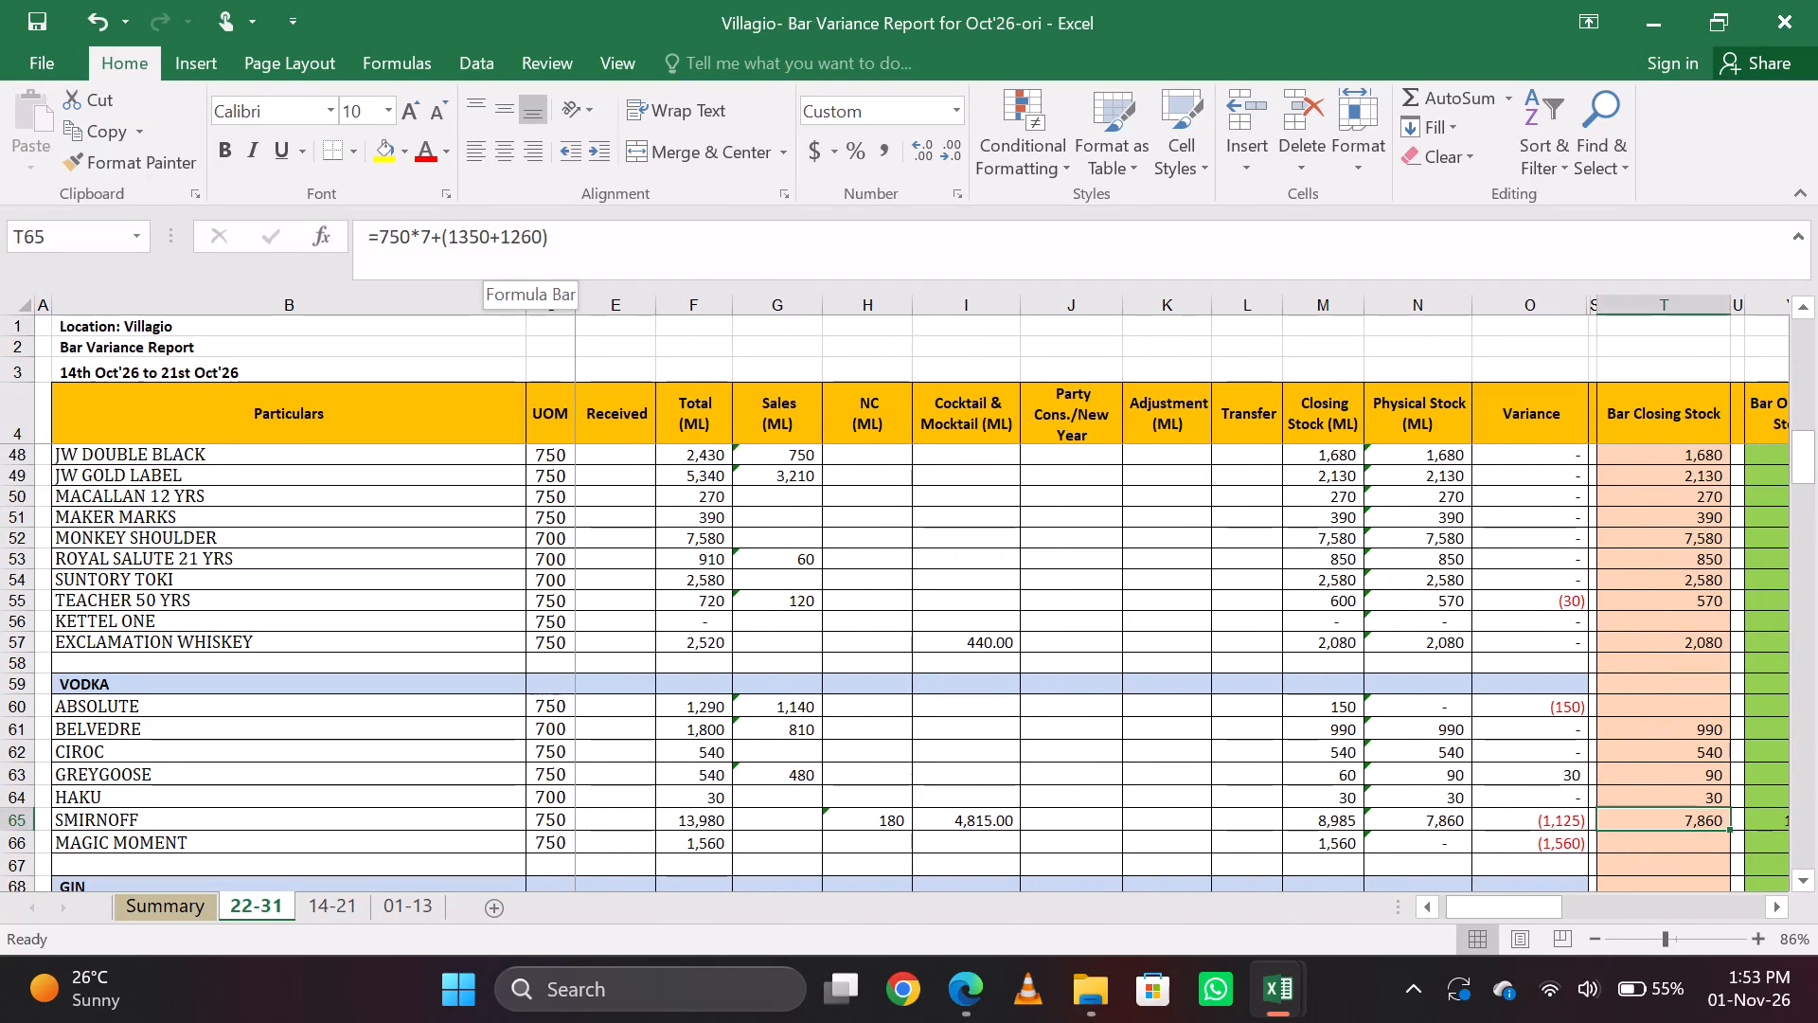
key("Down")
key("Up")
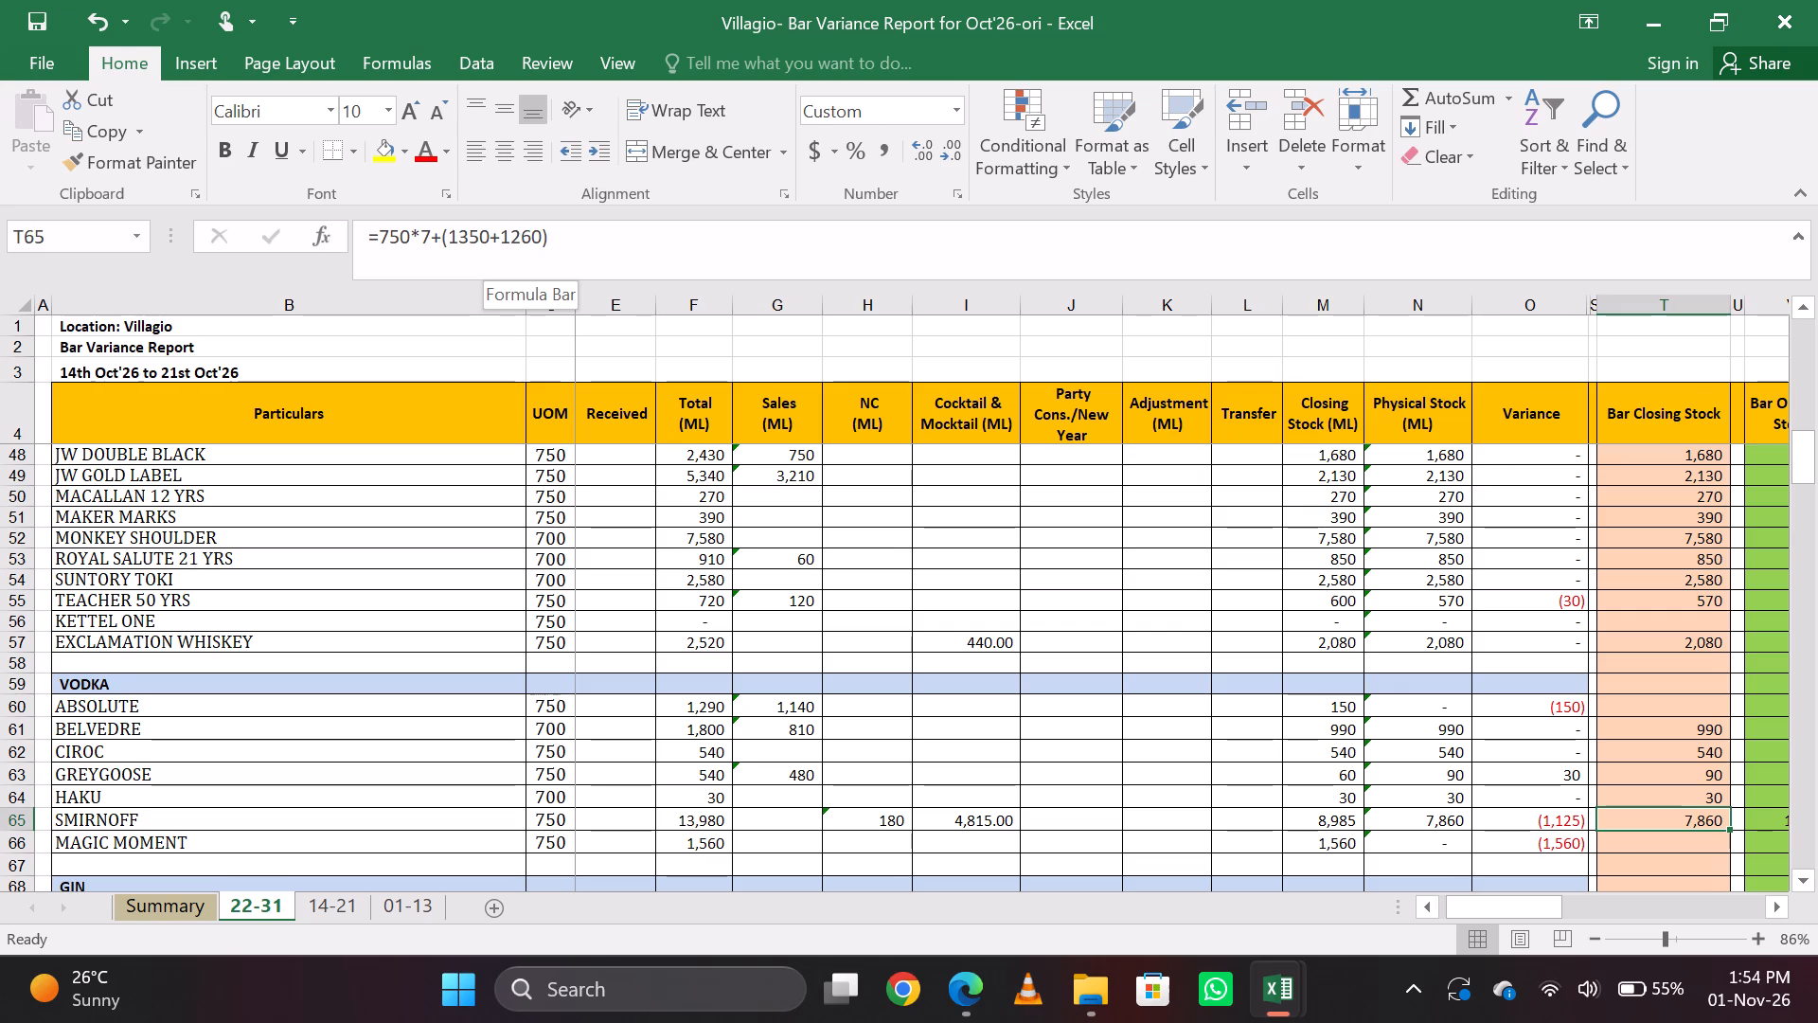
key("Down")
key("Up")
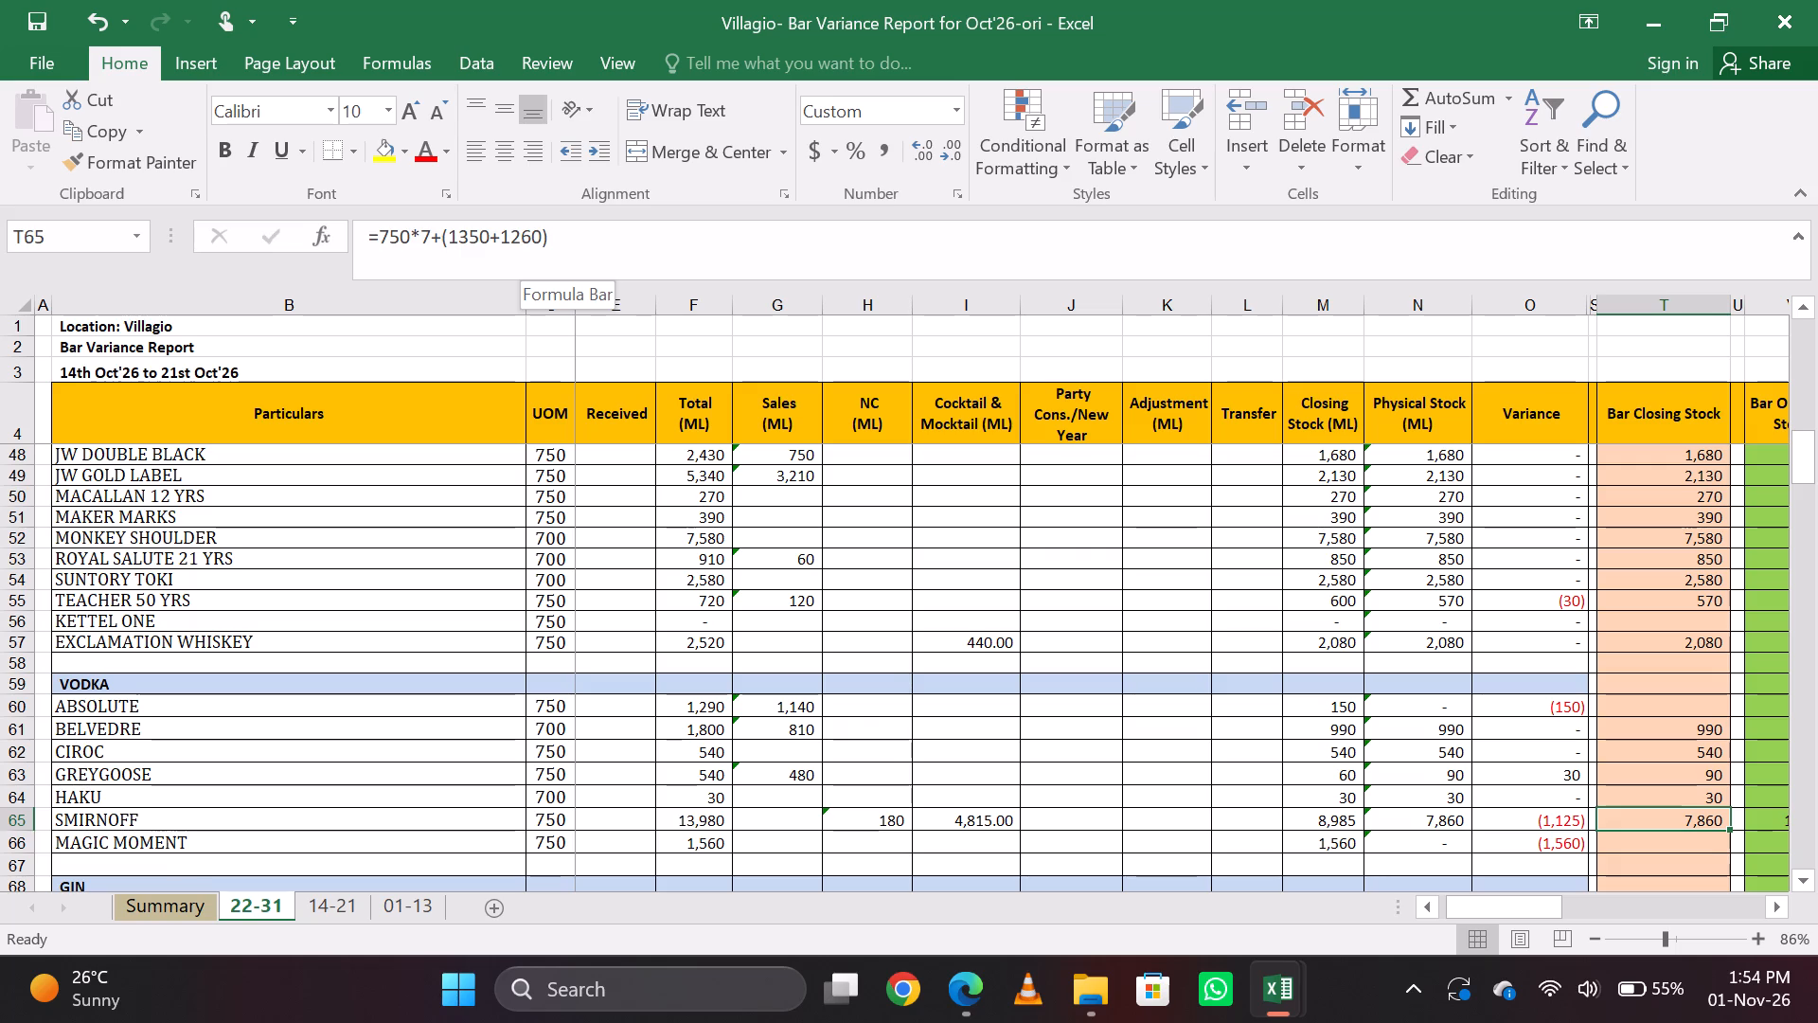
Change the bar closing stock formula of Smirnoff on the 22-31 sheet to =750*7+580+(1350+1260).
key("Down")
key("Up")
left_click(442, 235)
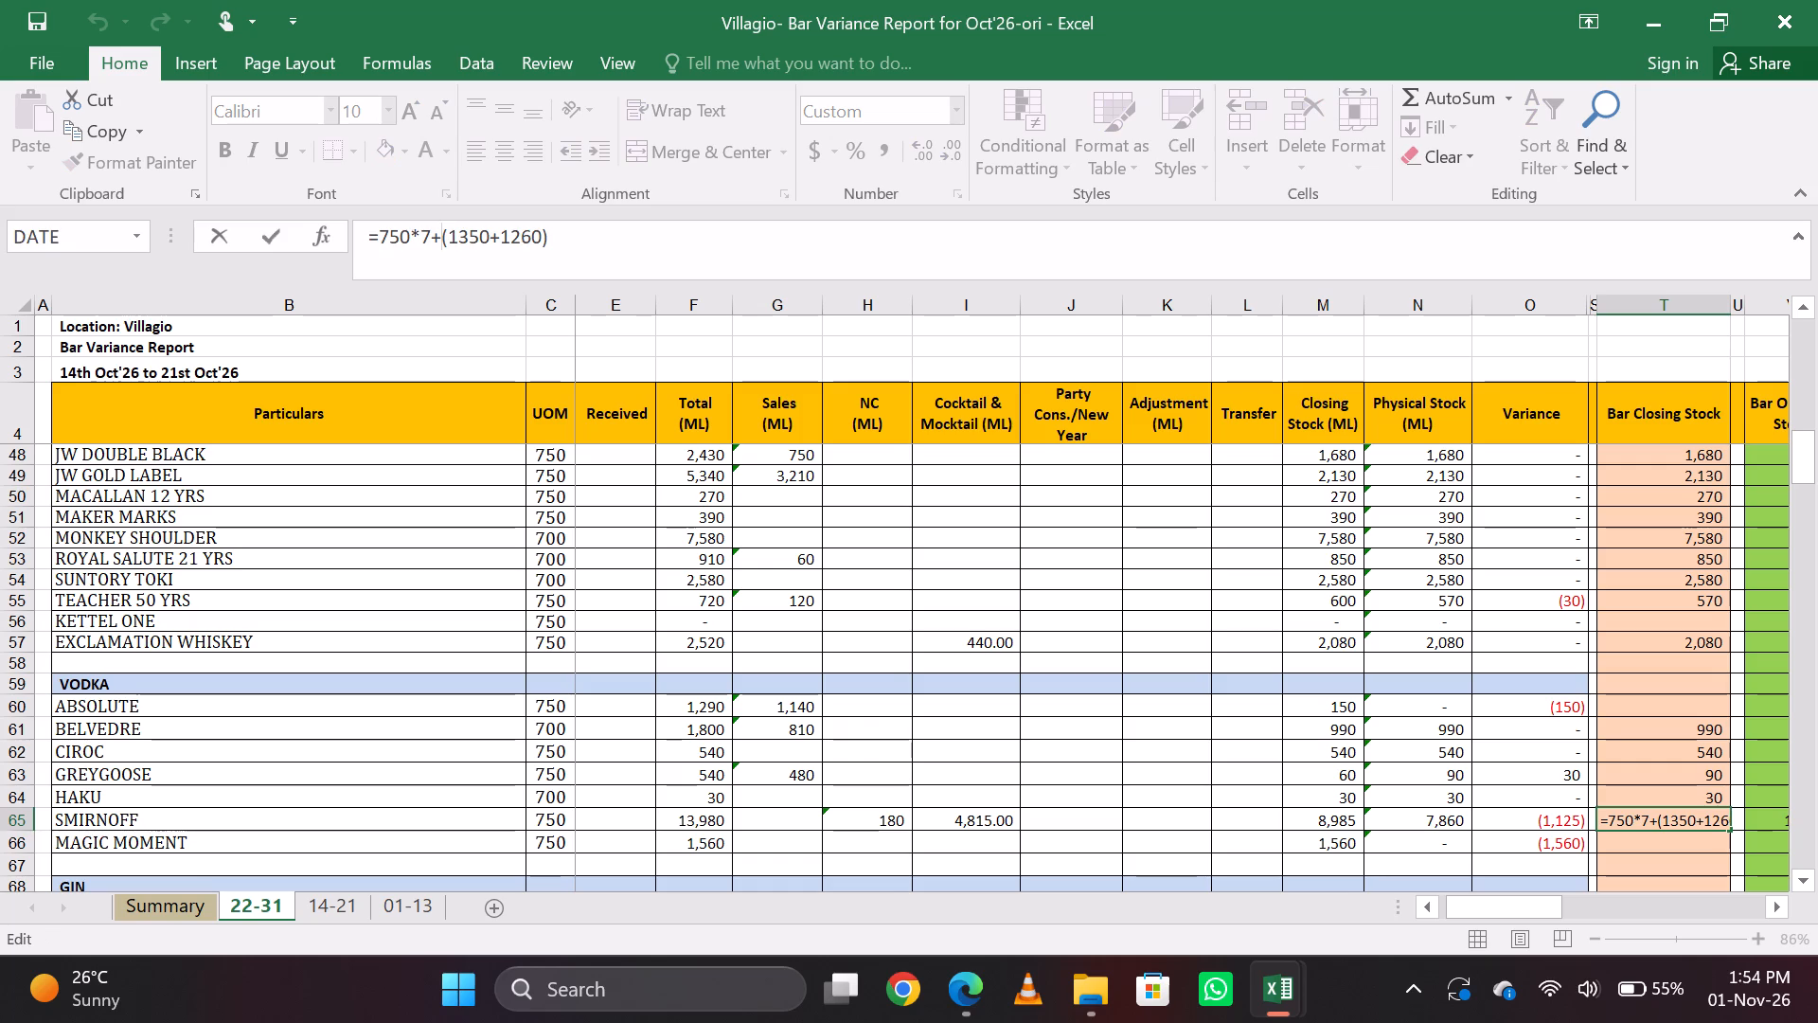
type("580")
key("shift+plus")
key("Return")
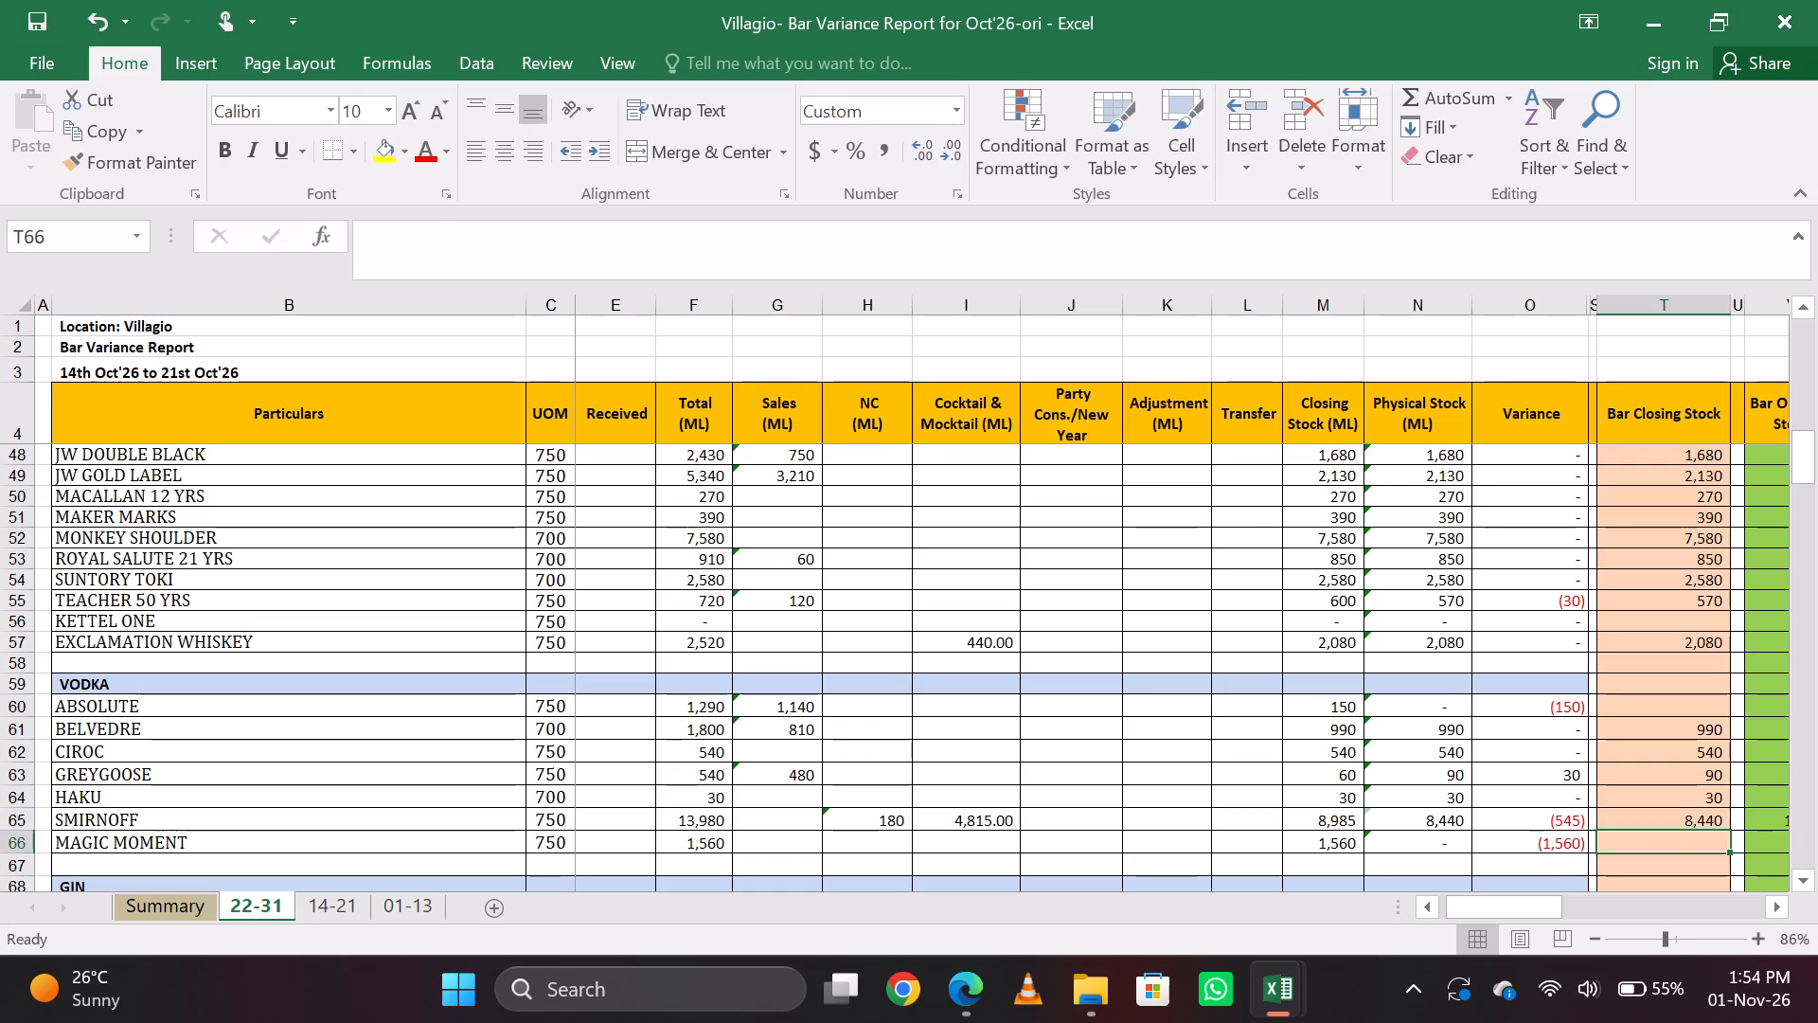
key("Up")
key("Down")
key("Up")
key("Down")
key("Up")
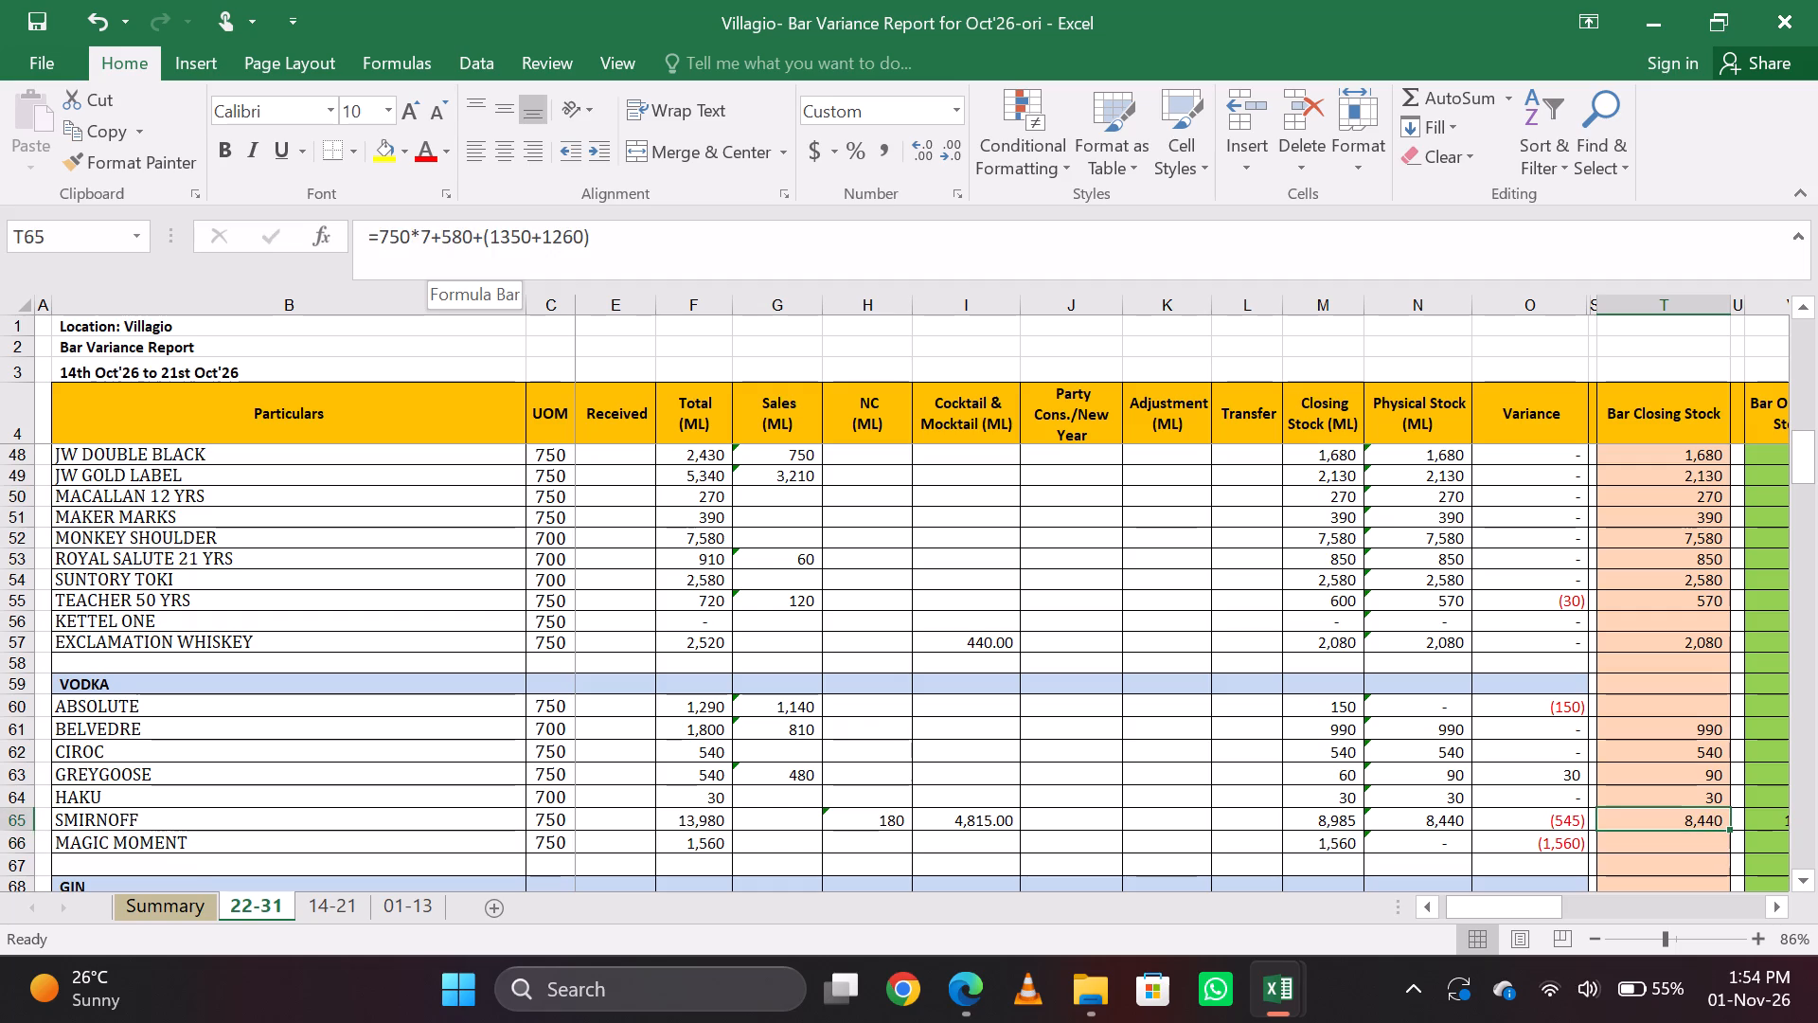
Change the bar closing stock formula of Smirnoff on the 22-31 sheet to =750*7+600+(1350+1260).
left_click(468, 236)
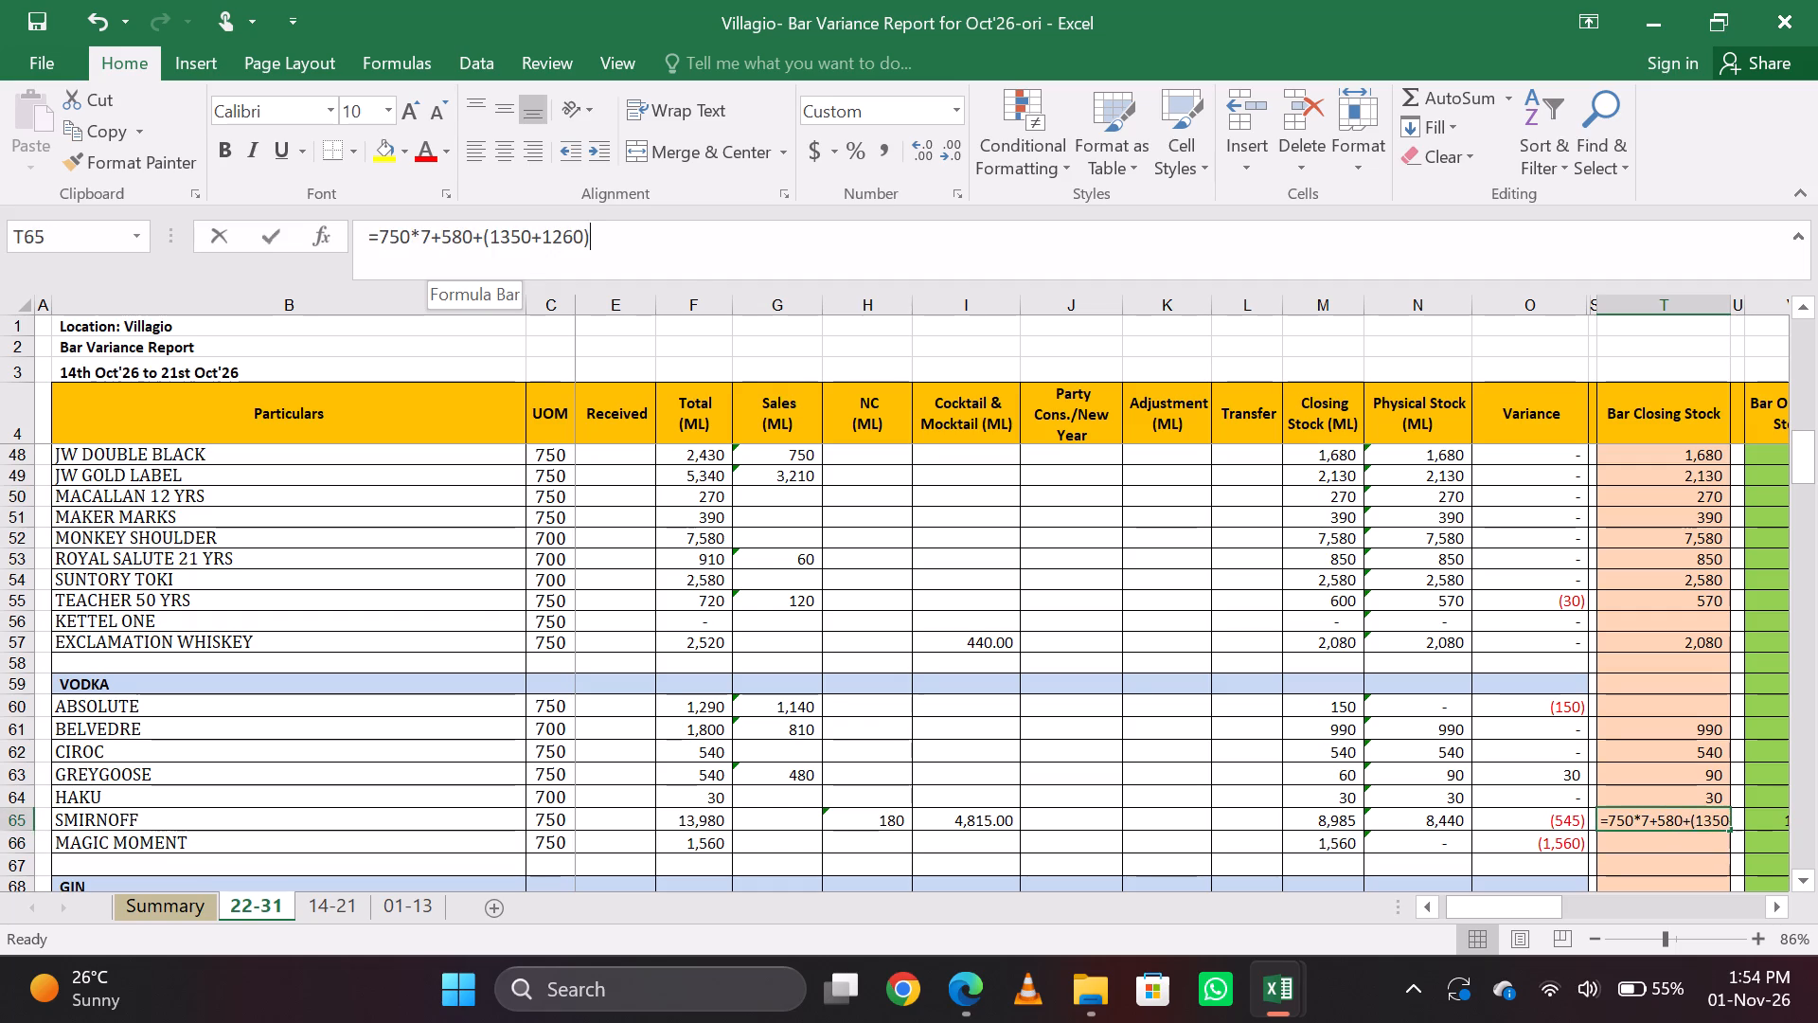
key("BackSpace")
key("BackSpace")
key("BackSpace")
key("BackSpace")
type("600")
key("Return")
key("Up")
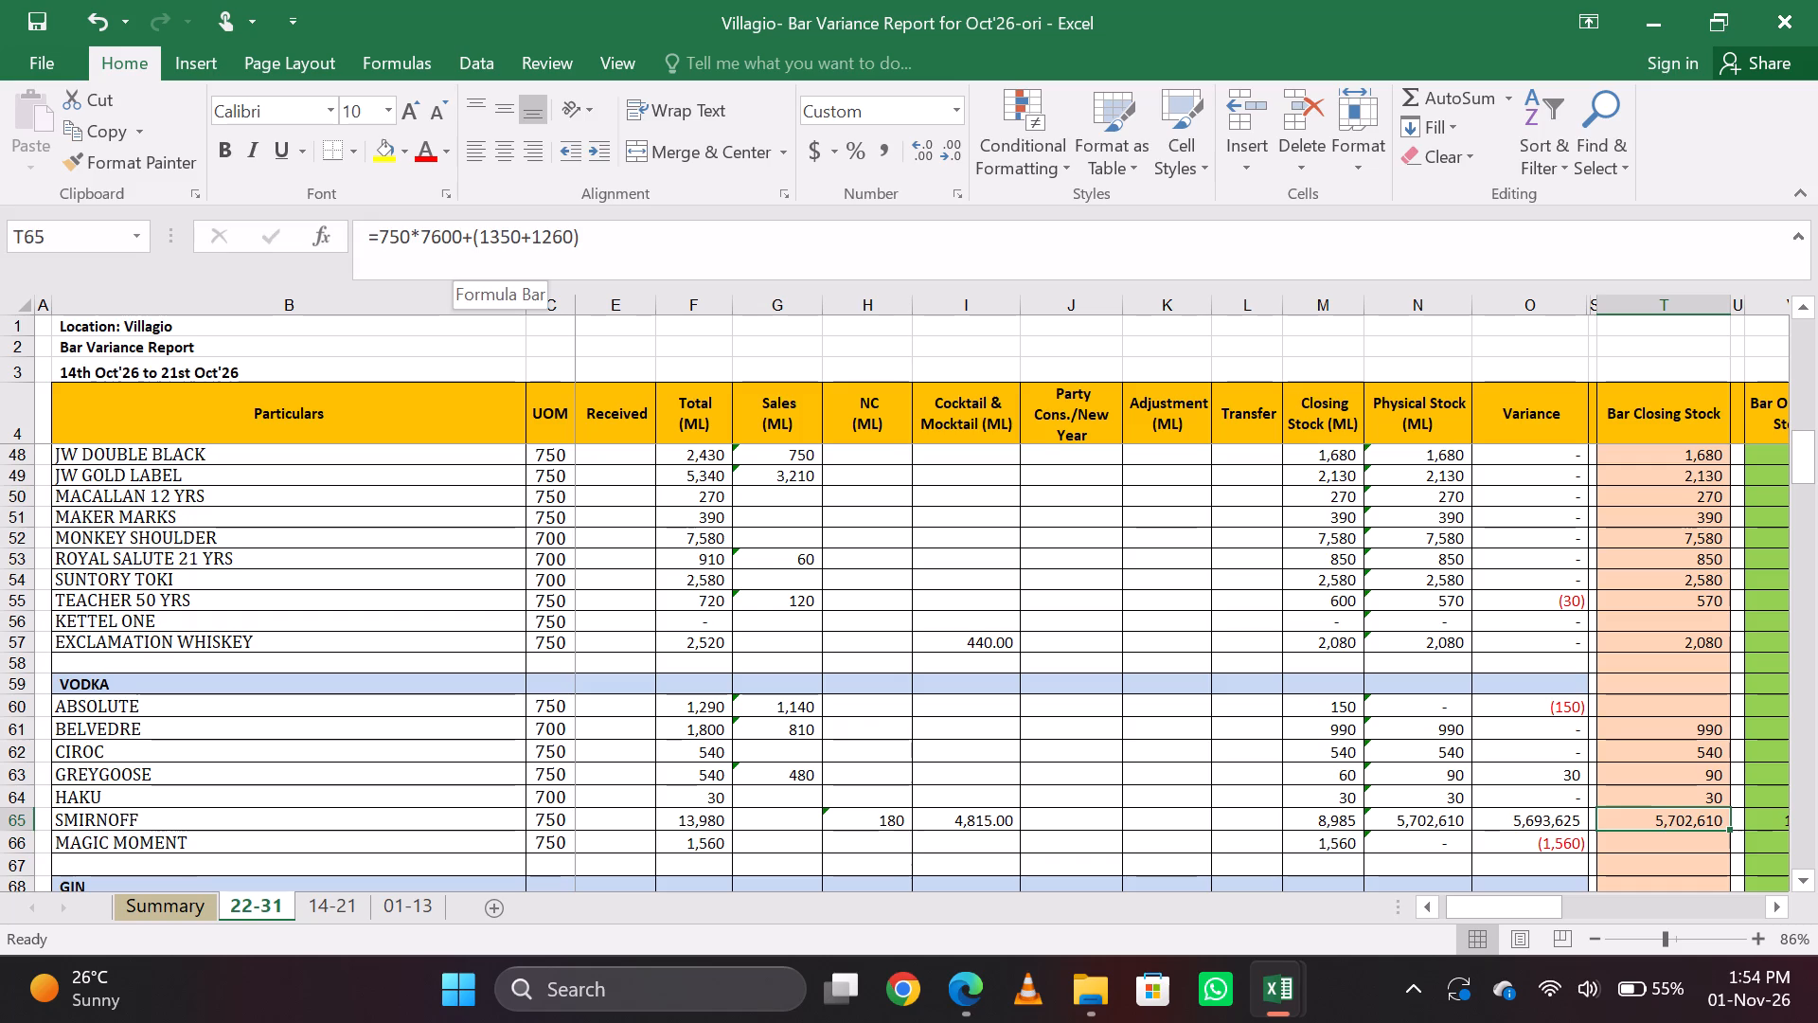
left_click(433, 233)
key("shift+plus")
key("Return")
key("Up")
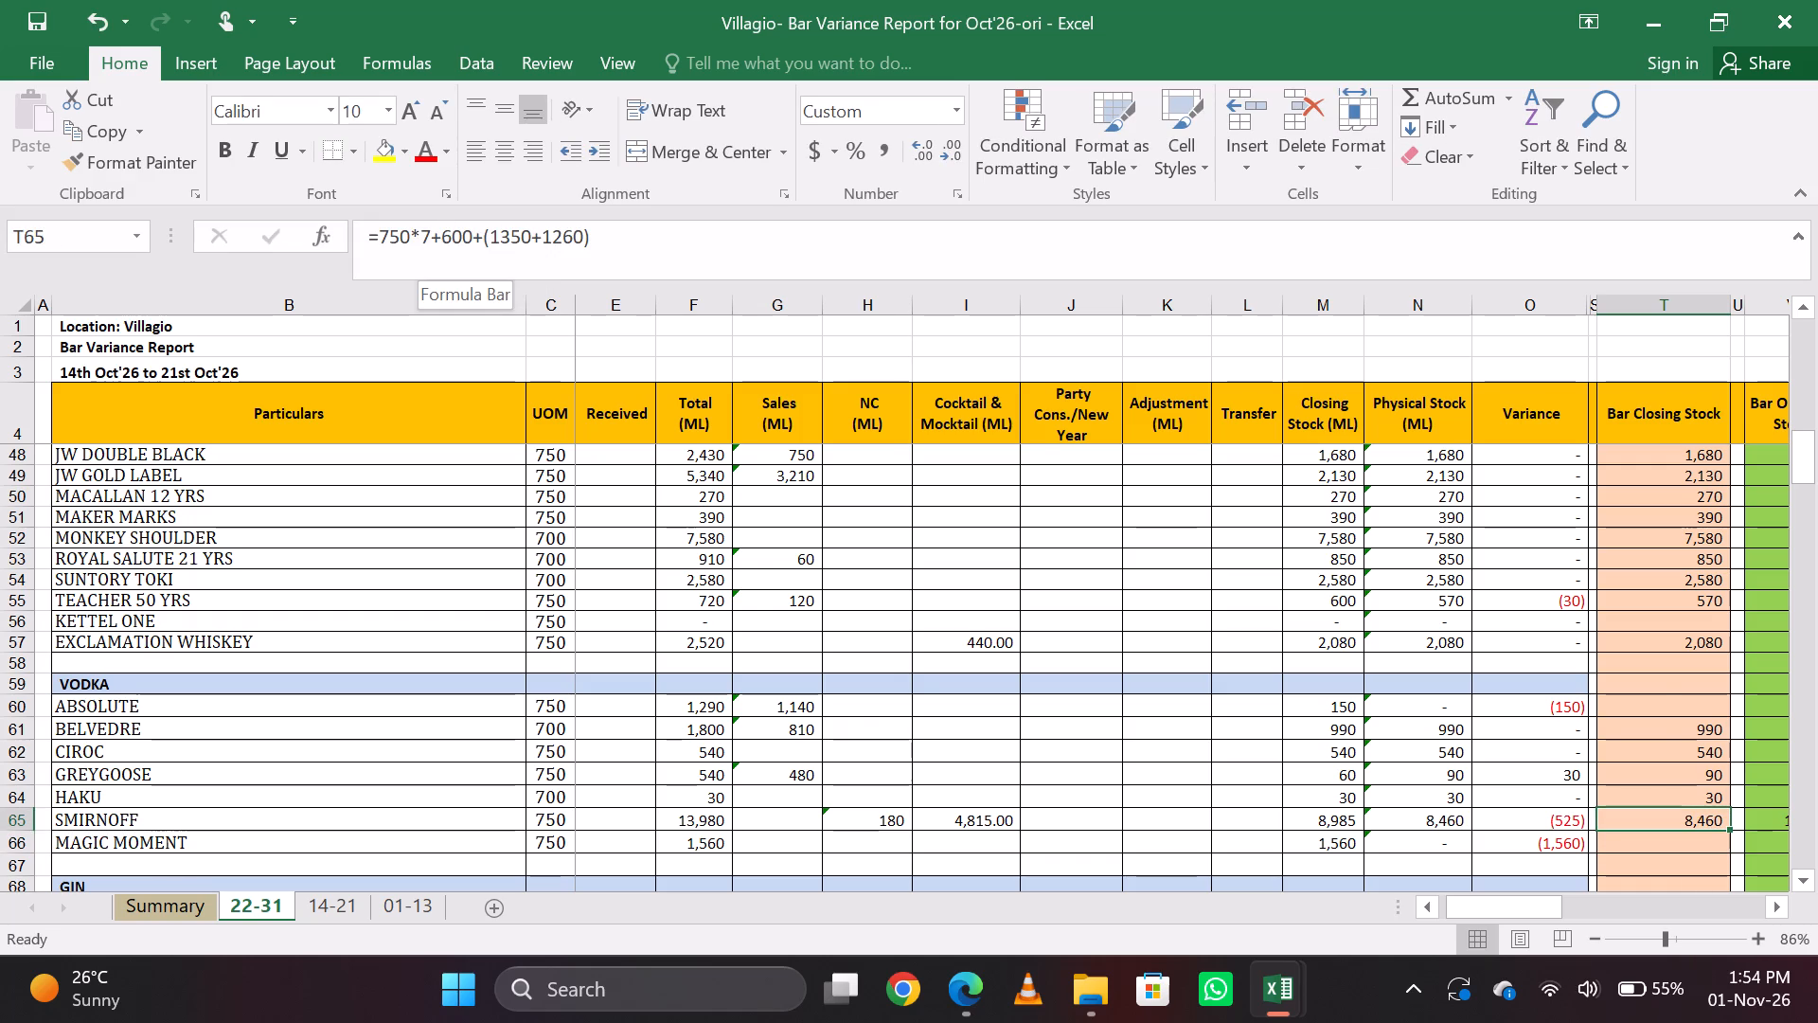
key("Down")
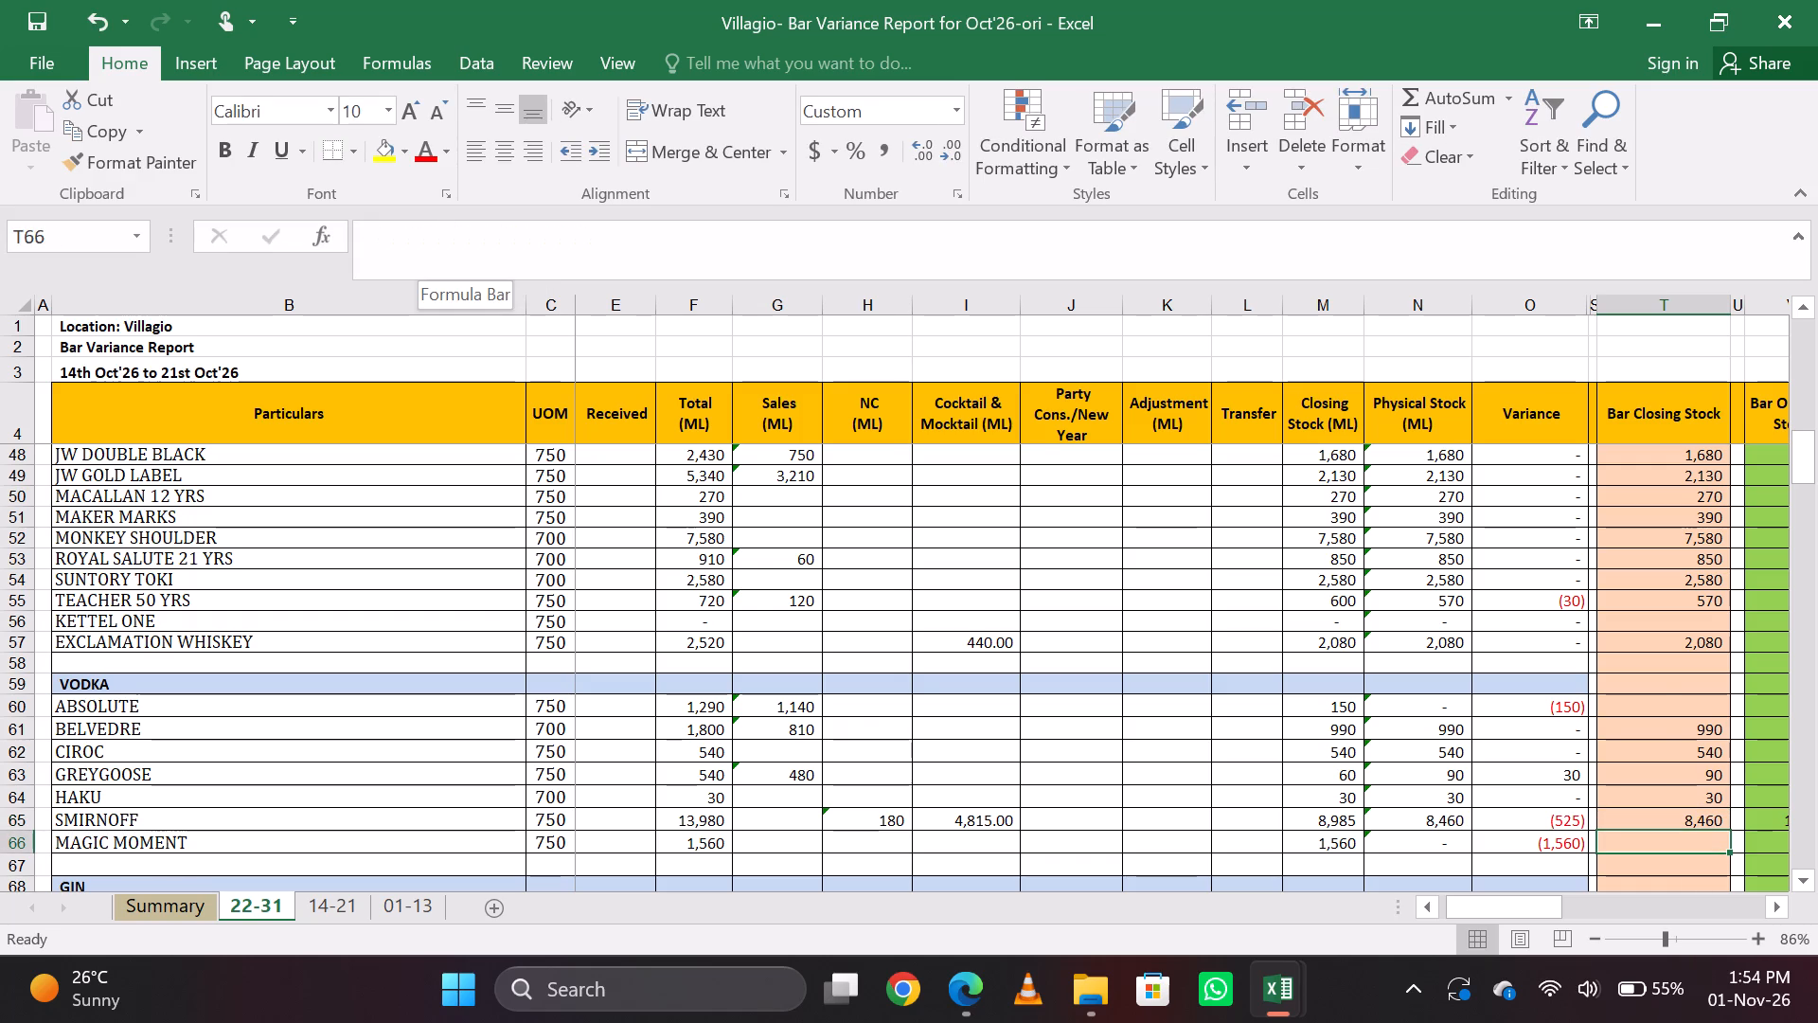
Examine the Smirnoff and Magic Moment rows on the 22-31 sheet, between the NC and bar closing stock columns.
key("Left")
key("Left")
key("Left")
key("Left")
key("Left")
key("Left")
key("Left")
key("Left")
key("Left")
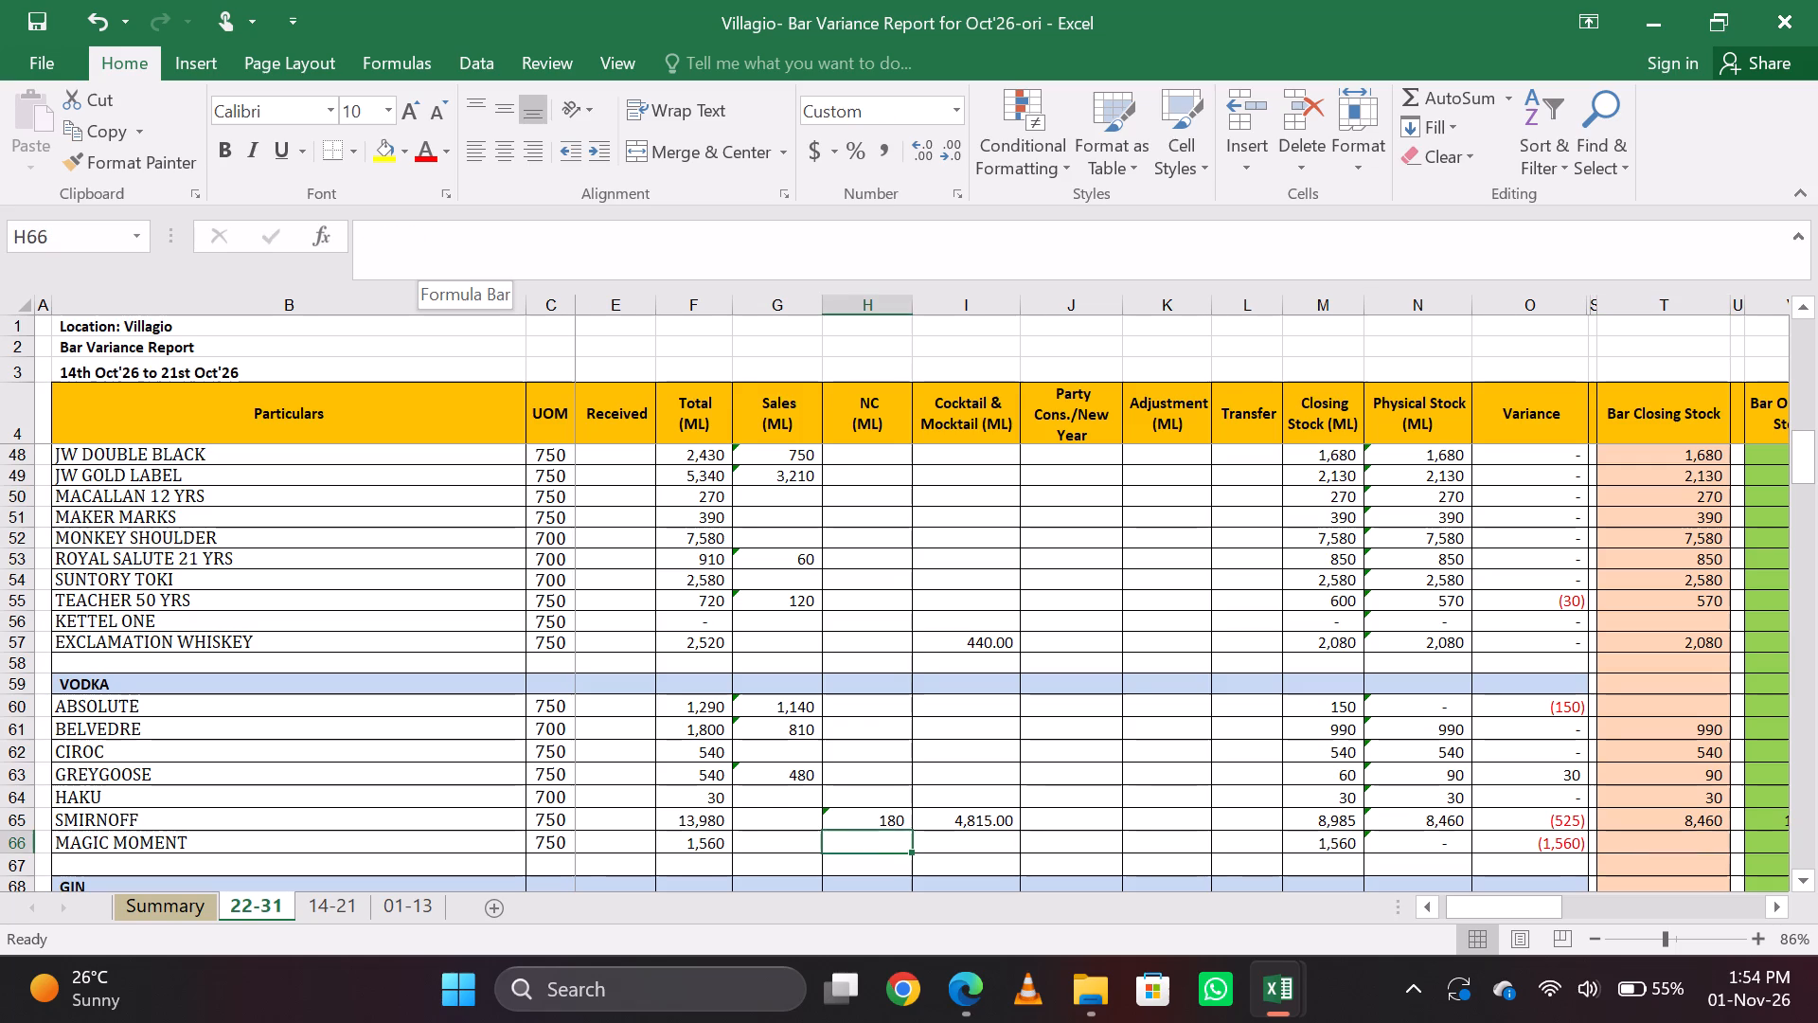
key("Up")
key("Right")
key("Right")
key("Right")
key("Right")
key("Right")
key("Right")
key("Right")
key("Right")
key("Right")
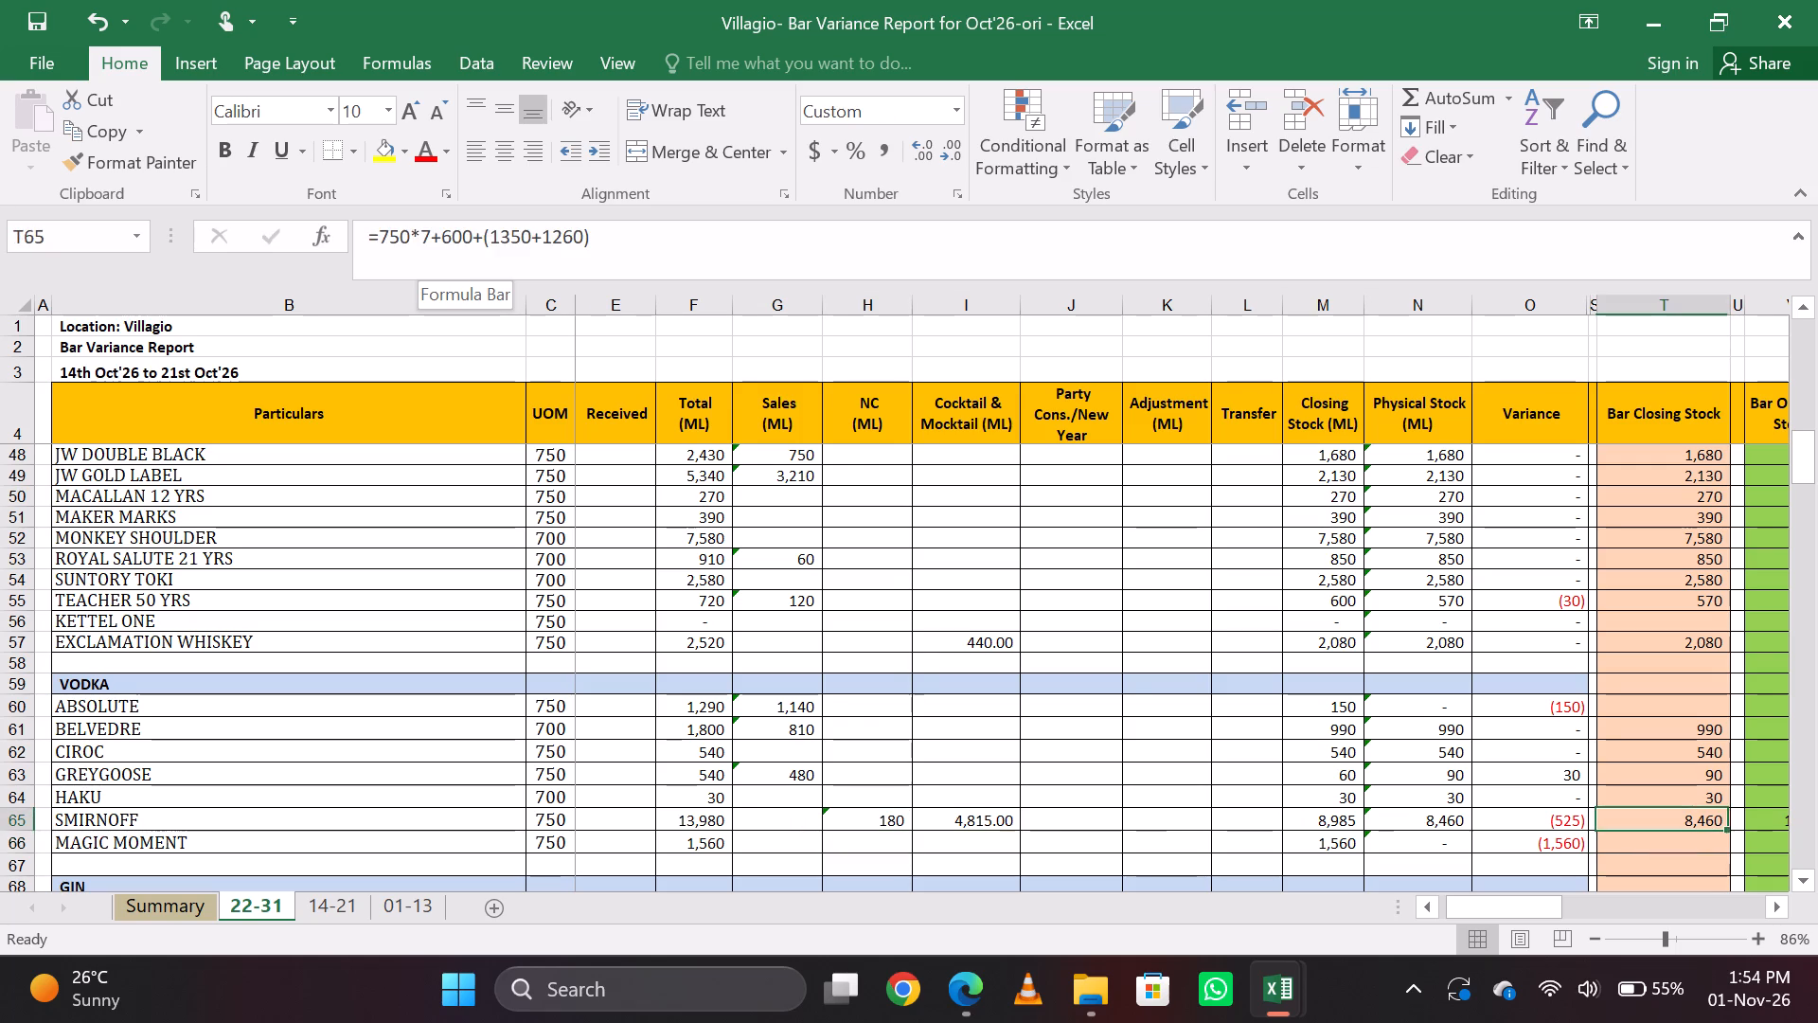
key("Down")
key("Up")
key("Down")
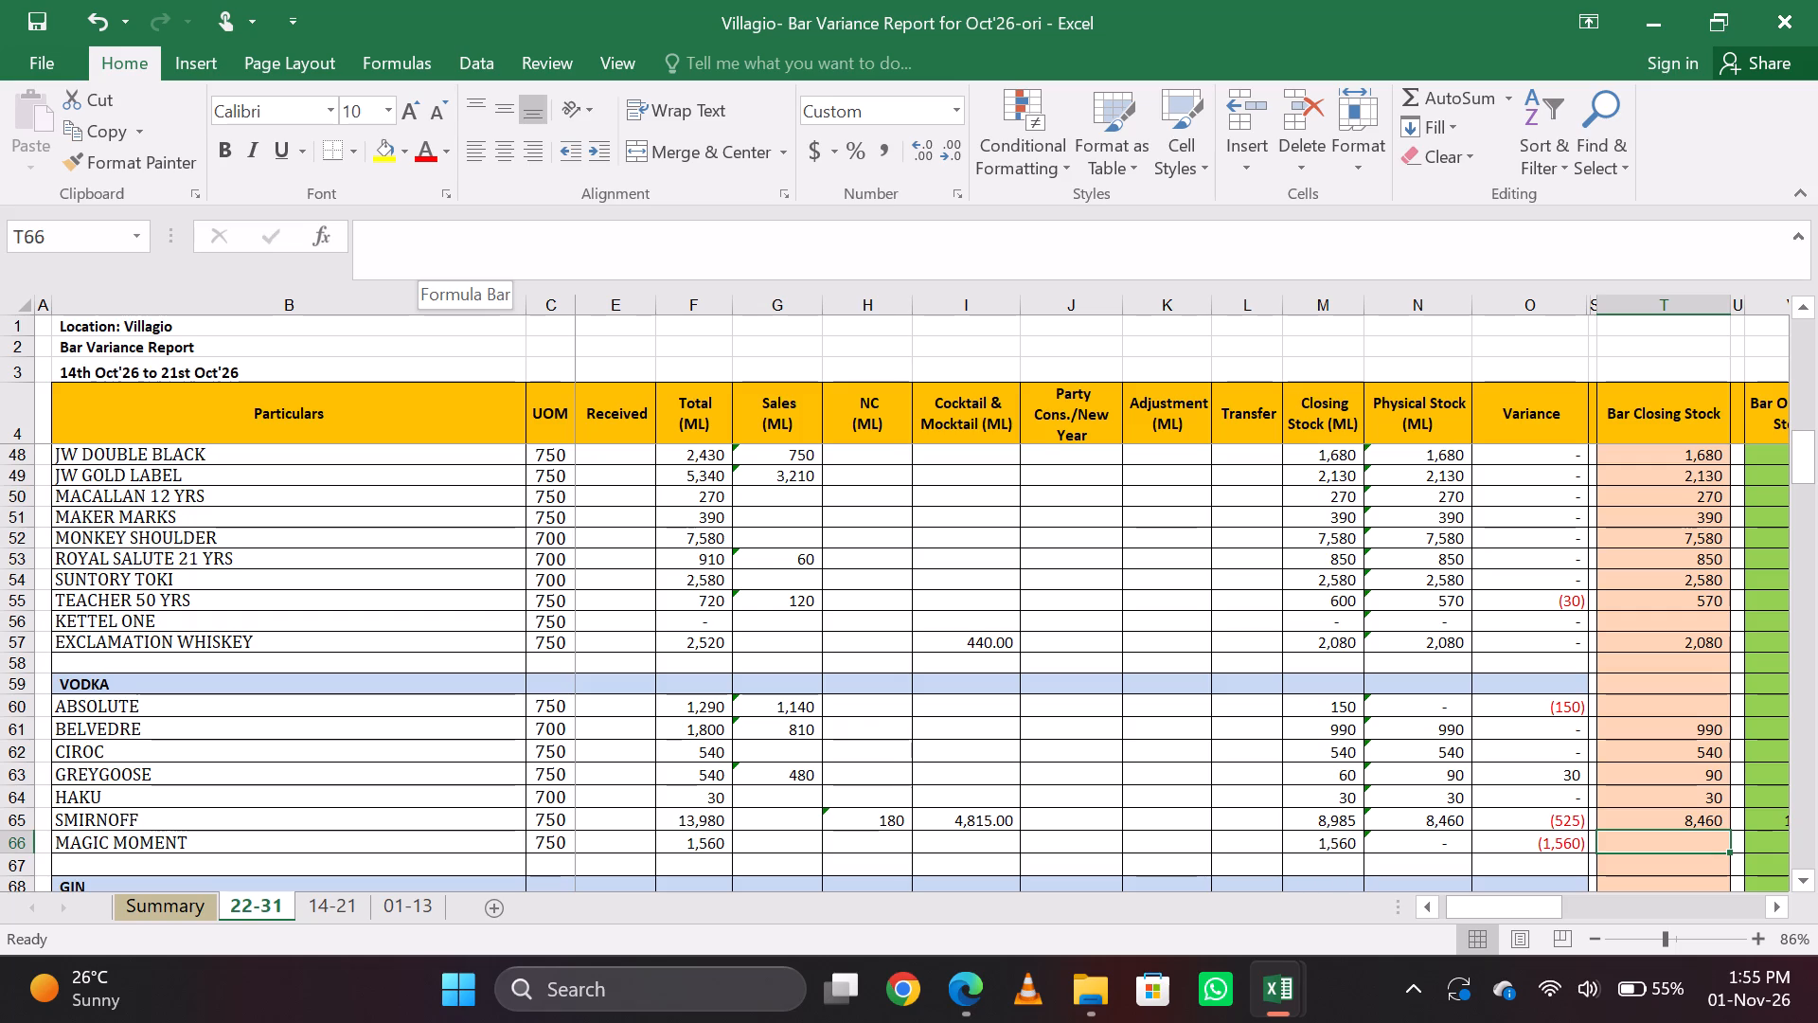
key("Down")
key("Up")
key("Down")
key("Up")
Look over the bar closing stock and variance entries from Smirnoff down through the gin section on the 22-31 sheet.
key("Down")
key("Down")
key("Down")
key("Down")
key("Down")
key("Down")
key("Down")
key("Down")
key("Down")
key("Down")
key("Down")
key("Down")
key("Down")
key("Down")
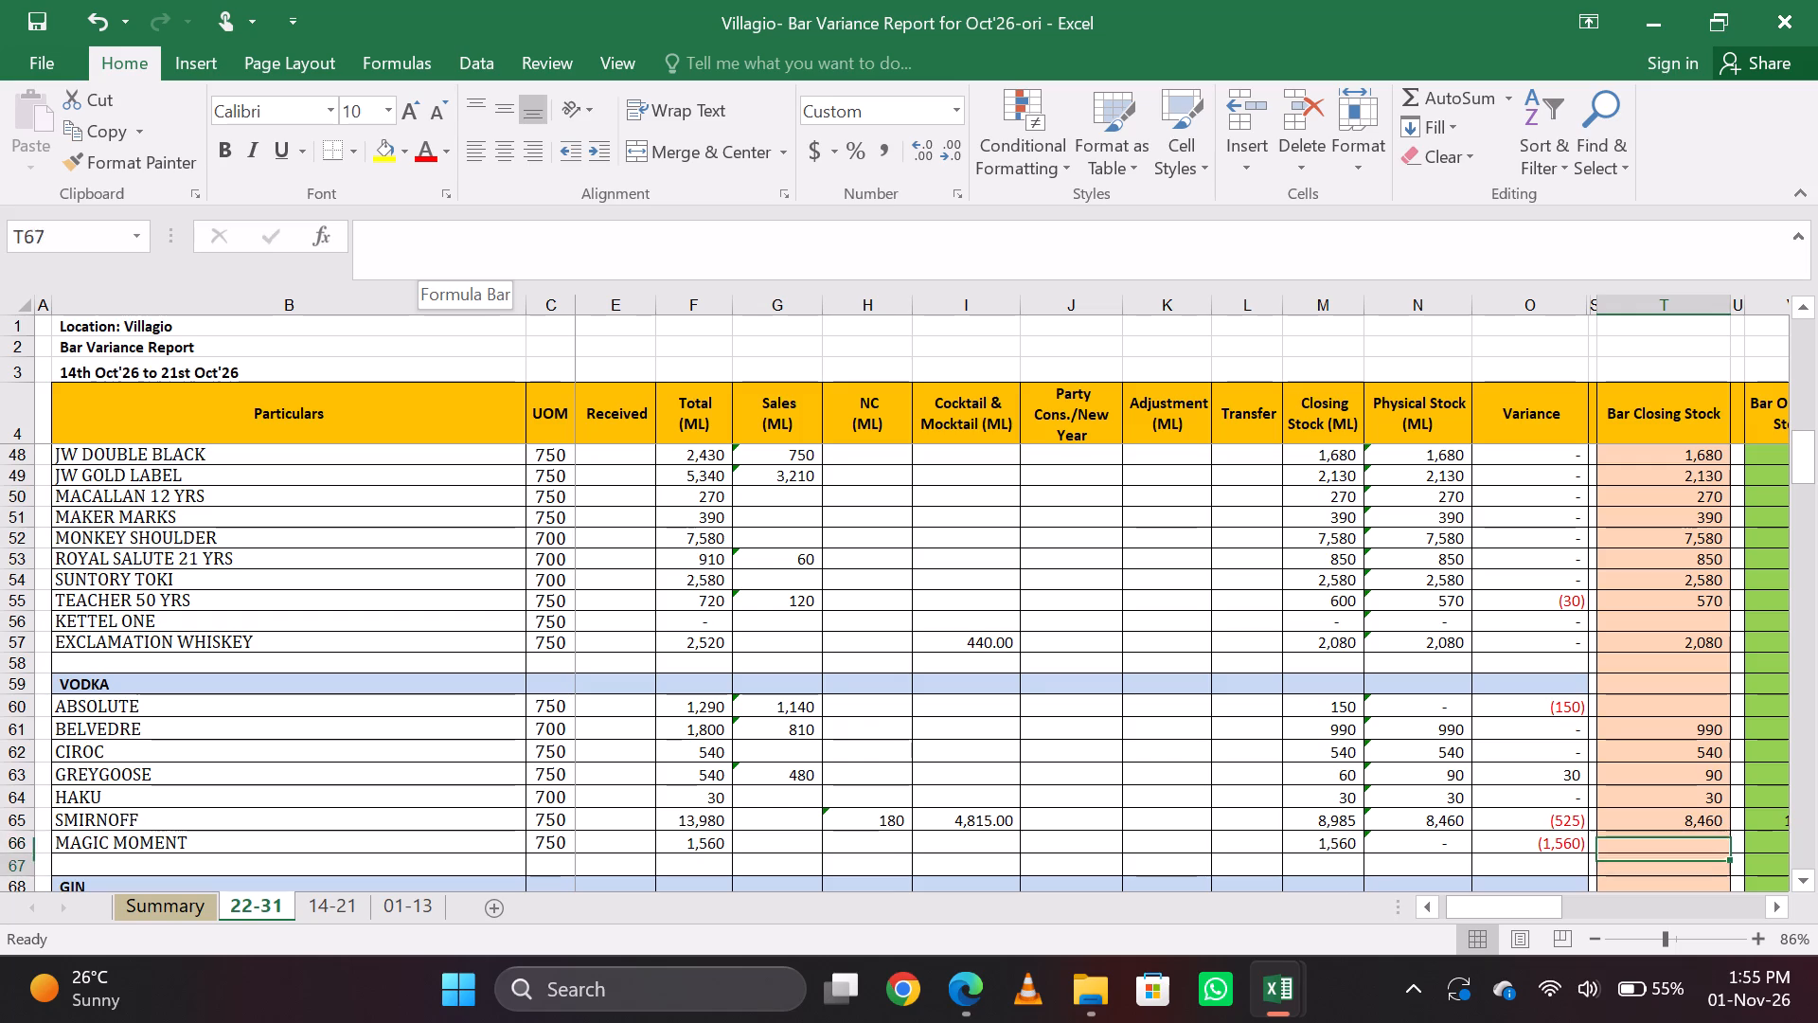
key("Up")
key("Up")
key("Up")
key("Up")
key("Up")
key("Up")
key("Up")
key("Up")
key("Up")
key("Up")
key("Up")
key("Up")
key("Up")
key("Up")
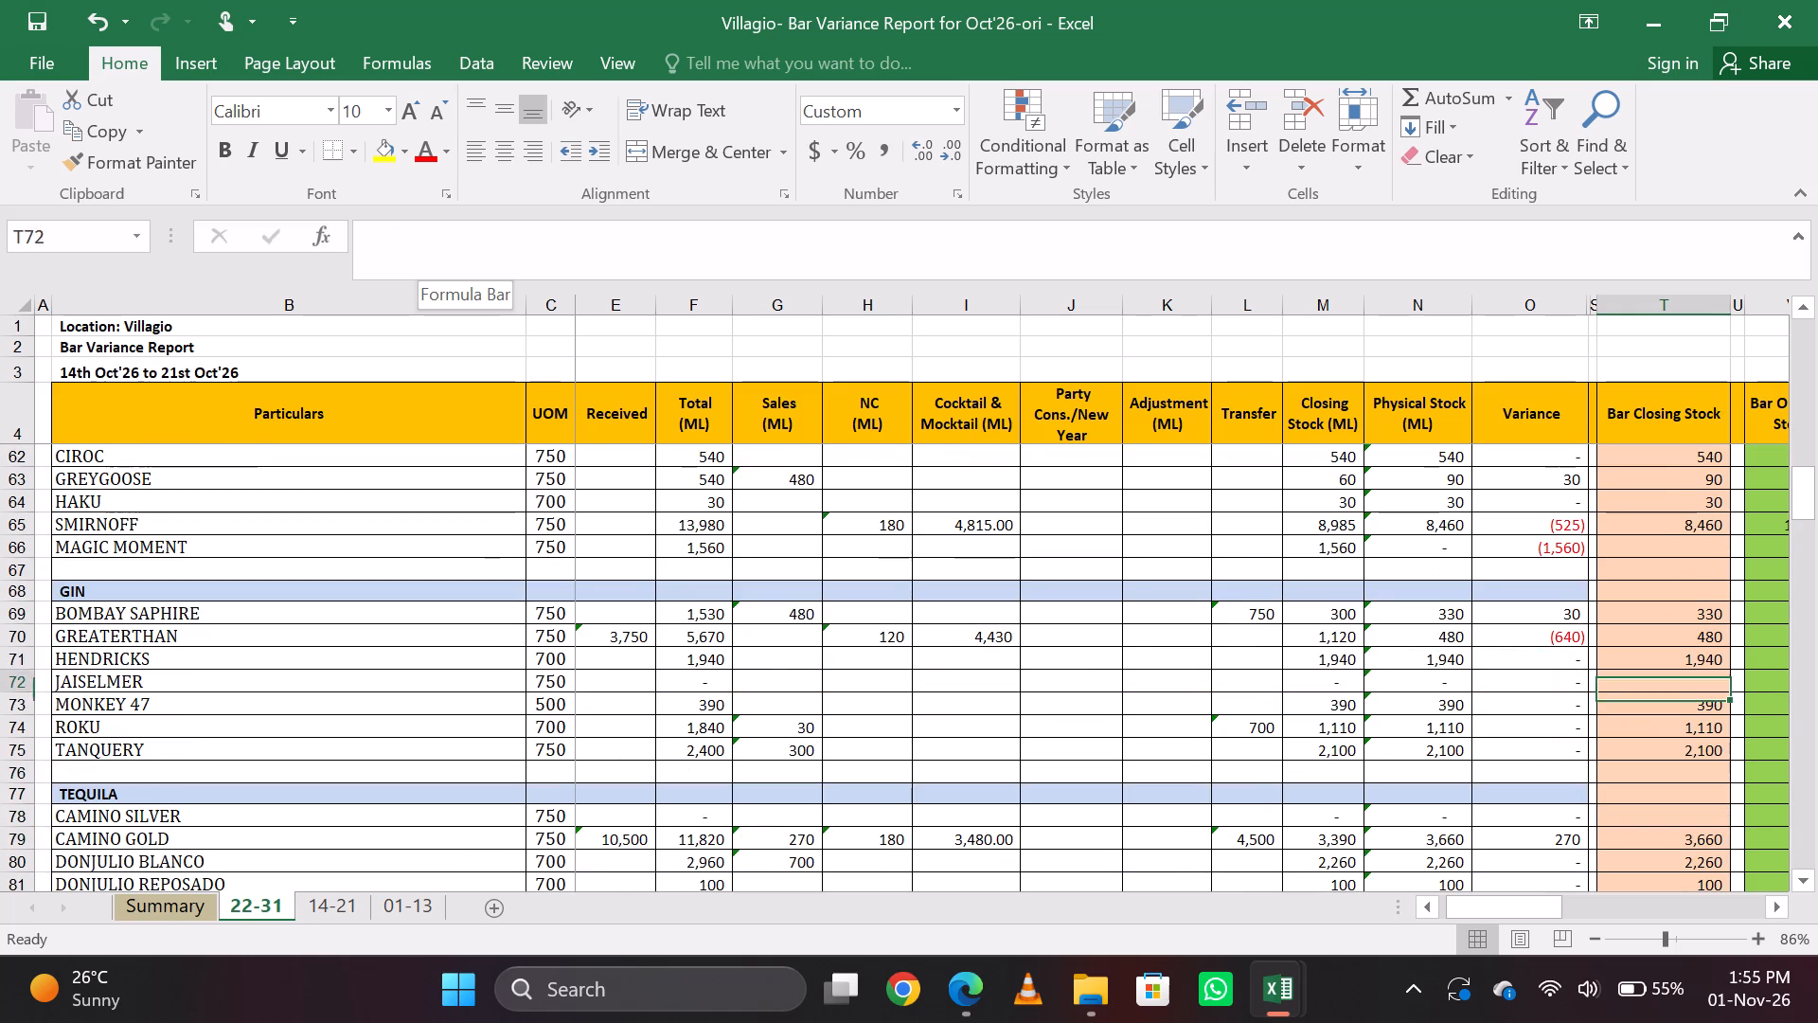
key("Up")
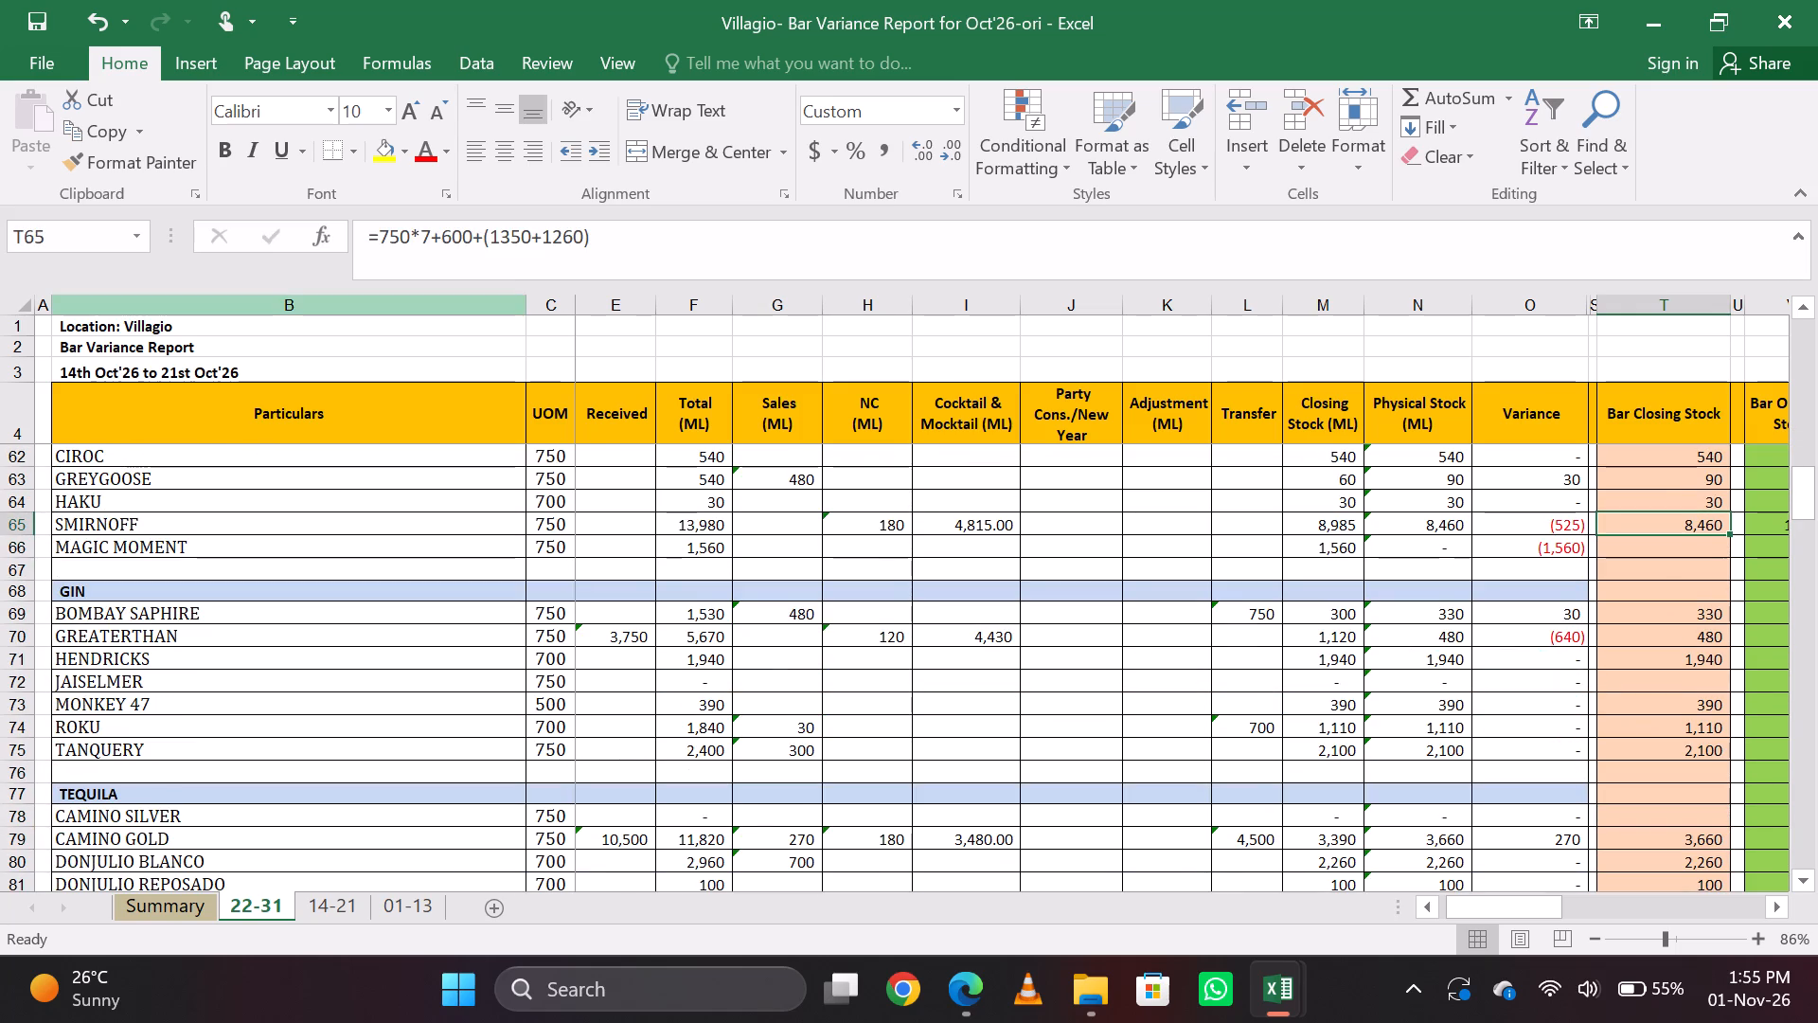
key("Down")
key("Down")
key("Down")
key("Down")
key("Up")
key("Up")
key("Up")
key("Up")
key("Up")
key("Down")
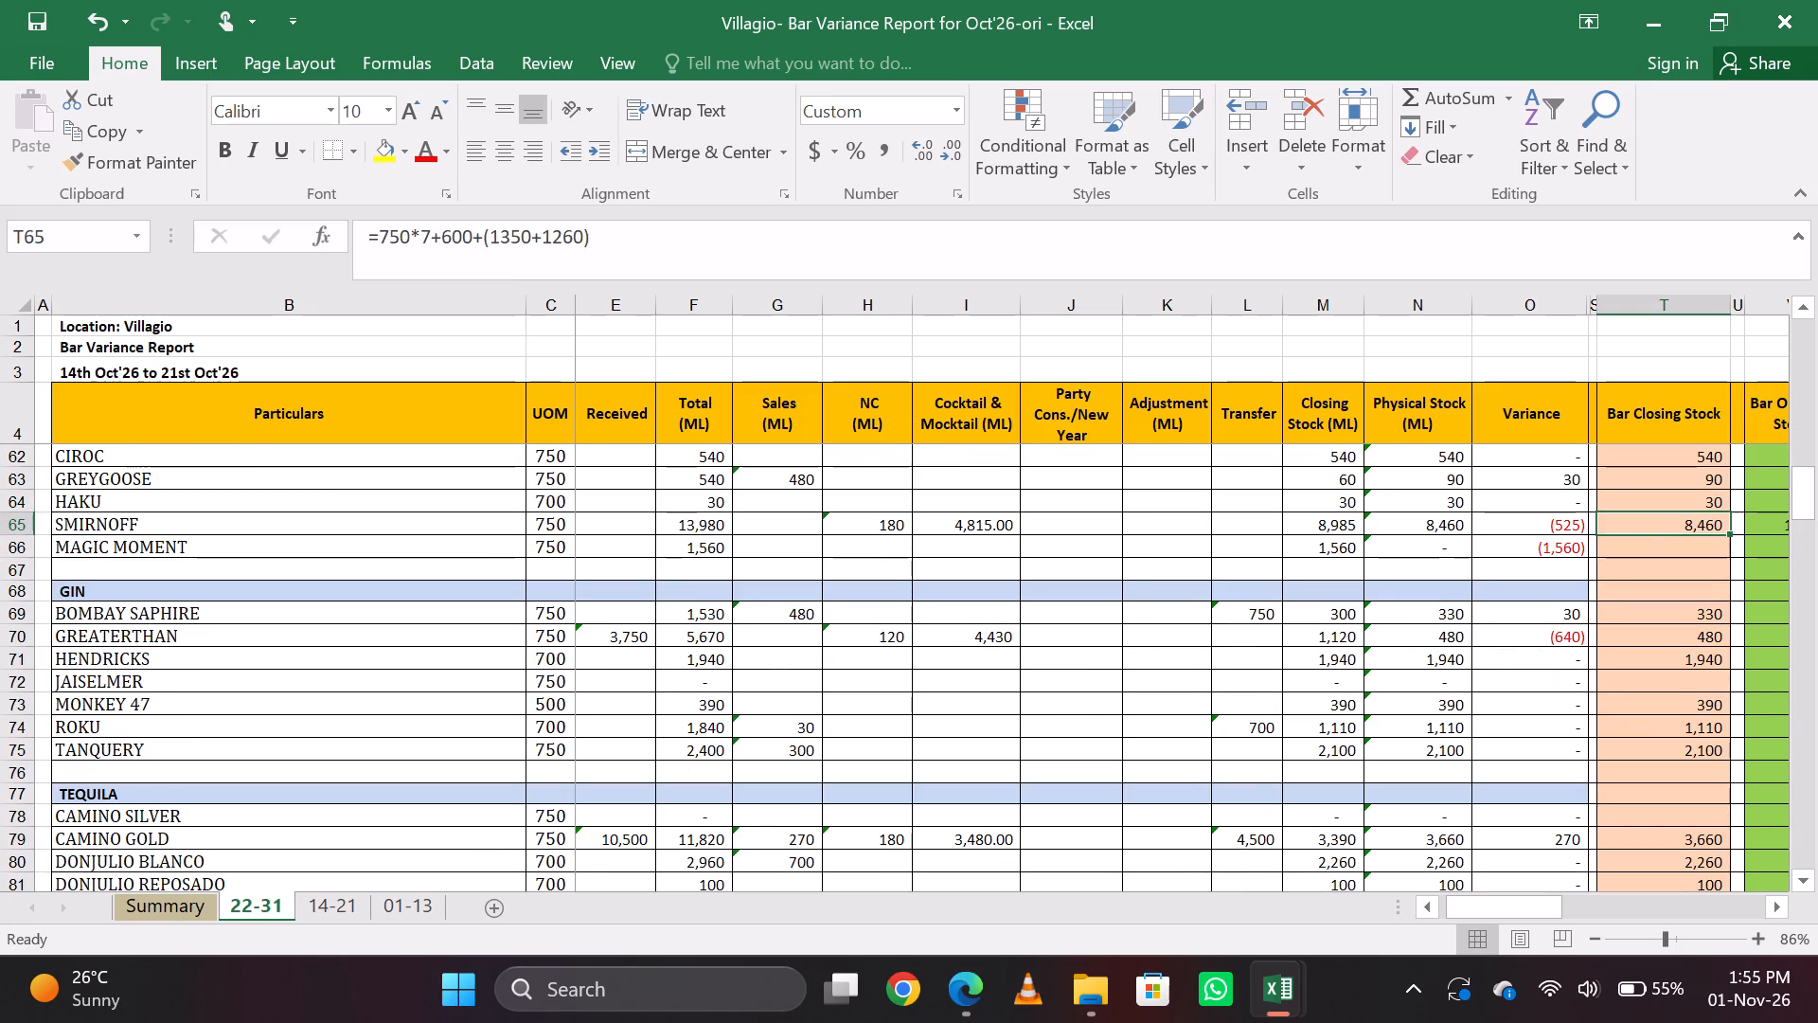
Set the bar closing stock of Bombay Saphire gin on the 22-31 sheet to 300.
key("Down")
key("Down")
key("Down")
key("Down")
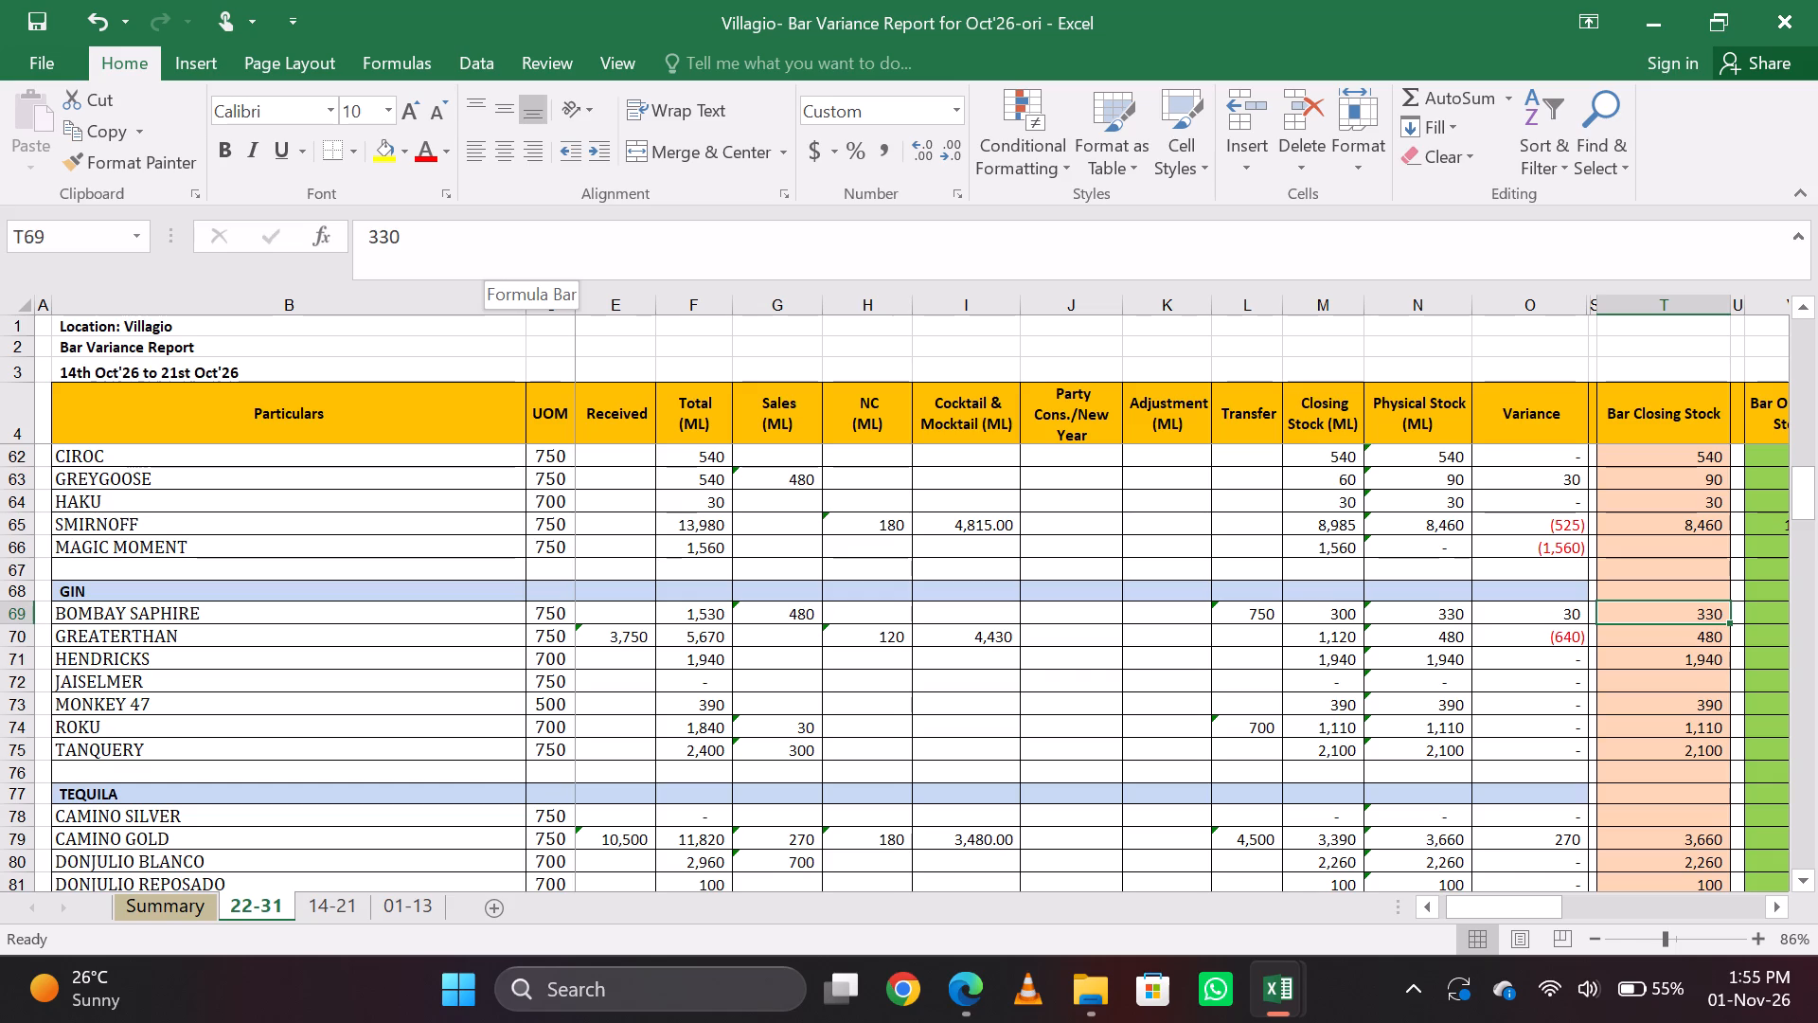
left_click(499, 253)
key("BackSpace")
key("BackSpace")
type("00")
key("Return")
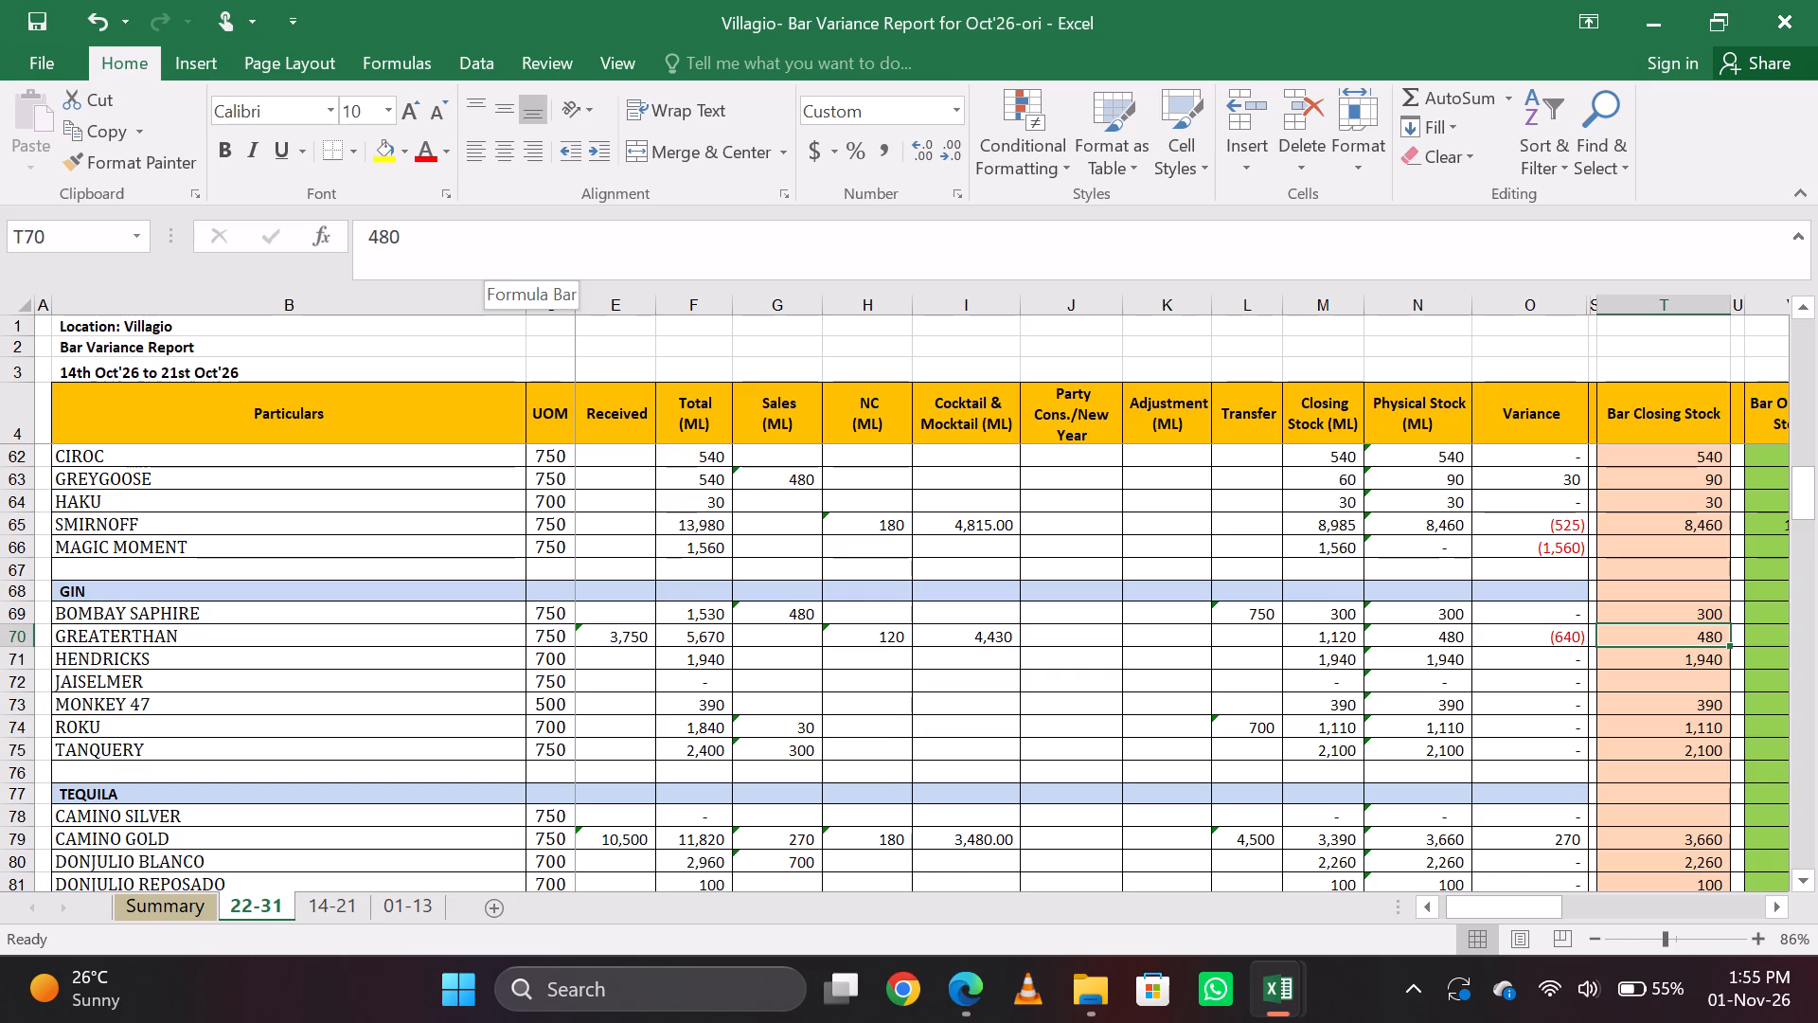
Examine Greaterthan gin's row on the 22-31 sheet, from bar closing stock back to its opening balance and received formulas.
key("Up")
key("Down")
key("Down")
key("Up")
key("Left")
key("Left")
key("Left")
key("Left")
key("Left")
key("Left")
key("Left")
key("Left")
key("Left")
key("Left")
key("Left")
key("Left")
key("Left")
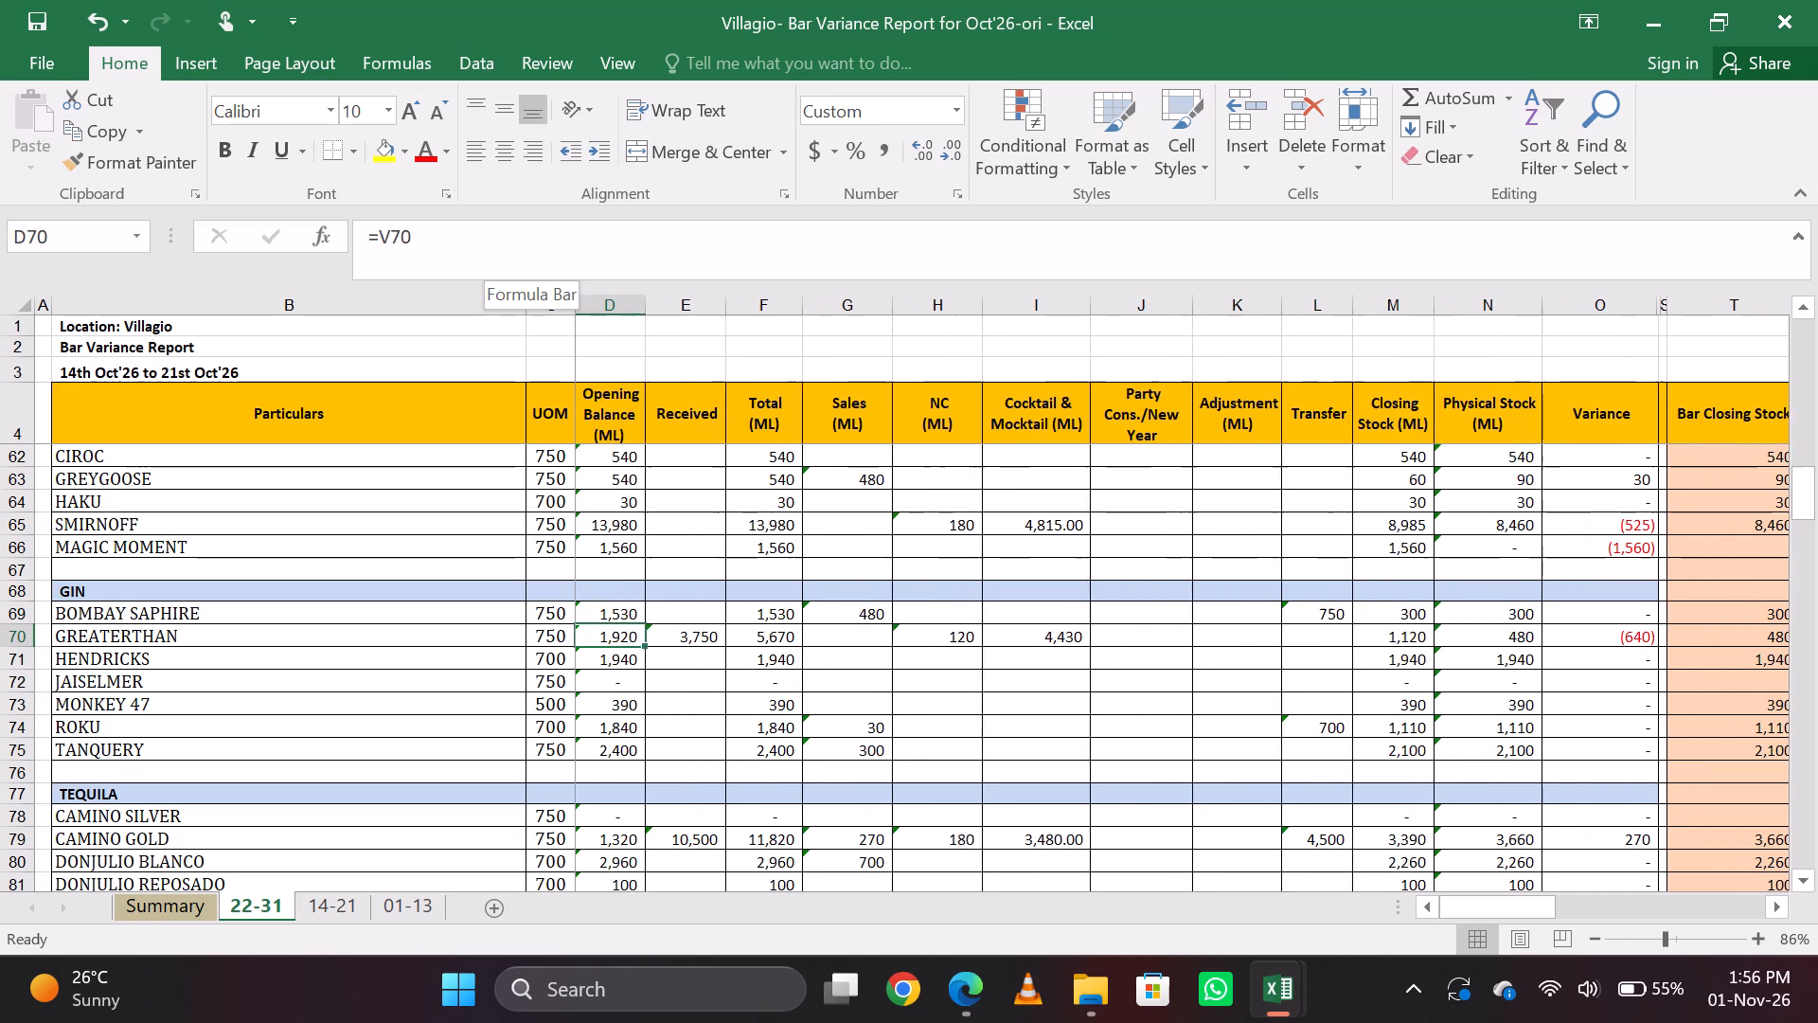
key("Right")
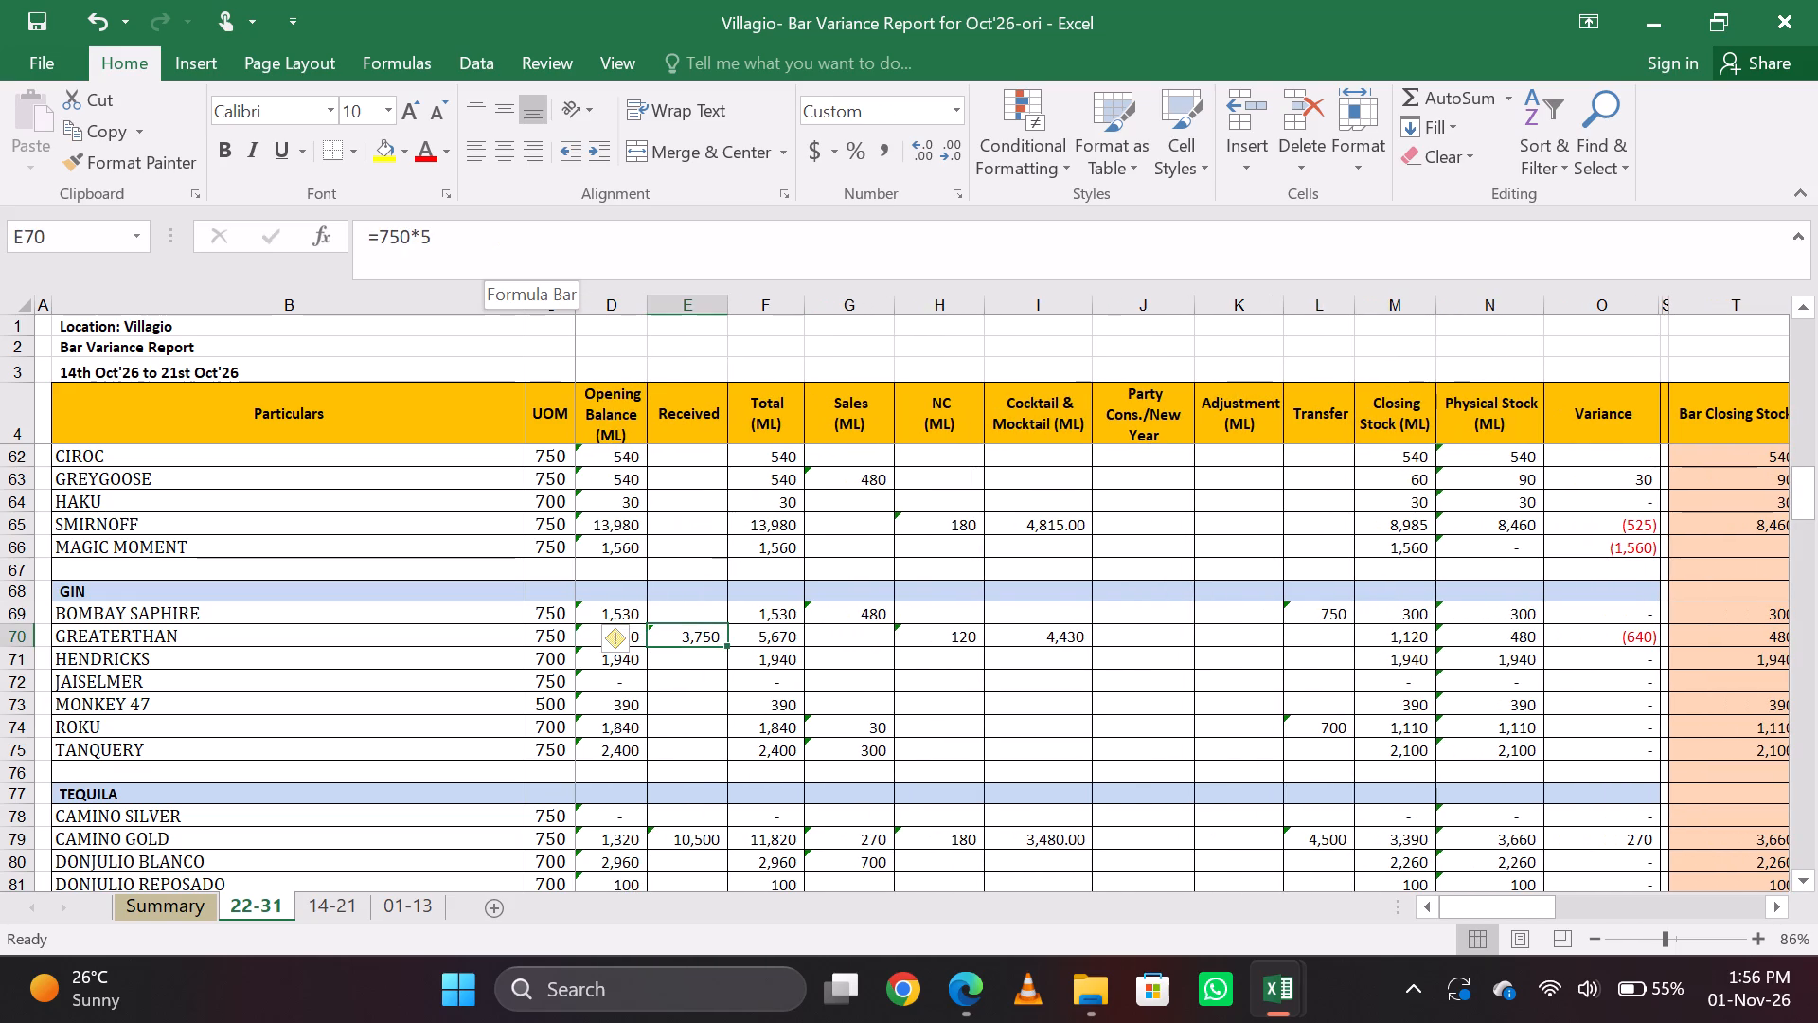
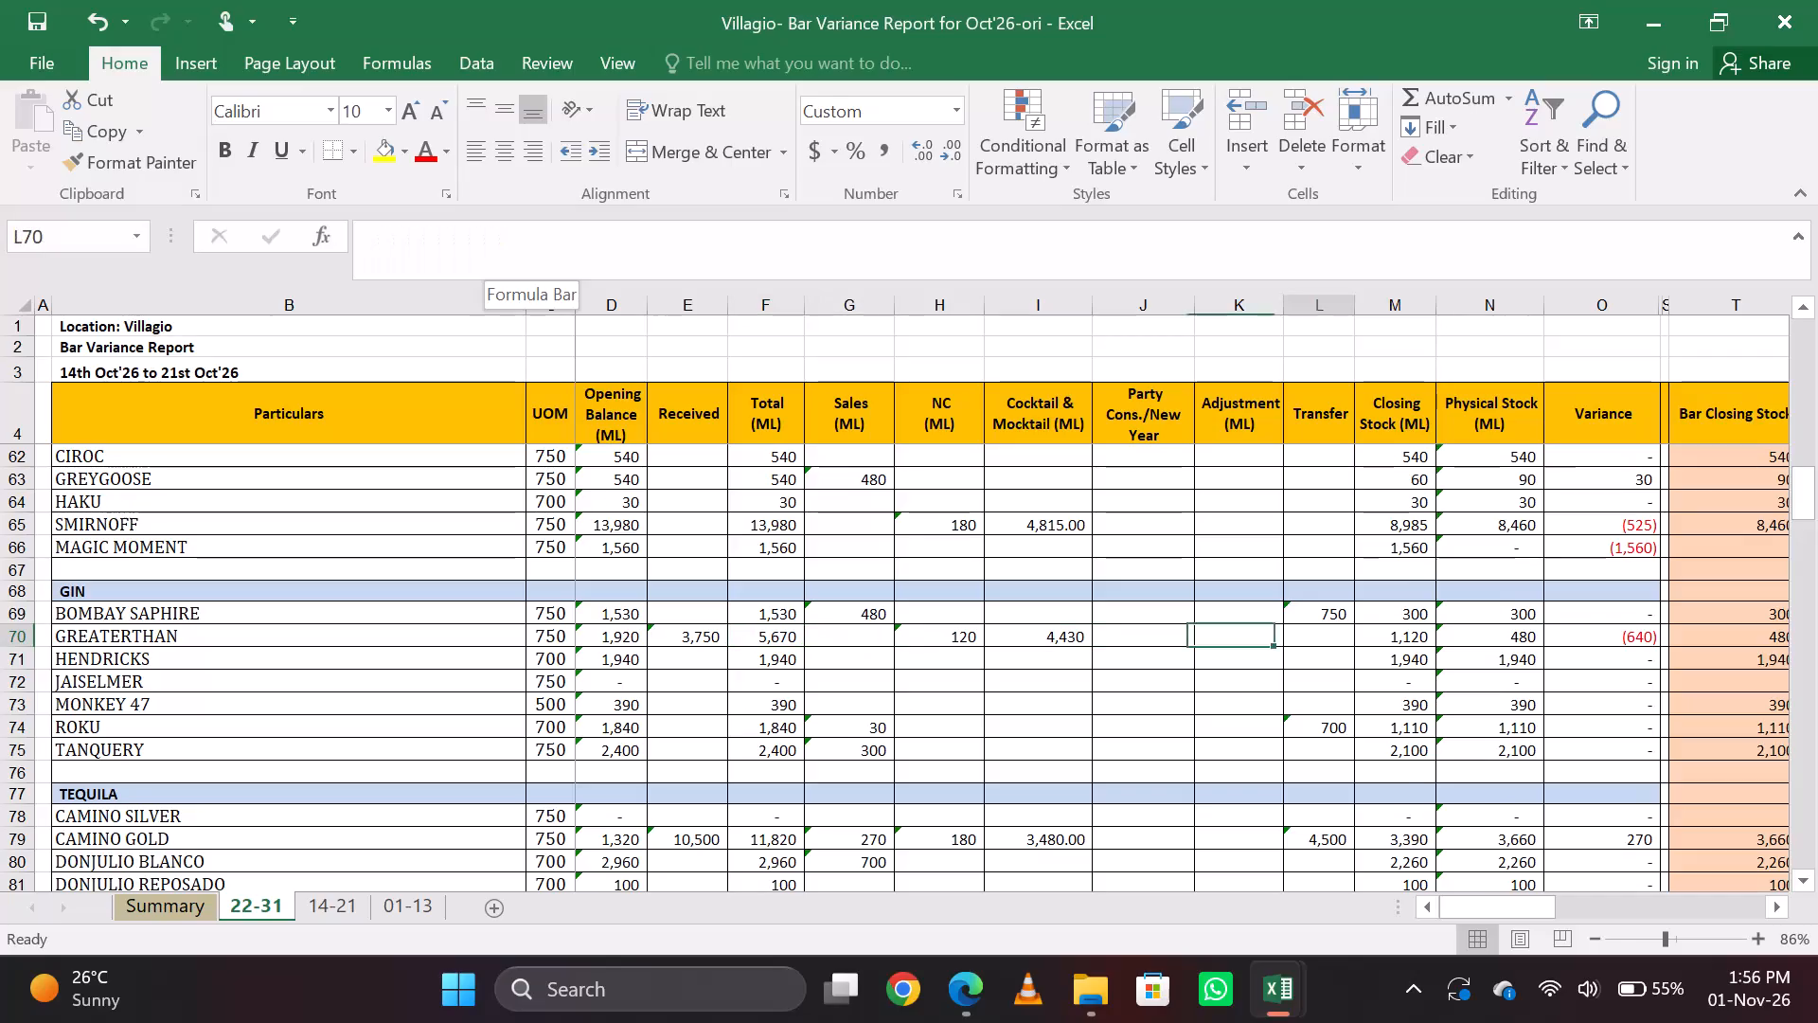
Examine Greaterthan gin's row on the 22-31 sheet, from the adjustment column across to its bar closing stock.
key("Right")
key("Right")
key("Right")
key("Right")
key("Right")
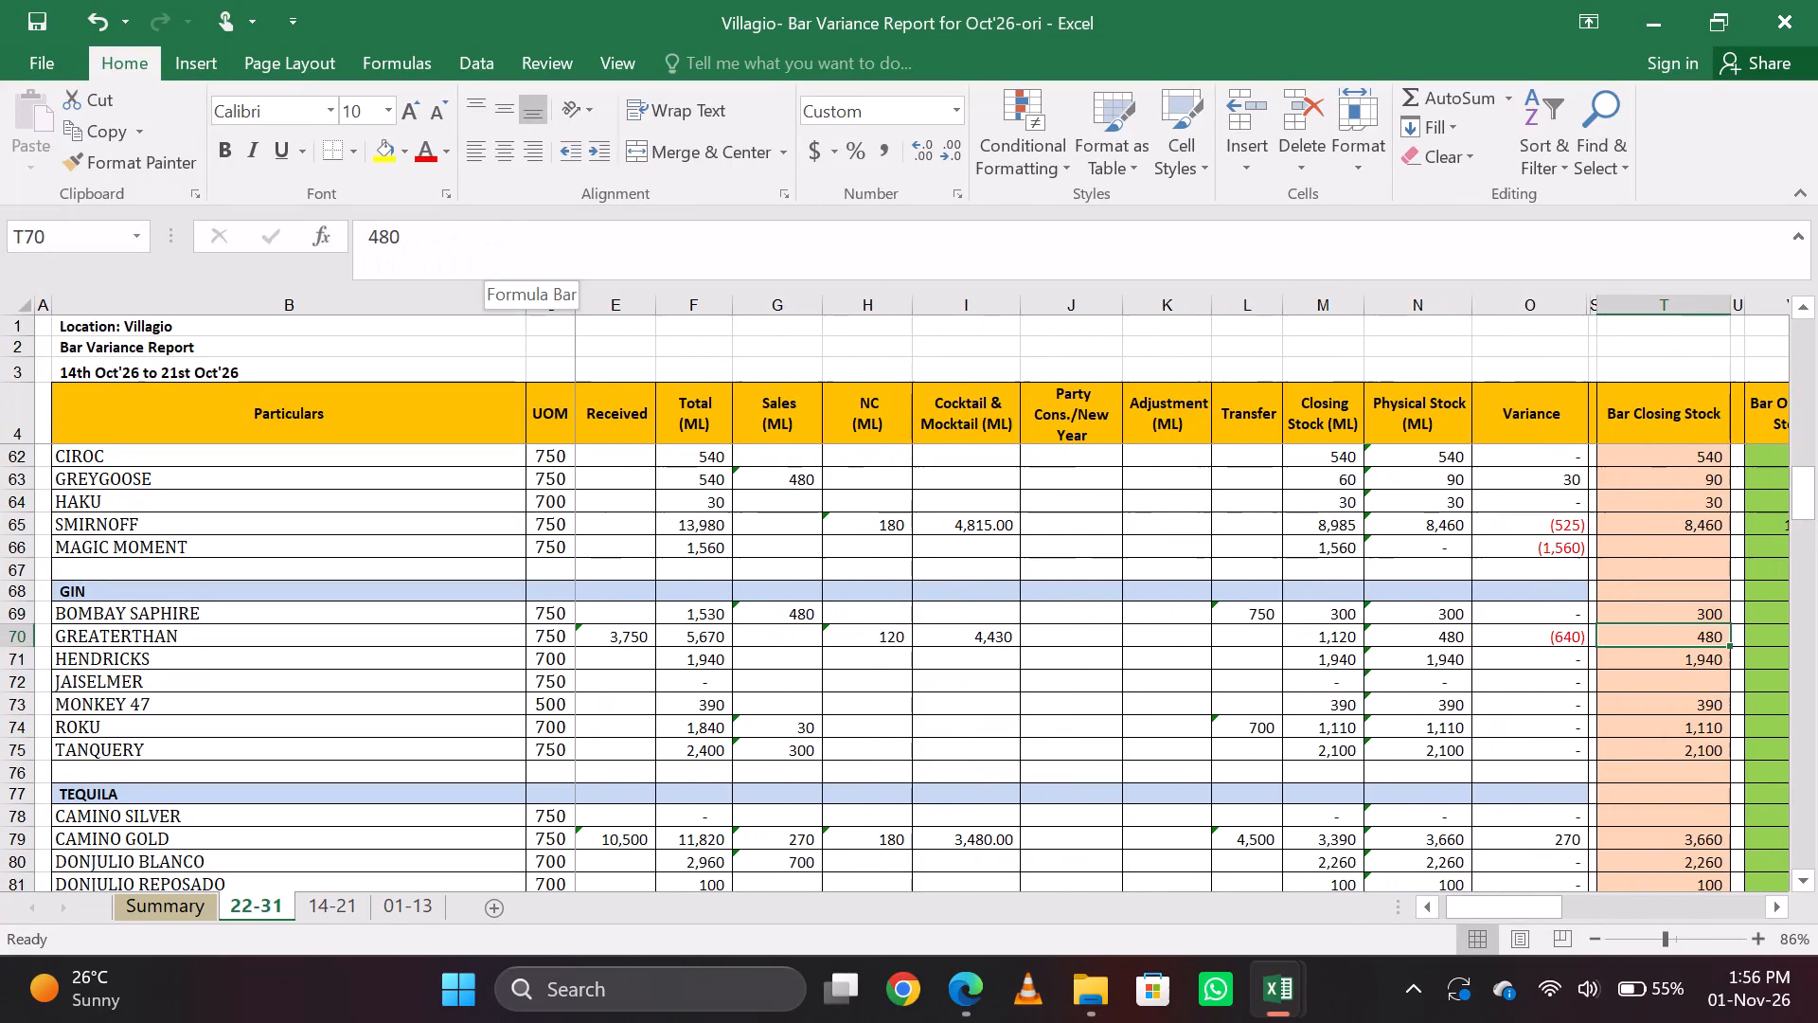
key("Left")
key("Right")
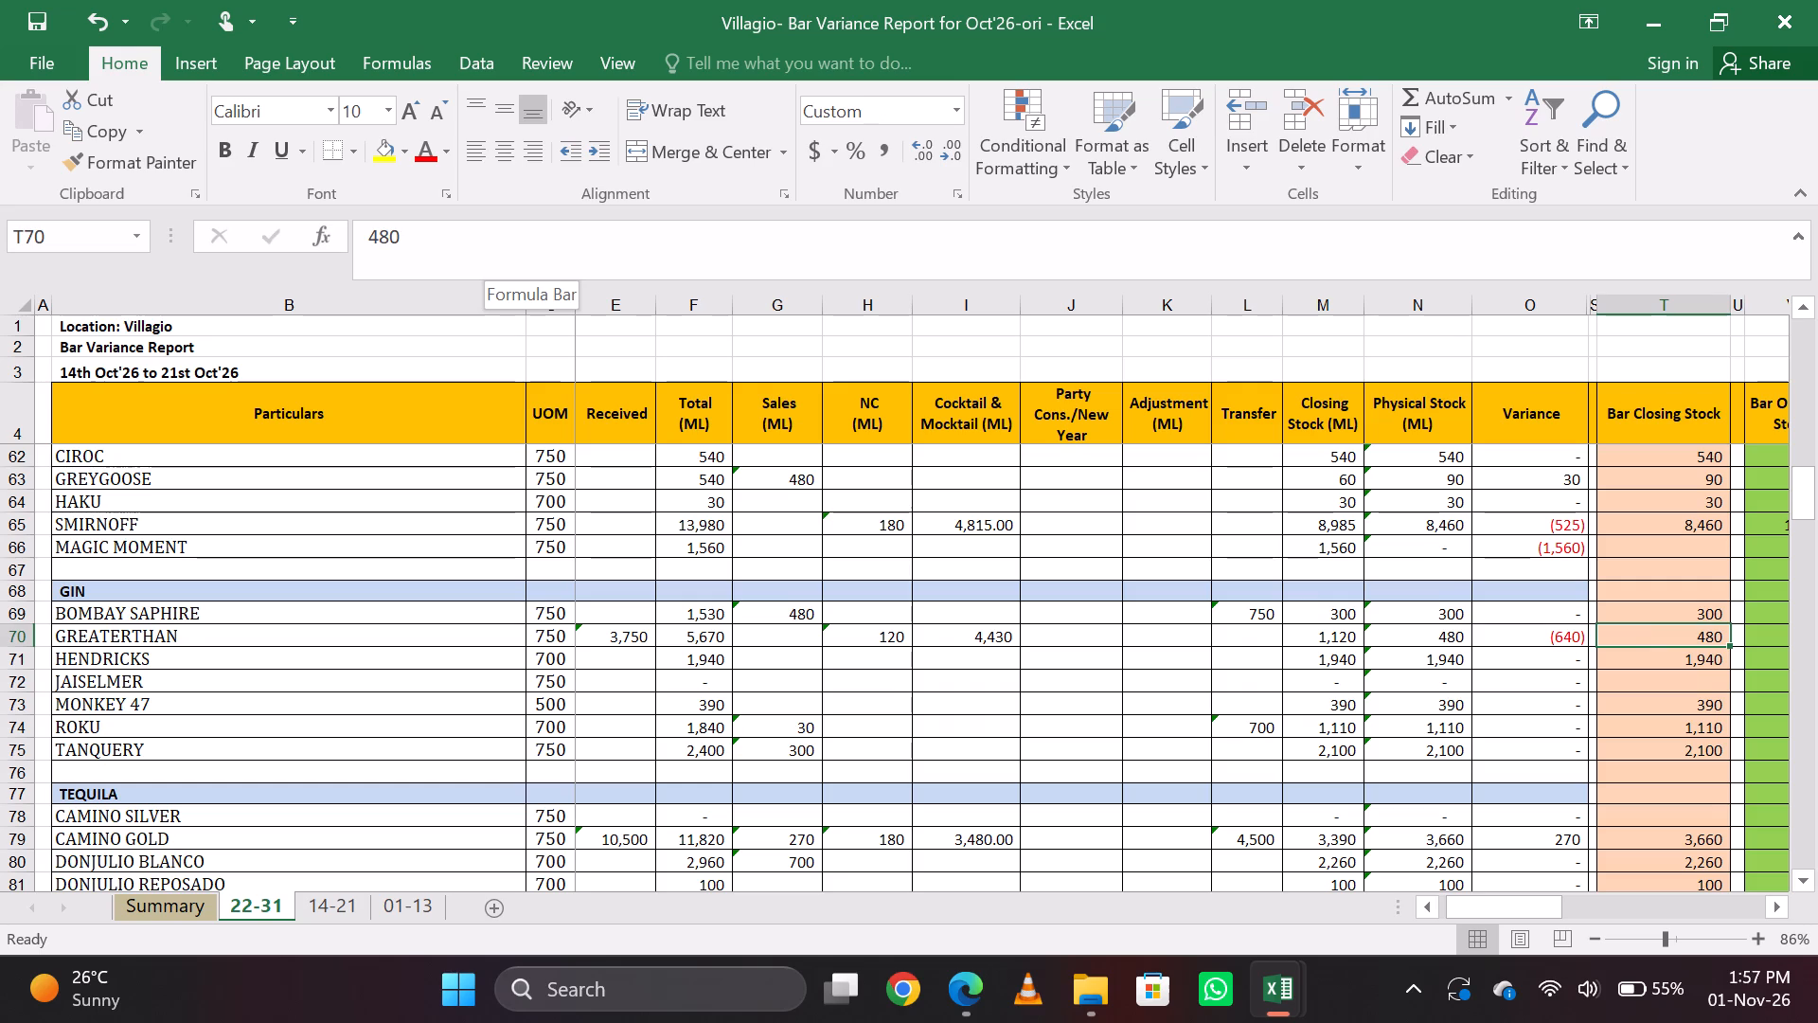
key("Down")
key("Up")
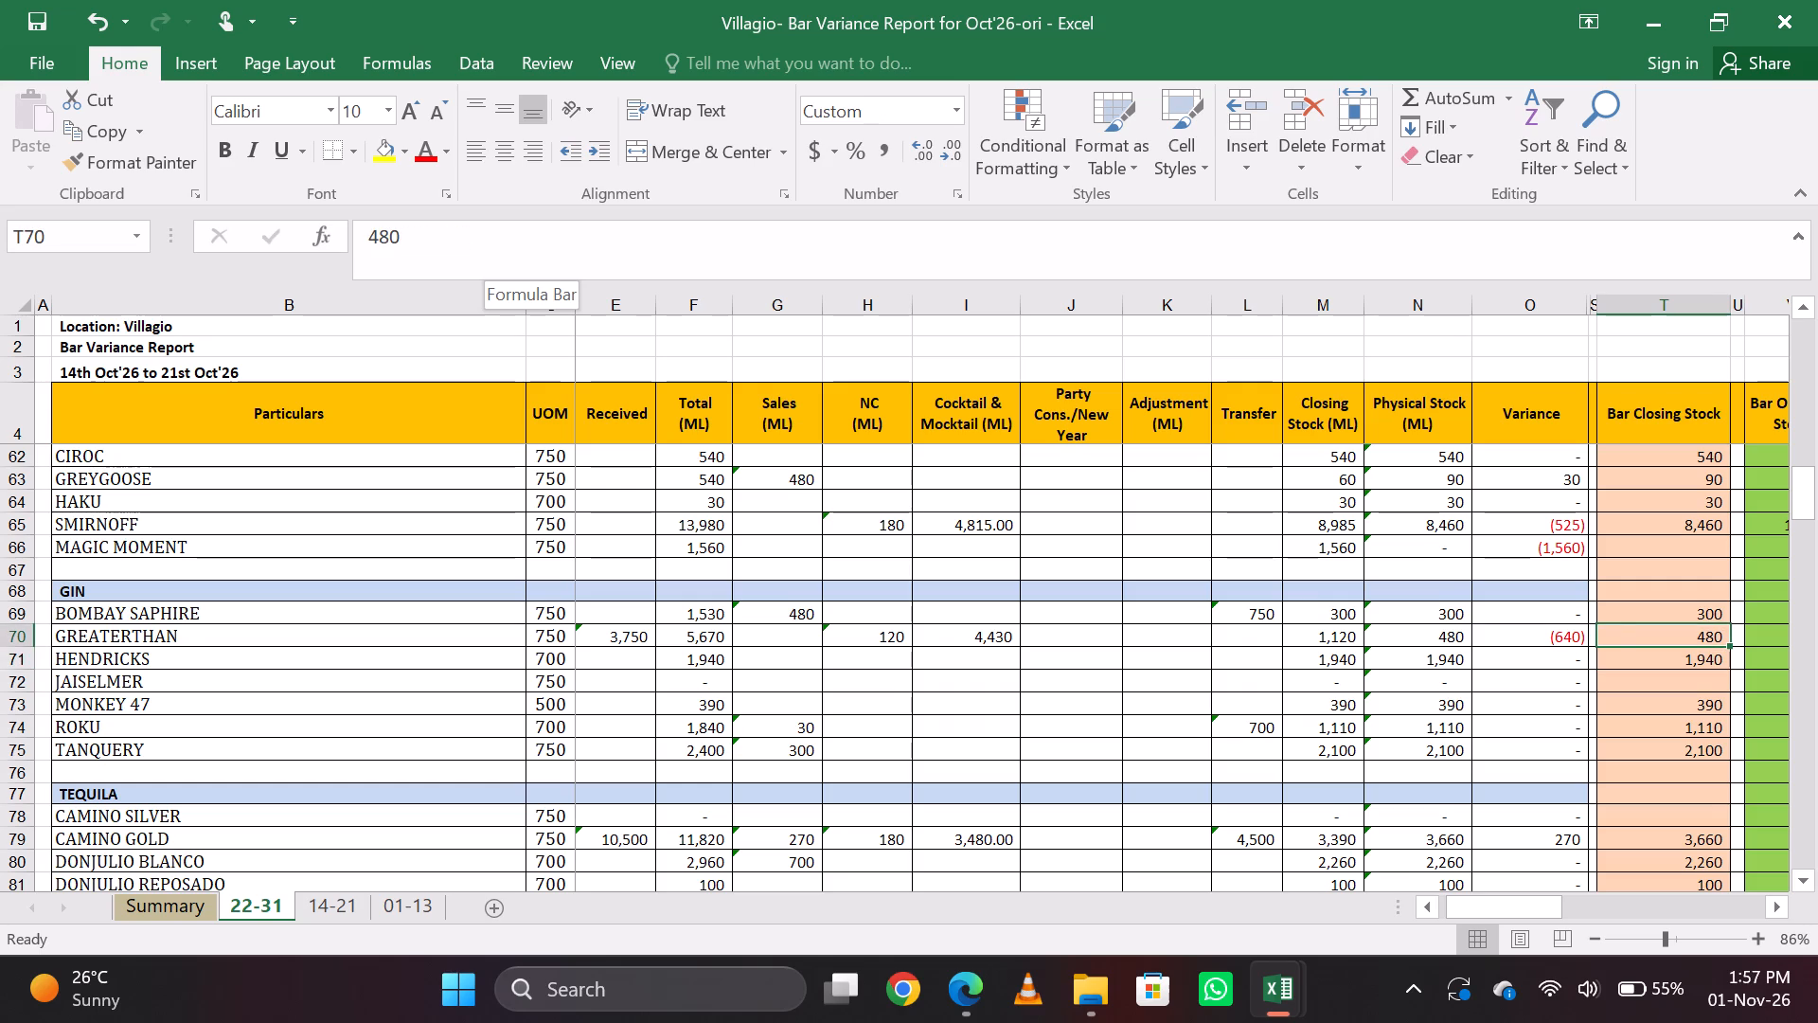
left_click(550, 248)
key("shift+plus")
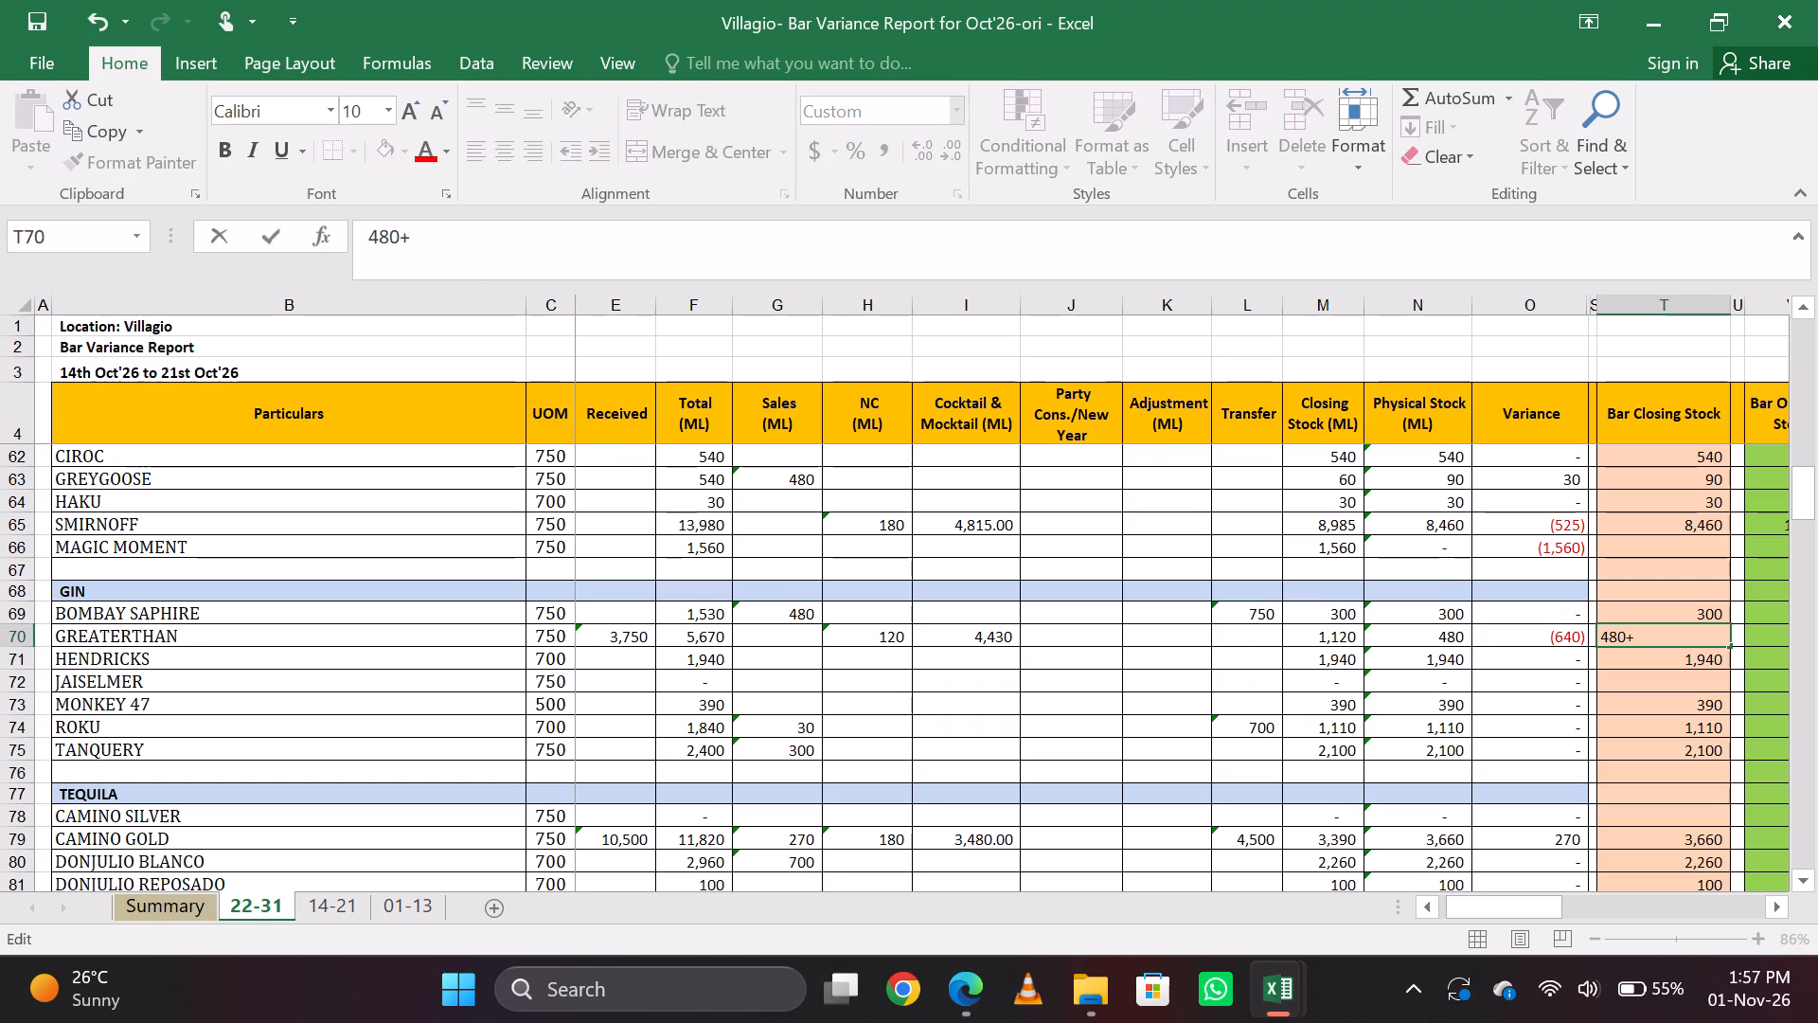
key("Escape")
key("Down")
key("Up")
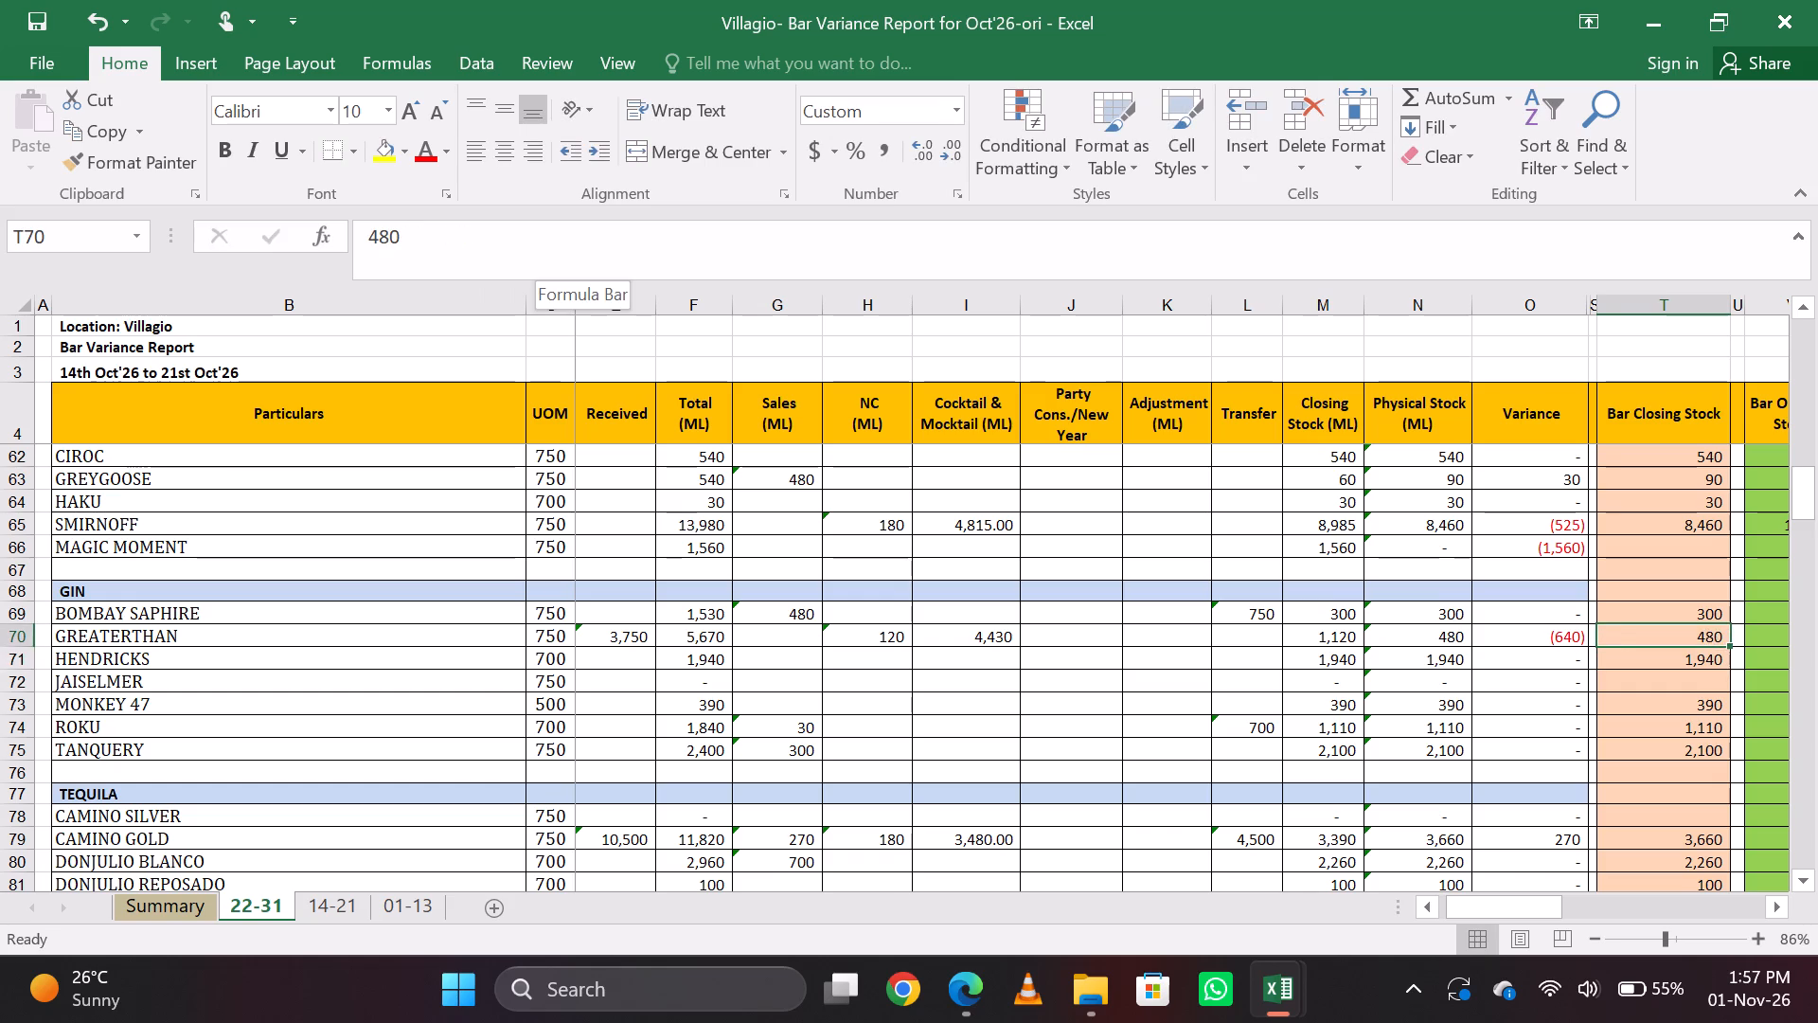
Change Greaterthan gin's bar closing stock on the 22-31 sheet to the formula =480+(640).
left_click(550, 248)
type("+64")
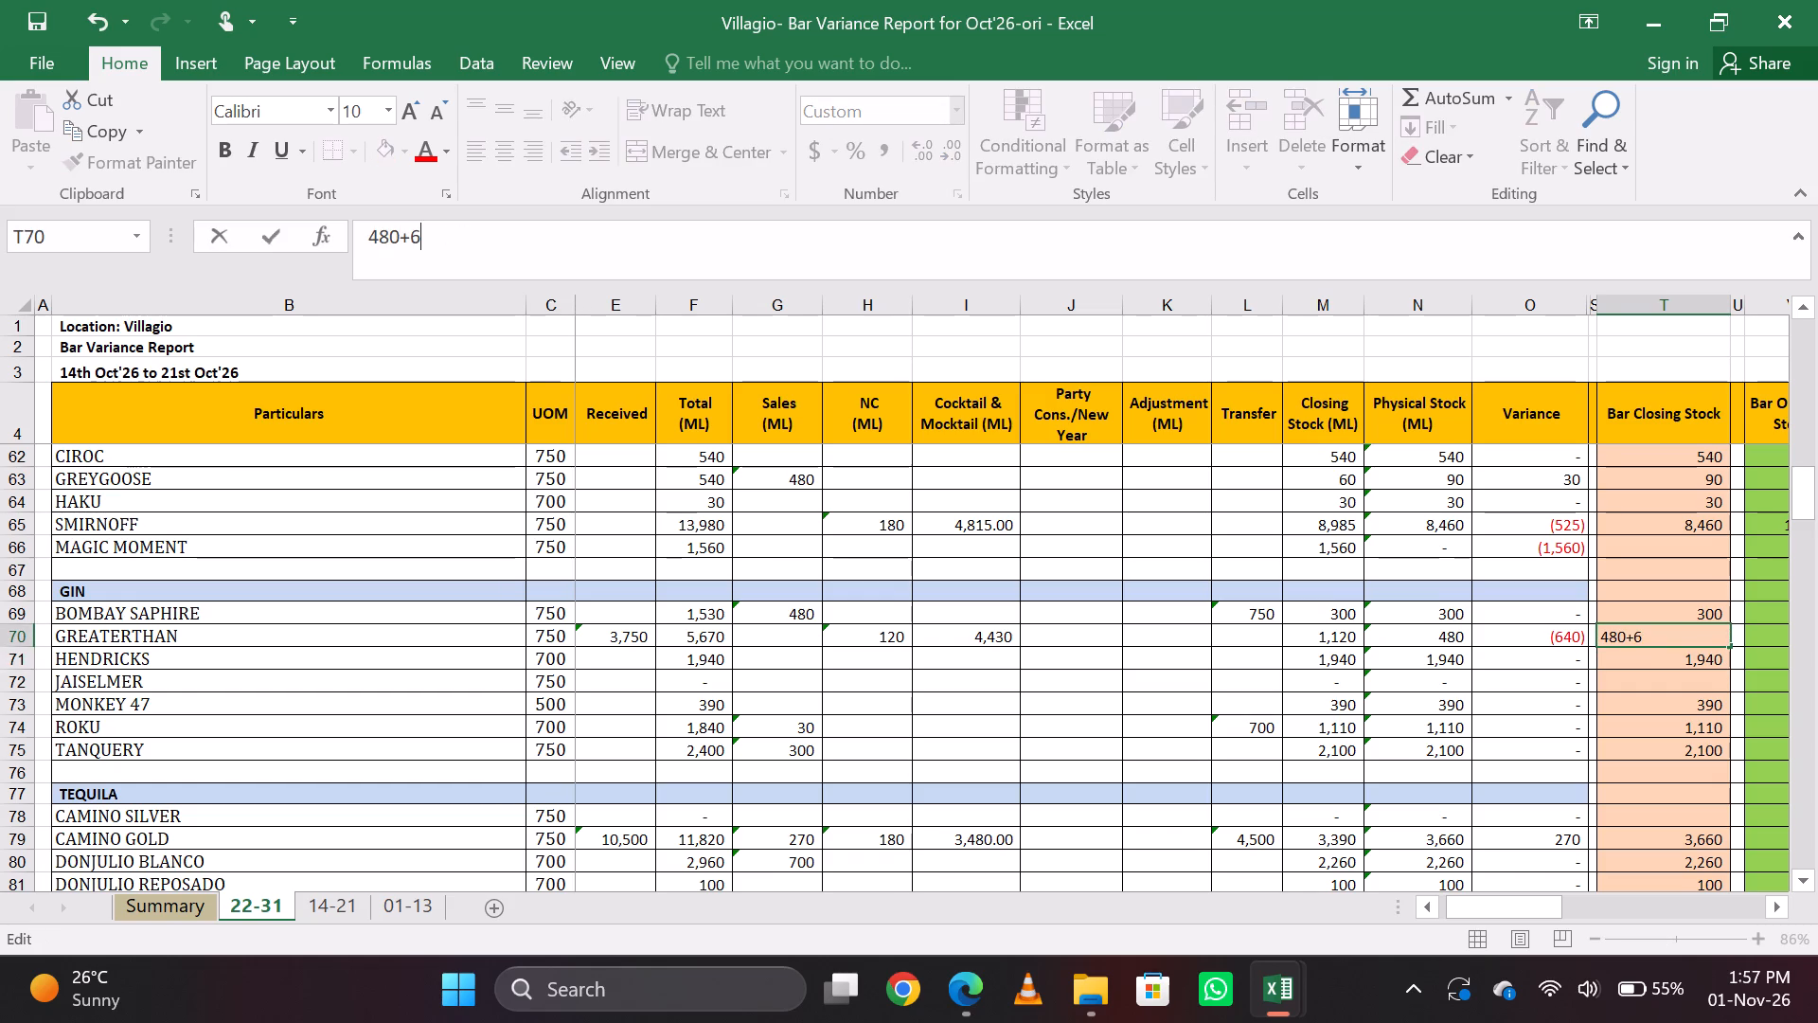
key("BackSpace")
key("BackSpace")
type("64")
key("BackSpace")
key("BackSpace")
type("640")
key("Left")
key("Left")
key("Left")
key("shift+parenleft")
key("Right")
key("Right")
key("Right")
key("Right")
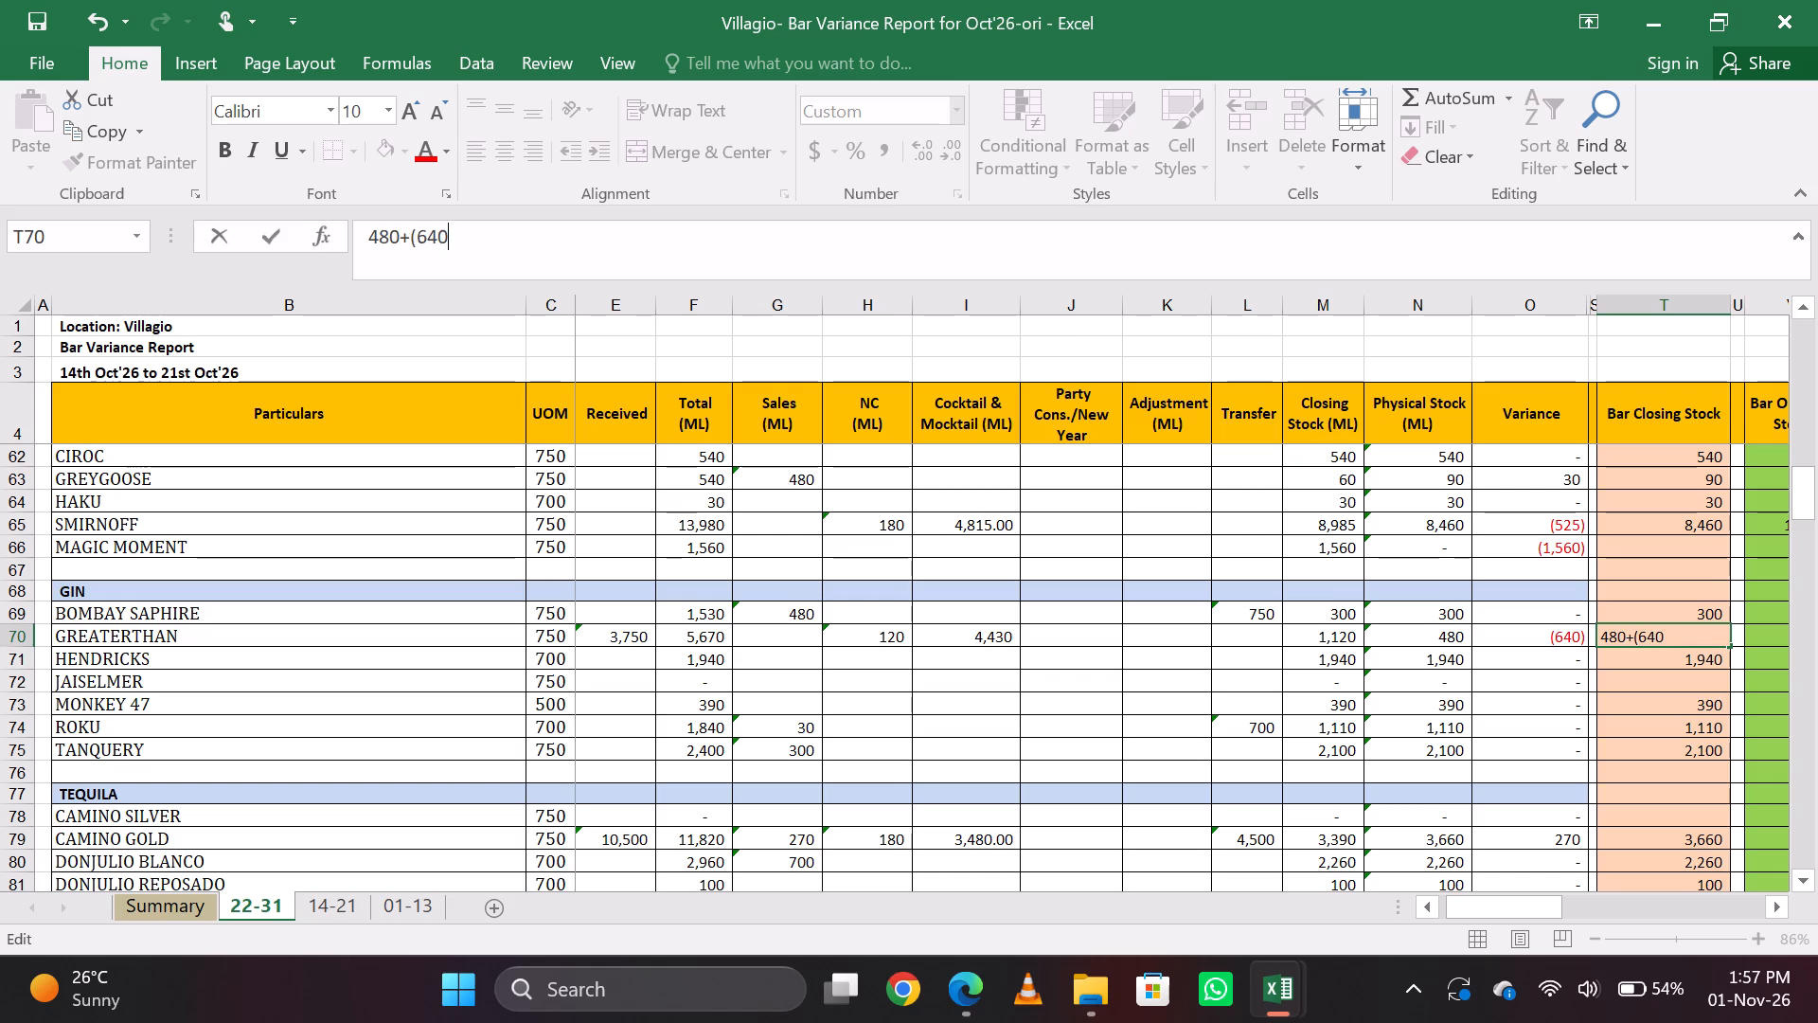
key("shift+parenright")
key("Left")
key("Left")
key("Left")
key("Left")
key("Left")
key("Left")
key("Left")
key("Left")
key("Left")
key("Left")
key("Left")
key("Left")
key("Left")
key("Left")
key("Left")
key("equal")
key("Return")
Set Camino Gold tequila's bar closing stock formula on the 22-31 sheet to =750*3+120+(1260).
key("Down")
key("Down")
key("Down")
key("Down")
key("Down")
key("Down")
key("Down")
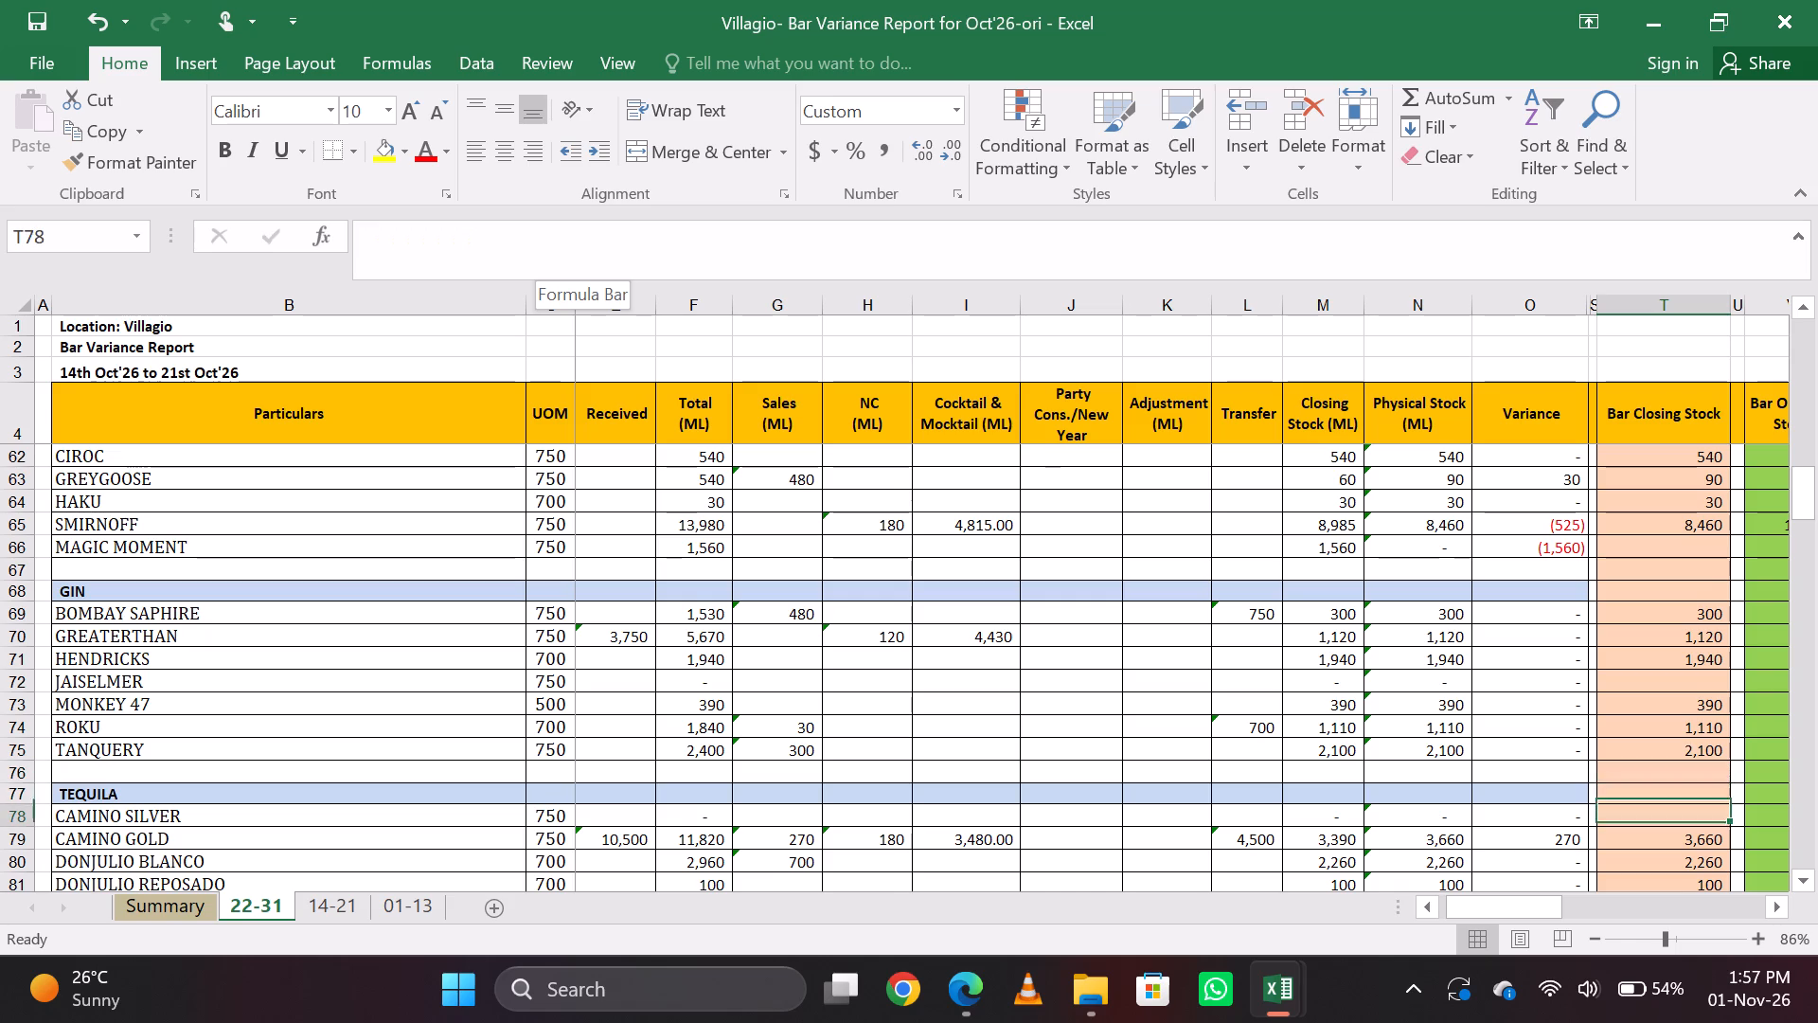
key("Up")
key("Down")
key("Down")
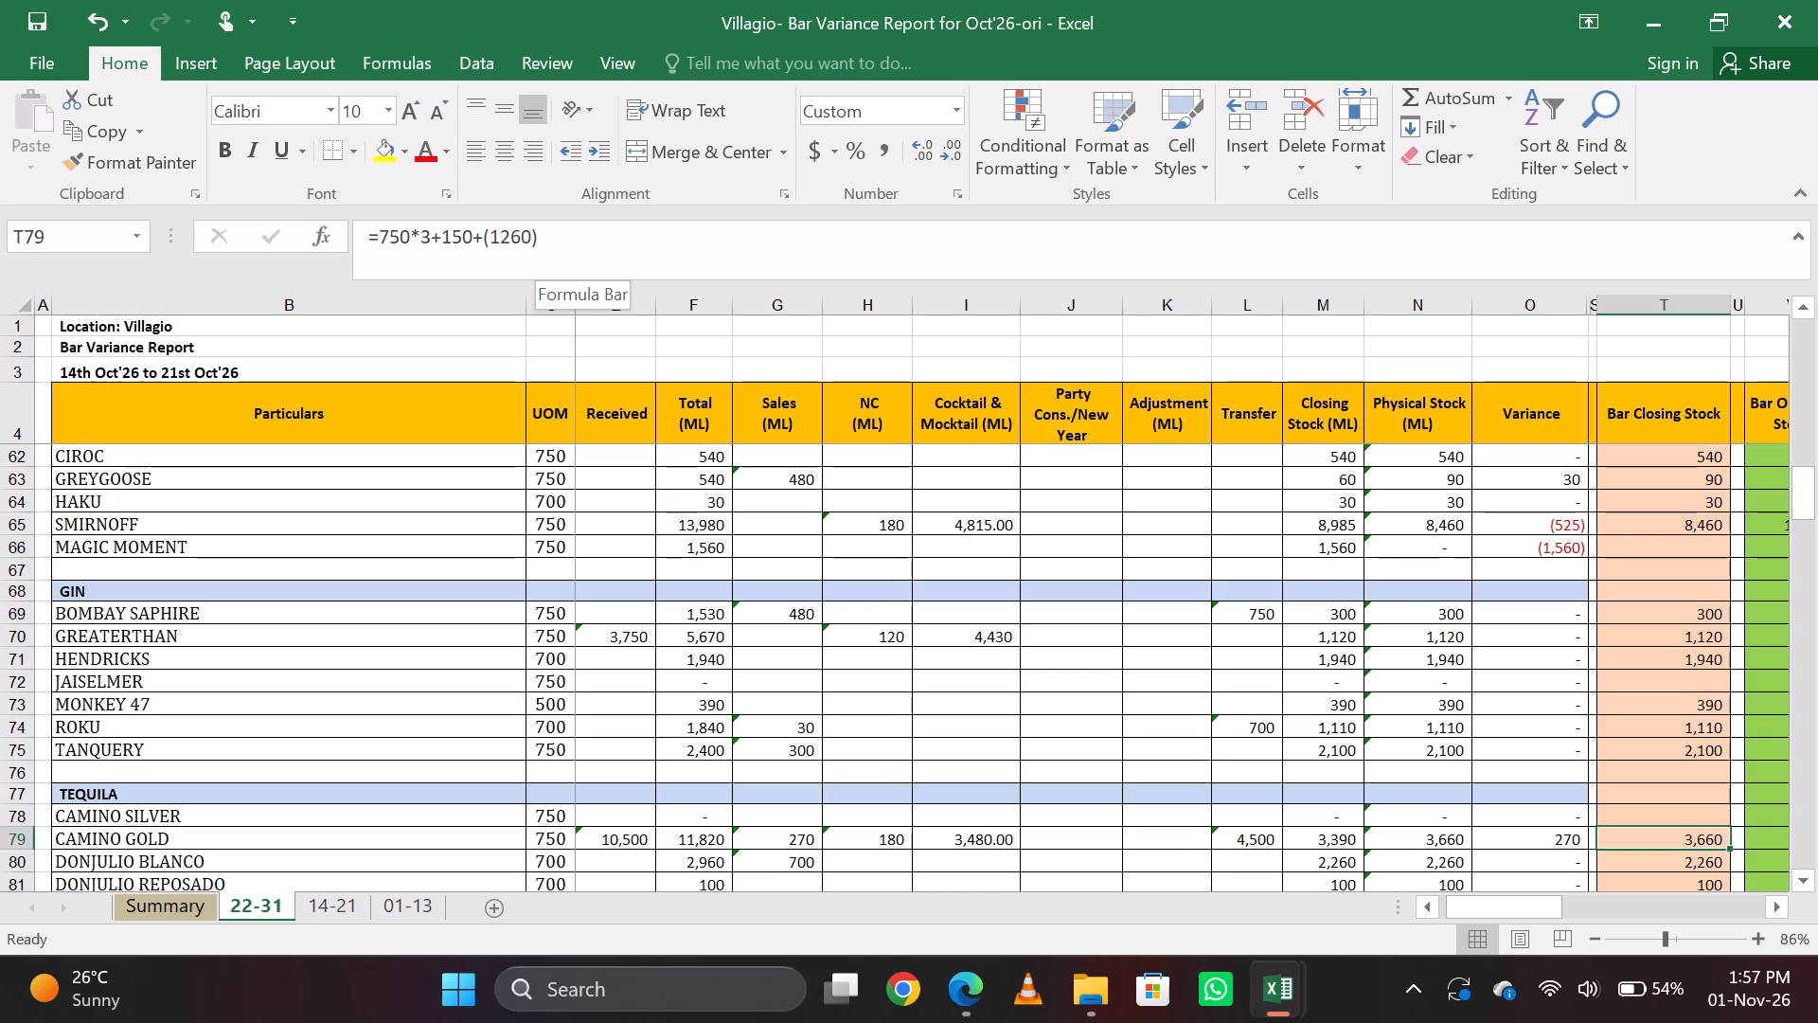
key("Down")
key("Up")
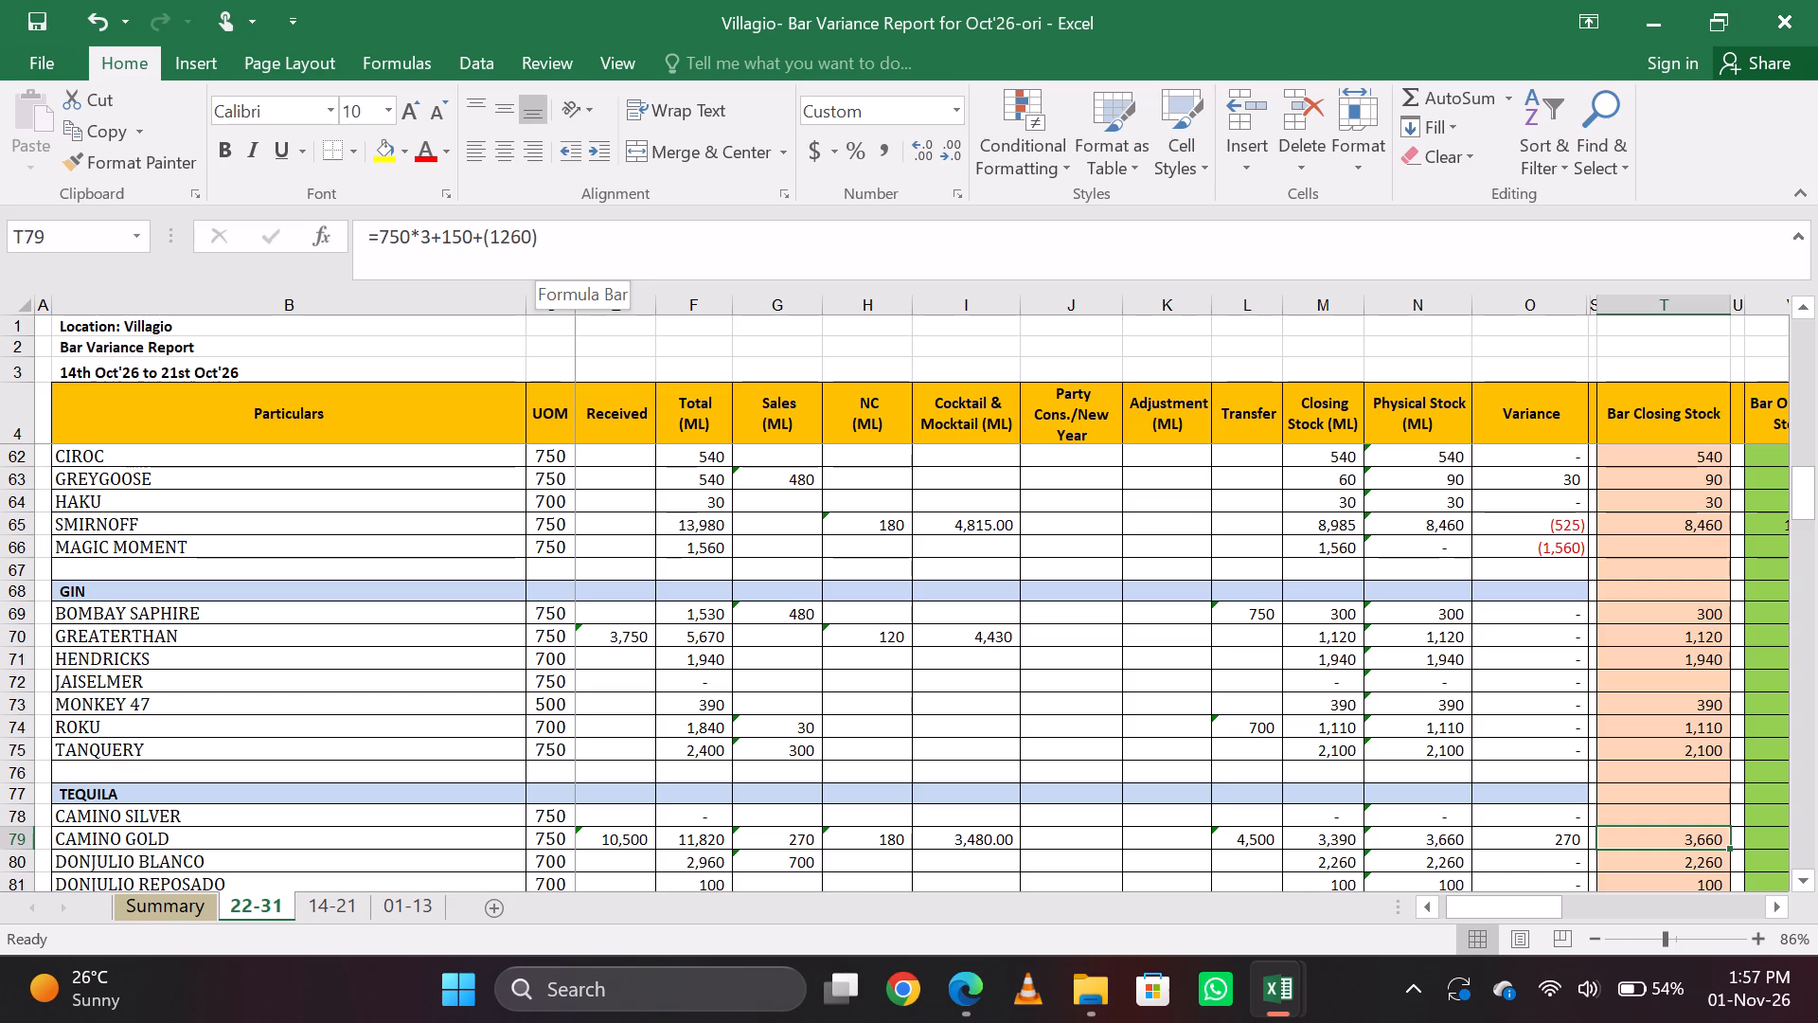
left_click(471, 236)
key("BackSpace")
key("BackSpace")
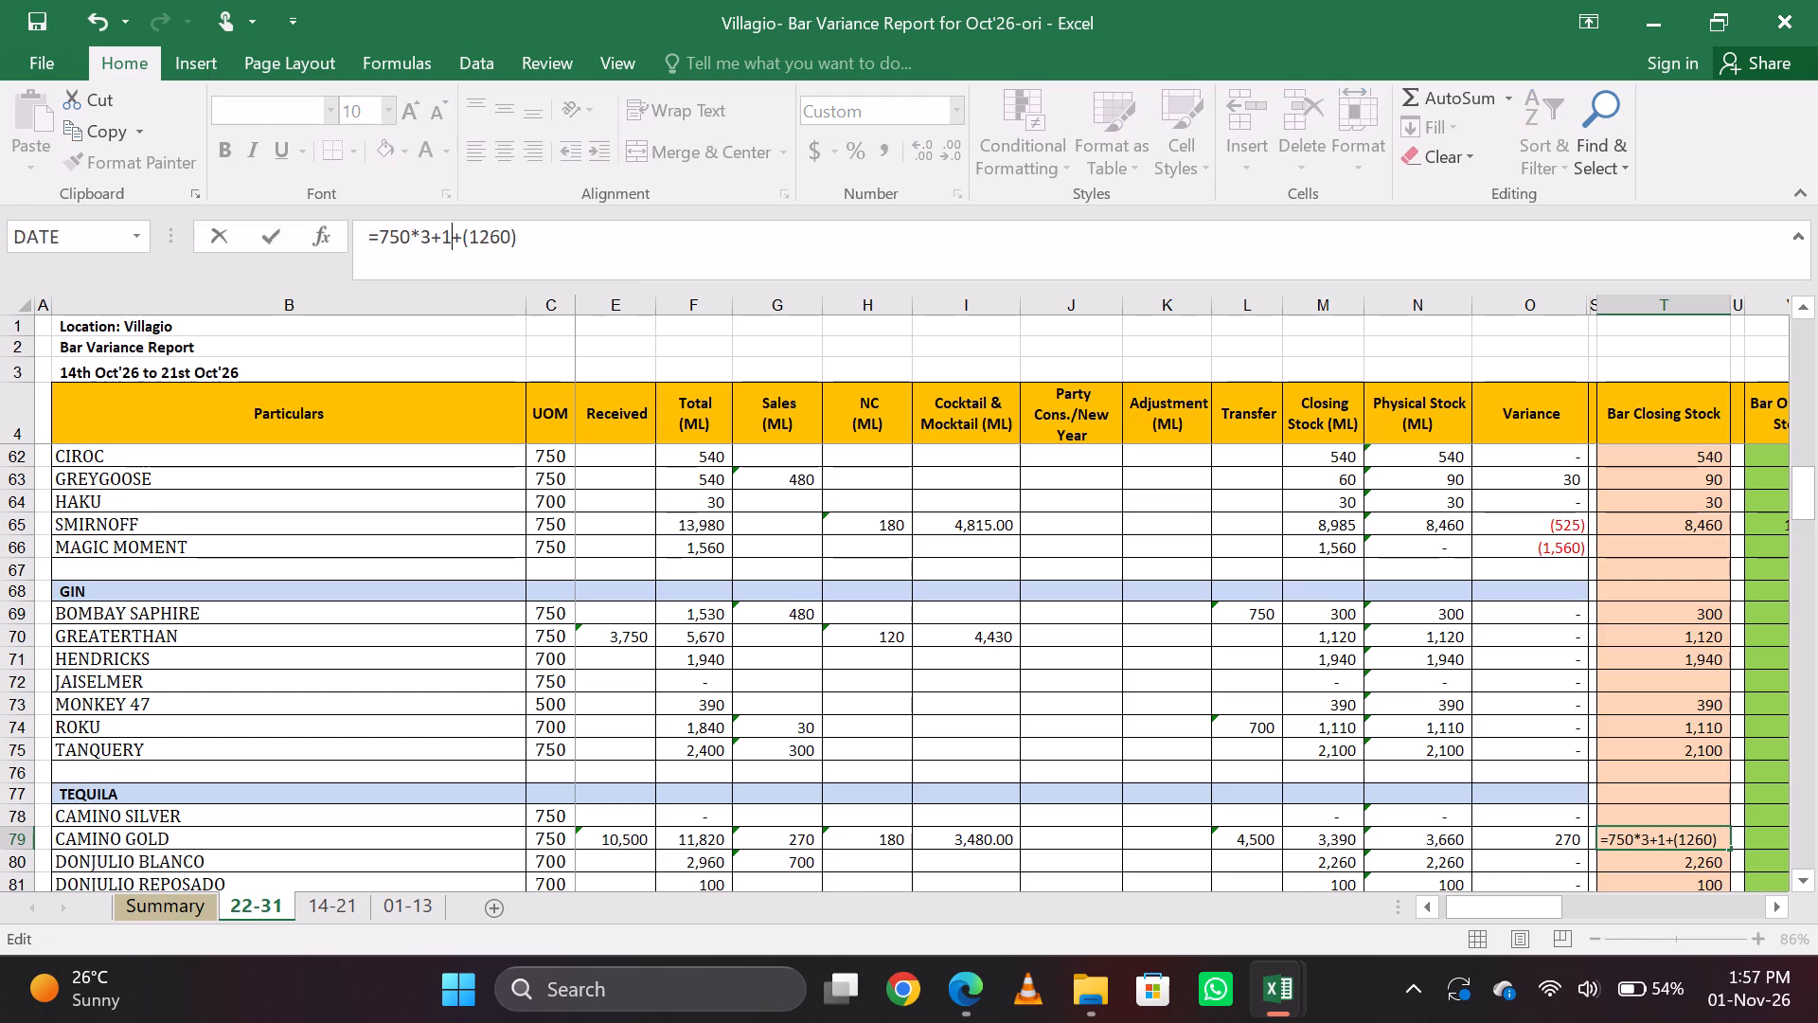
type("20")
key("Return")
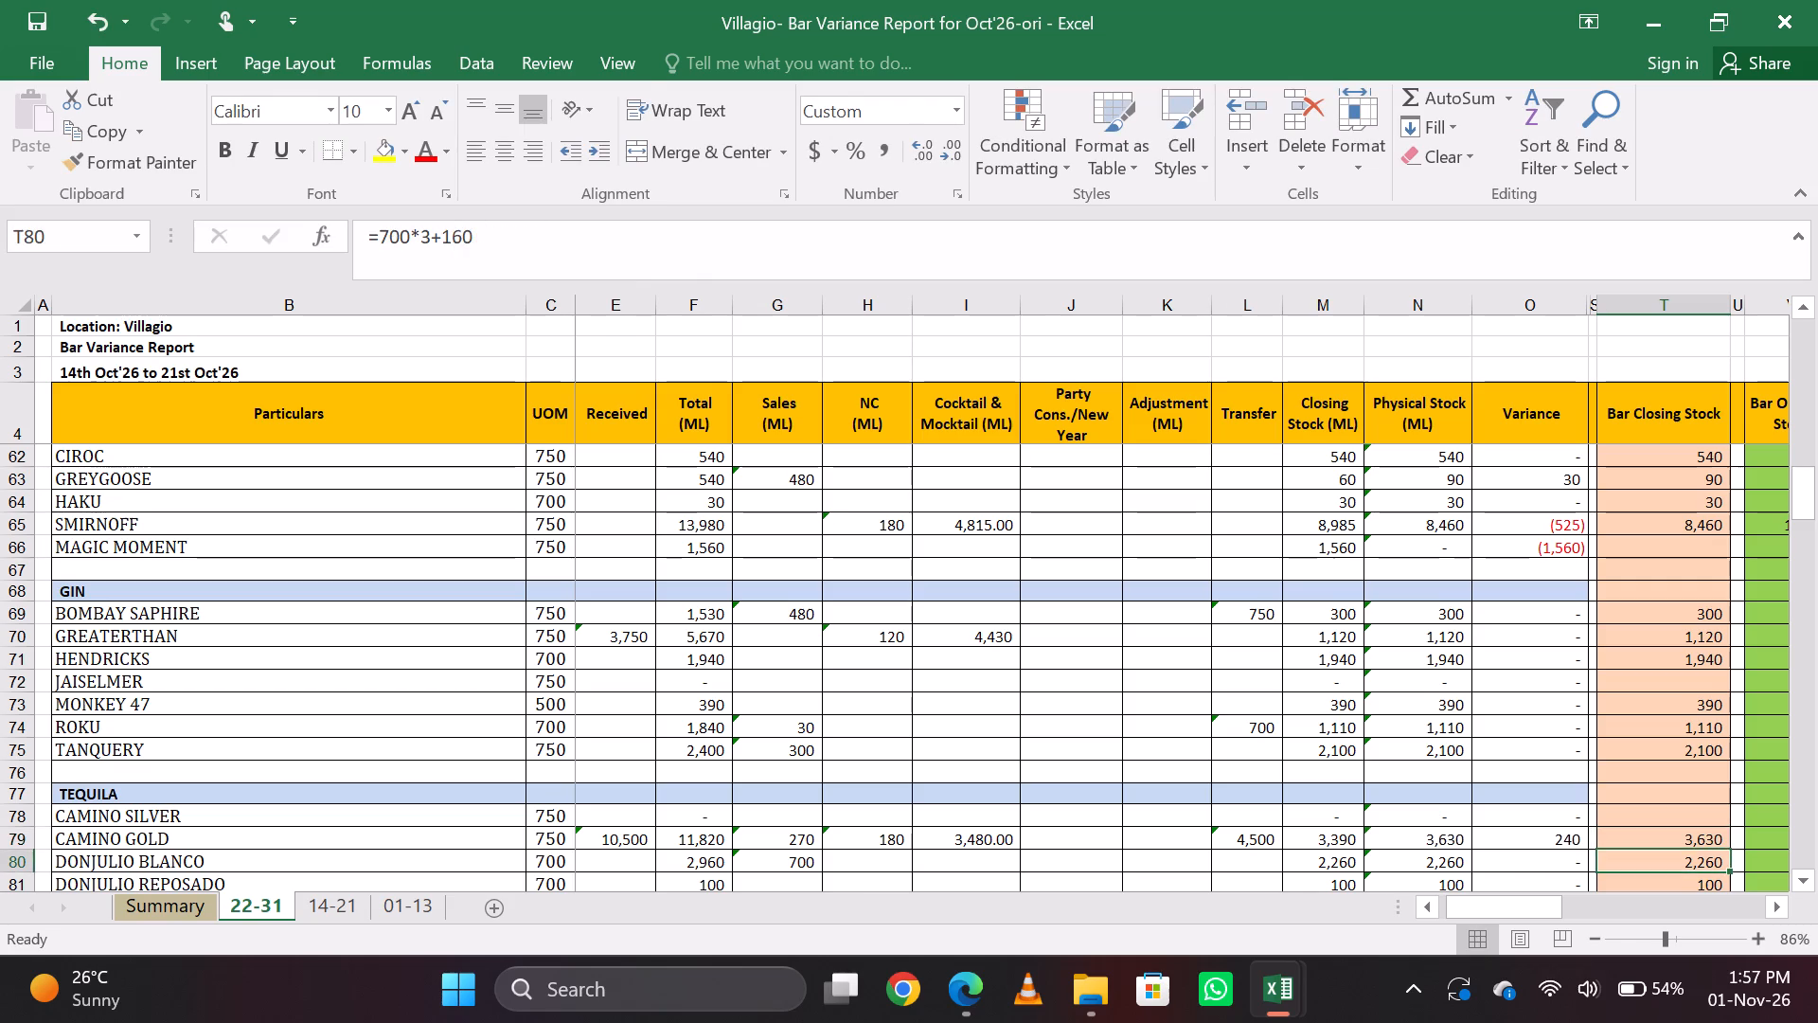
Look over the bar closing stock and variance entries between Camino Gold and Bacardi White on the 22-31 sheet.
key("Up")
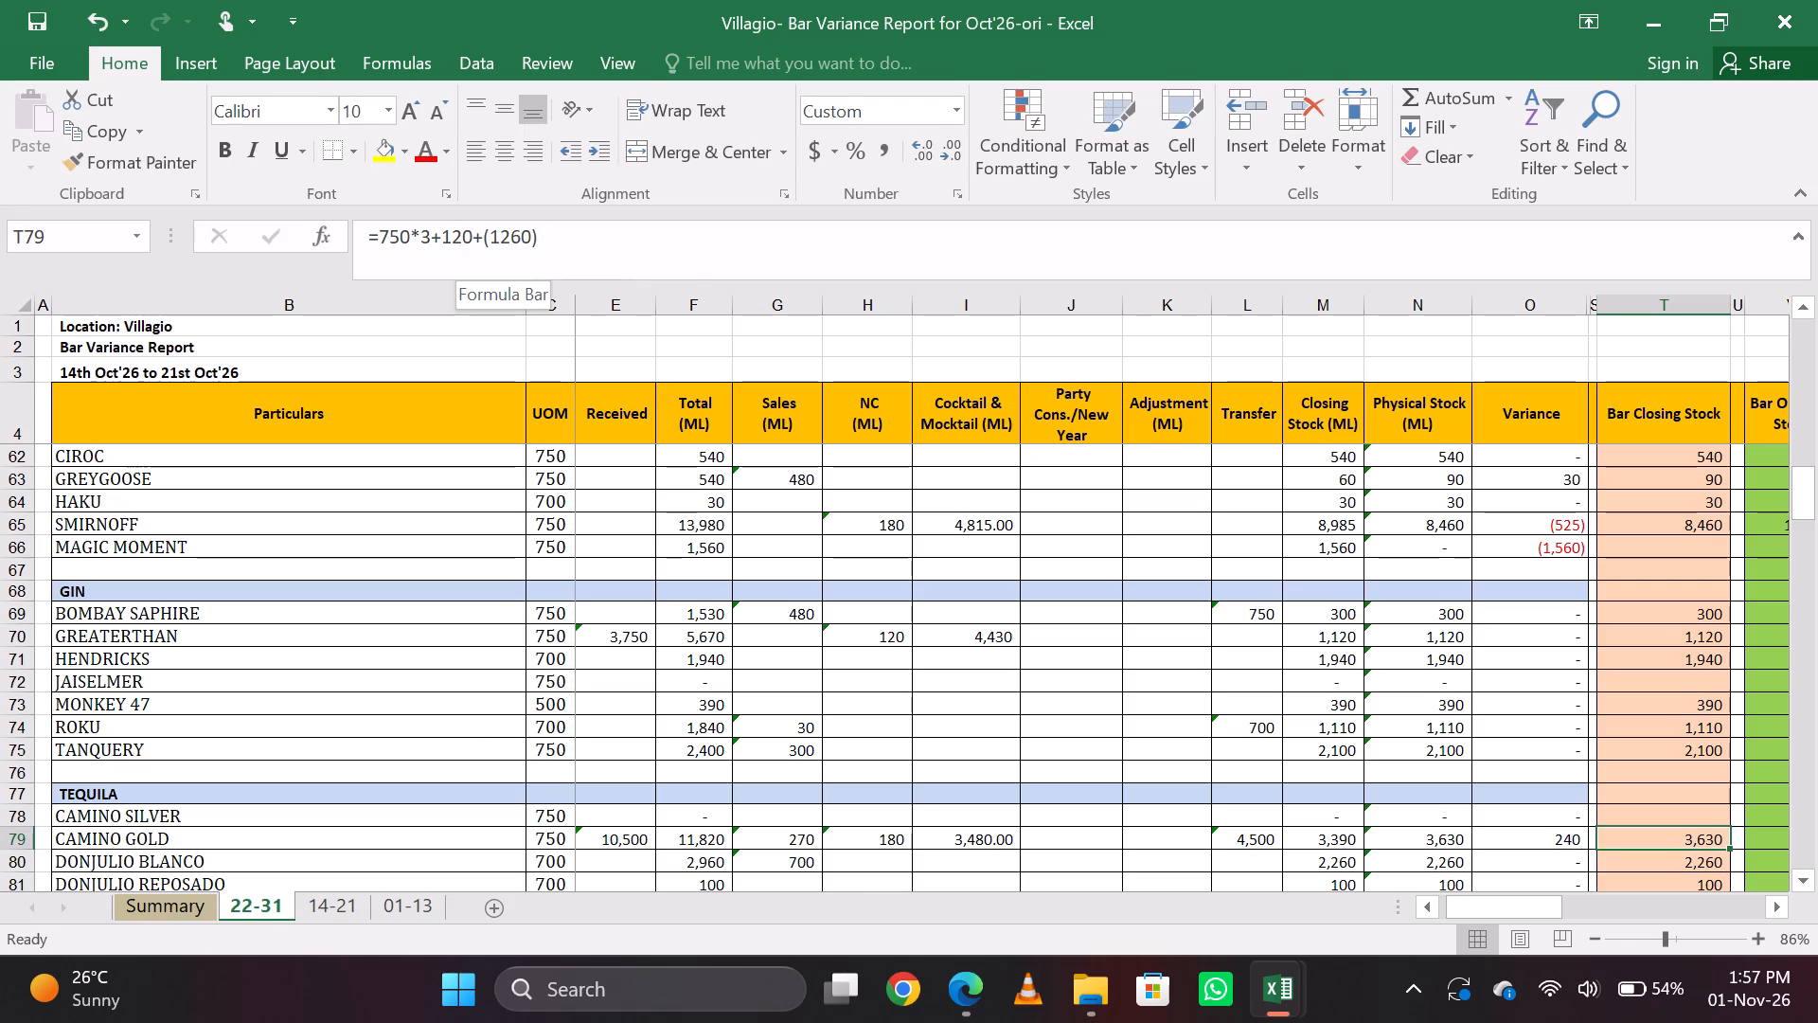
key("Down")
key("Down")
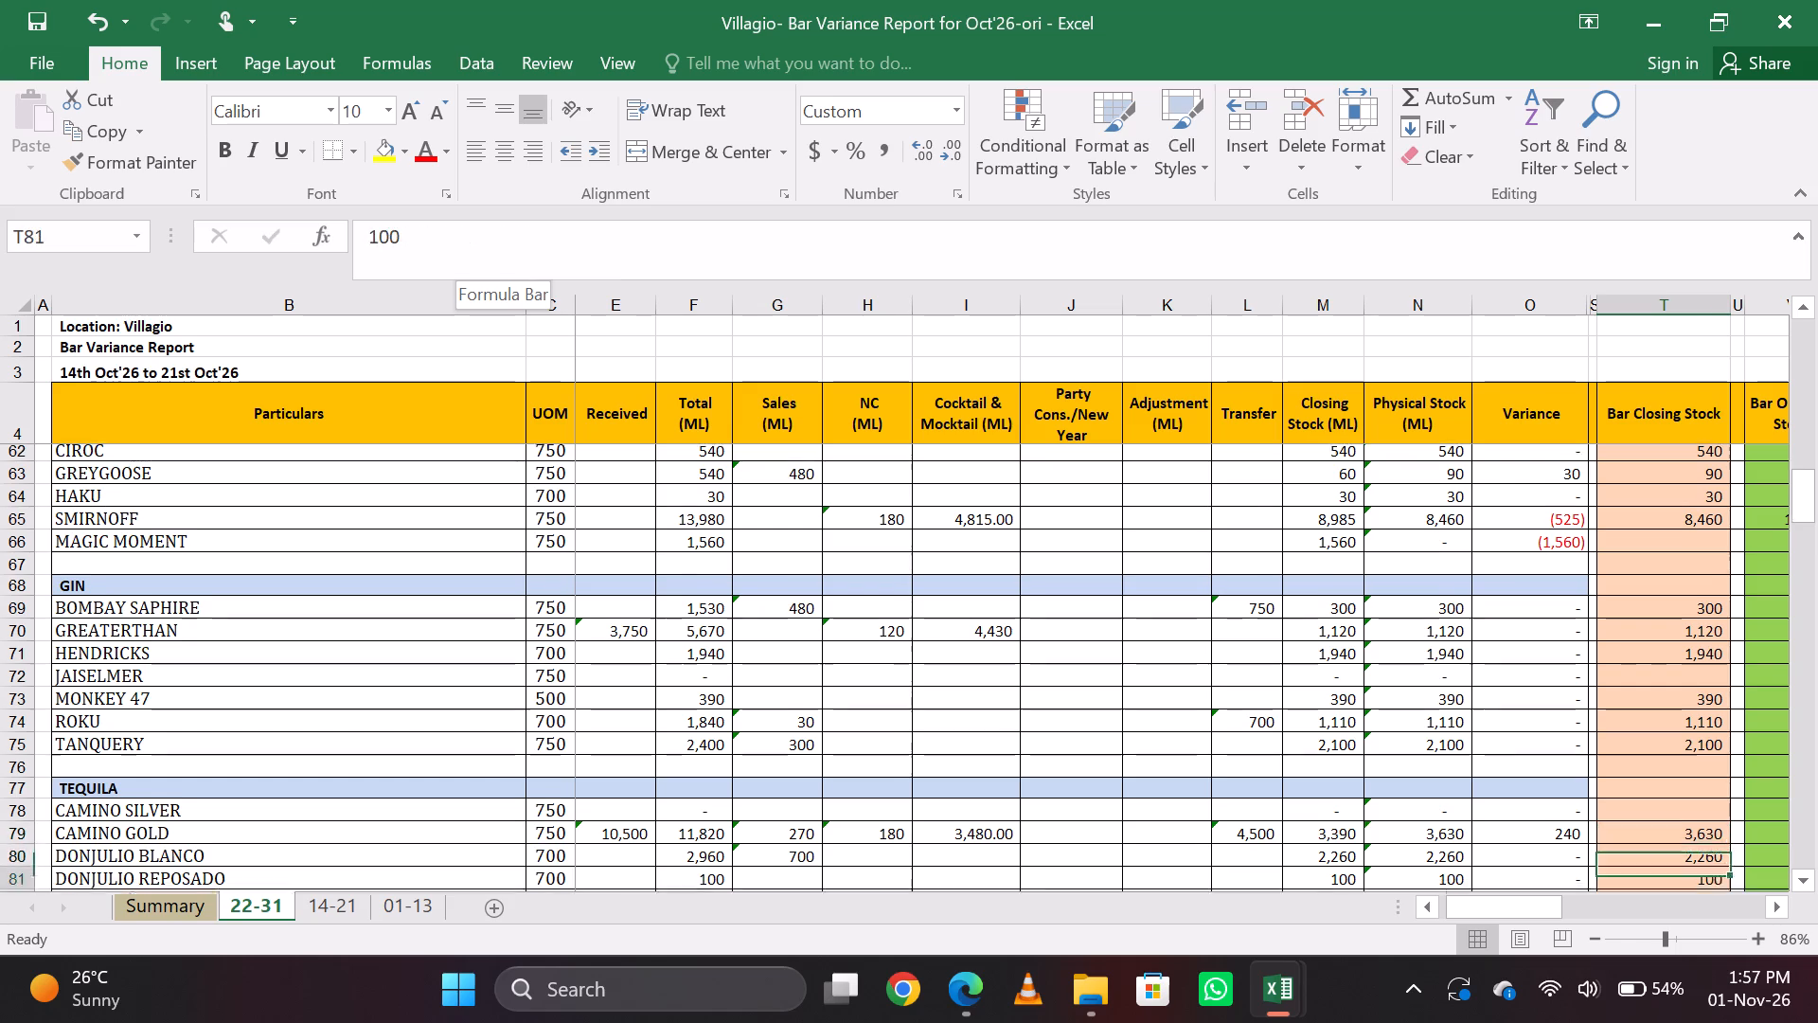
key("Down")
key("Down")
key("Down")
key("Up")
key("Up")
key("Down")
key("Down")
key("Down")
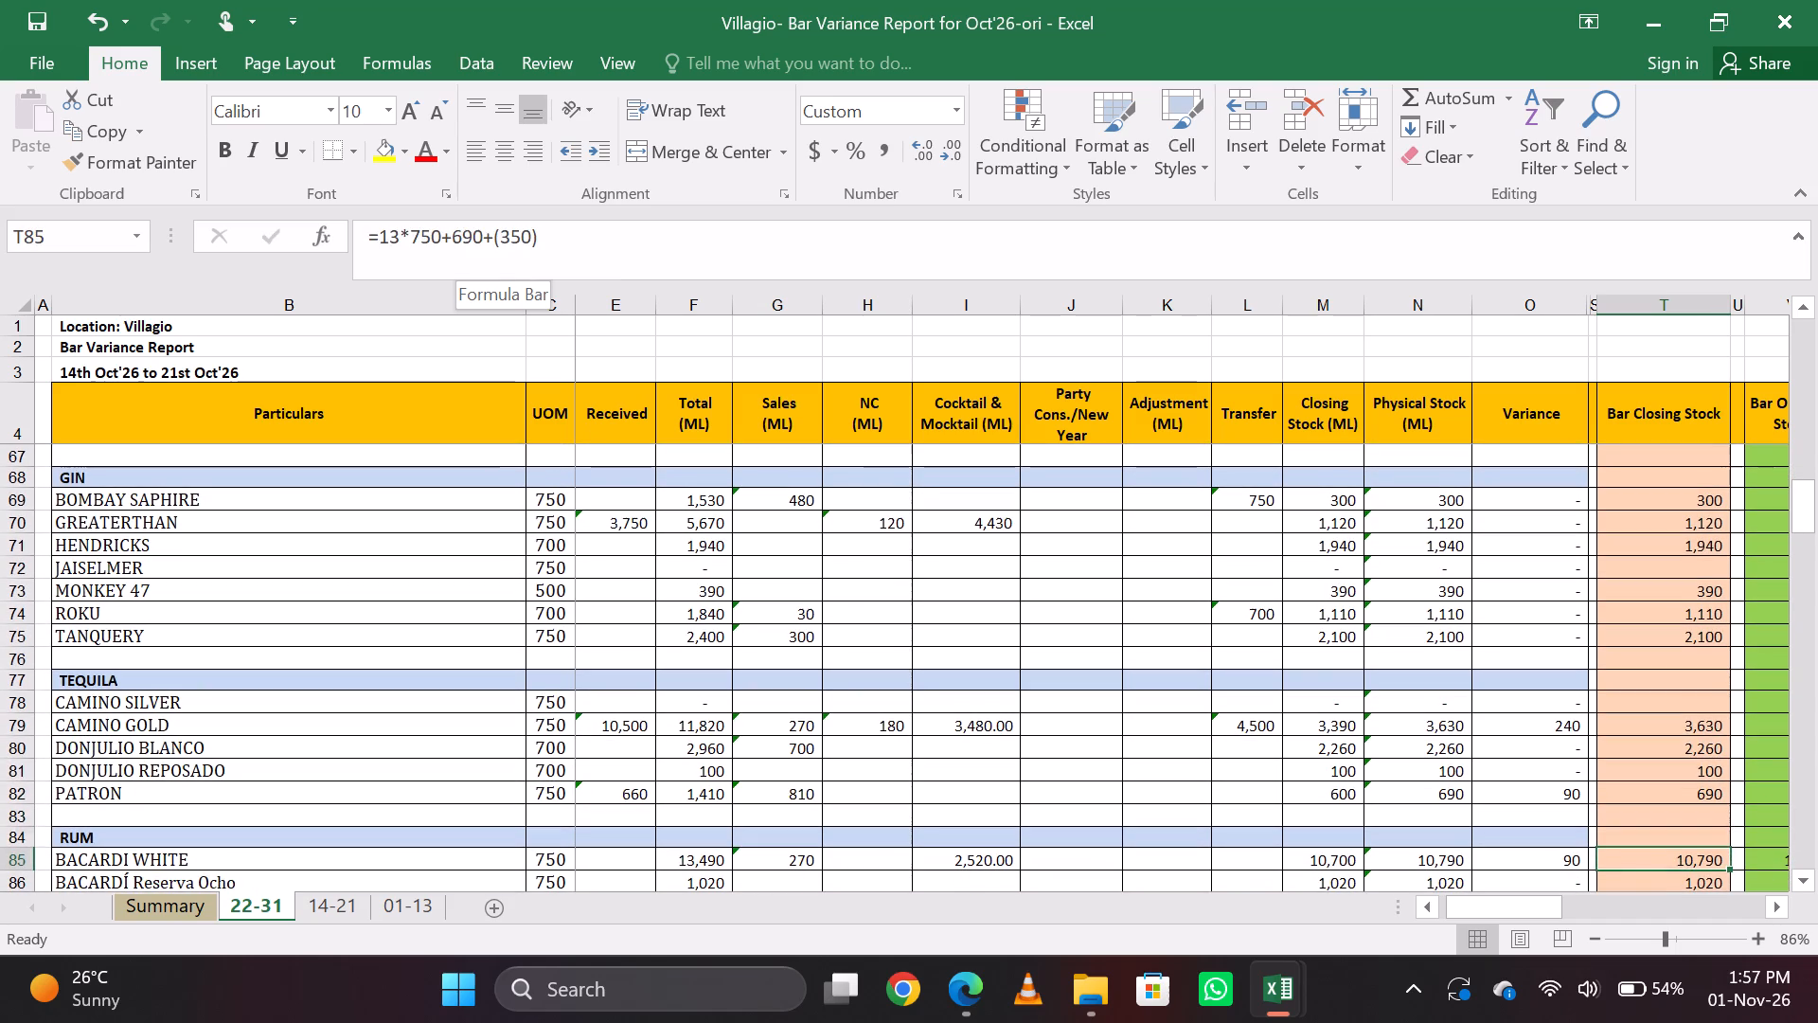
key("Up")
key("Up")
key("Up")
key("Up")
key("Up")
key("Up")
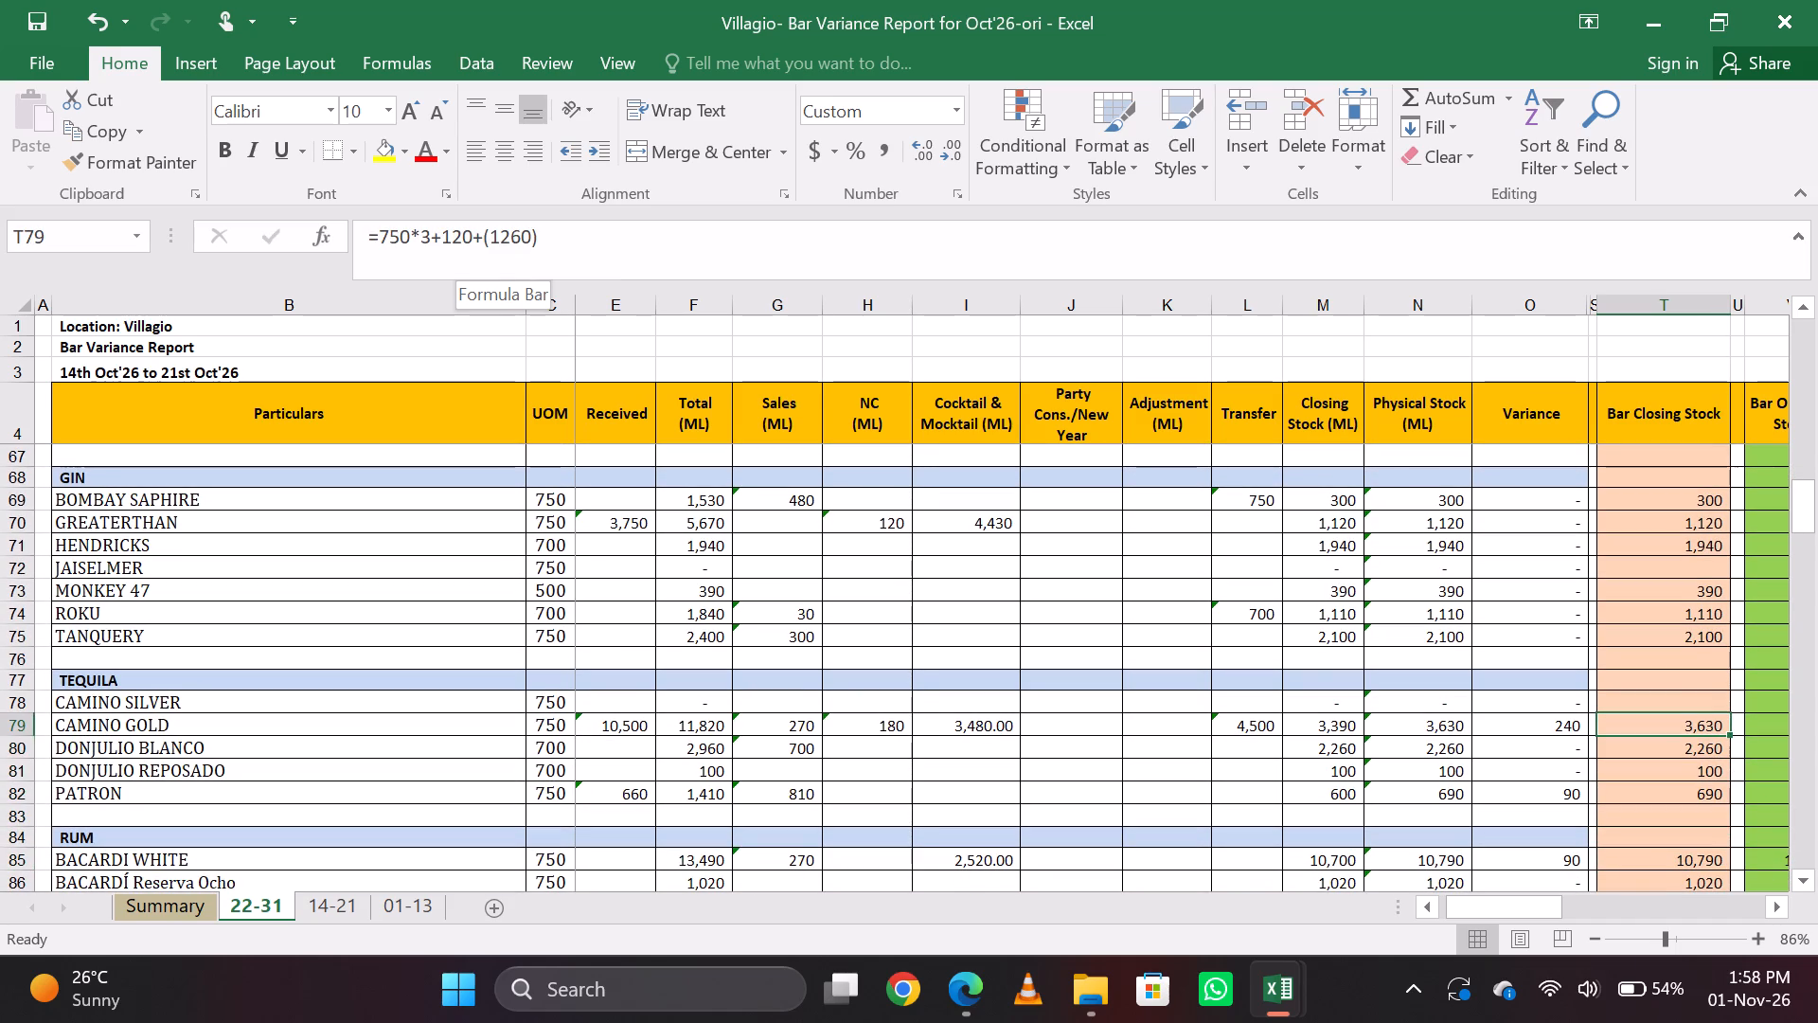
Set the bar closing stock of Patron tequila on the 22-31 sheet to 660.
key("Down")
key("Down")
key("Down")
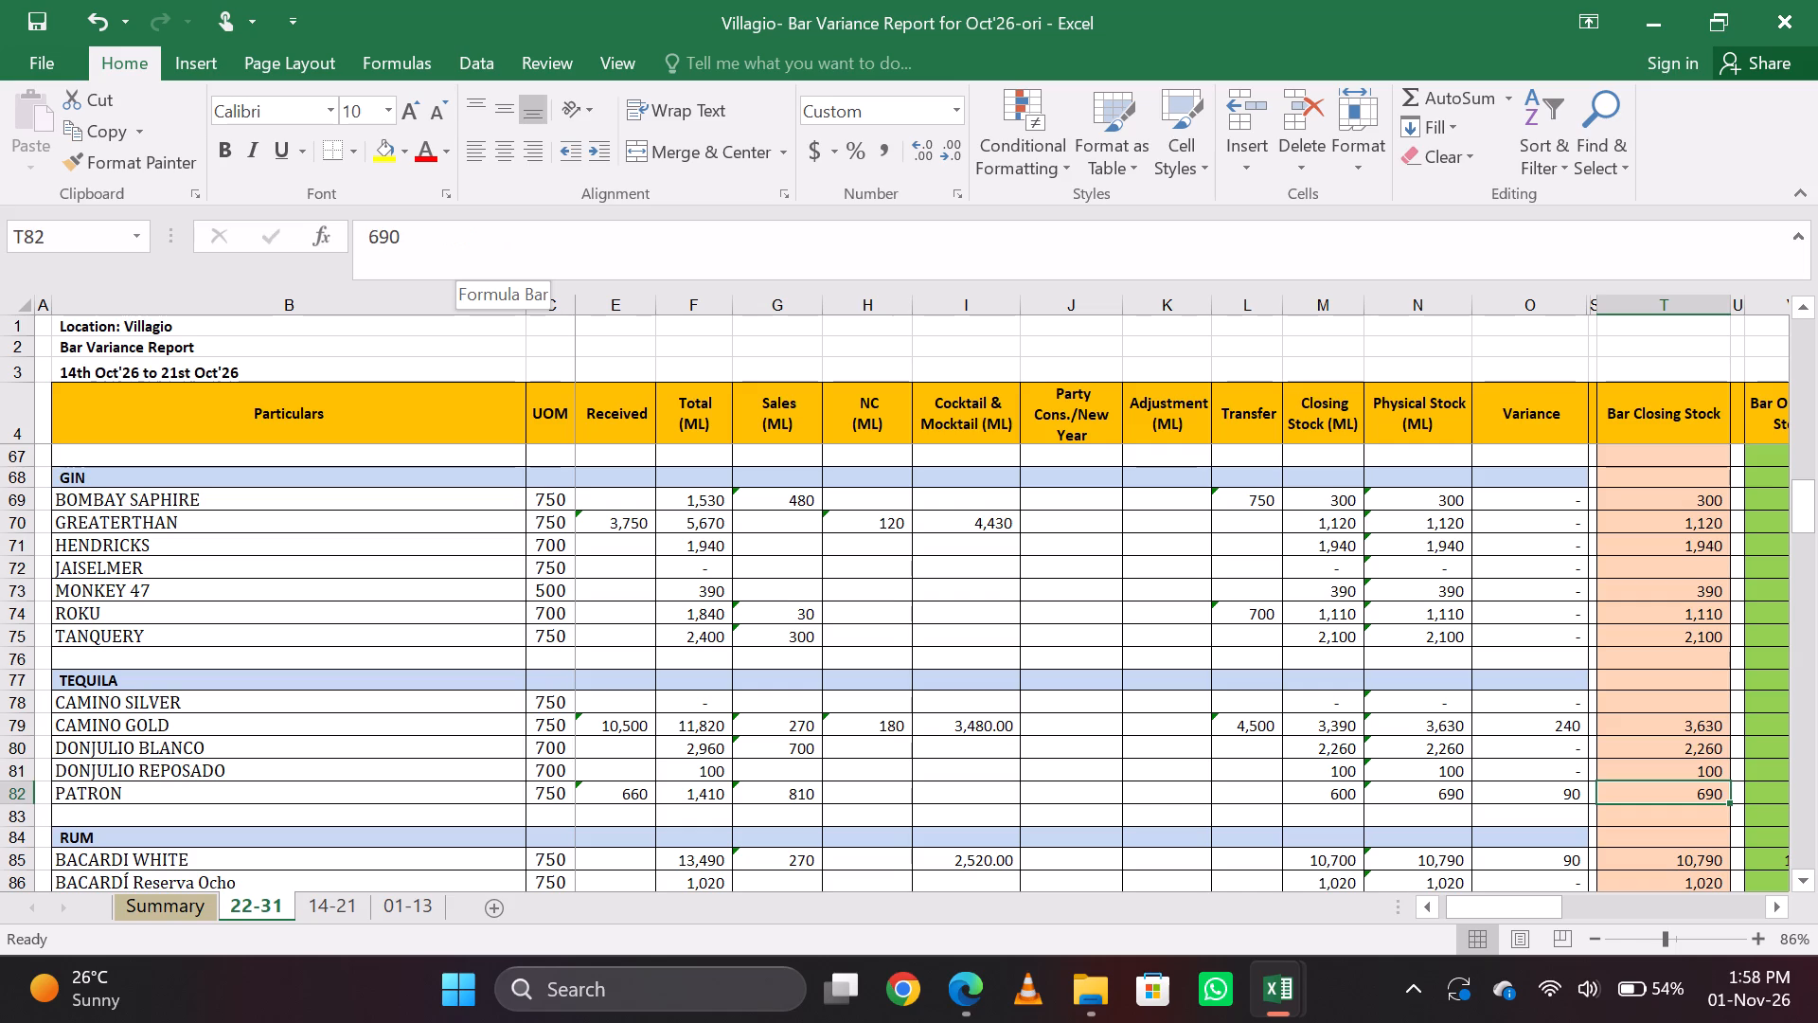
key("Down")
key("Up")
left_click(437, 240)
key("BackSpace")
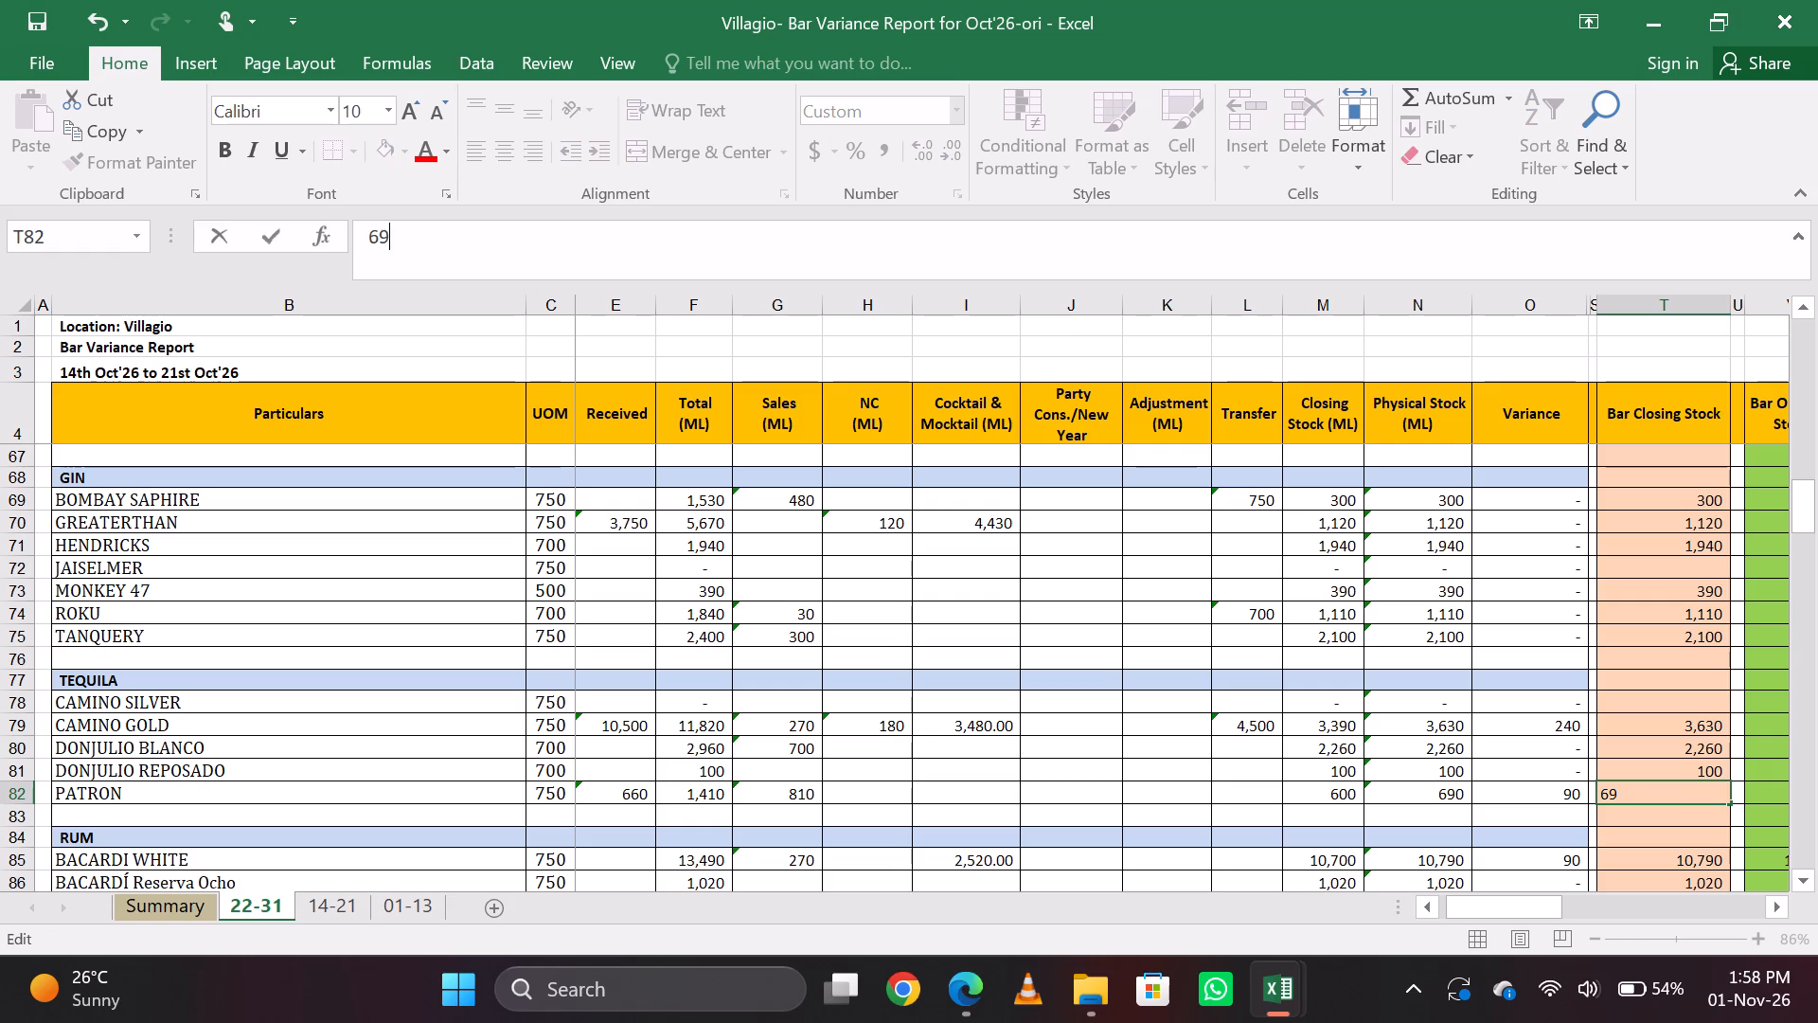
key("BackSpace")
type("60")
key("Return")
key("Up")
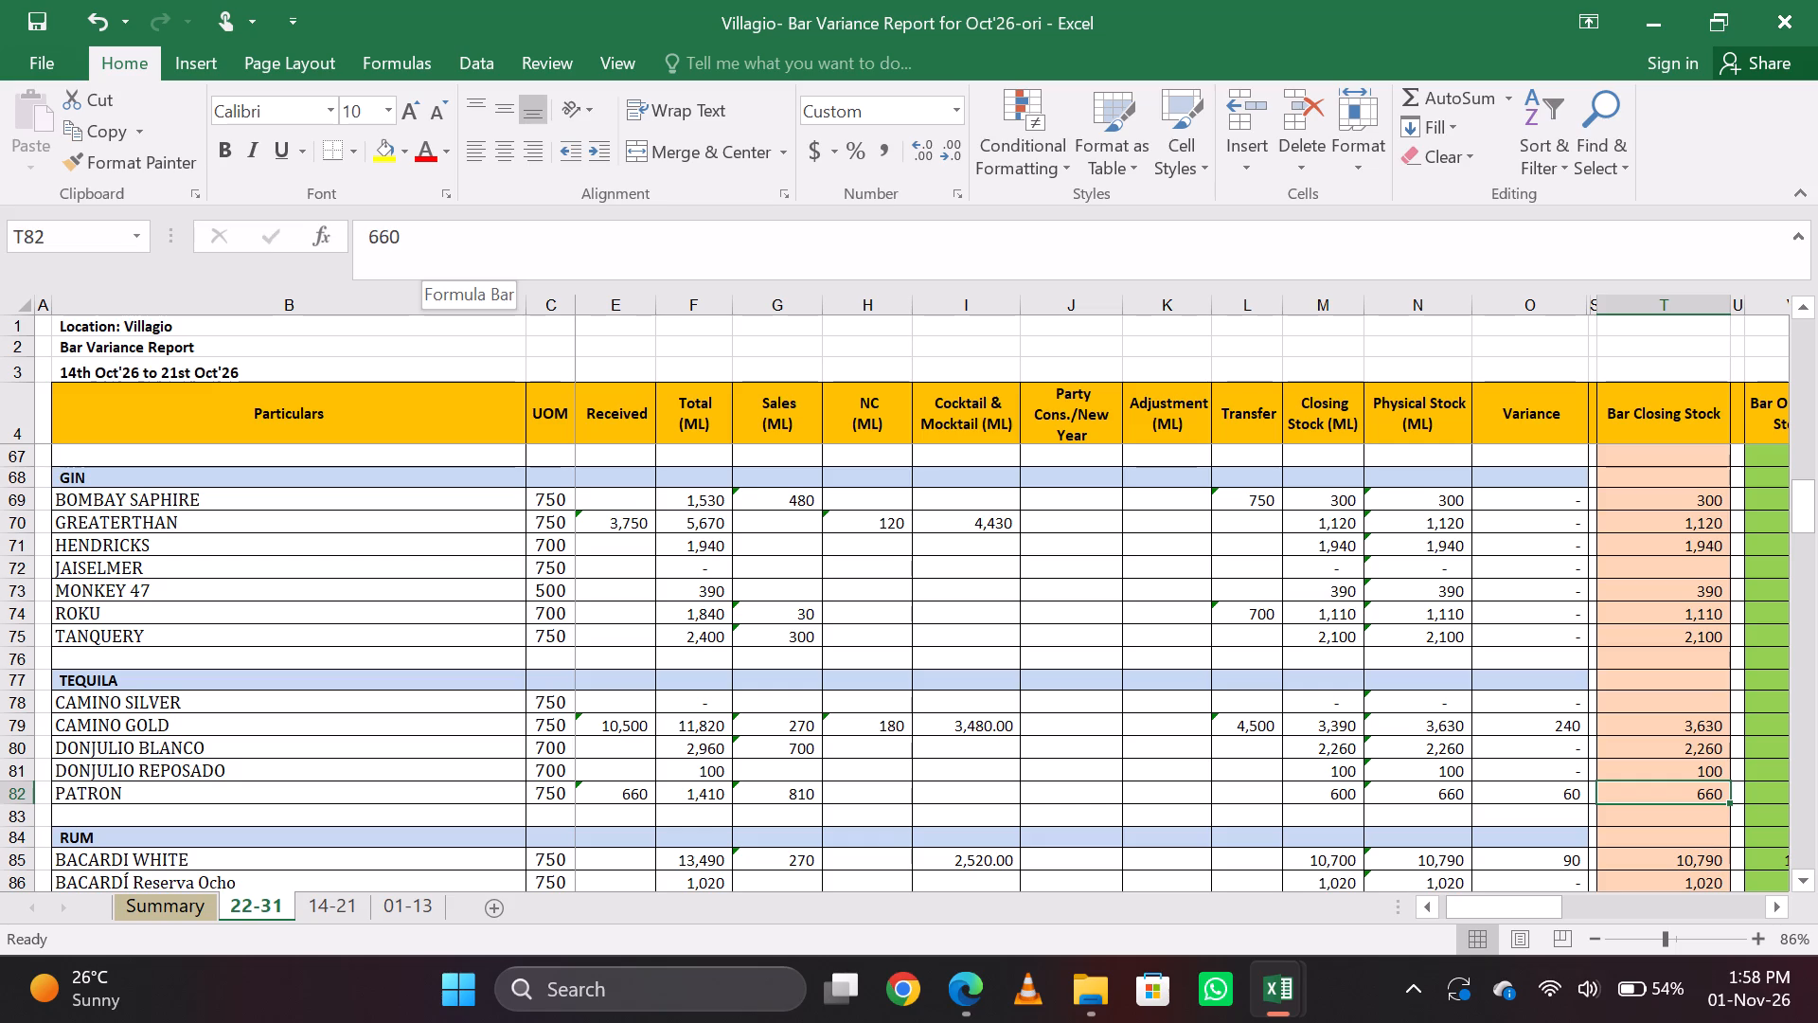
Check the bar closing stock formulas in the rum section of the 22-31 sheet, from Bacardi White to Old Monk.
key("Down")
key("Down")
key("Down")
key("Down")
key("Up")
key("Down")
key("Up")
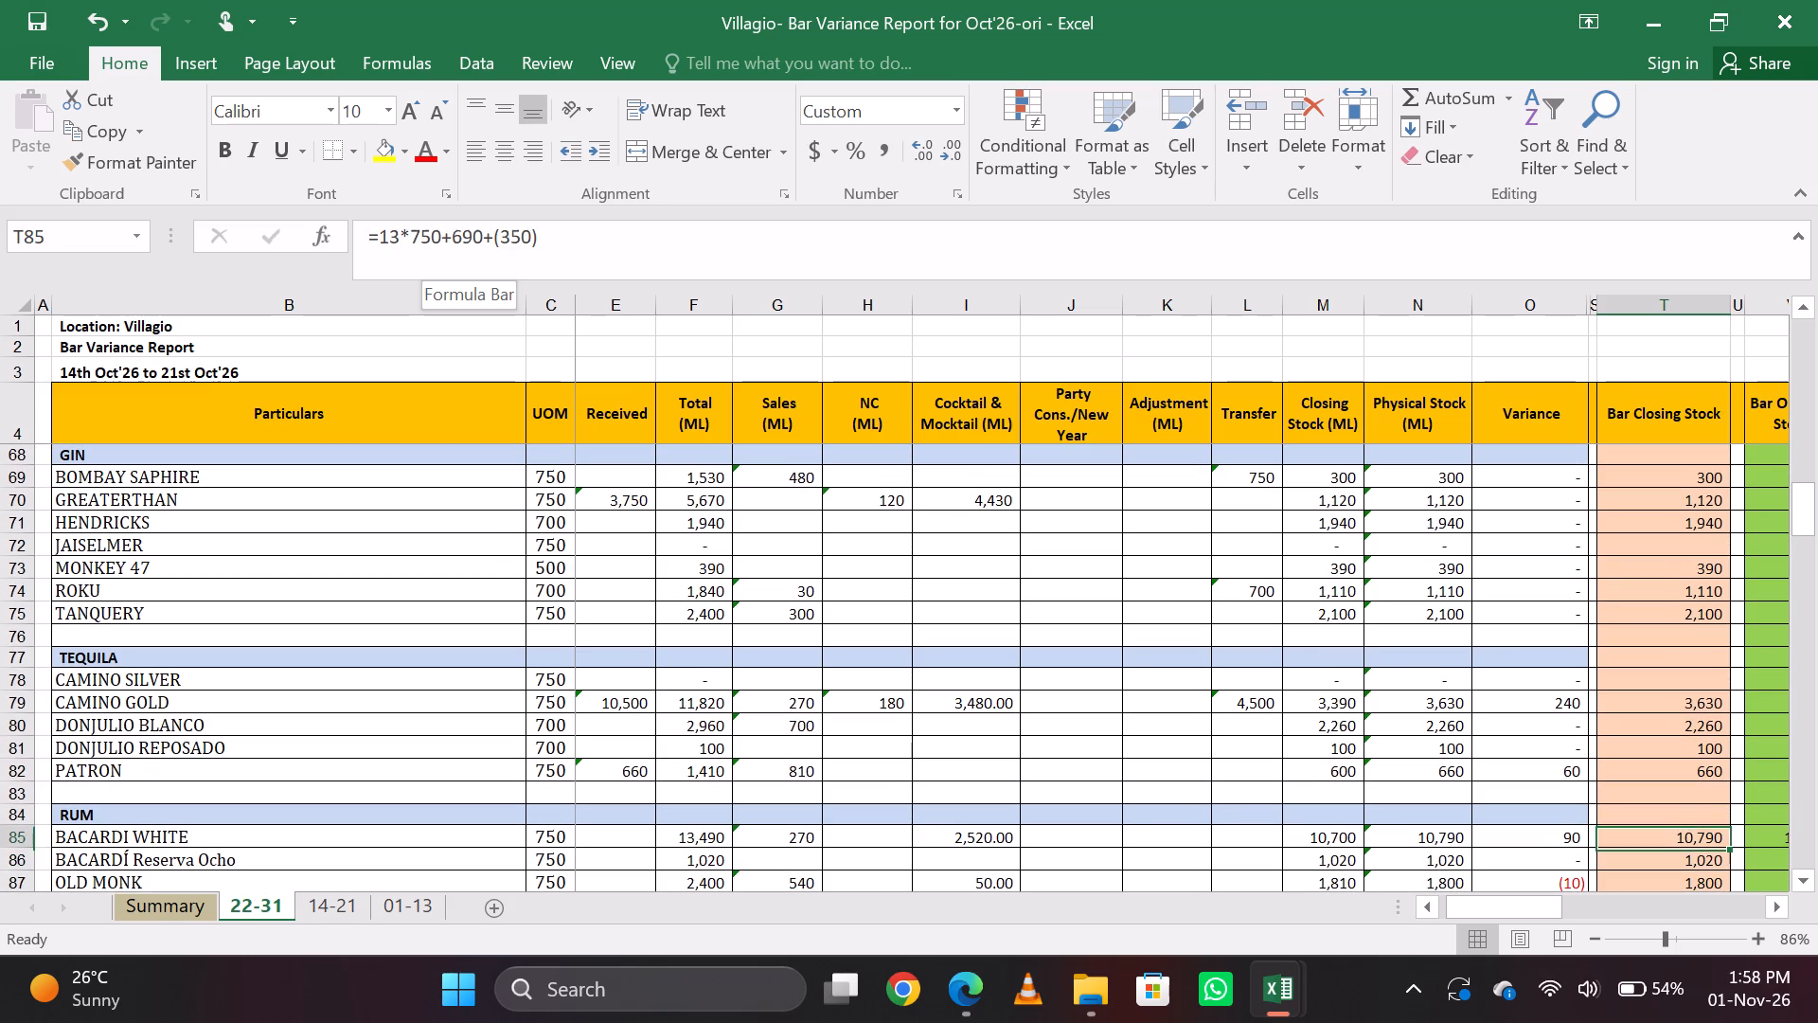
key("Down")
key("Up")
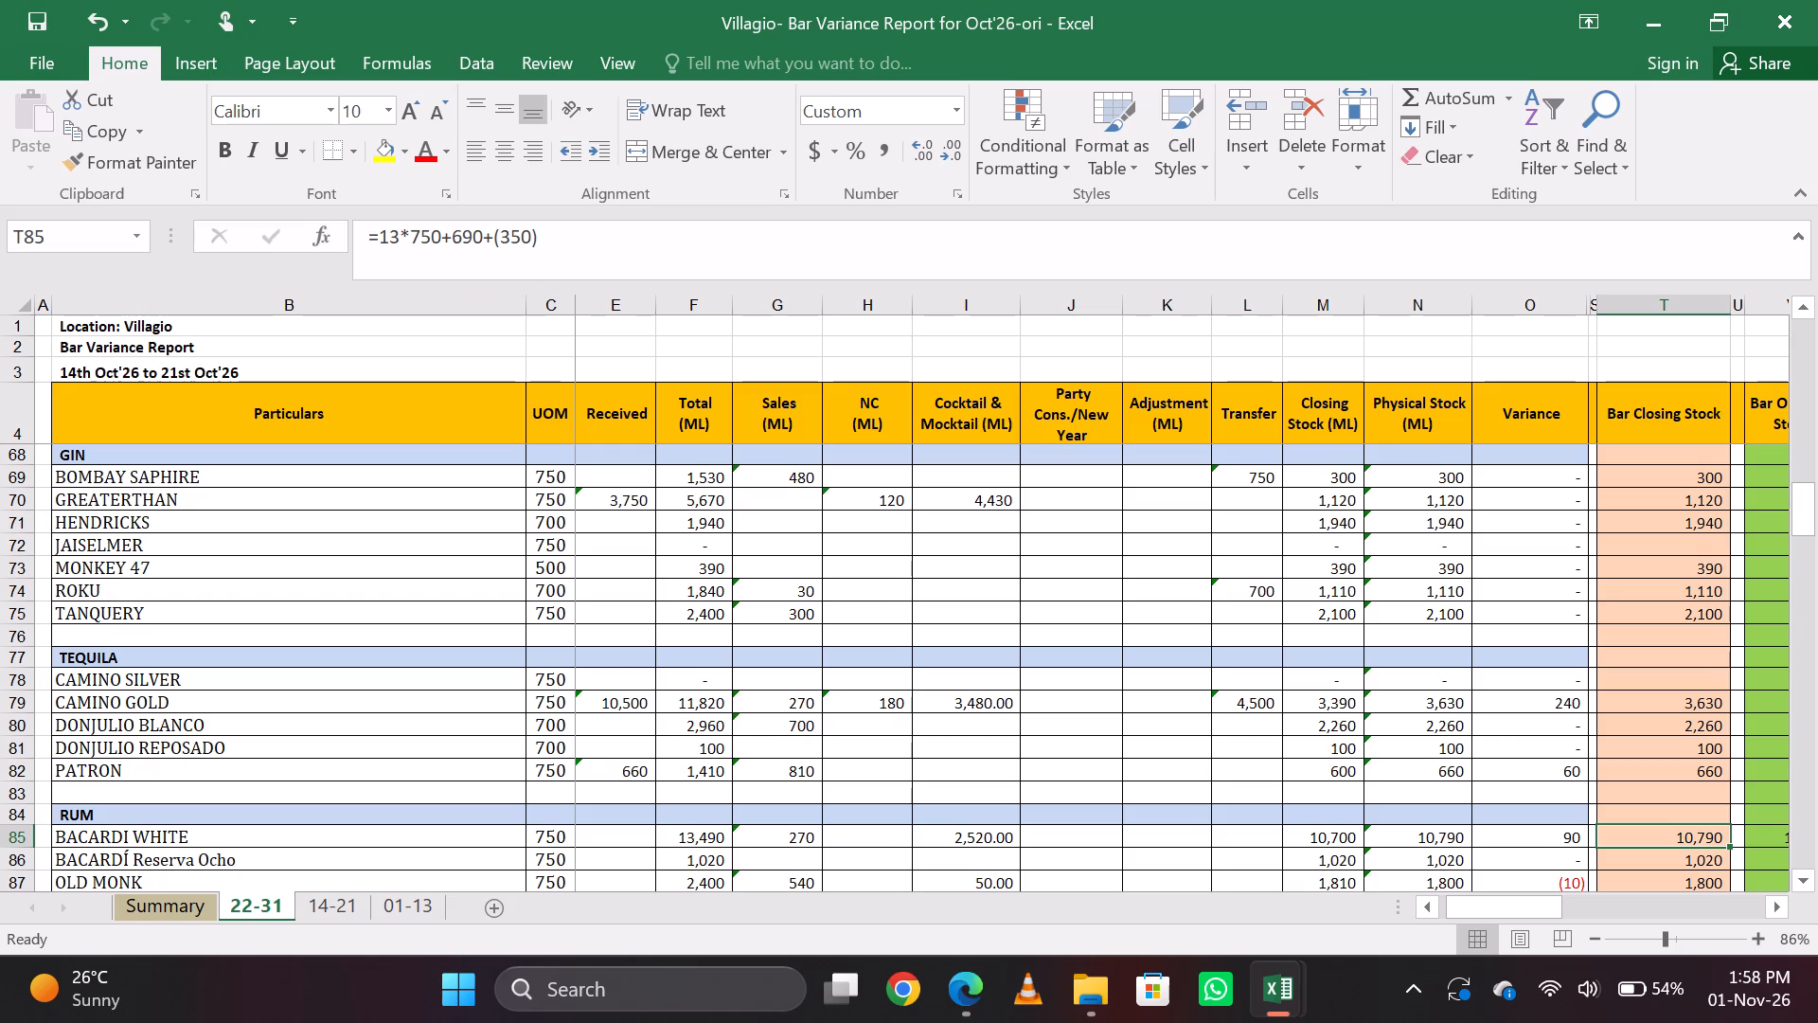
key("Down")
key("Down")
key("Down")
key("Up")
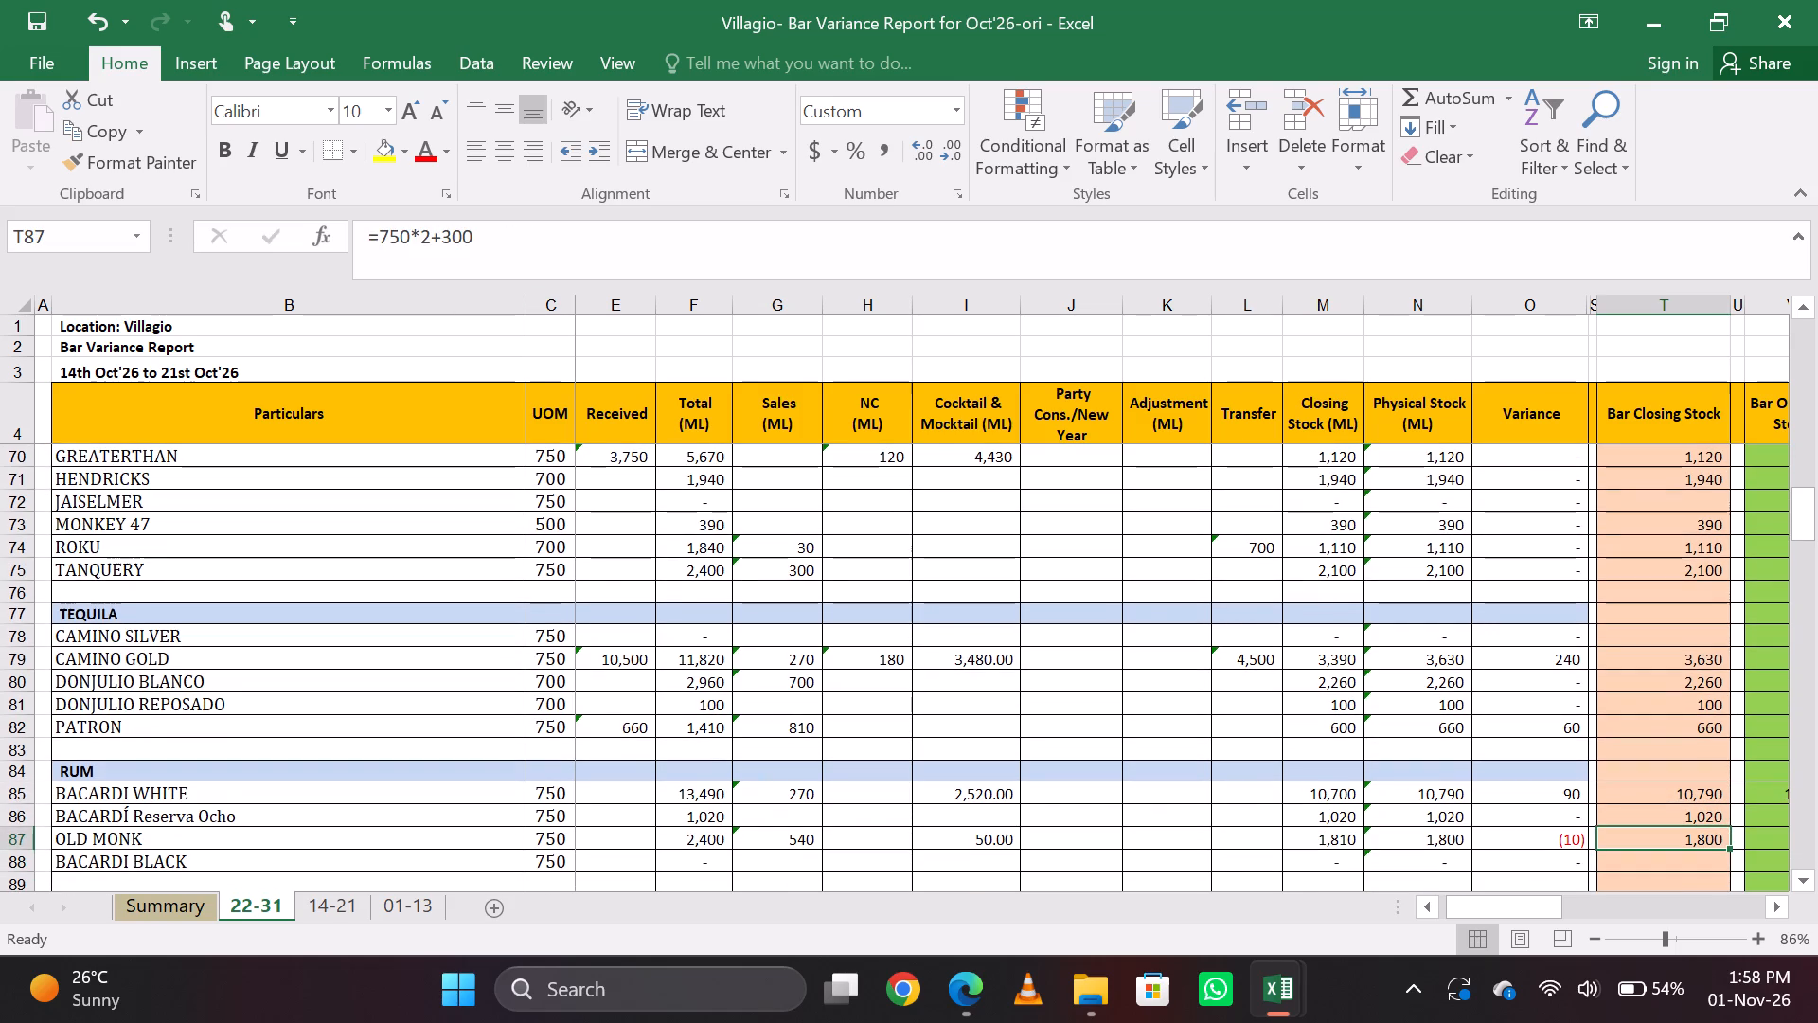
Examine Old Monk's row on the 22-31 sheet, between the cocktail and mocktail column and the bar opening stock.
key("Left")
key("Left")
key("Left")
key("Left")
key("Left")
key("Left")
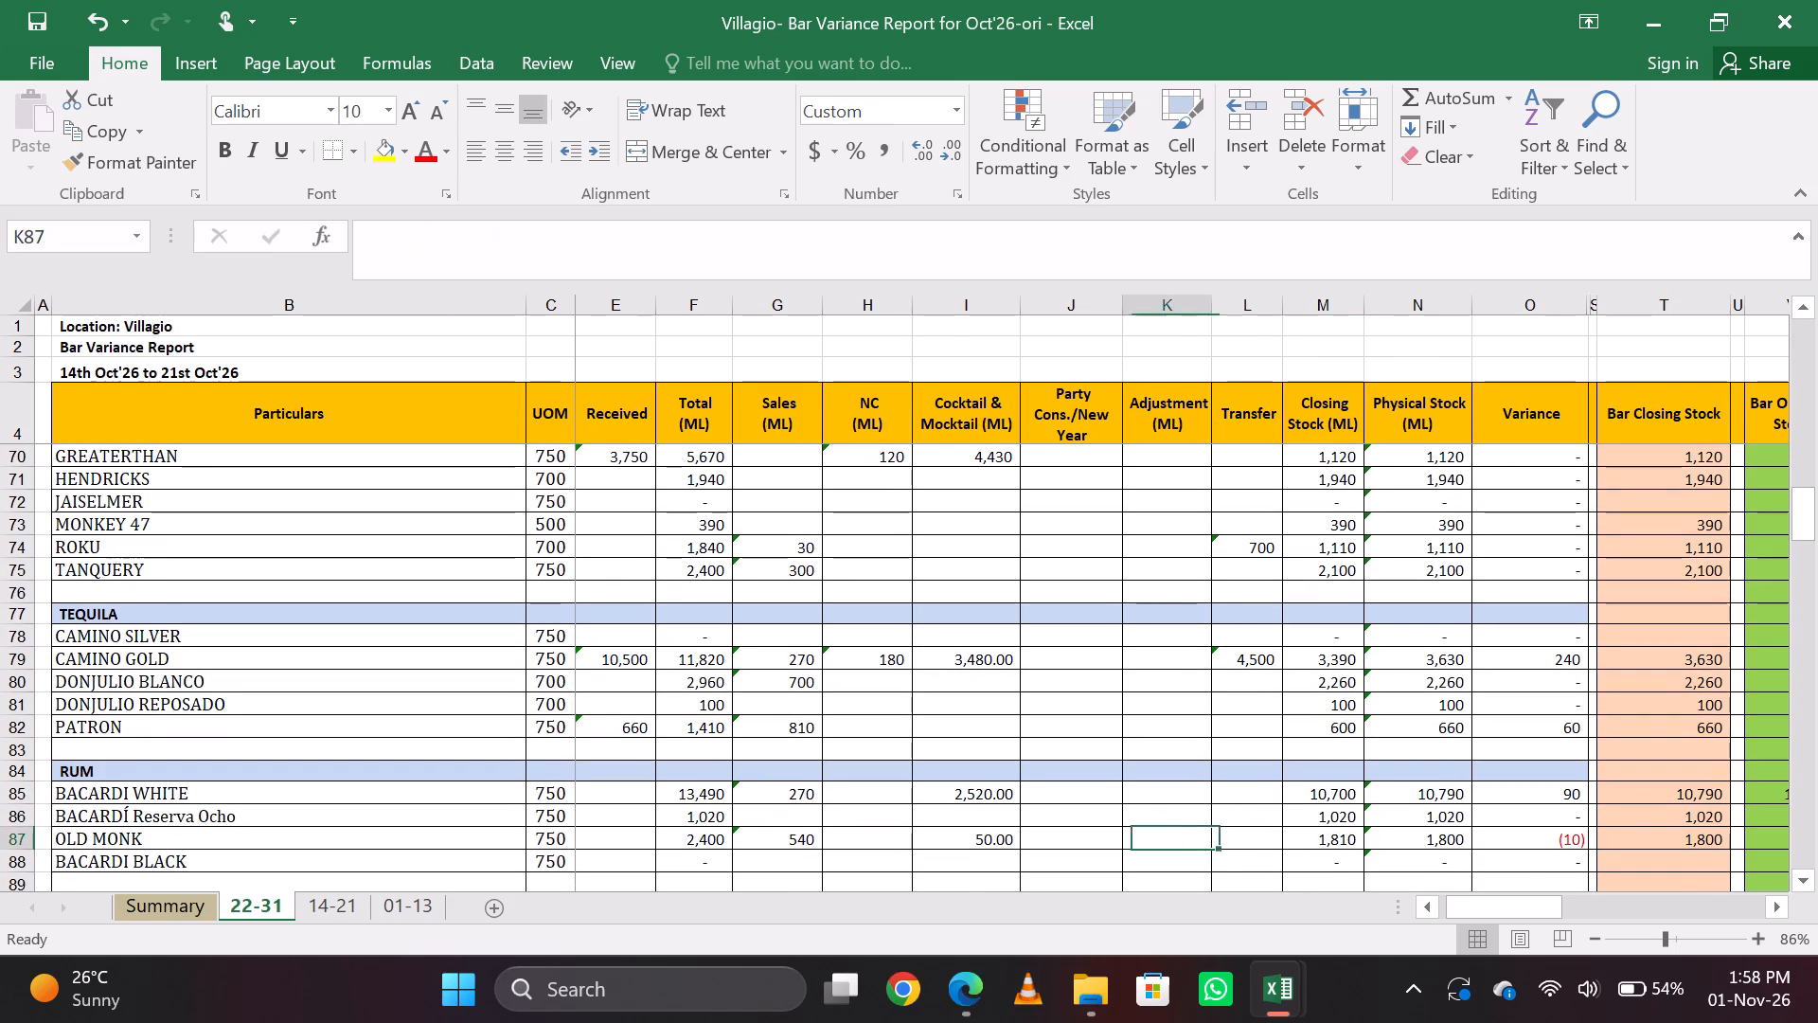
key("Left")
key("Left")
key("Right")
key("Right")
key("Right")
key("Right")
key("Right")
key("Right")
key("Right")
key("Right")
key("Right")
key("Right")
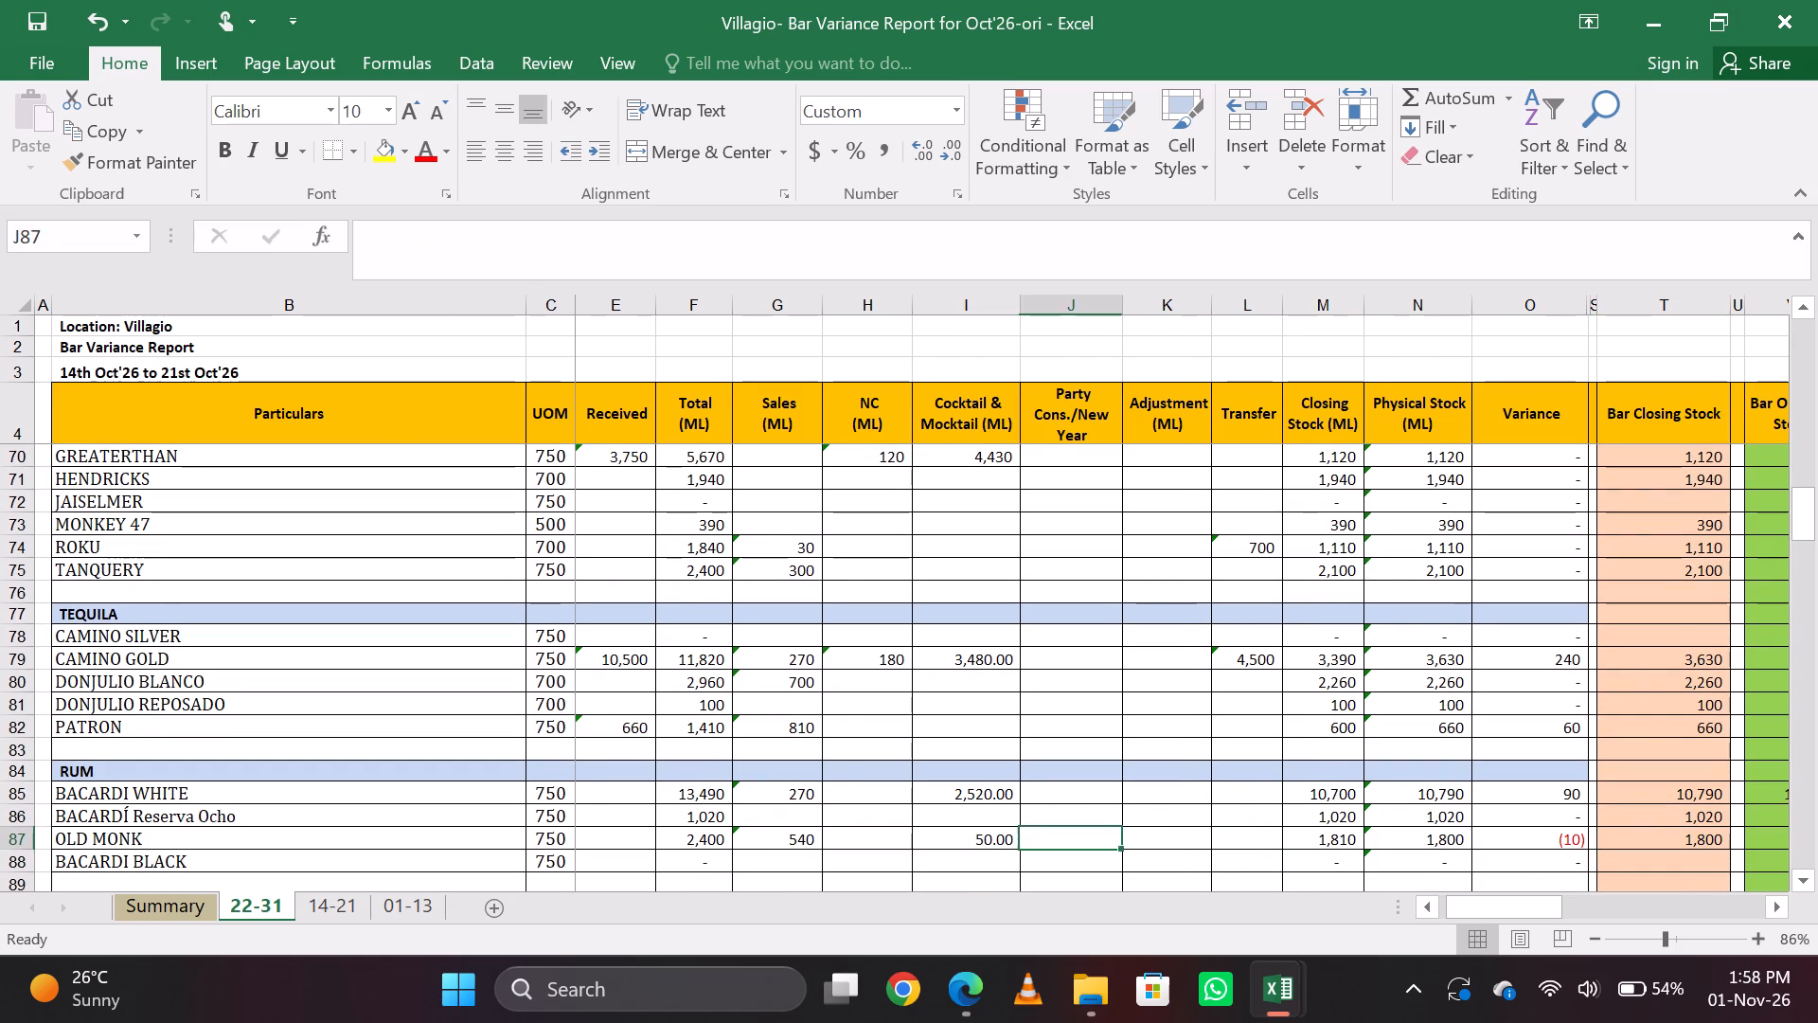
key("Down")
key("Down")
key("Left")
key("Up")
key("Up")
key("Left")
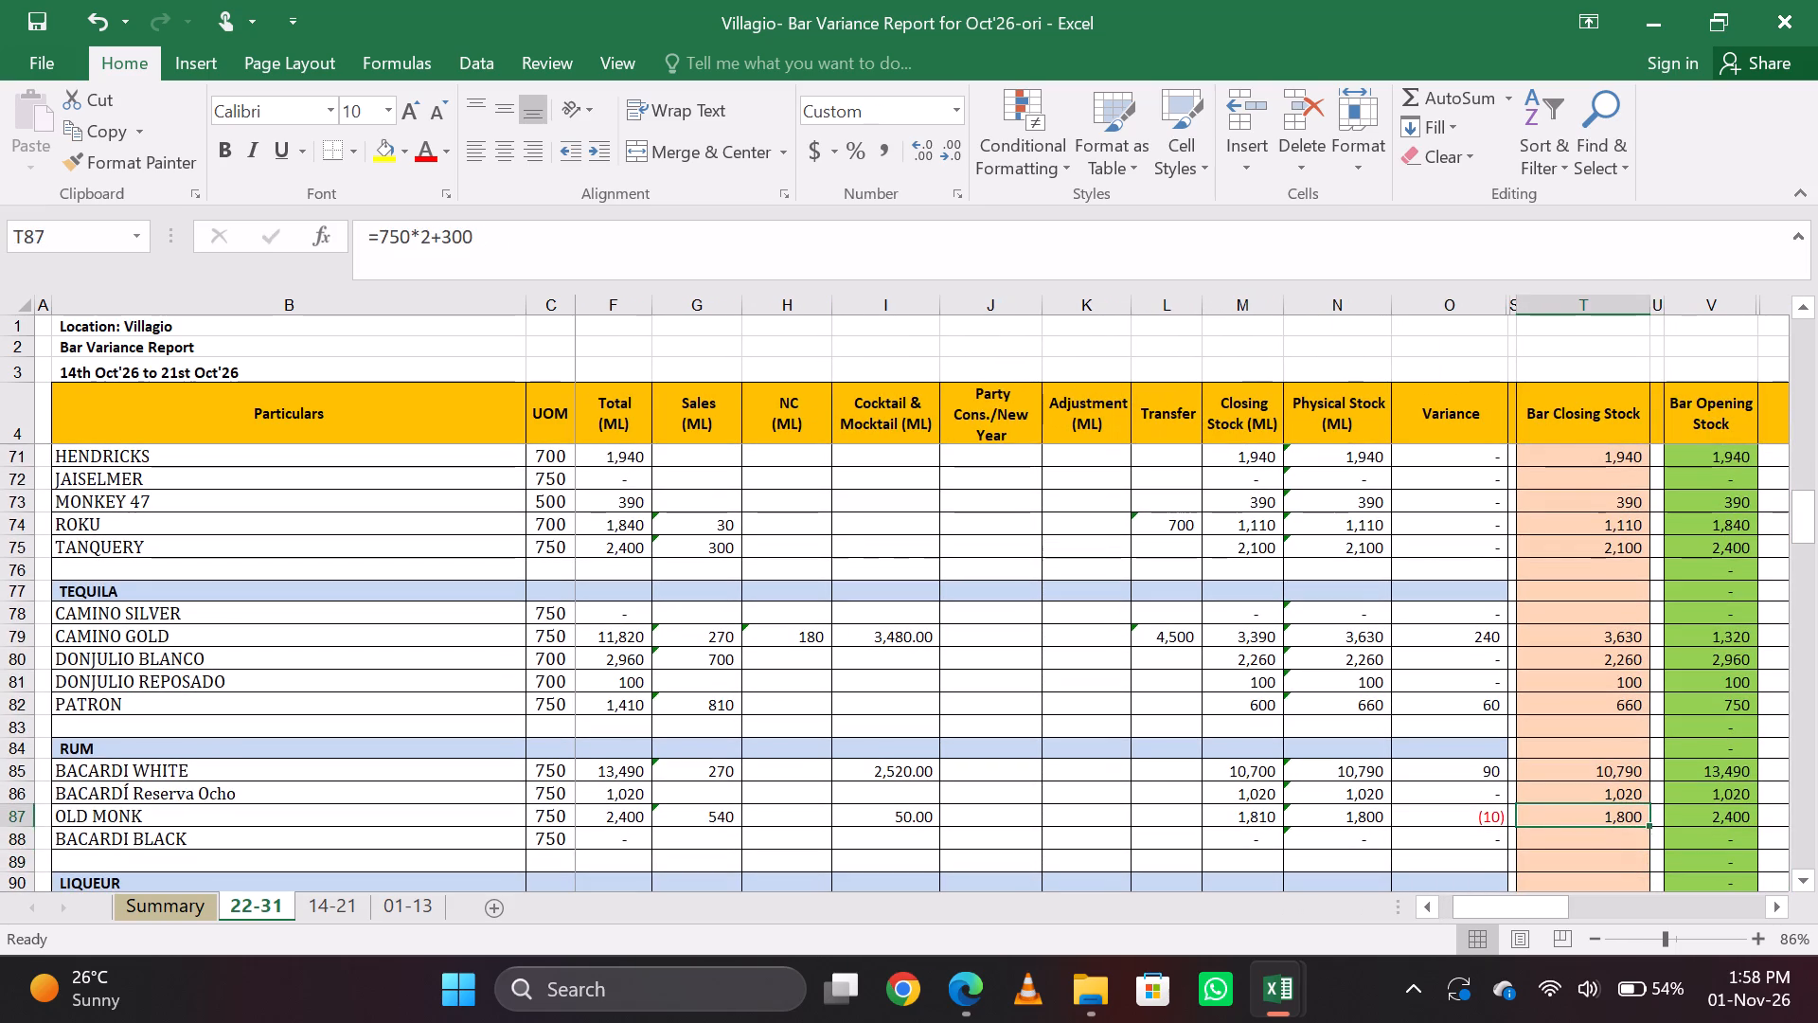
Look over the bar closing stock and variance entries from the rum section to the first liqueurs on the 22-31 sheet.
key("Down")
key("Down")
key("Down")
key("Down")
key("Down")
key("Up")
key("Up")
key("Down")
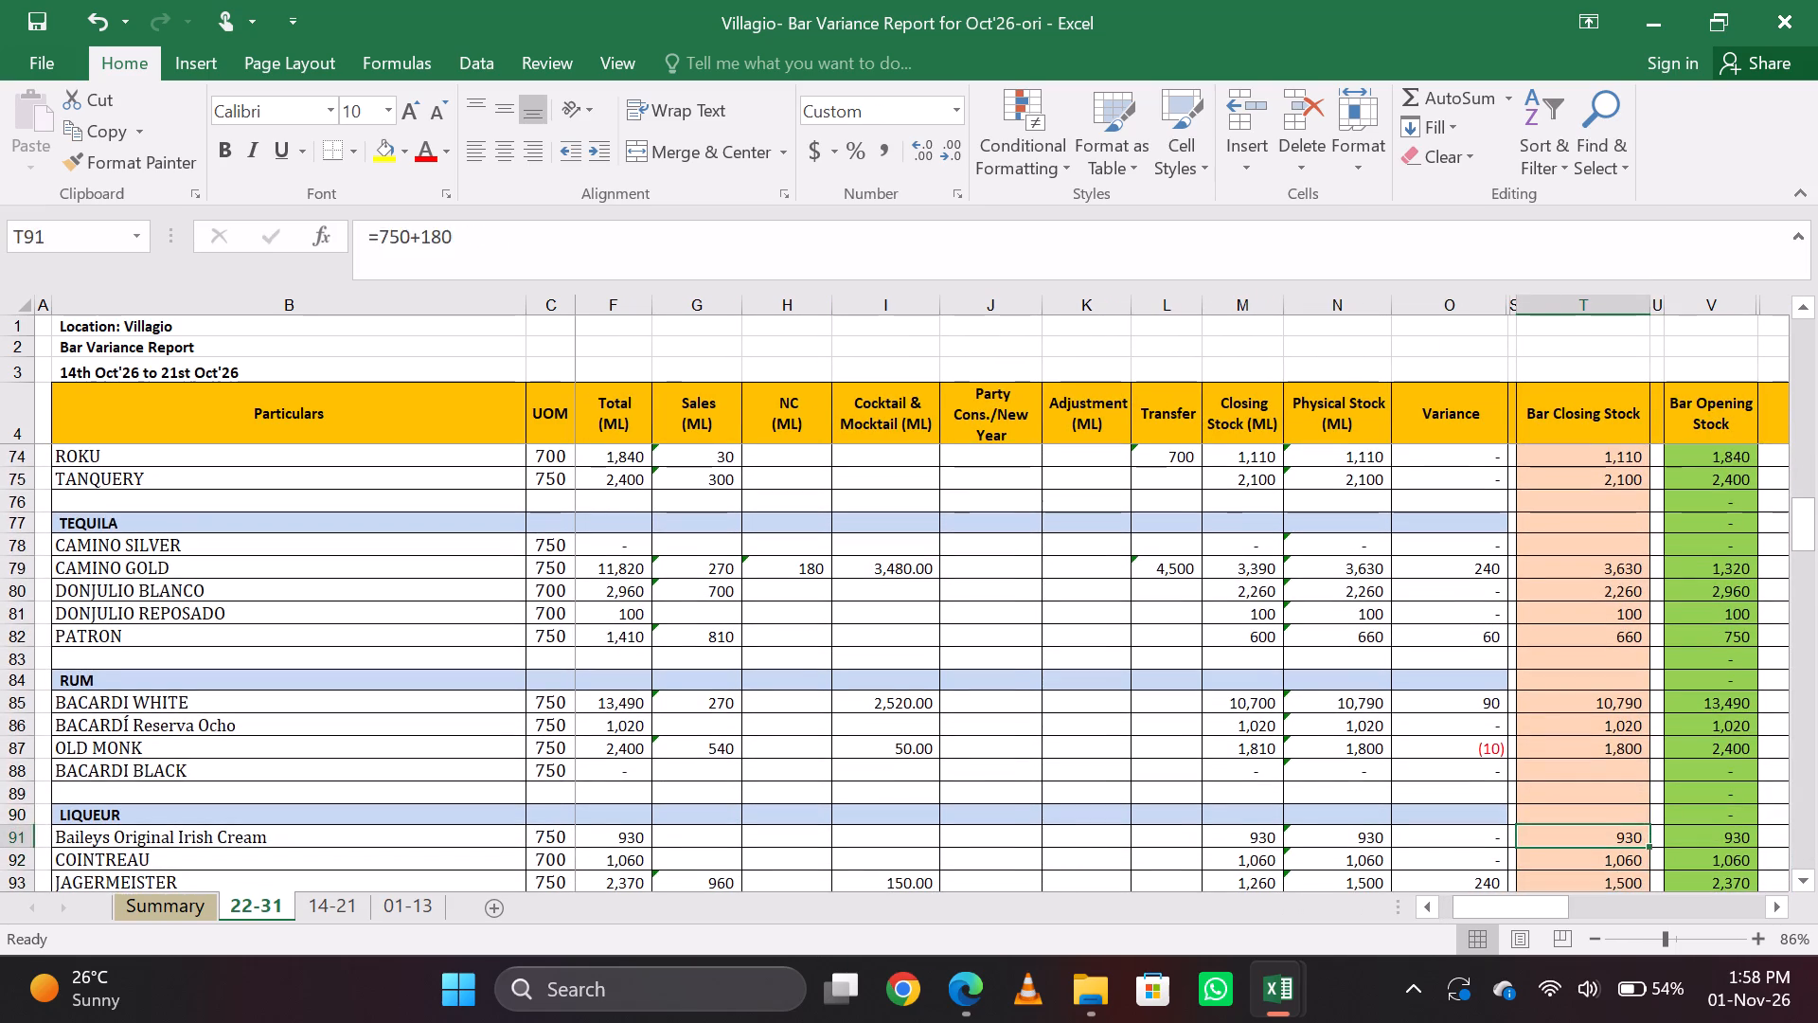
key("Up")
key("Up")
key("Up")
key("Up")
key("Up")
key("Down")
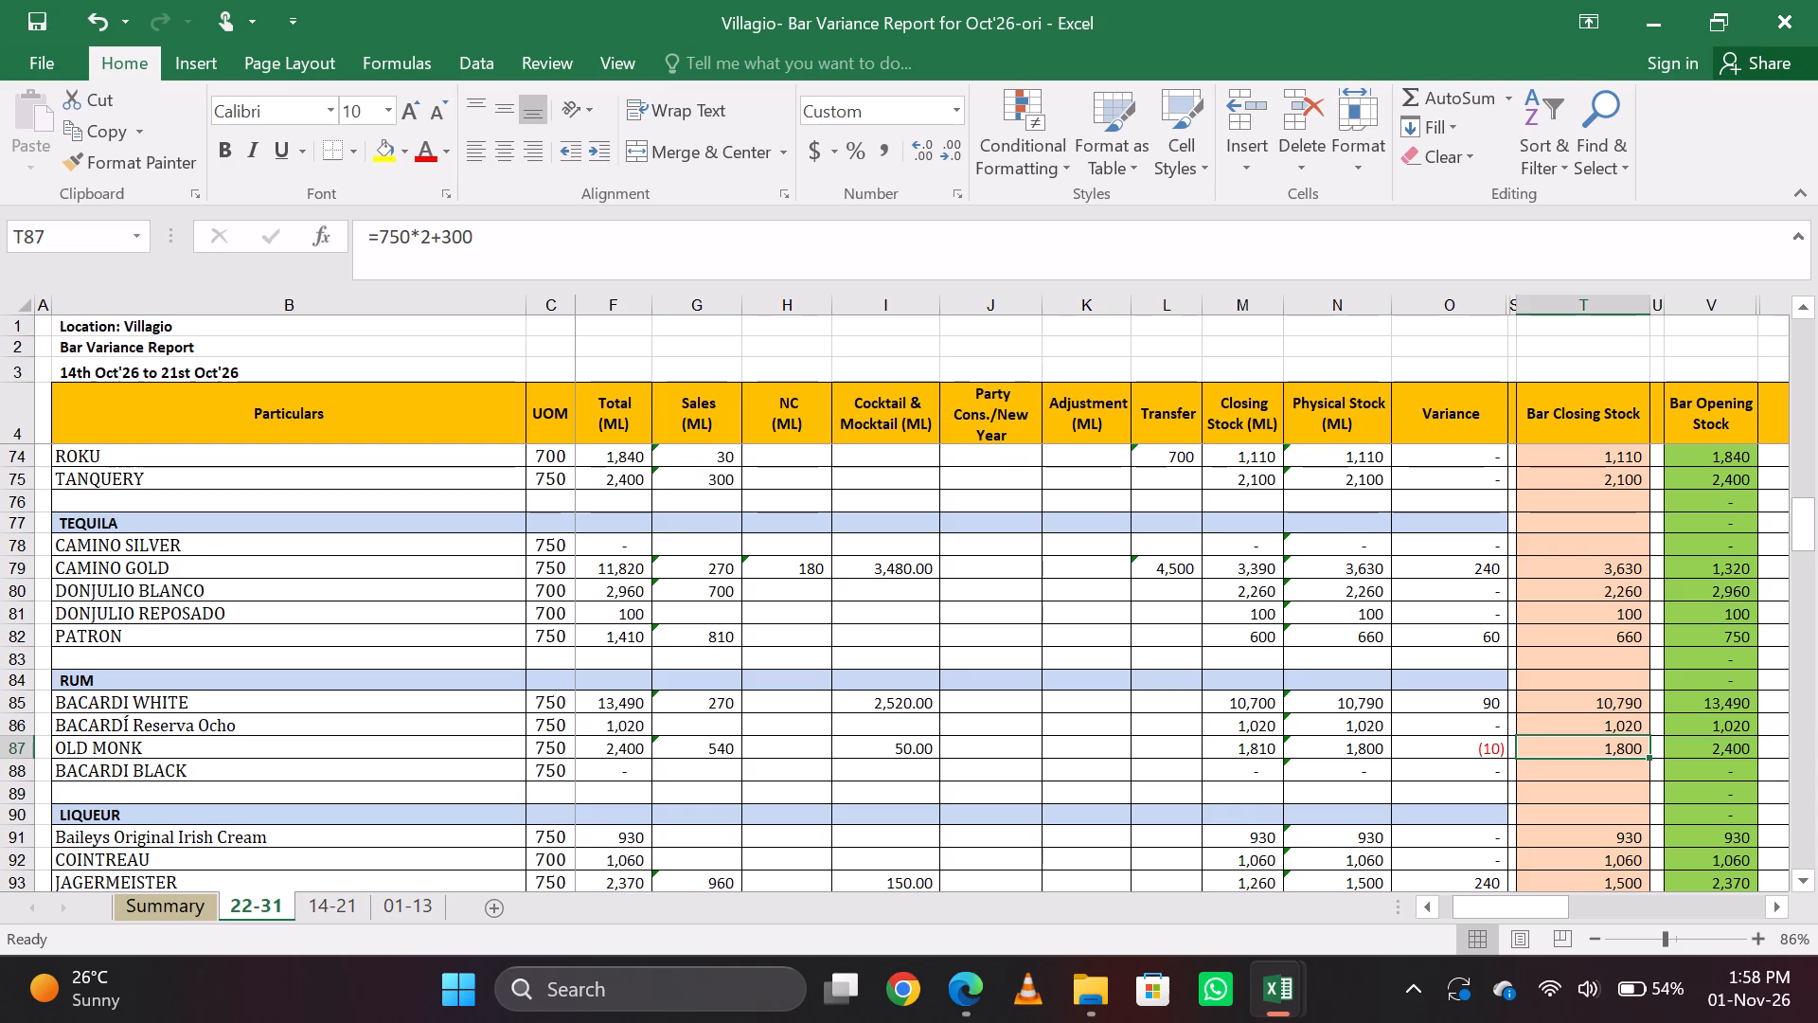
key("Down")
key("Down")
key("Down")
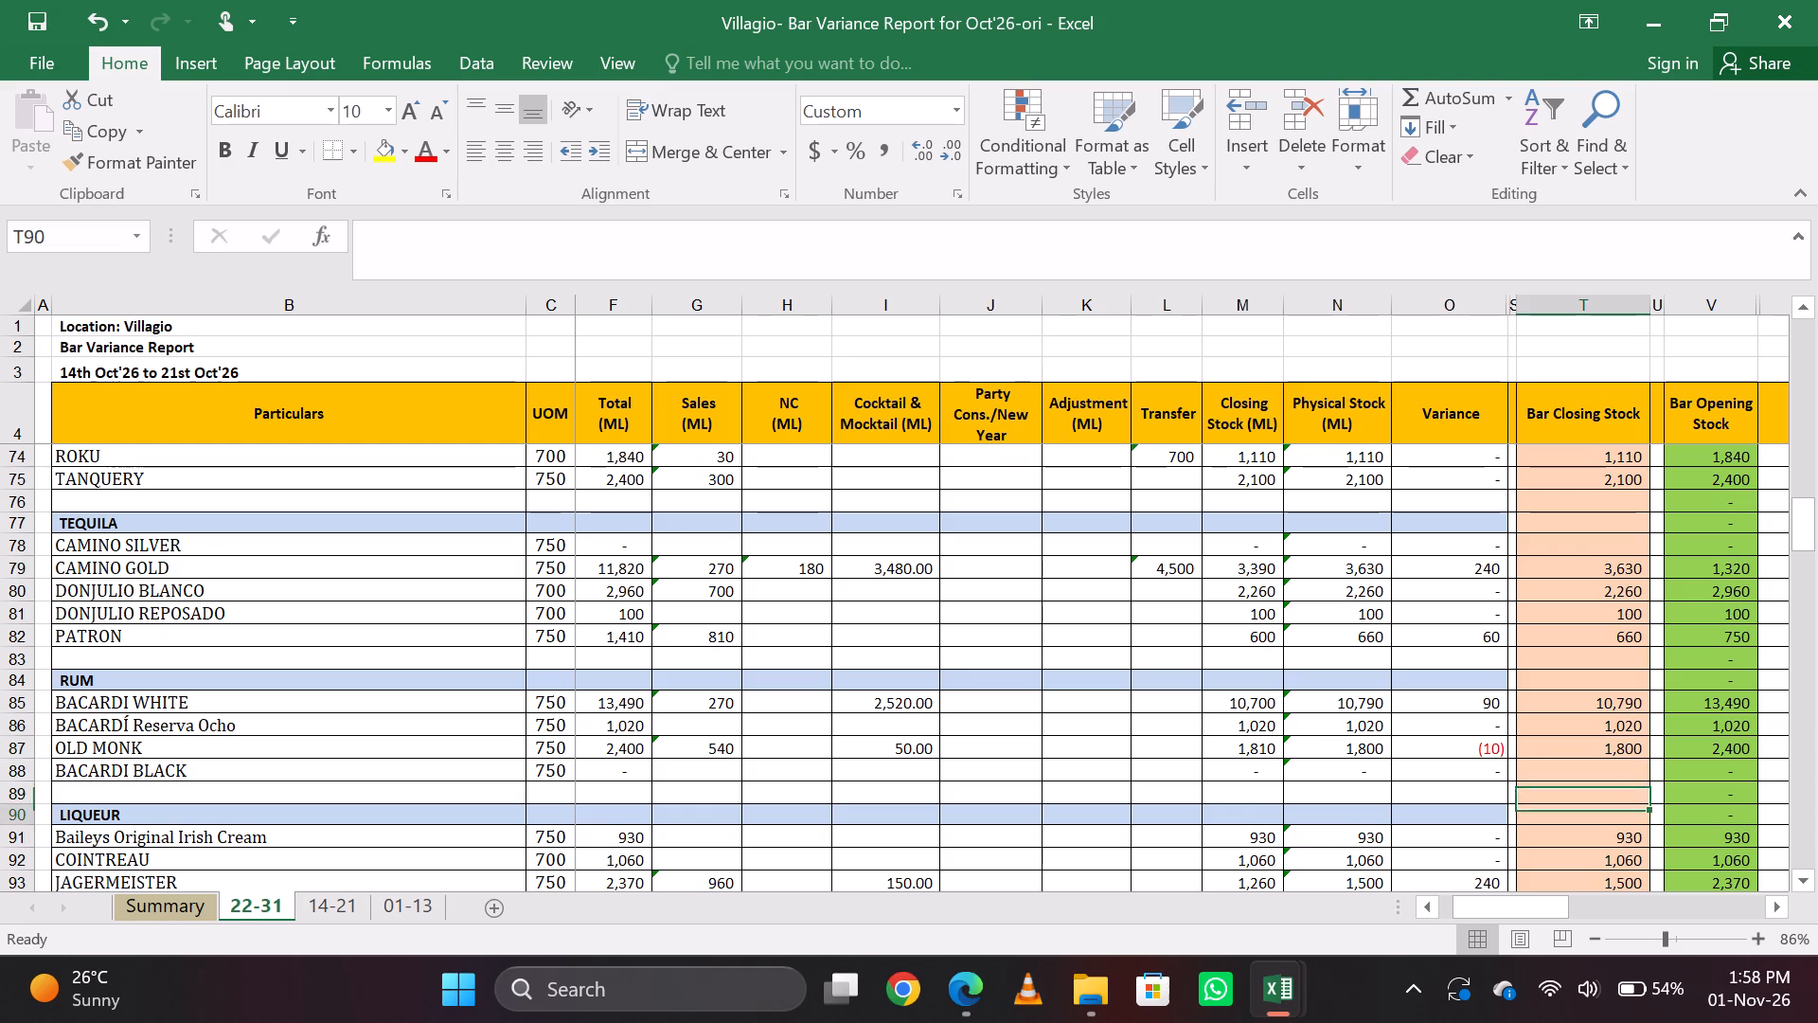
key("Up")
key("Up")
key("Up")
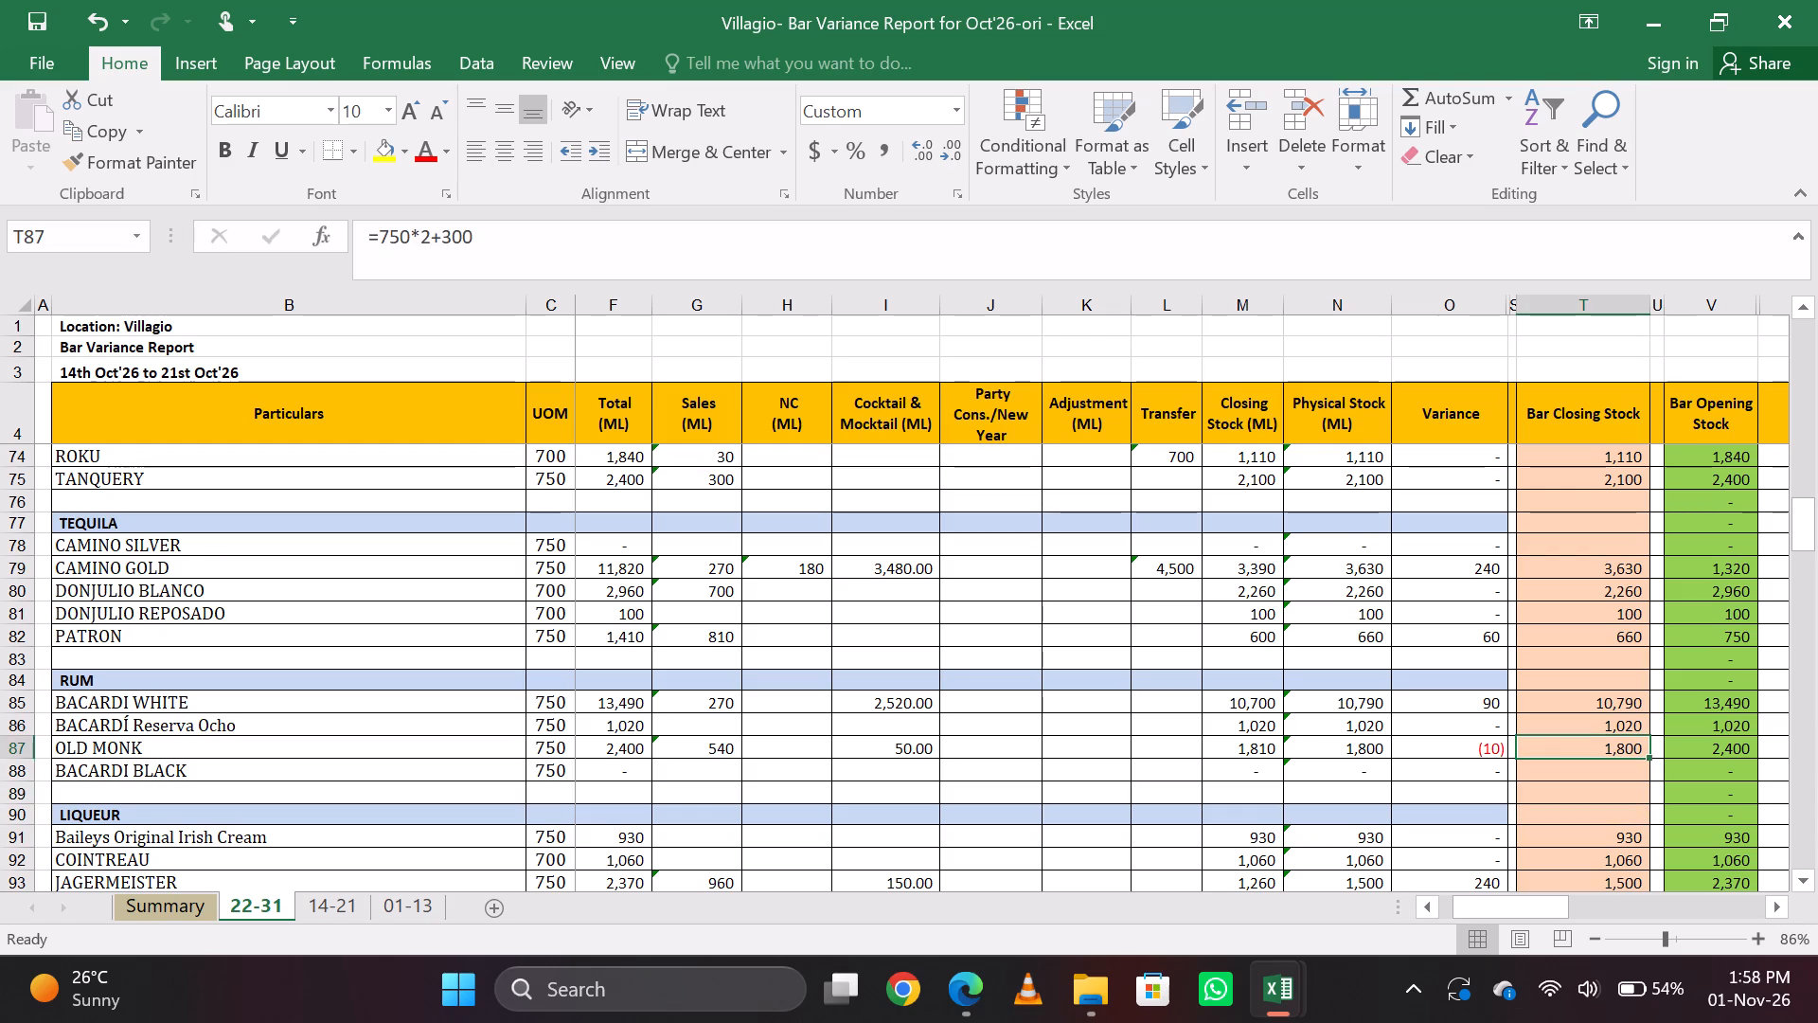
Set Old Monk's bar closing stock on the 22-31 sheet to =750*2+310.
left_click(530, 254)
key("BackSpace")
key("BackSpace")
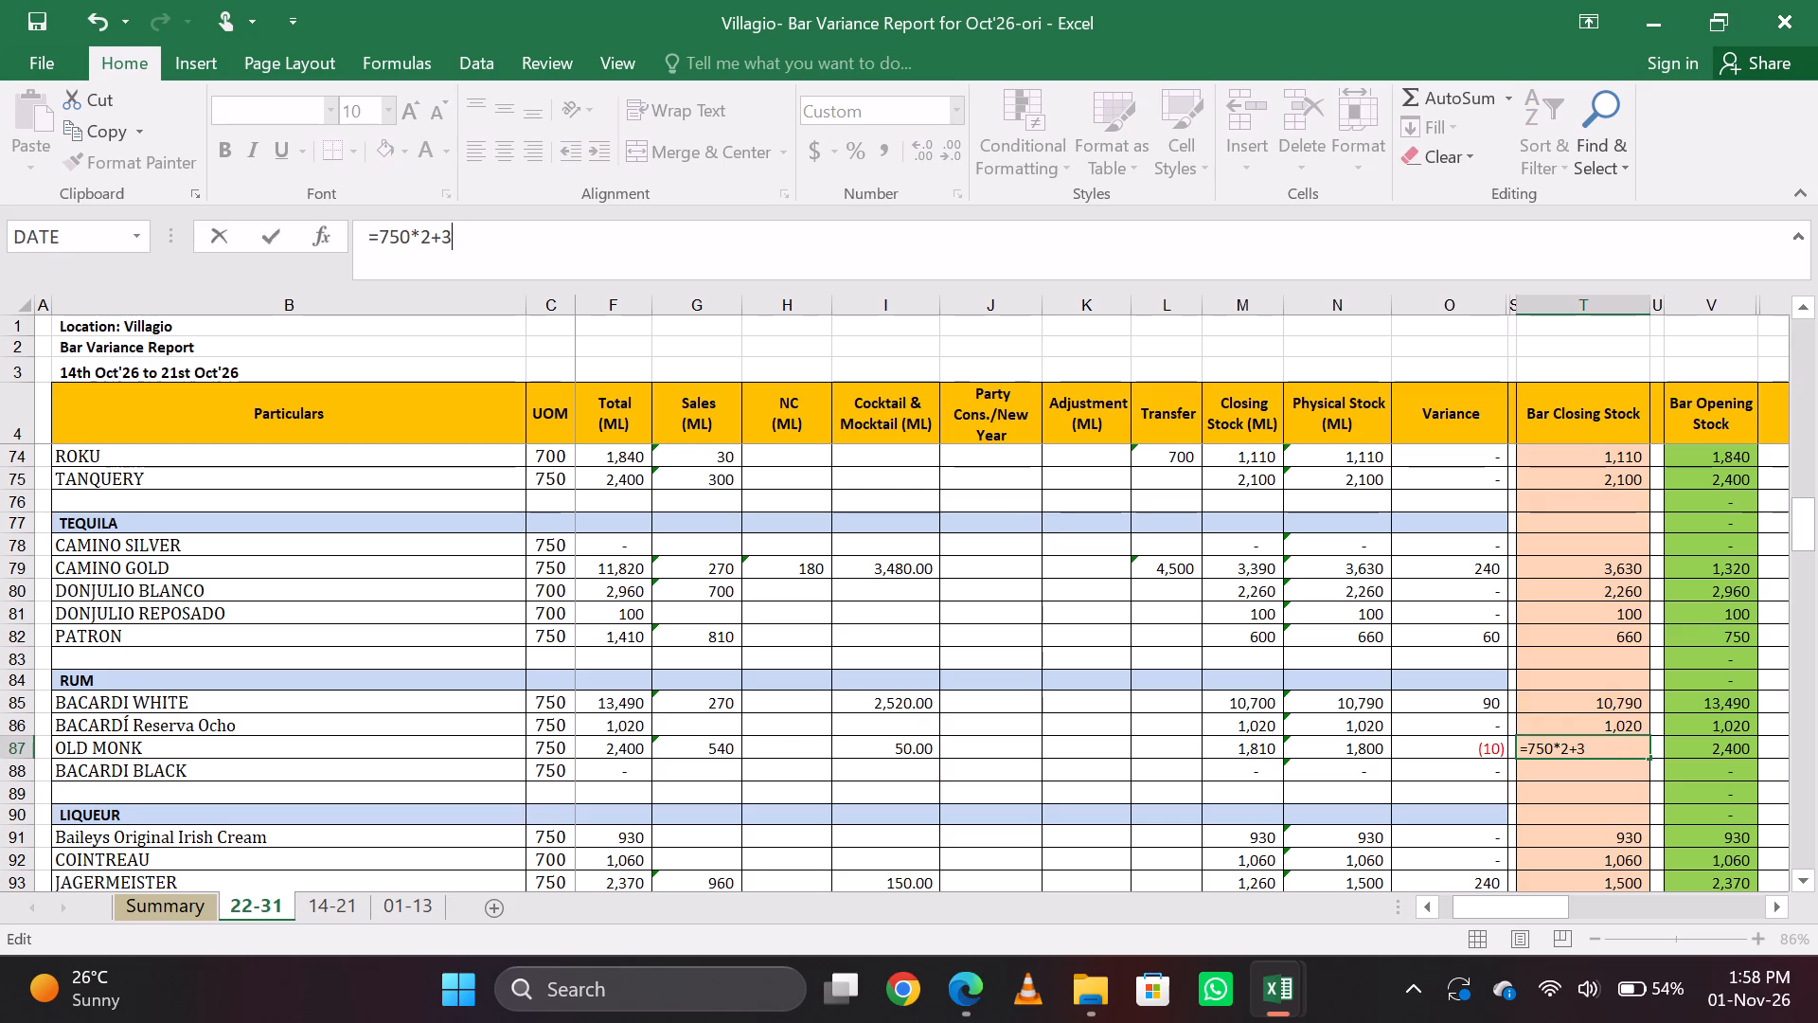
type("10")
key("Return")
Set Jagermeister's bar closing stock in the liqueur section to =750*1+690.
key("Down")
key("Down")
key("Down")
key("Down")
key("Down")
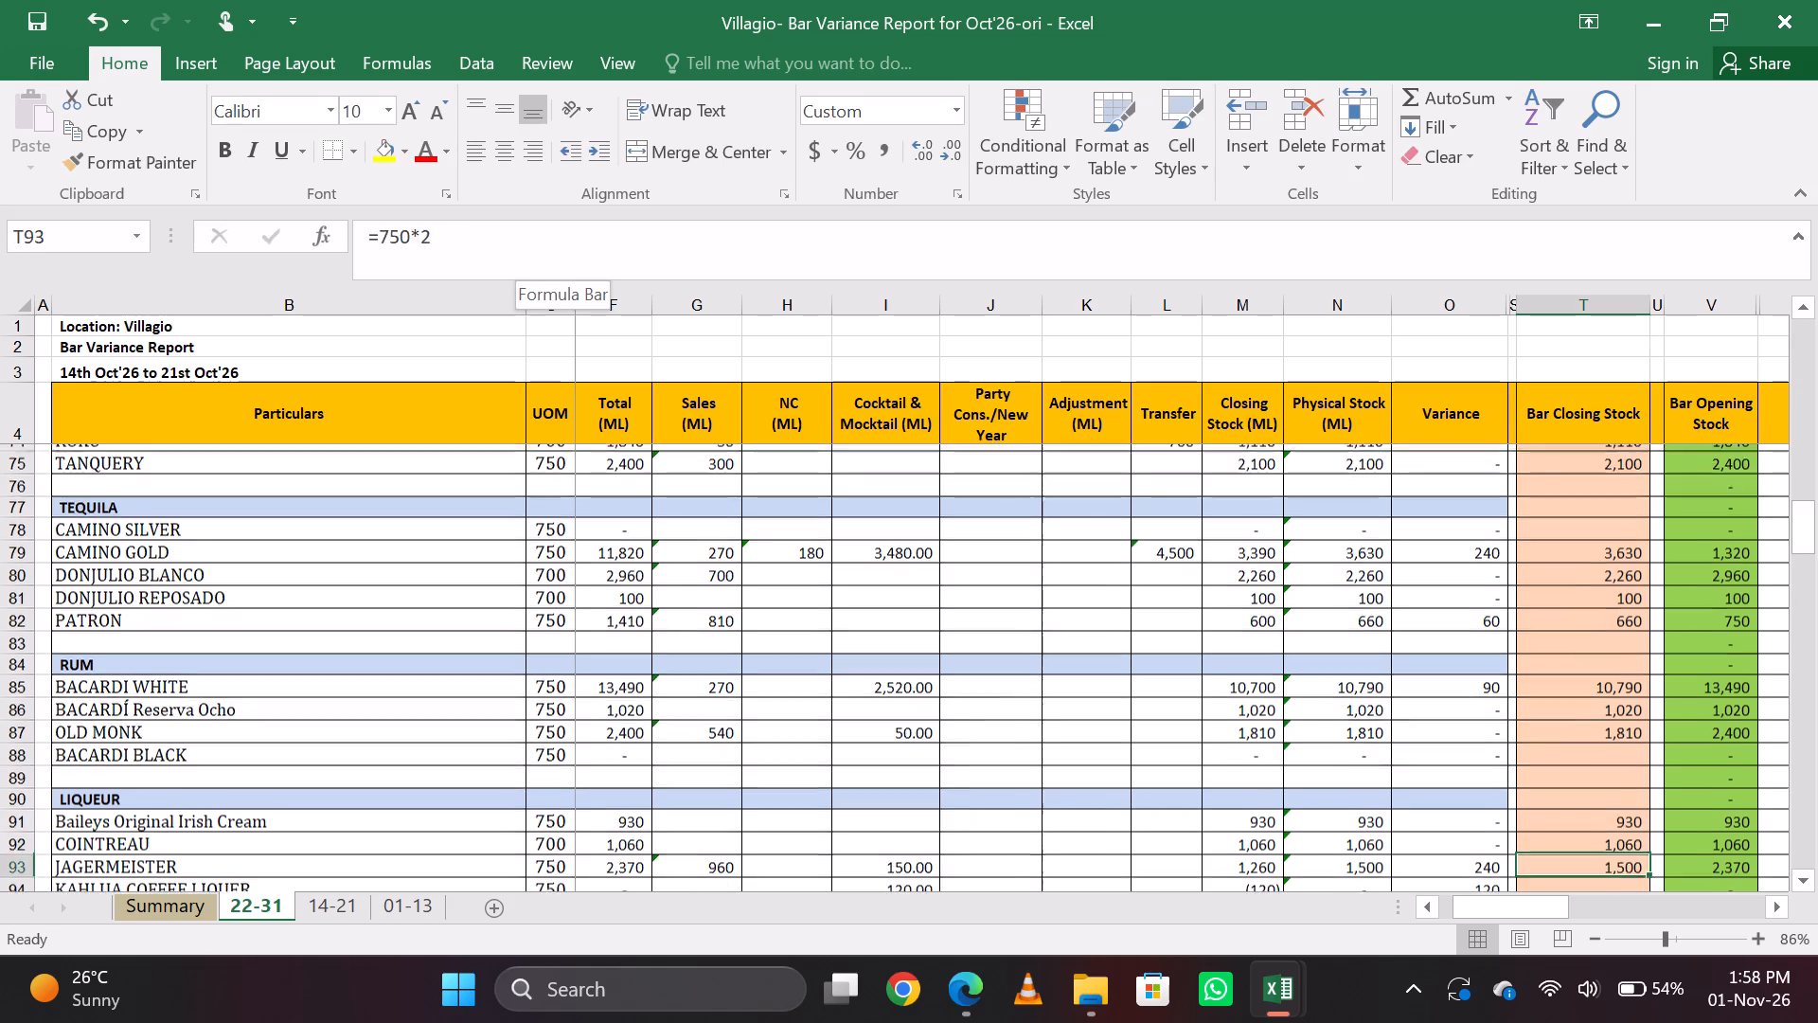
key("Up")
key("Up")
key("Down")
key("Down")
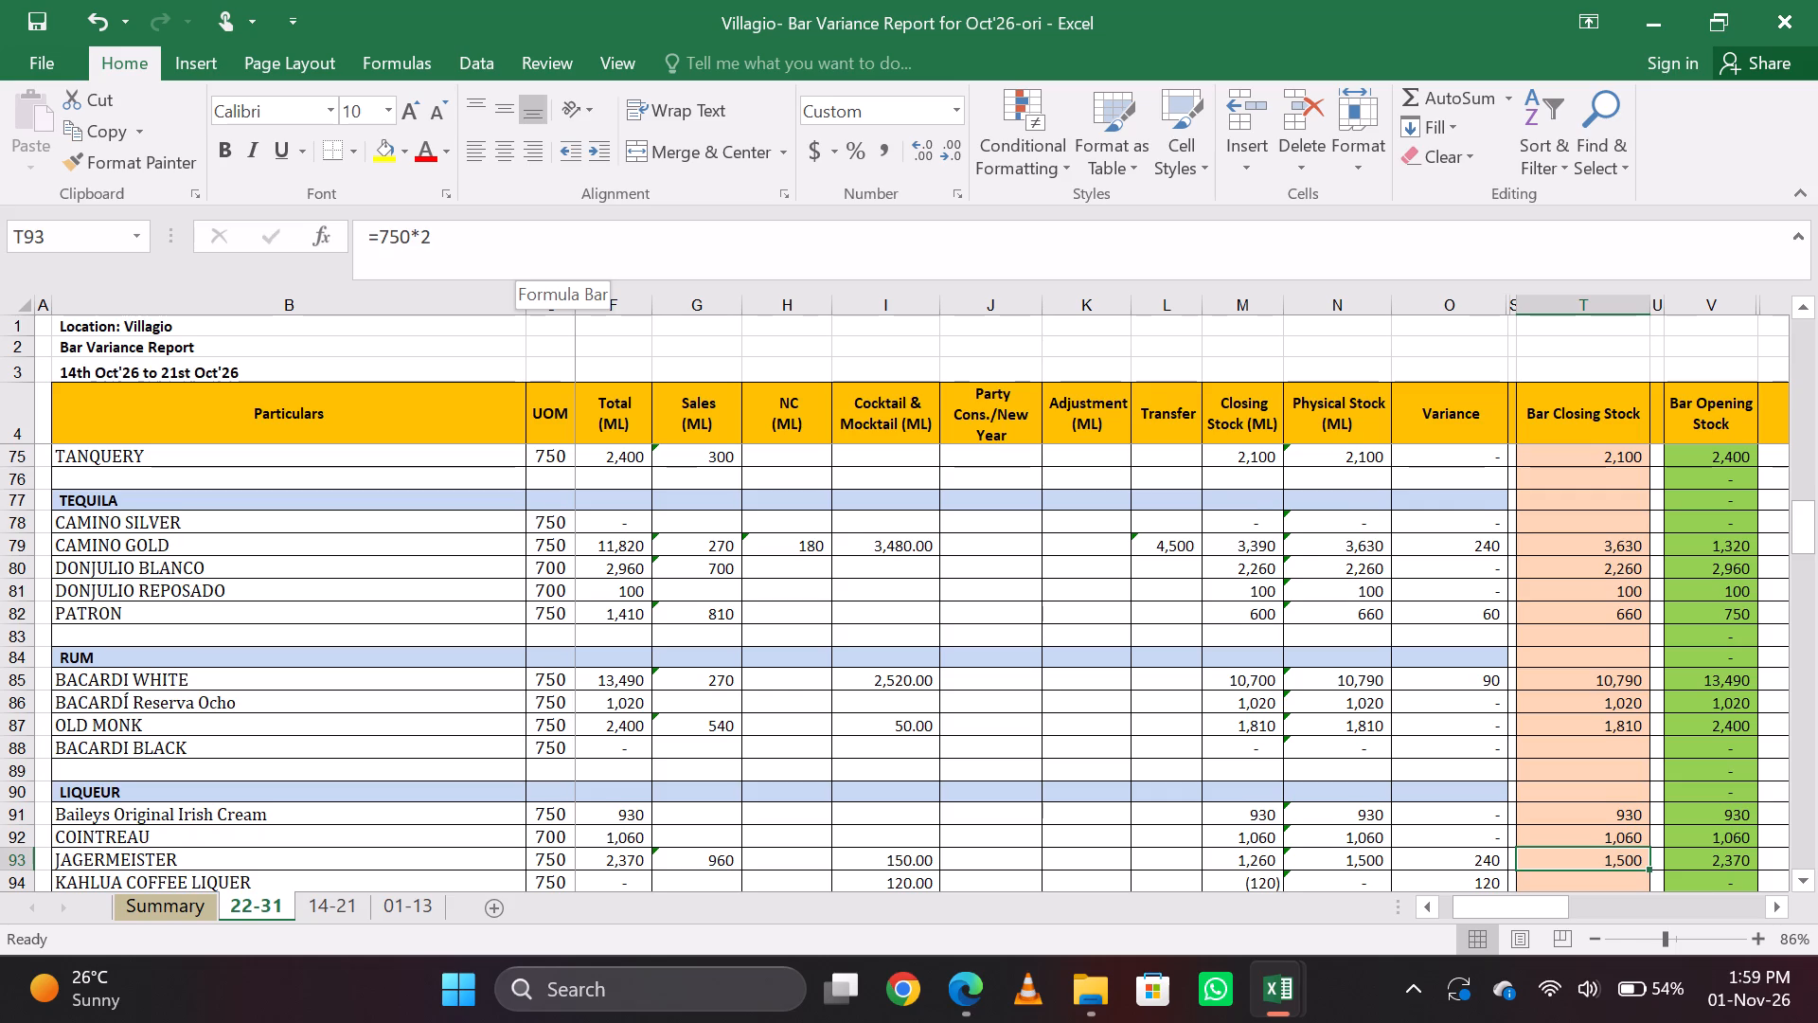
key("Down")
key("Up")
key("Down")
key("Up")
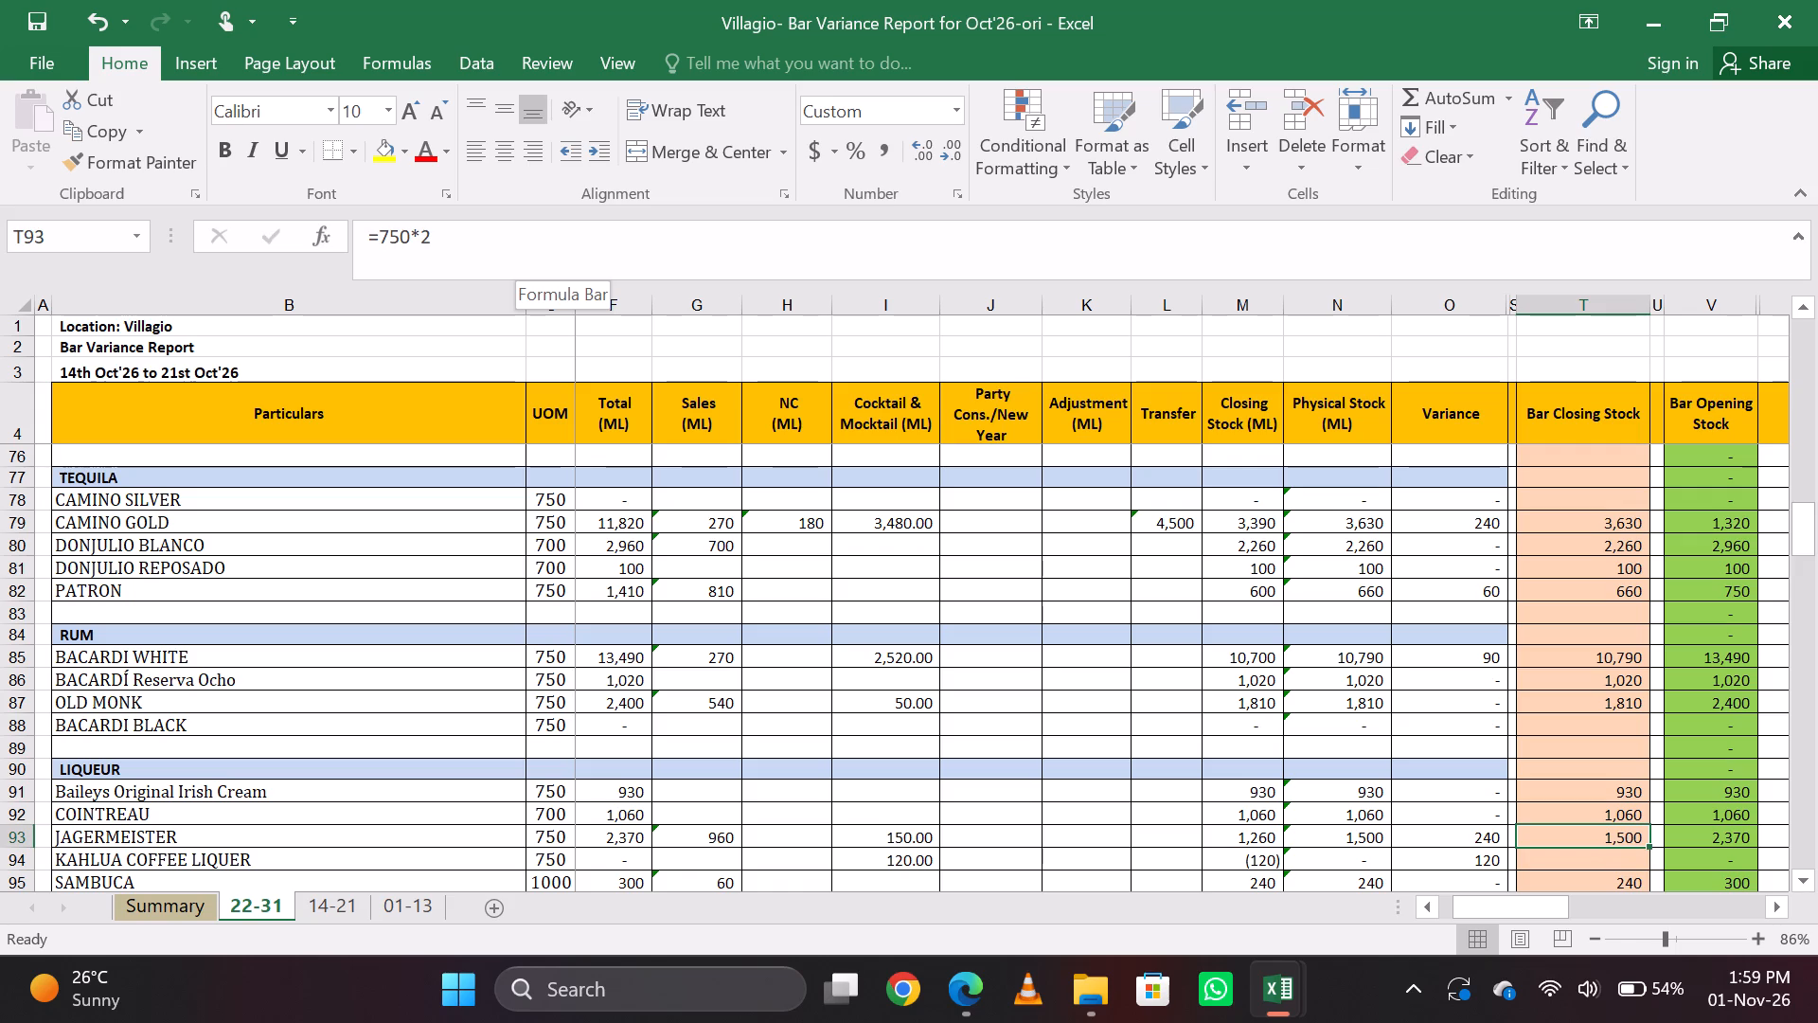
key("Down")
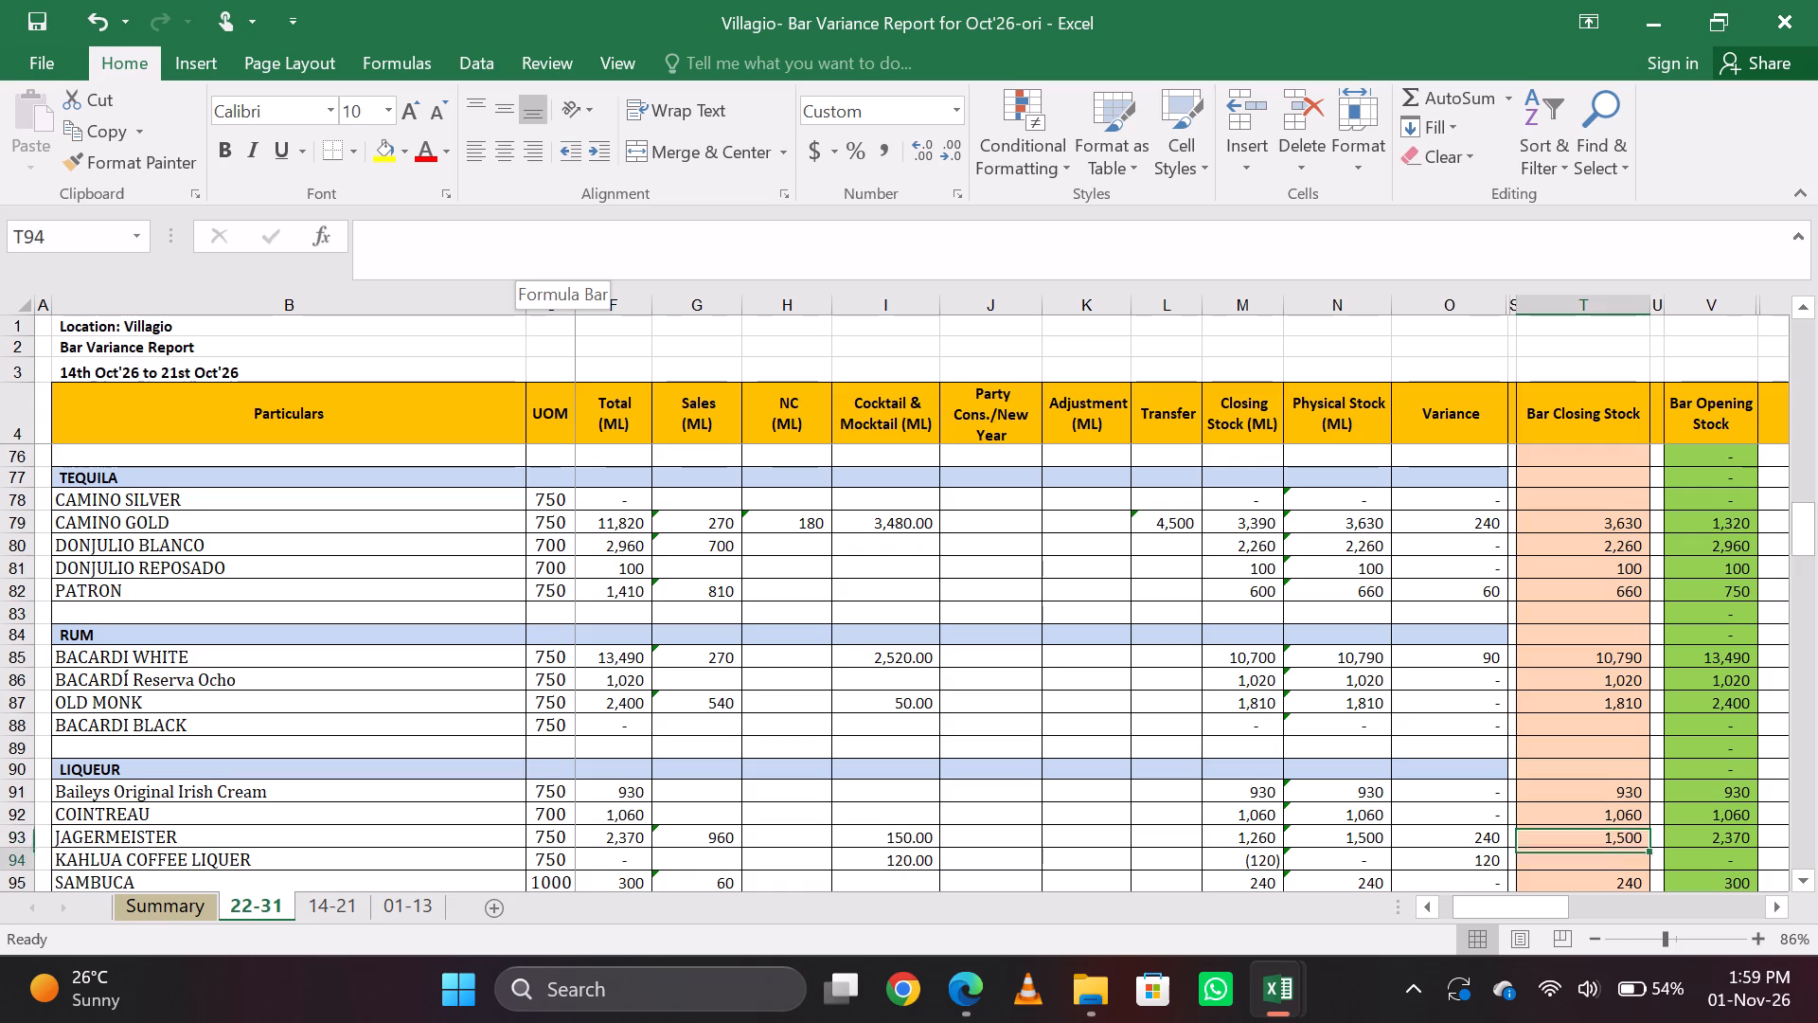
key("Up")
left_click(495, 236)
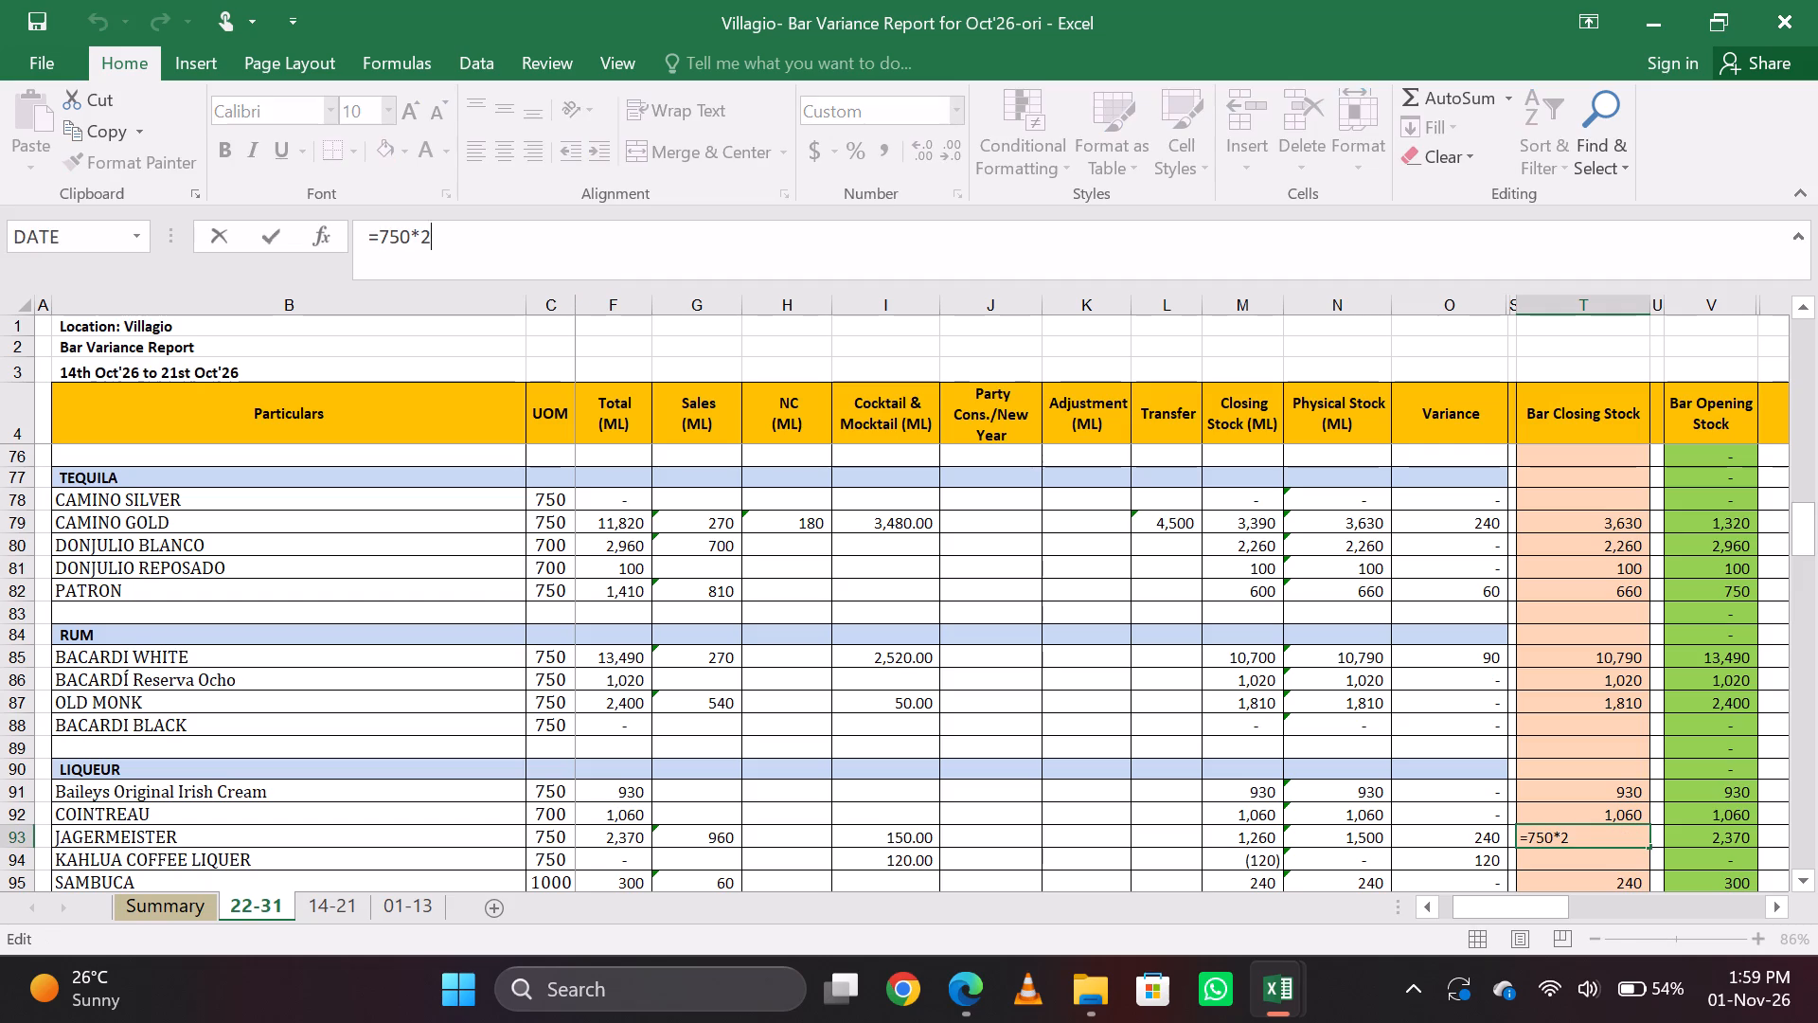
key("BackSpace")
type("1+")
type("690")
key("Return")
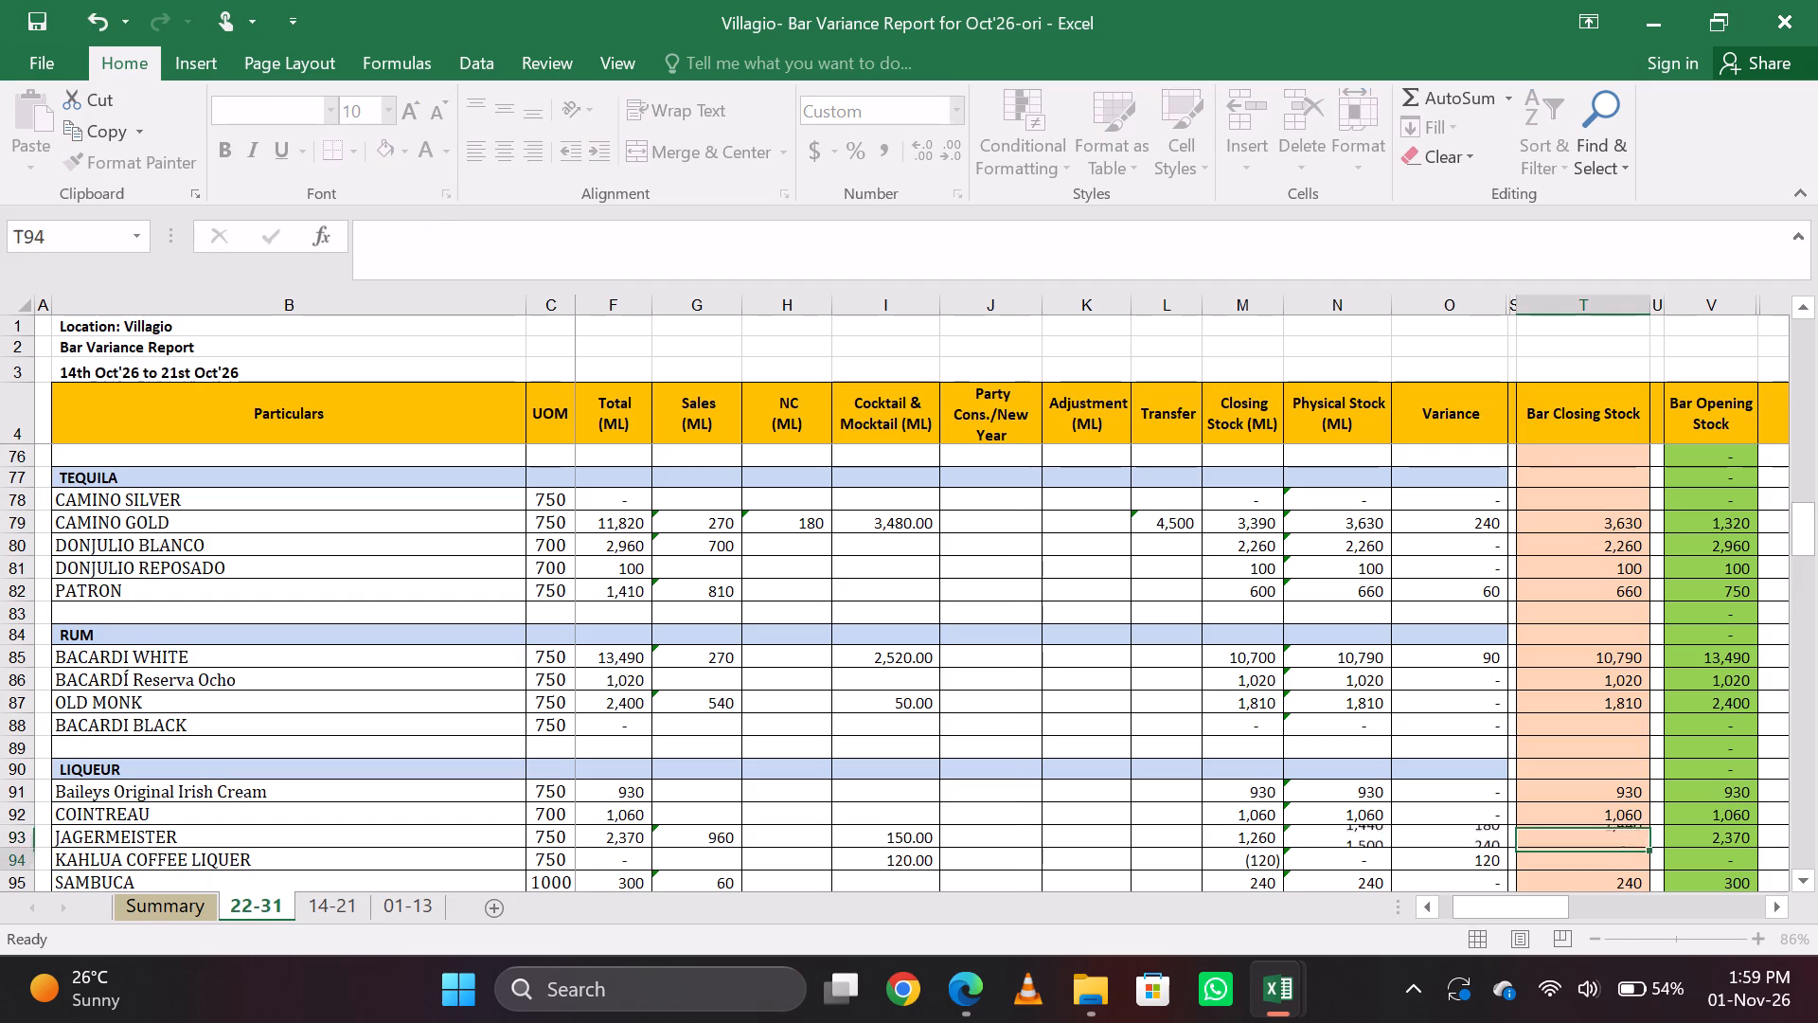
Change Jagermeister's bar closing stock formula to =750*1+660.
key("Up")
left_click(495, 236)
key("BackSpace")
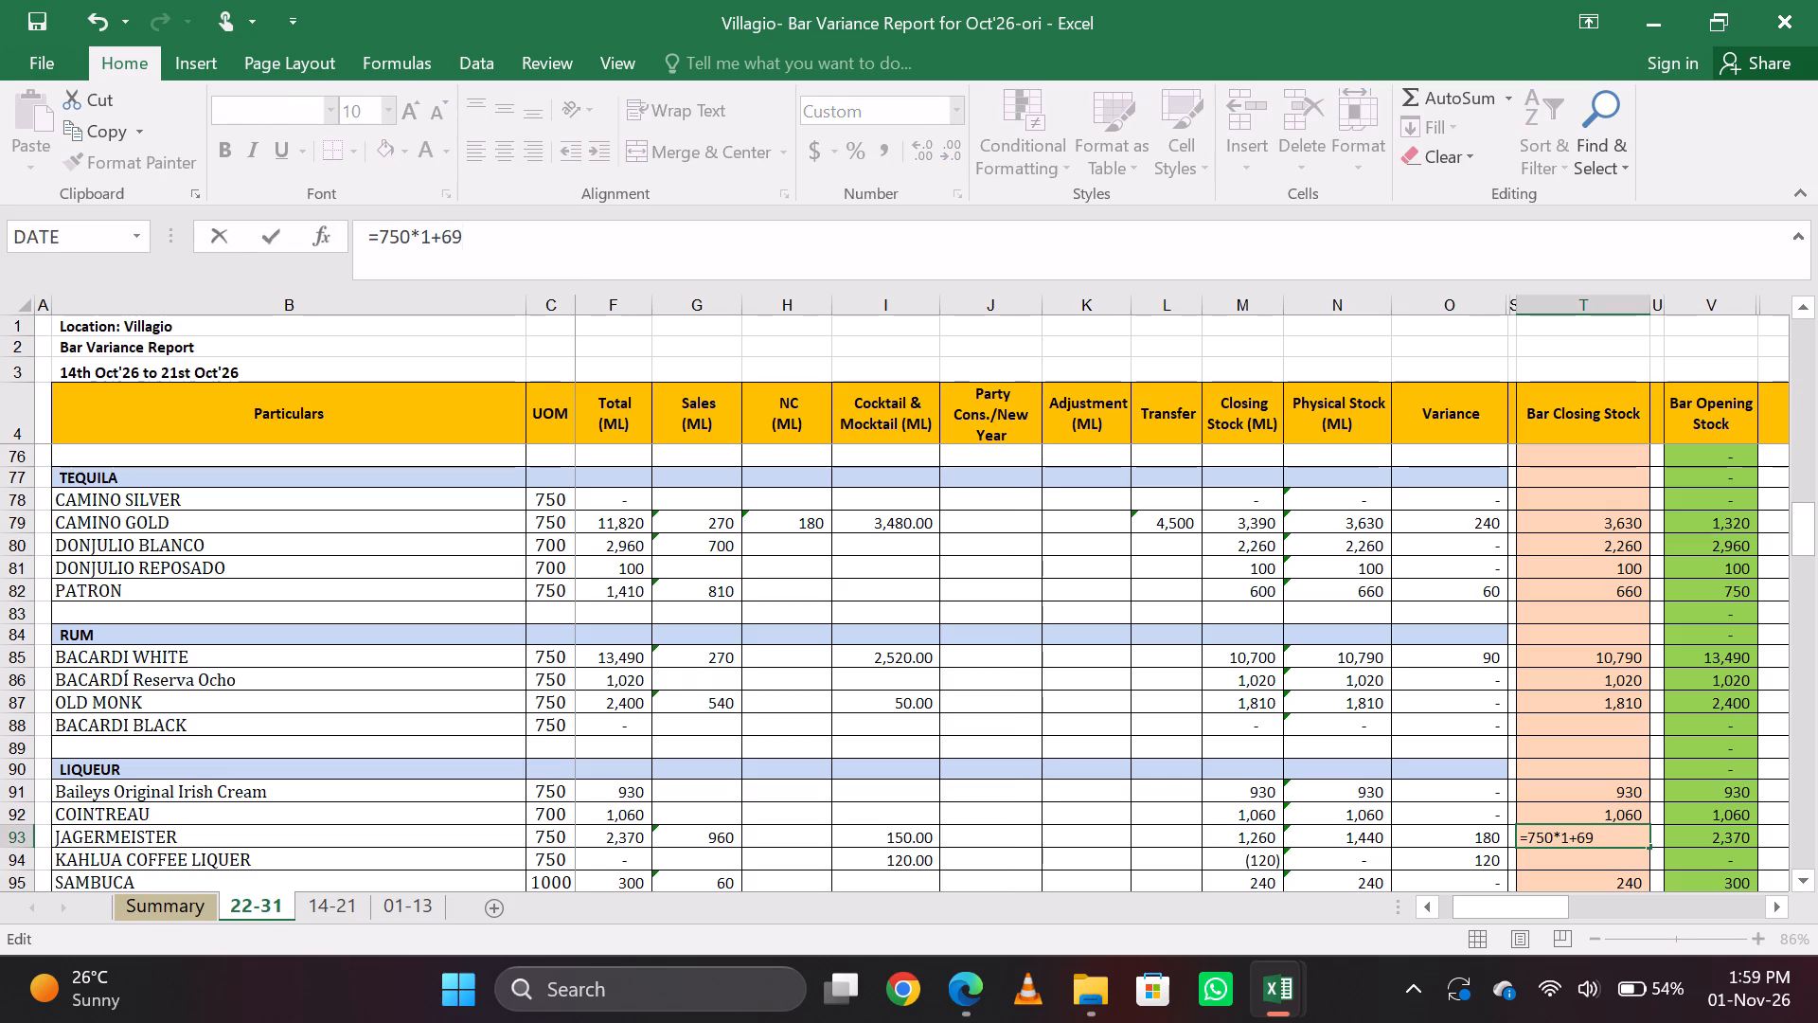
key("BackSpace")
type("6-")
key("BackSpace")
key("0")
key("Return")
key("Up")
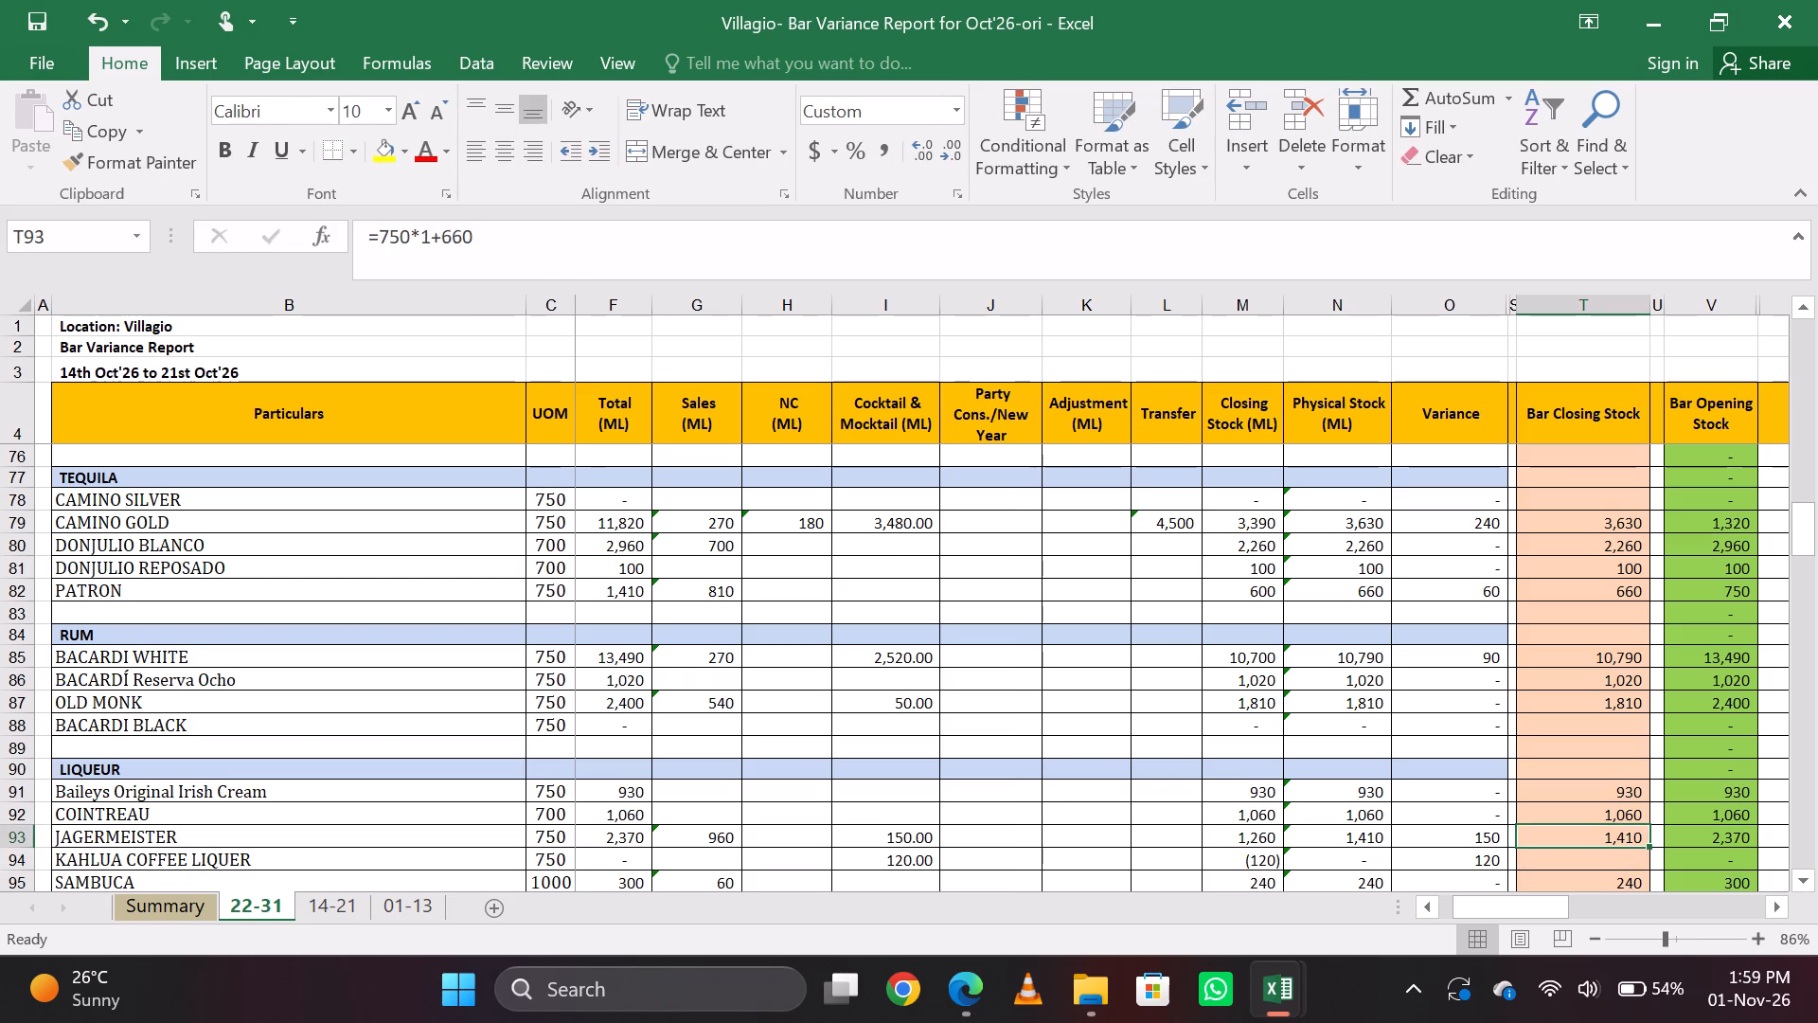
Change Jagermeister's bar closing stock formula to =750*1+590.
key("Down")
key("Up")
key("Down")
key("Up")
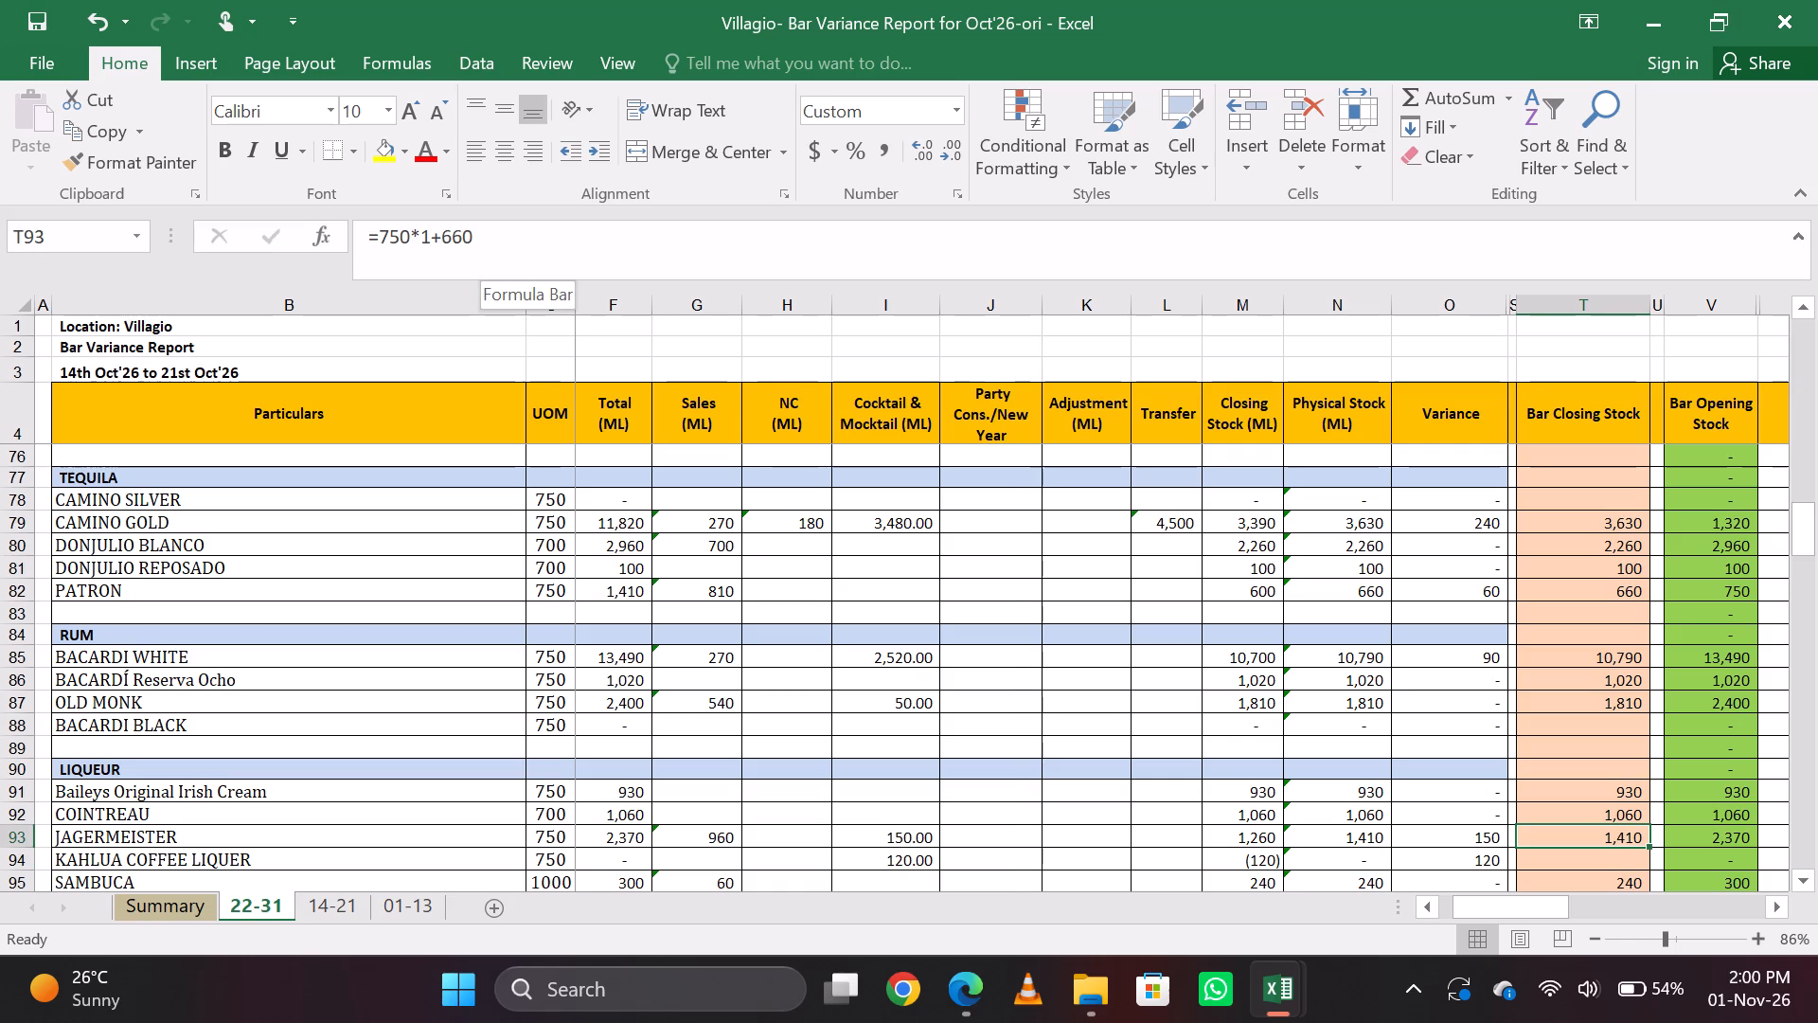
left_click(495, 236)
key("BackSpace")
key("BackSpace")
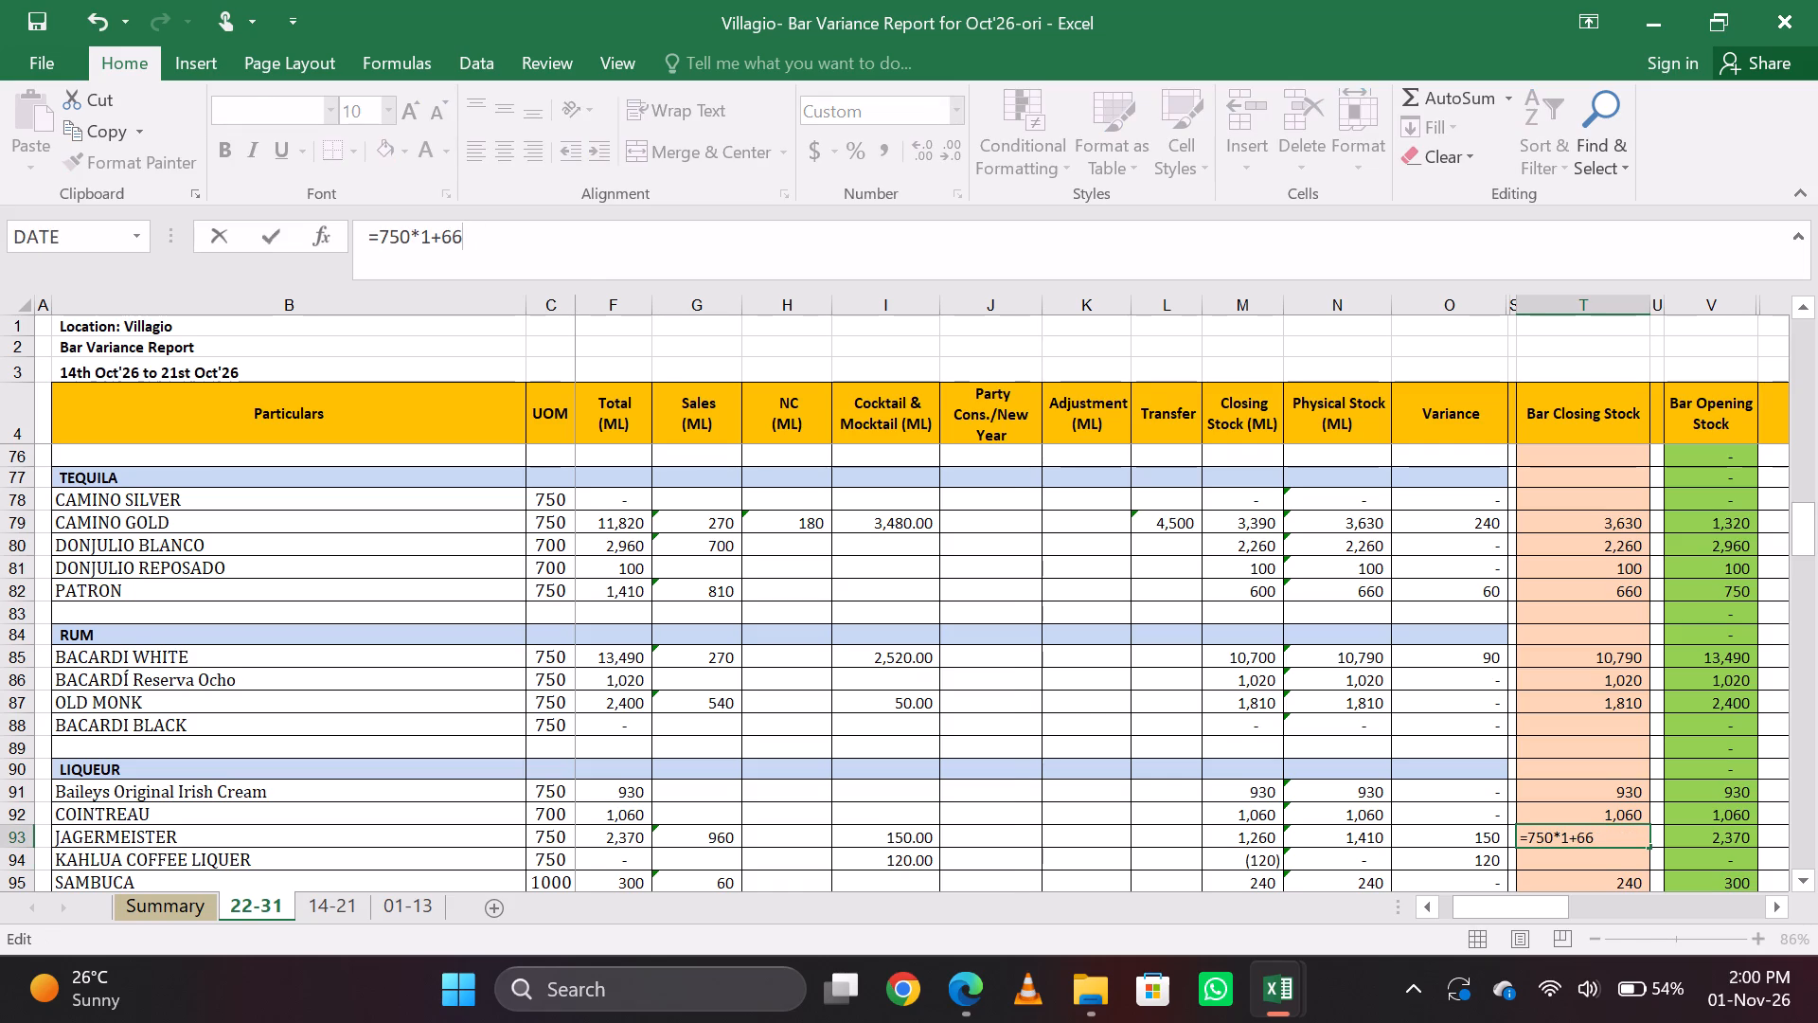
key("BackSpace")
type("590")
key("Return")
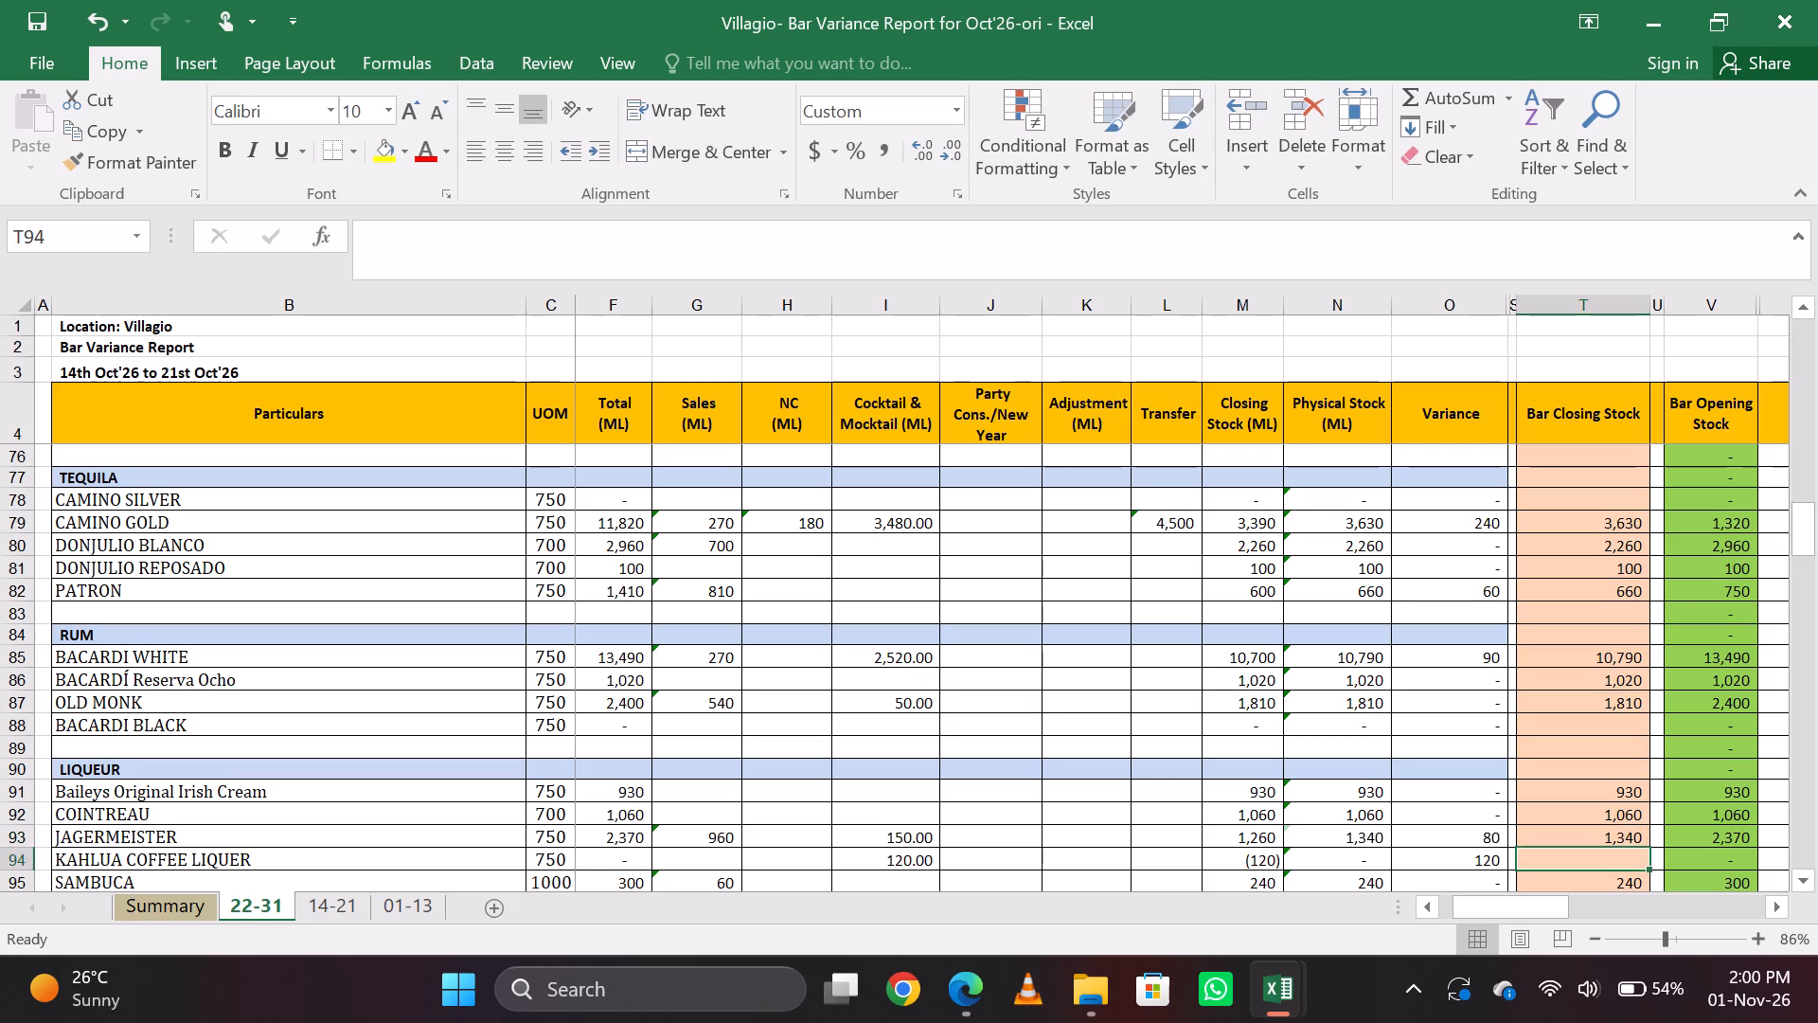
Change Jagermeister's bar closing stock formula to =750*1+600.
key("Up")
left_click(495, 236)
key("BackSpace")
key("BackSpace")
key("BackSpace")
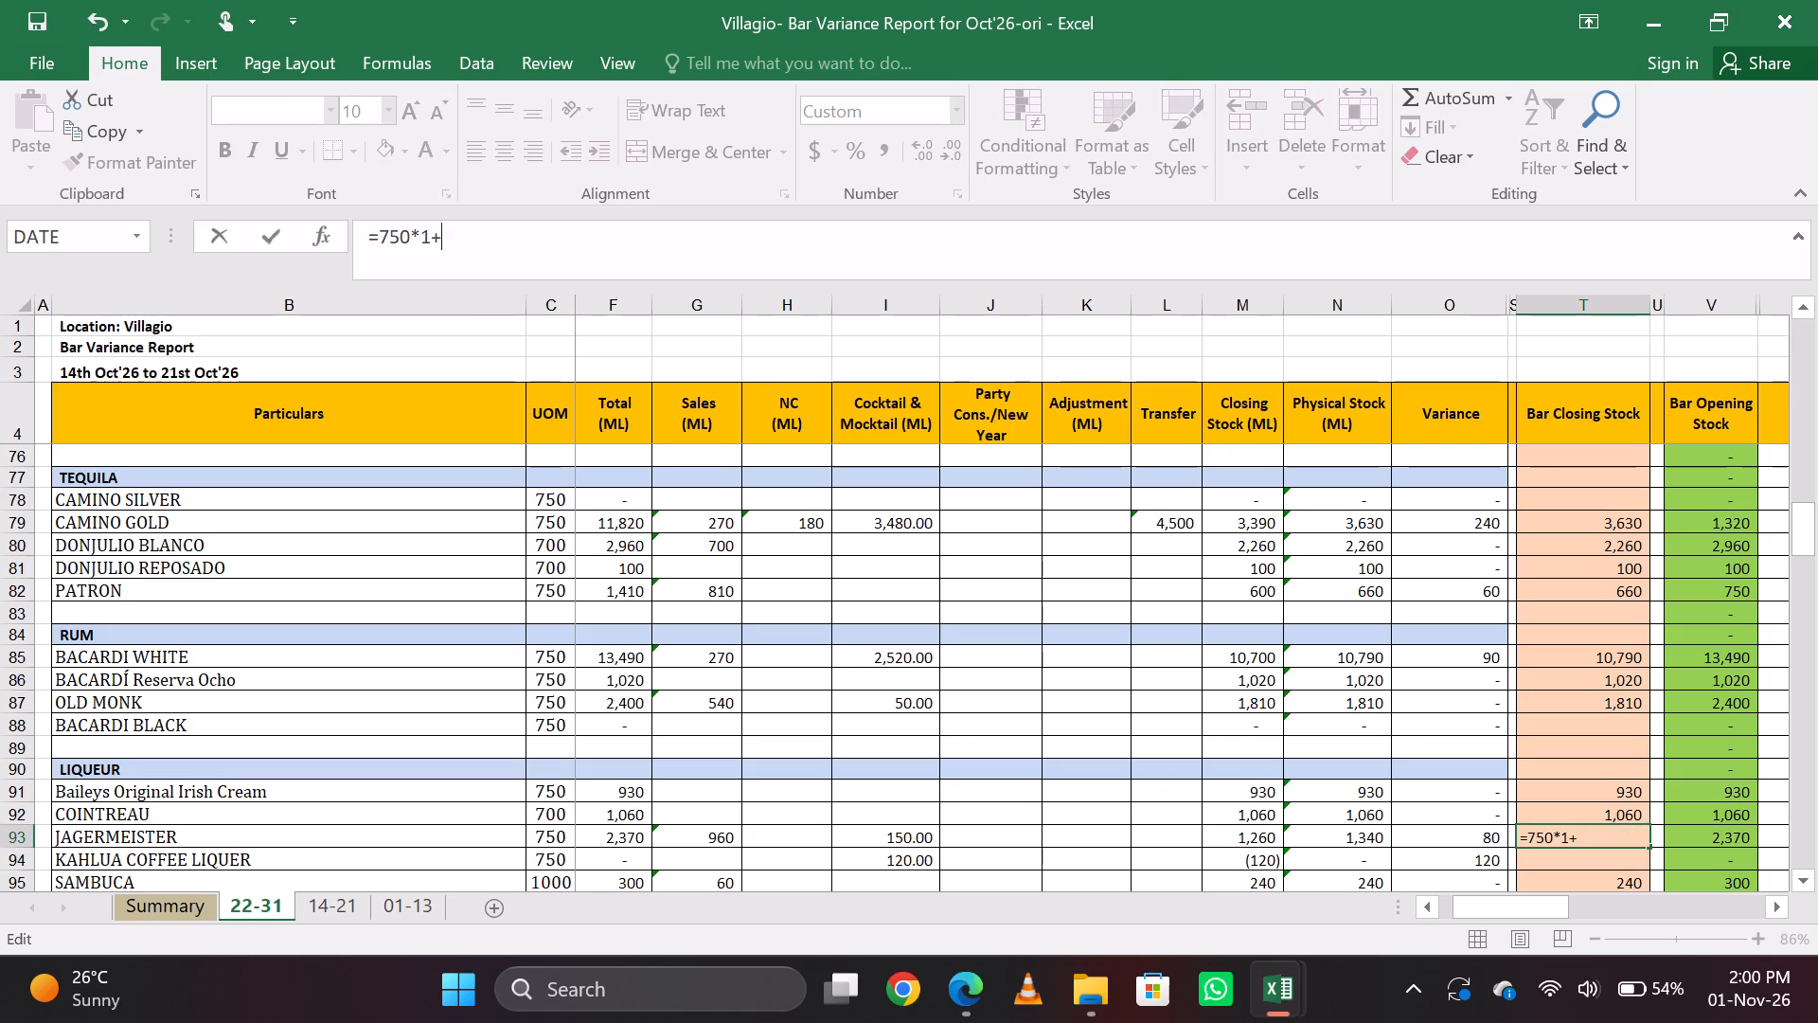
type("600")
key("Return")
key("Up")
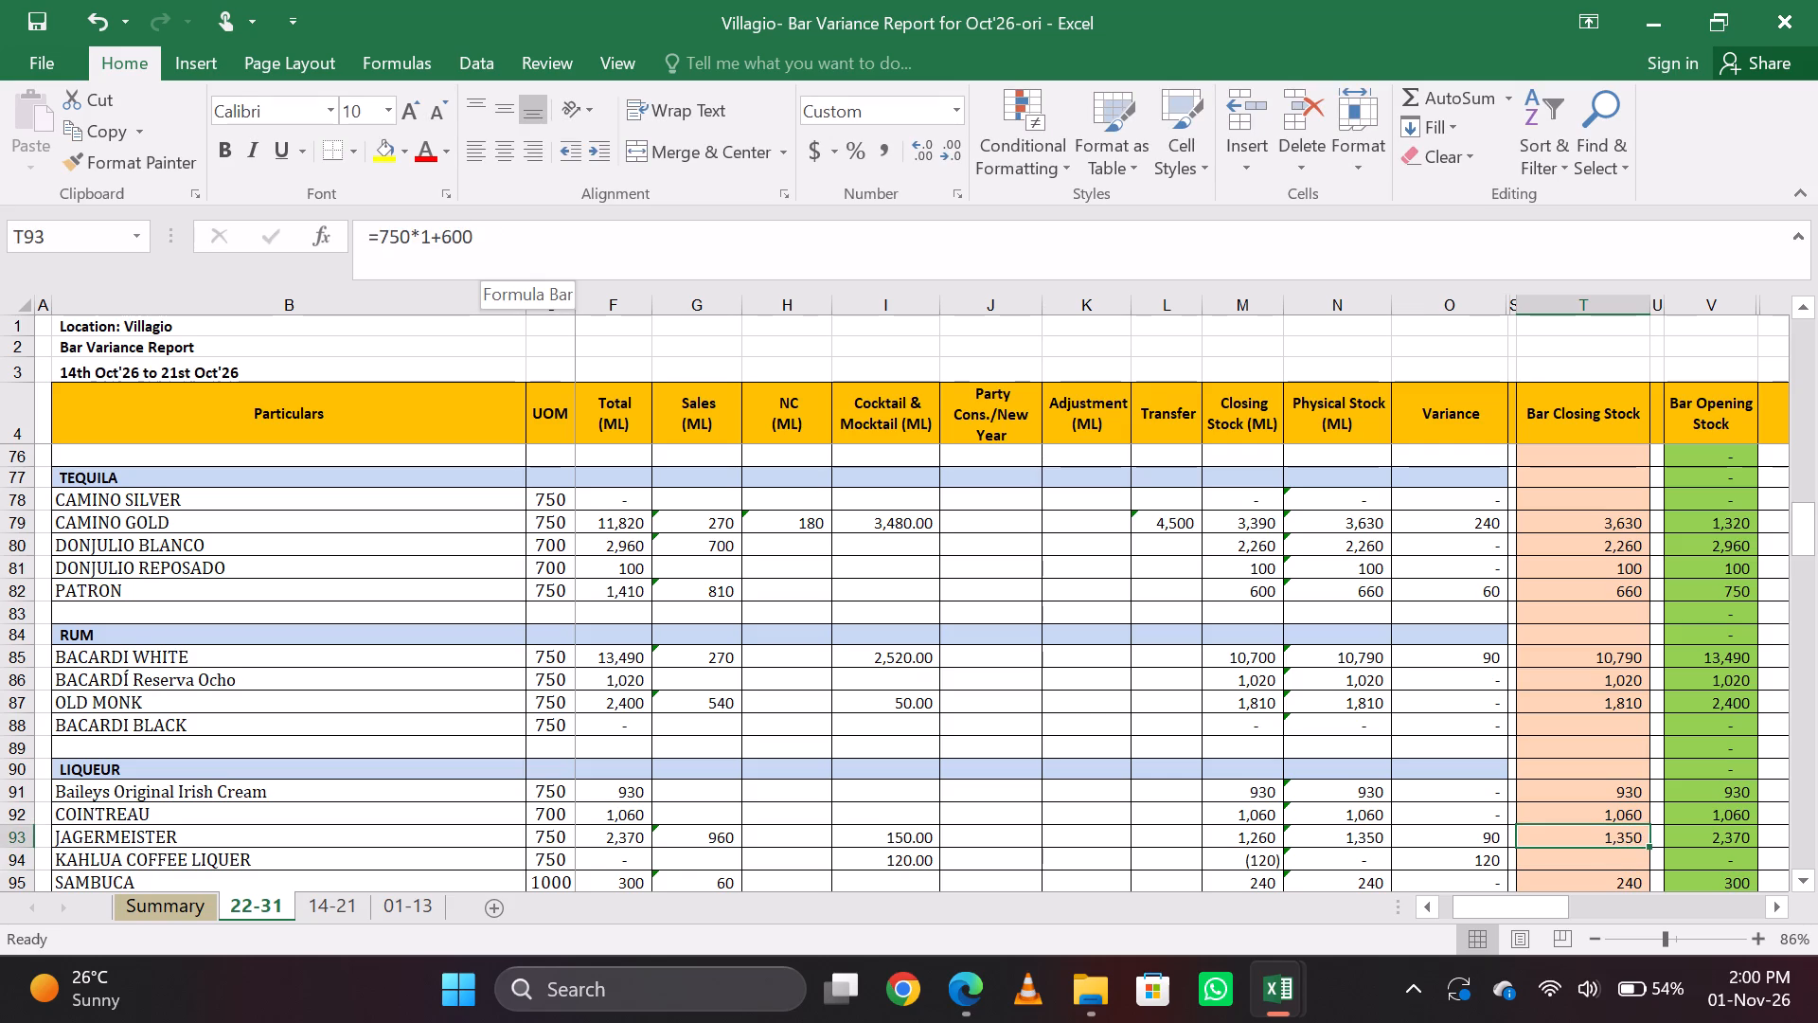
Examine Jagermeister's row on the 22-31 sheet, from the bar closing stock back to the received and sales columns.
key("Left")
key("Left")
key("Left")
key("Left")
key("Left")
key("Left")
key("Left")
key("Left")
key("Left")
key("Left")
key("Left")
key("Left")
key("Right")
key("Right")
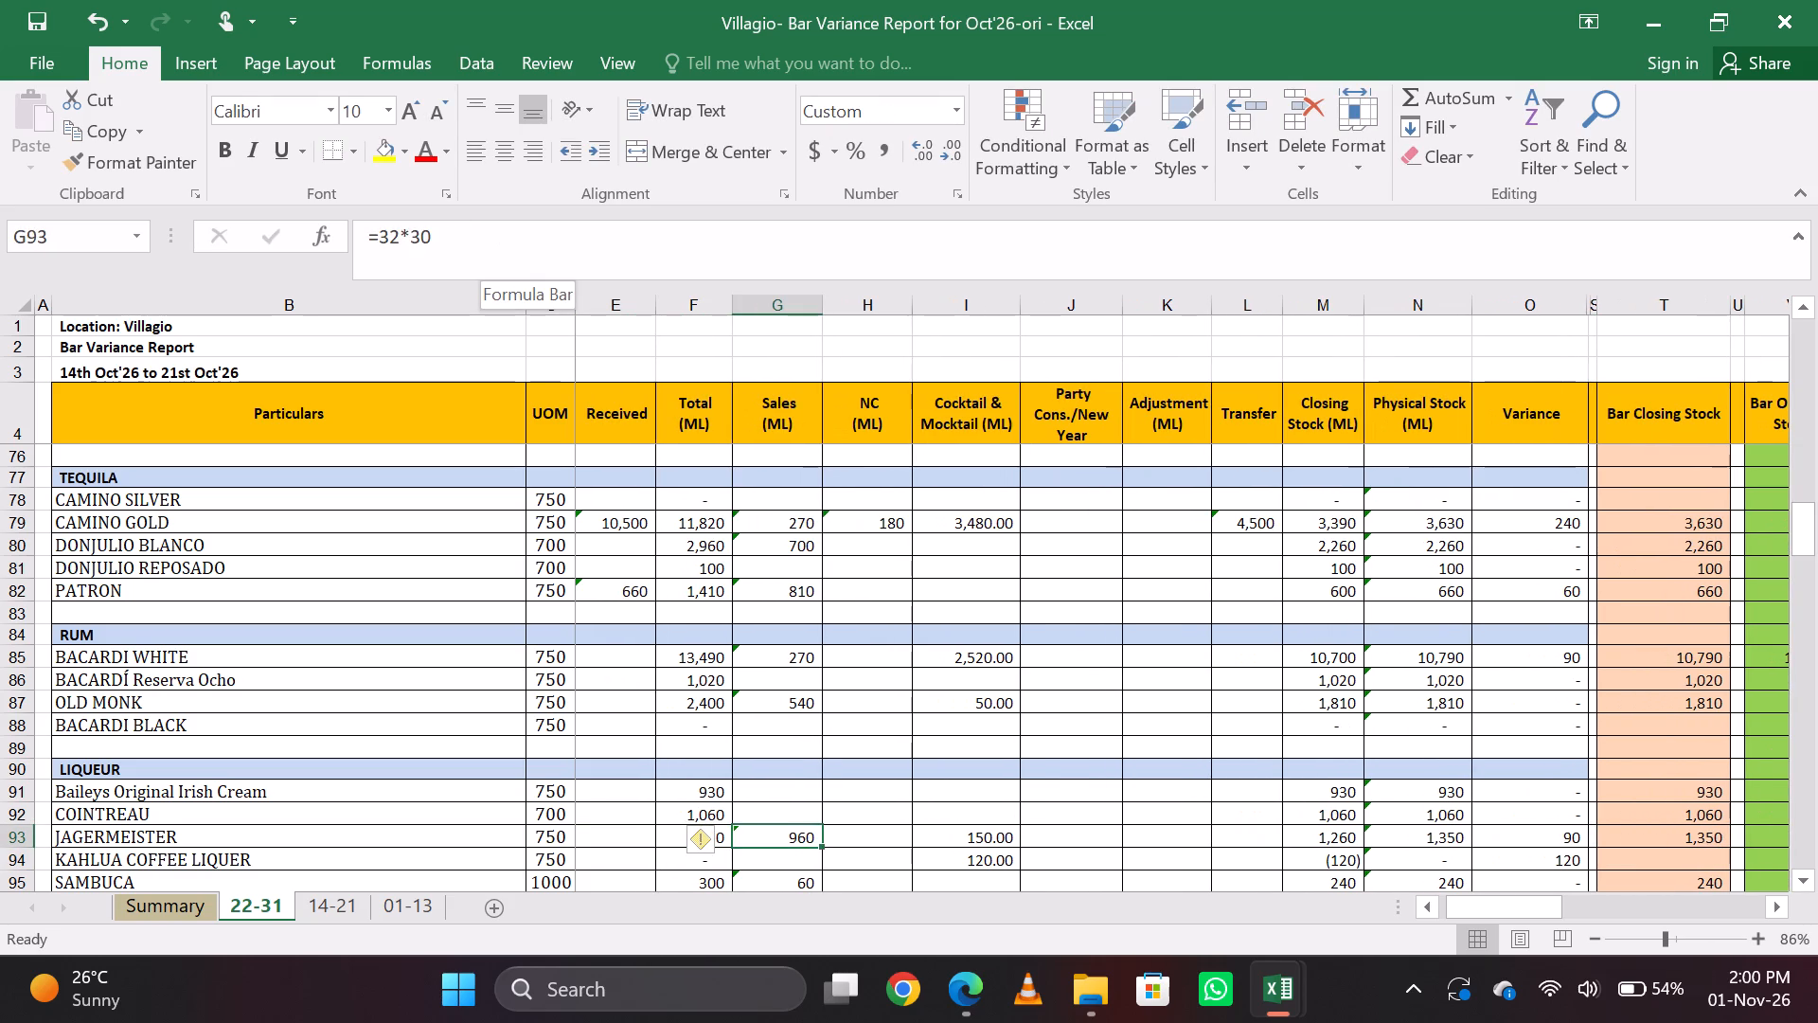
key("Right")
key("Right")
key("Right")
key("Right")
key("Right")
key("Right")
key("Right")
key("Right")
key("Right")
key("Right")
key("Right")
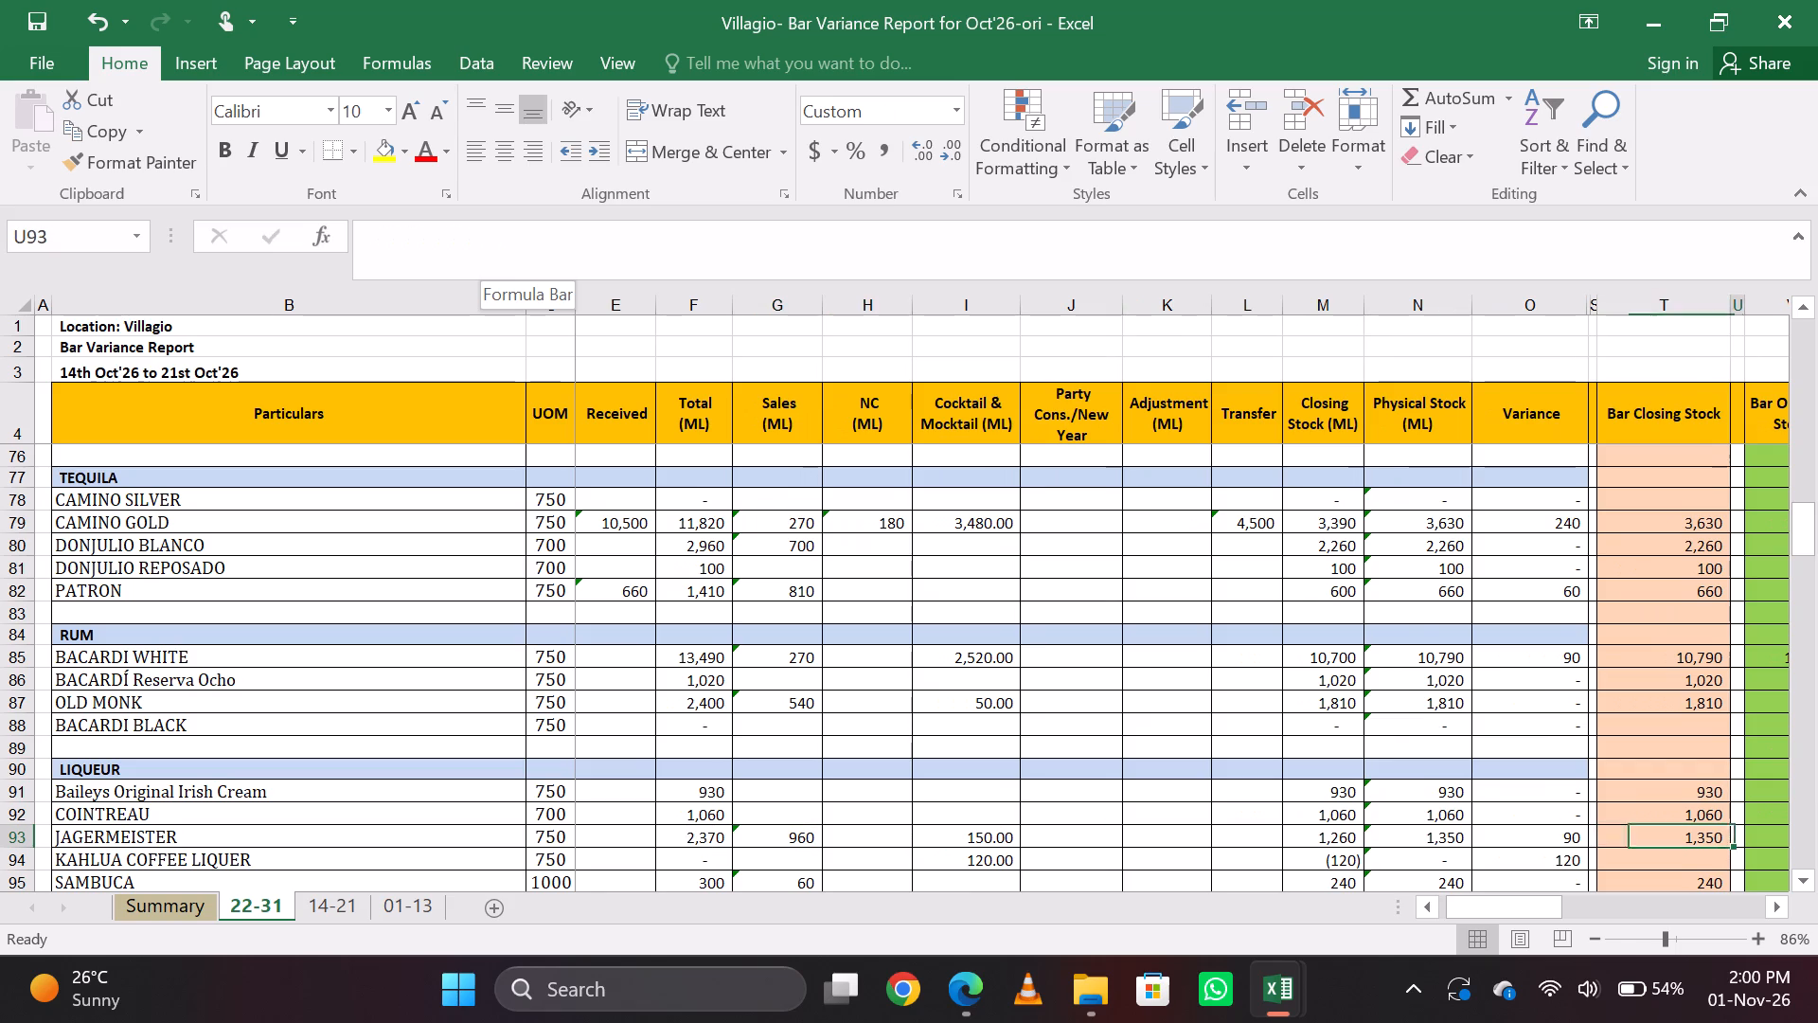
Set Jagermeister's bar closing stock on the 22-31 sheet to =750*1+570.
key("Left")
left_click(498, 237)
key("BackSpace")
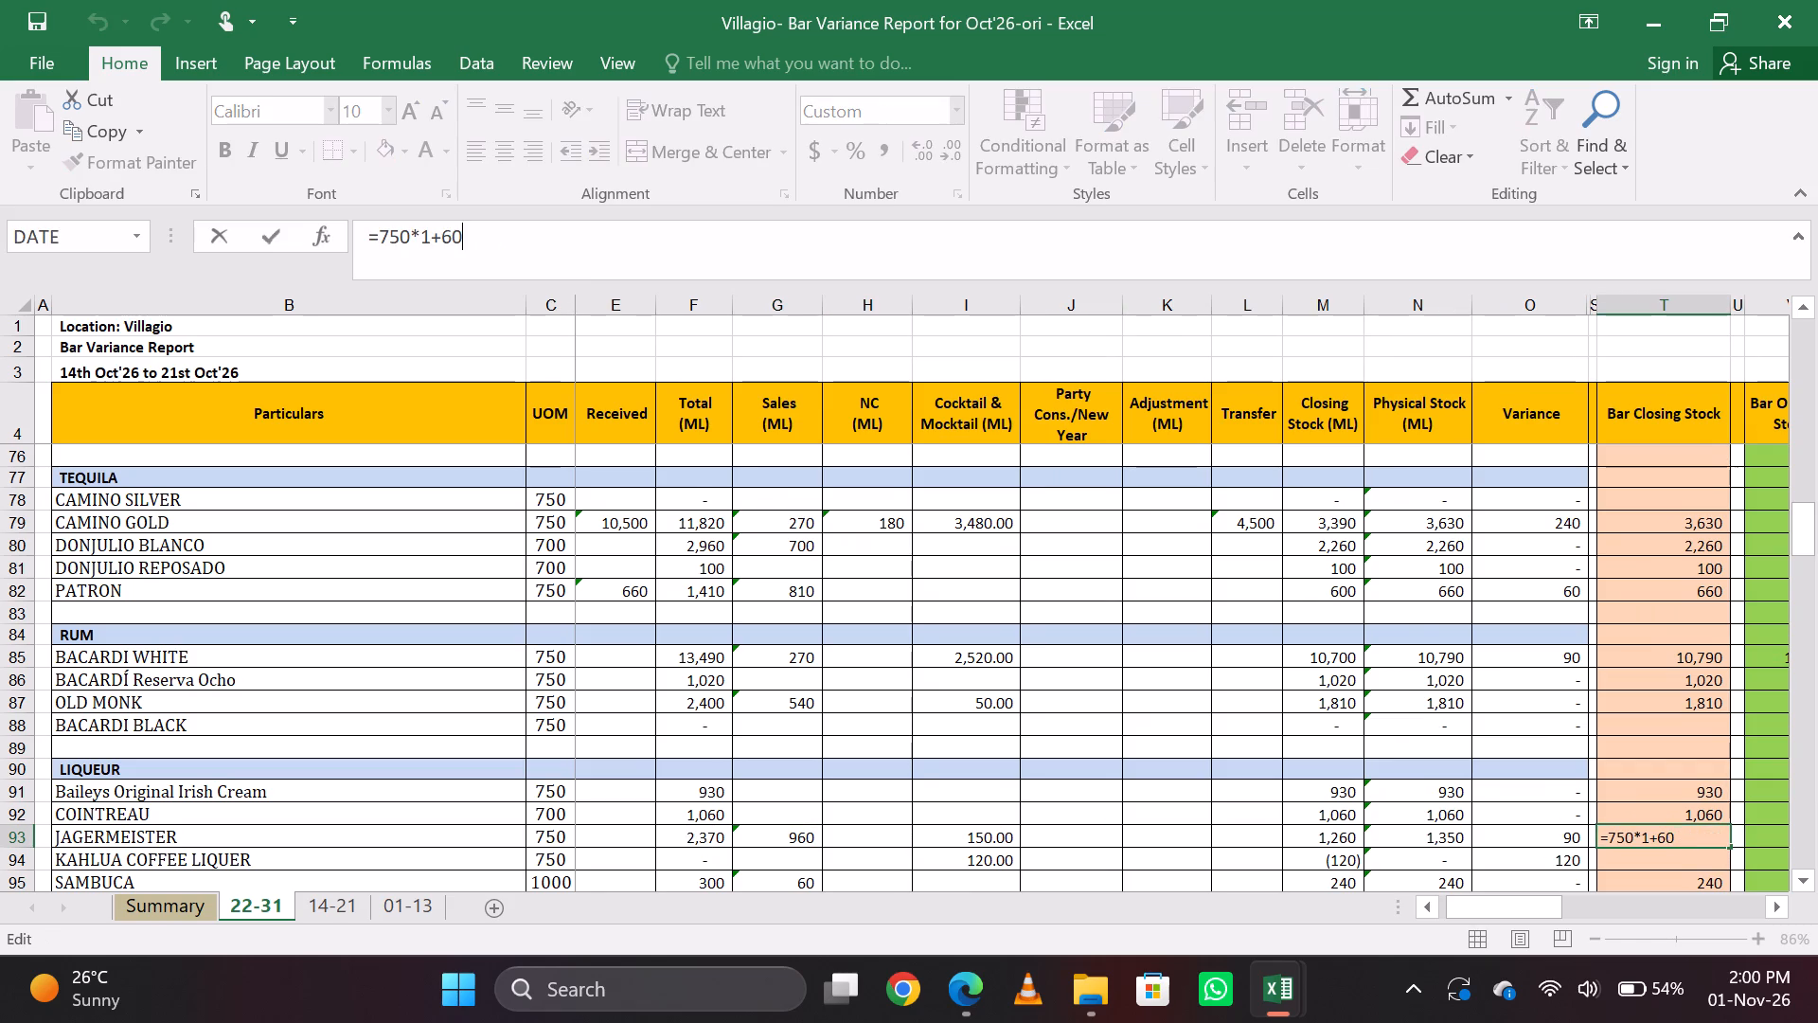
key("BackSpace")
key("BackSpace")
type("570")
key("Return")
key("Up")
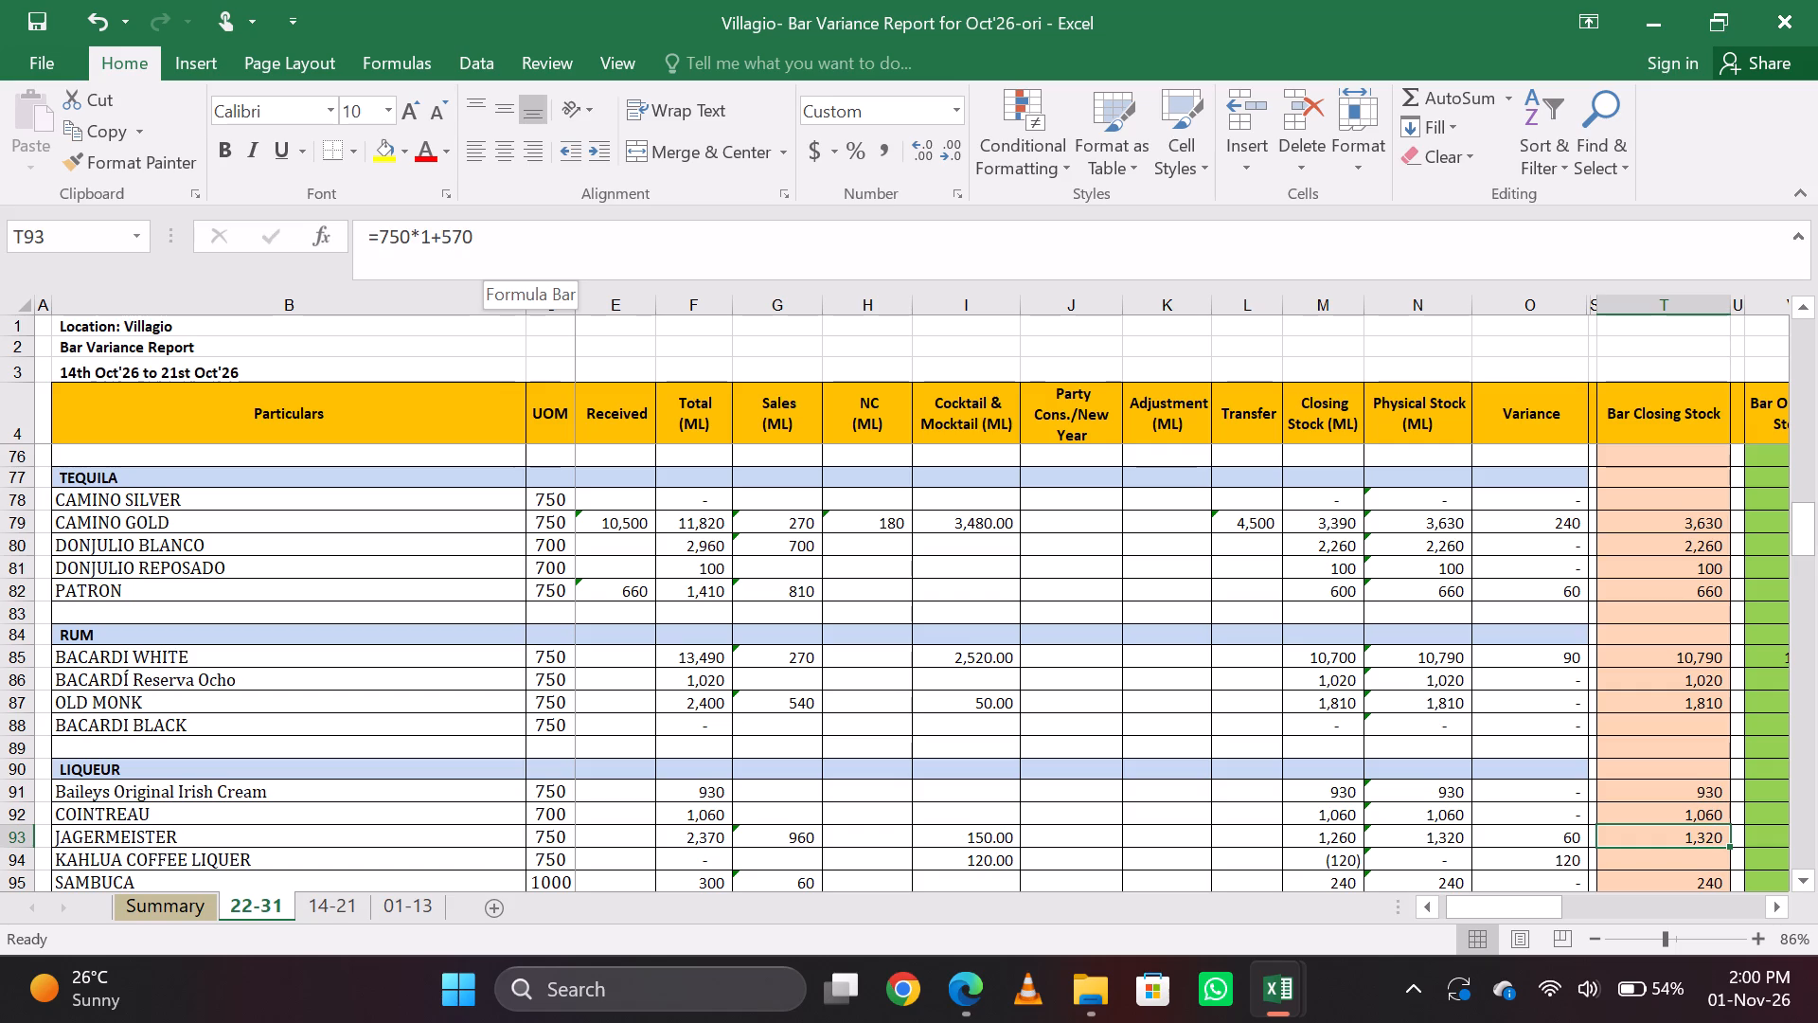
Clear the cocktail and mocktail quantity of Kahlua coffee liqueur on the 22-31 sheet.
key("Up")
key("Down")
key("Up")
key("Down")
key("Down")
key("Down")
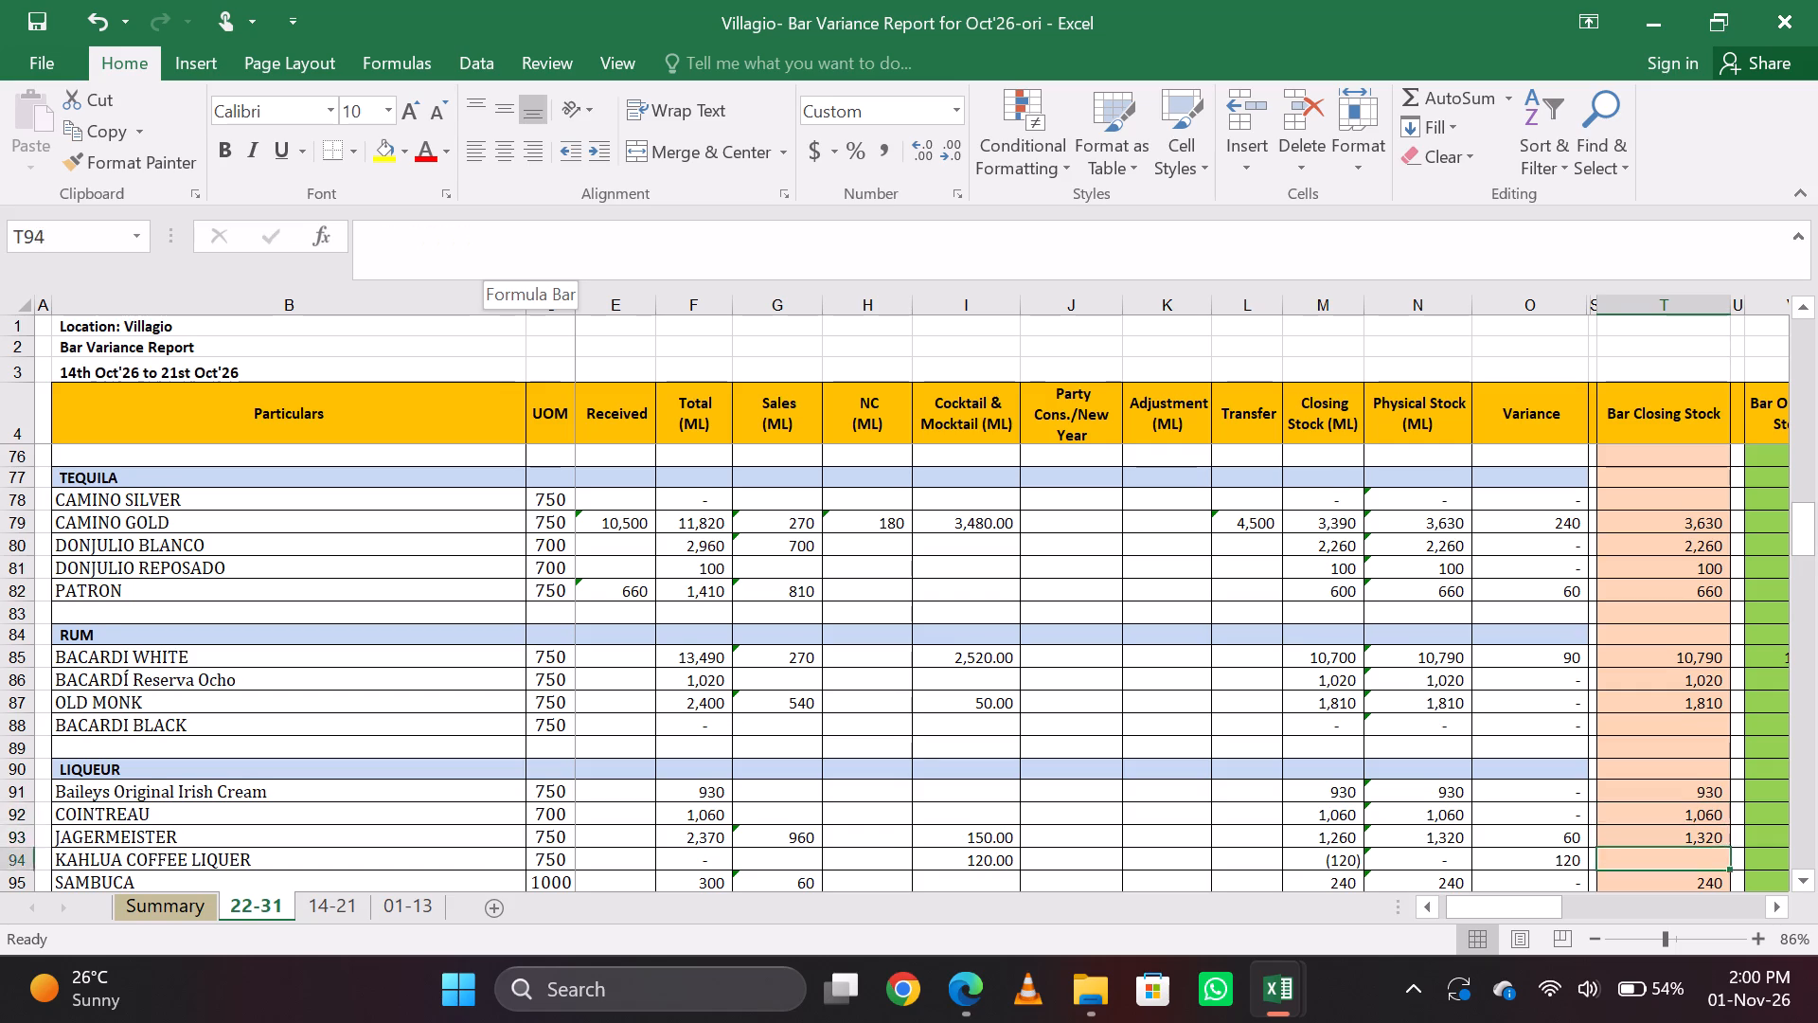
key("Up")
key("Left")
key("Left")
key("Left")
key("Left")
key("Left")
key("Left")
key("Left")
key("Left")
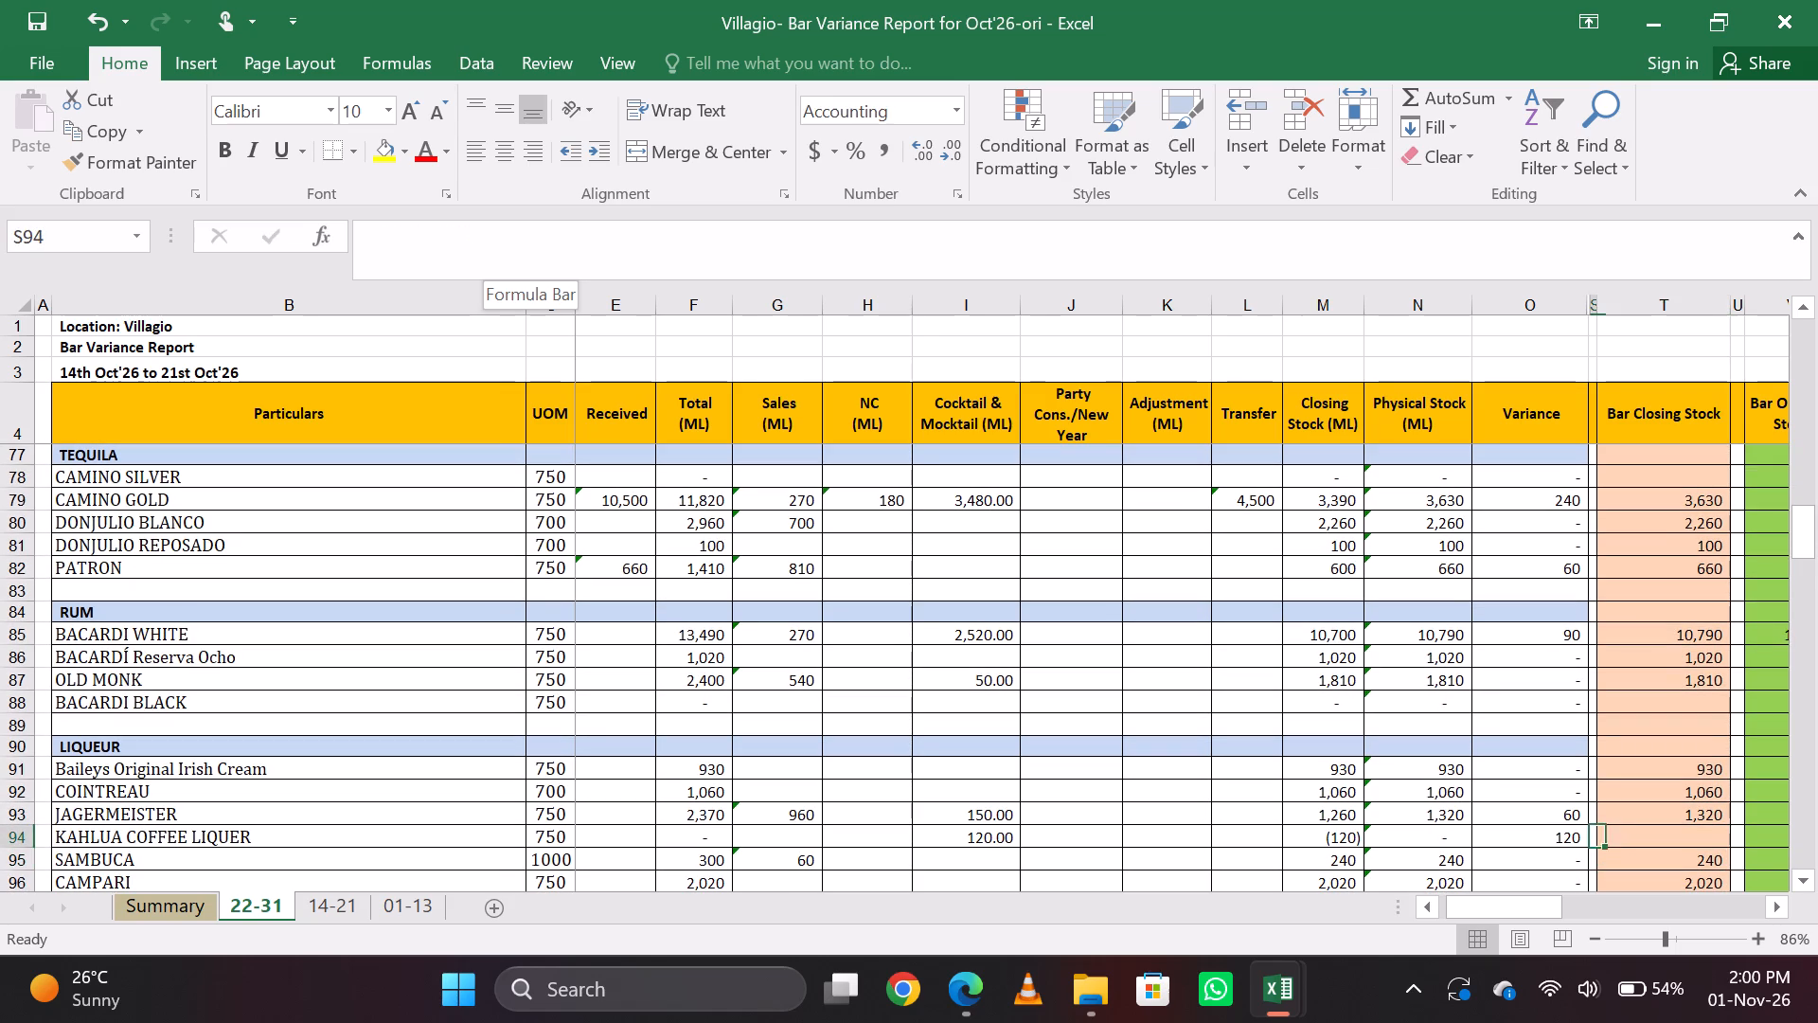
key("Right")
key("Left")
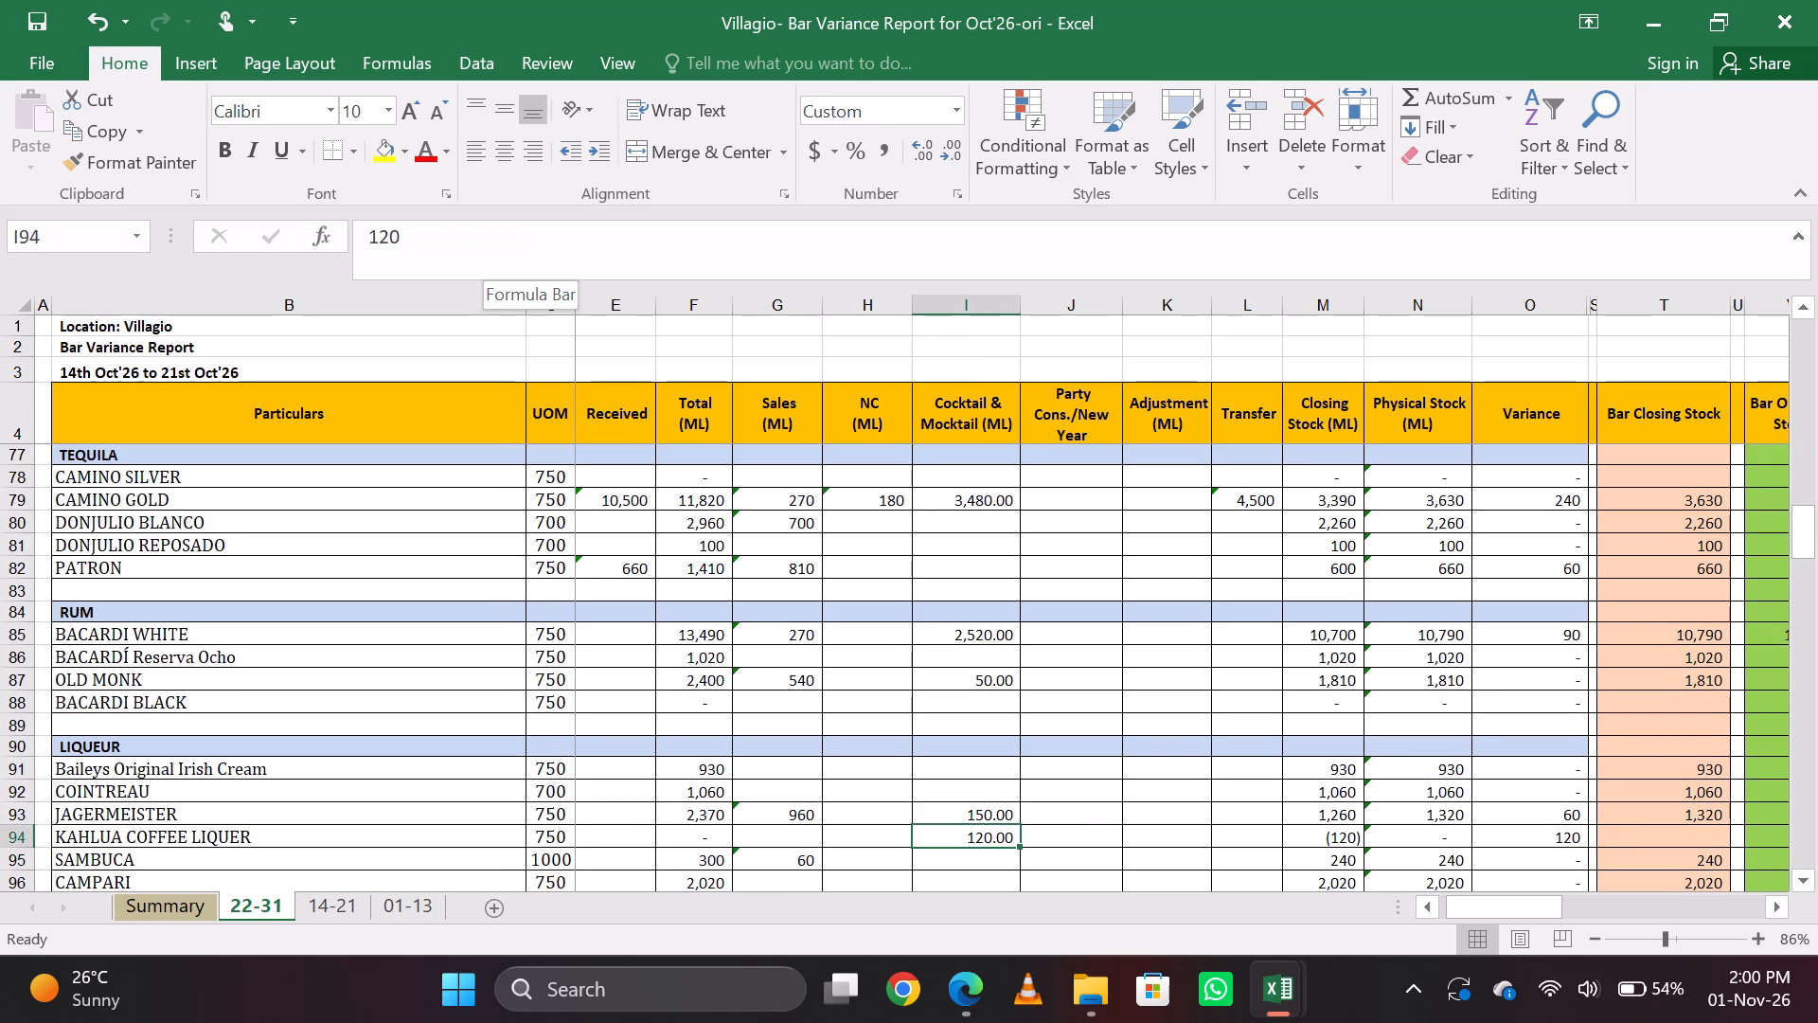
key("BackSpace")
key("Return")
key("Up")
Enter 120 as the cocktail and mocktail quantity of Magic Moment in the vodka section.
key("Page_Up")
key("Page_Up")
key("Page_Up")
key("Page_Up")
key("Page_Up")
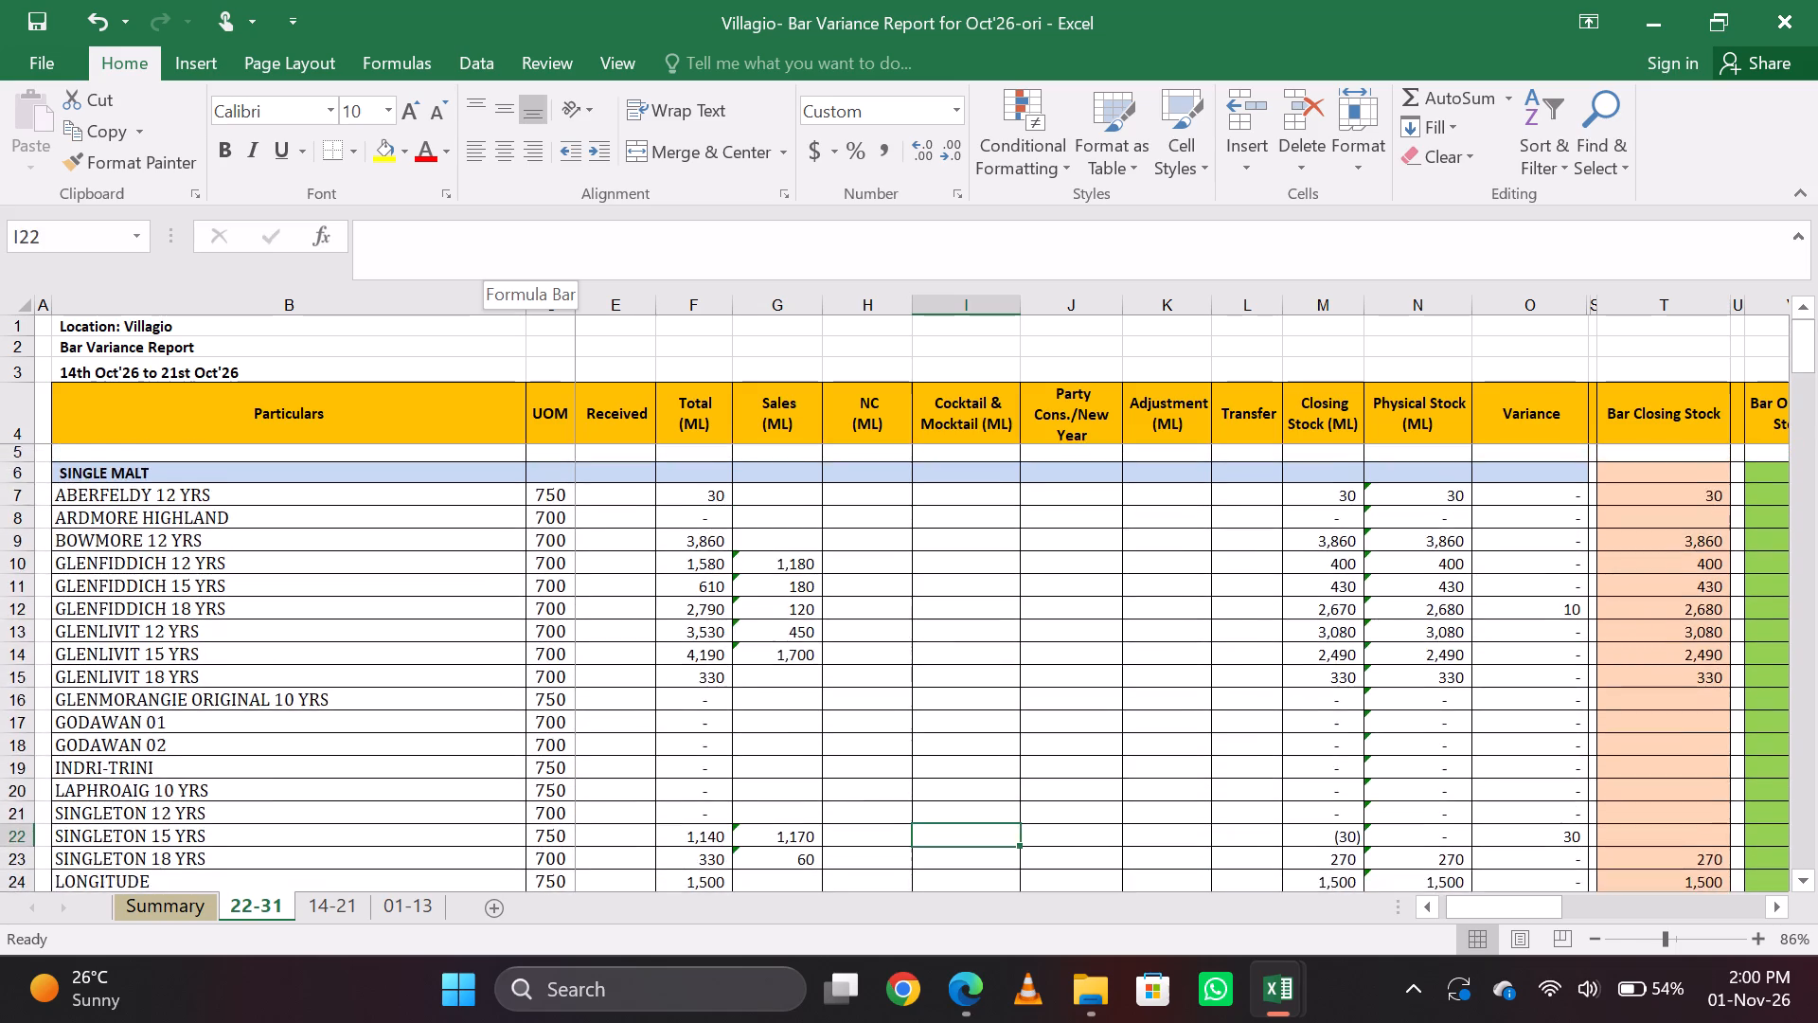
key("Page_Down")
key("Page_Down")
key("Down")
key("Down")
key("Down")
key("Down")
key("Down")
key("Up")
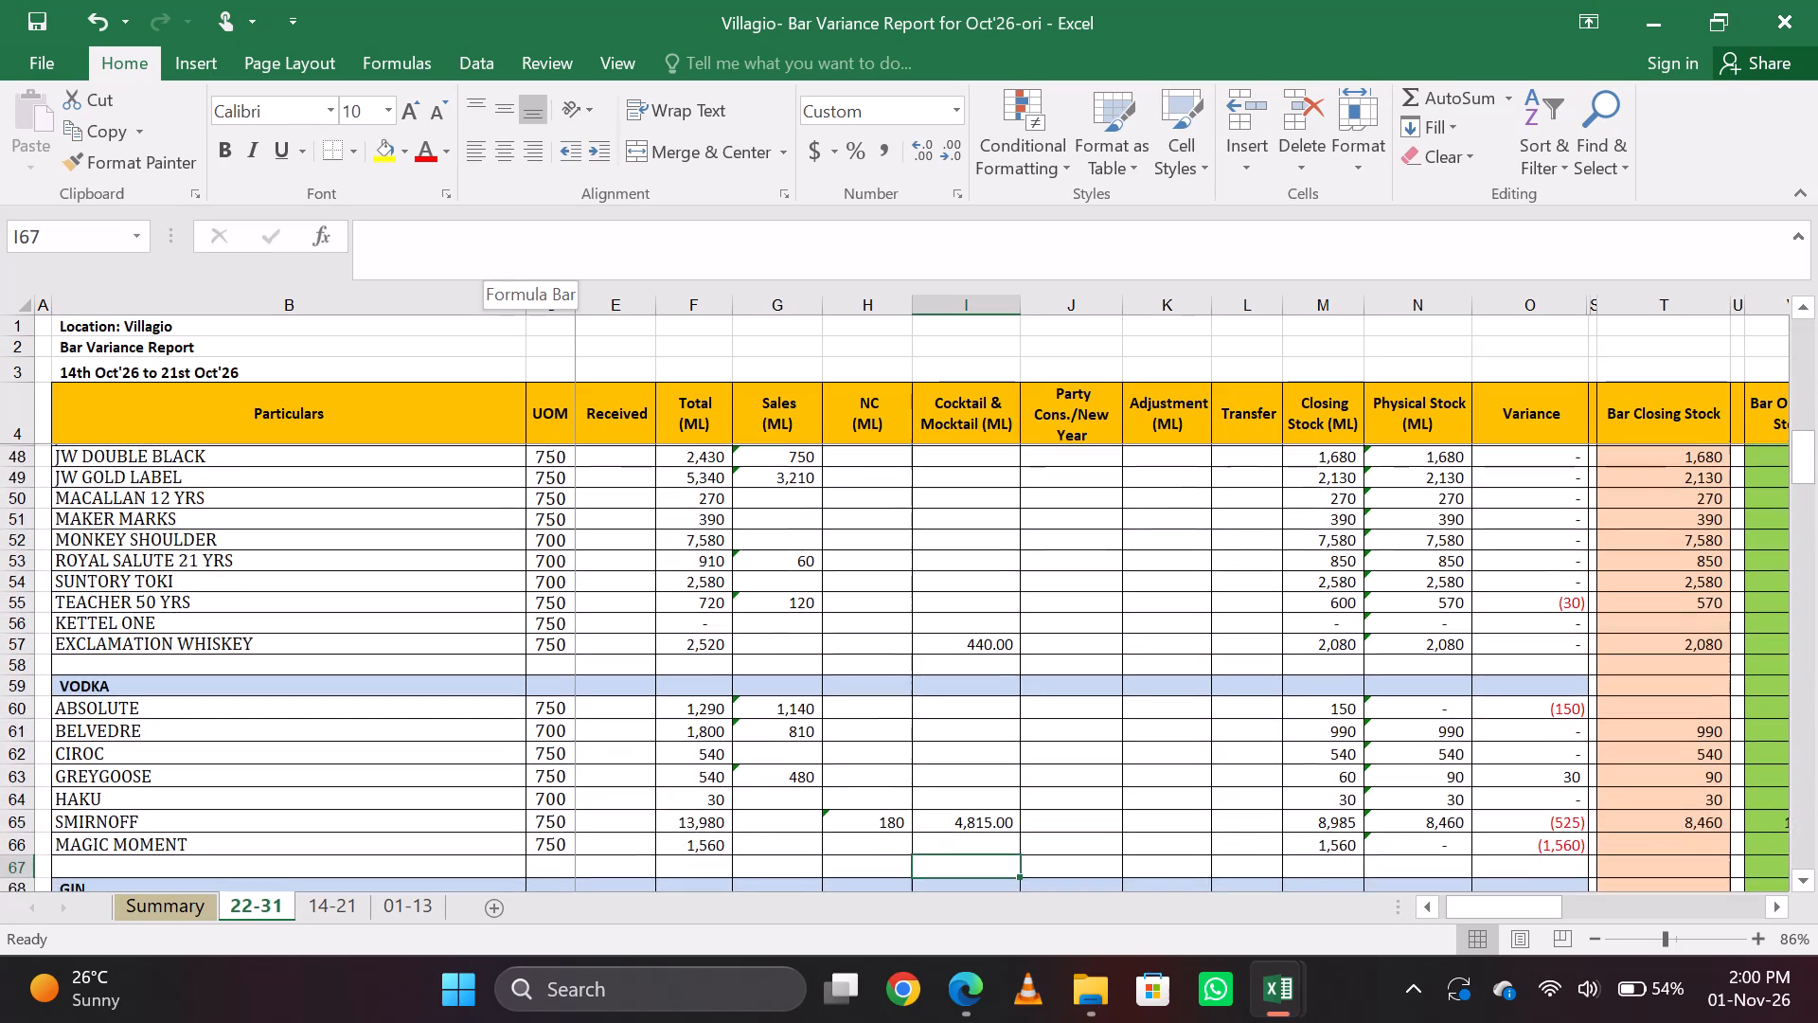
key("Up")
key("Down")
type("12-0")
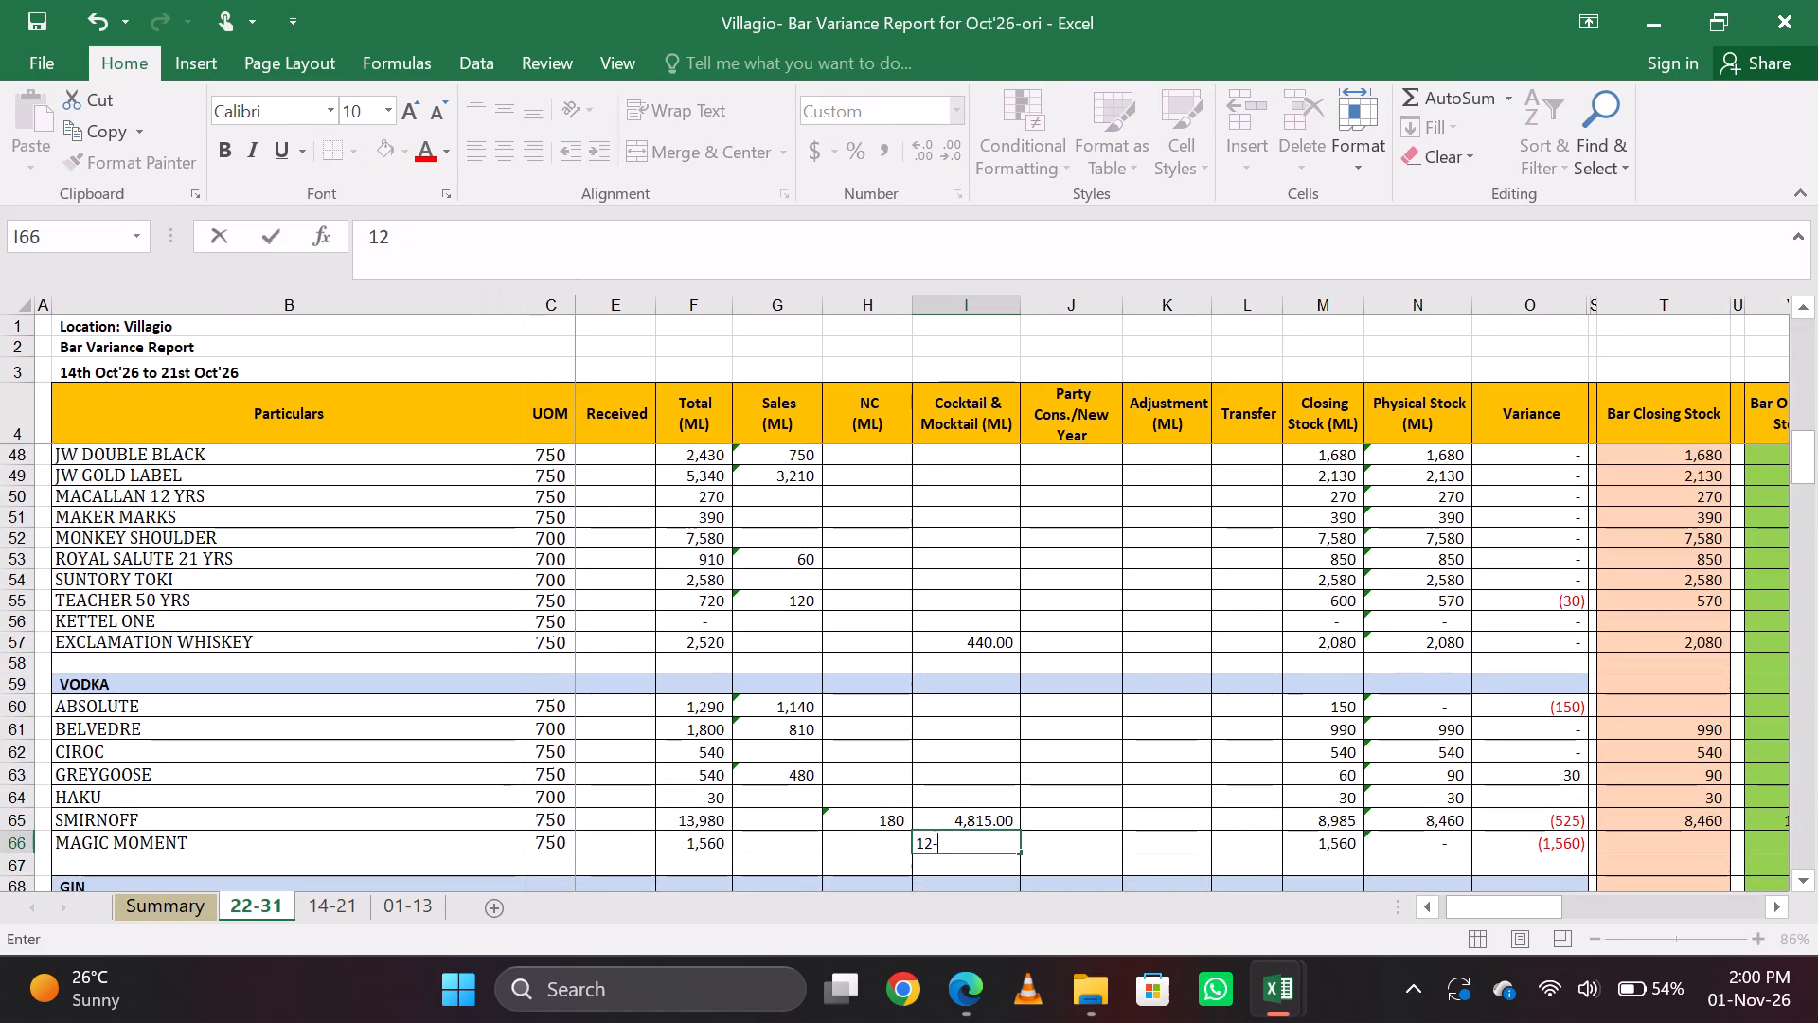
key("BackSpace")
key("BackSpace")
key("0")
key("Return")
key("Down")
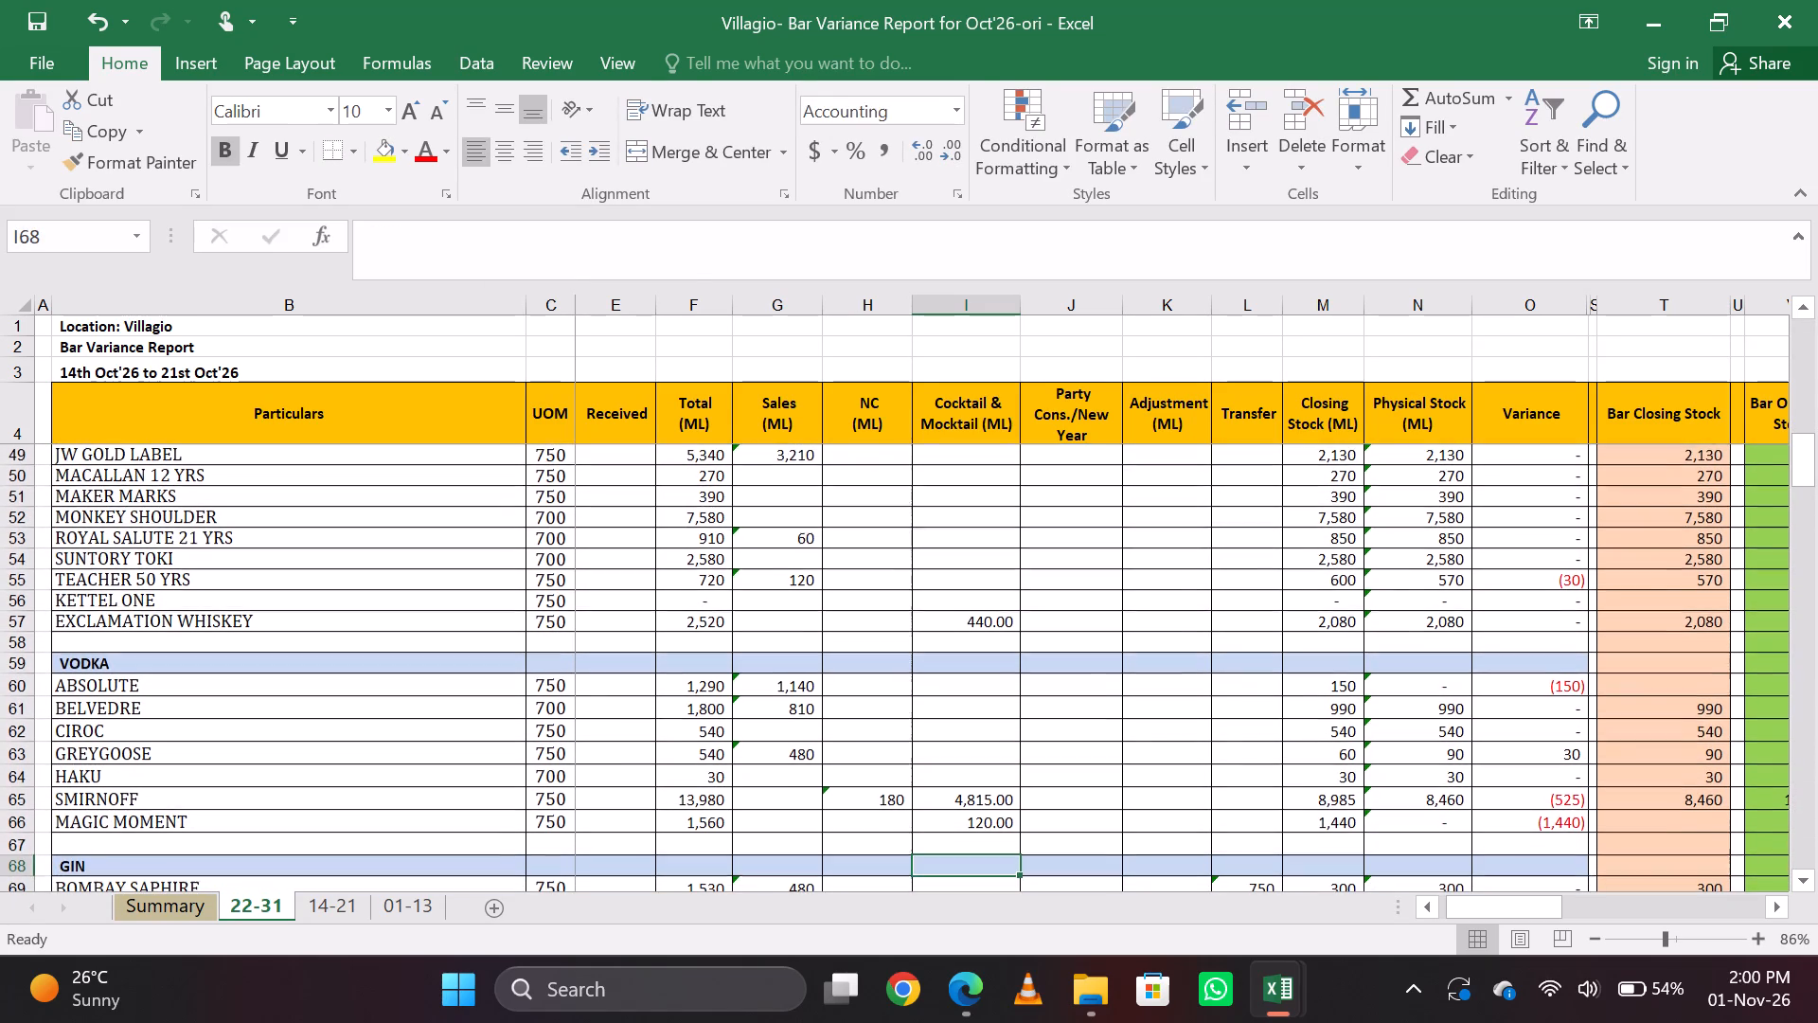
Clear the cocktail and mocktail quantity of Hennessy V.S in the cognac section of the 22-31 sheet.
key("Up")
key("Up")
key("Down")
key("Page_Down")
key("Page_Down")
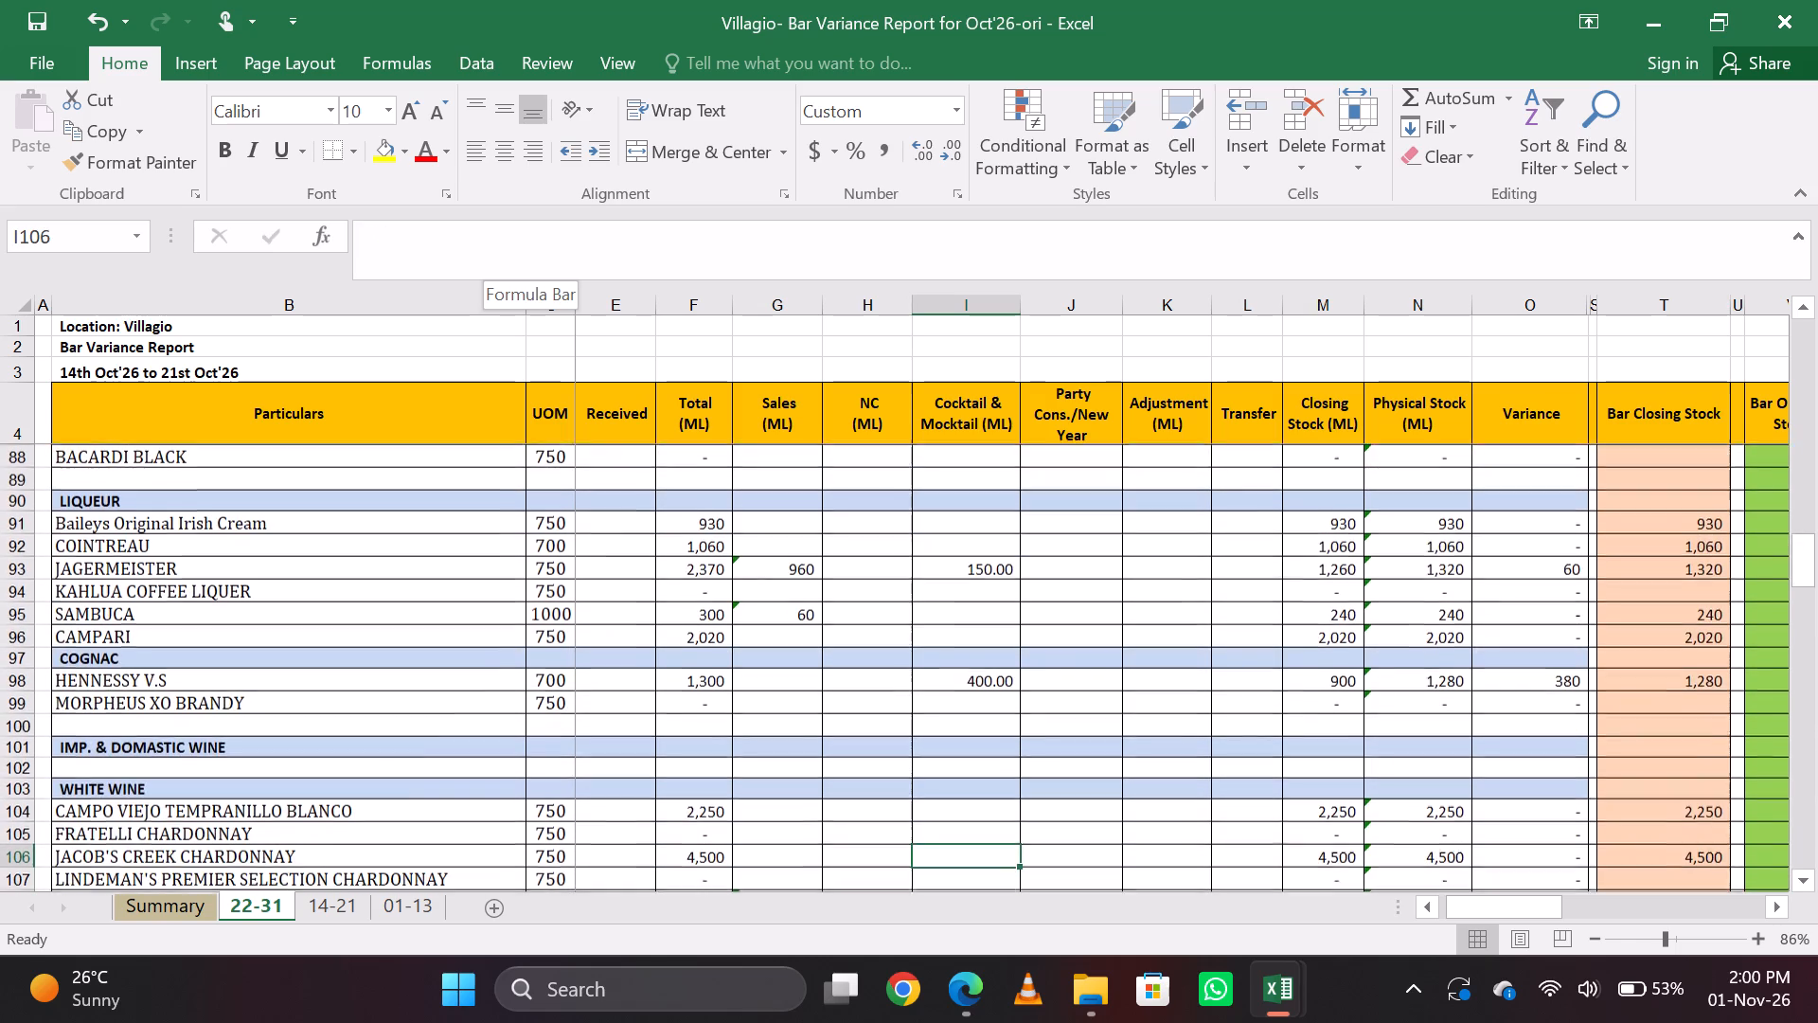
key("Page_Down")
key("Right")
key("Up")
key("Page_Up")
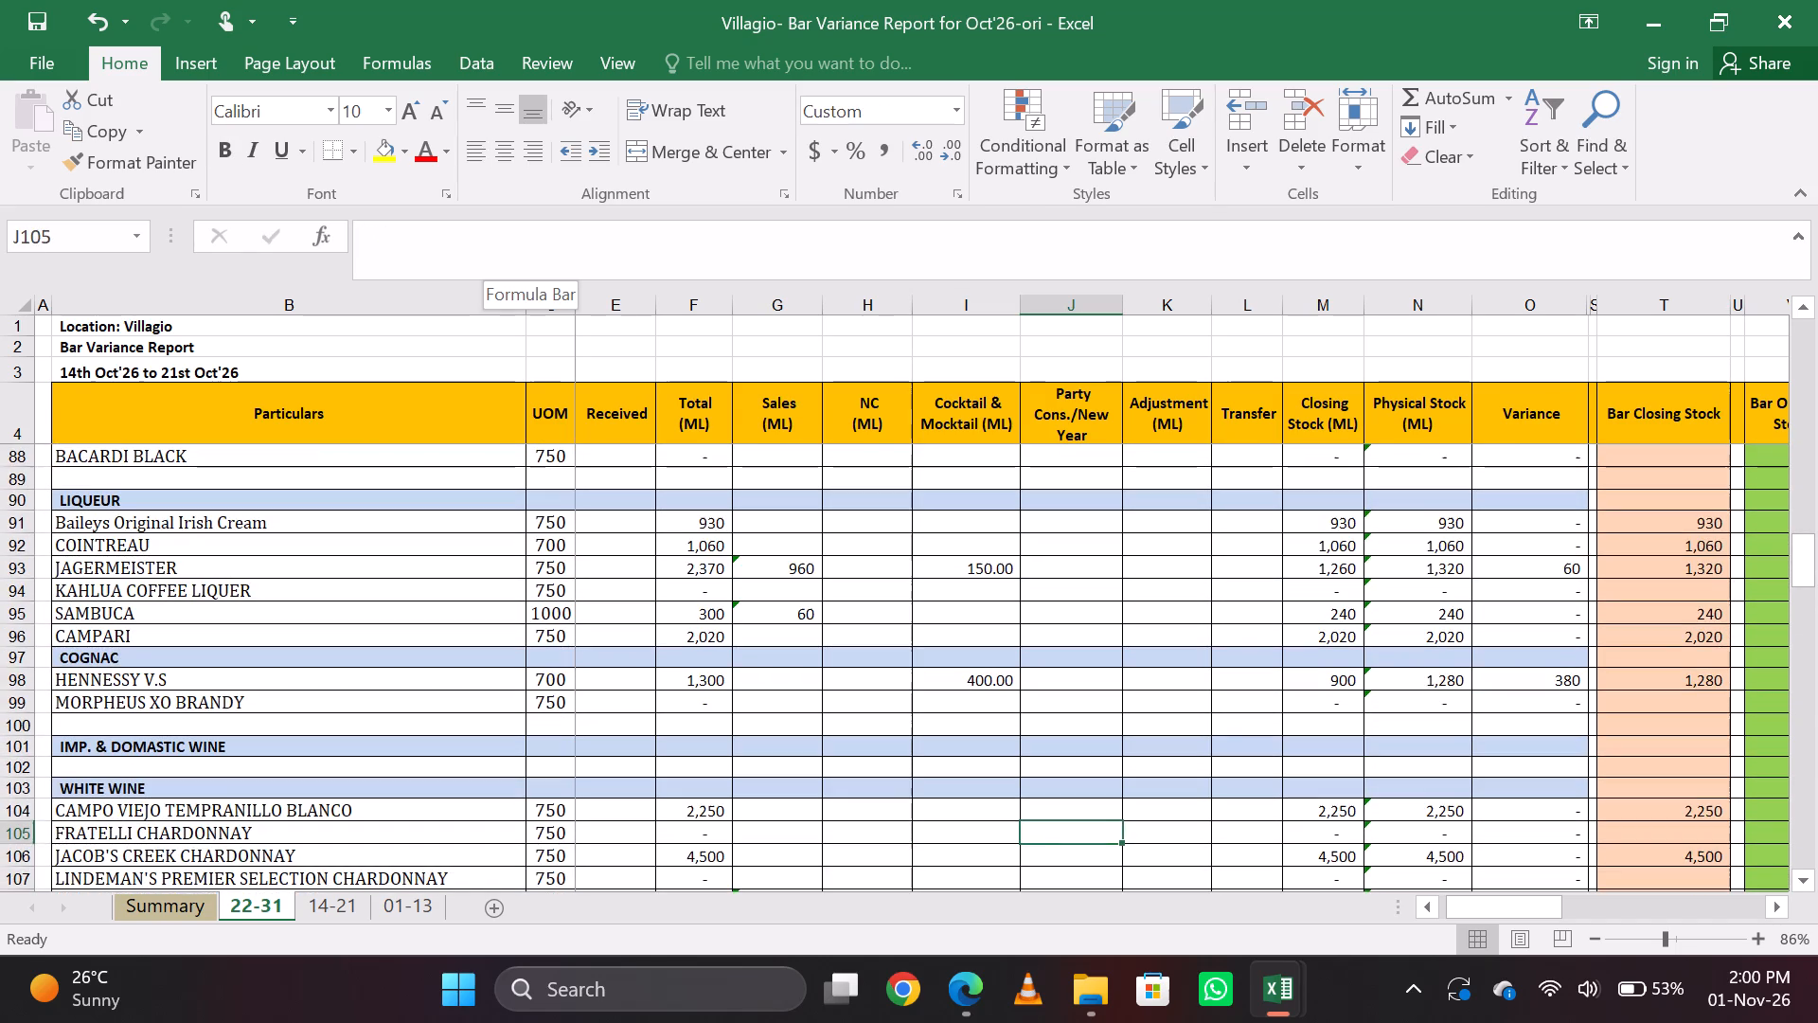
key("Up")
key("Up")
key("Up")
key("Up")
key("Up")
key("Up")
key("Up")
key("Up")
key("Up")
key("Up")
key("Up")
key("Up")
key("Down")
key("Down")
key("Down")
key("Left")
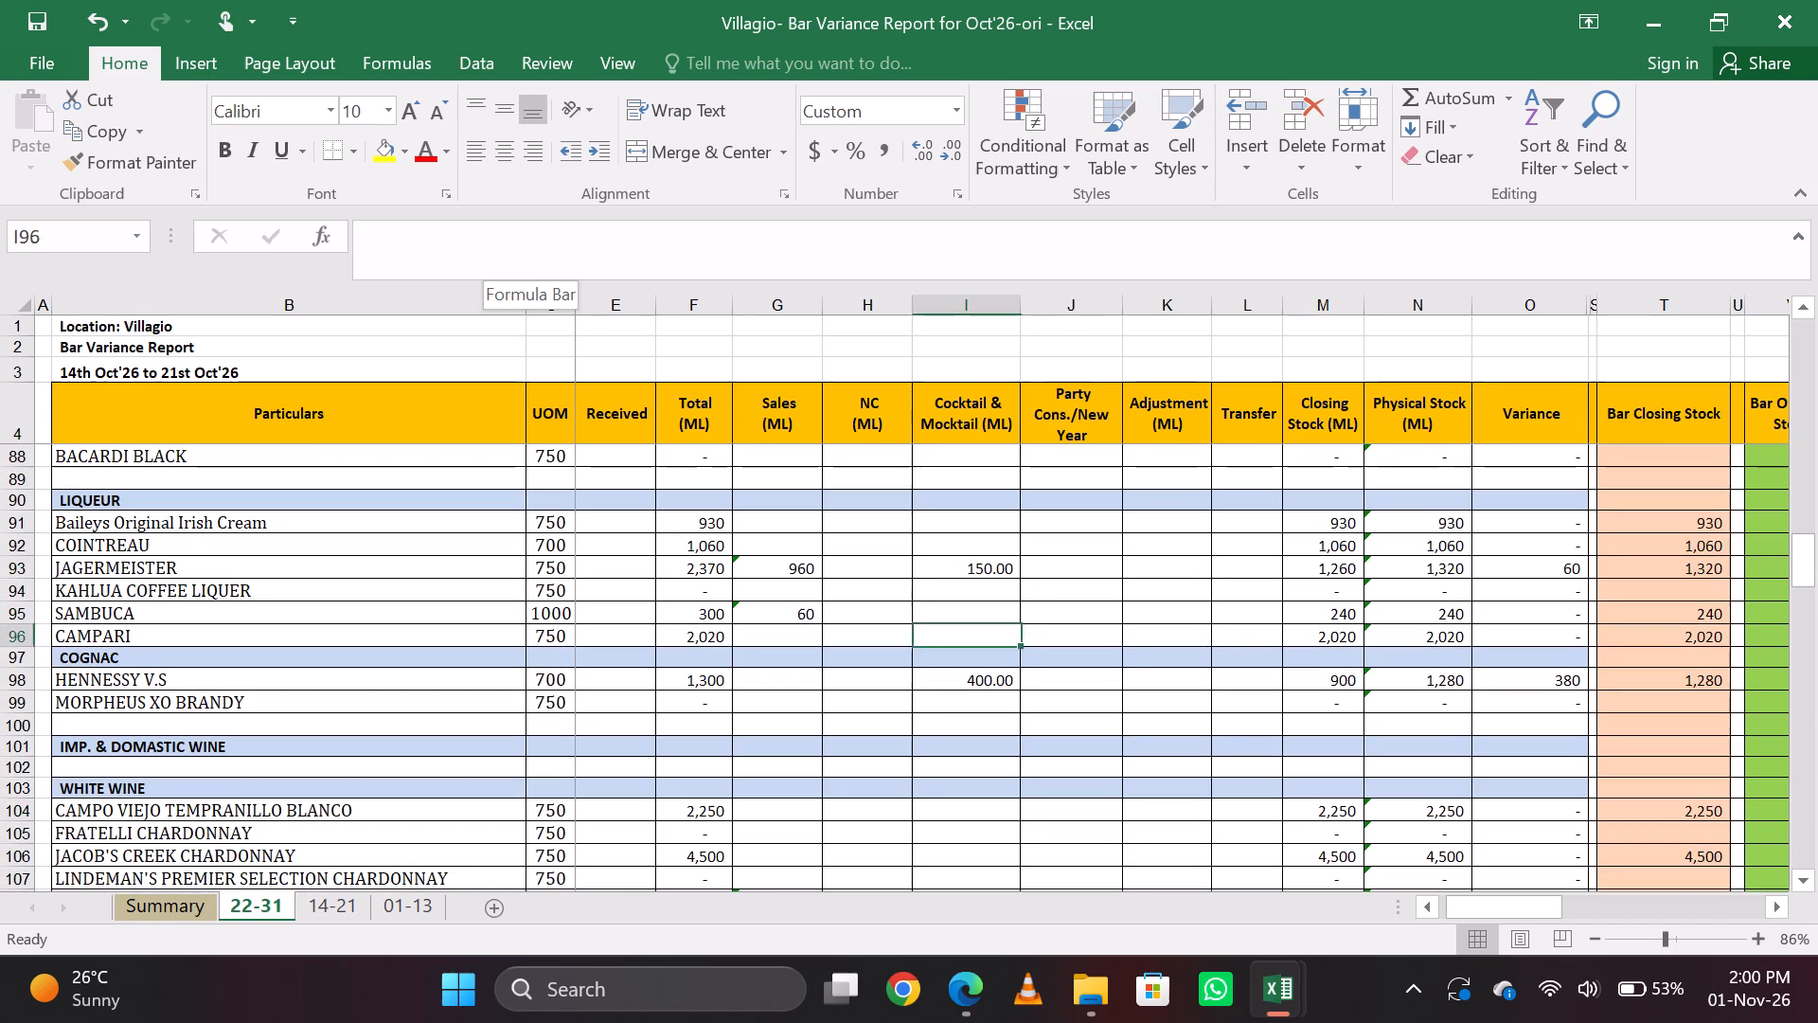
key("Down")
key("Down")
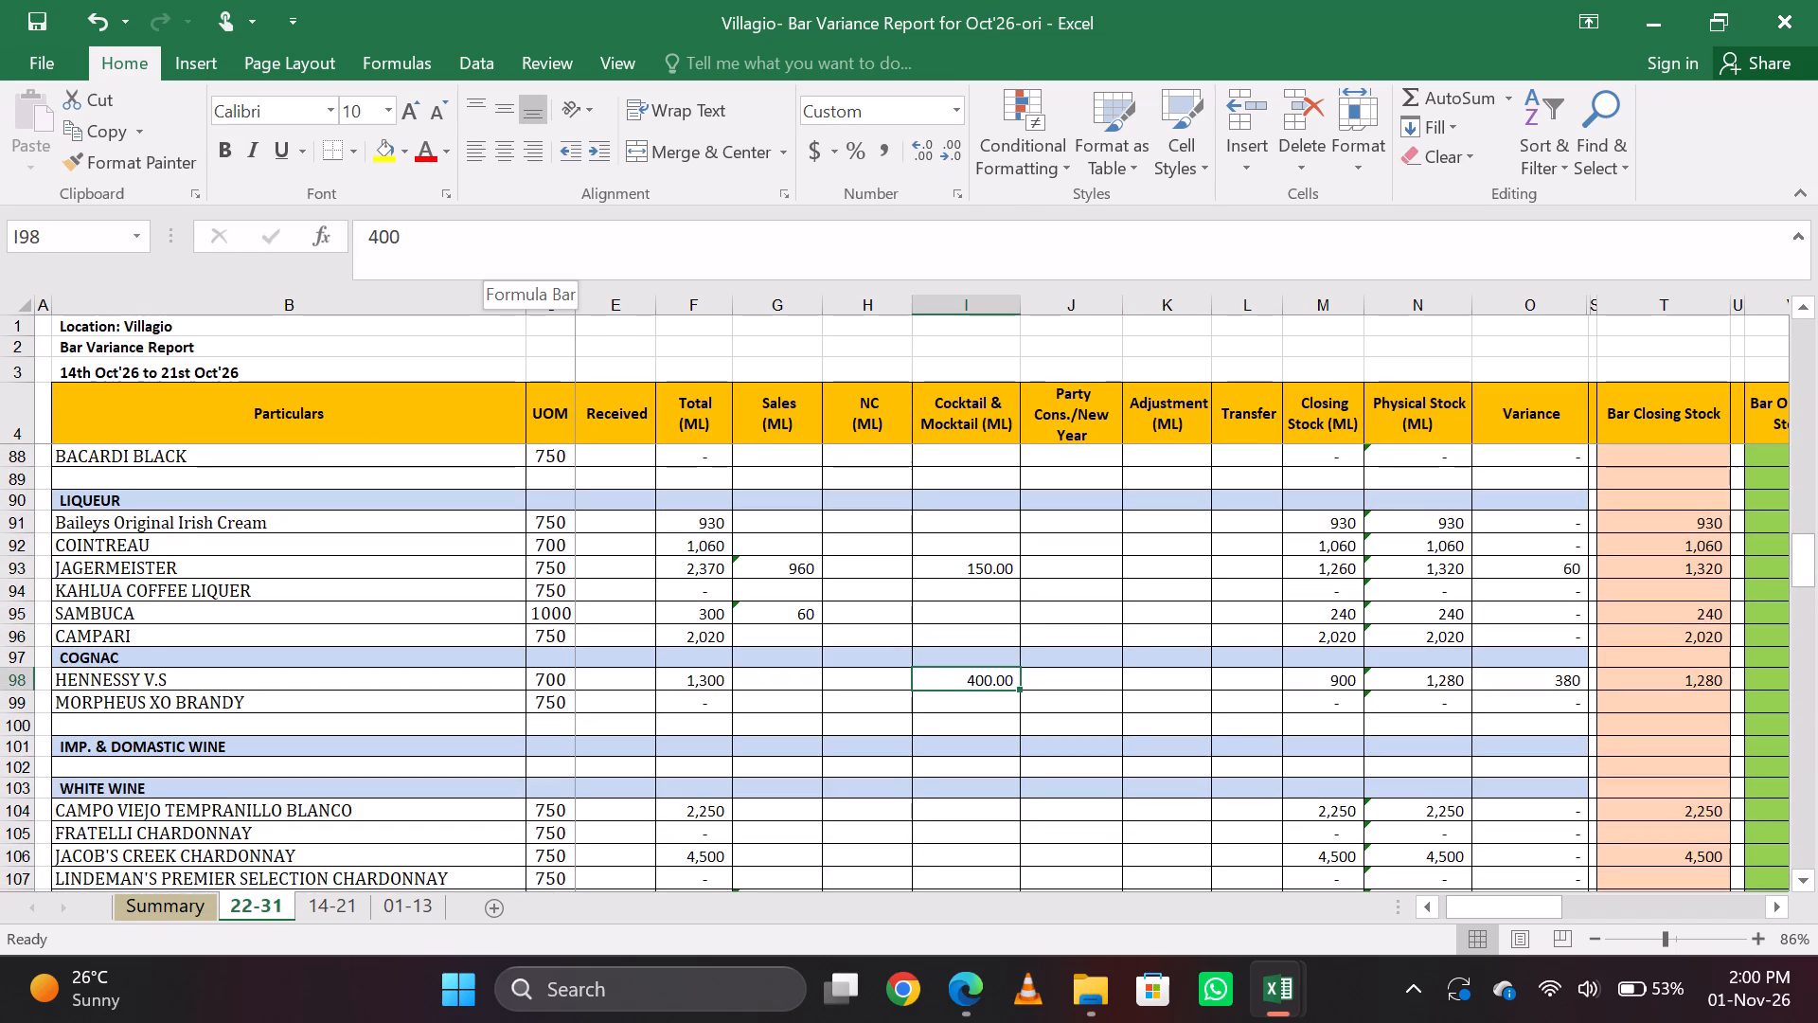
key("BackSpace")
key("Return")
key("Up")
key("Page_Up")
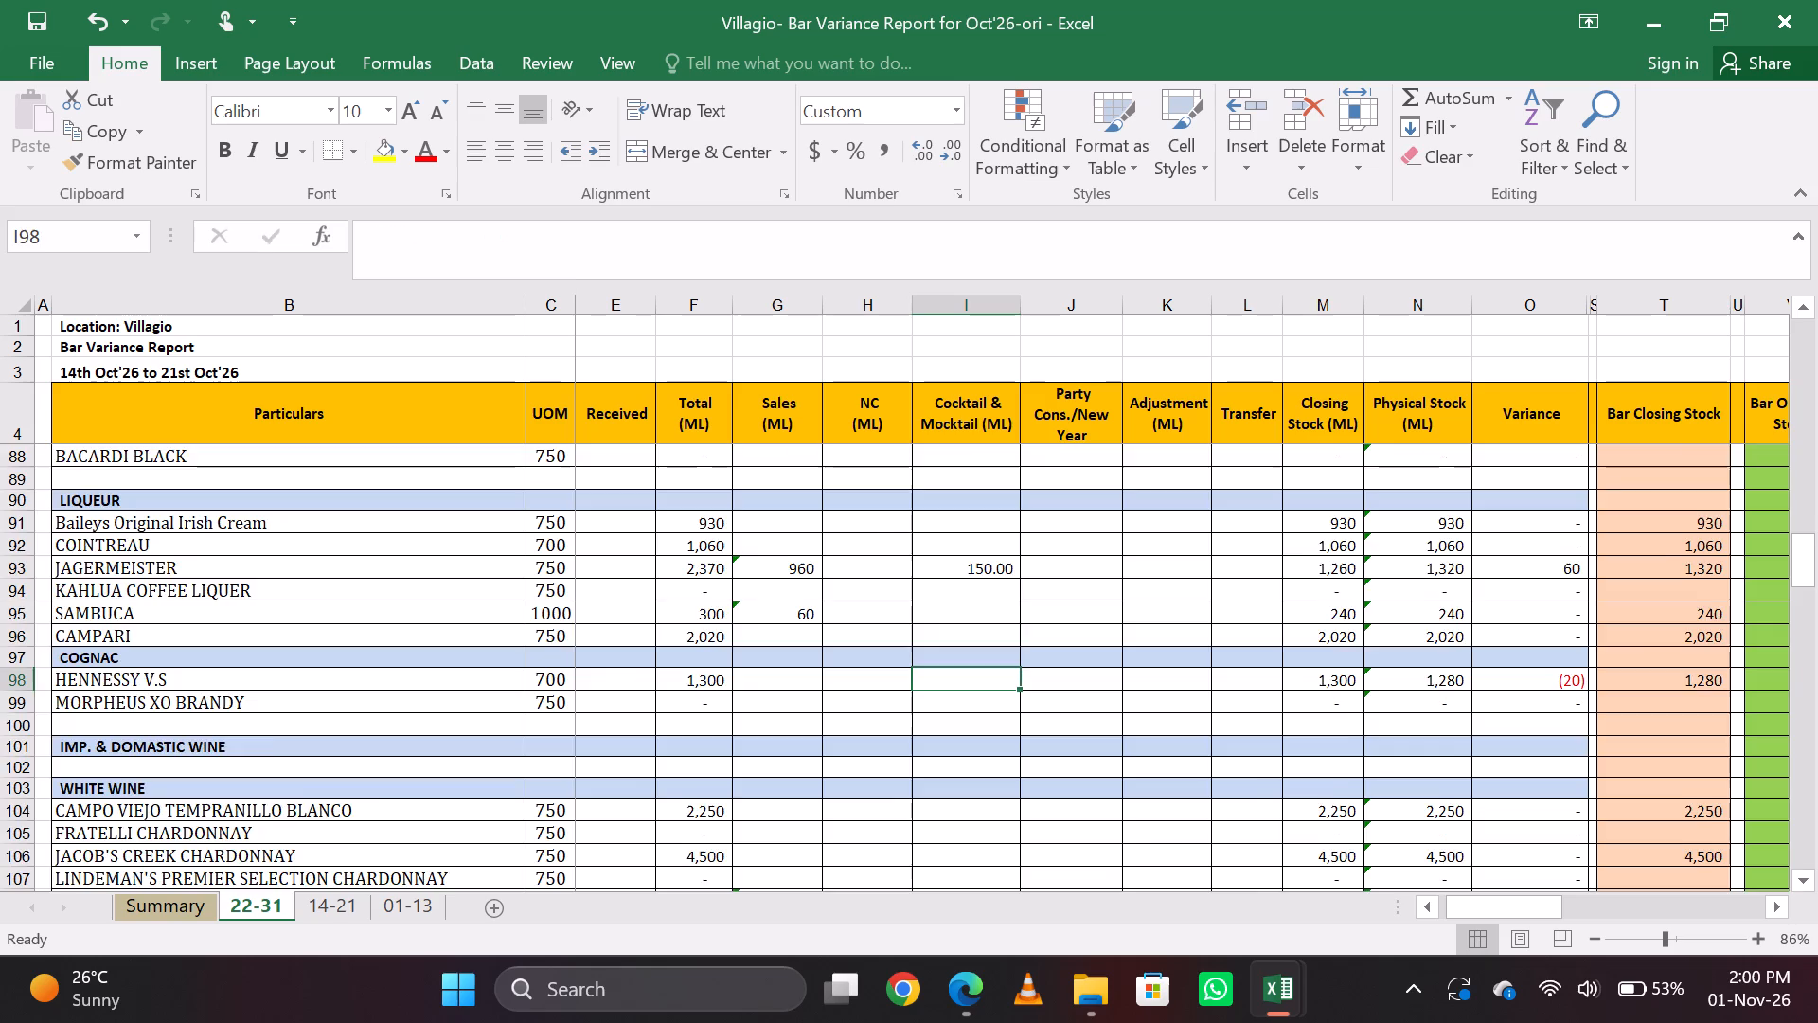
Set Magic Moment's cocktail and mocktail quantity in the vodka section of the 22-31 sheet to =120+400.
key("Page_Up")
key("Page_Up")
key("Page_Up")
key("Page_Down")
key("Page_Down")
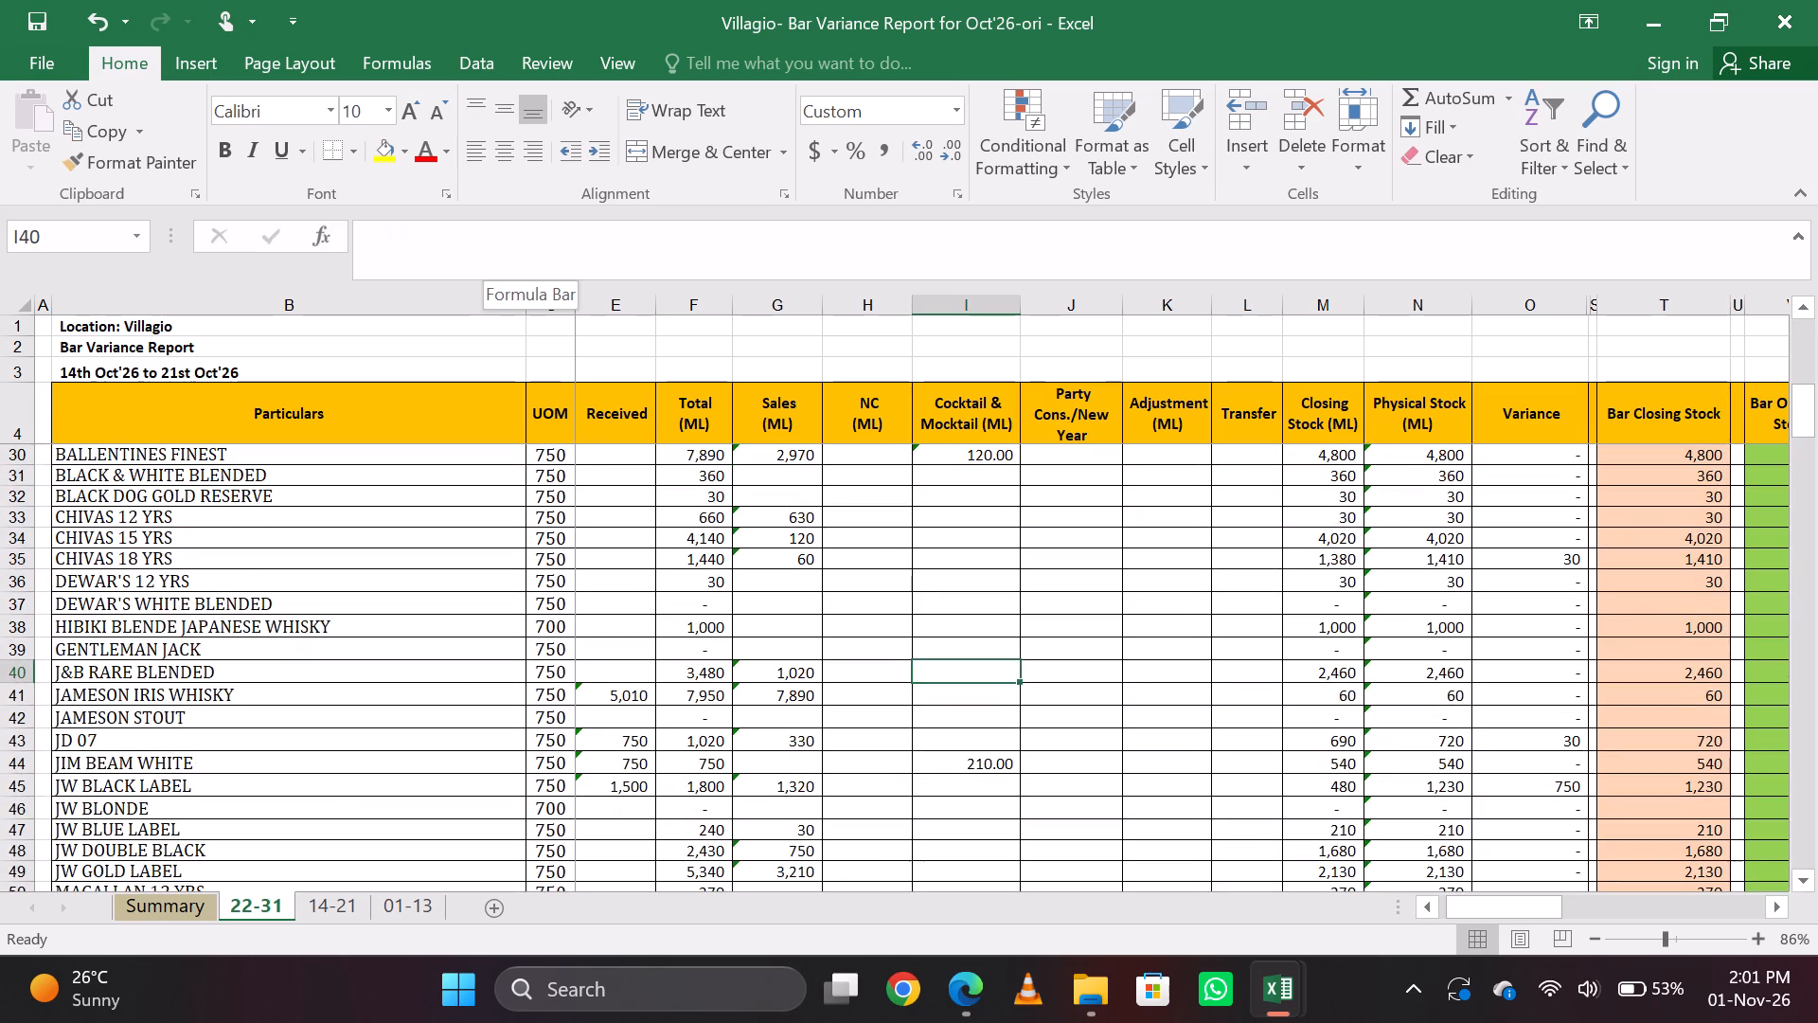
key("Down")
key("Up")
key("Down")
key("Down")
key("Down")
key("Down")
key("Down")
key("Down")
key("Down")
key("Down")
key("Down")
key("Down")
key("Down")
key("Down")
key("Down")
key("Down")
key("Down")
key("Down")
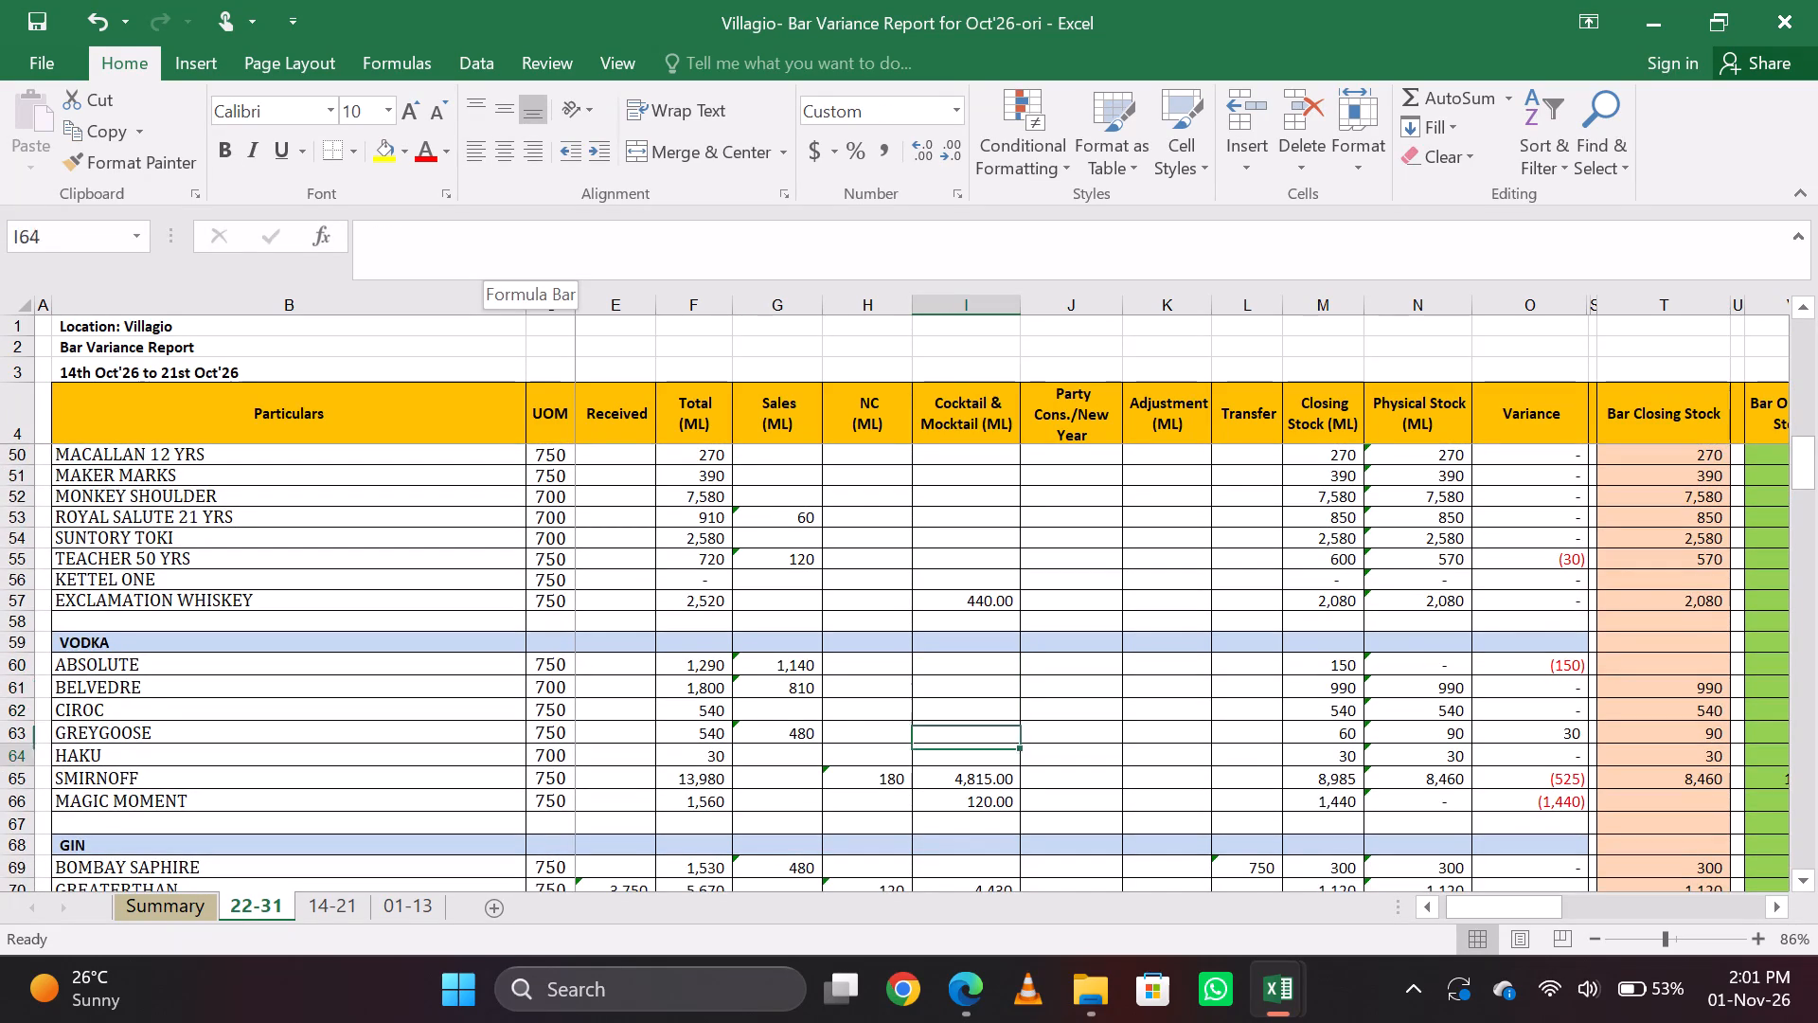
key("Up")
key("Up")
key("Up")
key("Up")
key("Up")
key("Up")
key("Up")
key("Up")
key("Up")
key("Up")
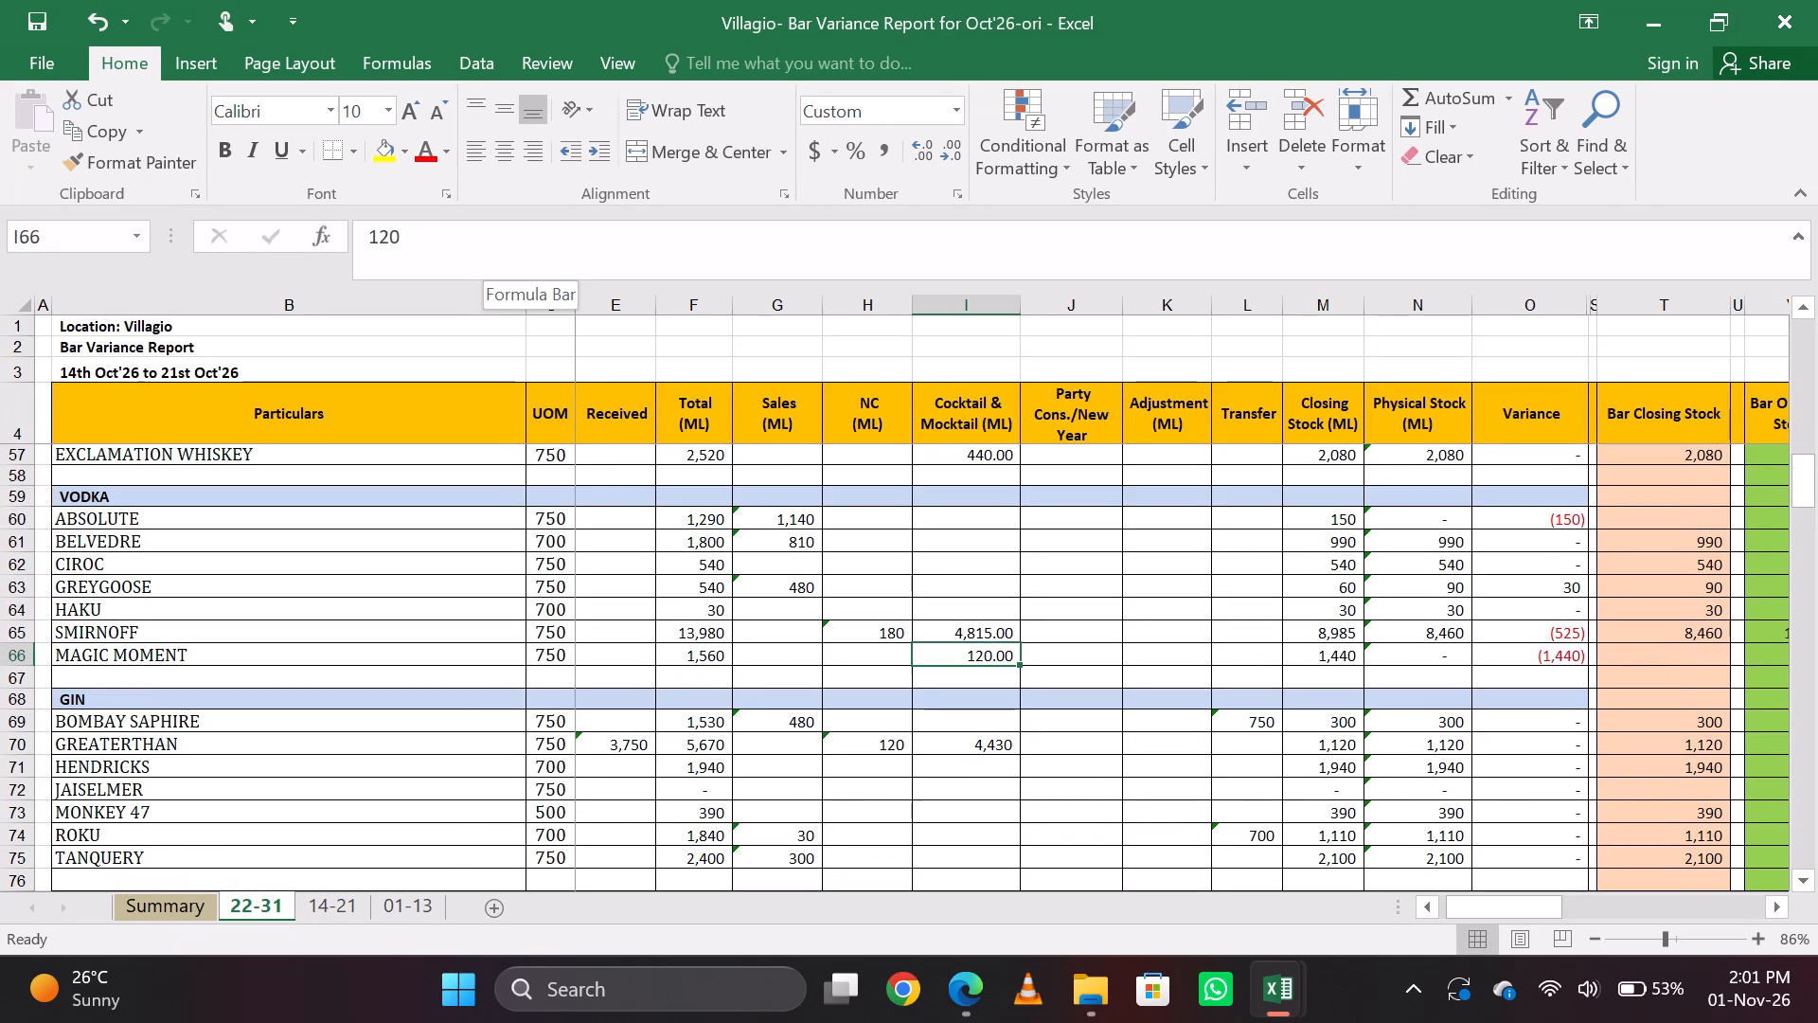
left_click(471, 252)
key("shift+plus")
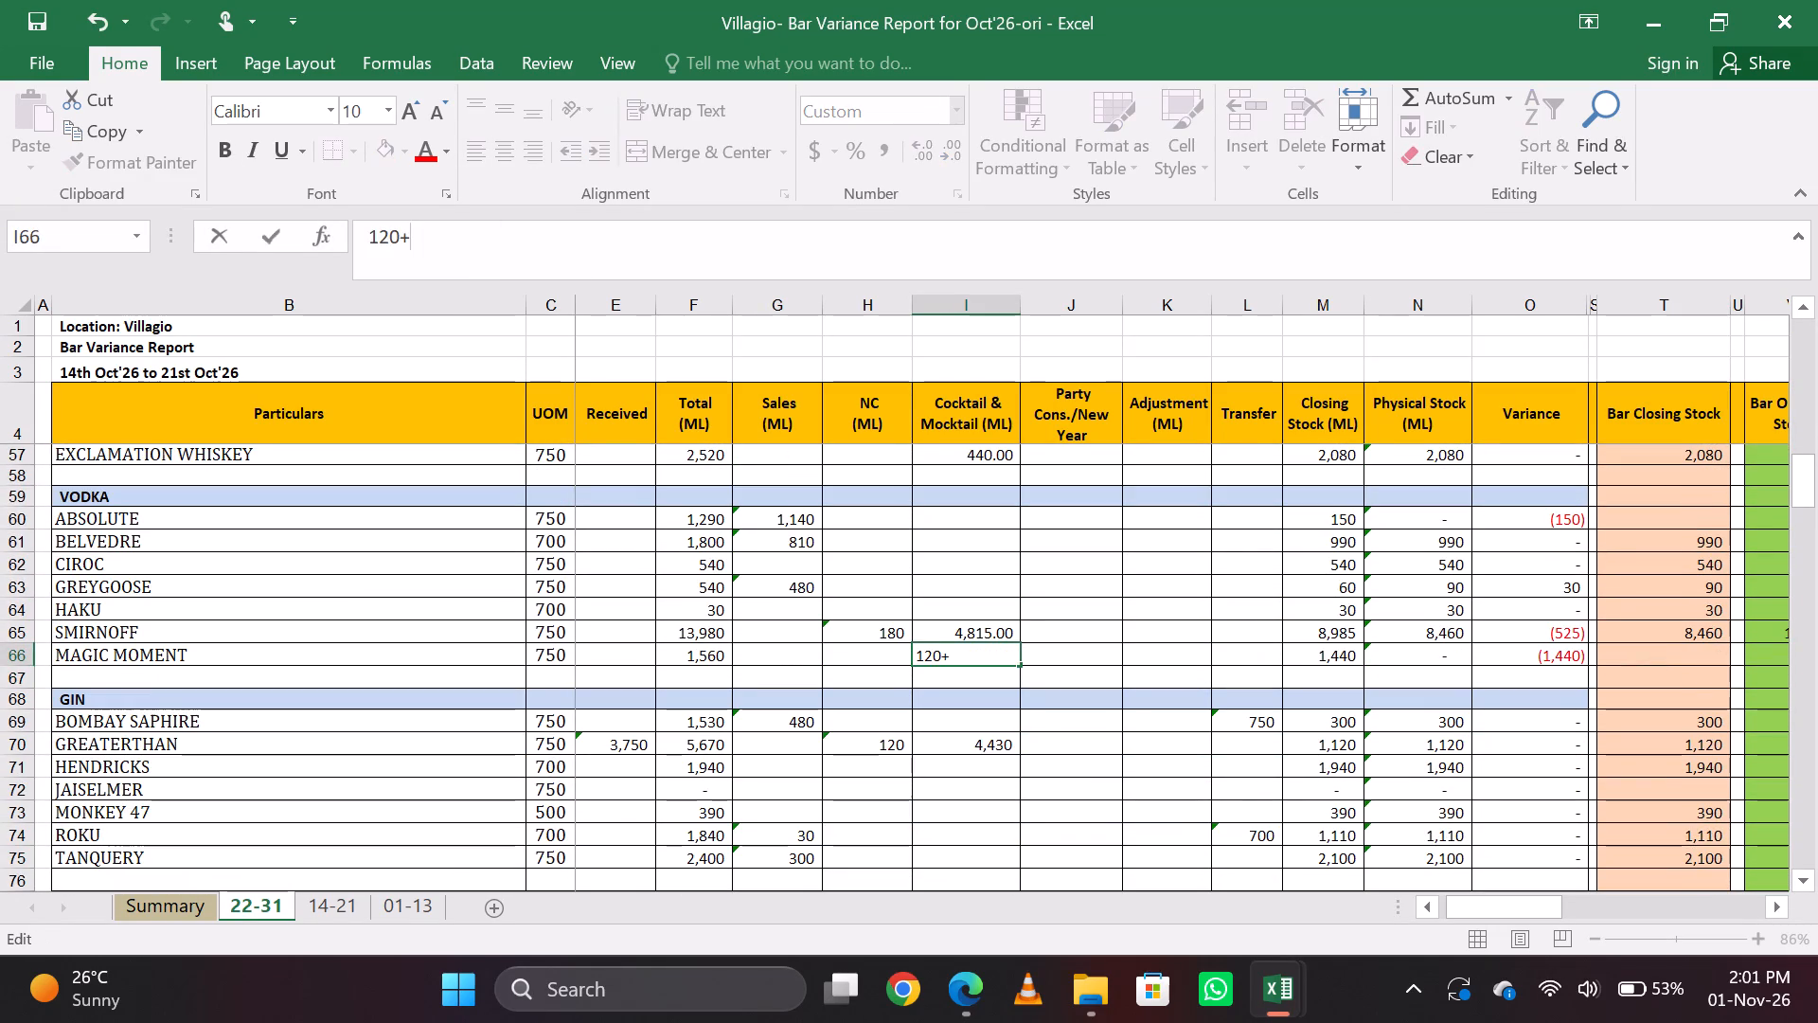
type("400")
key("Left")
key("Left")
key("Left")
key("Left")
key("Left")
key("Left")
key("Left")
key("Left")
key("Left")
key("Left")
key("Left")
key("Left")
key("Left")
key("Left")
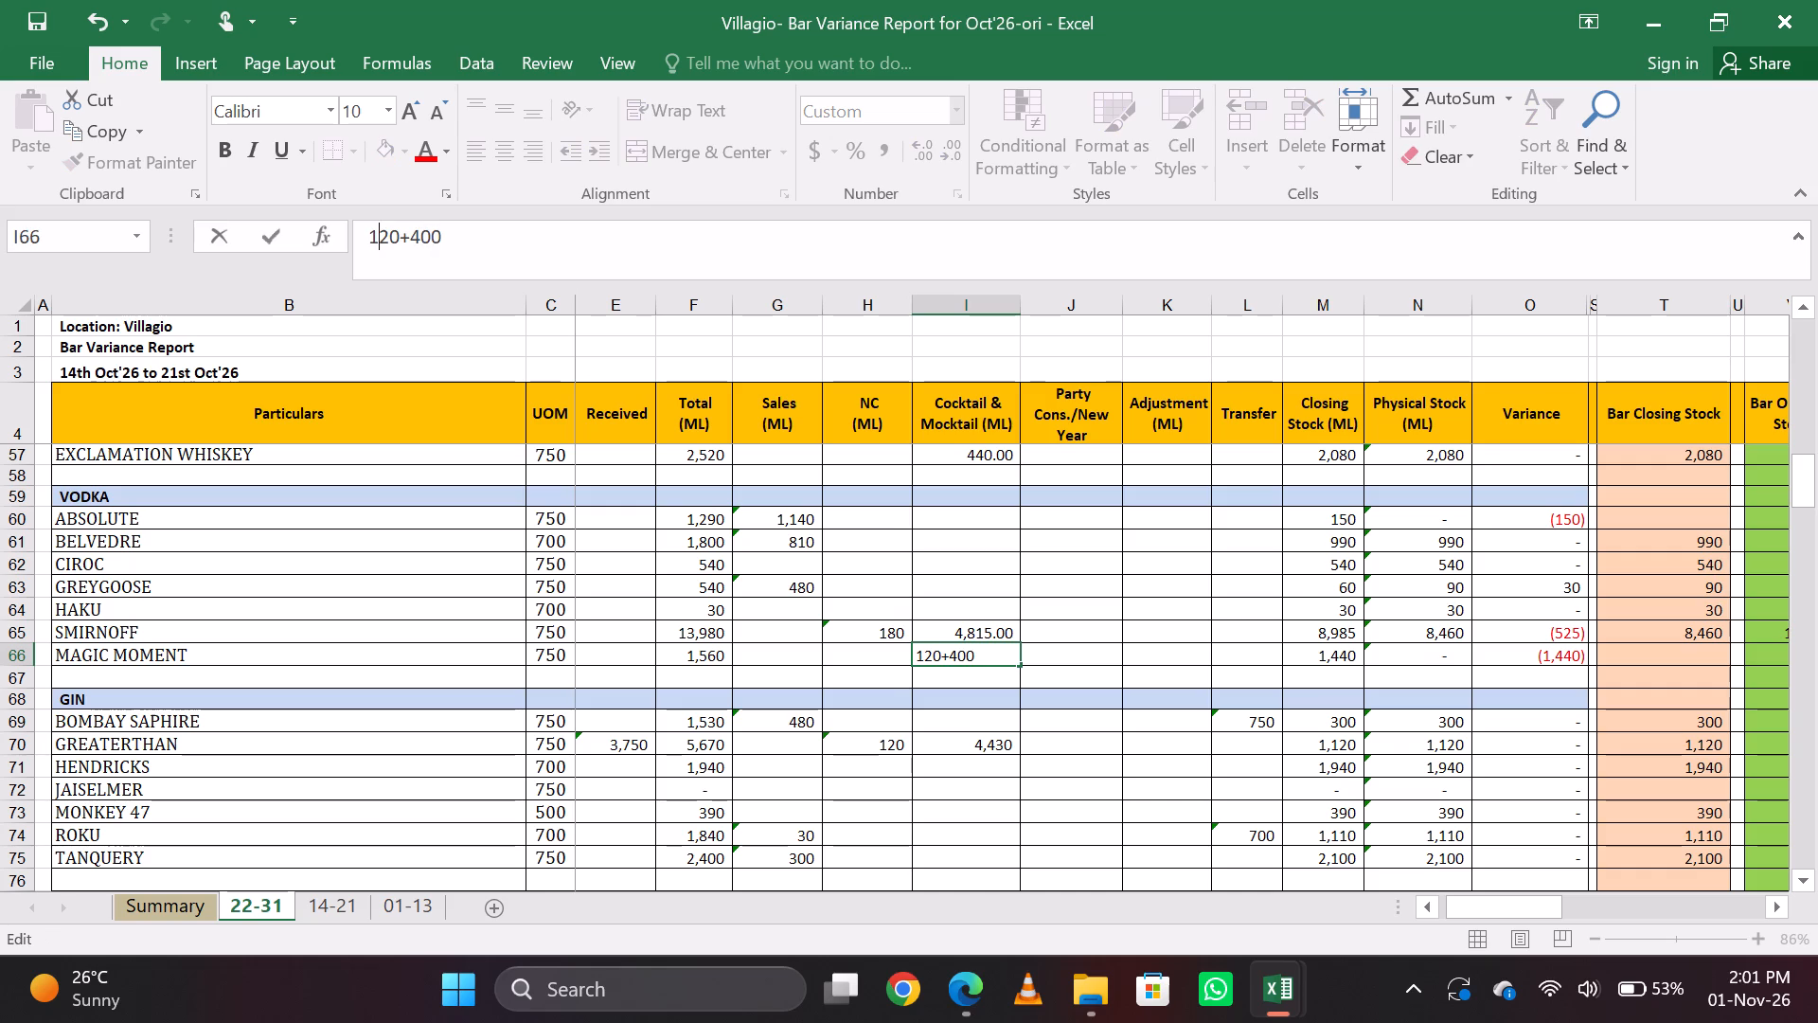
key("equal")
key("Return")
key("Down")
key("Up")
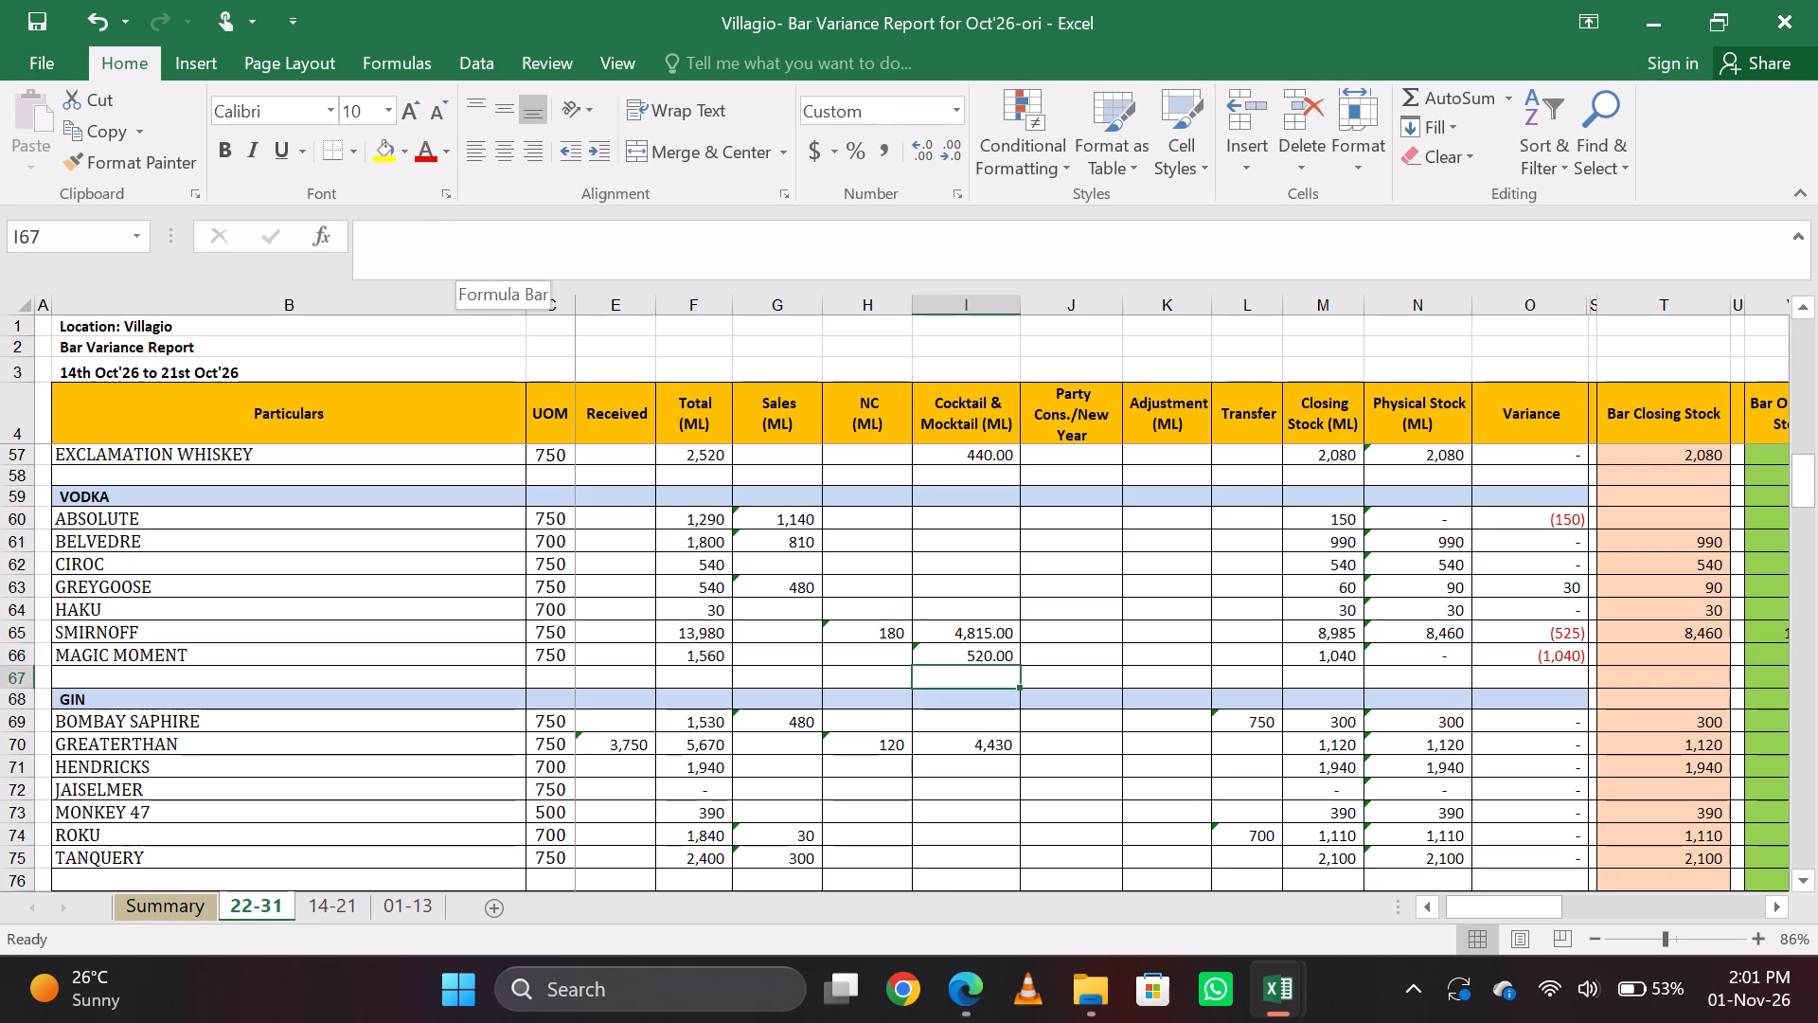
Check the quantities and variances across the spirits sections, and inspect the formula behind Smirnoff's bar closing stock.
key("Page_Down")
key("Page_Down")
key("Page_Up")
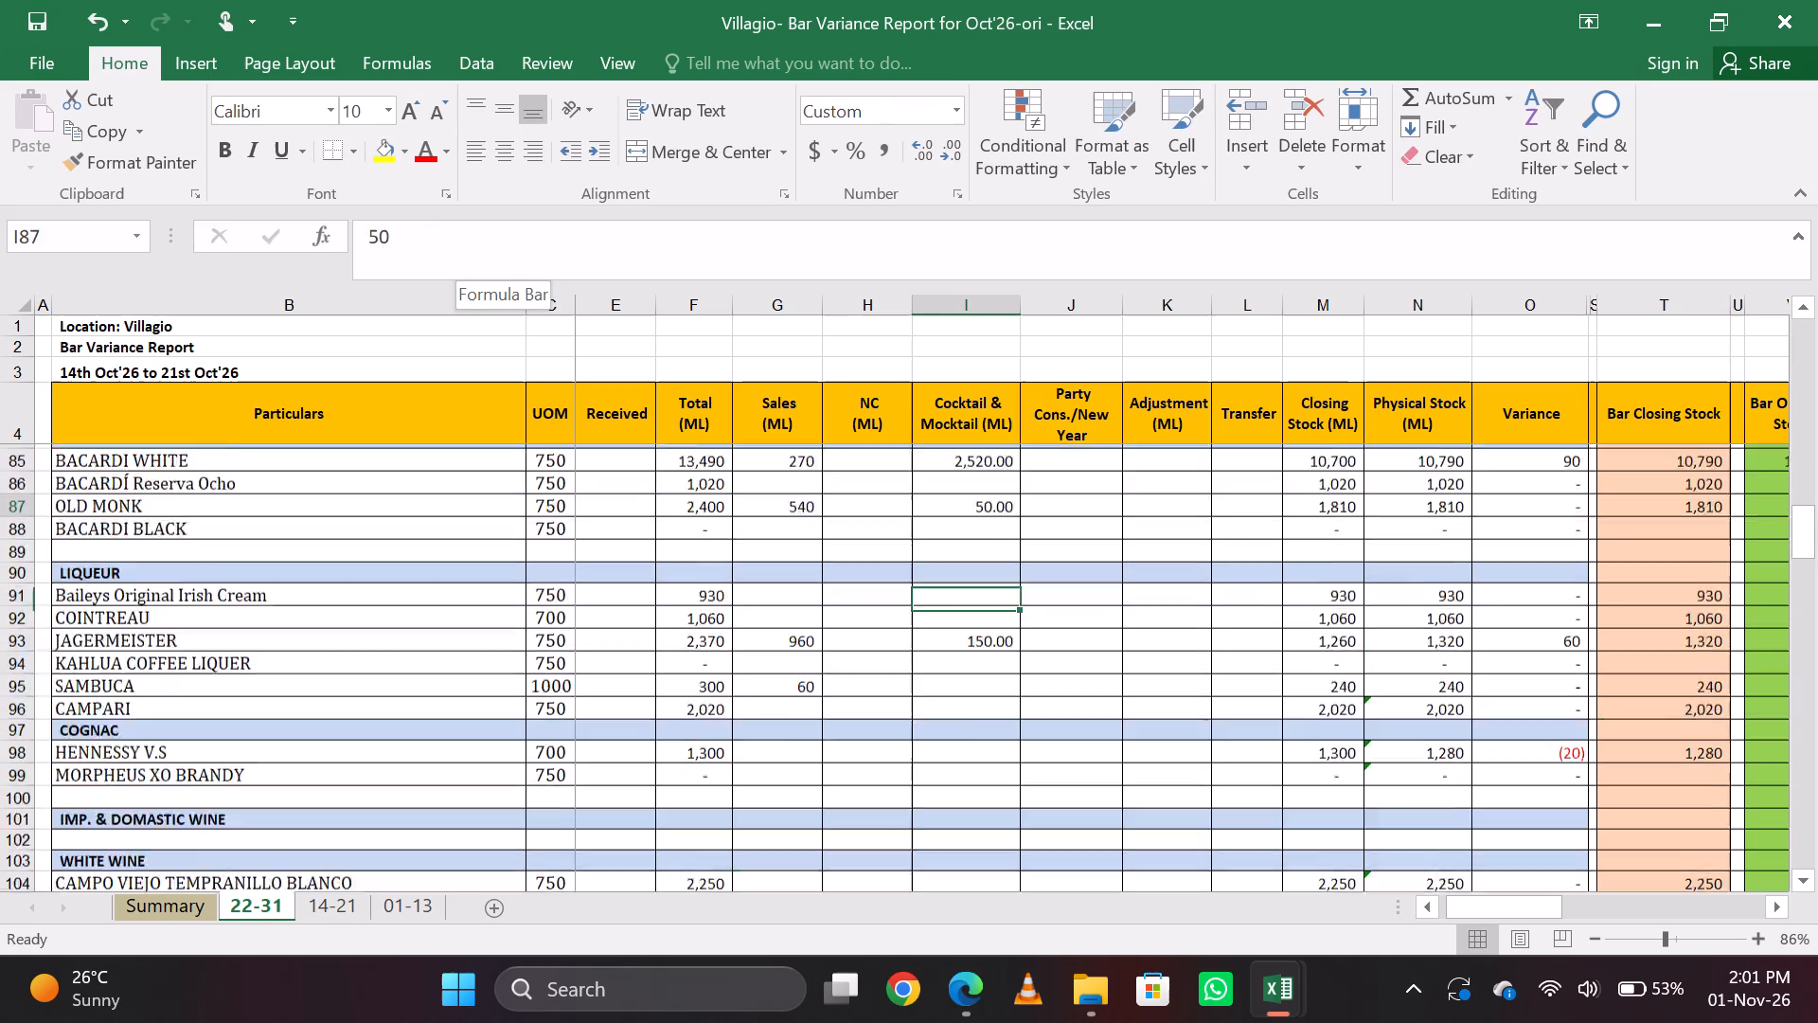
key("Page_Down")
key("Page_Up")
key("Page_Up")
key("Page_Up")
key("Page_Up")
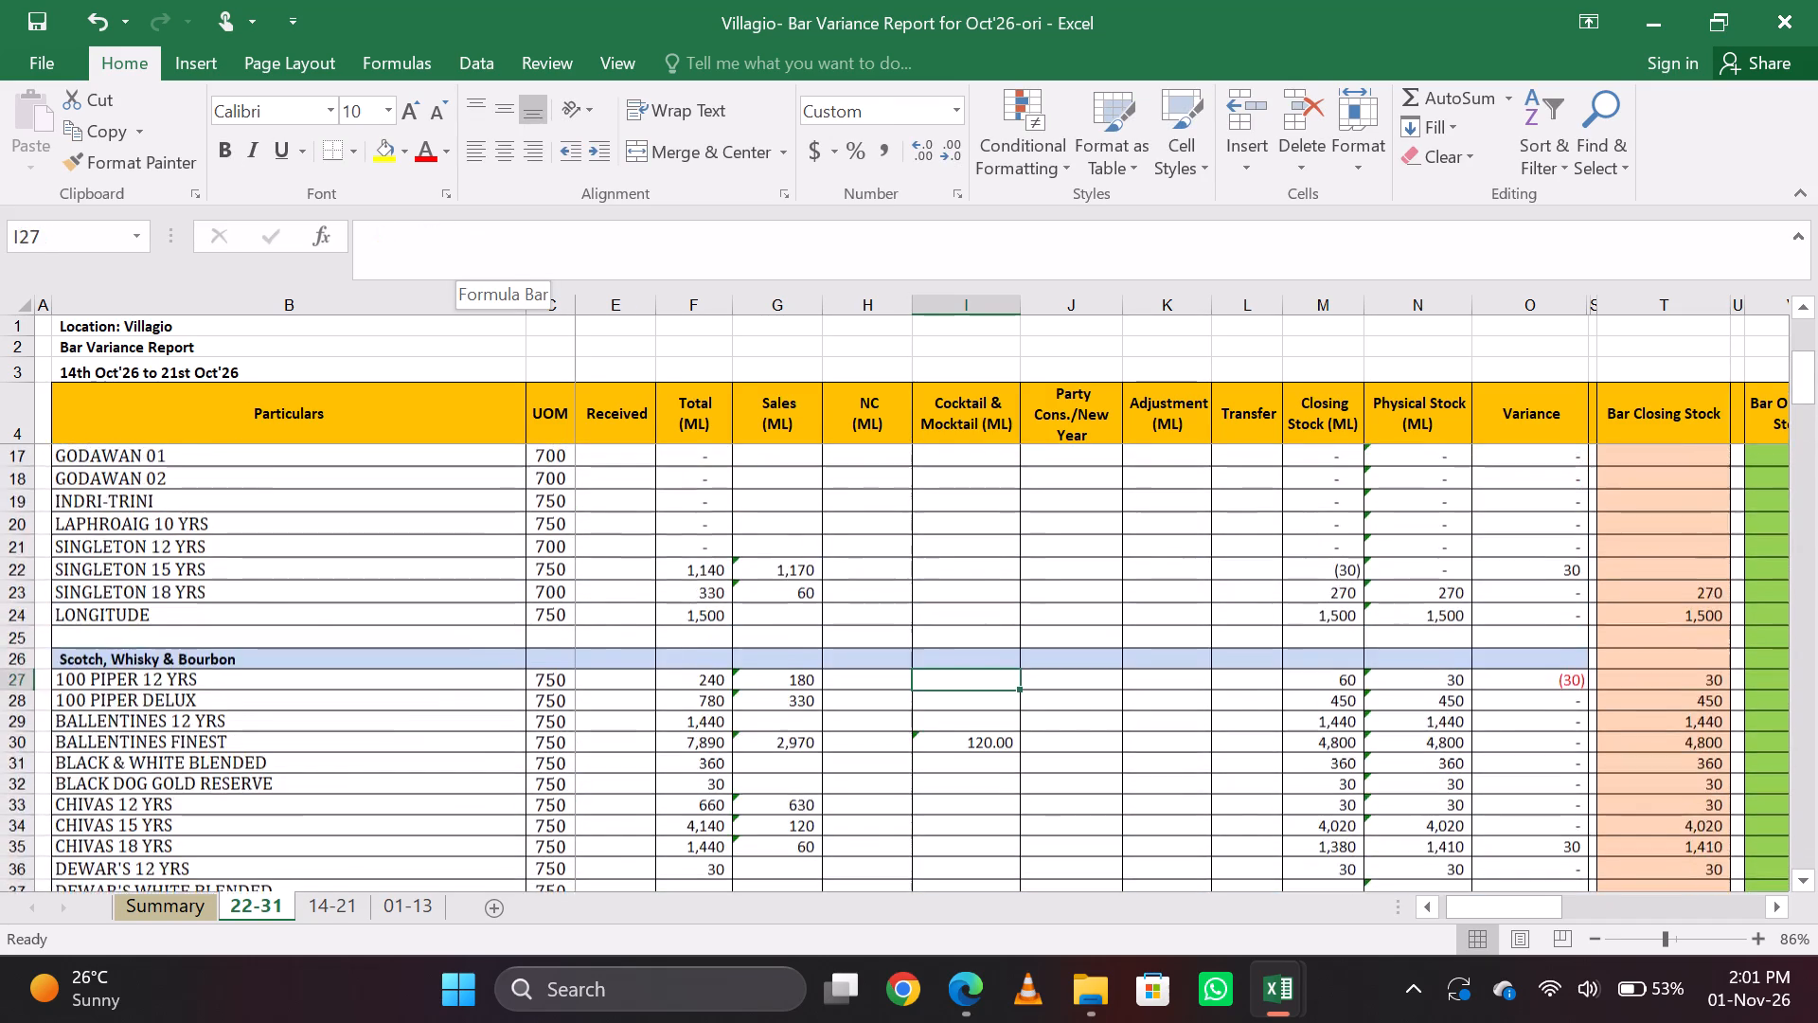
key("Page_Down")
key("Page_Down")
key("Up")
key("Right")
key("Right")
key("Right")
key("Right")
key("Right")
key("Right")
key("Right")
key("Right")
key("Right")
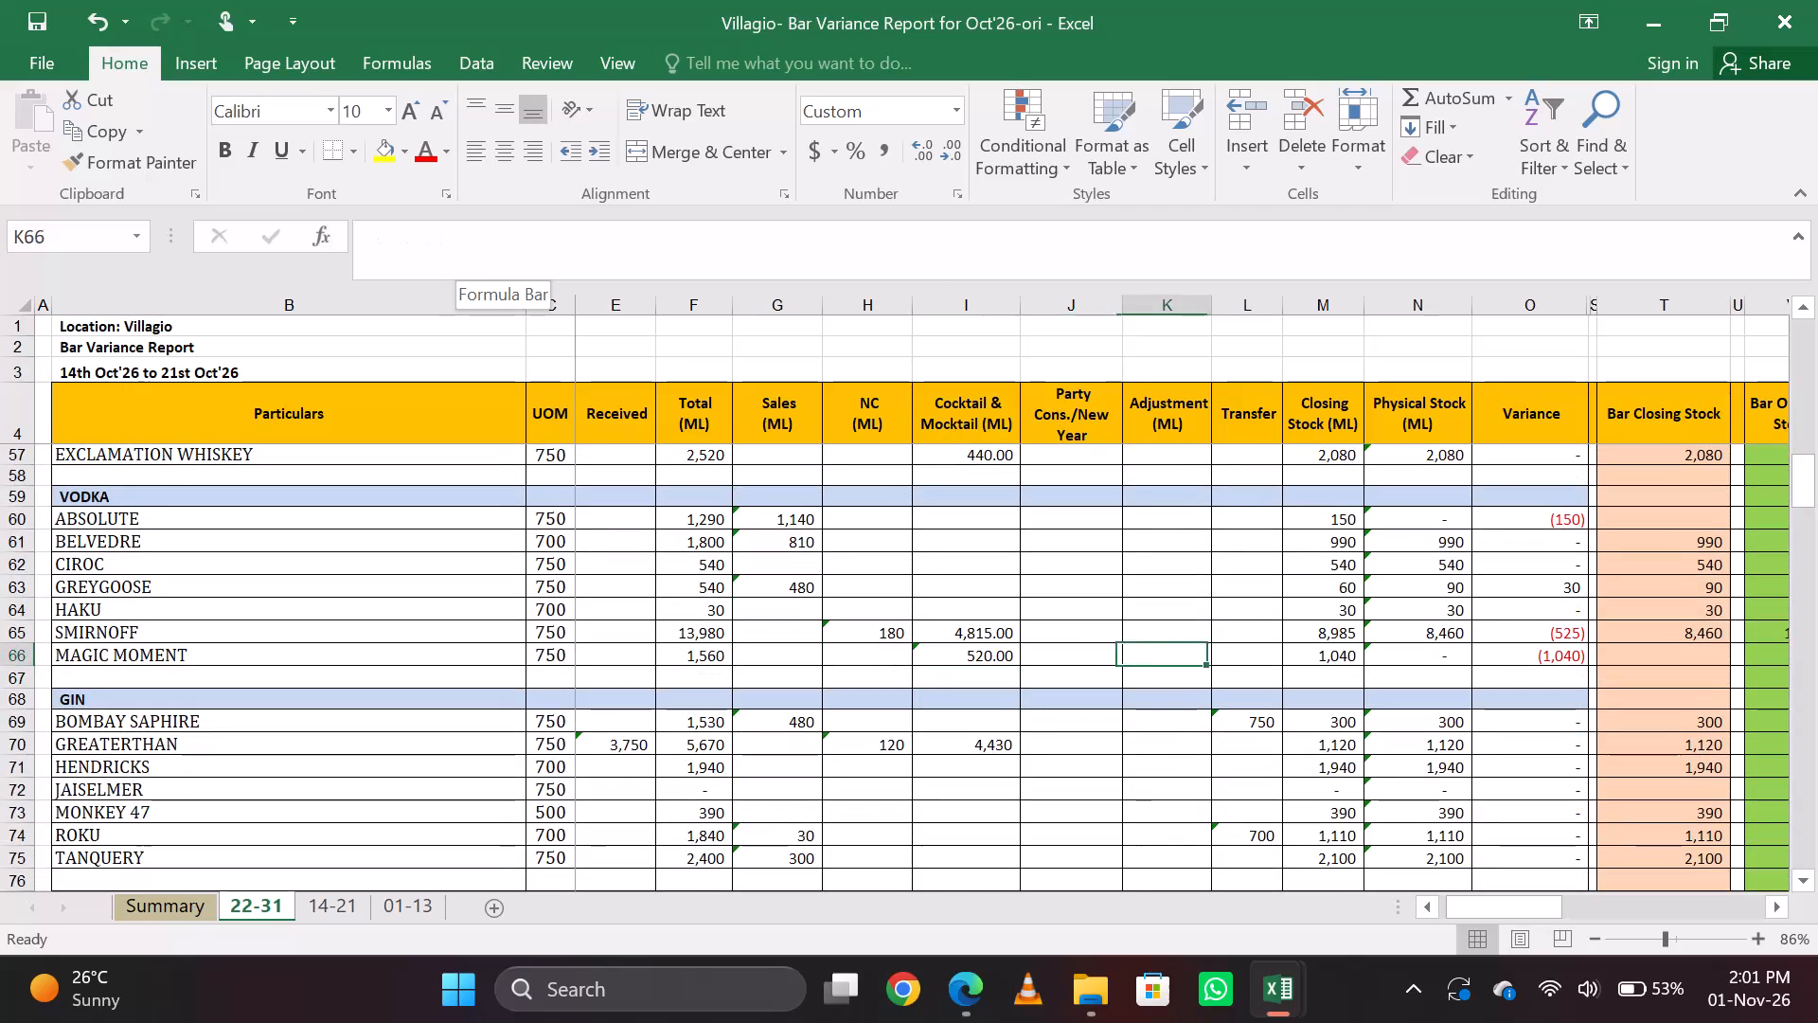
key("Left")
key("Up")
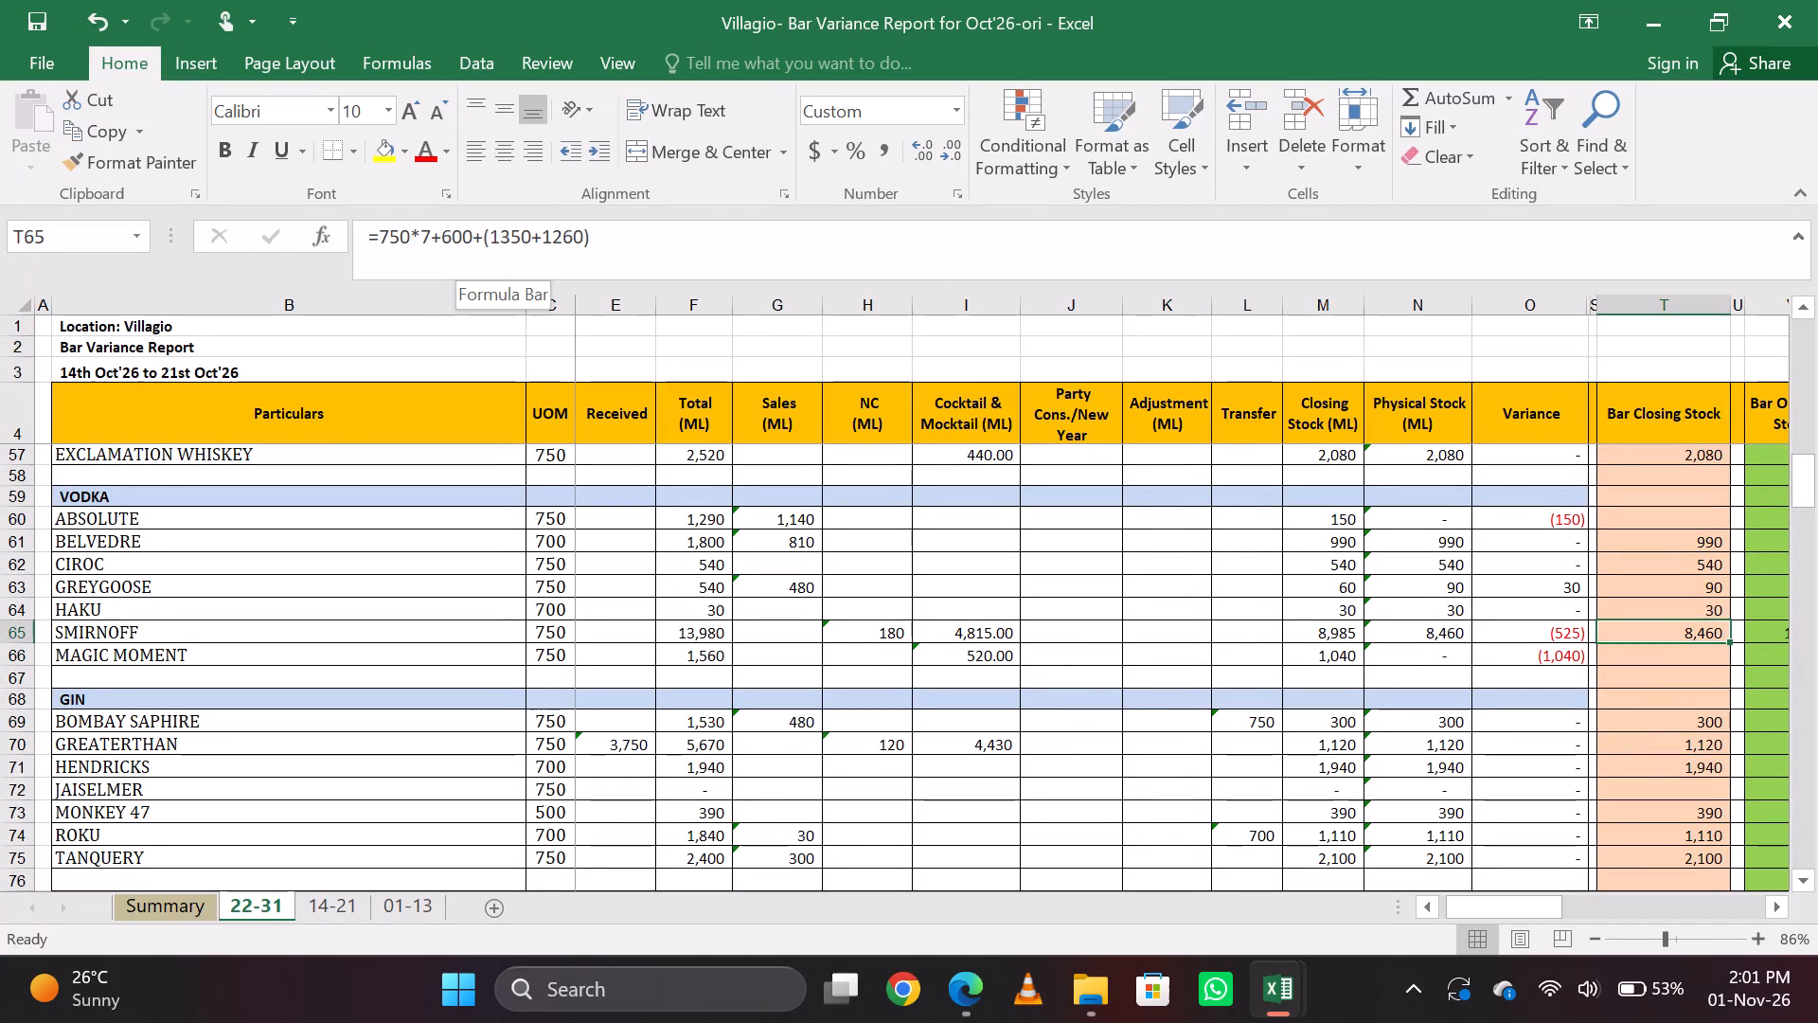
Set Hennessy V.S's bar closing stock in the cognac section of the 22-31 sheet to =700+600.
key("Down")
key("Down")
key("Down")
key("Down")
key("Down")
key("Down")
key("Down")
key("Page_Down")
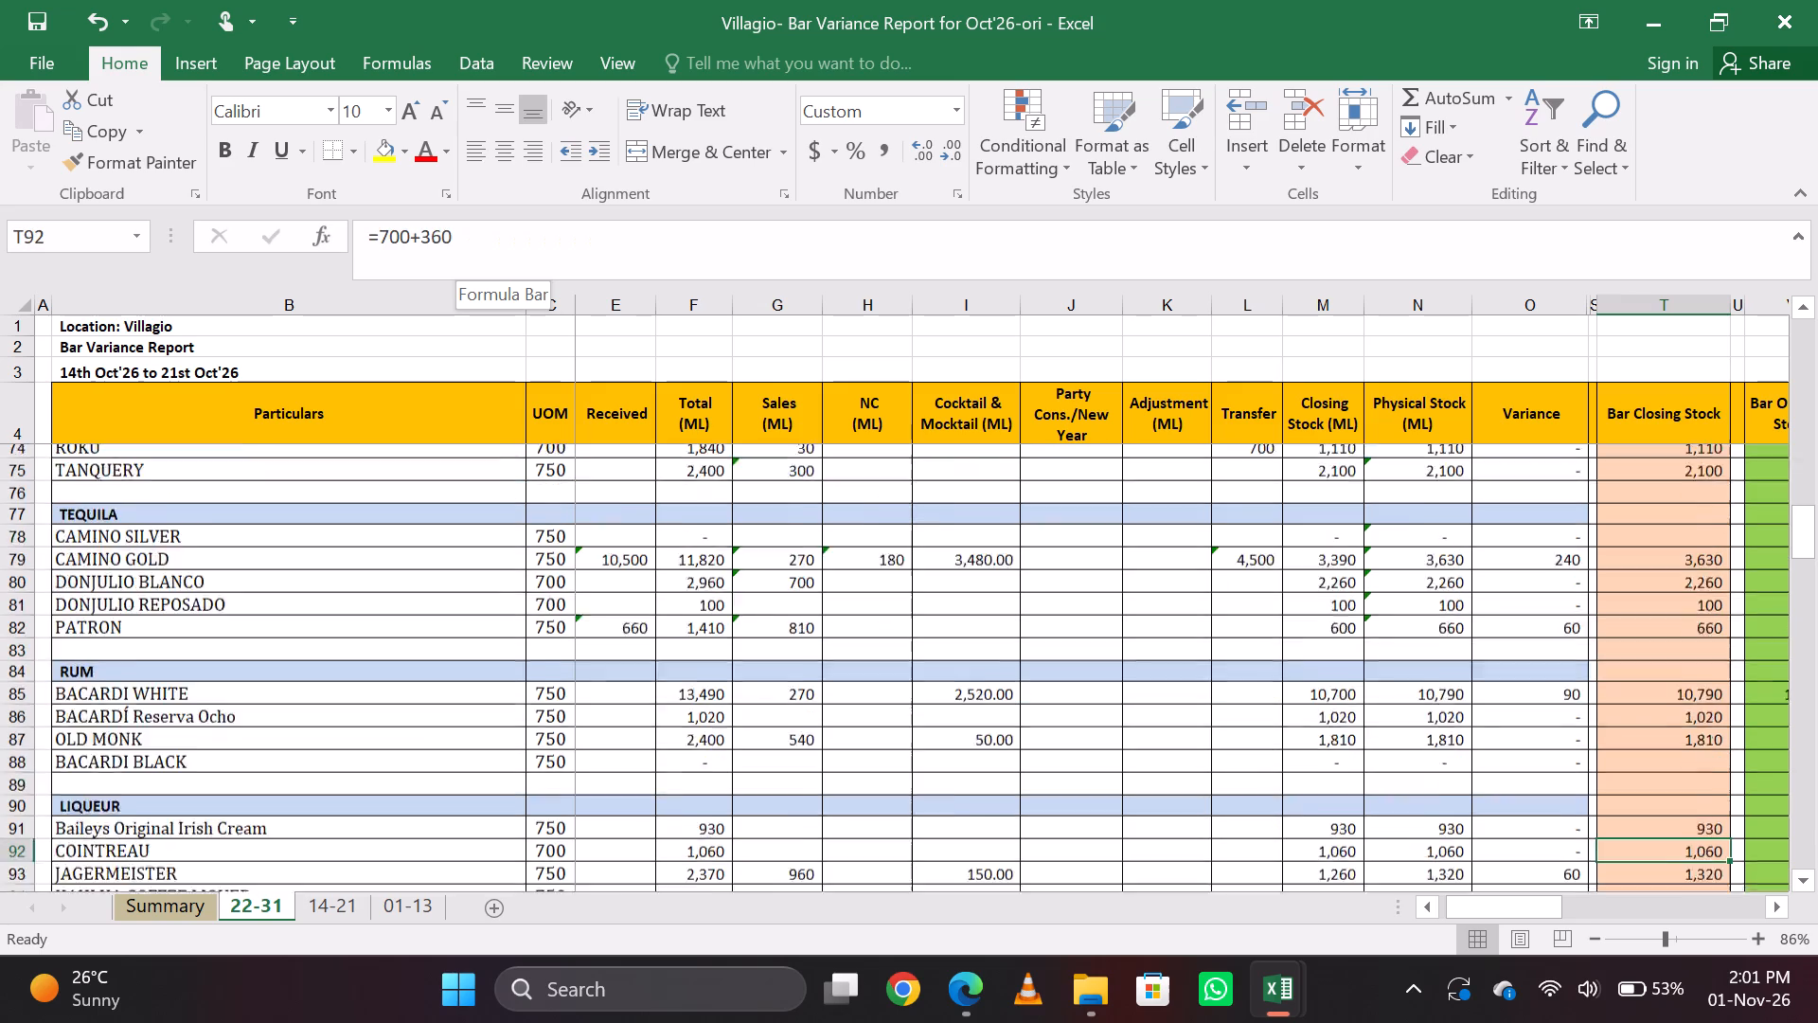
key("Page_Up")
key("Page_Down")
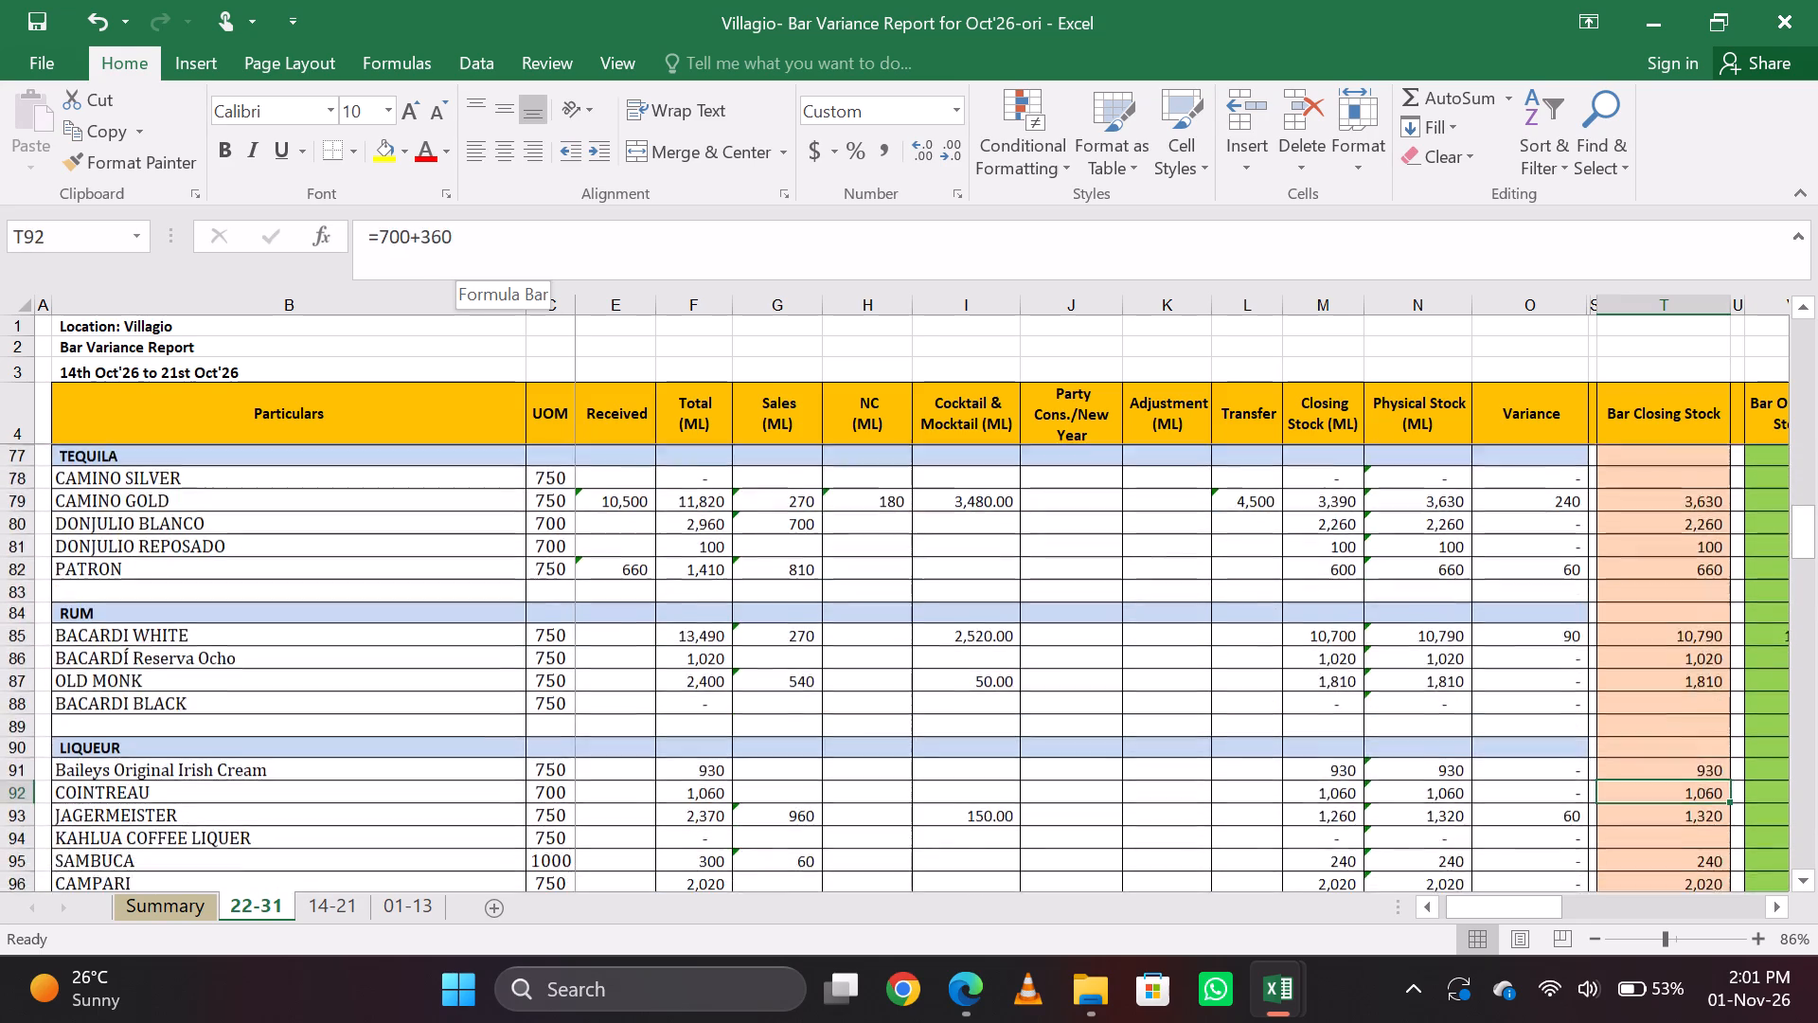
key("Page_Down")
key("Up")
key("Up")
key("Up")
key("Up")
key("Up")
key("Up")
key("Up")
key("Up")
key("Up")
key("Up")
key("Up")
key("Up")
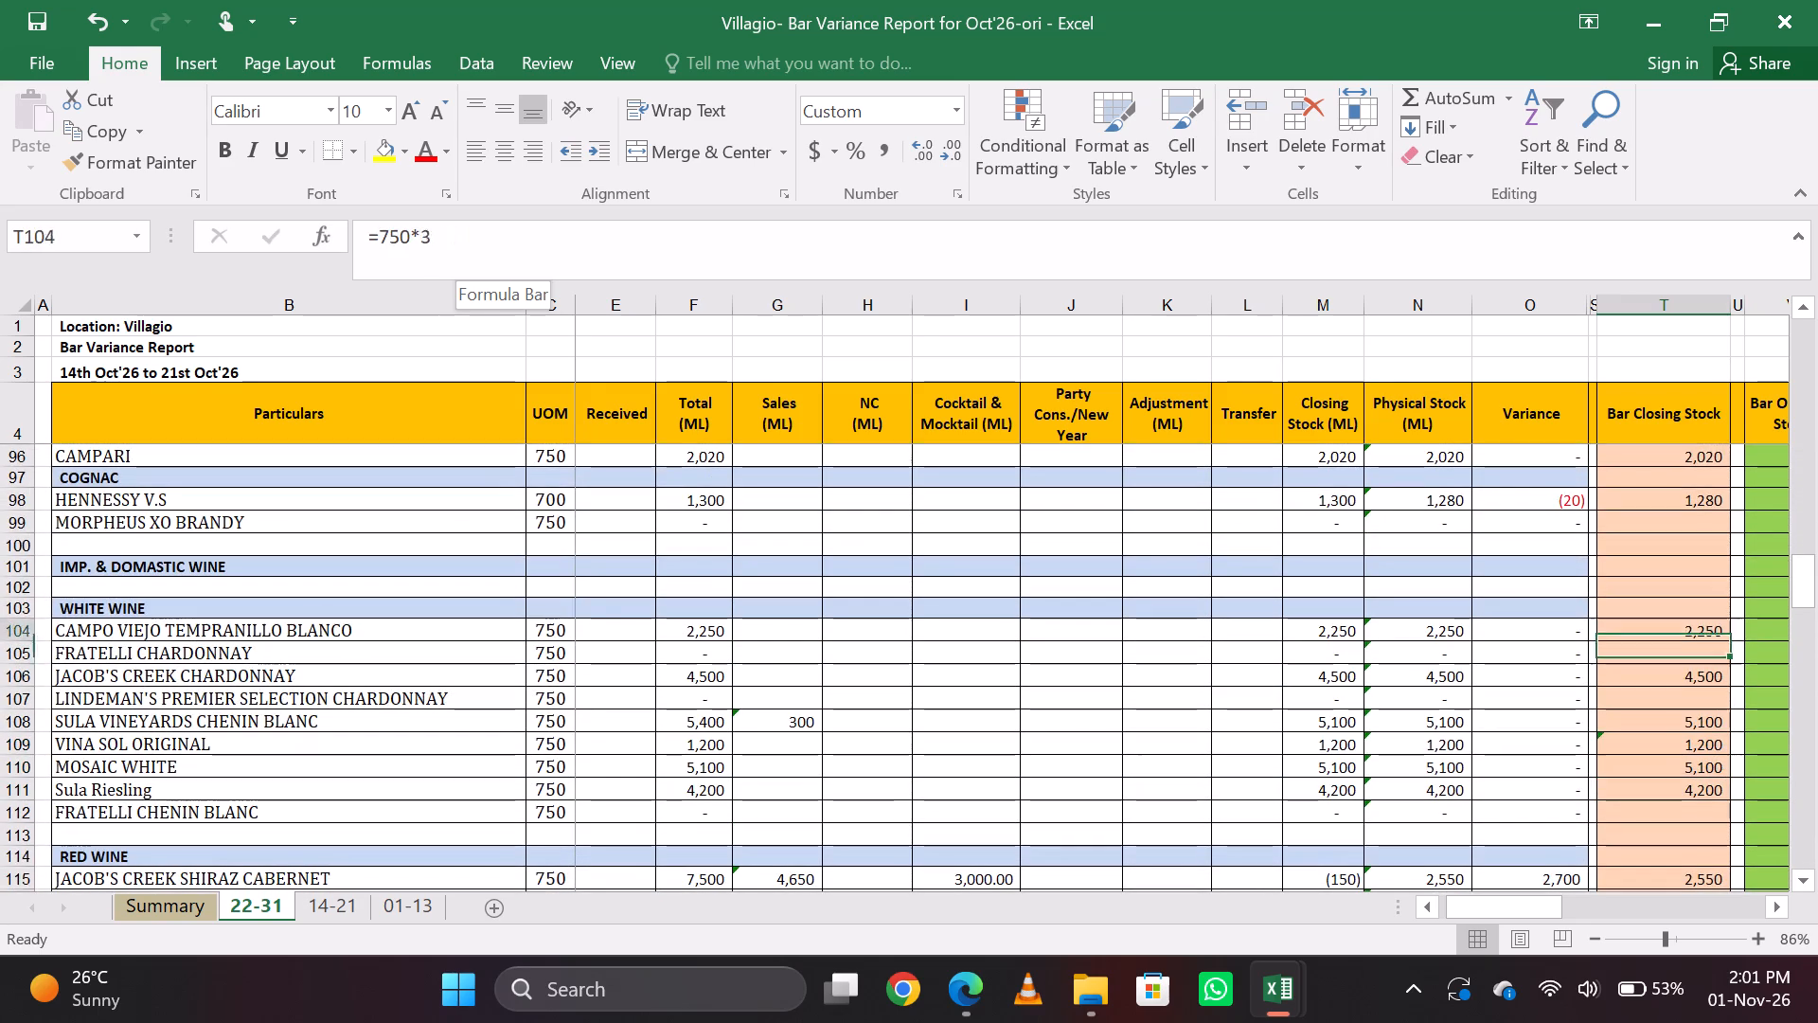
key("Up")
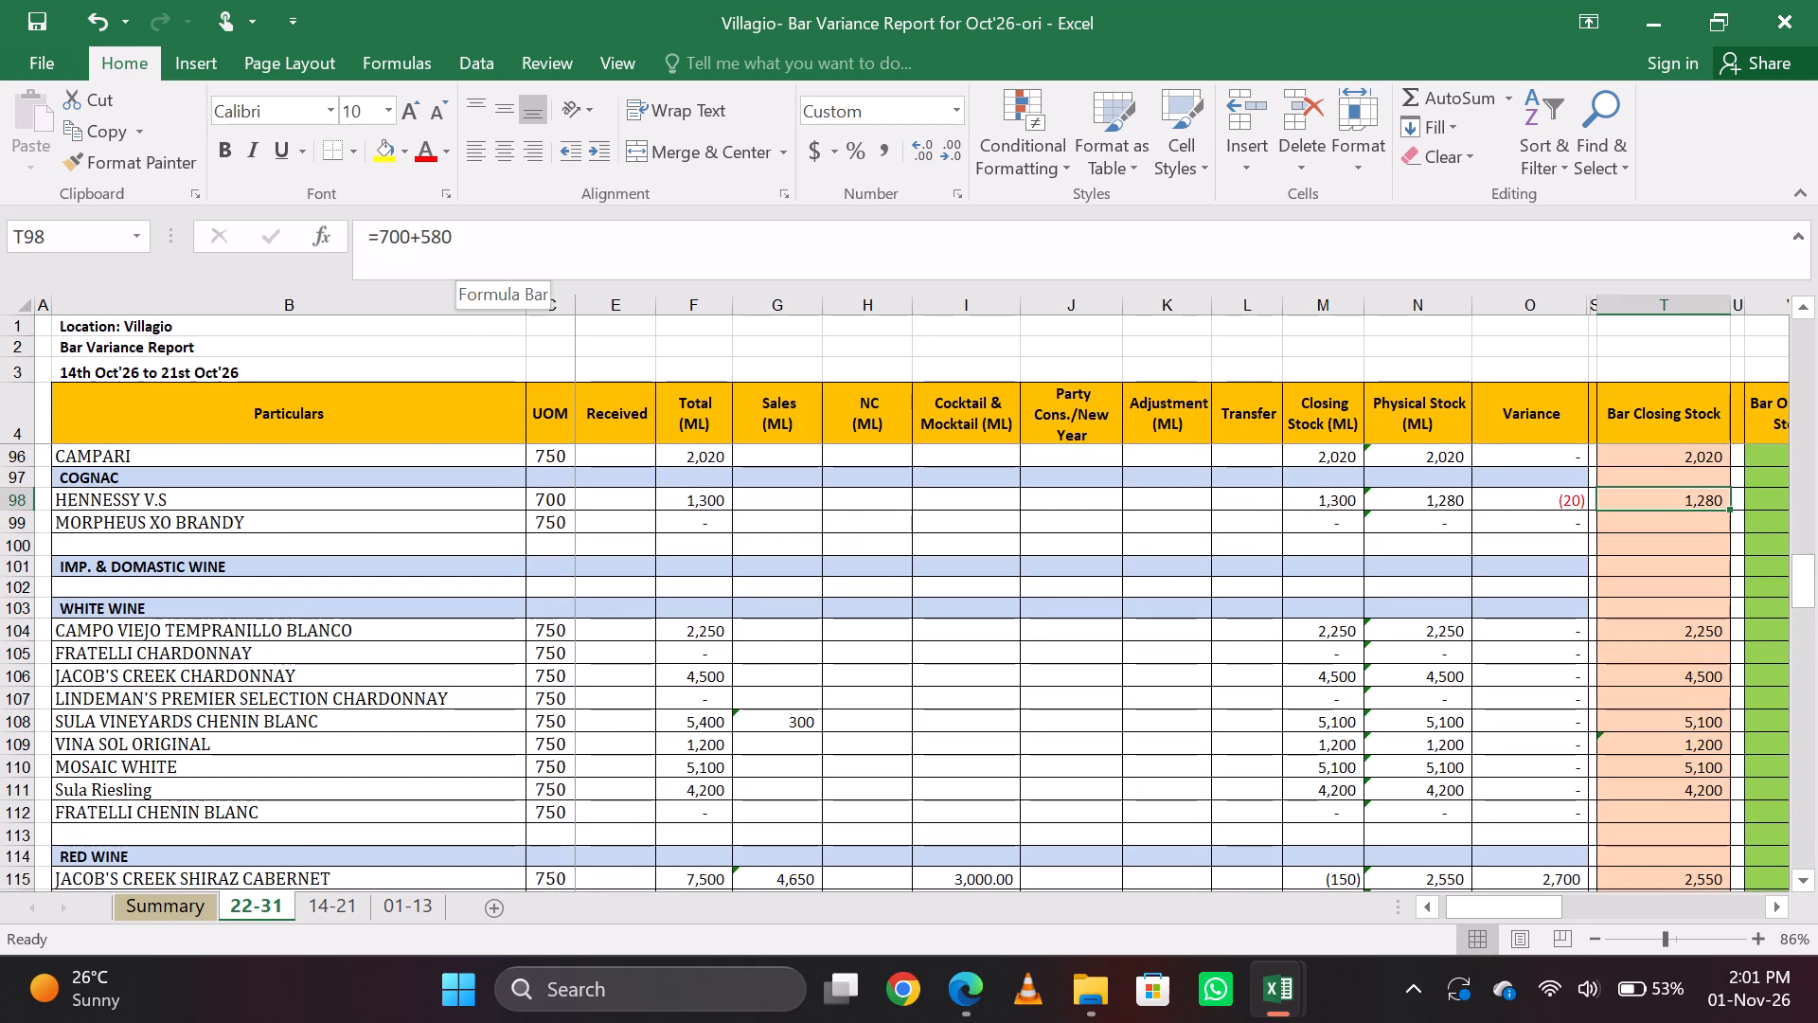
left_click(475, 235)
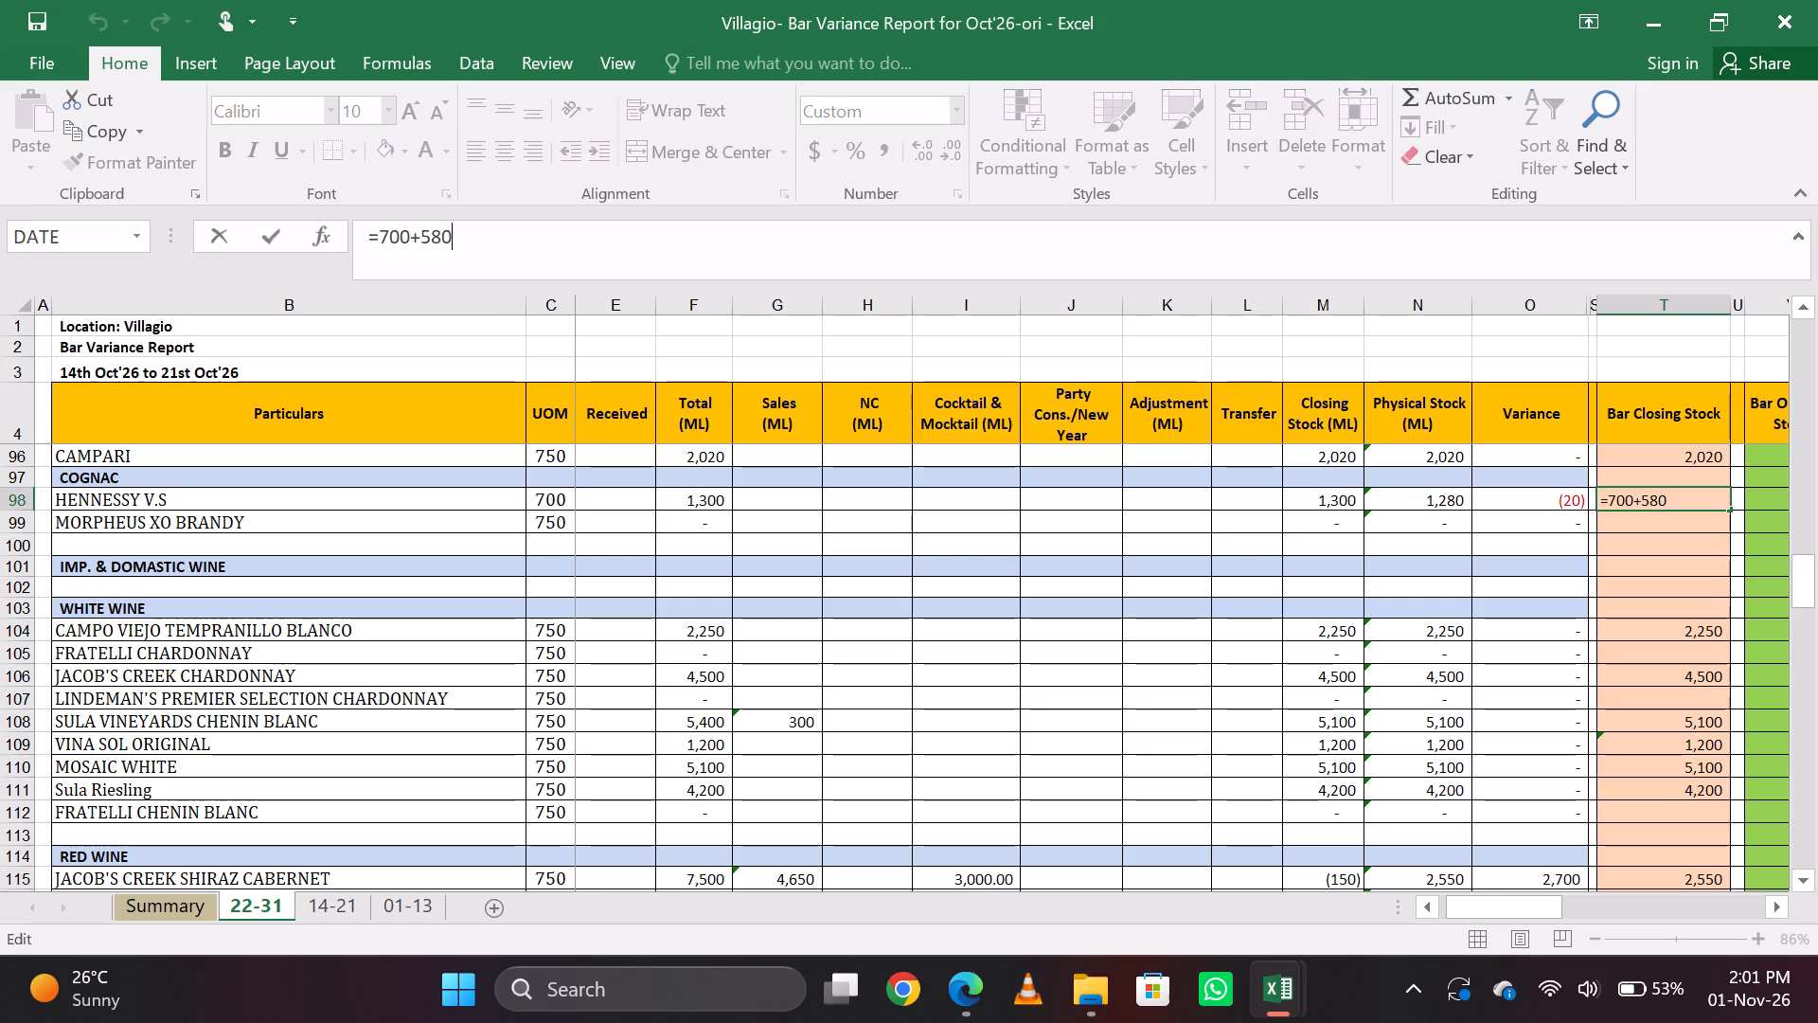
key("BackSpace")
key("BackSpace")
key("BackSpace")
type("600")
key("Return")
key("Up")
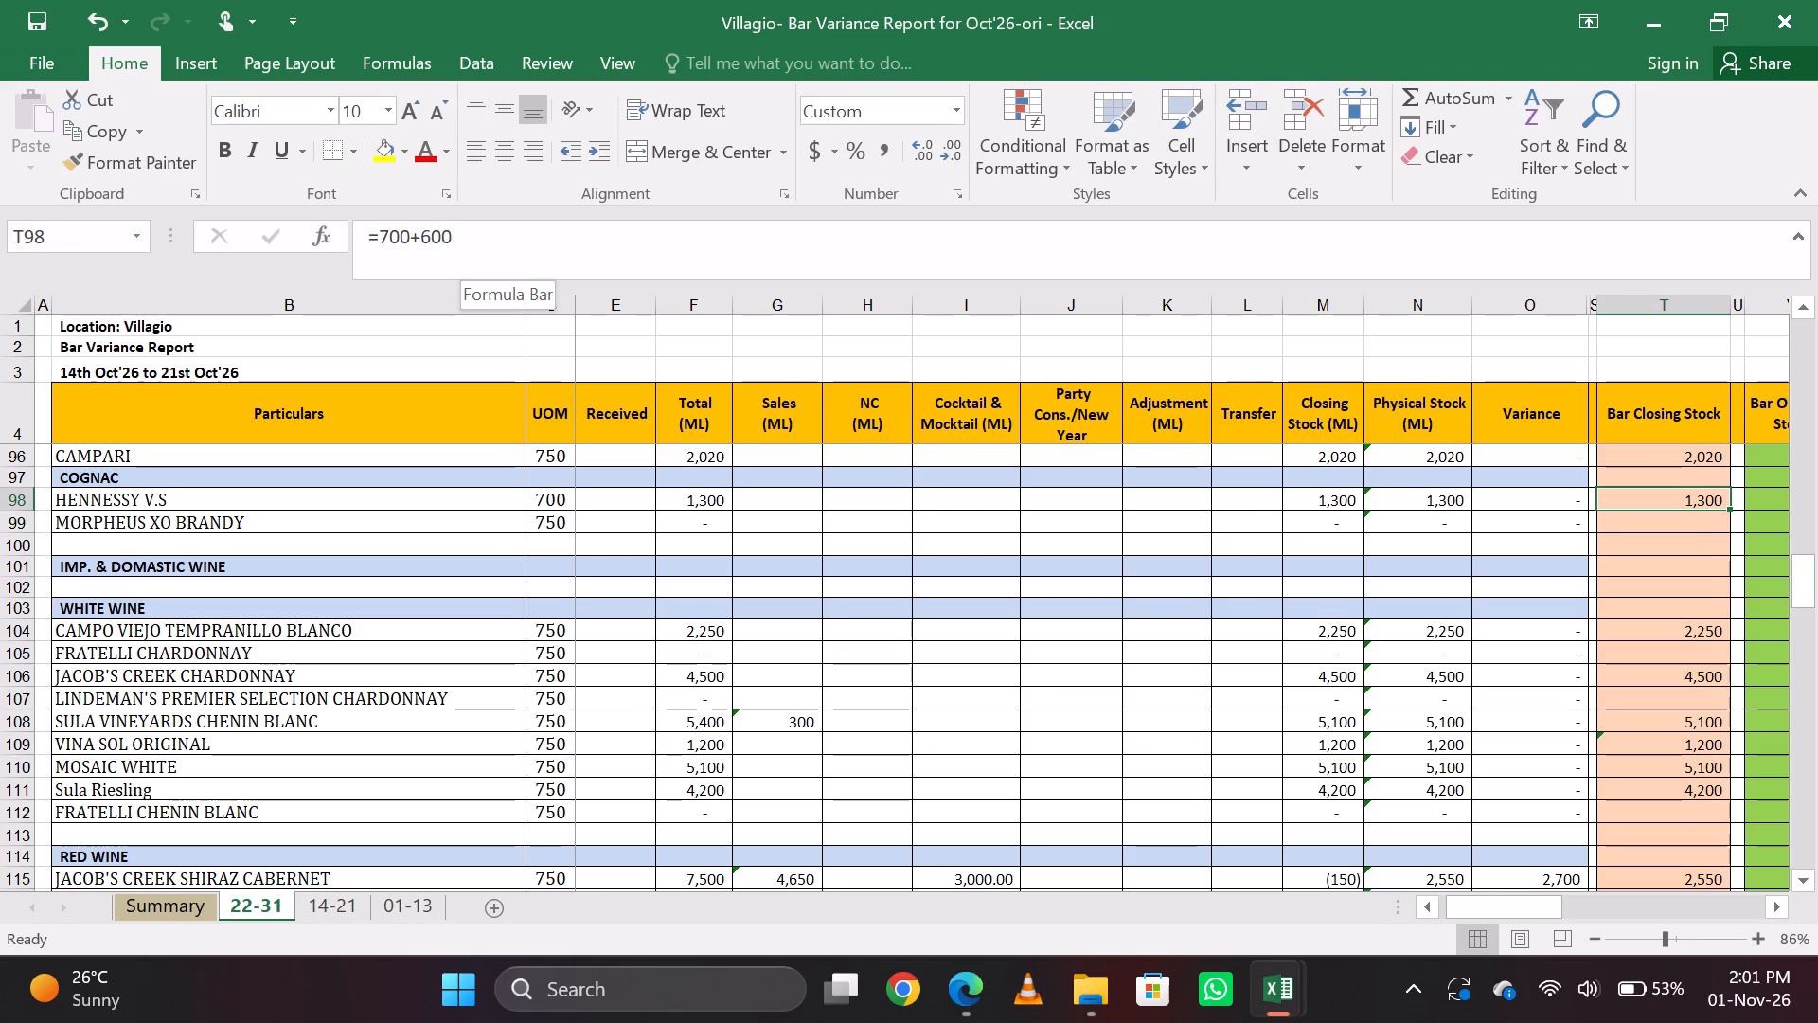
Review the white wine rows and inspect the bar closing stock formula of Jacob's Creek Shiraz Cabernet in the red wine section.
key("Down")
key("Up")
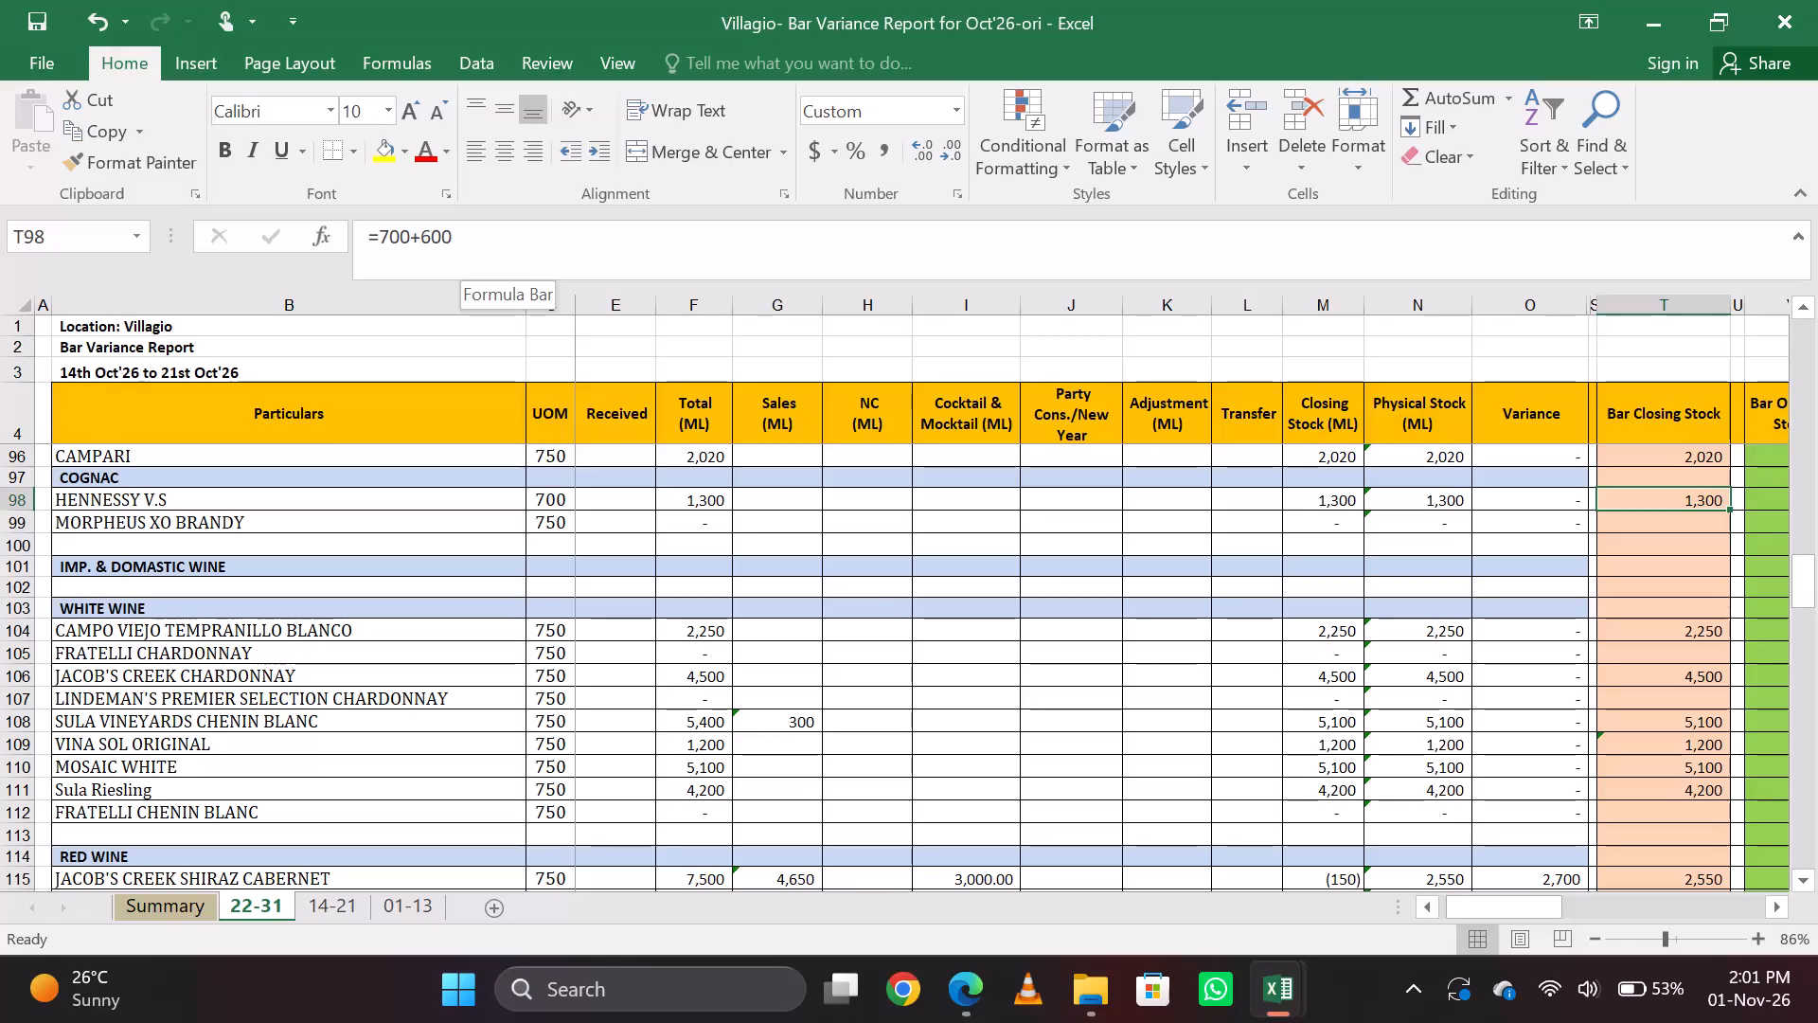
key("Down")
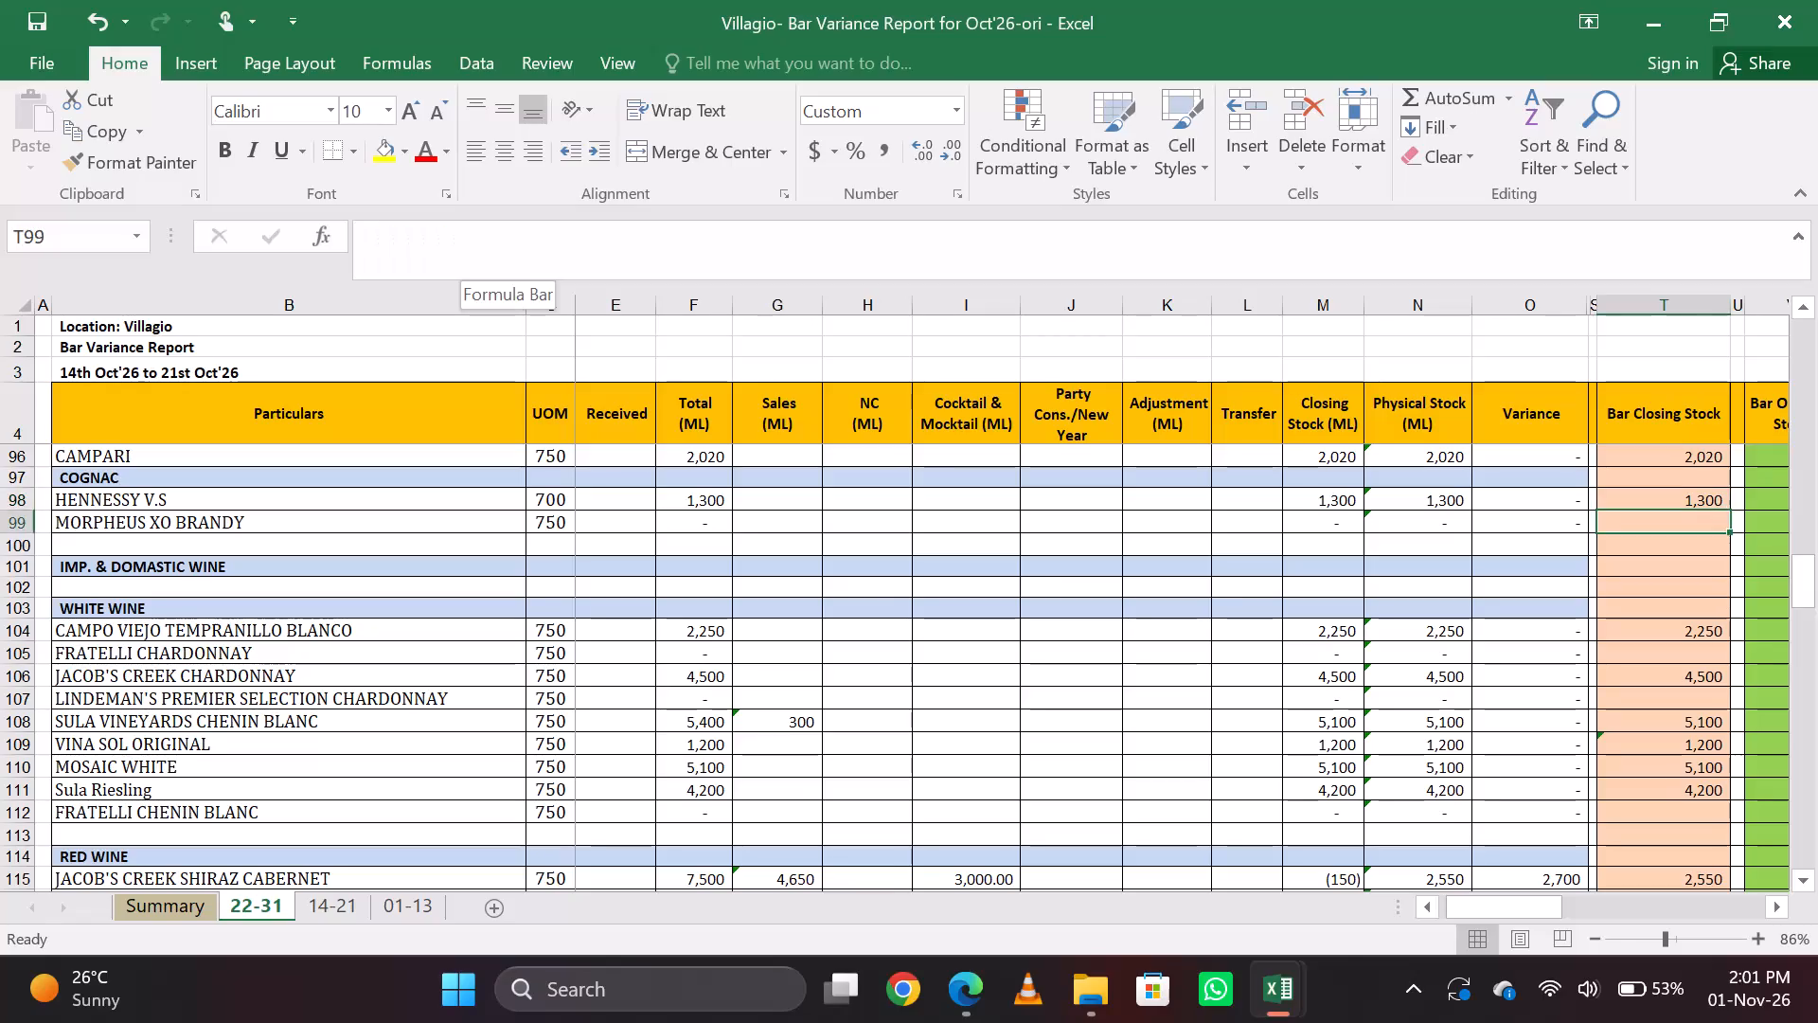
key("Up")
key("Down")
key("Down")
key("Down")
key("Down")
key("Down")
key("Down")
key("Down")
key("Down")
key("Down")
key("Down")
key("Down")
key("Down")
key("Down")
key("Down")
key("Down")
key("Down")
key("Down")
key("Down")
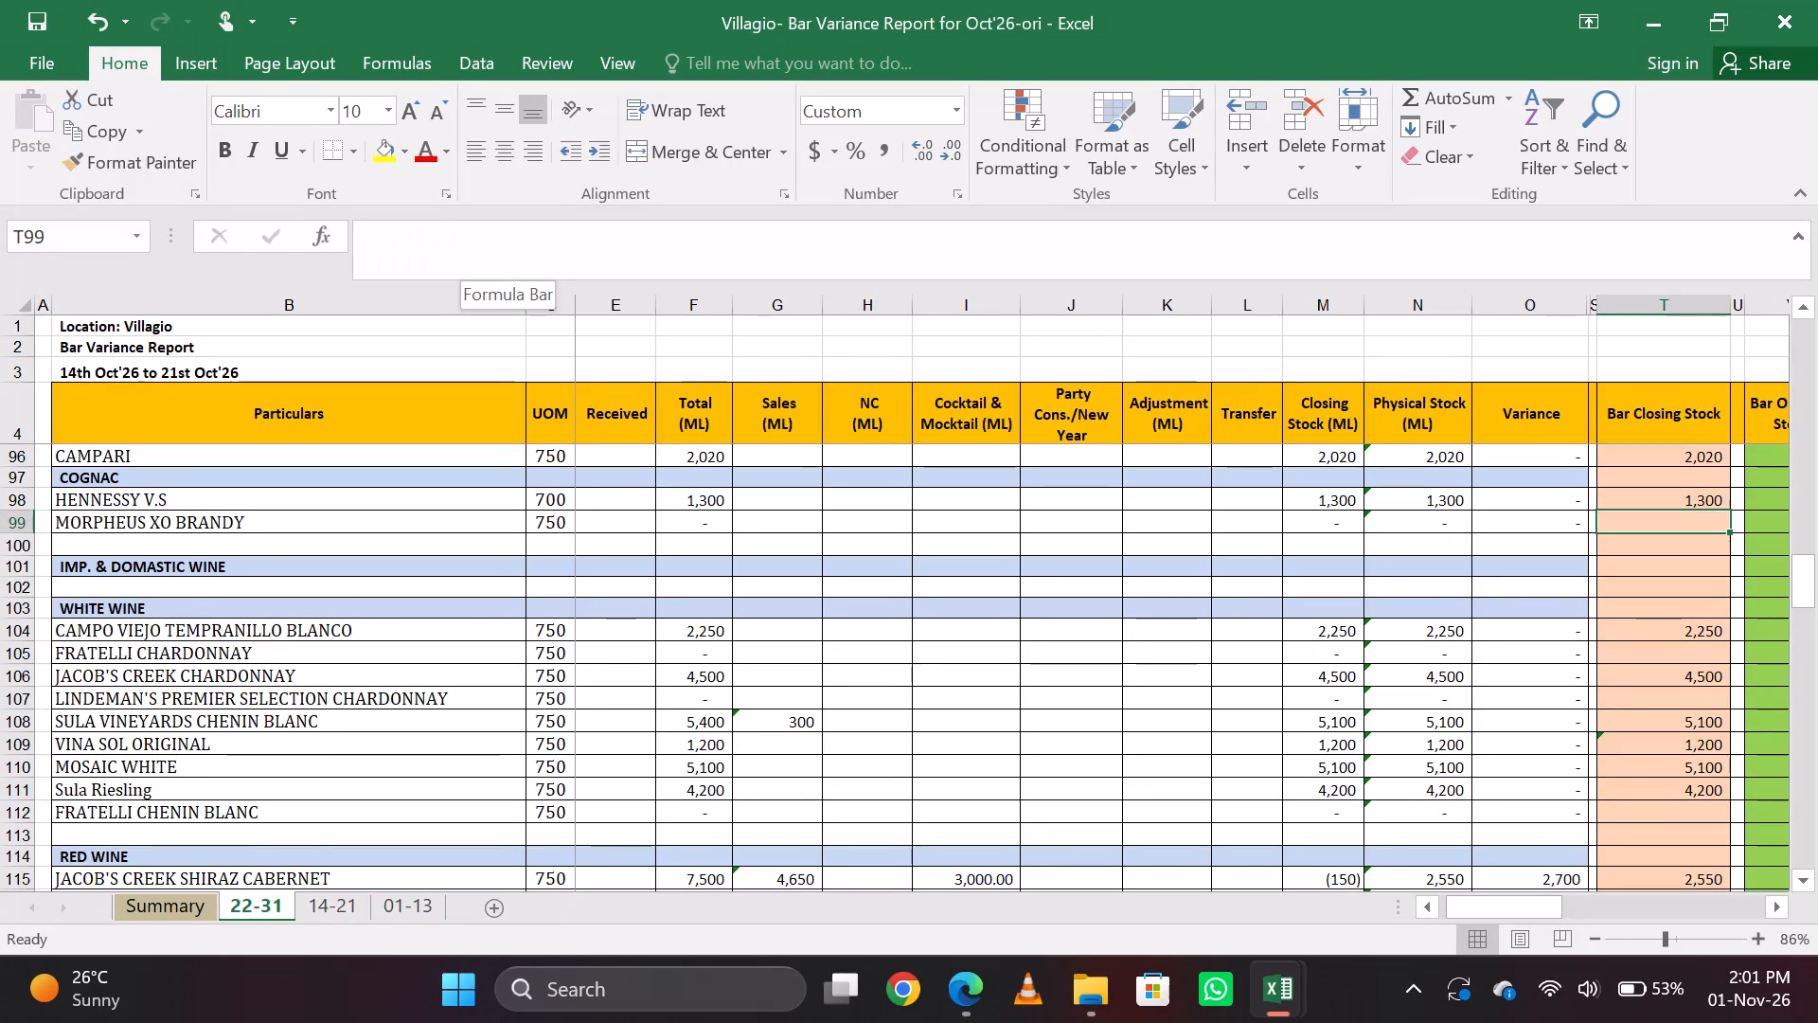
key("Down")
key("Up")
key("Up")
key("Down")
key("Down")
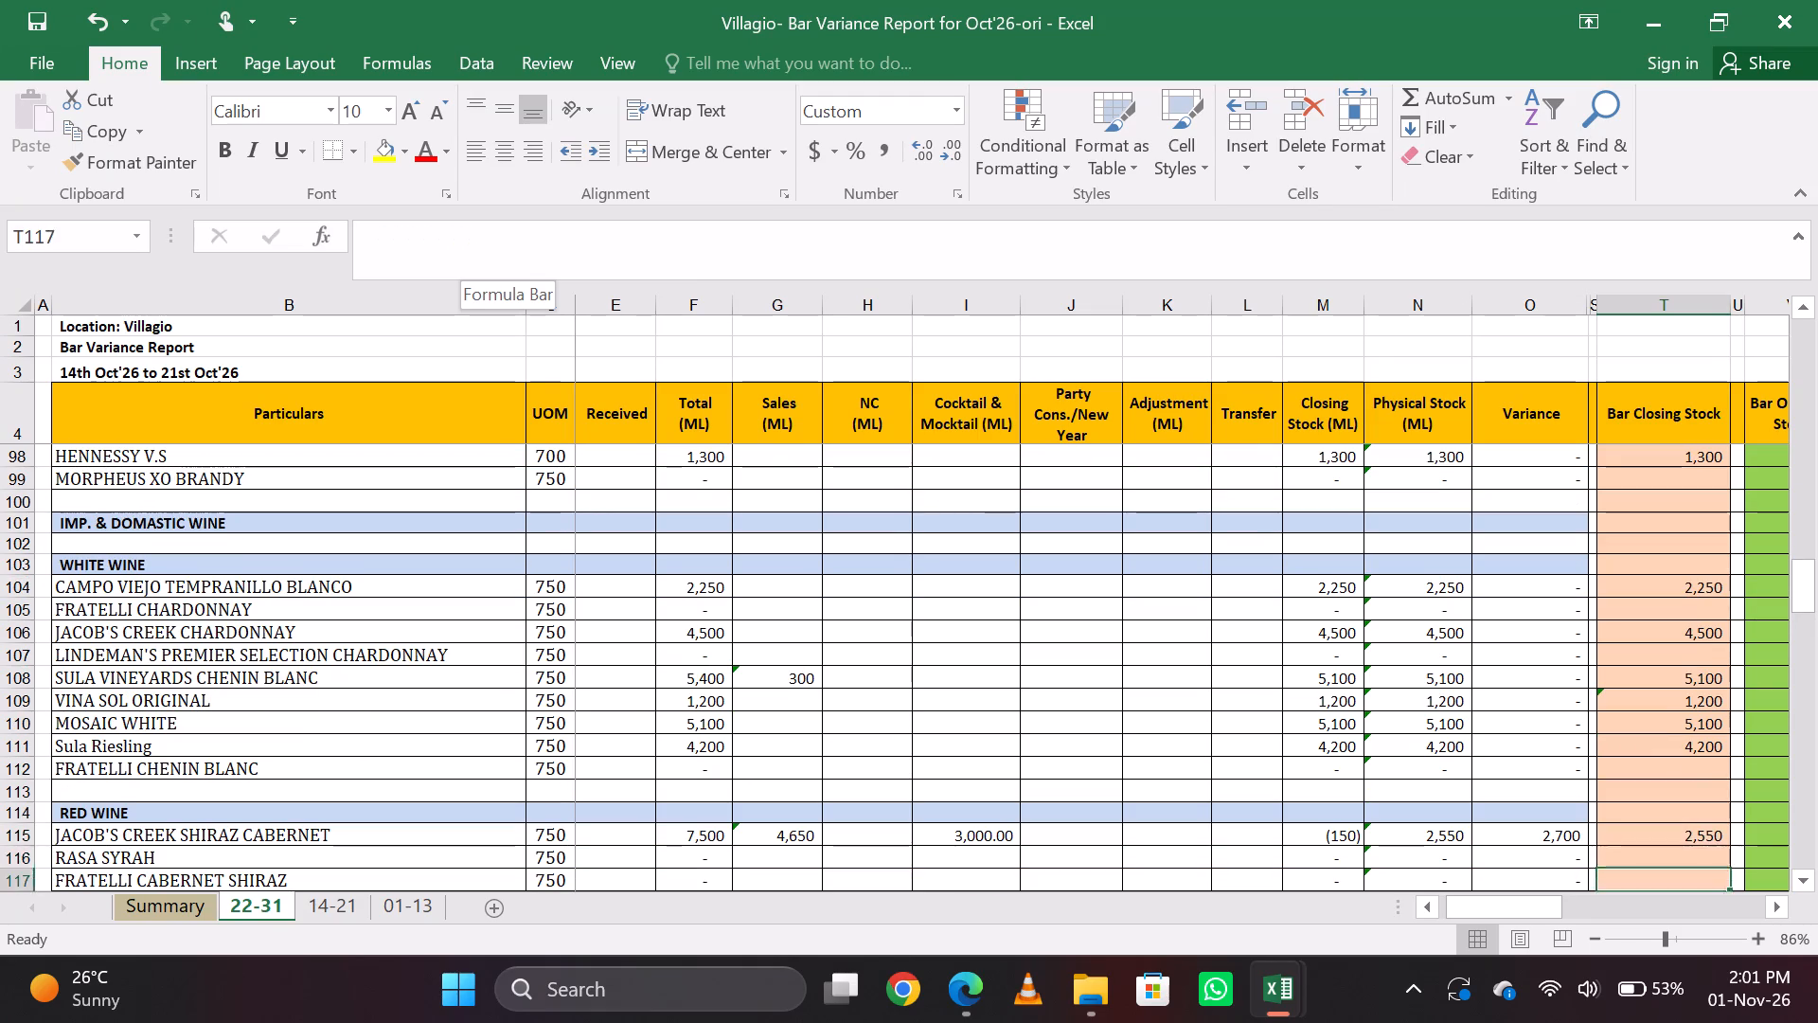
key("Down")
key("Down")
key("Down")
key("Up")
key("Up")
key("Up")
key("Up")
key("Up")
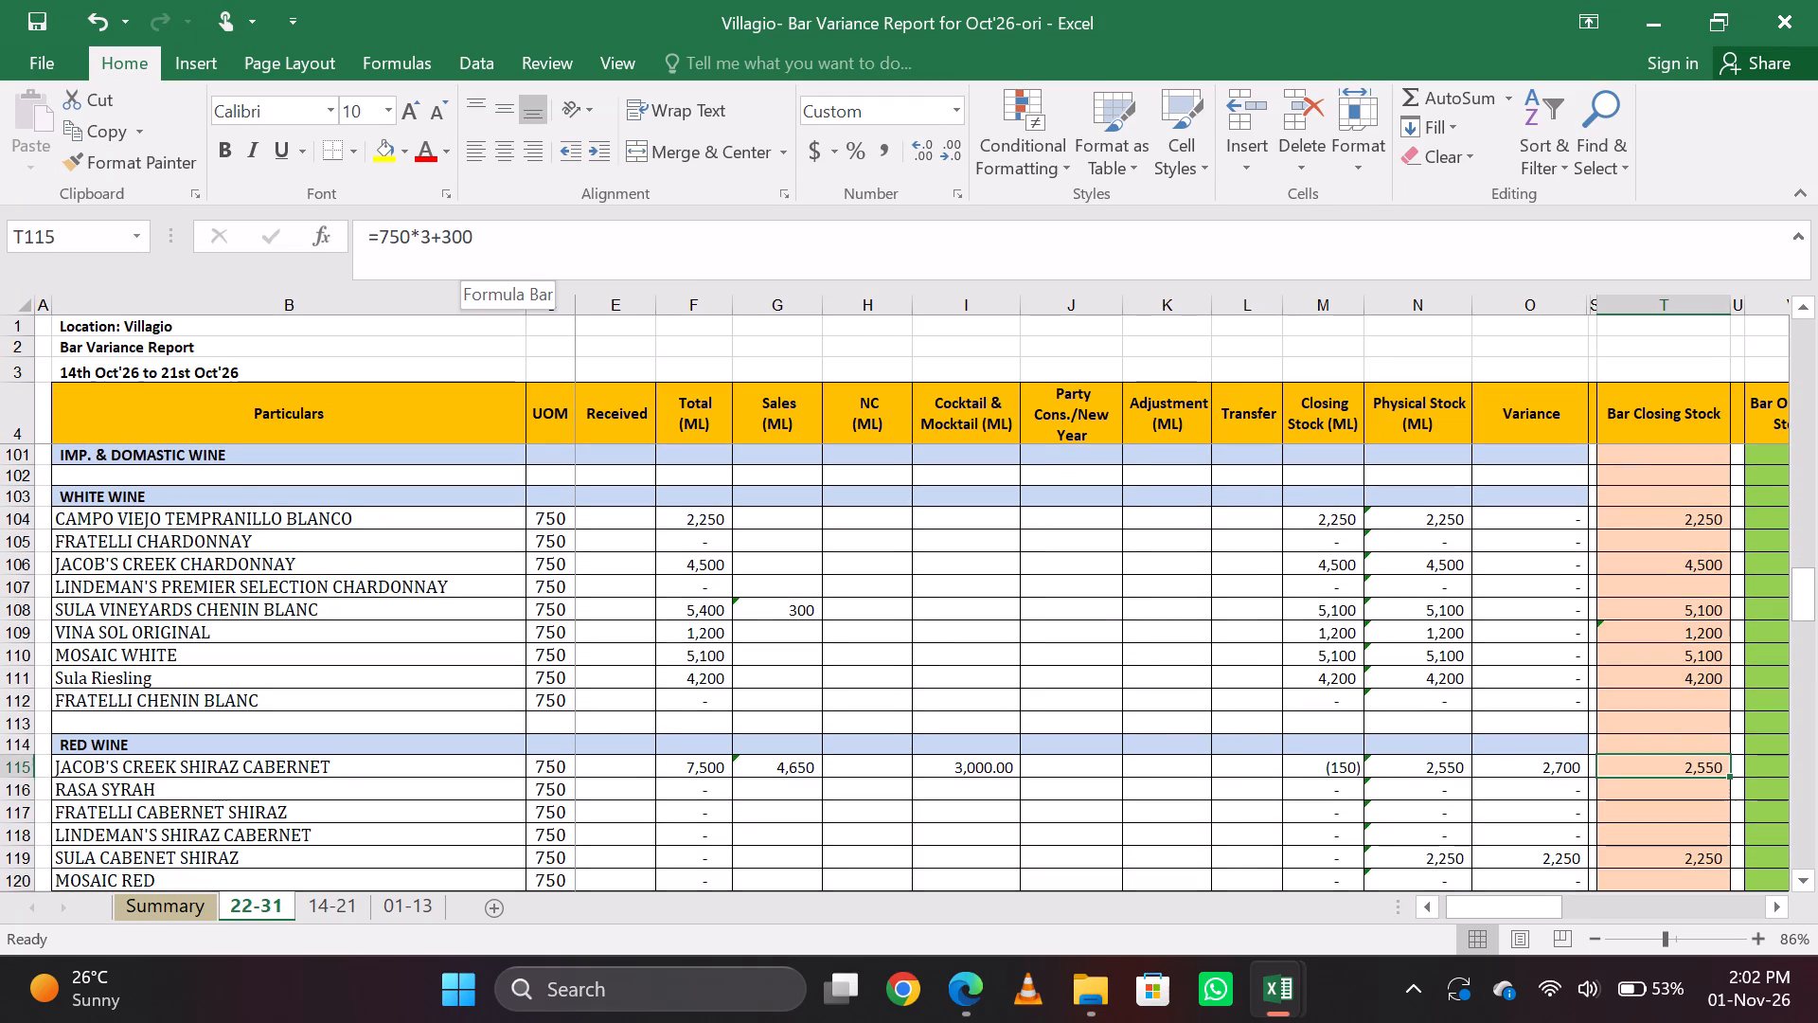
Examine the bar closing stock and variance of Sula Cabenet Shiraz and Fratelli Classic Shiraz in the red wine section.
key("Down")
key("Down")
key("Down")
key("Down")
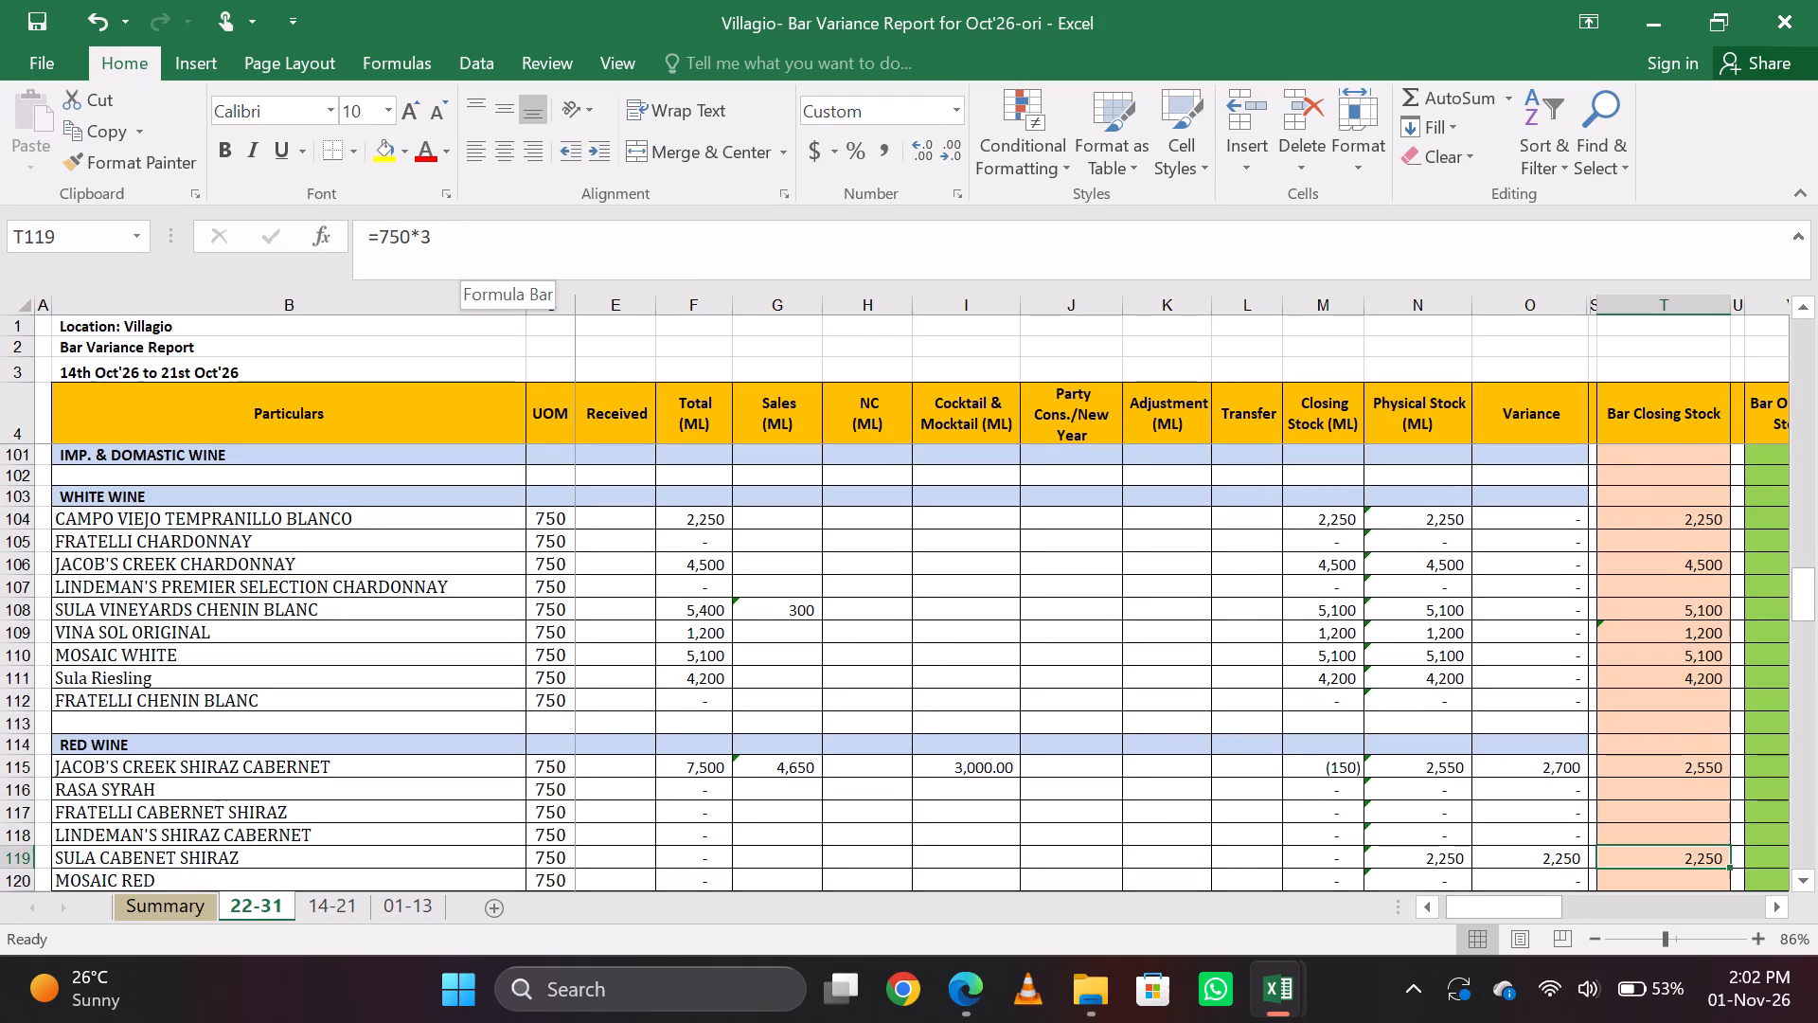
key("Down")
key("Down")
key("Down")
key("Down")
key("Down")
key("Down")
key("Up")
key("Up")
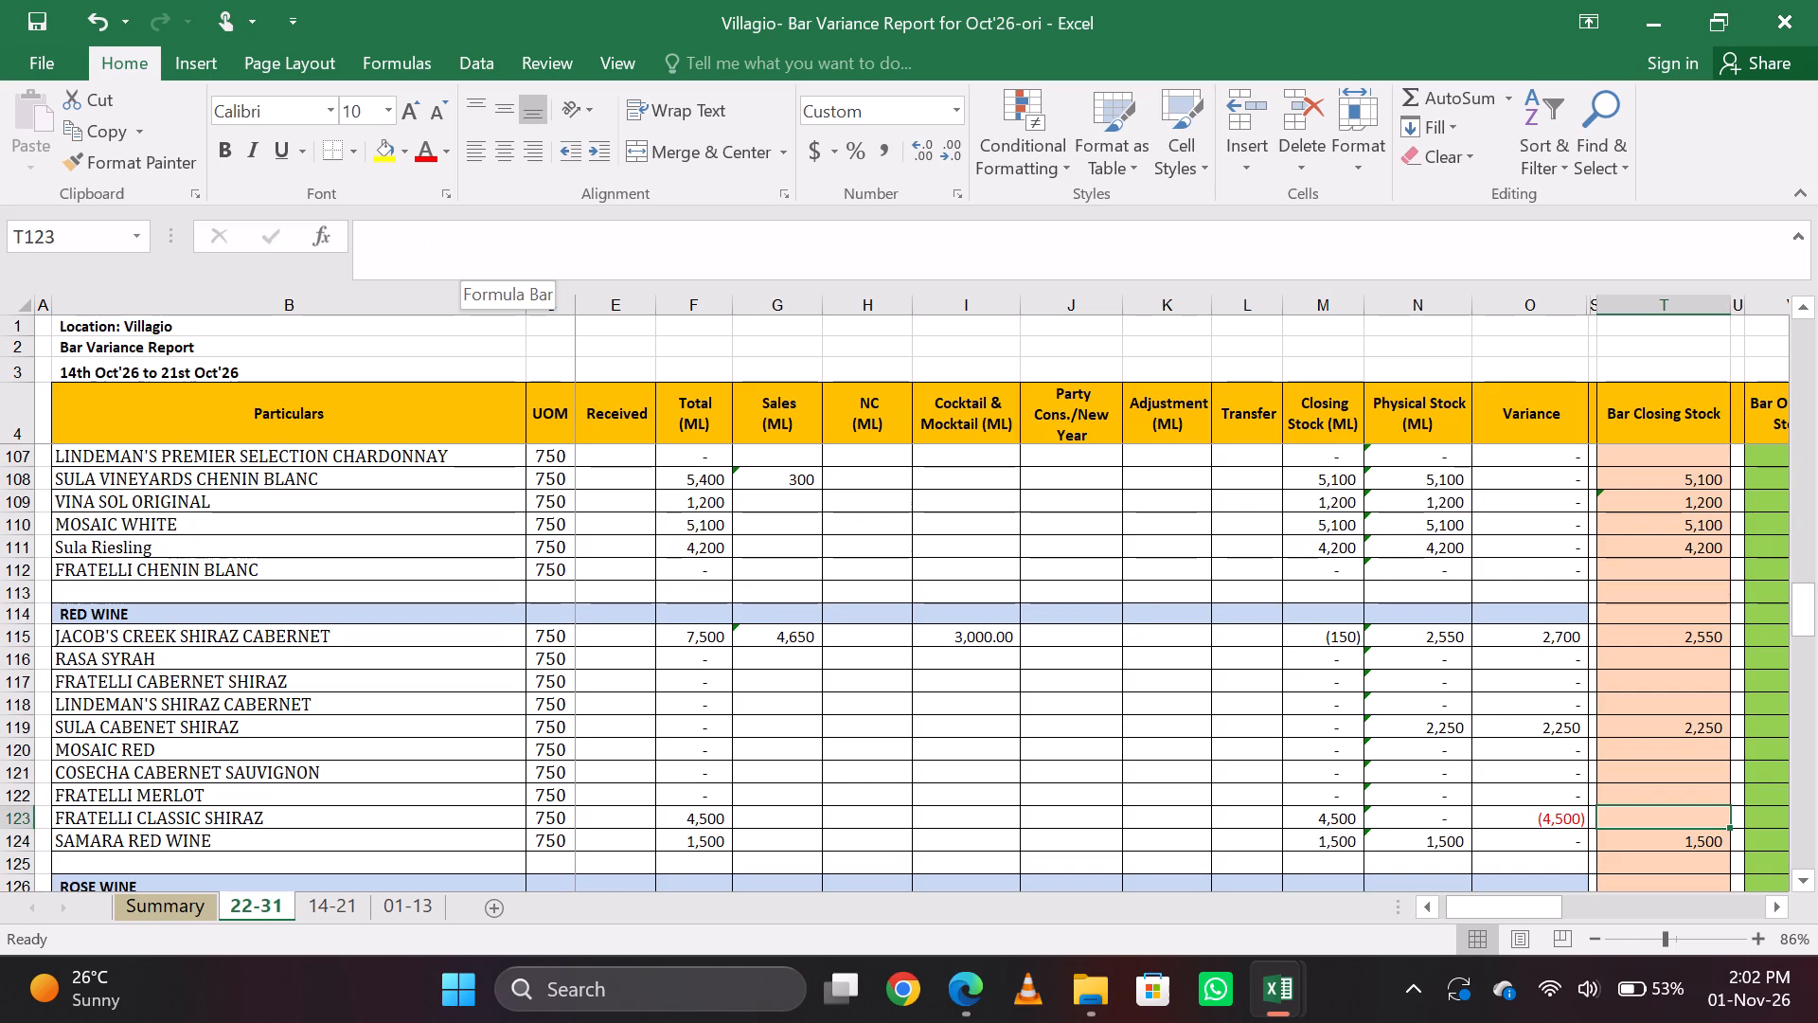
key("Up")
key("Down")
key("Up")
key("Down")
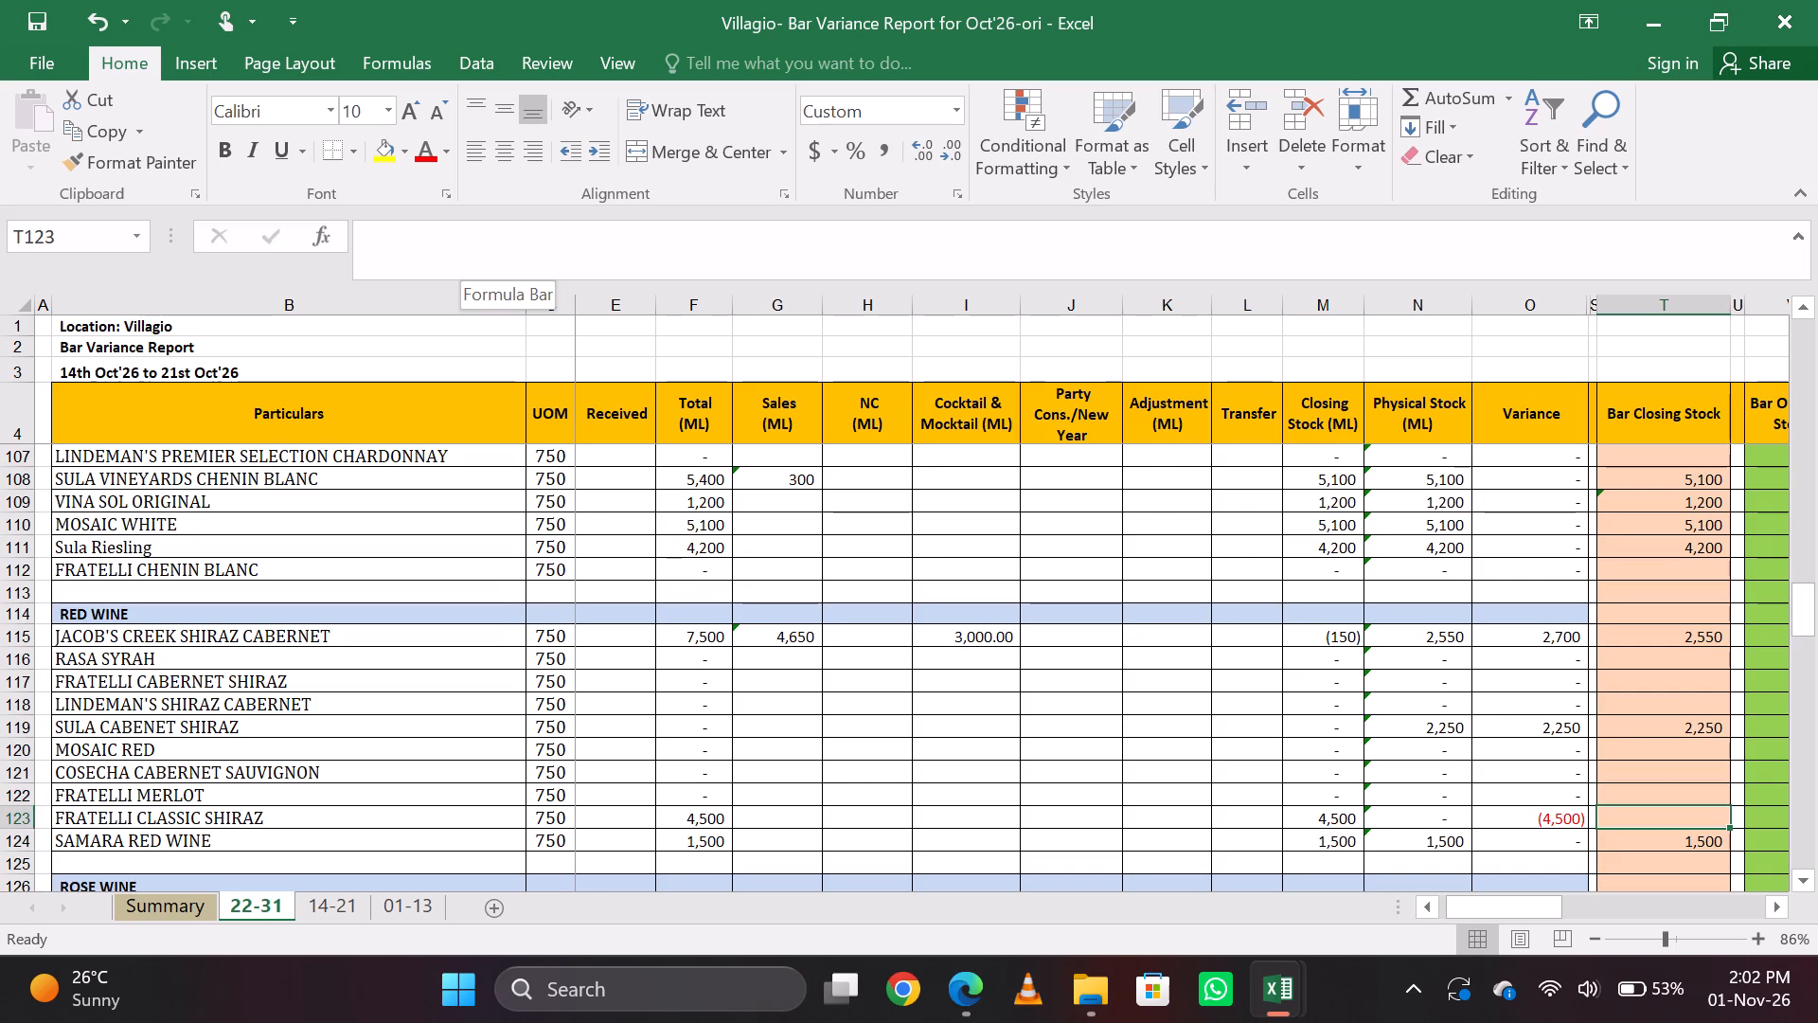
key("Down")
key("Up")
Compare the variances of the red wines from Jacob's Creek Shiraz Cabernet down to Sula Cabenet Shiraz.
key("Up")
key("Down")
key("Up")
key("Left")
key("Up")
key("Up")
key("Left")
key("Up")
key("shift+Up")
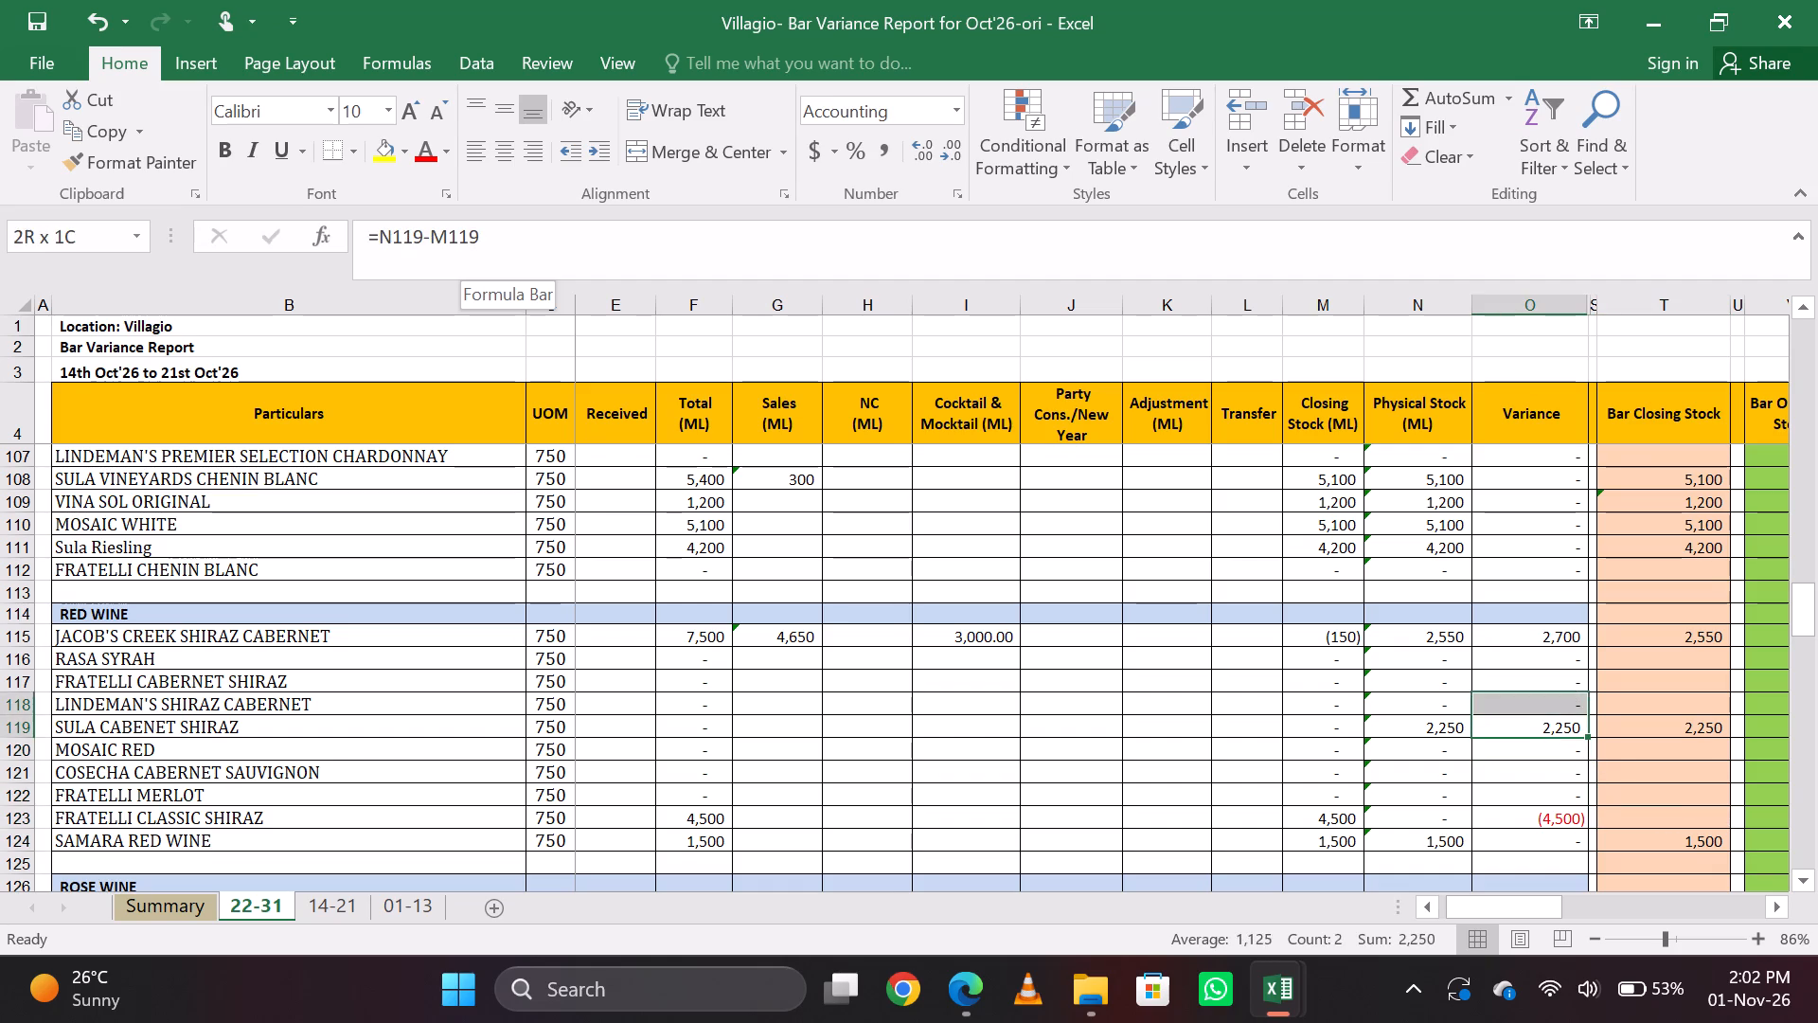
key("shift+Up")
key("shift+Up")
key("shift+Up")
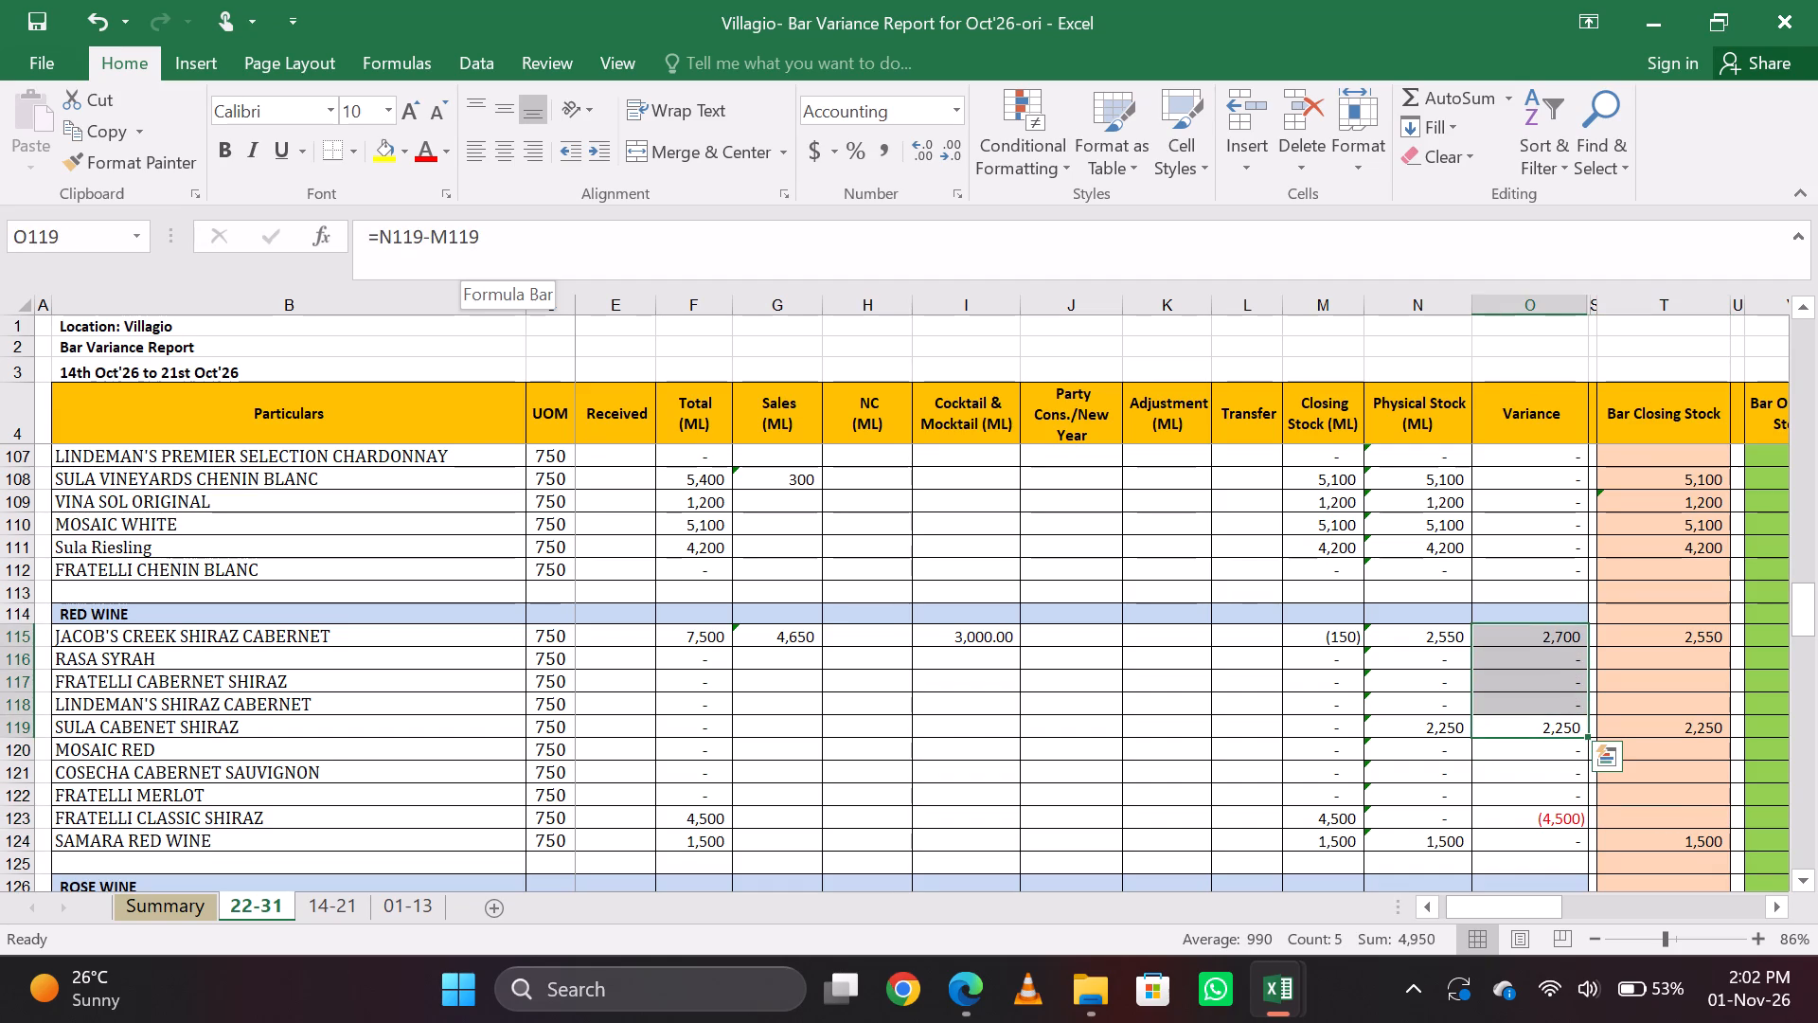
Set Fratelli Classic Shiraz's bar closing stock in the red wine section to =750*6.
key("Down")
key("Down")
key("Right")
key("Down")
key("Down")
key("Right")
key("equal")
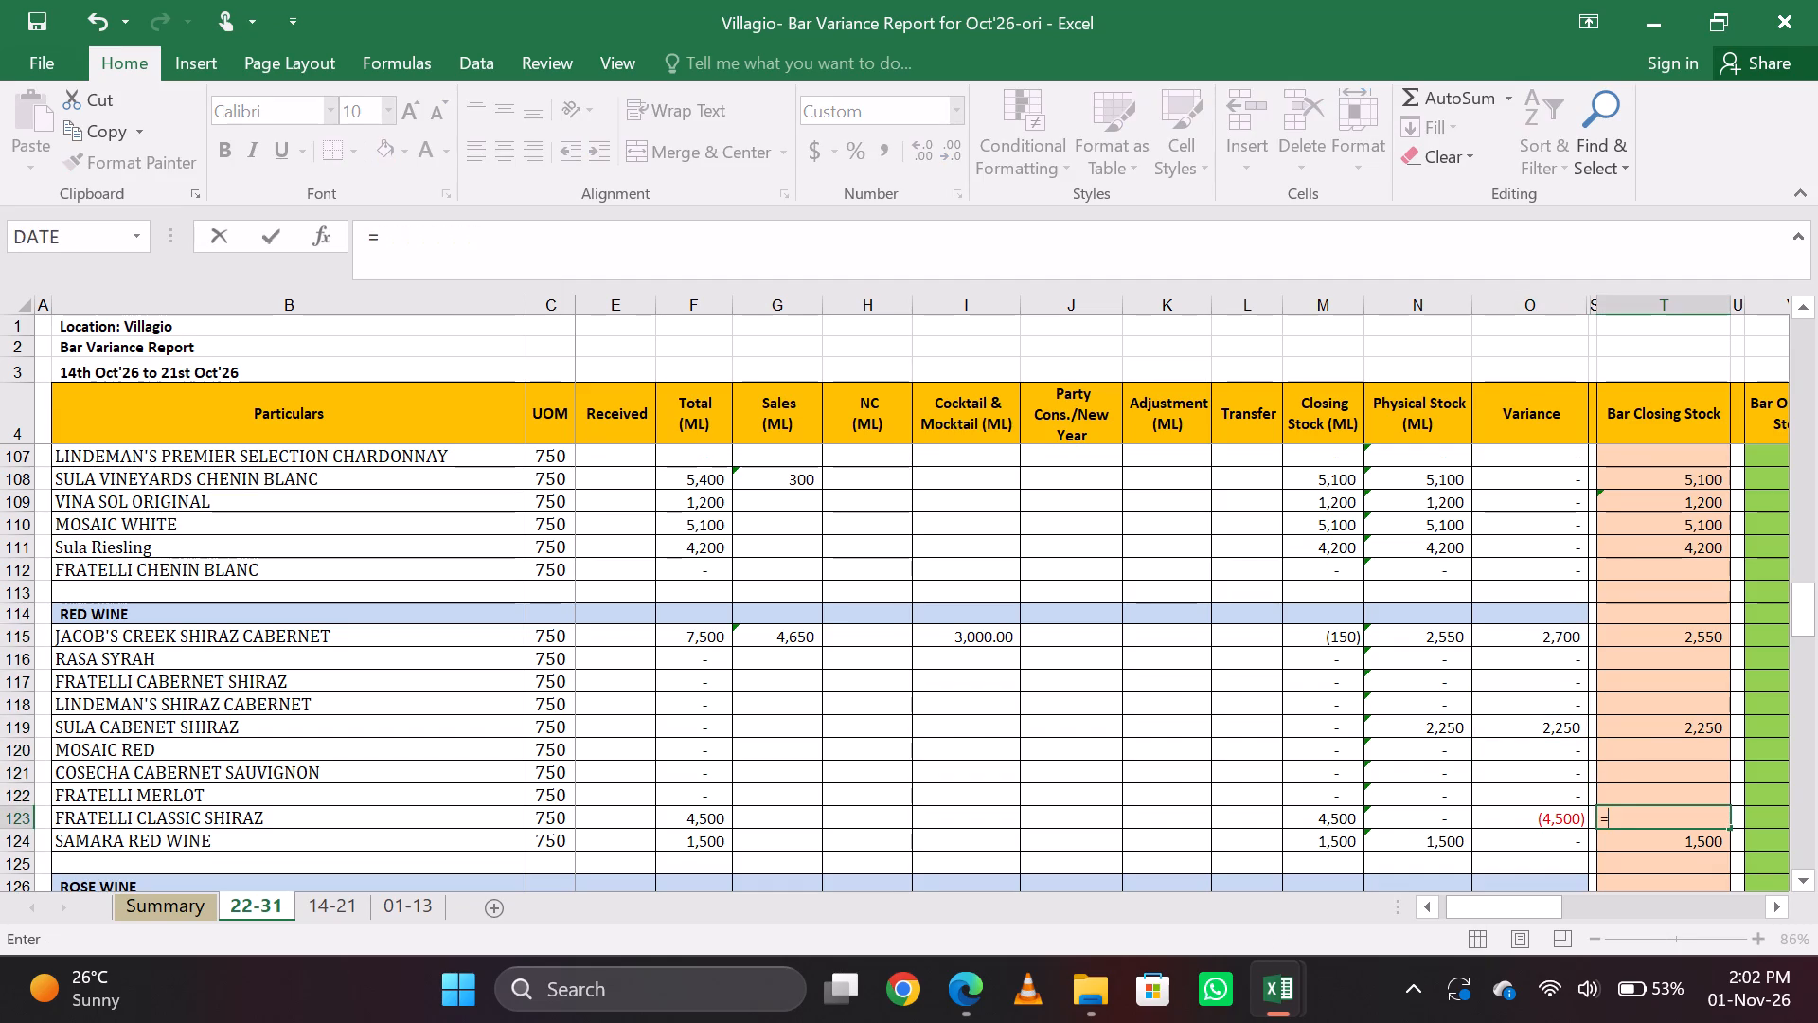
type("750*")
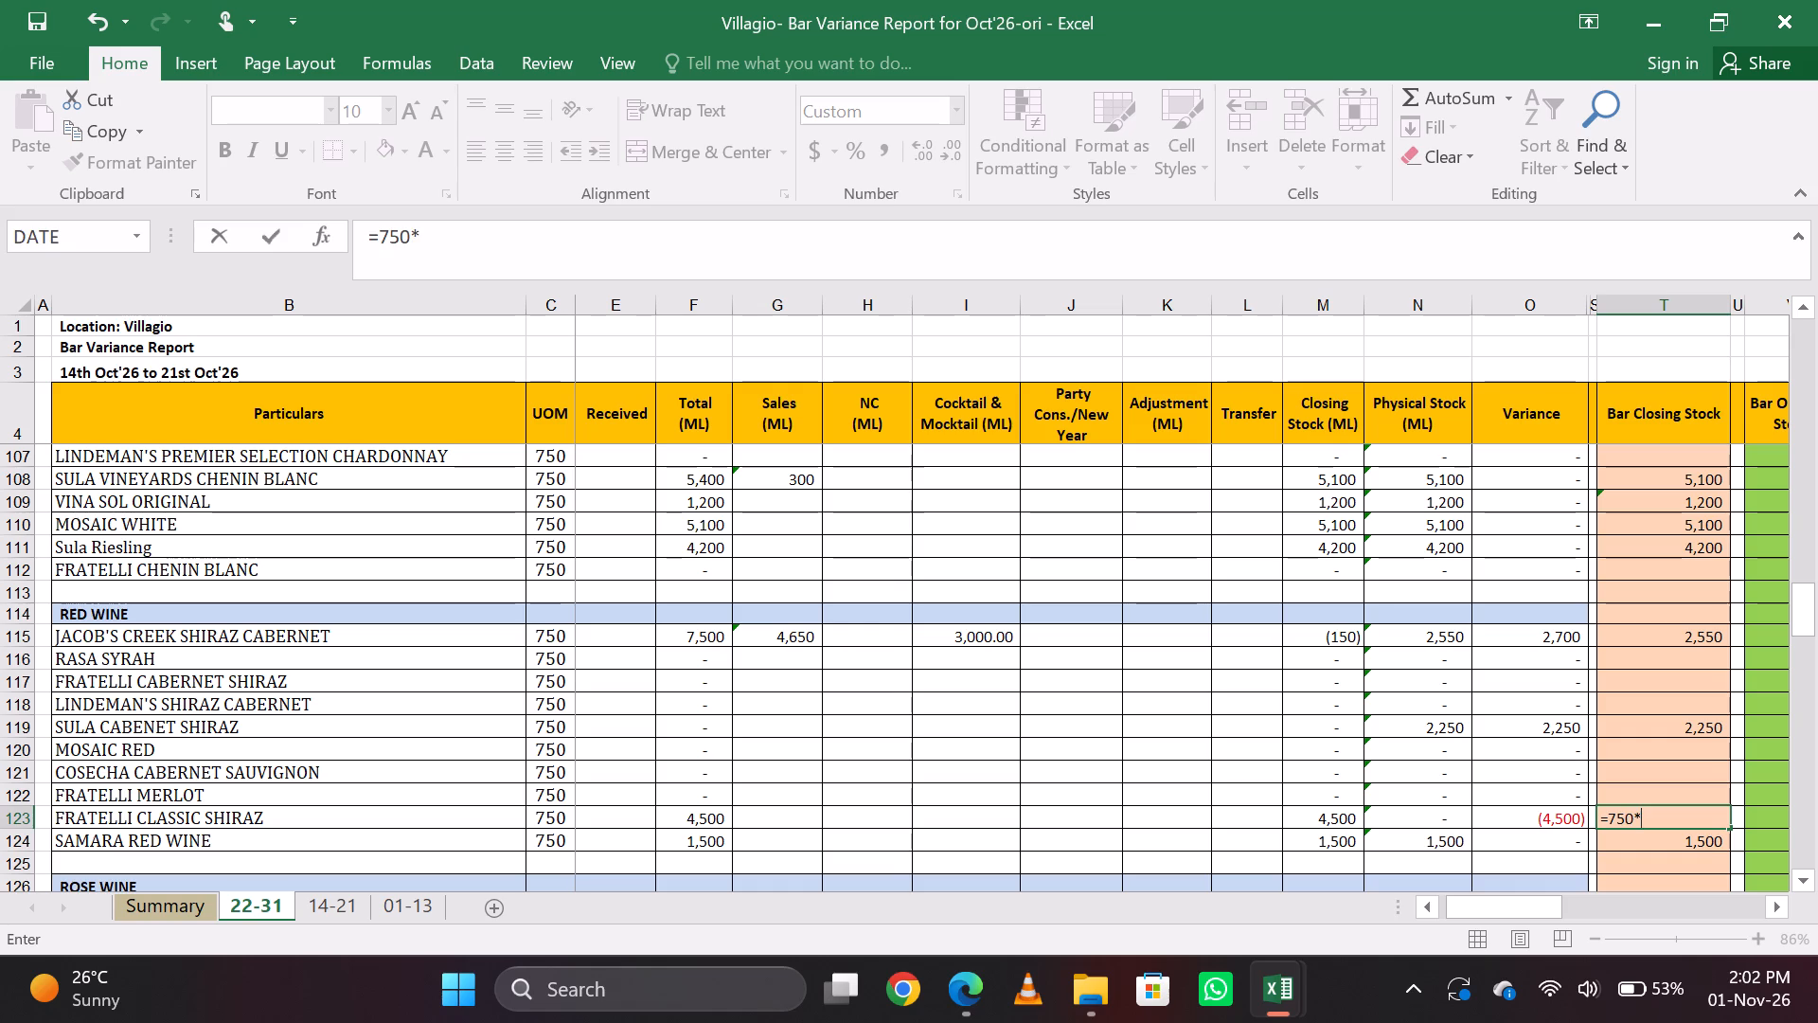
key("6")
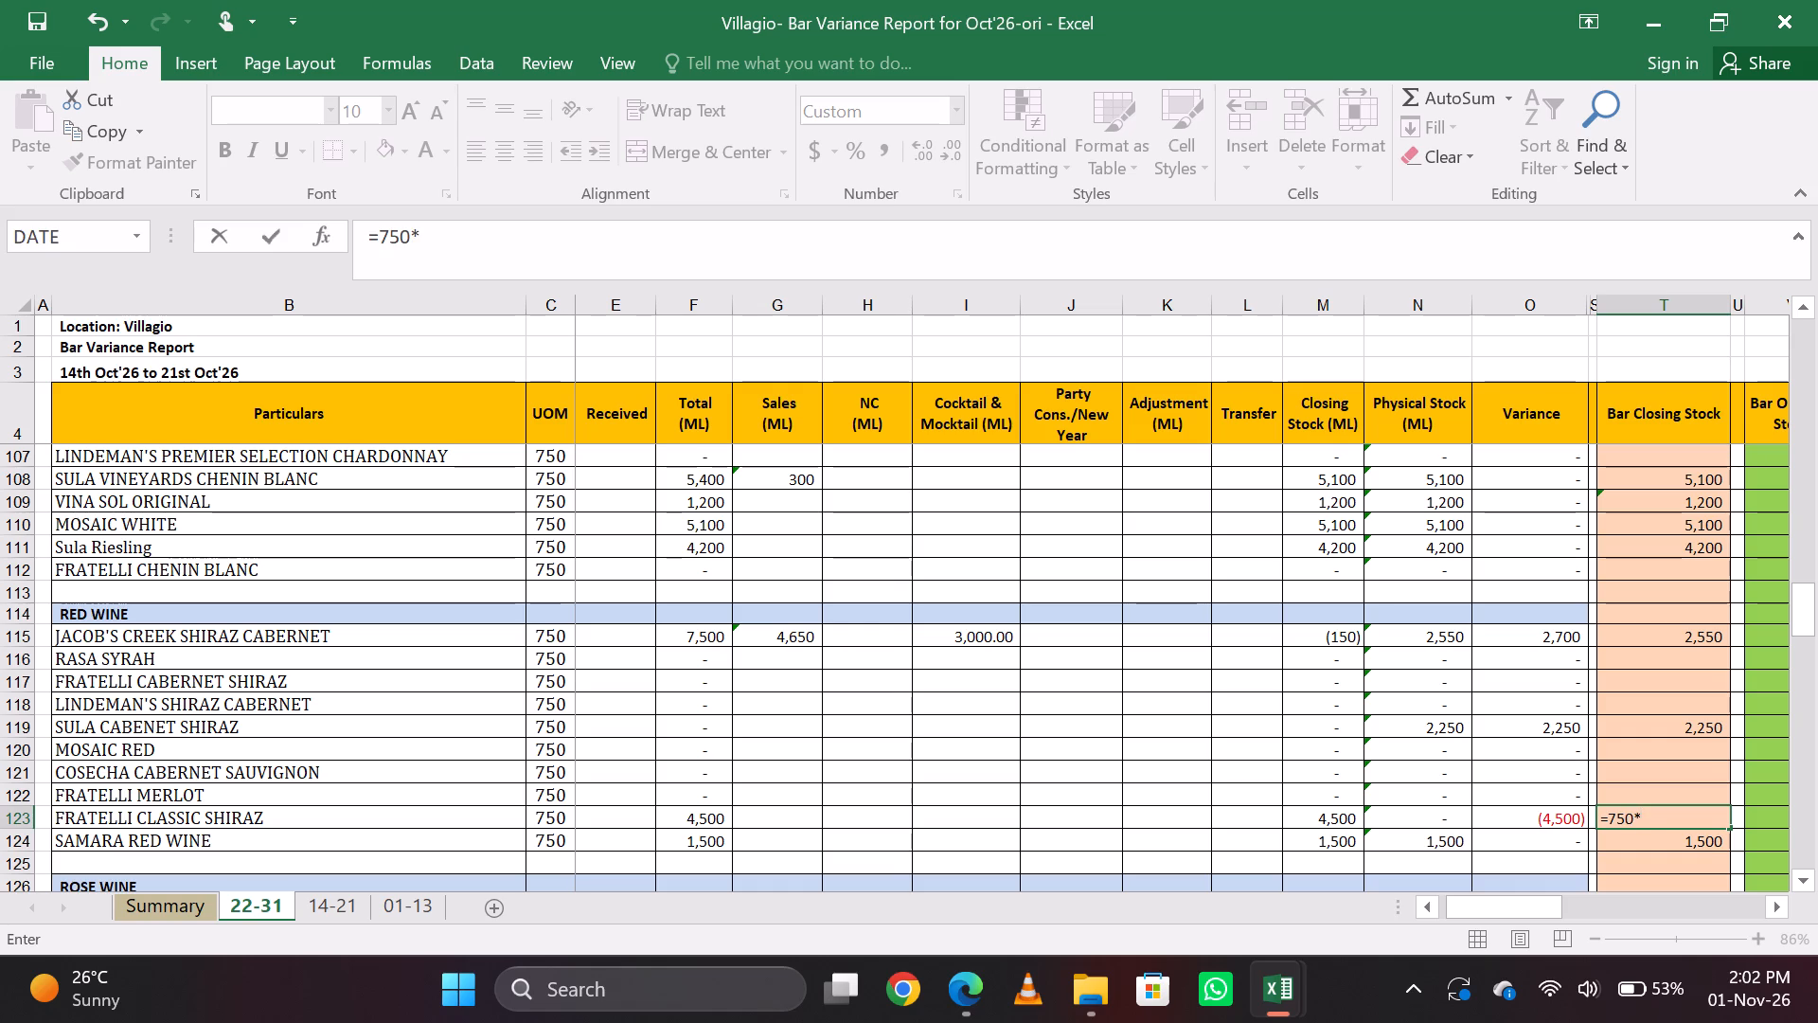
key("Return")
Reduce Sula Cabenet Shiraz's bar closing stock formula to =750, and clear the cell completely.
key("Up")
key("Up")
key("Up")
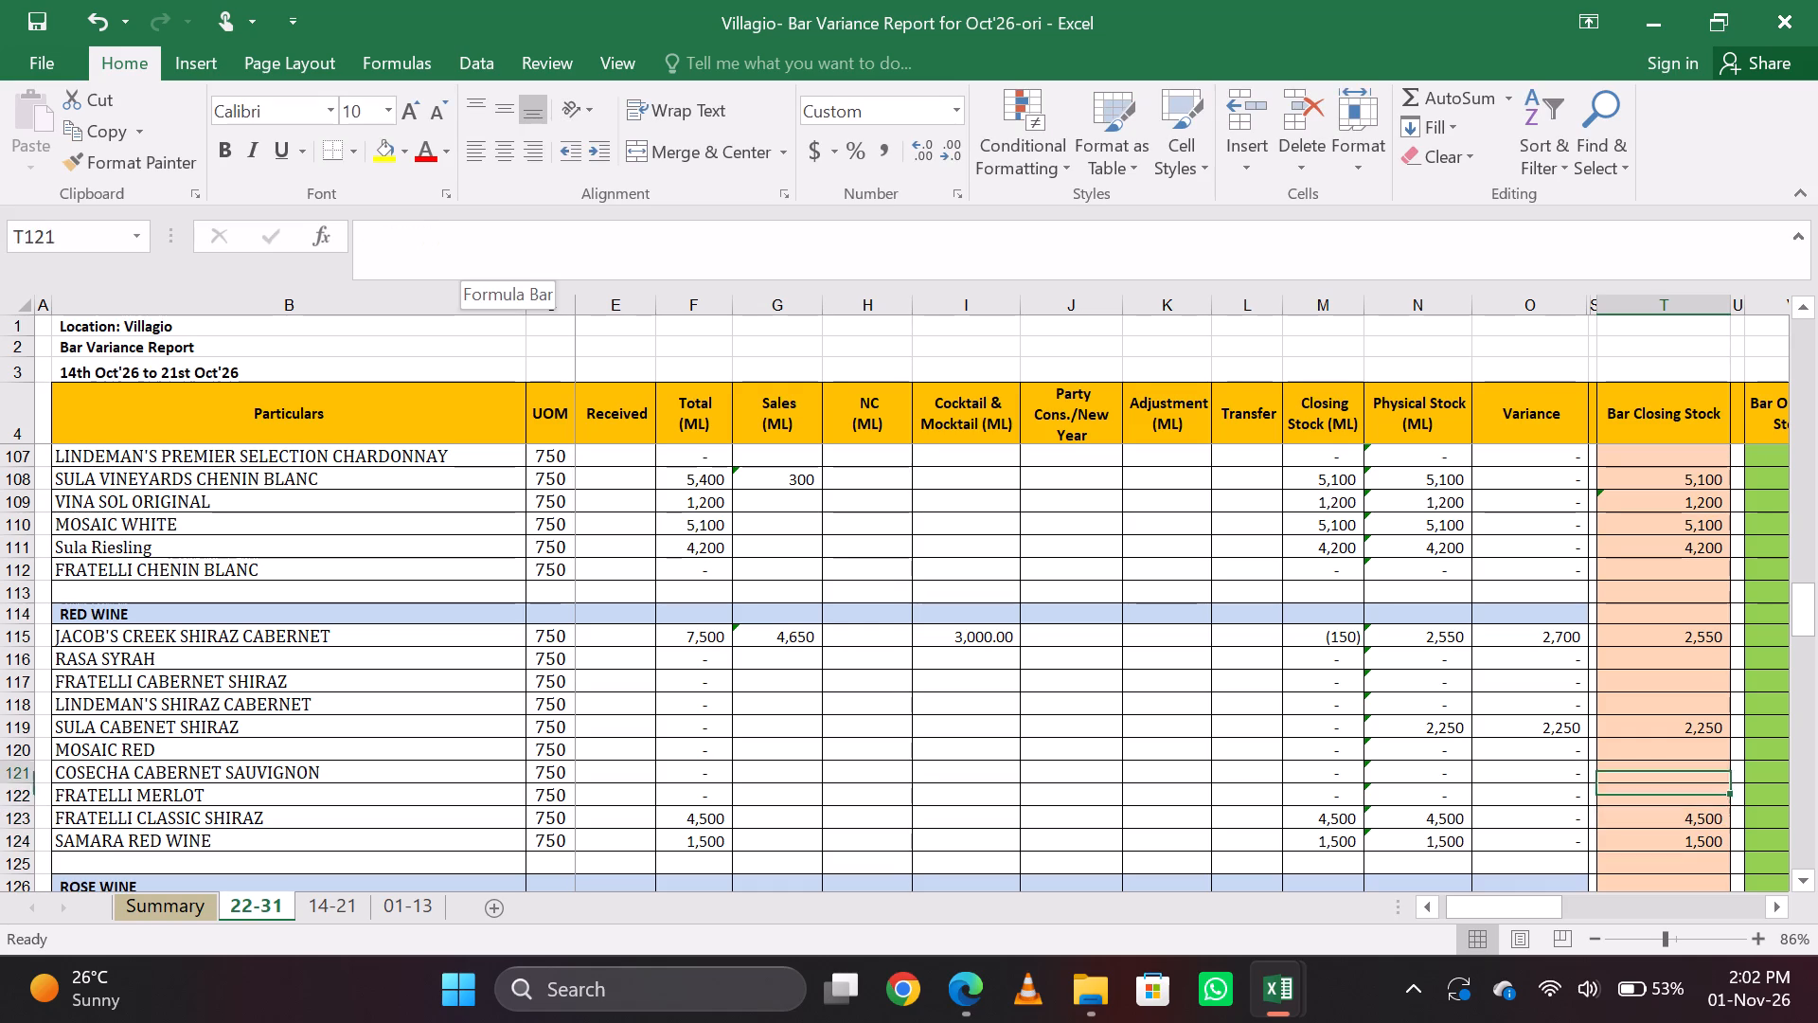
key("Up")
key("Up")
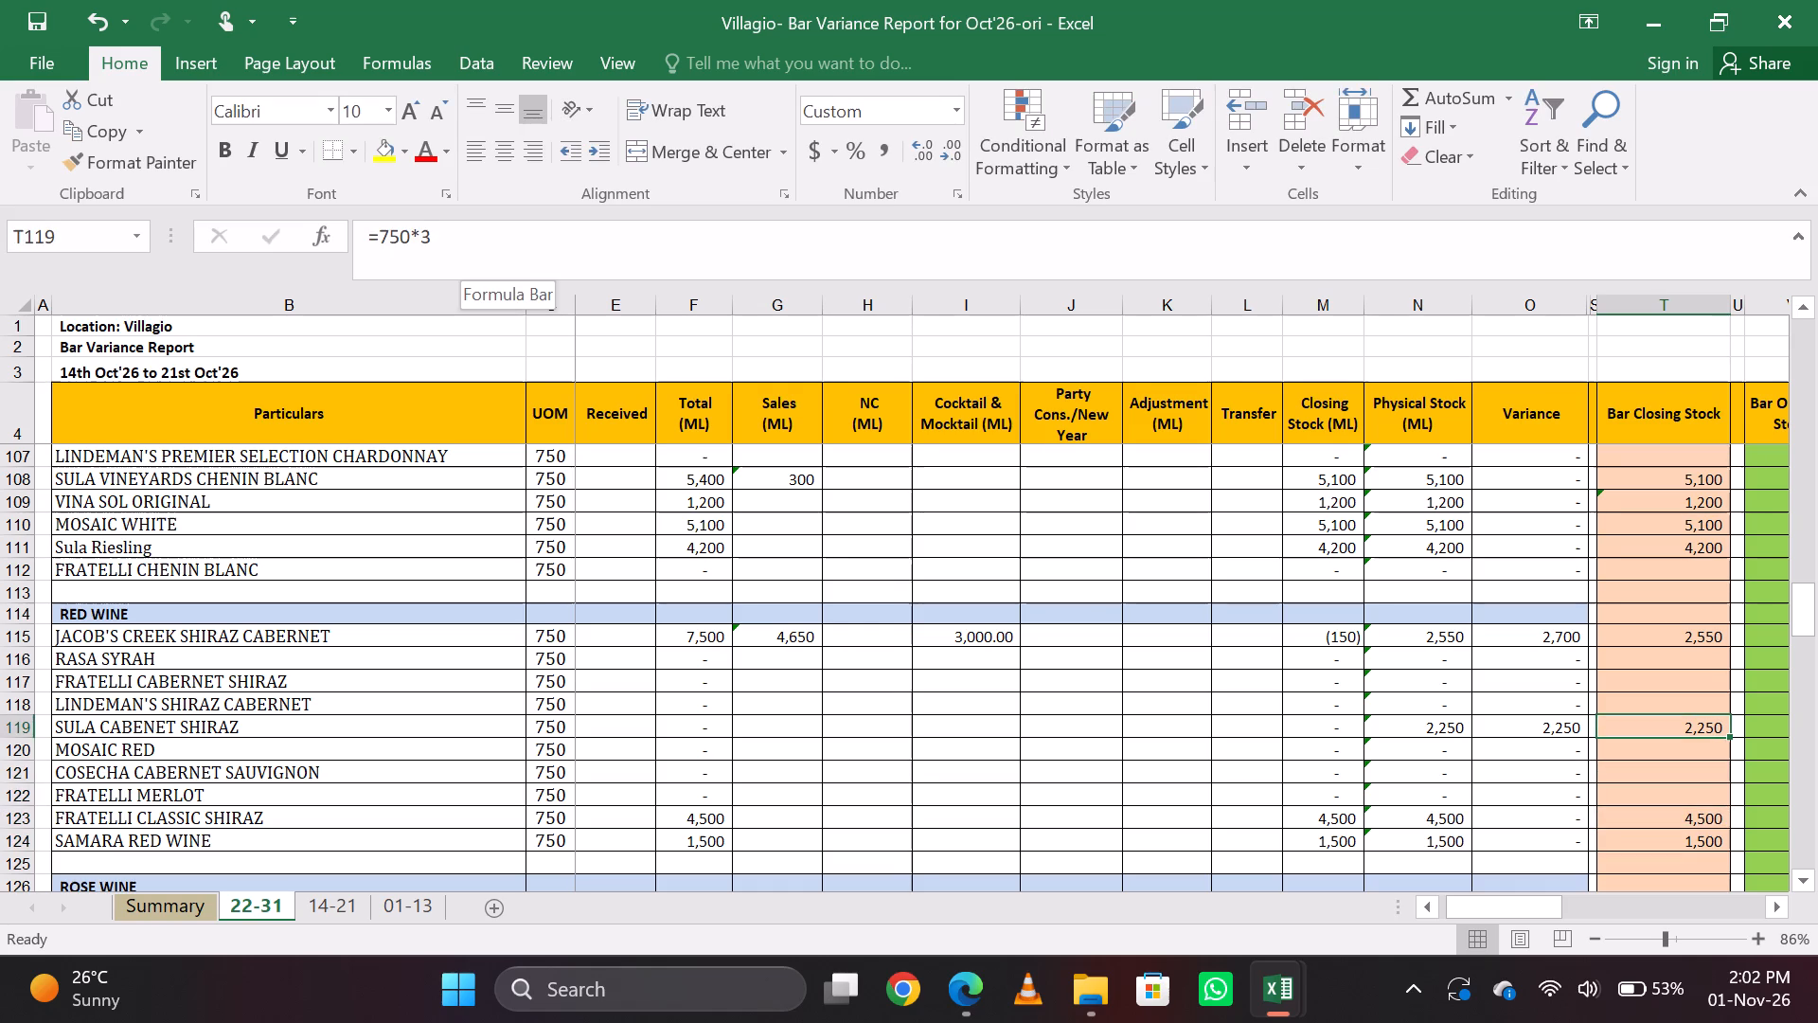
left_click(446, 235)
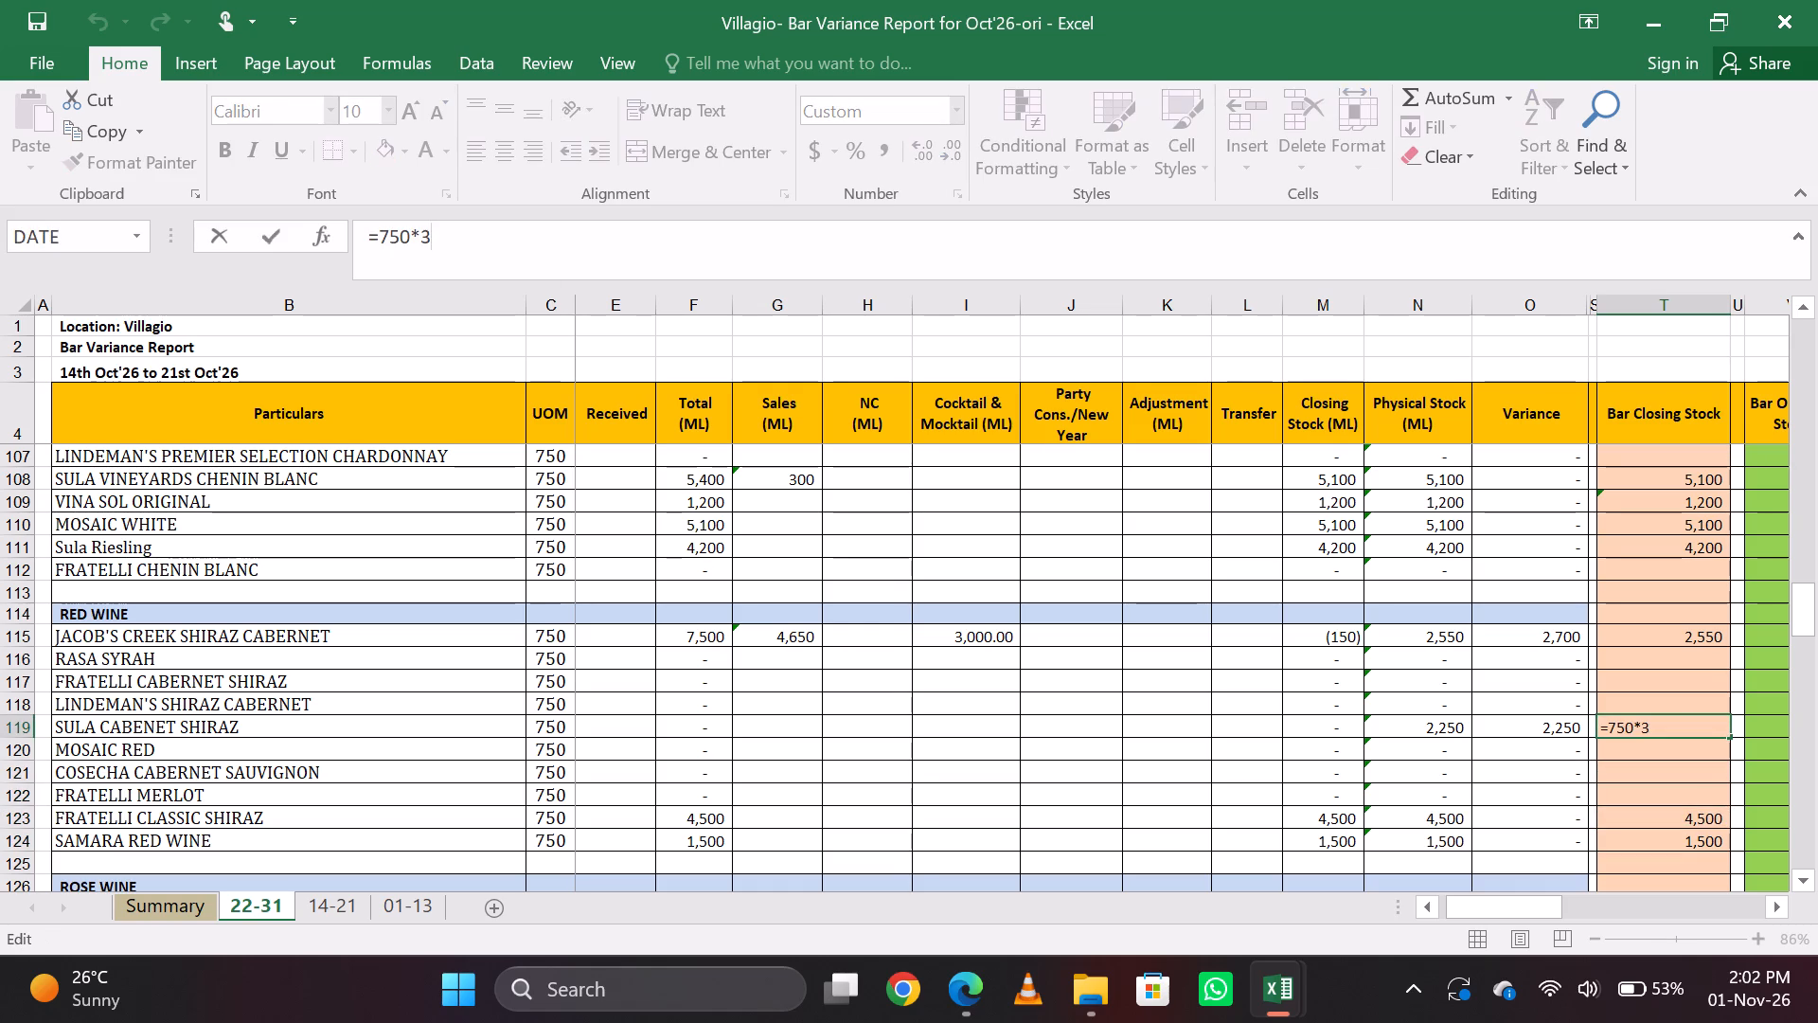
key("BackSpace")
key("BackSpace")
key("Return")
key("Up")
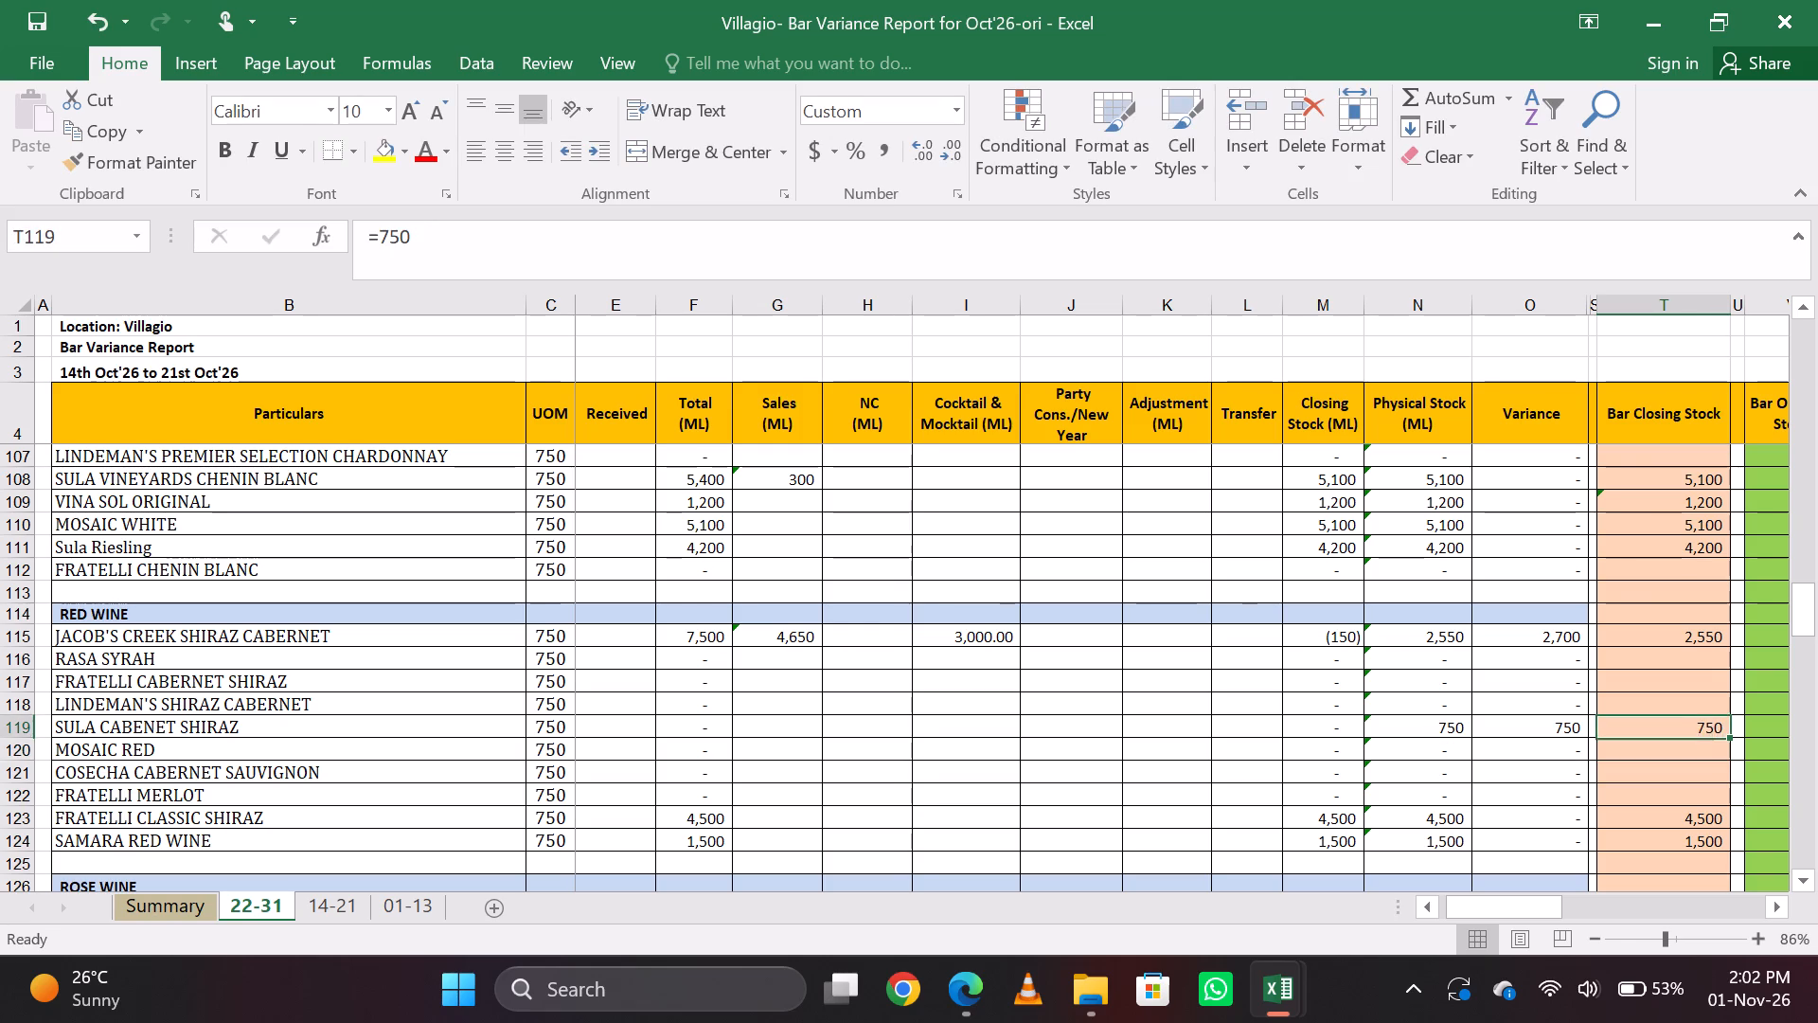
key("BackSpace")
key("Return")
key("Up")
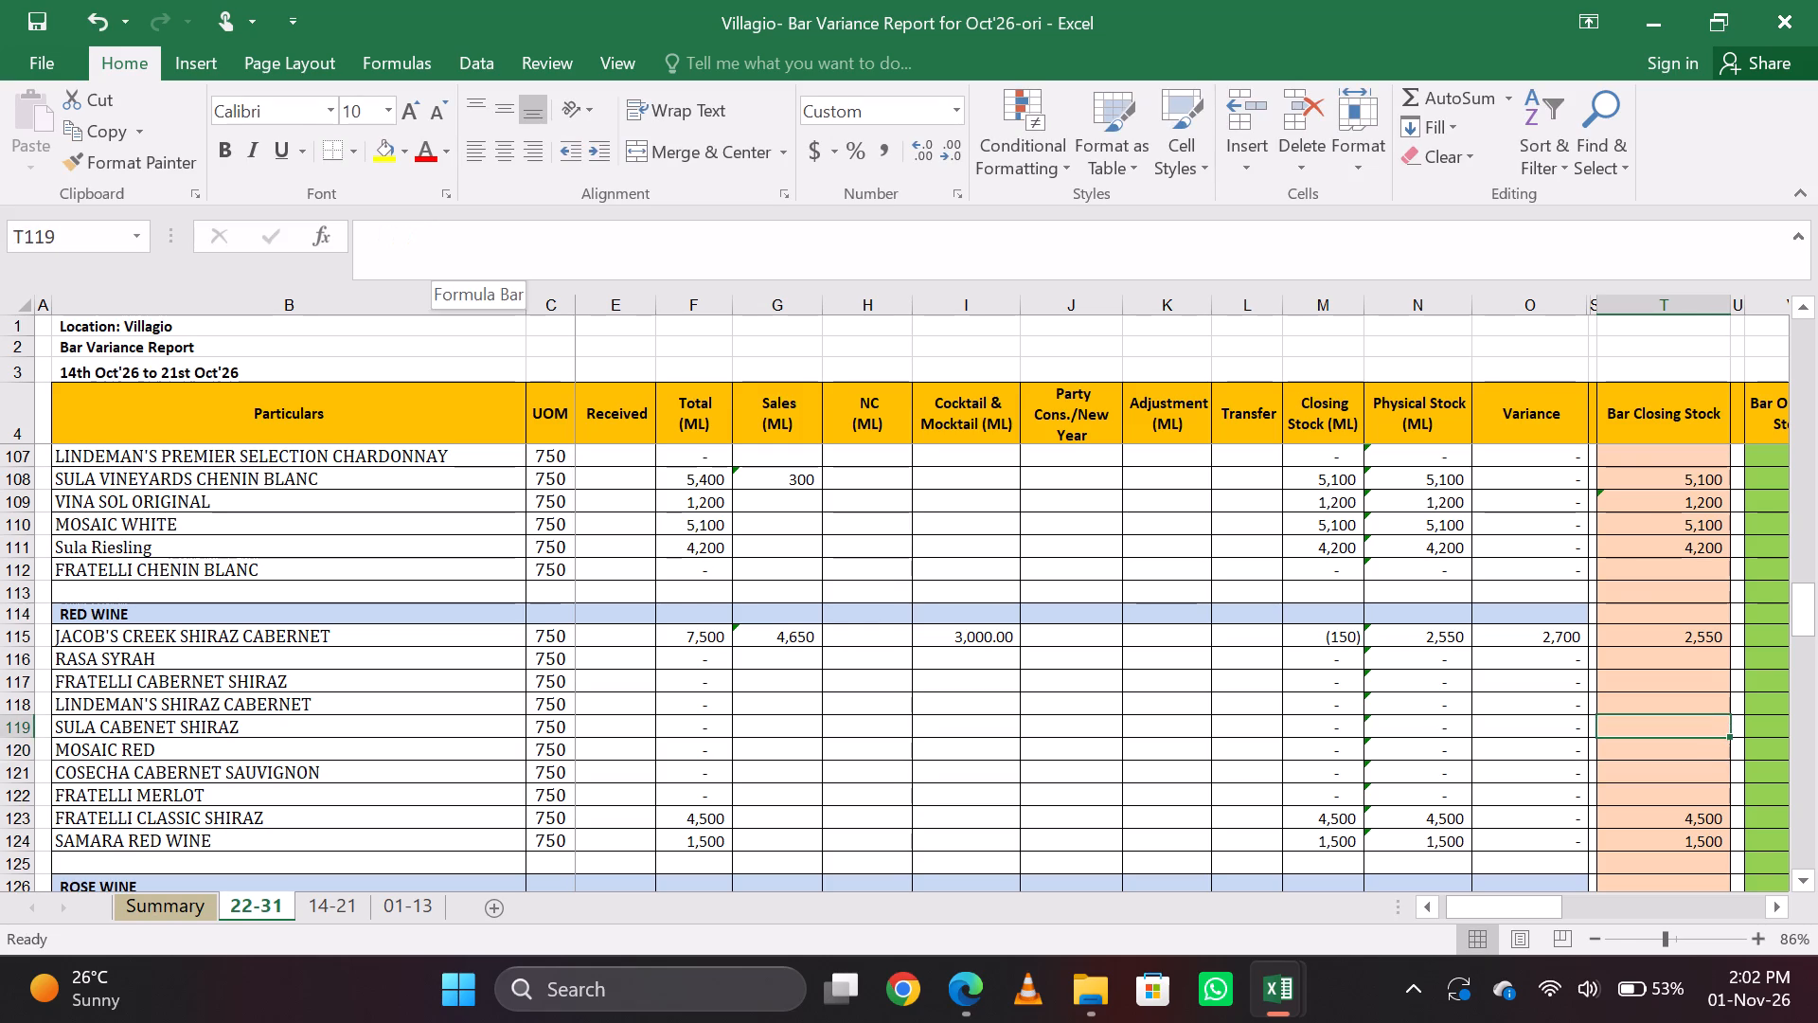
Recheck the bar closing stock entries of the red wines from Sula Cabenet Shiraz to Fratelli Classic Shiraz.
key("Down")
key("Down")
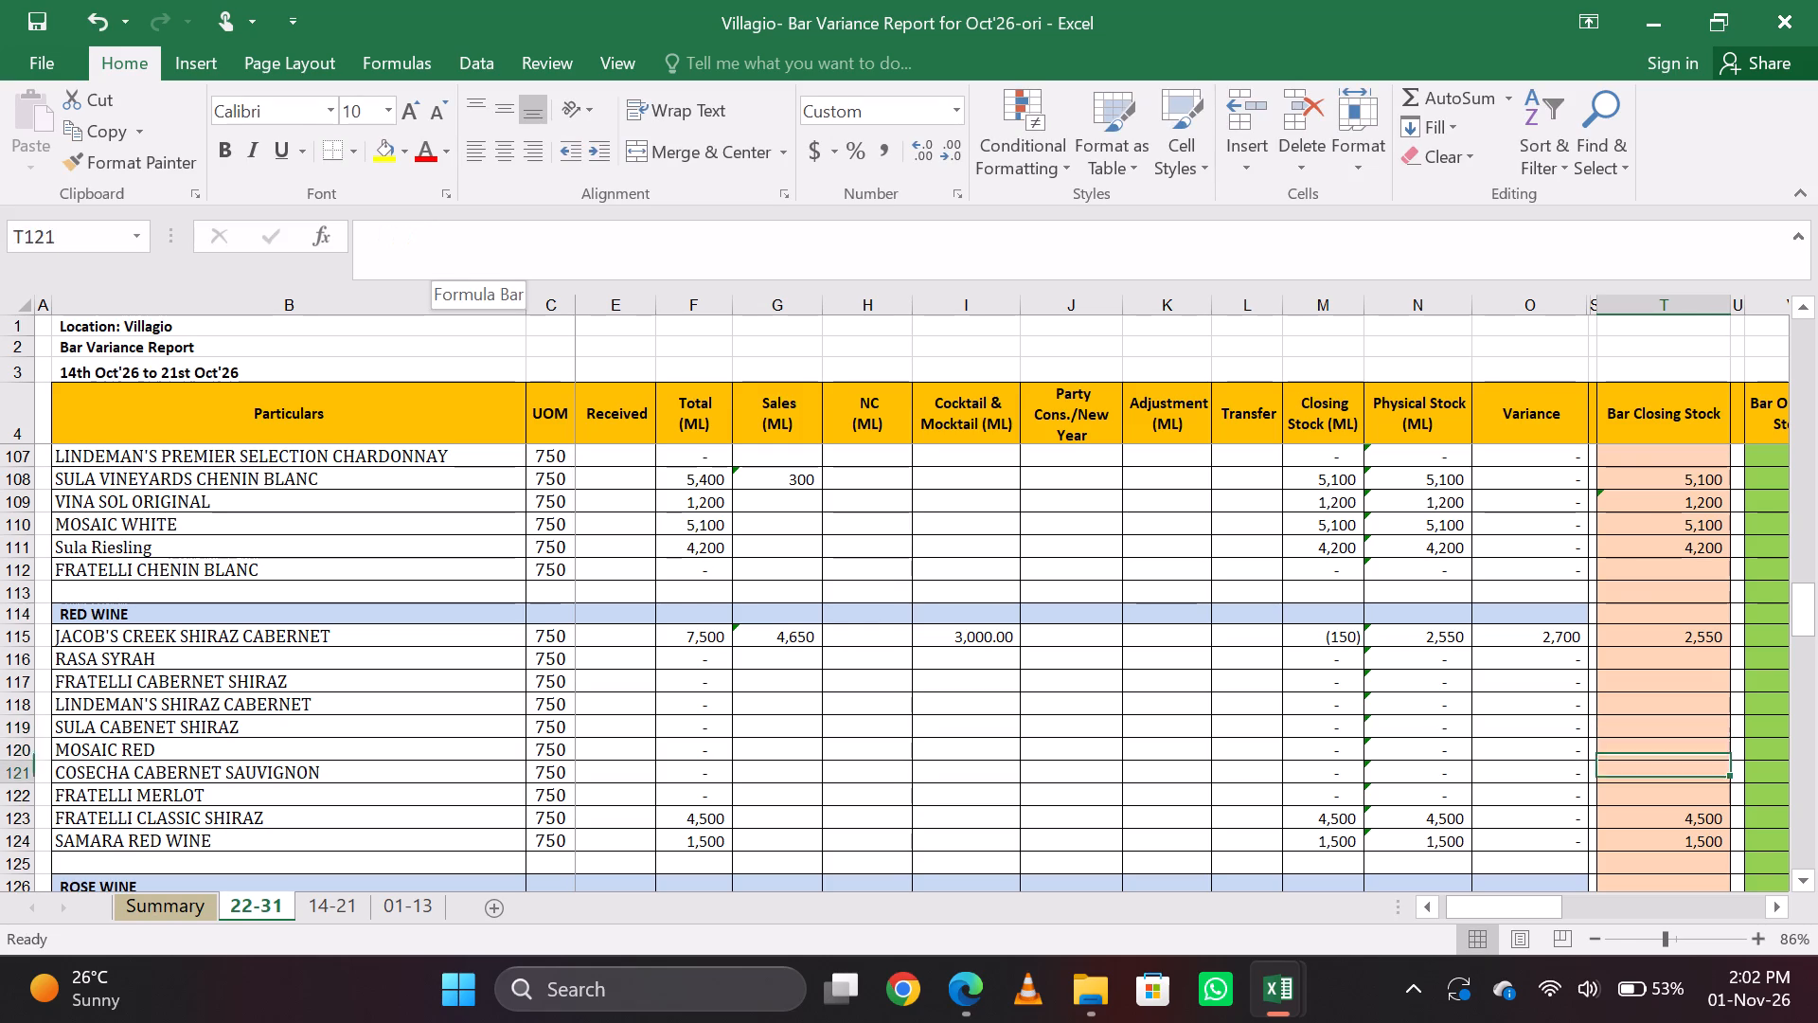
key("Down")
key("Down")
key("Up")
key("Down")
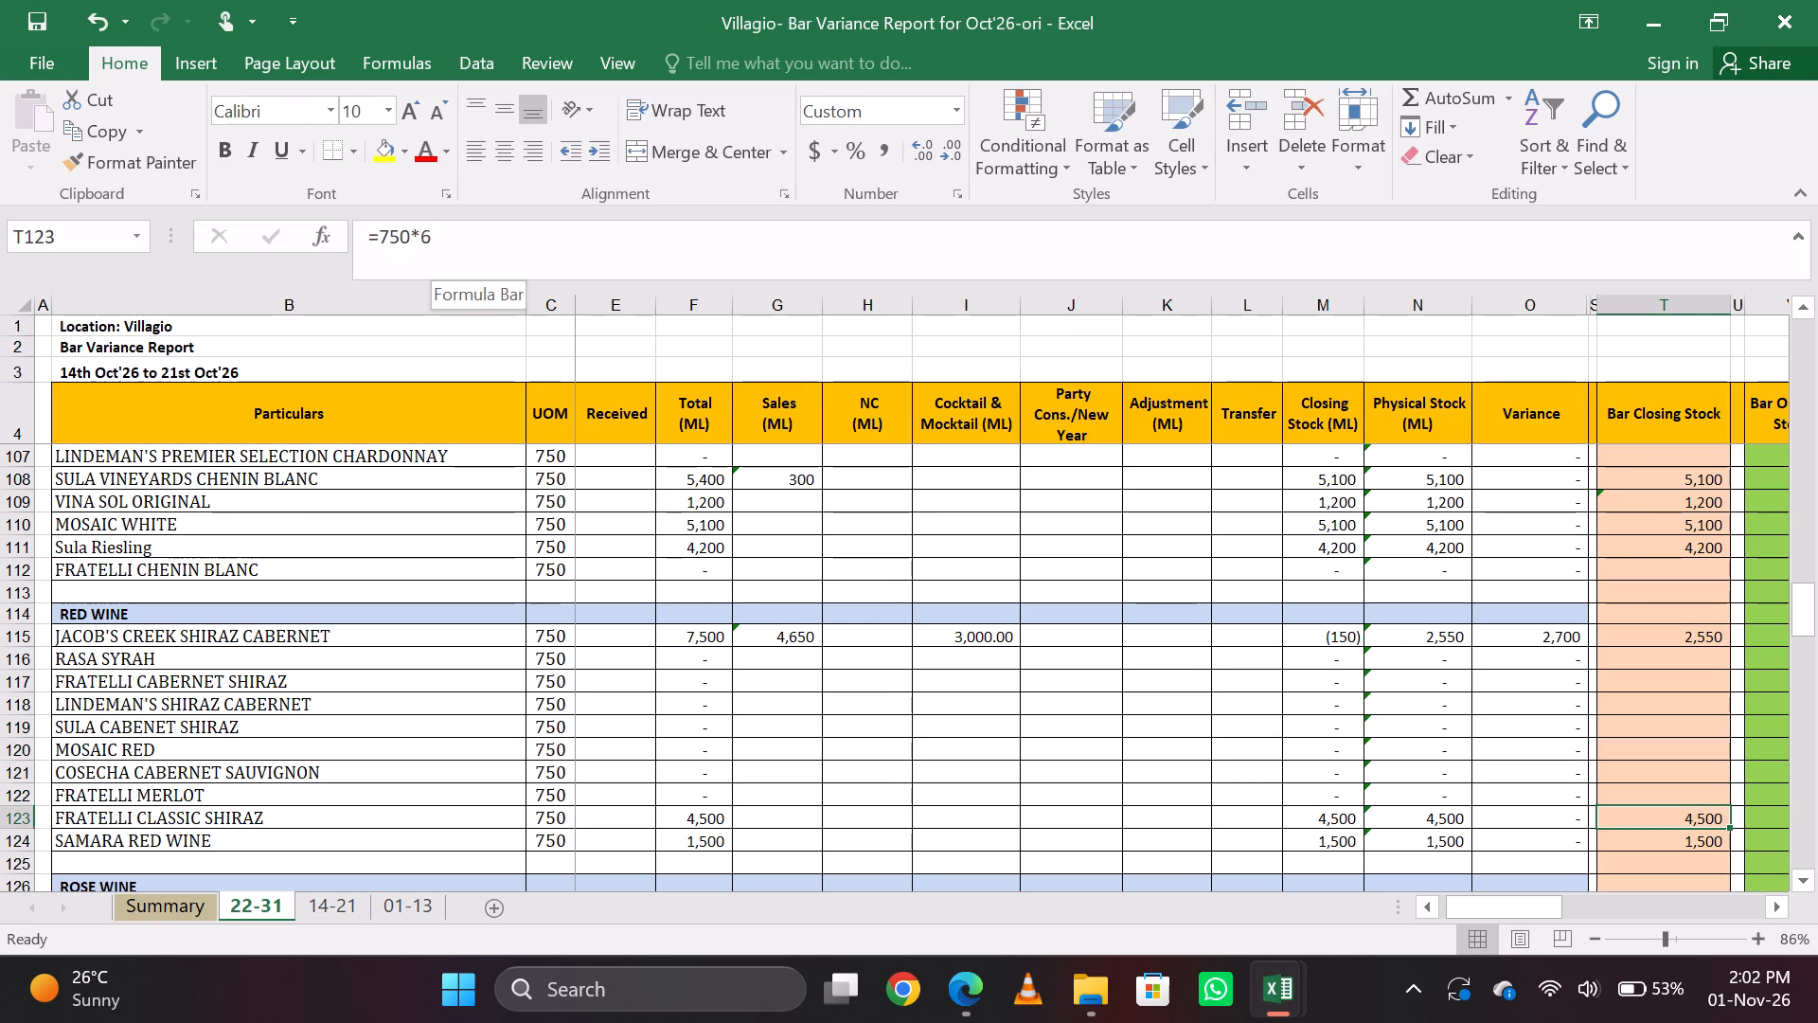
key("Up")
key("Down")
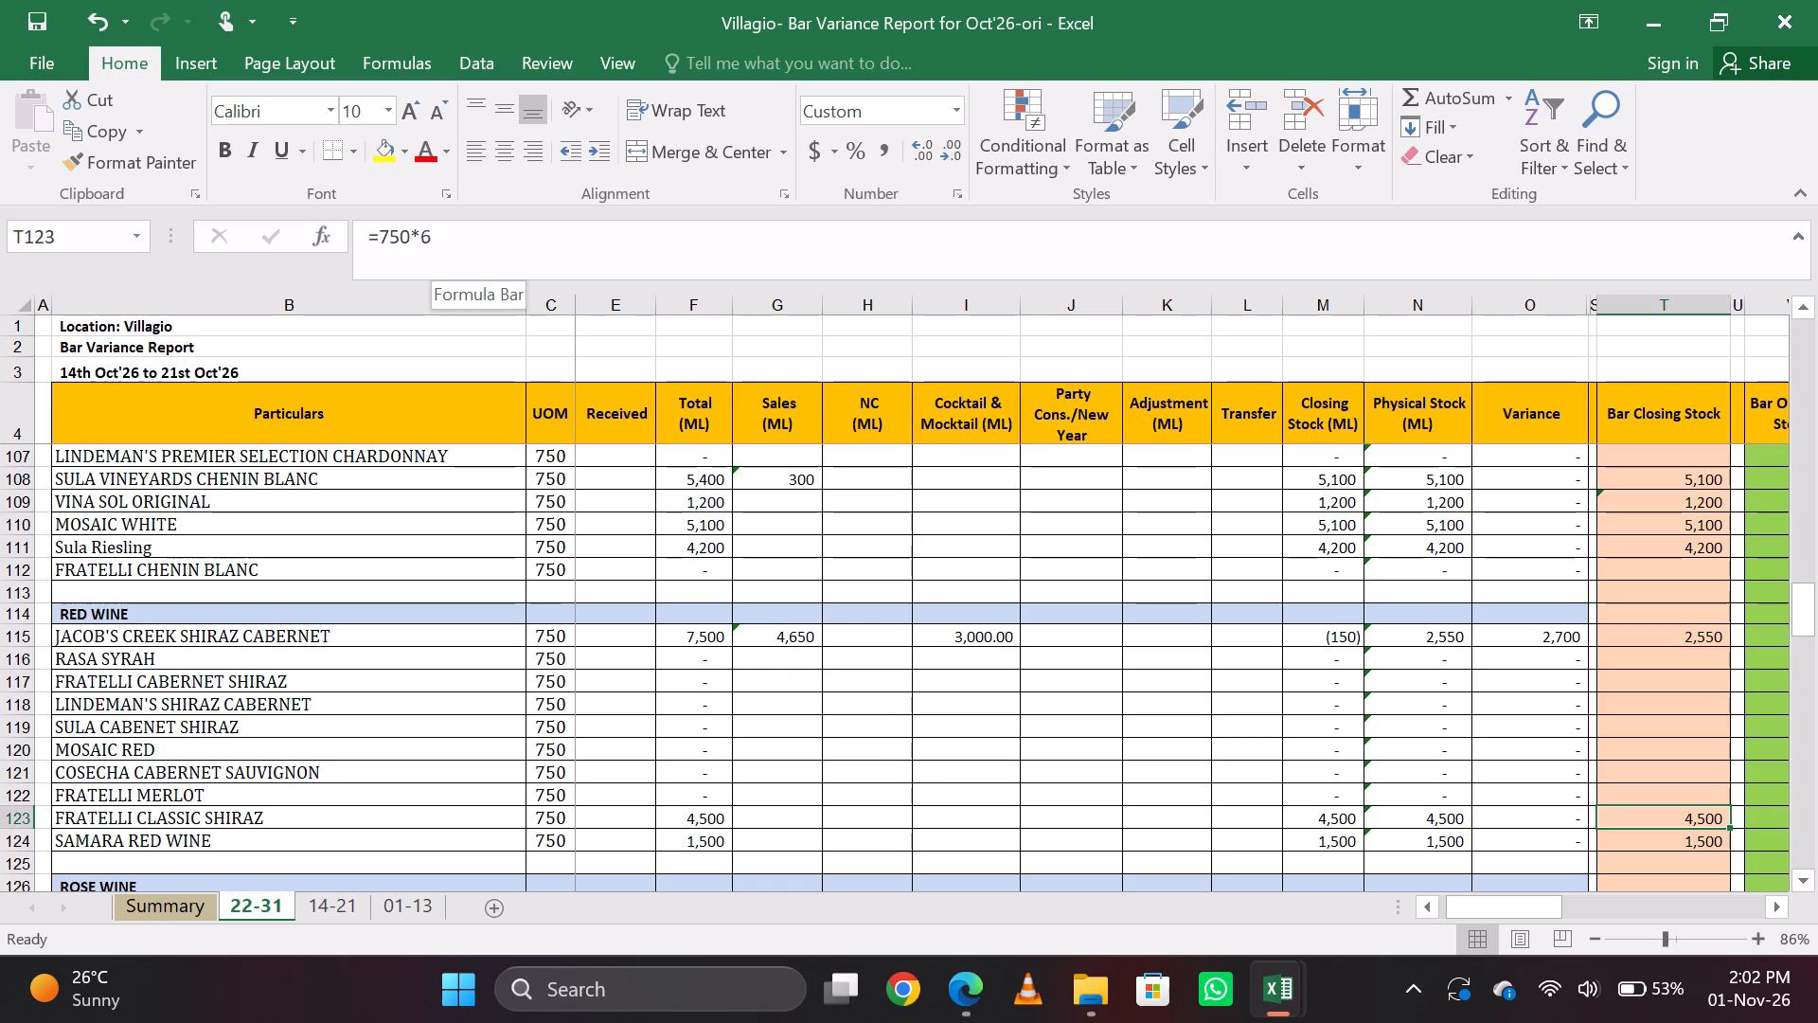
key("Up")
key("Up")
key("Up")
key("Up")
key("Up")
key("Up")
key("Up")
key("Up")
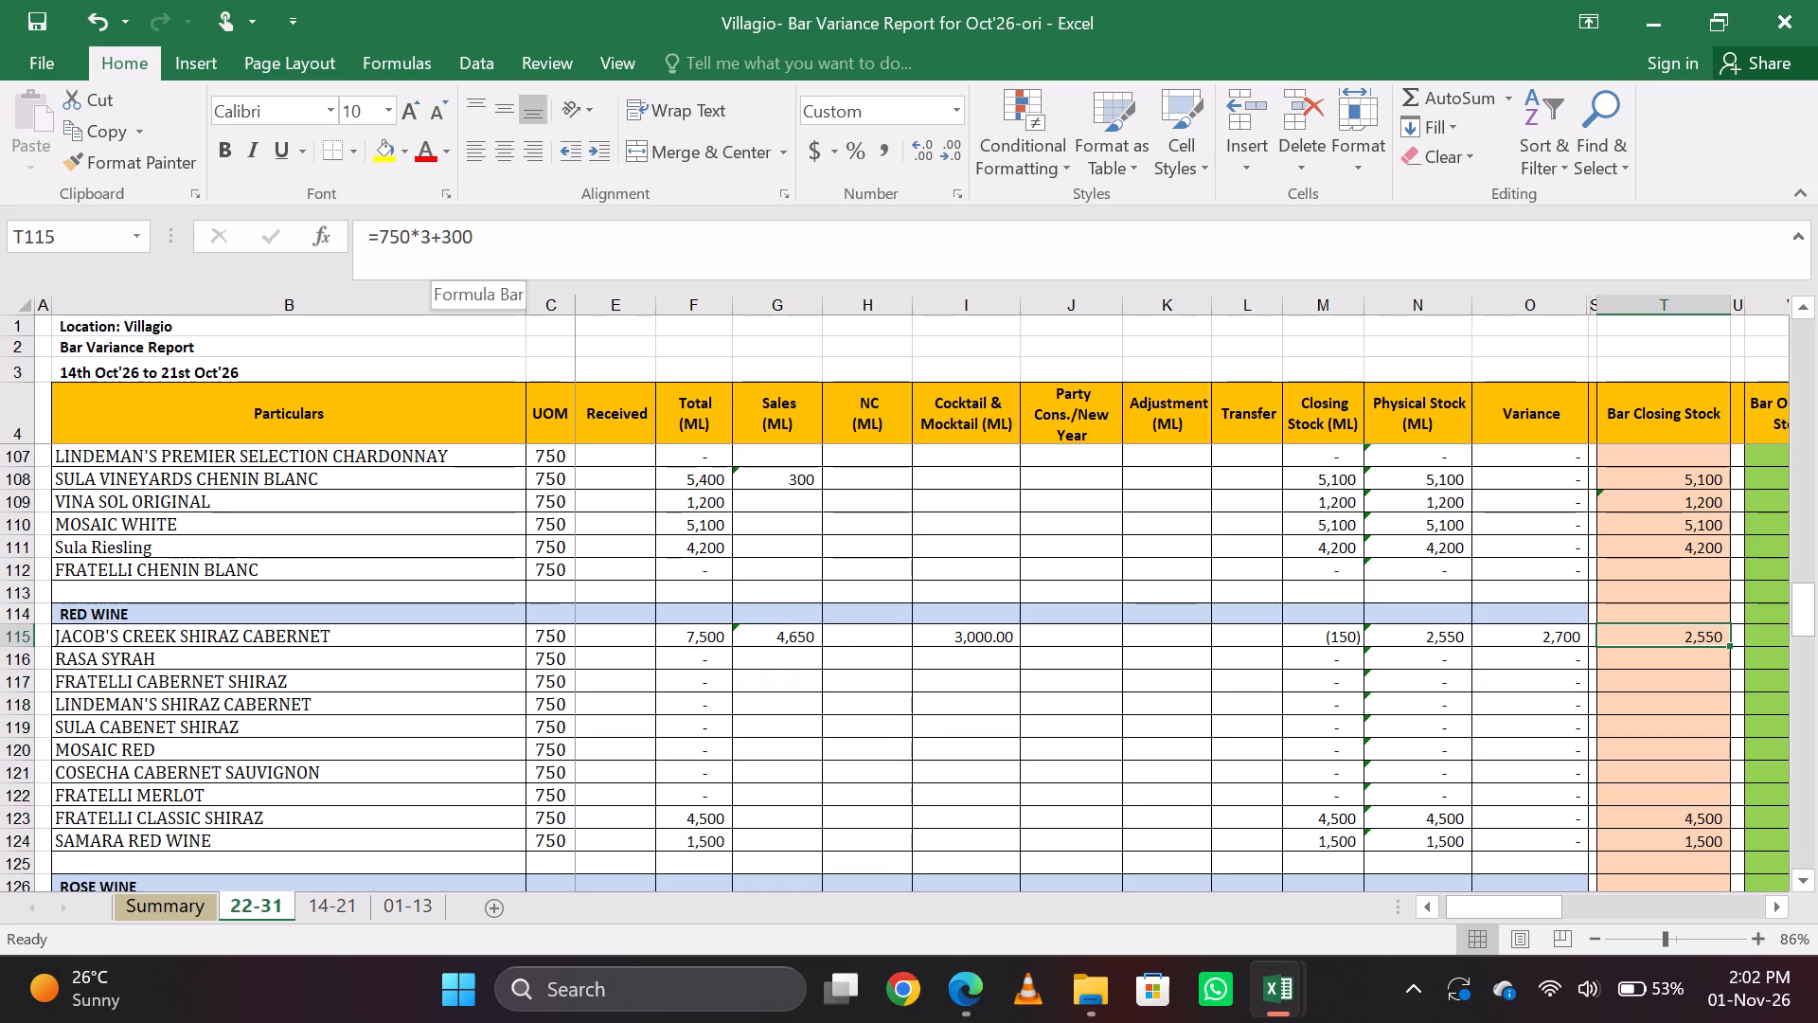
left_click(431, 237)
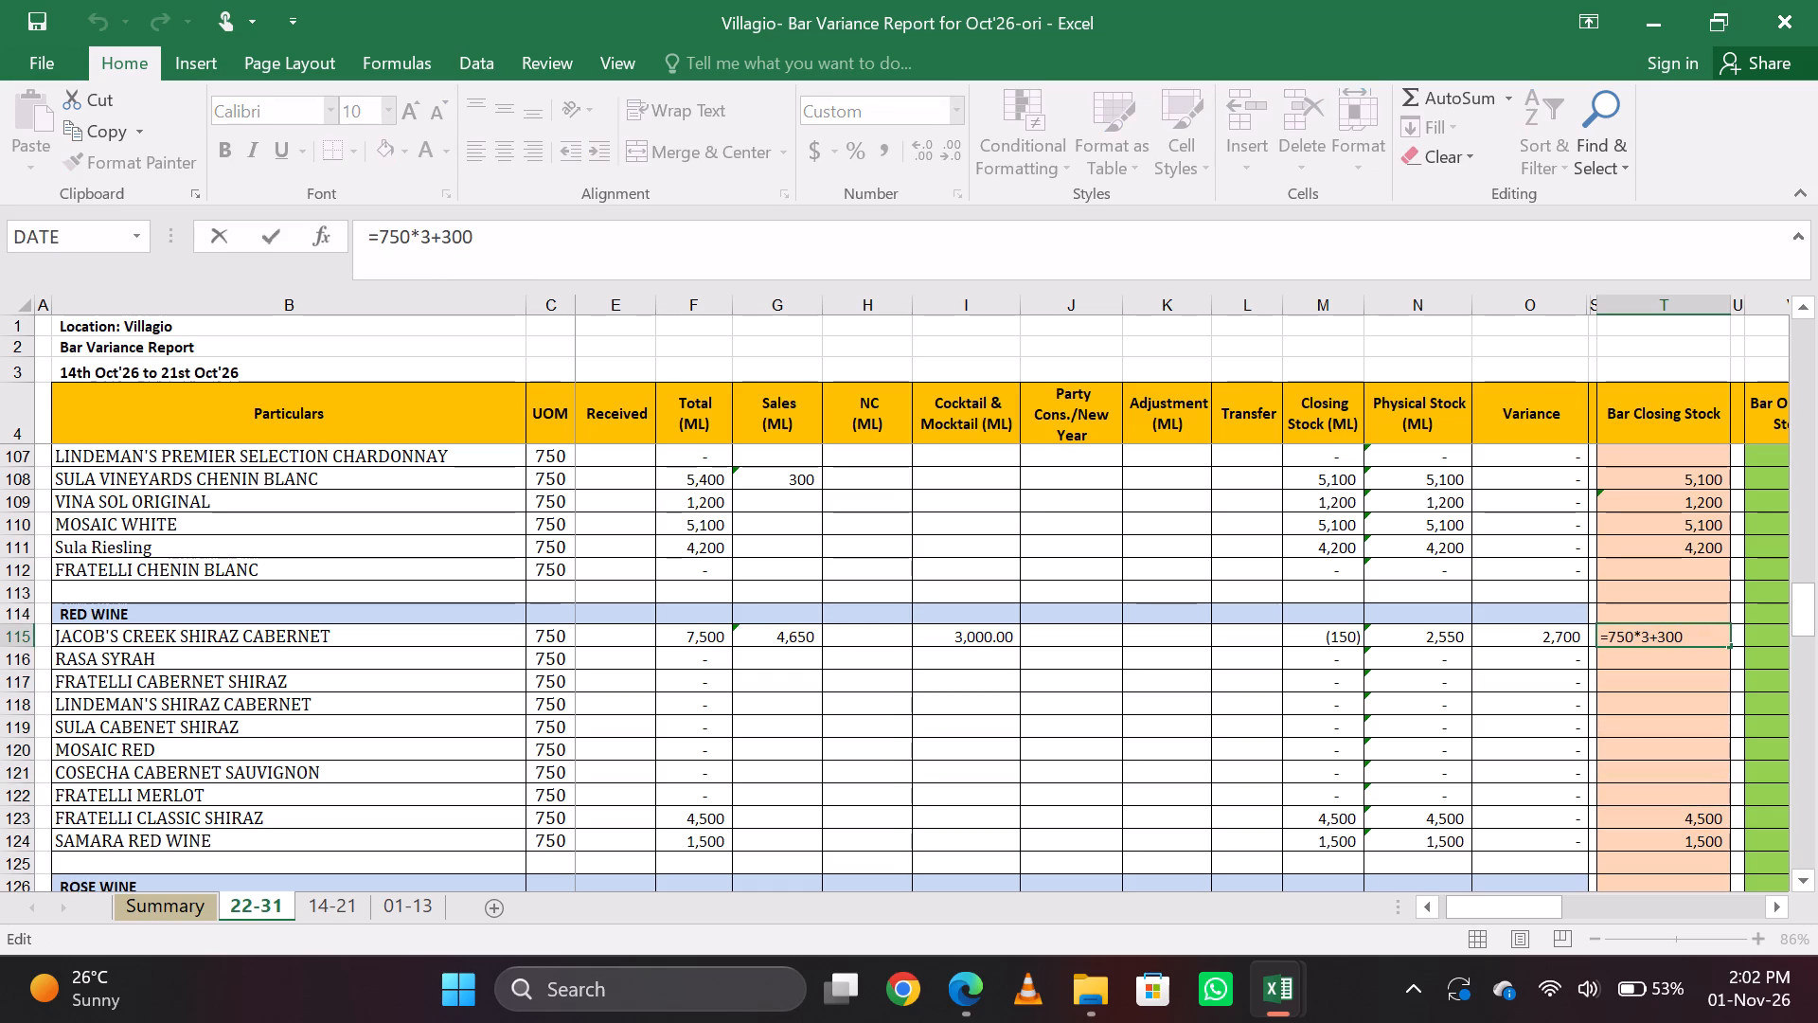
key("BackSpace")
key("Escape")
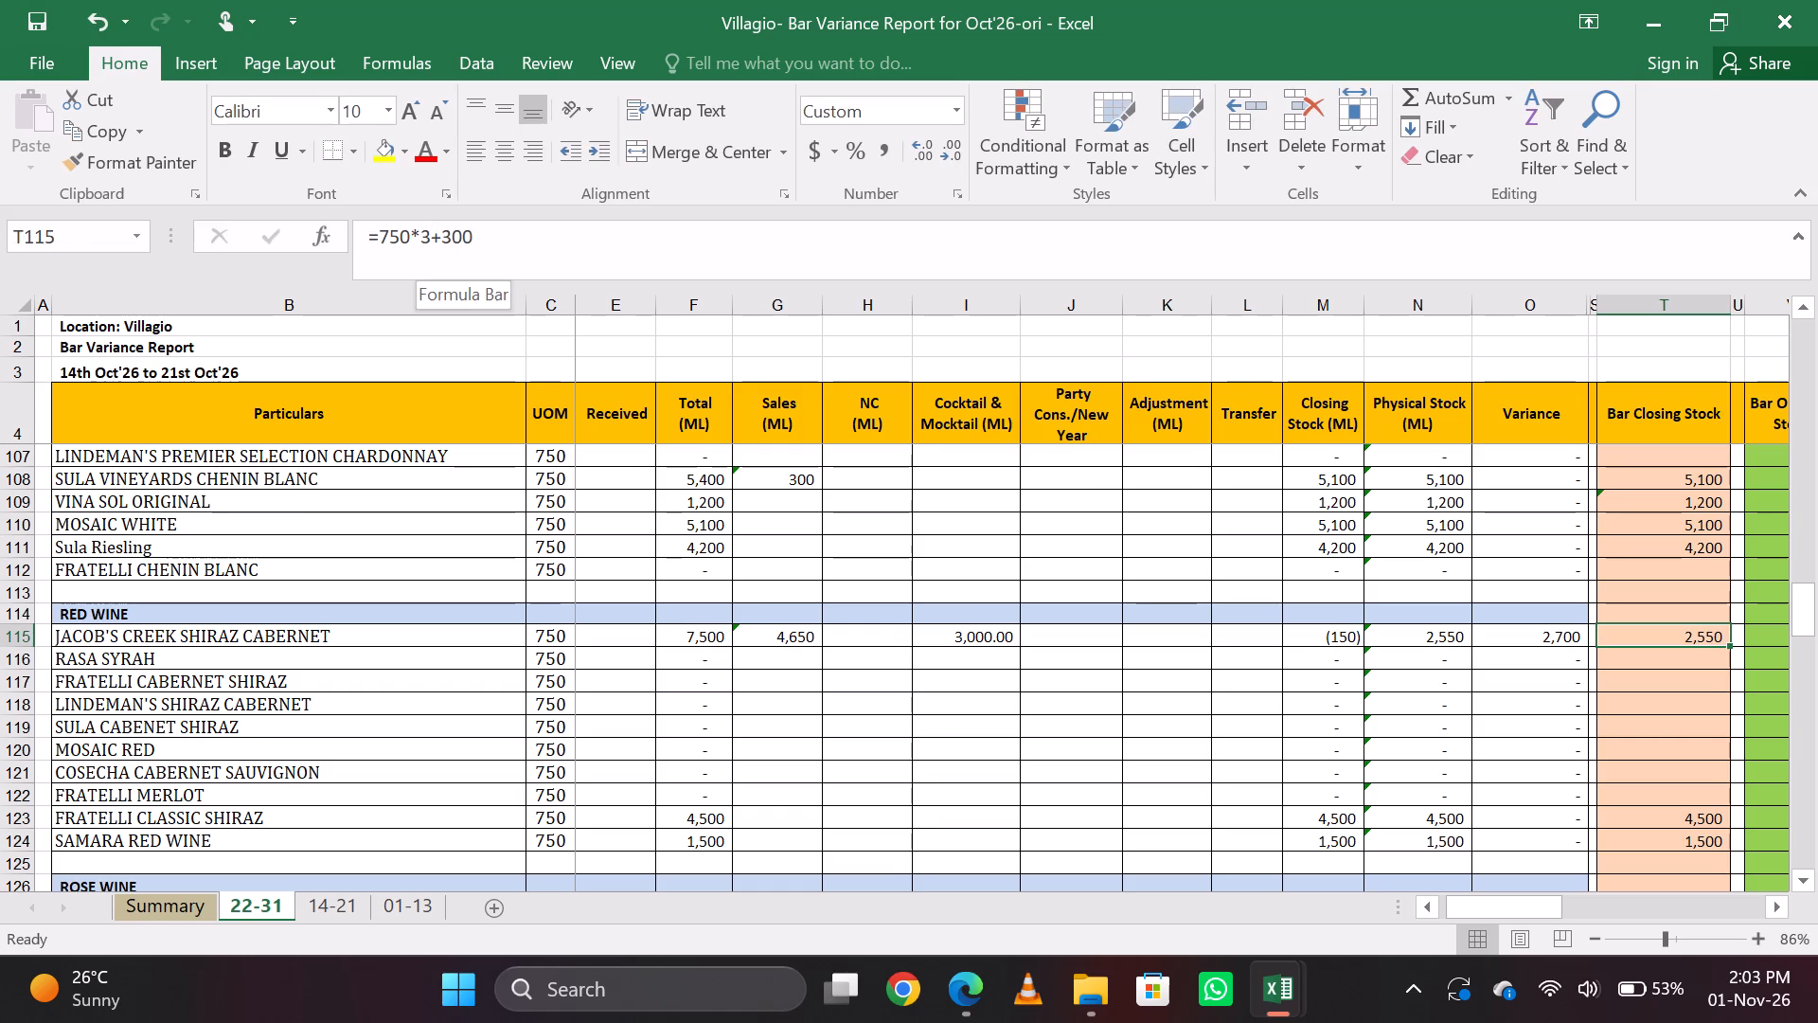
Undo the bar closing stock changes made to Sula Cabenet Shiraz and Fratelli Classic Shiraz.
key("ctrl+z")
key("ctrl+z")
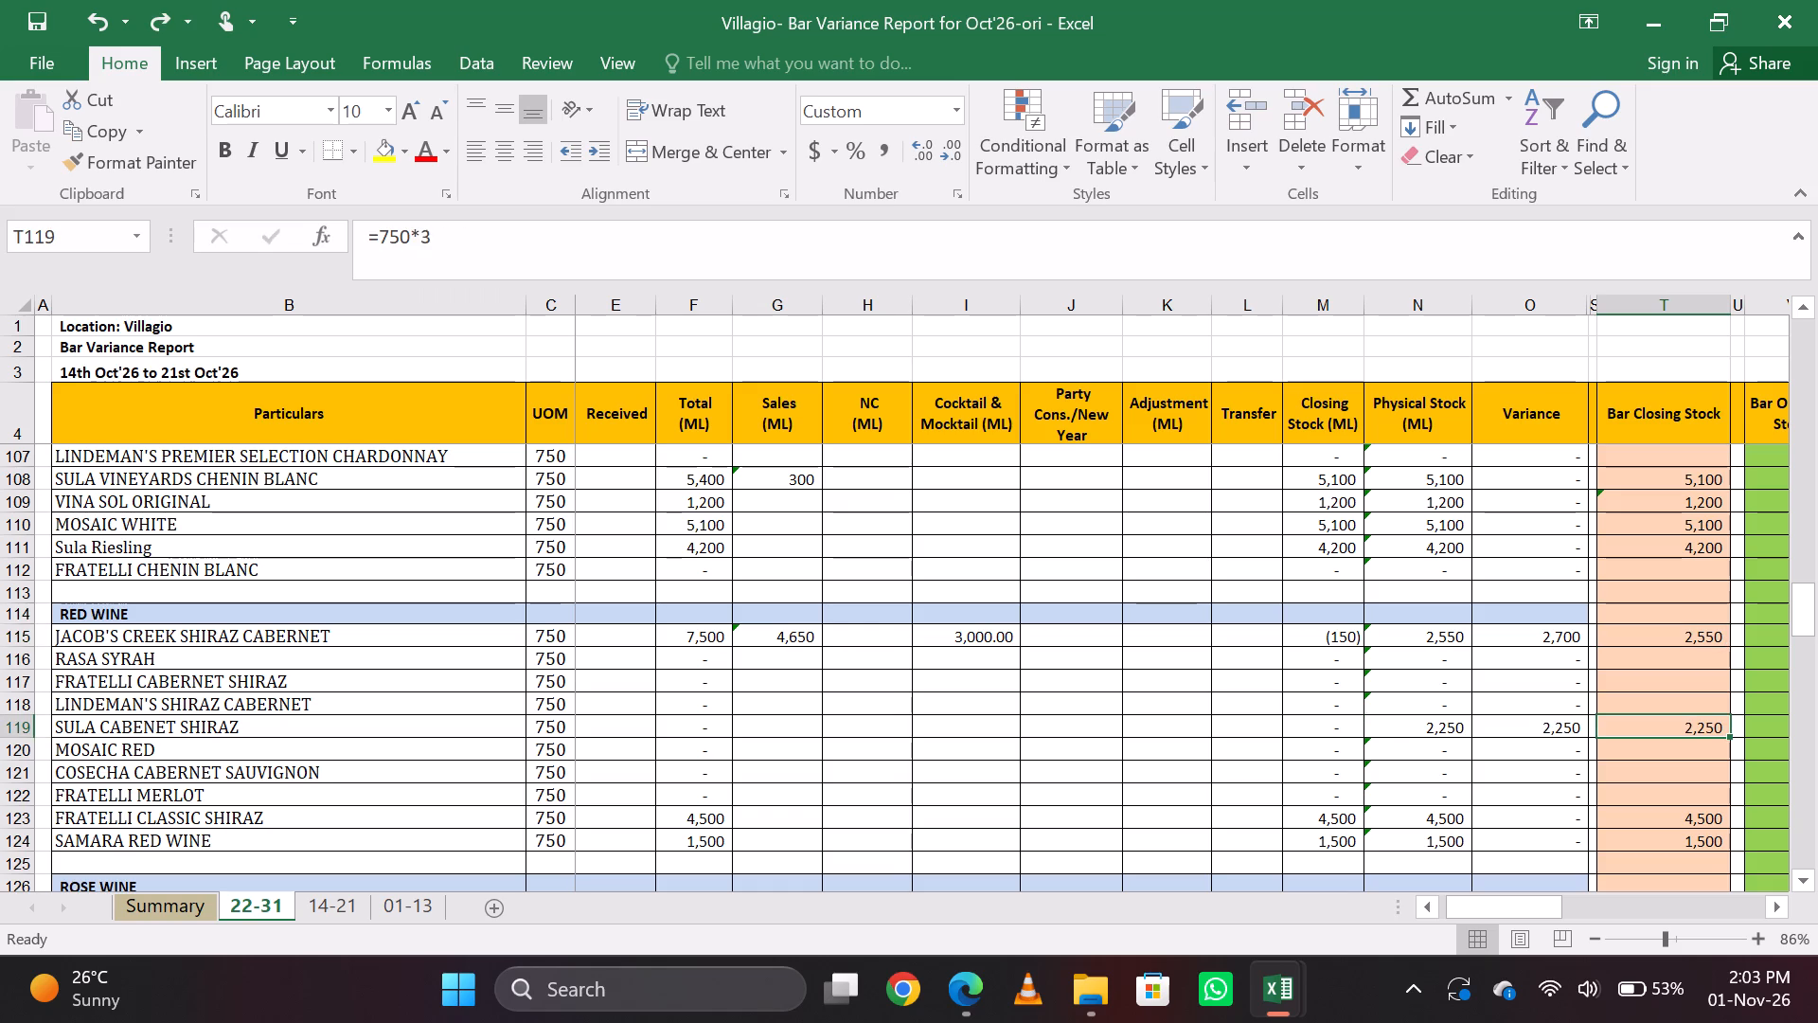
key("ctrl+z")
Copy the Cocktail & Mocktail quantity of 3,000 ml from Jacob's Creek Shiraz Cabernet to the Sula Cabenet Shiraz row.
key("Left")
key("Left")
key("Left")
key("Left")
key("Up")
key("Left")
key("Up")
key("Left")
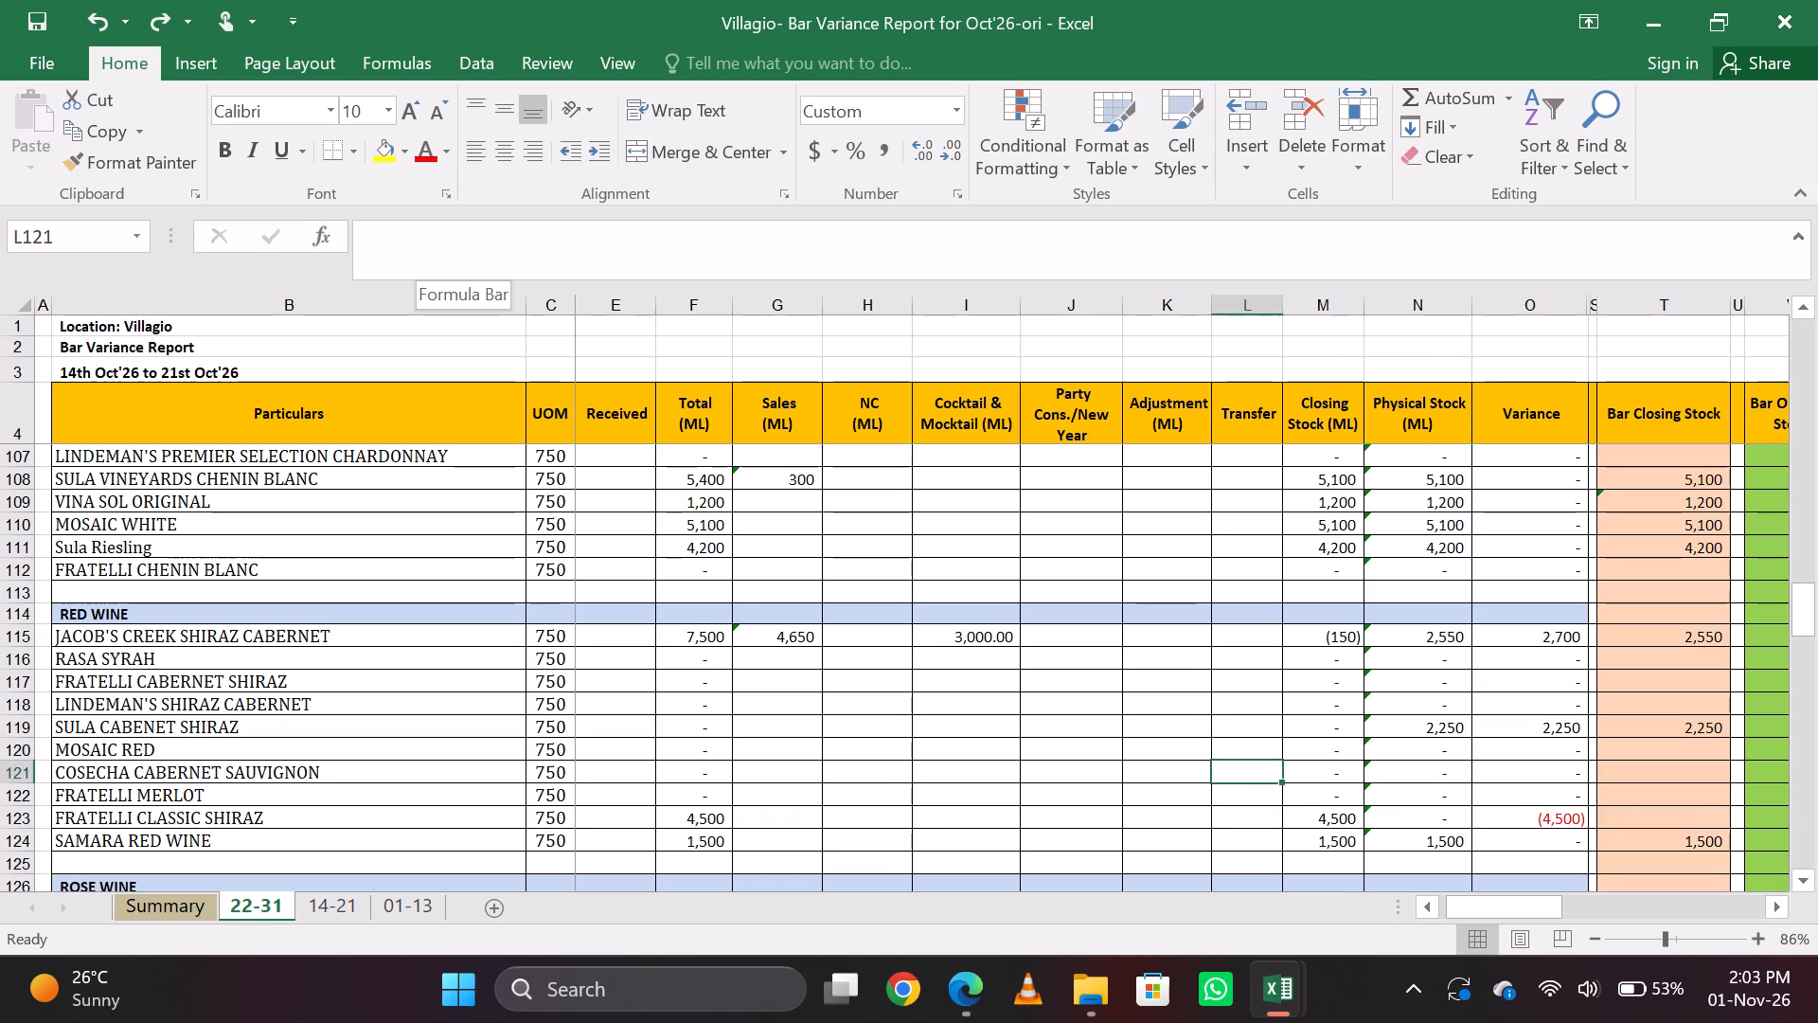
key("Up")
key("Left")
key("Up")
key("Left")
key("Up")
key("Up")
key("Up")
key("Up")
key("ctrl+c")
key("Down")
key("Down")
key("Down")
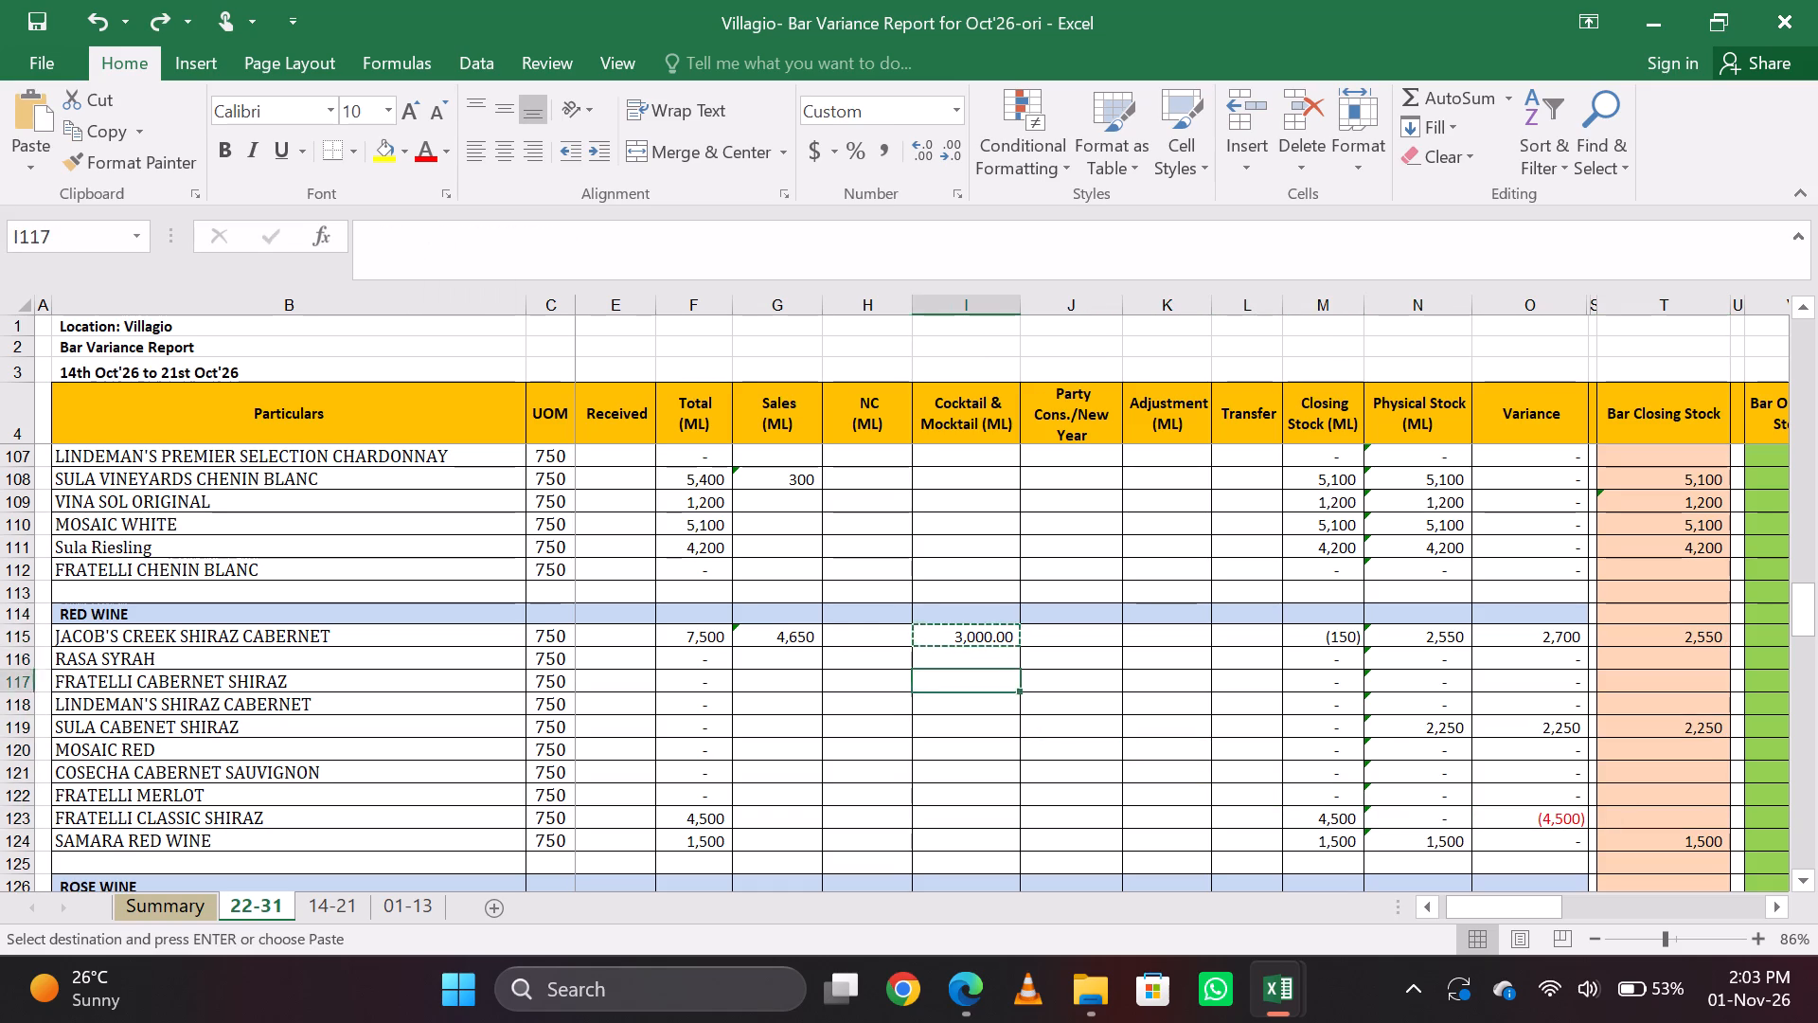
key("Down")
key("ctrl+v")
Clear the Cocktail & Mocktail quantity of Jacob's Creek Shiraz Cabernet.
key("Up")
key("Up")
key("Up")
key("Up")
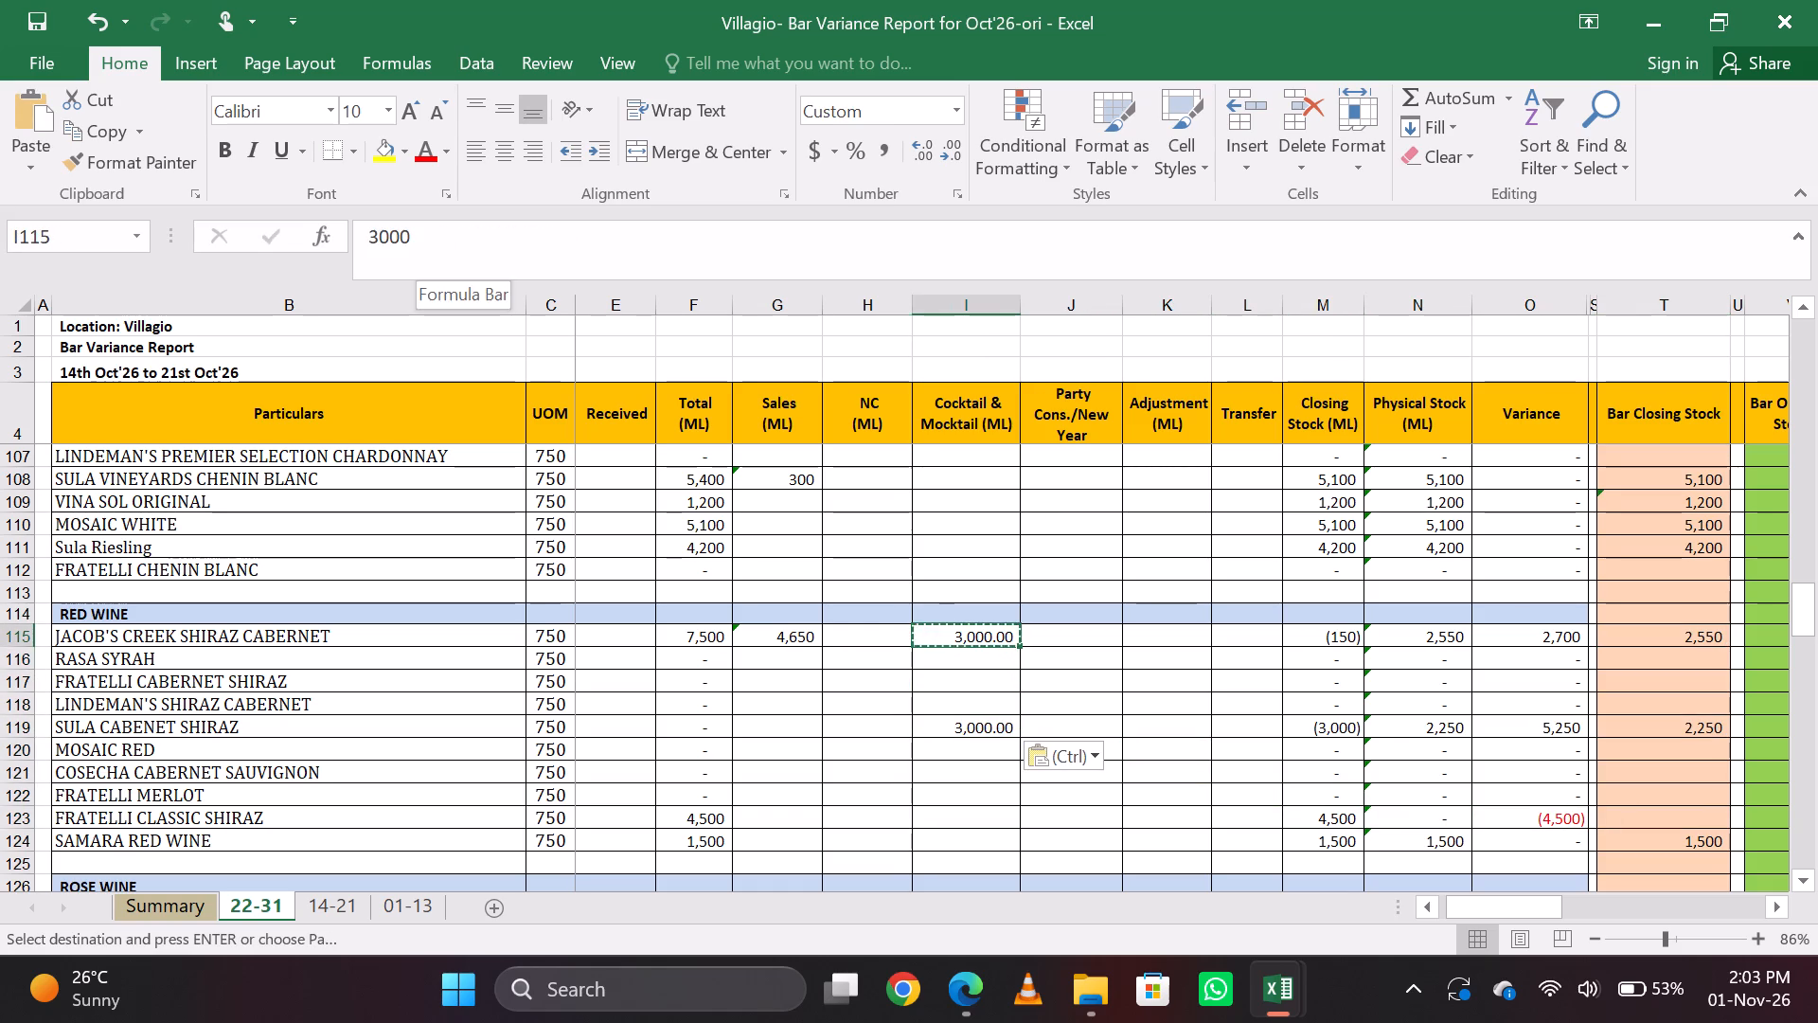
key("BackSpace")
key("Return")
Examine the bar closing stock formulas and variances of Jacob's Creek, Sula Cabenet Shiraz and Fratelli Classic Shiraz.
key("Right")
key("Right")
key("Right")
key("Right")
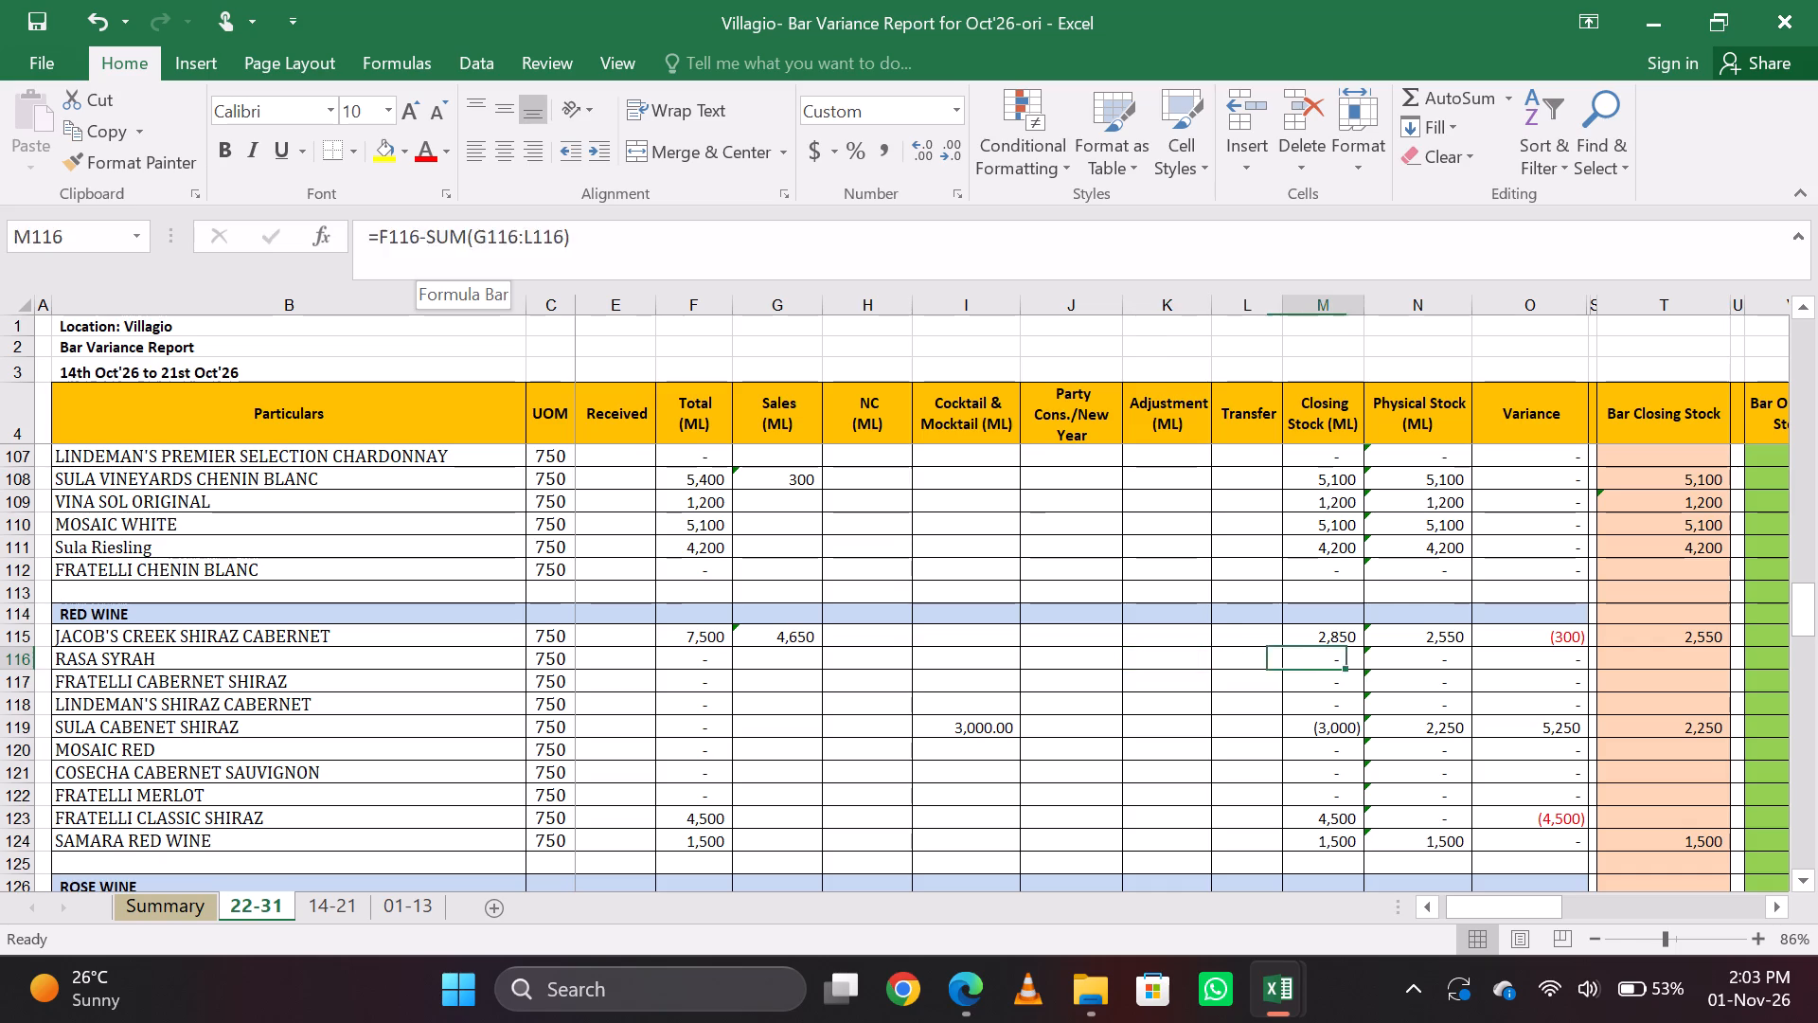
key("Right")
key("Right")
key("Down")
key("Down")
key("Right")
key("Up")
key("Up")
key("Right")
key("Up")
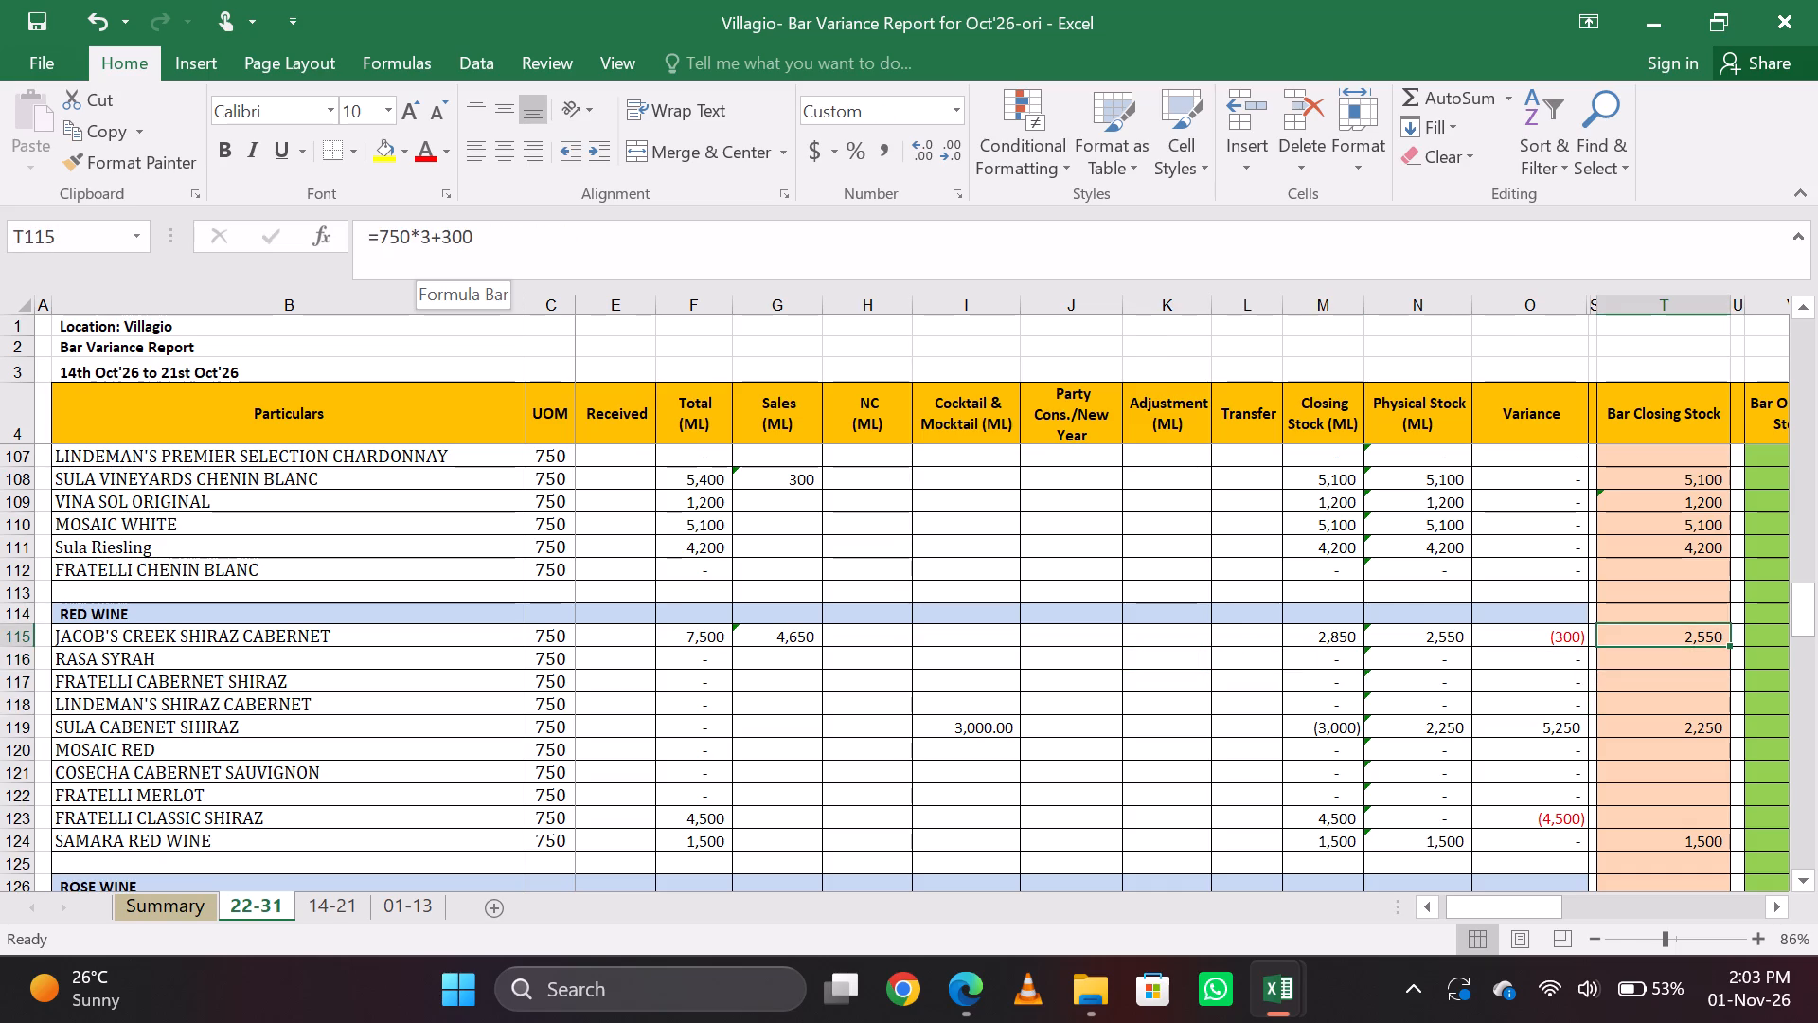
key("Down")
key("Down")
key("Down")
key("Down")
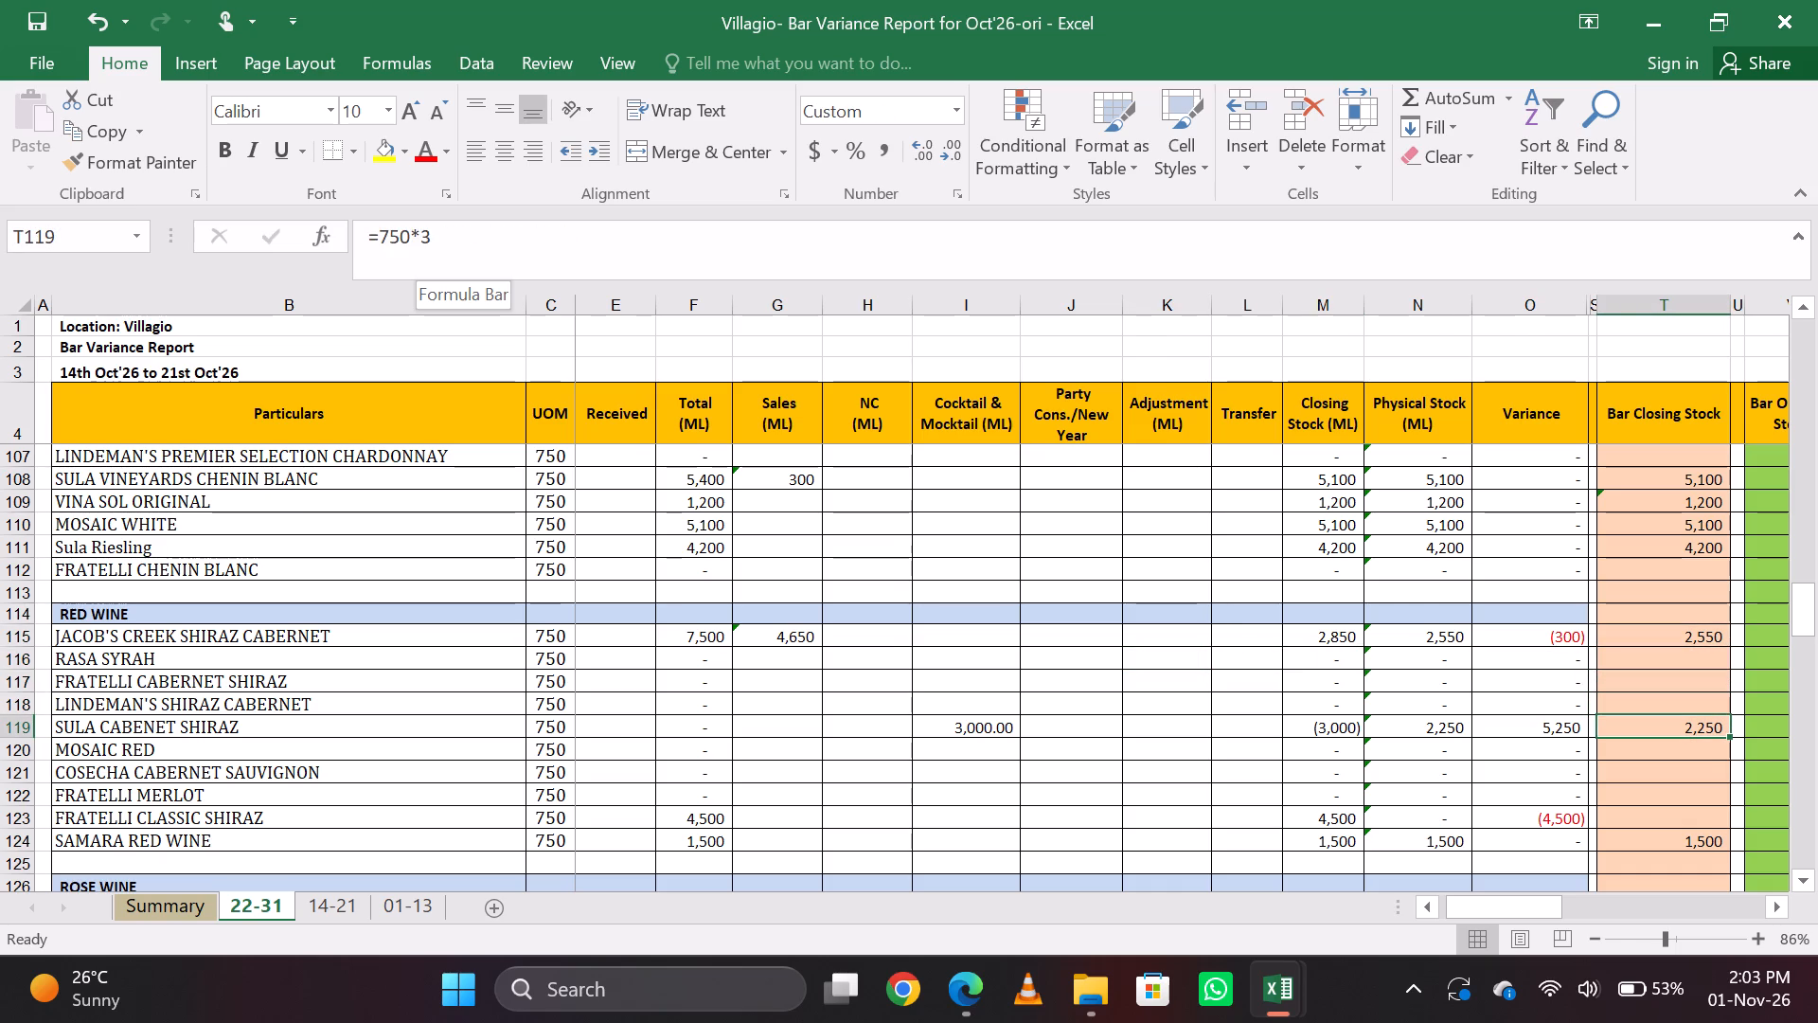
key("Up")
key("Down")
key("Down")
key("Down")
key("Down")
key("Down")
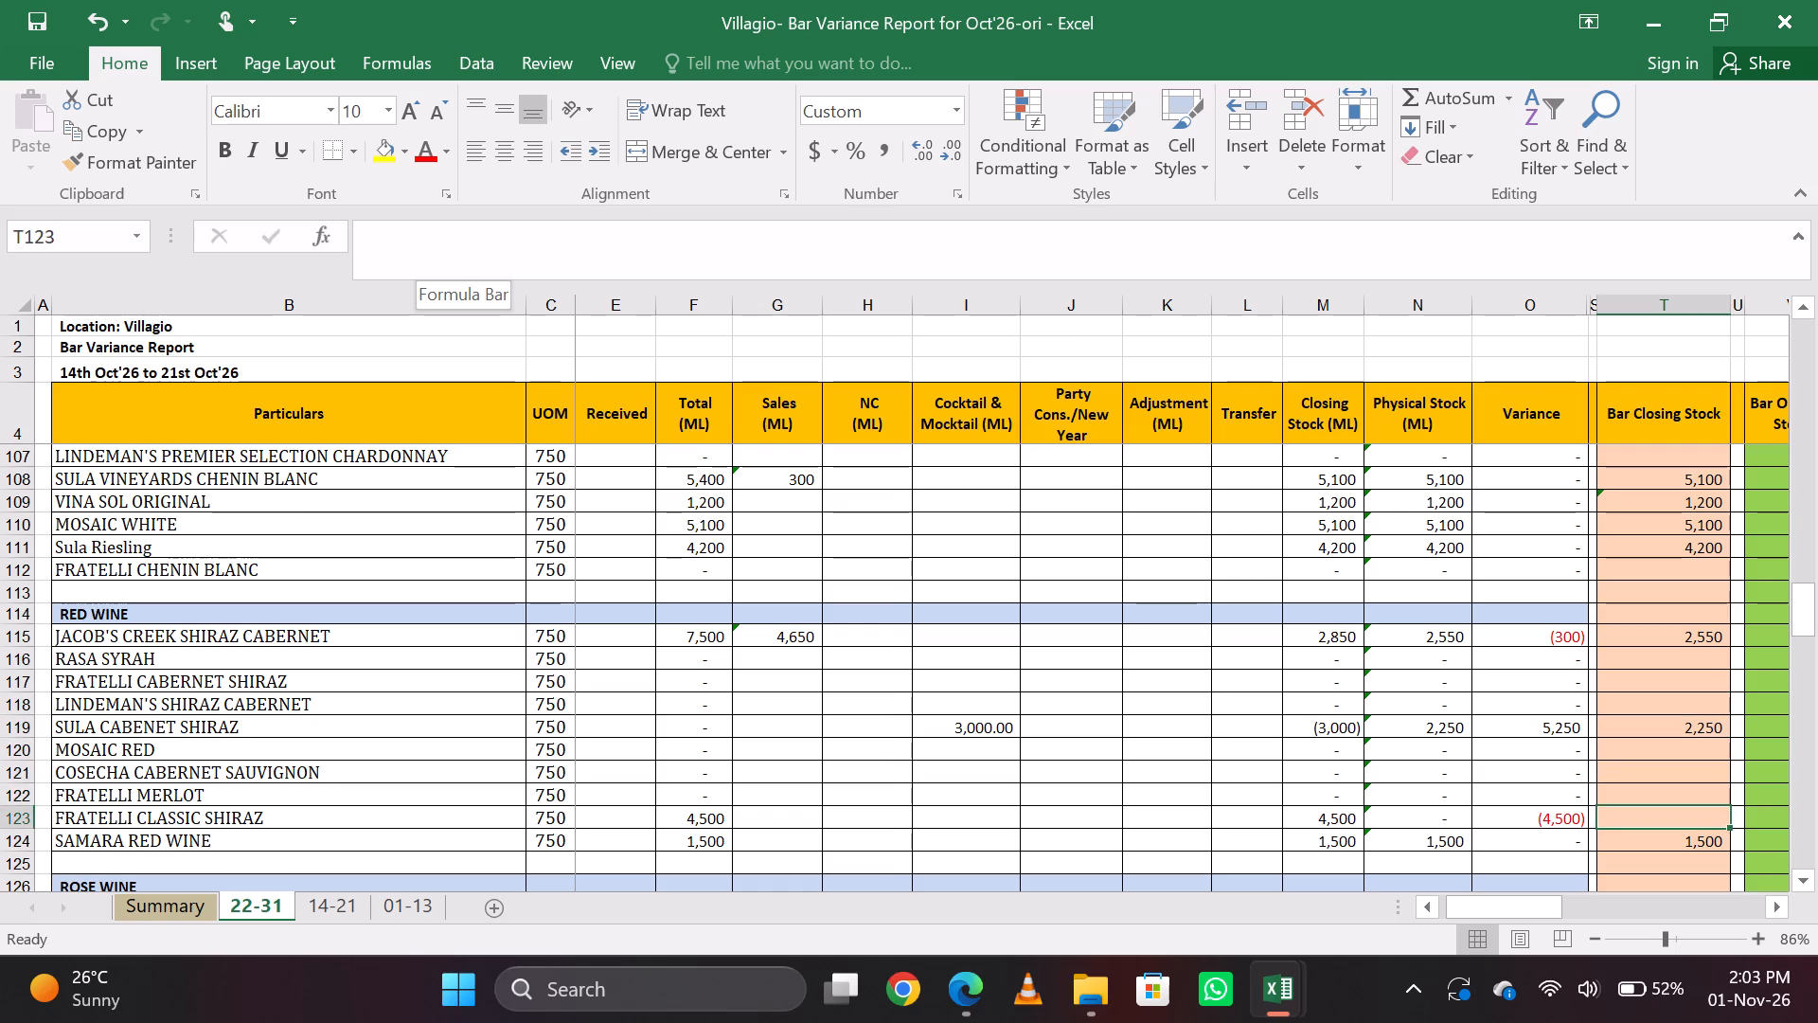
key("Up")
key("Up")
key("Up")
key("Up")
key("Down")
key("Down")
key("Down")
key("Down")
key("Up")
key("Up")
key("Up")
key("Up")
key("Down")
key("Up")
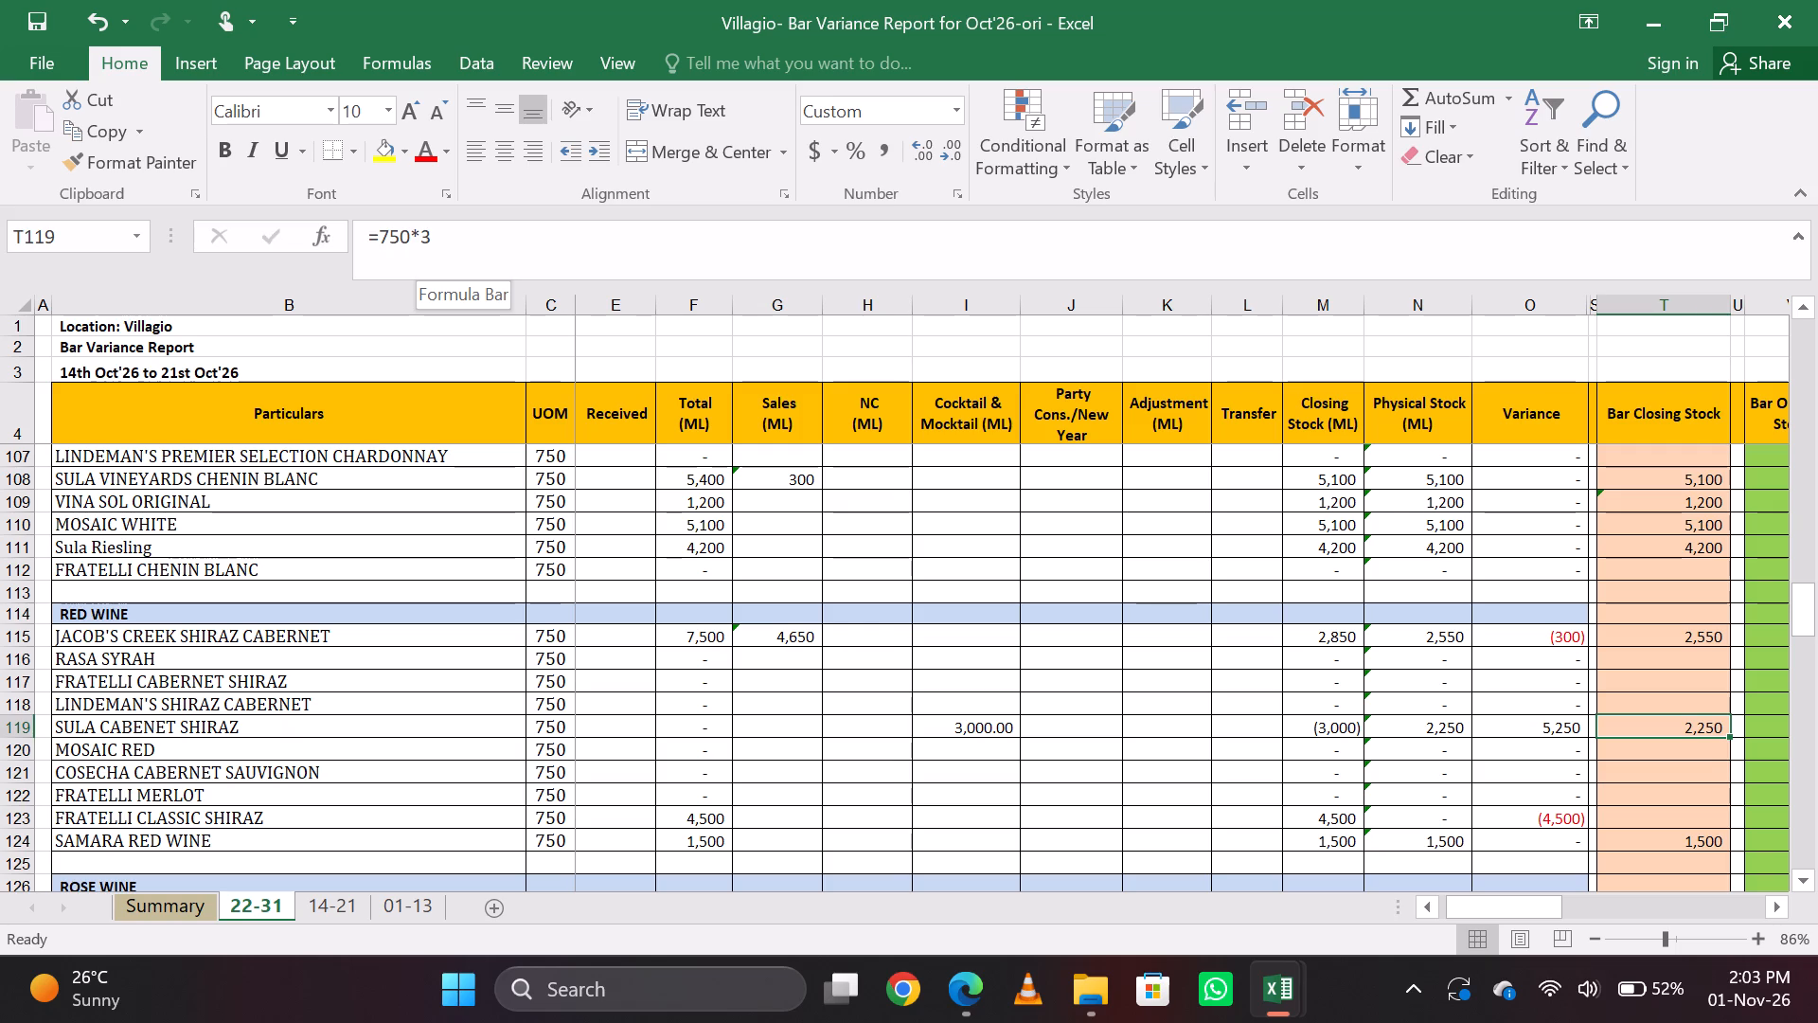
Set Jacob's Creek Shiraz Cabernet's bar closing stock in the red wine section to =750*3+450.
key("Up")
key("Up")
key("Up")
key("Up")
key("Up")
key("Down")
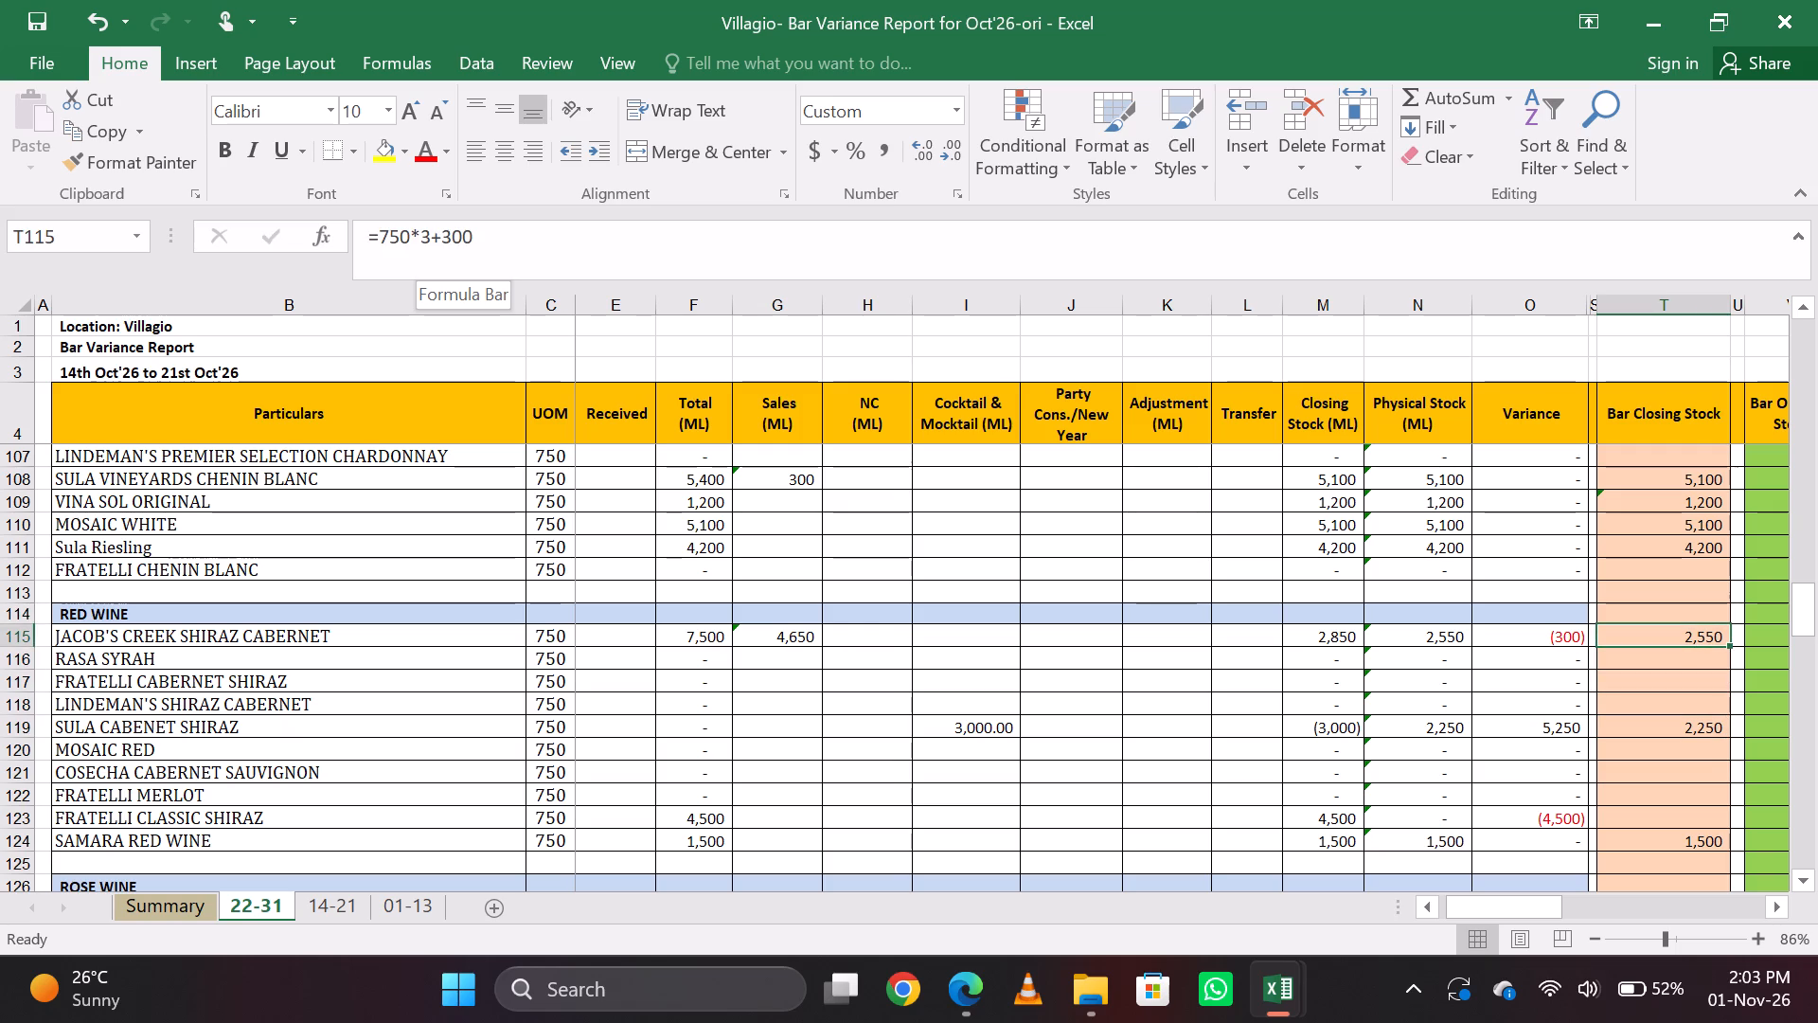
key("Down")
key("Up")
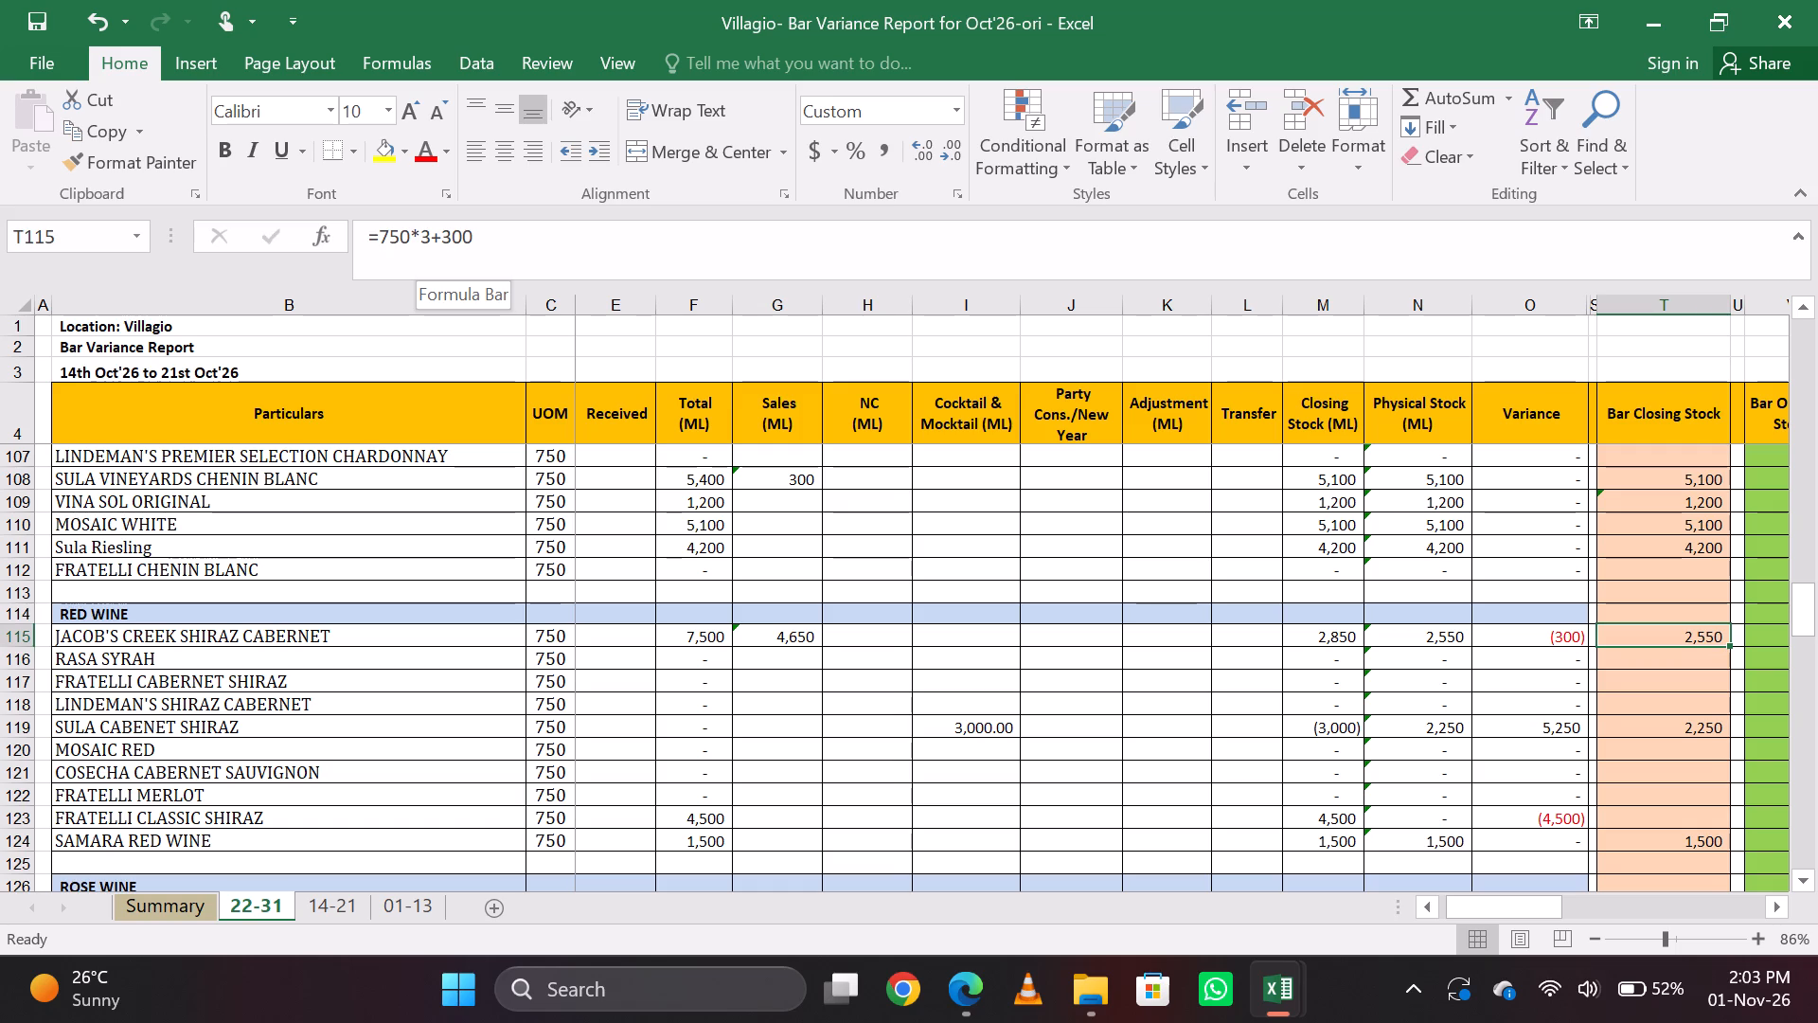
left_click(508, 233)
key("BackSpace")
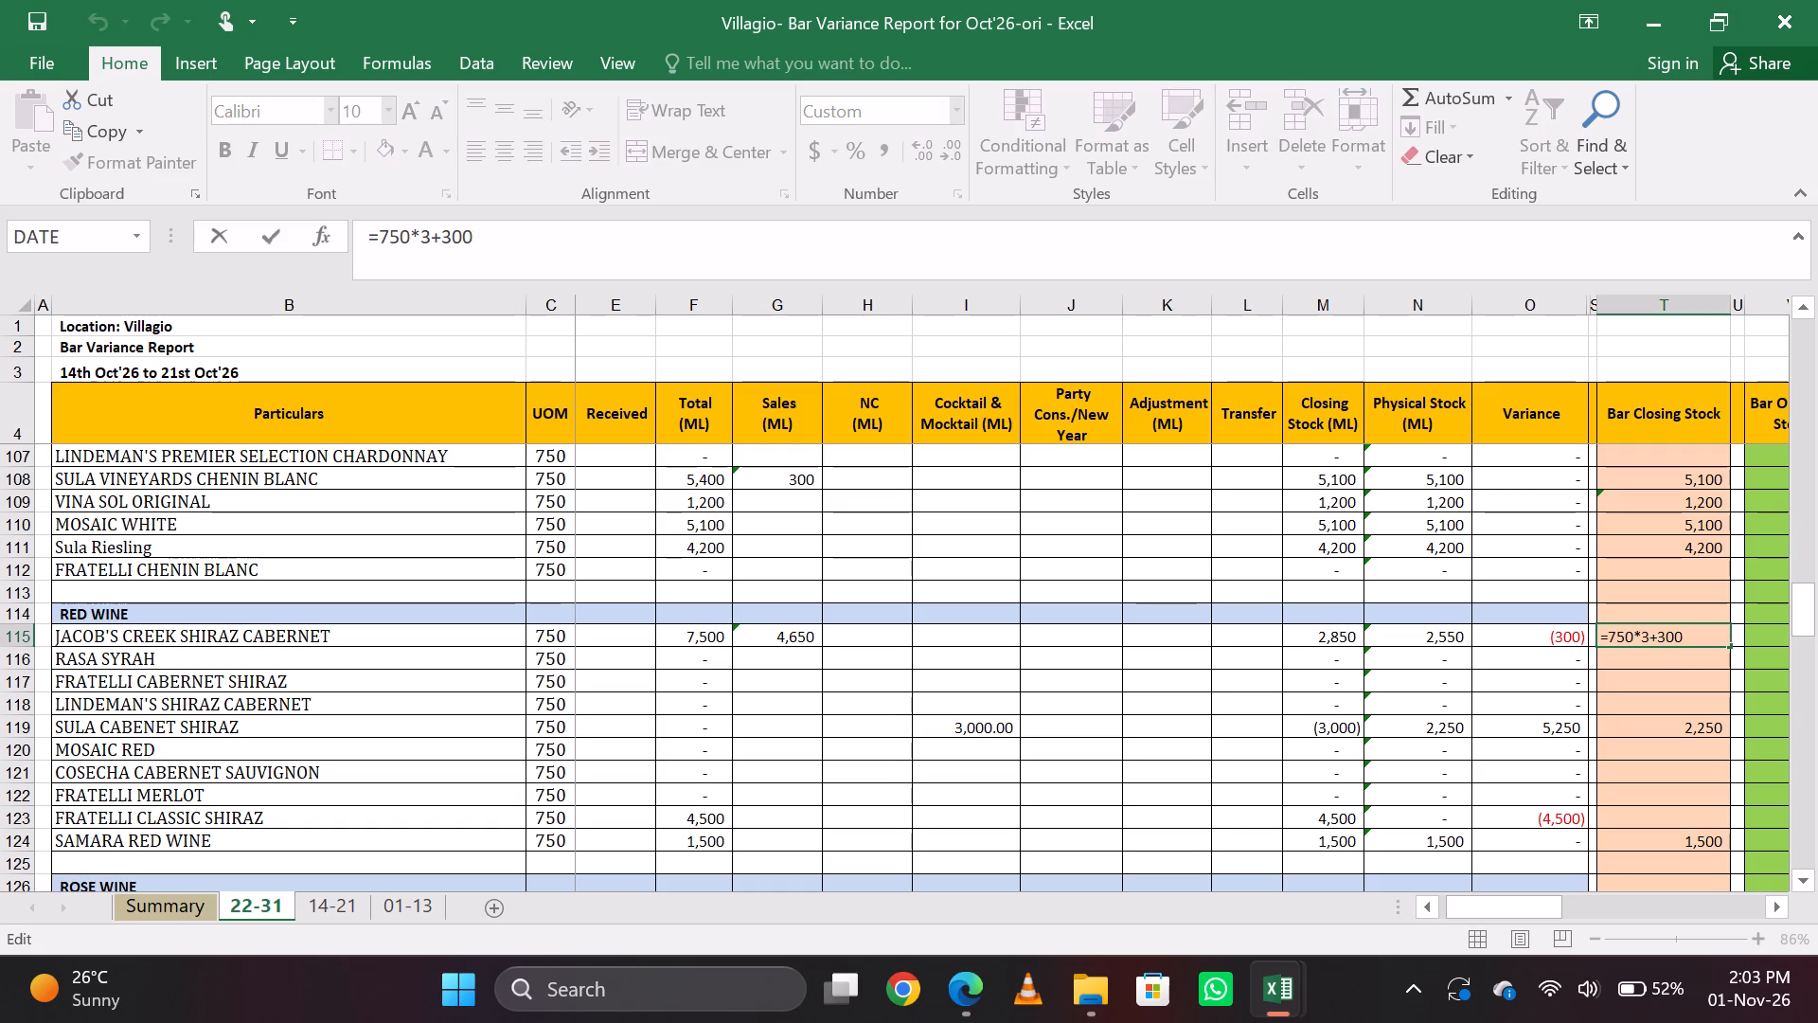
key("BackSpace")
key("BackSpace")
type("459")
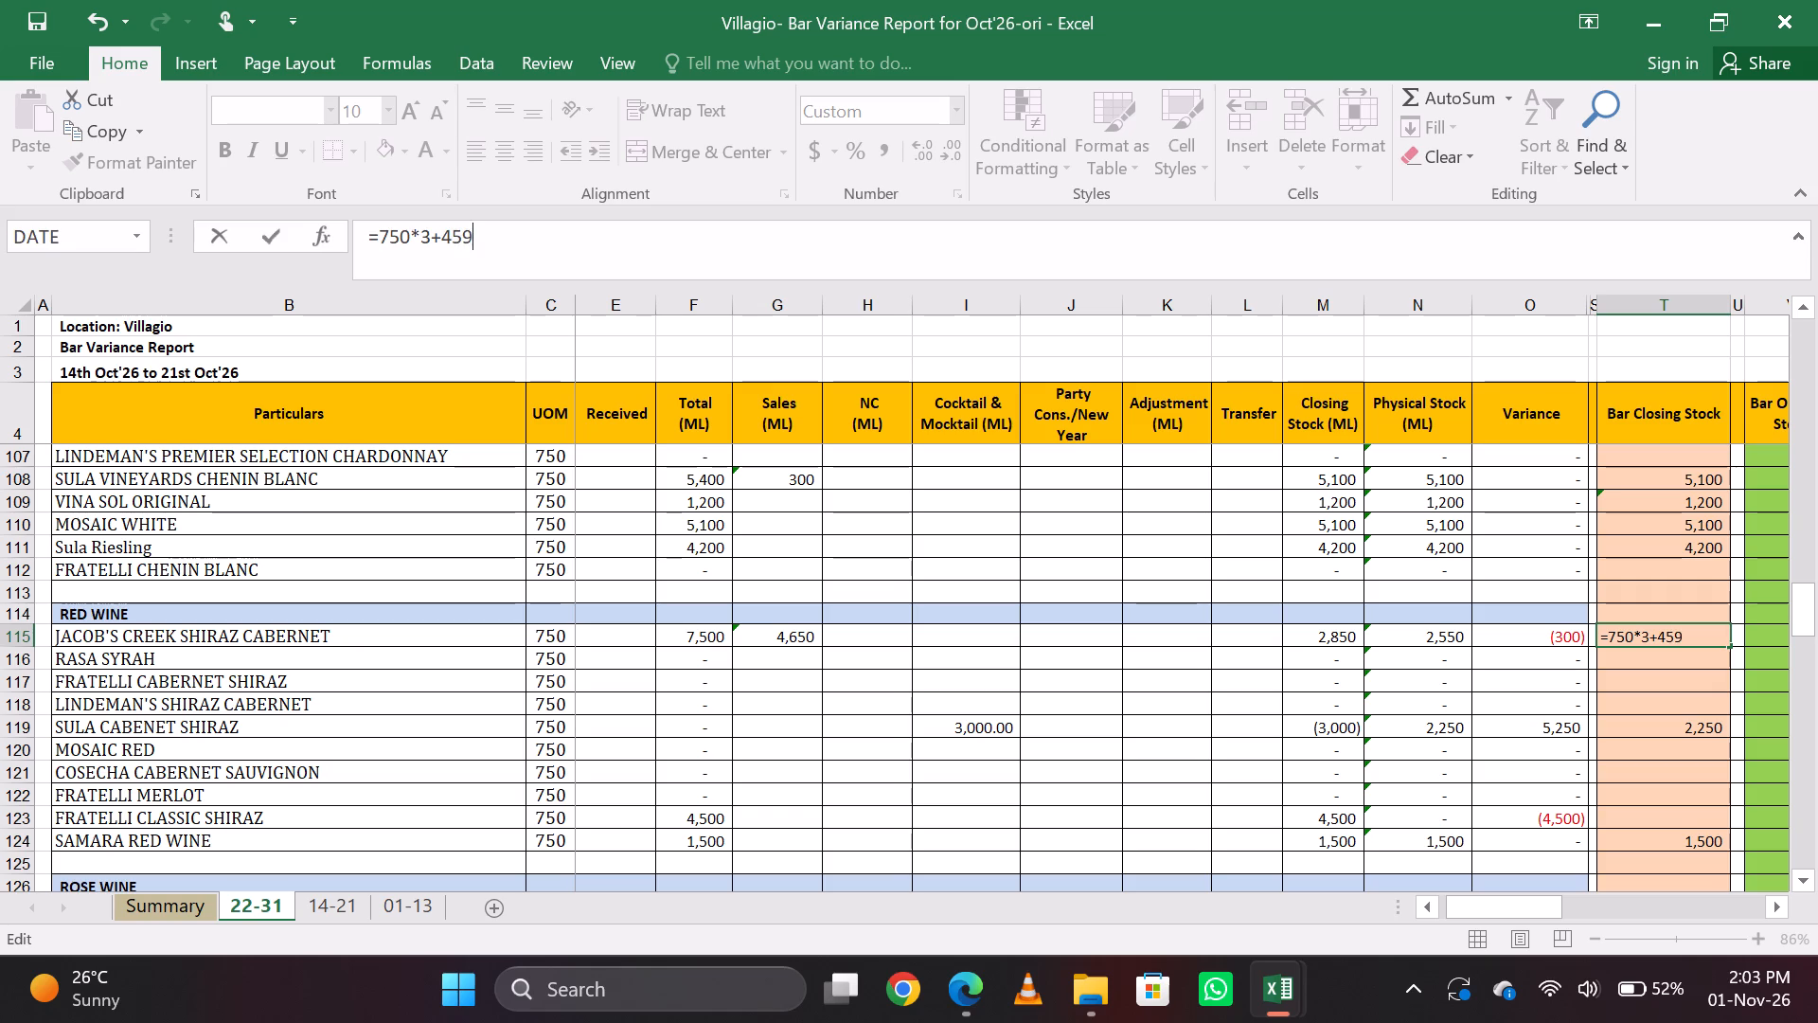
key("BackSpace")
key("0")
key("Return")
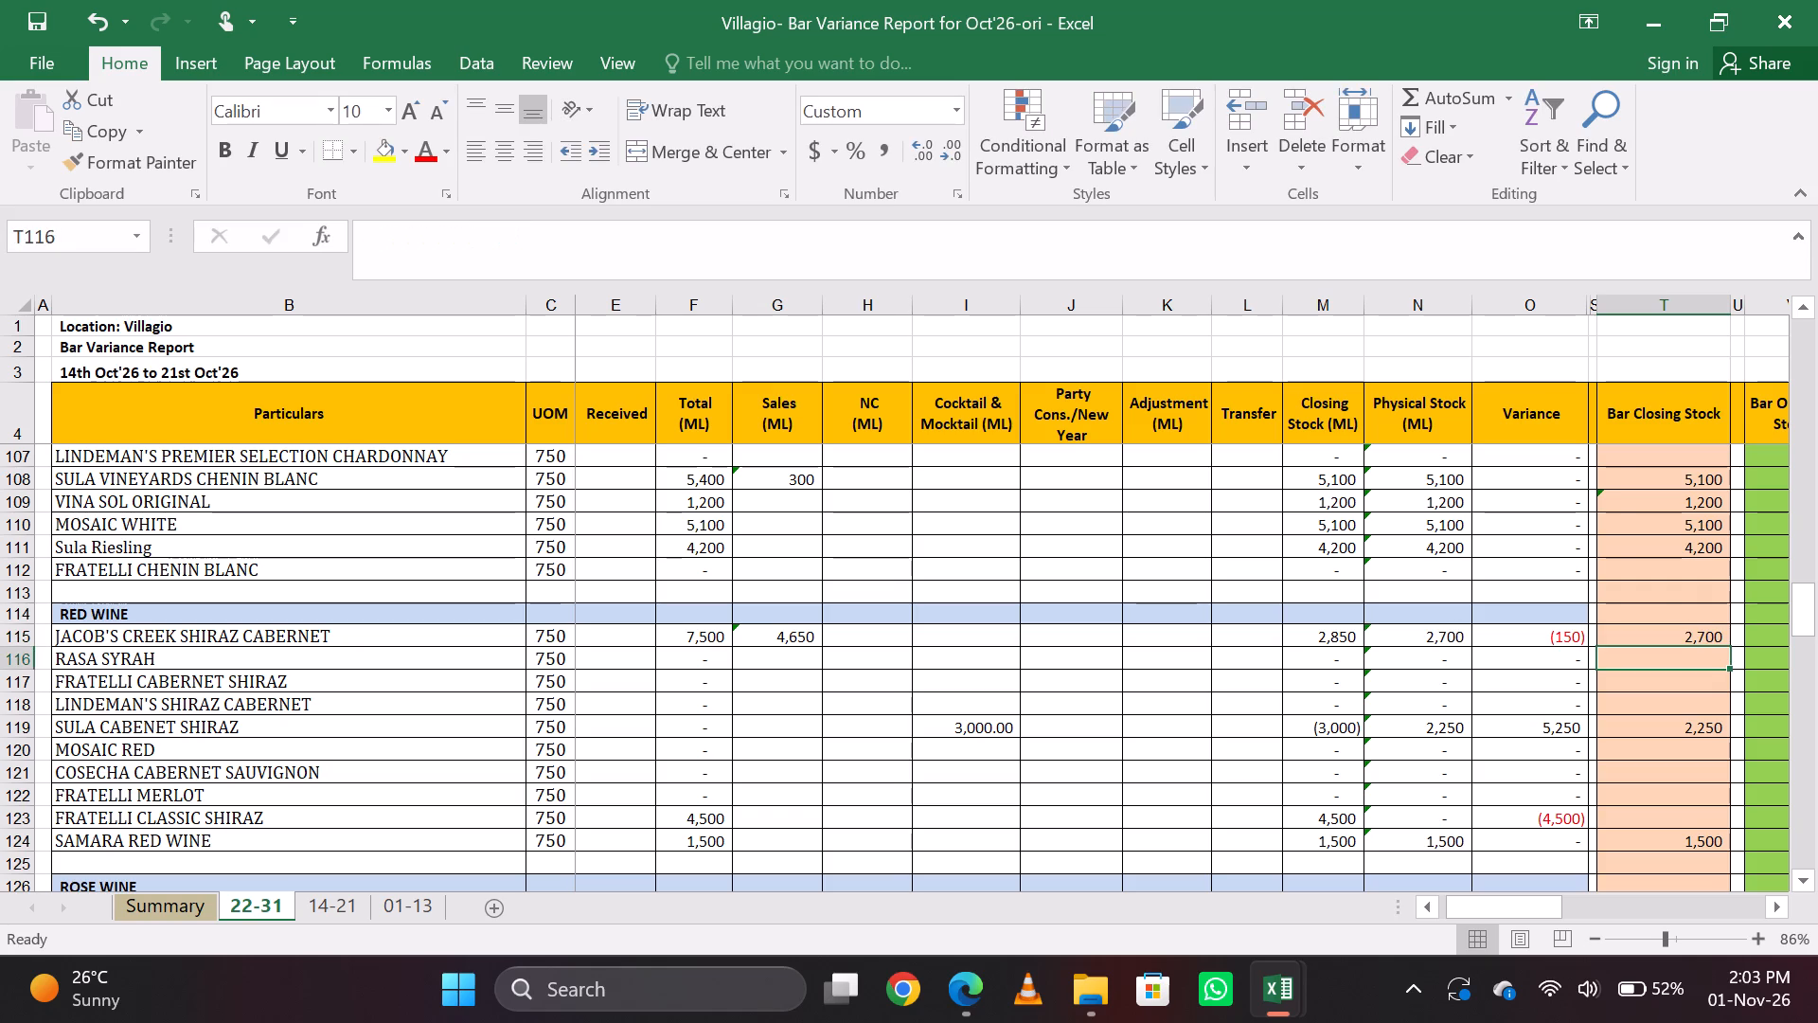
Examine the Sales formula of Jacob's Creek Shiraz Cabernet in the red wine section.
key("Left")
key("Up")
key("Left")
key("Left")
key("Left")
key("Left")
key("Left")
key("Left")
key("Left")
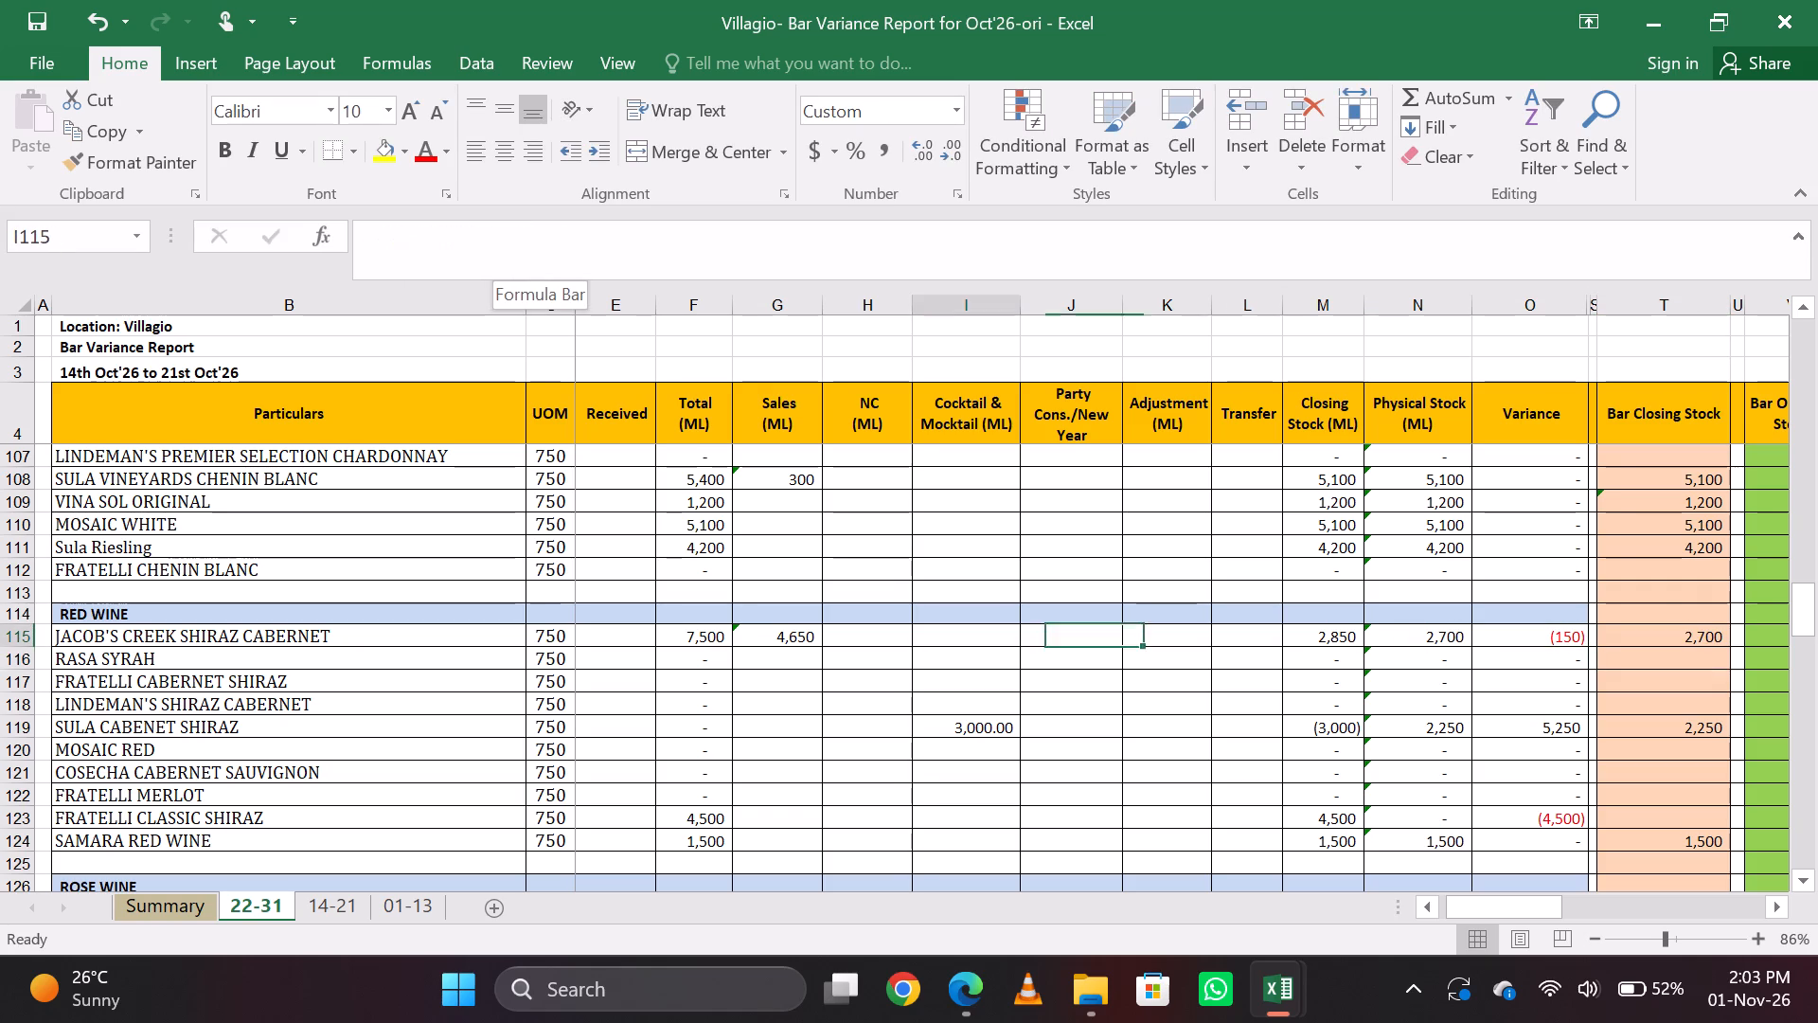
key("Left")
key("Left")
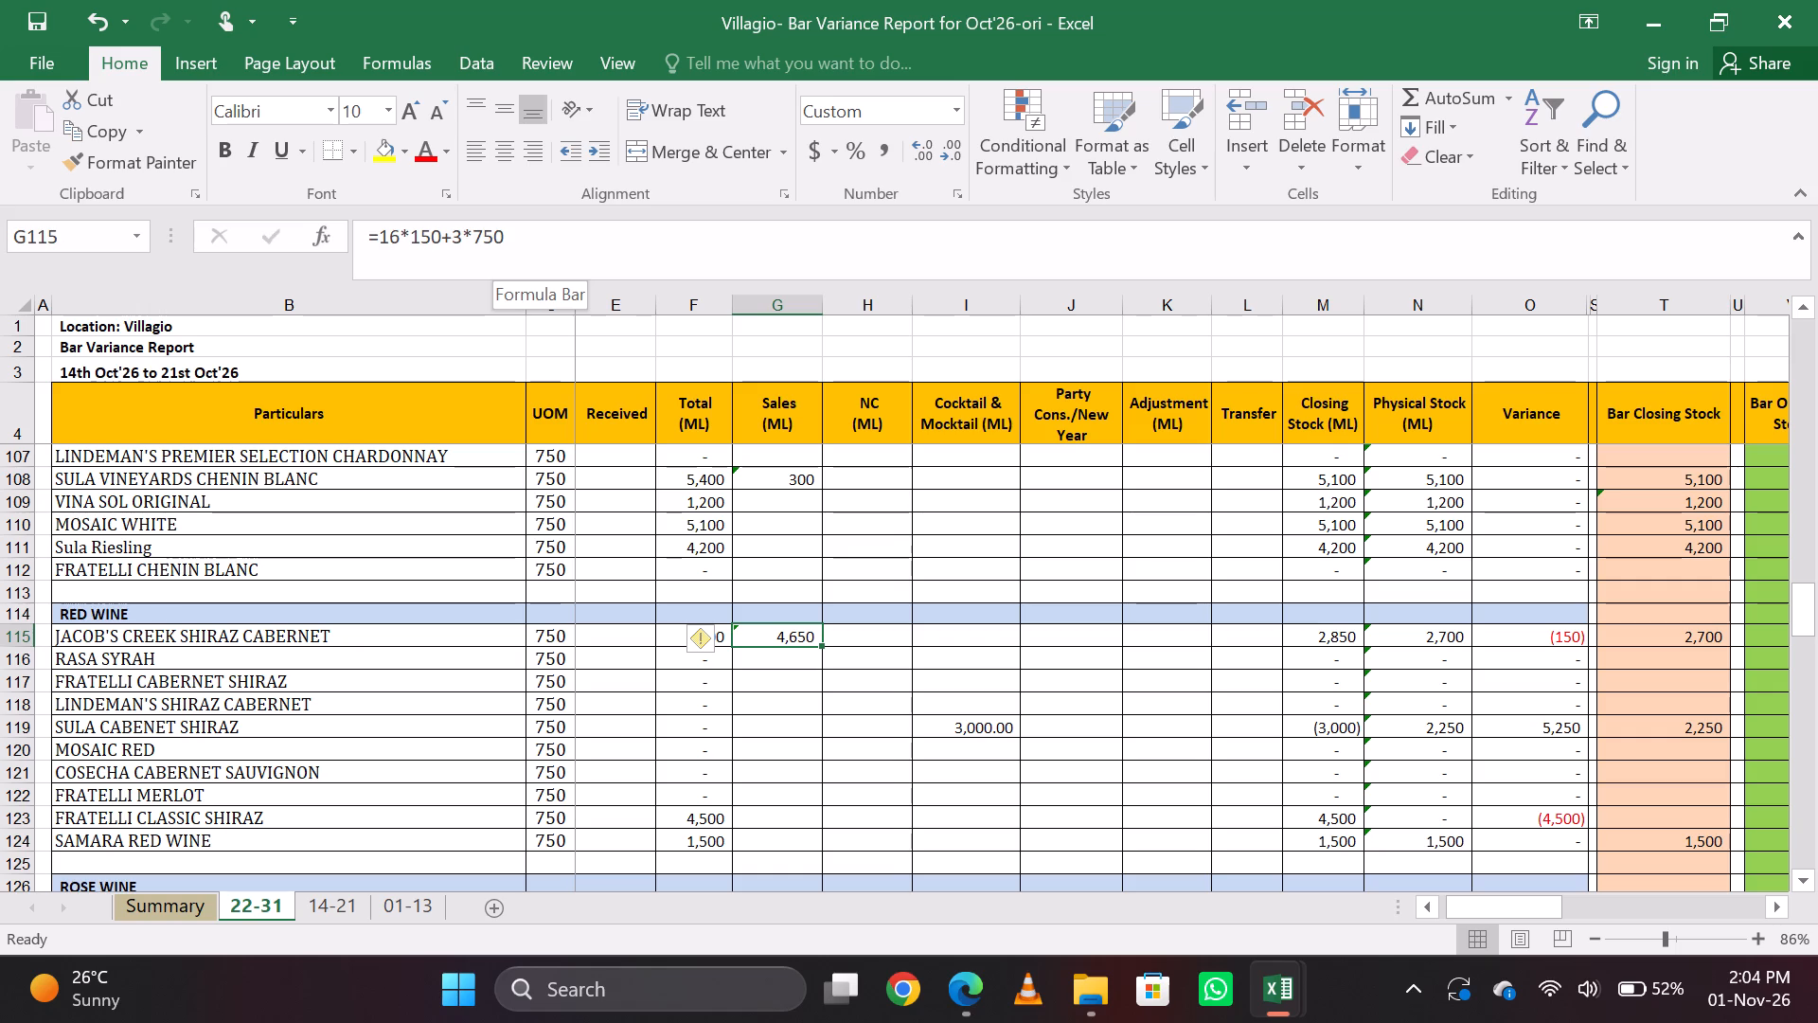
Copy the Cocktail & Mocktail quantity of 3,000 ml from Sula Cabenet Shiraz to the Fratelli Classic Shiraz row.
key("Down")
key("Down")
key("Down")
key("Right")
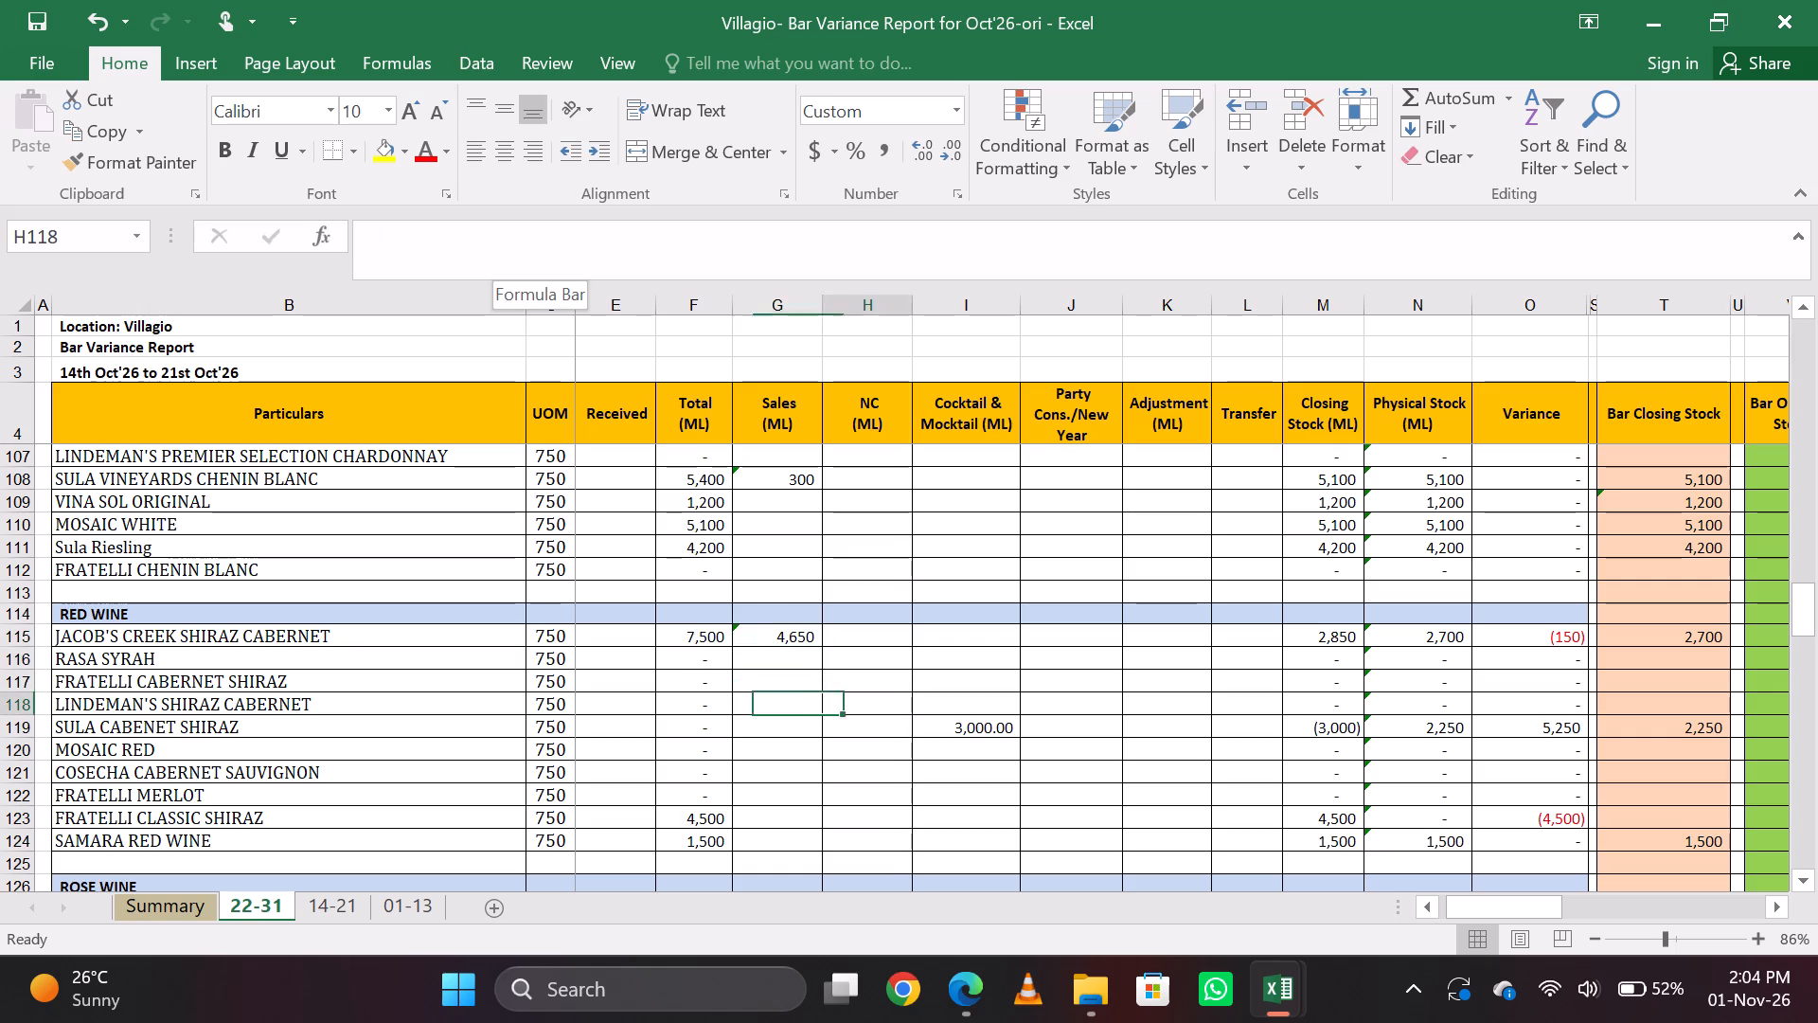
key("Right")
key("Right")
key("Down")
key("Left")
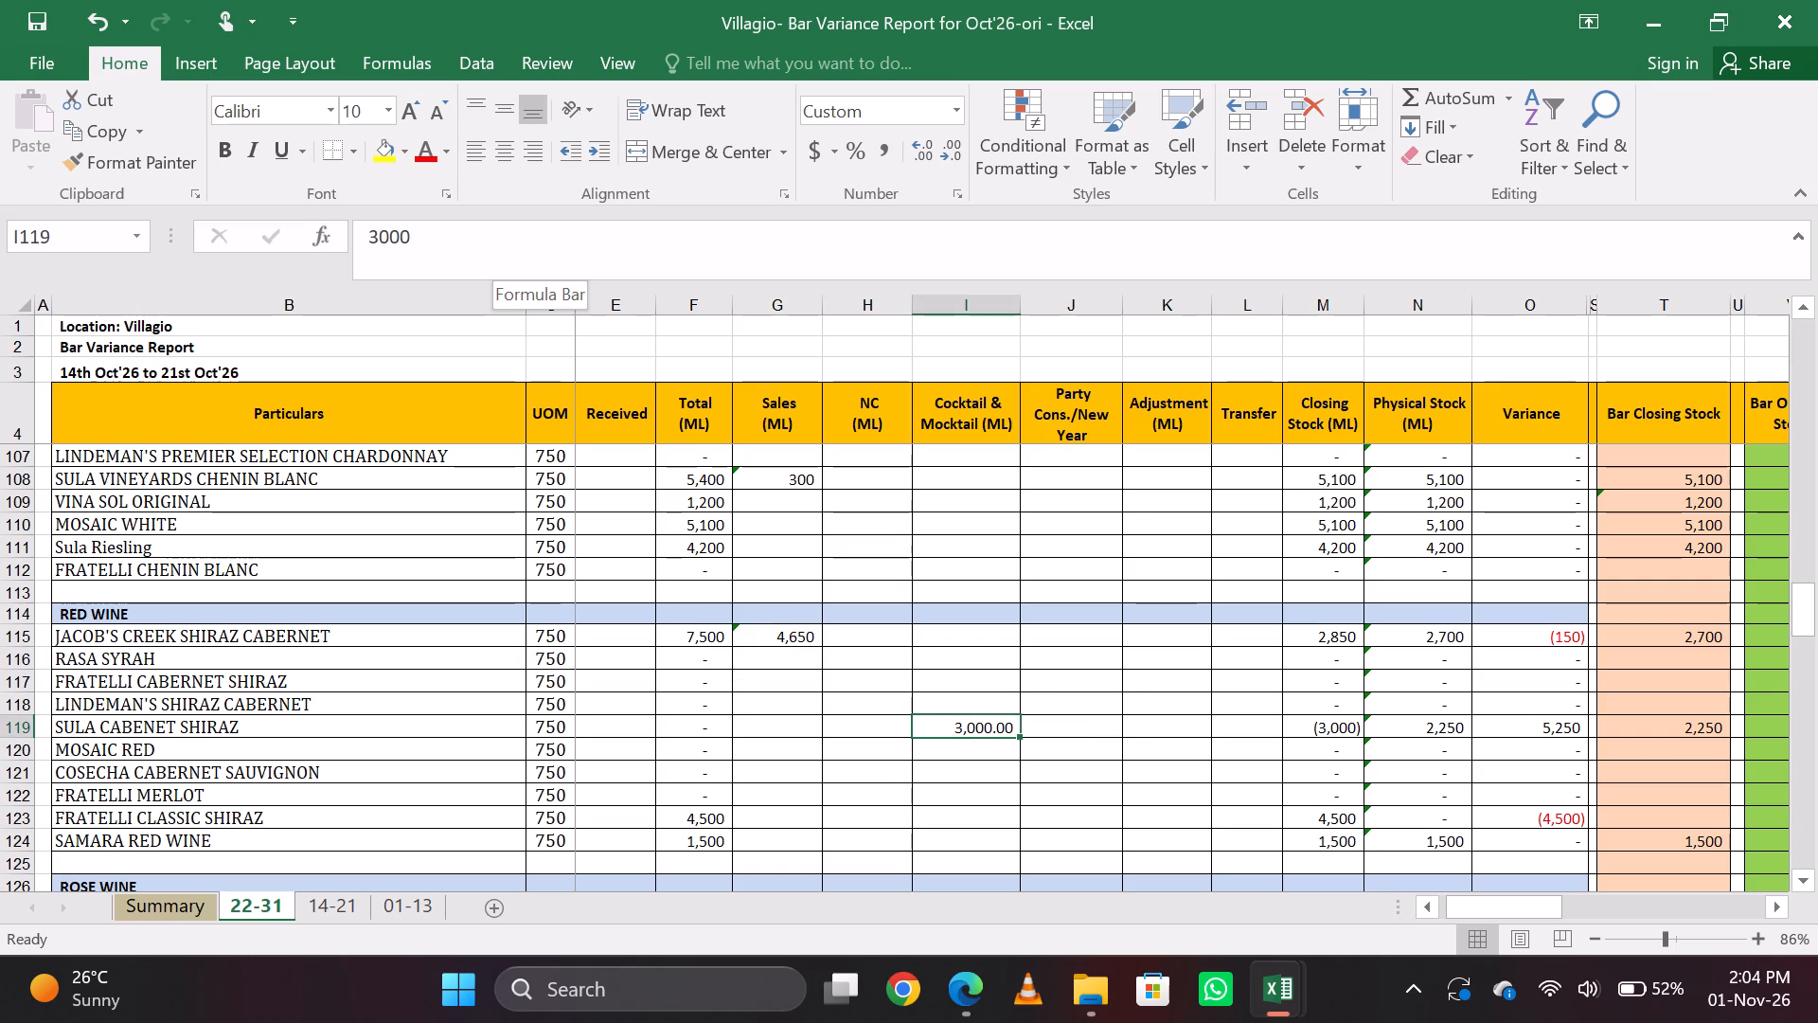
key("ctrl+c")
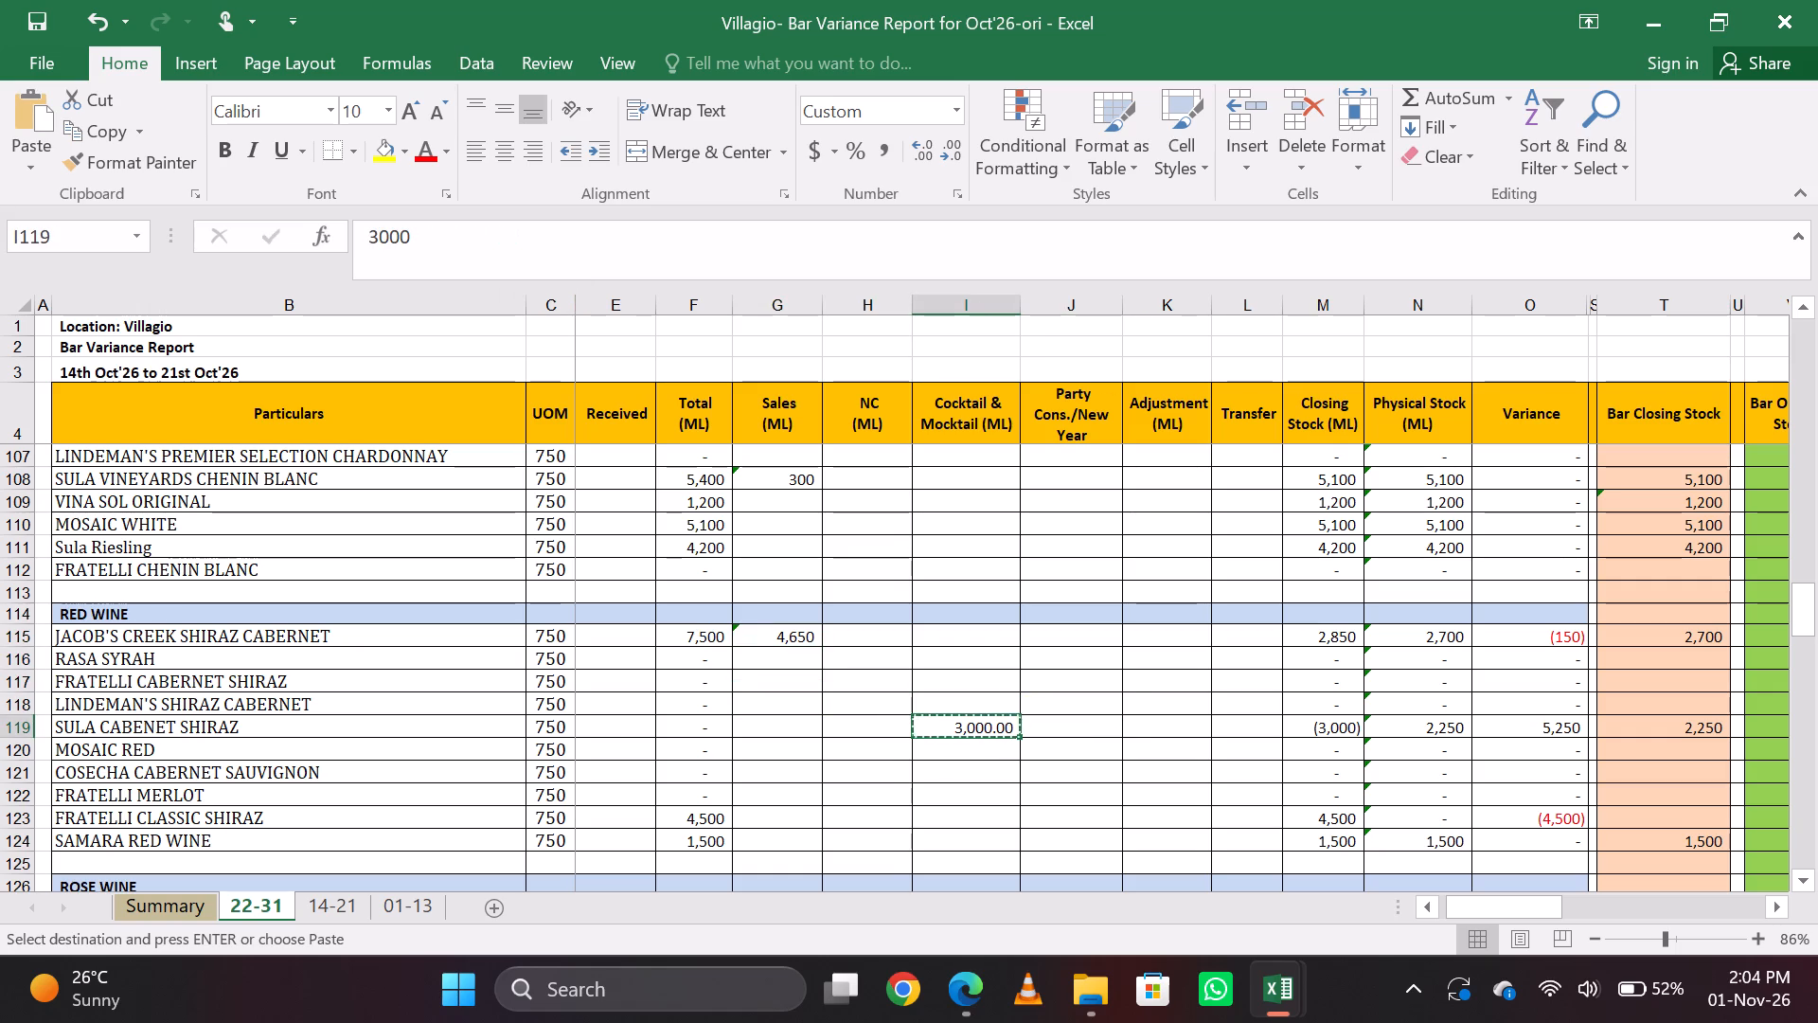
key("Down")
key("Down")
key("Down")
key("Down")
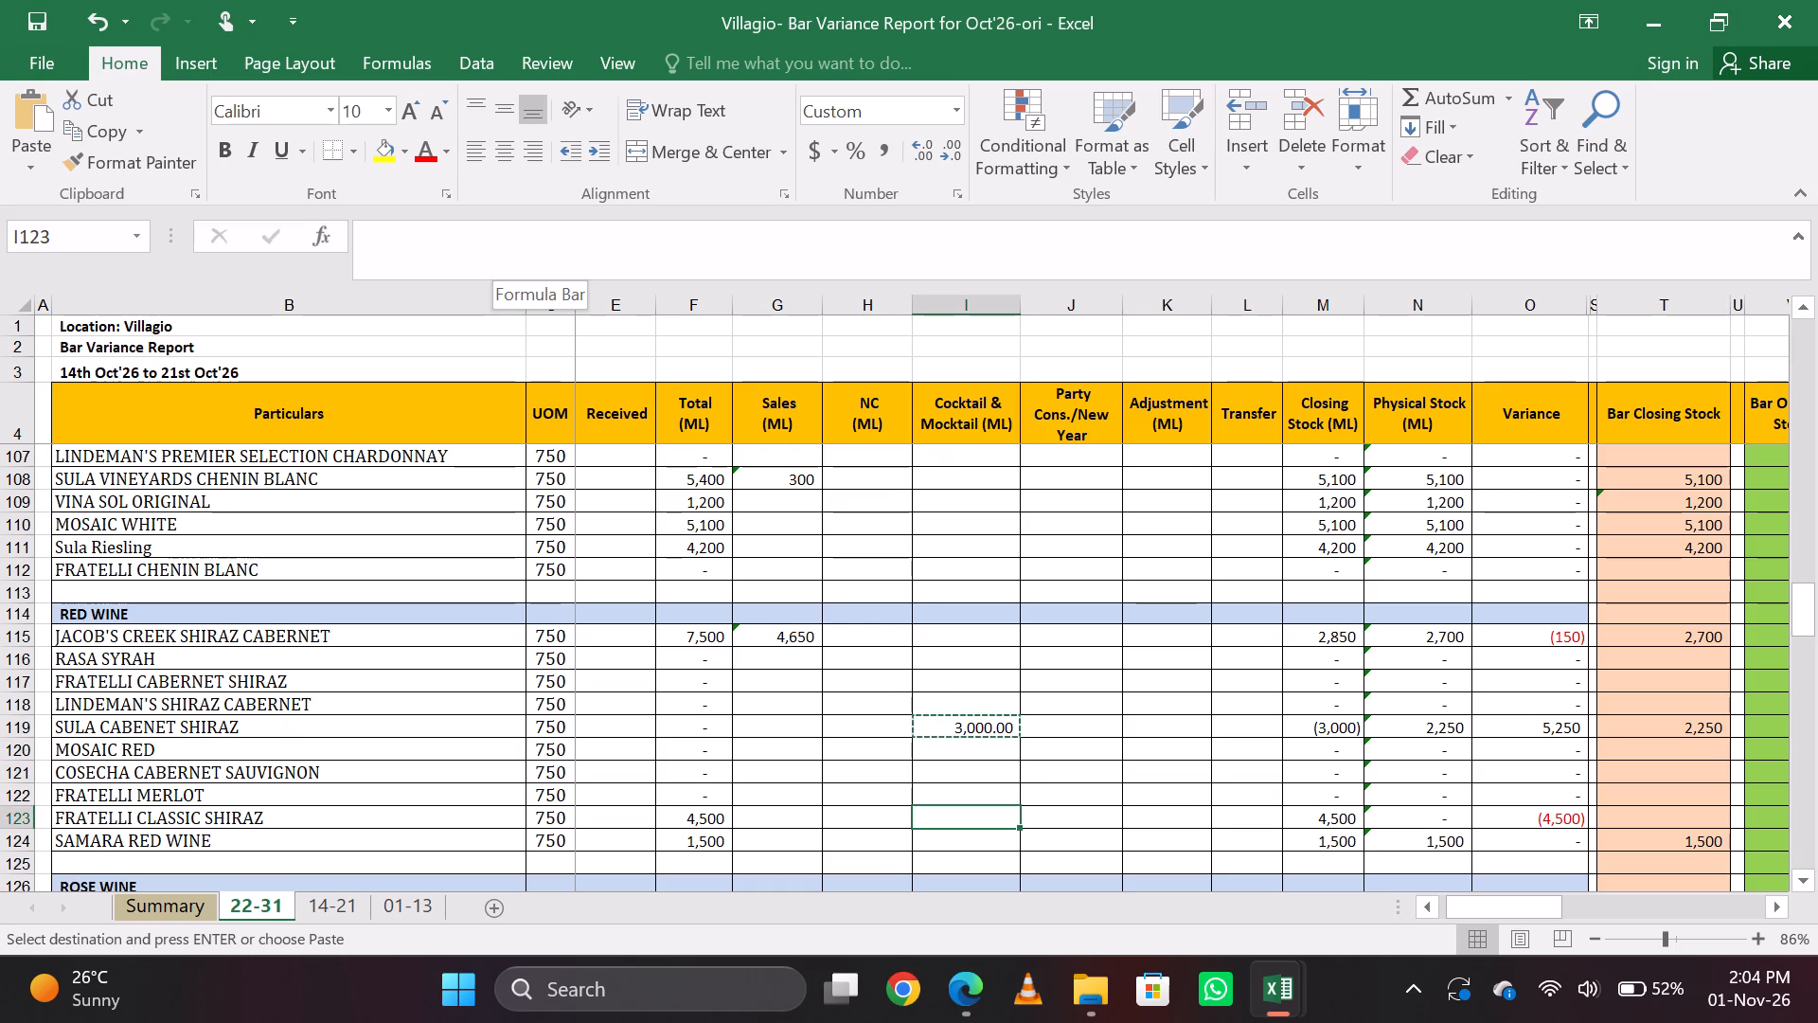
key("ctrl+v")
Clear the Cocktail & Mocktail quantity of Sula Cabenet Shiraz.
key("Up")
key("Up")
key("Up")
key("Up")
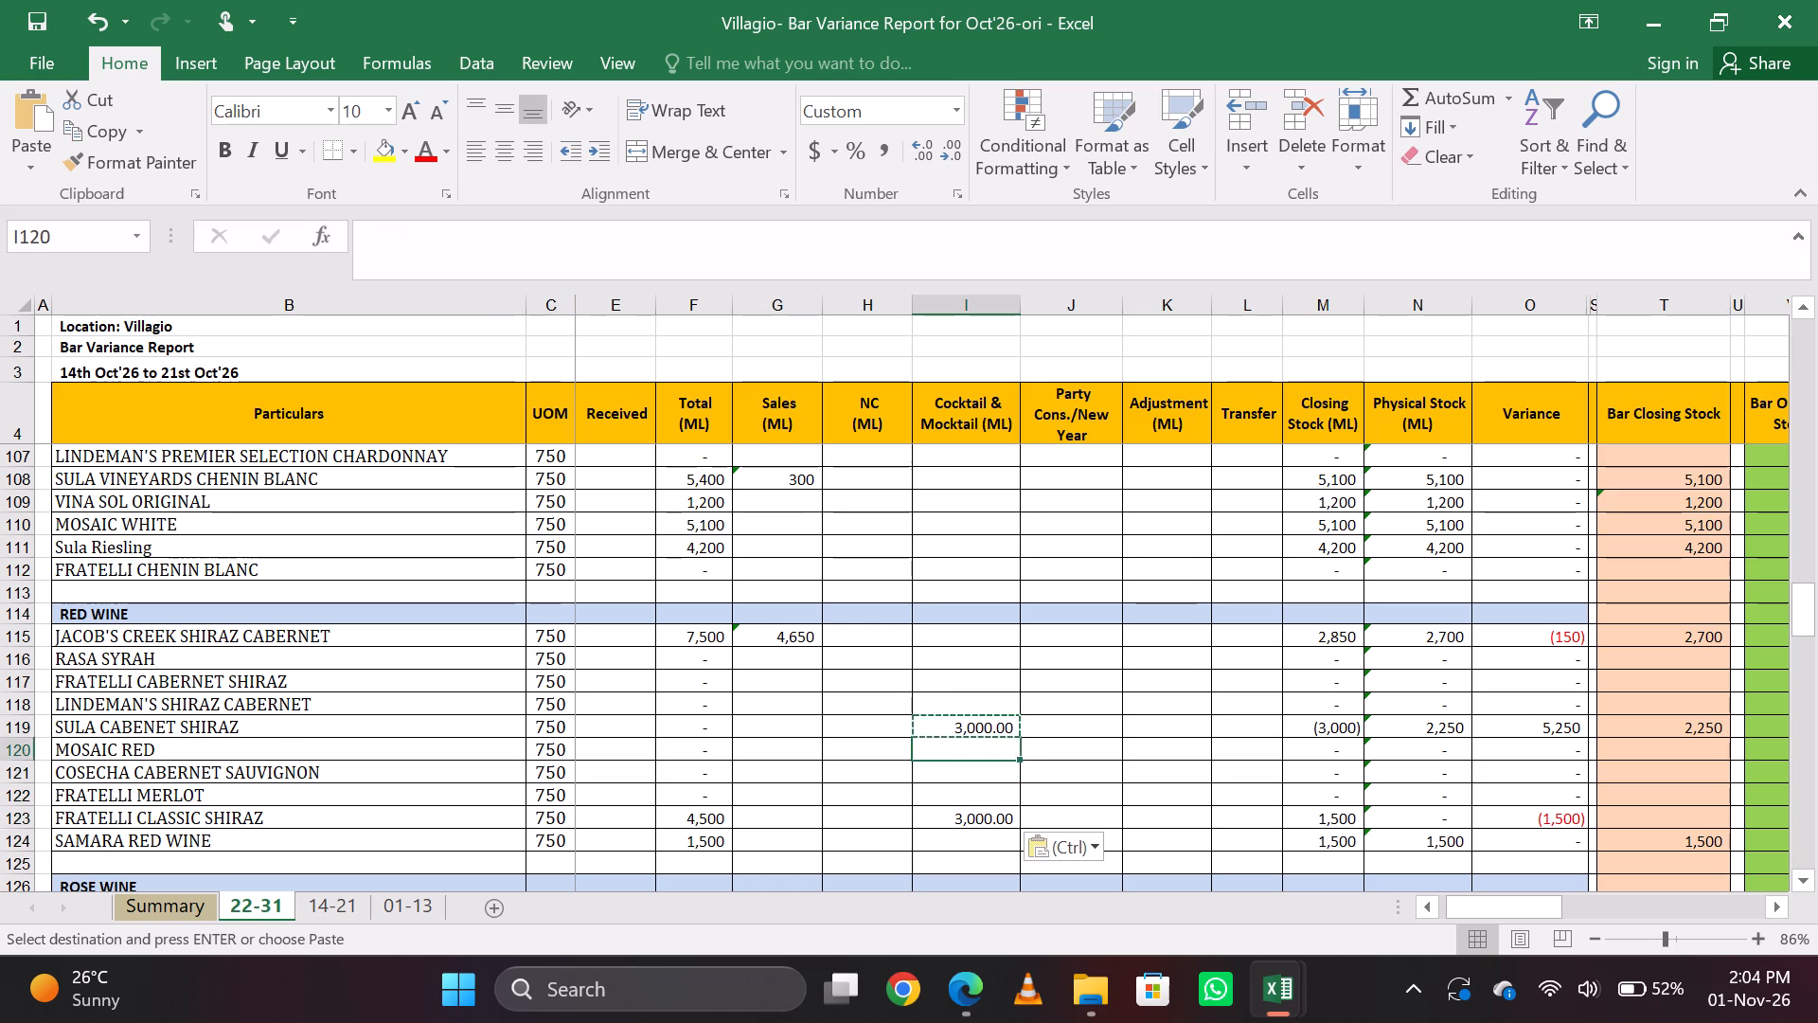
key("BackSpace")
key("Return")
Clear the bar closing stock of Sula Cabenet Shiraz.
key("Up")
key("Right")
key("Right")
key("Right")
key("Right")
key("Right")
key("Right")
key("Right")
key("Right")
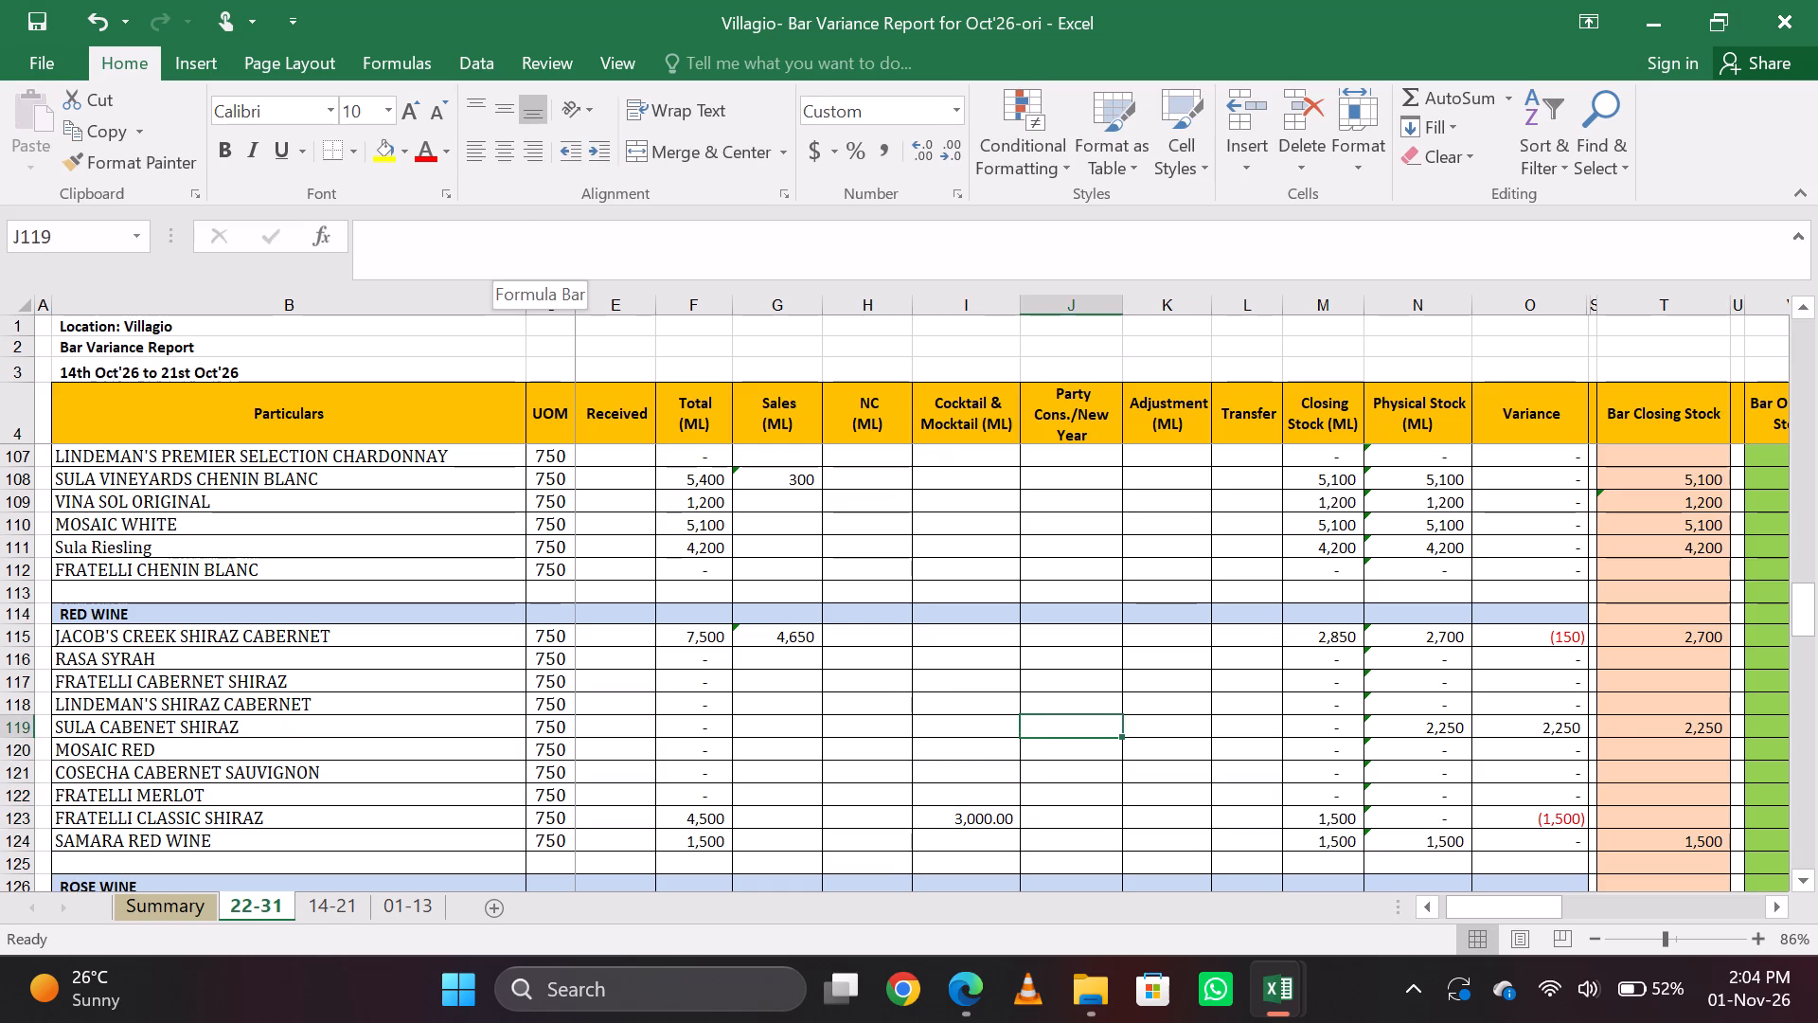
key("Down")
key("Down")
key("Down")
key("Down")
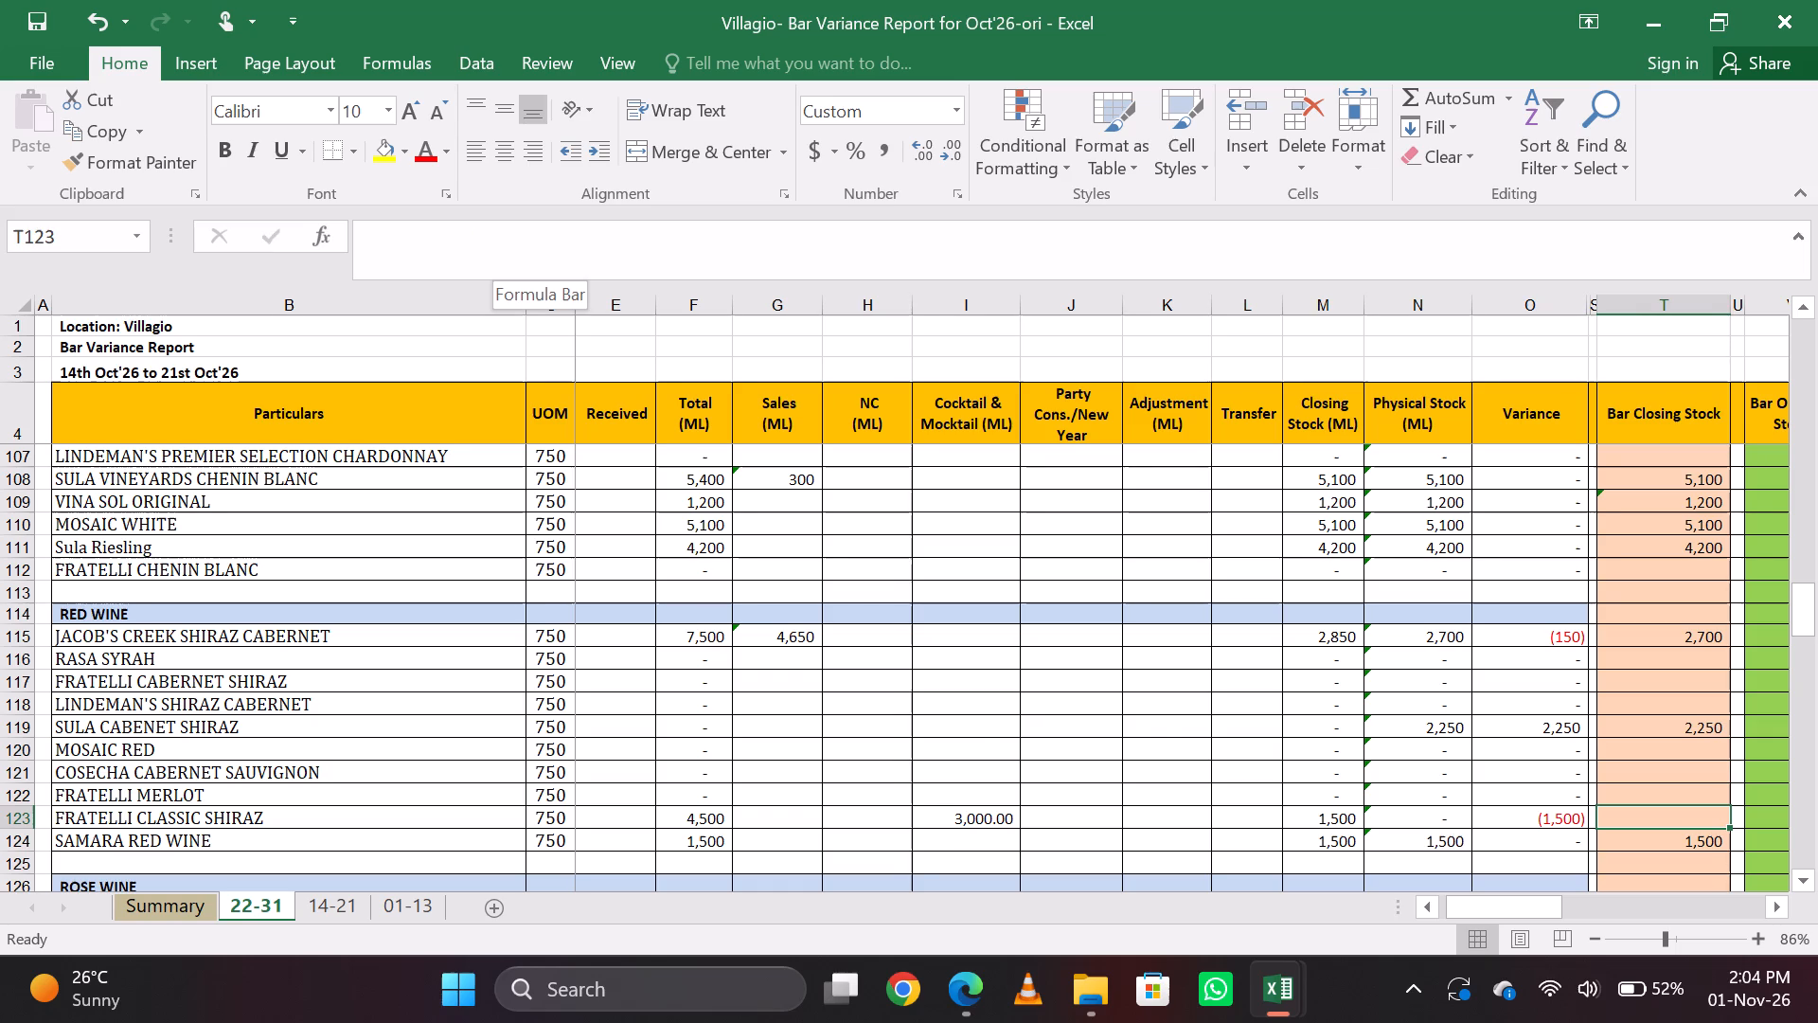
key("Up")
key("Up")
key("Up")
key("Up")
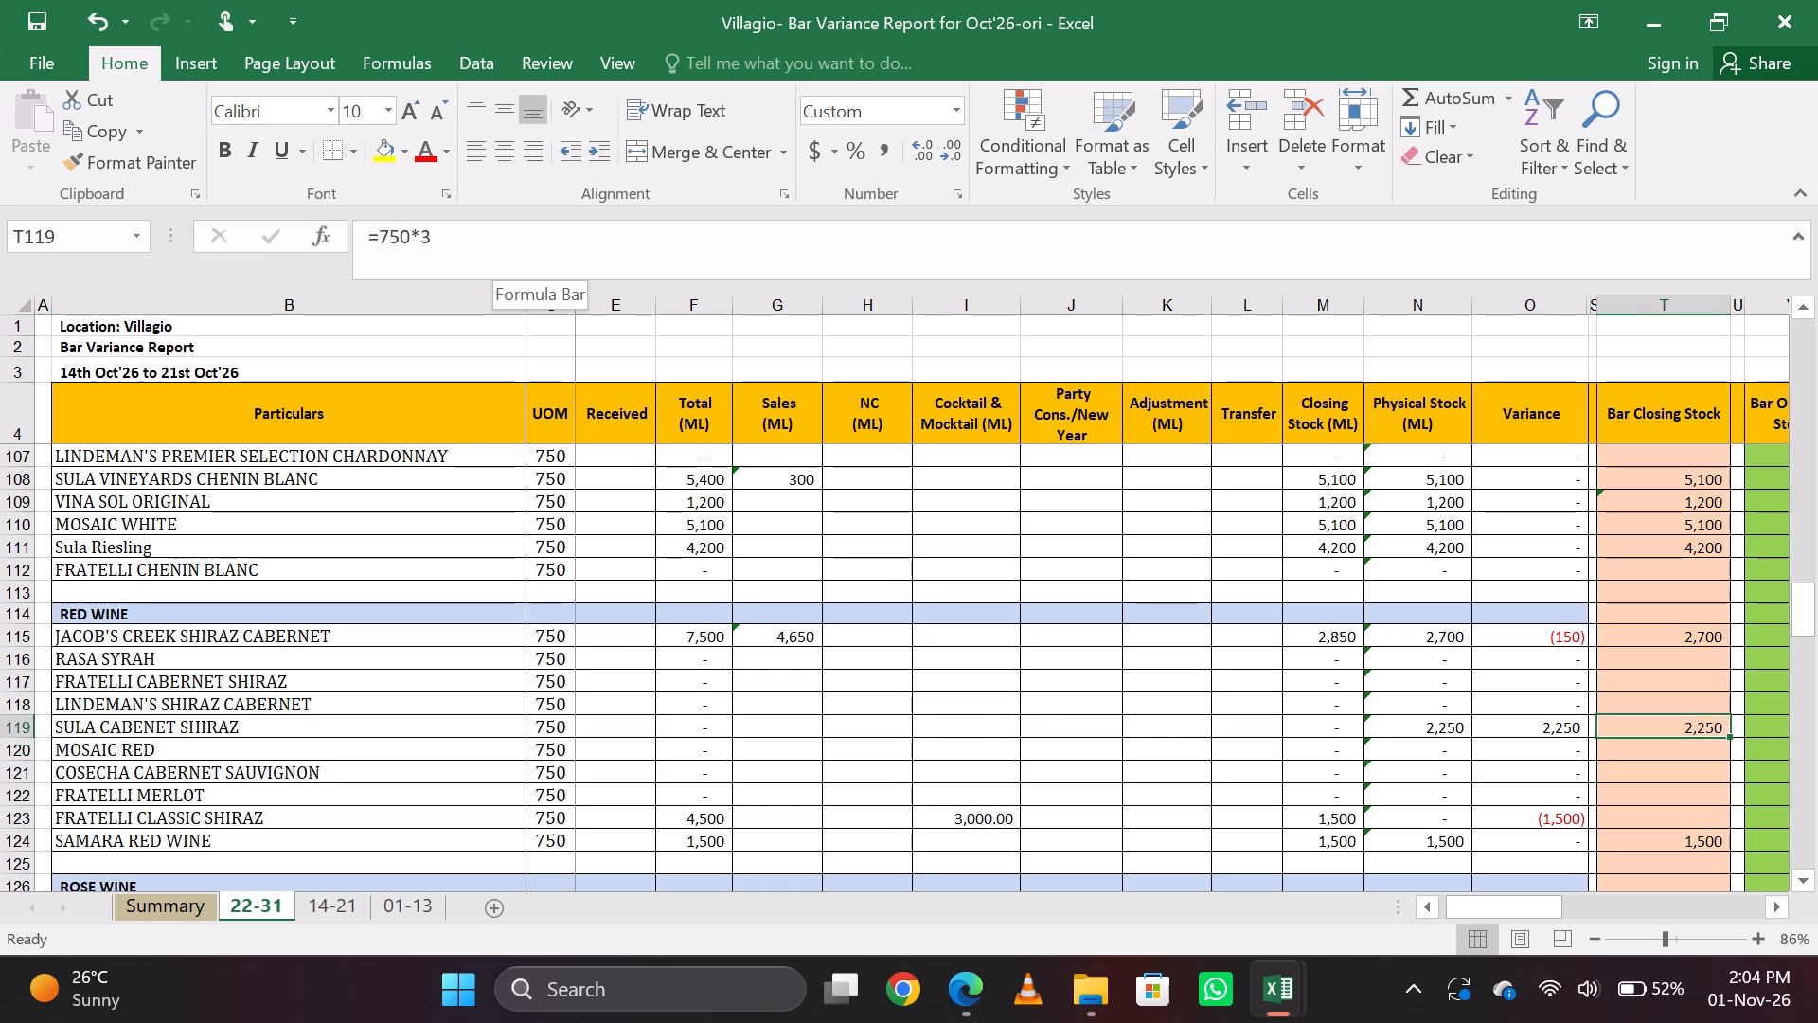
key("BackSpace")
key("Return")
Set Fratelli Classic Shiraz's bar closing stock to =750*2.
key("Down")
key("Down")
key("Down")
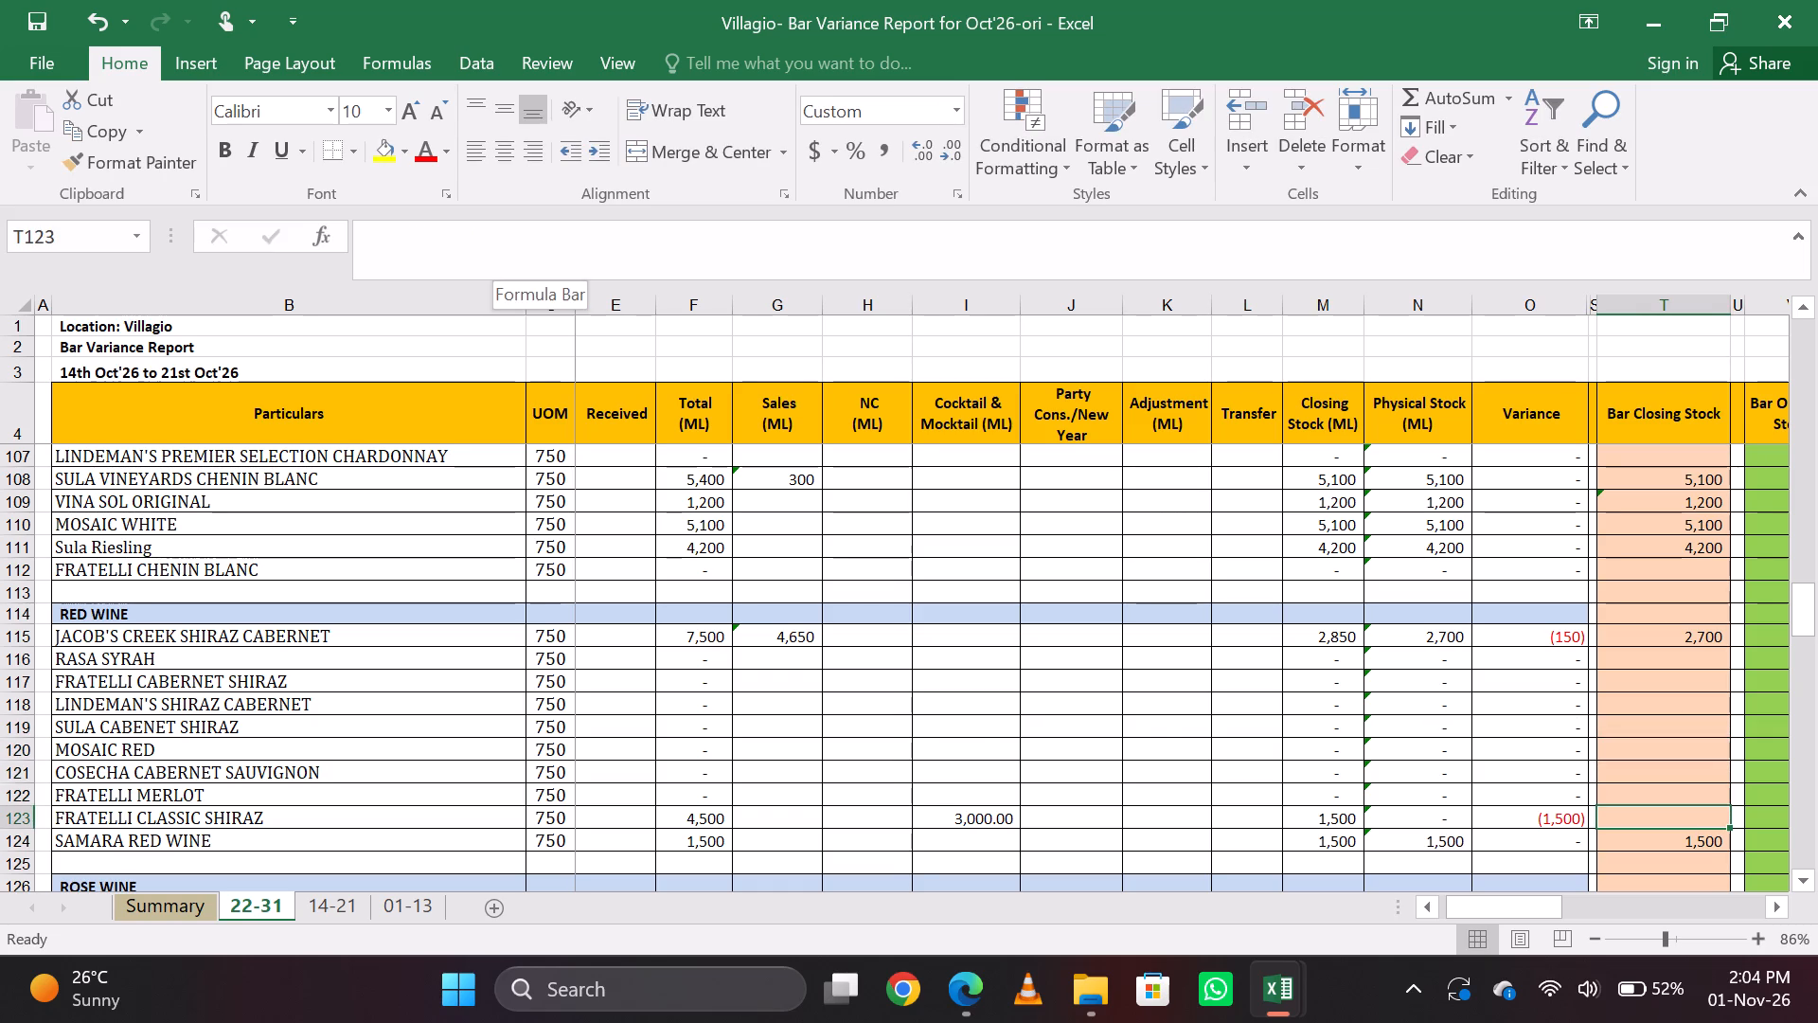
key("equal")
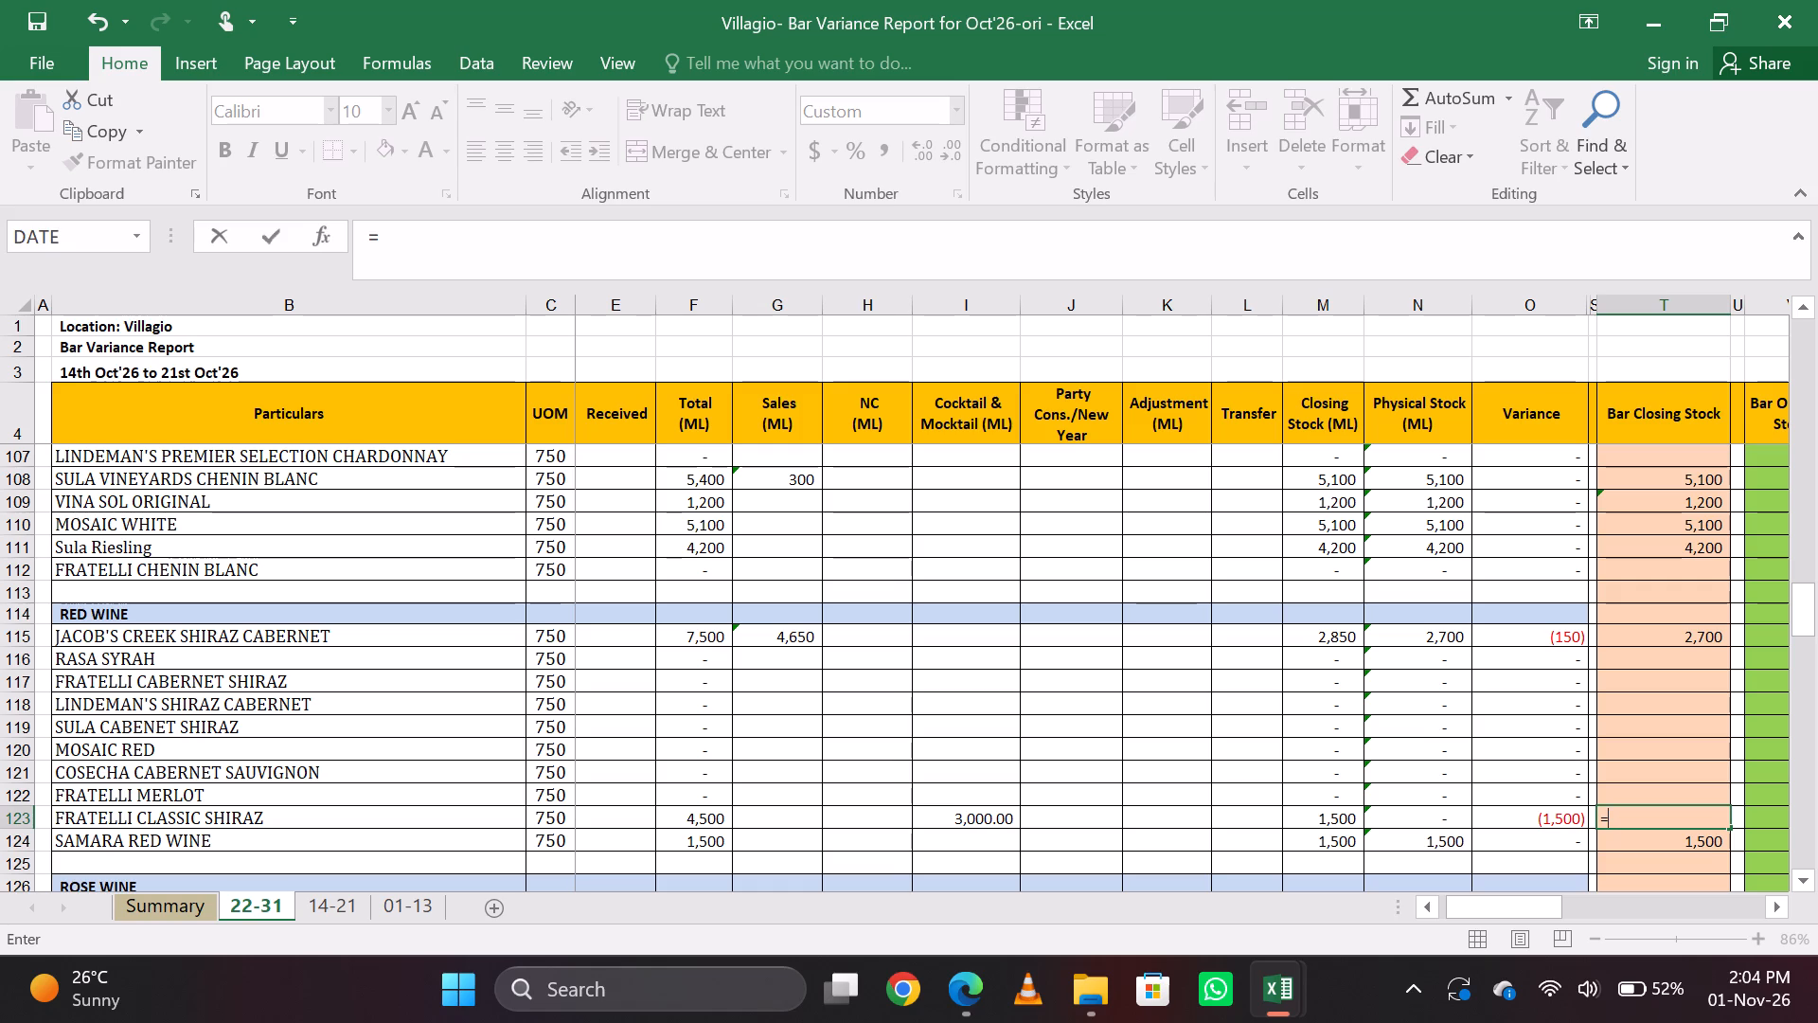
type("750*2")
key("Return")
key("Up")
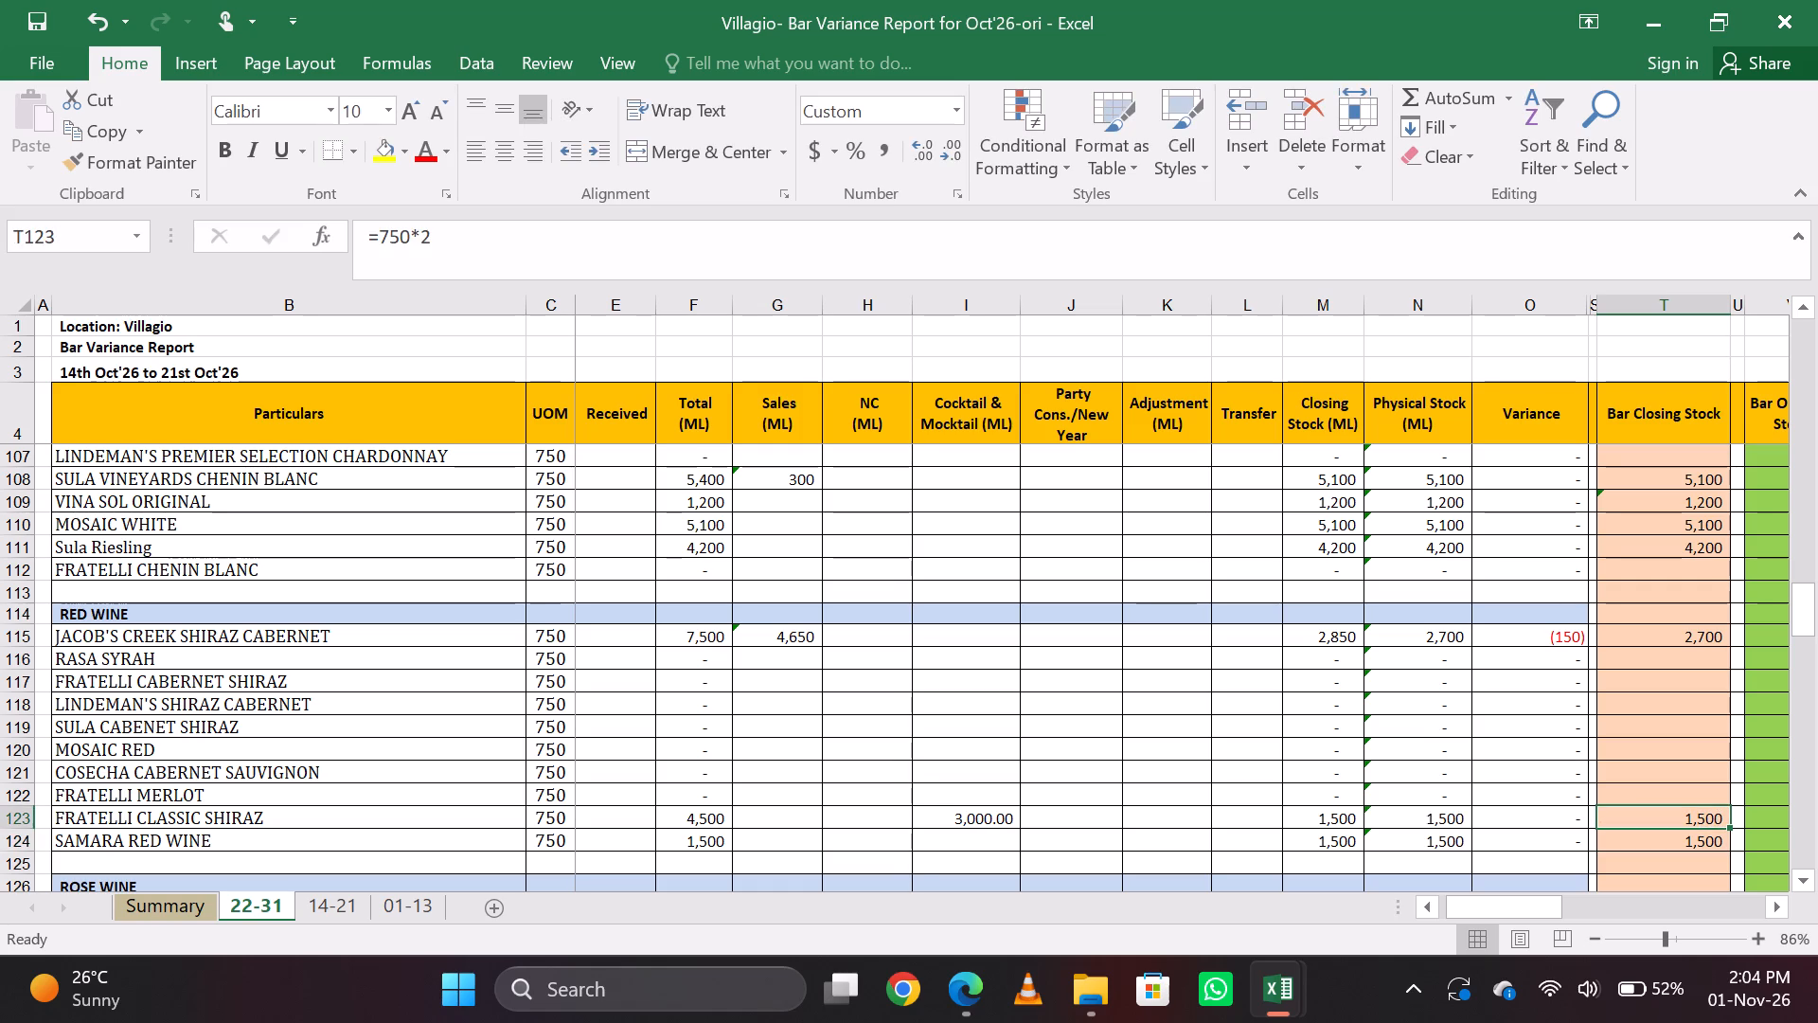
Examine the Fratelli Classic Shiraz row between its Sales and Bar Closing Stock columns.
key("Left")
key("Left")
key("Left")
key("Left")
key("Left")
key("Left")
key("Left")
key("Left")
key("Left")
key("Left")
key("Right")
key("Right")
key("Right")
key("Right")
key("Right")
key("Right")
key("Right")
key("Right")
key("Right")
key("Right")
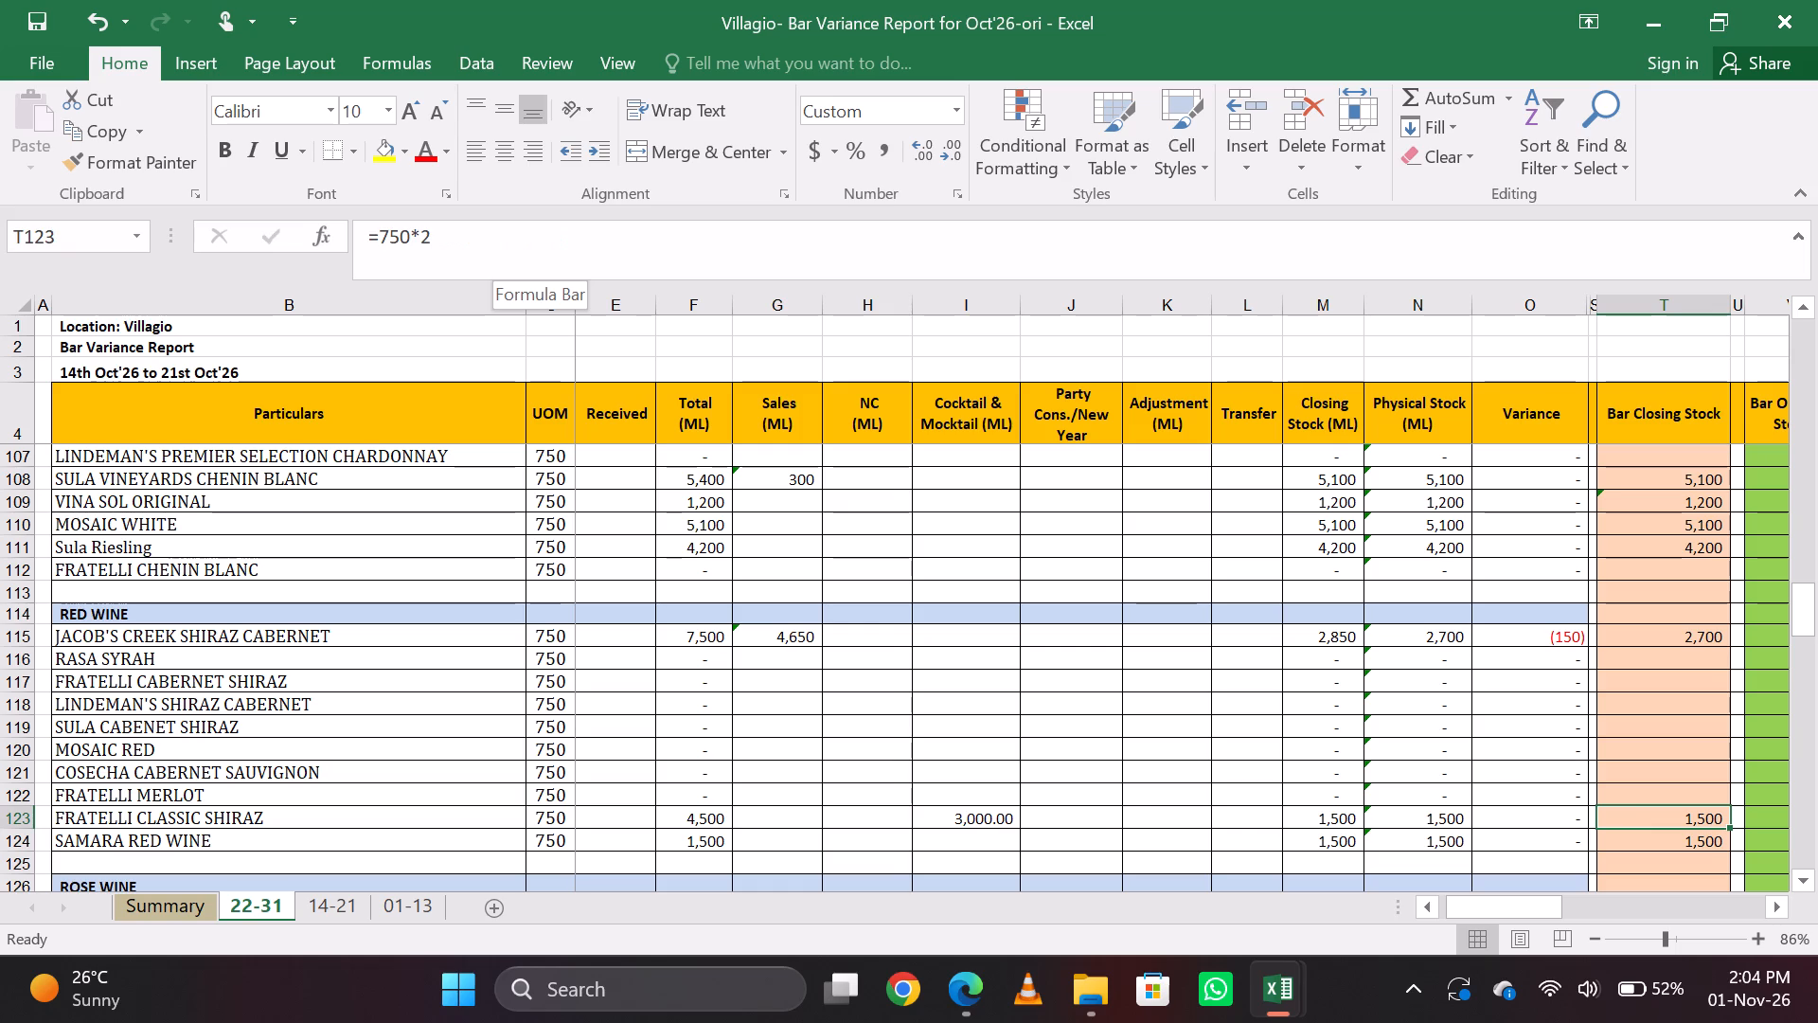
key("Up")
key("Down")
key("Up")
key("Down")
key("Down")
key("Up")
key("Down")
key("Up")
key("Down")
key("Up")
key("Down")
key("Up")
Examine the red wine bar closing stock formulas from Jacob's Creek Shiraz Cabernet down to Fratelli Classic Shiraz.
key("Up")
key("Up")
key("Up")
key("Up")
key("Up")
key("Up")
key("Up")
key("Up")
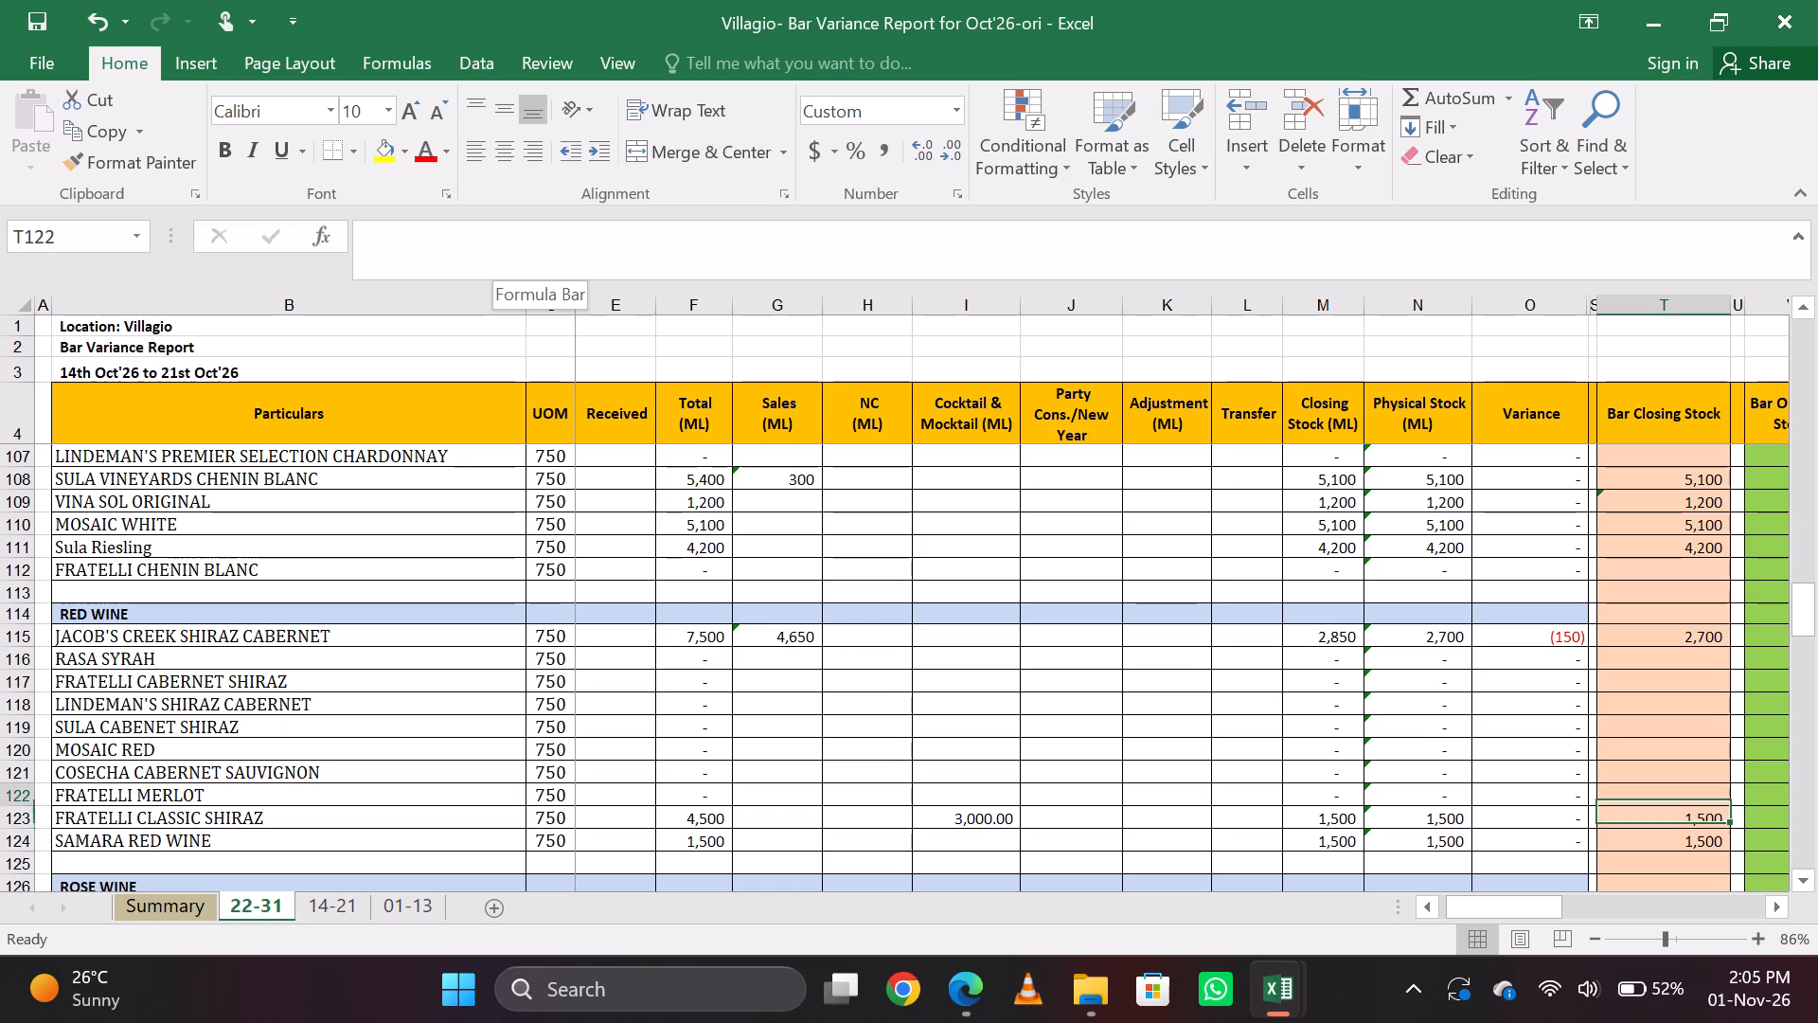
key("Up")
key("Down")
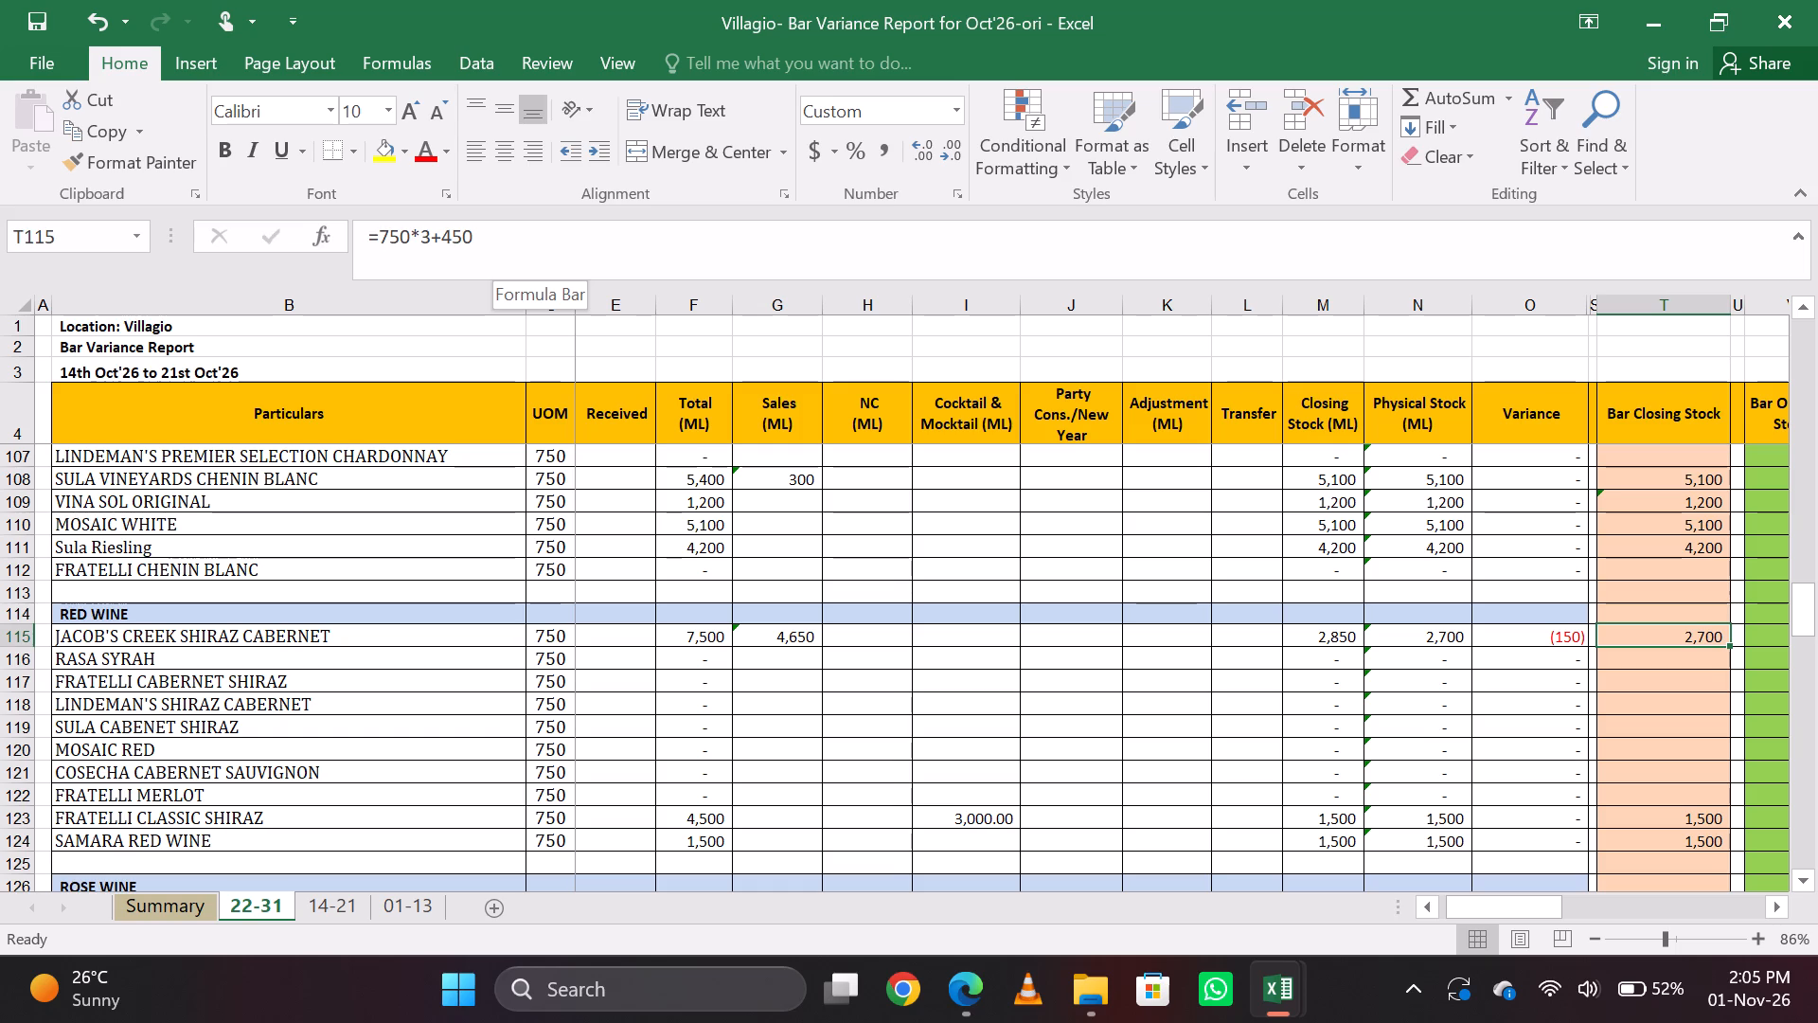
key("Down")
key("Down")
key("Down")
key("Down")
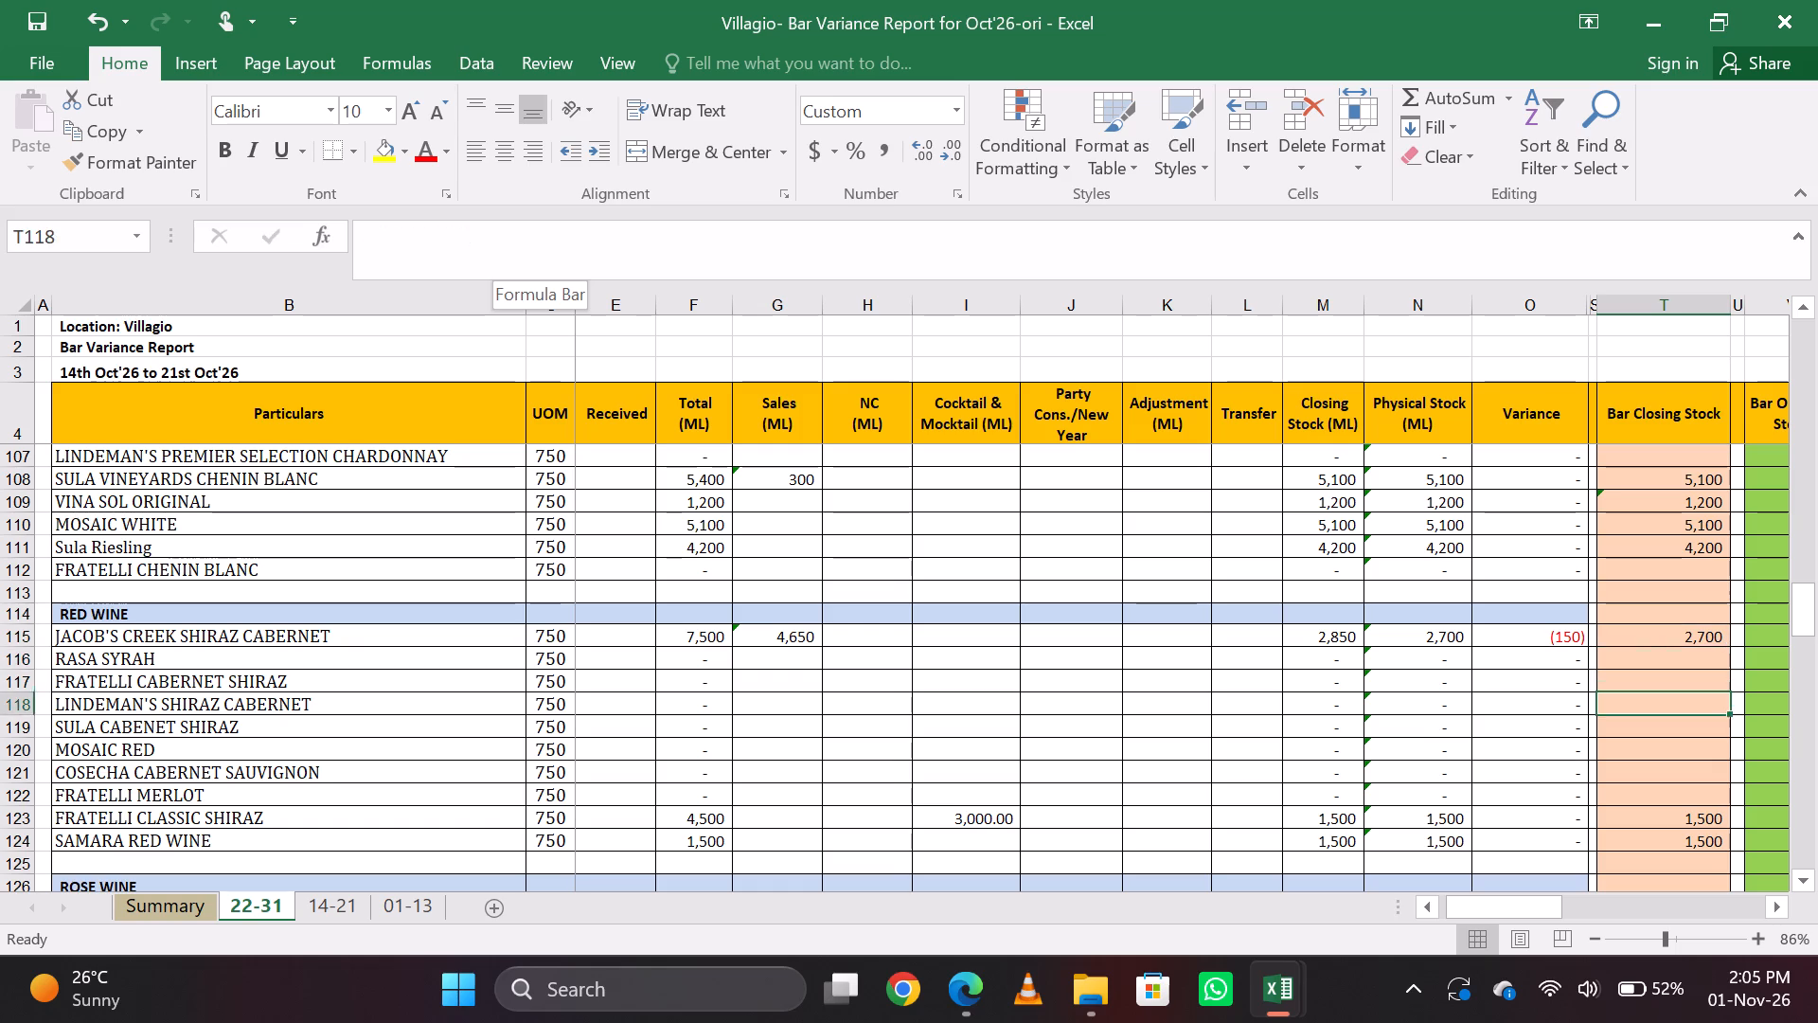
key("Down")
key("Down")
key("Down")
key("Down")
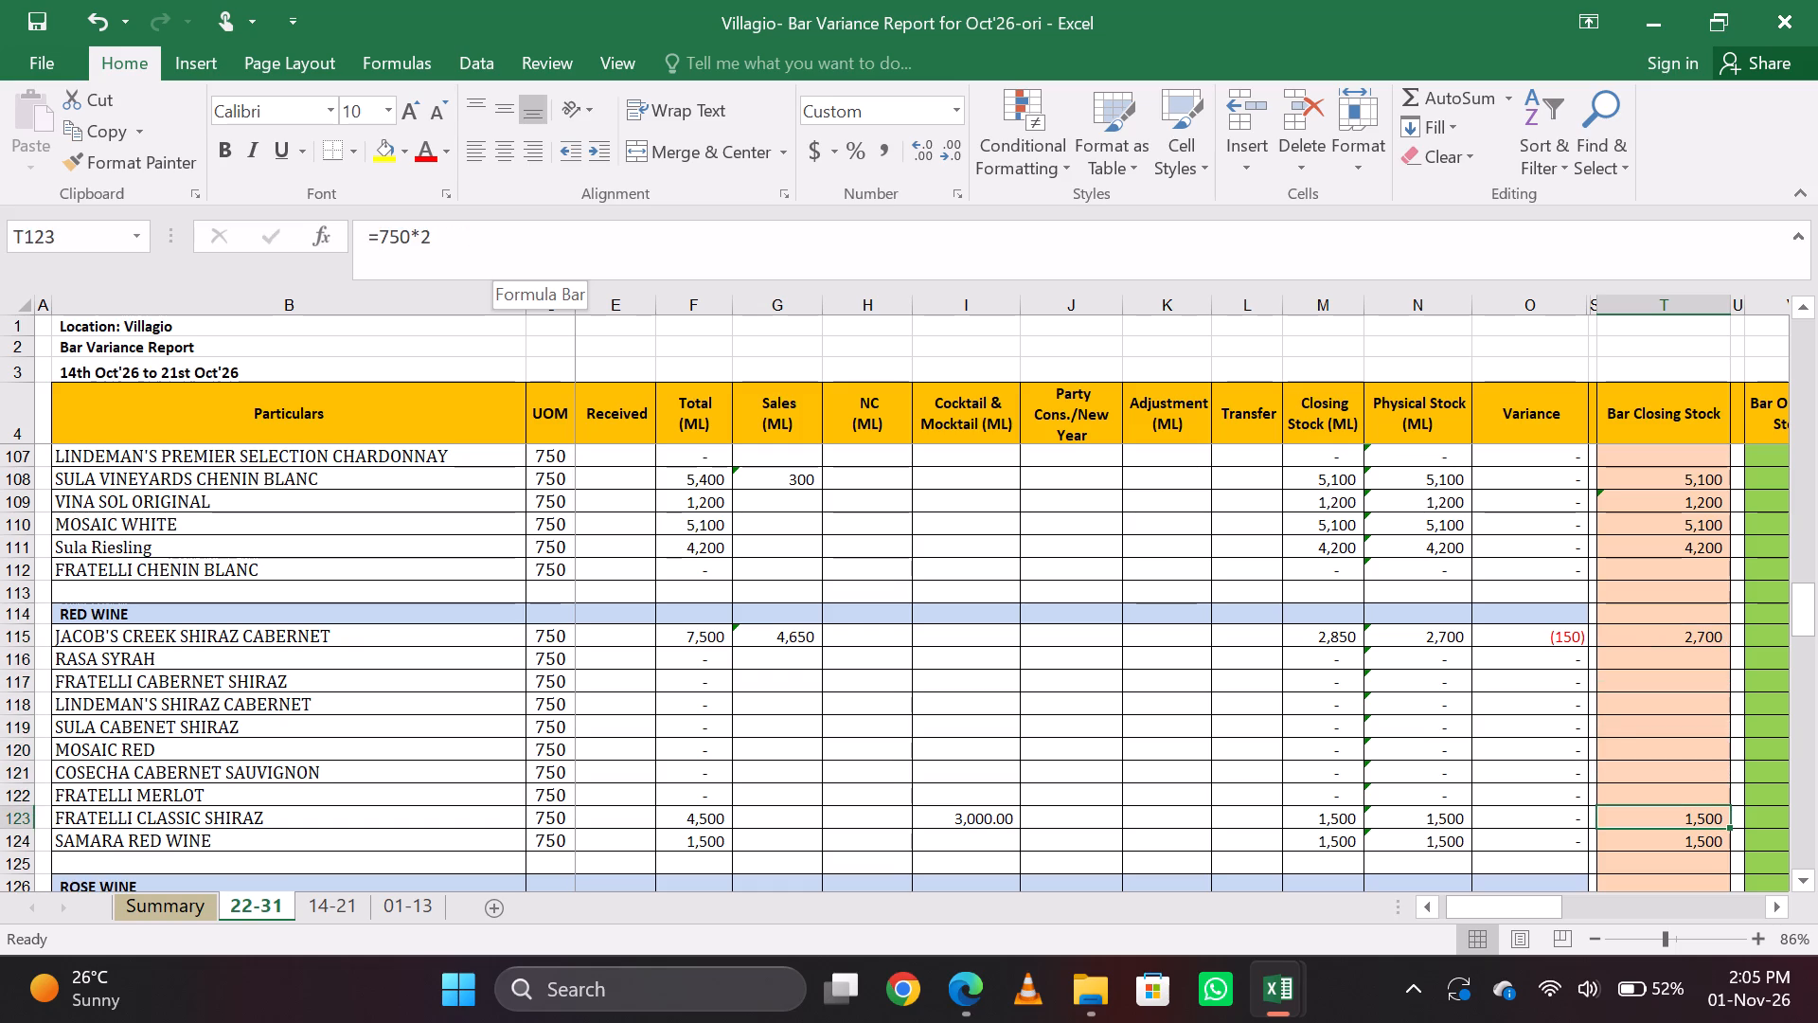
key("Down")
key("Up")
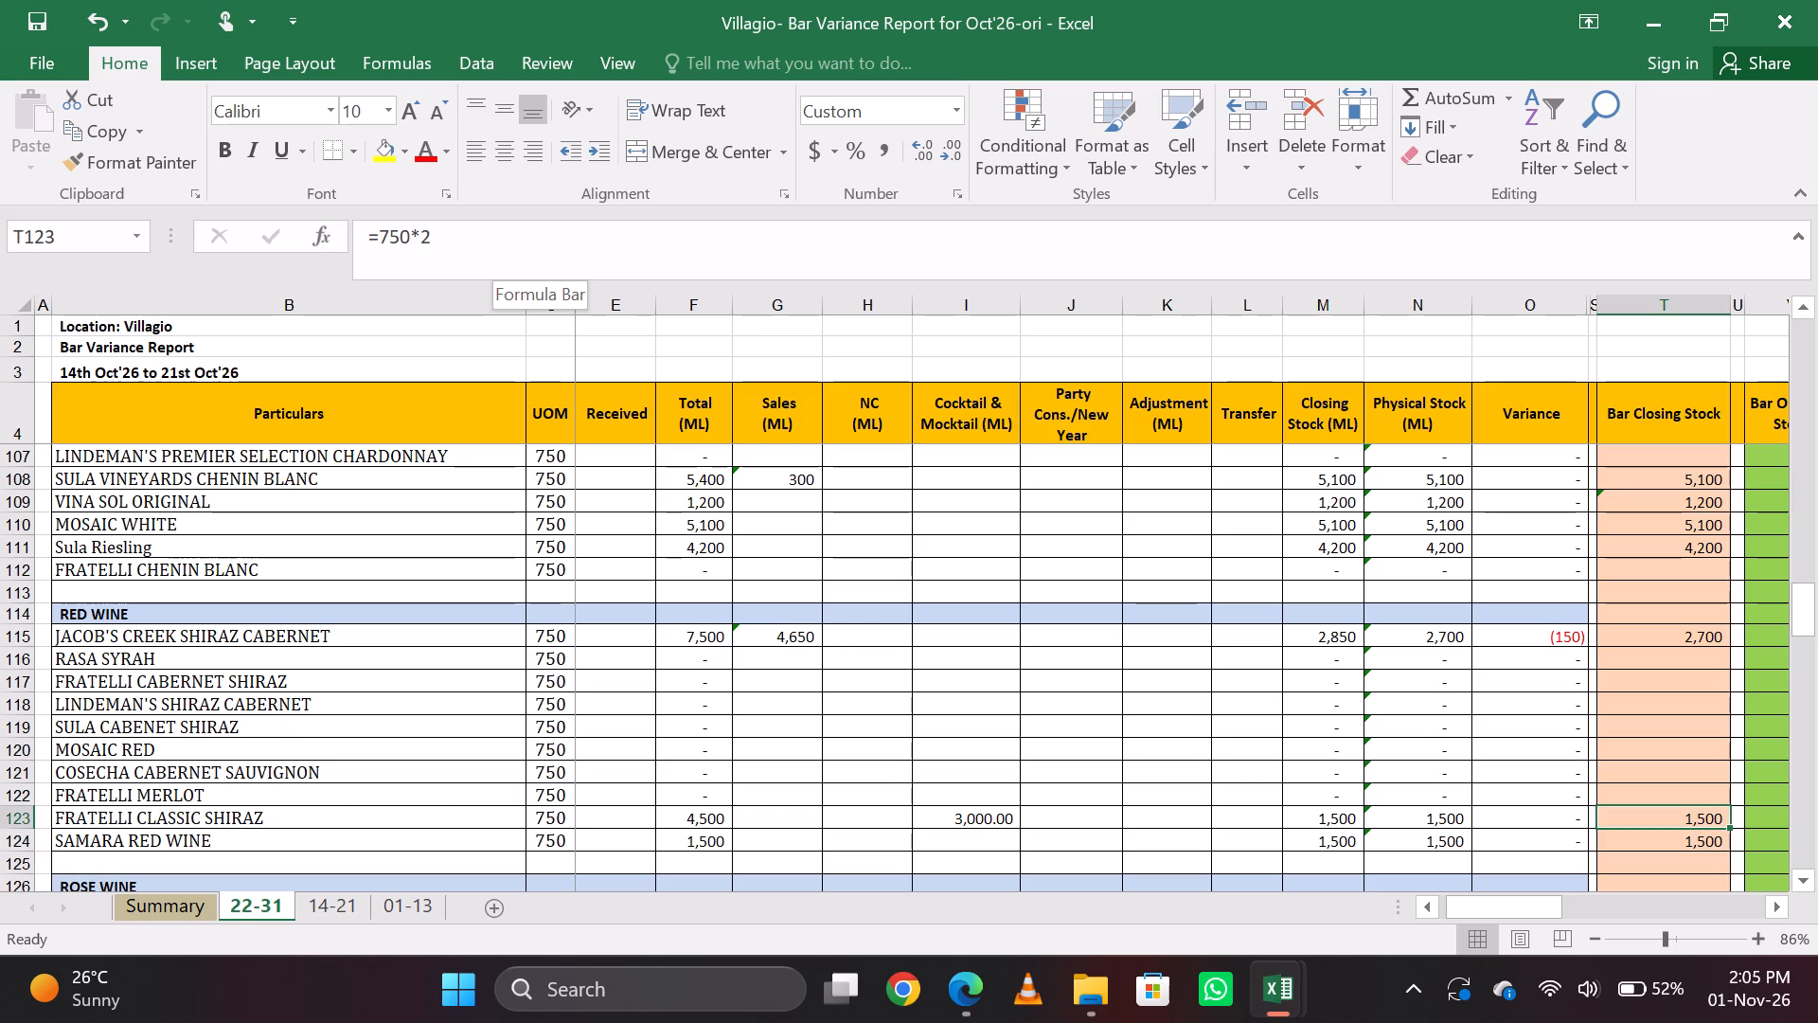
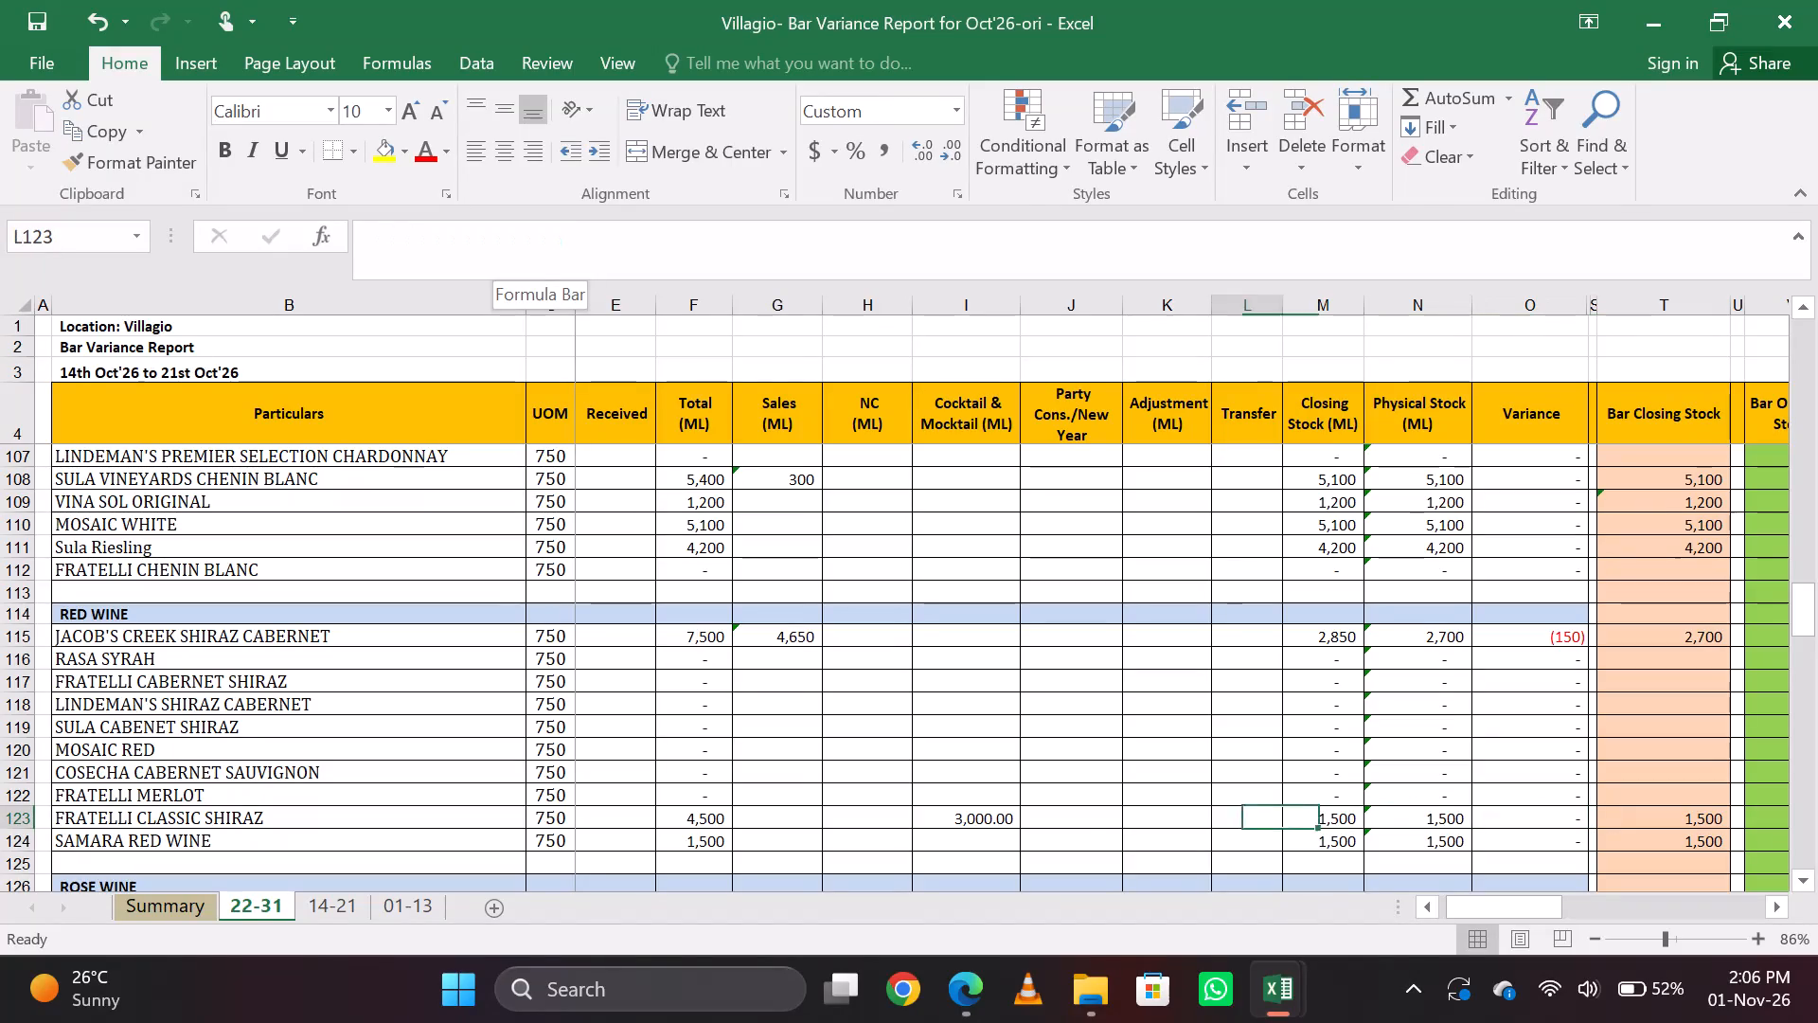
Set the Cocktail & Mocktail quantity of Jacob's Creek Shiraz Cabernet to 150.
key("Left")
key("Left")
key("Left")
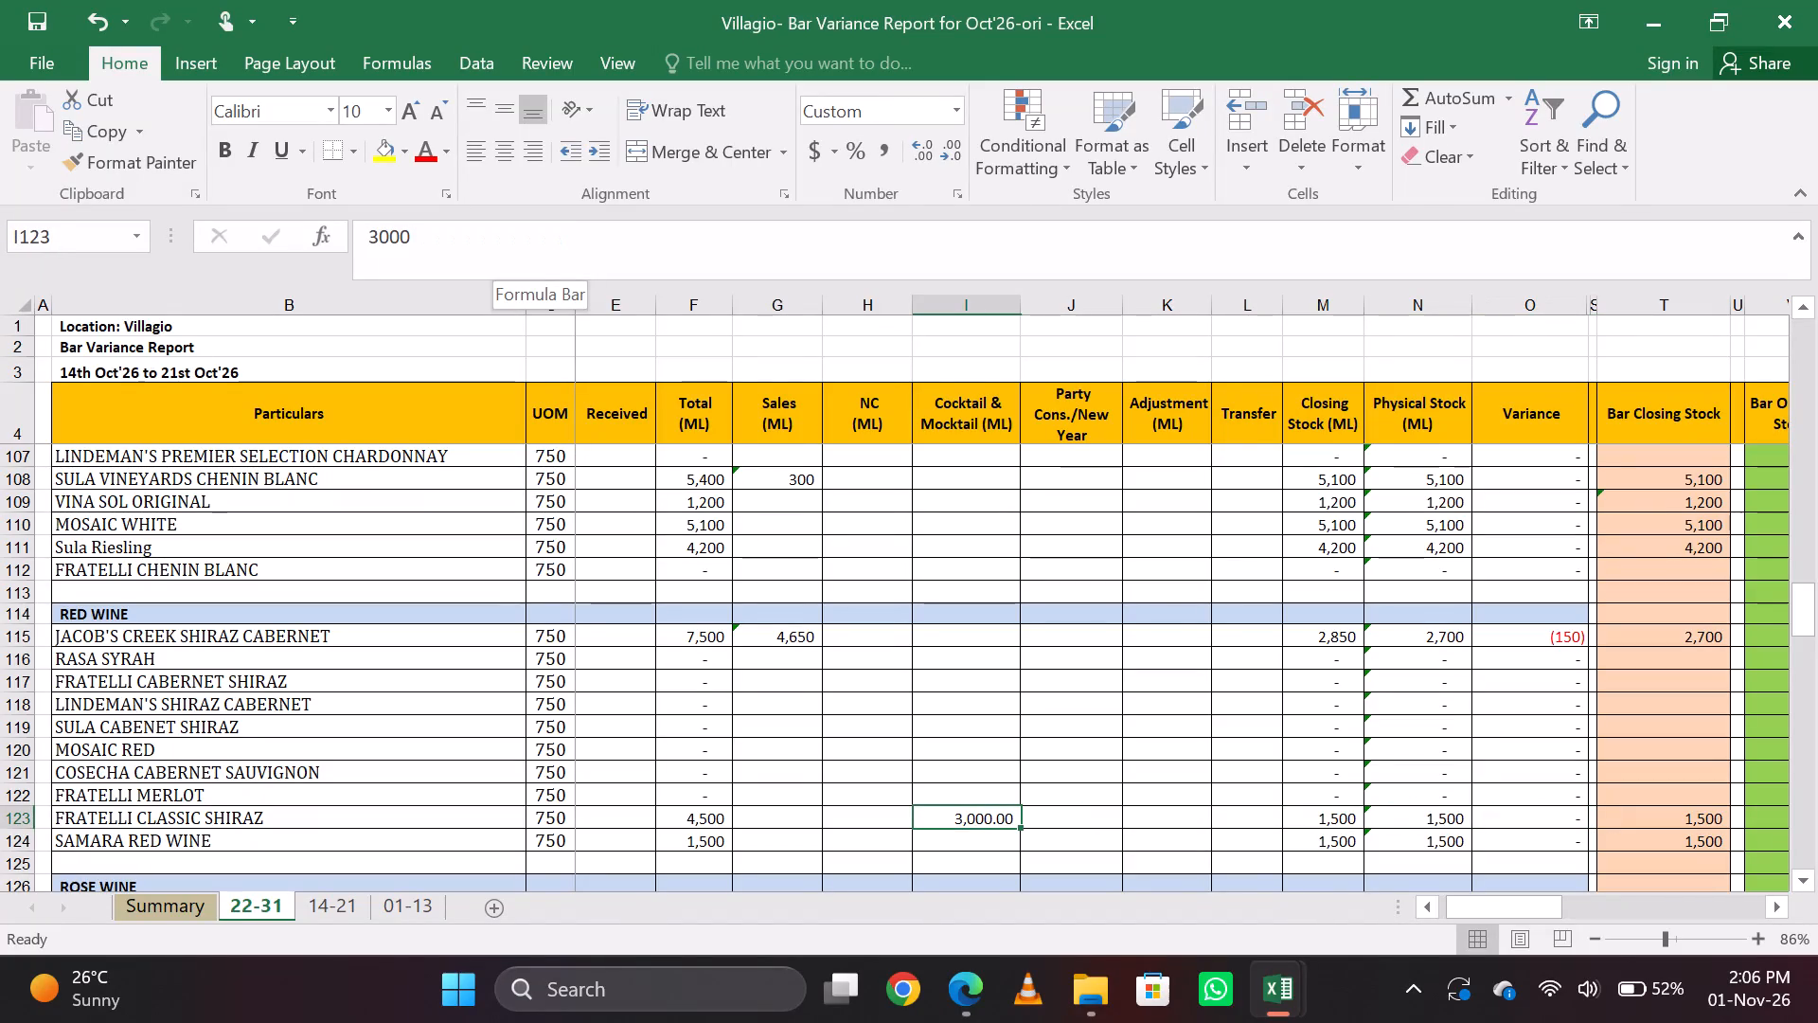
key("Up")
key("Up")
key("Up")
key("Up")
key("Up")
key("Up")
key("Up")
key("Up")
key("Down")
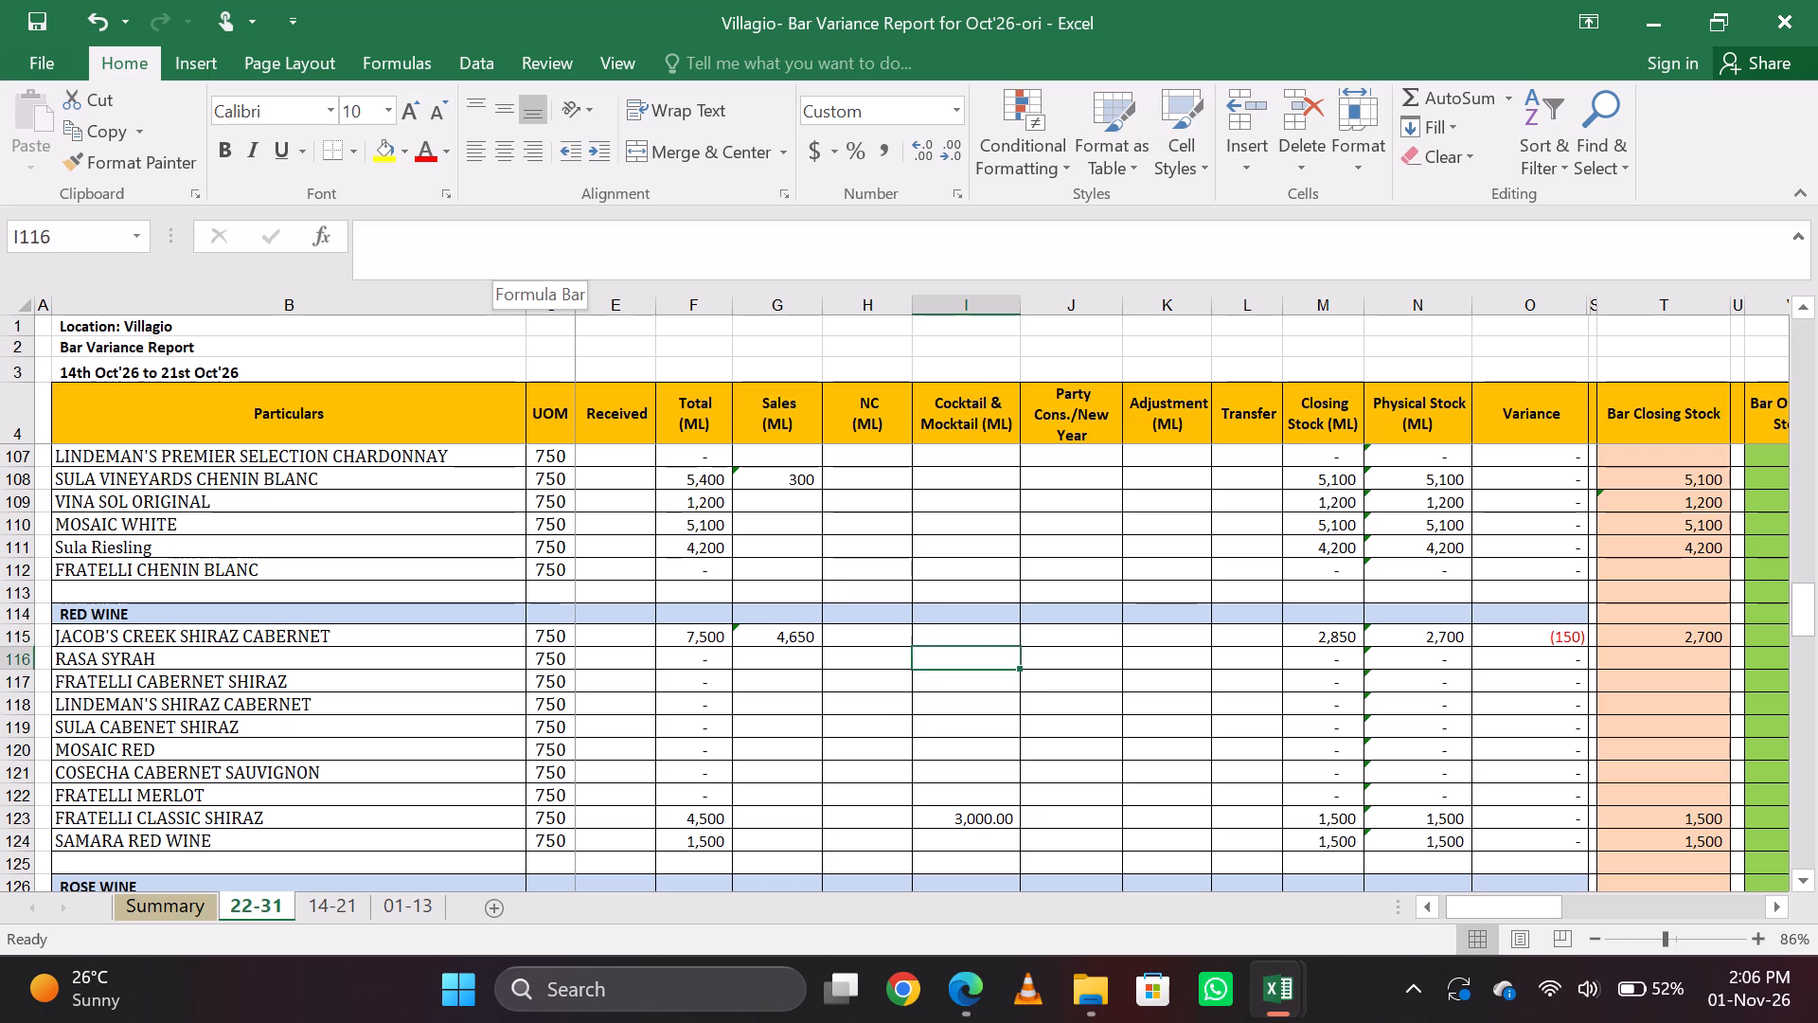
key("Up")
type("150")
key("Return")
Compare the cocktail quantity with Fratelli Classic Shiraz's and set Jacob's Creek Shiraz Cabernet's Cocktail & Mocktail quantity to 300.
key("Down")
key("Down")
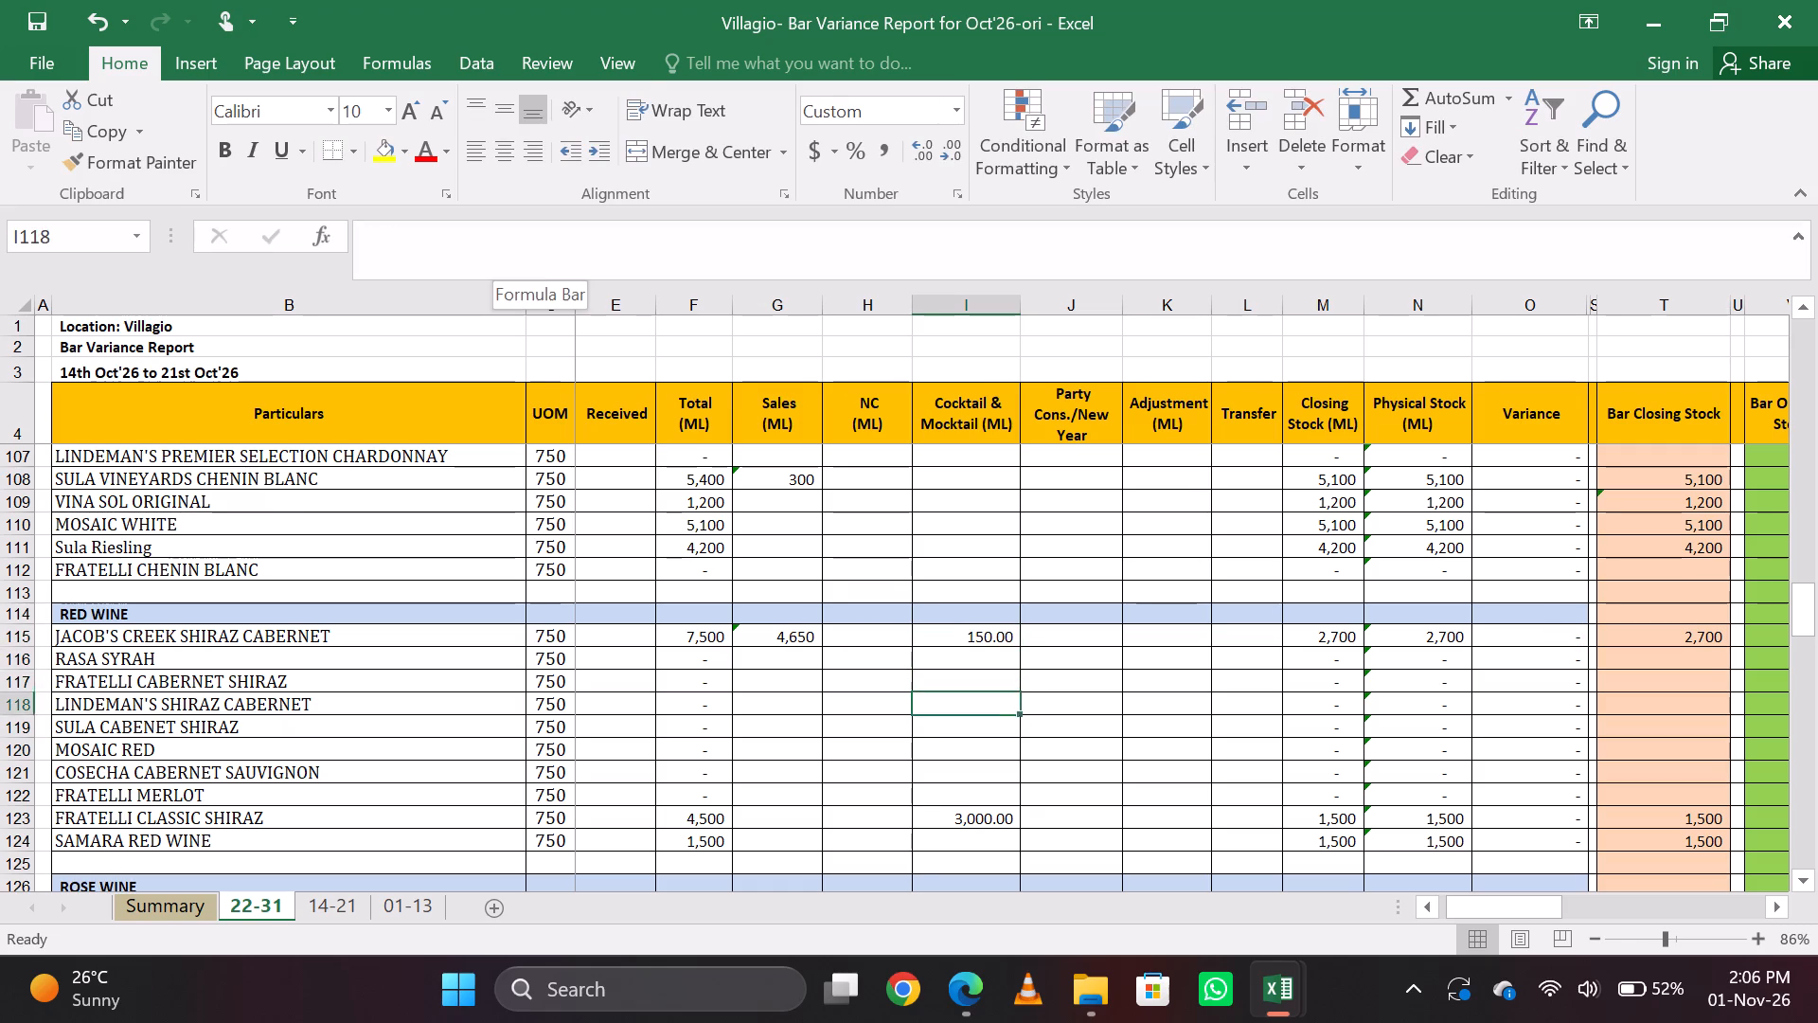
key("Down")
key("Down")
key("Down")
key("Down")
key("Down")
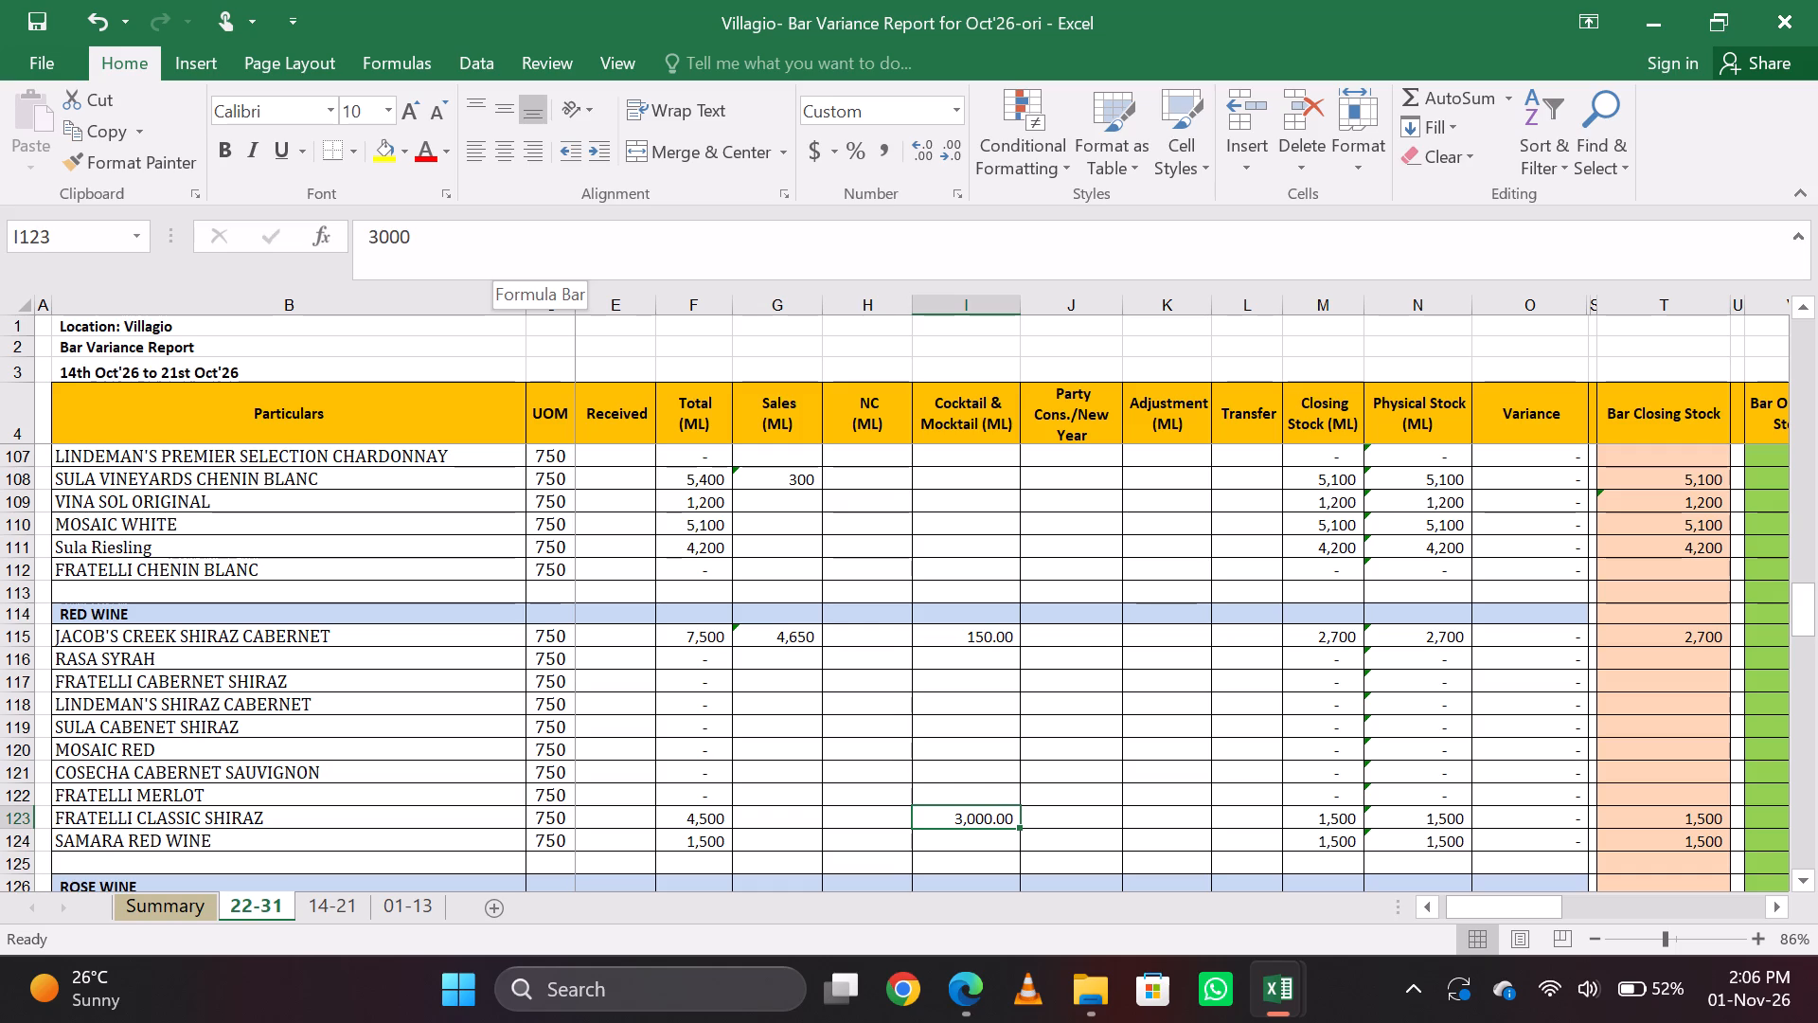
key("Up")
key("Up")
key("Up")
key("Up")
key("Up")
key("Up")
key("Up")
key("Up")
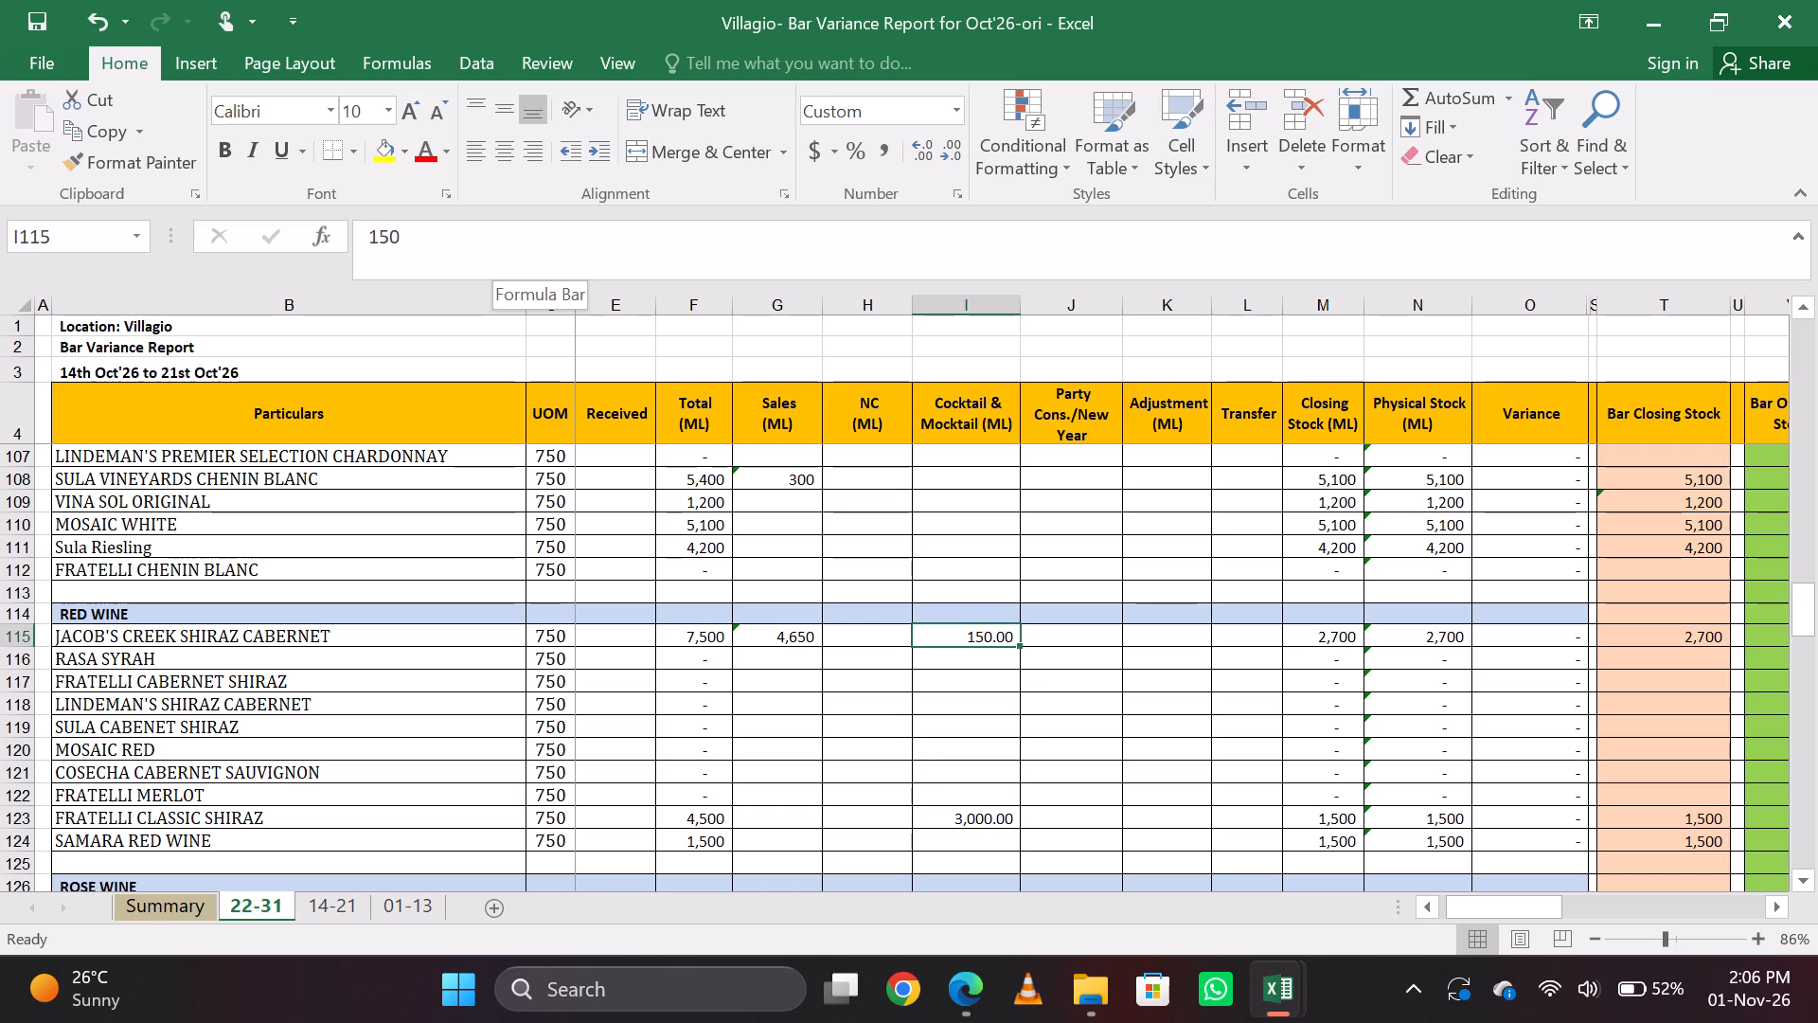
key("Down")
key("Up")
type("300")
key("Return")
Change Fratelli Classic Shiraz's Cocktail & Mocktail quantity to the formula =3000-300.
key("Down")
key("Down")
key("Down")
key("Down")
key("Down")
key("Down")
key("Down")
key("Down")
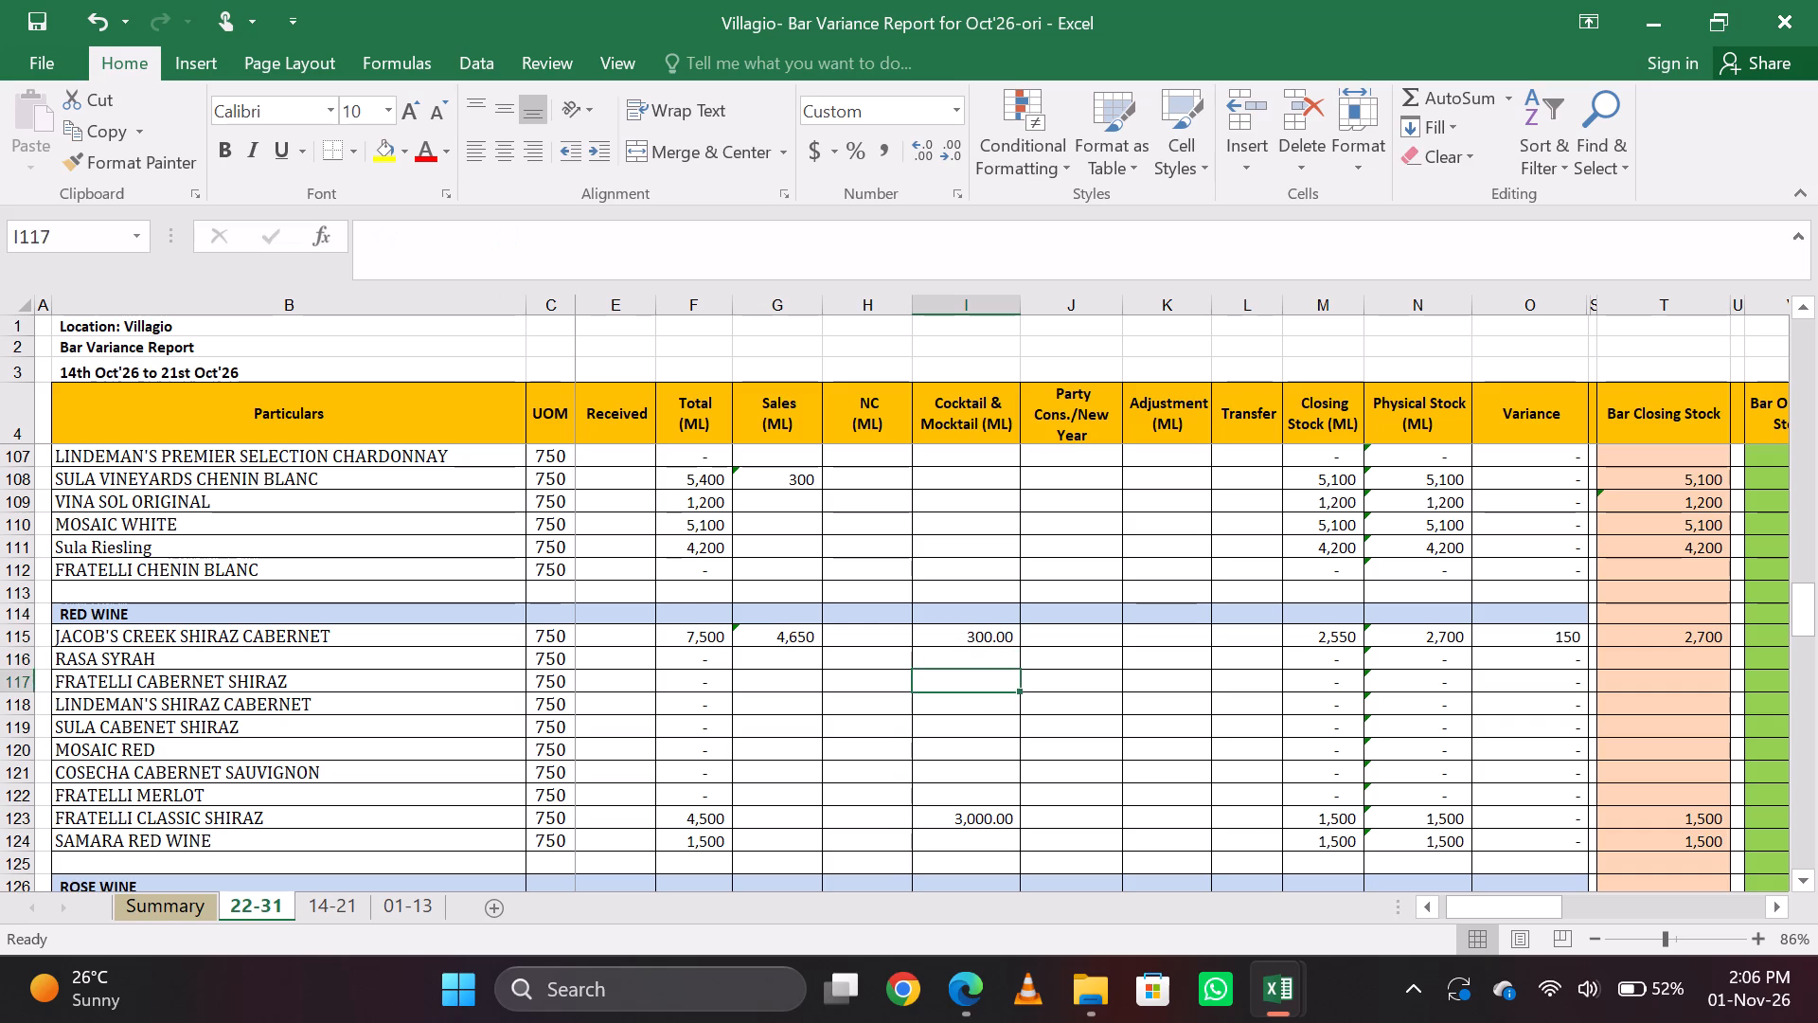
key("Up")
left_click(508, 233)
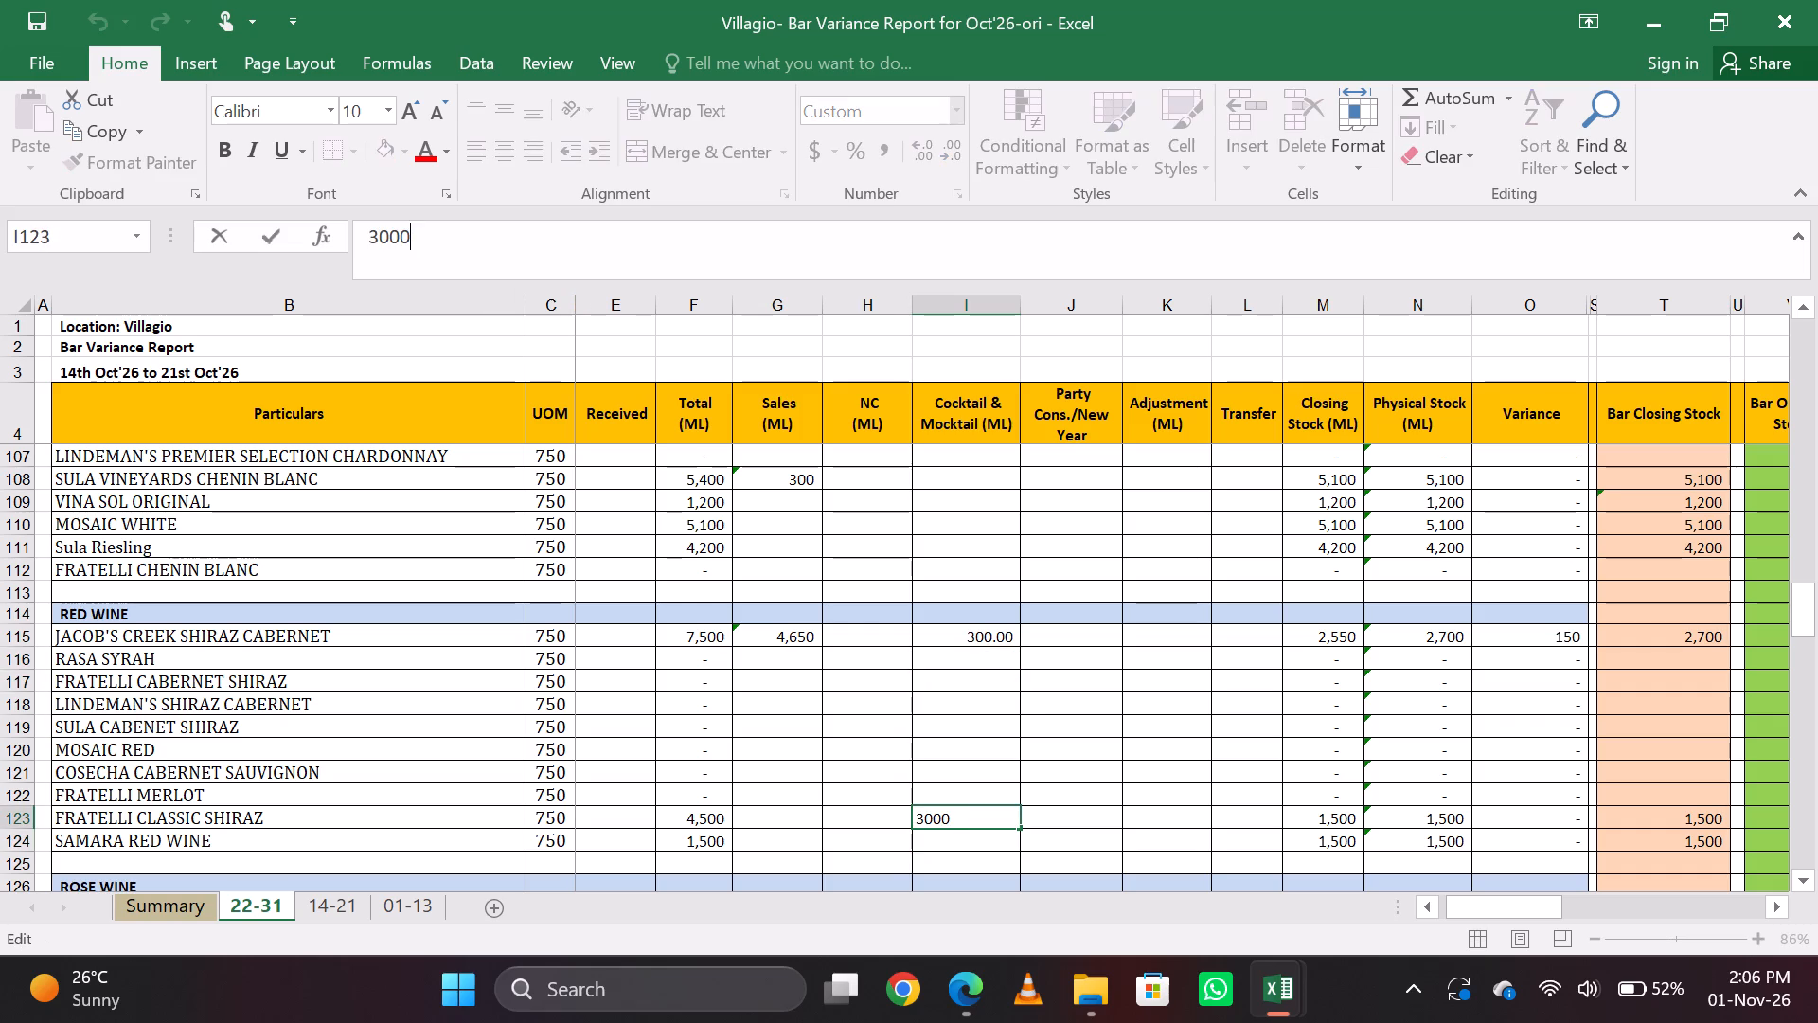
type("-300")
key("Left")
key("Left")
key("Left")
key("Left")
key("Left")
key("Left")
key("Left")
key("Left")
key("Left")
key("Left")
key("Left")
key("Left")
key("Left")
key("Left")
key("equal")
key("Return")
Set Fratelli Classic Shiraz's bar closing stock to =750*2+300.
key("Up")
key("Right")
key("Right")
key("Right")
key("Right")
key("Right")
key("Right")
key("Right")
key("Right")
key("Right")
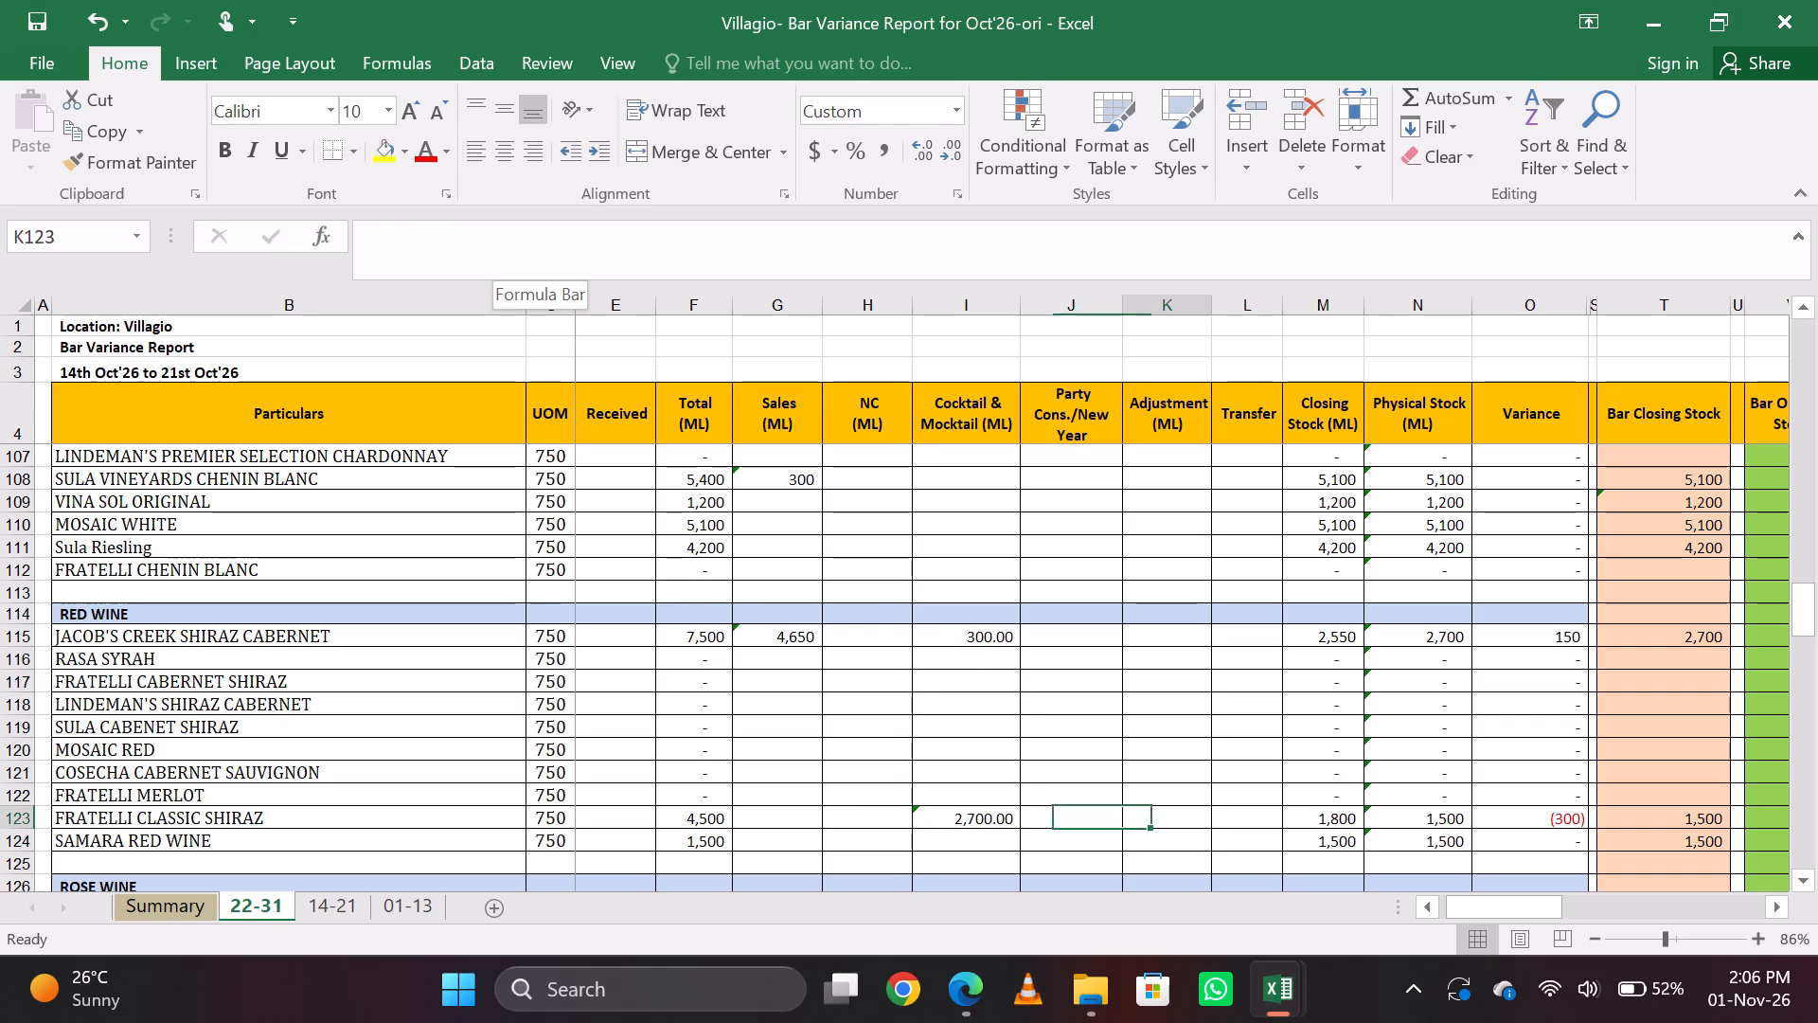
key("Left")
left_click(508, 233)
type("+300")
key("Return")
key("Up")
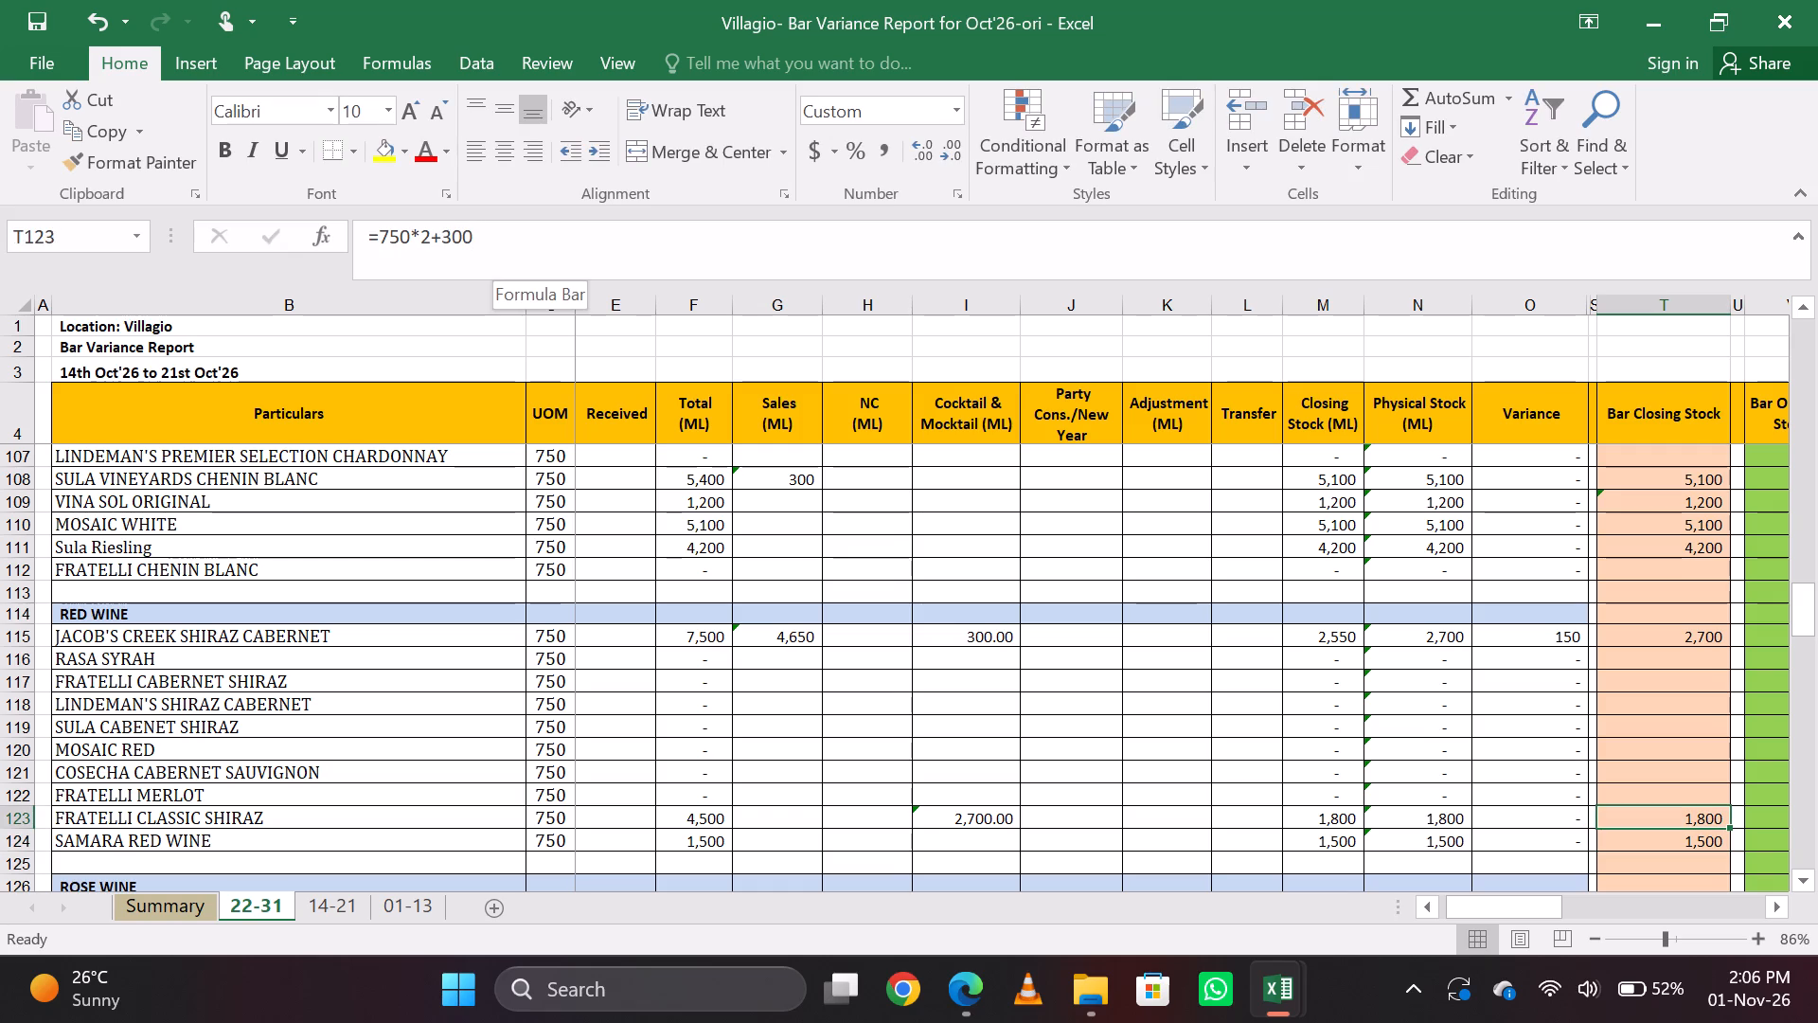
Examine the Fratelli Classic Shiraz row from its UOM column across to Bar Closing Stock.
key("Left")
key("Left")
key("Left")
key("Left")
key("Left")
key("Left")
key("Left")
key("Left")
key("Left")
key("Left")
key("Left")
key("Left")
key("Left")
key("Left")
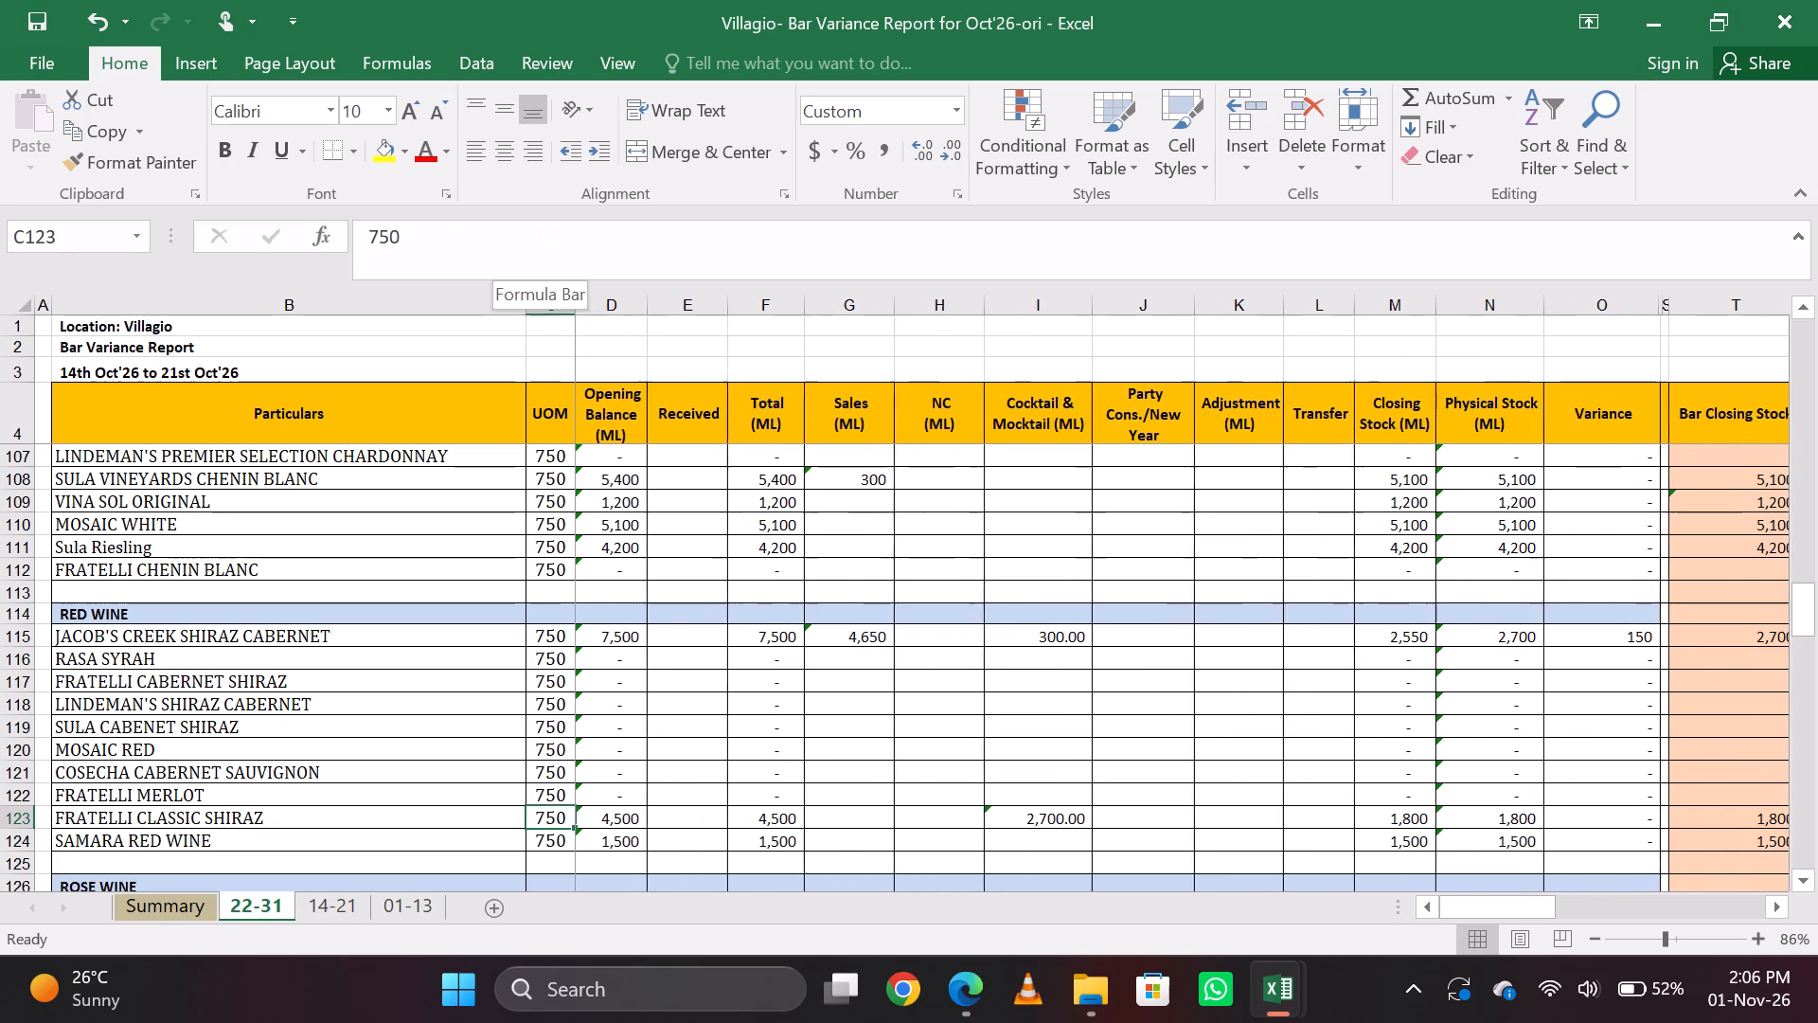
key("Right")
key("Right")
key("Right")
key("Right")
key("Right")
key("Right")
key("Right")
key("Right")
key("Right")
key("Right")
key("Right")
key("Right")
key("Right")
key("Right")
key("Left")
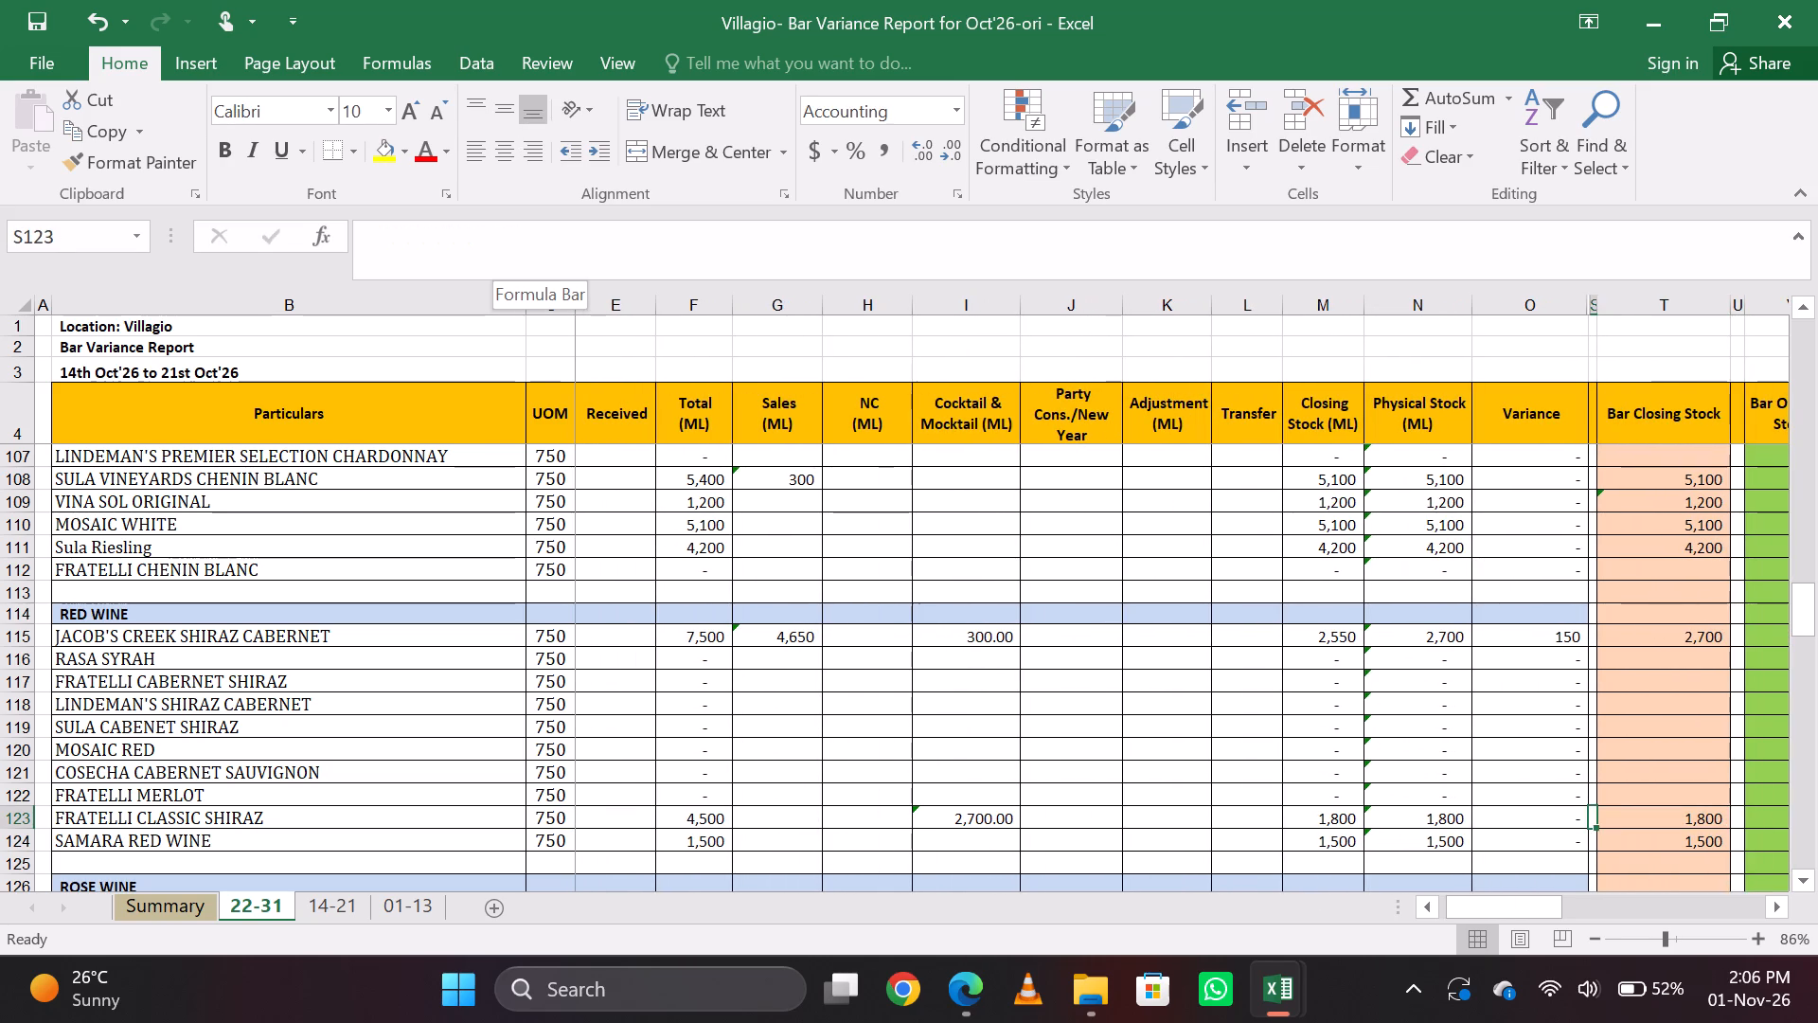
key("Right")
key("Left")
key("Right")
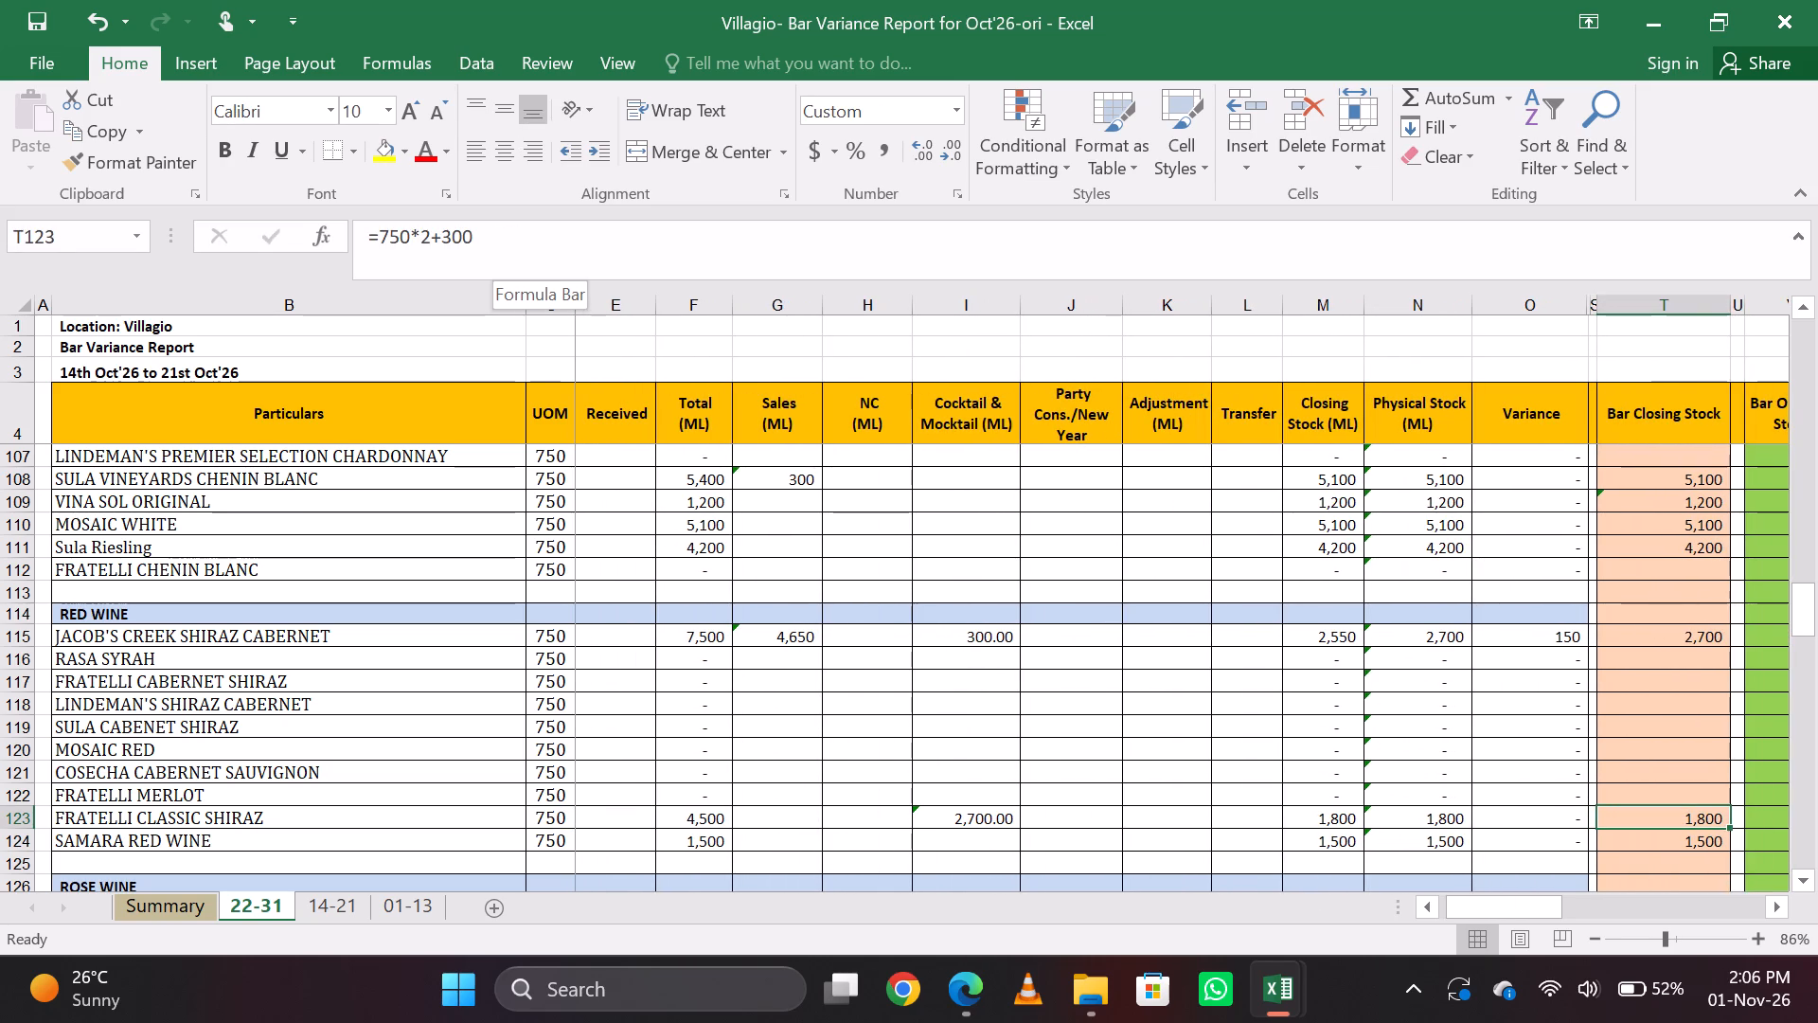
key("Left")
key("Right")
Set Fratelli Classic Shiraz's bar closing stock to =750*2+450.
left_click(508, 233)
key("BackSpace")
key("BackSpace")
key("BackSpace")
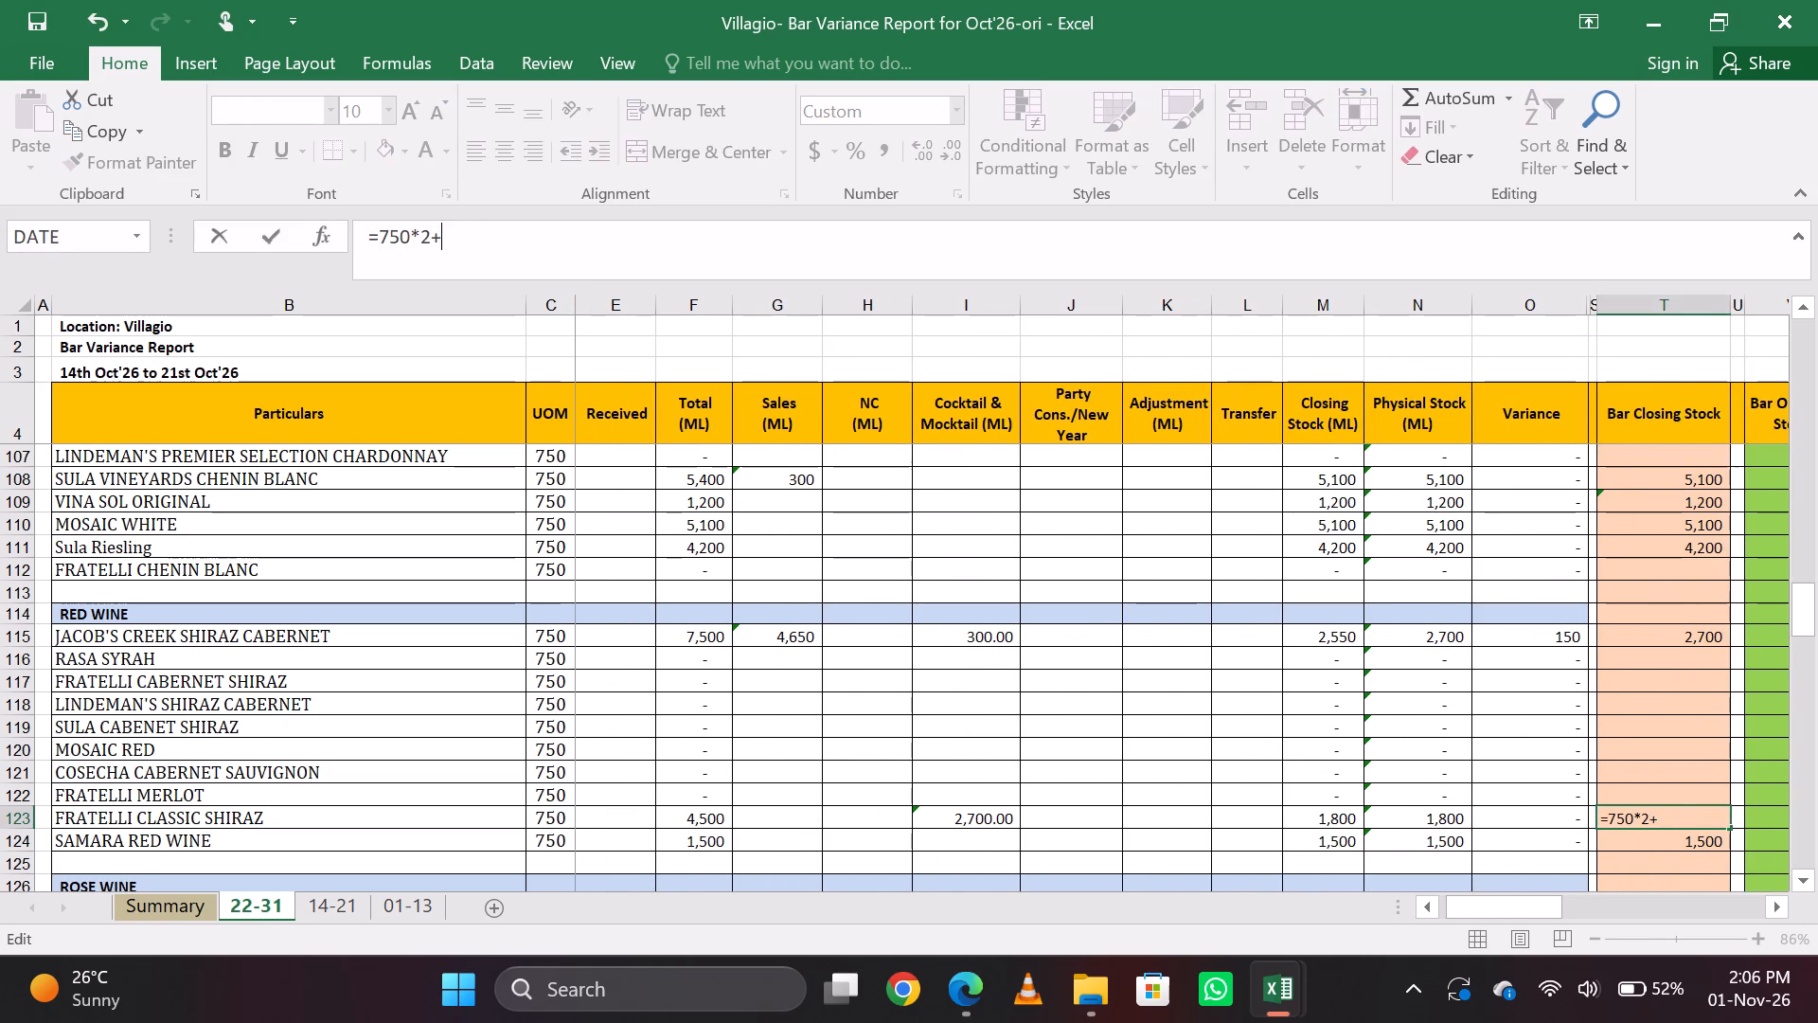
type("450")
key("Return")
key("Up")
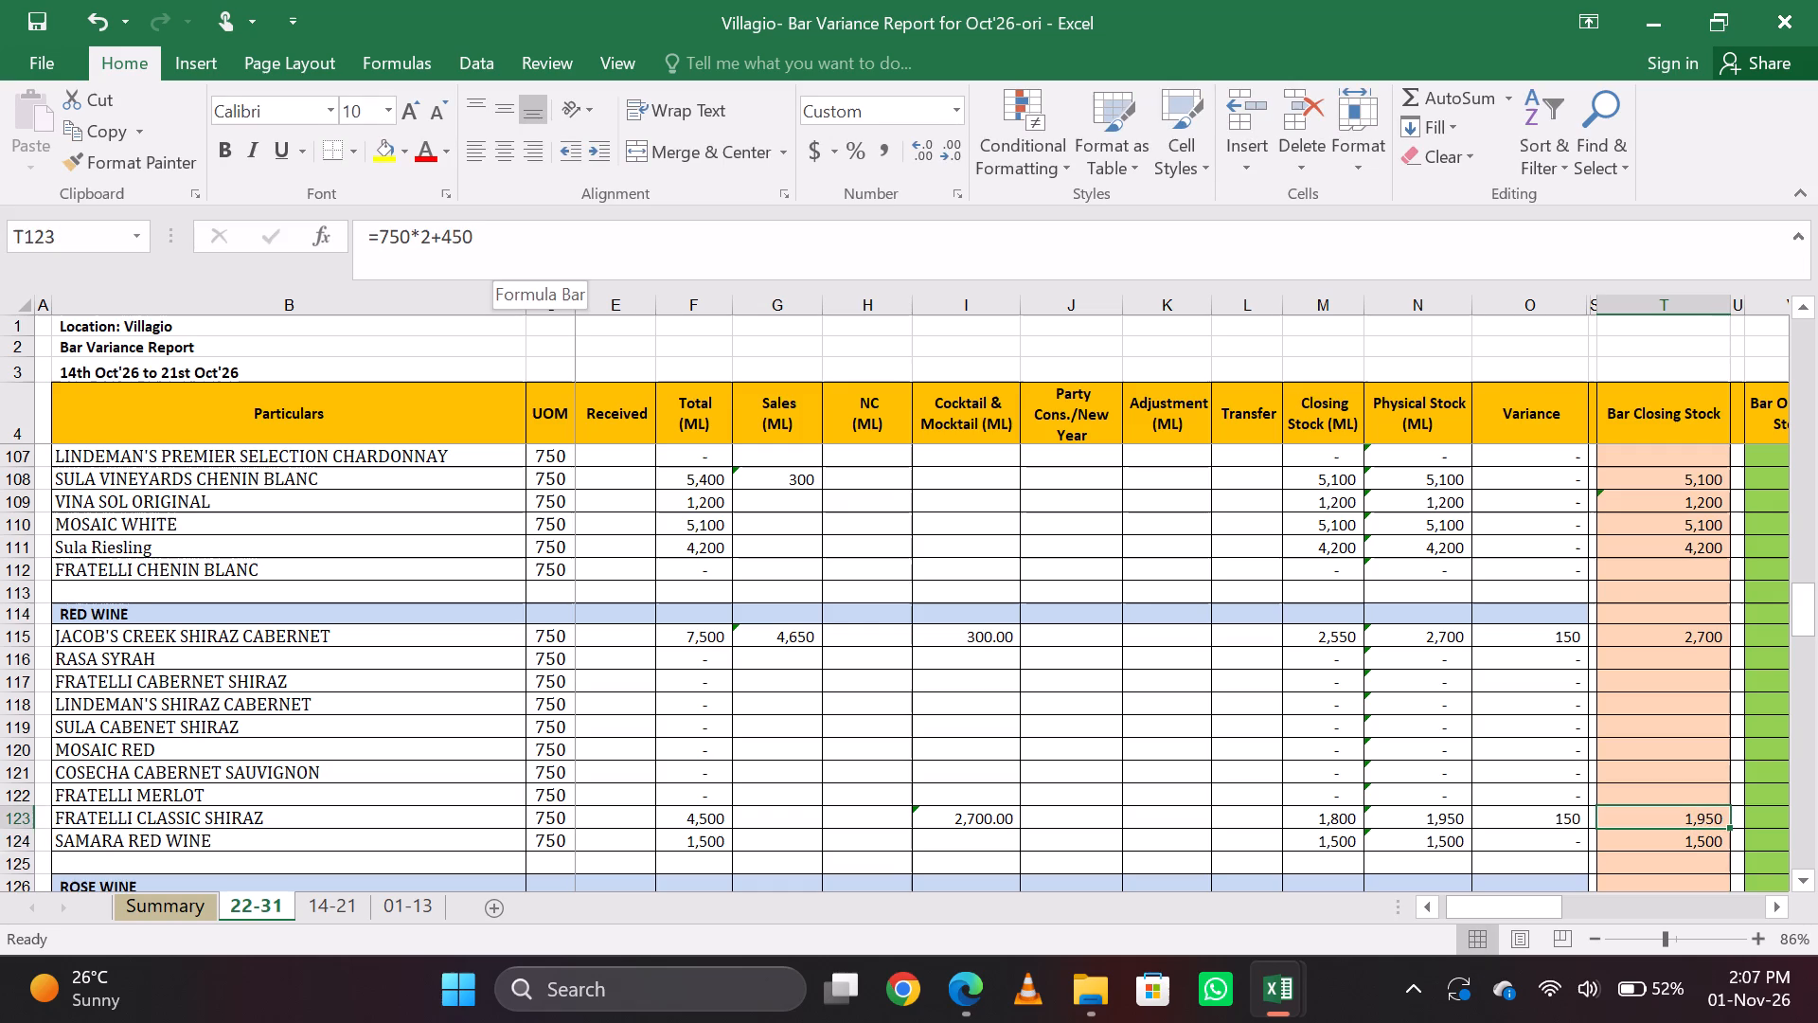
Examine the bar closing stock entries from Fratelli Classic Shiraz through the rose wines to the first vermouth rows.
key("Down")
key("Down")
key("Down")
key("Down")
key("Up")
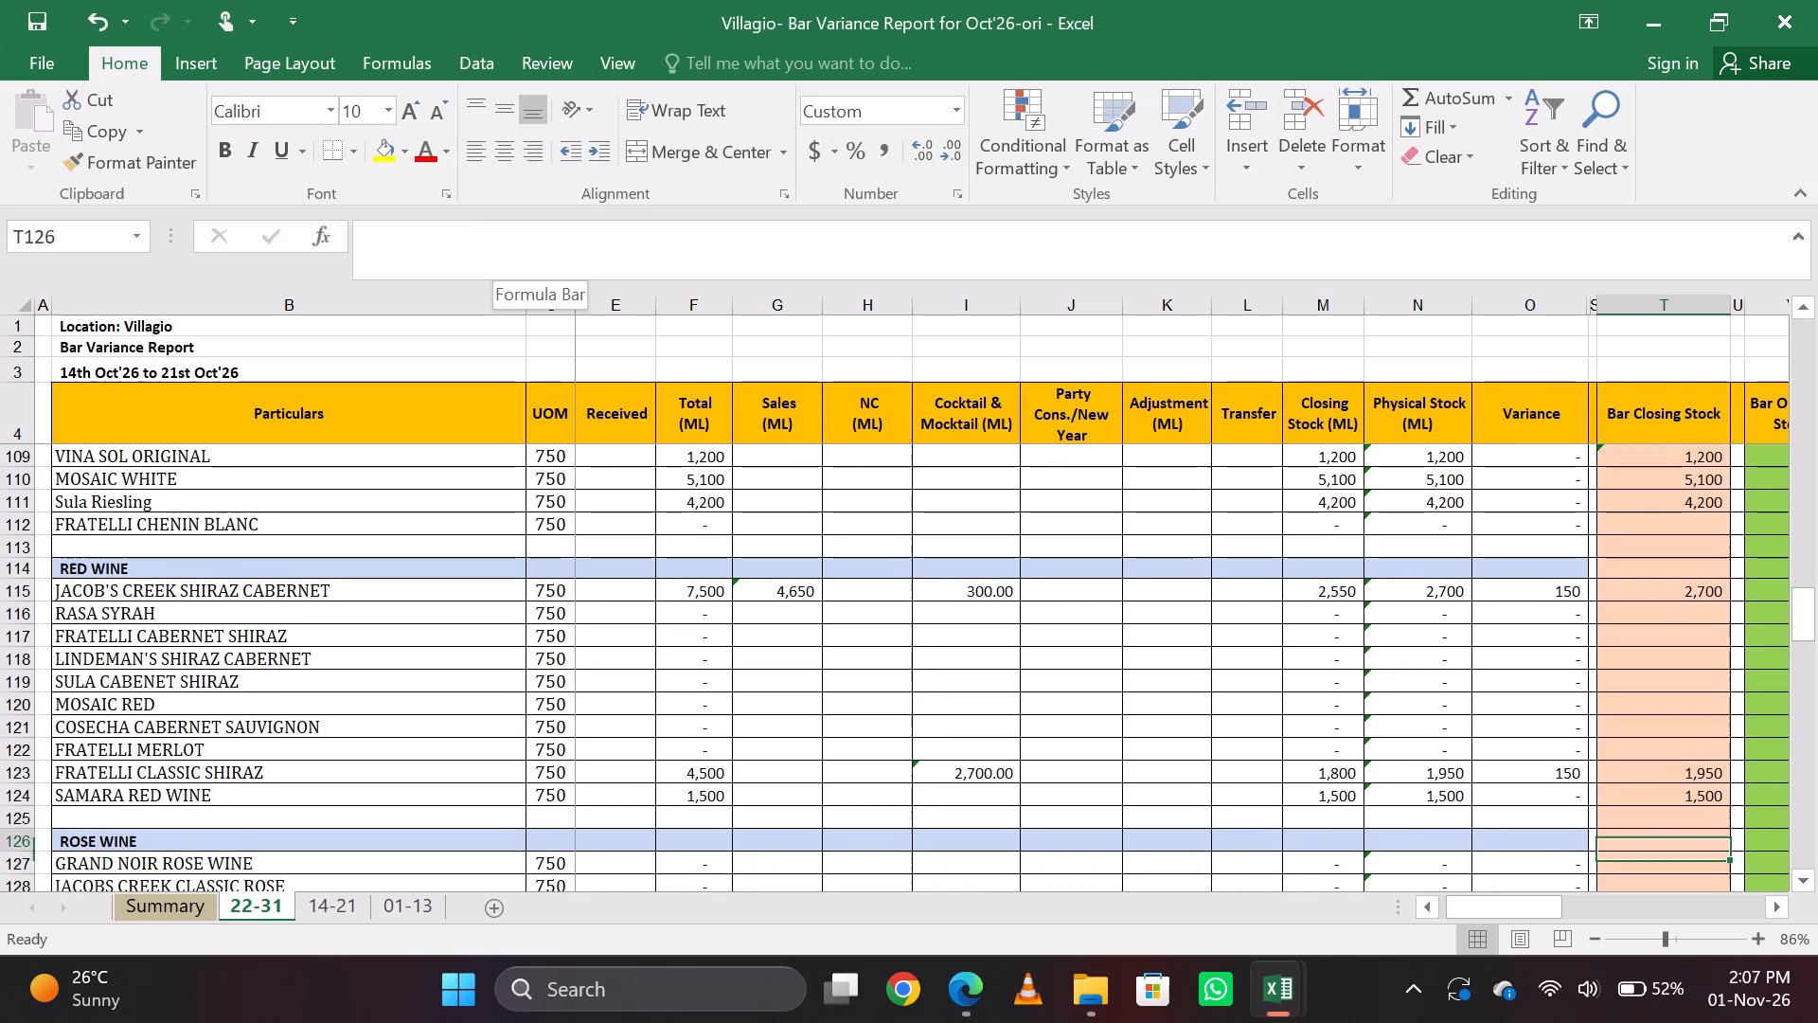
key("Up")
key("Up")
key("Down")
key("Down")
key("Down")
key("Down")
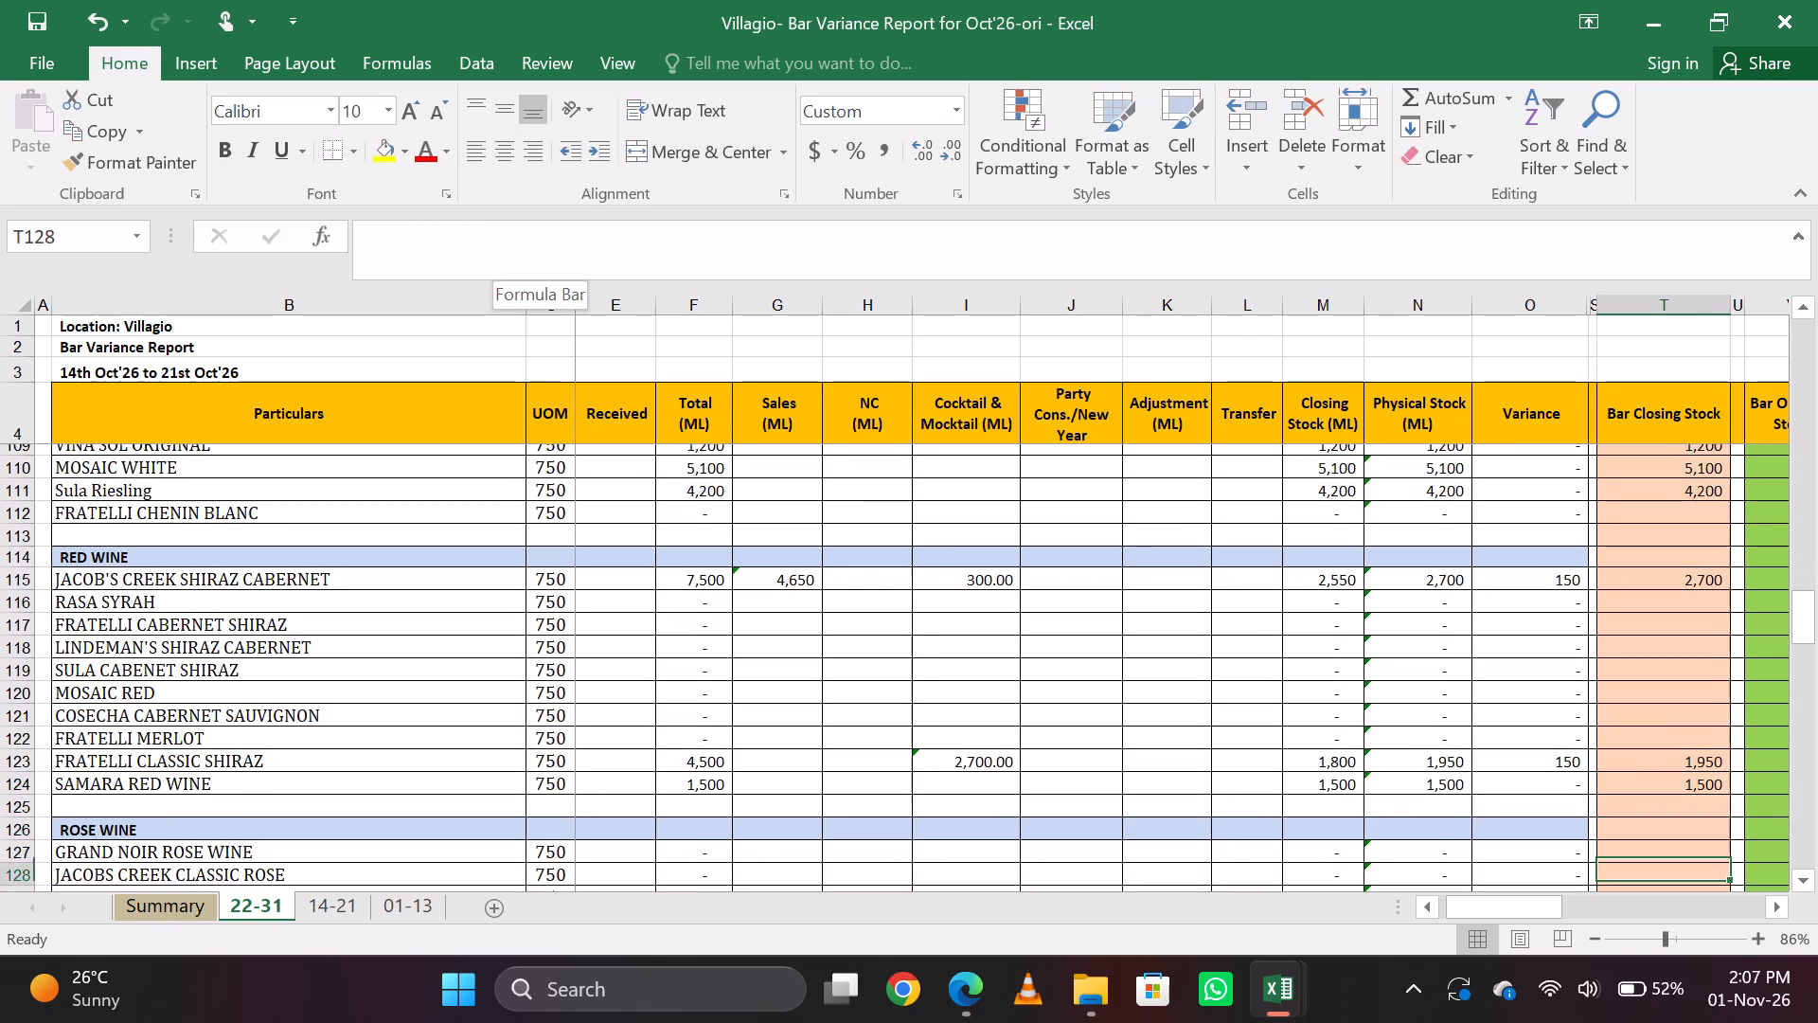
key("Down")
key("Down")
key("Down")
key("Up")
key("Up")
key("Up")
key("Up")
key("Up")
key("Up")
key("Up")
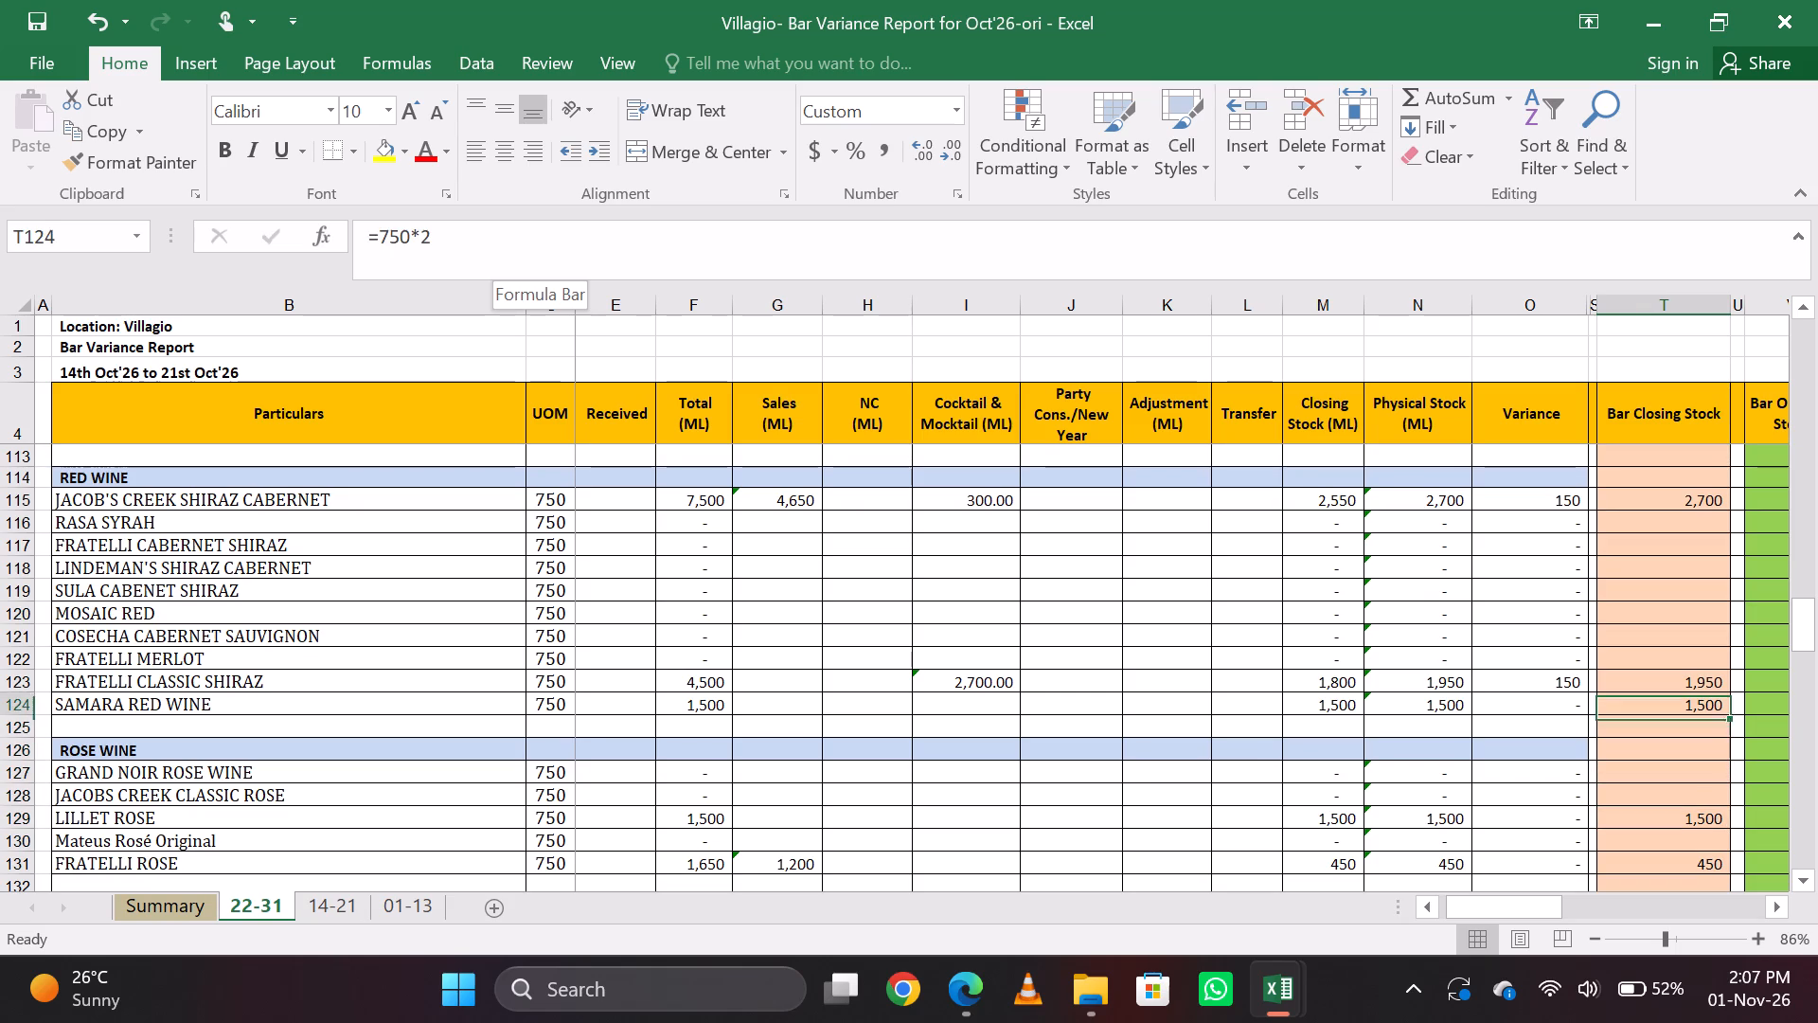
key("Up")
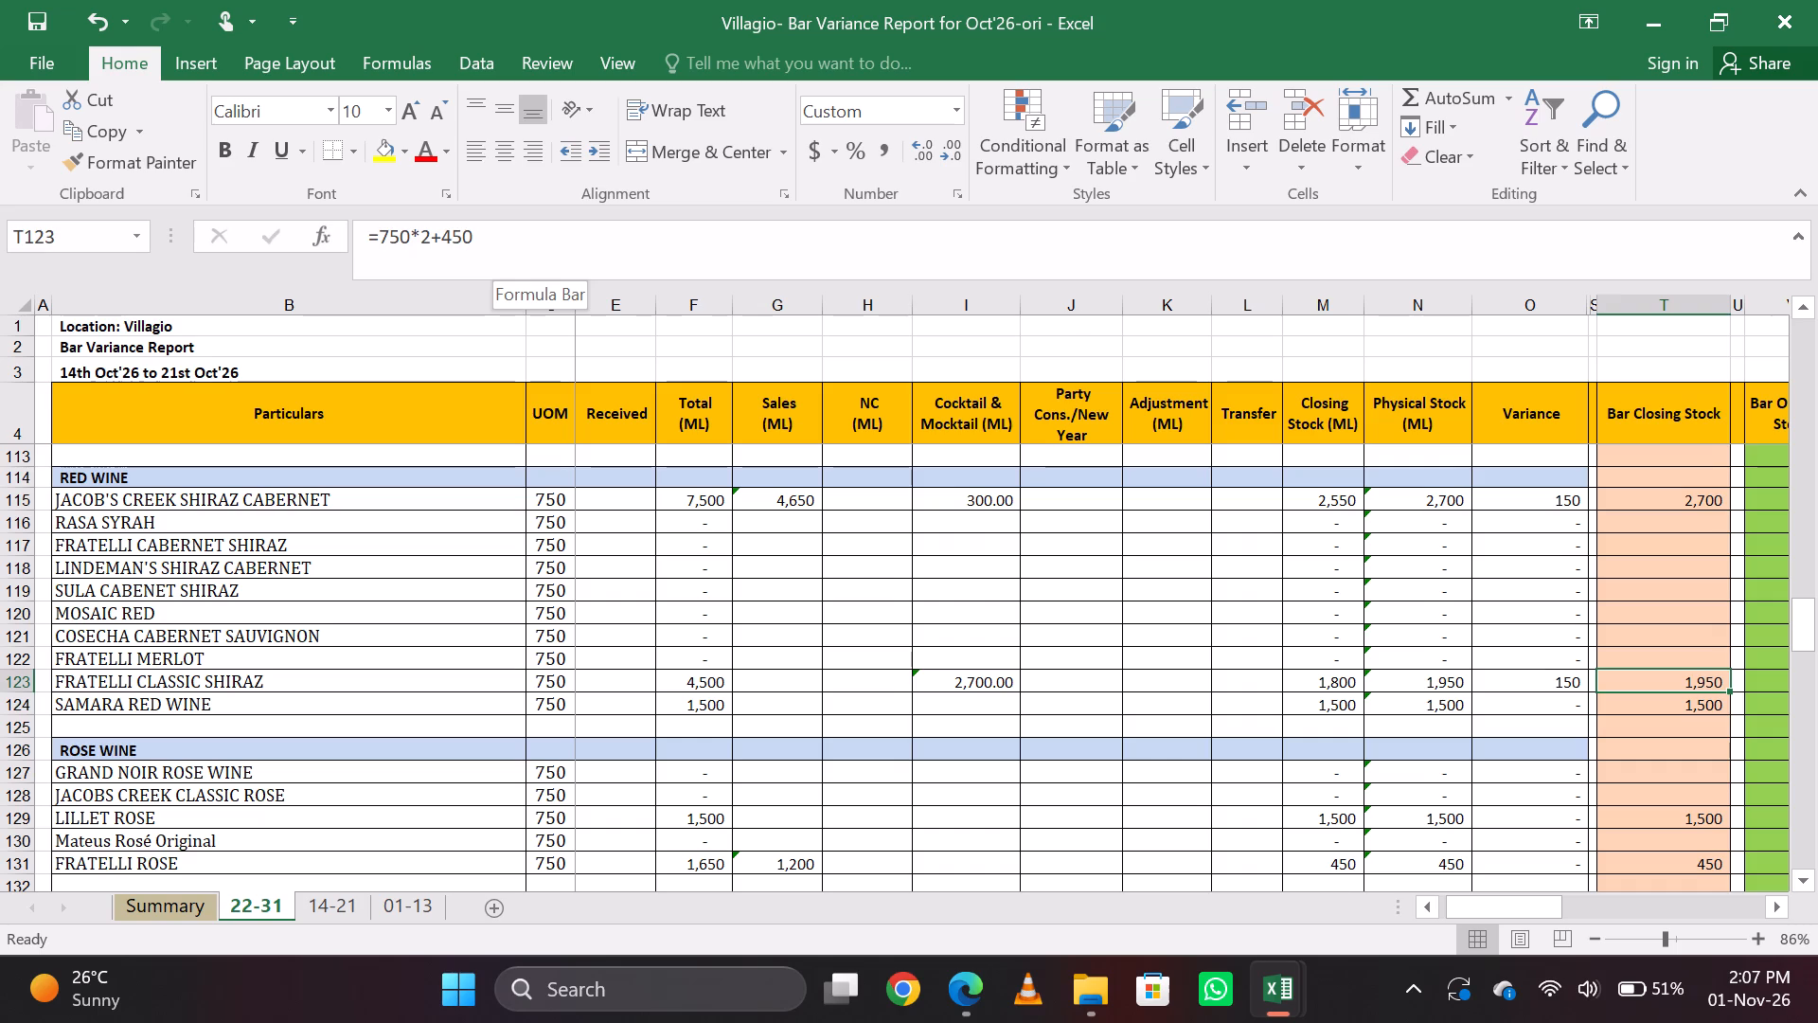
key("Down")
key("Down")
key("Down")
key("Down")
key("Down")
key("Down")
key("Down")
key("Down")
key("Down")
key("Down")
key("Down")
key("Down")
key("Up")
key("Up")
key("Up")
key("Up")
key("Up")
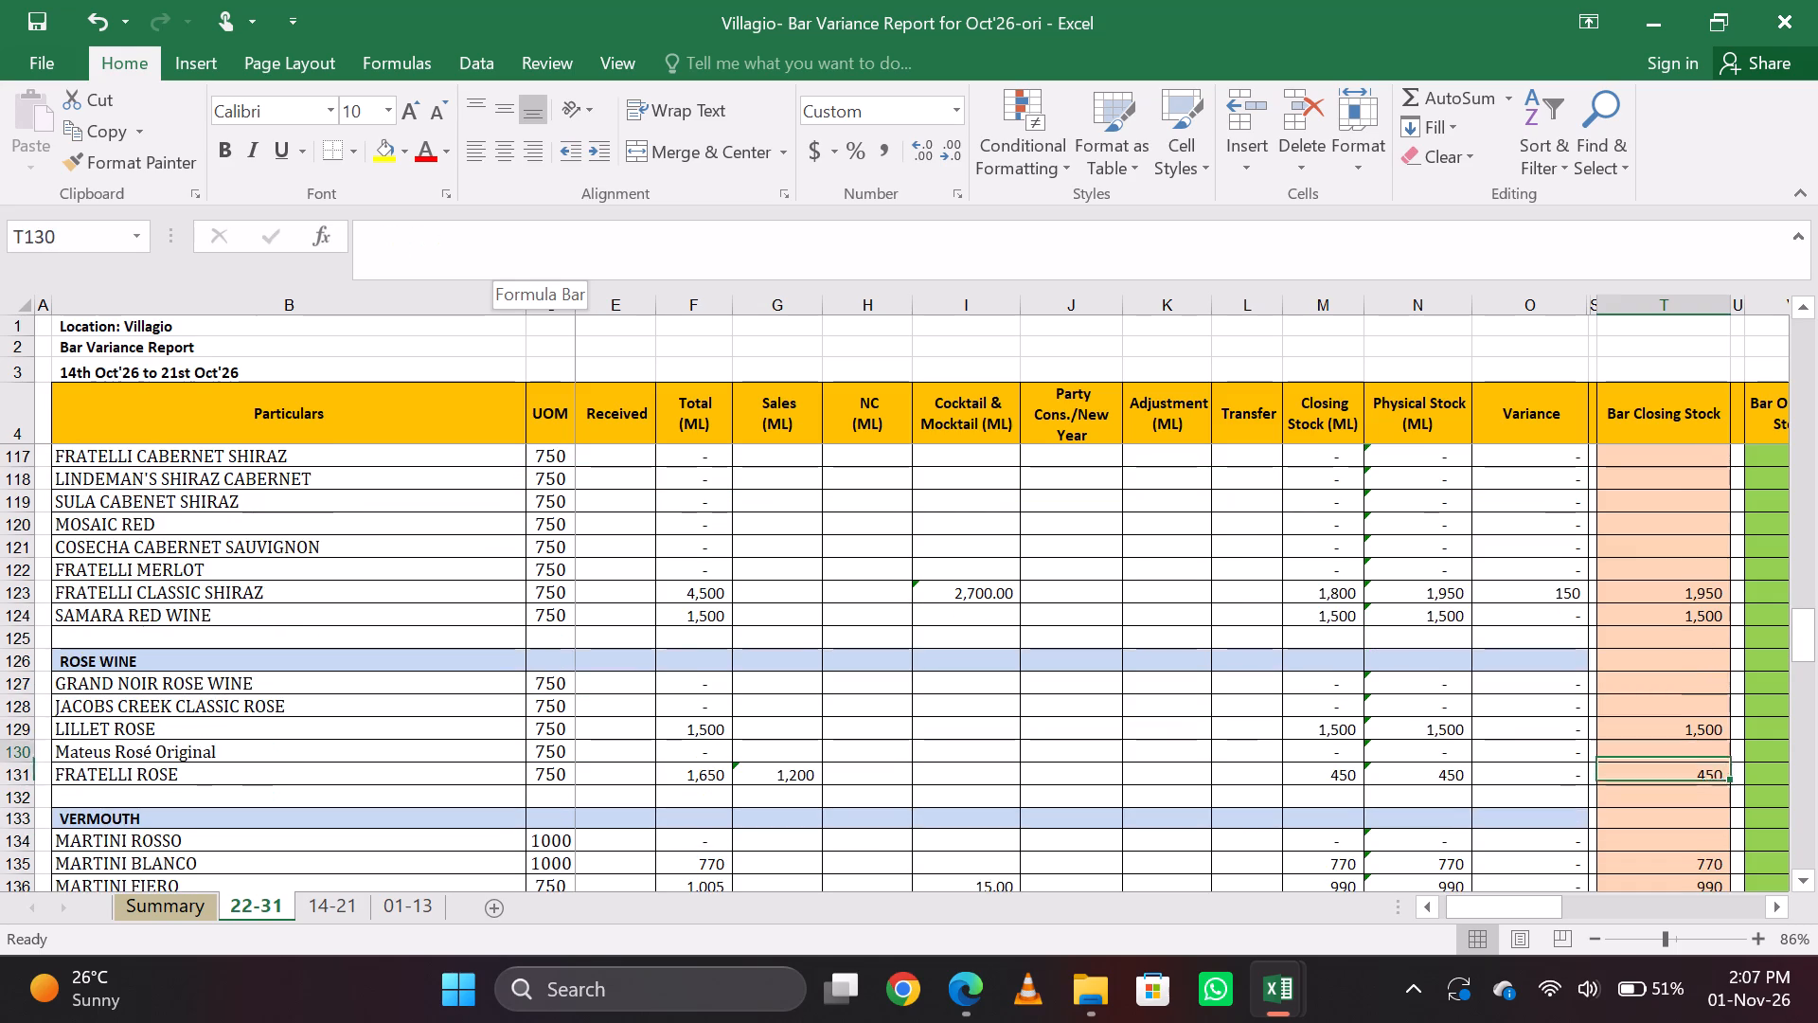
Examine the bar closing stock entries from the last rose wines through vermouth and champagne to Sula Seco Sparkling.
key("Up")
key("Down")
key("Down")
key("Down")
key("Up")
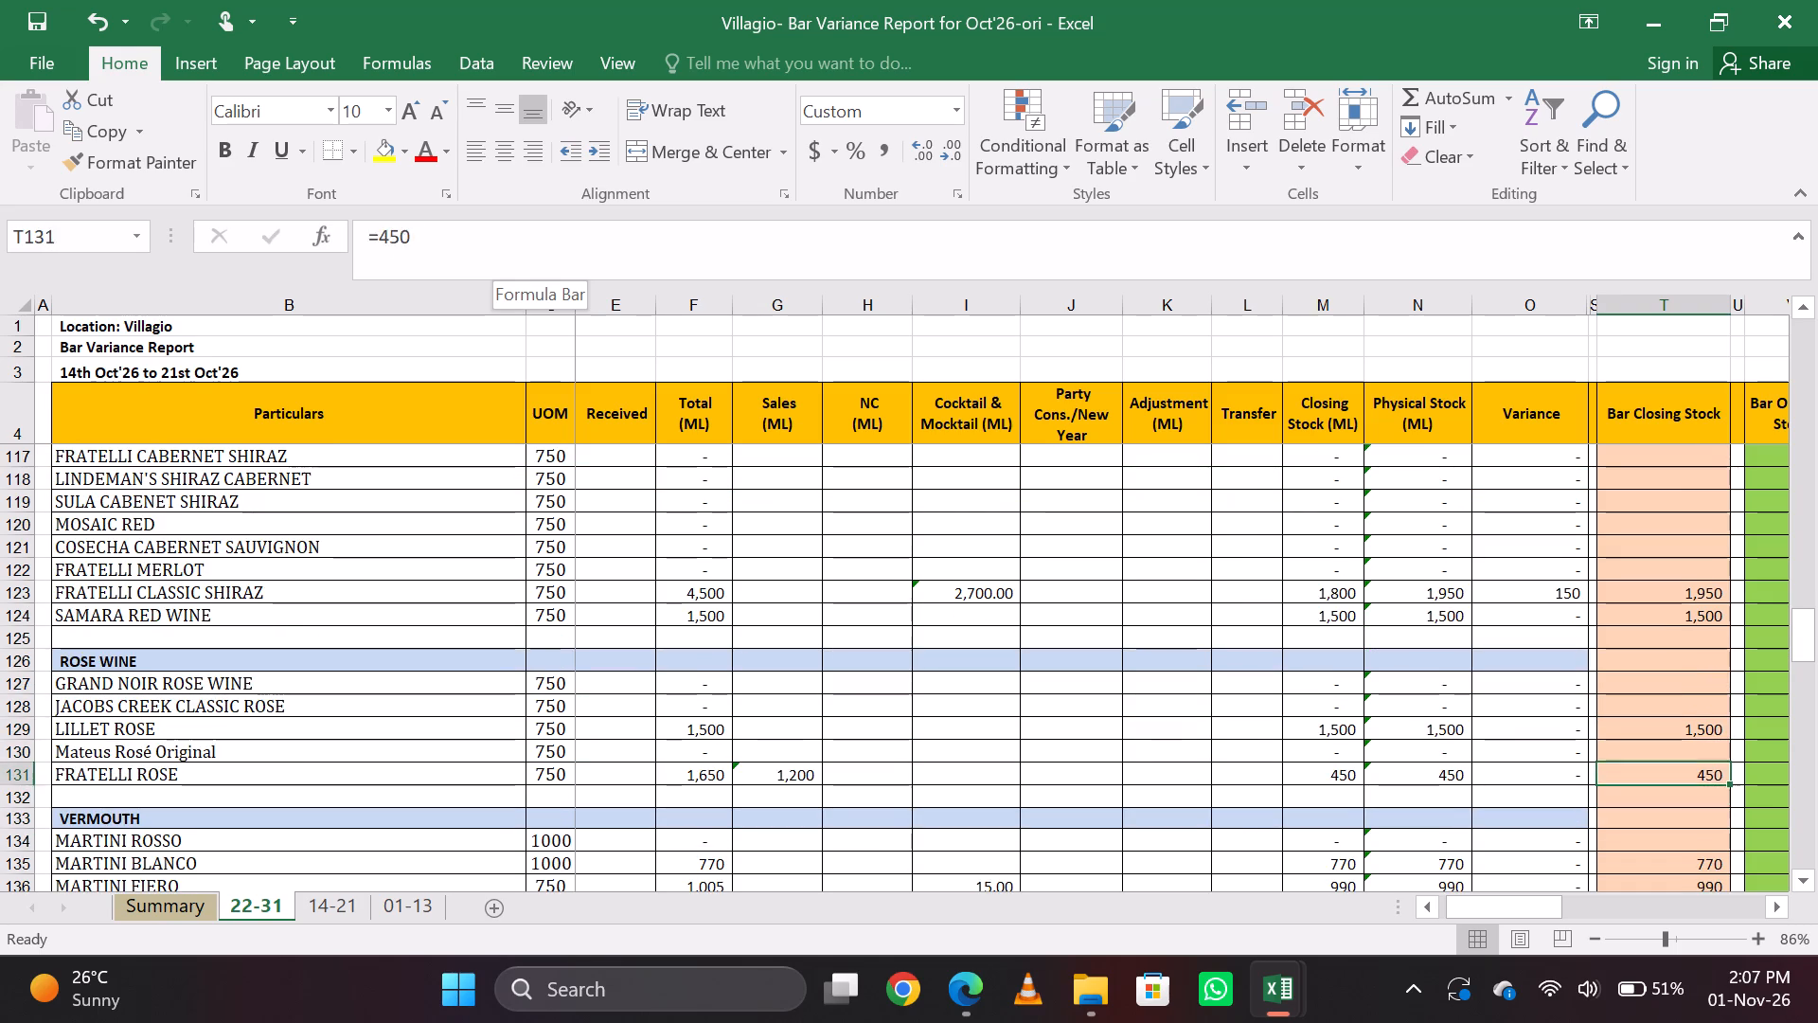
key("Down")
key("Down")
key("Down")
key("Down")
key("Down")
key("Down")
key("Down")
key("Down")
key("Down")
key("Down")
key("Down")
key("Down")
key("Down")
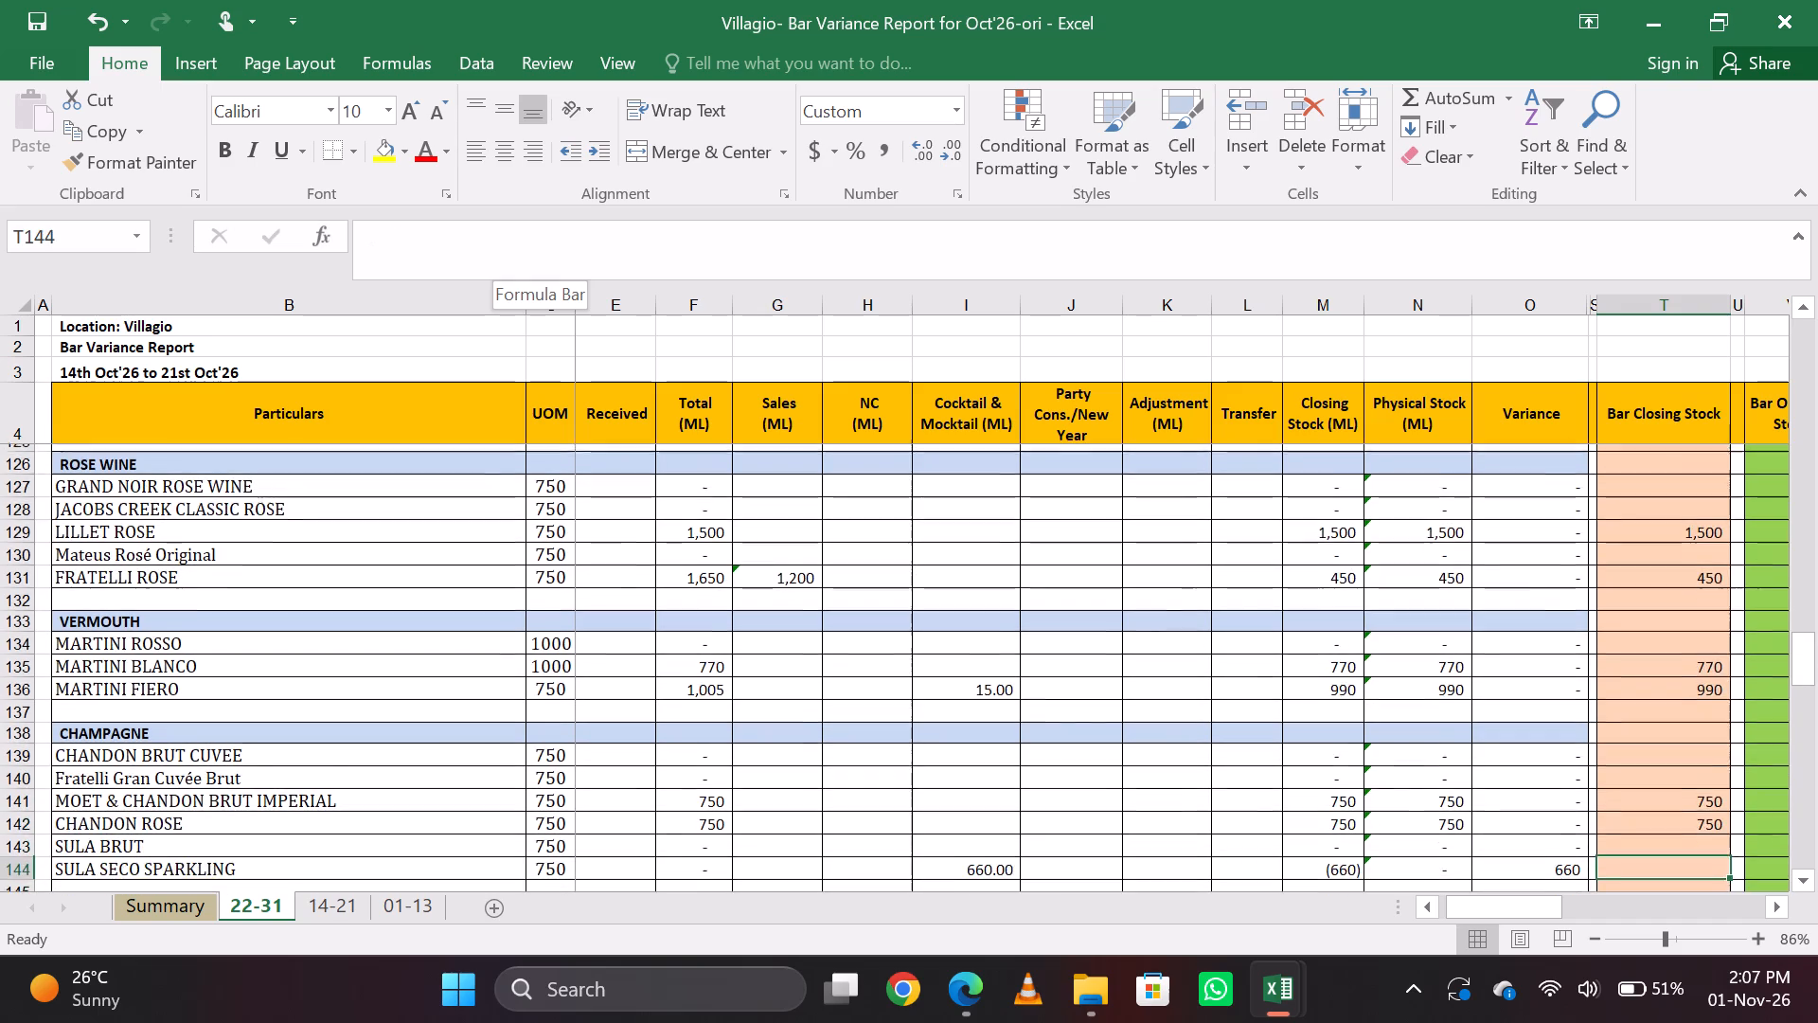
key("Up")
key("Up")
key("Up")
key("Up")
key("Down")
key("Down")
key("Down")
key("Down")
key("Down")
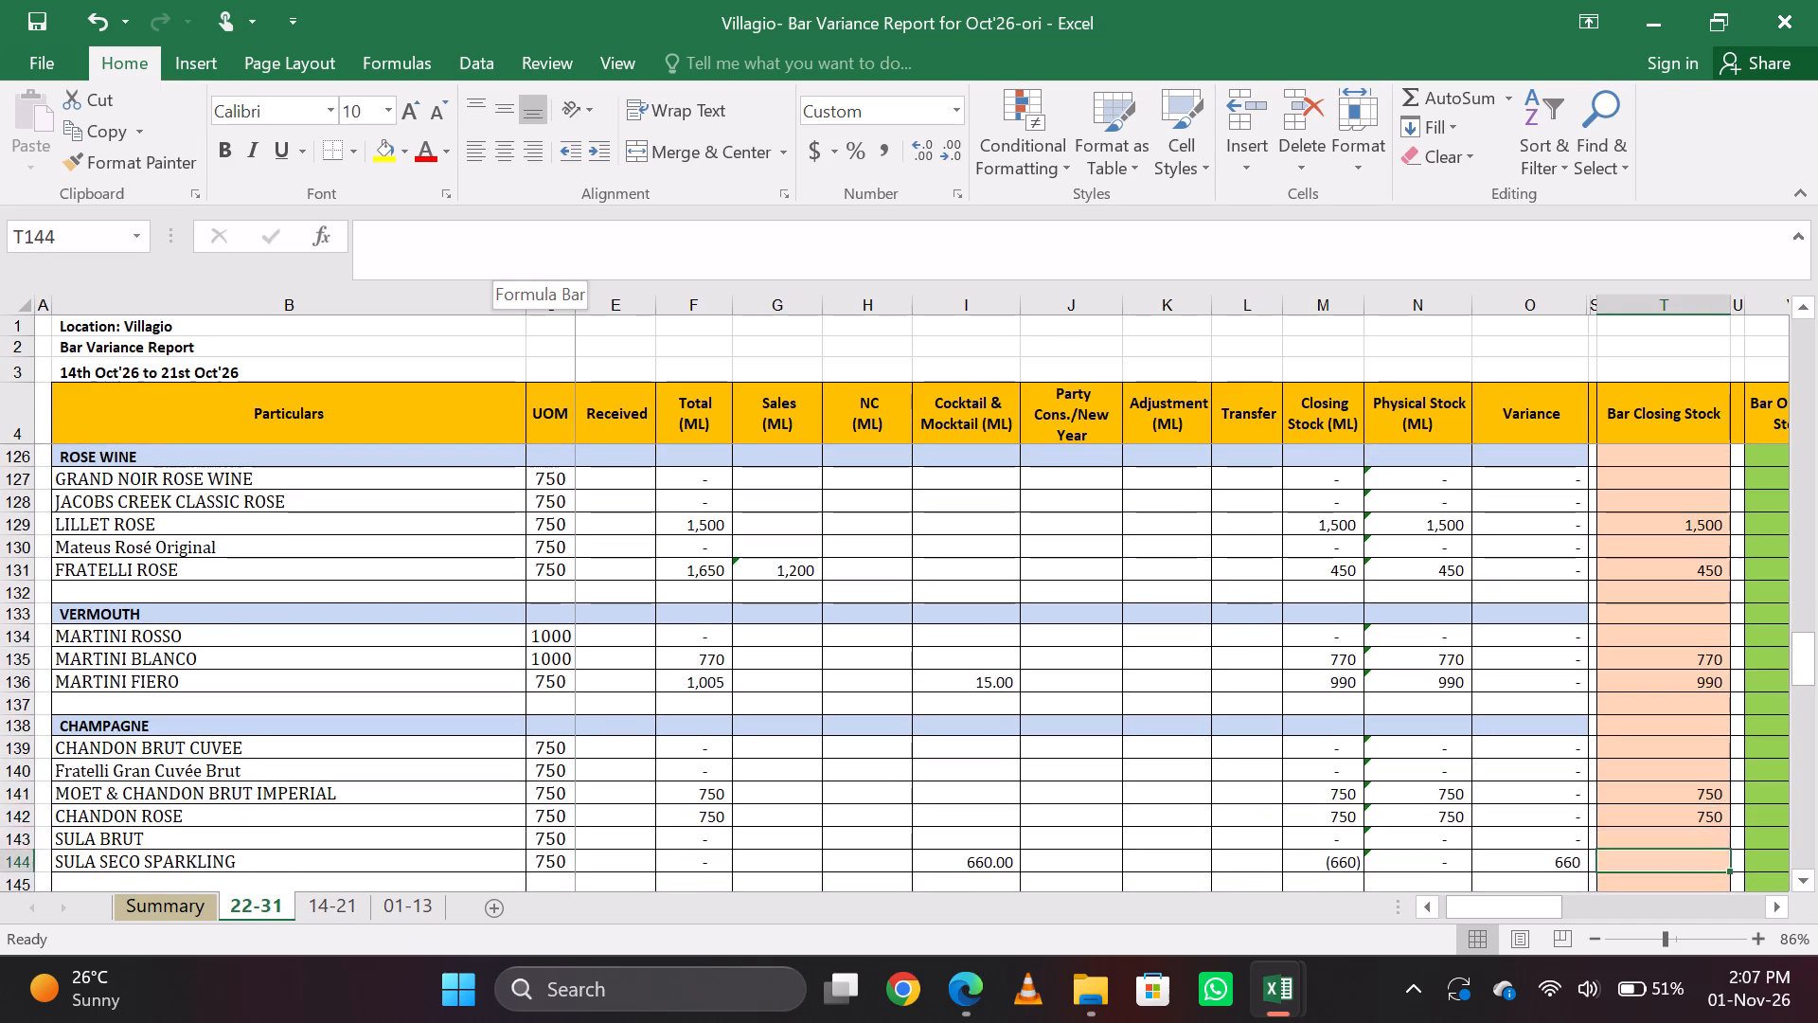
Examine the Sula Seco Sparkling row across its cocktail, closing, physical stock, variance and bar stock columns.
key("Up")
key("Left")
key("Left")
key("Right")
key("Left")
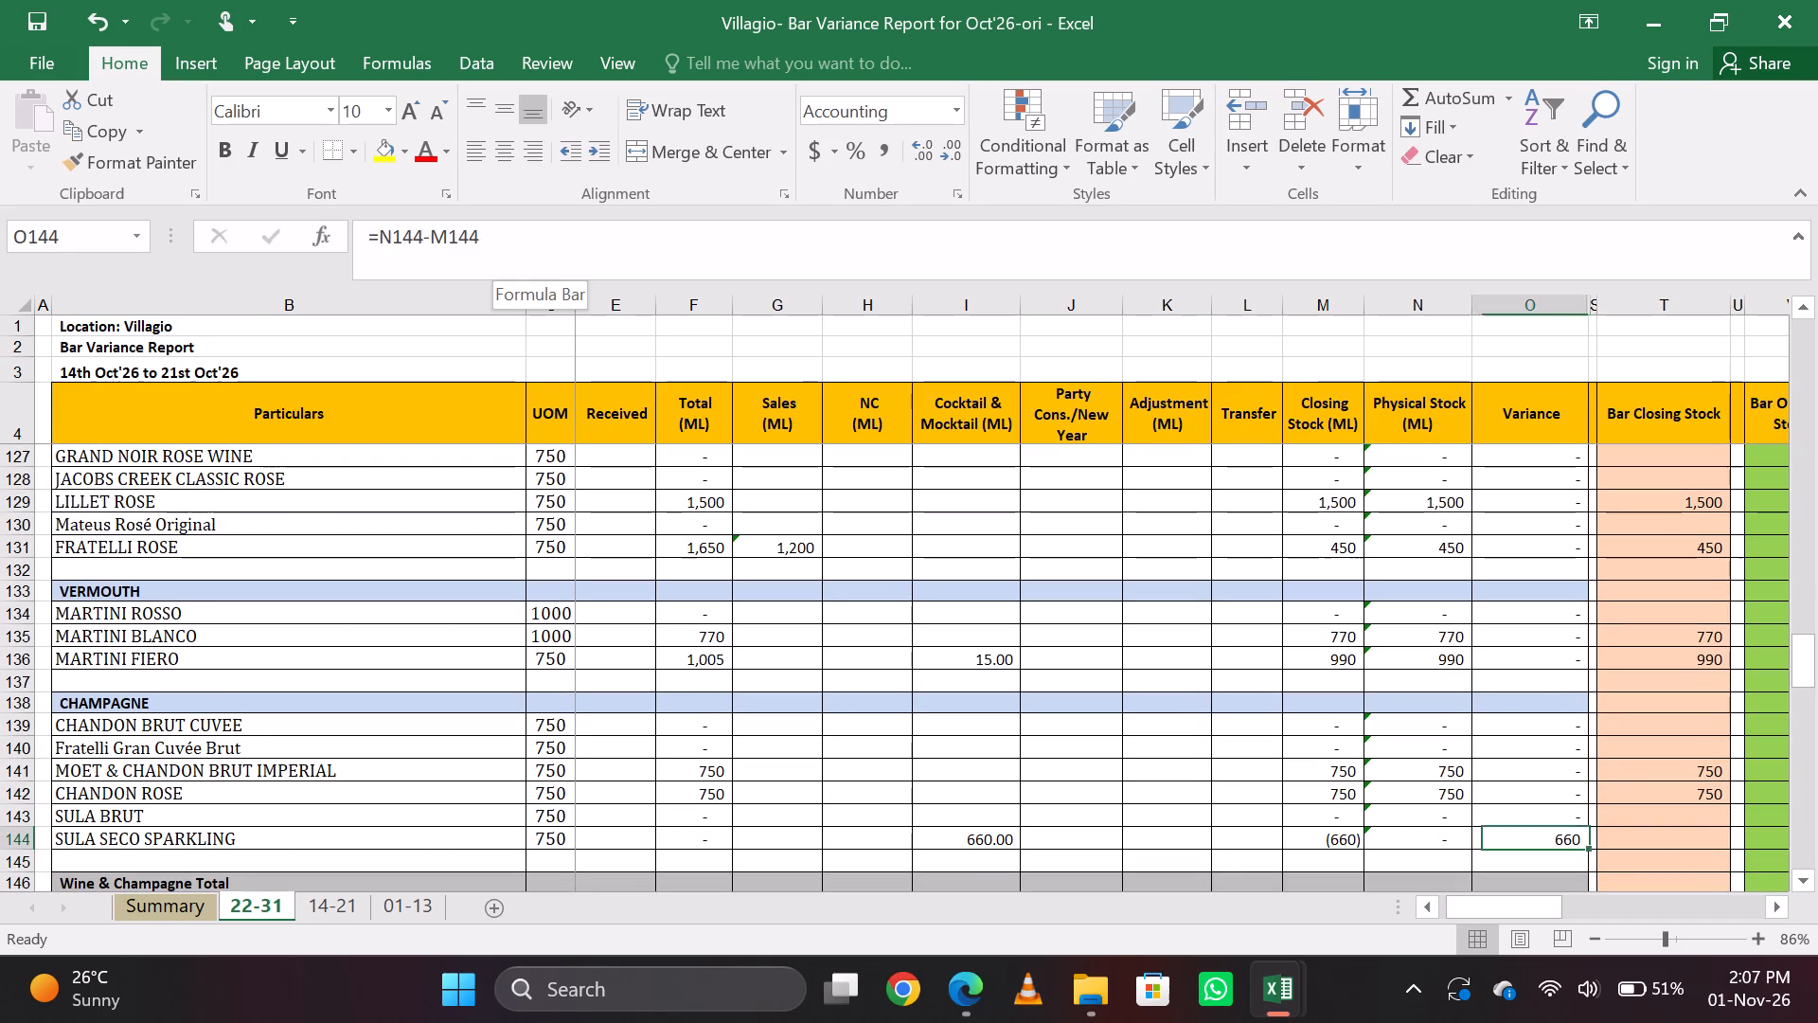
key("Left")
key("Left")
key("Left")
key("Left")
key("Right")
key("Right")
key("Right")
key("Right")
key("Right")
key("Right")
key("Right")
key("Right")
key("Left")
key("Left")
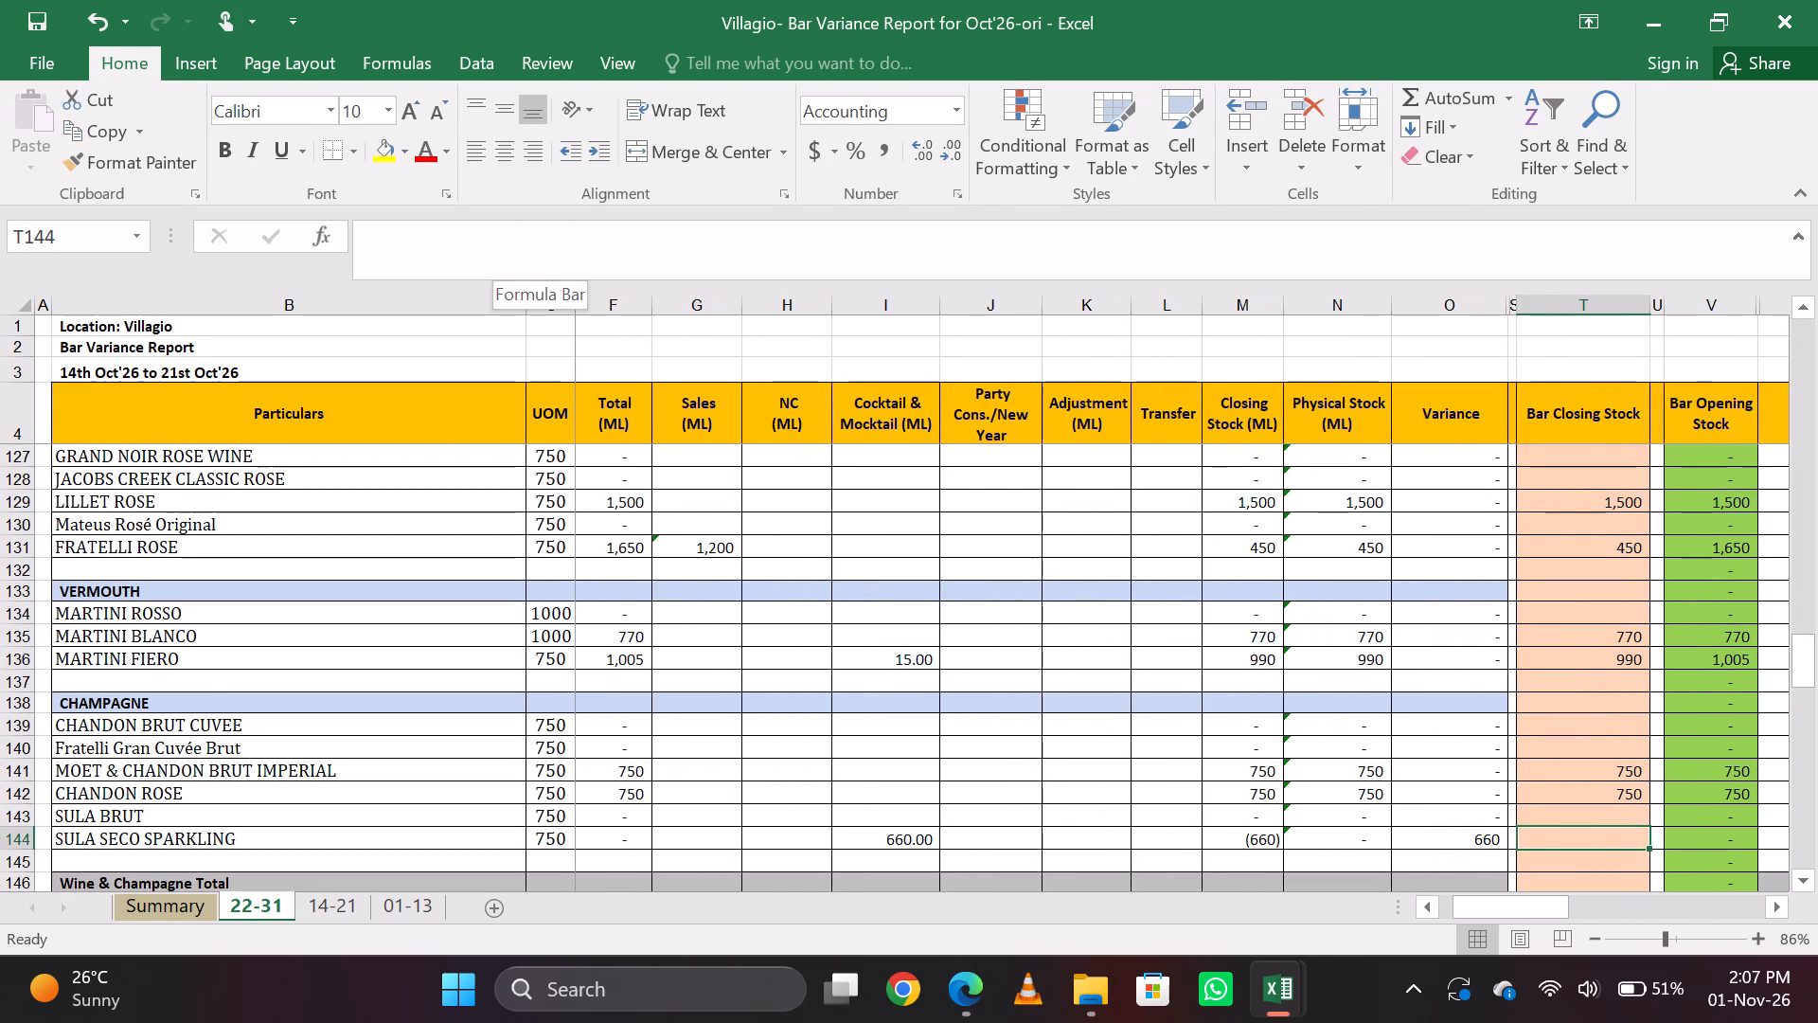
Clear the Cocktail & Mocktail quantity for Sula Seco Sparkling.
key("Left")
key("Left")
key("Left")
key("Left")
key("Left")
key("Left")
key("Left")
key("Left")
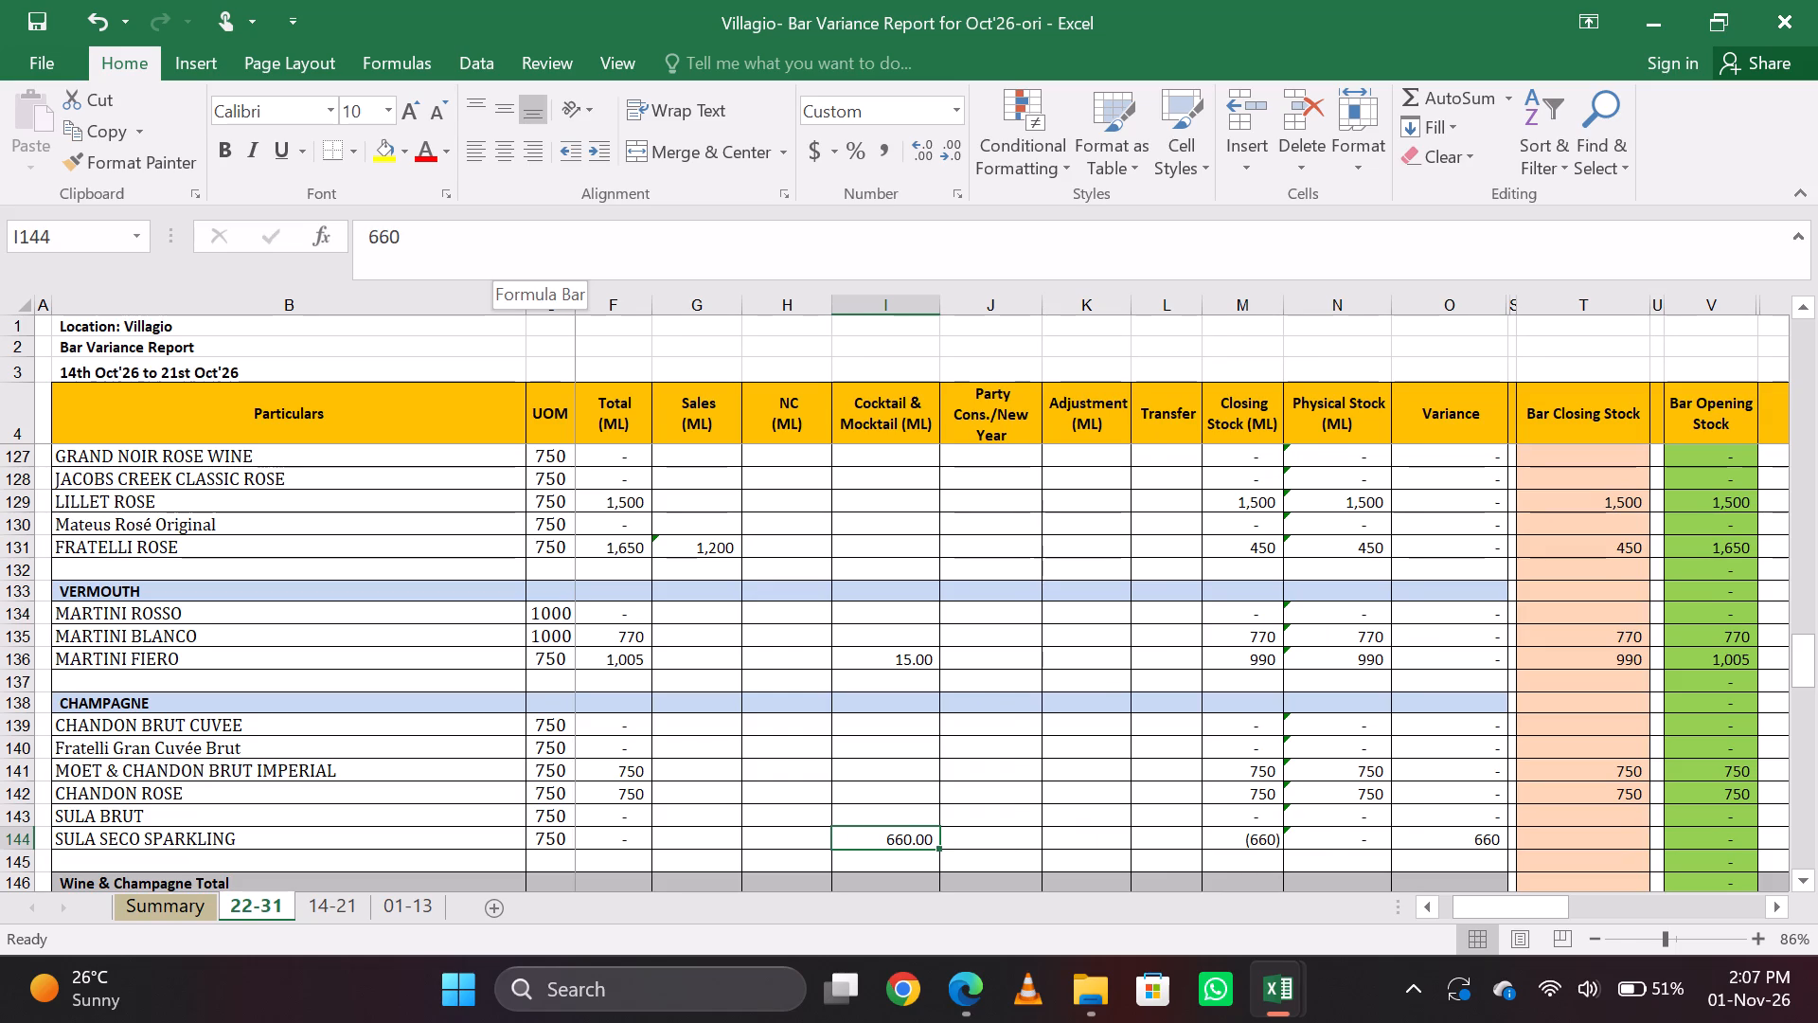
key("BackSpace")
key("Return")
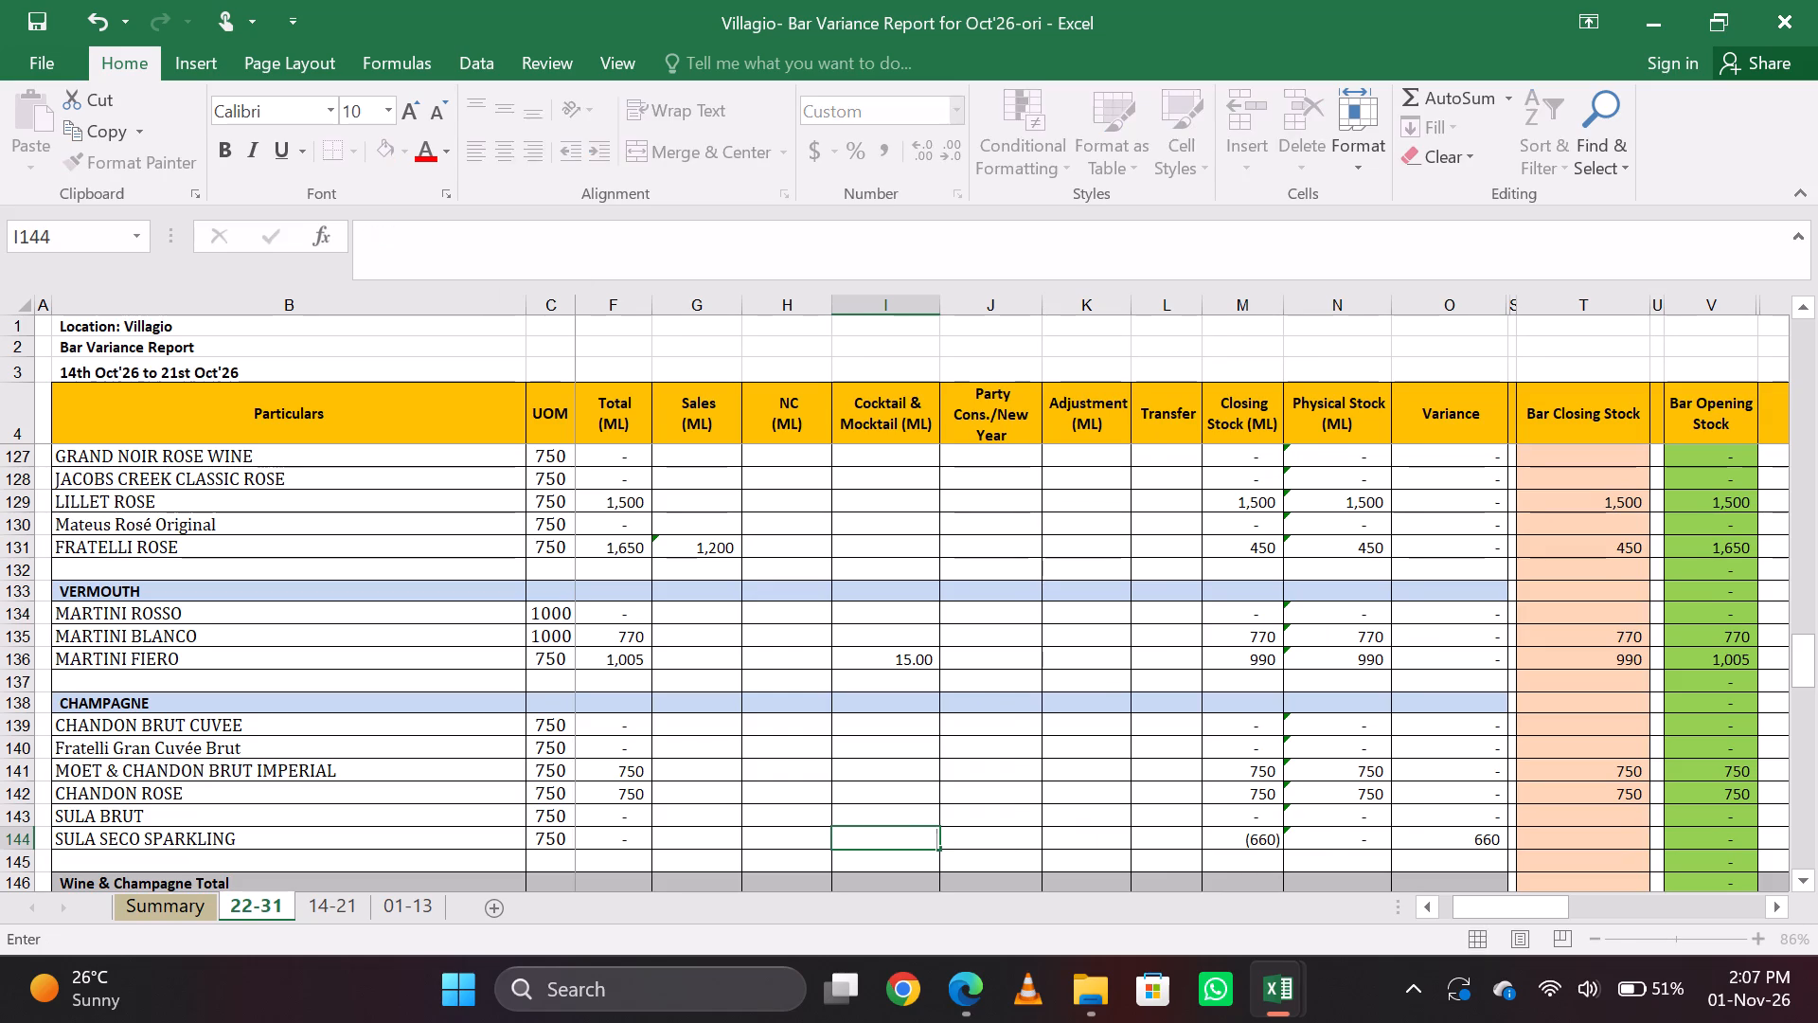
key("Up")
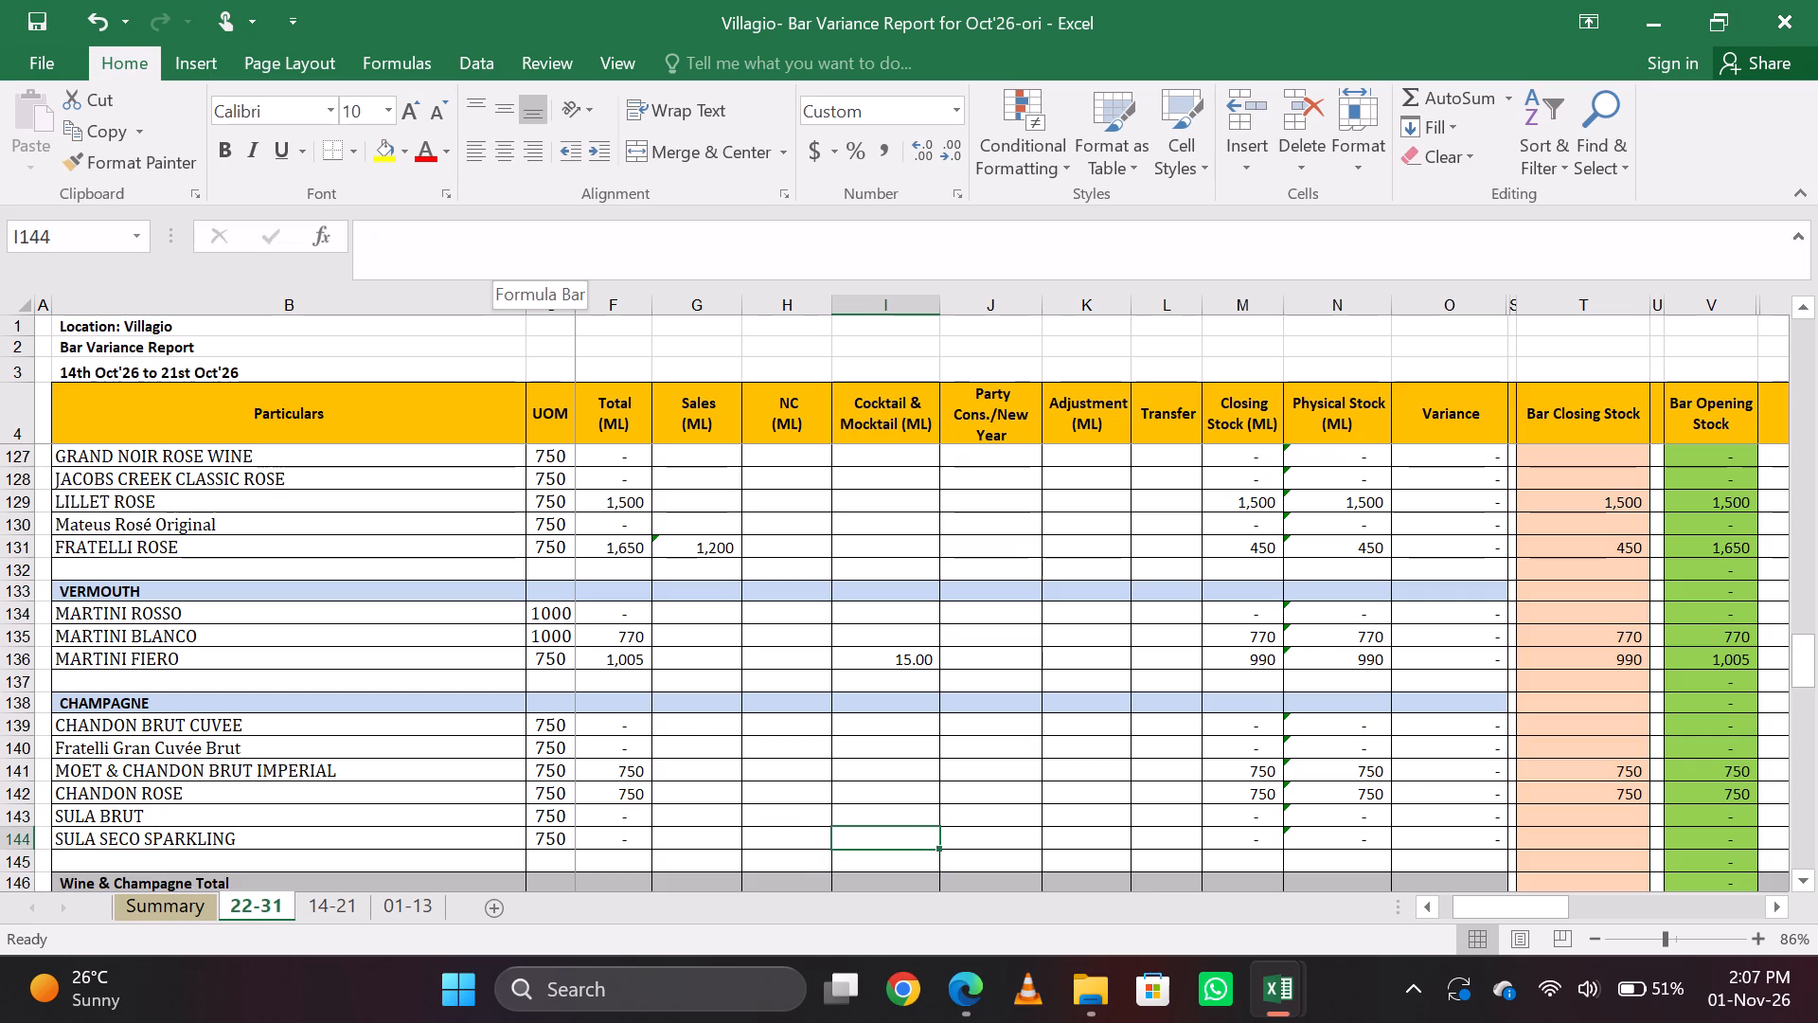
Set Budwieser's bar closing stock to =16+12.
key("Right")
key("Right")
key("Right")
key("Right")
key("Right")
key("Right")
key("Right")
key("Right")
key("Left")
key("Right")
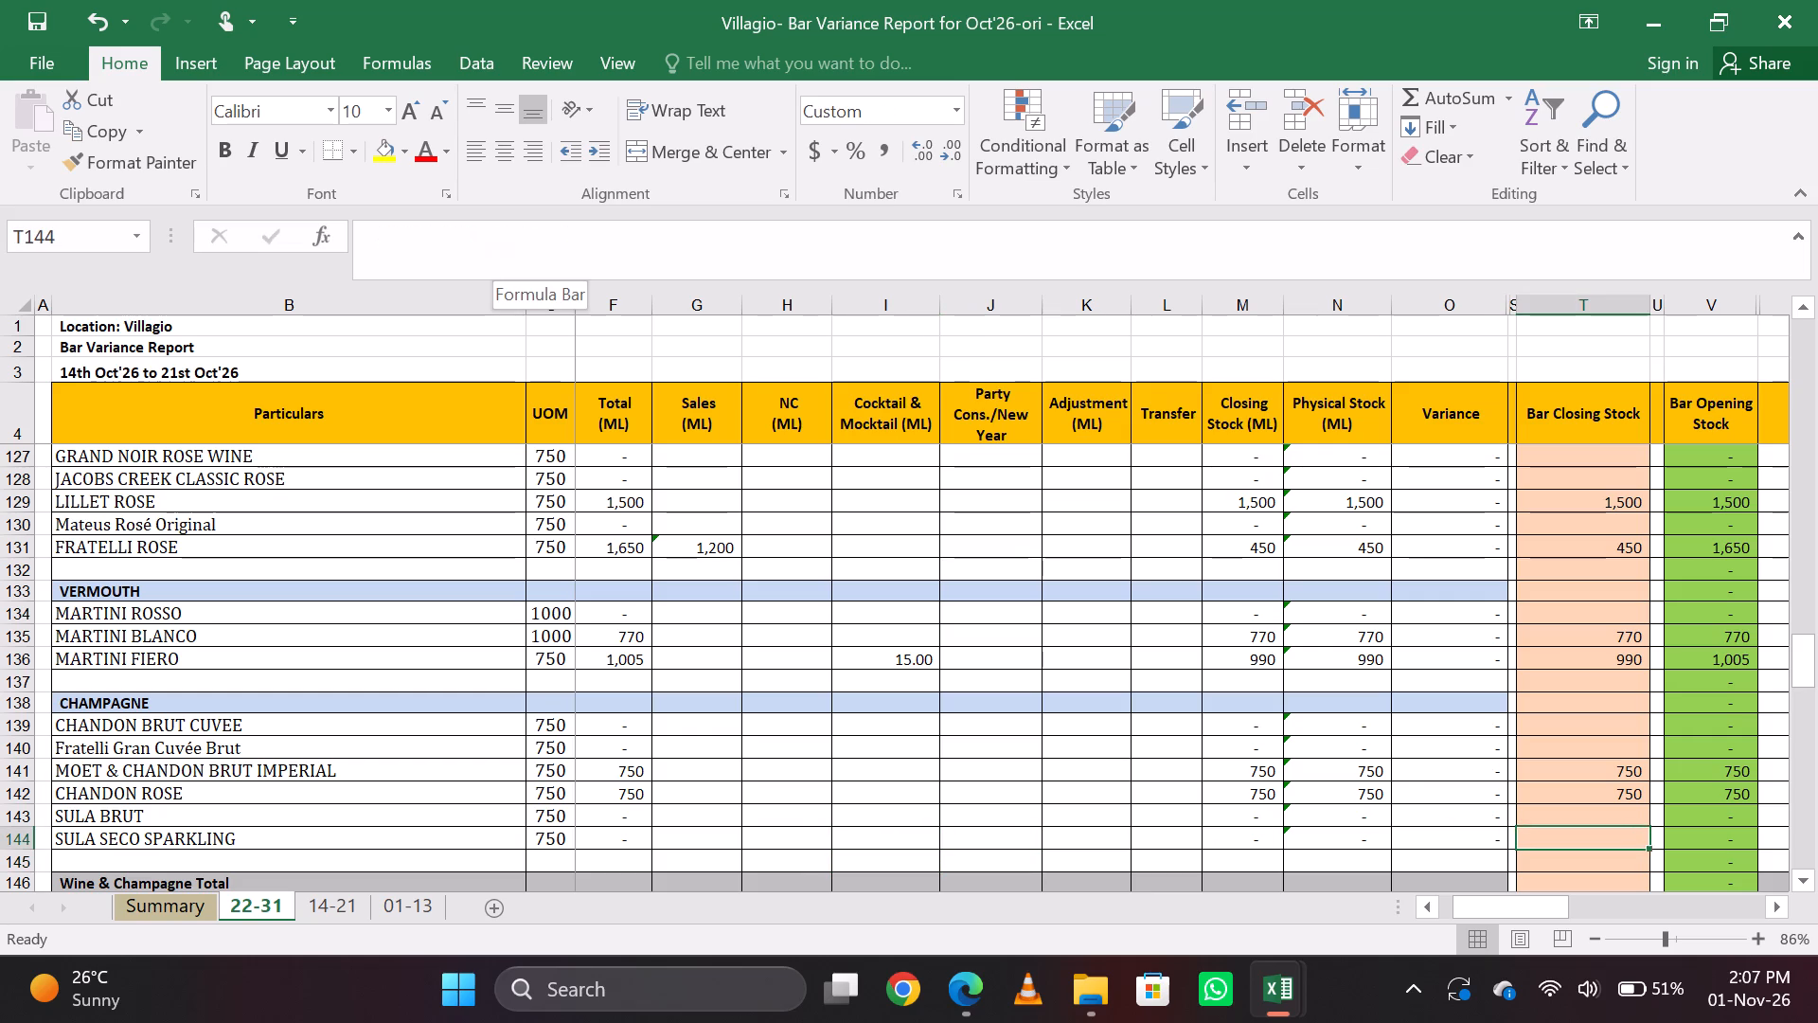
key("Down")
key("Up")
key("Down")
key("Down")
key("Down")
key("Down")
key("Down")
key("Down")
key("Down")
key("Down")
key("Down")
key("Down")
key("Down")
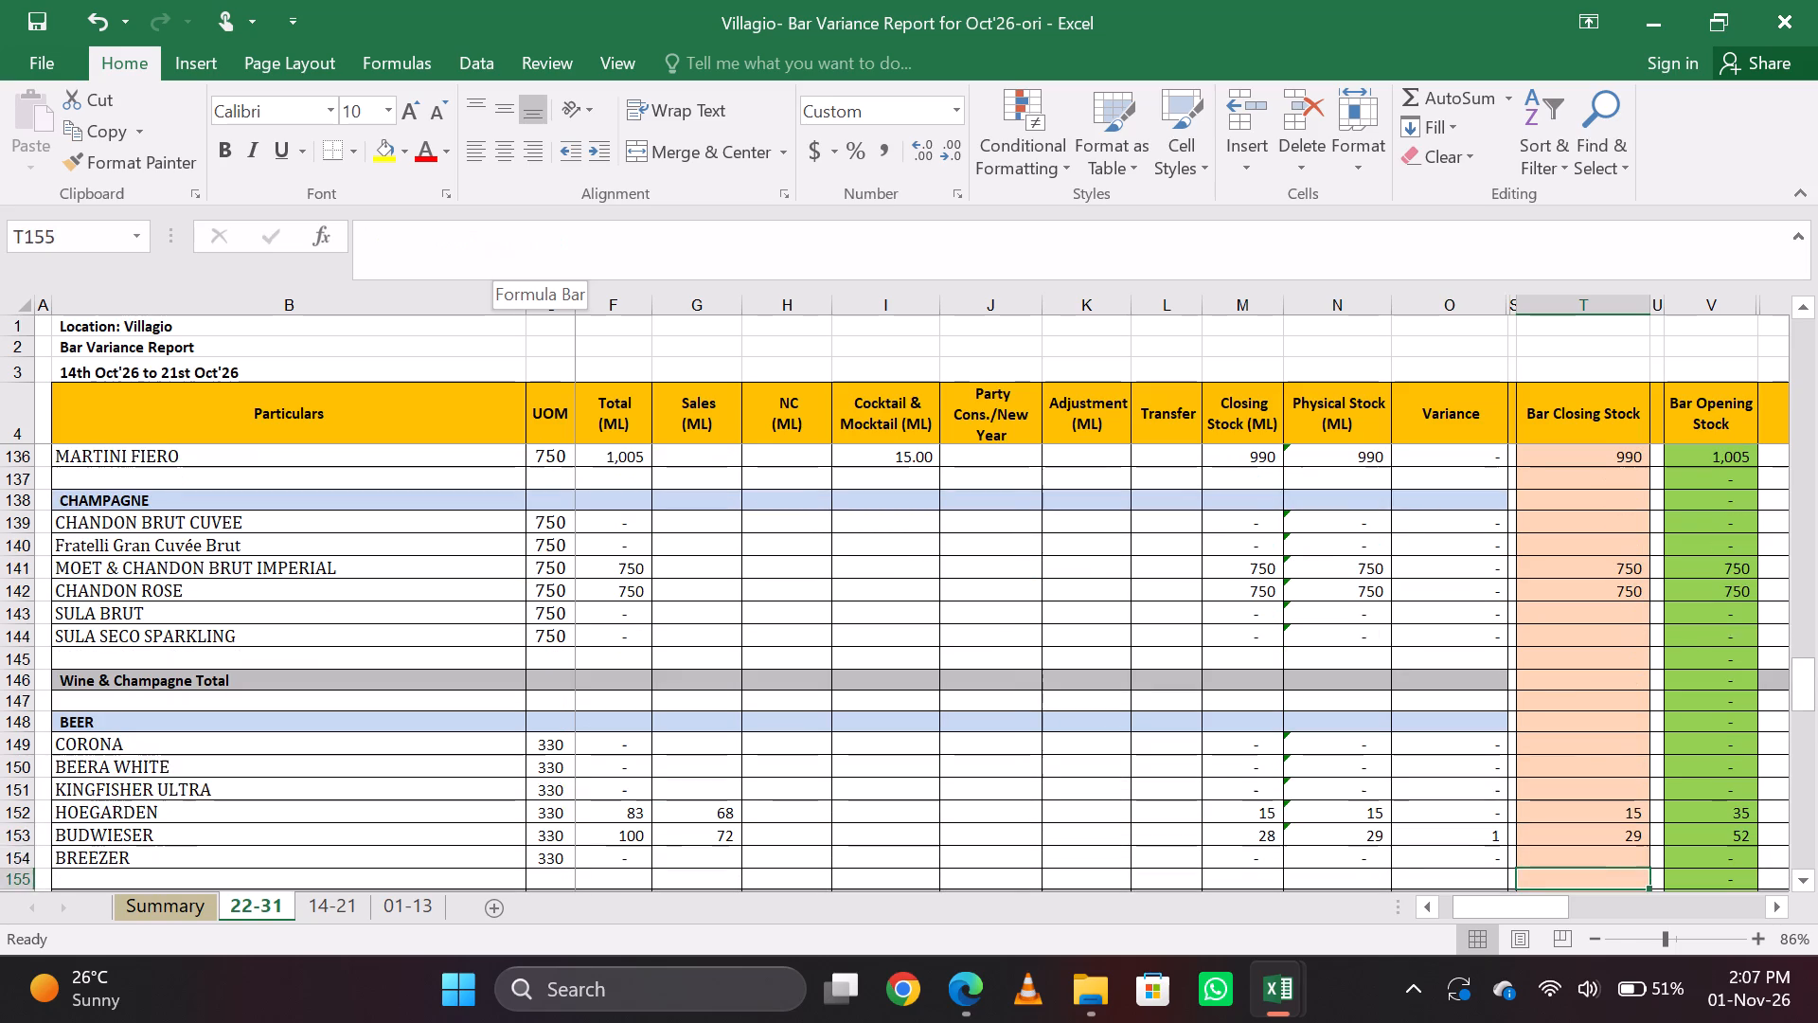
key("Up")
key("Up")
key("Up")
key("Down")
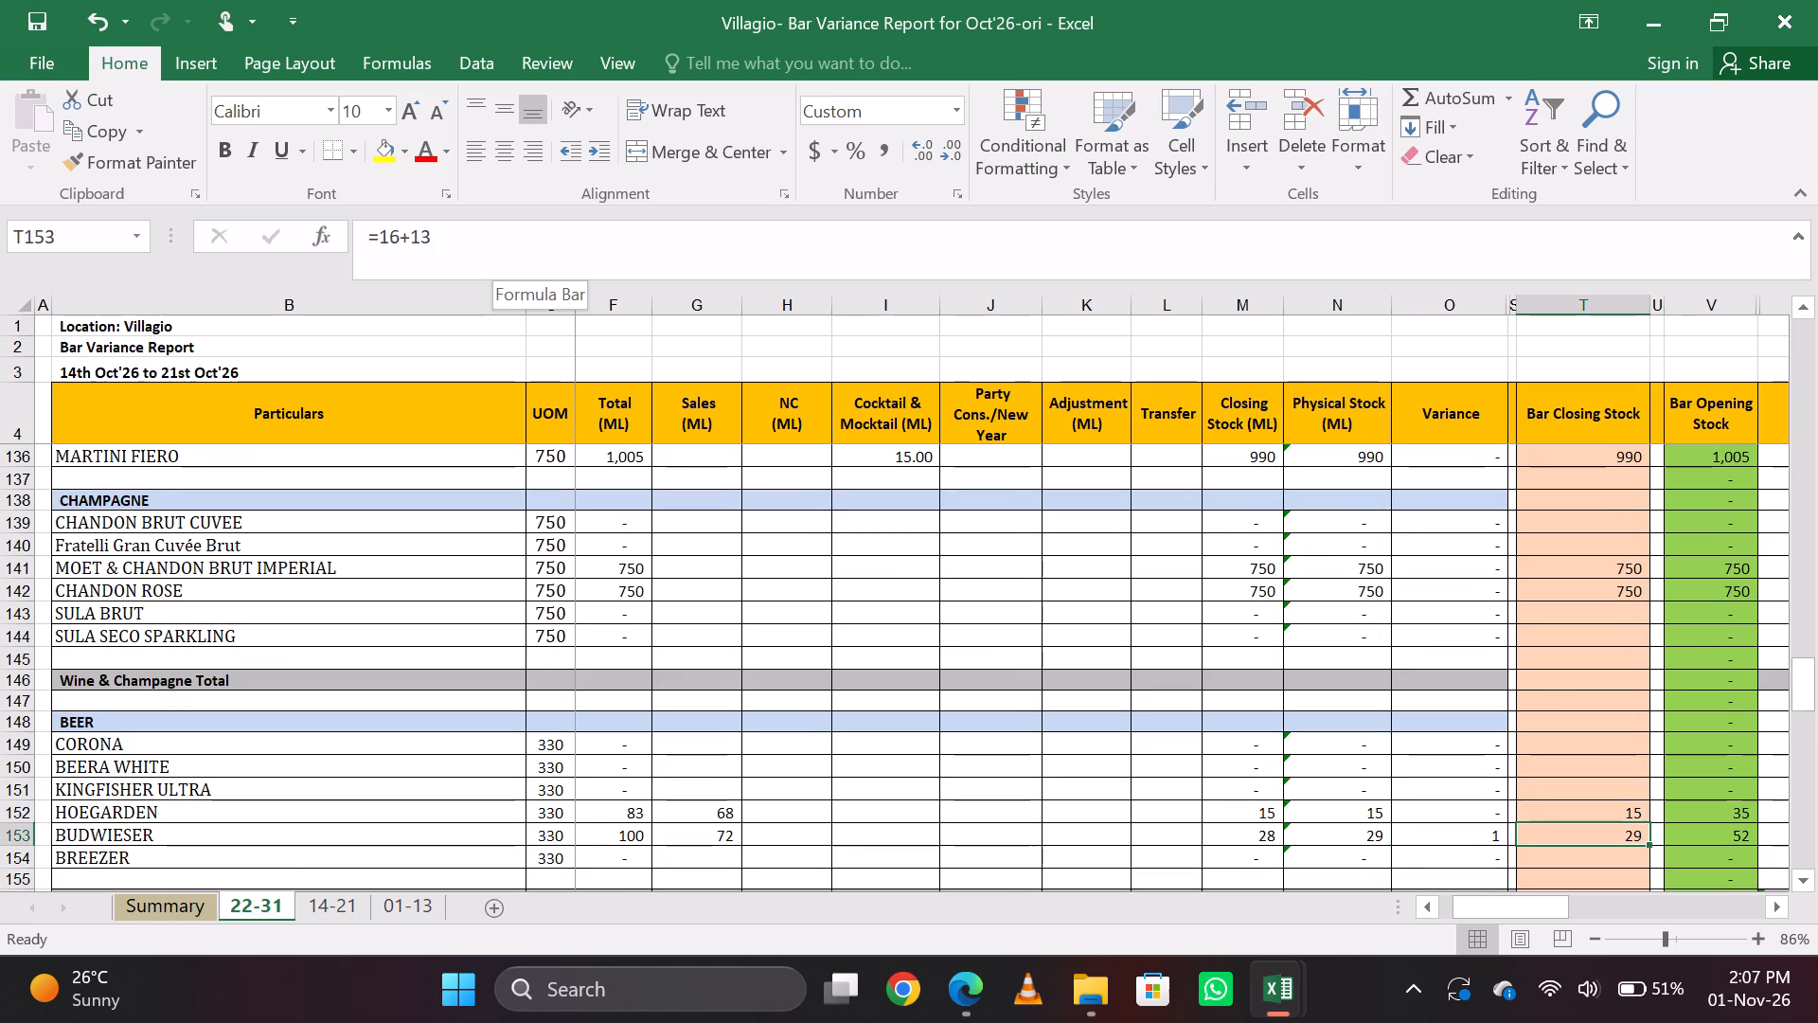
left_click(508, 233)
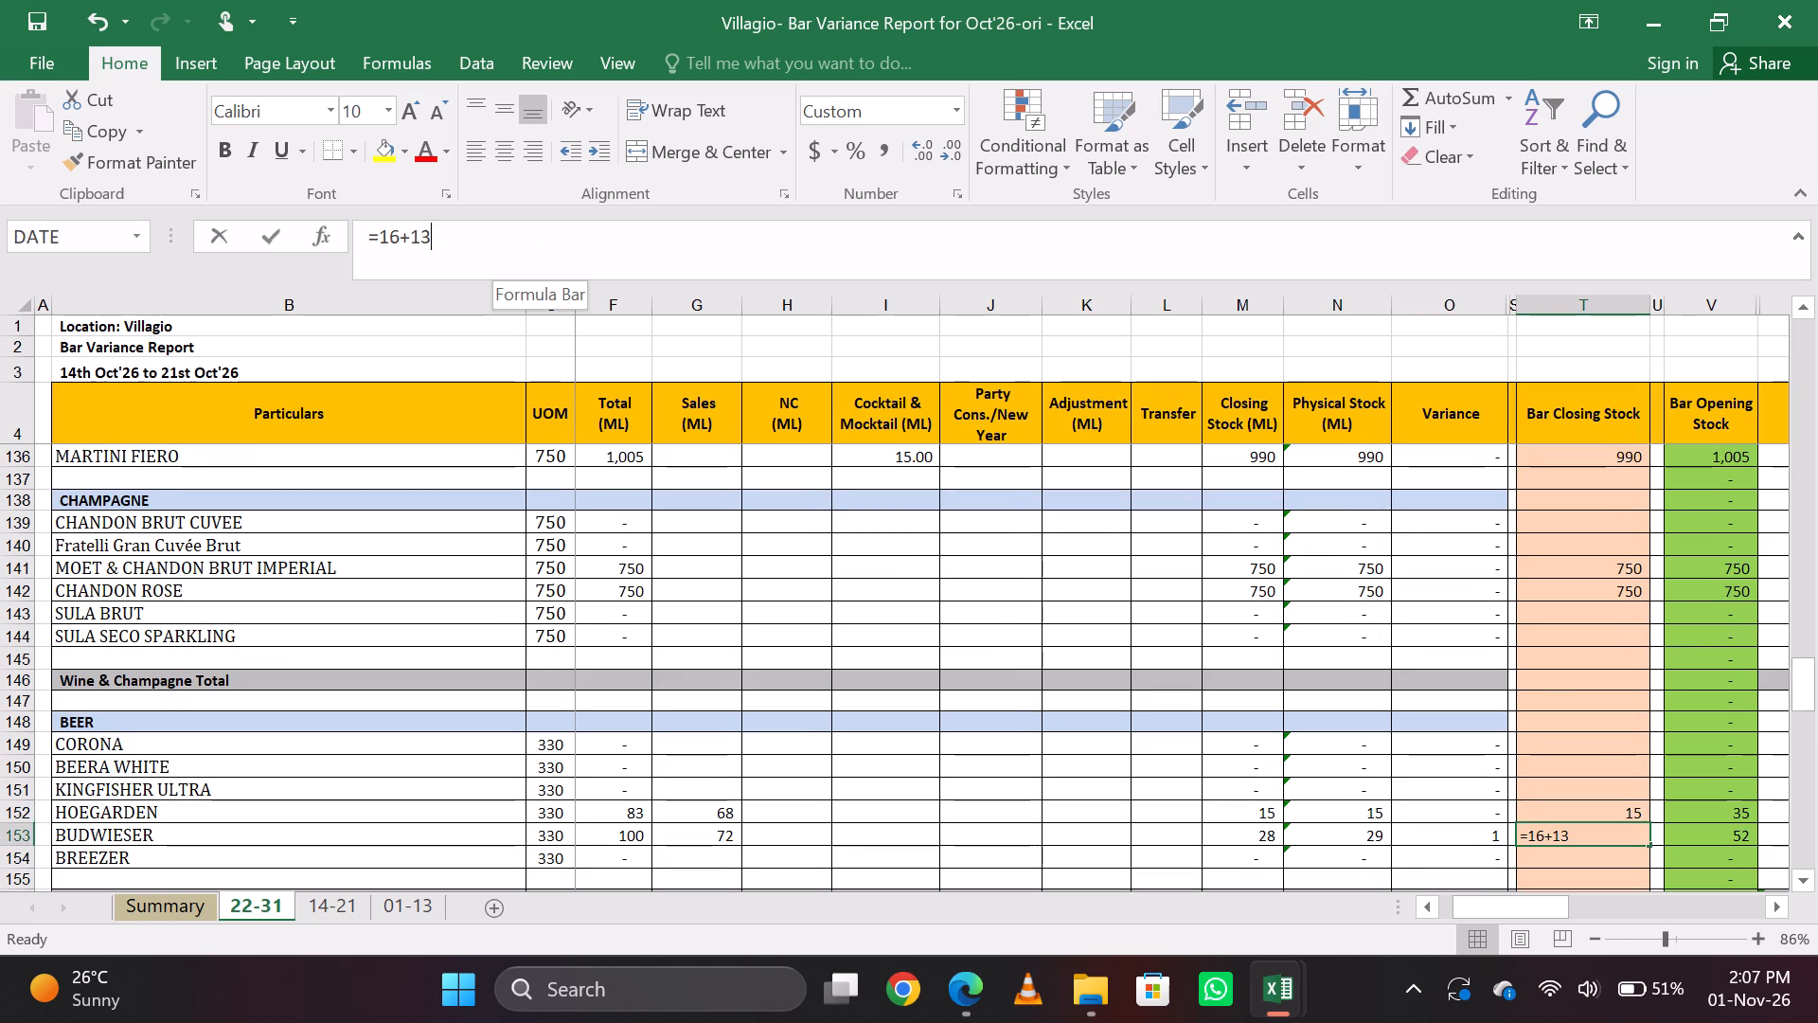
key("BackSpace")
key("2")
key("Return")
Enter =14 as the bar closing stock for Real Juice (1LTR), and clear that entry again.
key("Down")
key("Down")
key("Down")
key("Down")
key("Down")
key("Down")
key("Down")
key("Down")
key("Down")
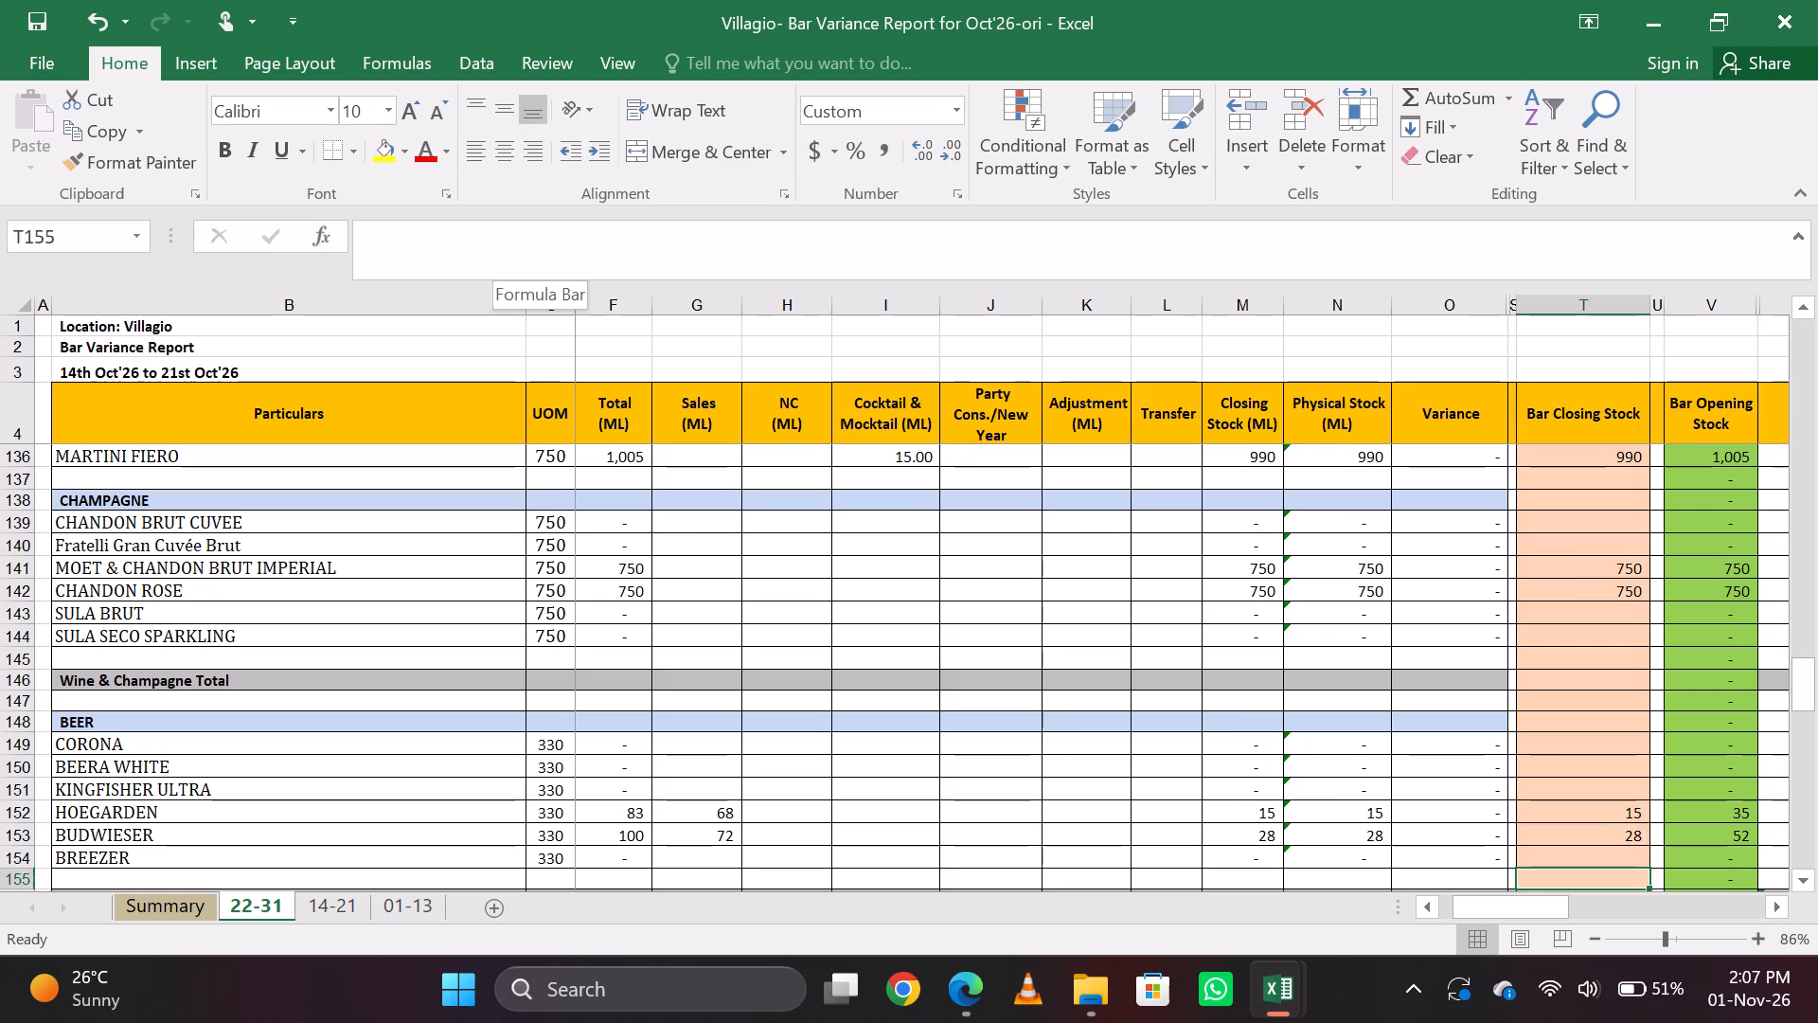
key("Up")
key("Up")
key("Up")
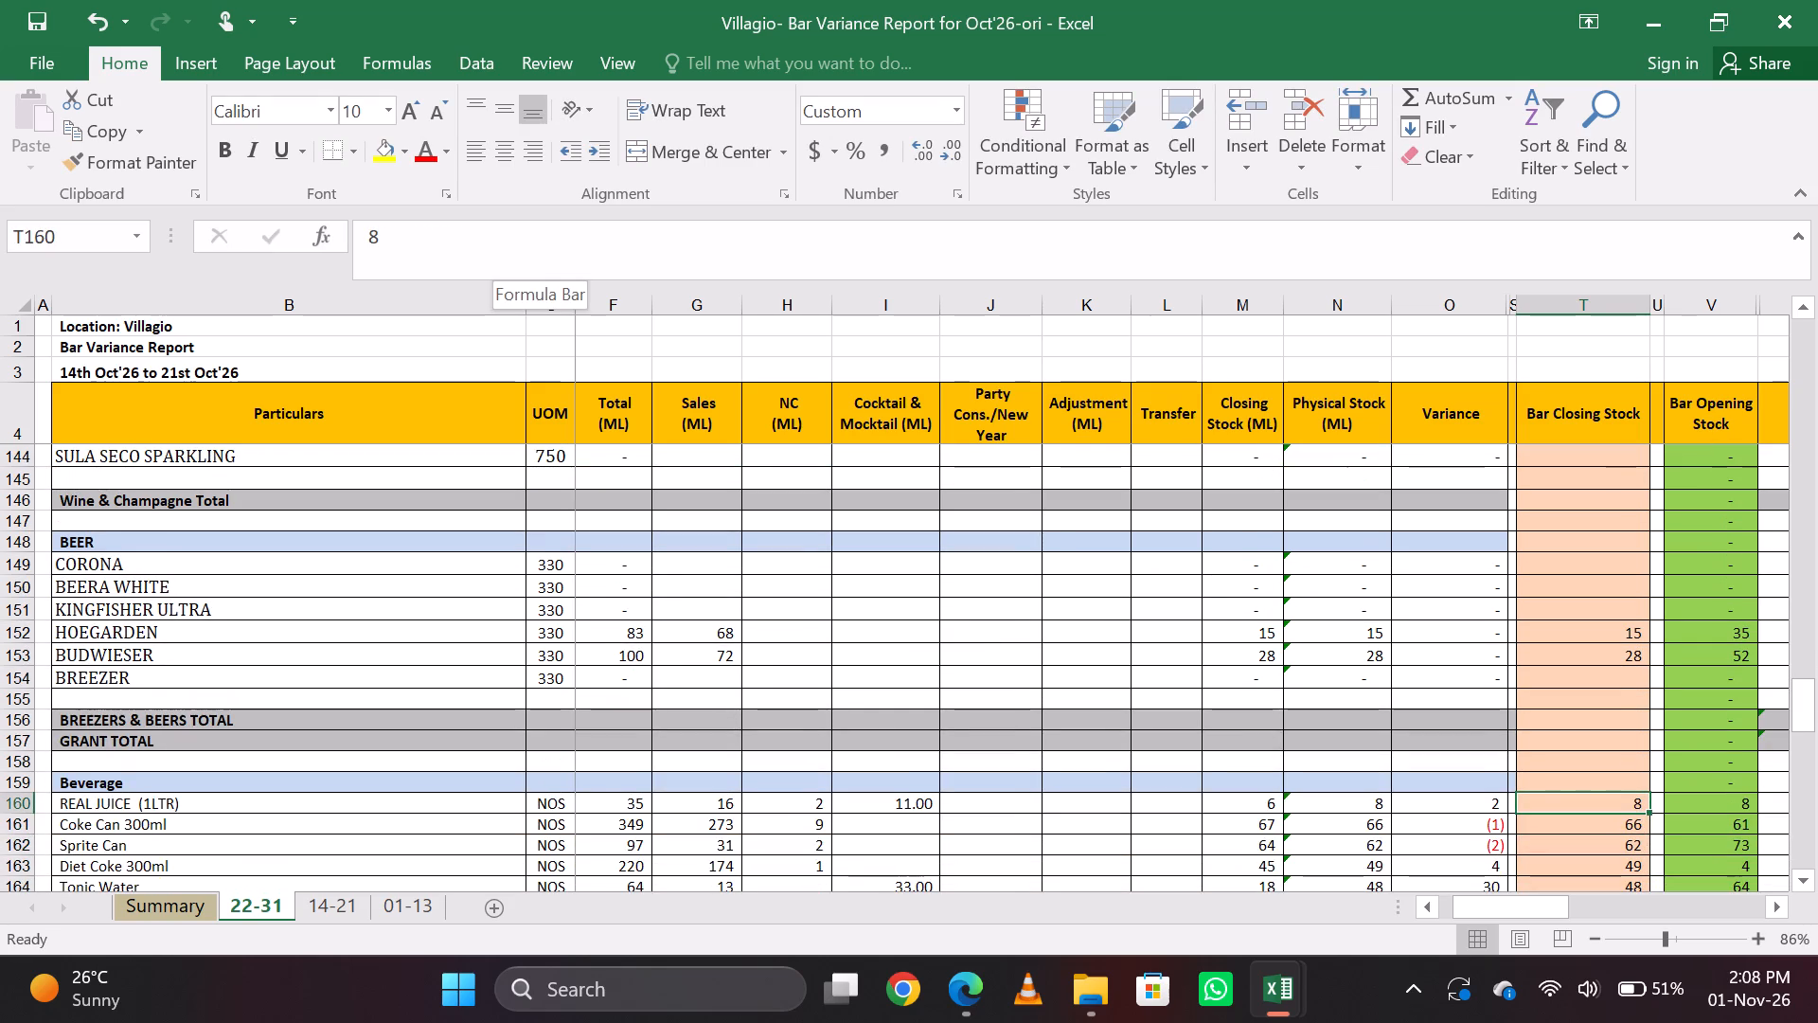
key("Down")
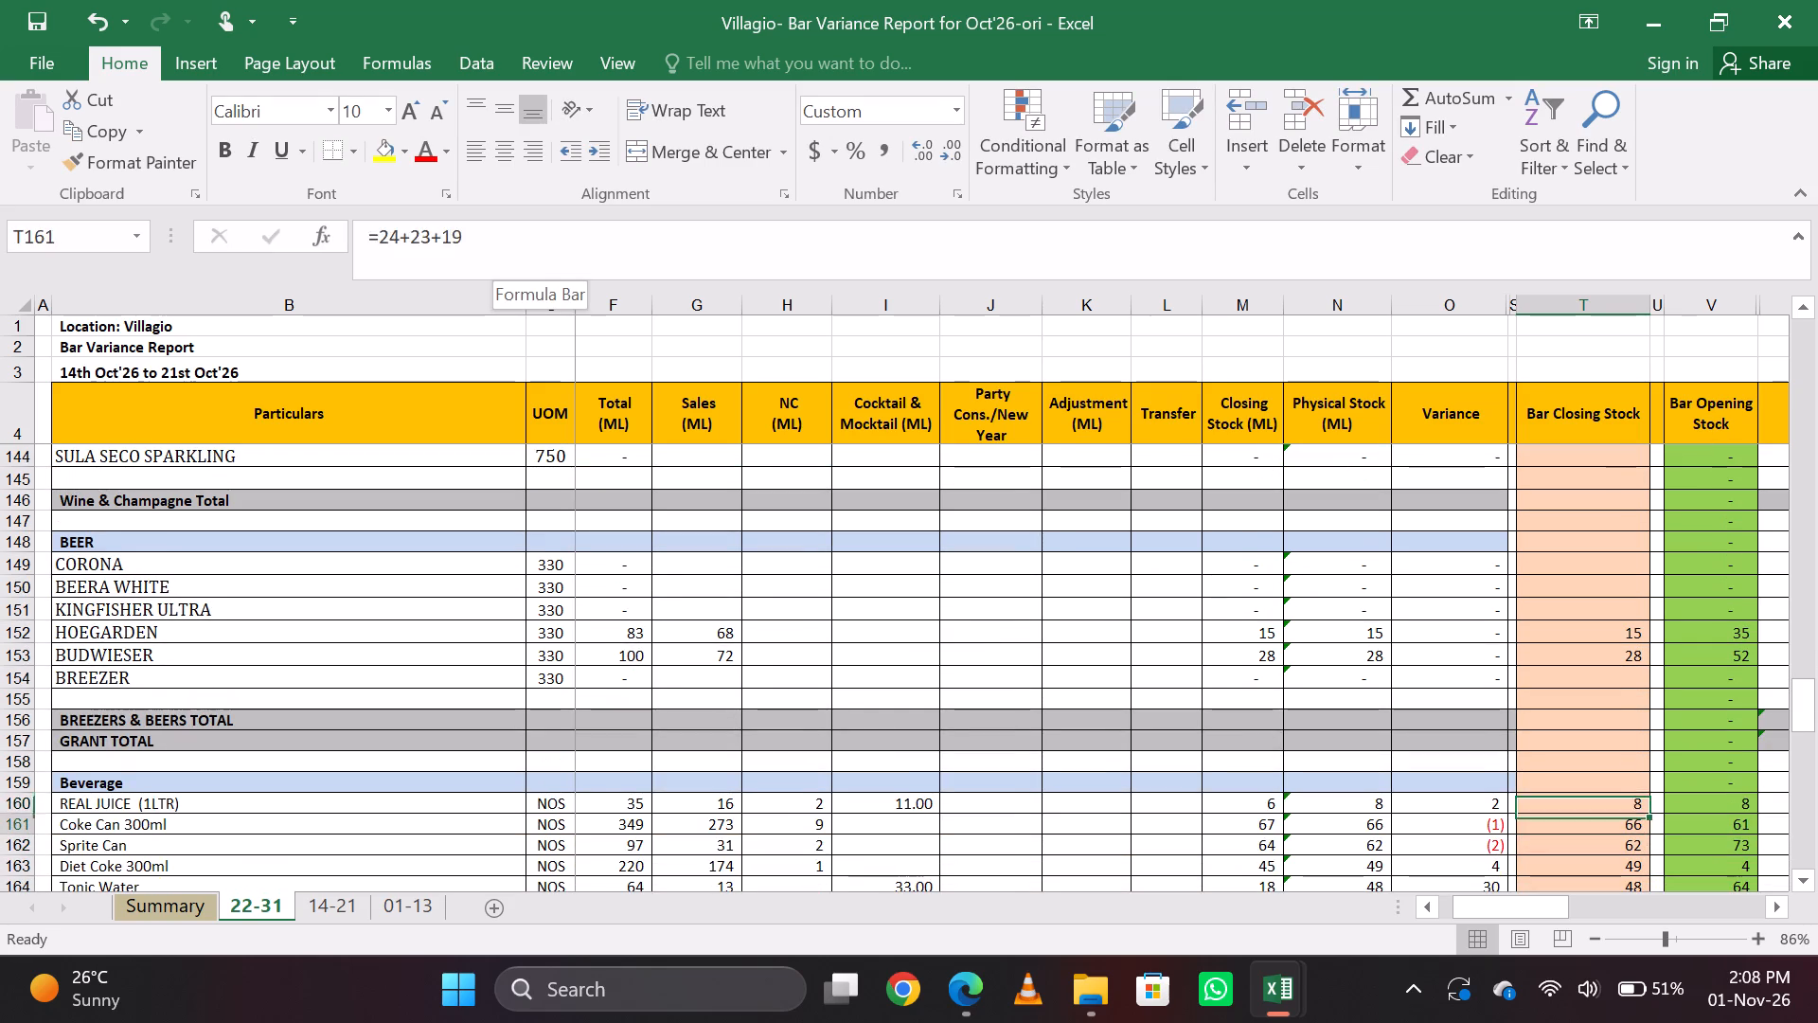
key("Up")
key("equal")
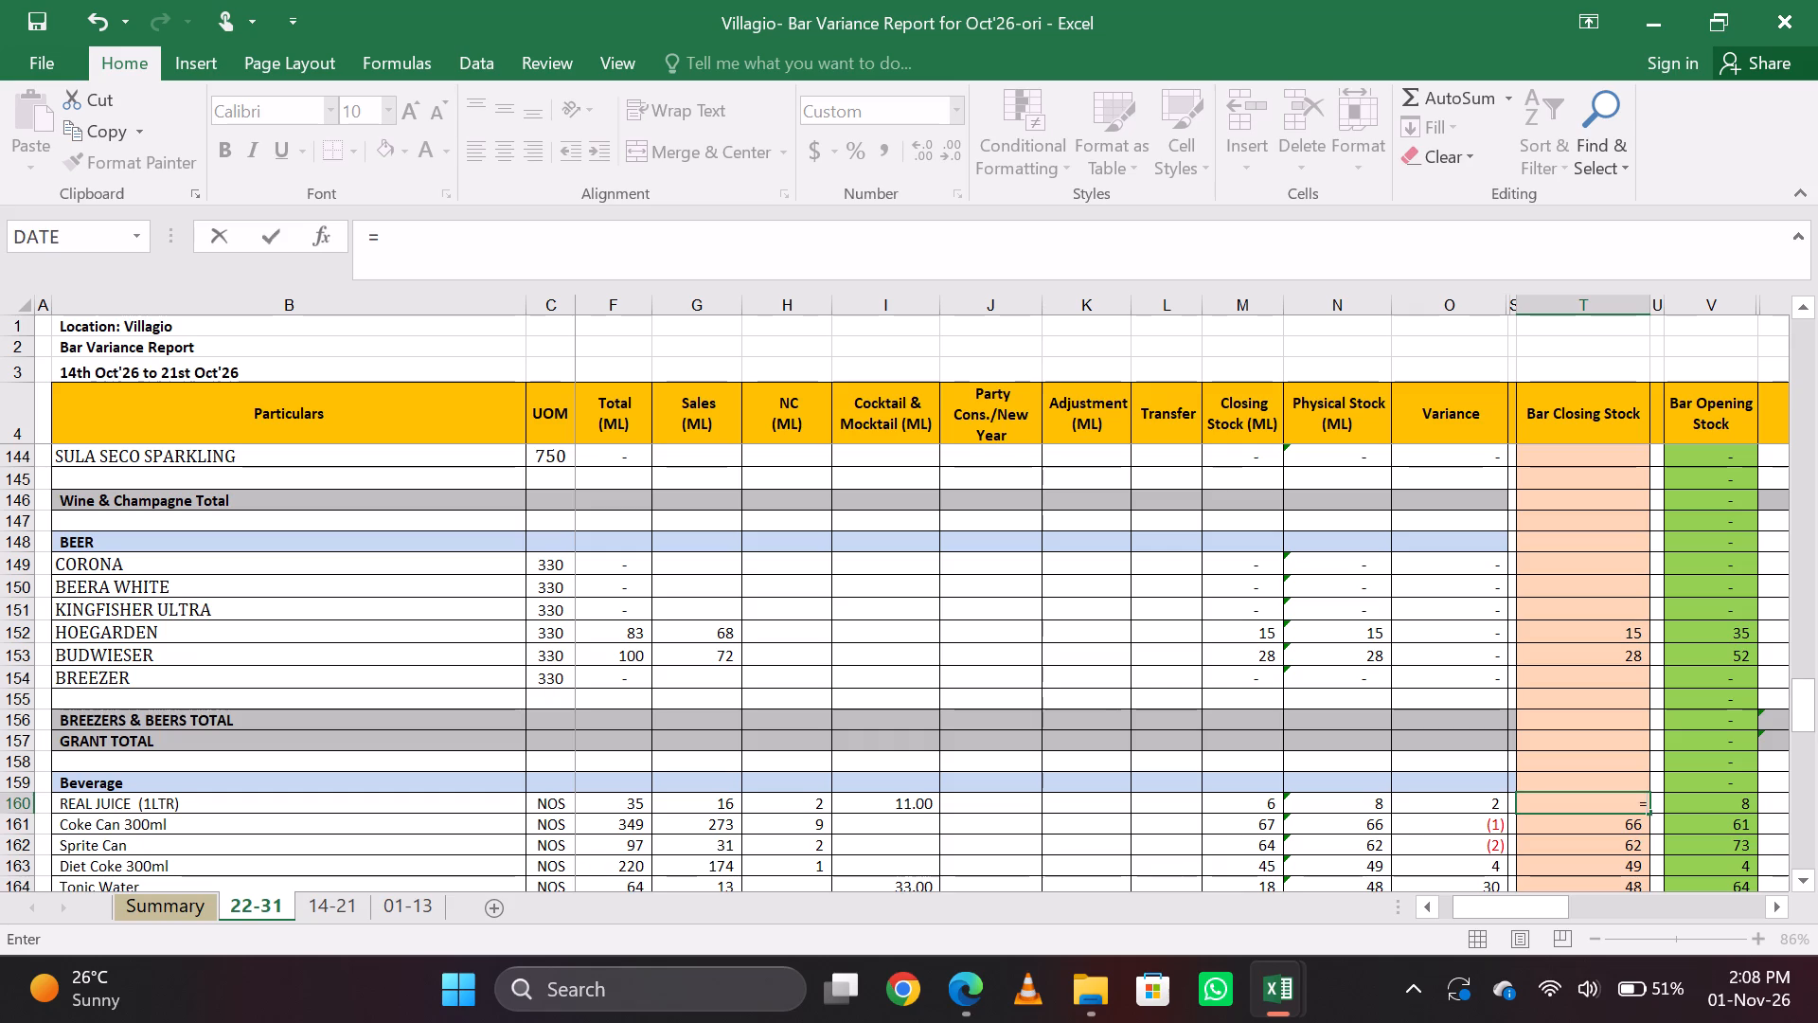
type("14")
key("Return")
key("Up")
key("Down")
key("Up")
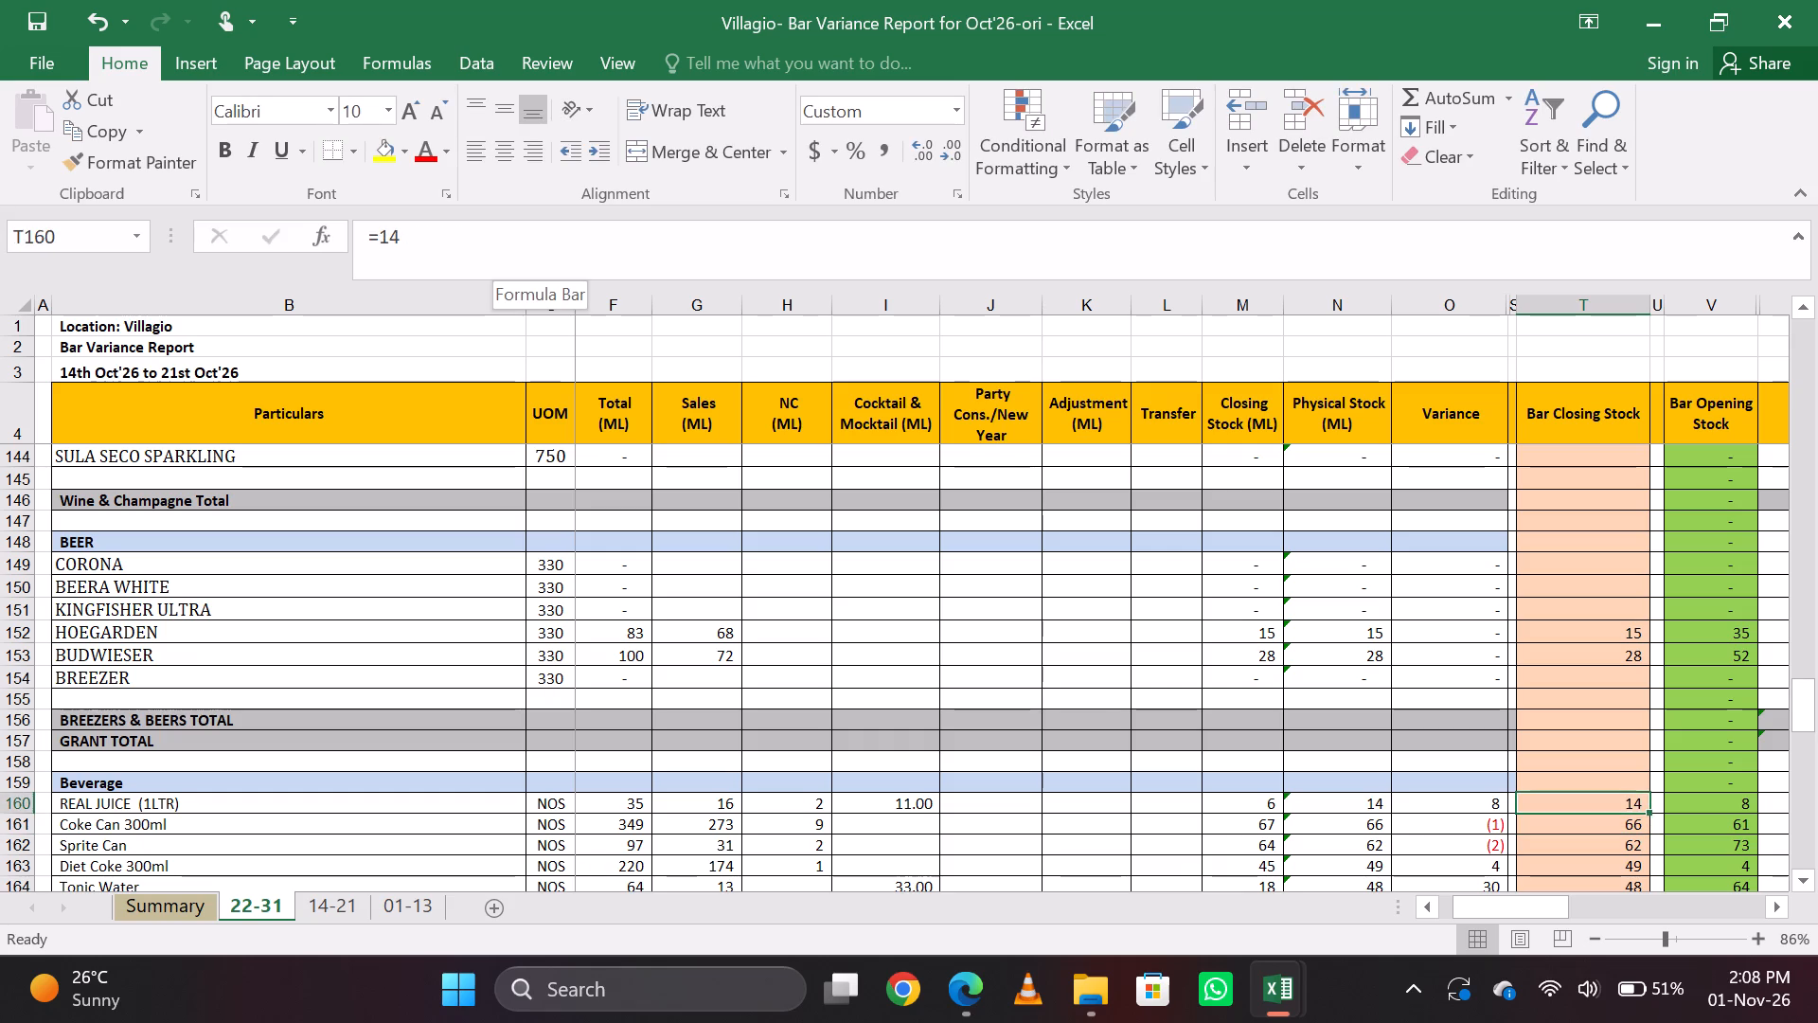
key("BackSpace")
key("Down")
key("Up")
Set the bar closing stock for Real Juice (1LTR) to =10.
key("Down")
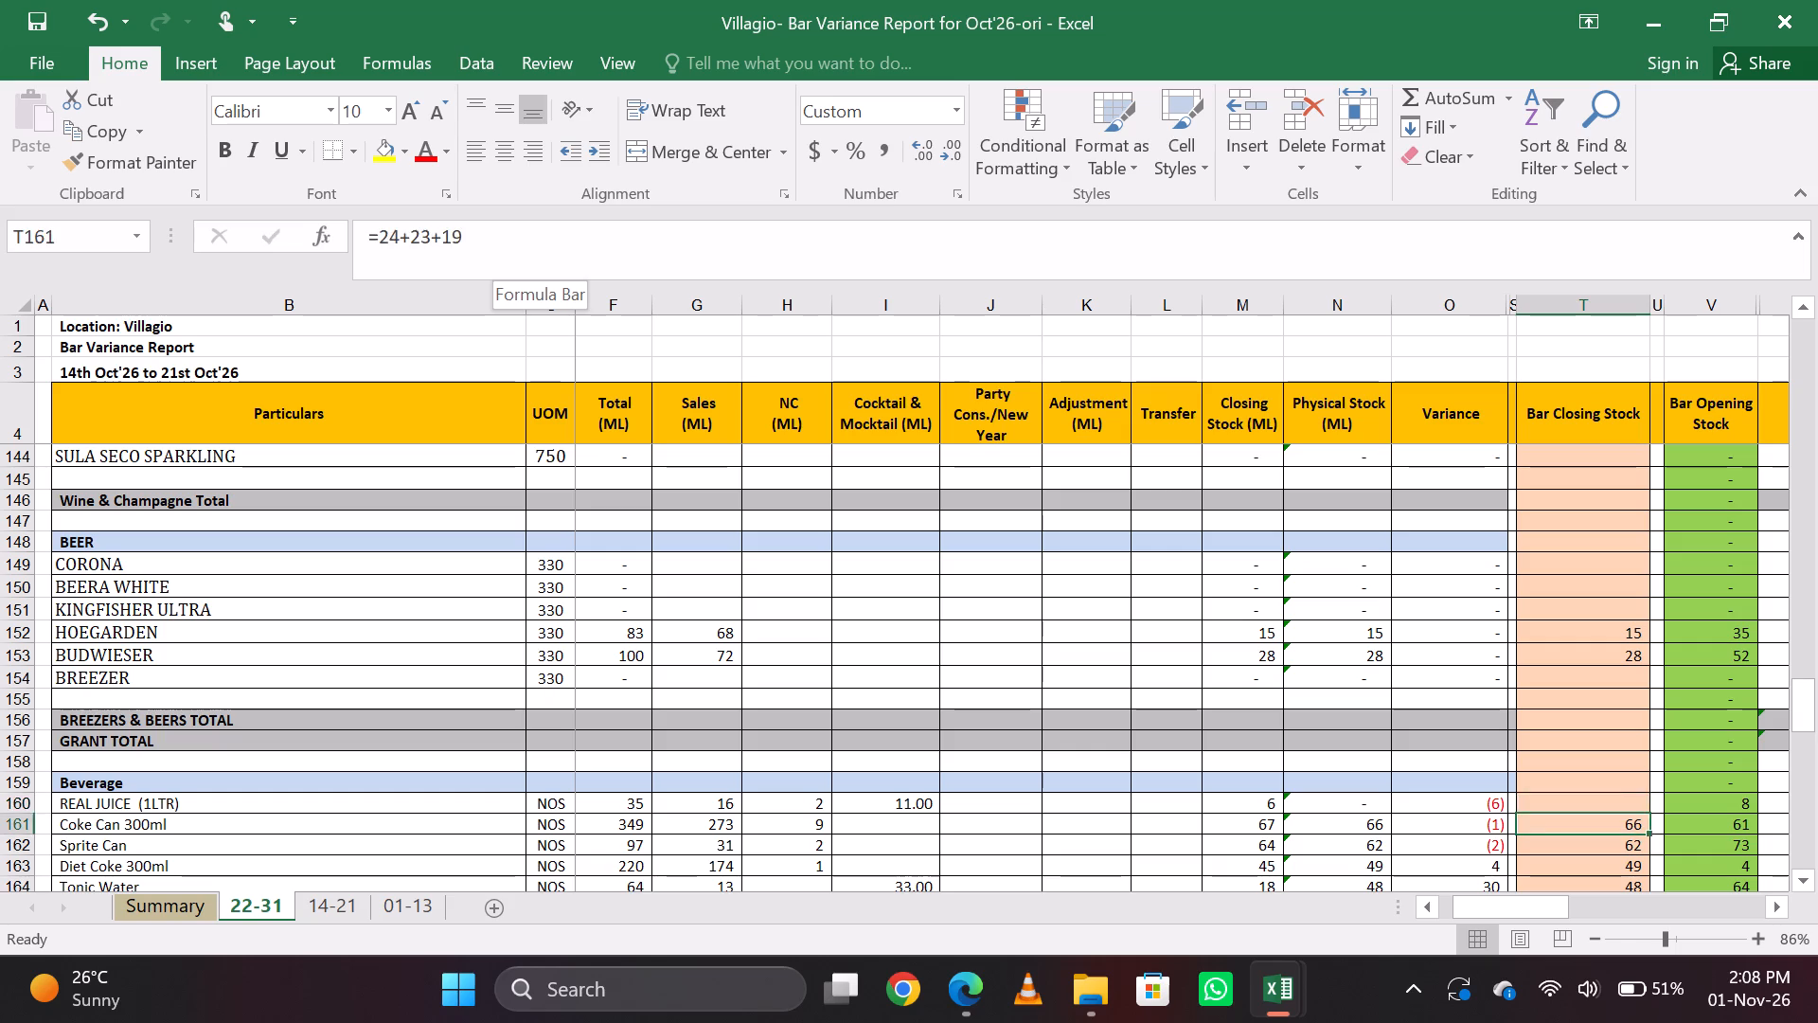
key("Up")
key("equal")
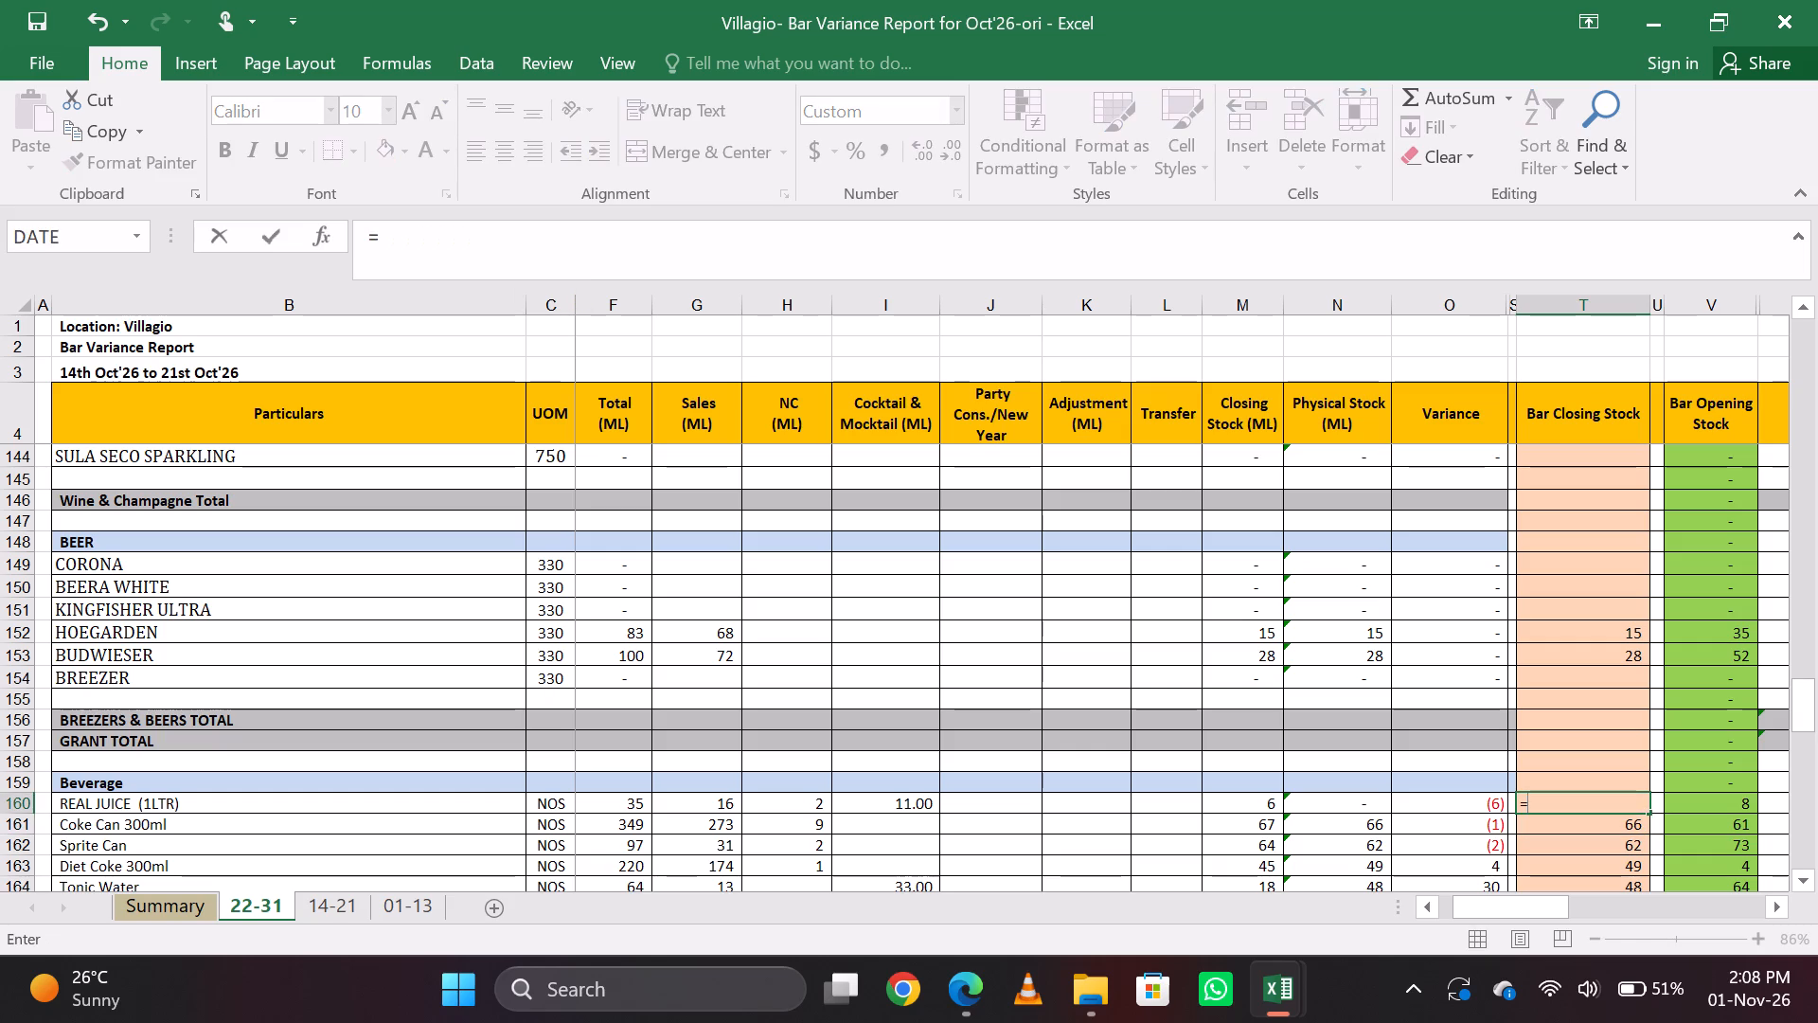
type("10")
key("Return")
key("Up")
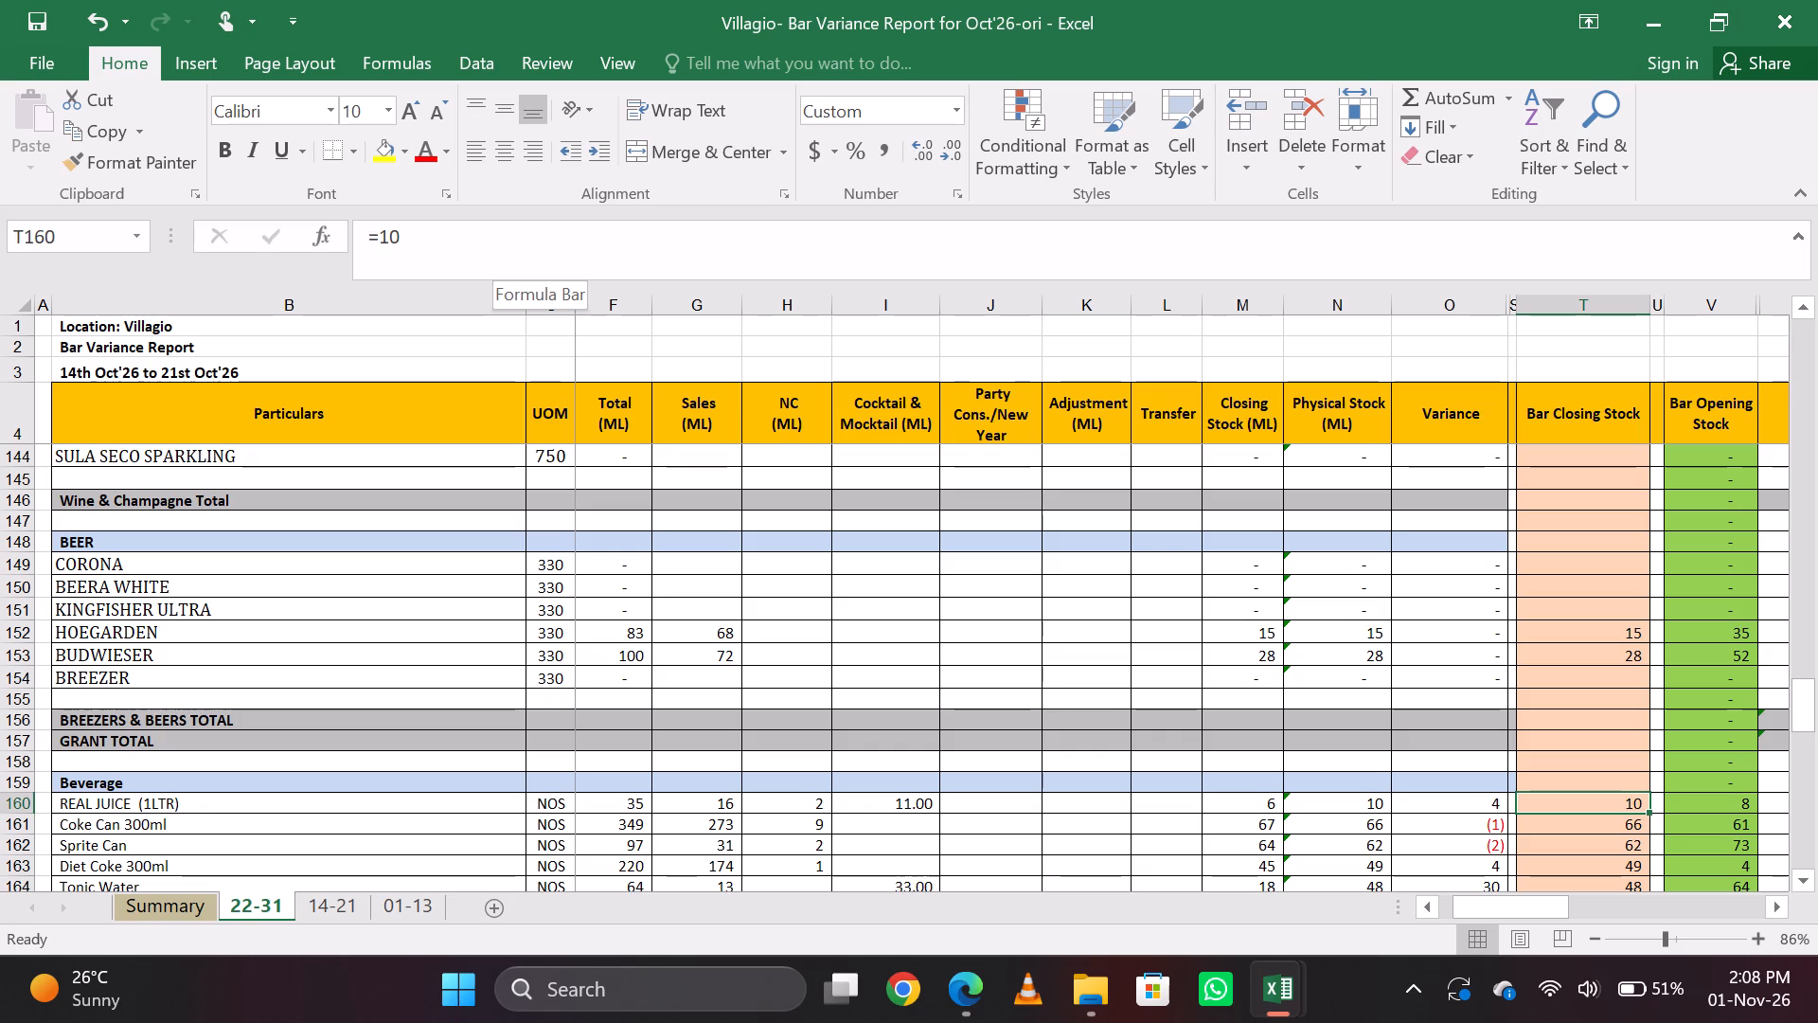
Examine the Real Juice (1LTR) row from Bar Closing Stock back through cocktail, NC, sales and total to its received formula.
key("Left")
key("Left")
key("Left")
key("Left")
key("Left")
key("Left")
key("Left")
key("Left")
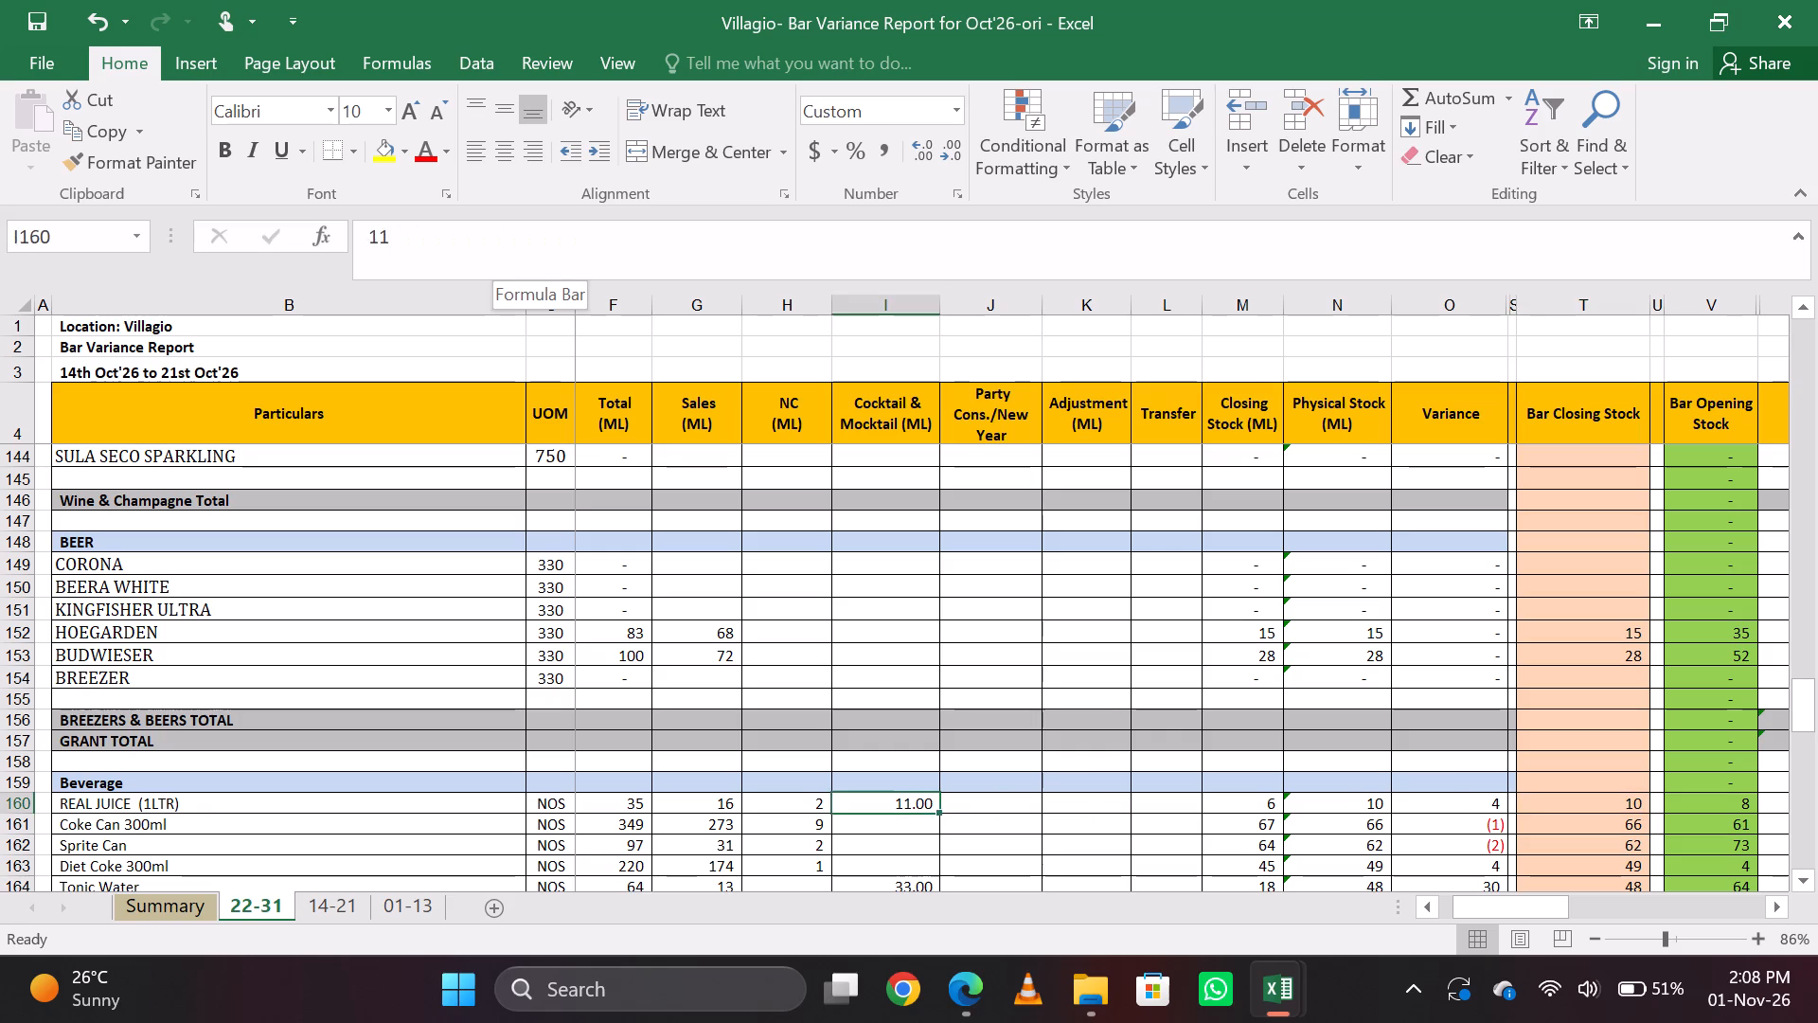
key("Left")
key("Left")
key("Right")
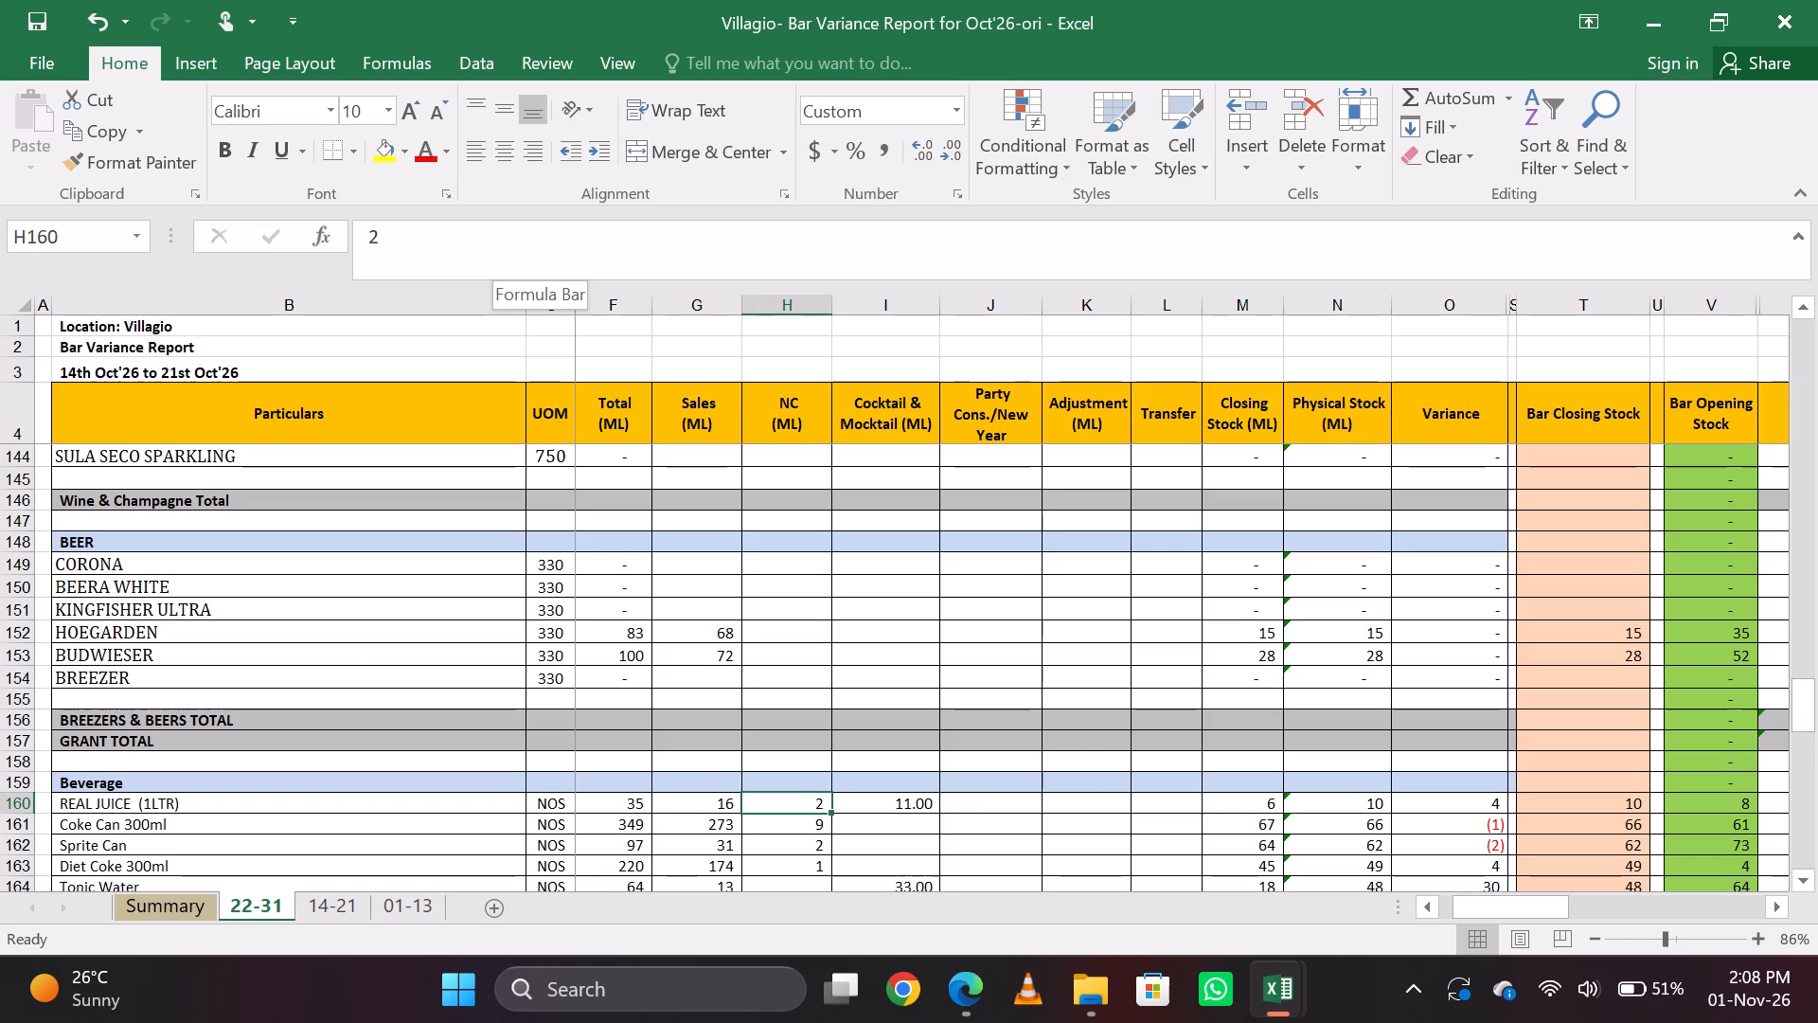
key("Left")
key("Left")
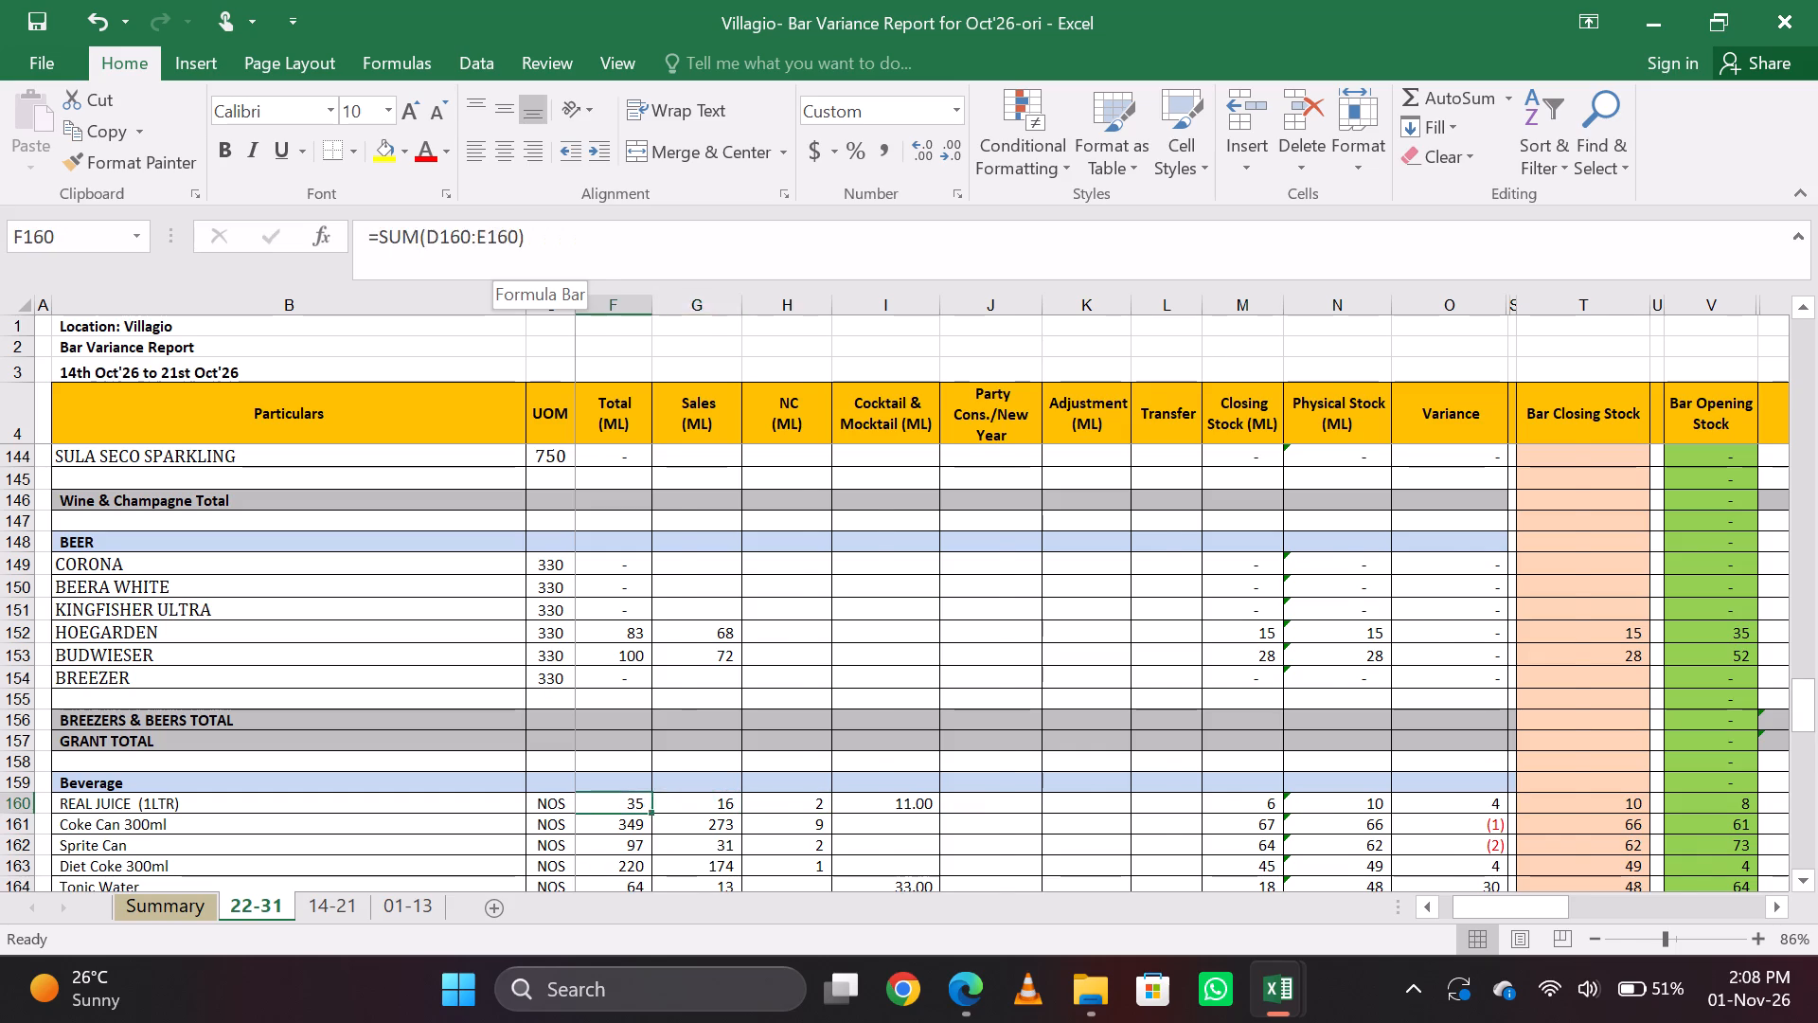
key("Left")
key("Left")
key("Left")
key("Left")
key("Right")
key("Right")
key("Right")
key("Left")
key("Right")
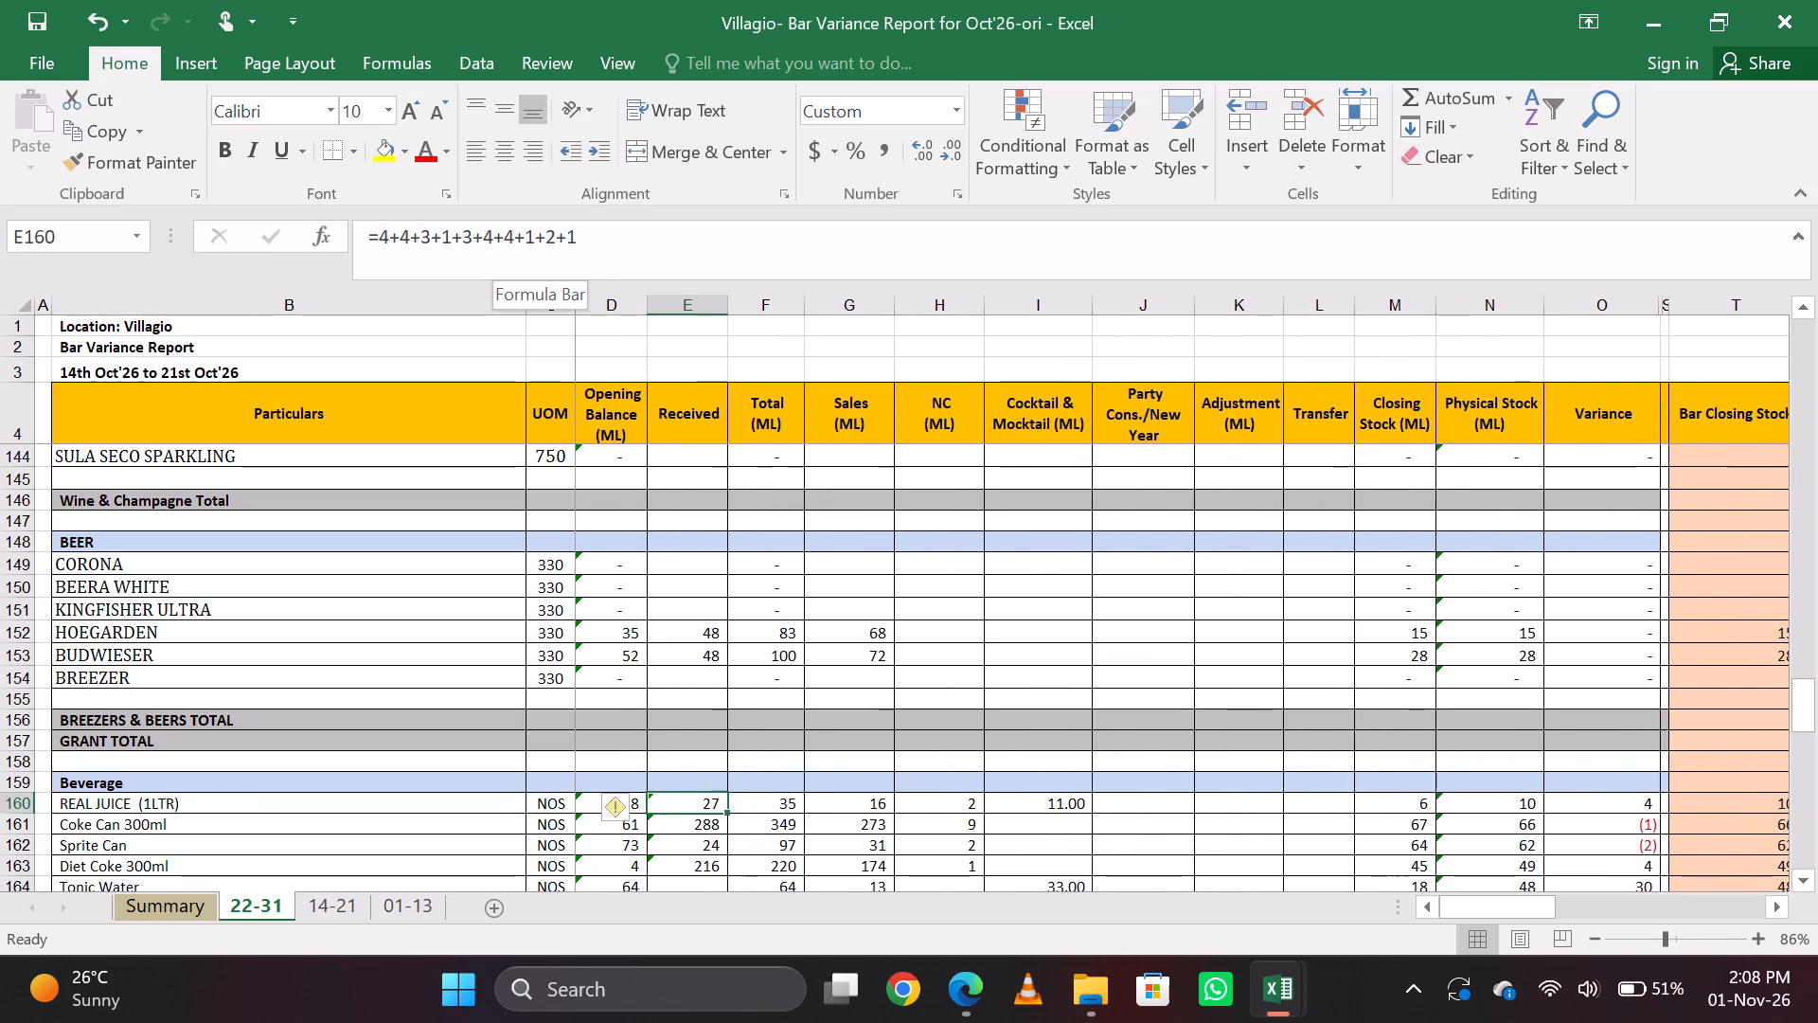
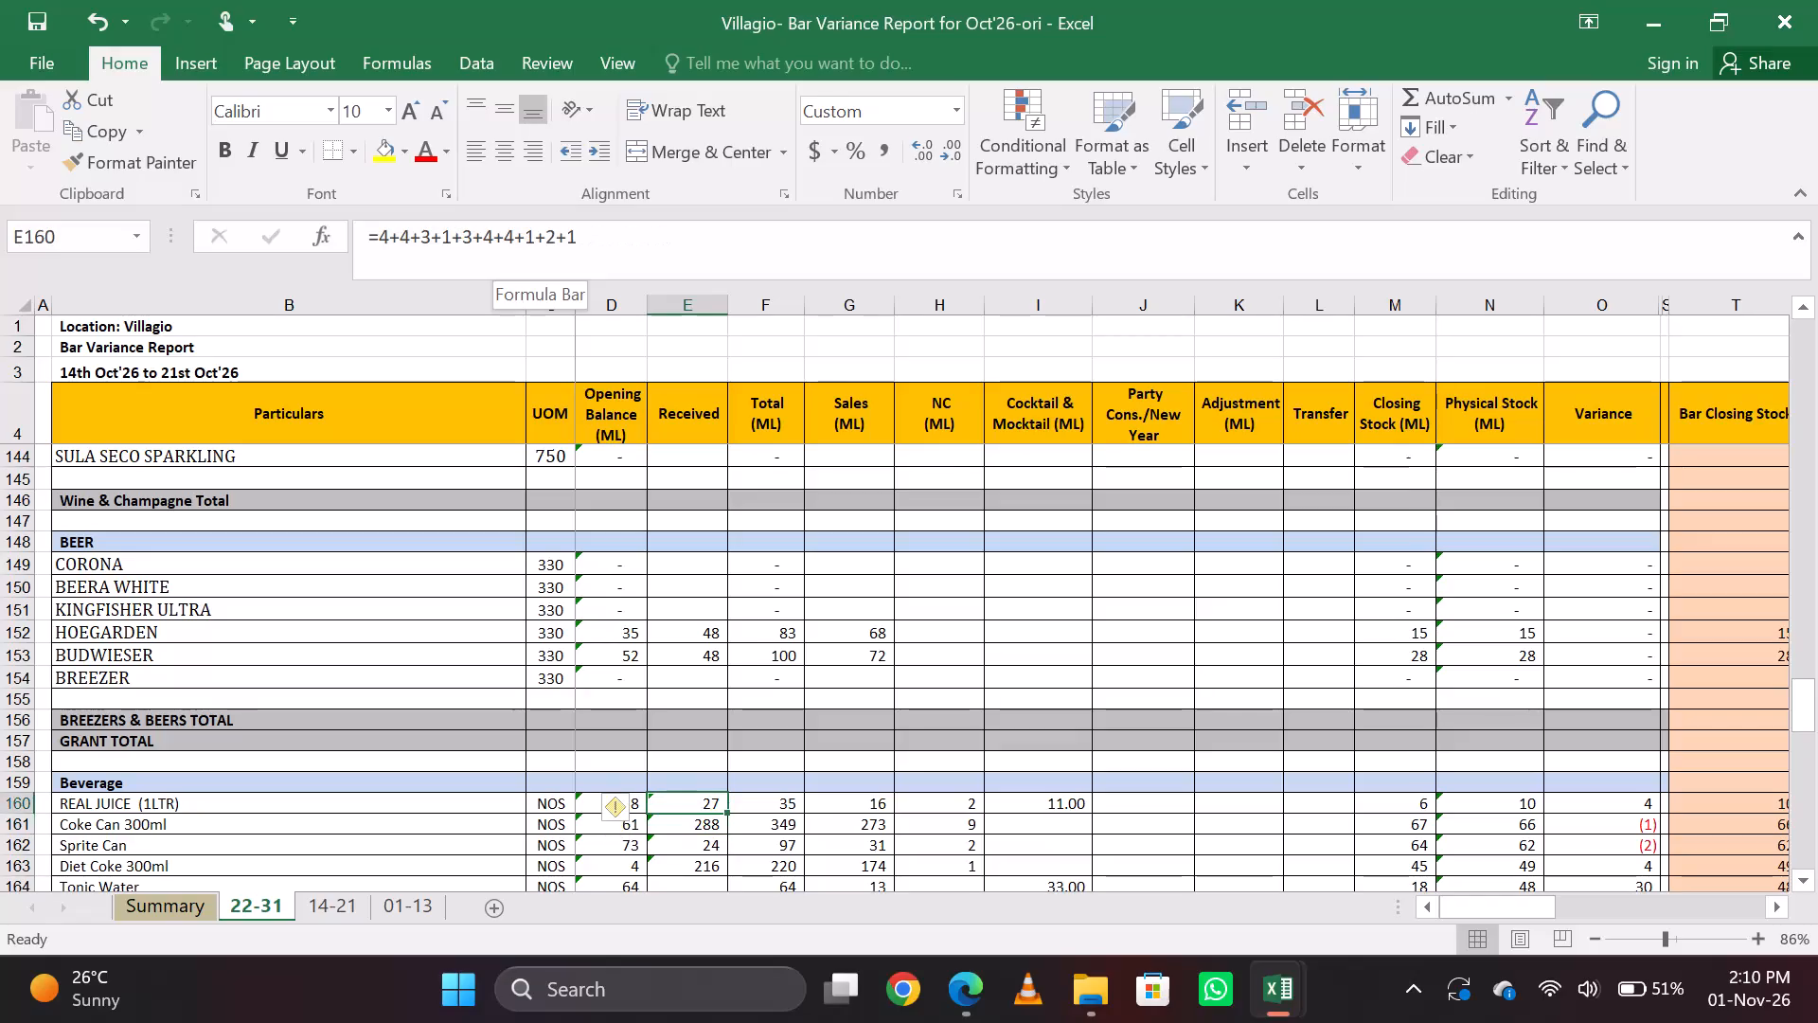
Examine the Real Juice (1LTR) row from Received across to Transfer, and return to its cocktail quantity.
key("Right")
key("Right")
key("Right")
key("Right")
key("Right")
key("Right")
key("Right")
key("Left")
key("Left")
key("Left")
key("Left")
key("Right")
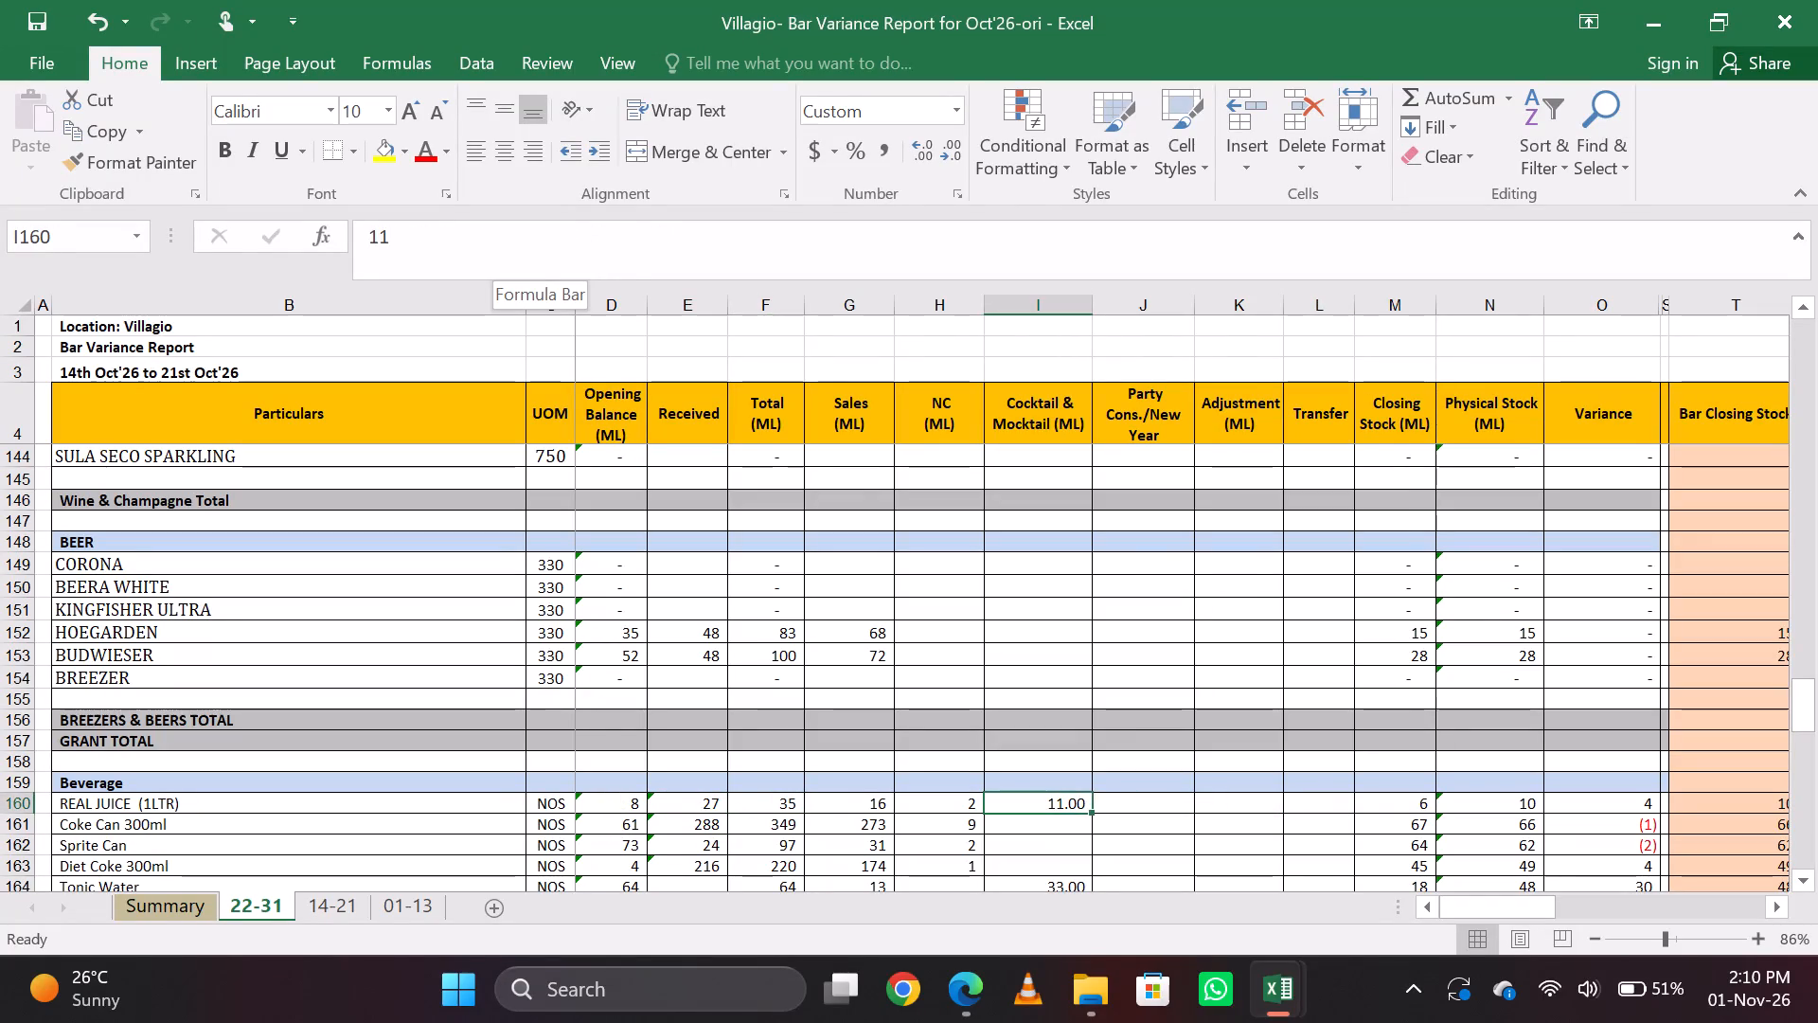
key("Right")
key("Right")
key("Left")
key("Left")
key("Left")
key("Right")
Set the bar closing stock for Real Juice (1LTR) to =9.
key("Right")
key("Right")
key("Right")
key("Right")
key("Right")
key("Right")
key("Right")
key("Right")
key("Right")
key("Right")
key("Left")
key("Left")
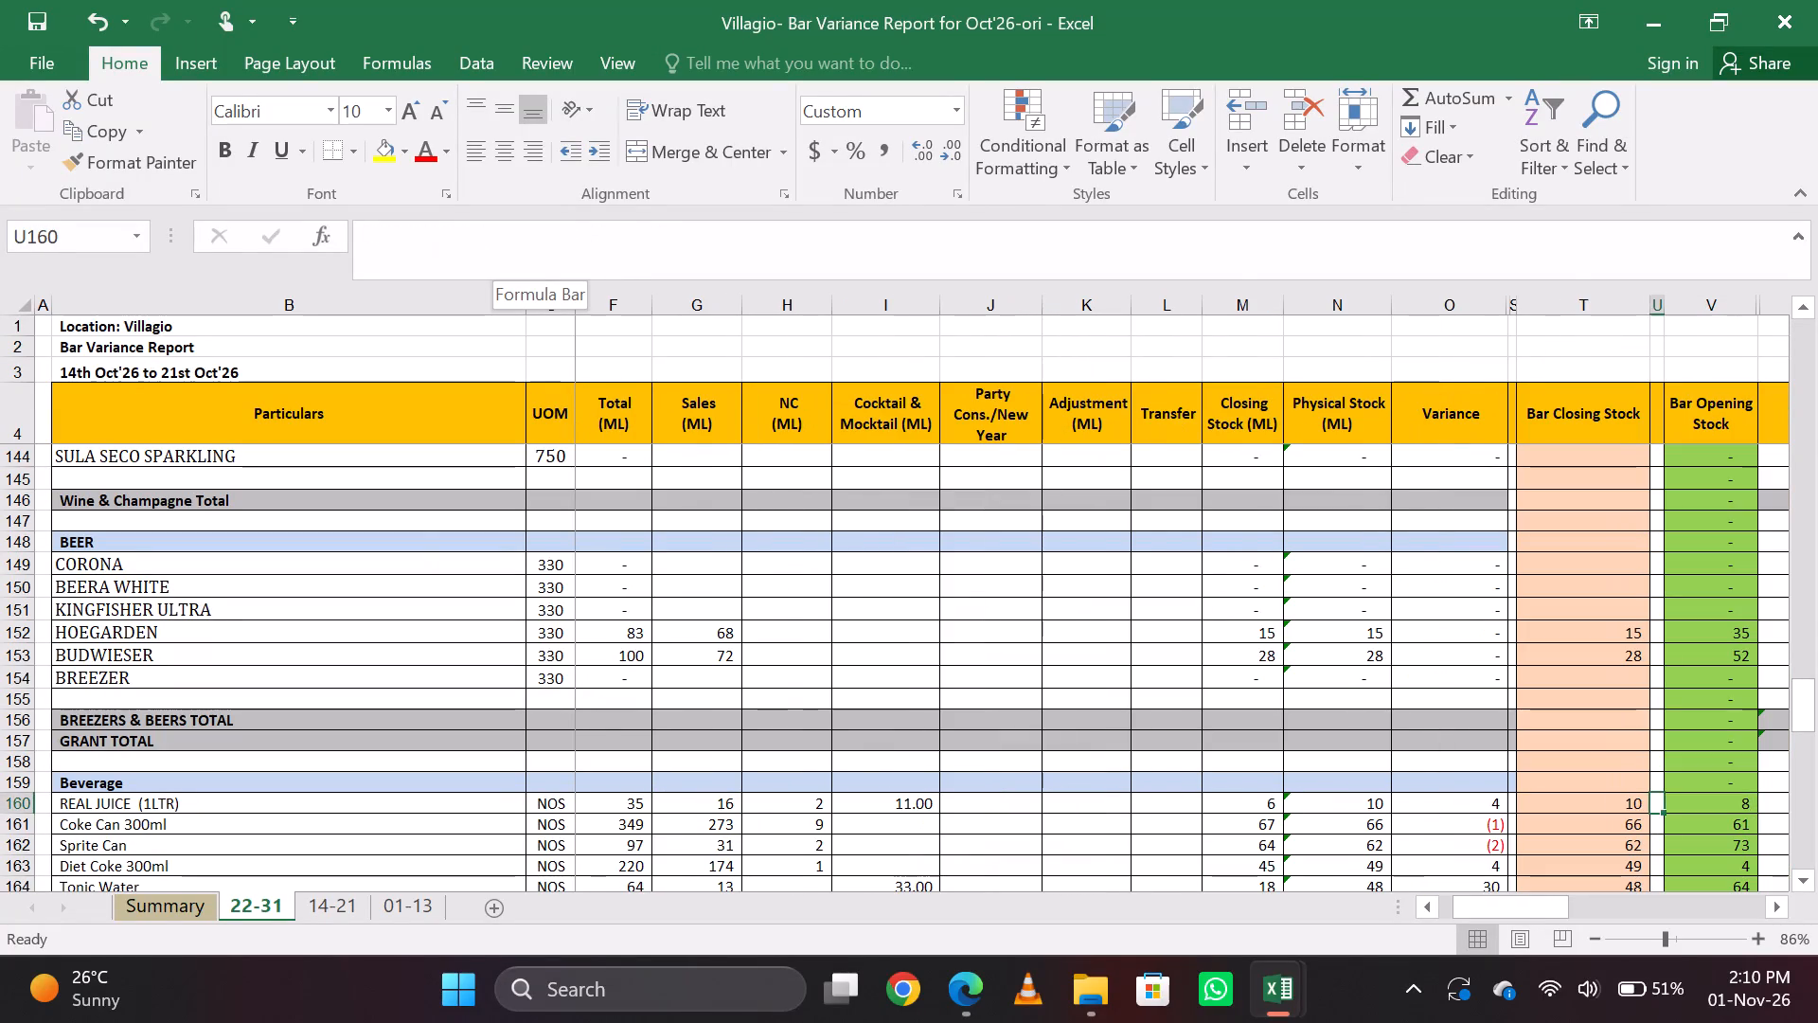
left_click(508, 233)
key("BackSpace")
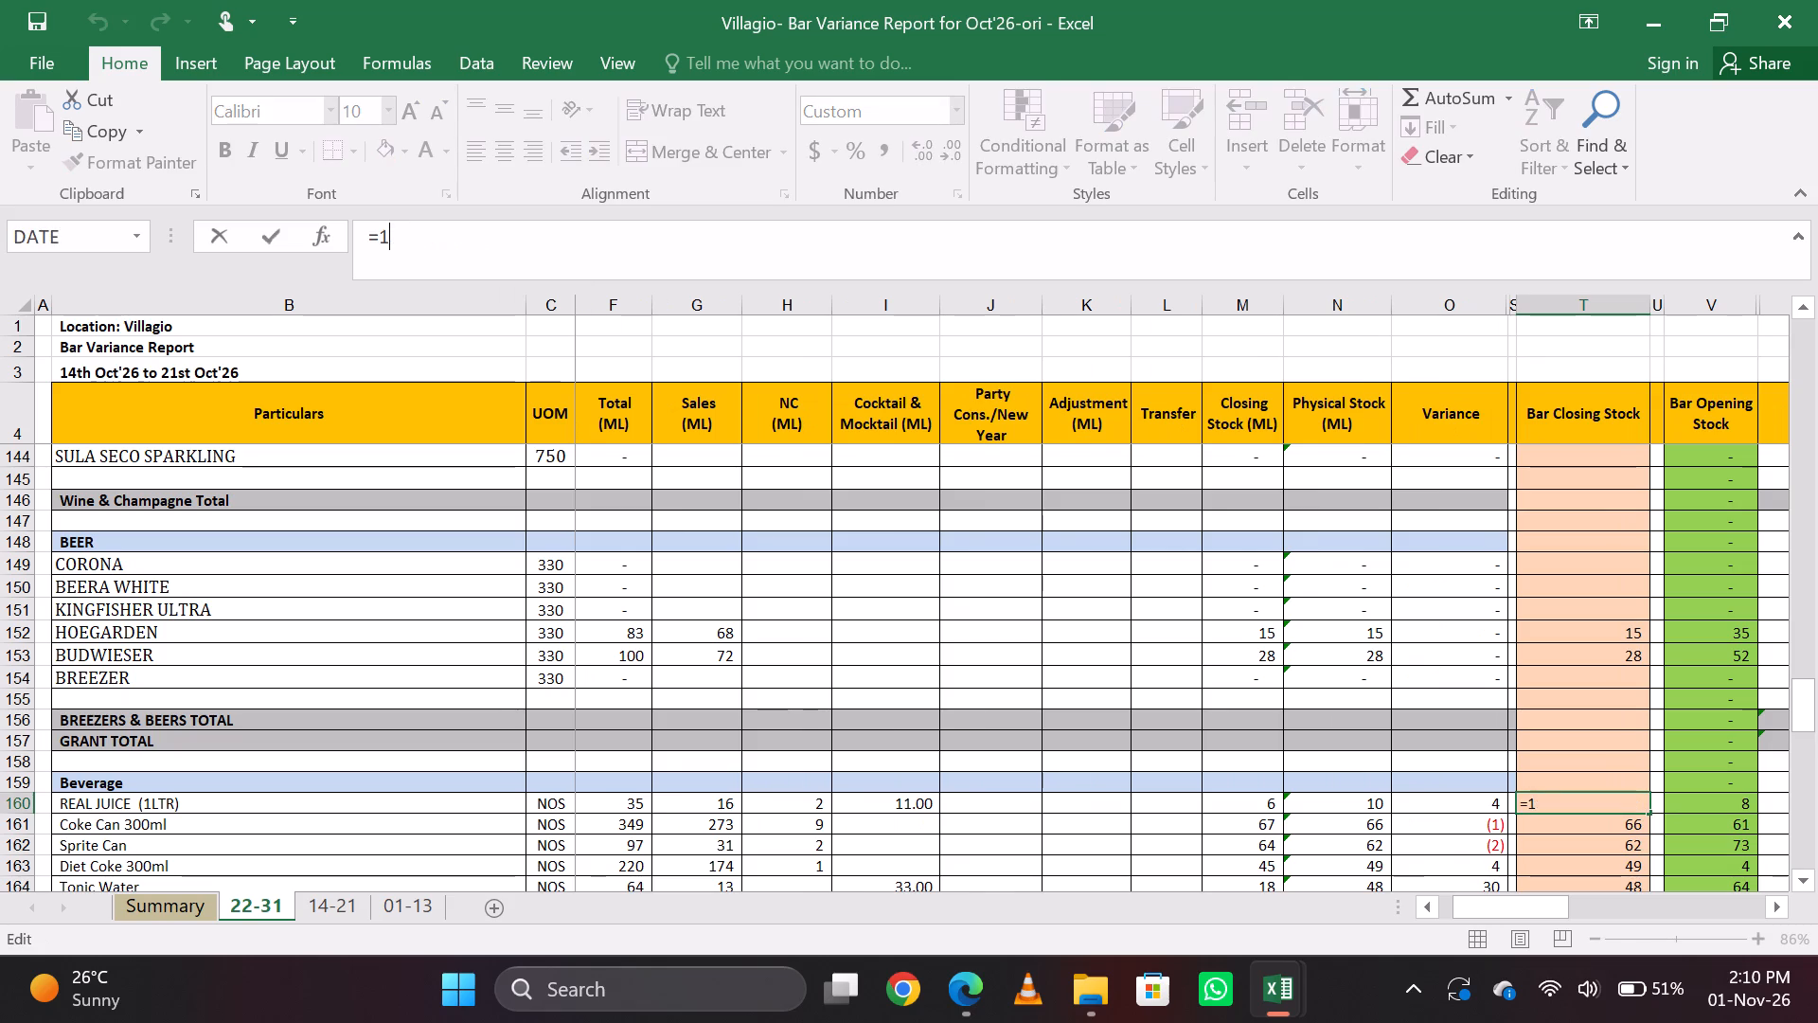
key("BackSpace")
key("9")
key("Return")
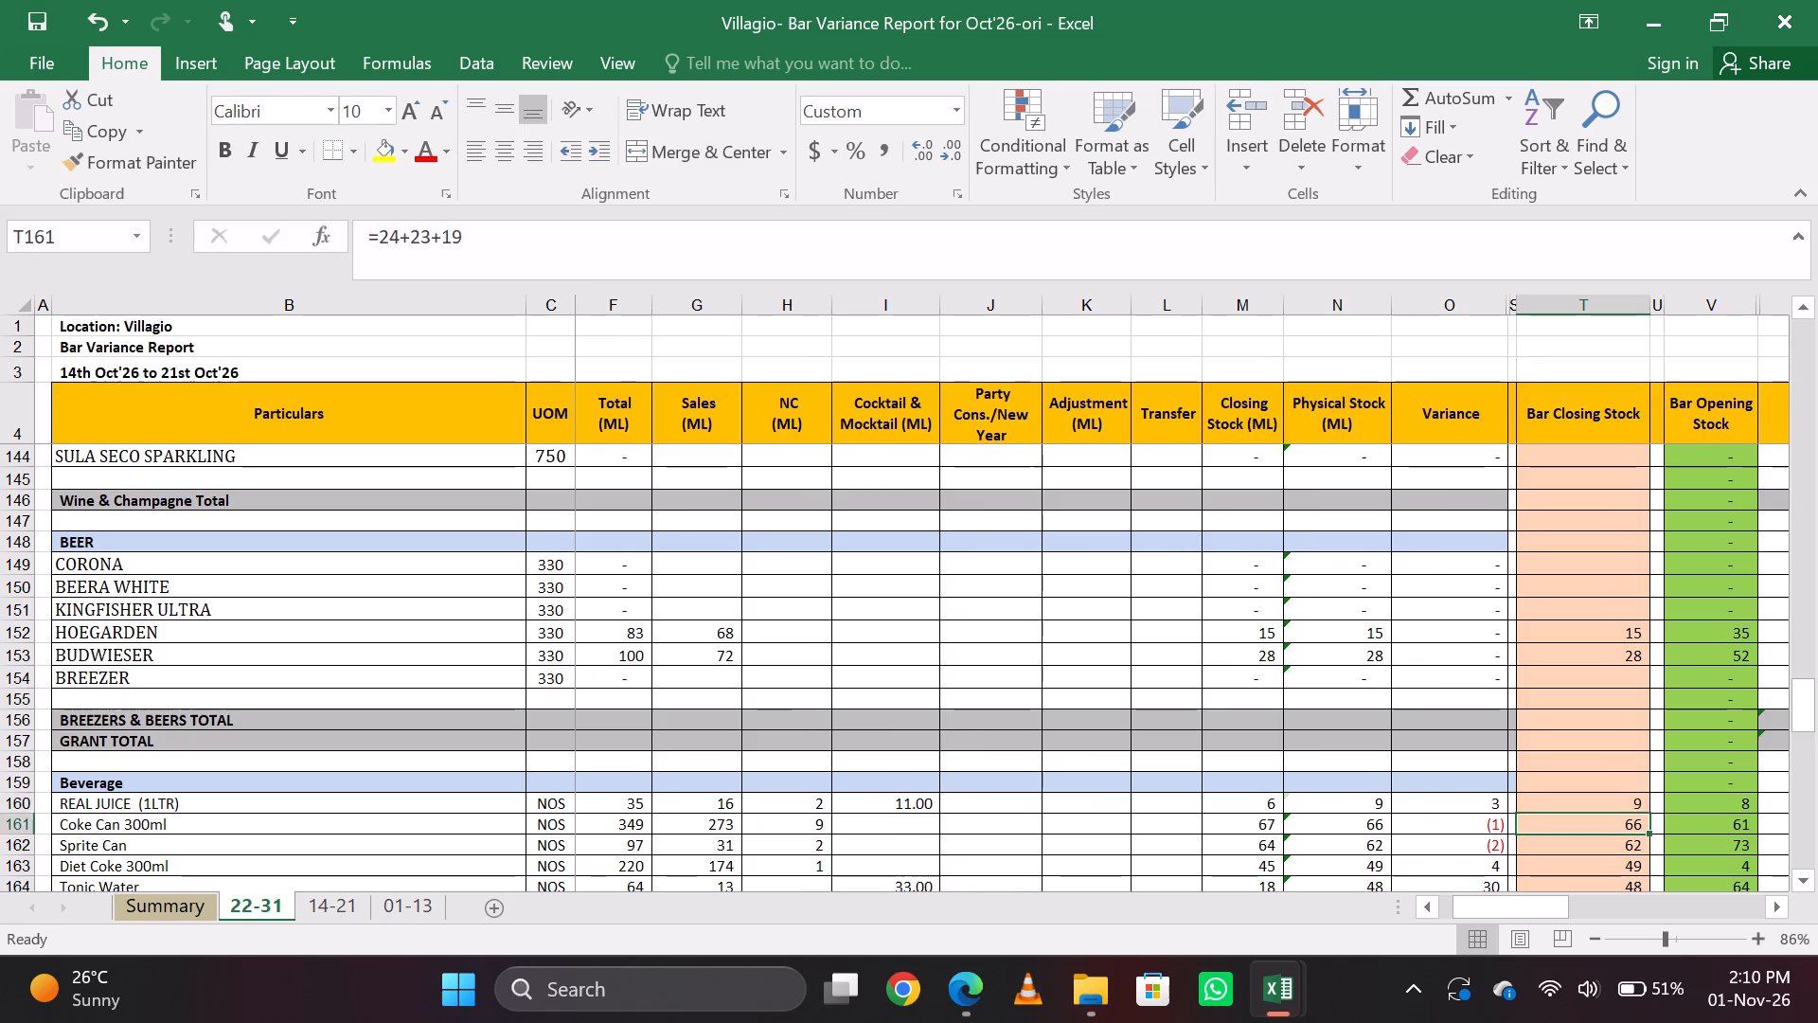
Set the Cocktail & Mocktail quantity for Real Juice (1LTR) to 10.
key("Up")
key("Left")
key("Left")
key("Left")
key("Left")
key("Left")
key("Left")
key("Left")
key("Left")
type("10")
key("Return")
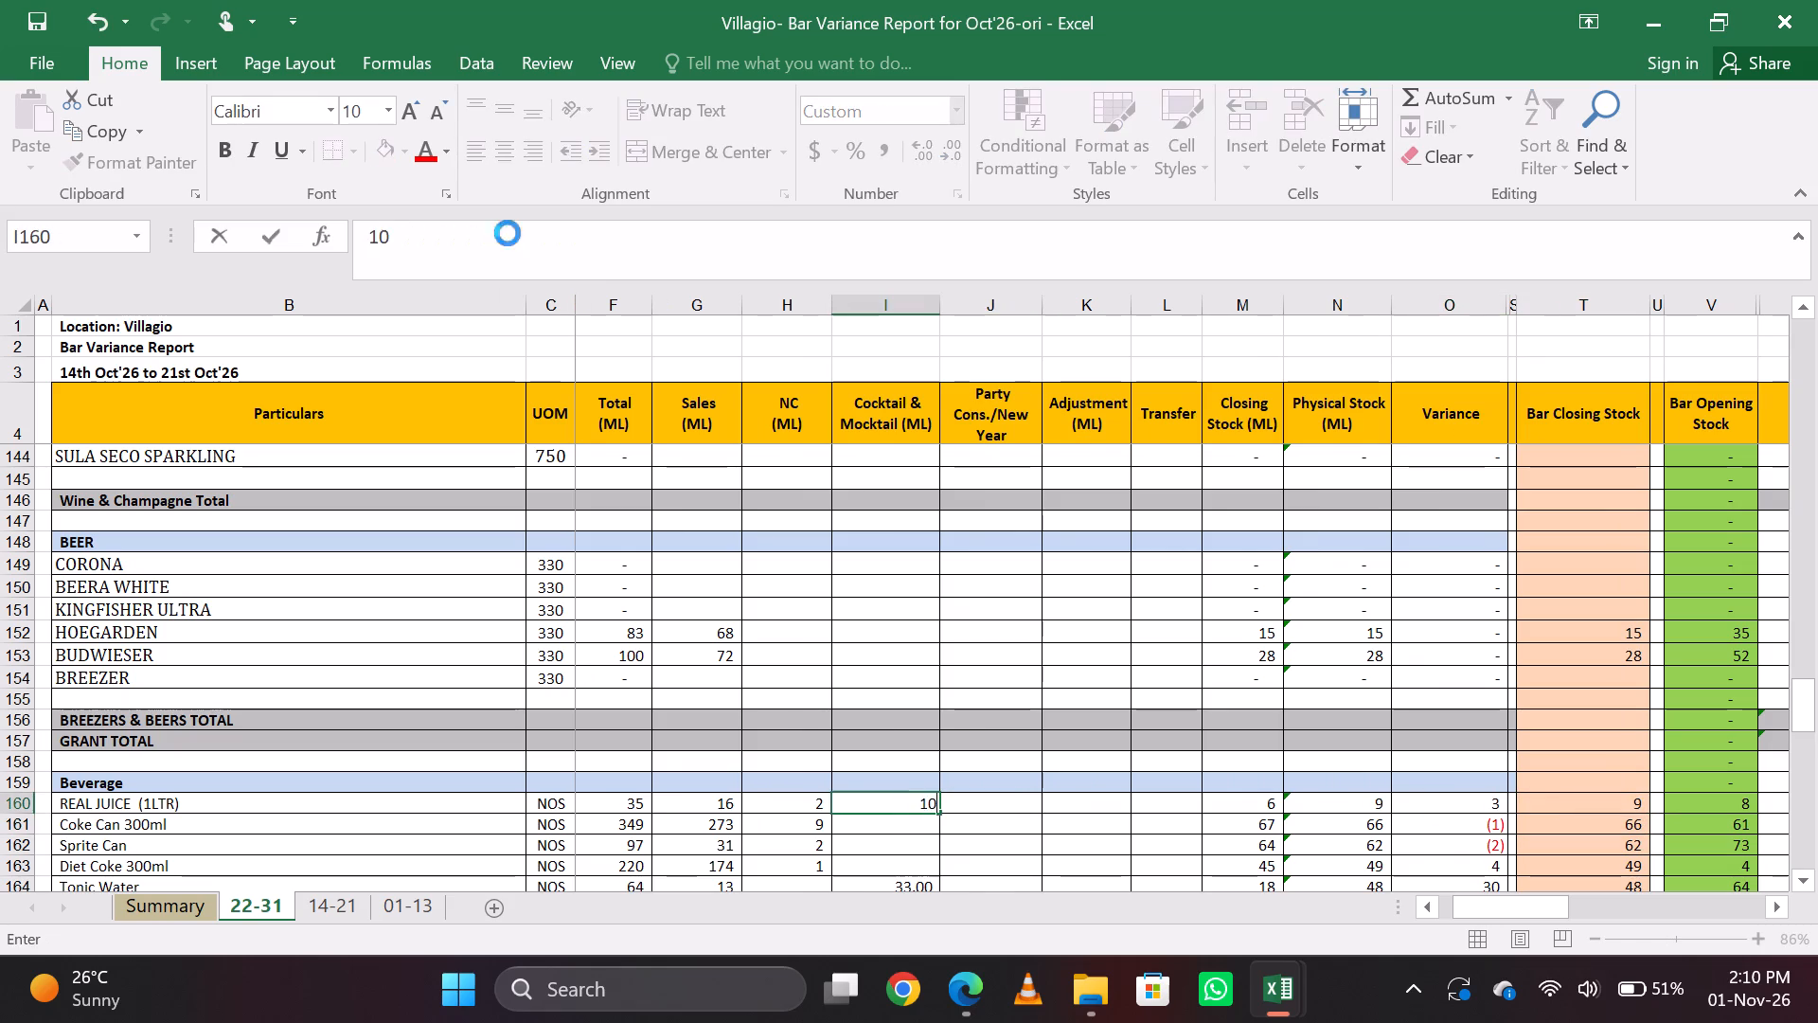
Examine the beverage rows from Real Juice (1LTR) downward, checking variances and Bar Closing Stock formulas.
key("Up")
key("Right")
key("Right")
key("Right")
key("Right")
key("Right")
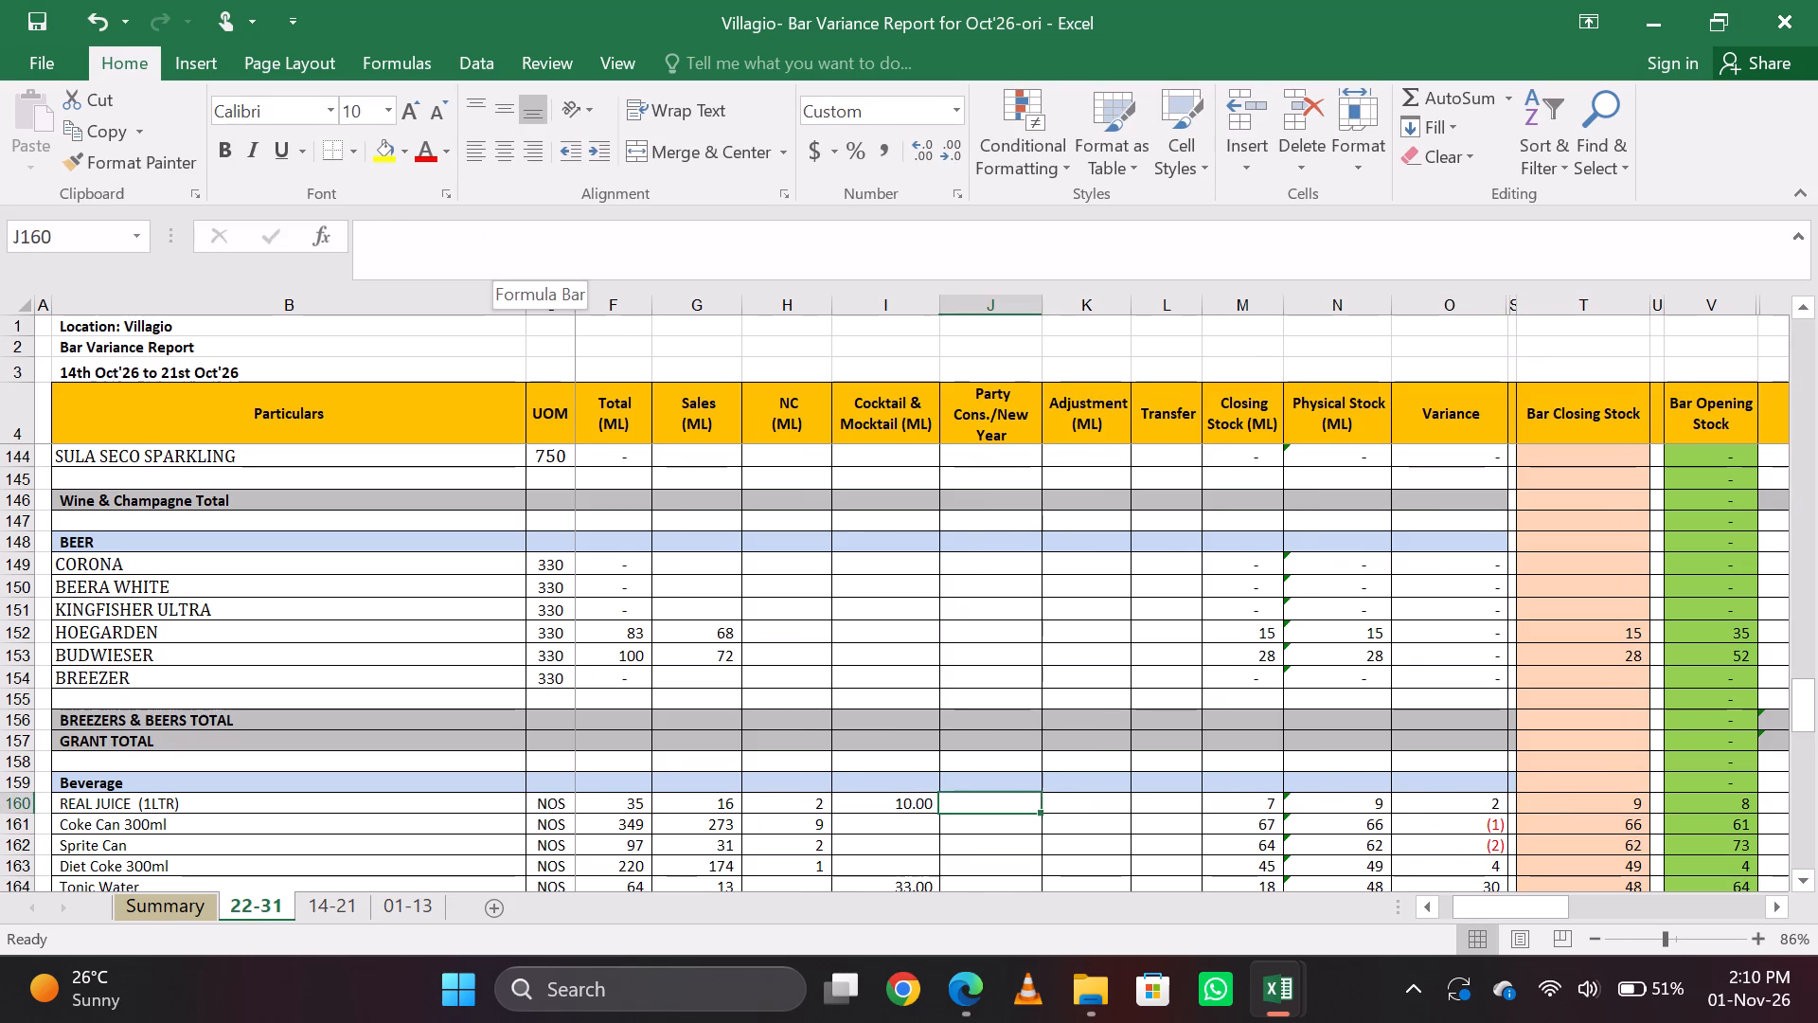
key("Right")
key("Right")
key("Down")
key("Right")
key("Down")
key("Down")
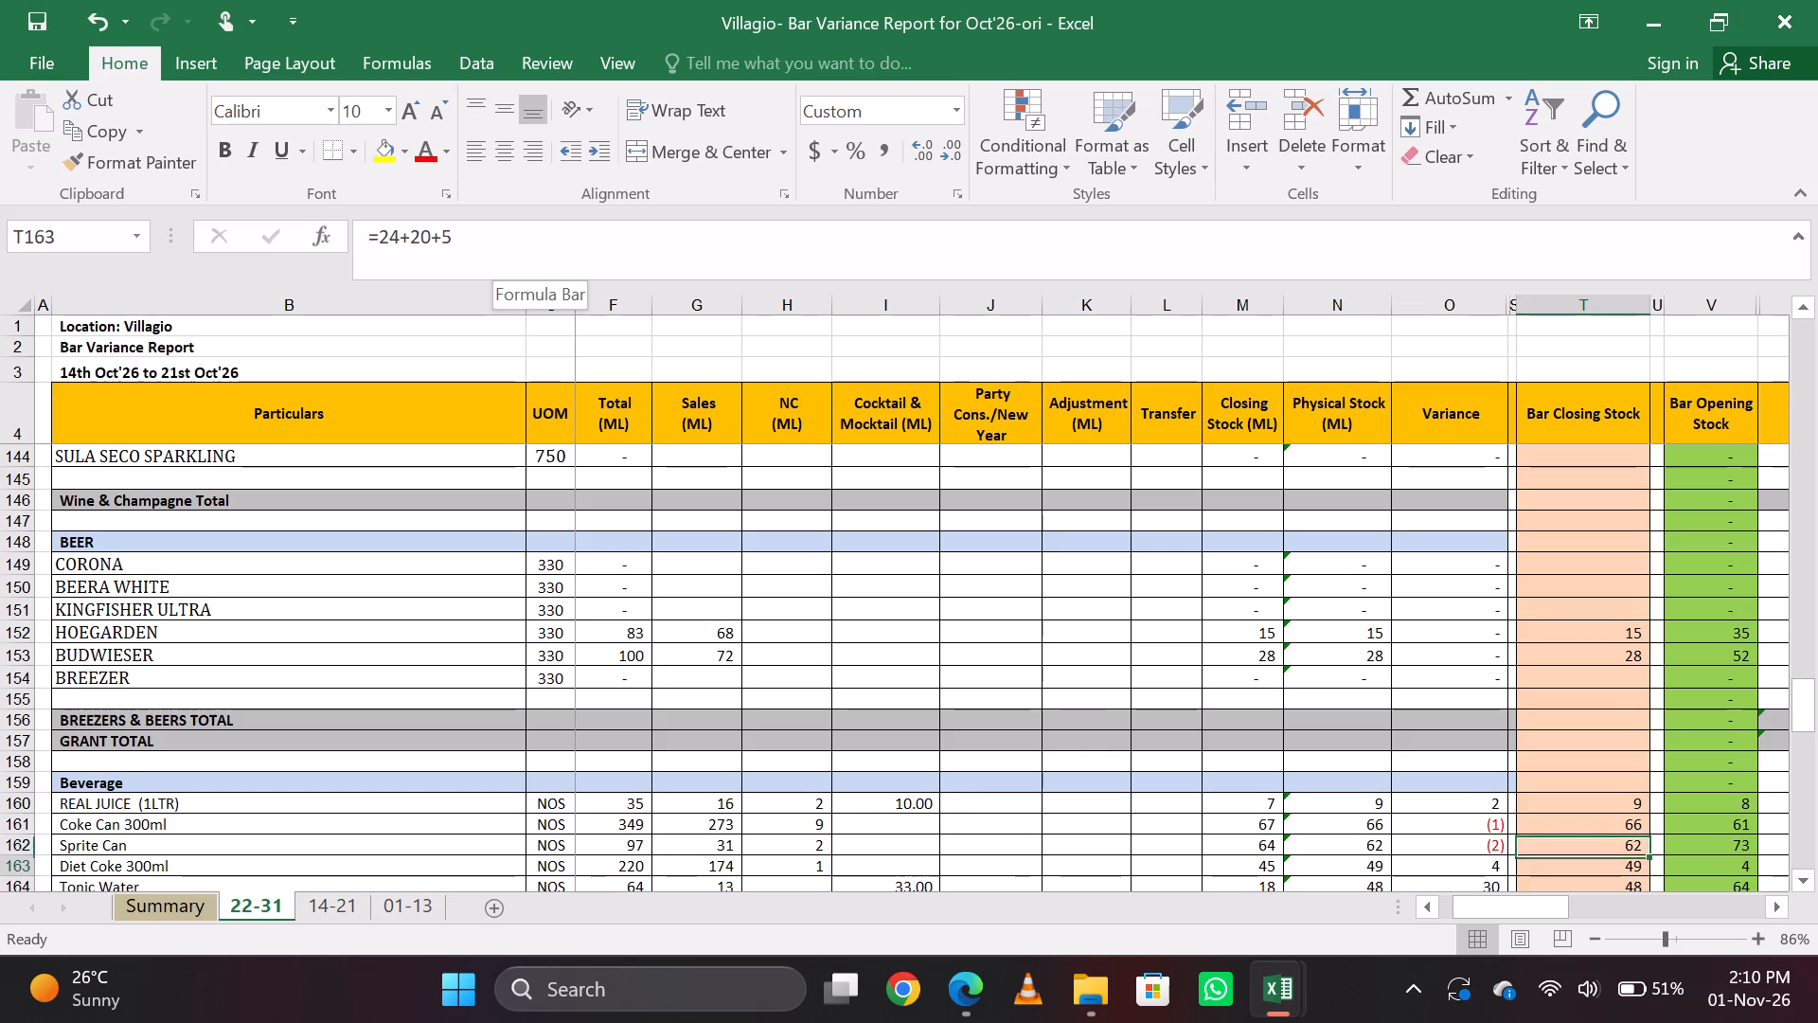
key("Up")
key("Down")
key("Down")
key("Down")
key("Down")
key("Down")
key("Down")
key("Up")
key("Up")
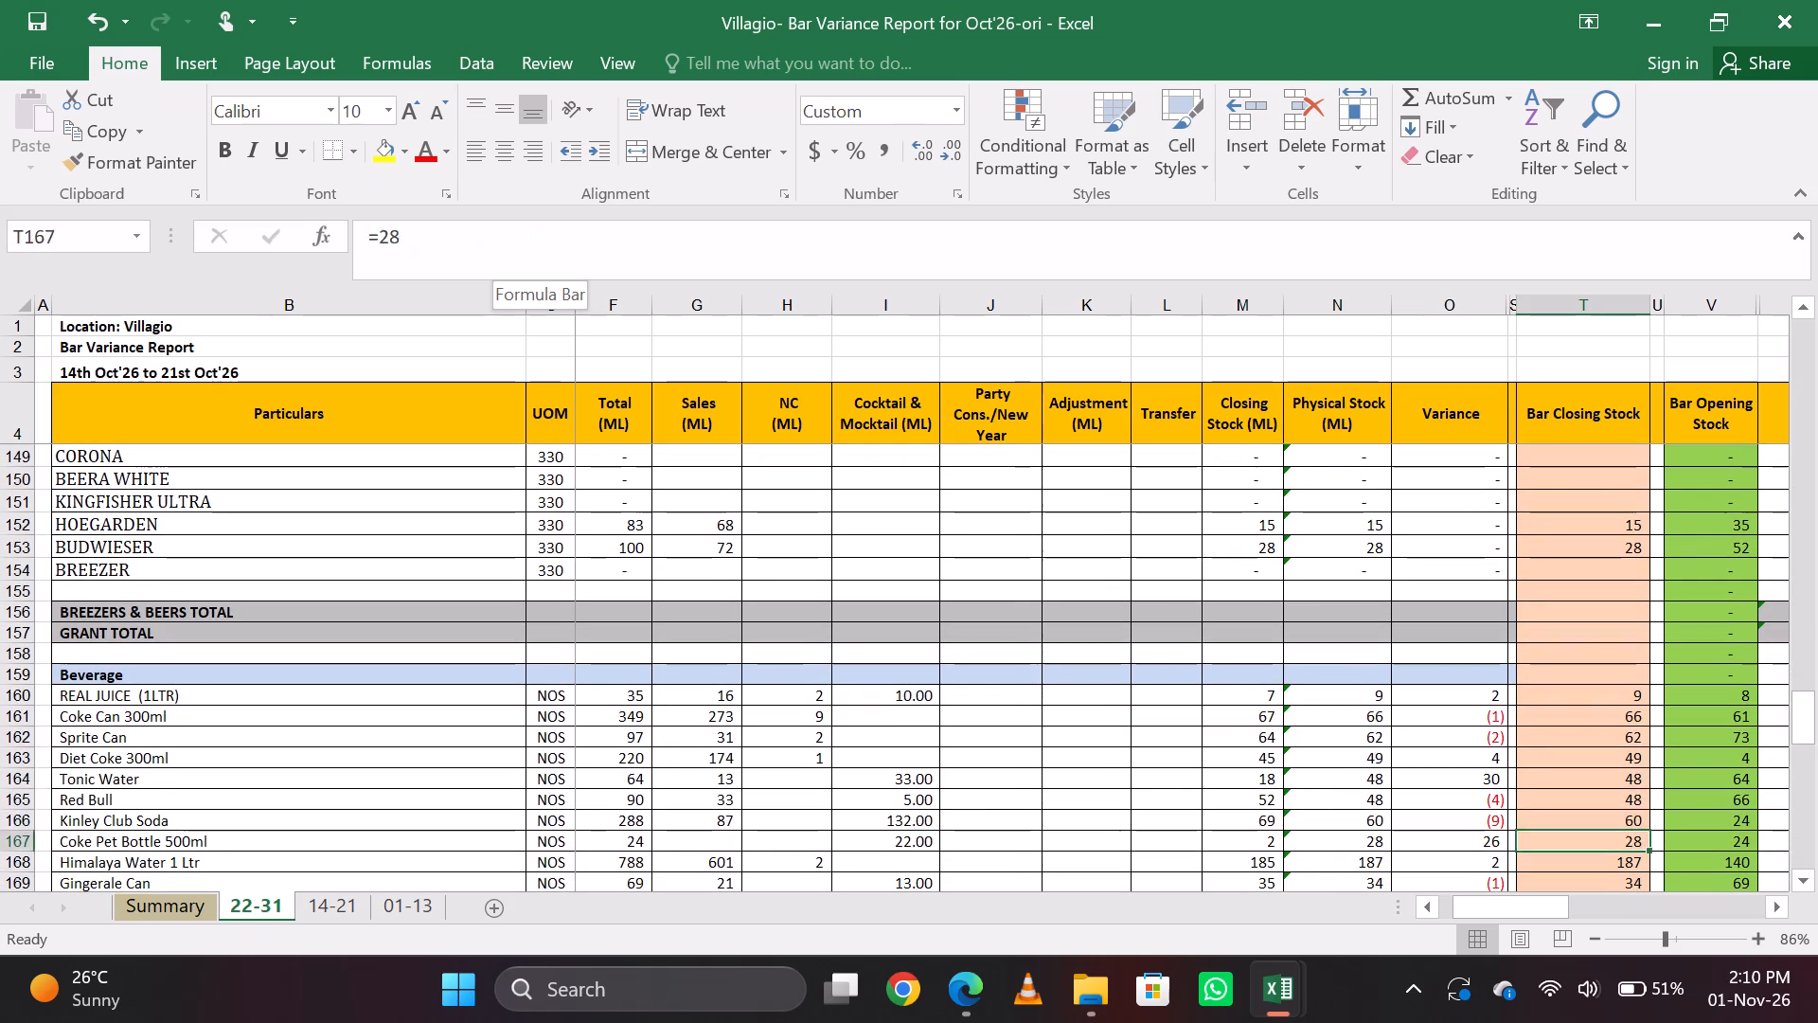
key("Up")
key("Up")
key("Up")
key("Down")
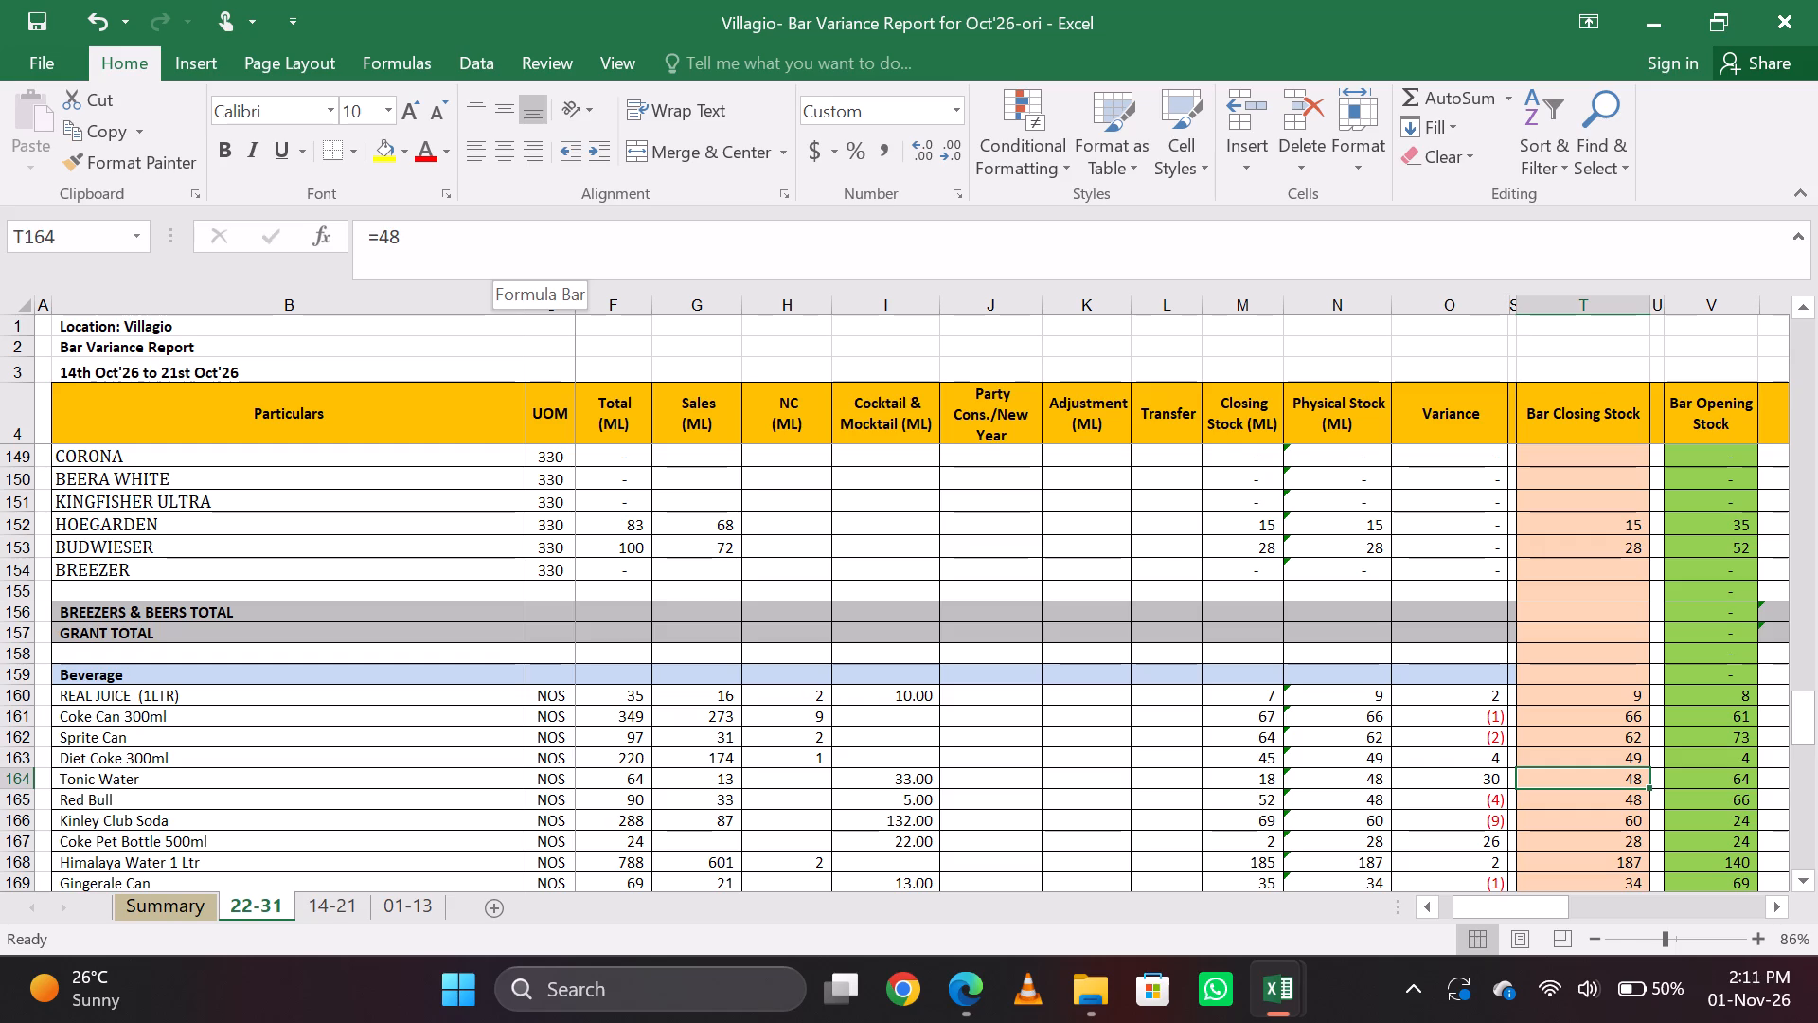
key("Up")
Review Bar Closing Stock and variances upward from the beverages through wines, vodka and whiskies to the single malts.
key("Page_Up")
key("Page_Up")
key("Page_Up")
key("Page_Up")
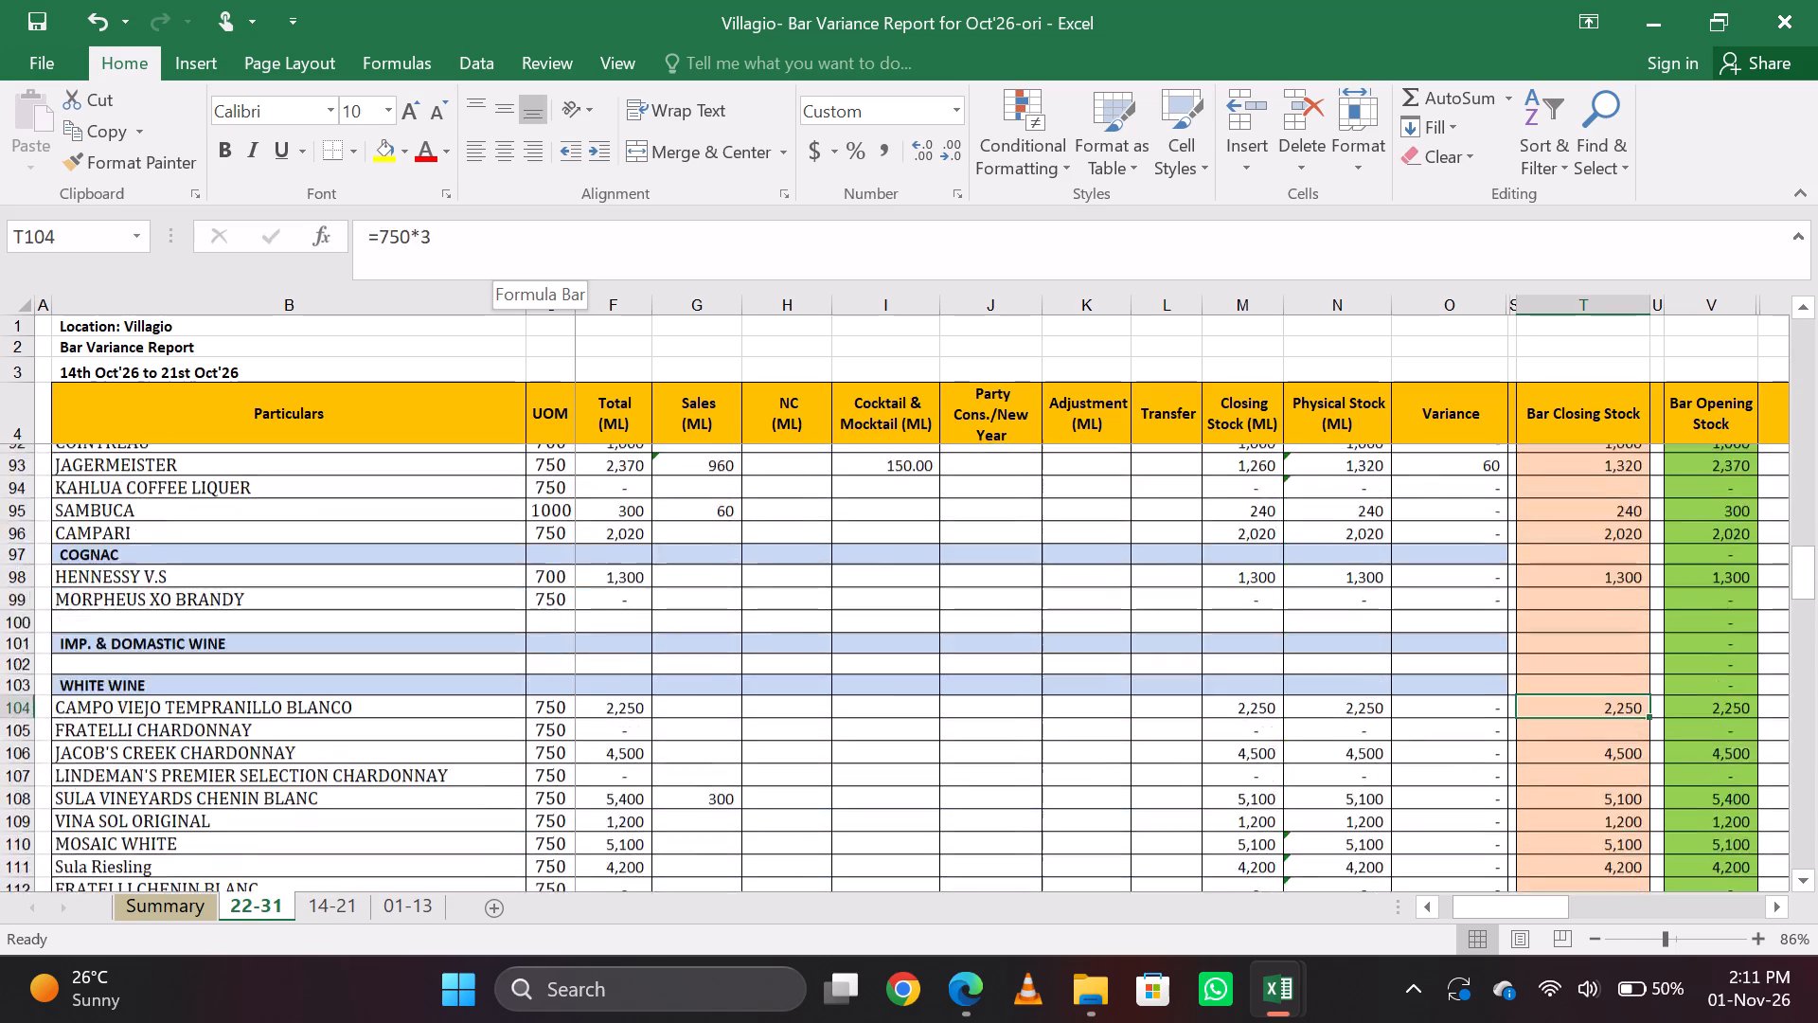
key("Page_Up")
key("Page_Up")
key("Page_Up")
key("Down")
key("Page_Down")
key("Page_Down")
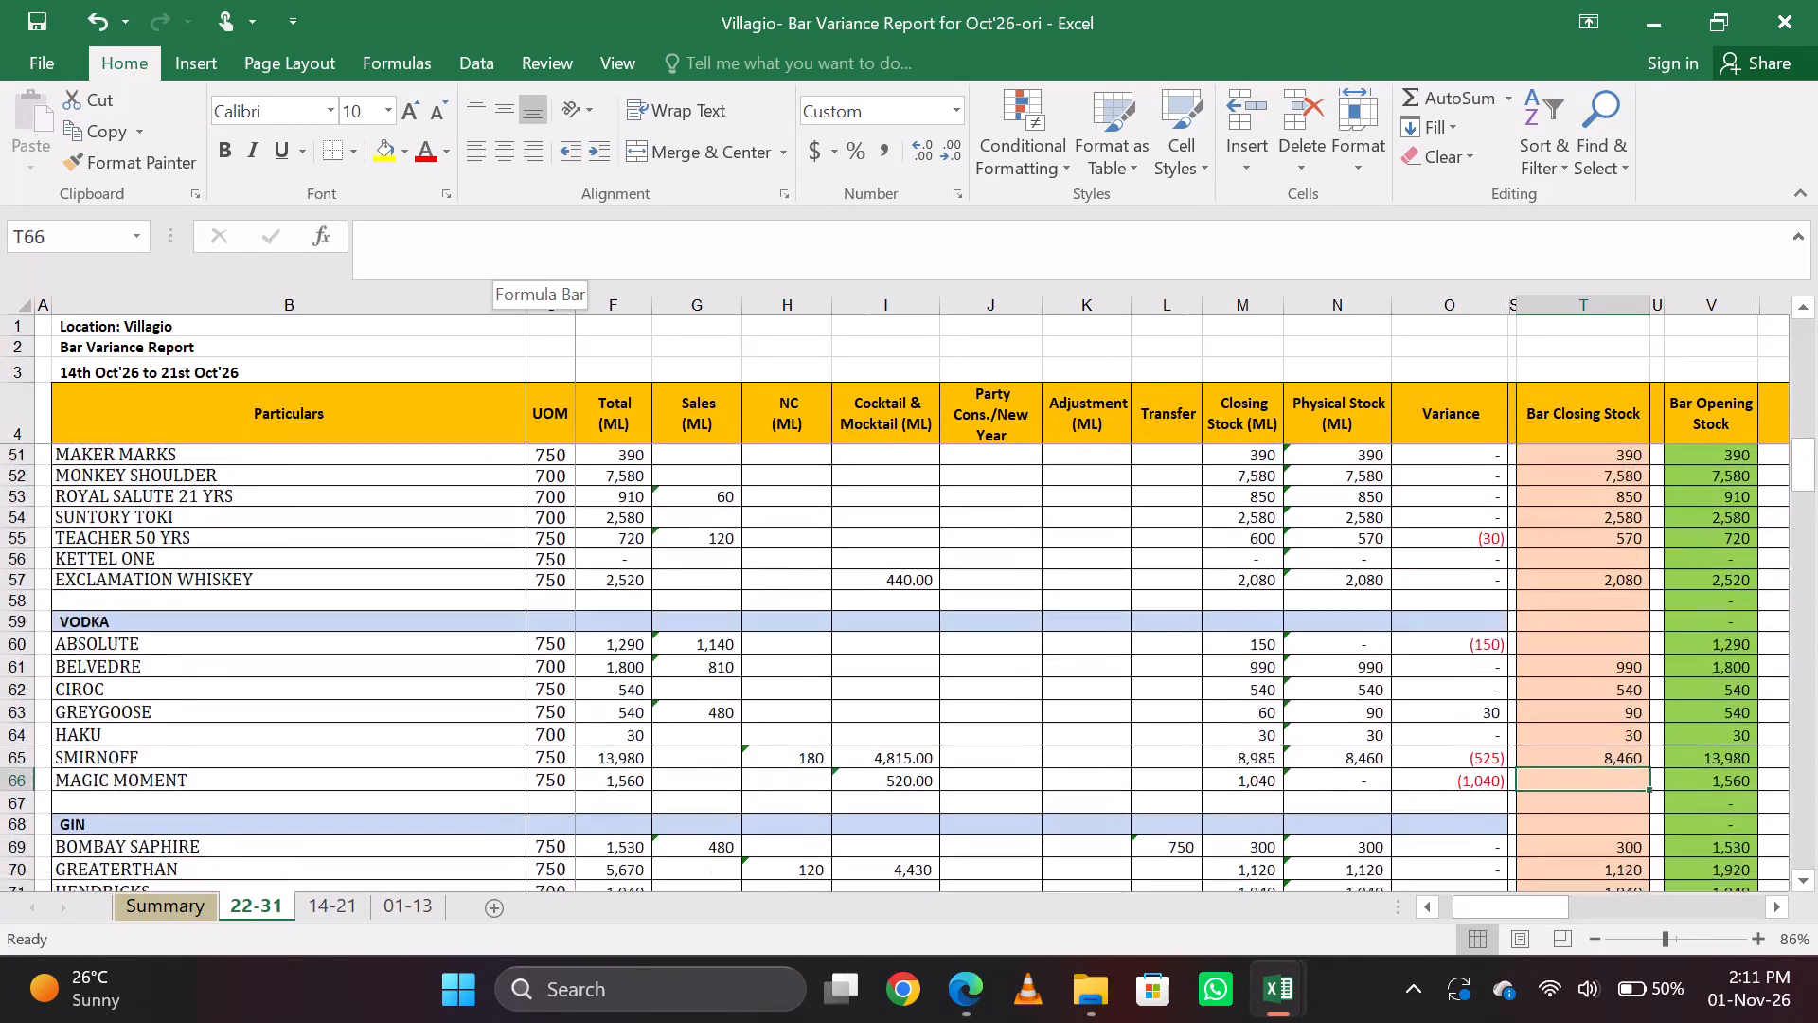
key("Page_Up")
key("Up")
key("Up")
key("Down")
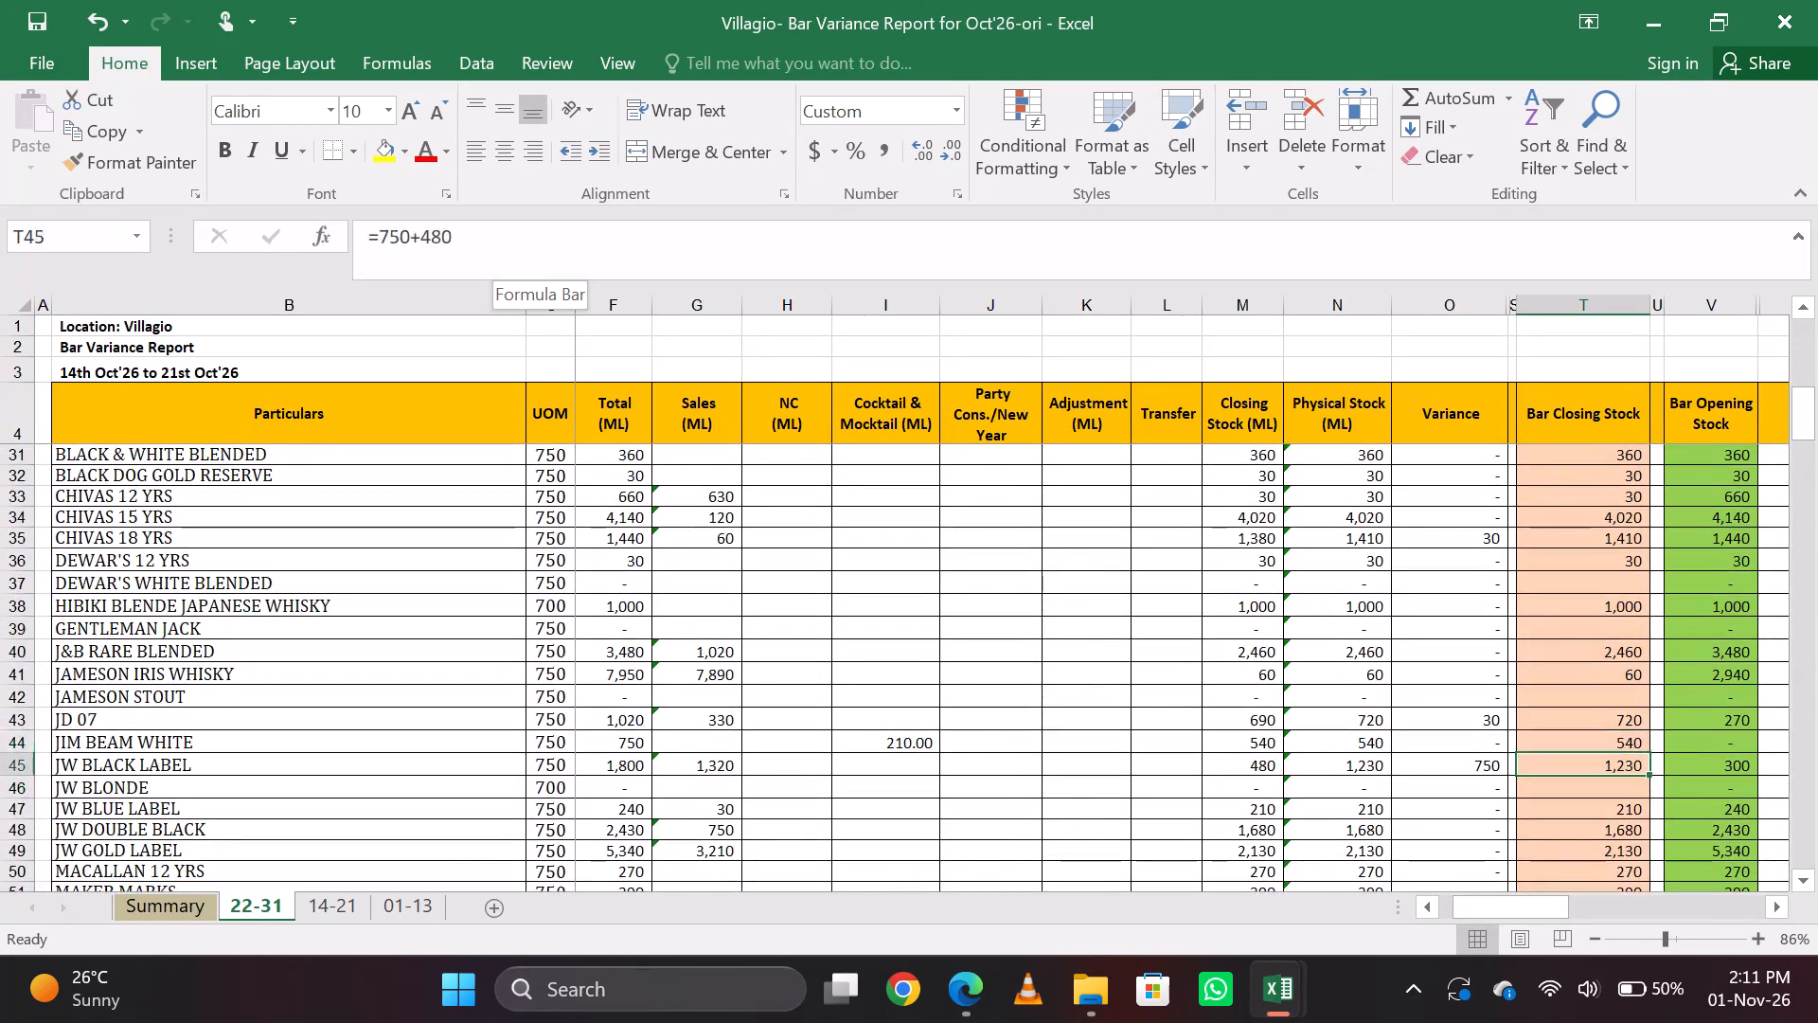
key("Down")
key("Up")
key("Page_Up")
key("Page_Up")
key("Page_Up")
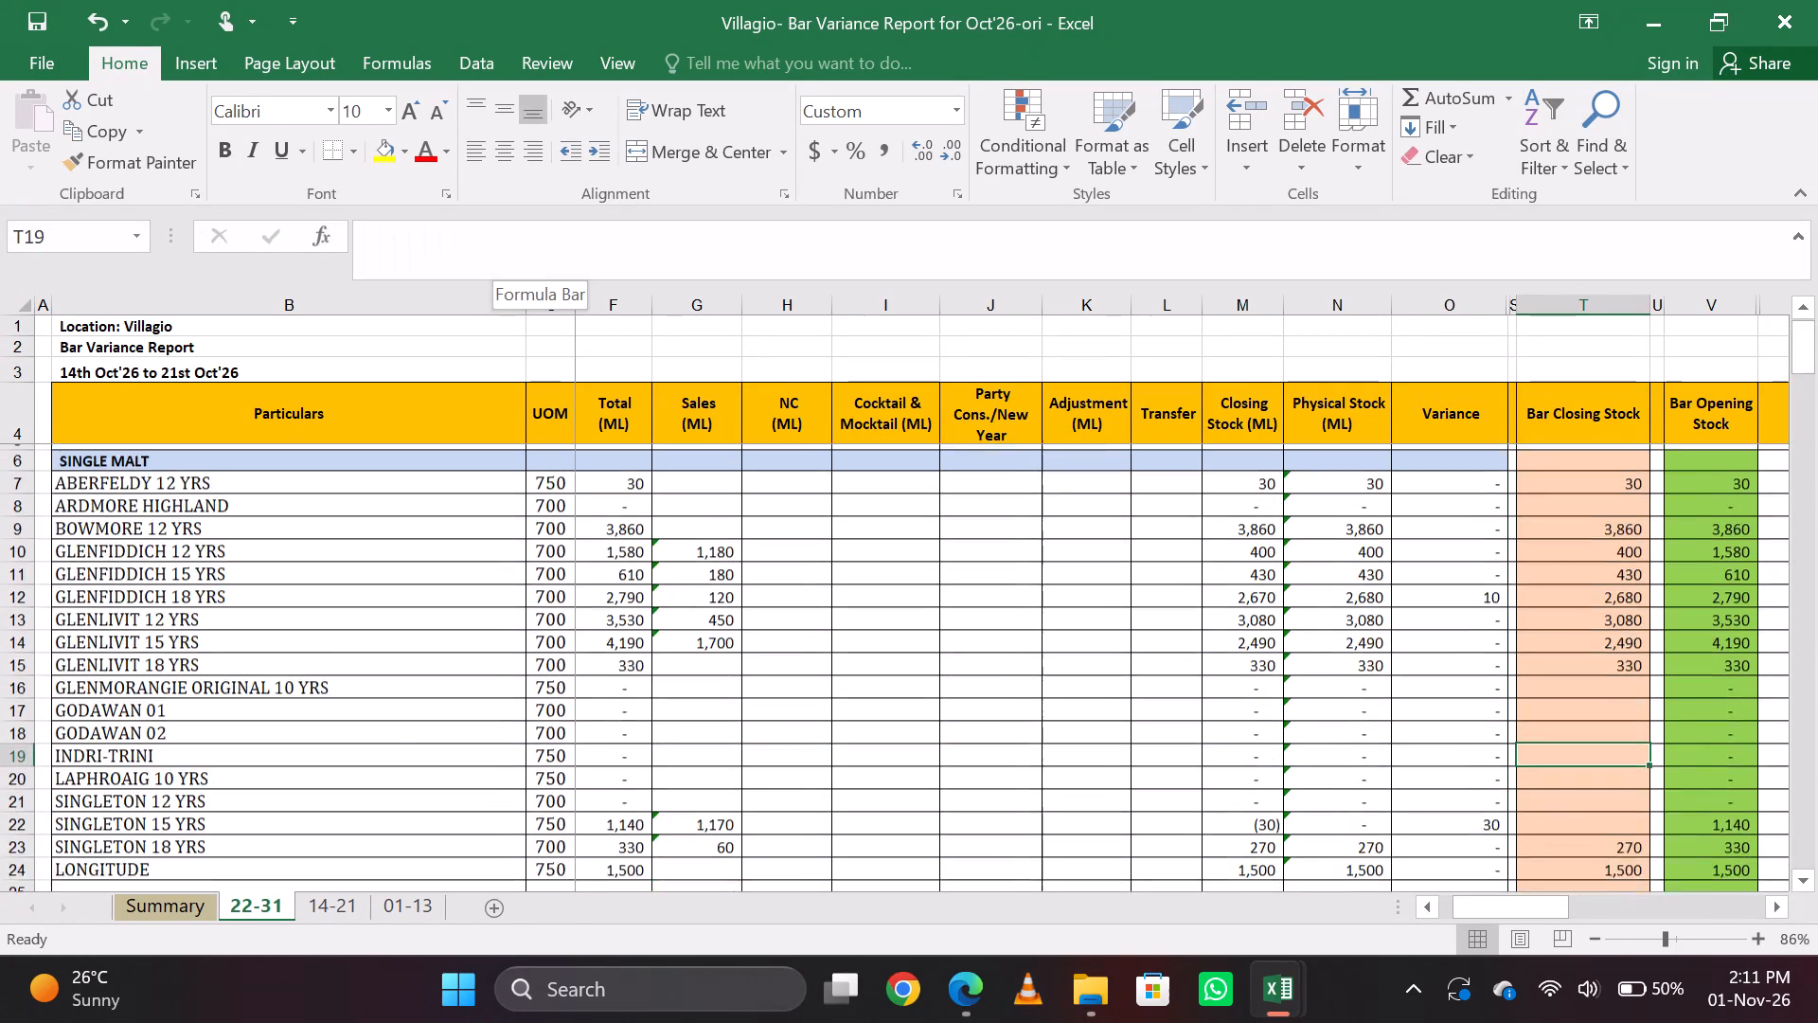
key("Page_Up")
Review Bar Closing Stock and variances through the whole 22-31 sheet again, ending at the red wines.
key("Page_Down")
key("Page_Down")
key("Page_Down")
key("Page_Down")
key("Page_Down")
key("Page_Down")
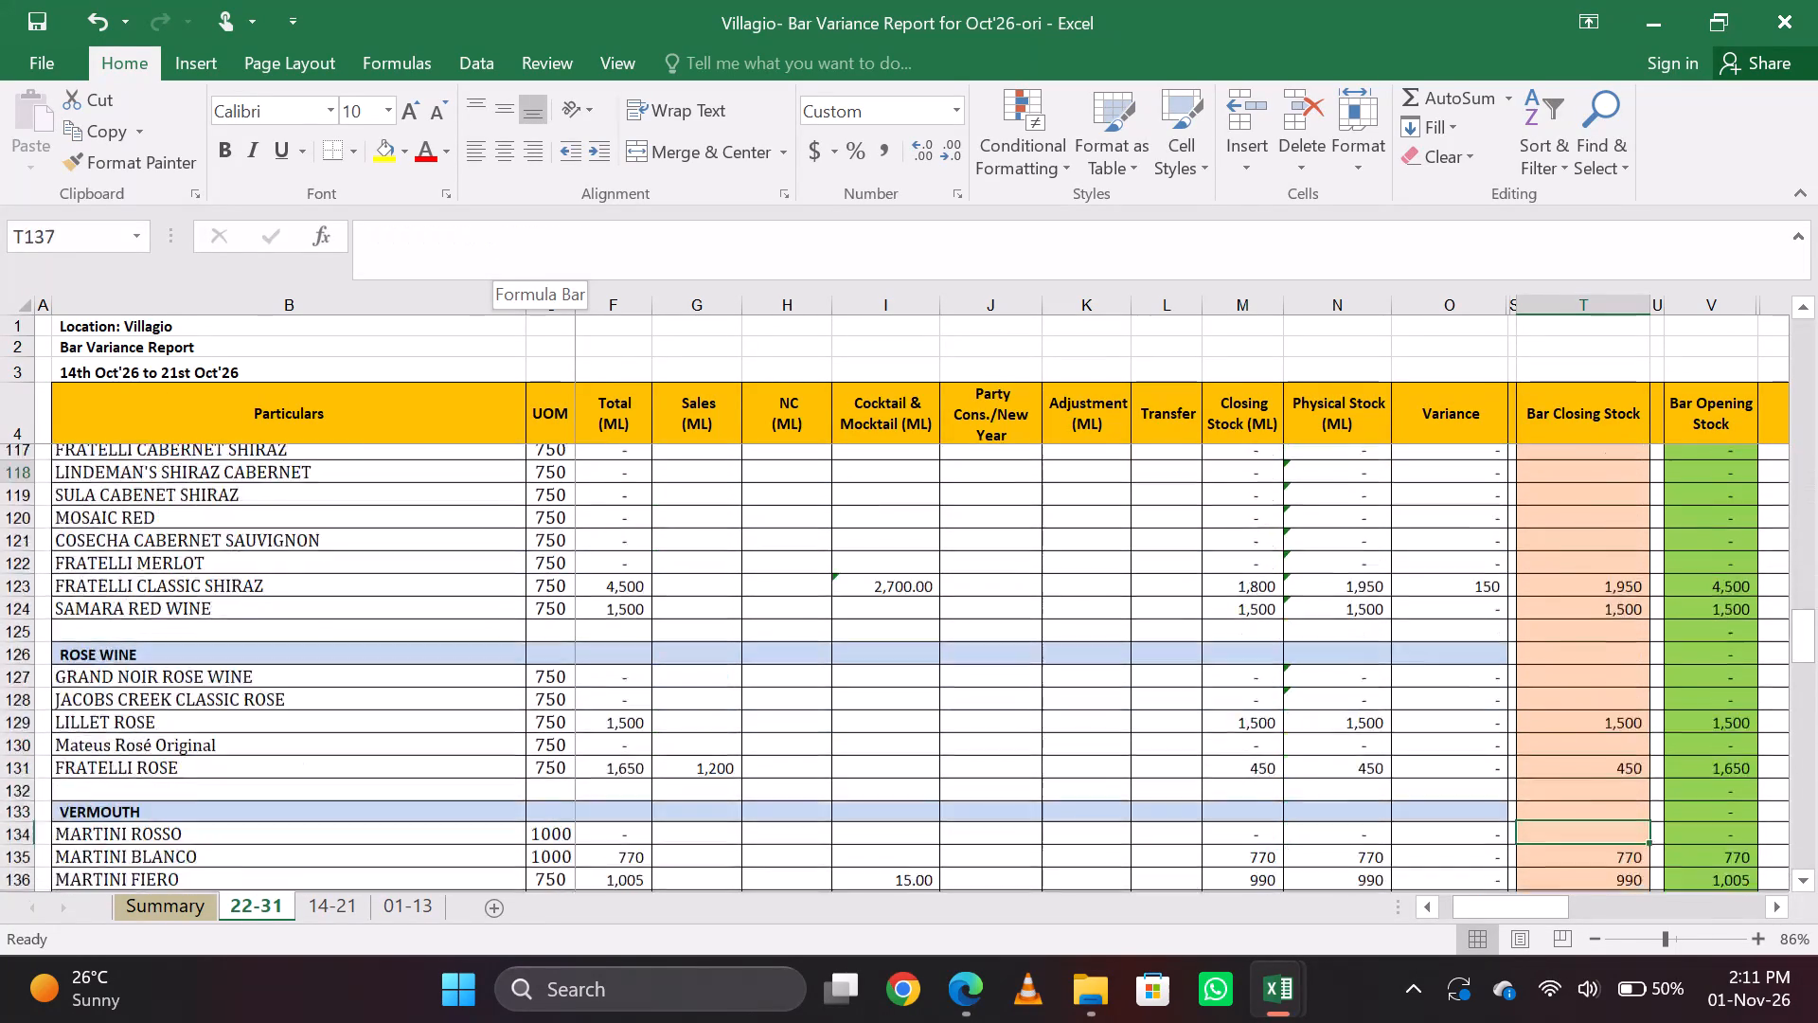
key("Page_Up")
key("Page_Up")
key("Page_Down")
key("Page_Down")
key("Page_Down")
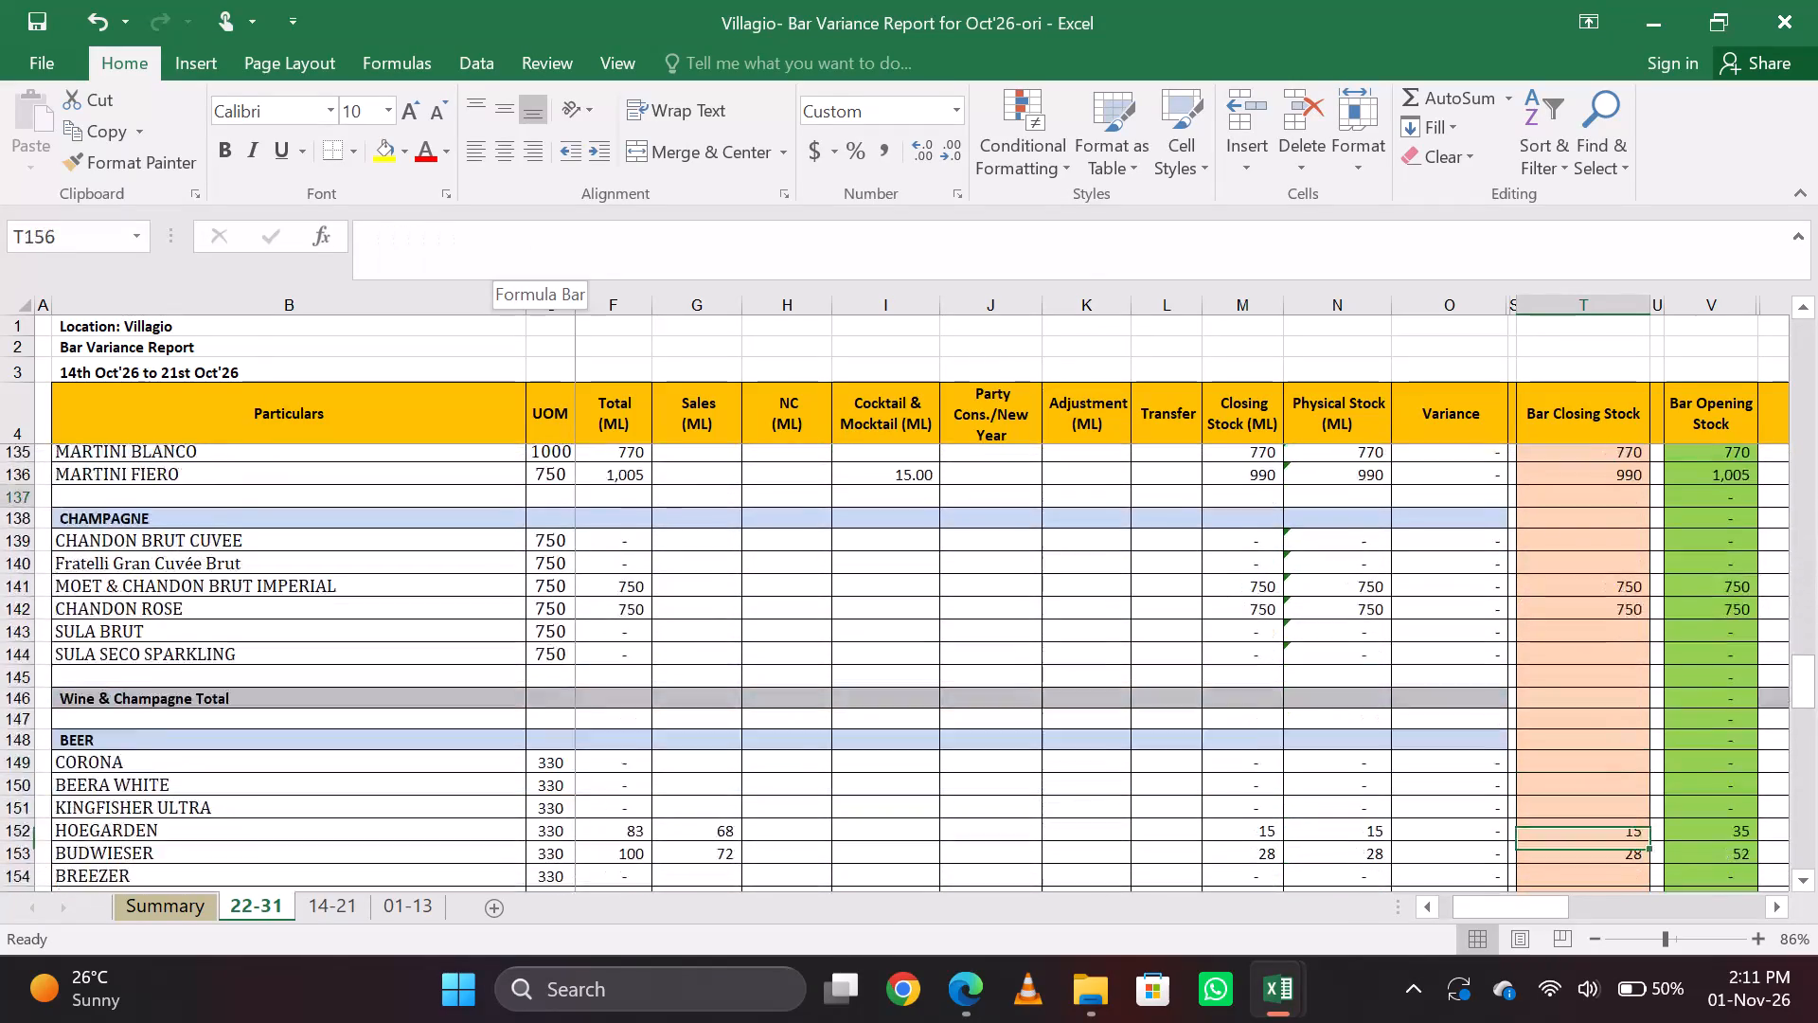
key("Page_Down")
key("Page_Down")
key("Page_Up")
key("Page_Up")
key("Page_Up")
key("Page_Up")
key("Page_Up")
key("Page_Up")
key("Page_Up")
key("Page_Up")
key("Page_Up")
key("Page_Up")
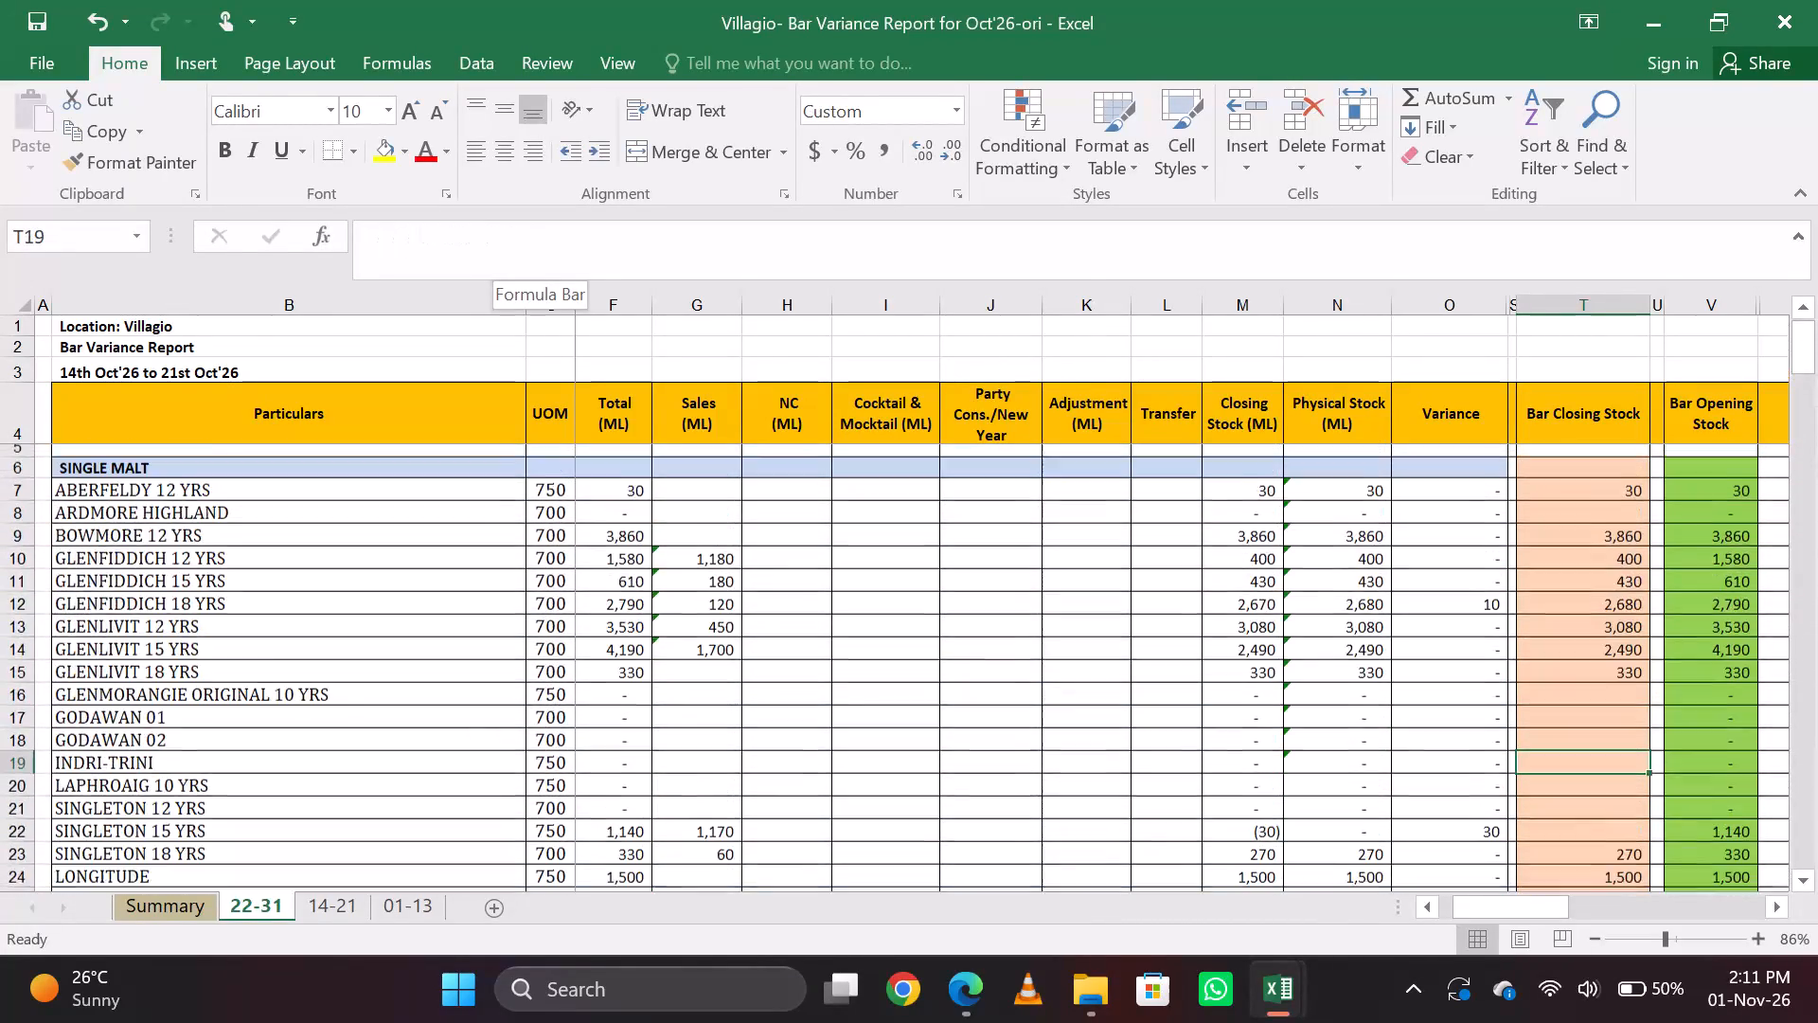
key("Page_Down")
key("Page_Down")
key("Page_Down")
key("Page_Down")
key("Page_Down")
key("Page_Down")
key("Page_Up")
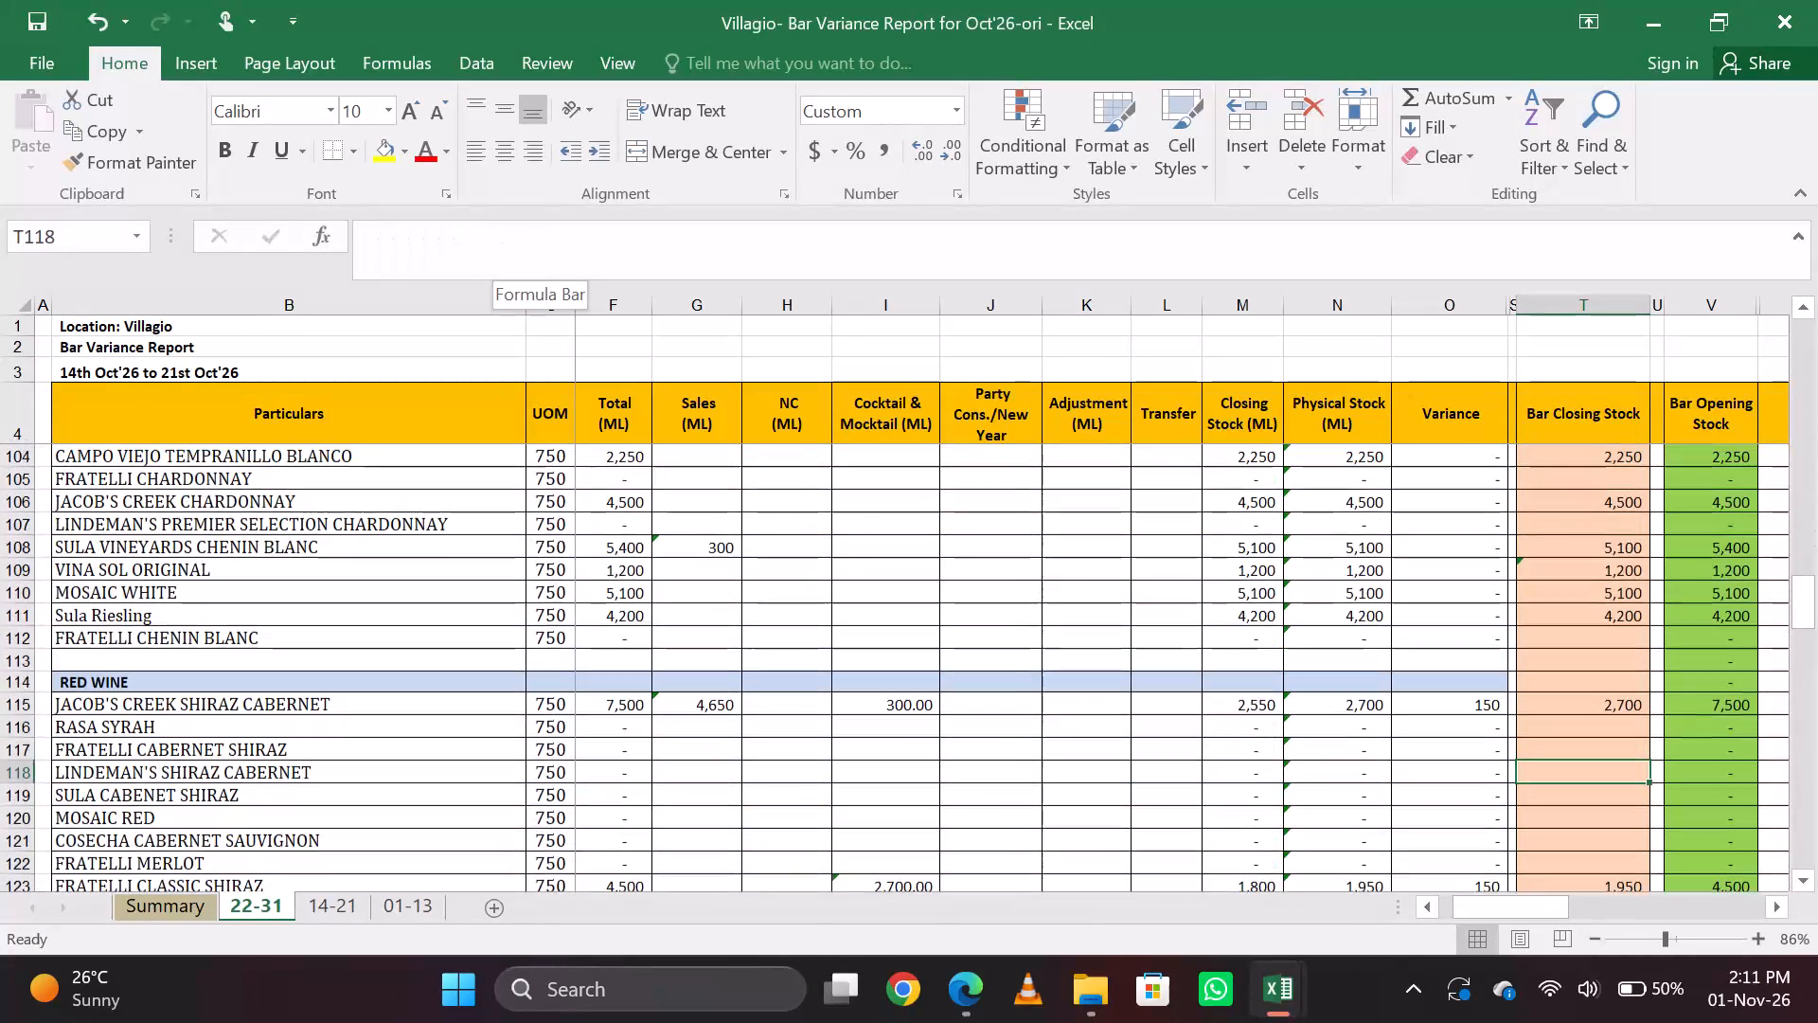
Examine the red and rose wine rows, ending on Fratelli Classic Shiraz's bar closing stock formula.
key("Up")
key("Down")
key("Down")
key("Down")
key("Down")
key("Down")
key("Down")
key("Down")
key("Down")
key("Down")
key("Down")
key("Down")
key("Down")
key("Up")
key("Up")
key("Up")
key("Up")
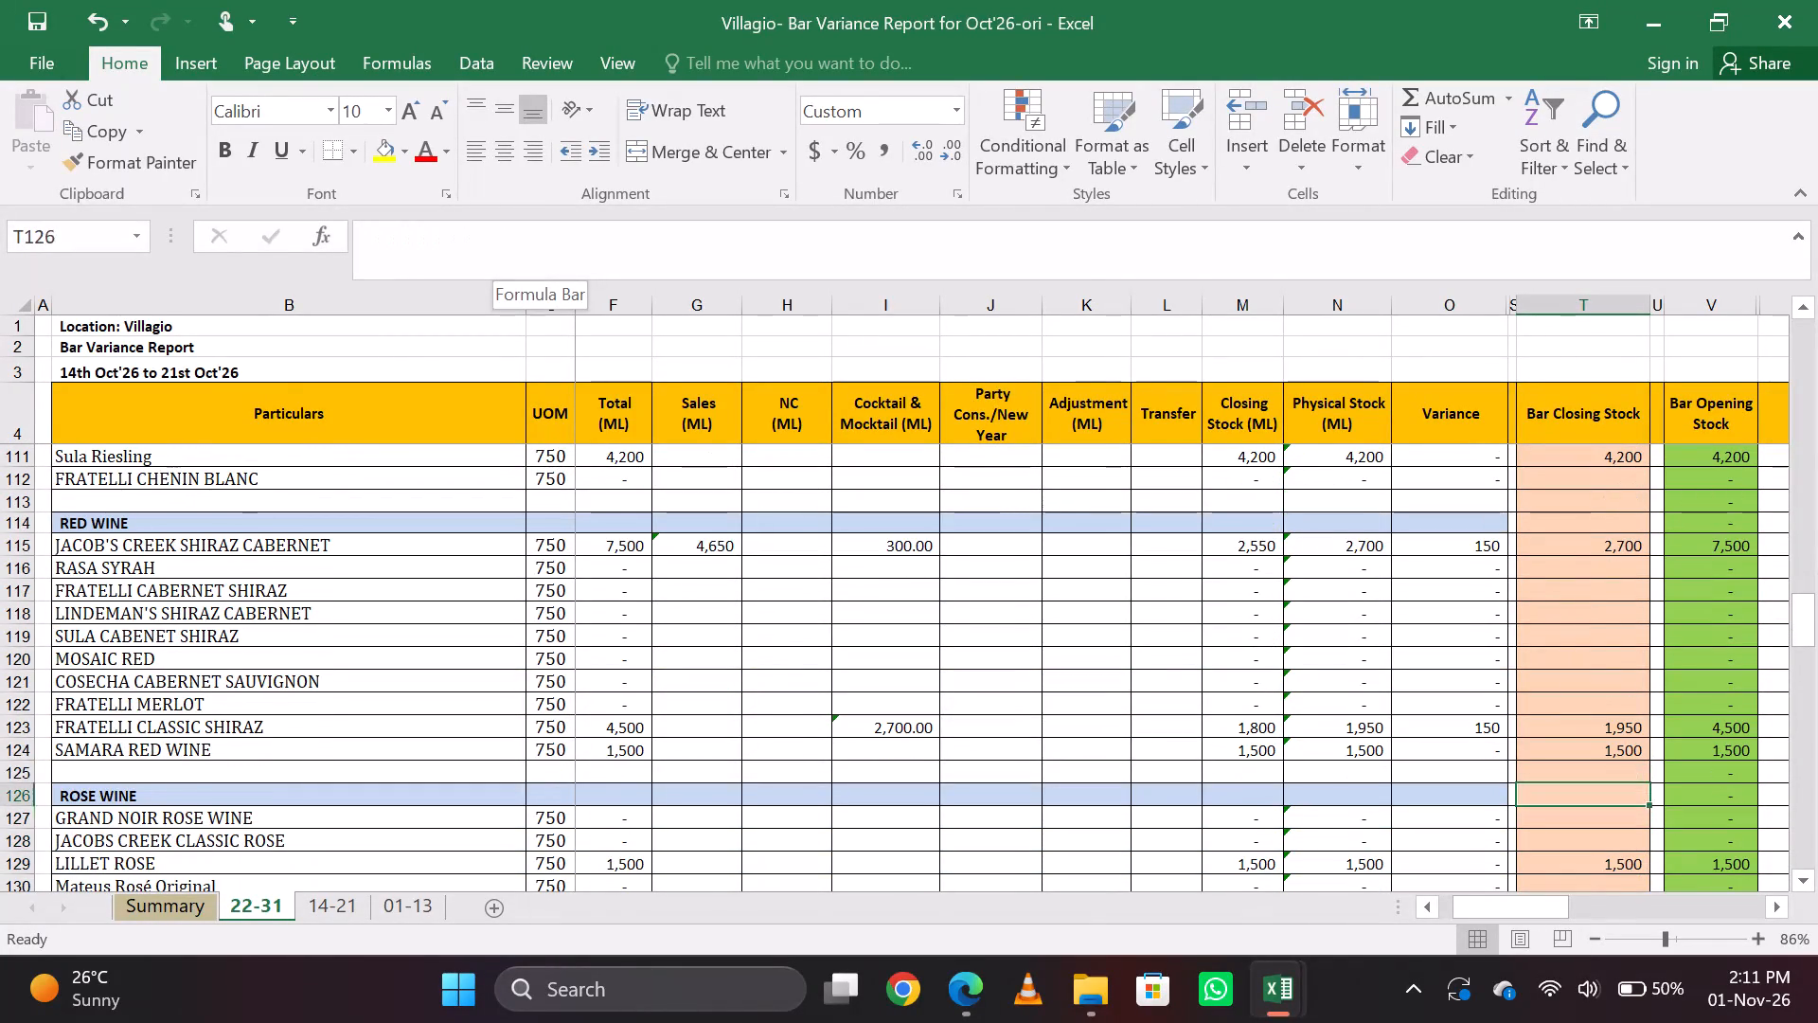
key("Up")
key("Up")
key("Down")
key("Up")
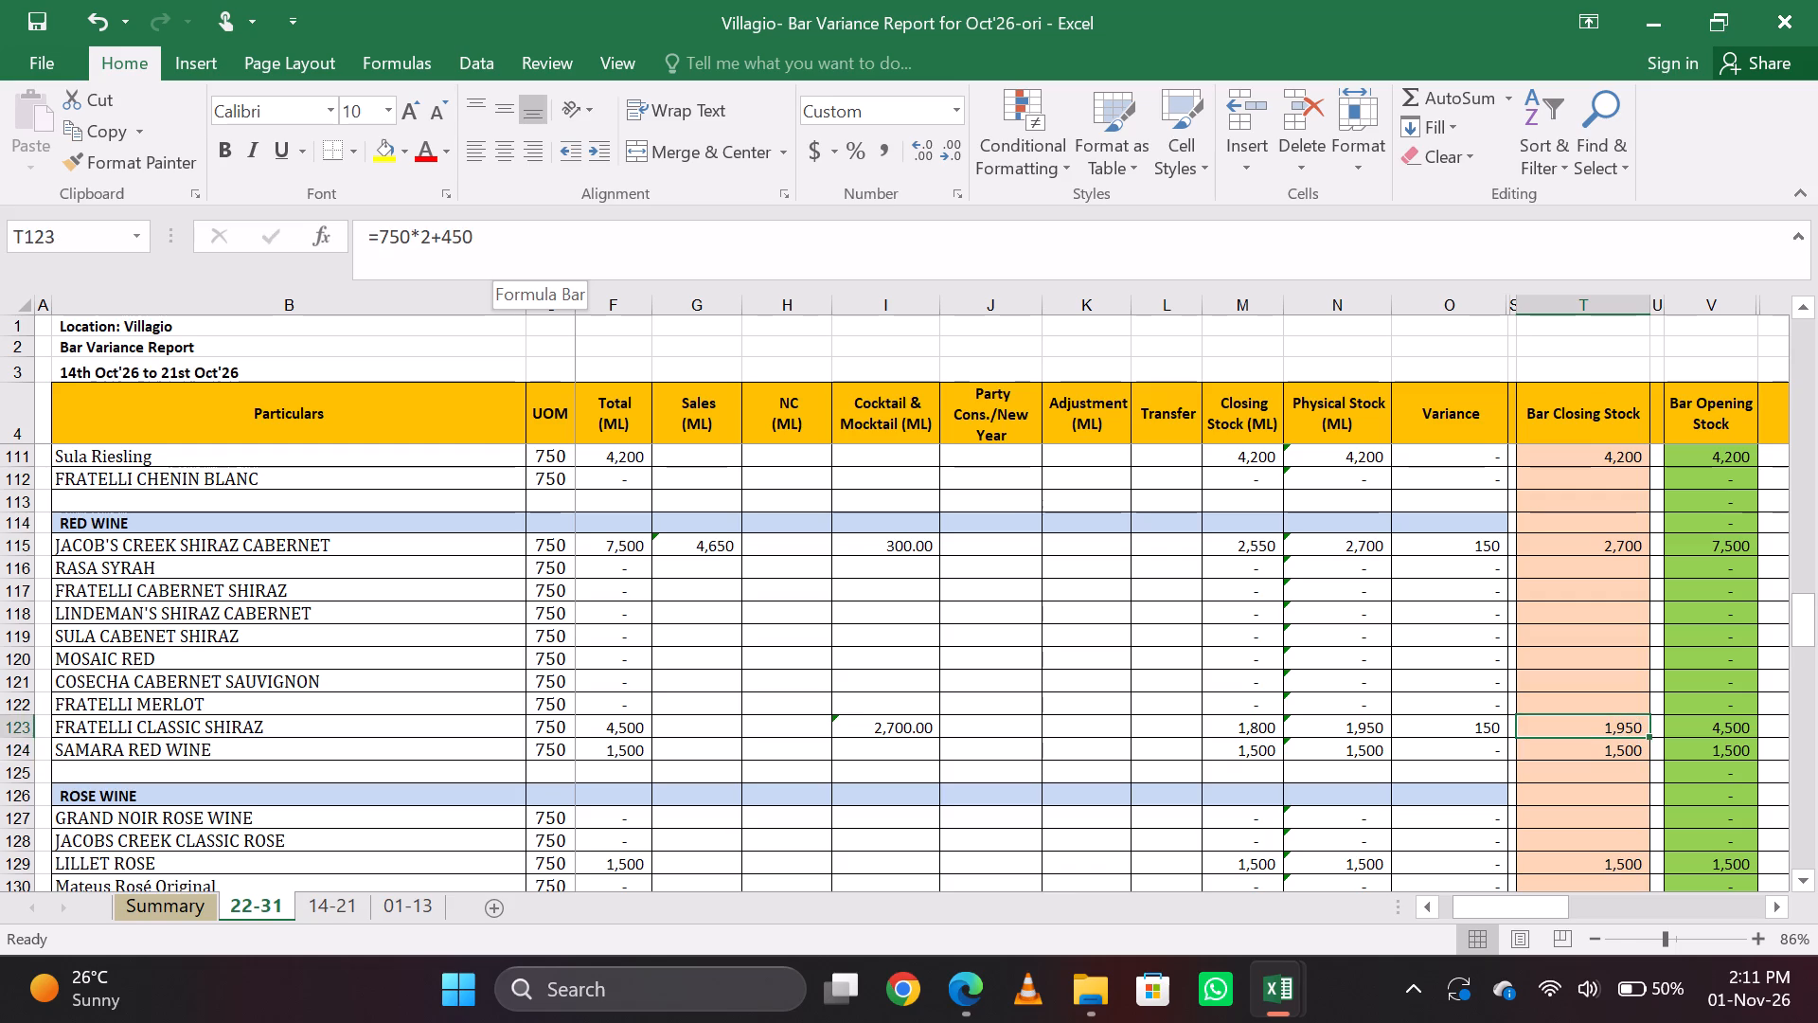
key("Left")
key("Right")
Switch to the Outlet-Item Wise Report workbook for 22 to 31 October and examine the top of its filtered item list.
key("alt+Tab")
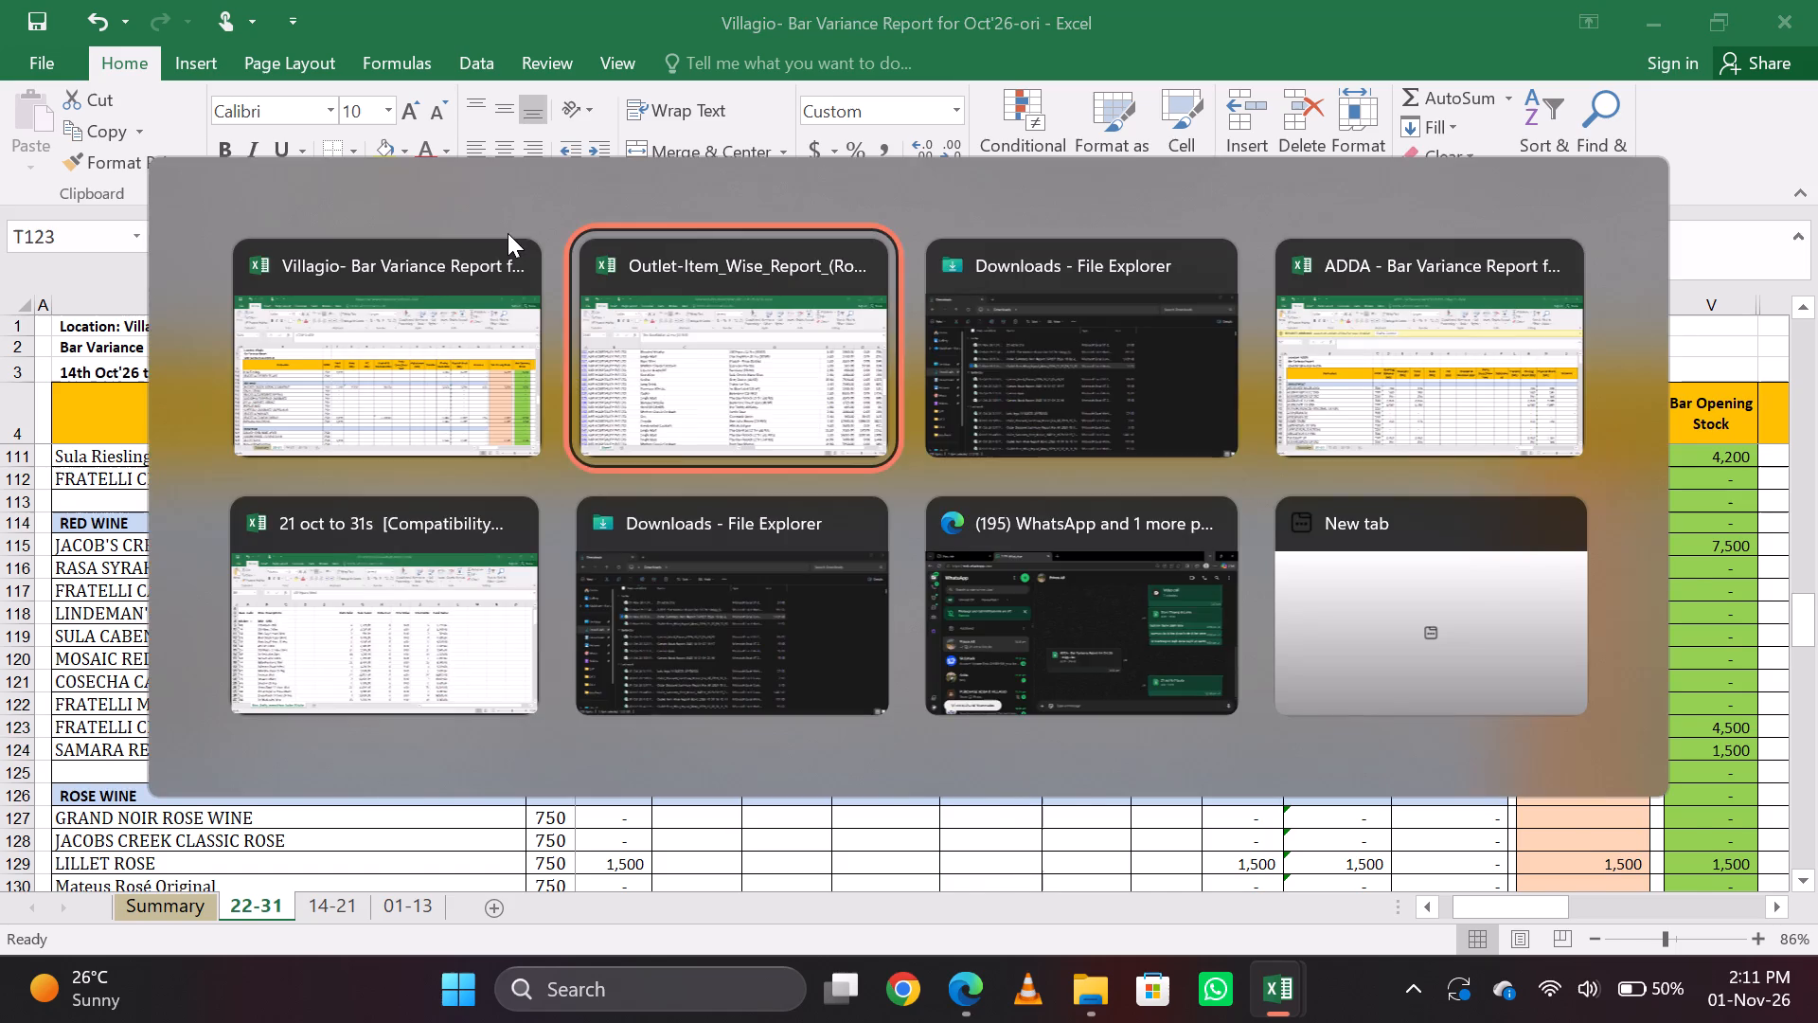
key("Up")
key("ctrl+Up")
key("ctrl+Up")
key("ctrl+Up")
key("ctrl+Up")
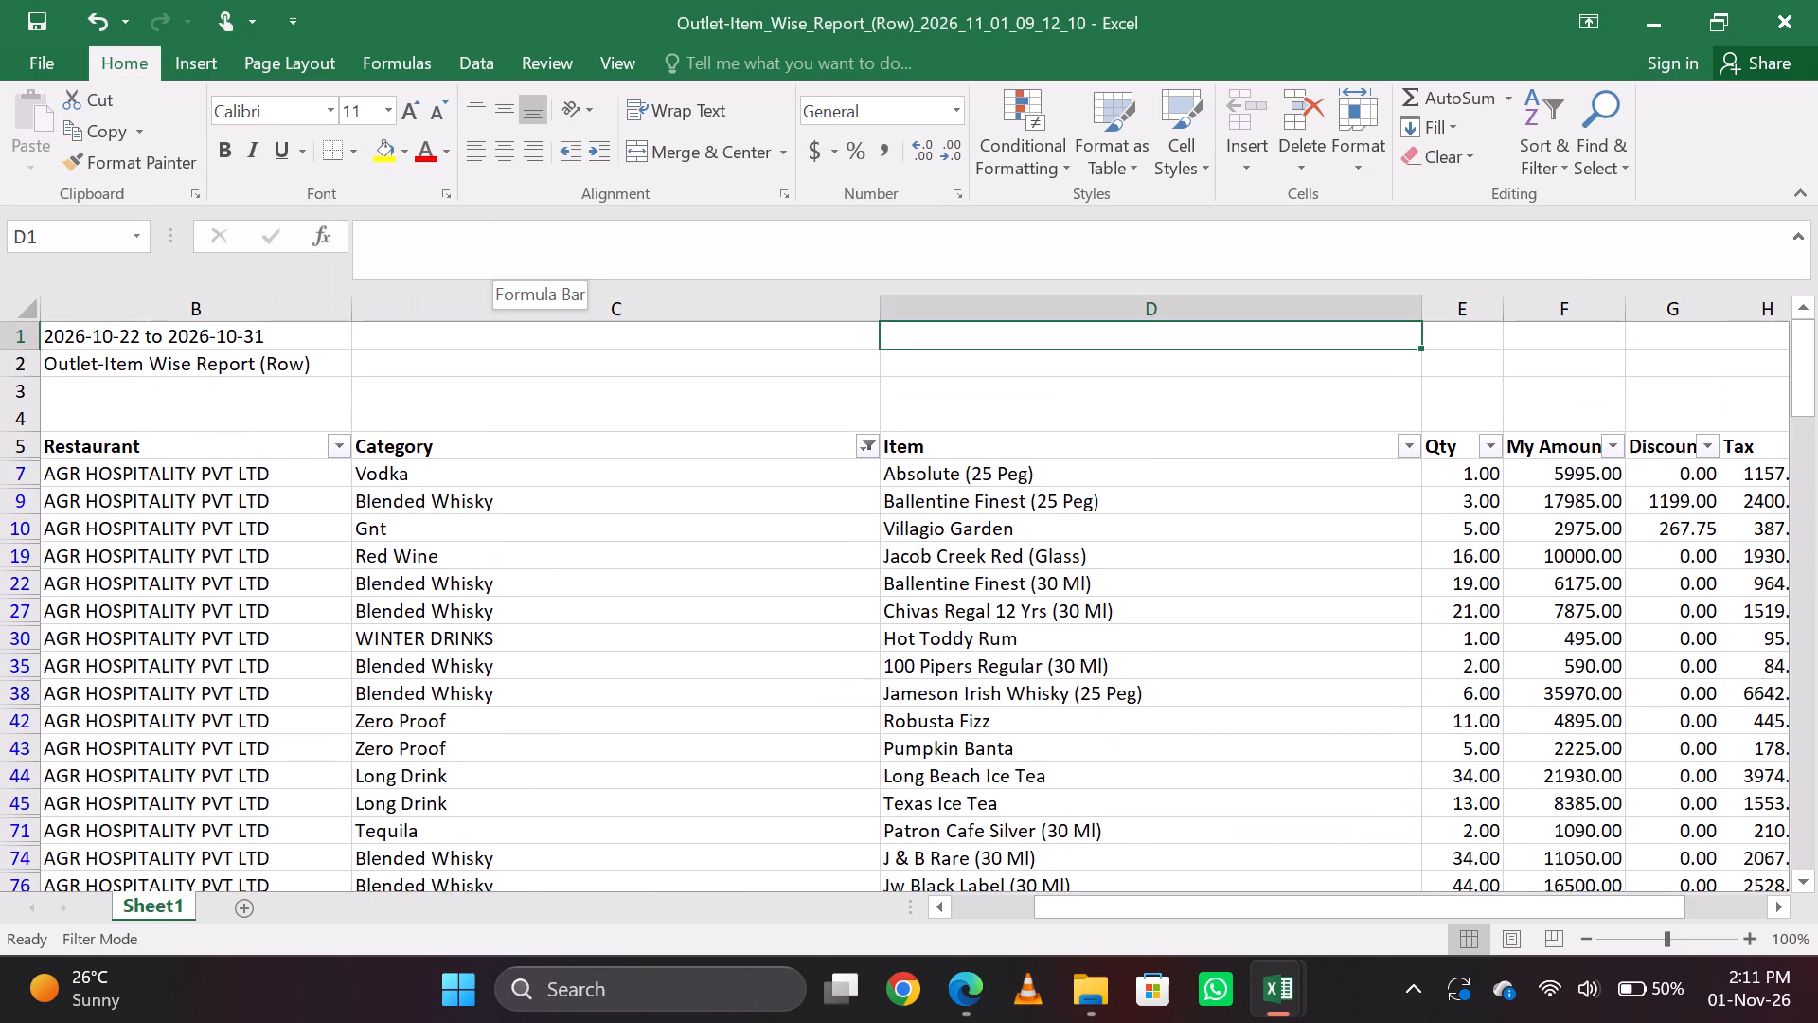
key("Down")
key("Down")
key("Down")
key("Left")
key("Up")
key("Down")
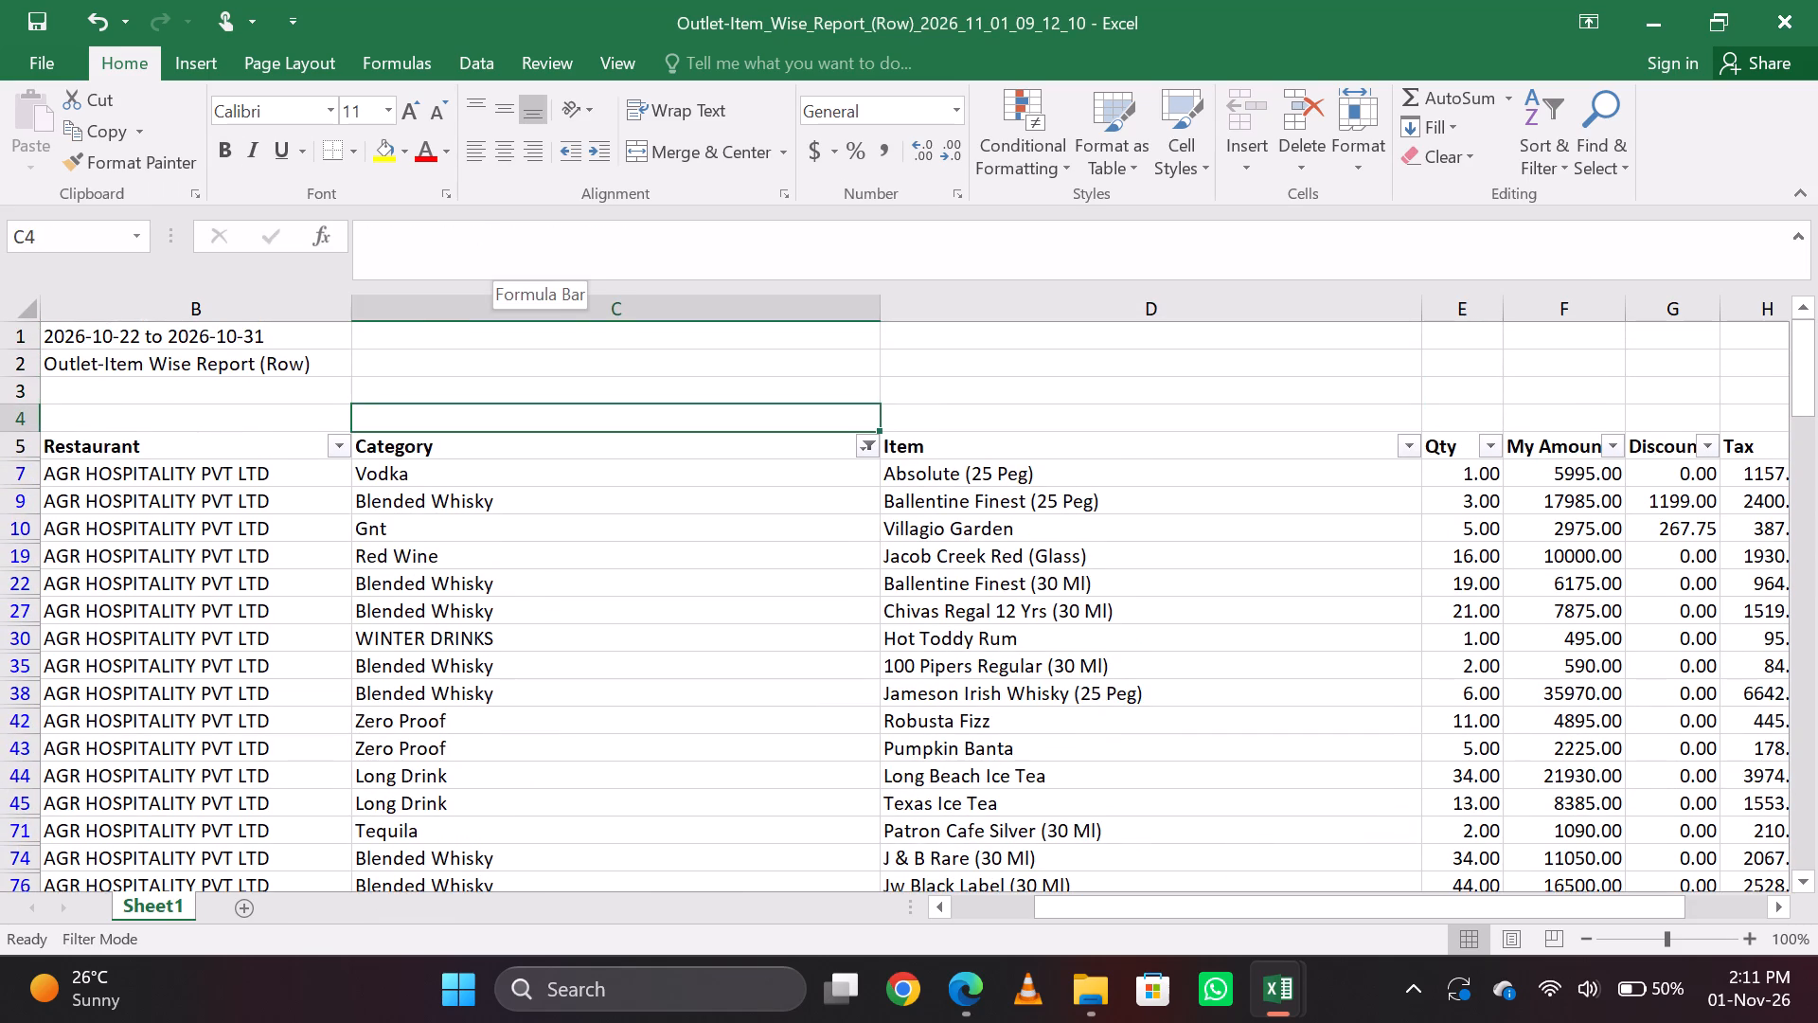
Close the Outlet-Item Wise Report workbook and return to the red wine rows of Villagio's 22-31 sheet.
left_click(1809, 26)
left_click(1423, 652)
key("Right")
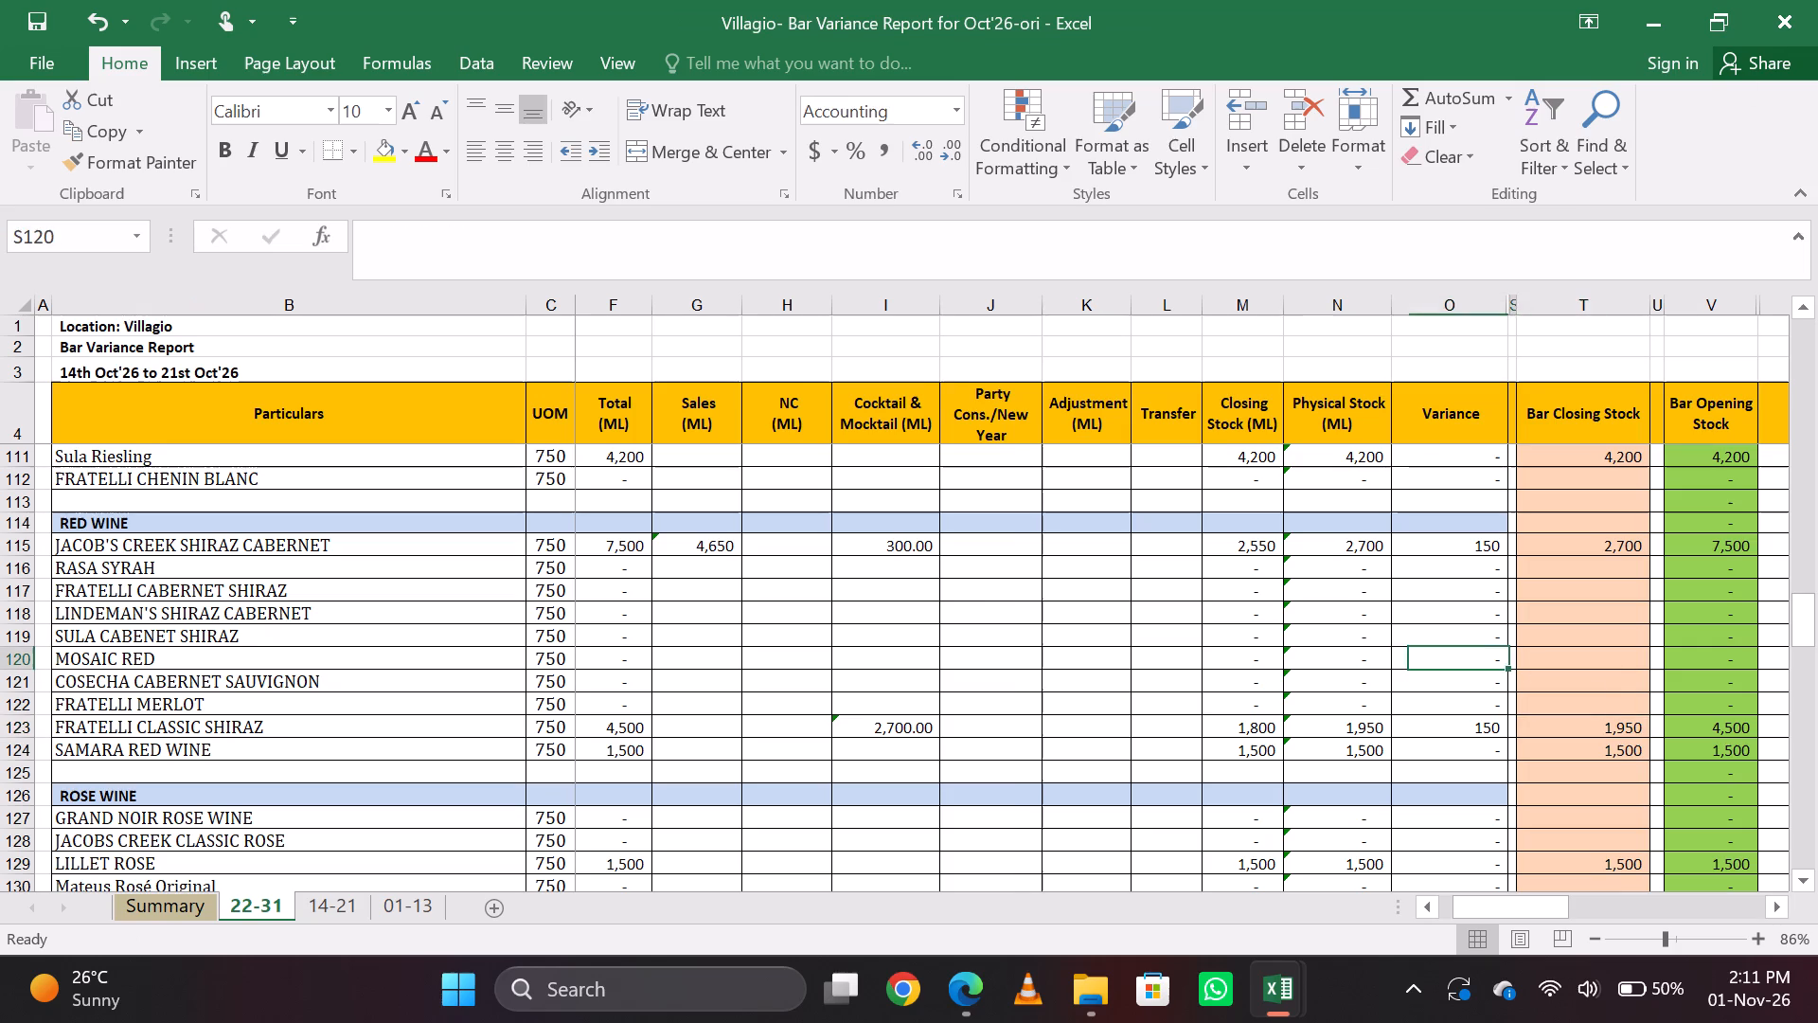
Review the Bar Closing Stock column from the red wines through rose wine, vermouth, champagne and beer to the Beverage rows.
key("Down")
key("Right")
key("Down")
key("Down")
key("Down")
key("Down")
key("Down")
key("Down")
key("Down")
key("Down")
key("Down")
key("Down")
key("Down")
key("Down")
key("Down")
key("Down")
key("Down")
key("Down")
key("Down")
key("Down")
key("Down")
key("Down")
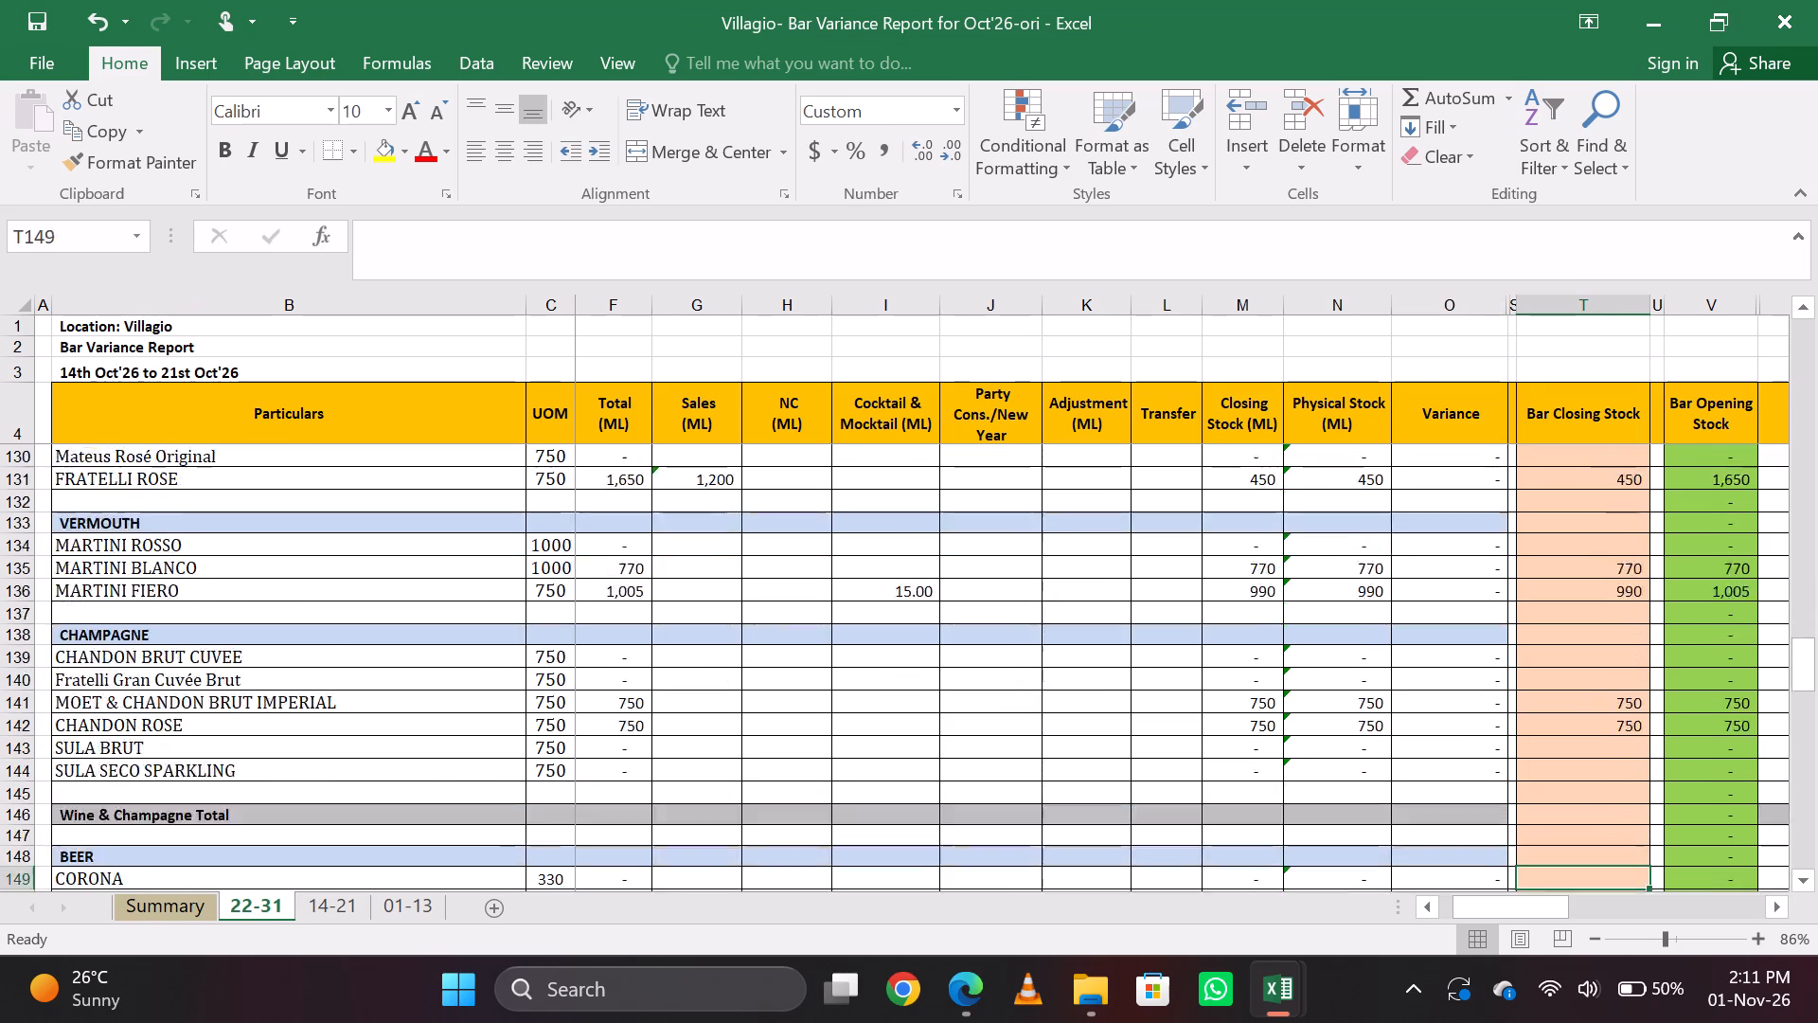
key("Page_Up")
key("Page_Down")
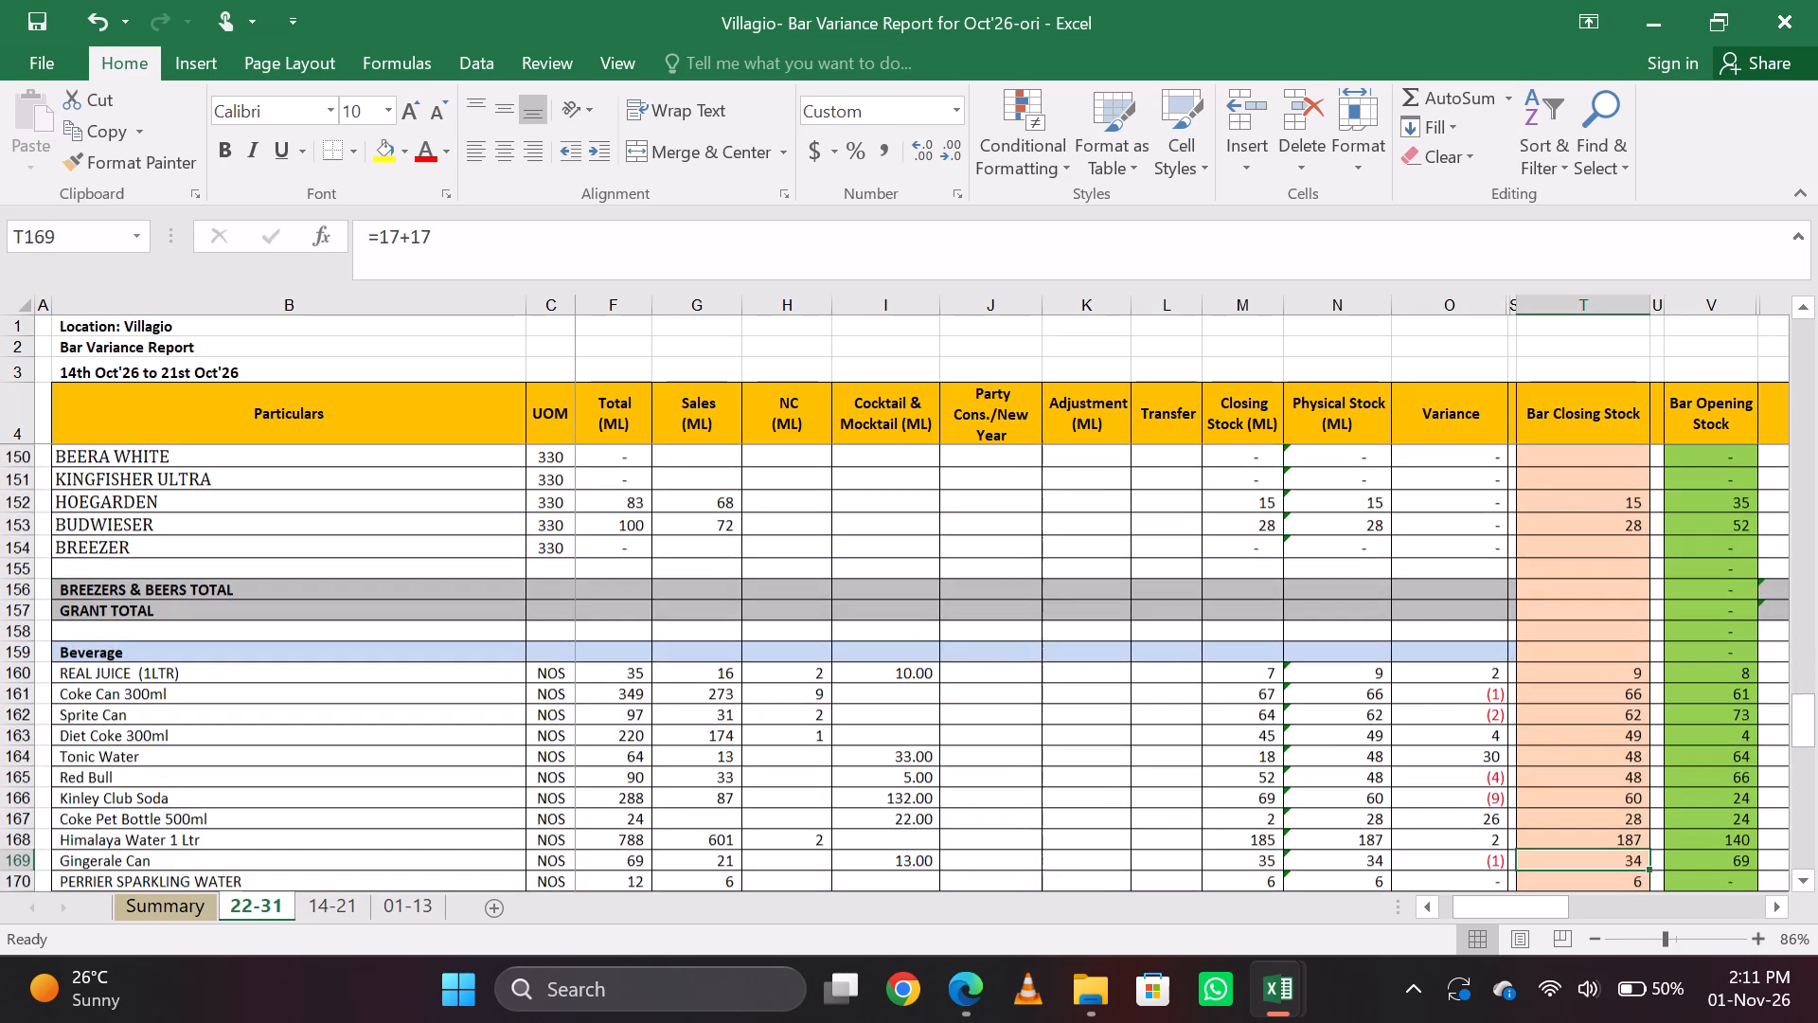
Examine the Bar Closing Stock entries of the Beverage rows between Gingerale Can and Diet Coke 300ml, ending on Tonic Water.
key("Up")
key("Up")
key("Up")
key("Up")
key("Up")
key("Up")
key("Down")
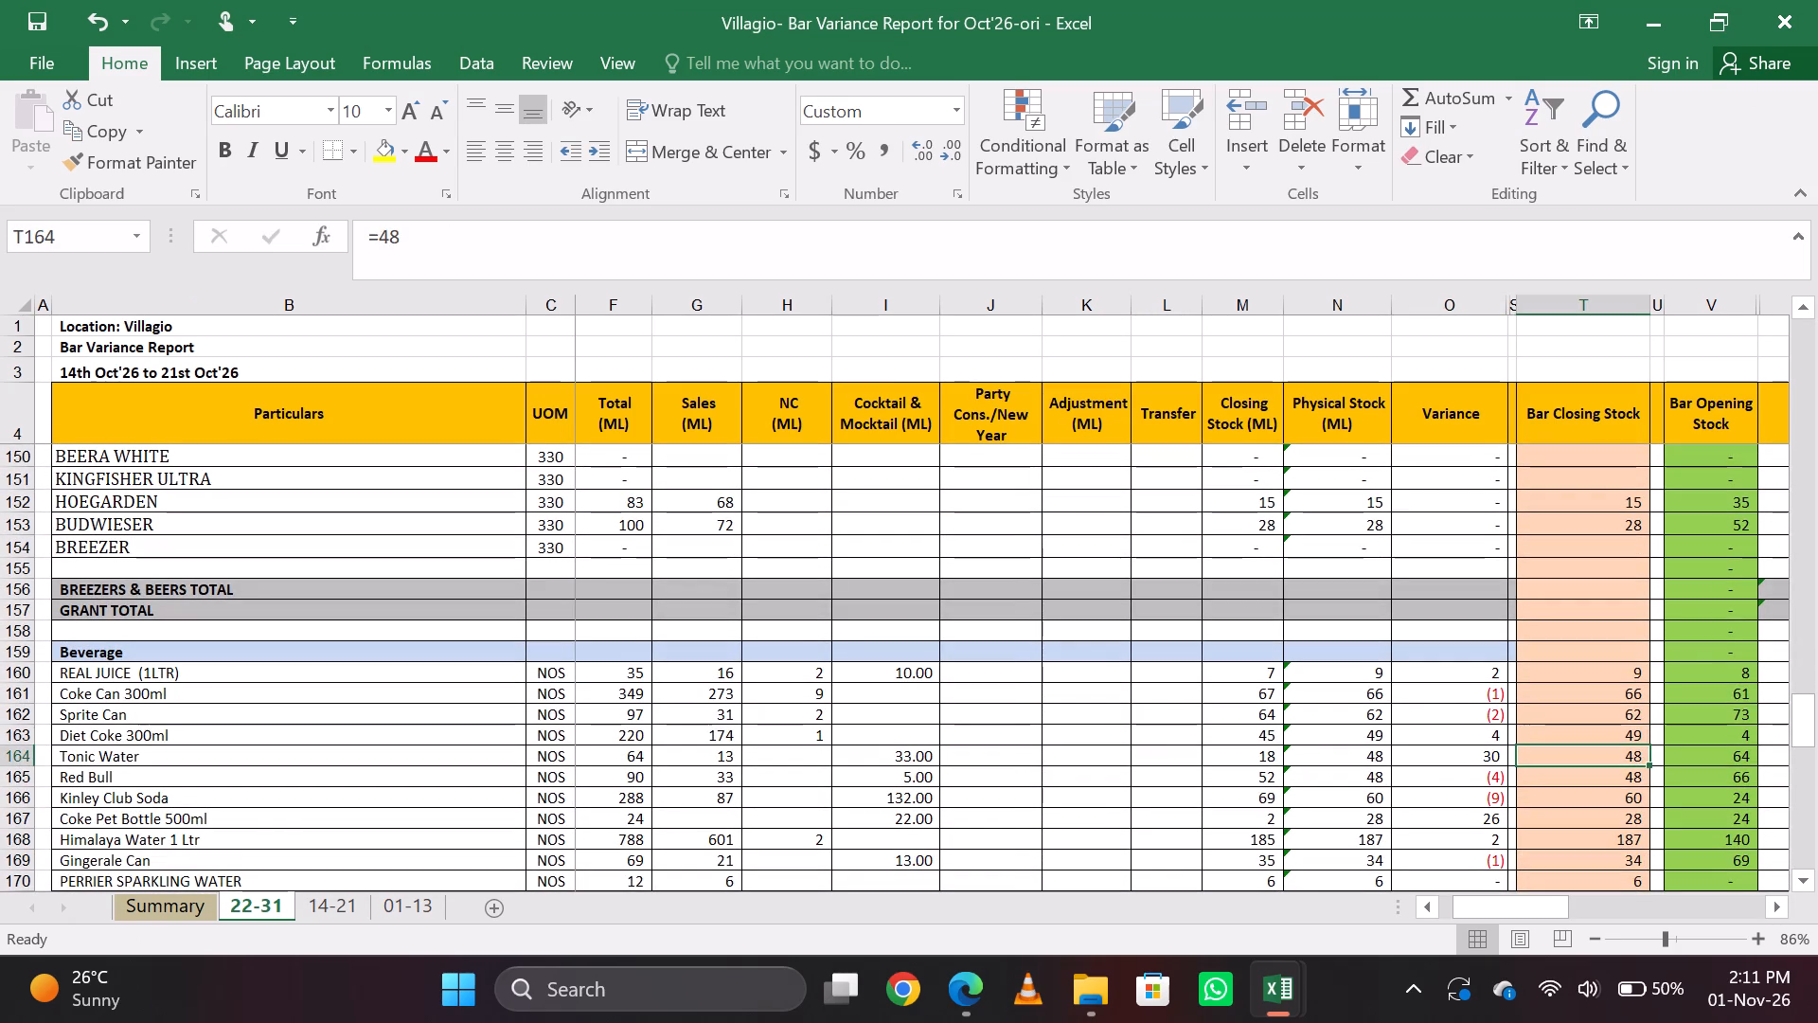
key("Down")
key("Up")
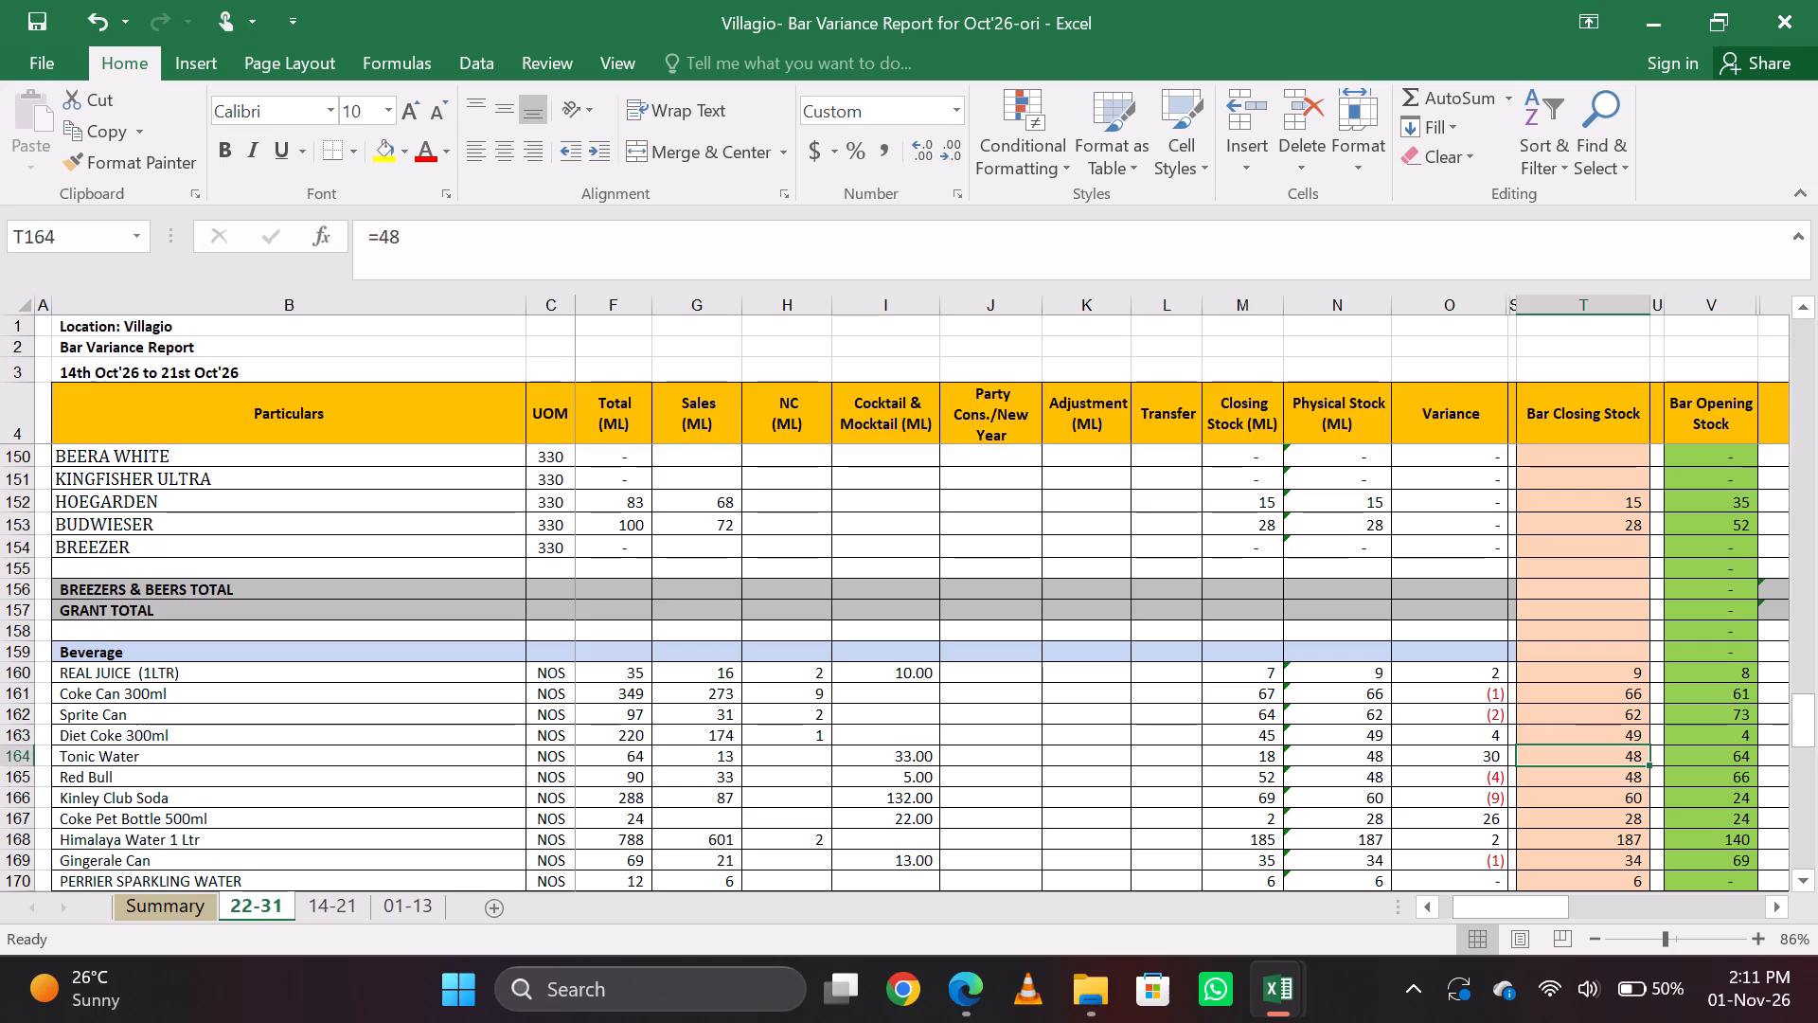
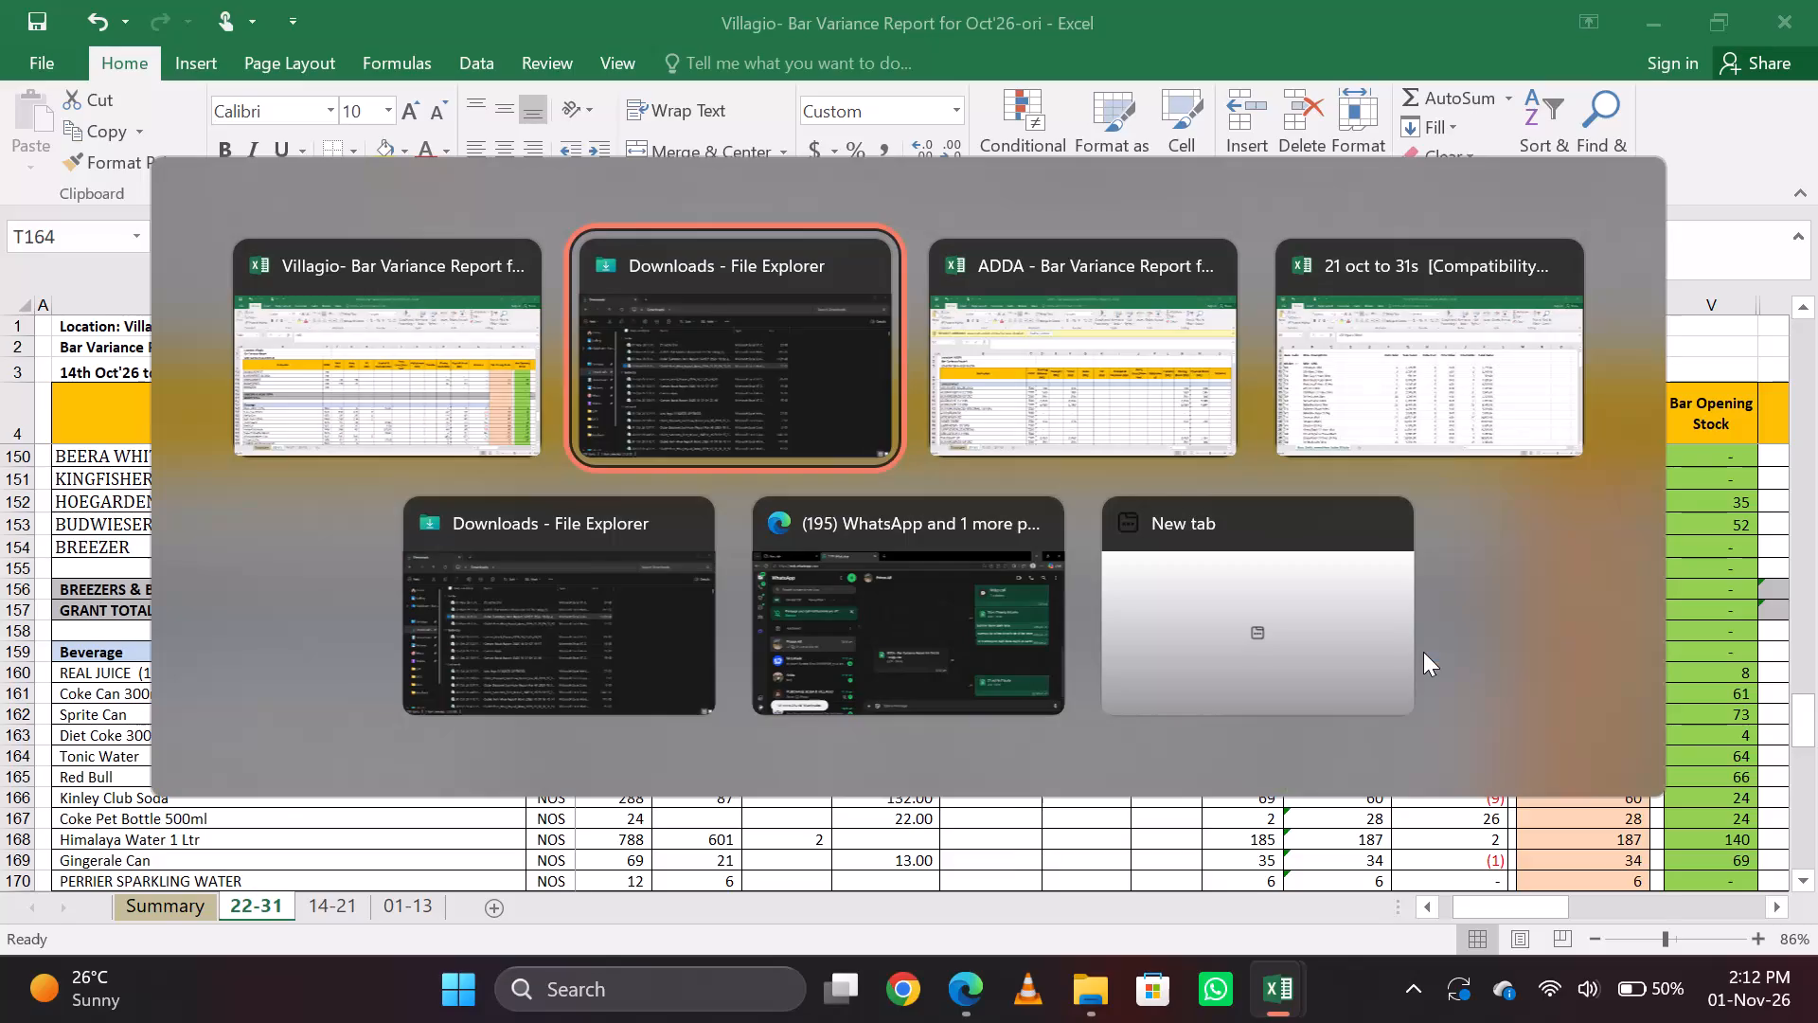
Switch through the Downloads folder to the 21 oct to 31s sales workbook, and return to Villagio's 22-31 sheet.
key("alt+Tab")
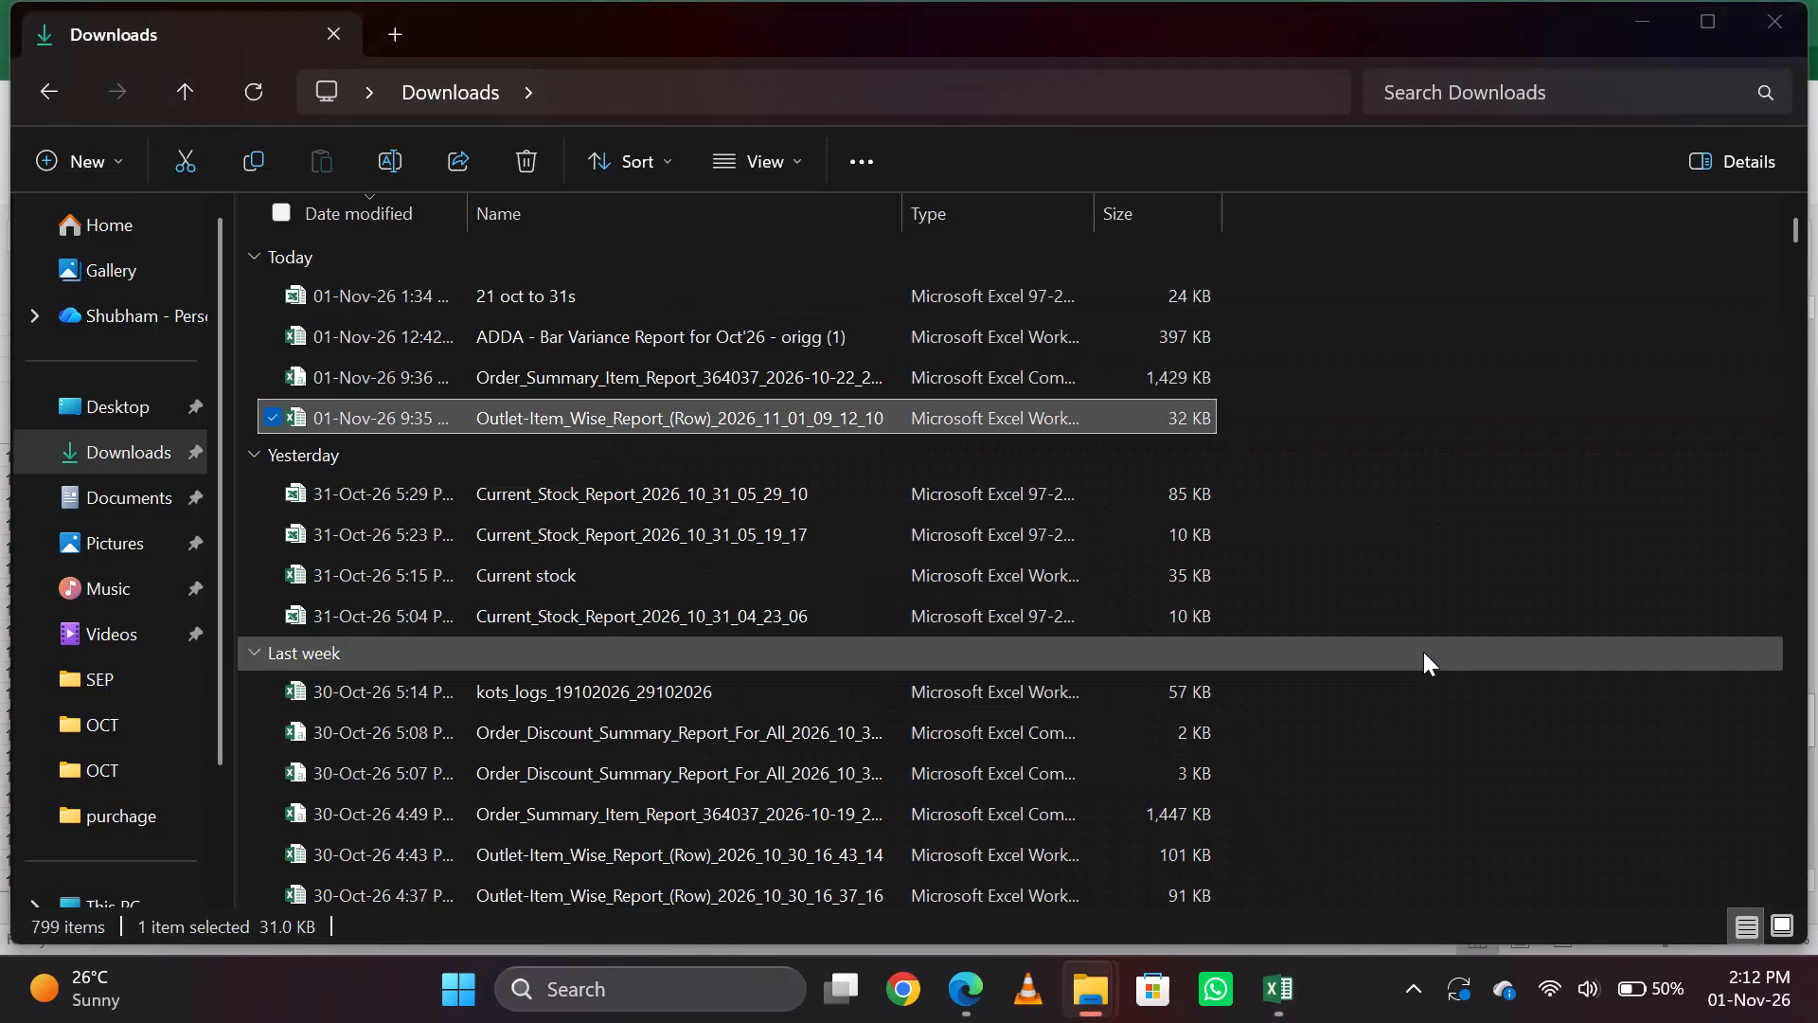
key("alt+Tab")
key("alt+Tab")
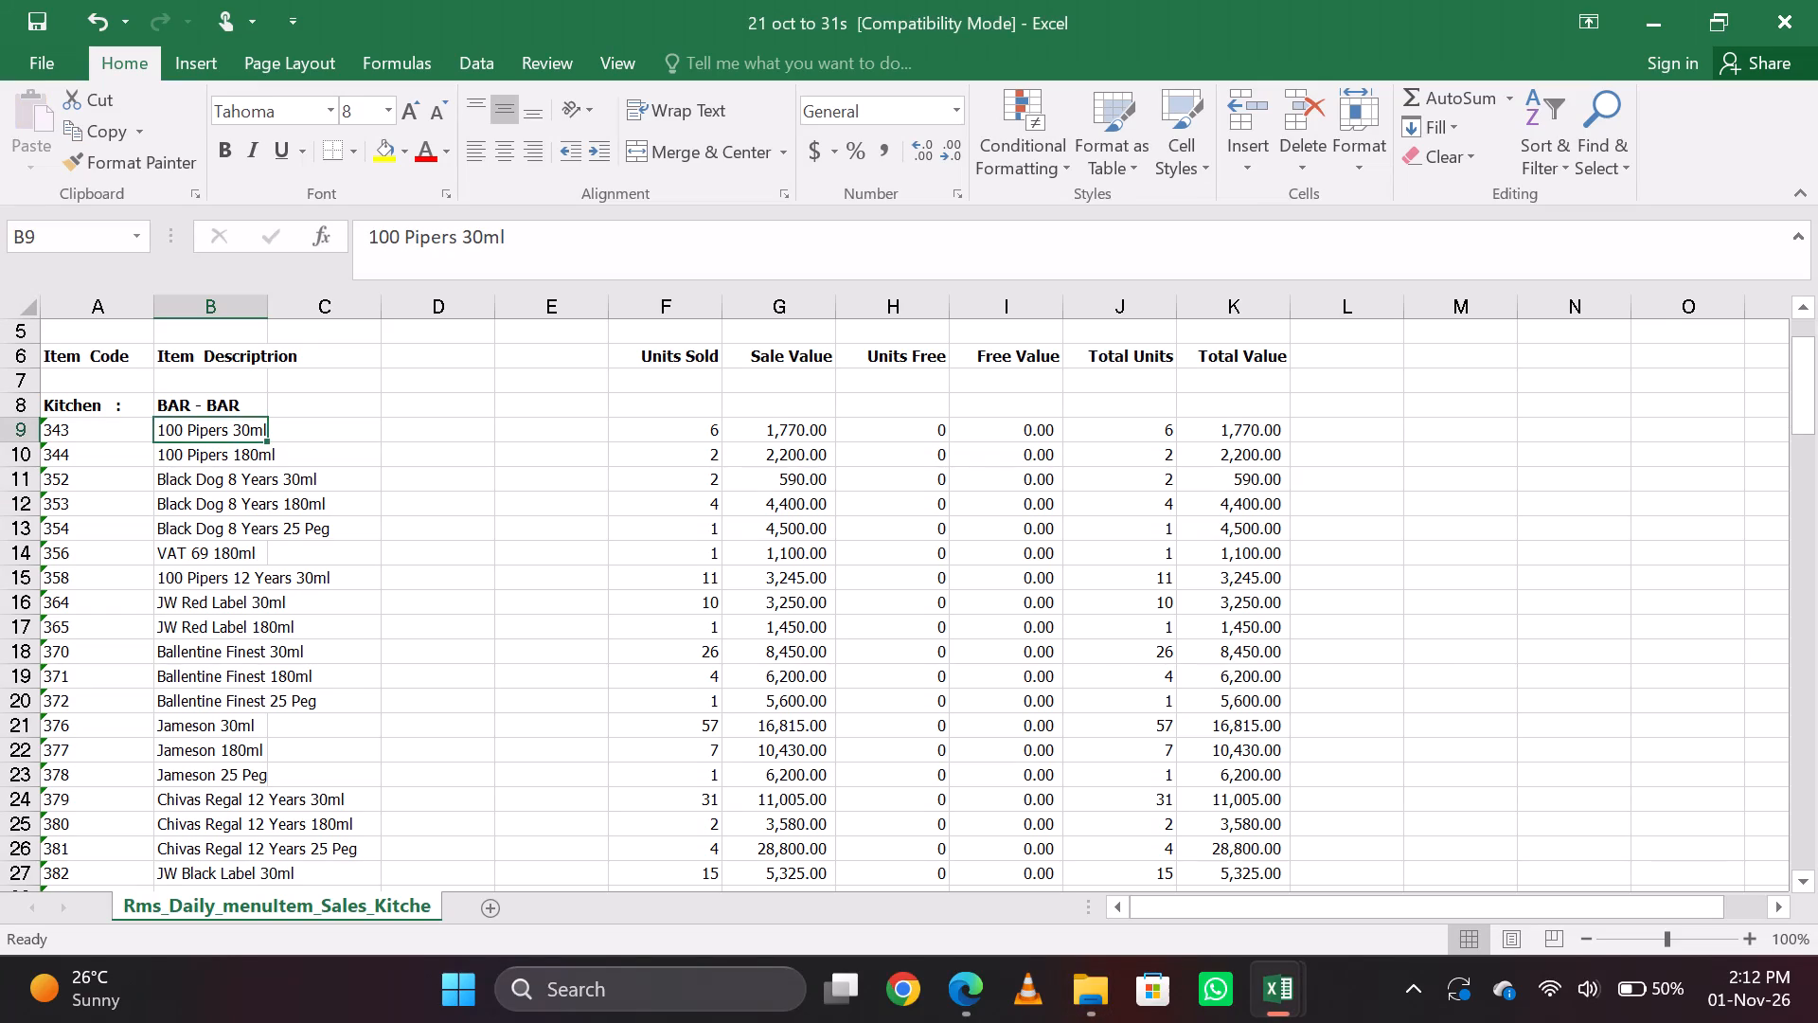
key("alt+Tab")
key("alt+Tab")
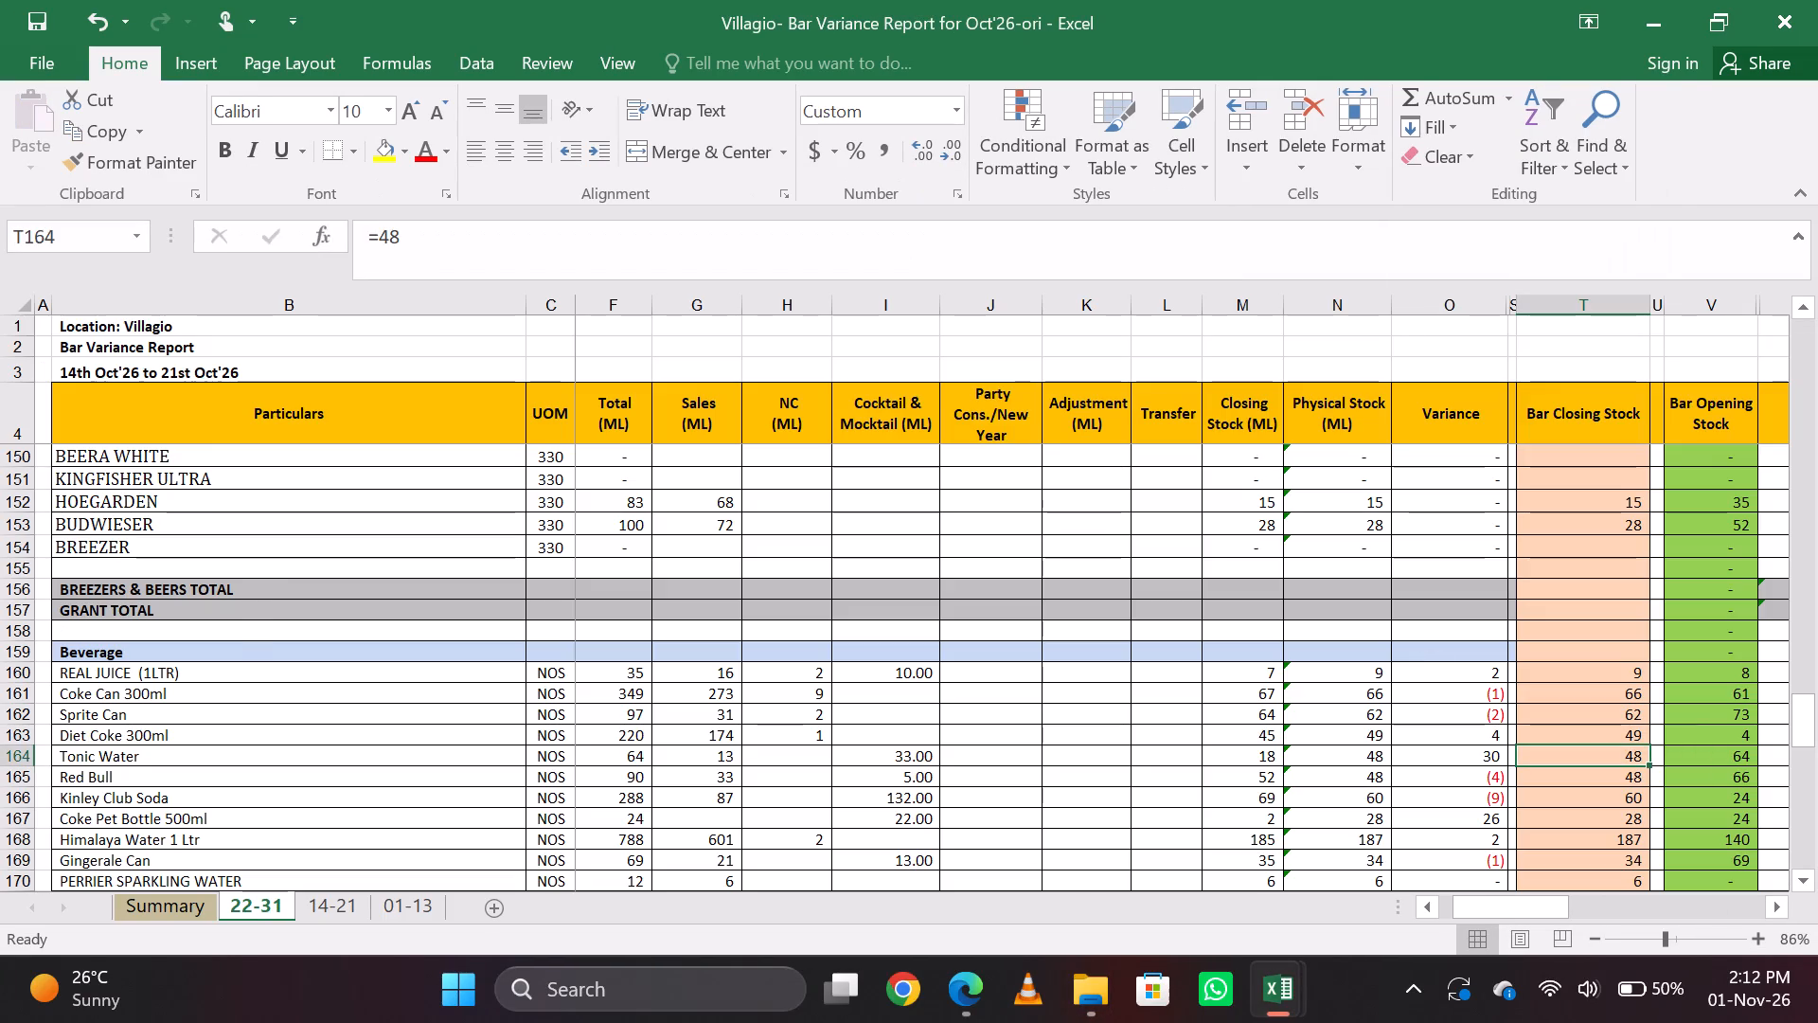
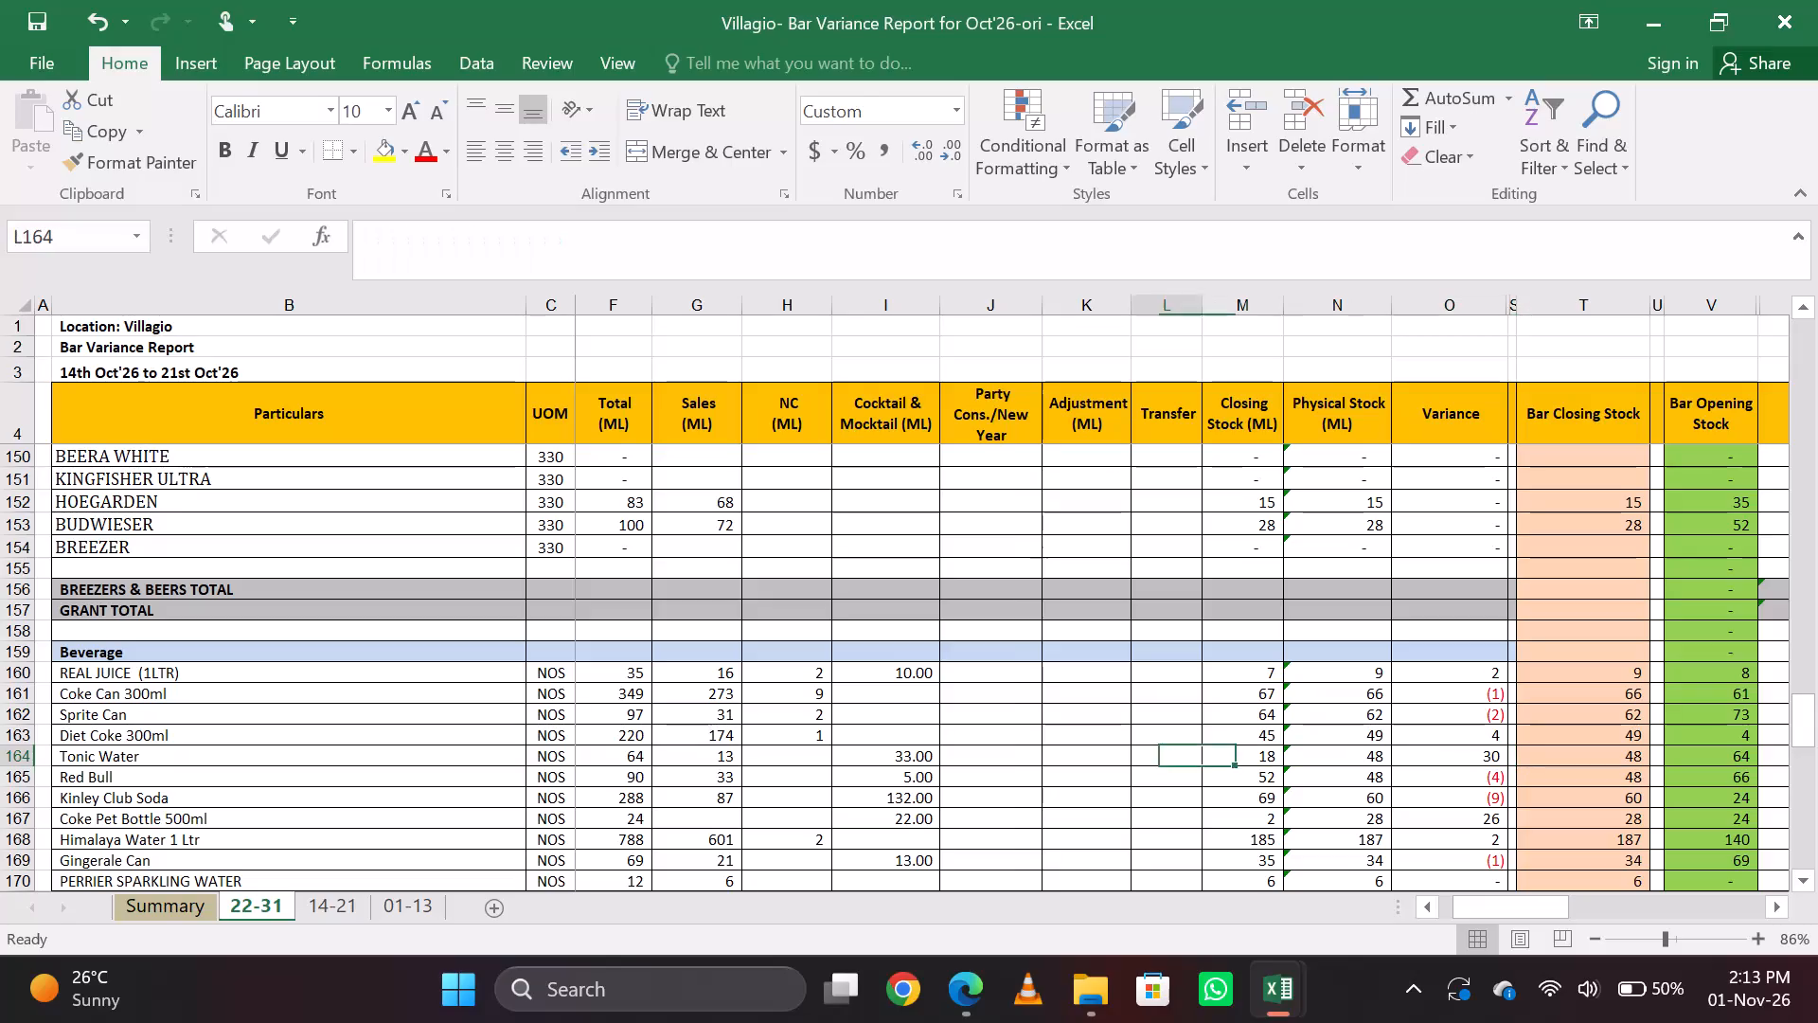
Examine the Tonic Water row across its Cocktail & Mocktail, Party Consumption and stock columns on the 22-31 sheet.
key("Right")
key("Right")
key("Left")
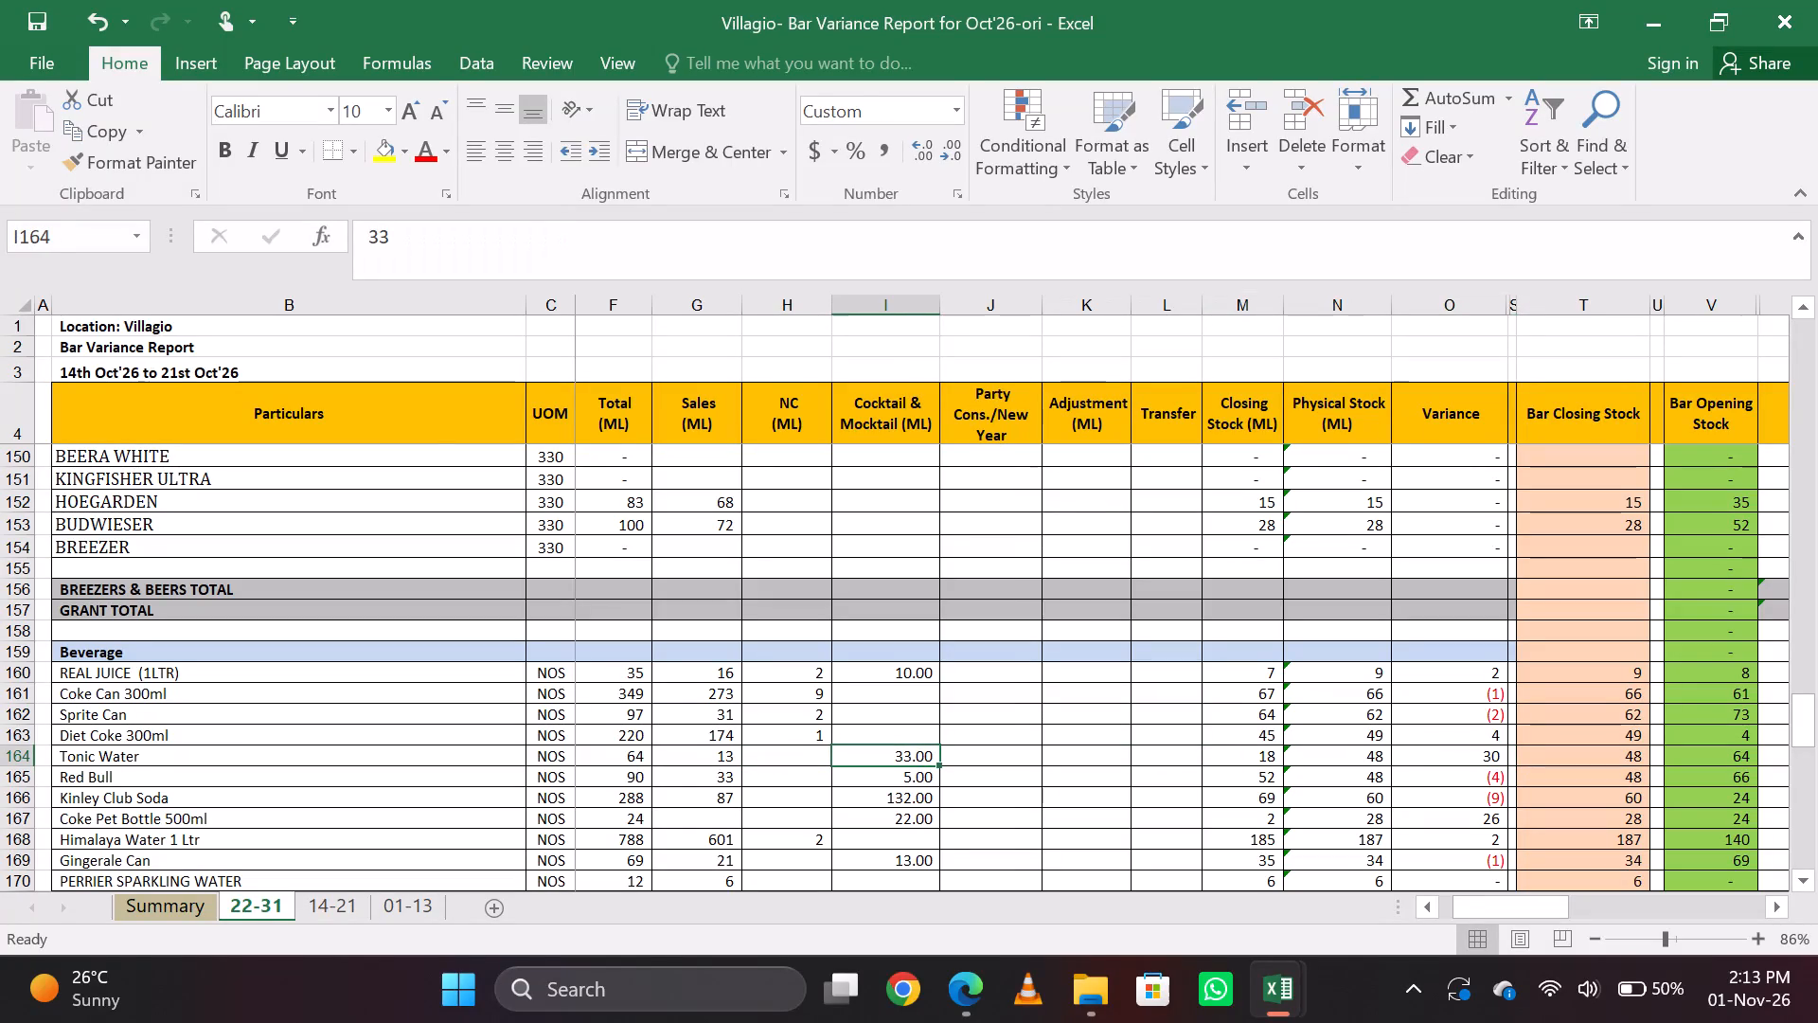
key("Right")
key("Left")
key("Right")
key("Left")
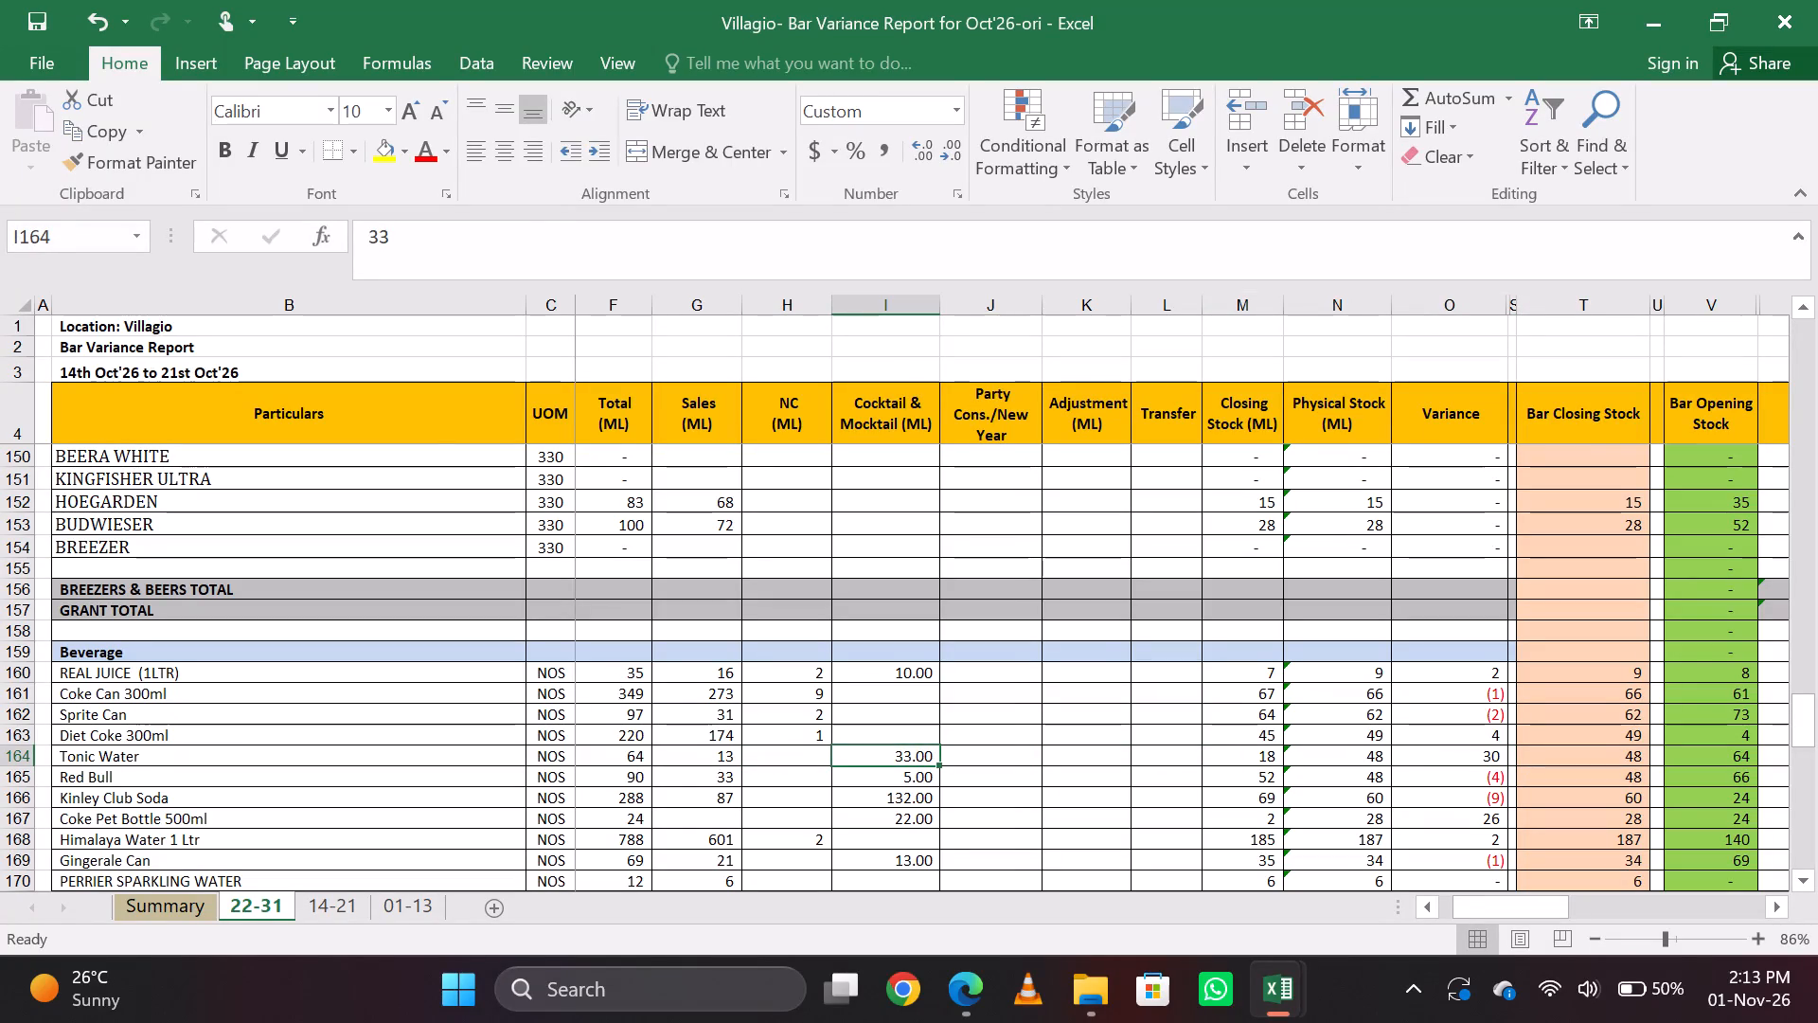
key("Right")
key("Left")
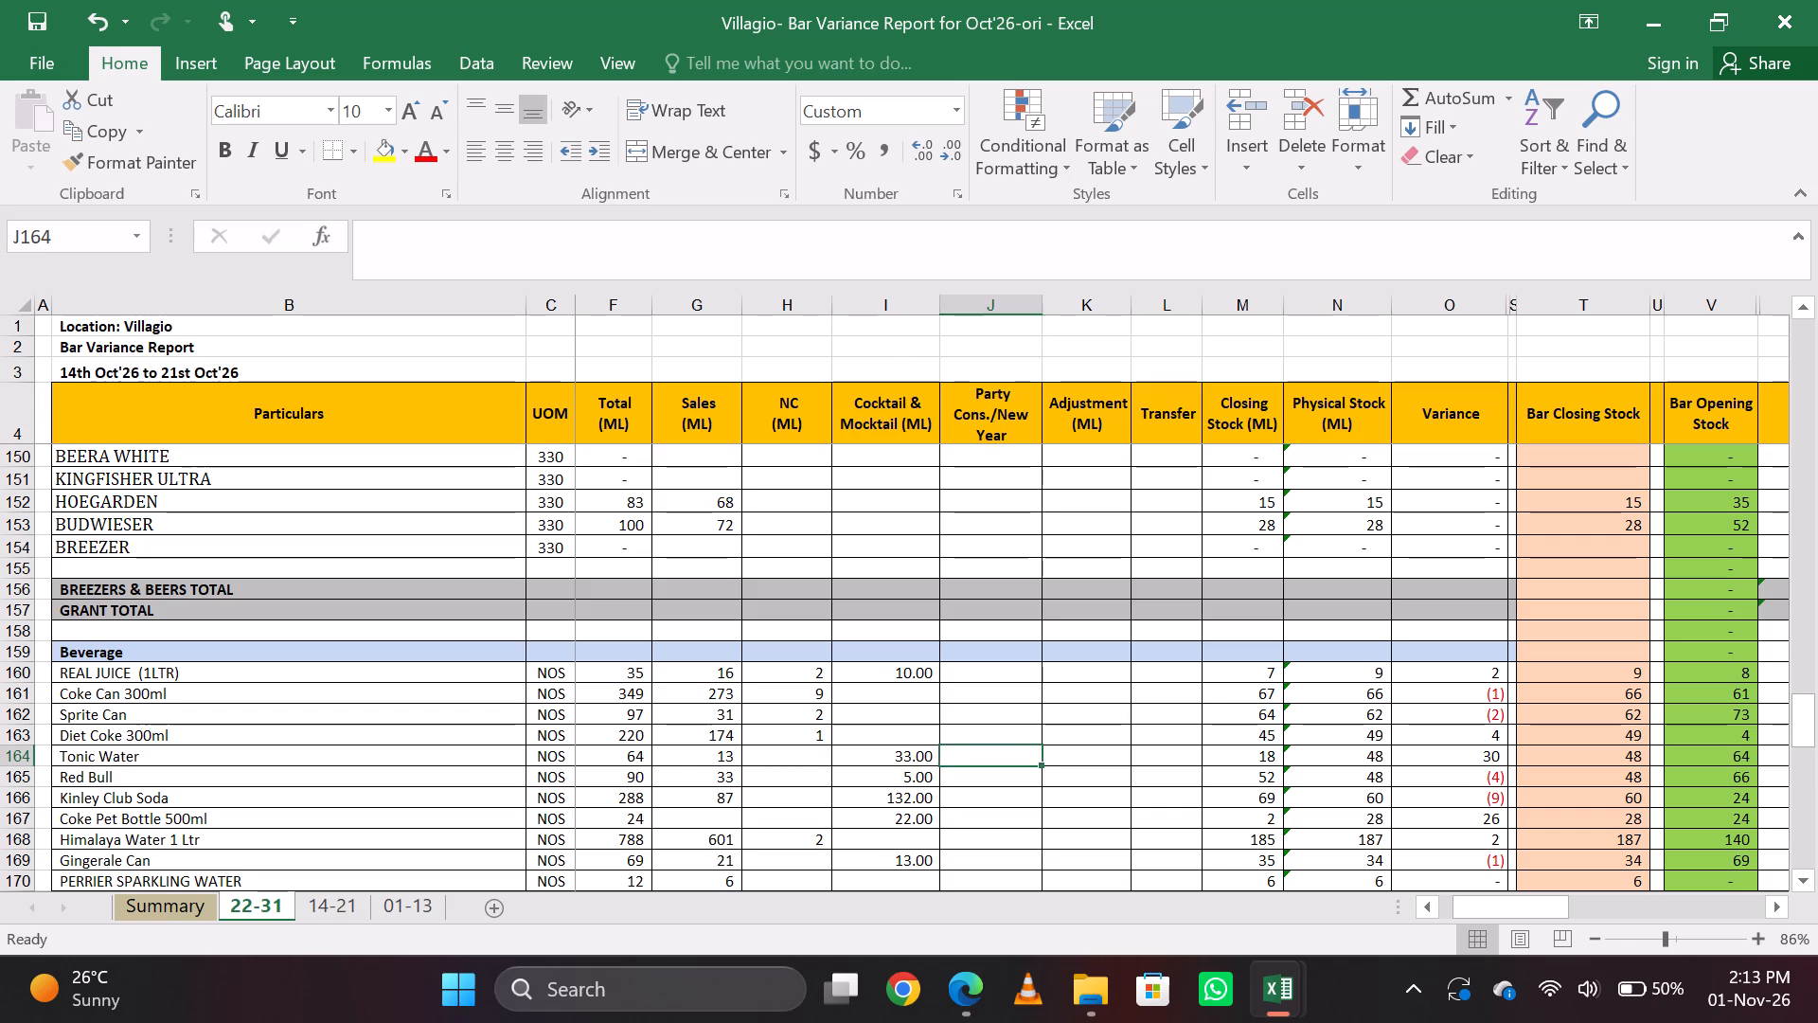
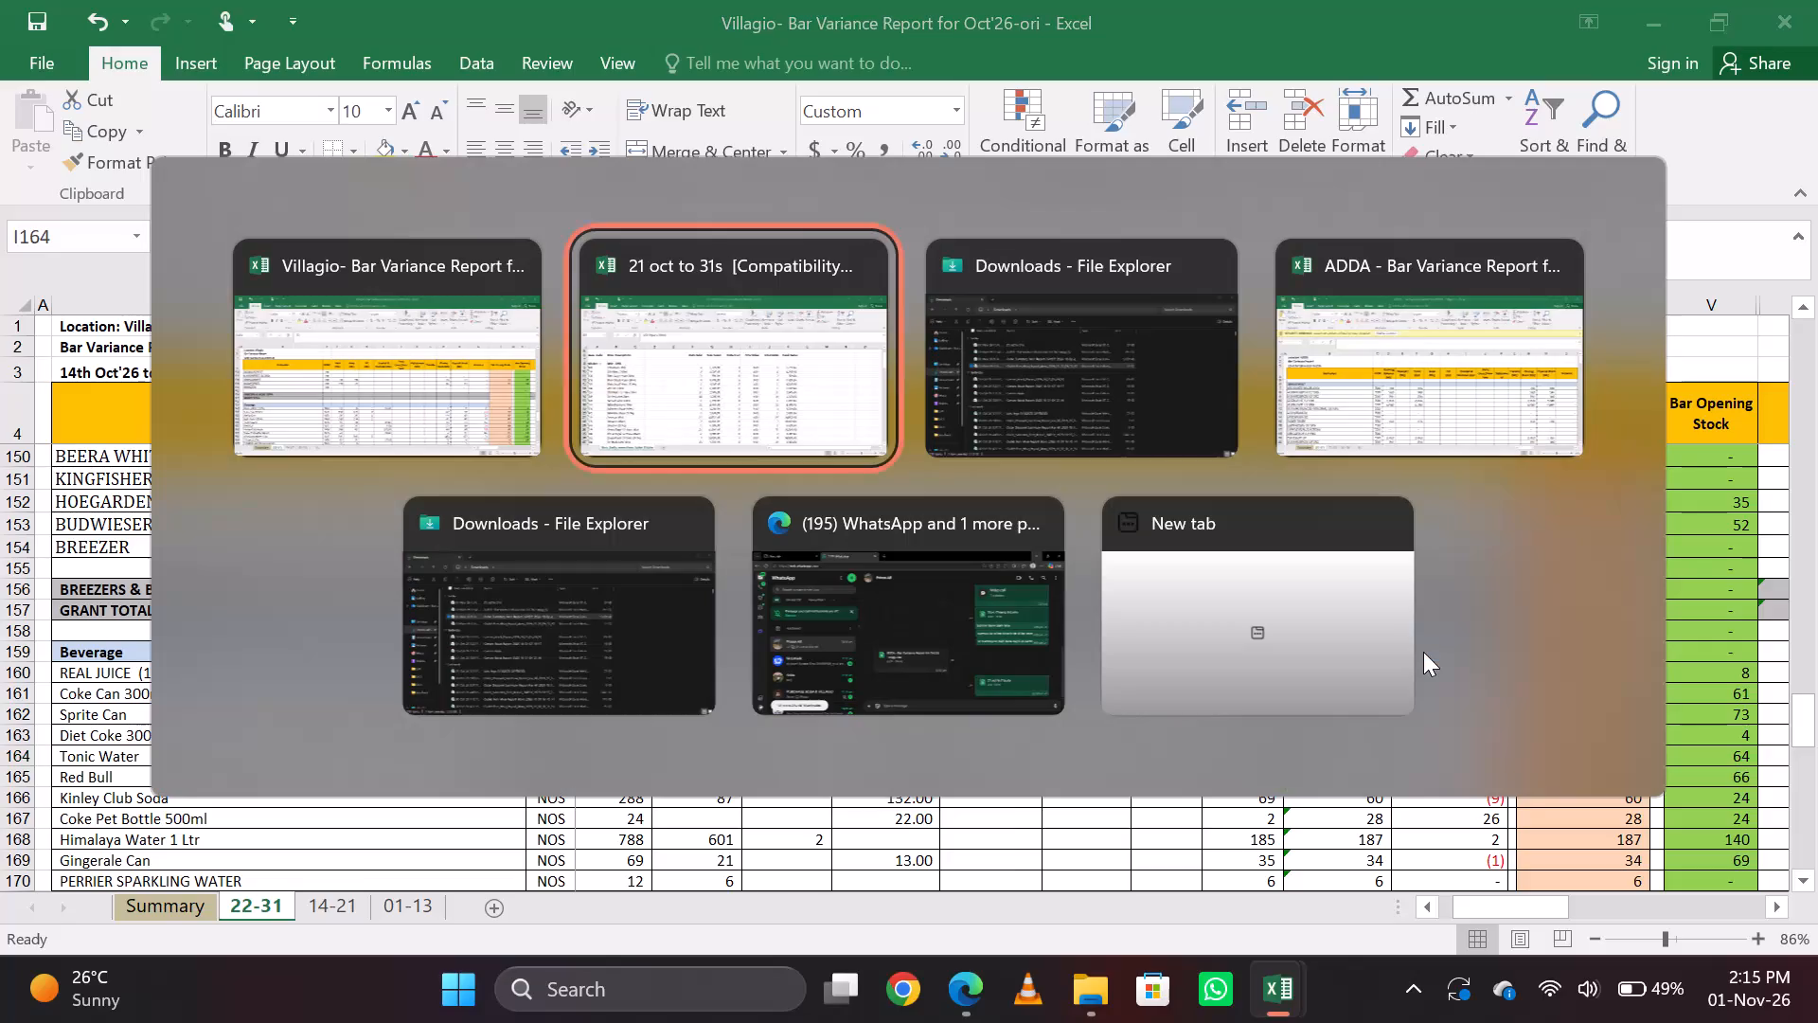
Switch to the 21 oct to 31s sales workbook and look at the first items under BAR - BAR.
key("alt+Tab")
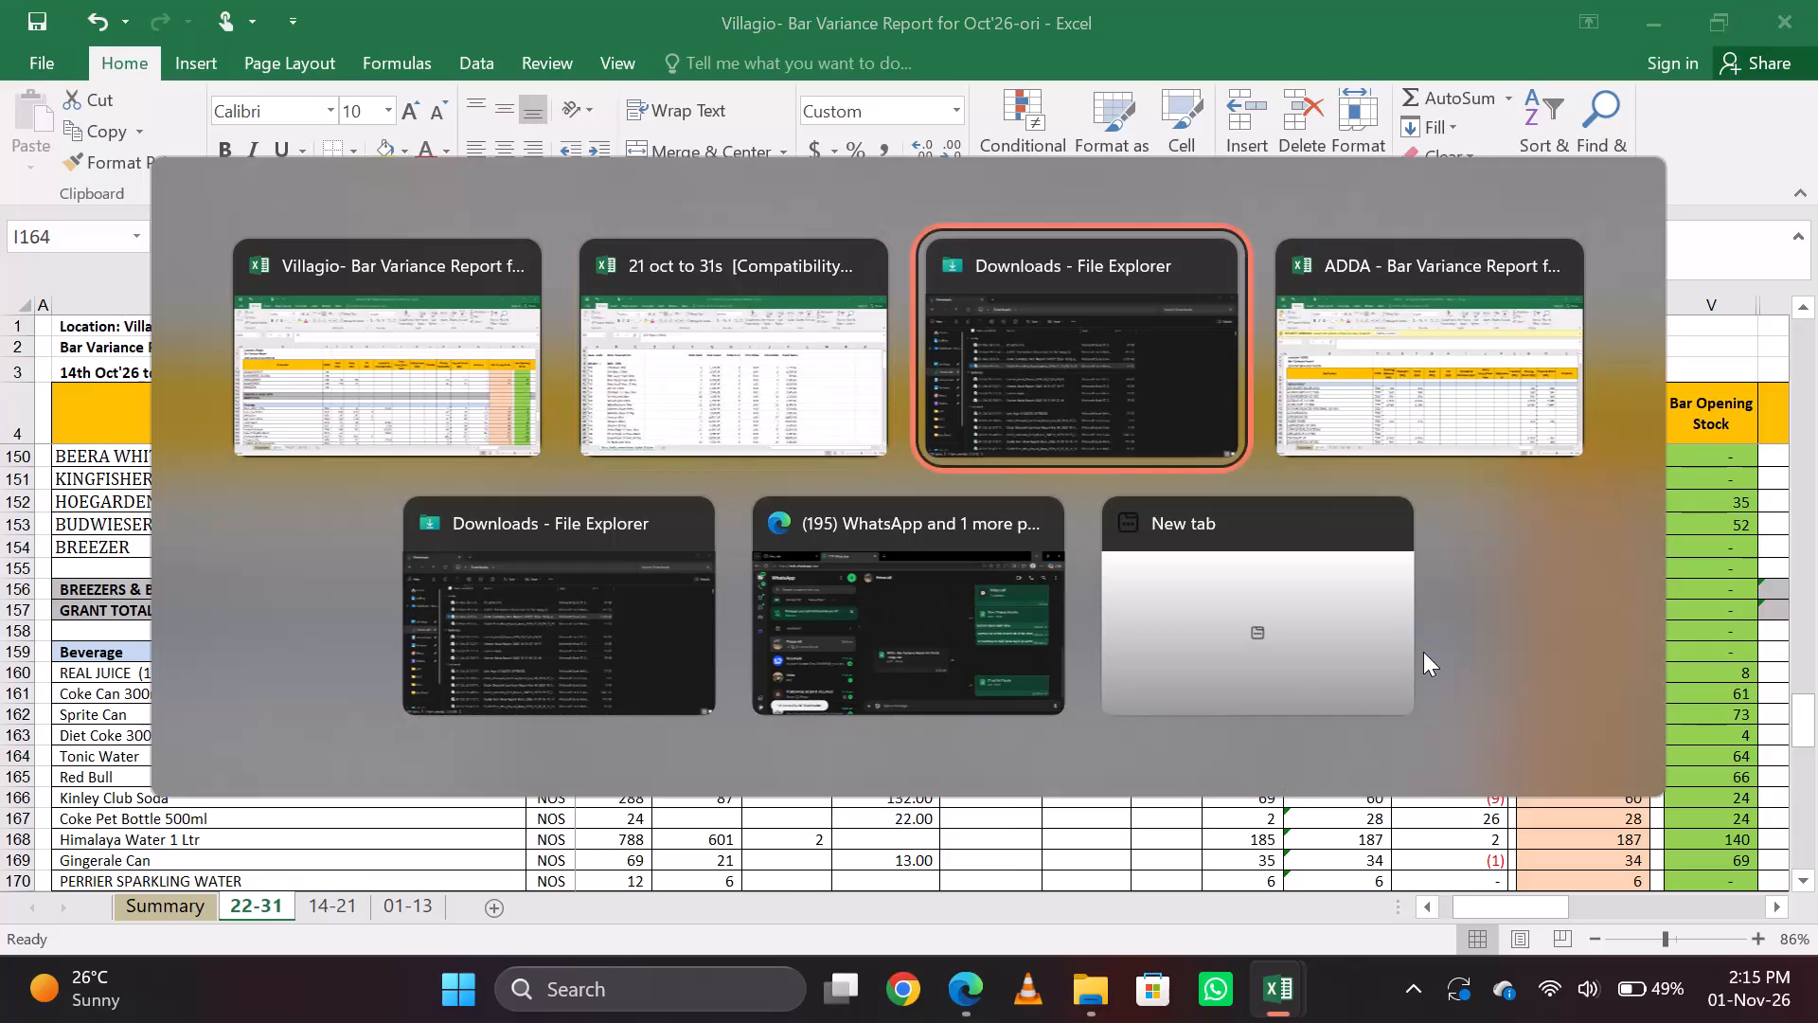
key("alt+Tab")
key("alt+Tab")
key("alt+Tab")
key("alt+Tab")
key("alt+Tab")
key("alt+Tab")
key("Up")
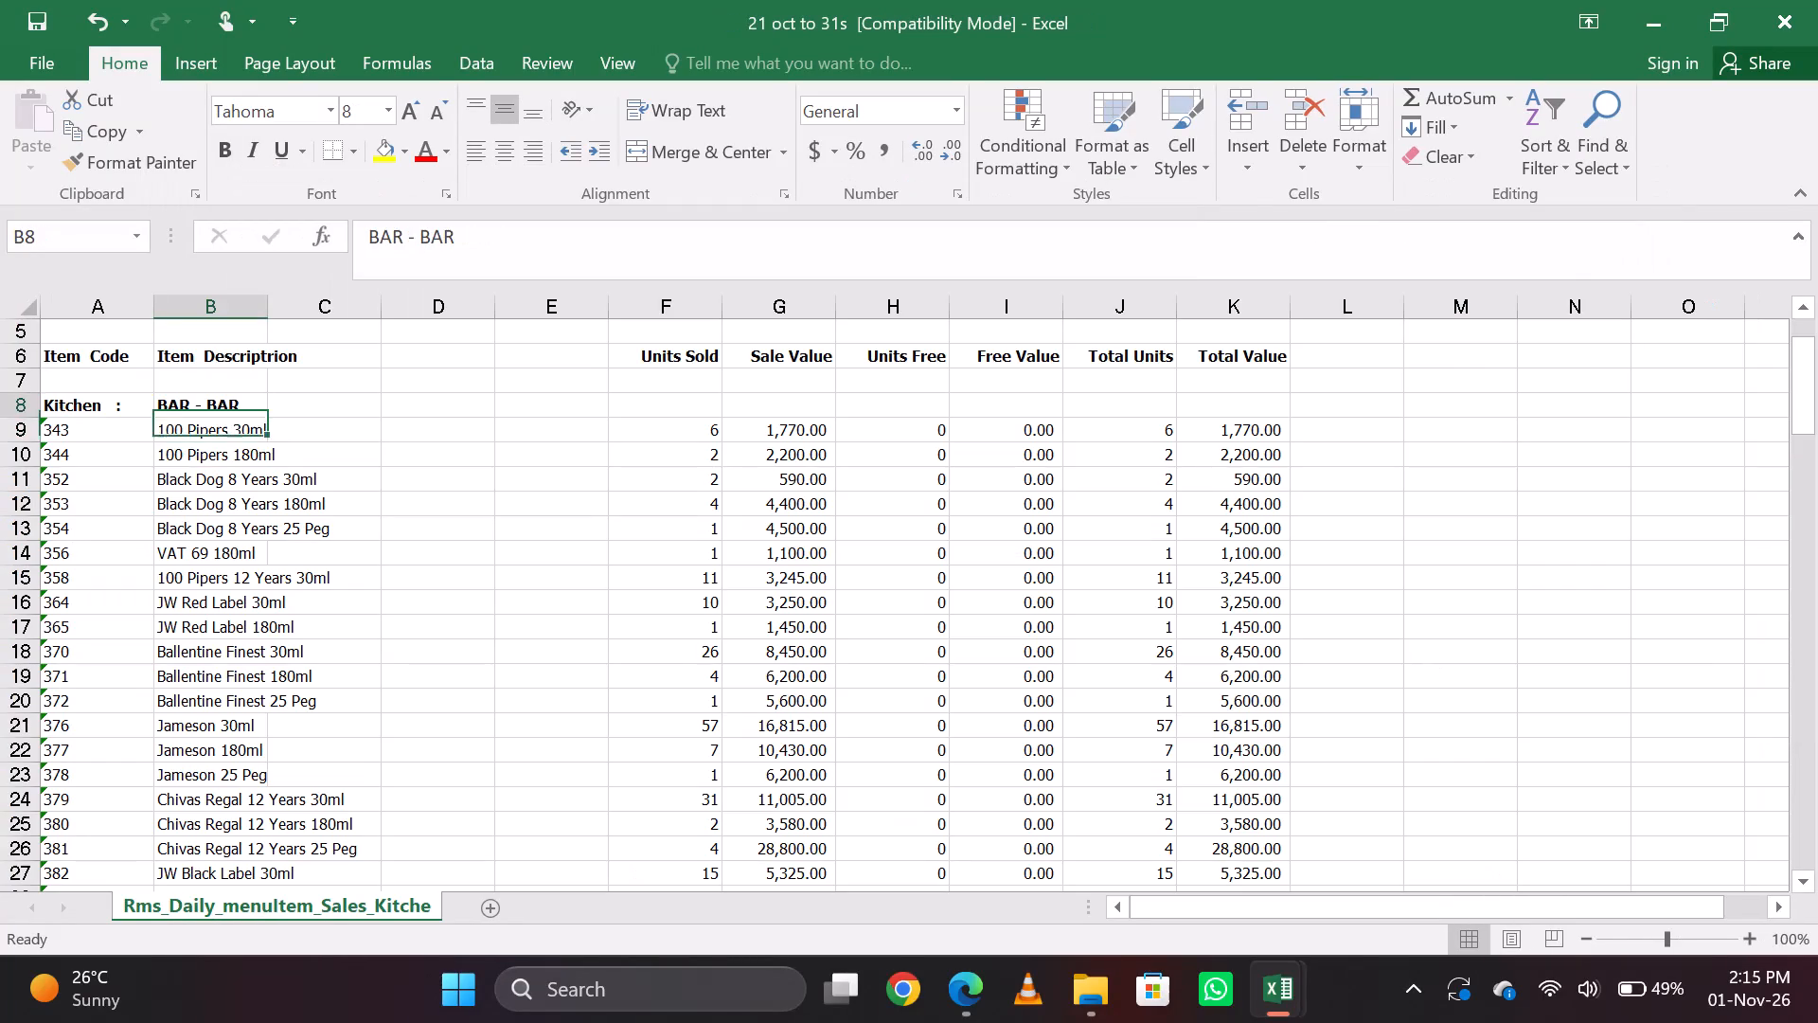
key("Down")
Switch to the ADDA variance workbook and examine the 21-31 sheet's Sales column through the start of the Scotch, Whisky & Bourbon section.
key("alt+Tab")
key("alt+Tab")
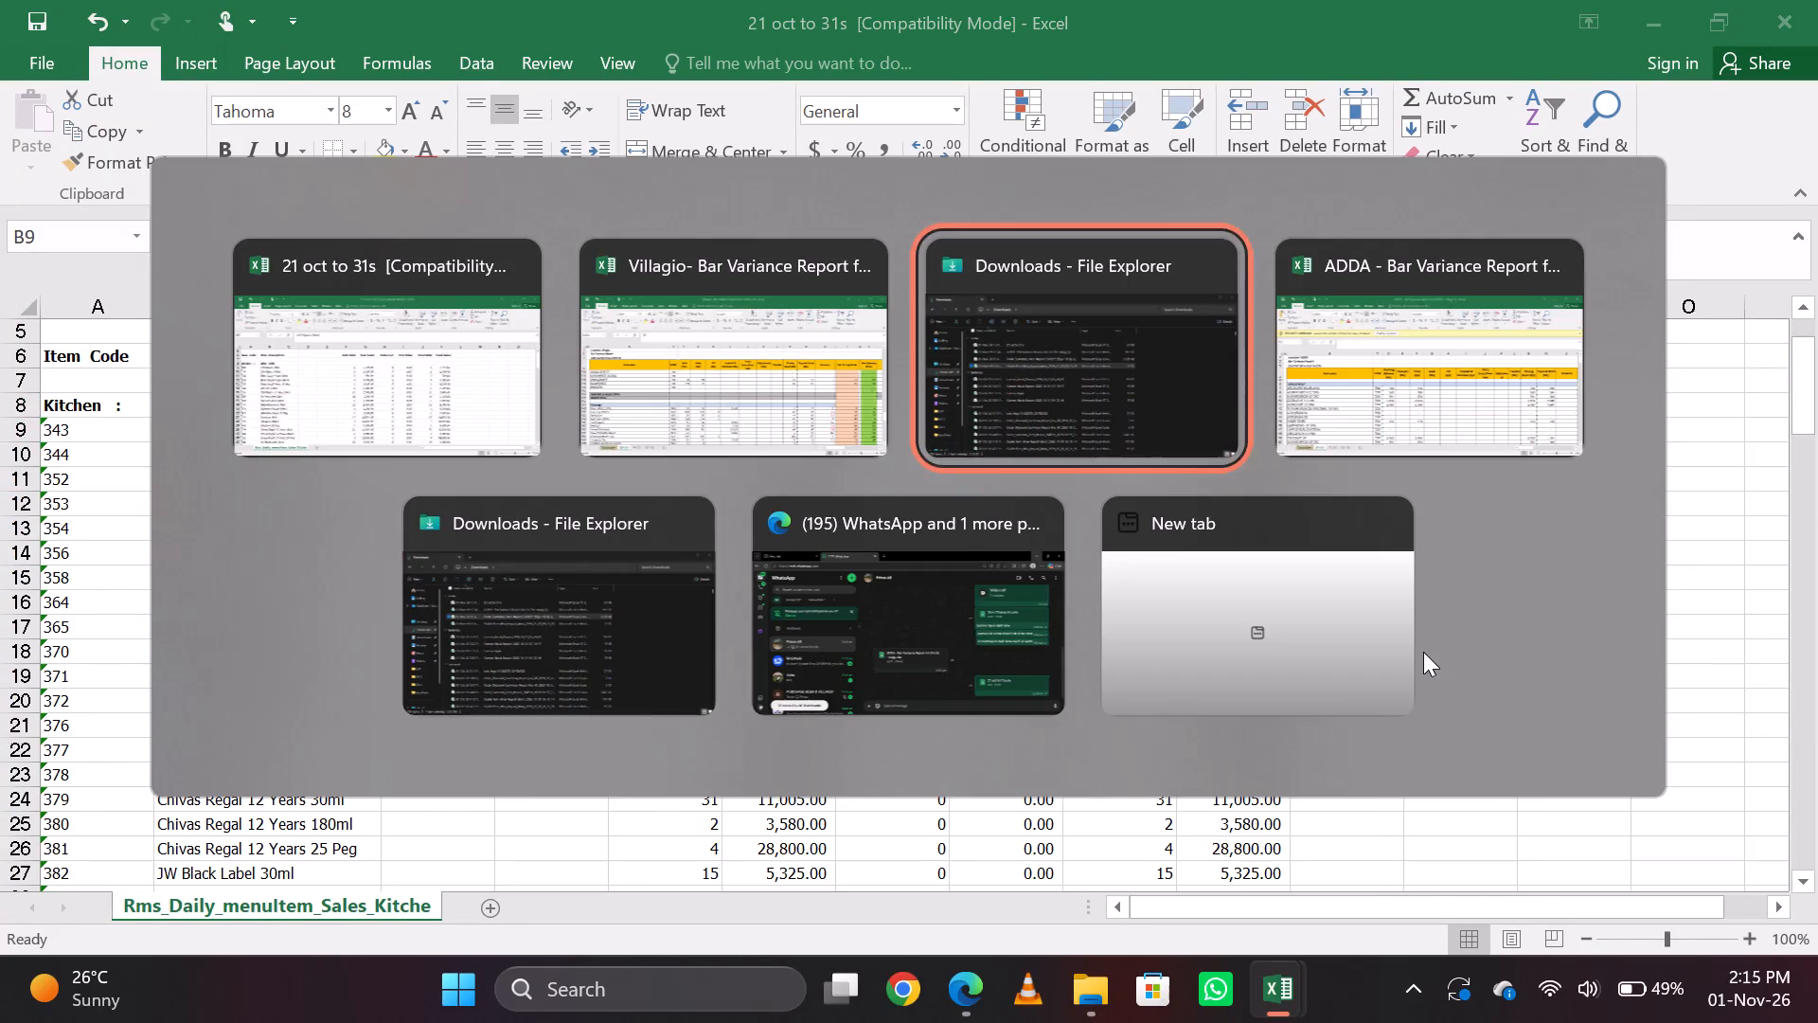
key("alt+Tab")
key("Right")
key("Left")
key("Down")
key("Down")
key("Down")
key("Down")
key("Down")
key("Down")
key("Down")
key("Down")
key("Down")
key("Down")
key("Down")
key("Down")
key("Down")
key("Down")
key("Down")
key("Down")
key("Down")
key("Down")
key("Down")
key("Down")
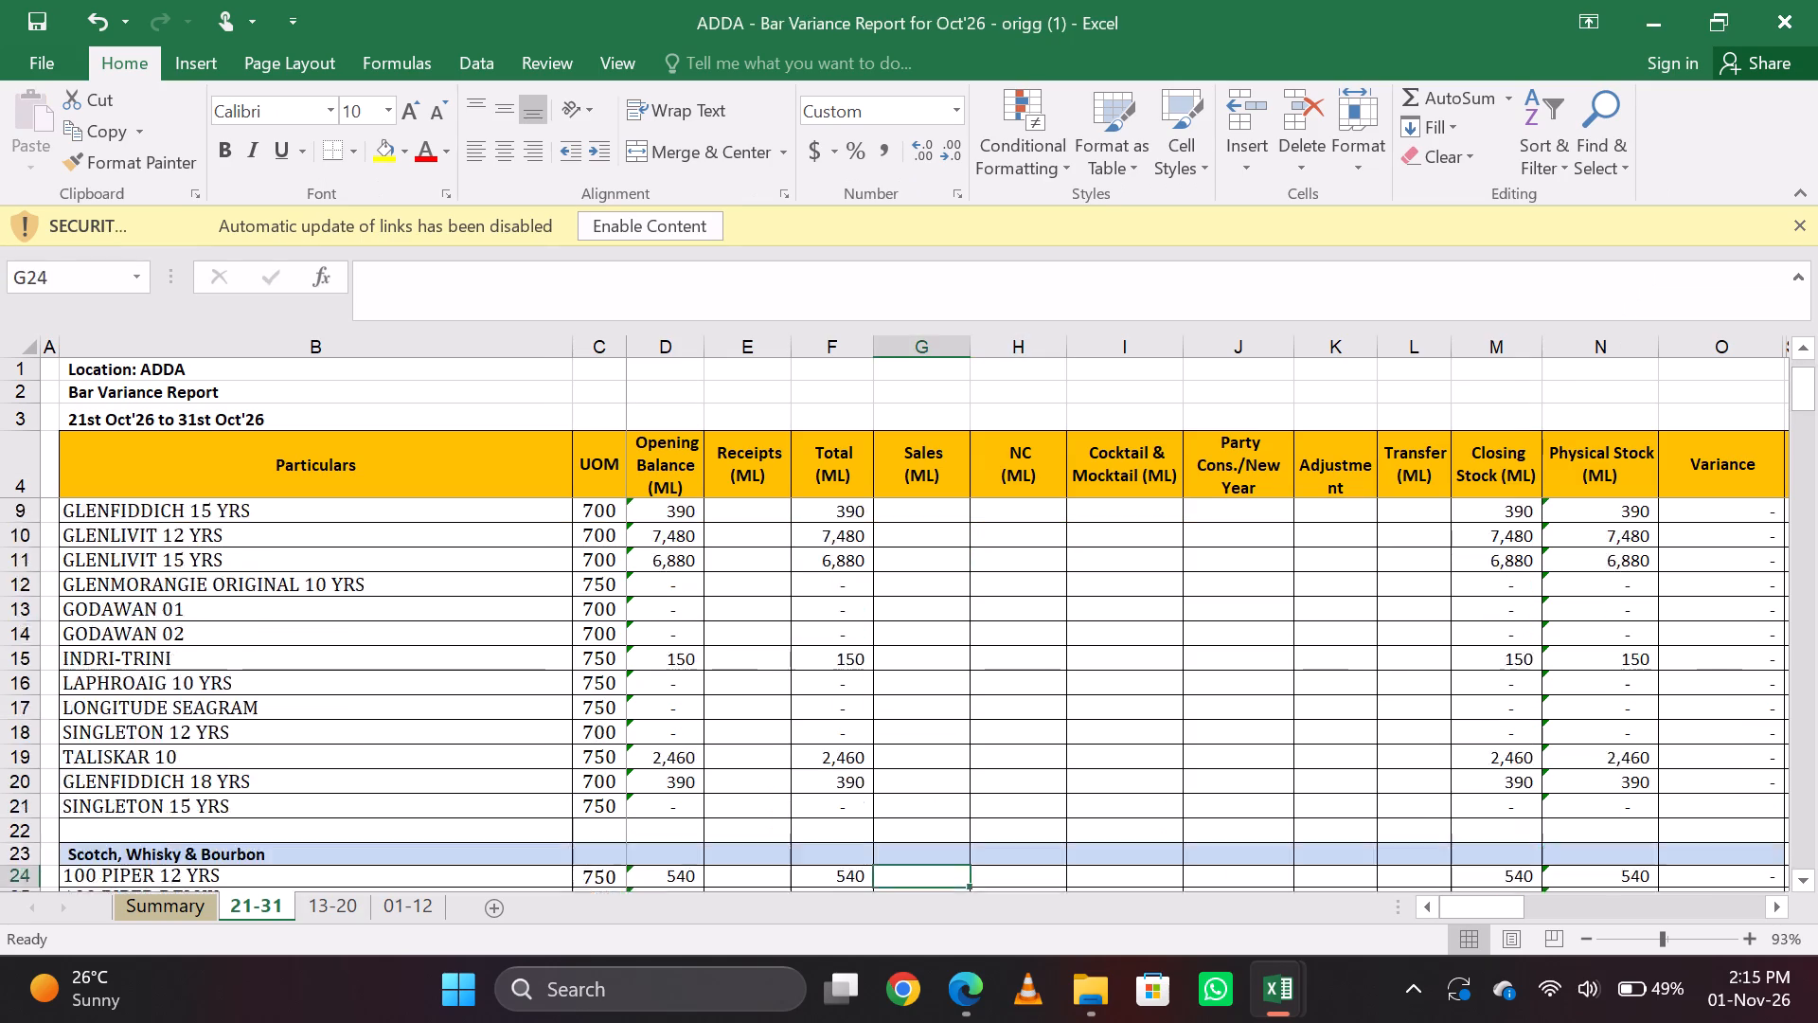
key("Up")
key("Up")
key("Up")
key("Up")
key("Up")
key("Up")
key("Up")
key("Up")
key("Up")
key("Up")
key("Up")
key("Up")
key("Up")
key("Up")
key("Up")
key("Up")
key("Up")
key("Up")
key("Up")
key("Up")
key("Down")
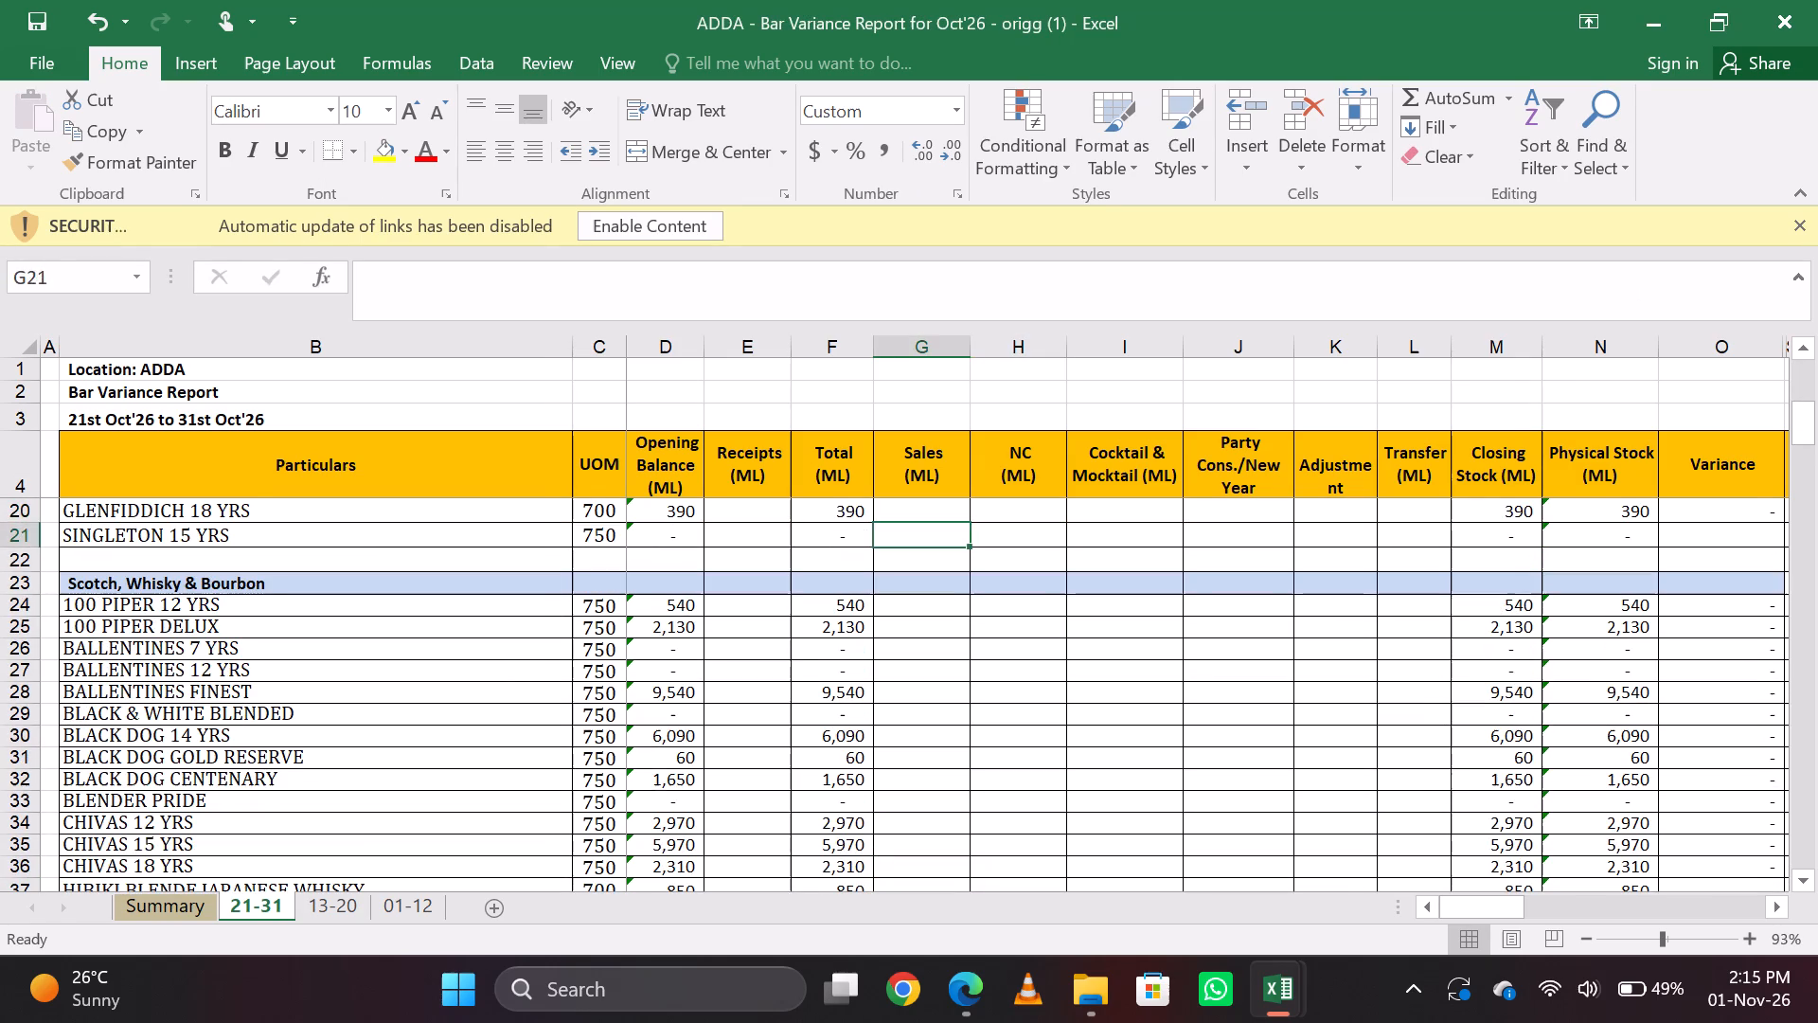
key("Down")
key("Down")
key("Down")
Return to the Villagio variance workbook and examine the Tonic Water row from Cocktail & Mocktail across to Bar Closing Stock on the 22-31 sheet.
key("alt+Tab")
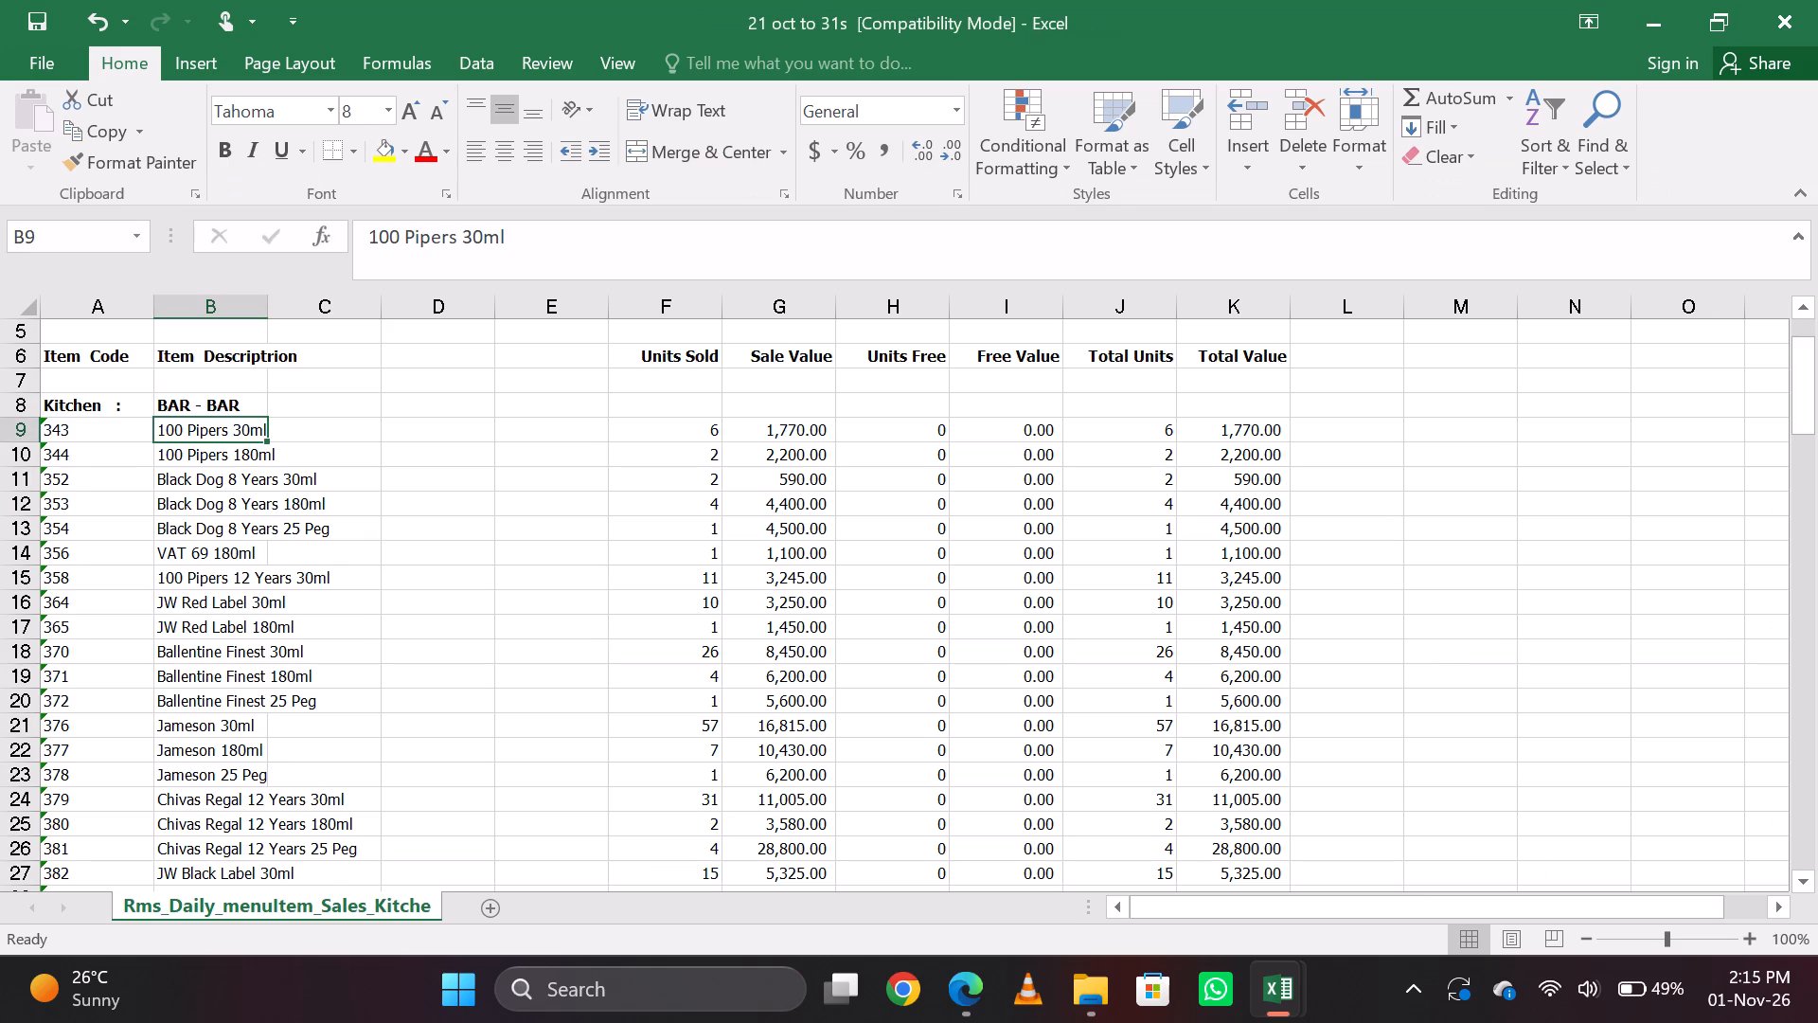
key("alt+Tab")
key("alt+Tab")
key("alt+Tab")
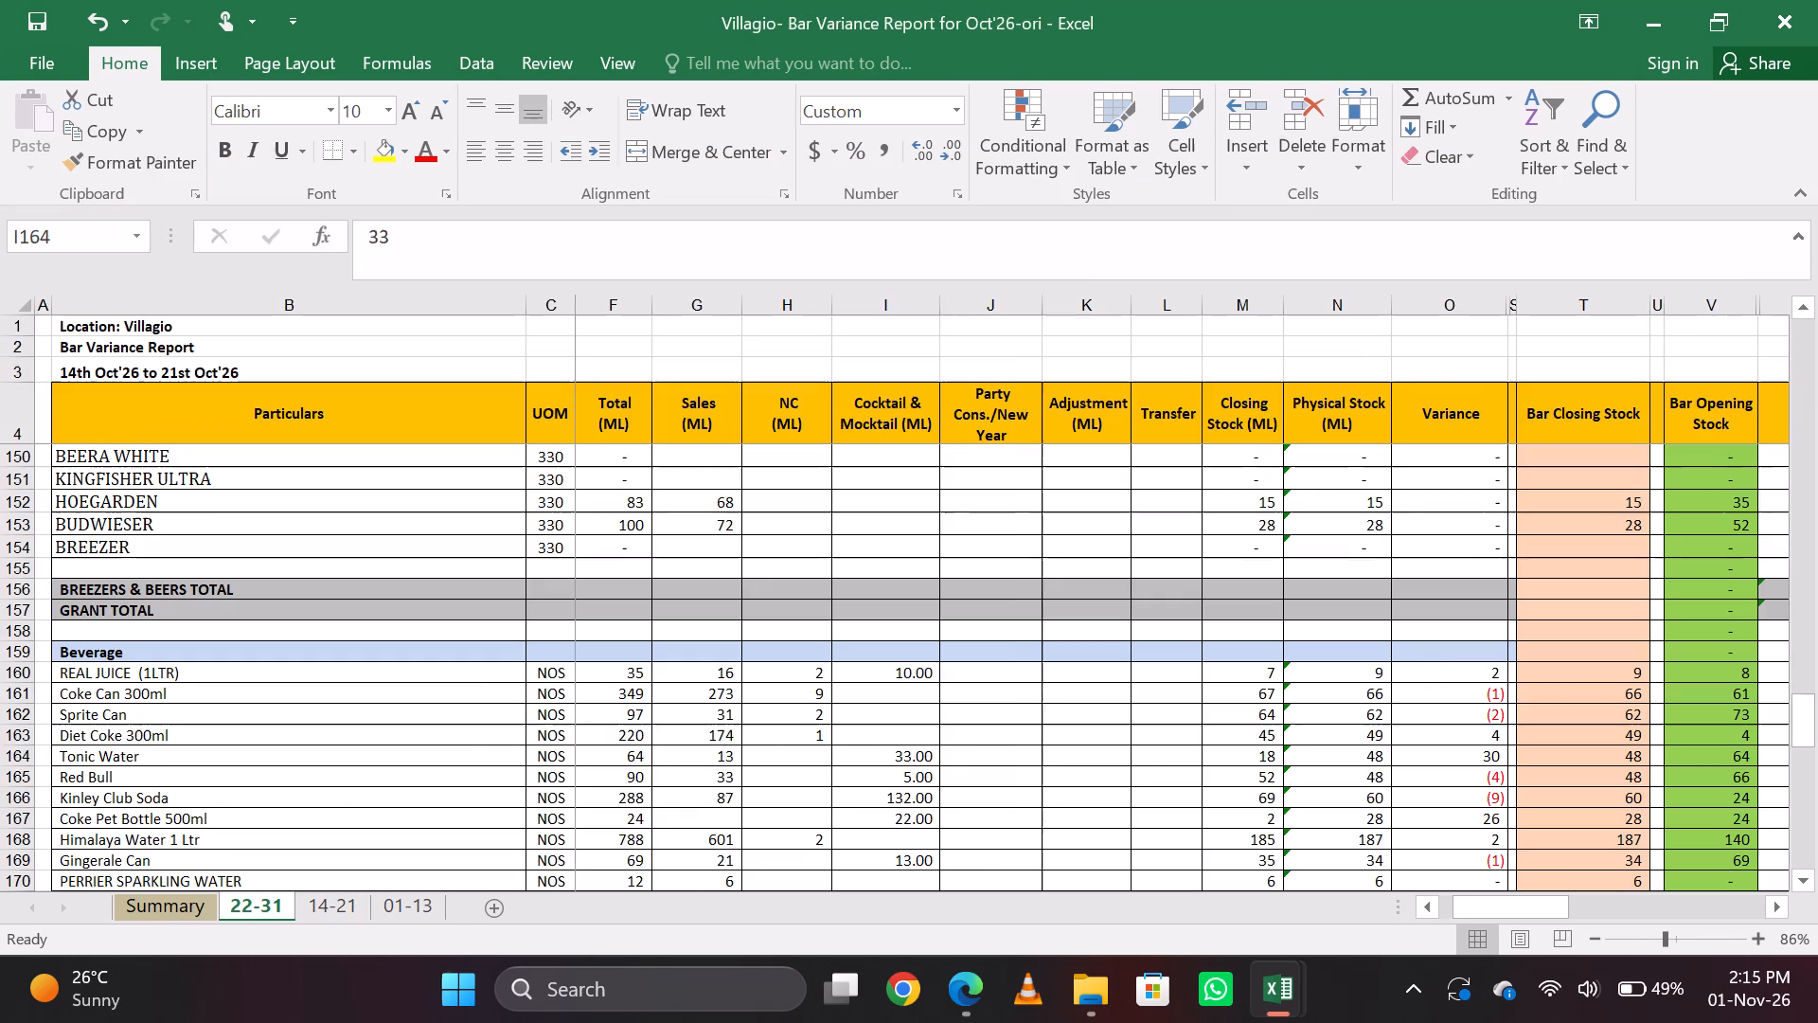
key("Right")
key("Left")
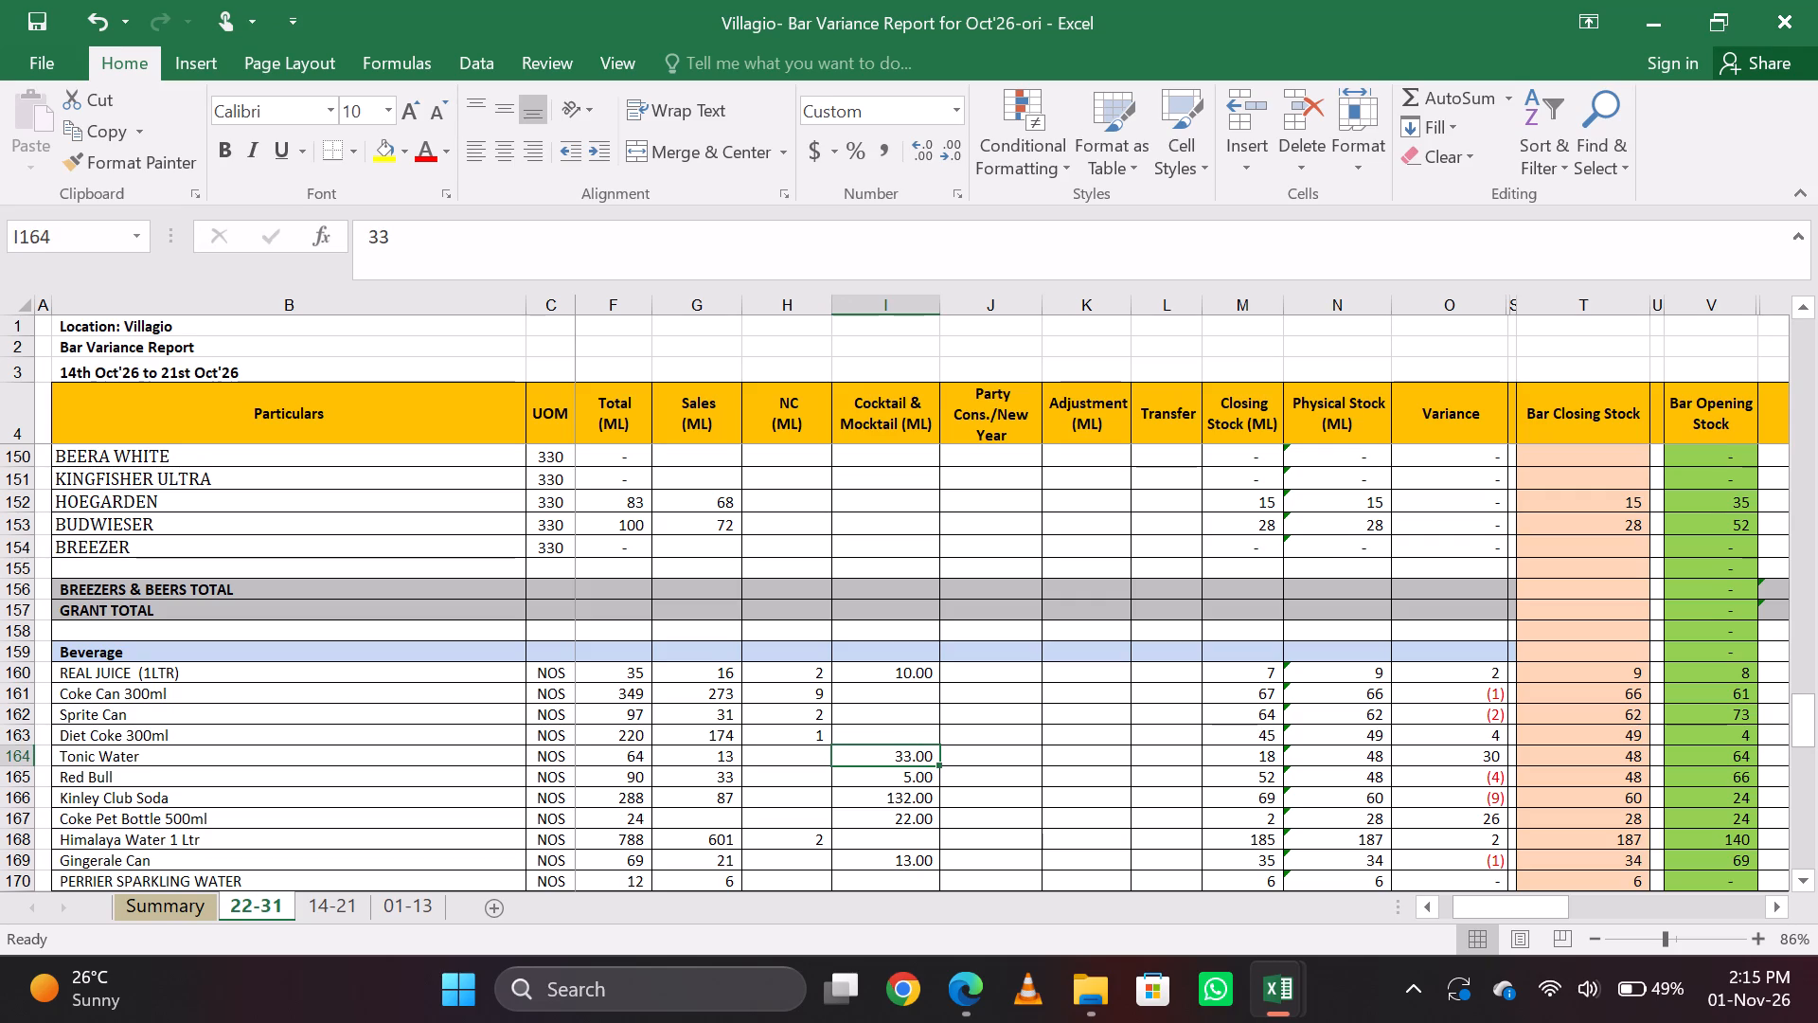
key("Right")
key("Right")
key("Right")
key("Right")
key("Right")
key("Right")
key("Right")
key("Right")
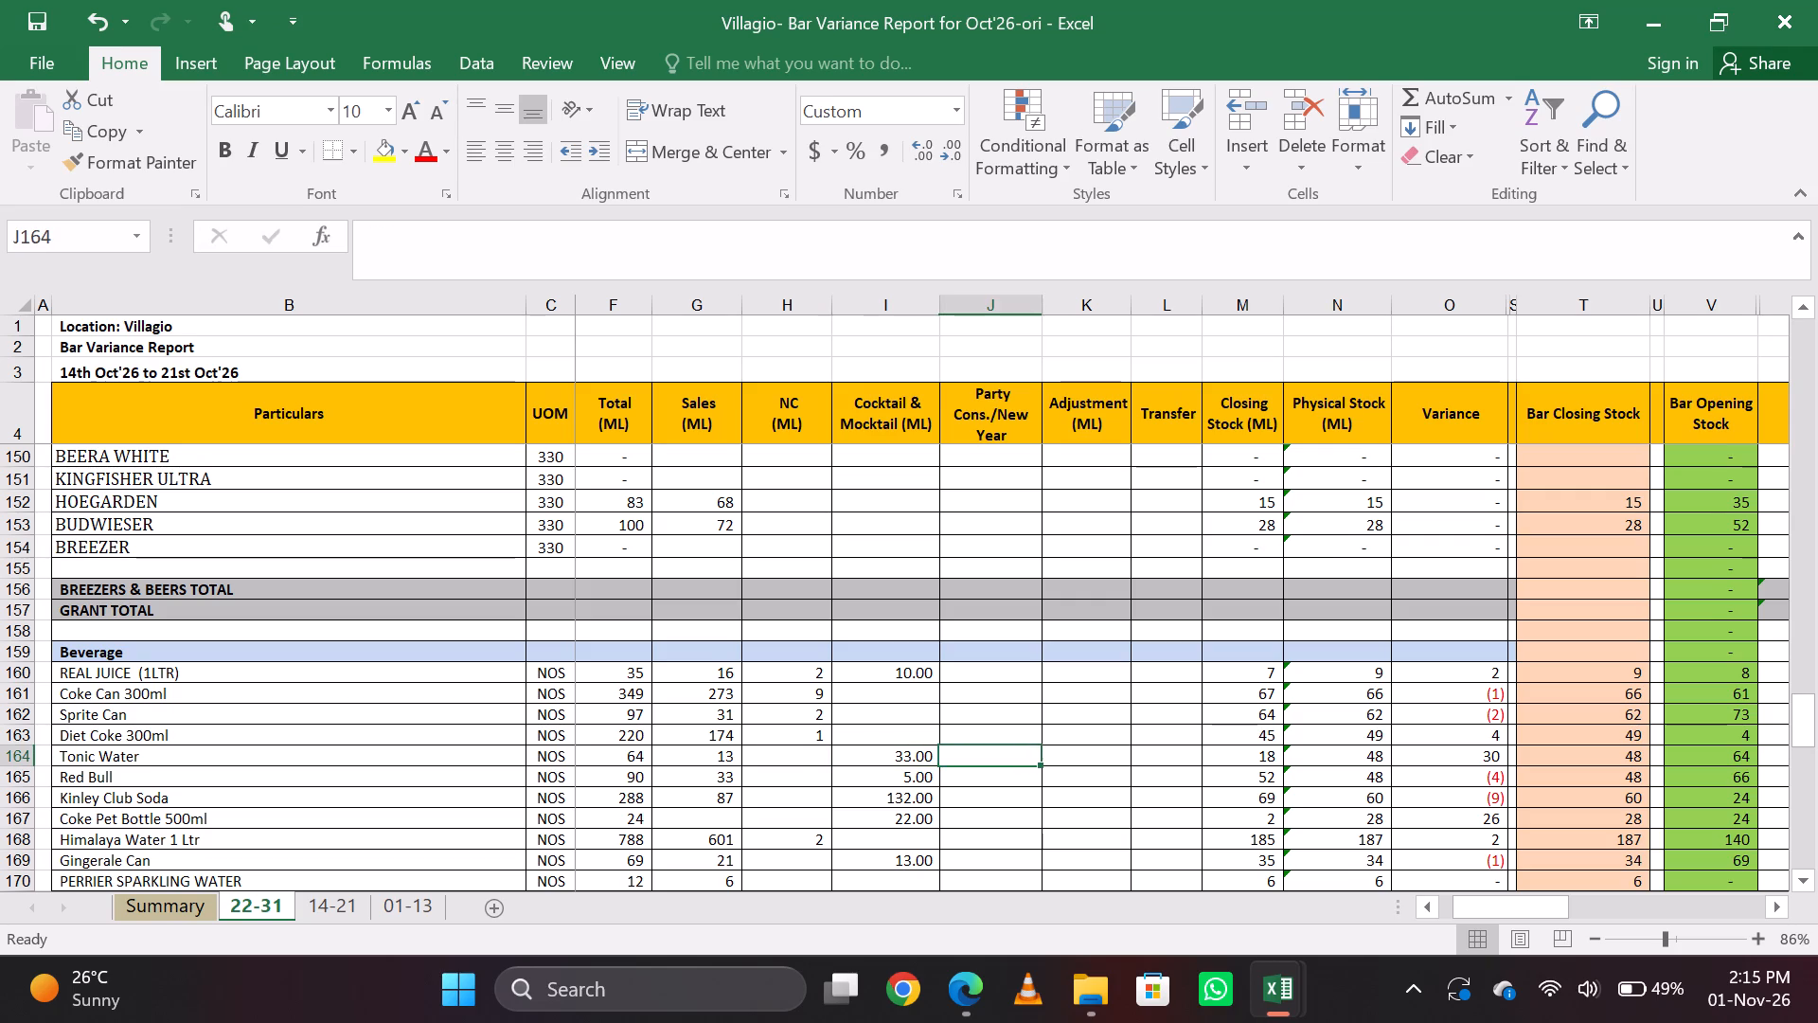
key("Left")
key("Right")
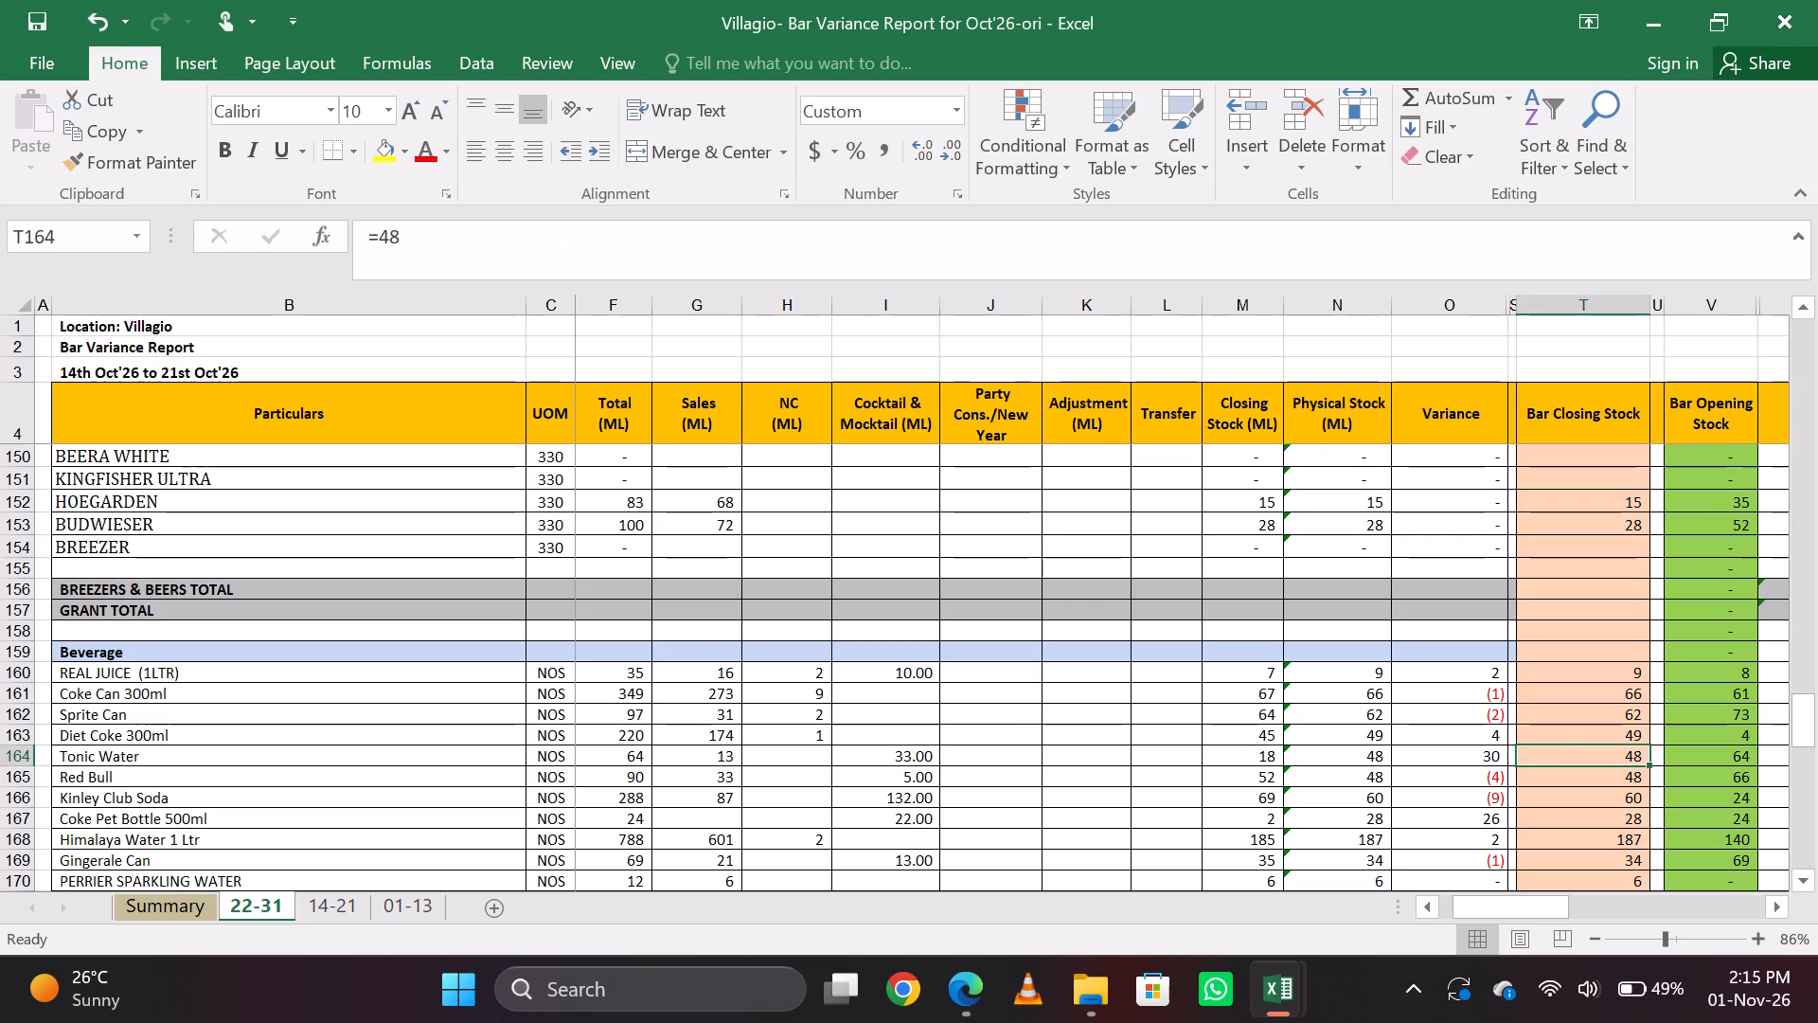
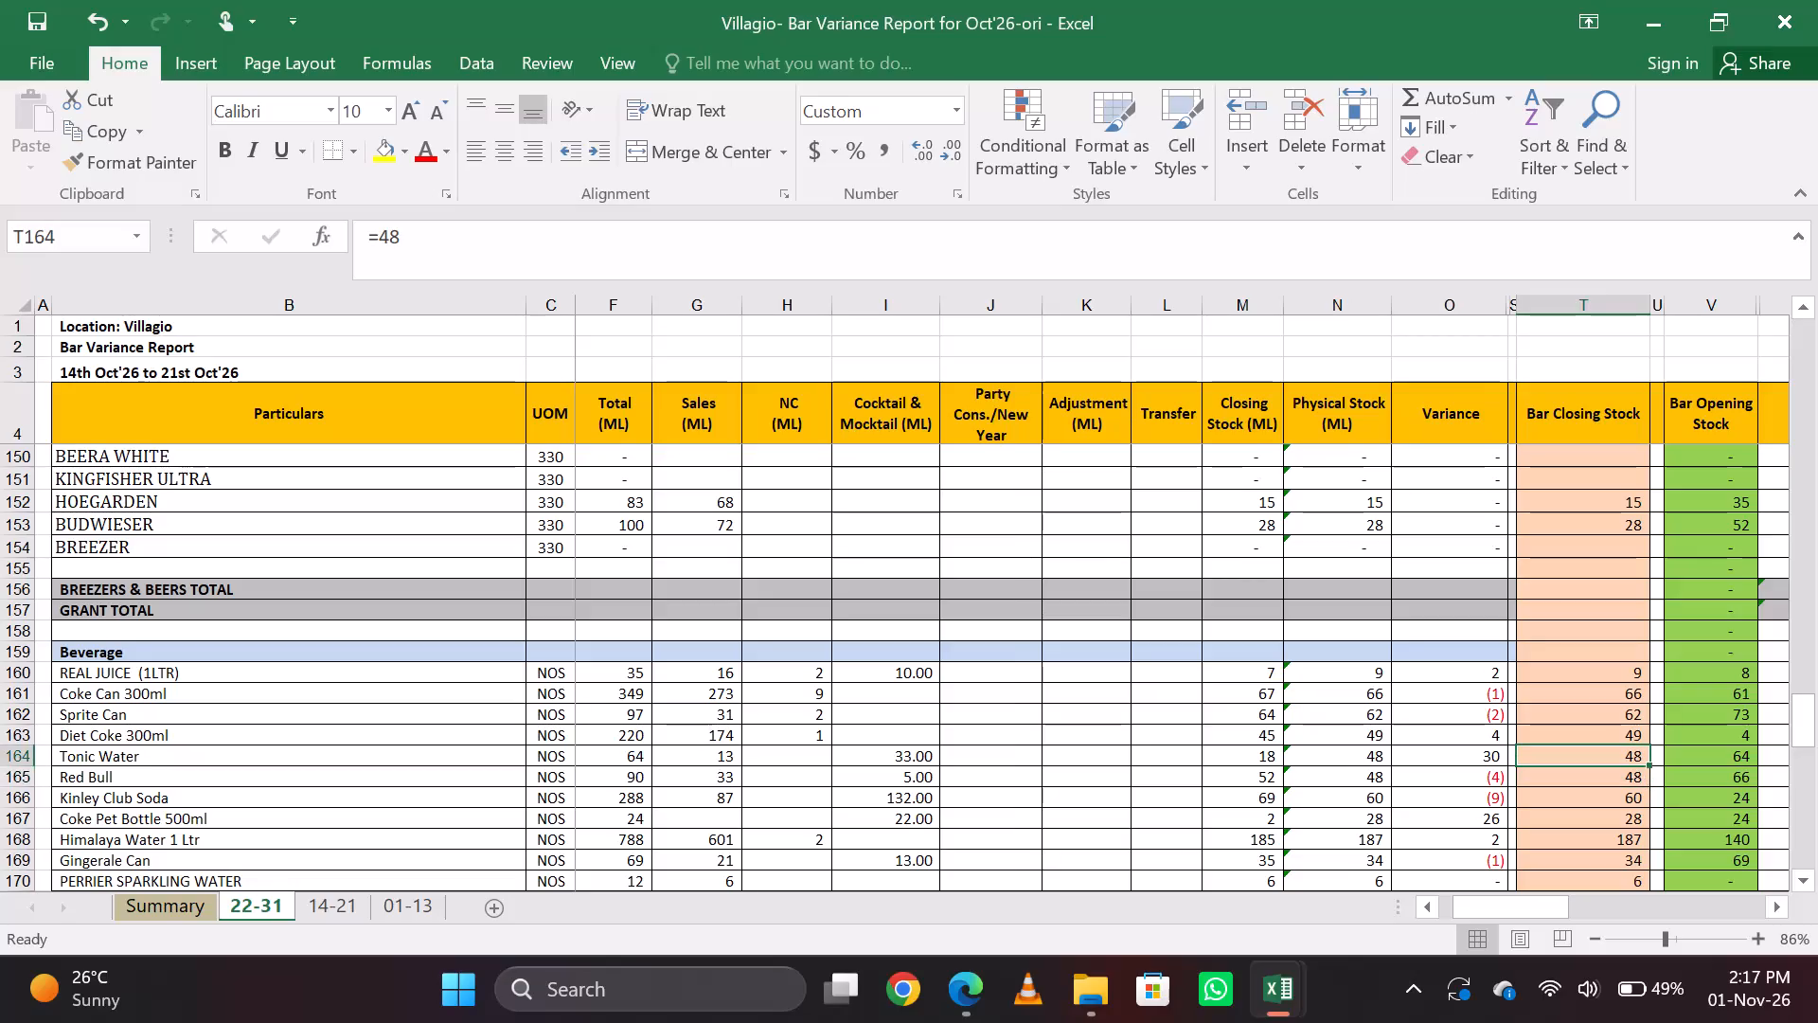
Examine the Tonic Water row on the 22-31 sheet between Cocktail & Mocktail and Bar Closing Stock.
key("Left")
key("Left")
key("Left")
key("Left")
key("Left")
key("Left")
key("Left")
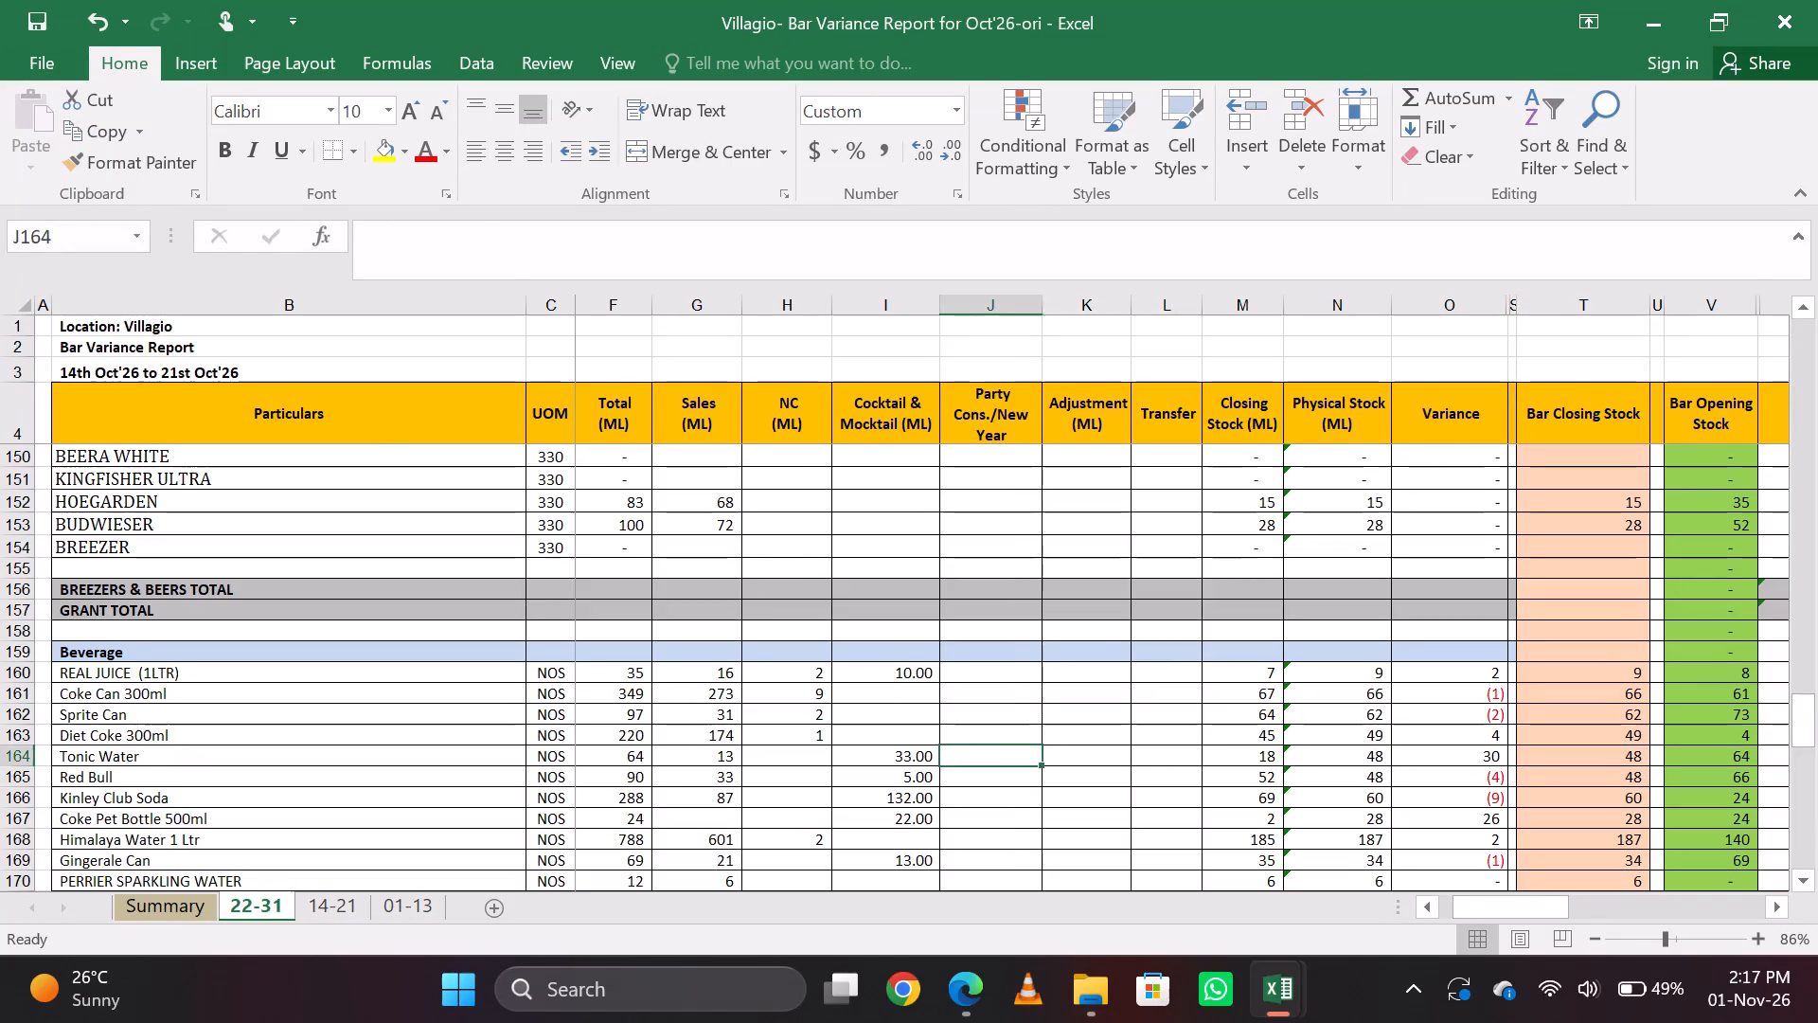
key("Left")
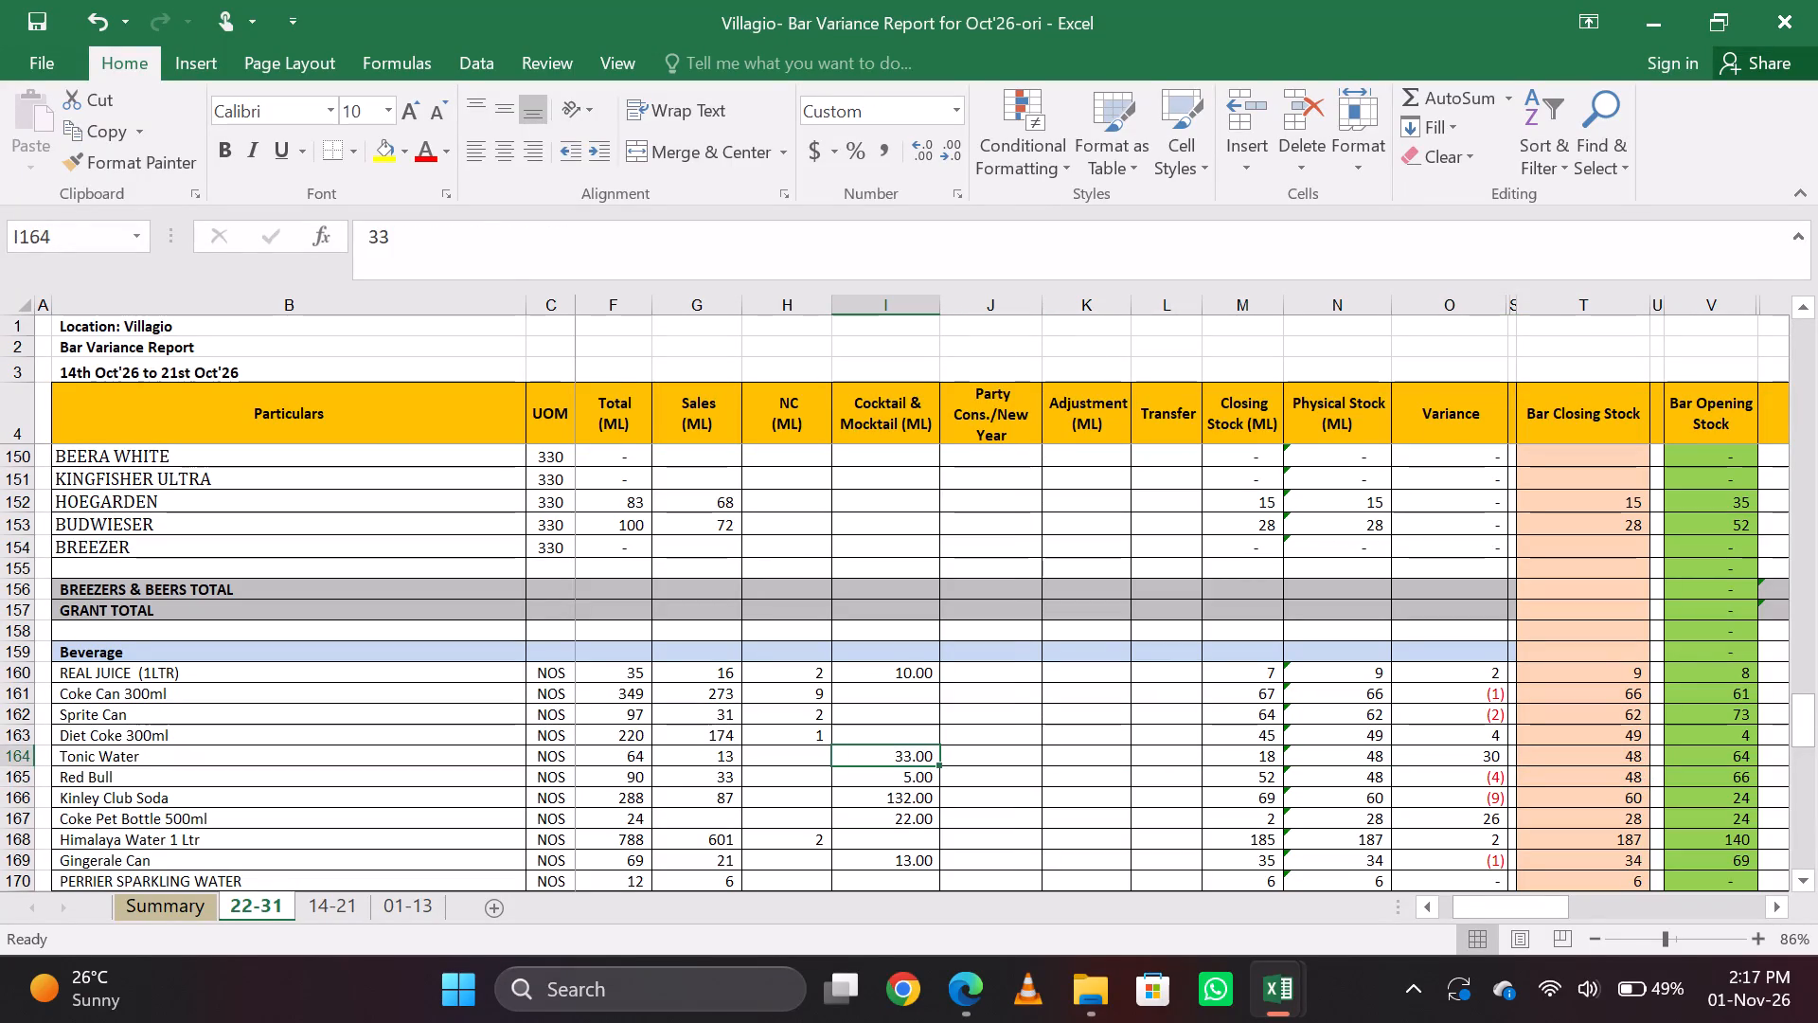
key("Right")
key("Left")
key("Right")
key("Right")
key("Right")
key("Right")
key("Right")
key("Right")
key("Right")
key("Right")
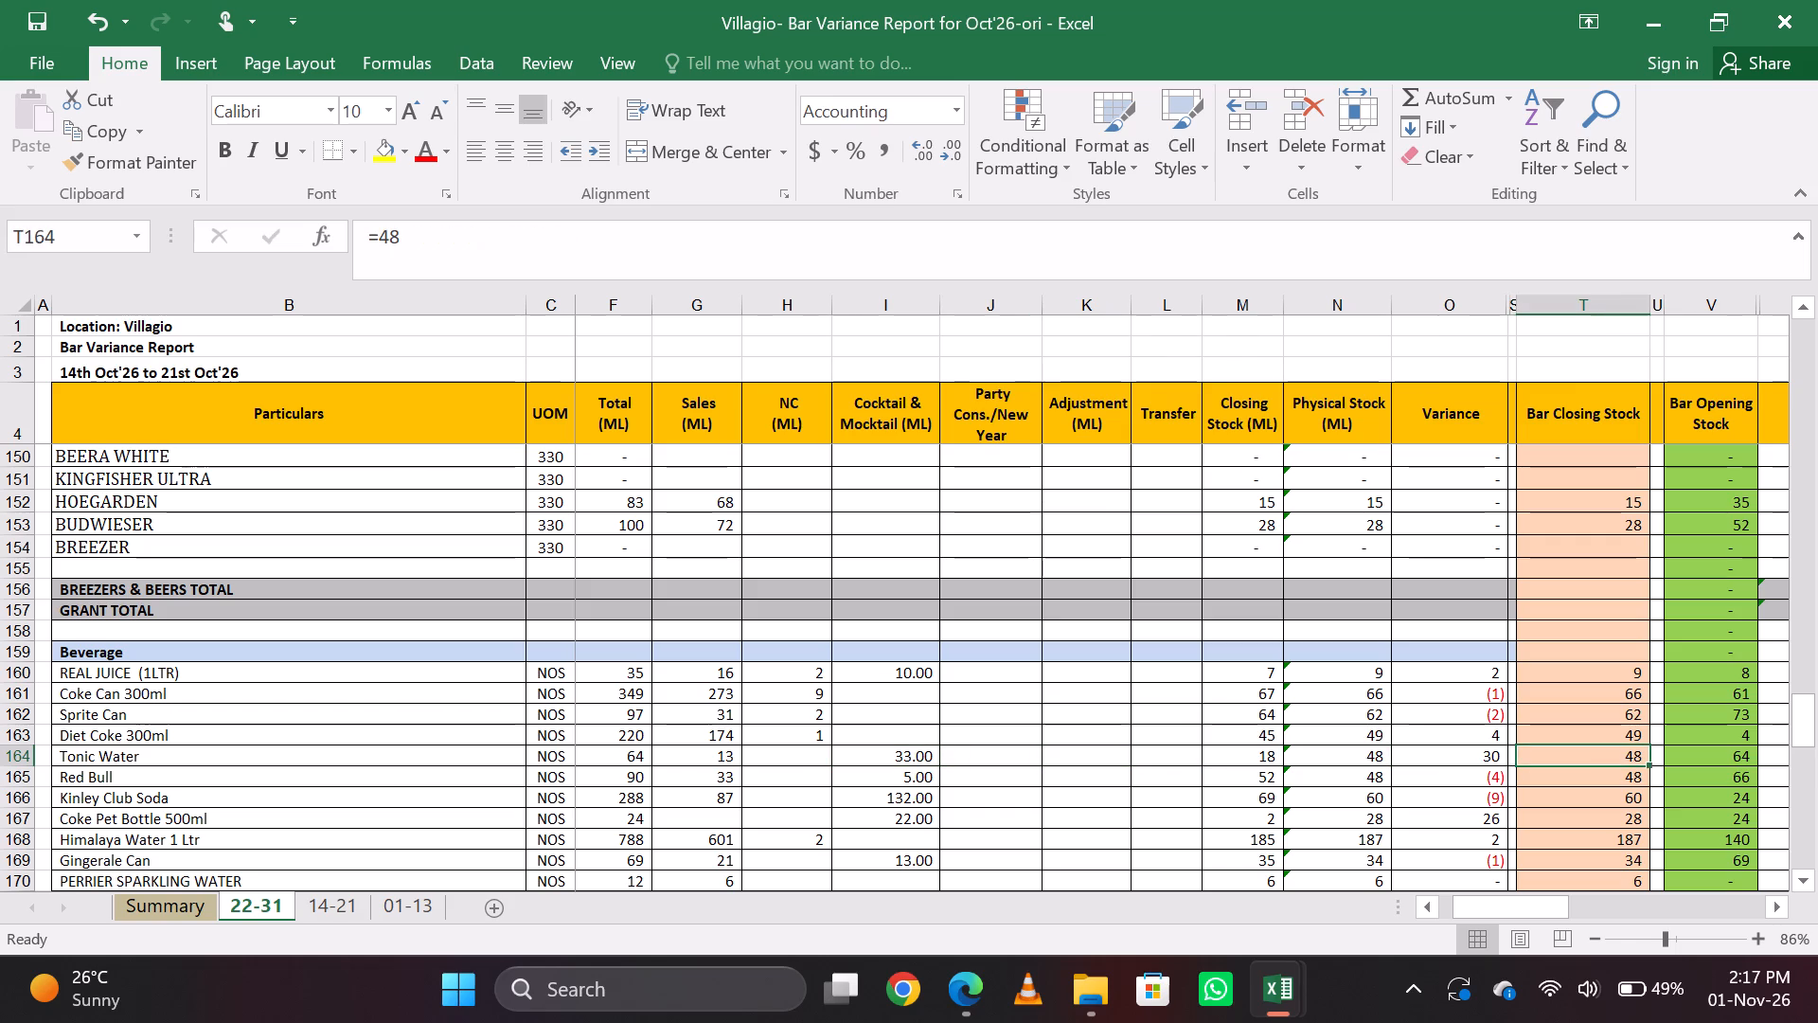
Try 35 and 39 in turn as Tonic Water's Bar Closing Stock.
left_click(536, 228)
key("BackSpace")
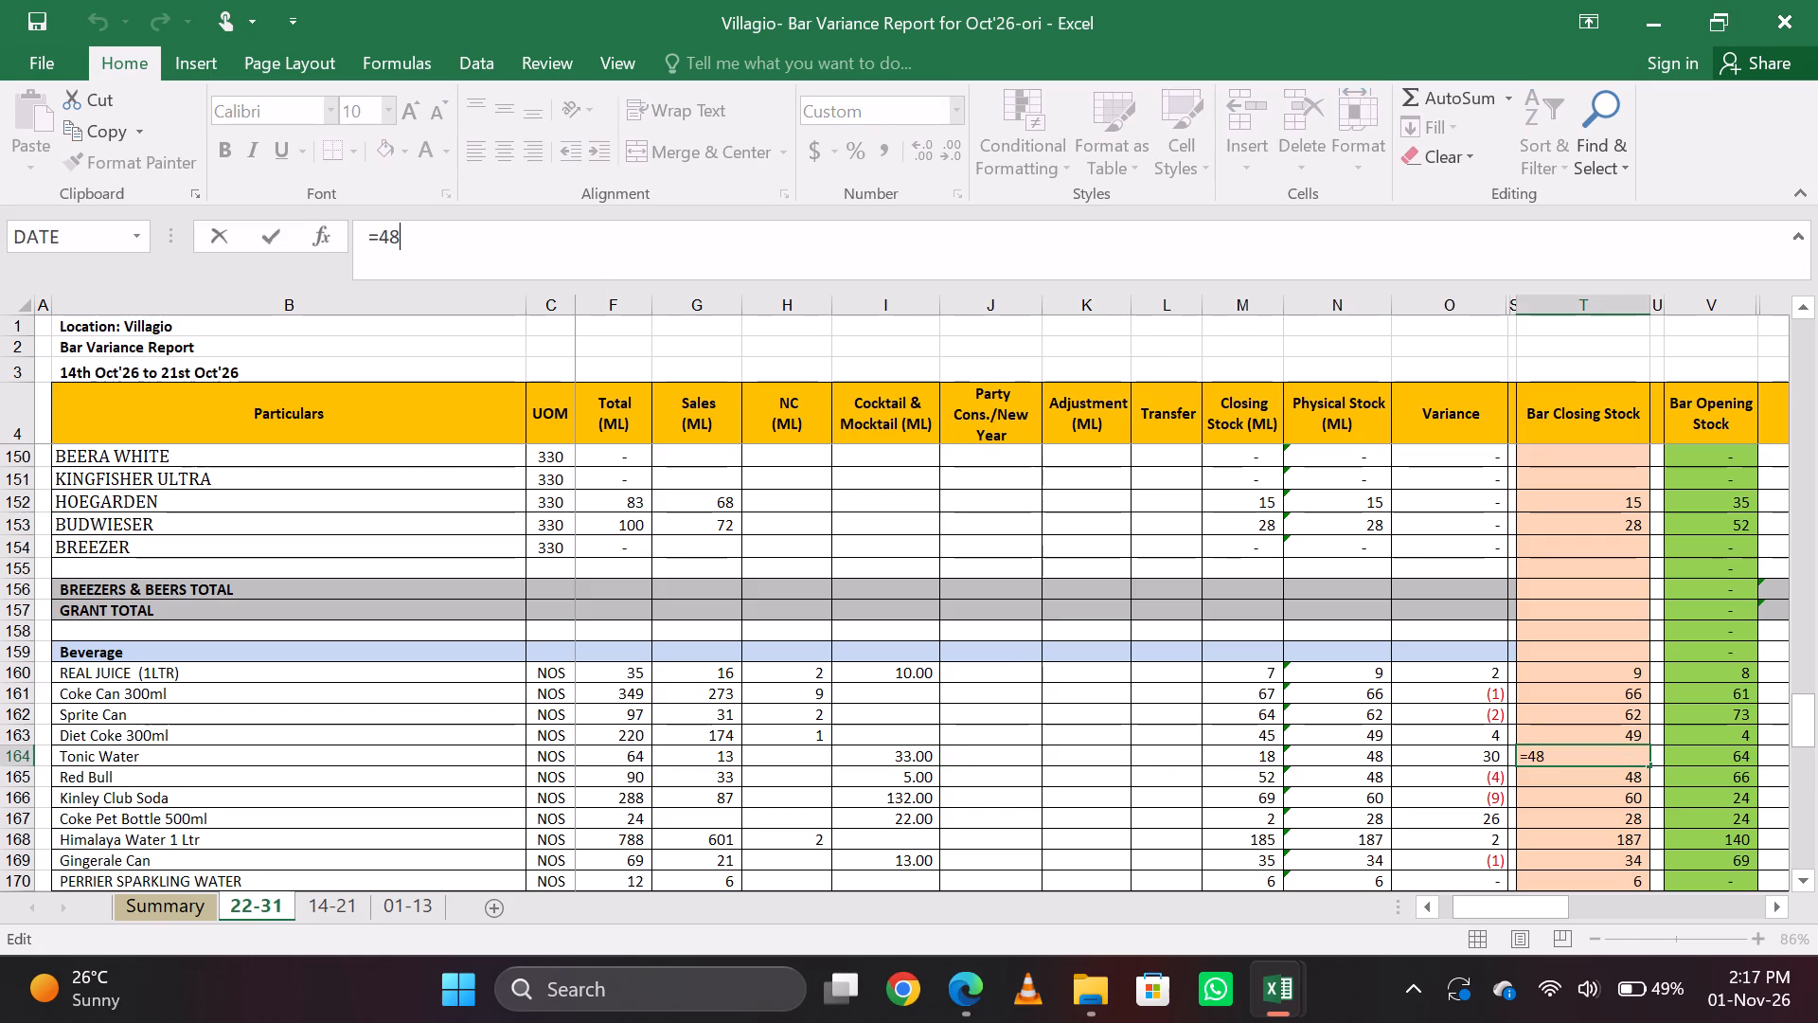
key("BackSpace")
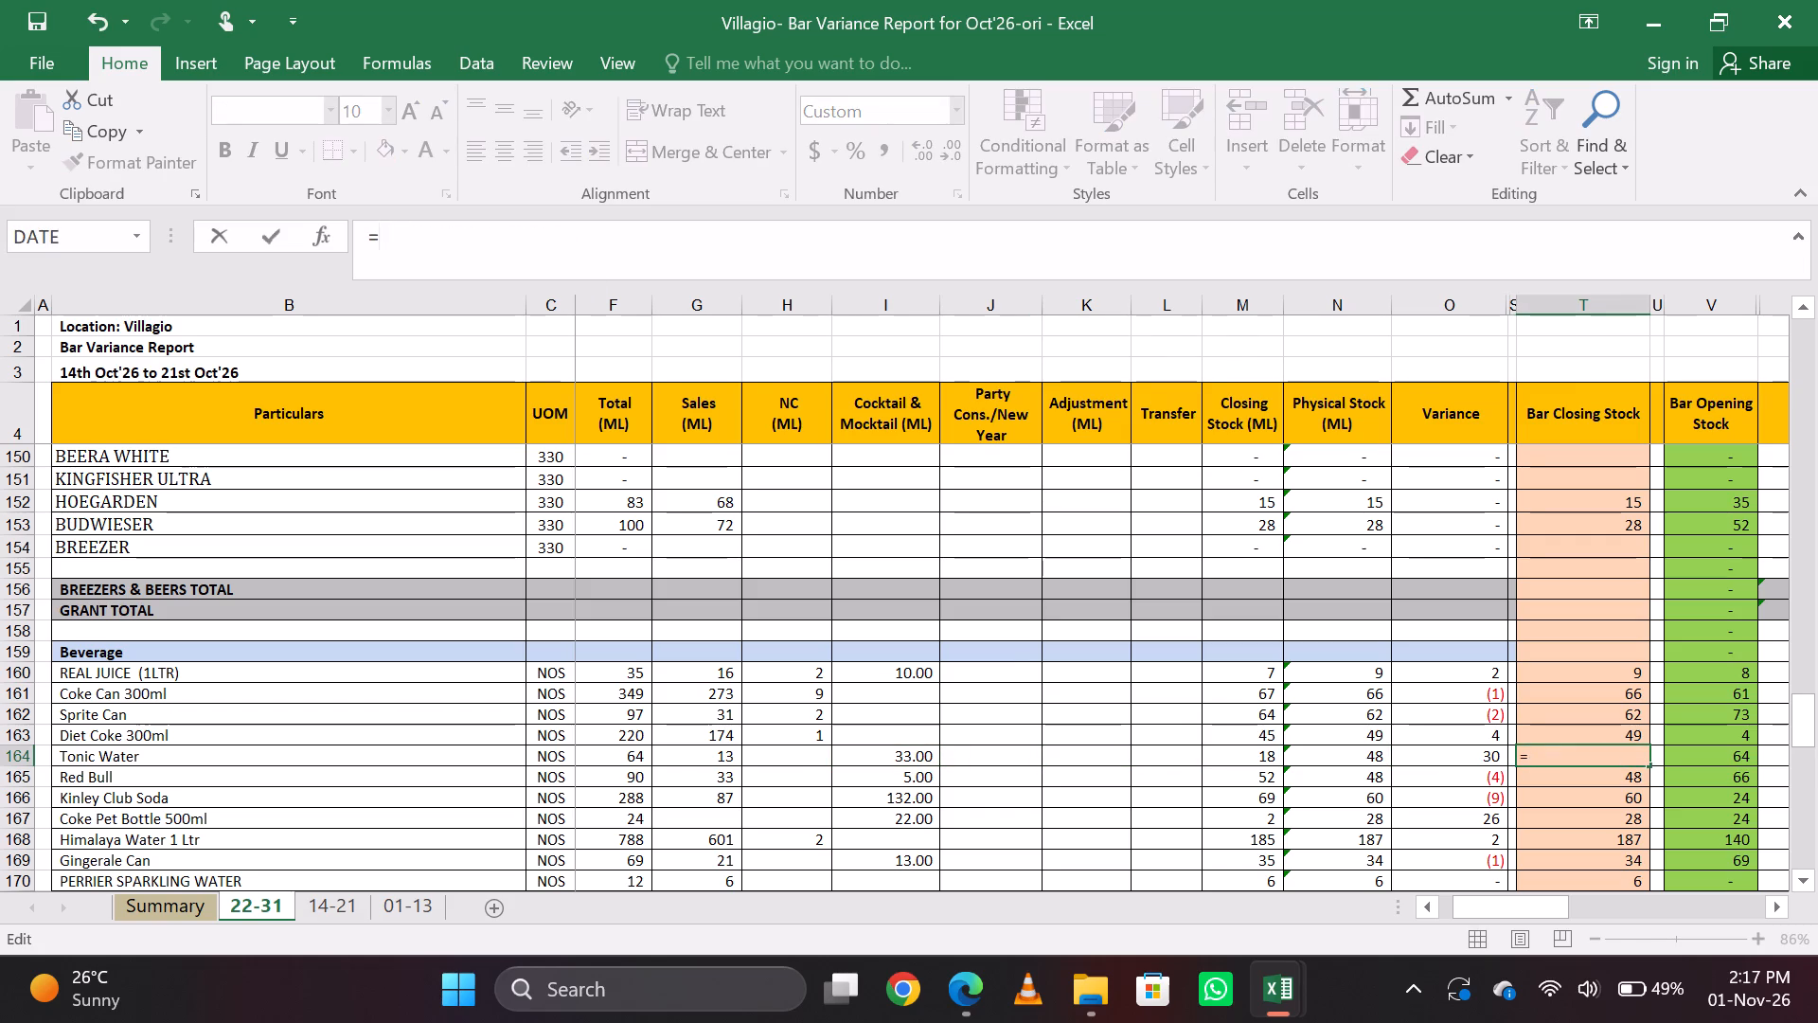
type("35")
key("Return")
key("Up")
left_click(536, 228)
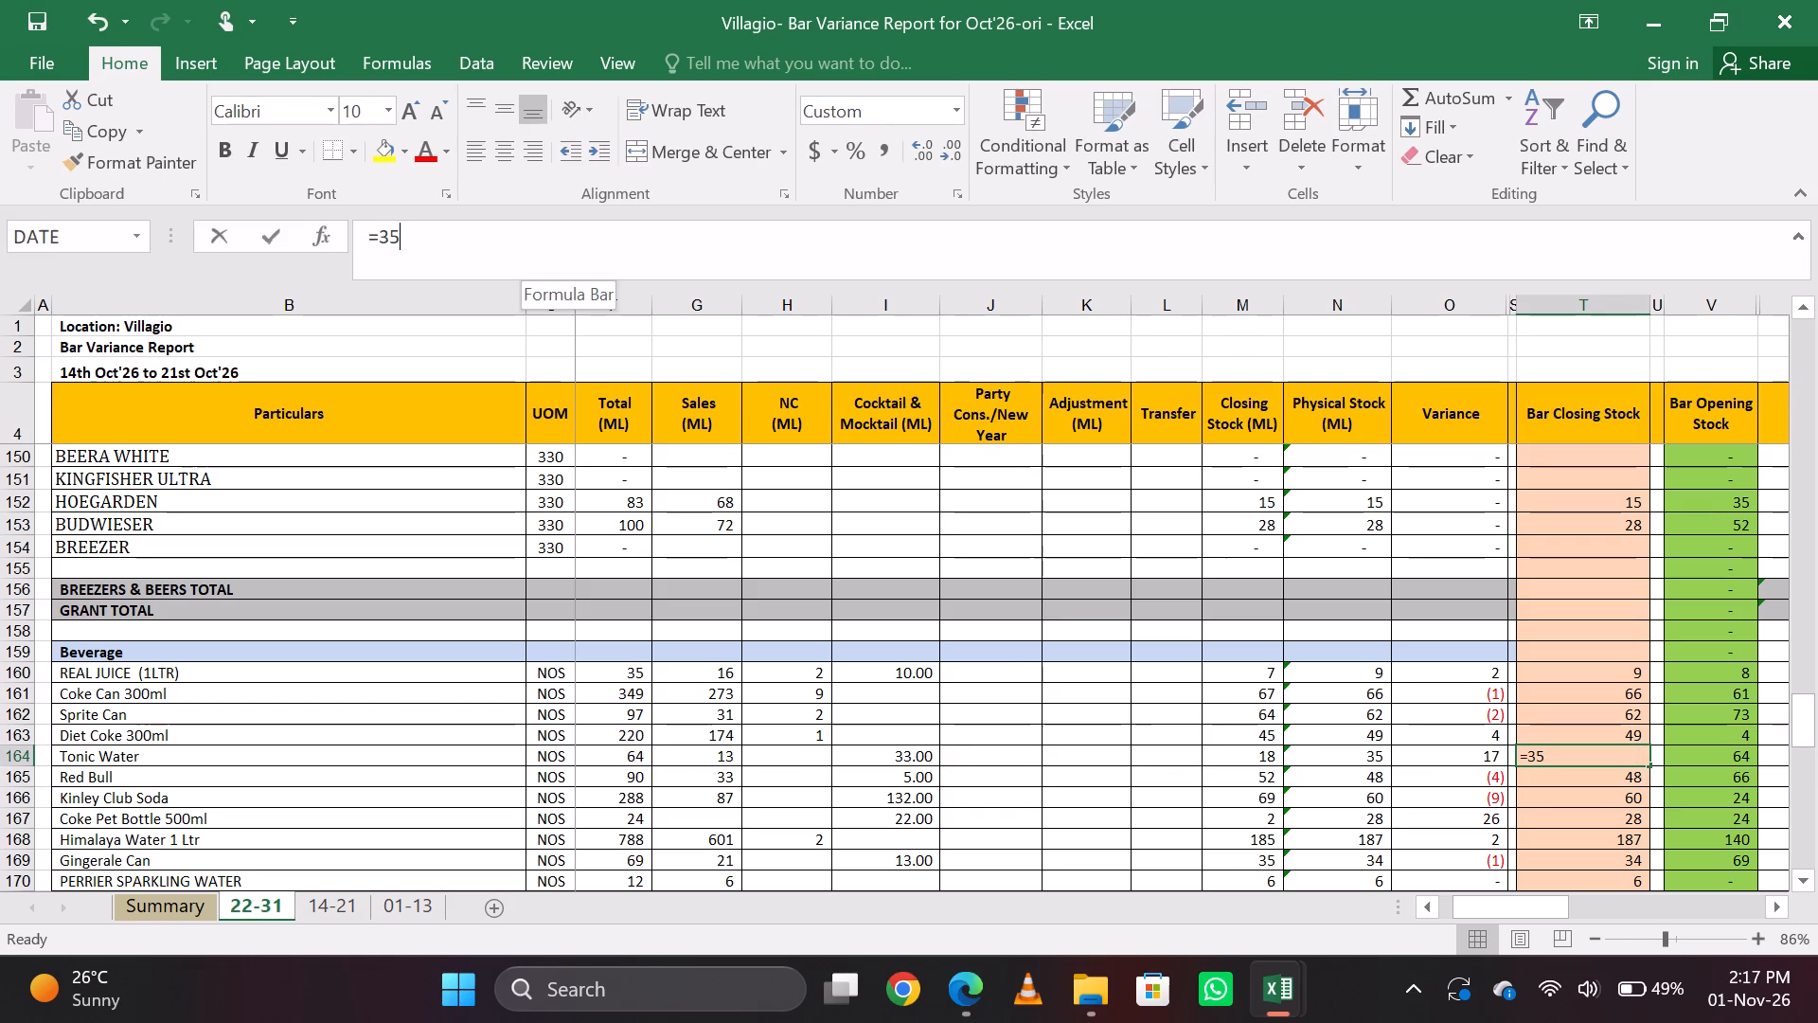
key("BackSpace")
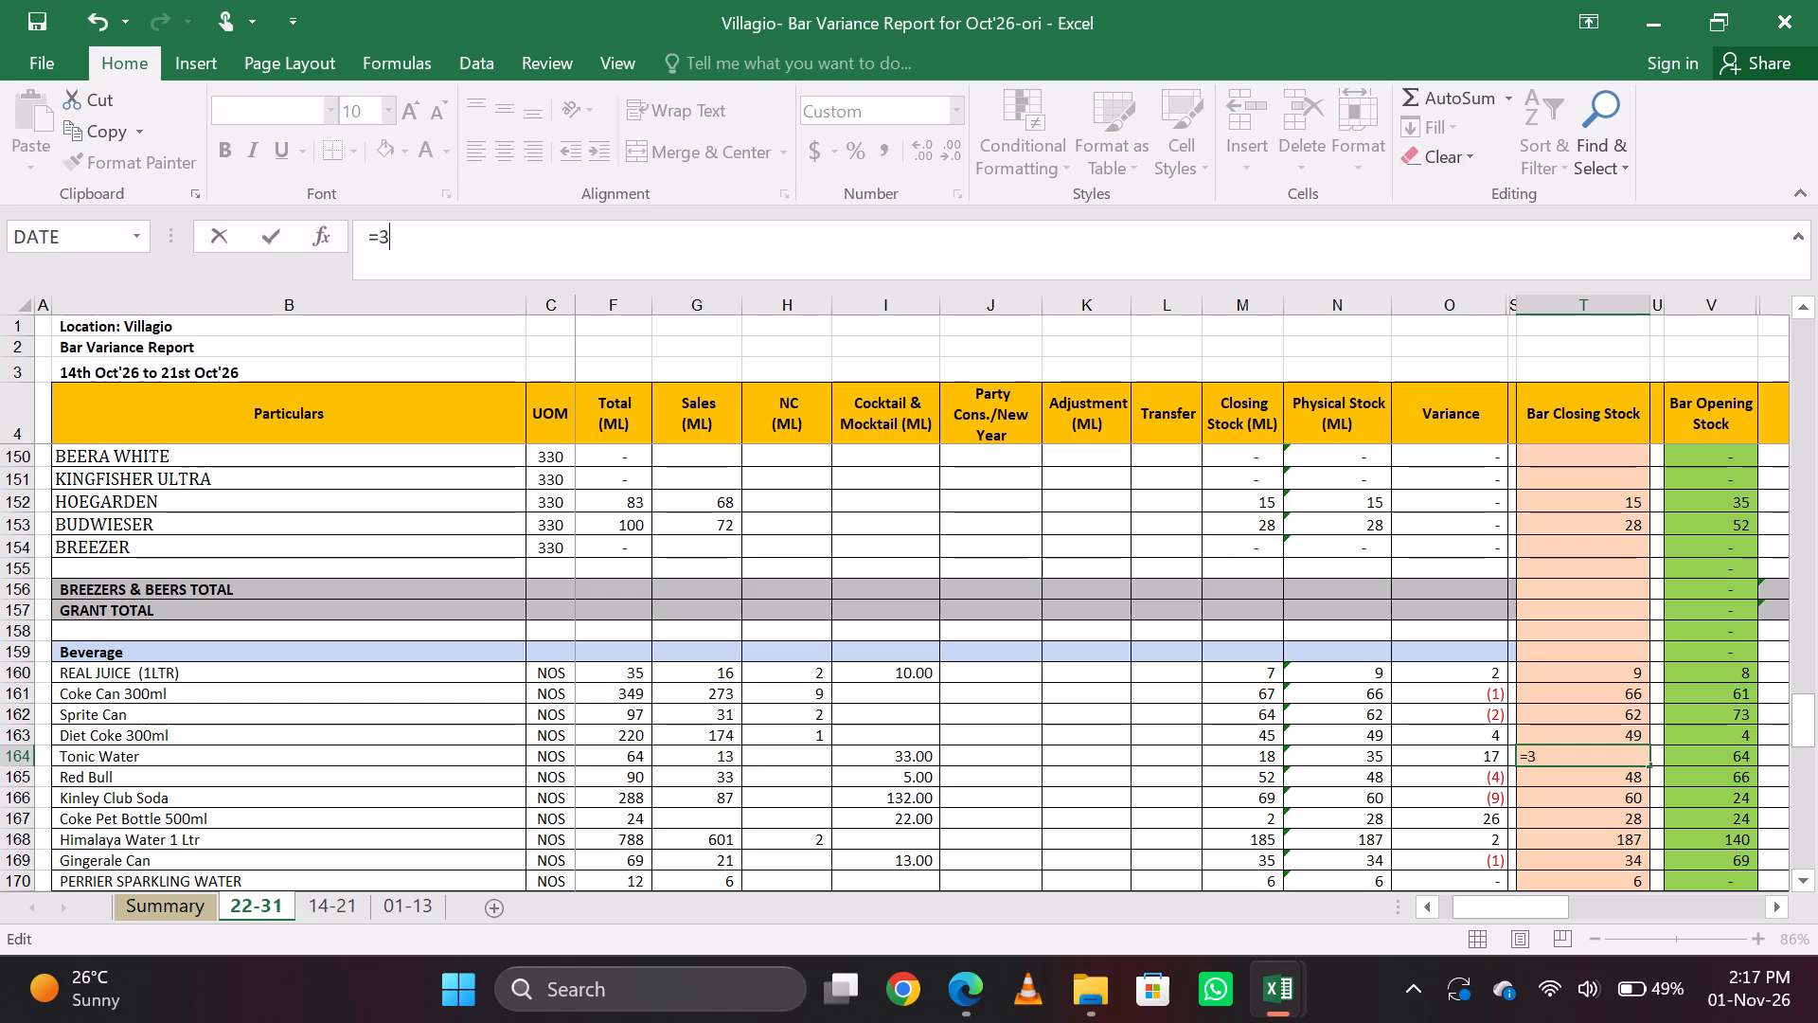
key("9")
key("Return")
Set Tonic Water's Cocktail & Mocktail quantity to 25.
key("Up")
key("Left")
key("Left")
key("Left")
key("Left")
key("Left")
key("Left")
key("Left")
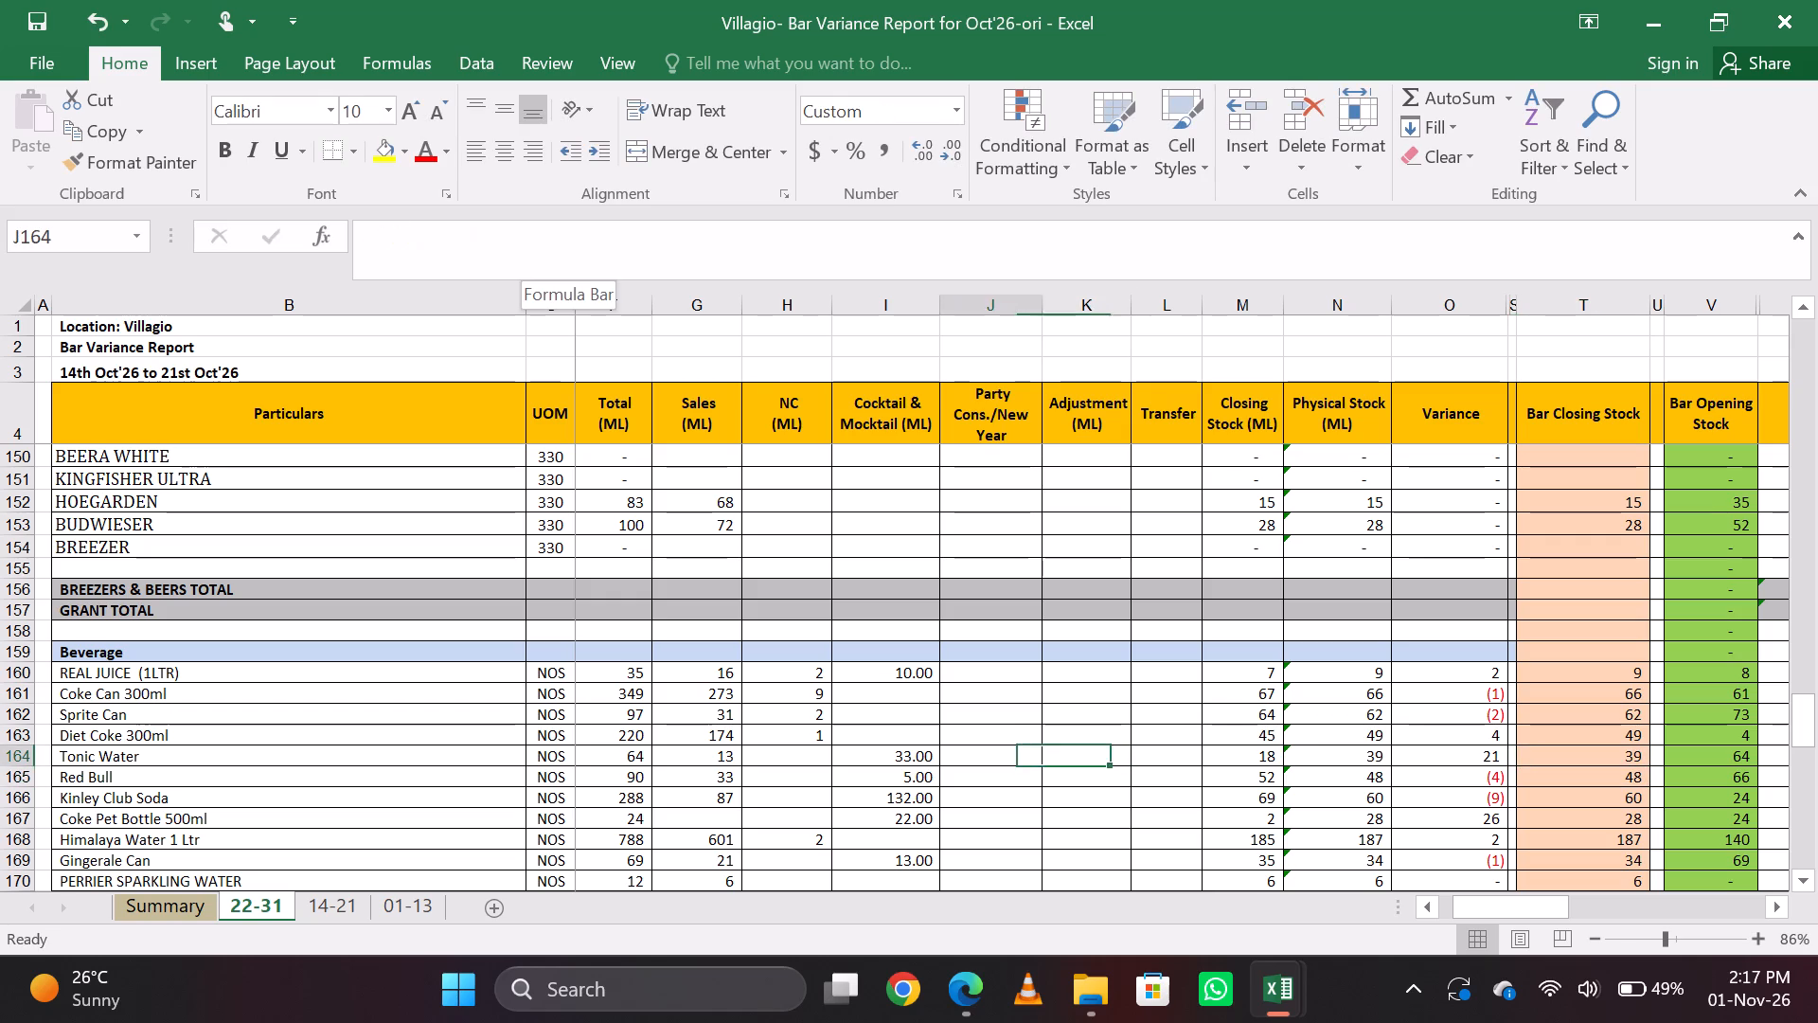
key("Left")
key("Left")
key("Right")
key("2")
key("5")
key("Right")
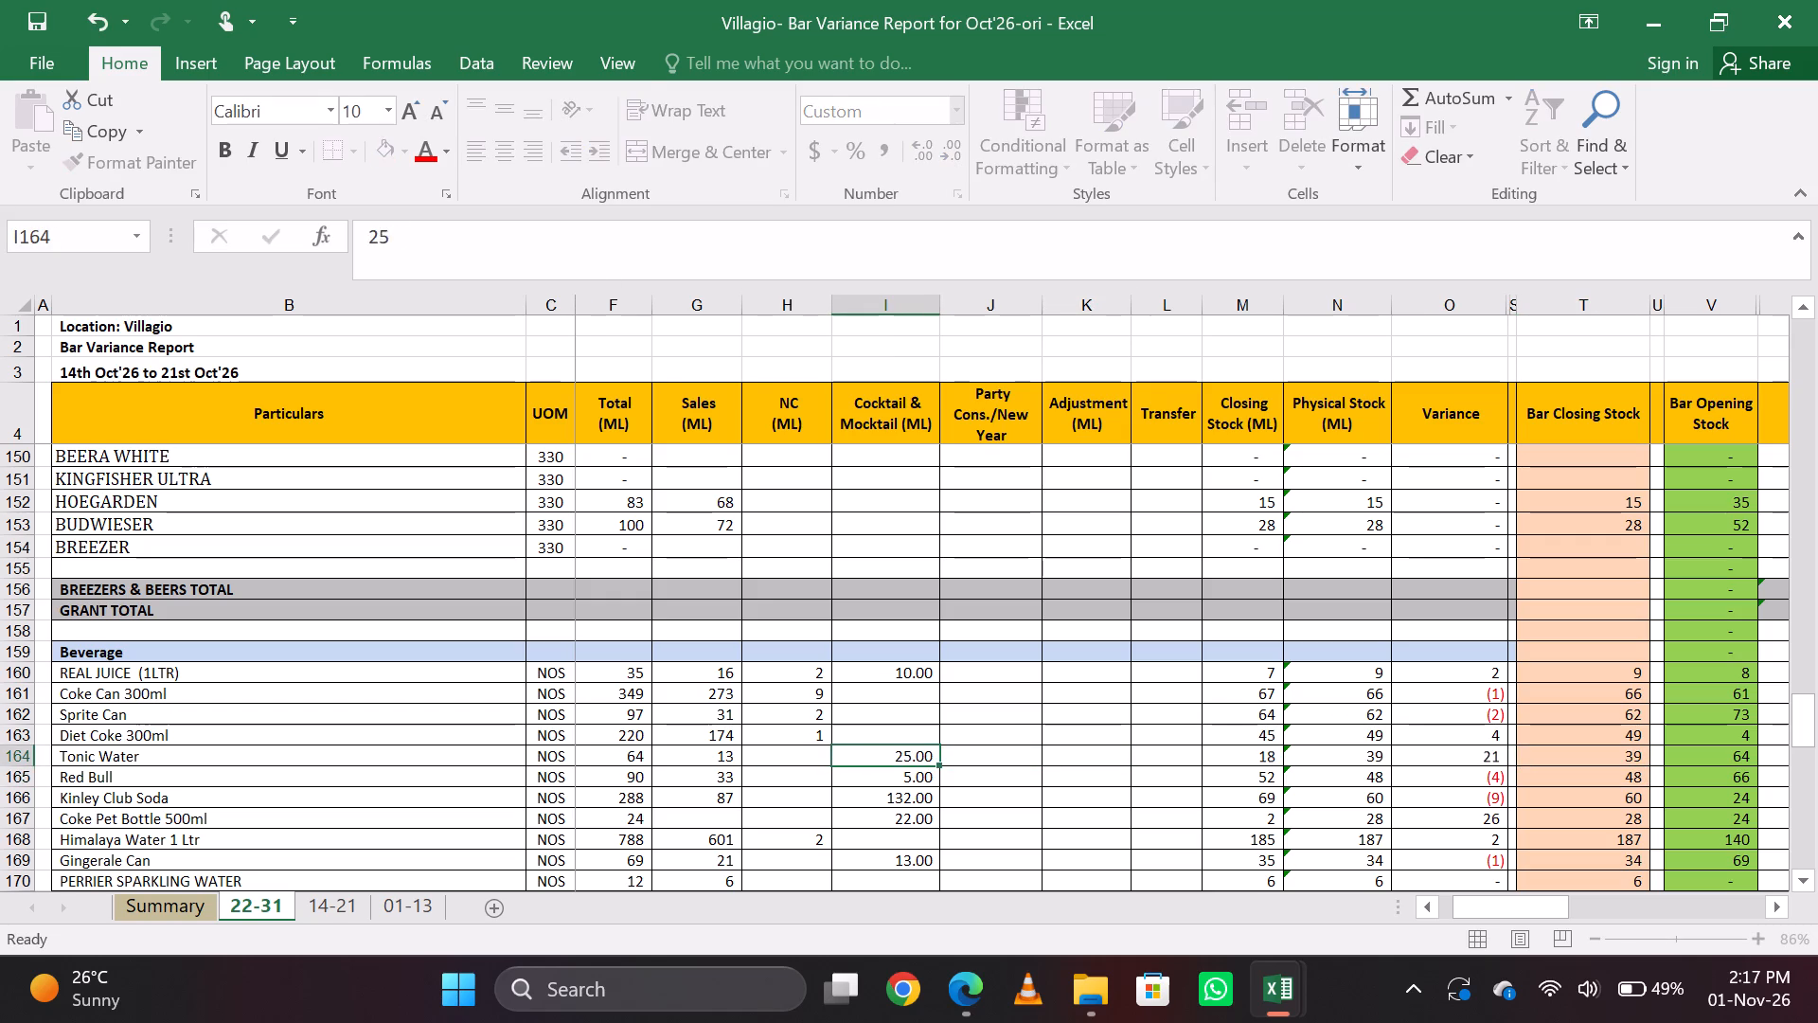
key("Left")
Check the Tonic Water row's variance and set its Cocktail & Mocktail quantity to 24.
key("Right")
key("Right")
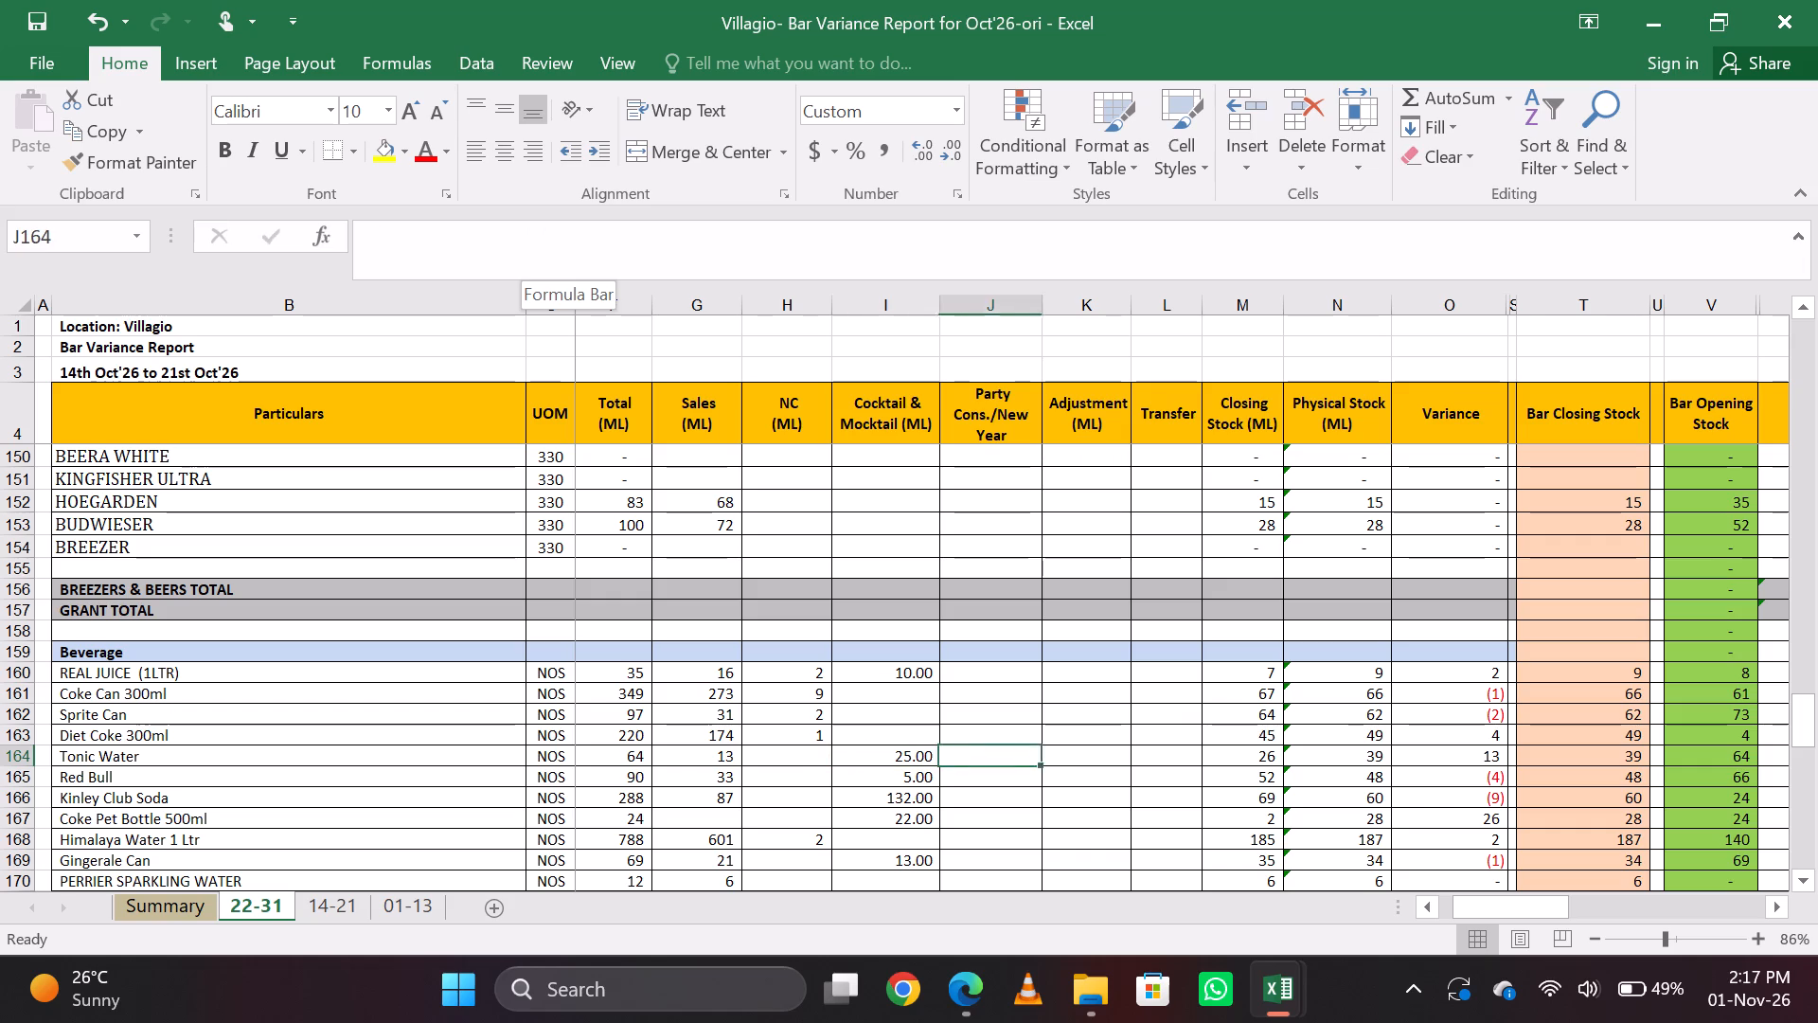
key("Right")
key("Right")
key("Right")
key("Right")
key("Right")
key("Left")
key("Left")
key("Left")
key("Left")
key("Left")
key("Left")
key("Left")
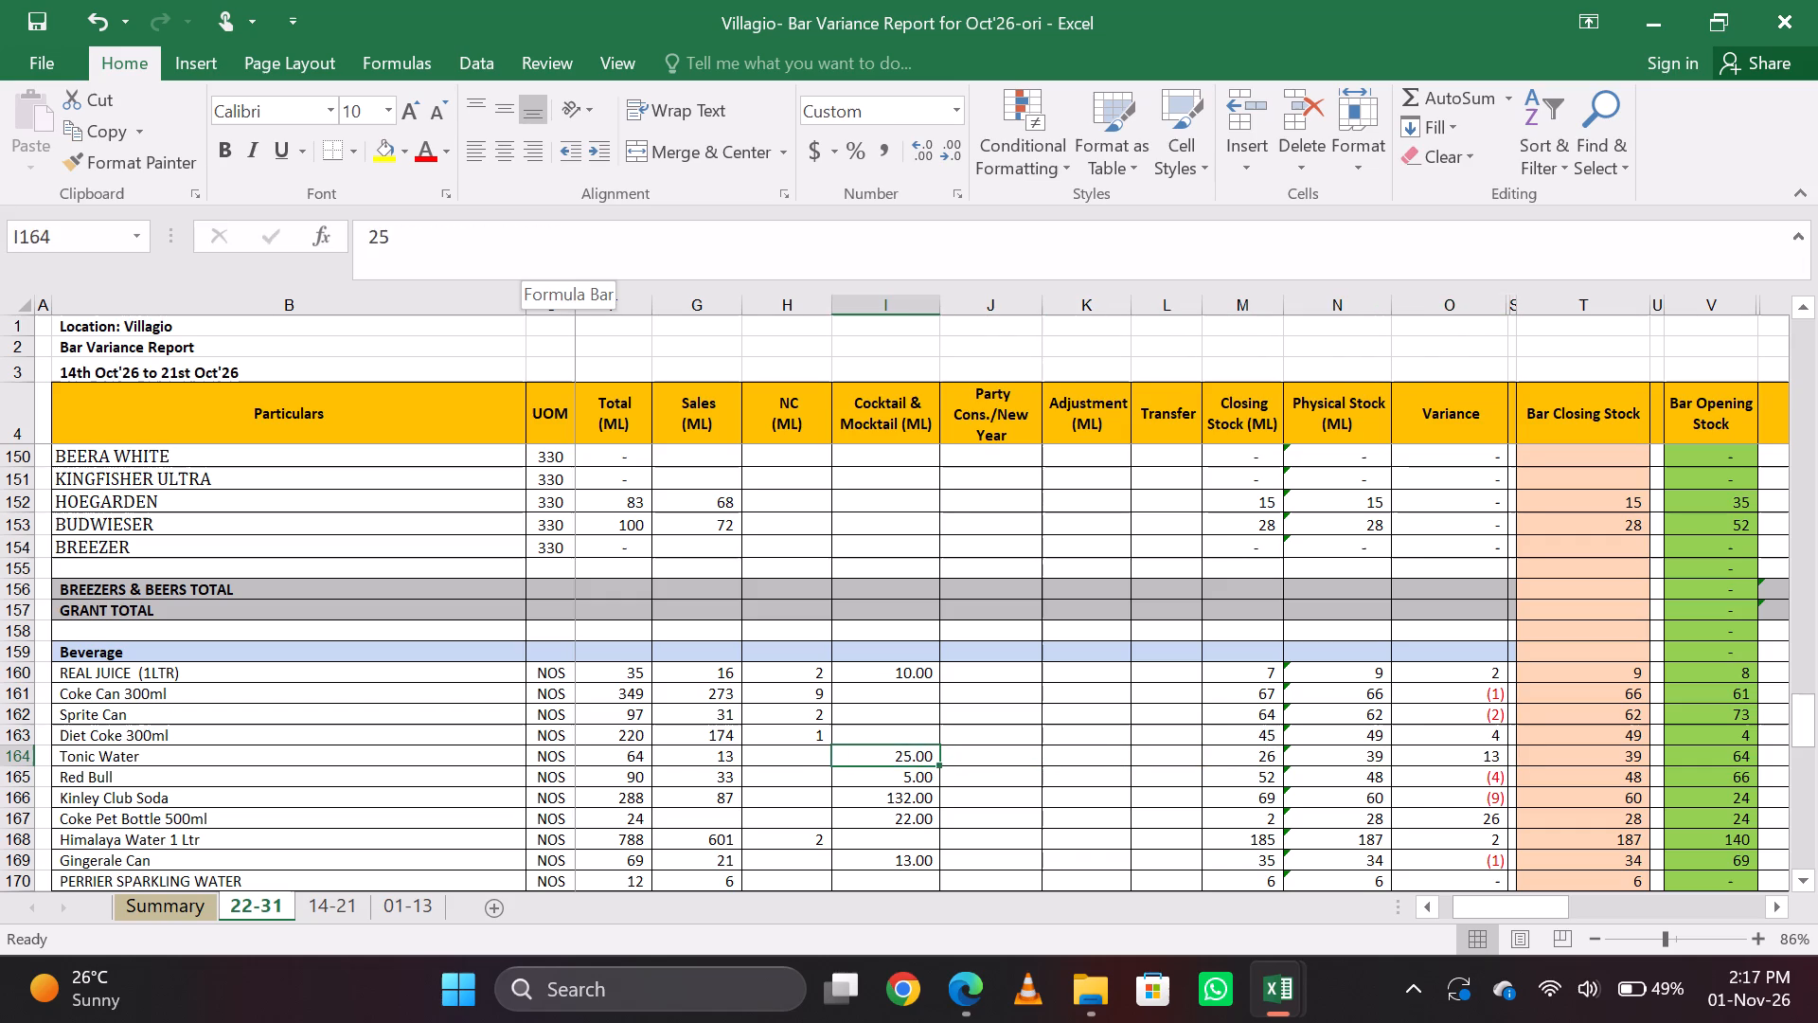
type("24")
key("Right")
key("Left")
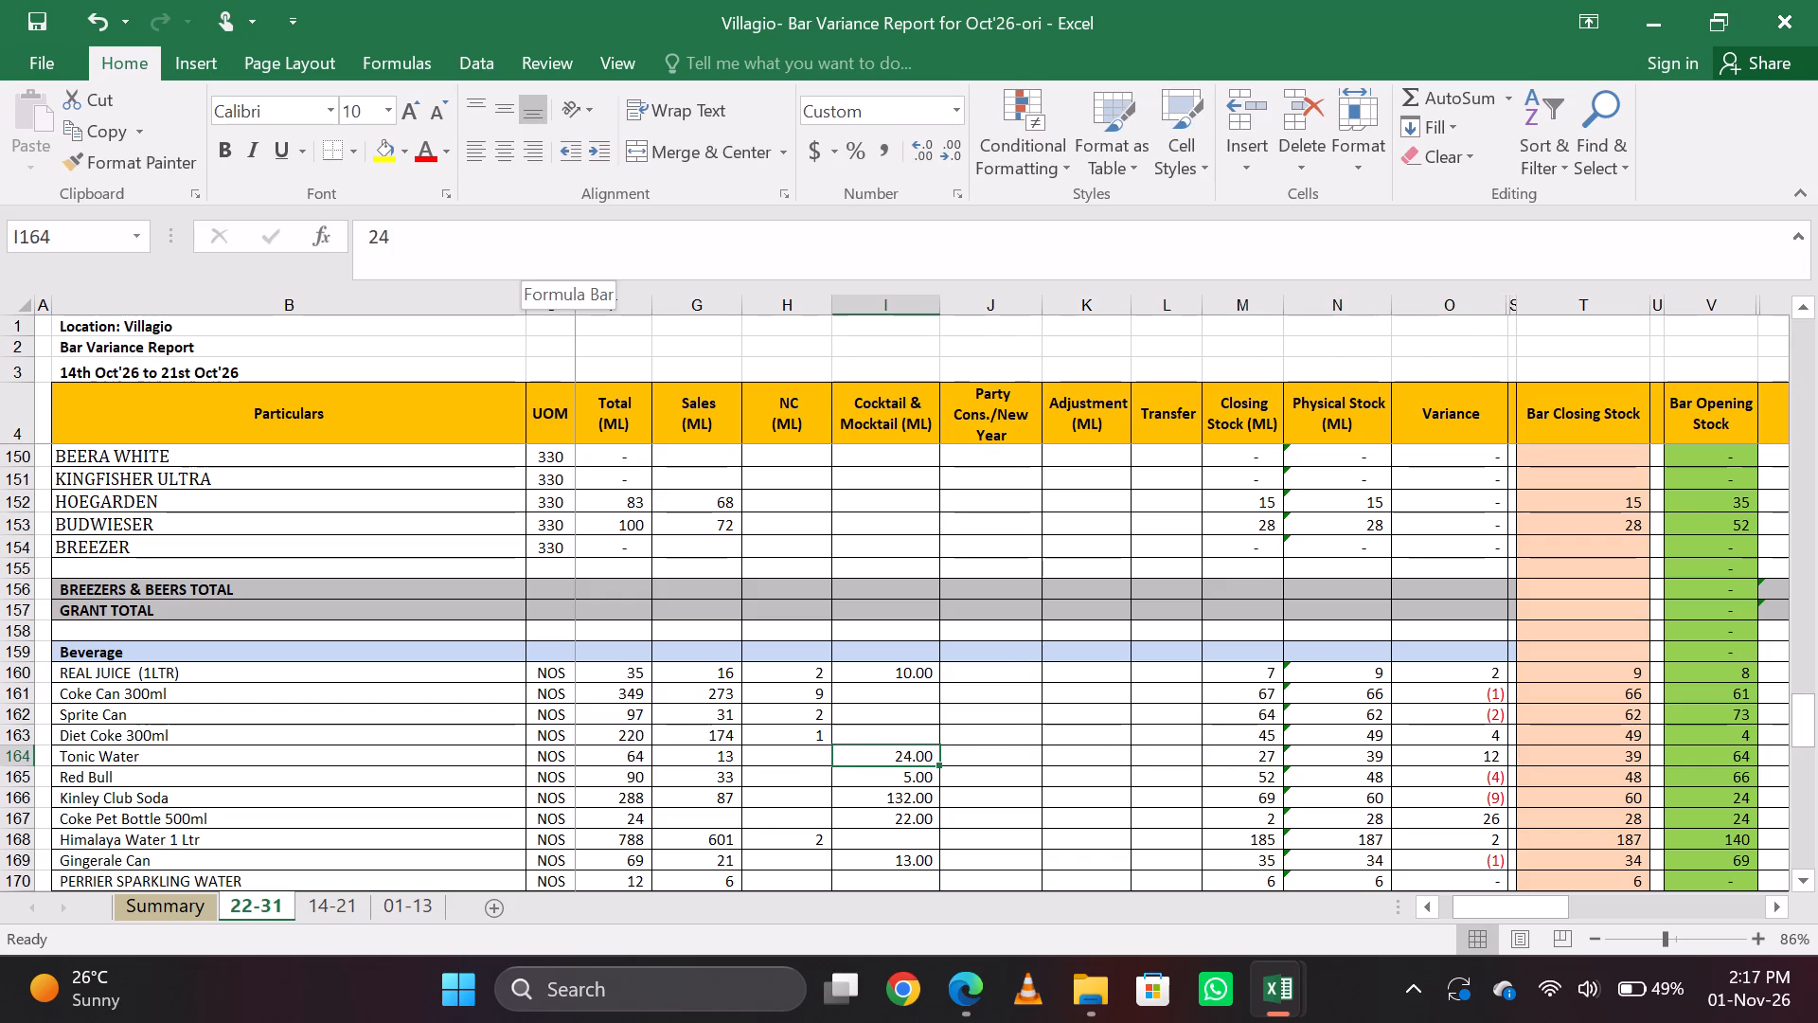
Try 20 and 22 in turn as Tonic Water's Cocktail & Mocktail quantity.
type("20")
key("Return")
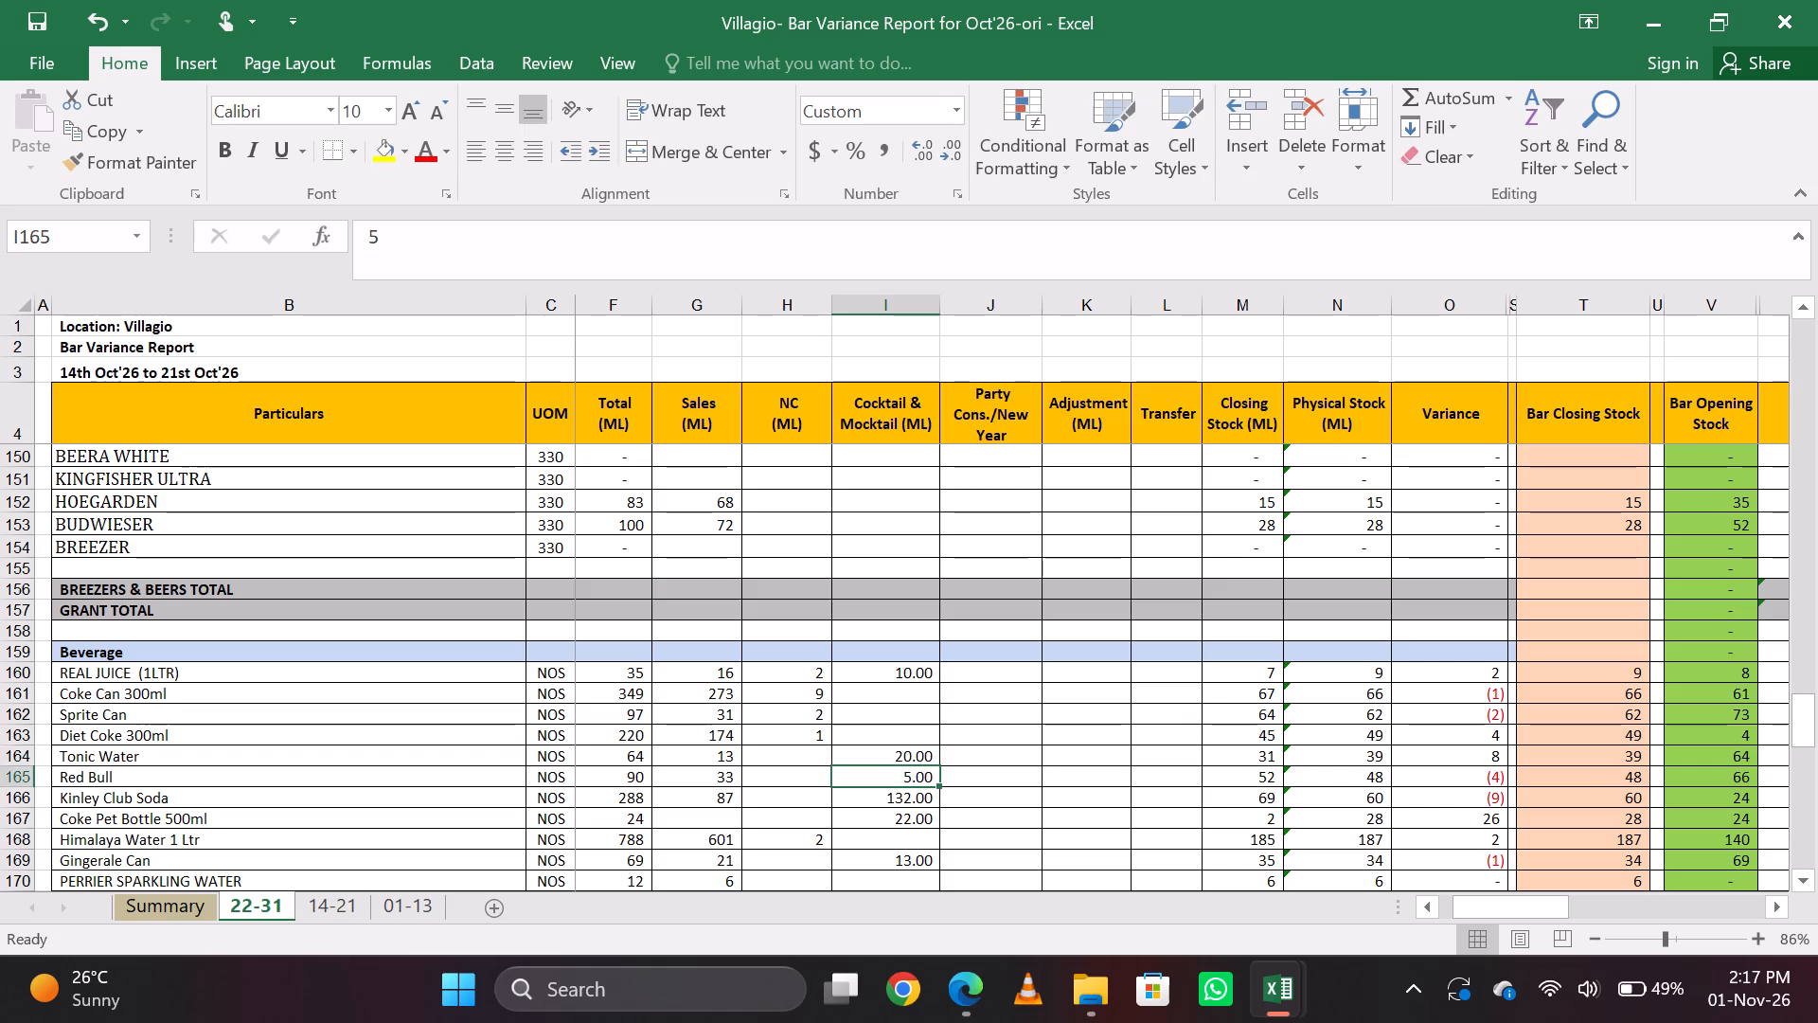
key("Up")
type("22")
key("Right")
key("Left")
Set Tonic Water's Bar Closing Stock to 40.
key("Right")
key("Right")
key("Right")
key("Right")
key("Right")
key("Right")
key("Right")
key("Right")
key("Right")
key("Right")
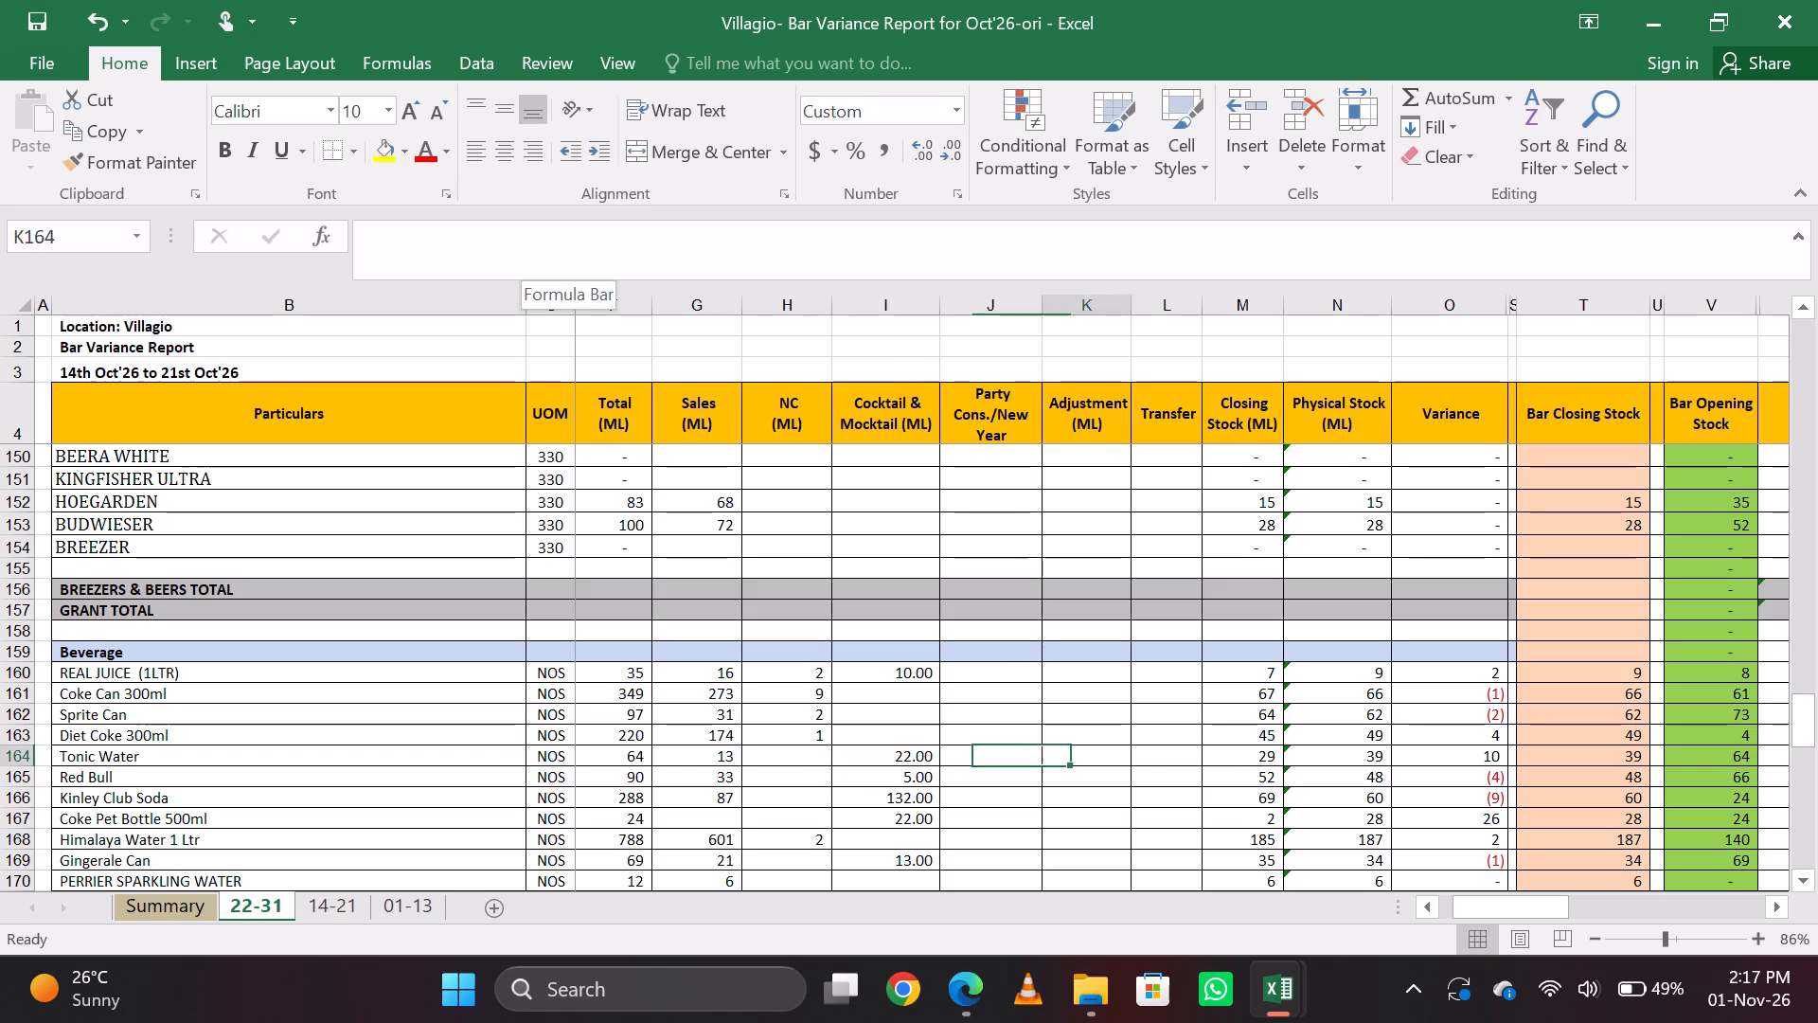
key("Left")
key("Left")
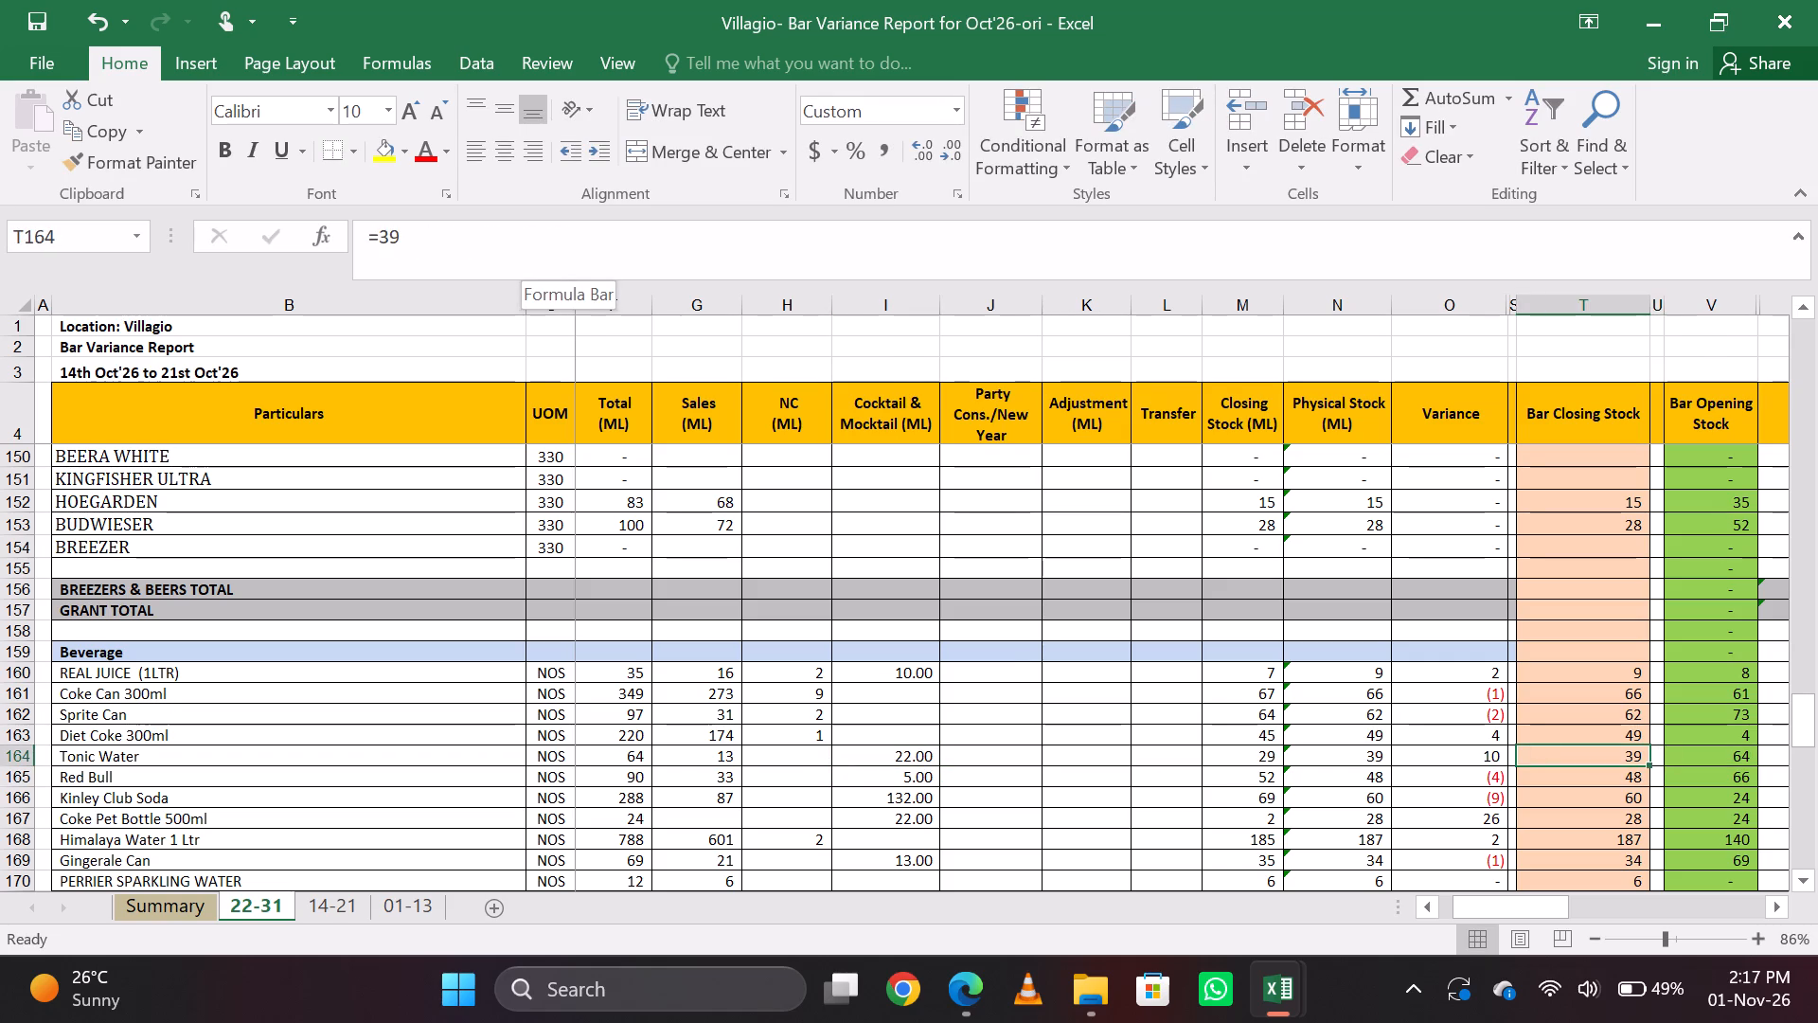
left_click(536, 228)
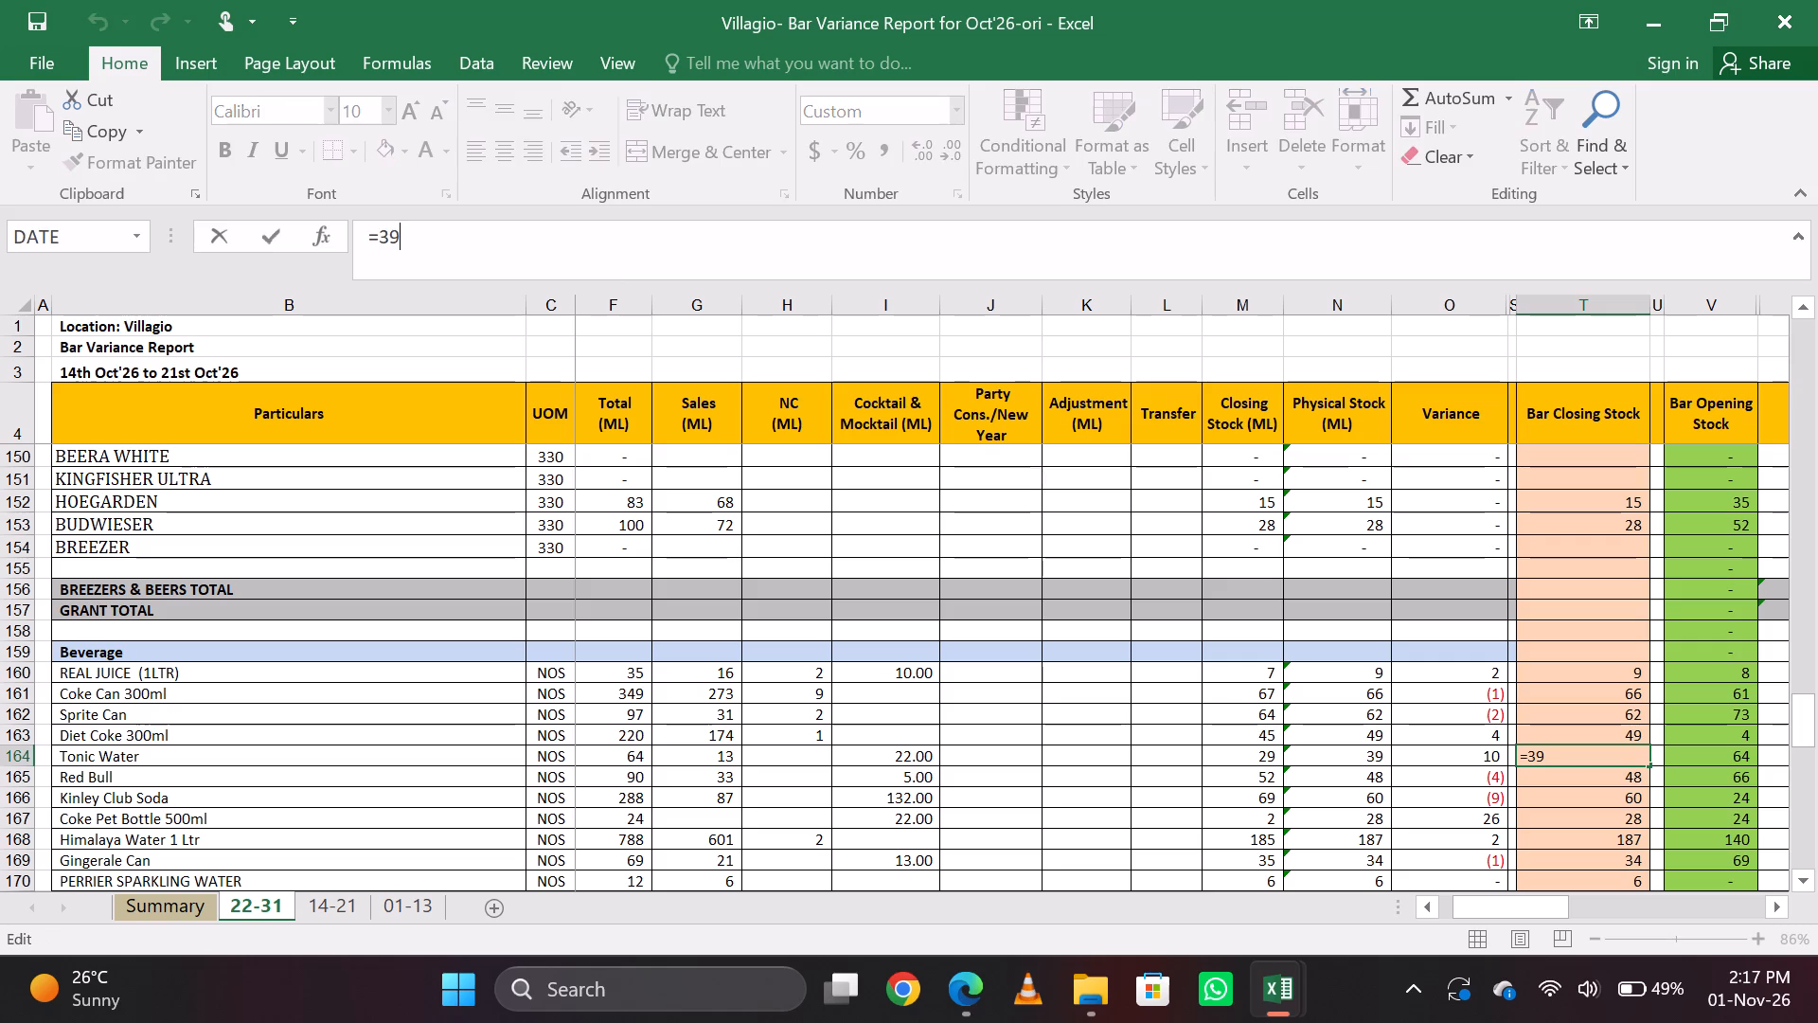
key("BackSpace")
key("BackSpace")
type("40")
key("Return")
key("Up")
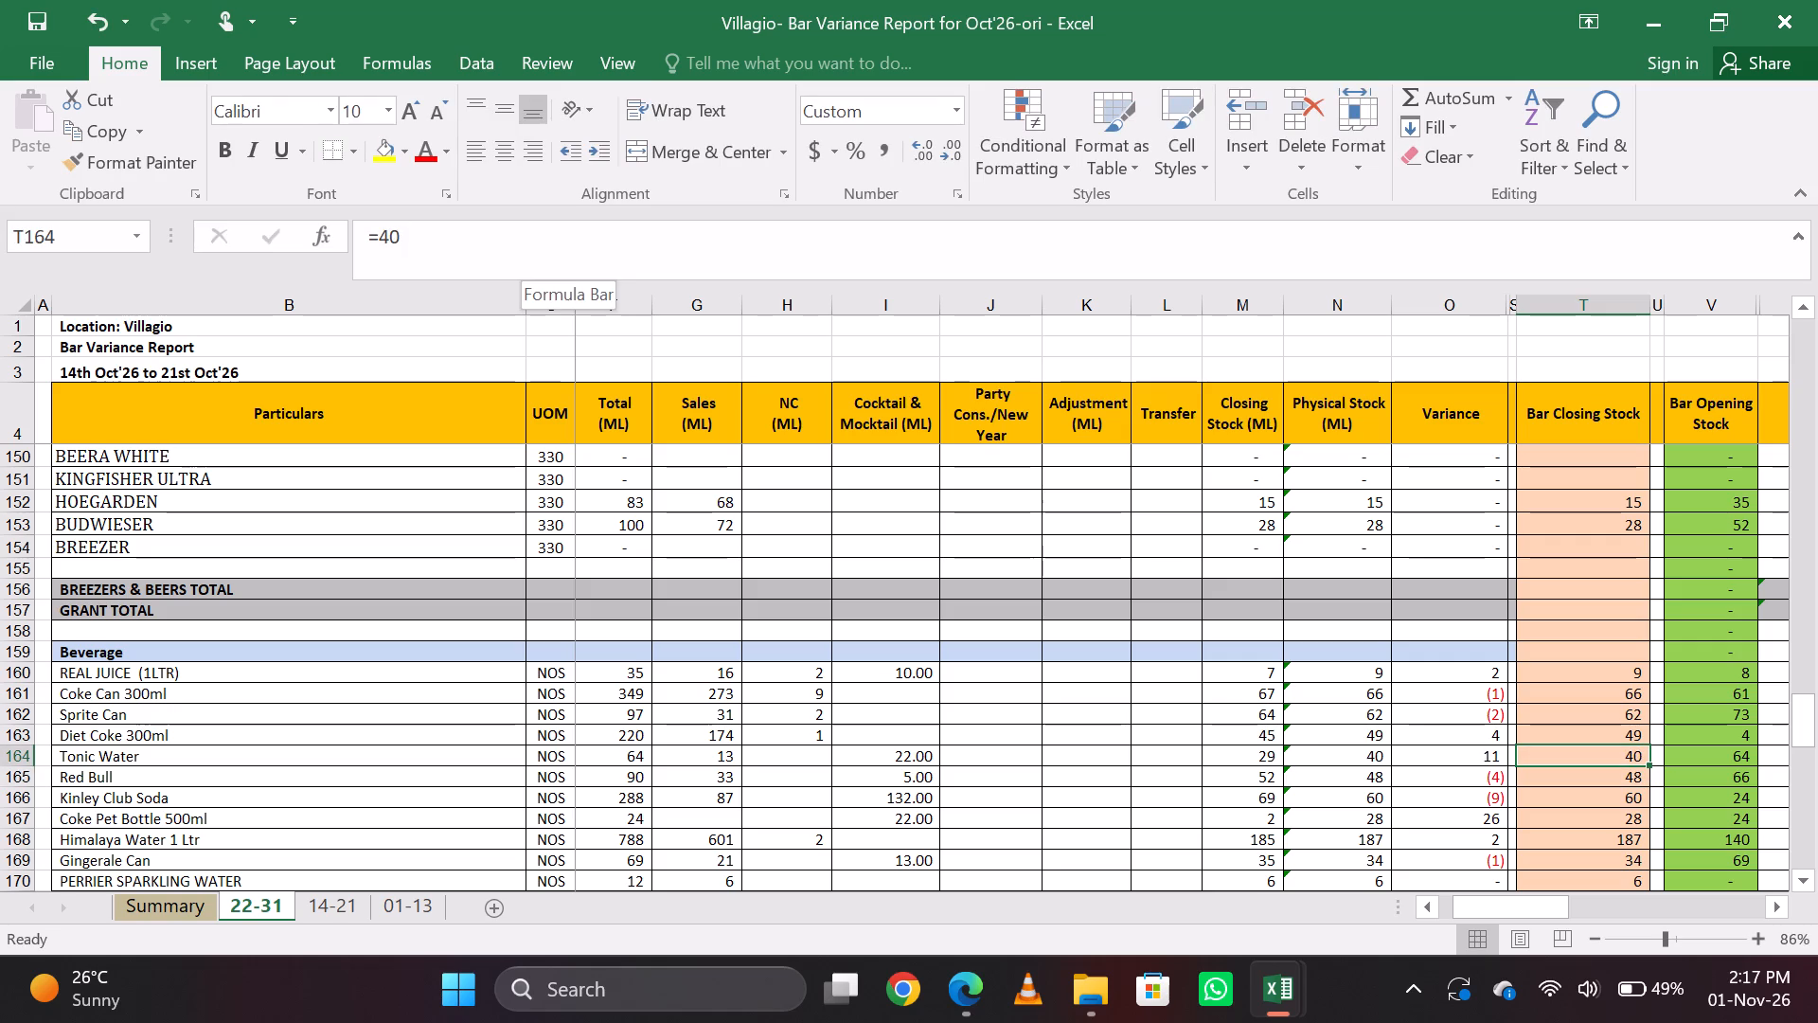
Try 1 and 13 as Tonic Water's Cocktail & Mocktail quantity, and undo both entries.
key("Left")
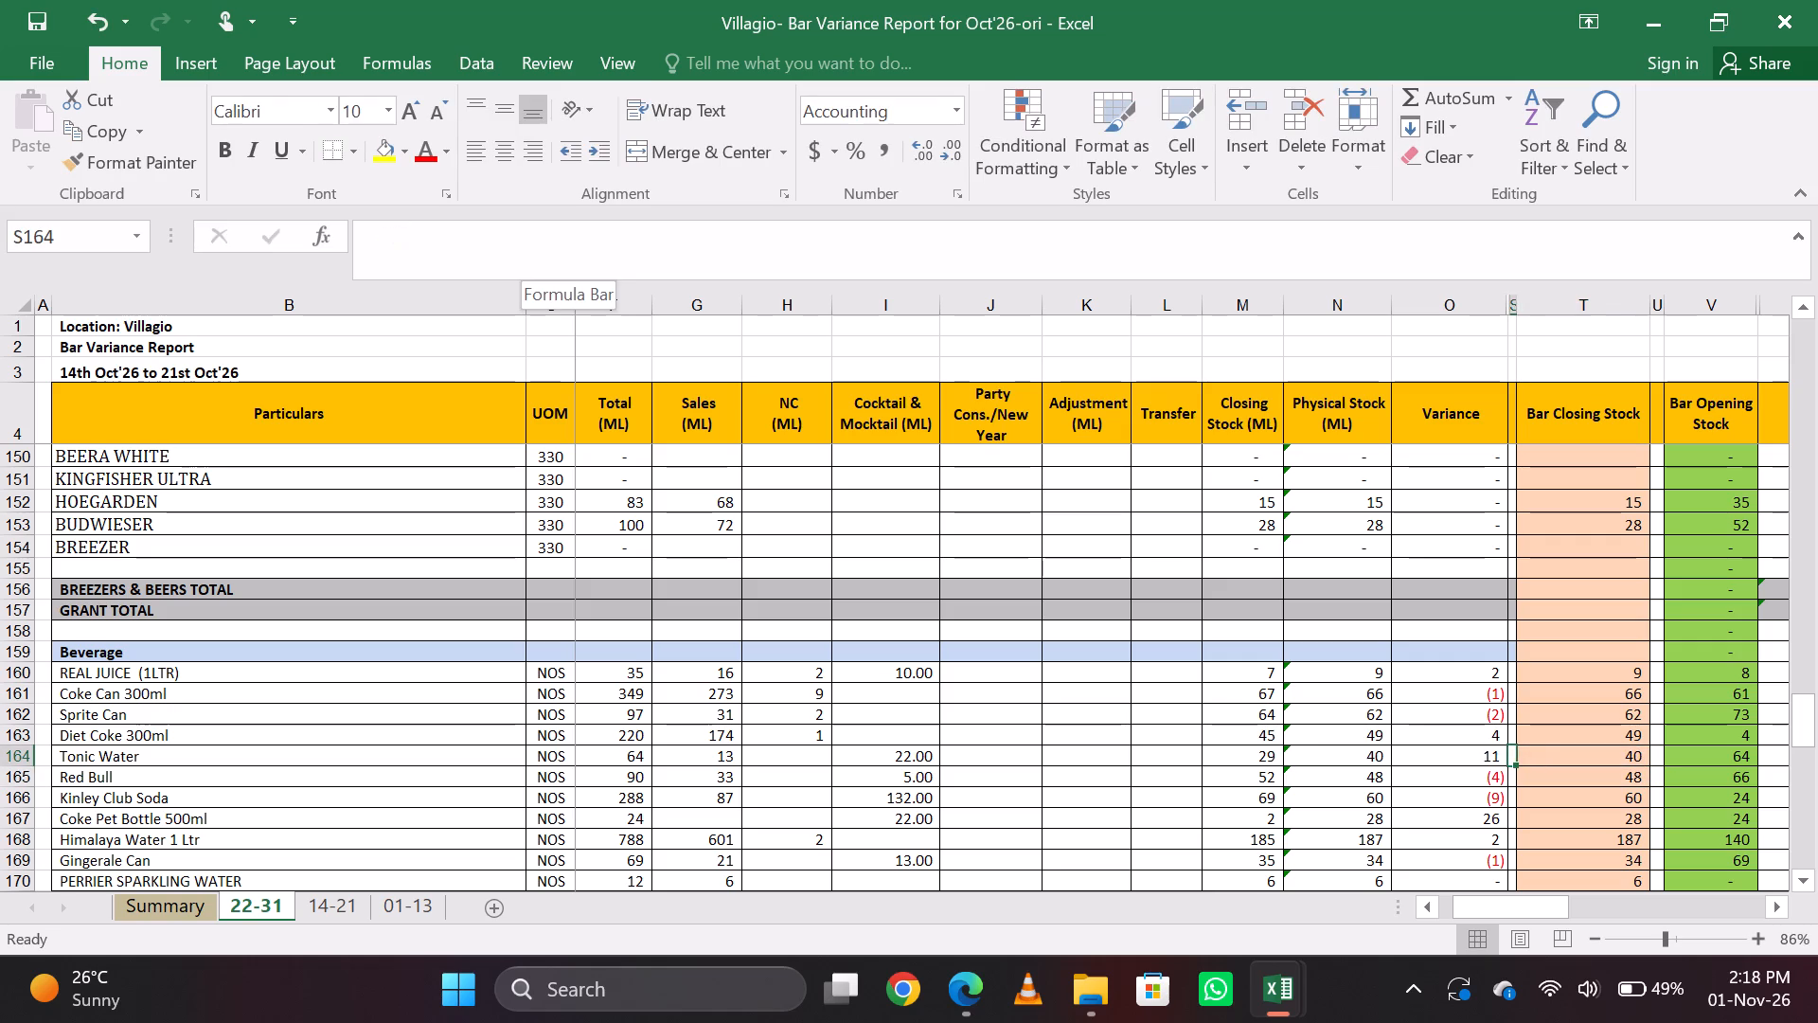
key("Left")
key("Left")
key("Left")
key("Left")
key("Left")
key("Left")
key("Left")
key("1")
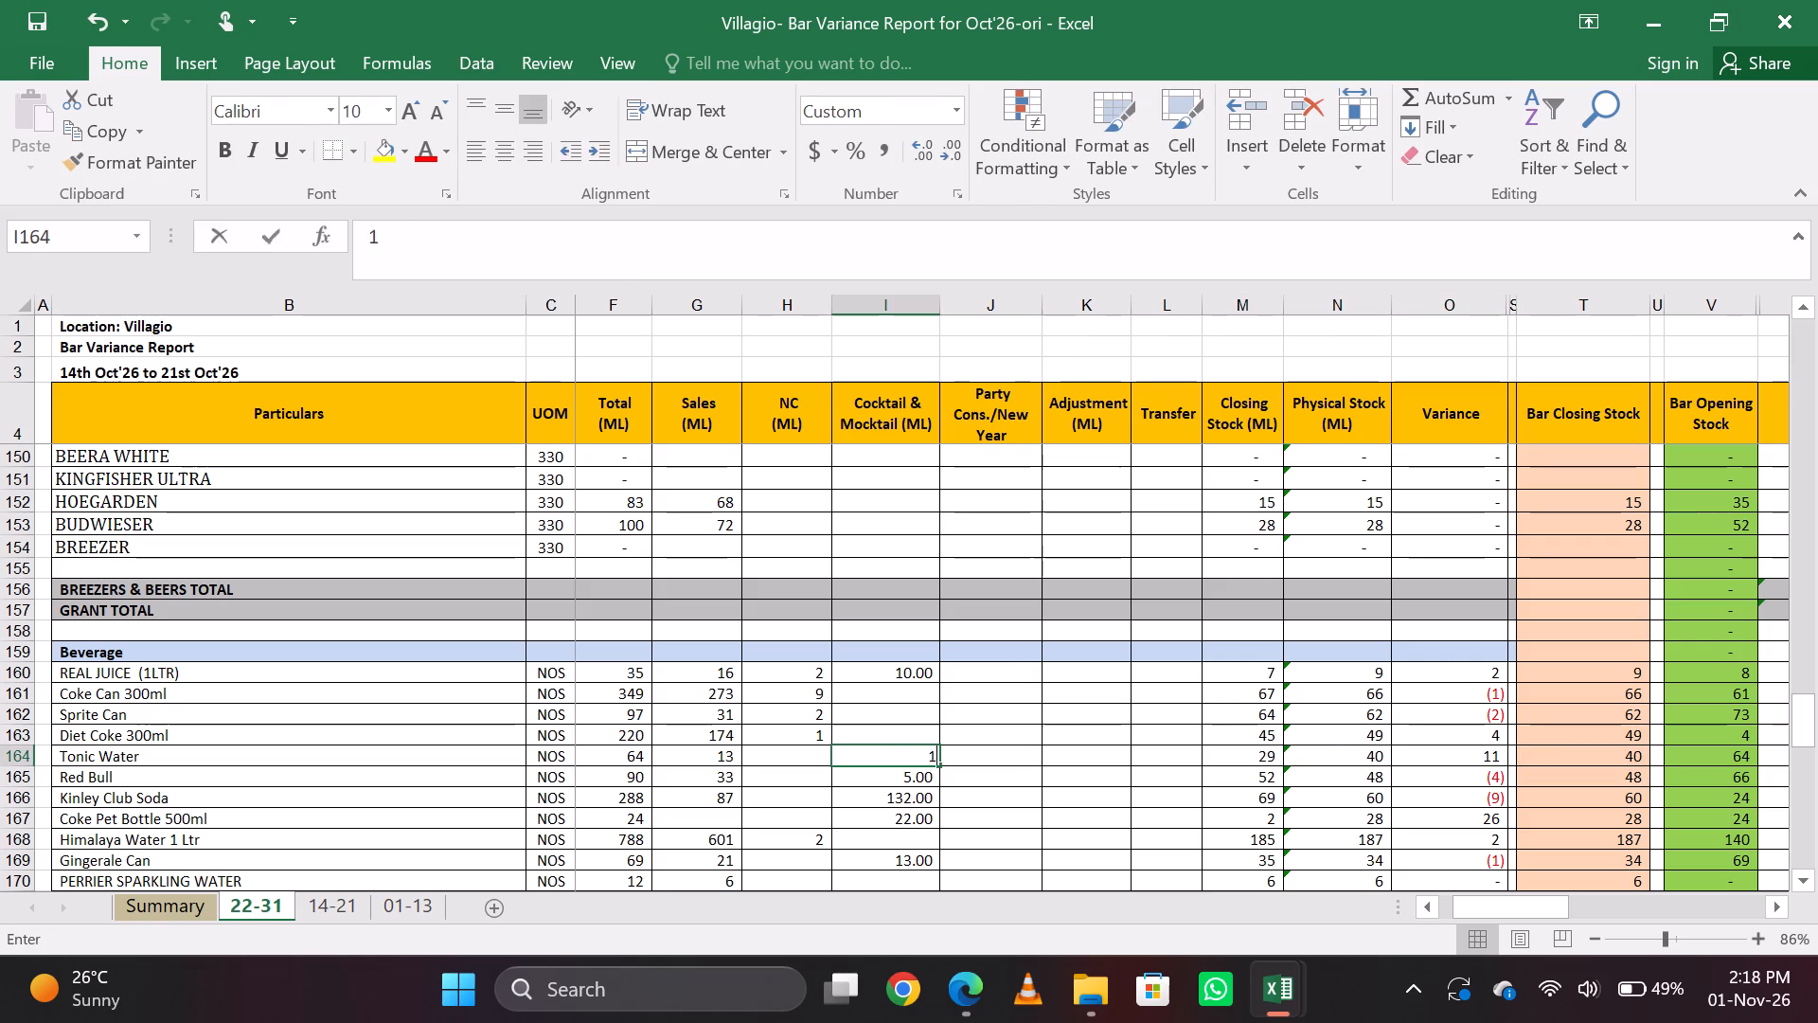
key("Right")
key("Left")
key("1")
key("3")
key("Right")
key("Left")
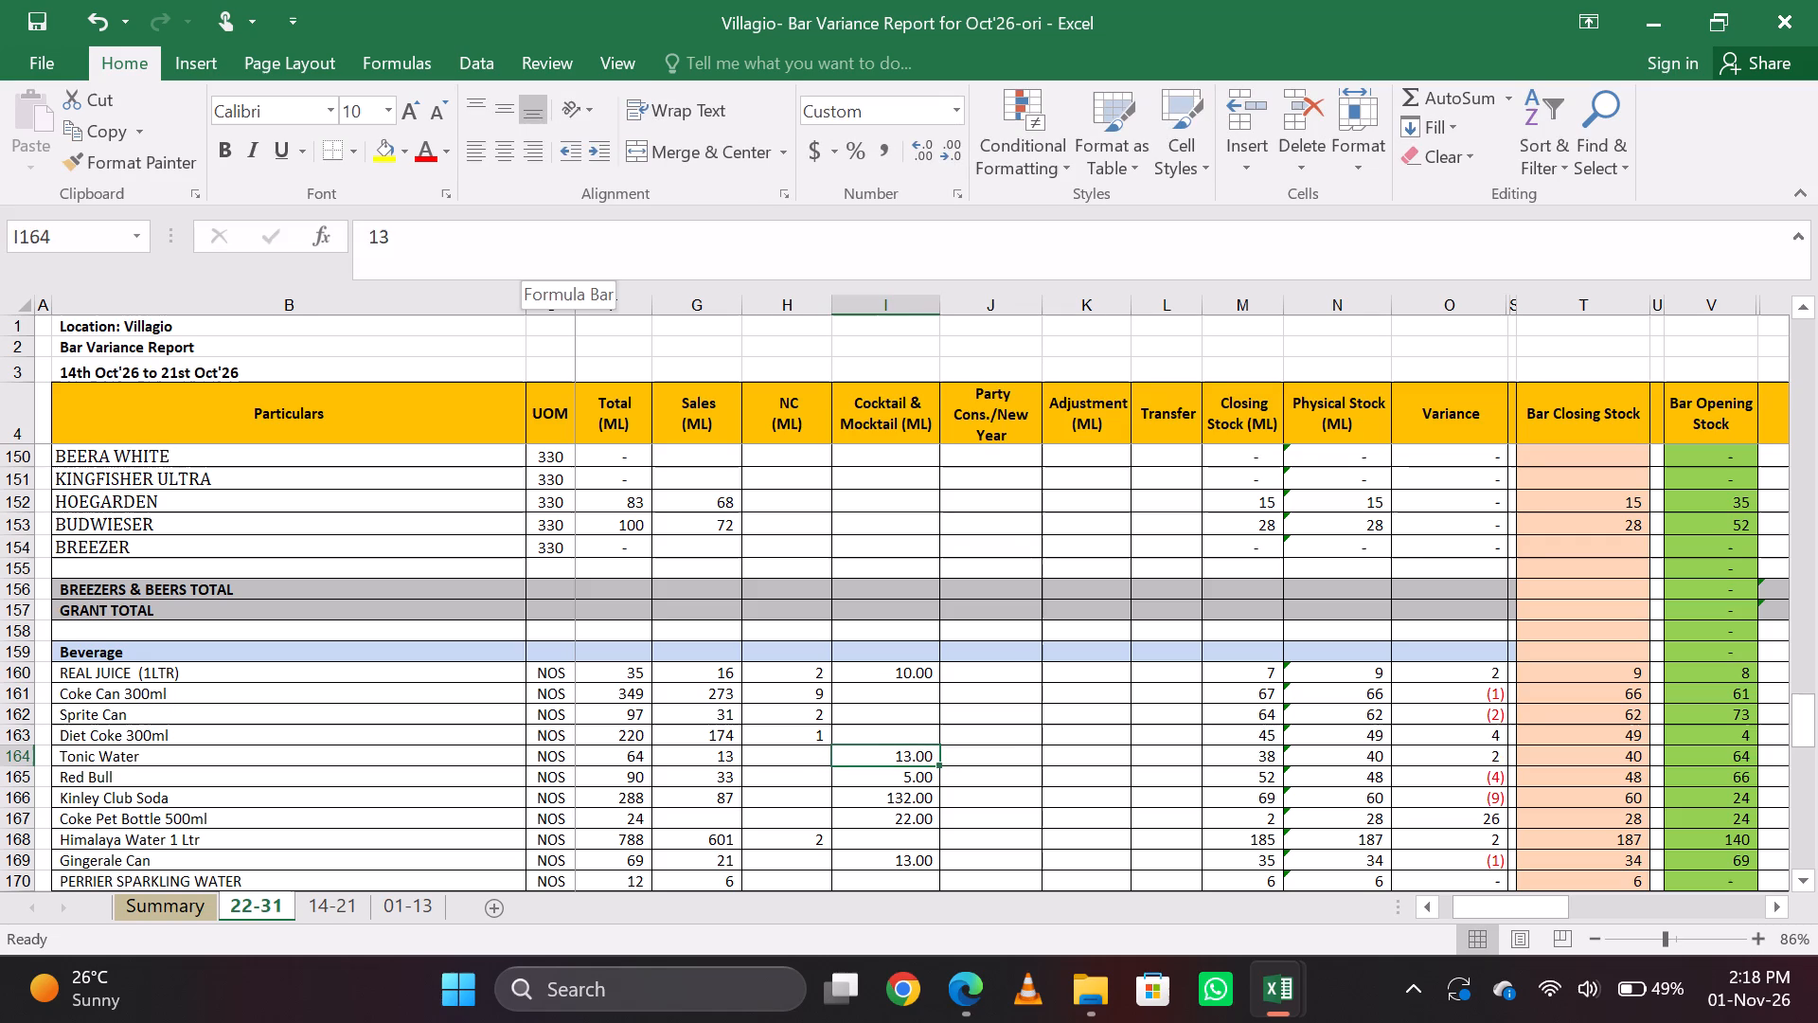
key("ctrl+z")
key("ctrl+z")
Set Tonic Water's Cocktail & Mocktail quantity to 23.
key("Down")
key("Up")
type("23")
key("Right")
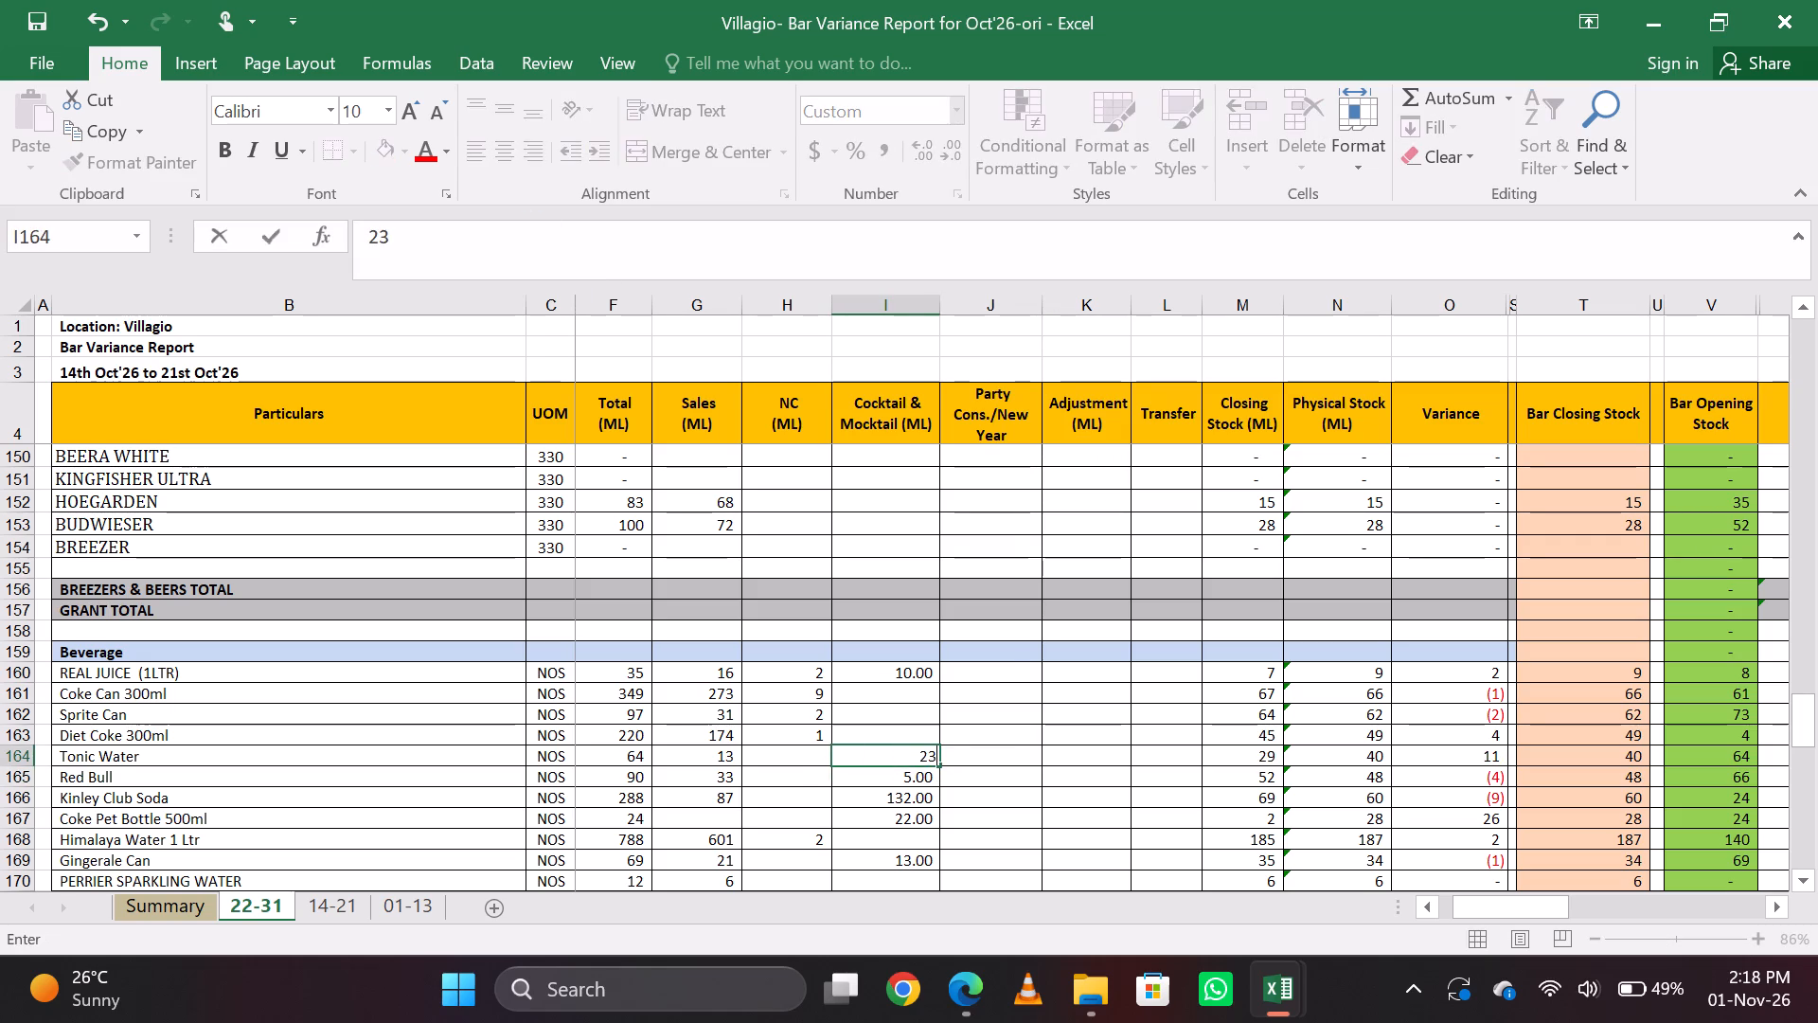
key("Left")
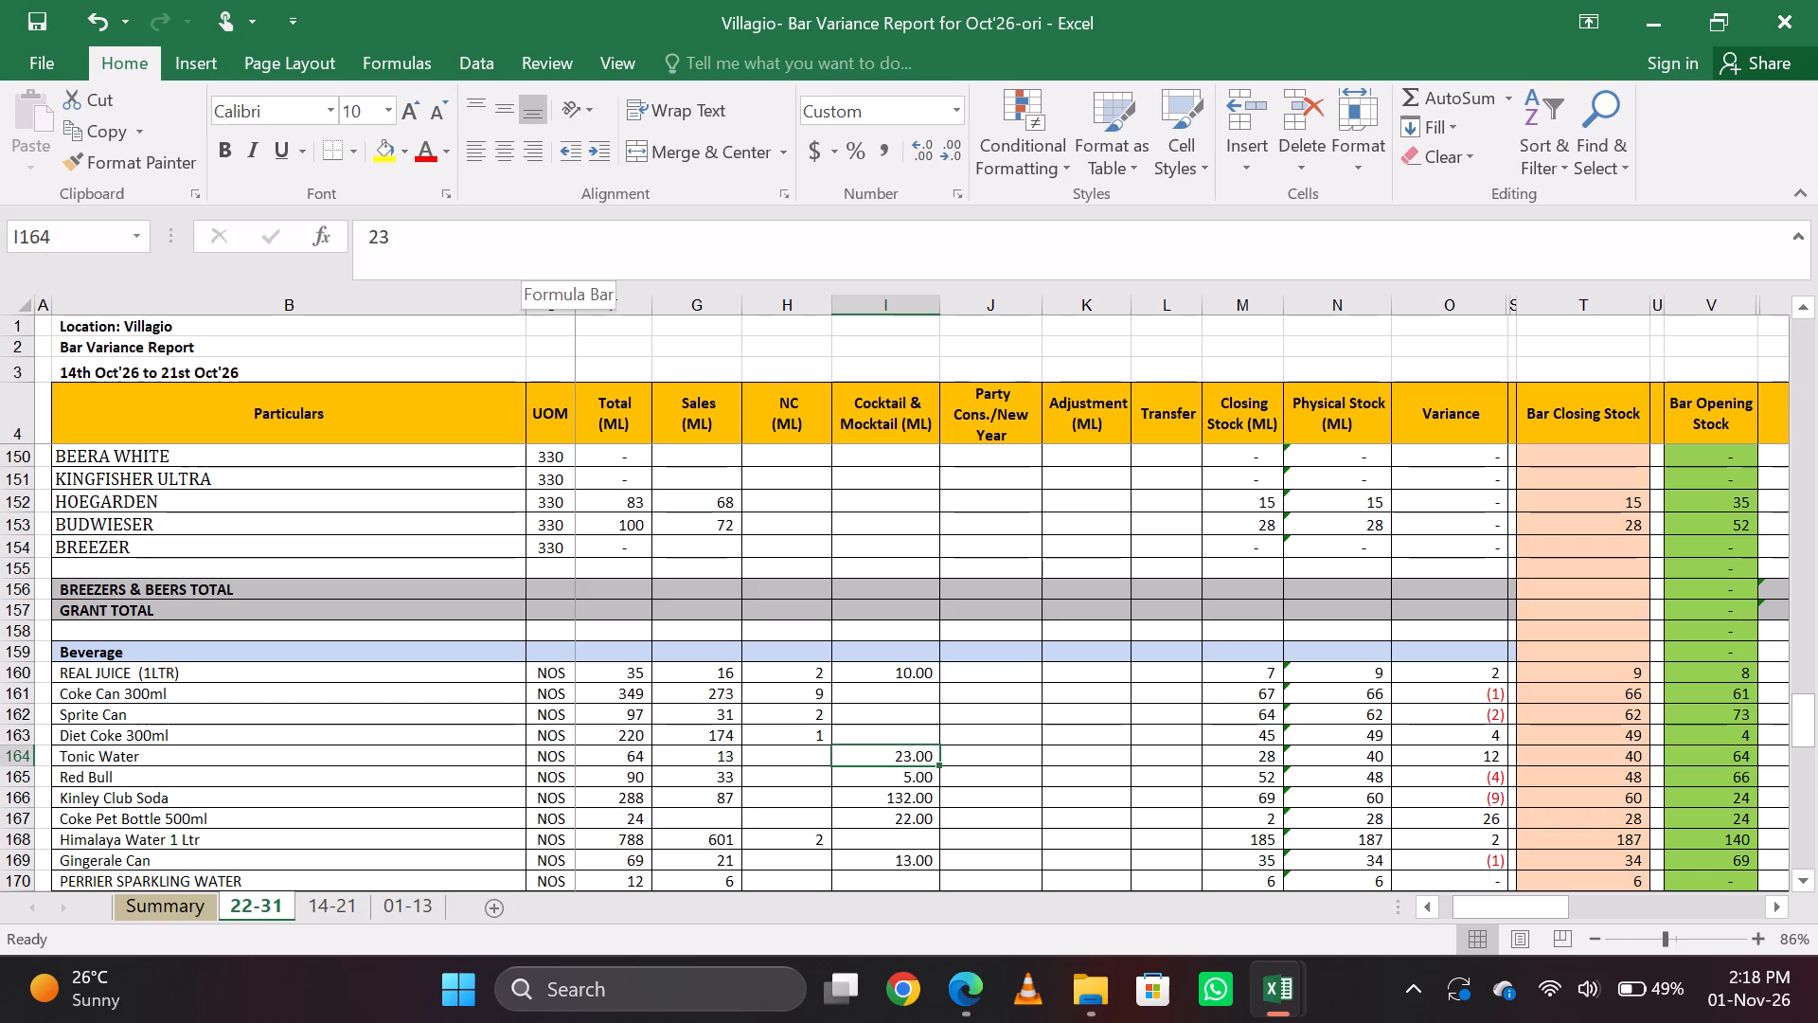
Examine the Bar Closing Stock column from Tonic Water back up to the Liqueur section, checking the Jagermeister row.
key("Right")
key("Right")
key("Right")
key("Right")
key("Right")
key("Right")
key("Right")
key("Right")
key("Right")
key("Left")
key("Up")
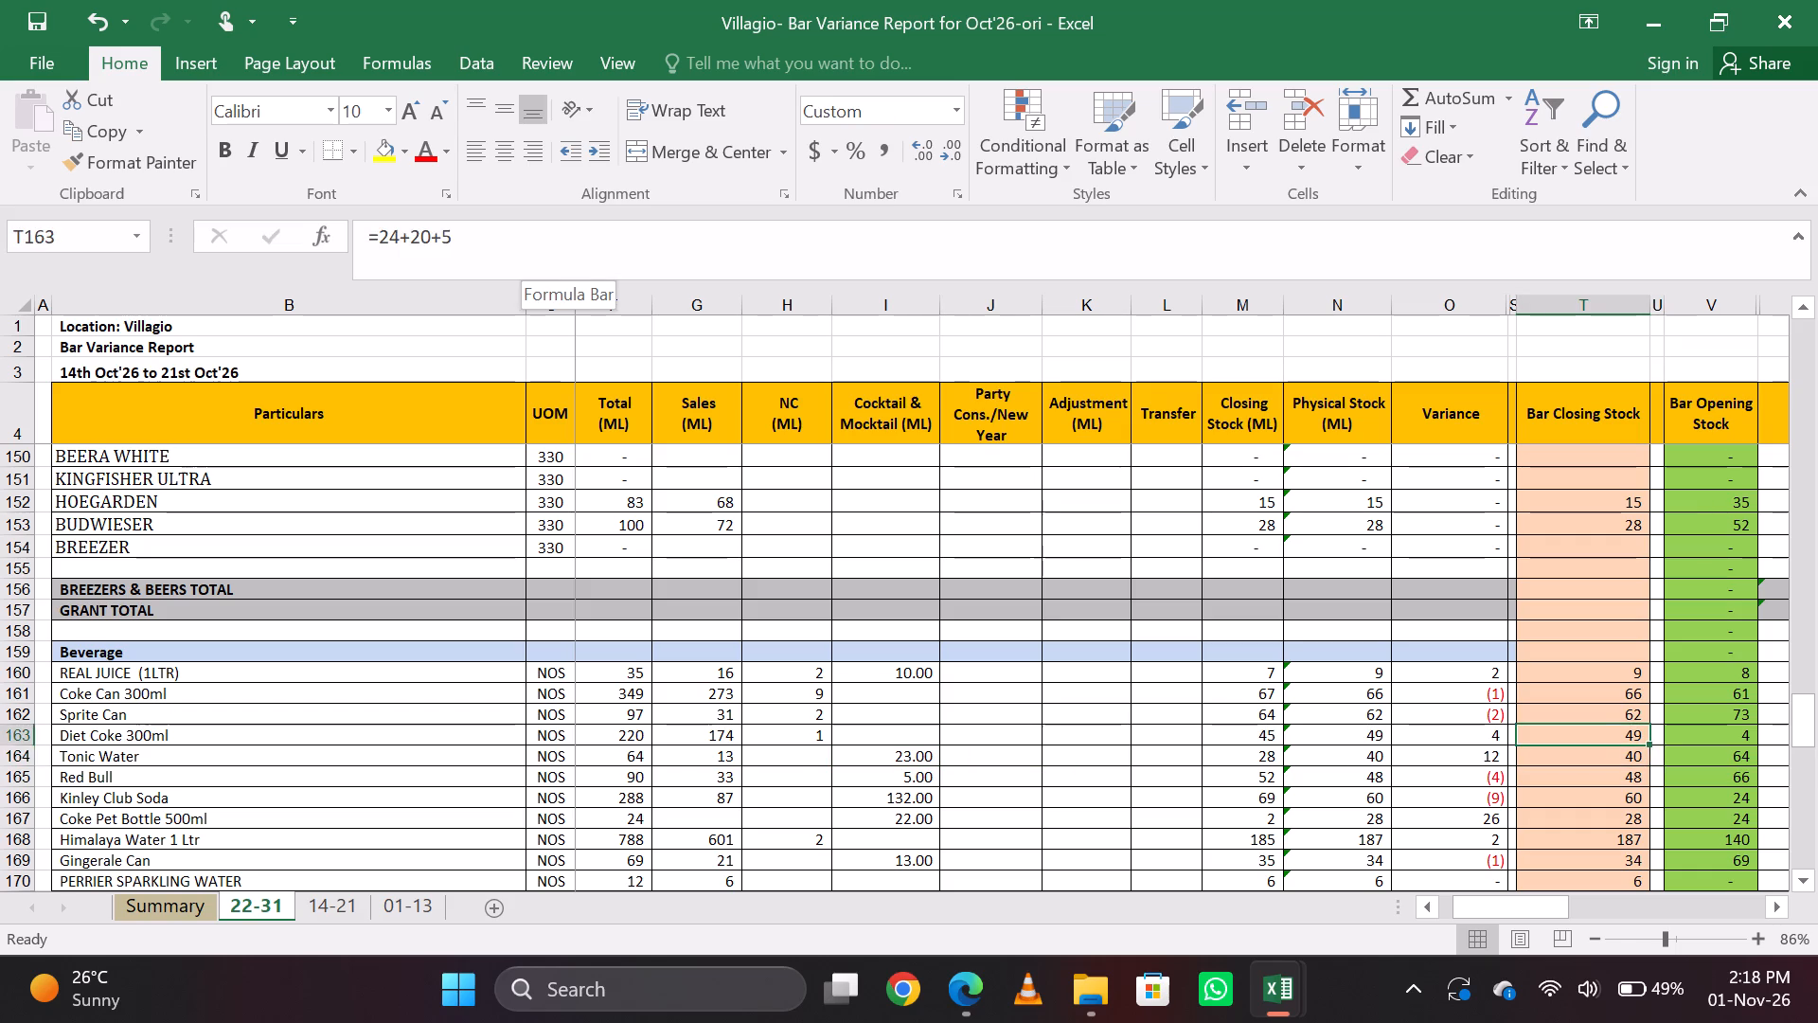
key("Page_Up")
key("Page_Up")
key("Up")
key("Page_Up")
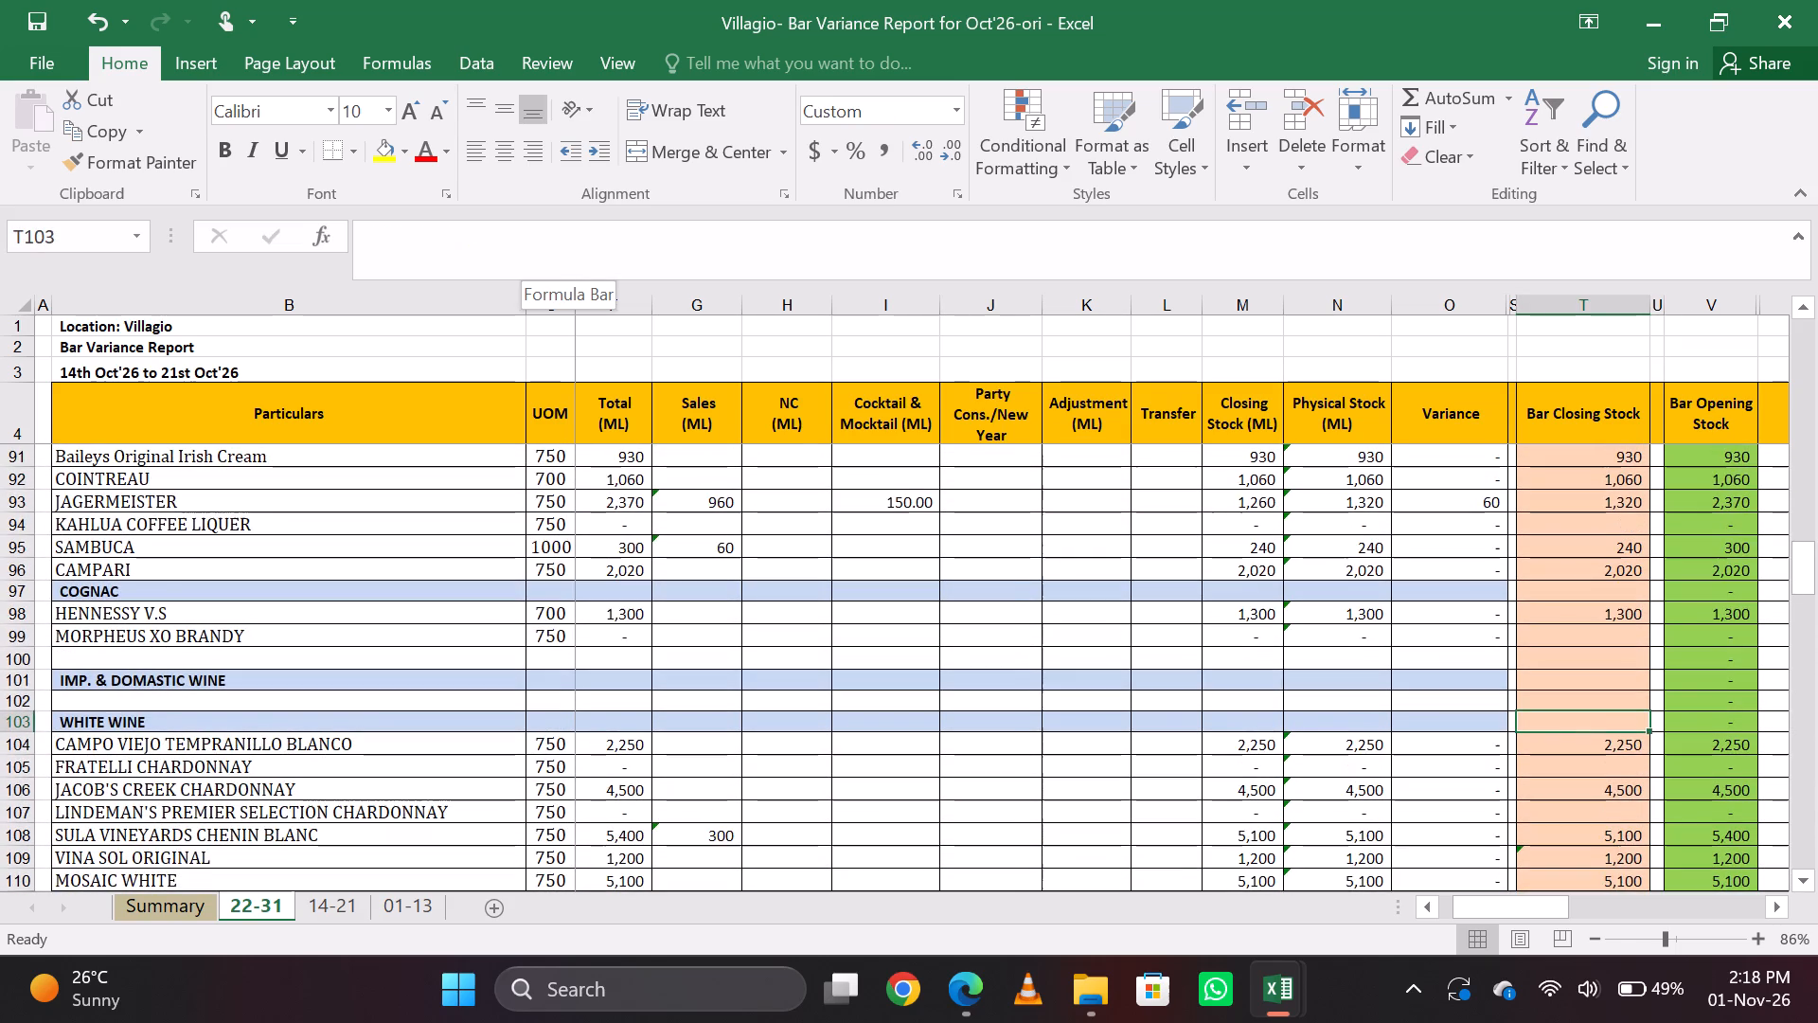
key("Up")
key("Up")
key("Up")
key("Up")
key("Up")
key("Up")
key("Up")
key("Up")
key("Up")
key("Up")
key("Up")
key("Up")
key("Up")
key("Down")
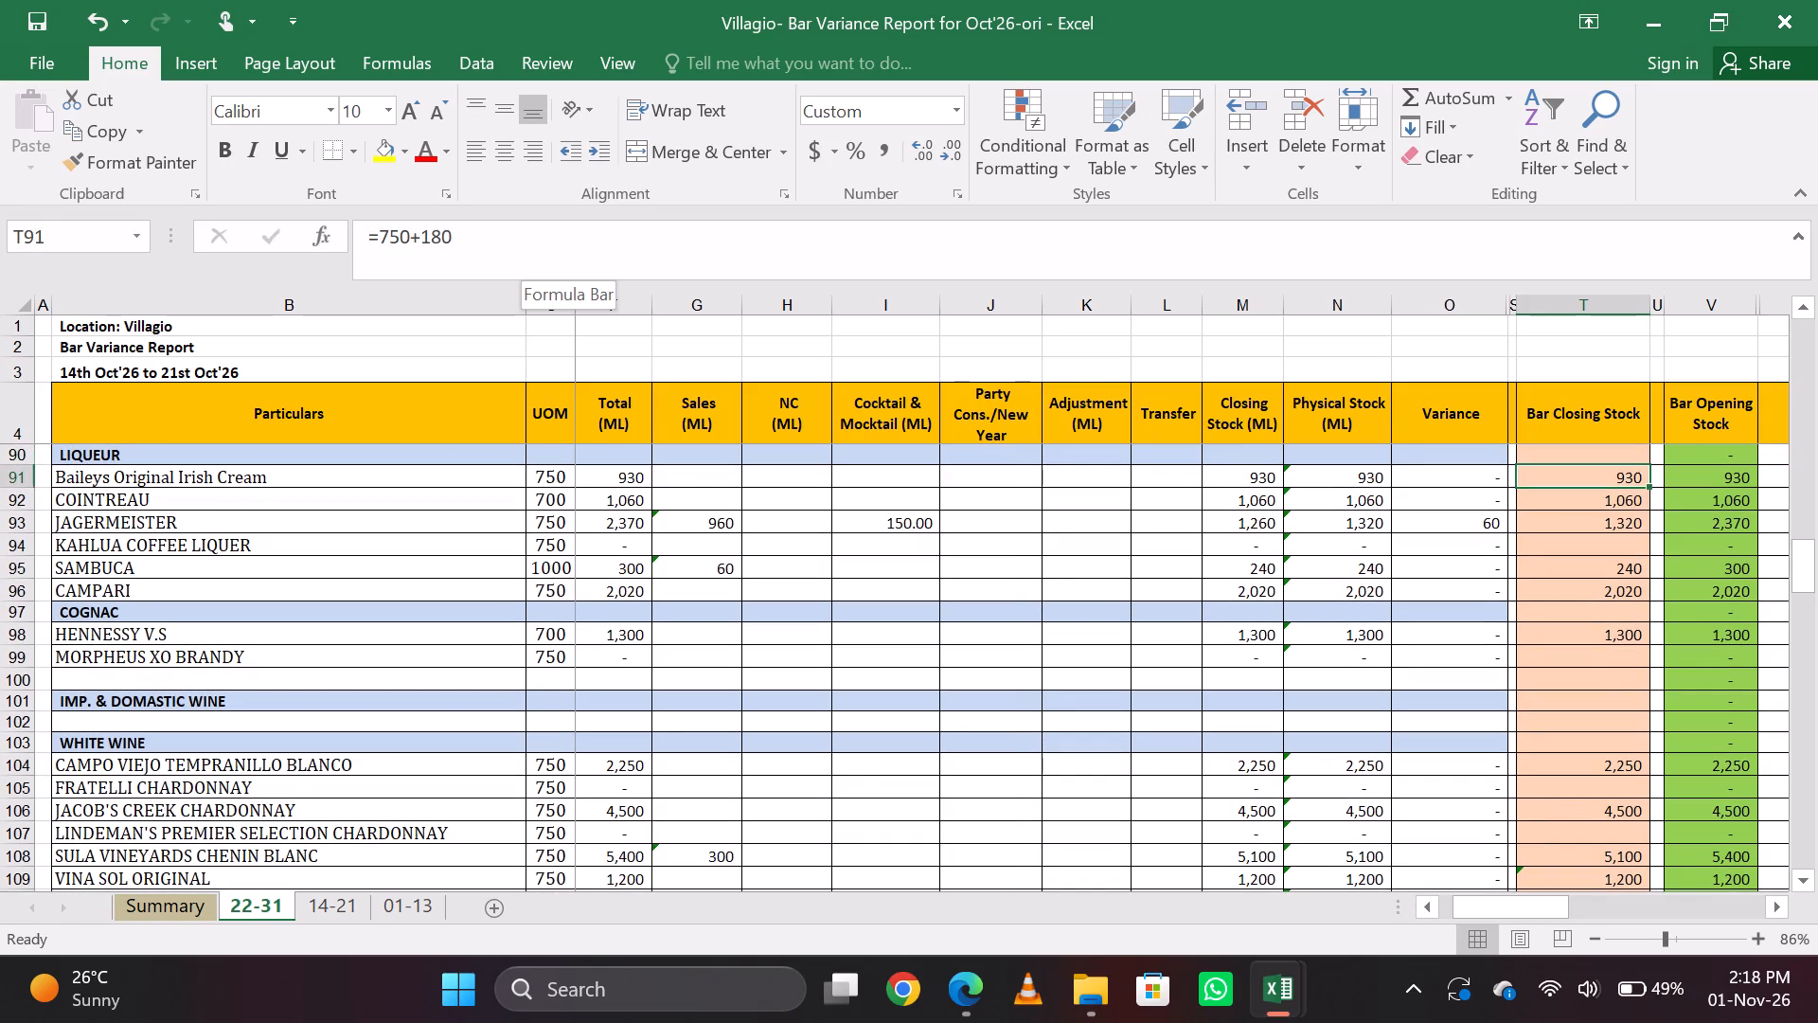
key("Down")
key("Down")
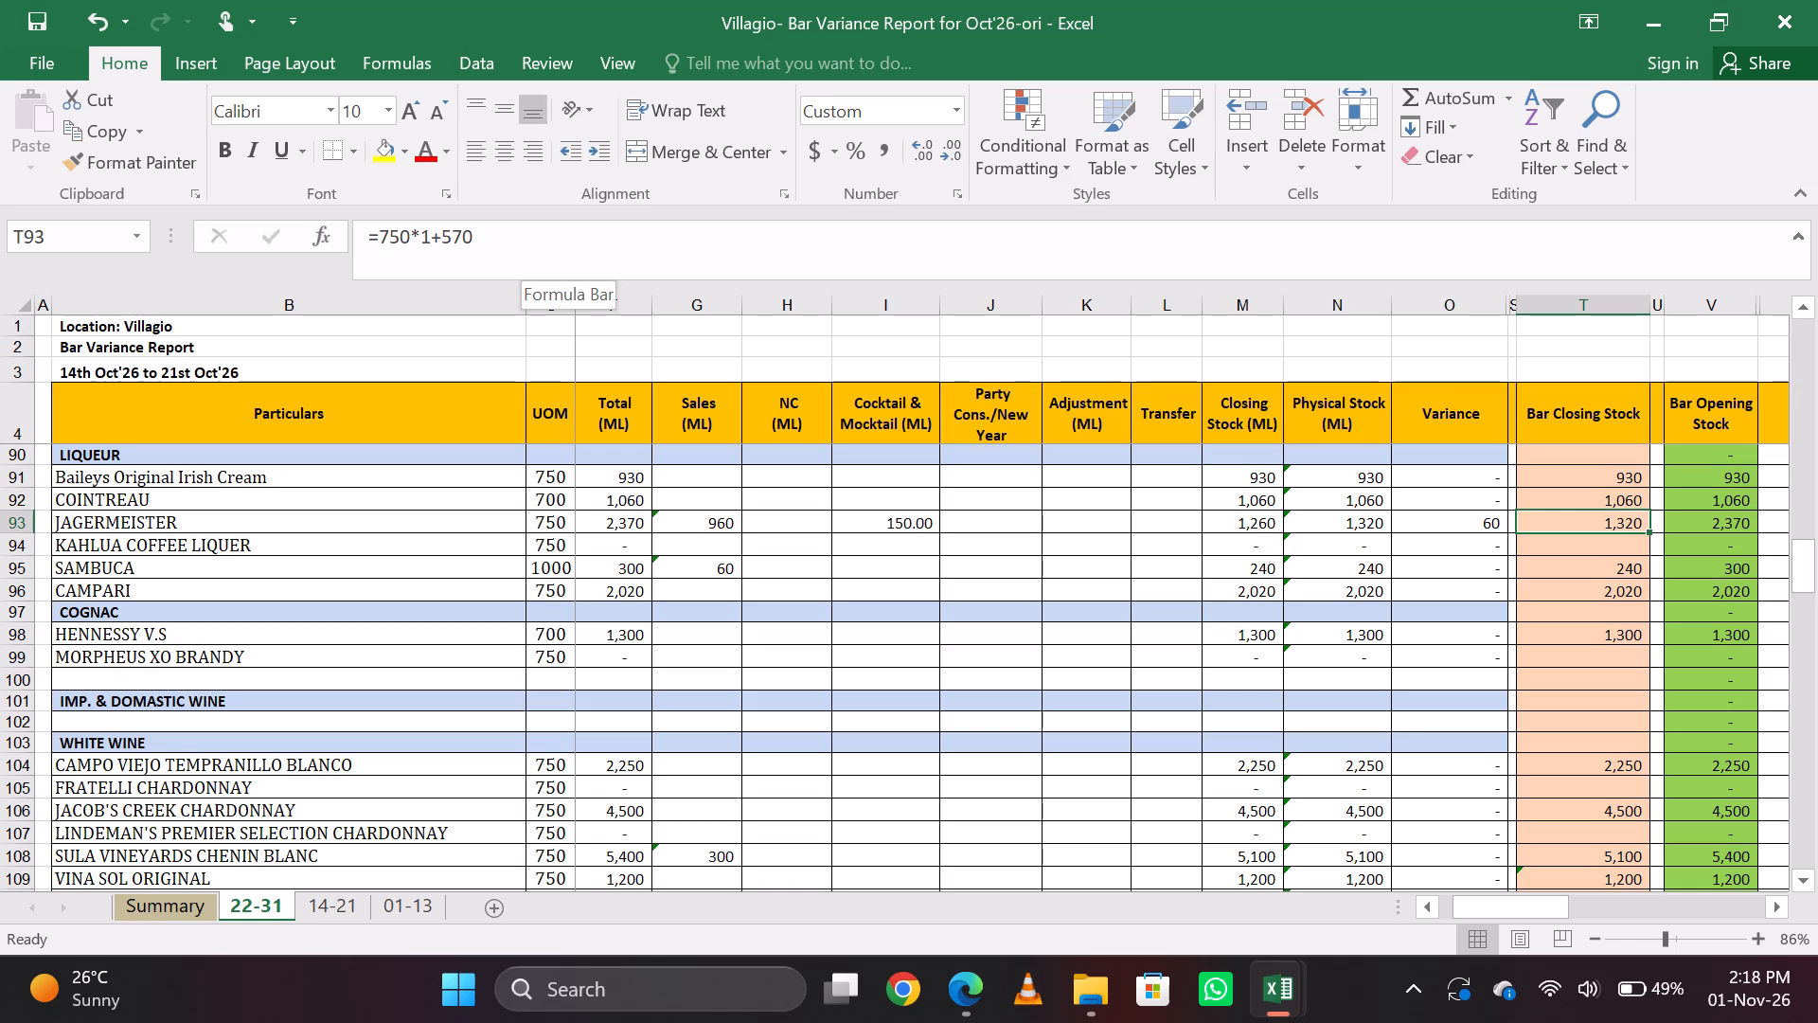
Examine the Bar Closing Stock entries around Teacher 50 Yrs, Exclamation Whiskey and the first Vodka item, Absolute.
key("Page_Up")
key("Page_Up")
key("Down")
key("Down")
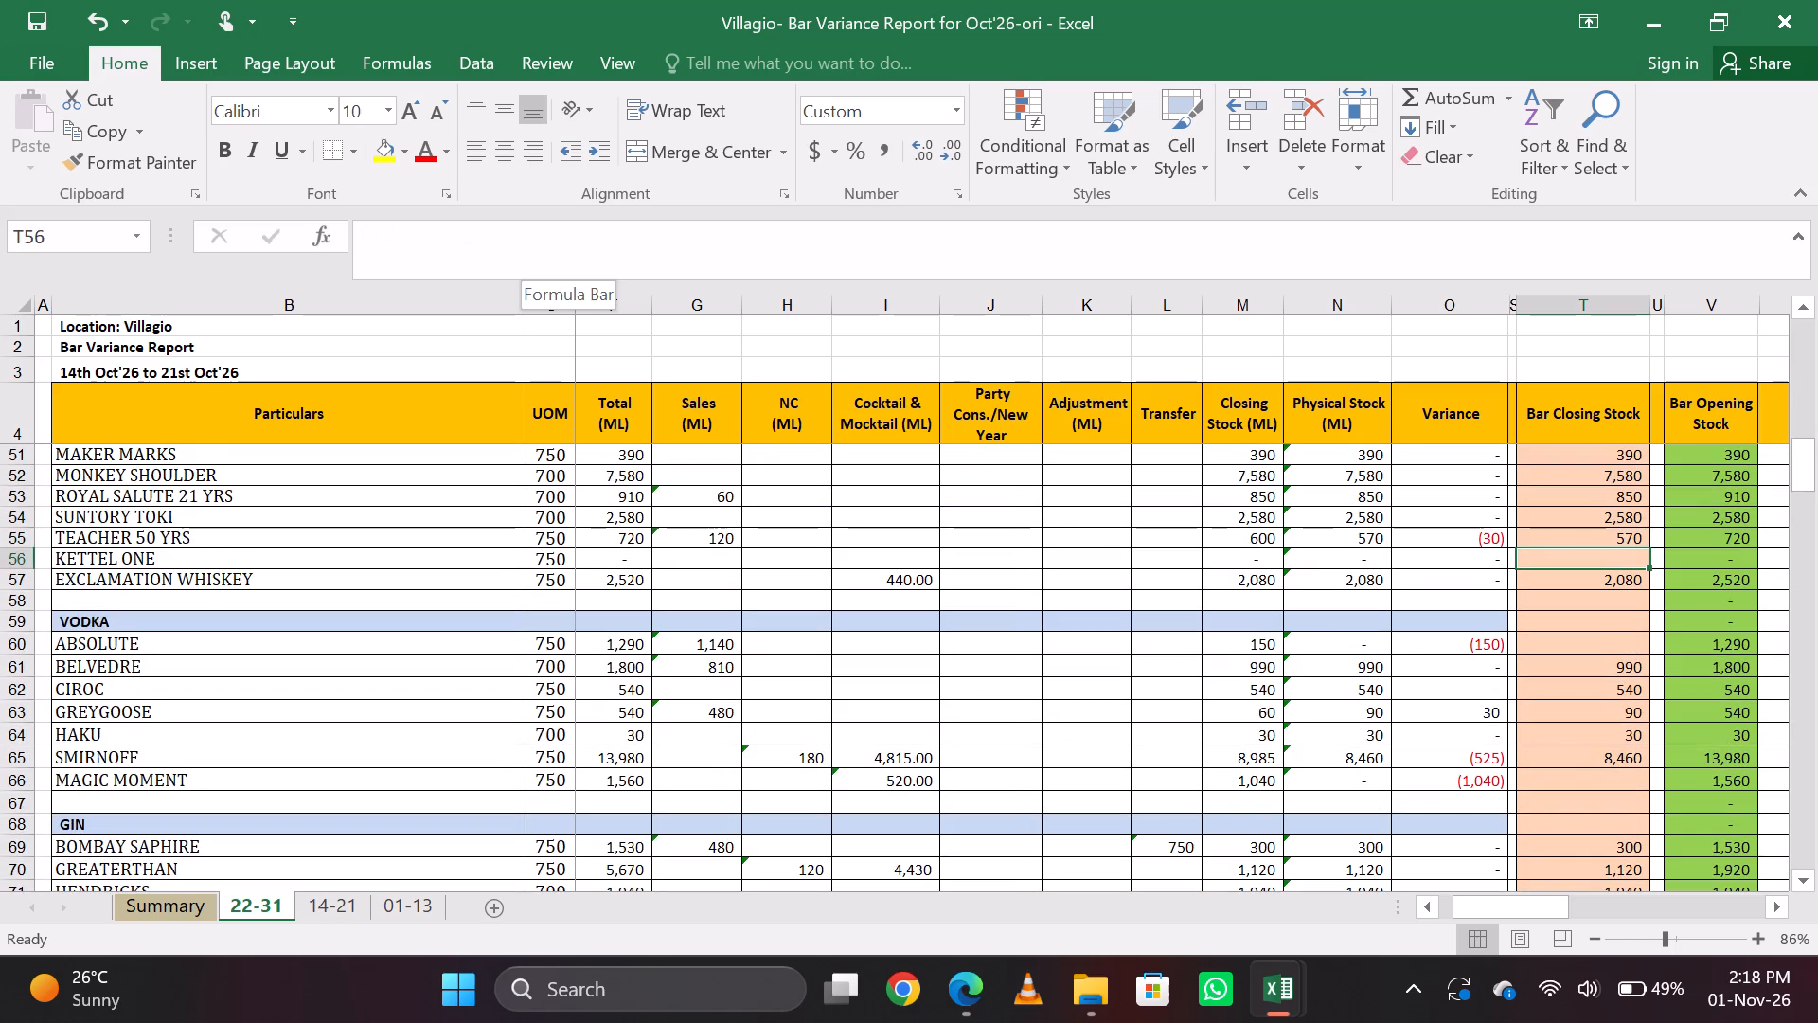
key("Down")
key("Up")
key("Up")
key("Up")
key("Down")
key("Down")
key("Down")
key("Down")
key("Down")
key("Down")
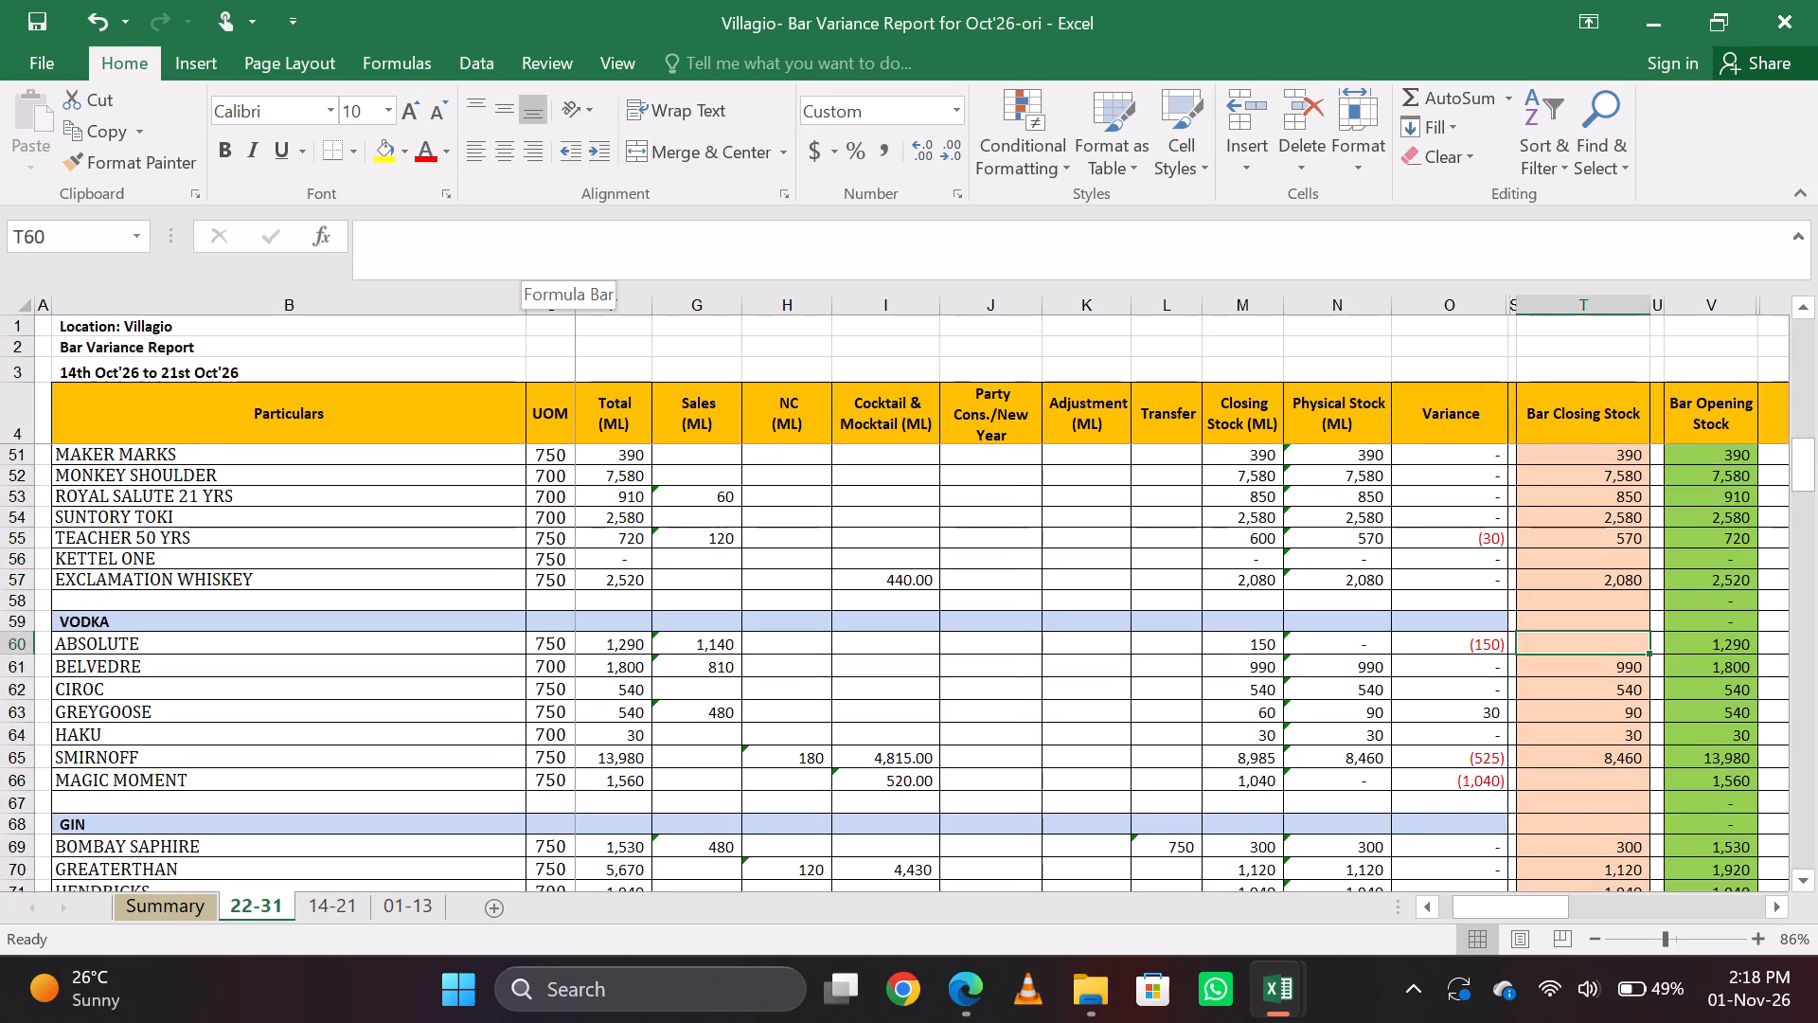
Examine the Bar Closing Stock entries from Absolute back up through the whiskies to JW Black Label.
key("Up")
key("Up")
key("Up")
key("Up")
key("Up")
key("Up")
key("Up")
key("Up")
key("Up")
key("Up")
key("Up")
key("Up")
key("Up")
key("Up")
key("Up")
key("Up")
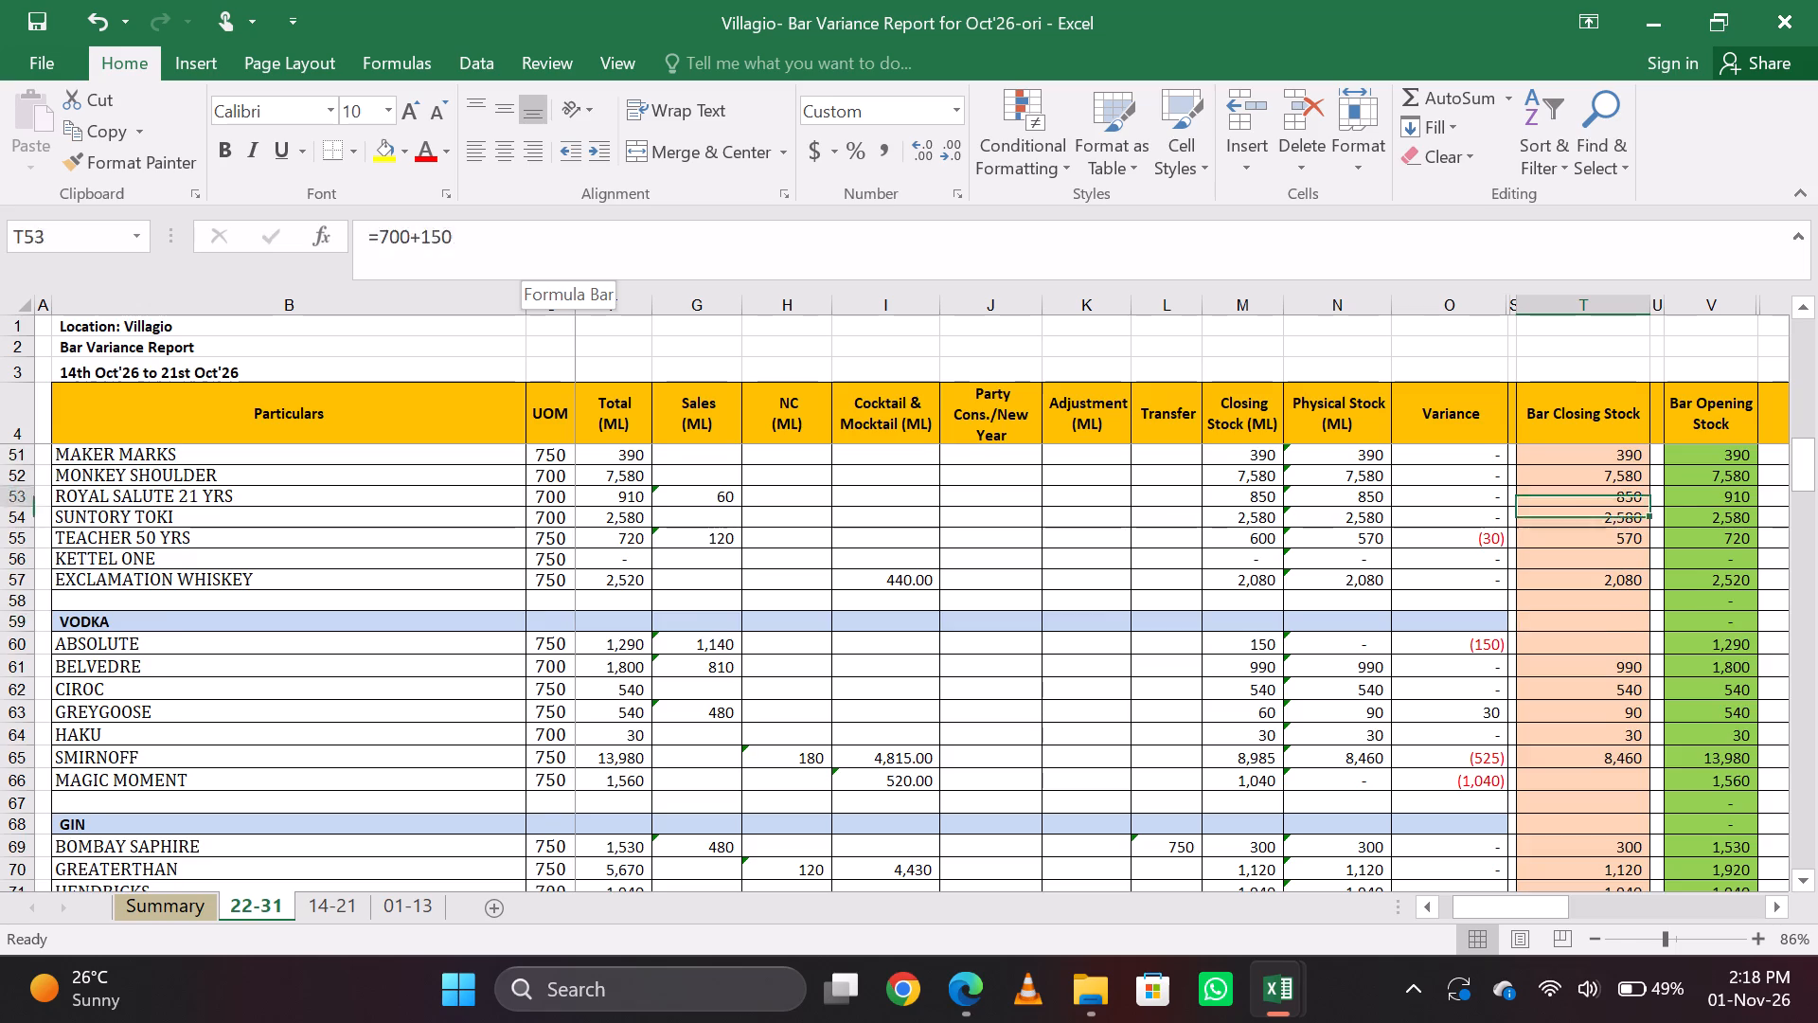
key("Down")
key("Down")
key("Down")
key("Down")
key("Down")
key("Up")
key("Up")
key("Up")
key("Up")
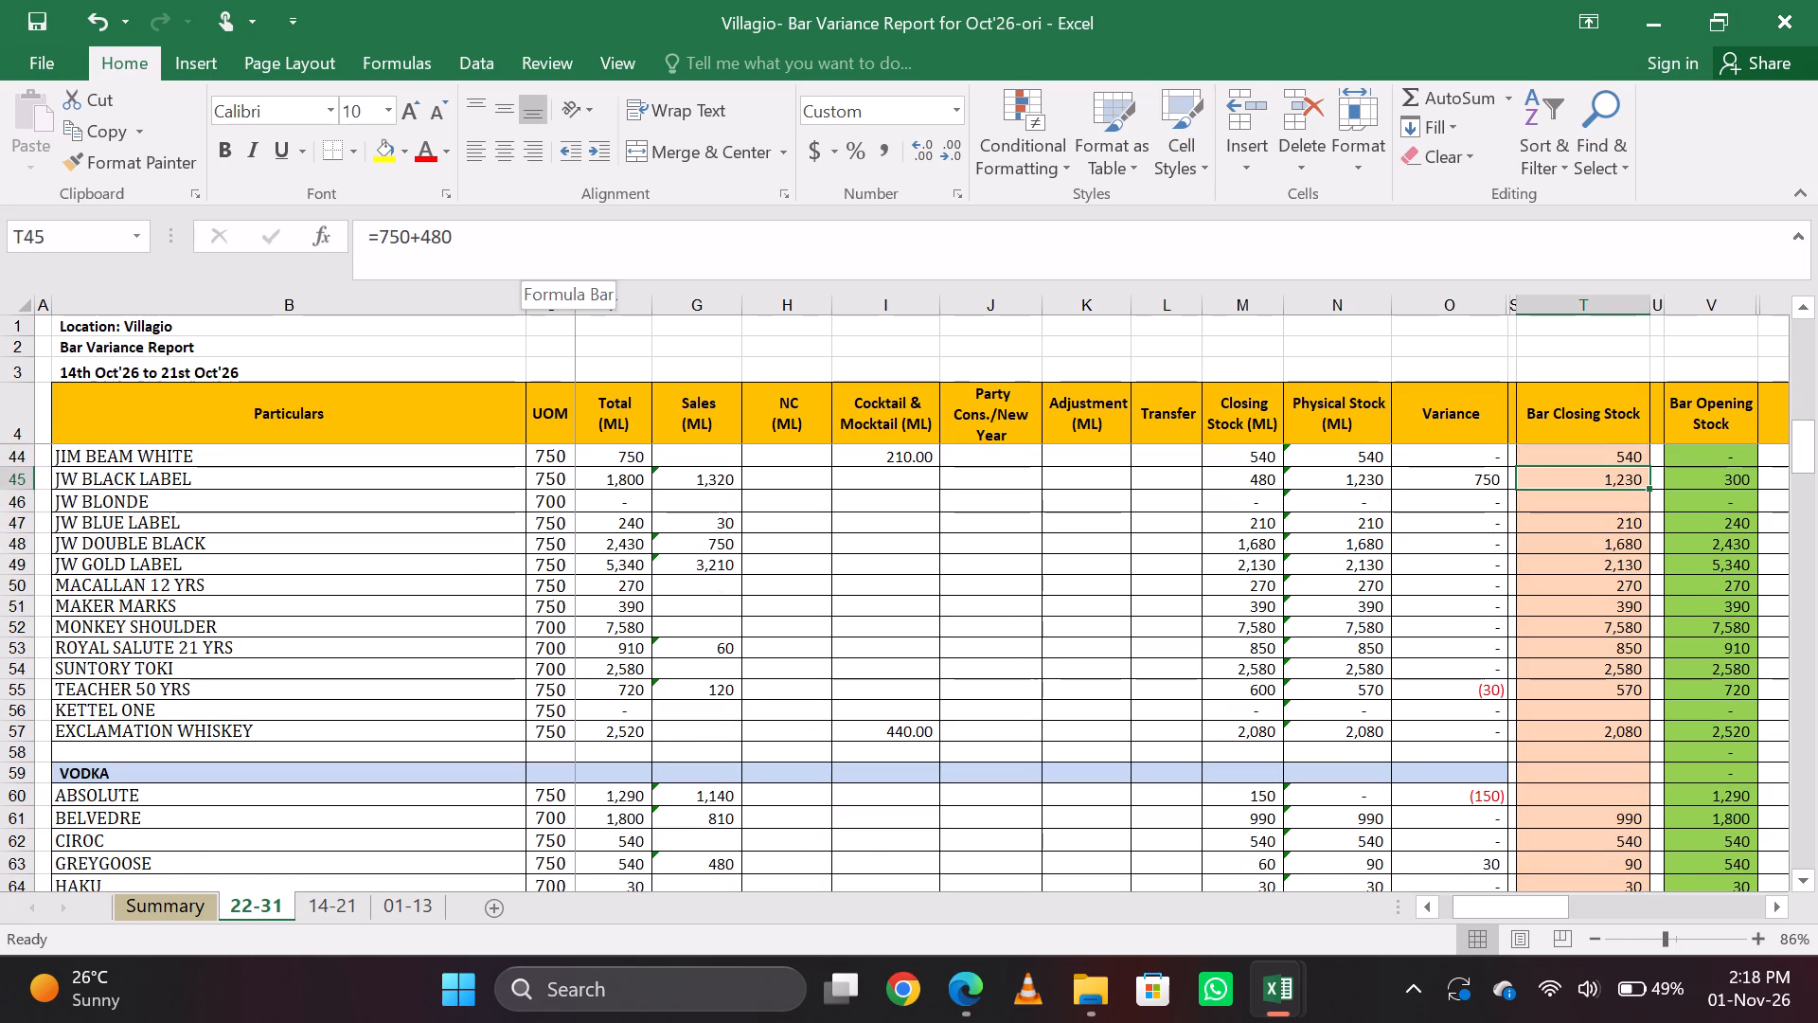
Set JW Black Label's Received quantity to =750*3.
key("Left")
key("Left")
key("Left")
key("Left")
key("Left")
key("Left")
key("Left")
key("Left")
key("Left")
key("Left")
key("Left")
key("Left")
key("Left")
key("Left")
key("Left")
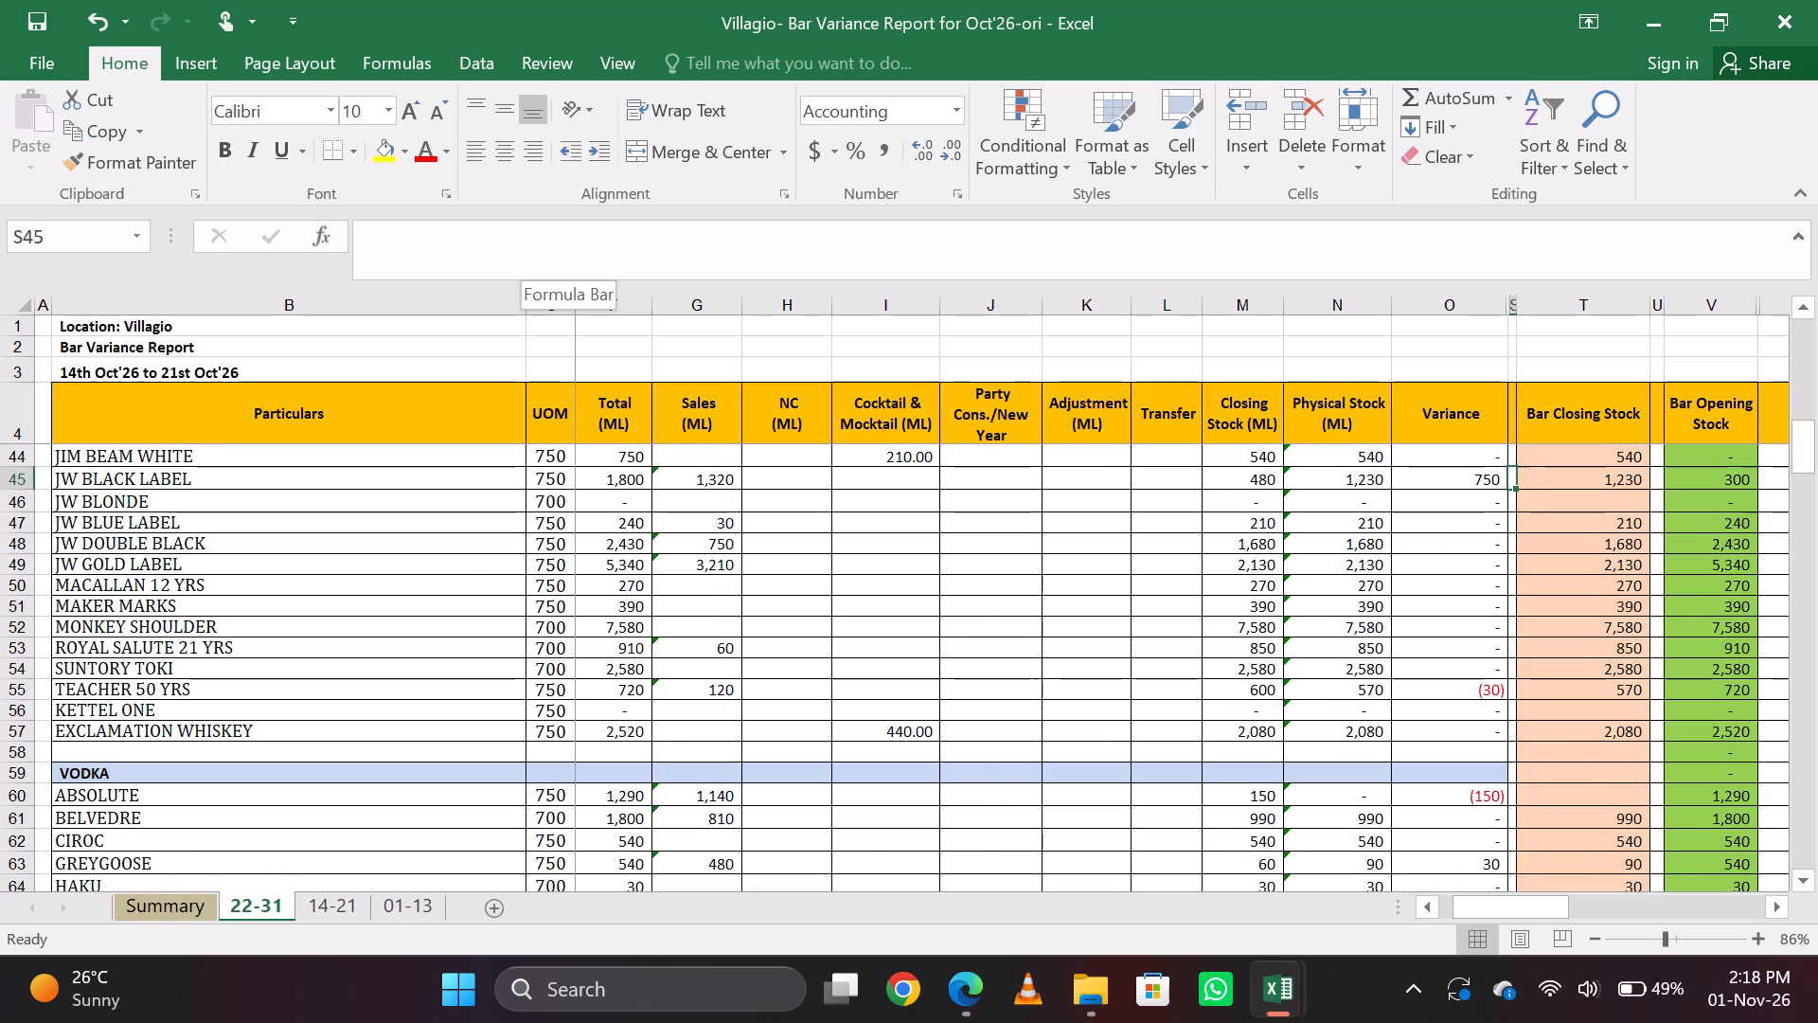
key("Right")
key("Right")
key("Right")
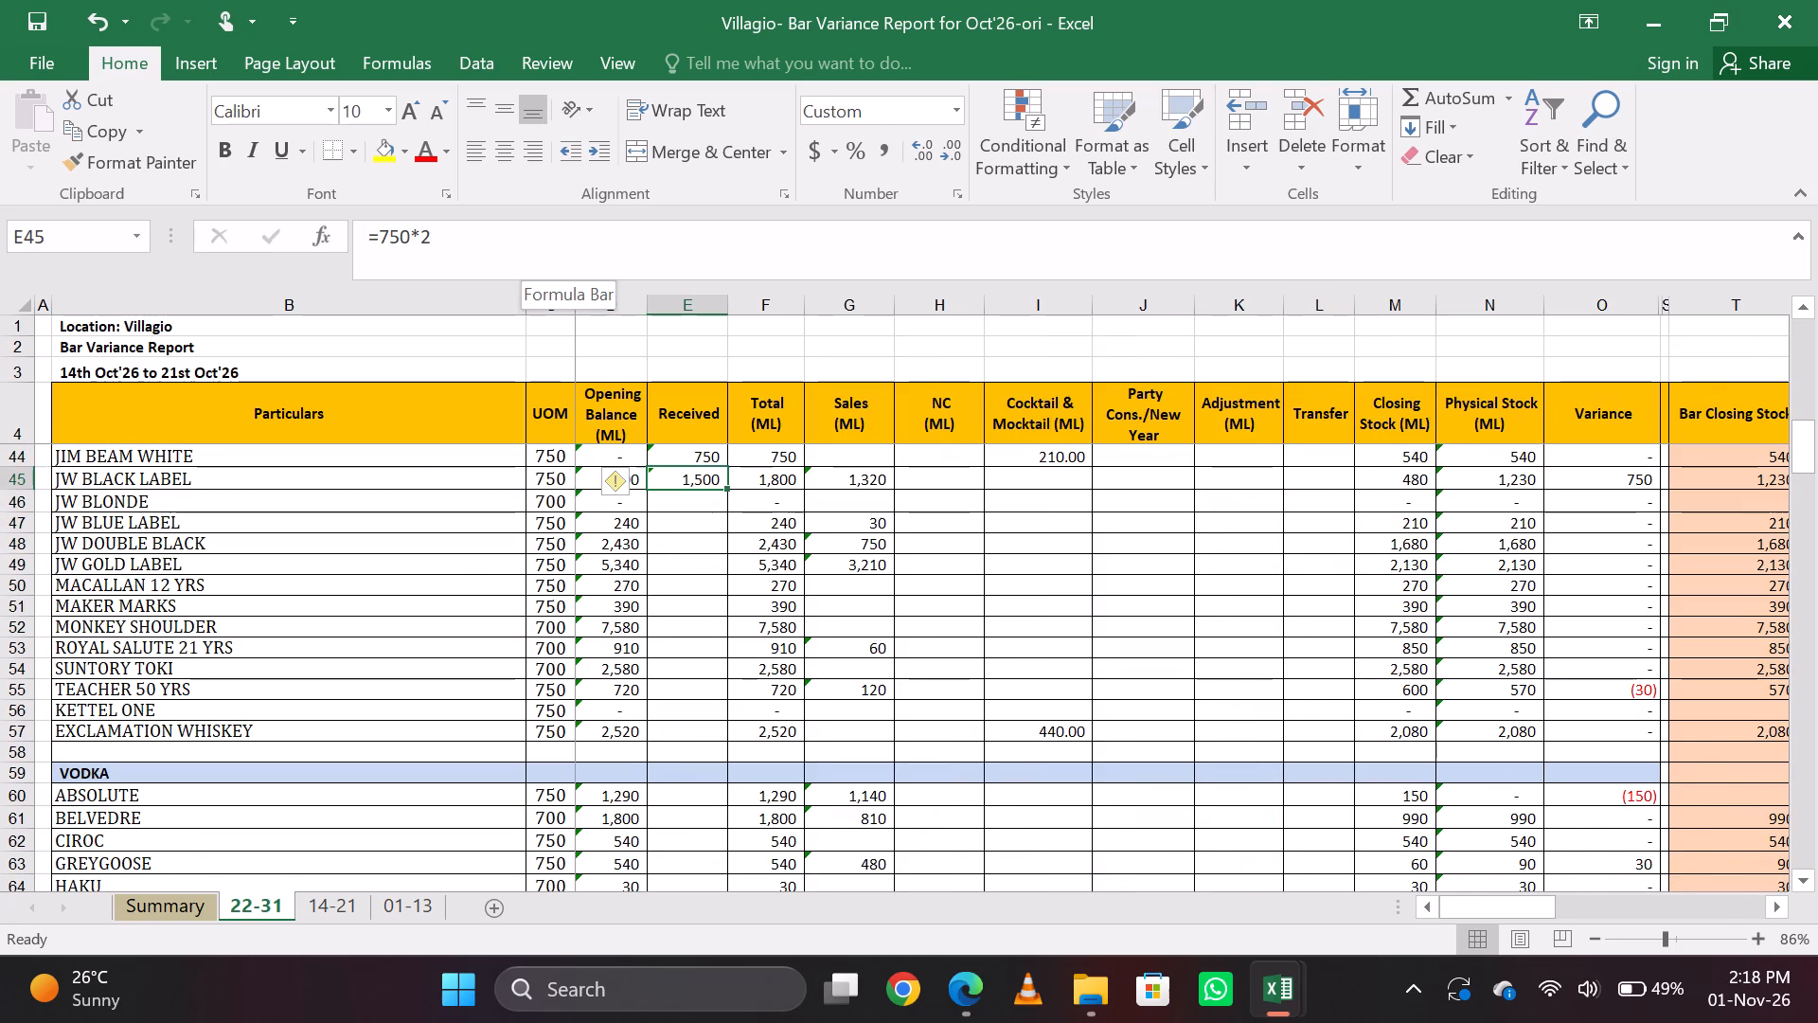
key("Right")
key("Left")
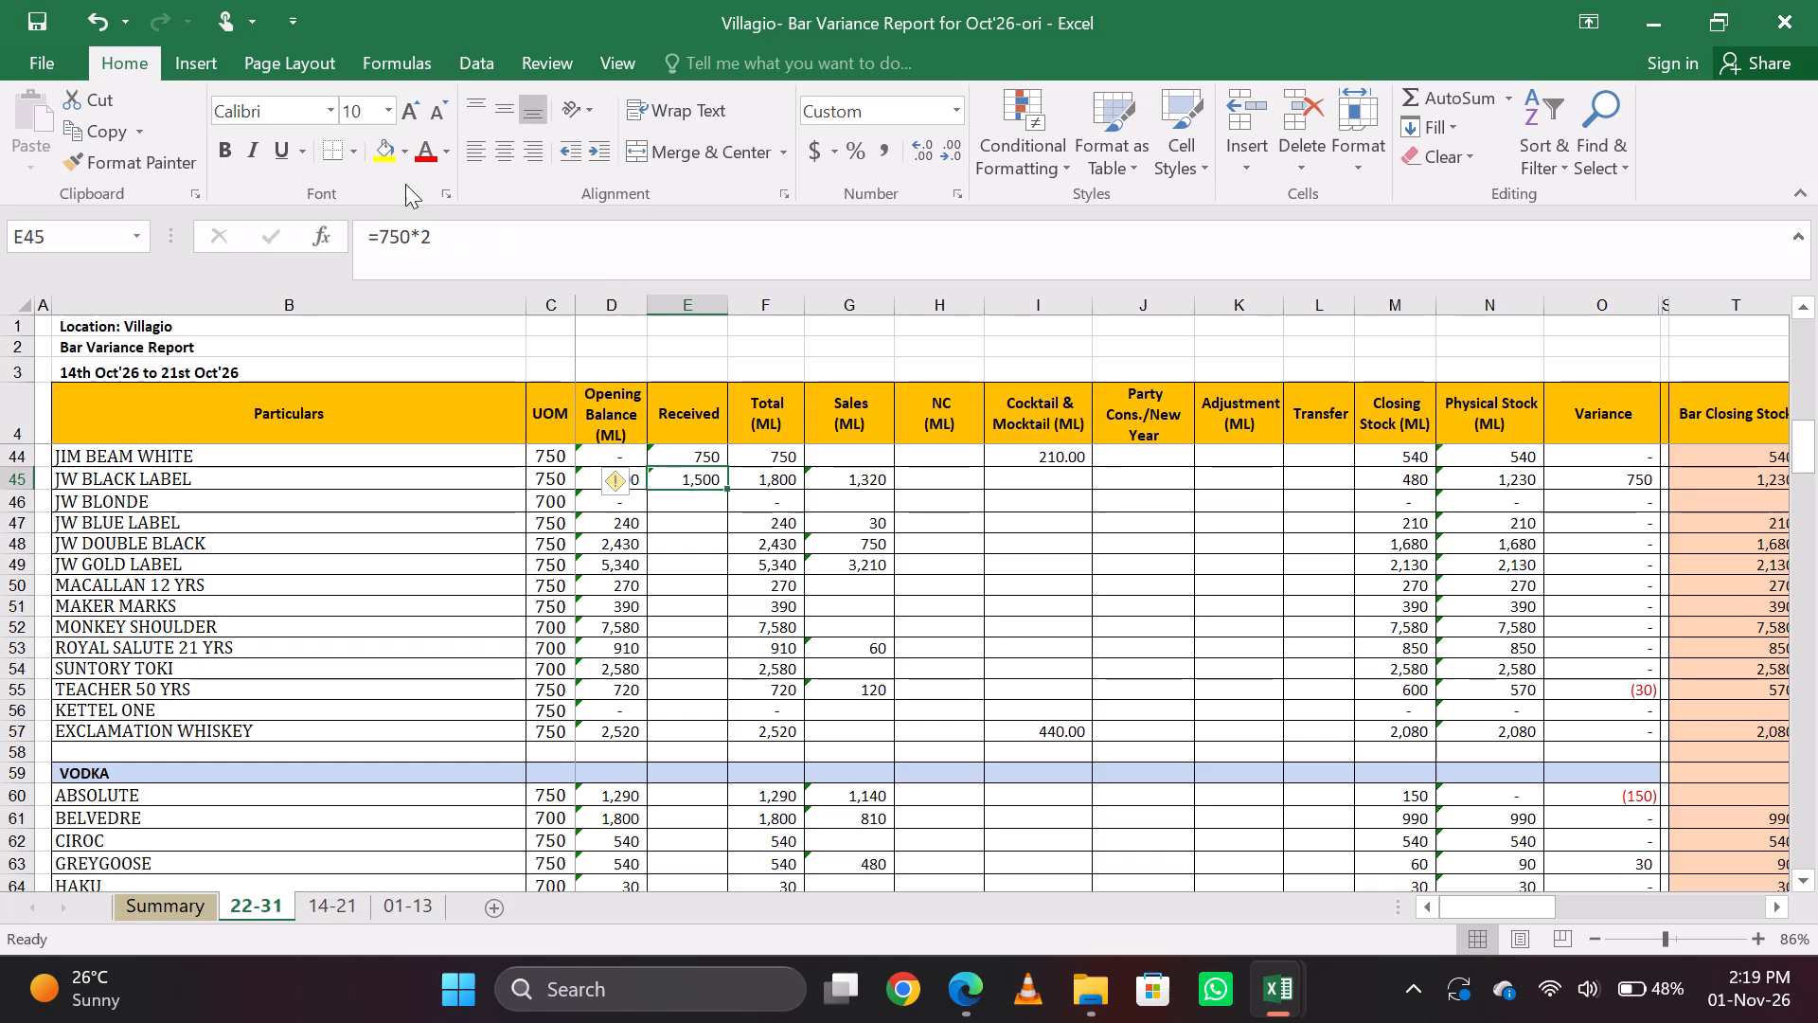
left_click(483, 247)
key("BackSpace")
key("3")
key("Return")
Examine the Bar Closing Stock entries from below JW Black Label down to the Vodka items around Belvedre and Greygoose.
key("Right")
key("Right")
key("Right")
key("Right")
key("Right")
key("Right")
key("Right")
key("Right")
key("Right")
key("Right")
key("Right")
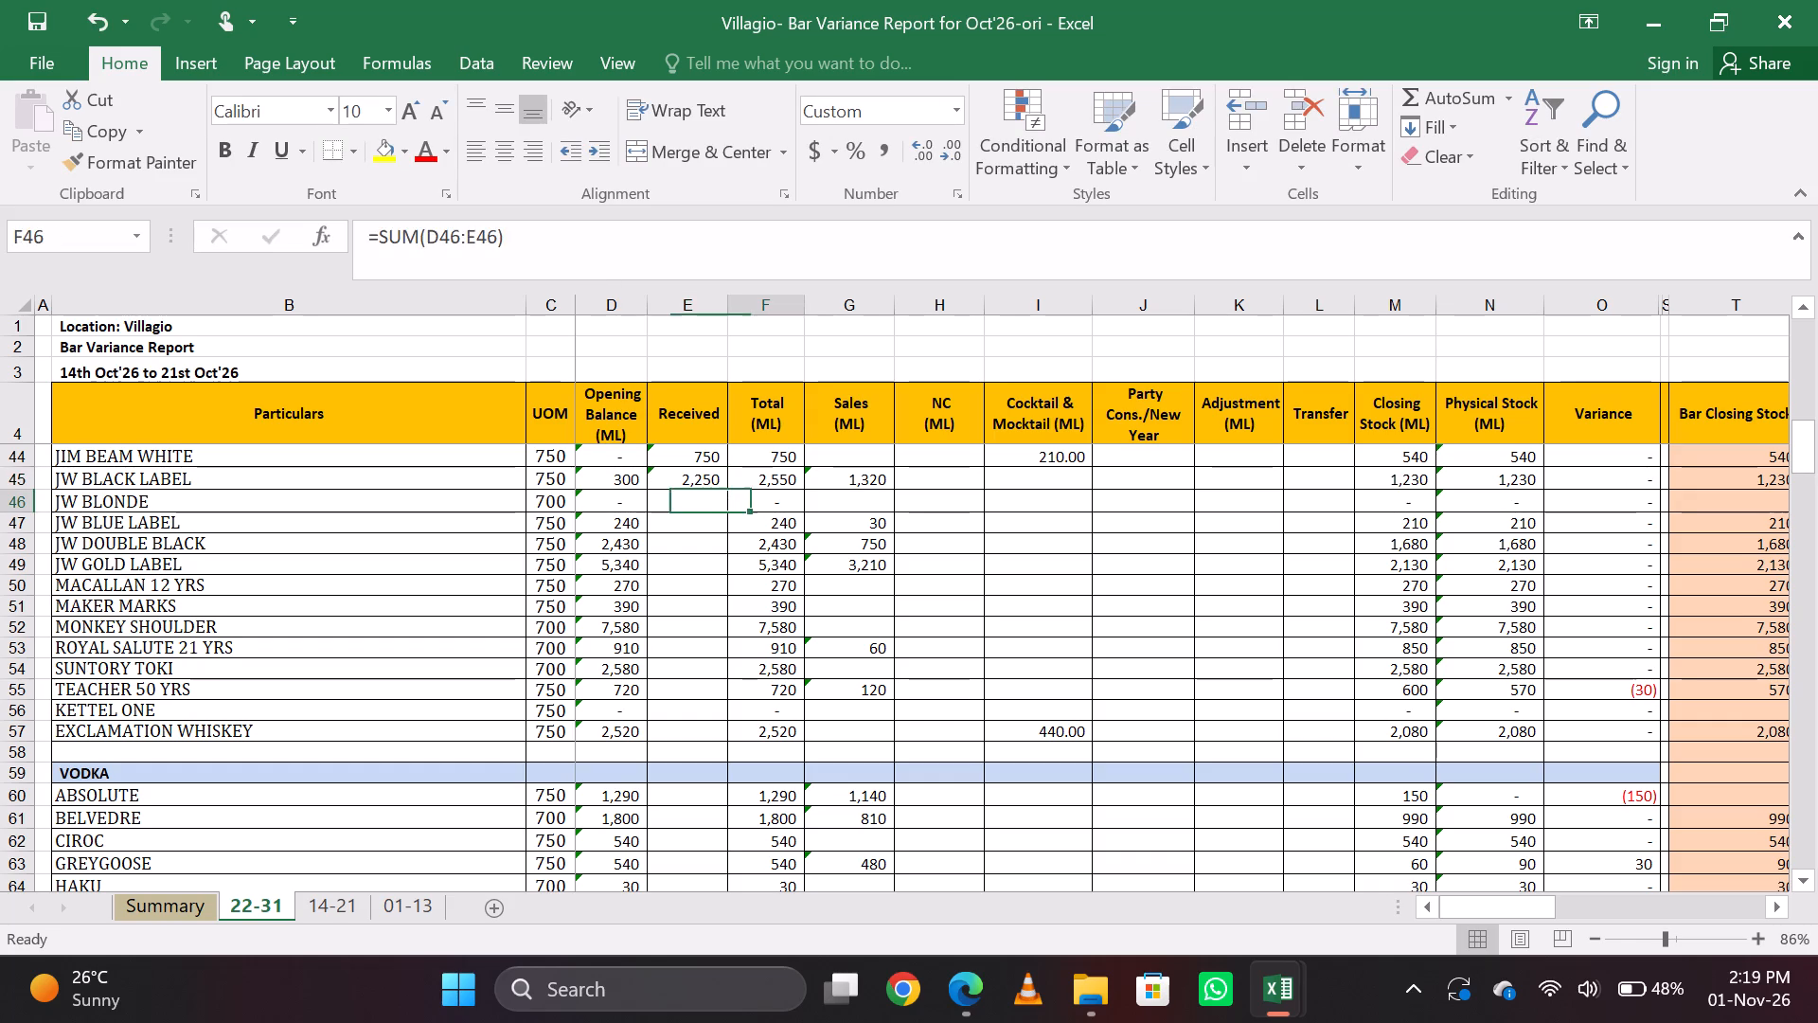
key("Down")
key("Down")
key("Down")
key("Down")
key("Down")
key("Down")
key("Down")
key("Down")
key("Right")
key("Down")
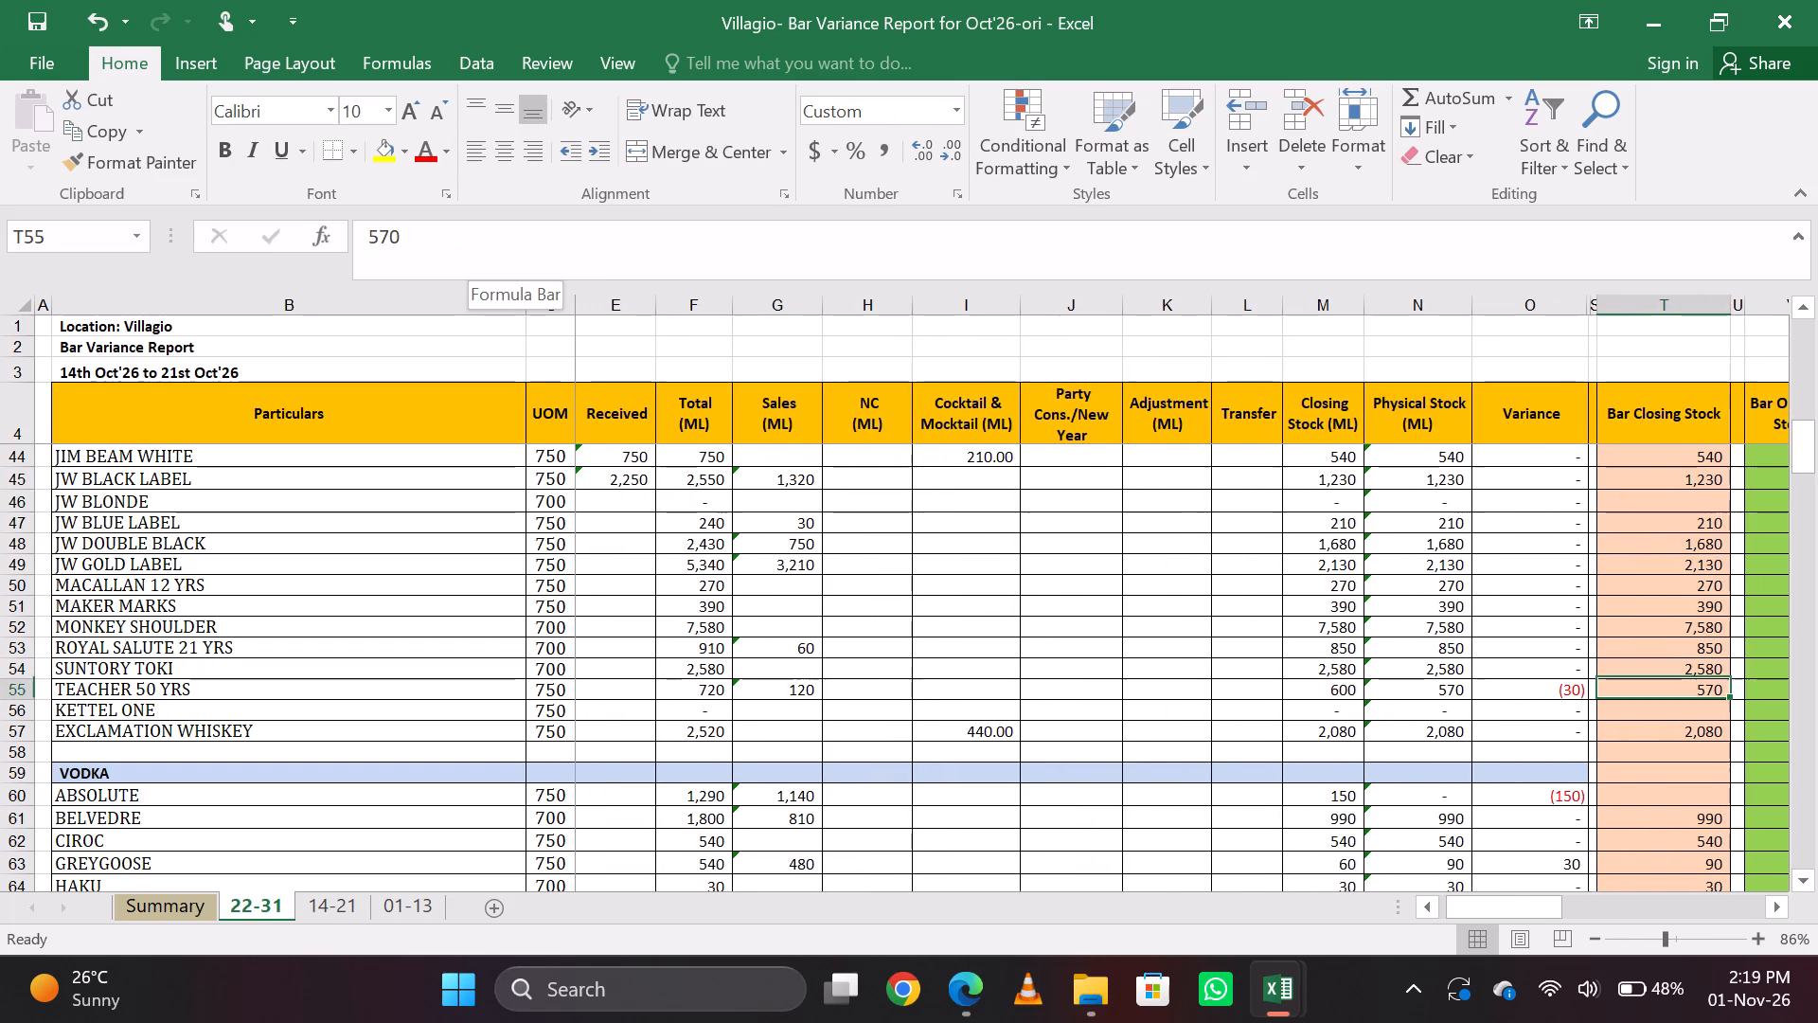
key("Down")
key("Down")
key("Down")
key("Down")
key("Down")
key("Down")
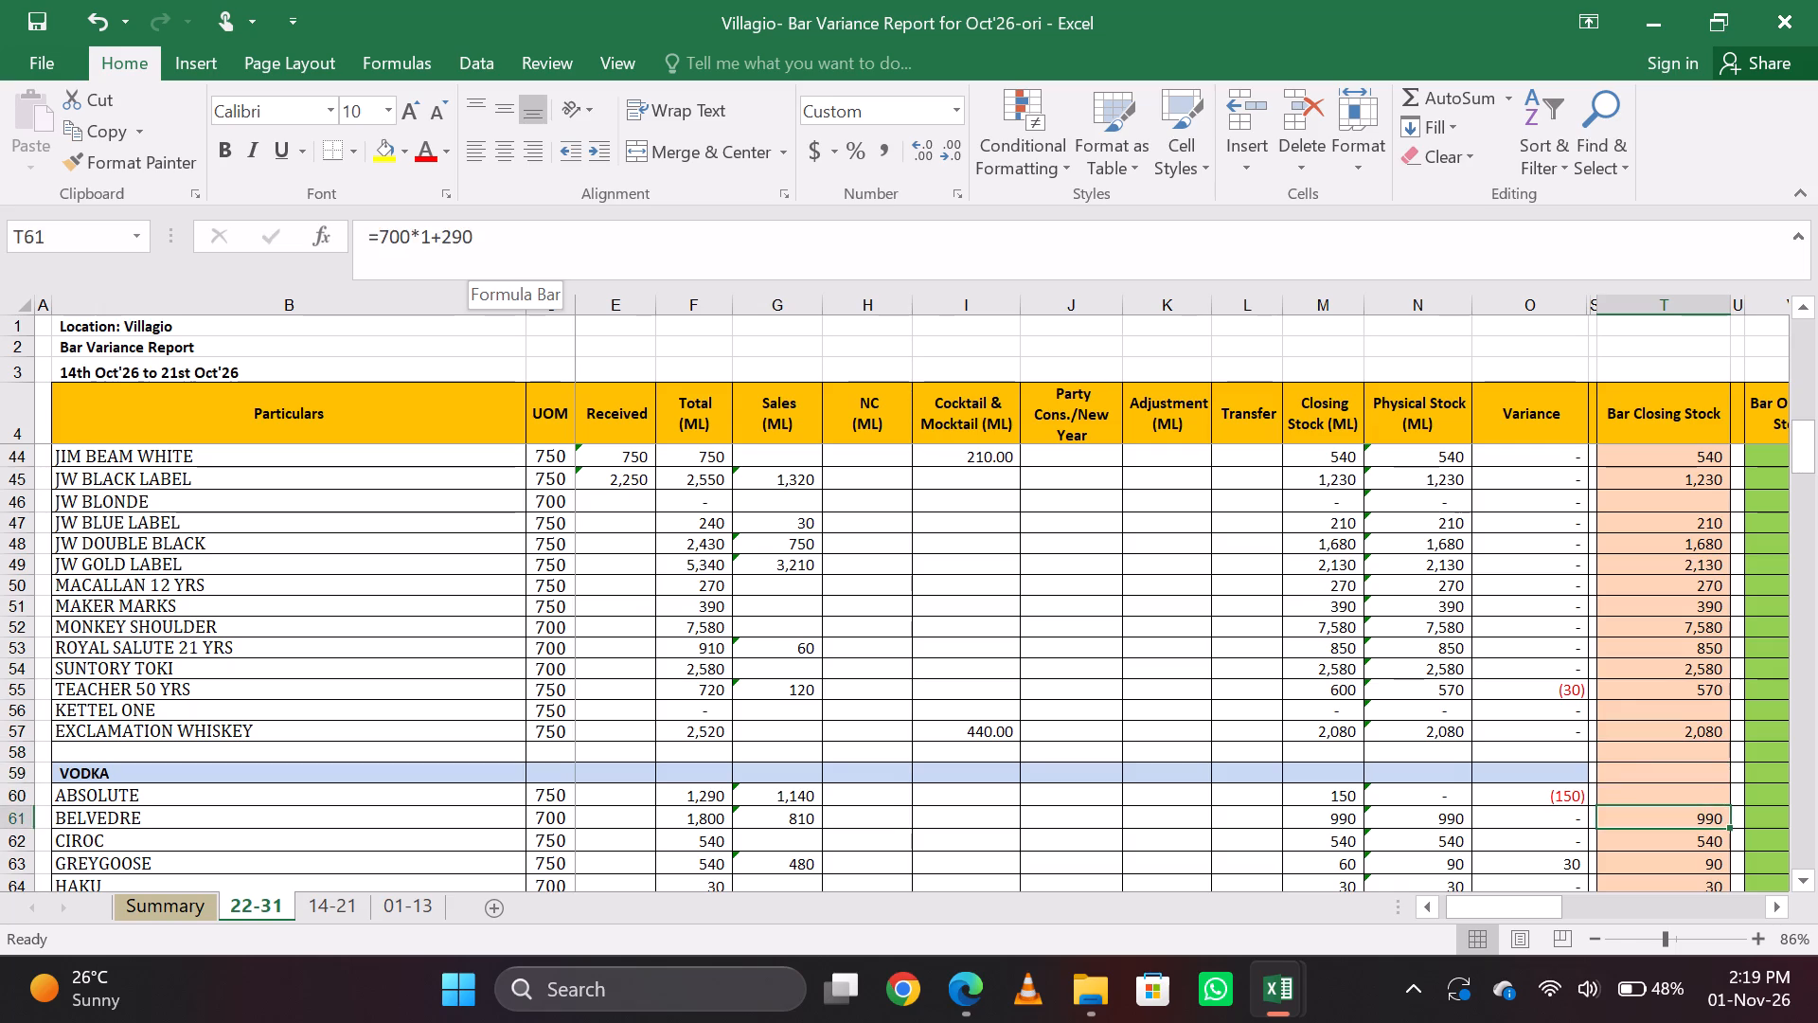
key("Down")
key("Down")
Scan the Bar Closing Stock column up through the whiskies and down to the Rum and Liqueur sections.
key("Up")
key("Up")
key("Up")
key("Up")
key("Up")
key("Up")
key("Up")
key("Up")
key("Up")
key("Up")
key("Up")
key("Up")
key("Up")
key("Up")
key("Up")
key("Up")
key("Up")
key("Up")
key("Up")
key("Up")
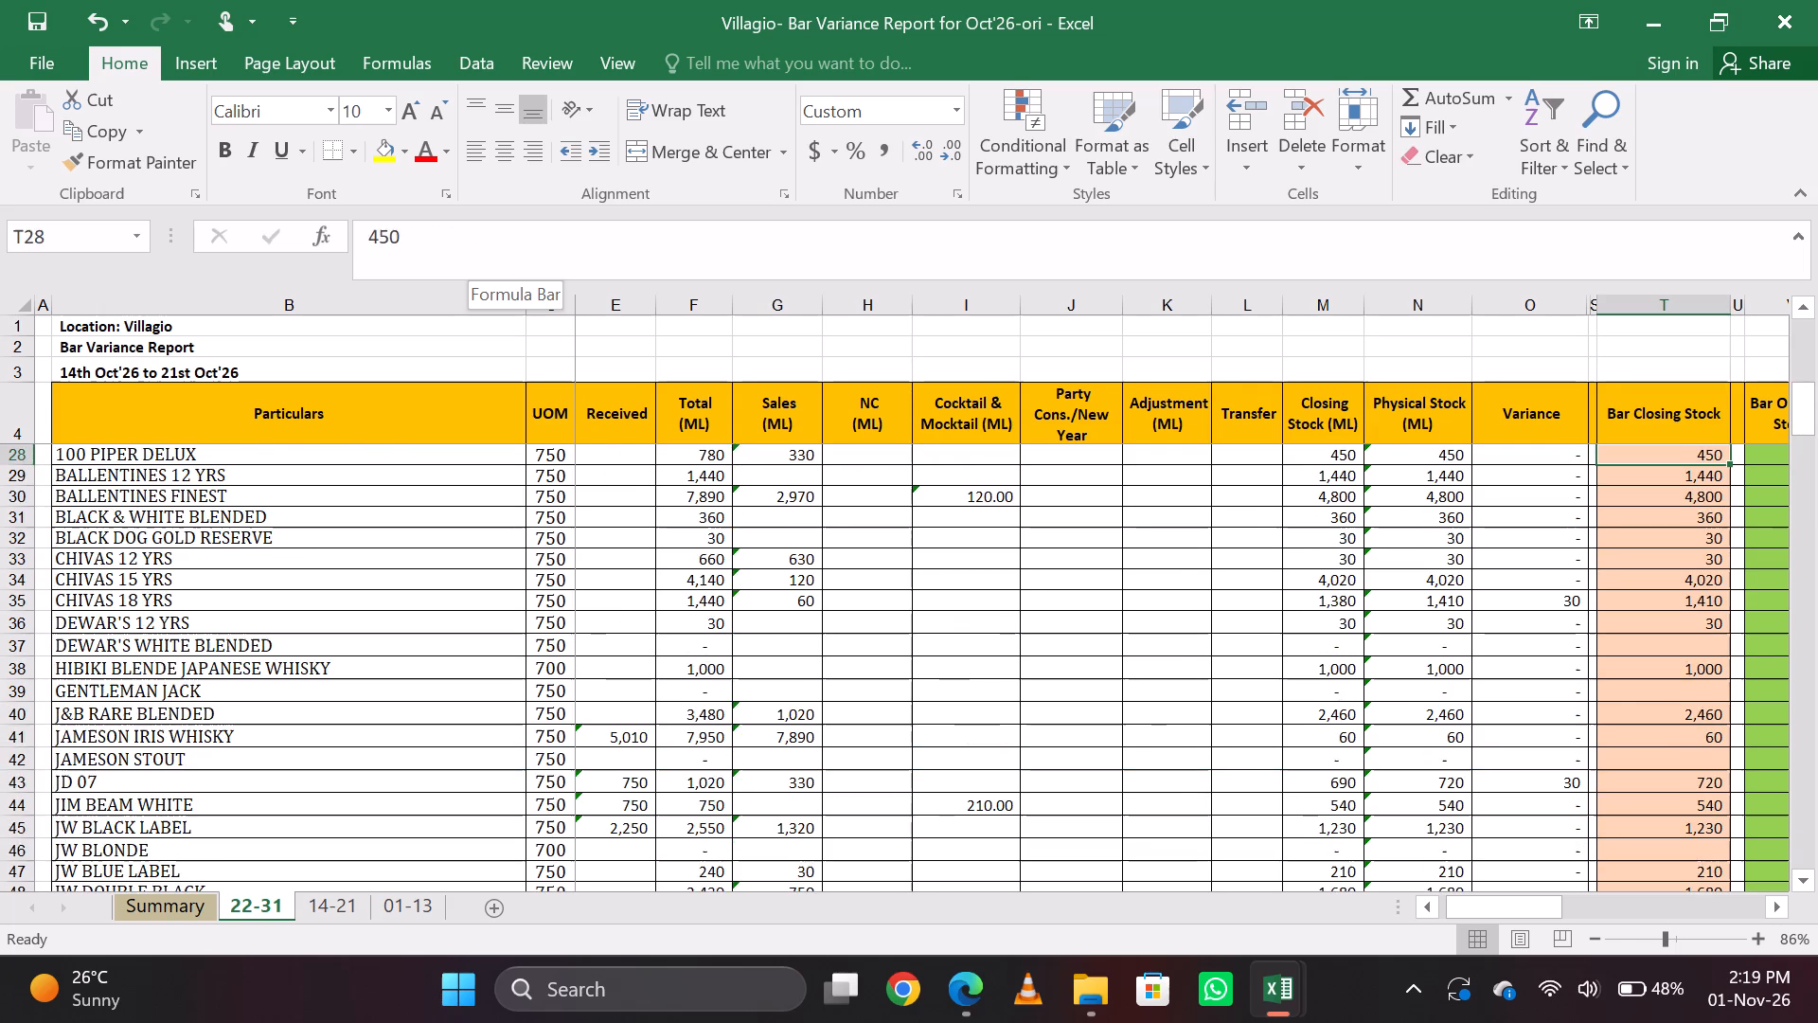
key("Down")
key("Page_Up")
key("Page_Down")
key("Page_Down")
key("Page_Down")
key("Page_Down")
key("Page_Up")
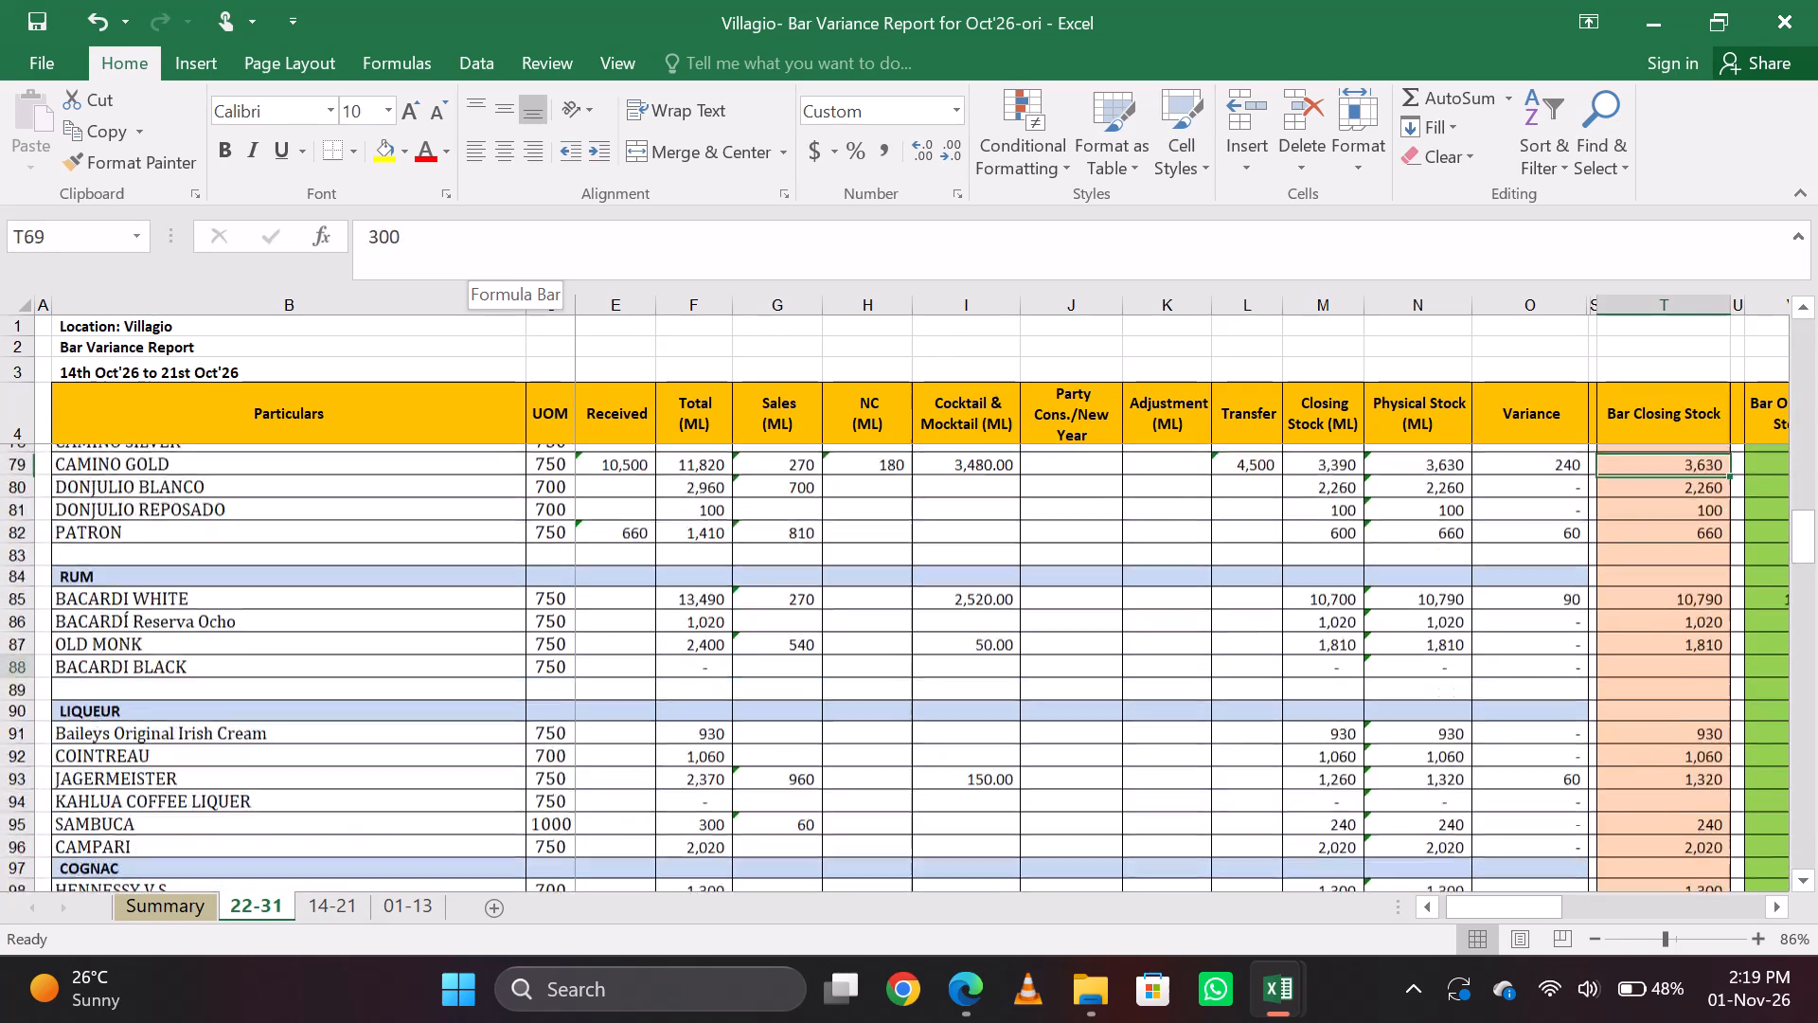
Examine the Bar Closing Stock entries from JW Gold Label down to Smirnoff and Magic Moment.
key("Page_Up")
key("Down")
key("Down")
key("Down")
key("Down")
key("Down")
key("Down")
key("Down")
key("Down")
key("Down")
key("Down")
key("Down")
key("Down")
key("Down")
key("Down")
key("Down")
key("Down")
key("Down")
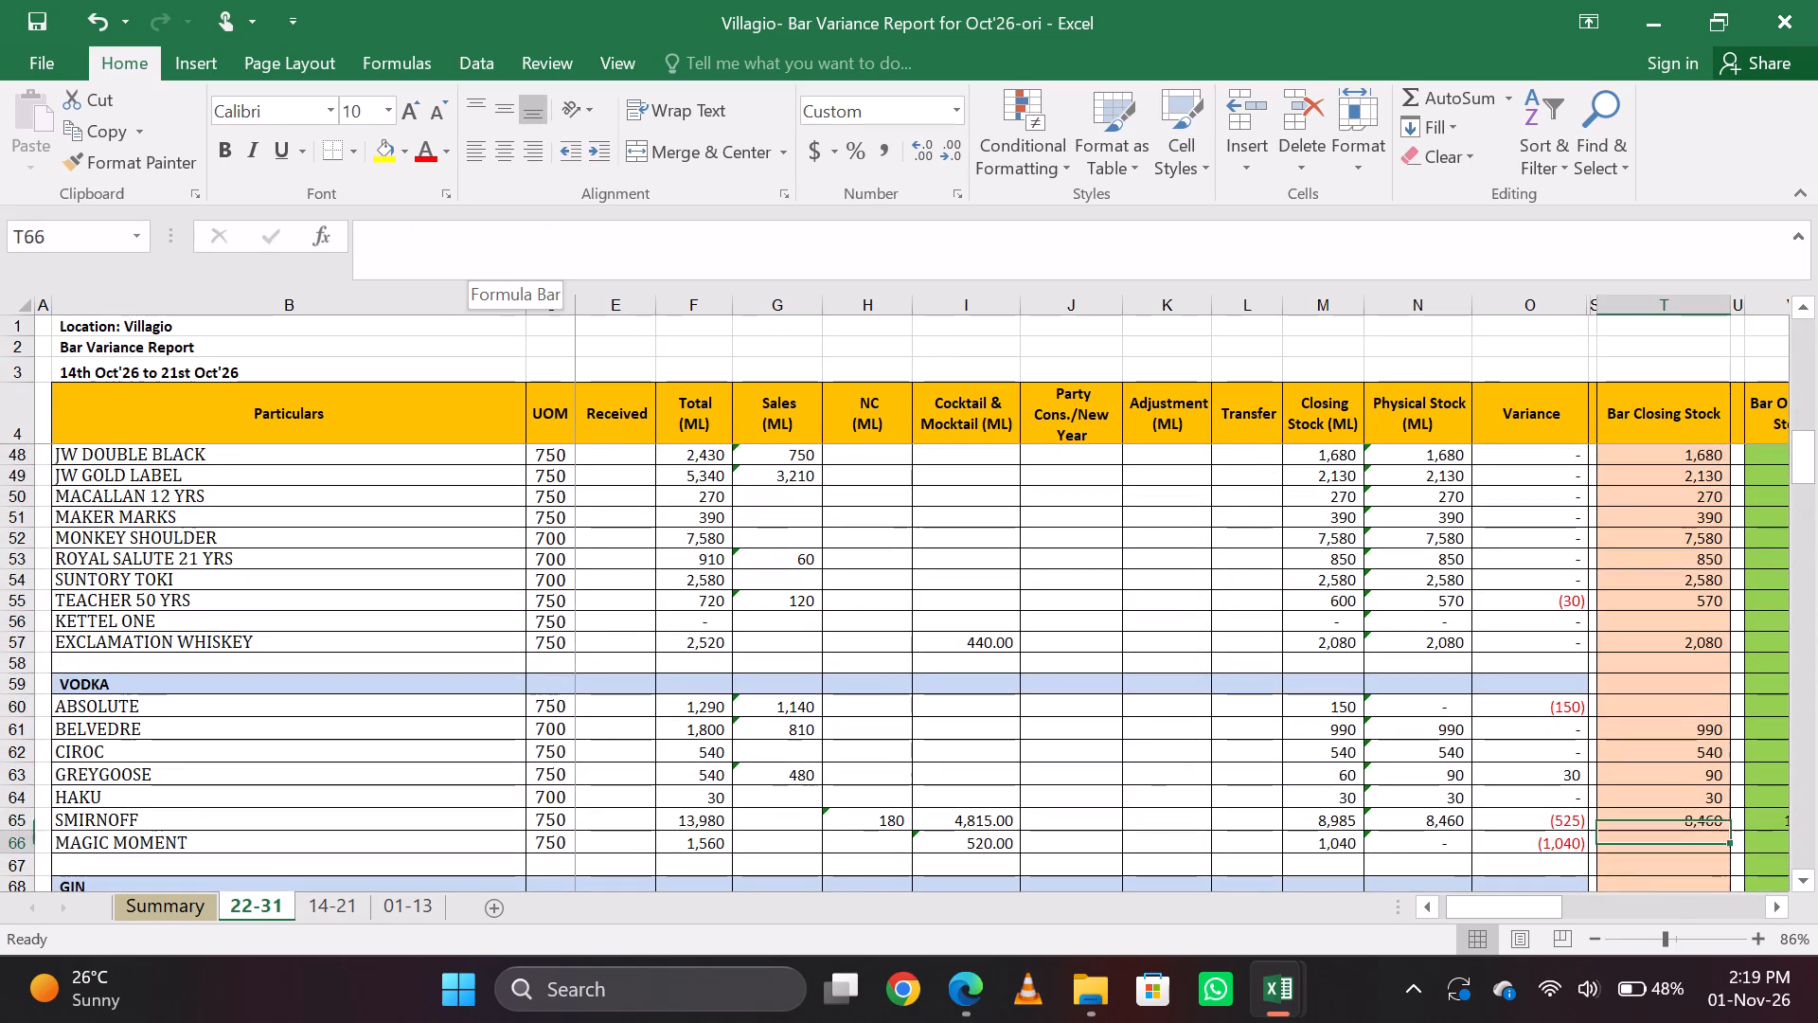
key("Up")
key("Down")
key("Up")
key("Down")
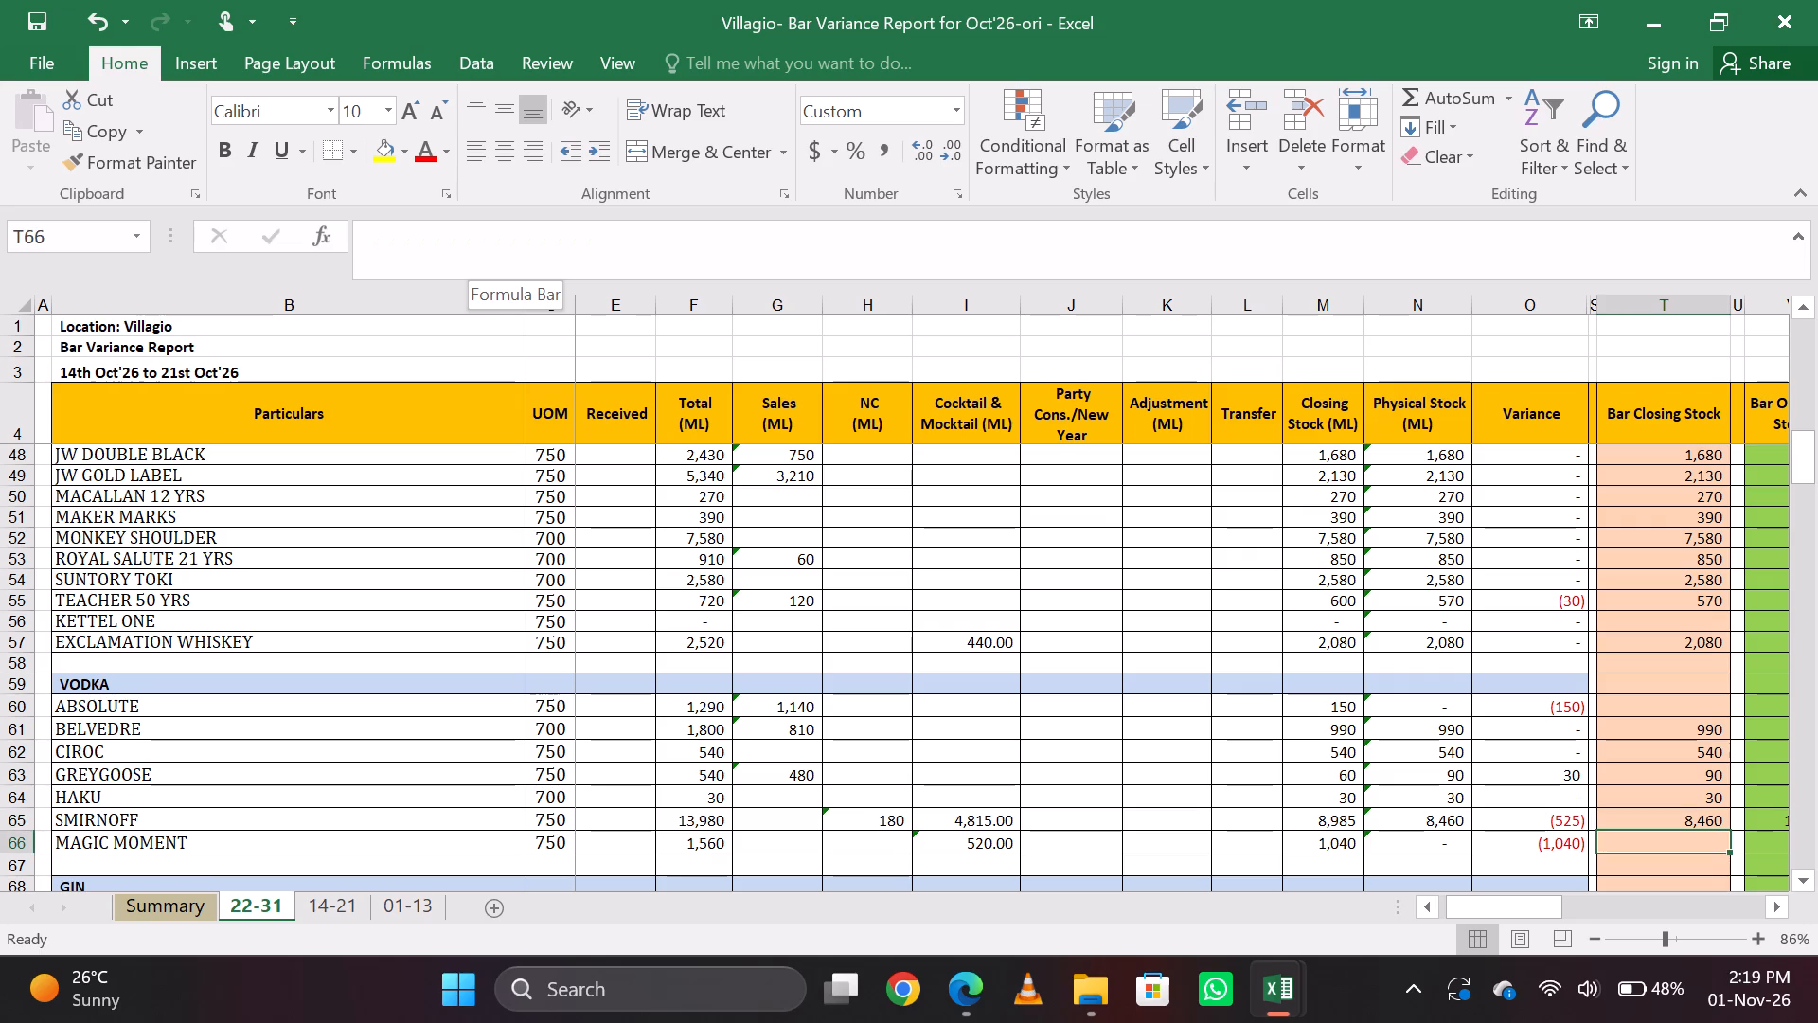
key("Up")
key("Down")
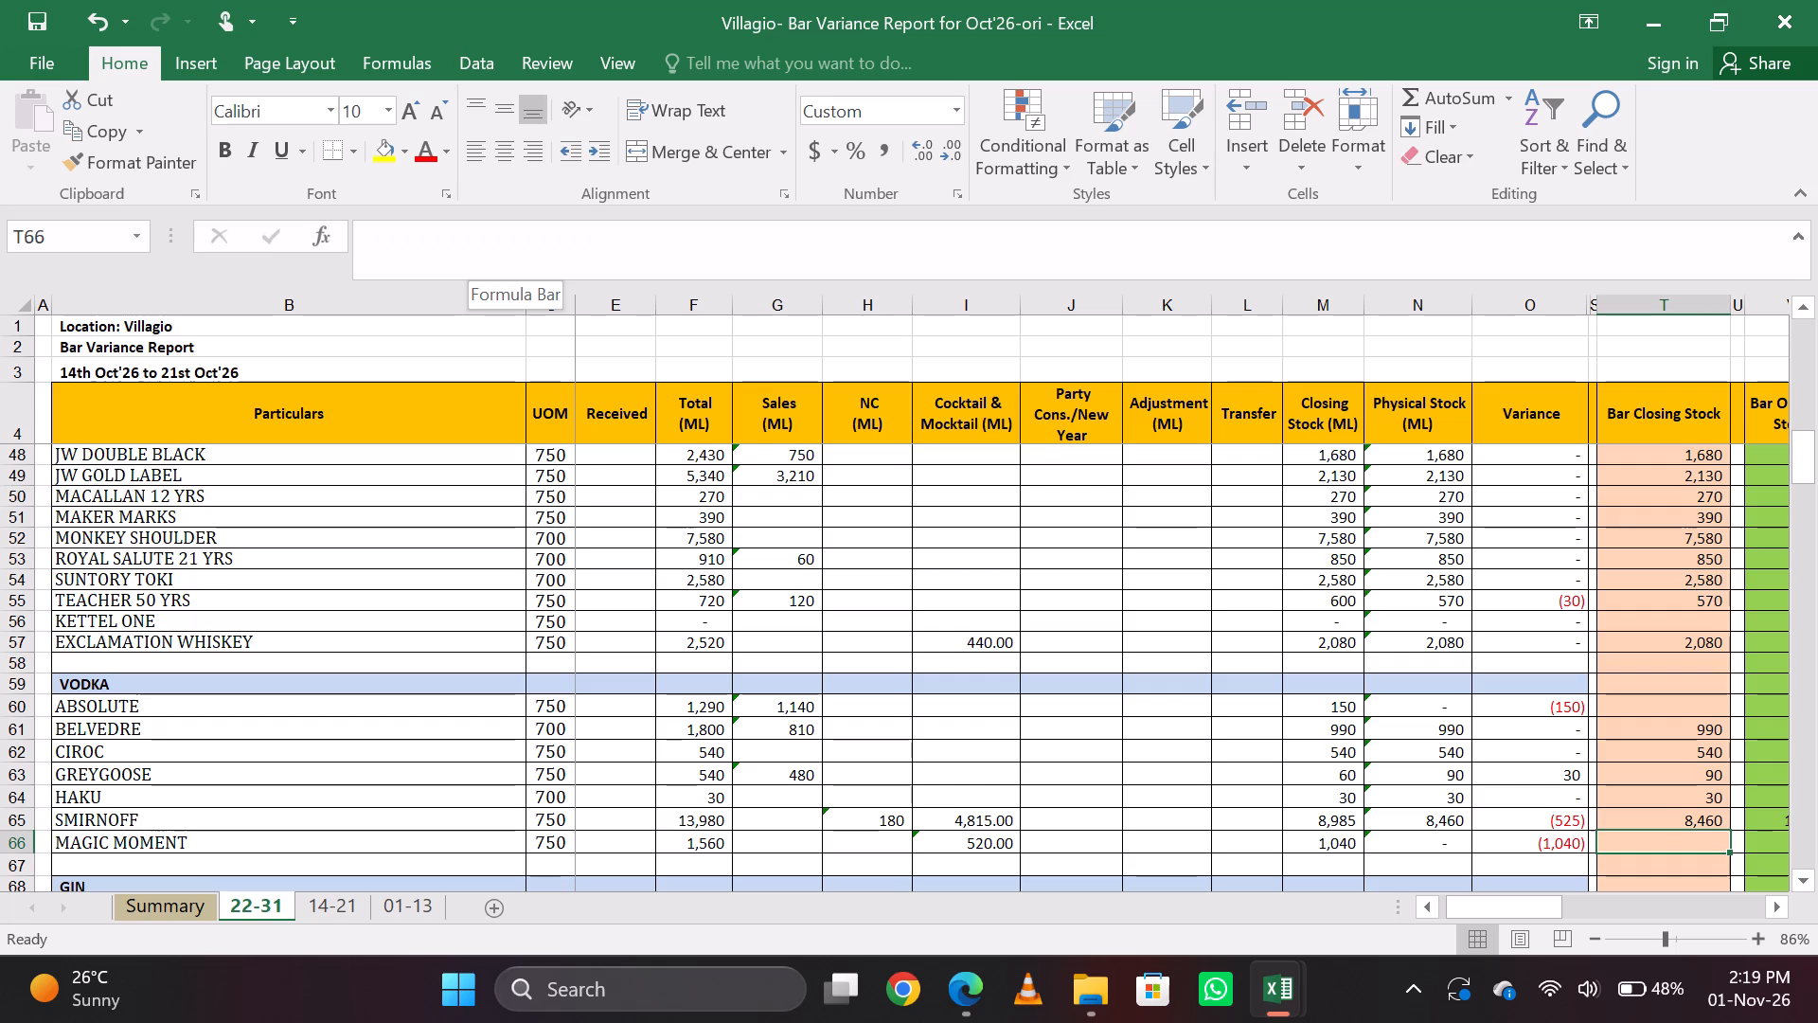
Set Camino Gold's Cocktail & Mocktail quantity in the Tequila section to 3150.
key("Page_Down")
key("Page_Up")
key("Page_Down")
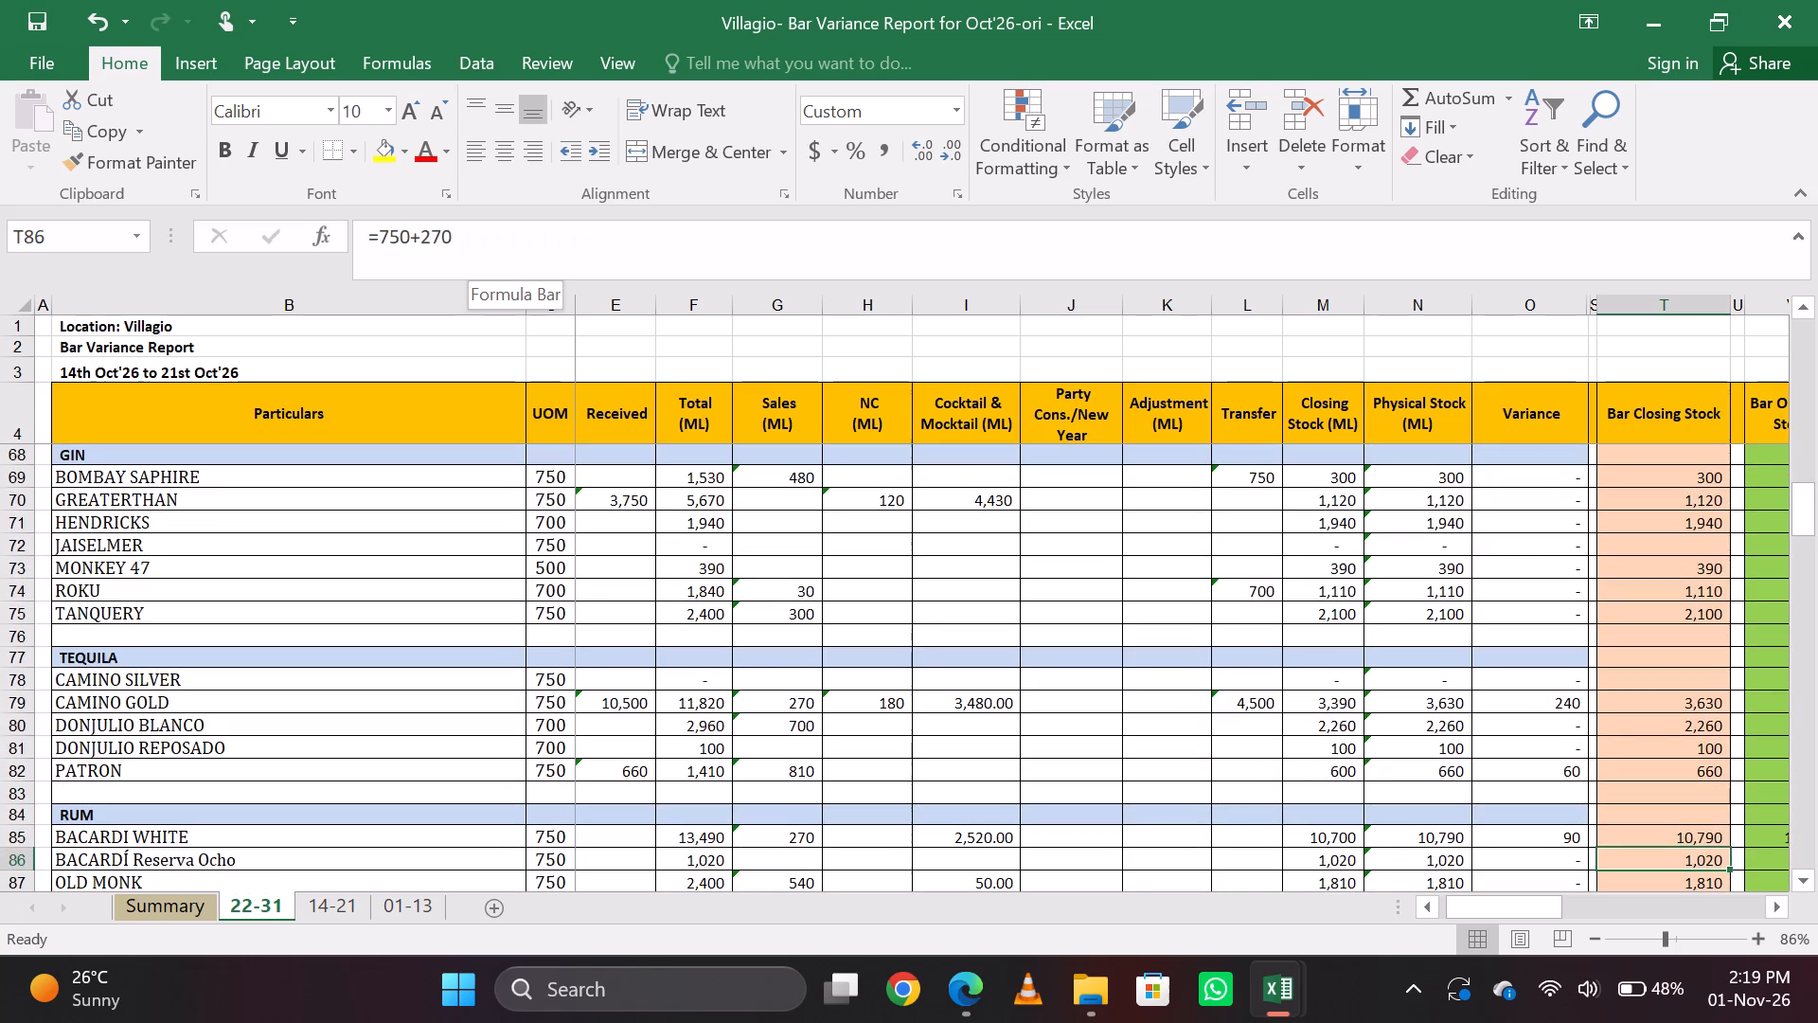
key("Up")
key("Up")
key("Up")
key("Up")
key("Up")
key("Up")
key("Up")
key("Up")
key("Down")
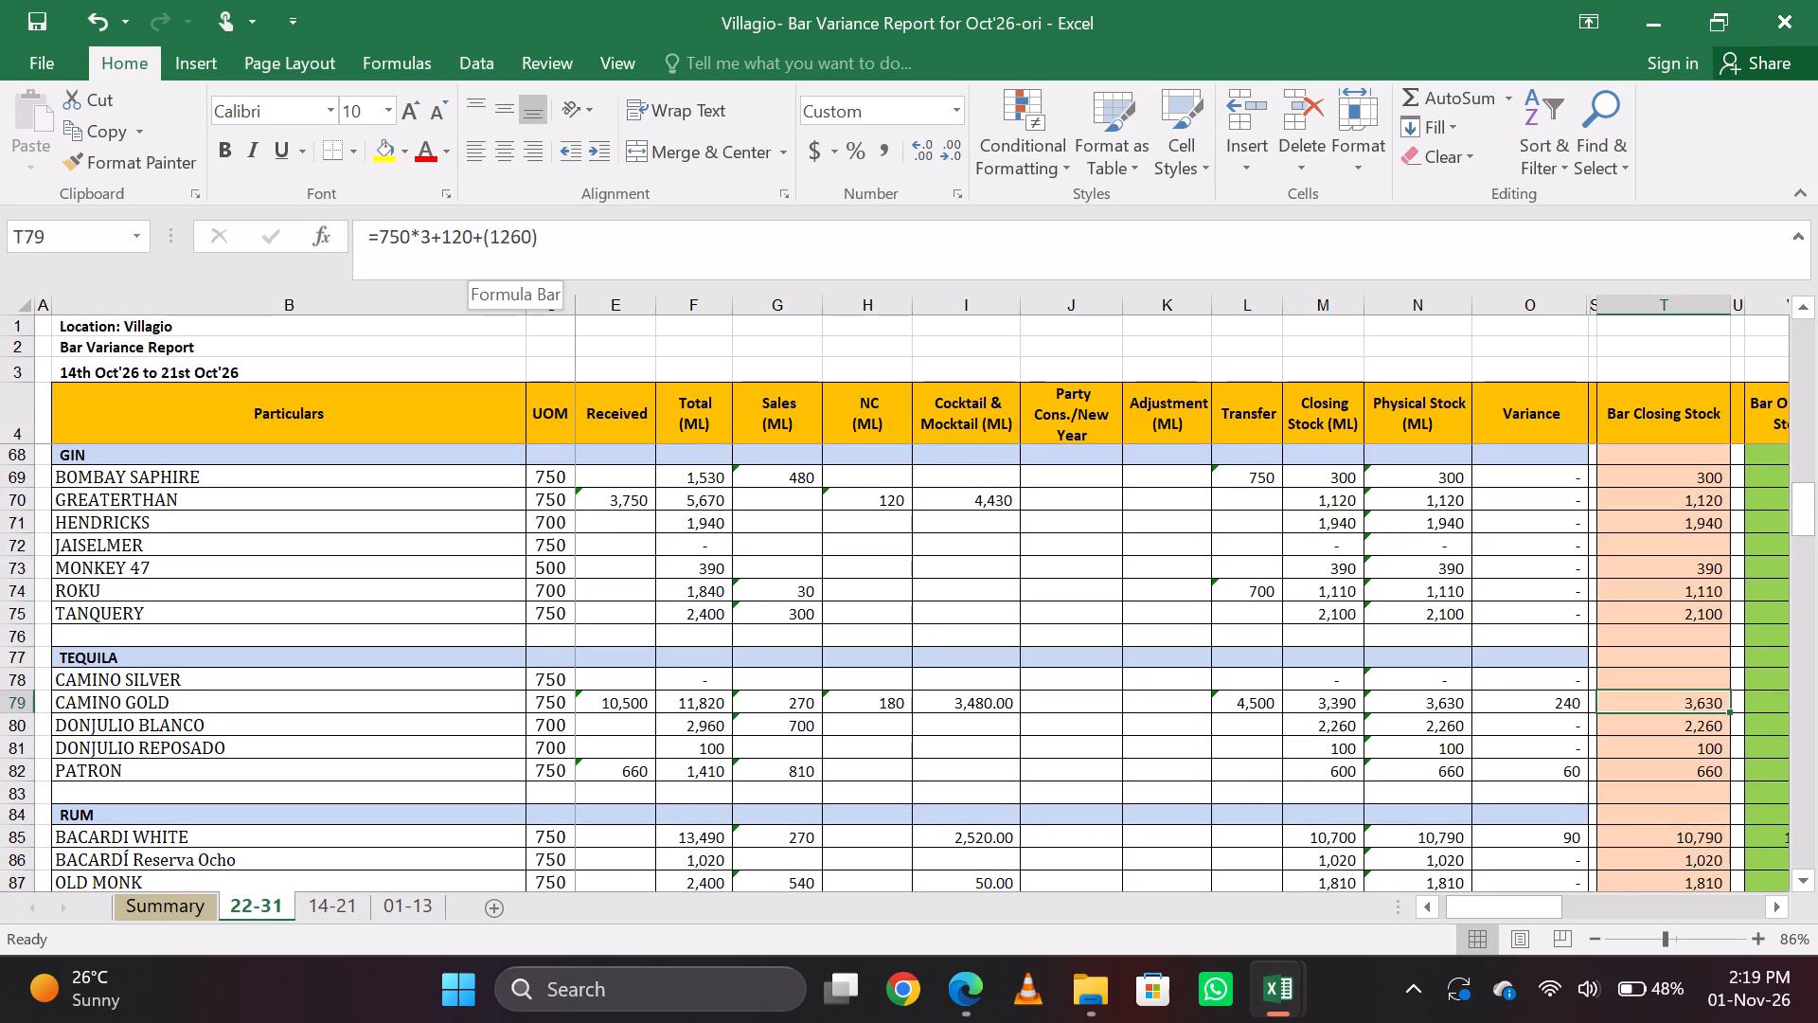
key("Left")
key("Left")
key("Left")
key("Left")
key("Left")
key("Left")
key("Left")
key("Left")
key("Left")
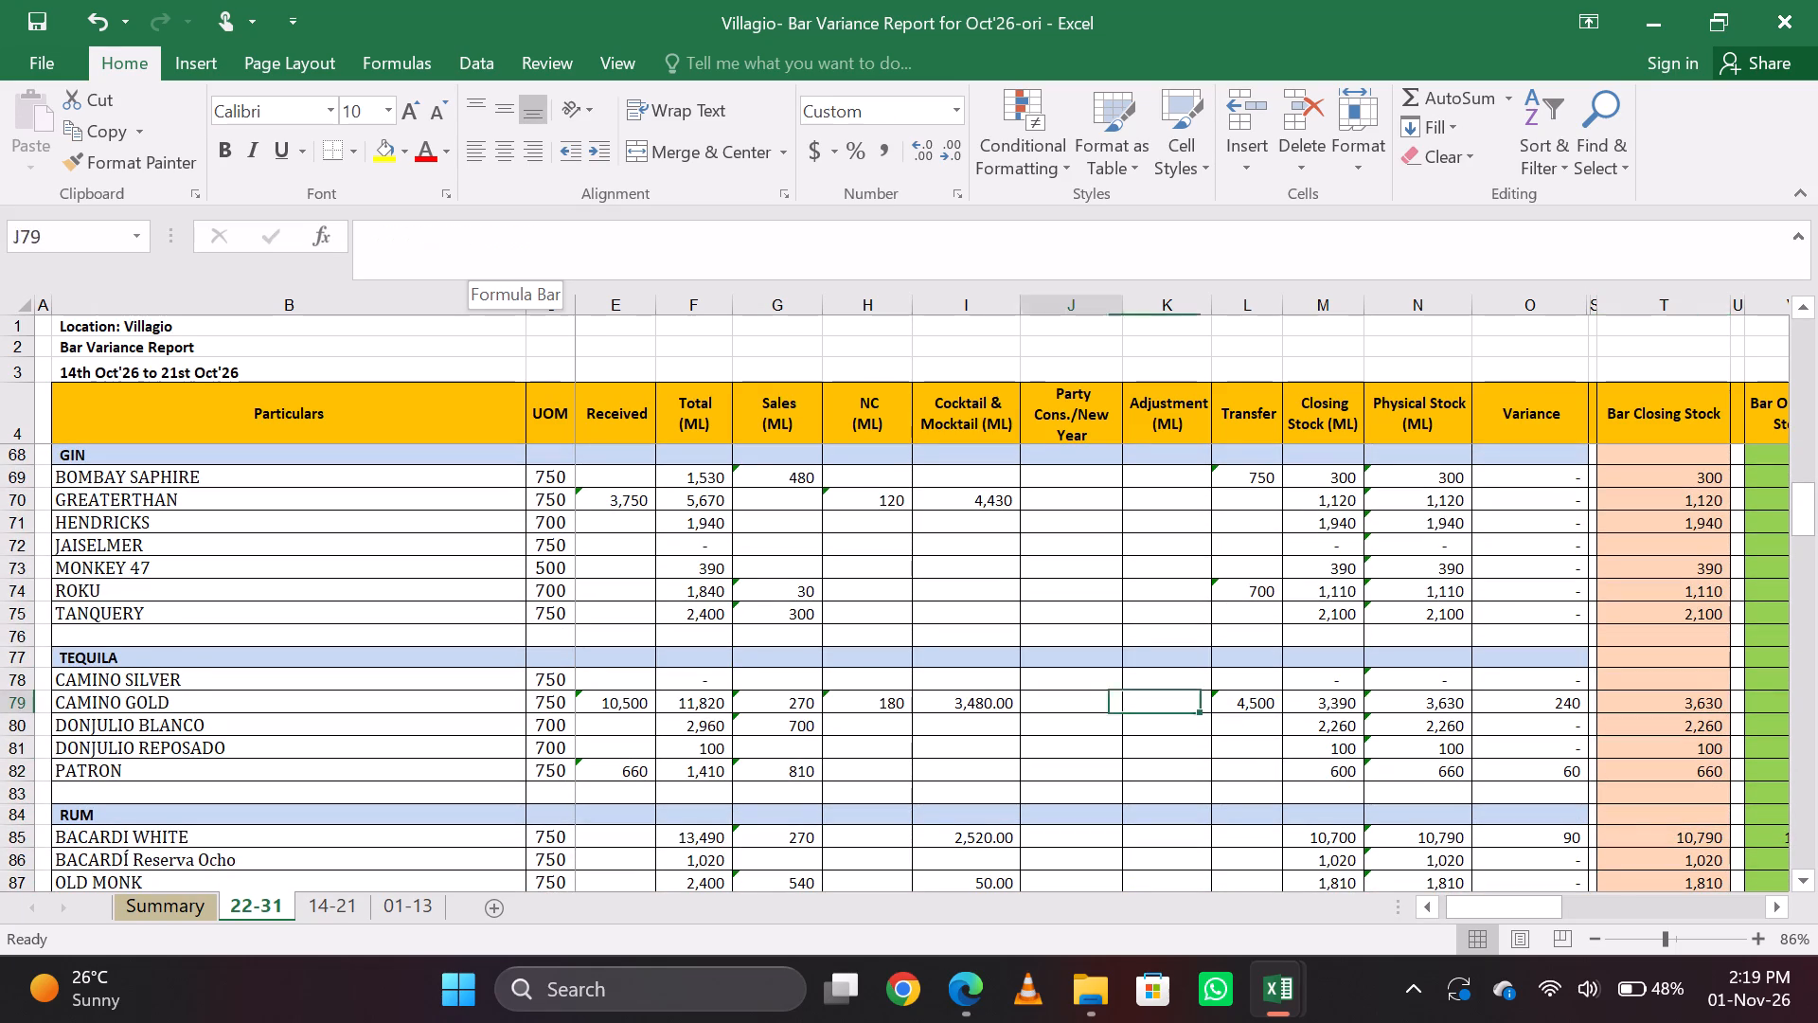
key("Right")
left_click(478, 225)
key("BackSpace")
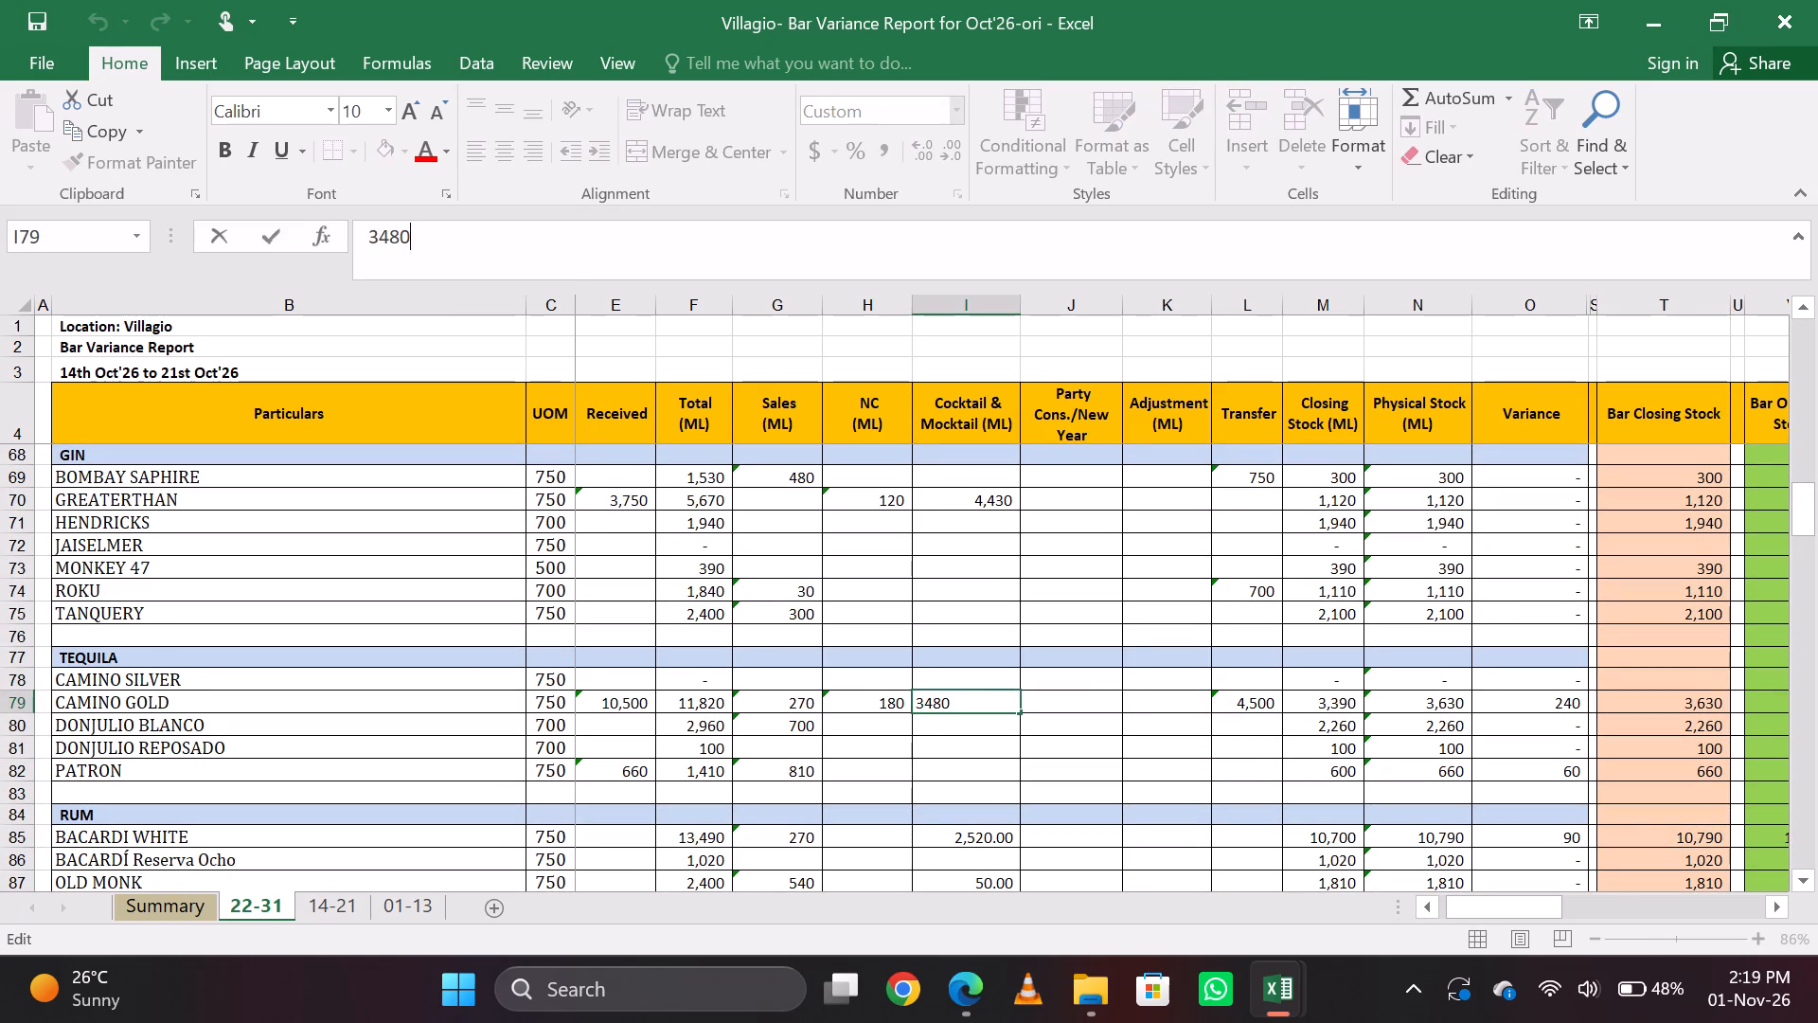
key("BackSpace")
key("BackSpace")
type("150")
key("Return")
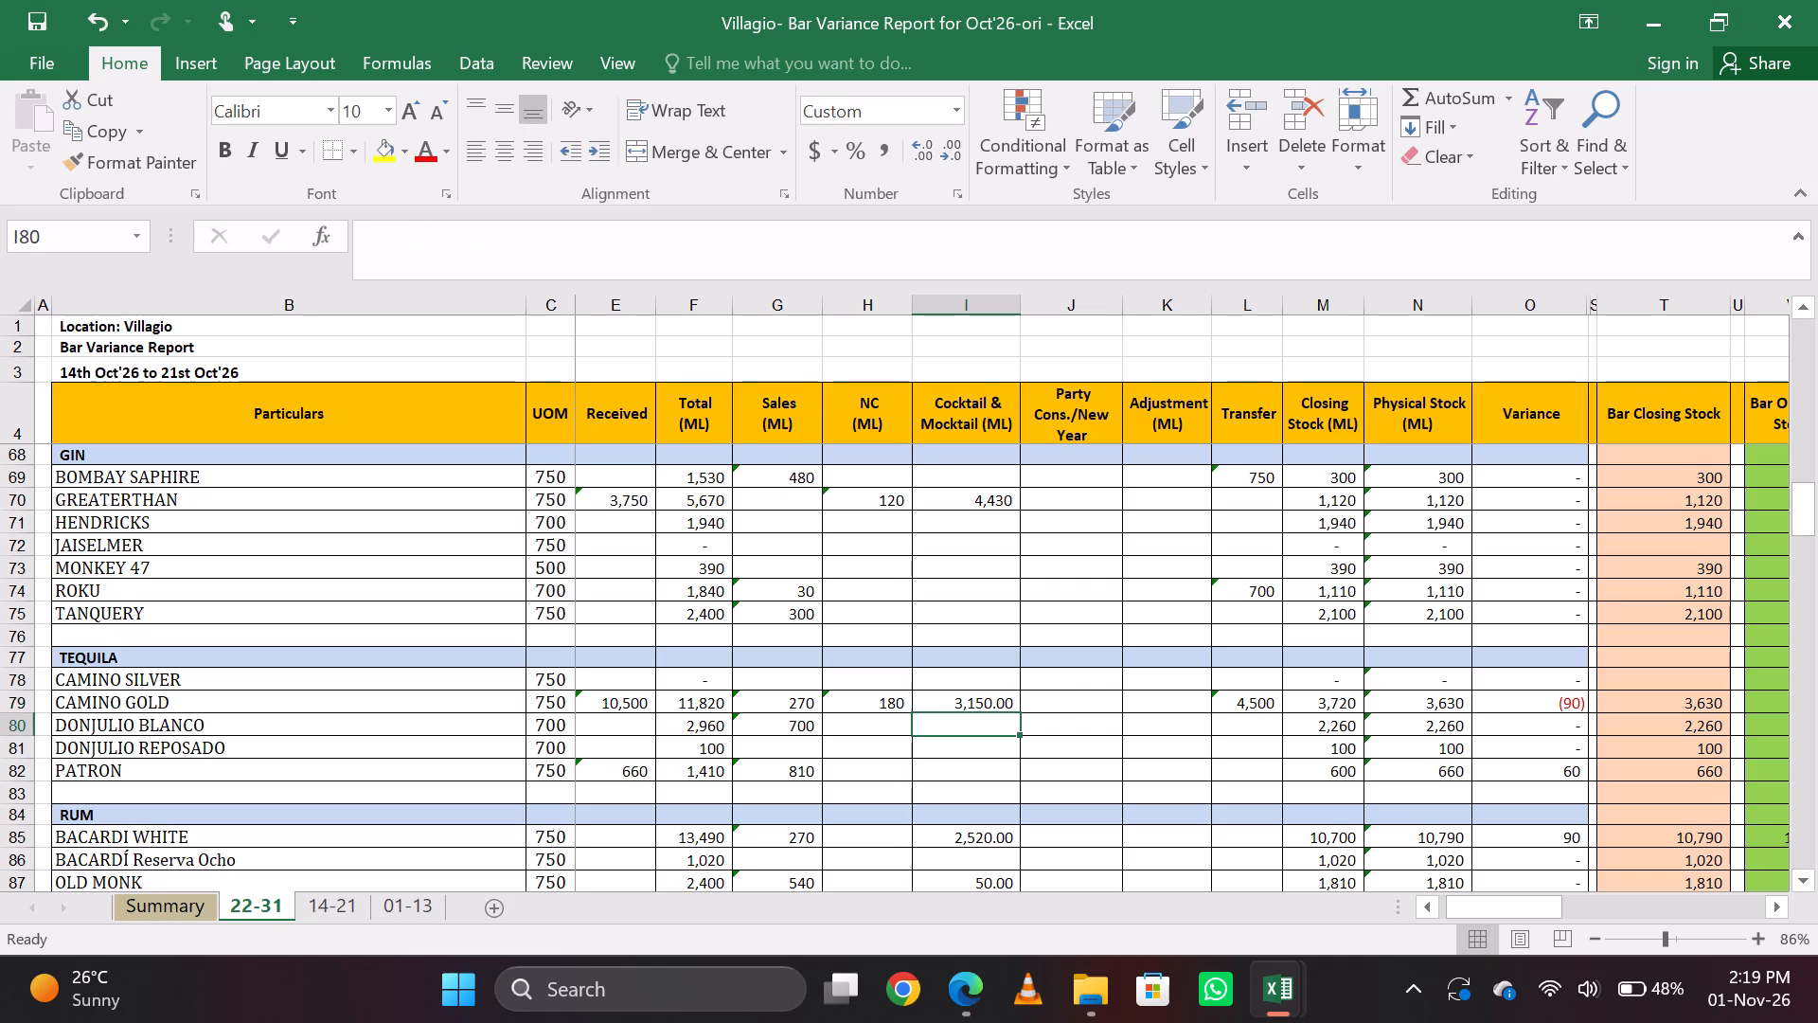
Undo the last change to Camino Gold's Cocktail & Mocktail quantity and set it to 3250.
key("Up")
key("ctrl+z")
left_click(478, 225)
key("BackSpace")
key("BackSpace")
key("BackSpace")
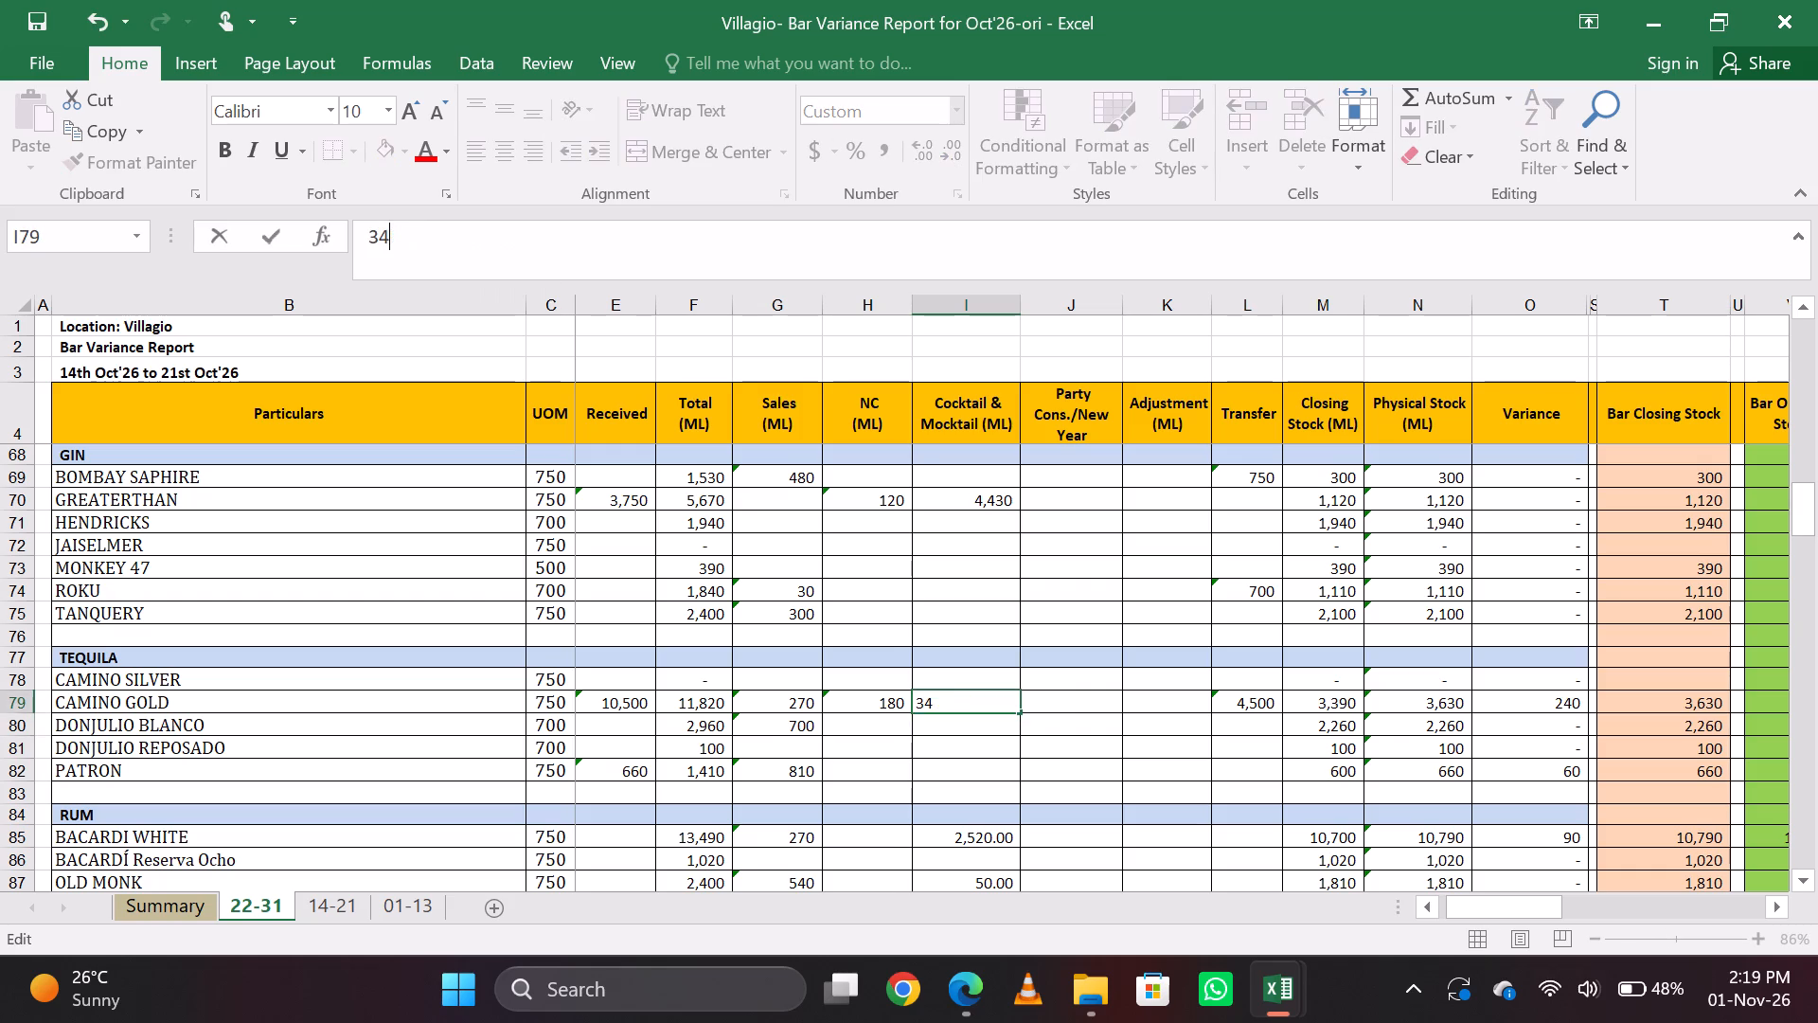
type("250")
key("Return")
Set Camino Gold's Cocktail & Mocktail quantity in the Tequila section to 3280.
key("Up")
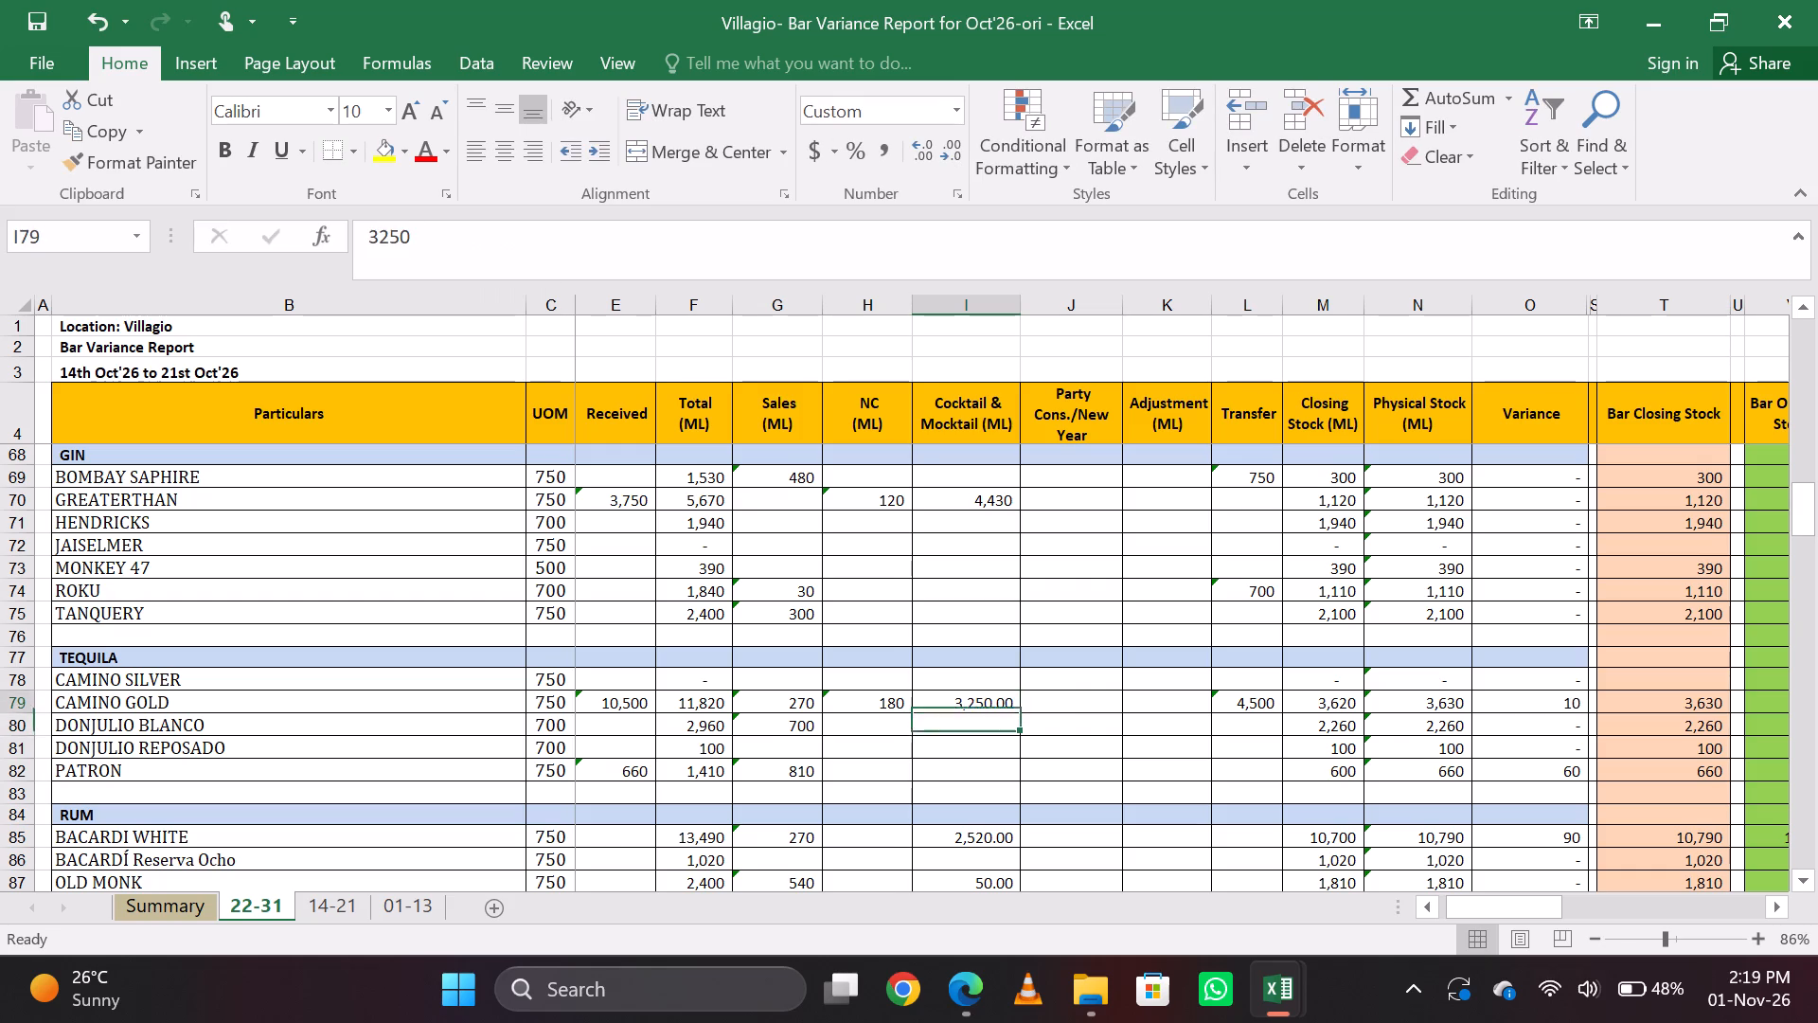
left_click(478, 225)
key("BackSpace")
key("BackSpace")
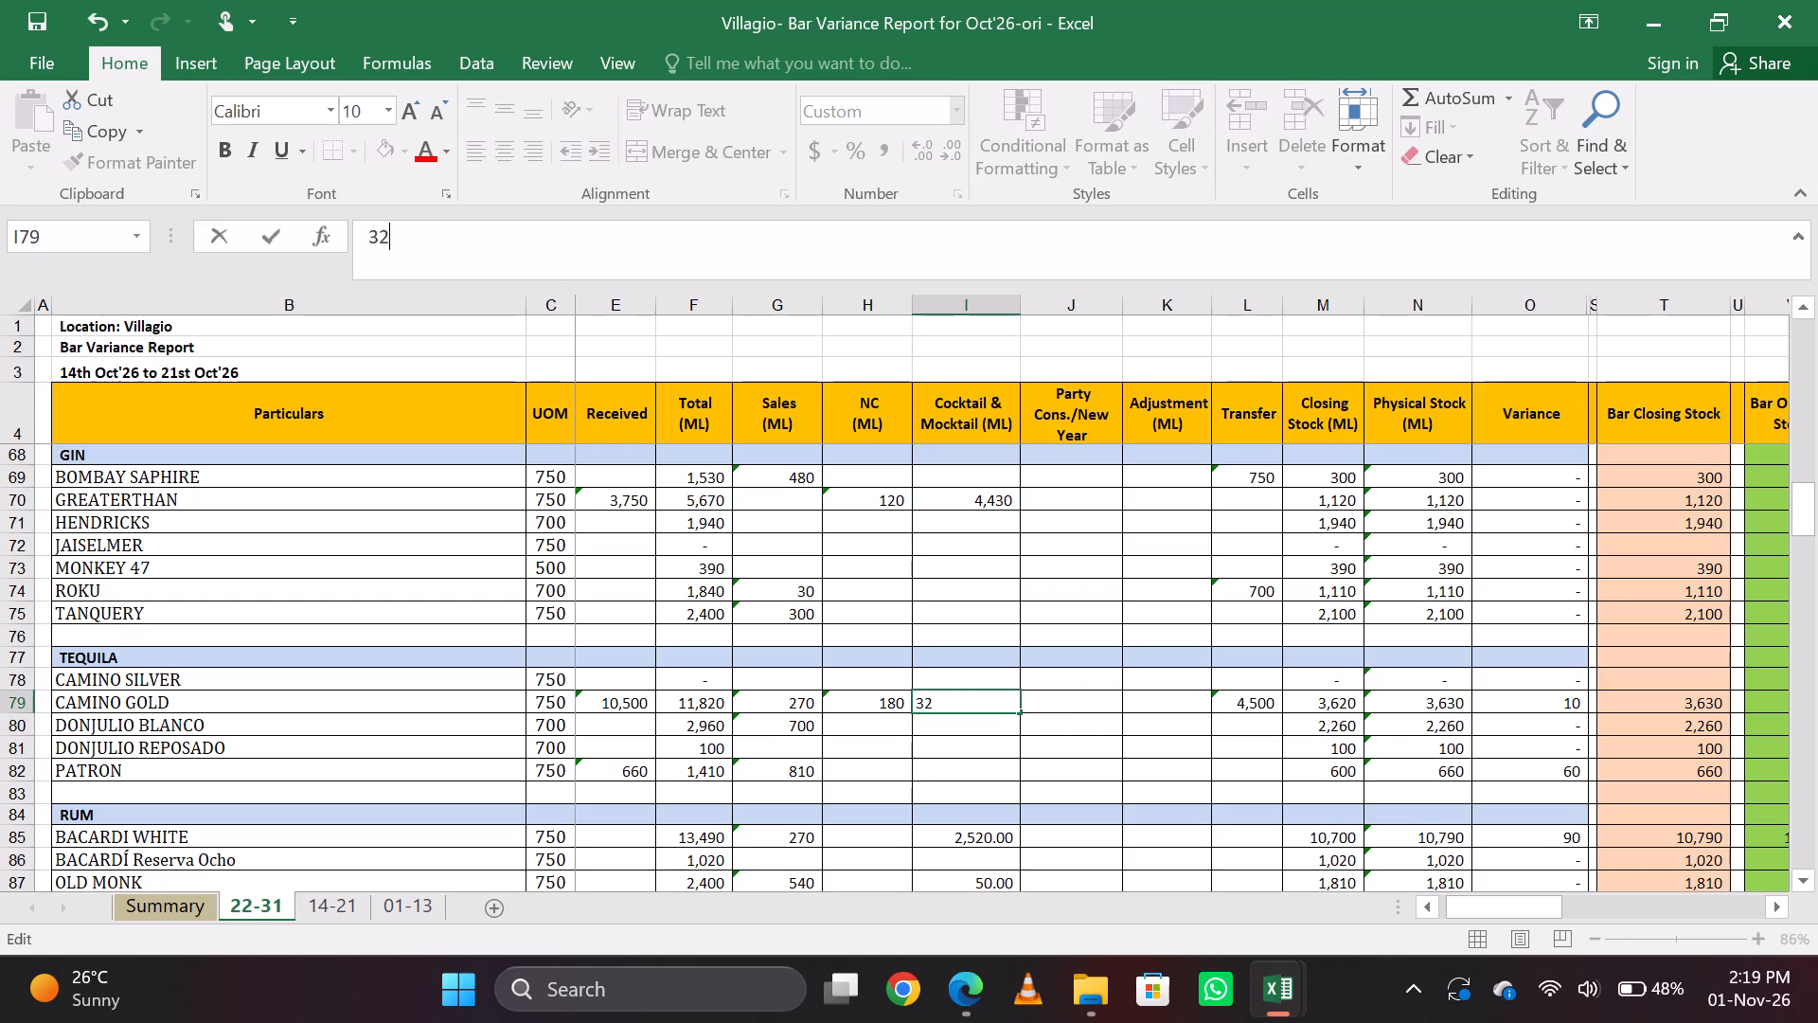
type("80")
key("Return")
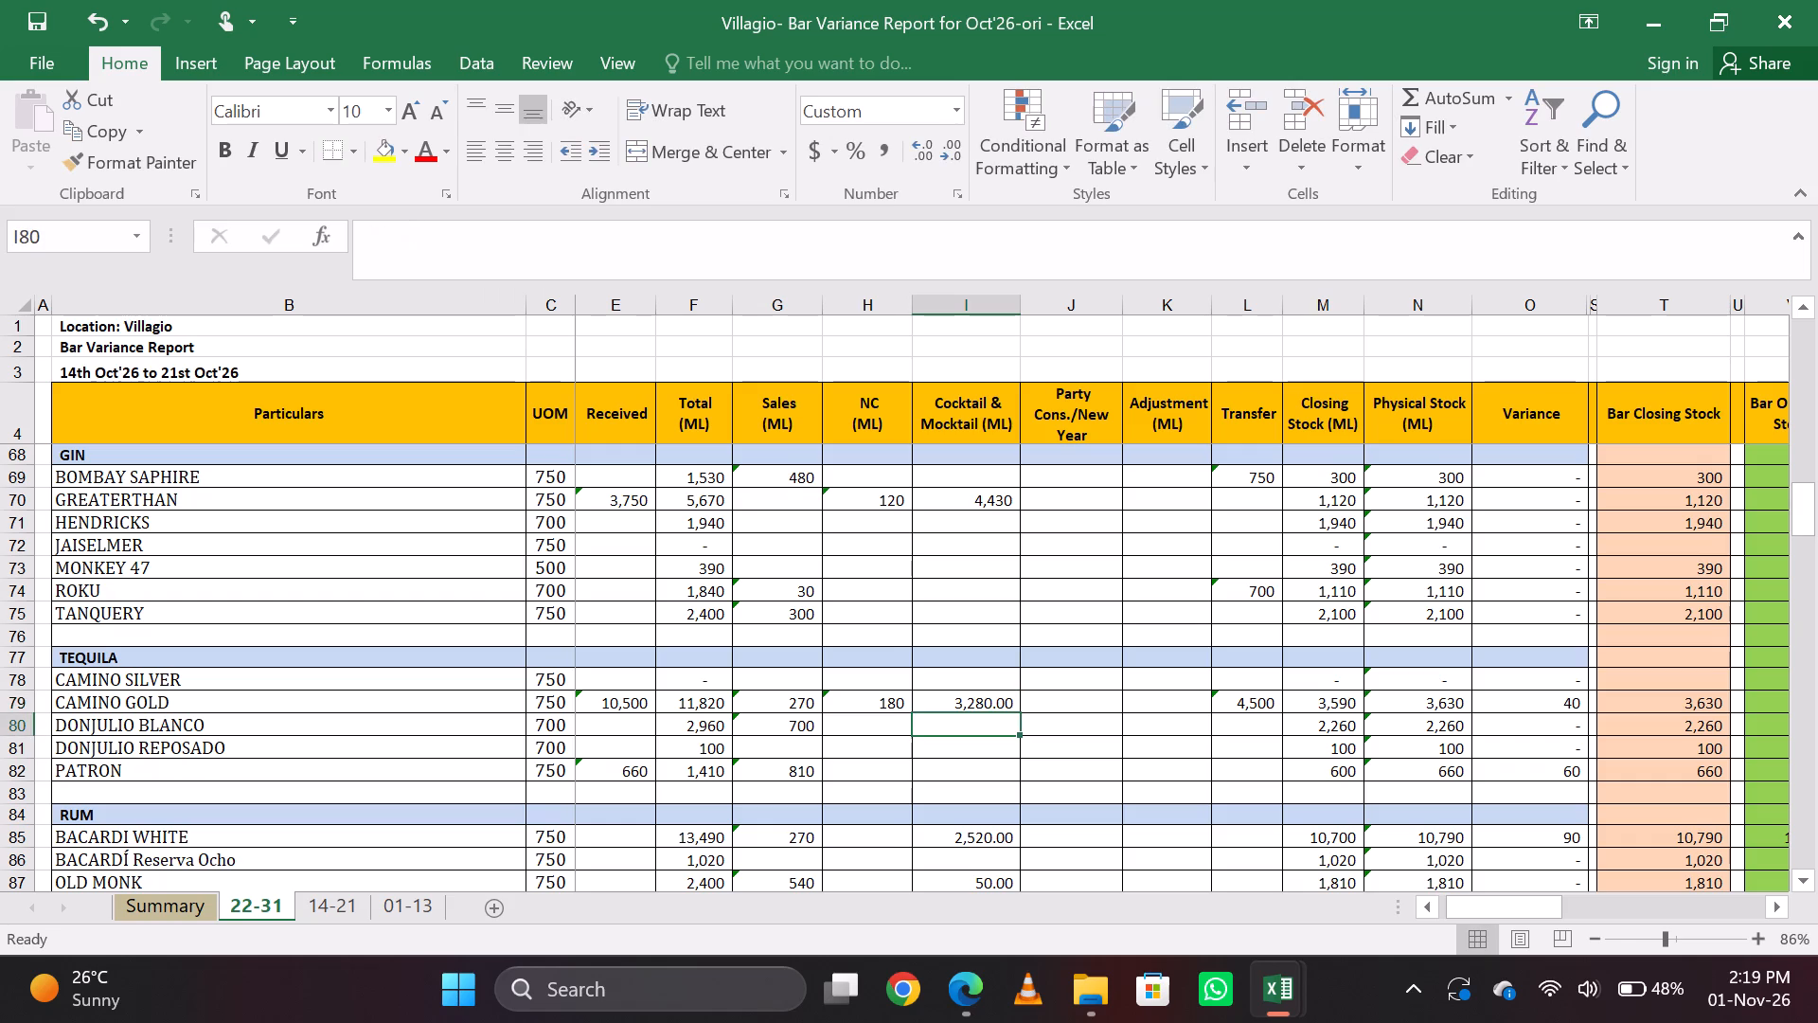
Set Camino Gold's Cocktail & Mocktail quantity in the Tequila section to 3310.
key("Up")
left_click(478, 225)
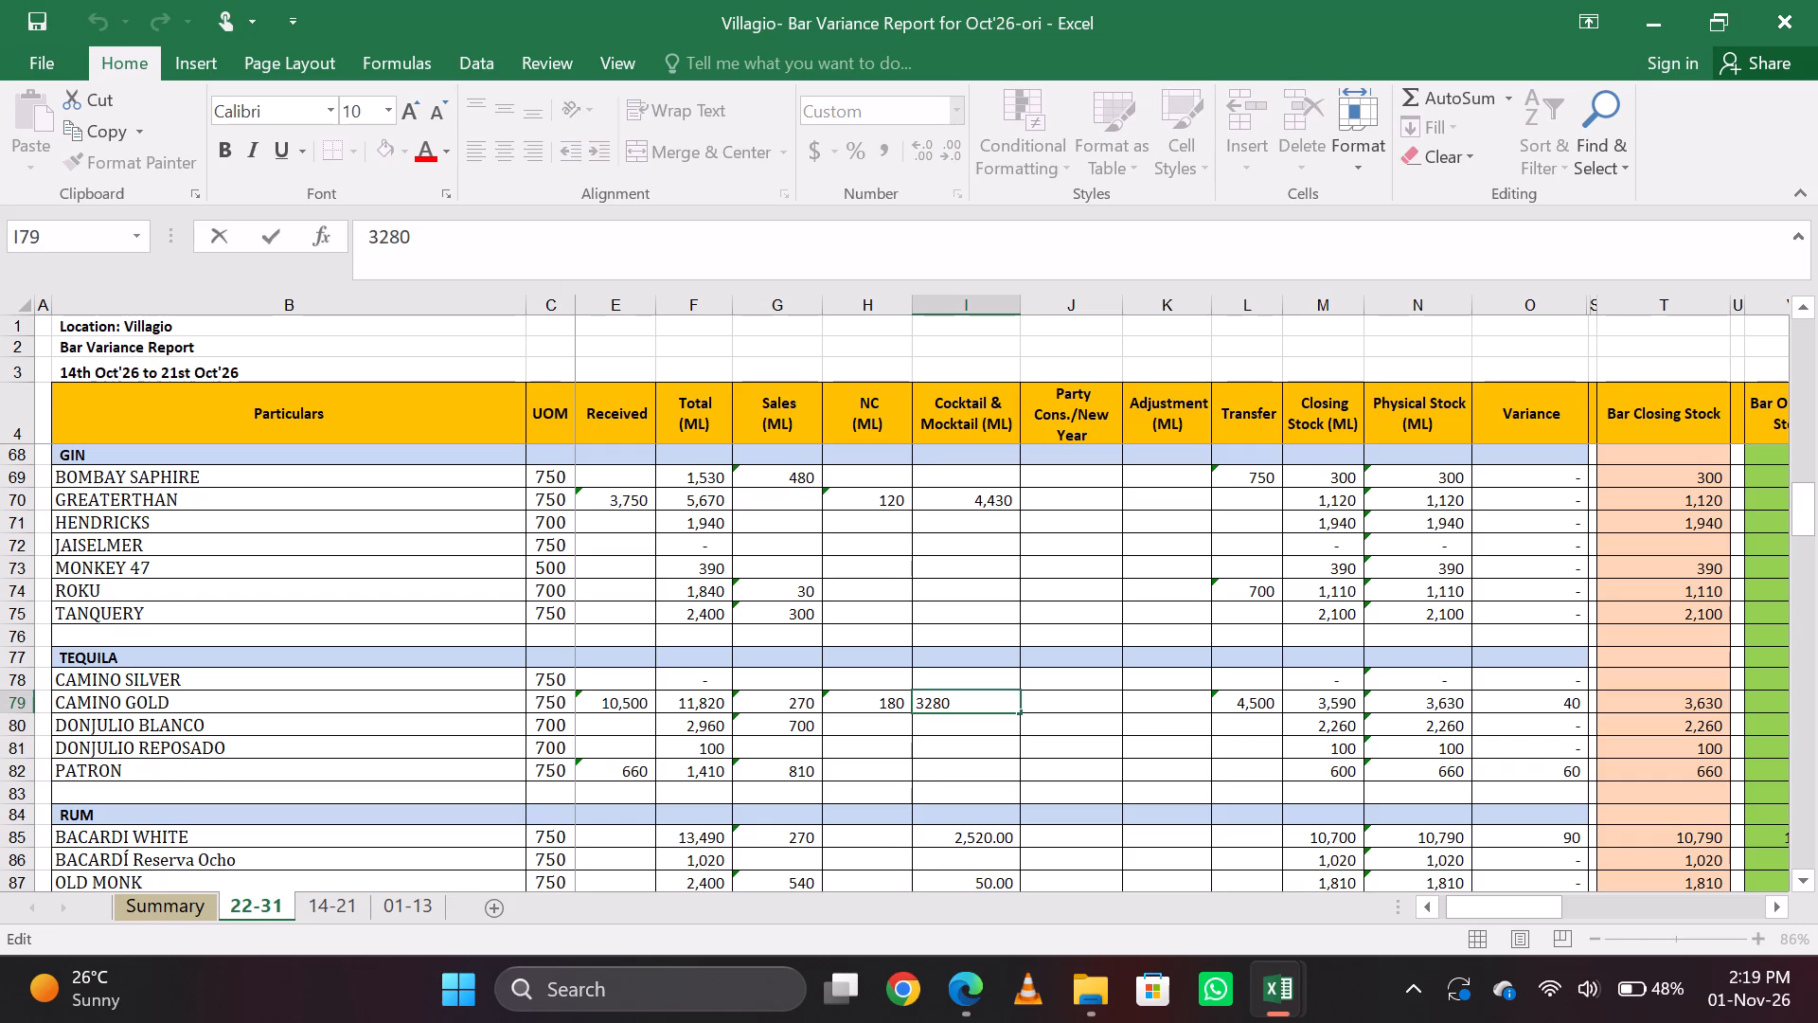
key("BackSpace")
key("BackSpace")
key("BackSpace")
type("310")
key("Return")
Set Camino Gold's Cocktail & Mocktail quantity in the Tequila section to 3300.
key("Up")
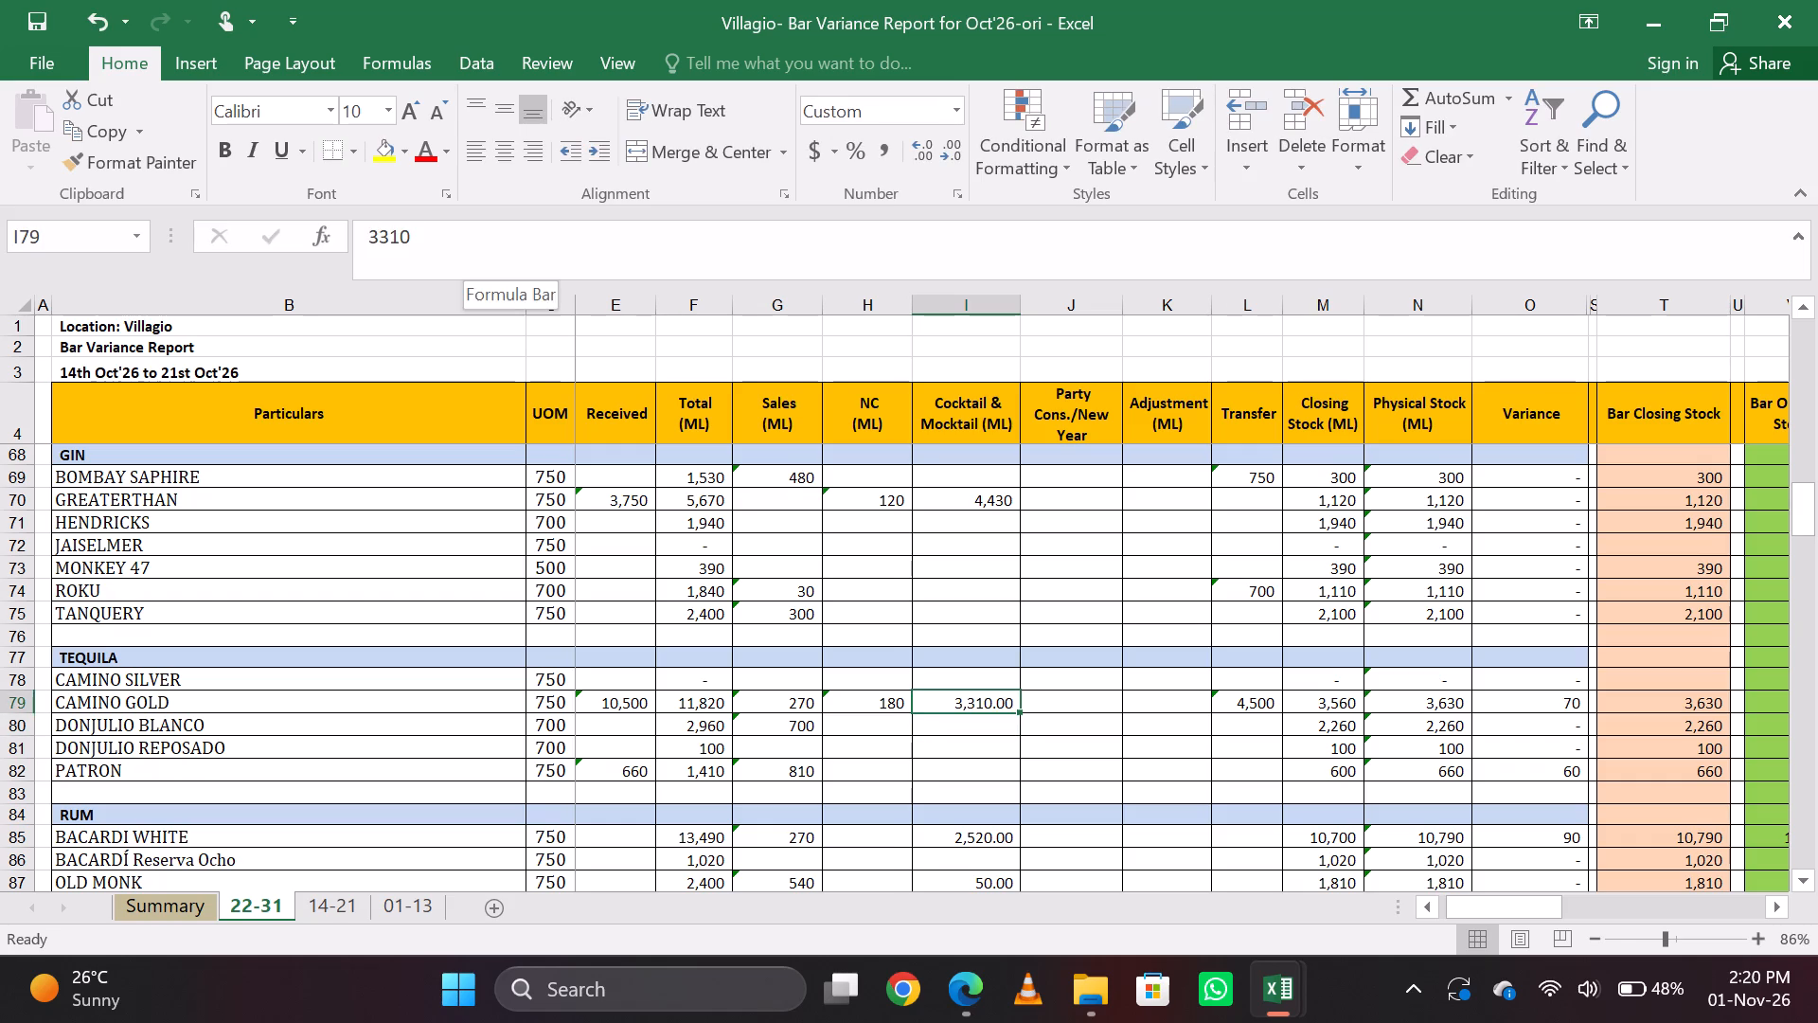
left_click(478, 225)
key("BackSpace")
key("BackSpace")
type("00")
key("Return")
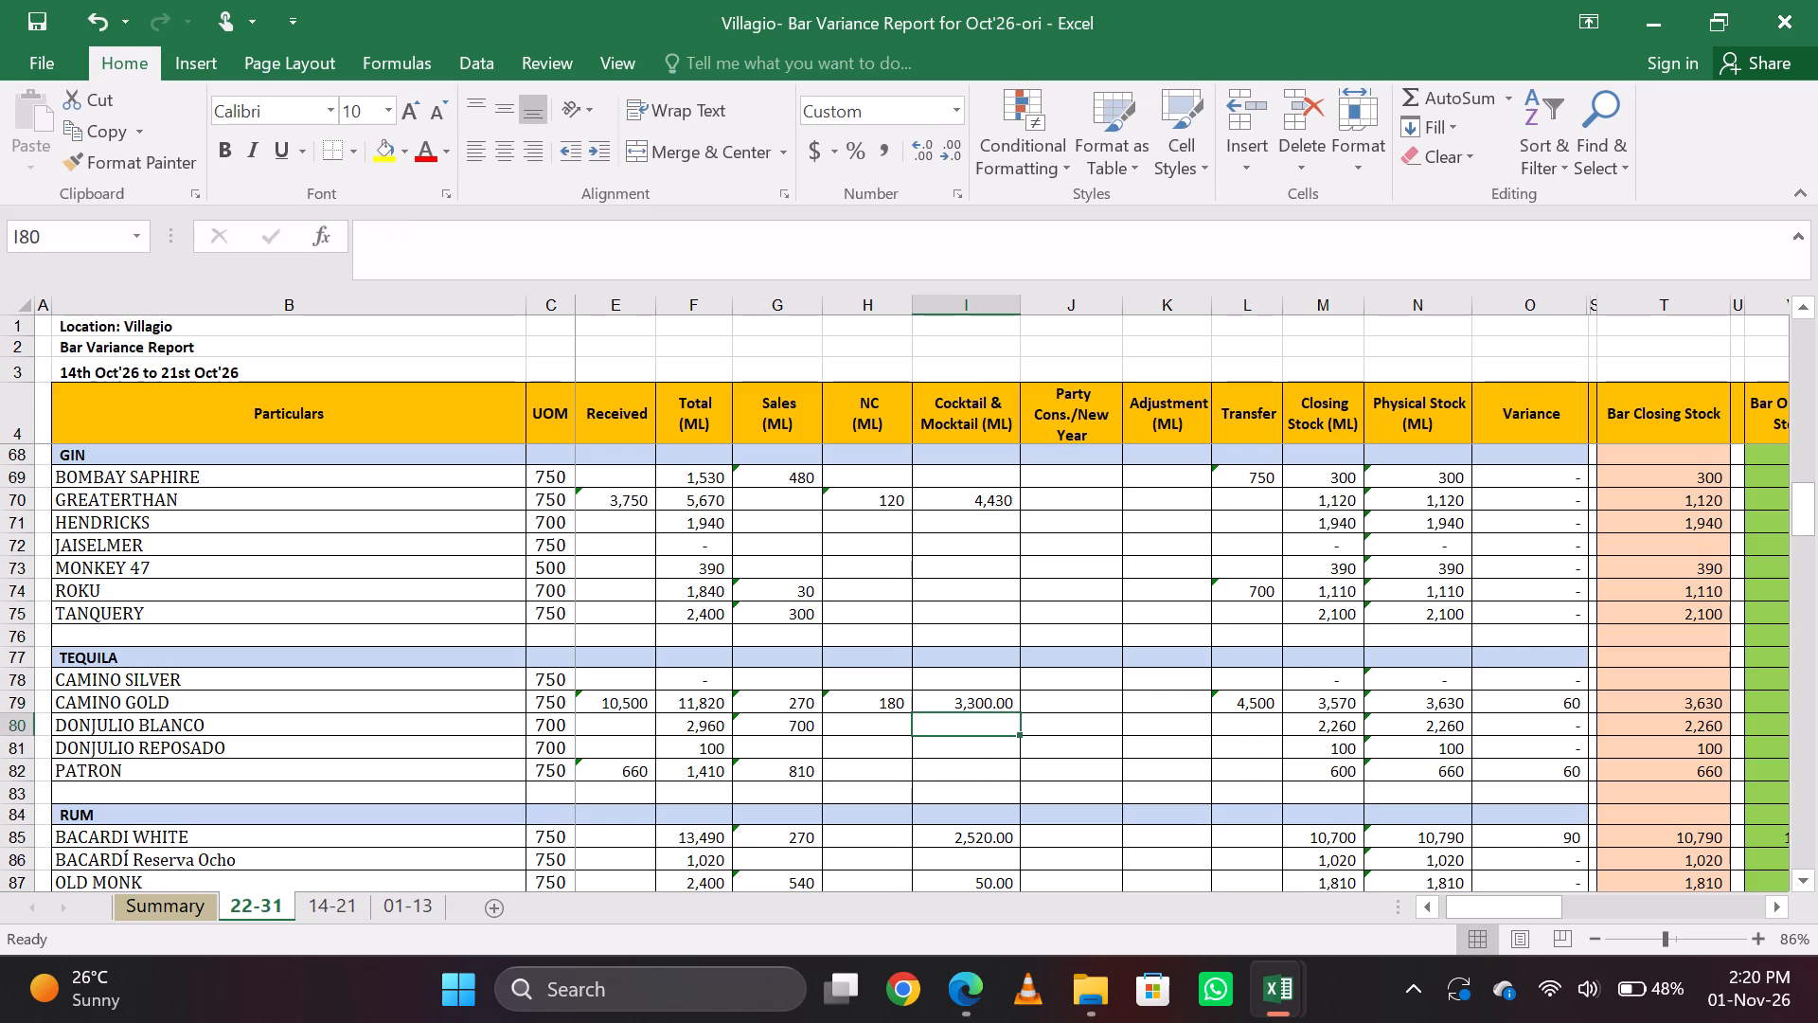
Turn Smirnoff's Cocktail & Mocktail quantity in the Vodka section into the formula =4815+200.
key("Up")
key("Up")
key("Up")
key("Up")
key("Up")
key("Up")
key("Up")
key("Up")
key("Up")
key("Up")
key("Up")
key("Up")
key("Up")
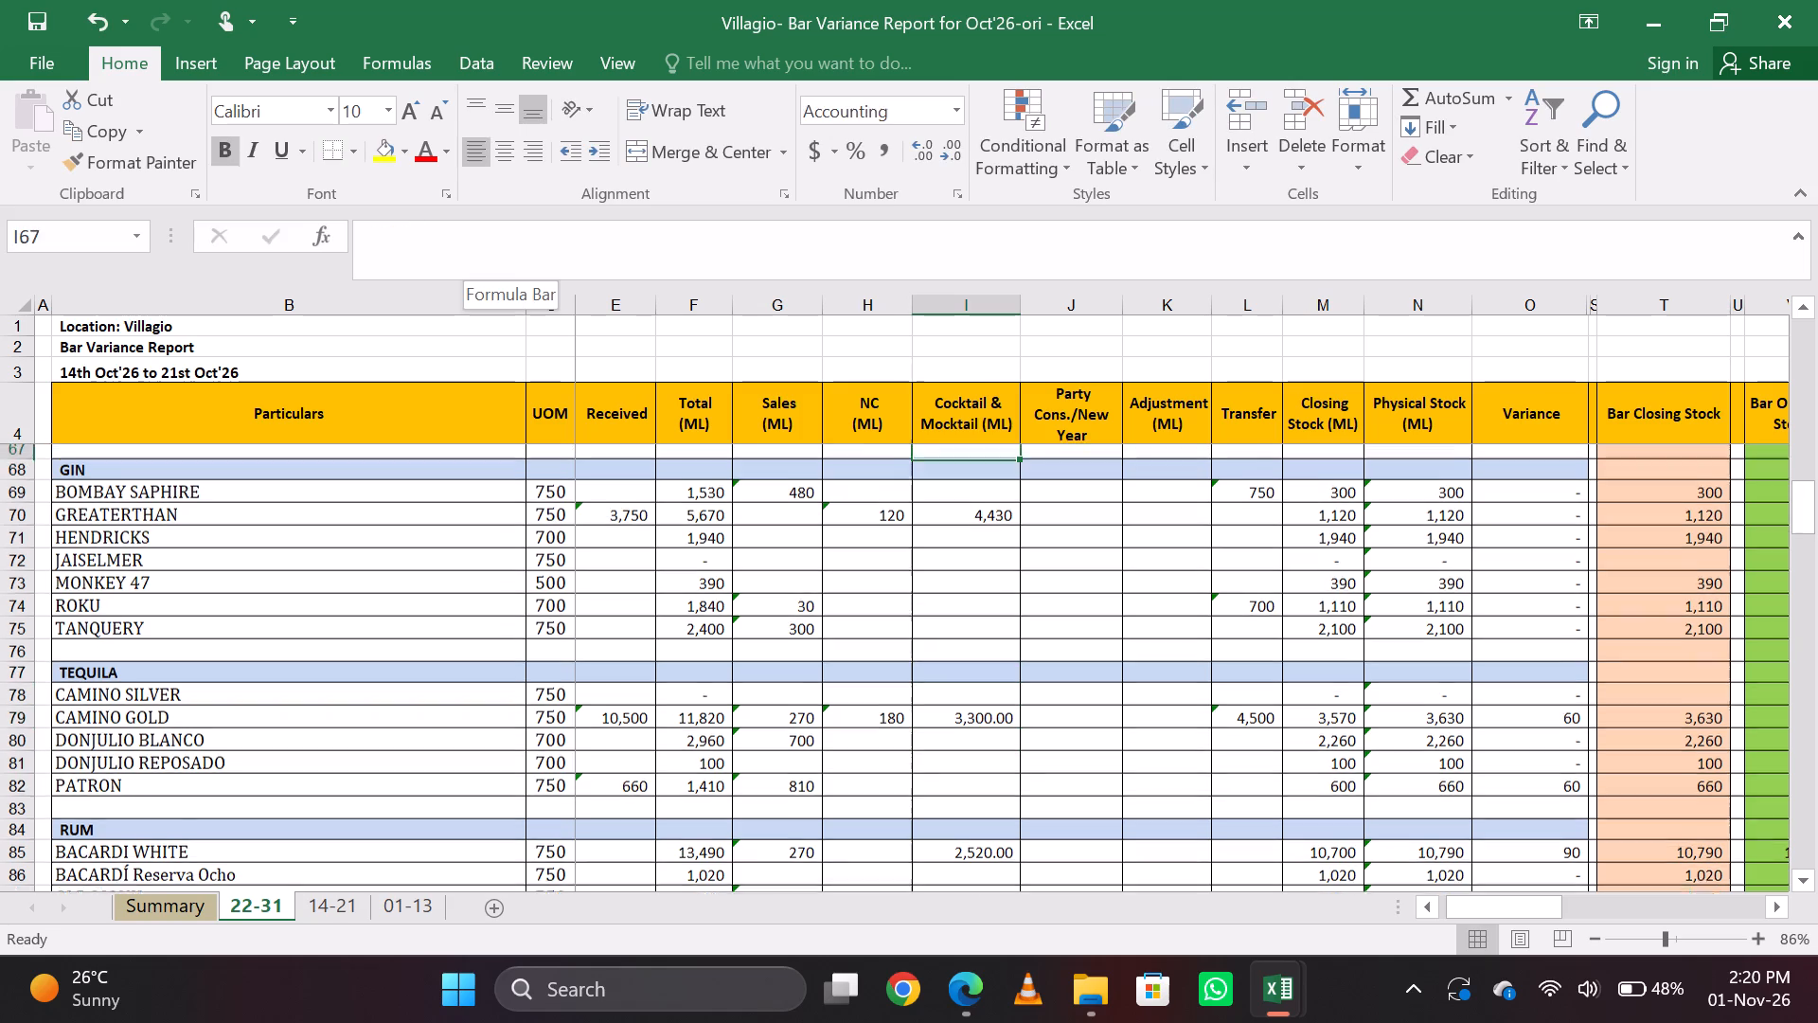
key("Up")
key("Up")
key("Up")
key("Up")
key("Down")
key("Down")
key("Down")
key("Up")
key("Down")
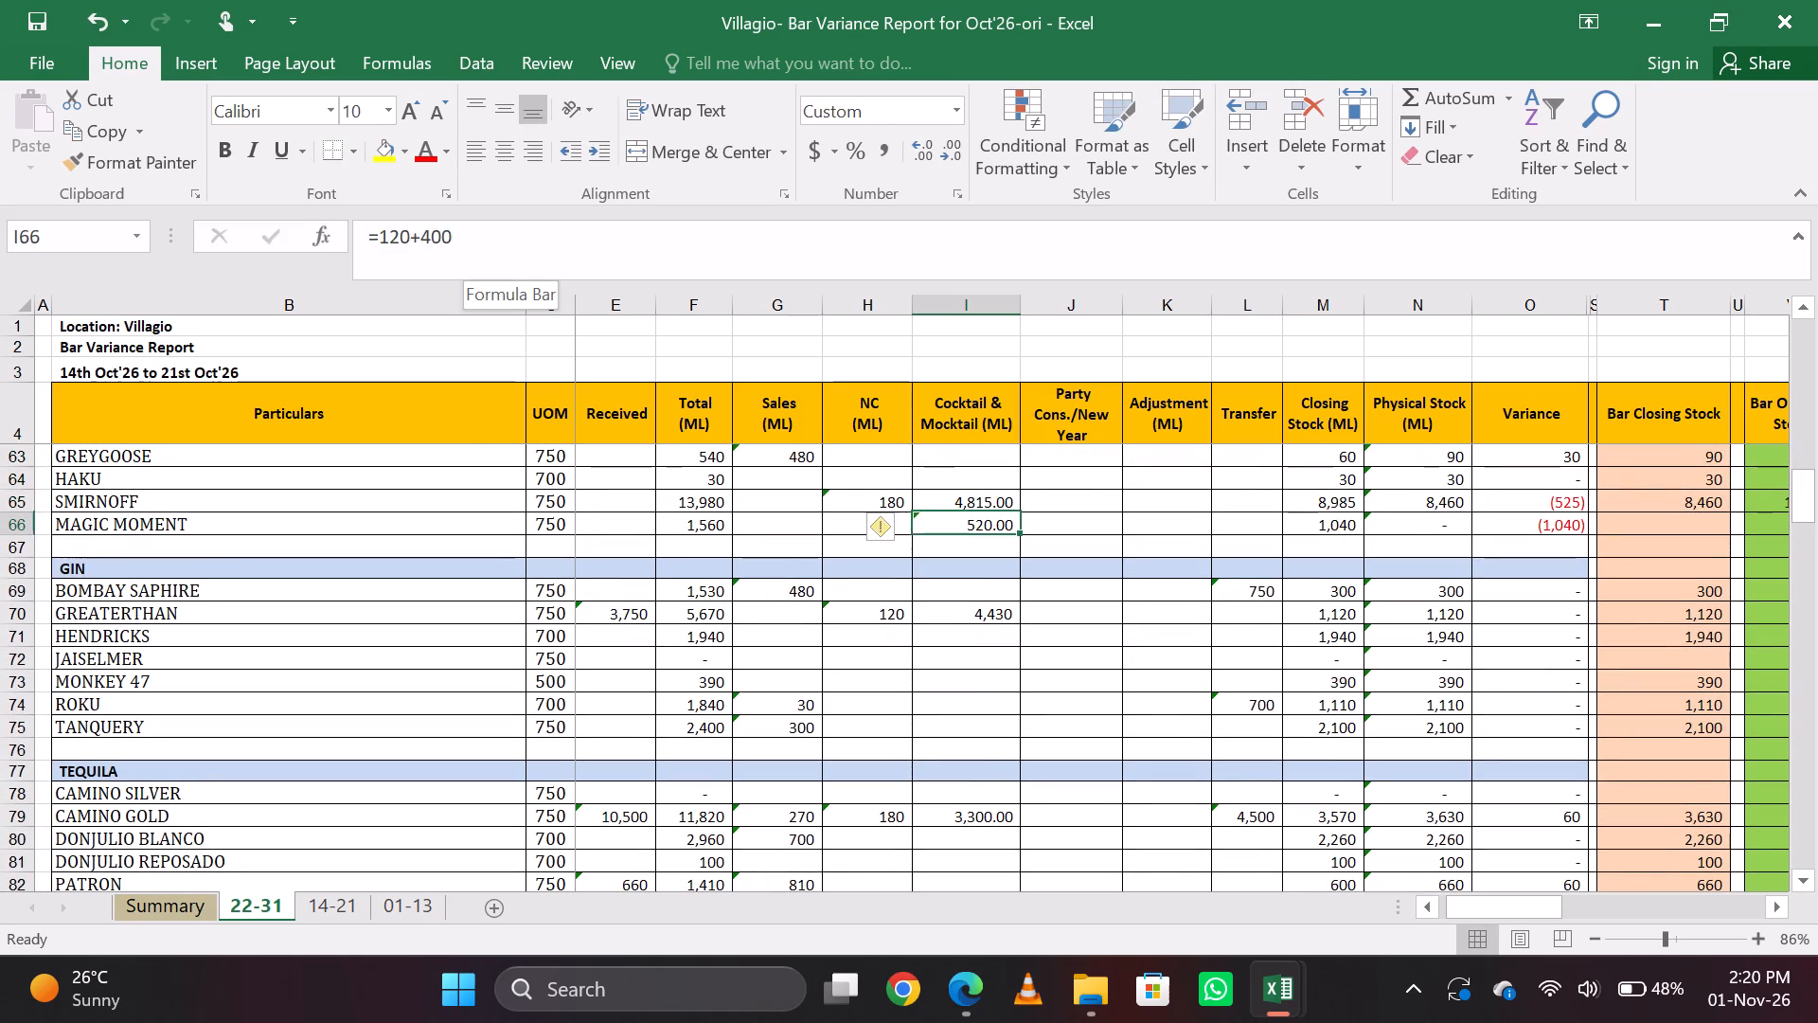
key("Up")
left_click(478, 225)
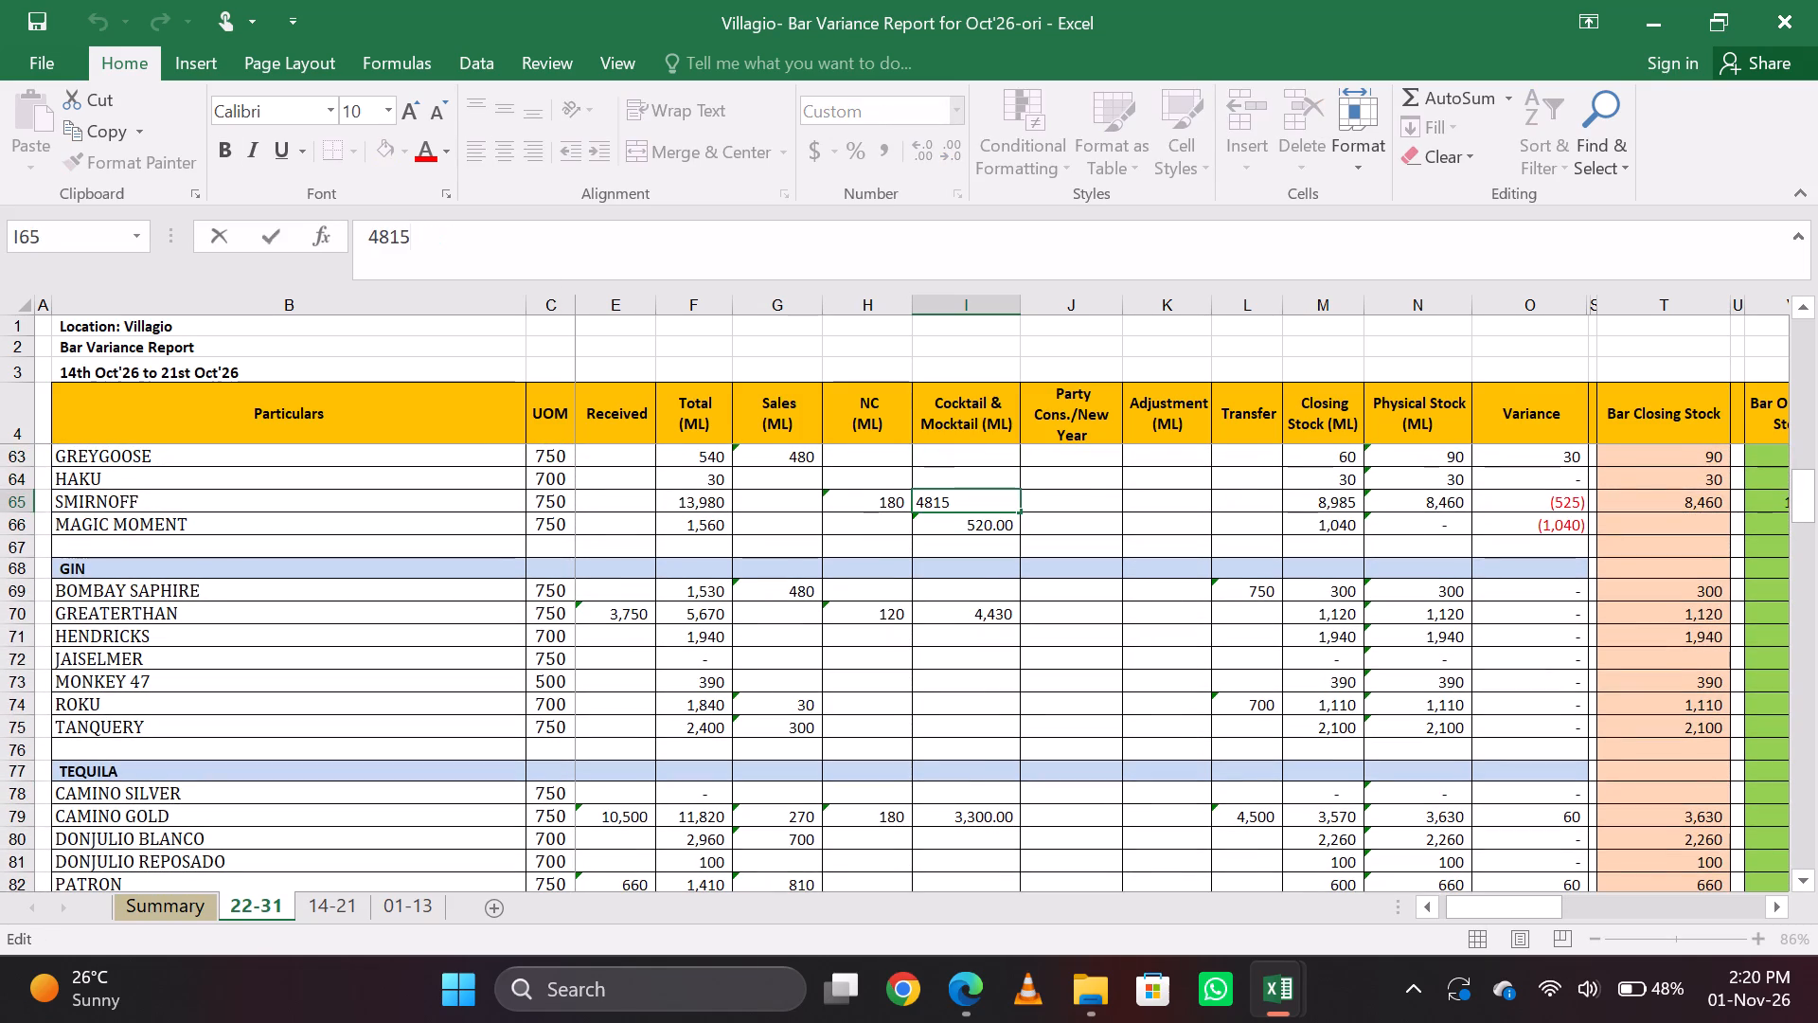
type("+200")
key("Left")
key("Left")
key("Left")
key("Left")
key("Left")
key("Left")
key("Left")
key("Left")
key("Left")
key("Left")
key("Left")
key("Left")
key("Left")
key("Left")
key("Left")
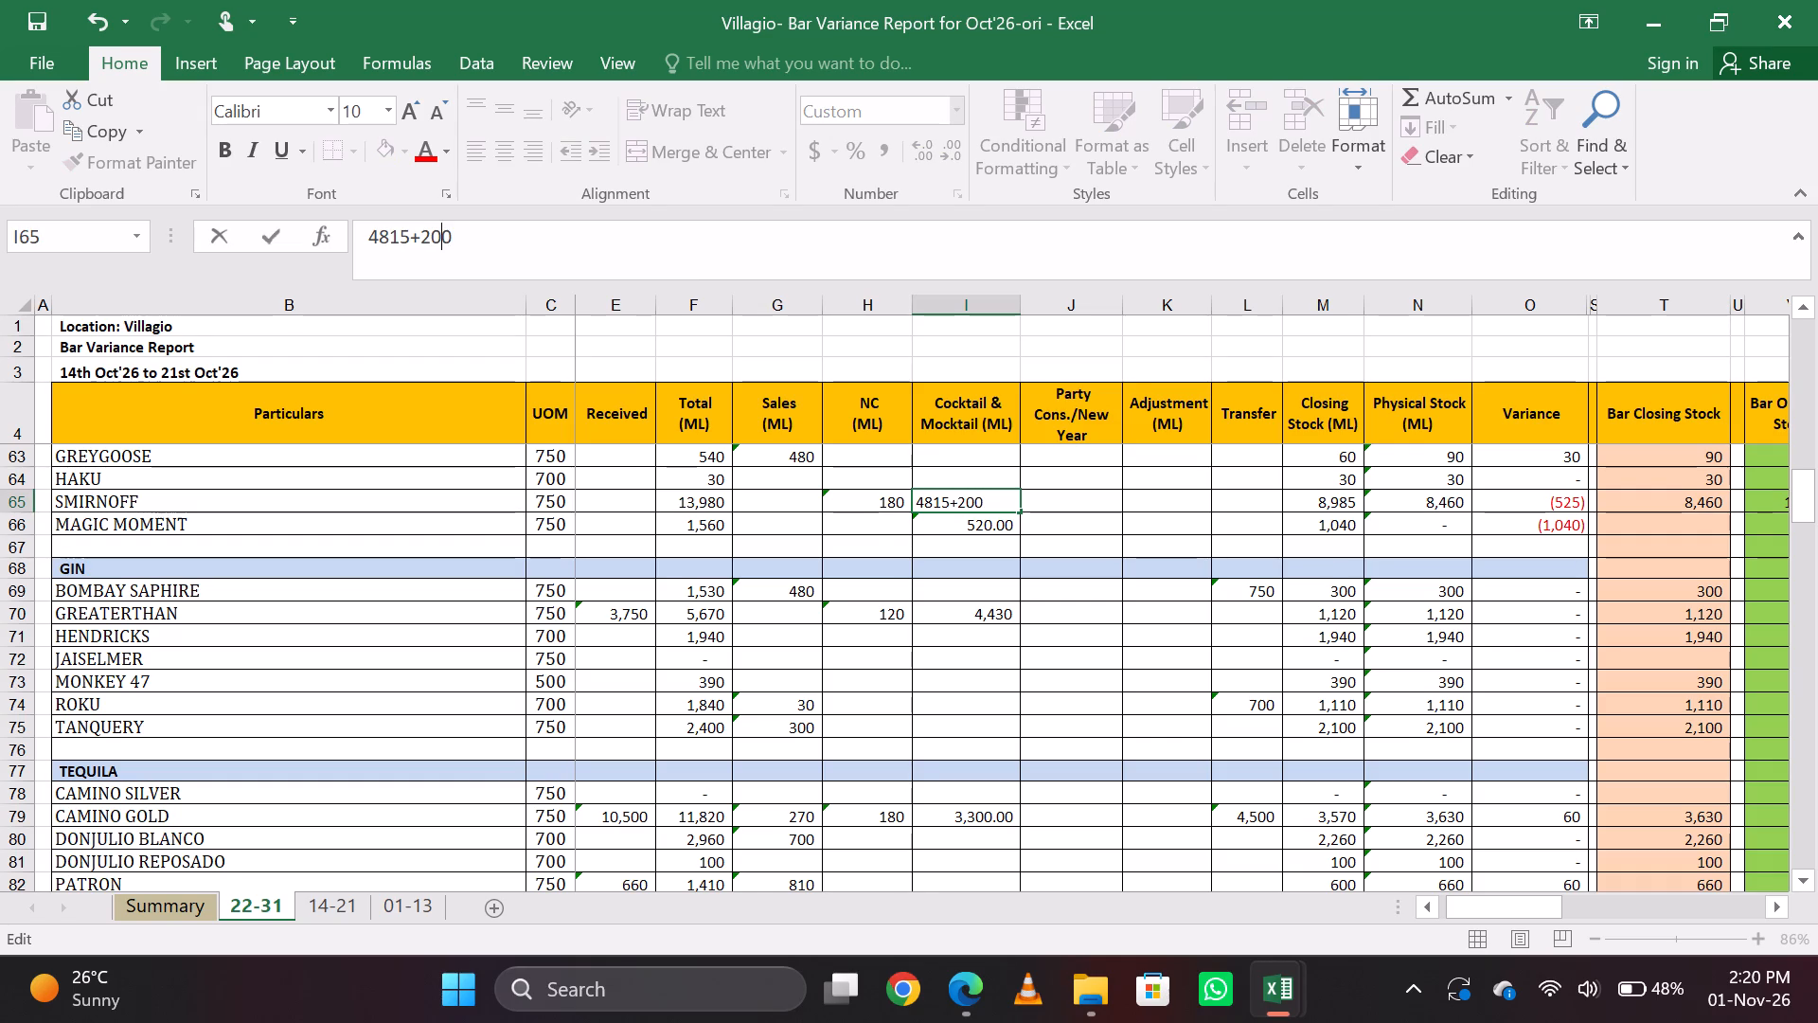
key("equal")
key("Return")
Set Smirnoff's Cocktail & Mocktail quantity formula to =4815+240.
key("Up")
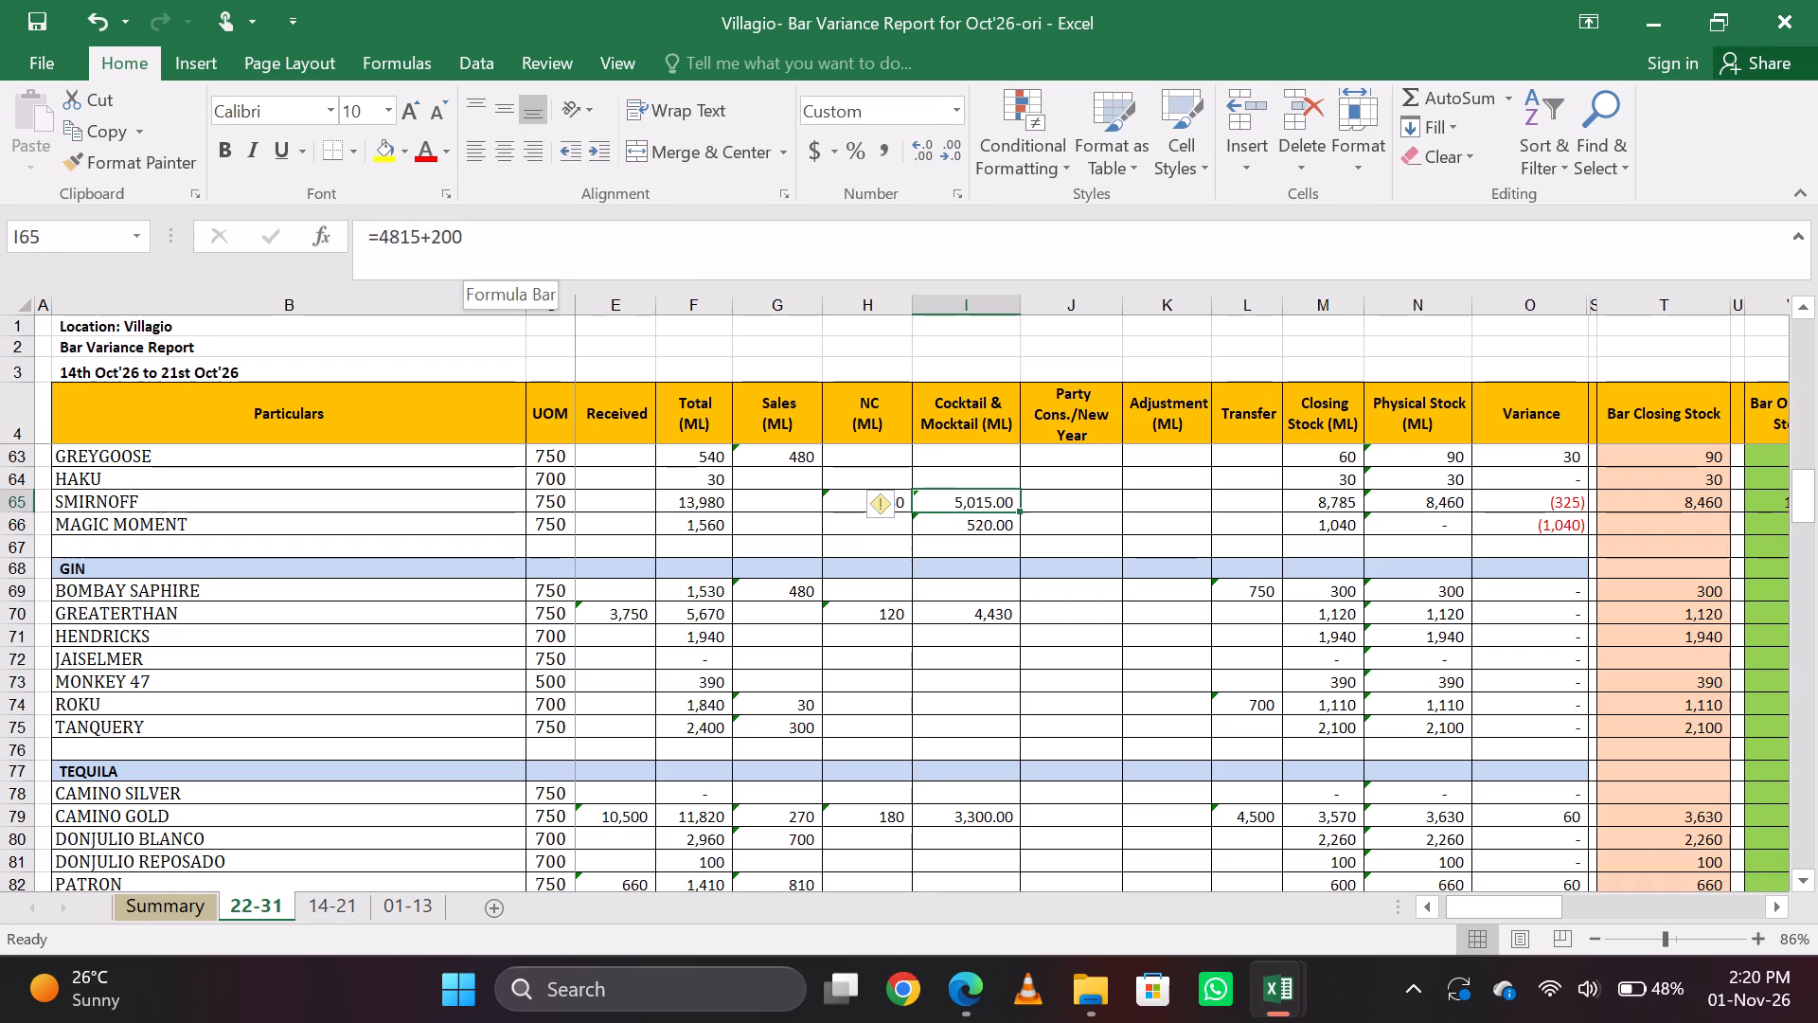
key("Down")
key("Up")
left_click(478, 225)
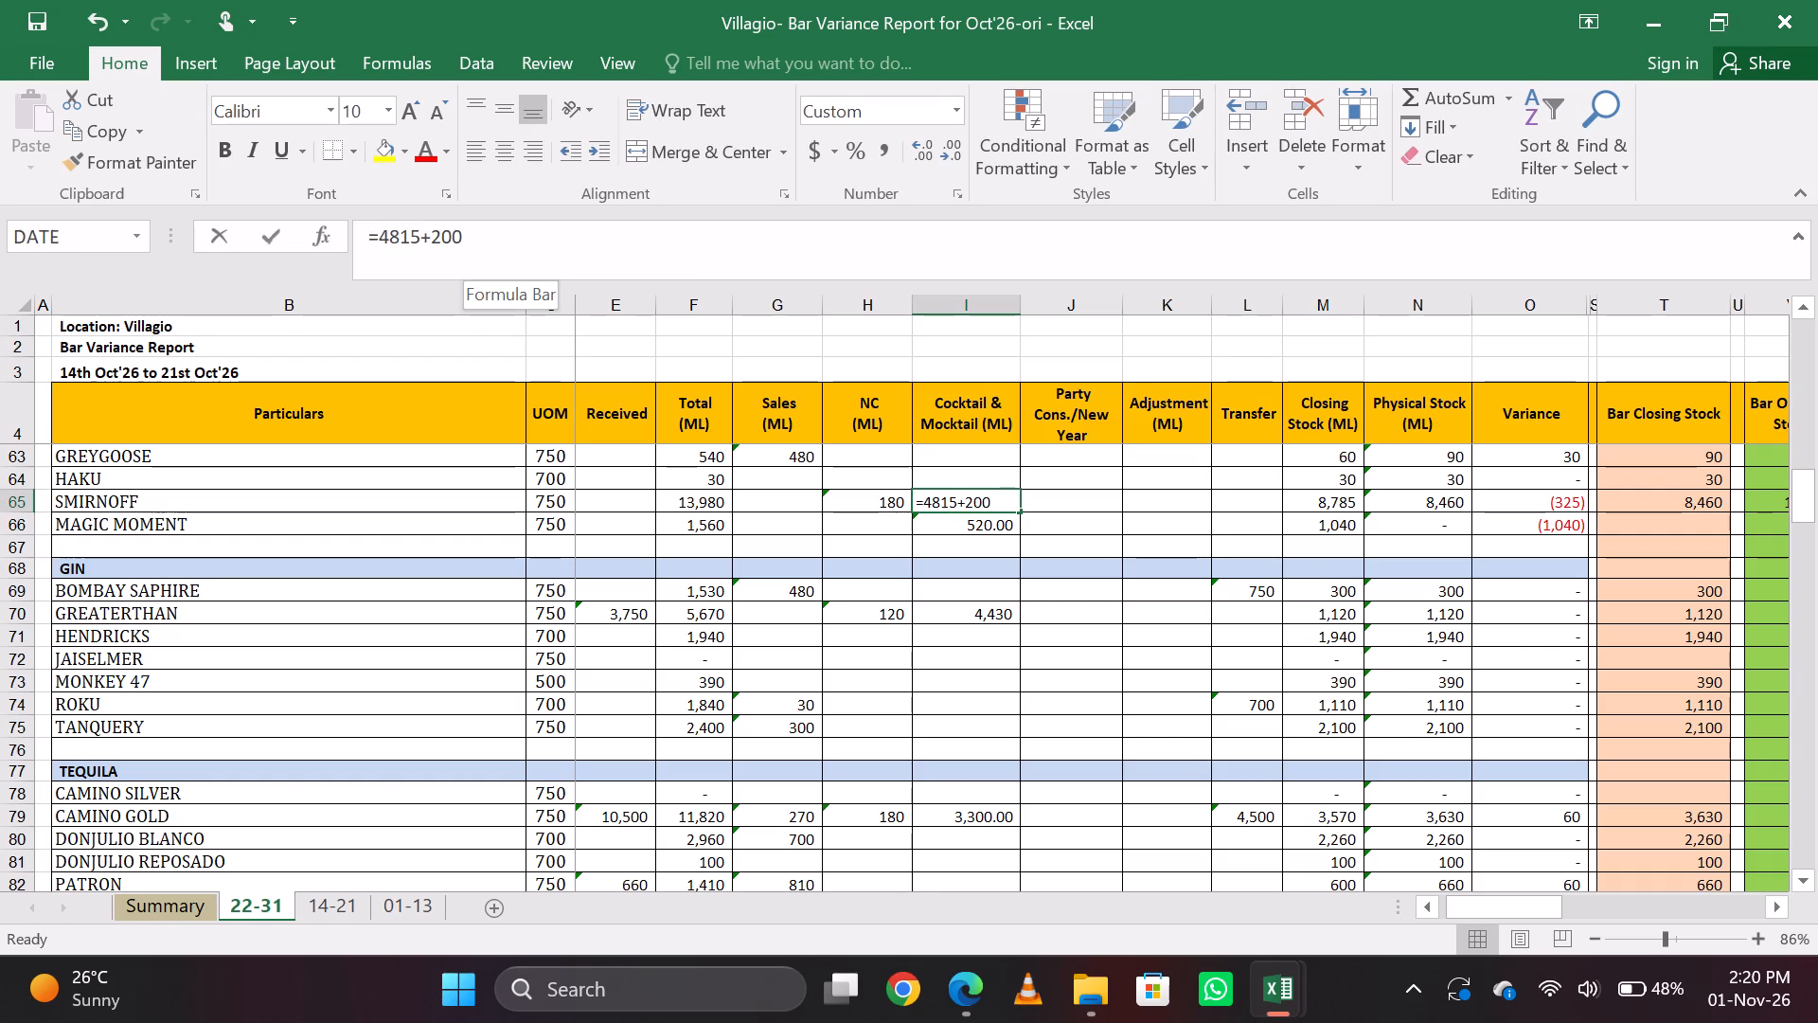
key("BackSpace")
key("BackSpace")
type("40")
key("Return")
key("Up")
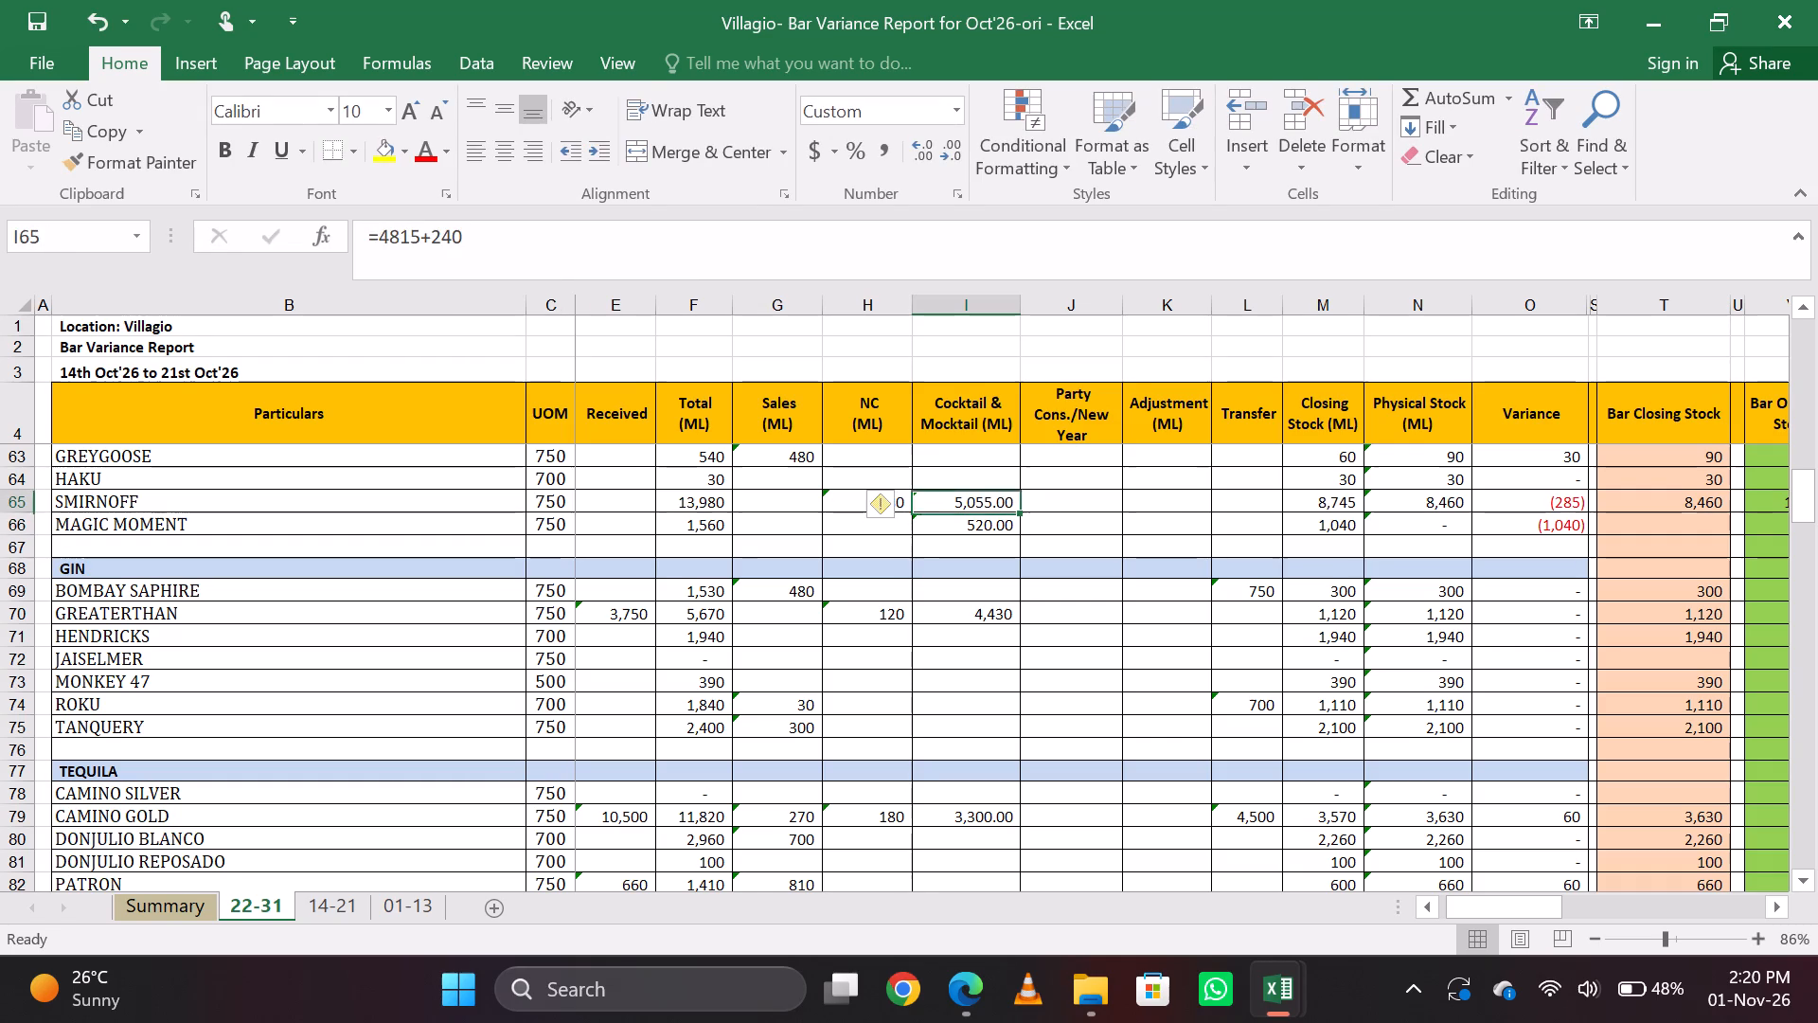
key("Down")
key("Up")
left_click(478, 225)
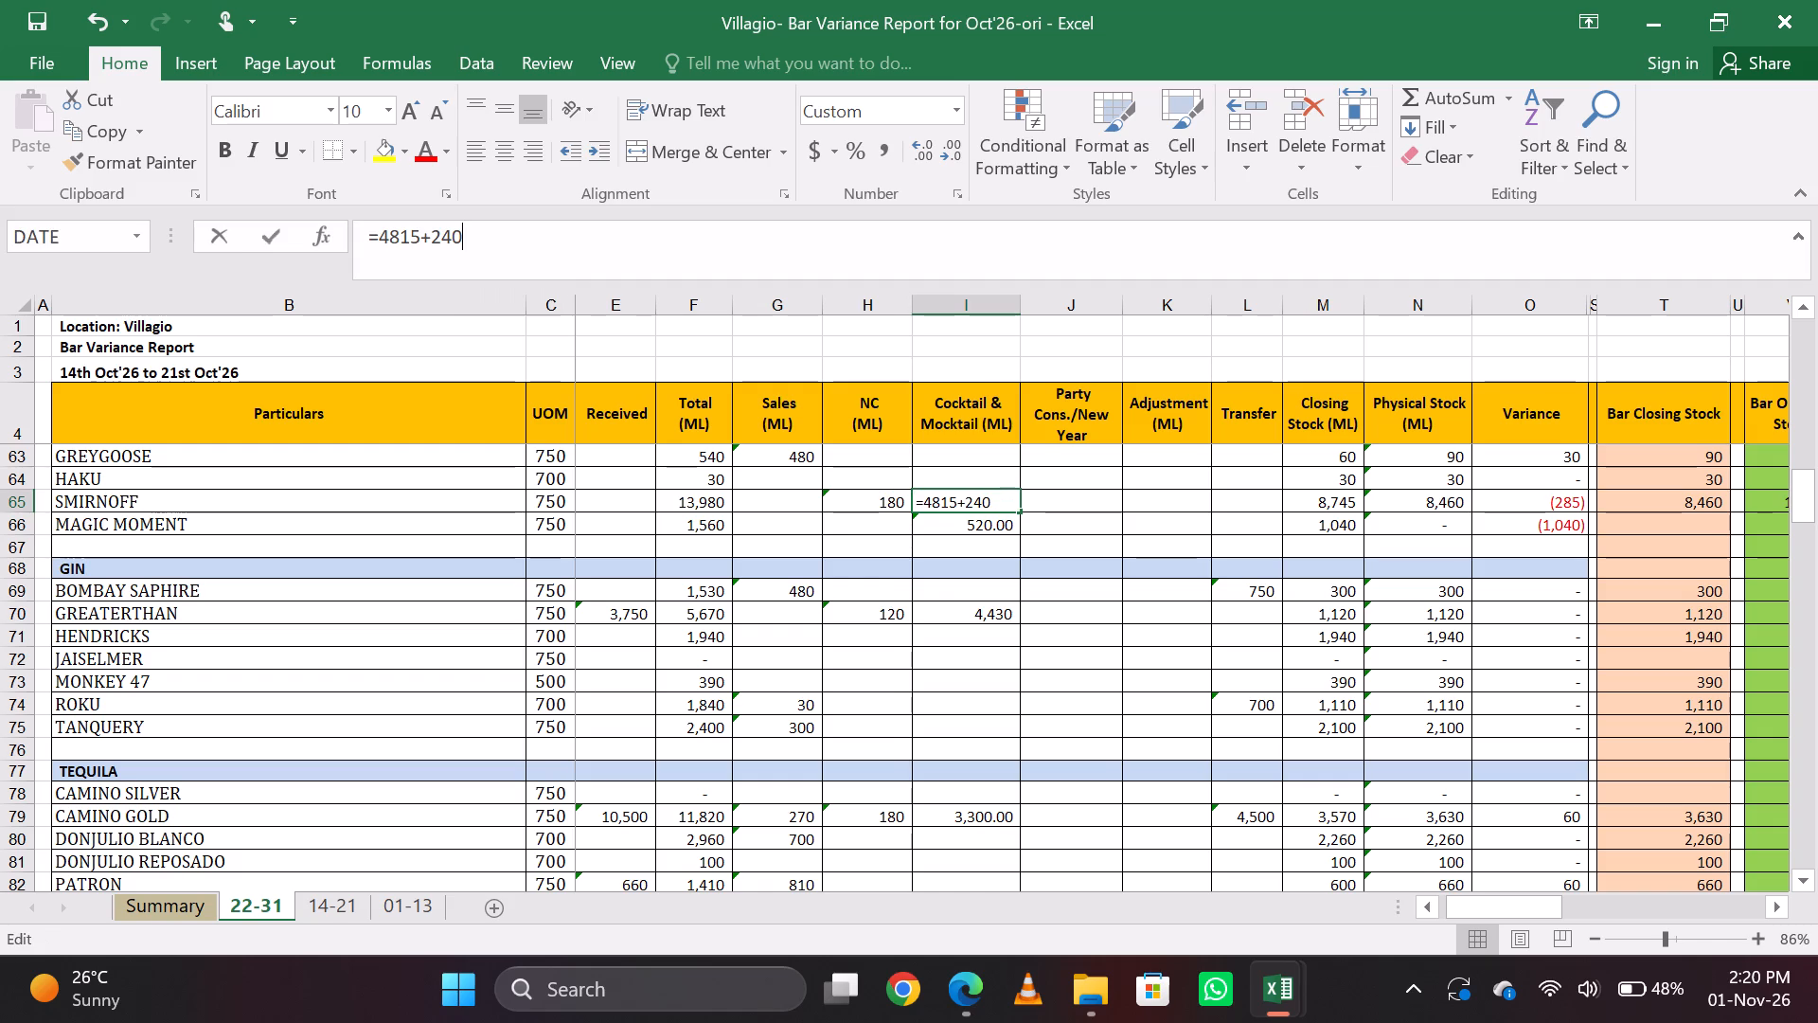
key("Return")
Examine the formula behind Smirnoff's Bar Closing Stock entry.
key("Up")
key("Right")
key("Right")
key("Right")
key("Right")
key("Right")
key("Right")
key("Right")
key("Right")
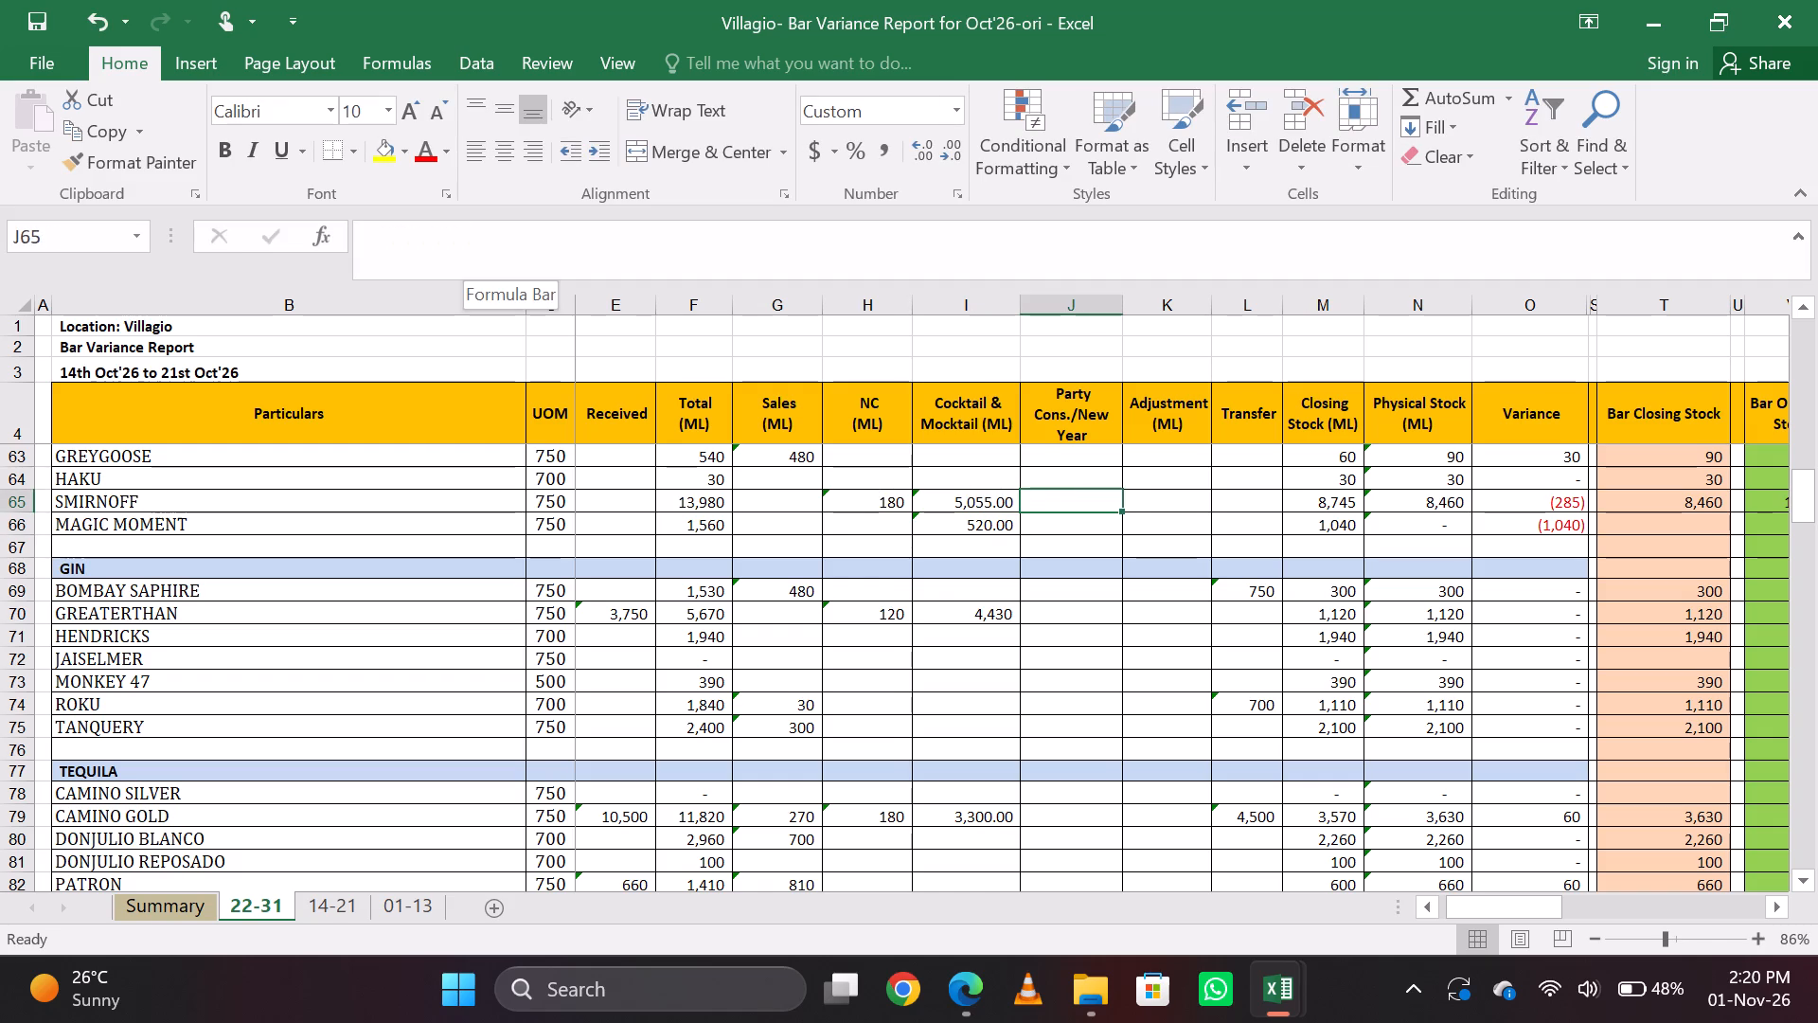
key("Down")
key("Up")
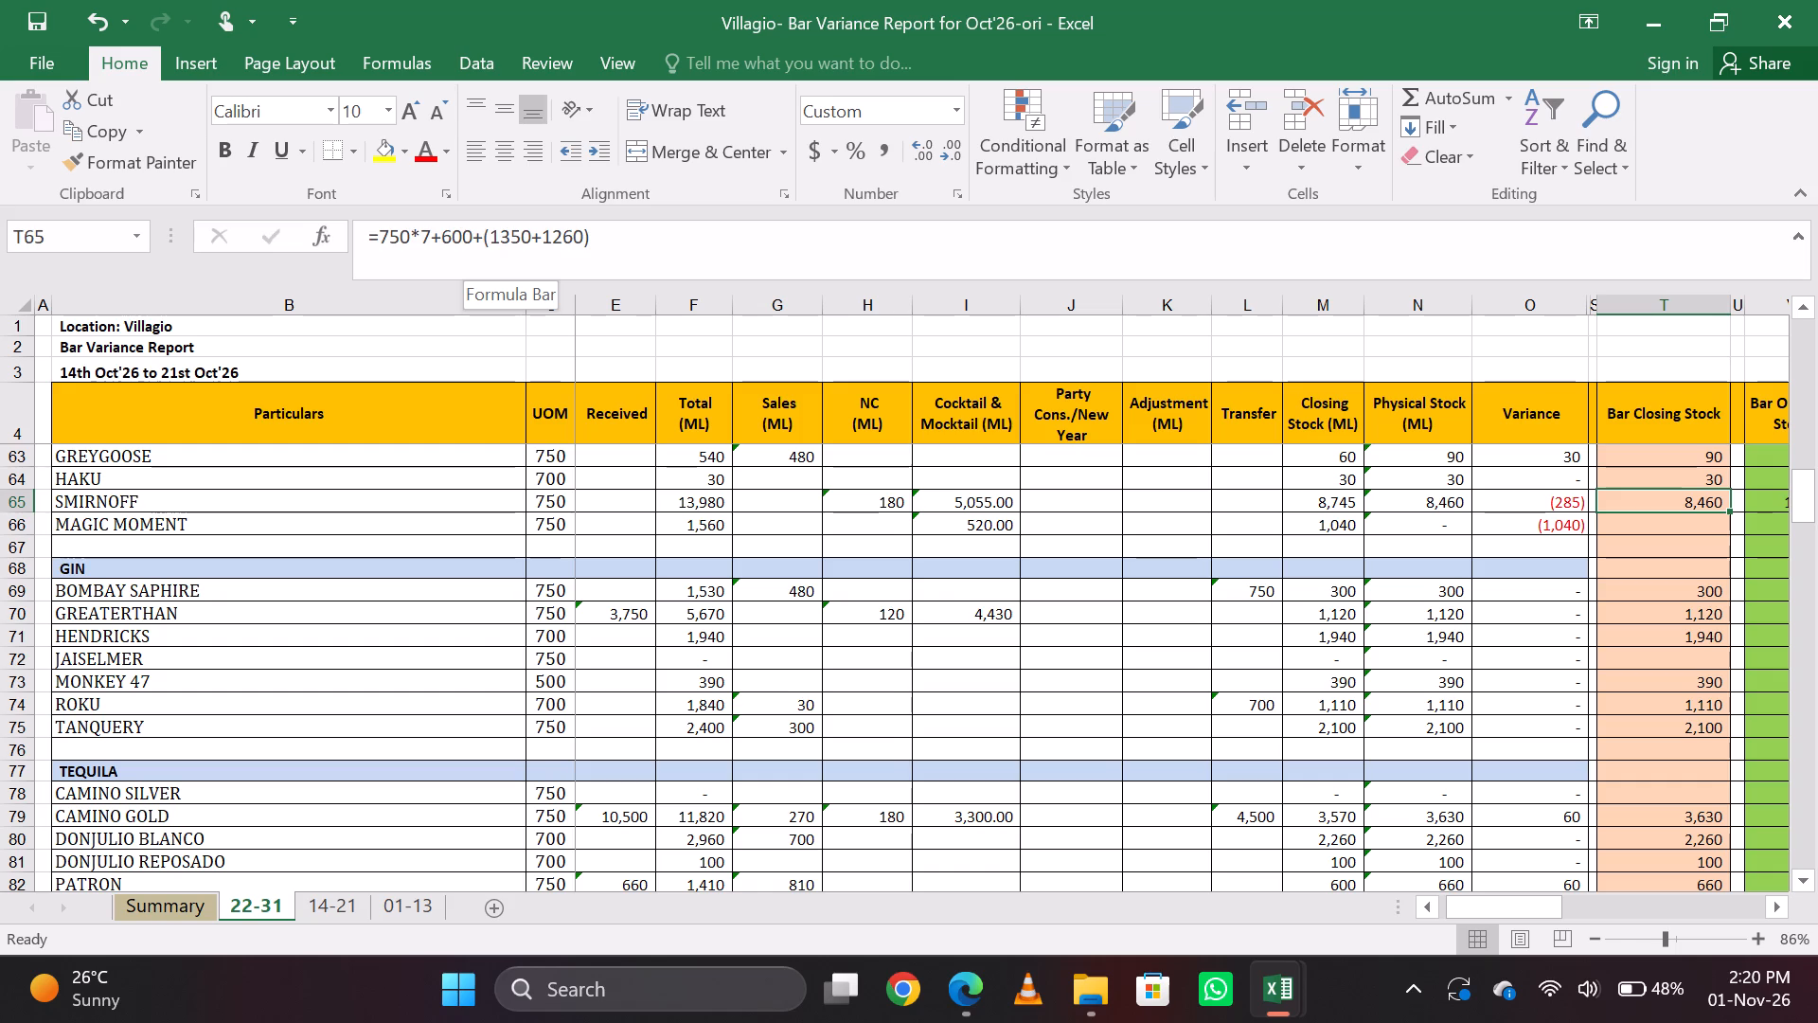
Scan the Bar Closing Stock column from Smirnoff down through Gin, Tequila and Rum to Kahlua in the Liqueur section.
key("Down")
key("Down")
key("Down")
key("Down")
key("Down")
key("Down")
key("Down")
key("Down")
key("Down")
key("Down")
key("Down")
key("Down")
key("Down")
key("Down")
key("Down")
key("Down")
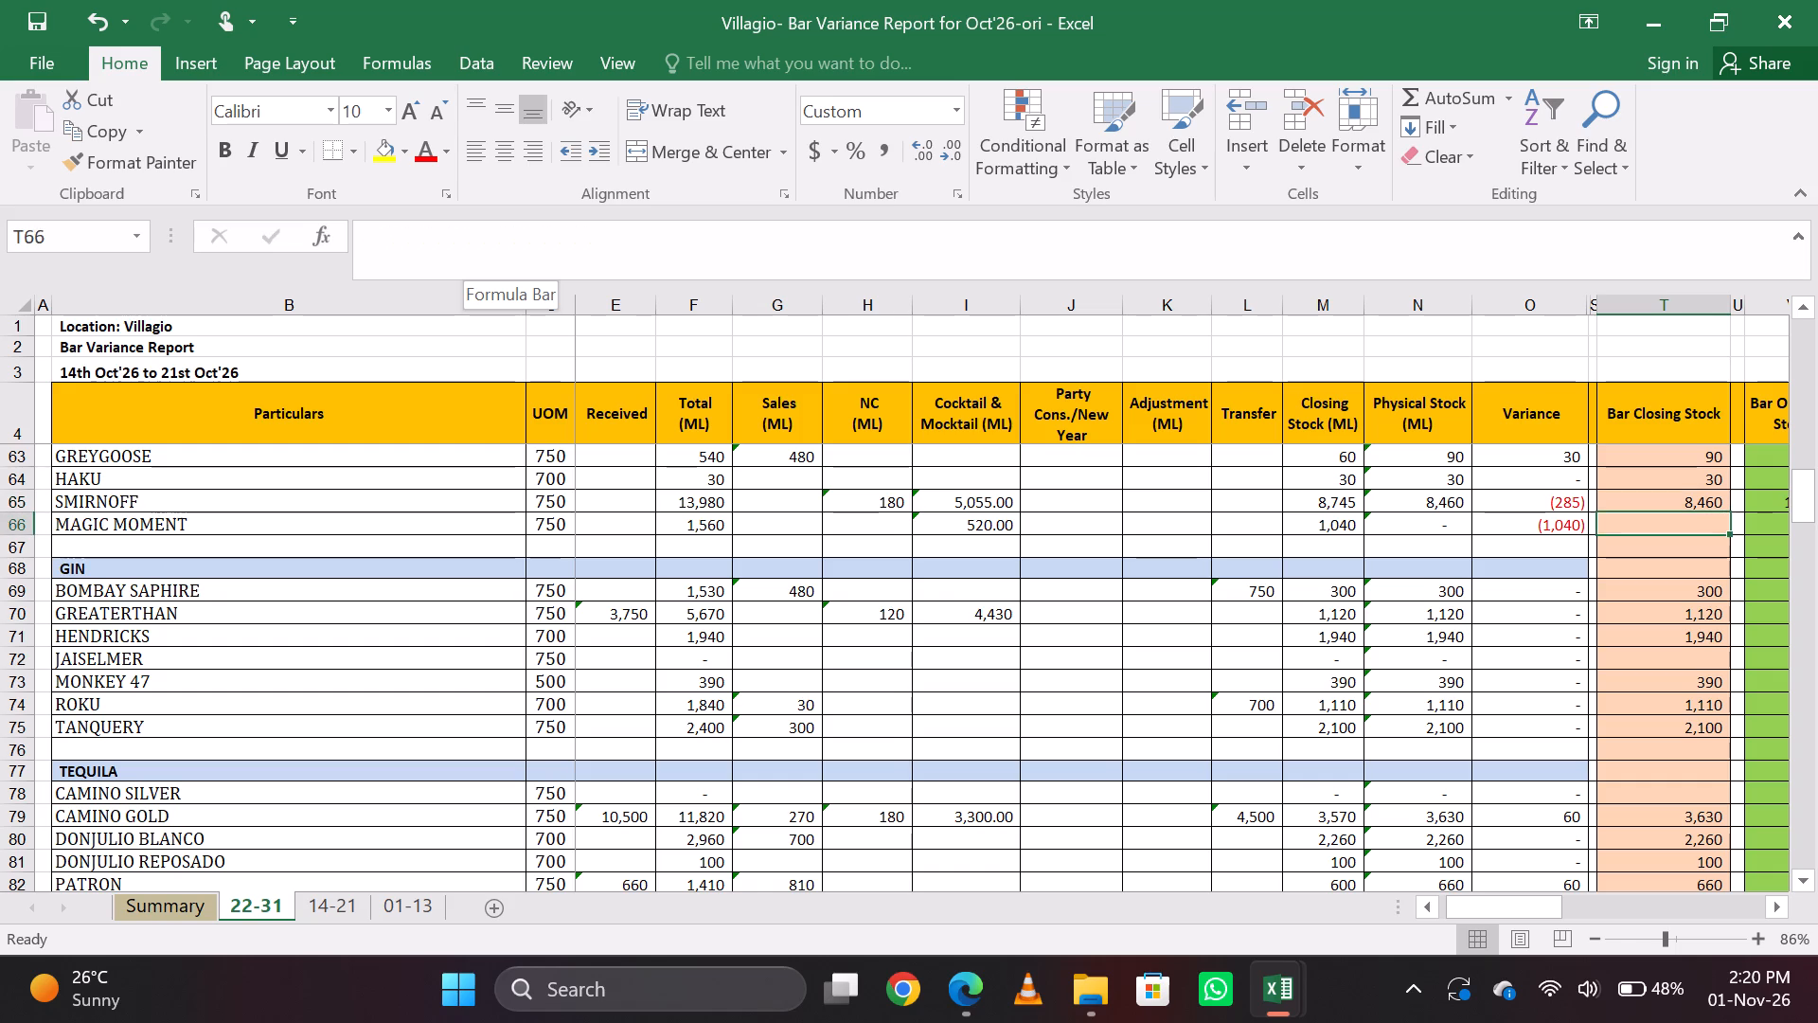
key("Down")
key("Down")
key("Down")
key("Down")
key("Down")
key("Down")
key("Down")
key("Down")
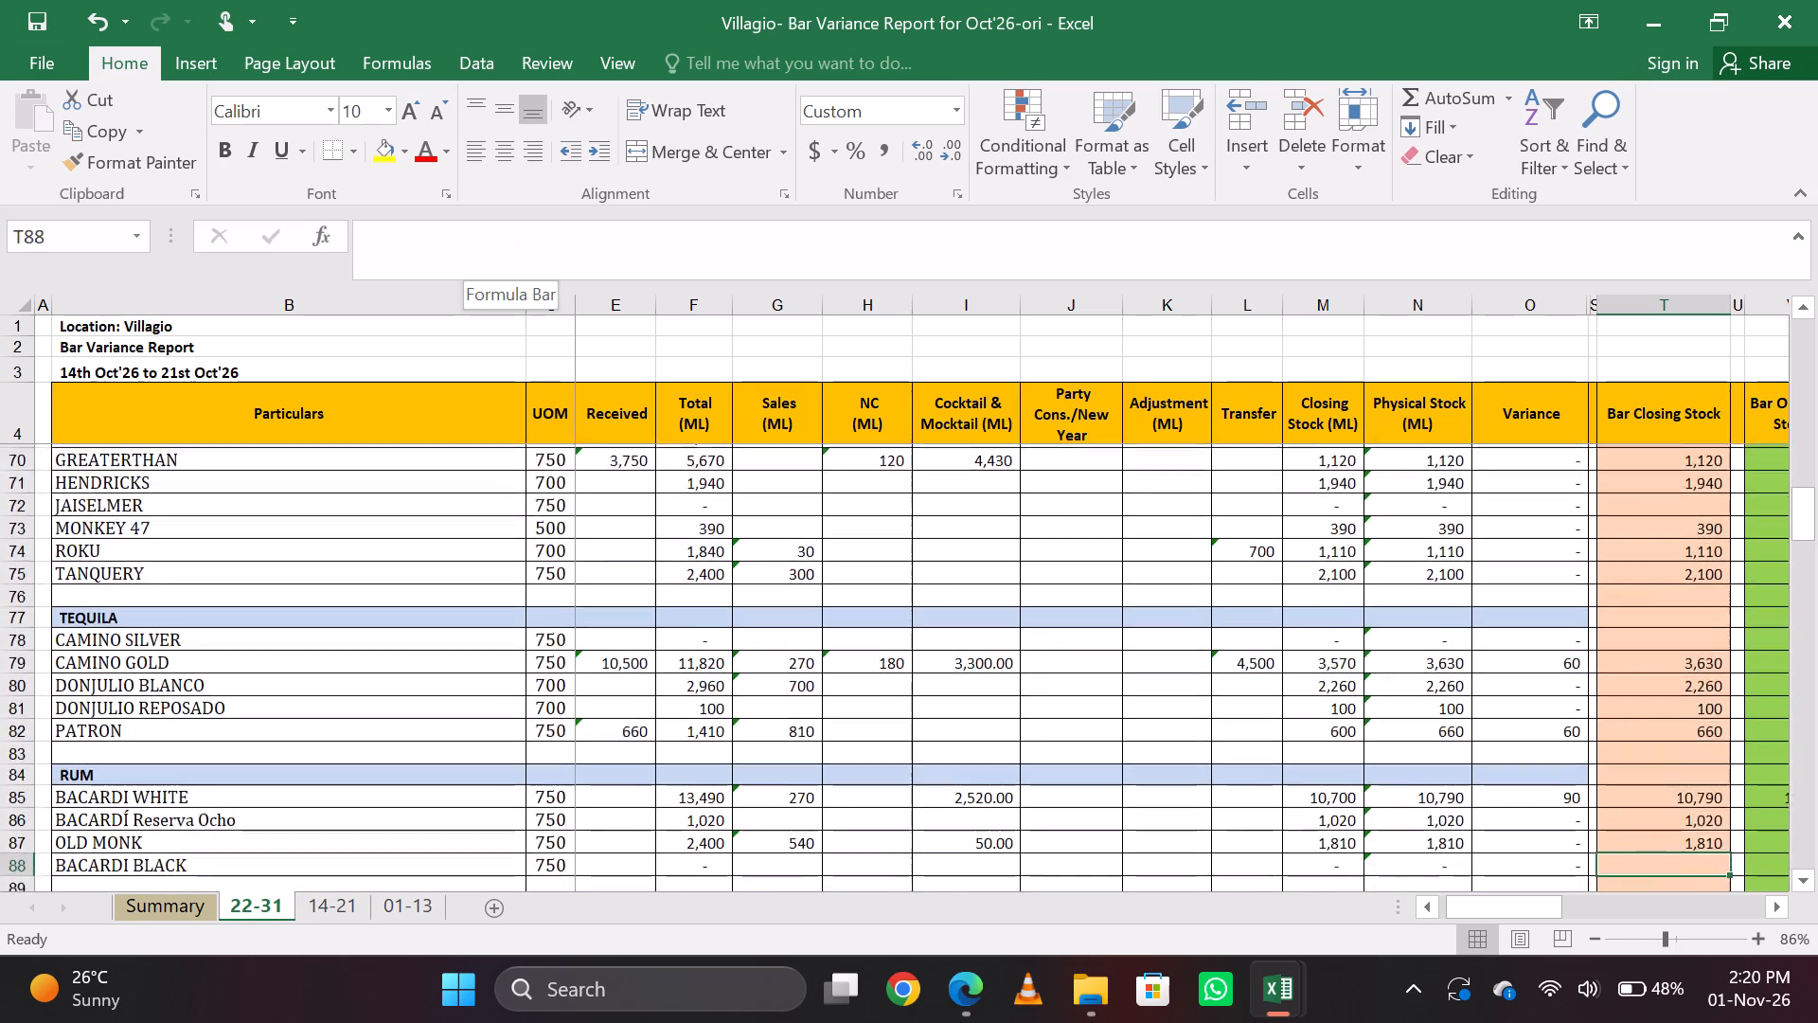
key("Down")
key("Down")
key("Down")
key("Down")
key("Down")
key("Down")
Scan the Bar Closing Stock column back up from Kahlua in the Liqueur section to Belvedre in the Vodka section.
key("Up")
key("Up")
key("Up")
key("Up")
key("Up")
key("Up")
key("Up")
key("Up")
key("Up")
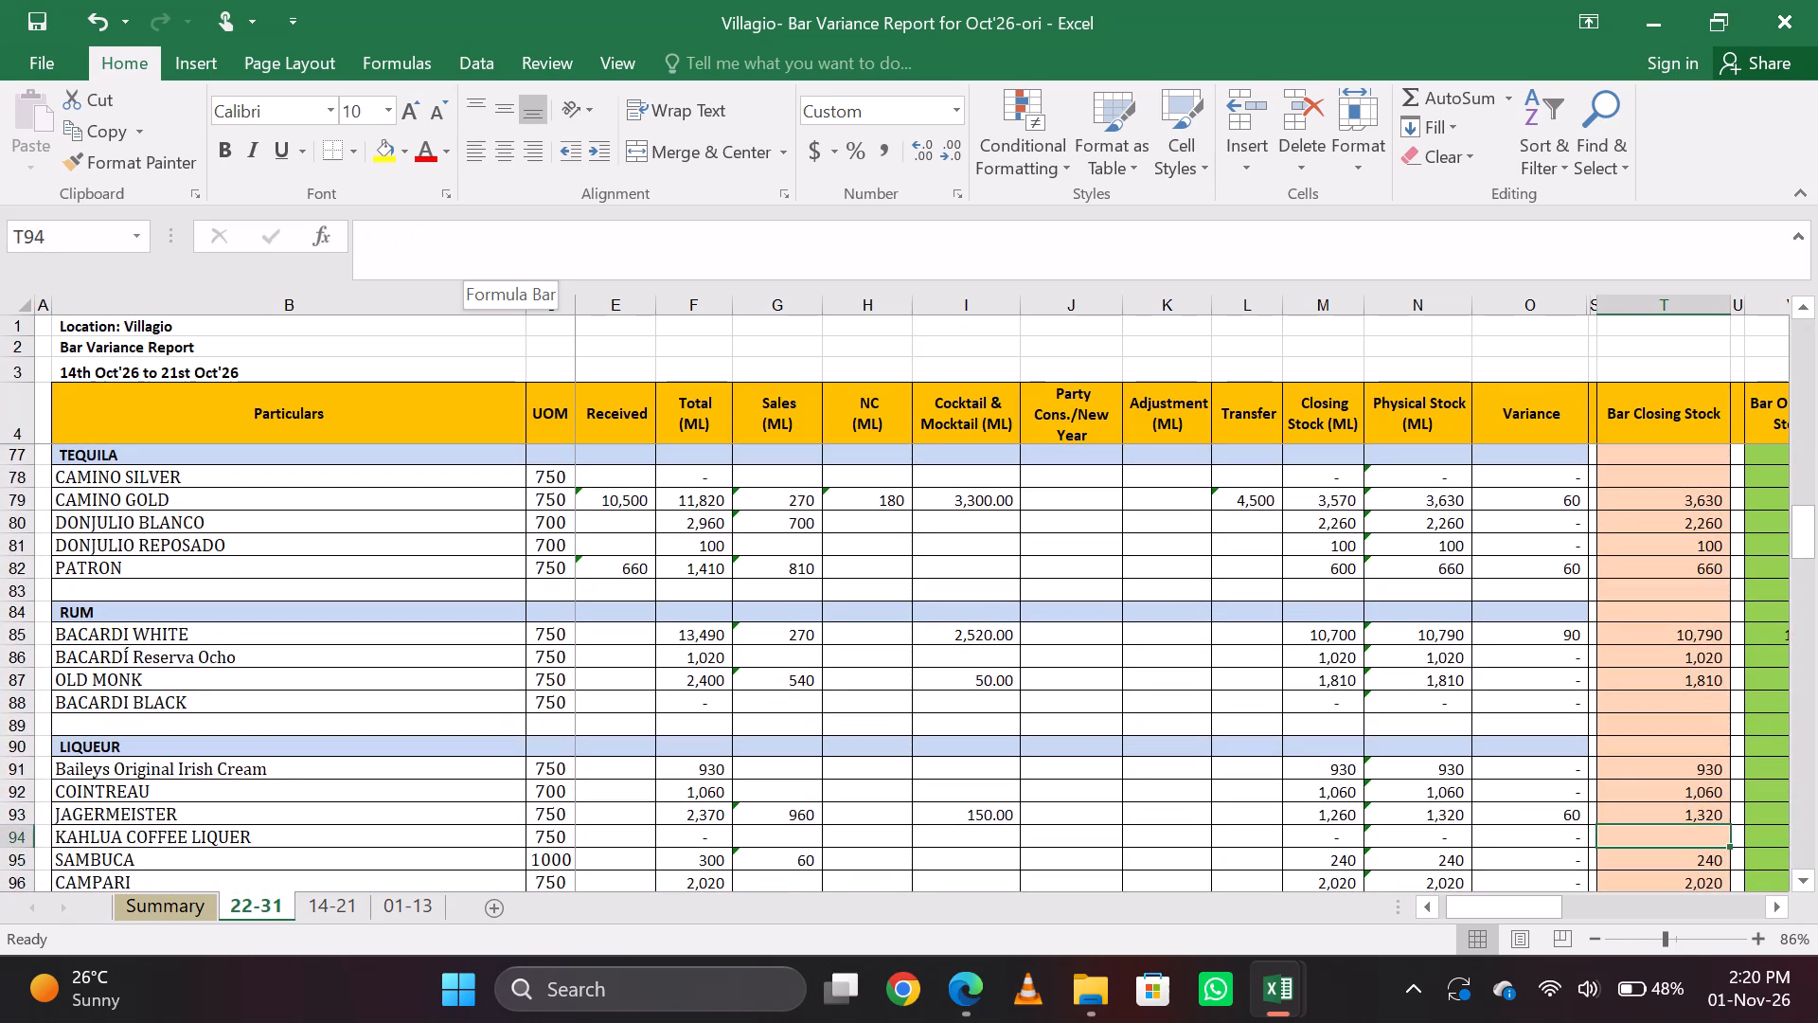
key("Up")
key("Up")
key("Up")
key("Up")
key("Up")
key("Up")
key("Up")
key("Up")
key("Up")
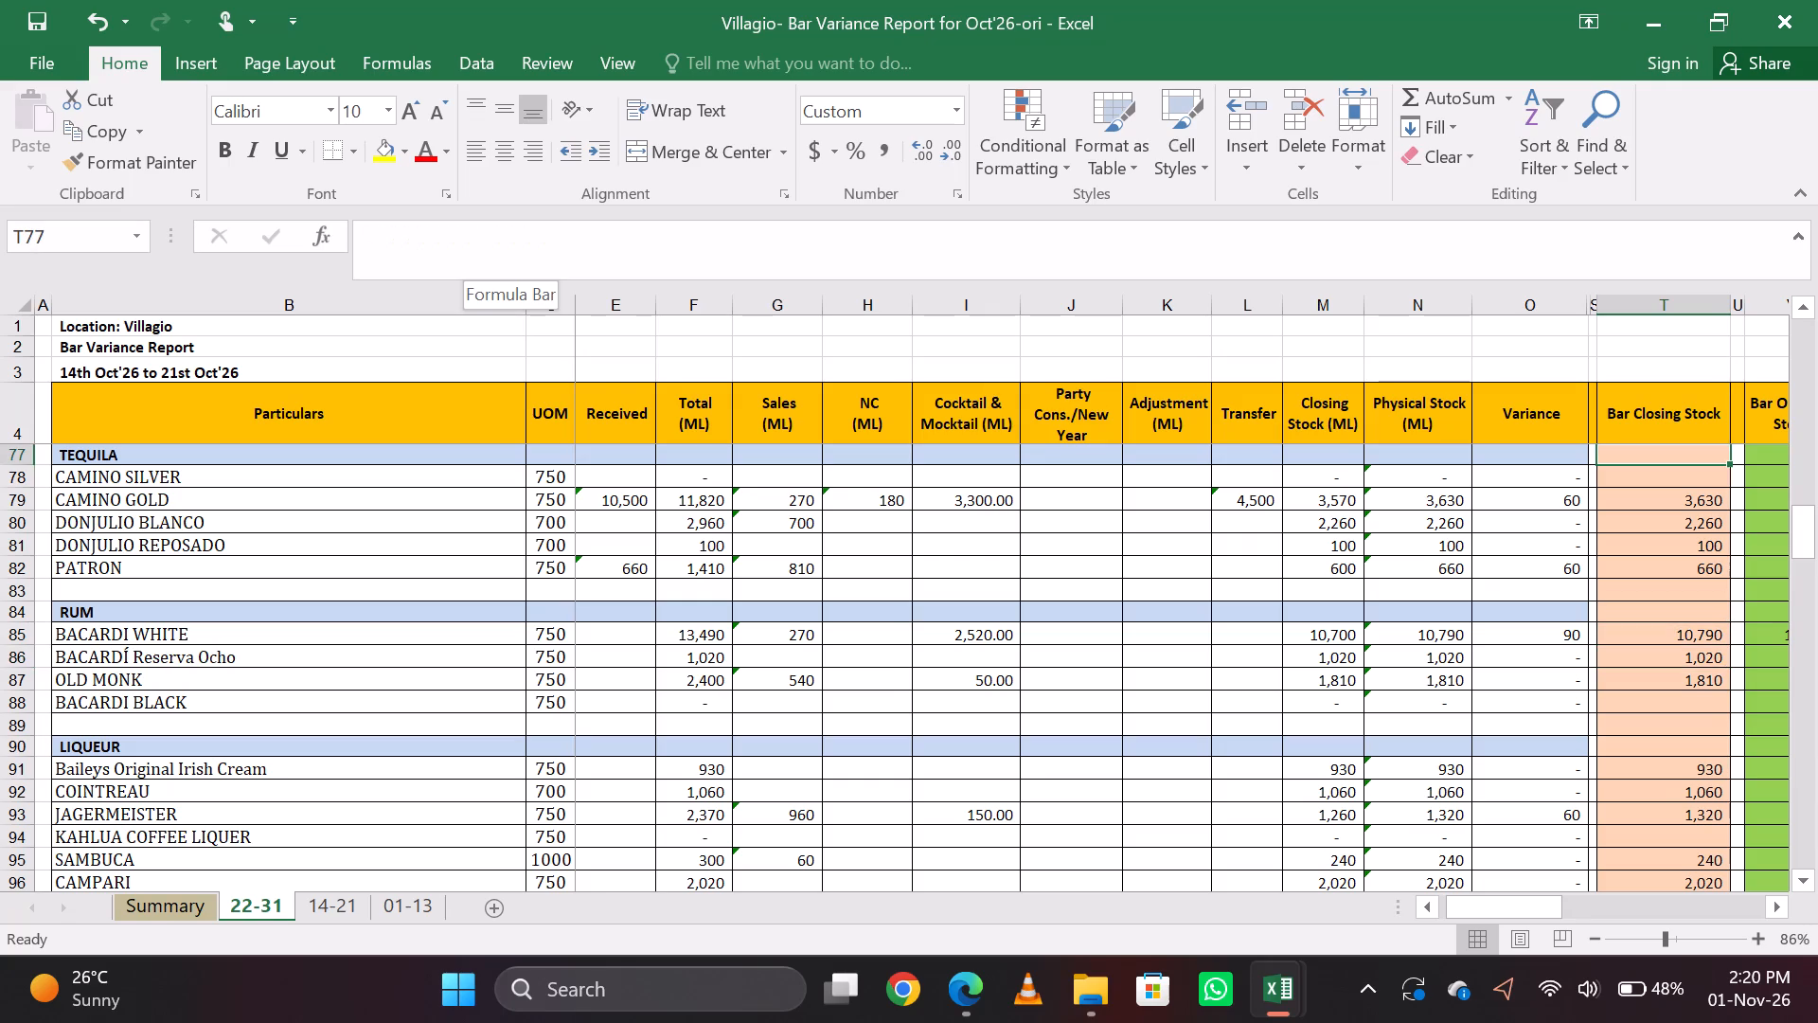
key("Up")
key("Up")
key("Up")
key("Up")
key("Up")
key("Up")
key("Up")
key("Up")
key("Up")
key("Up")
key("Up")
key("Up")
key("Up")
key("Up")
key("Up")
key("Up")
key("Up")
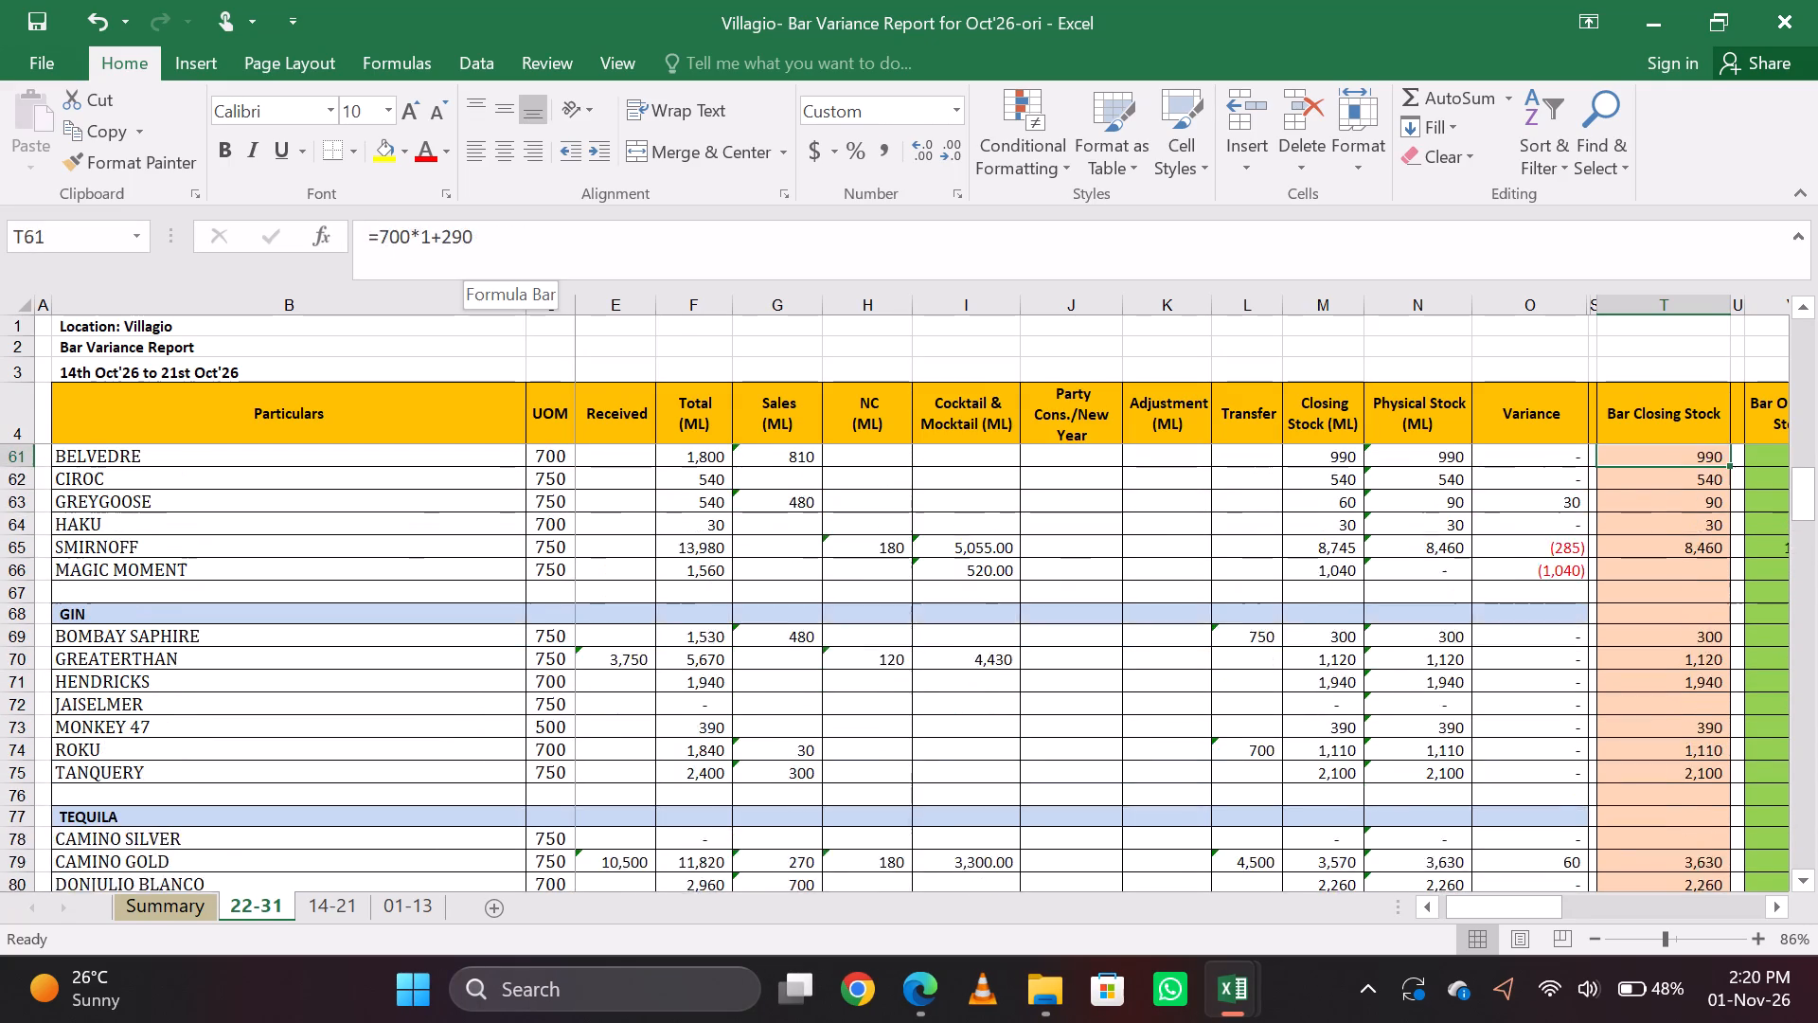
Set Smirnoff's Cocktail & Mocktail quantity formula to =4815+300.
key("Down")
key("Left")
key("Left")
key("Left")
key("Left")
key("Left")
key("Left")
key("Down")
key("Down")
key("Left")
key("Down")
key("Left")
key("Down")
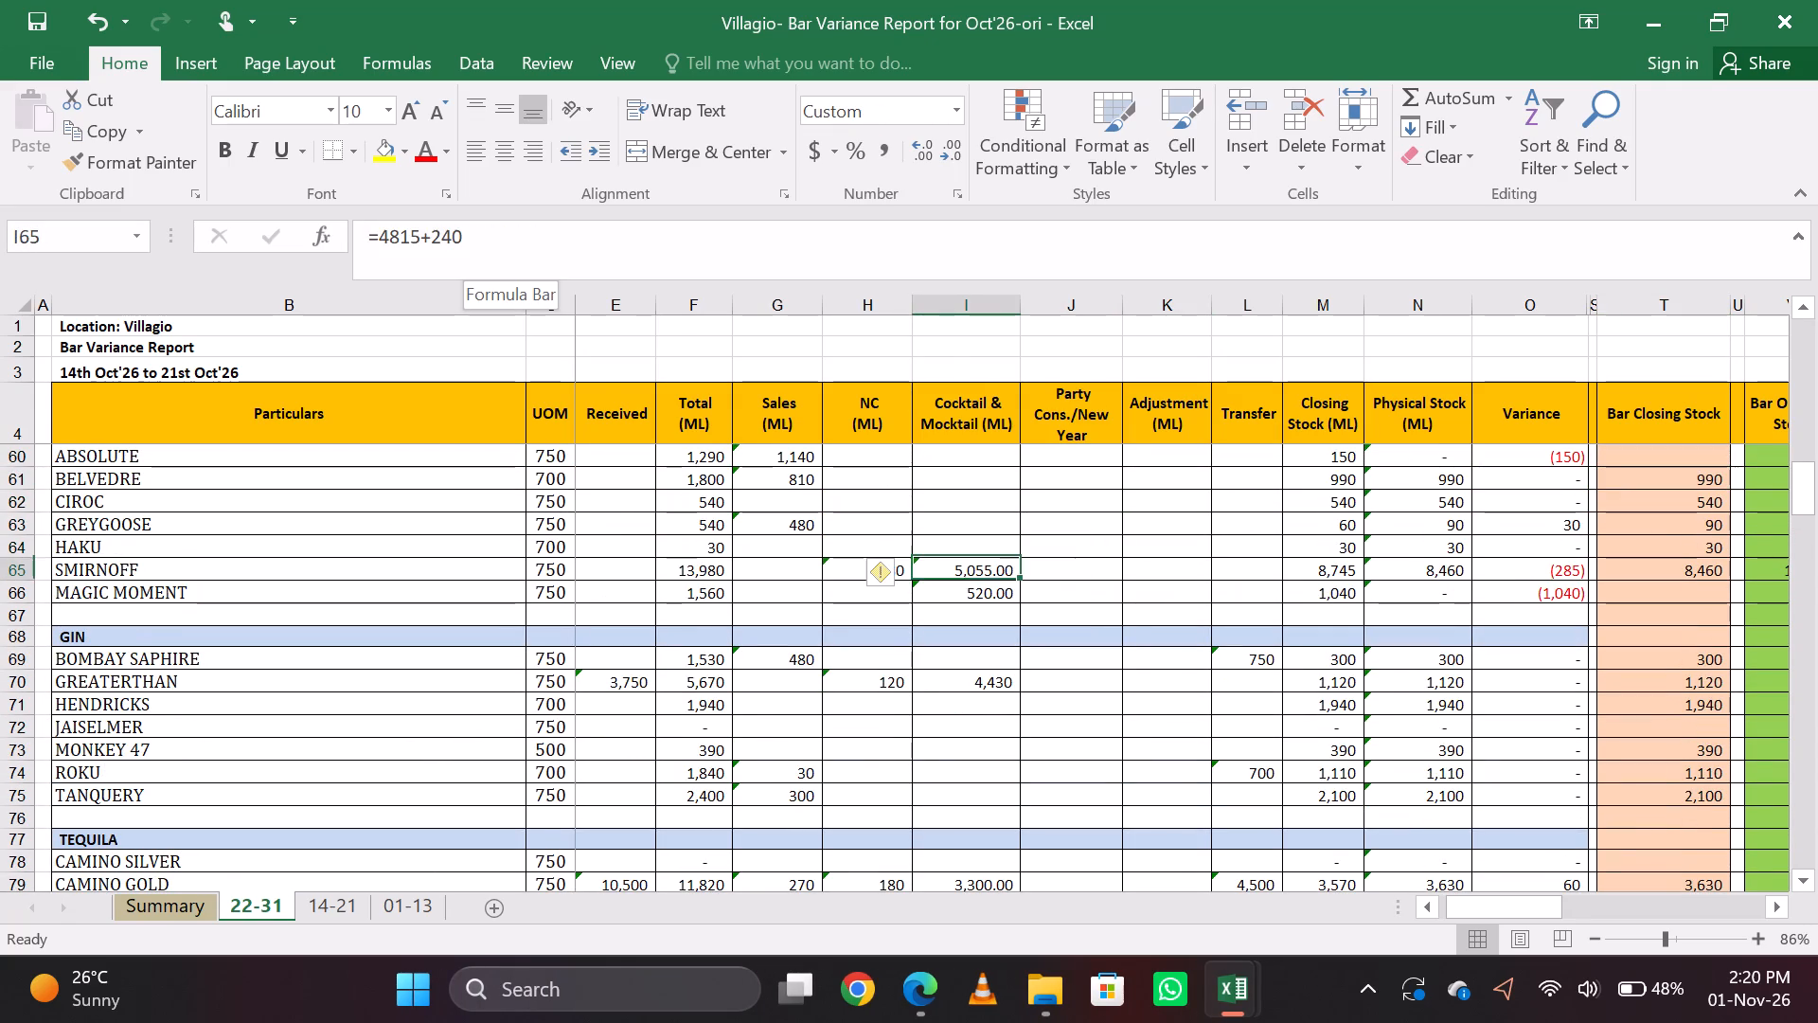
left_click(478, 225)
key("BackSpace")
key("BackSpace")
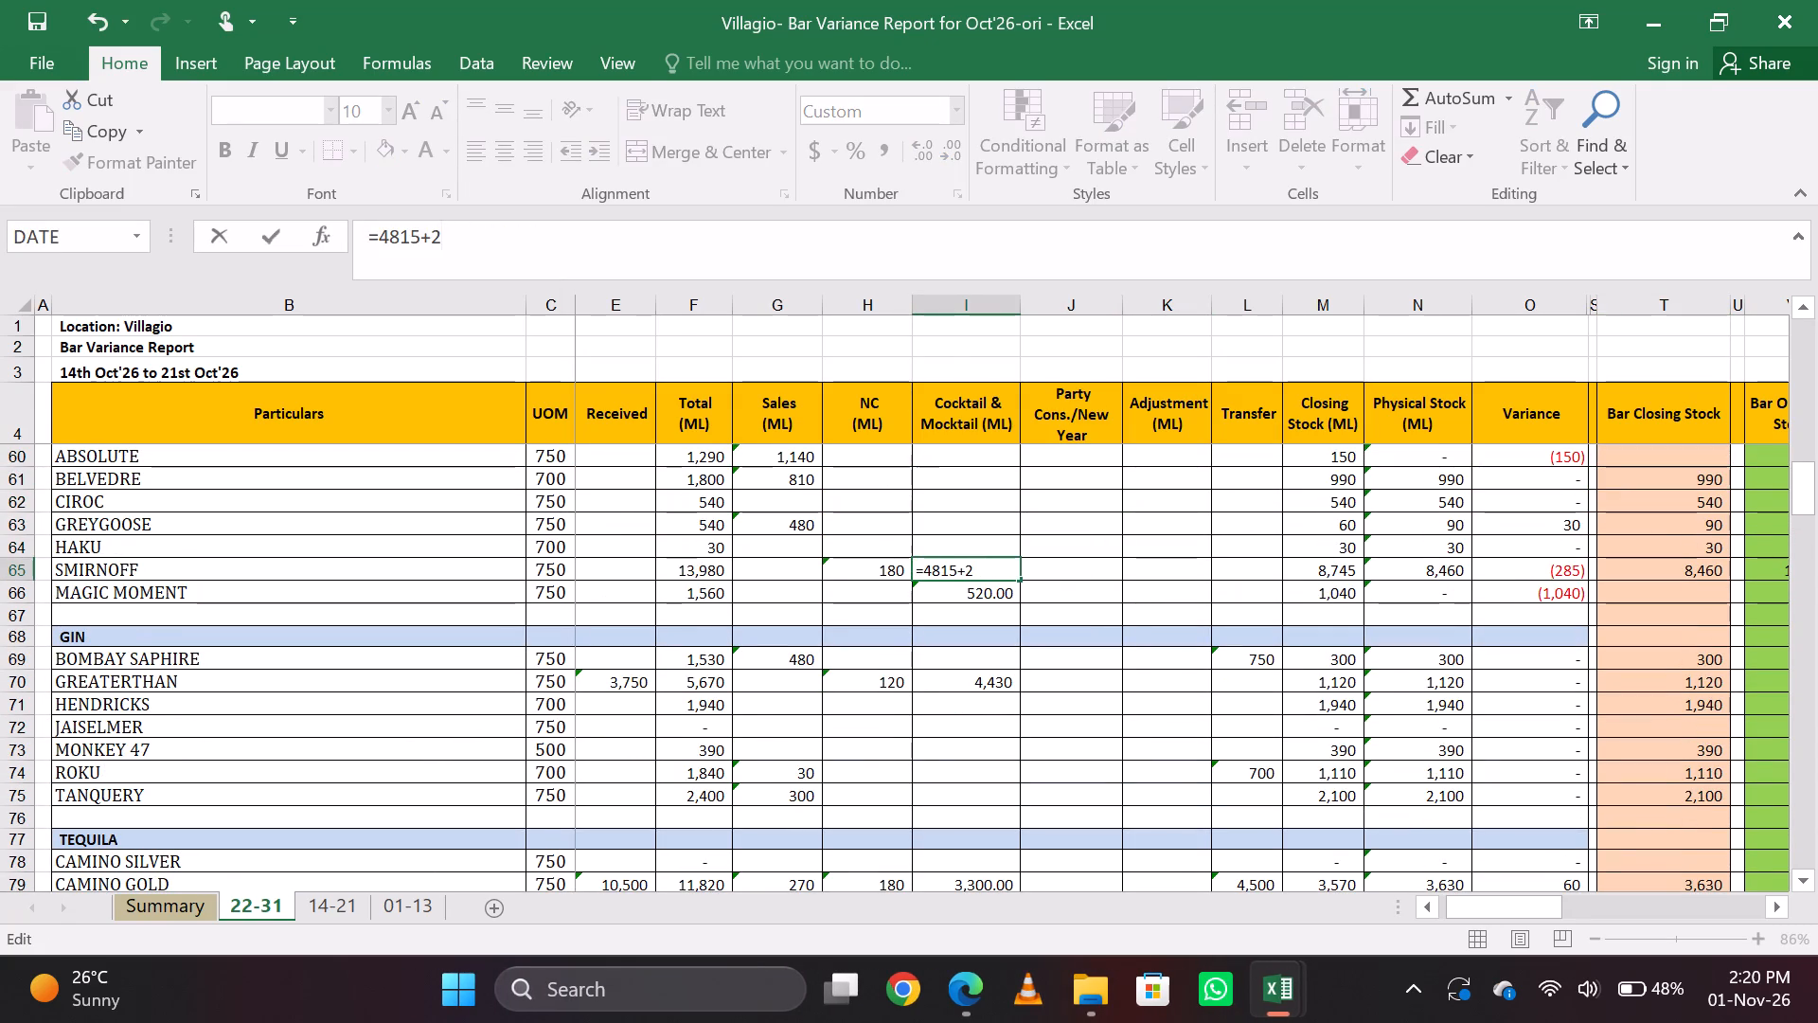
key("BackSpace")
type("300")
key("Return")
key("Up")
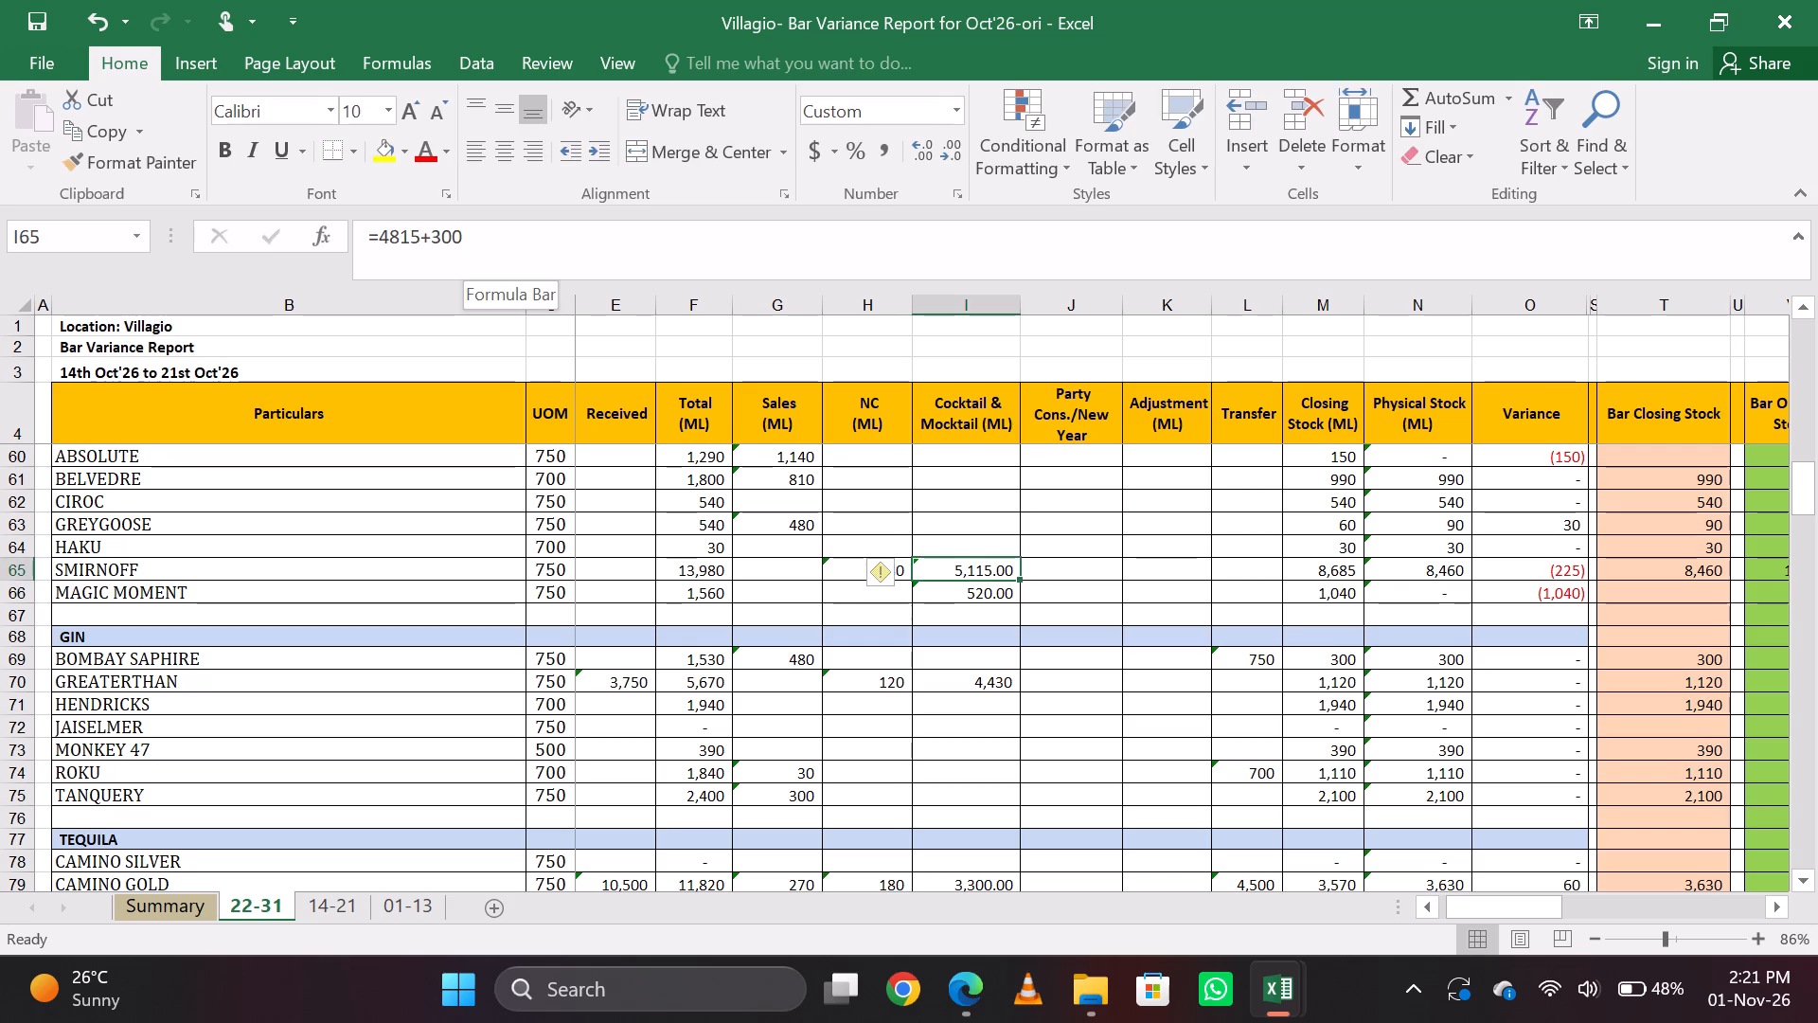
Examine the formula behind Smirnoff's Bar Closing Stock entry and the Magic Moment entry below it.
key("Right")
key("Right")
key("Right")
key("Right")
key("Right")
key("Right")
key("Right")
key("Right")
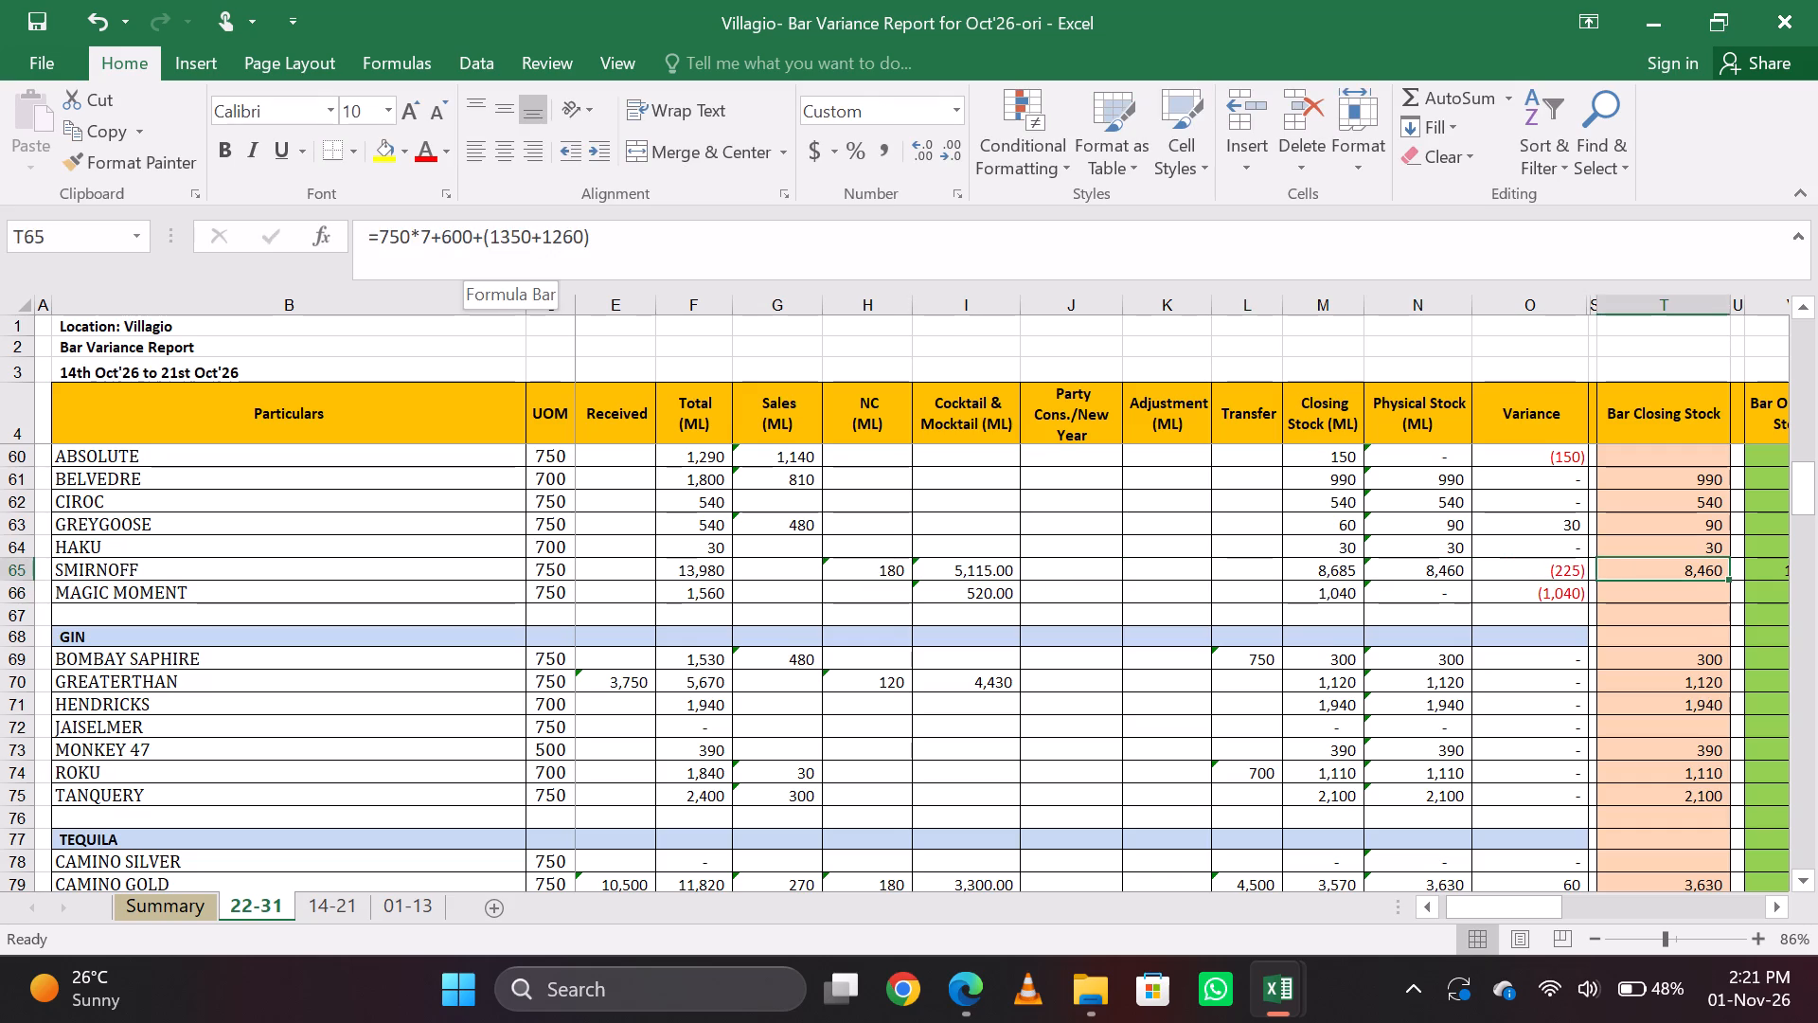
key("Down")
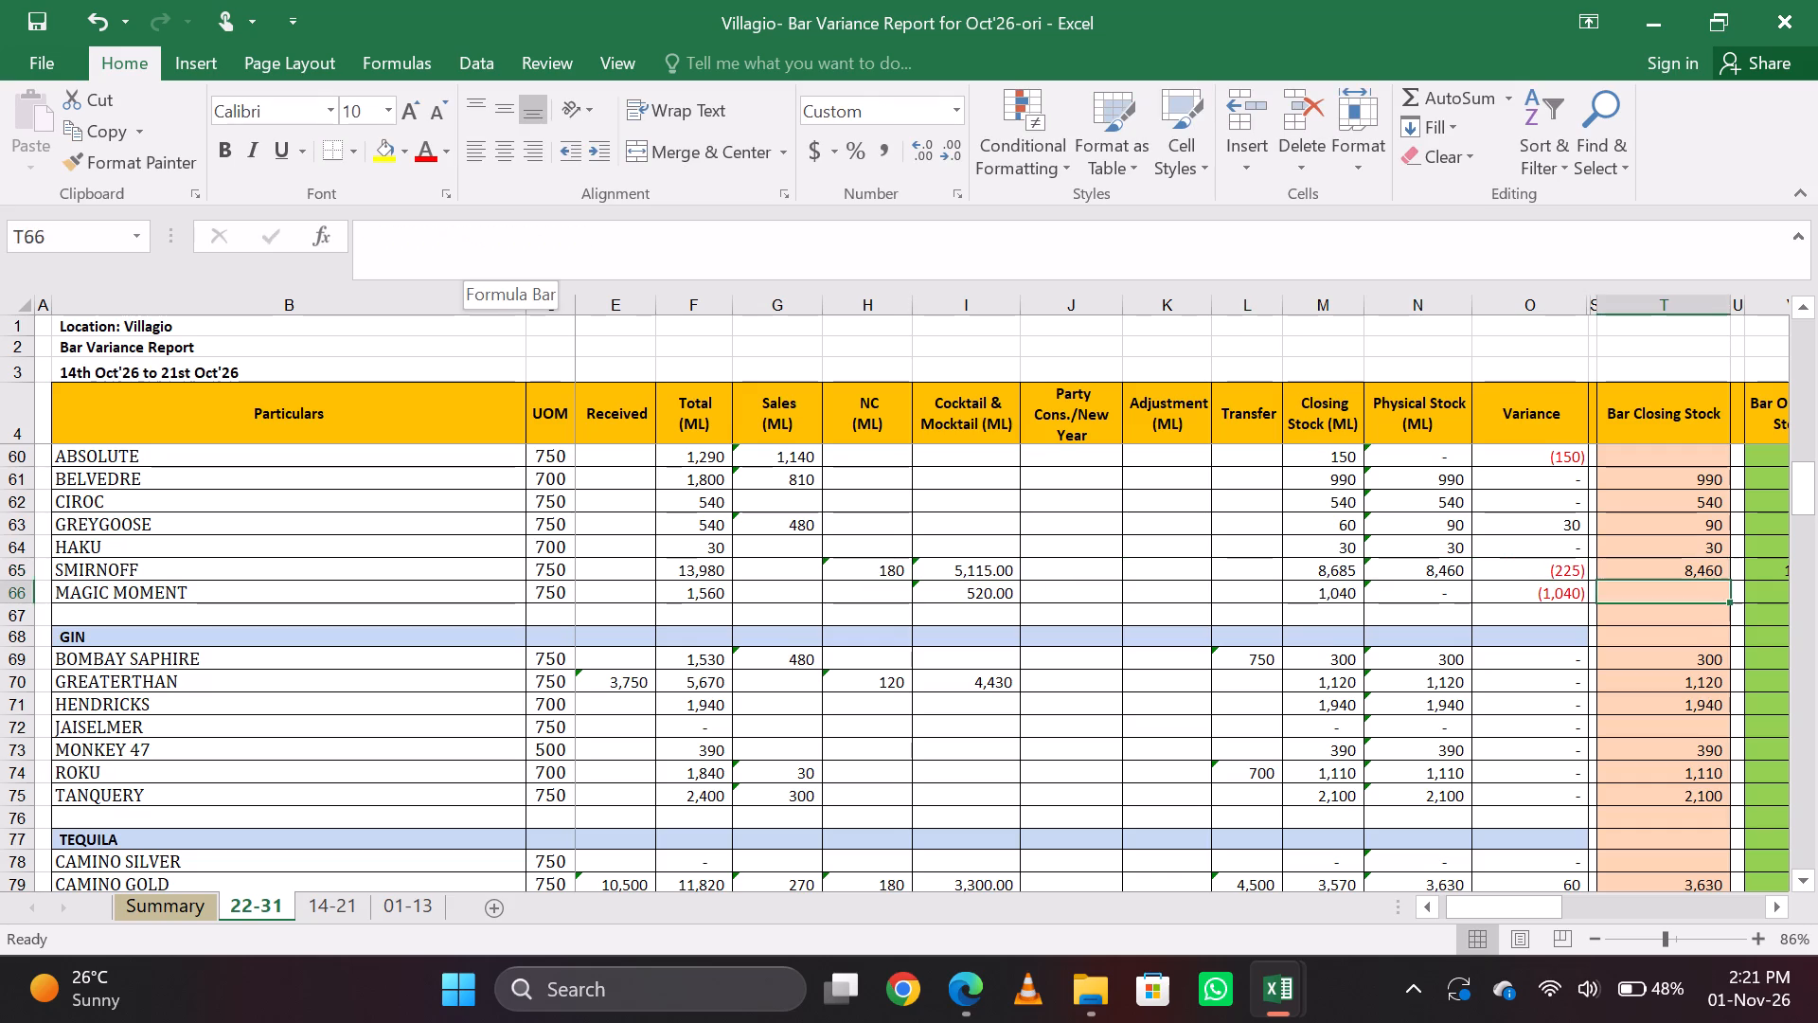
key("Up")
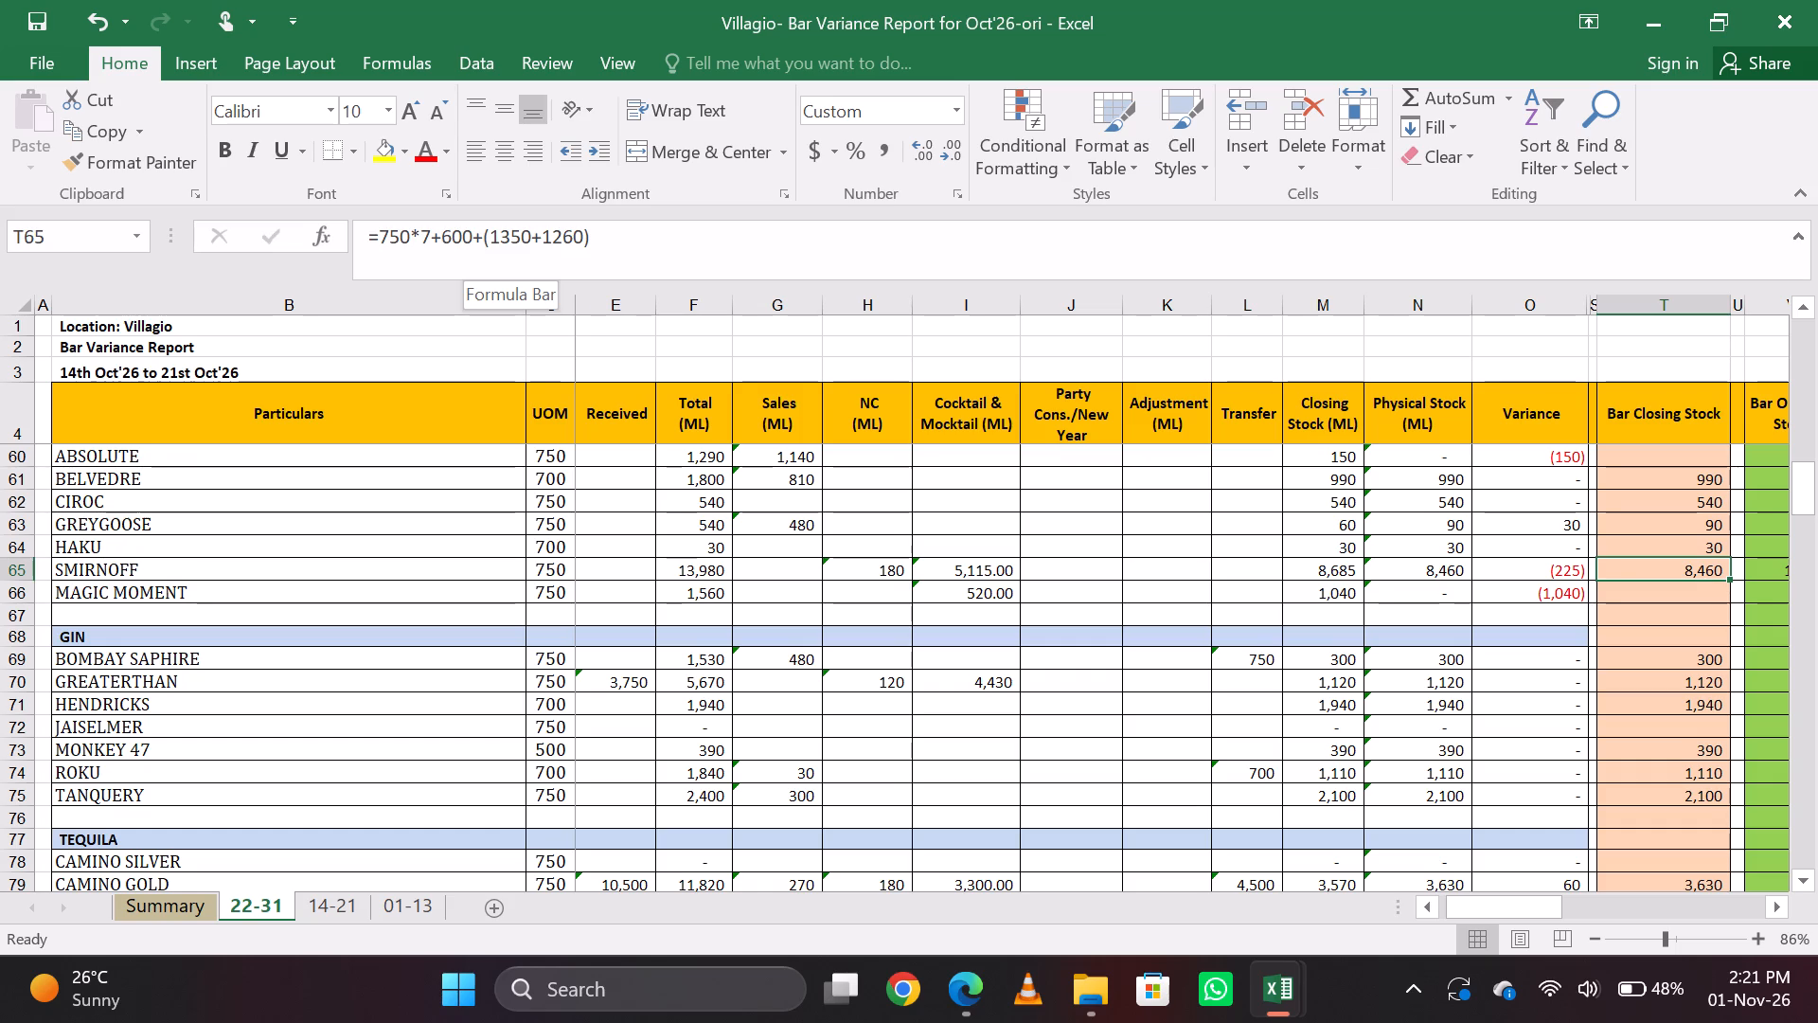
Review Smirnoff's row from Bar Closing Stock back to the item name, including its Opening Balance and Received entries.
key("Left")
key("Left")
key("Left")
key("Left")
key("Left")
key("Left")
key("Left")
key("Left")
key("Left")
key("Left")
key("Left")
key("Left")
key("Left")
key("Left")
key("Left")
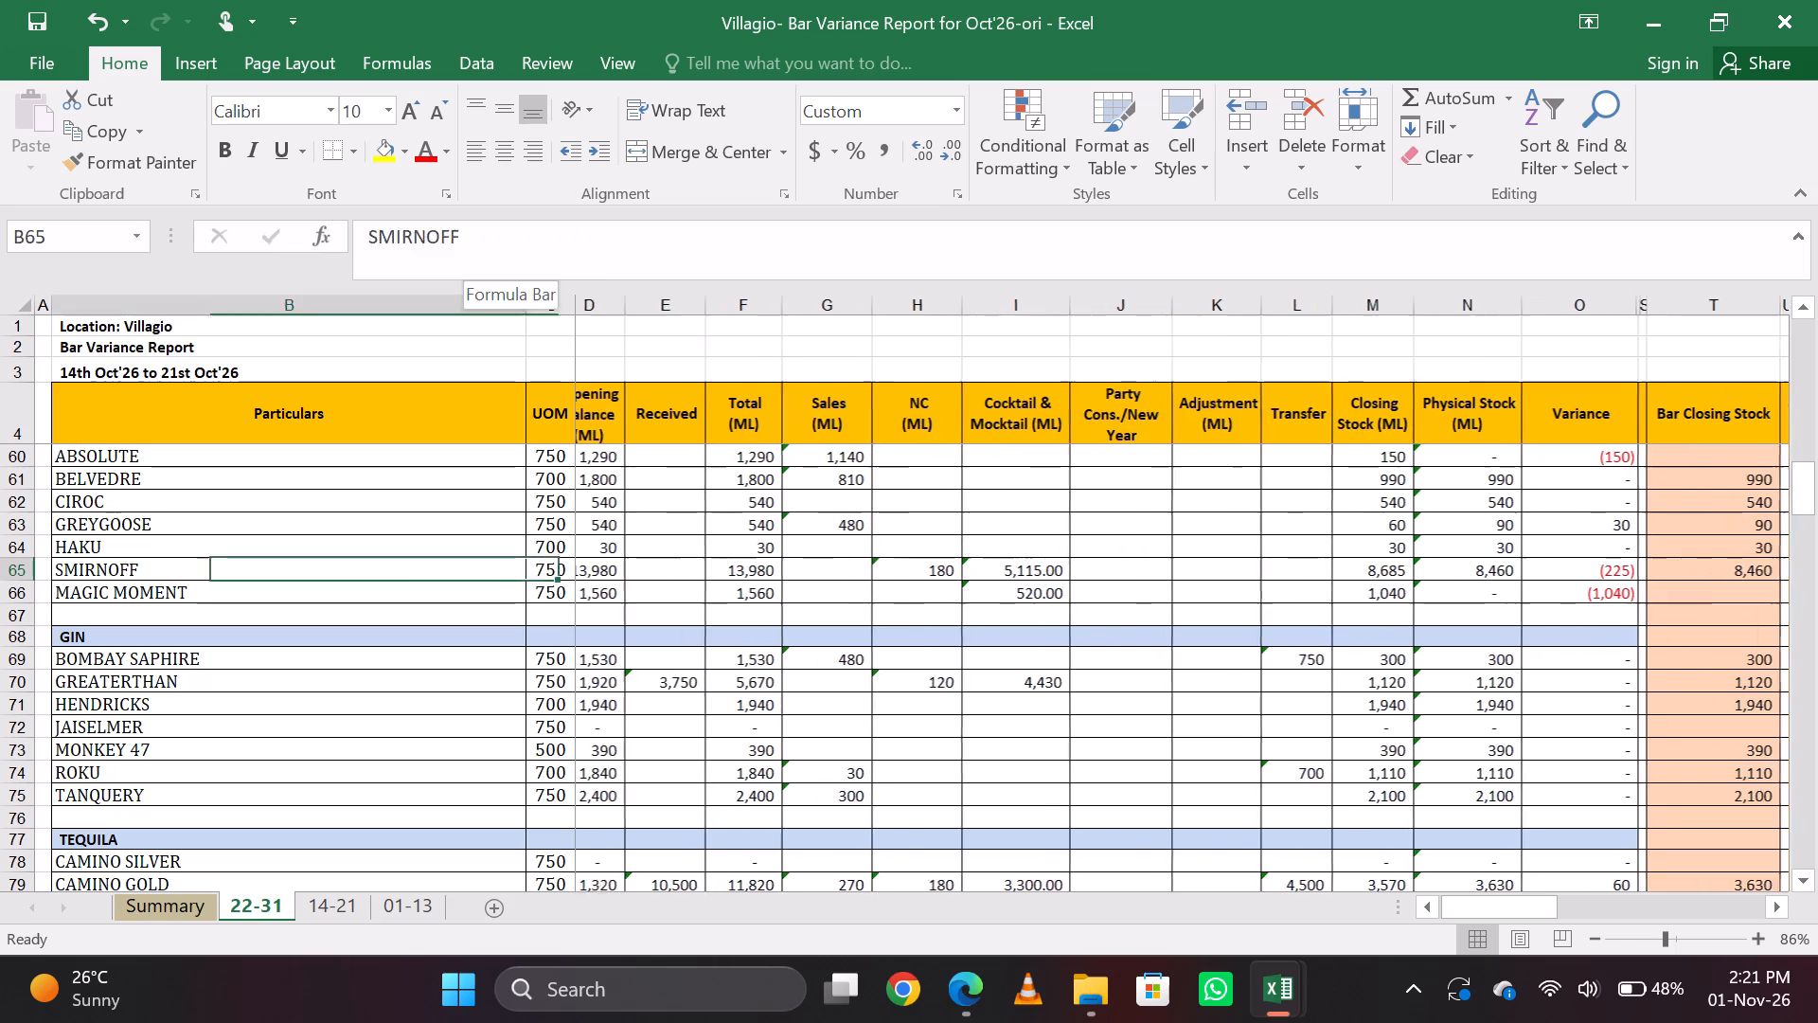
key("Right")
key("Right")
key("Right")
key("Down")
key("Up")
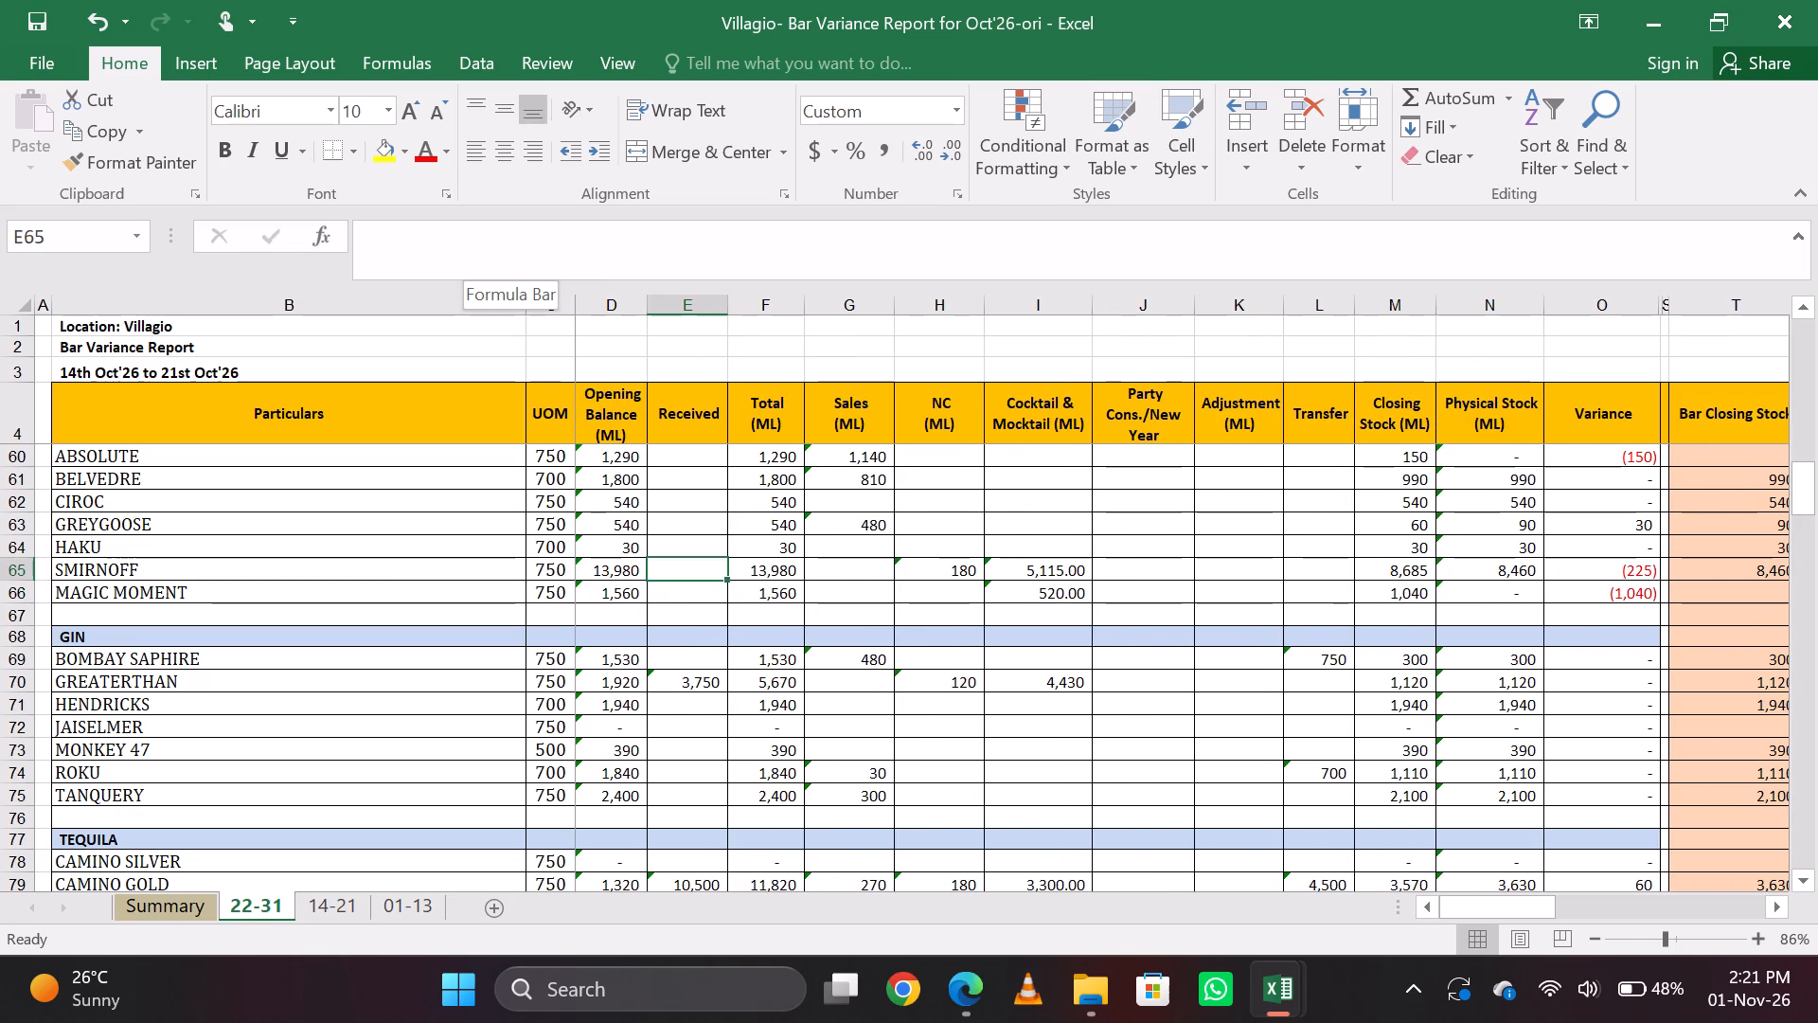
Scan the Received column upward from Smirnoff through the Scotch, Whisky & Bourbon section.
key("Page_Up")
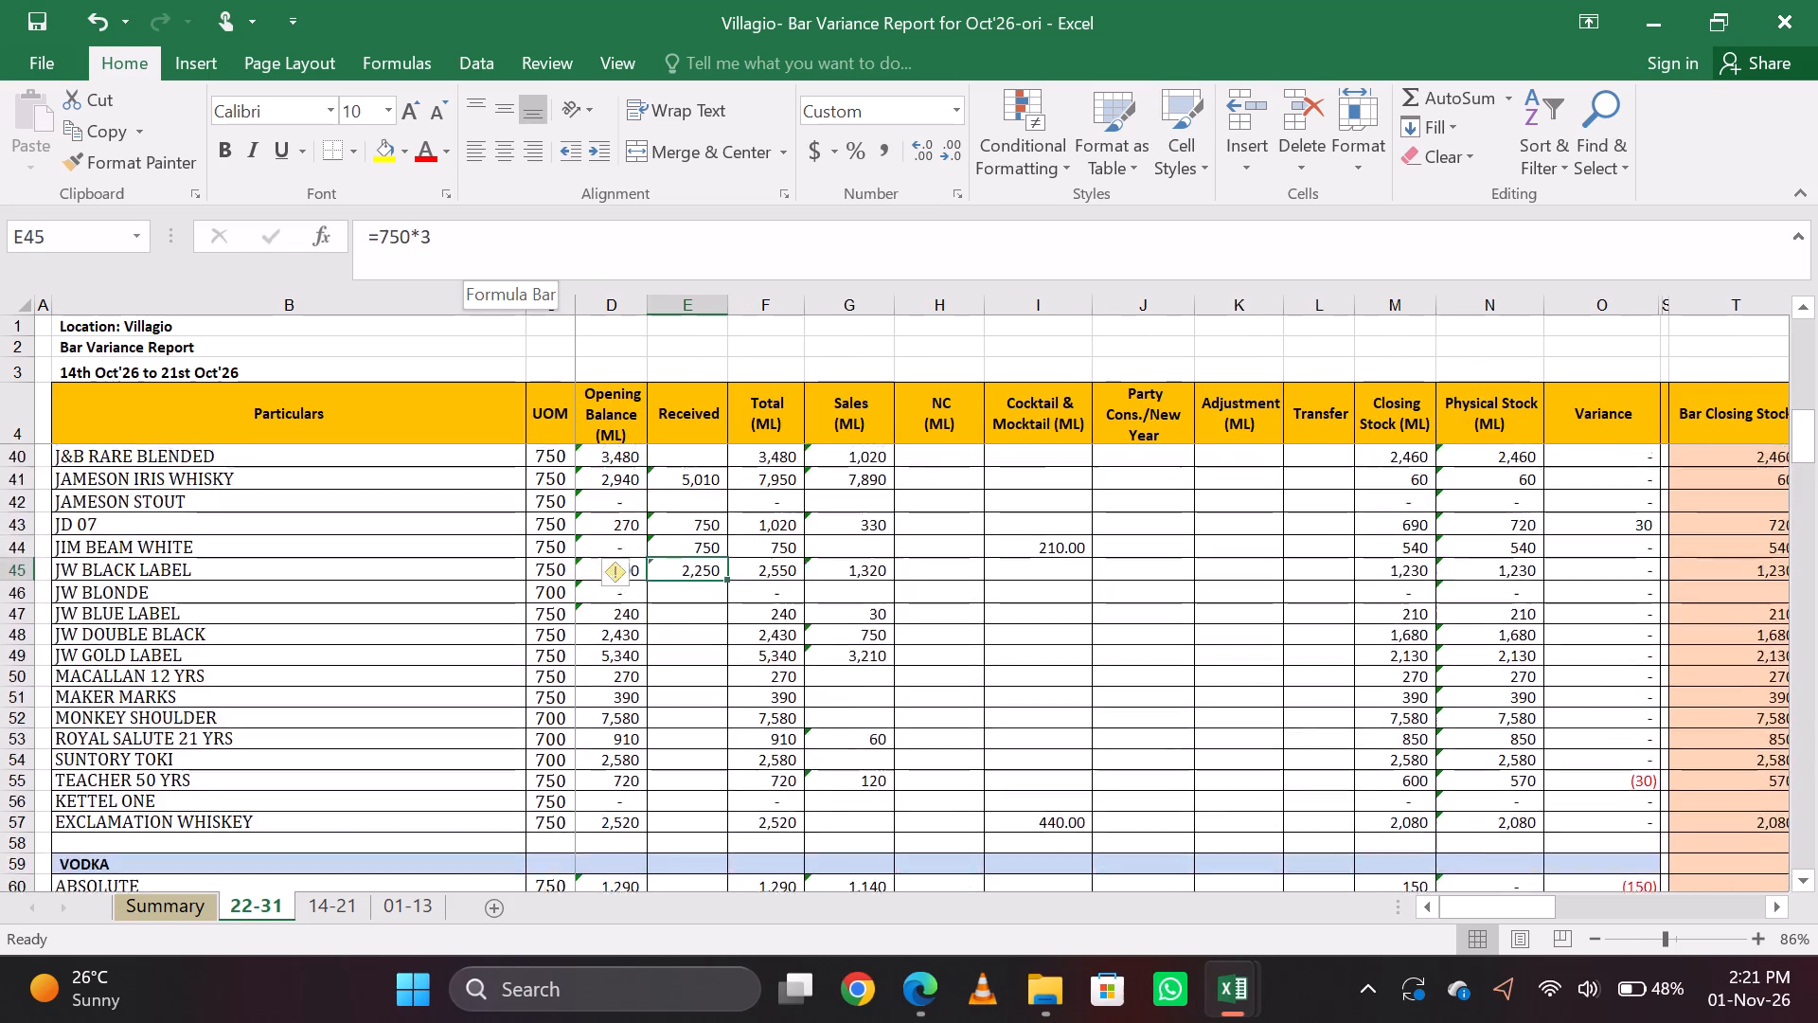
key("Page_Up")
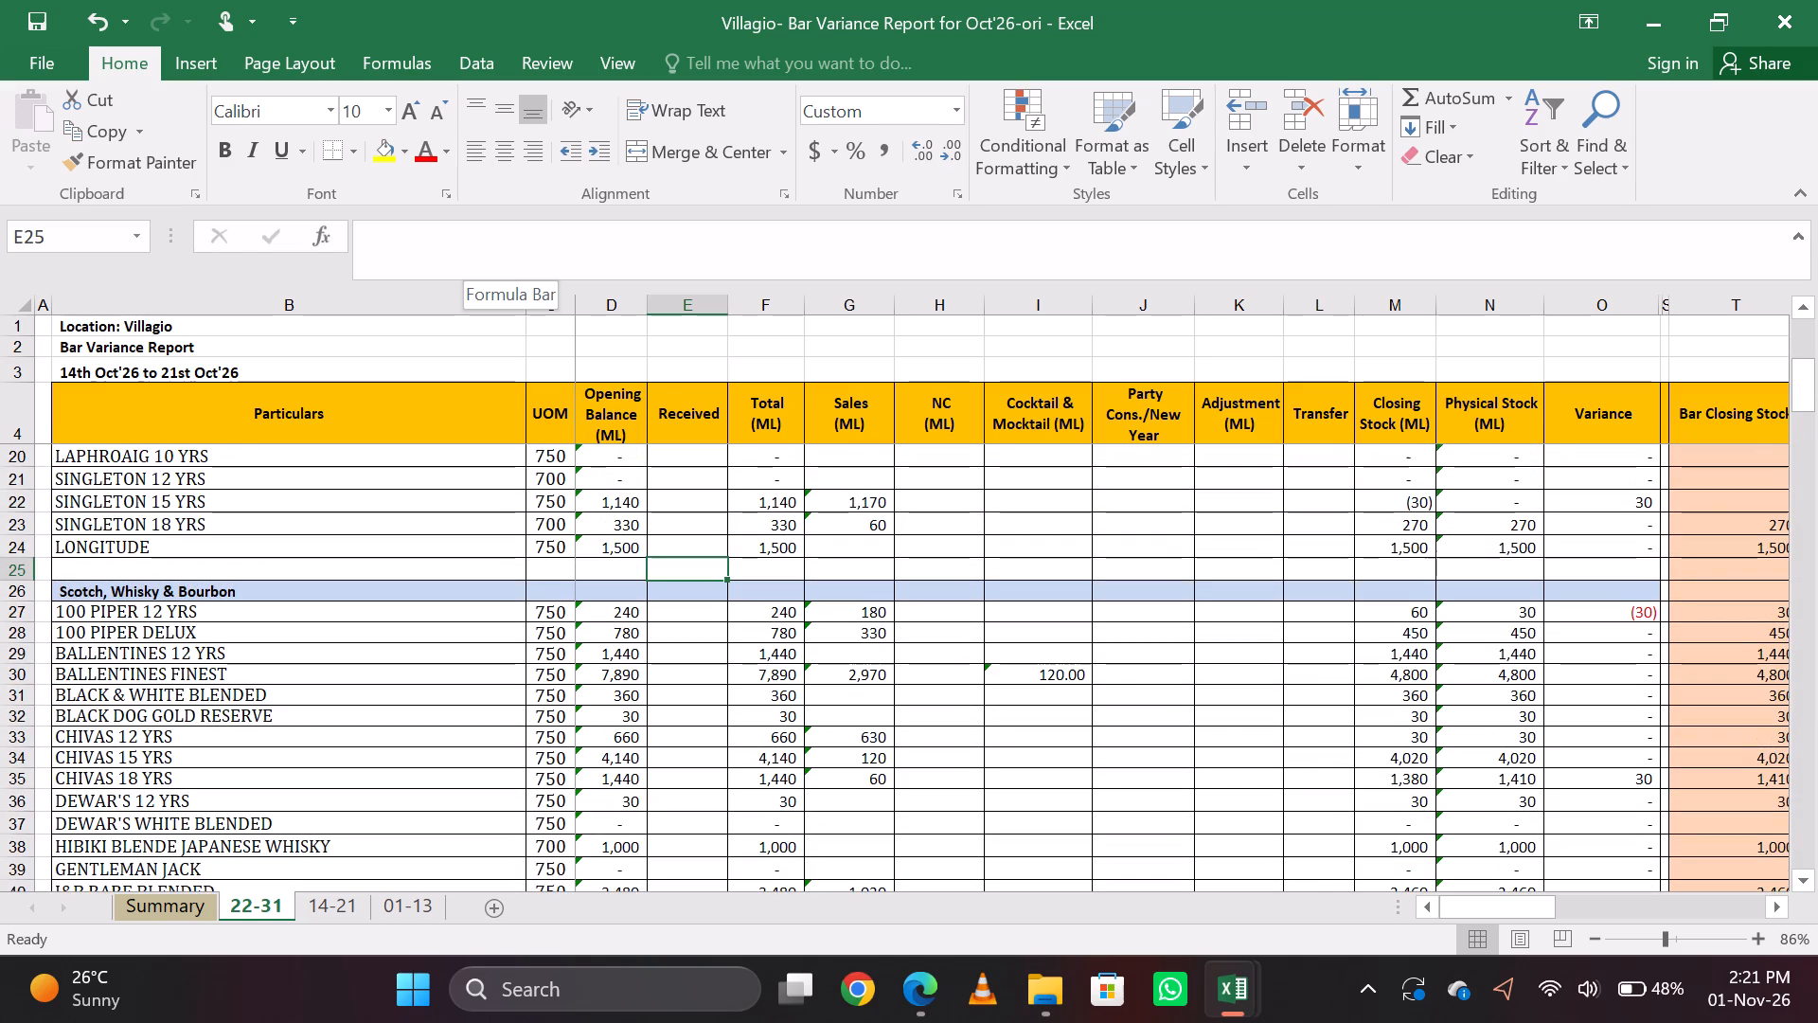
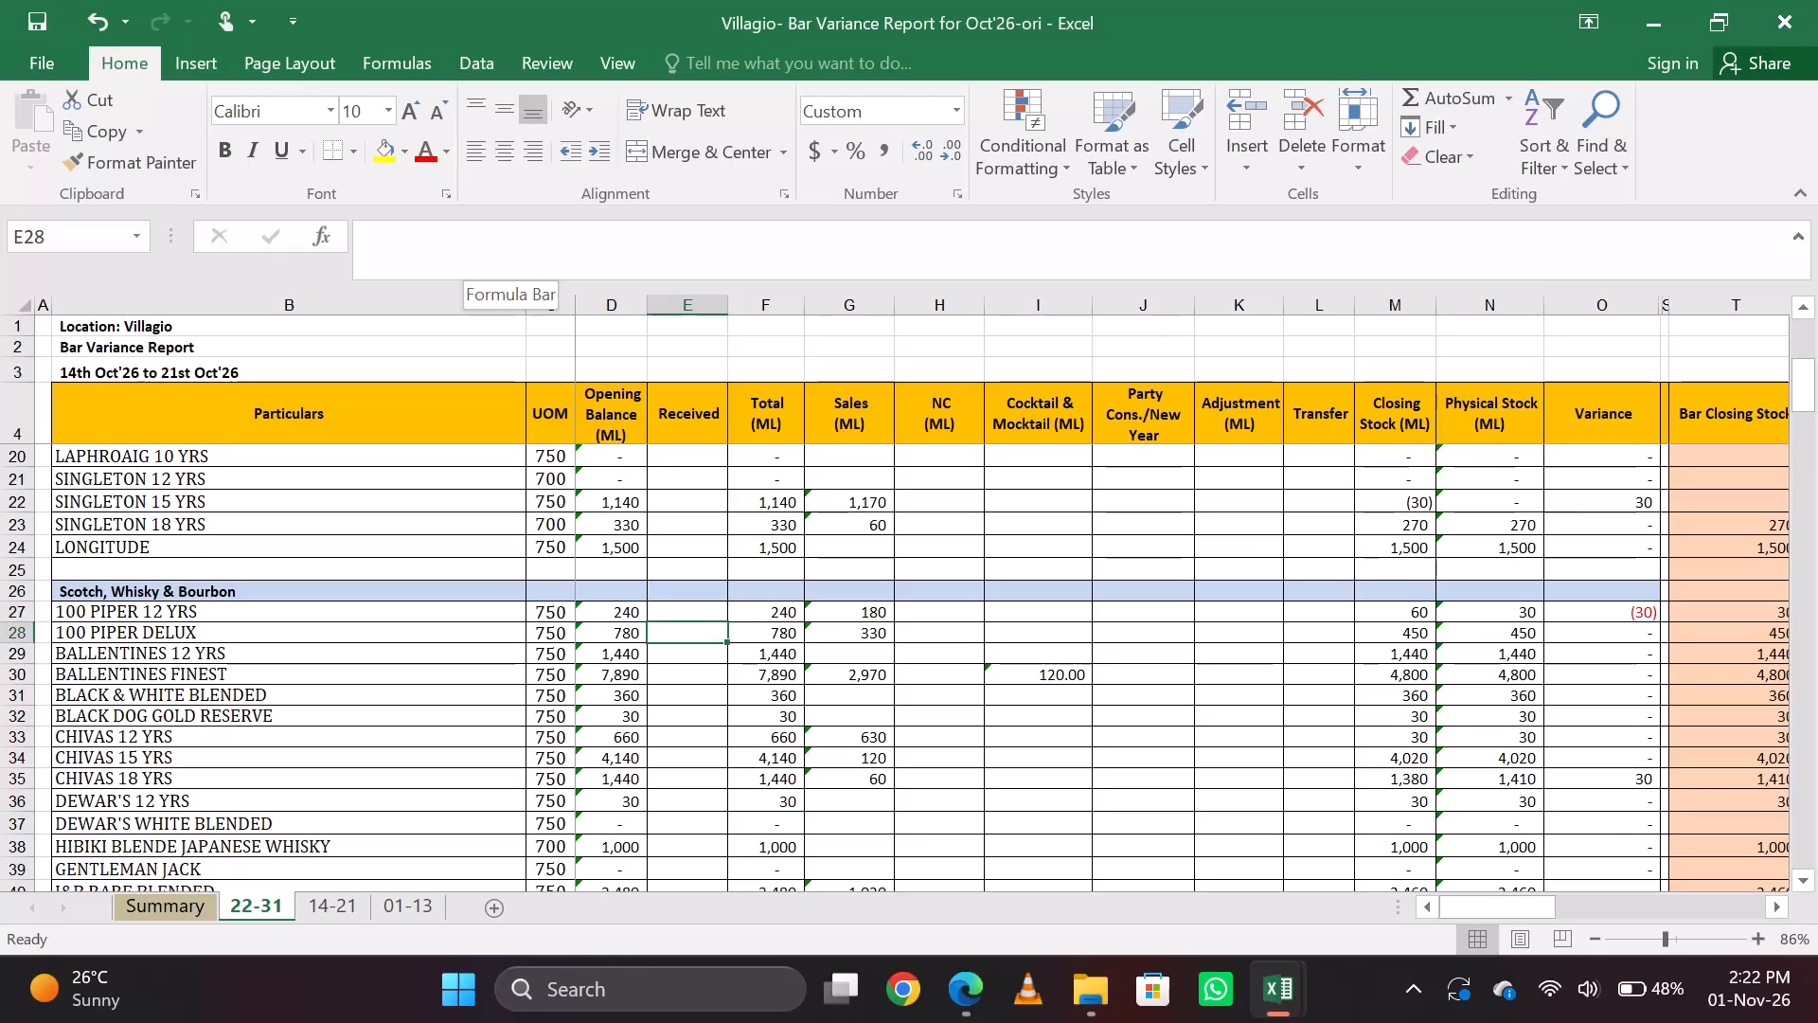
Review Magic Moment's row on the 22-31 sheet from Received across to Closing Stock, Physical Stock and Variance.
key("Up")
key("Up")
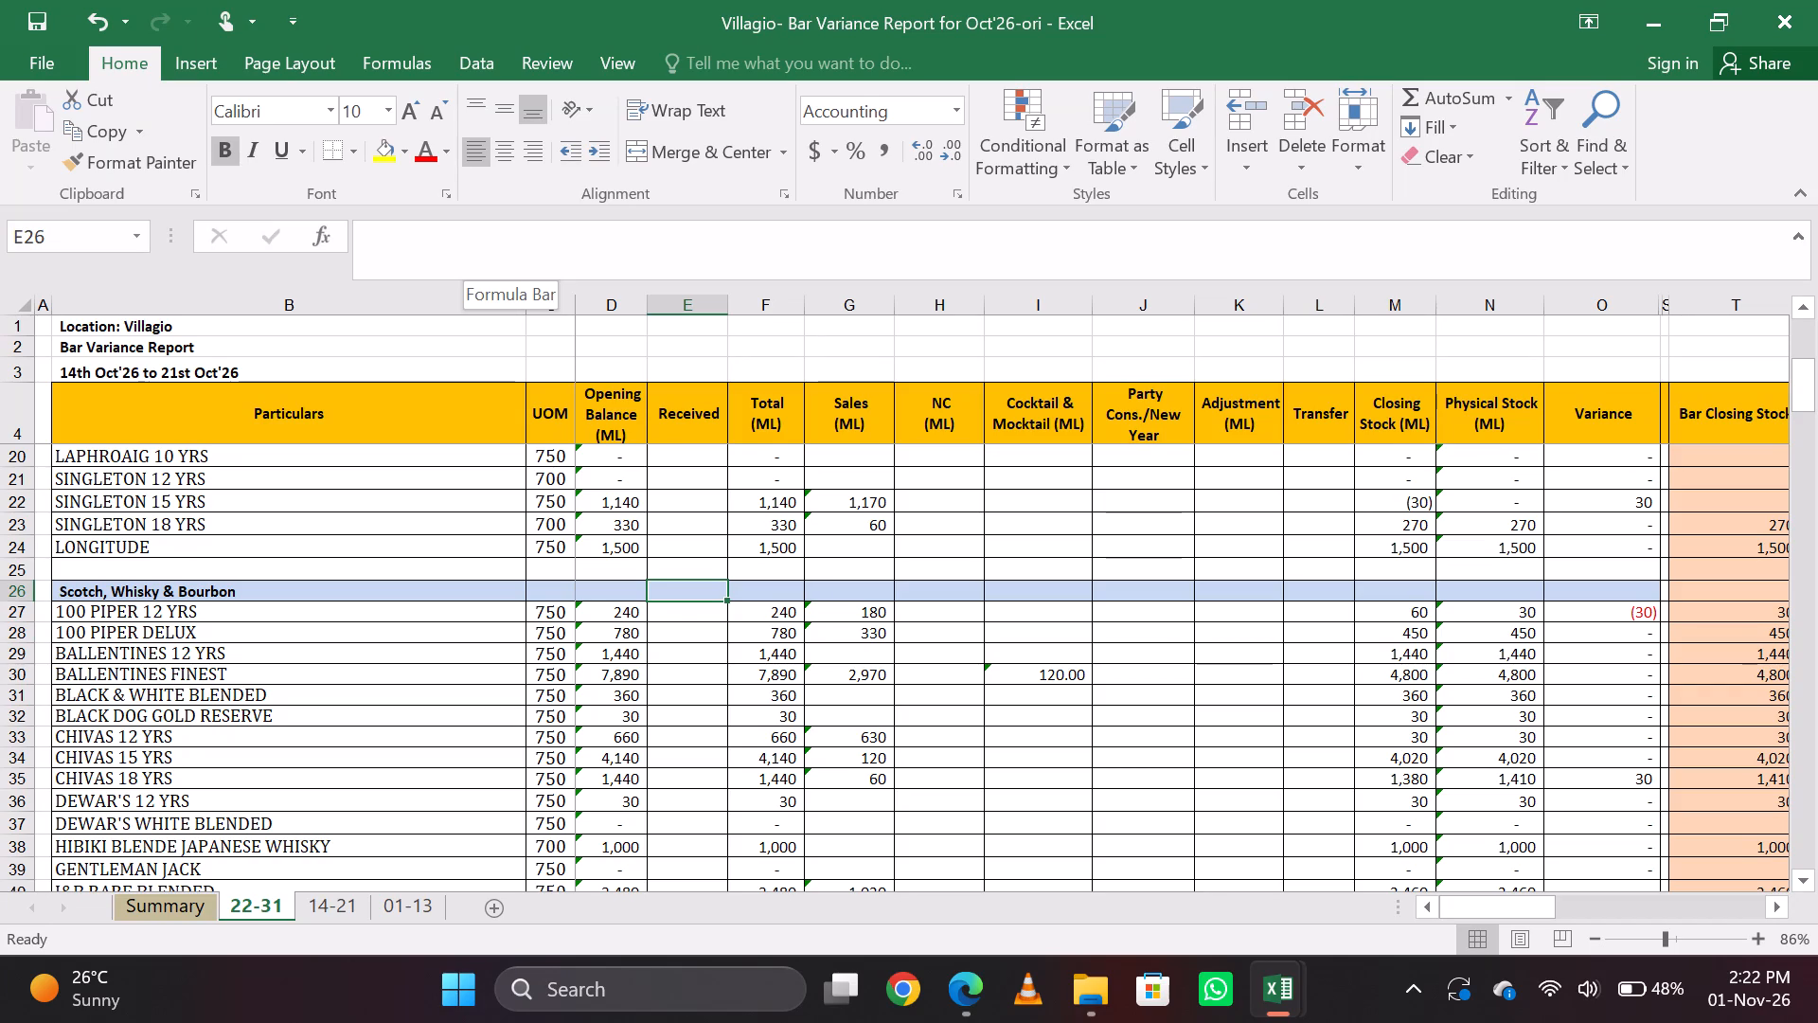
key("Down")
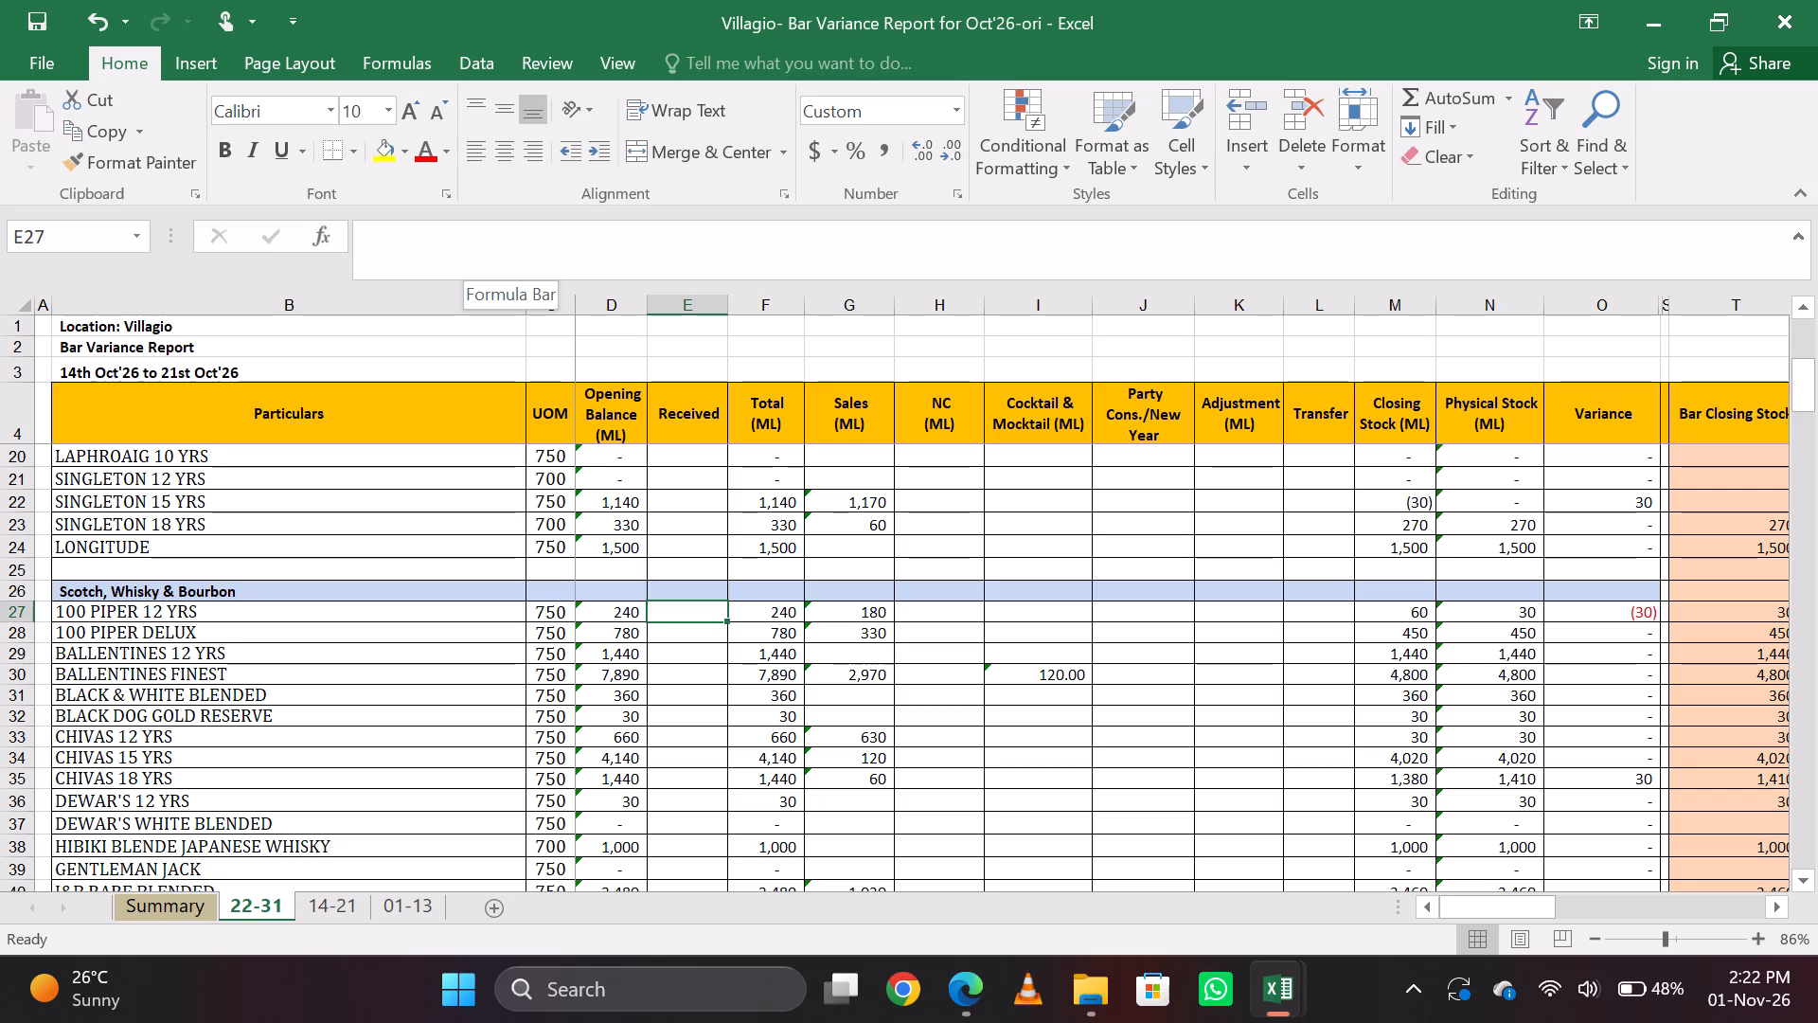
key("Page_Down")
key("Page_Down")
key("Up")
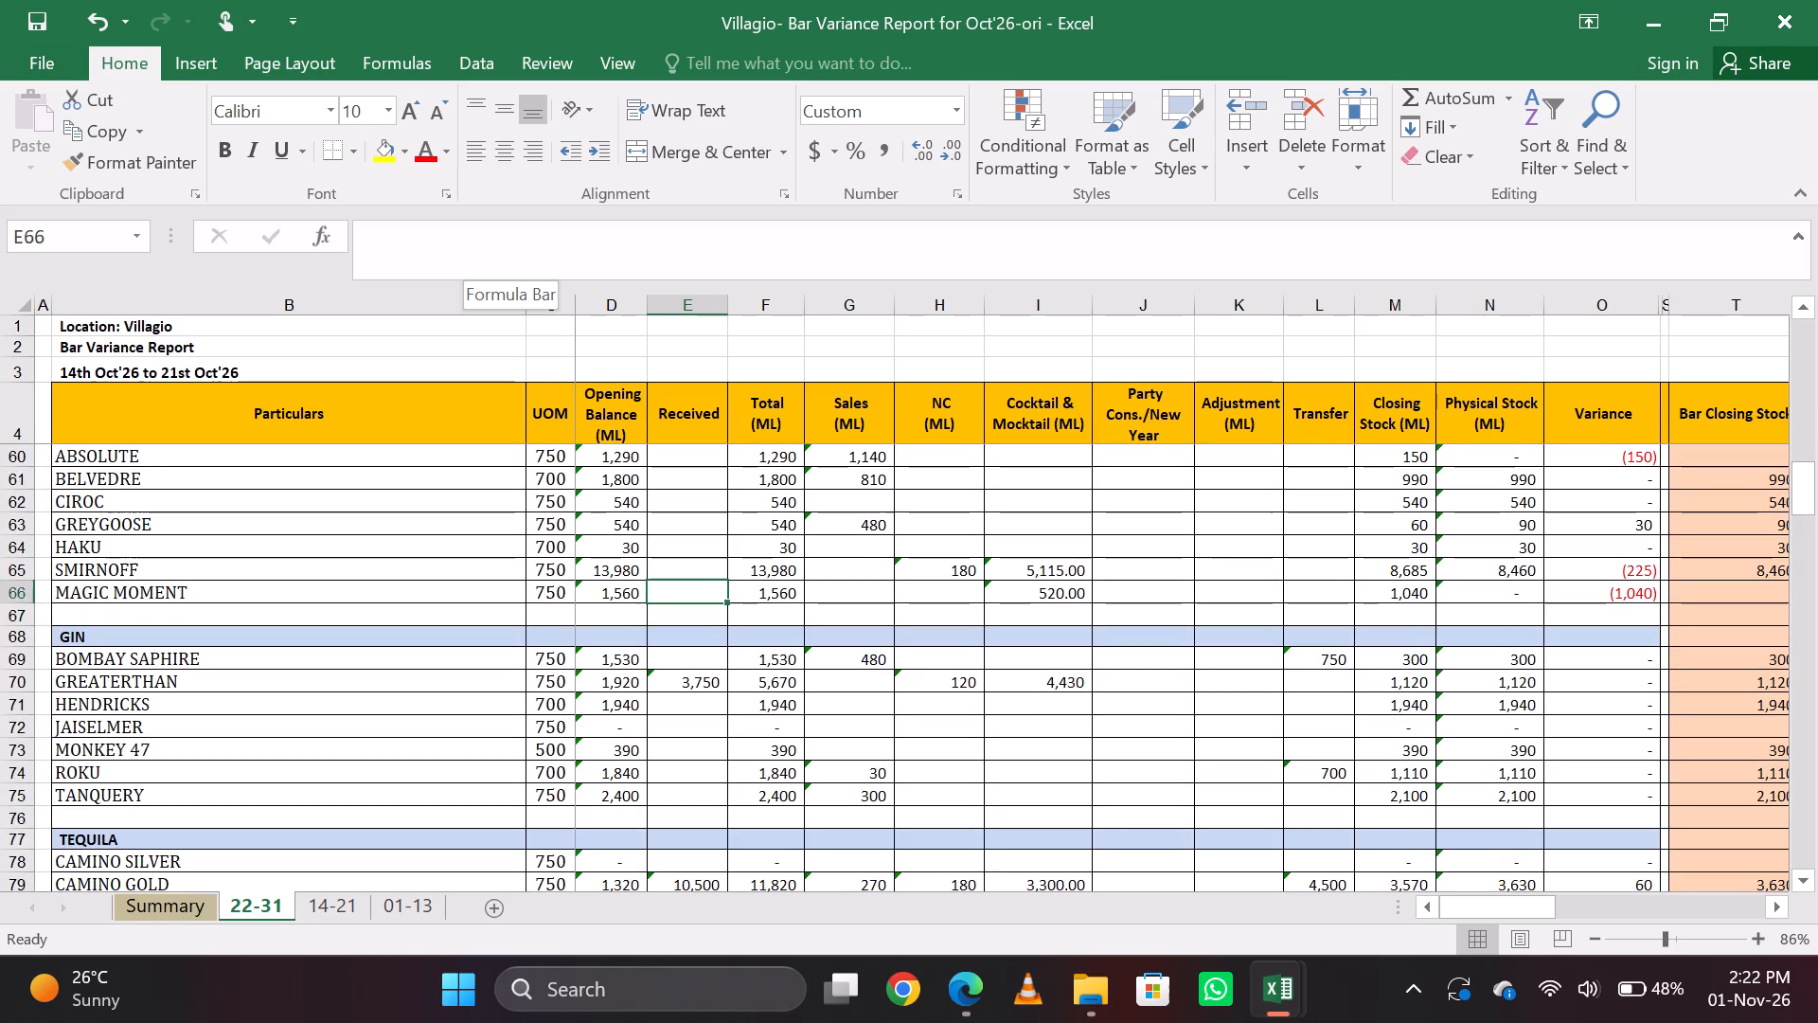
key("Right")
key("Right")
key("Right")
key("Right")
key("Right")
key("Right")
key("Right")
key("Right")
key("Right")
key("Left")
key("Left")
key("Right")
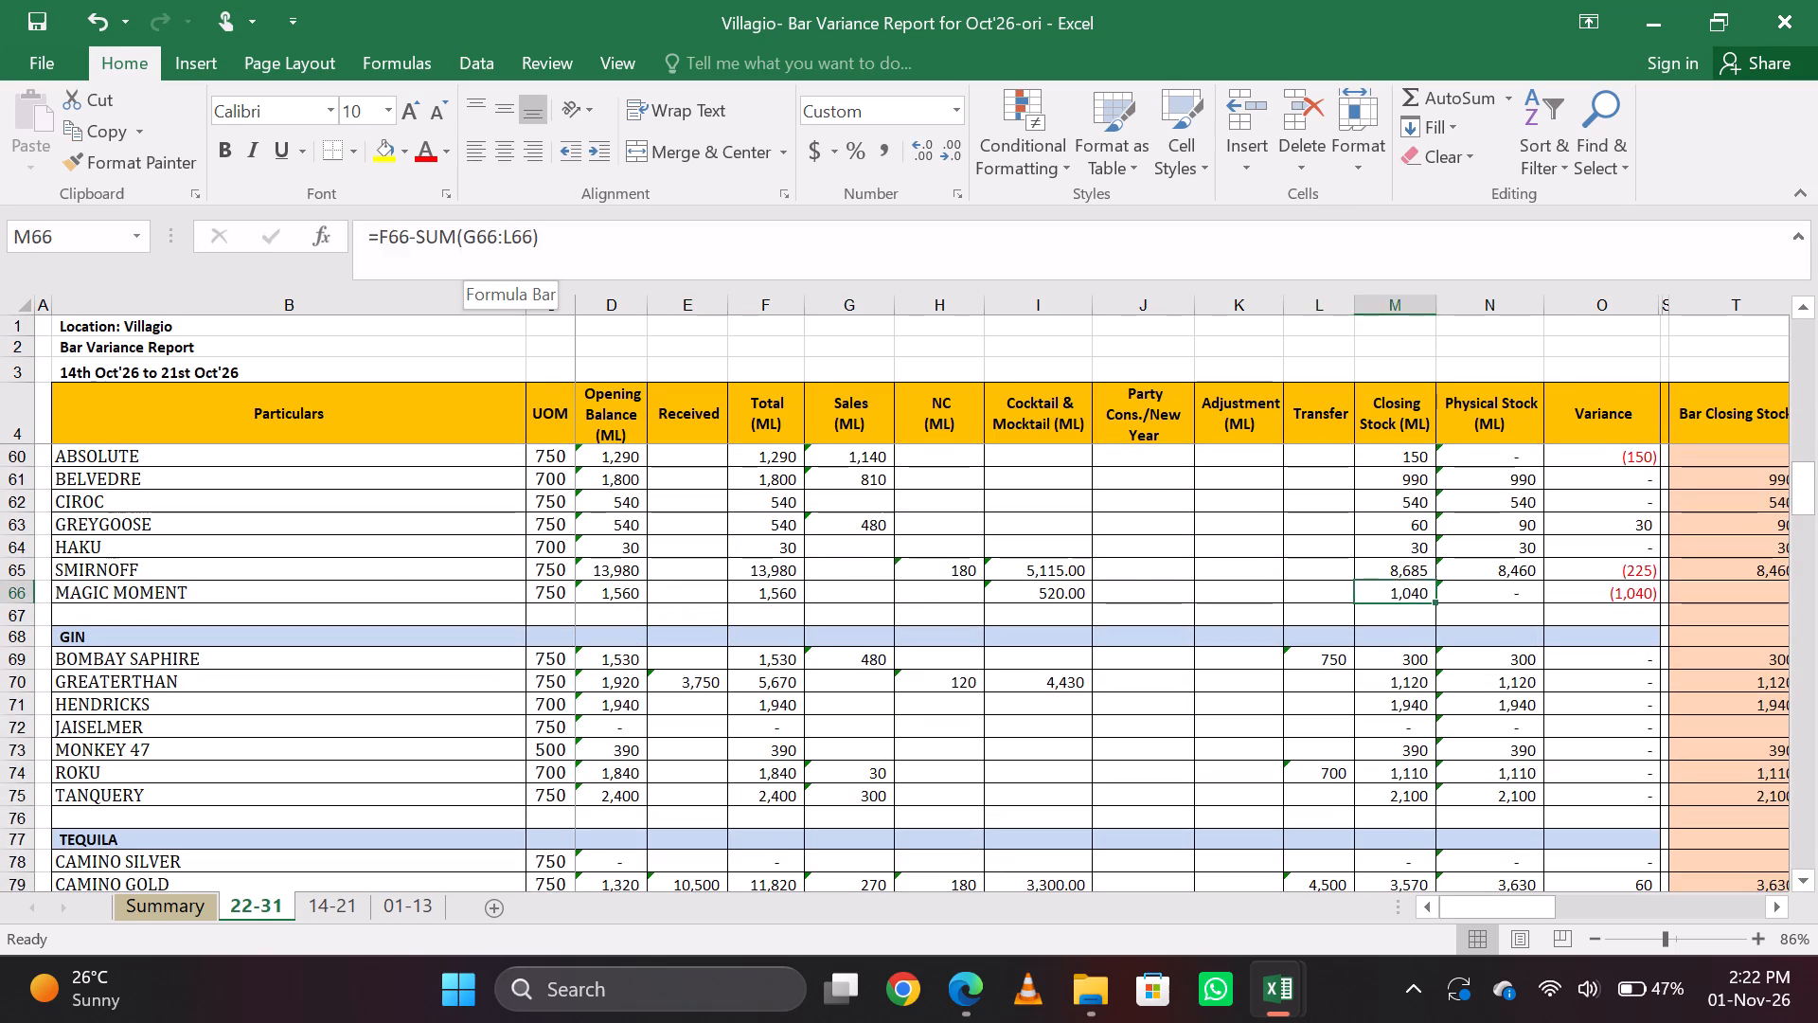
key("Right")
key("Right")
key("Right")
Scan the variances from the Gin section down through the Beer section and back up to Gin.
key("Down")
key("Down")
key("Down")
key("Down")
key("Down")
key("Page_Down")
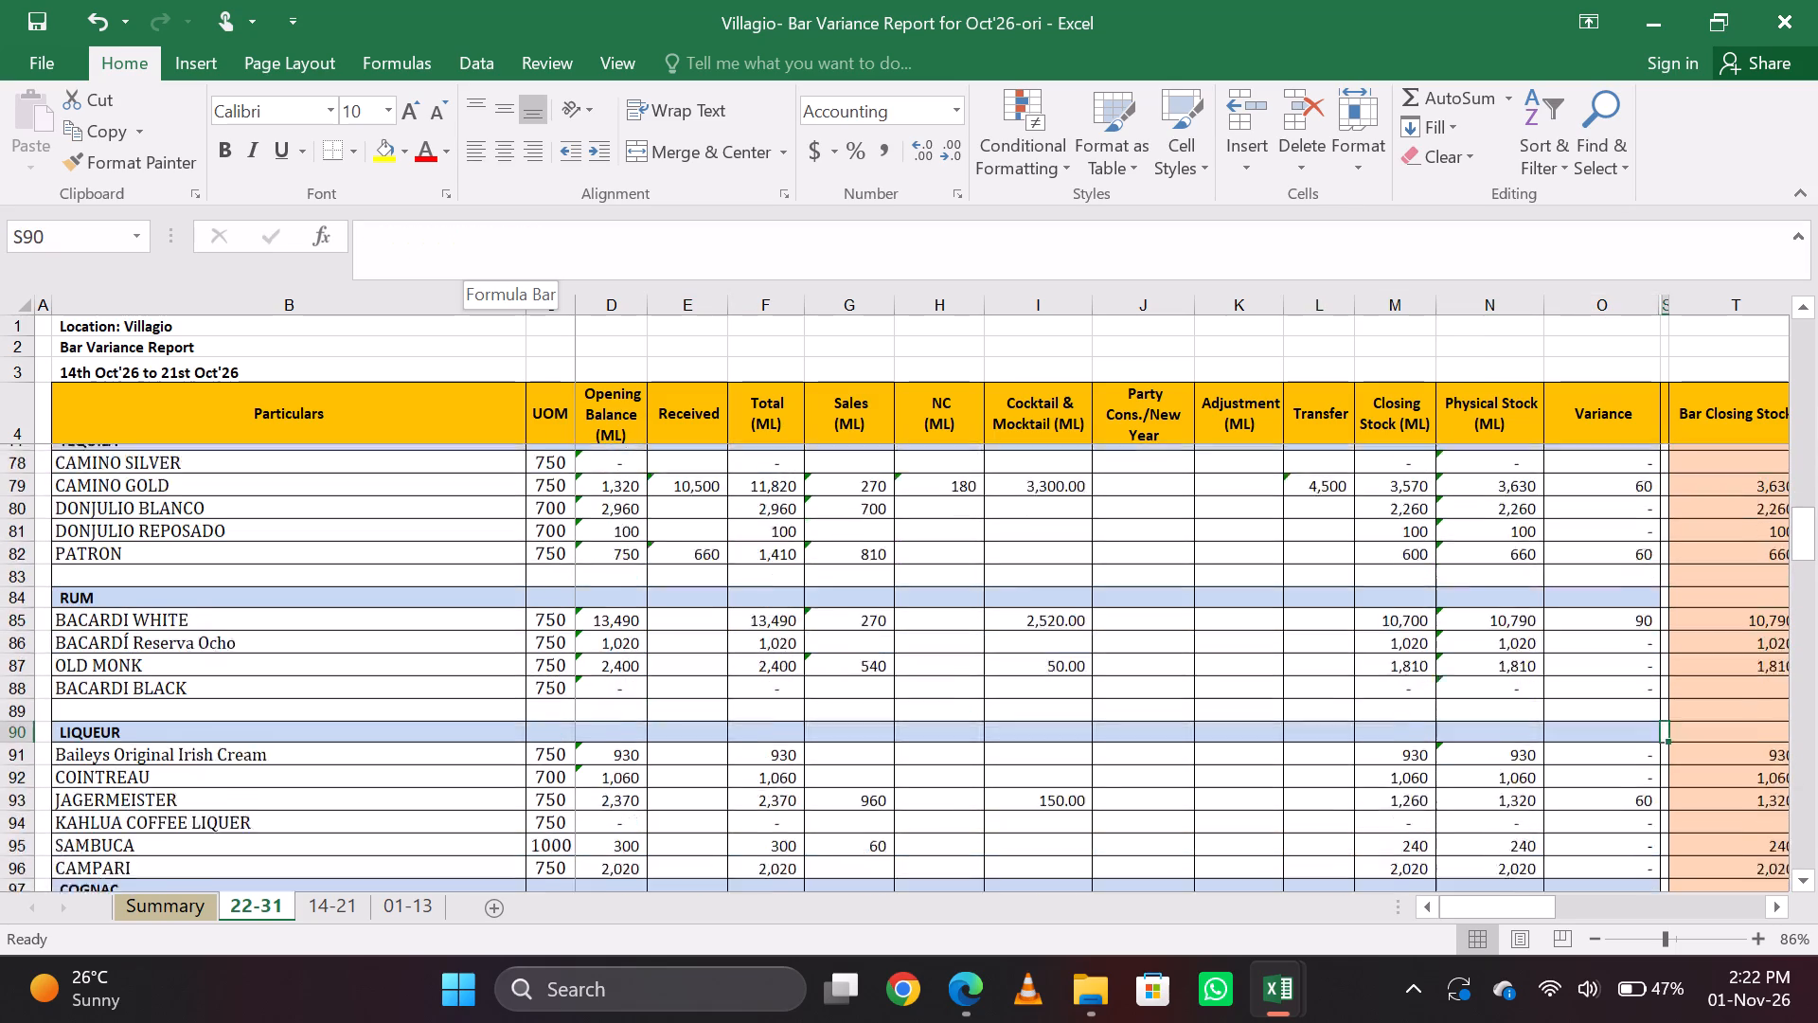
key("Page_Down")
key("Page_Down")
key("Page_Down")
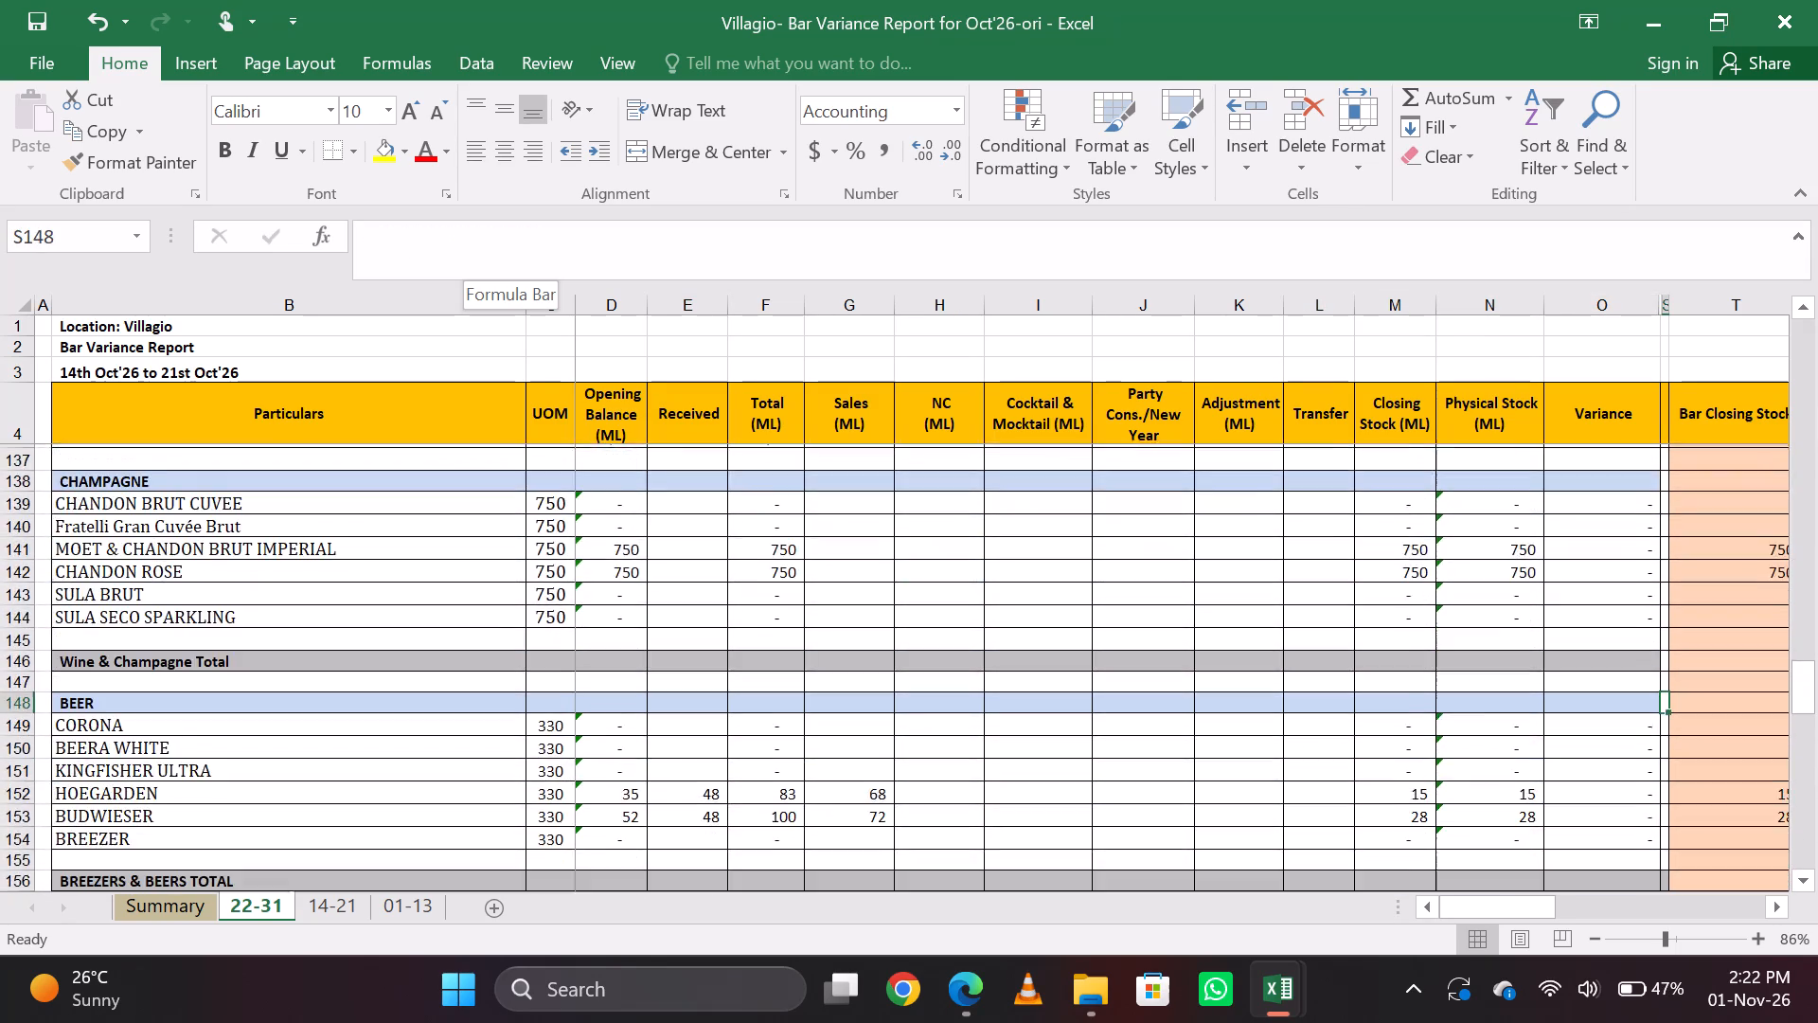
key("Page_Down")
key("Page_Up")
key("Page_Up")
key("Page_Up")
key("Page_Up")
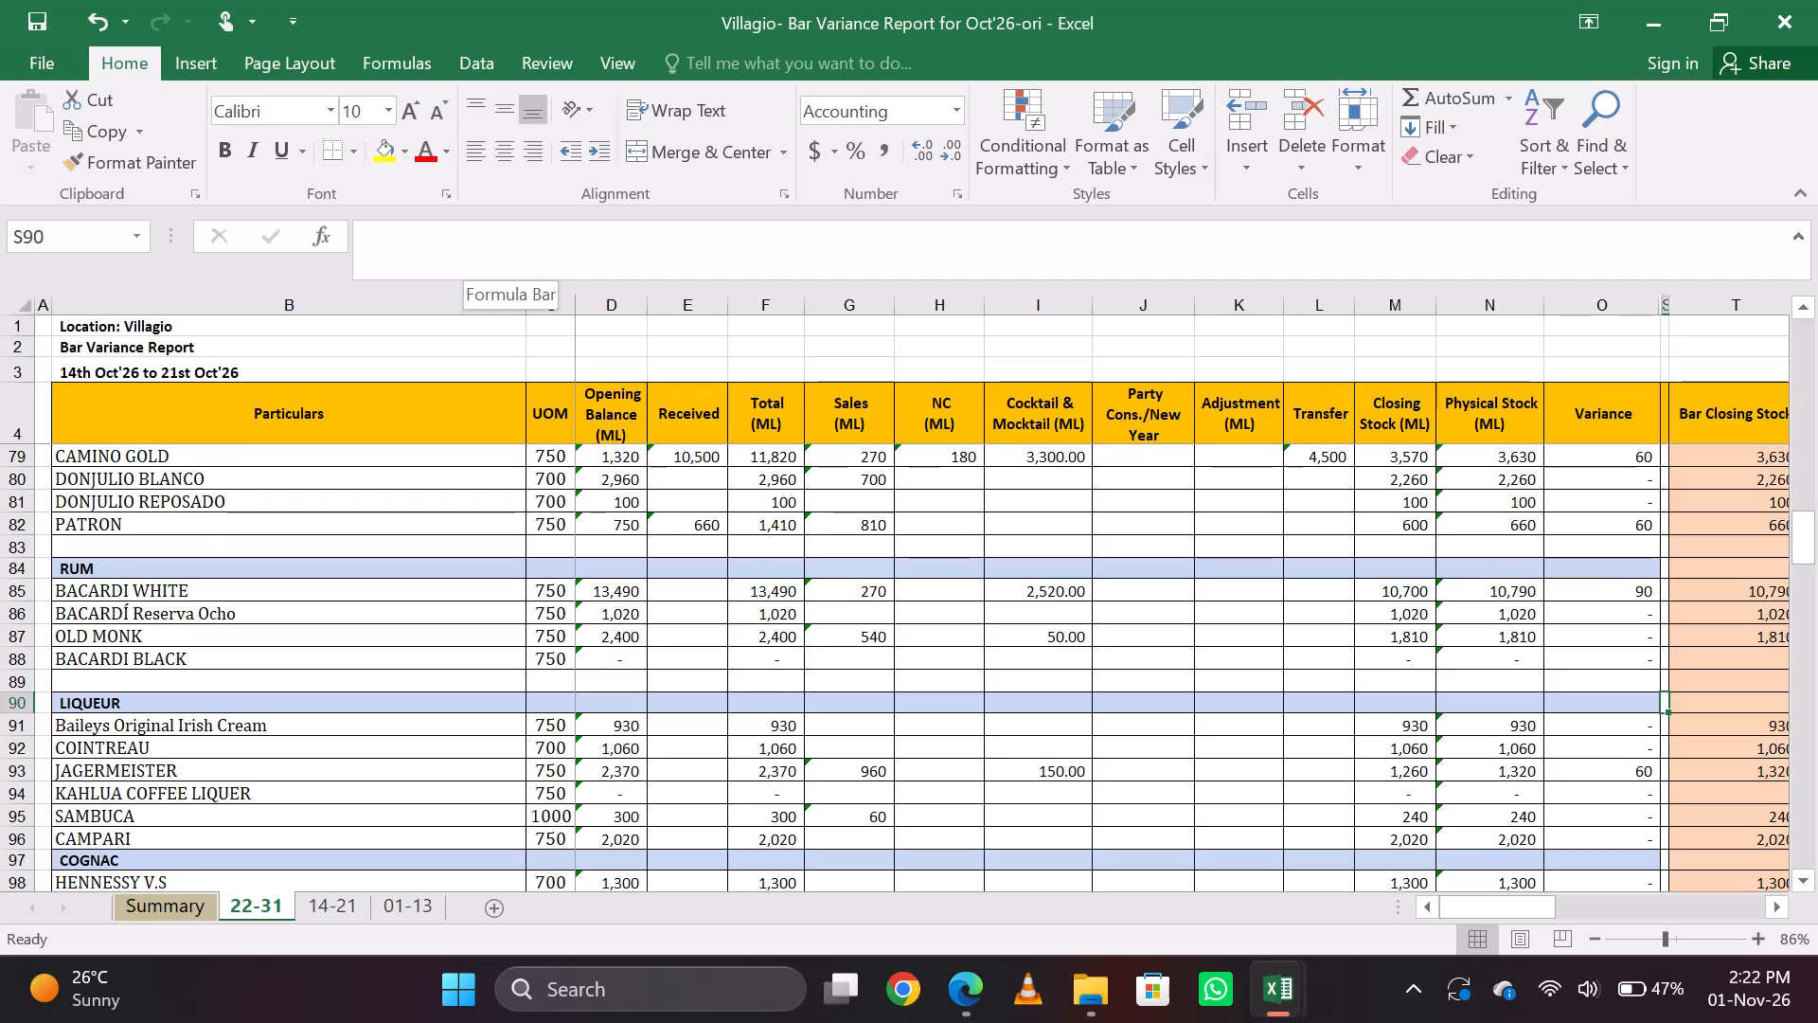
key("Page_Up")
key("Page_Down")
key("Page_Up")
key("Up")
key("Up")
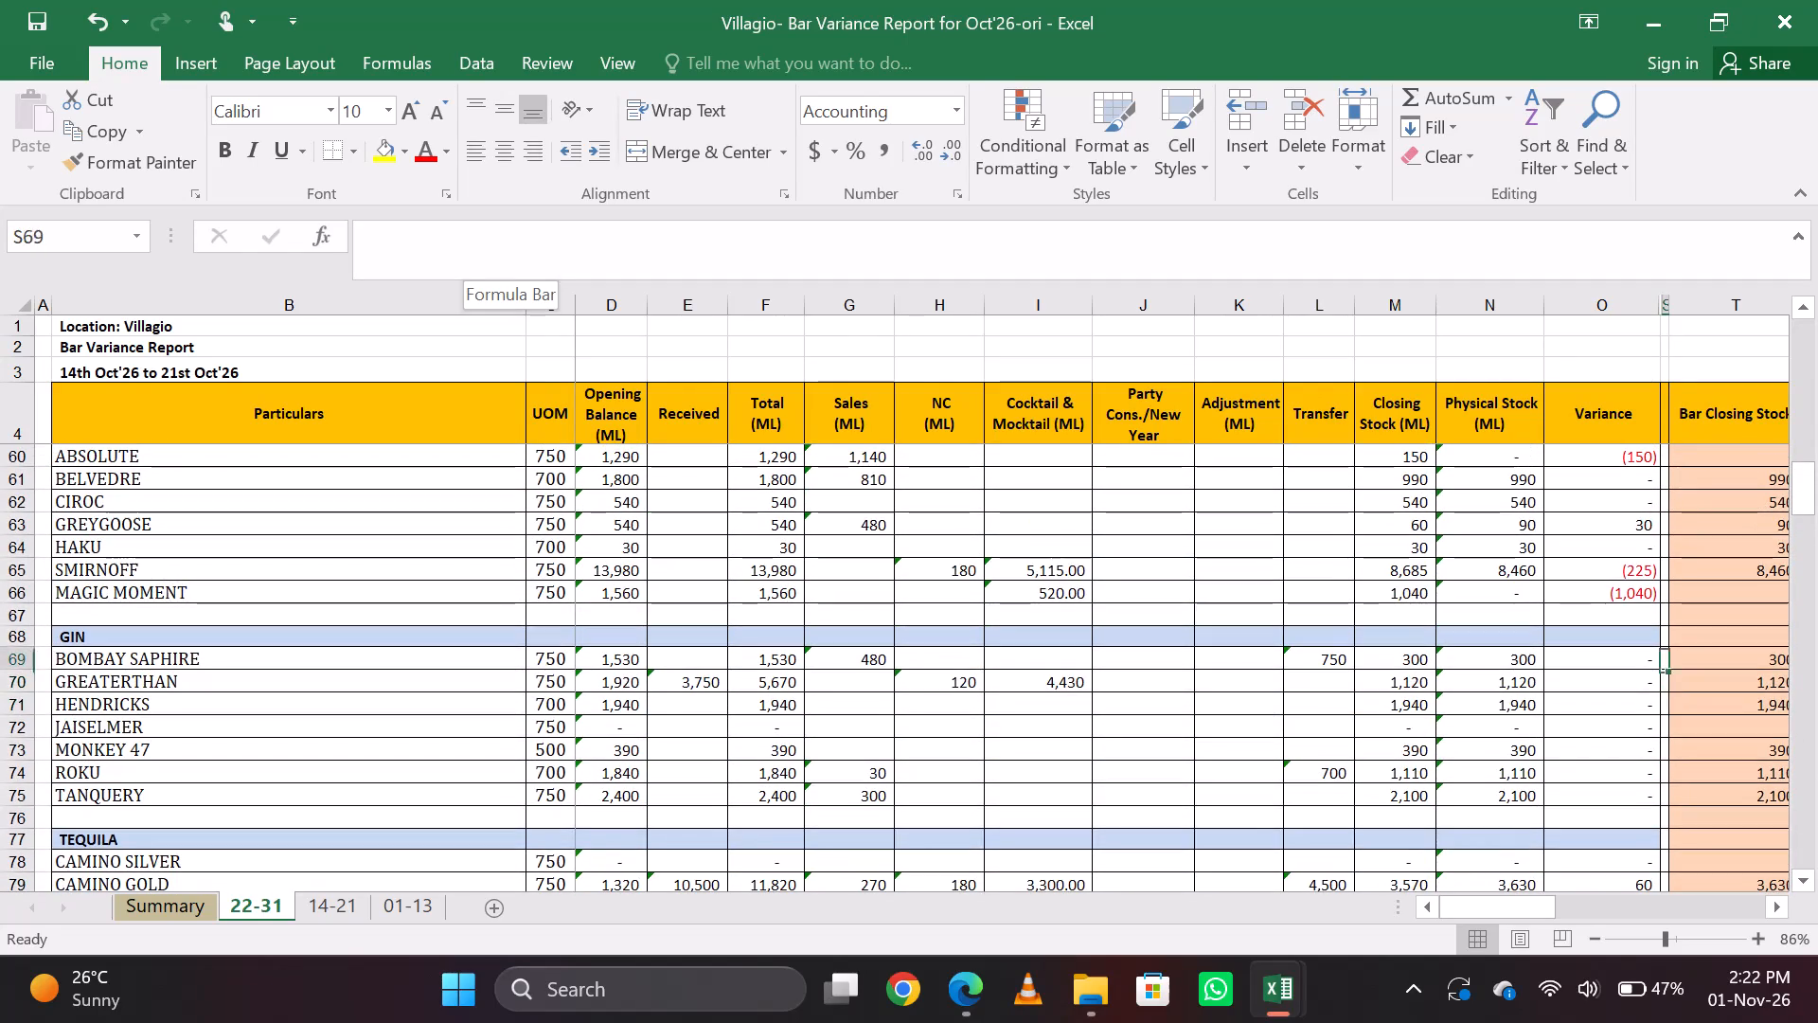
Scan the Bar Closing Stock entries from Magic Moment up through the whisky and single malt items.
key("Up")
key("Up")
key("Up")
key("Right")
key("Up")
key("Down")
key("Up")
key("Page_Up")
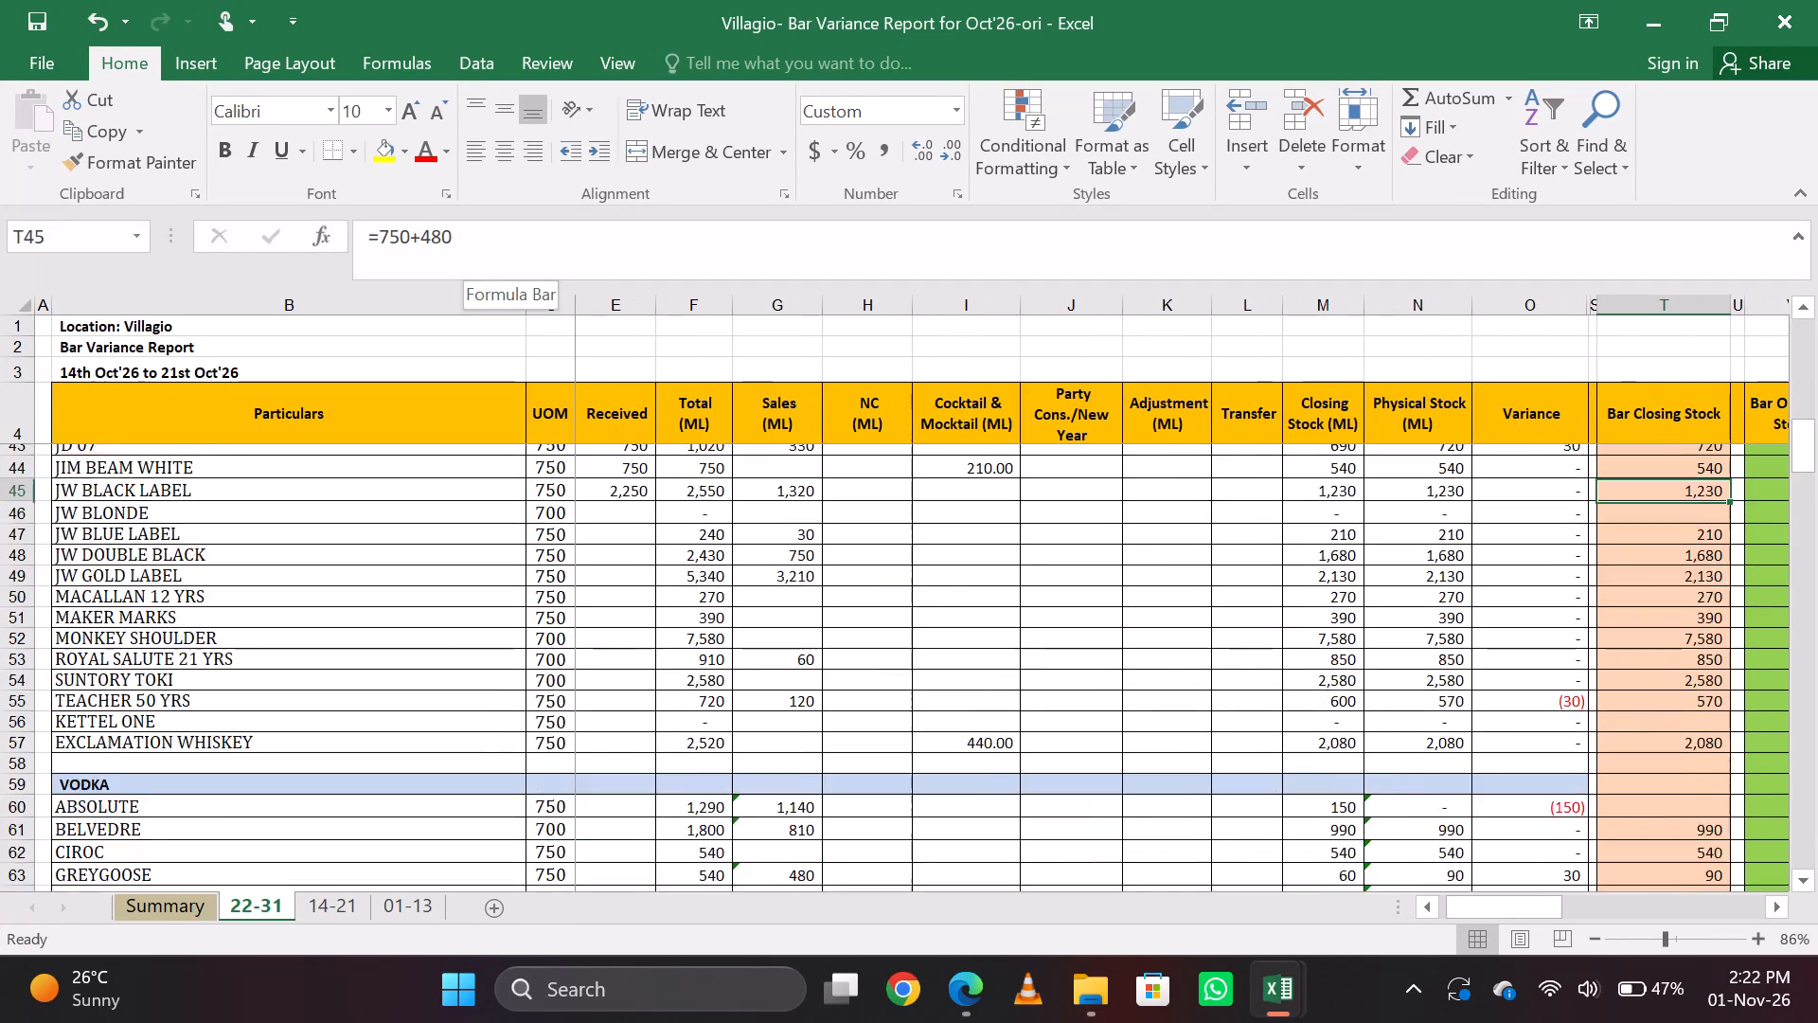
key("Down")
key("Down")
key("Down")
key("Page_Down")
key("Page_Up")
key("Page_Up")
key("Page_Up")
key("Page_Up")
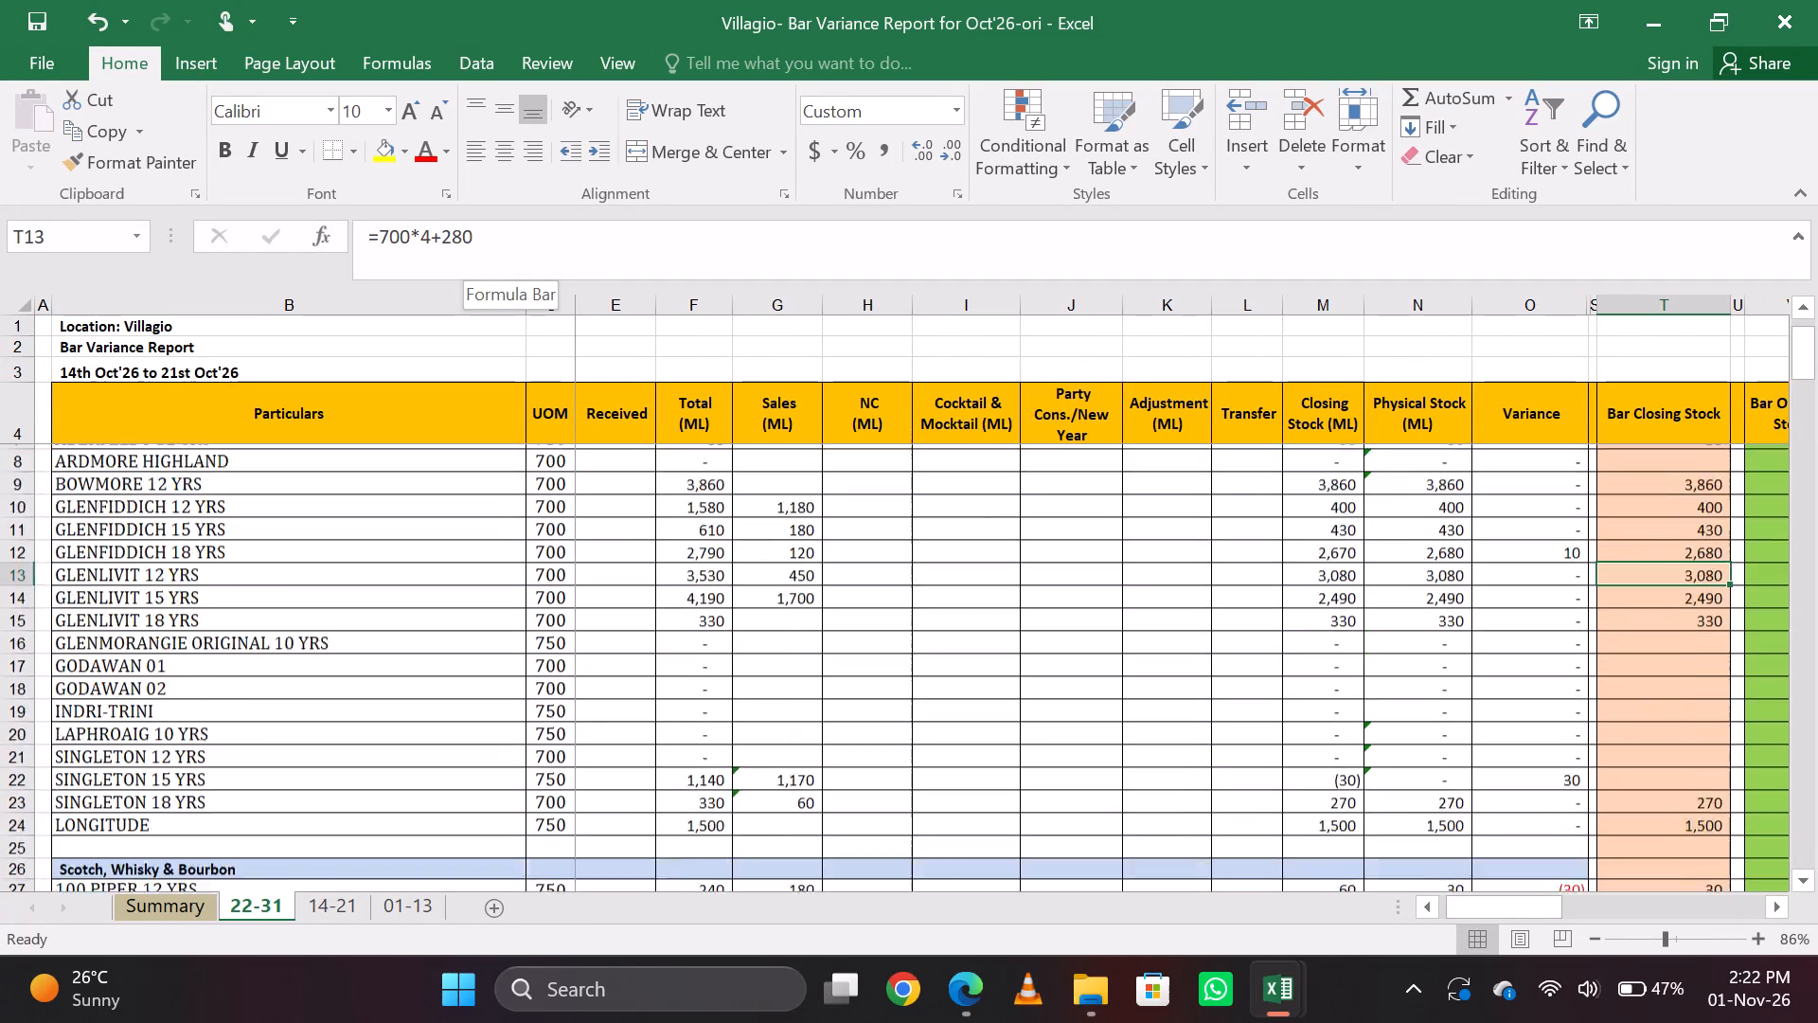
key("Page_Up")
key("Page_Up")
key("Page_Down")
key("Page_Down")
key("Page_Down")
key("Page_Up")
Check the Bar Closing Stock entries from the whisky section down through the Vodka section to Smirnoff.
key("Down")
key("Down")
key("Down")
key("Down")
key("Down")
key("Down")
key("Down")
key("Down")
key("Down")
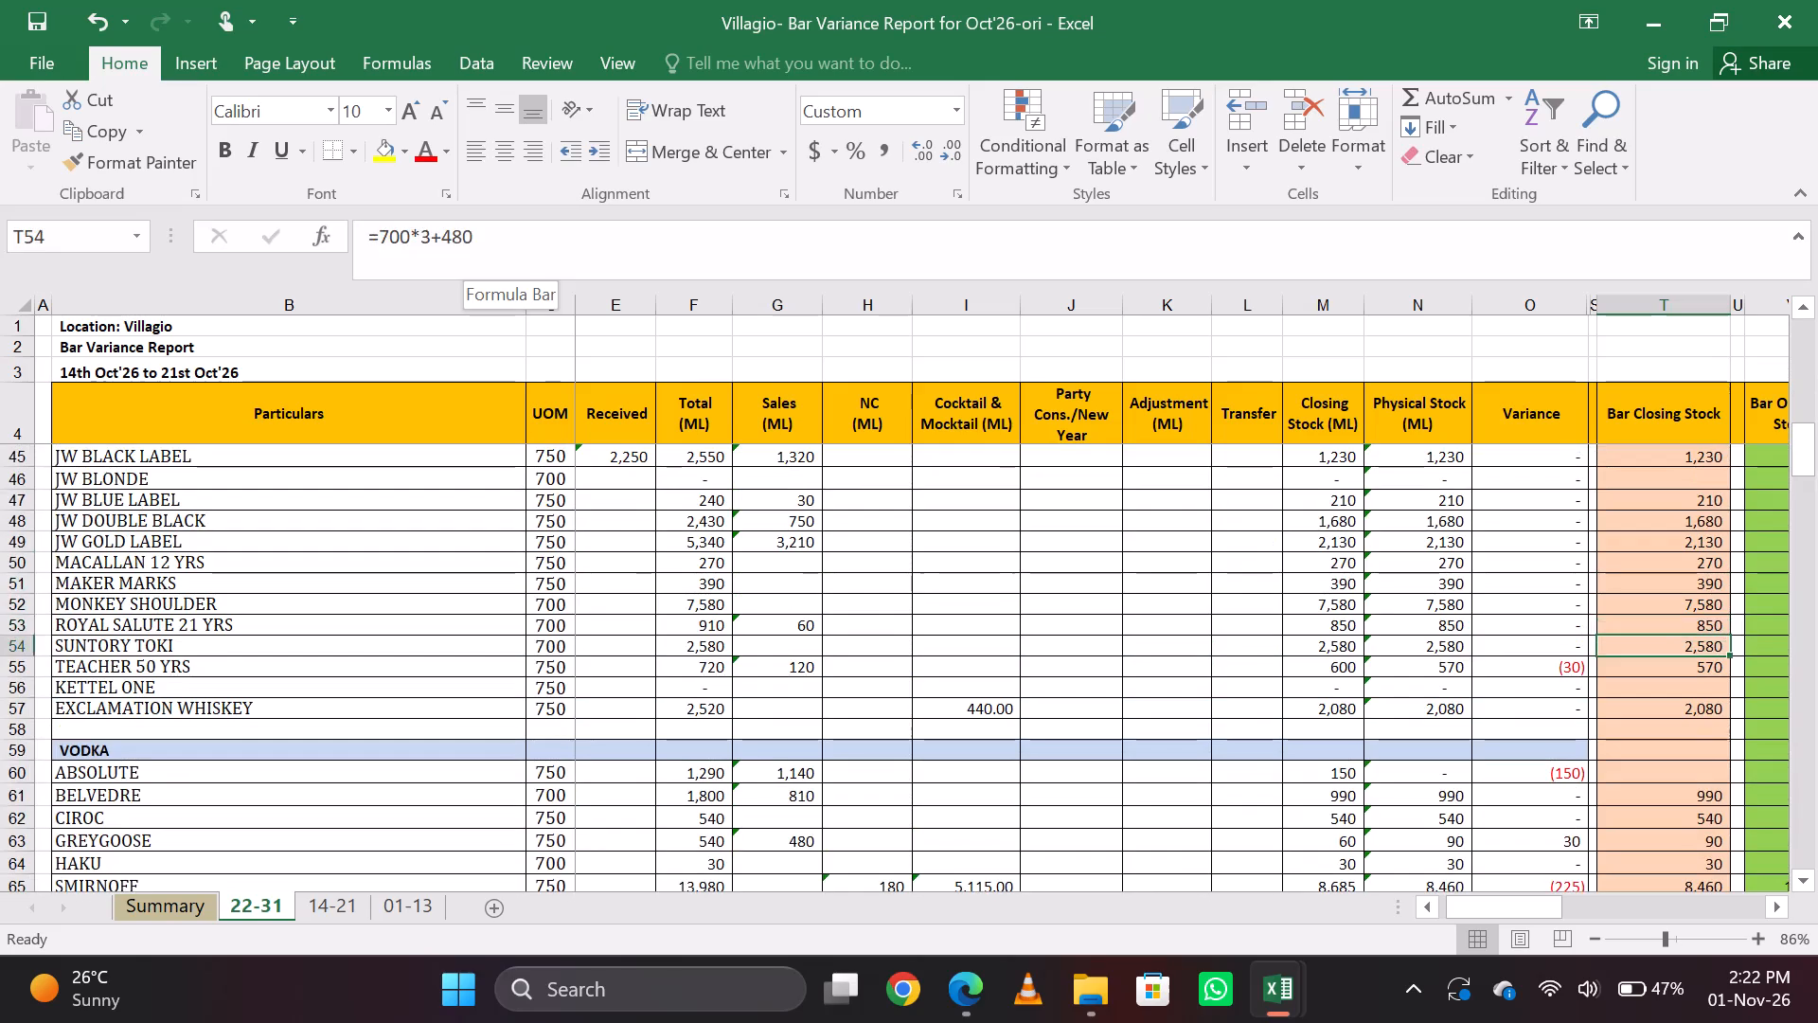
key("Up")
key("Up")
key("Down")
key("Left")
key("Up")
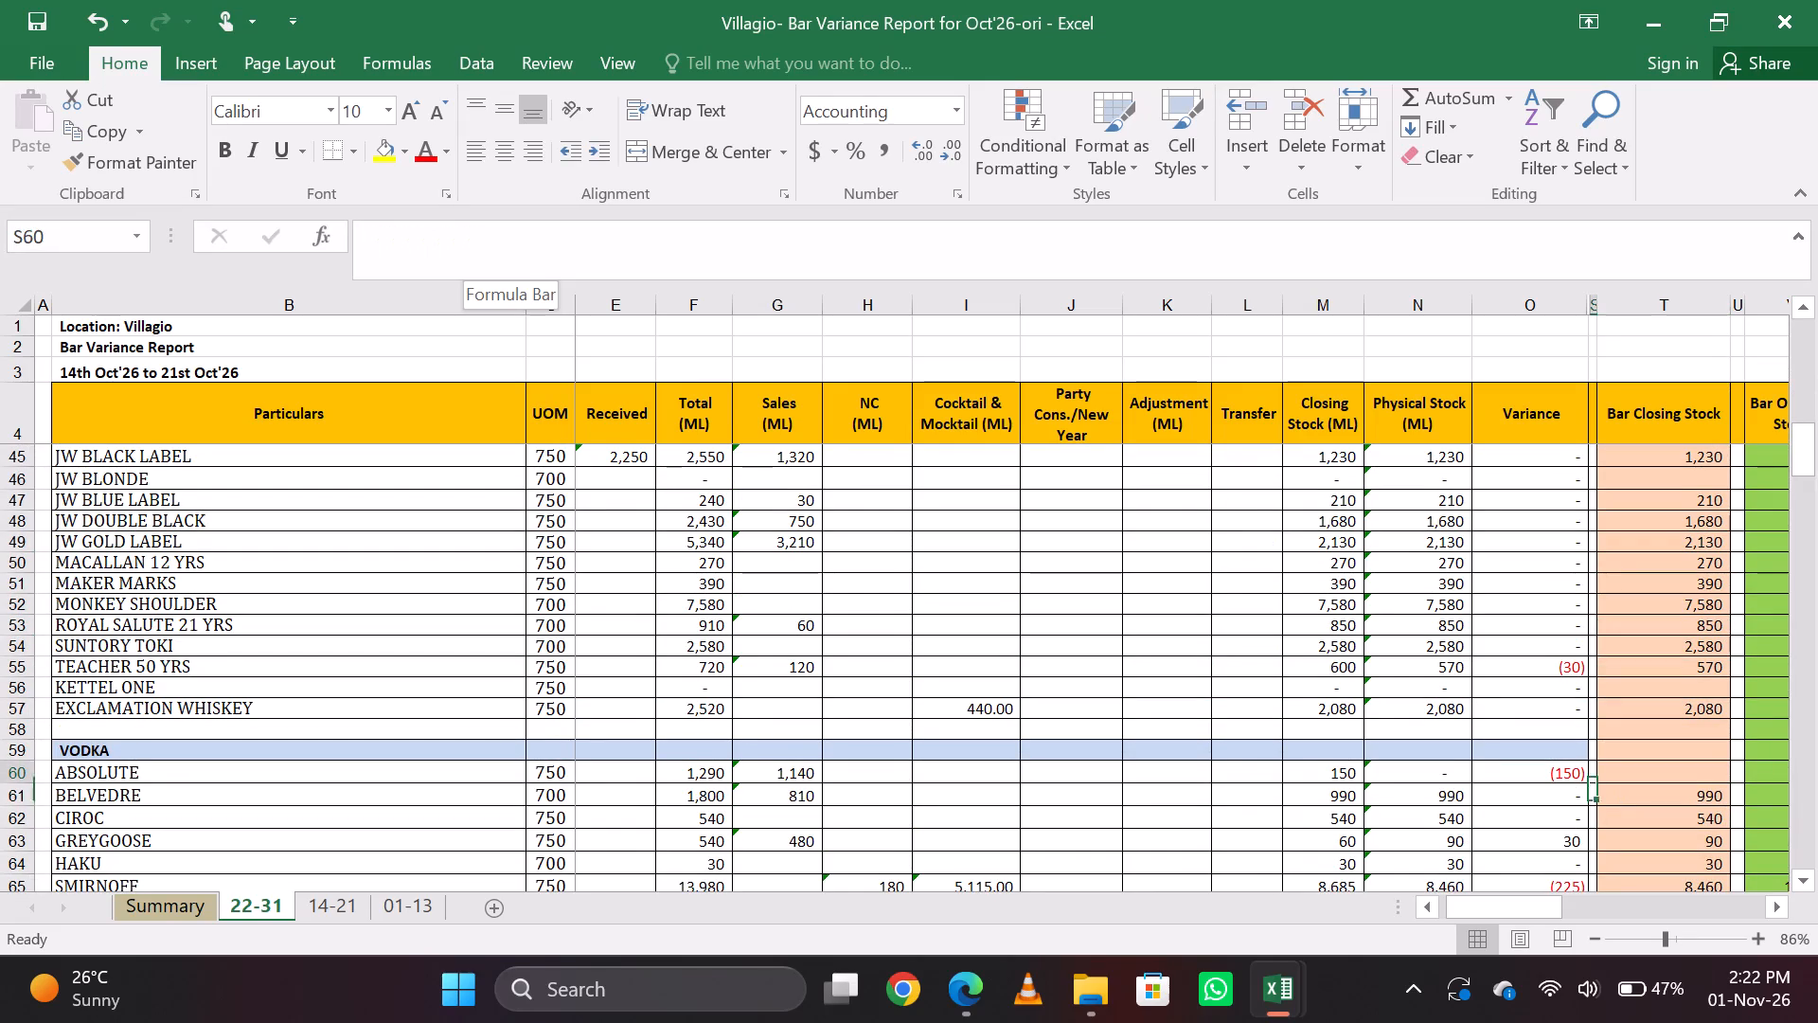
key("Right")
key("Right")
key("Right")
key("Left")
key("Left")
key("Down")
key("Down")
key("Down")
key("Down")
key("Down")
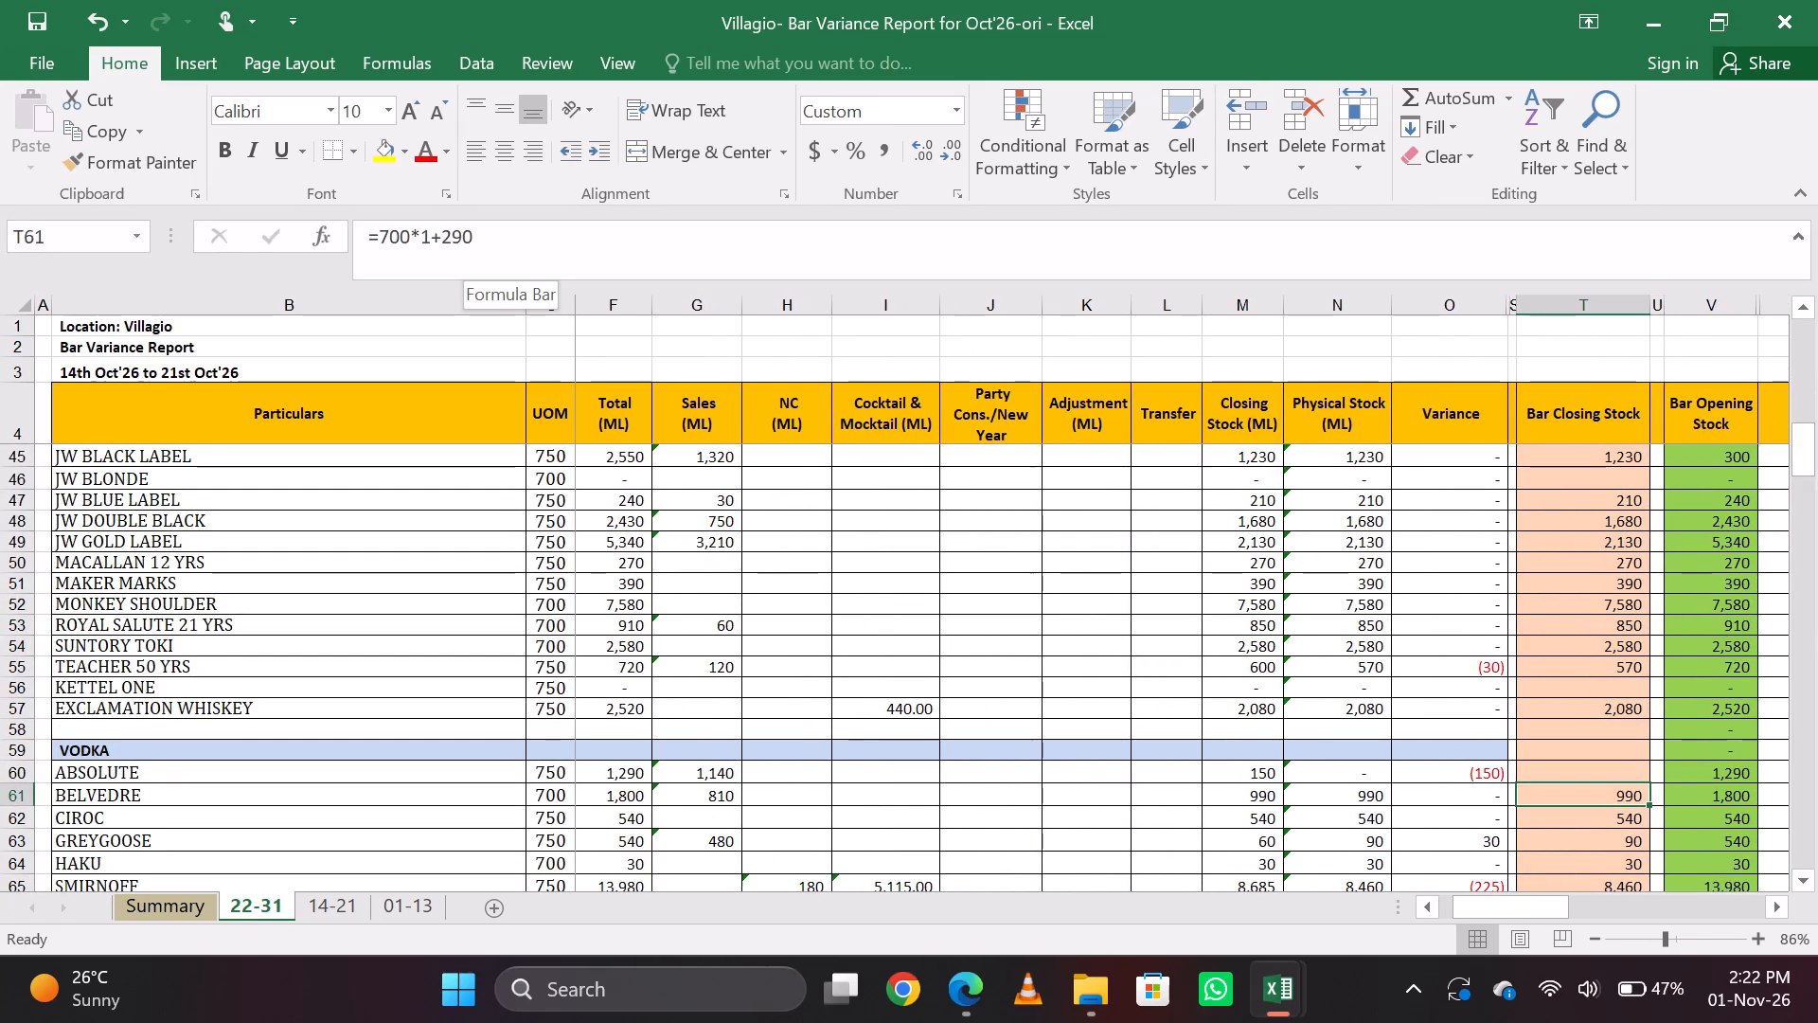
key("Up")
key("Down")
key("Up")
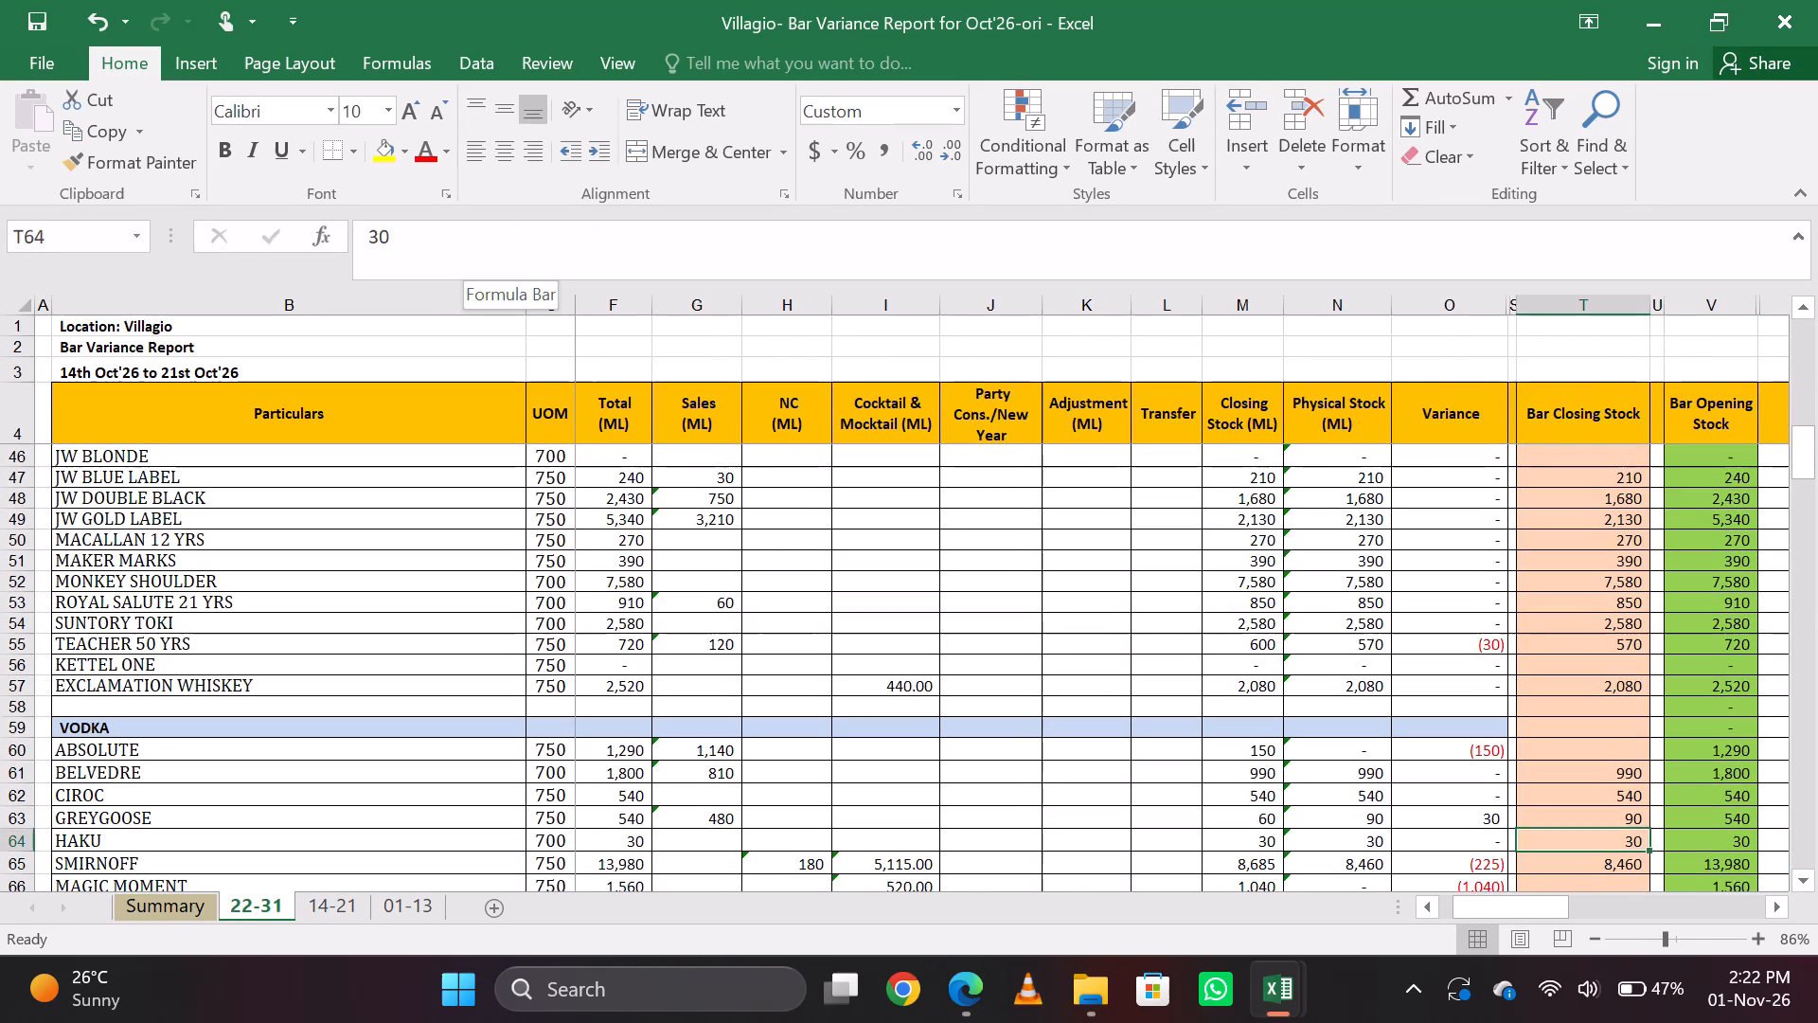
key("Up")
key("Down")
key("Down")
key("Down")
key("Up")
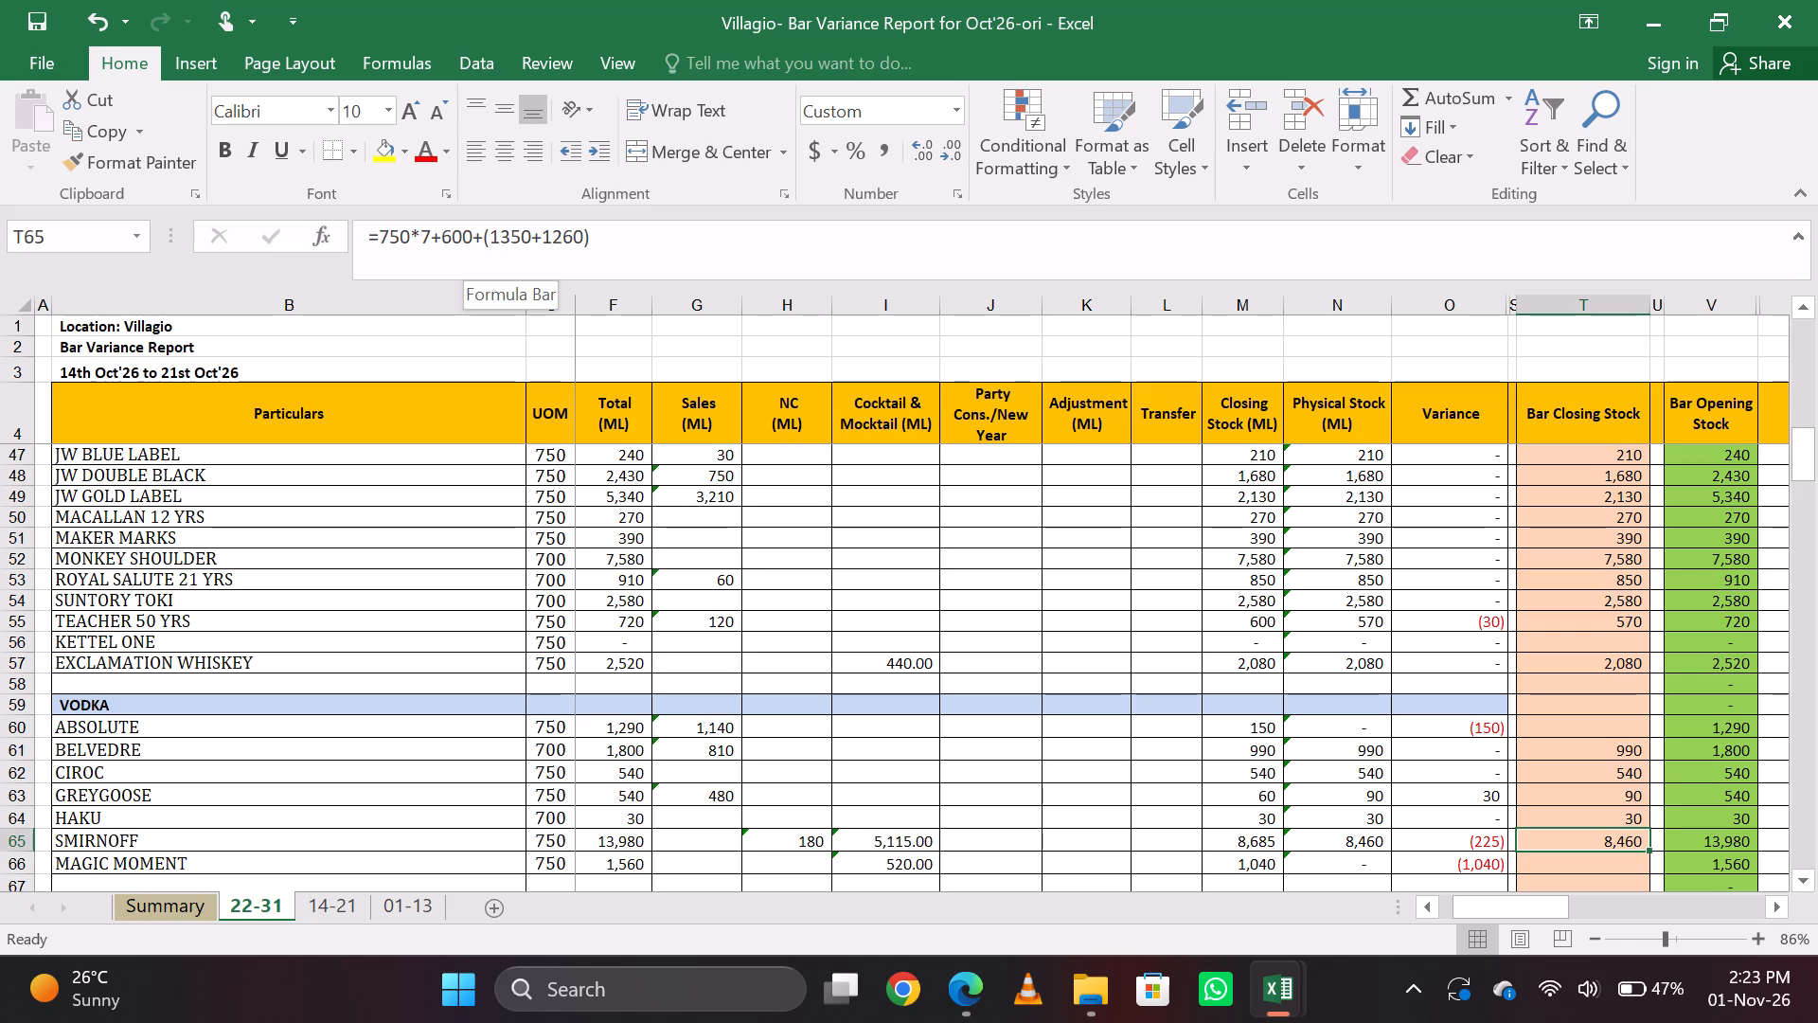
Compare the formulas behind Smirnoff's Bar Closing Stock and Bar Opening Stock entries on the 22-31 sheet.
key("Right")
key("Up")
key("Right")
key("Down")
key("Left")
key("Left")
key("Right")
key("Right")
key("Left")
key("Right")
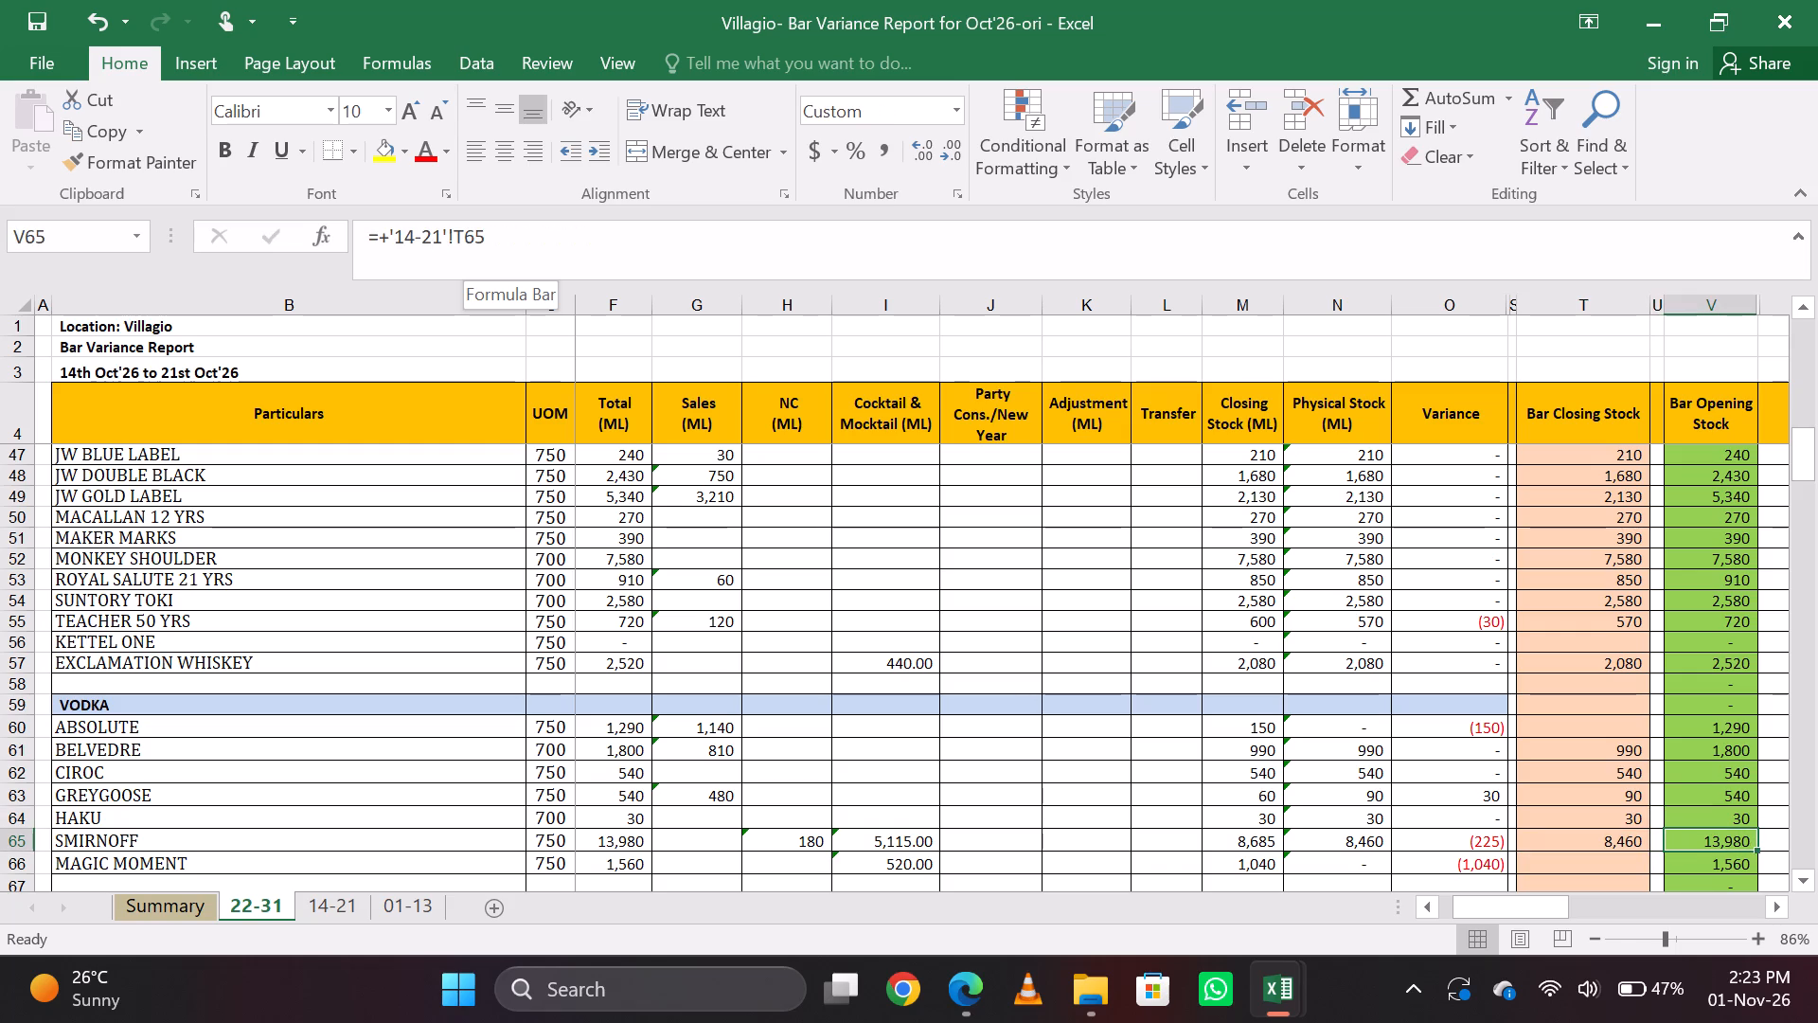
Find Smirnoff on the 14-21 sheet and examine the formula behind its Bar Closing Stock entry.
key("ctrl+Page_Down")
key("Down")
key("Down")
key("Down")
key("Down")
key("Down")
key("Down")
key("Down")
key("Down")
key("Down")
key("Down")
key("Down")
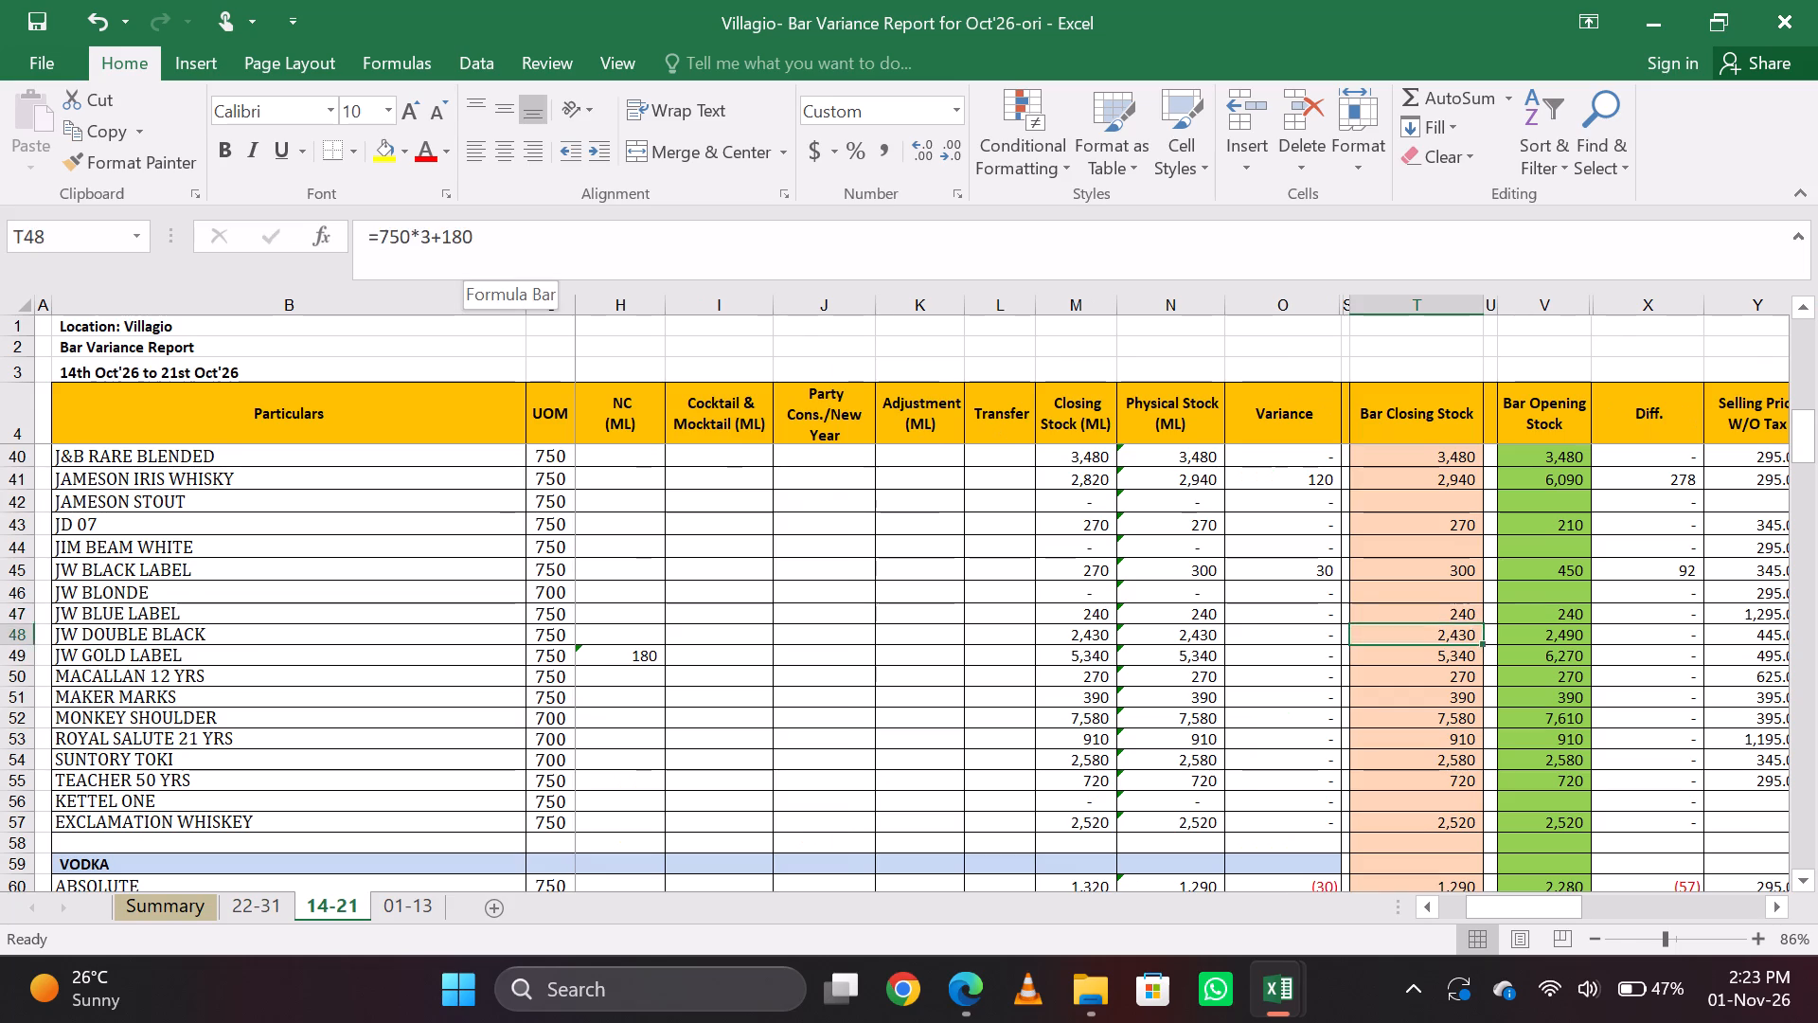
key("Down")
key("Down")
key("Down")
key("Down")
key("Down")
key("Down")
key("Down")
key("Down")
key("Down")
key("Down")
key("Down")
key("Down")
key("Down")
key("Up")
key("Down")
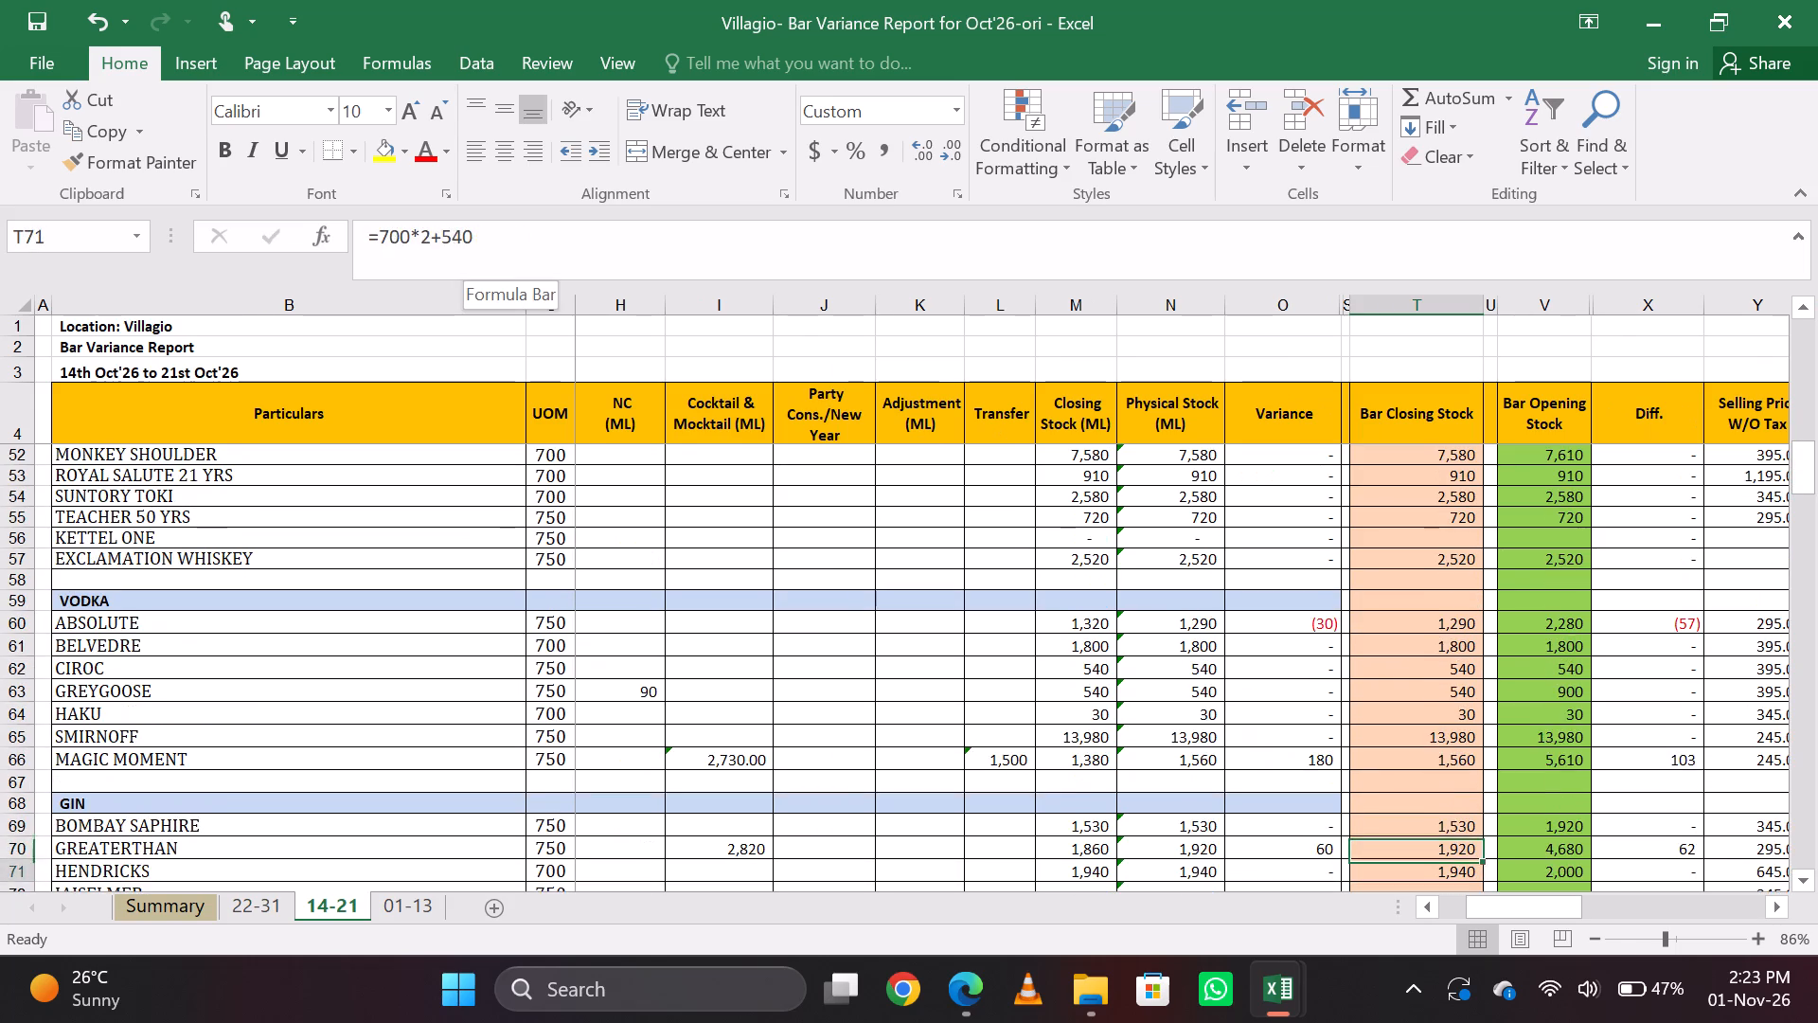
key("Down")
key("Down")
key("Down")
key("Down")
key("Up")
key("Up")
key("Up")
key("Up")
key("Up")
key("Up")
key("Up")
key("Up")
key("Up")
key("Up")
key("Up")
key("Down")
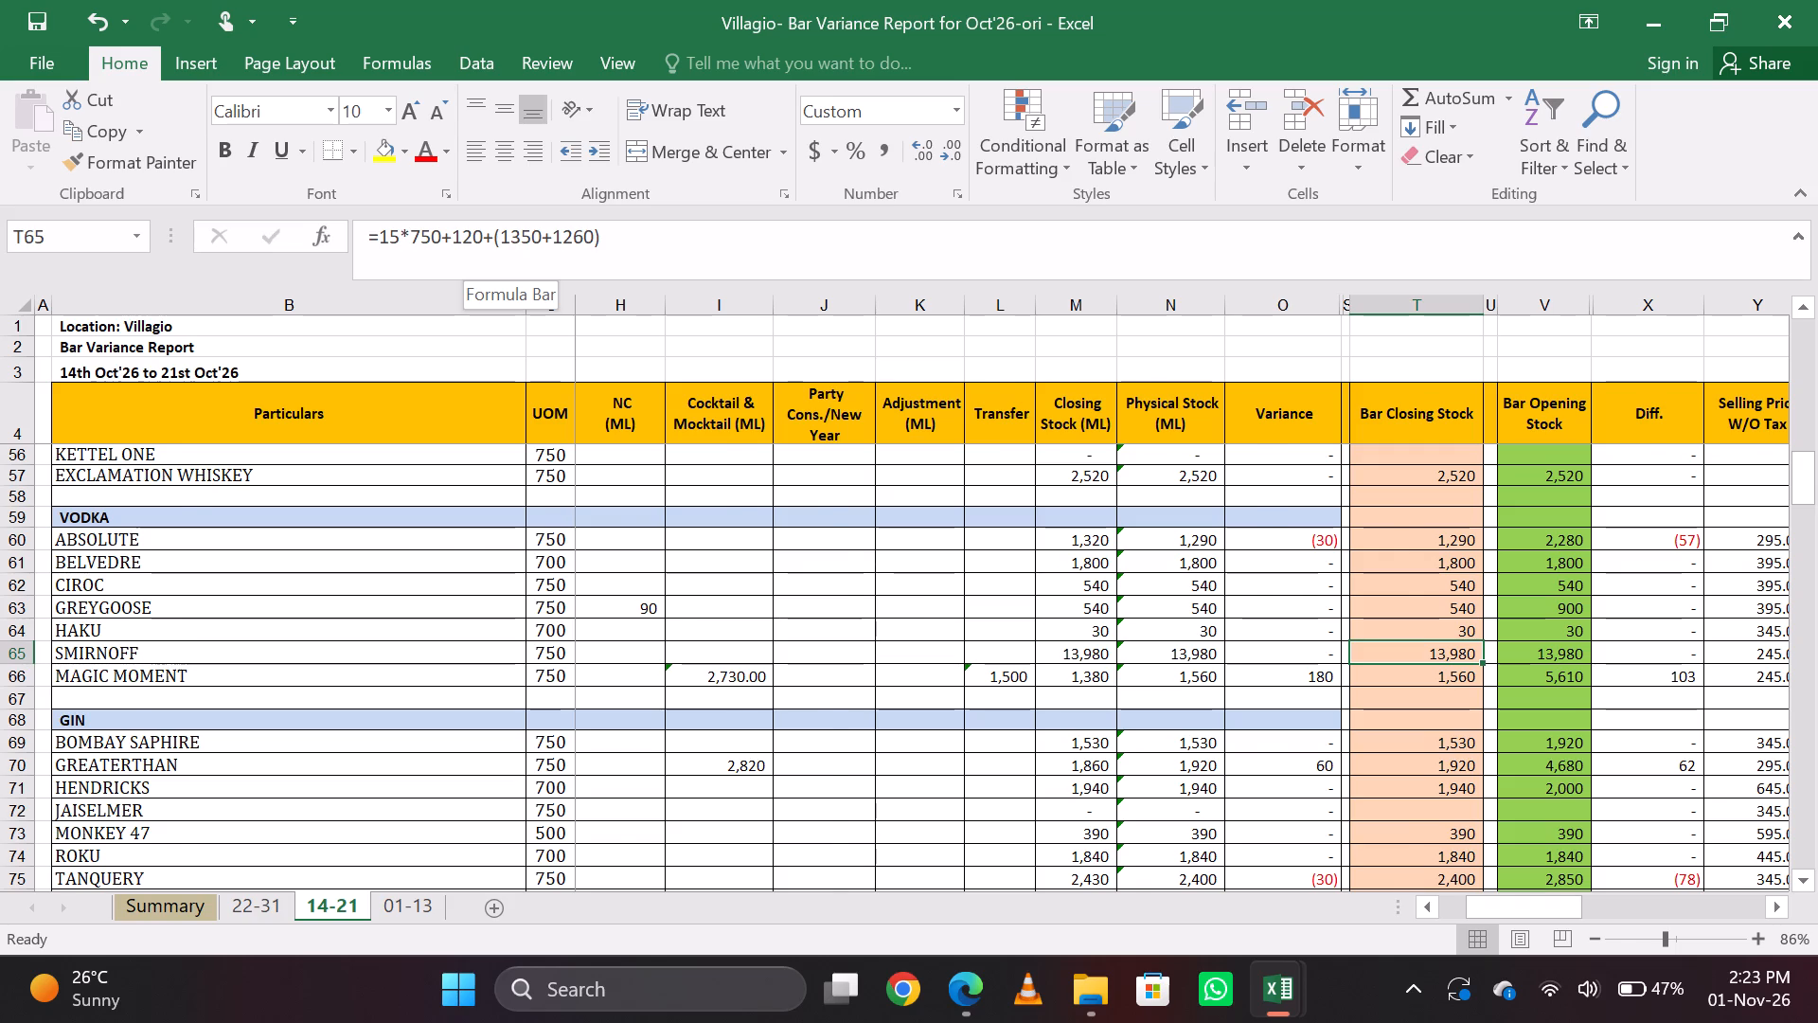
Return to the 22-31 sheet and recheck the formula behind Smirnoff's Bar Closing Stock entry.
key("ctrl+Page_Up")
key("Right")
key("Left")
key("Left")
key("Left")
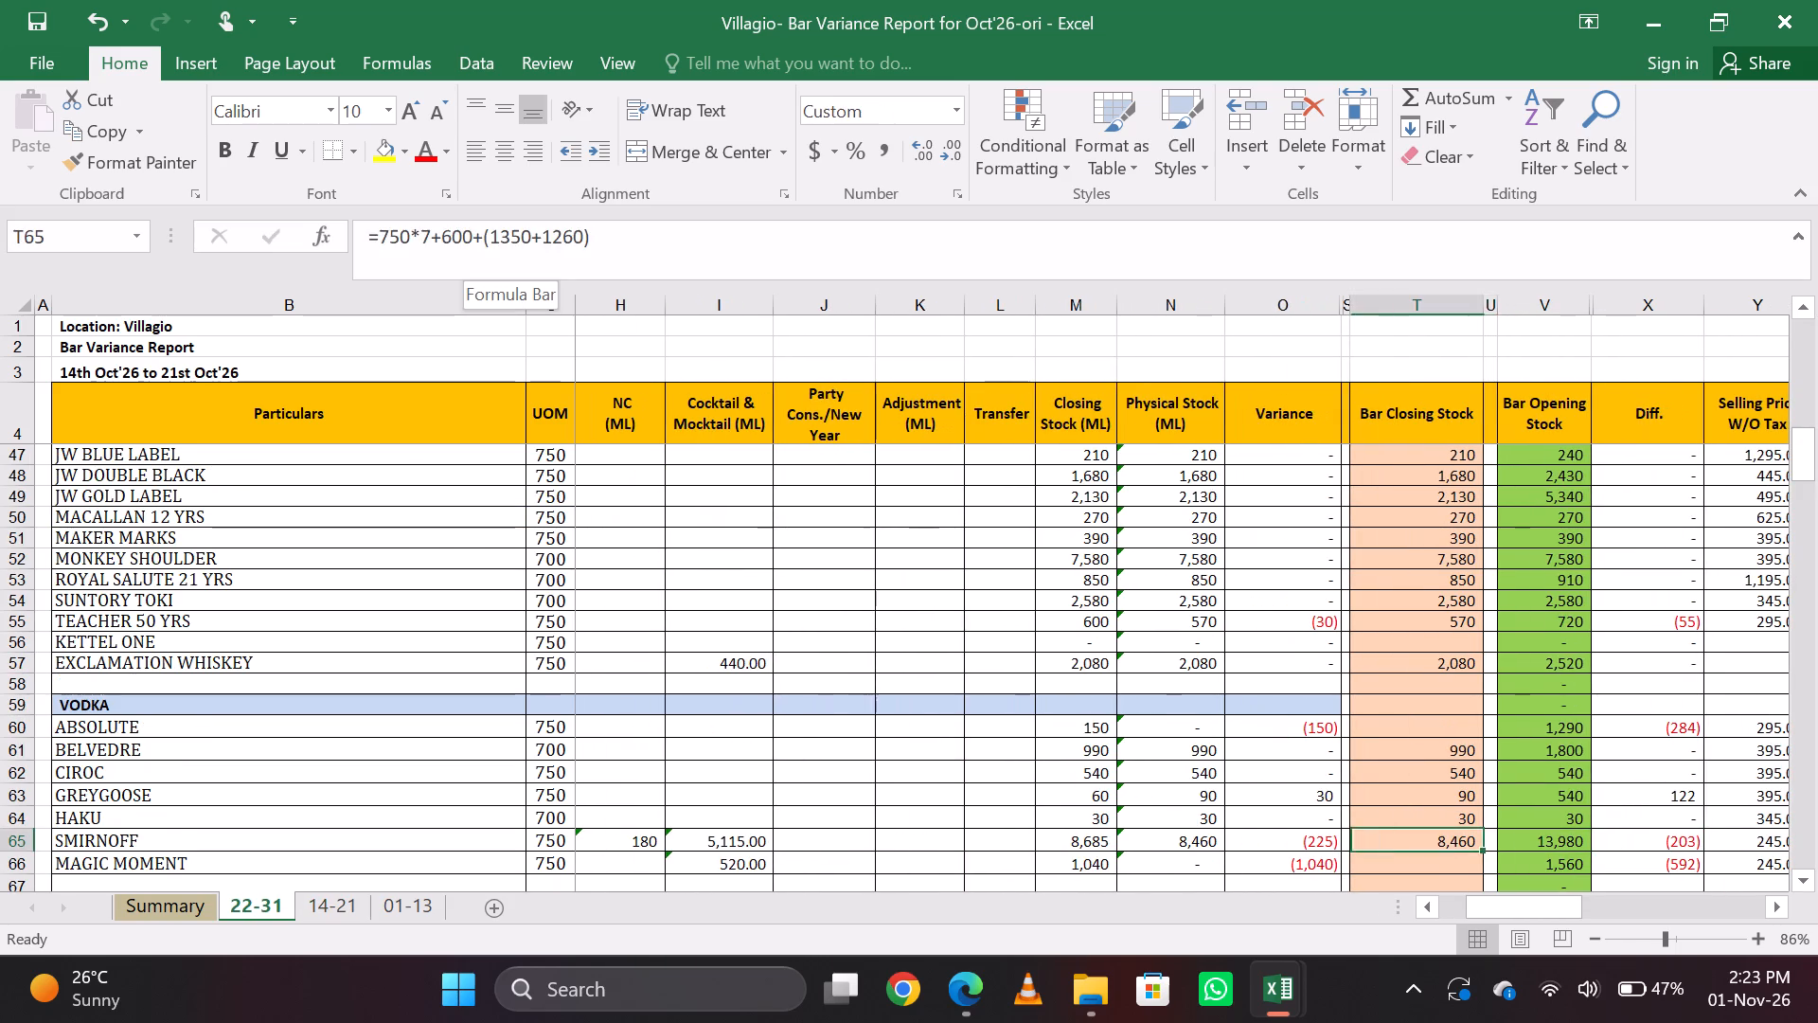
key("Right")
key("Left")
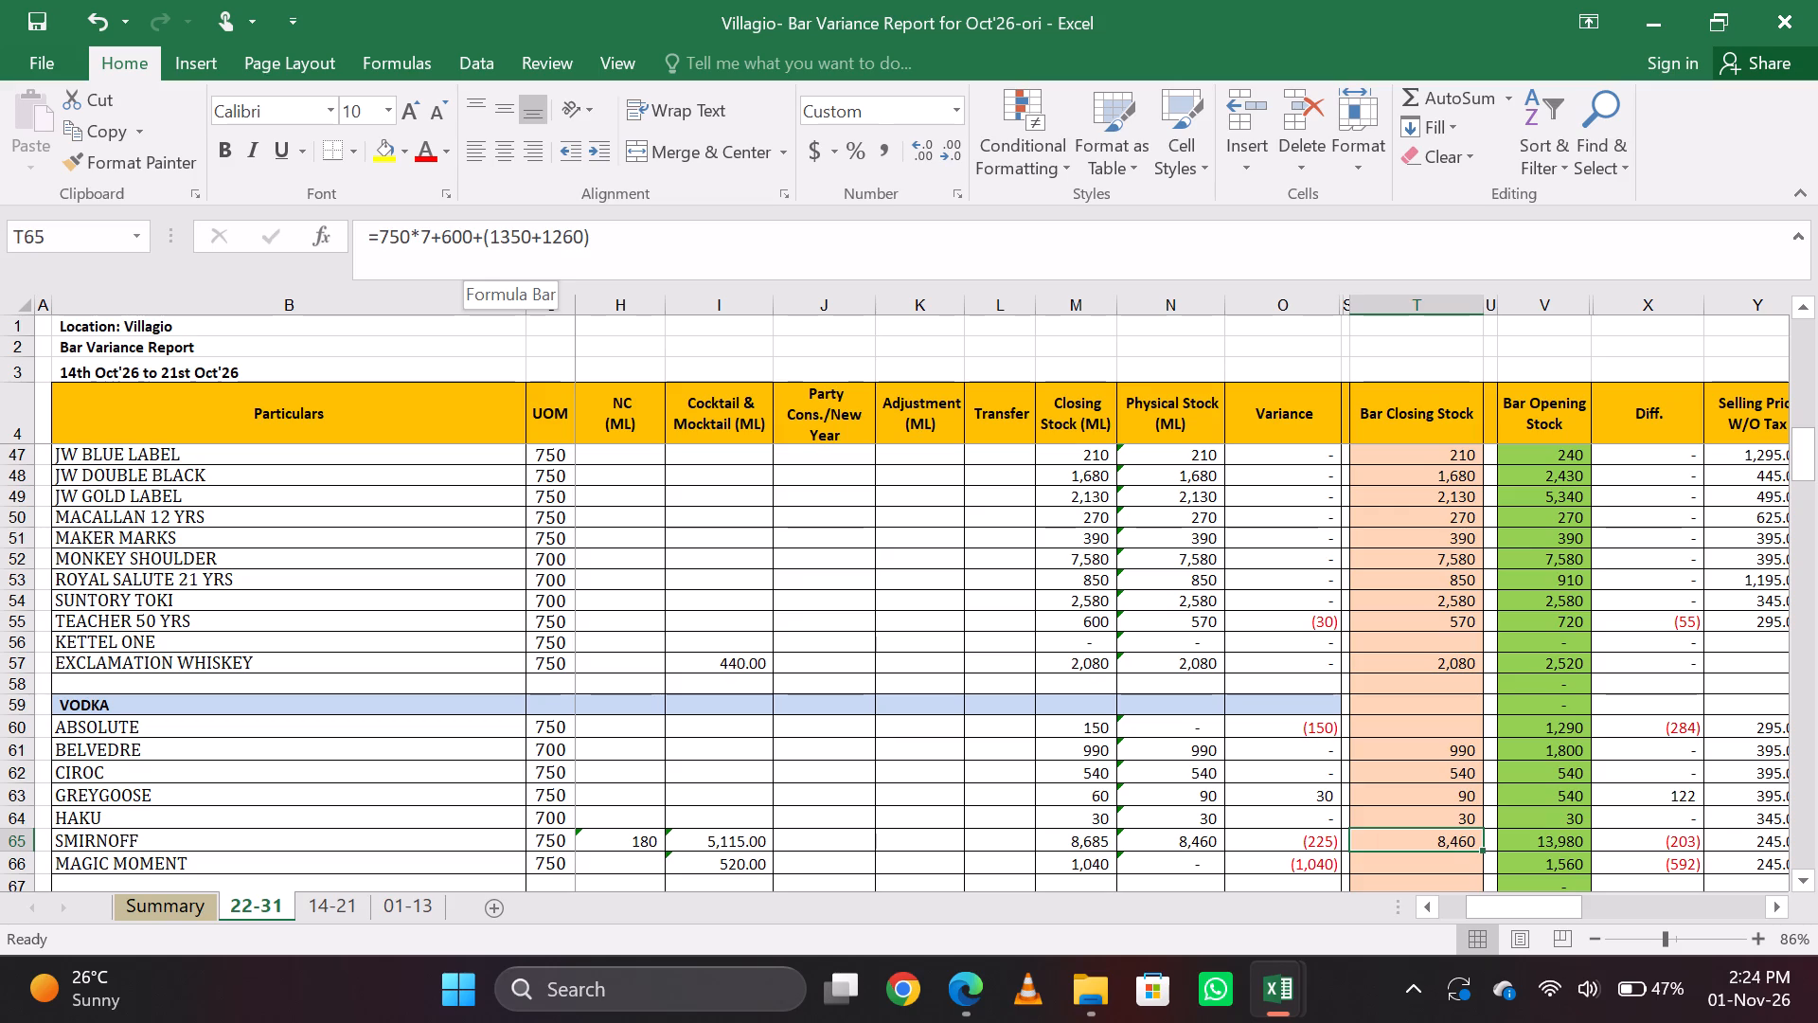
Examine the formula behind Smirnoff's Cocktail & Mocktail quantity on the 22-31 sheet.
key("Left")
key("Left")
key("Left")
key("Left")
key("Left")
key("Left")
key("Left")
key("Left")
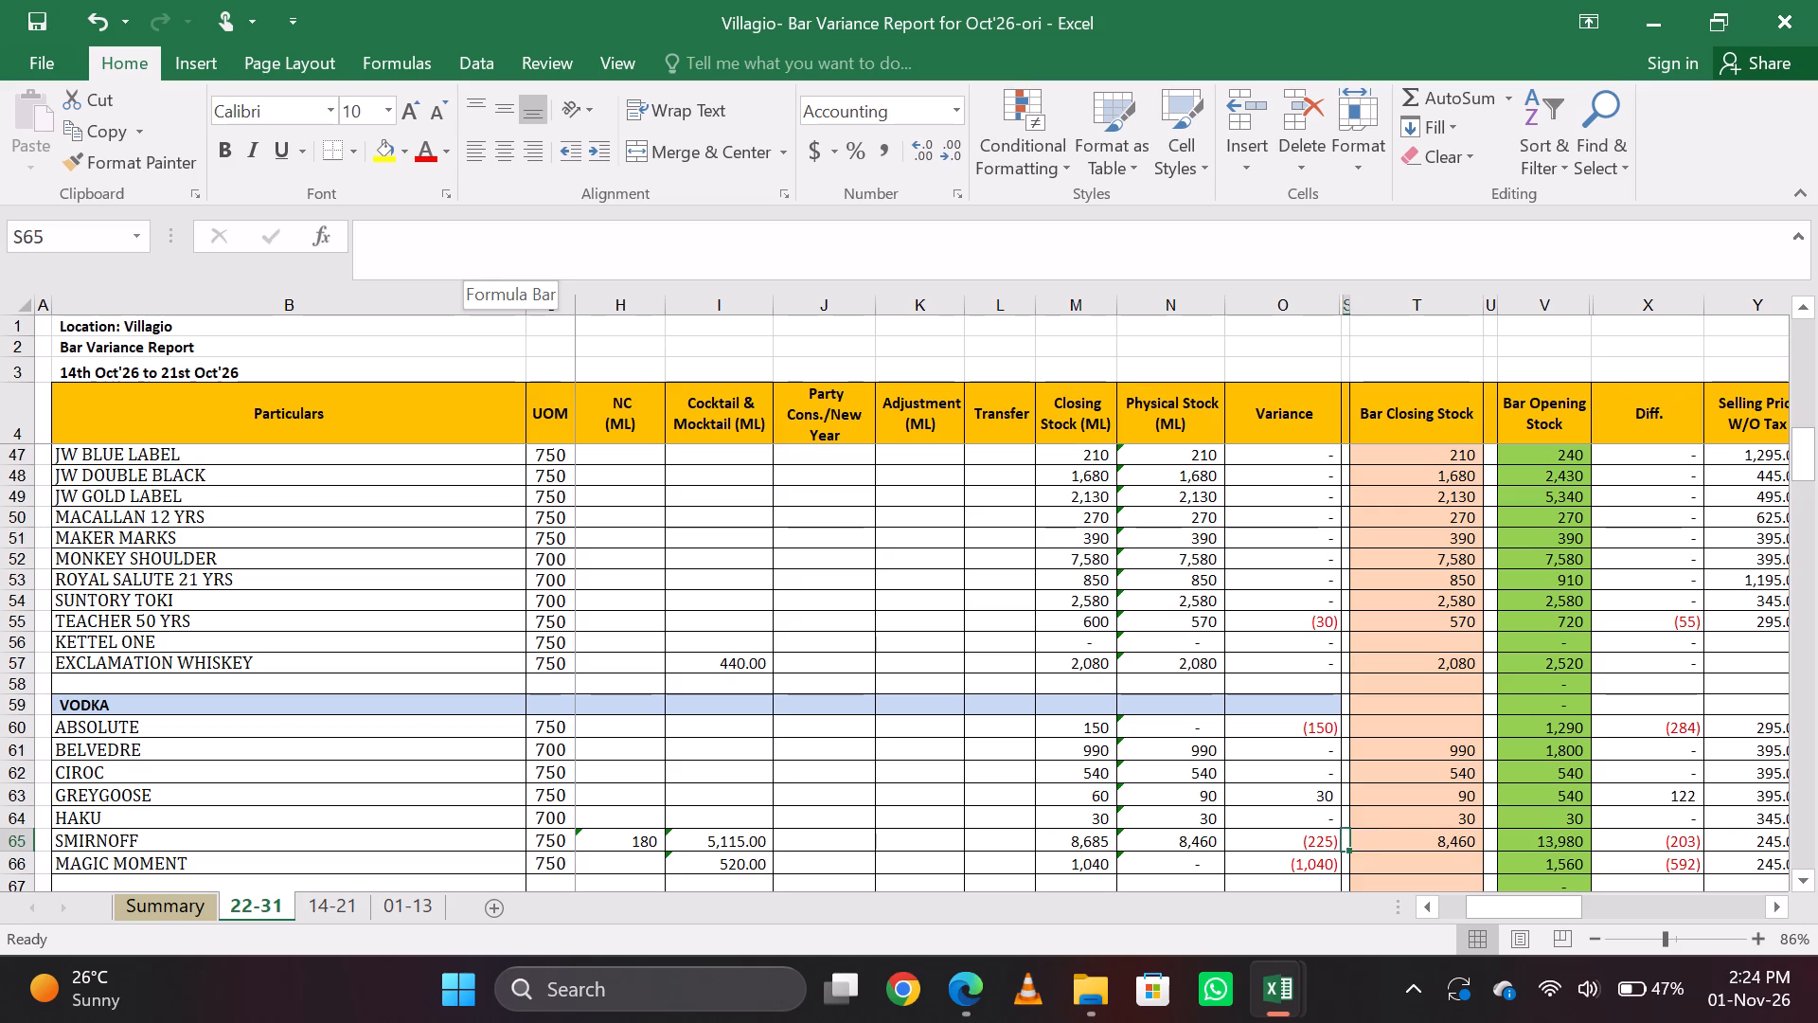
key("Right")
key("Left")
key("Up")
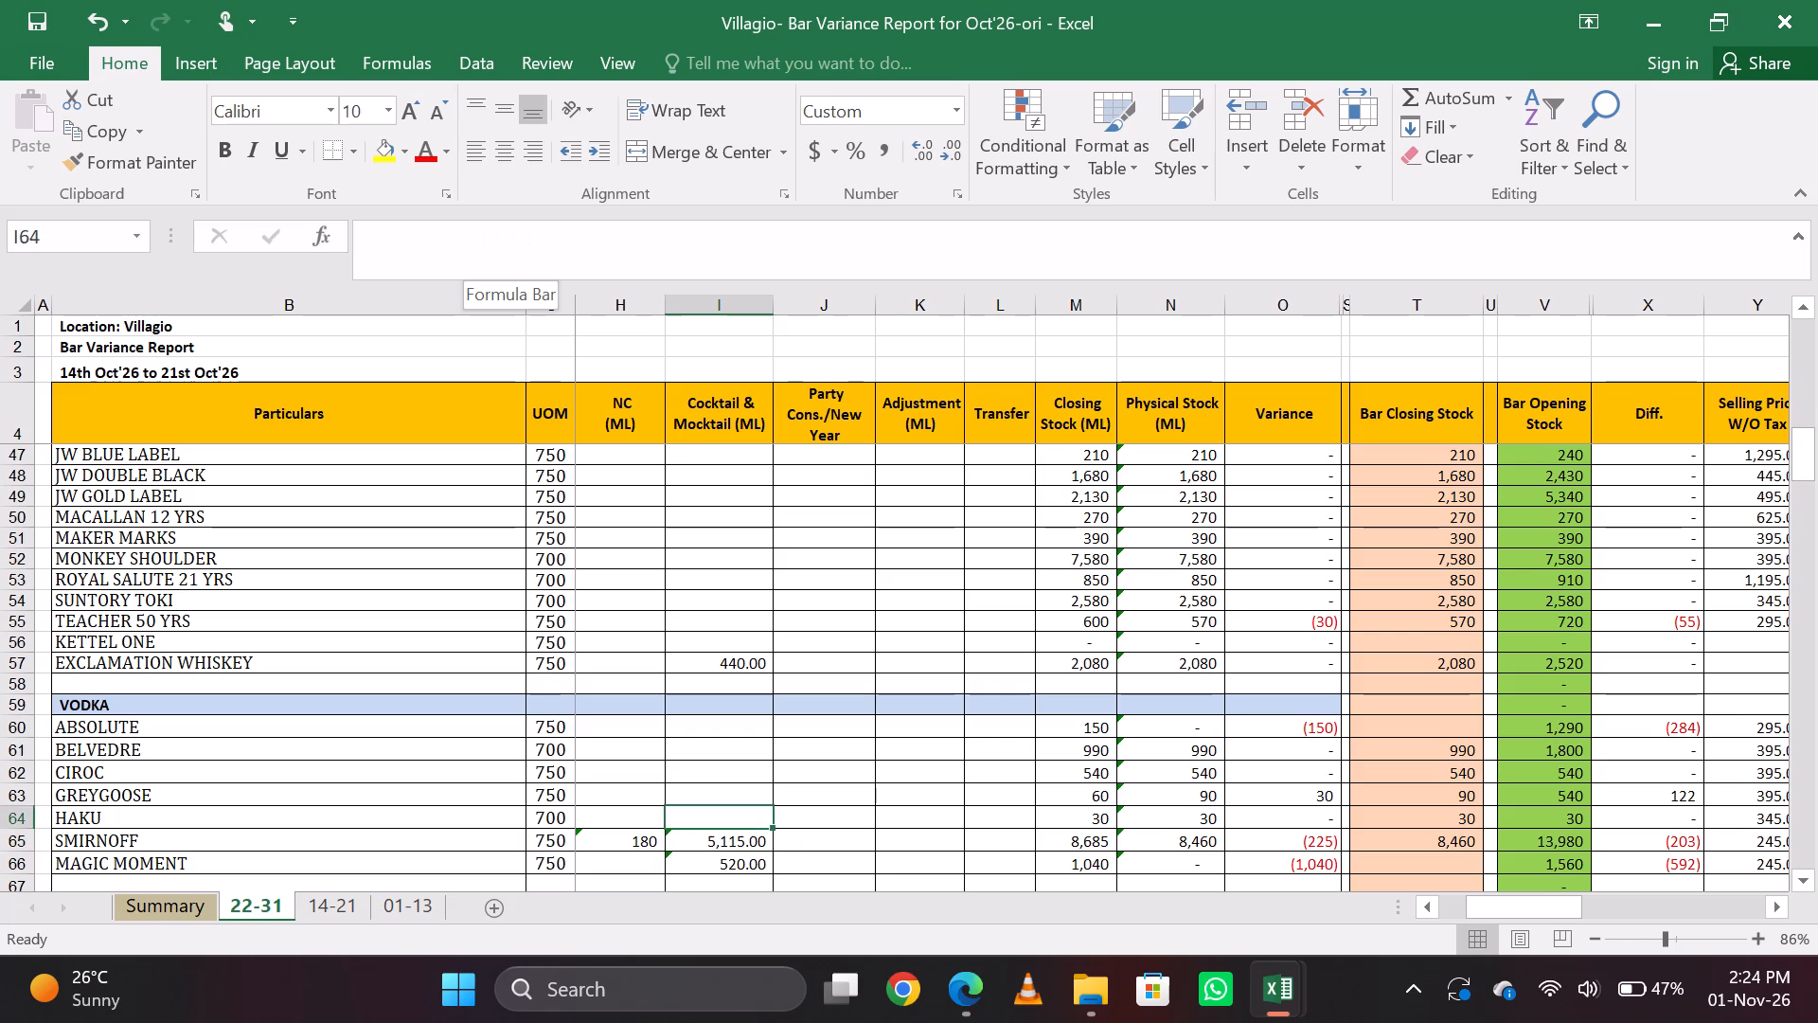
key("Down")
key("Down")
key("Up")
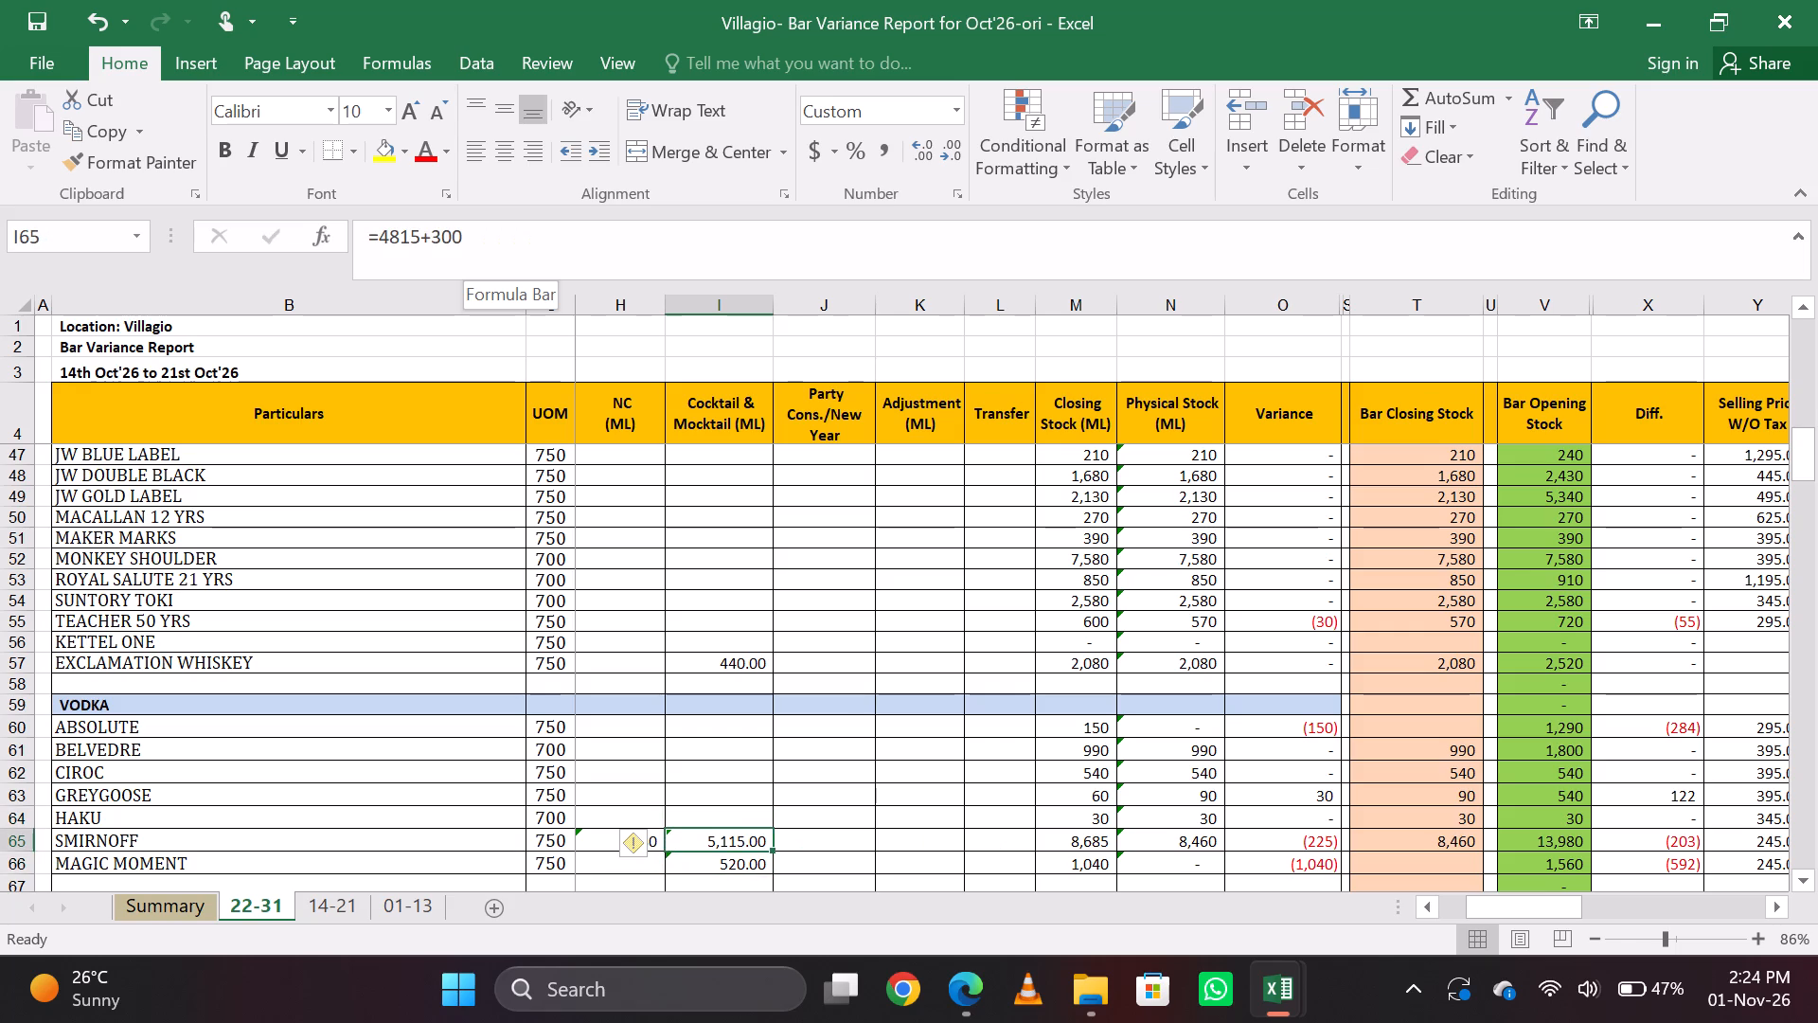
key("Left")
key("Right")
key("Right")
key("Left")
key("Down")
key("Up")
Compare the Bar Closing Stock entries of Smirnoff and Magic Moment on the 22-31 sheet.
key("Right")
key("Right")
key("Right")
key("Right")
key("Right")
key("Right")
key("Right")
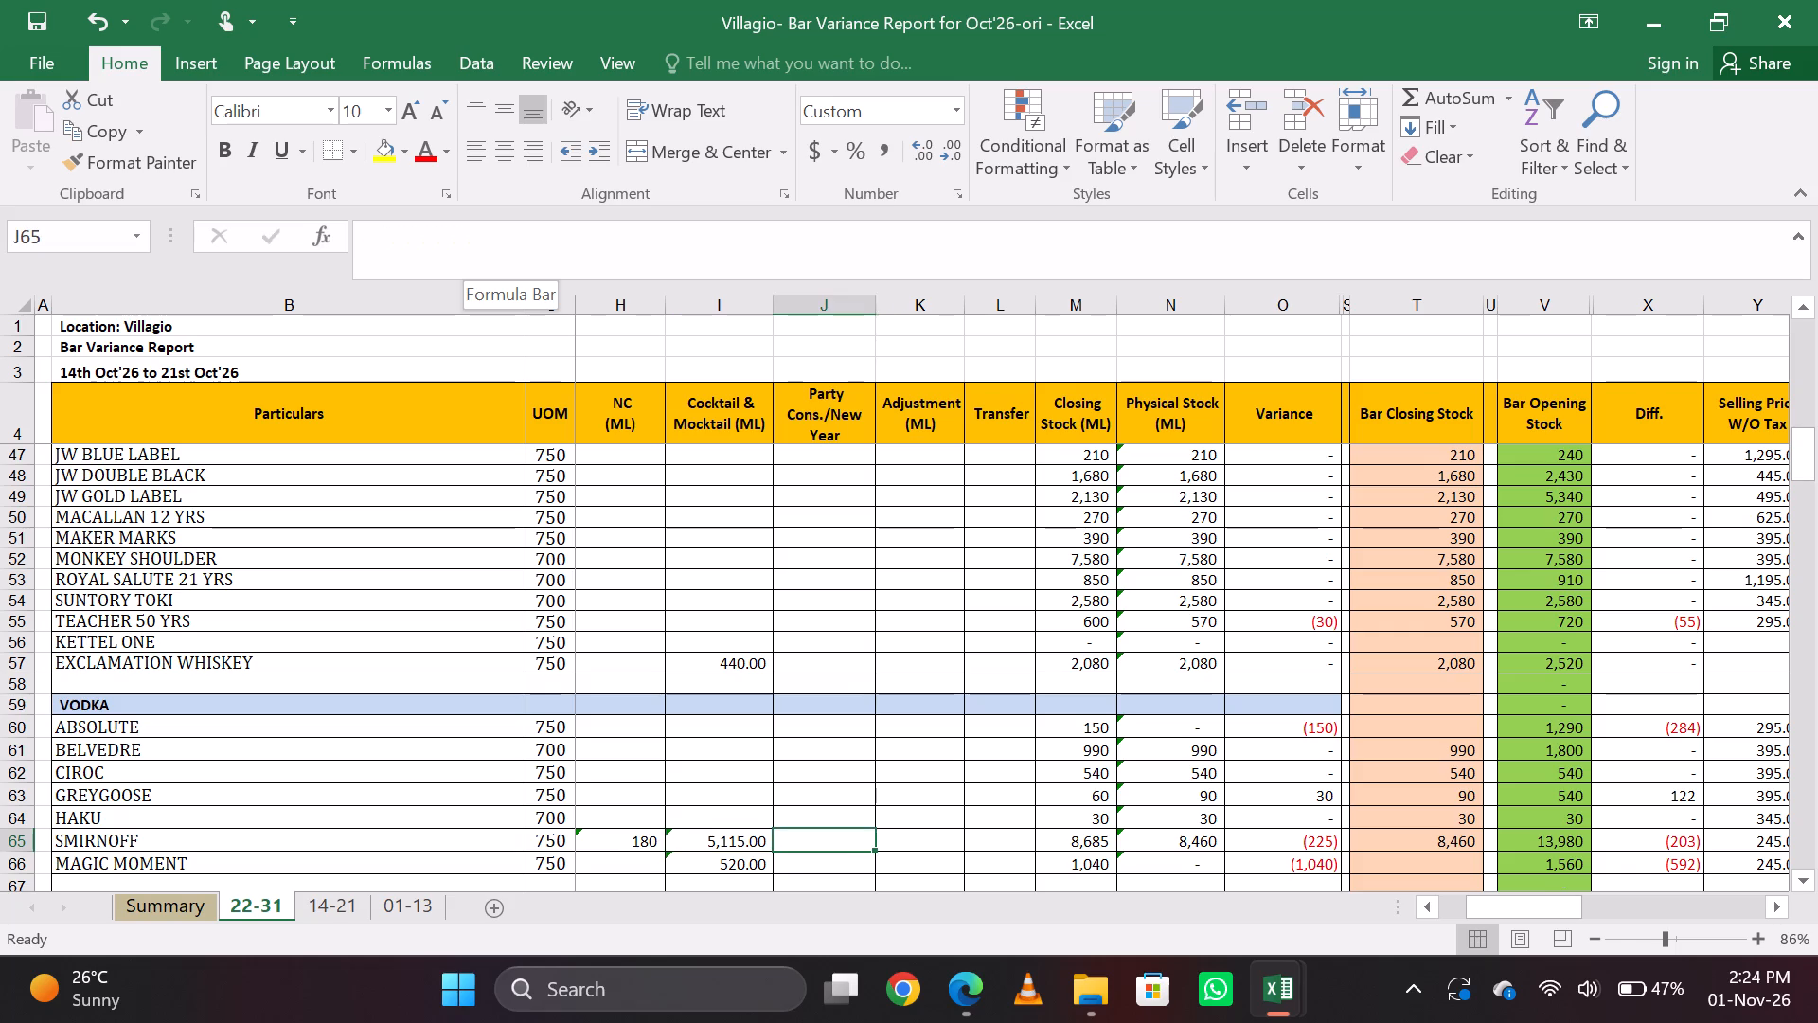
key("Right")
key("Right")
key("Left")
key("Down")
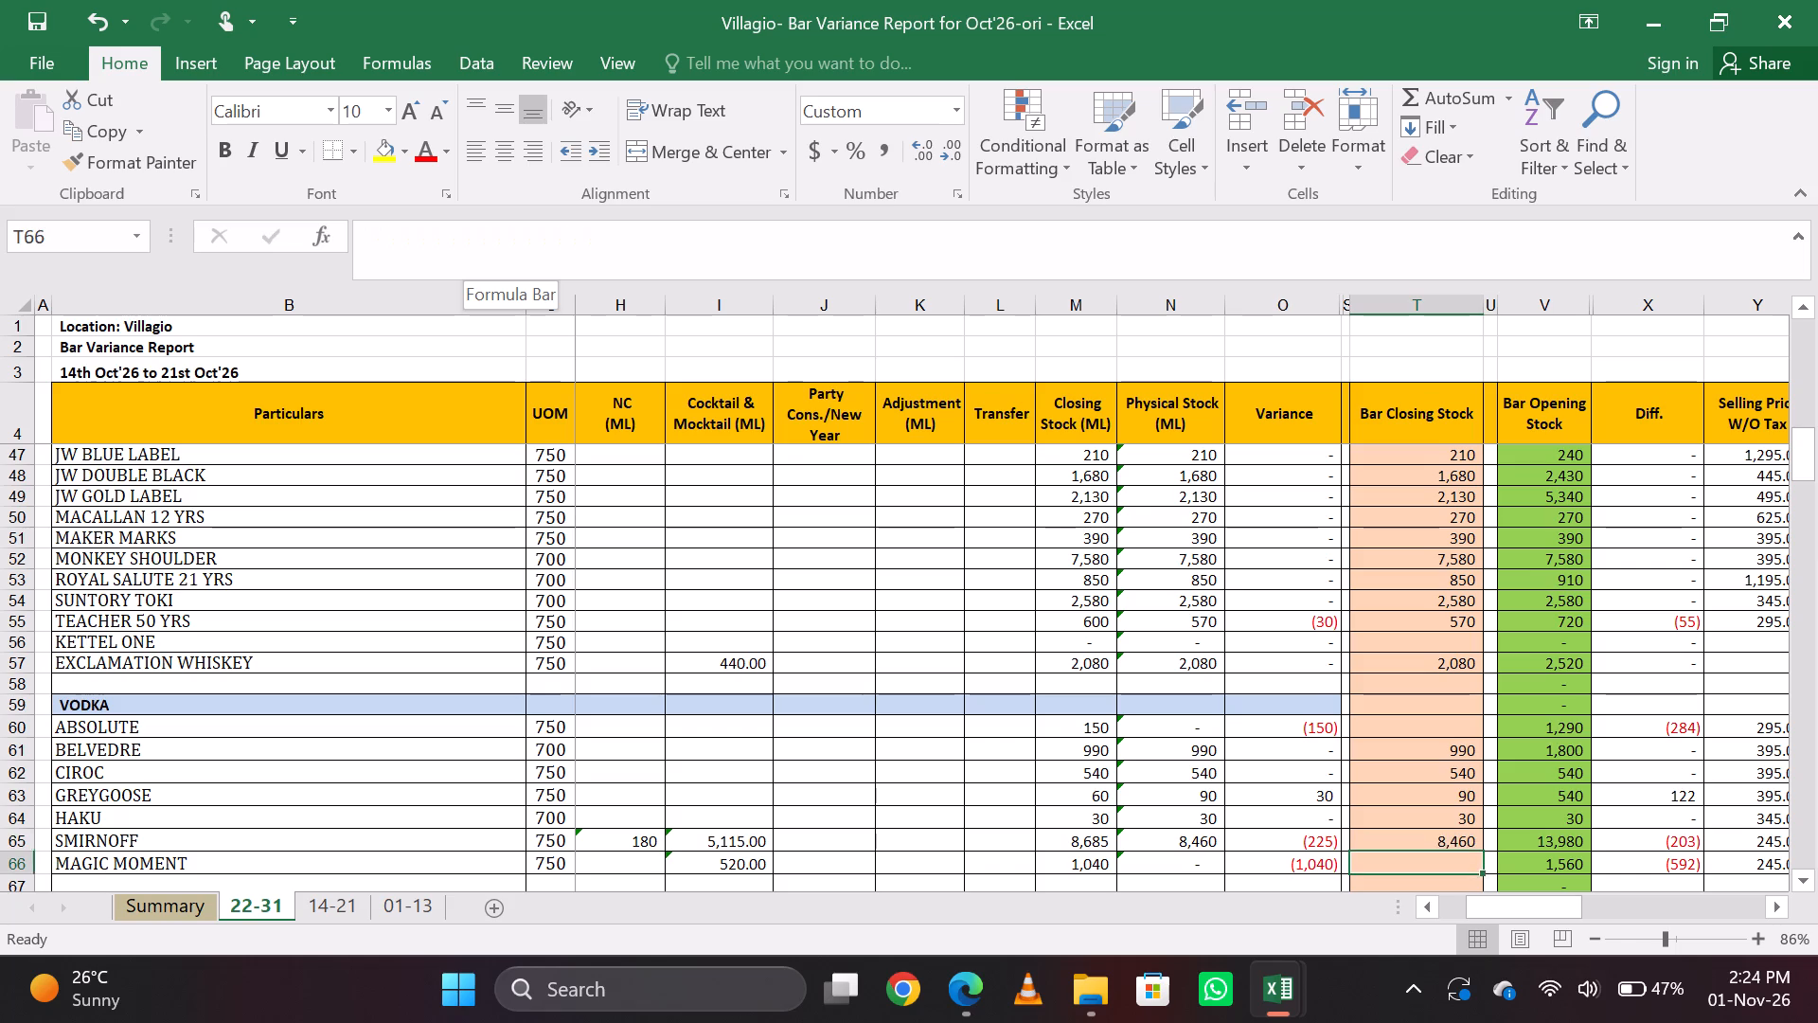
key("Up")
key("Down")
key("Up")
key("Down")
key("Up")
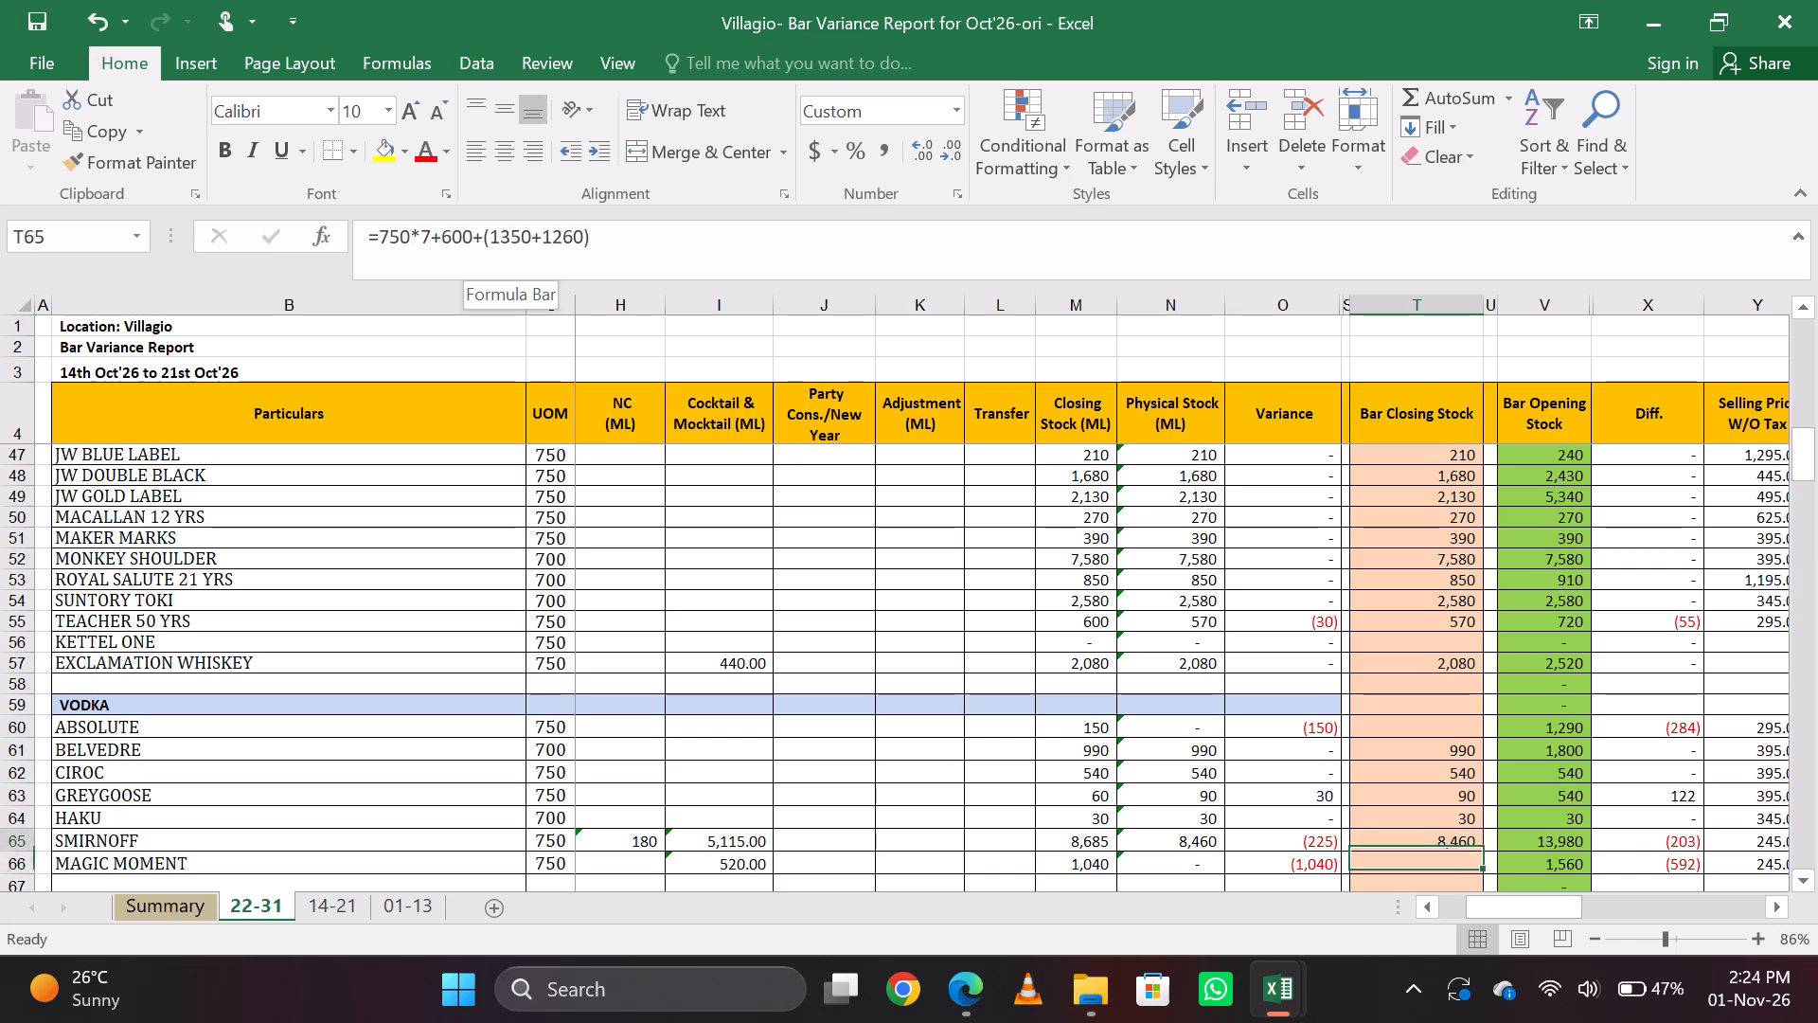
key("Down")
key("Up")
key("Down")
key("Up")
key("Down")
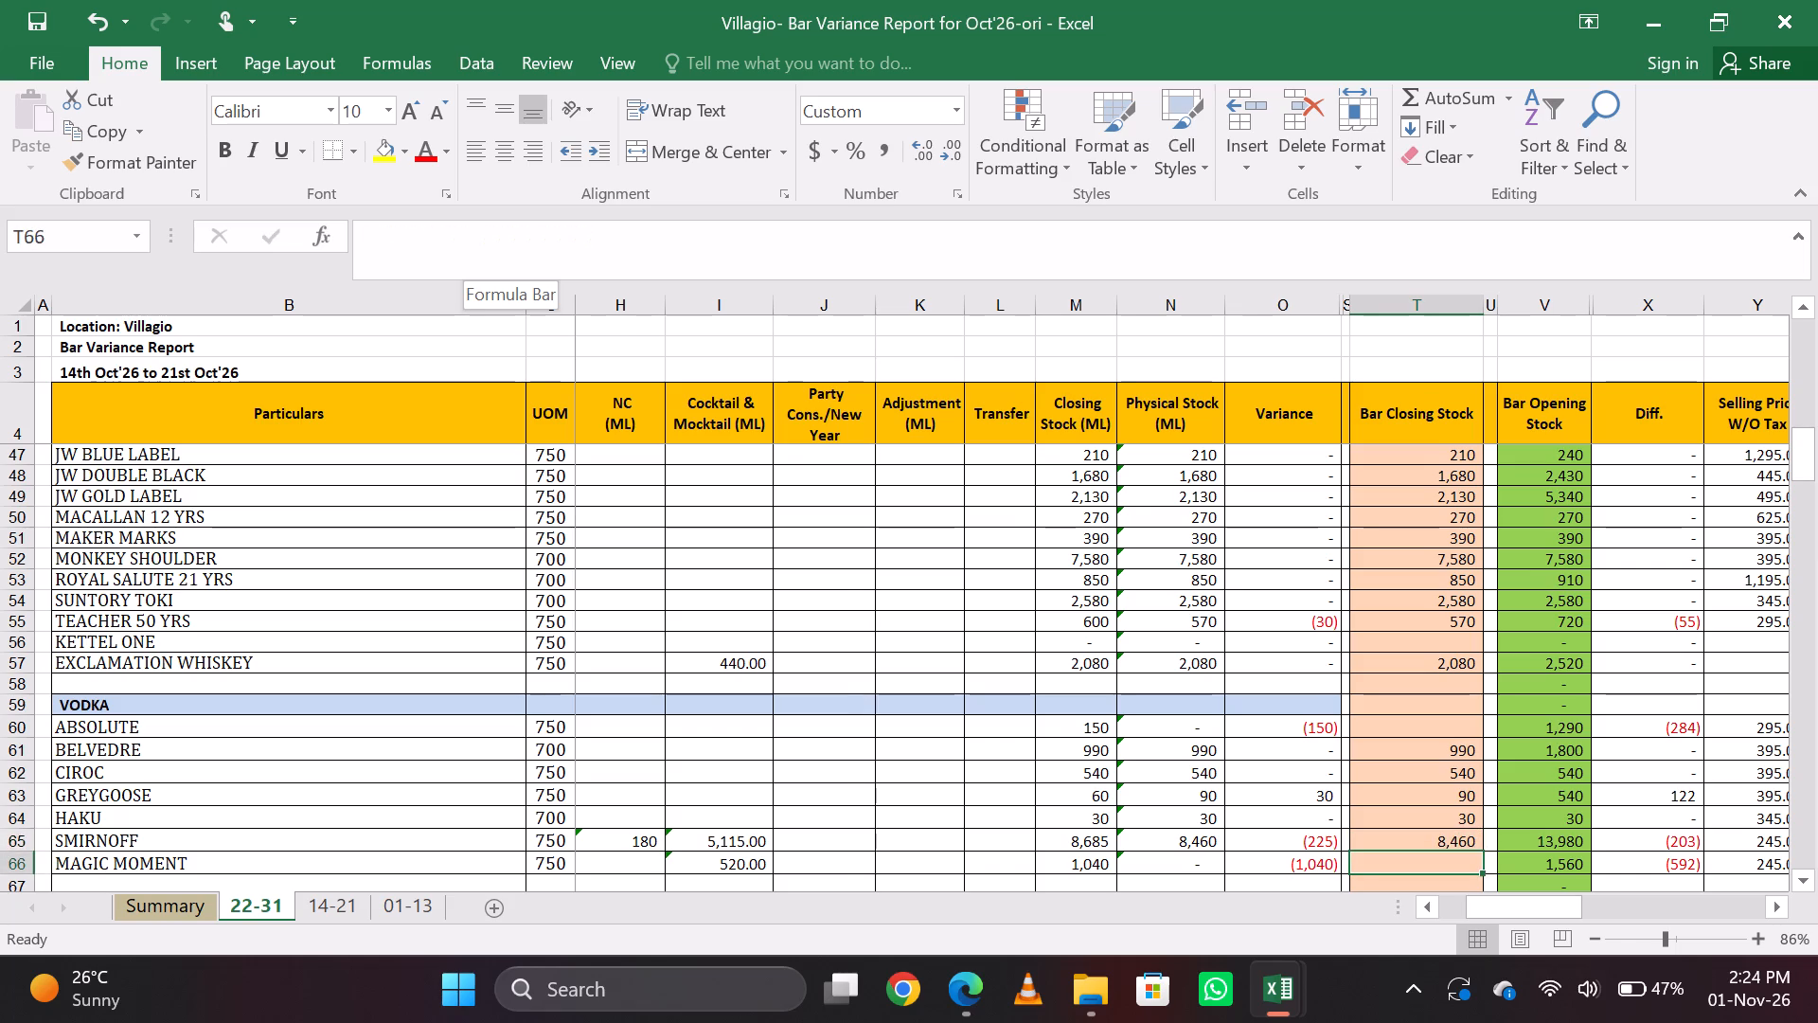
key("Up")
key("Down")
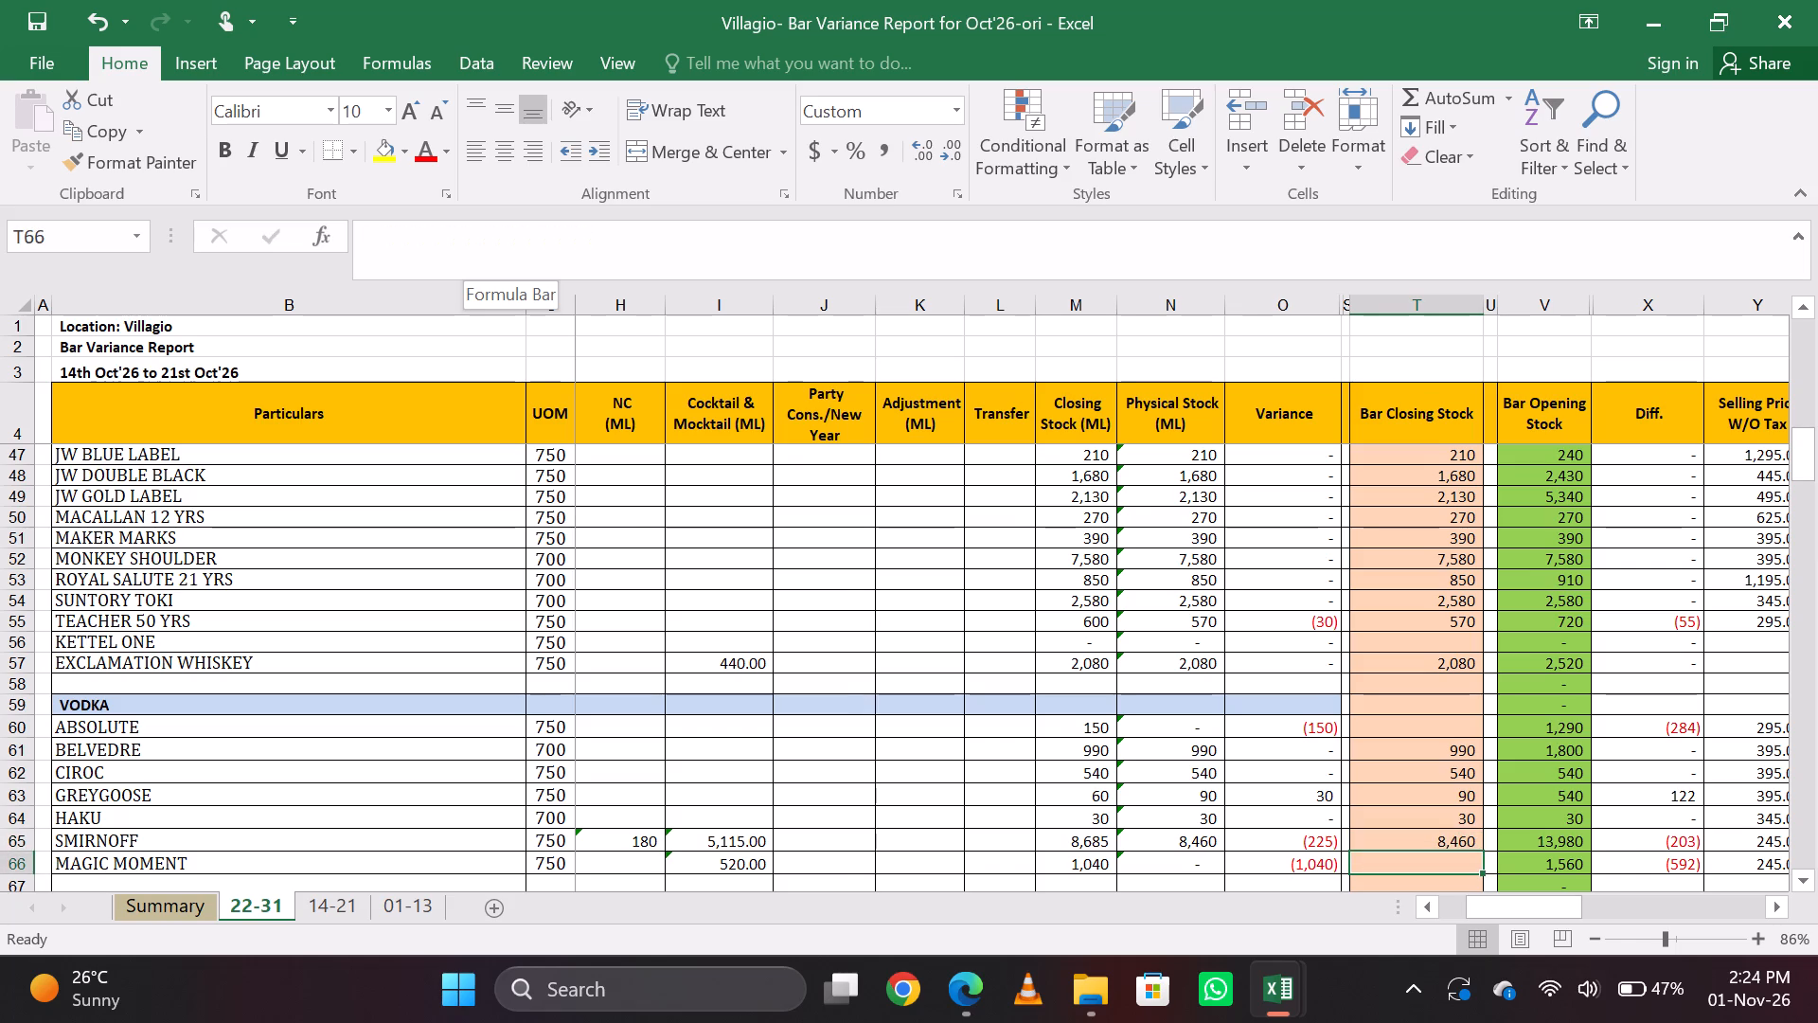
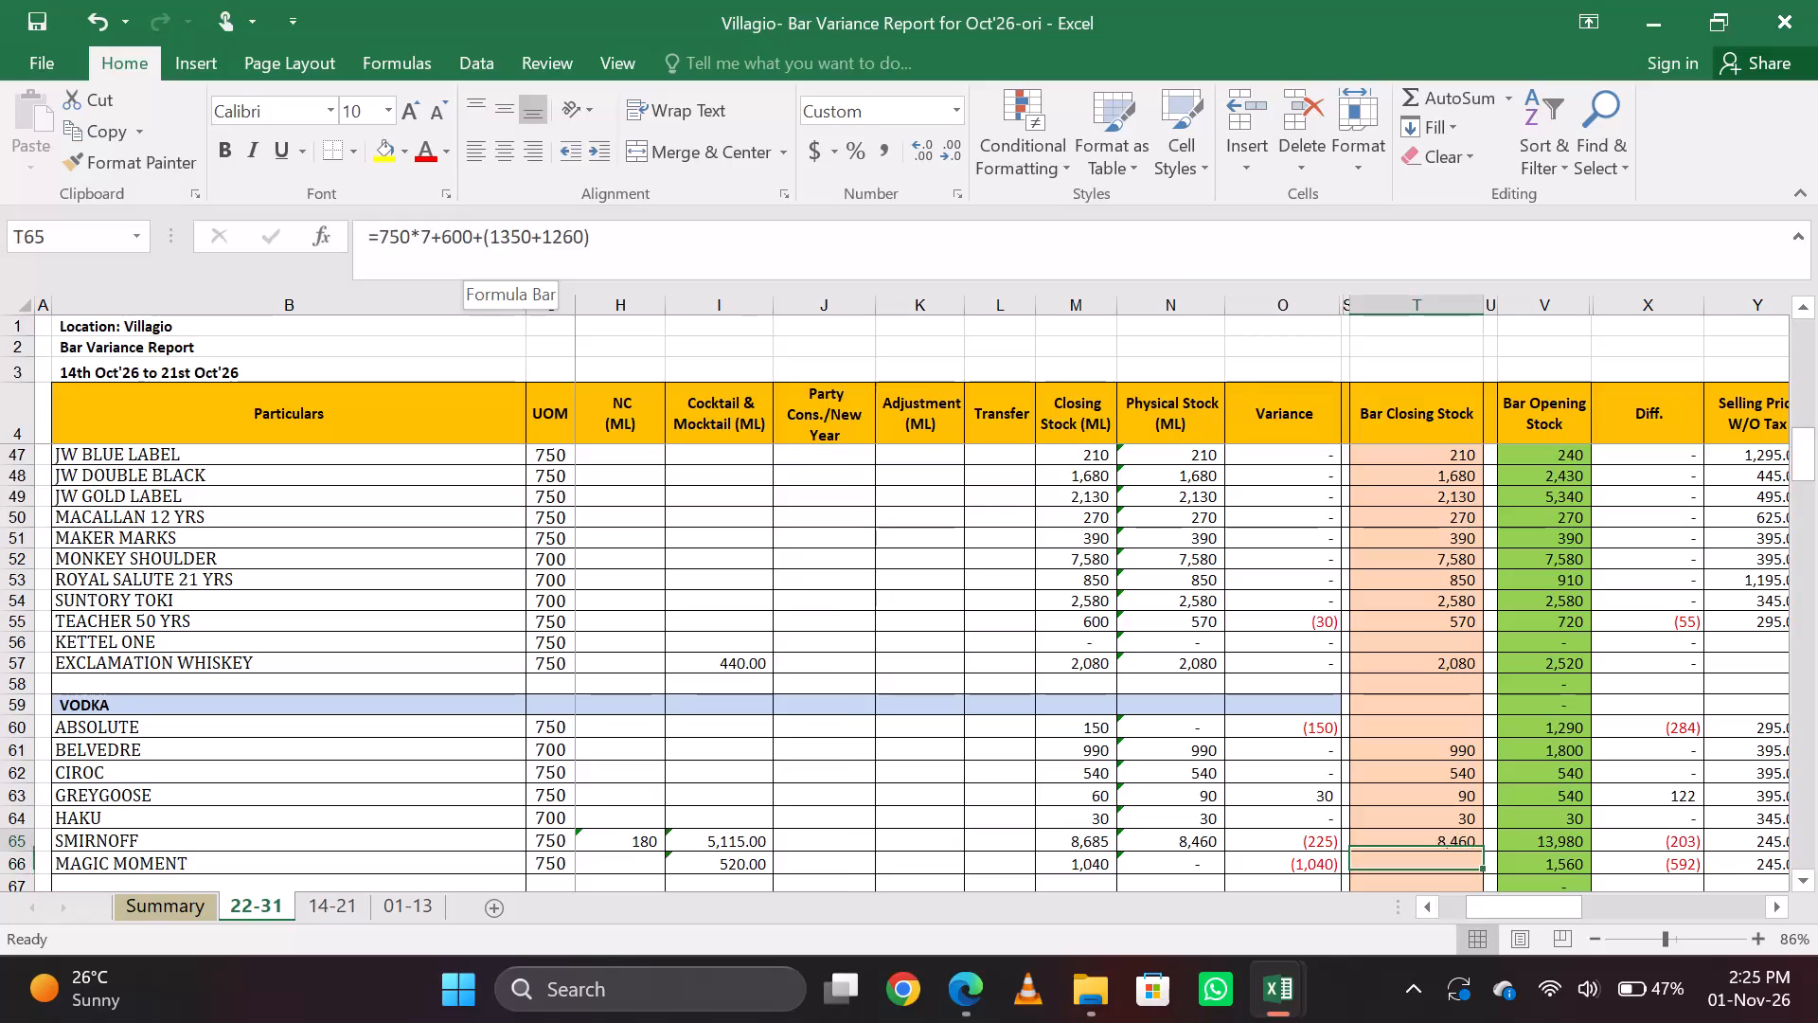
Review Smirnoff's quantities across its row on the 22-31 sheet, from Bar Closing Stock back through the consumption and sales columns.
key("Left")
key("Left")
key("Left")
key("Left")
key("Left")
key("Left")
key("Left")
key("Left")
key("Left")
key("Left")
key("Left")
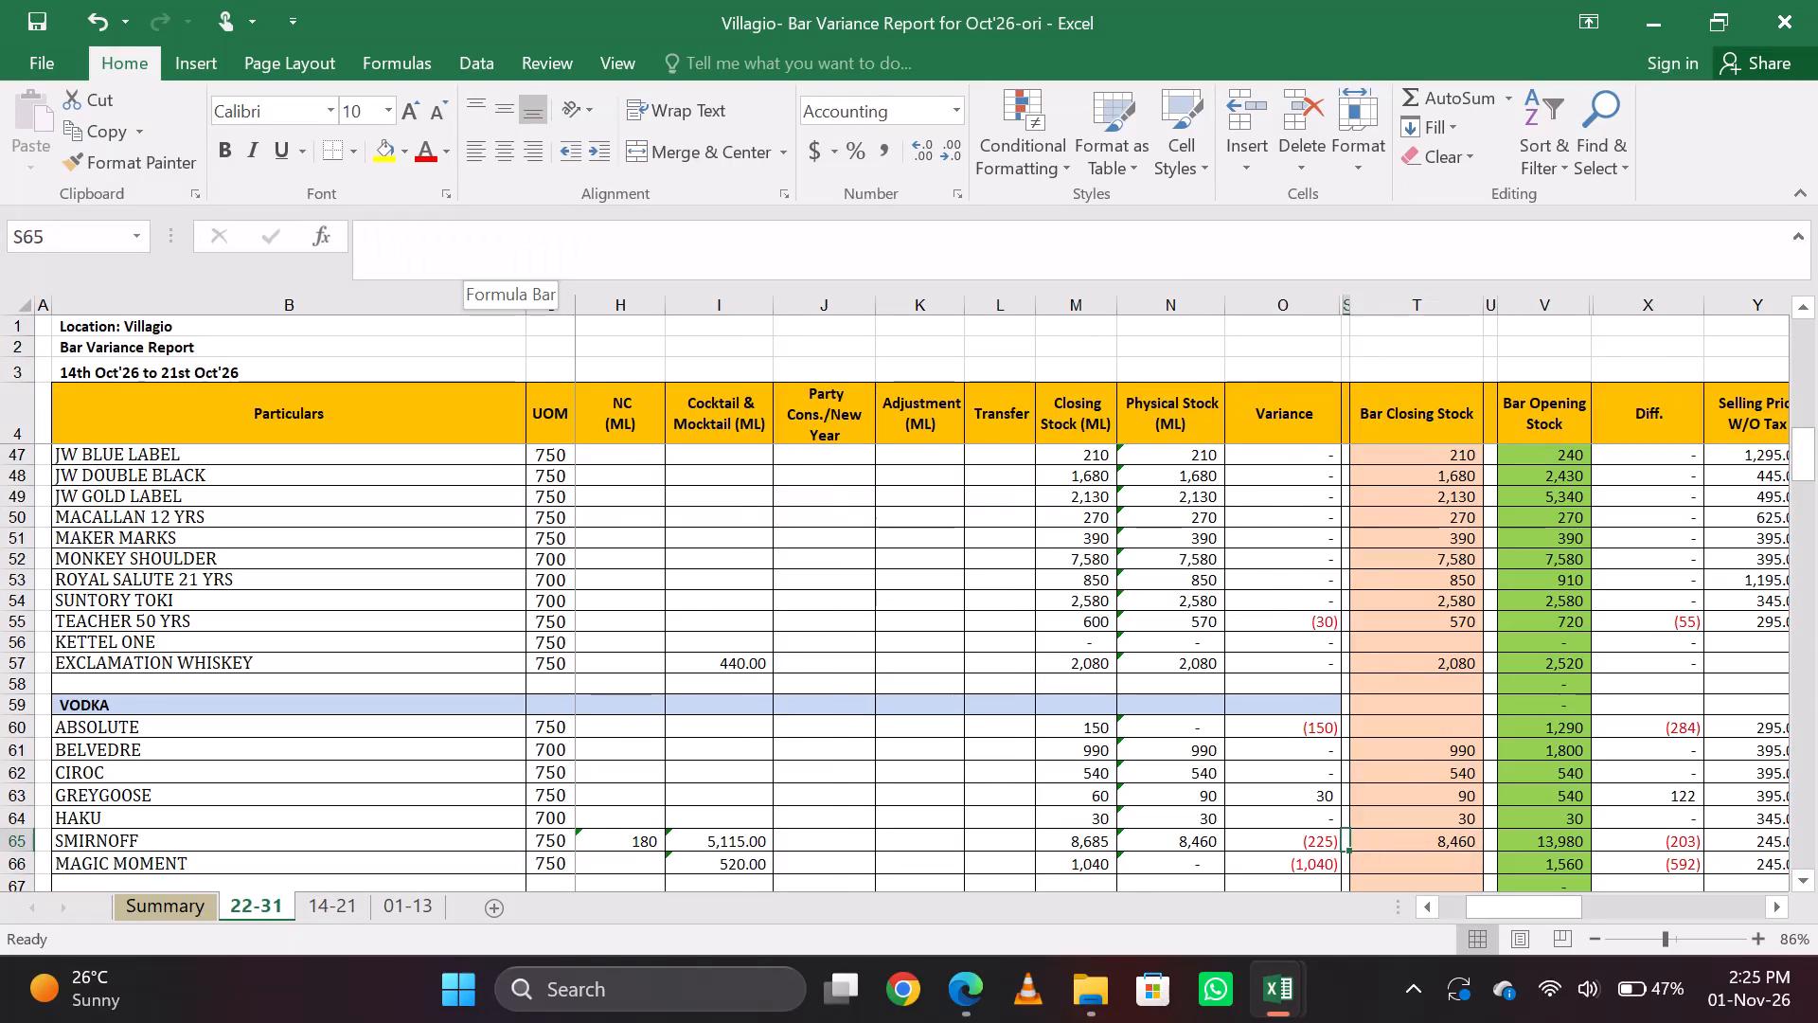
key("Right")
key("Right")
key("Right")
key("Right")
key("Right")
key("Right")
key("Right")
key("Right")
key("Right")
key("Right")
key("Right")
key("Right")
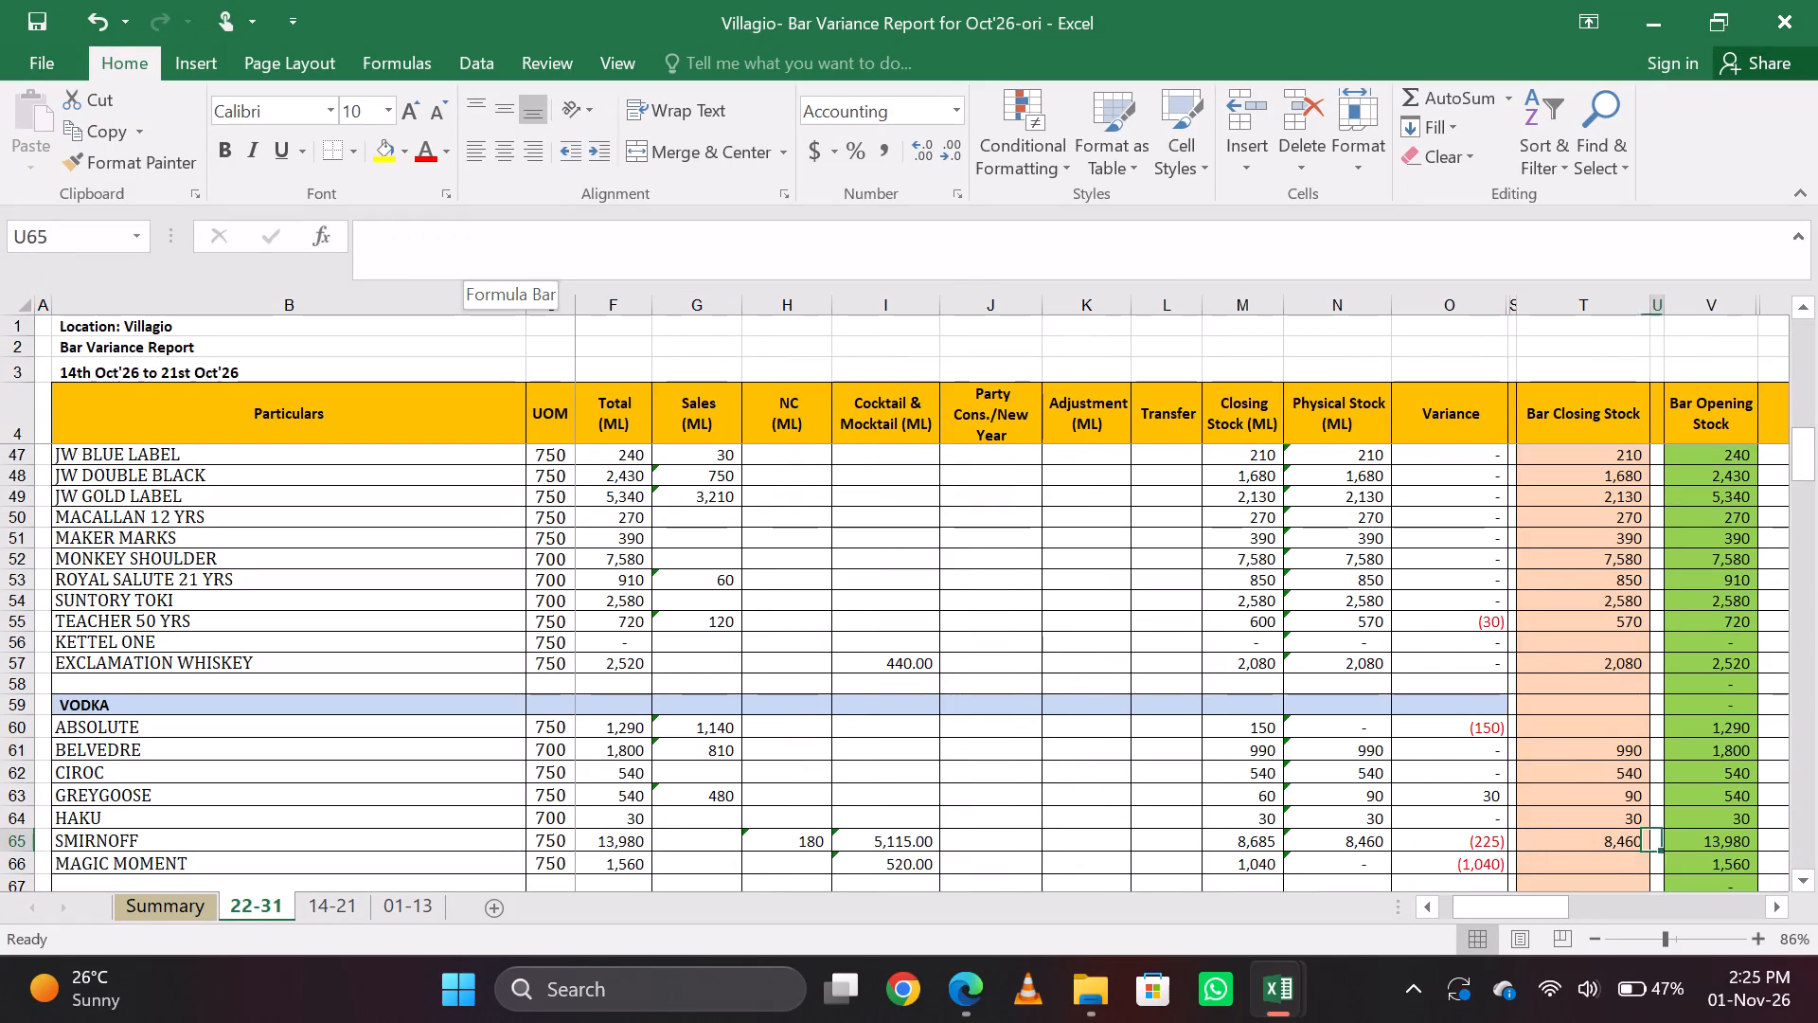
Compare the Bar Closing Stock cells of Smirnoff and Magic Moment on the 22-31 sheet.
key("Left")
key("Down")
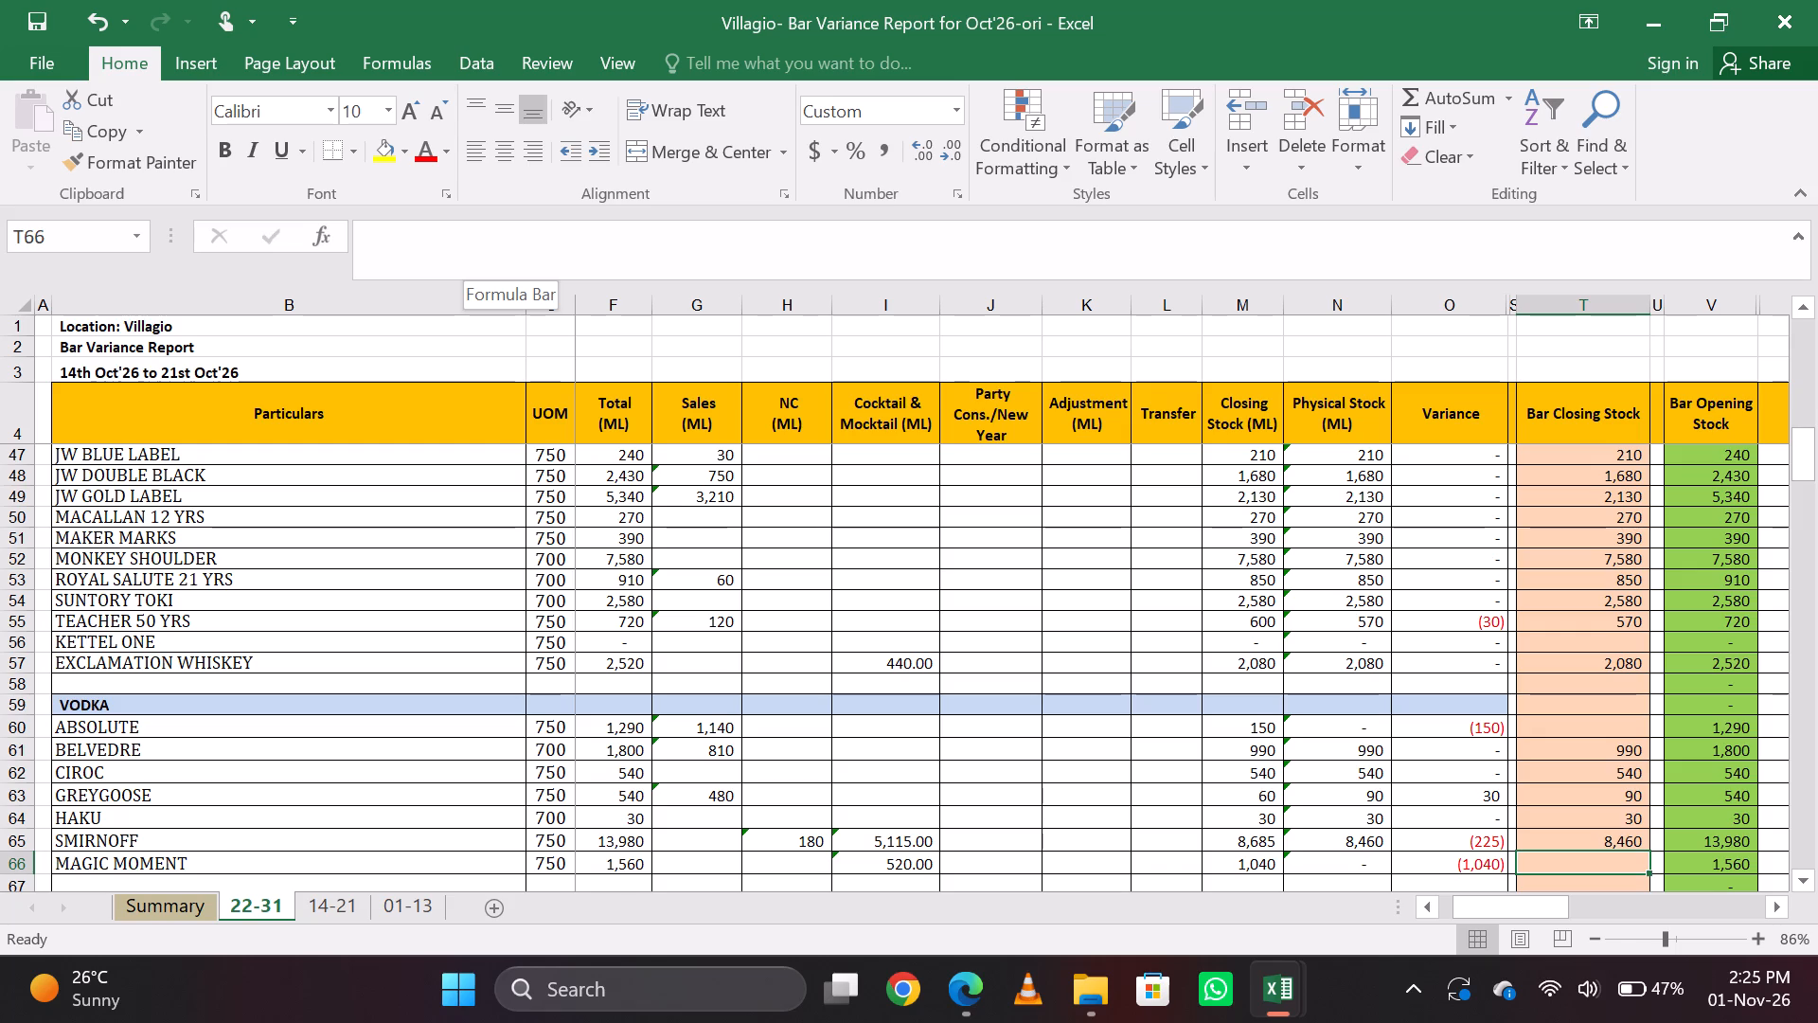
key("Up")
key("Up")
key("Down")
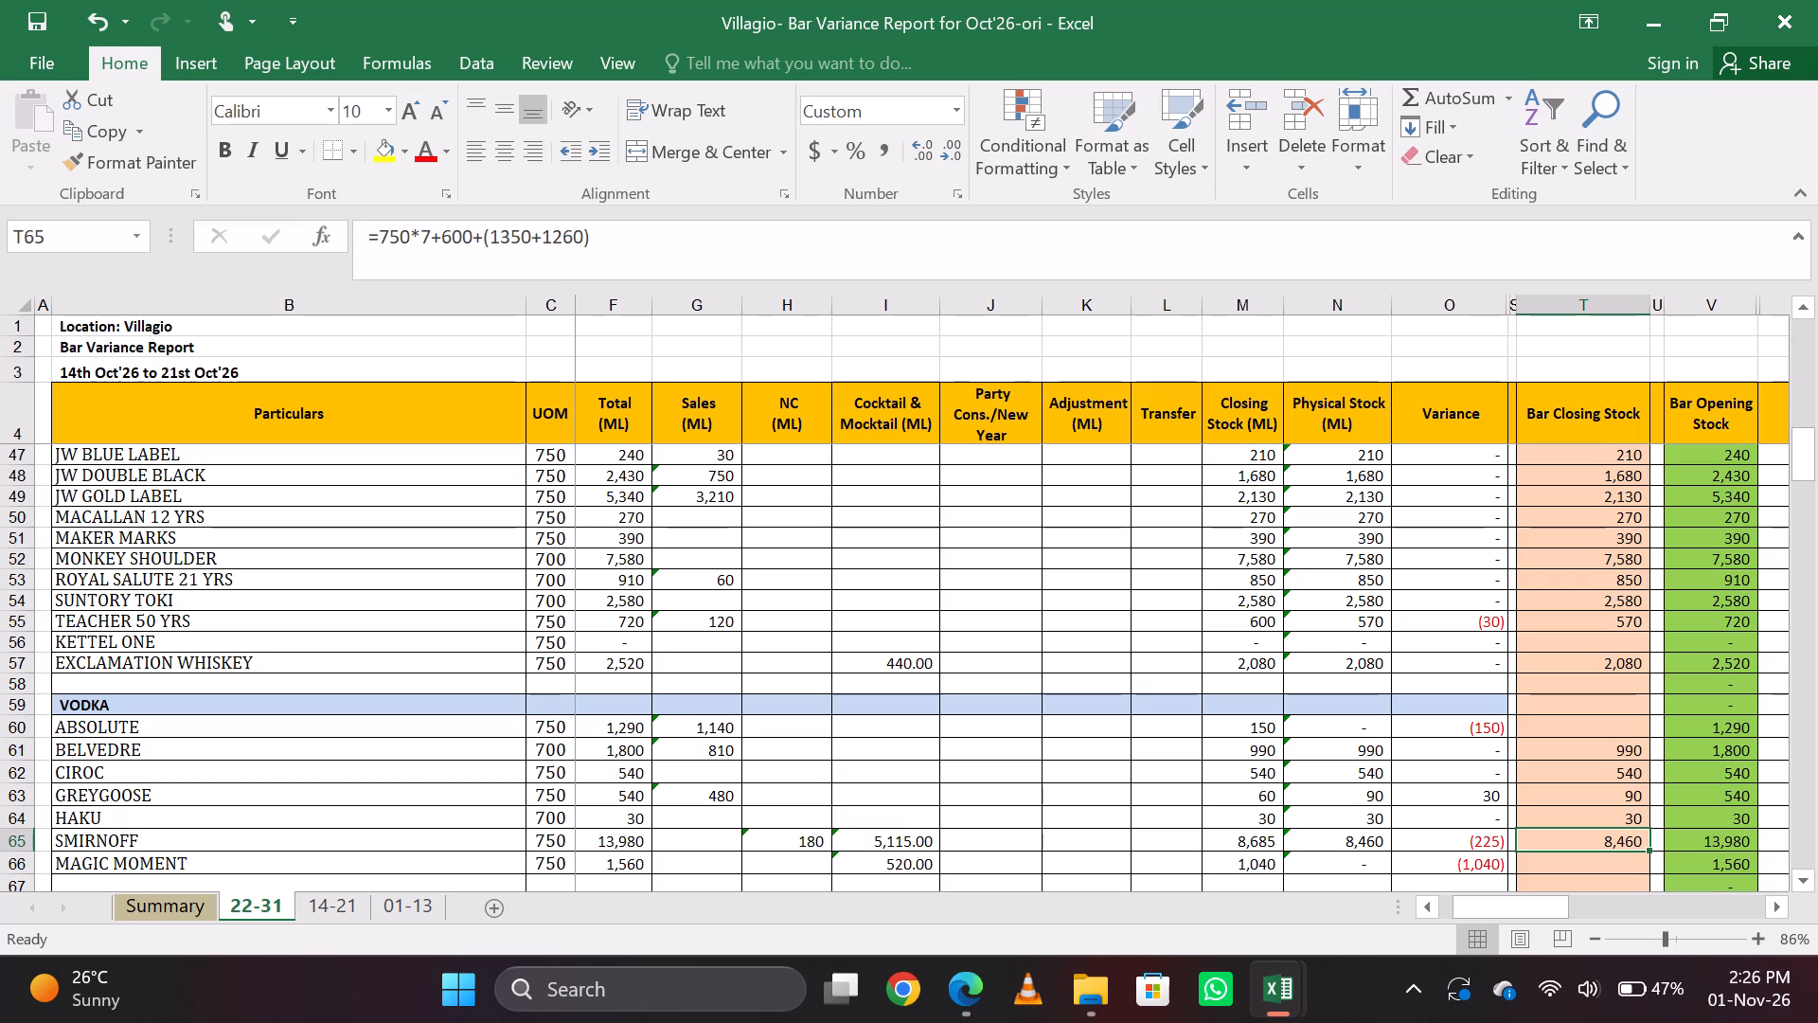
key("Down")
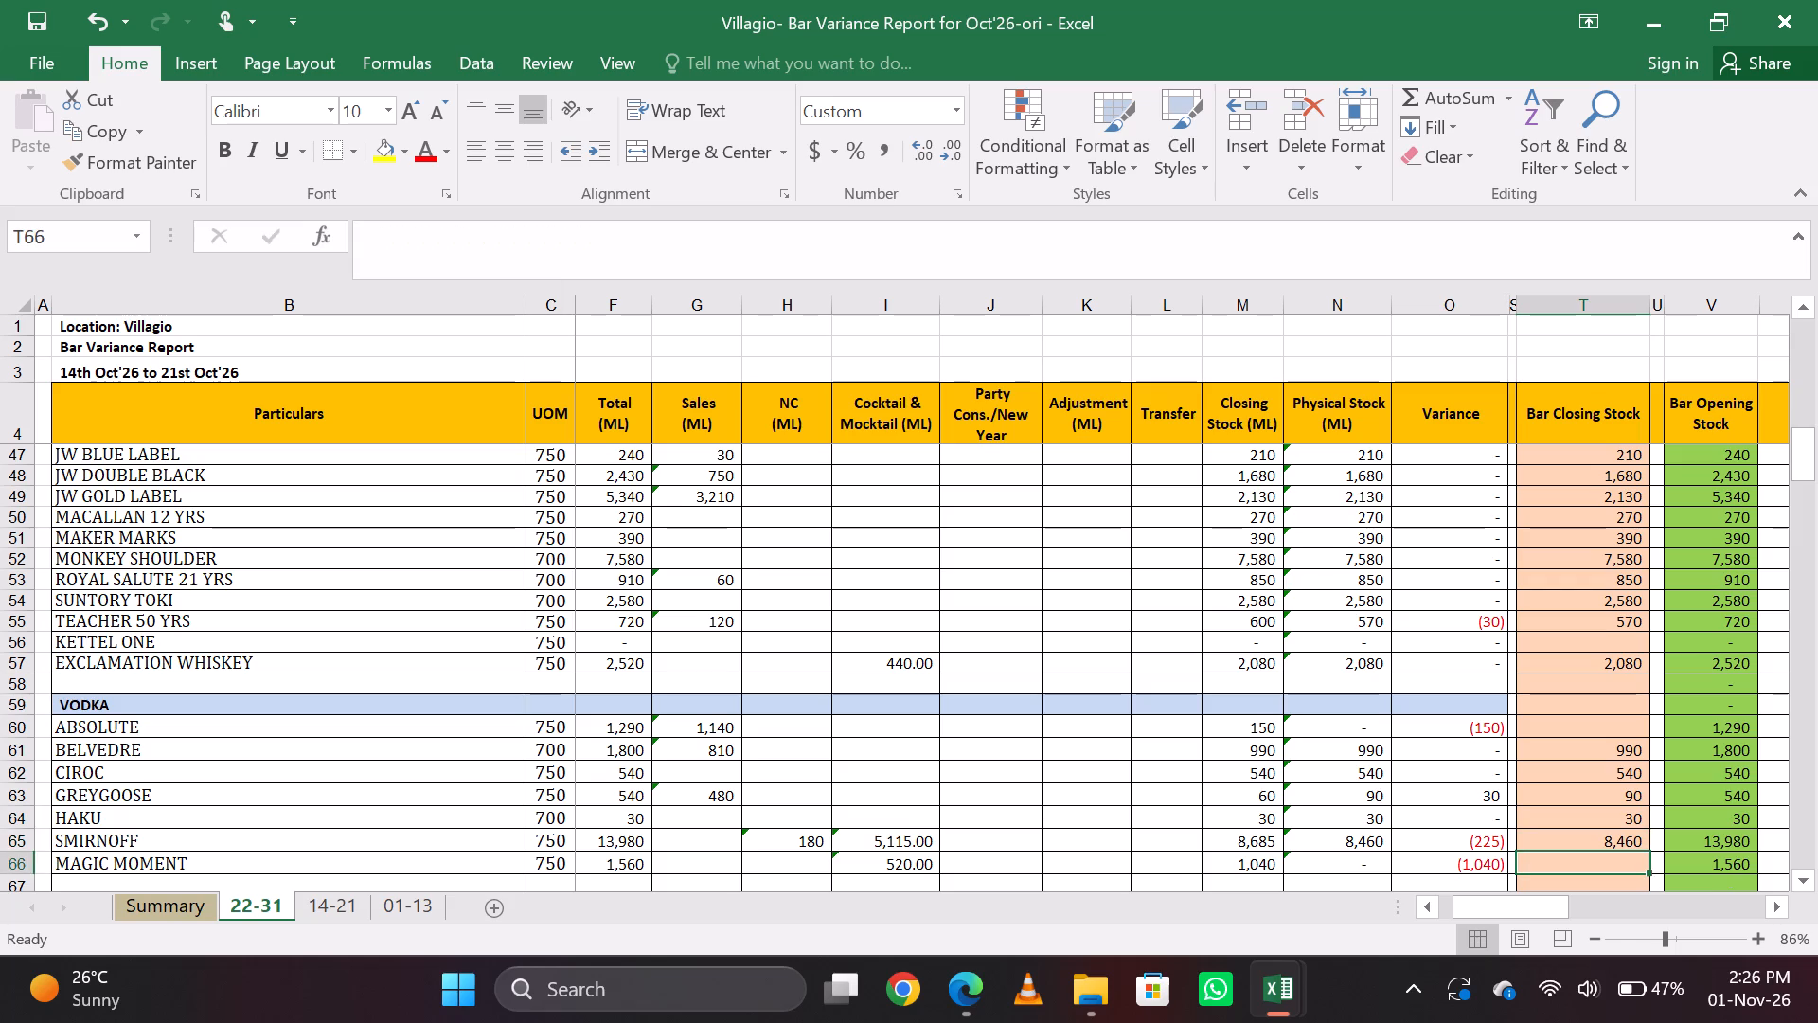
key("Up")
key("Down")
key("Up")
key("Down")
key("Down")
key("Up")
Examine the formula behind Magic Moment's Bar Opening Stock and check it against its Bar Closing Stock cell.
key("Right")
key("Left")
key("Right")
key("Right")
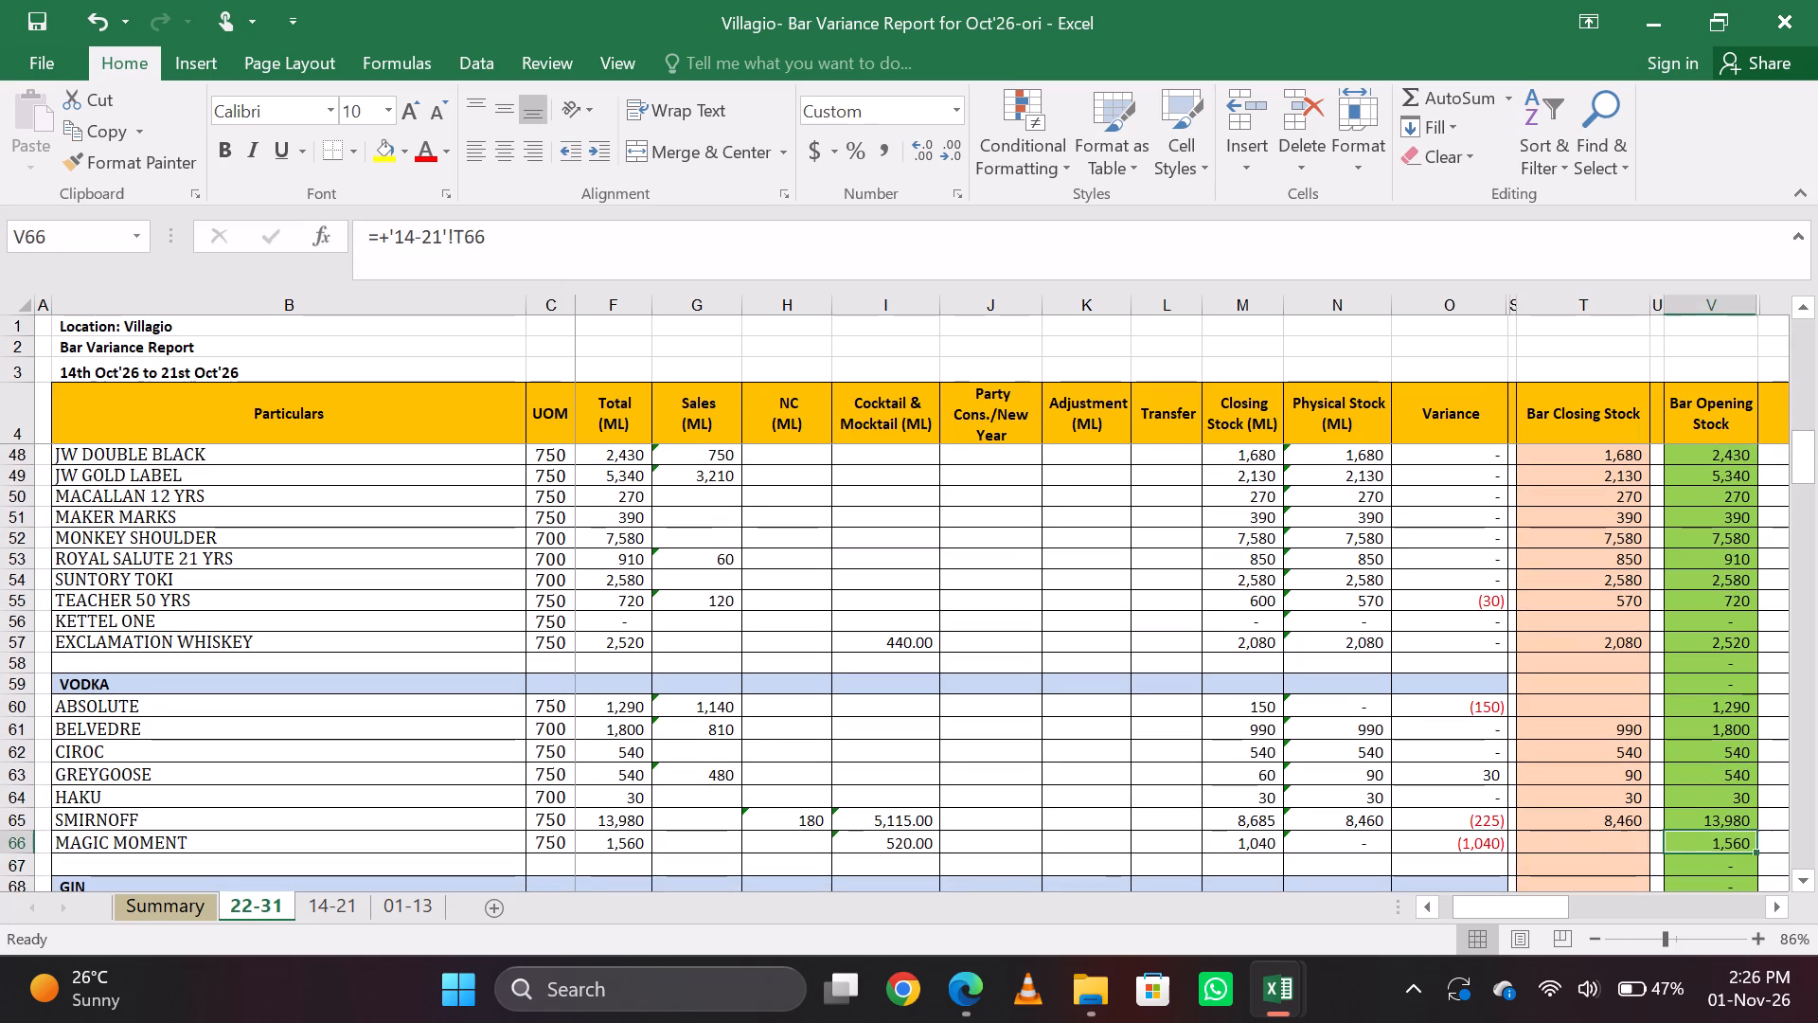
key("Left")
key("Left")
key("Right")
key("Left")
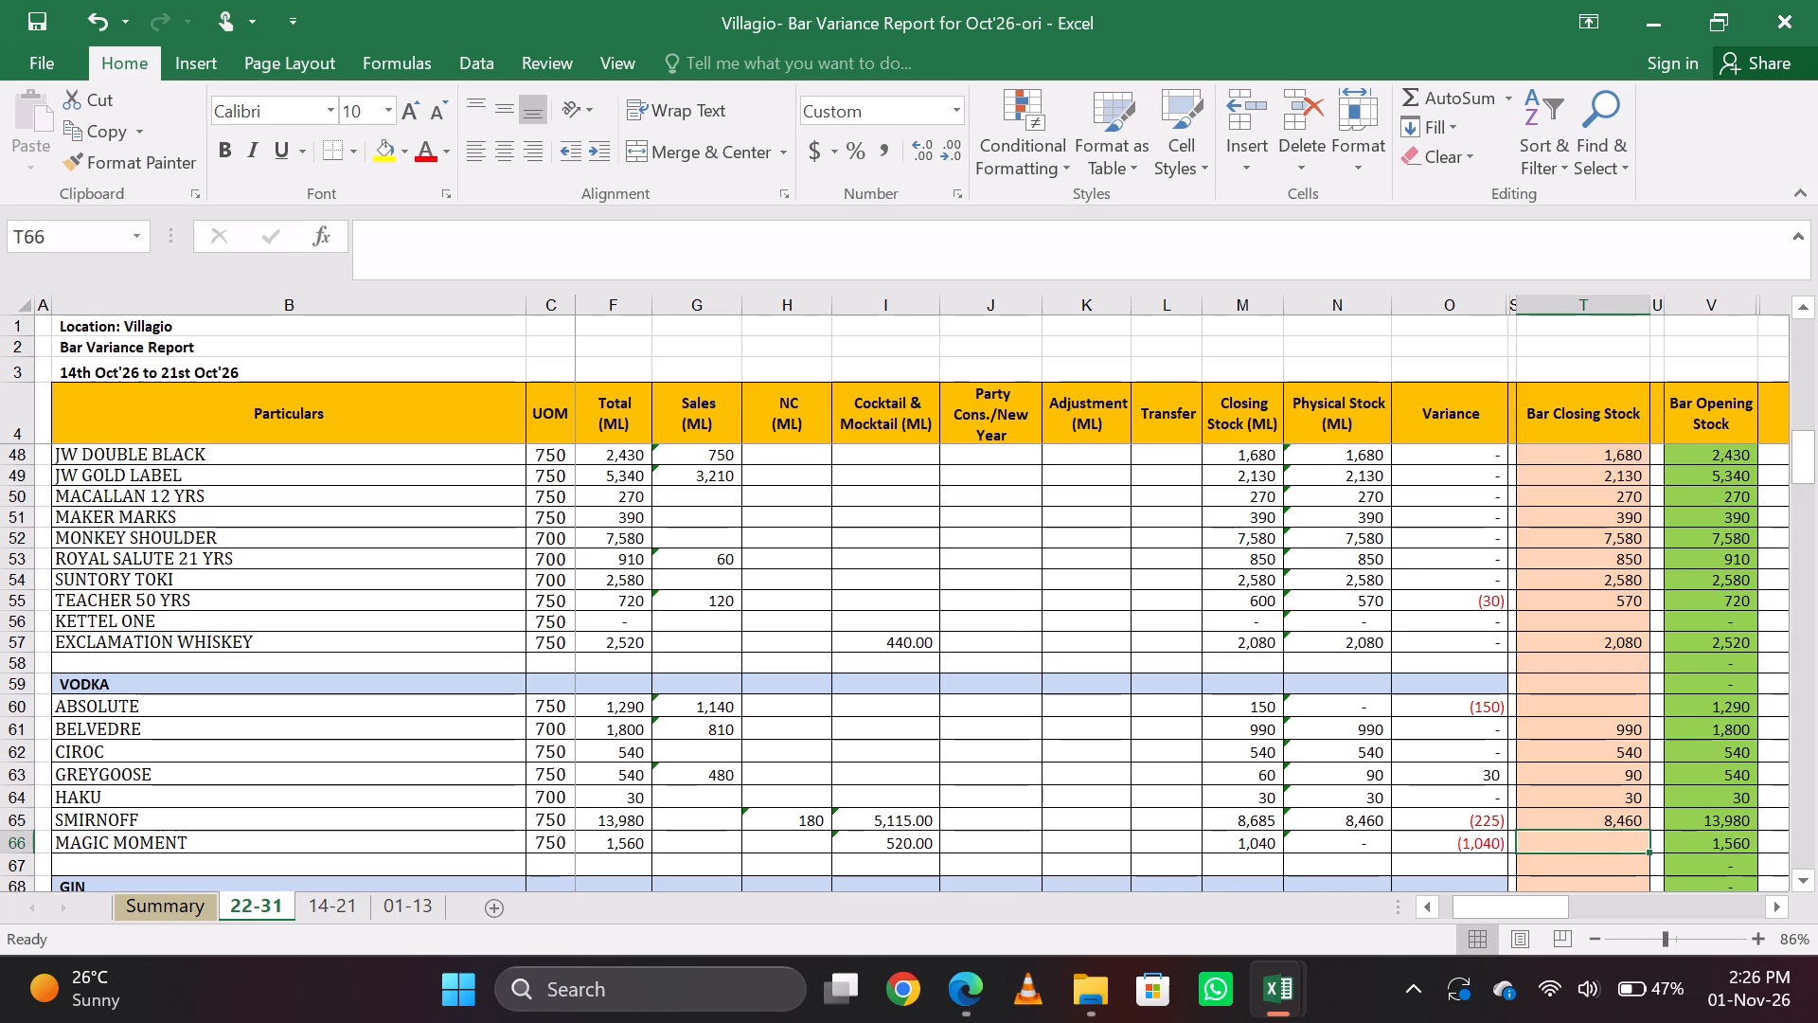
Recheck the formula behind Smirnoff's Bar Closing Stock against Magic Moment's Bar Closing Stock cell.
key("Up")
key("Down")
key("Up")
key("Down")
key("Up")
key("Down")
key("Up")
key("Down")
key("Up")
key("Down")
key("Up")
key("Up")
key("Down")
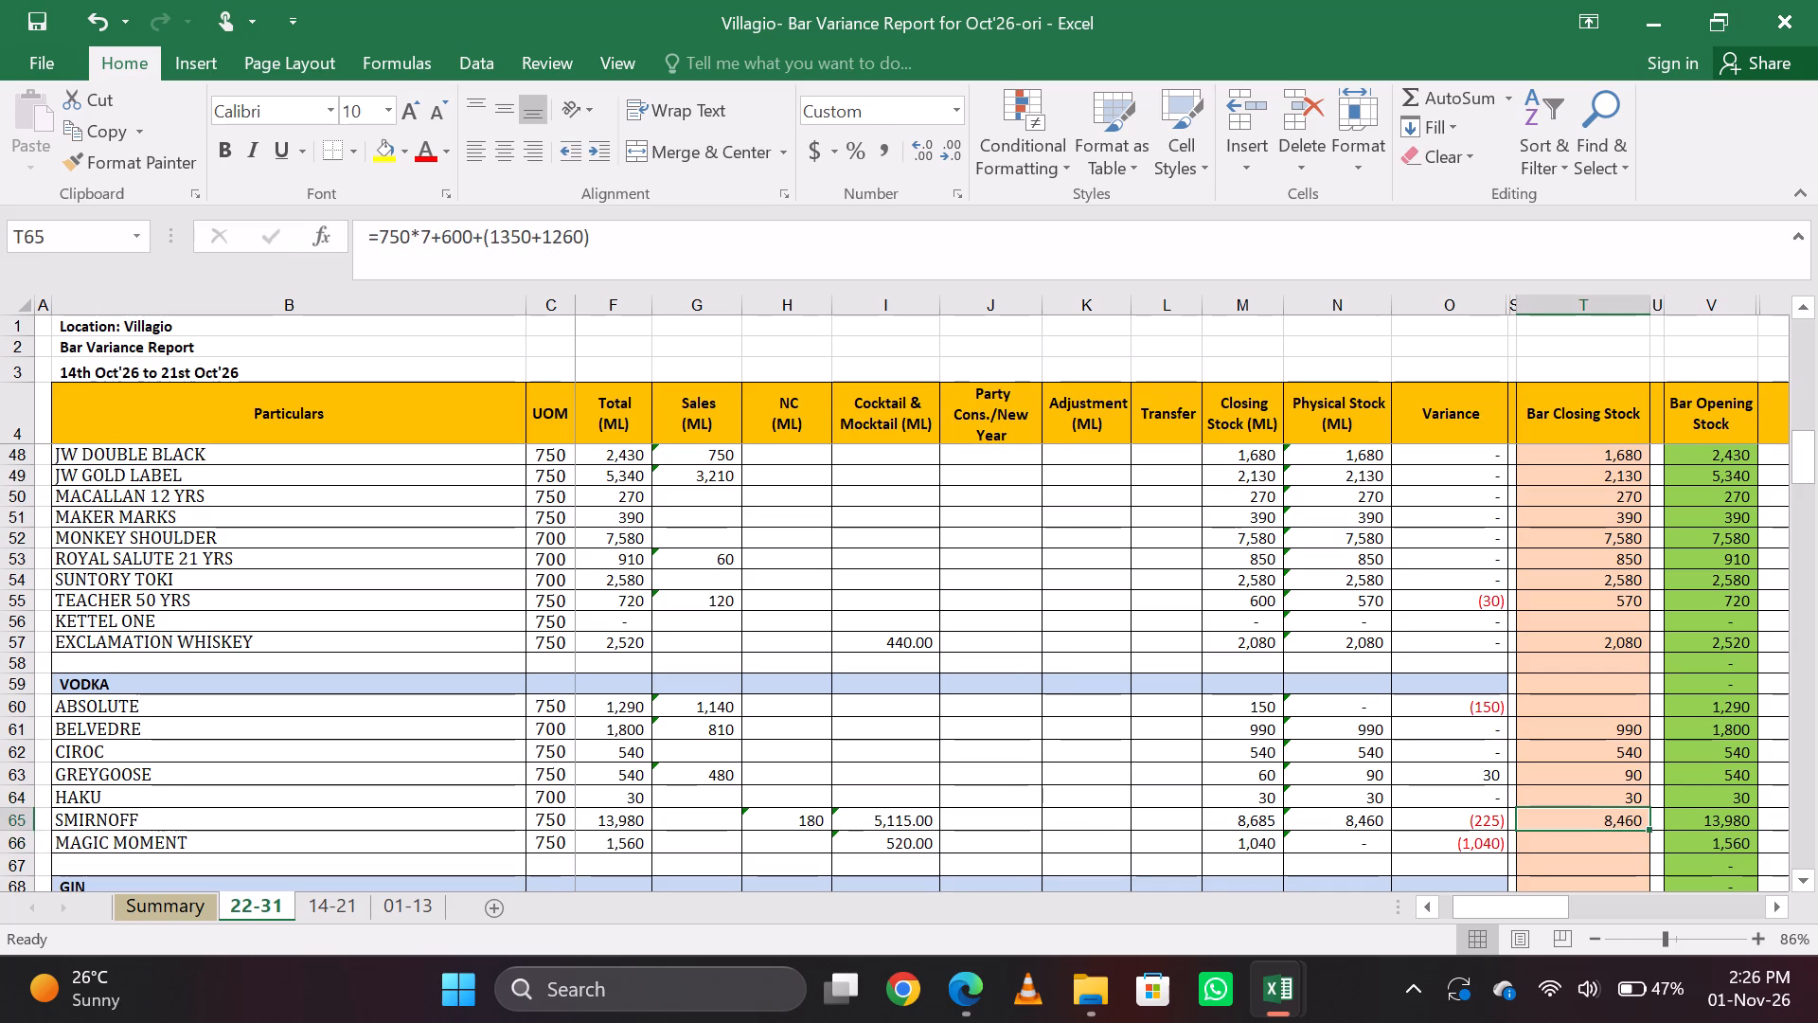
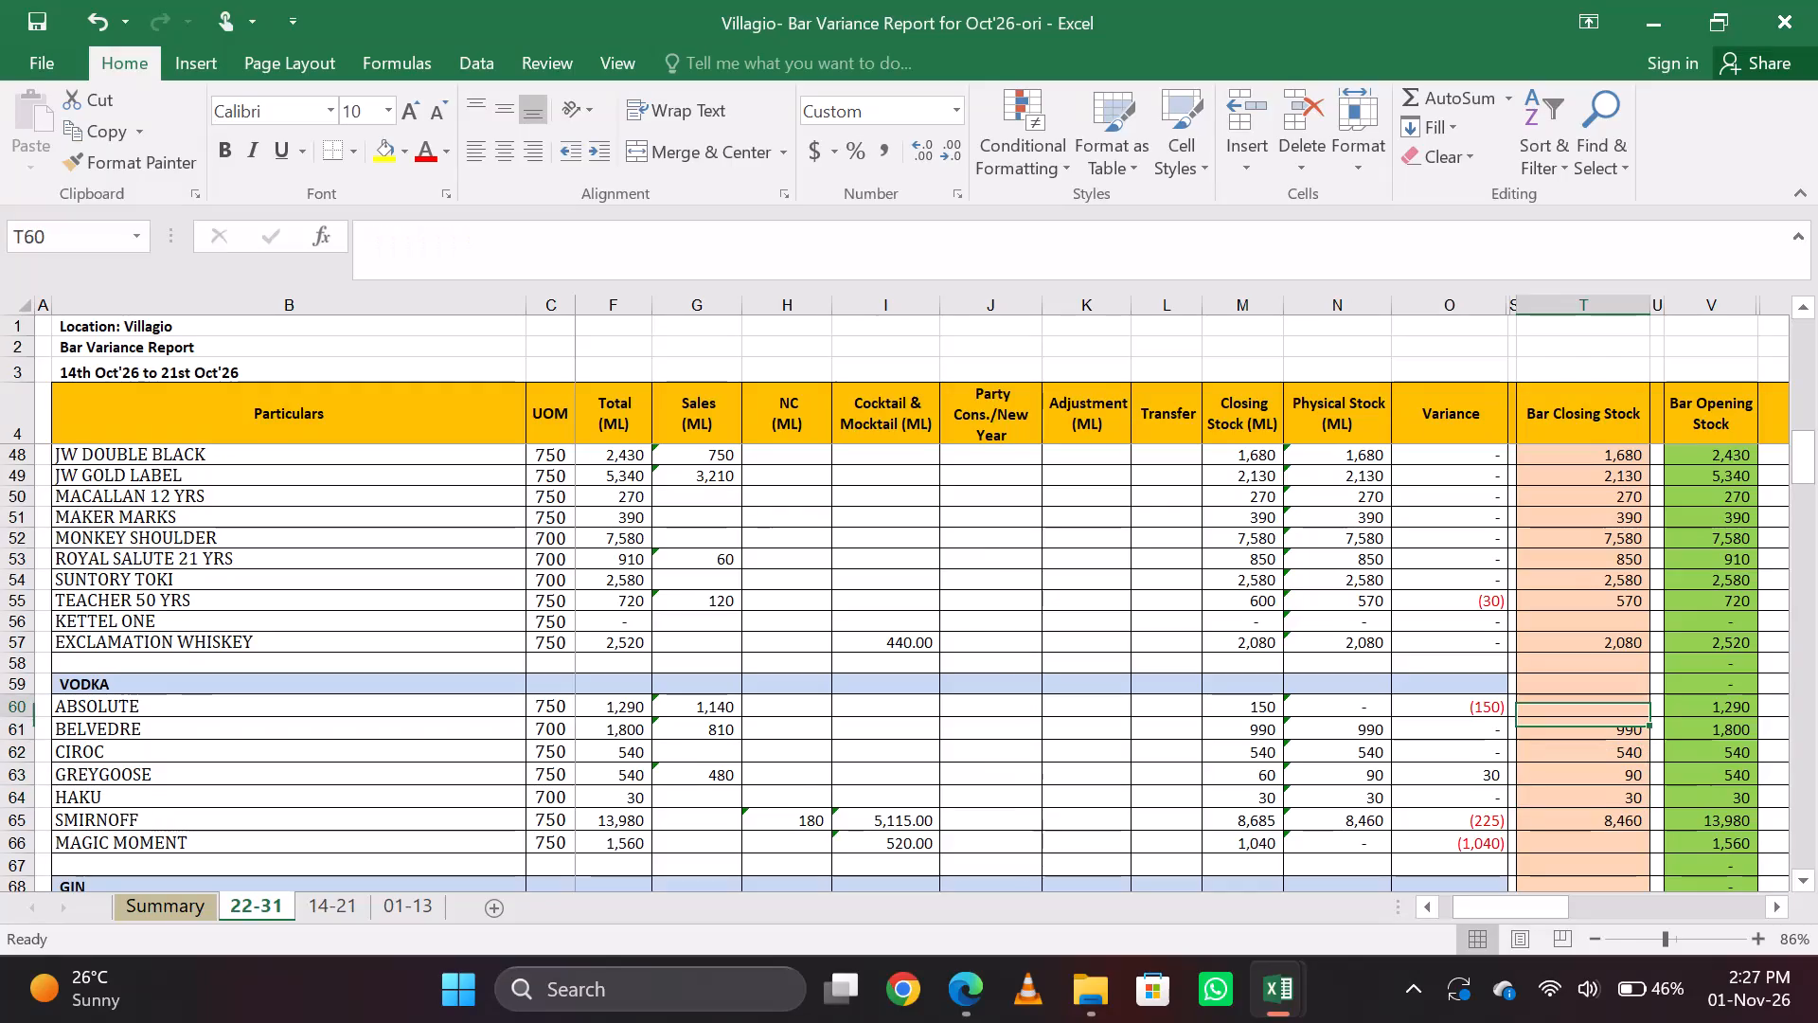
Review Absolute's quantities across its row on the 22-31 sheet, from Bar Closing Stock back to the Sales formula.
key("Left")
key("Left")
key("Left")
key("Left")
key("Left")
key("Left")
key("Left")
key("Left")
key("Left")
key("Left")
key("Left")
key("Right")
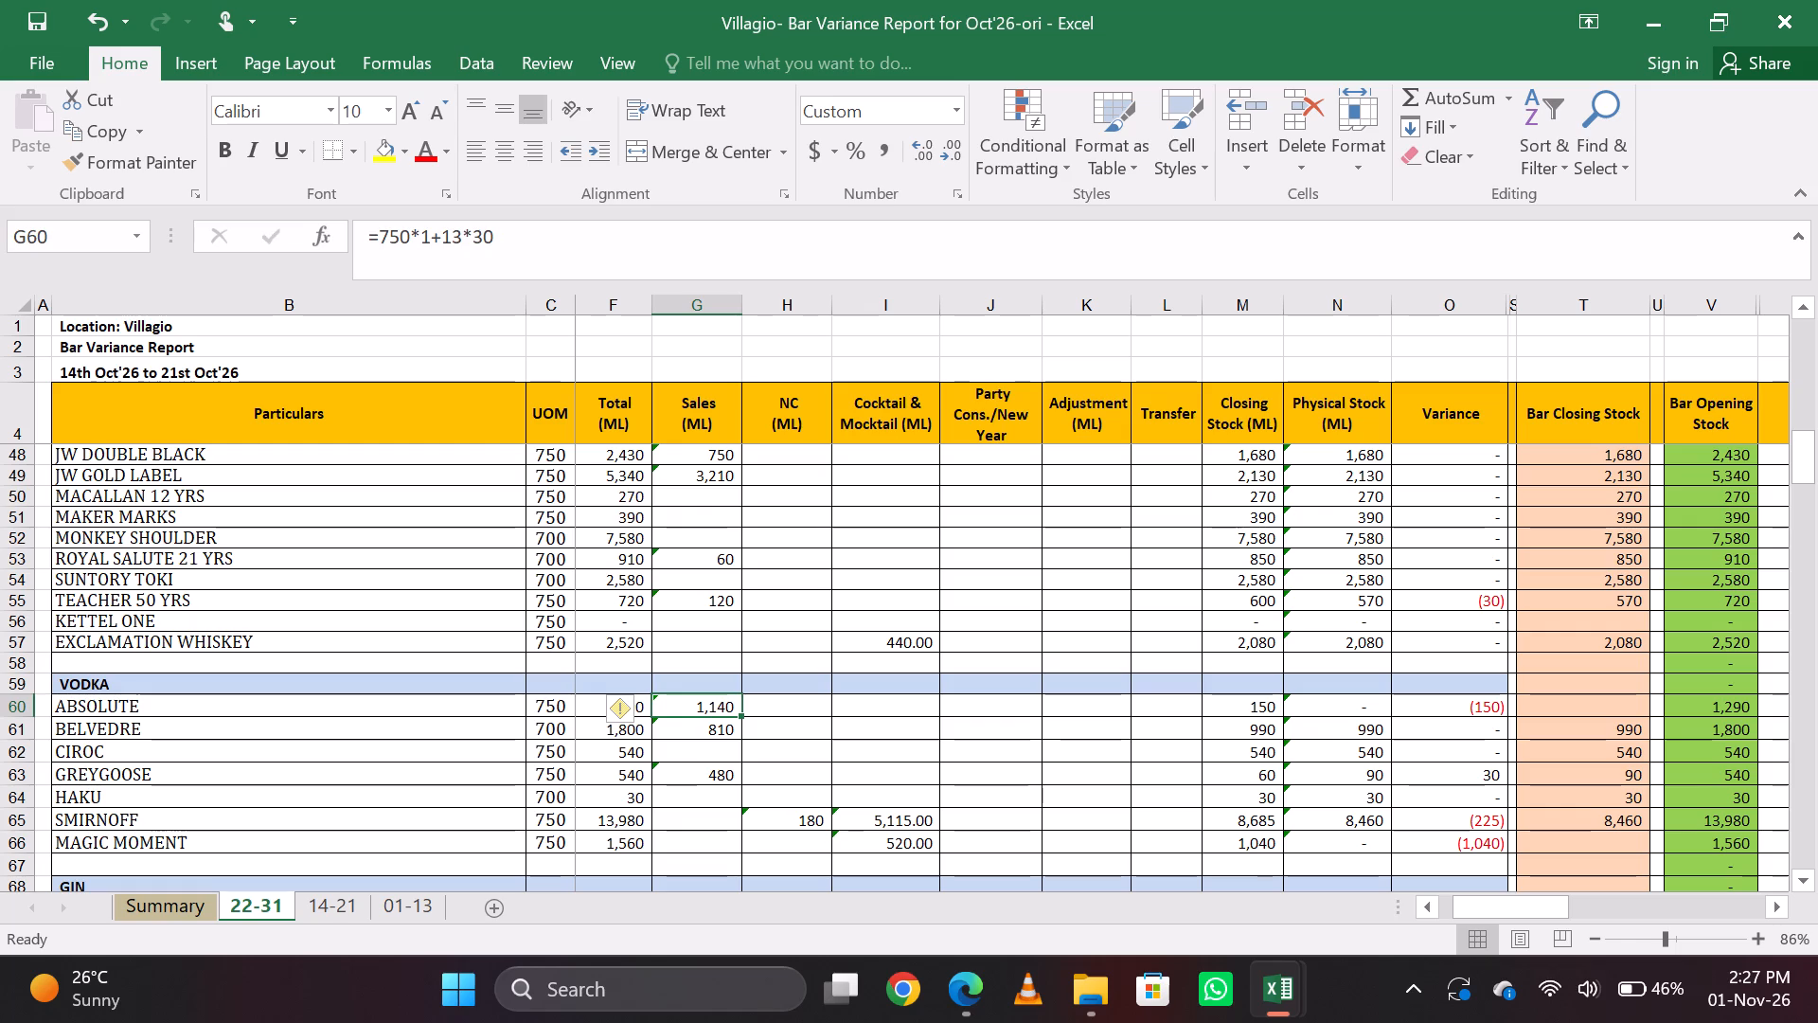
Examine the Bar Closing Stock entries from Bombay Saphire up to Absolute on the 14-21 sheet, including Absolute's formula.
key("ctrl+Page_Down")
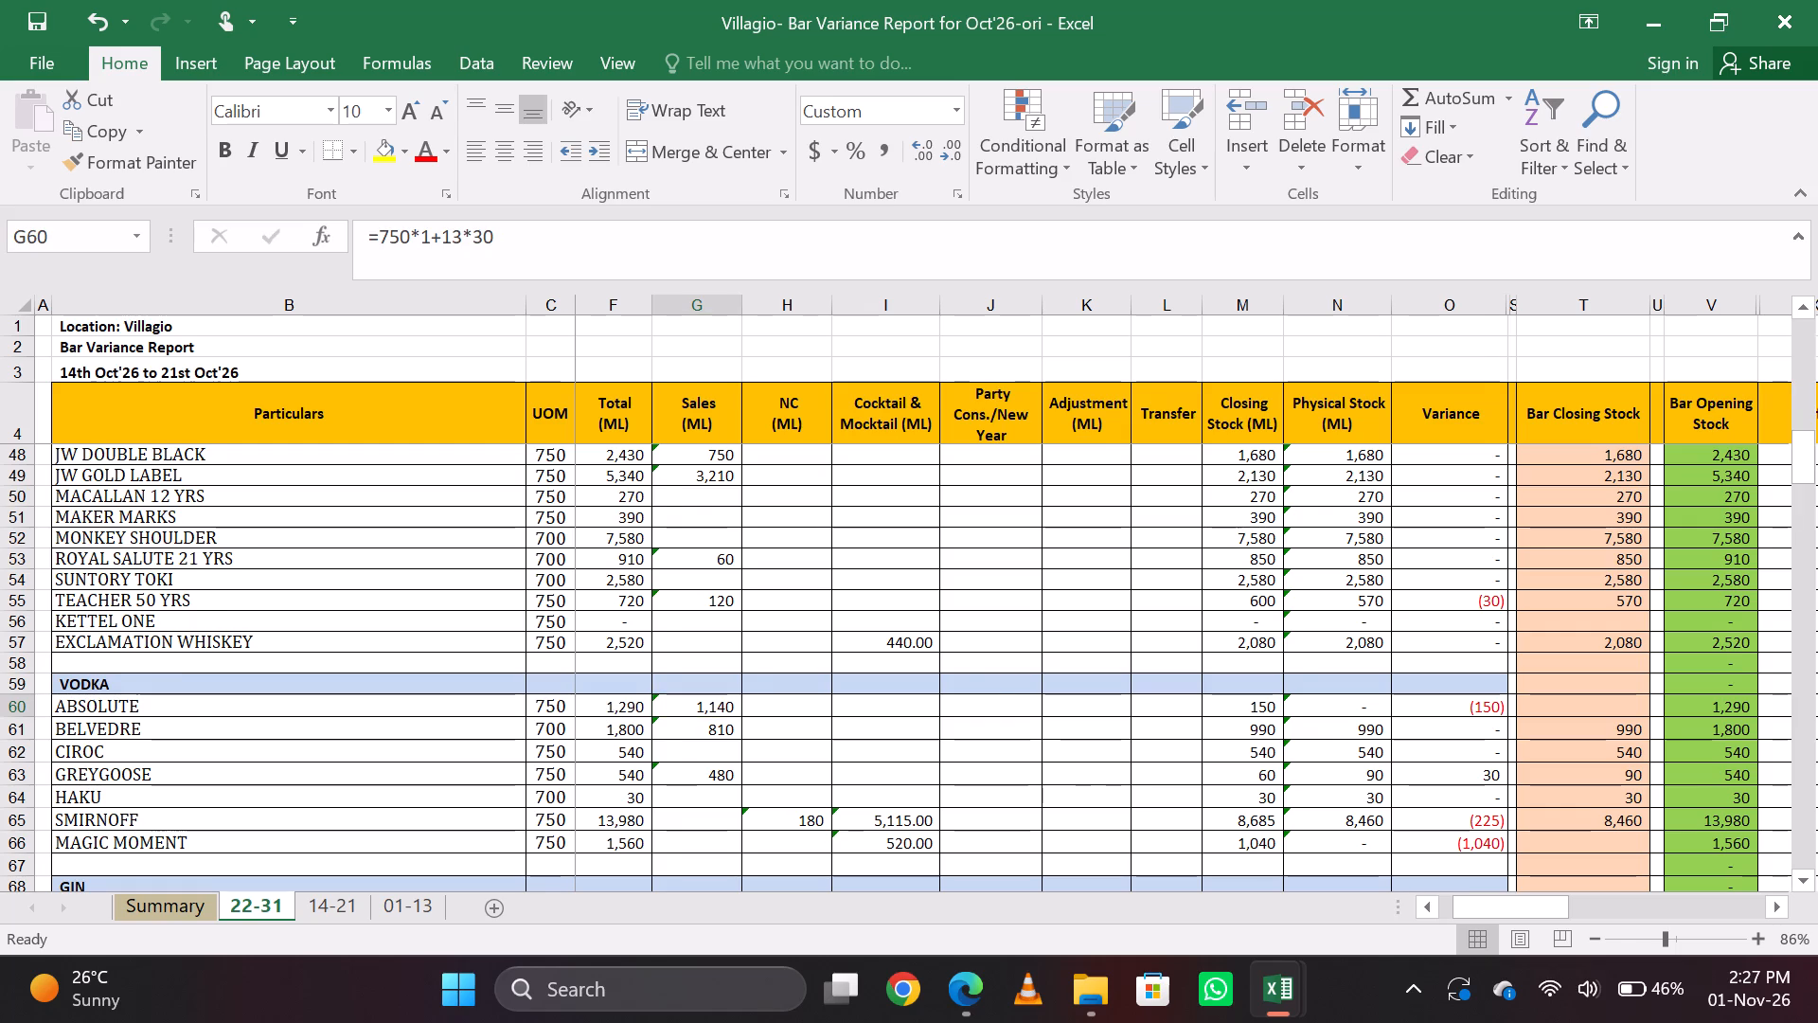
key("Down")
key("Down")
key("Down")
key("Down")
key("Up")
key("Up")
key("Down")
key("Down")
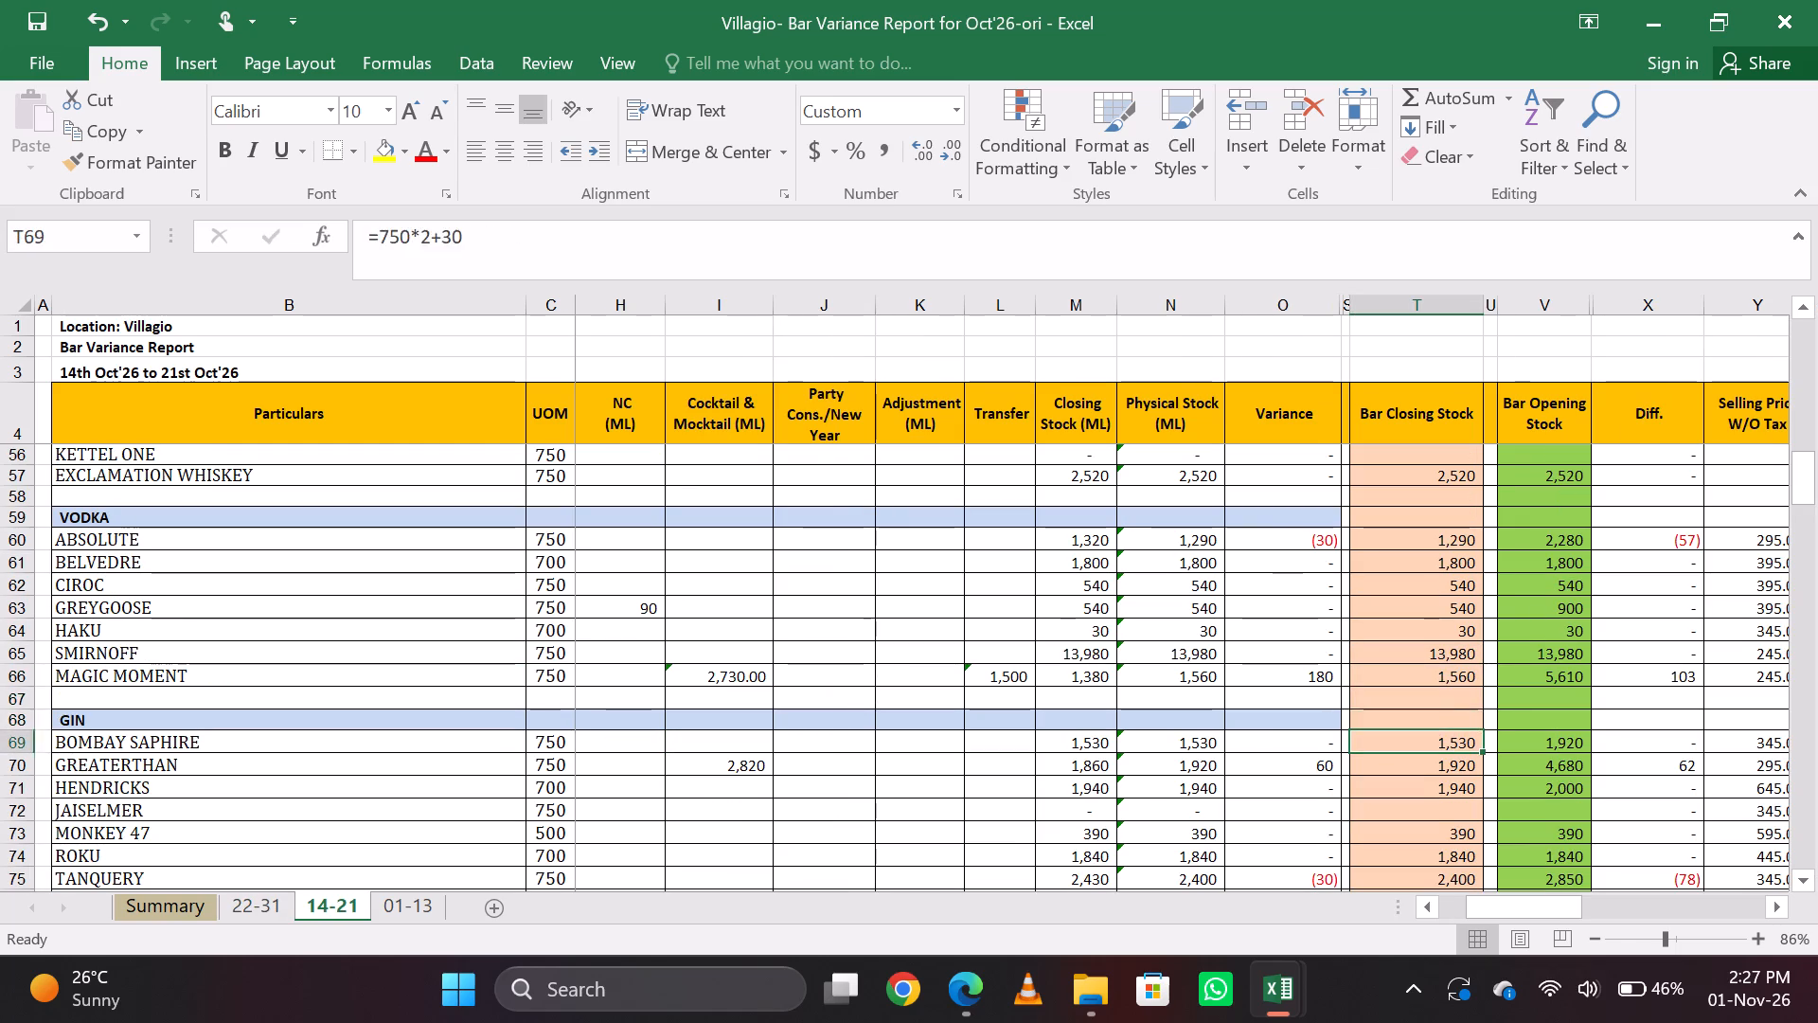
key("Up")
key("Up")
key("Up")
key("Up")
key("Up")
key("Up")
key("Up")
key("Up")
key("Up")
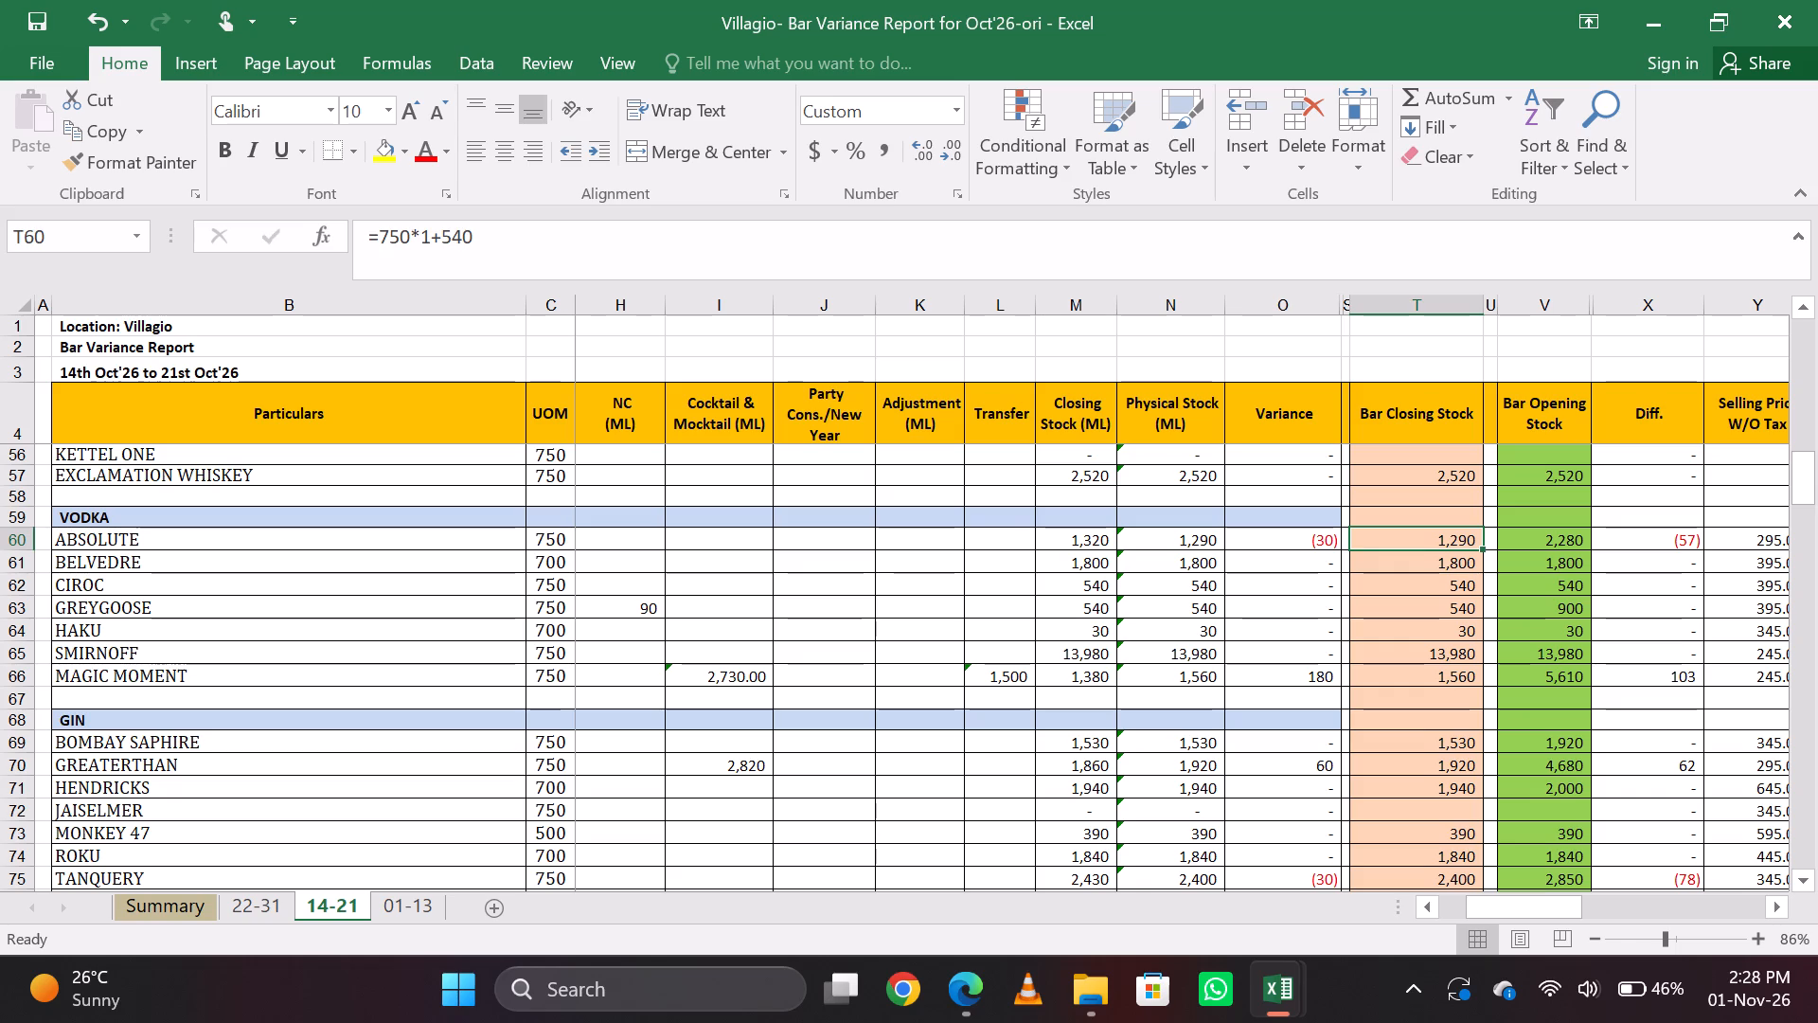
Recheck Absolute's row on the 22-31 sheet from Sales across to its Bar Closing Stock cell.
key("ctrl+Page_Up")
key("Down")
key("Up")
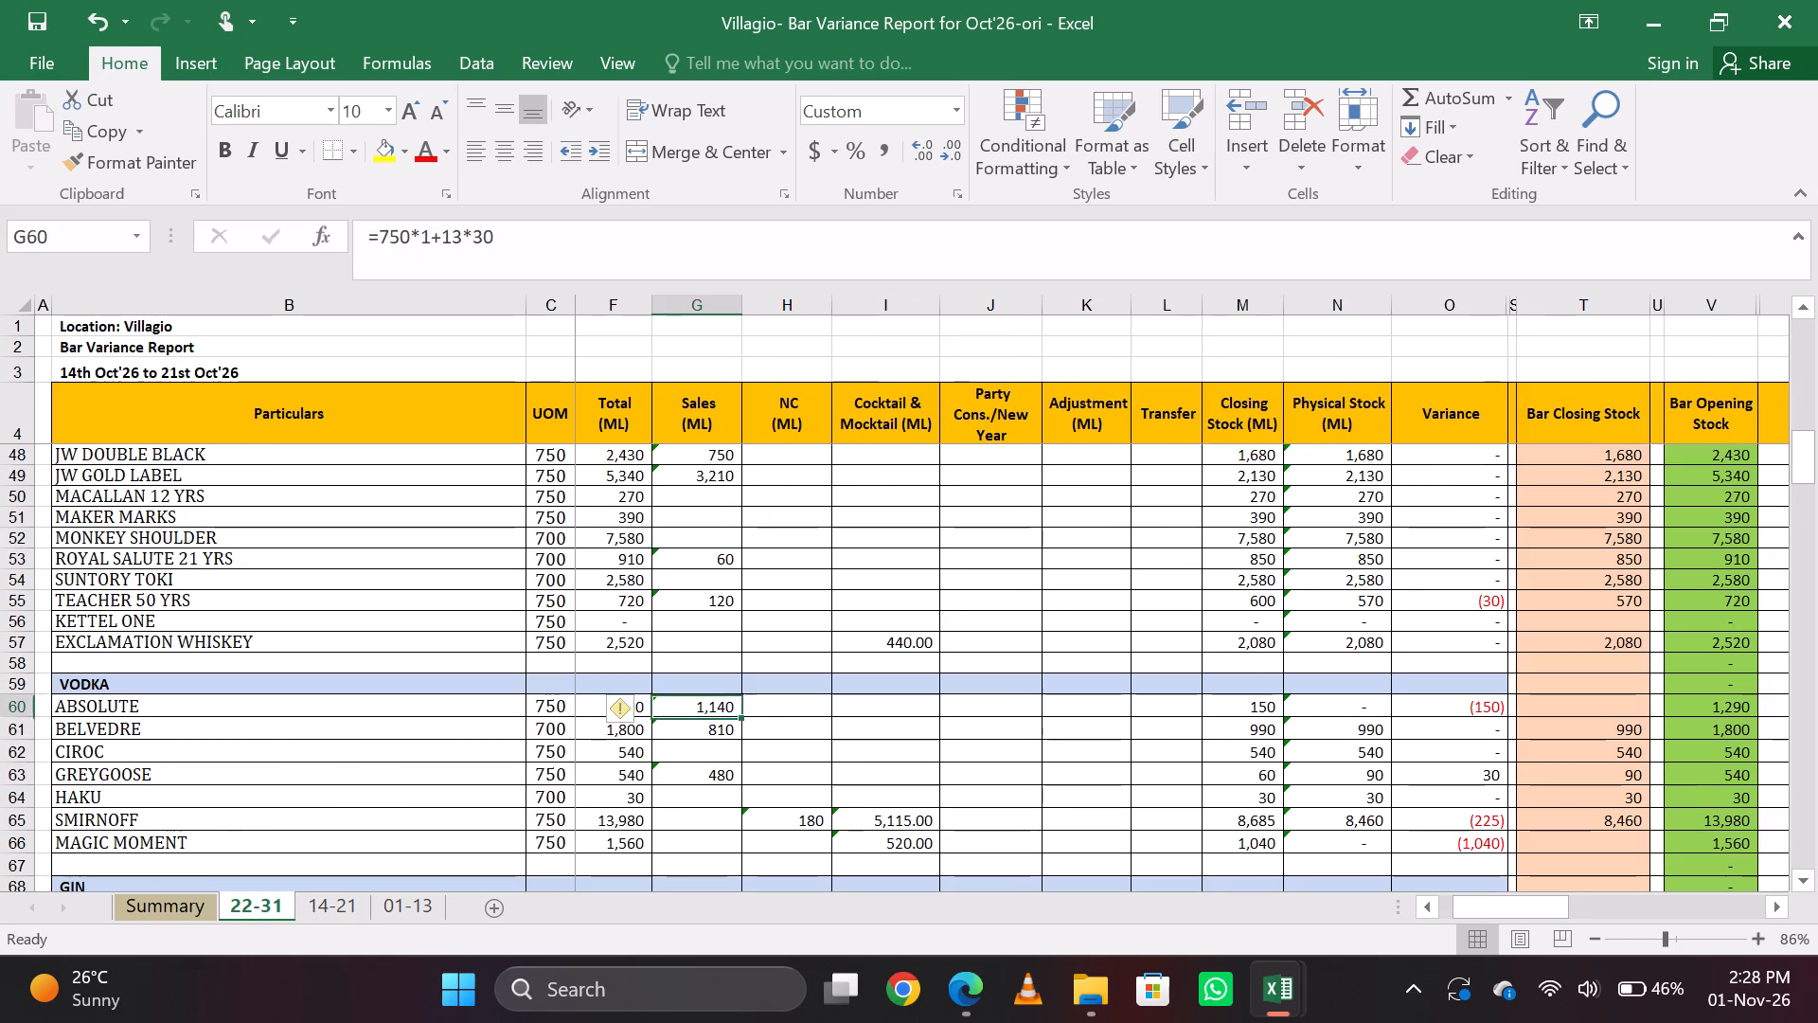
key("Down")
key("Up")
key("Up")
key("Right")
key("Right")
key("Right")
key("Right")
key("Right")
key("Right")
key("Right")
key("Right")
key("Right")
key("Down")
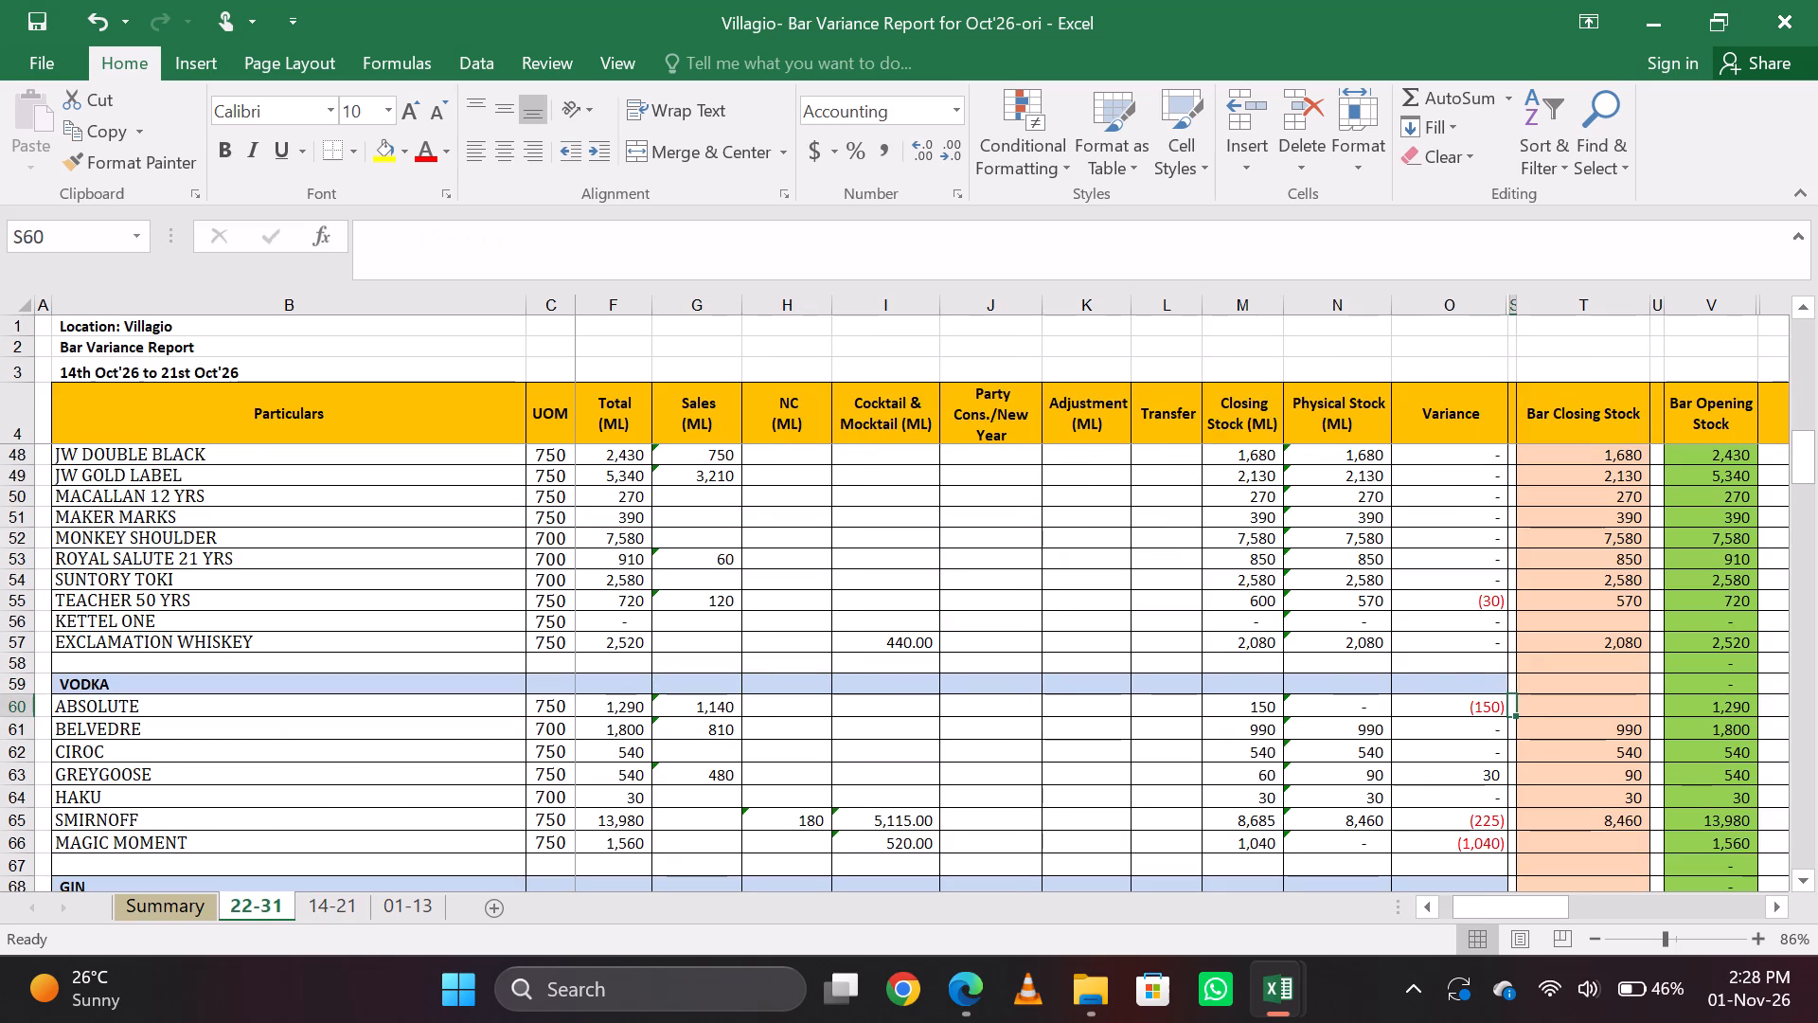
key("Right")
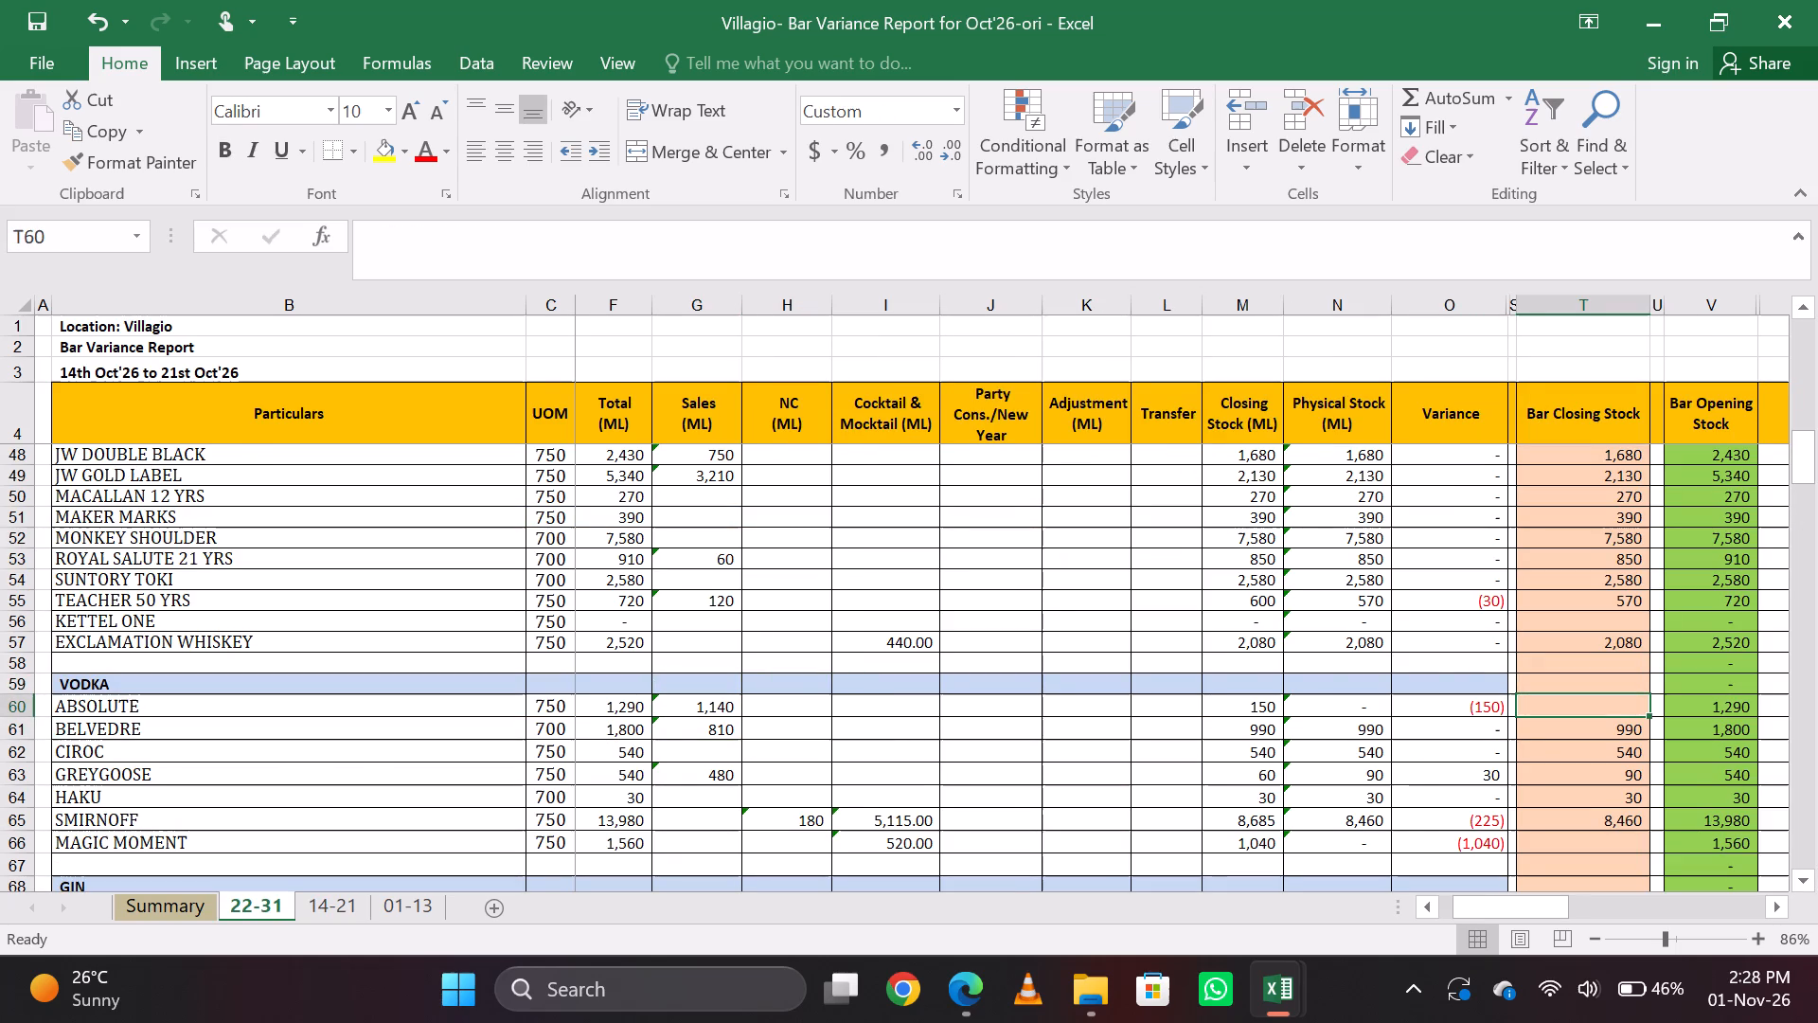
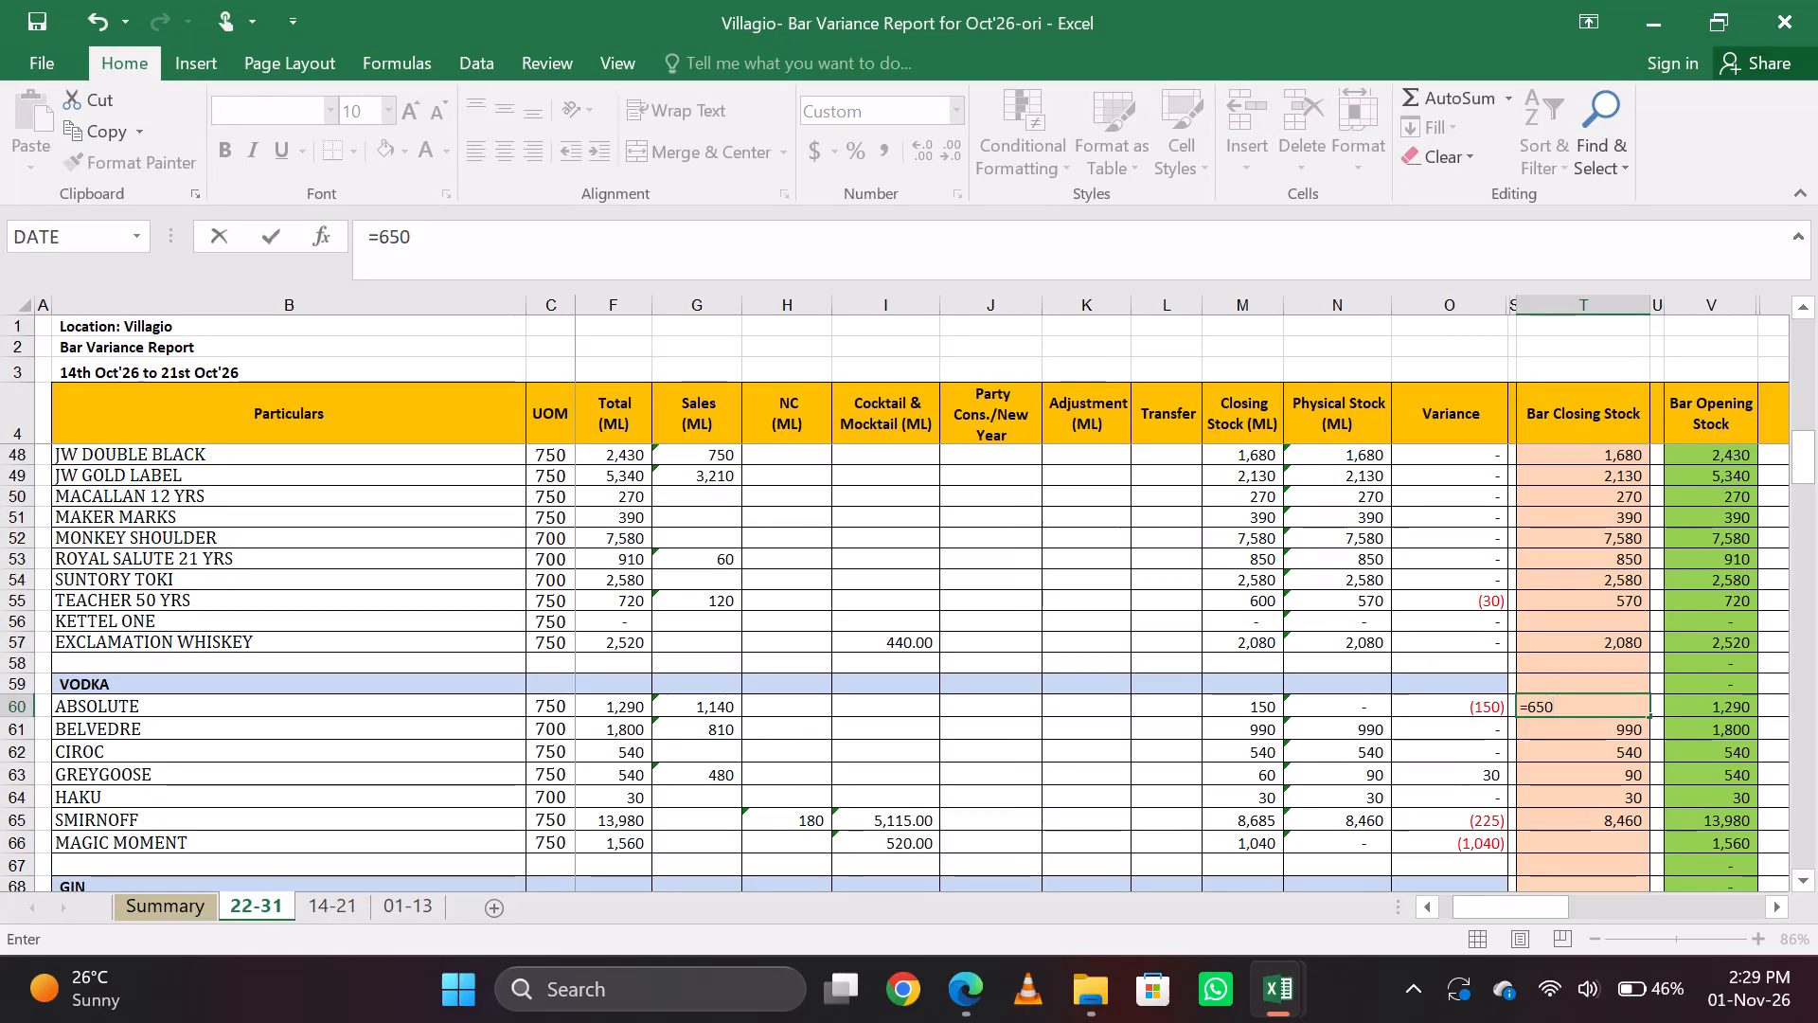
Complete Absolute's Bar Closing Stock formula on the 22-31 sheet as =650+700+660+240+600.
key("shift+plus")
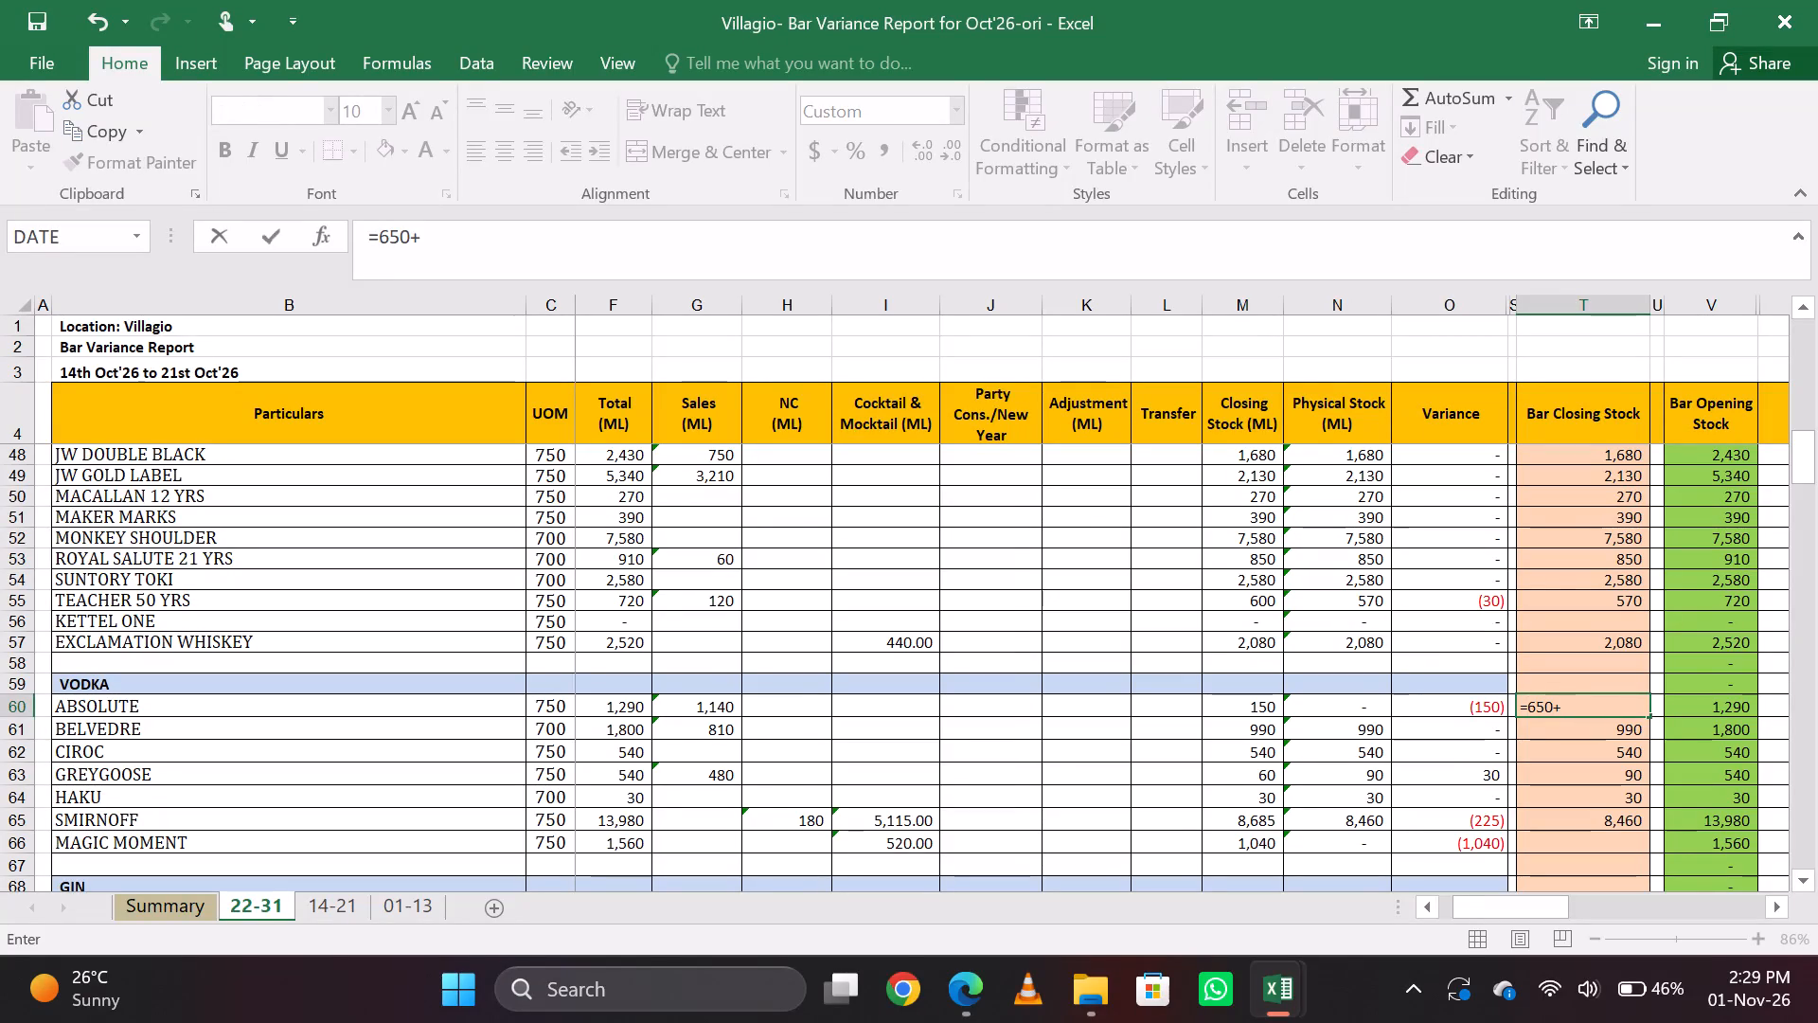
type("700")
key("shift+plus")
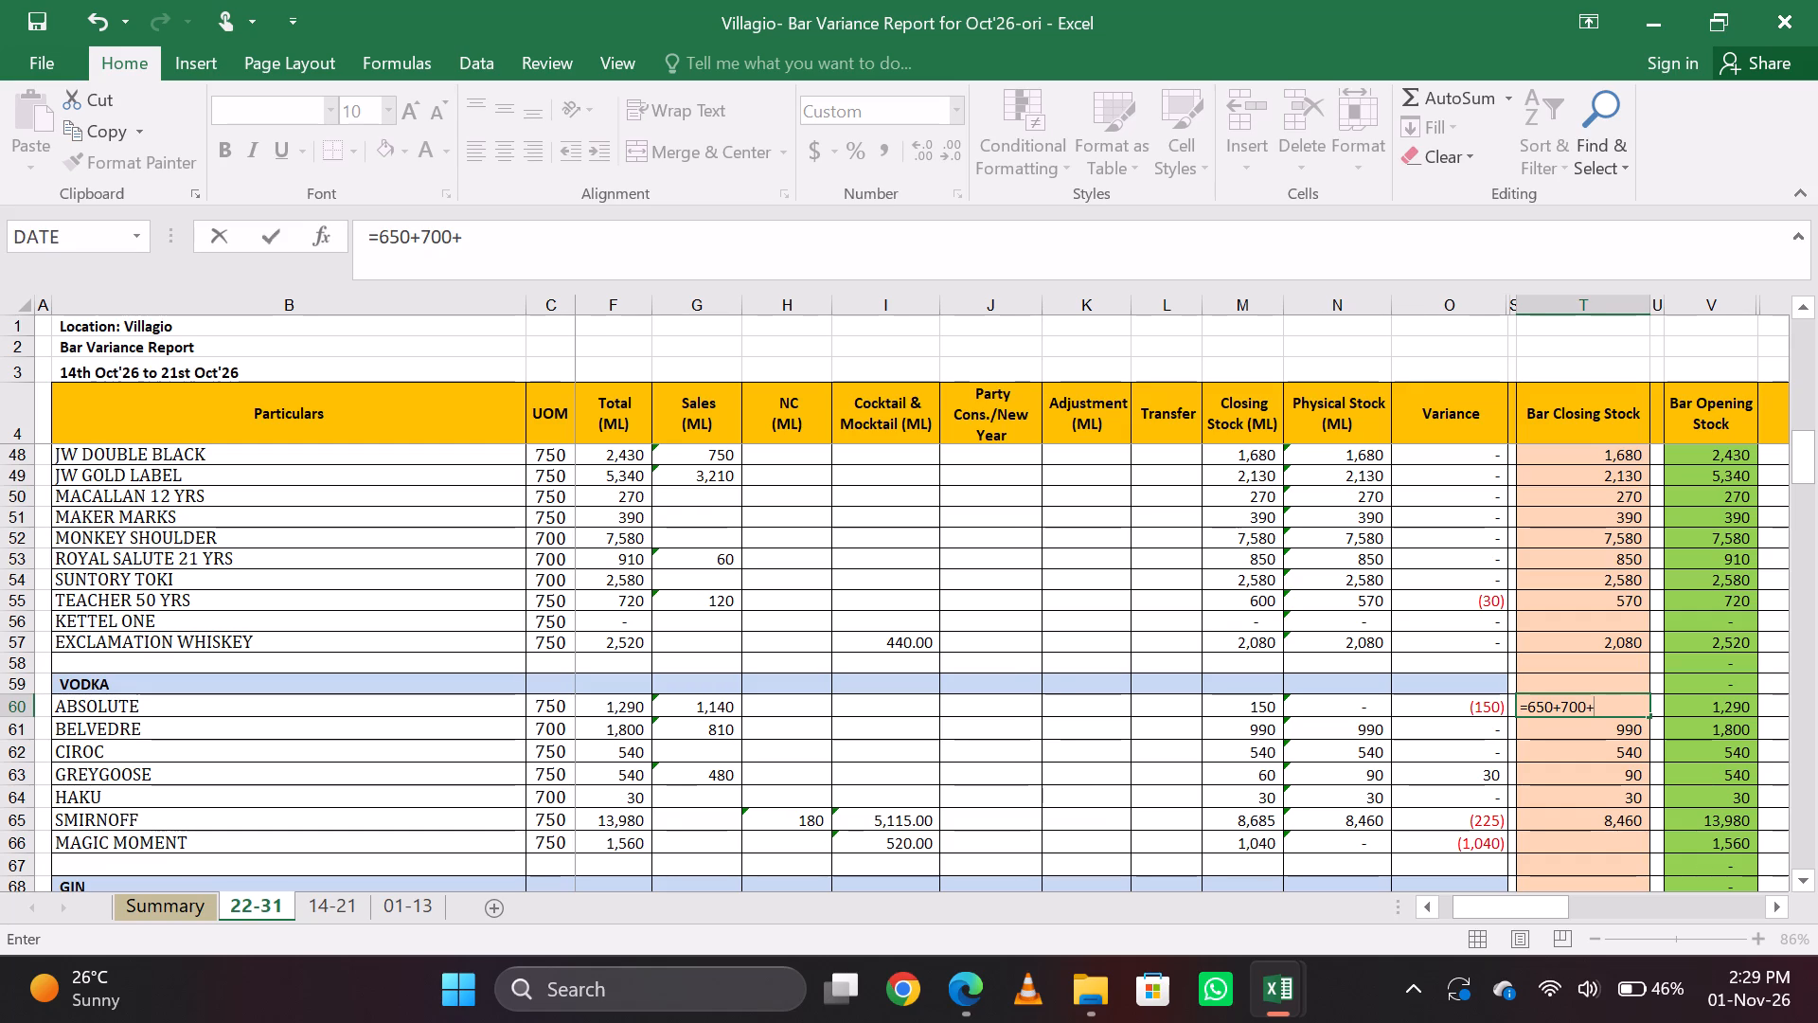
type("66")
key("0")
key("shift+plus")
type("24")
key("0")
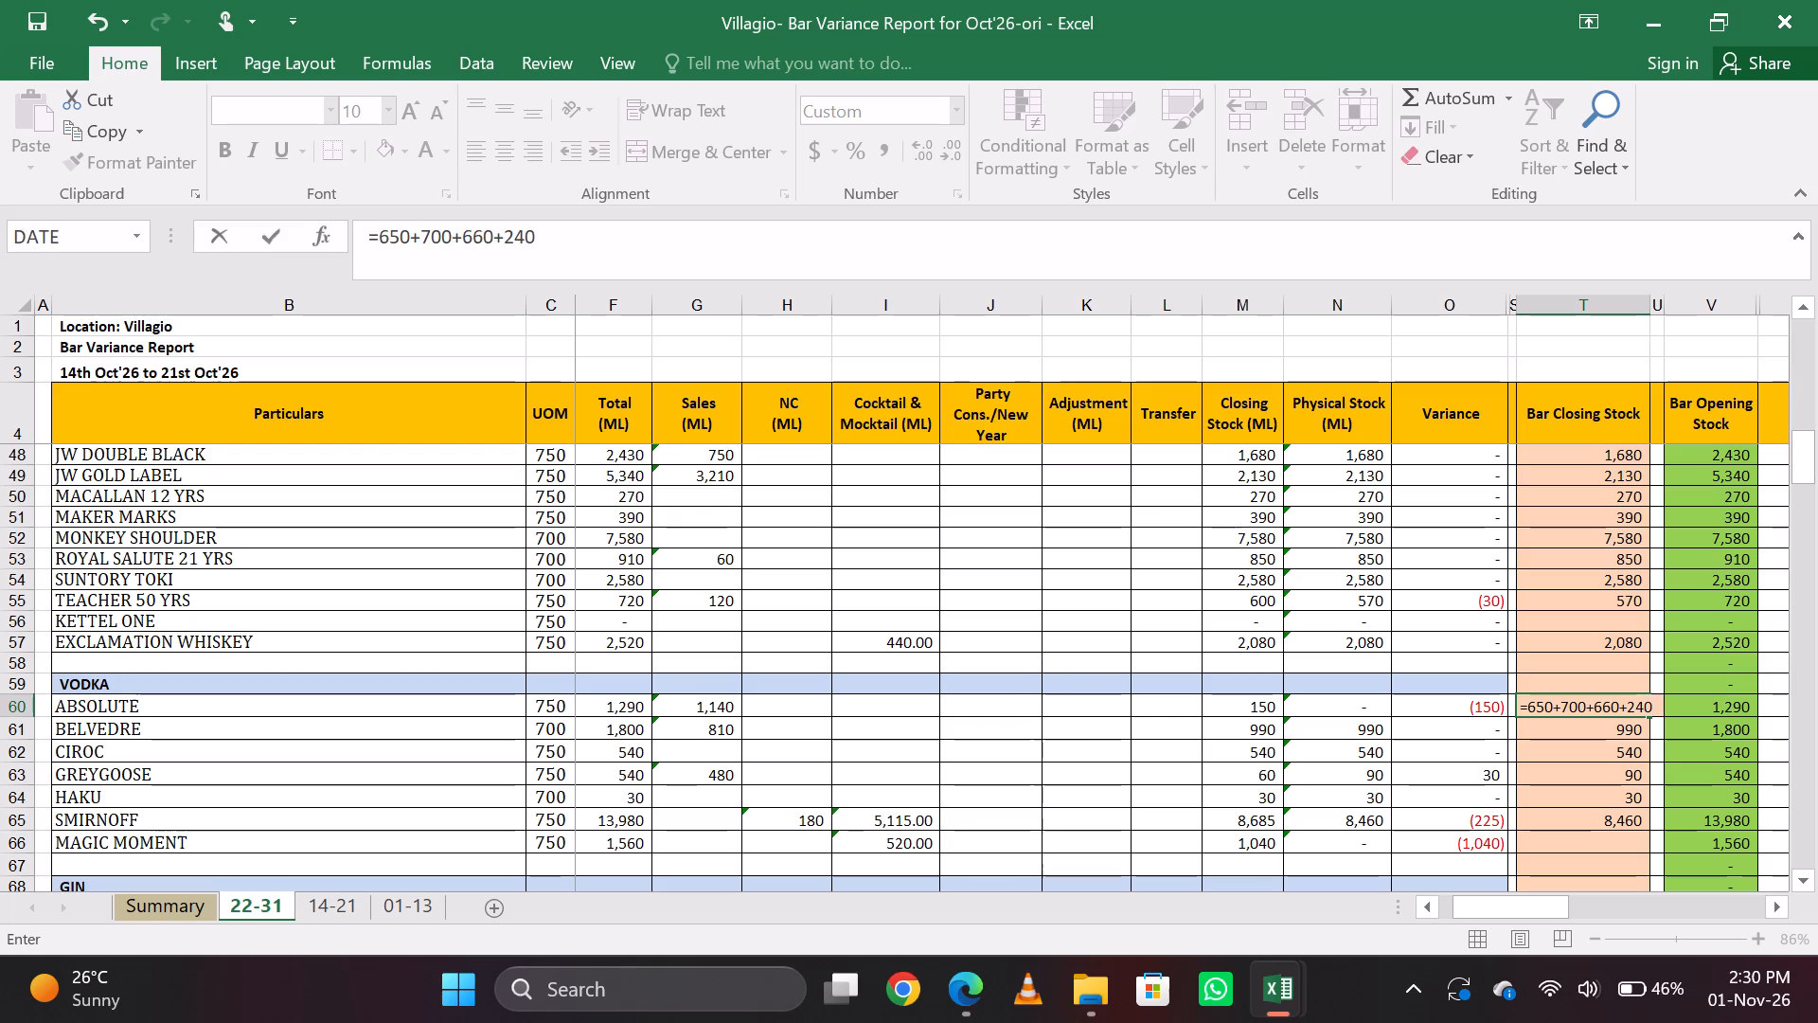
key("shift+plus")
key("6")
key("0")
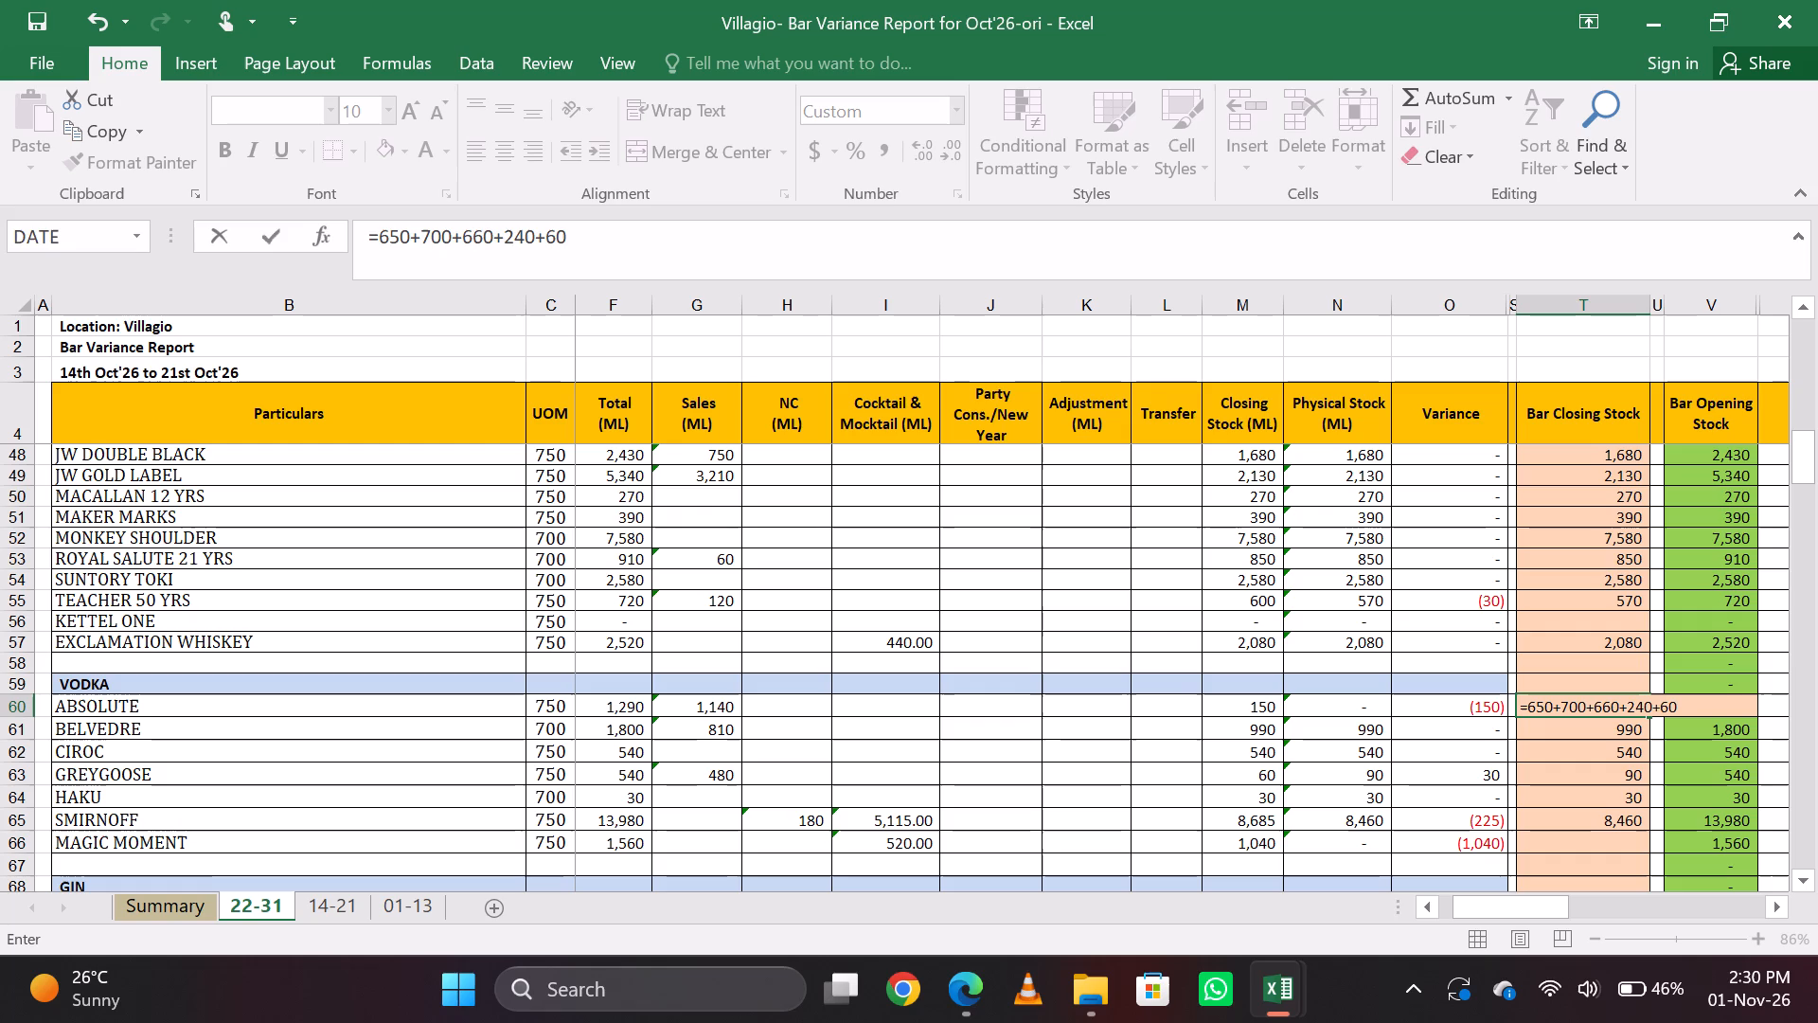
key("0")
key("Left")
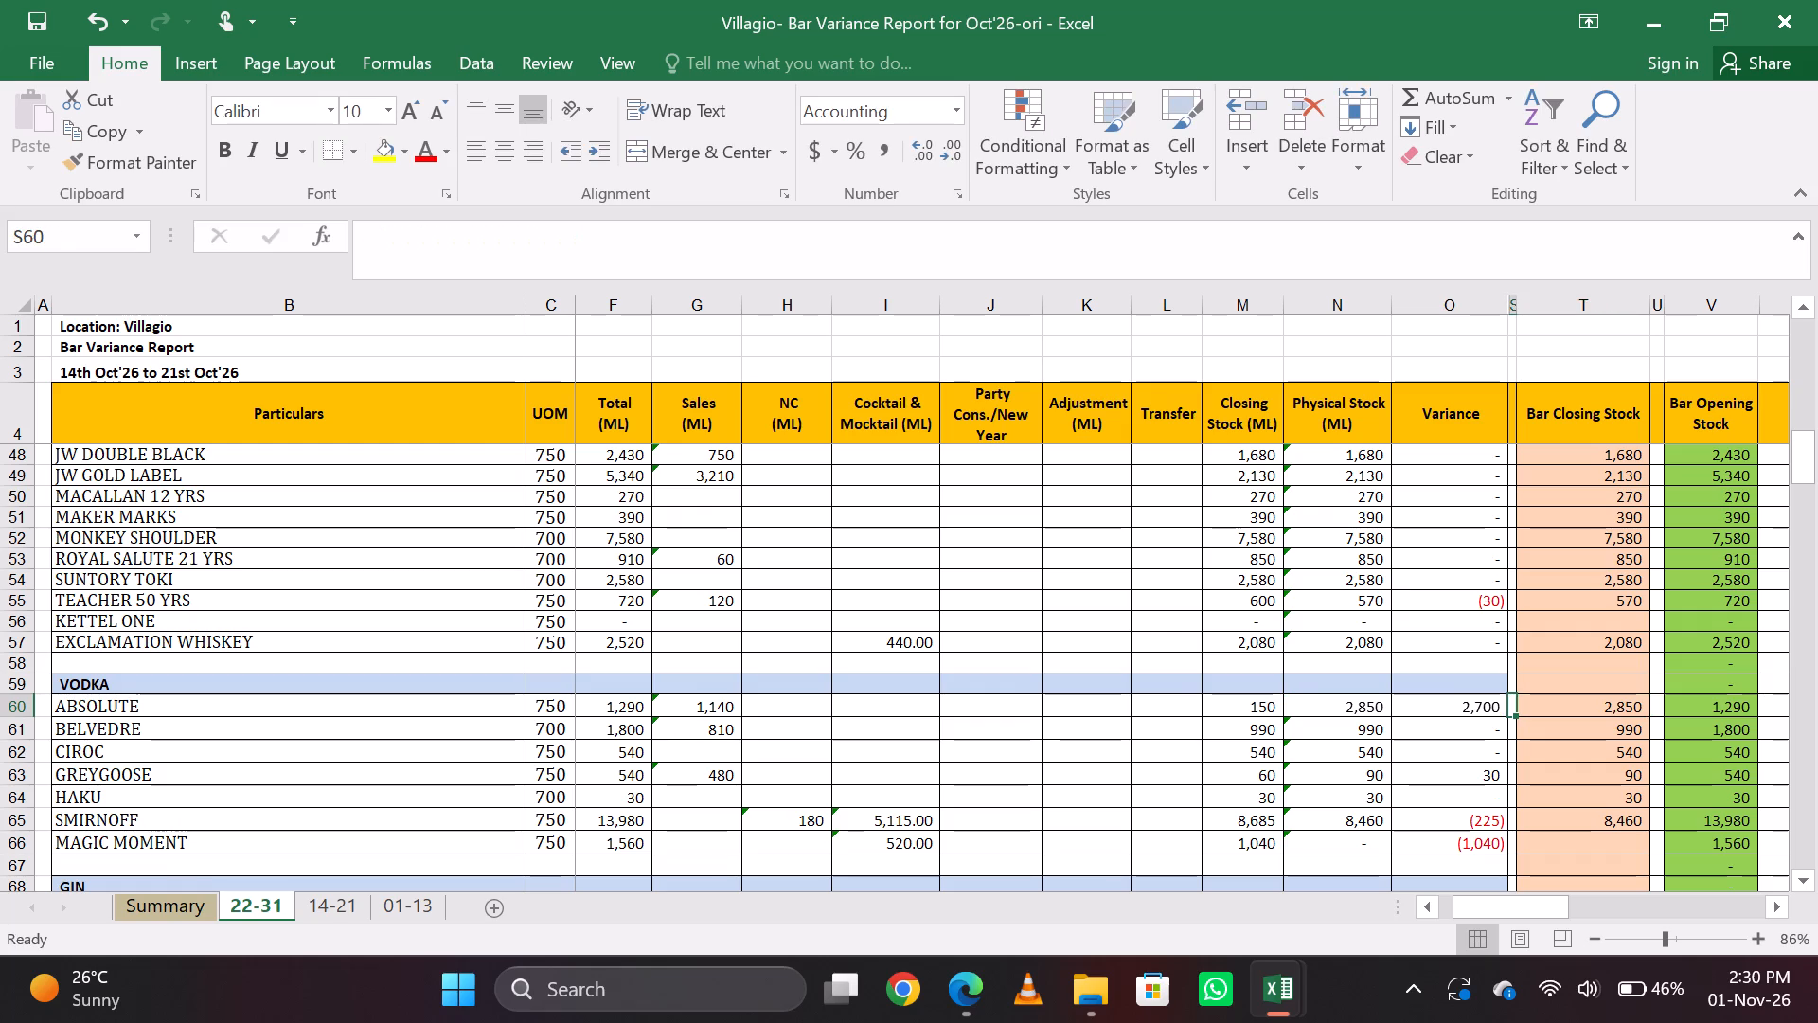
Change the fourth amount in Absolute's Bar Closing Stock formula to 270 and append +750+630+330.
key("Right")
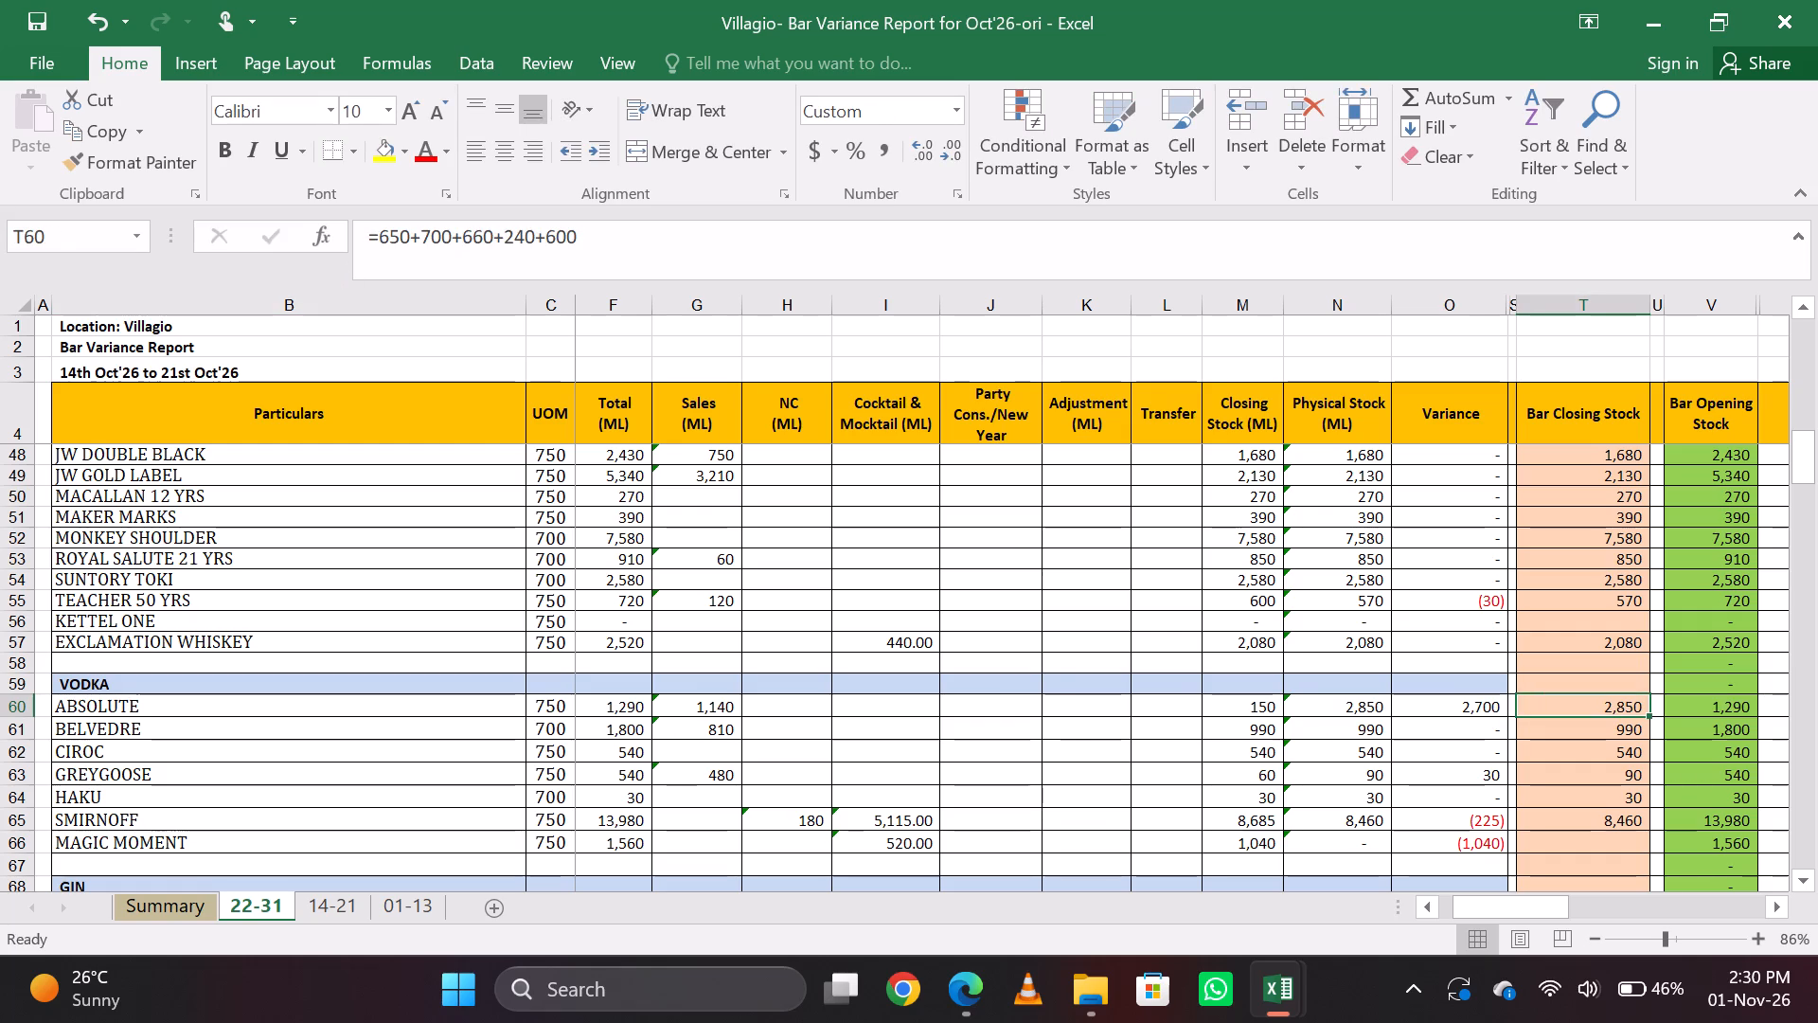
left_click(522, 237)
key("BackSpace")
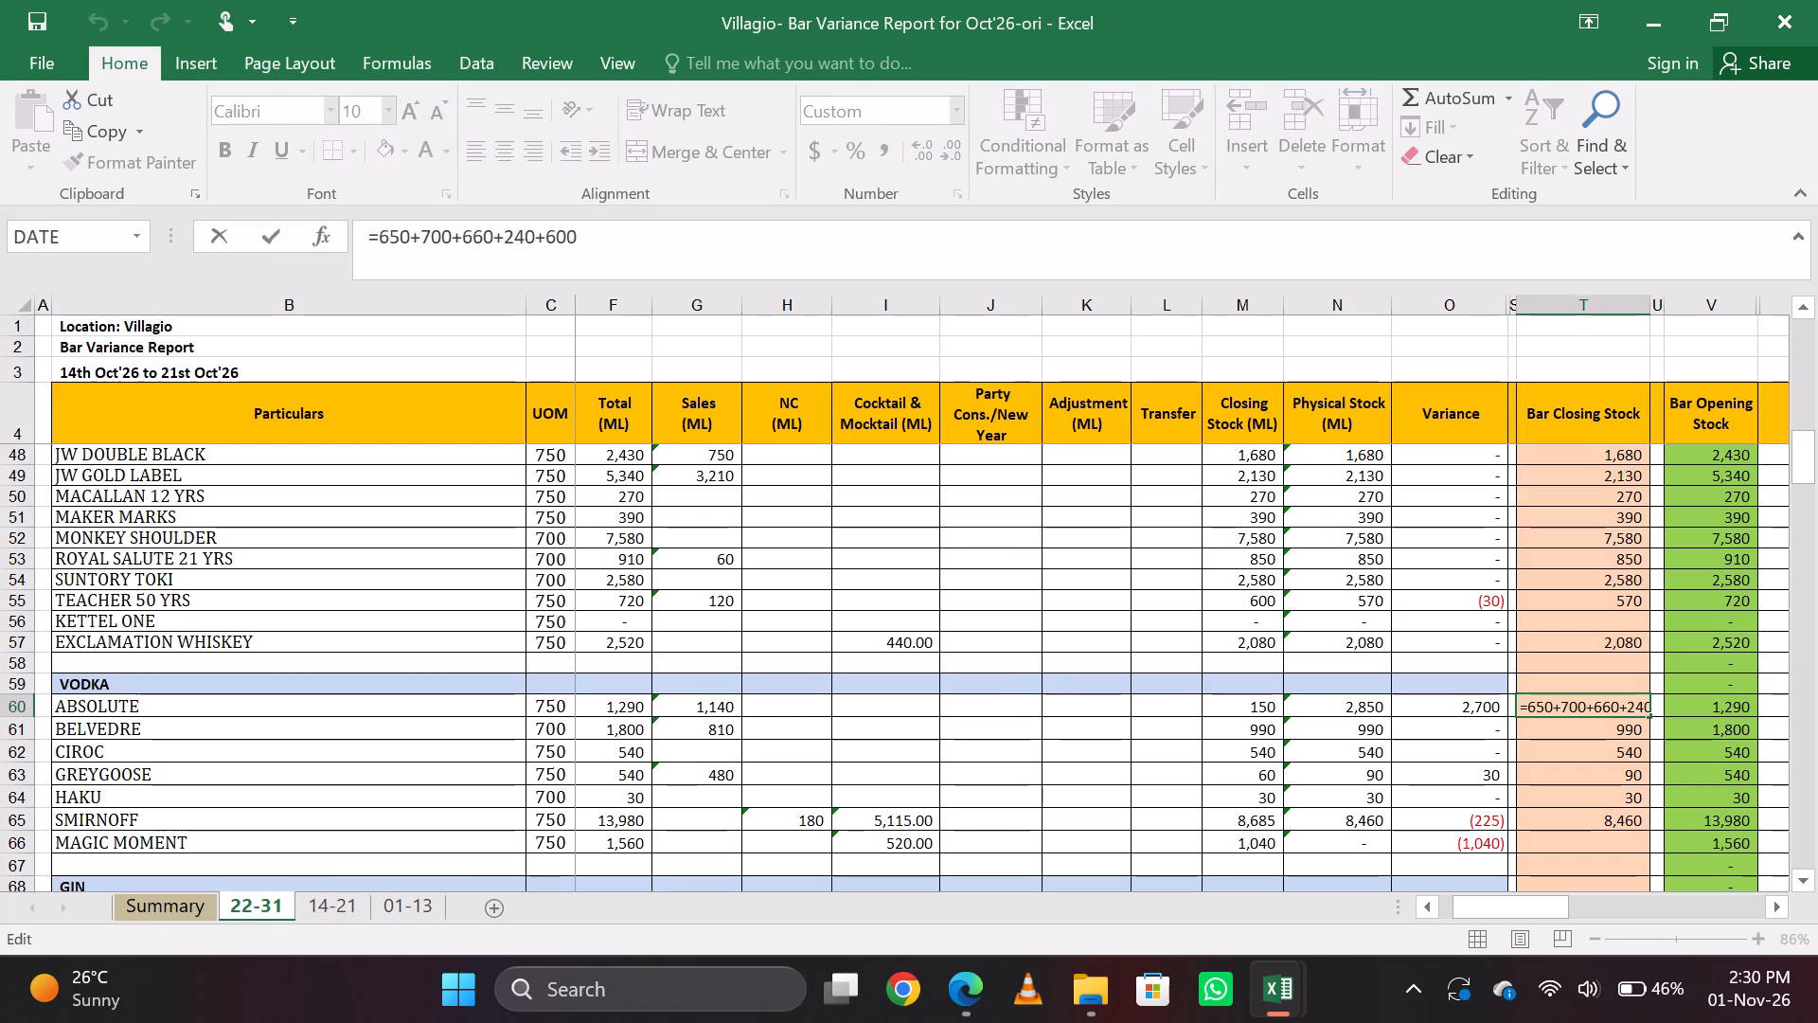
key("7")
key("Right")
key("Right")
key("Right")
key("Right")
key("Right")
key("Right")
key("Right")
key("Right")
key("Right")
key("Right")
key("Right")
key("Right")
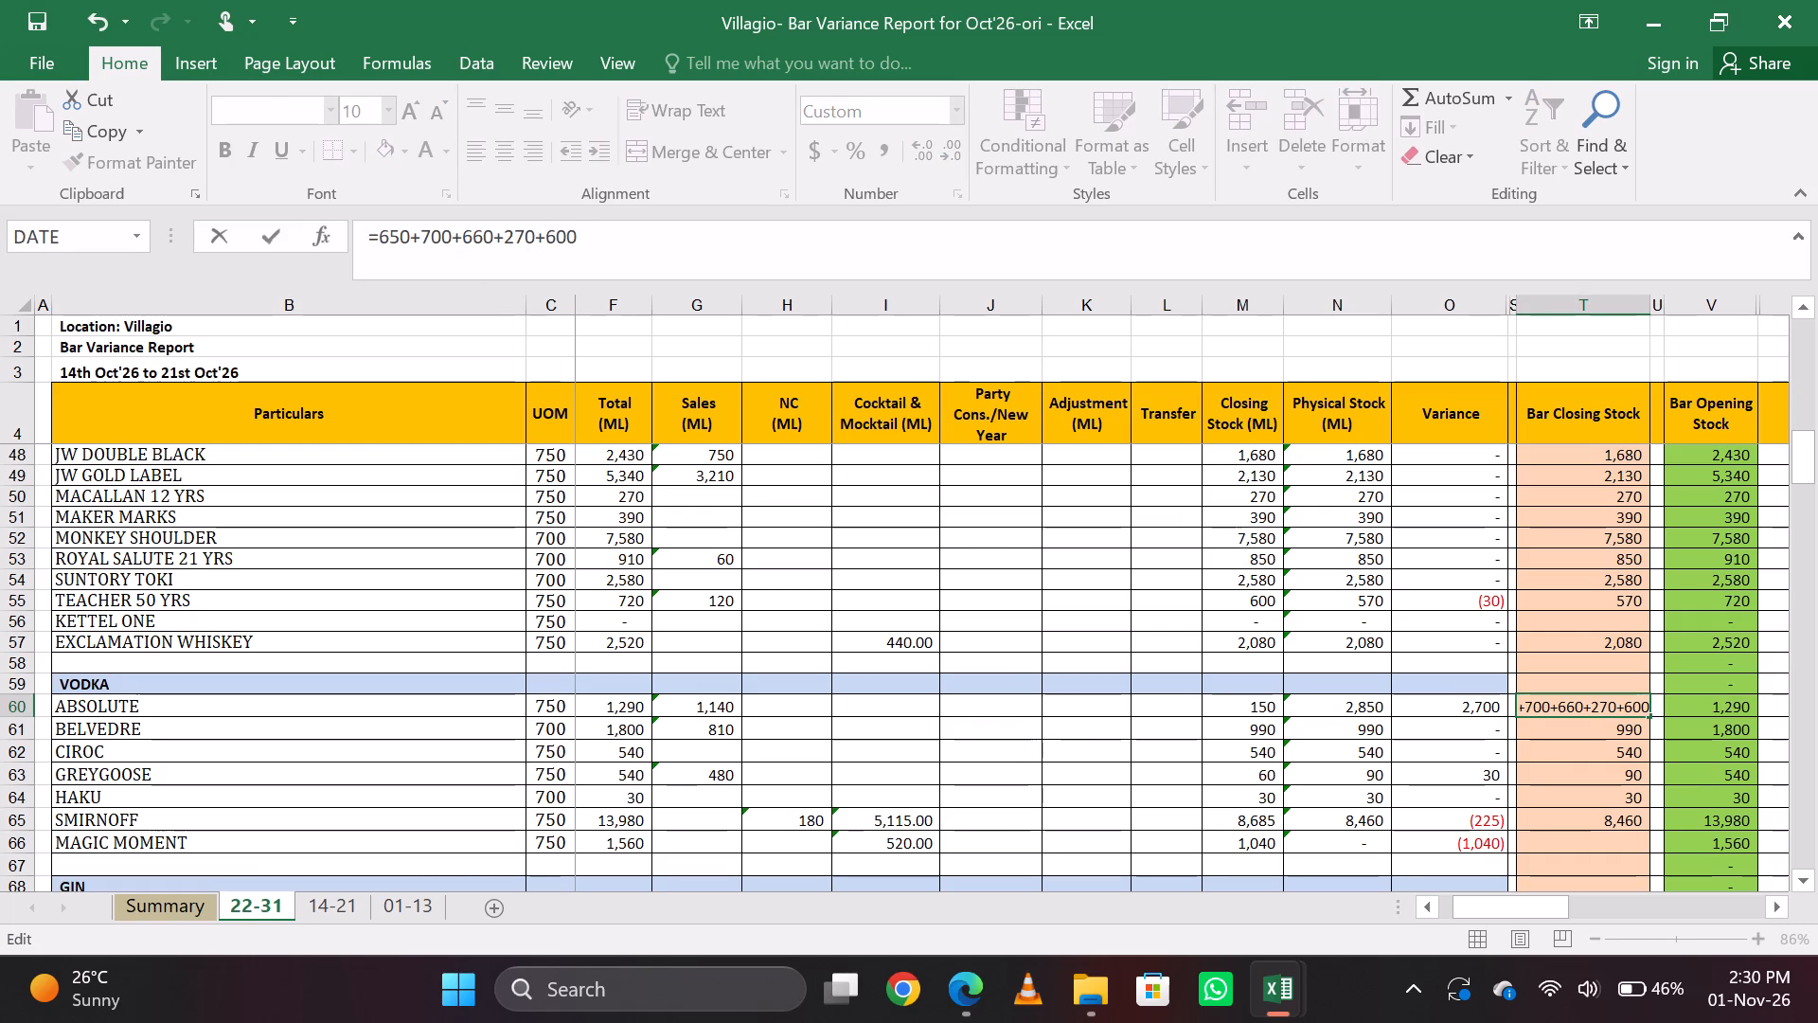
key("shift+plus")
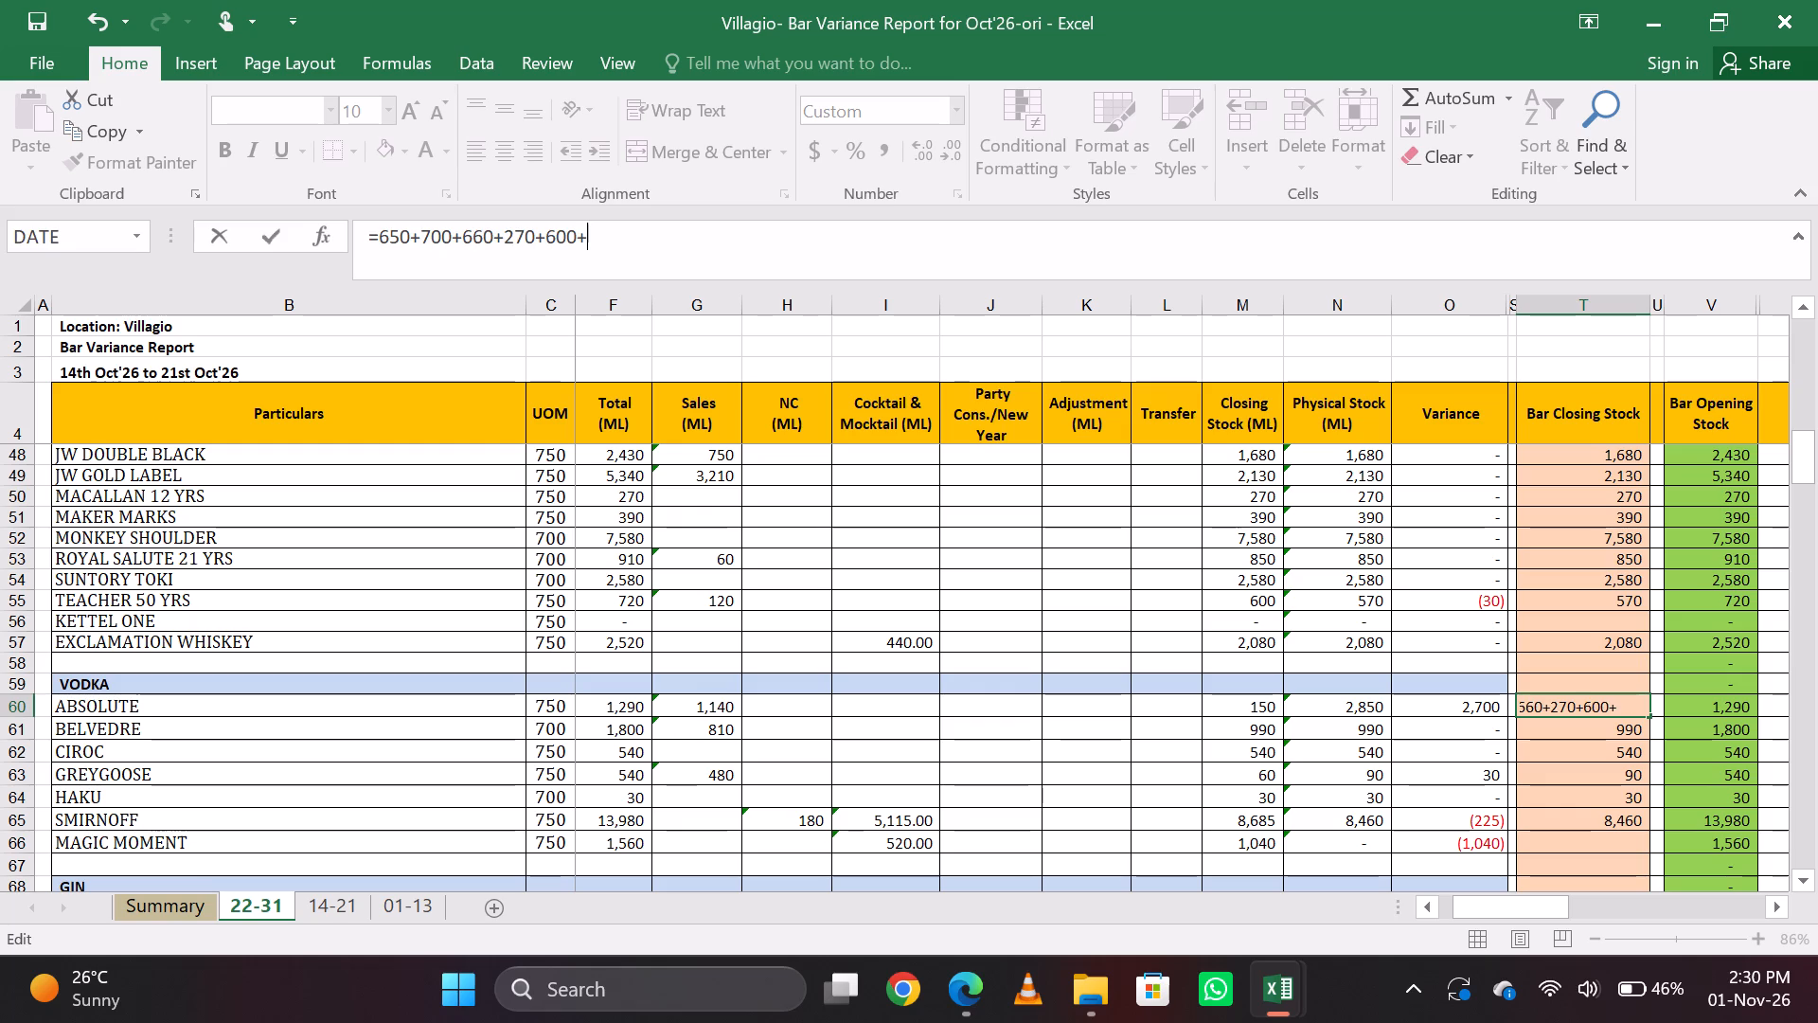
type("750")
key("shift+plus")
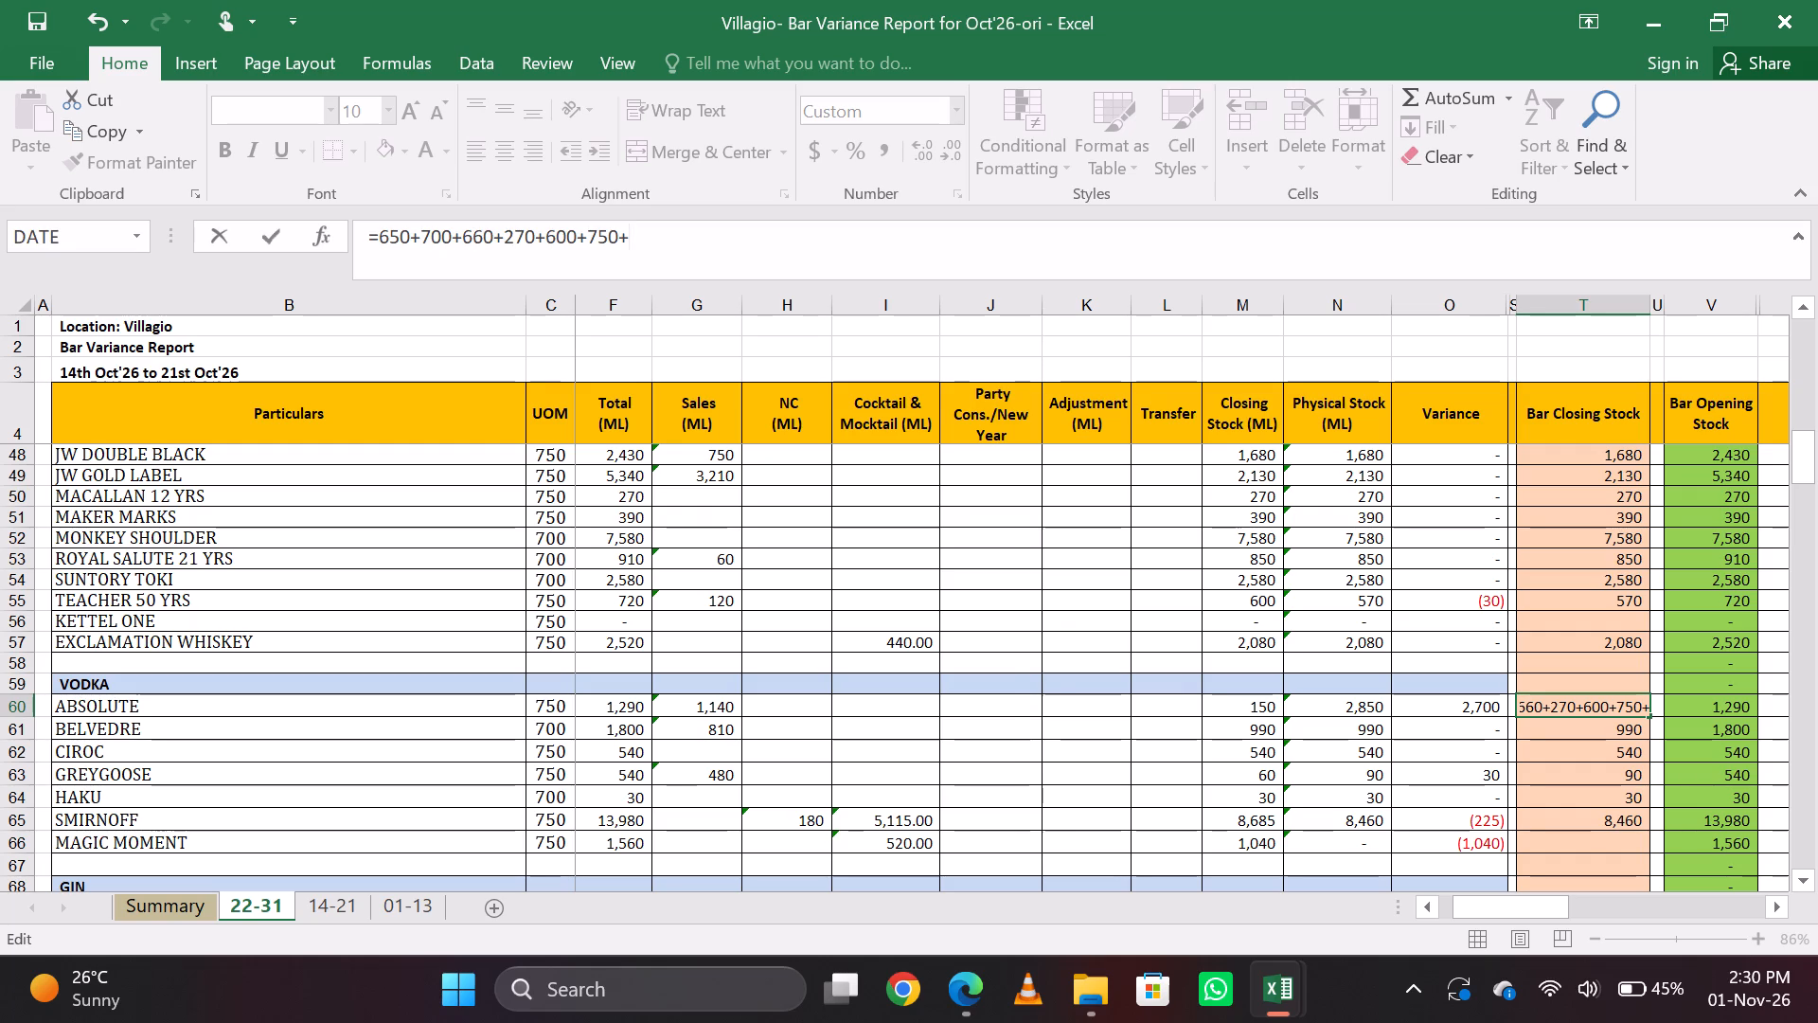
type("630")
key("shift+plus")
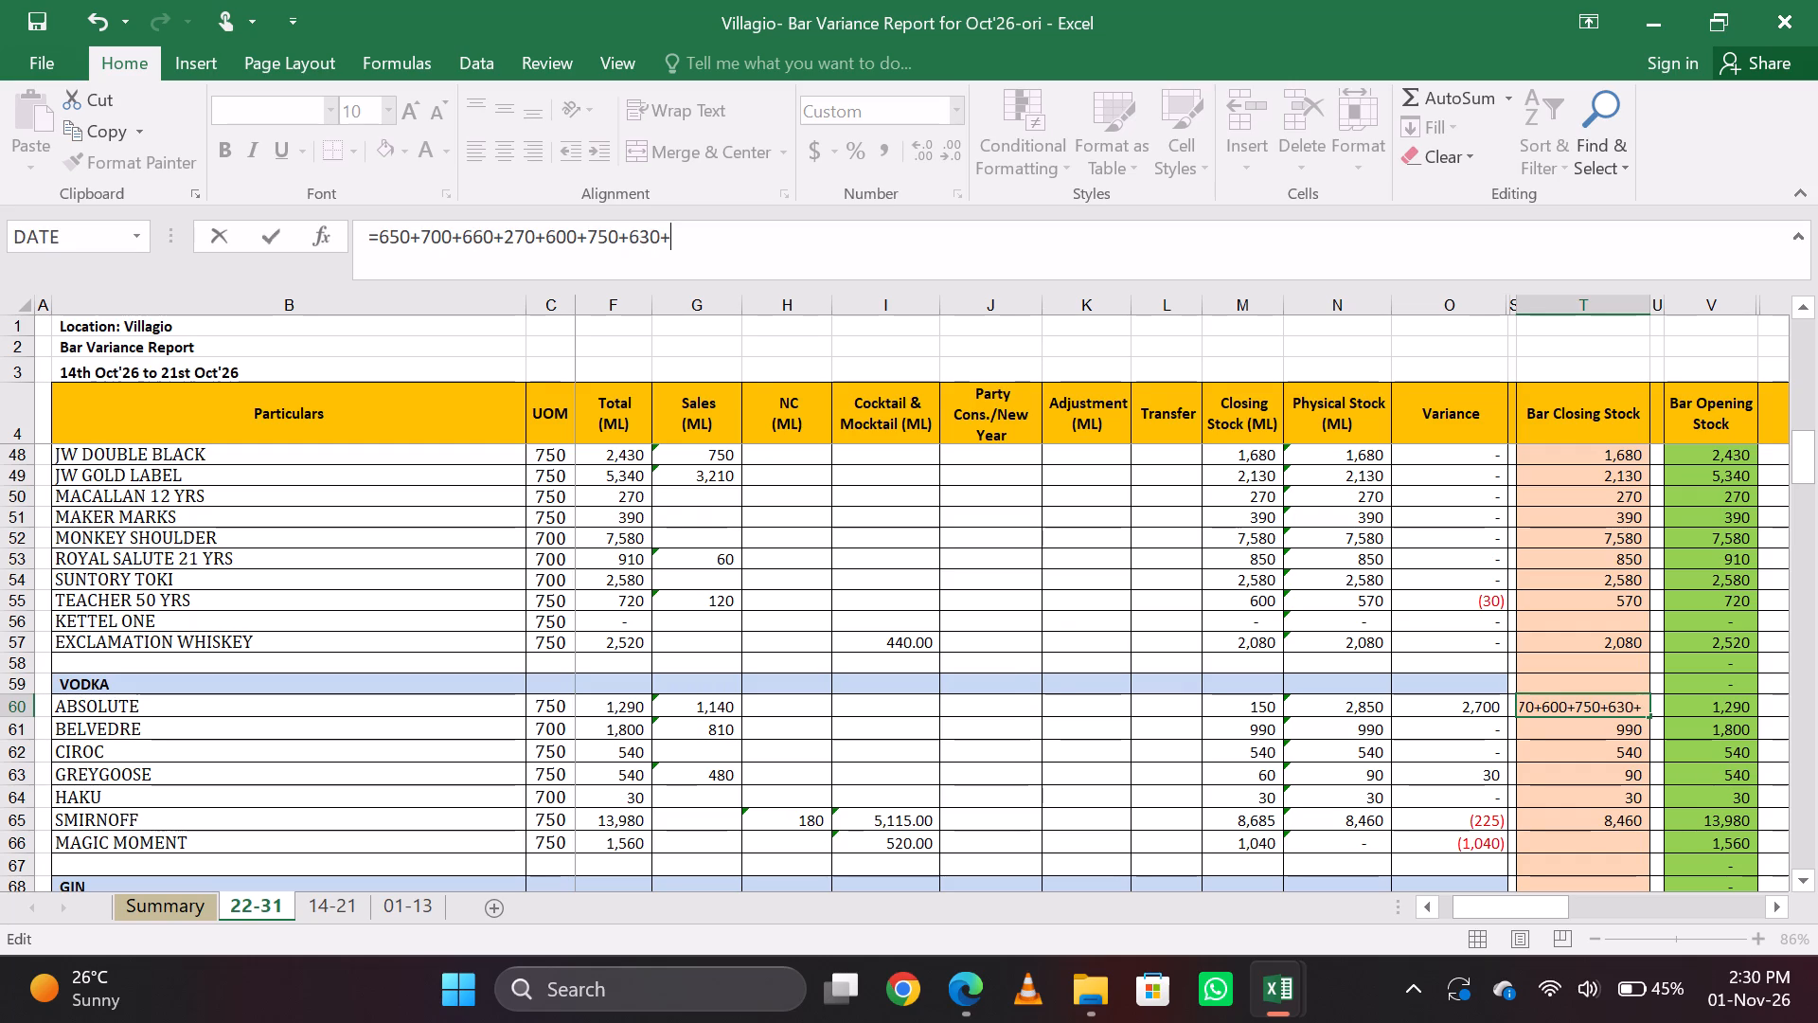
type("33")
key("0")
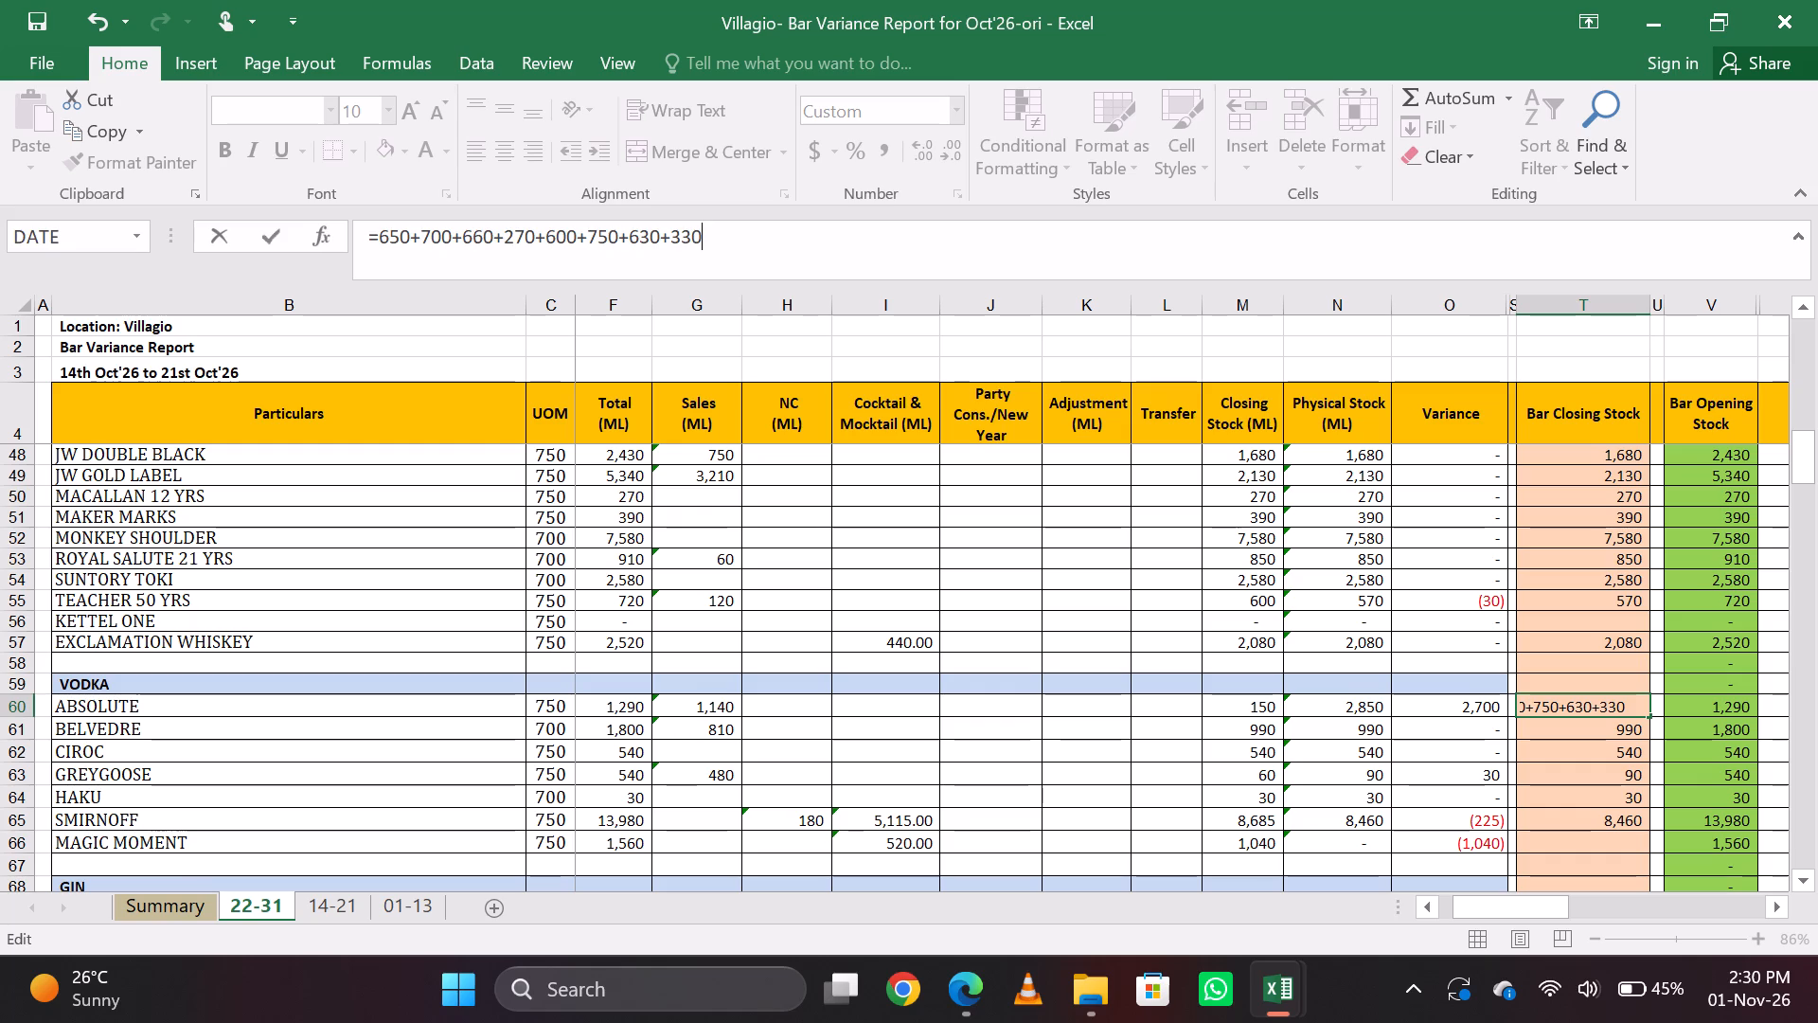
key("Return")
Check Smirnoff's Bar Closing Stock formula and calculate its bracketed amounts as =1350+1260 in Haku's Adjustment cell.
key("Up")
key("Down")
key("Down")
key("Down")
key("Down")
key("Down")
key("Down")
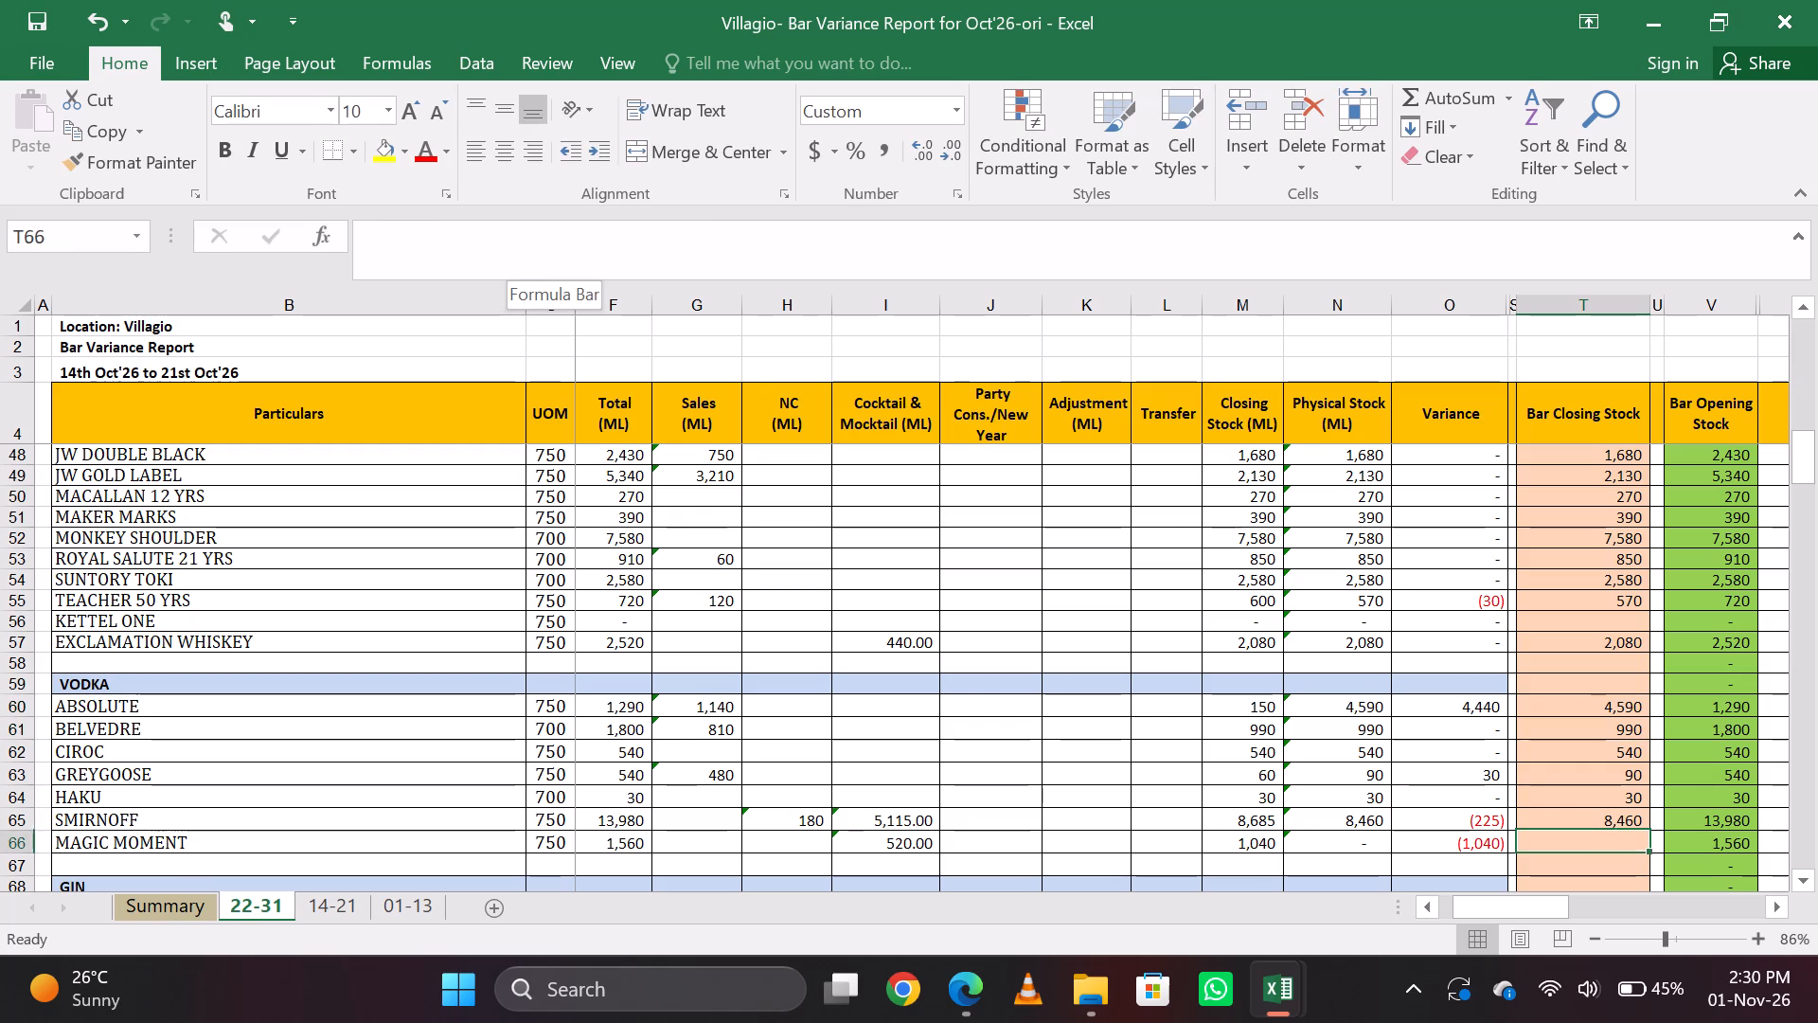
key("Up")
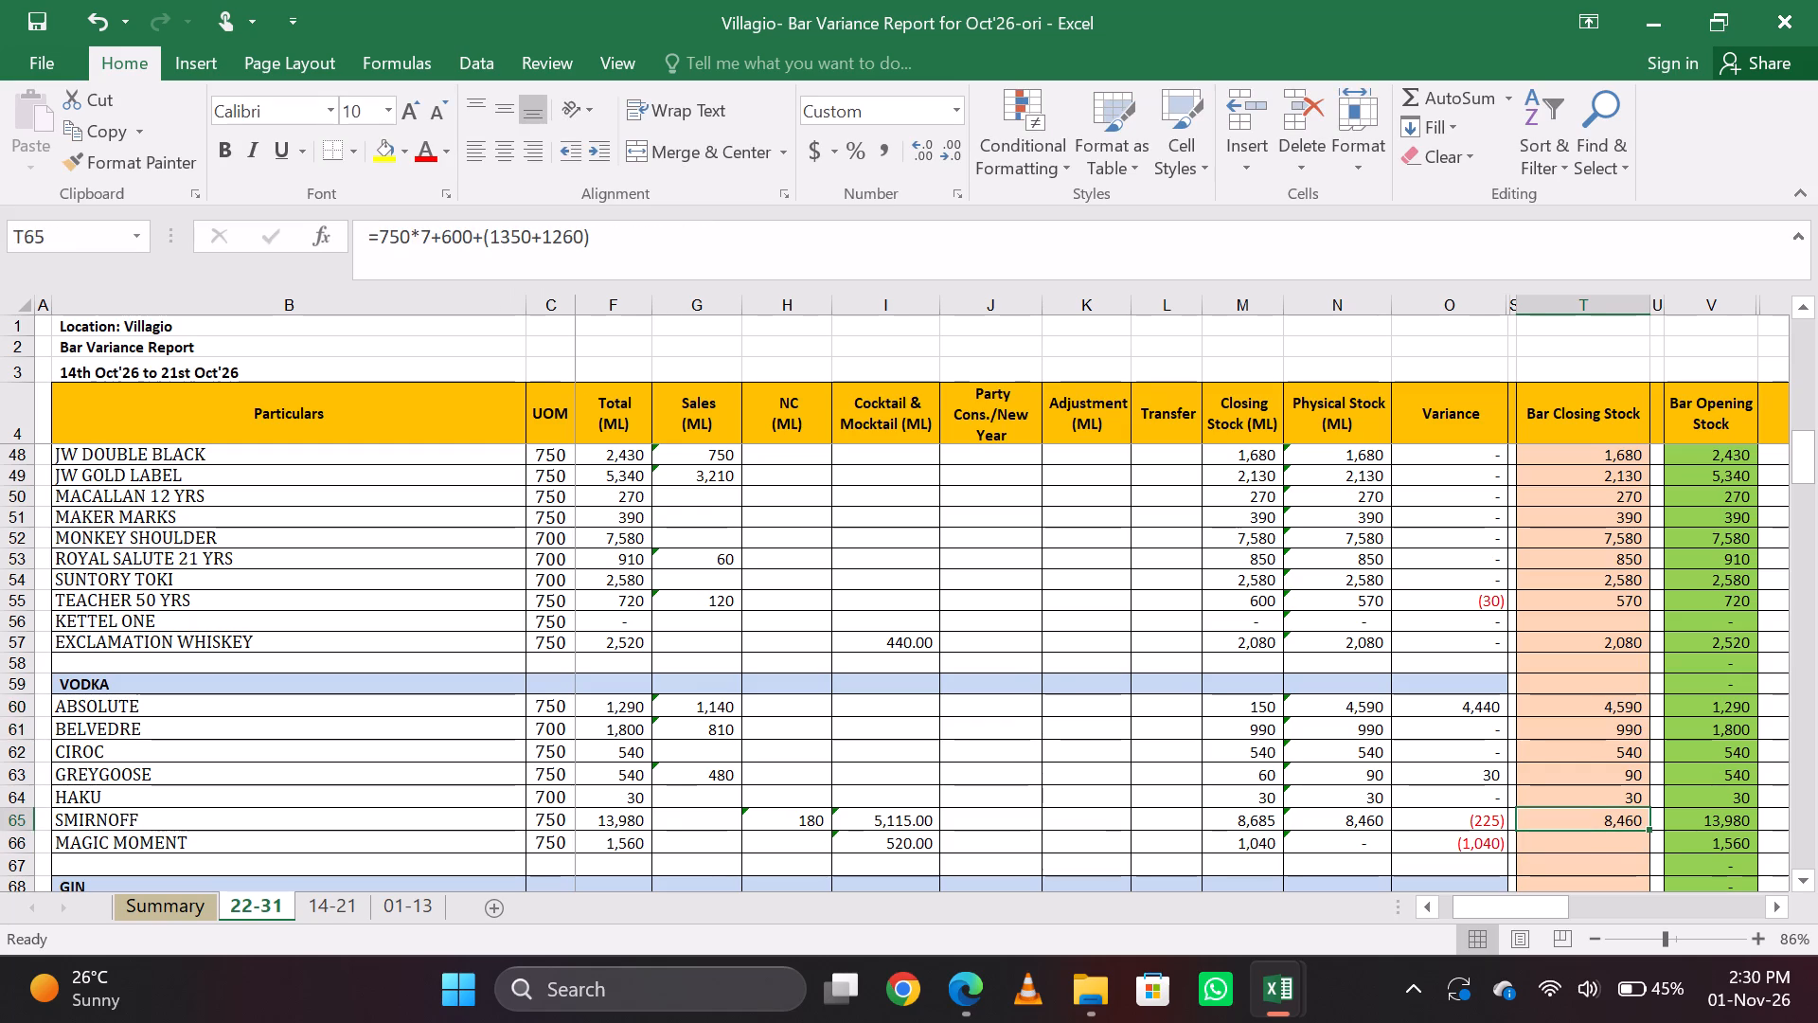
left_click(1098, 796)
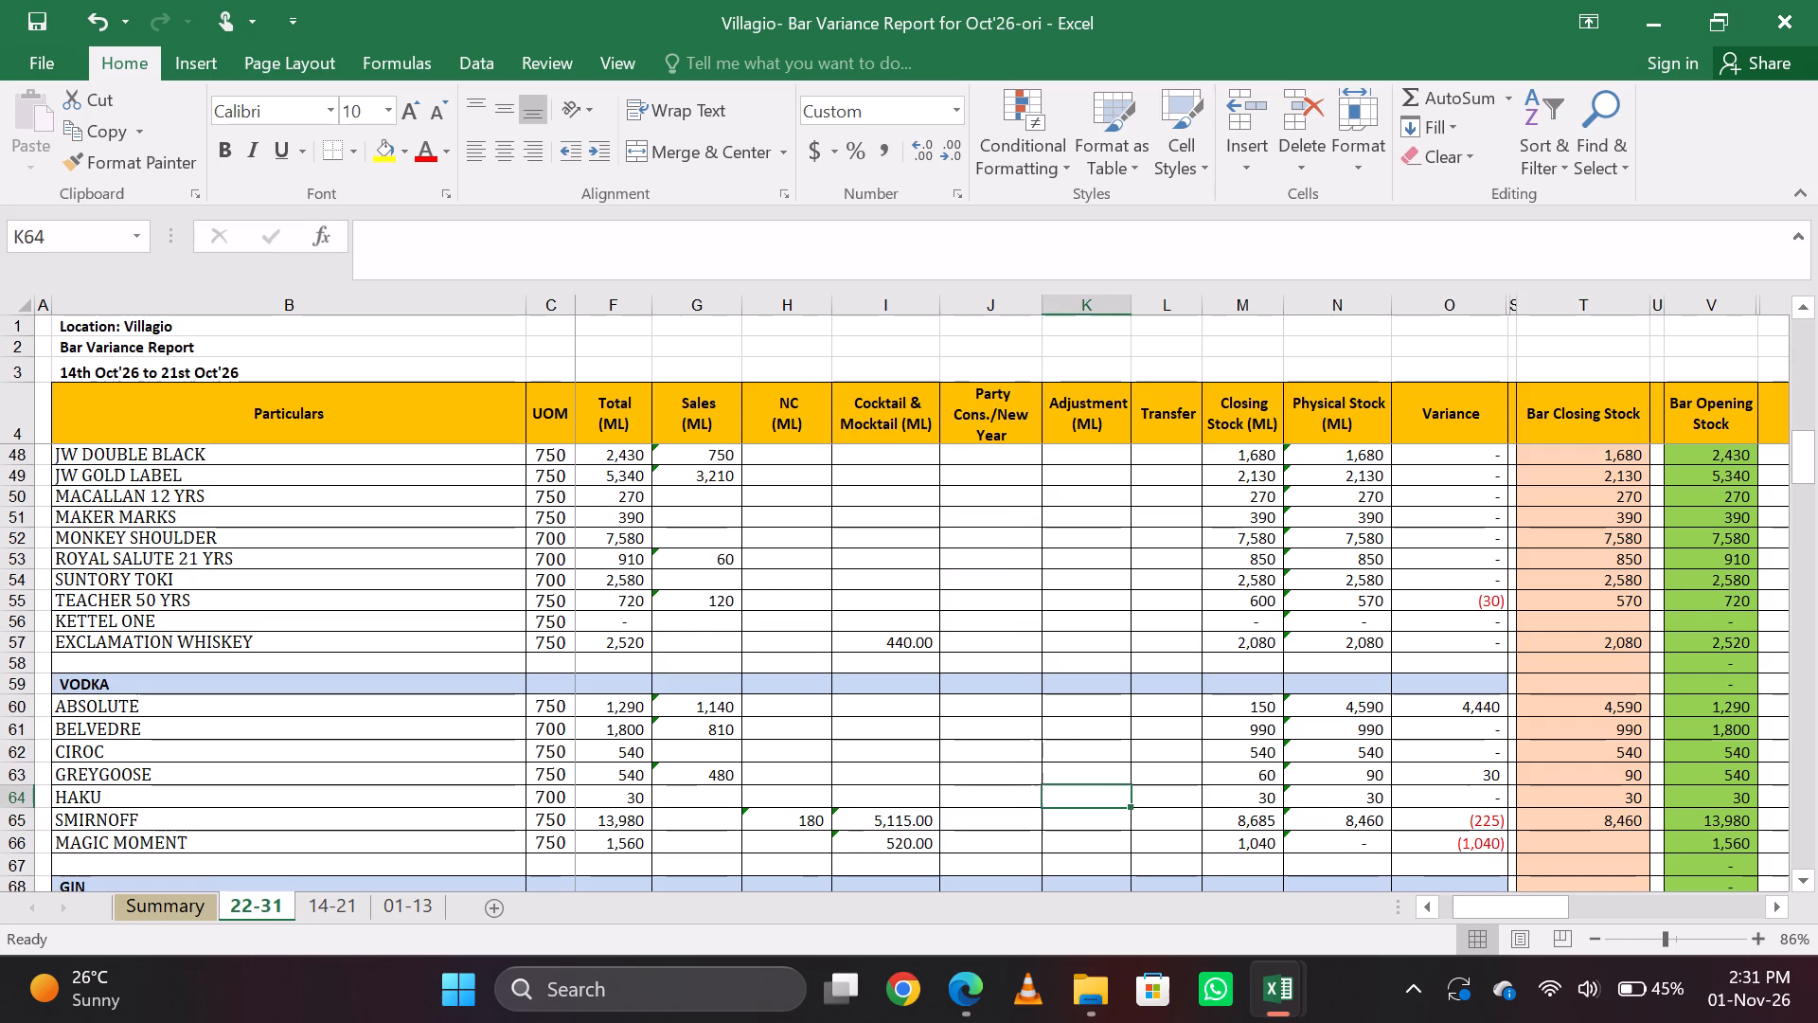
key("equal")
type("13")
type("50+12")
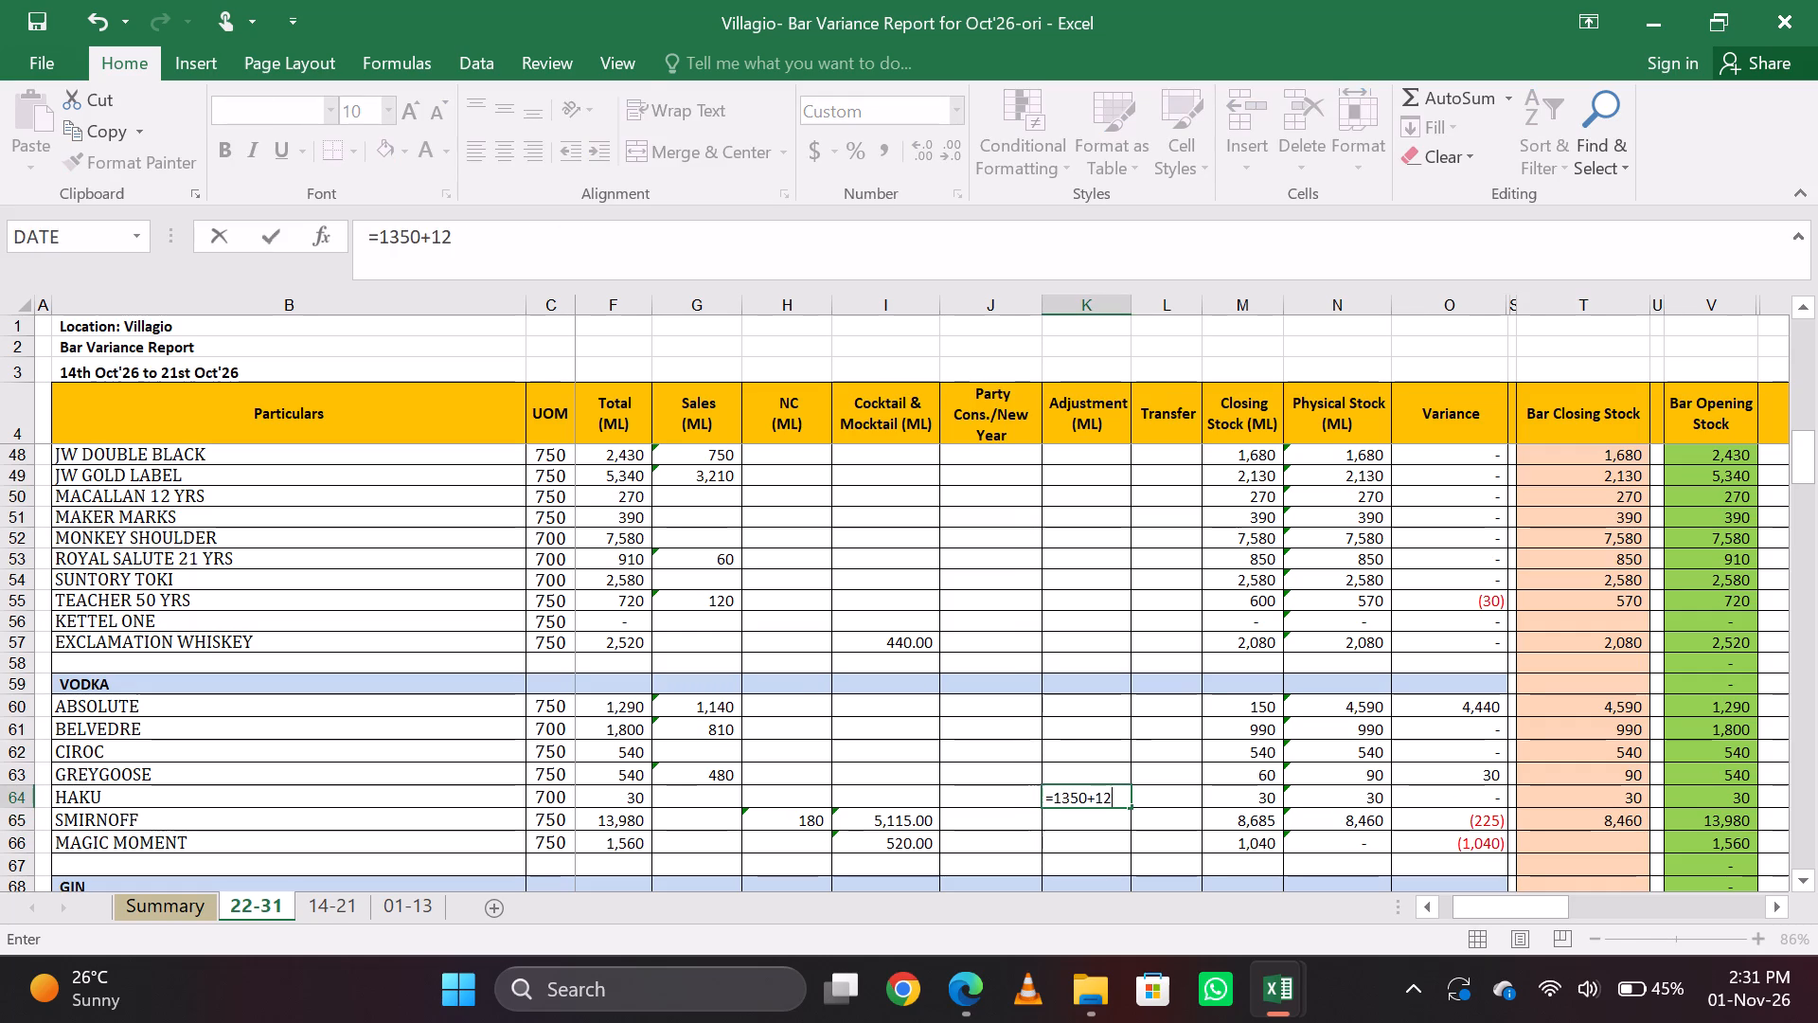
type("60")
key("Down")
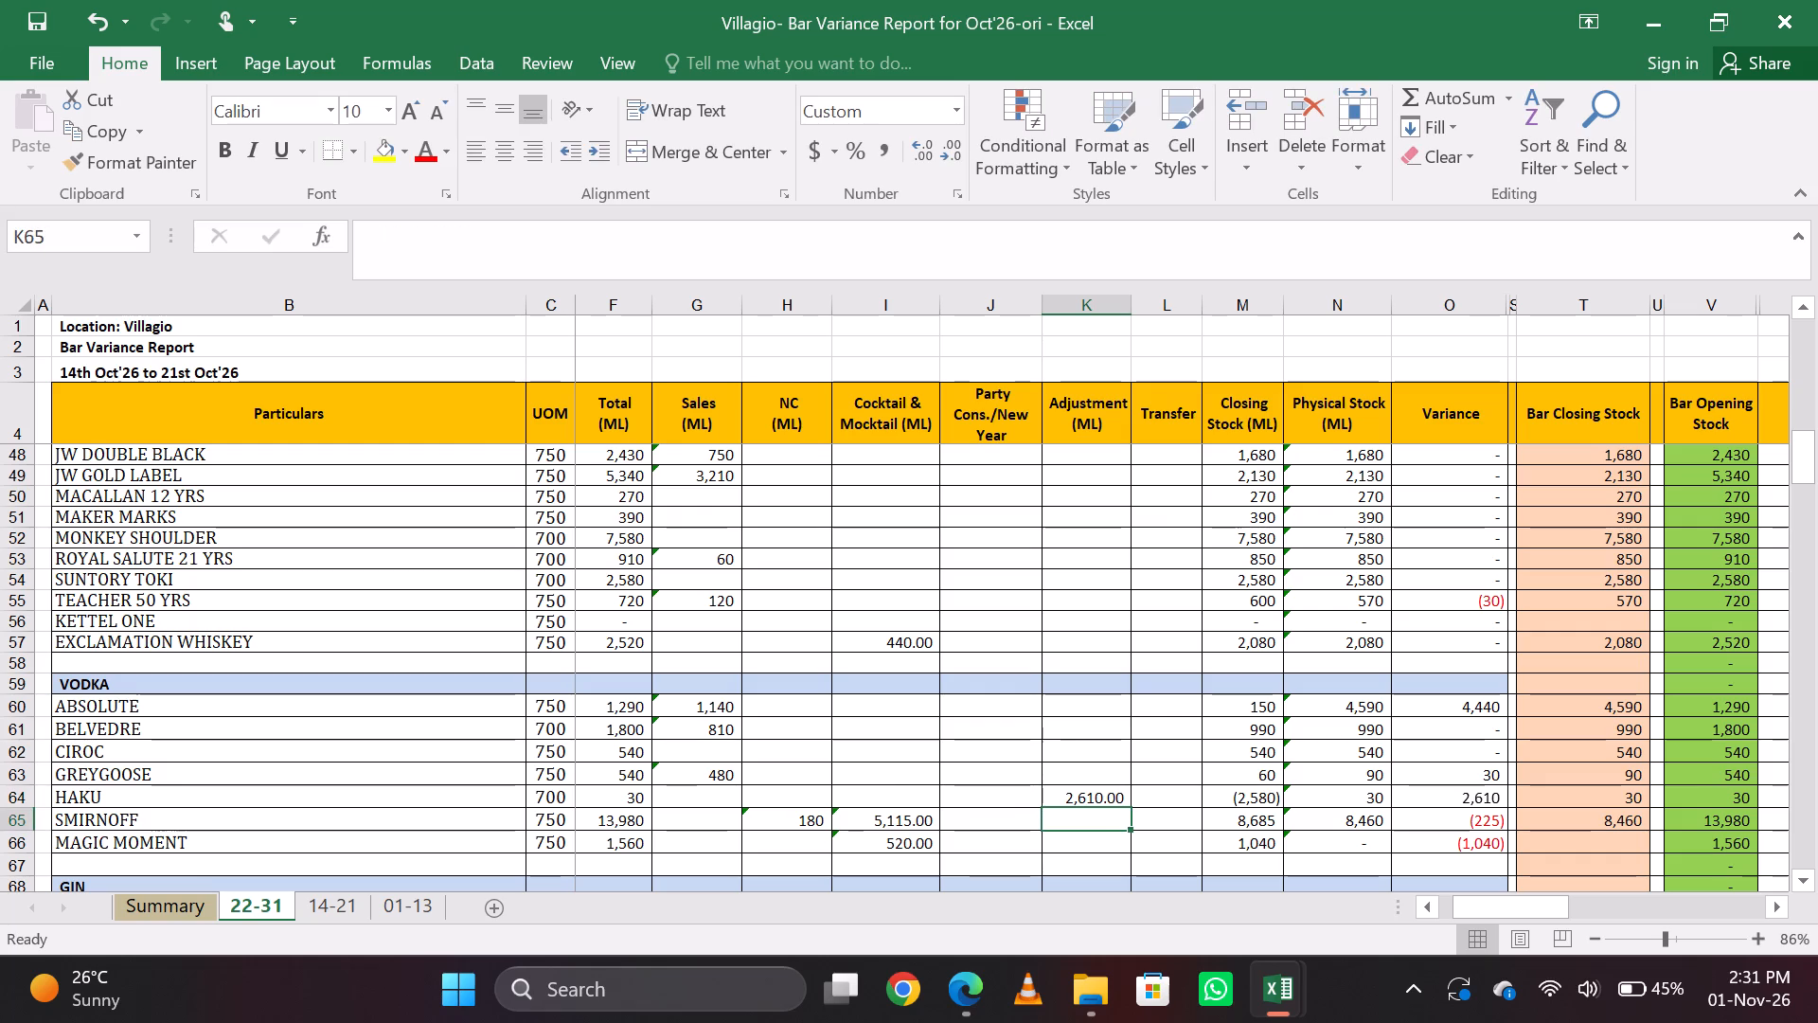
Replace the bracketed amounts in Smirnoff's Bar Closing Stock formula with 4590, making it =750*7+600+(4590).
left_click(1610, 818)
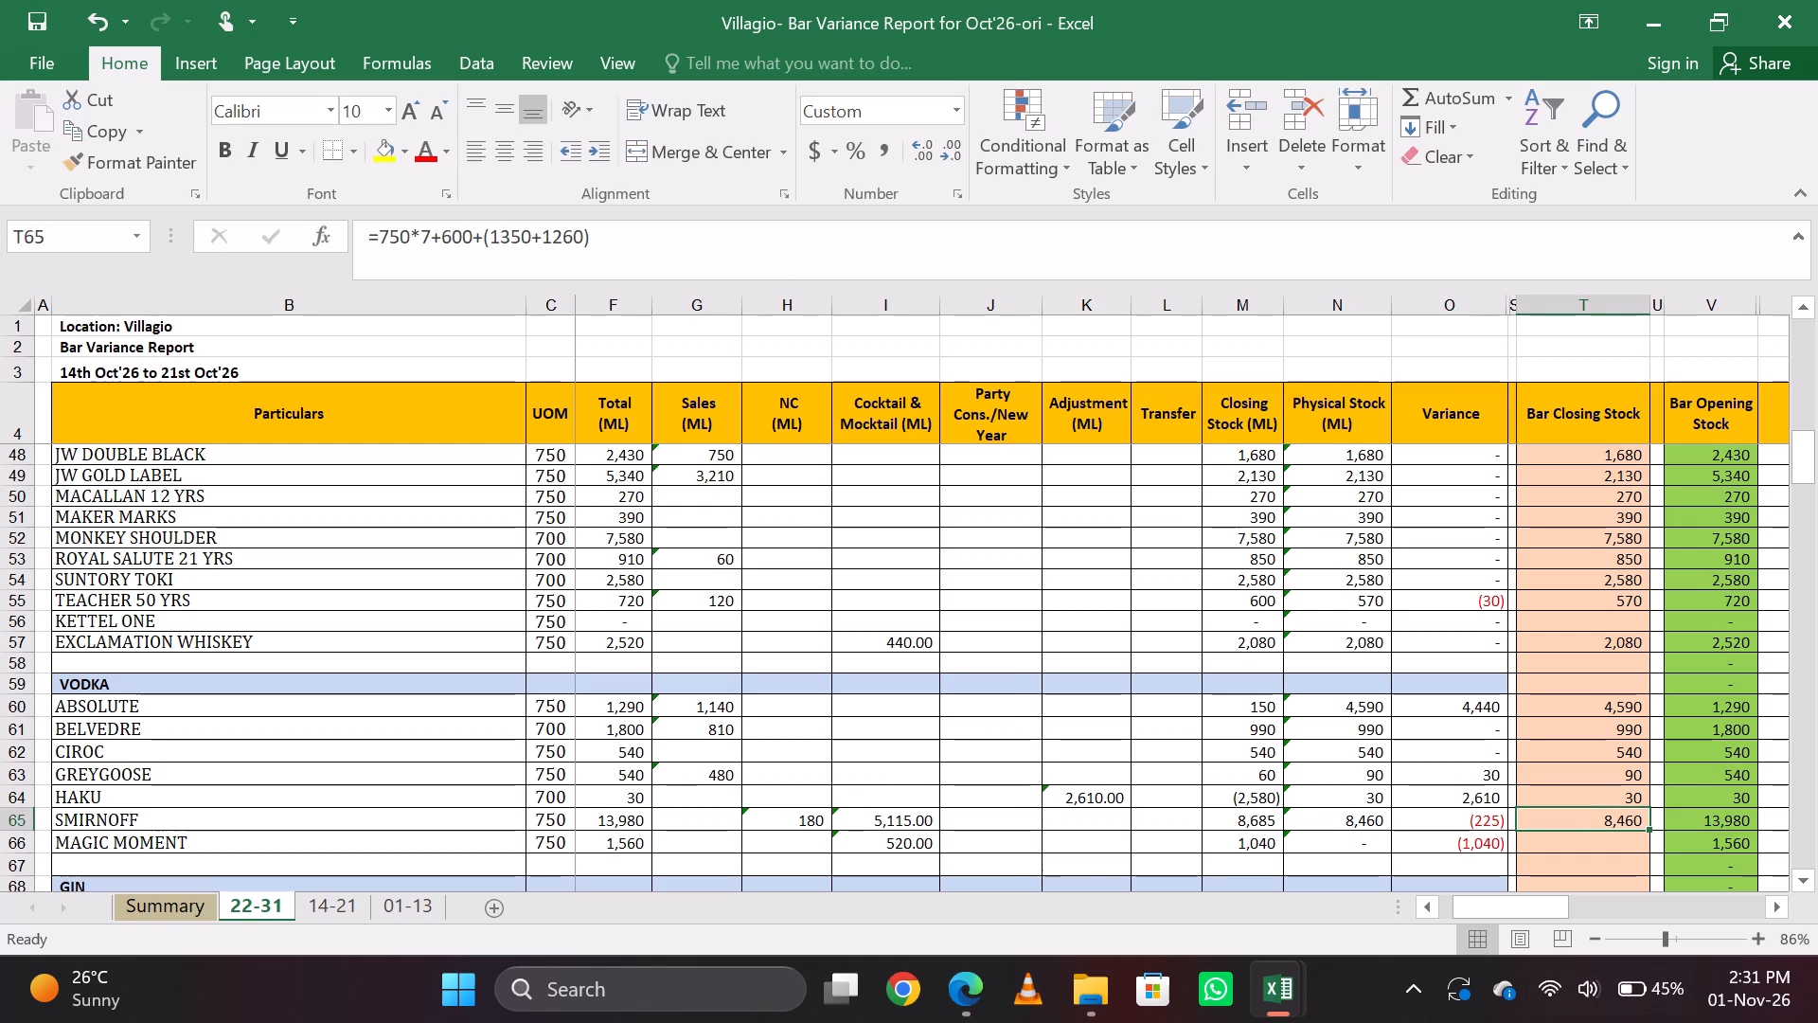
left_click(584, 242)
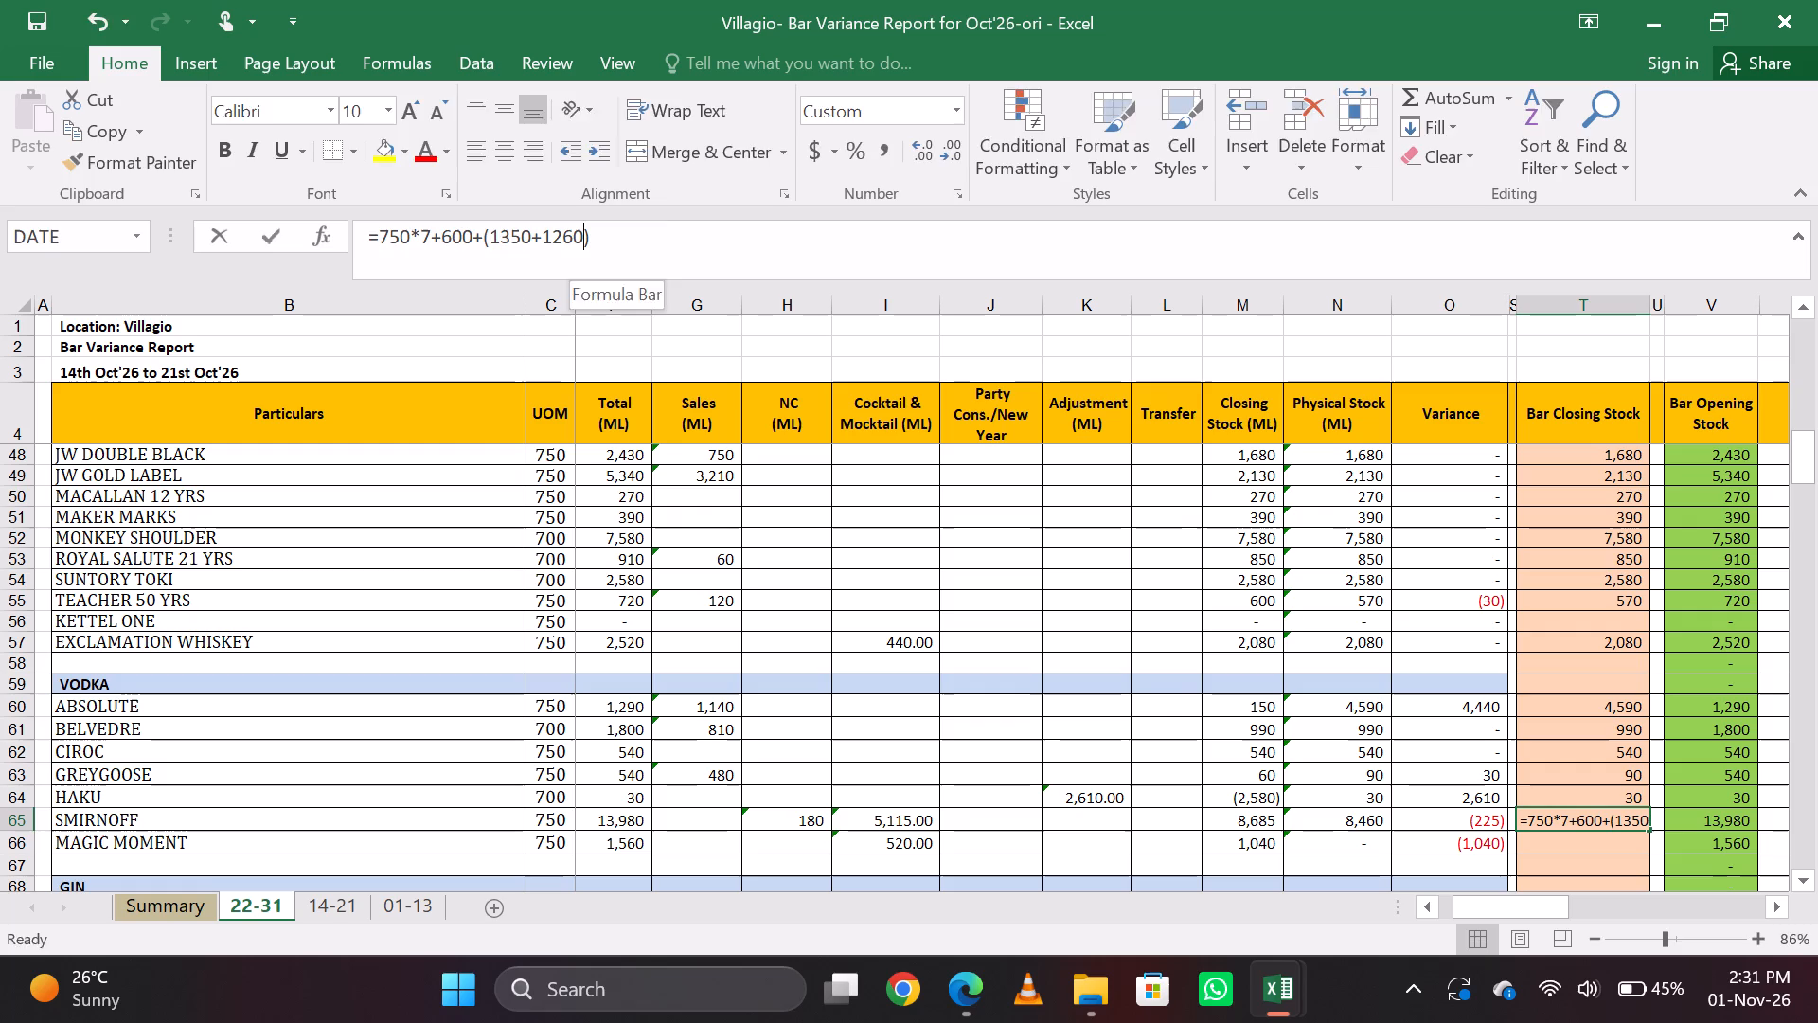
key("BackSpace")
key("BackSpace")
key("BackSpace")
key("BackSpace")
key("BackSpace")
key("BackSpace")
key("BackSpace")
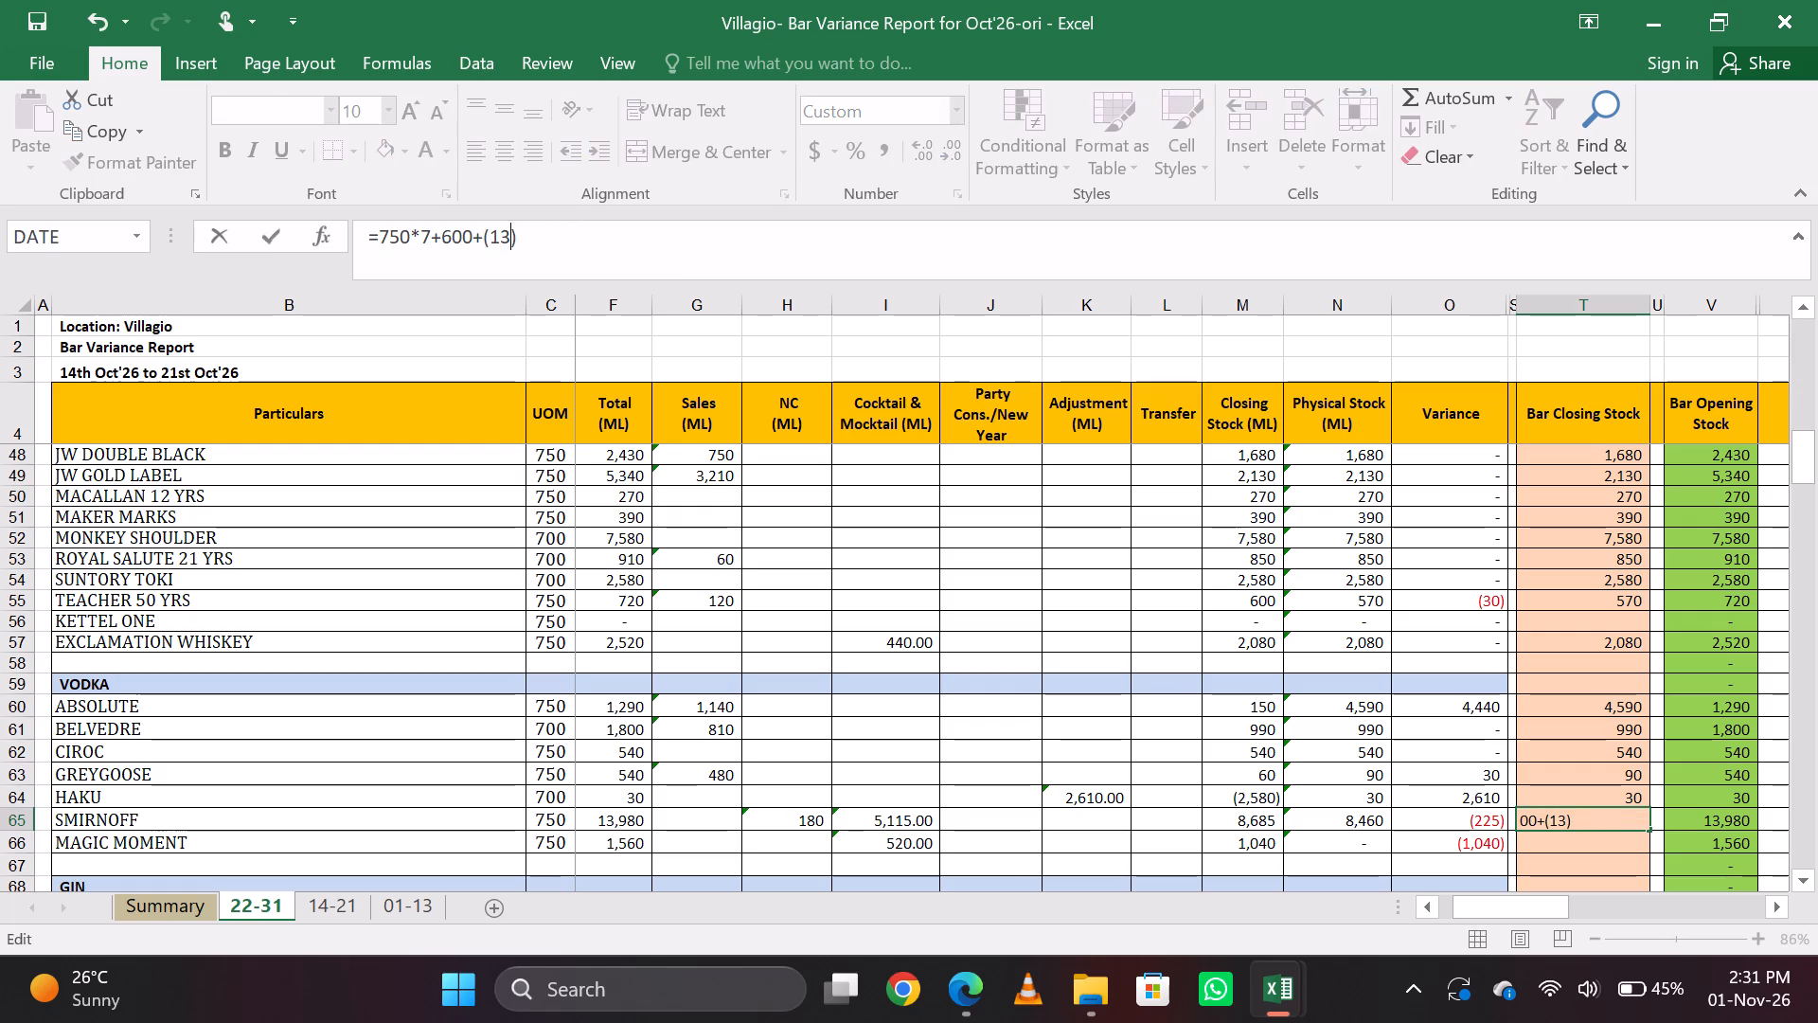
key("BackSpace")
key("BackSpace")
type("45")
type("90")
key("Return")
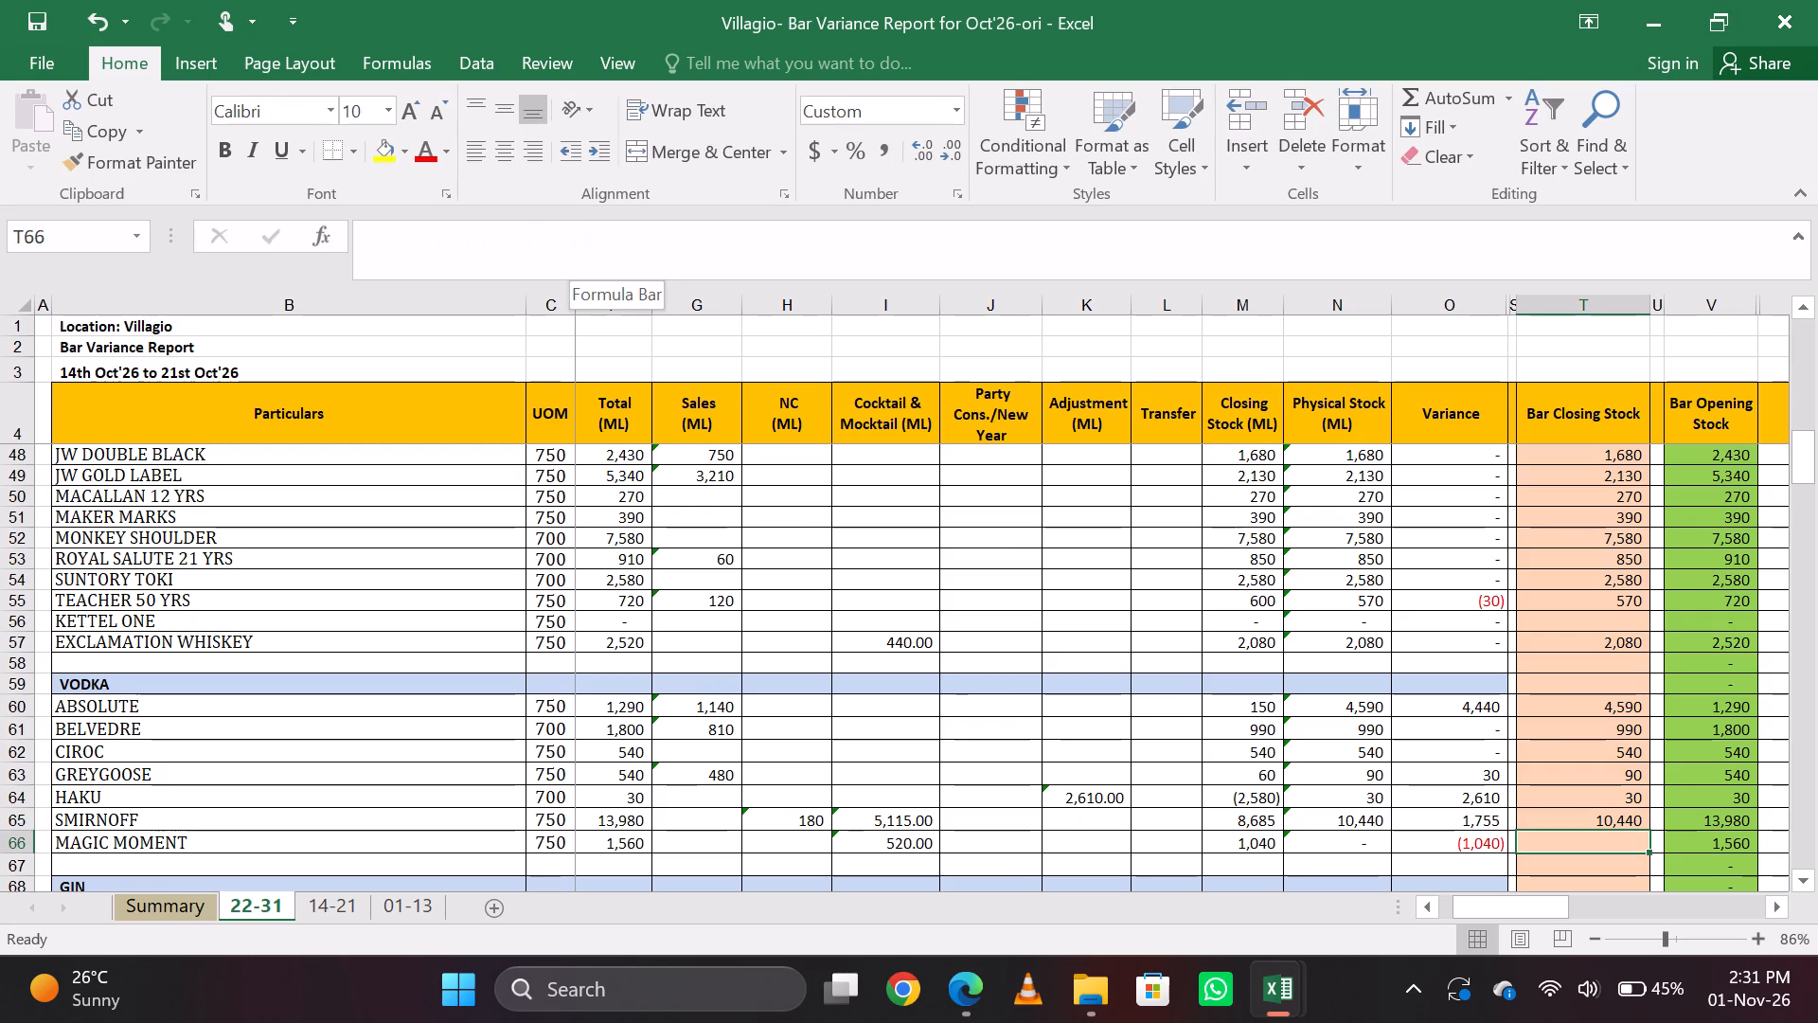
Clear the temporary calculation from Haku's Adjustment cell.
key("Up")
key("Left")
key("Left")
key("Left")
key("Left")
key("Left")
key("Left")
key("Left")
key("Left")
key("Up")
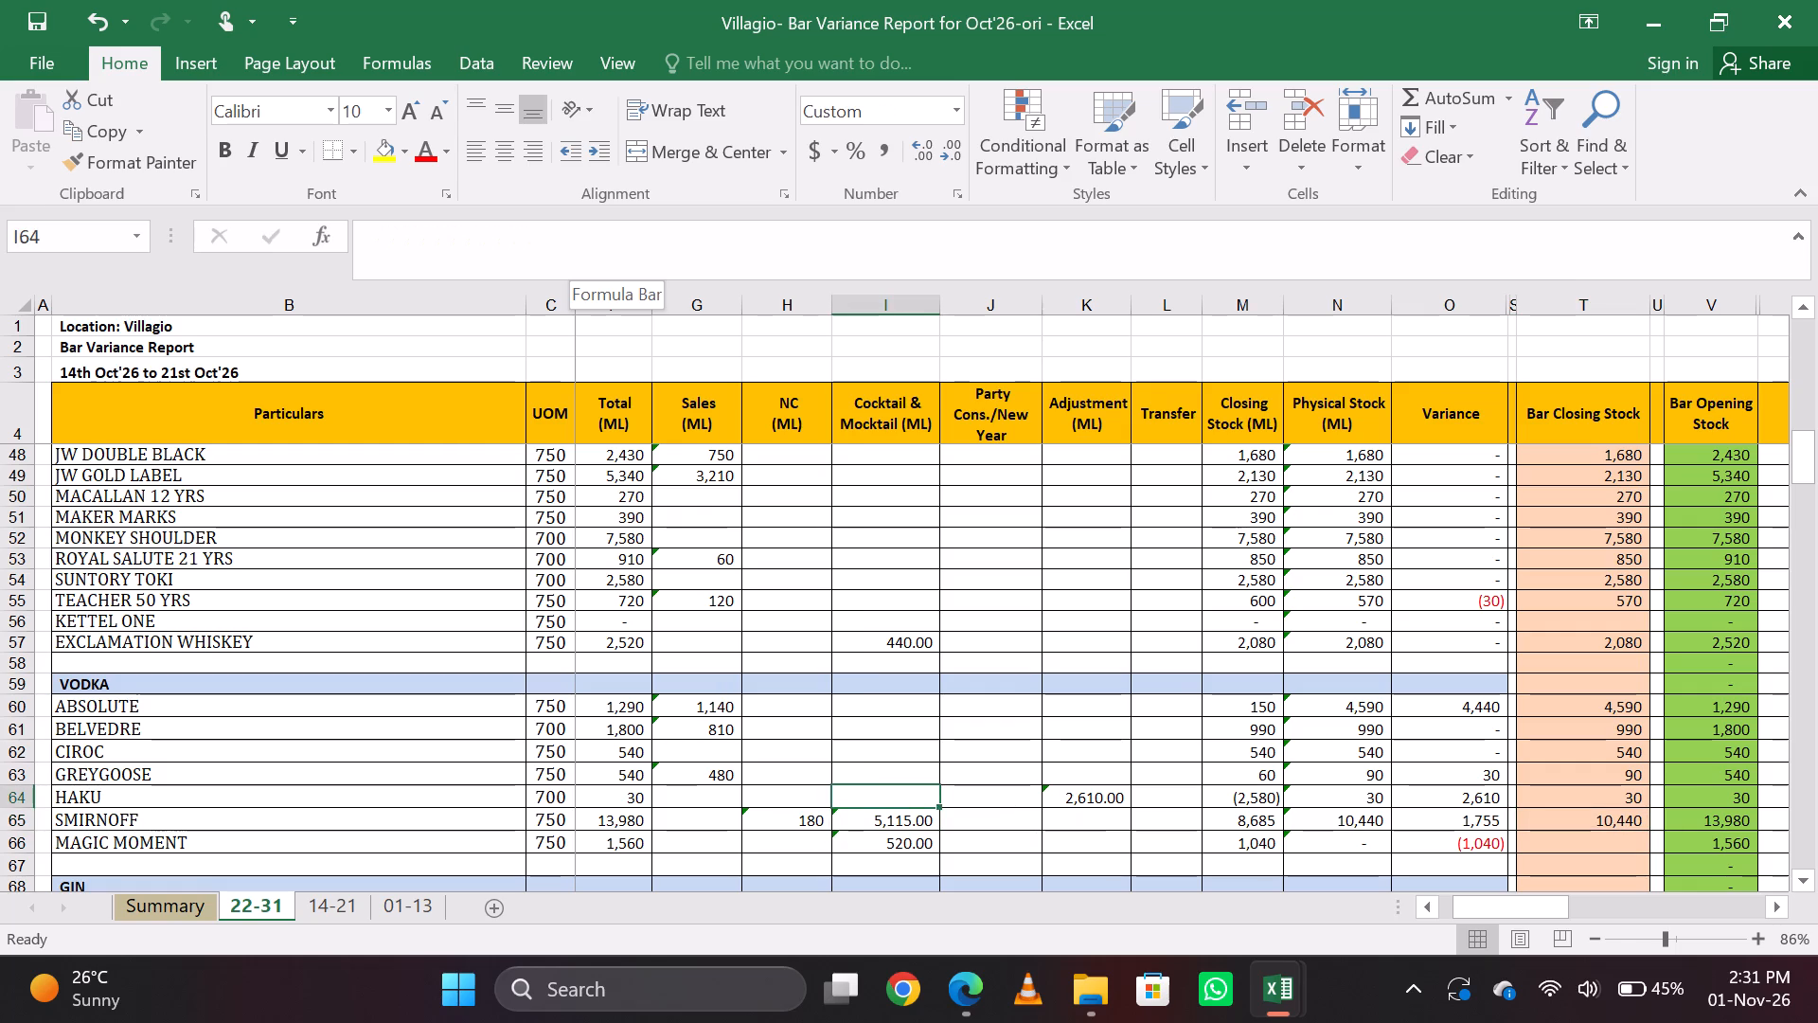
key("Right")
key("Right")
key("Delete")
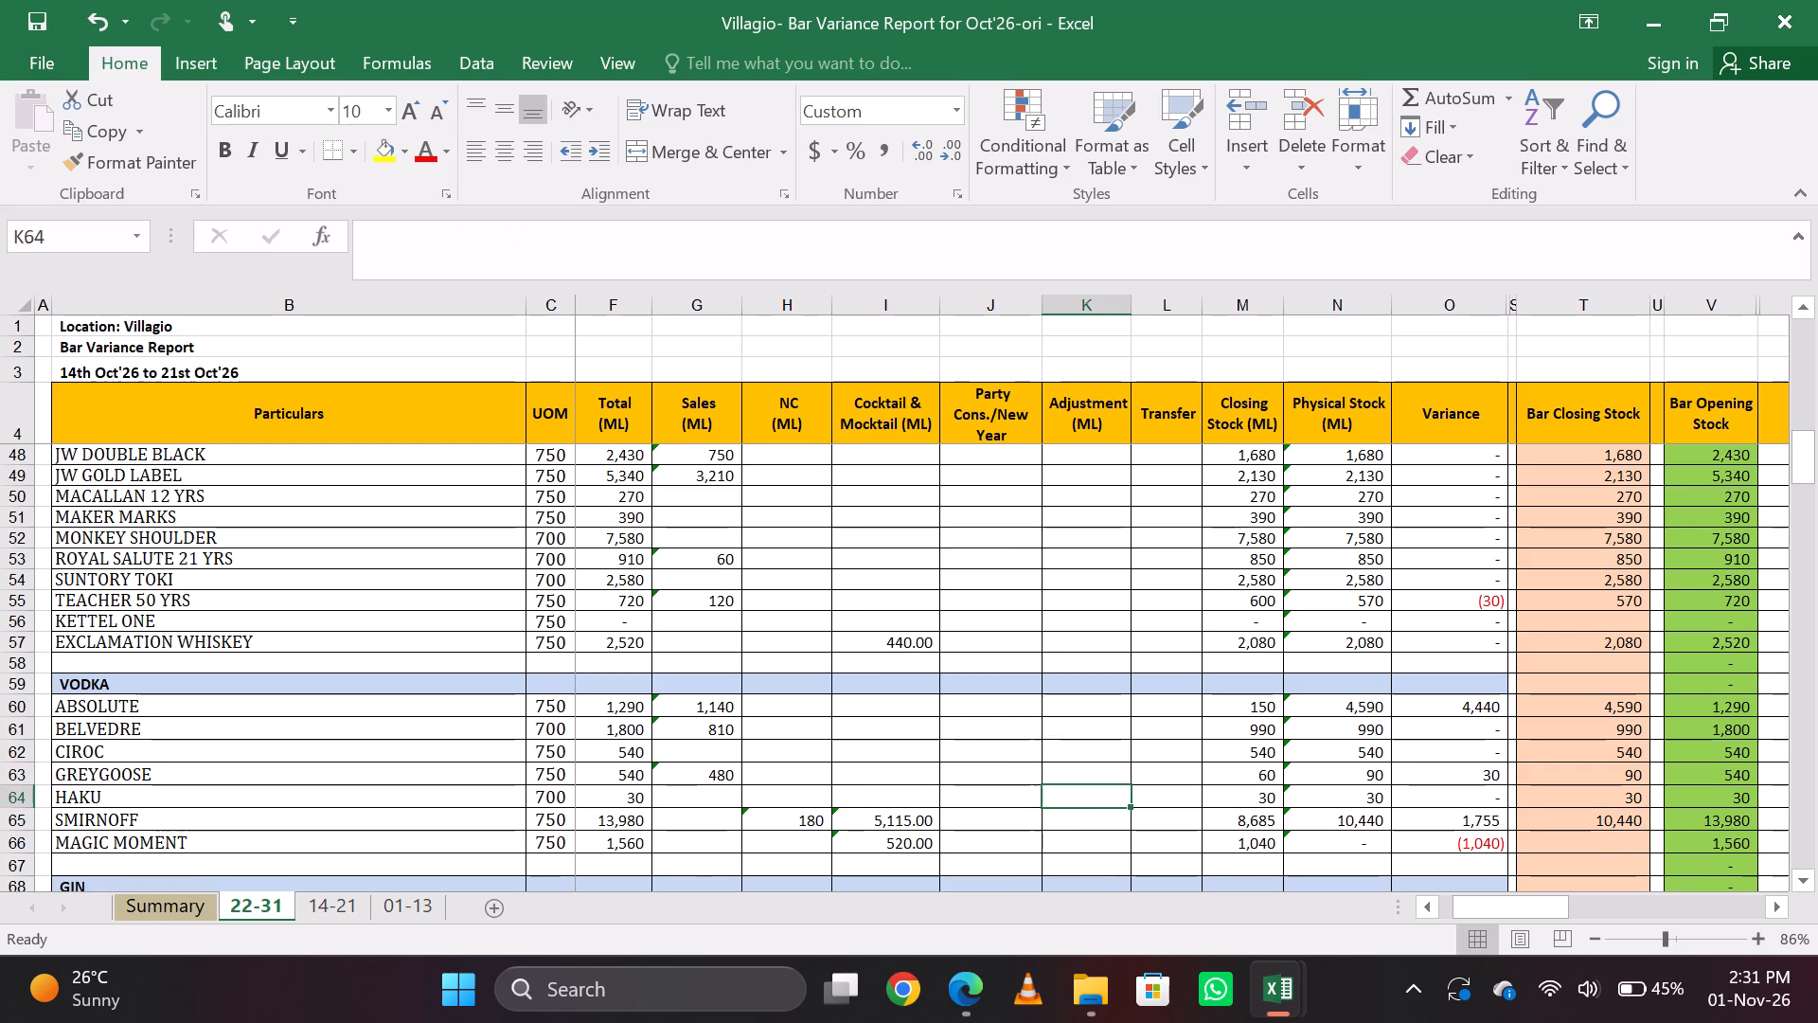
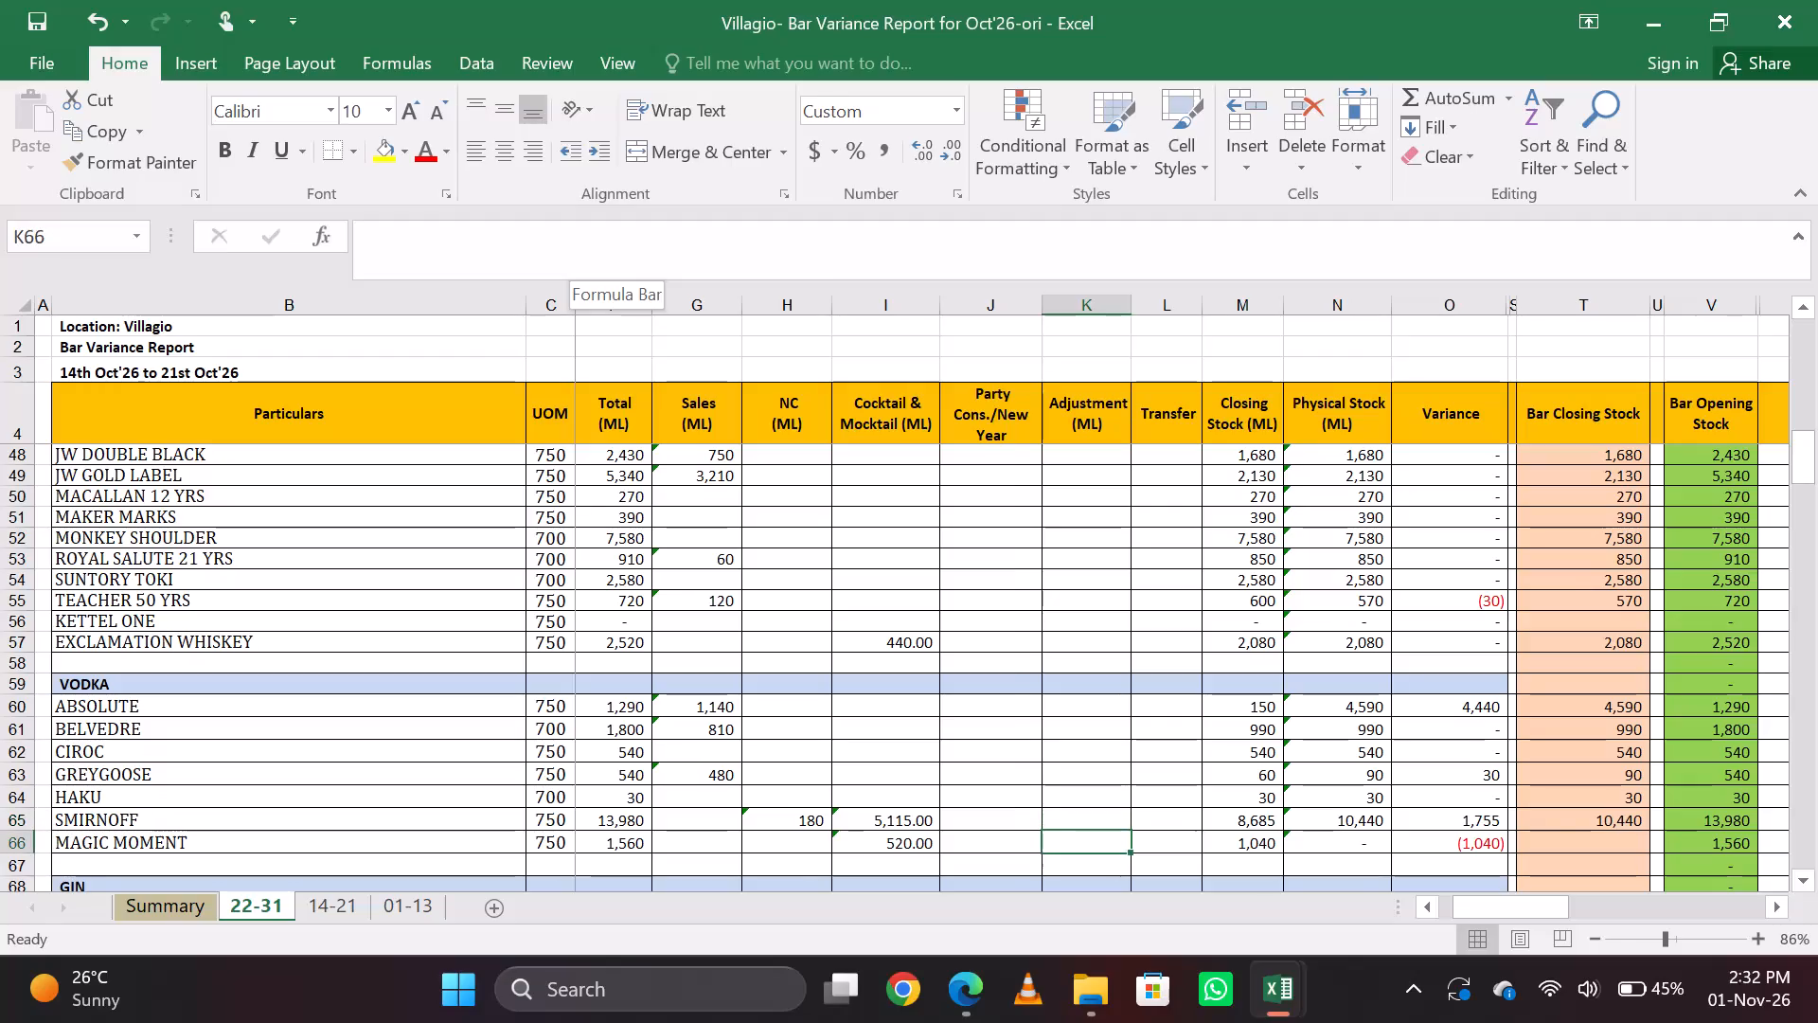
Go to Magic Moment's Bar Closing Stock cell in the Vodka section of the 22-31 sheet.
key("Right")
key("Right")
key("Right")
key("Right")
key("Right")
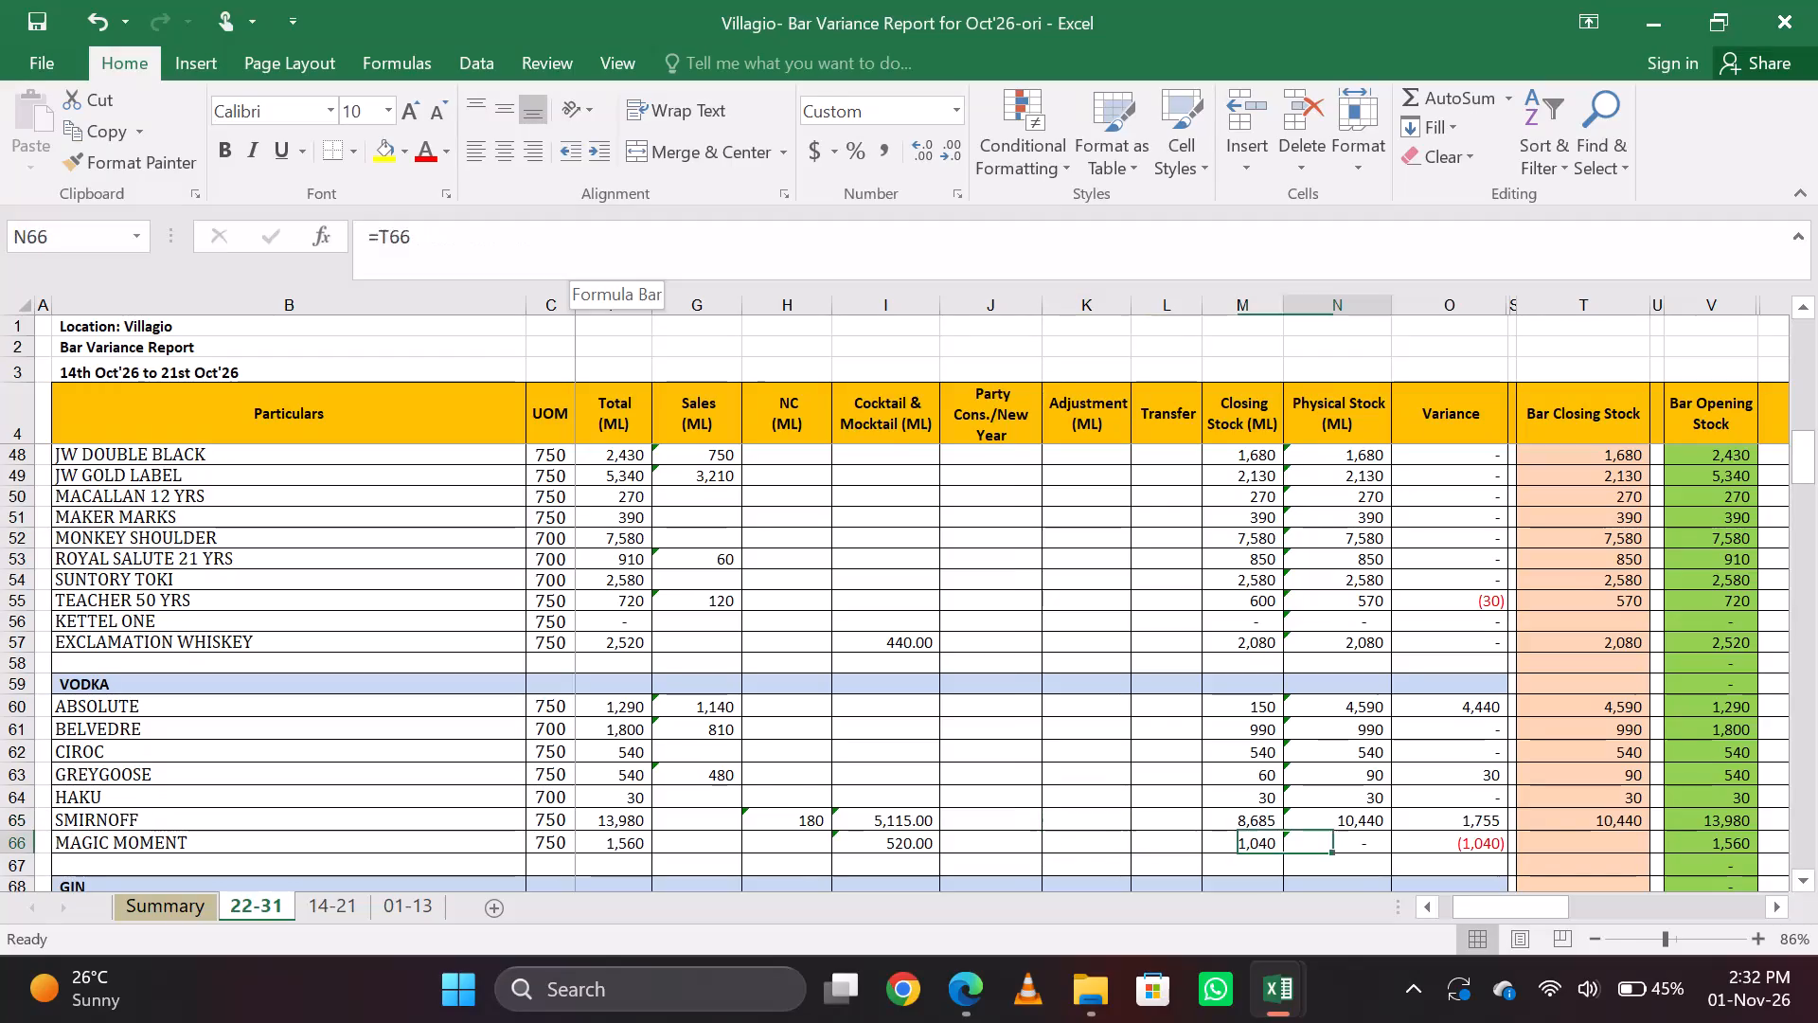
key("Right")
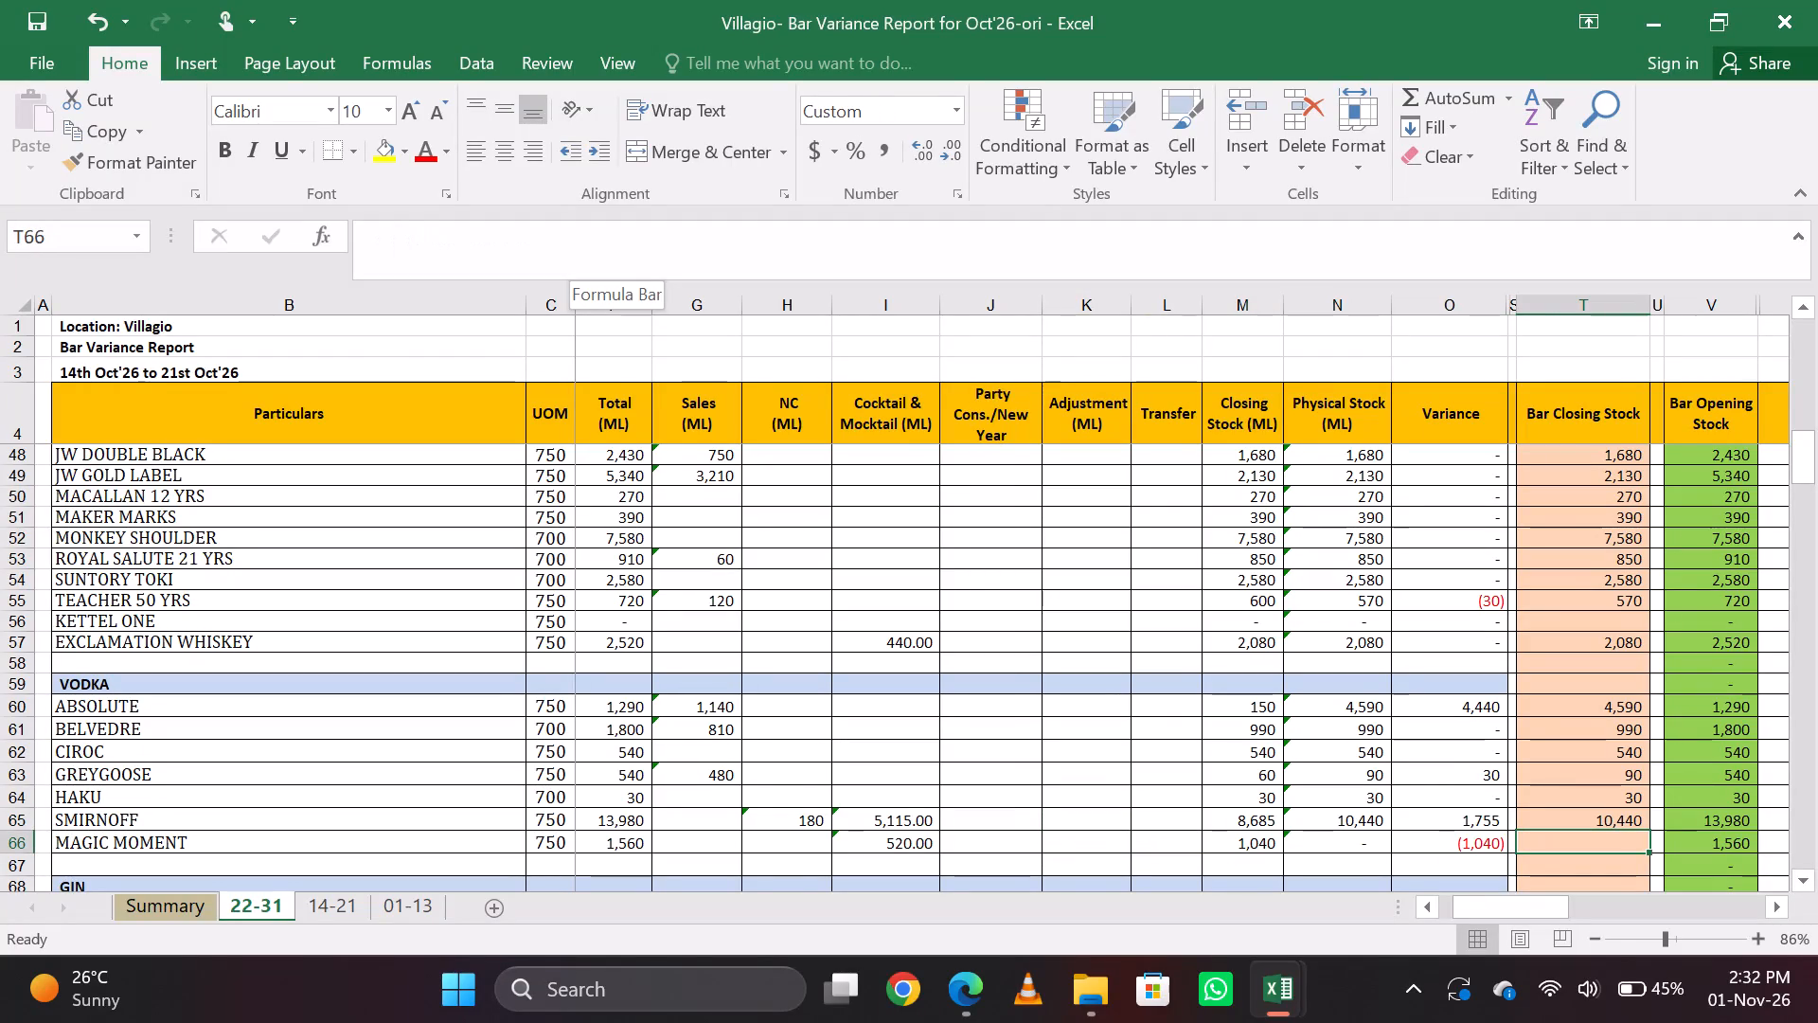
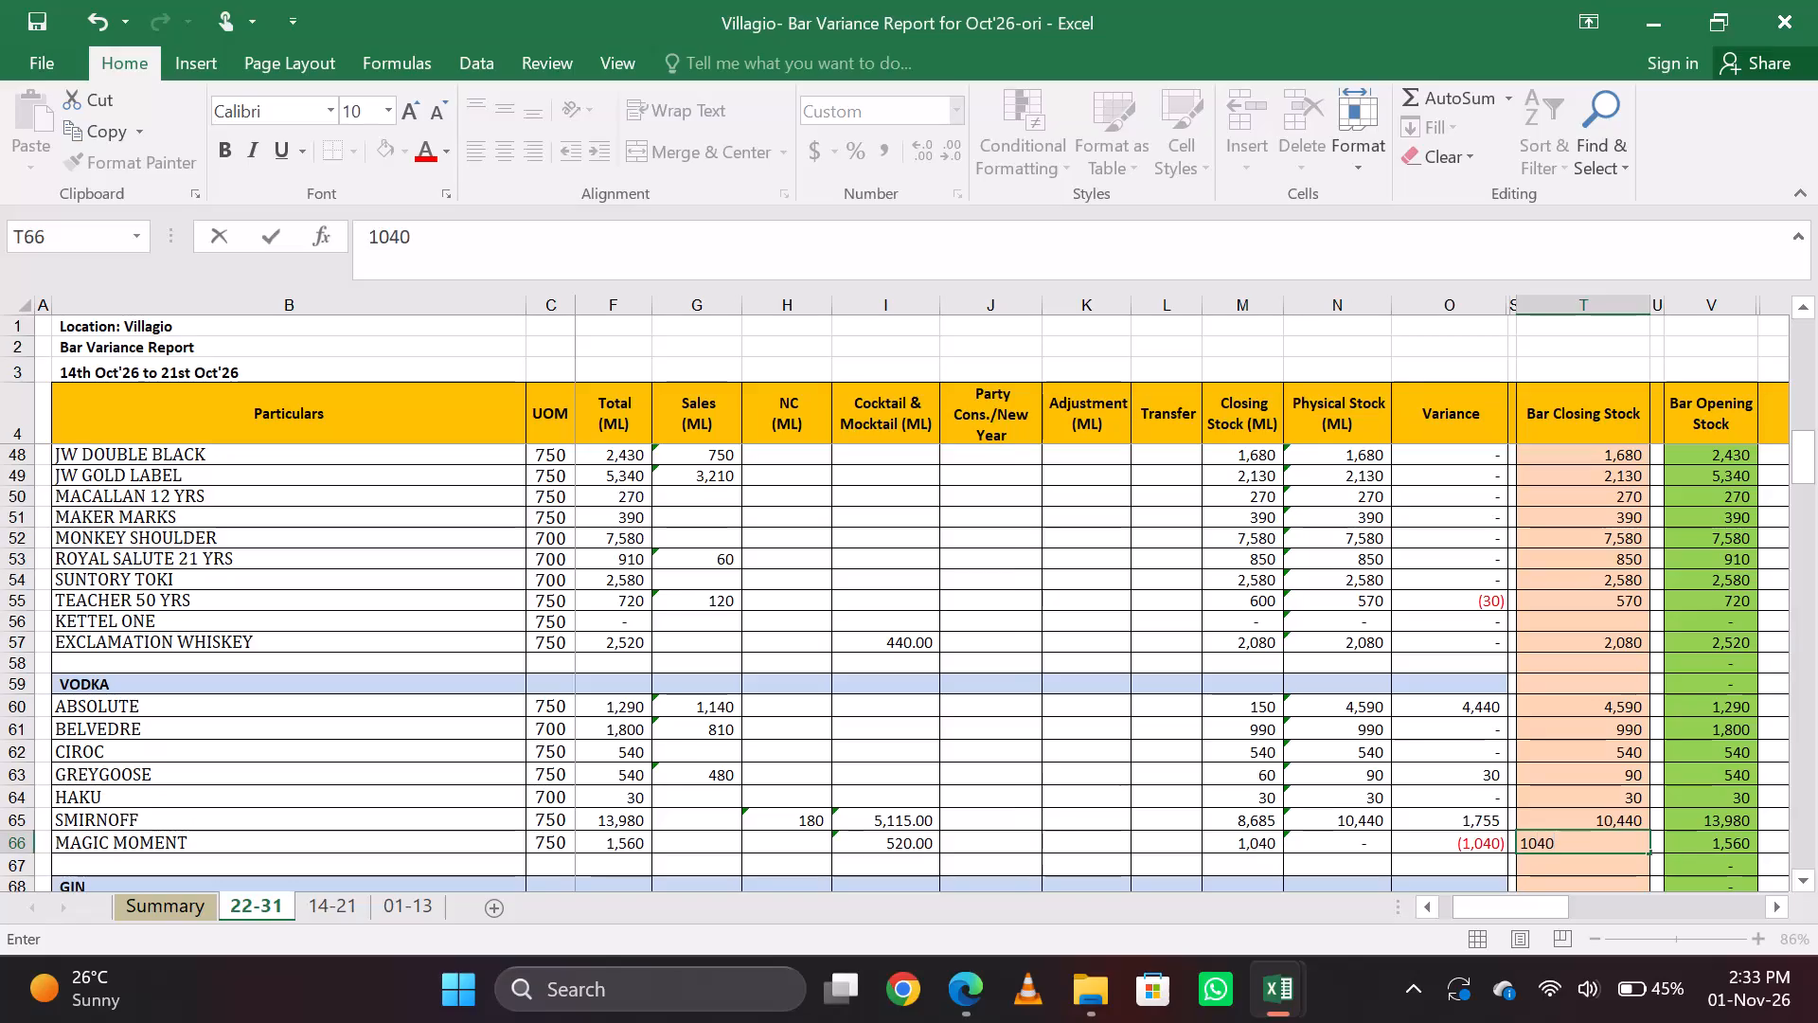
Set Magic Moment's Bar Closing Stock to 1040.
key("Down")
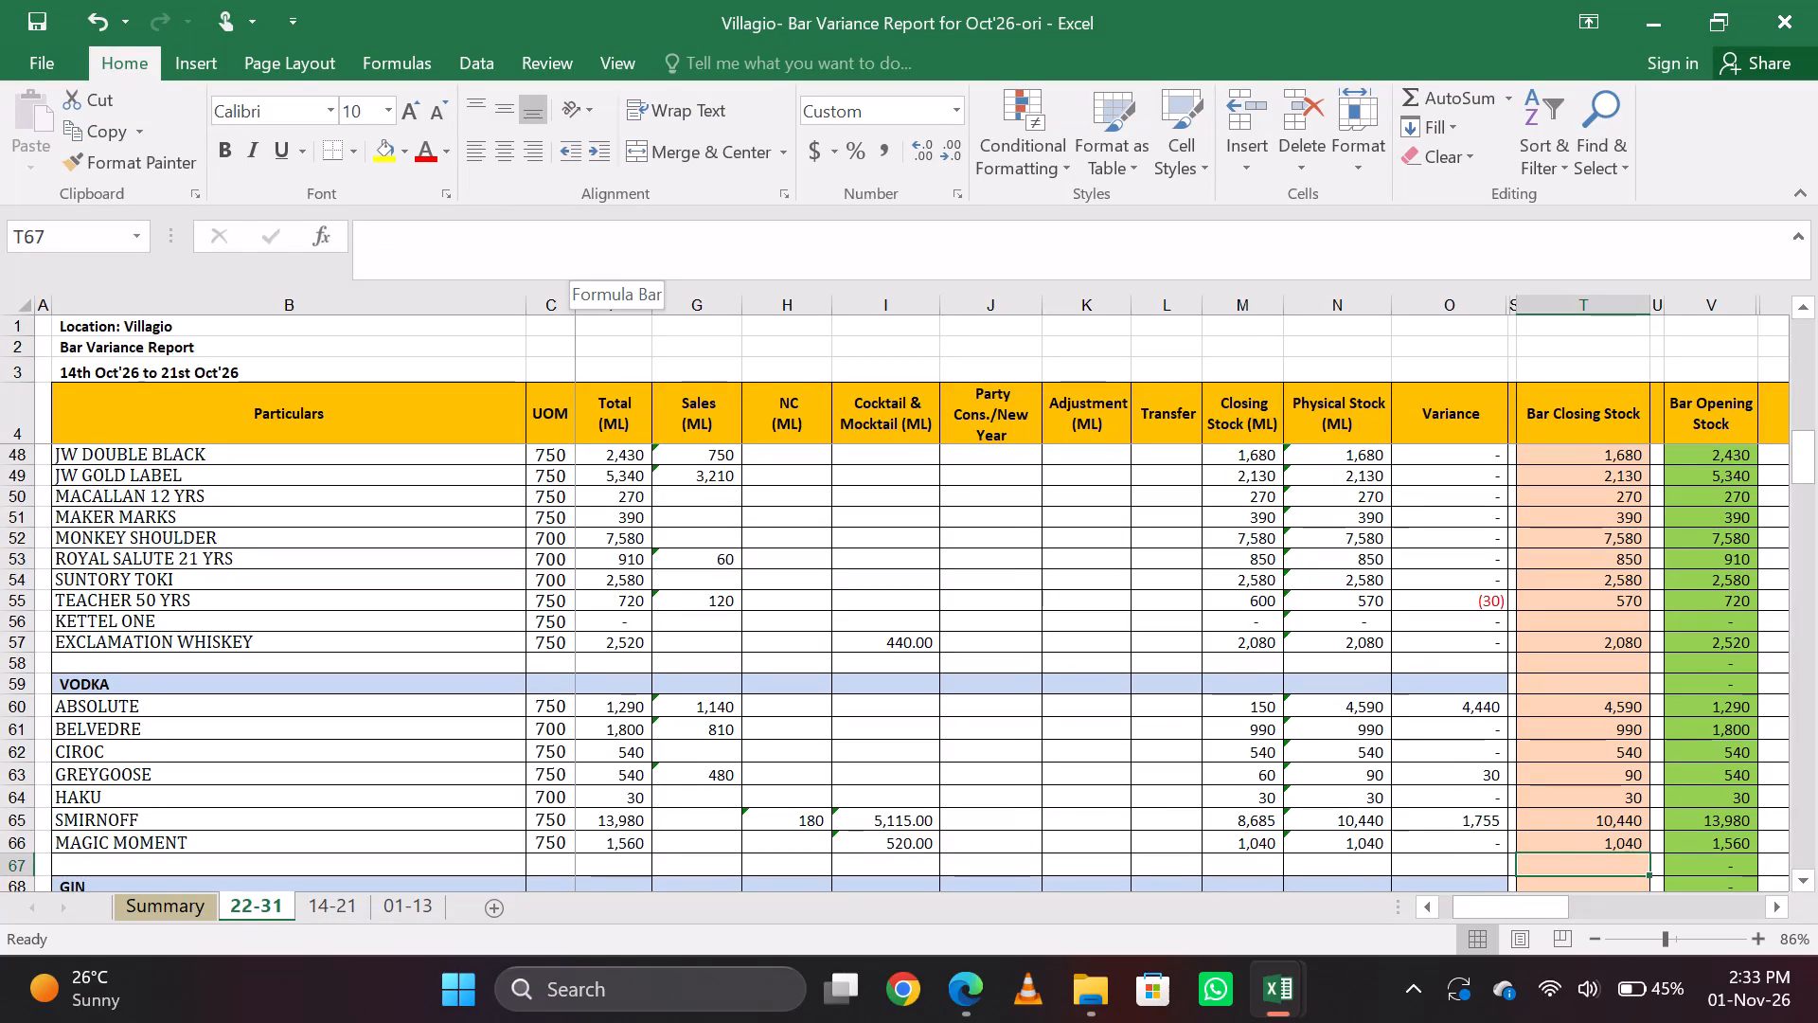
Inspect the formula behind Smirnoff's Bar Closing Stock without changing it.
key("Up")
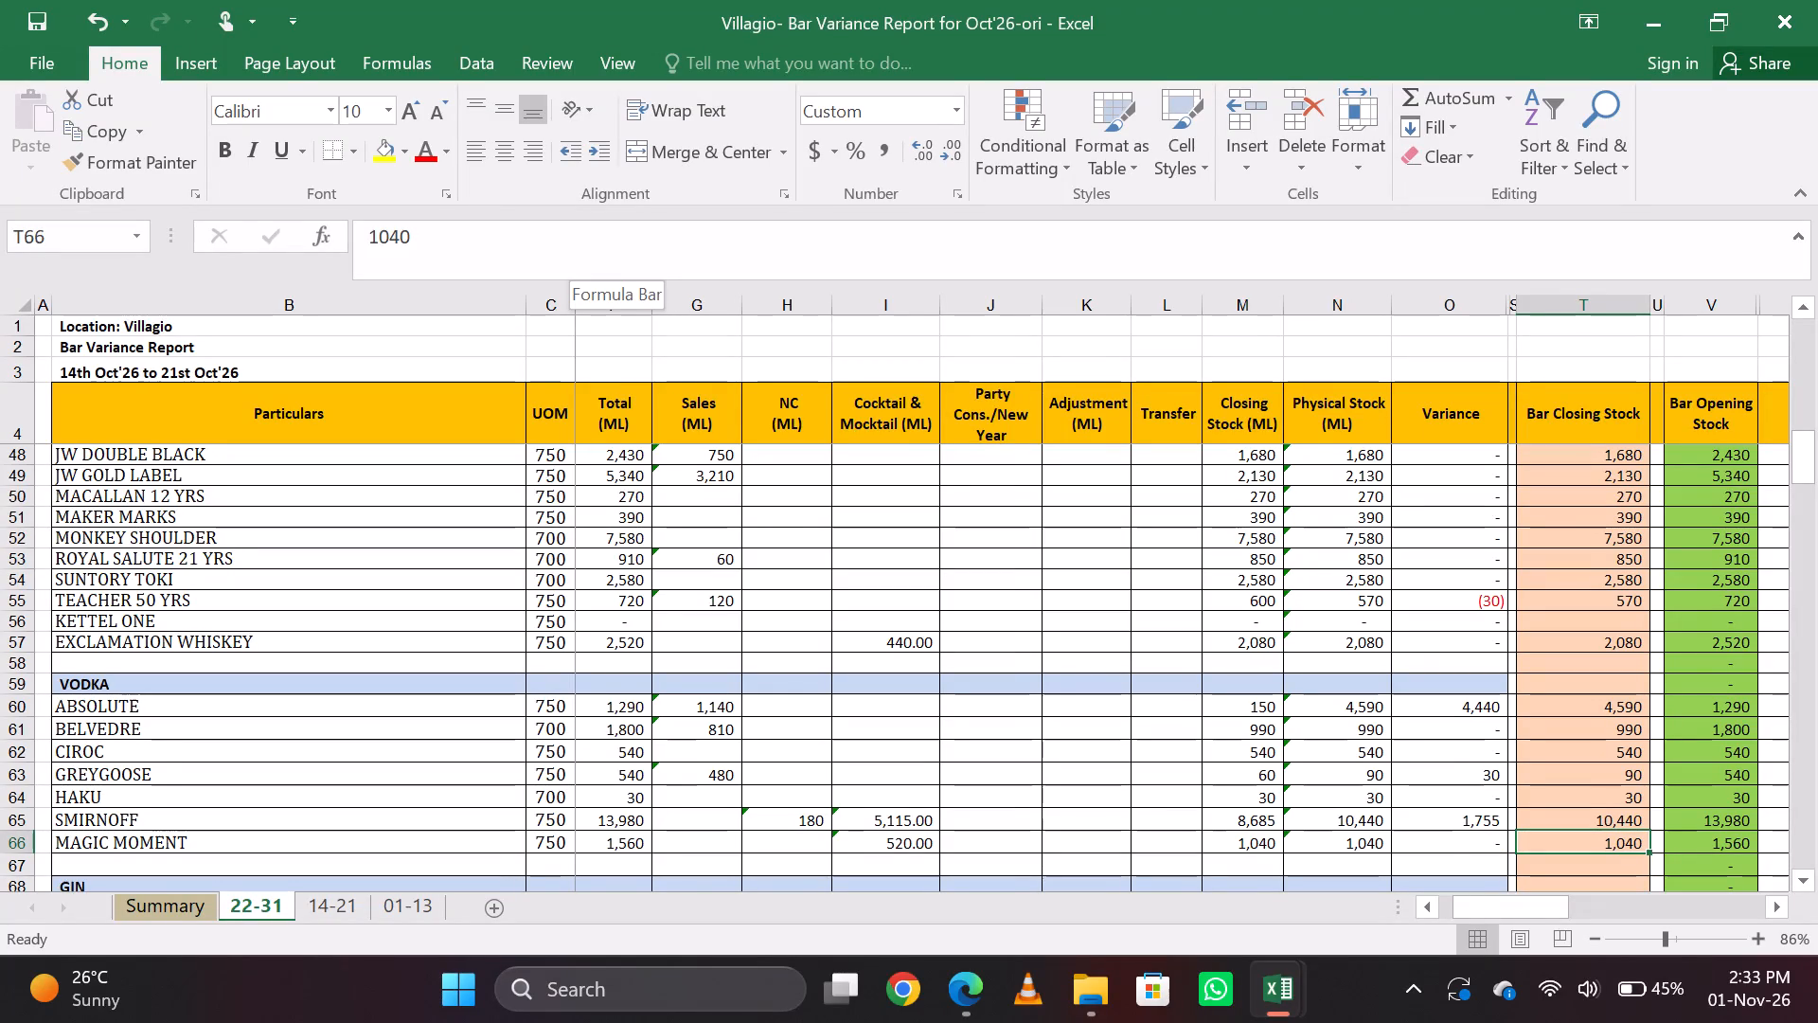
key("Up")
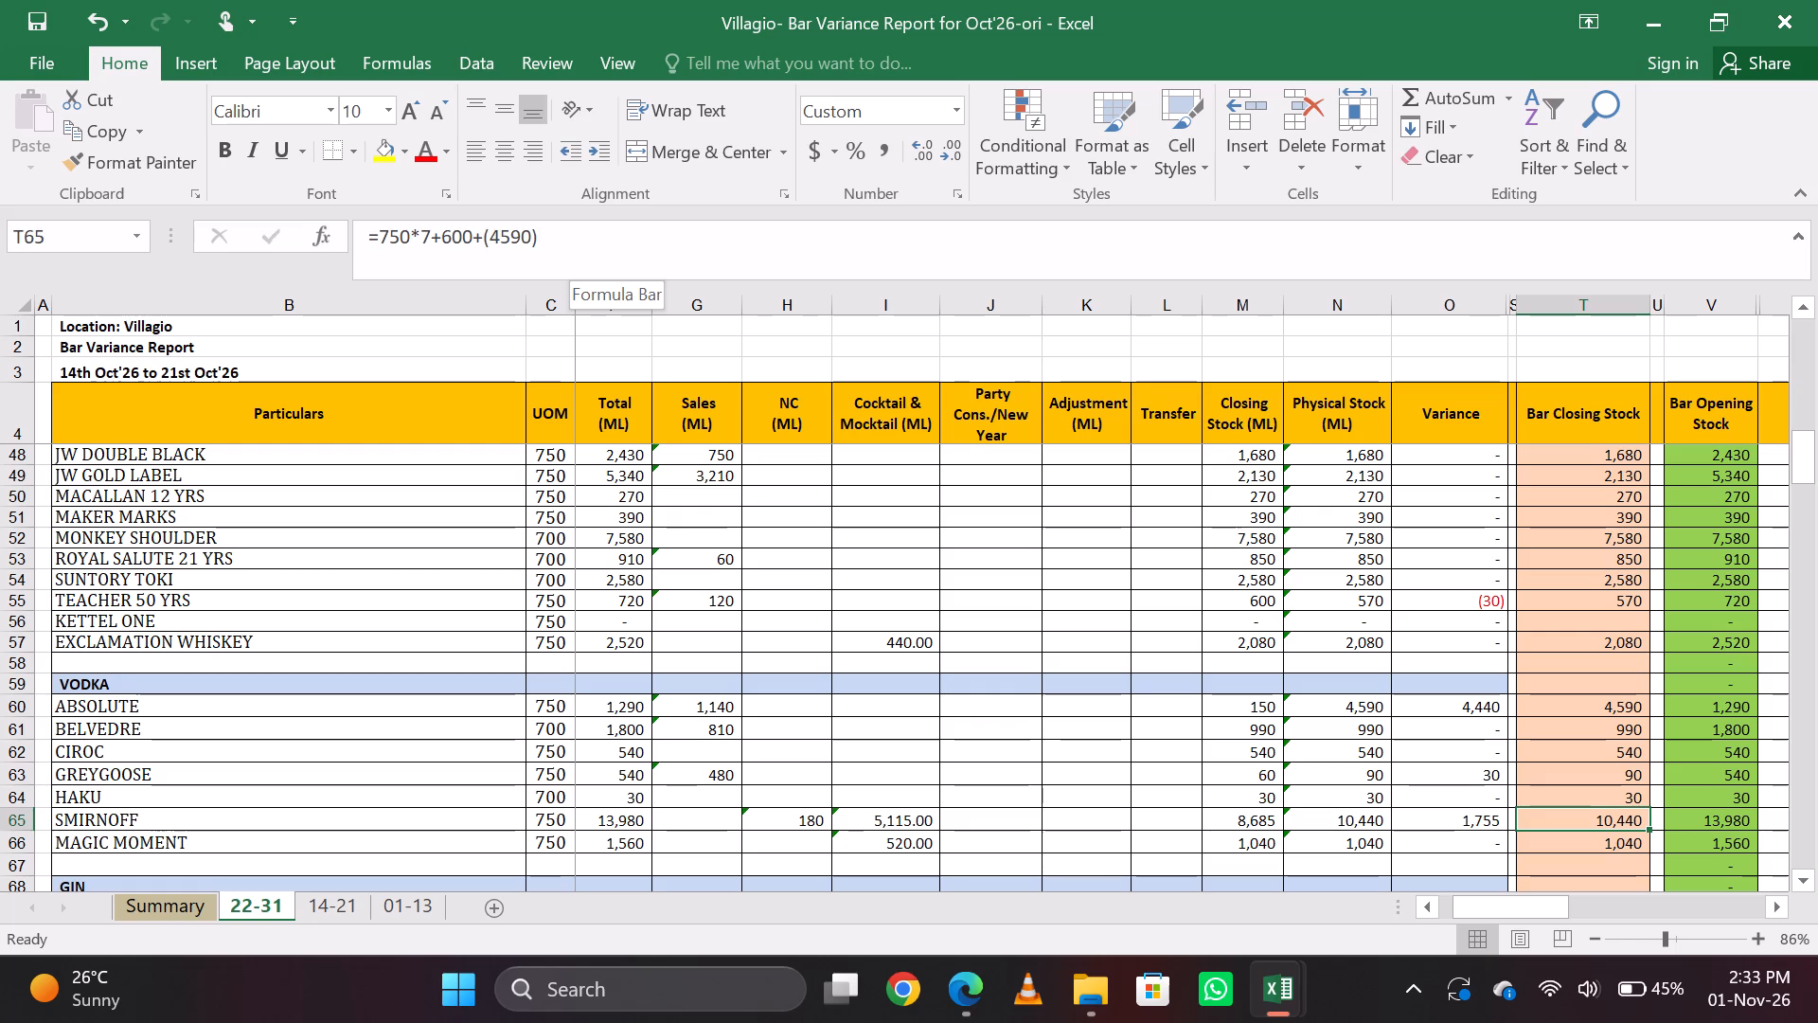
left_click(584, 242)
key("Left")
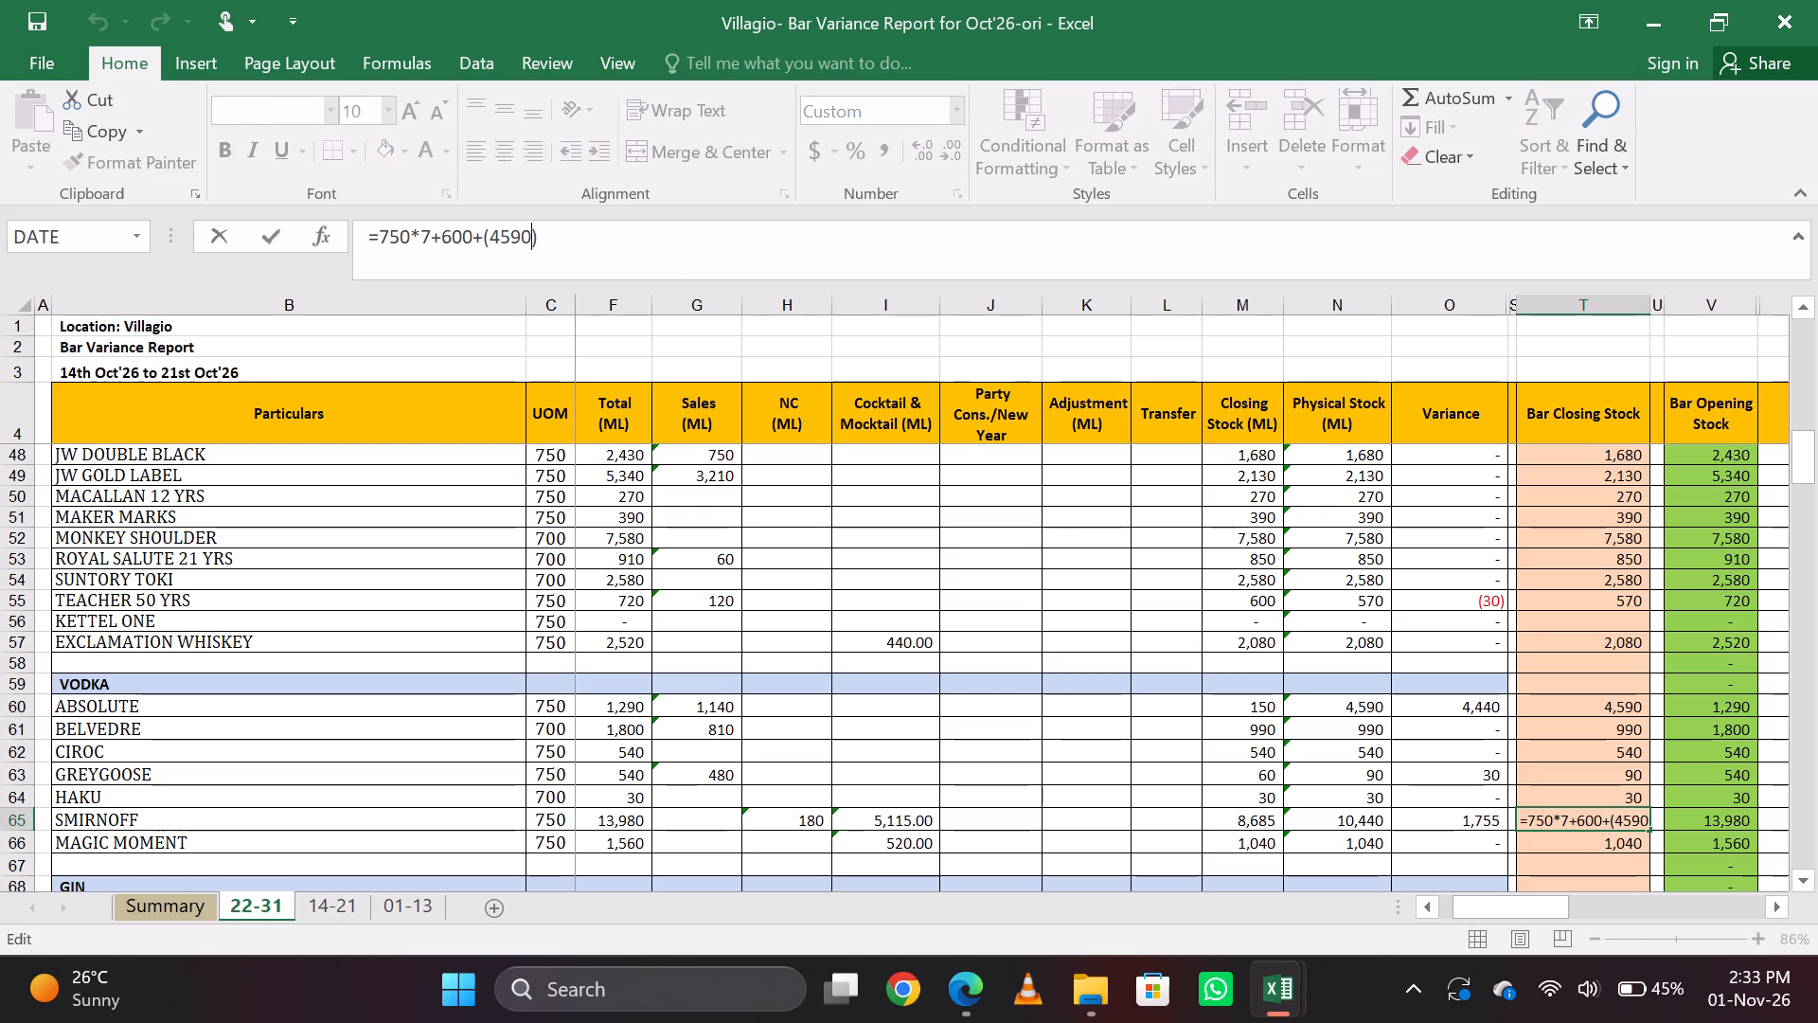
key("Escape")
Clear Magic Moment's Bar Closing Stock value in the Vodka section.
key("Down")
key("Left")
key("Left")
key("Left")
key("Left")
key("Left")
key("Left")
key("Left")
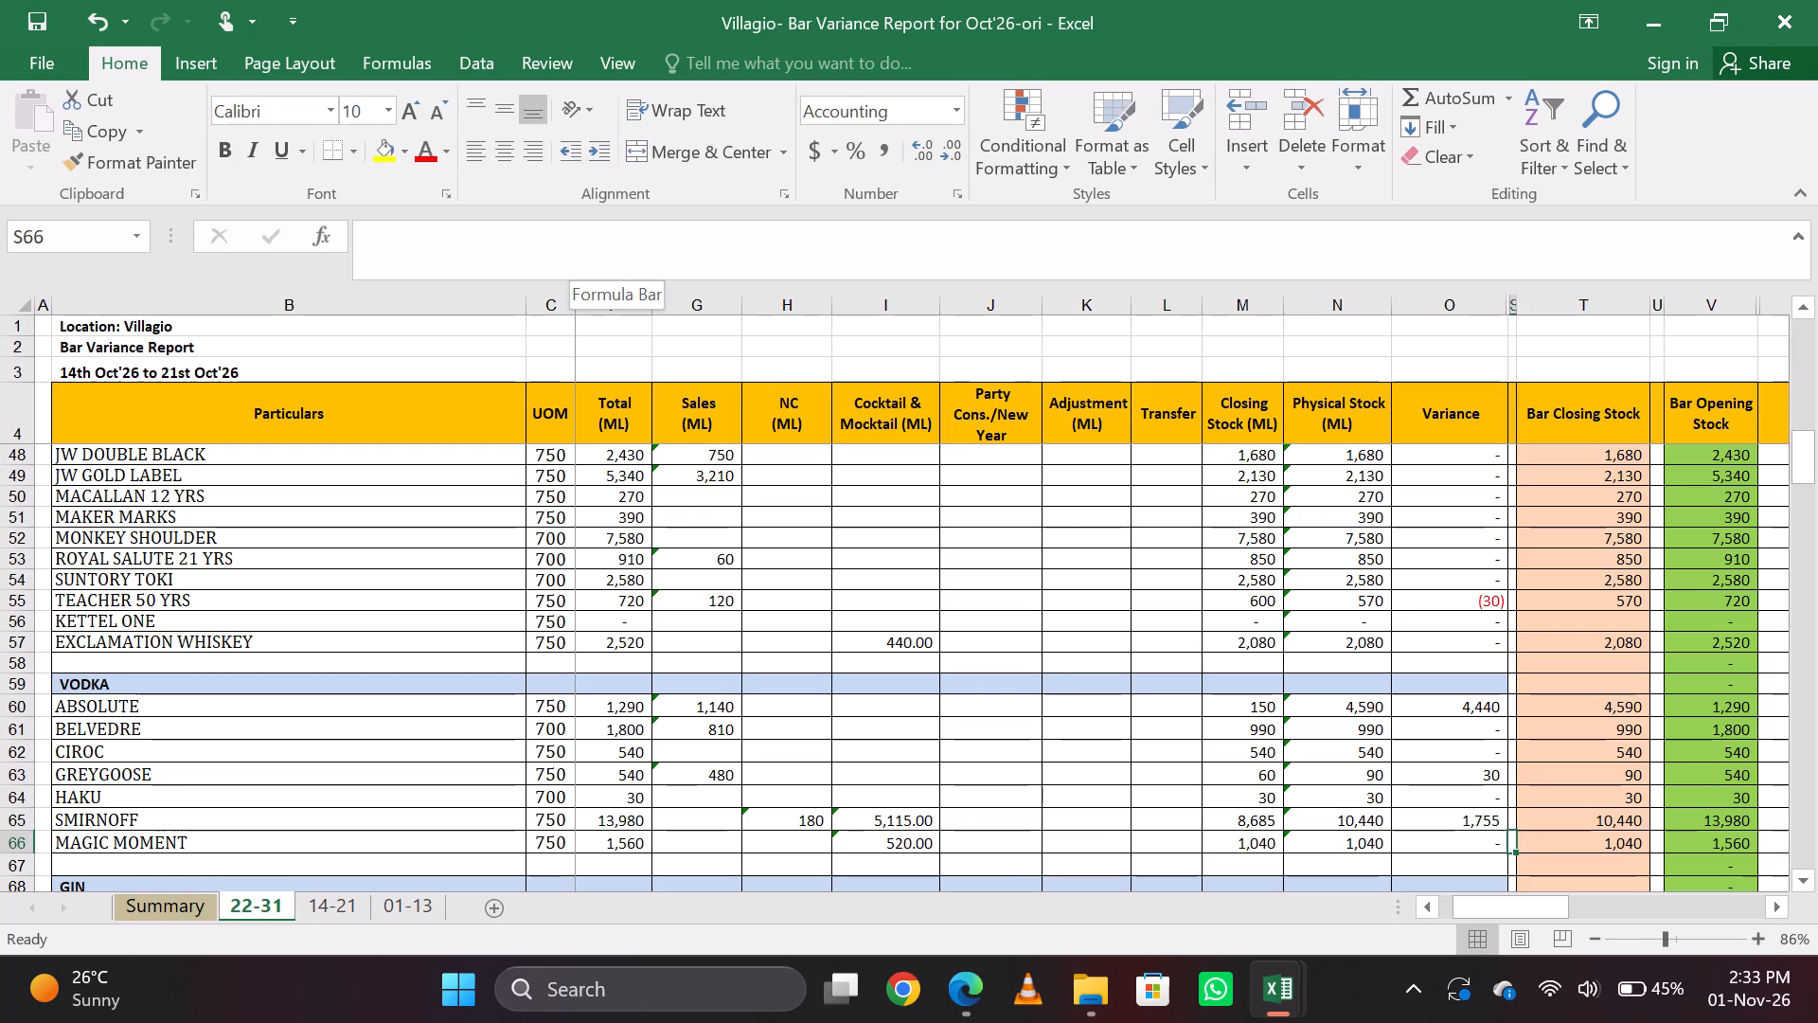
key("Right")
key("Right")
key("Right")
key("Right")
key("Right")
key("Right")
key("Right")
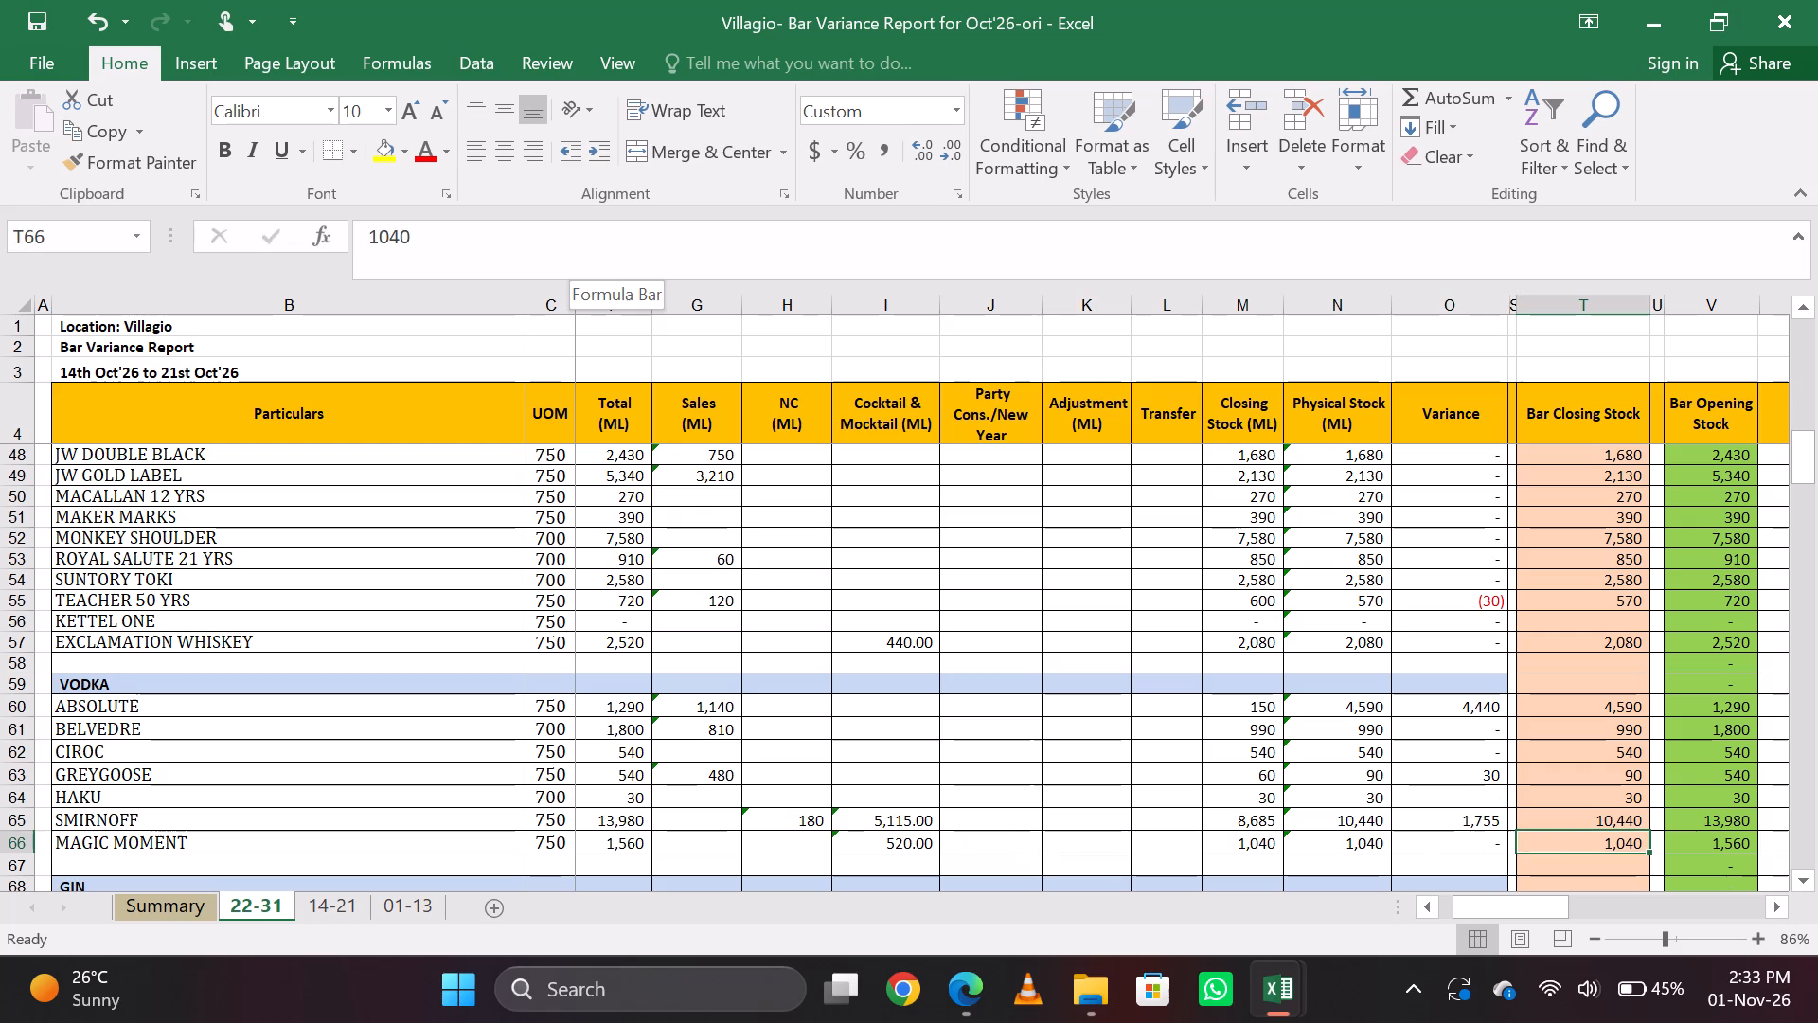
key("Delete")
Replace Magic Moment's Cocktail & Mocktail quantity with 1560.
key("Left")
key("Left")
key("Left")
key("Left")
key("Left")
key("Left")
key("Left")
key("Left")
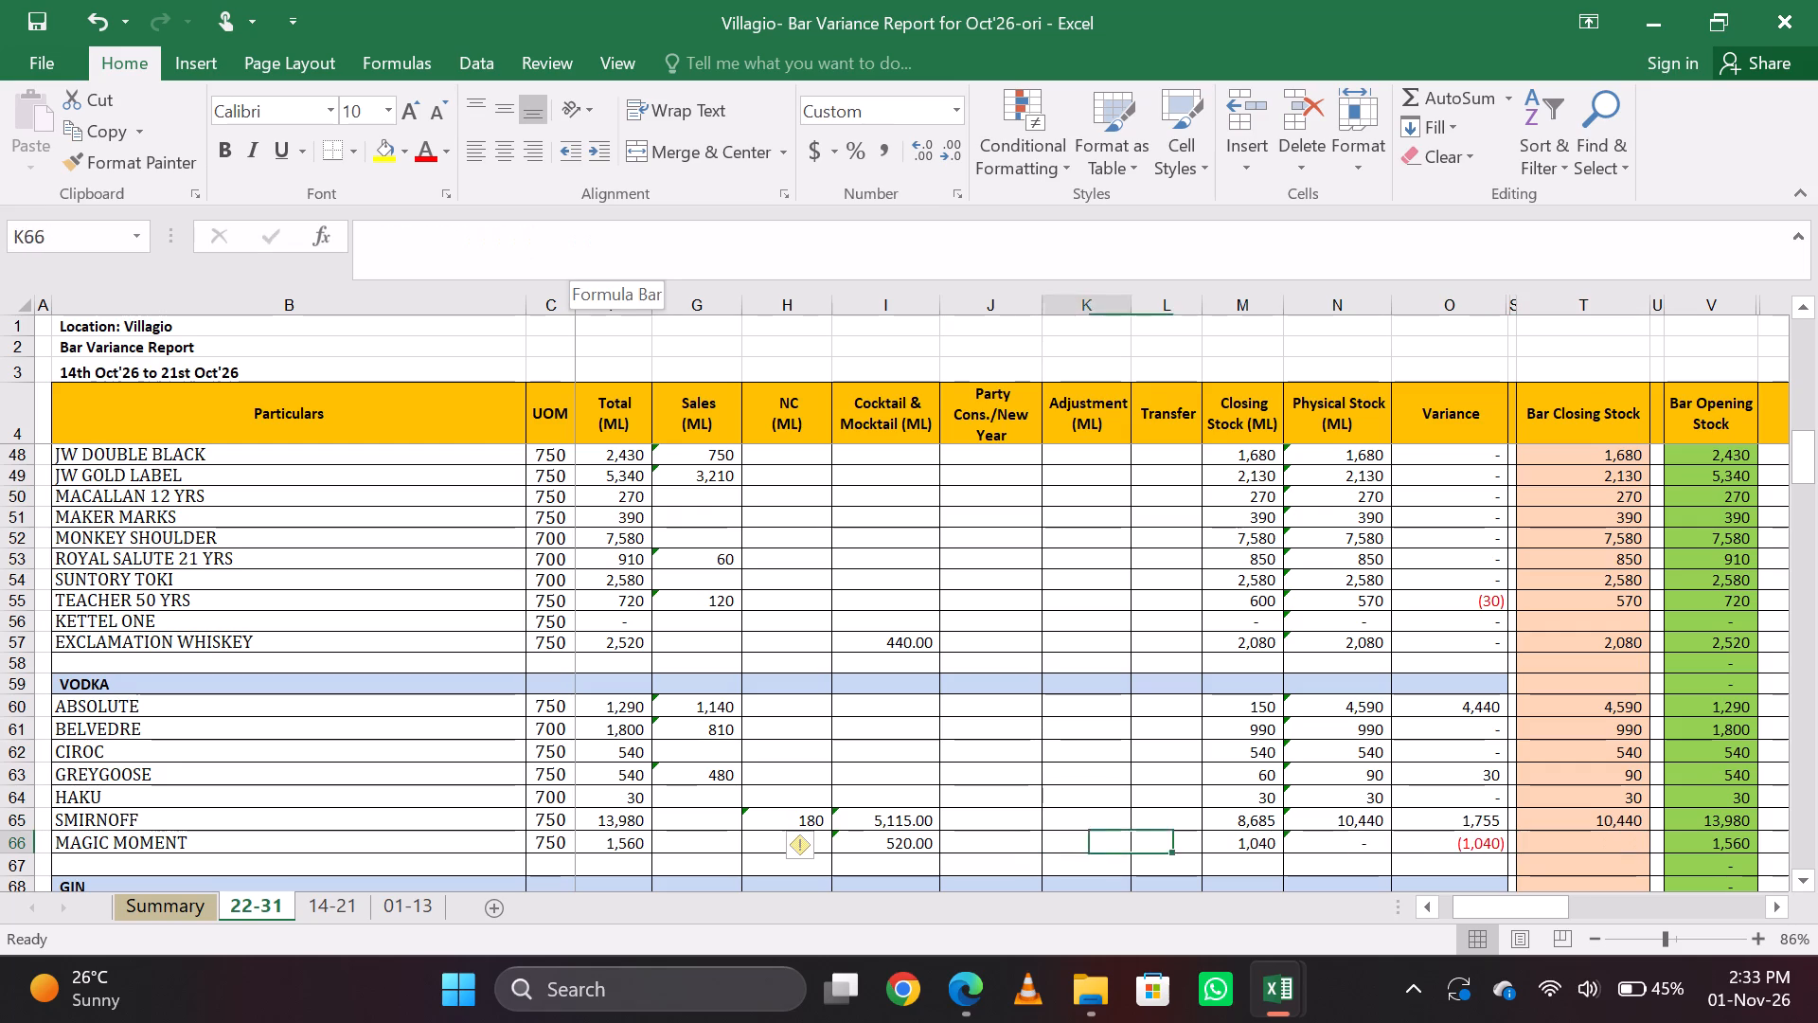
key("Delete")
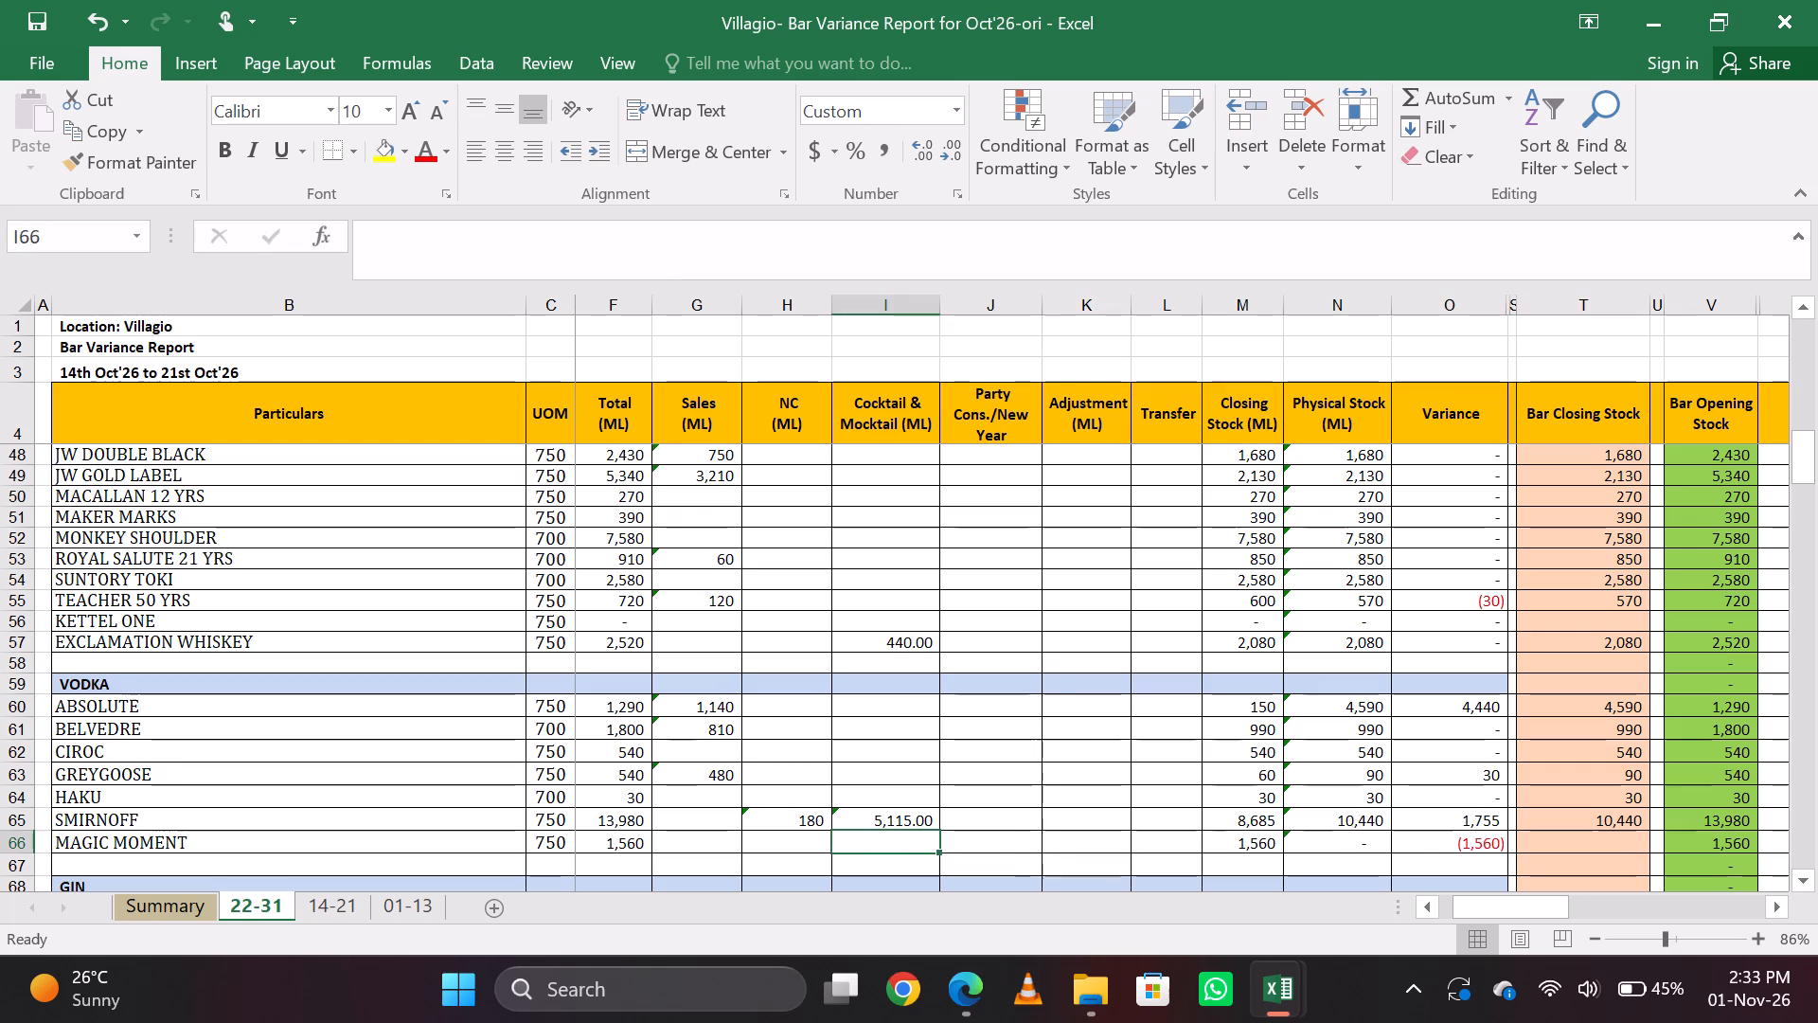
type("15")
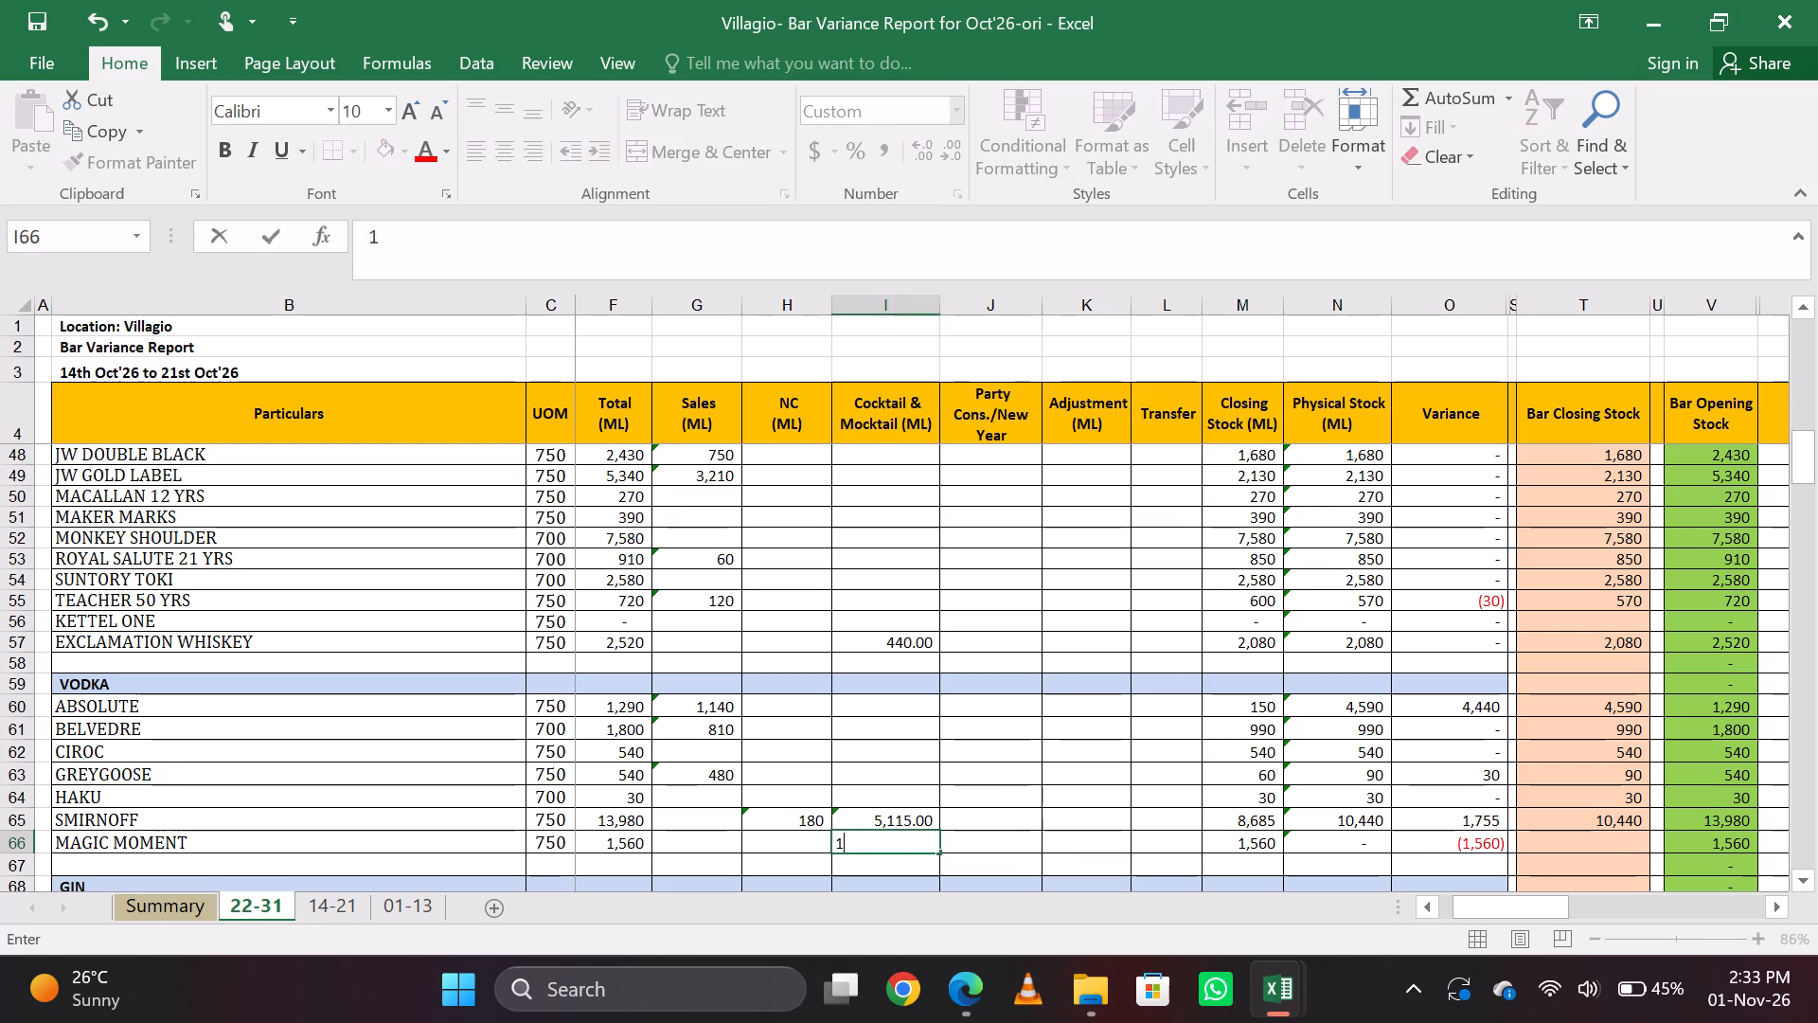
type("60")
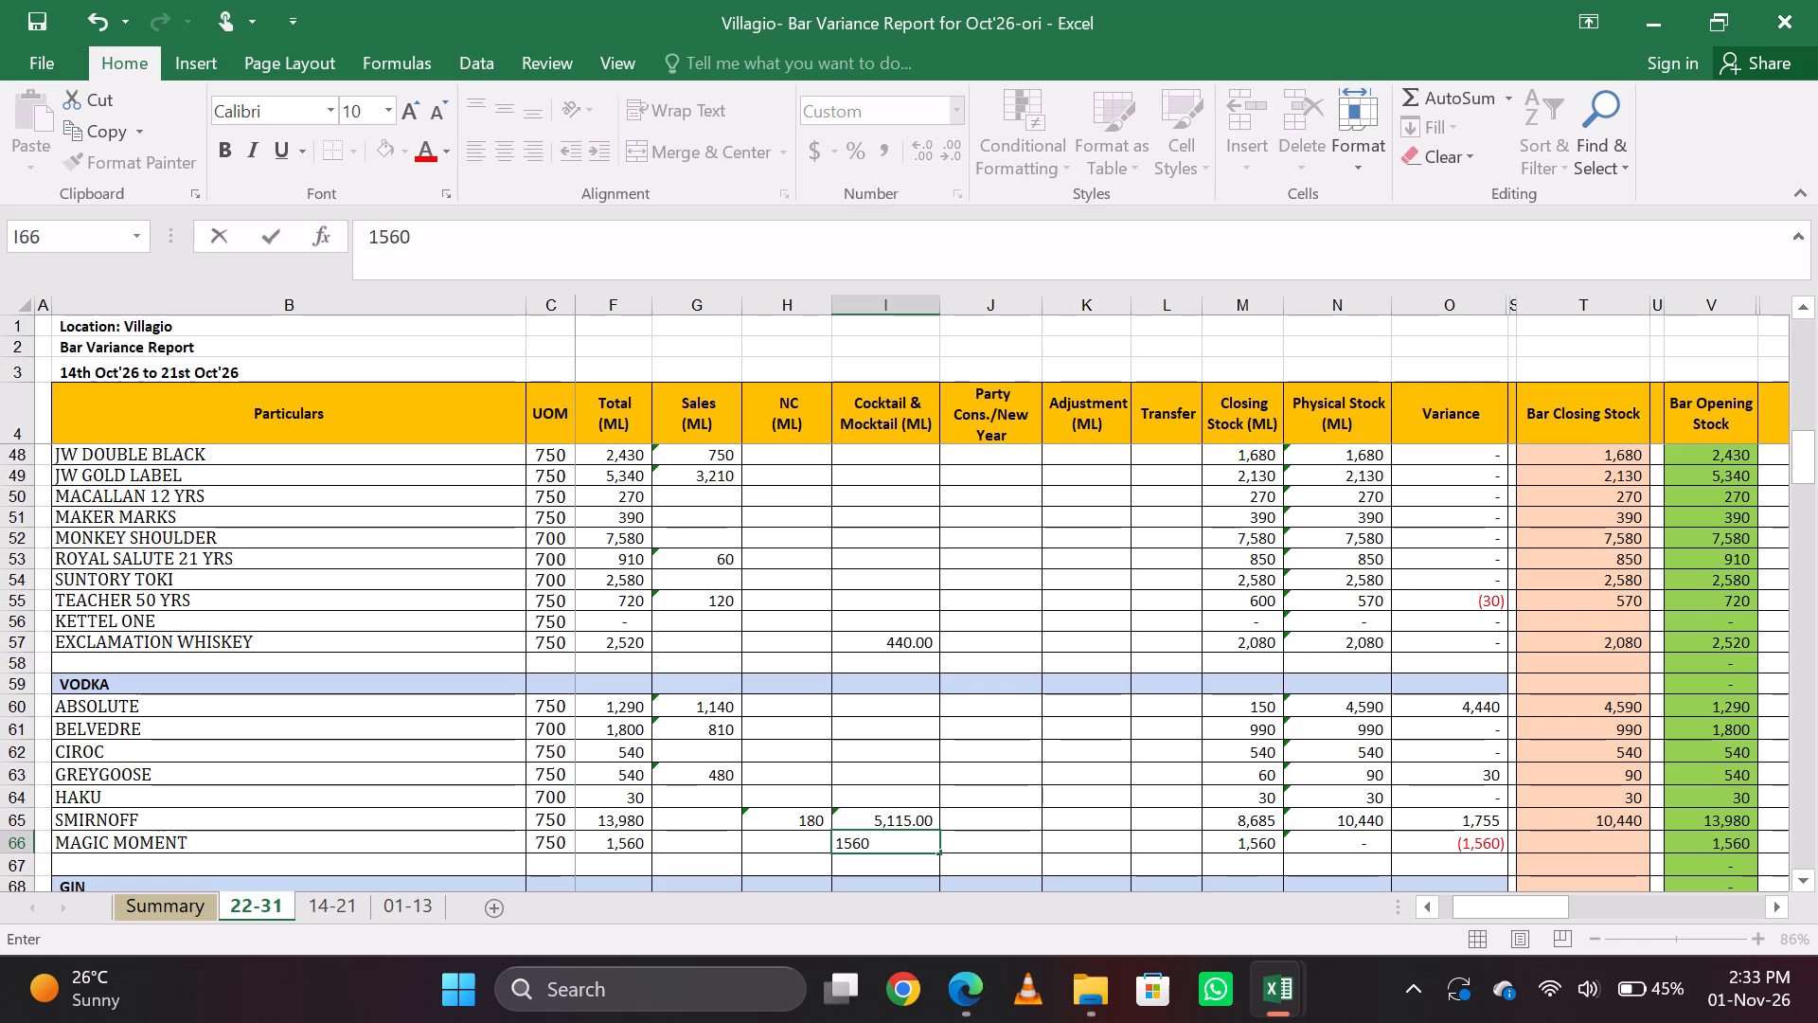
key("Up")
Subtract 1560 in Smirnoff's Cocktail & Mocktail formula, making it =4815+300-1560.
left_click(584, 242)
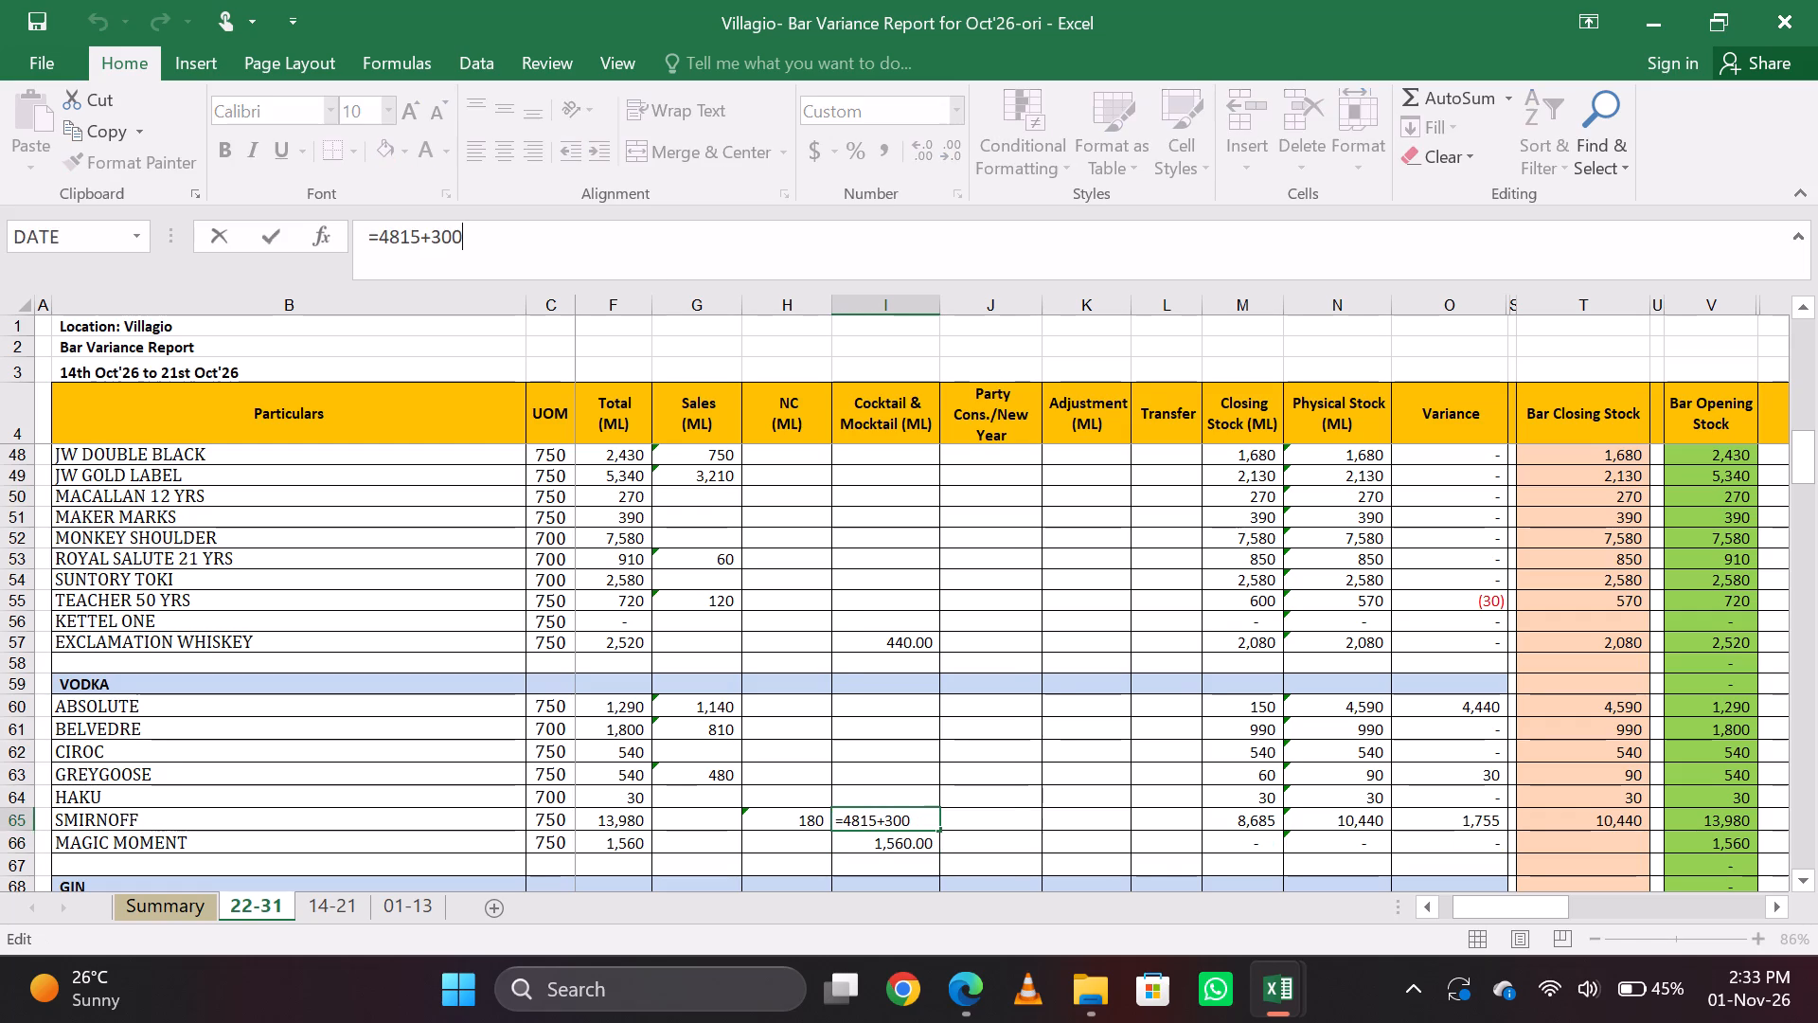
type("-1560")
key("Return")
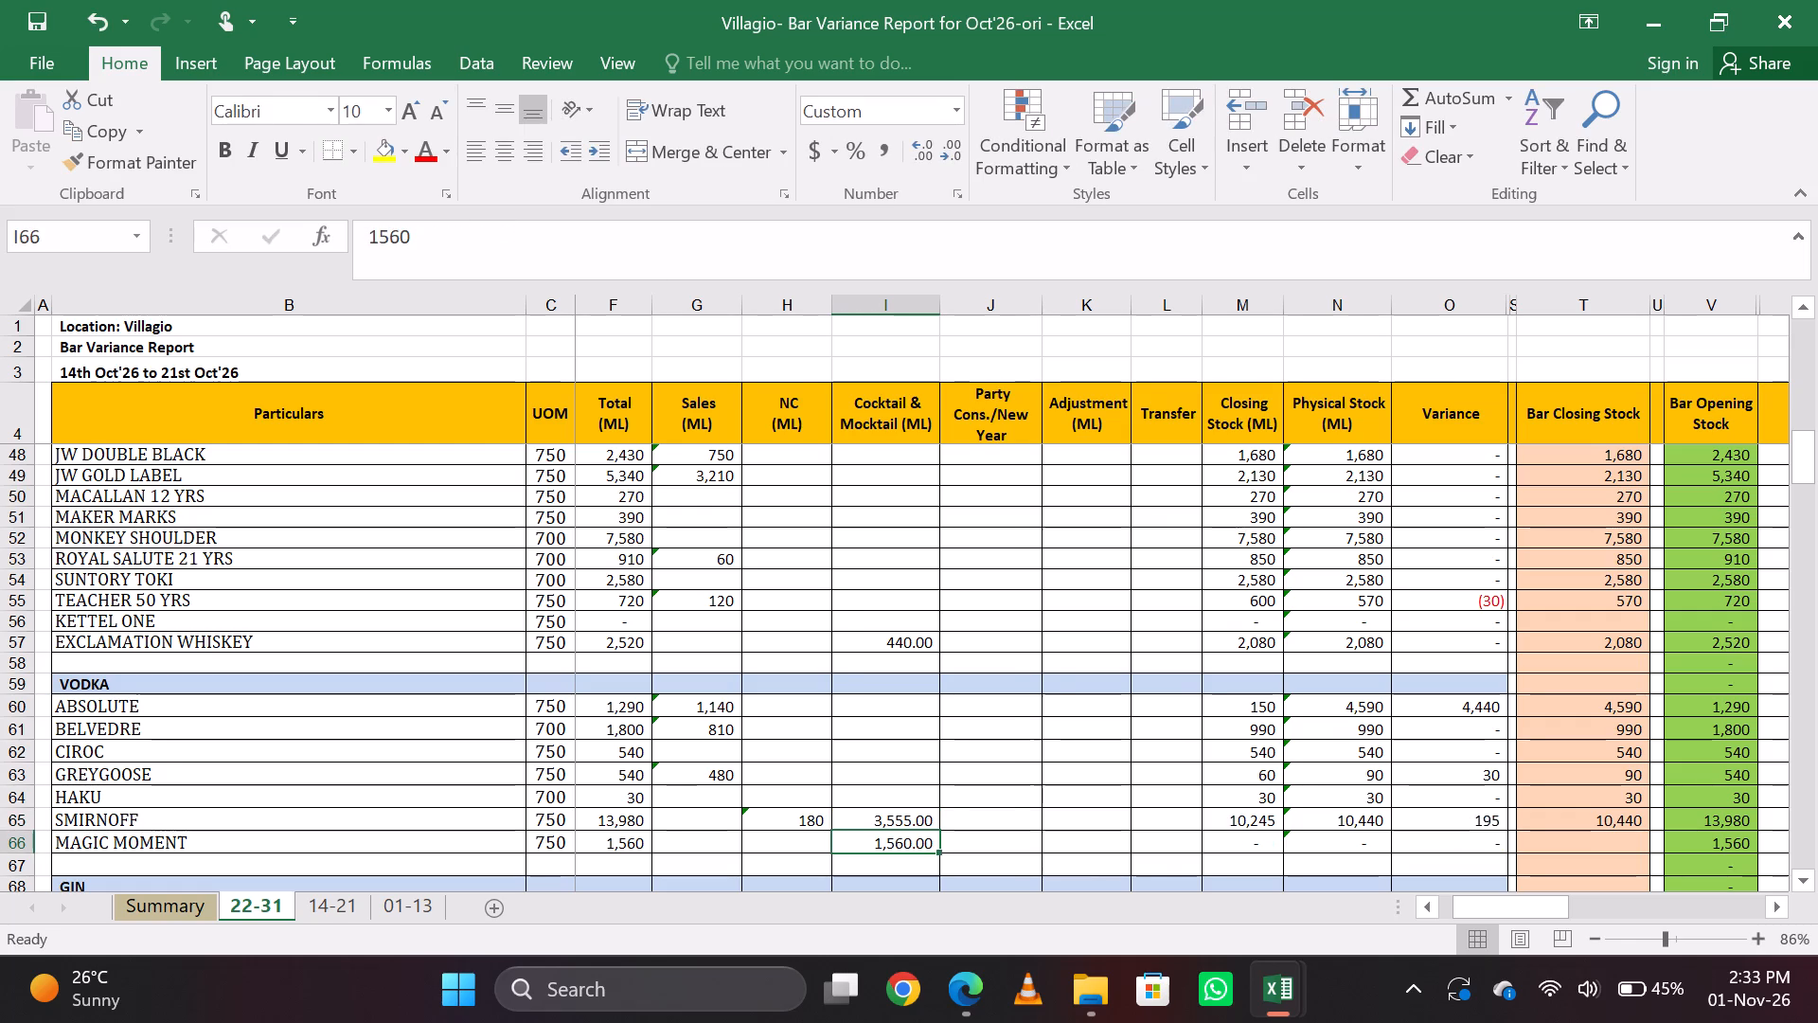
Review the Cocktail & Mocktail quantities and variances across the whisky, vodka, gin, tequila, rum and liqueur items.
key("Up")
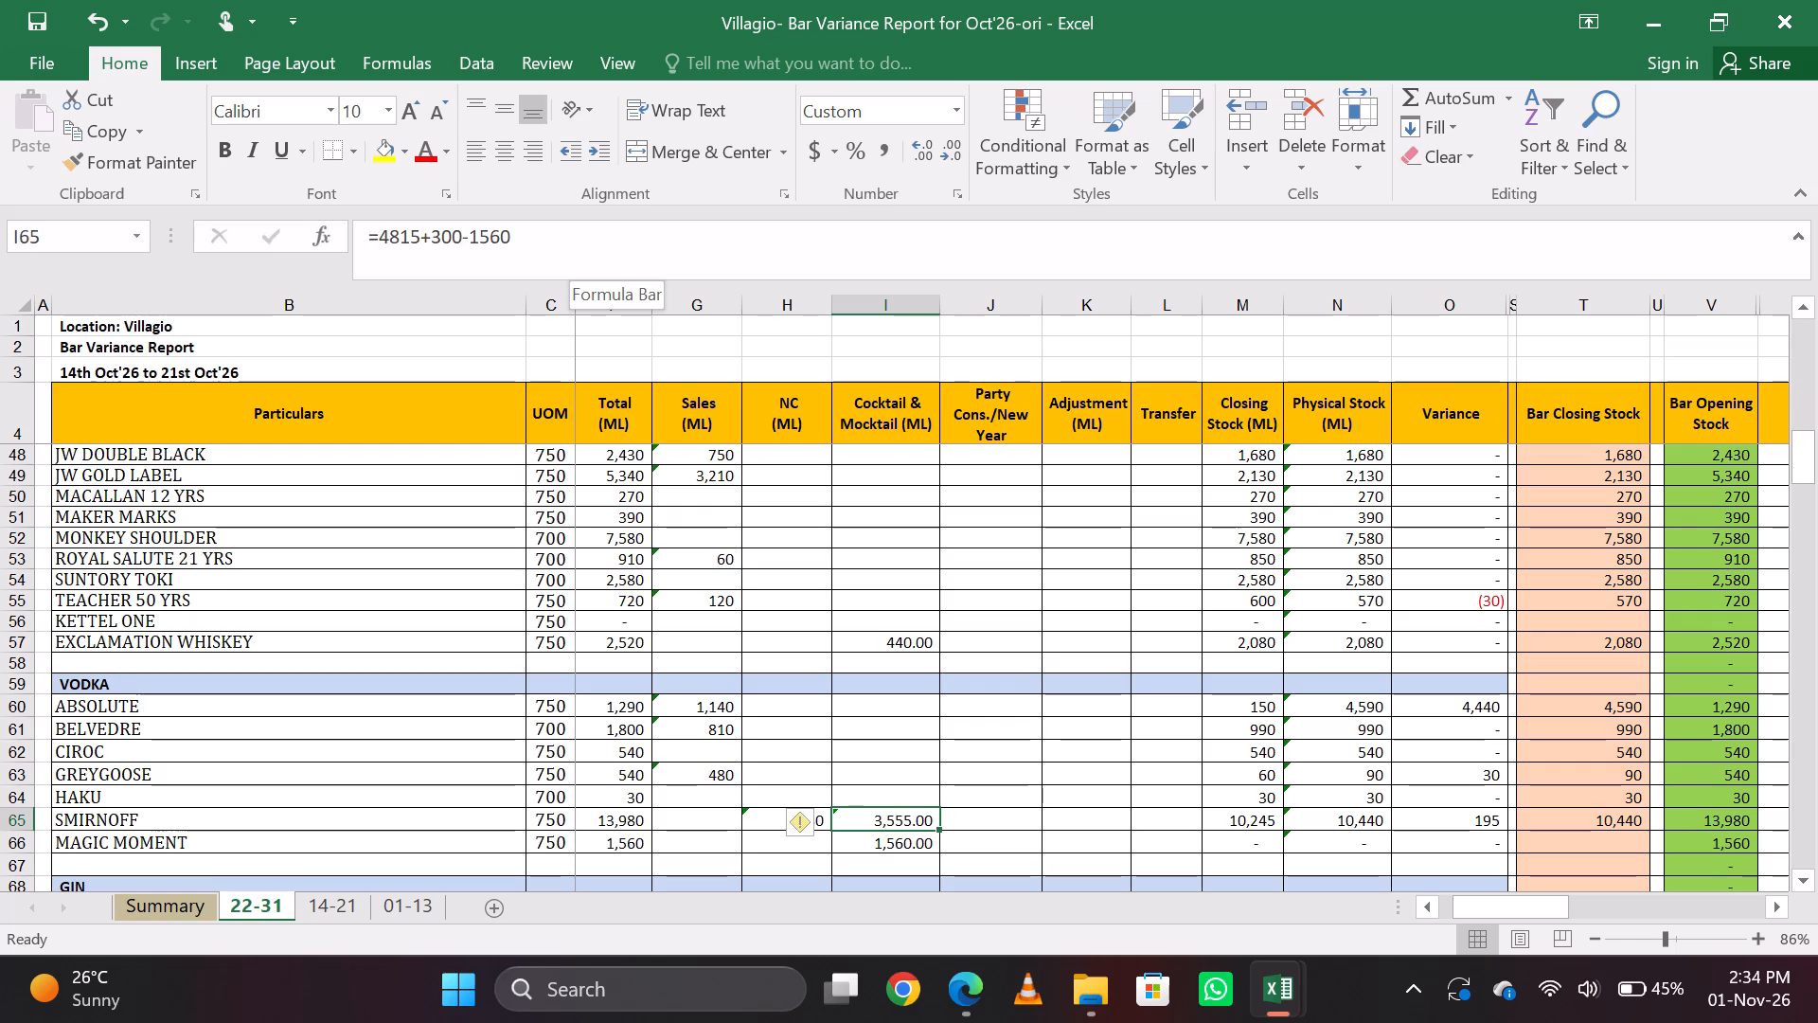
key("Down")
key("Down")
key("Down")
key("Down")
key("Up")
key("Up")
key("Up")
key("Up")
key("Up")
key("Up")
key("Up")
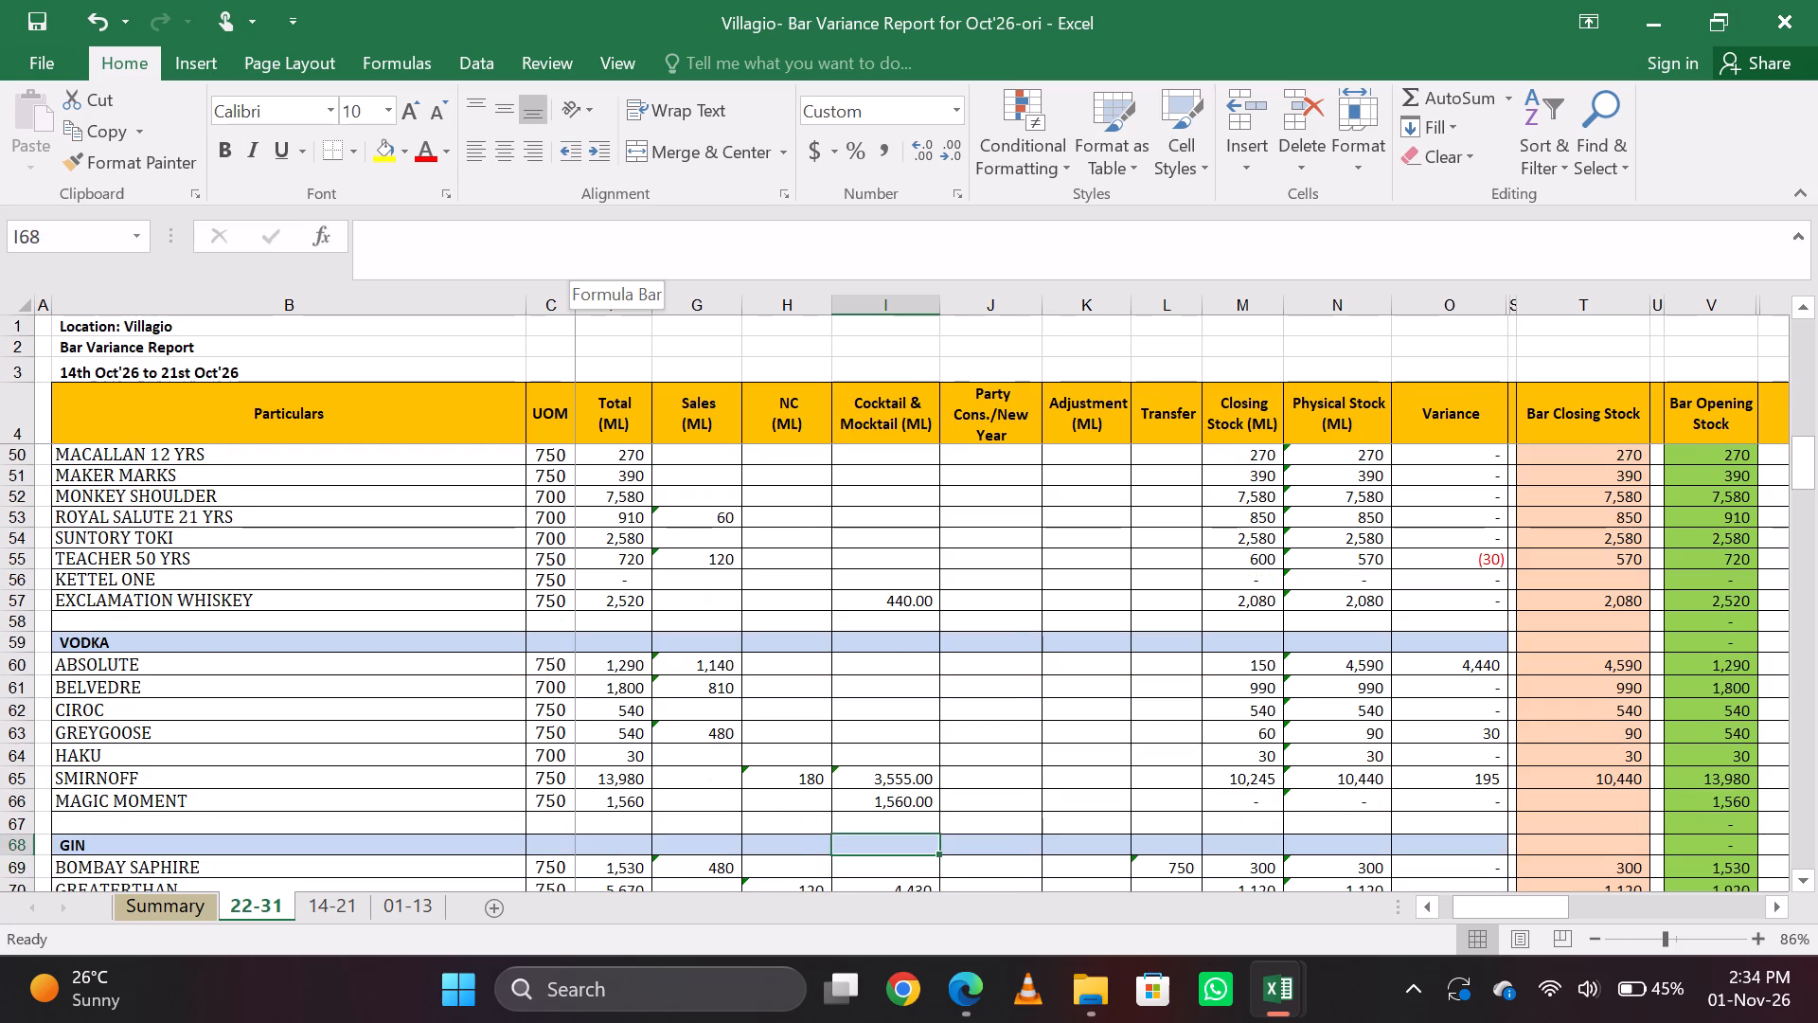
key("Down")
key("Down")
key("Down")
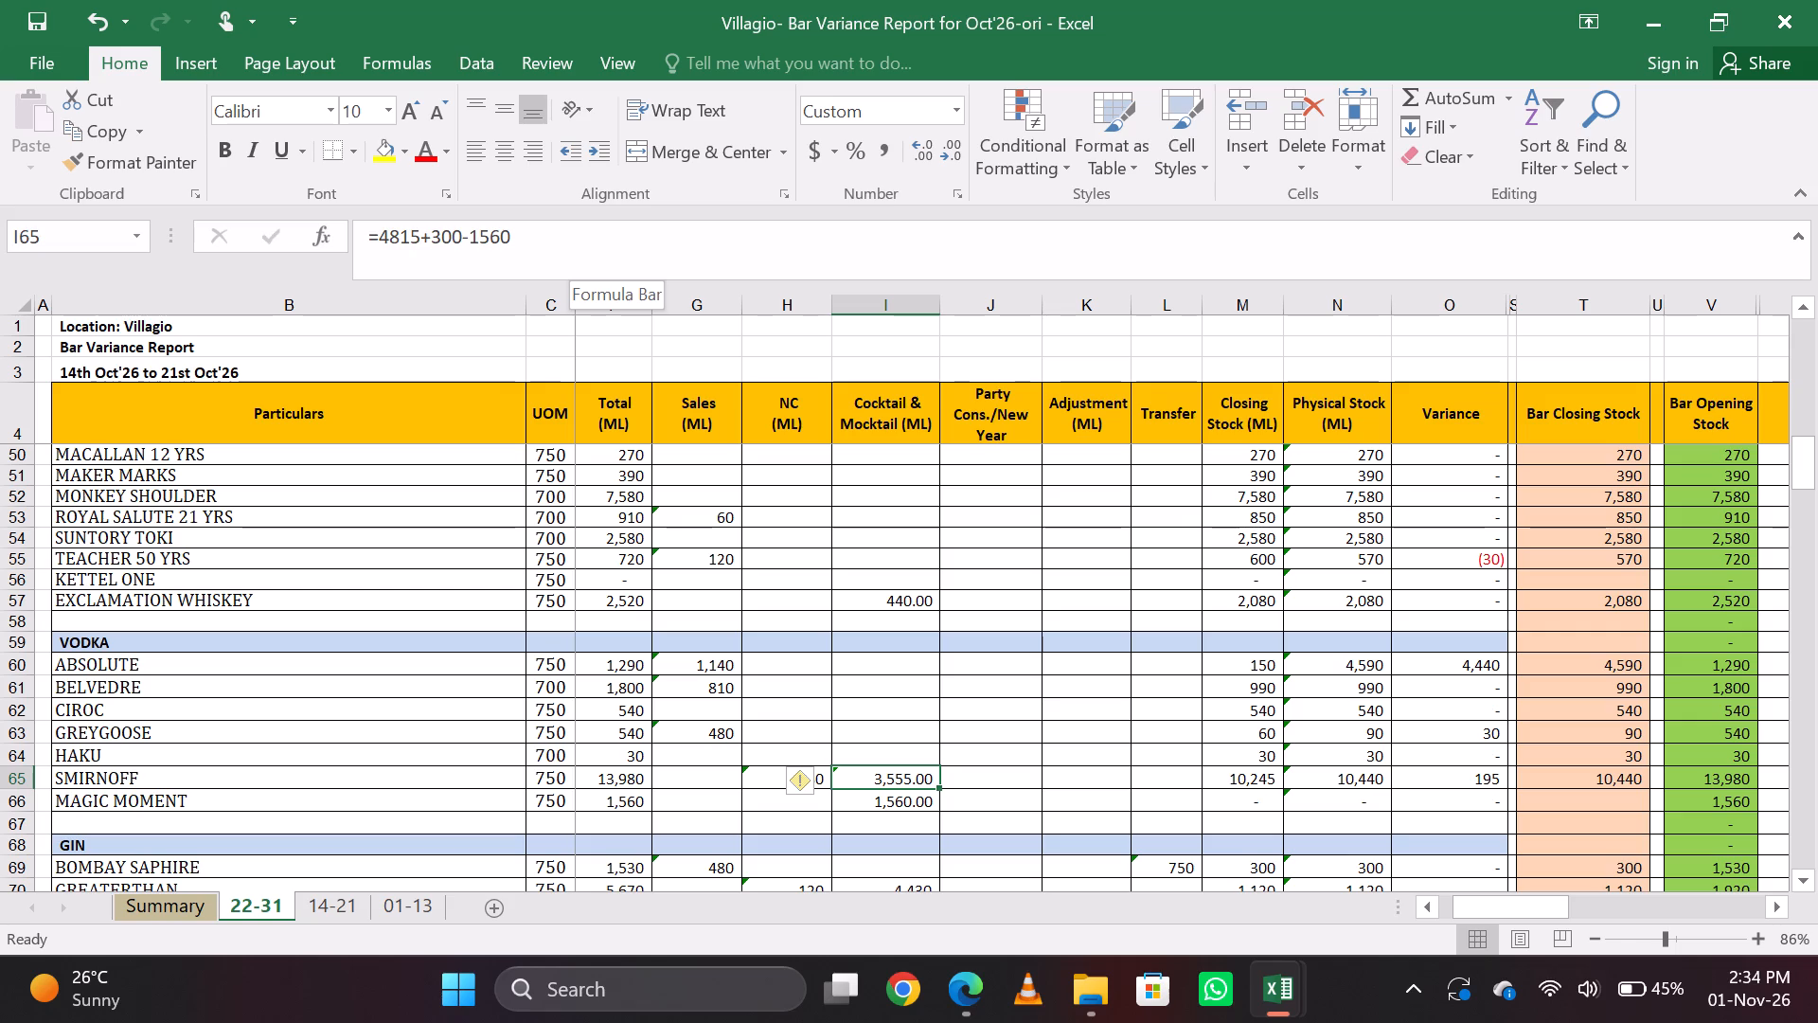
key("Up")
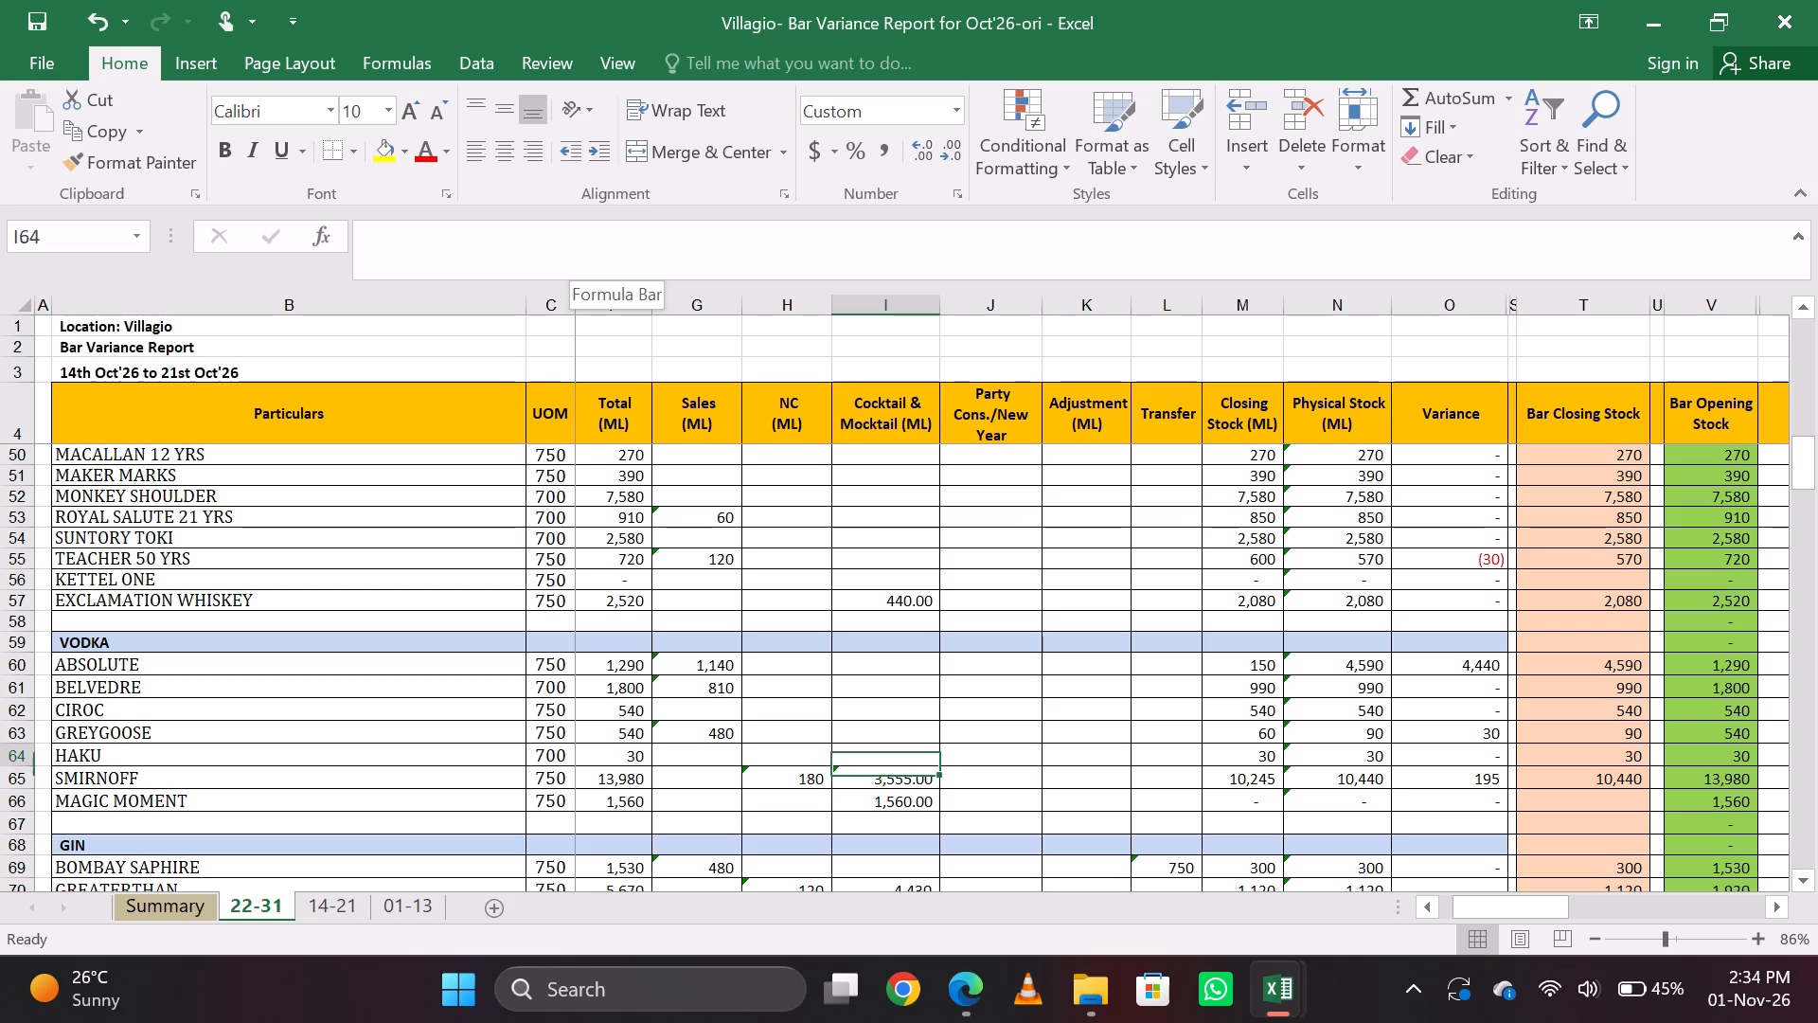
key("Down")
key("Up")
key("Up")
key("Up")
key("Up")
key("Up")
key("Up")
key("Up")
key("Up")
key("Up")
key("Up")
key("Up")
key("Up")
key("Up")
key("Up")
key("Up")
key("Up")
key("Up")
key("Up")
key("Up")
key("Up")
key("Up")
key("Up")
key("Up")
key("Up")
key("Up")
key("Up")
key("Up")
key("Up")
key("Up")
key("Up")
key("Up")
key("Up")
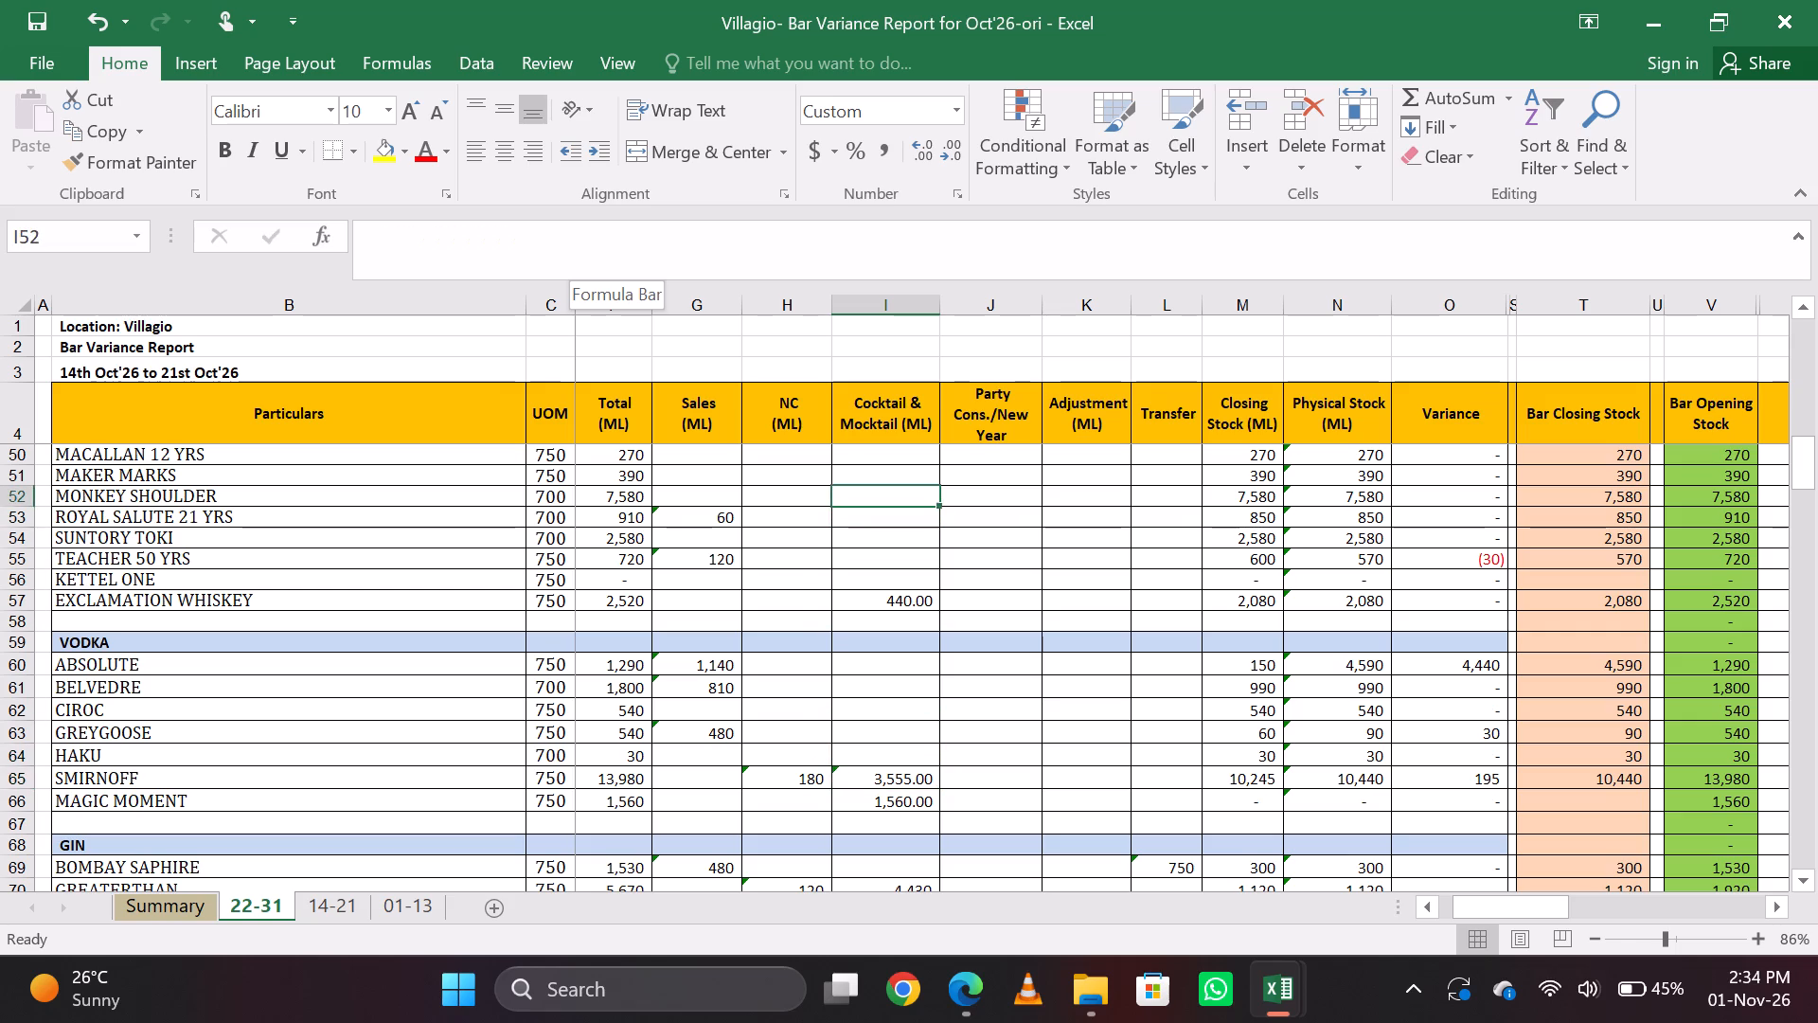
key("Up")
key("Down")
key("Down")
key("Down")
key("Down")
key("Down")
key("Down")
key("Down")
key("Down")
key("Down")
key("Down")
key("Down")
key("Down")
key("Down")
key("Down")
key("Down")
key("Down")
key("Down")
key("Down")
key("Down")
key("Down")
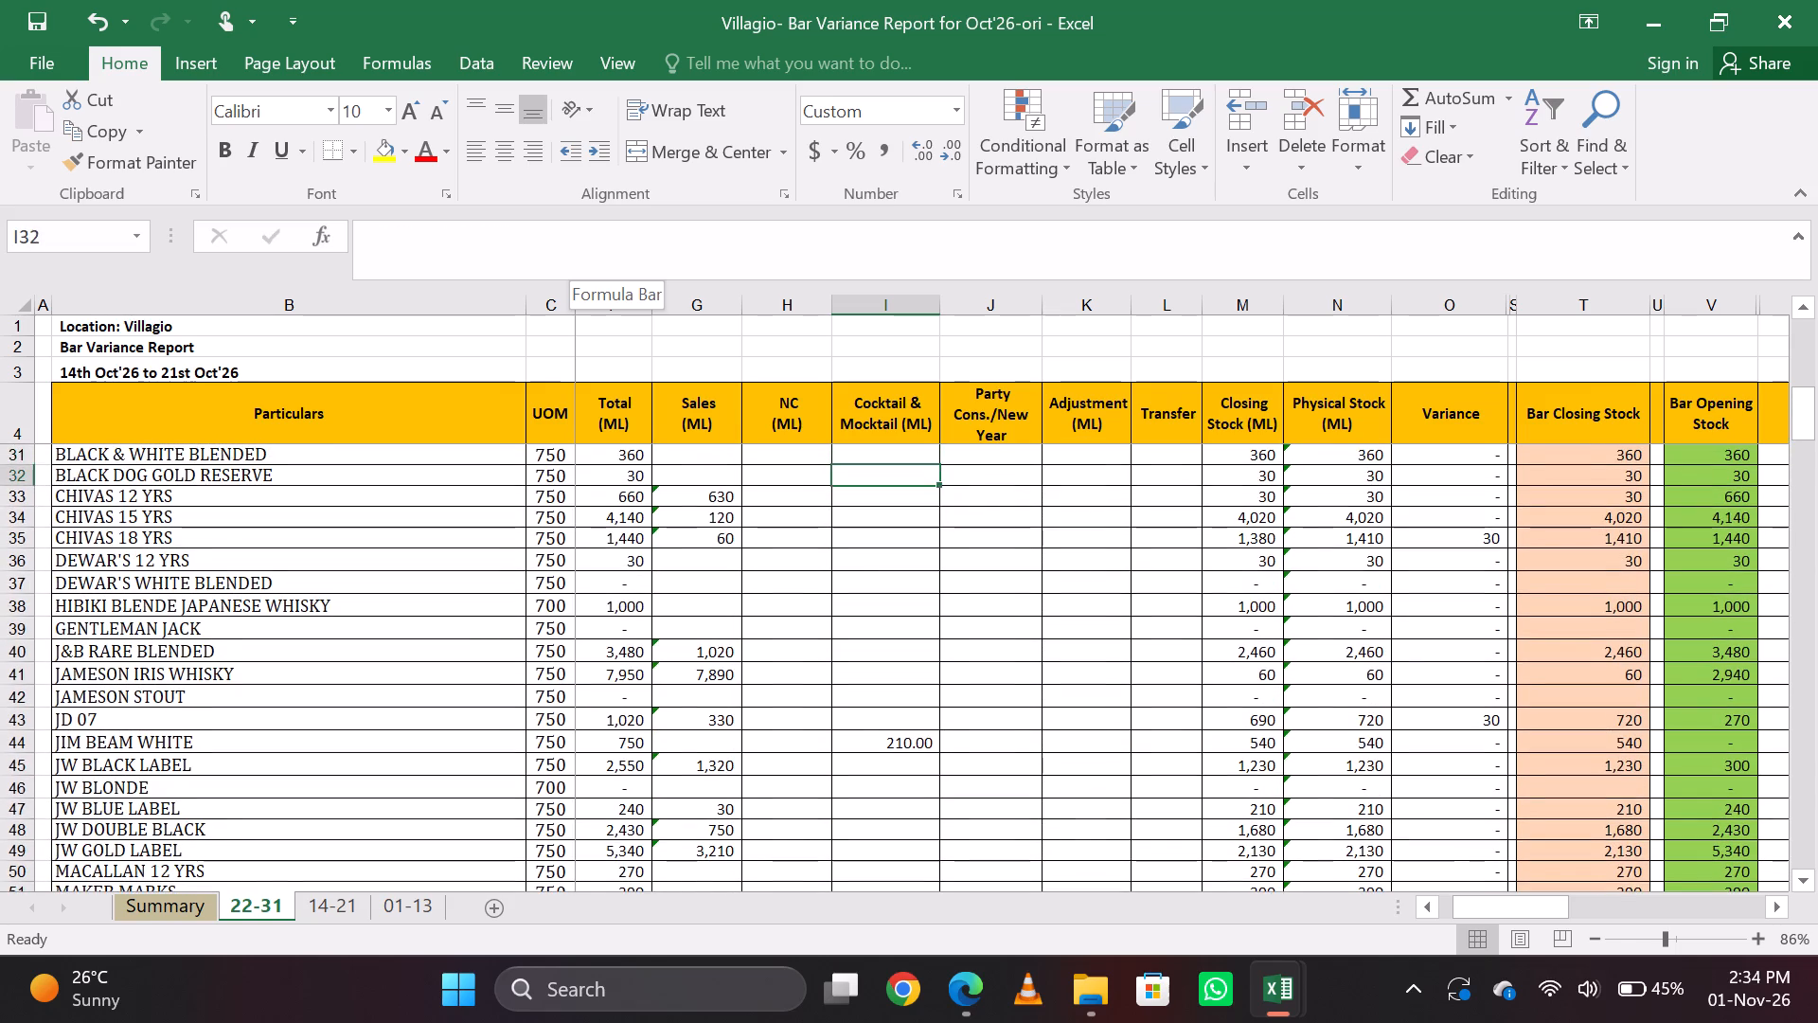
key("Down")
key("Down")
key("Down")
key("Down")
key("Down")
key("Down")
key("Down")
key("Down")
key("Down")
key("Down")
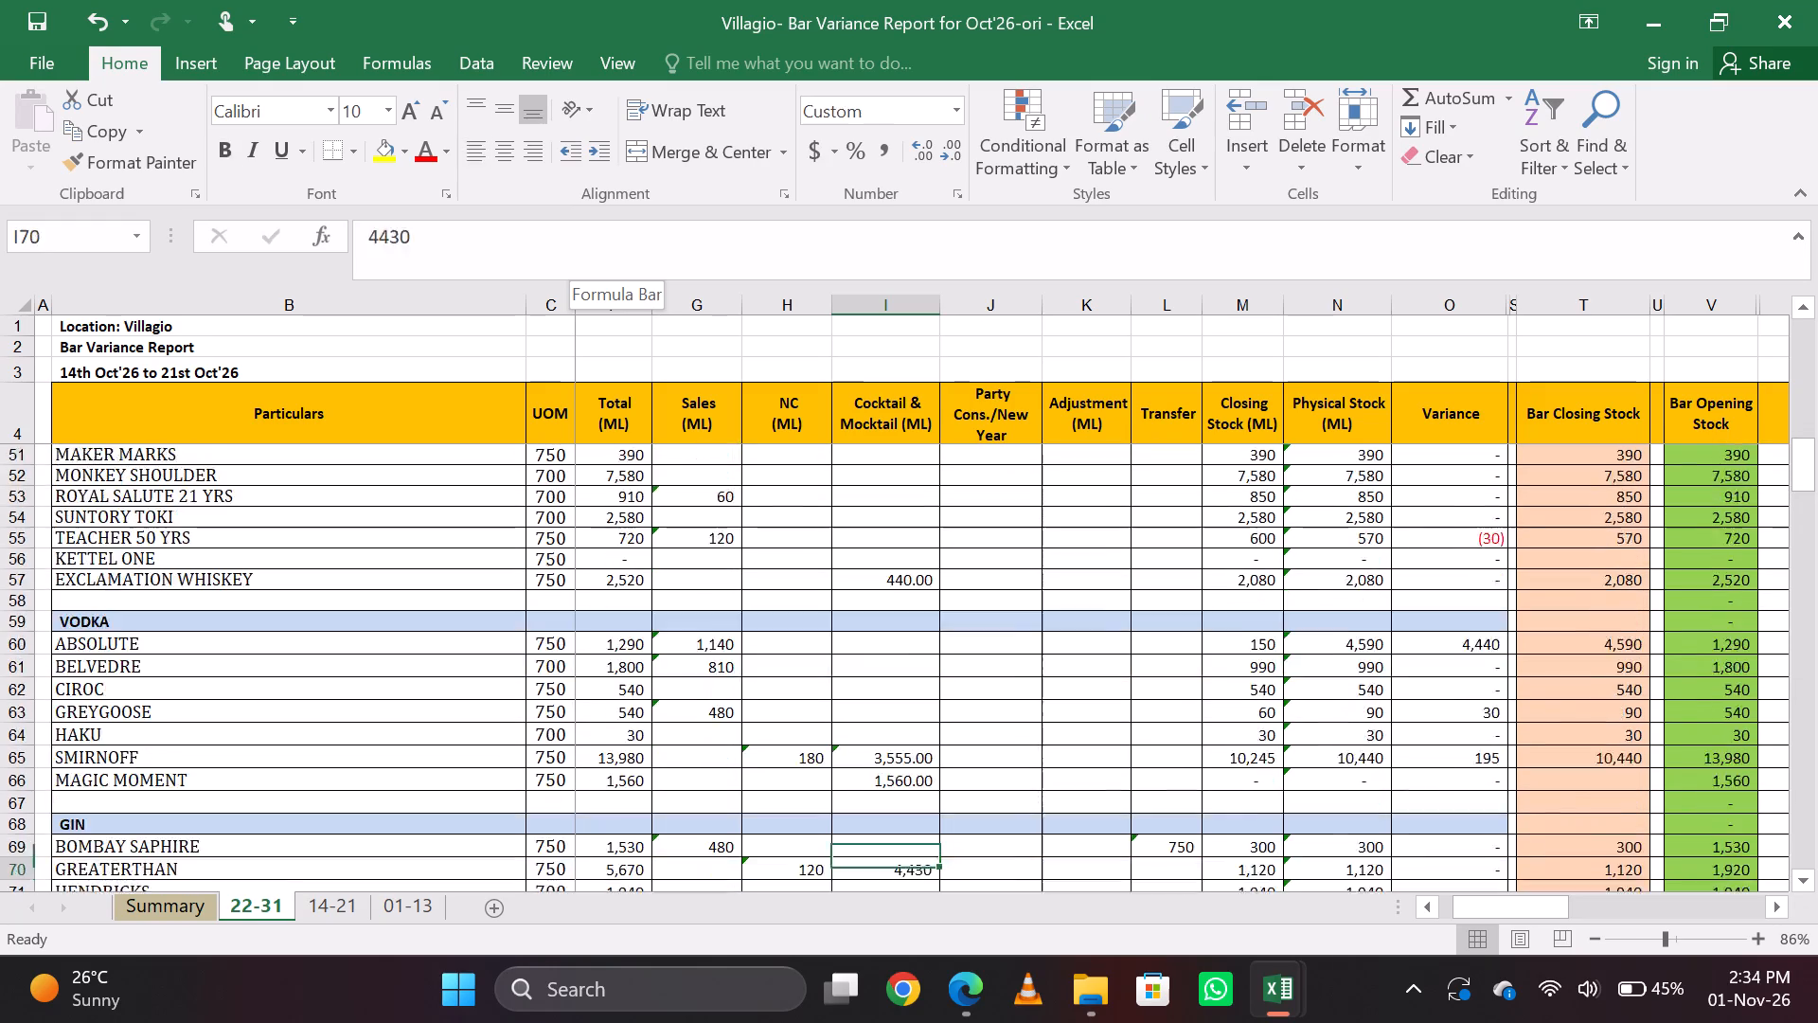
key("Down")
key("Down")
key("Down")
key("Down")
key("Down")
key("Down")
key("Down")
key("Down")
key("Down")
key("Down")
key("Down")
key("Down")
key("Down")
key("Down")
key("Down")
key("Down")
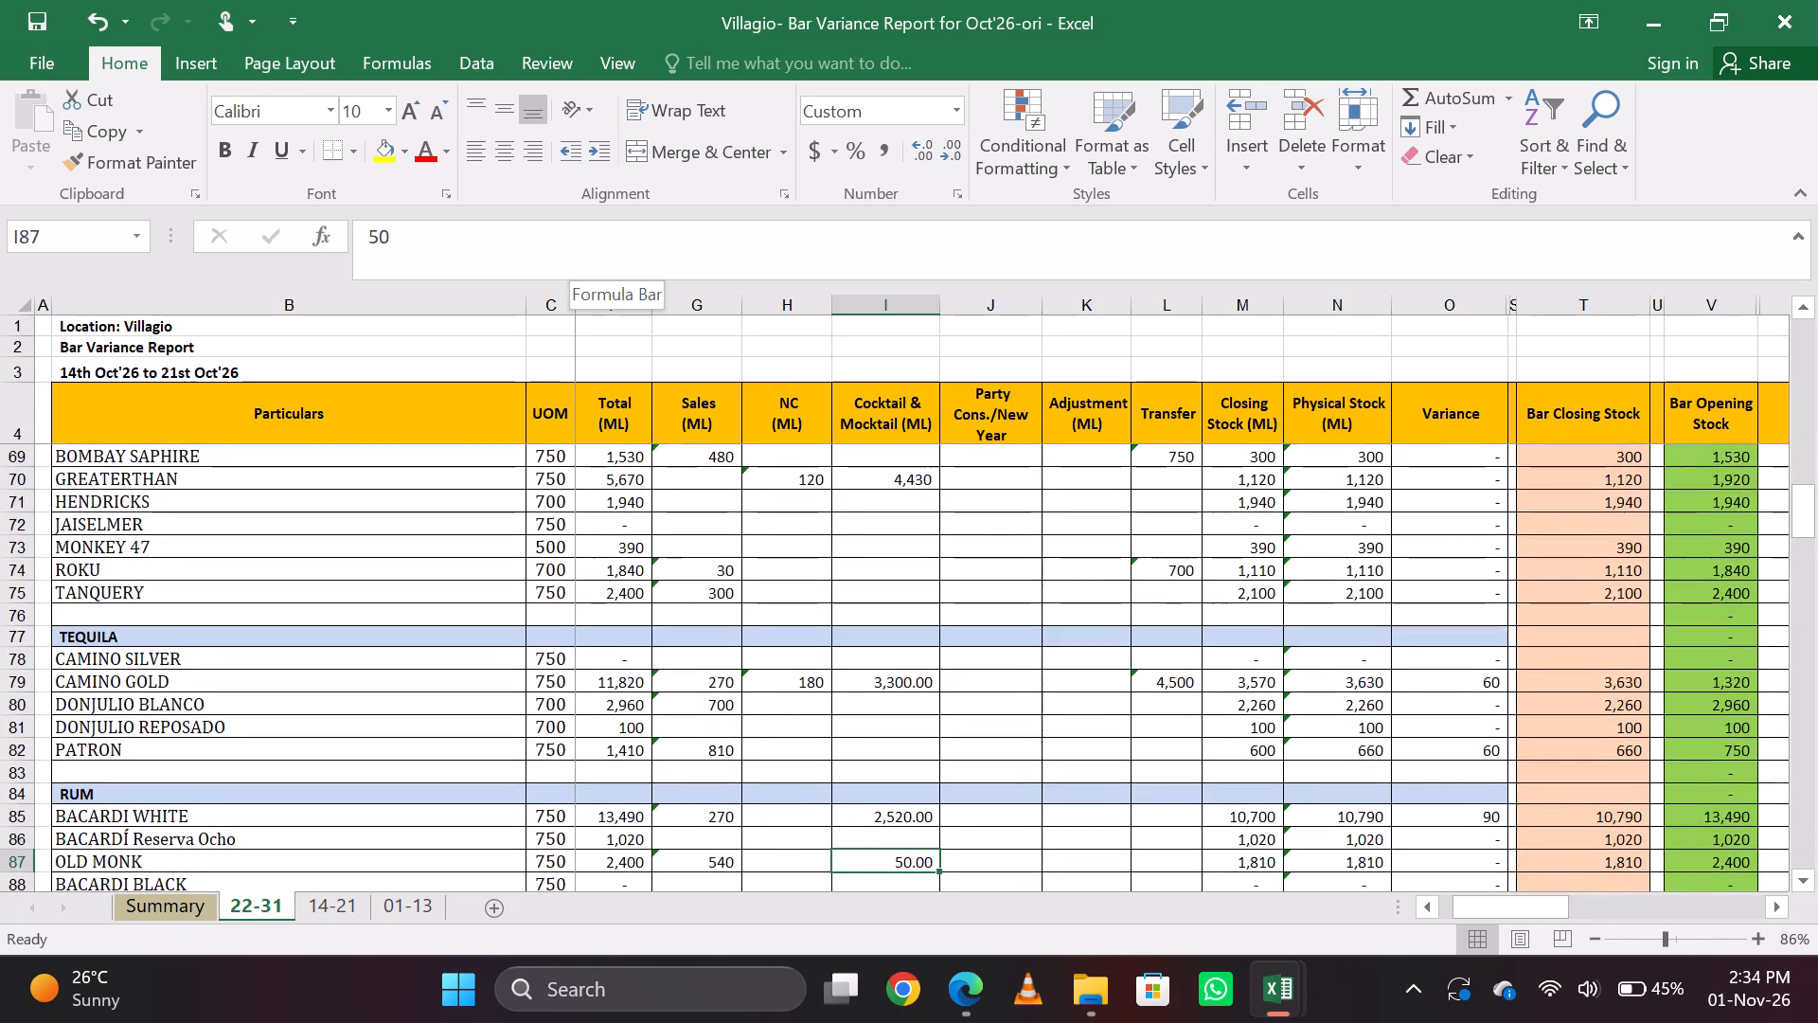
key("Down")
key("Down")
key("Down")
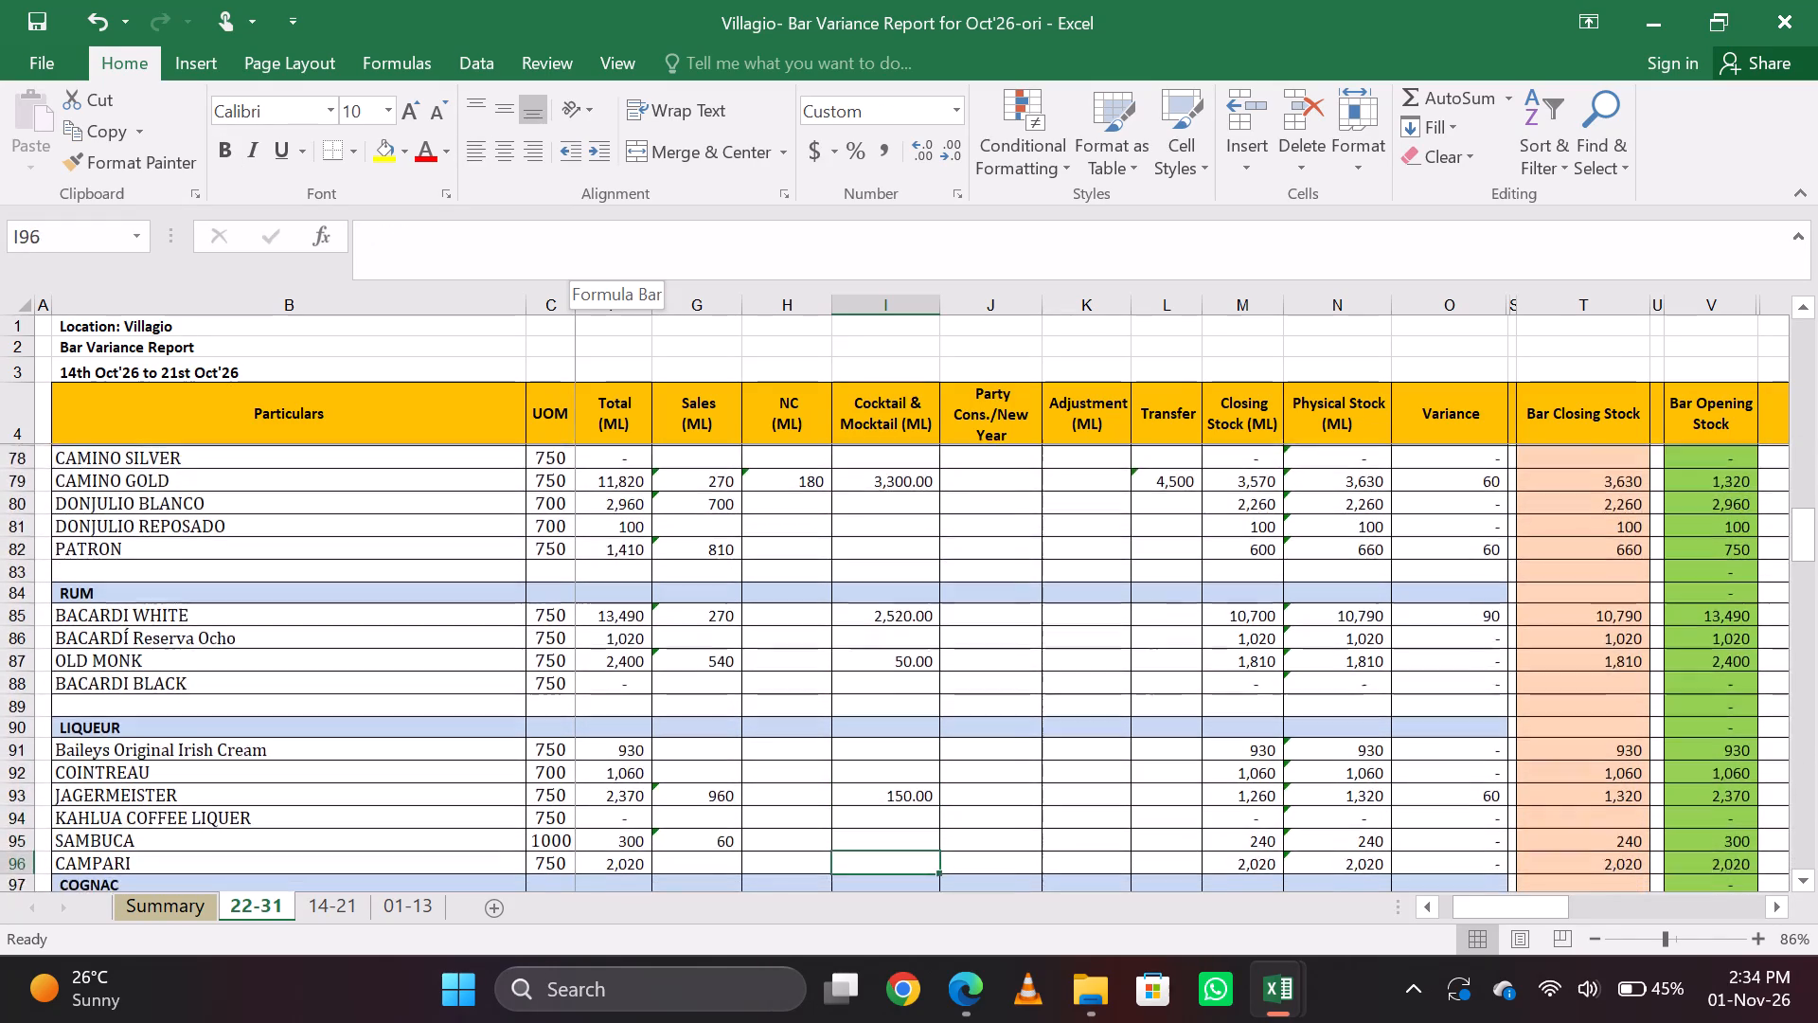
key("Down")
key("Down")
key("Up")
key("Up")
key("Up")
key("Up")
key("Up")
key("Up")
key("Up")
key("Up")
key("Up")
key("Up")
key("Up")
key("Up")
key("Up")
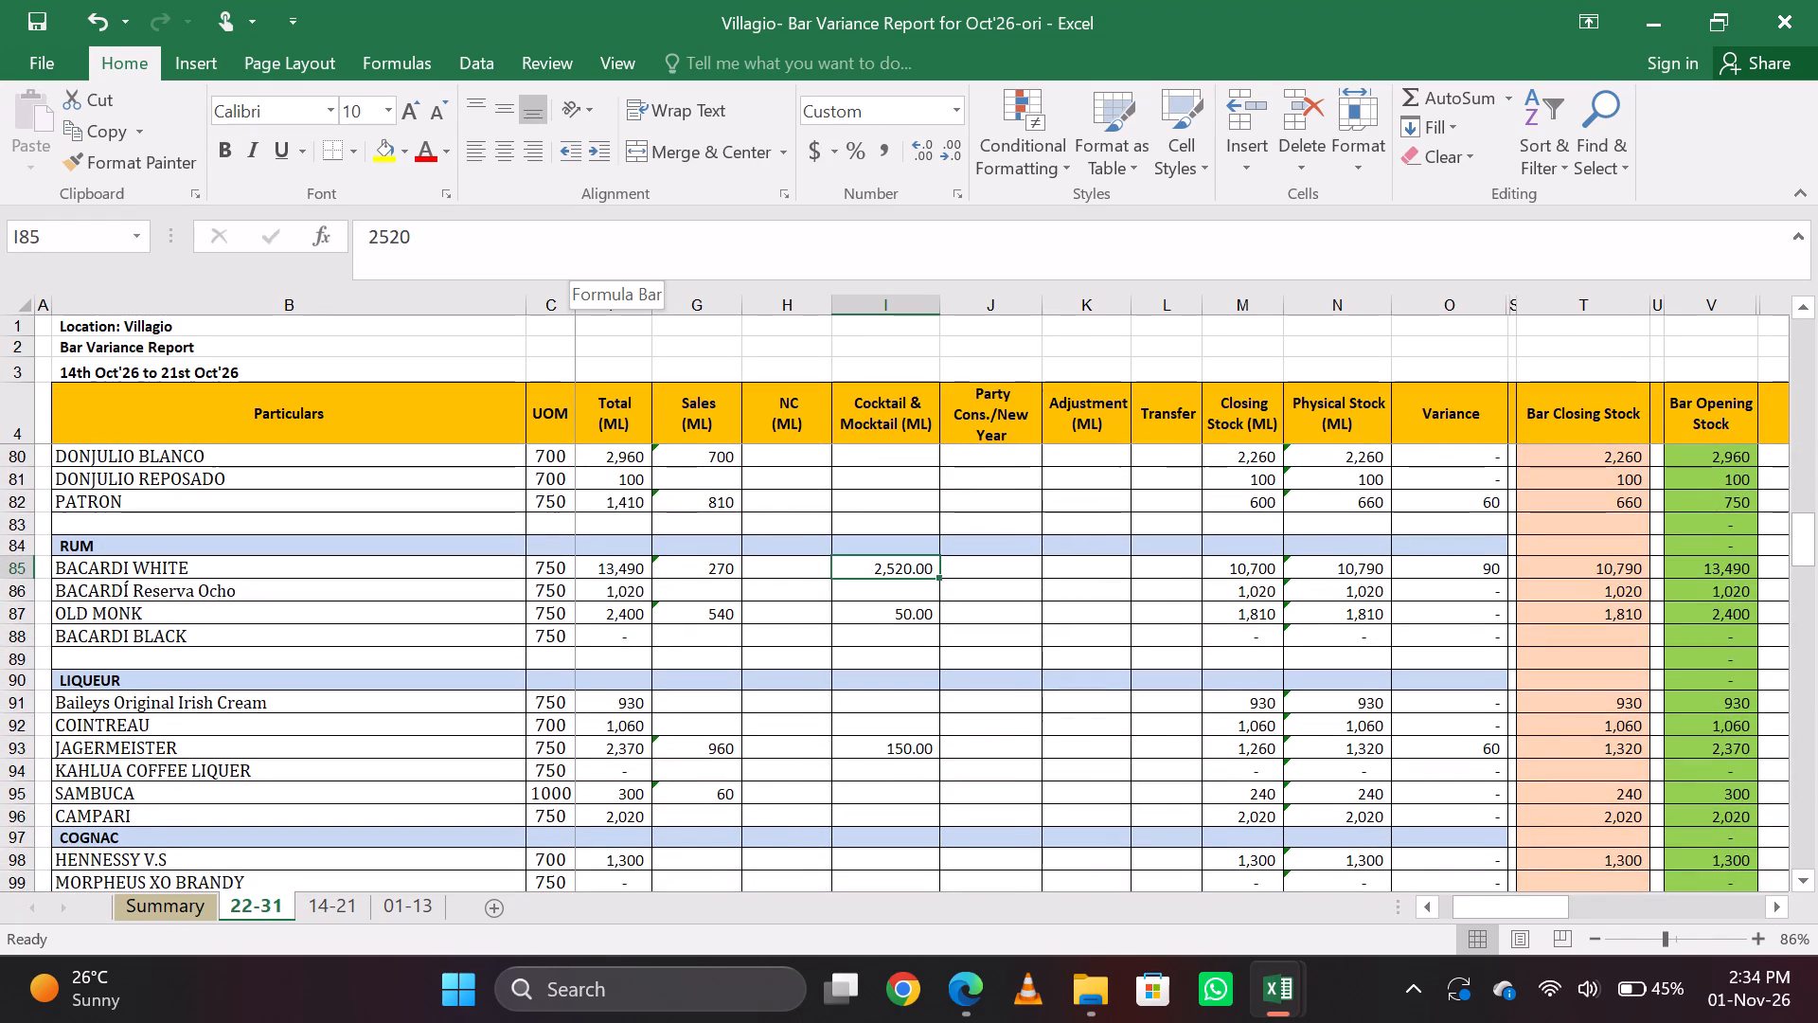
Change Bacardi White's Bar Closing Stock formula in the Rum section to =13*750+690+(390).
key("Right")
key("Right")
key("Right")
key("Right")
key("Right")
key("Right")
key("Right")
key("Right")
key("Right")
key("Left")
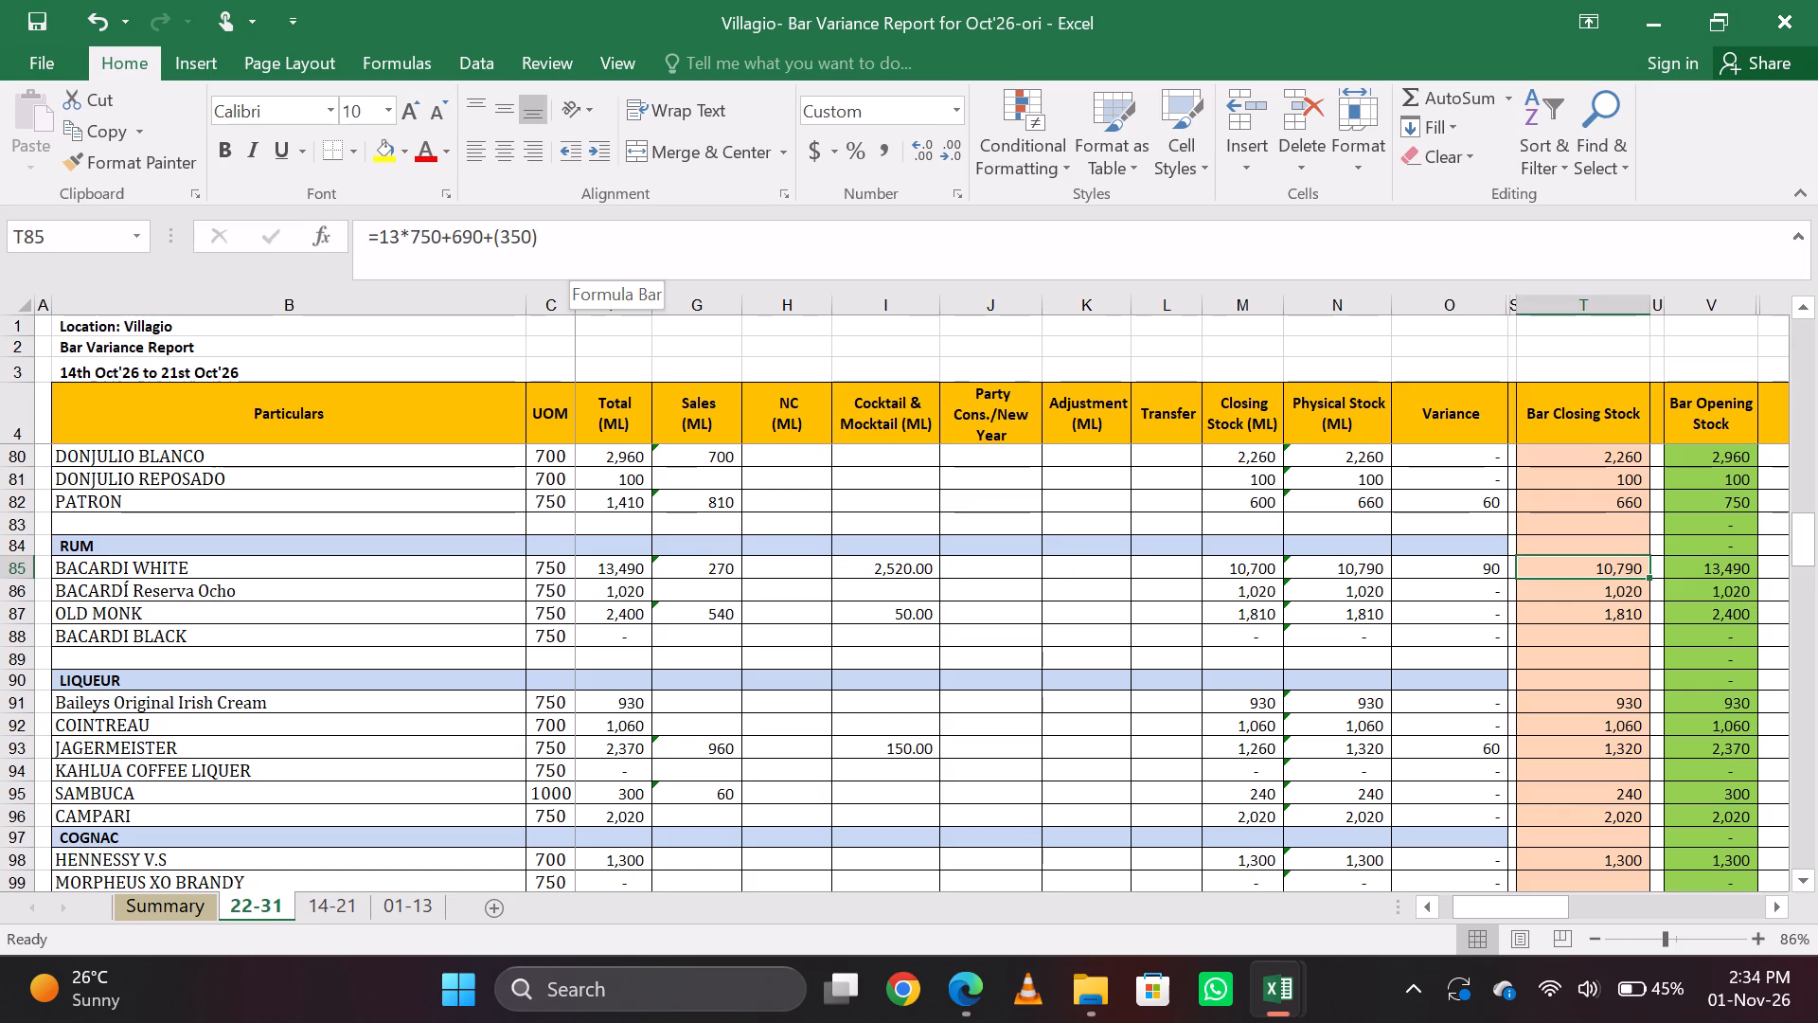
key("Left")
key("Left")
key("Left")
key("Left")
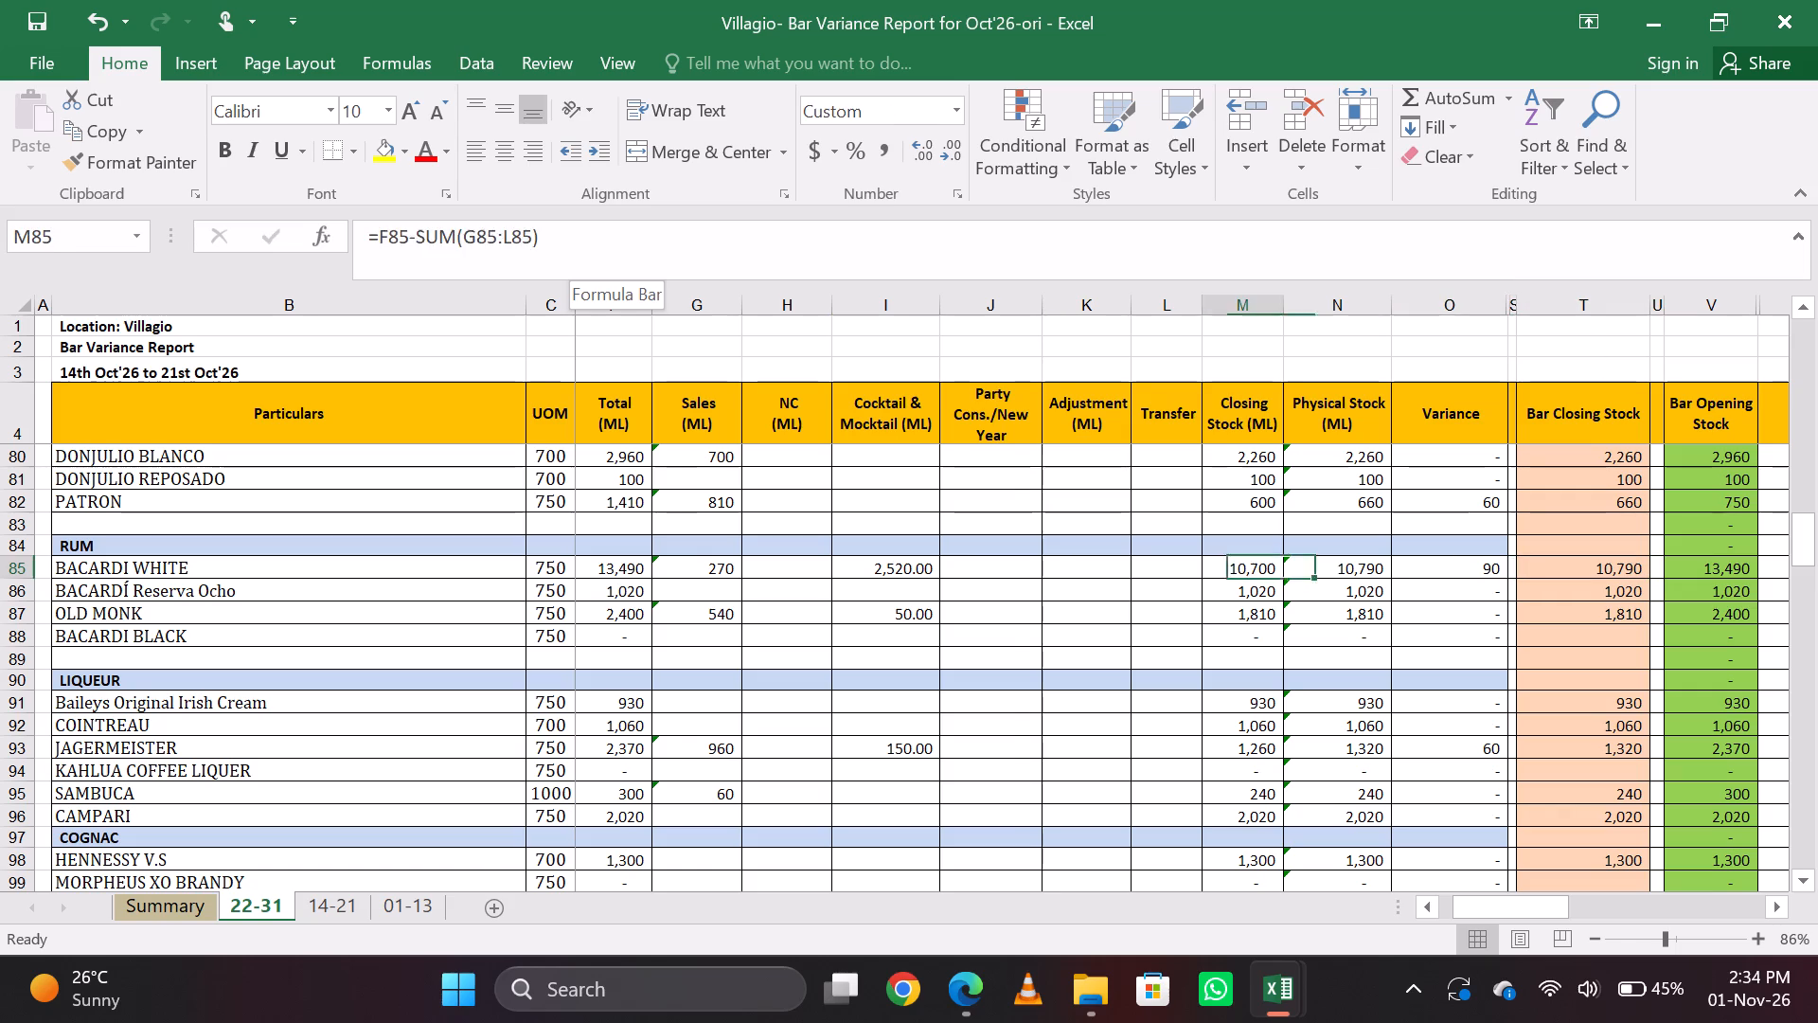
key("Right")
key("Right")
key("Right")
key("Right")
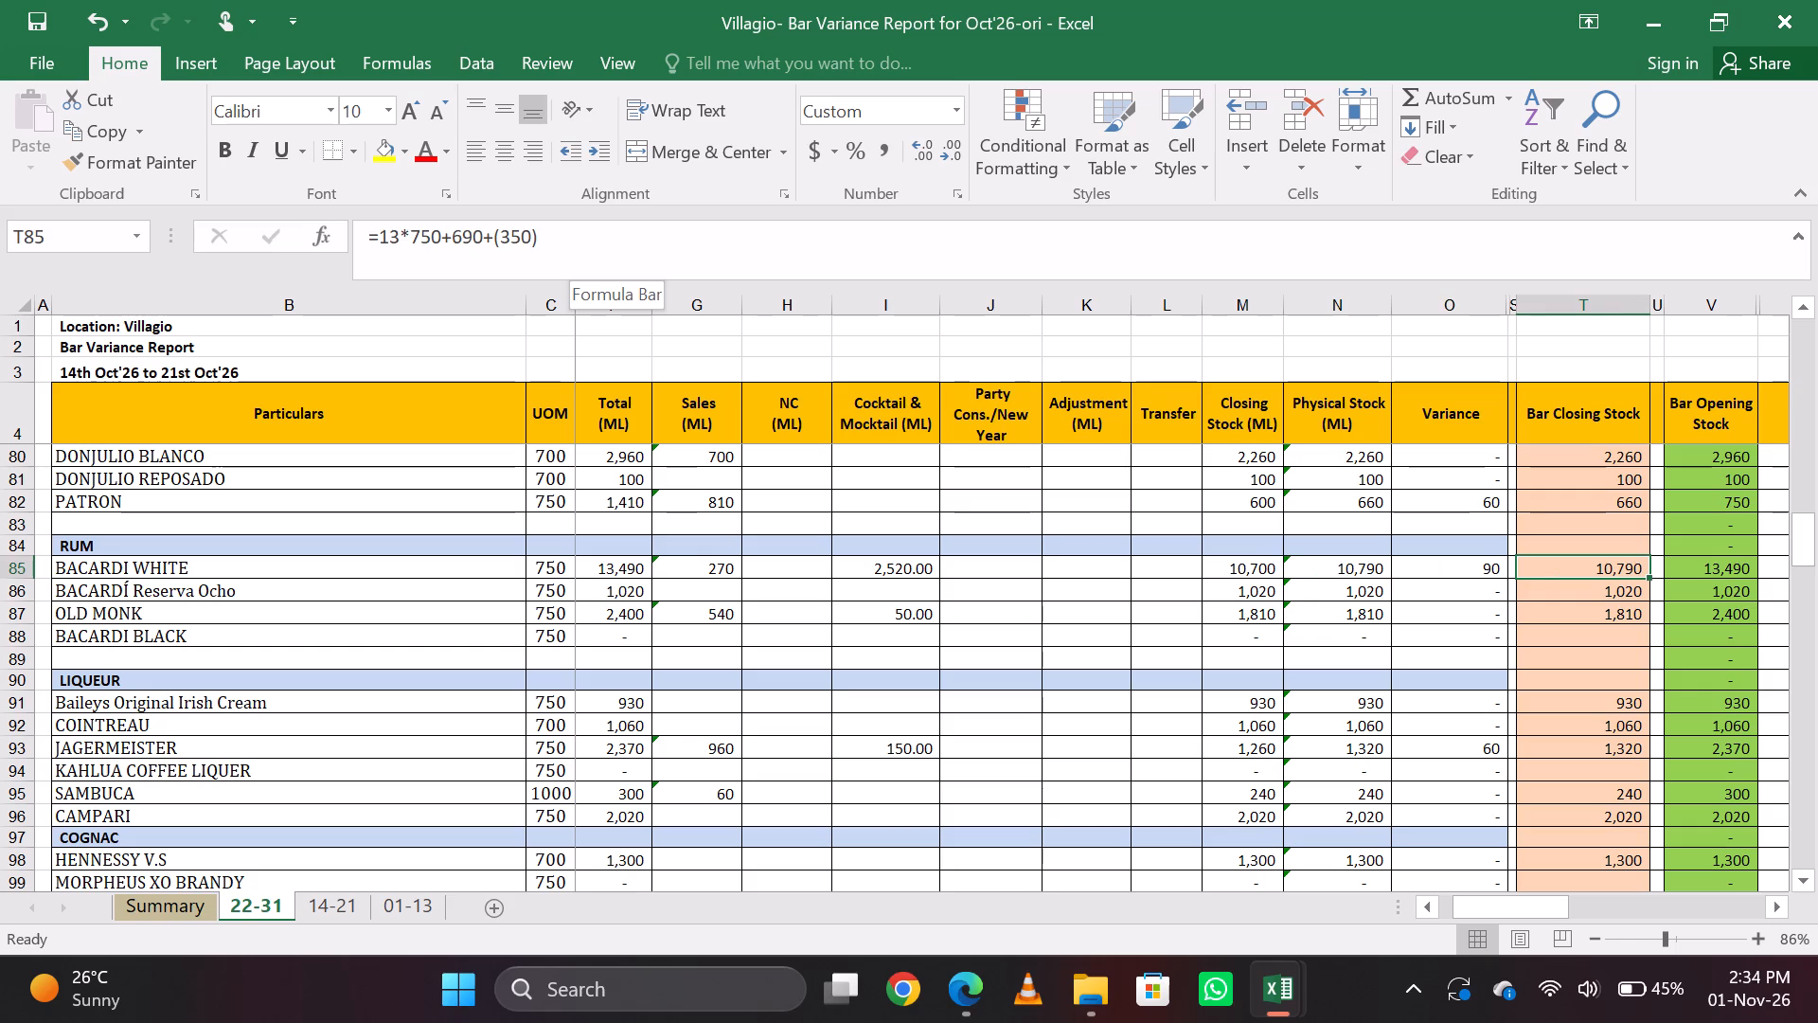
left_click(584, 242)
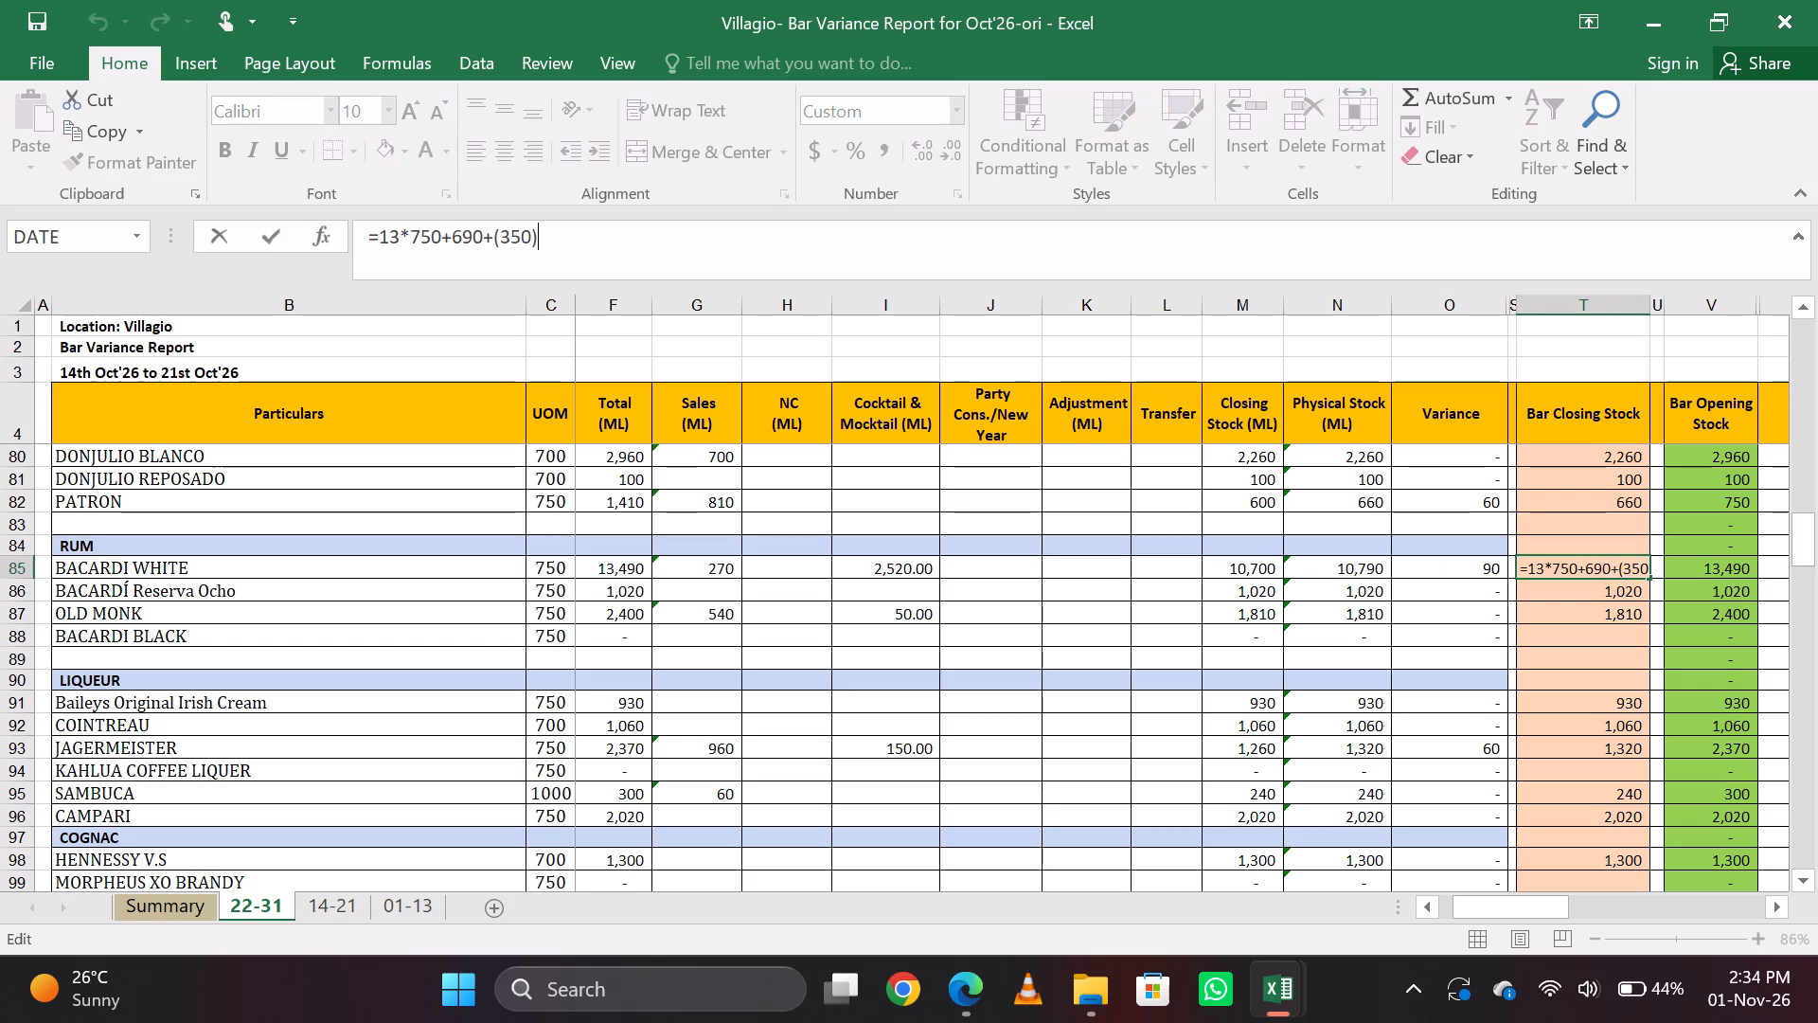
key("Left")
key("Left")
key("BackSpace")
key("9")
key("Return")
key("Down")
key("Up")
key("Up")
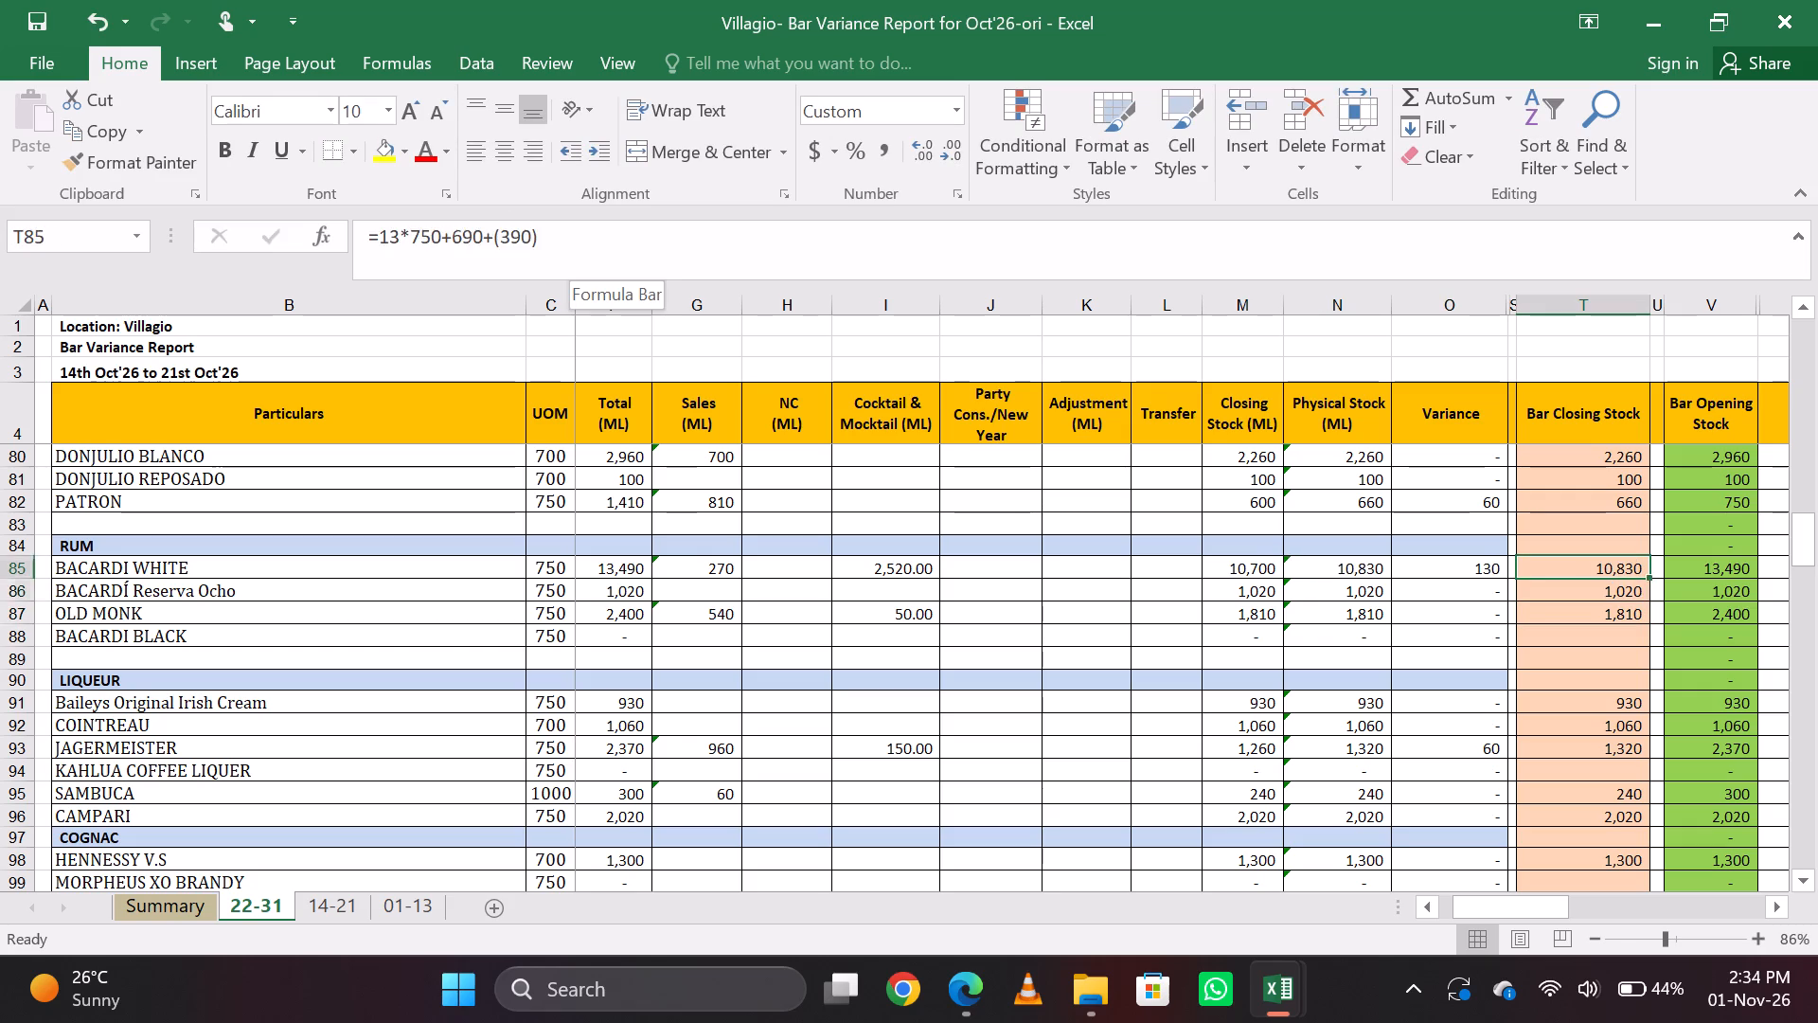
key("Down")
key("Down")
key("Down")
key("Up")
key("Up")
key("Up")
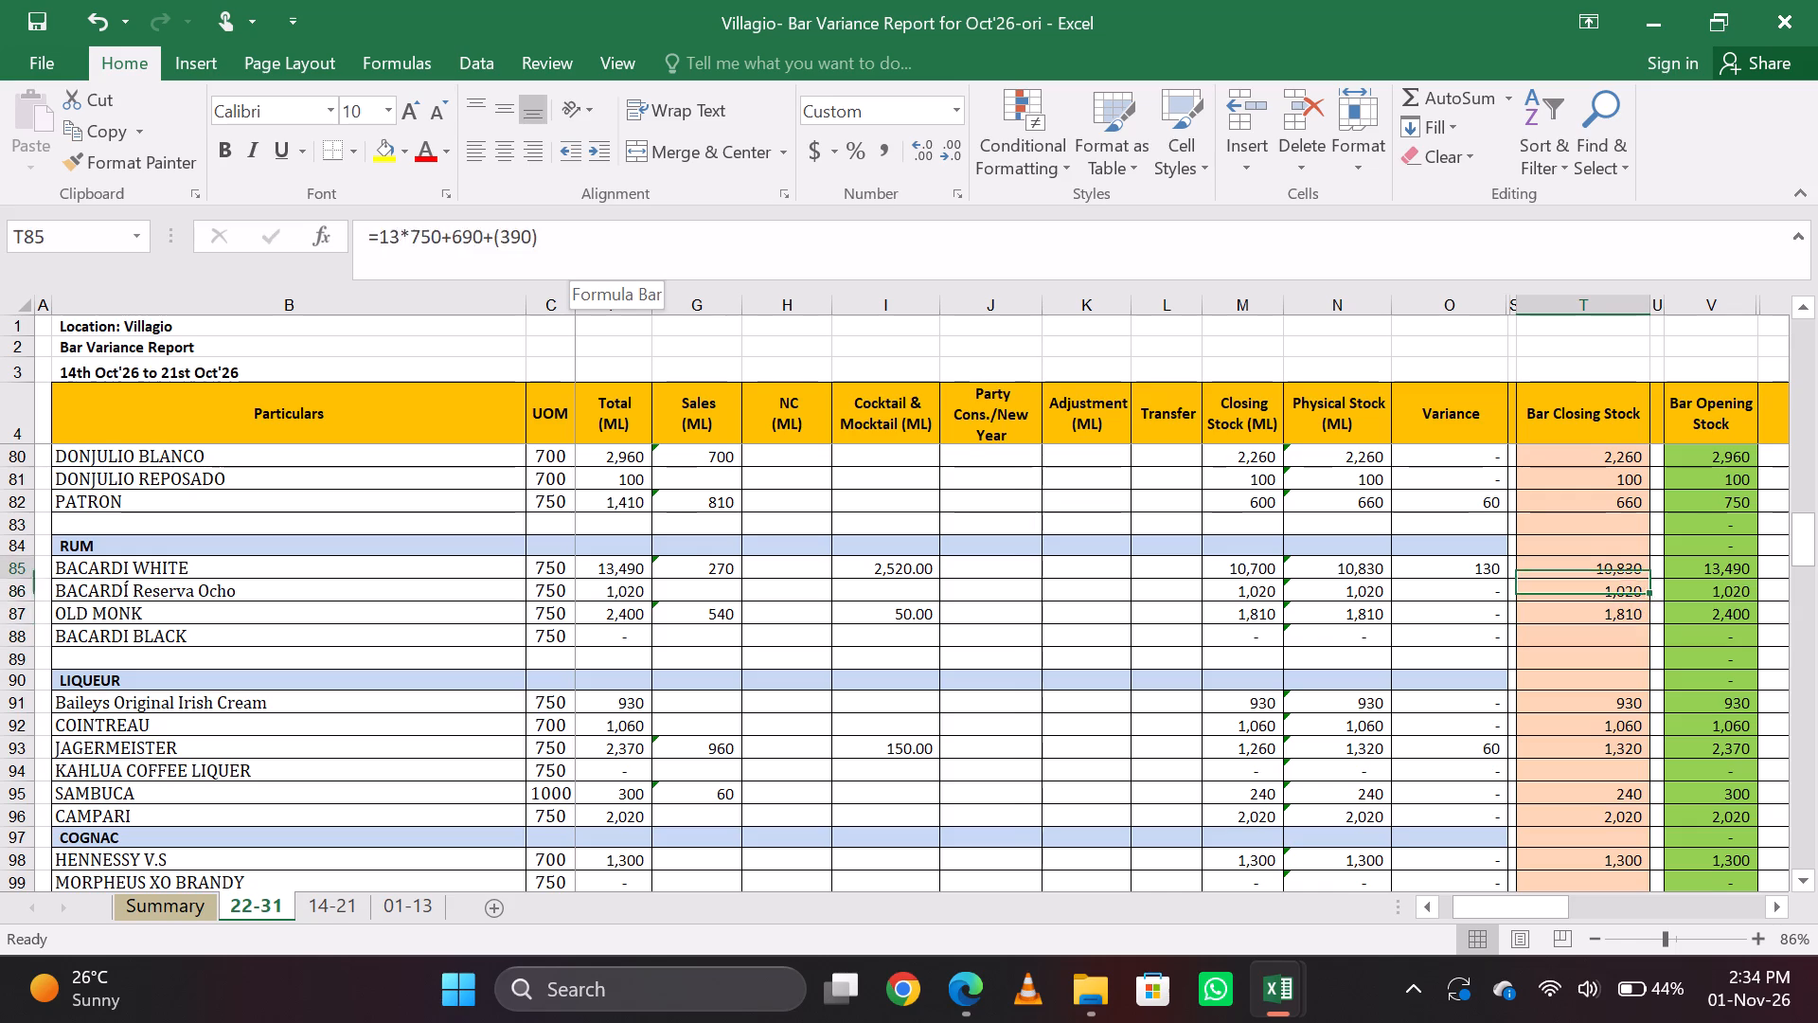
Review the quantities and variances from the Rum section down through the liqueur, cognac, white wine and red wine items.
key("Left")
key("Left")
key("Left")
key("Left")
key("Left")
key("Left")
key("Left")
key("Down")
key("Down")
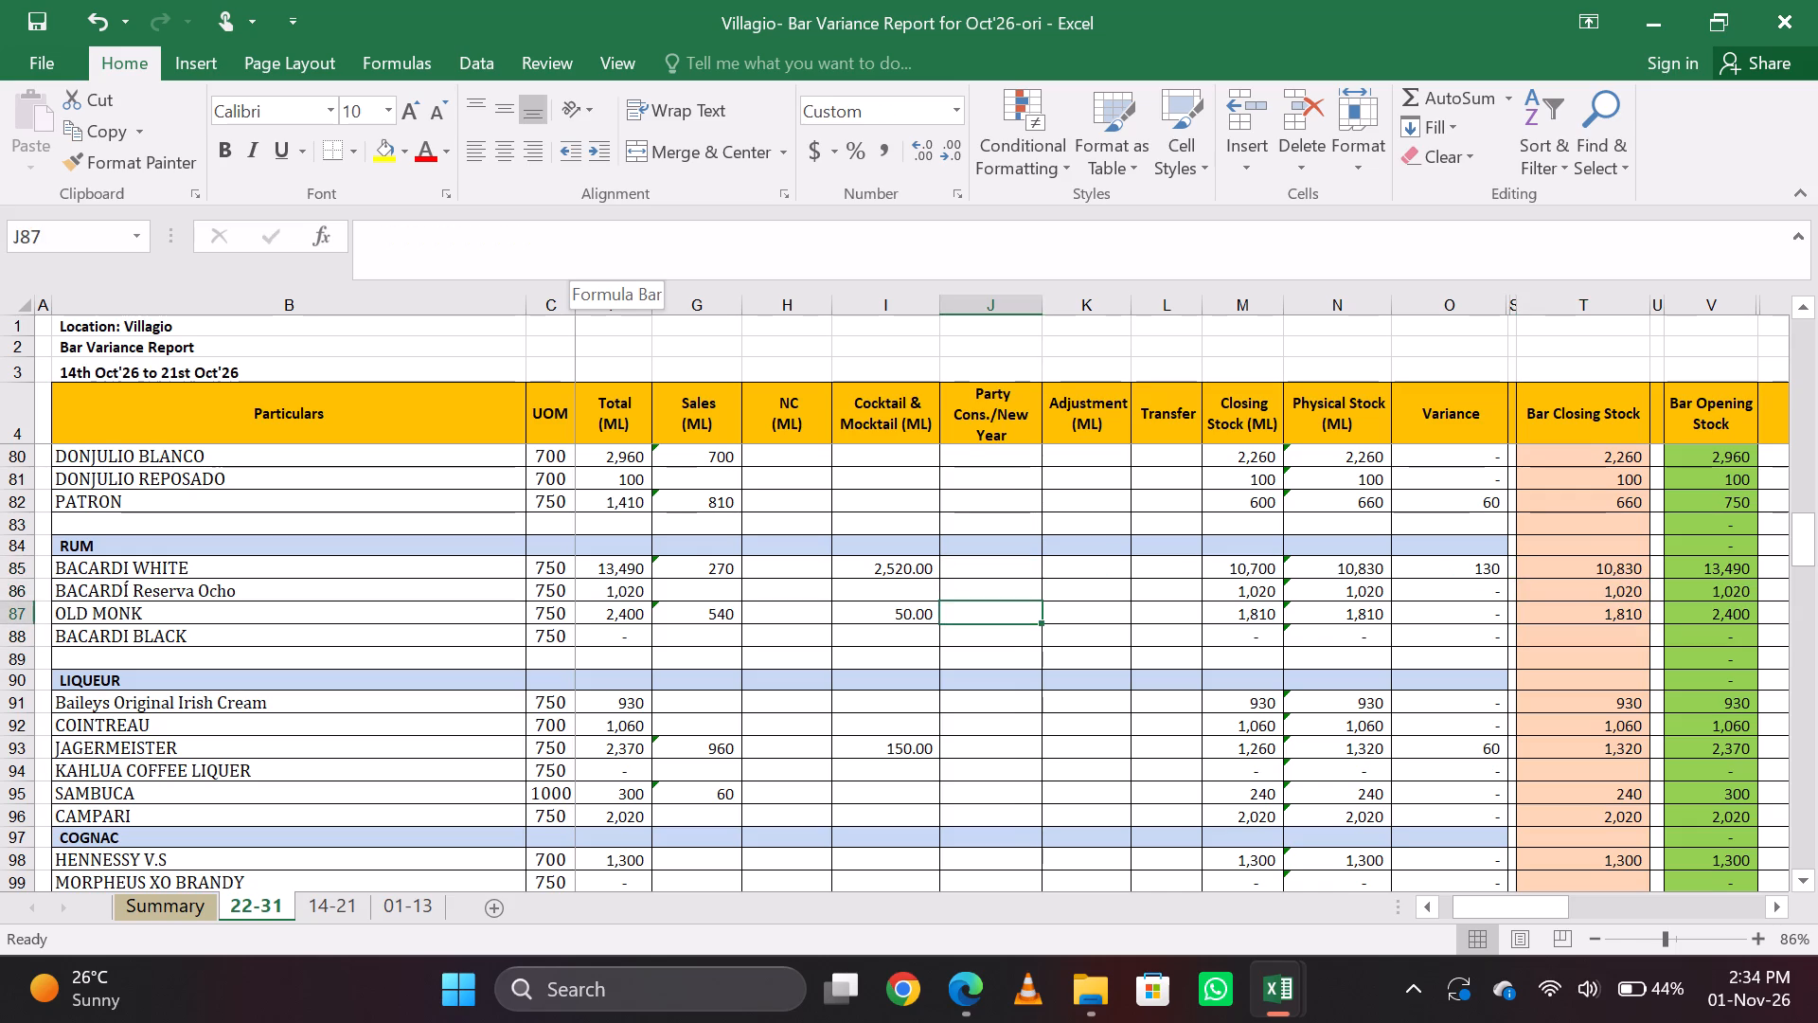
key("Down")
key("Down")
key("Down")
key("Down")
key("Down")
key("Down")
key("Down")
key("Down")
key("Up")
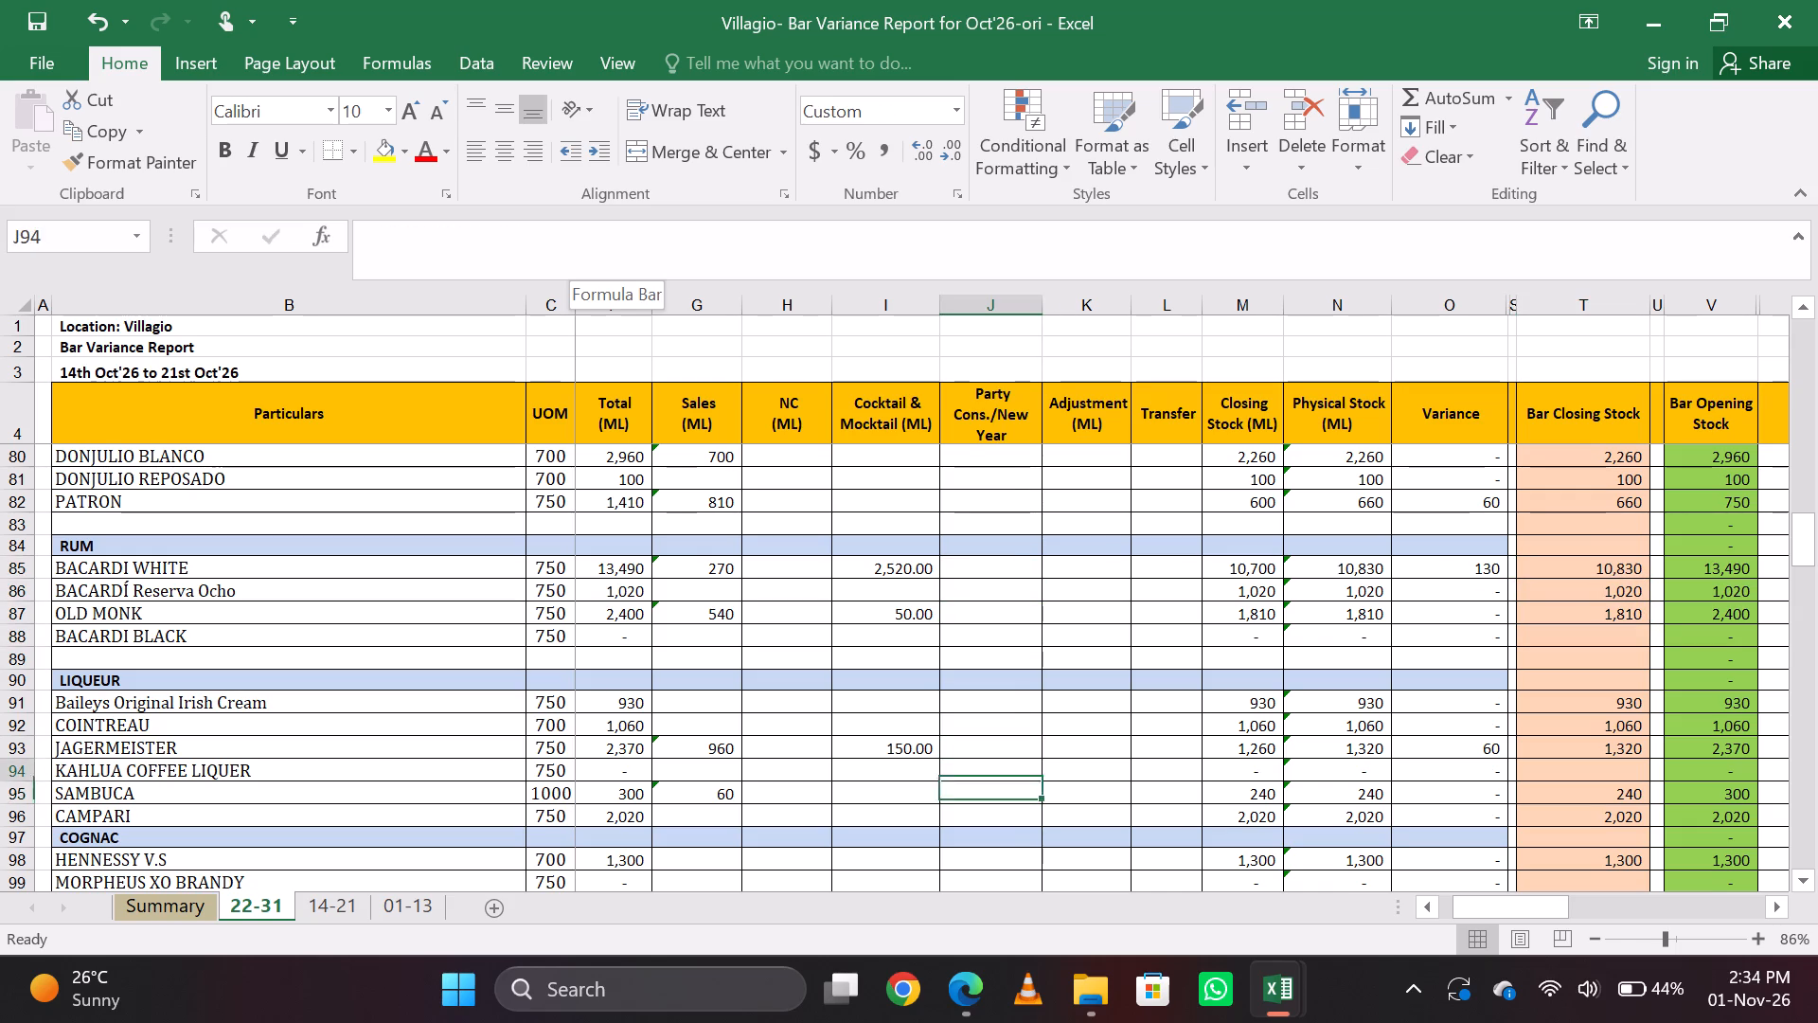
key("Down")
key("Down")
key("Down")
key("Down")
key("Down")
key("Down")
key("Down")
key("Down")
key("Down")
key("Down")
key("Down")
key("Down")
key("Down")
key("Down")
key("Down")
key("Down")
key("Down")
key("Down")
key("Down")
key("Down")
key("Down")
key("Down")
key("Down")
key("Down")
key("Down")
key("Down")
key("Down")
key("Down")
key("Down")
key("Down")
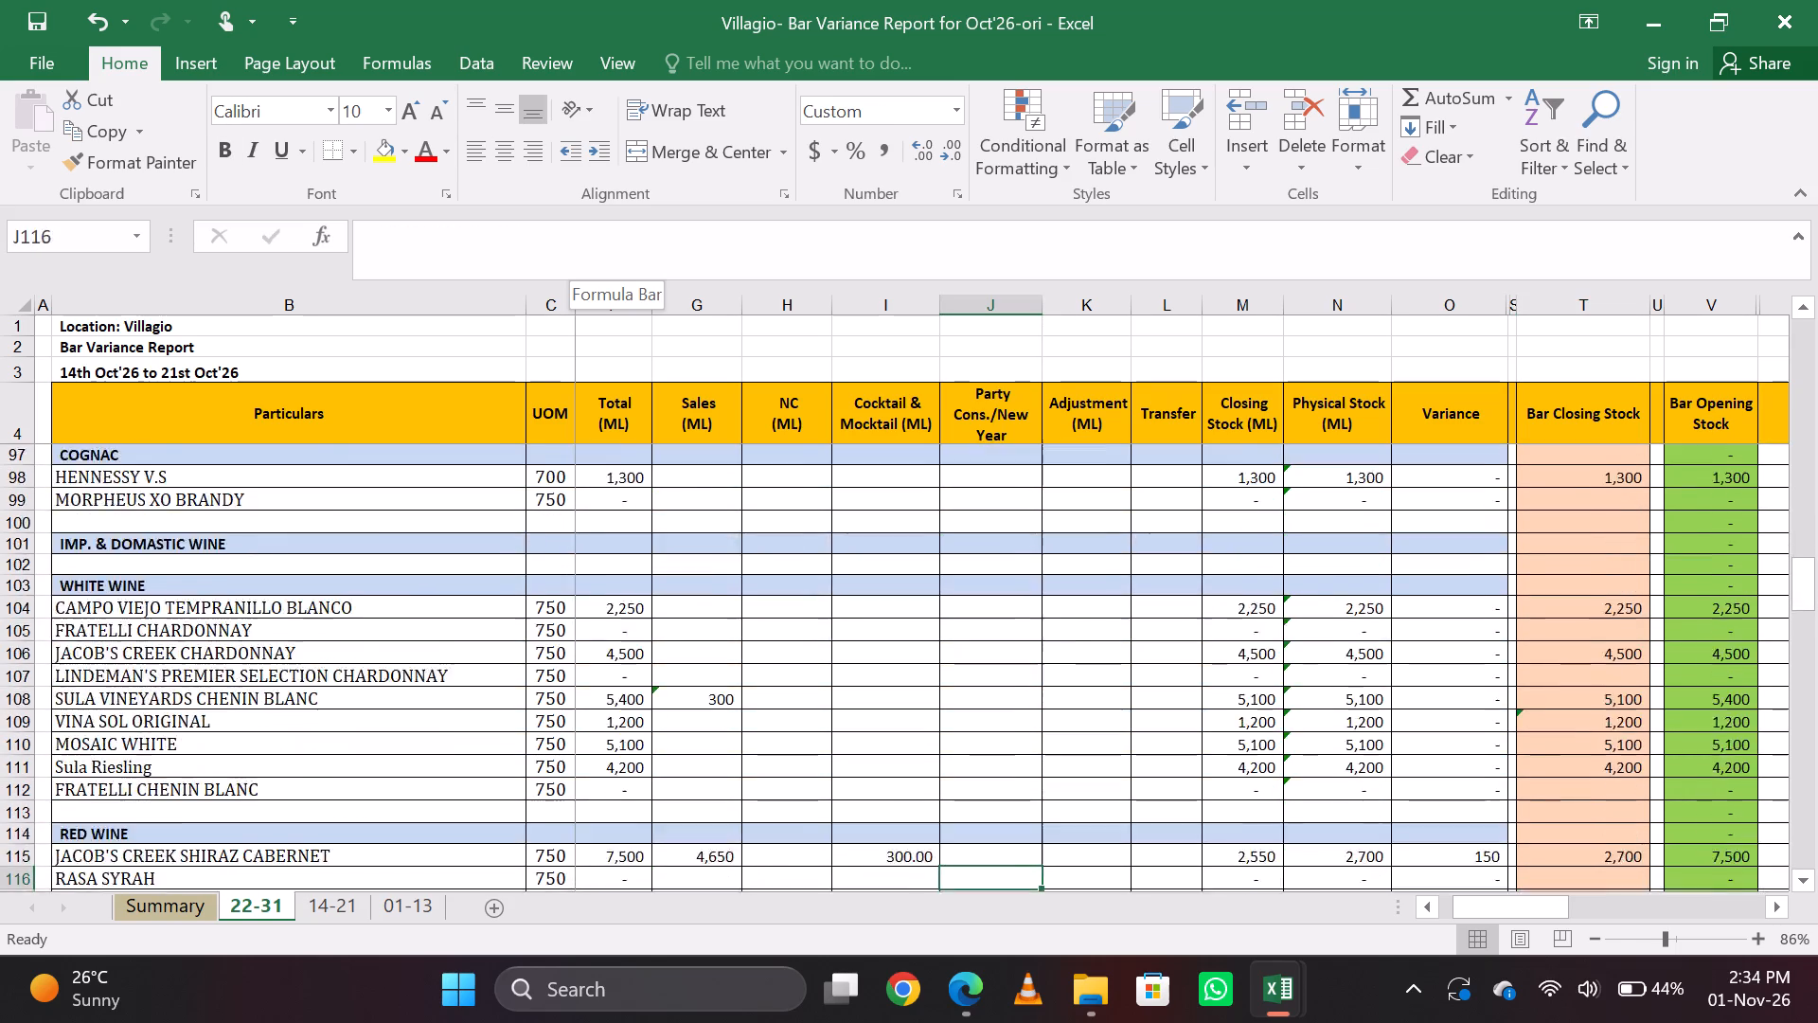
key("Down")
key("Down")
key("Down")
key("Down")
key("Up")
key("Up")
key("Up")
key("Up")
key("Up")
key("Up")
key("Up")
key("Up")
key("Up")
key("Up")
key("Up")
key("Up")
key("Up")
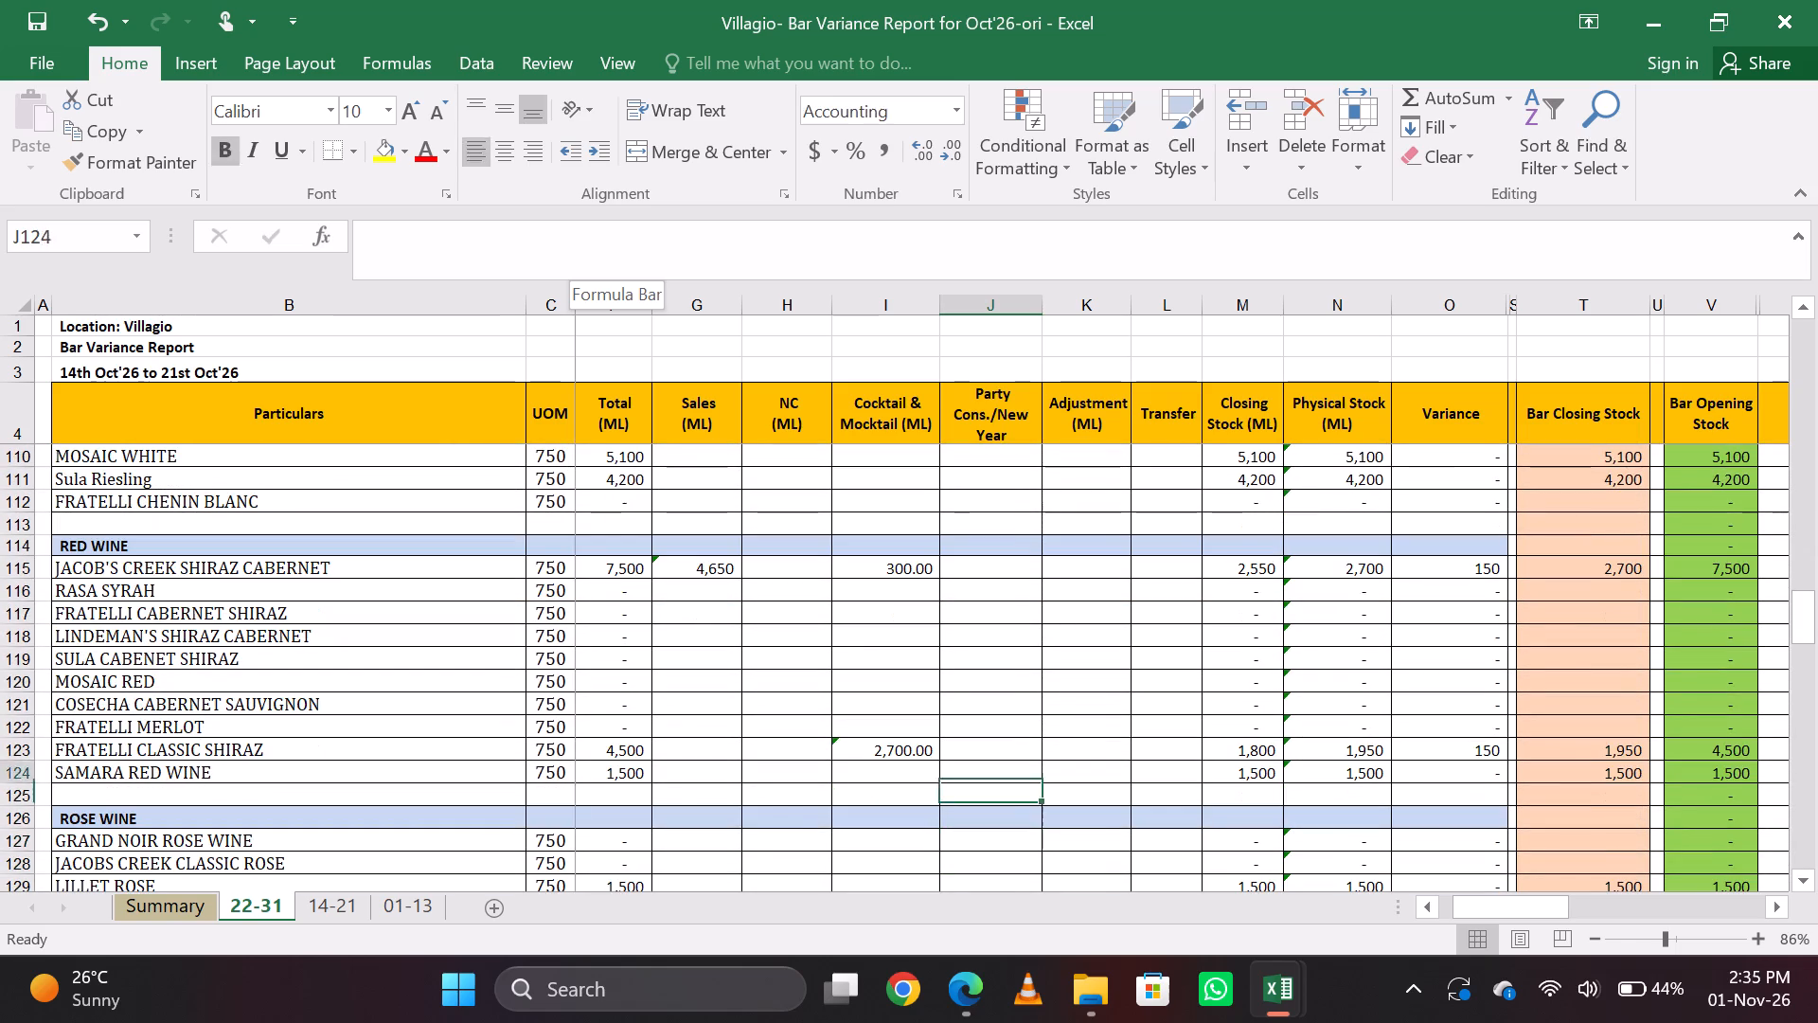
Compare the variances of Jacob's Creek Shiraz Cabernet and Fratelli Classic Shiraz in the Red Wine section.
key("Right")
key("Right")
key("Right")
key("Right")
key("Right")
key("Right")
key("Right")
key("Left")
key("Left")
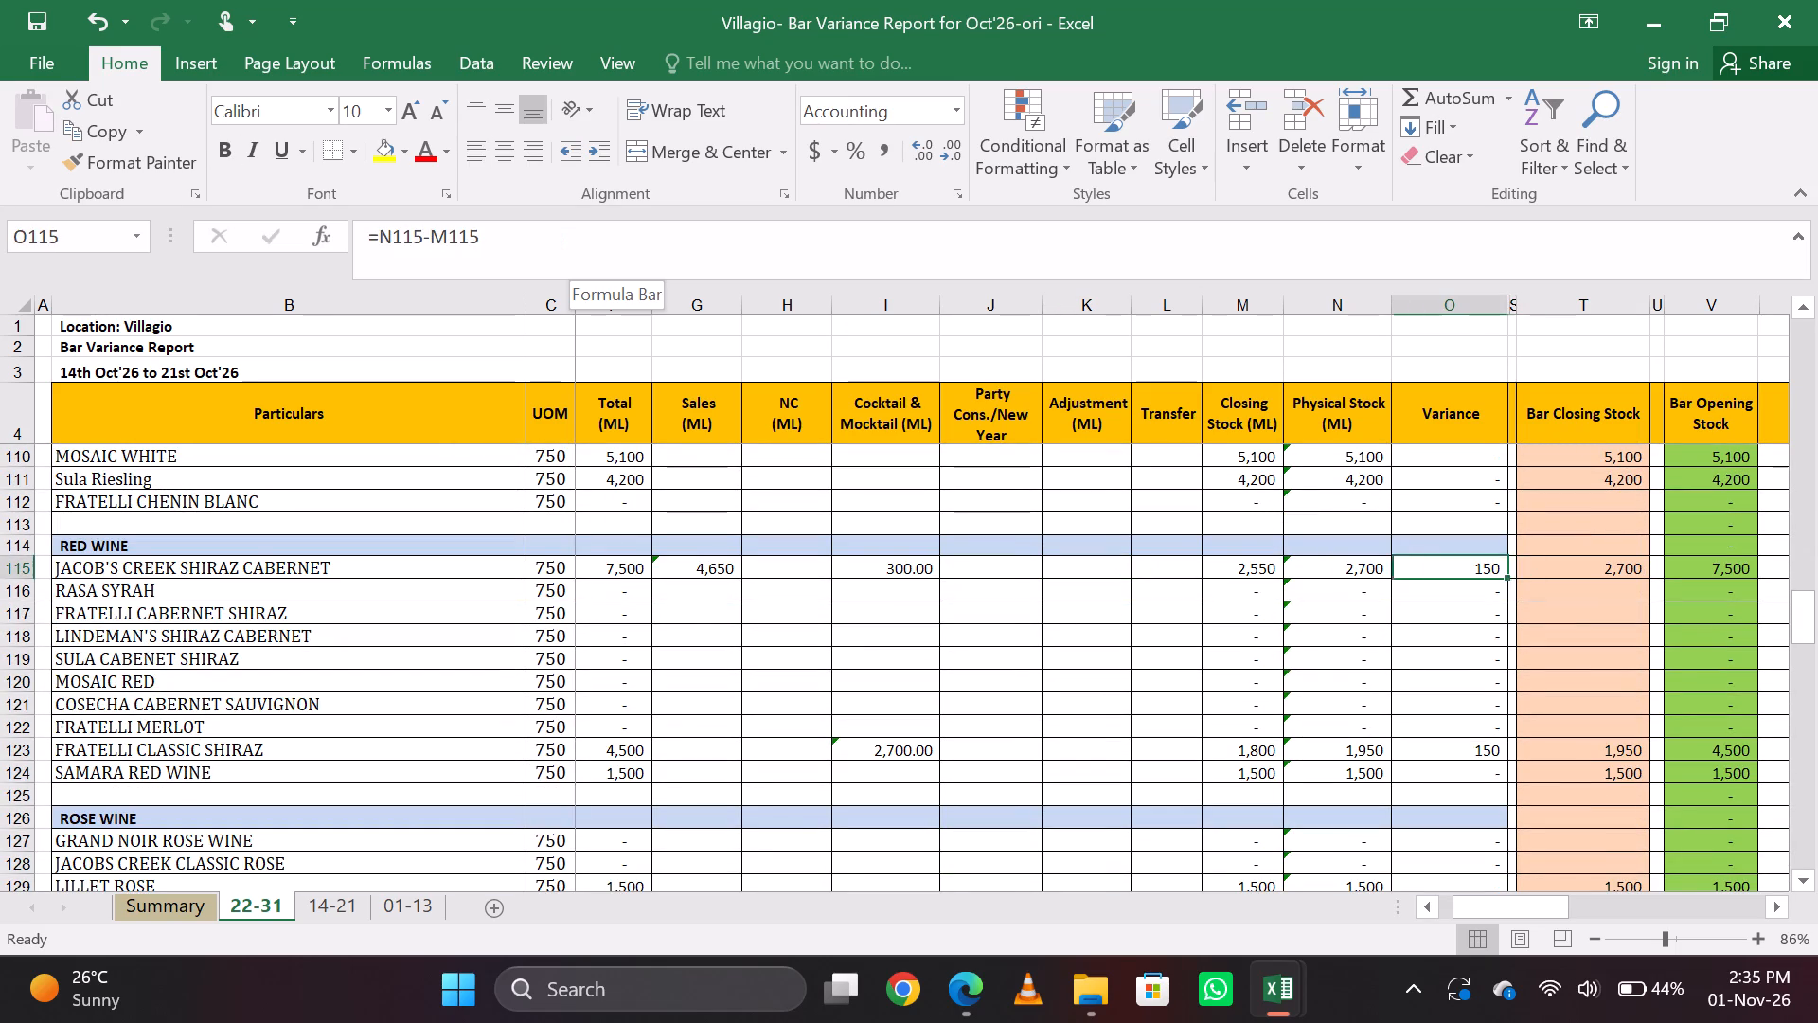
key("Down")
key("Down")
key("Down")
key("Down")
key("Down")
key("Down")
key("Down")
key("Down")
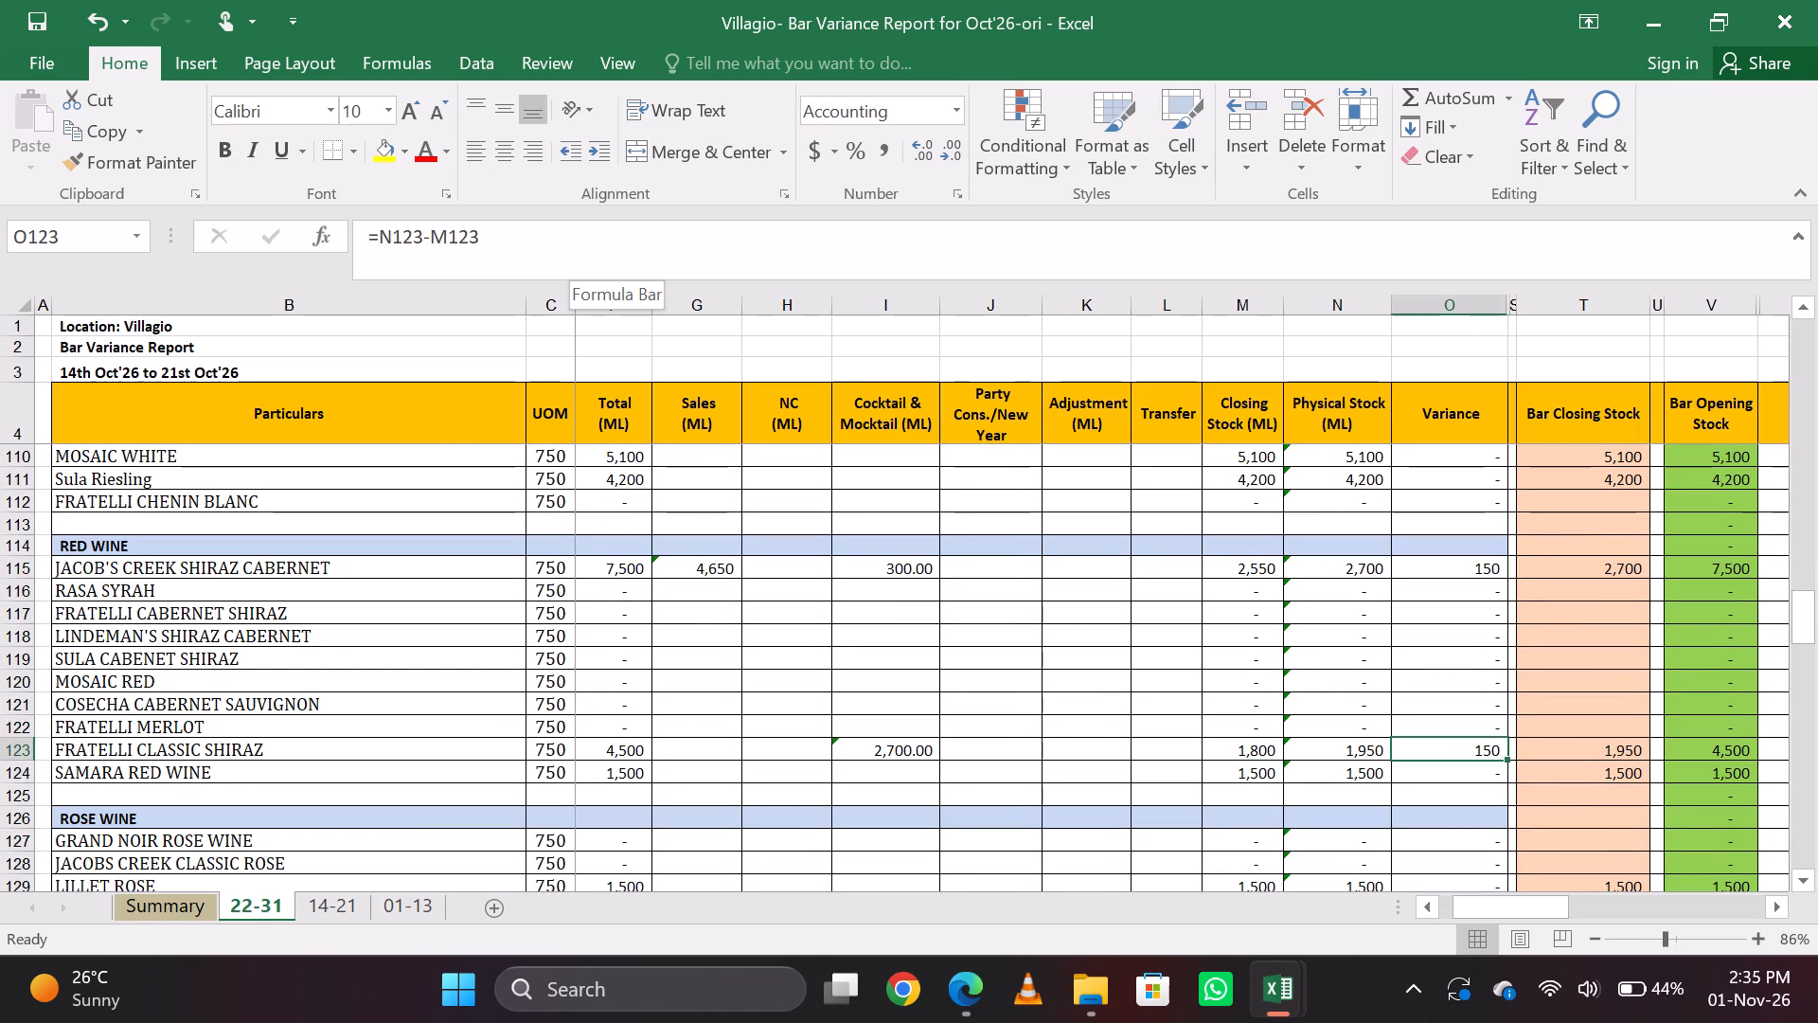
key("Up")
key("Up")
key("Up")
key("Up")
key("Up")
key("Up")
key("Up")
key("Up")
key("Up")
key("Up")
key("Down")
key("Down")
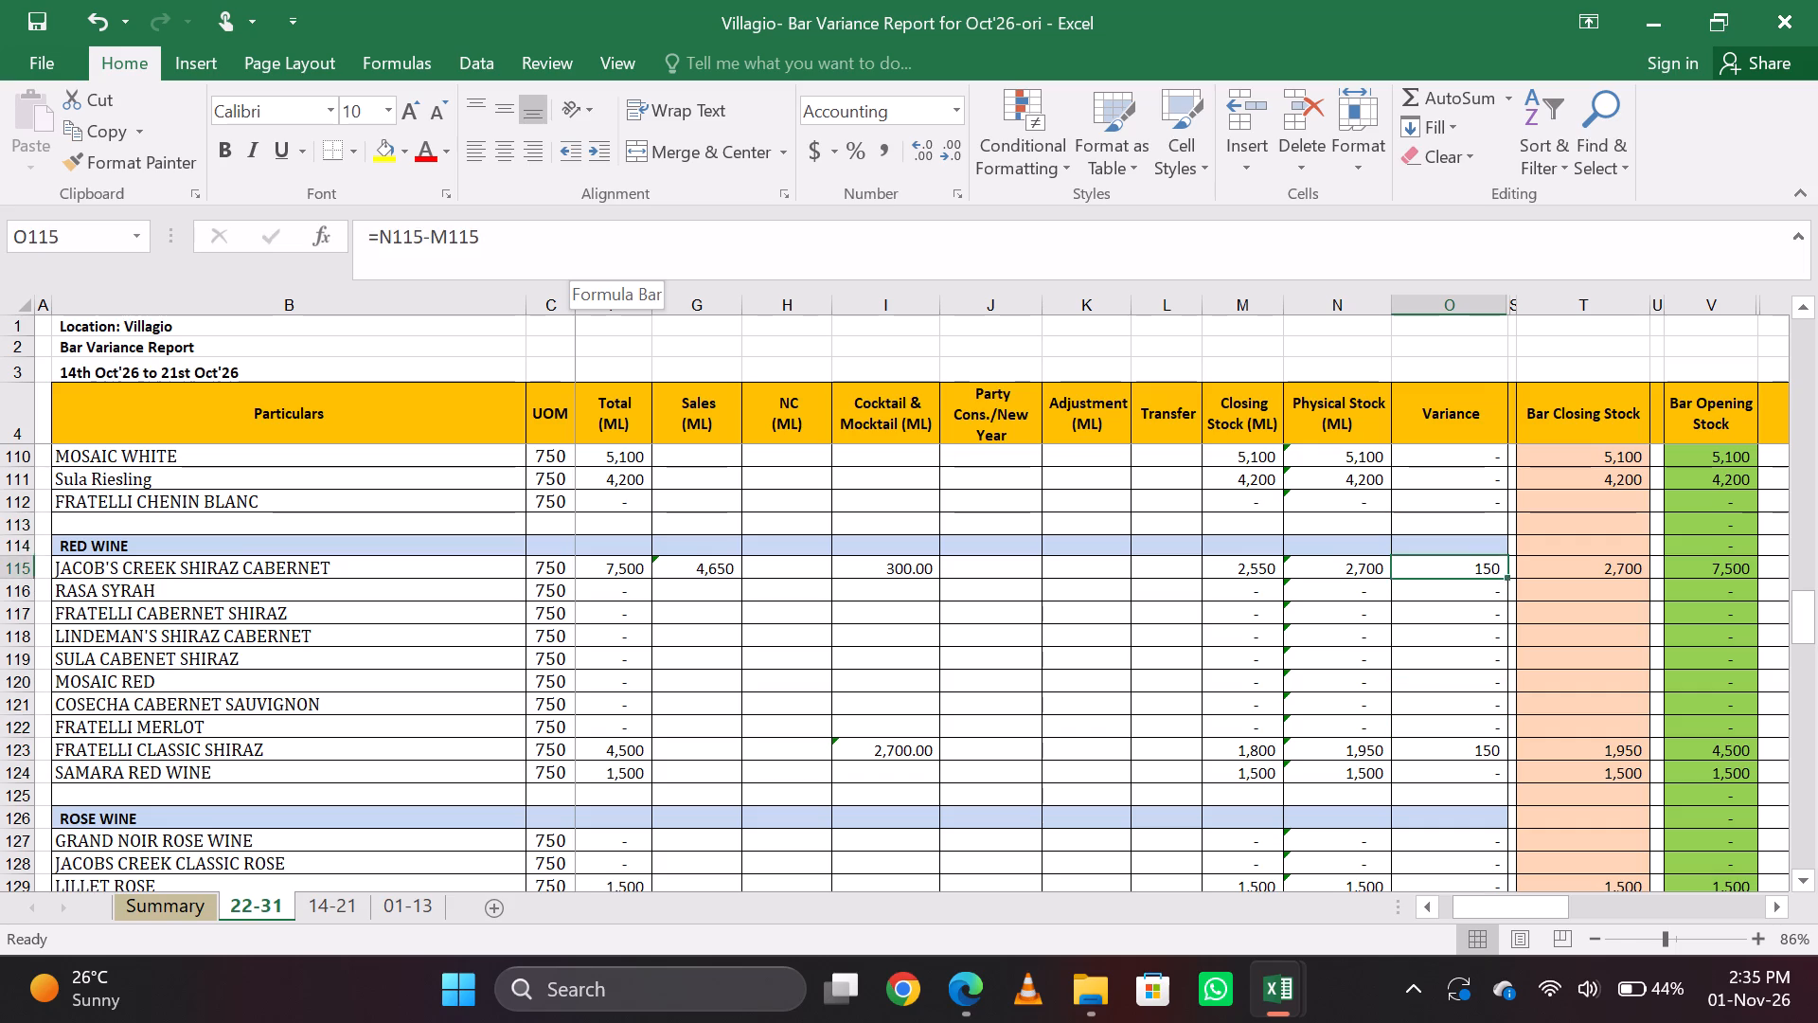
key("Down")
key("Down")
key("Down")
key("Down")
key("Down")
key("Down")
key("Down")
Review the Variance column from the Red Wine section back up to the Vodka section.
key("Up")
key("Up")
key("Up")
key("Up")
key("Up")
key("Up")
key("Up")
key("Up")
key("Up")
key("Up")
key("Up")
key("Up")
key("Up")
key("Up")
key("Up")
key("Up")
key("Up")
key("Up")
key("Up")
key("Up")
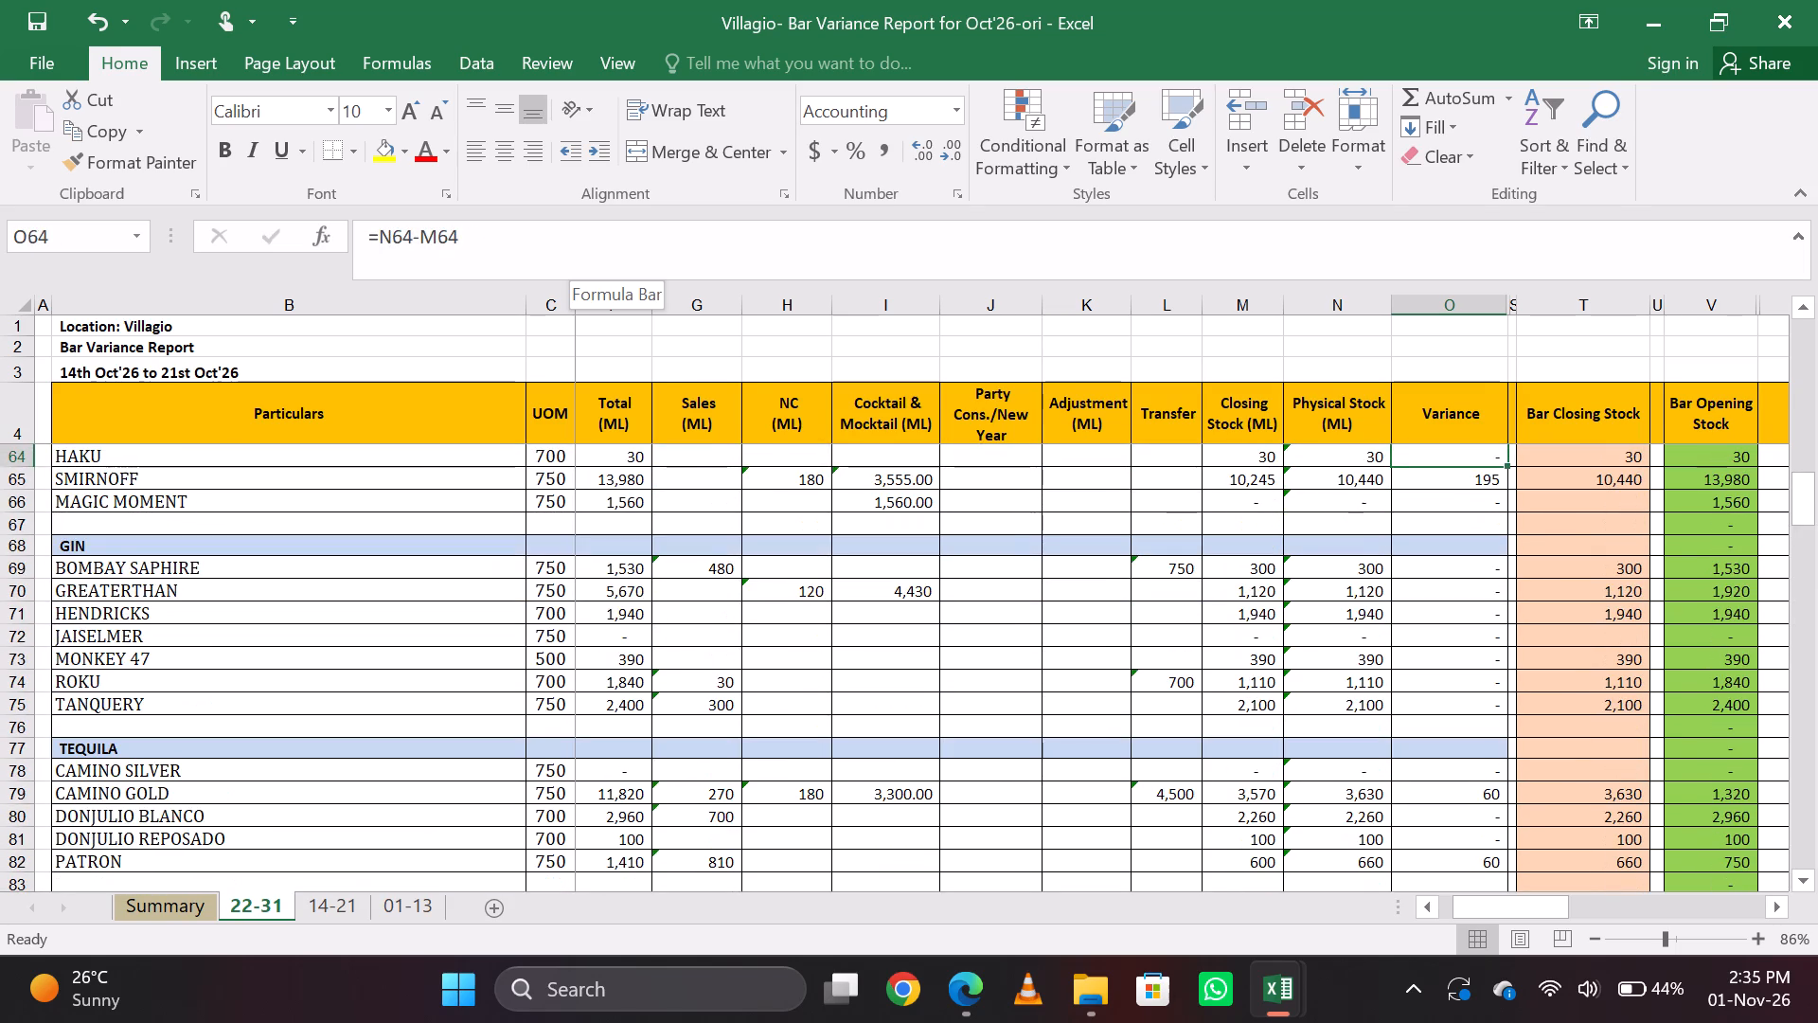
Review Camino Gold's variance, Bar Closing Stock formula and Cocktail & Mocktail quantity in the Tequila section.
key("Down")
key("Down")
key("Down")
key("Down")
key("Down")
key("Down")
key("Down")
key("Down")
key("Down")
key("Down")
key("Down")
key("Down")
key("Down")
key("Down")
key("Down")
key("Down")
key("Up")
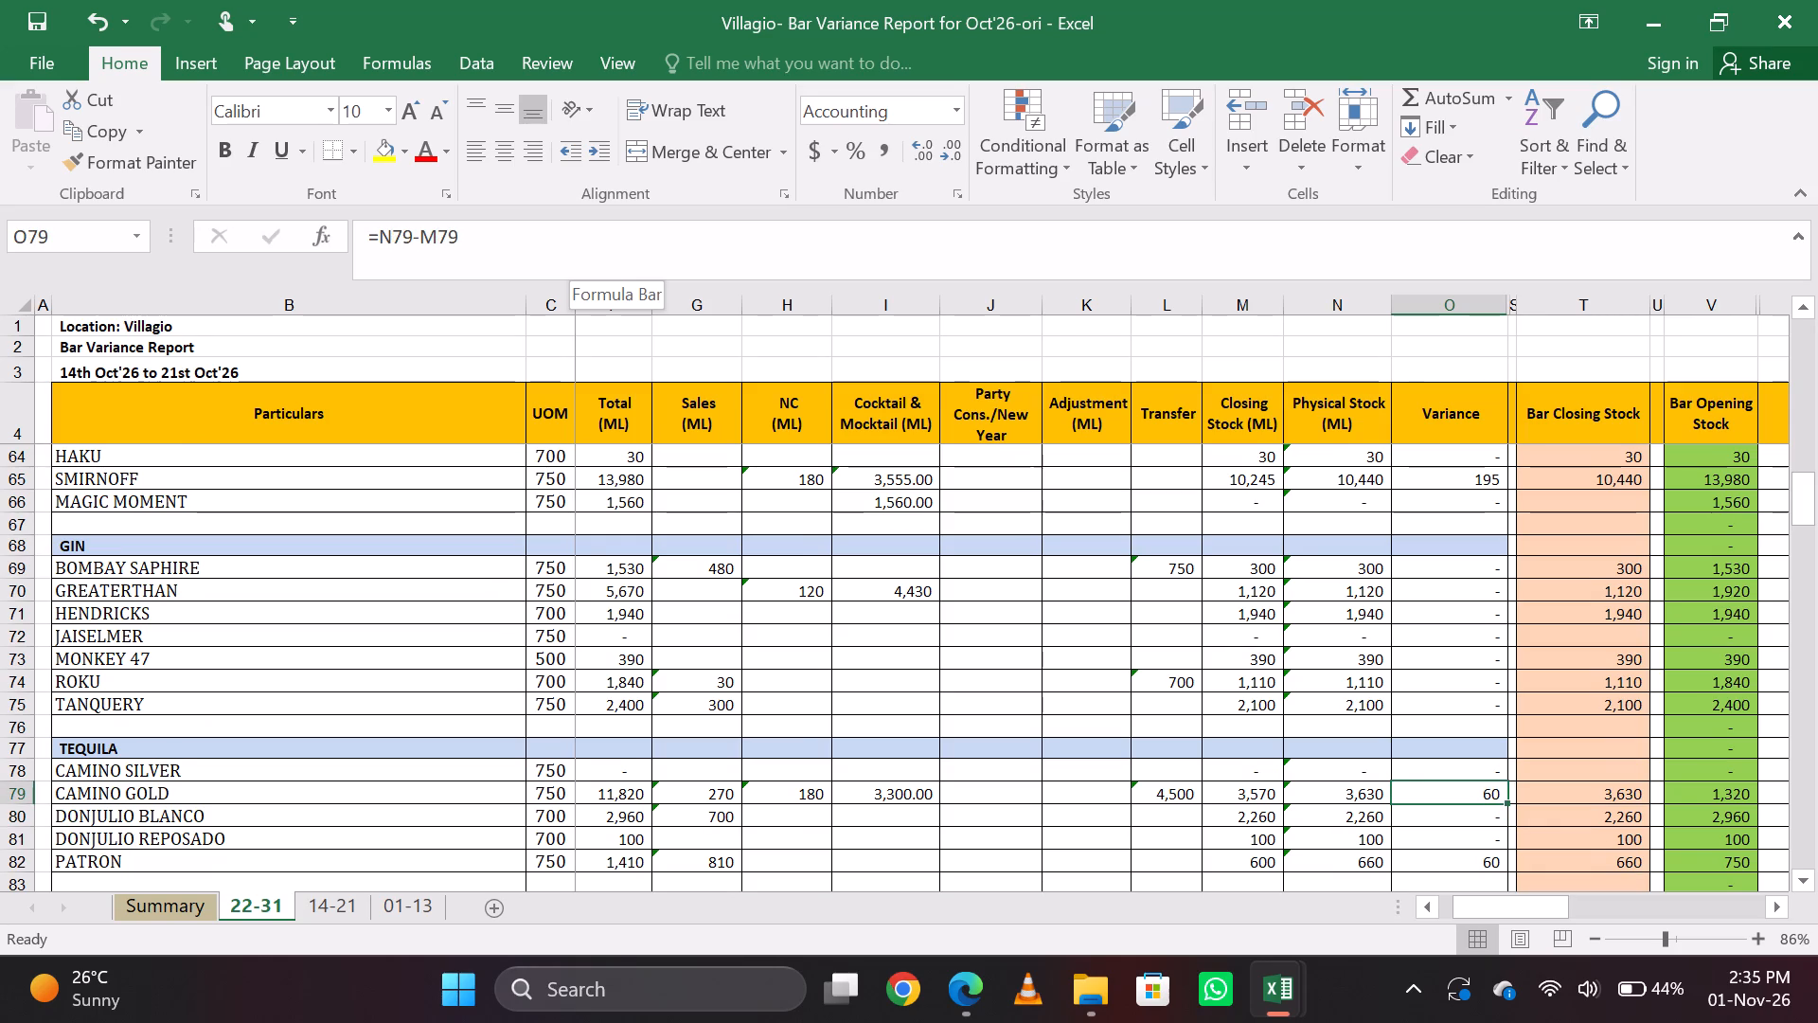
key("Right")
key("Right")
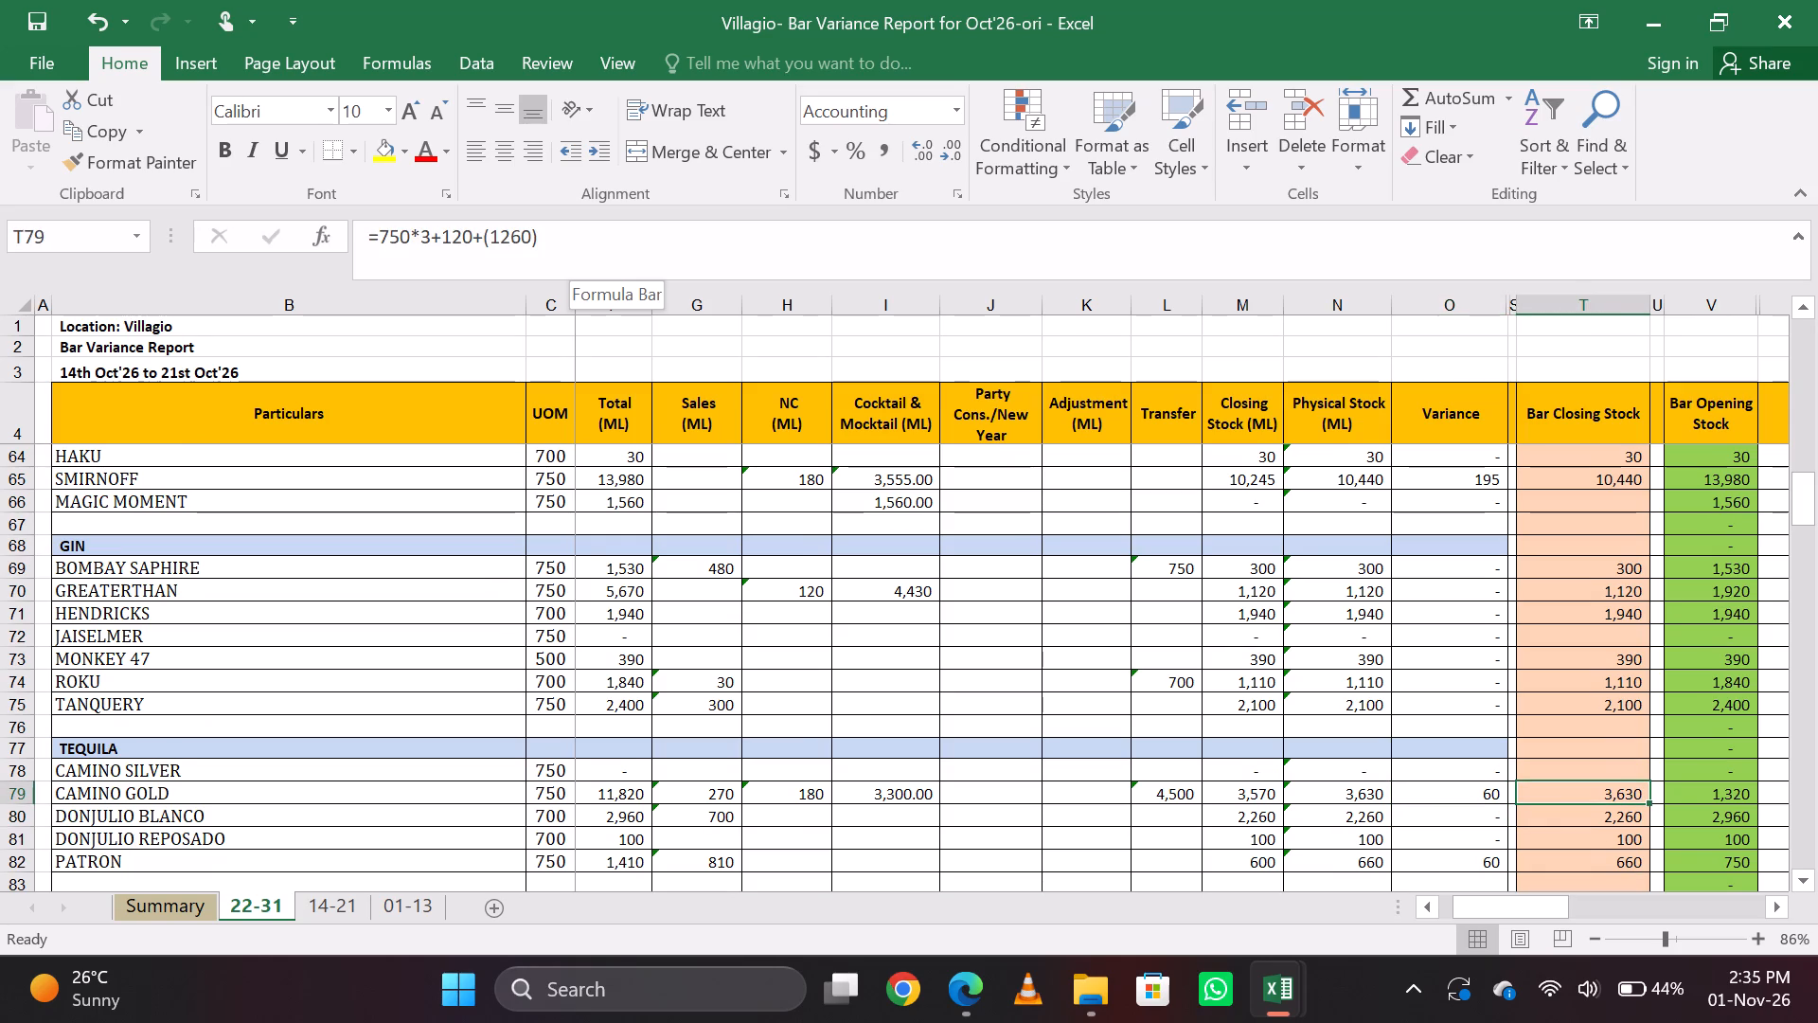
key("Left")
key("Left")
key("Left")
key("Left")
key("Left")
key("Left")
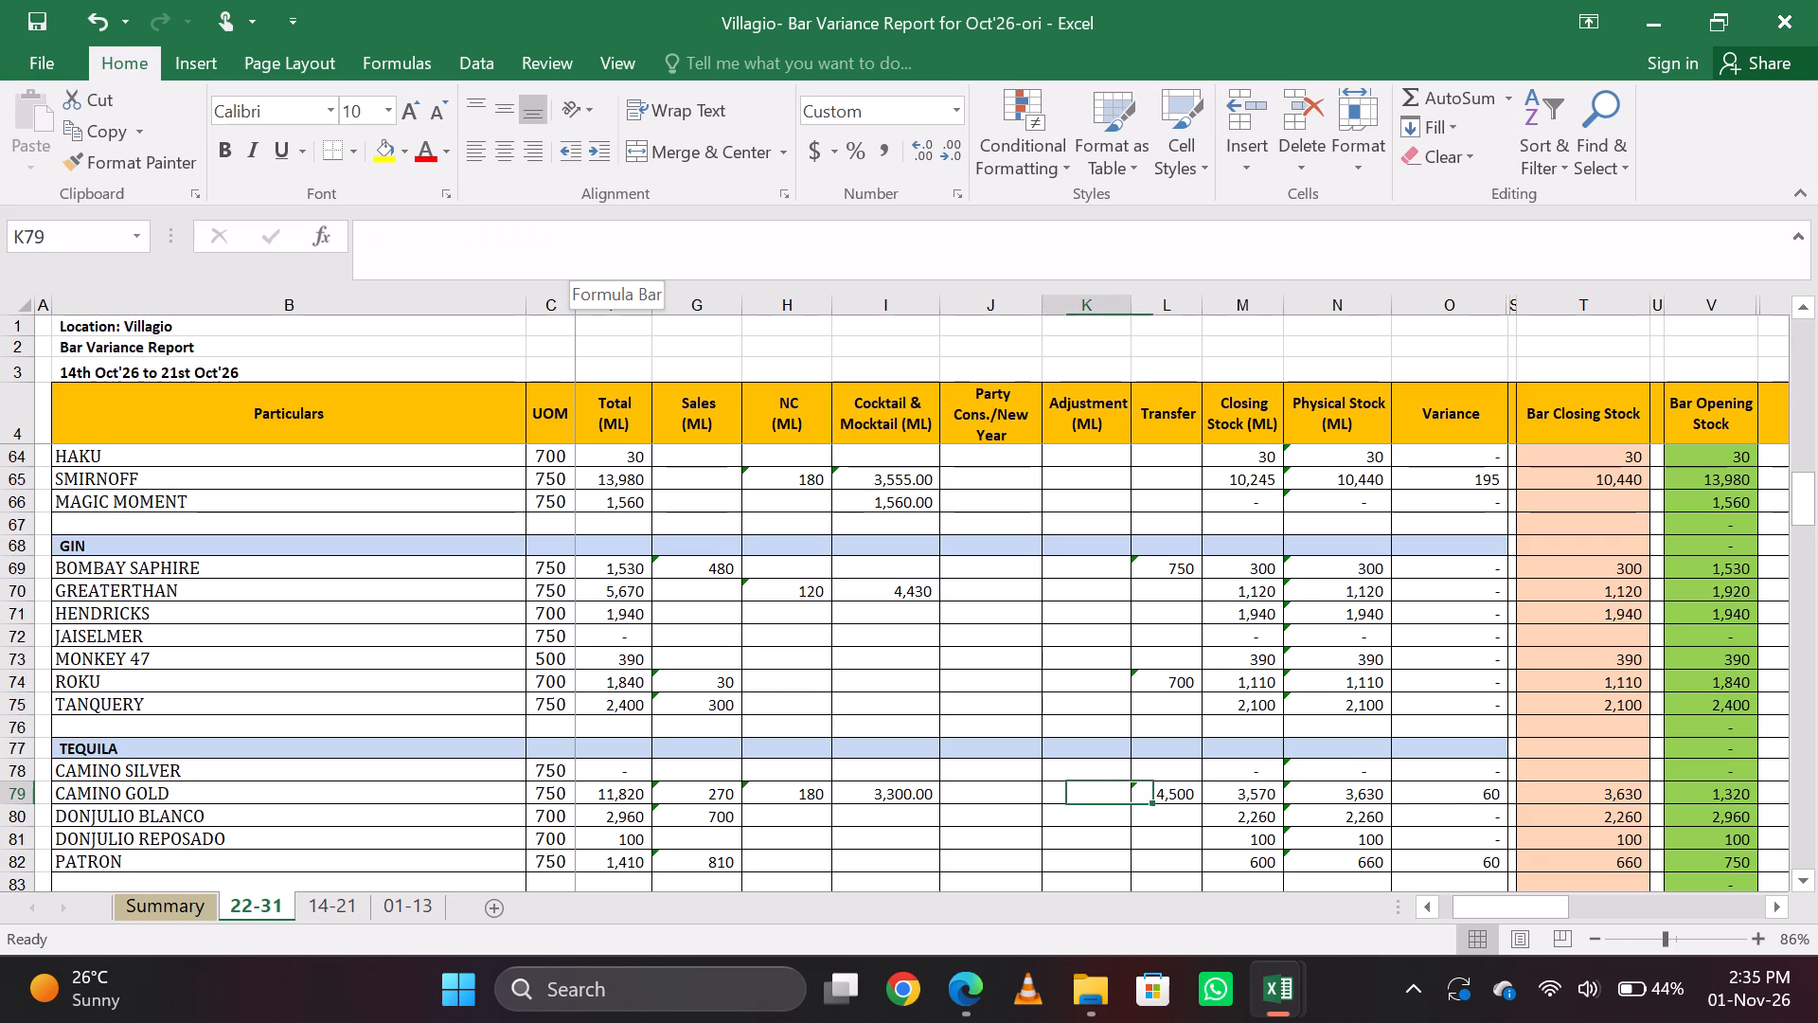
key("Left")
key("Left")
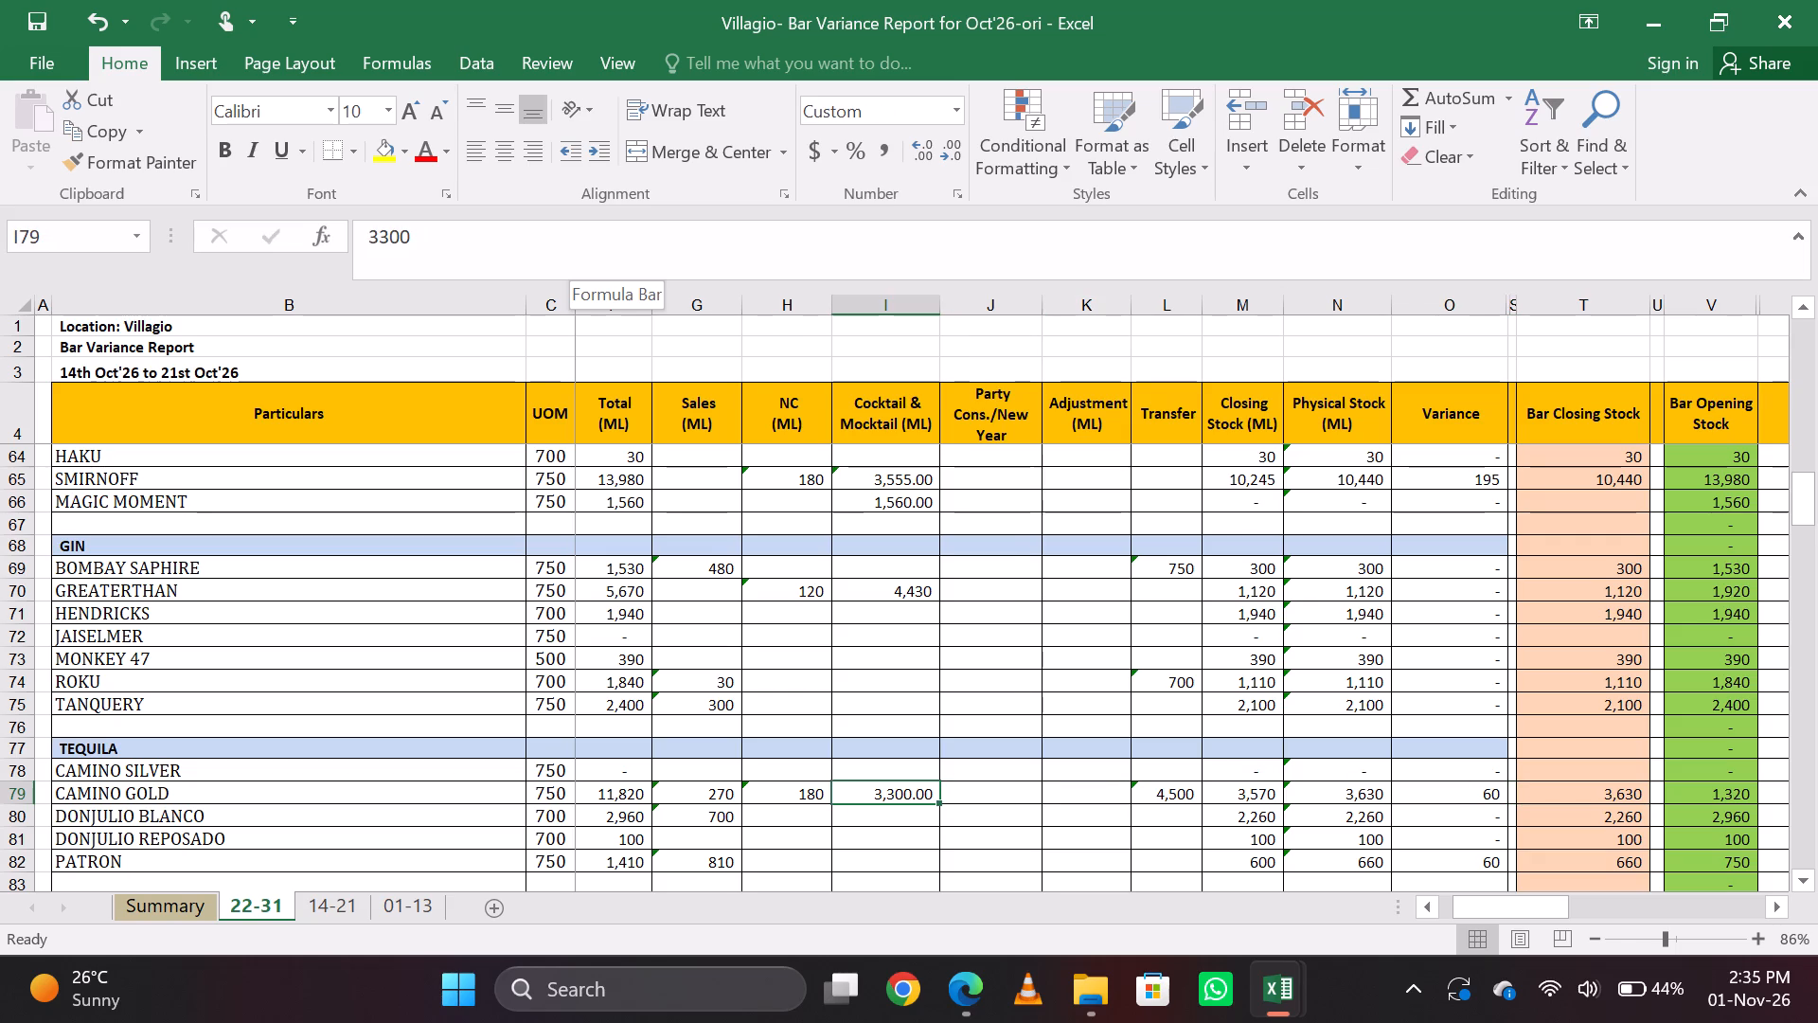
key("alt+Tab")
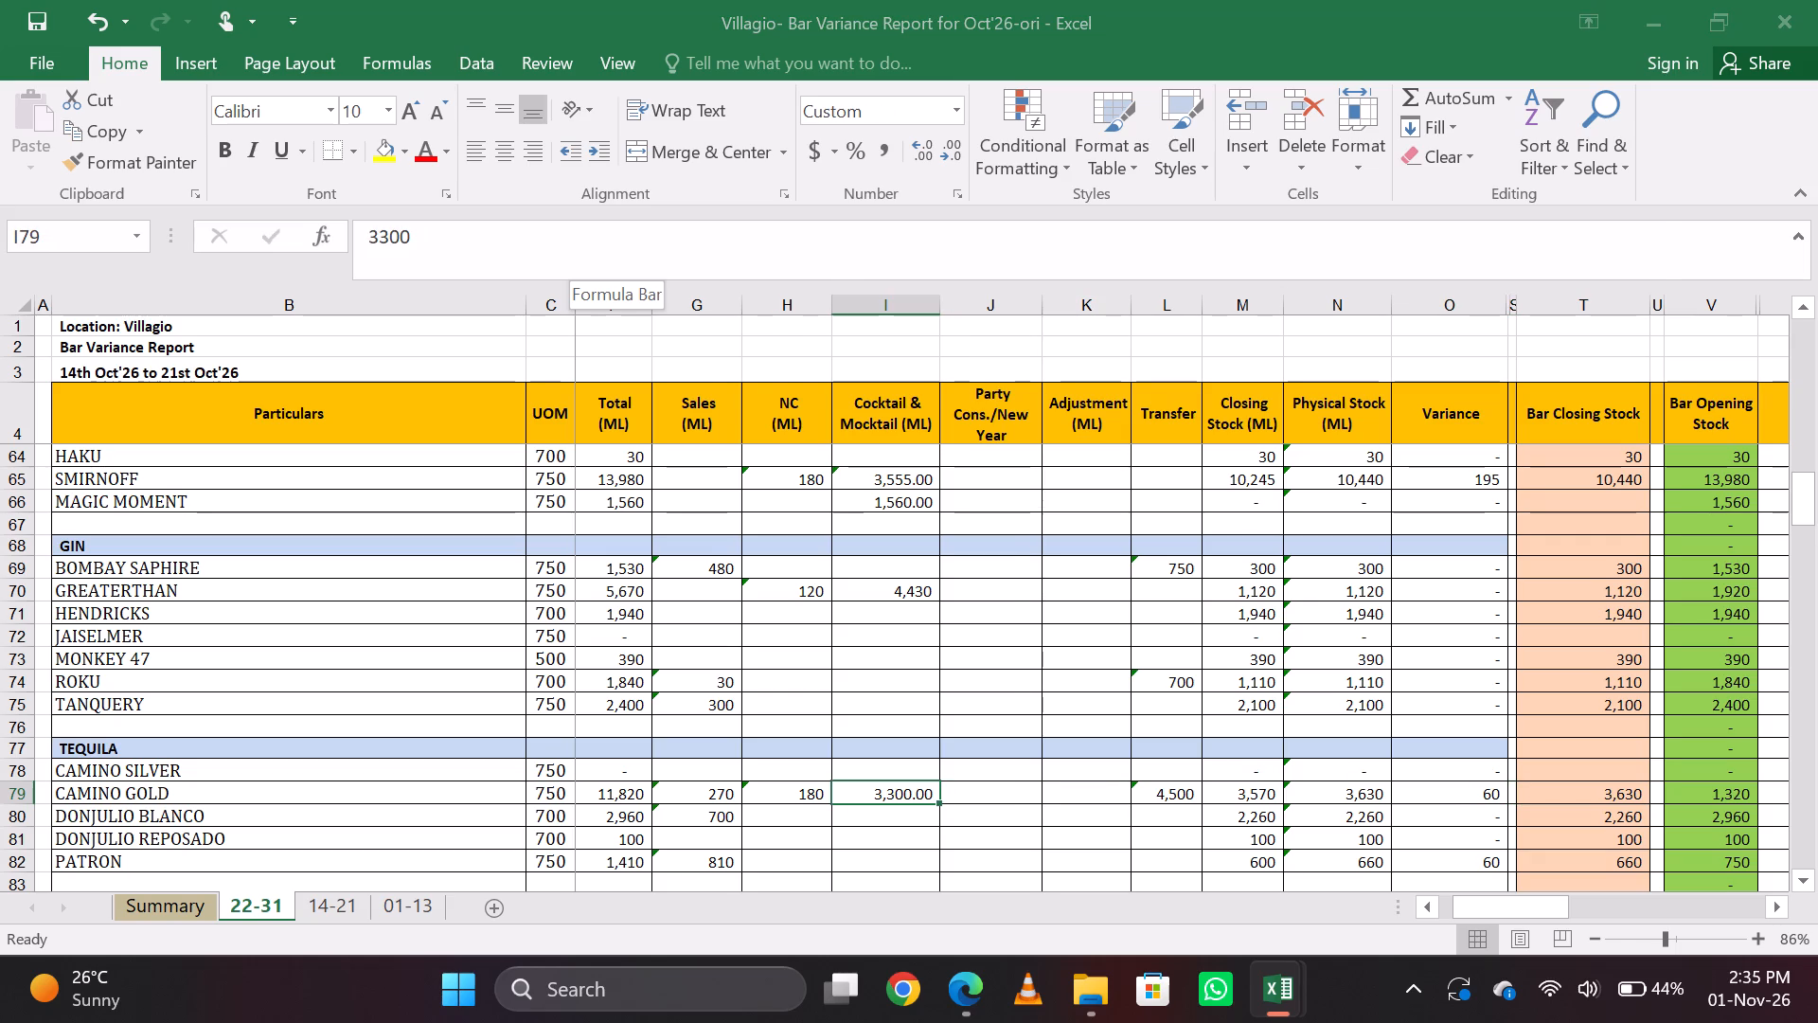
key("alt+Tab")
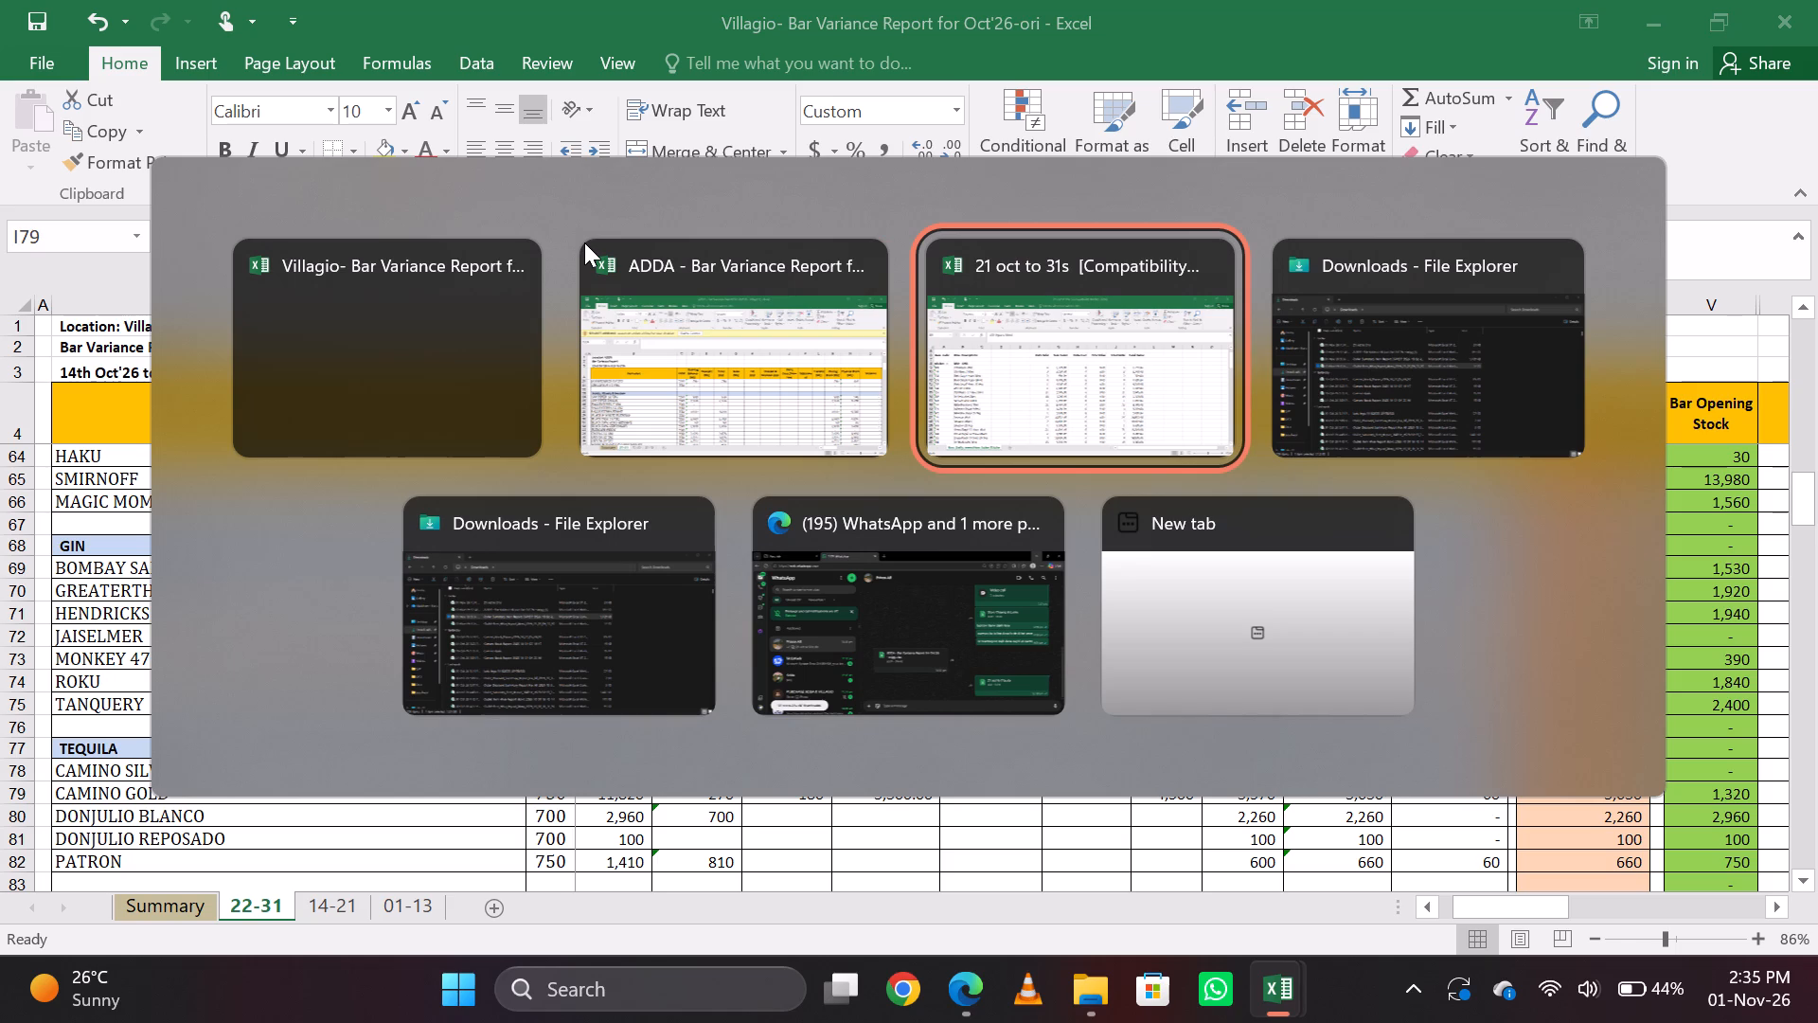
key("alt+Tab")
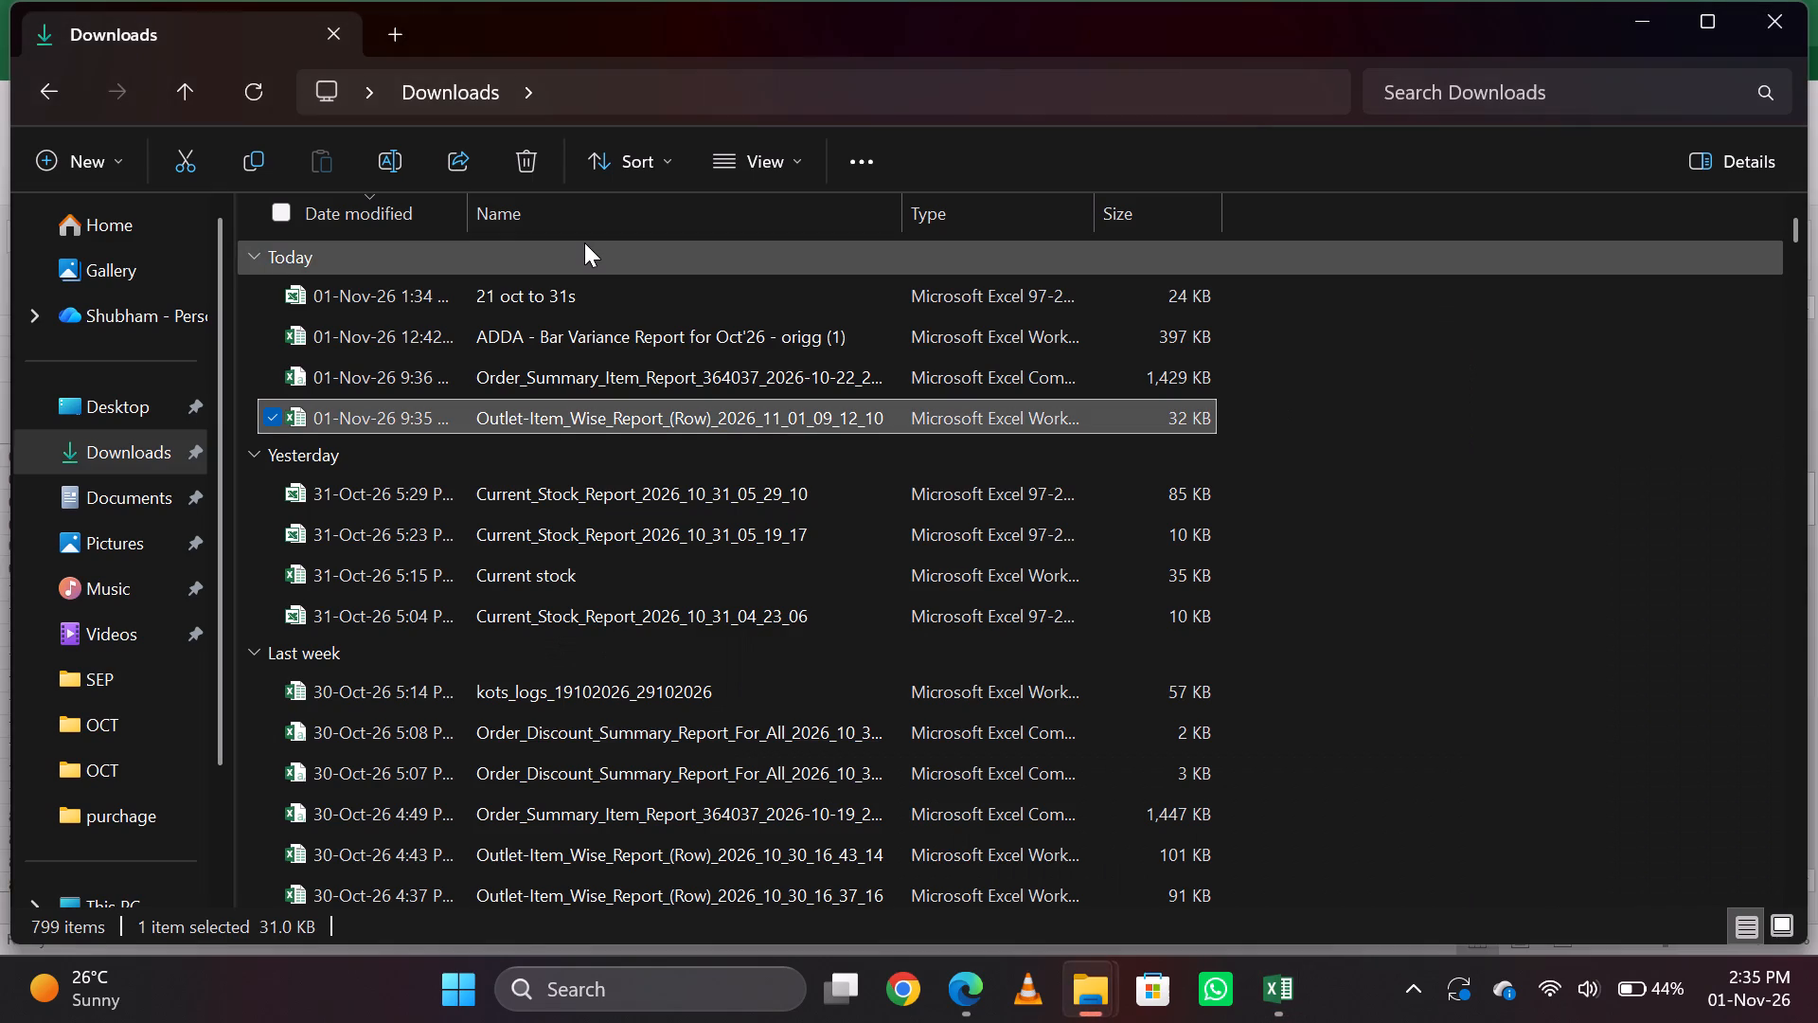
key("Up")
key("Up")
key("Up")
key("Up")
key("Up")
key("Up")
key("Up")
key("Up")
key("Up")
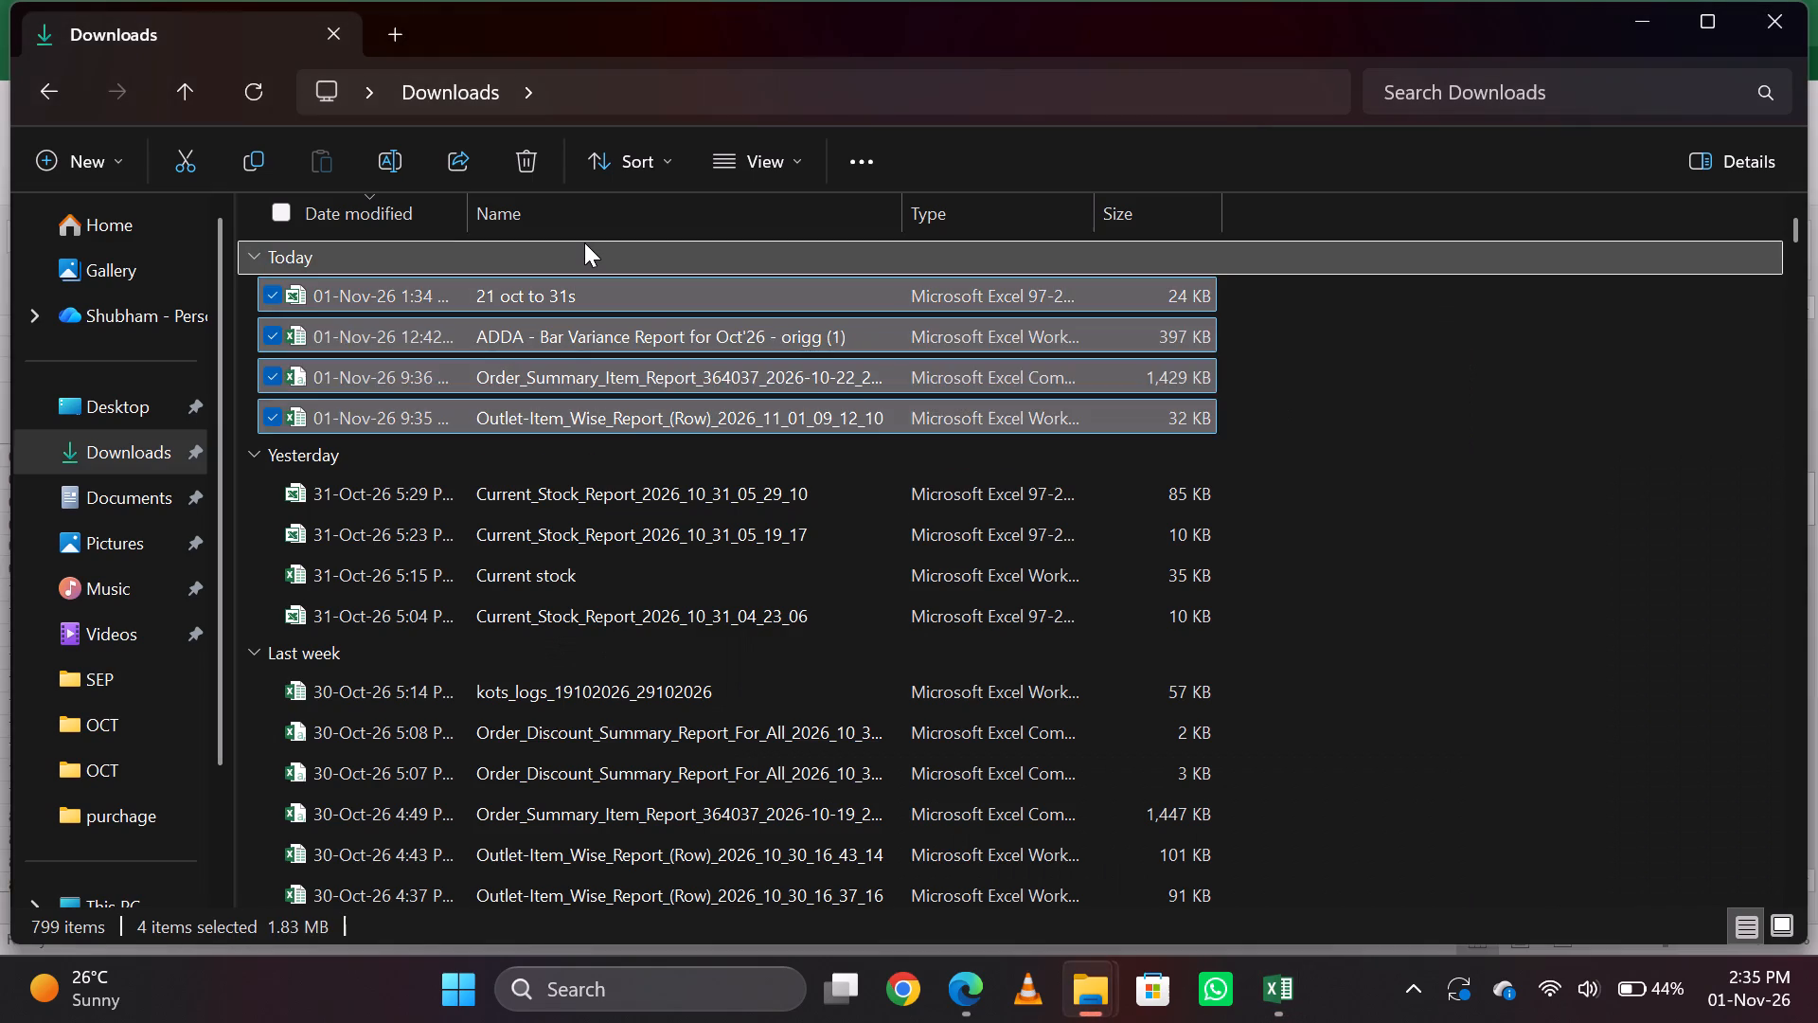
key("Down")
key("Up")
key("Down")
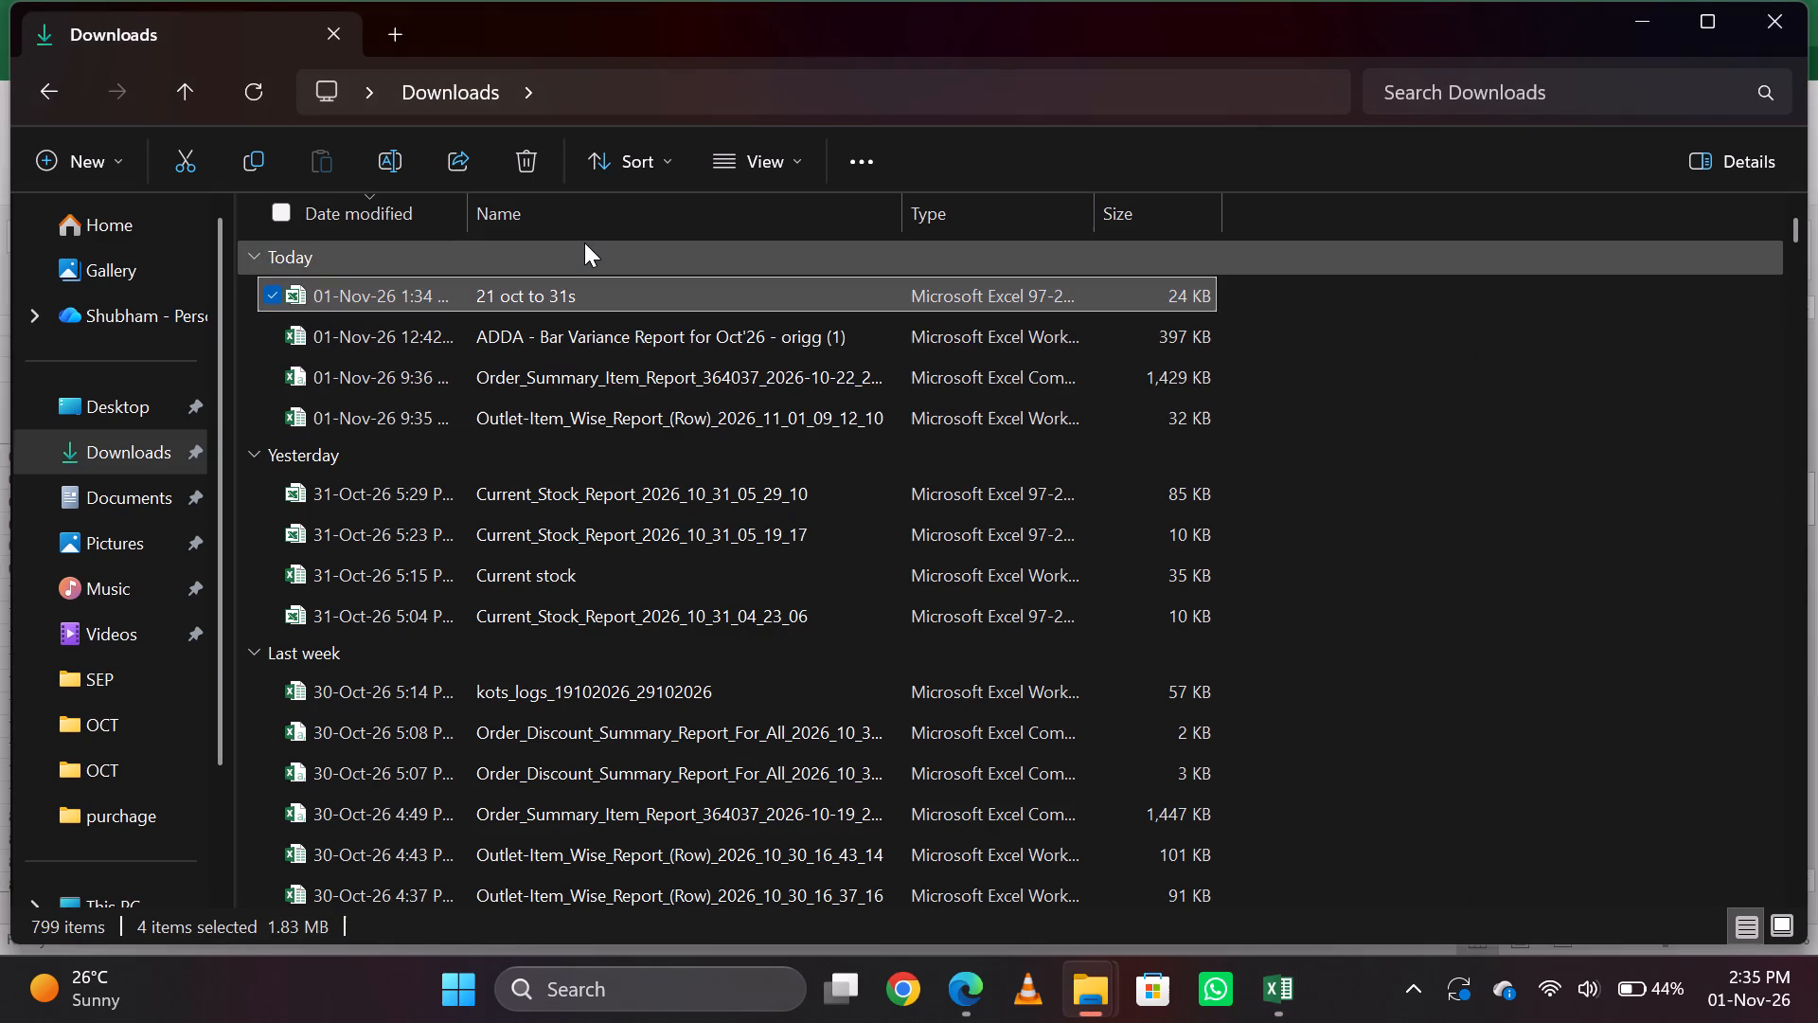
Open the workbook "Vilagio - Cocktail ^LL0 Moctail" from the OCT folder inside the desktop's VILLAGIO folder.
key("super+d")
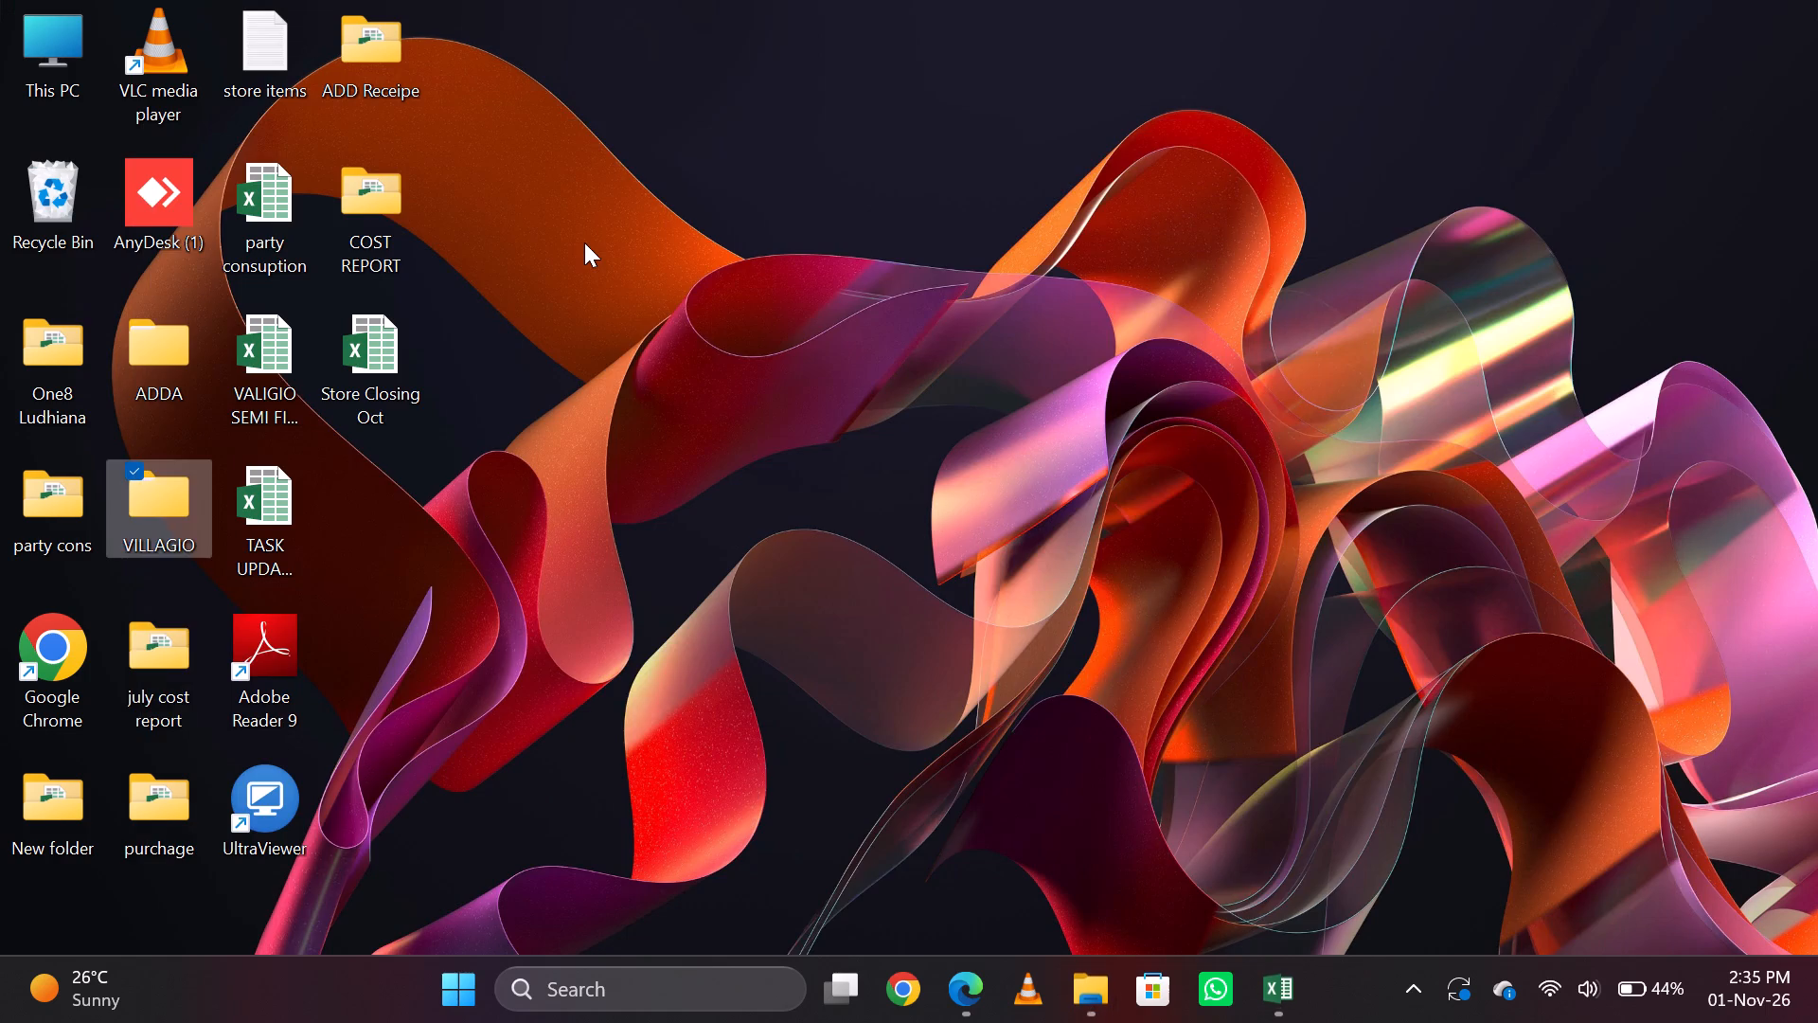
key("Down")
key("Up")
key("Return")
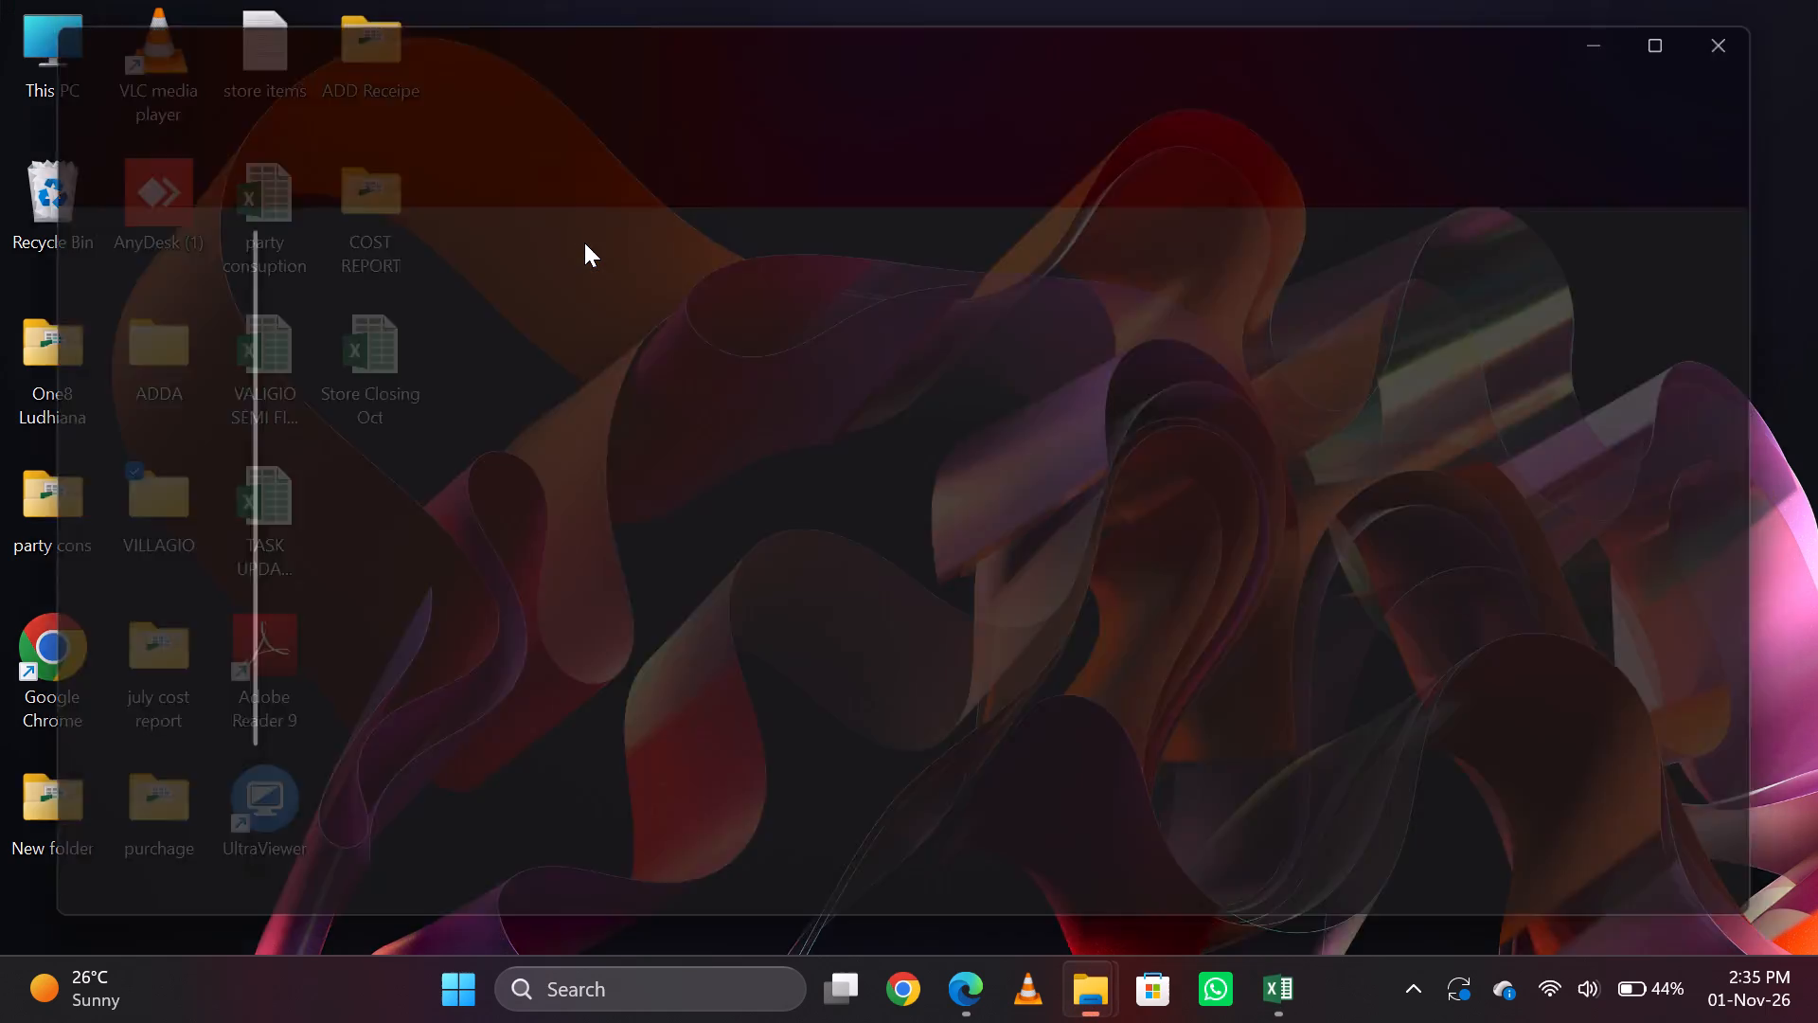
key("Down")
key("Down")
key("Down")
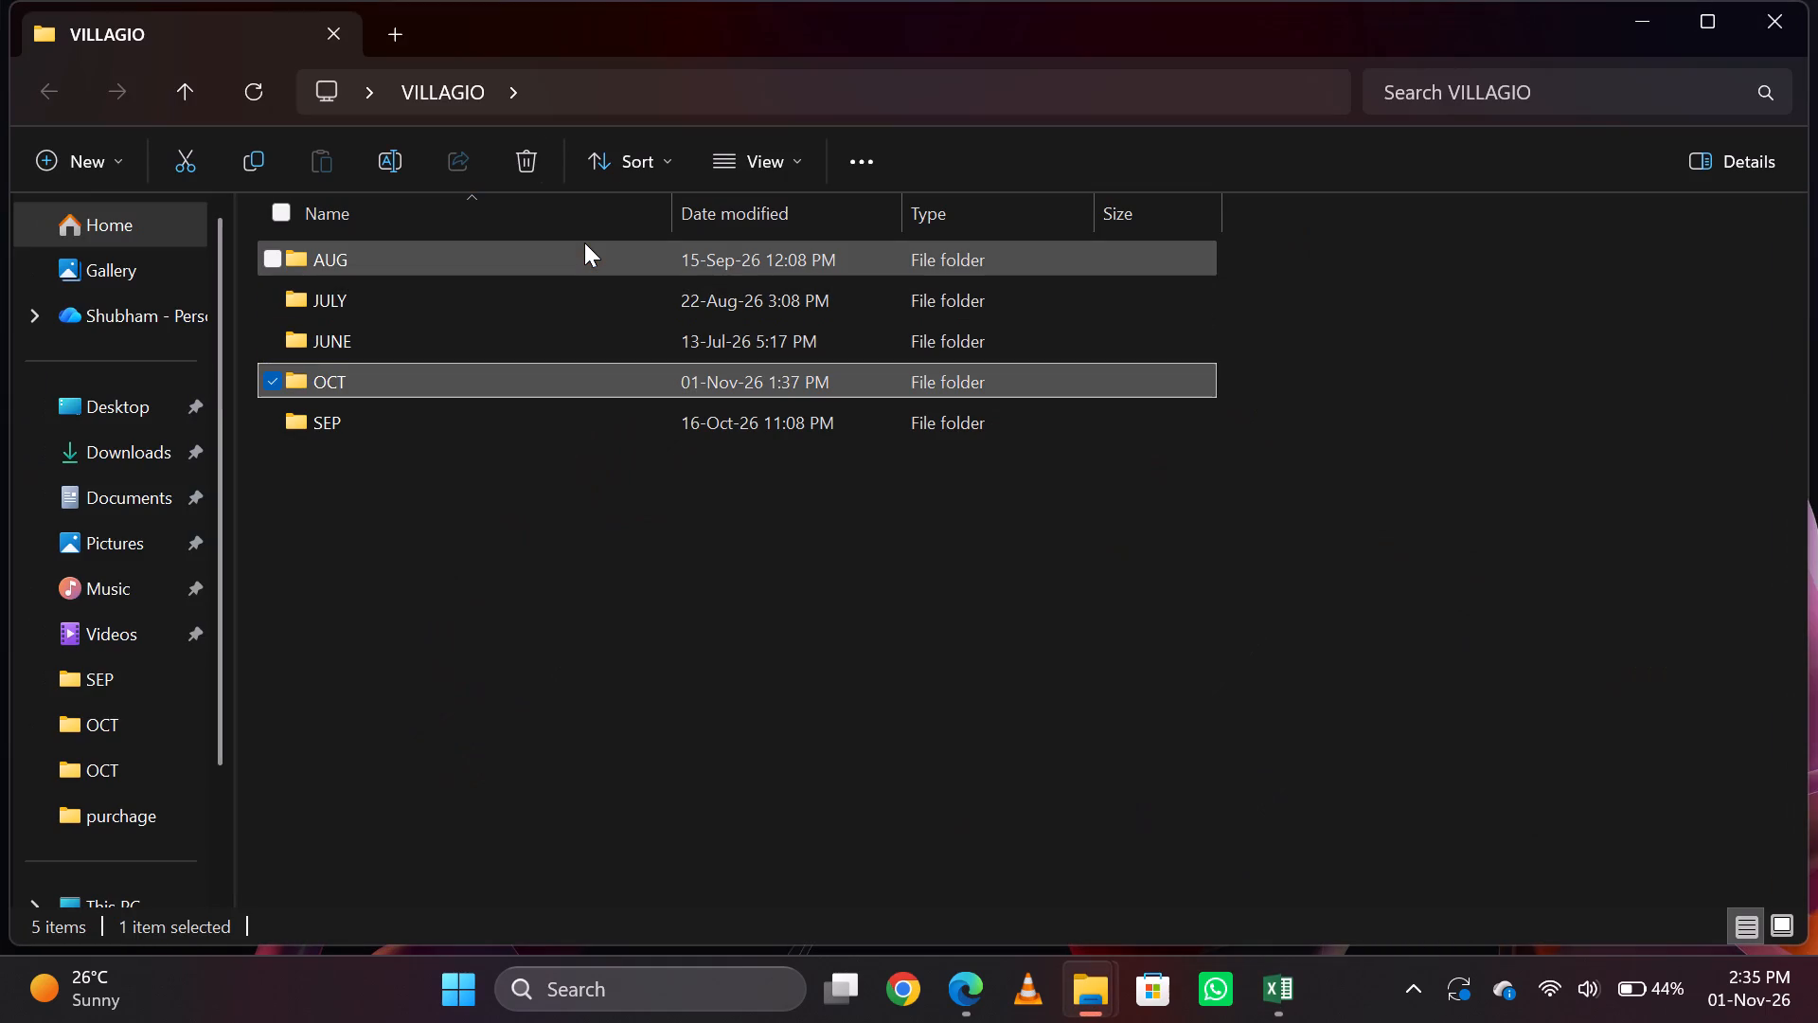
key("Return")
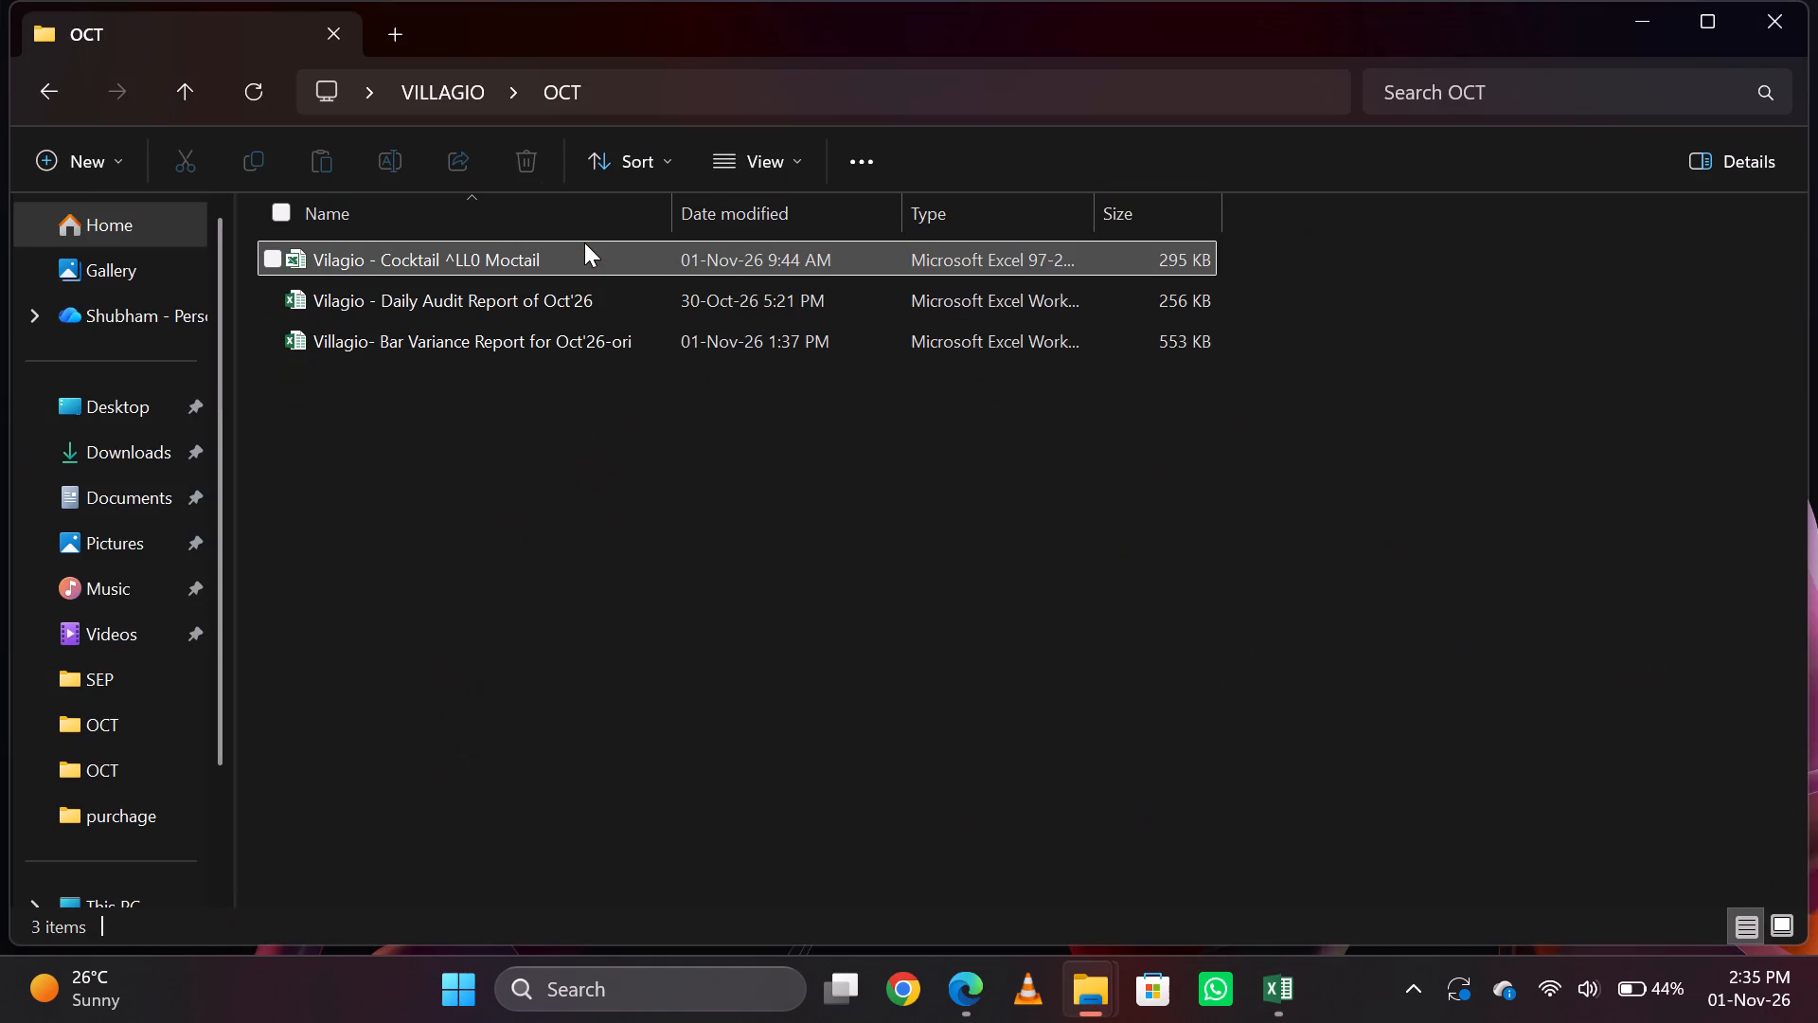
key("Down")
key("Up")
key("Return")
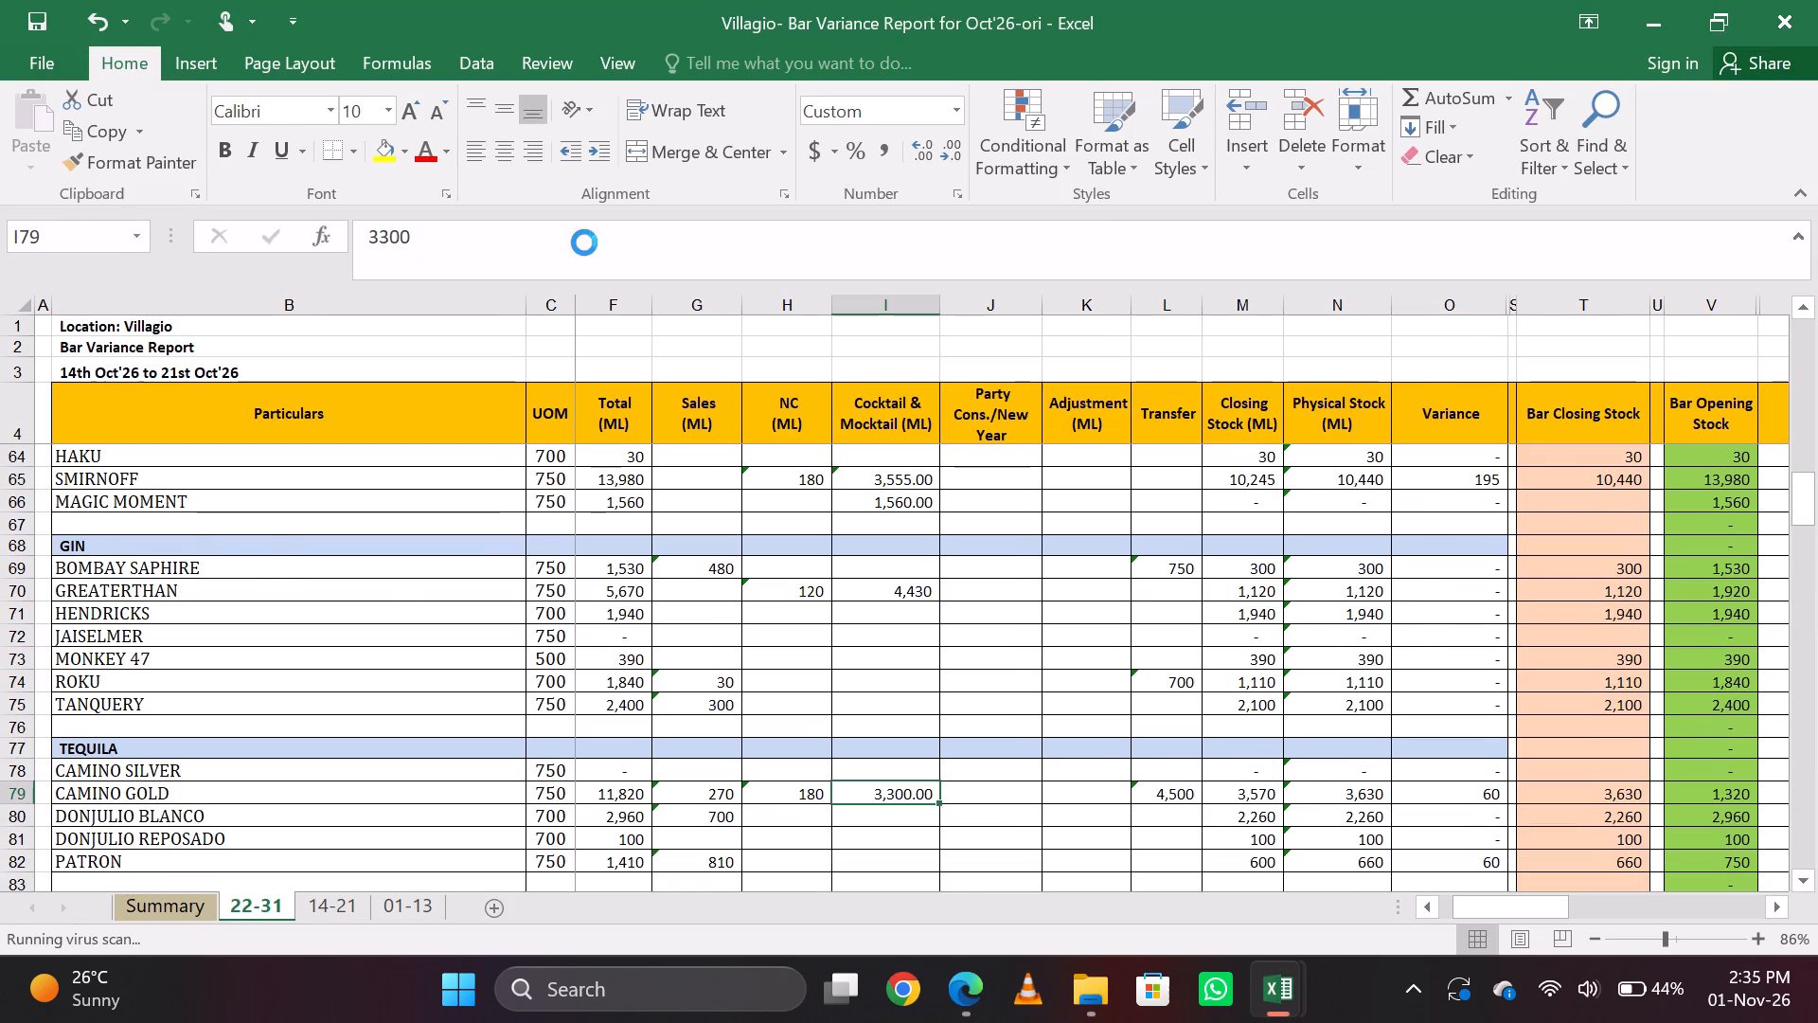
Check the Vodka column total on the cocktail workbook's 22-31 sheet against the bar variance report's 22-31 sheet.
key("Down")
key("Down")
key("Down")
key("Down")
key("Down")
key("Up")
key("Up")
key("Up")
key("Up")
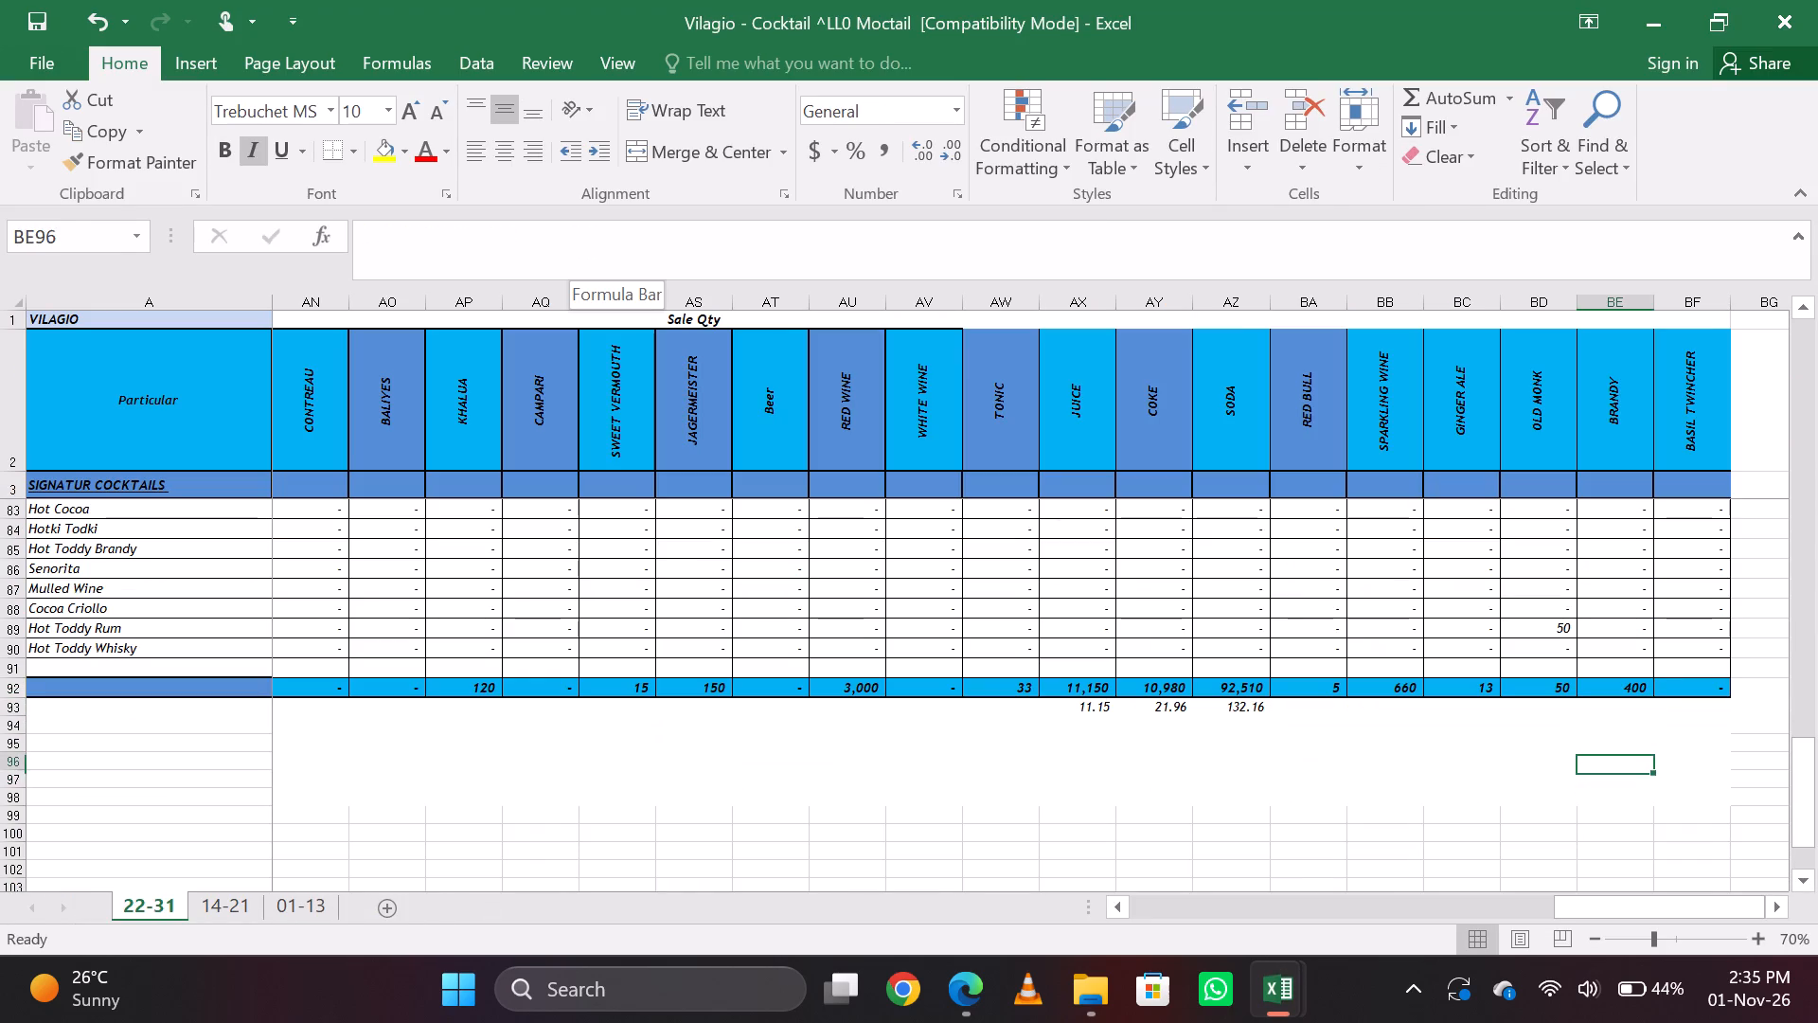
key("Left")
key("Left")
key("Left")
key("Left")
key("Left")
key("Left")
key("Left")
key("Left")
key("Left")
key("Left")
key("Left")
key("Left")
key("Left")
key("Left")
key("Left")
key("Left")
key("Left")
key("Left")
key("Left")
key("Left")
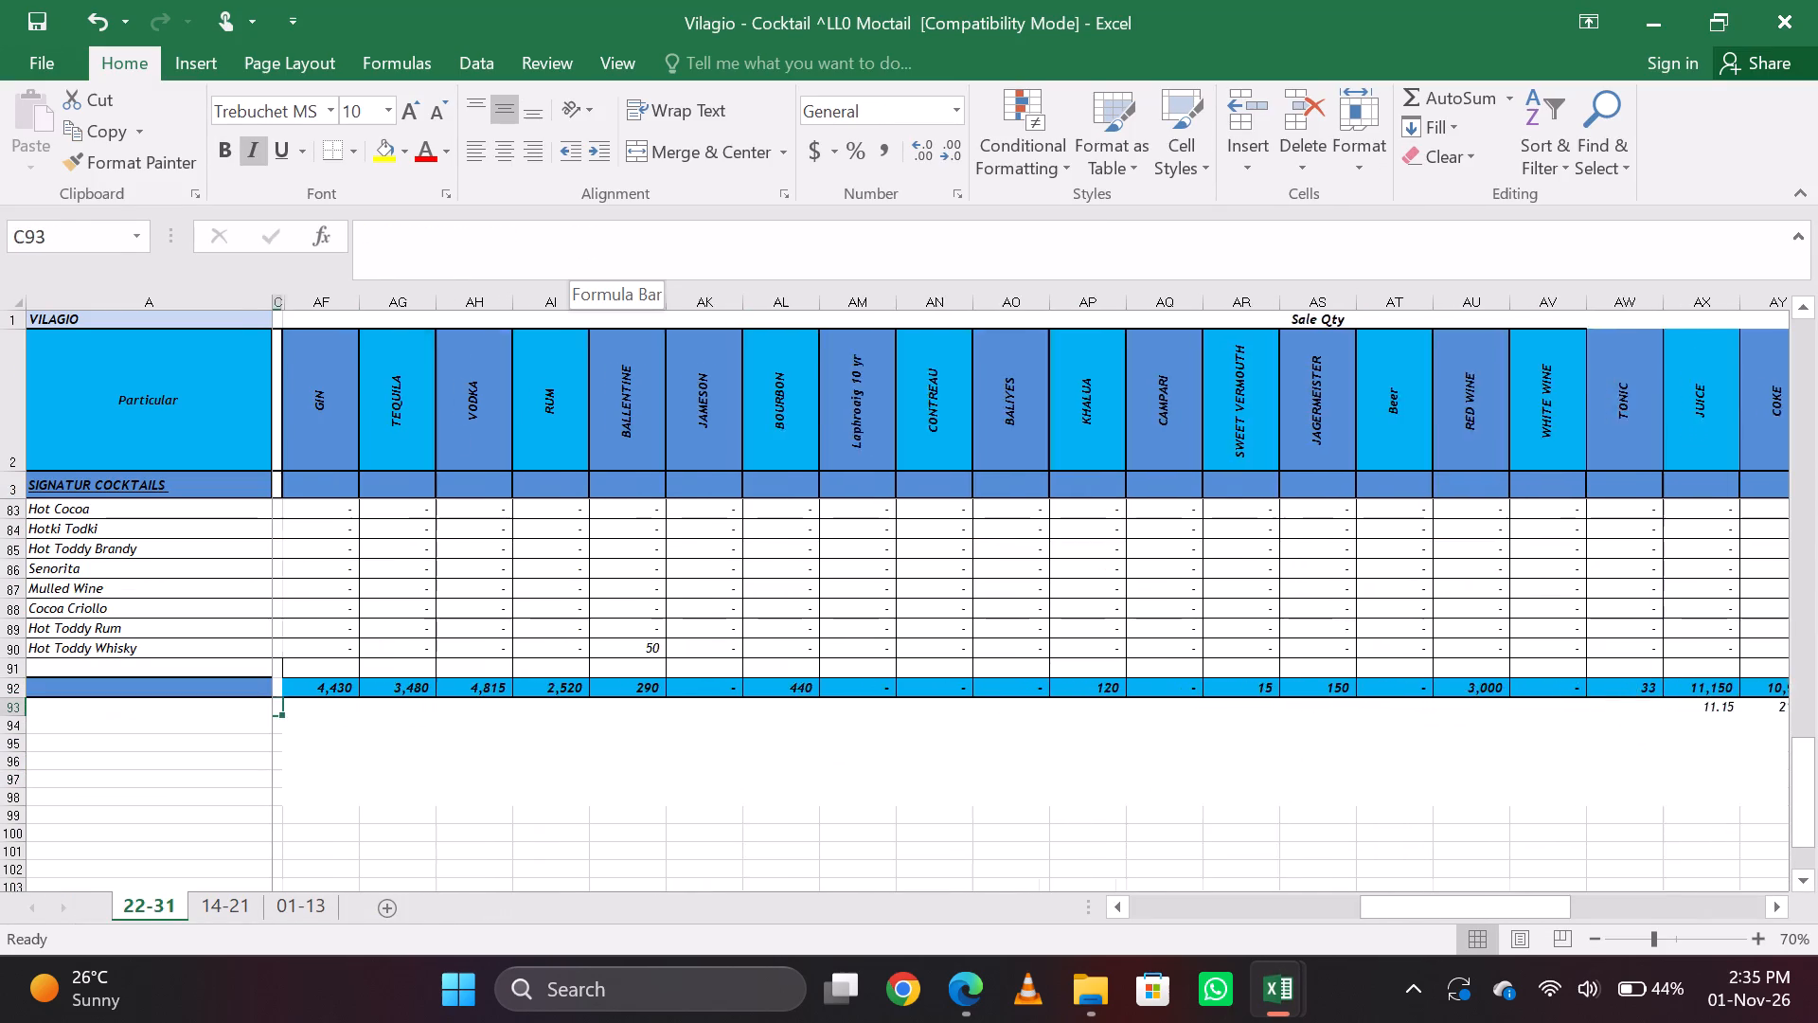
key("Right")
key("Right")
key("Right")
key("Right")
key("Right")
key("Up")
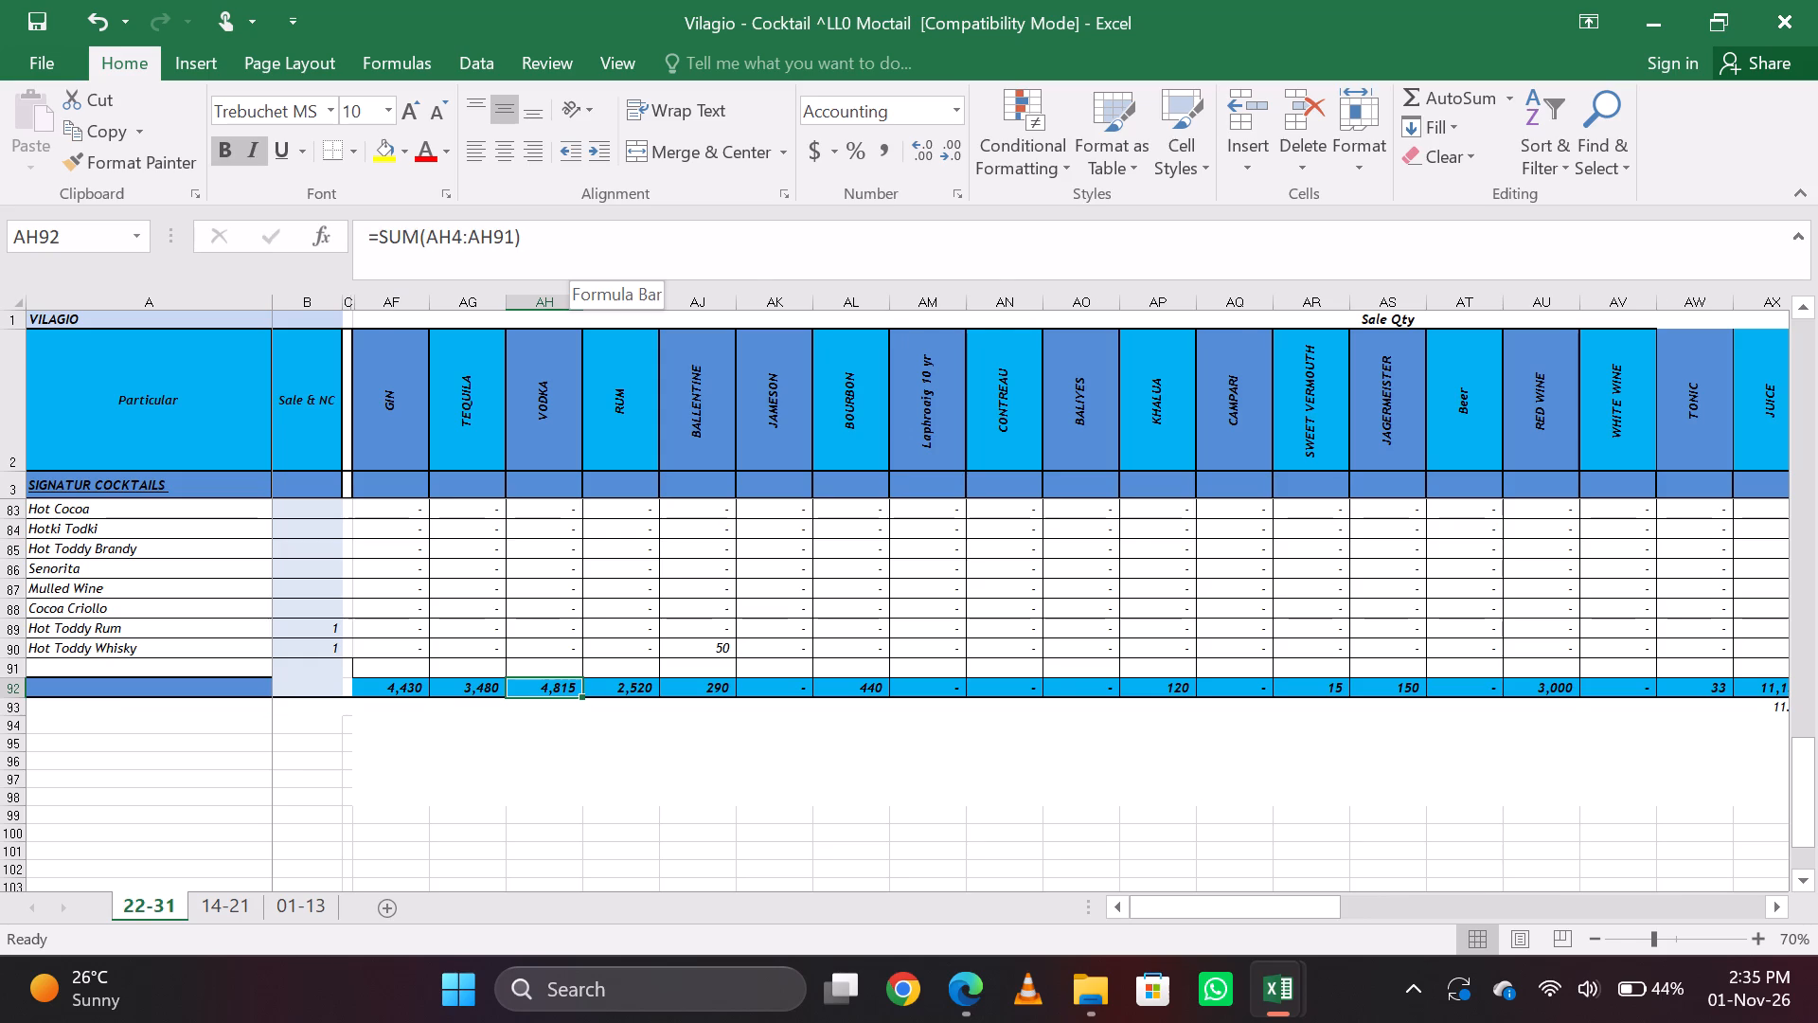
key("alt+Tab")
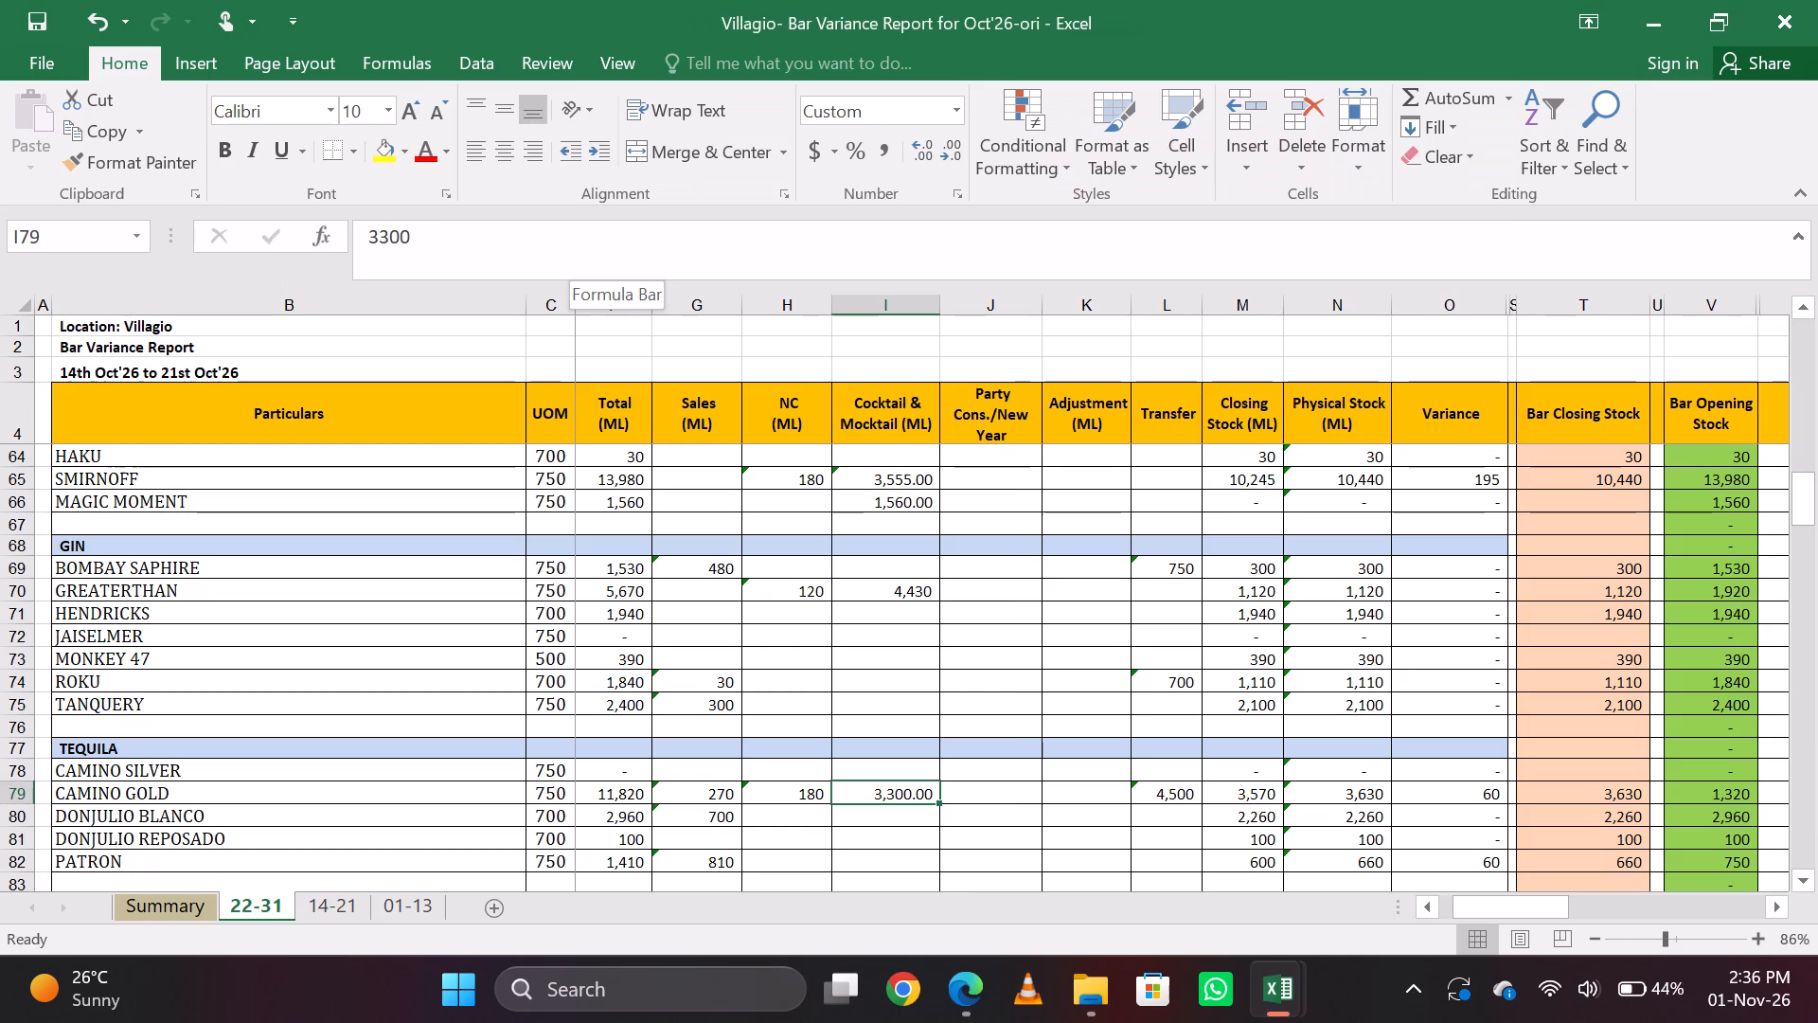
key("alt+Tab")
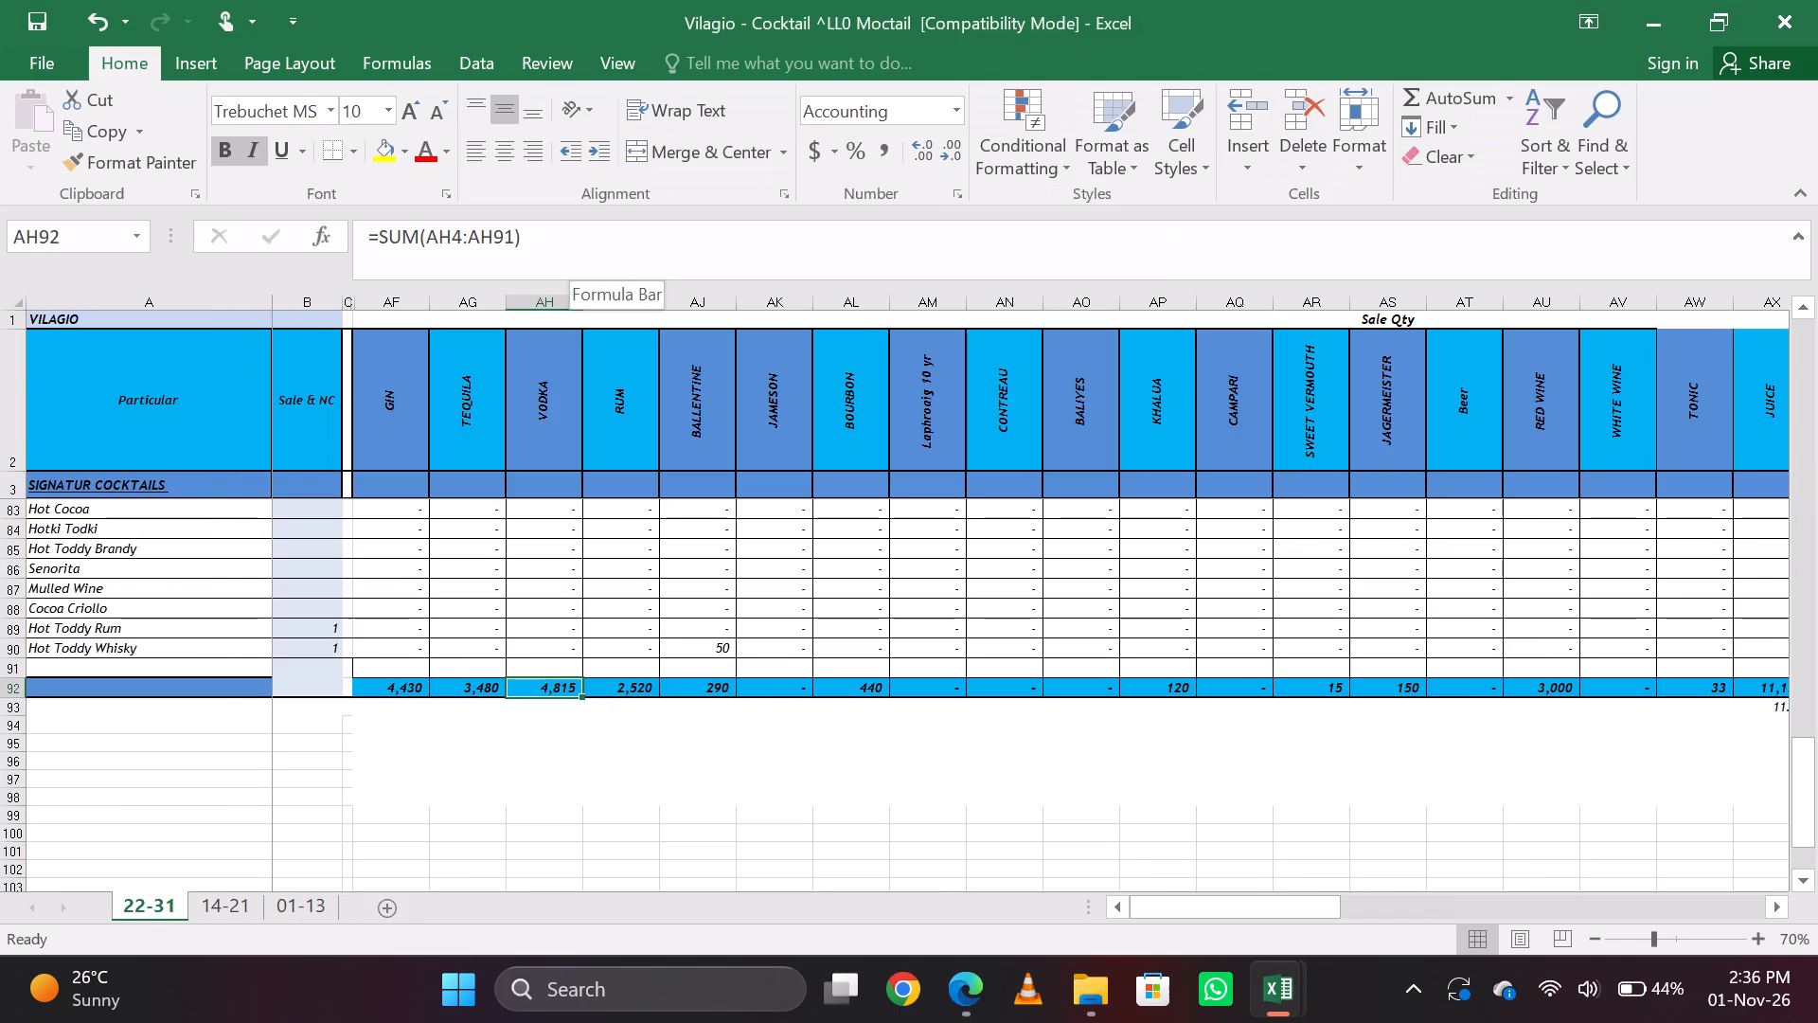
key("alt+Tab")
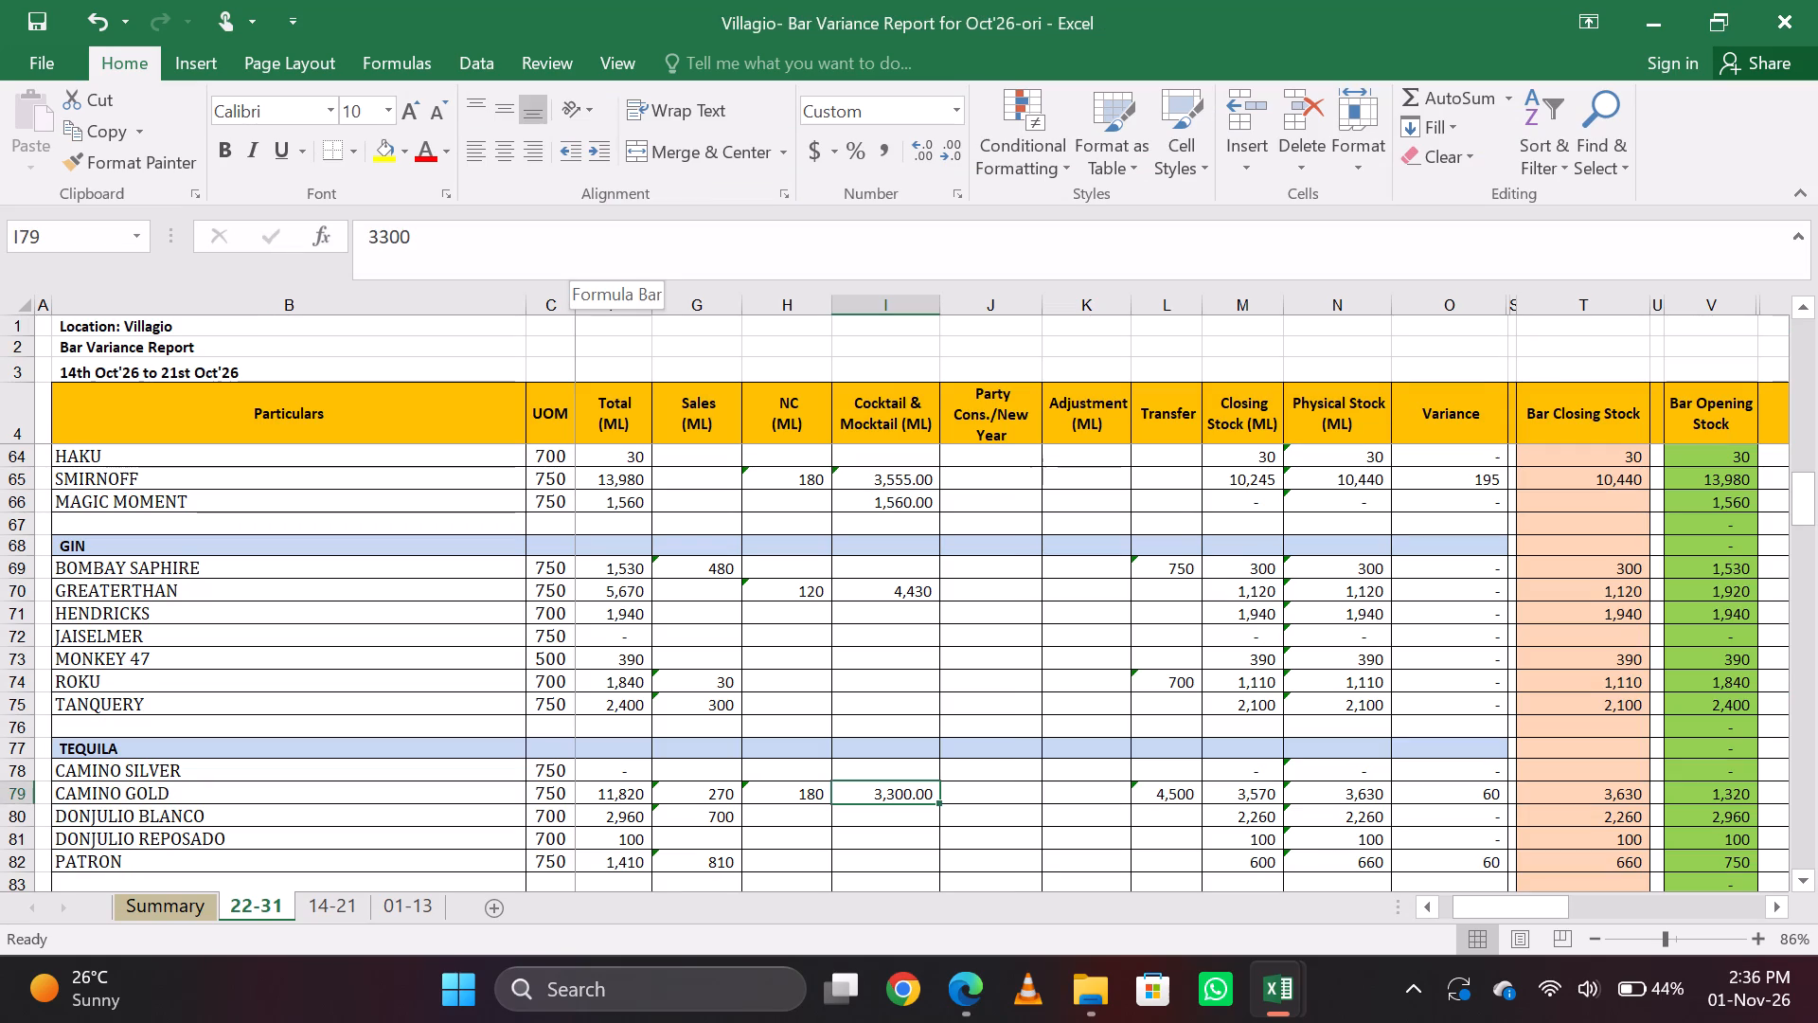
Check the combined Cocktail & Mocktail quantity of Smirnoff and Magic Moment in the variance report's Vodka section.
key("Up")
key("Up")
key("Up")
key("Up")
key("Up")
key("Up")
key("Up")
key("Up")
key("Up")
key("Up")
key("Up")
key("Up")
key("Up")
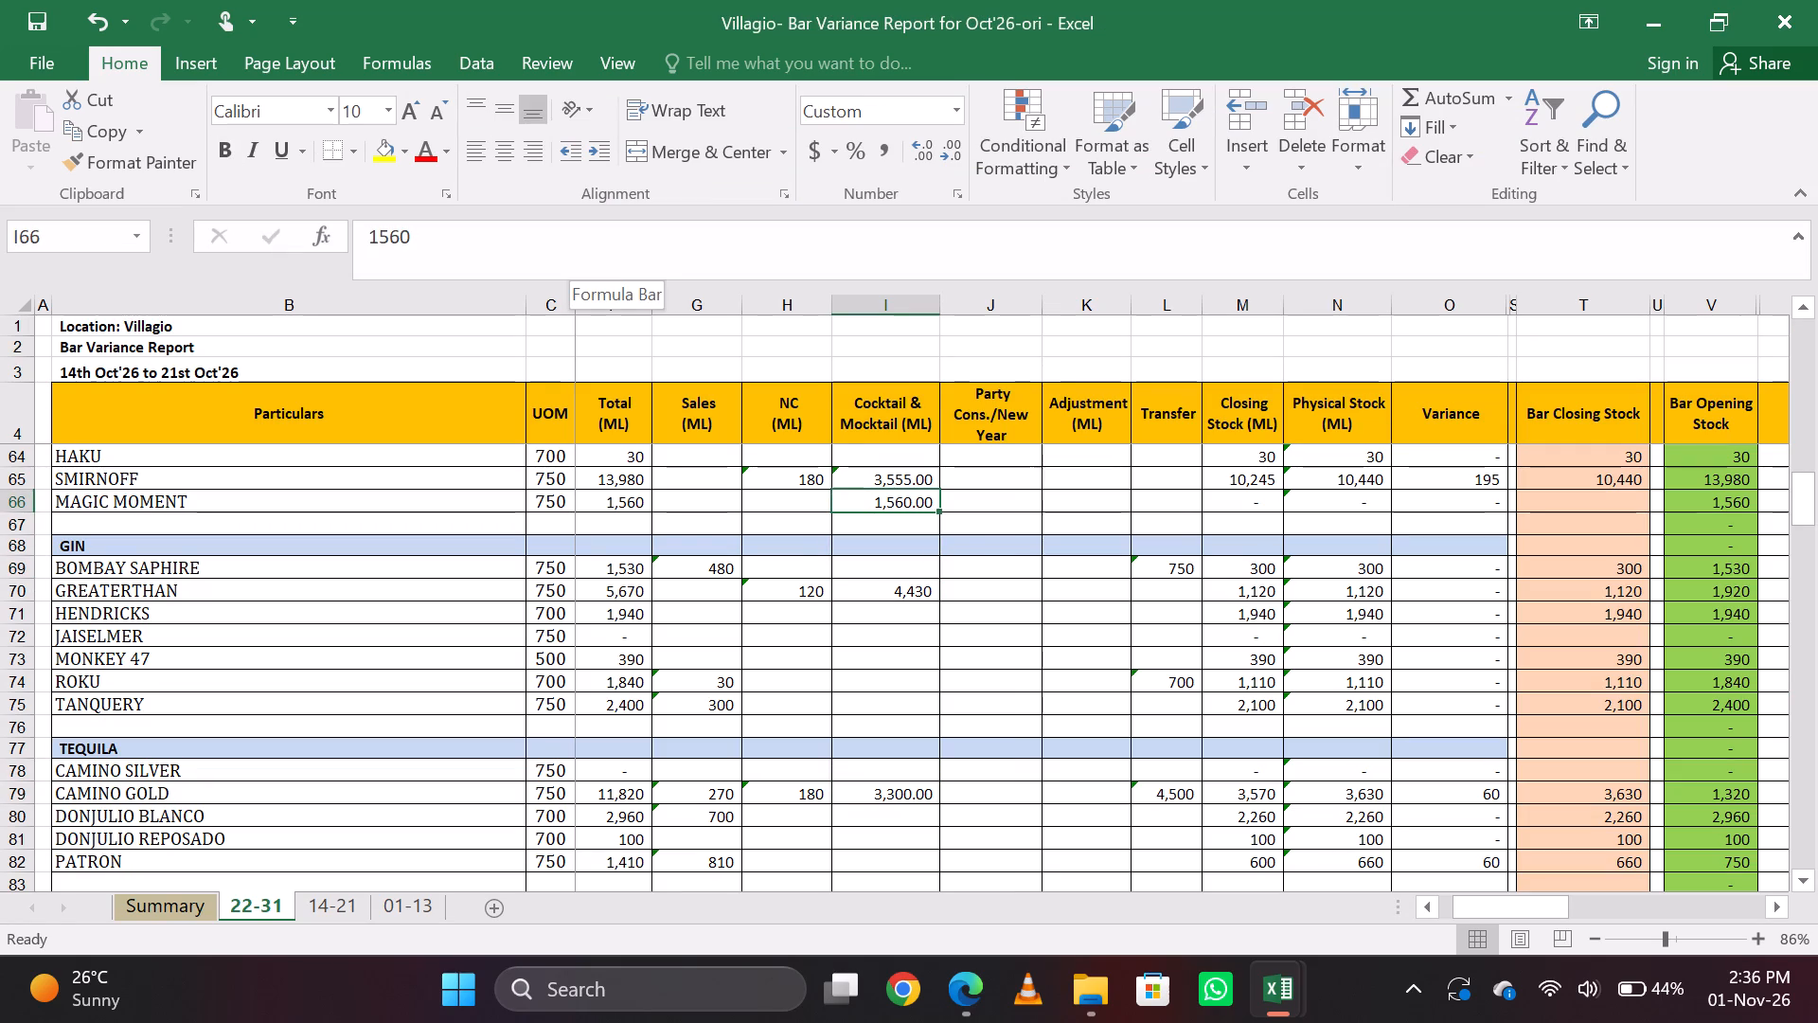
key("shift+Up")
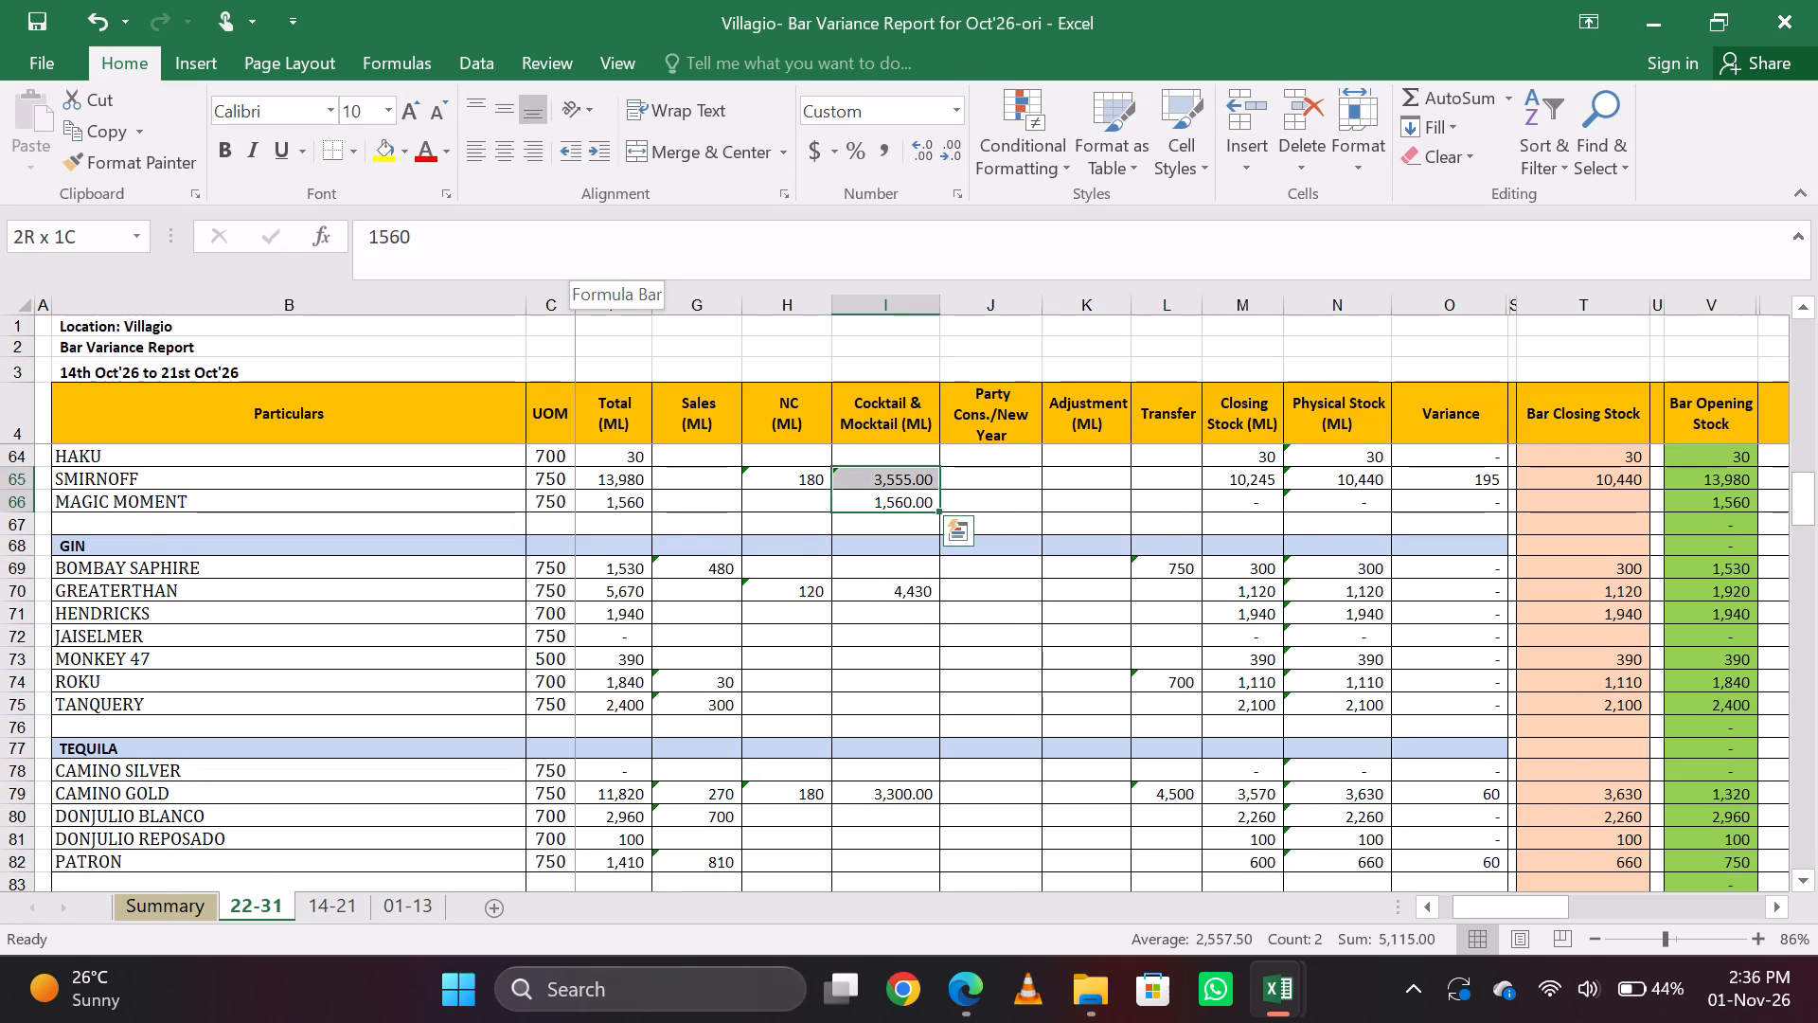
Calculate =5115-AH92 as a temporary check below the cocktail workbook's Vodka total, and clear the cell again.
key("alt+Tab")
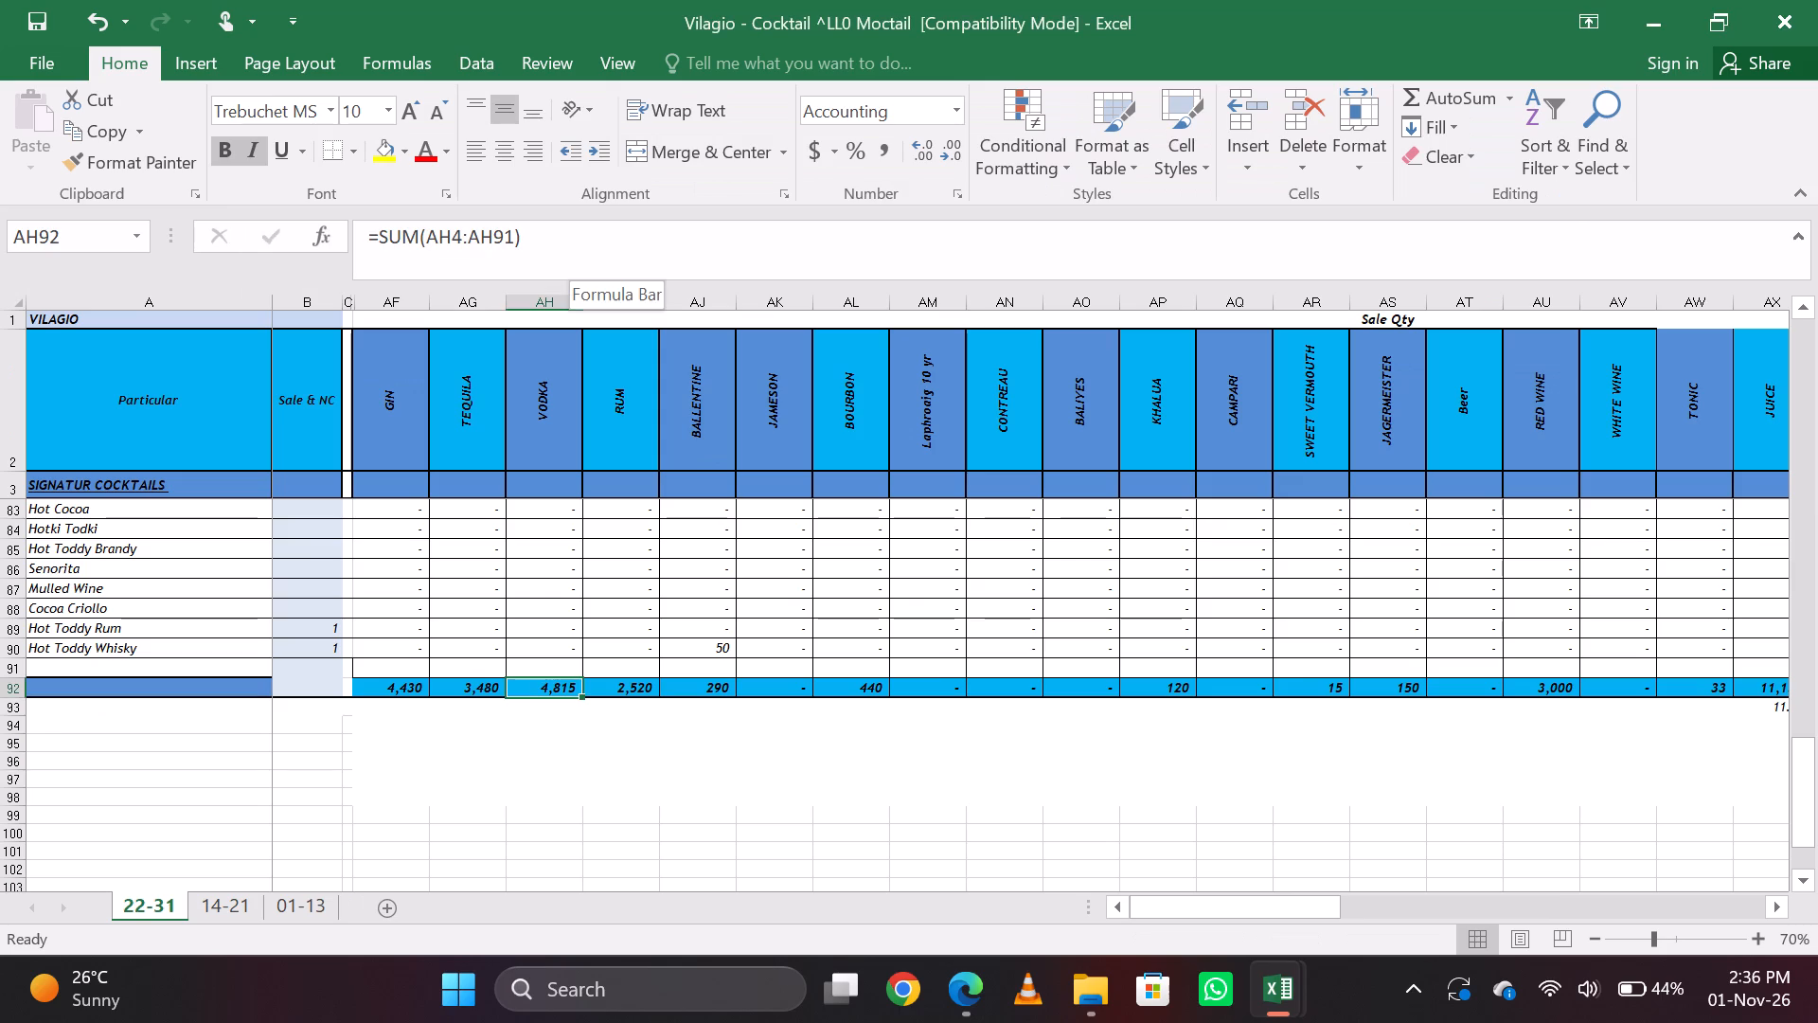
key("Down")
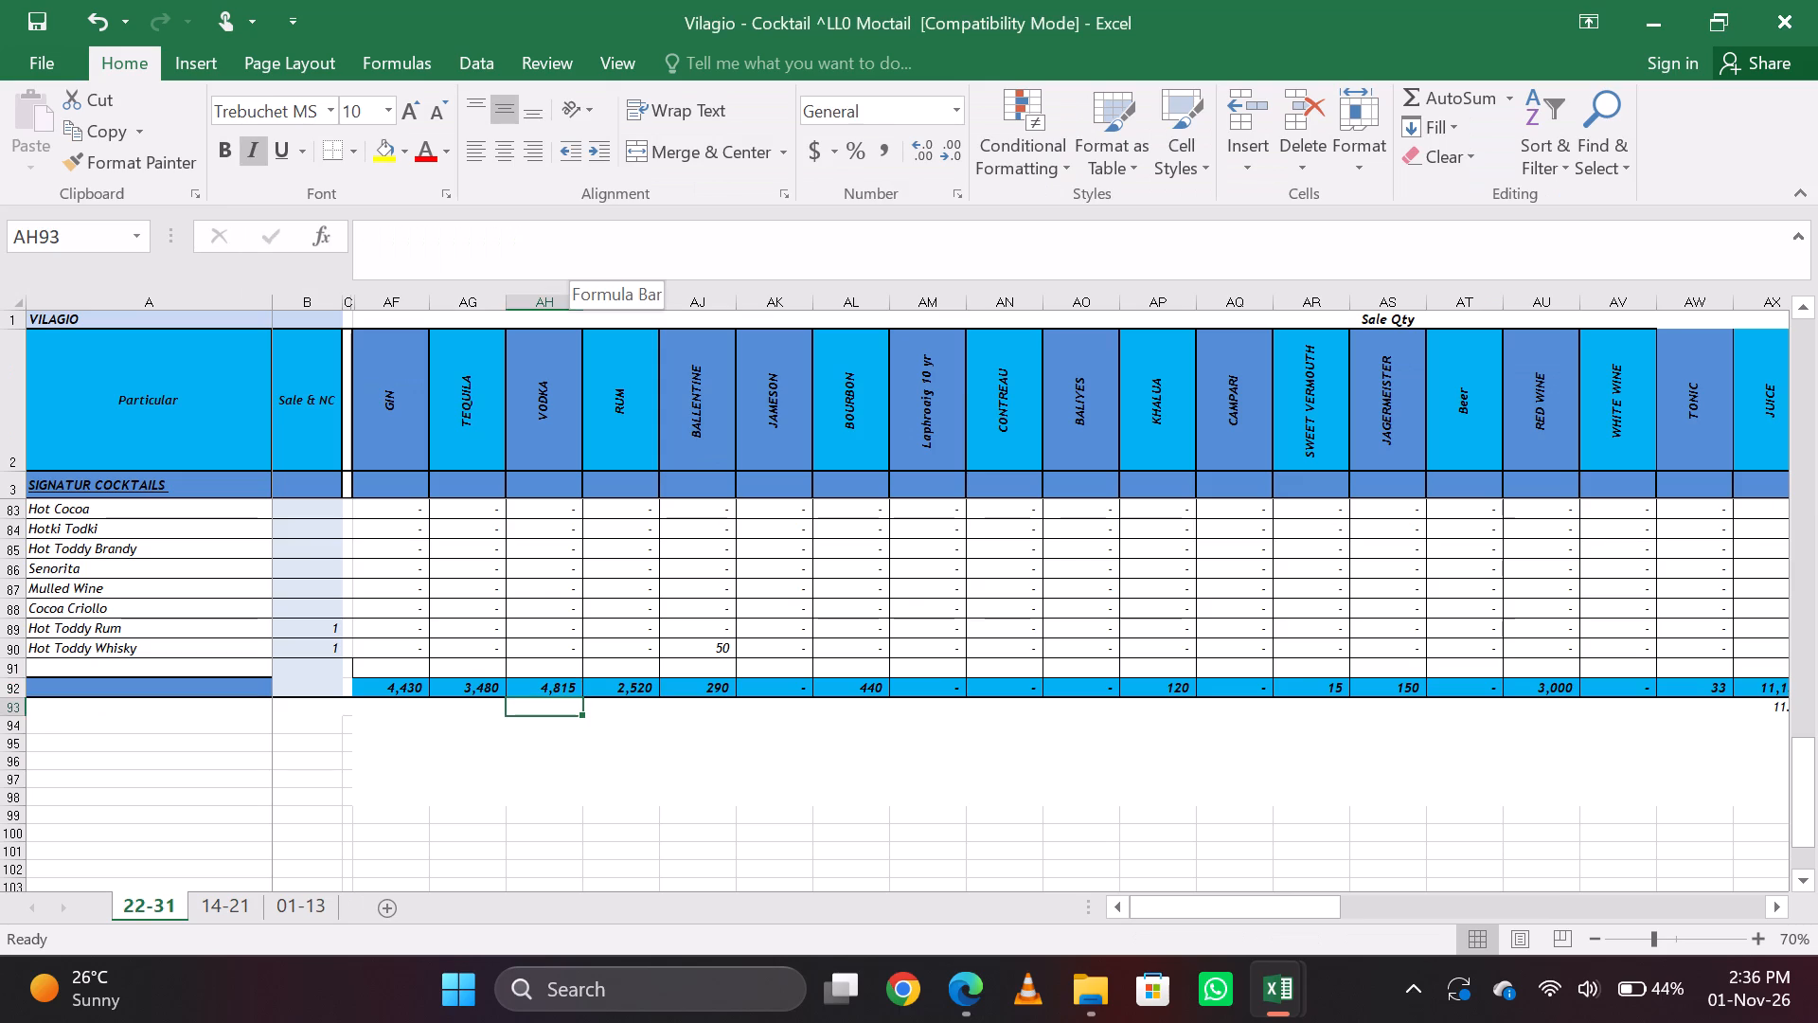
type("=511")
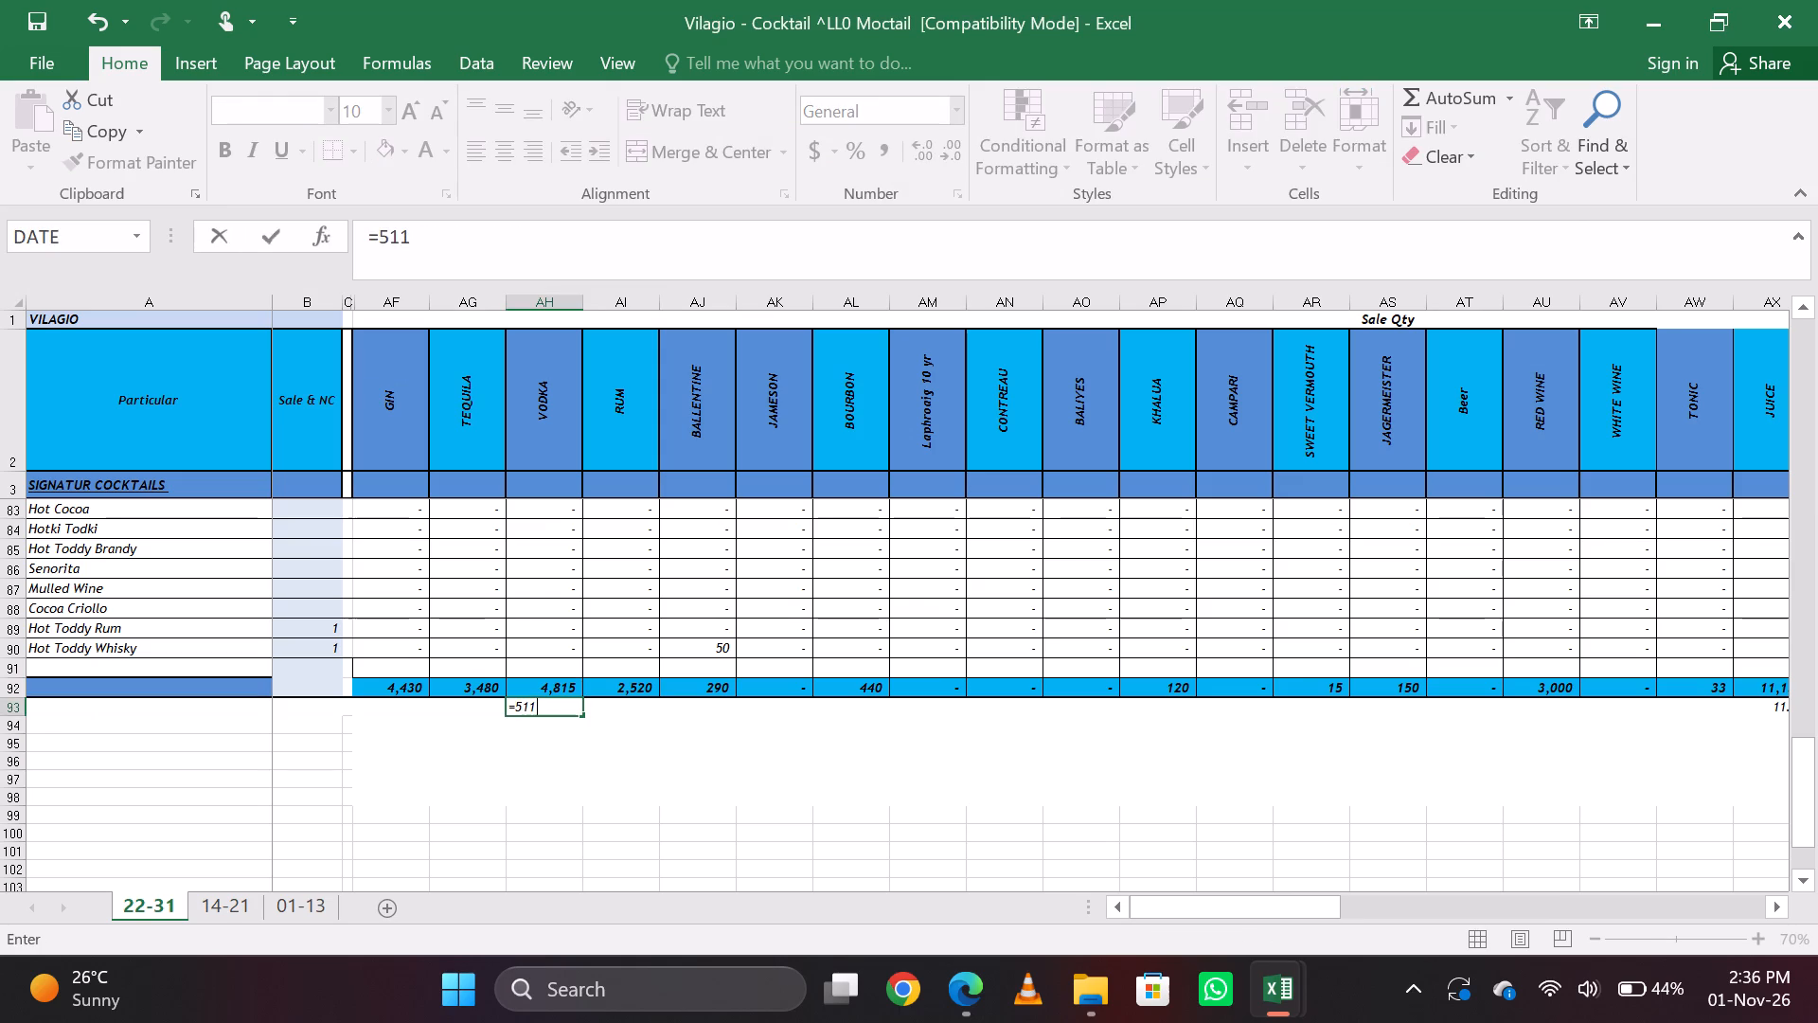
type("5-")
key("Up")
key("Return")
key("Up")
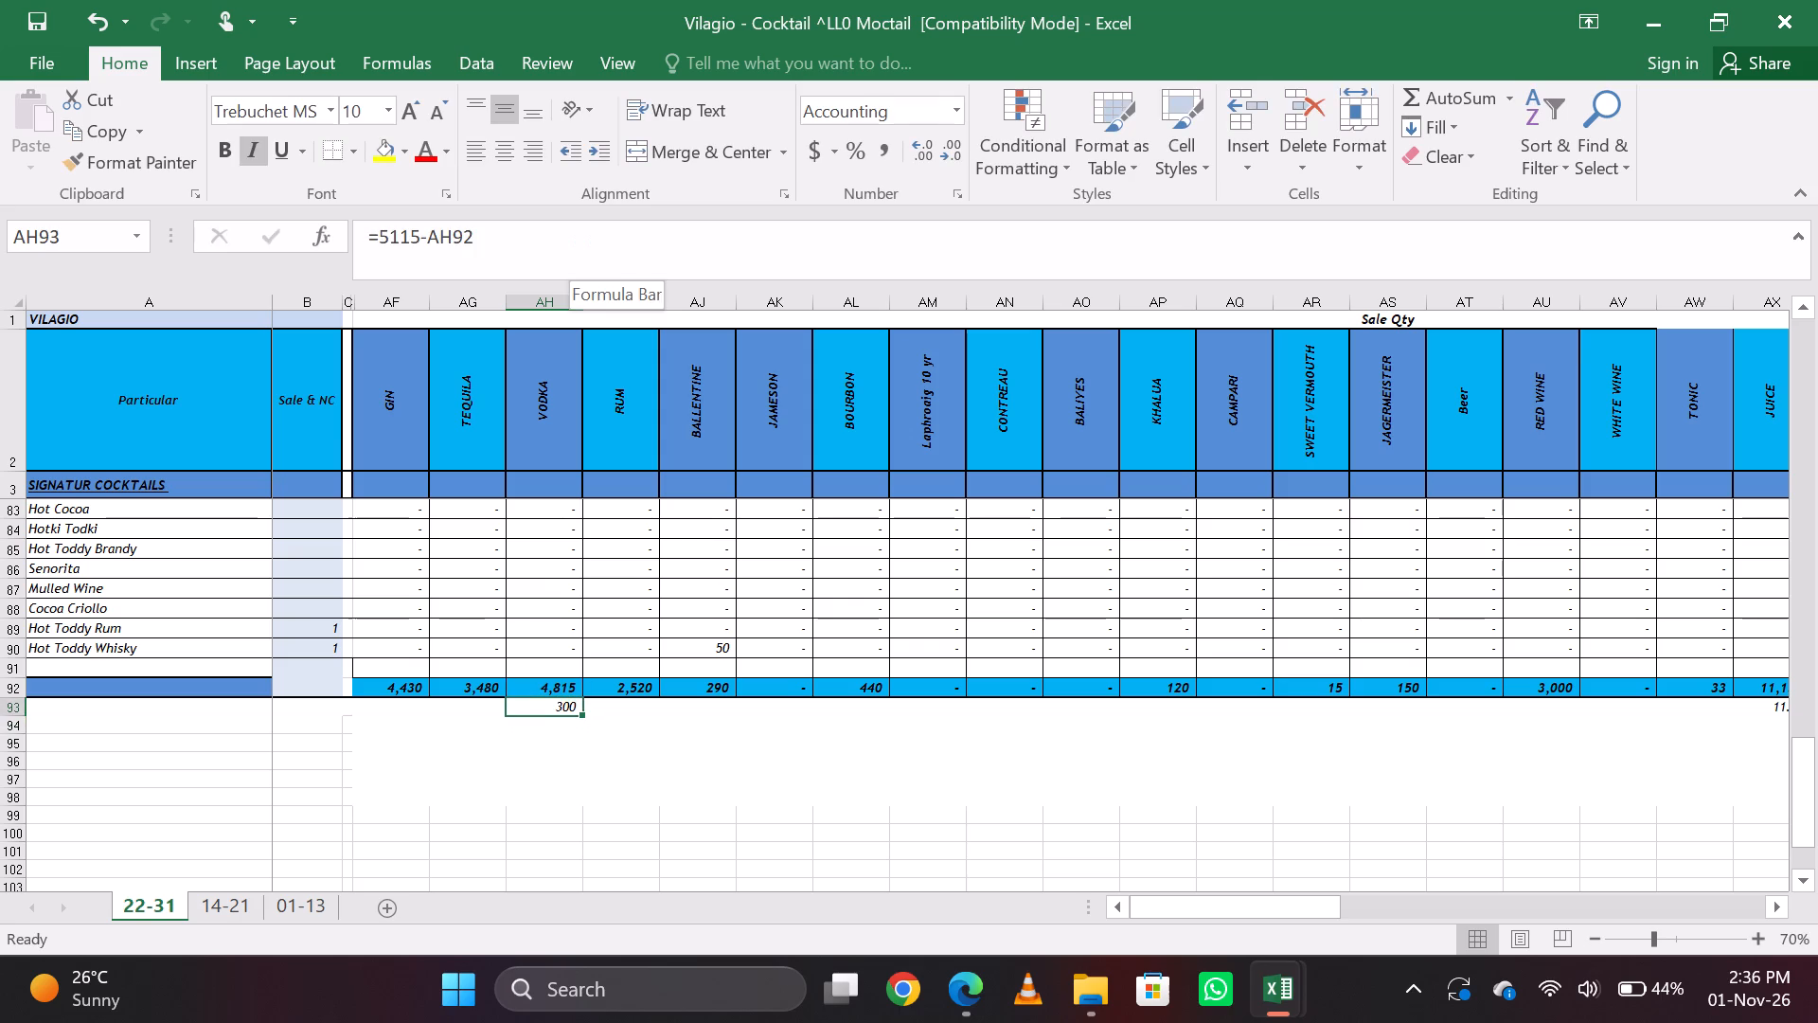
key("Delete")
Review the Cocktail & Mocktail column of the bar variance report from the Gin section up to the whiskey items.
key("alt+Tab")
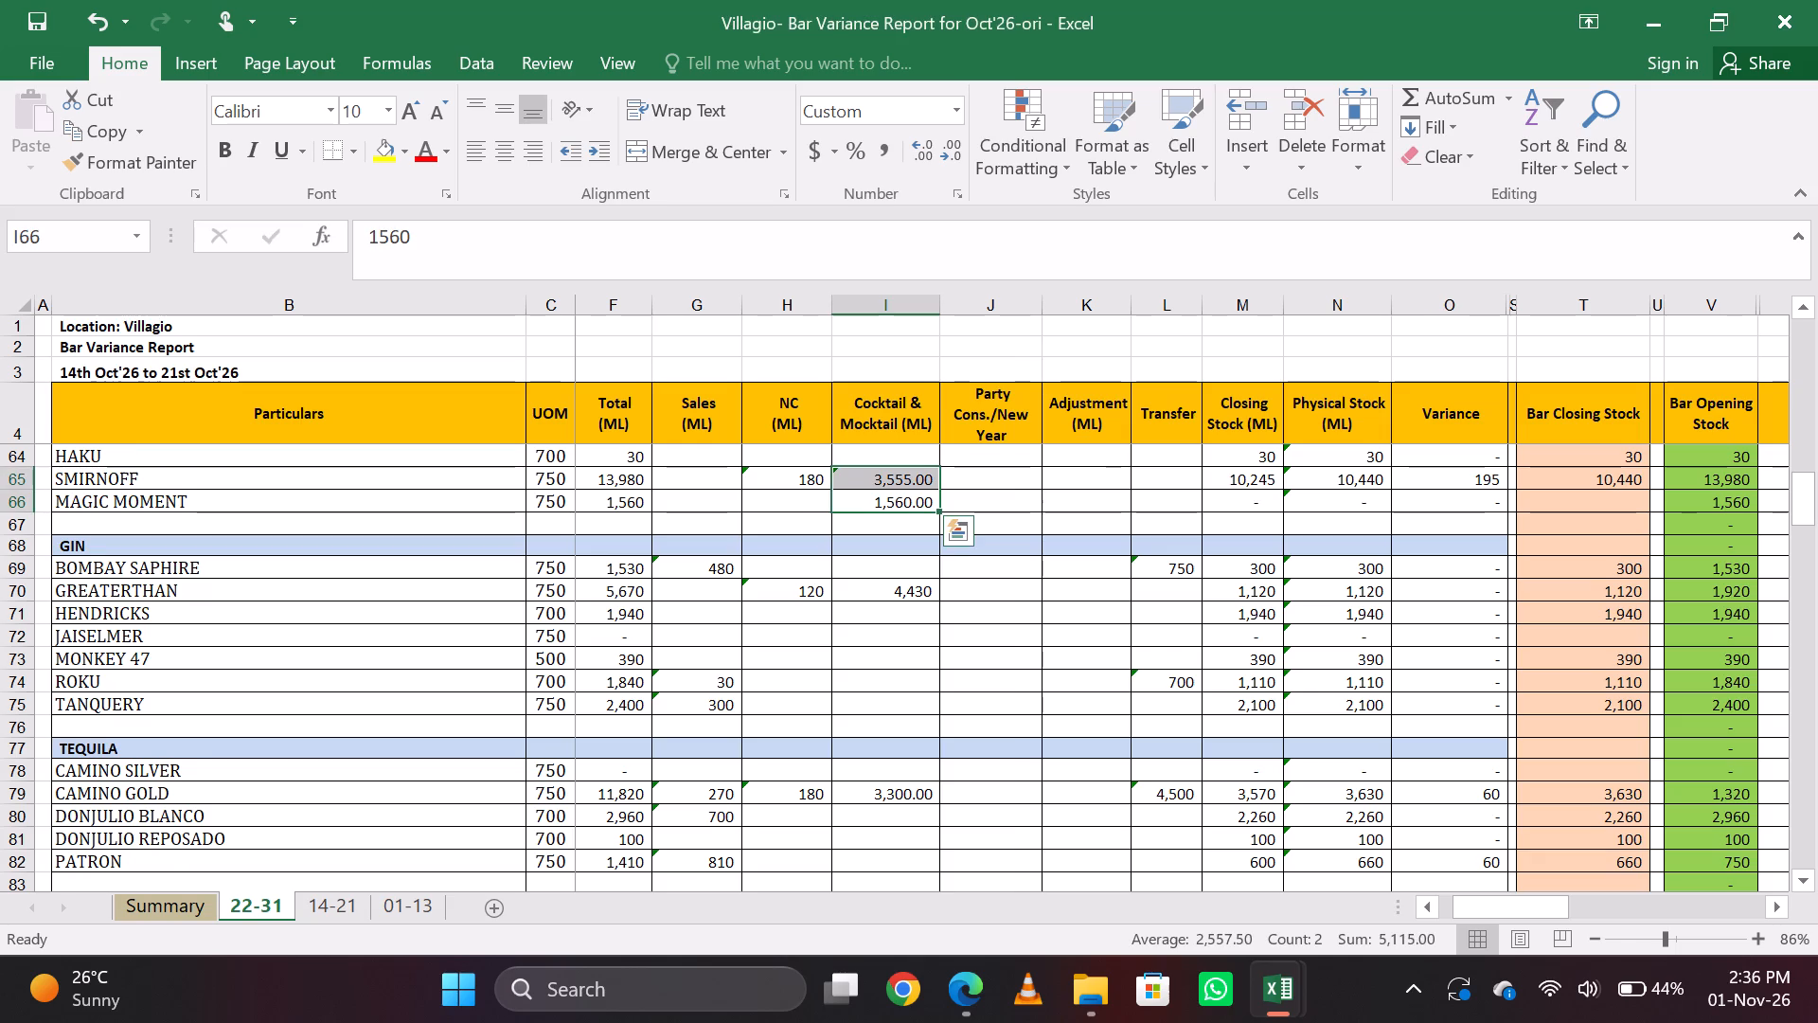
key("Down")
key("Down")
key("Down")
key("Down")
key("Down")
key("Down")
key("Up")
key("Up")
key("Up")
key("Up")
key("Up")
key("Up")
key("Up")
key("Up")
key("Up")
key("Up")
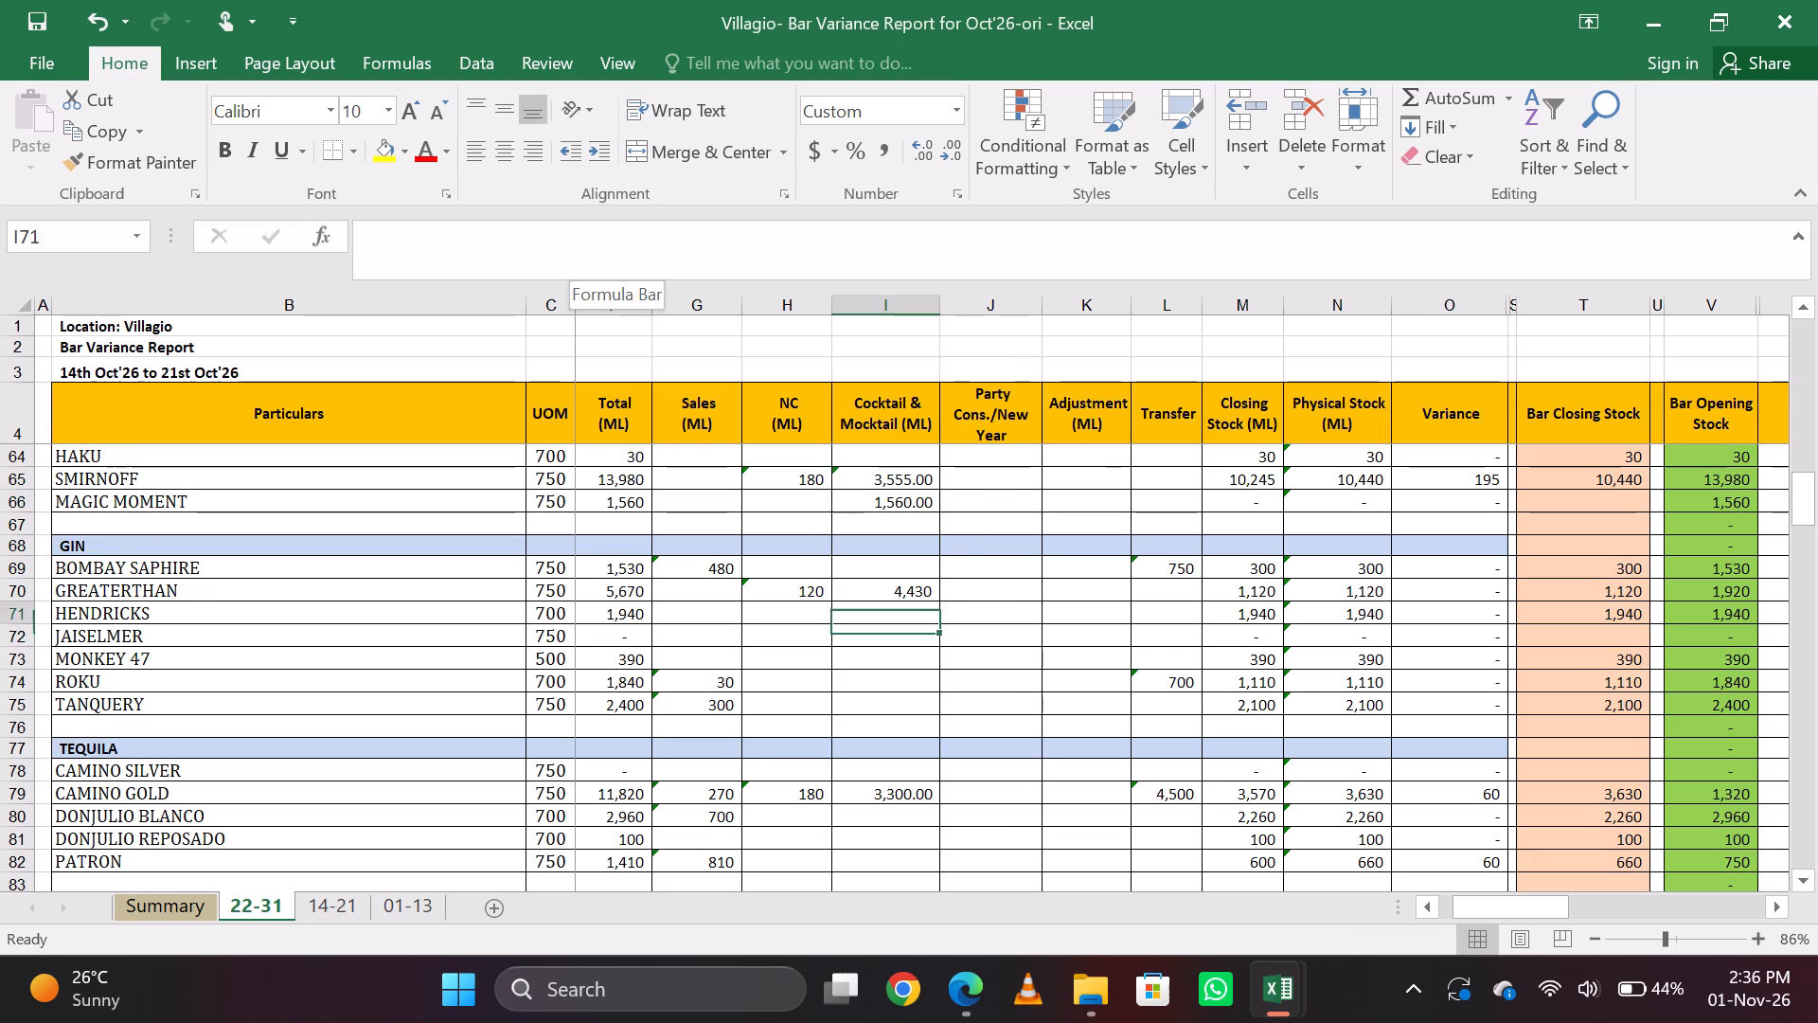
key("Down")
key("Up")
key("Up")
key("Up")
key("Up")
key("Up")
key("Up")
key("Up")
key("Up")
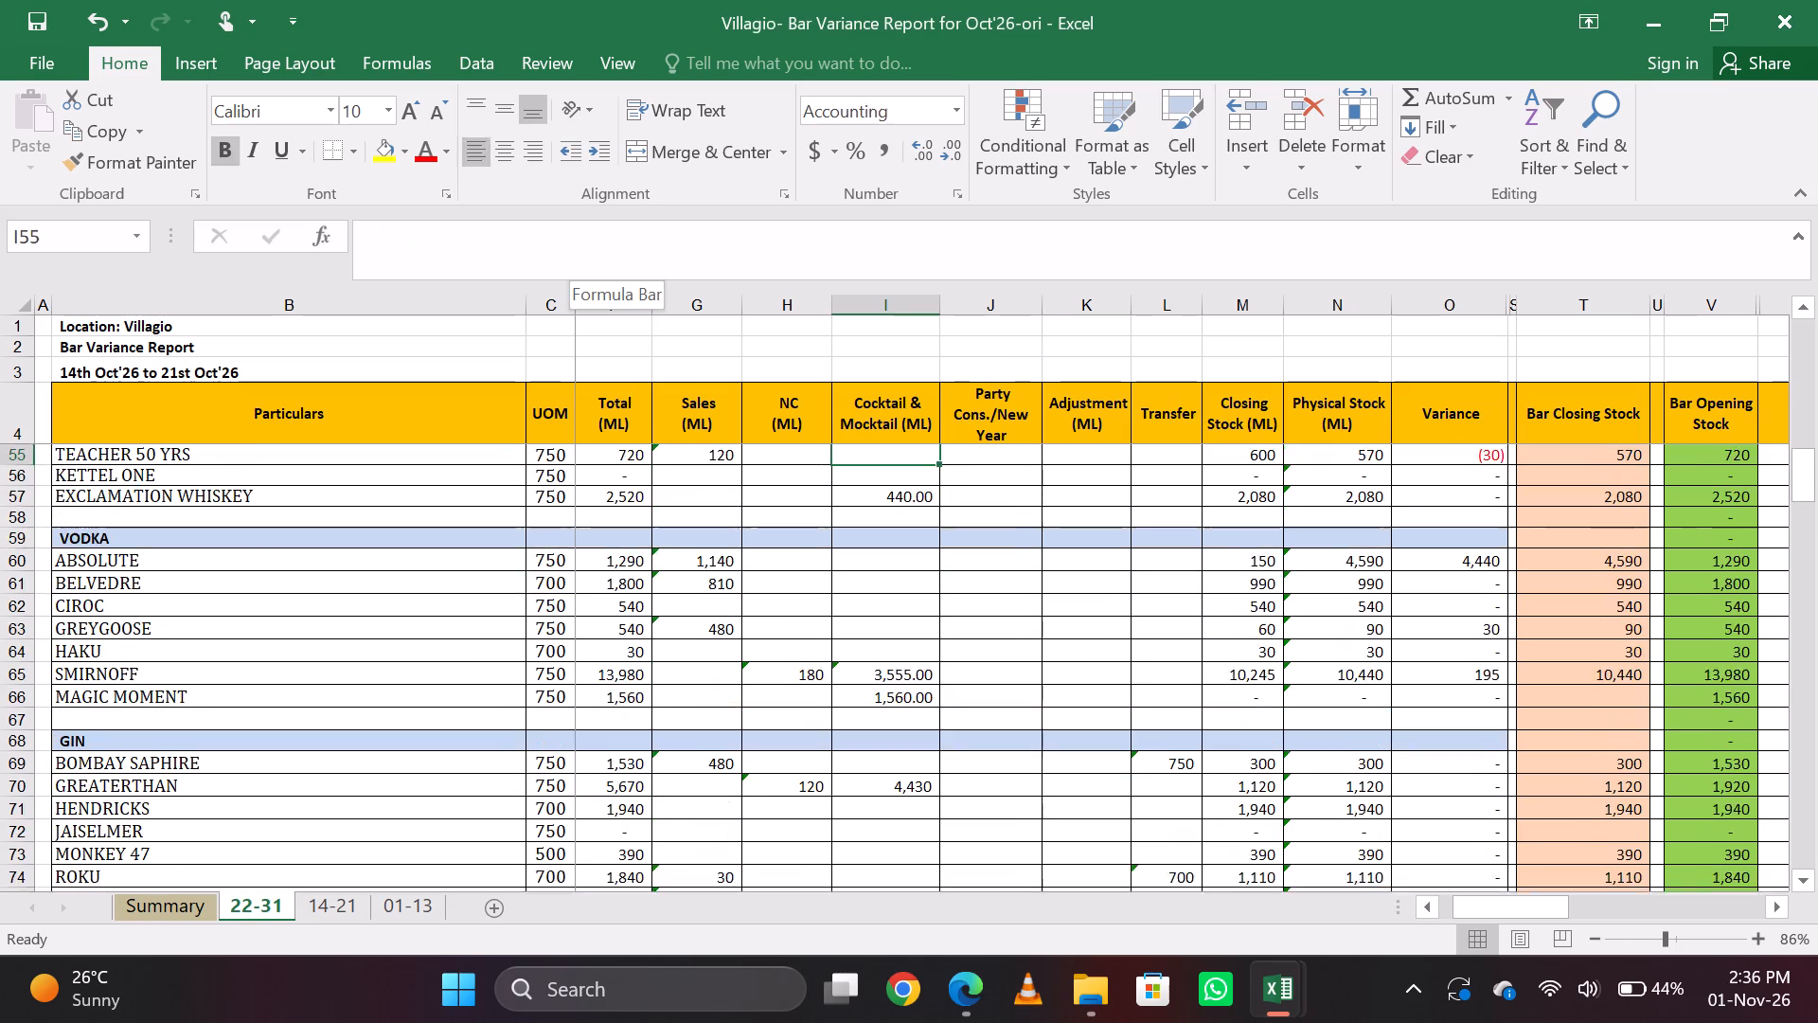
key("Up")
Clear Absolute's Bar Closing Stock formula in the Vodka section of the bar variance report.
key("Down")
key("Down")
key("Down")
key("Down")
key("Down")
key("Down")
key("Down")
key("Right")
key("Right")
key("Right")
key("Right")
key("Right")
key("Right")
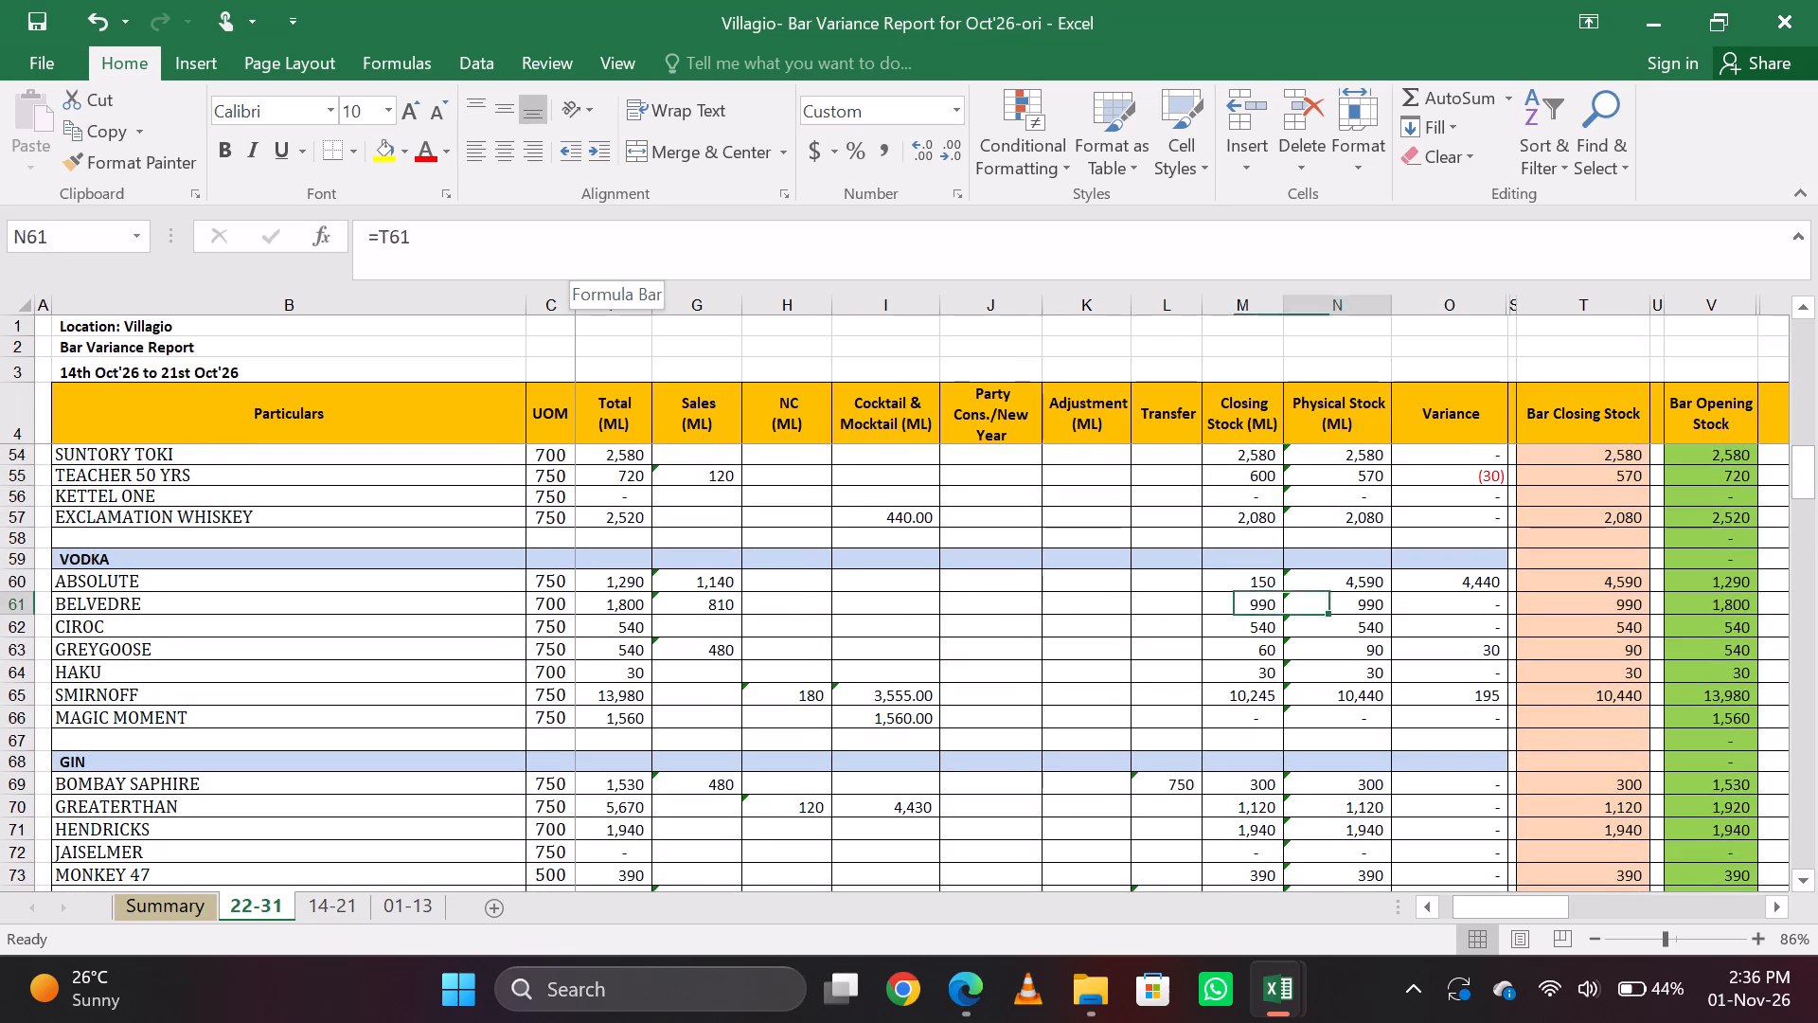
key("Up")
key("Right")
key("Right")
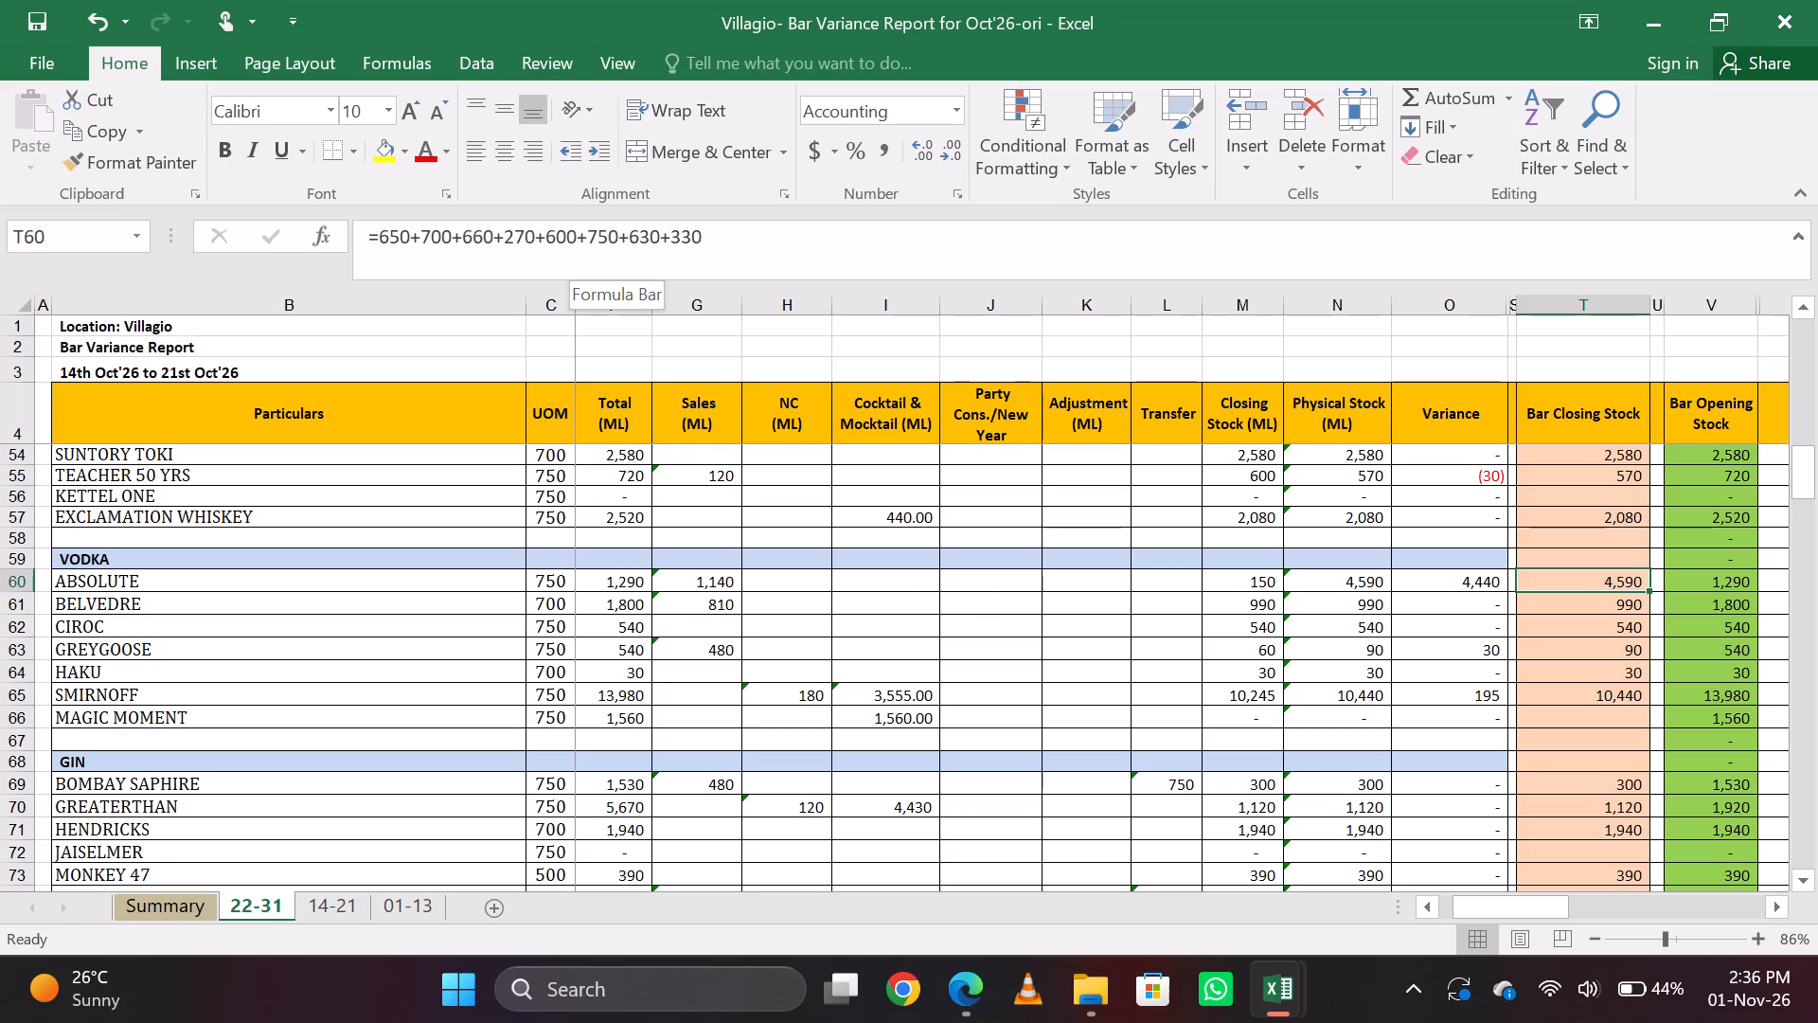
key("Delete")
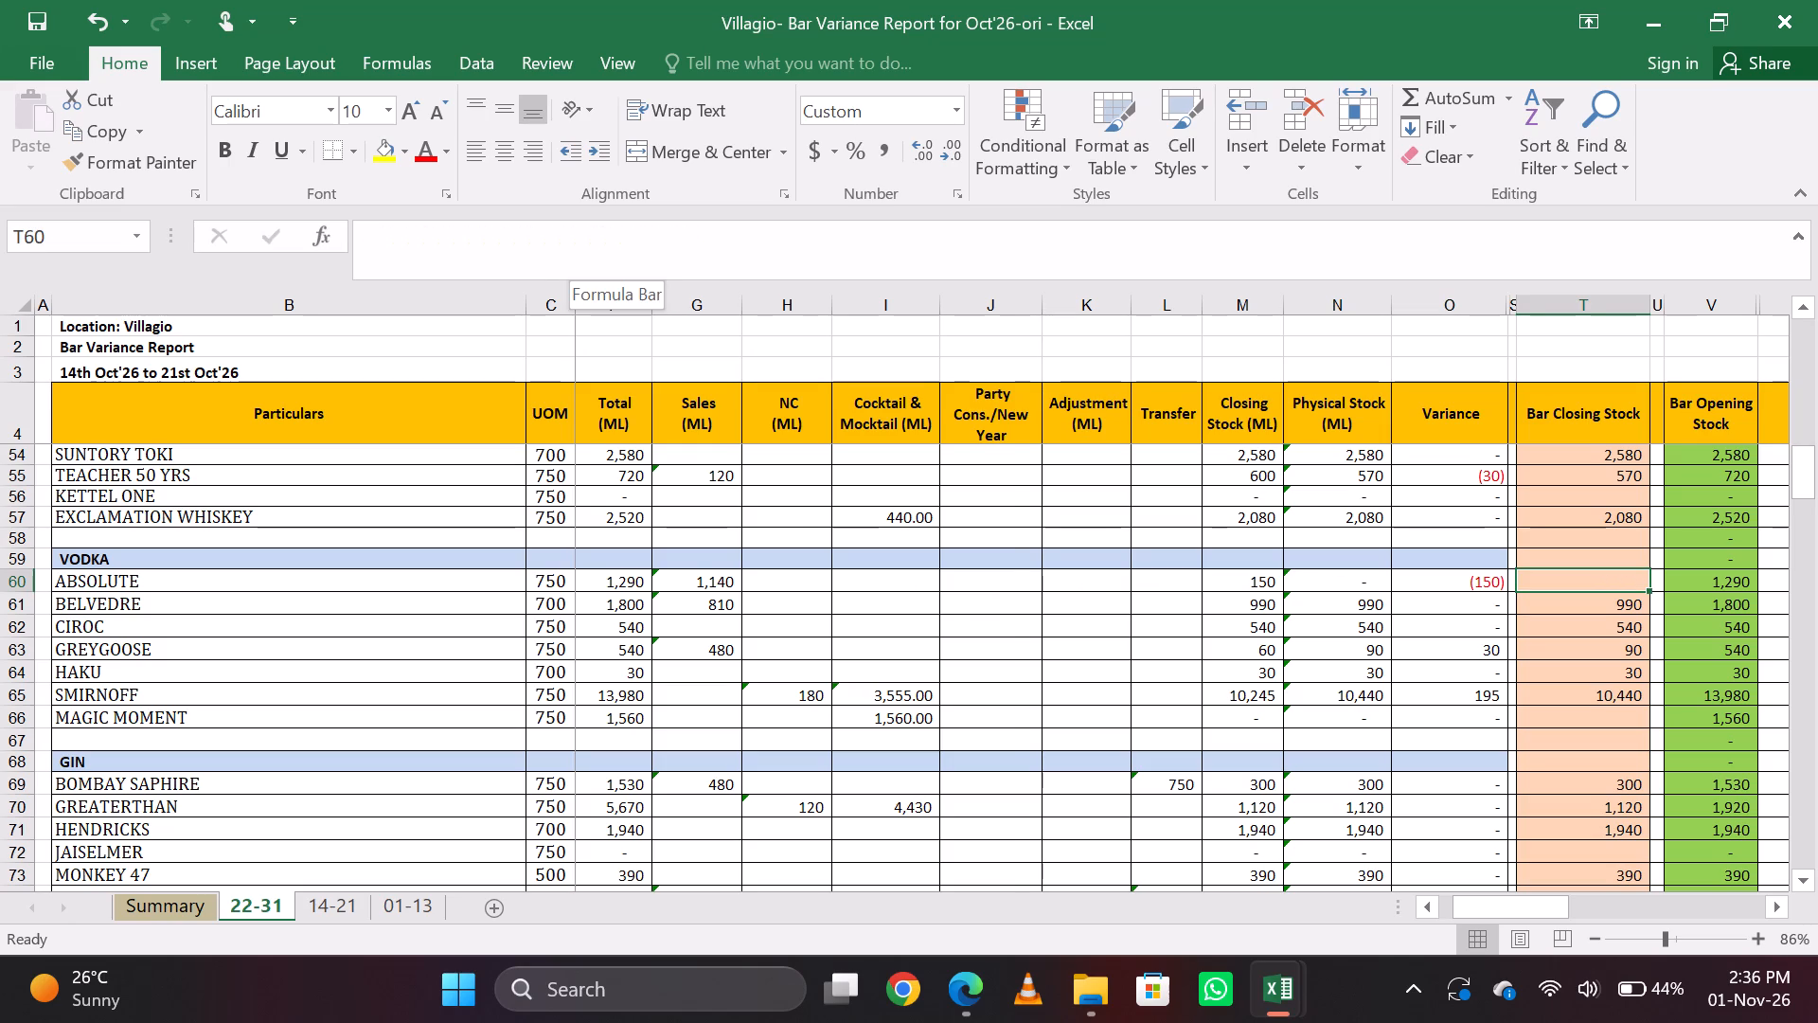
Review the Bar Closing Stock column of the 22-31 sheet from Absolute up through the whiskey and single malt items.
key("Up")
key("Up")
key("Up")
key("Up")
key("Up")
key("Up")
key("Up")
key("Up")
key("Up")
key("Up")
key("Up")
key("Up")
key("Down")
key("Down")
key("Down")
key("Down")
key("Up")
key("Up")
key("Up")
key("Up")
key("Up")
key("Up")
key("Up")
key("Up")
key("Up")
key("Up")
key("Up")
key("Up")
key("Up")
key("Up")
key("Up")
key("Up")
key("Up")
key("Up")
key("Up")
key("Up")
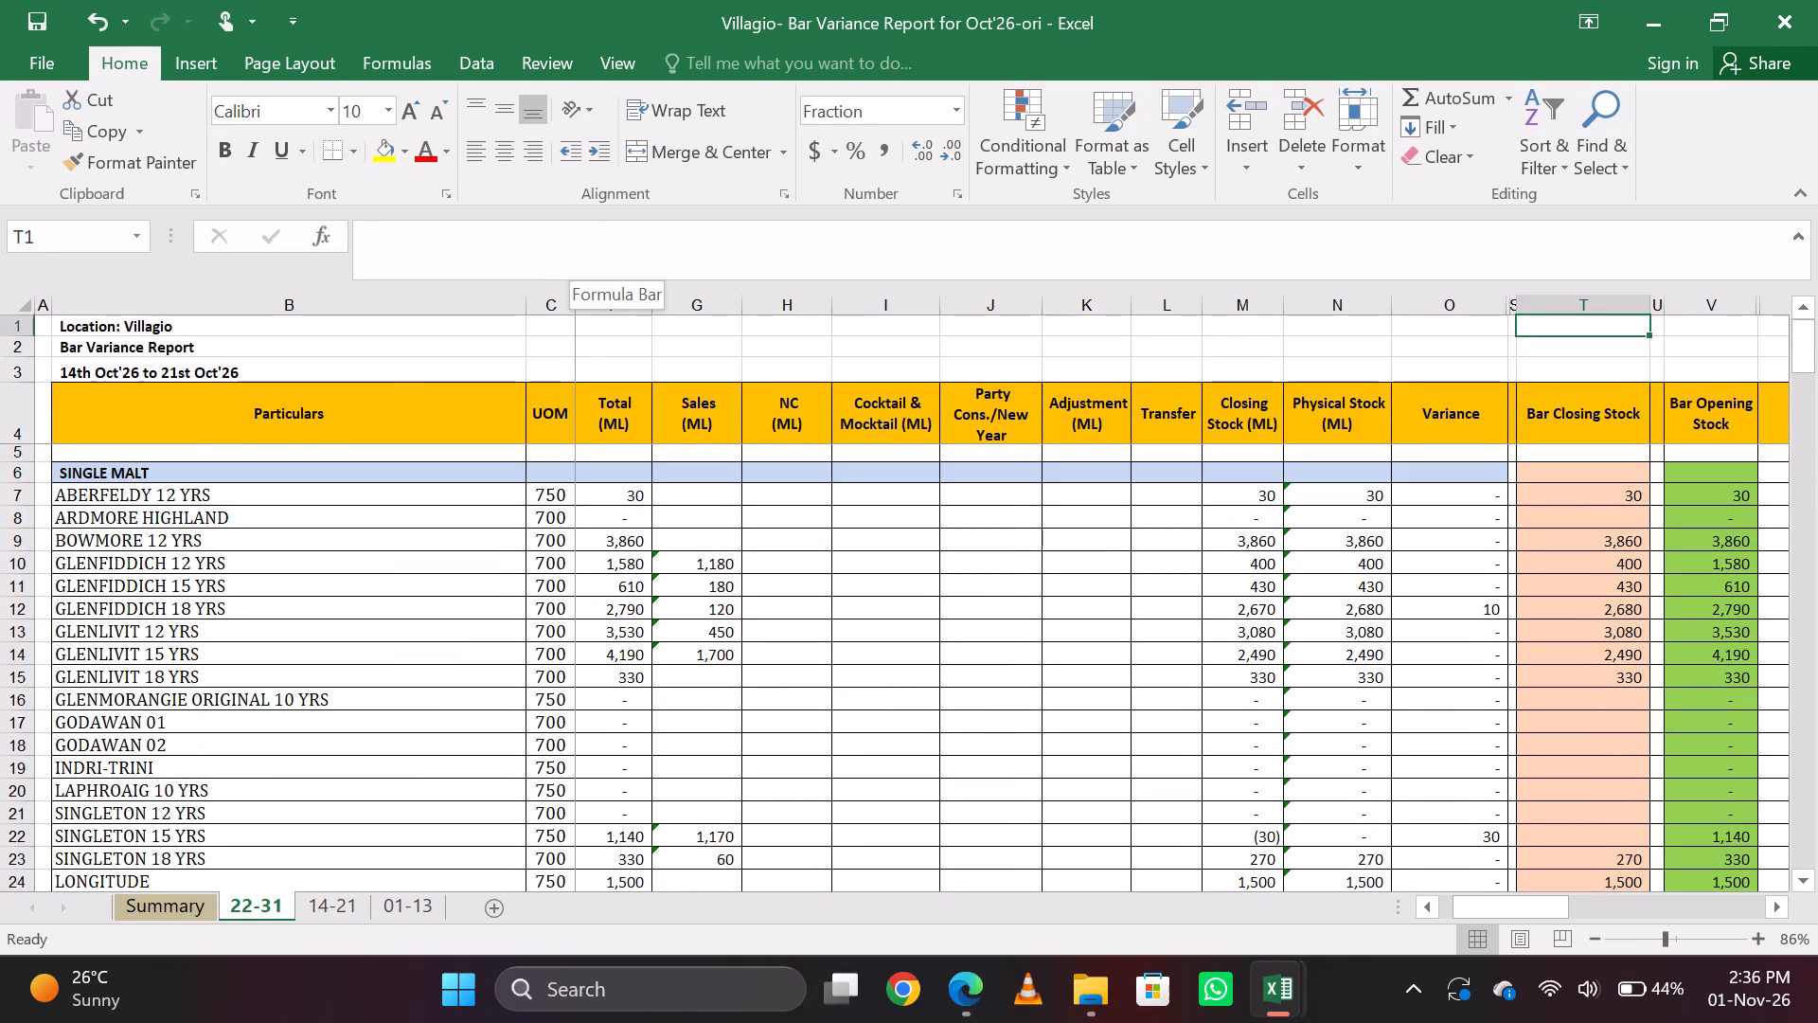
Check the Bar Closing Stock figures from the Single Malt section down through Scotch, Whisky & Bourbon and Vodka to Monkey 47.
key("Down")
key("Down")
key("Down")
key("Down")
key("Down")
key("Down")
key("Down")
key("Down")
key("Down")
key("Down")
key("Down")
key("Down")
key("Down")
key("Down")
key("Down")
key("Down")
key("Down")
key("Down")
key("Down")
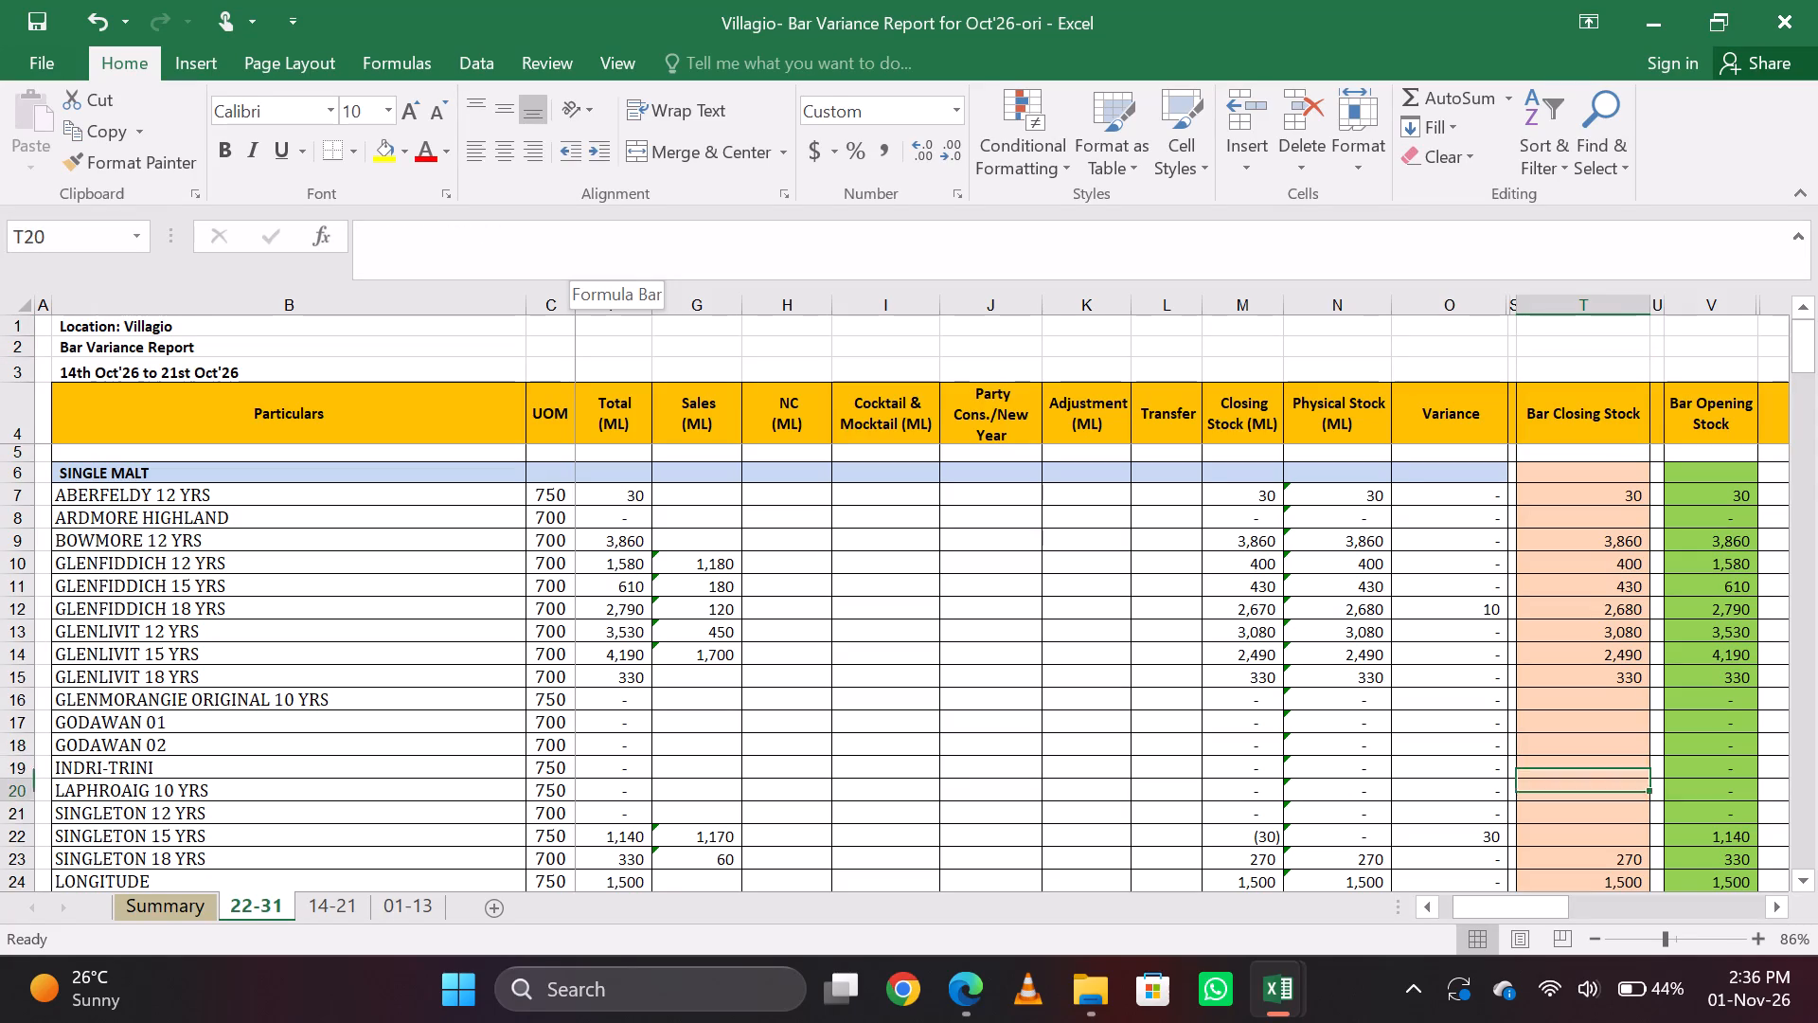
key("Down")
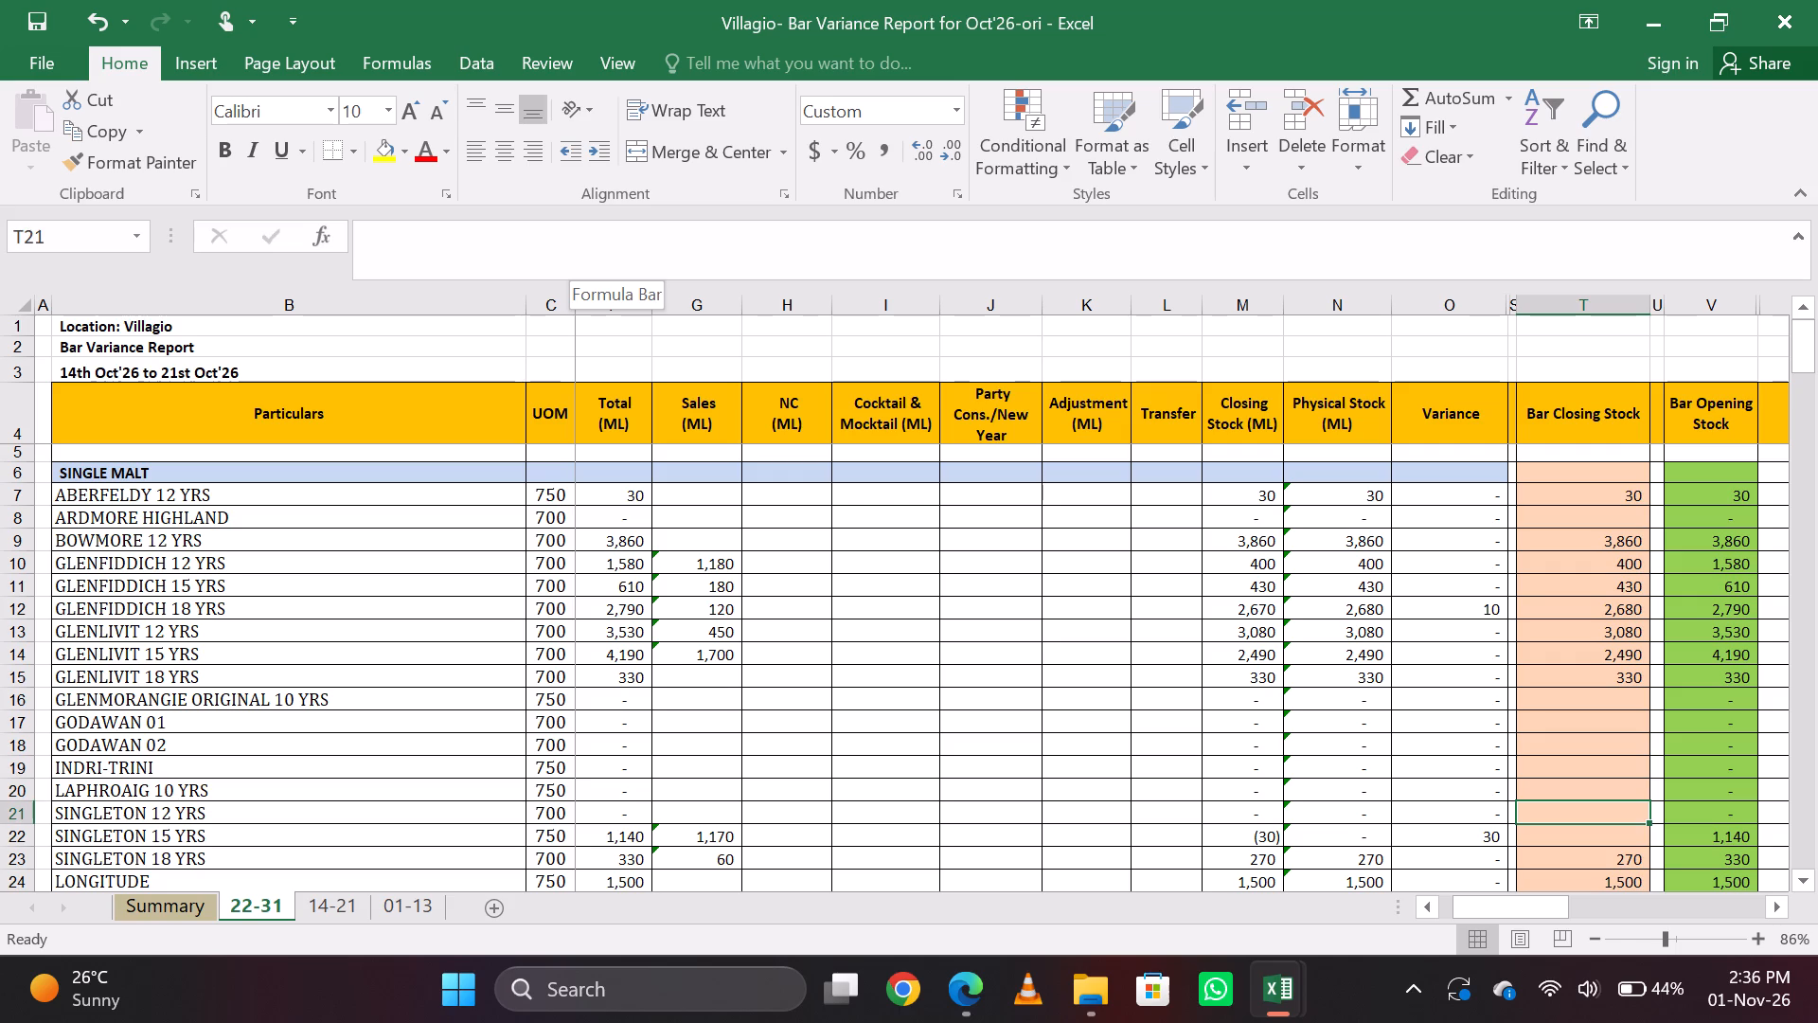
key("Down")
key("Down")
key("Down")
key("Down")
key("Down")
key("Down")
key("Down")
key("Down")
key("Down")
key("Down")
key("Down")
key("Down")
key("Down")
key("Down")
key("Down")
key("Down")
key("Down")
key("Down")
key("Down")
key("Down")
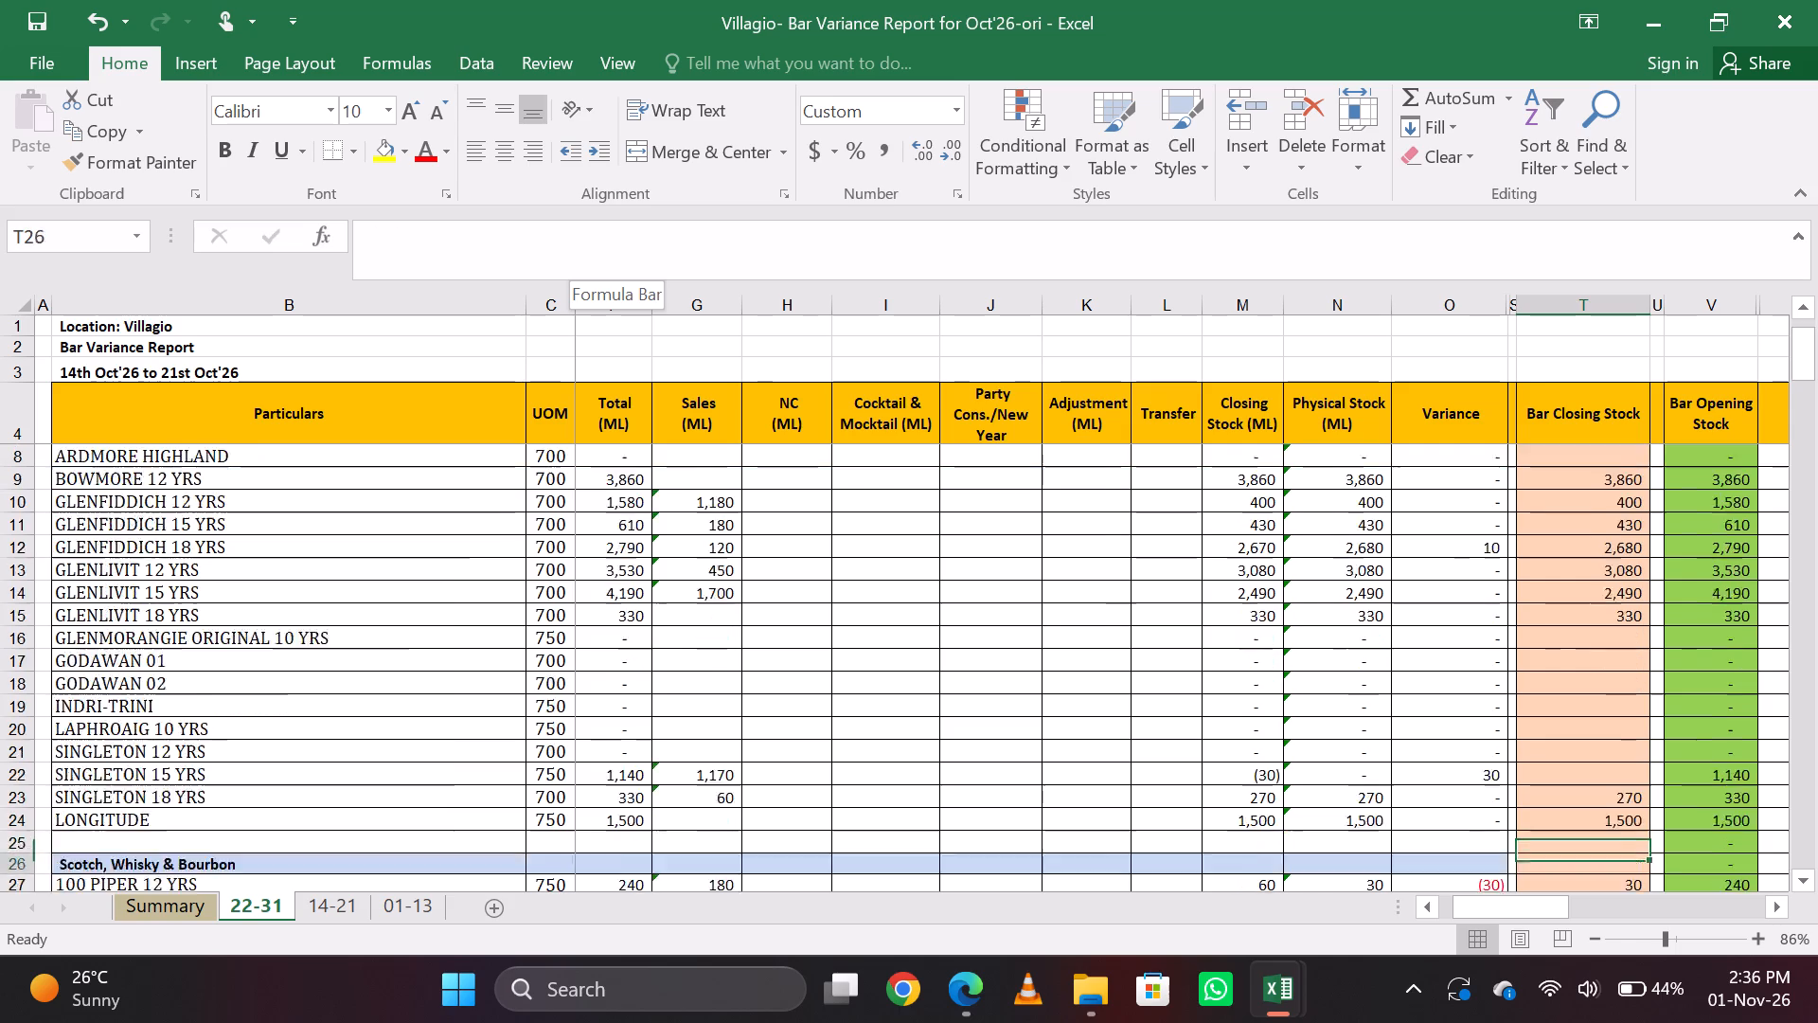
key("Down")
key("Down")
key("Down")
key("Down")
key("Down")
key("Down")
key("Down")
key("Down")
key("Down")
key("Down")
key("Down")
key("Down")
key("Down")
key("Down")
key("Down")
key("Down")
key("Down")
key("Down")
key("Down")
key("Down")
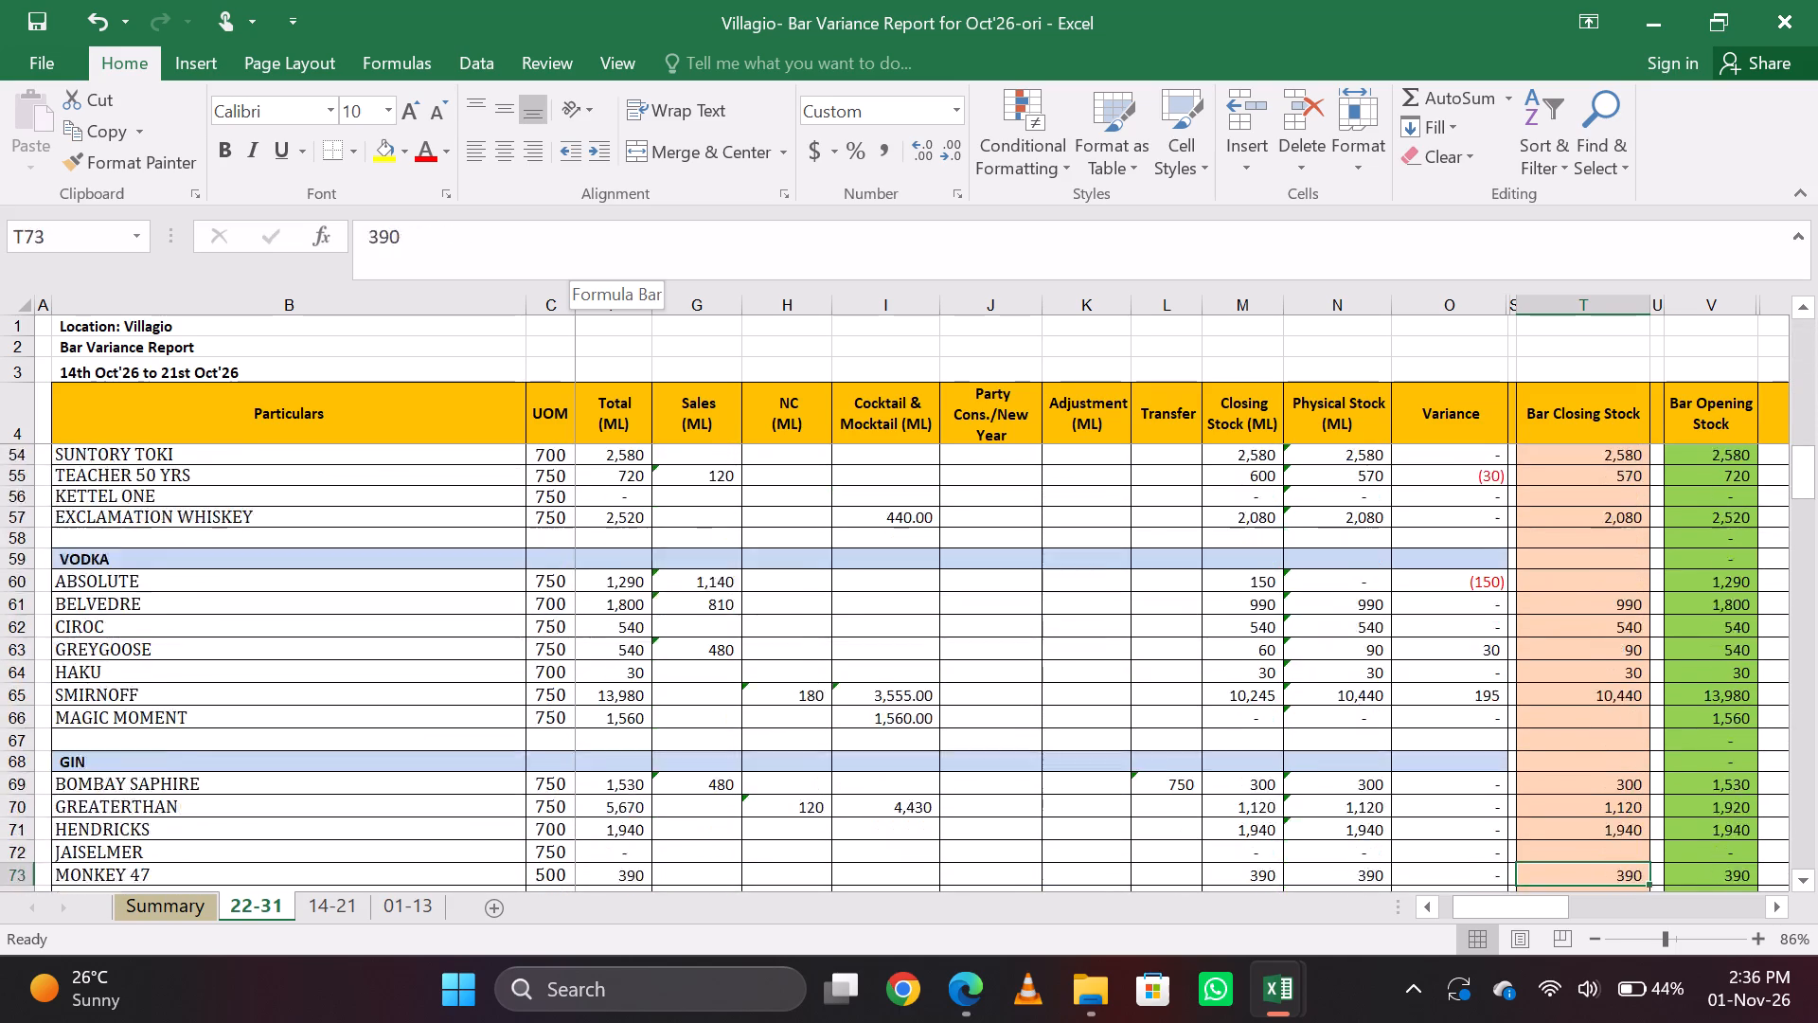
Recheck the Bar Closing Stock entries in the Gin and Vodka sections, back up to Absolute.
key("Up")
key("Up")
key("Up")
key("Up")
key("Up")
key("Up")
key("Up")
key("Up")
key("Up")
key("Up")
key("Up")
key("Up")
key("Up")
key("Up")
key("Up")
key("Up")
key("Up")
key("Up")
key("Up")
key("Up")
key("Down")
key("Down")
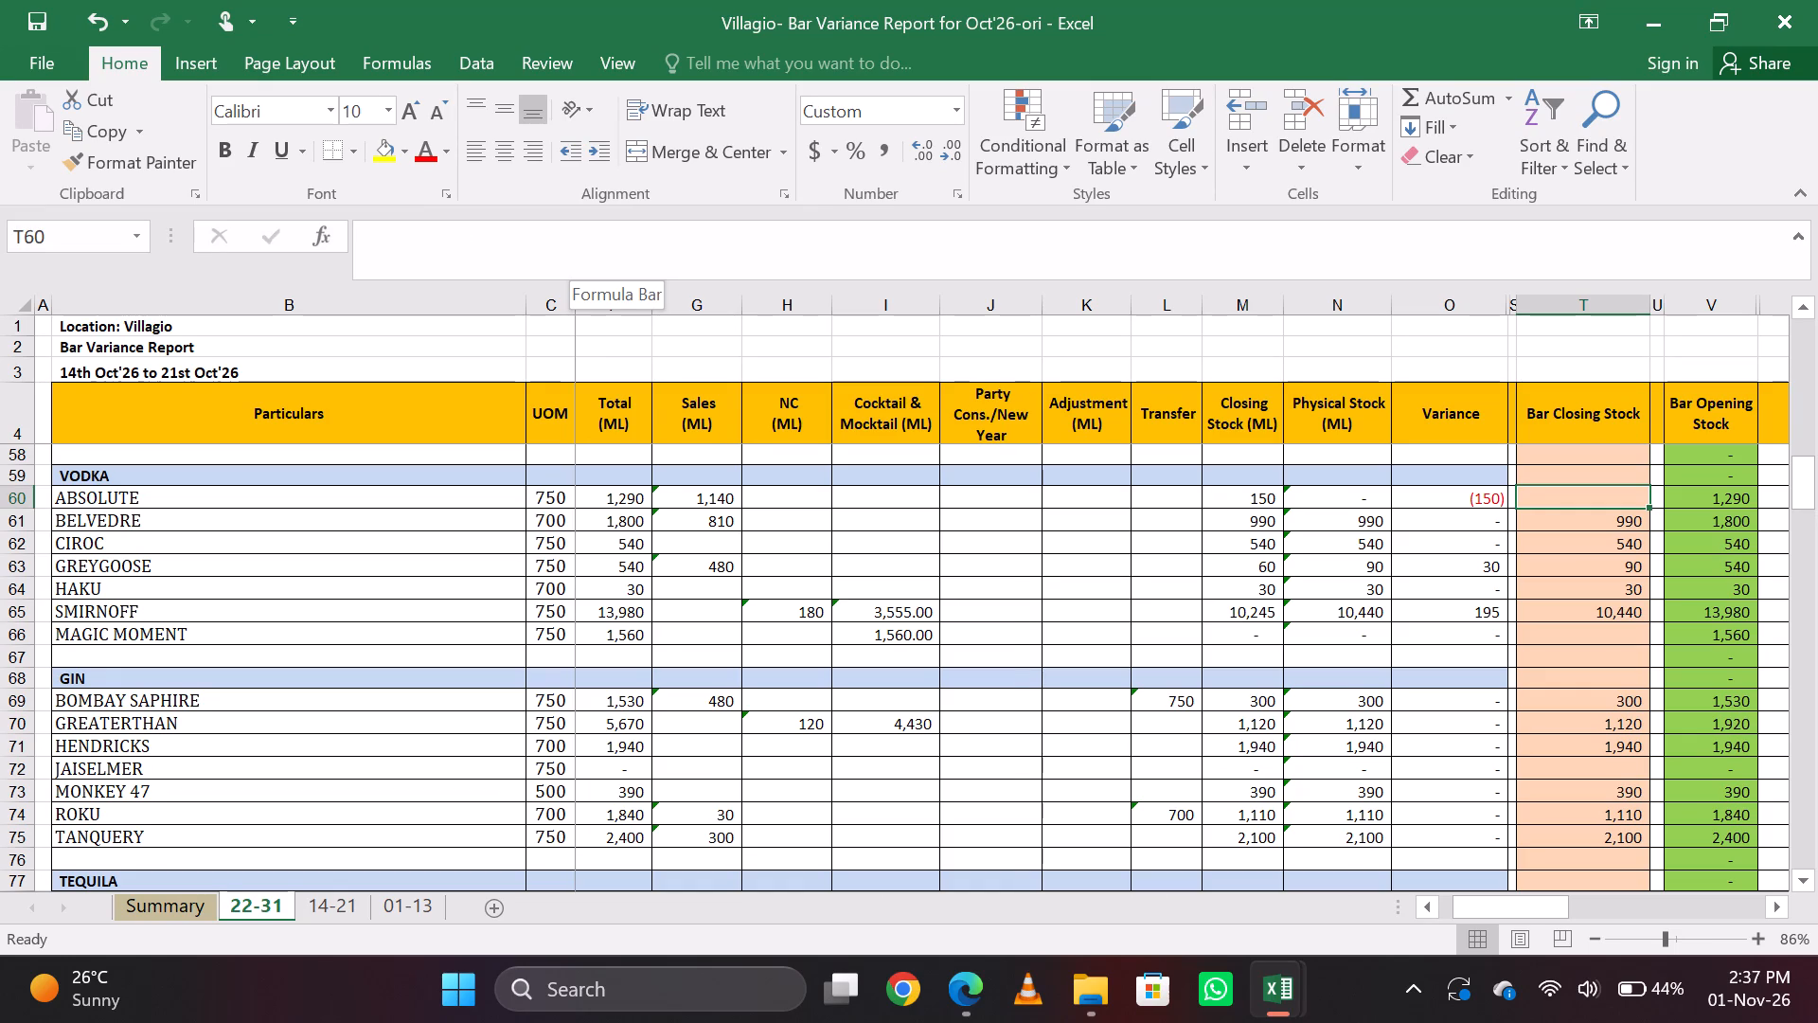
Examine the Bar Closing Stock and variance figures from Absolute down through the Gin and Tequila sections to the Rum heading.
key("Down")
key("Down")
key("Down")
key("Down")
key("Down")
key("Down")
key("Down")
key("Down")
key("Down")
key("Down")
key("Down")
key("Down")
key("Down")
key("Down")
key("Down")
key("Down")
key("Down")
key("Down")
key("Down")
key("Down")
key("Down")
key("Down")
key("Down")
key("Down")
key("Down")
key("Down")
key("Down")
key("Down")
key("Down")
key("Down")
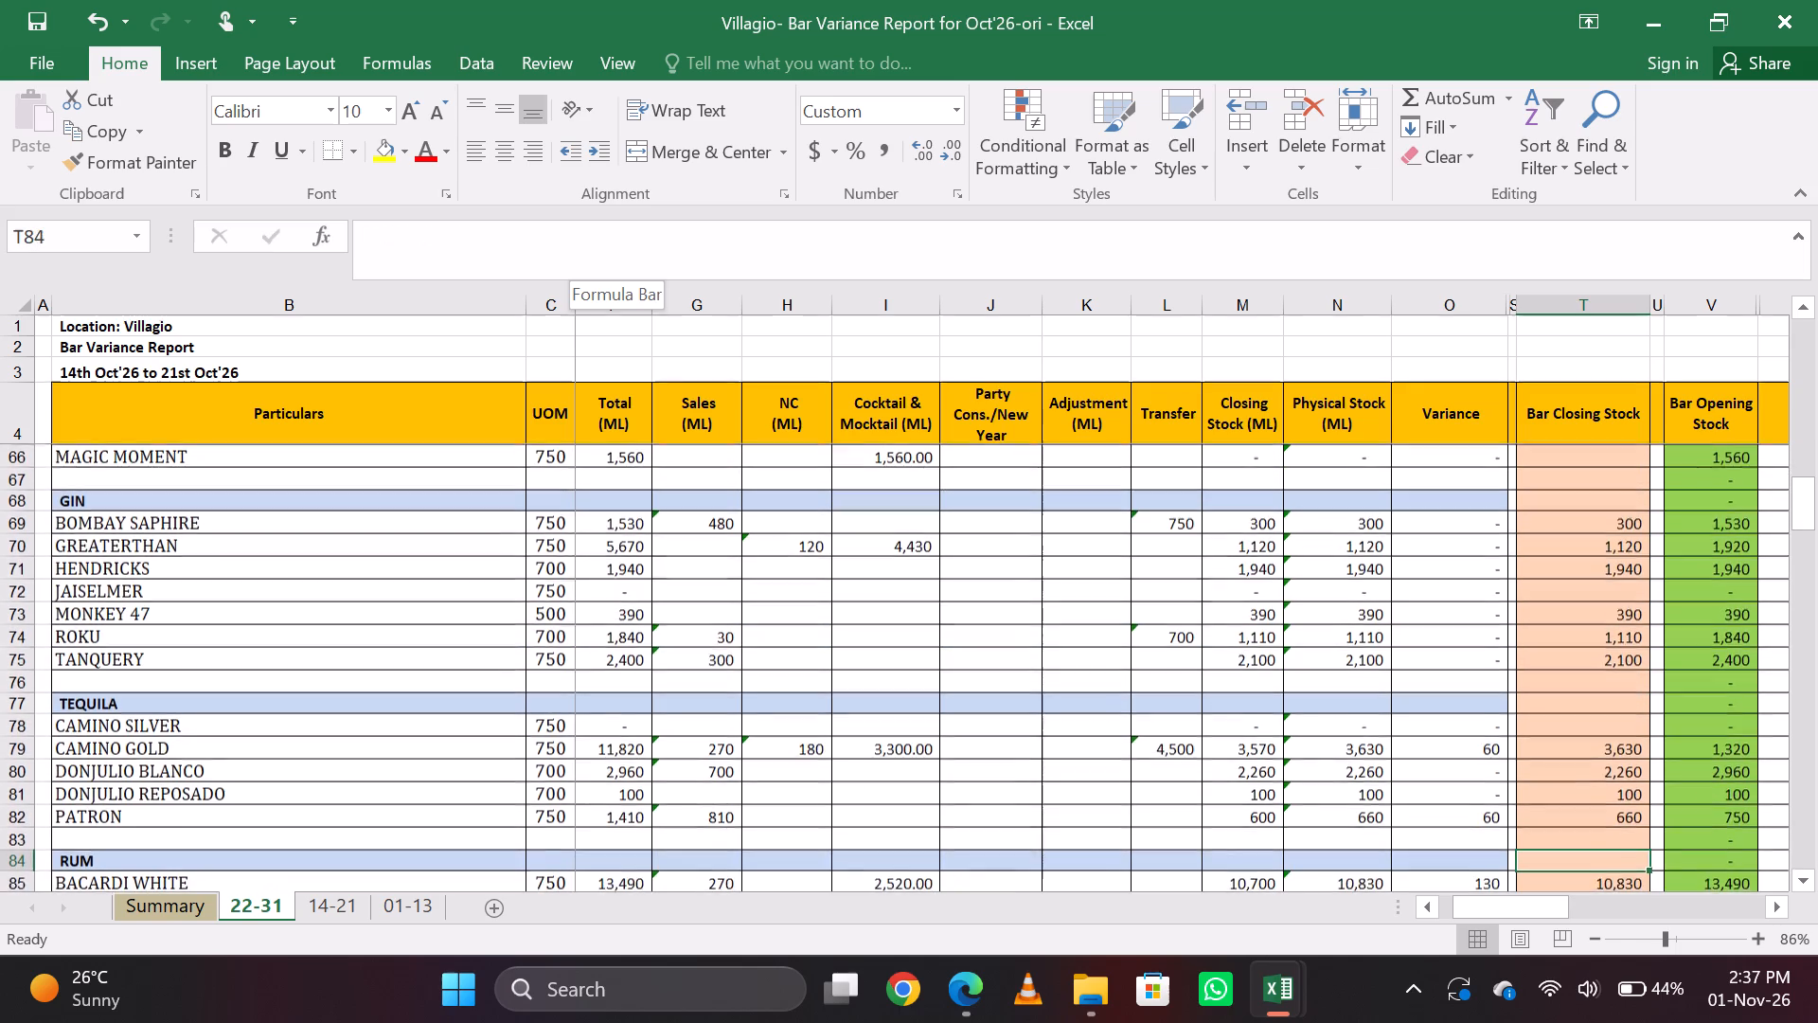
Examine the Bar Closing Stock and variance figures from the Rum section down through Cognac and White Wine to Jacob's Creek Shiraz Cabernet.
key("Down")
key("Down")
key("Down")
key("Down")
key("Down")
key("Down")
key("Down")
key("Down")
key("Down")
key("Down")
key("Down")
key("Down")
key("Down")
key("Down")
key("Down")
key("Down")
key("Down")
key("Down")
key("Down")
key("Down")
key("Down")
key("Down")
key("Down")
key("Down")
key("Down")
key("Down")
key("Down")
key("Down")
key("Down")
key("Down")
key("Down")
key("Down")
key("Down")
key("Down")
key("Down")
key("Down")
key("Down")
key("Down")
key("Down")
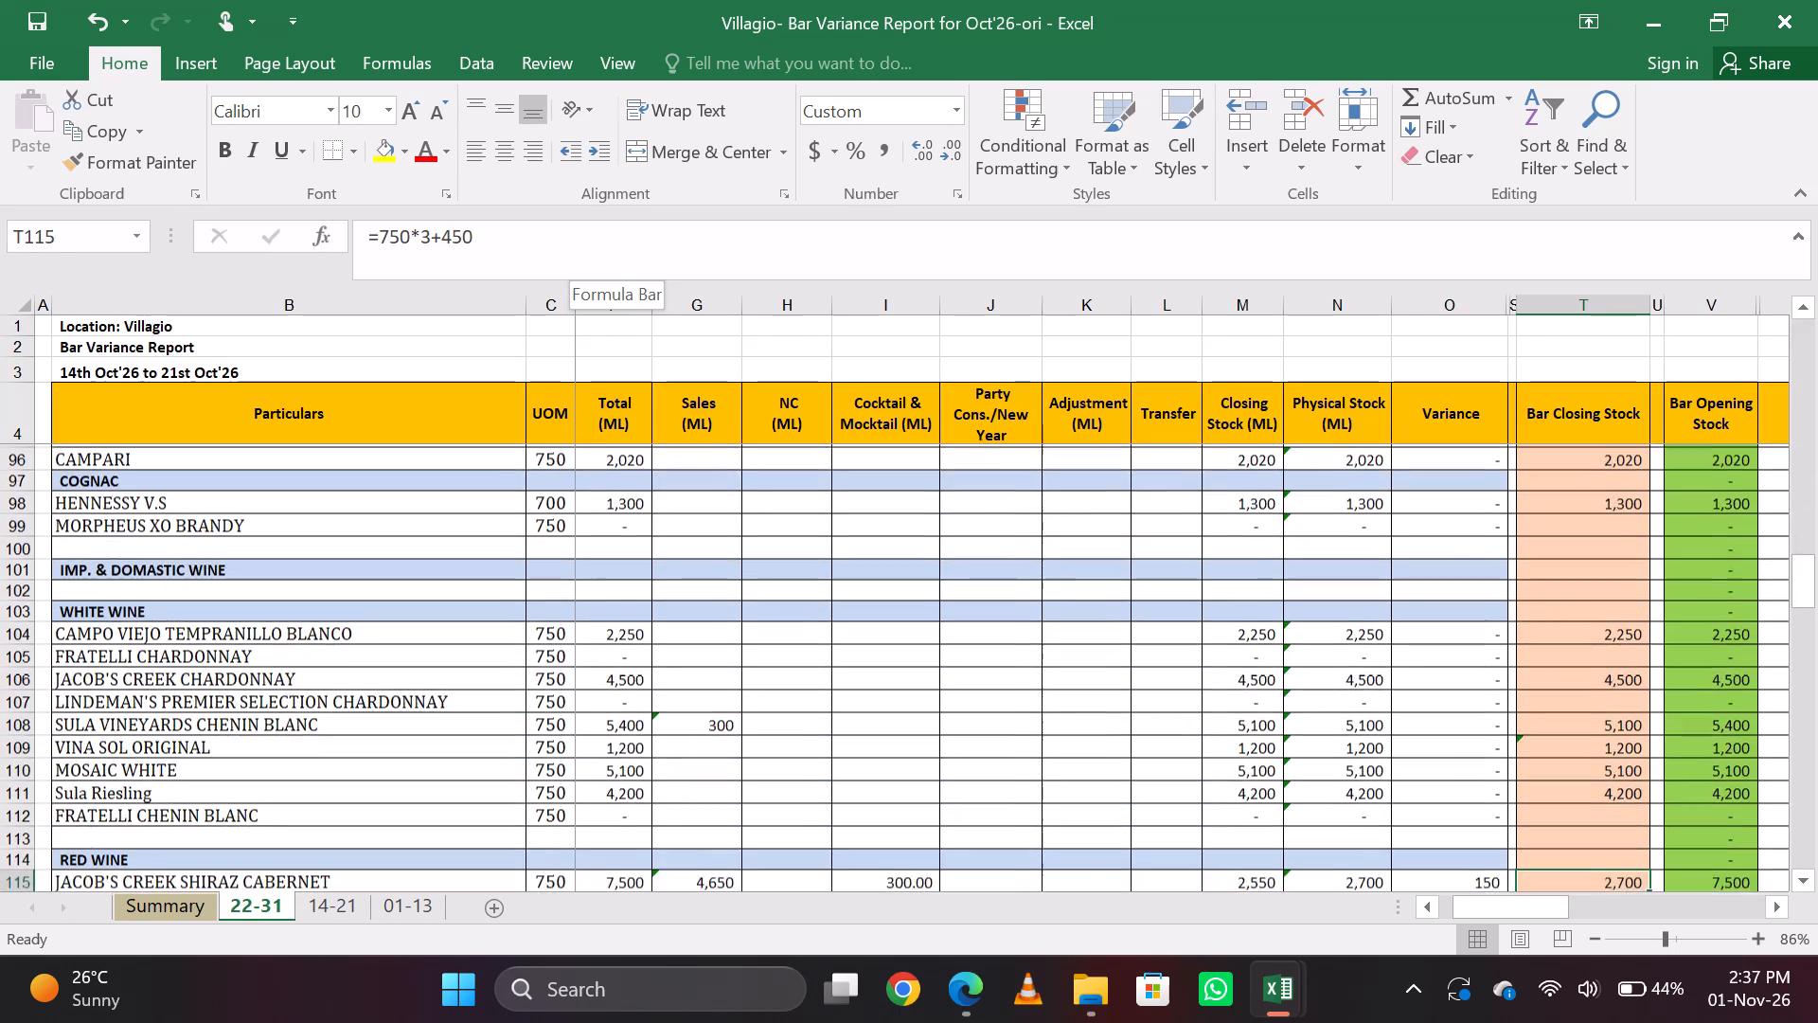
Examine the Bar Closing Stock and variance figures from Red Wine down through Rose, Vermouth, Champagne and Beer to Diet Coke.
key("Down")
key("Down")
key("Down")
key("Down")
key("Down")
key("Down")
key("Down")
key("Down")
key("Down")
key("Down")
key("Down")
key("Down")
key("Down")
key("Down")
key("Down")
key("Down")
key("Down")
key("Down")
key("Down")
key("Down")
key("Down")
key("Down")
key("Down")
key("Down")
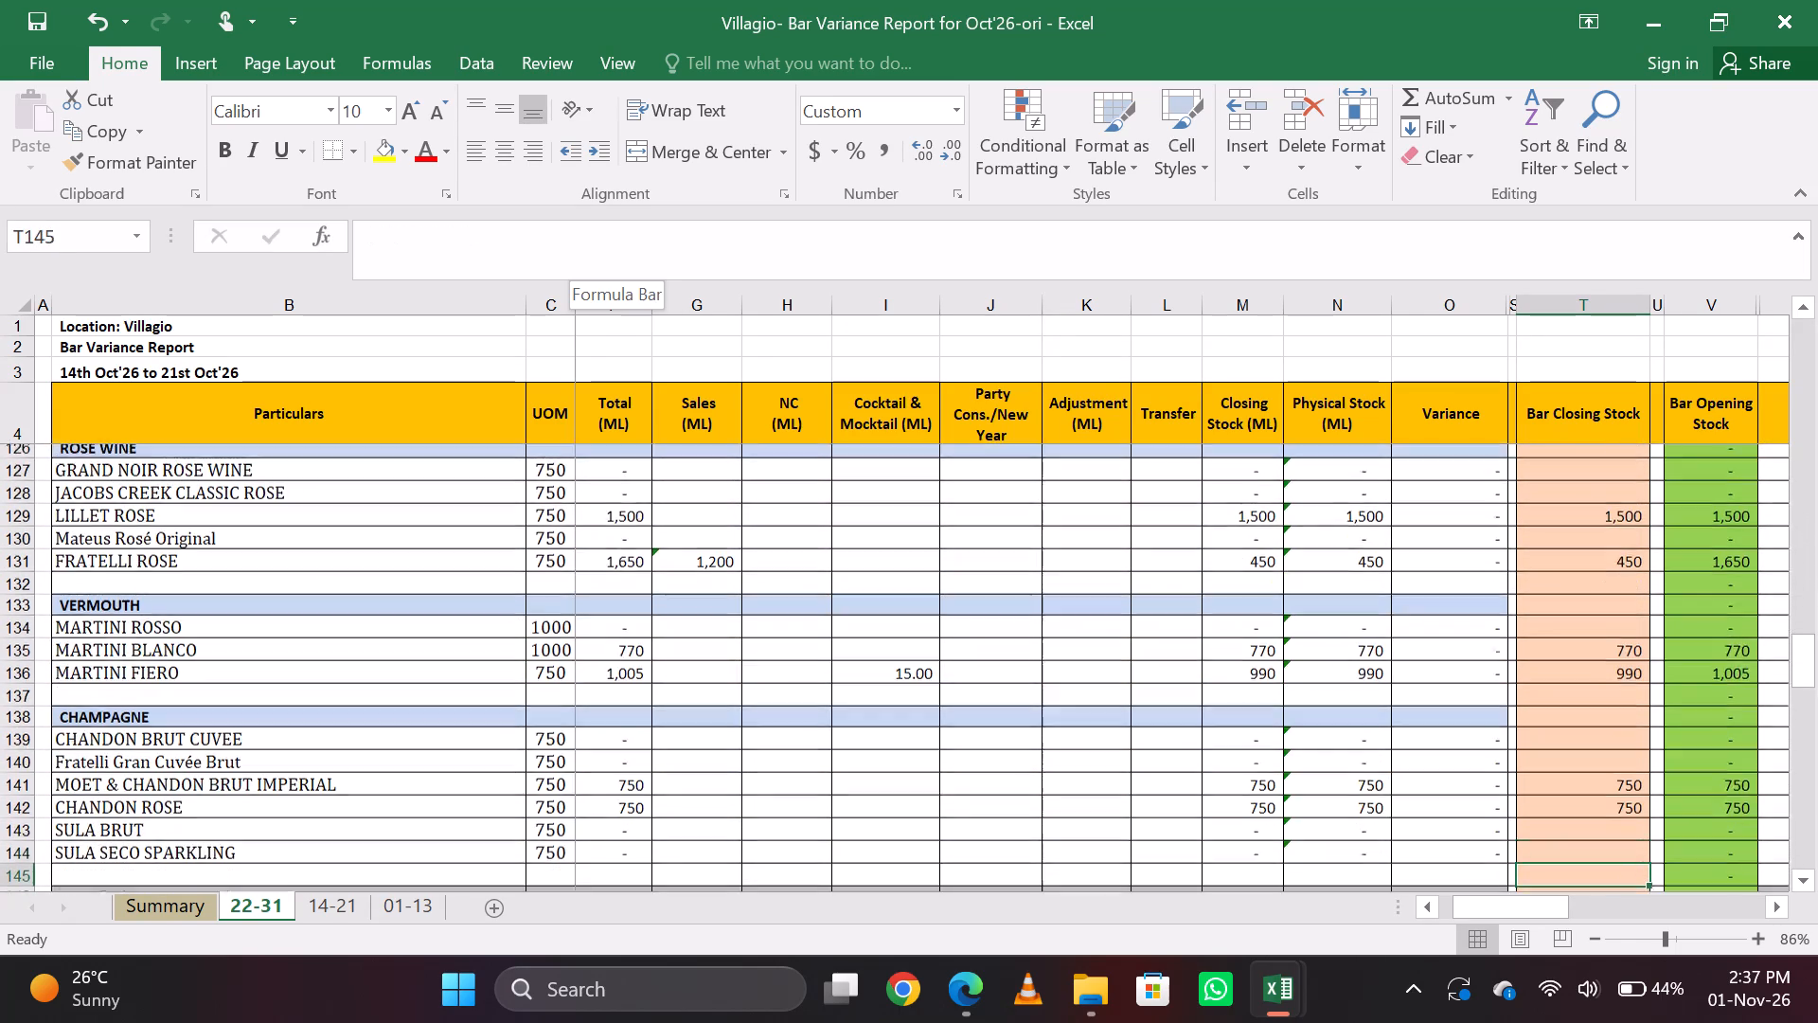
key("Down")
key("Down")
key("Down")
key("Down")
key("Down")
key("Down")
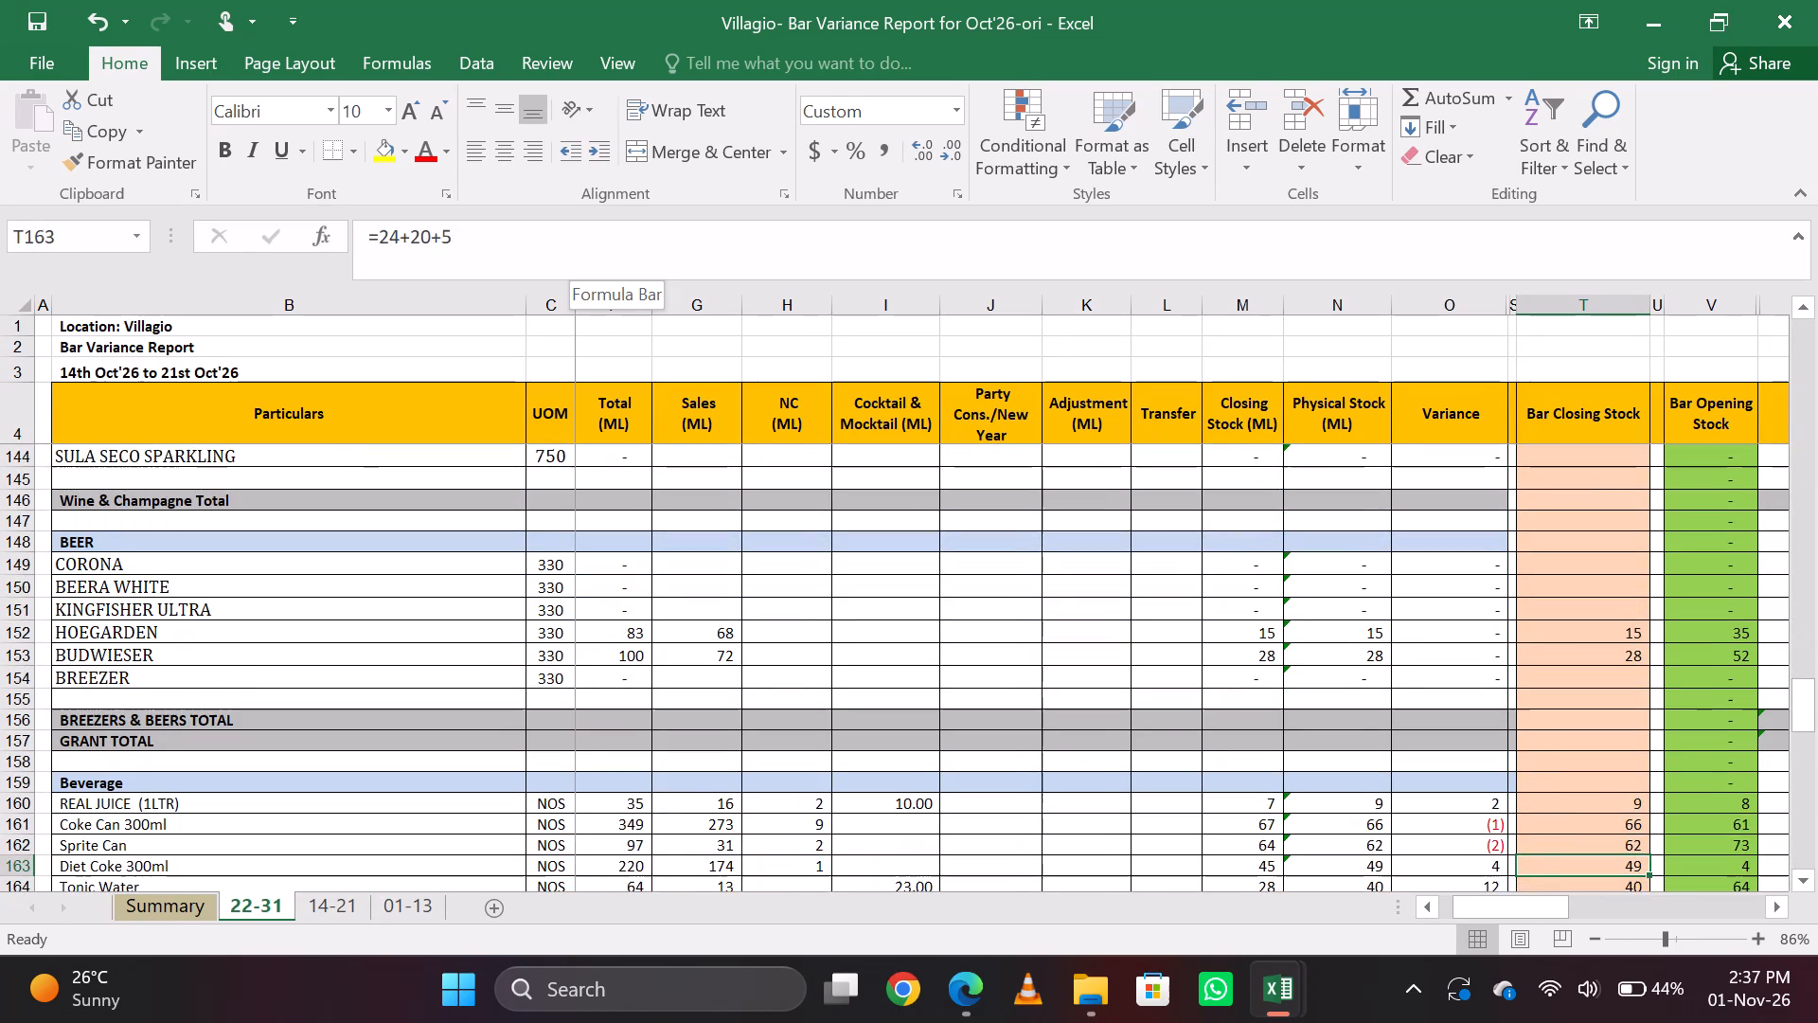
Check the Bar Closing Stock entries of the Beverage section, going down the list and back up to Real Juice.
key("Down")
key("Down")
key("Down")
key("Down")
key("Down")
key("Down")
key("Down")
key("Down")
key("Up")
key("Up")
key("Up")
key("Up")
key("Up")
key("Up")
key("Up")
key("Up")
key("Up")
key("Up")
Review the Variance column of the Beverage section item by item from Real Juice down to Coke Pet Bottle 500ml.
key("Left")
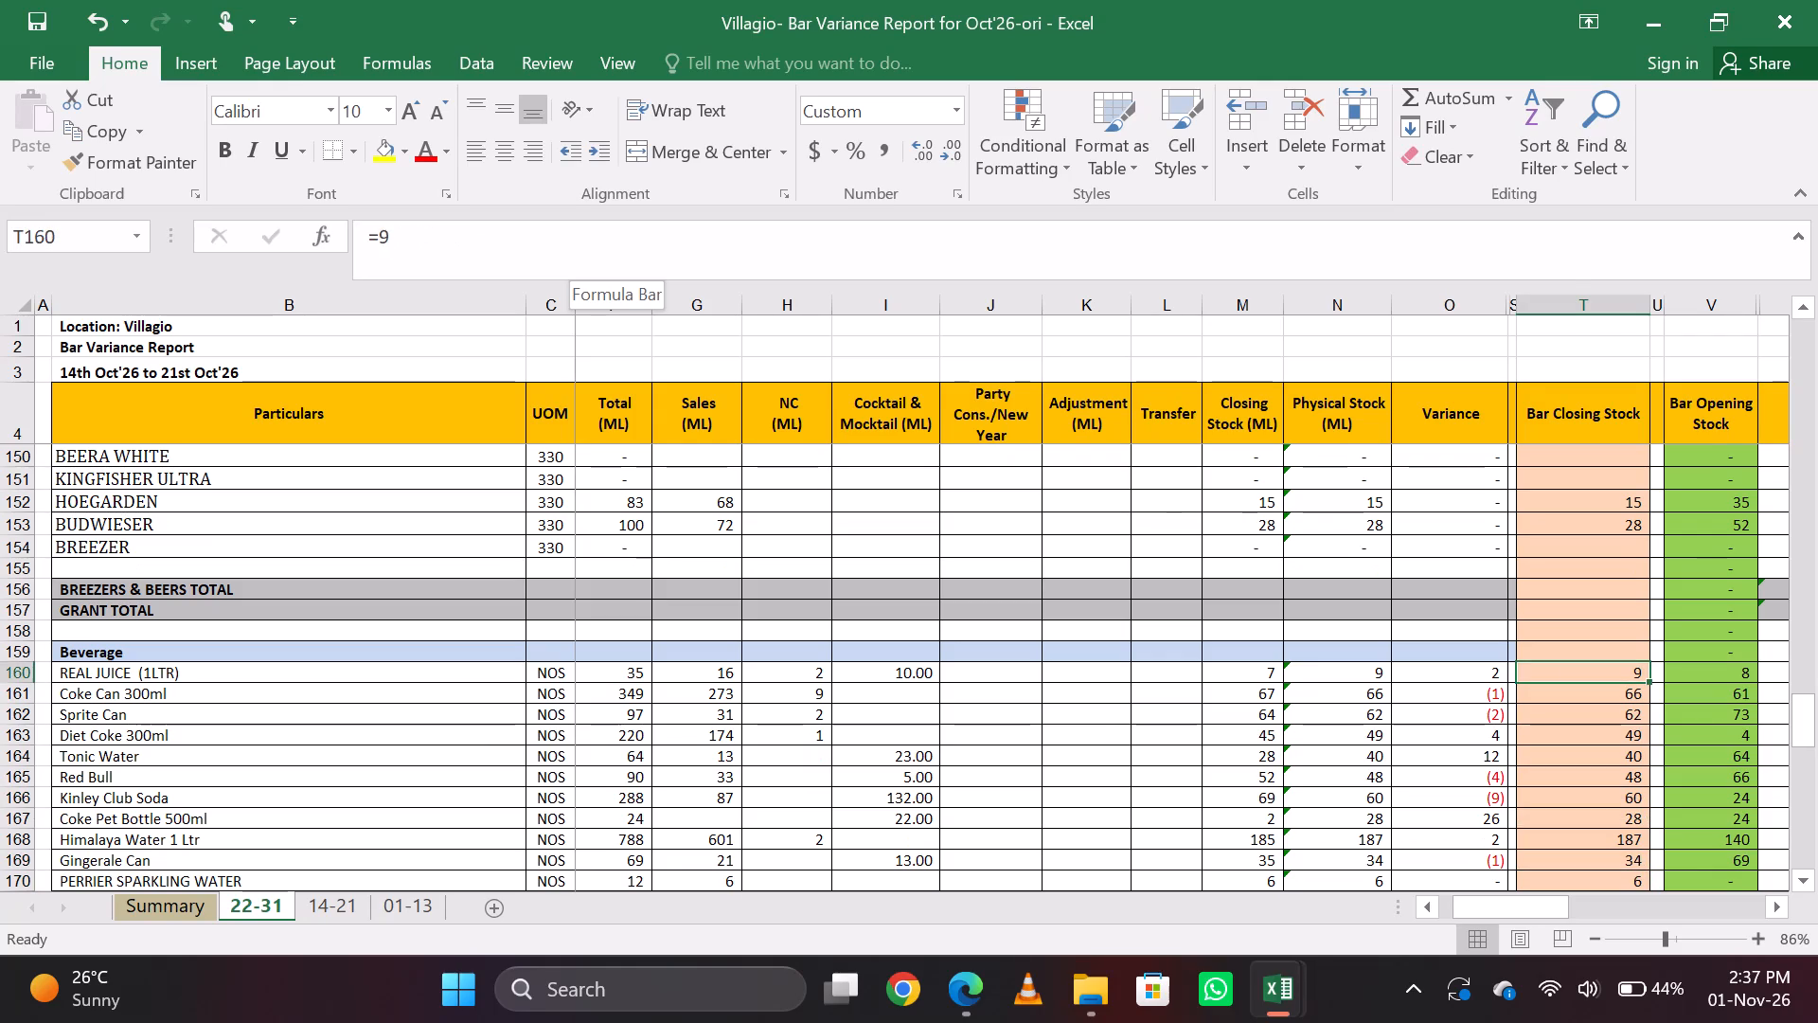
key("Left")
key("Down")
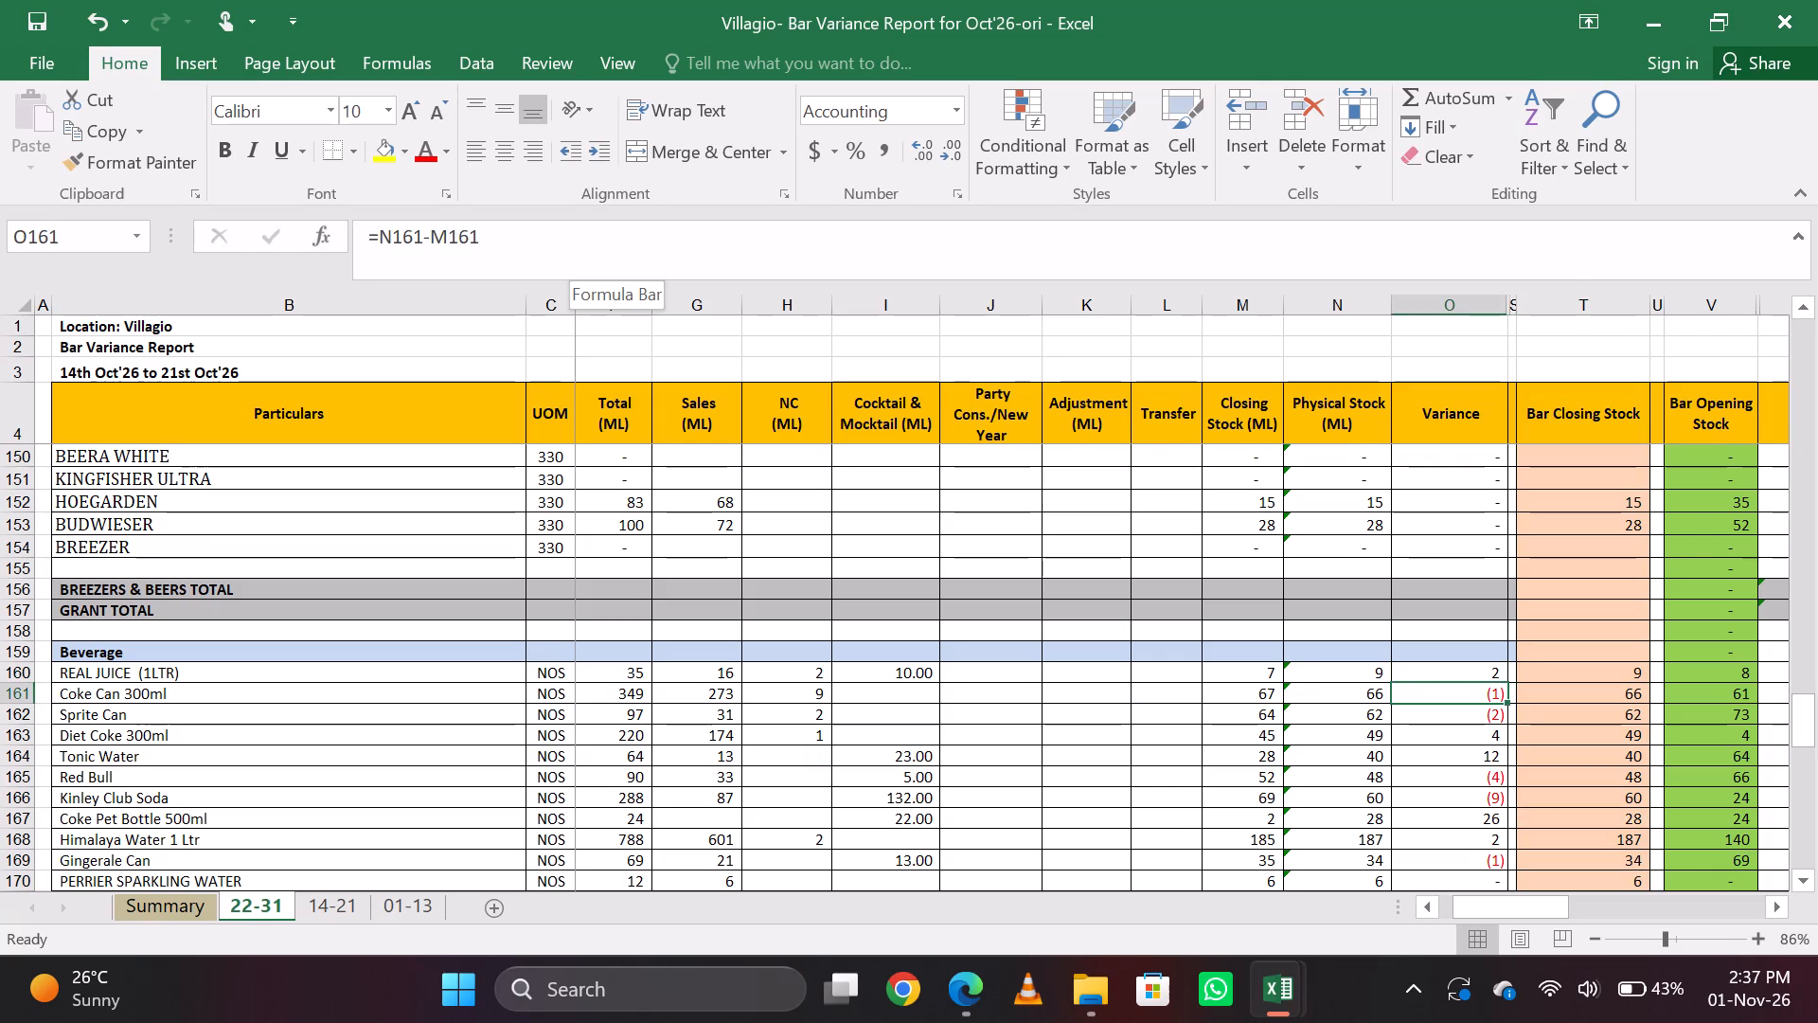
key("Down")
key("Down")
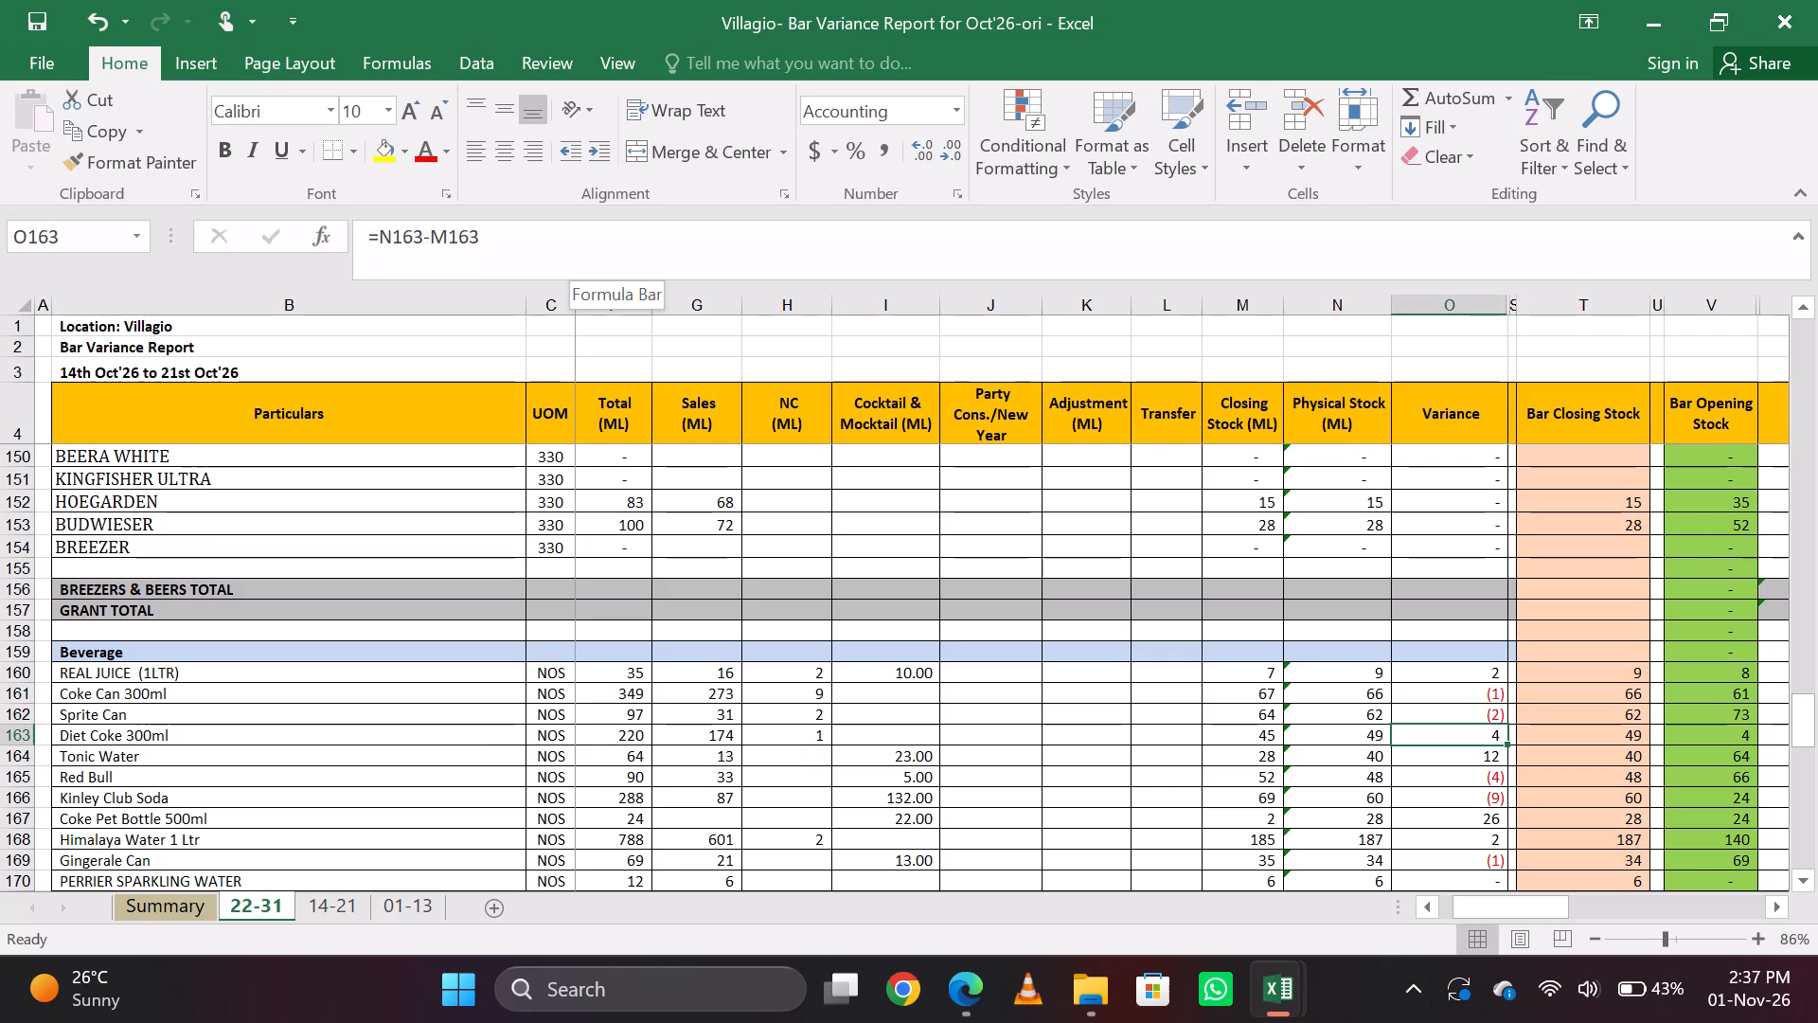
key("Down")
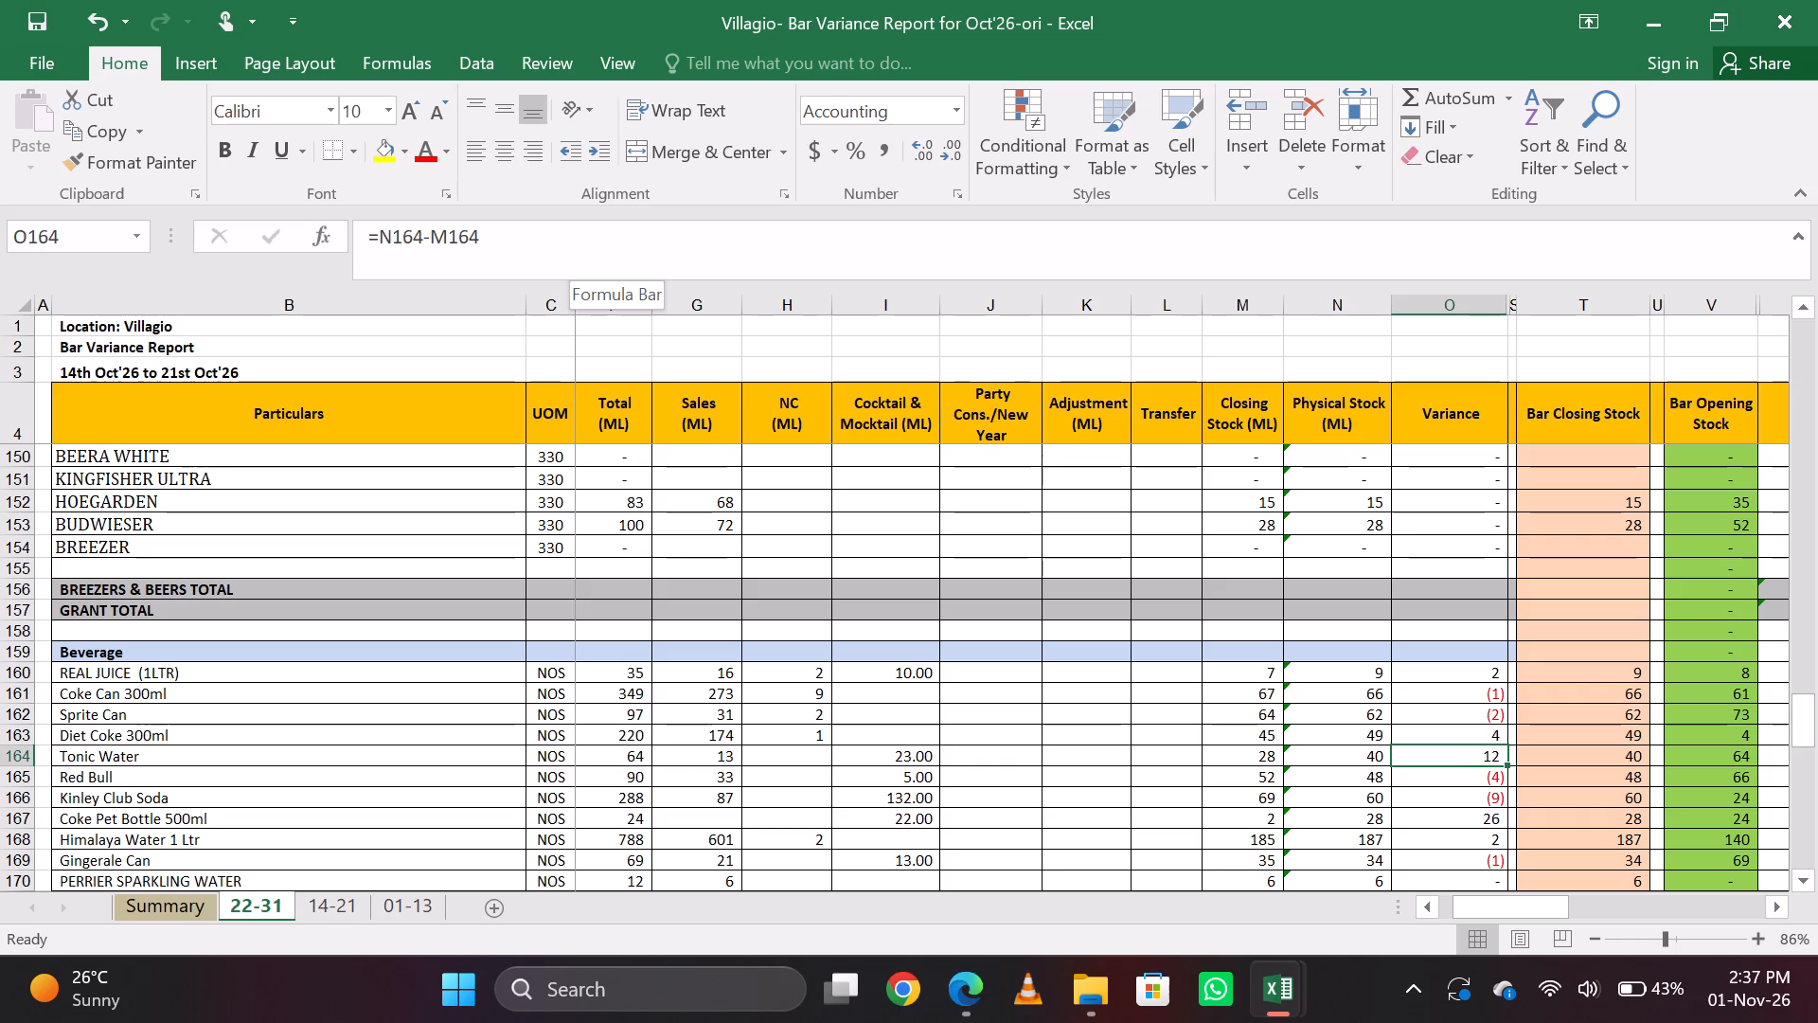
key("Down")
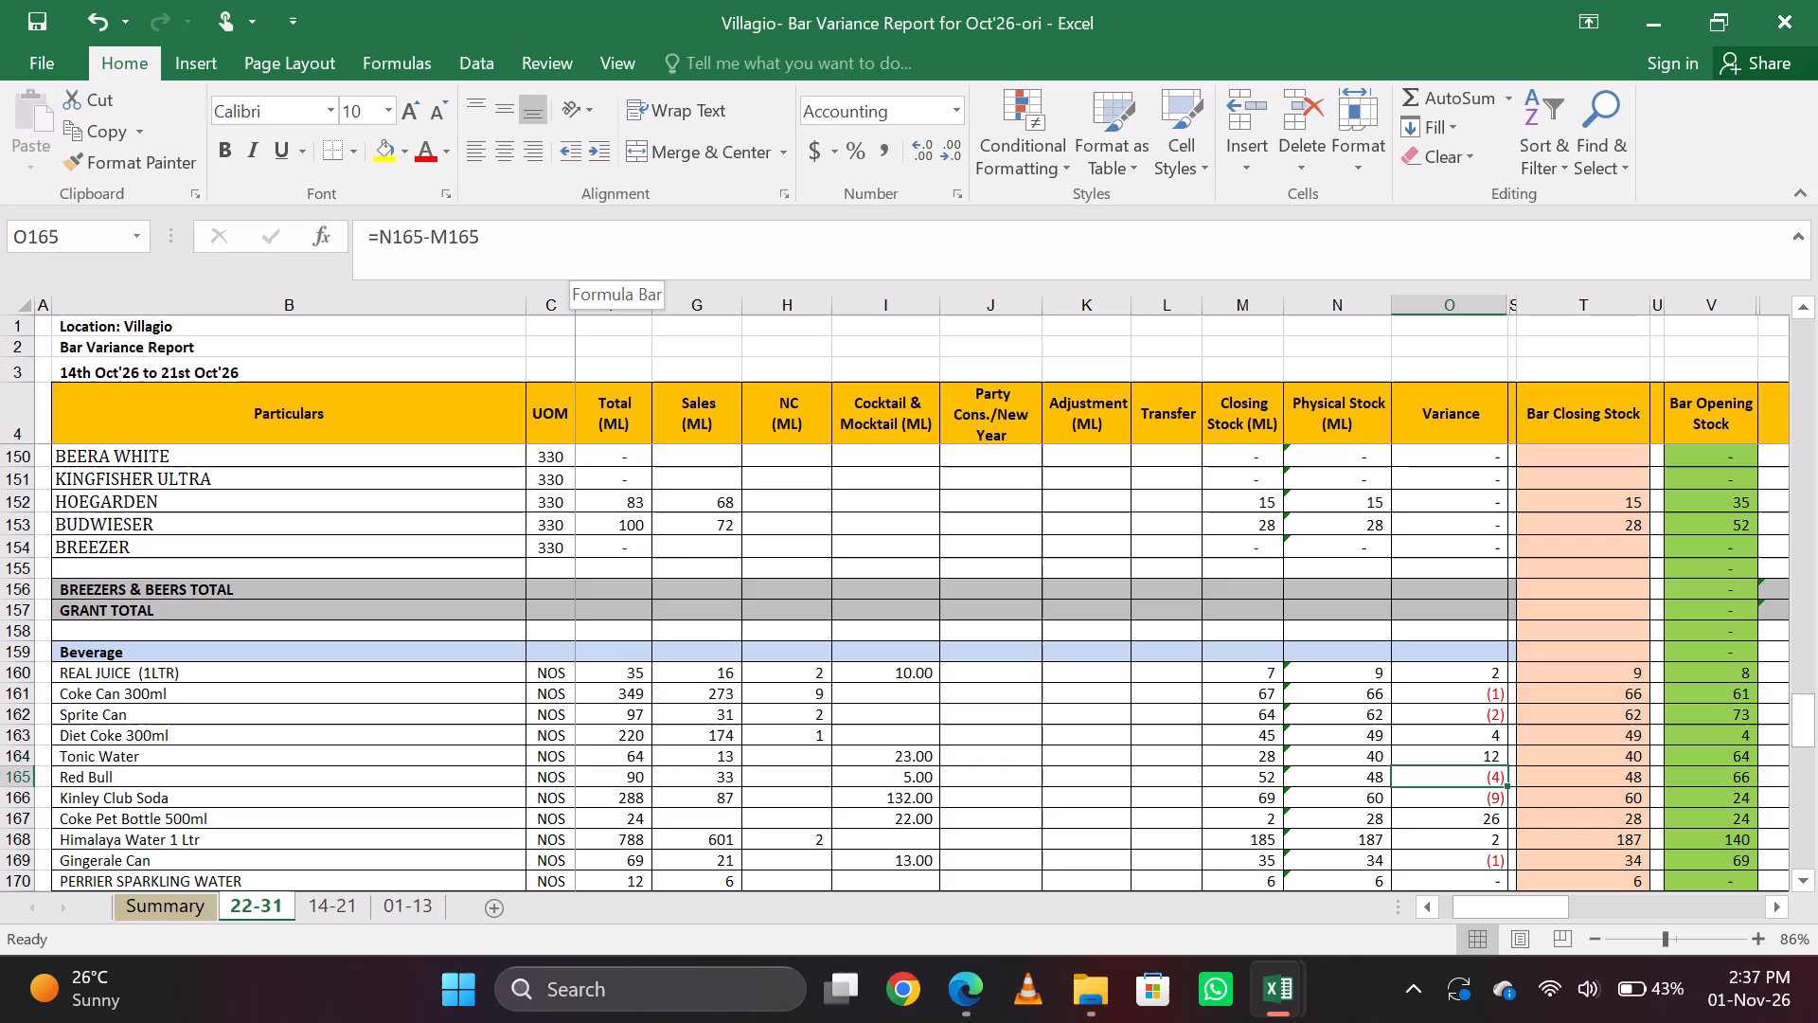
key("Down")
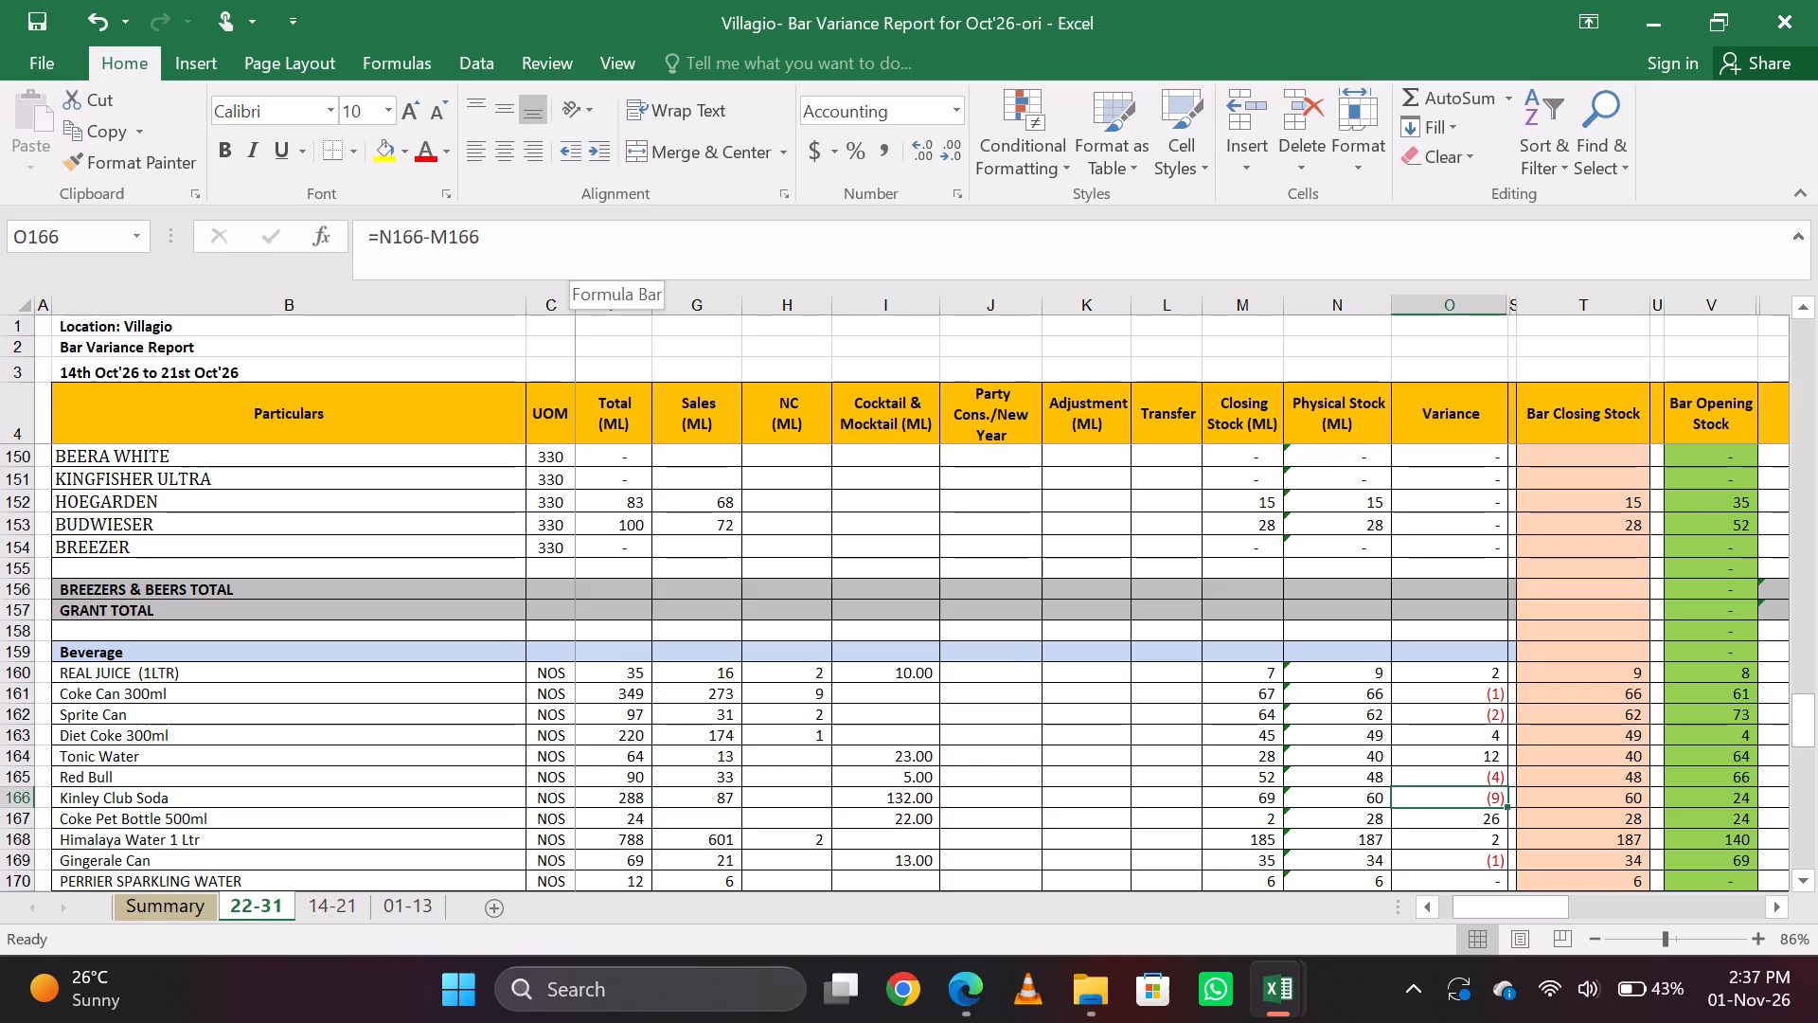
key("Down")
Inspect the Cocktail & Mocktail entry for Coke Pet Bottle 500ml and the Sales entry for Kinley Club Soda.
key("Left")
key("Left")
key("Left")
key("Left")
key("Left")
key("Left")
key("Left")
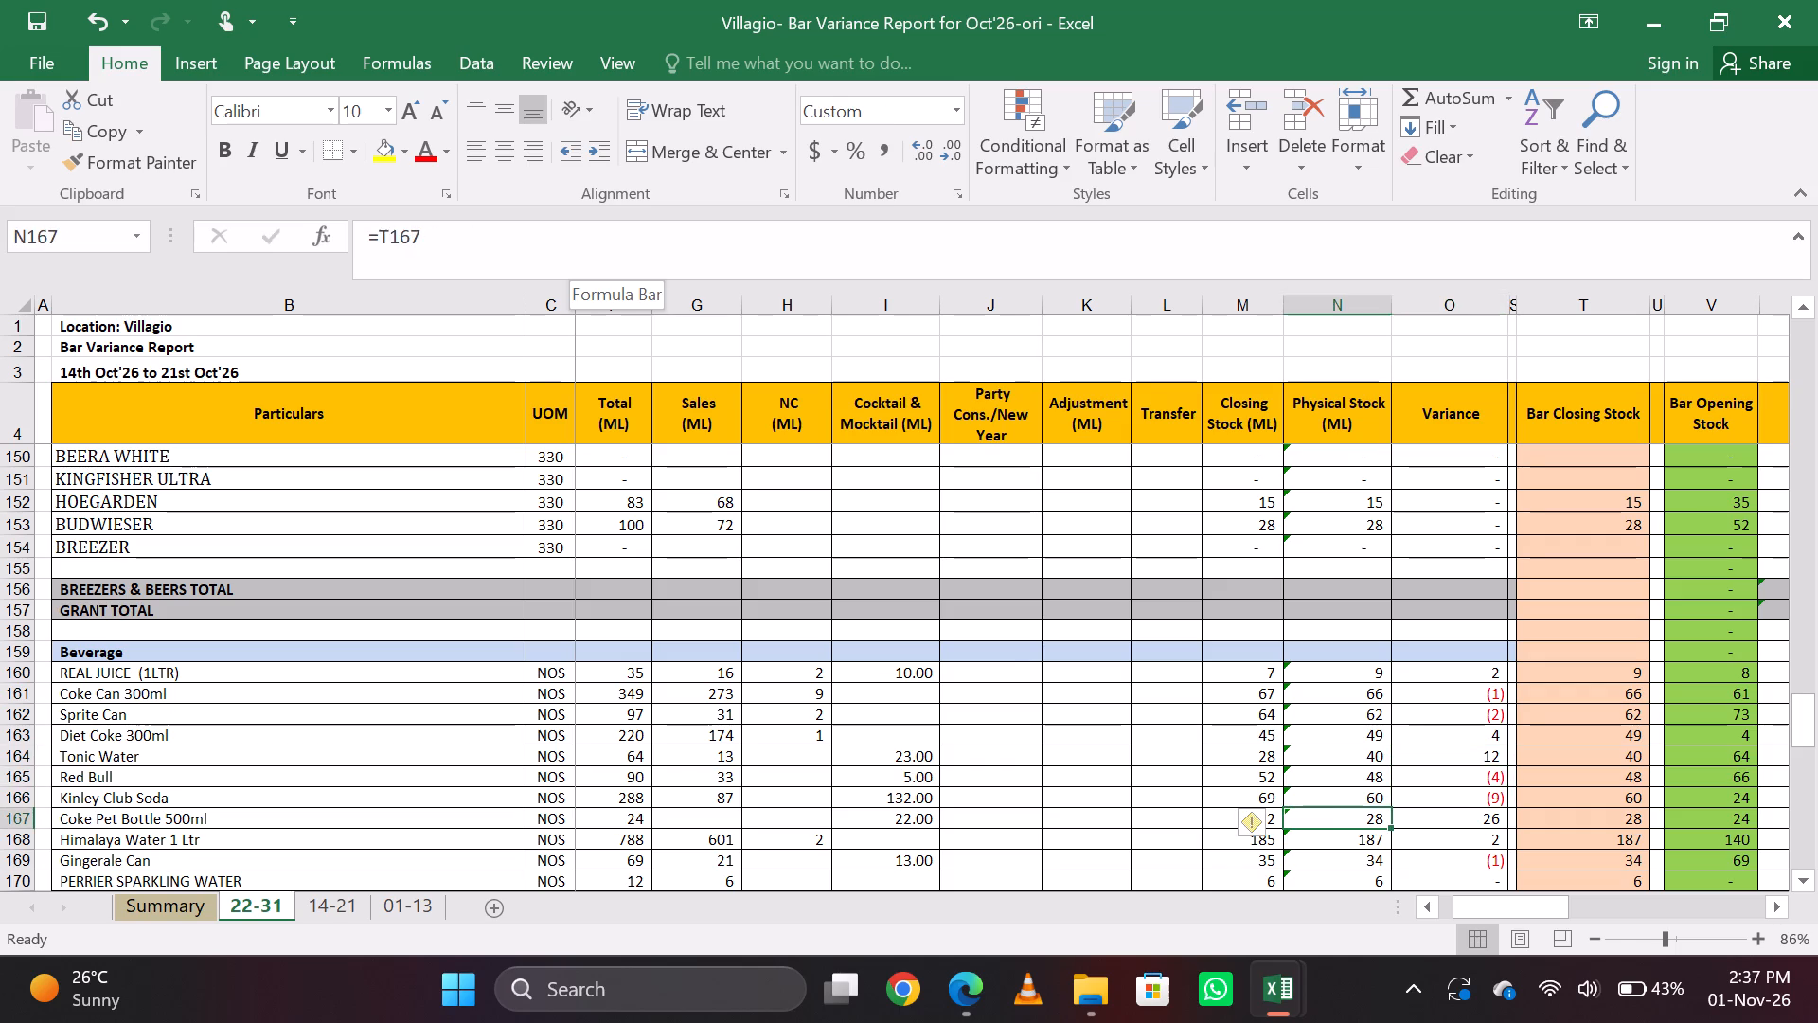
key("Right")
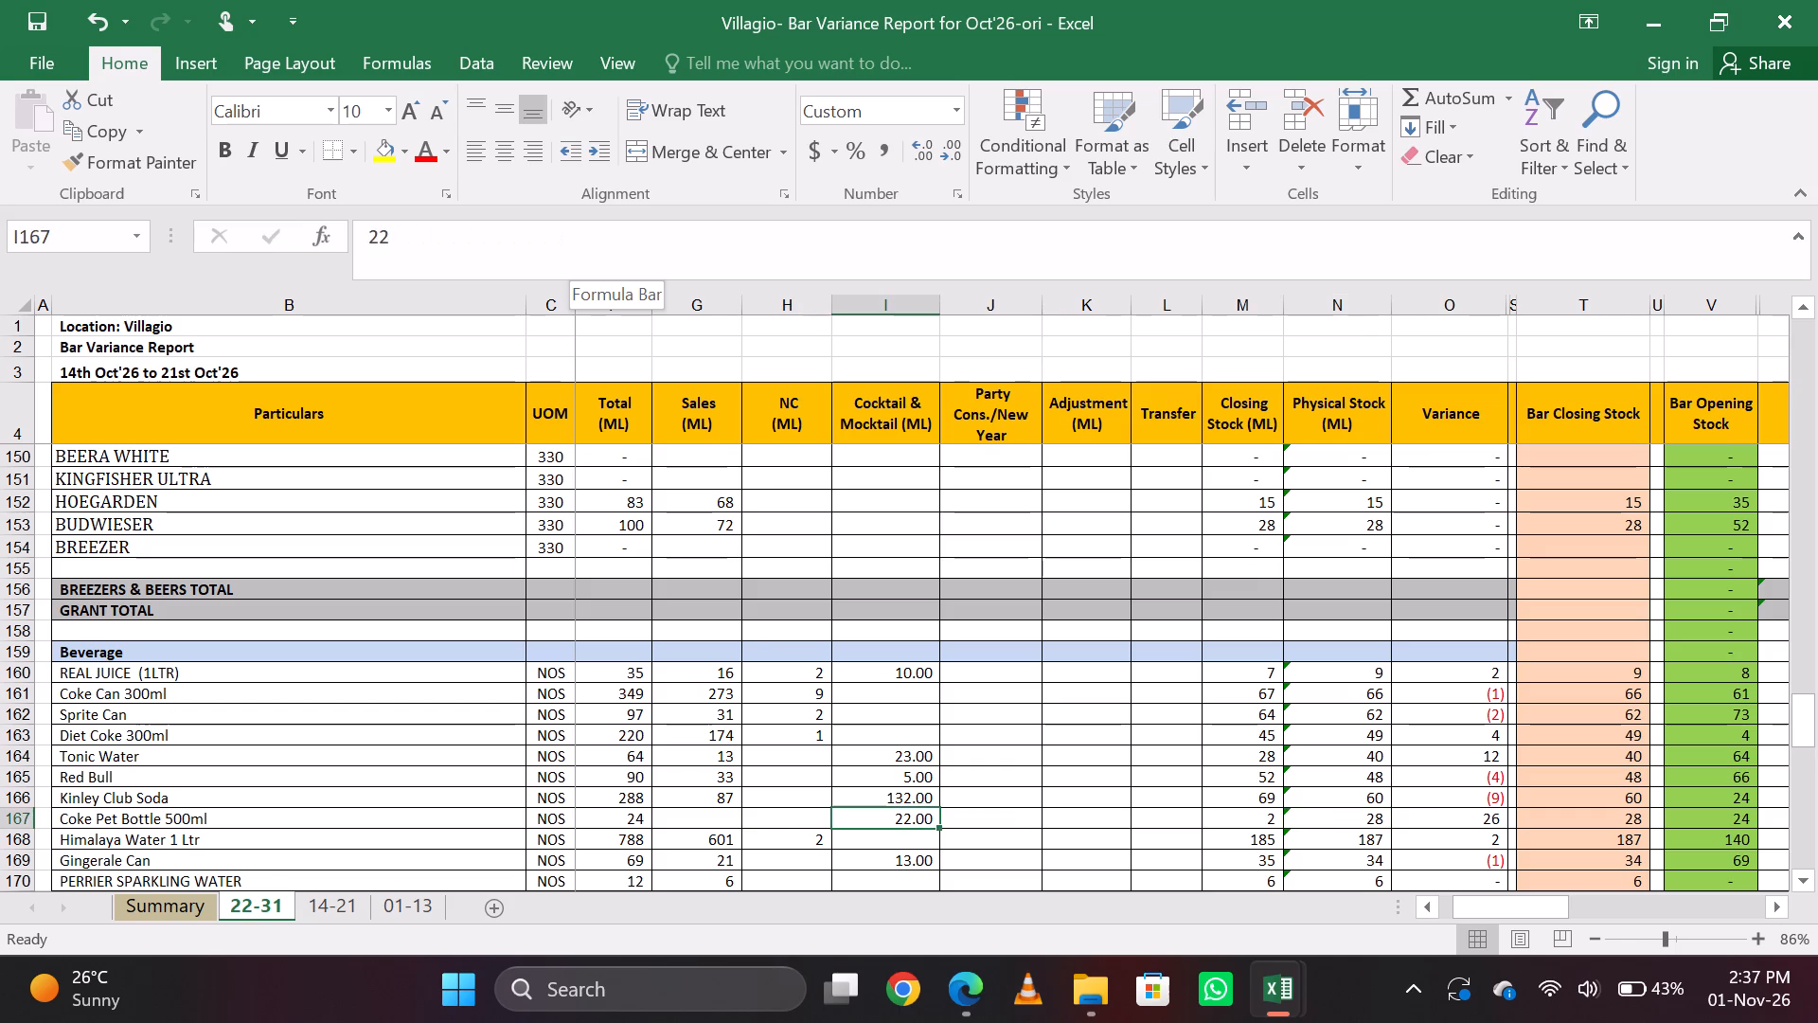
key("Up")
key("Left")
key("Left")
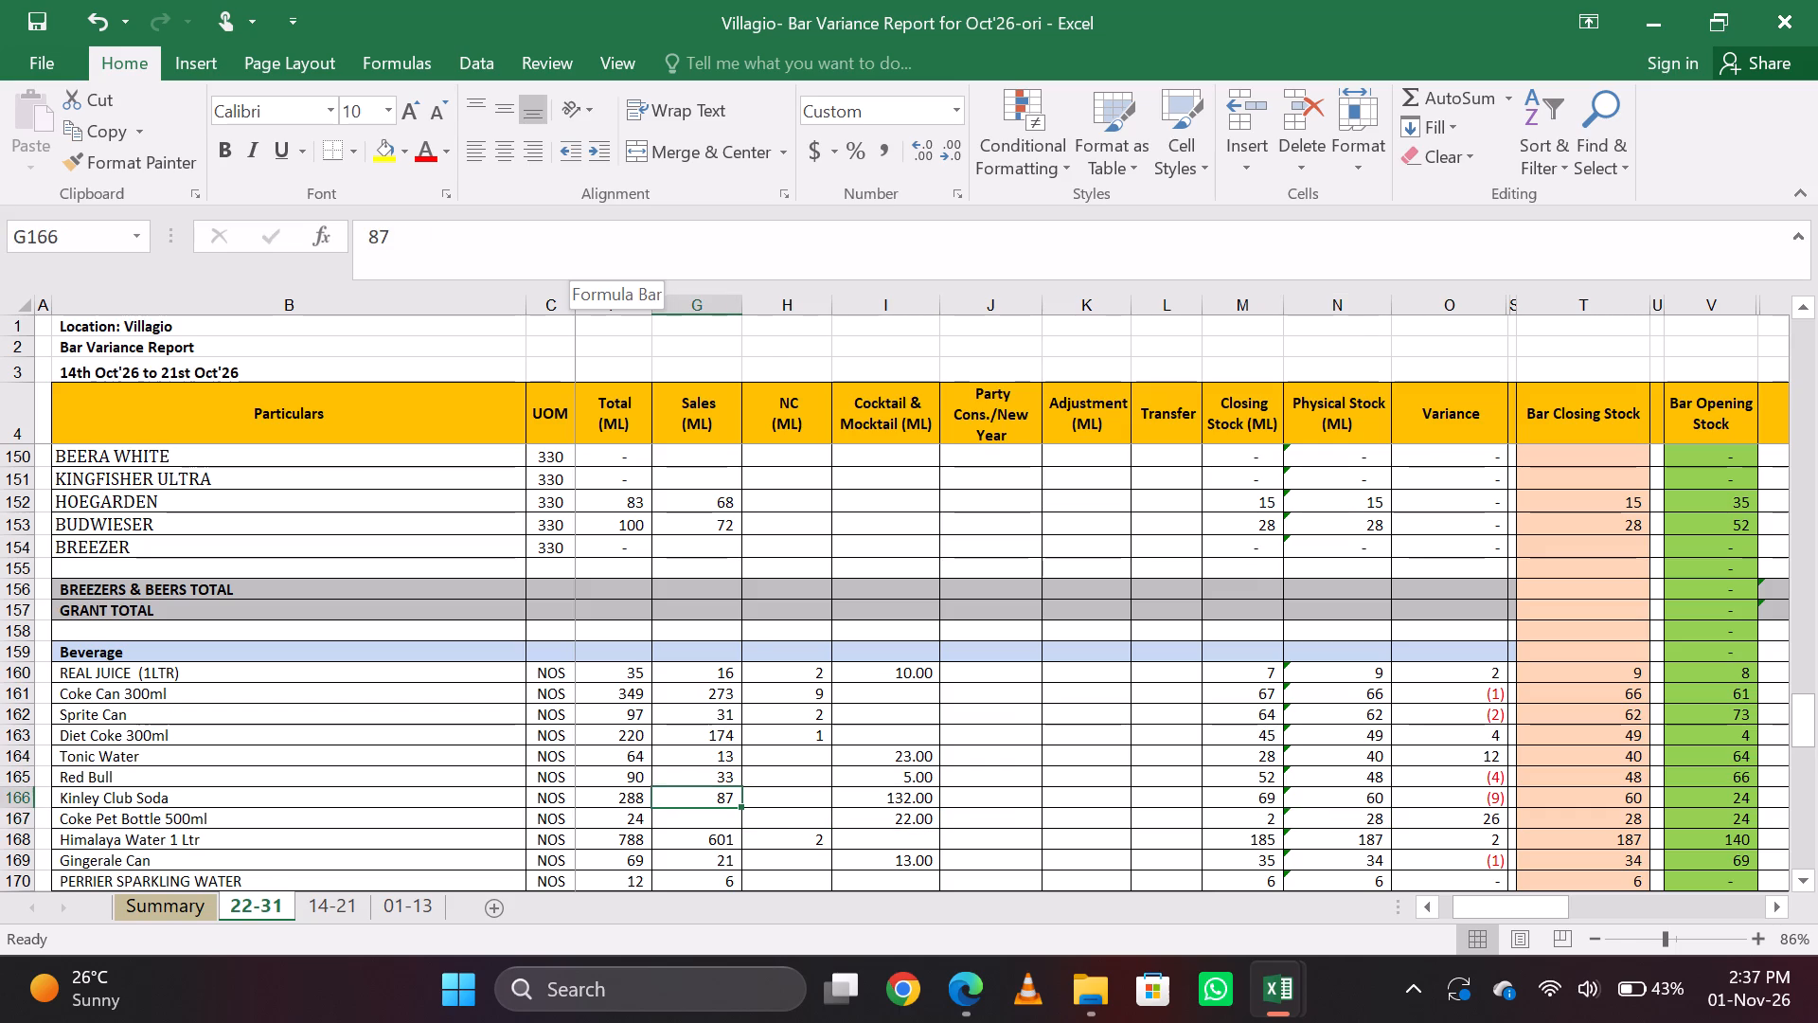
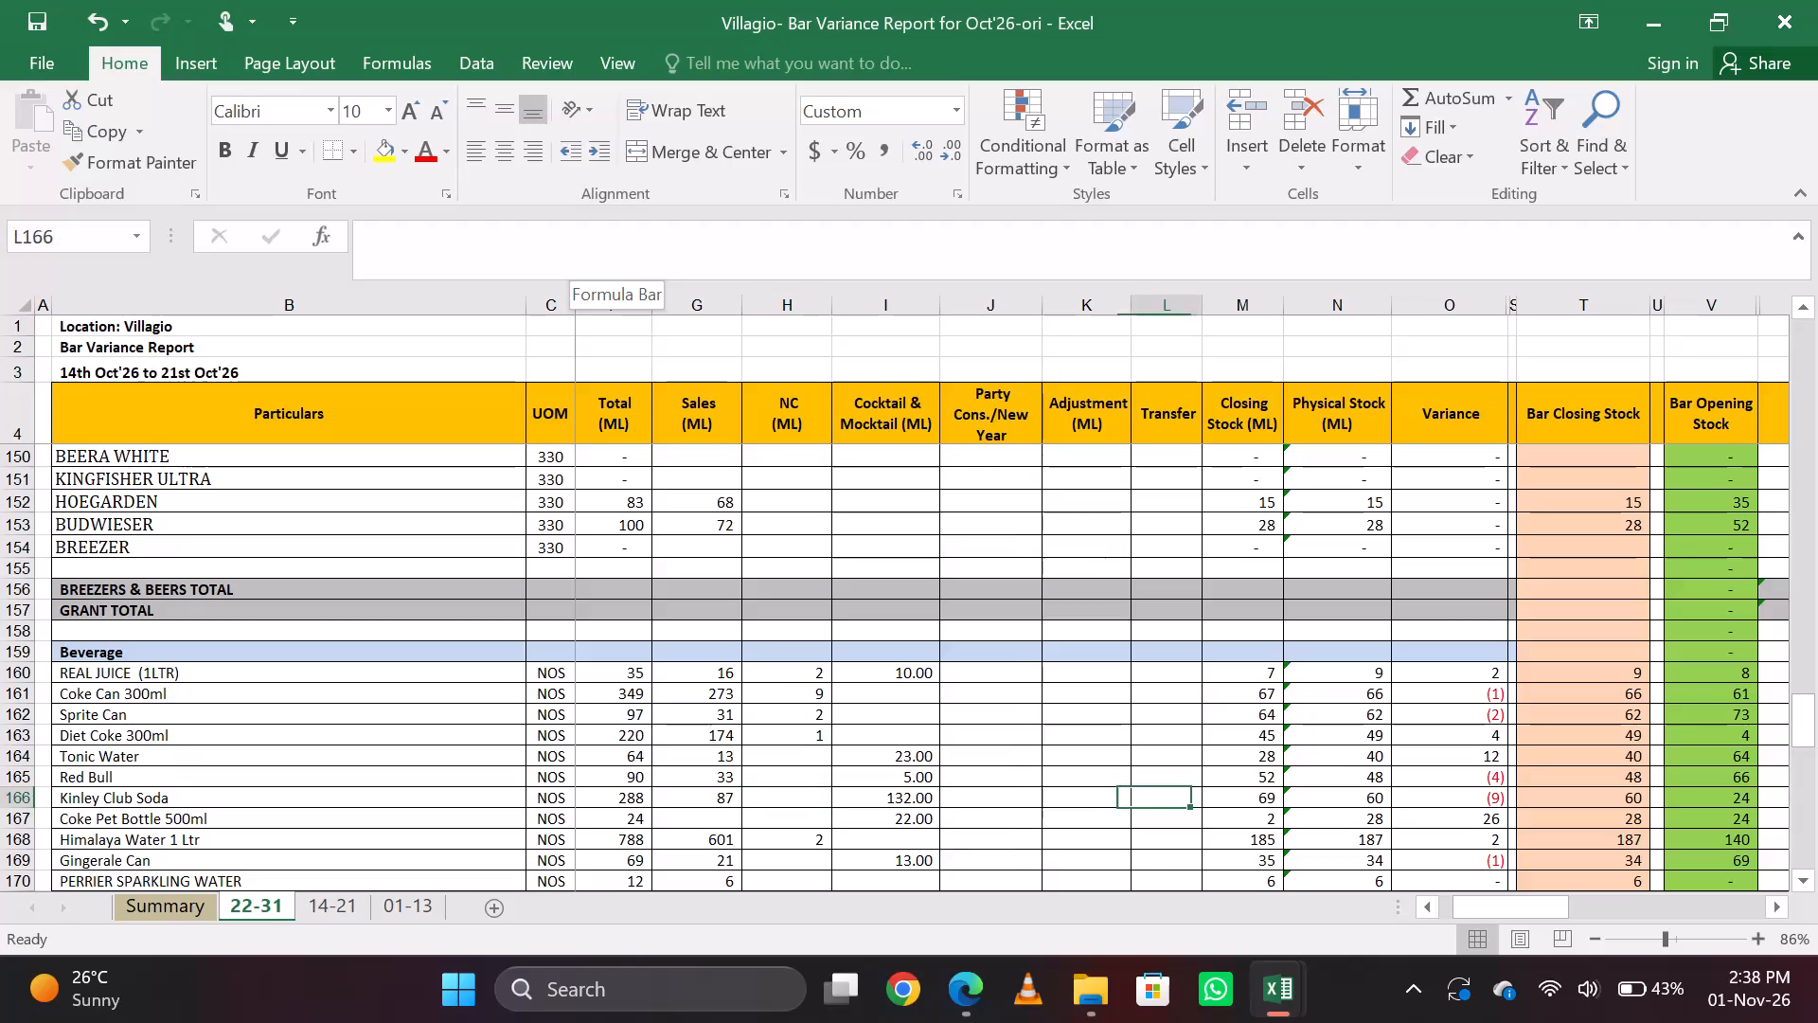
Examine the Kinley Club Soda row's bar closing stock, physical stock and variance formulas on the 22-31 sheet.
key("Right")
key("Right")
key("Right")
key("Right")
key("Right")
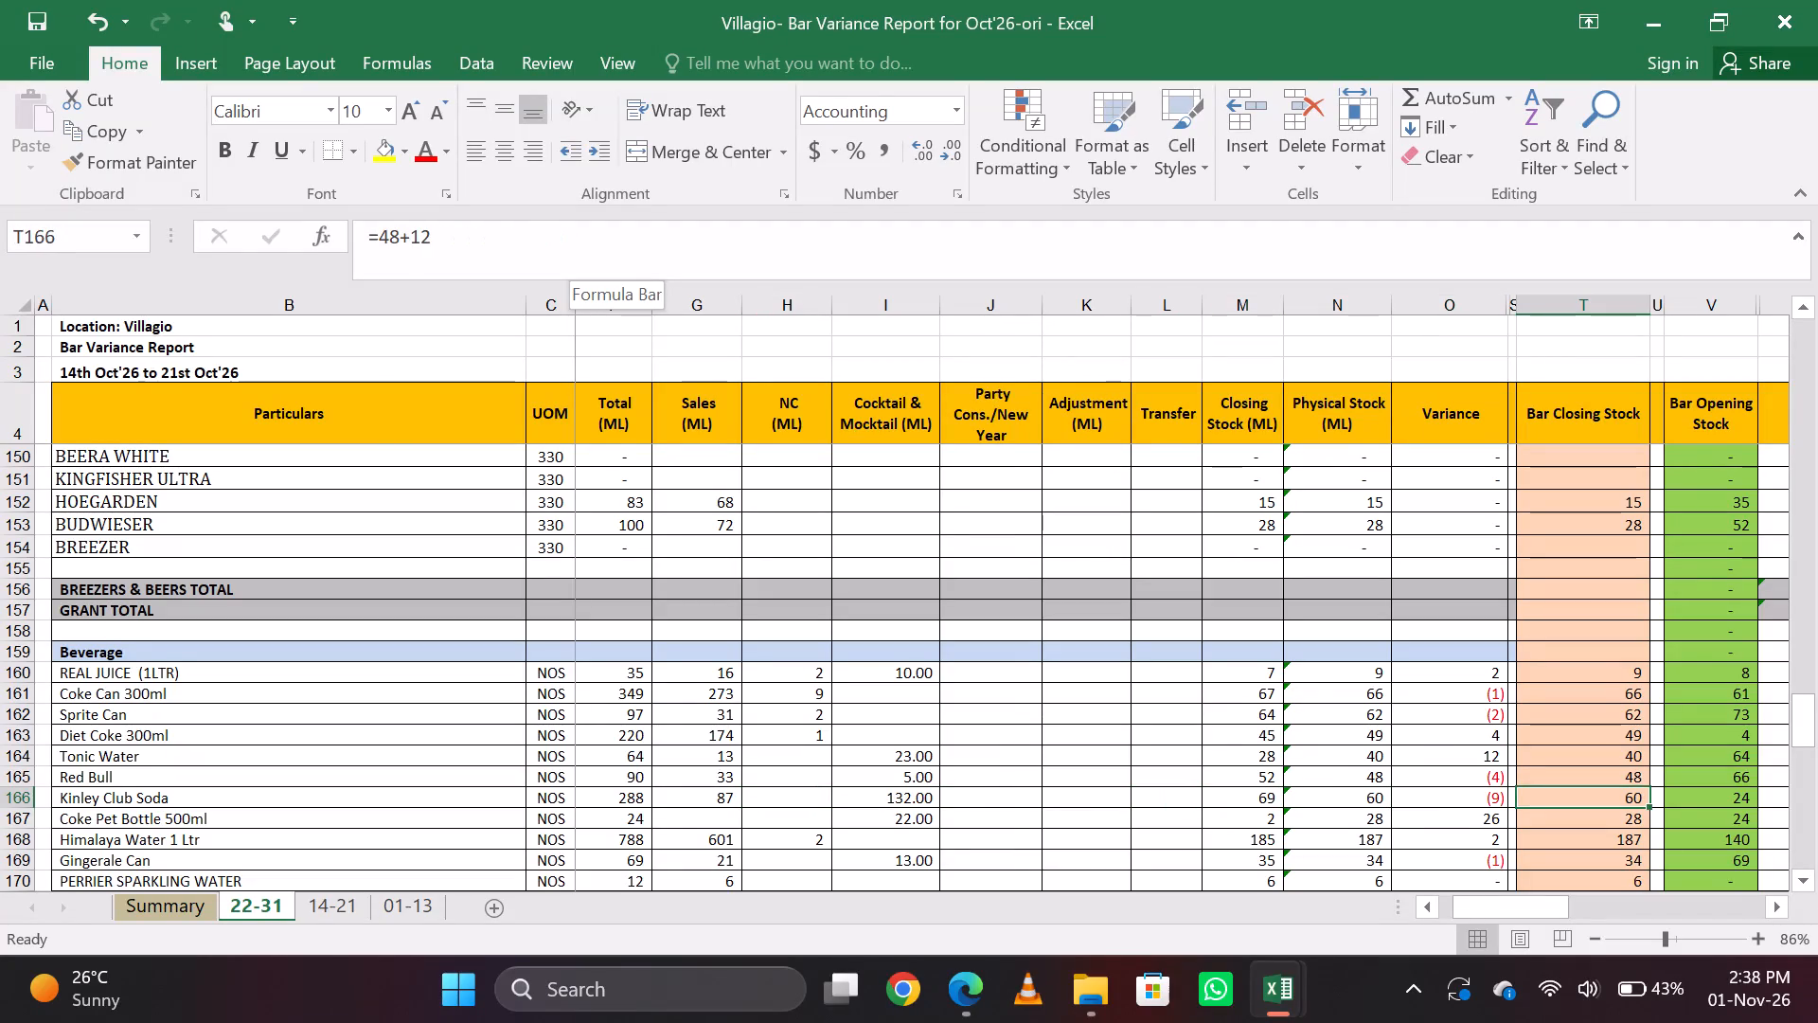
key("Left")
key("Left")
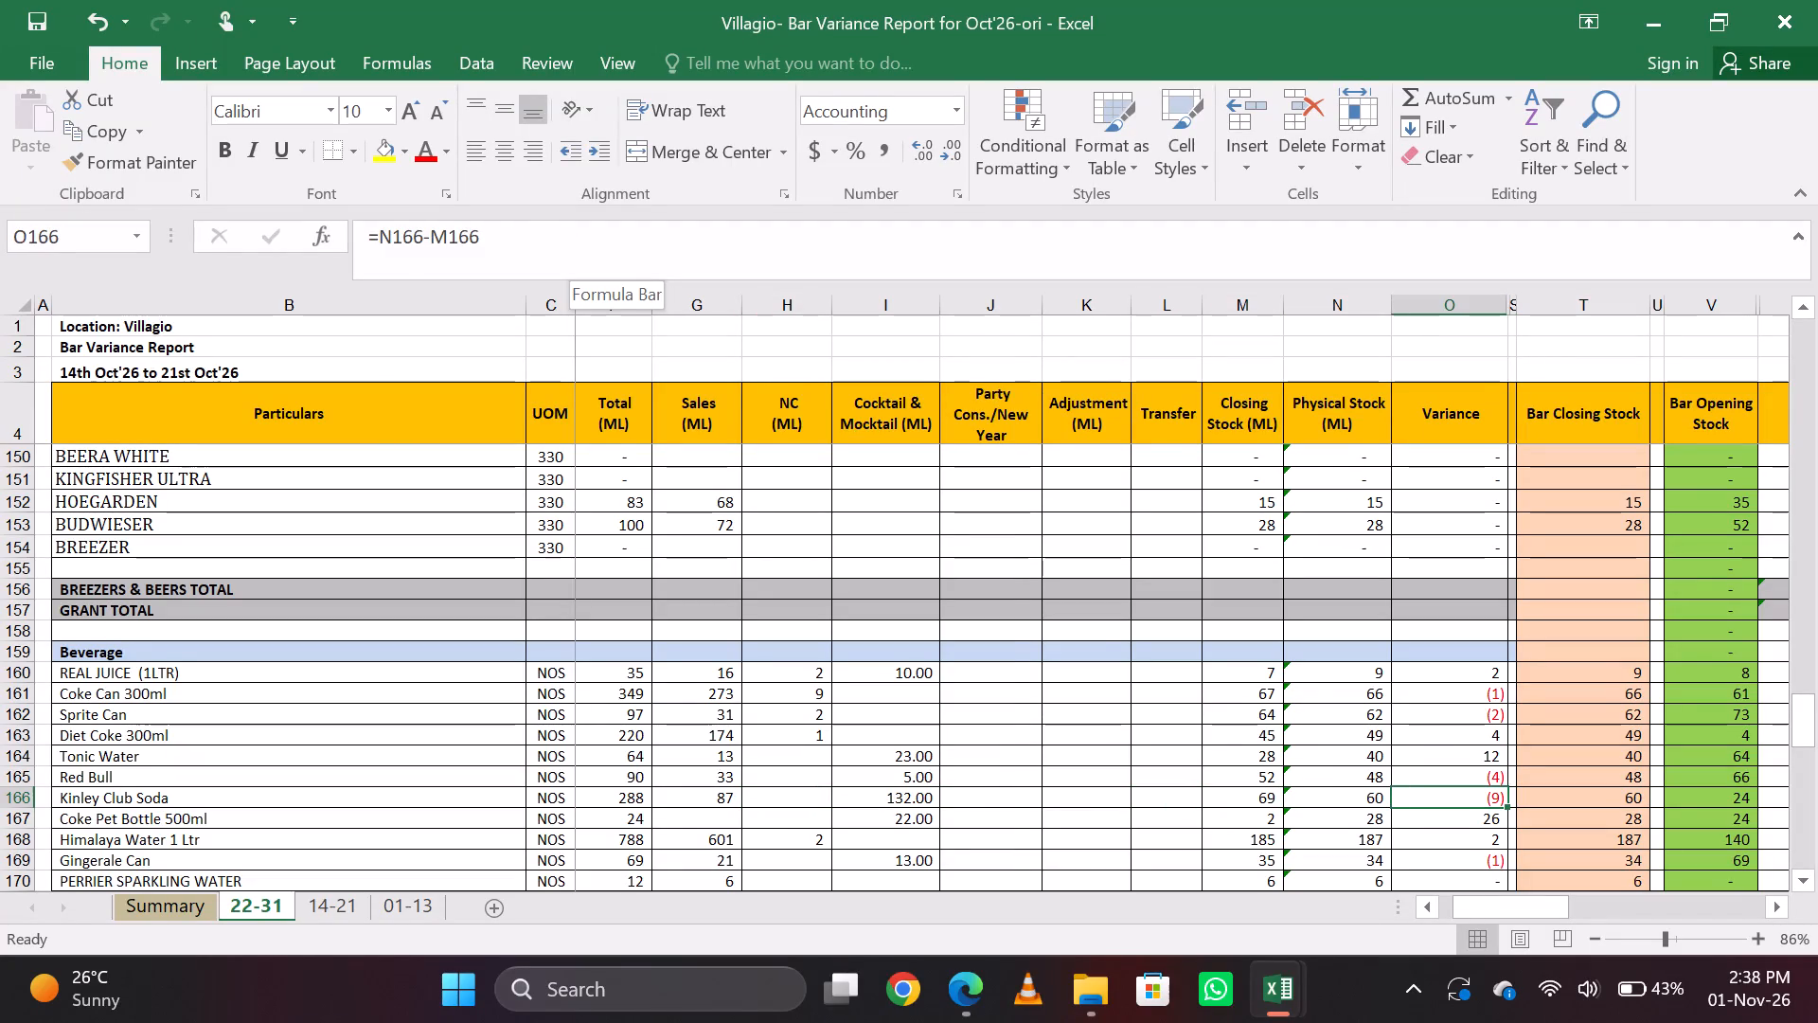
key("Left")
key("Right")
key("Right")
key("Left")
Check the variance formulas of the beverage rows around Coke Pet Bottle 500ml and Himalaya Water 1 Ltr.
key("Down")
key("Down")
key("Down")
key("Up")
key("Up")
key("Up")
key("Down")
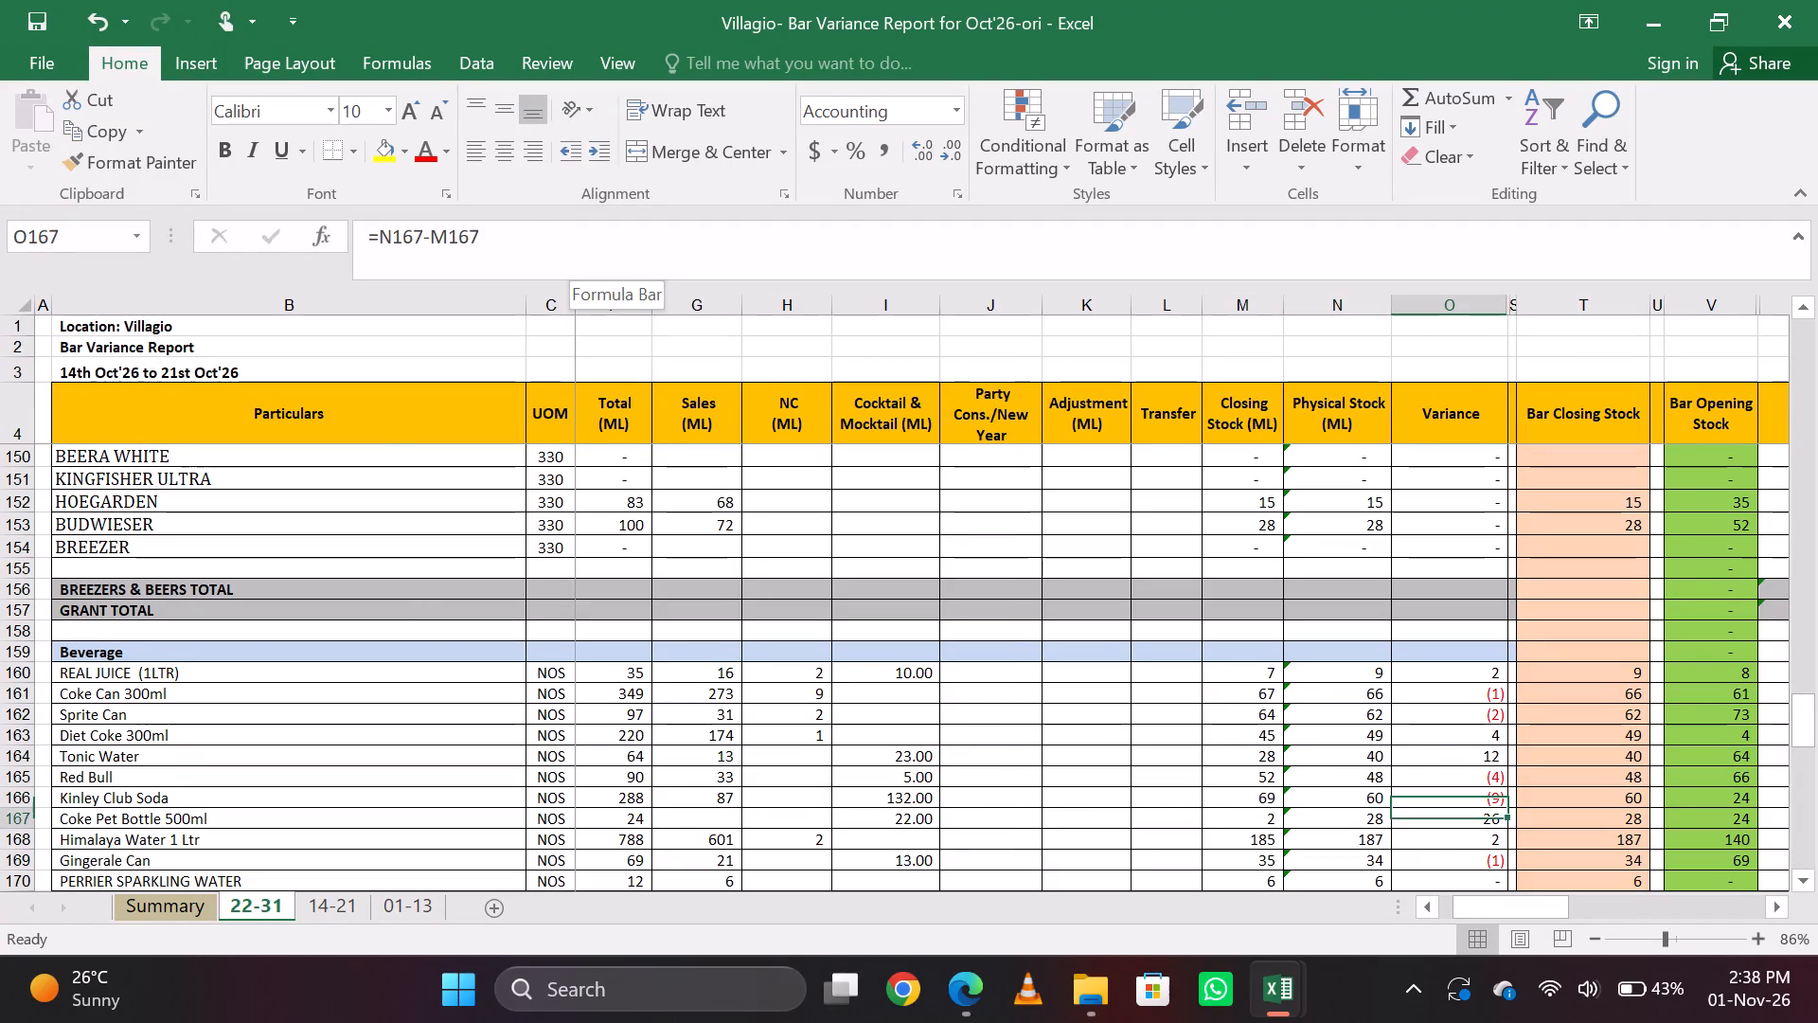
key("Left")
key("Right")
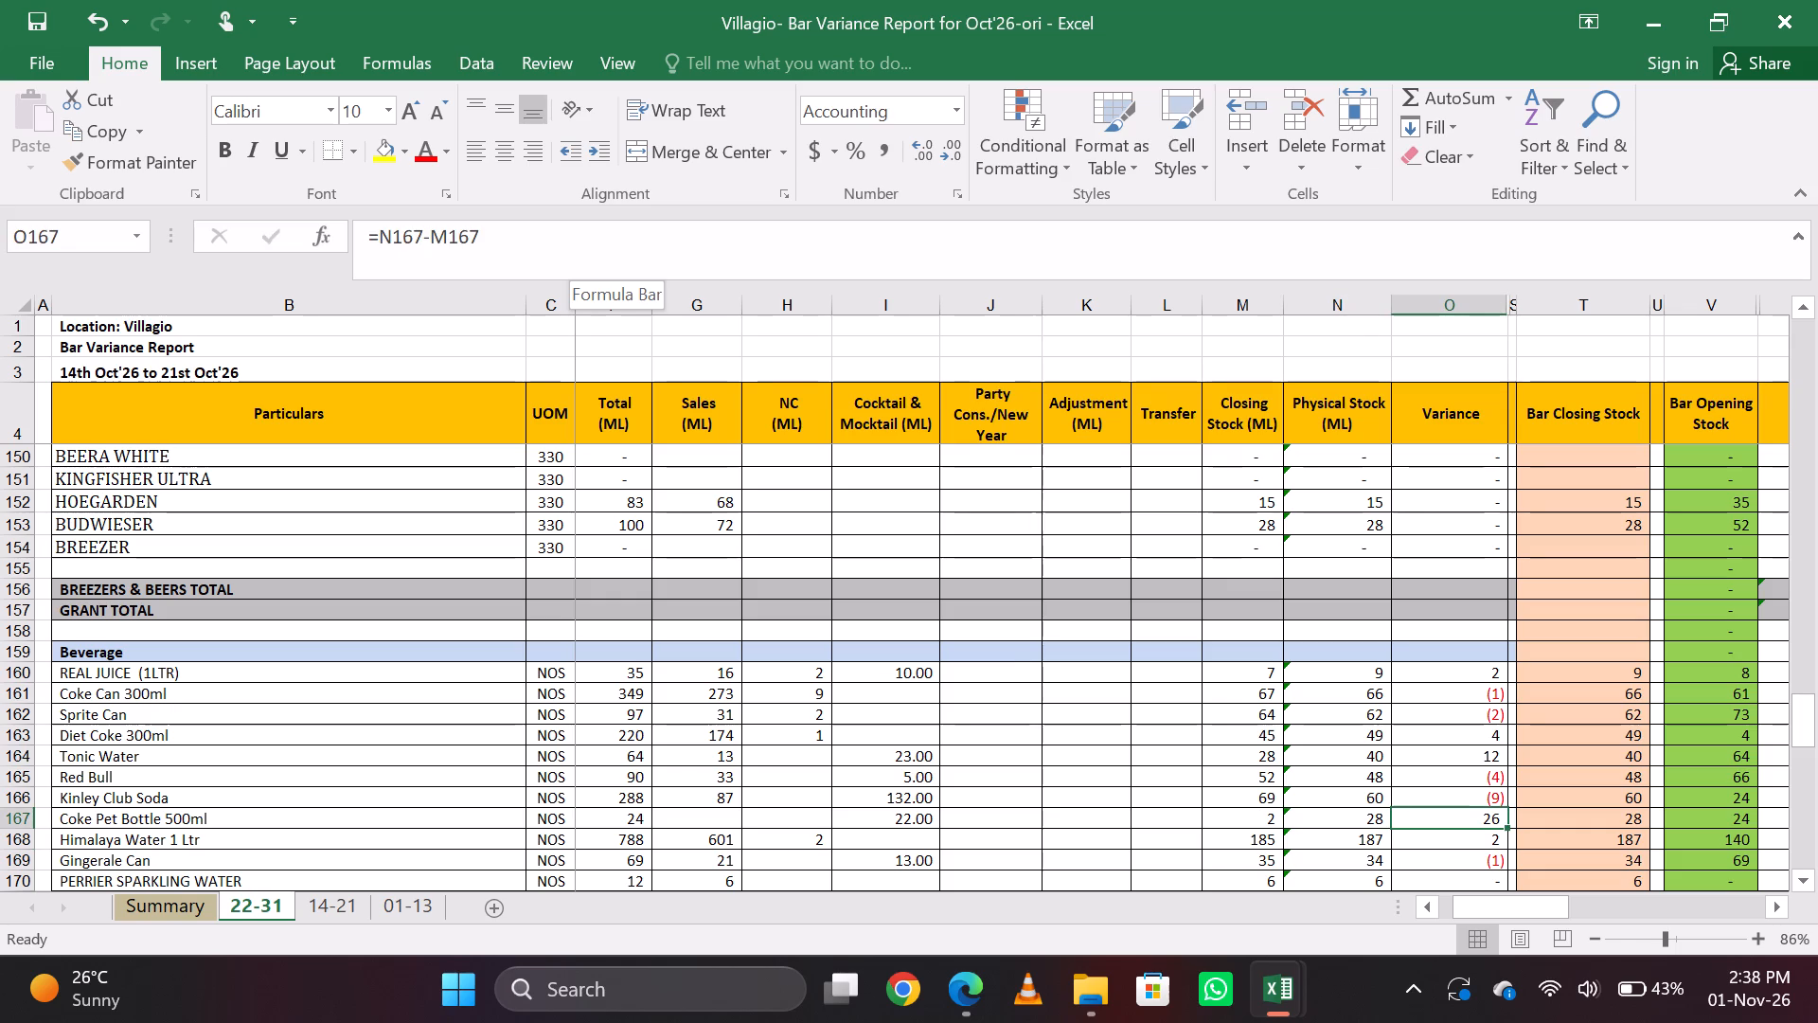
key("Down")
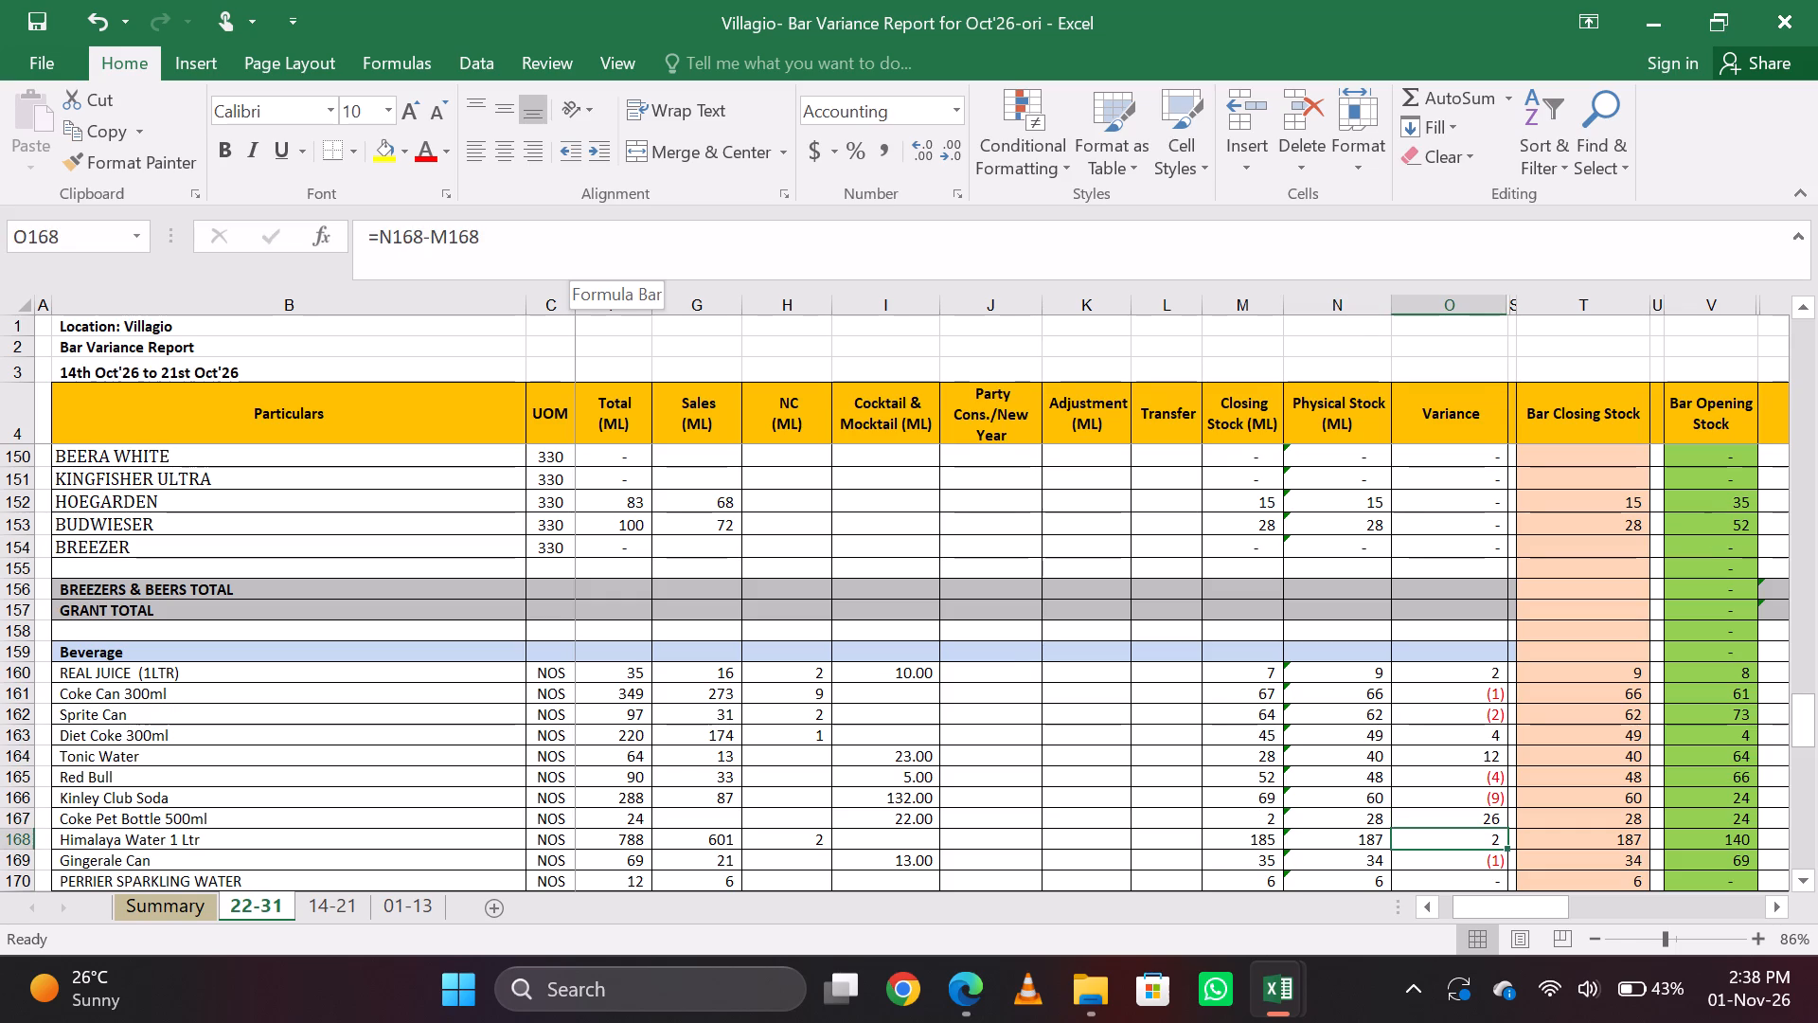
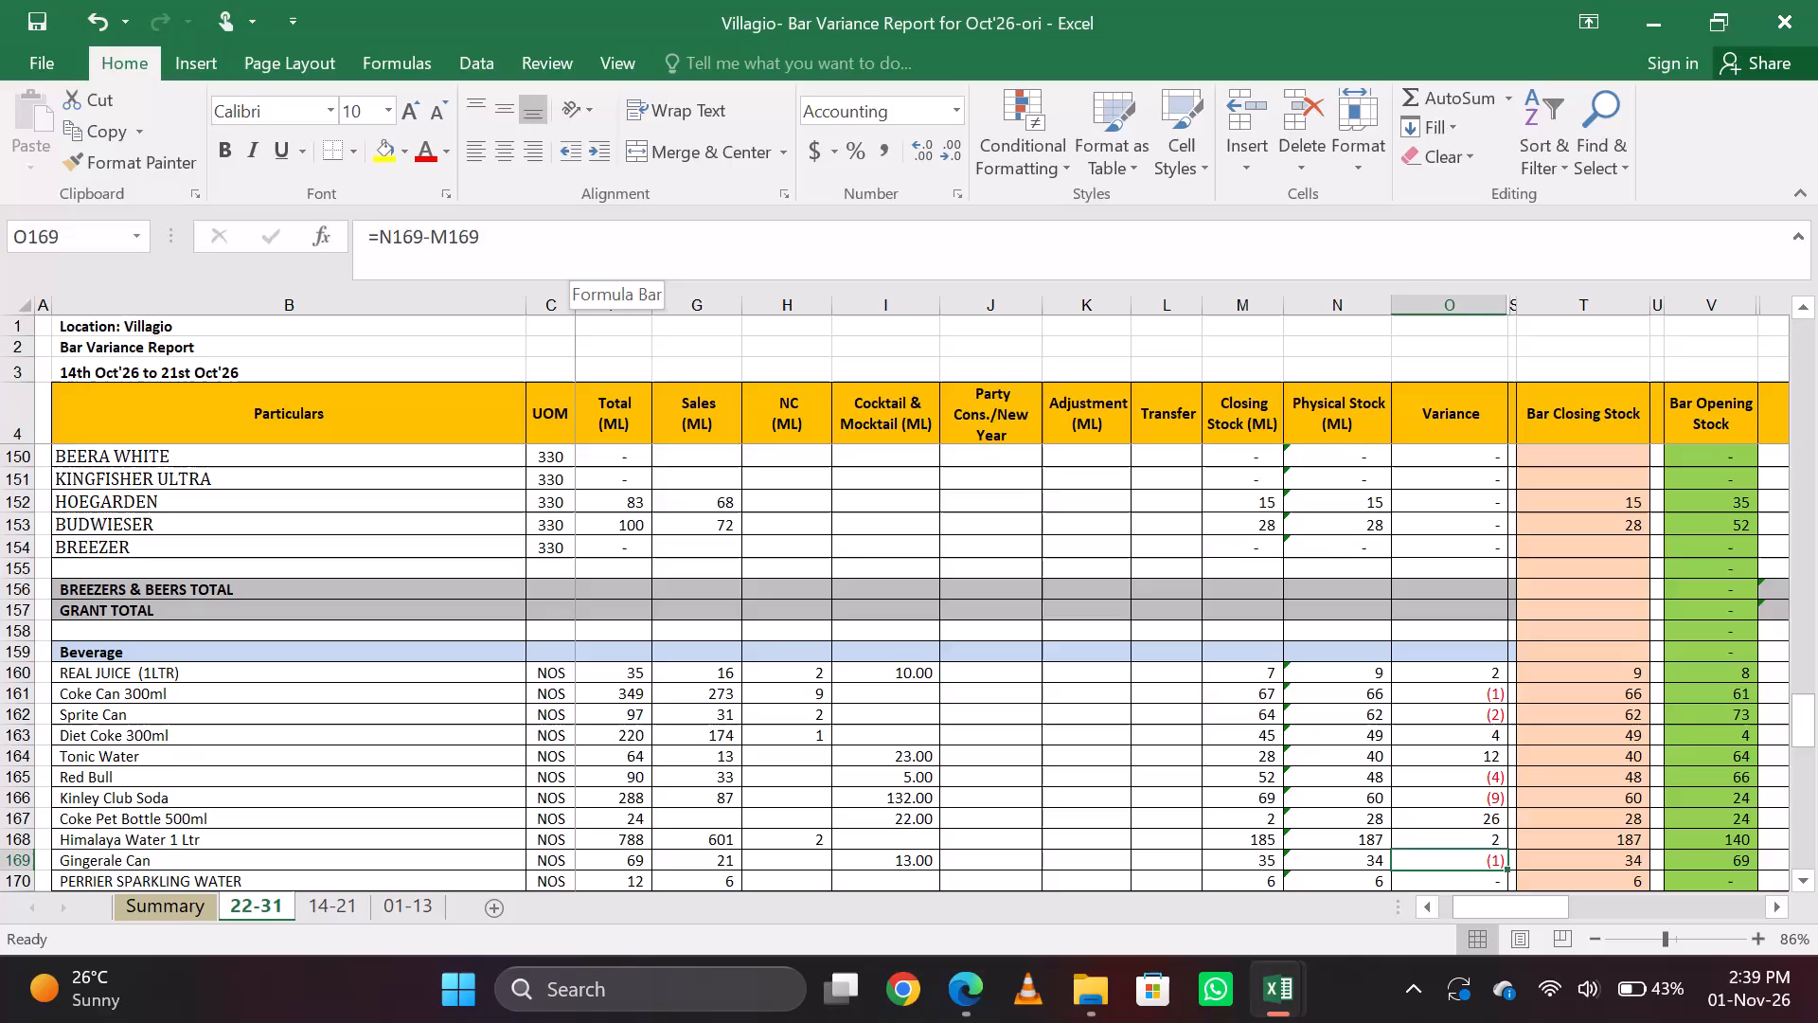
Set the Red Bull row's bar closing stock to 52 on the 22-31 sheet.
key("Down")
key("Down")
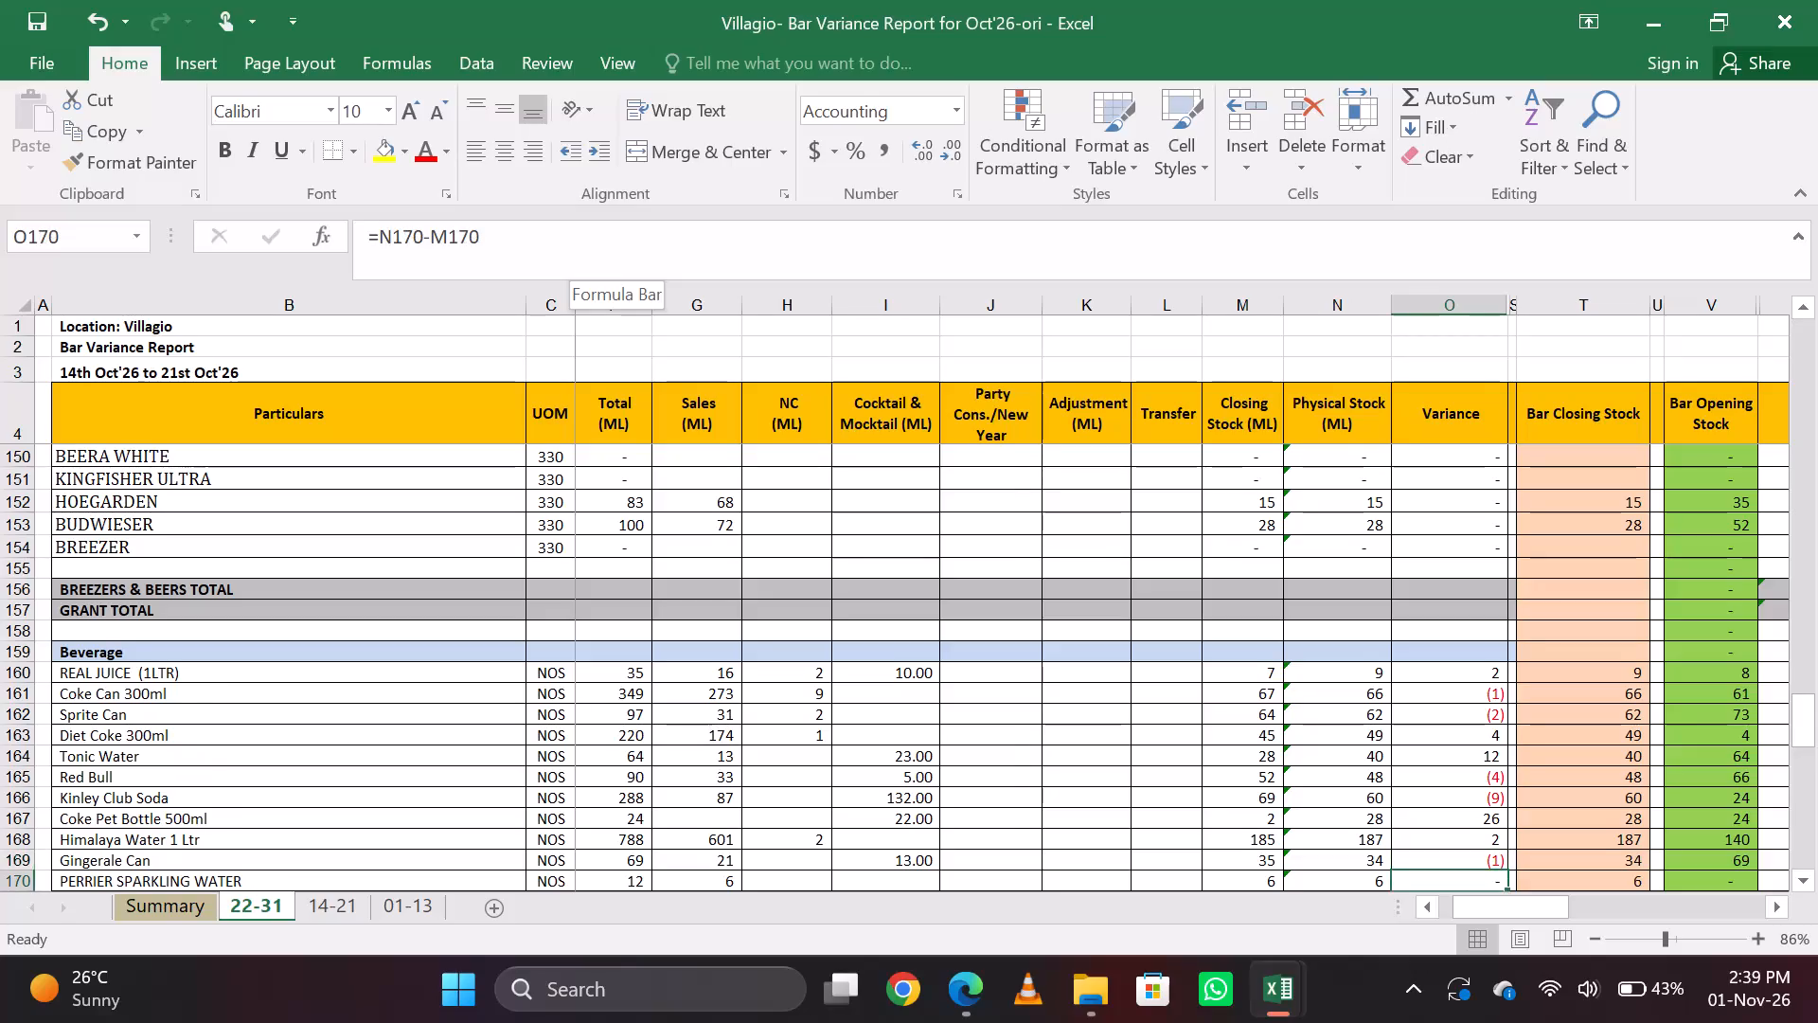
key("Up")
key("Up")
key("Up")
key("Up")
key("Up")
key("Up")
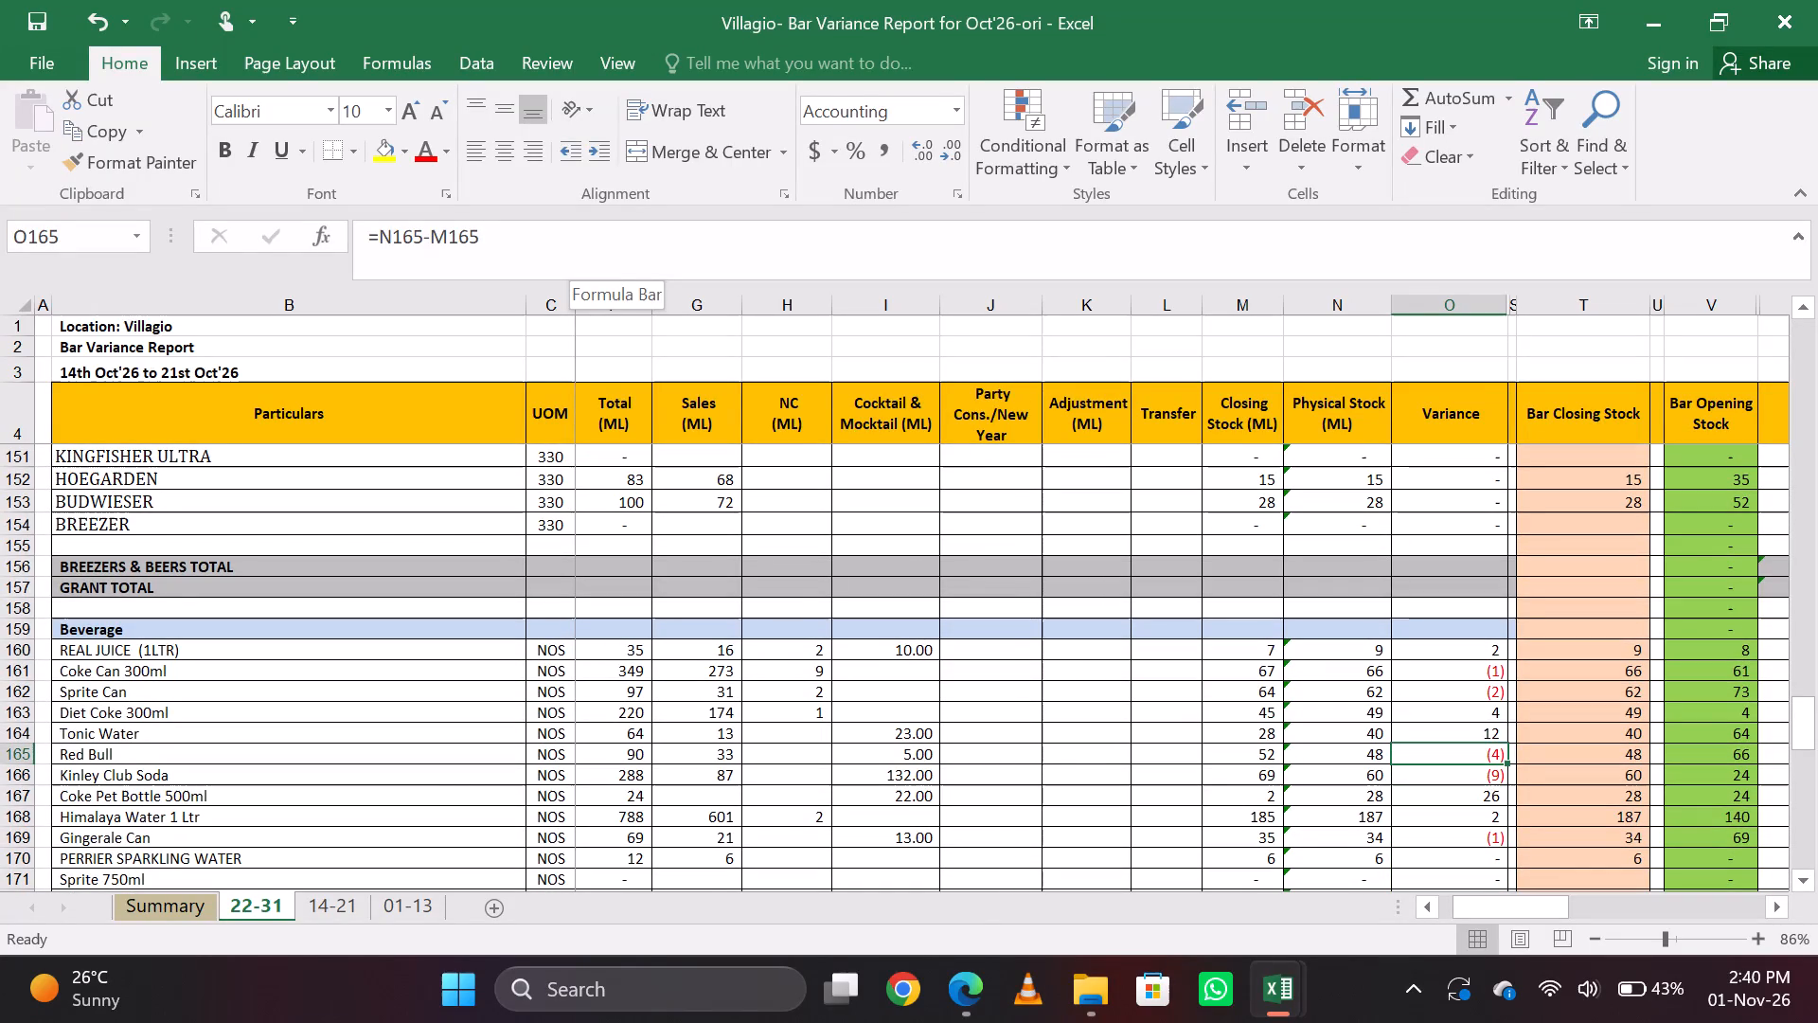
key("Right")
key("Right")
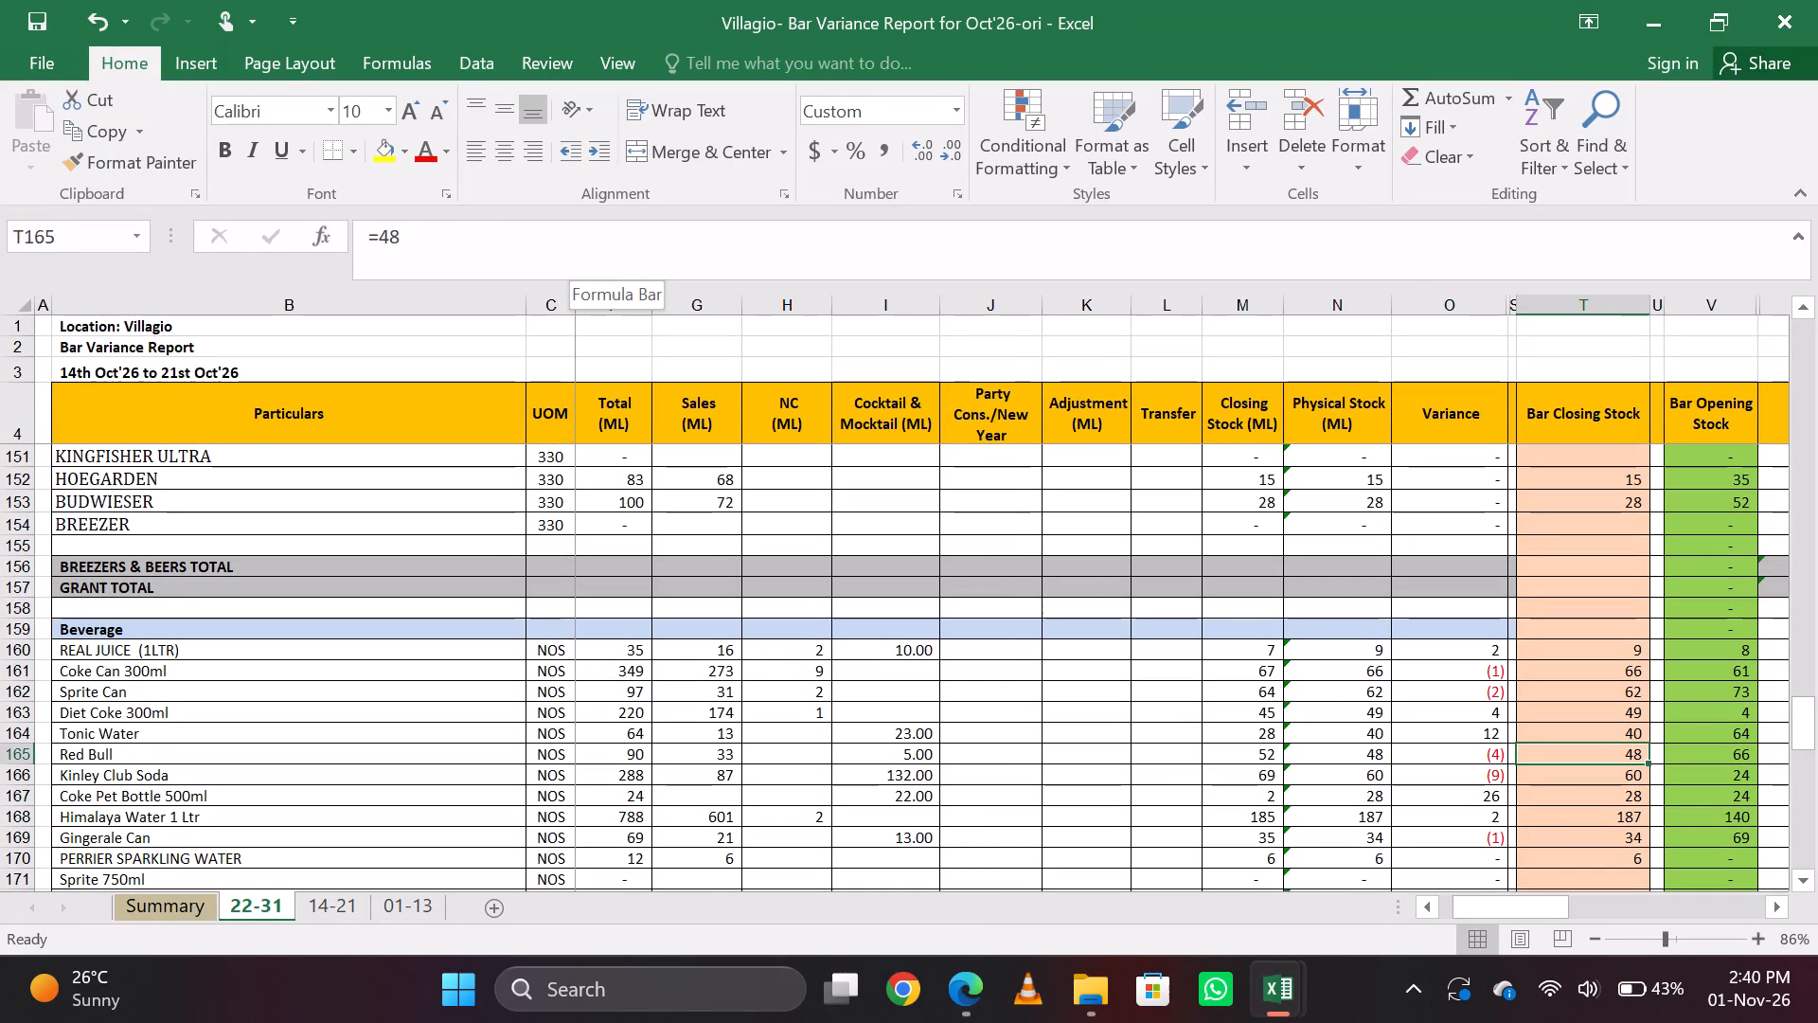
type("52")
key("Return")
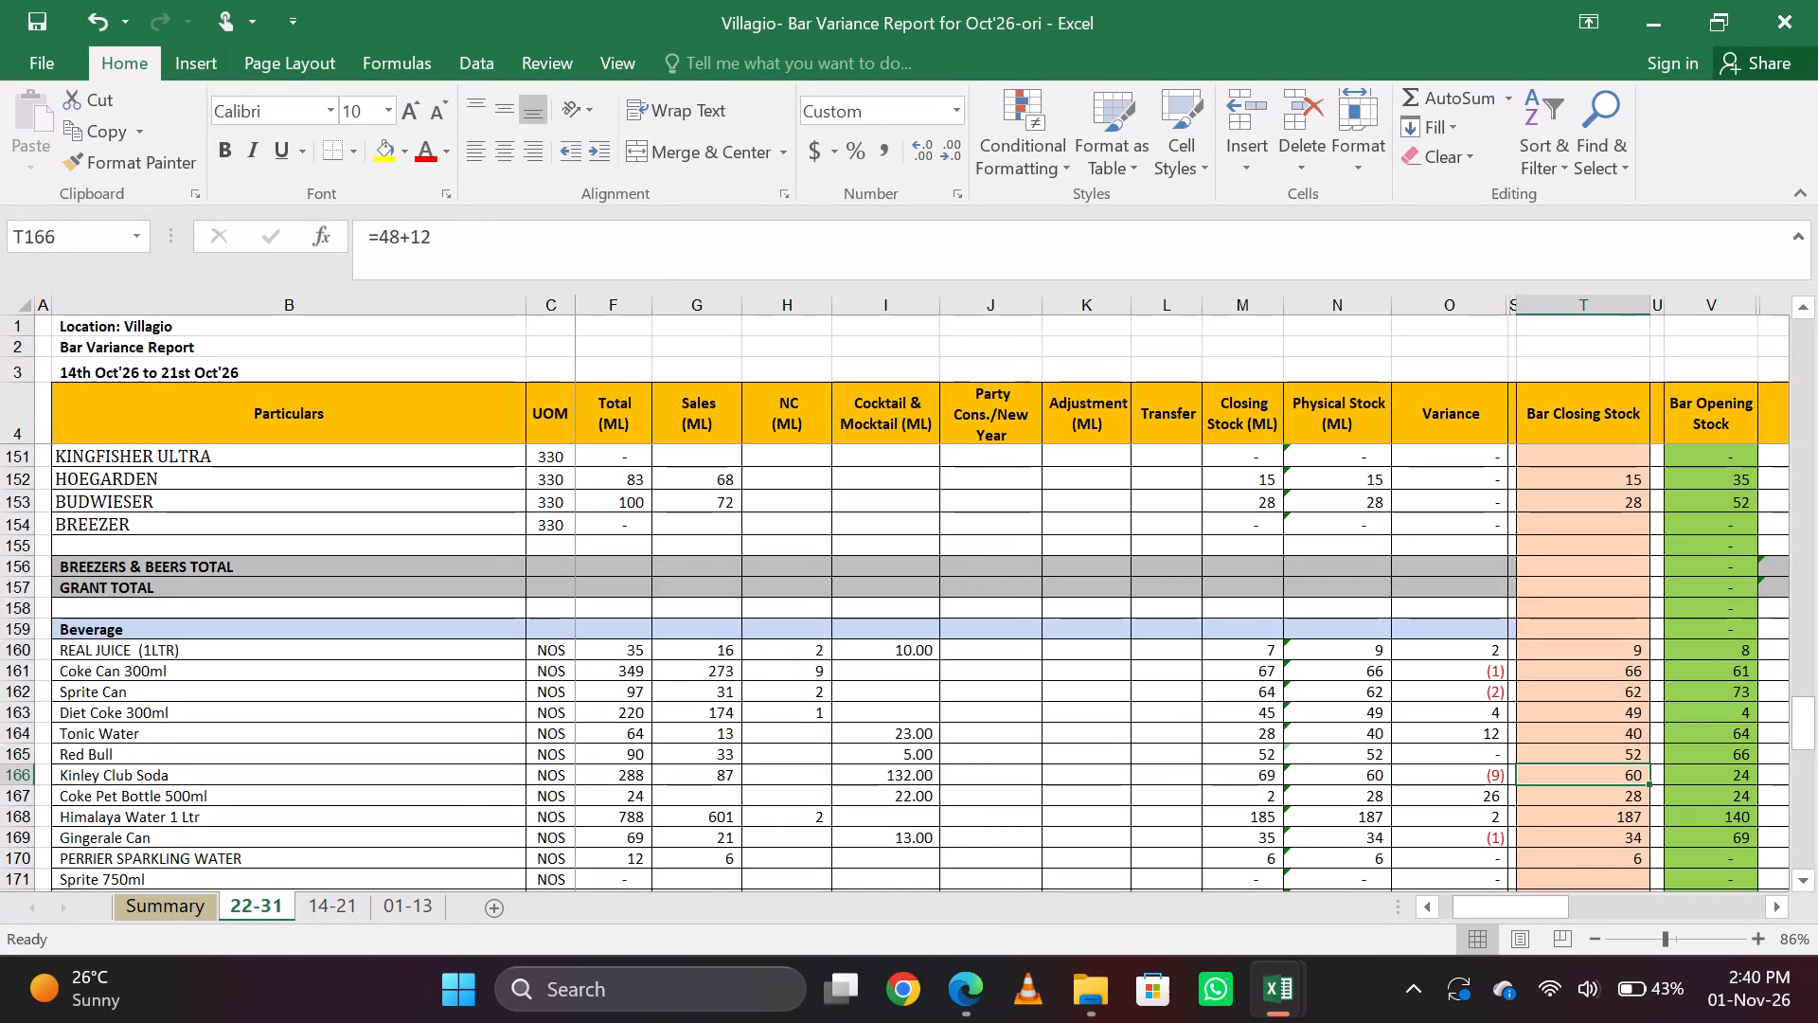
Enter adjustments of 2 for Sprite Can and 1 for Coke Can 300ml in the Adjustment (ML) column.
key("Up")
key("Up")
key("Left")
key("Up")
key("Up")
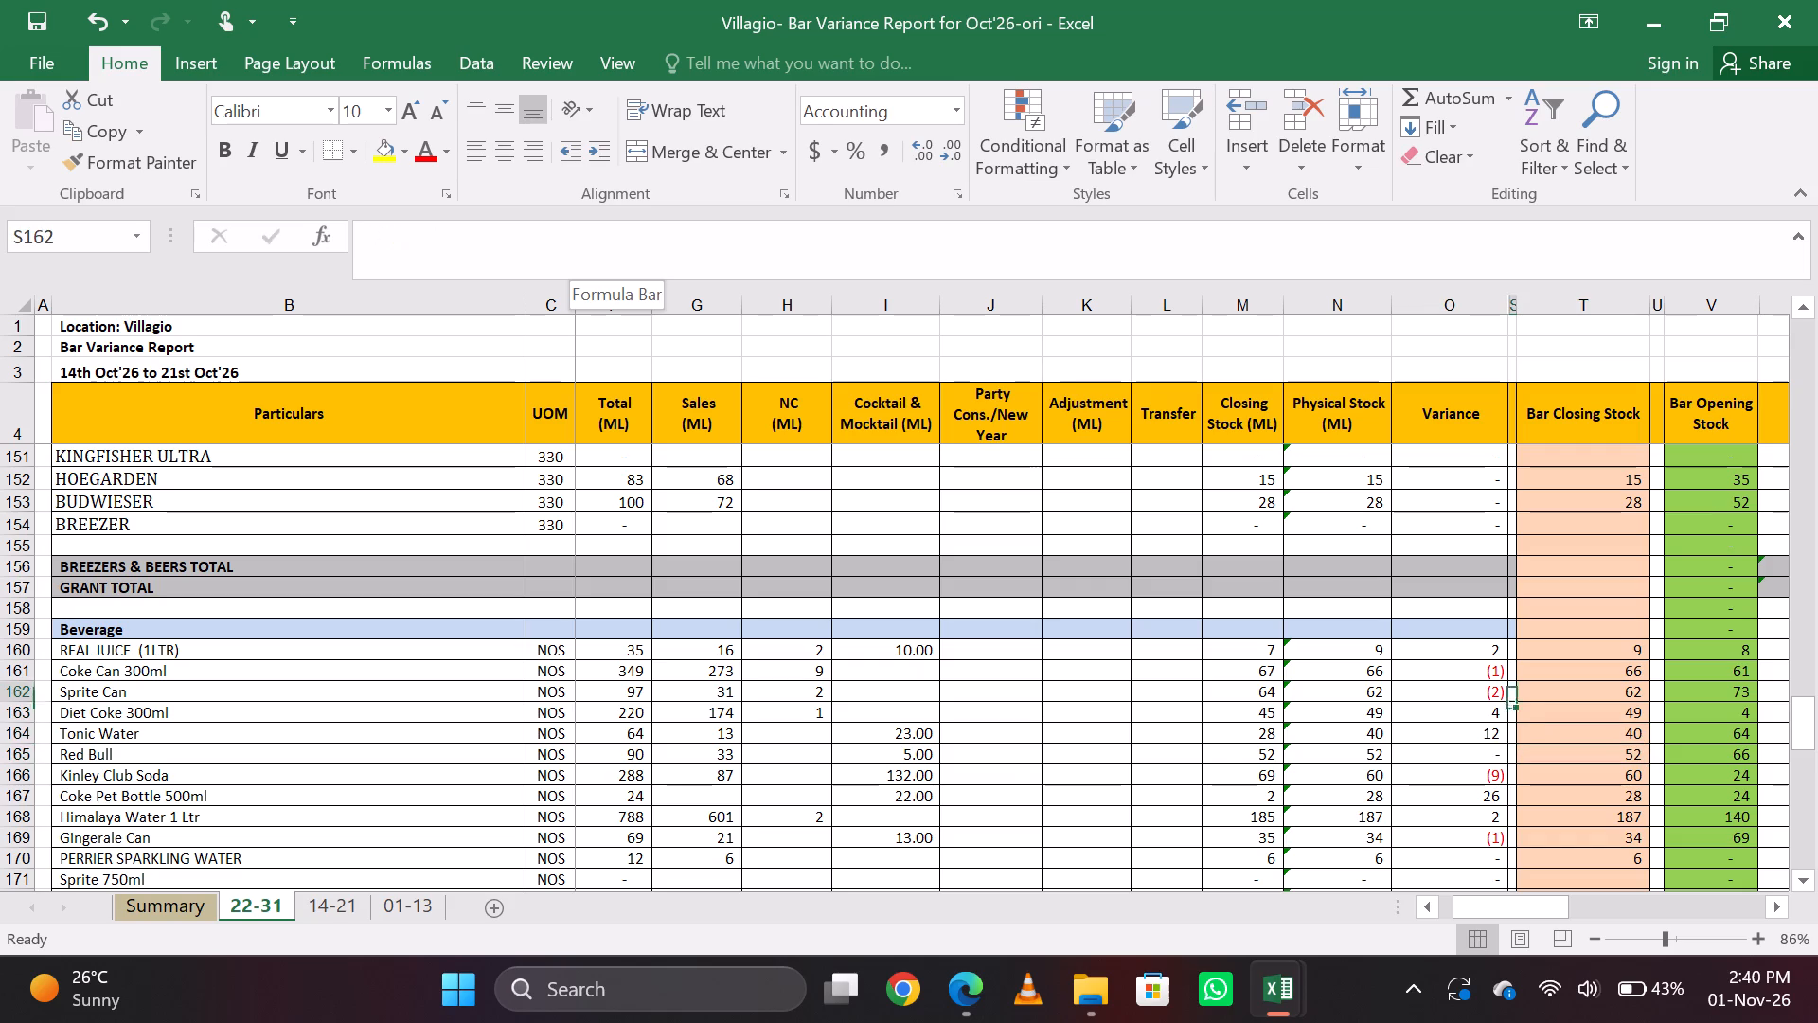
key("Down")
key("Left")
key("Left")
key("Left")
key("Left")
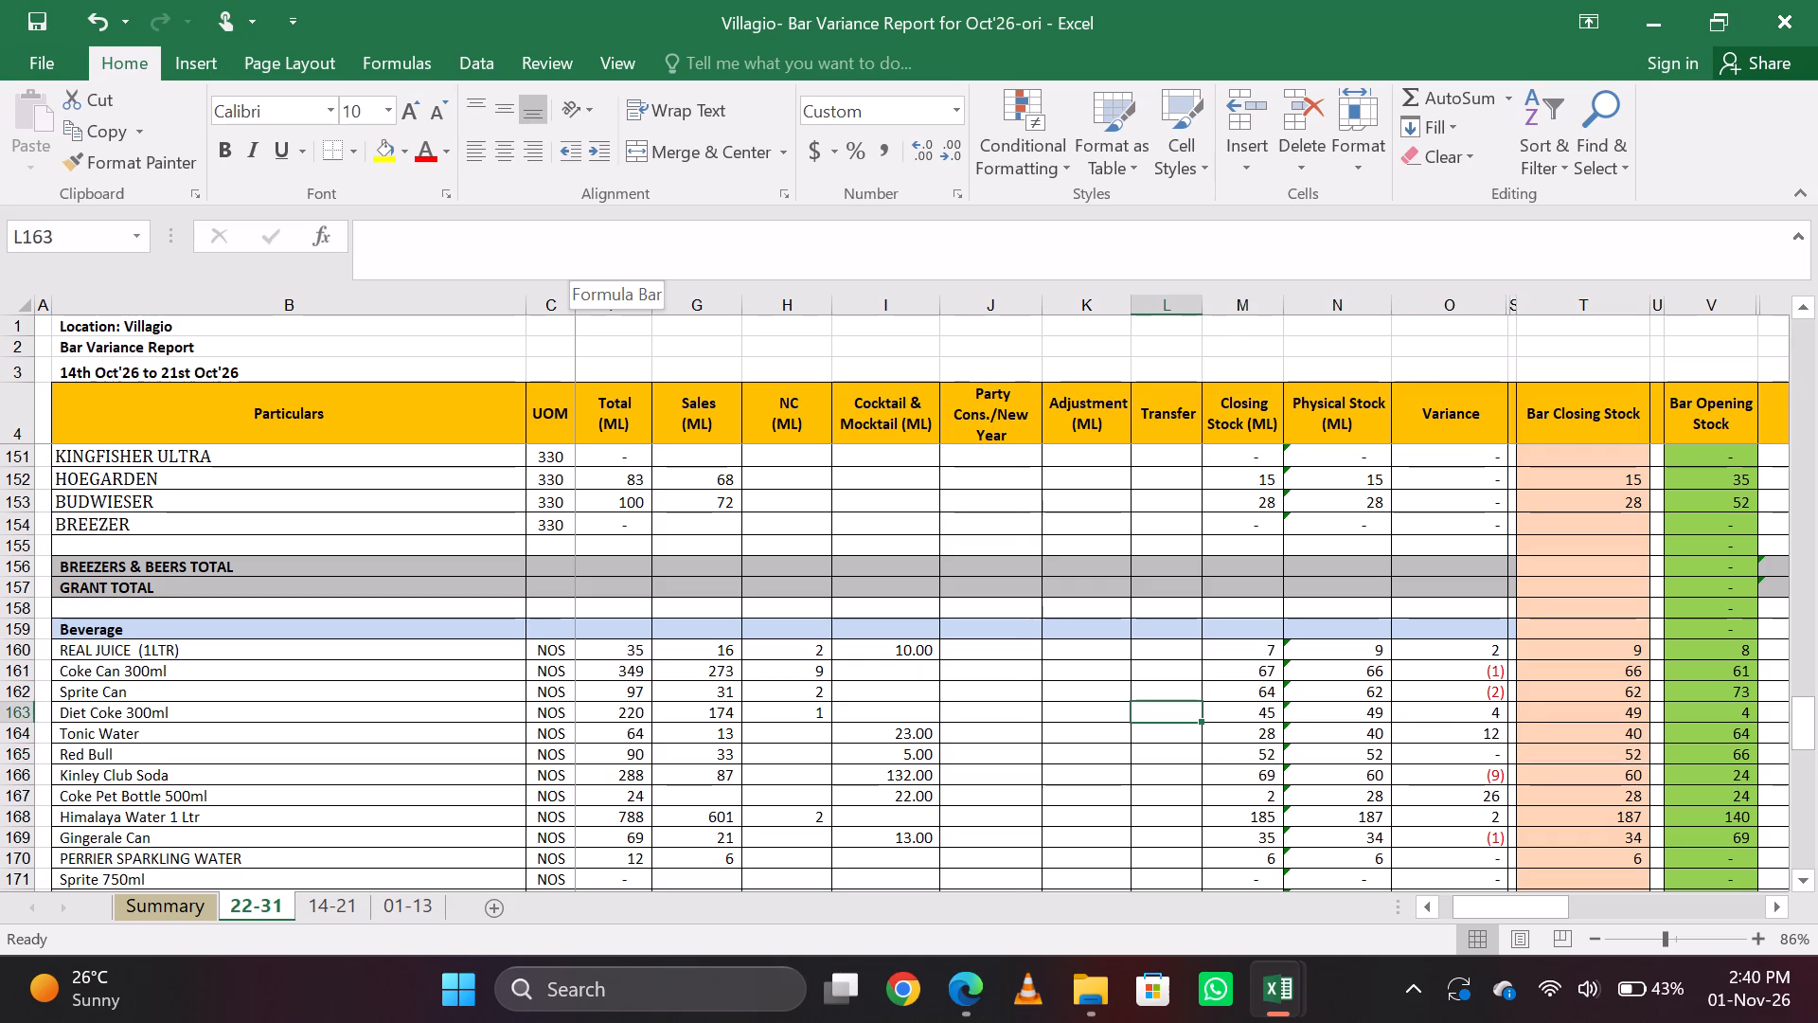
key("Up")
key("Right")
key("Right")
key("Right")
key("Left")
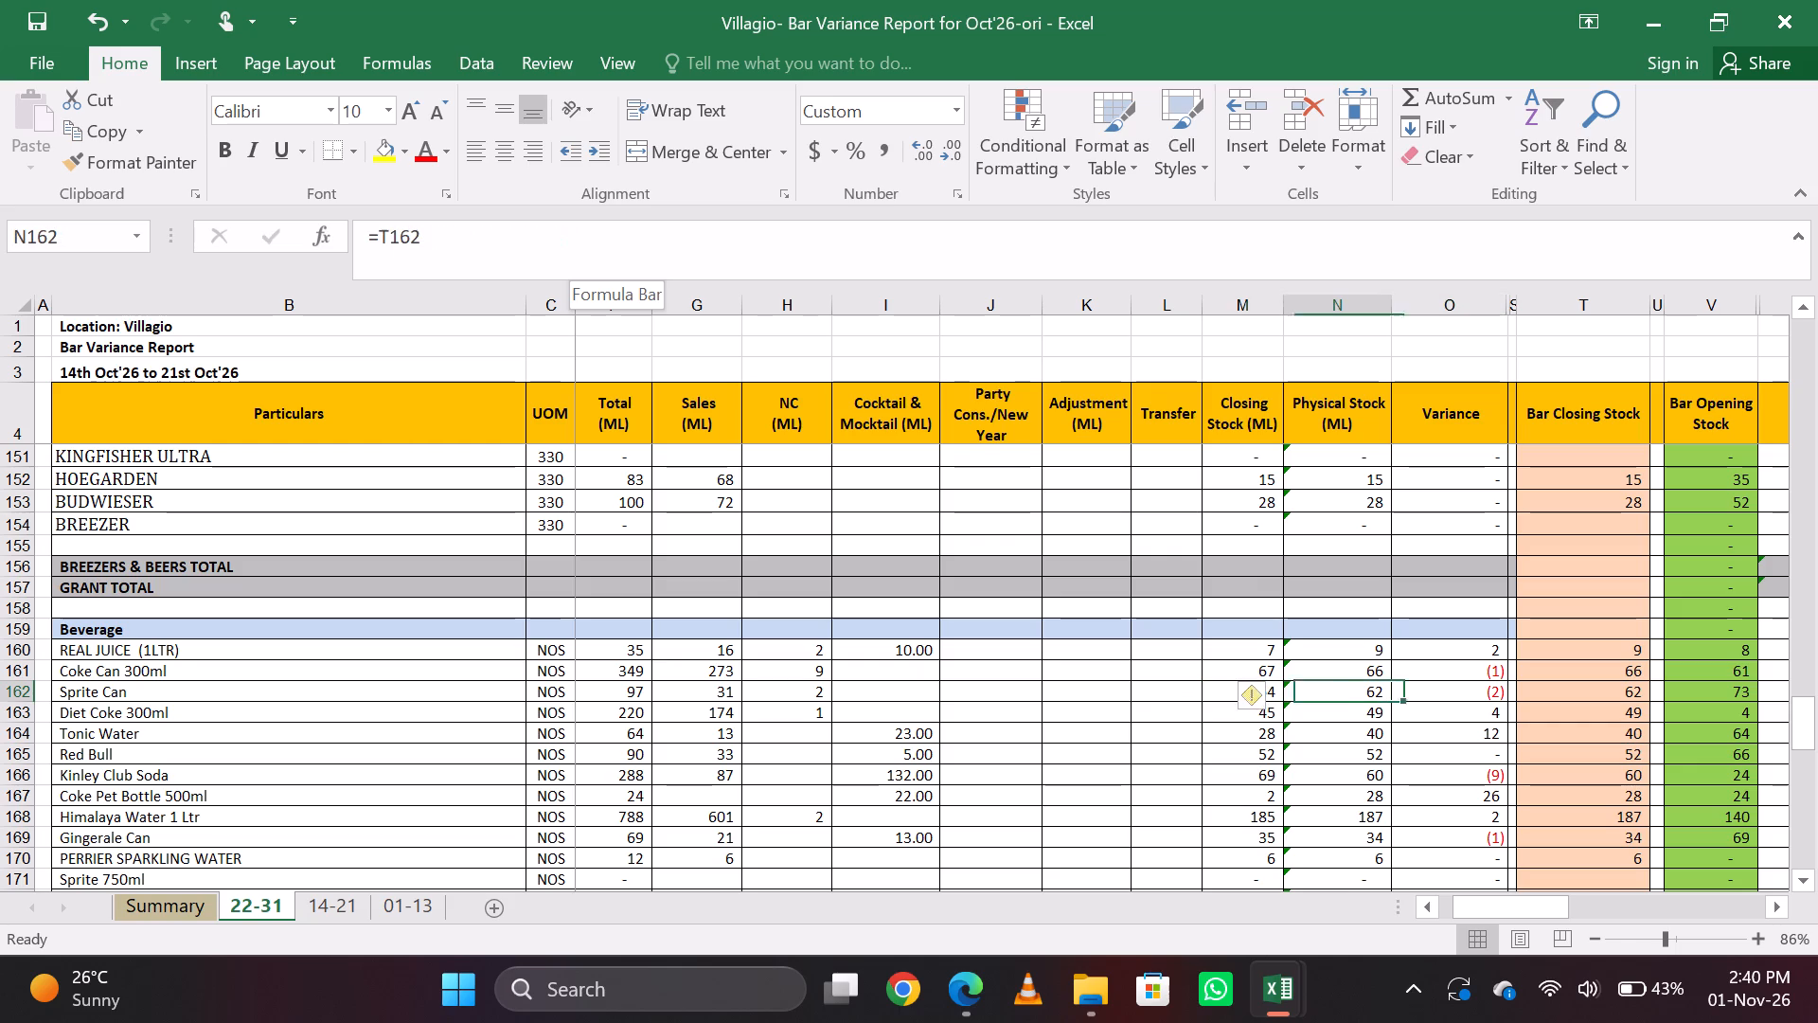
key("Left")
key("Left")
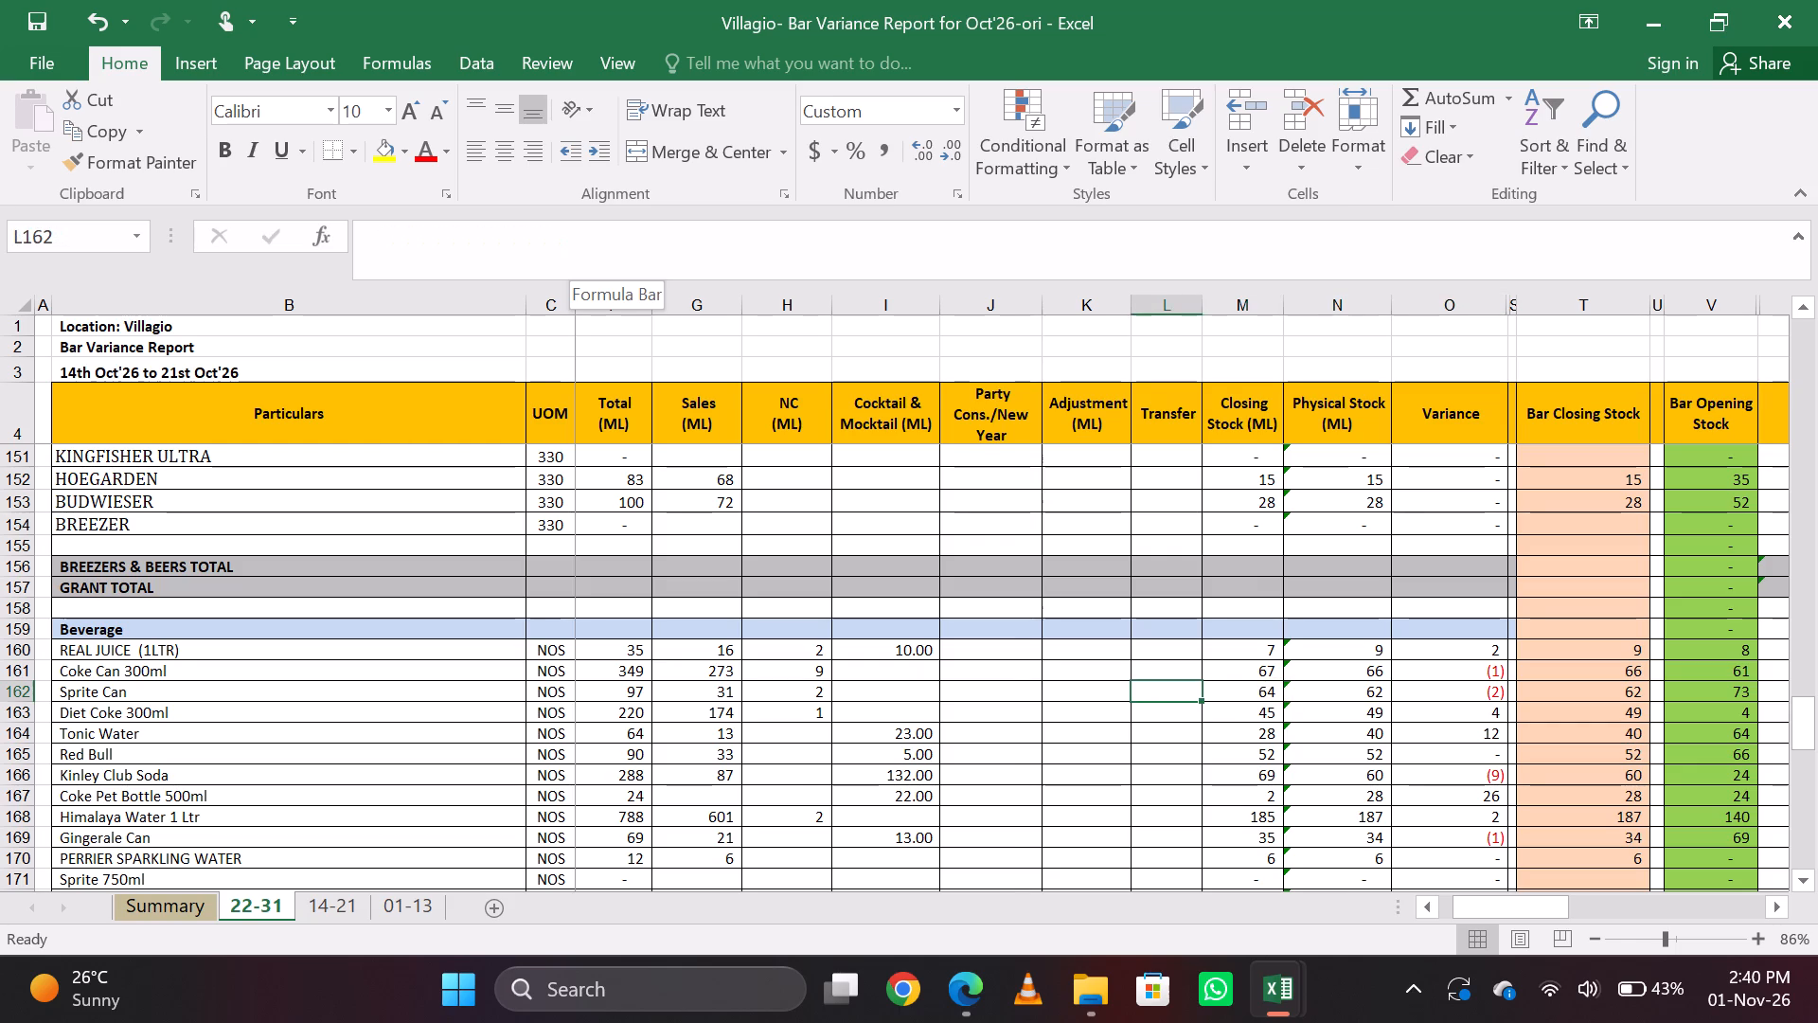
key("Left")
key("2")
key("Up")
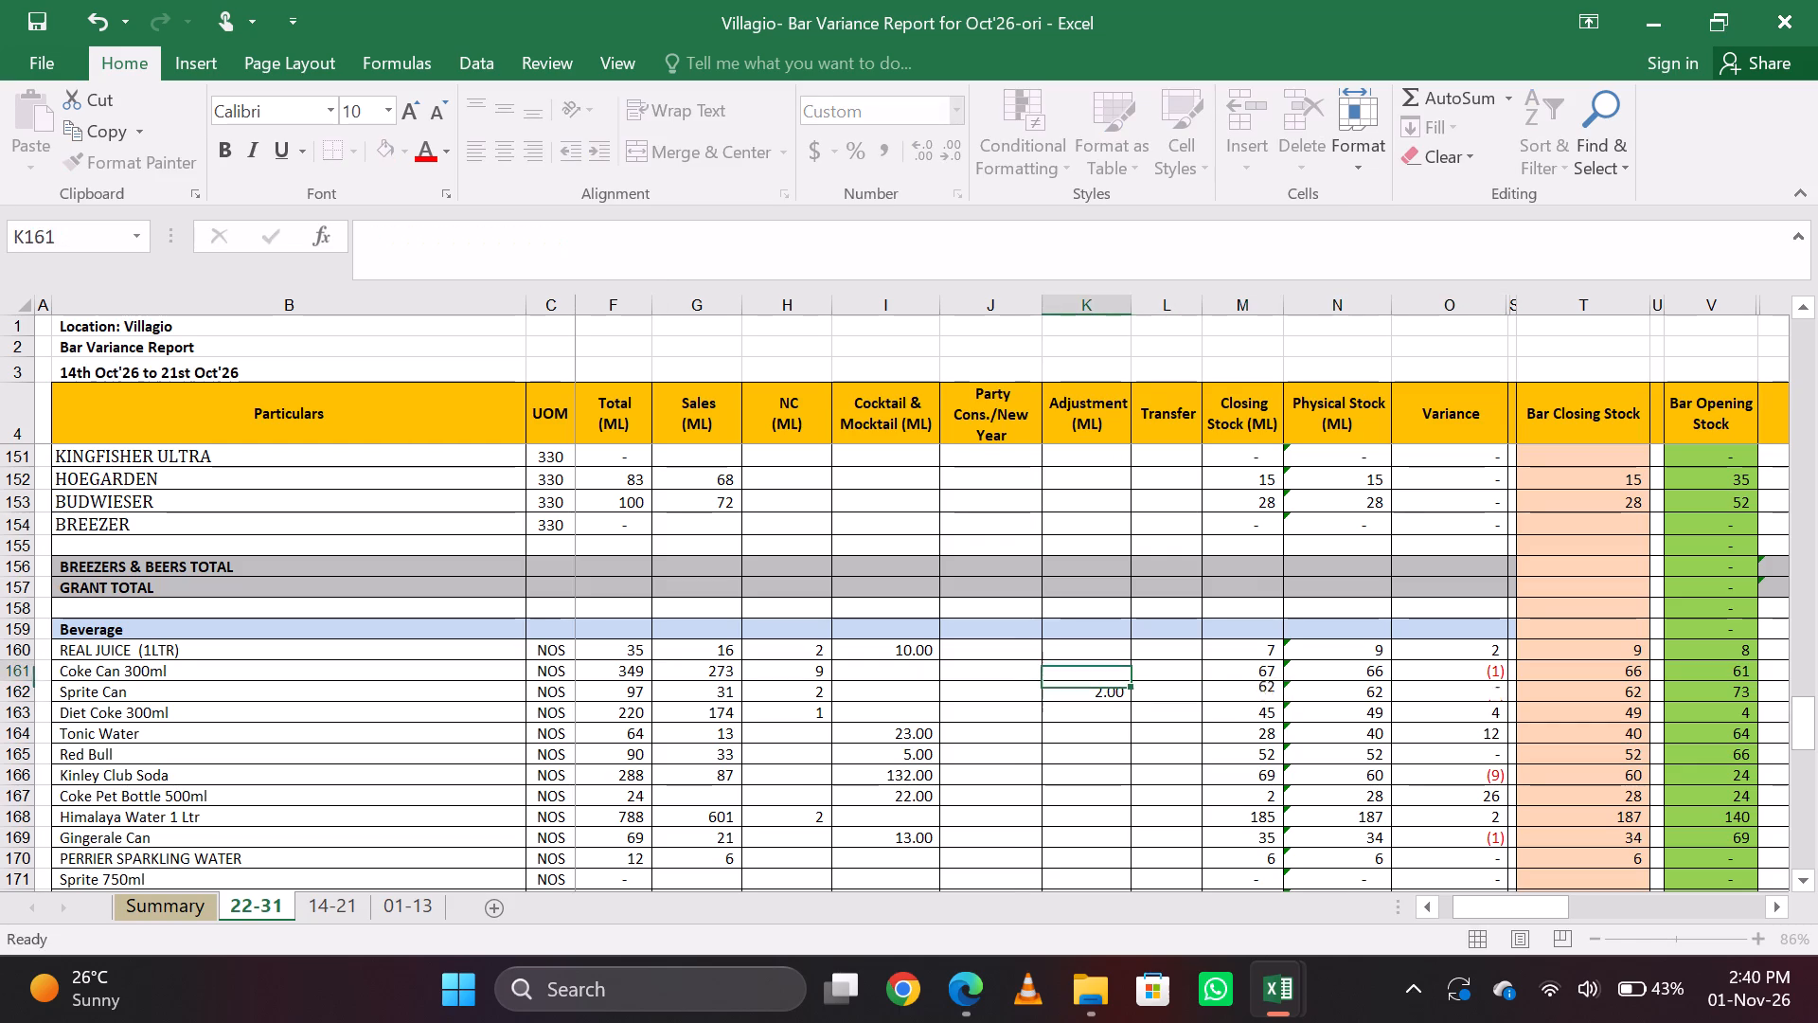
key("1")
key("Down")
Enter an adjustment of -3 for Diet Coke 300ml.
key("Down")
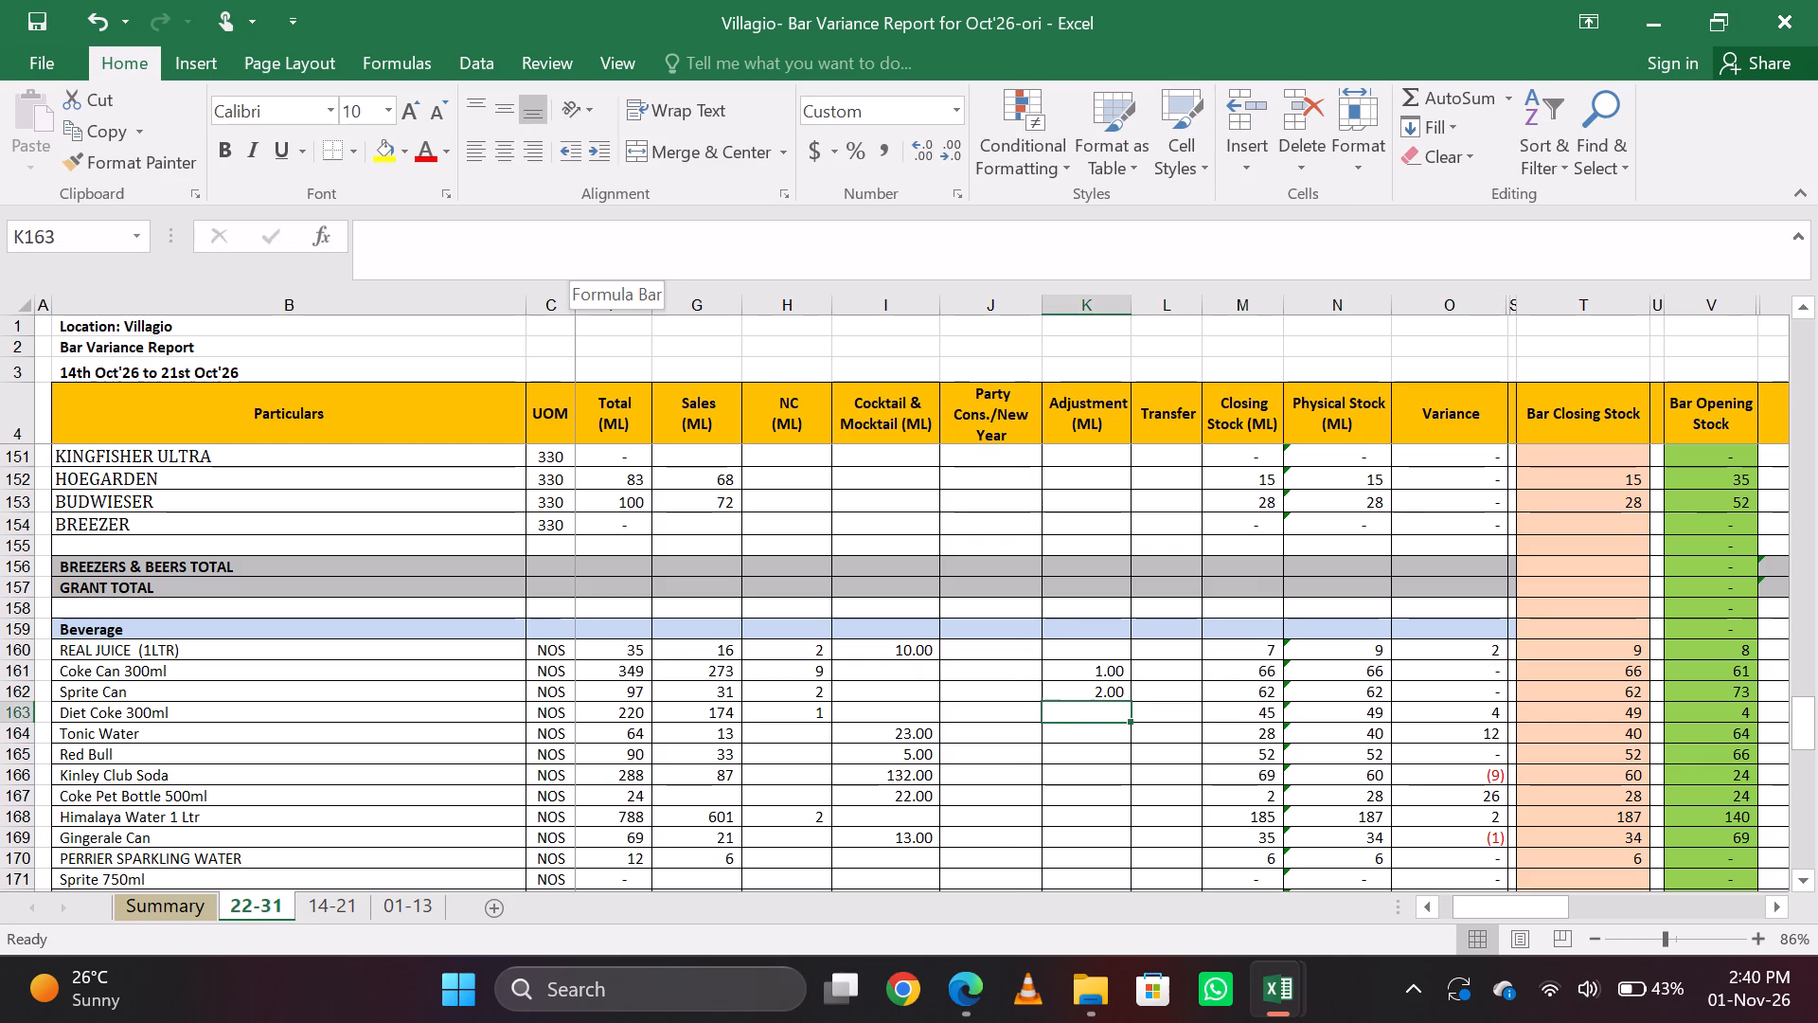
type("-3")
key("Return")
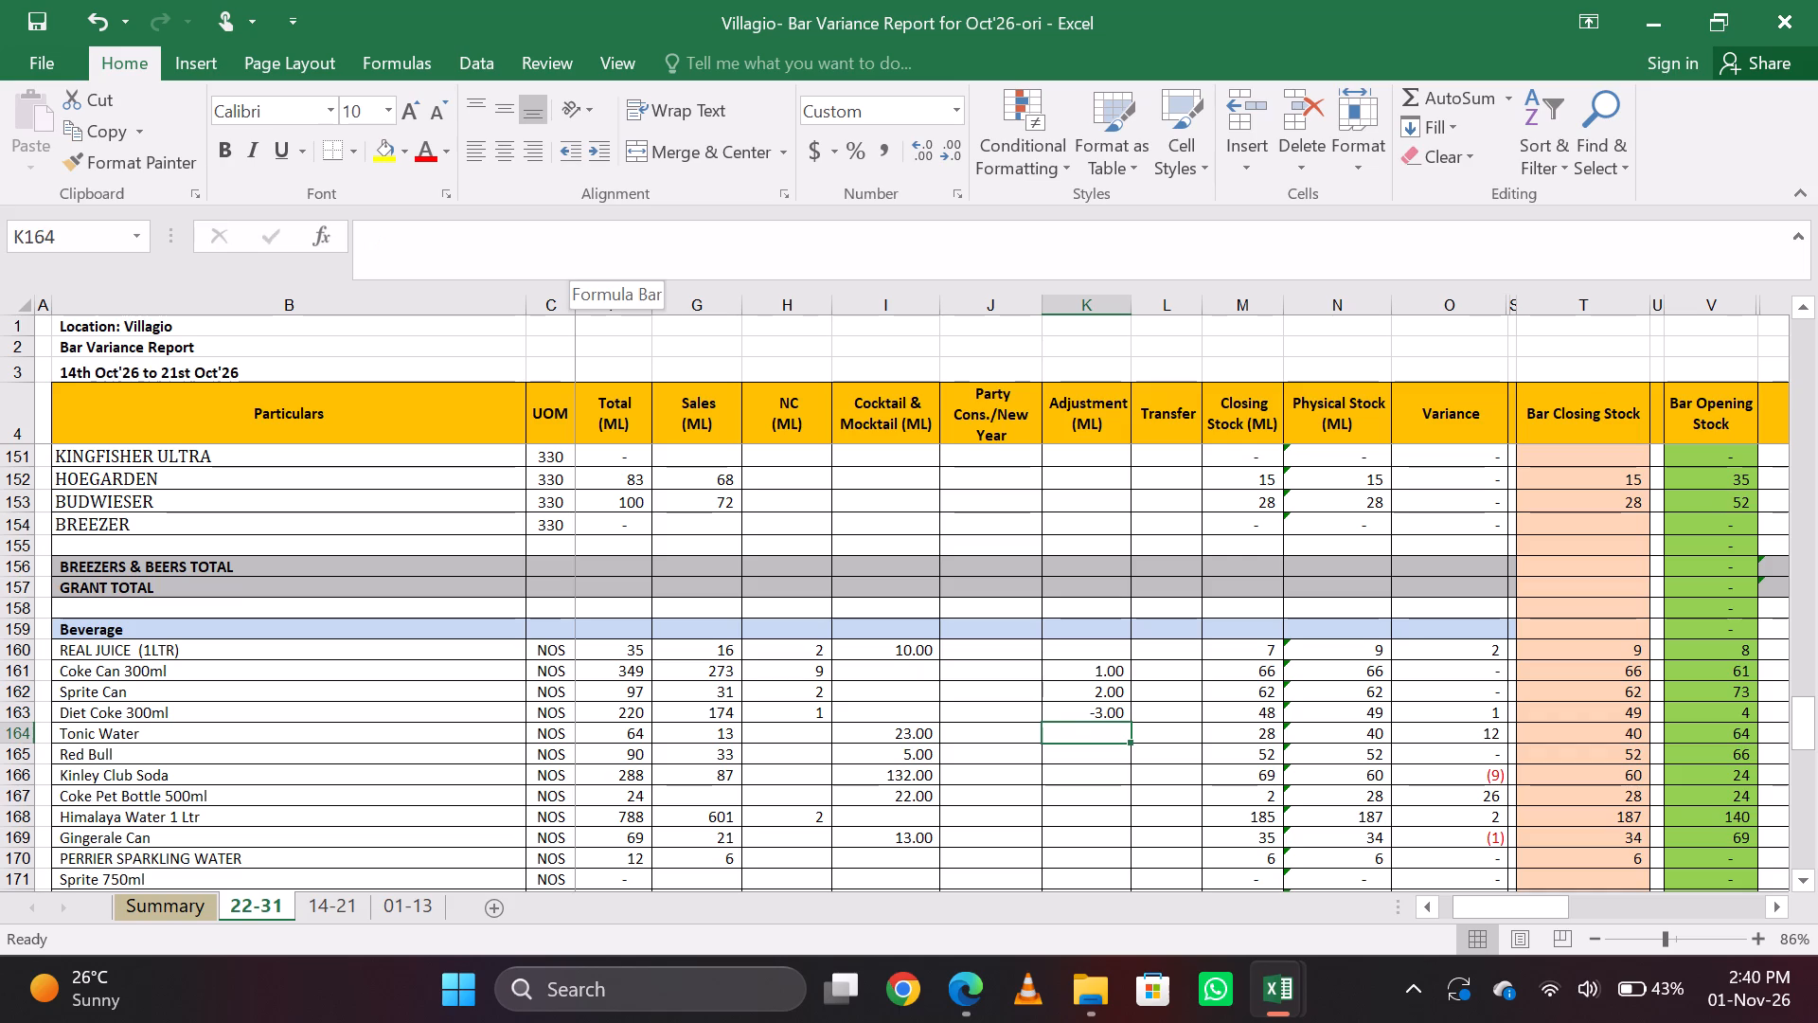
Set the Kinley Club Soda row's Cocktail & Mocktail quantity to 143.
key("Down")
key("Down")
key("Down")
key("Left")
key("Left")
key("Left")
key("Up")
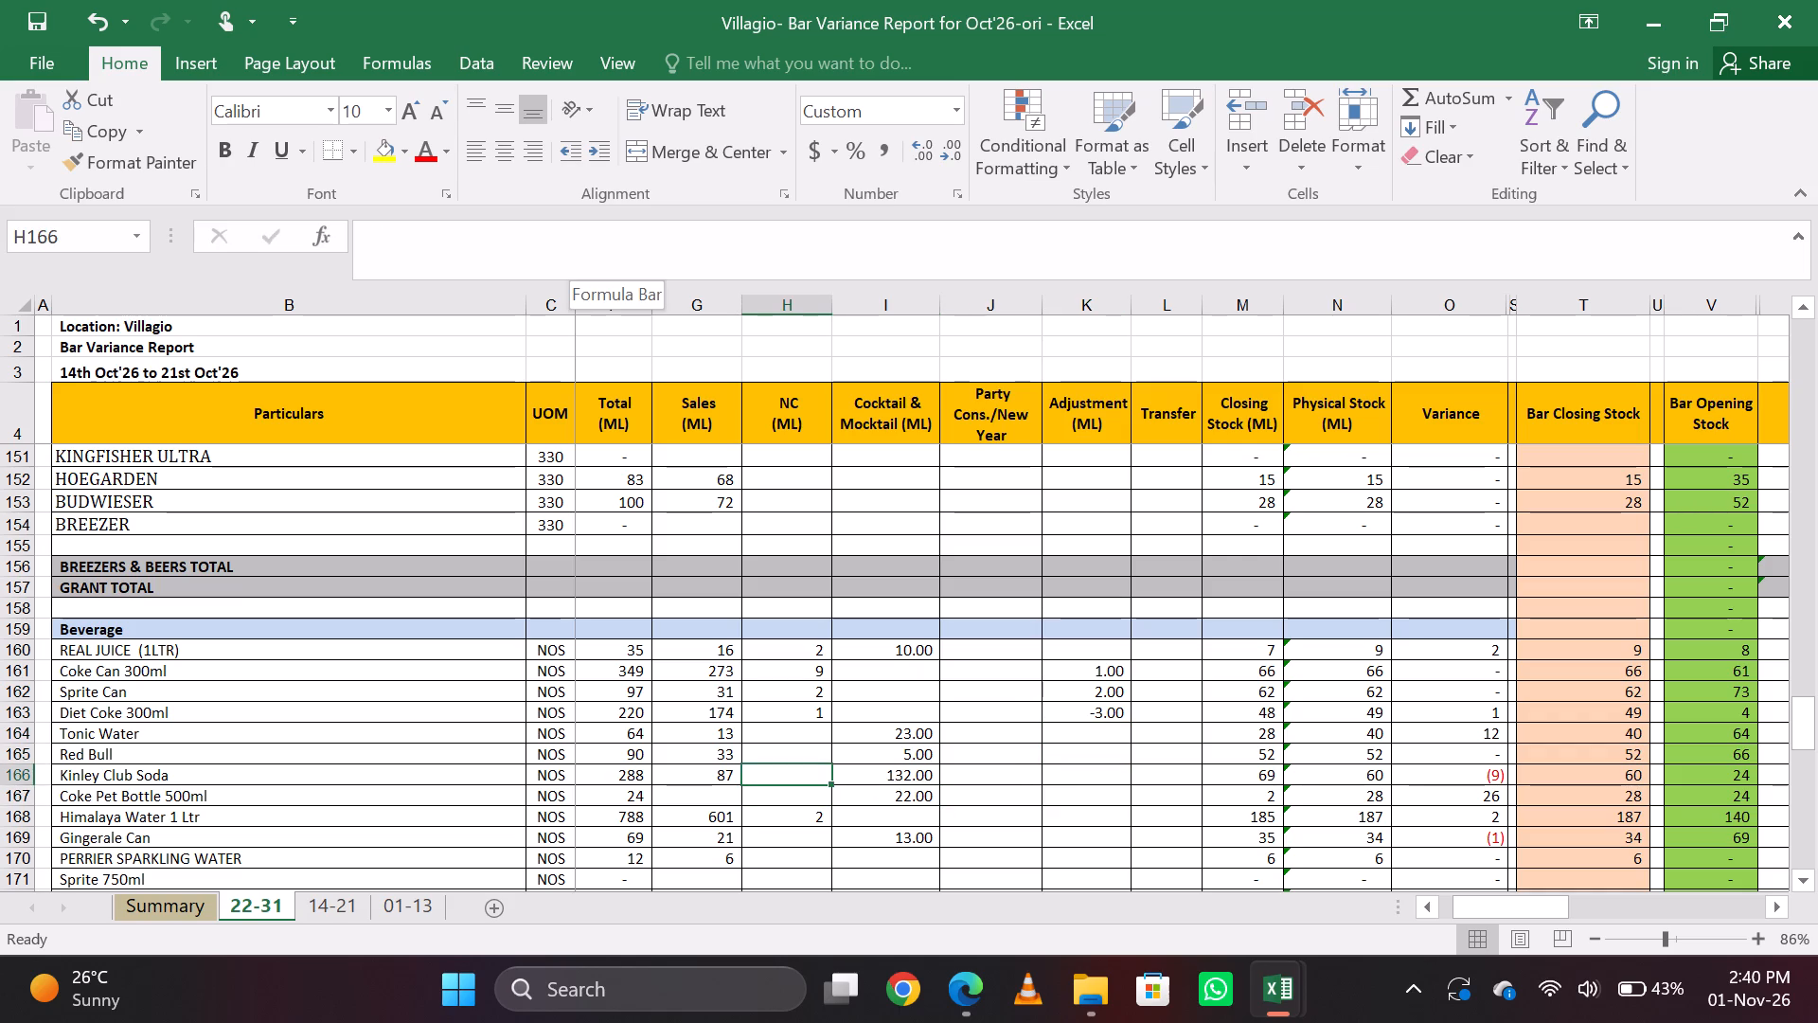
key("Right")
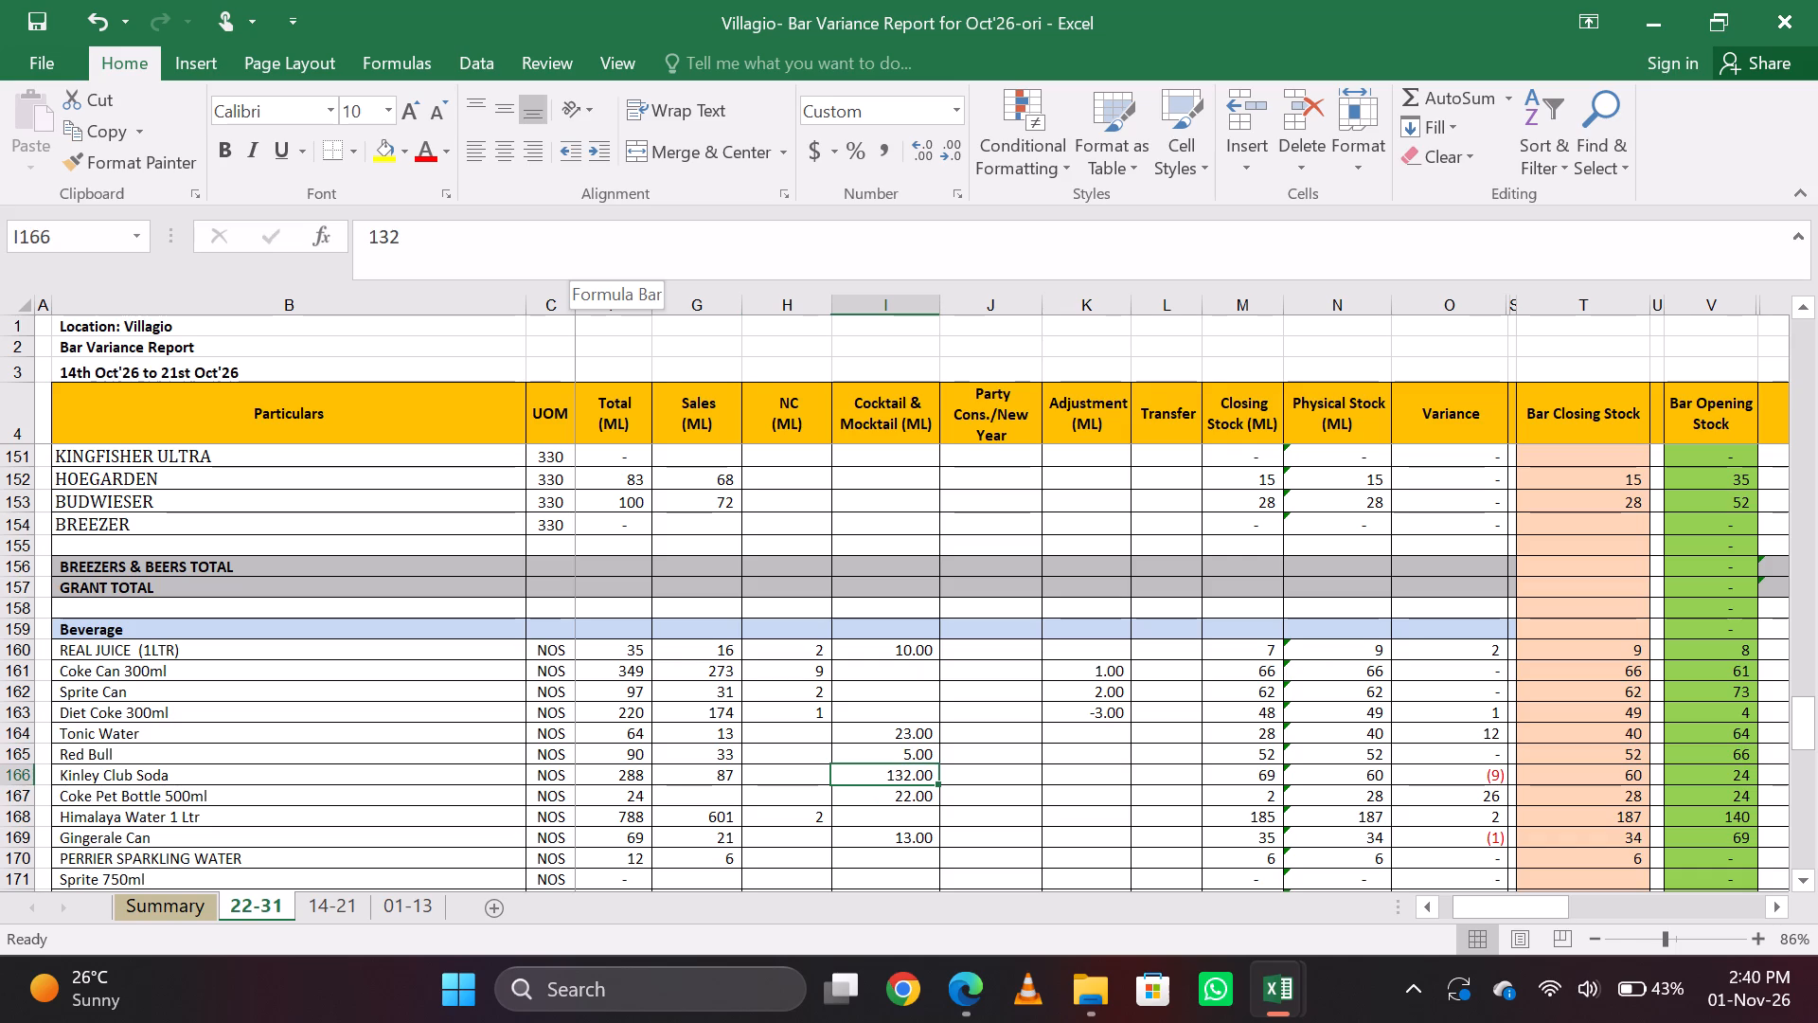
key("1")
left_click(209, 941)
type("43")
key("Down")
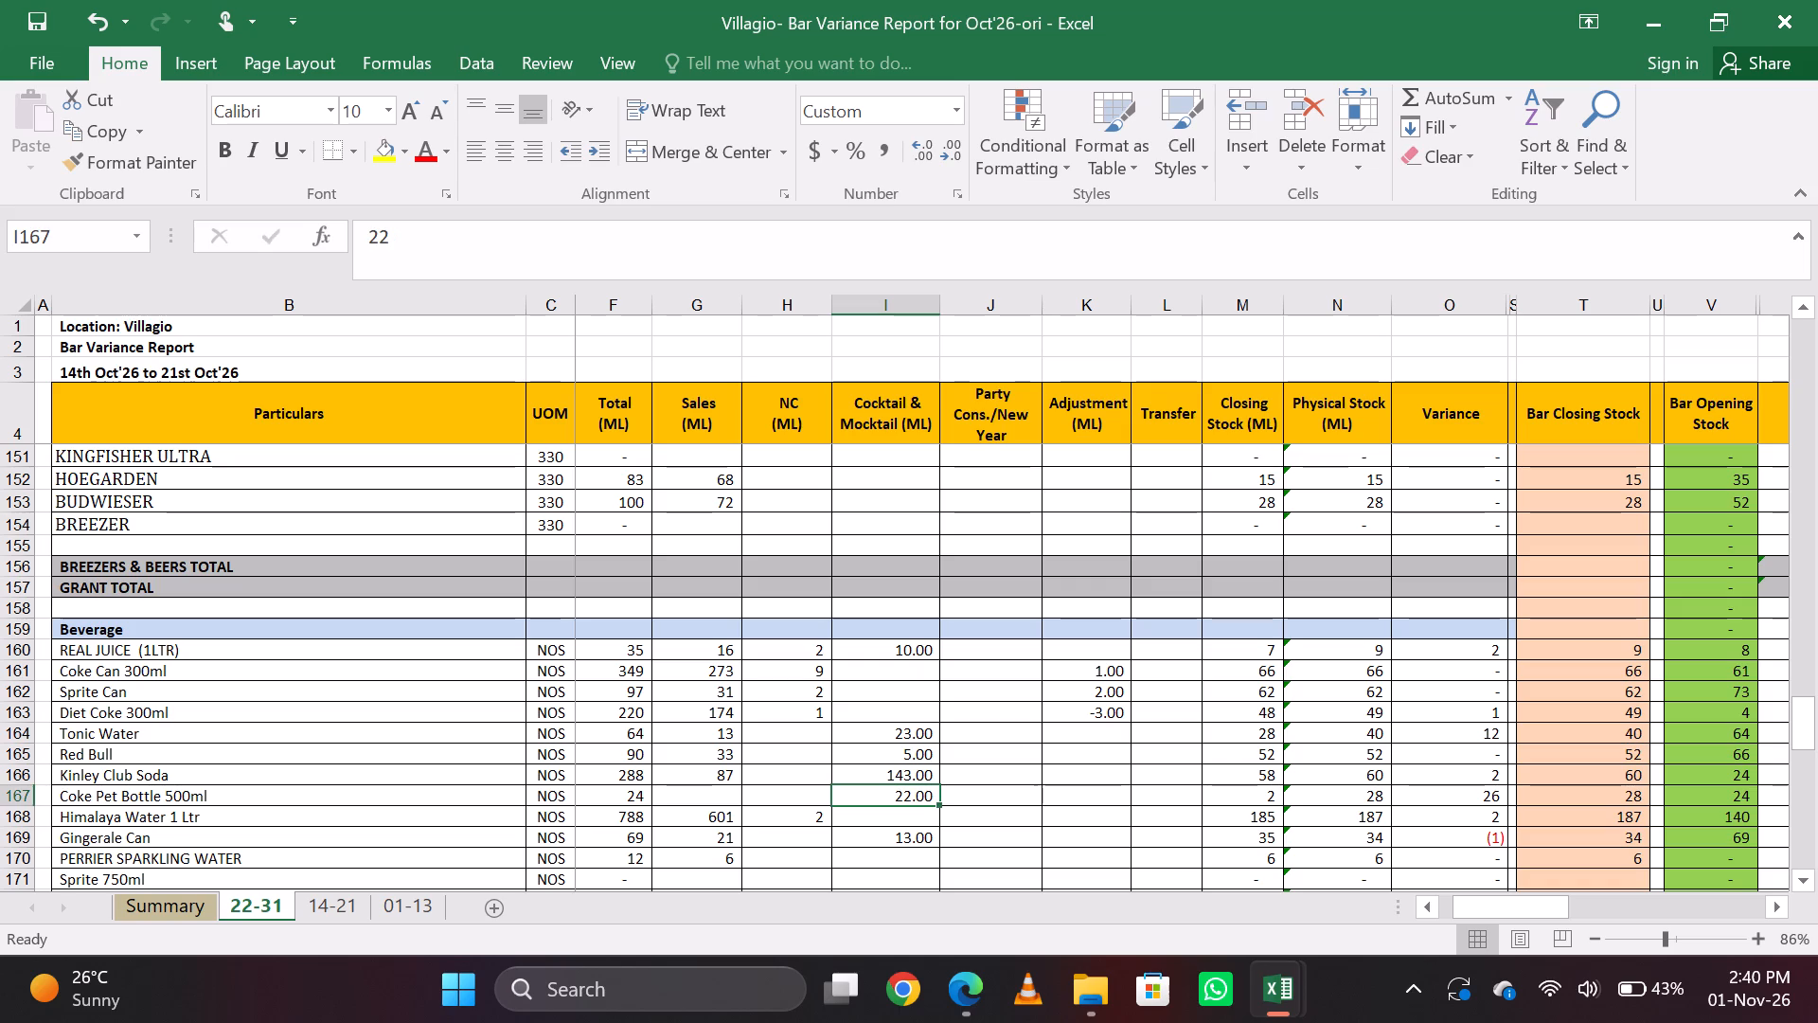
Clear the Coke Pet Bottle 500ml row's Cocktail & Mocktail quantity.
key("Delete")
key("Down")
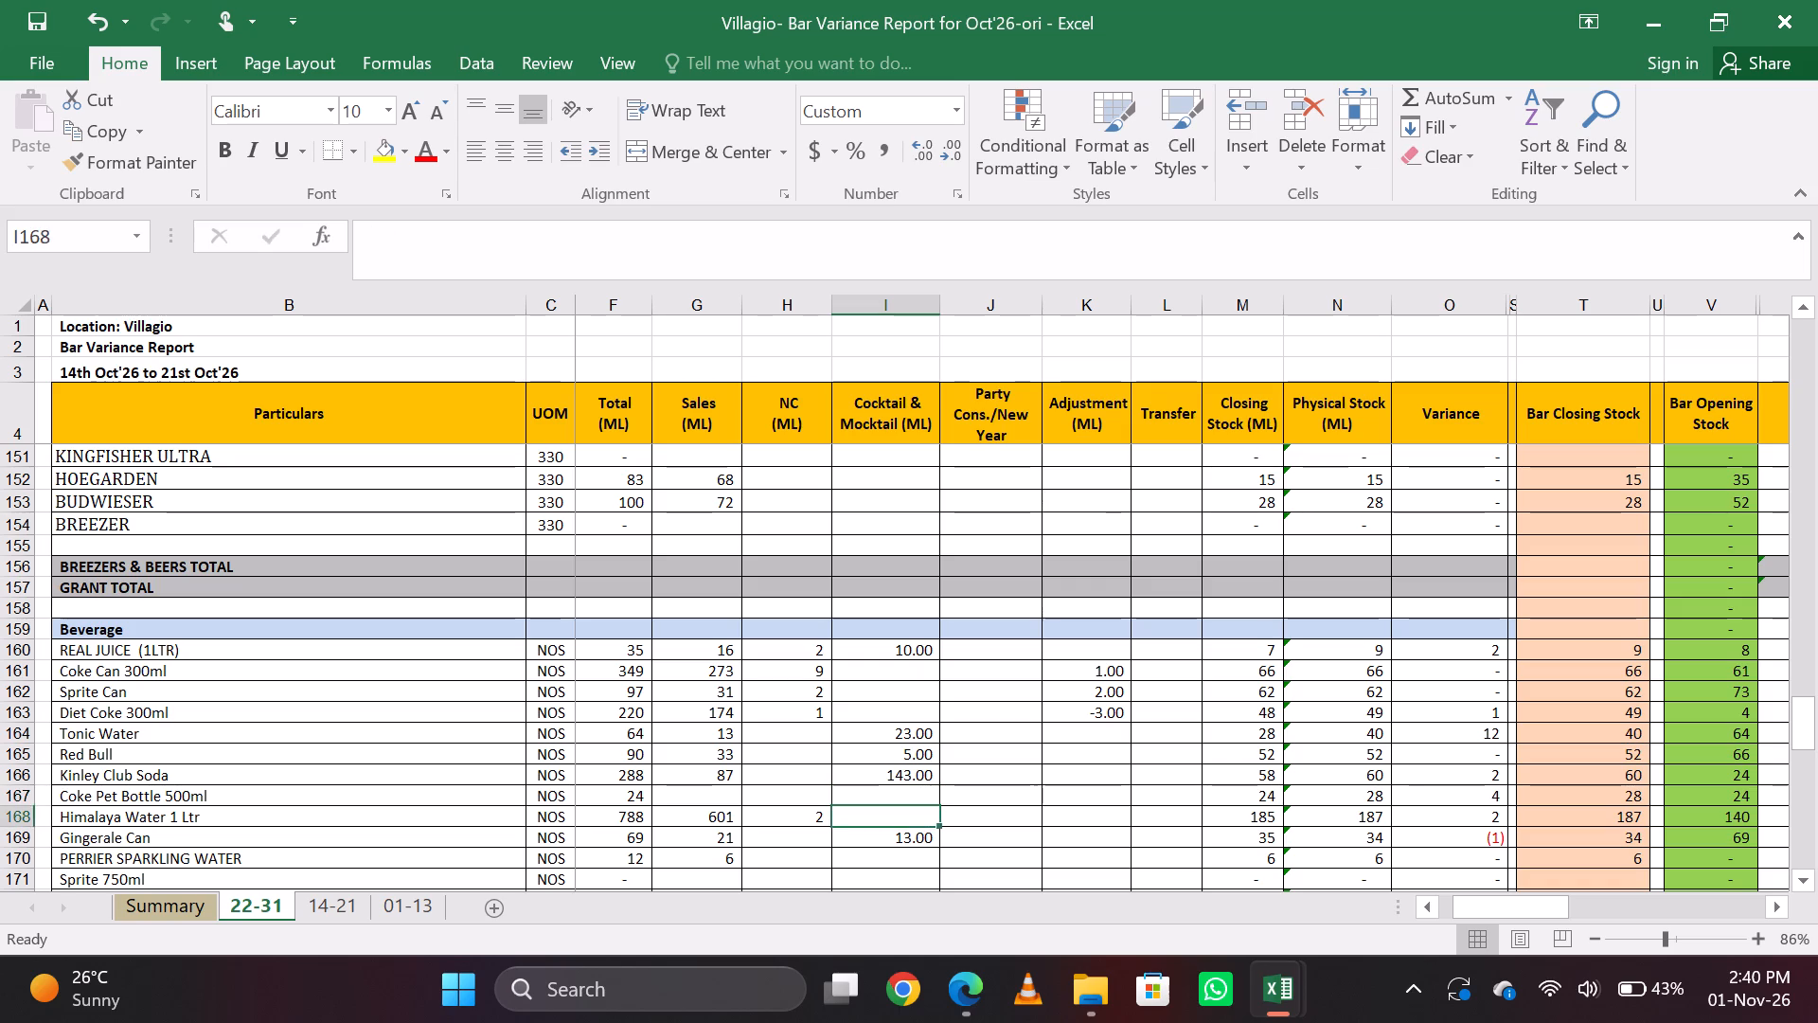
Go to the Adjustment (ML) cell of the Gingerale Can row.
key("Down")
key("Right")
key("Right")
key("Right")
key("Right")
key("Right")
key("Right")
key("Right")
key("Right")
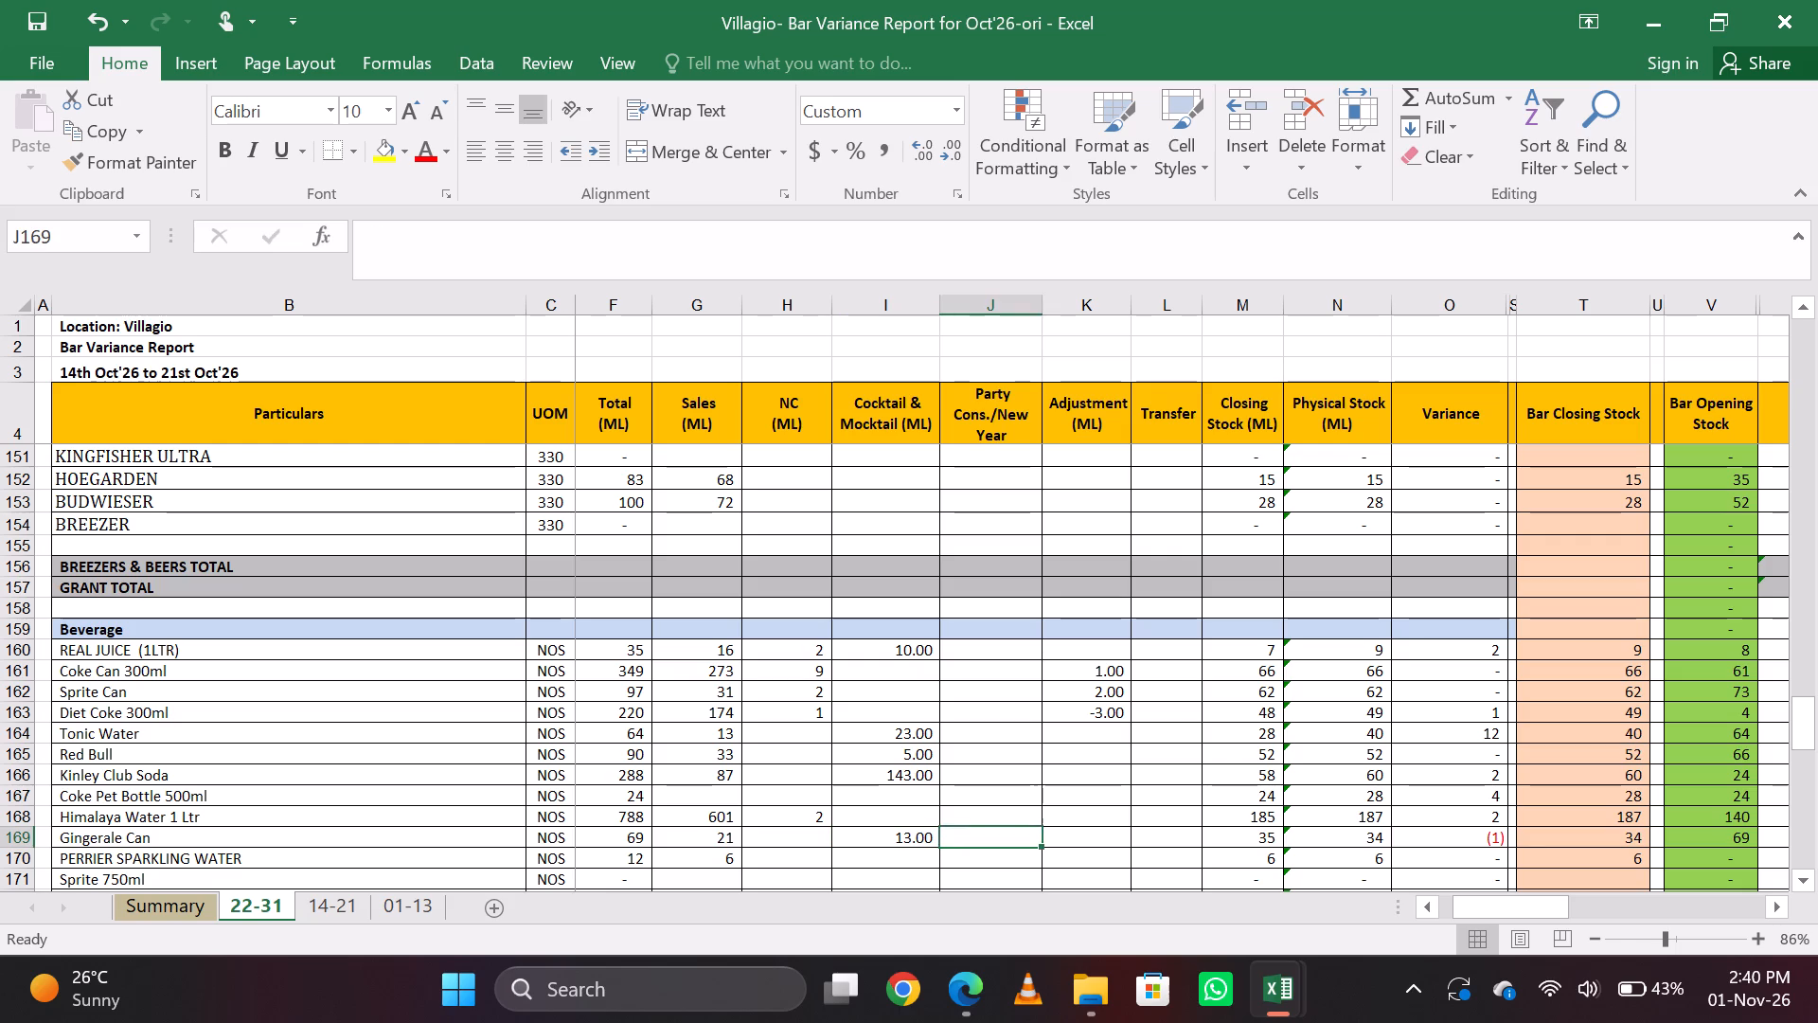
key("Left")
key("Left")
key("Left")
key("Left")
key("Left")
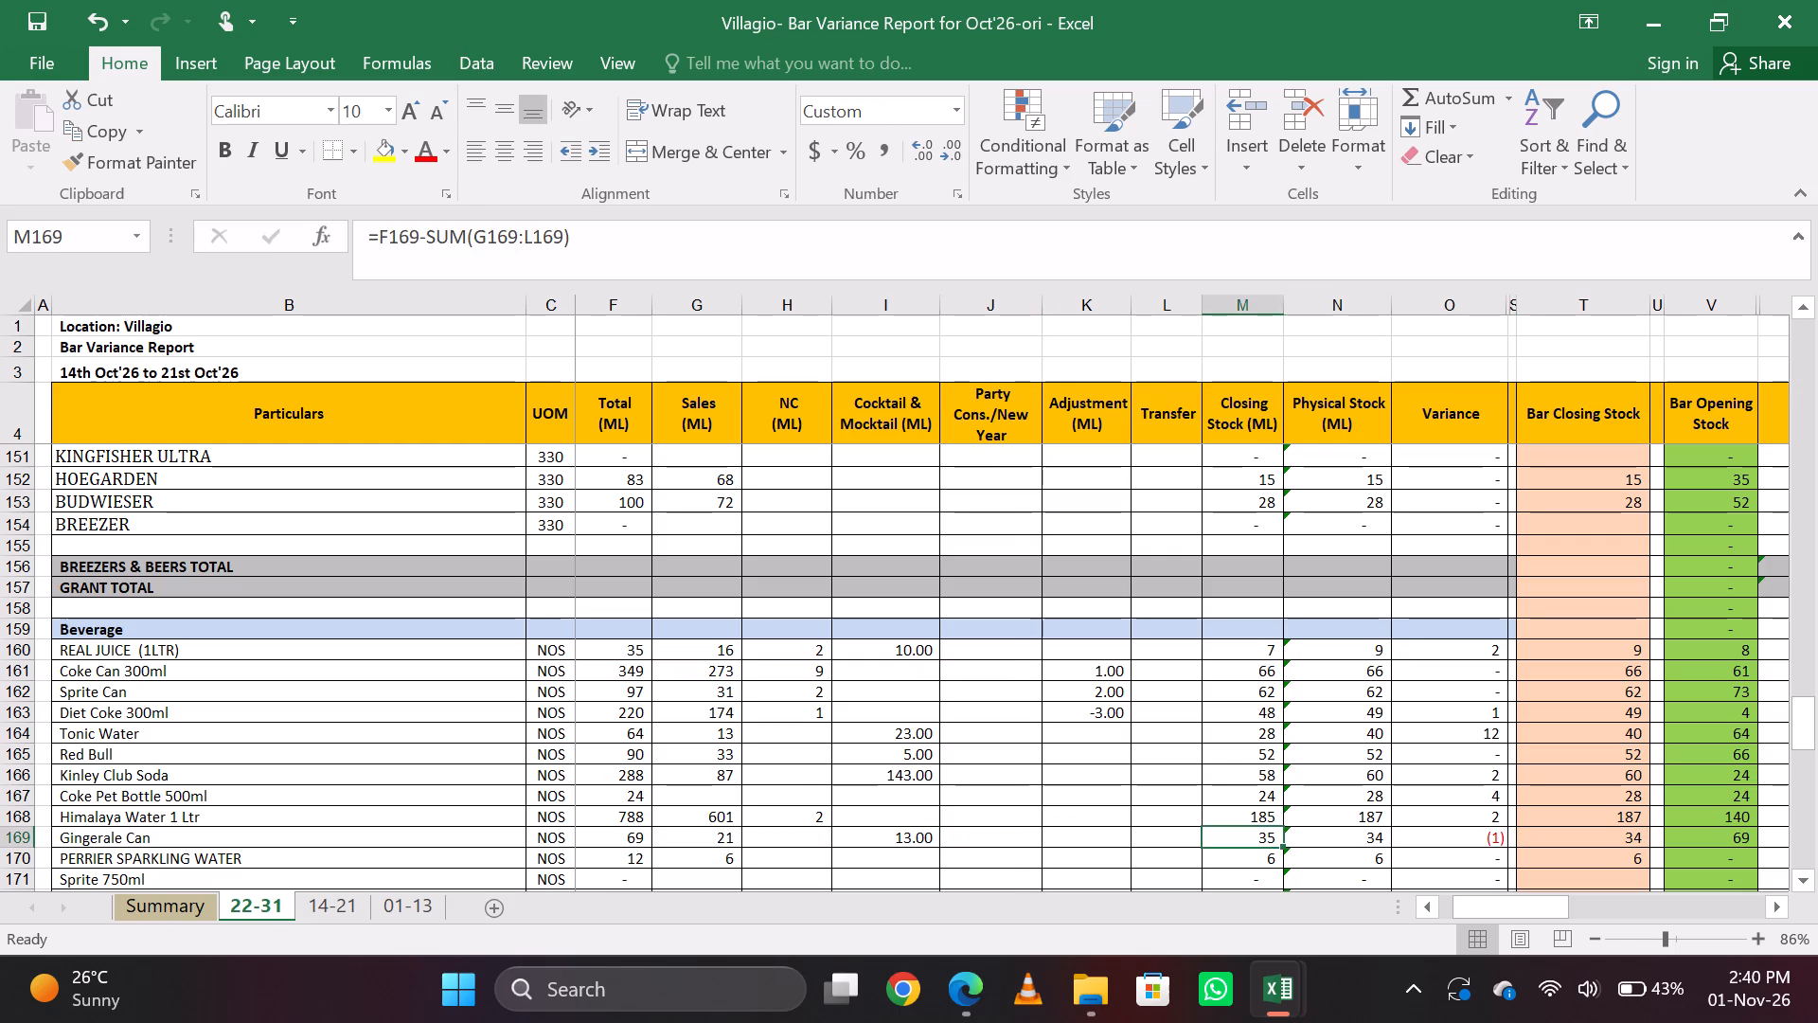
key("Left")
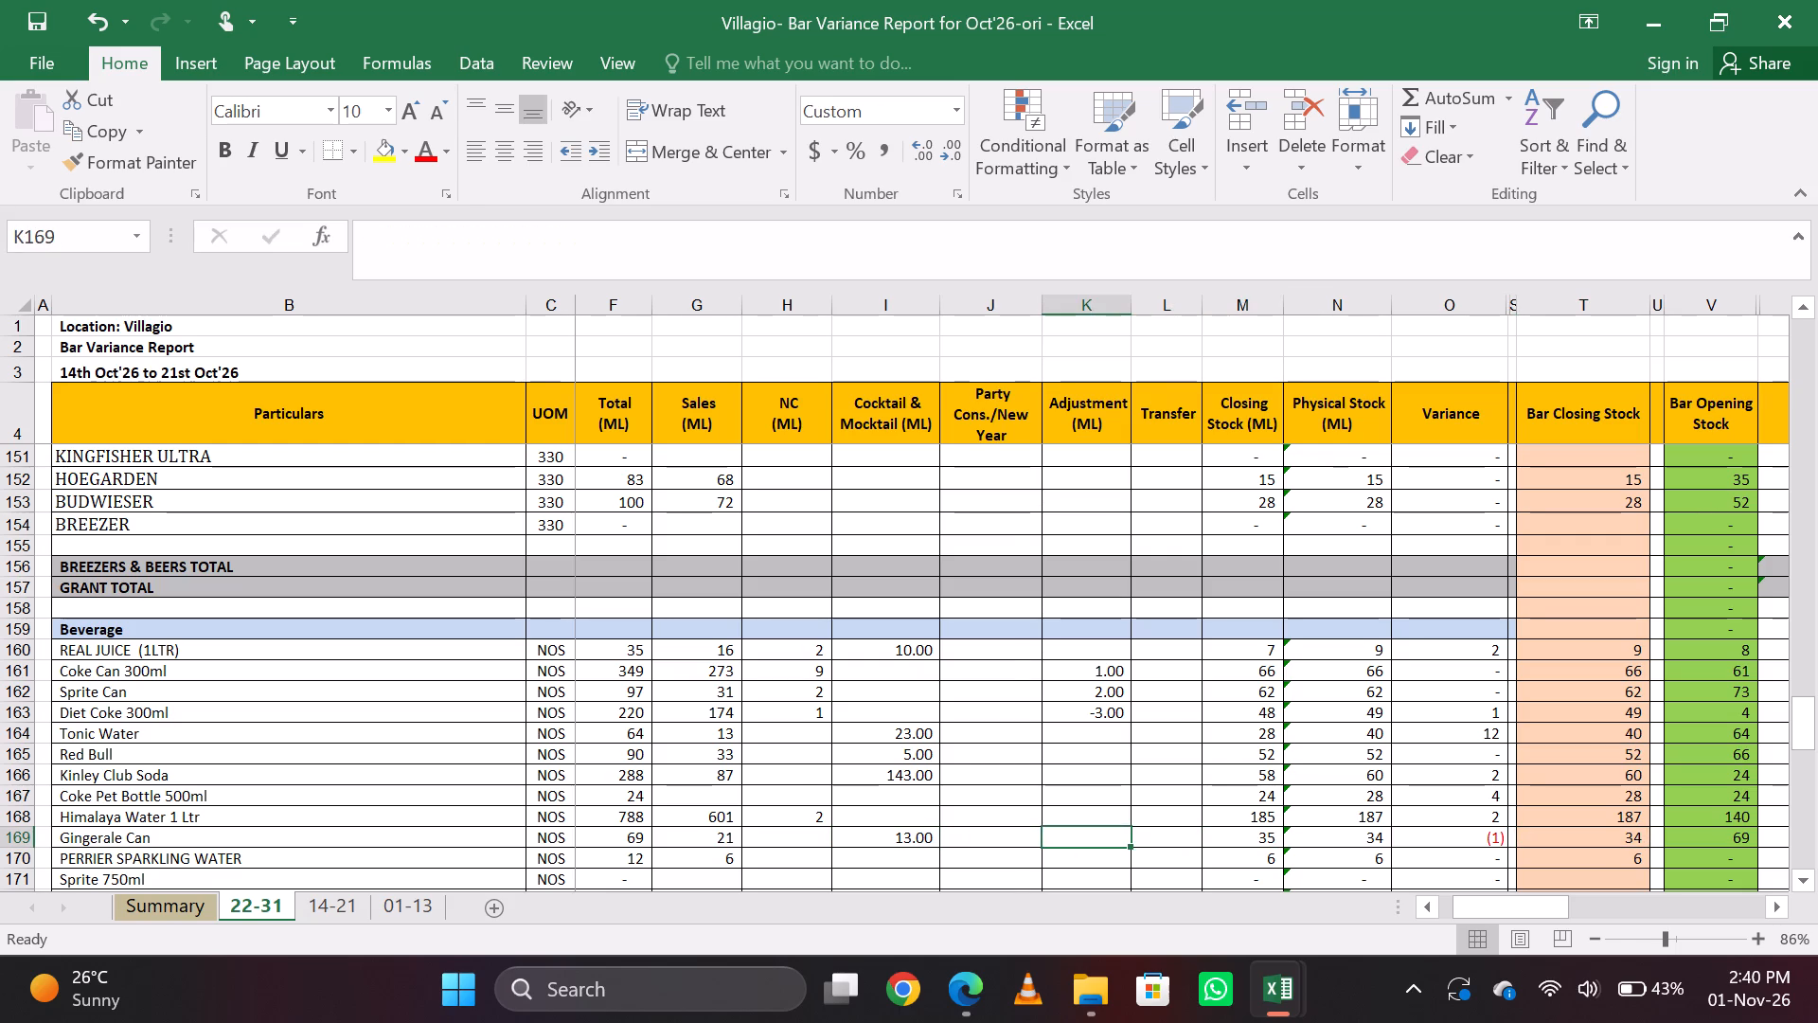
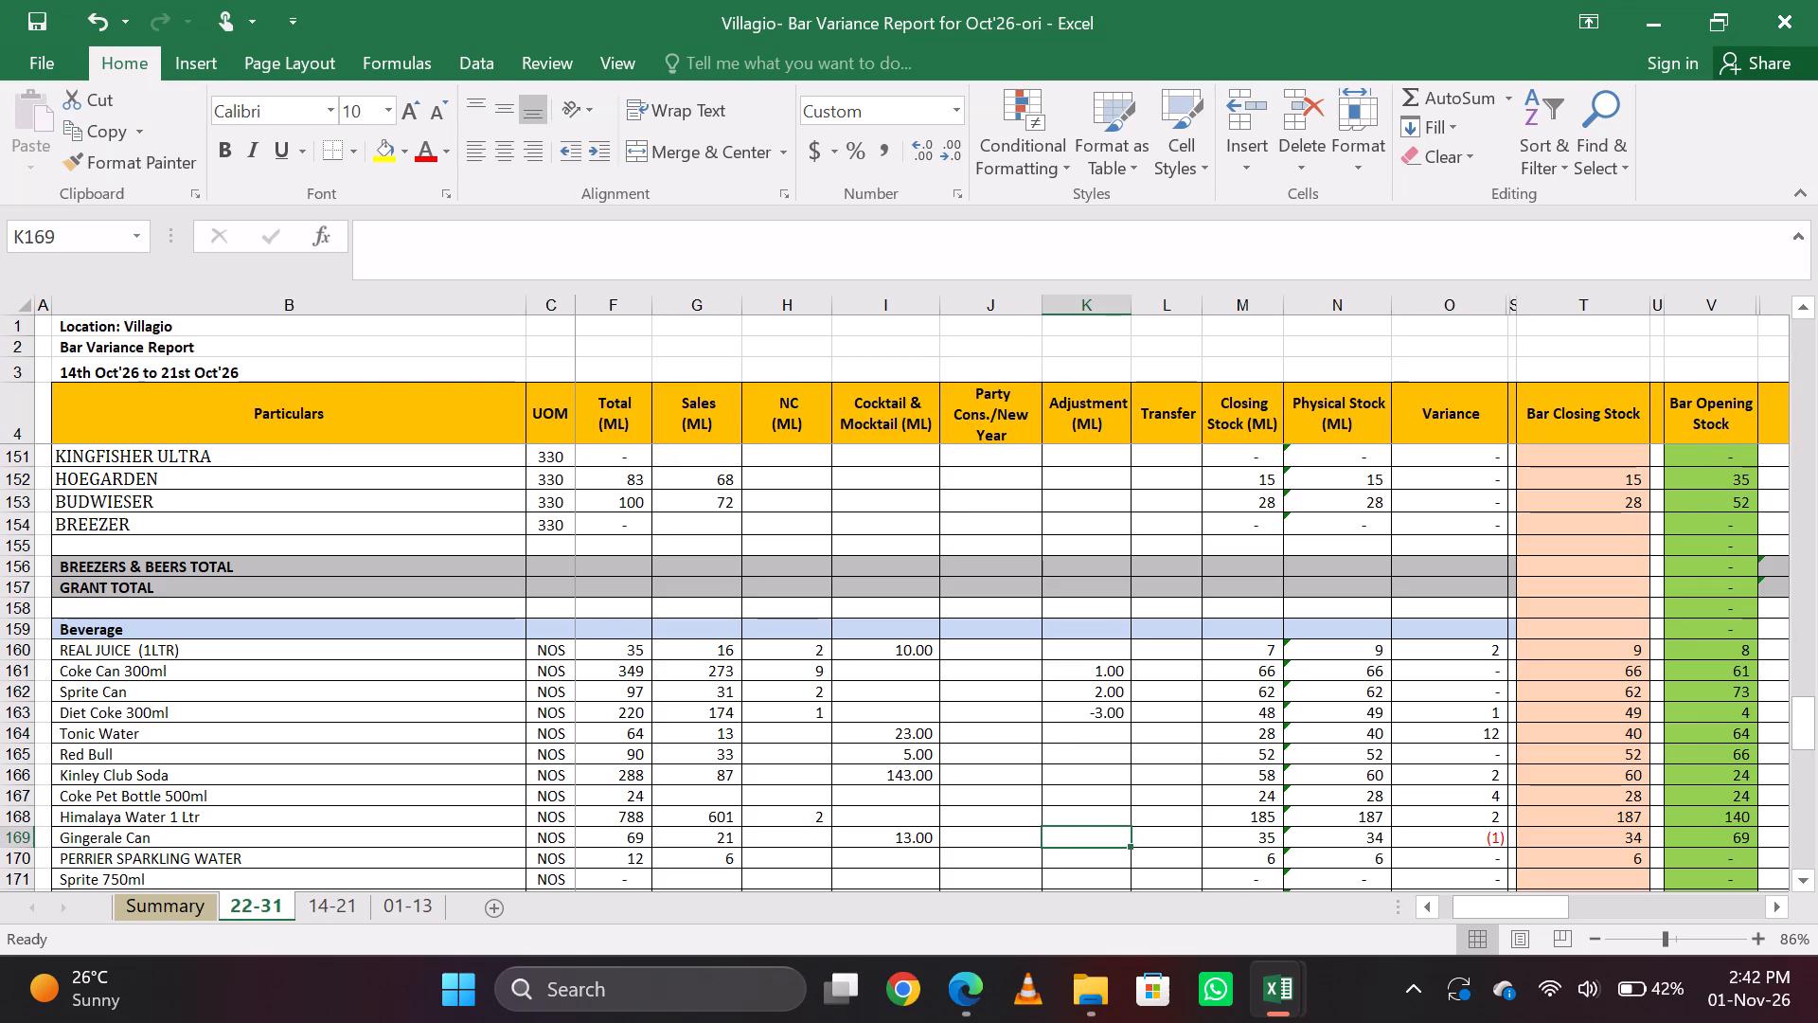
Enter an adjustment of 1 for Gingerale Can.
key("1")
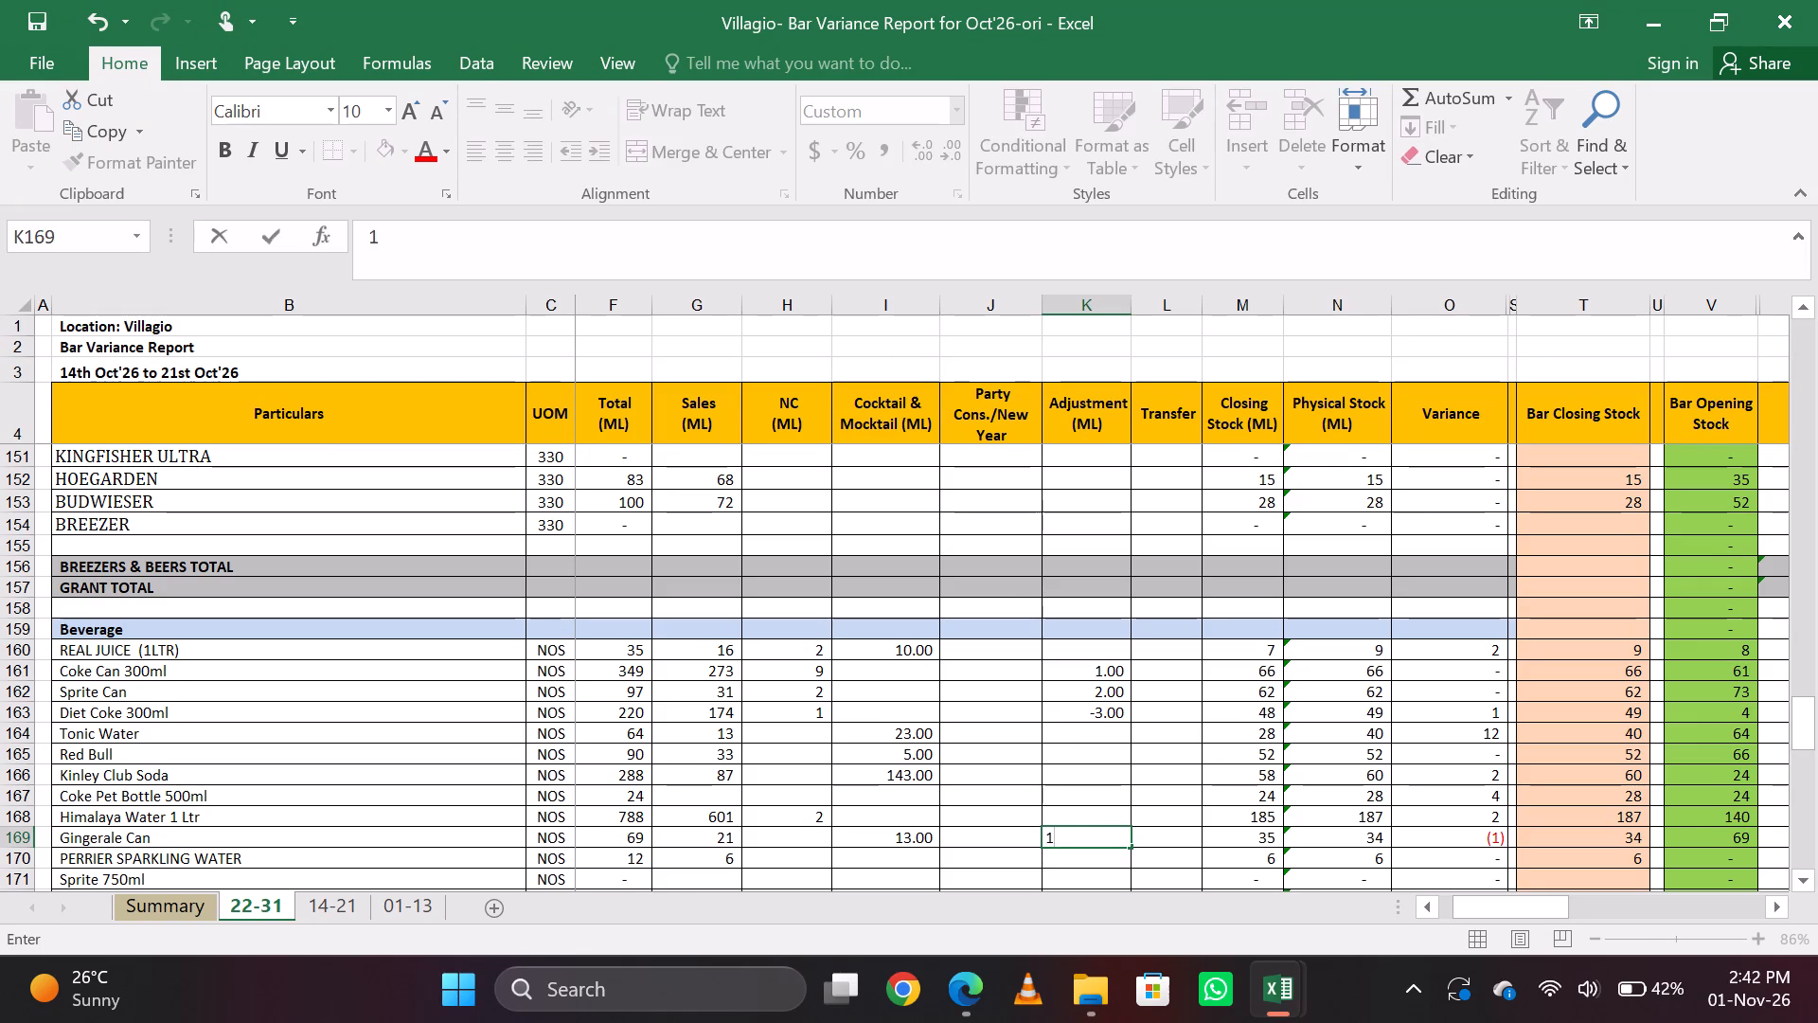
key("Up")
Set the Diet Coke 300ml row's Adjustment (ML) value to -4.
key("Up")
key("Up")
key("Up")
key("Up")
key("Up")
key("Up")
key("Down")
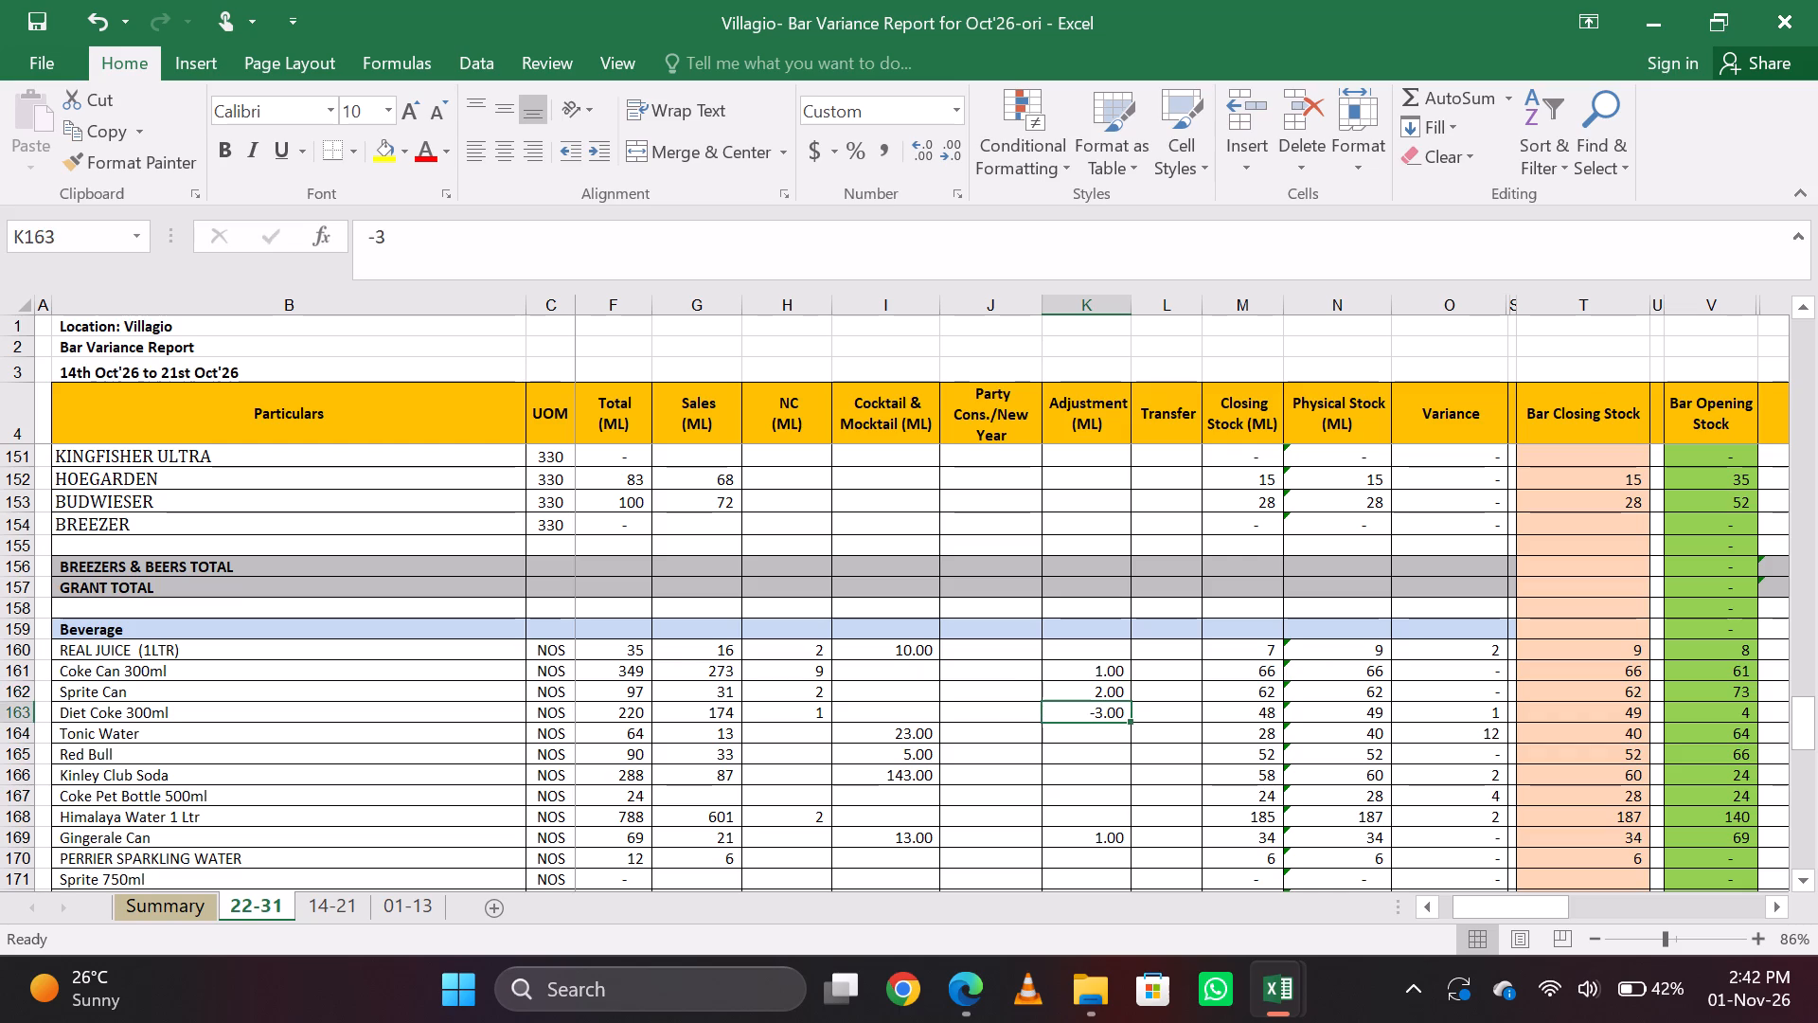
type("-4")
key("Return")
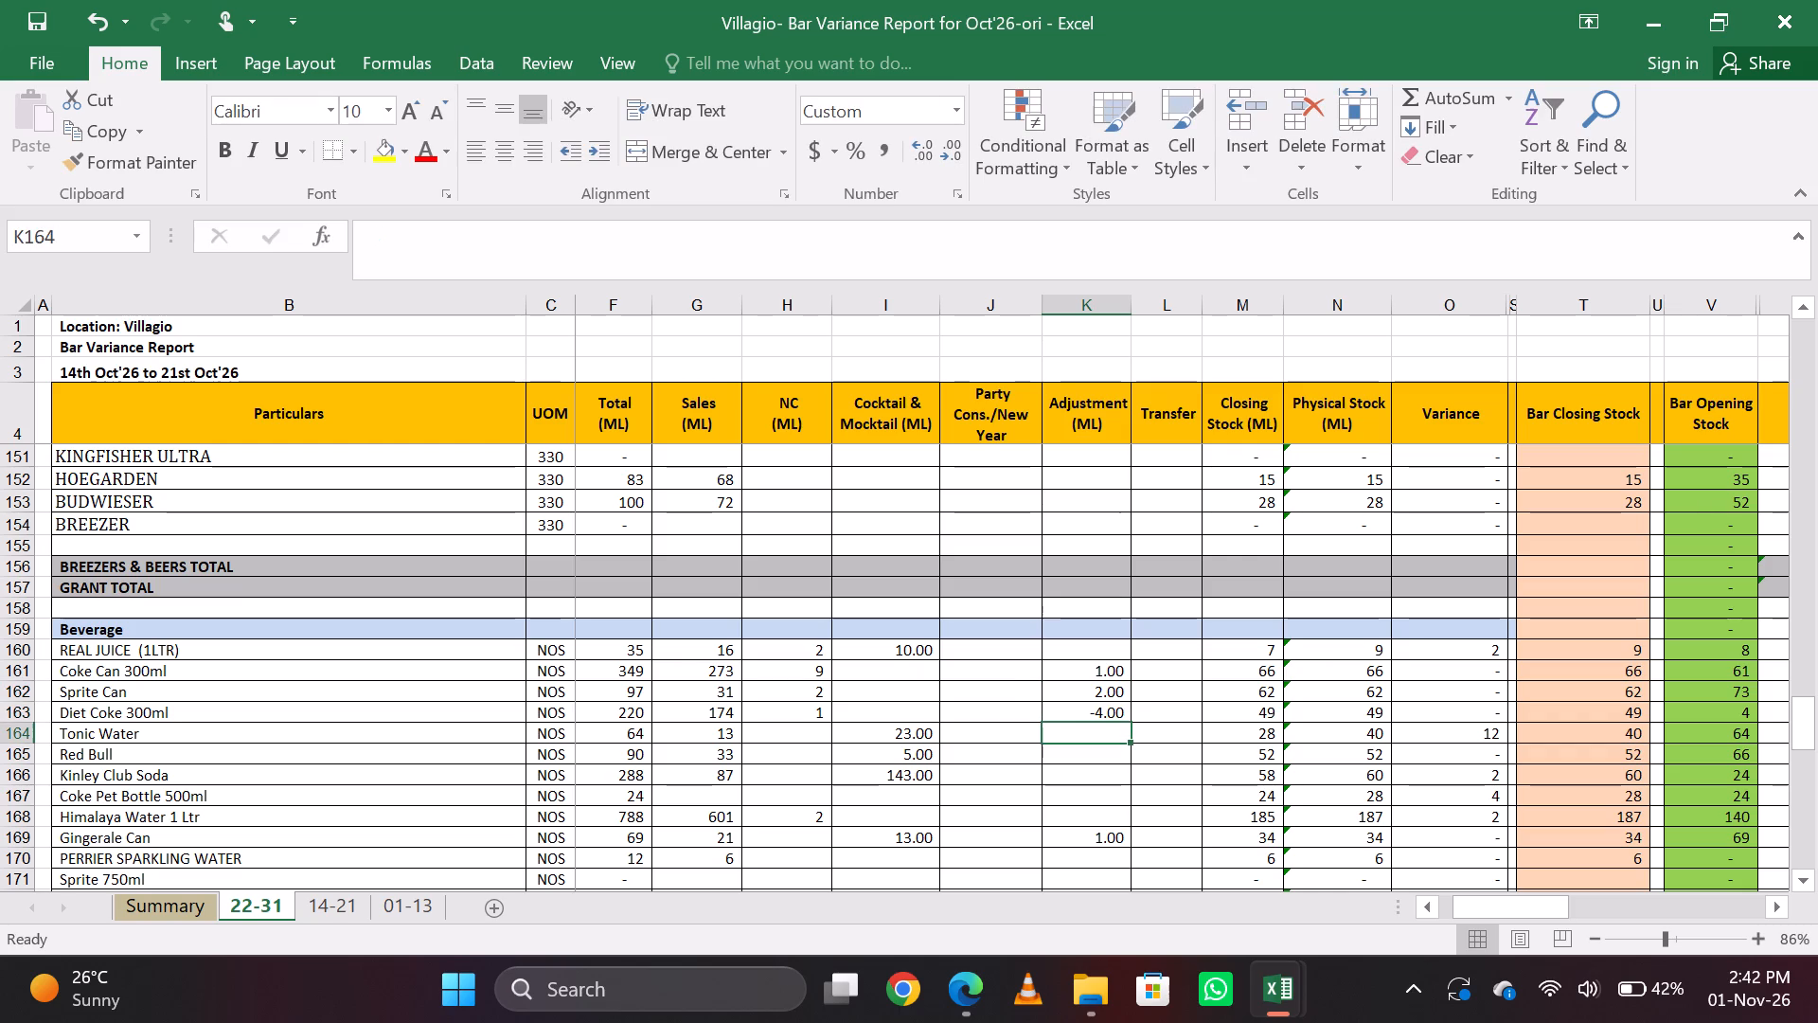
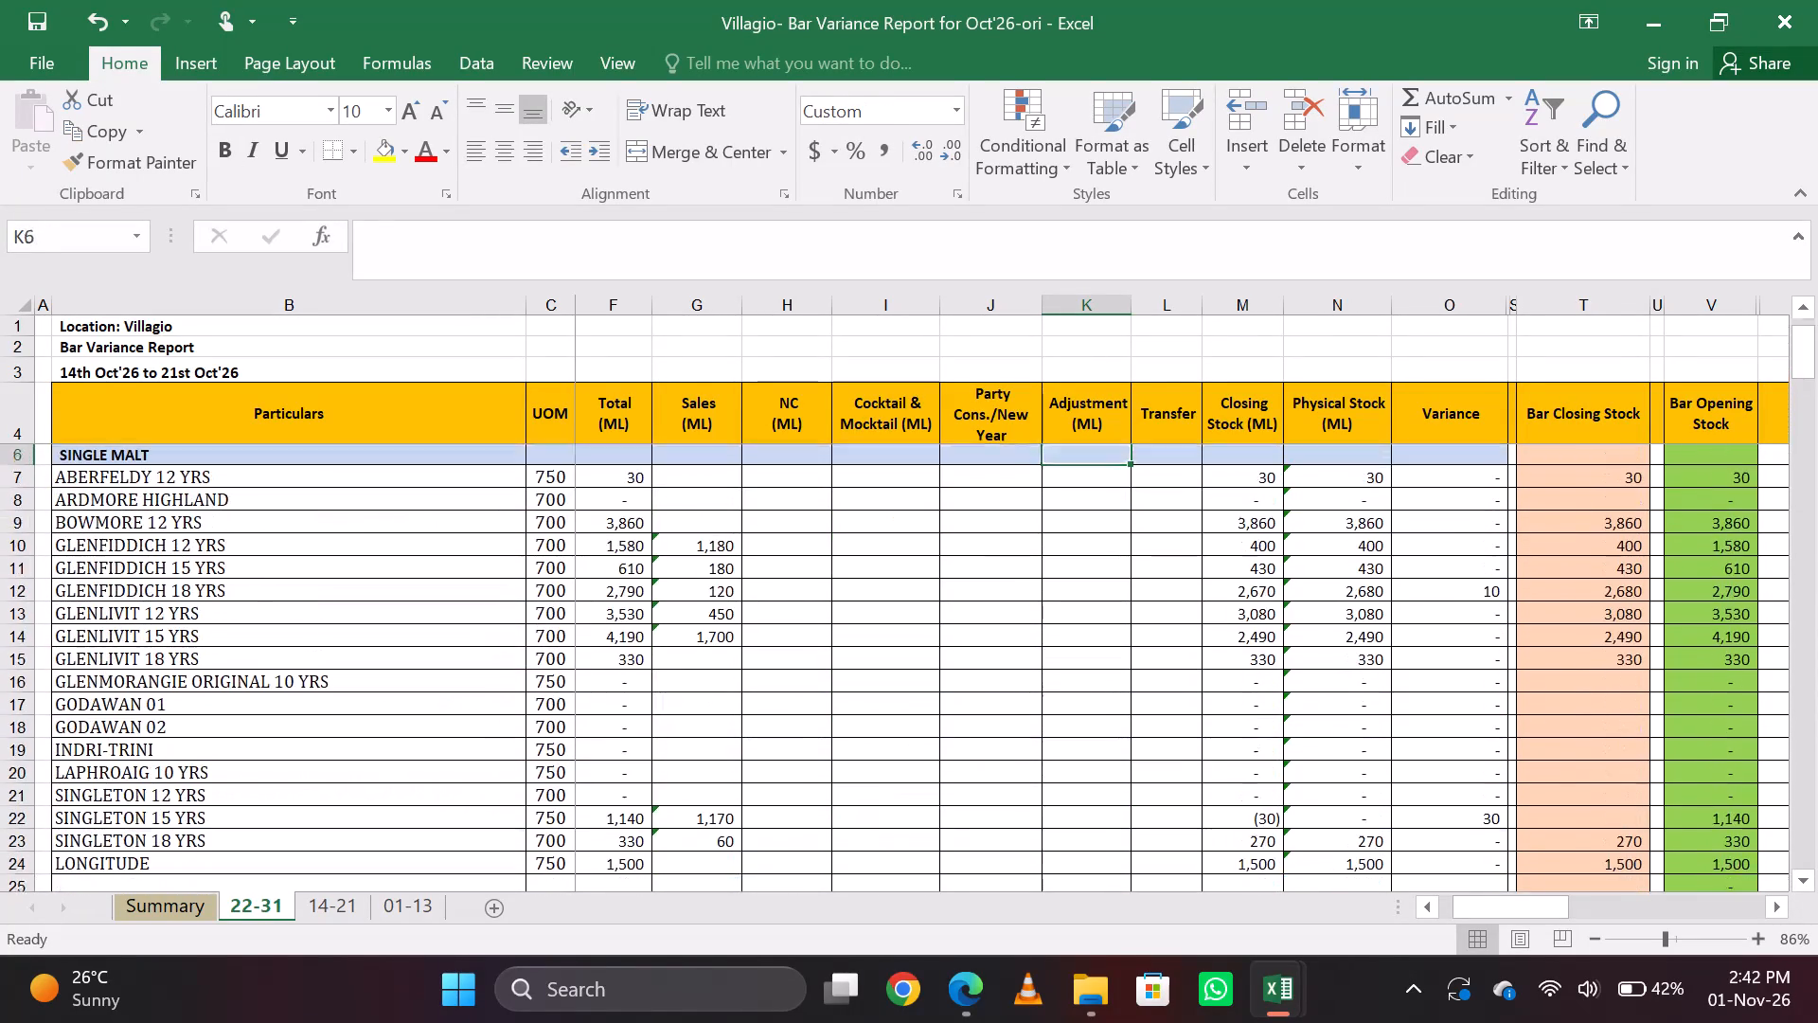
Save the bar variance report.
key("ctrl+s")
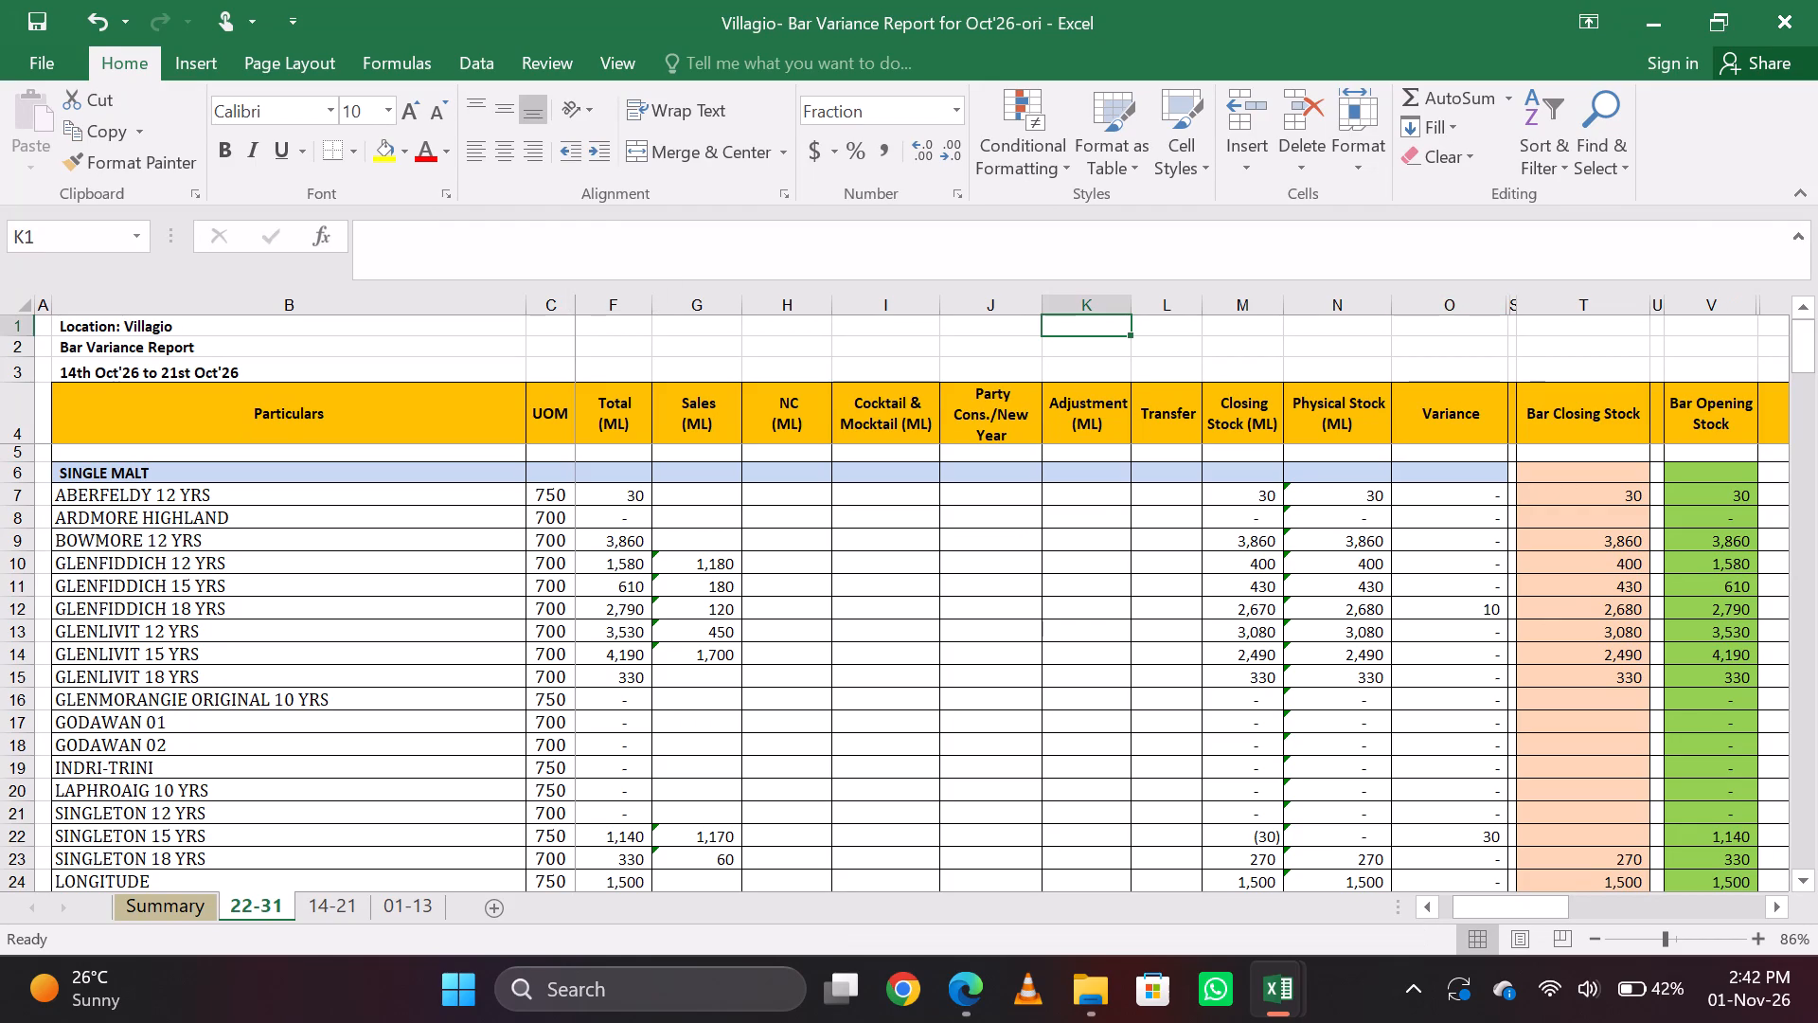
Look through the 22-31 sheet's stock rows and variances from single malts down to vermouths.
key("Down")
key("Down")
key("Down")
key("Down")
key("Down")
key("Down")
key("Down")
key("Down")
key("Down")
key("Down")
key("Down")
key("Down")
key("Down")
key("Down")
key("Down")
key("Down")
key("Down")
key("Down")
key("Down")
key("Down")
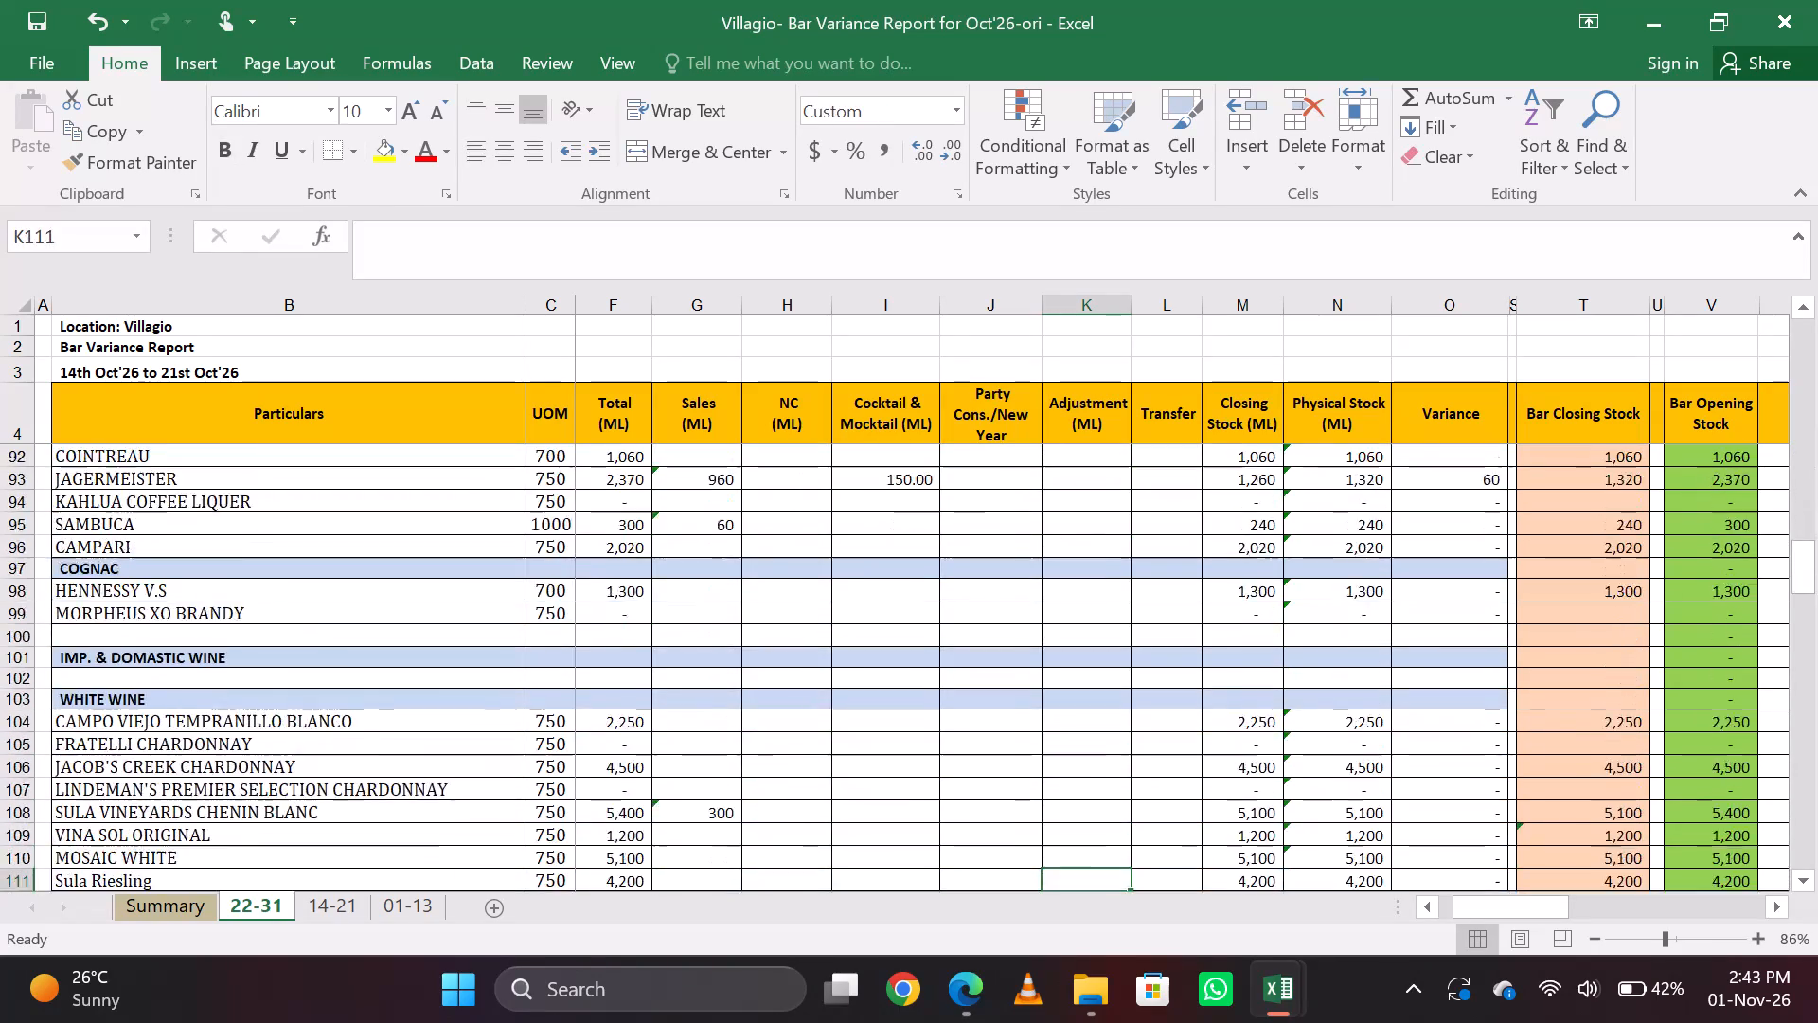
key("Down")
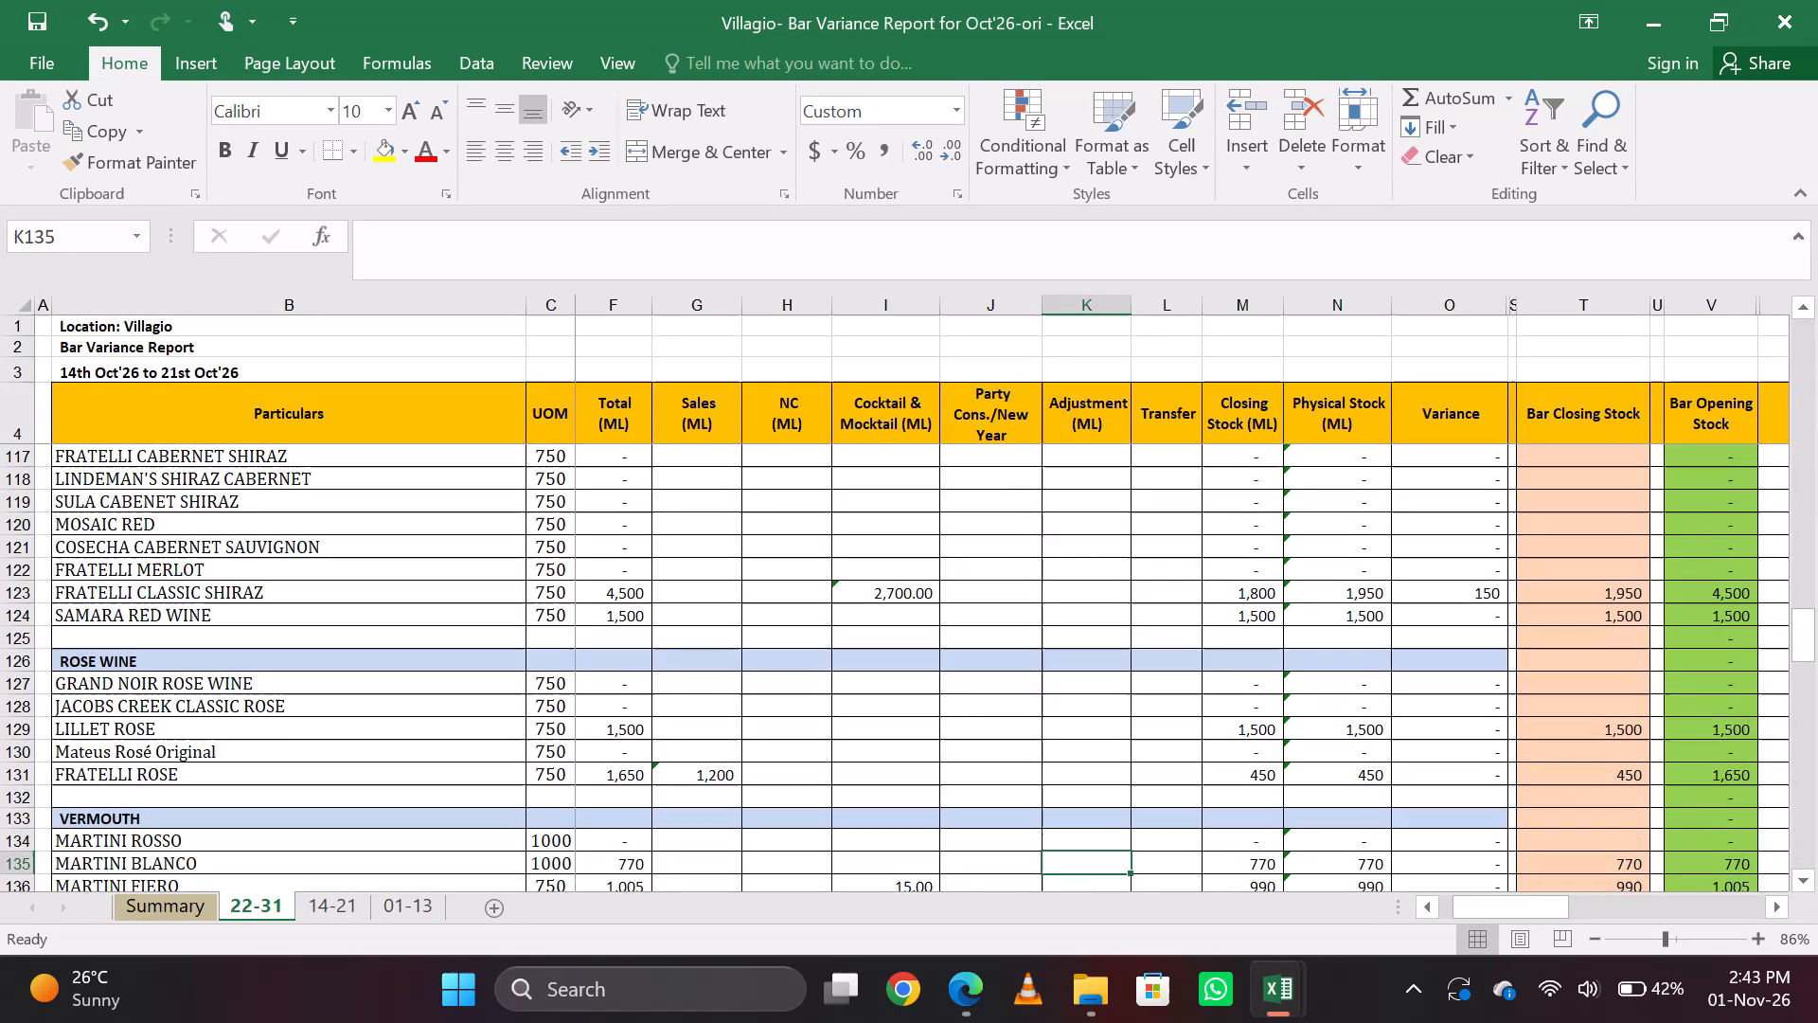
Examine the Summary sheet's 22-Oct to 31-Oct row across the liquor, soft beverage and consumption columns.
key("ctrl+Page_Up")
key("Down")
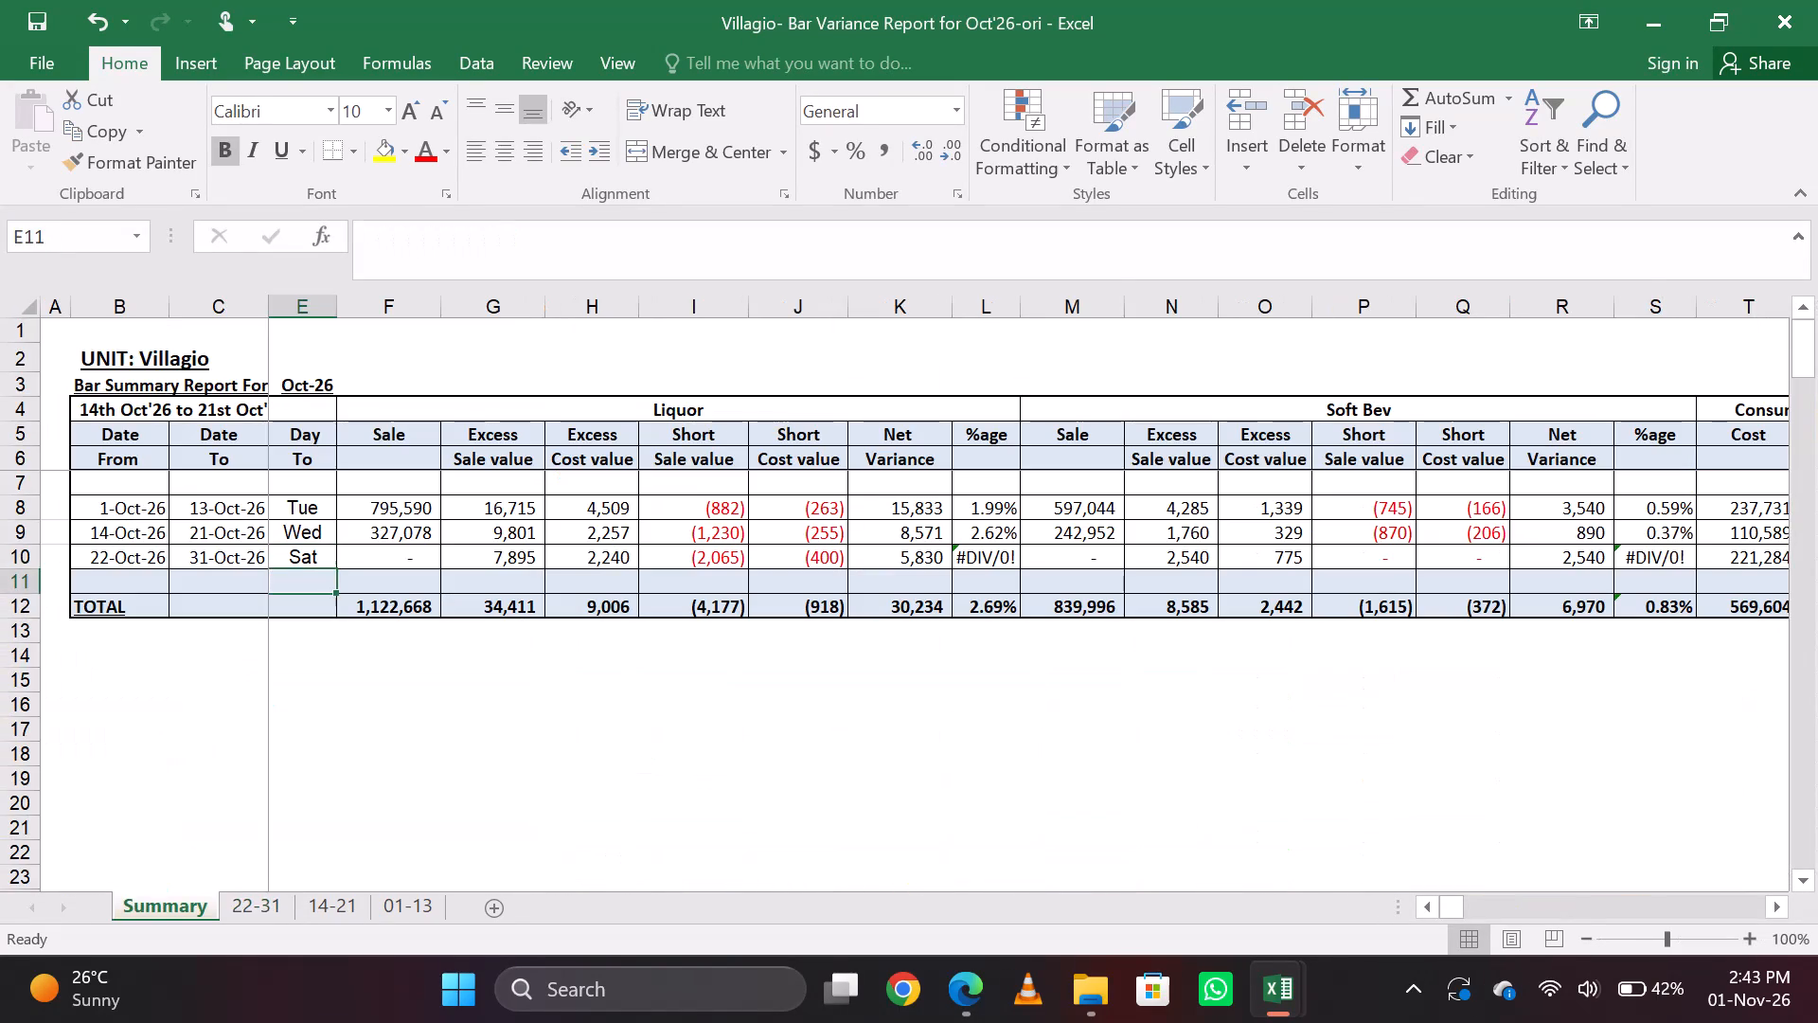
key("Up")
key("Down")
key("Down")
key("Down")
key("Down")
key("Down")
key("Down")
key("Page_Down")
key("Up")
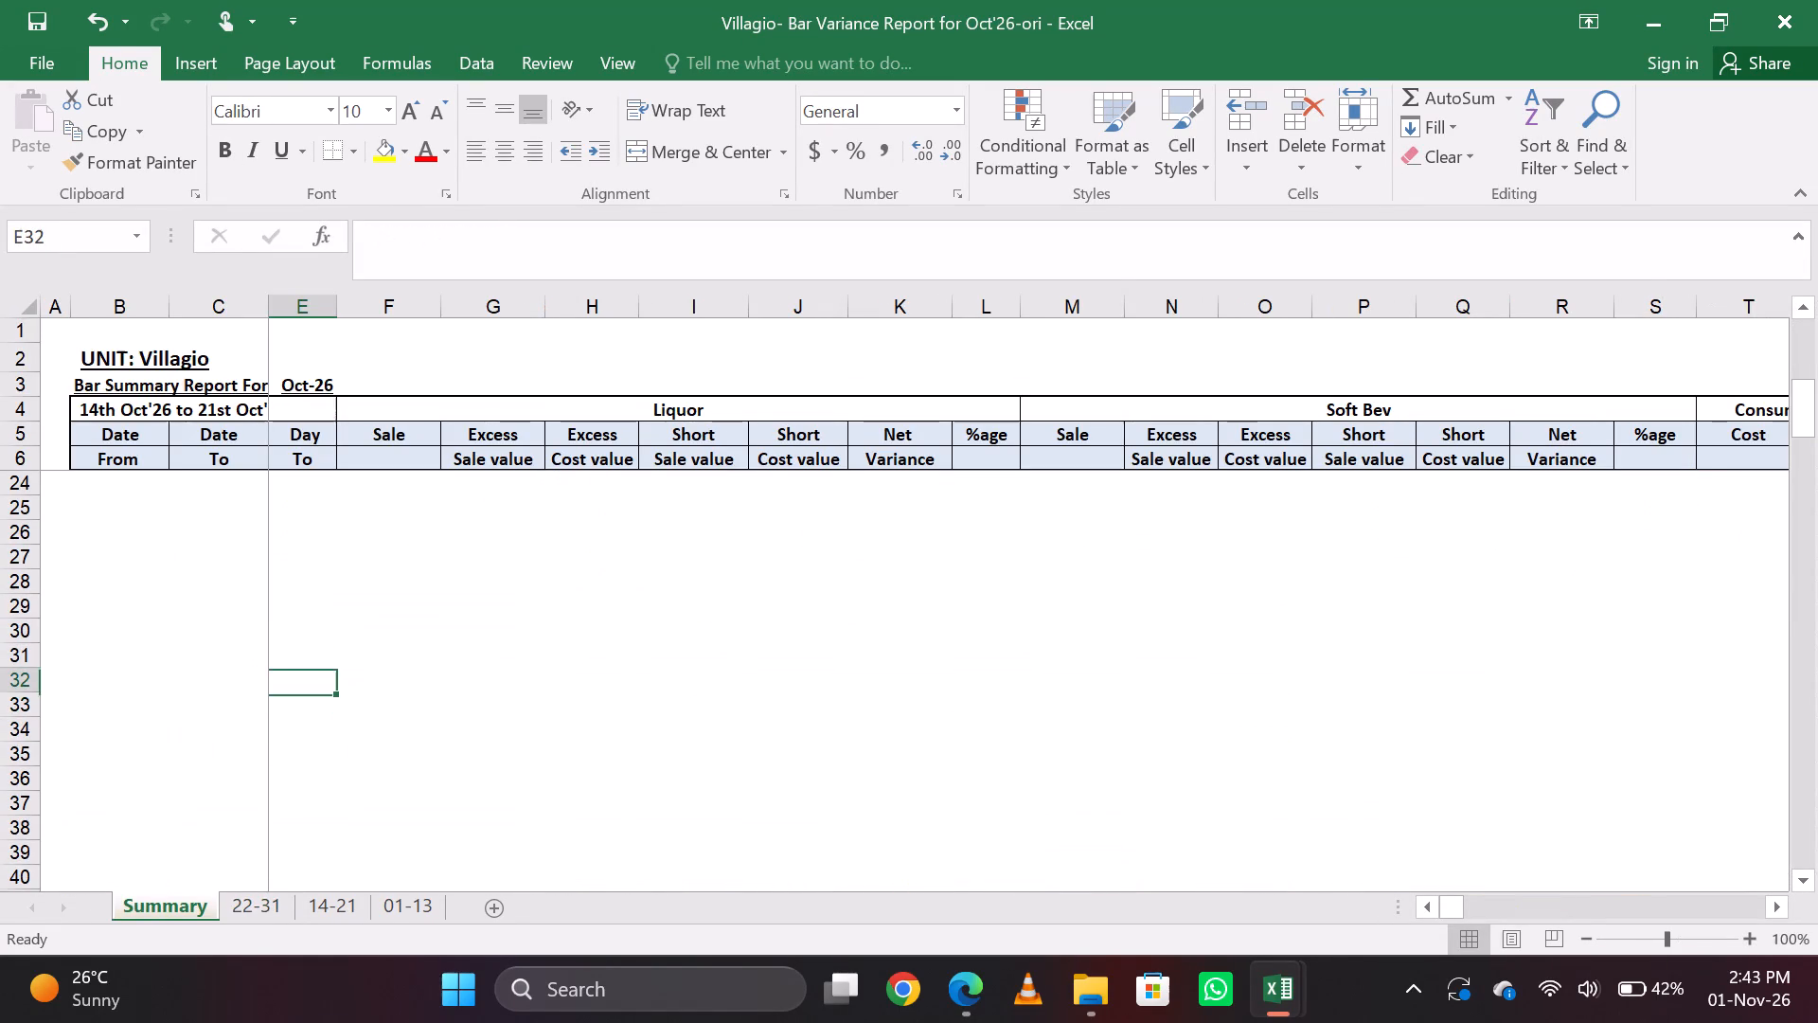
key("Page_Up")
key("Page_Up")
key("Page_Up")
key("Up")
key("Up")
key("Up")
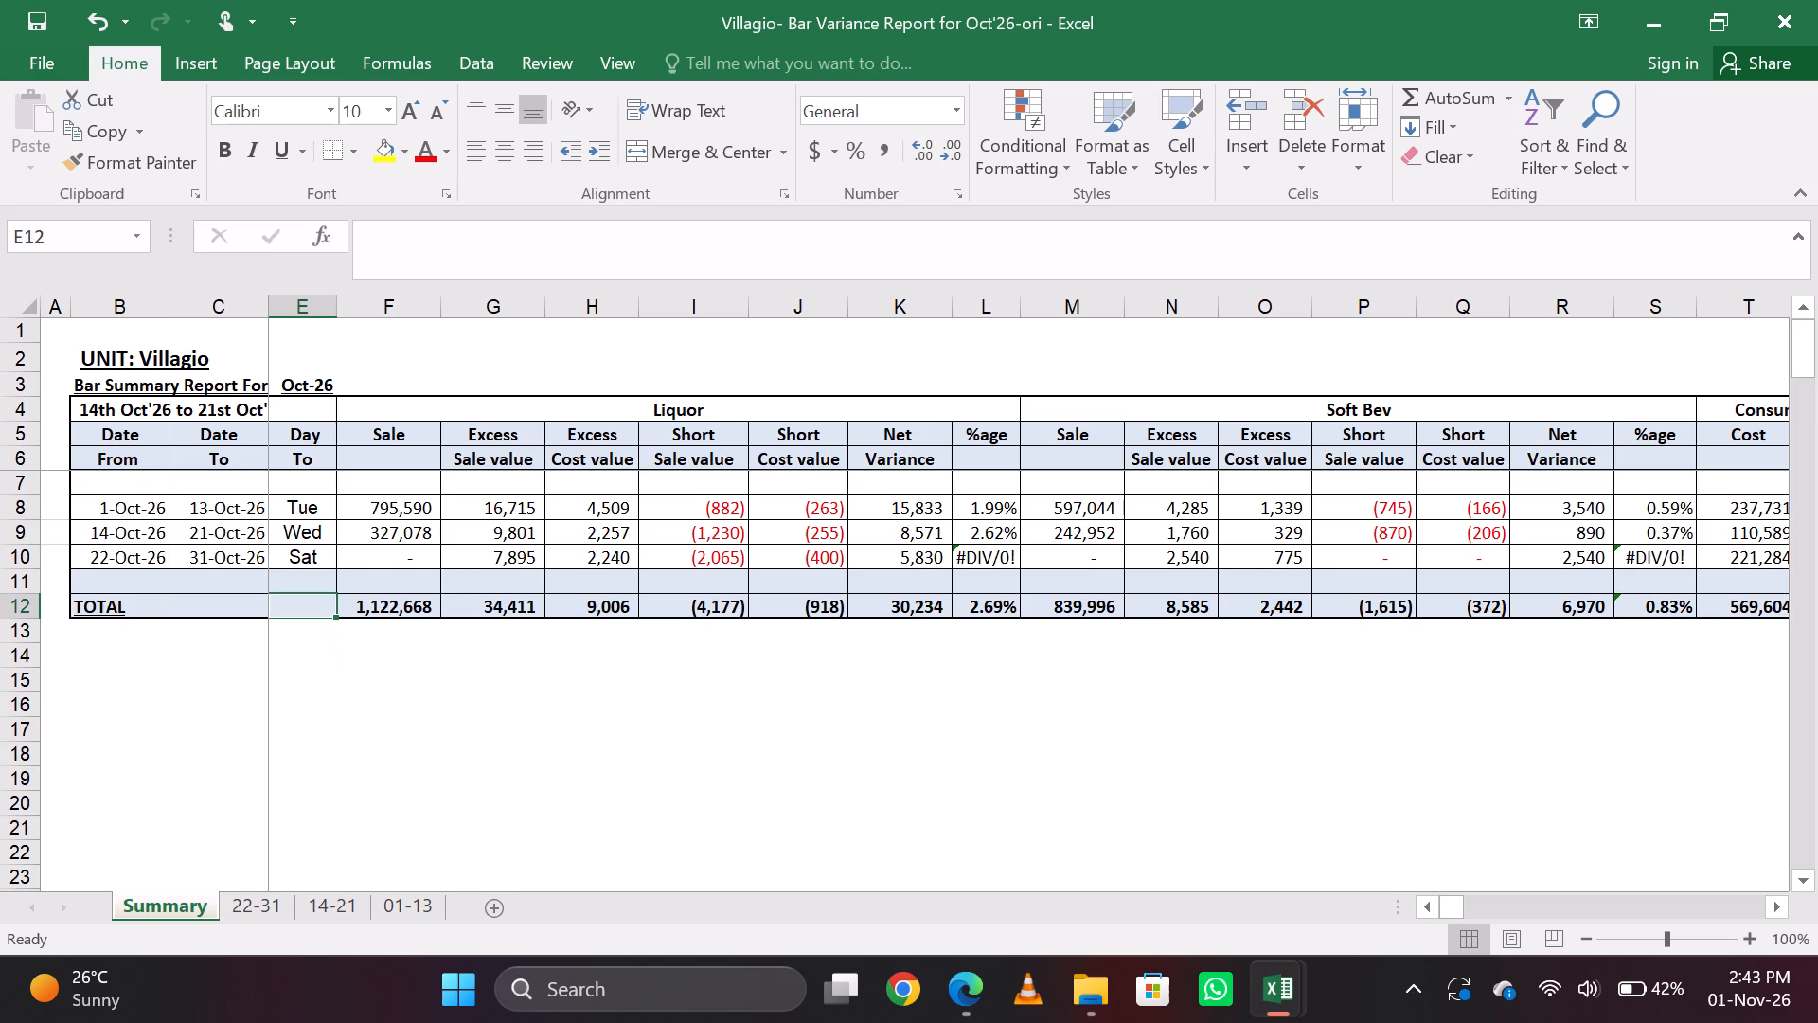
key("Page_Down")
key("Page_Down")
key("Page_Up")
key("Page_Up")
key("Page_Up")
key("Page_Up")
key("Page_Up")
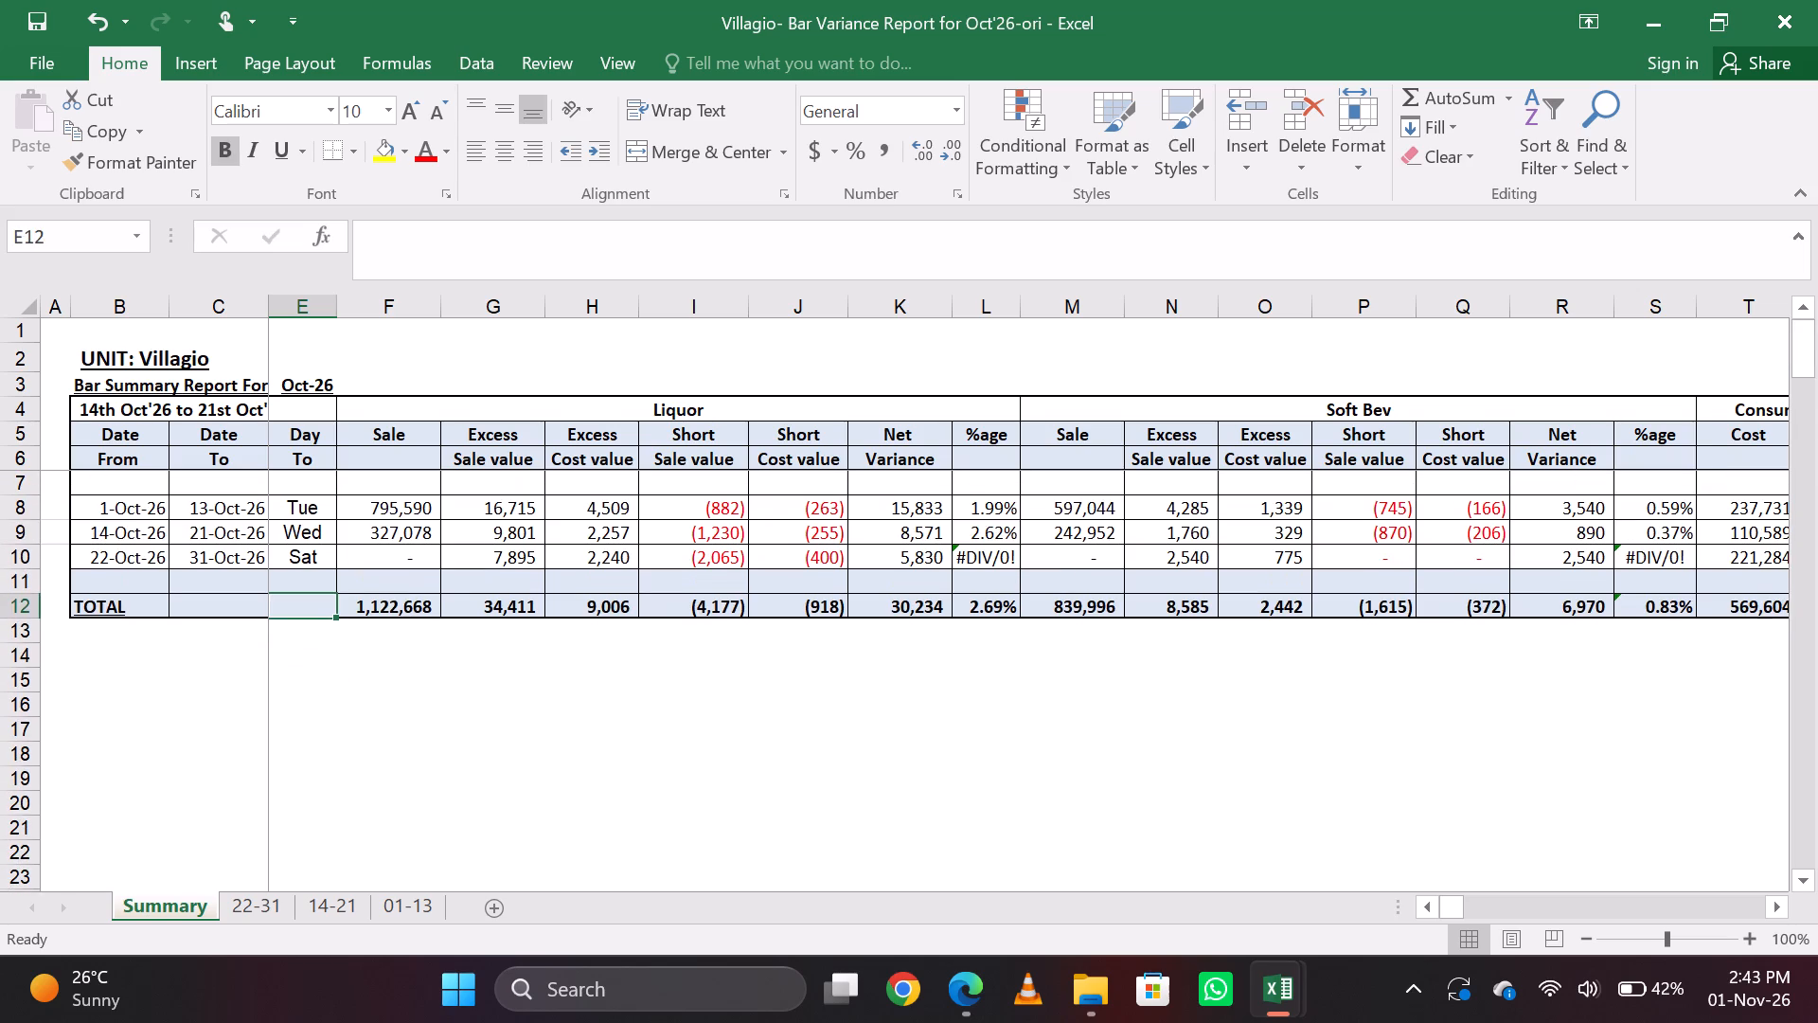
key("Right")
key("Right")
key("Right")
key("Right")
key("Right")
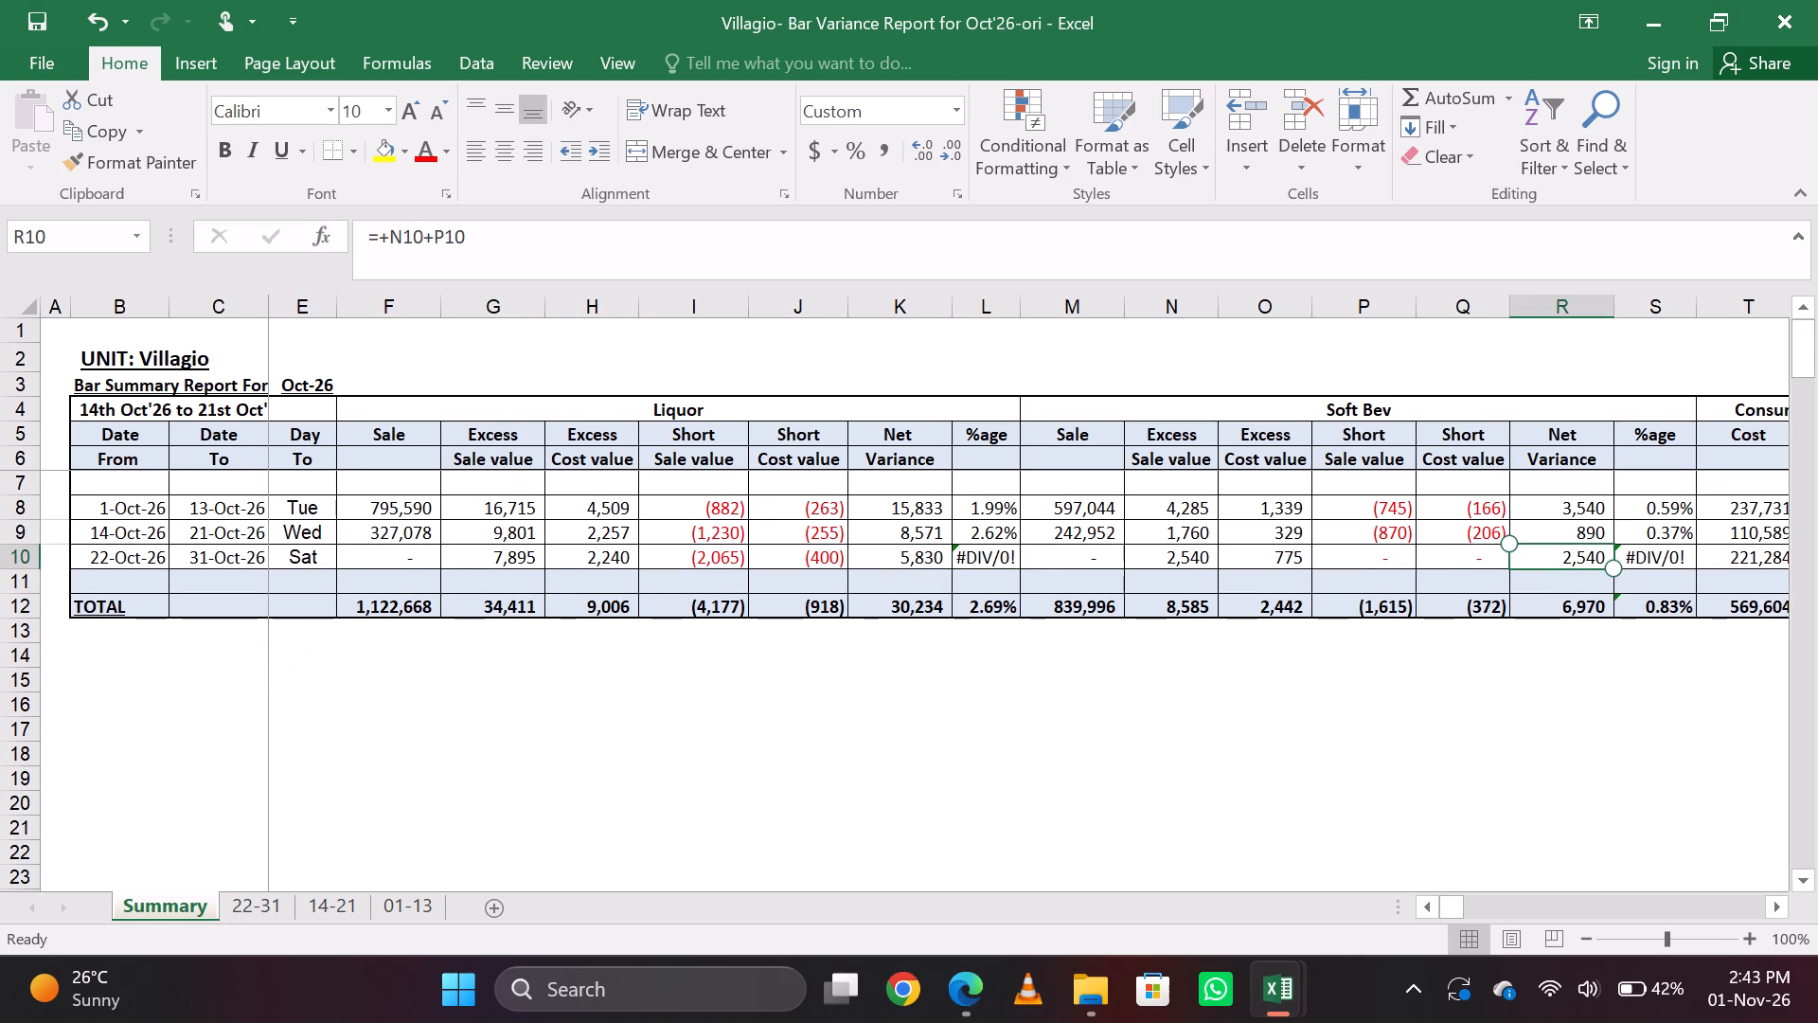
key("Right")
key("Right")
key("Right")
key("Right")
key("Left")
key("Left")
key("Left")
key("Left")
key("Left")
key("Left")
key("Left")
key("Left")
key("Left")
key("Left")
key("Left")
key("Left")
key("Left")
key("Left")
key("Left")
key("Left")
key("Left")
key("Left")
key("Left")
key("Left")
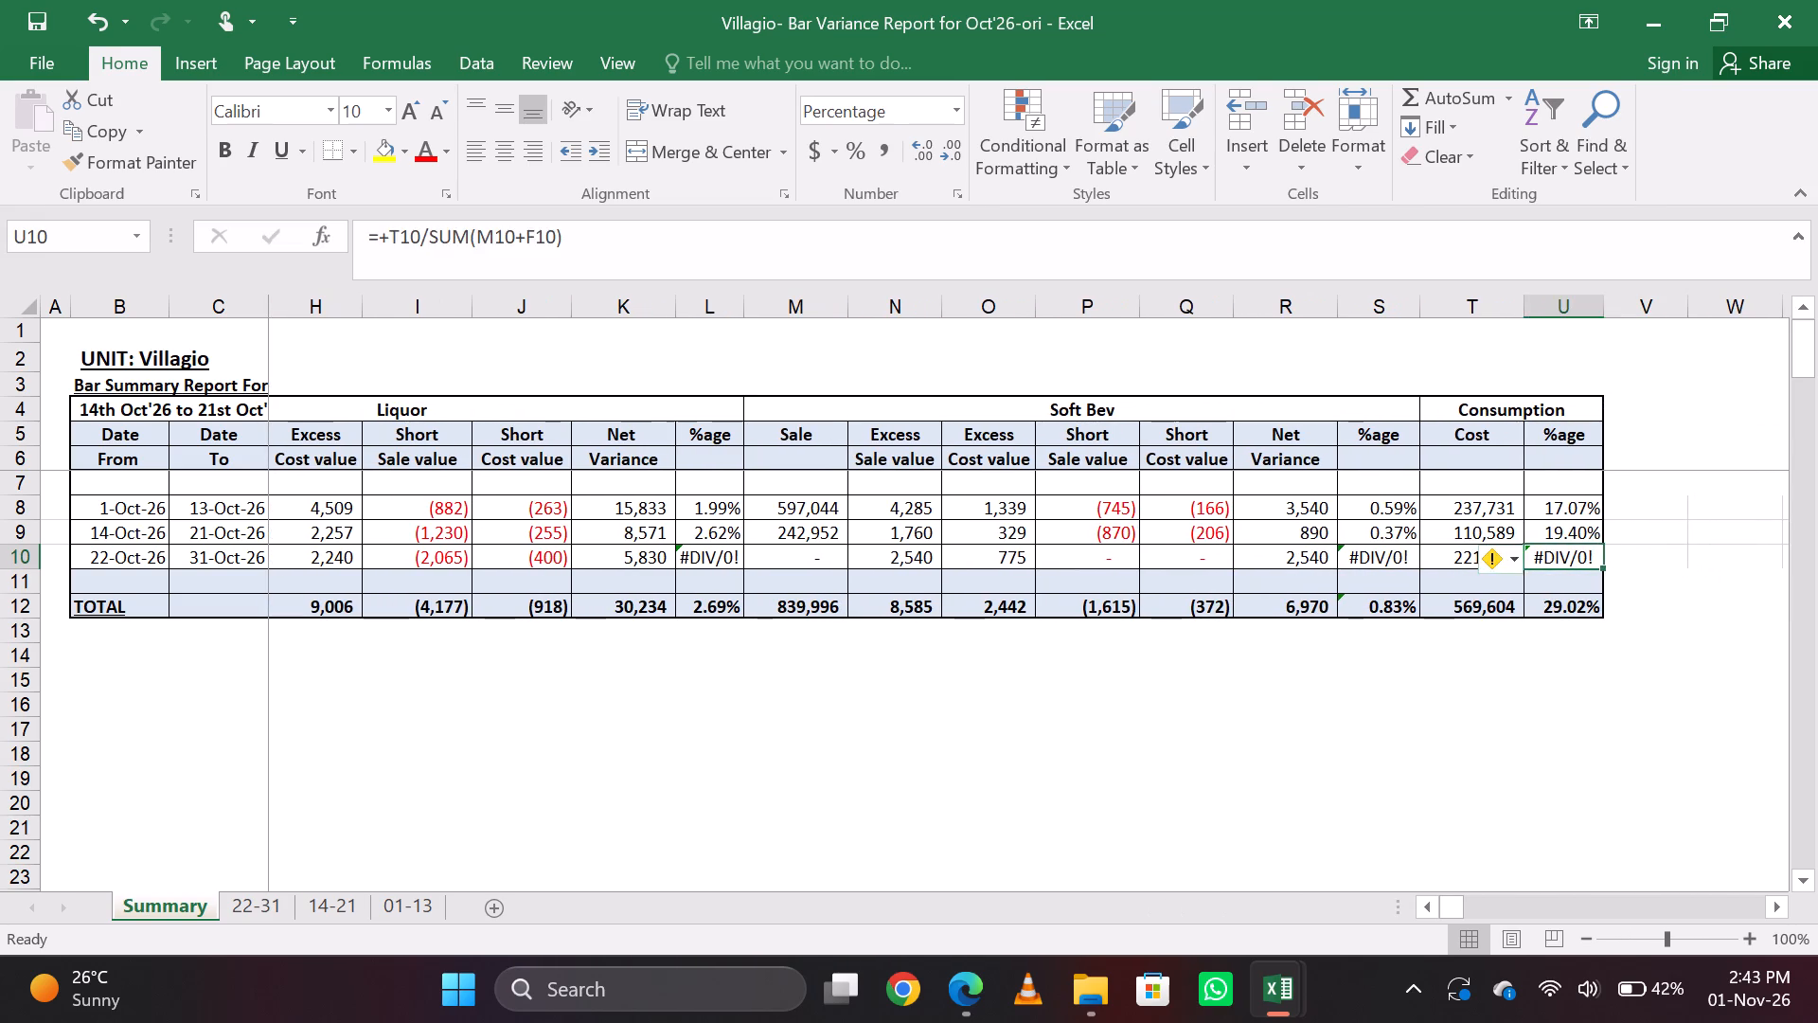
key("Down")
key("Down")
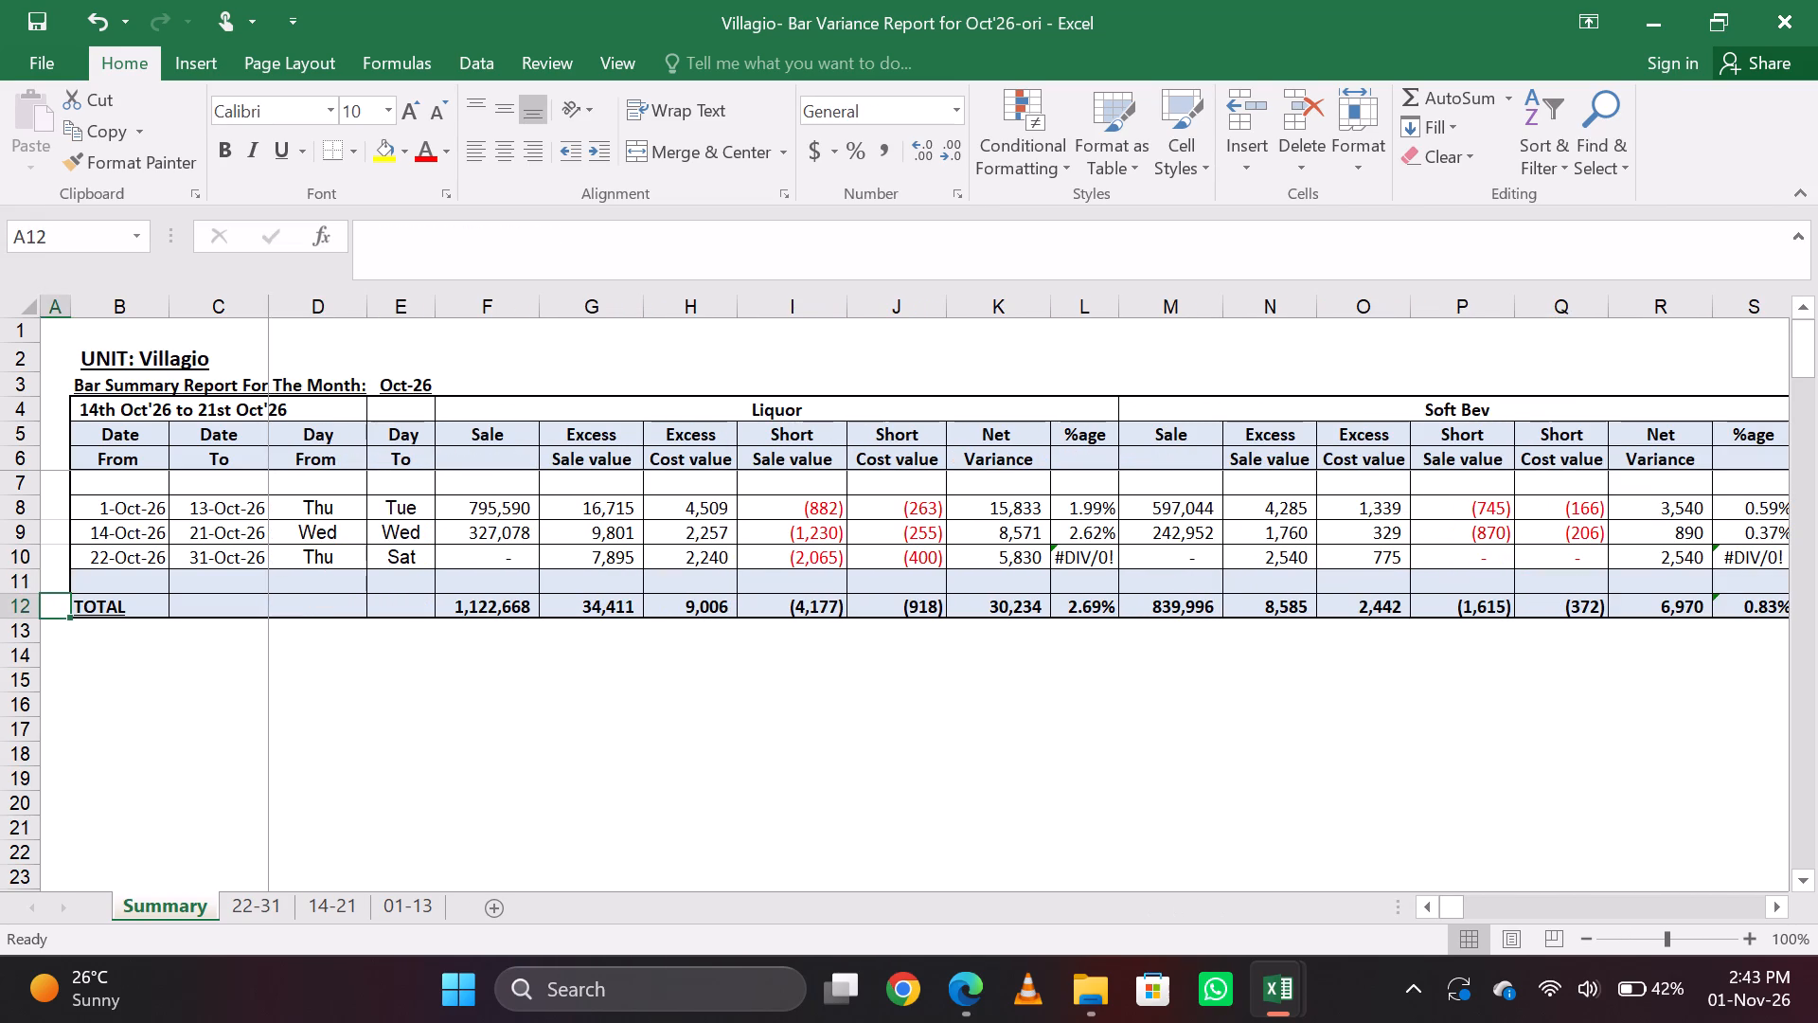
key("Up")
key("Right")
key("Right")
key("Right")
key("Right")
key("Right")
key("Right")
key("Right")
key("Right")
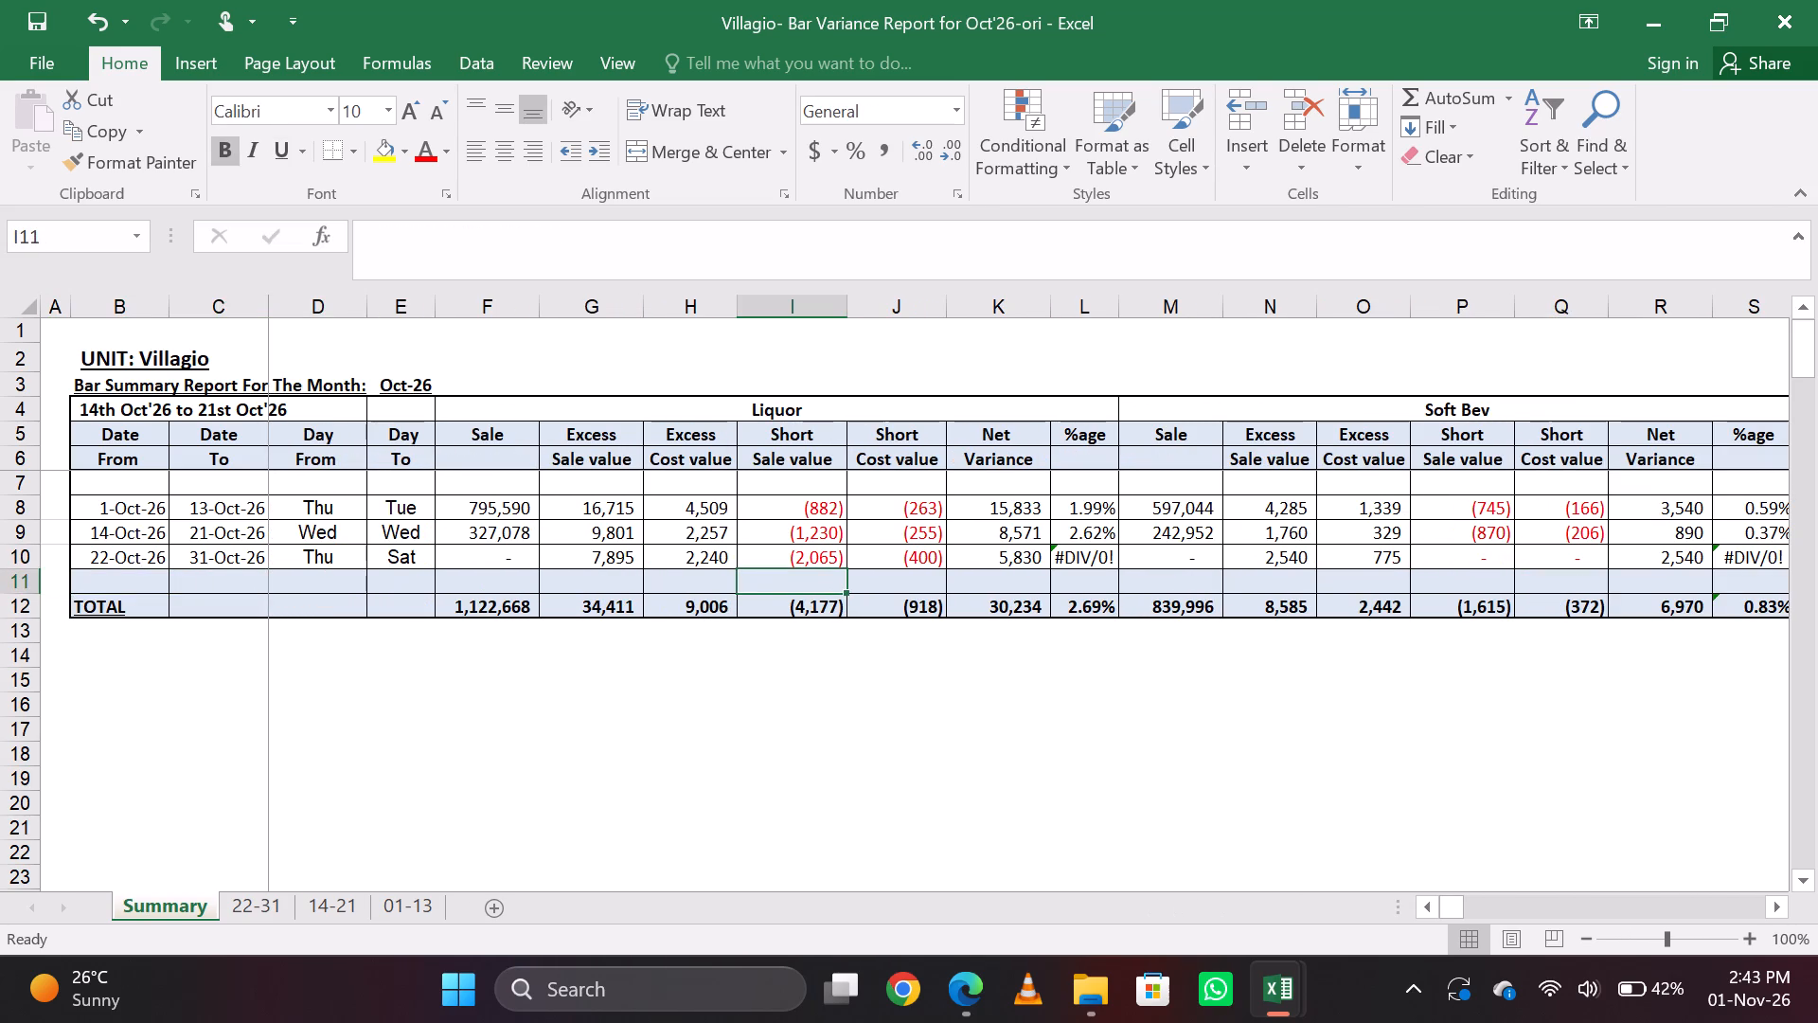
key("Up")
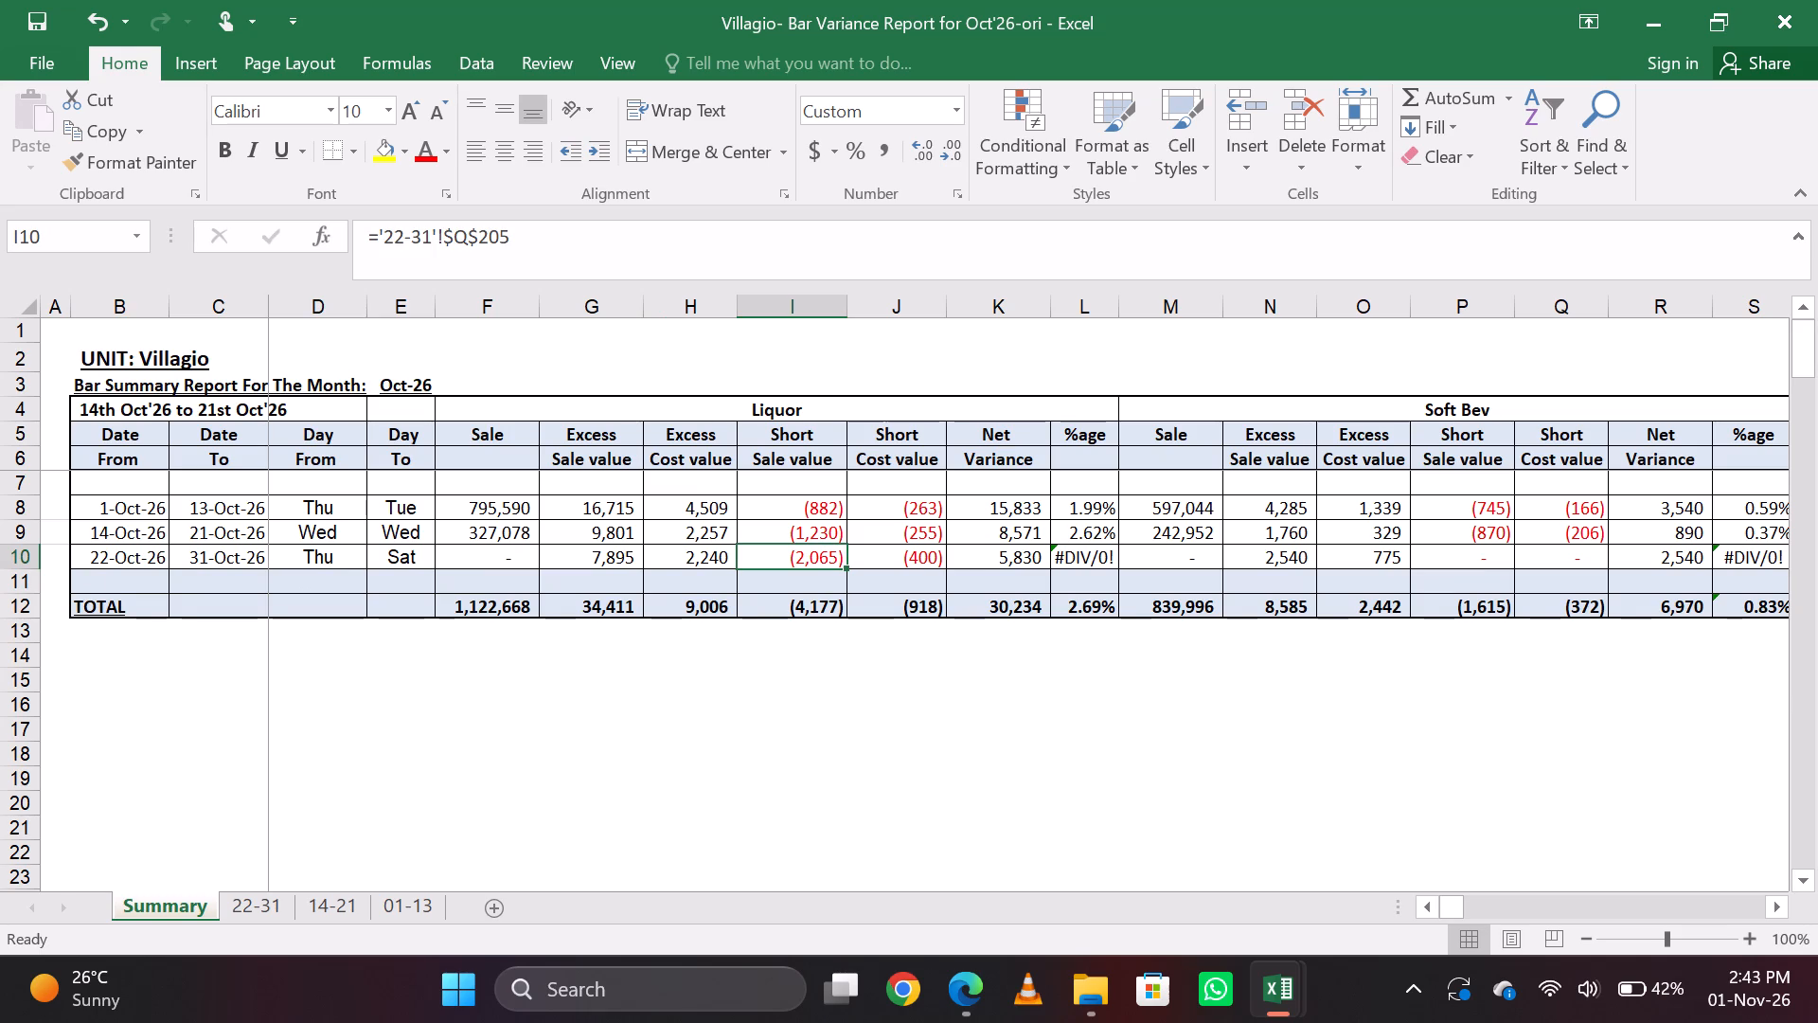
Switch to File Explorer and open the Outlet-Item_Wise_Report_(Row)_2026_11_01_09_12_10 workbook from Downloads.
key("alt+Tab")
key("alt+Tab")
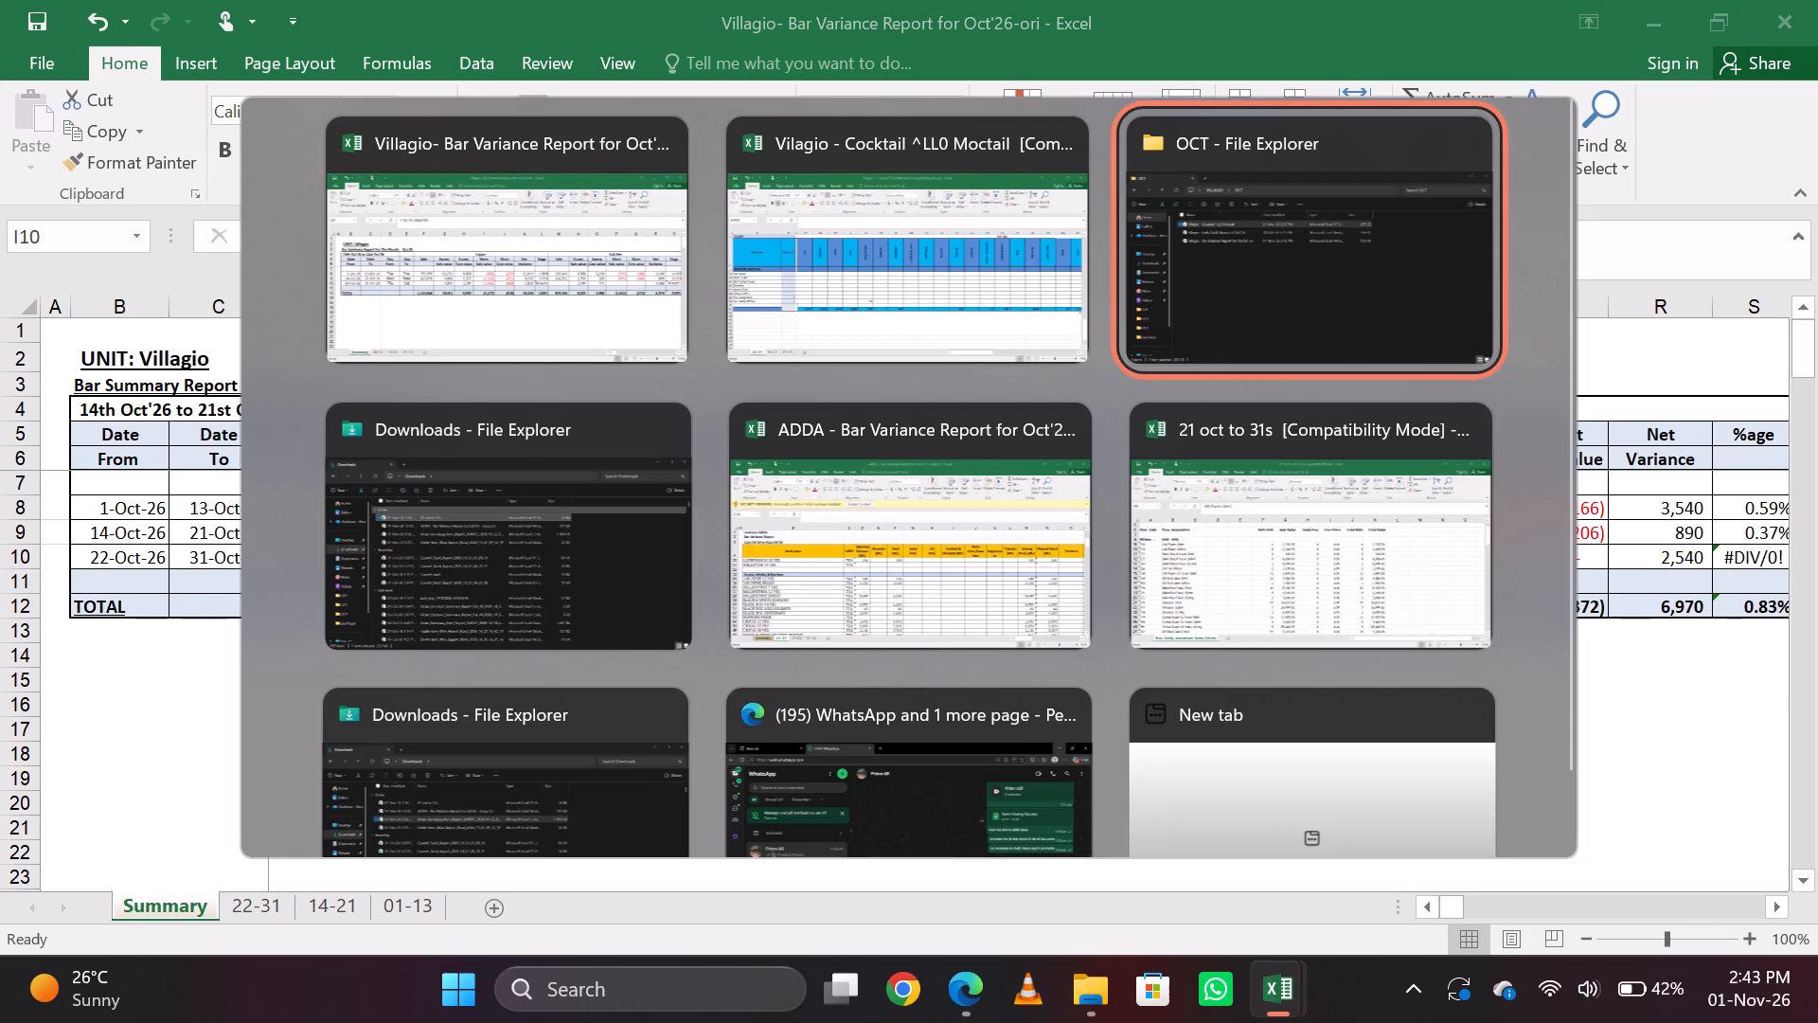
key("alt+Tab")
key("alt+Tab")
key("alt+Tab")
key("alt+Tab")
key("alt+Tab")
key("alt+Tab")
key("alt+Tab")
key("alt+Tab")
key("alt+Tab")
left_click(141, 447)
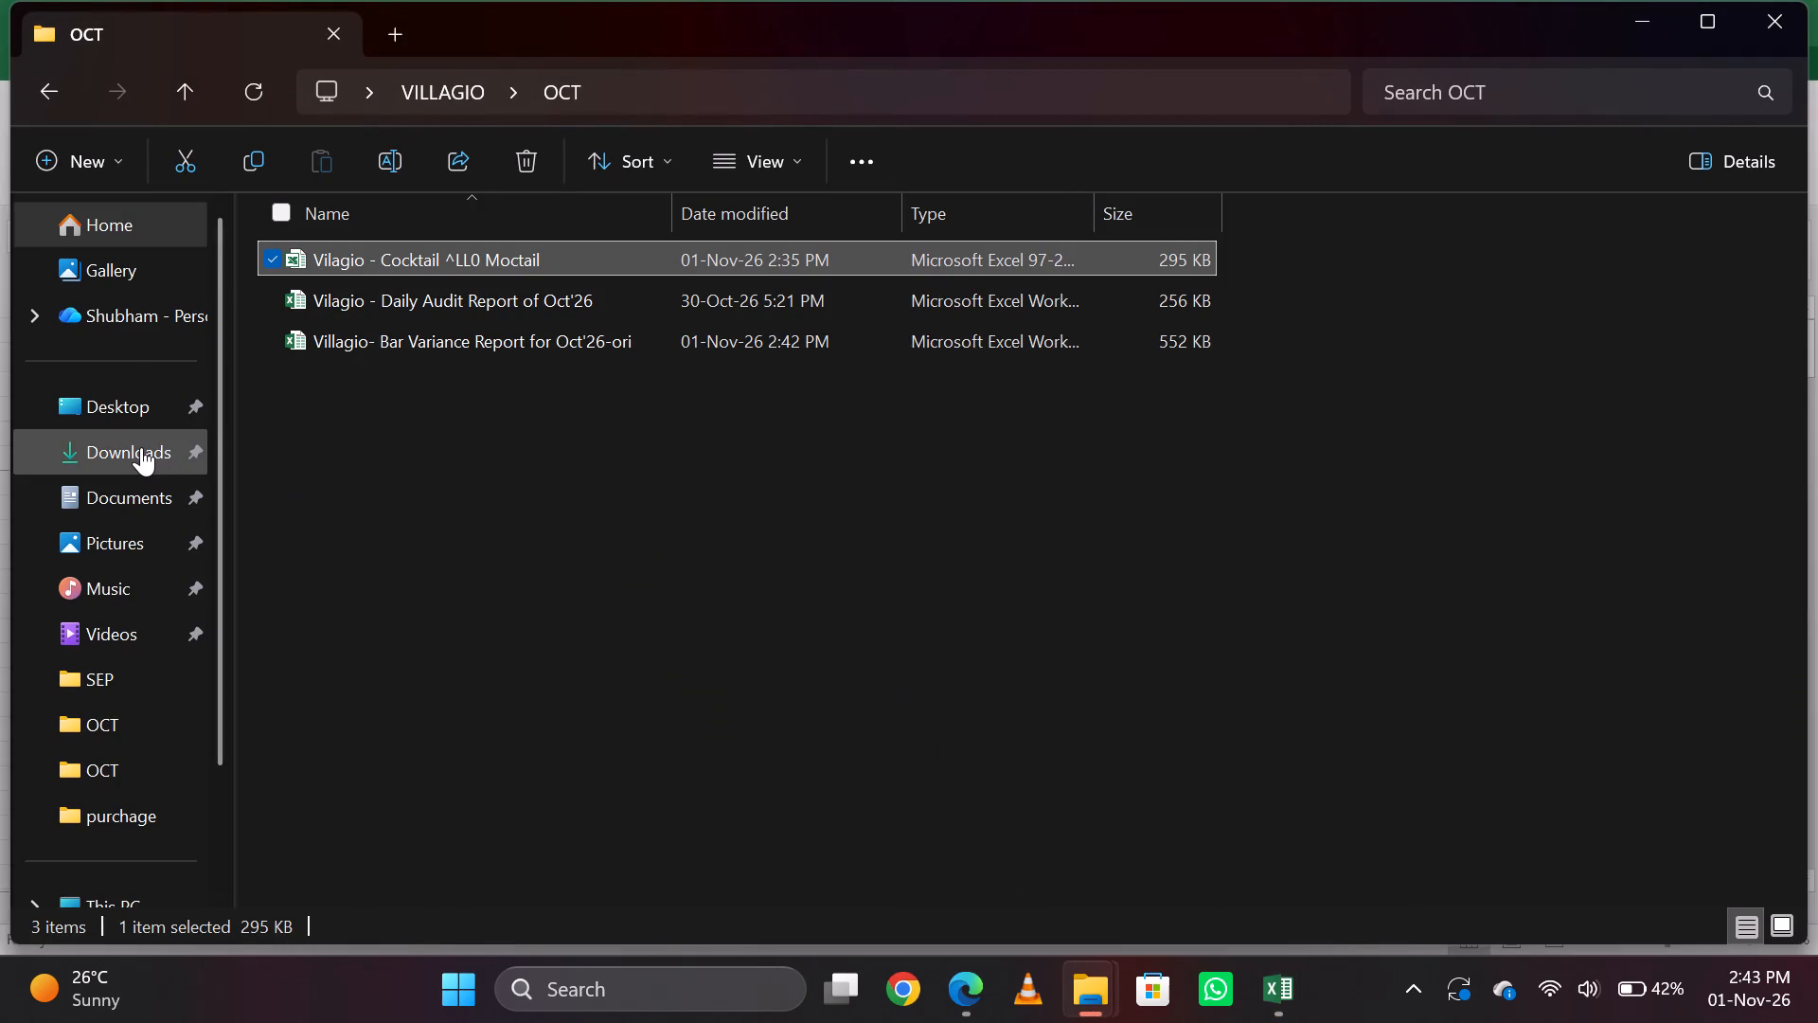
left_click(598, 289)
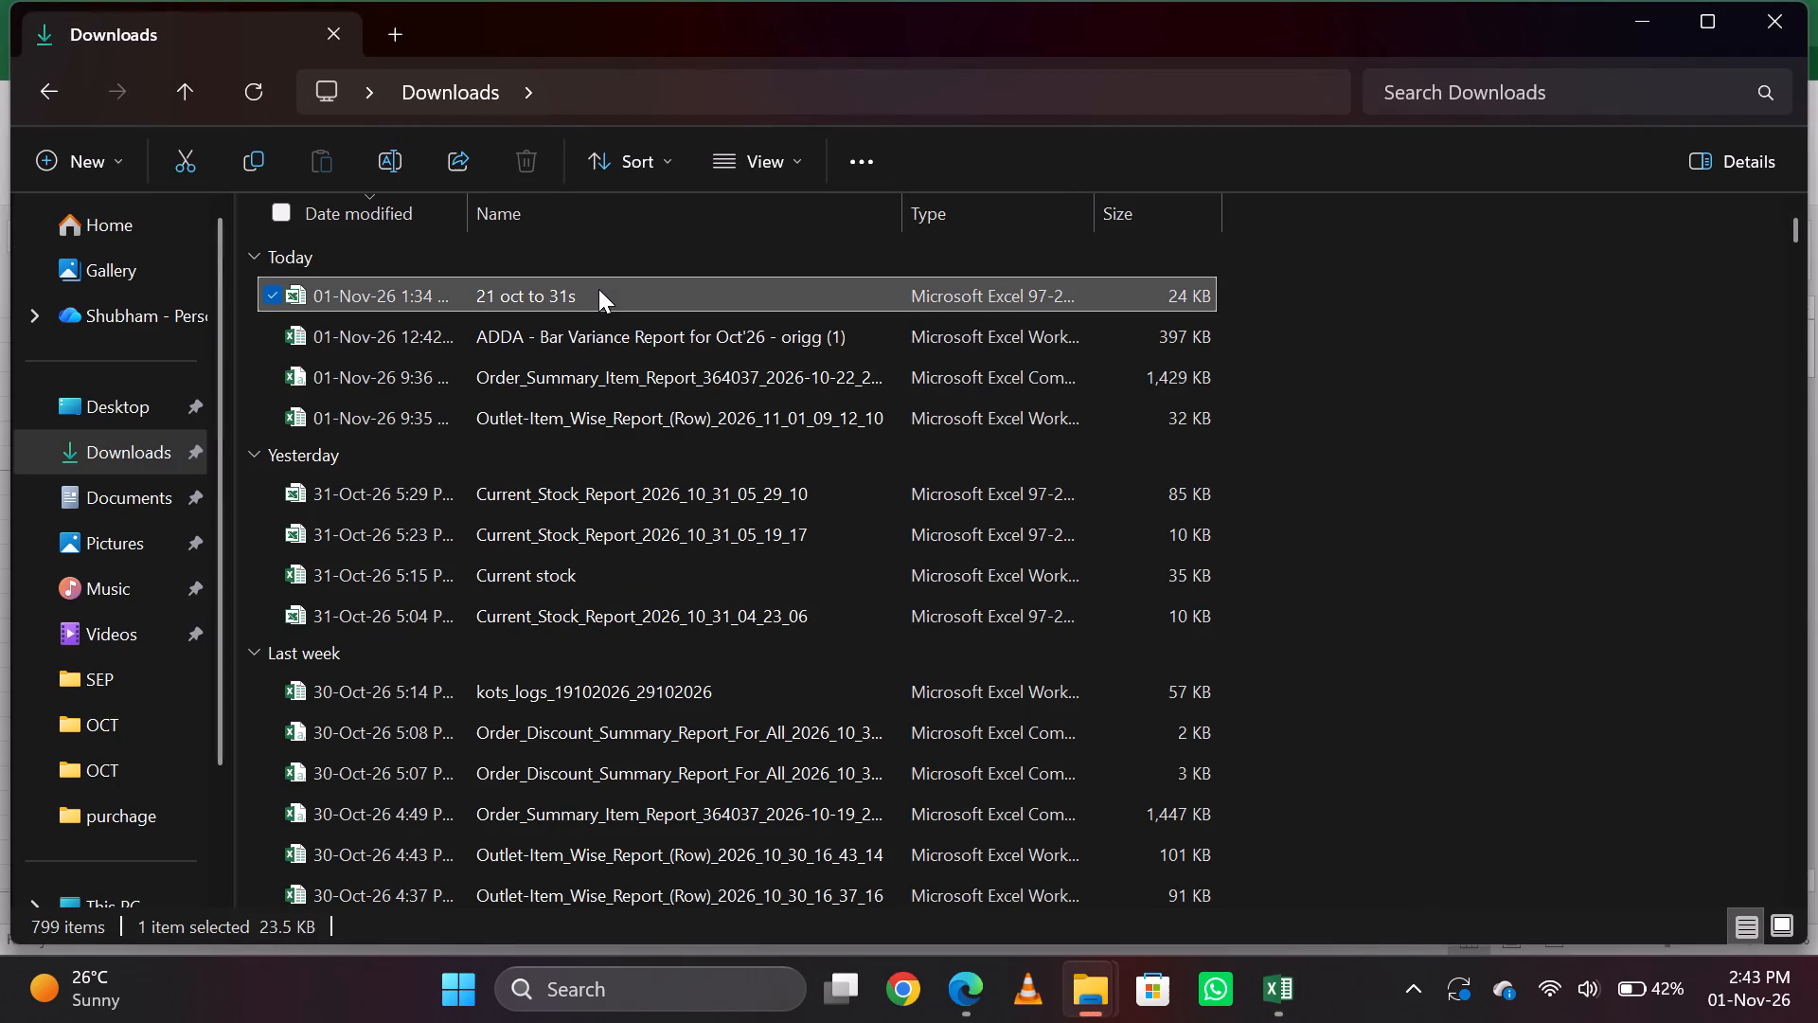
double_click(708, 404)
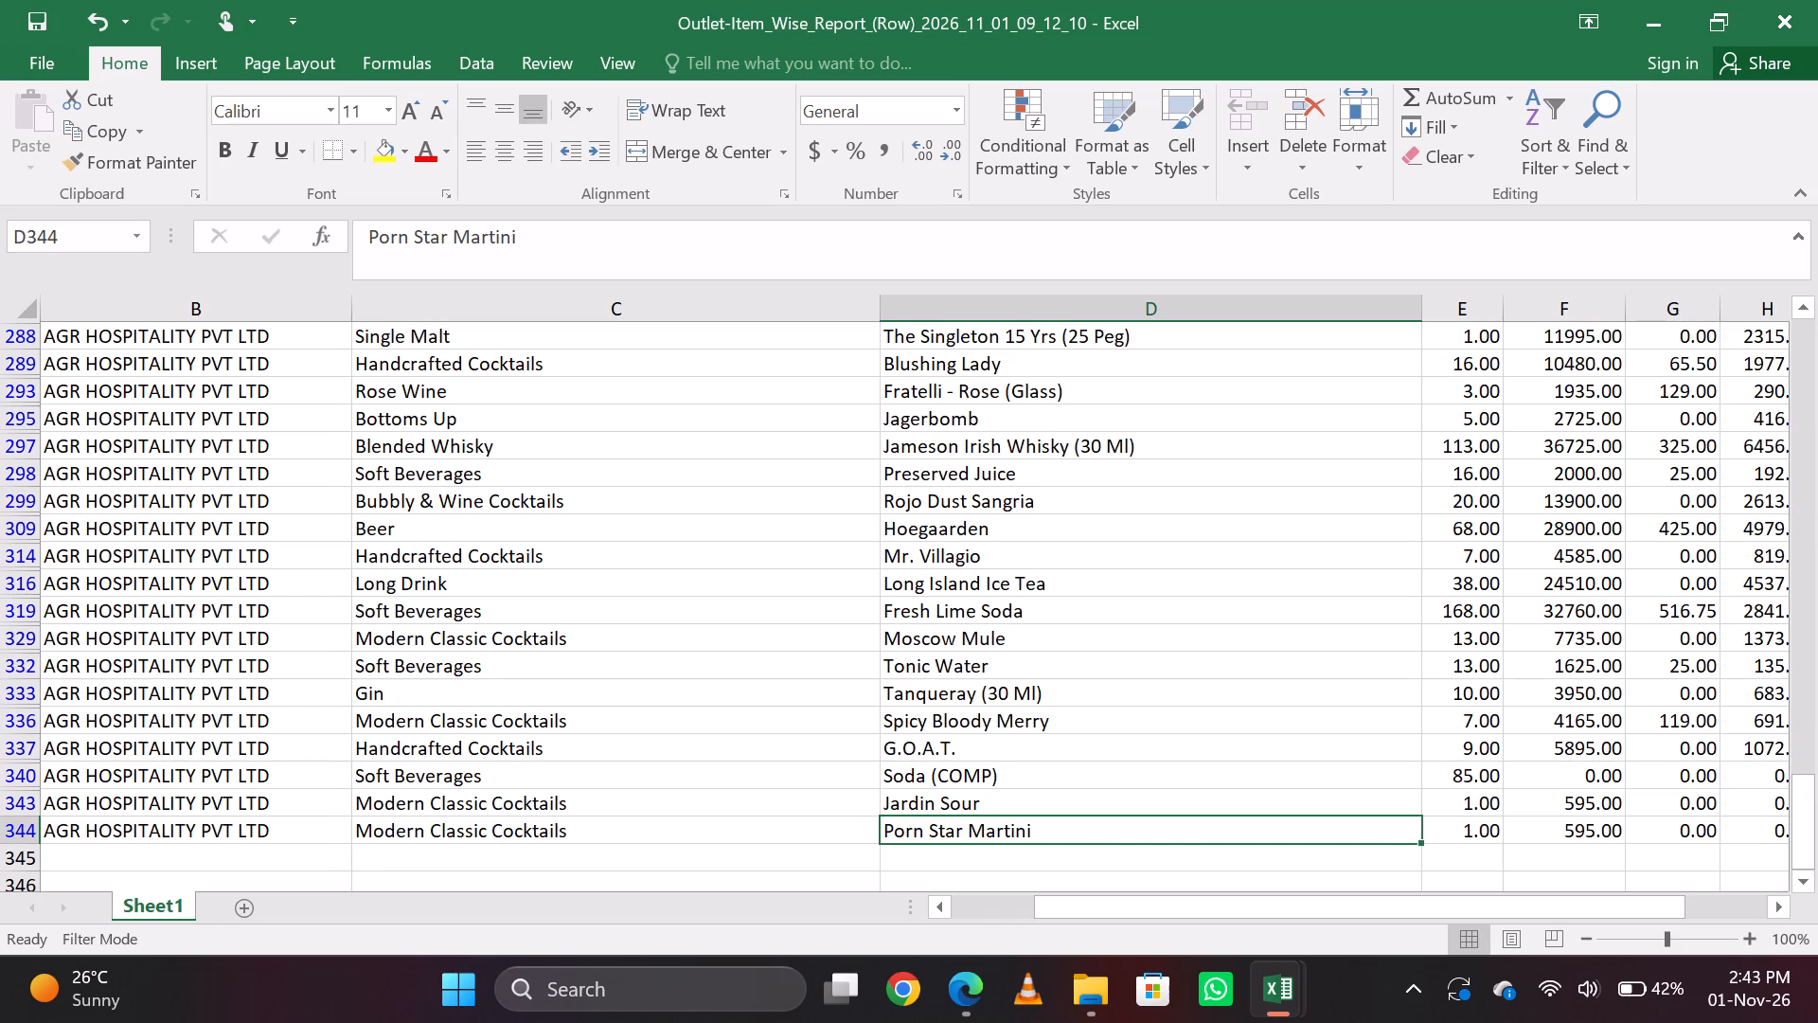
Enter a SUBTOTAL formula in F4 with function 9 over the filtered My Amount values F7:F344.
scroll(795, 471, "up", 6)
left_click(896, 469)
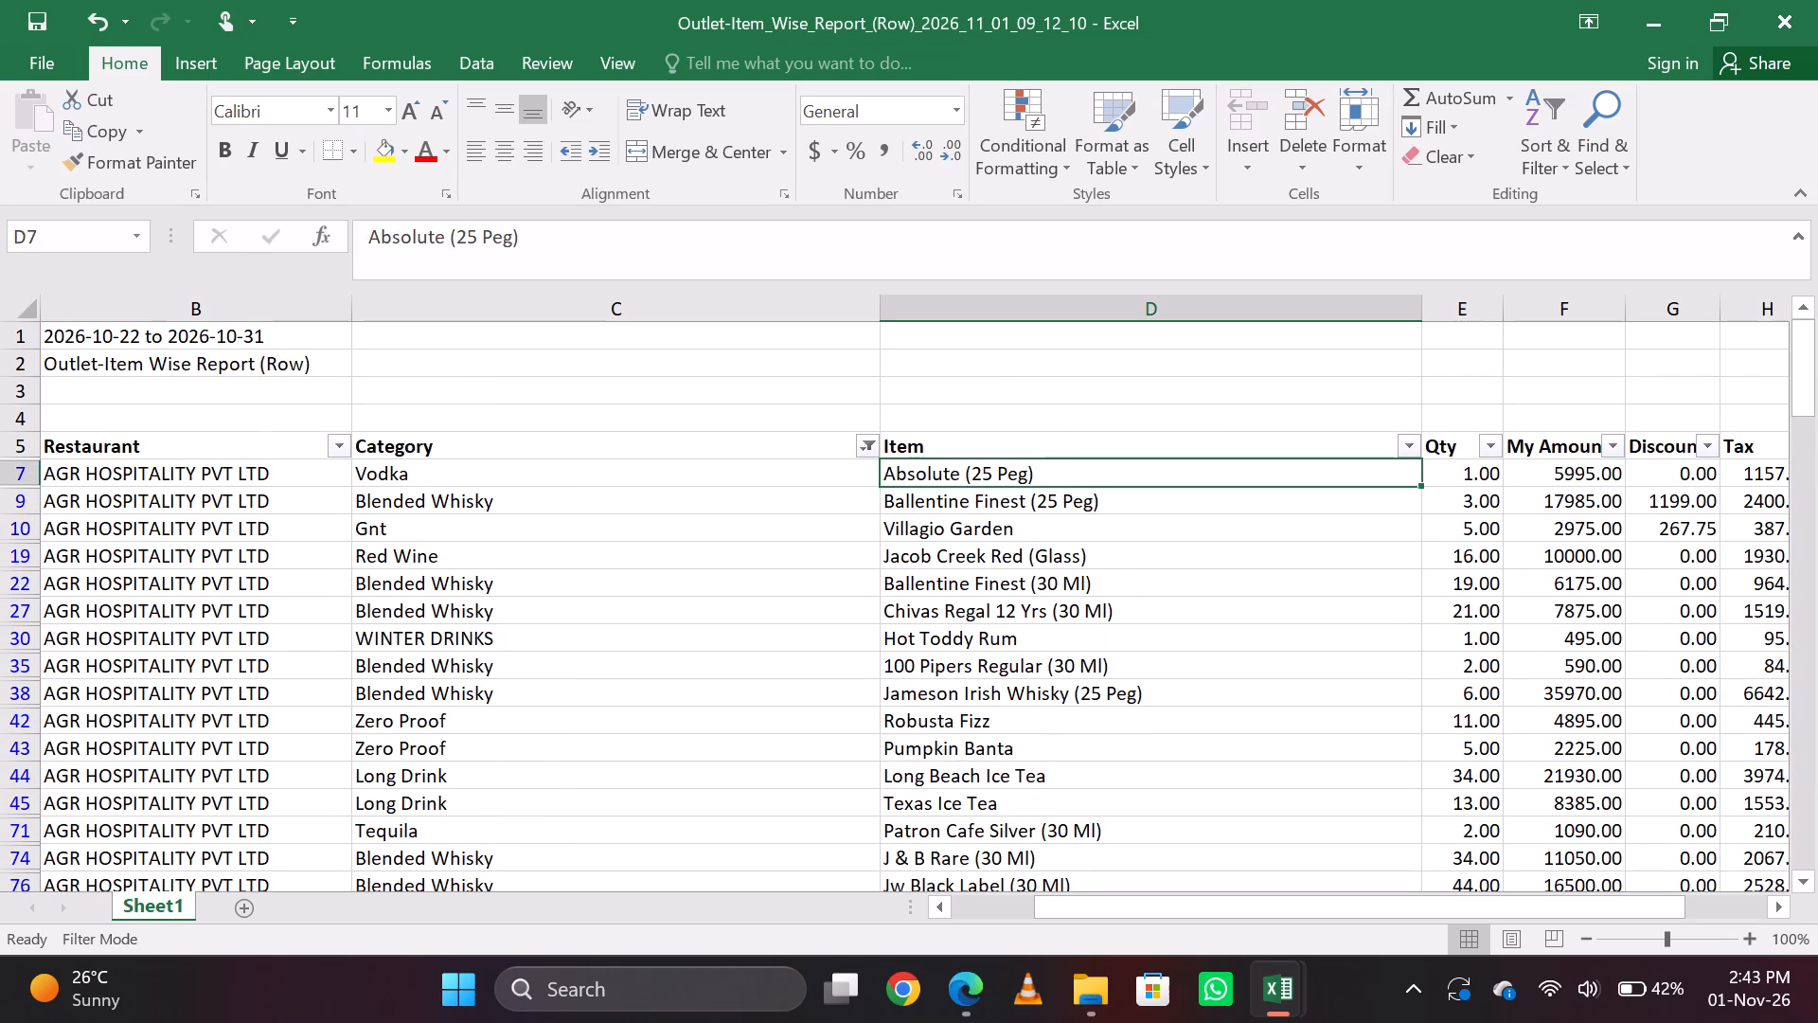
left_click(865, 440)
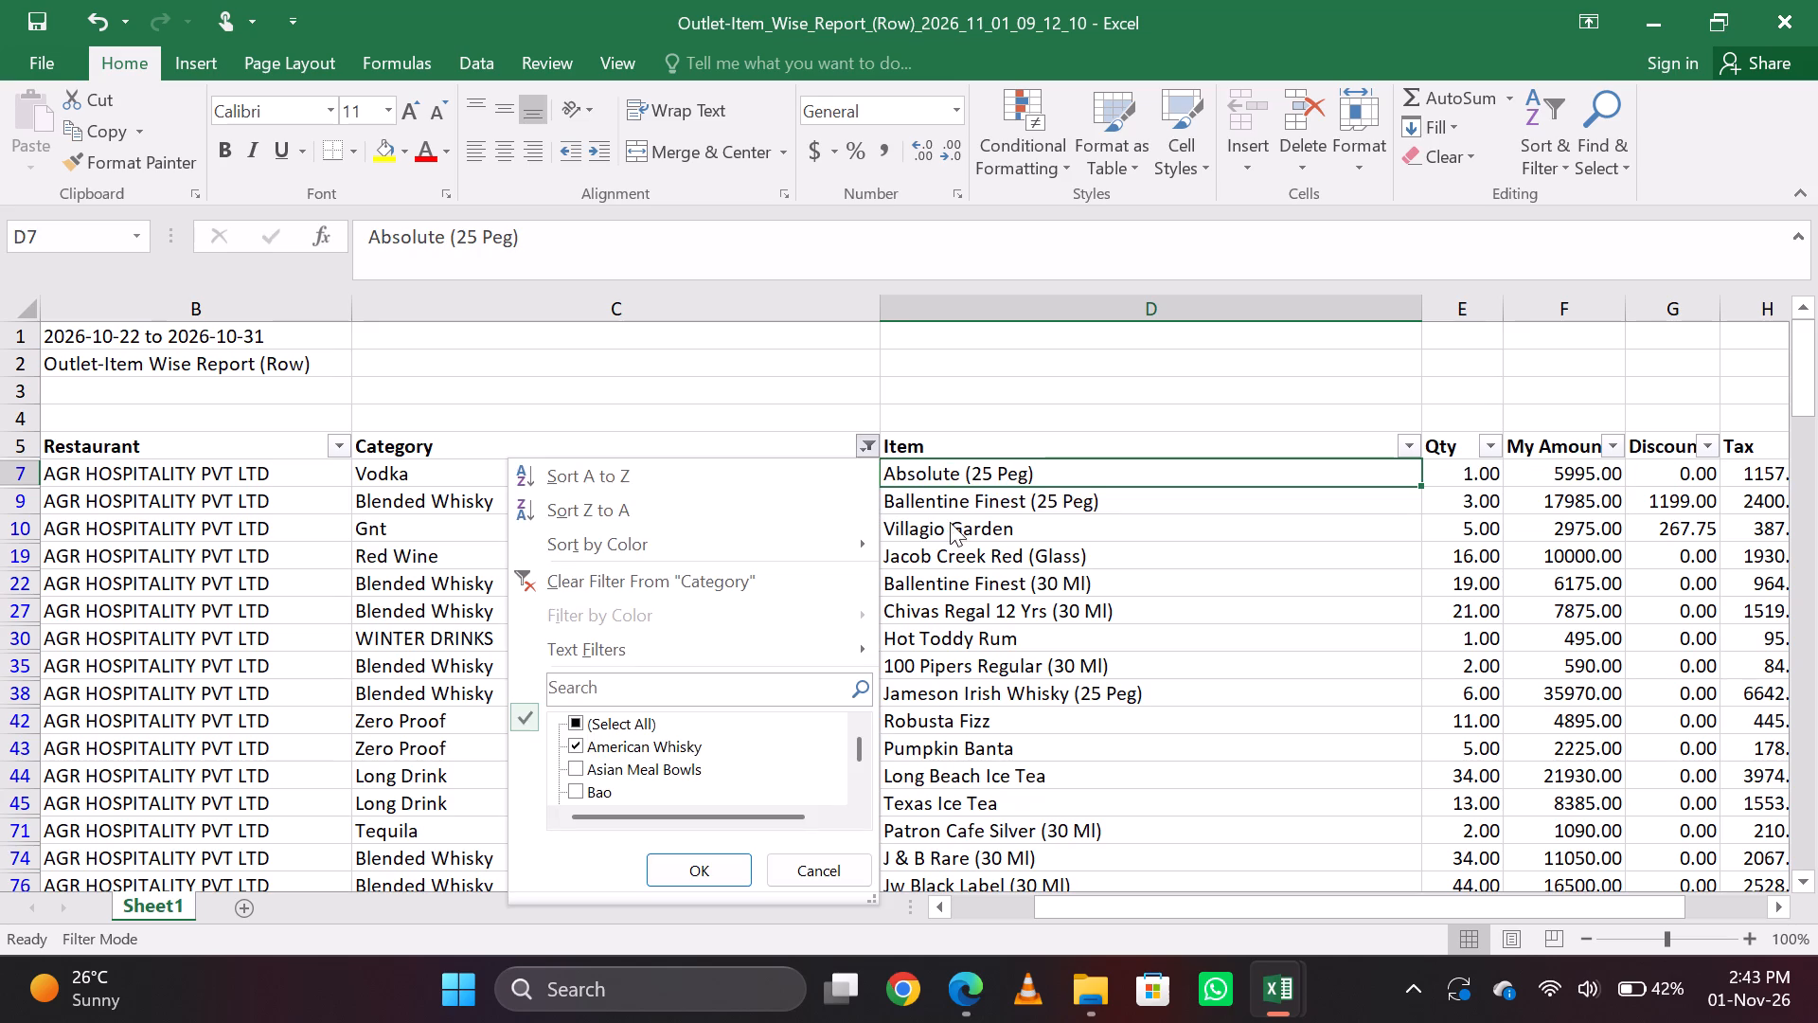
left_click(952, 524)
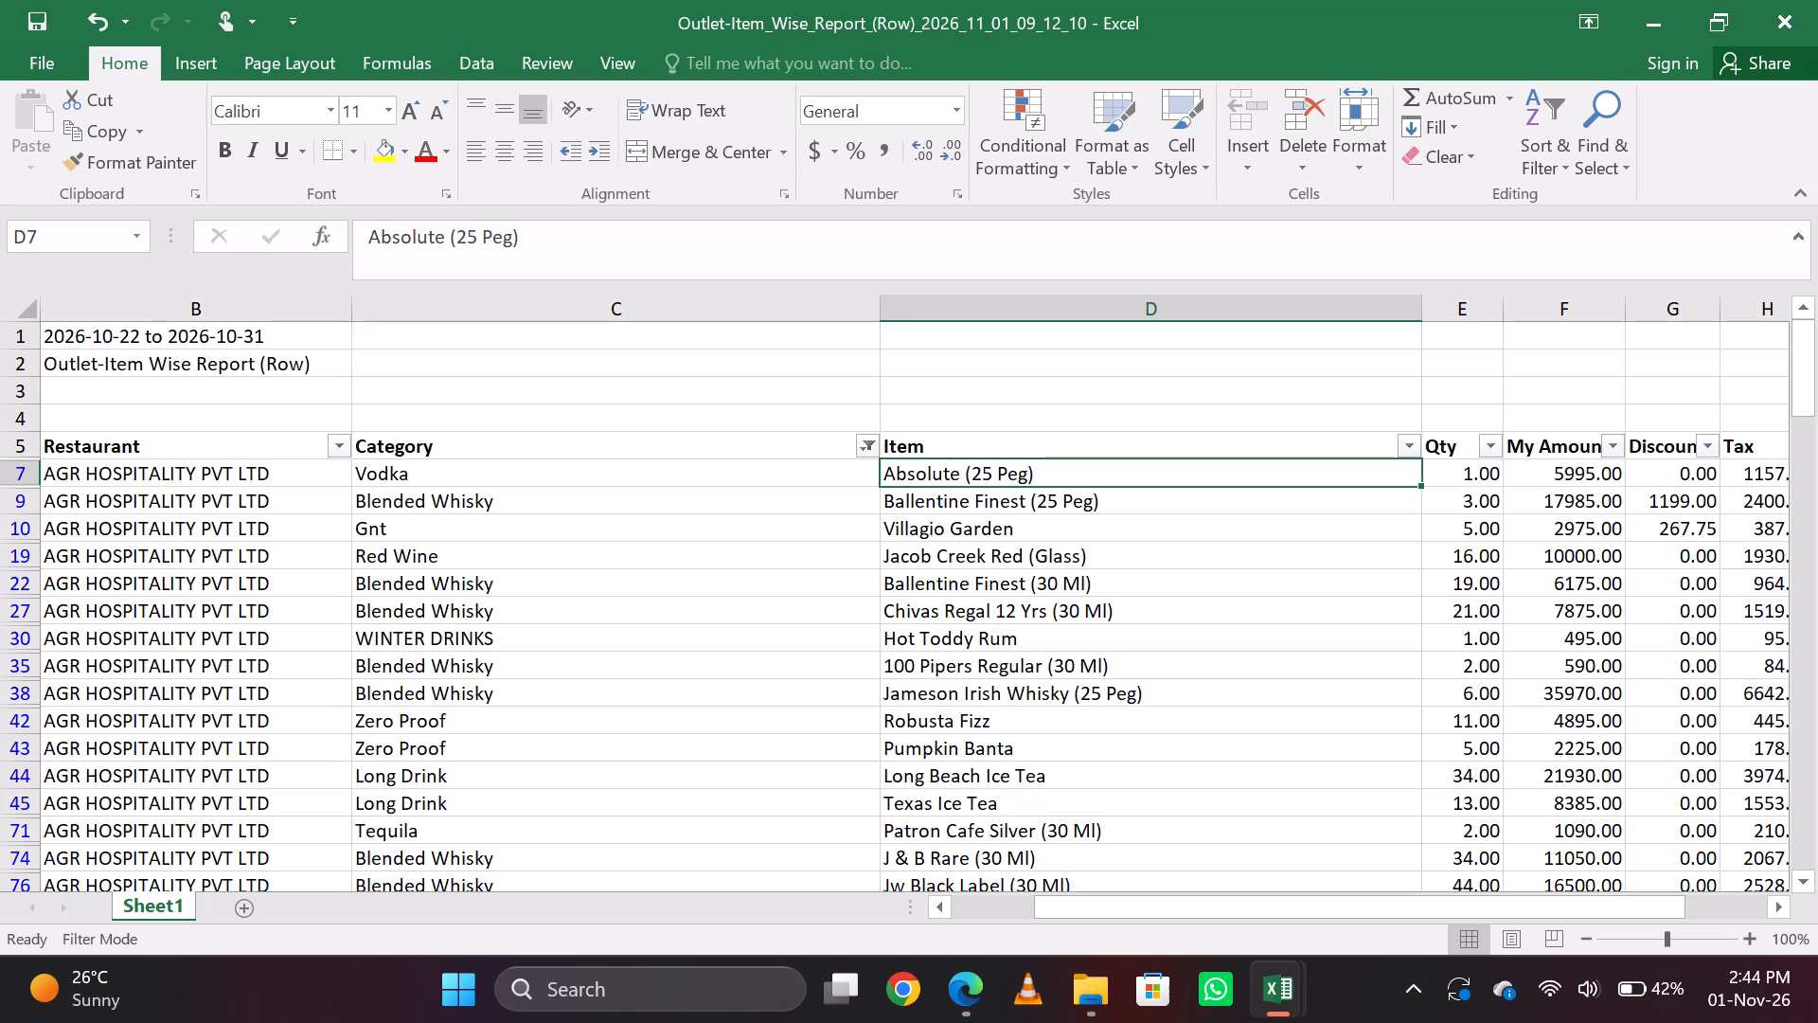
key("Up")
key("Up")
key("Right")
key("Right")
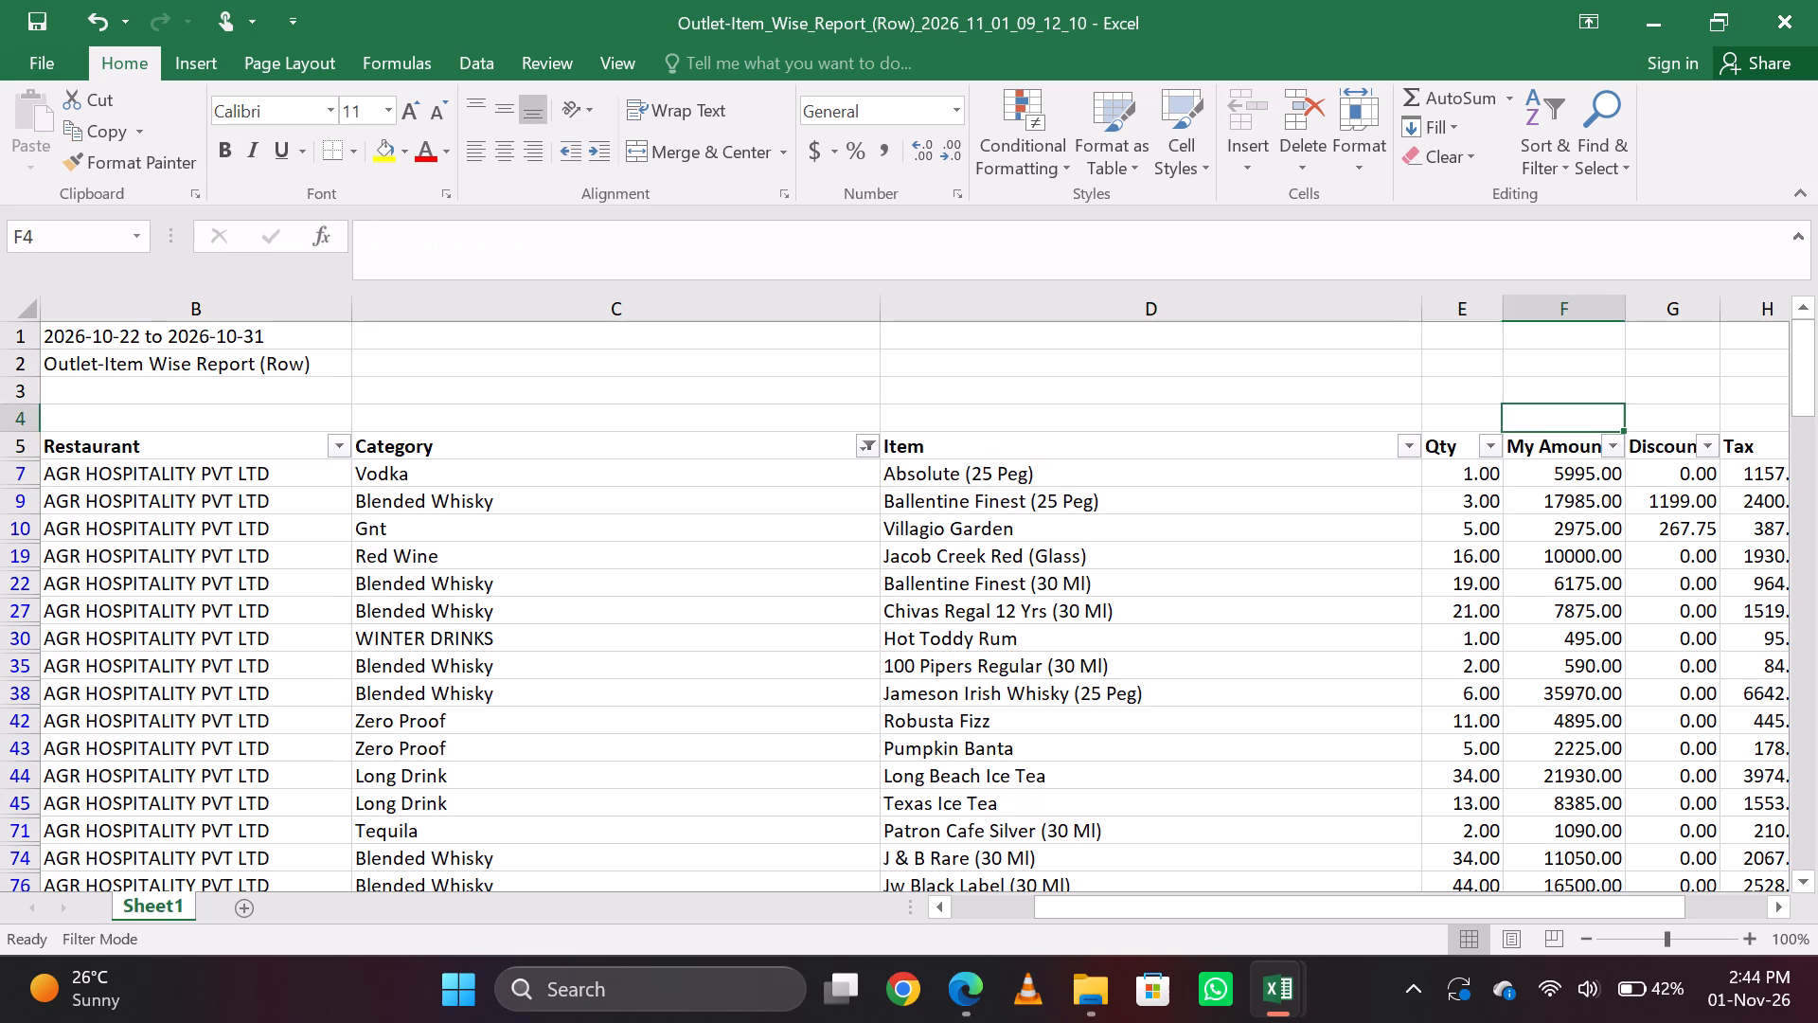
key("Right")
key("Left")
type("=subt")
key("Tab")
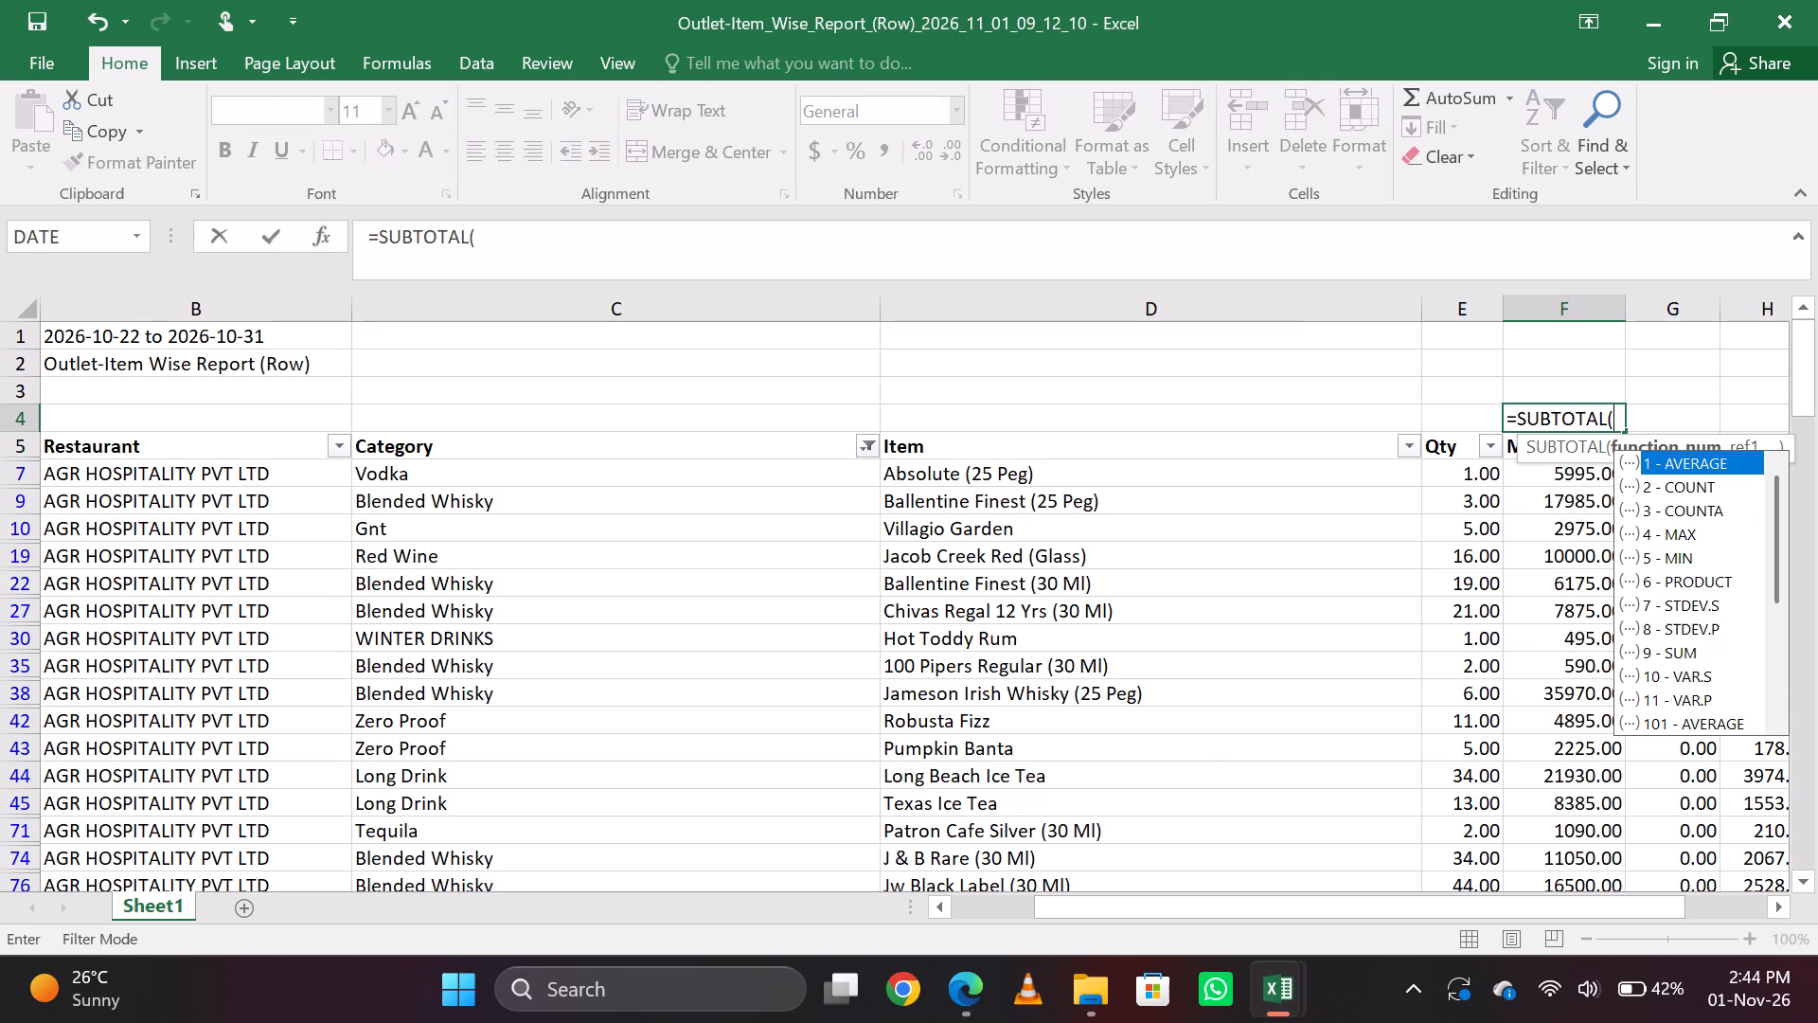
type("9,")
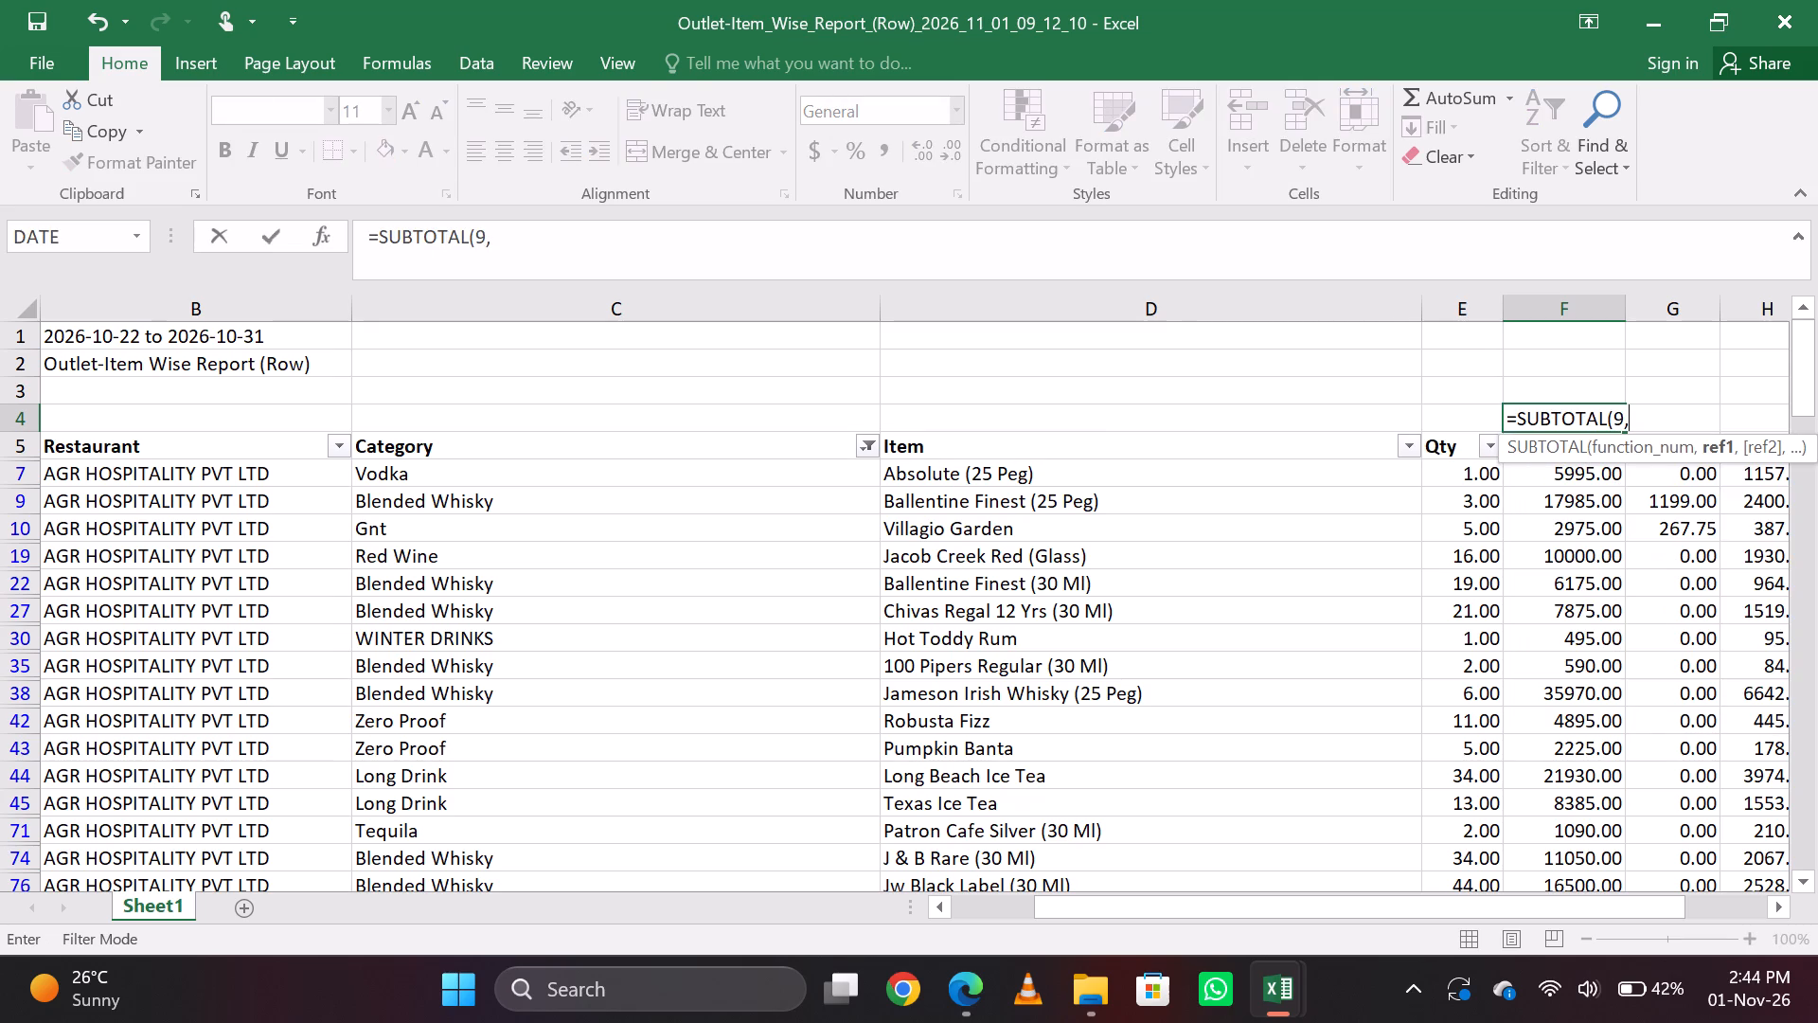
key("Down")
key("Down")
key("ctrl+shift+Down")
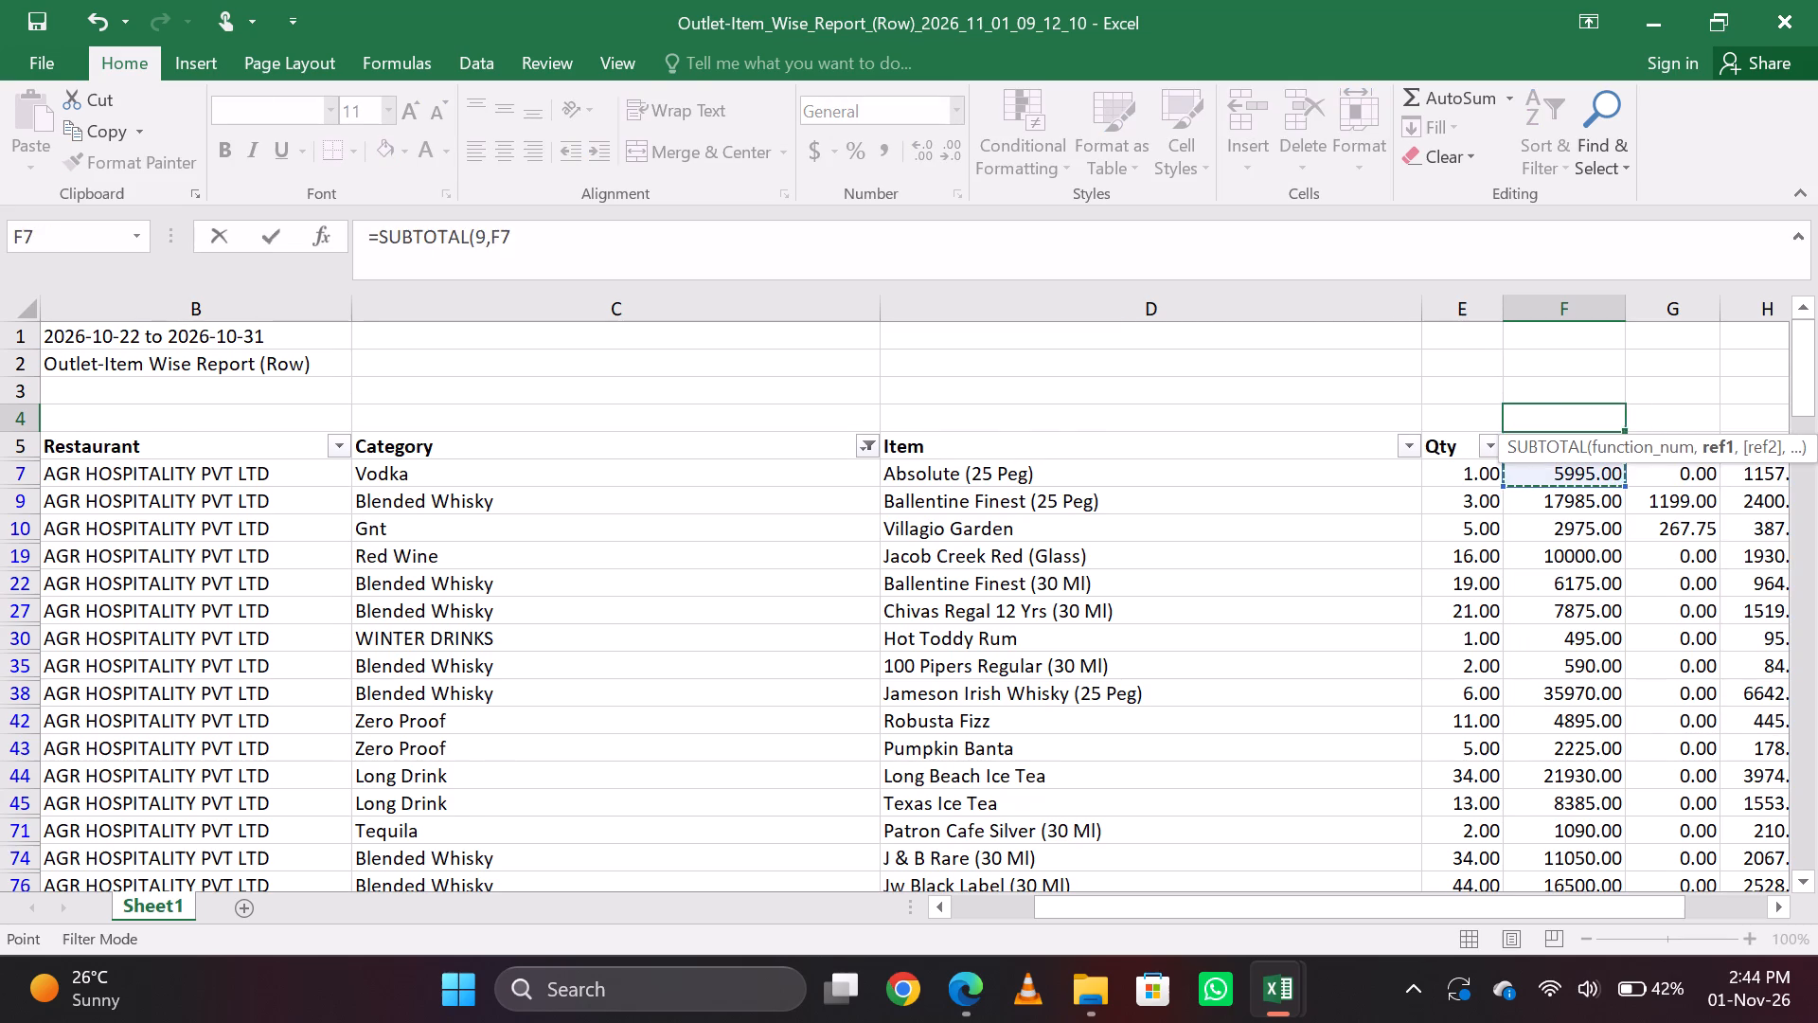
key("Return")
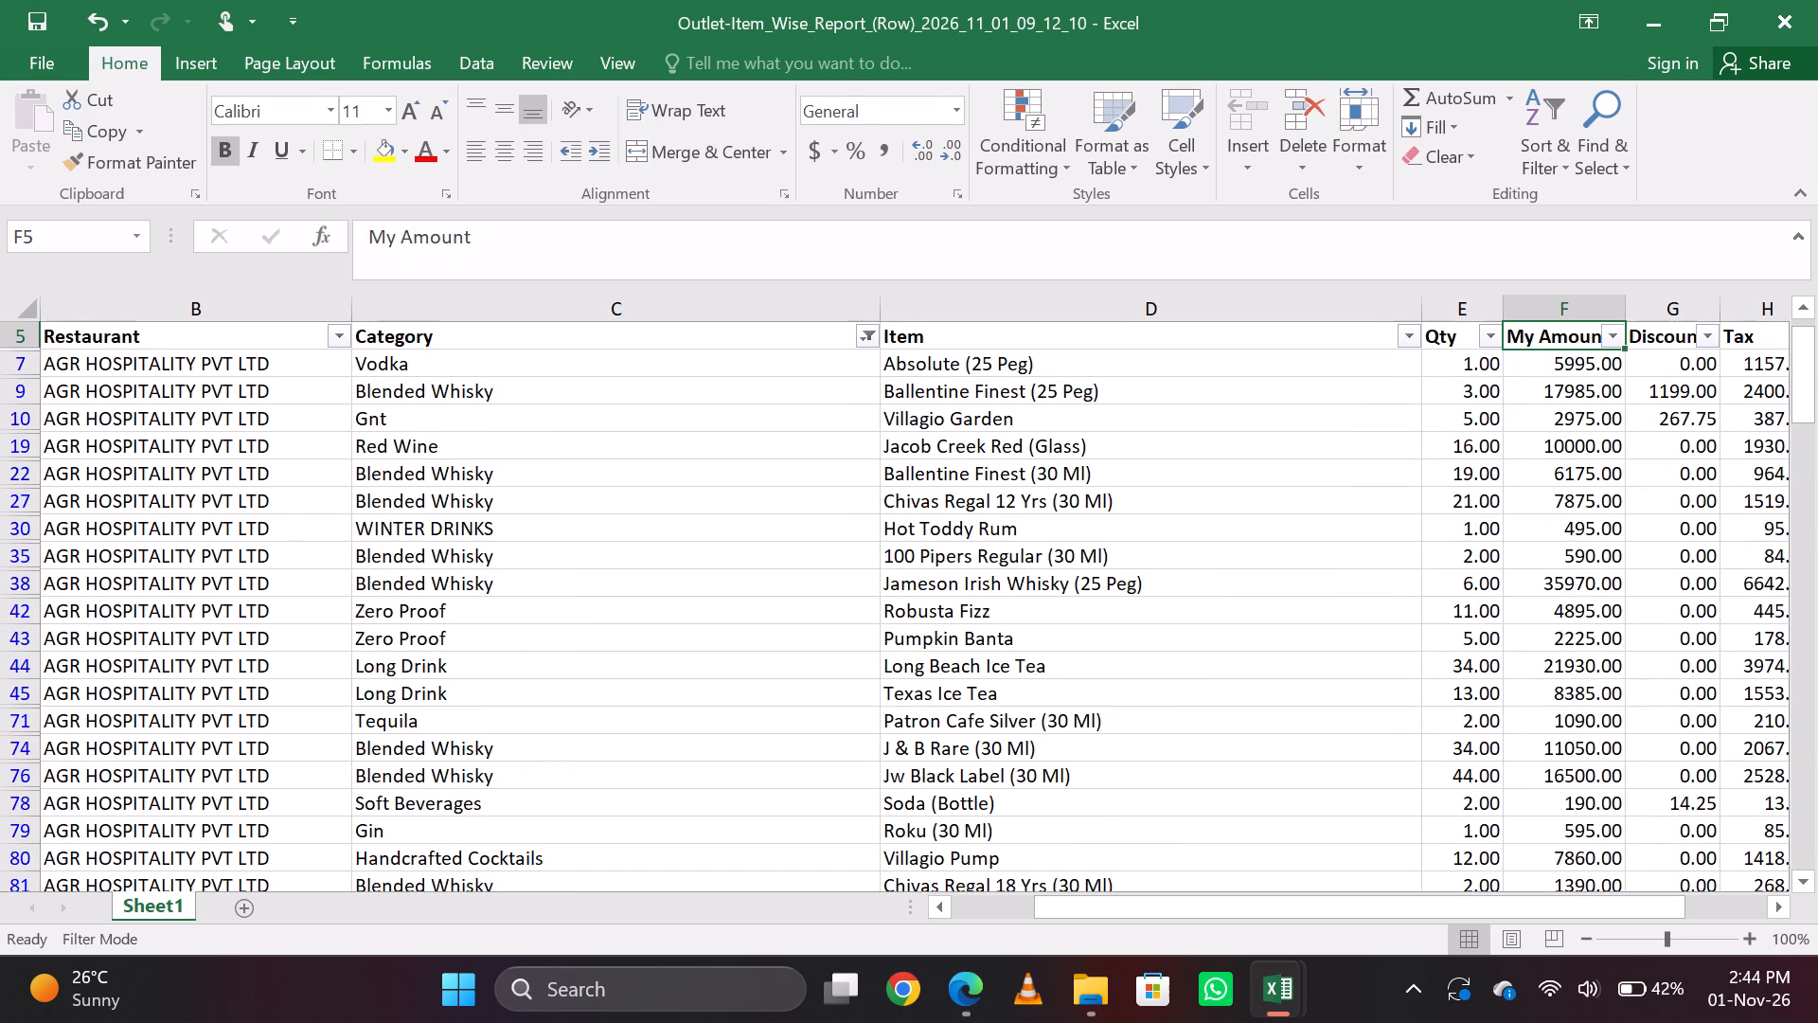
Fill the My Amount subtotal formula across into G4 for the Discount column.
key("Up")
key("Right")
key("ctrl+r")
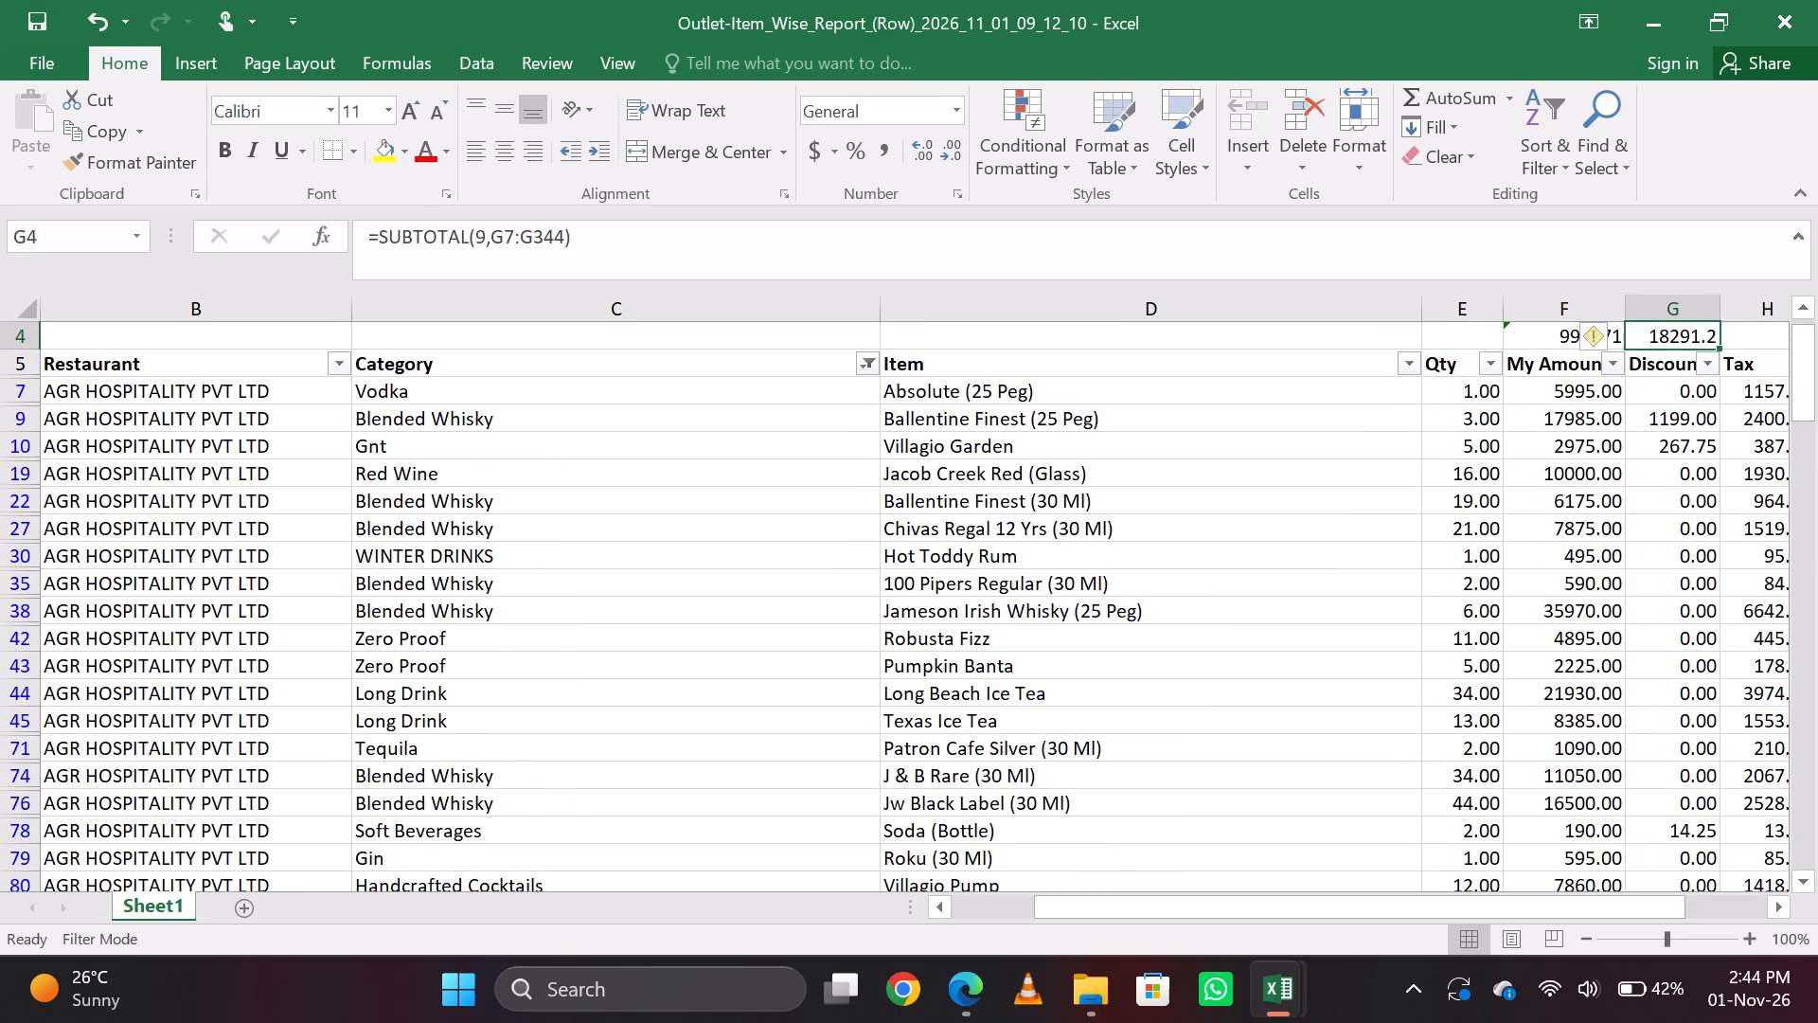
Enter a formula in C4 above the Category header that subtracts the discount subtotal G4 from the amount subtotal F4.
key("Left")
key("Left")
key("Left")
key("Left")
key("Left")
key("Left")
key("Left")
key("Left")
key("Right")
key("Right")
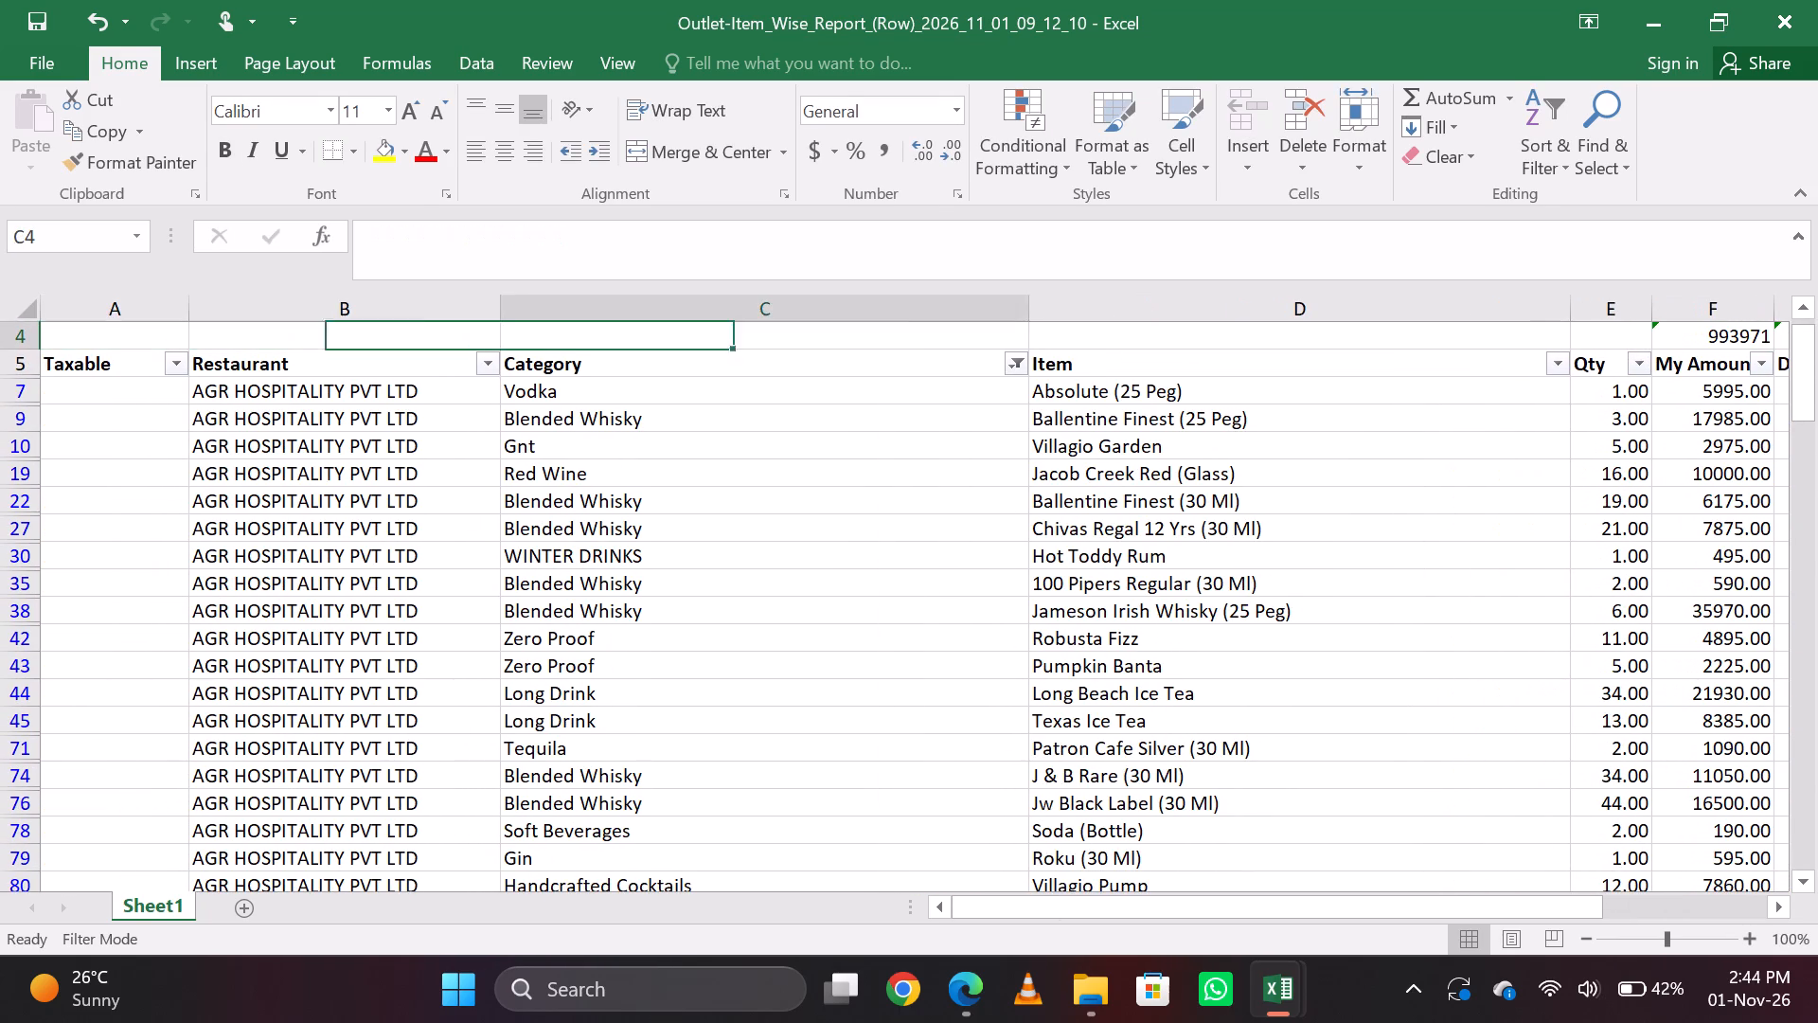
key("equal")
key("ctrl+Right")
key("minus")
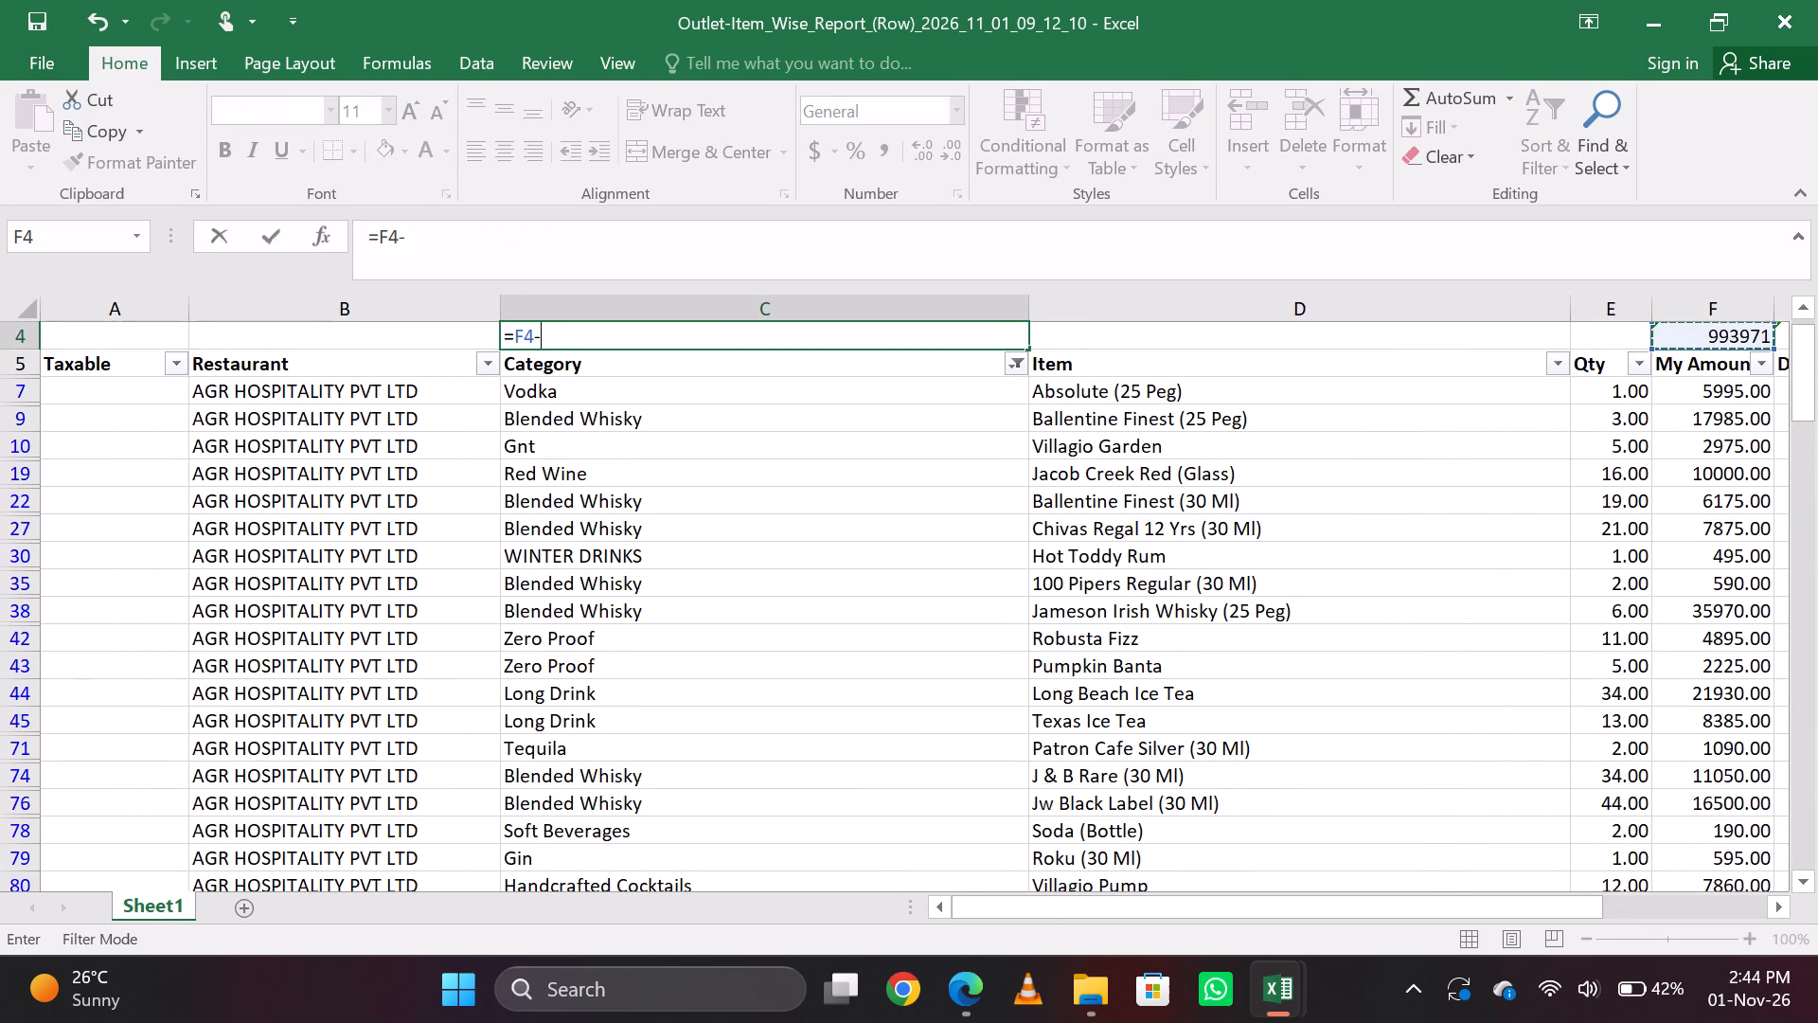
key("ctrl+Right")
key("Right")
key("Return")
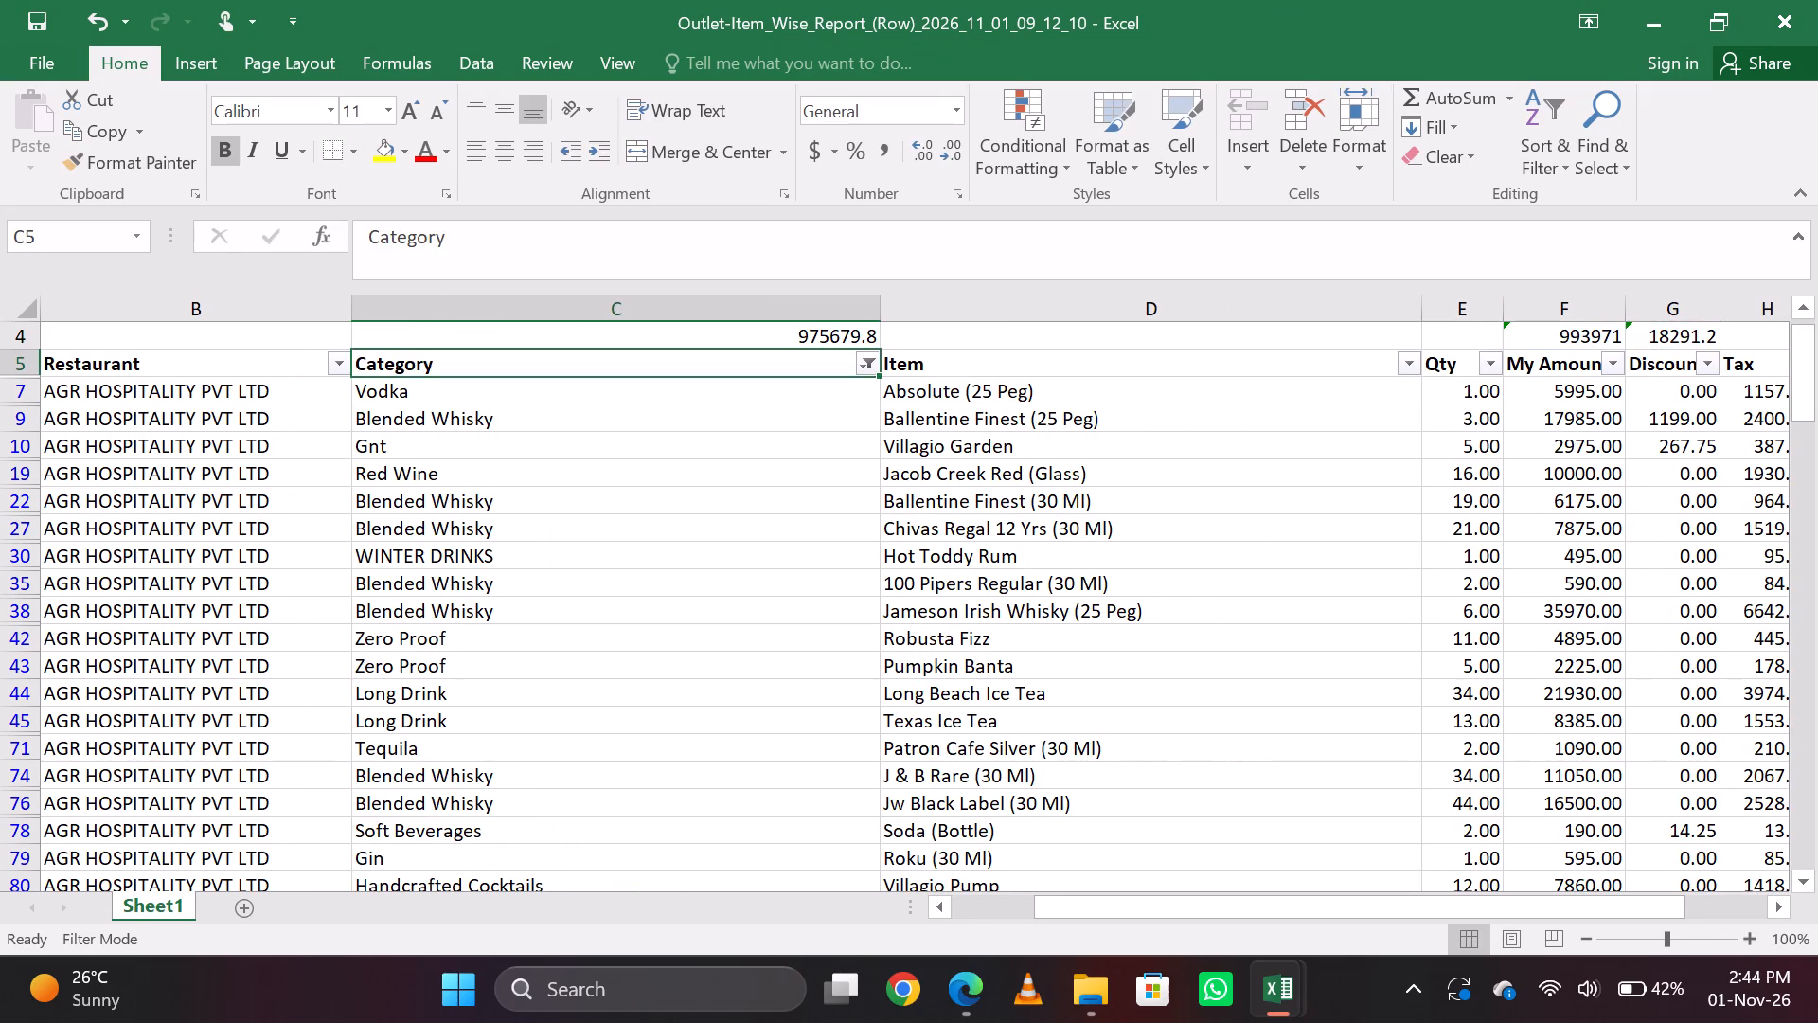
Reset the Category filter by deselecting all categories, and select American Whisky and Beer.
left_click(869, 377)
left_click(871, 359)
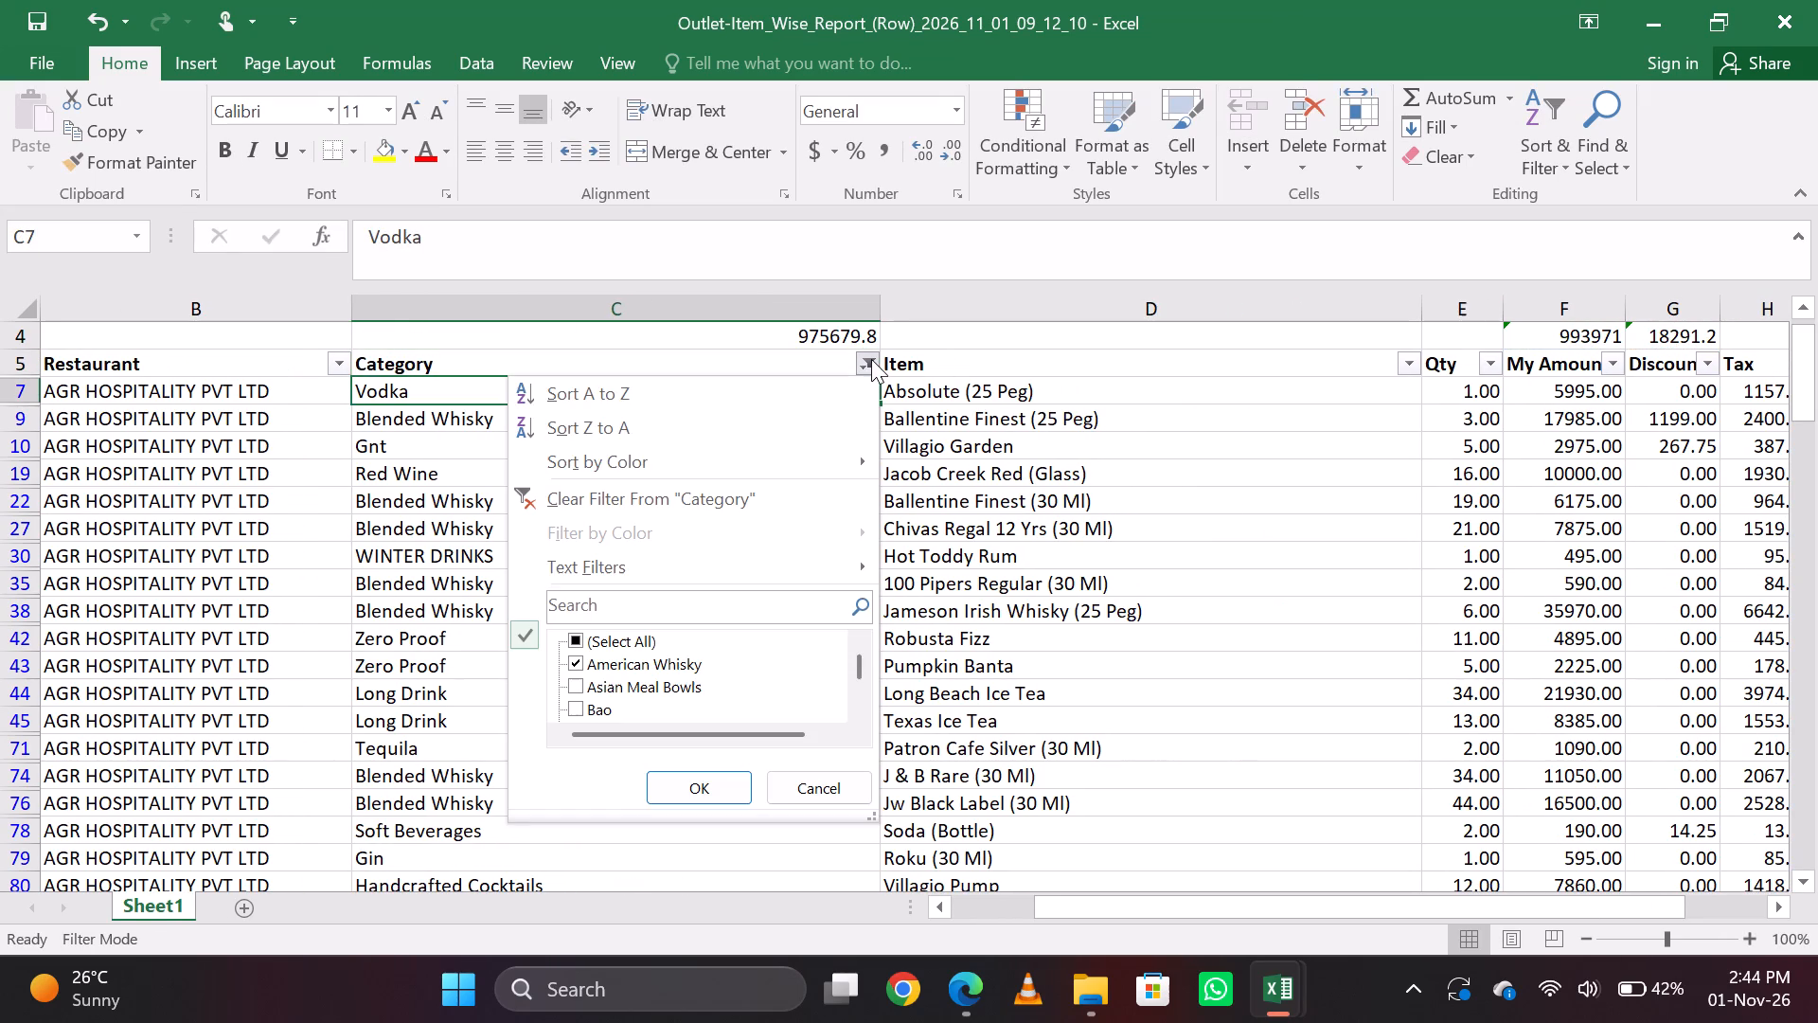
left_click(621, 637)
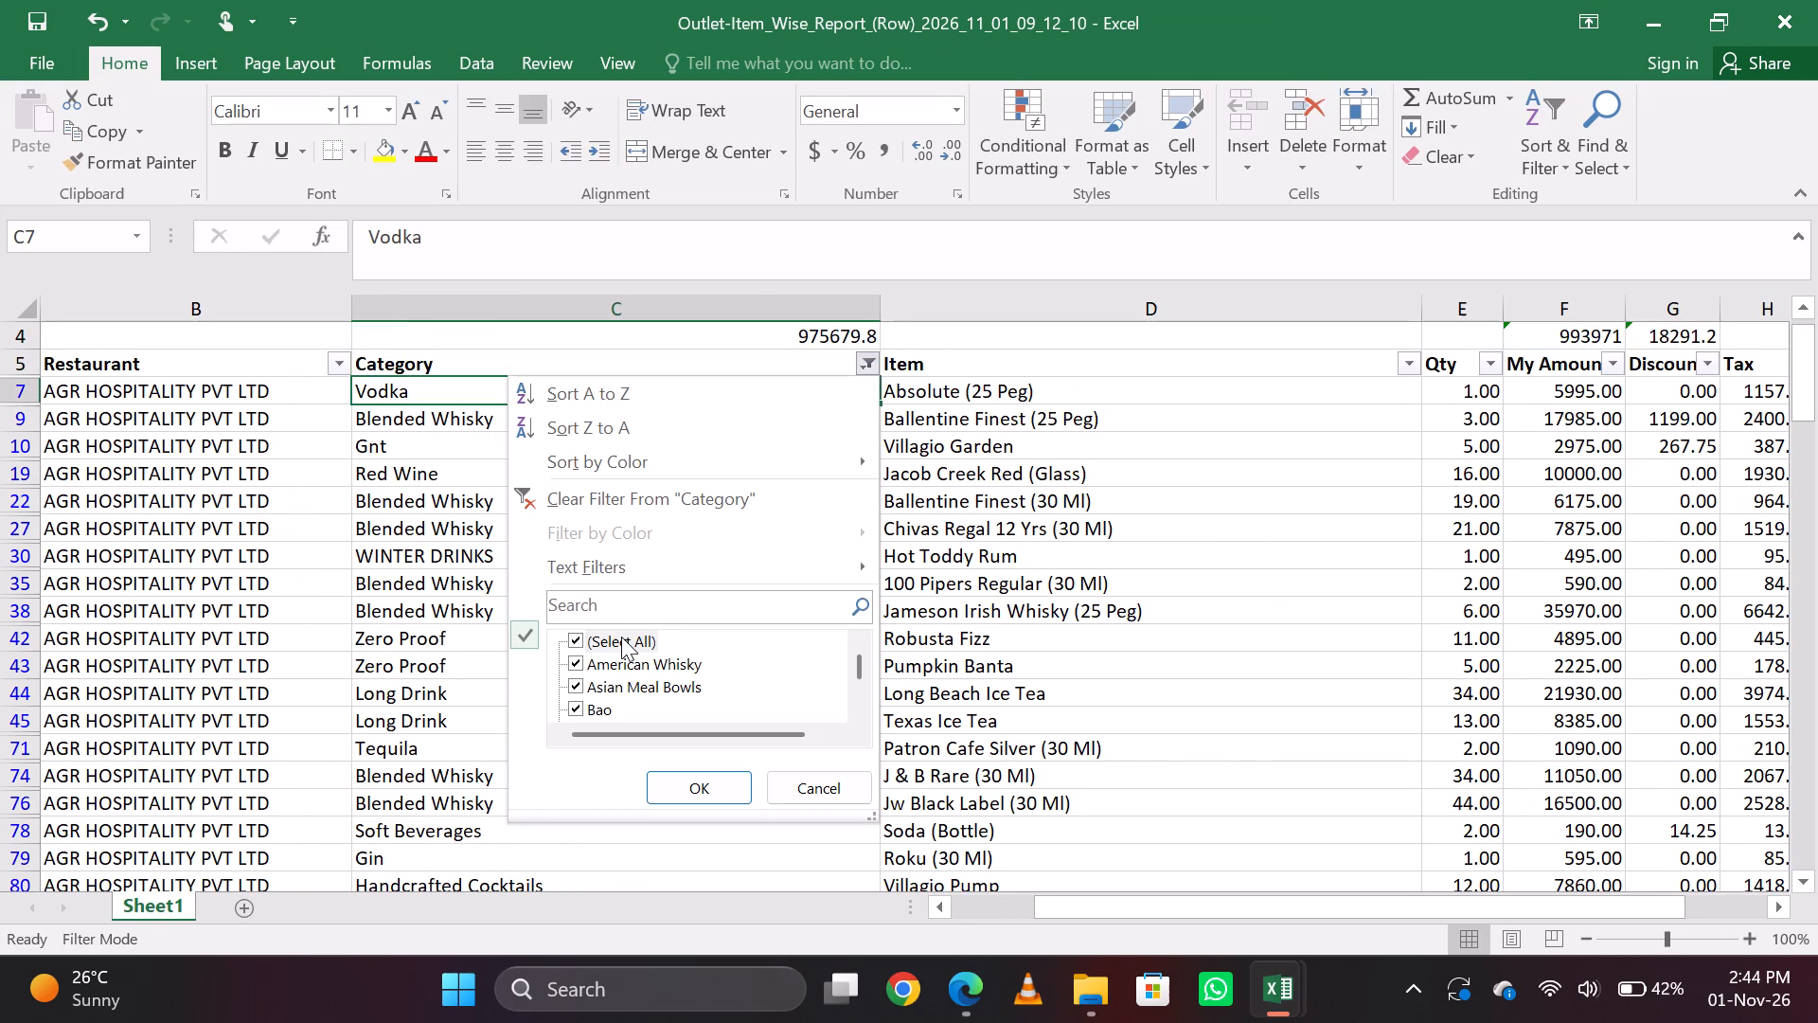
left_click(621, 637)
key("Down")
key("space")
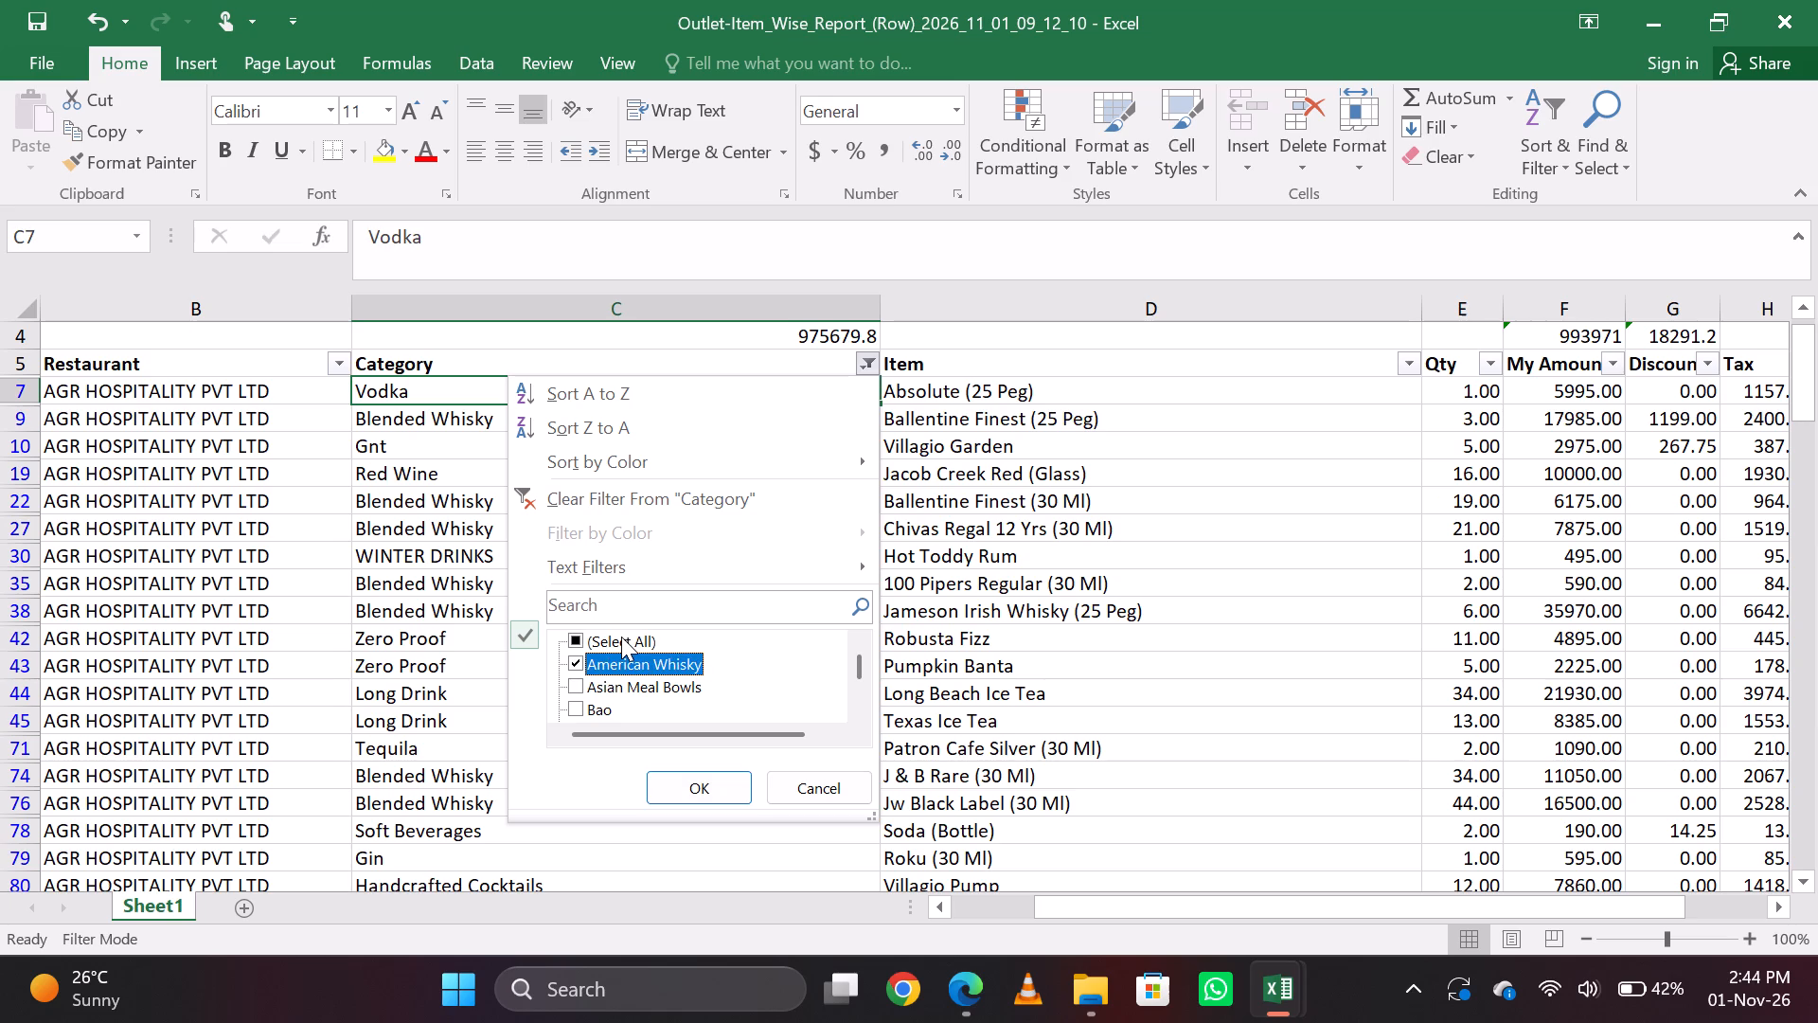
key("Down")
key("Down")
key("Down")
key("Down")
key("Up")
key("space")
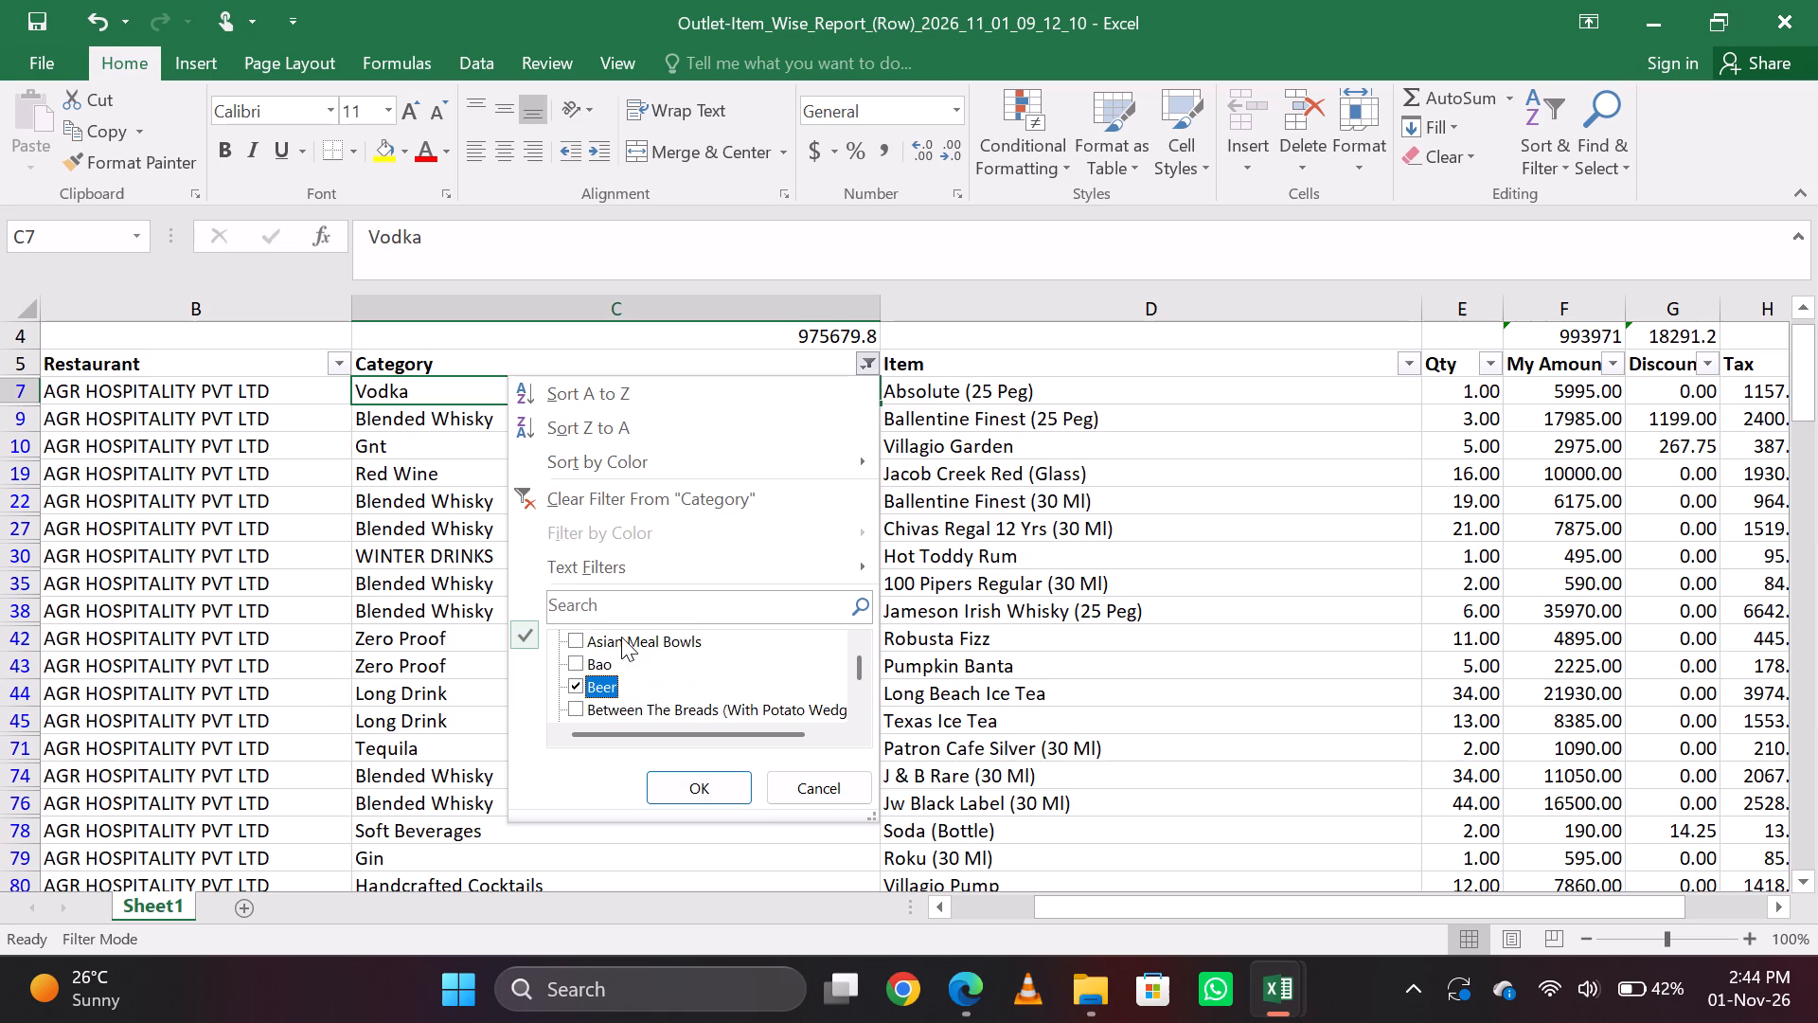
Add Blended Whisky, Bottoms Up, and Bubbly & Wine Cocktails to the Category filter selection.
key("Down")
key("Down")
key("Down")
key("Down")
key("Down")
key("Up")
key("space")
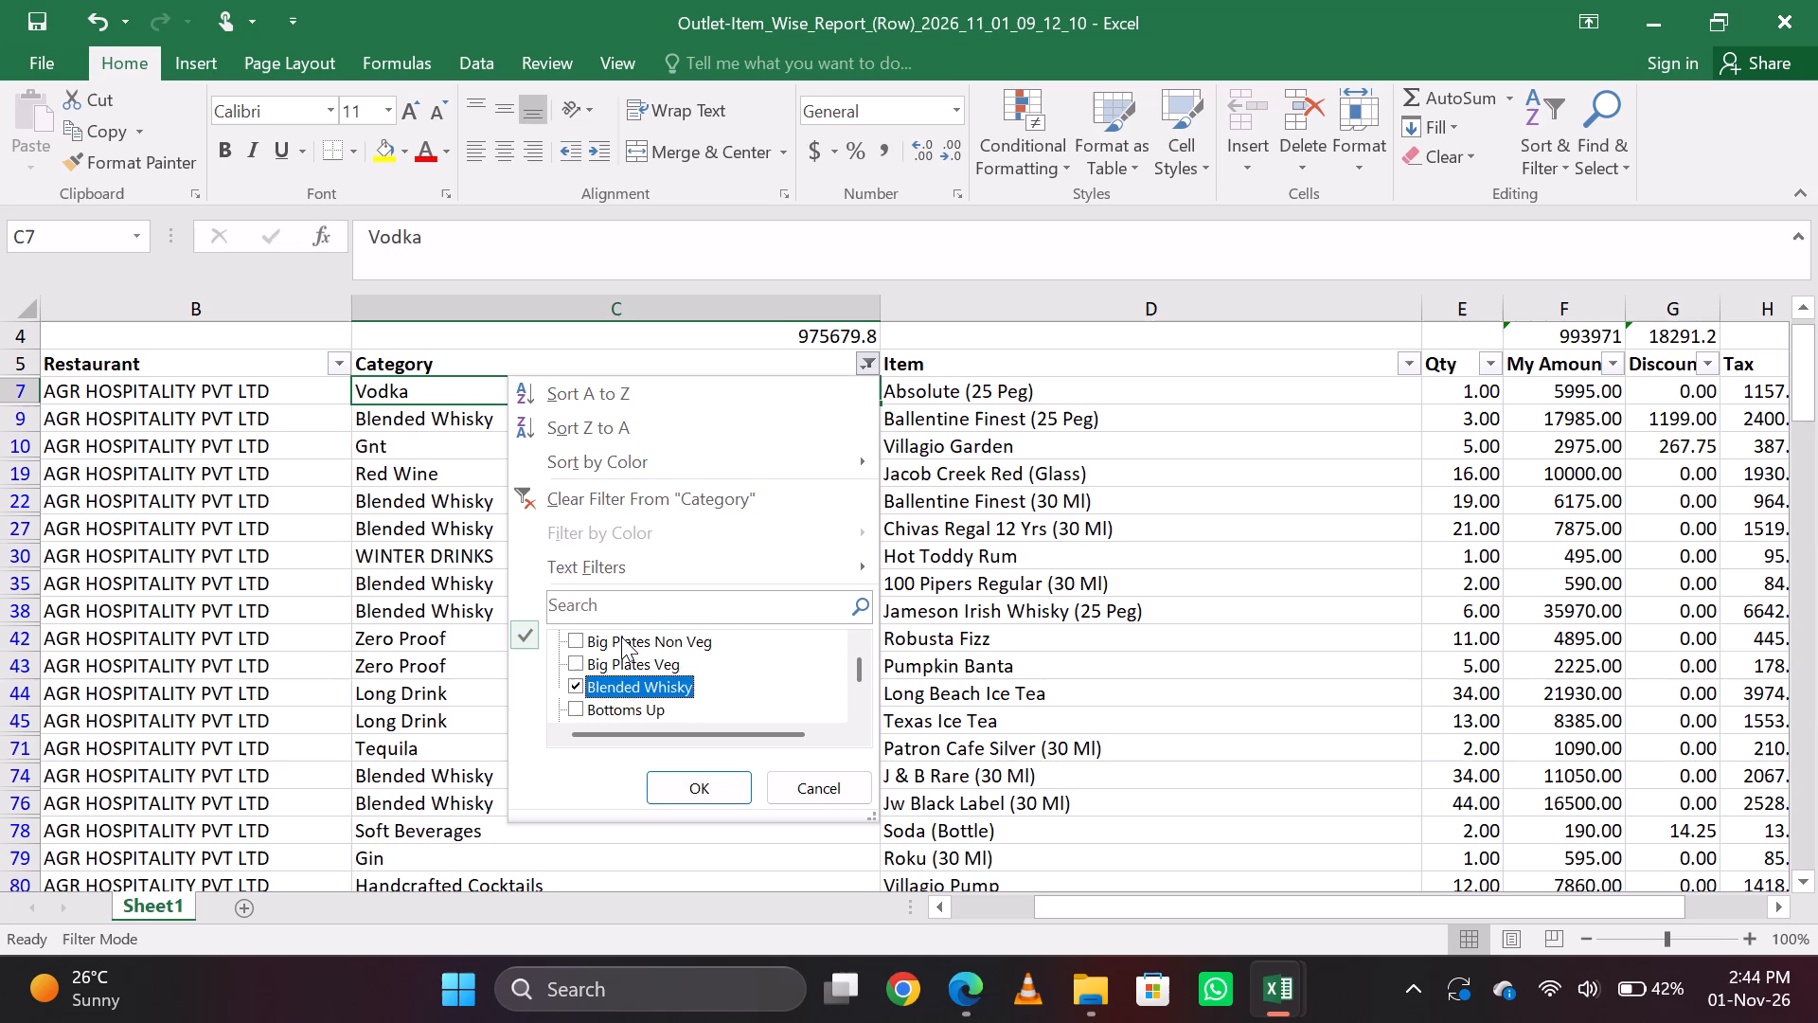
key("Down")
key("space")
key("Down")
key("Down")
key("space")
Add Gin, Gnt, and Handcrafted Cocktails to the Category filter selection.
key("Down")
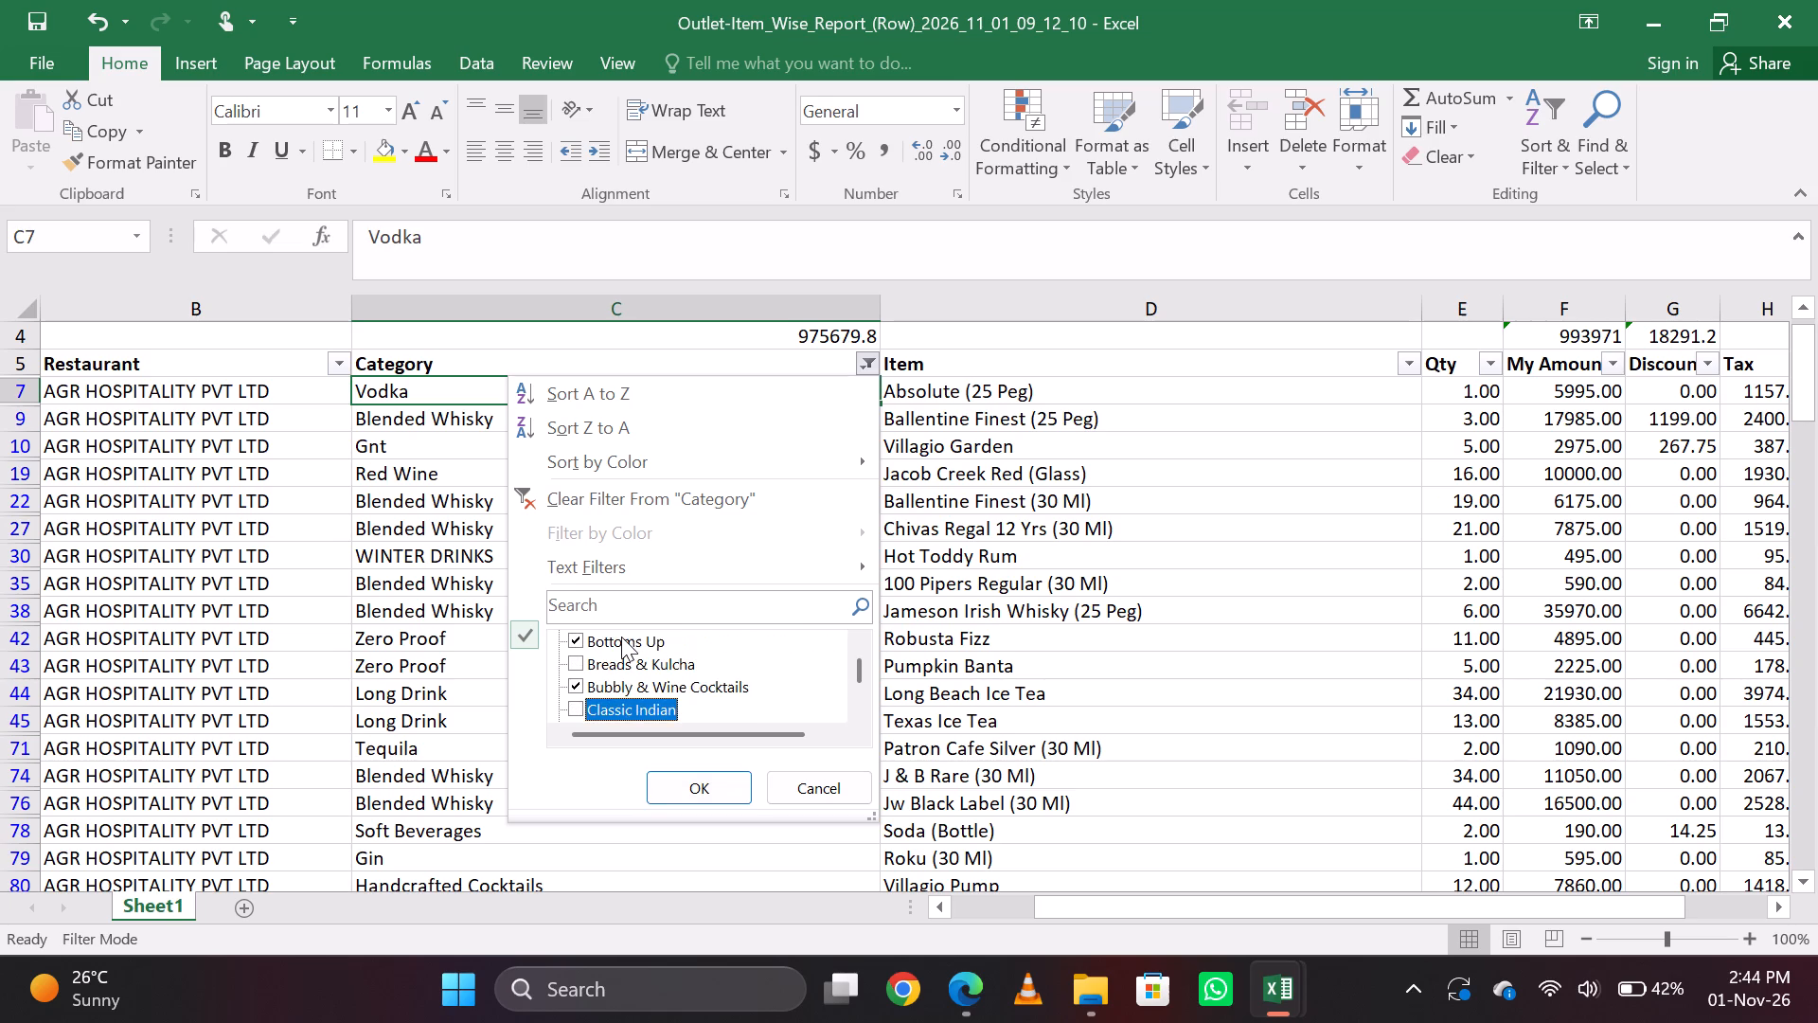
key("Down")
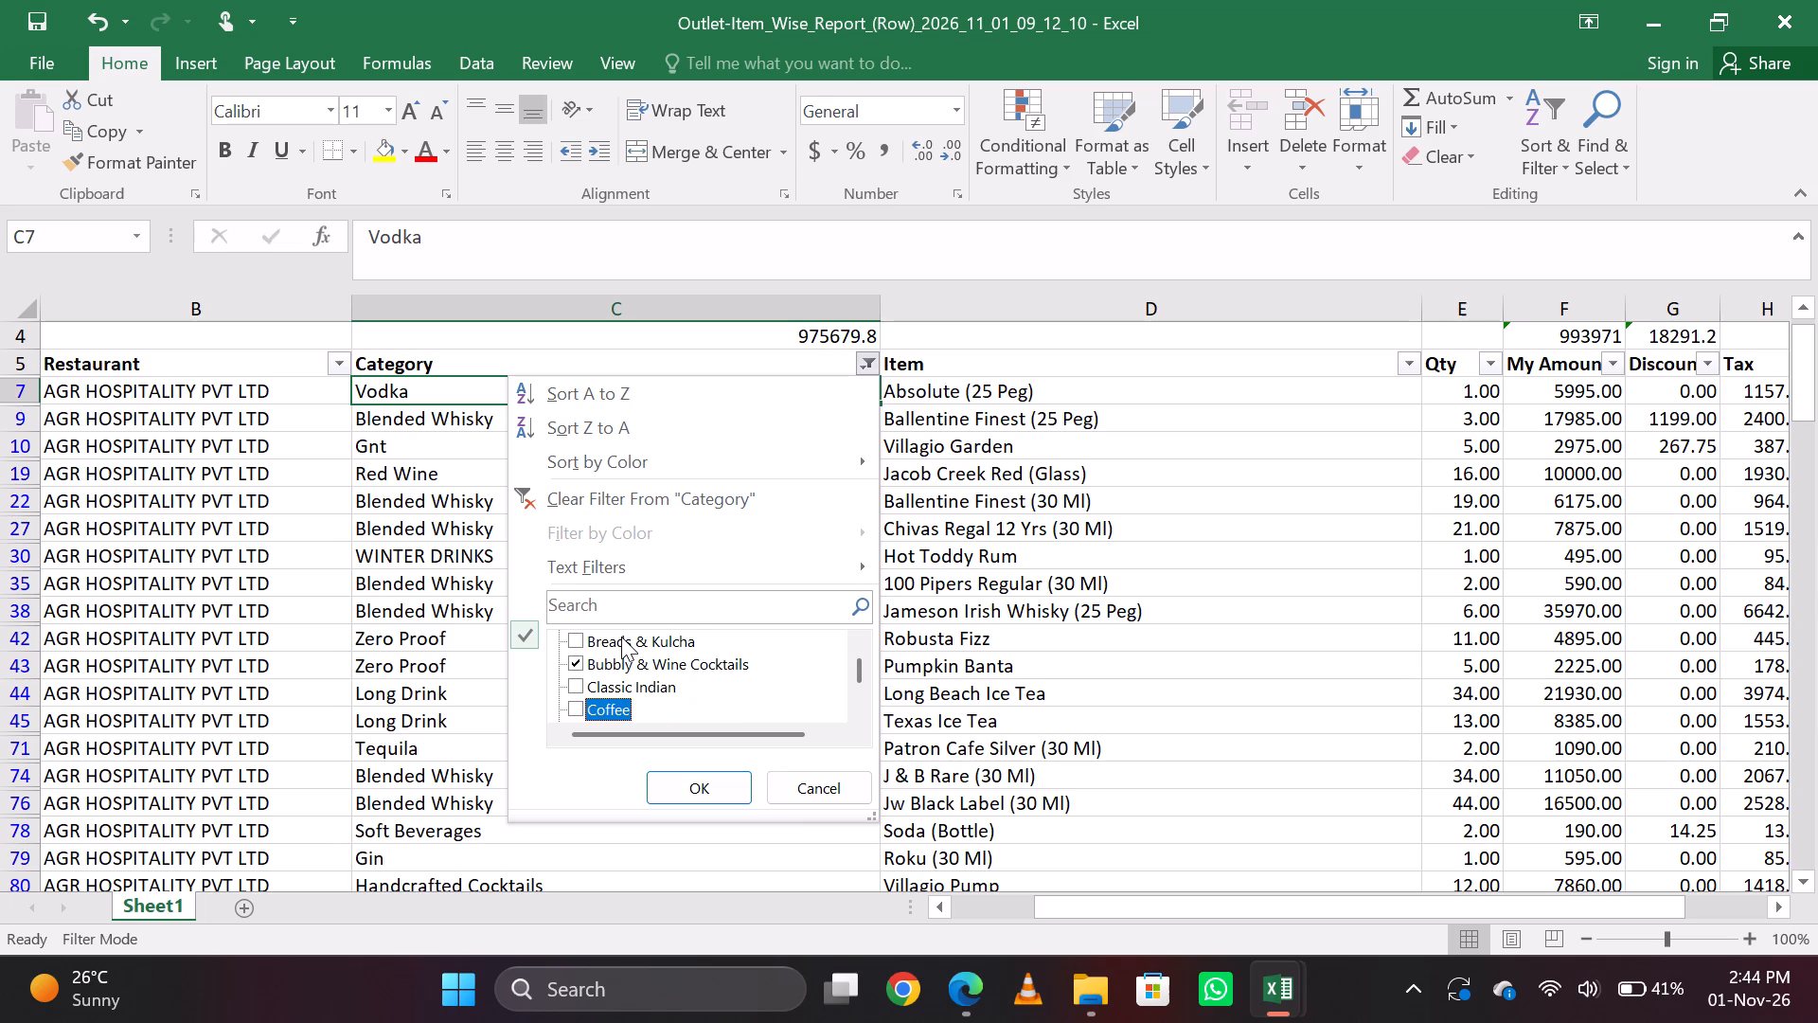
key("Down")
key("Down")
key("Down")
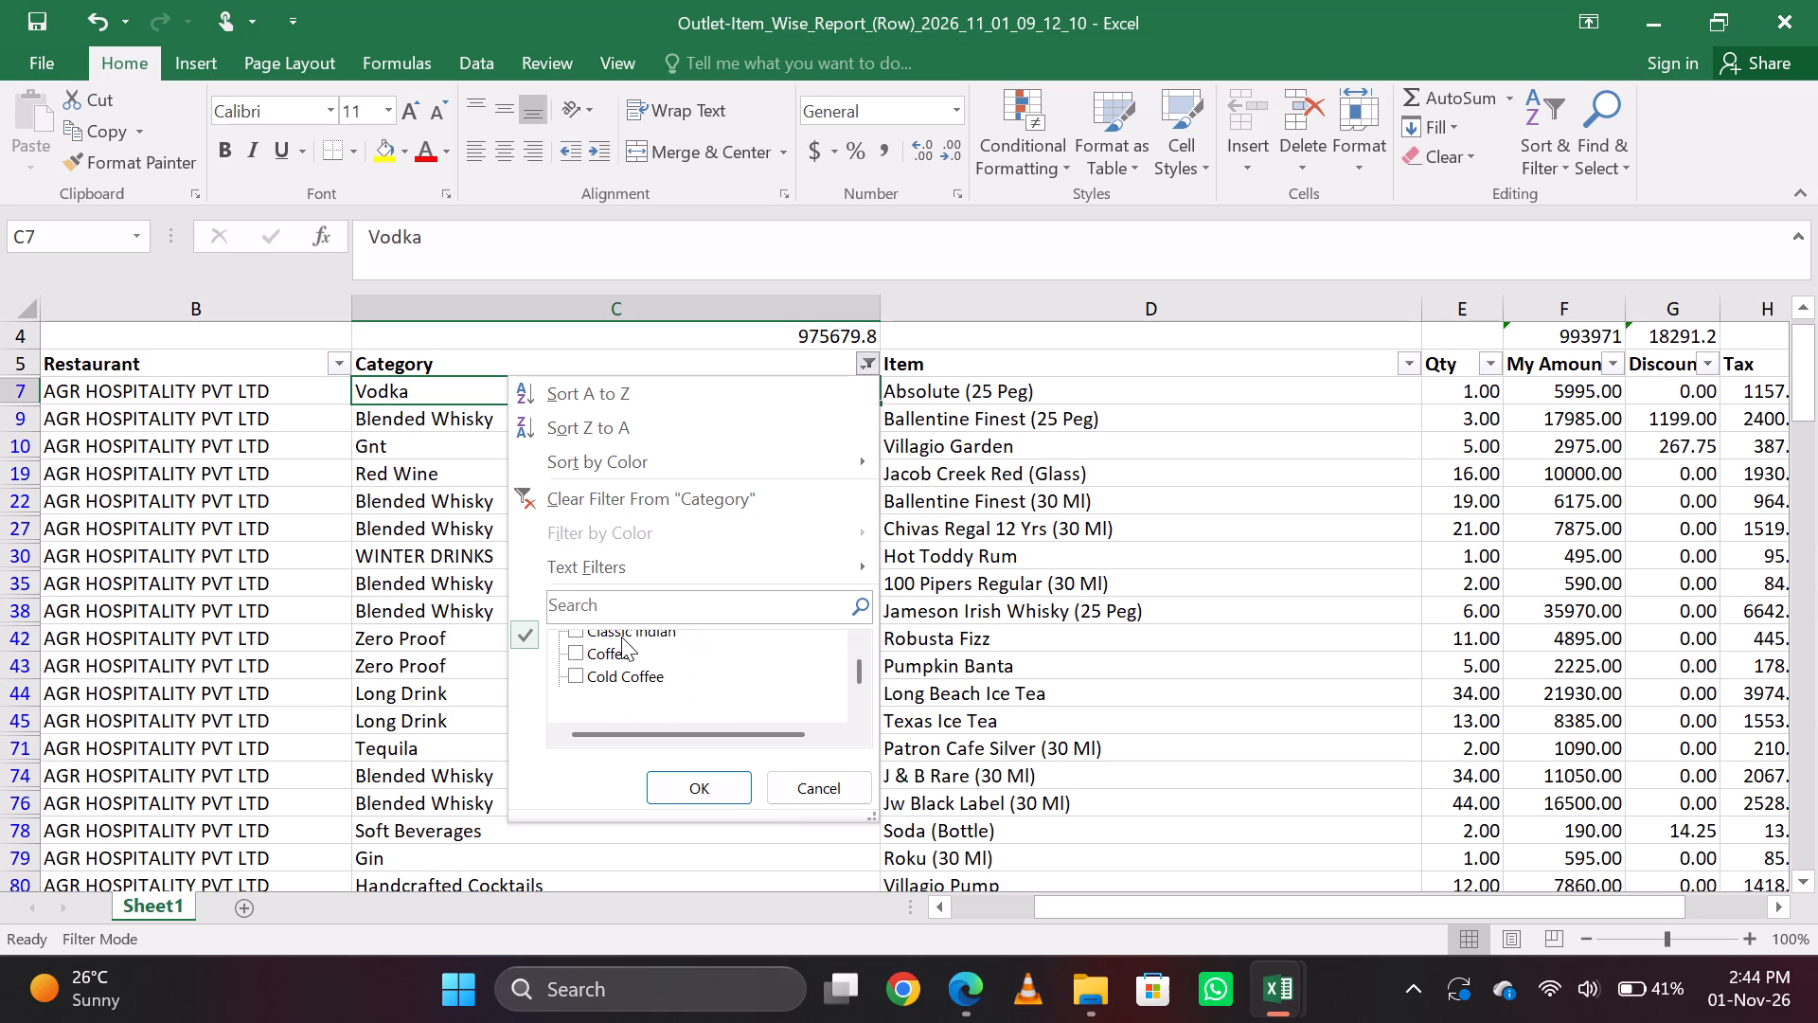
key("Down")
key("Down")
key("Down")
key("Down")
key("Down")
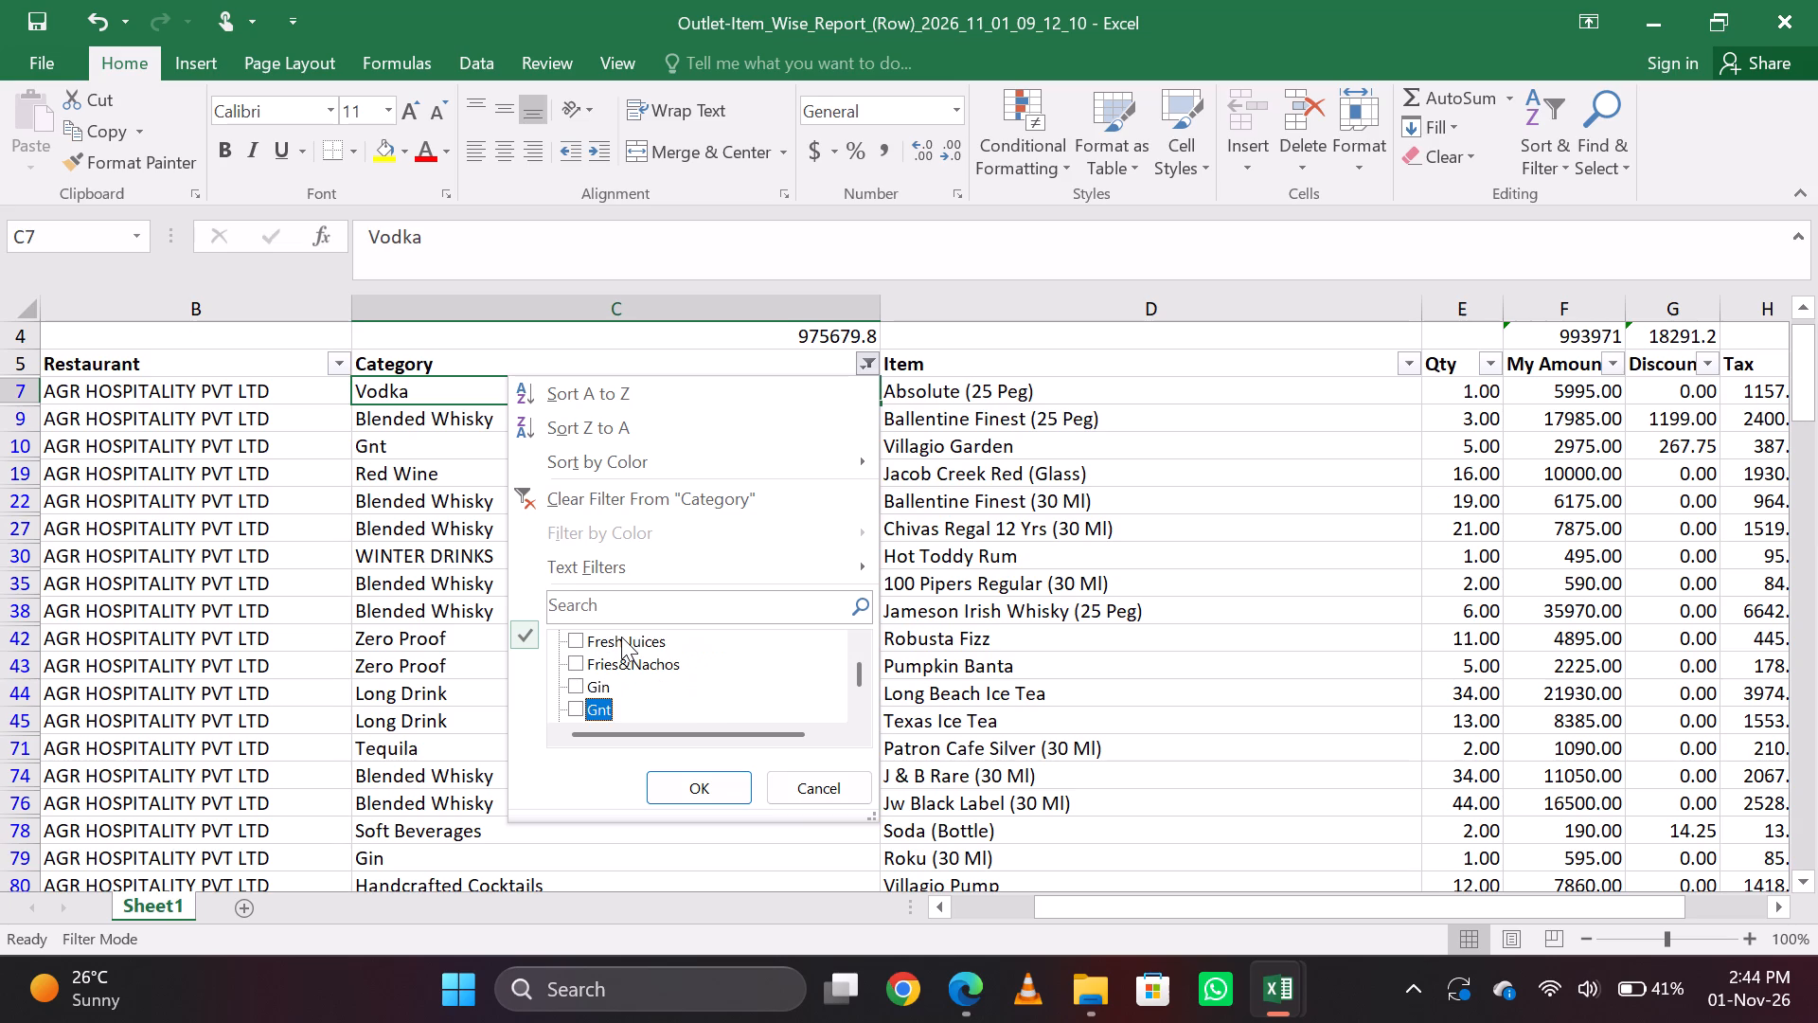
key("Up")
key("space")
key("Down")
key("space")
key("Down")
key("Down")
key("Up")
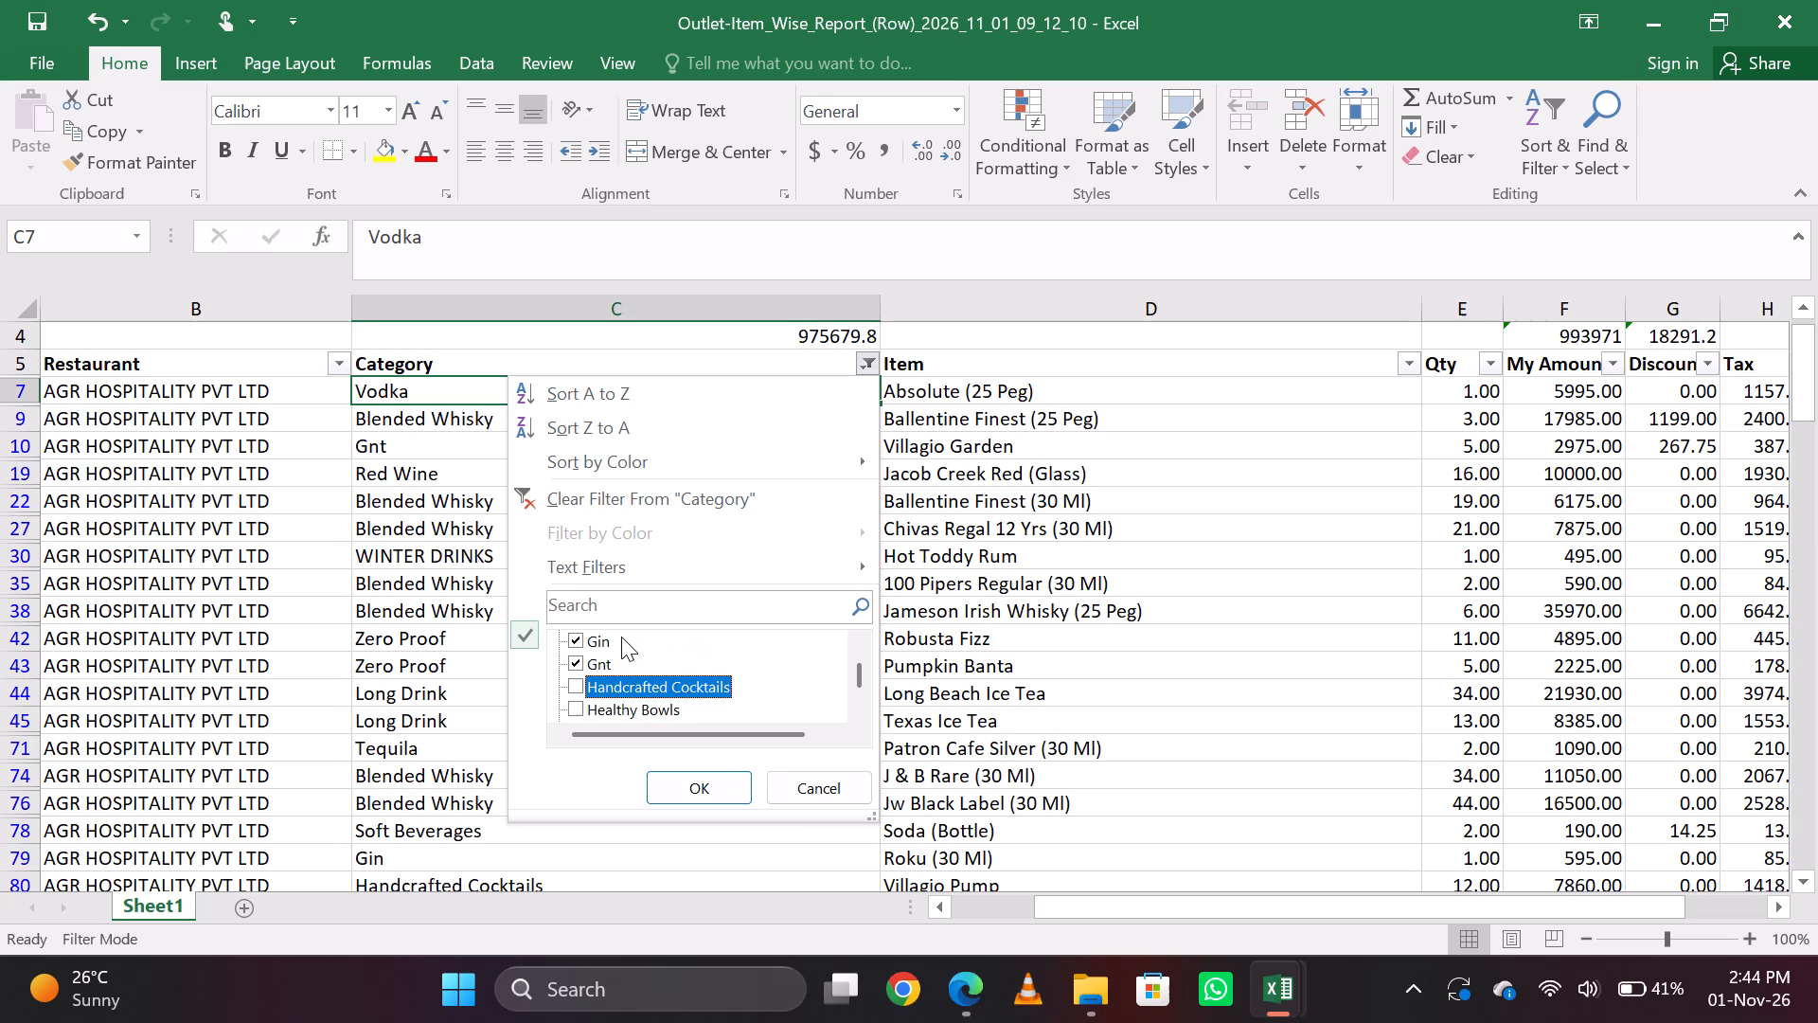
key("space")
Add Liqueur & Aperitif, Long Drink, Modern Classic Cocktails, and Premium Whisky to the Category filter selection.
key("Down")
key("Down")
key("space")
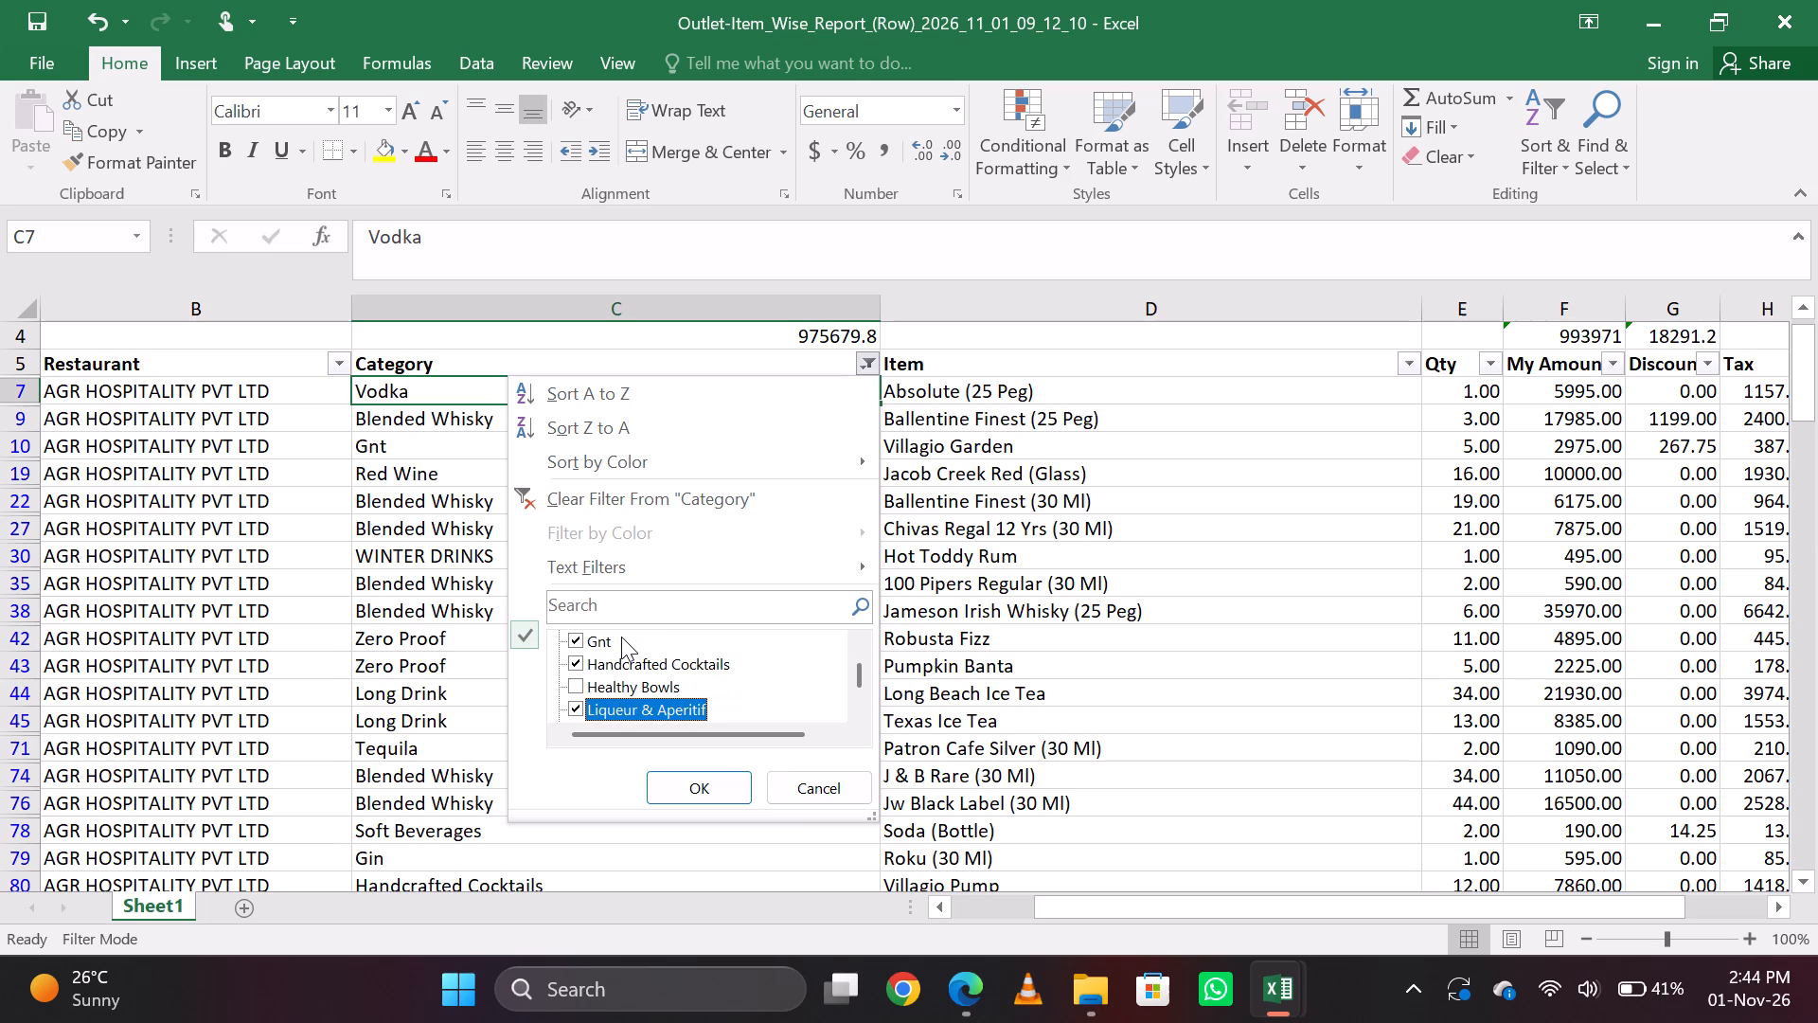
key("Down")
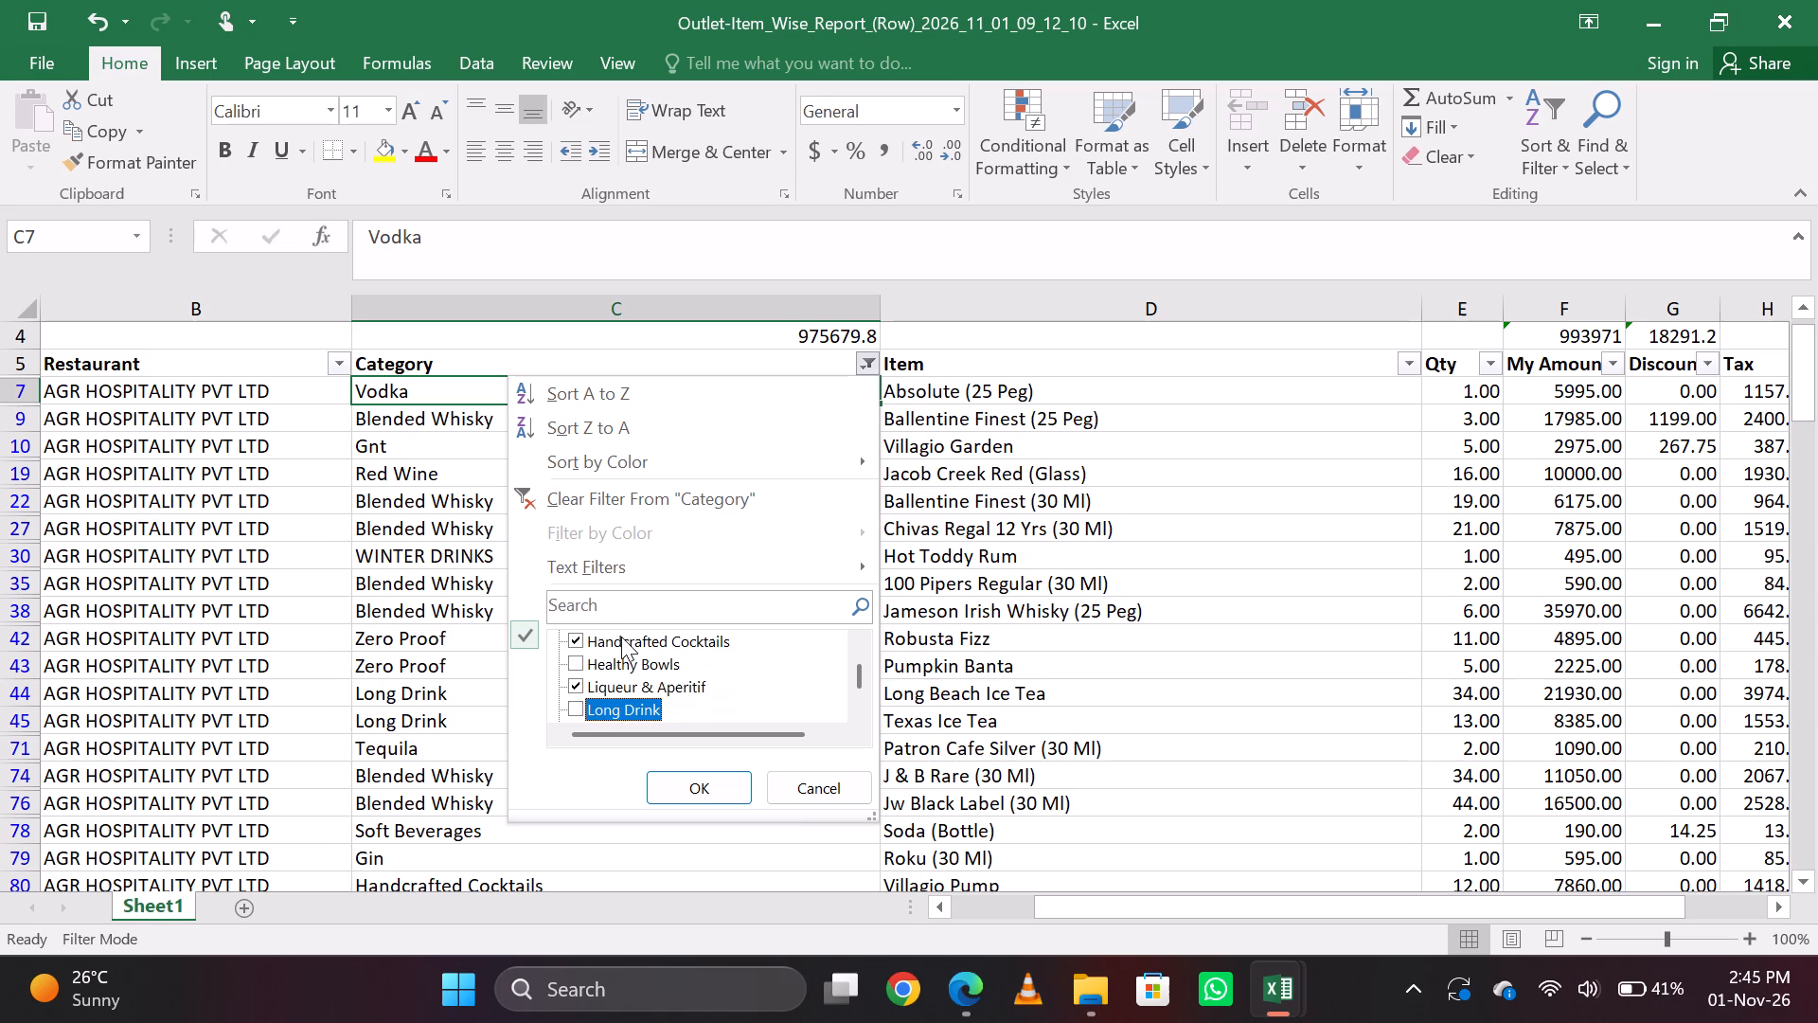
key("space")
key("Down")
key("Down")
key("space")
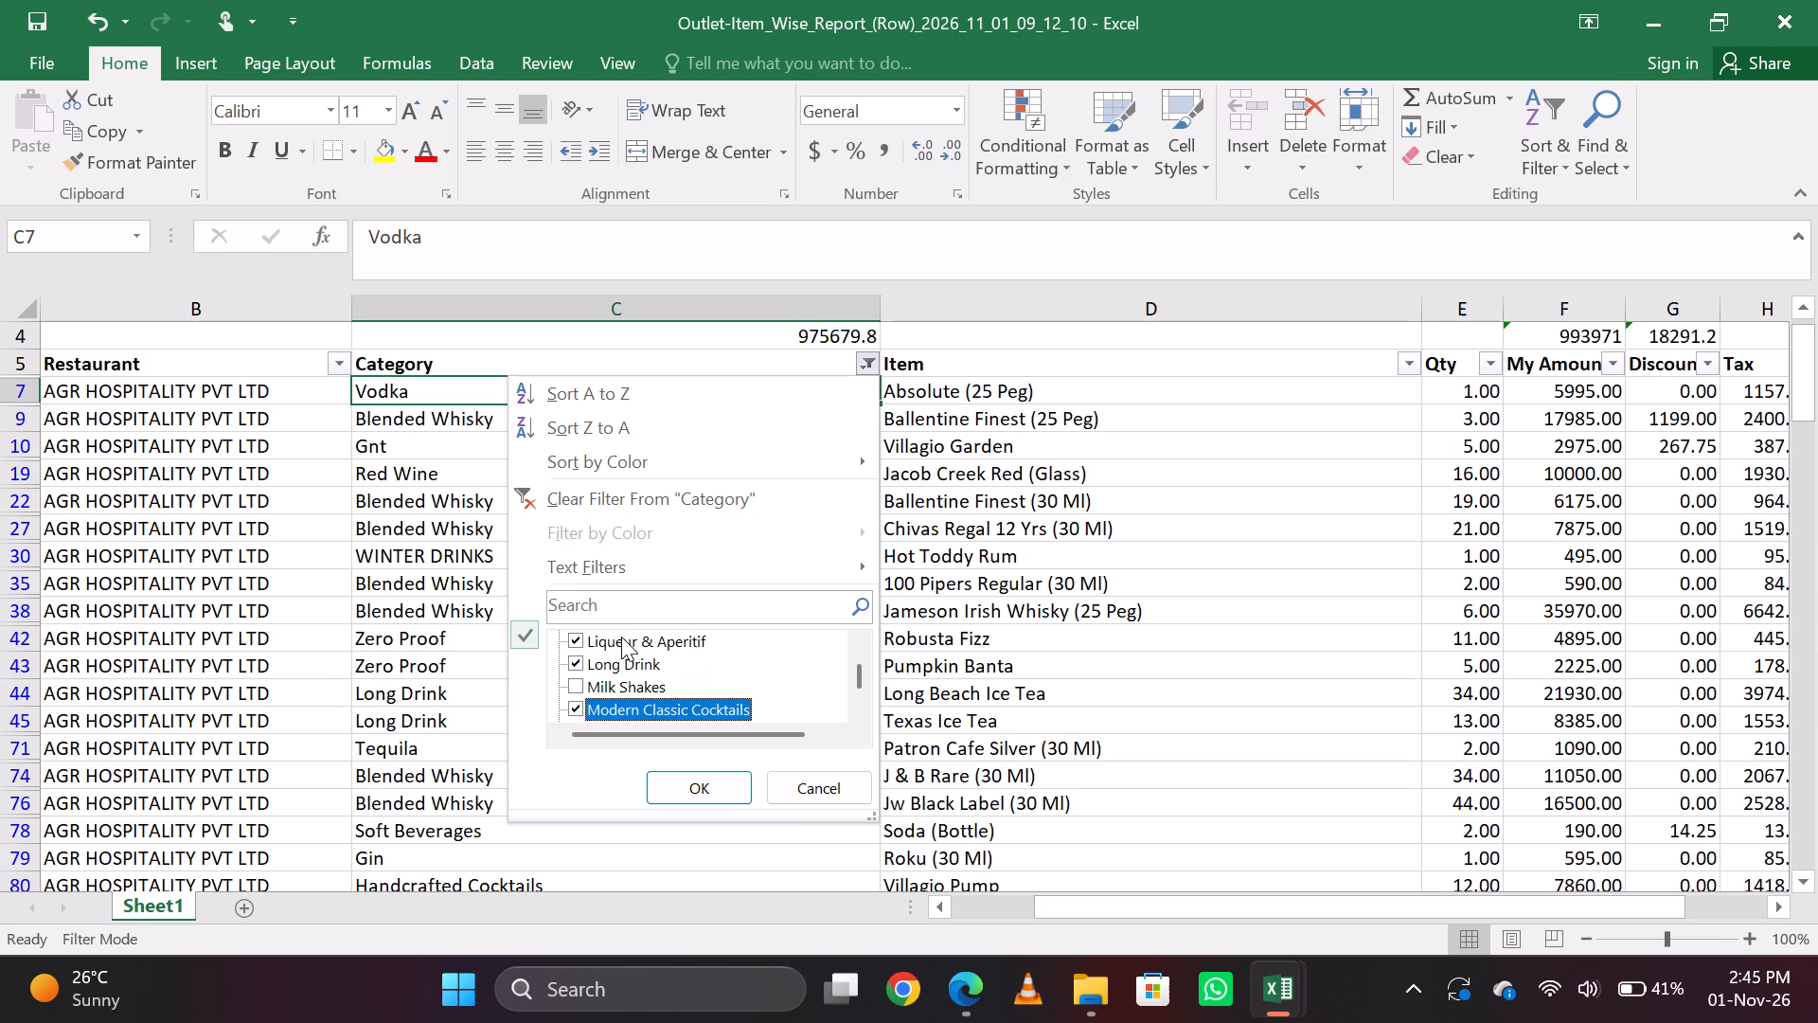
key("Down")
key("Down")
key("Down")
key("space")
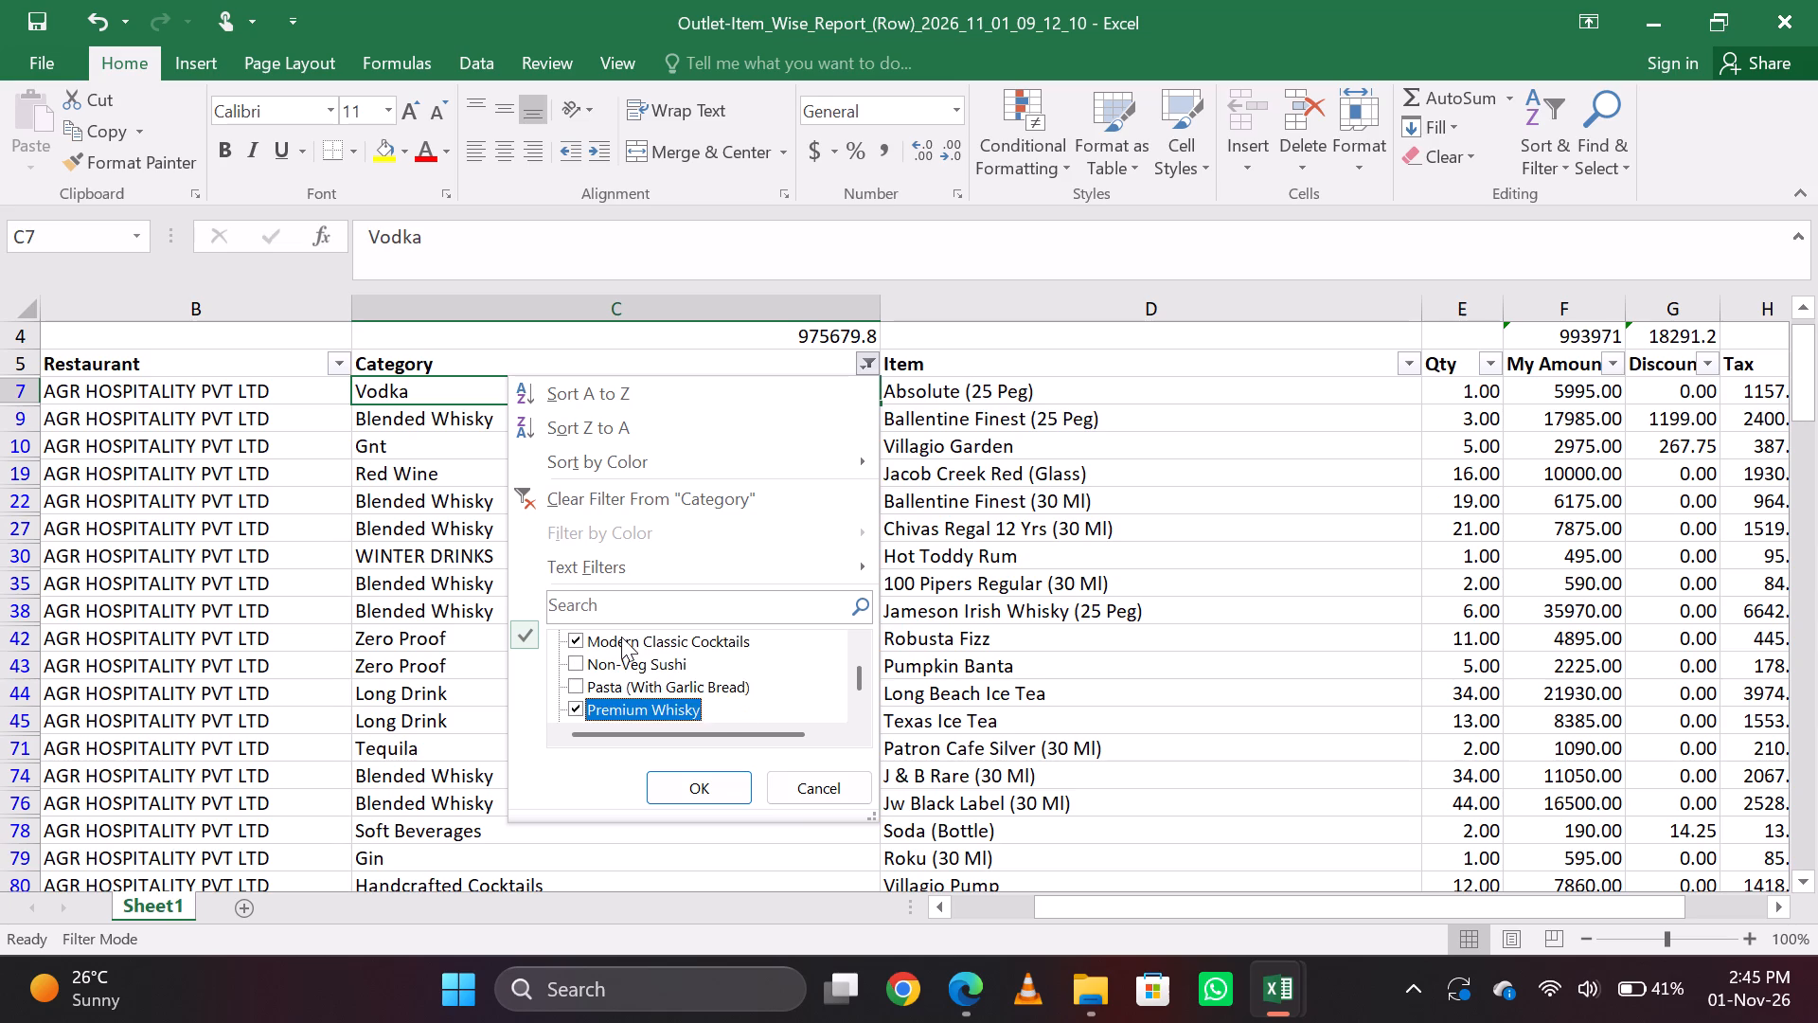
Add Red Wine, Rose Wine, Rum, and Single Malt to the Category filter selection.
key("Down")
key("space")
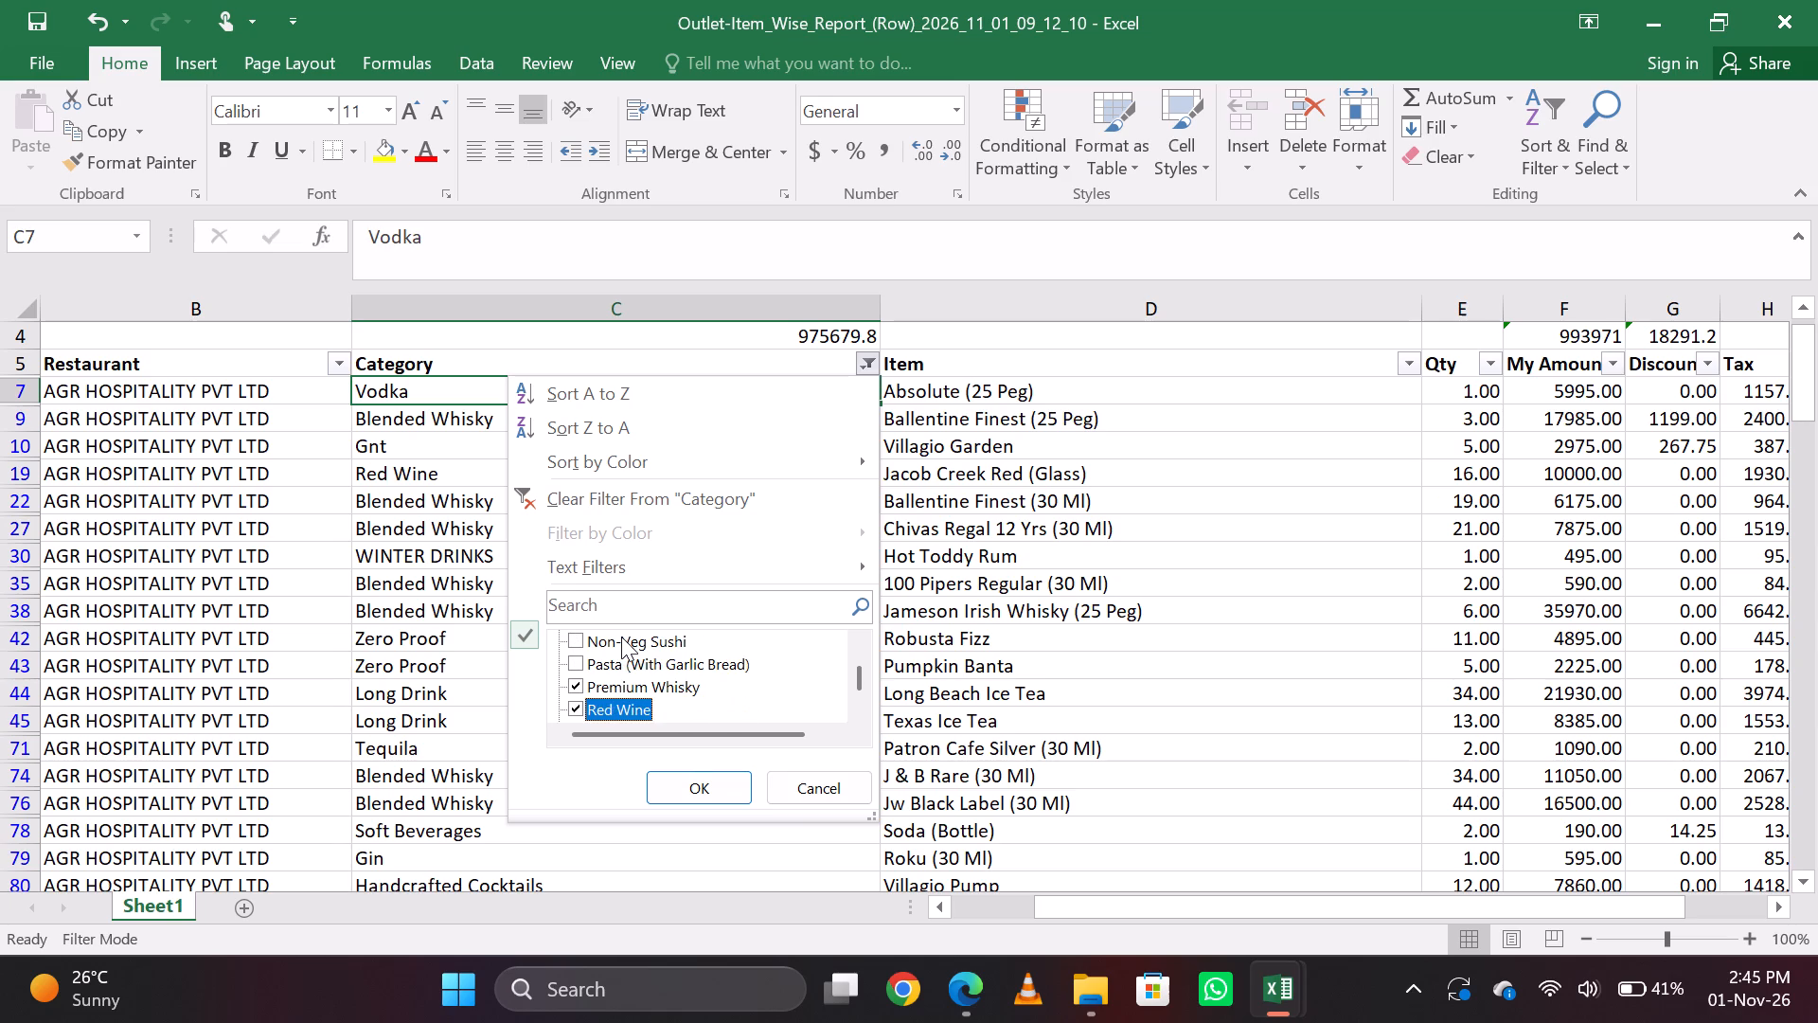
key("Down")
key("Down")
key("space")
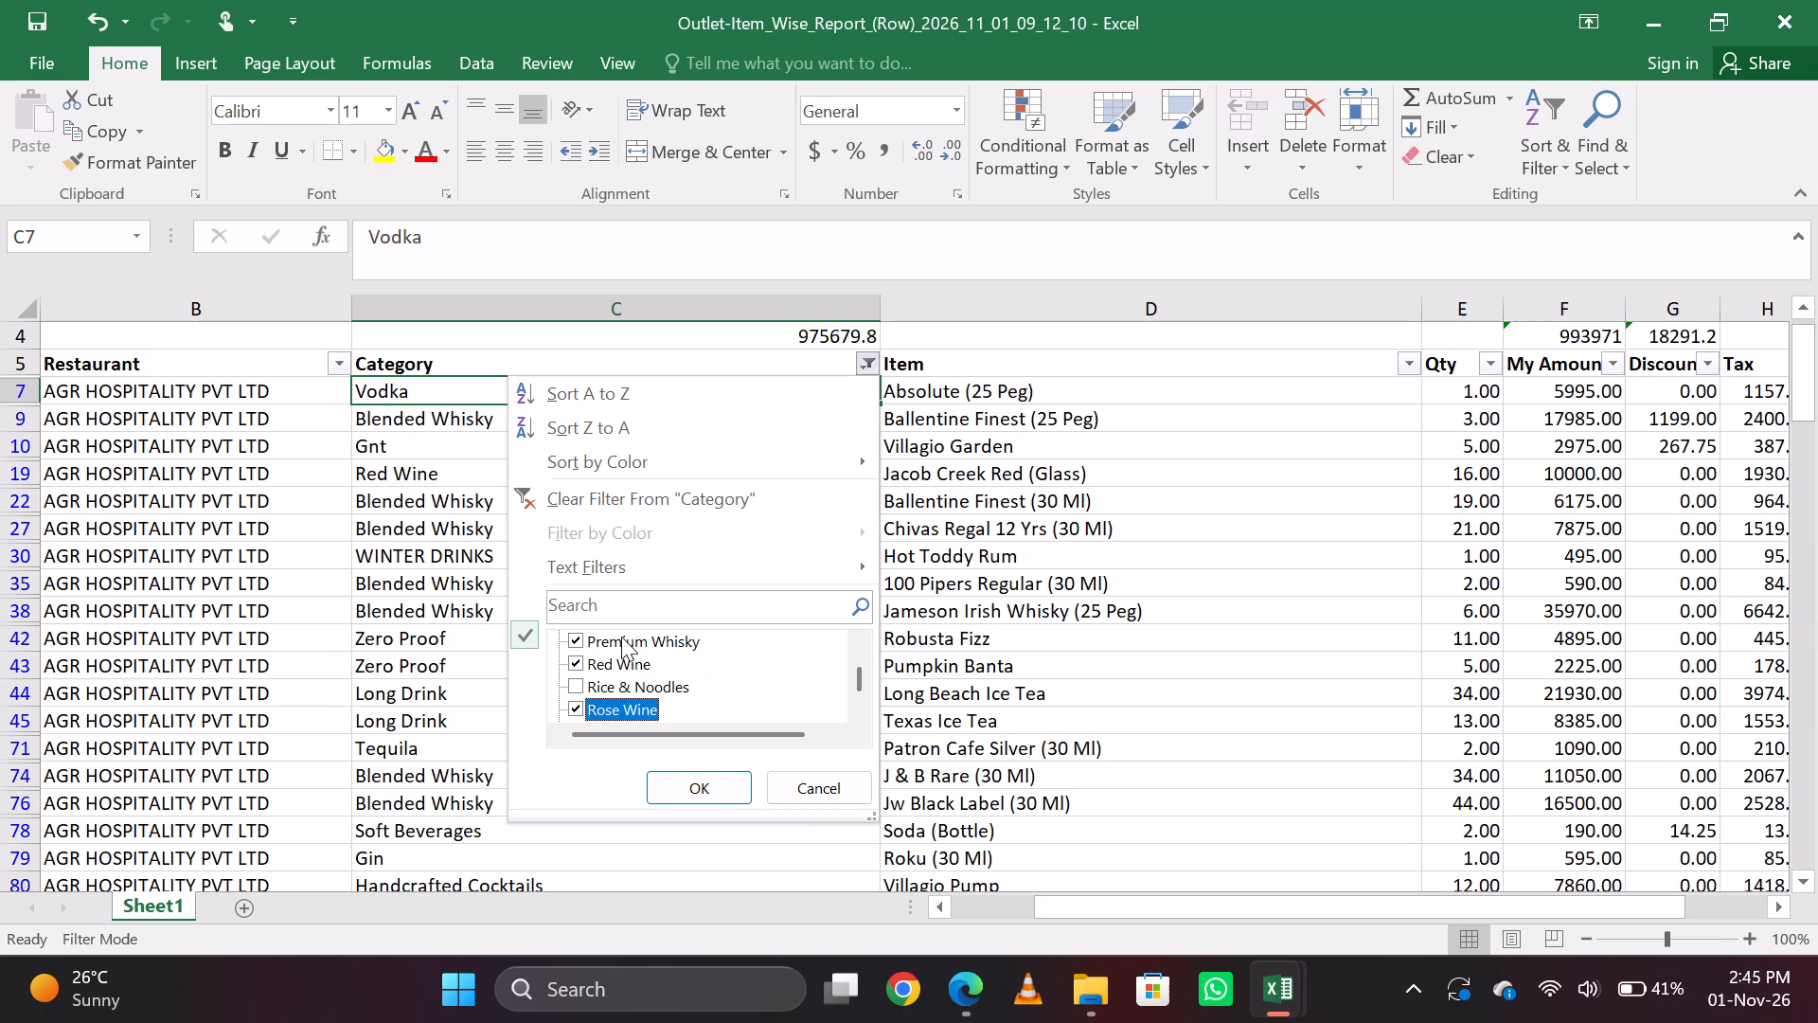
key("Down")
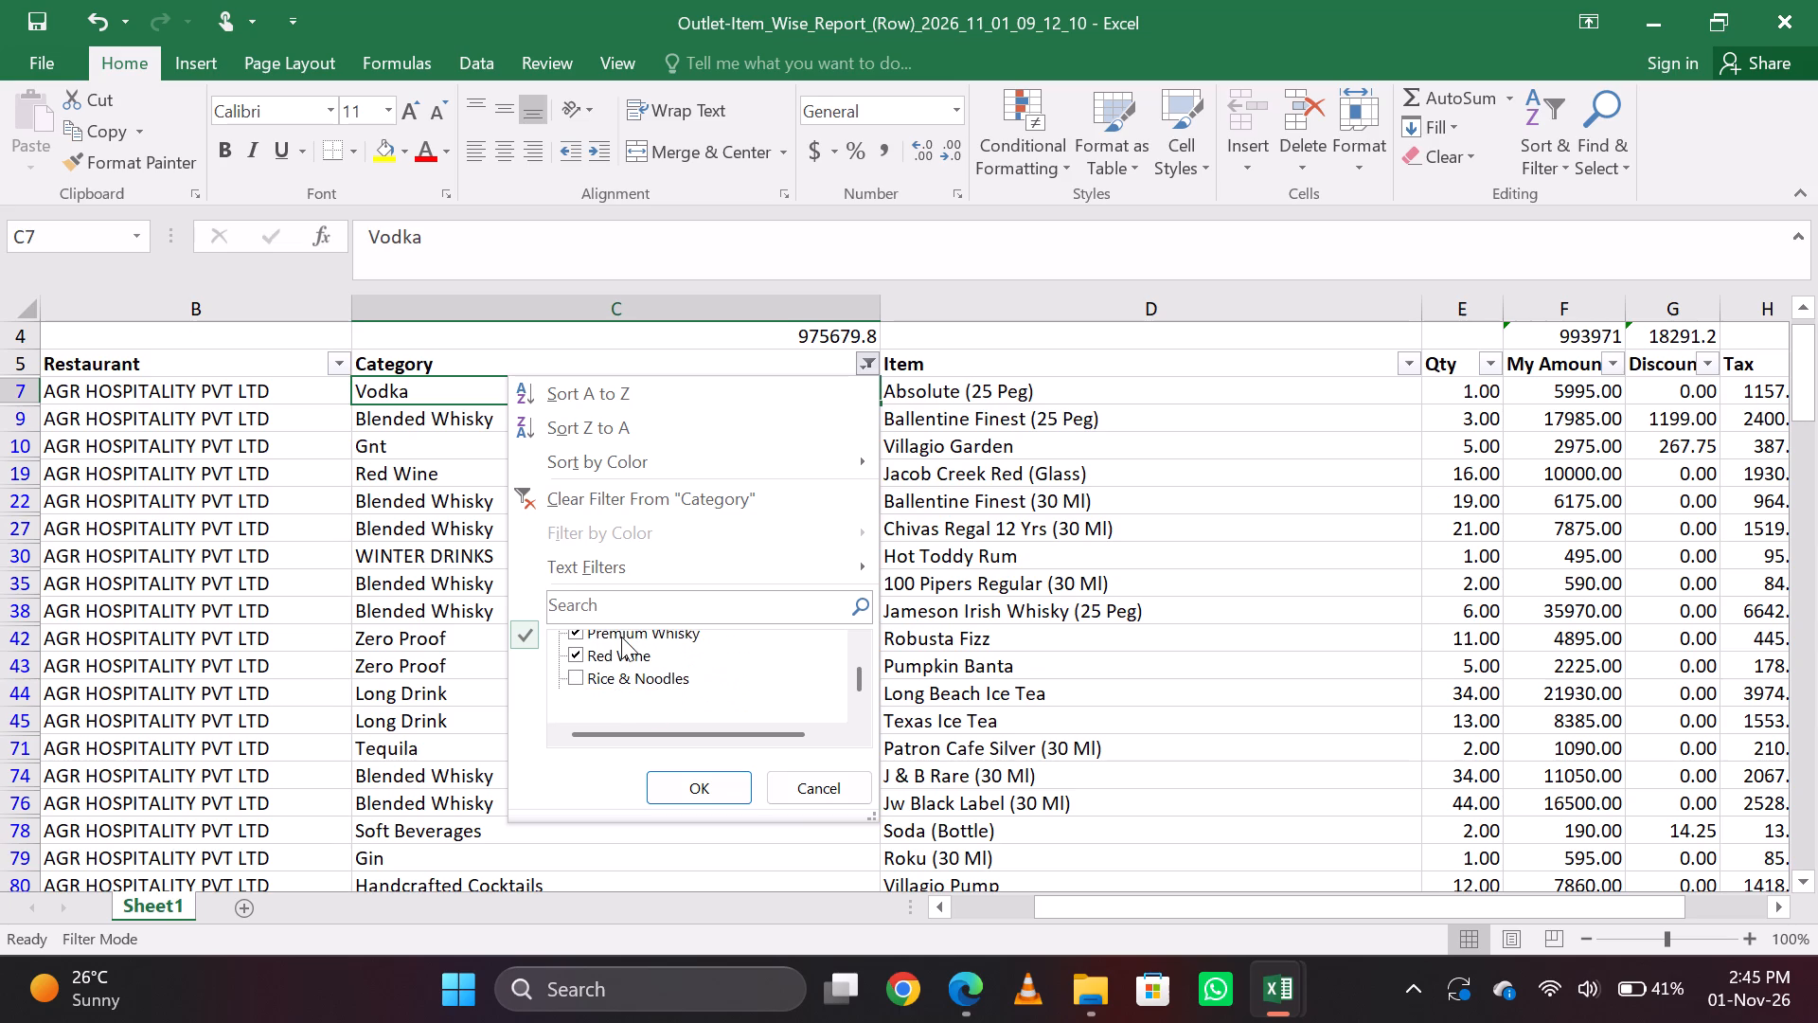
key("space")
key("Down")
key("Down")
key("Down")
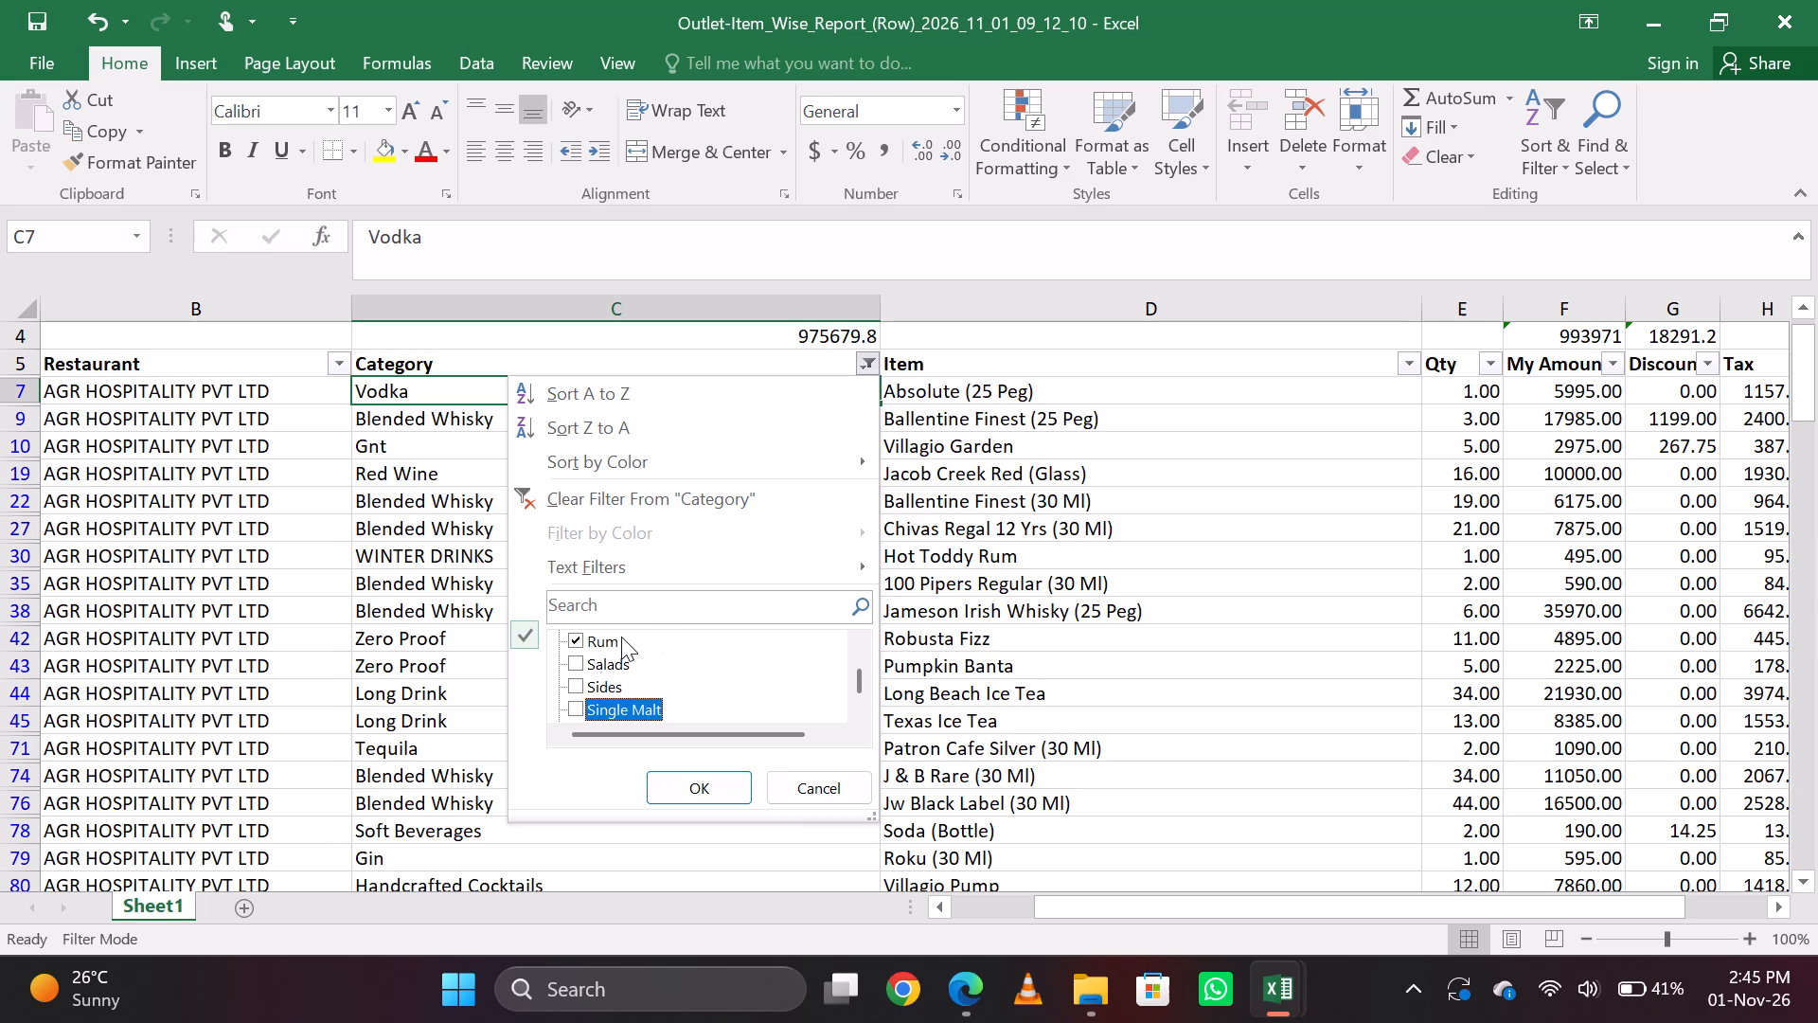
key("space")
Add Tequila, Vodka, and WINTER DRINKS to the selection, leave Zero Proof excluded, and apply the Category filter.
key("Down")
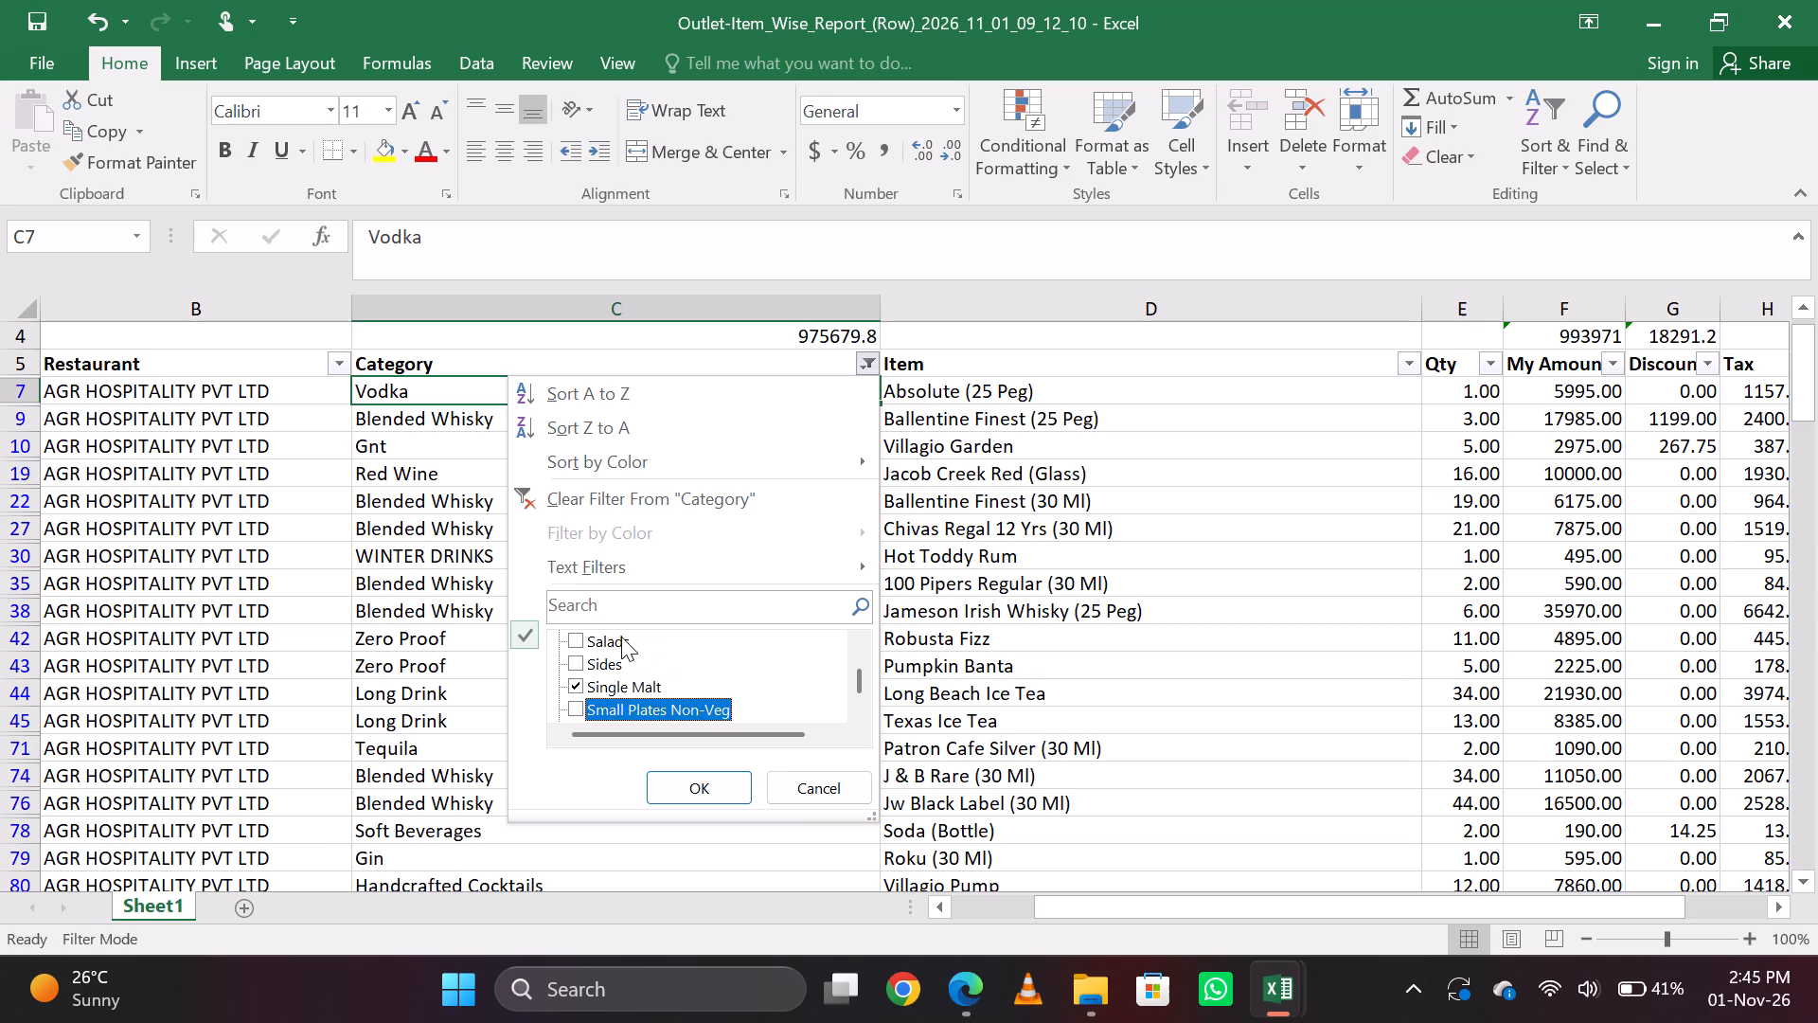
key("Down")
key("Down")
key("Down")
key("Down")
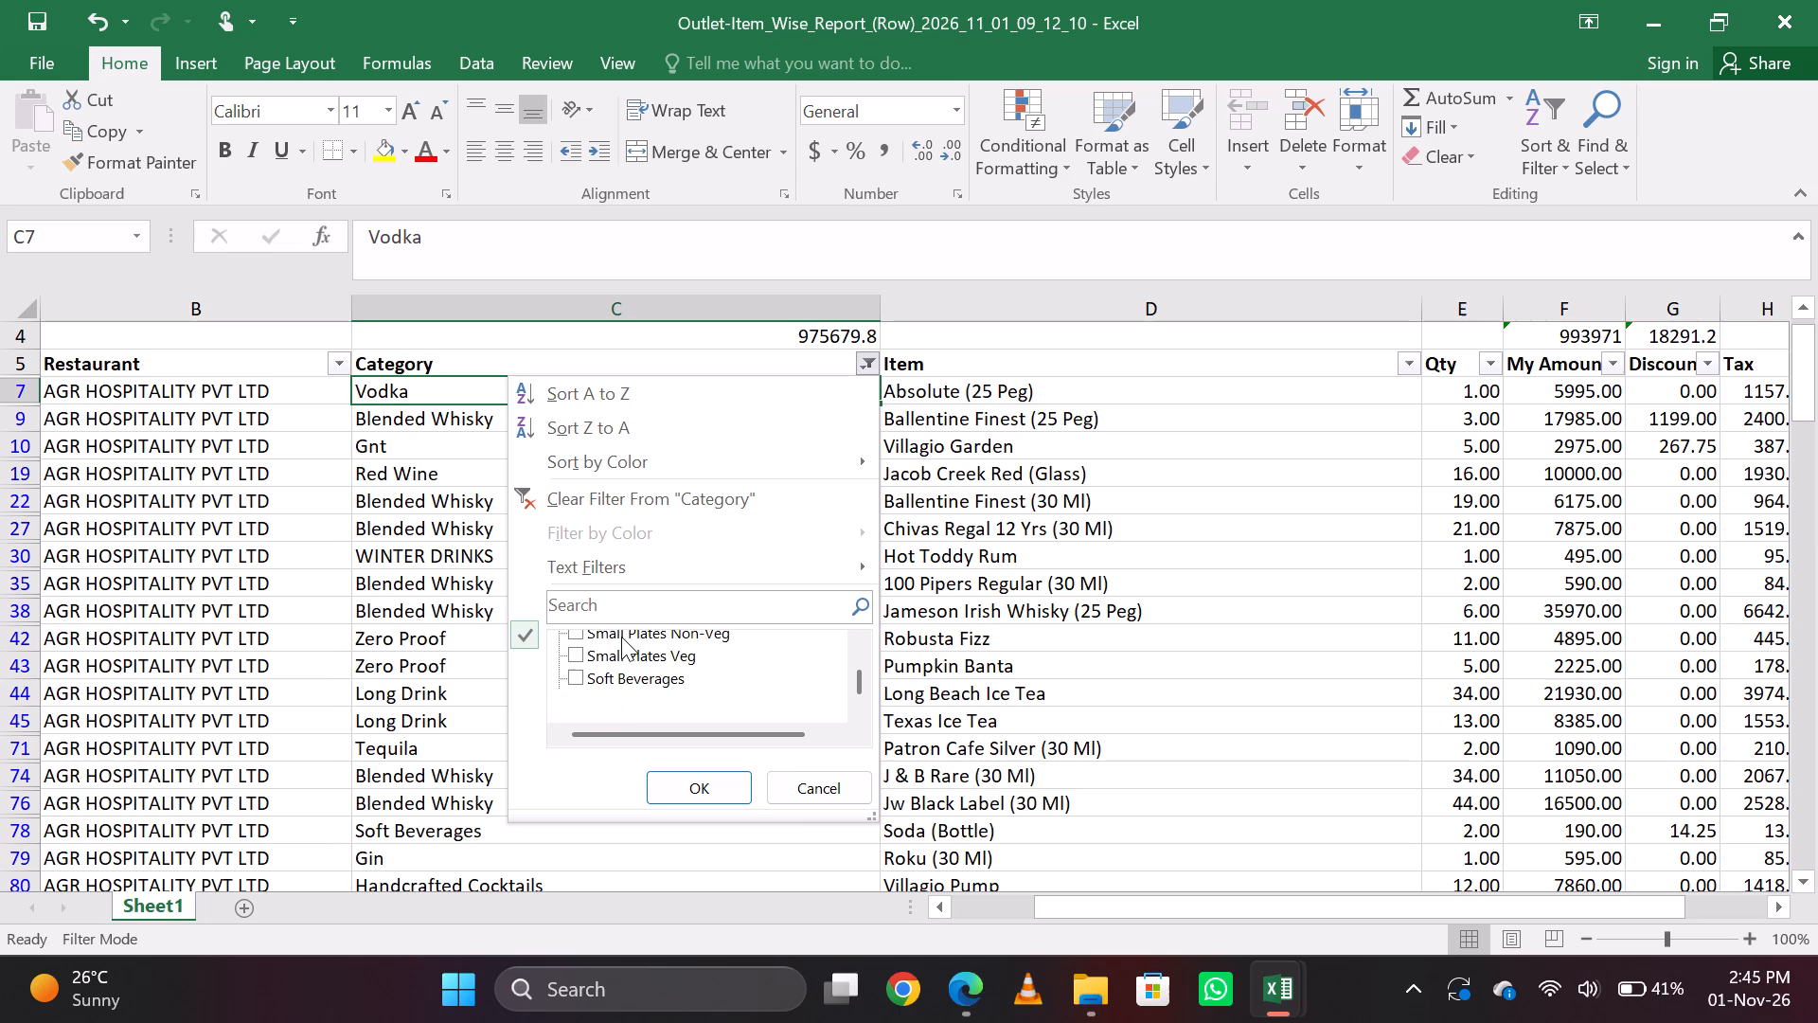
key("space")
key("Down")
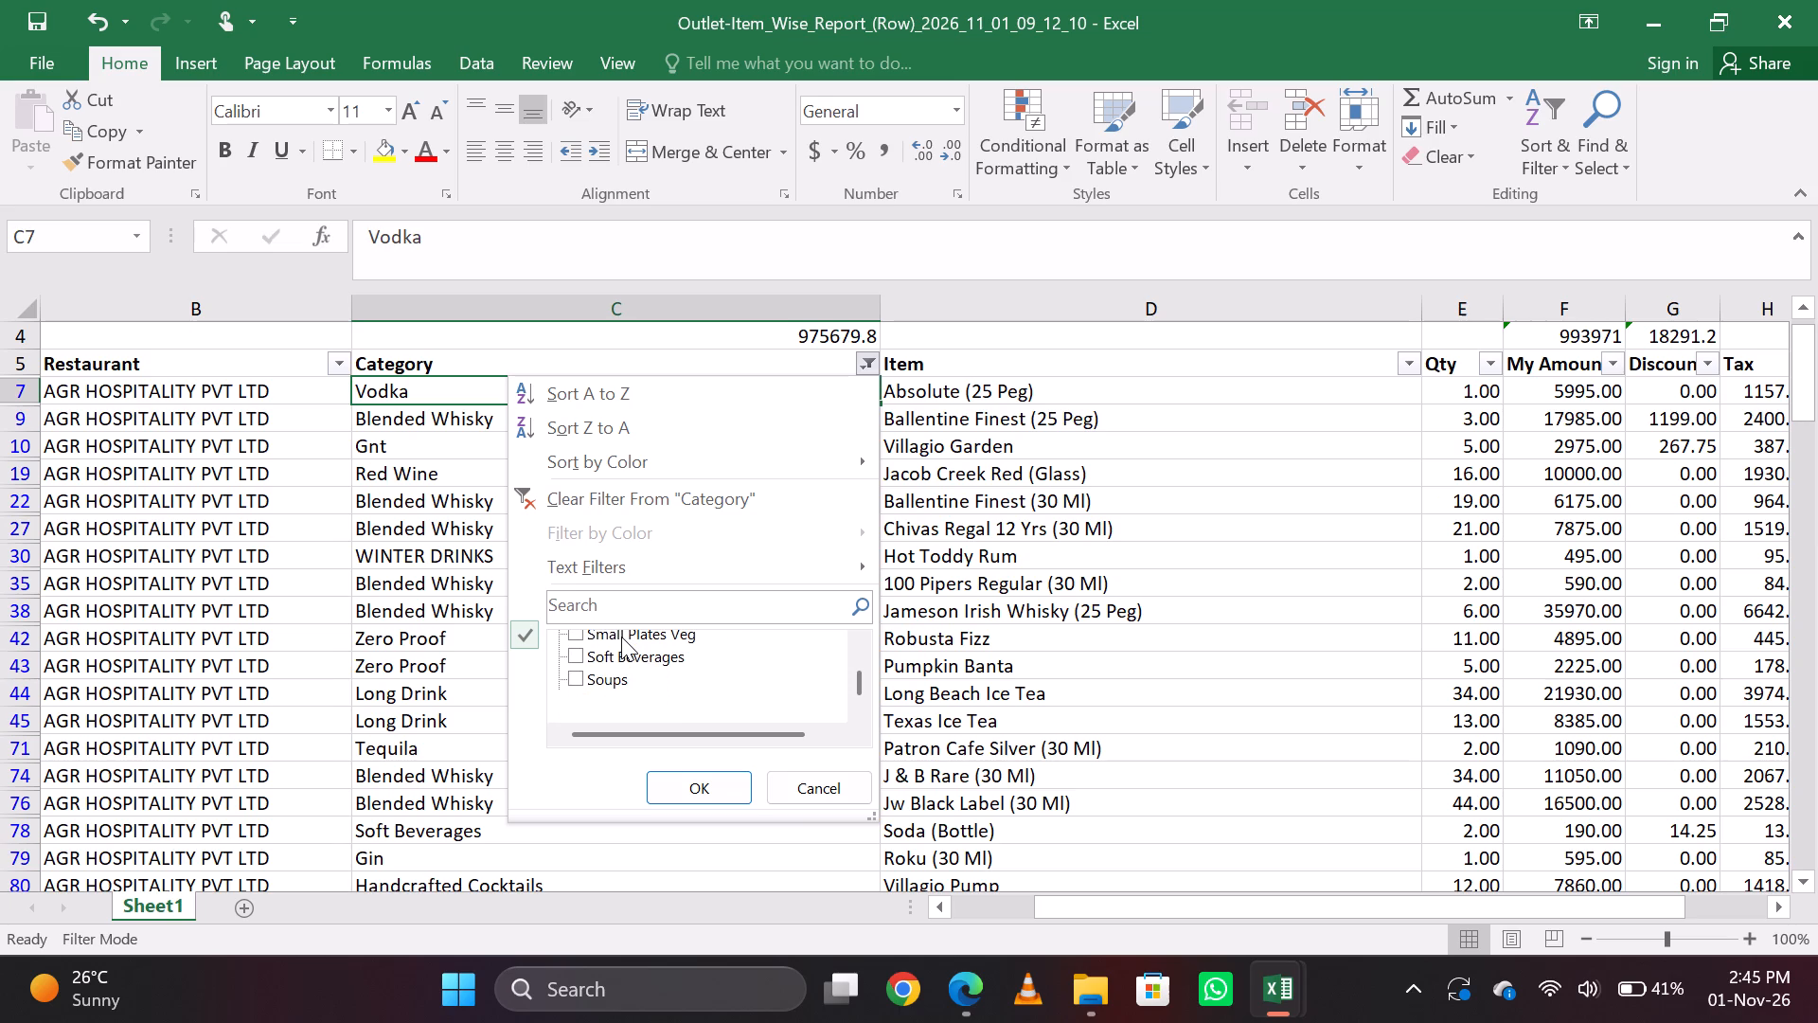
key("Down")
key("space")
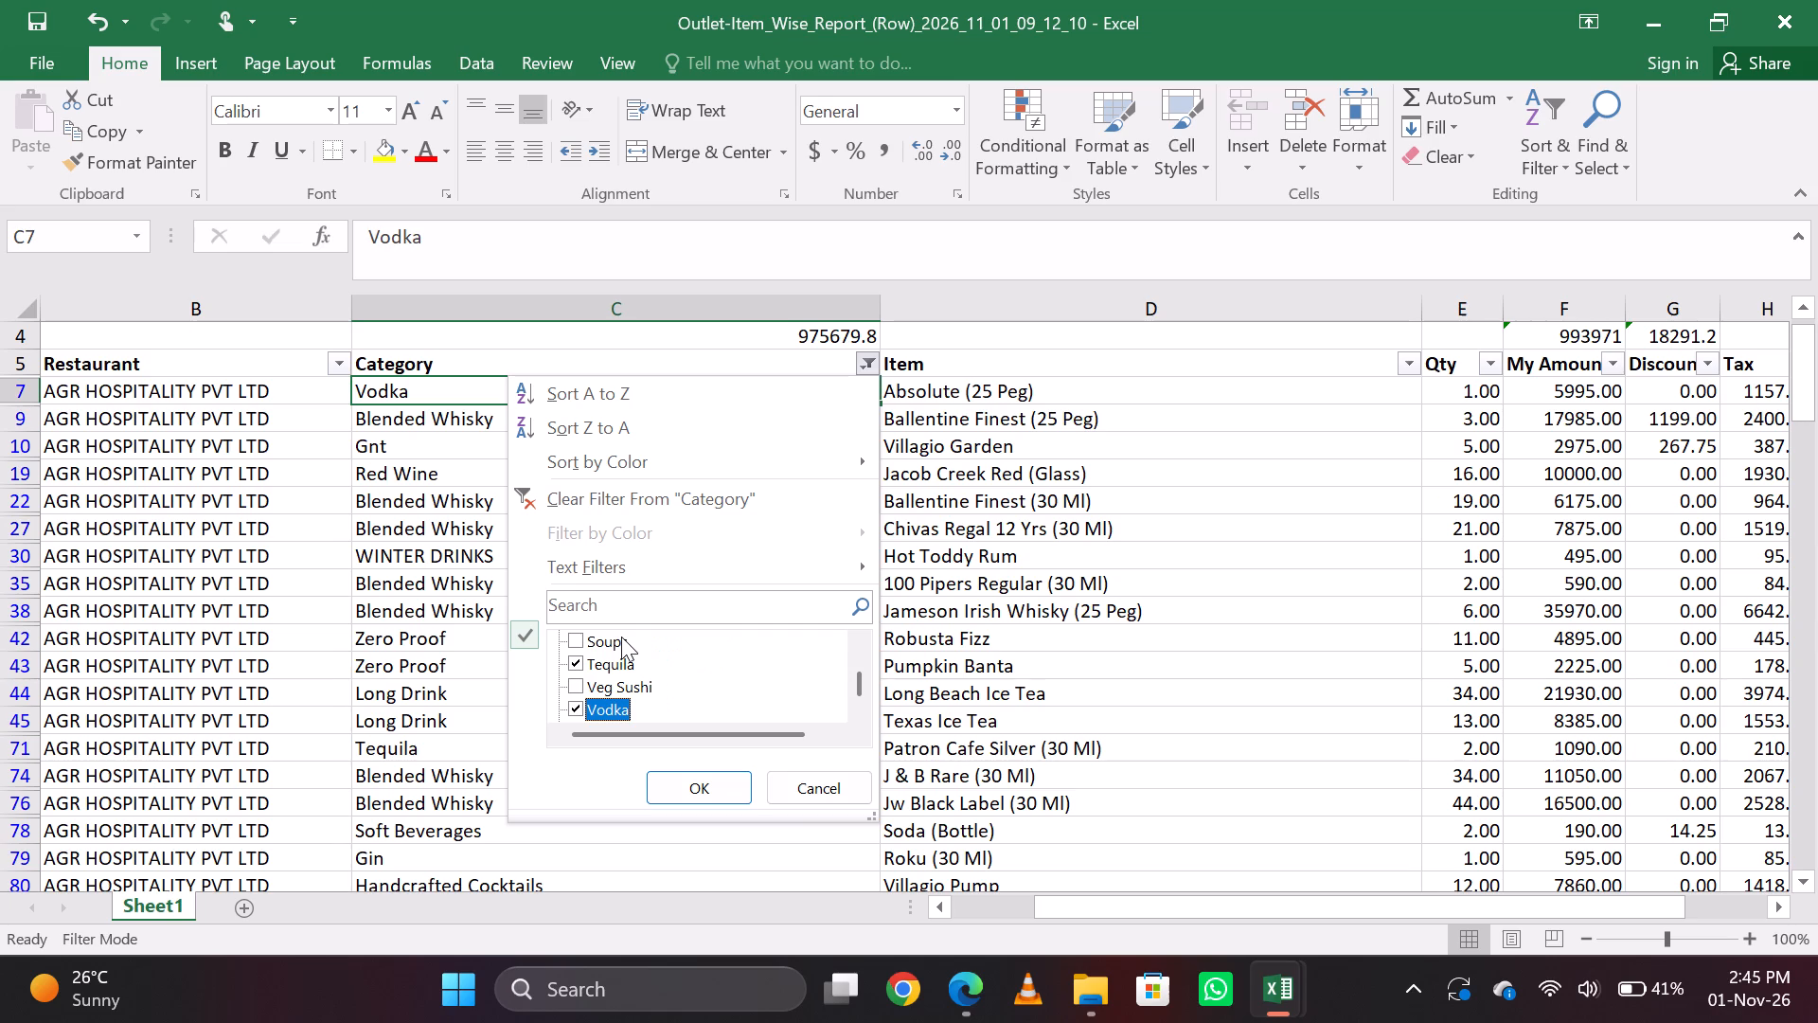
key("Down")
key("space")
key("Down")
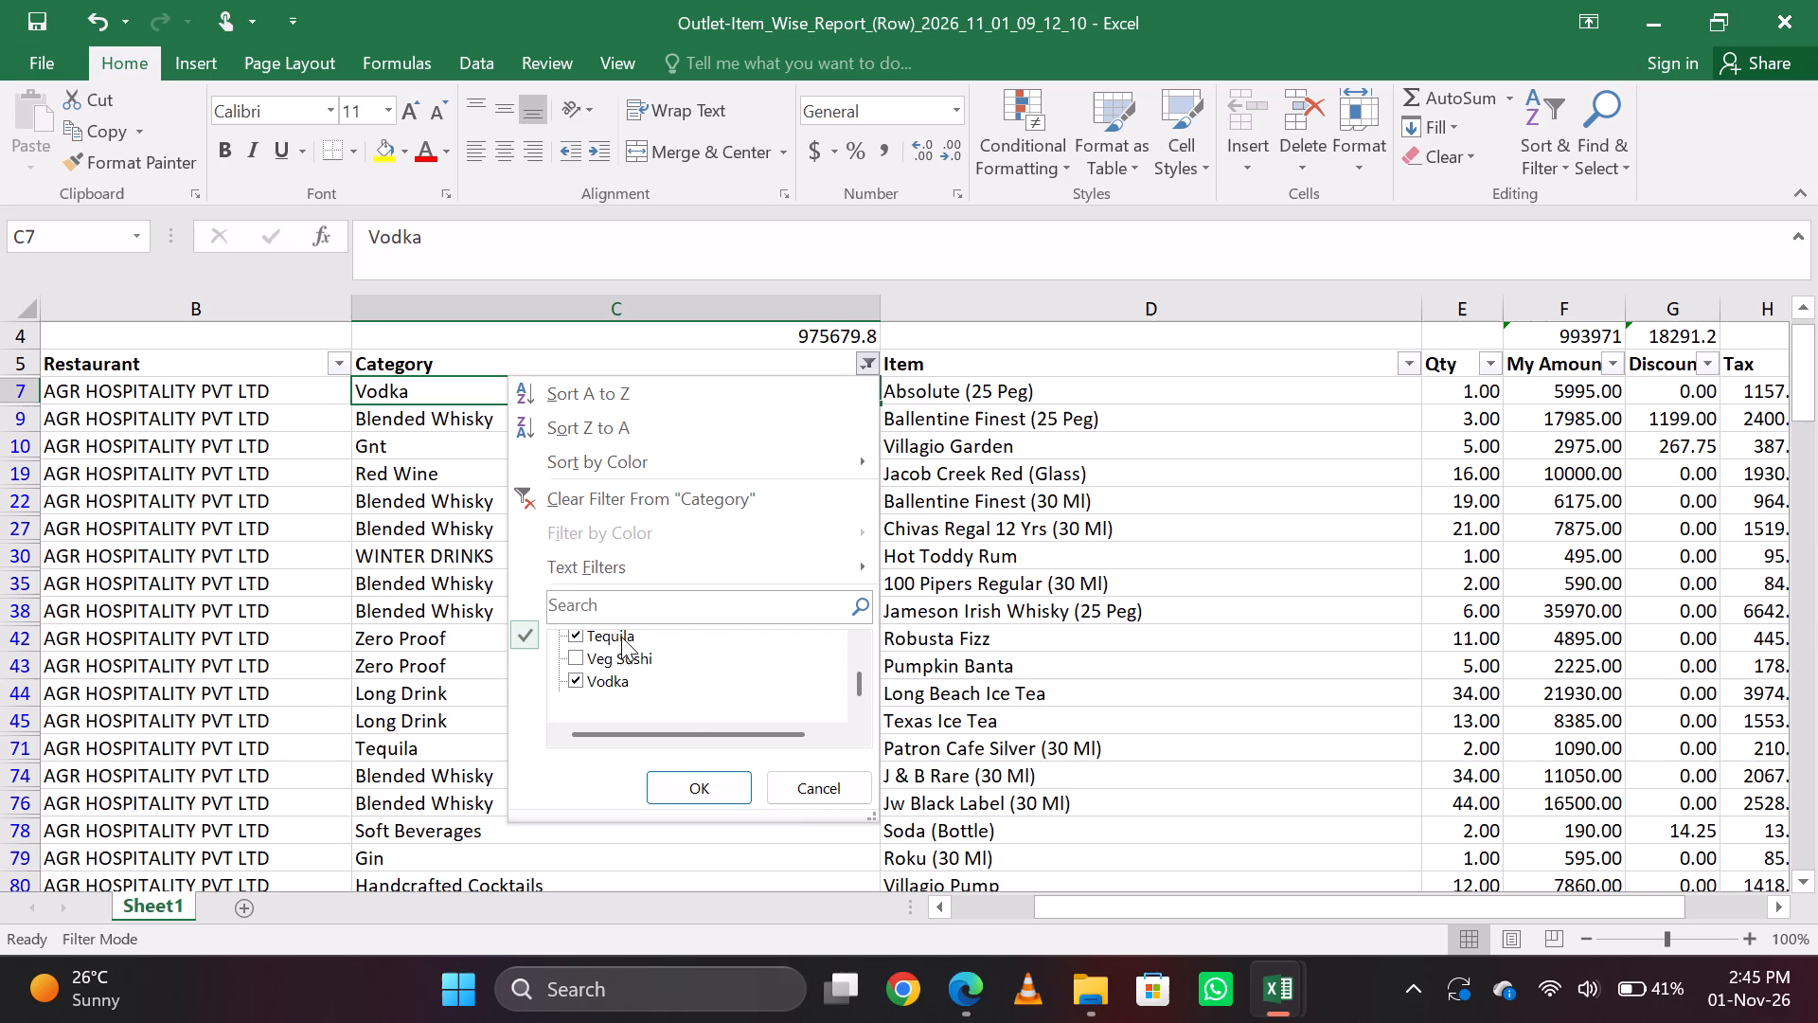
key("Down")
key("space")
key("space")
key("Down")
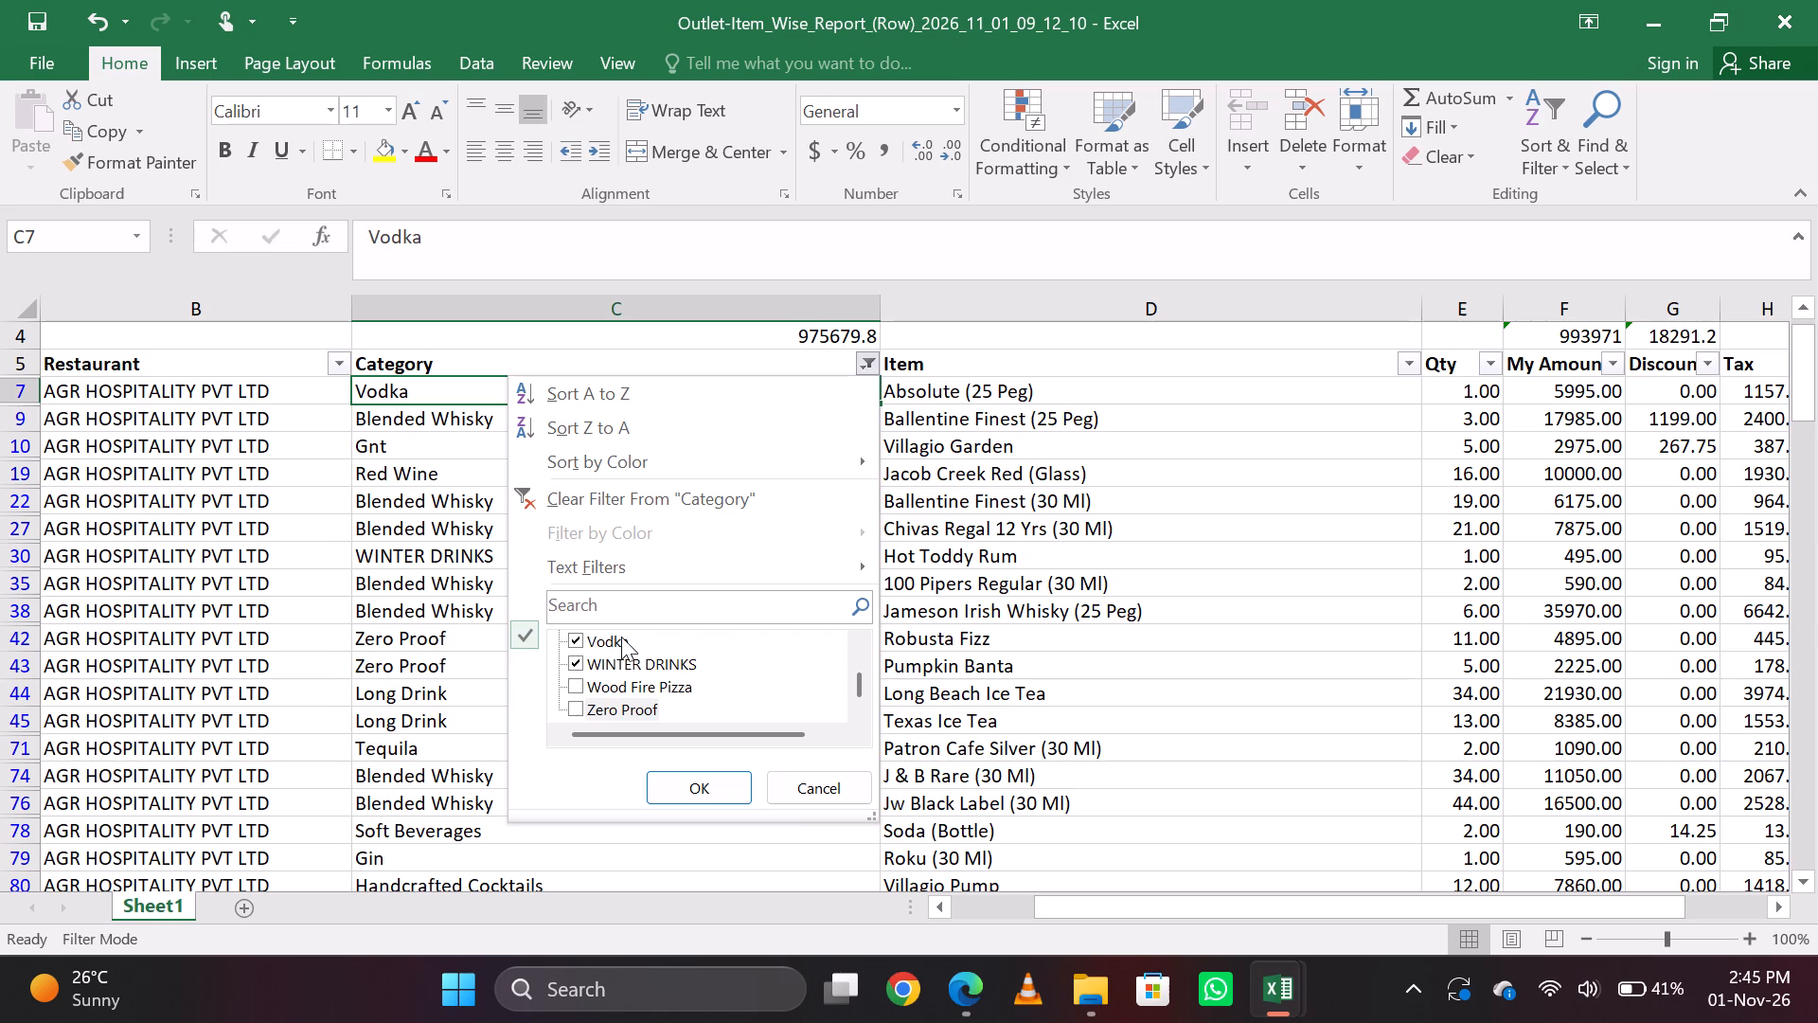
key("Return")
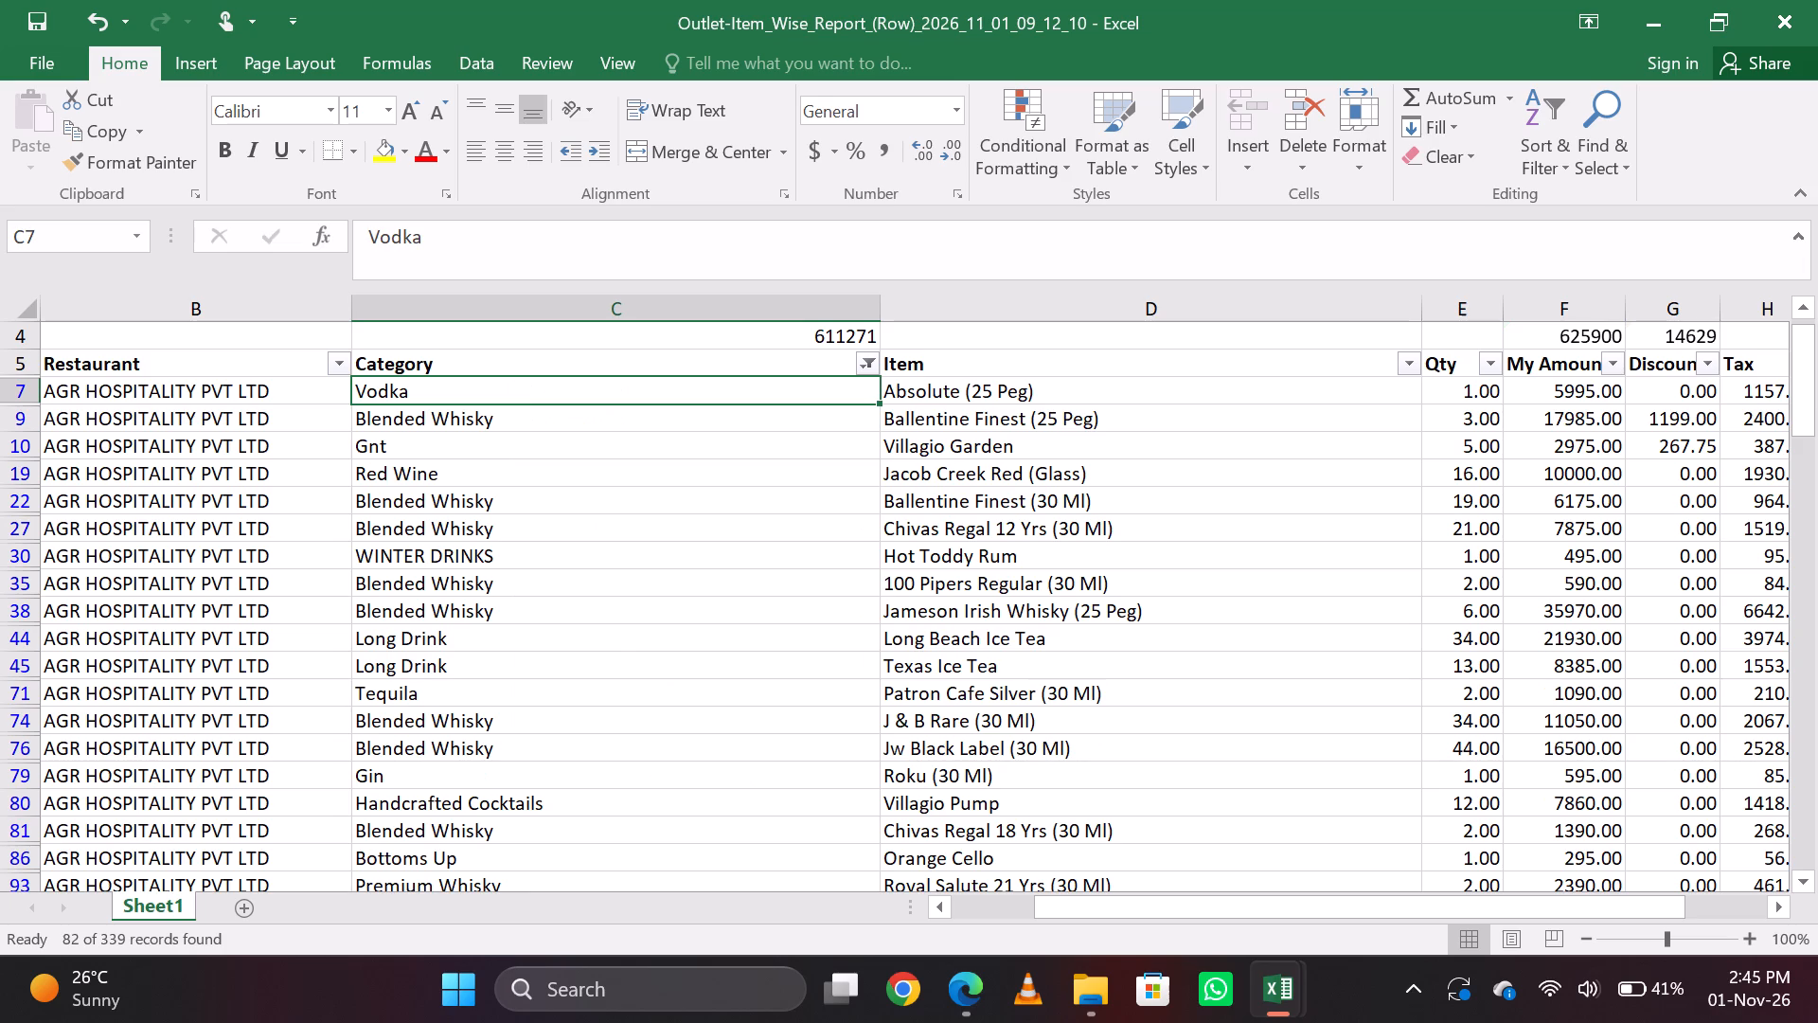
Copy the net liquor total from C4 and paste it as a value into Actual Liquor Sale, N181, on the Villagio report's 22-31 sheet.
key("Up")
key("Up")
key("ctrl+c")
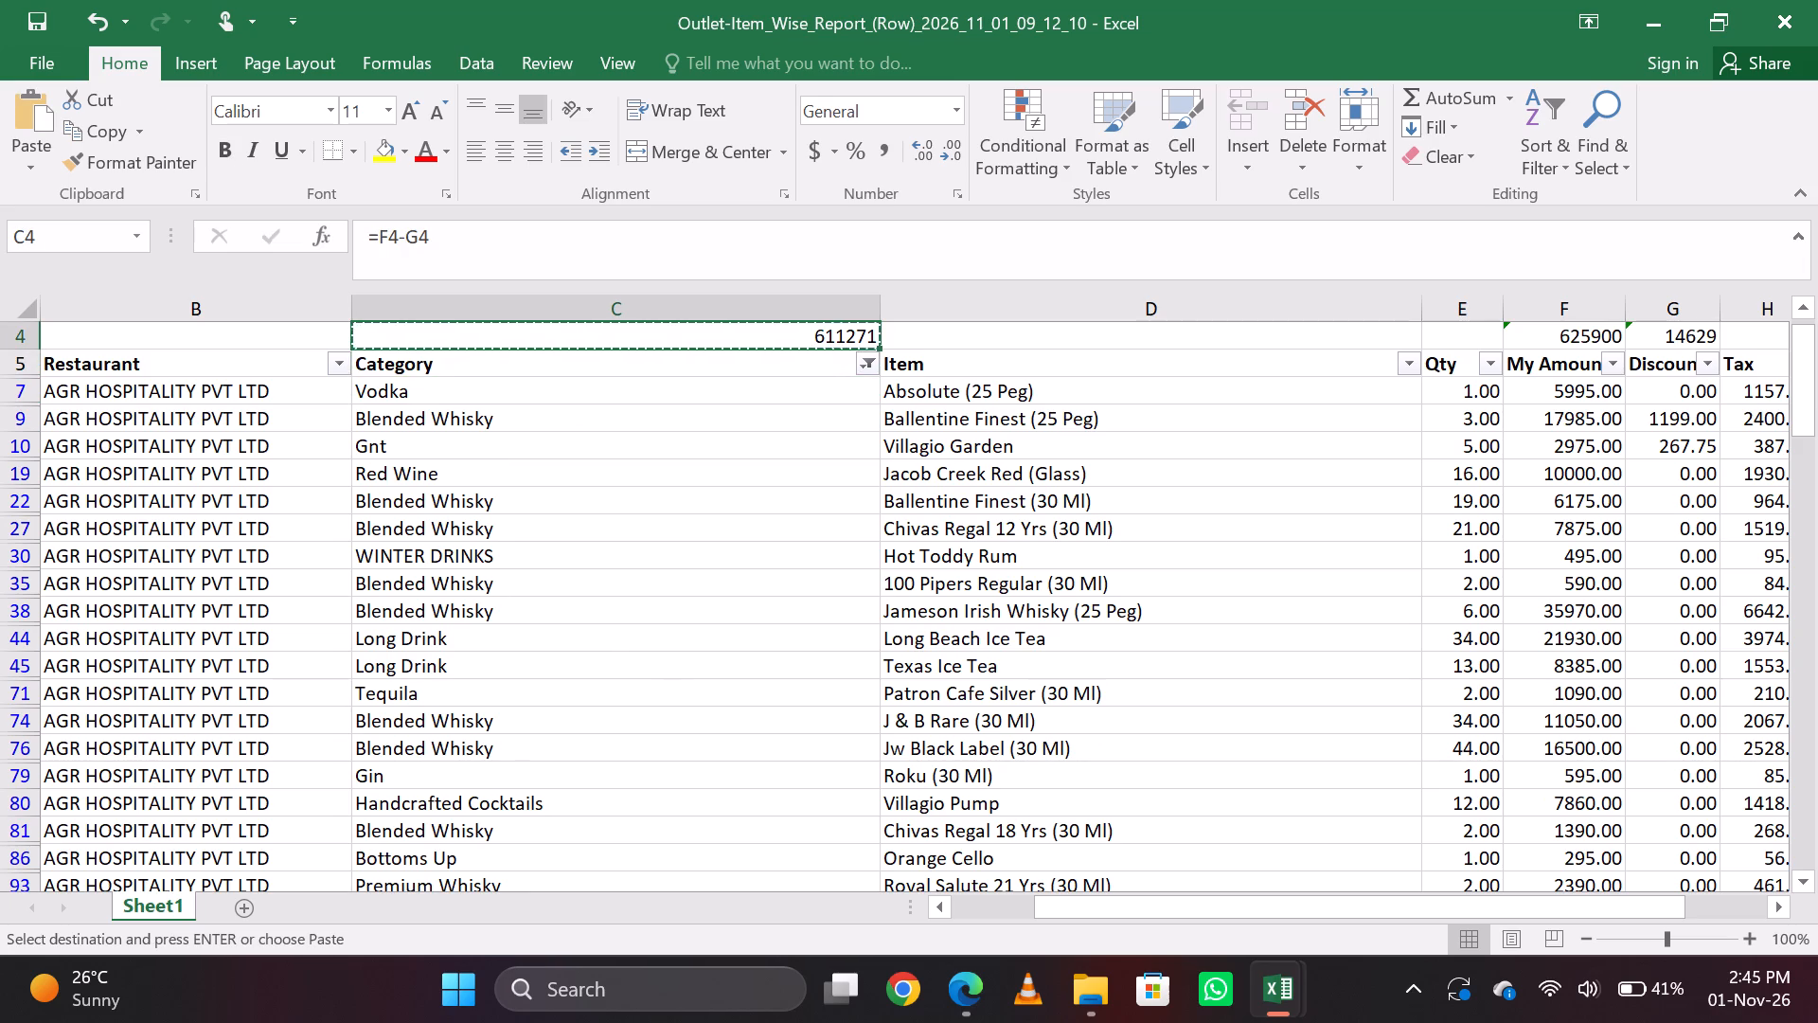
key("alt+Tab")
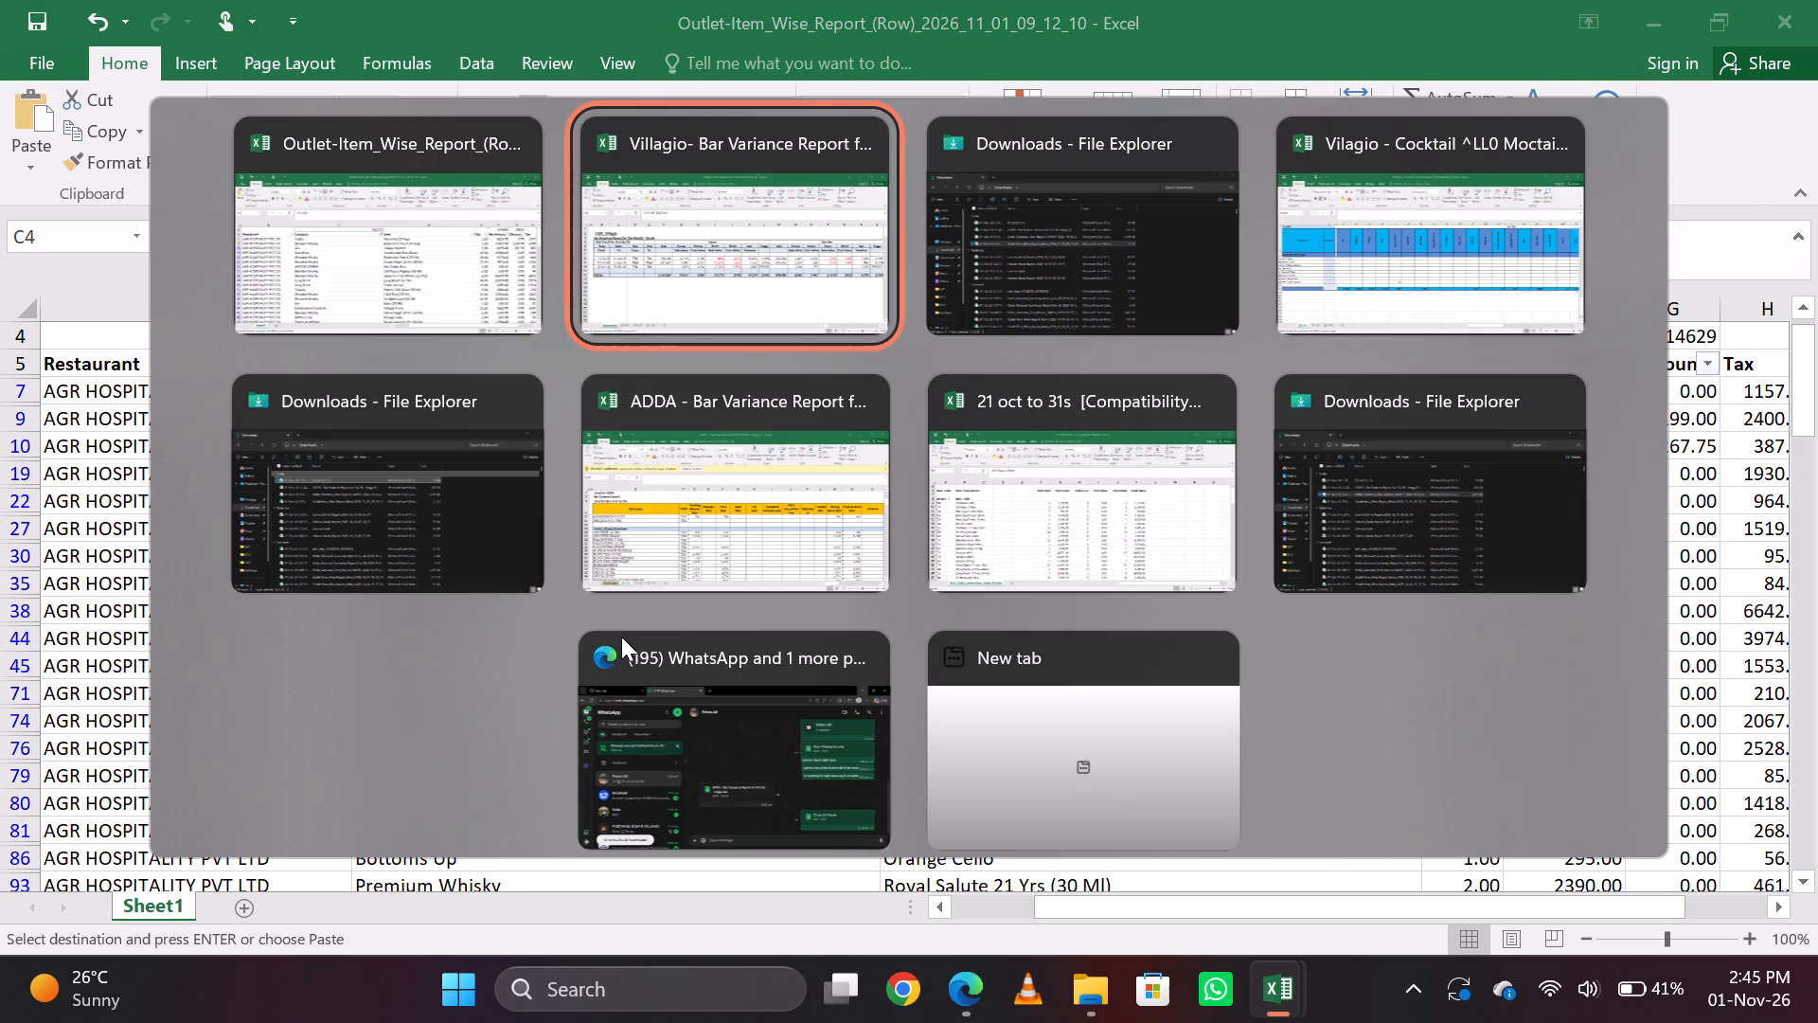
key("ctrl+Page_Down")
key("Down")
key("Down")
key("Down")
key("Down")
key("Down")
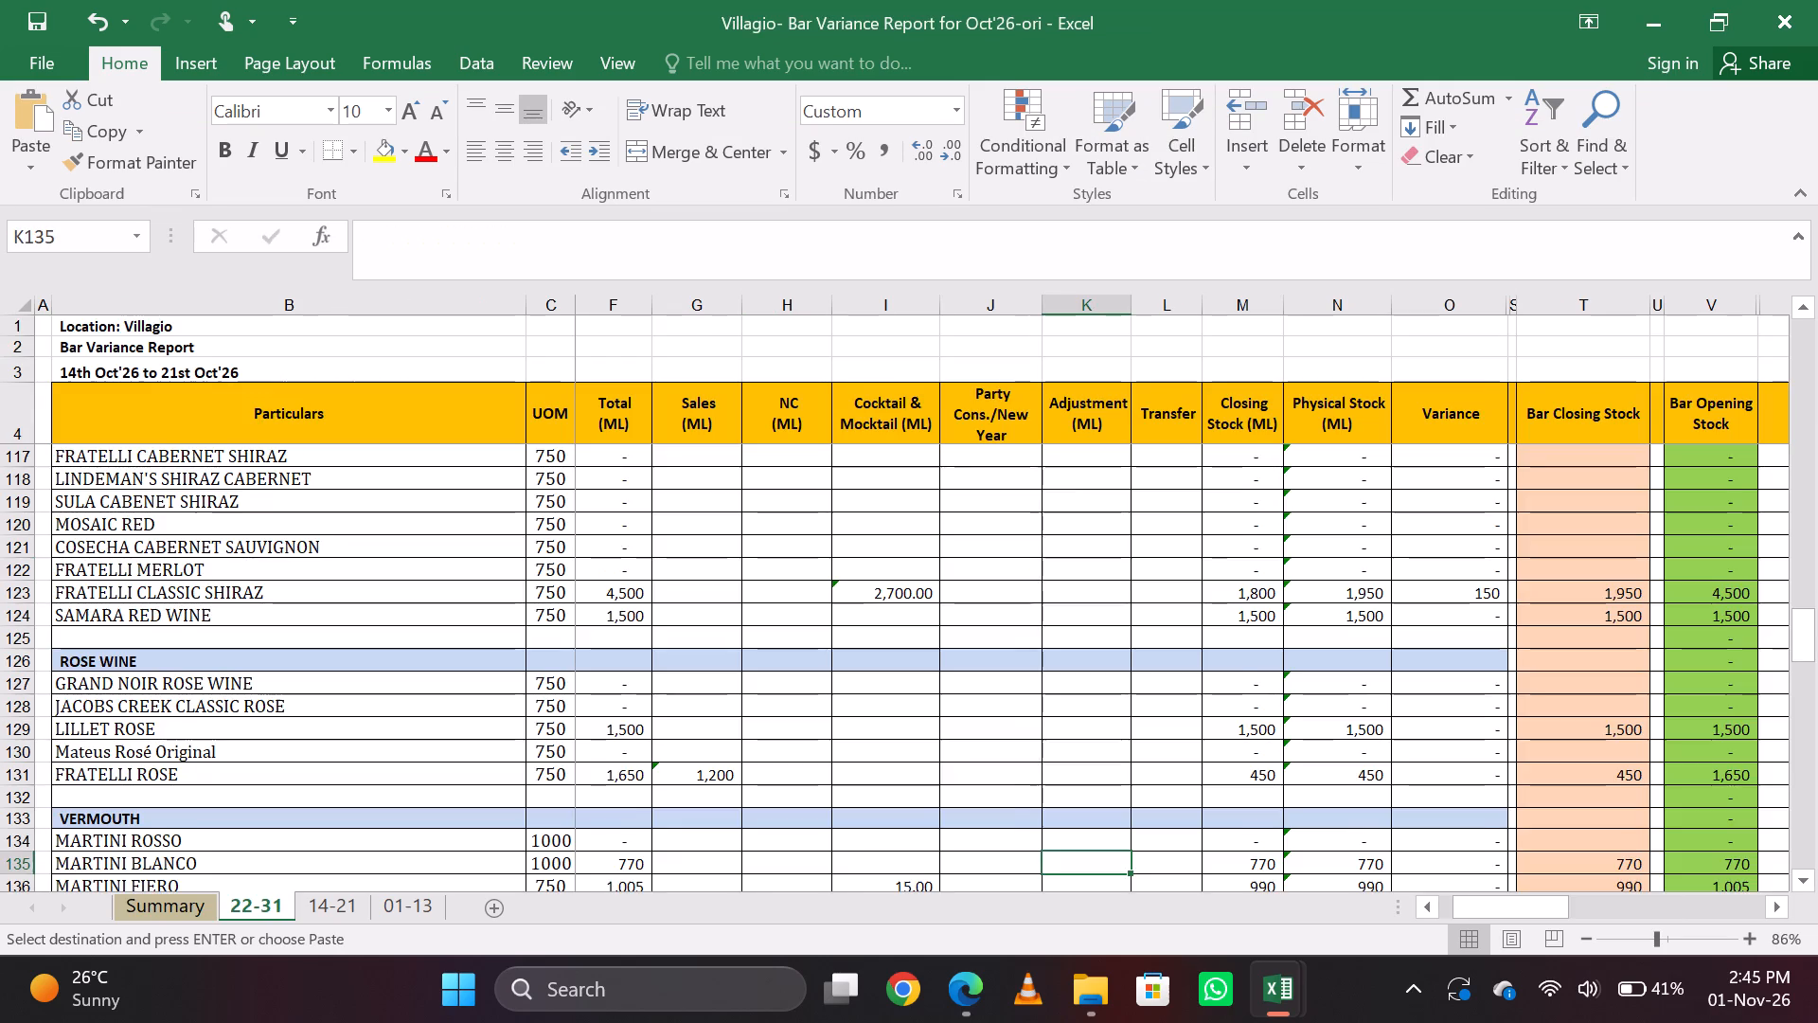
key("Page_Down")
key("Page_Down")
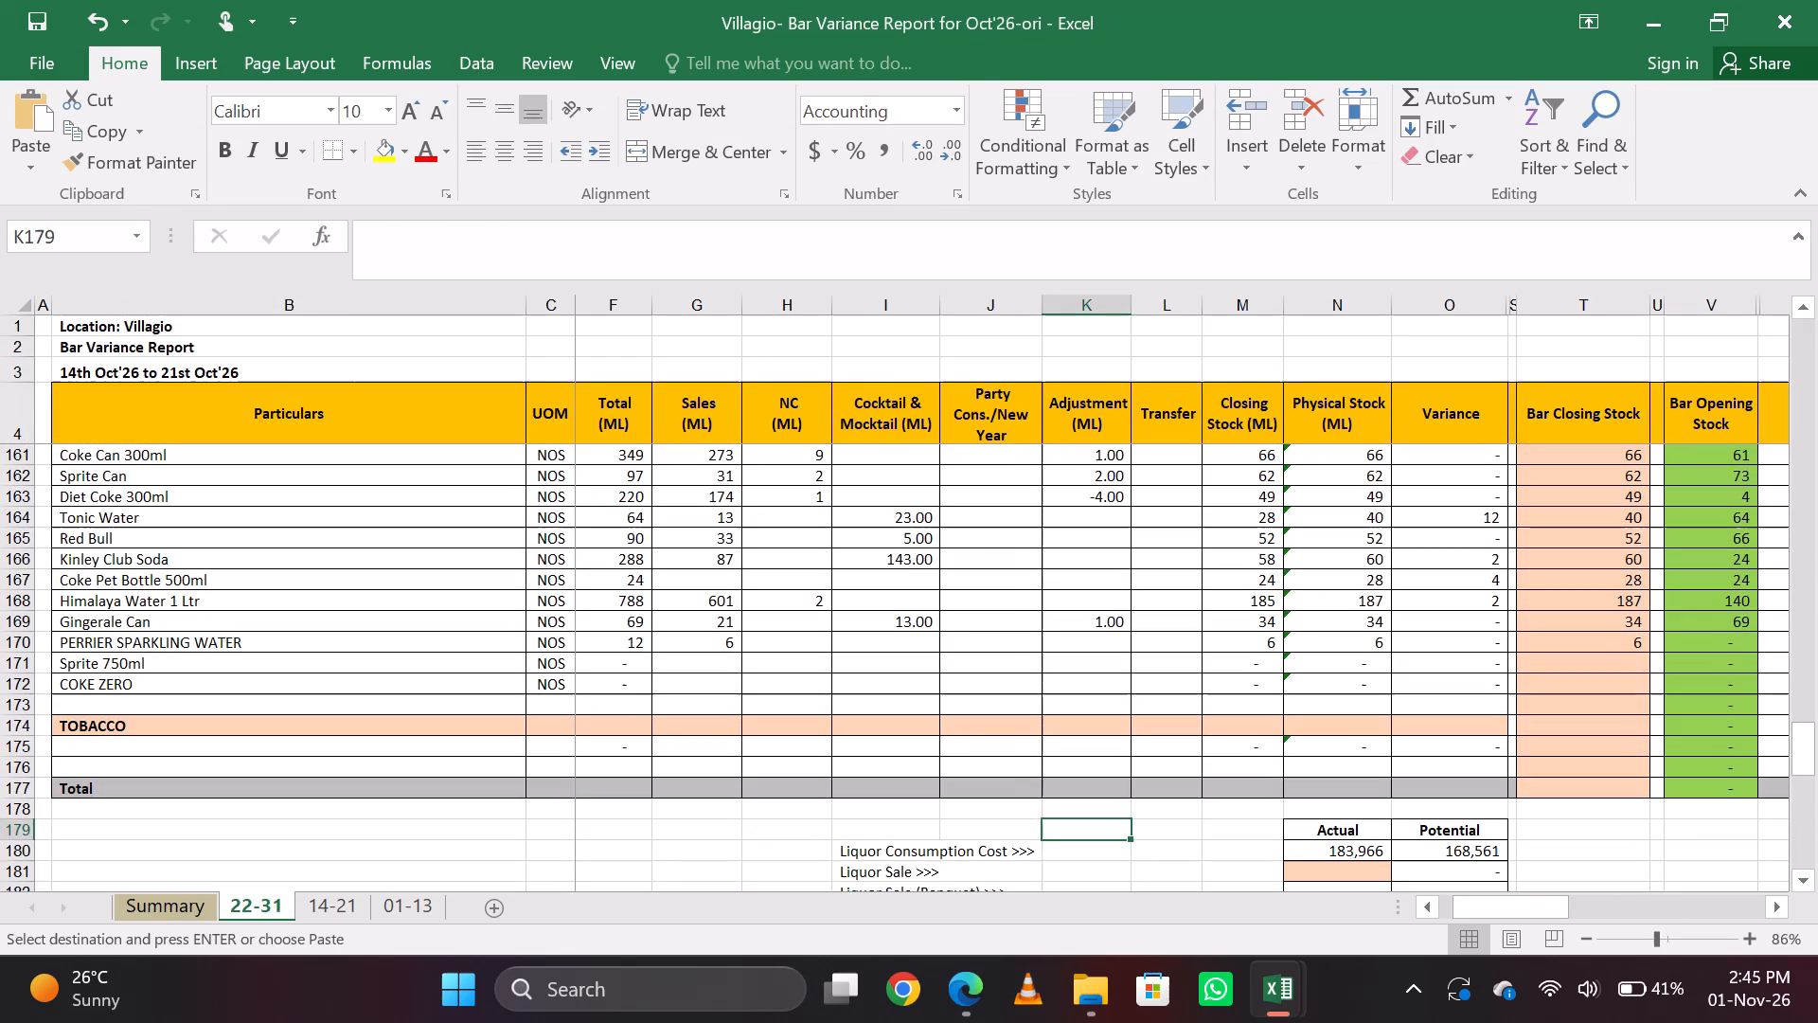
key("Down")
key("Down")
key("Down")
key("Up")
key("Right")
key("Right")
key("Right")
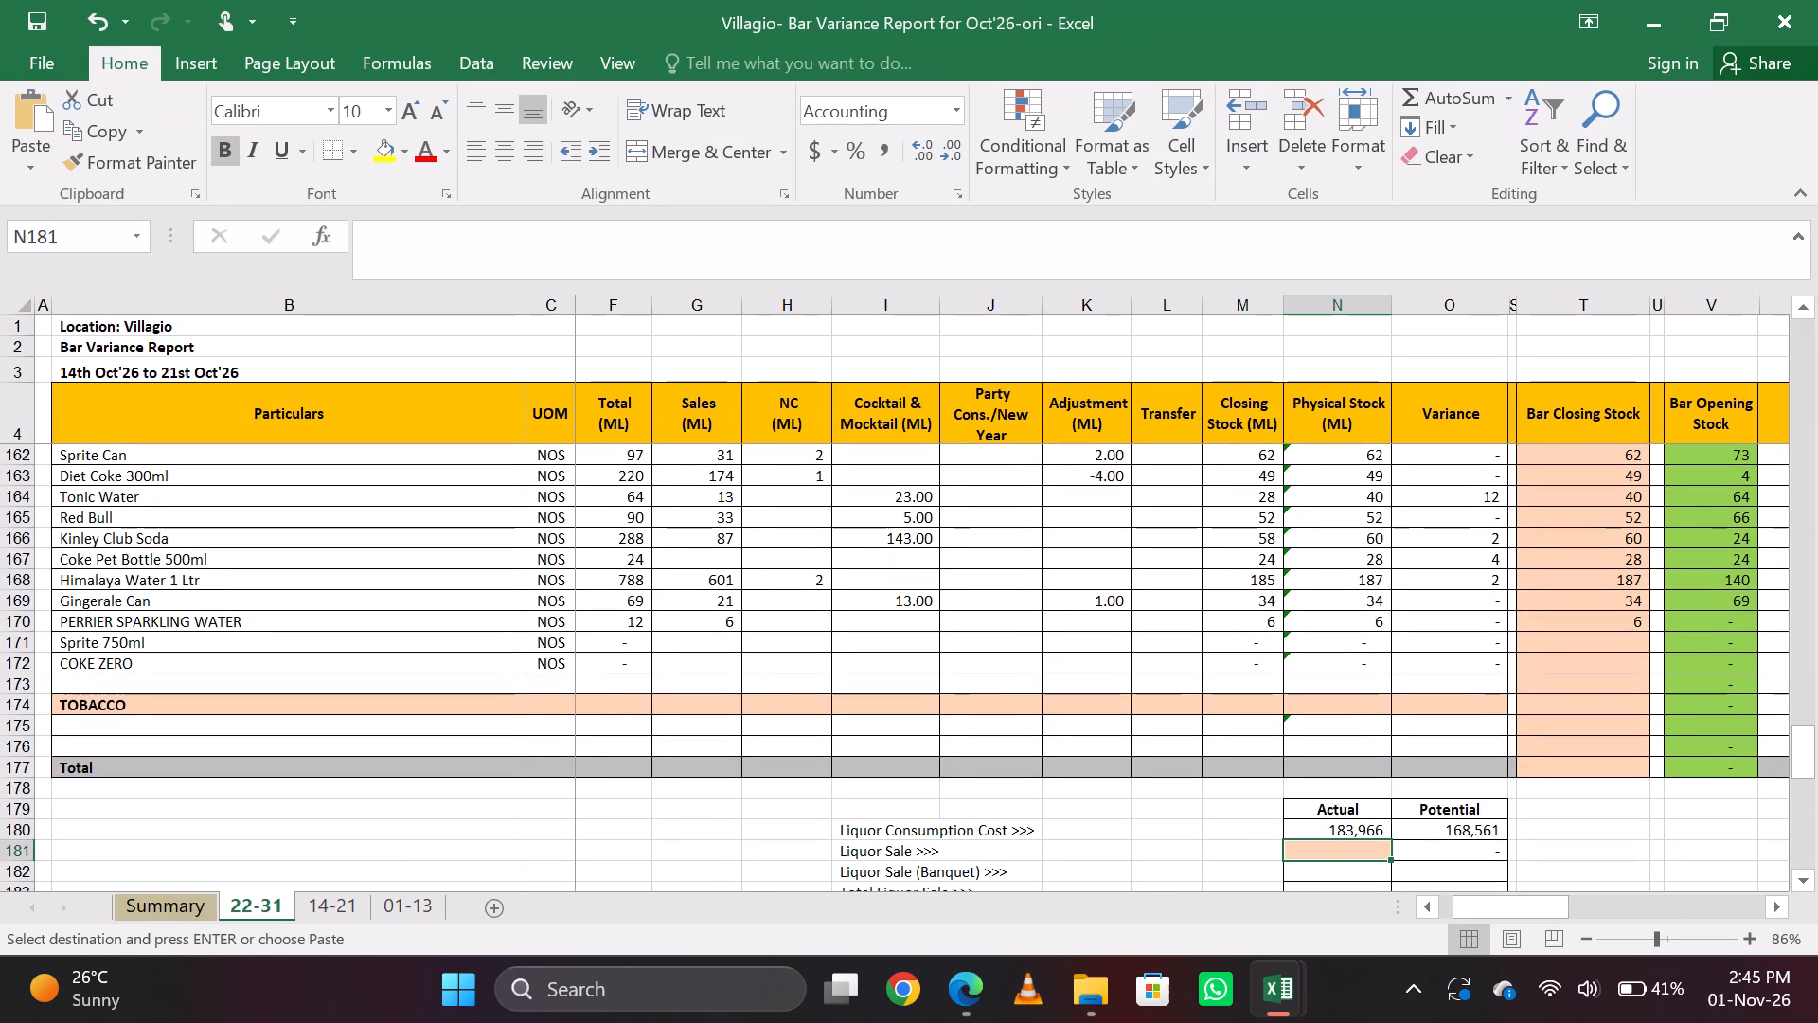
type("esv")
key("Return")
Select the empty Actual Beverage Sale cell, N189, on the 22-31 sheet.
key("Down")
key("Down")
key("Down")
key("Down")
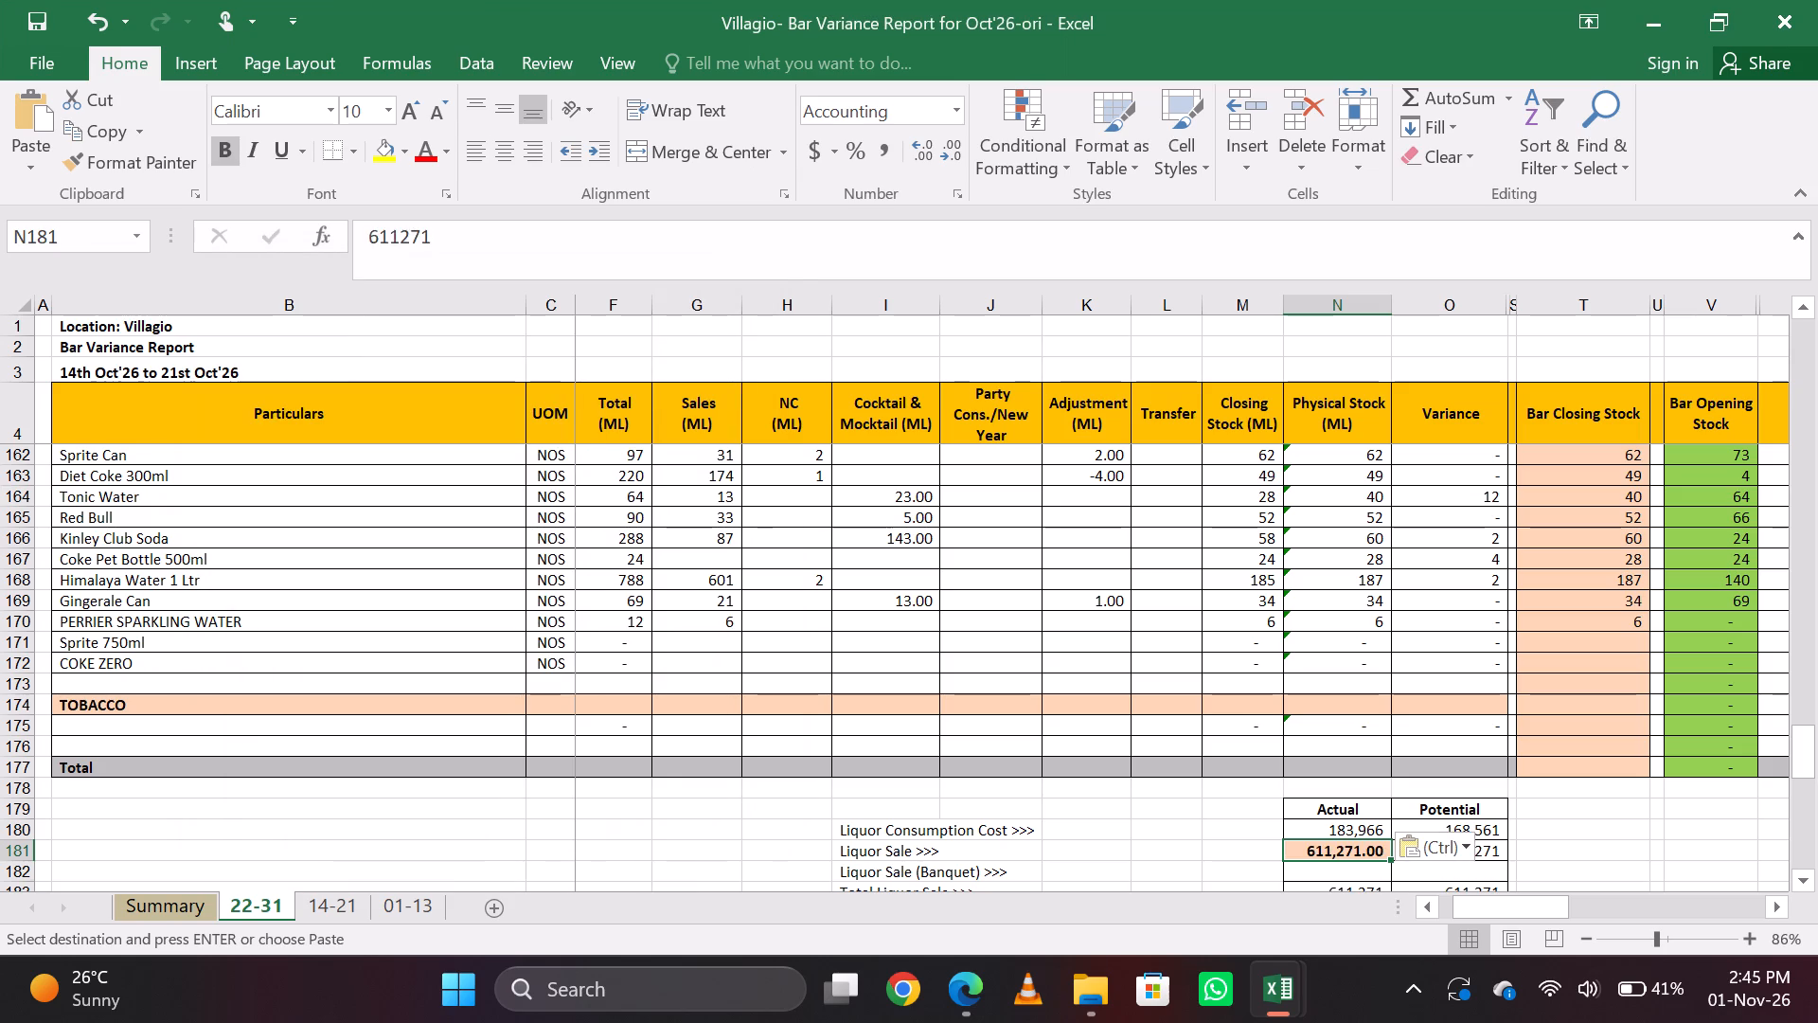
key("Down")
key("Down")
key("Down")
key("Down")
key("Down")
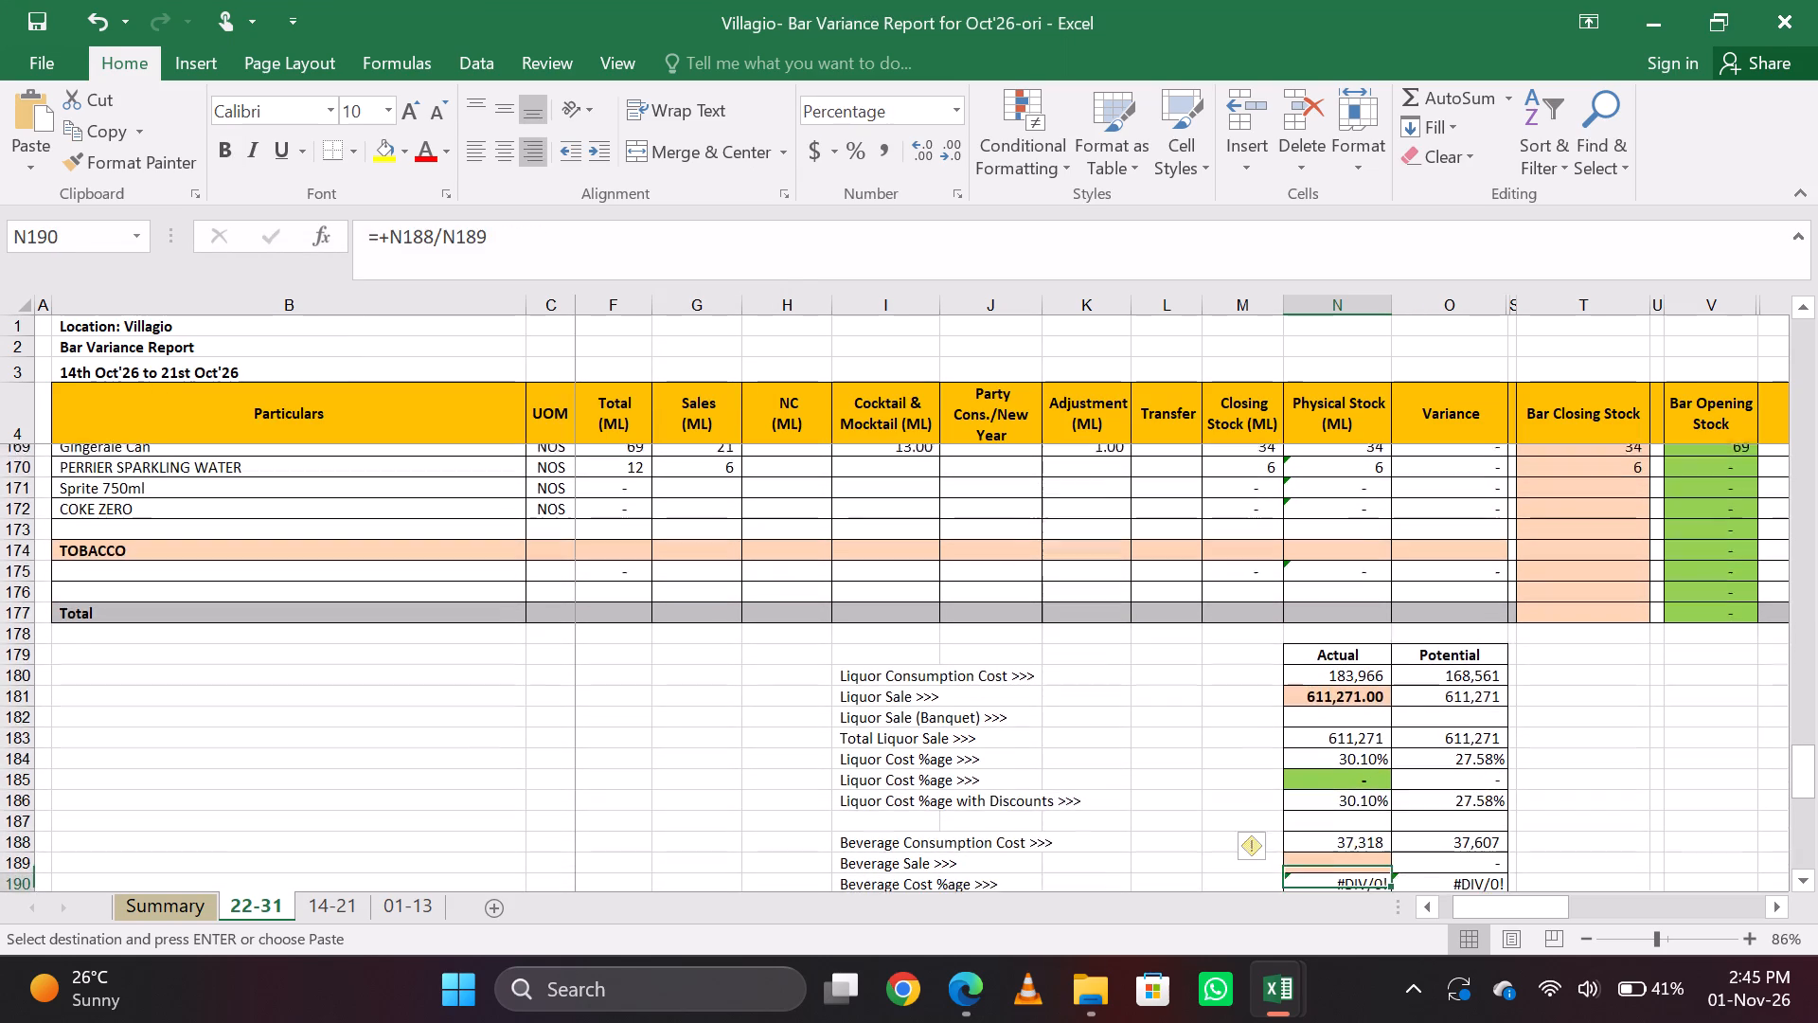
key("Up")
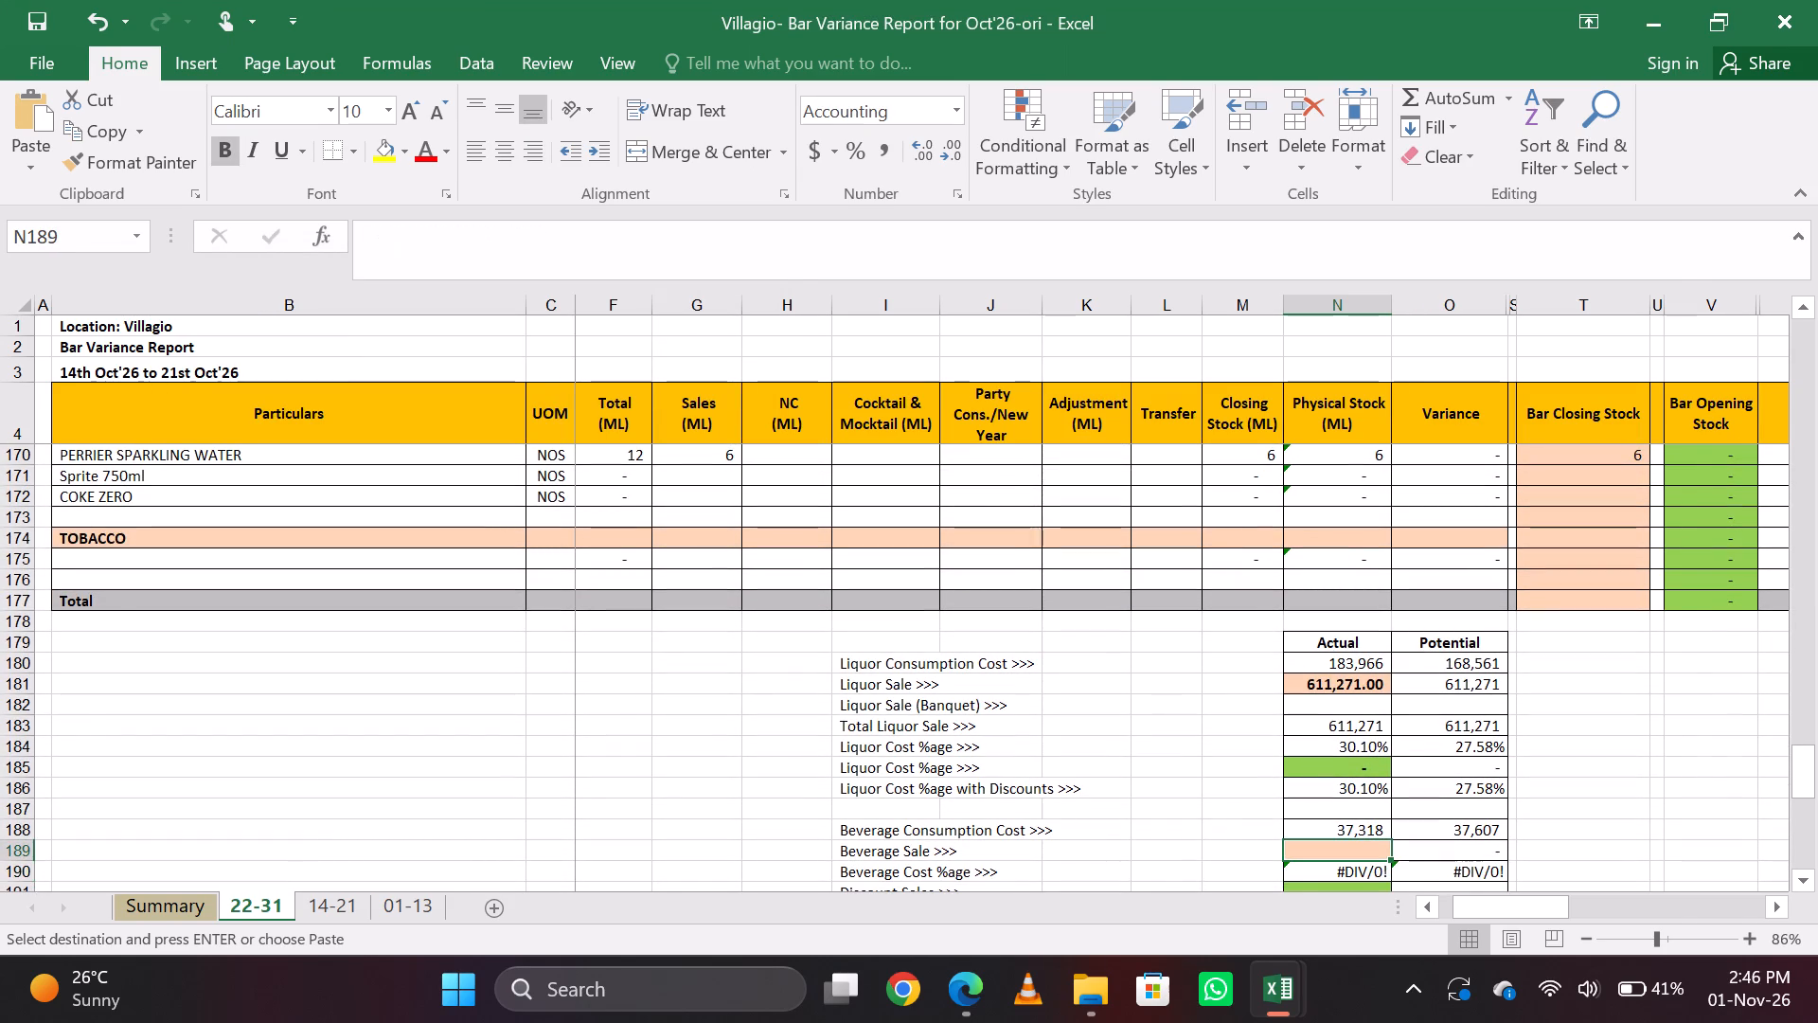
Switch back to the item-wise report and delete the filtered liquor entries from C7 through column I, row 344.
key("alt+Tab")
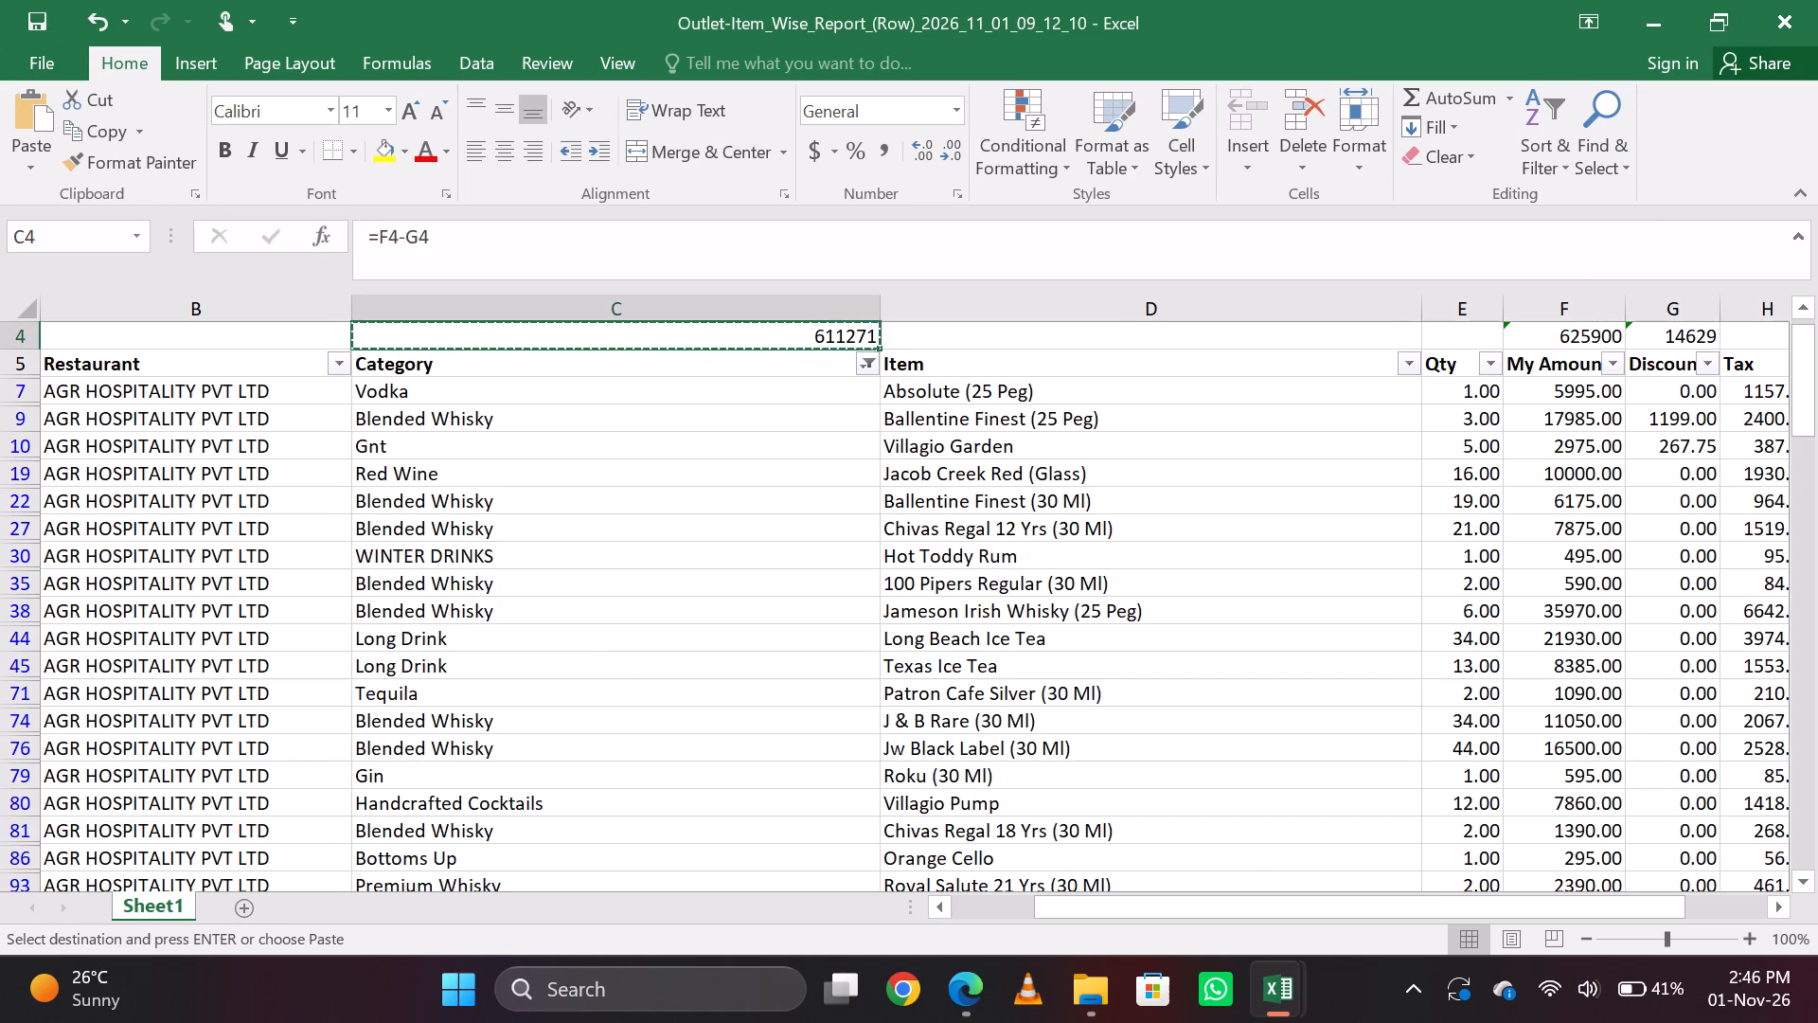
key("Down")
key("Down")
key("ctrl+shift+Down")
key("ctrl+shift+Right")
key("Delete")
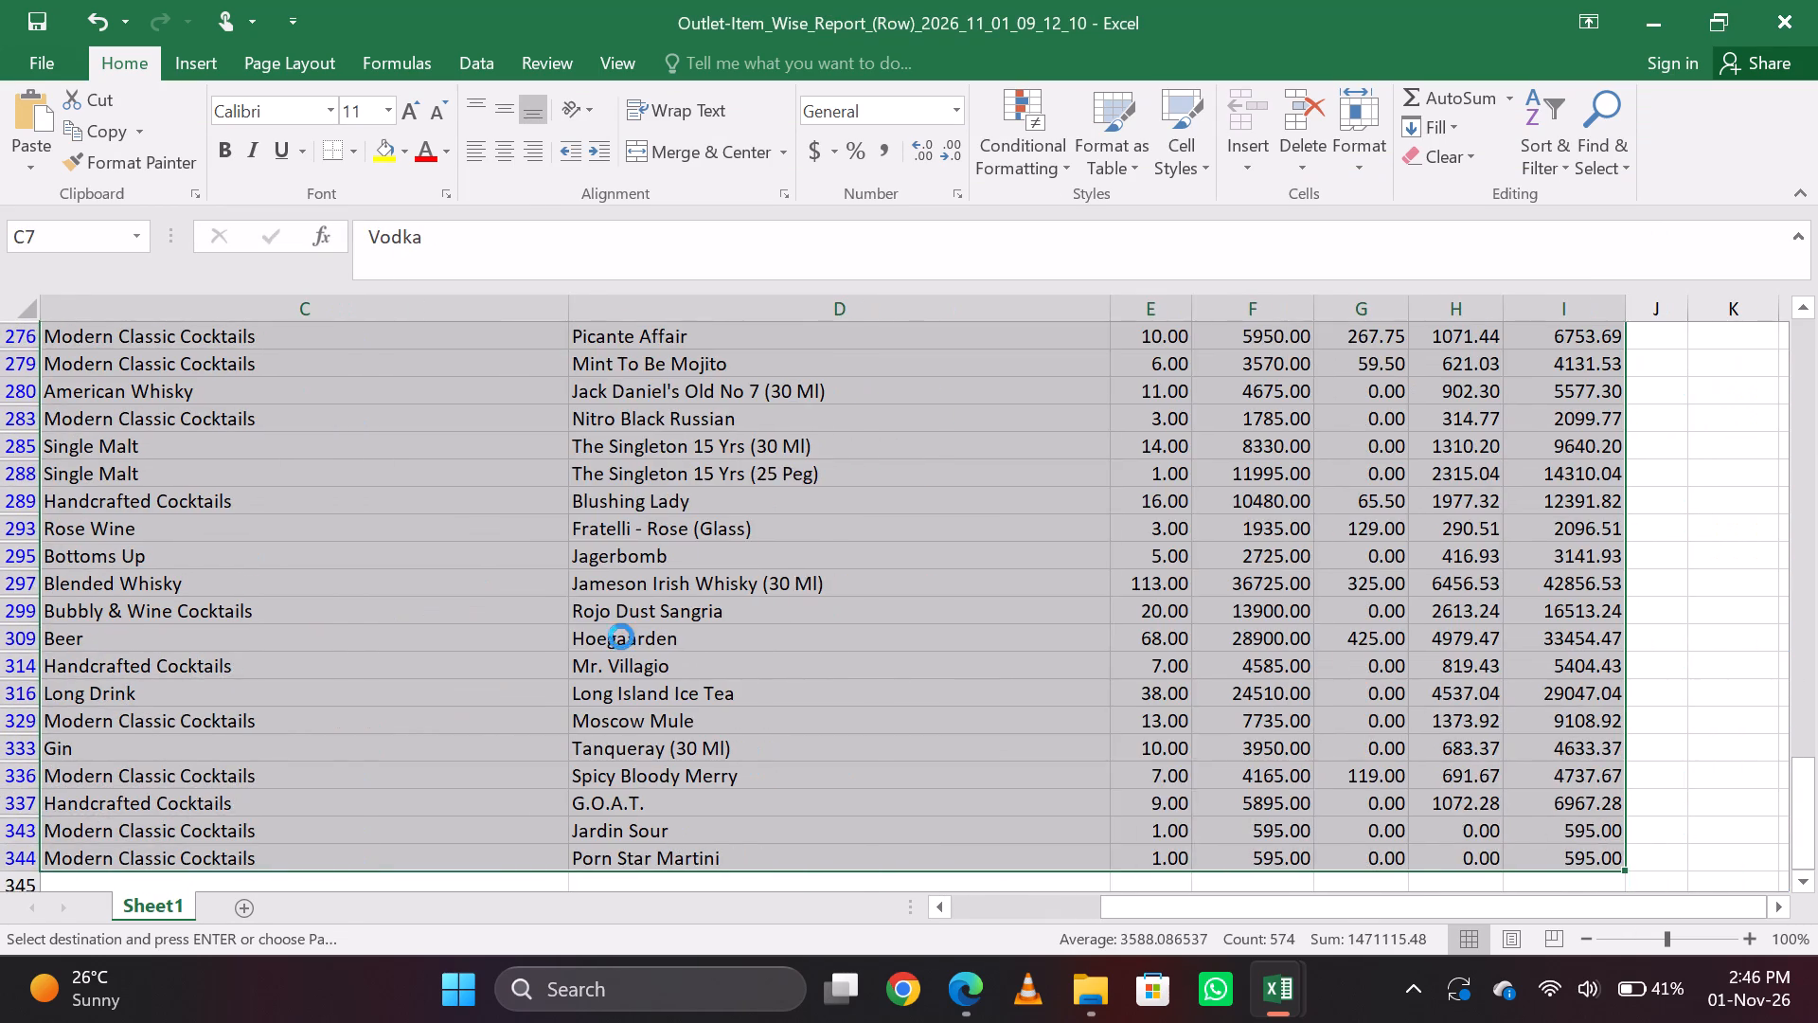
Filter the item-wise report's Category column to show only Soft Beverages and Zero Proof.
key("Up")
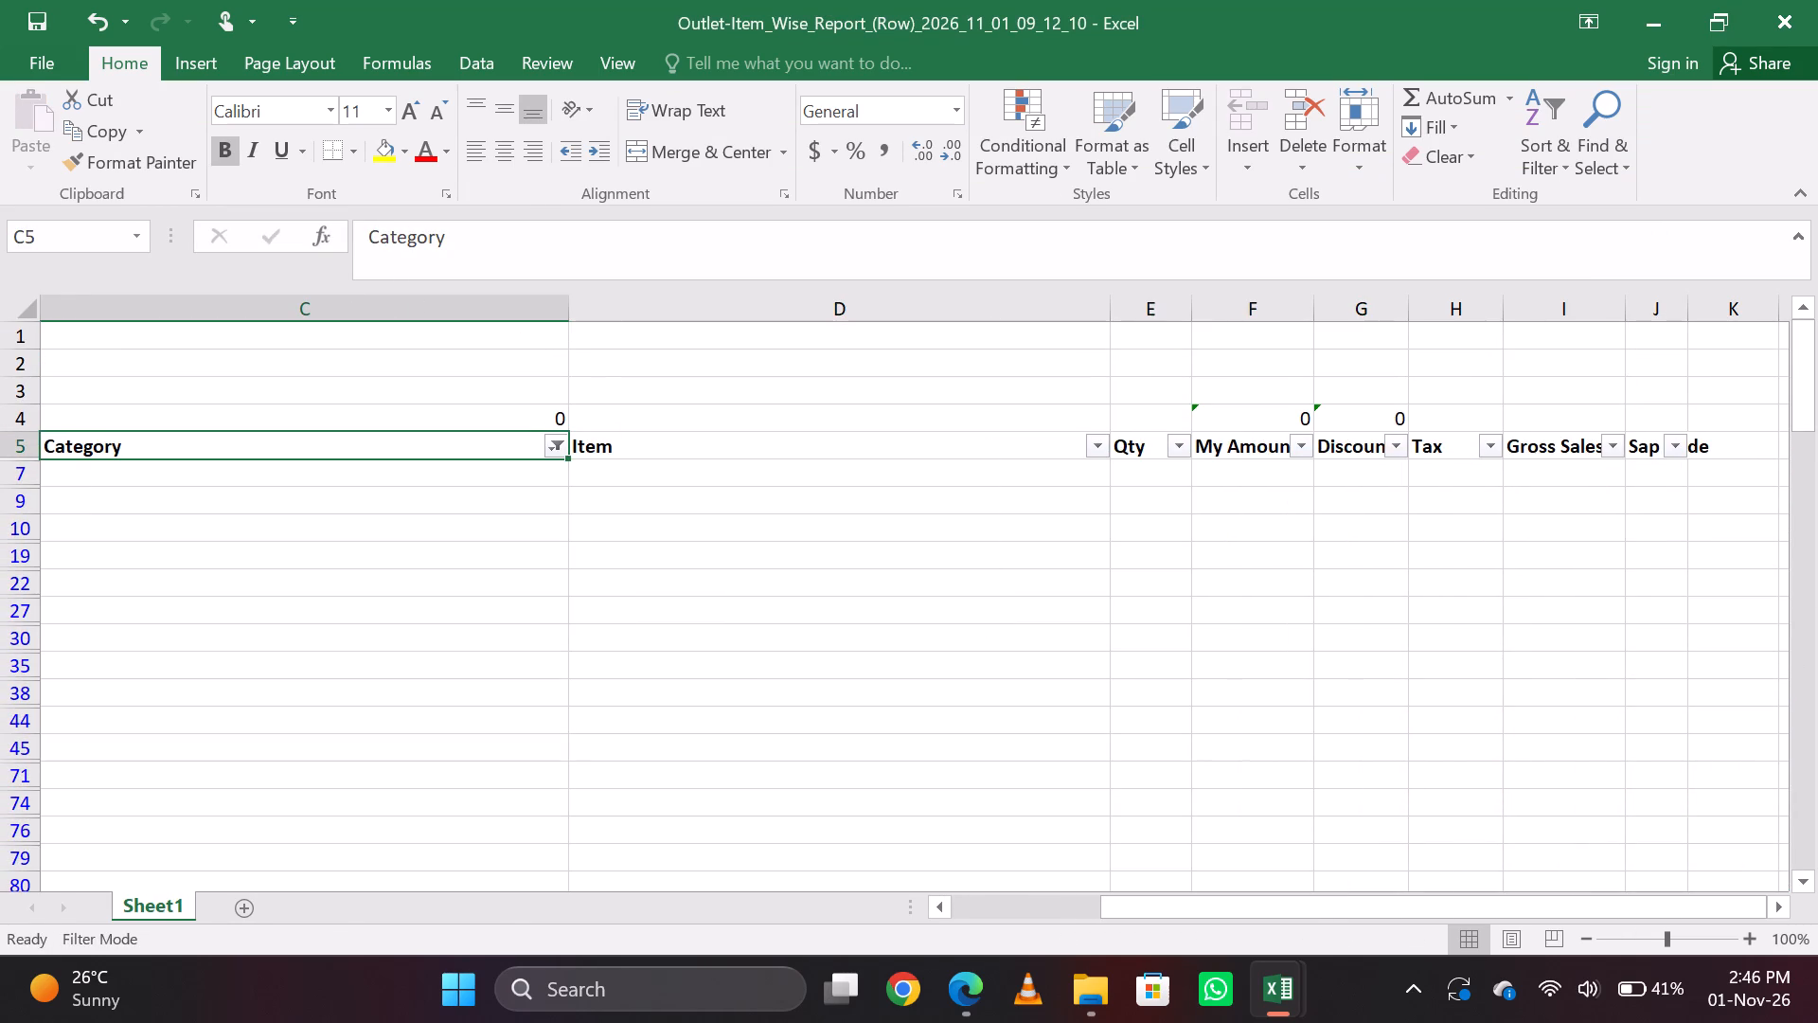
left_click(555, 459)
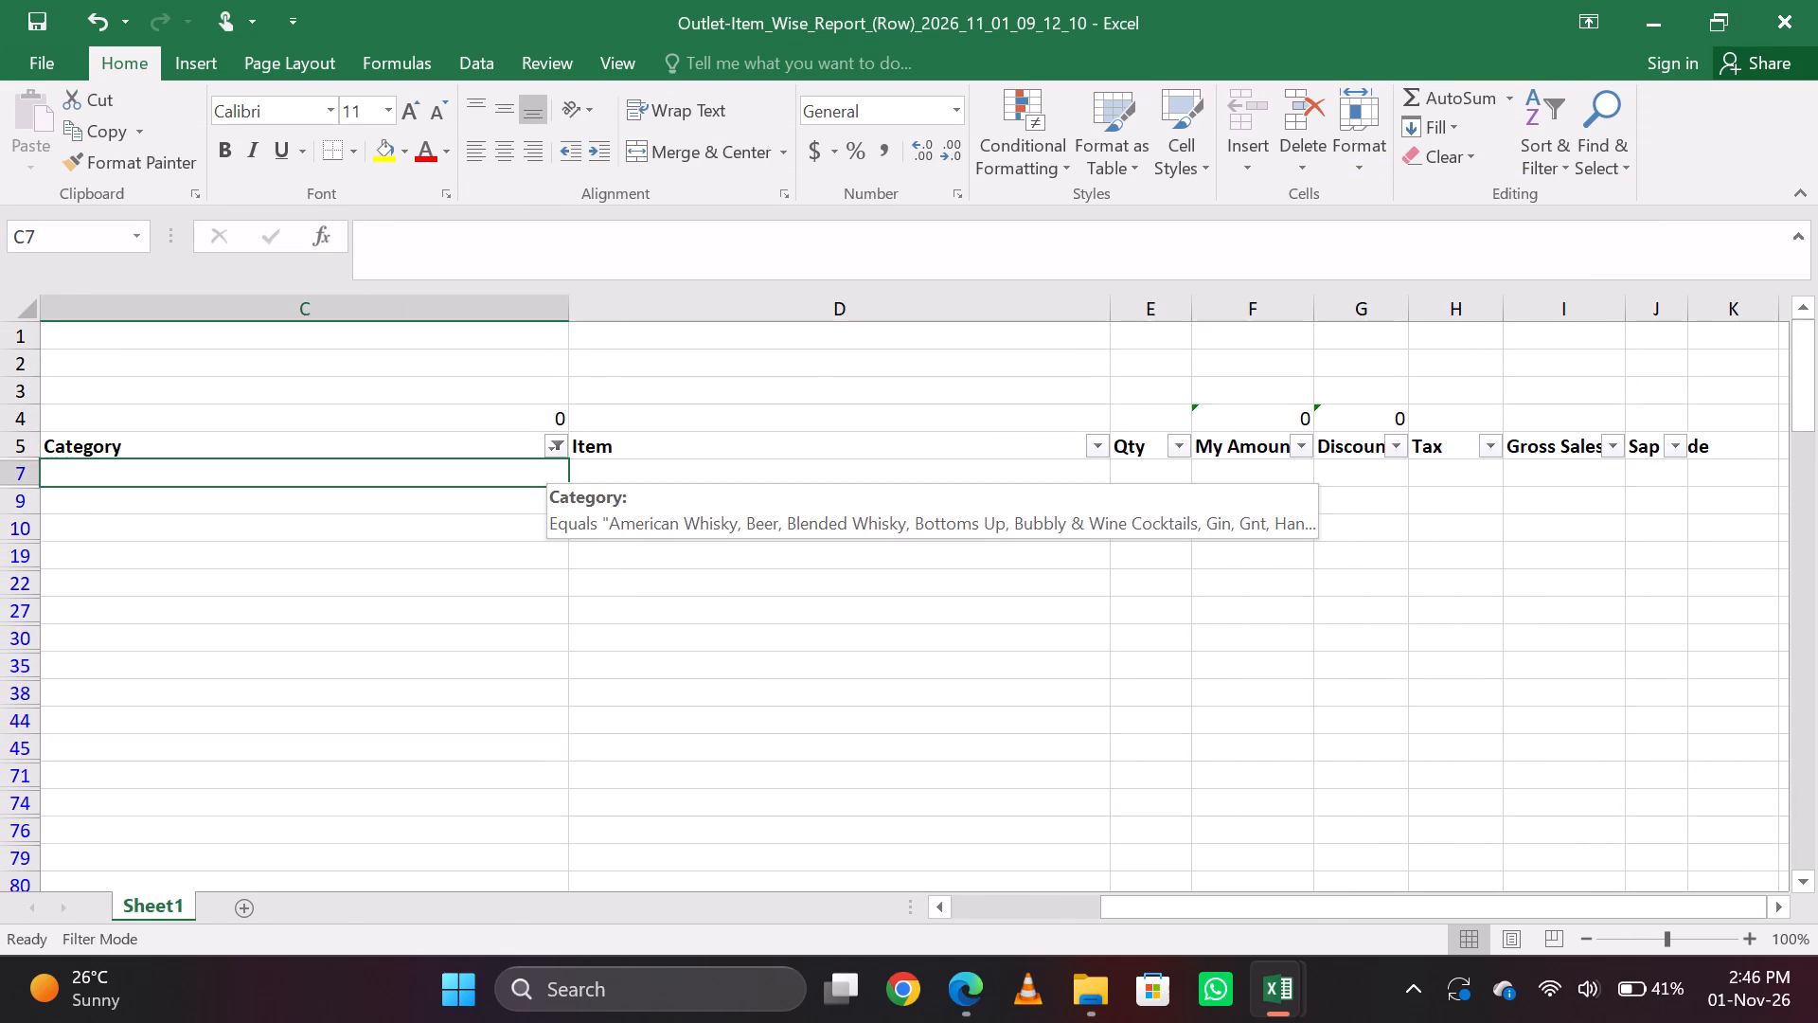
key("Up")
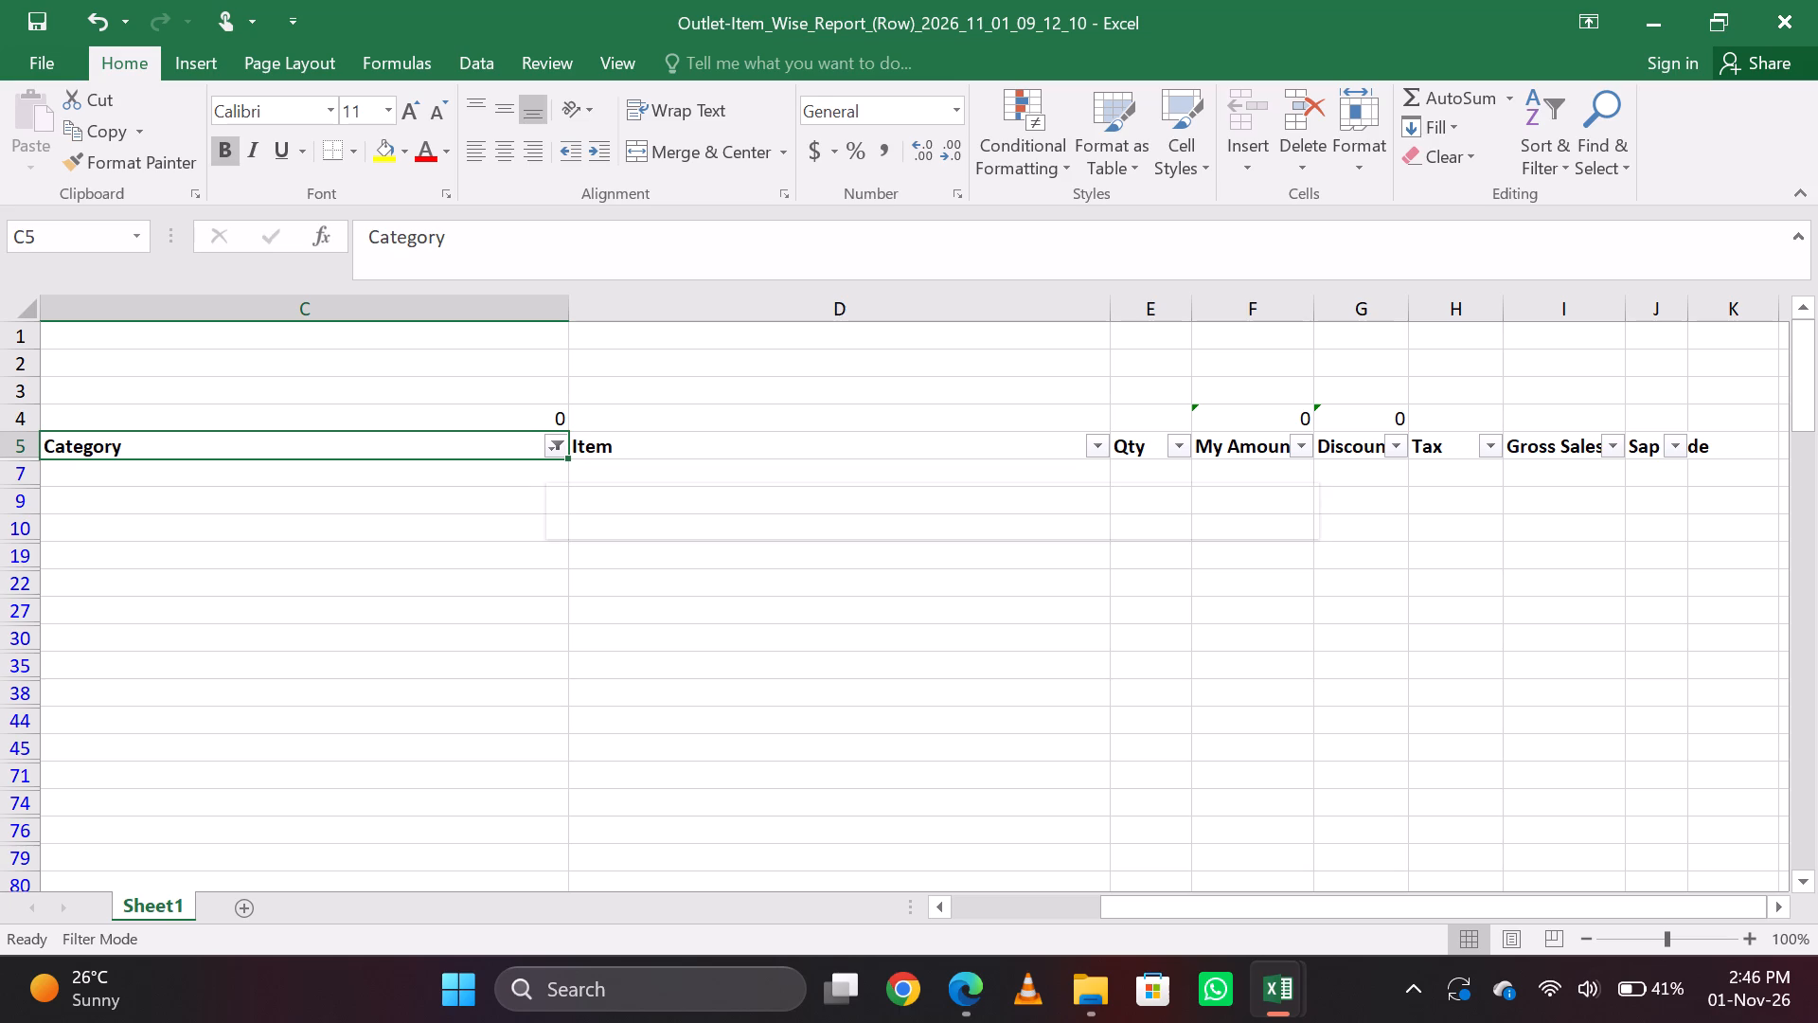
left_click(558, 440)
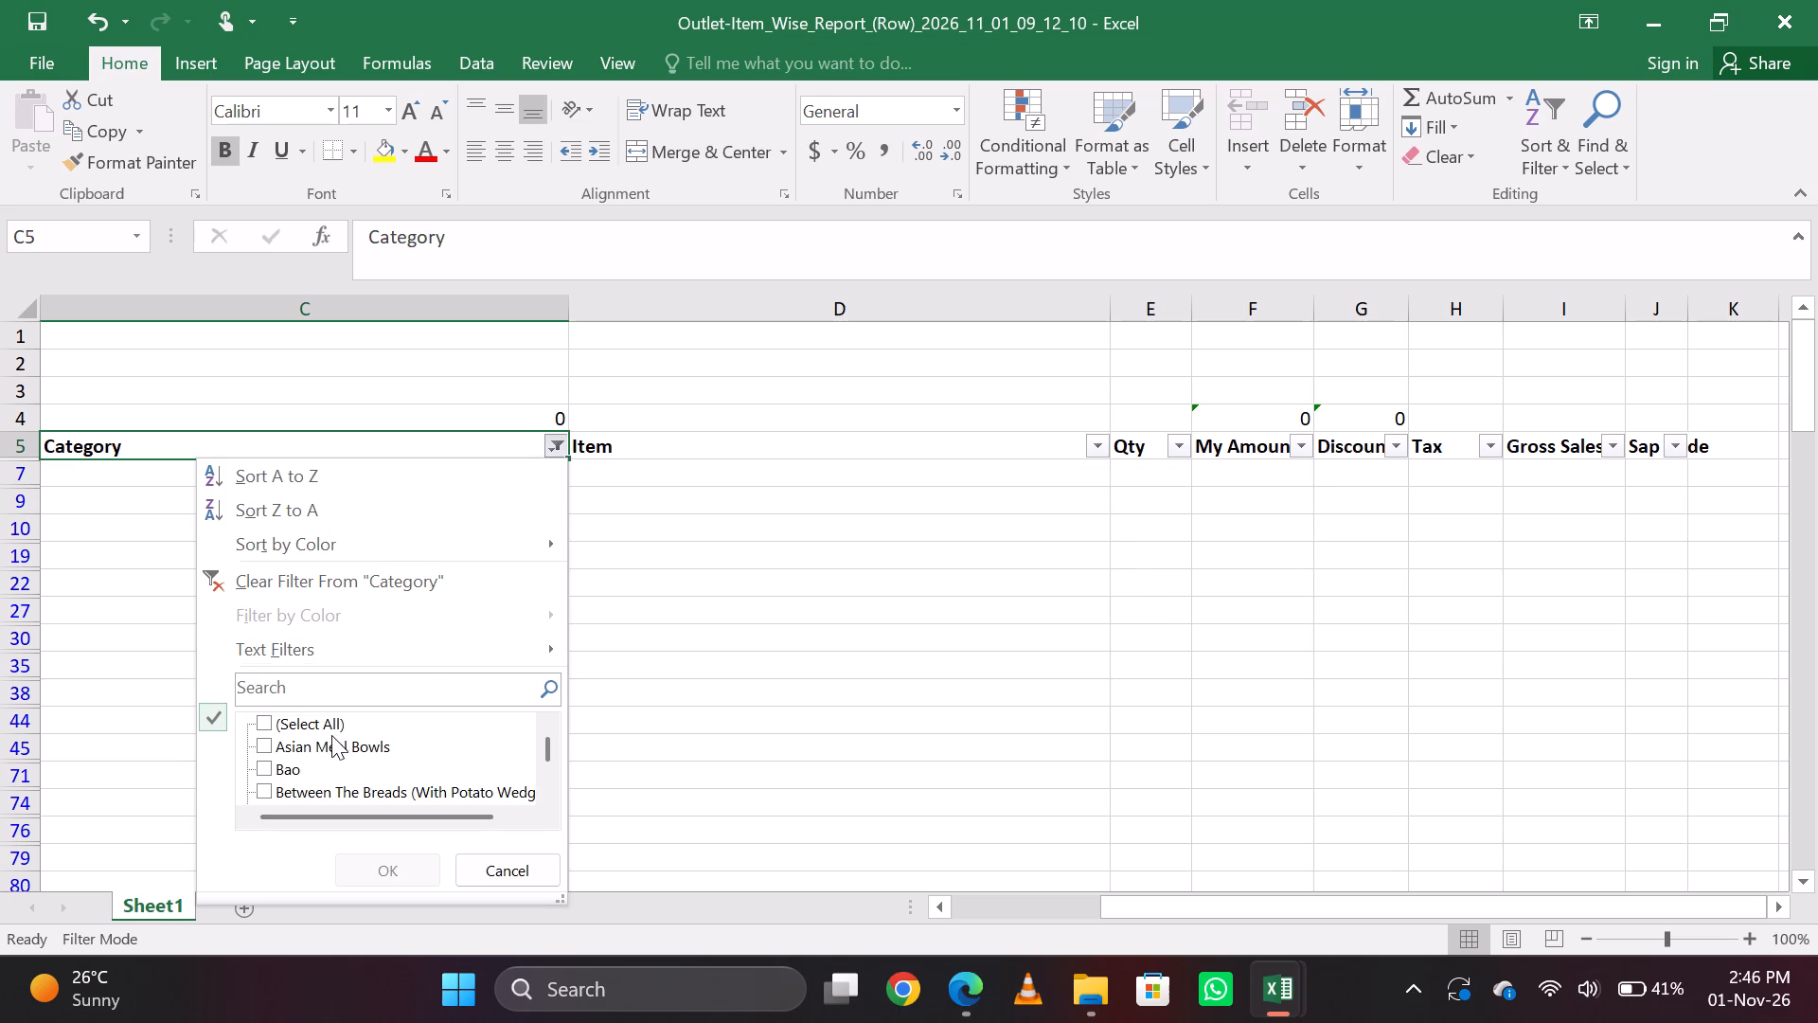
left_click(331, 735)
key("space")
key("Down")
key("Down")
key("Down")
key("Down")
key("Down")
key("Down")
key("Down")
key("Down")
key("Down")
key("Down")
key("Down")
key("Down")
key("Down")
key("Down")
key("Down")
key("Down")
key("Down")
key("Down")
key("Down")
key("Down")
key("Down")
key("Down")
key("Down")
key("Down")
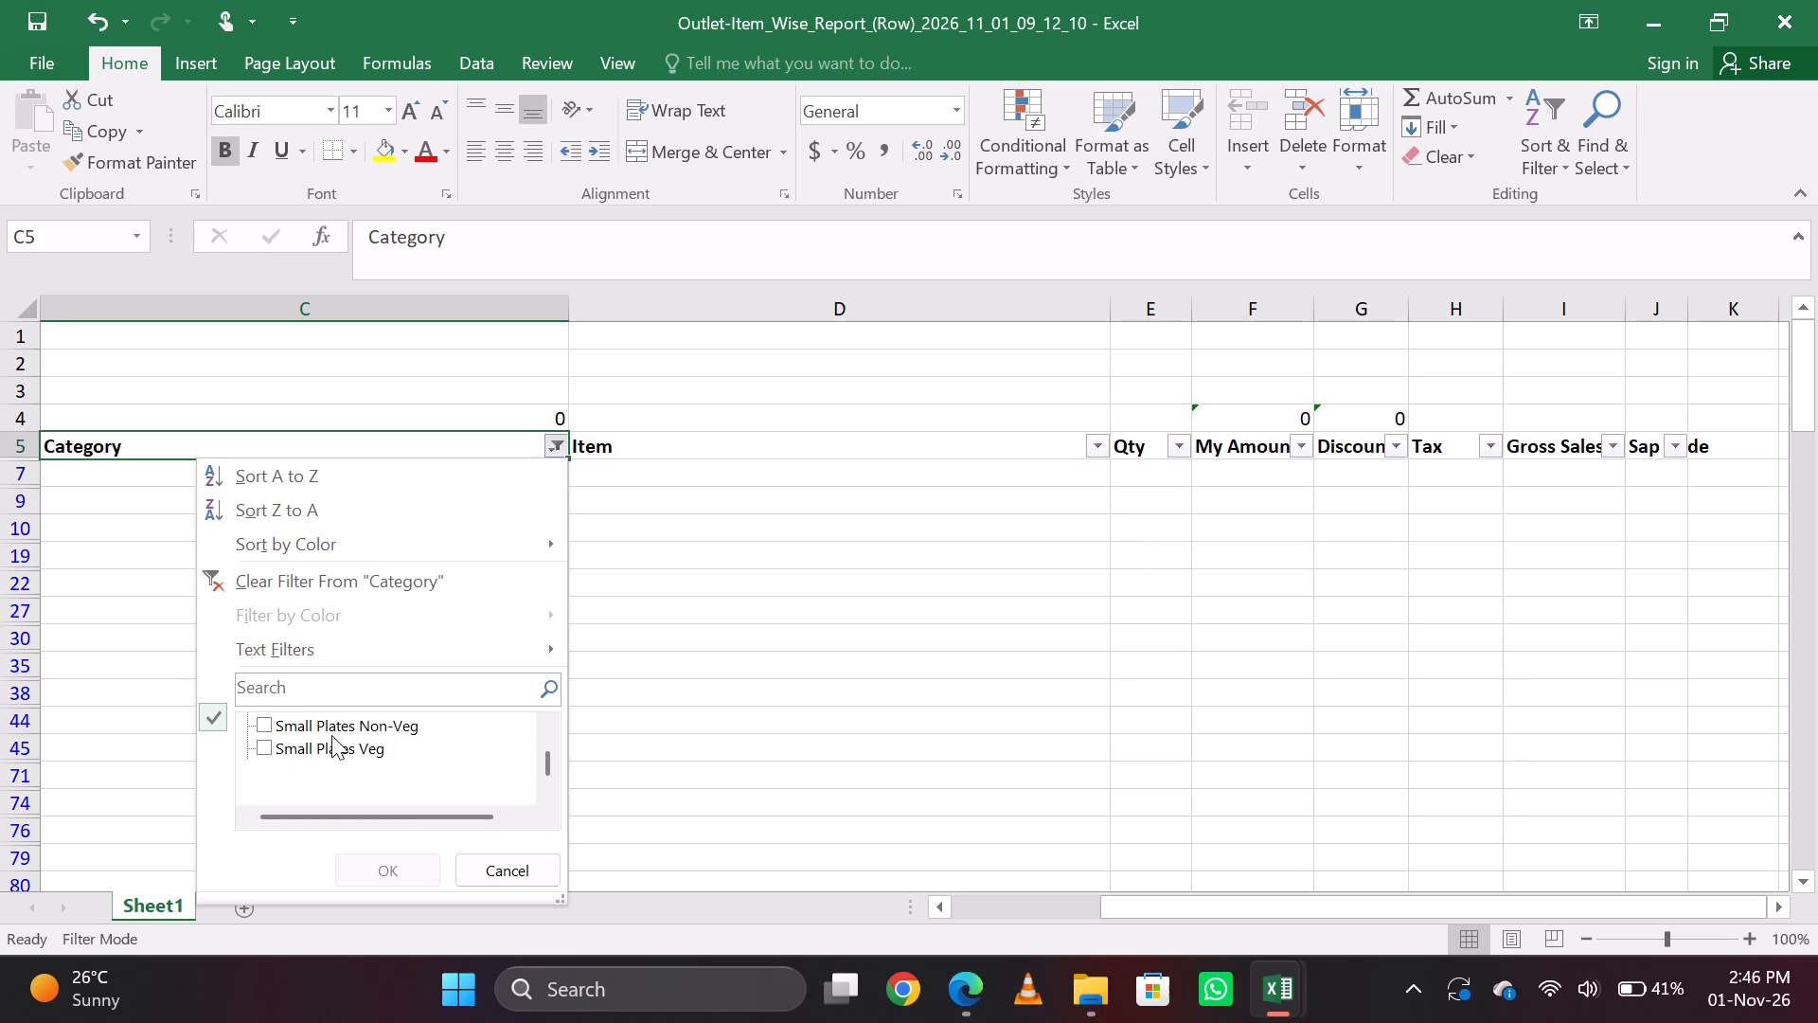
key("Up")
key("space")
key("Down")
key("Down")
key("Down")
key("Down")
key("Down")
key("Up")
key("space")
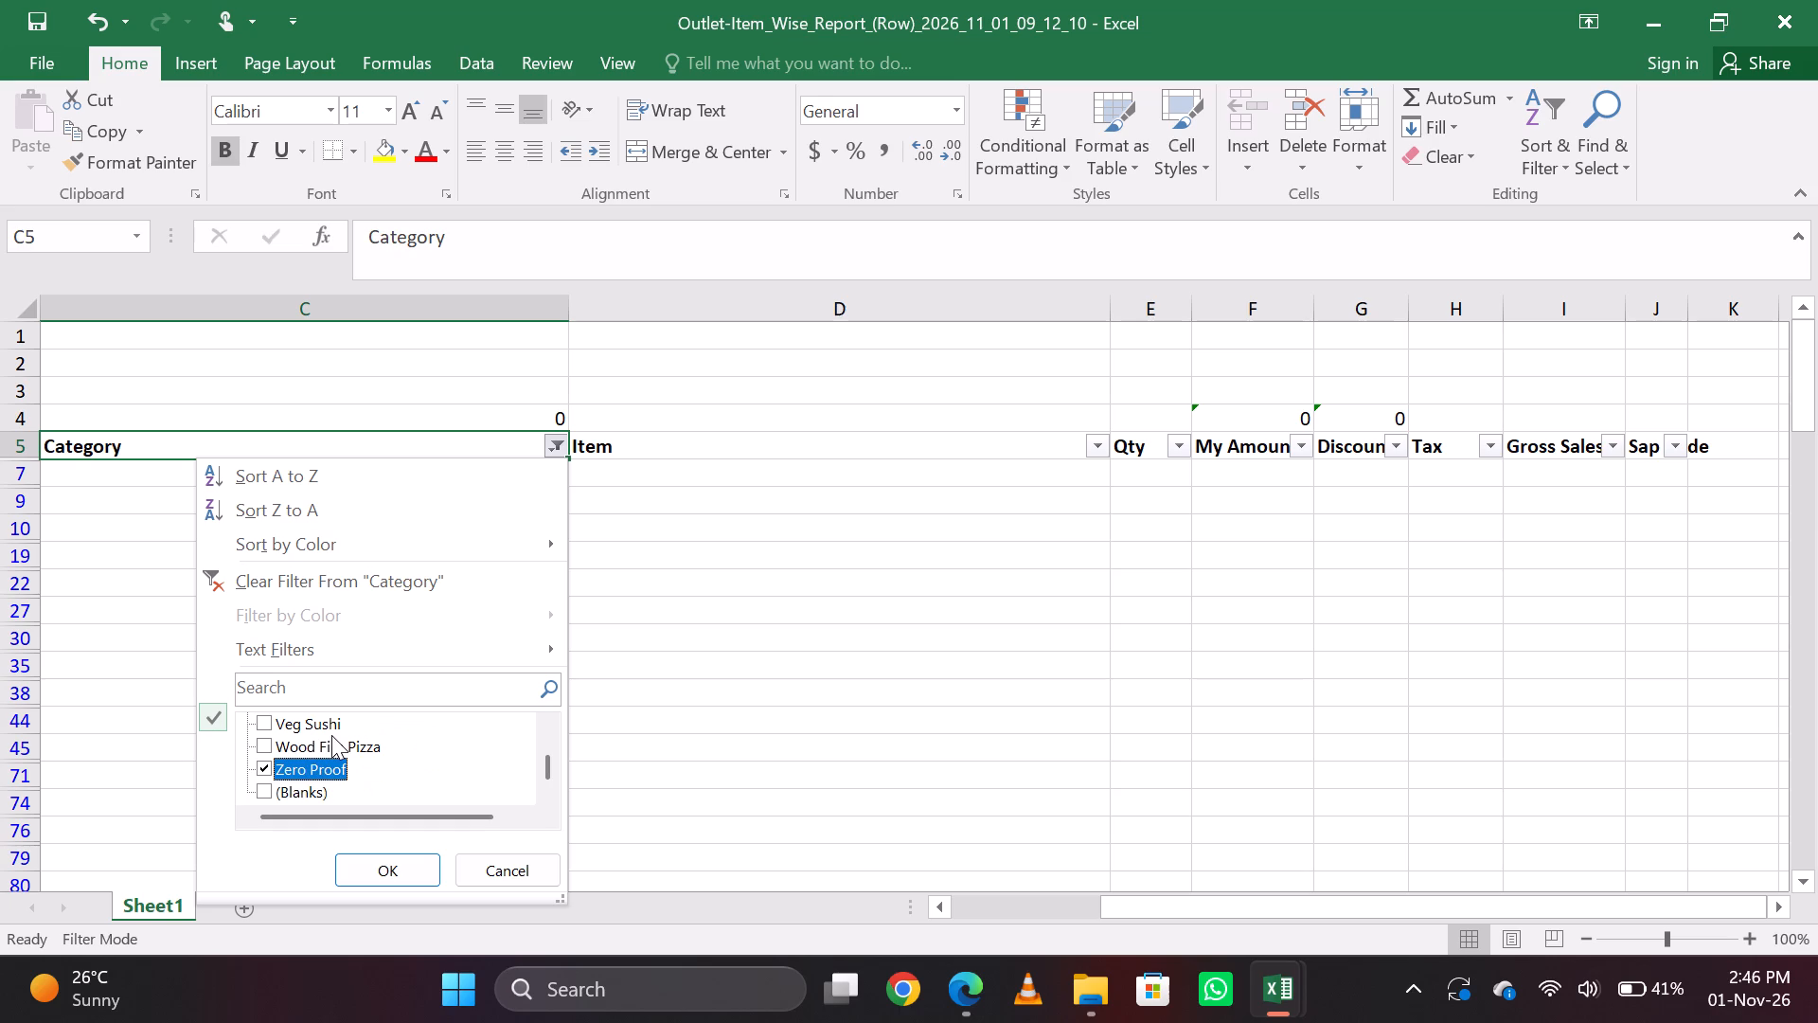
key("Return")
Copy the net beverage total from C4 and paste it as a value into Actual Beverage Sale, N189, on the Villagio report's 22-31 sheet.
key("Up")
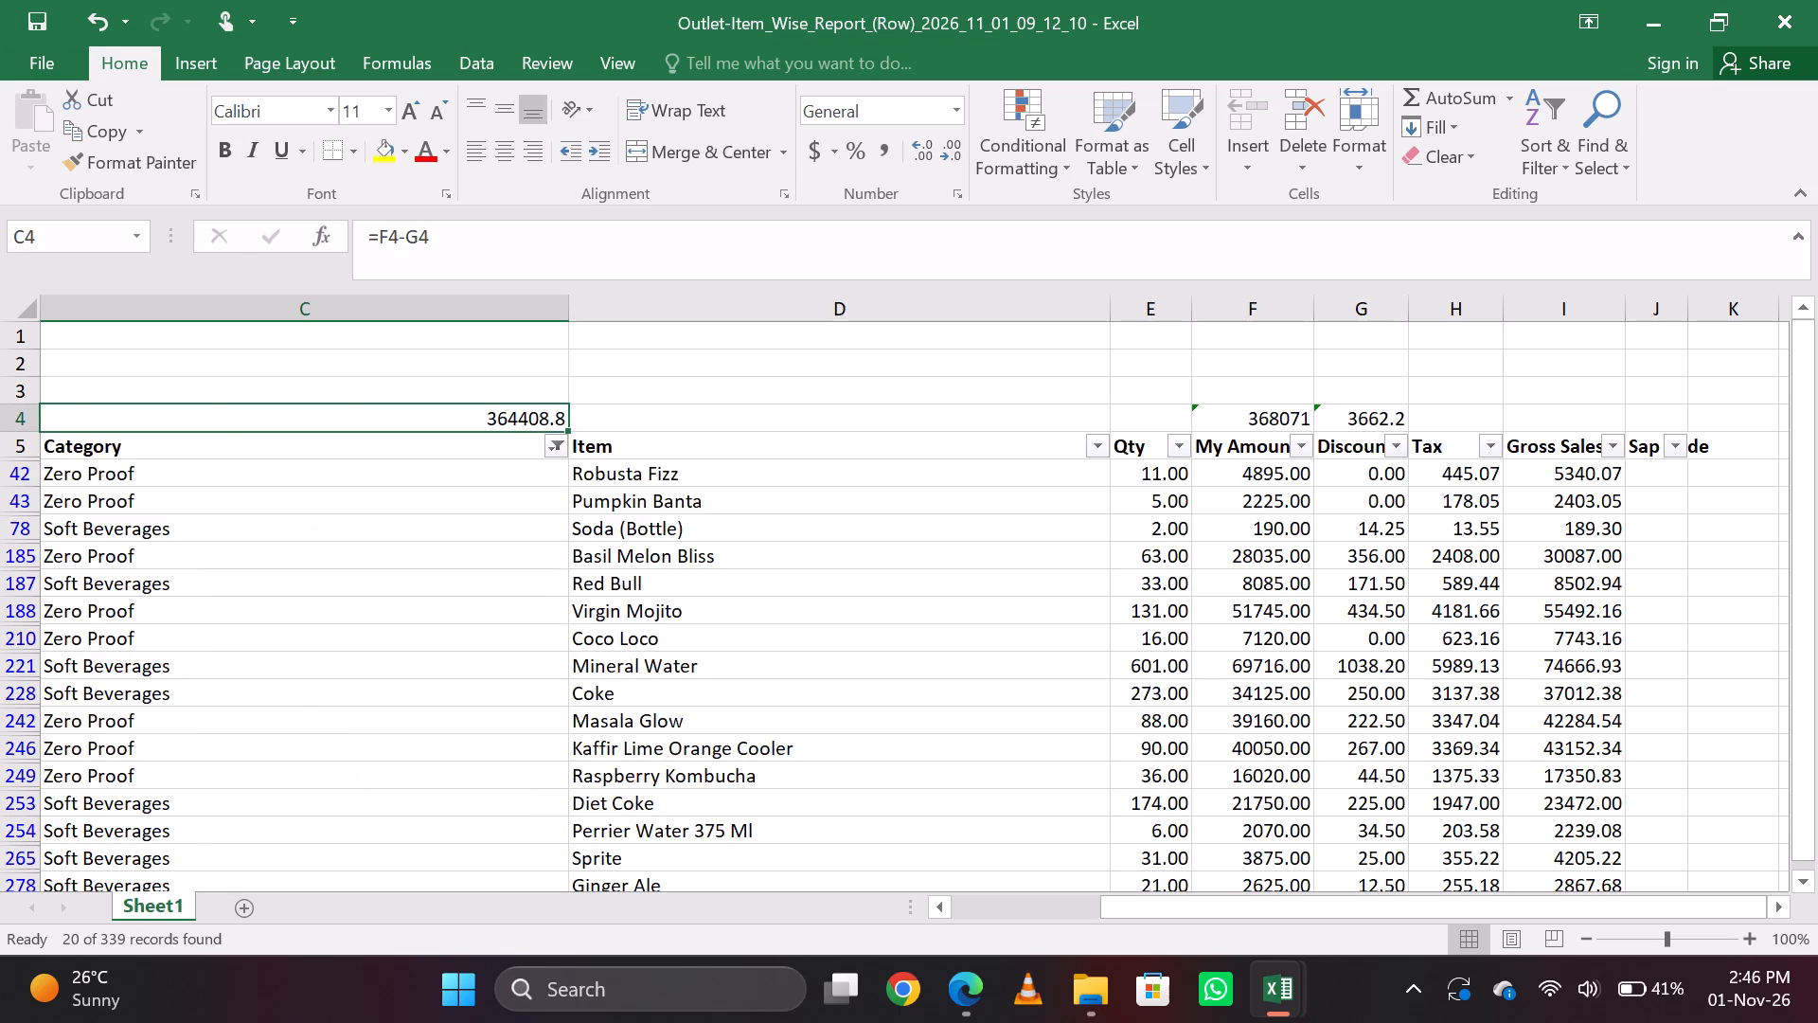
key("ctrl+c")
key("alt+Tab")
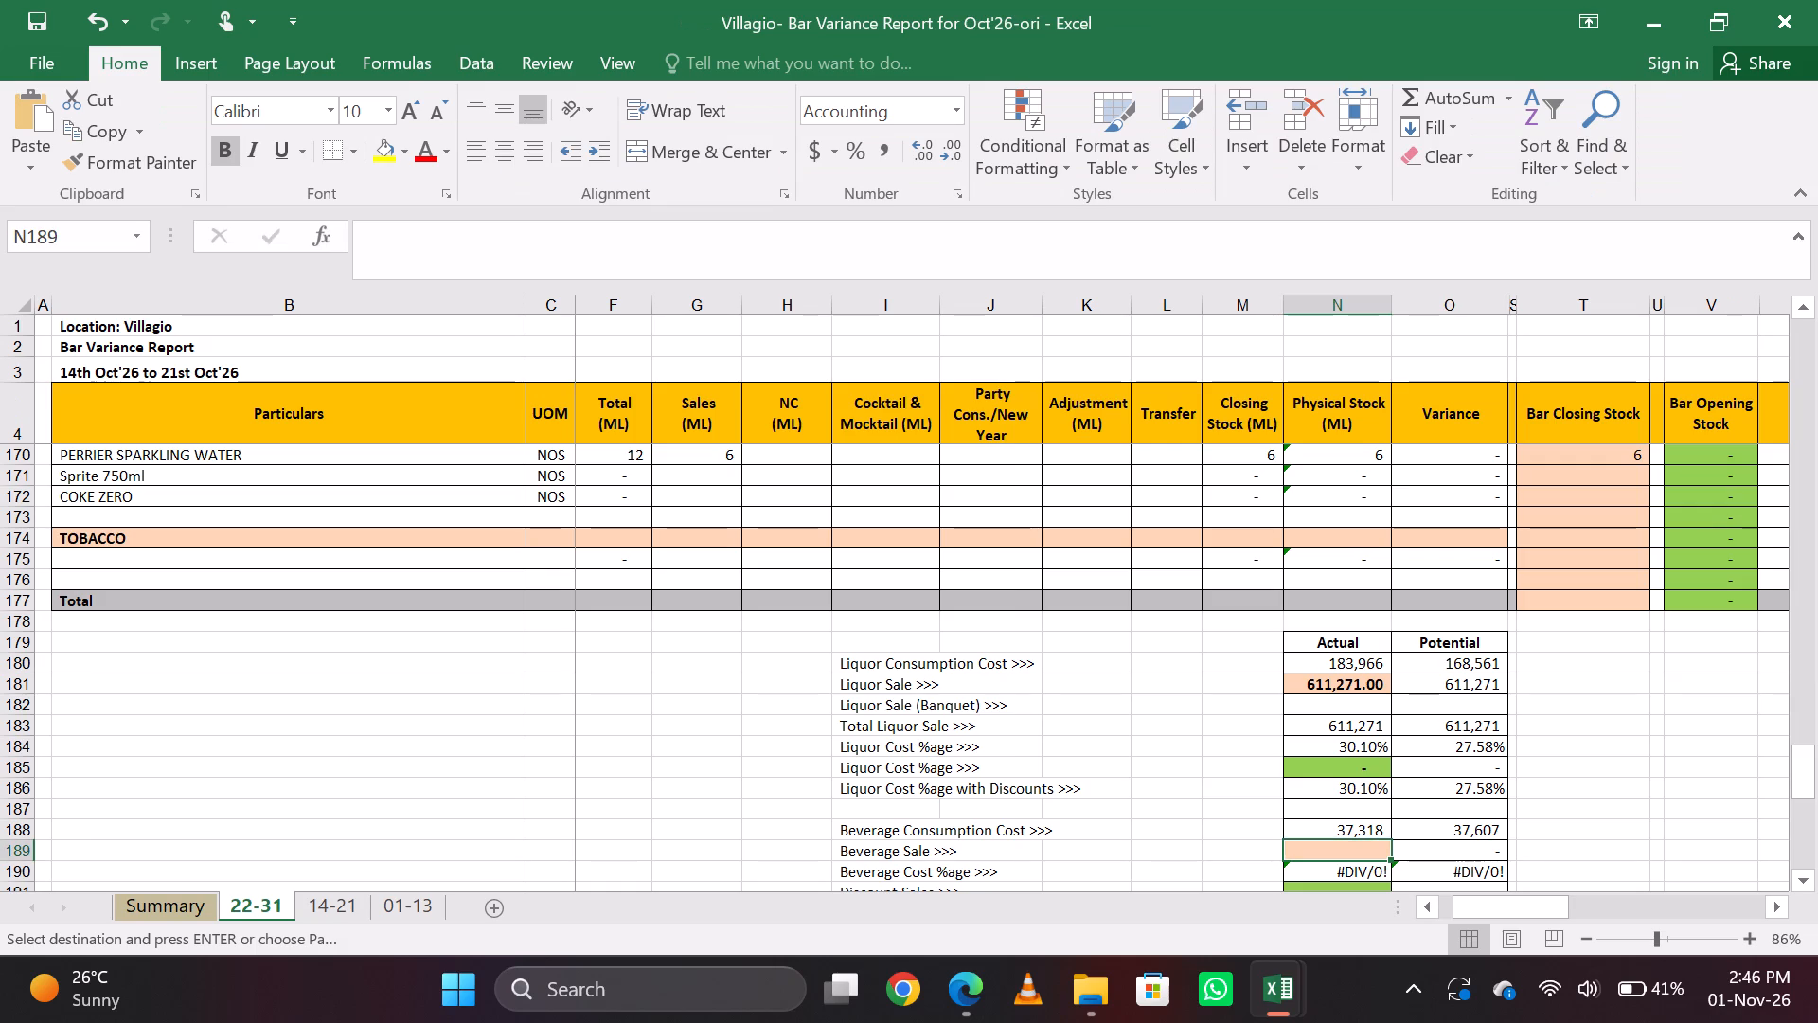
type("esv")
key("Return")
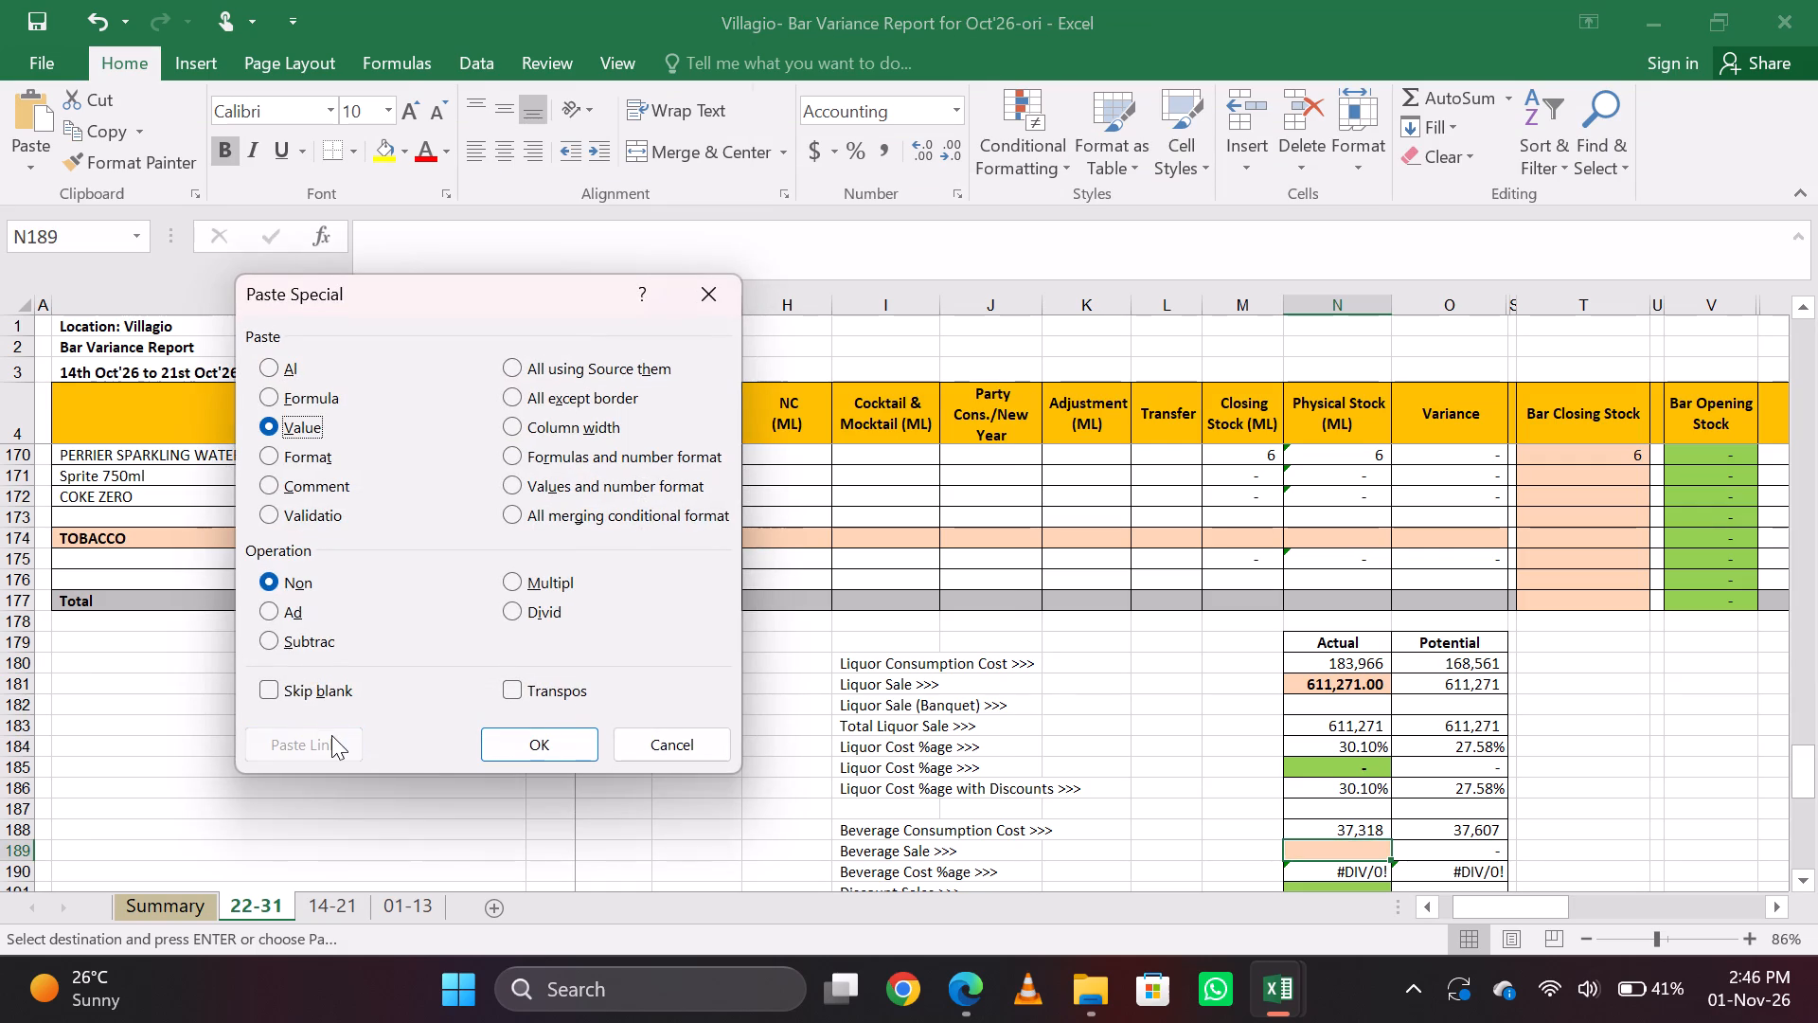
key("Down")
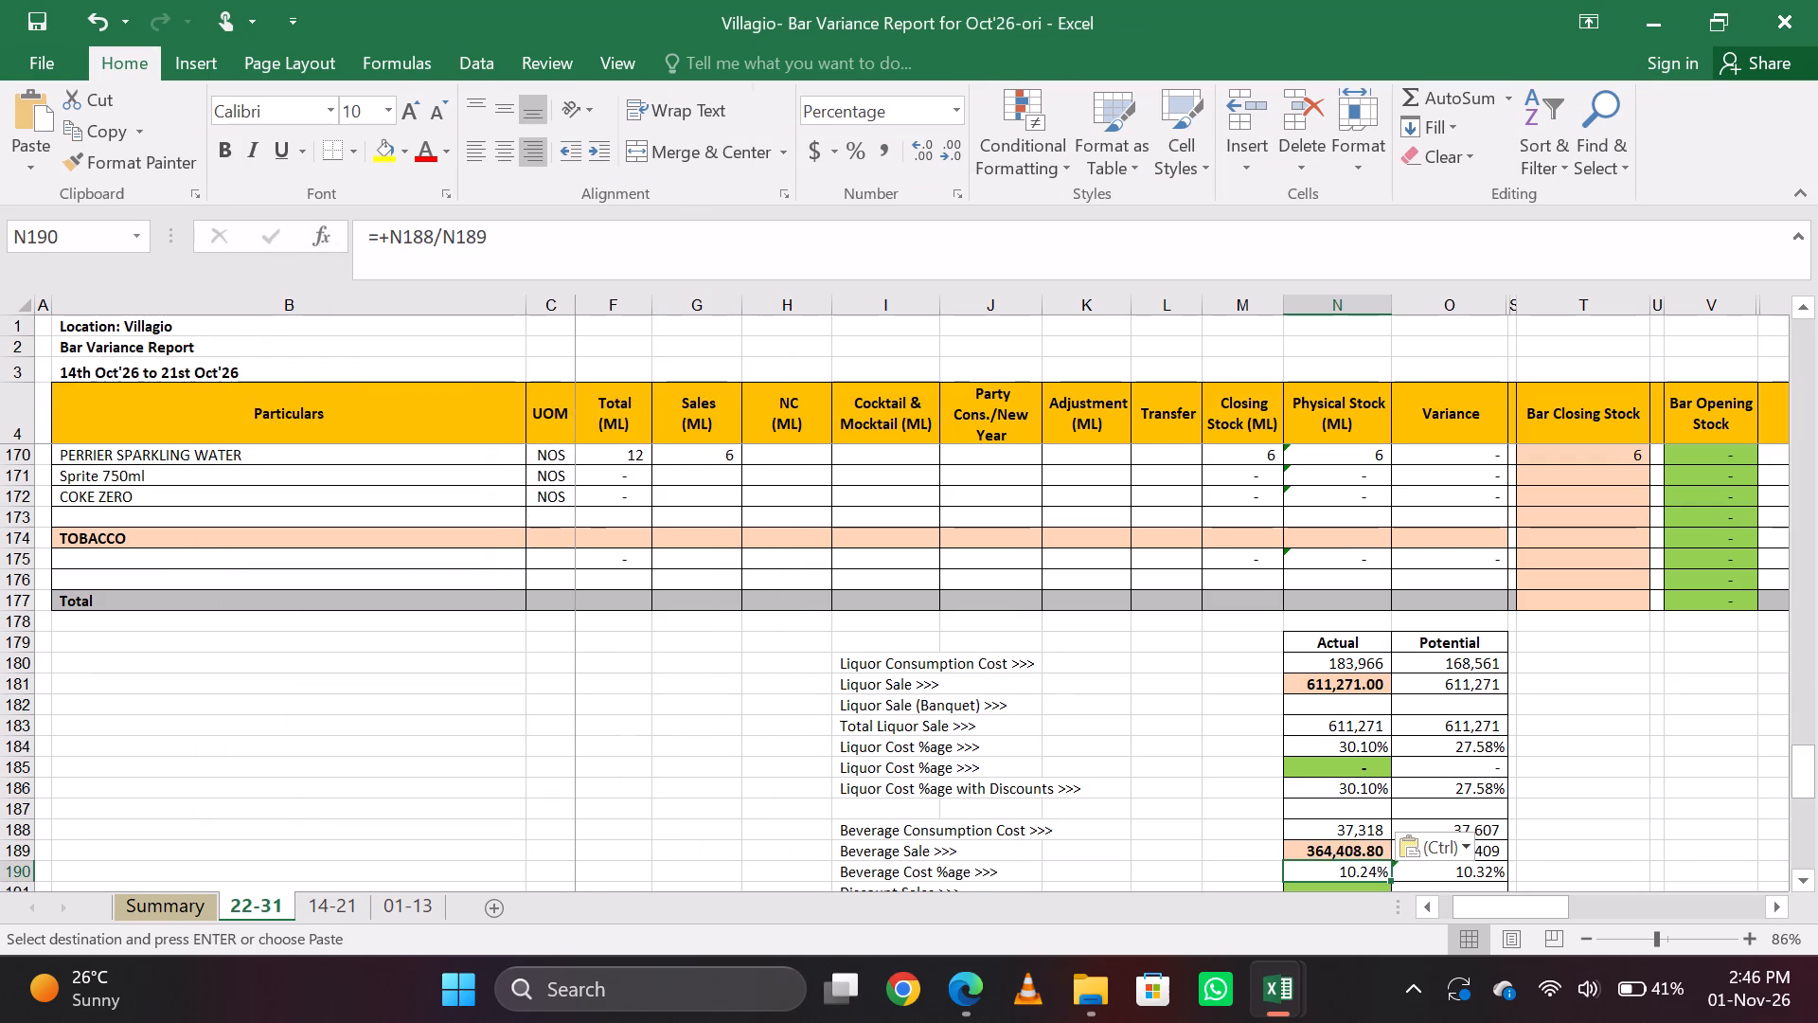
key("Up")
key("Up")
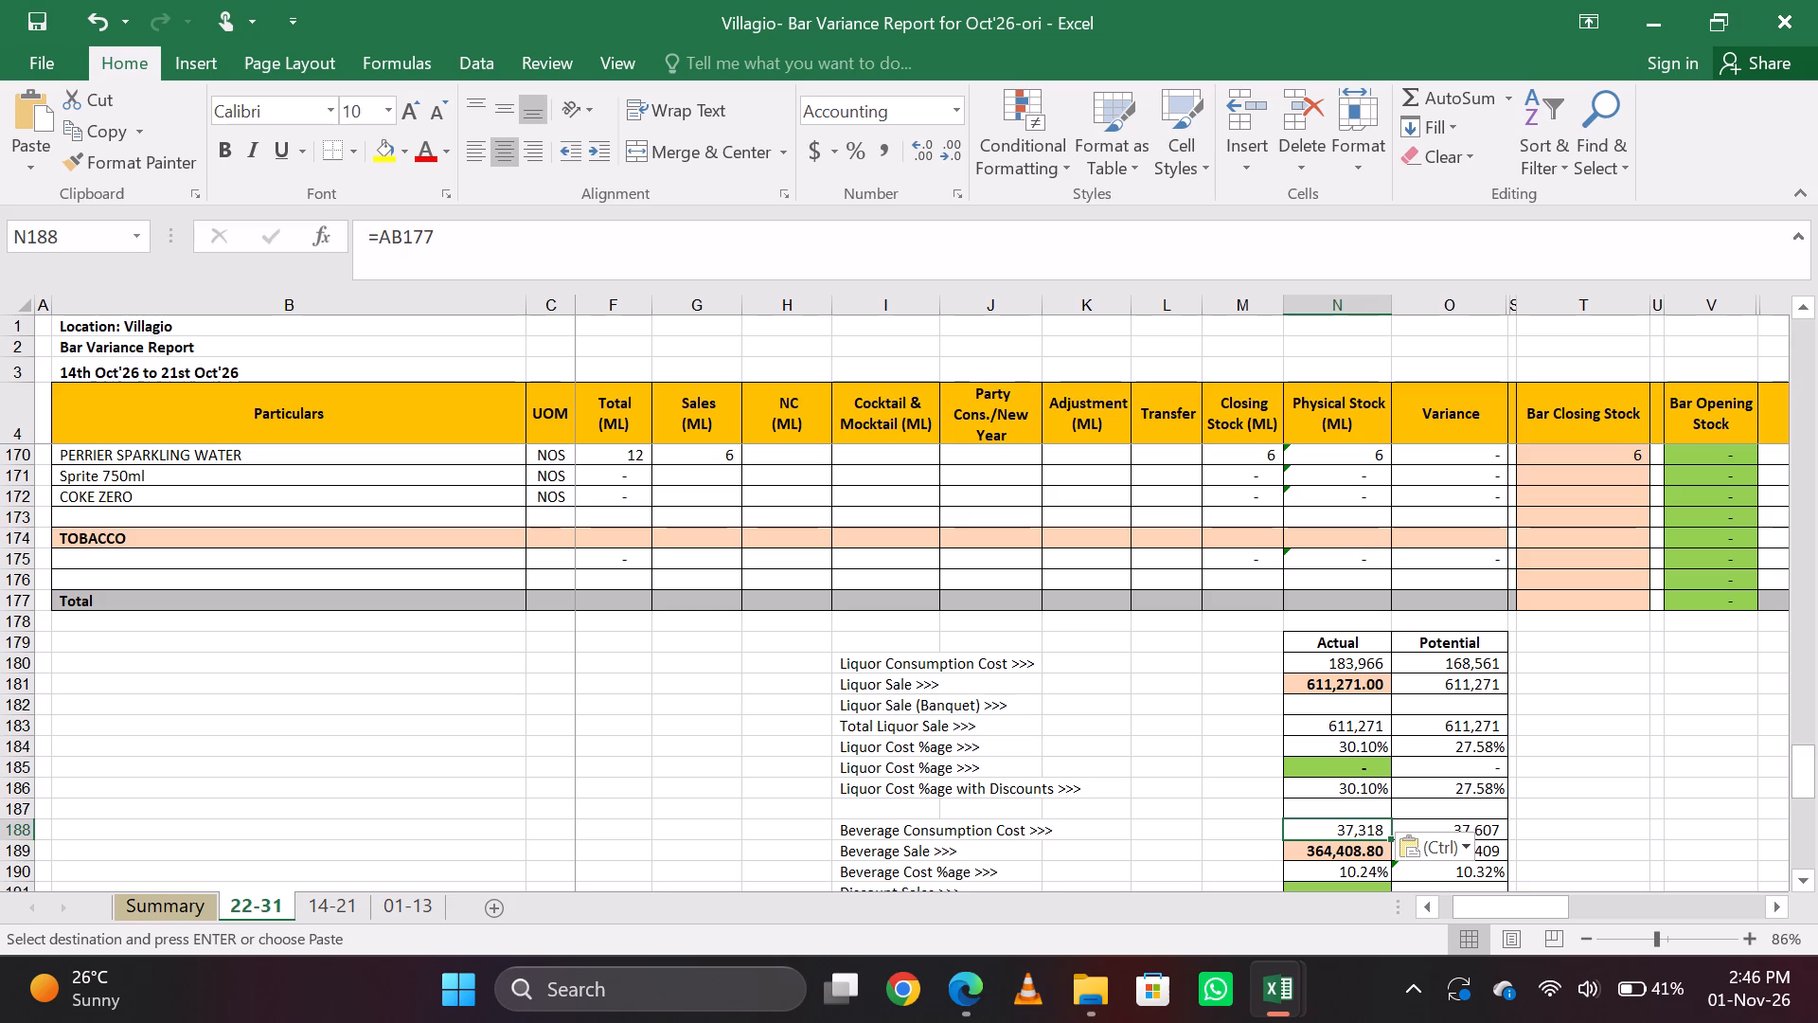
Save the Villagio bar variance report and open its Summary sheet.
key("Left")
key("Up")
key("ctrl+s")
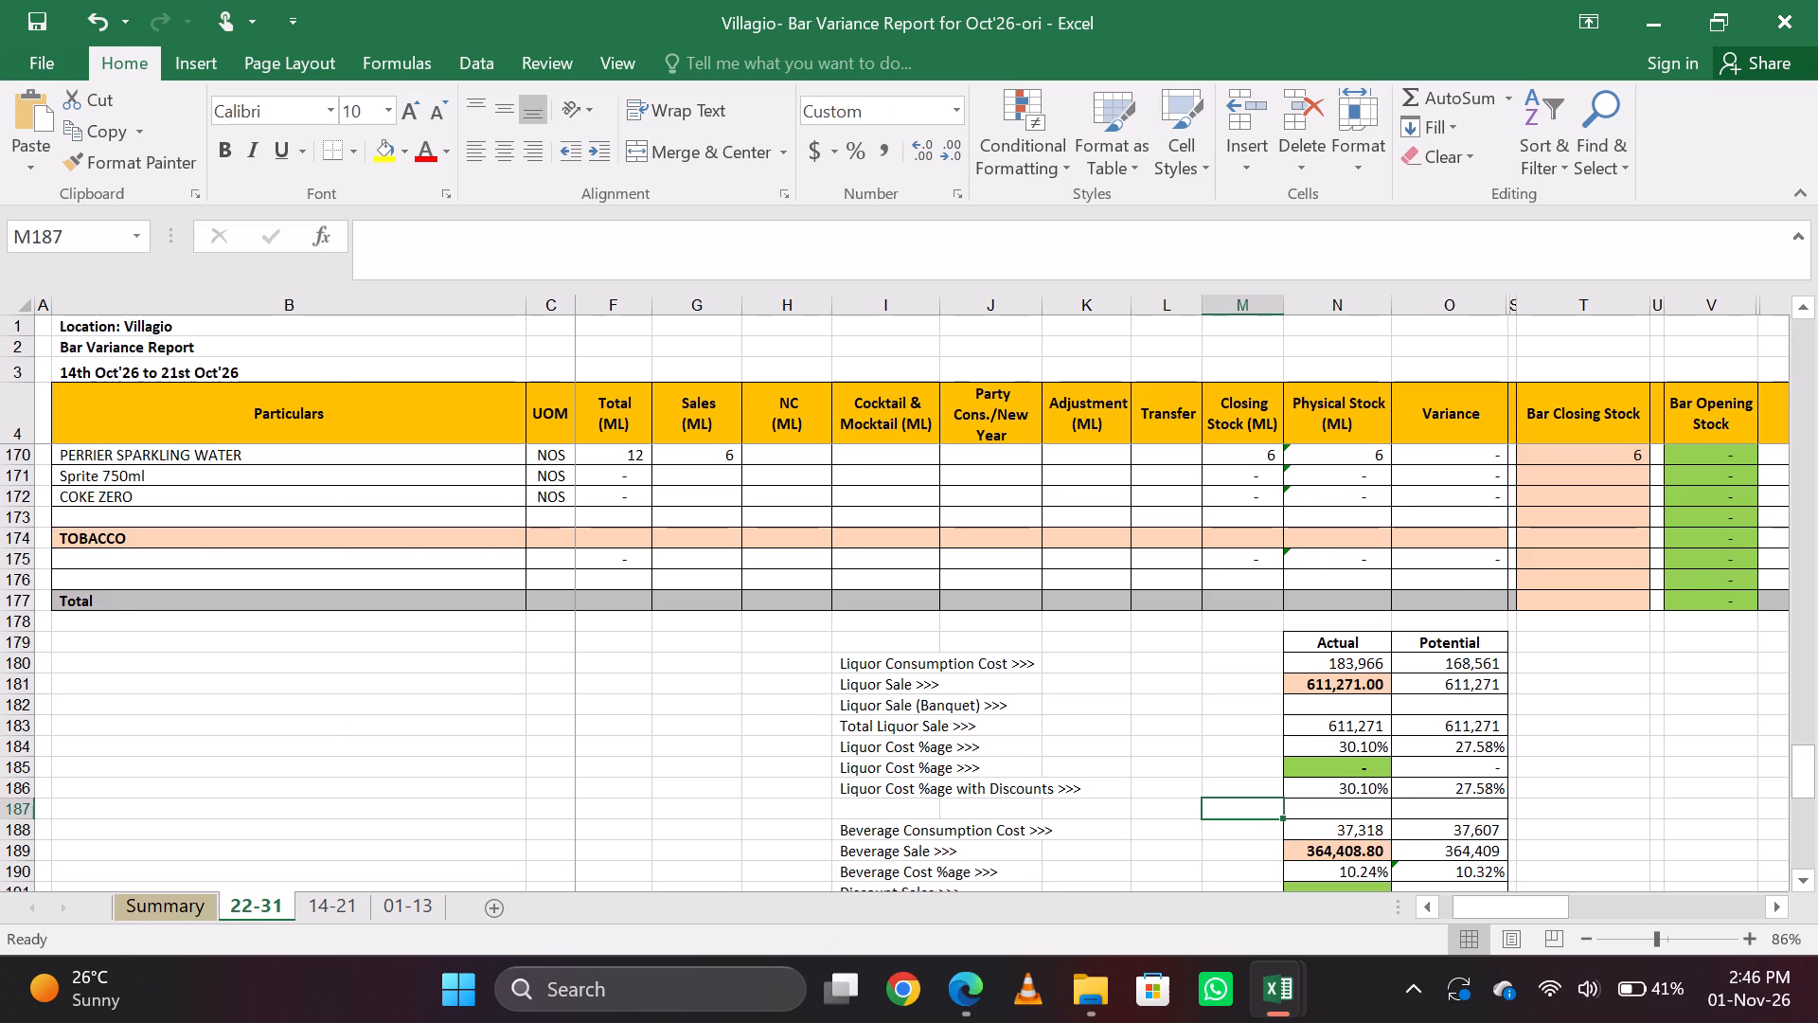
key("ctrl+Page_Up")
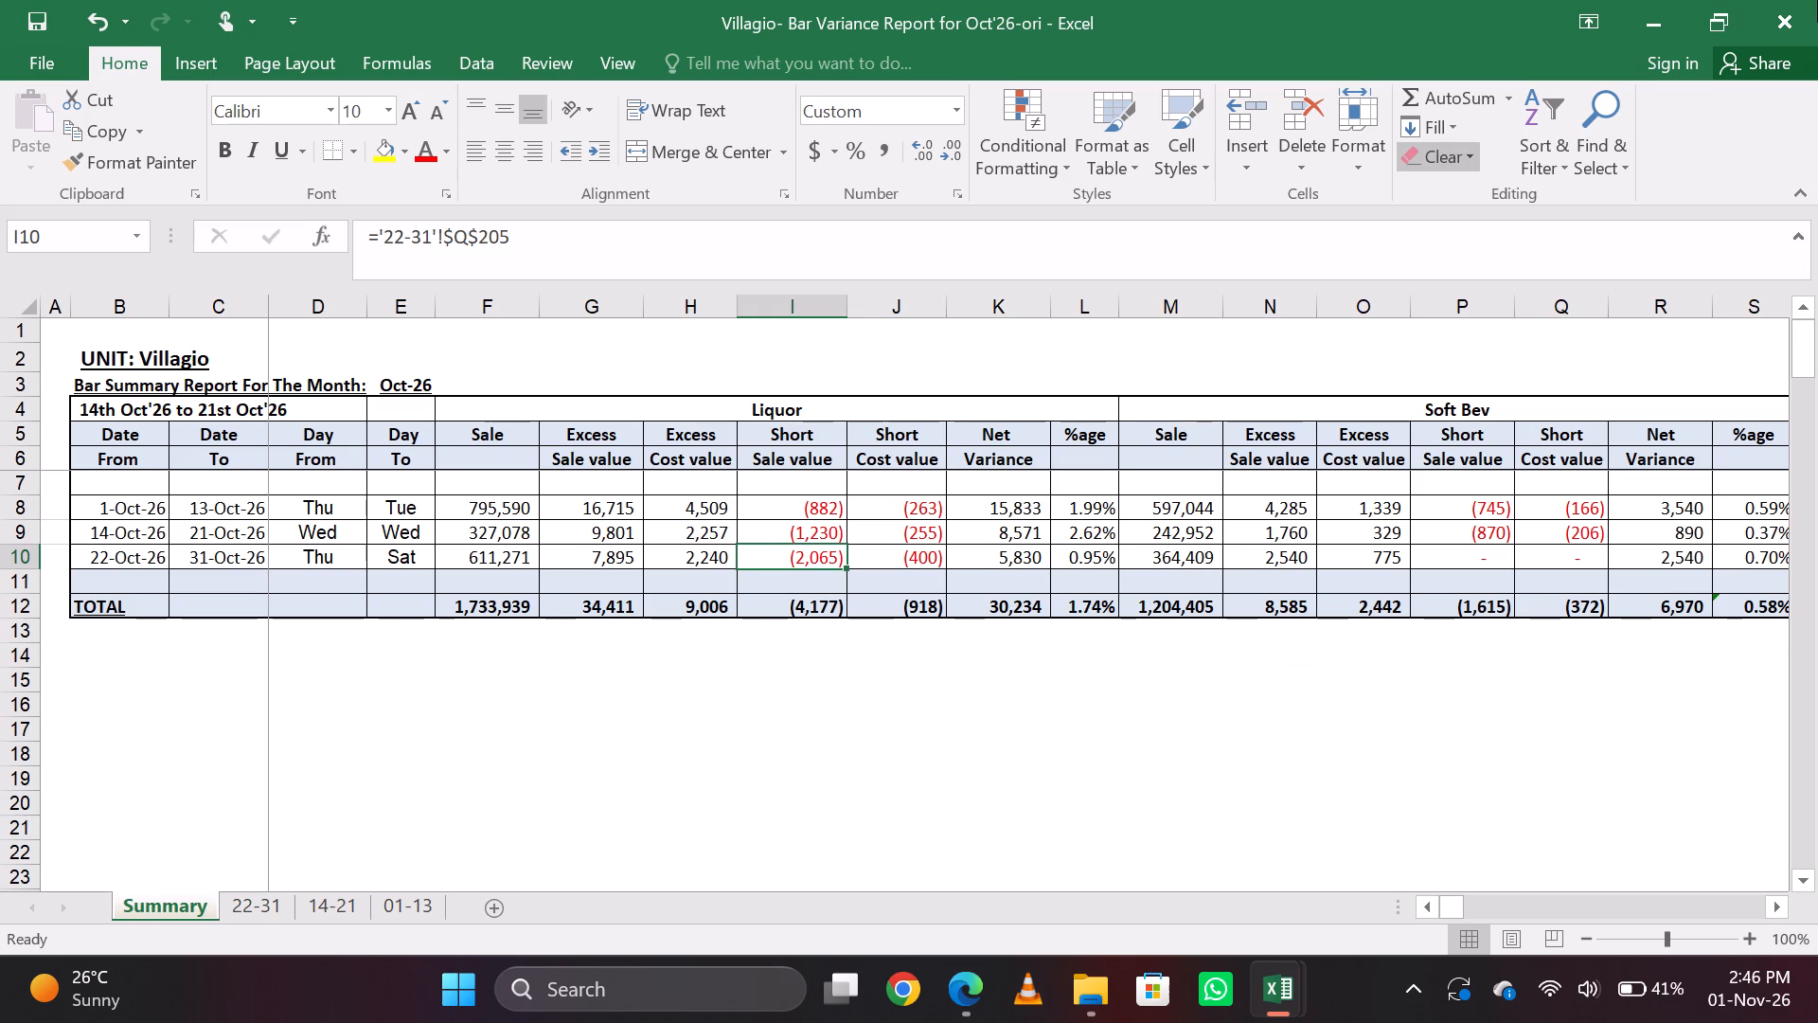
Close the Villagio report, the item-wise report without saving its changes, and the Downloads window.
left_click(1817, 0)
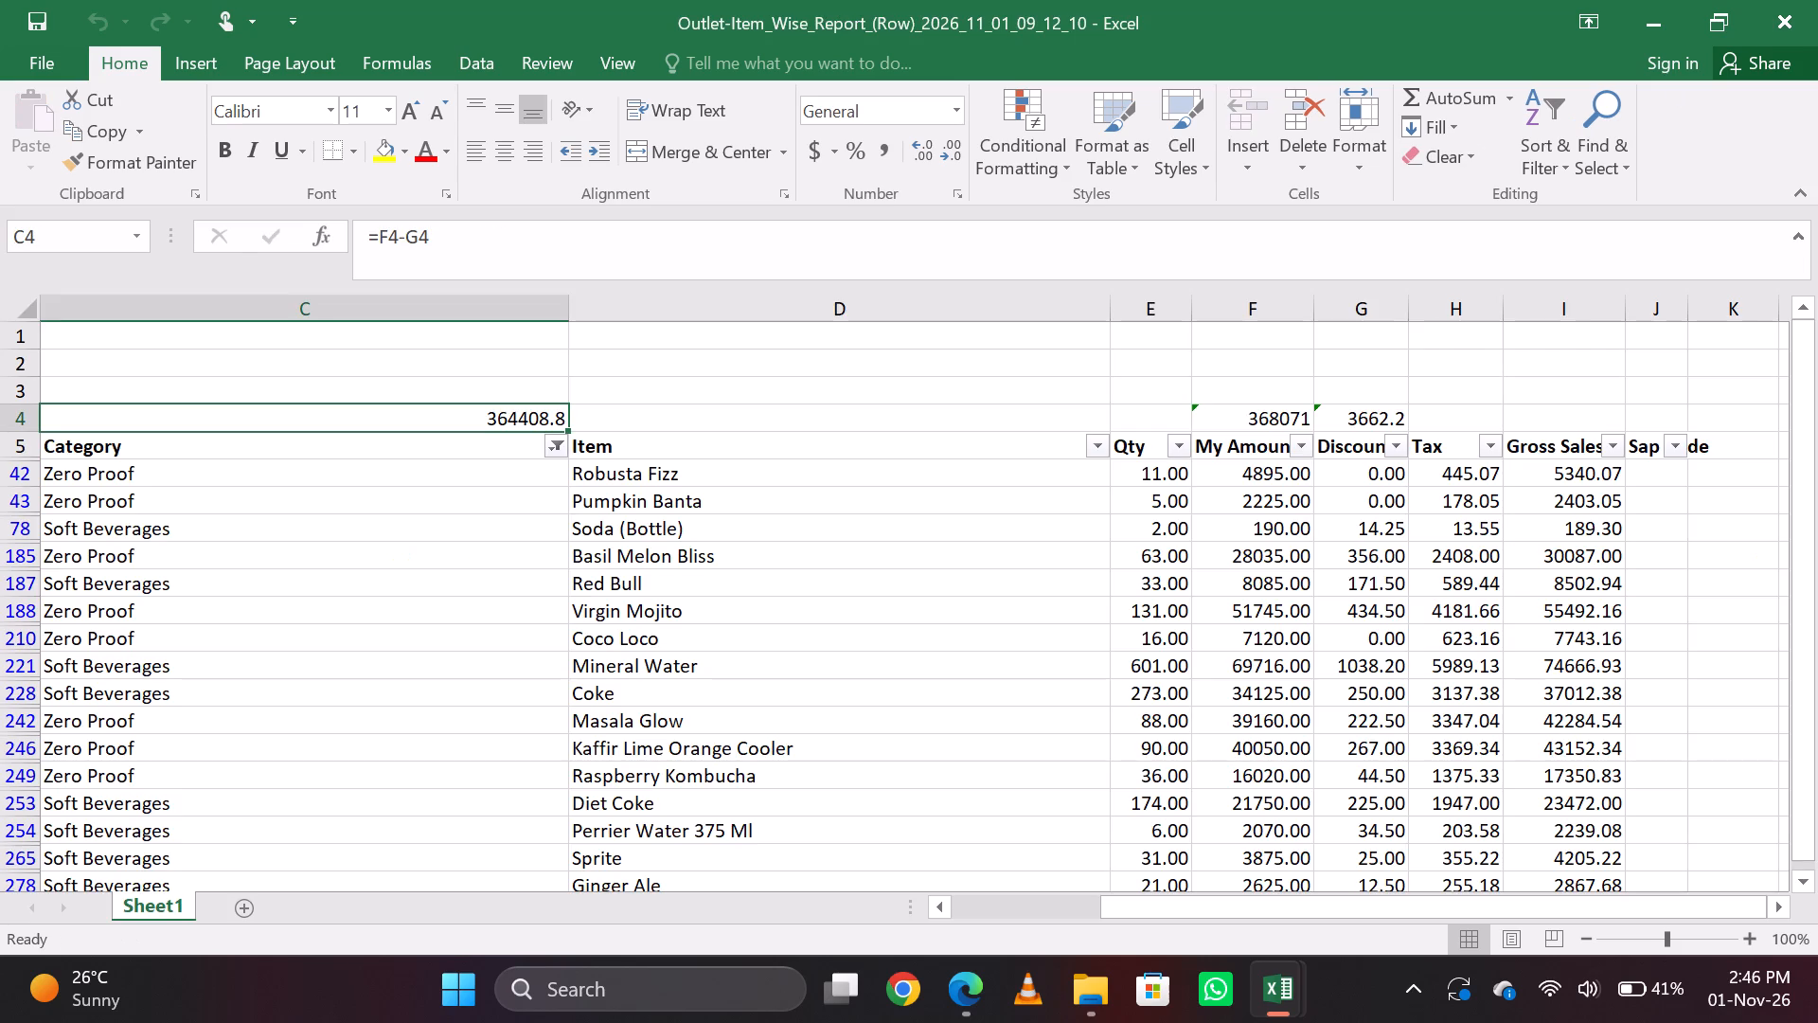
left_click(1817, 0)
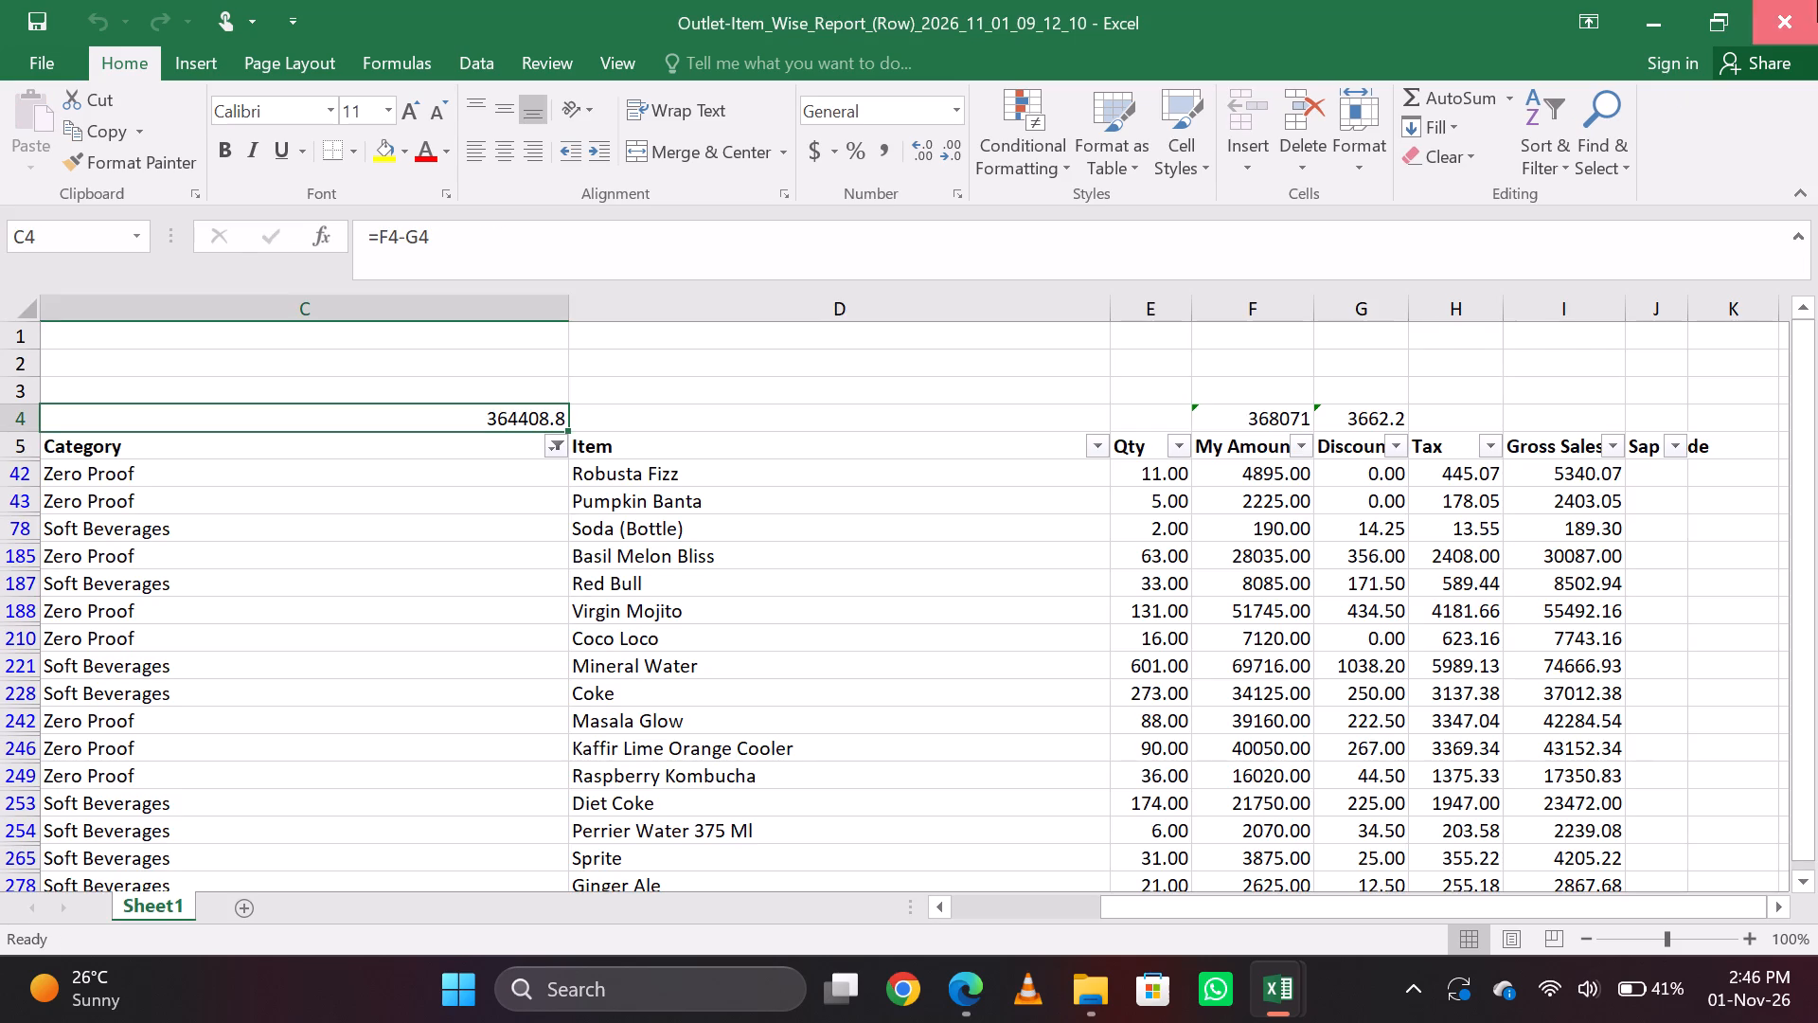
key("Right")
key("Return")
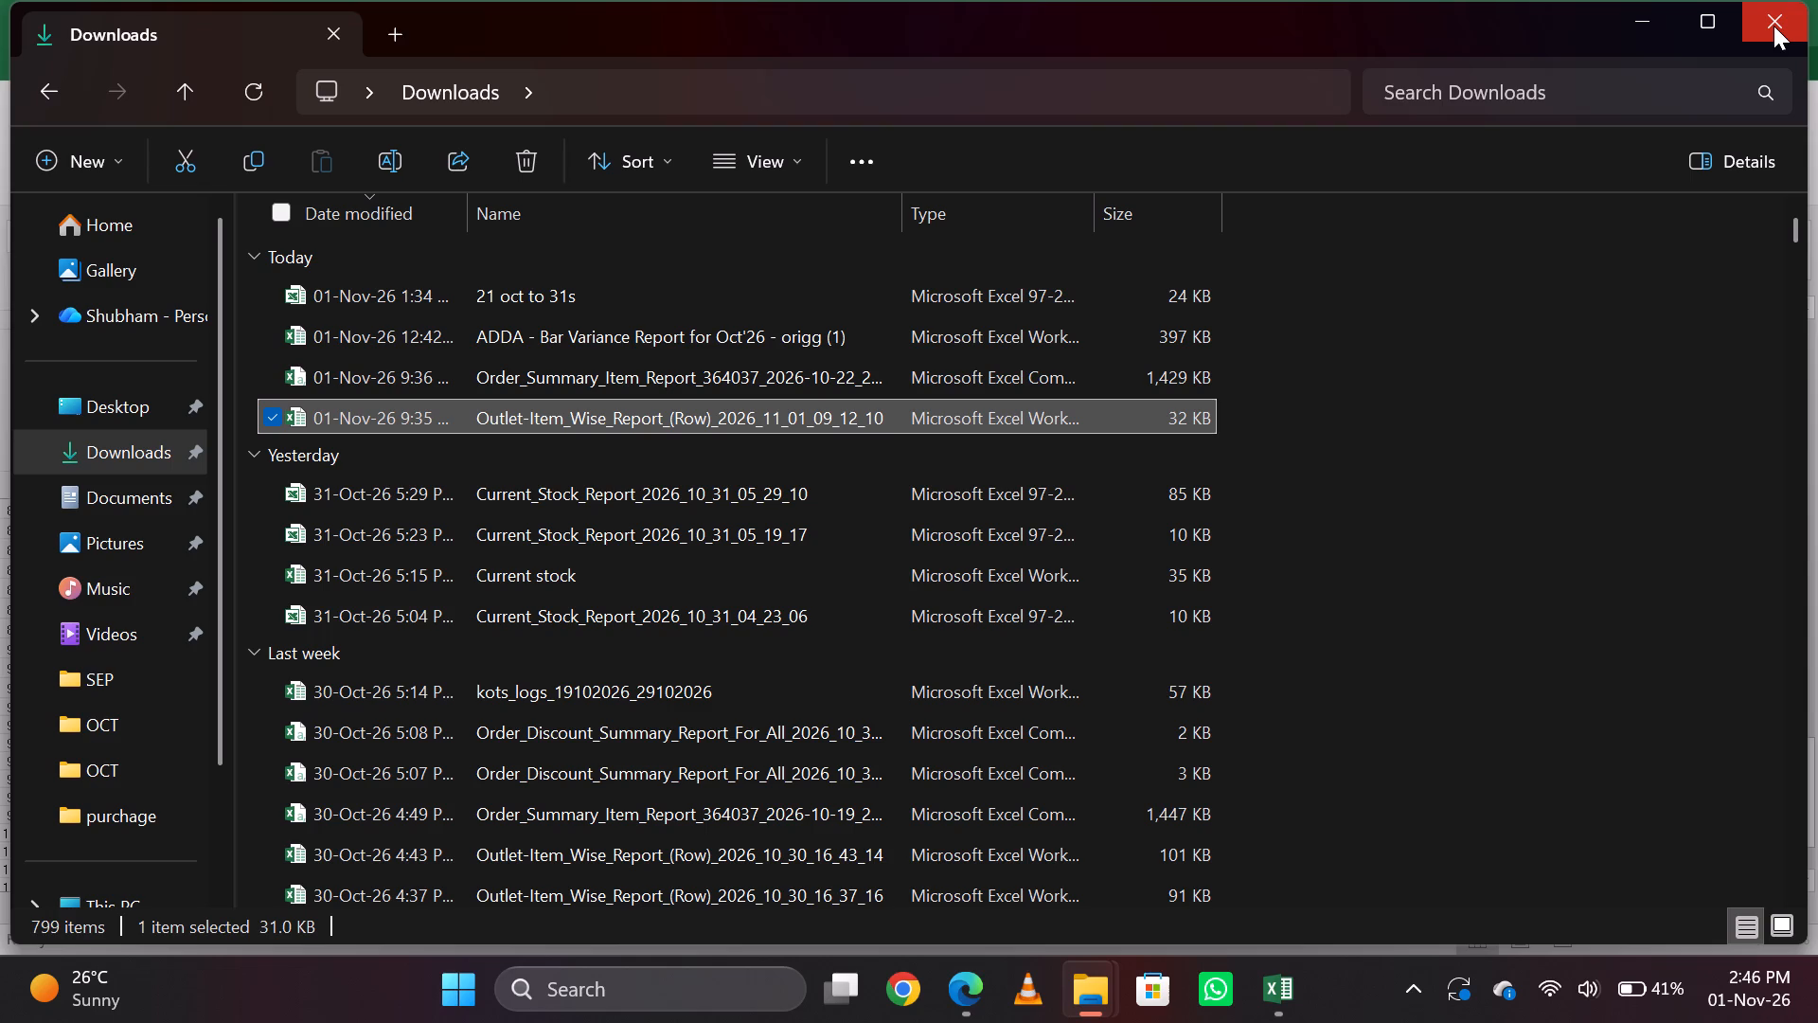
left_click(1775, 15)
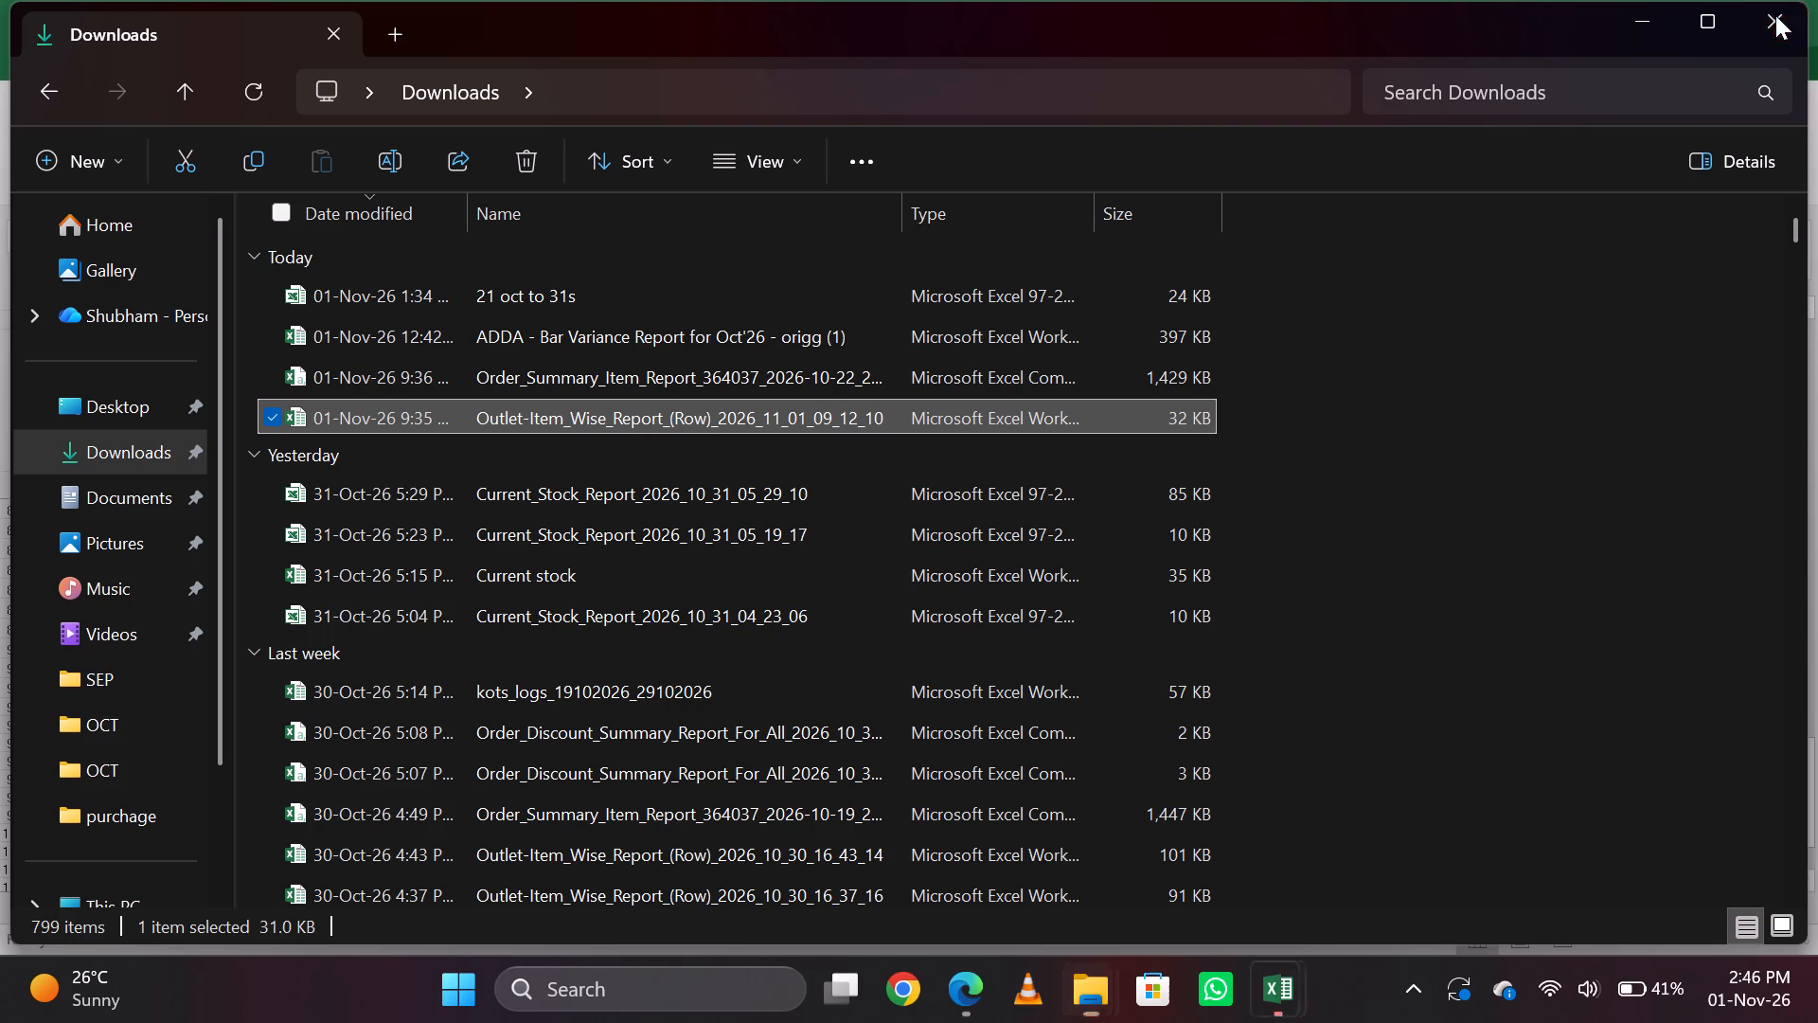
Switch to the ADDA bar variance report's 21-31 sheet and go to the 100 PIPER 12 YRS row.
key("alt+Tab")
key("alt+Tab")
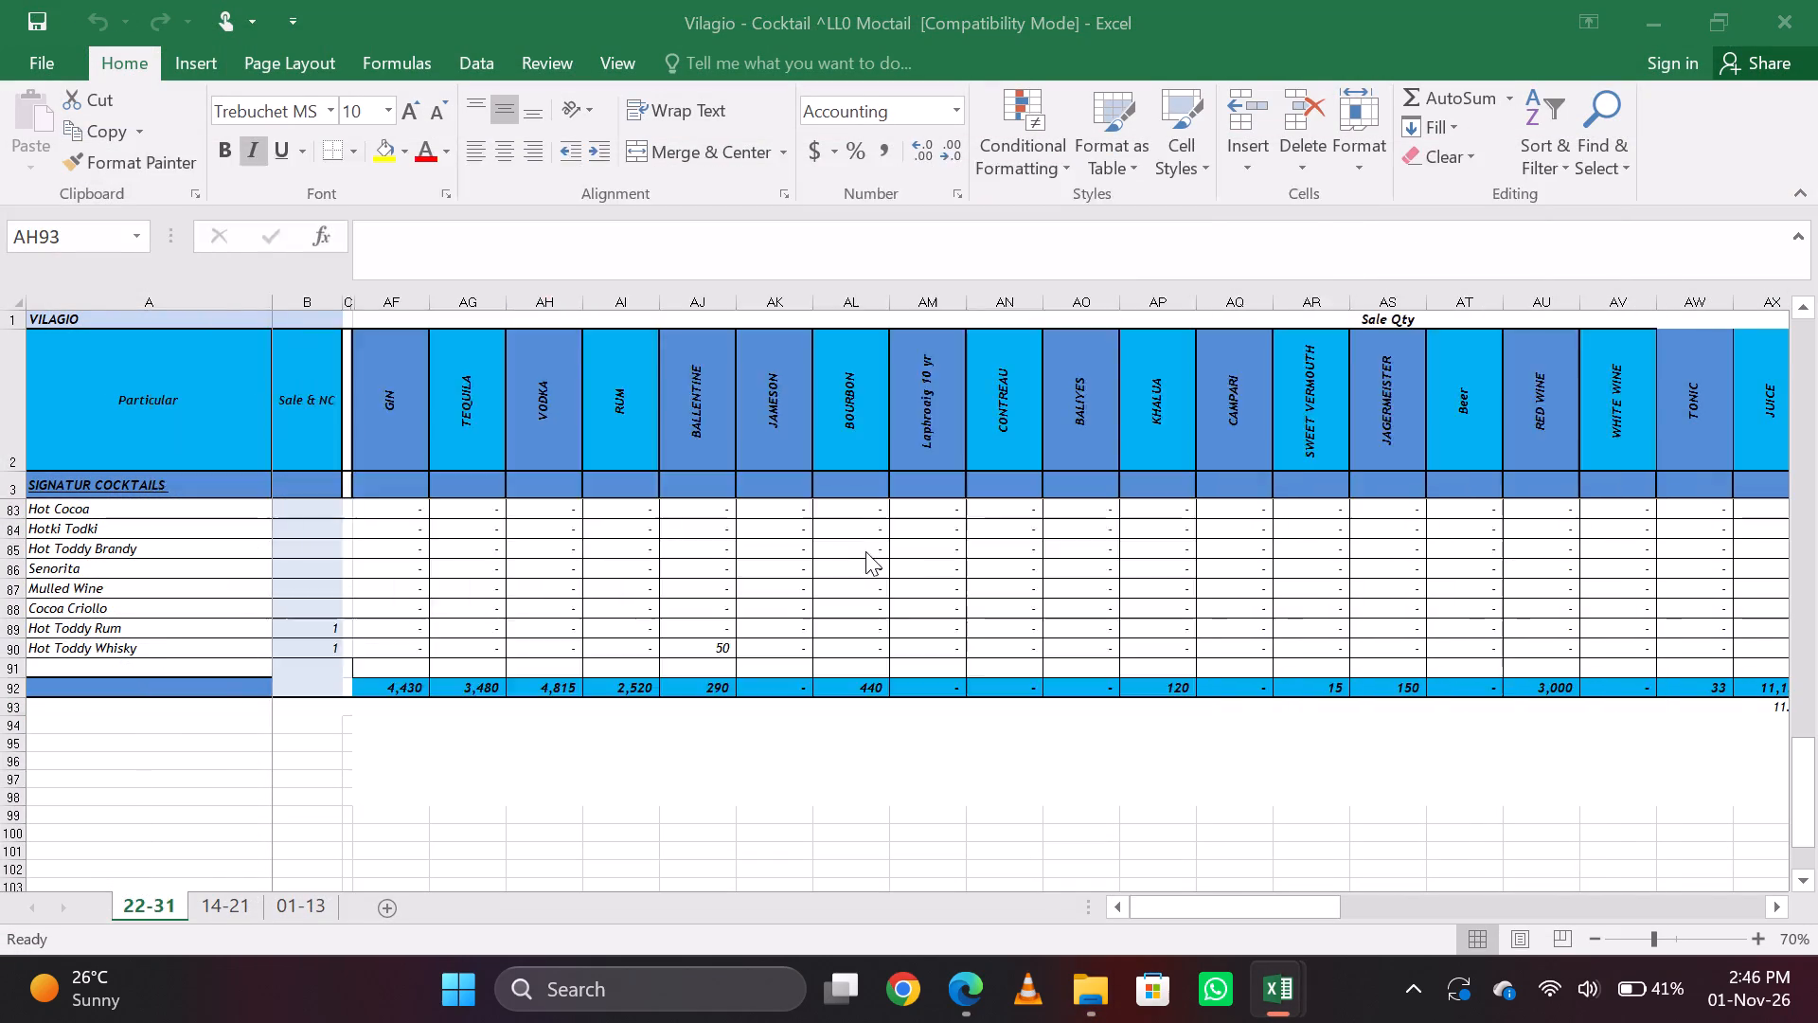
left_click(483, 637)
key("Right")
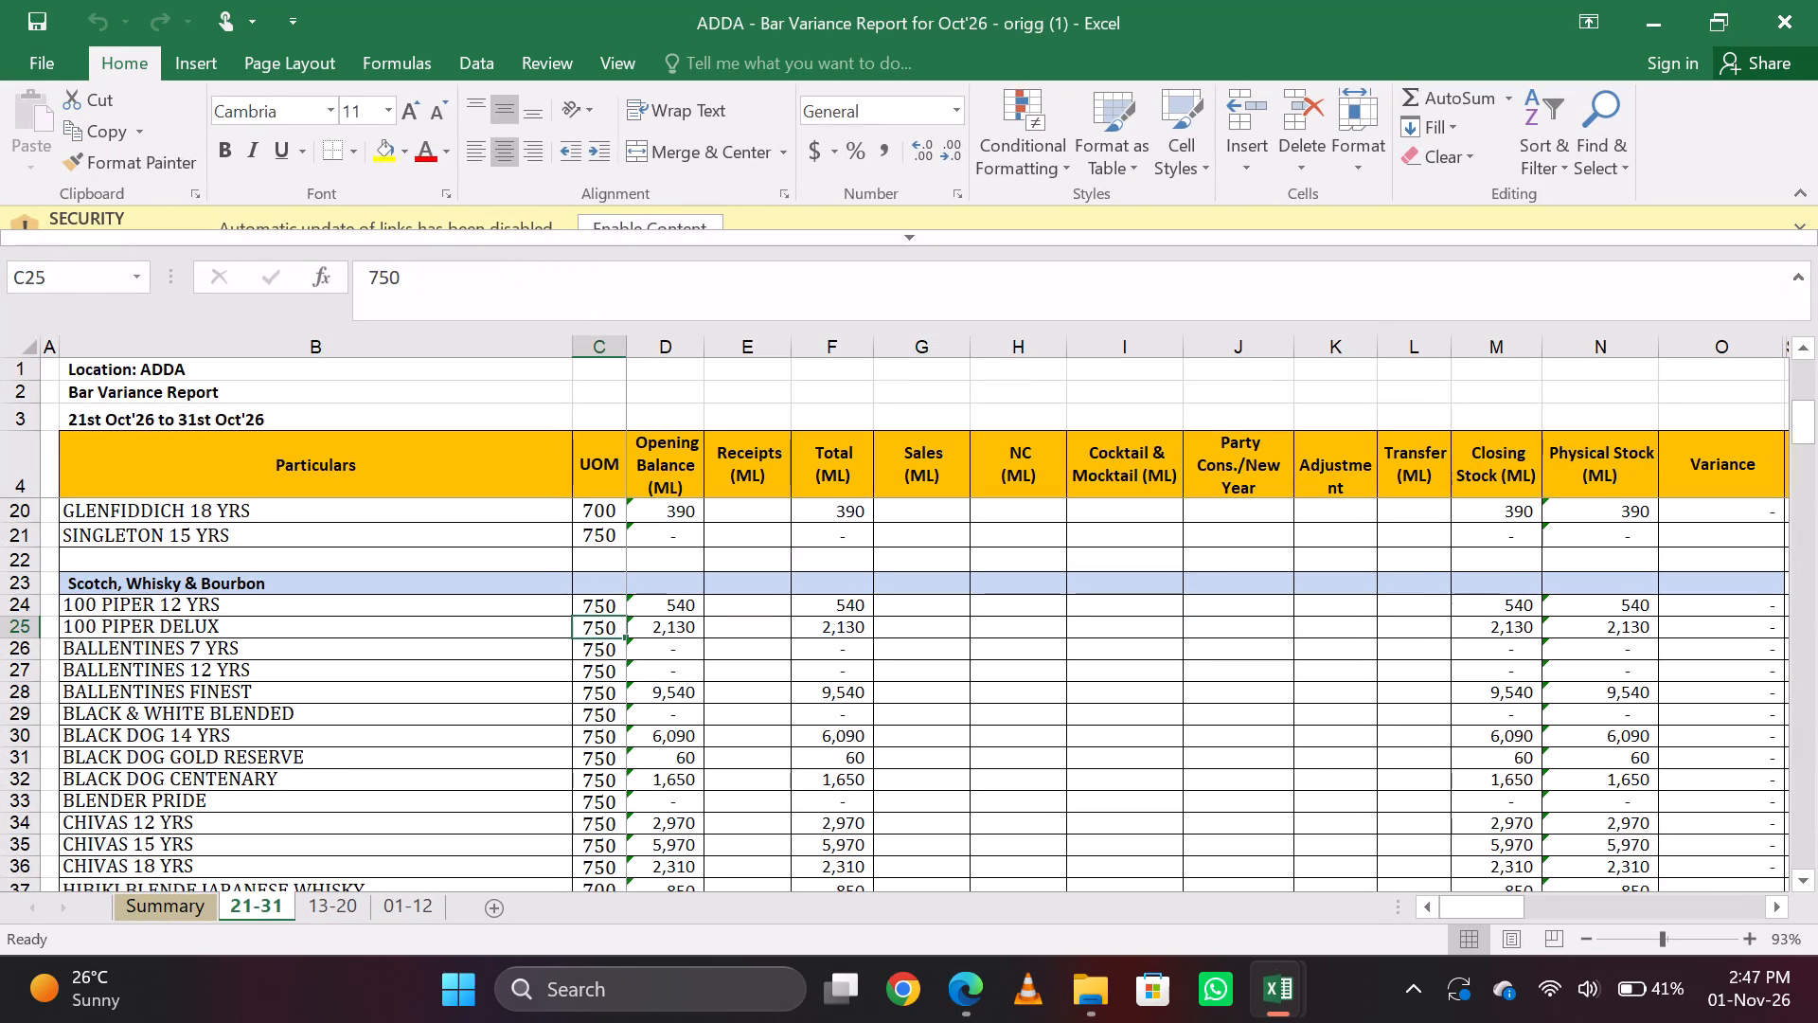
key("Right")
key("Right")
key("Up")
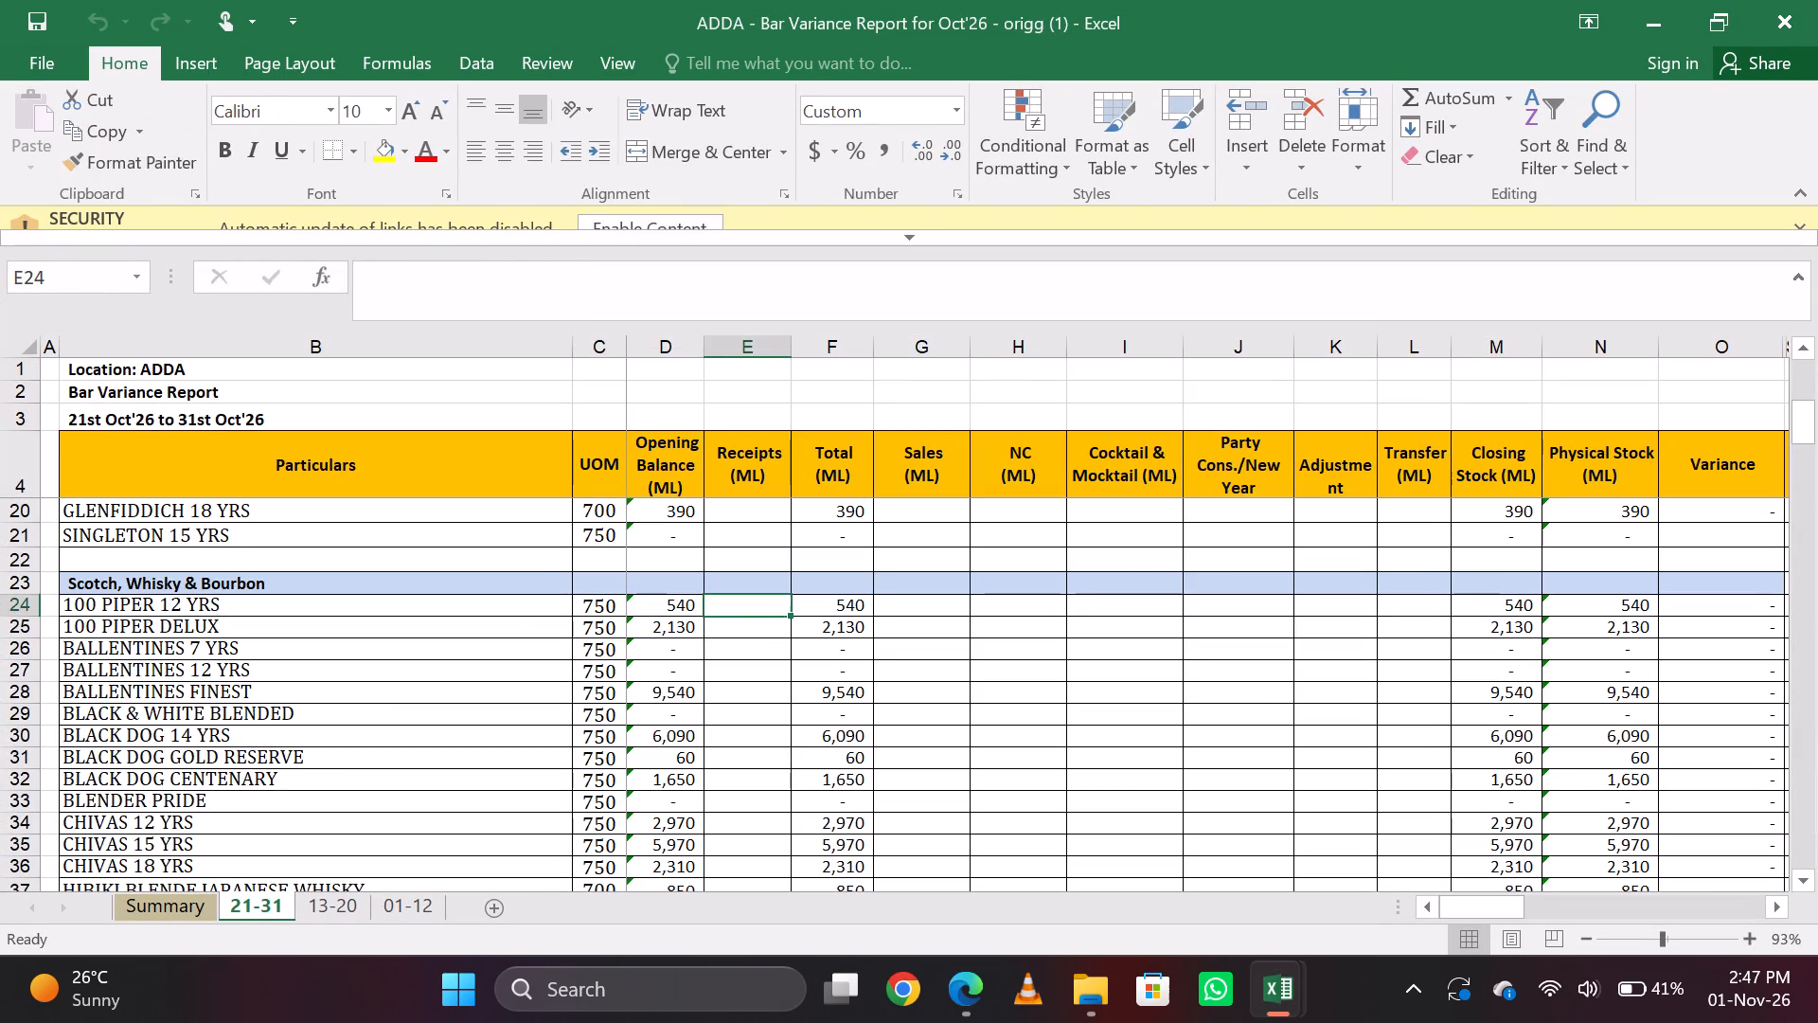
key("Right")
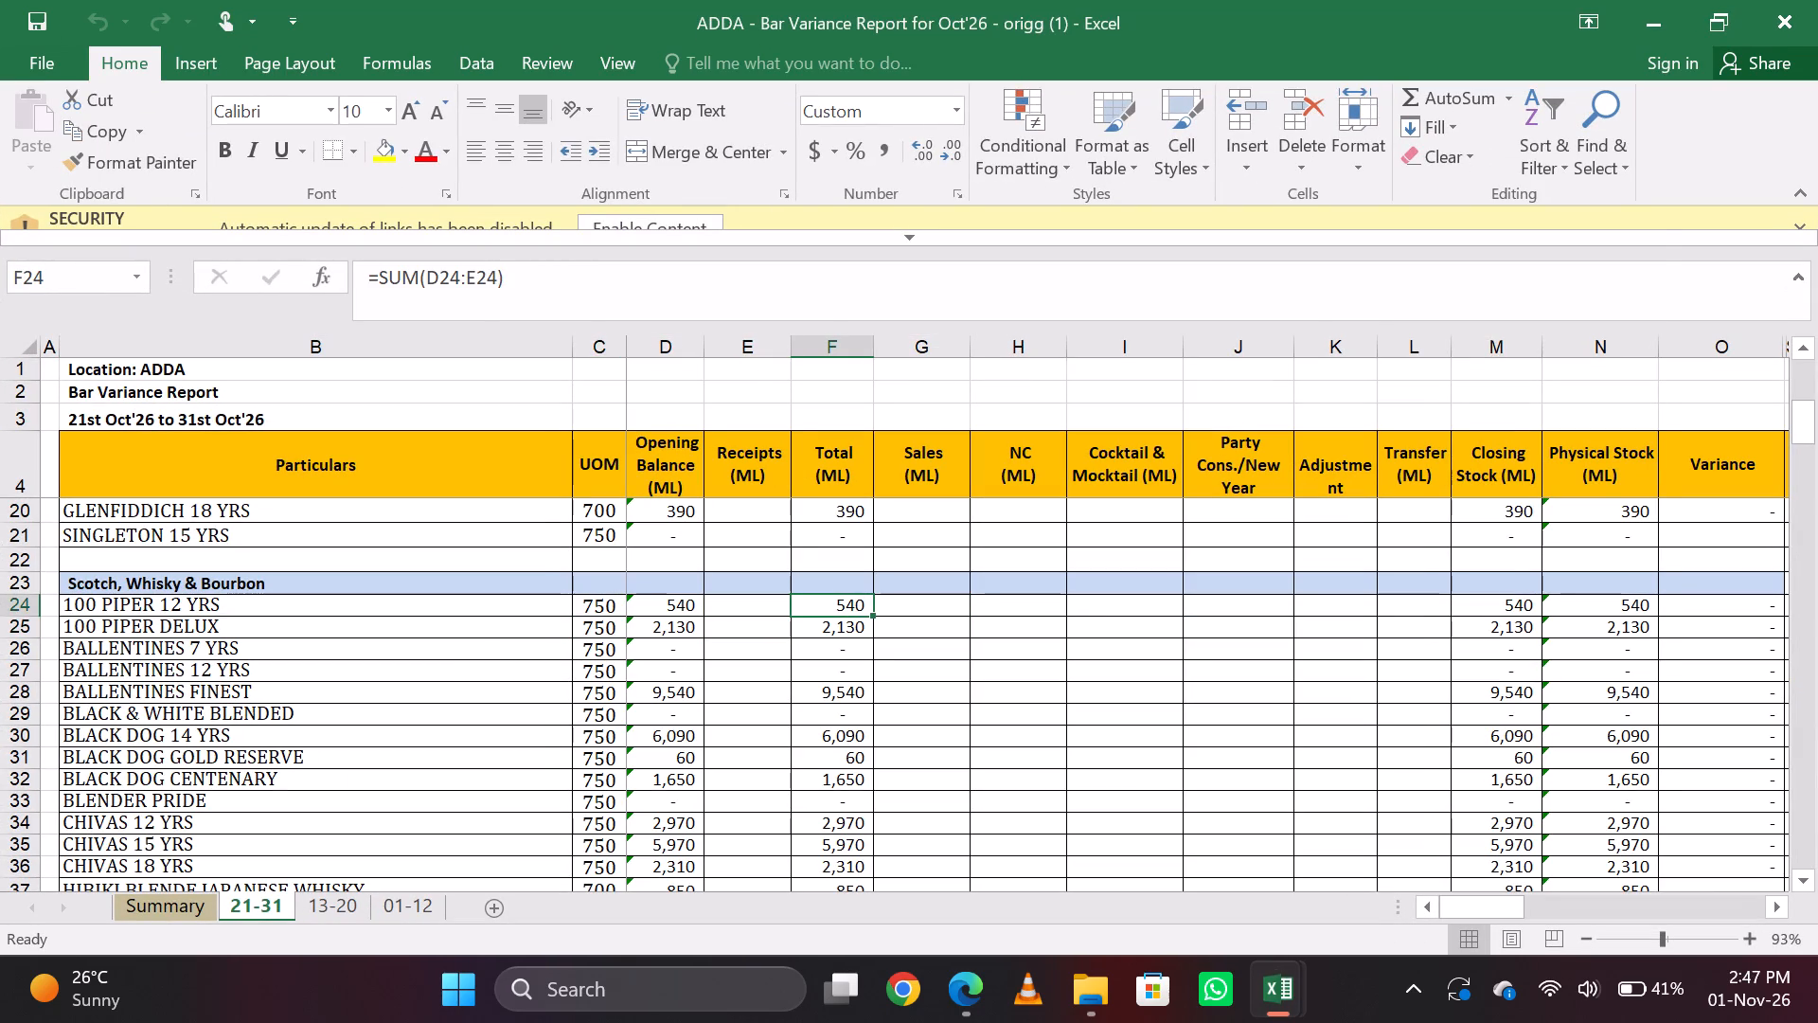
Look up 100 Pipers 30ml in the 21 oct to 31s report and enter =6*30 as 100 PIPER 12 YRS Sales (ML), G24, in ADDA.
key("alt+Tab")
key("alt+Tab")
key("alt+Tab")
key("Down")
key("Up")
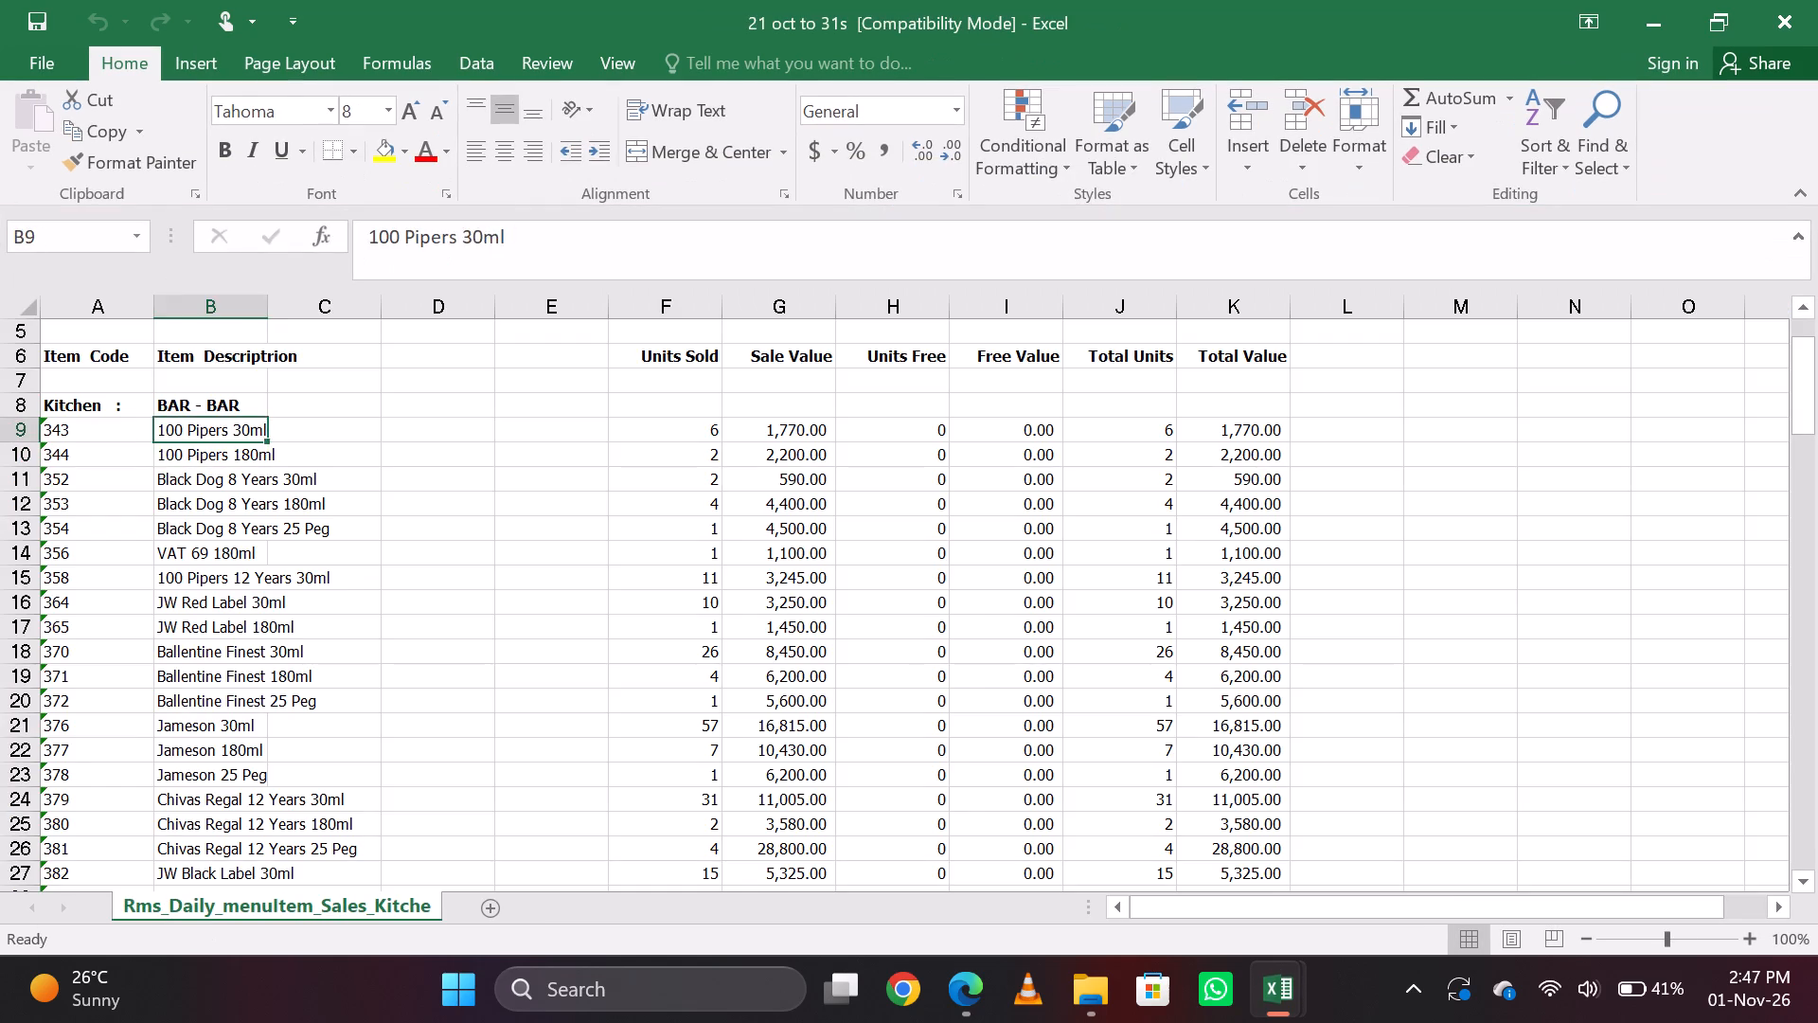
key("Right")
key("Left")
key("alt+Tab")
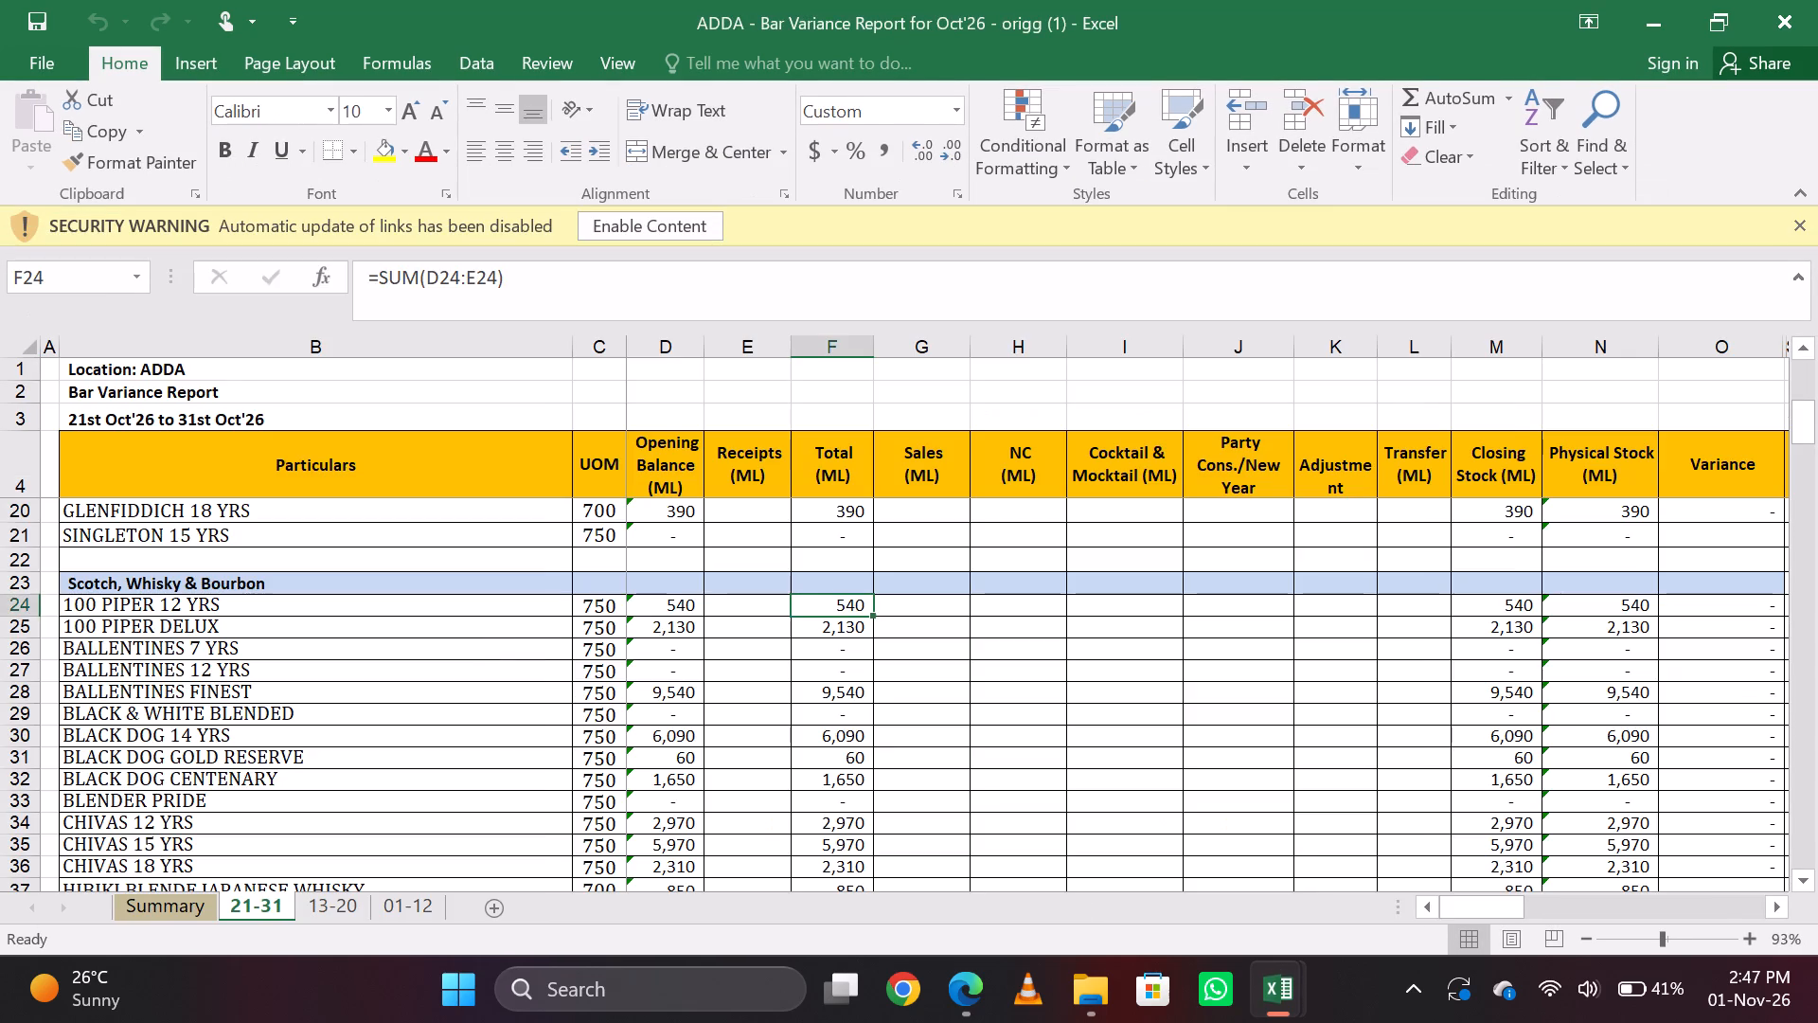
key("Up")
key("Down")
key("Right")
key("alt+Tab")
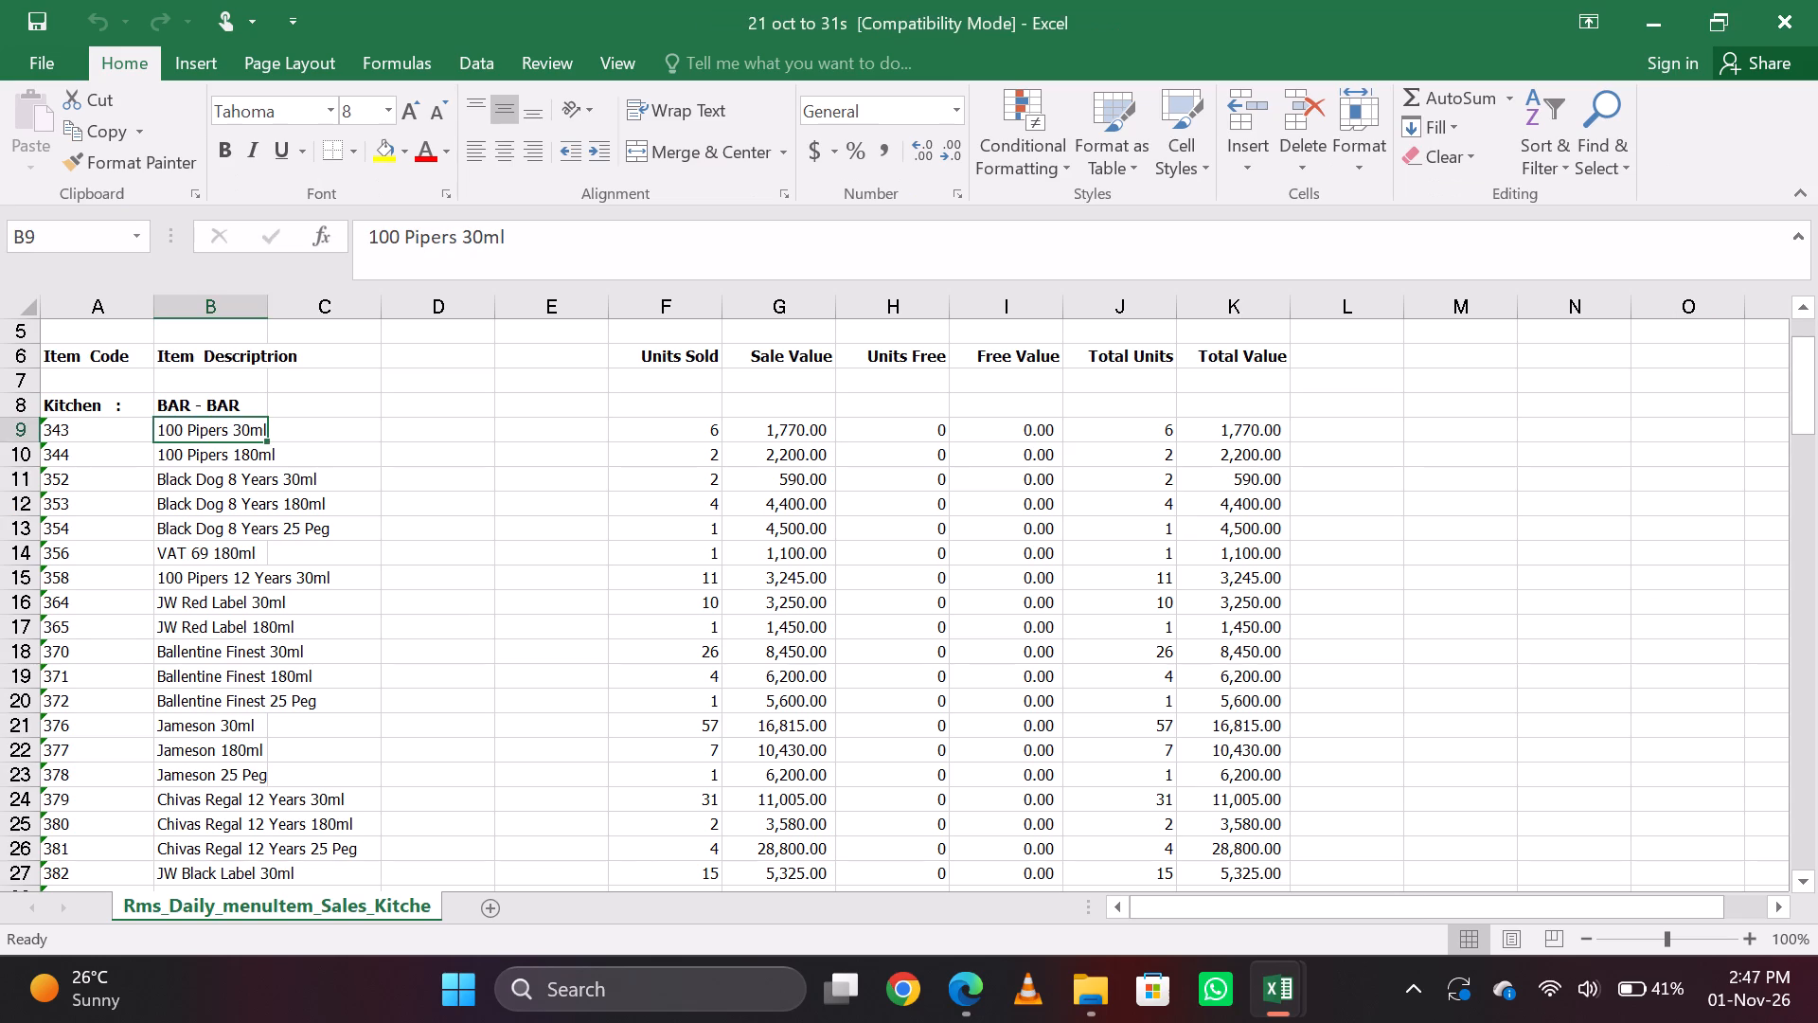
key("alt+Tab")
key("Down")
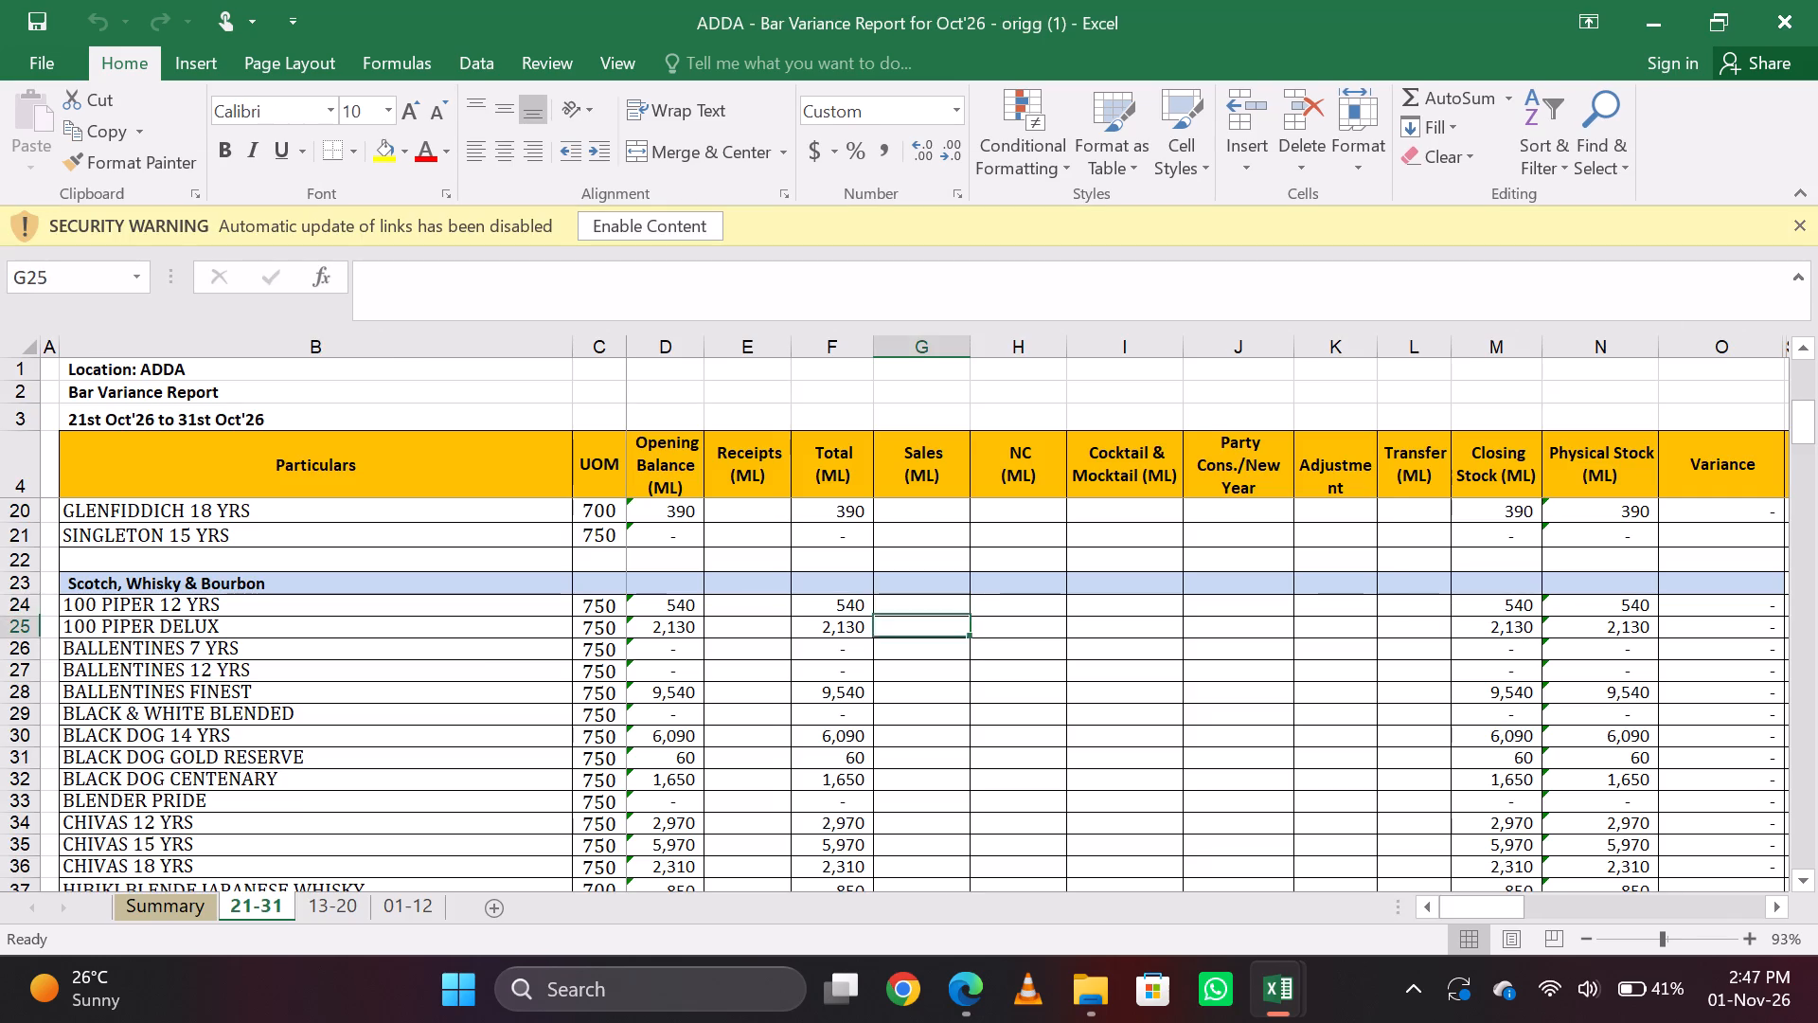
key("Up")
key("equal")
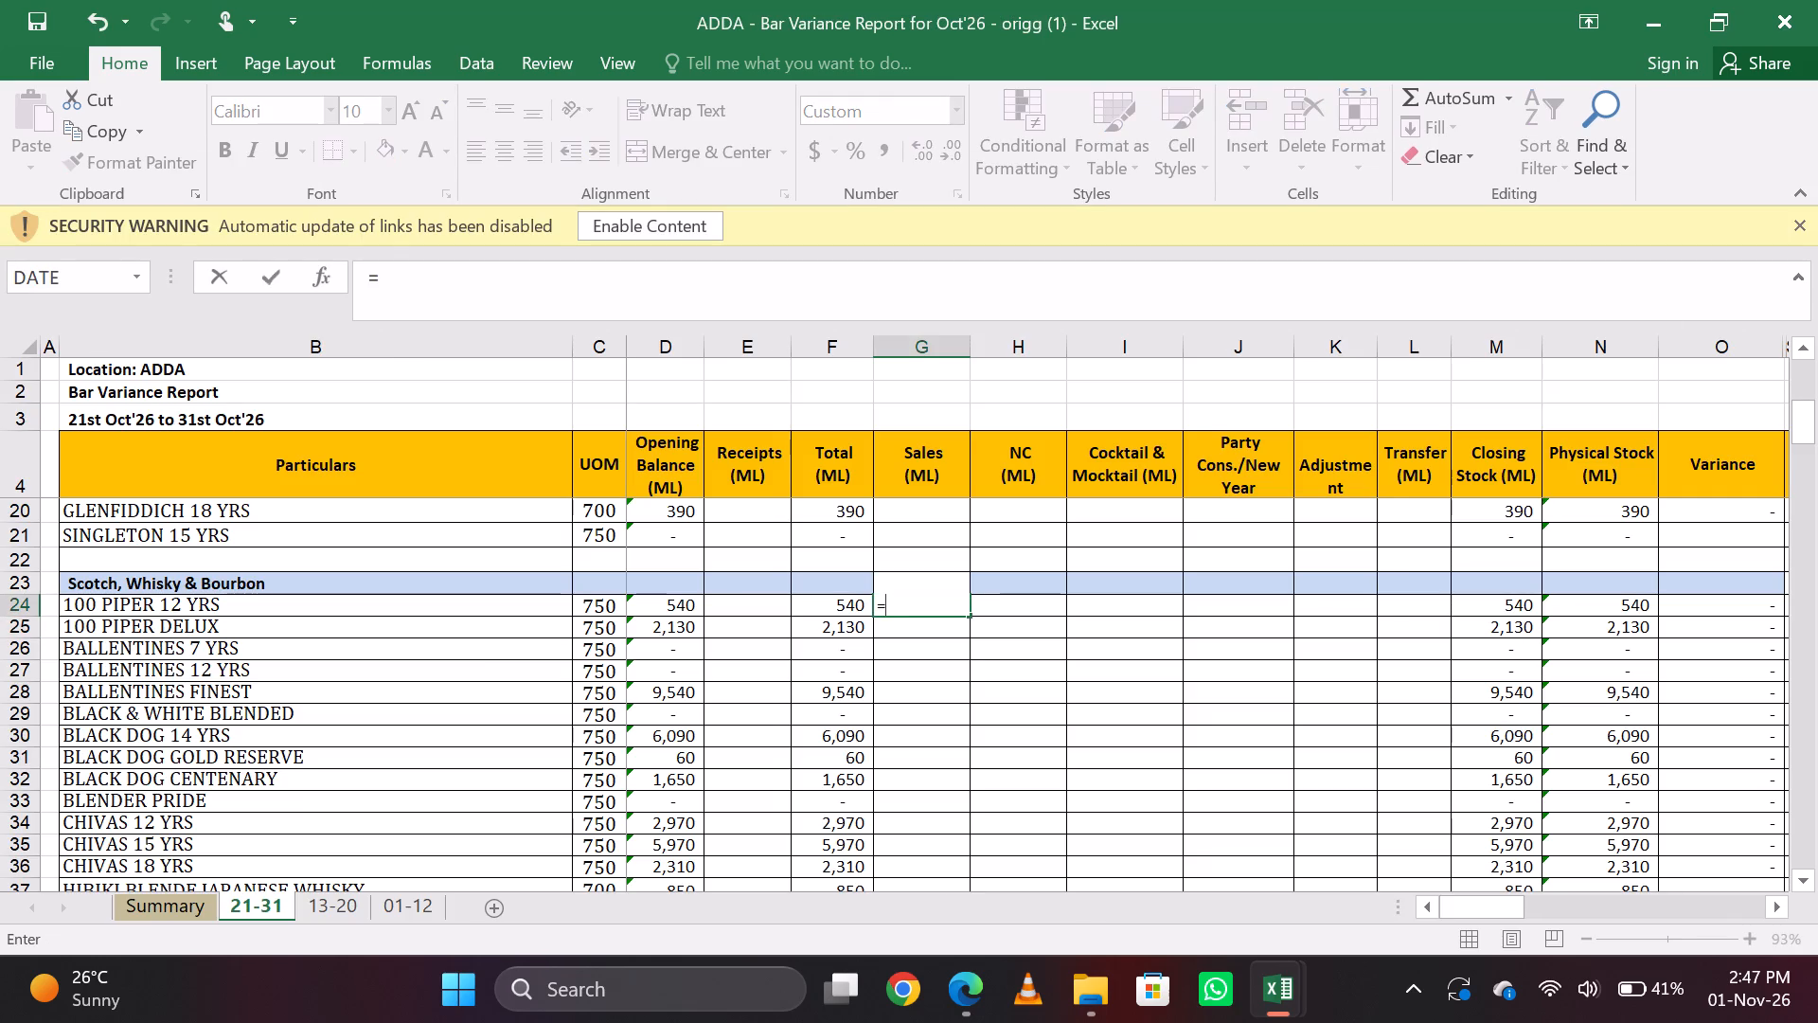
key("5")
key("BackSpace")
type("6*30")
key("Return")
Shrink the formula bar and extend the 100 PIPER 12 YRS sales formula in G24 to =6*30+180*2.
key("Up")
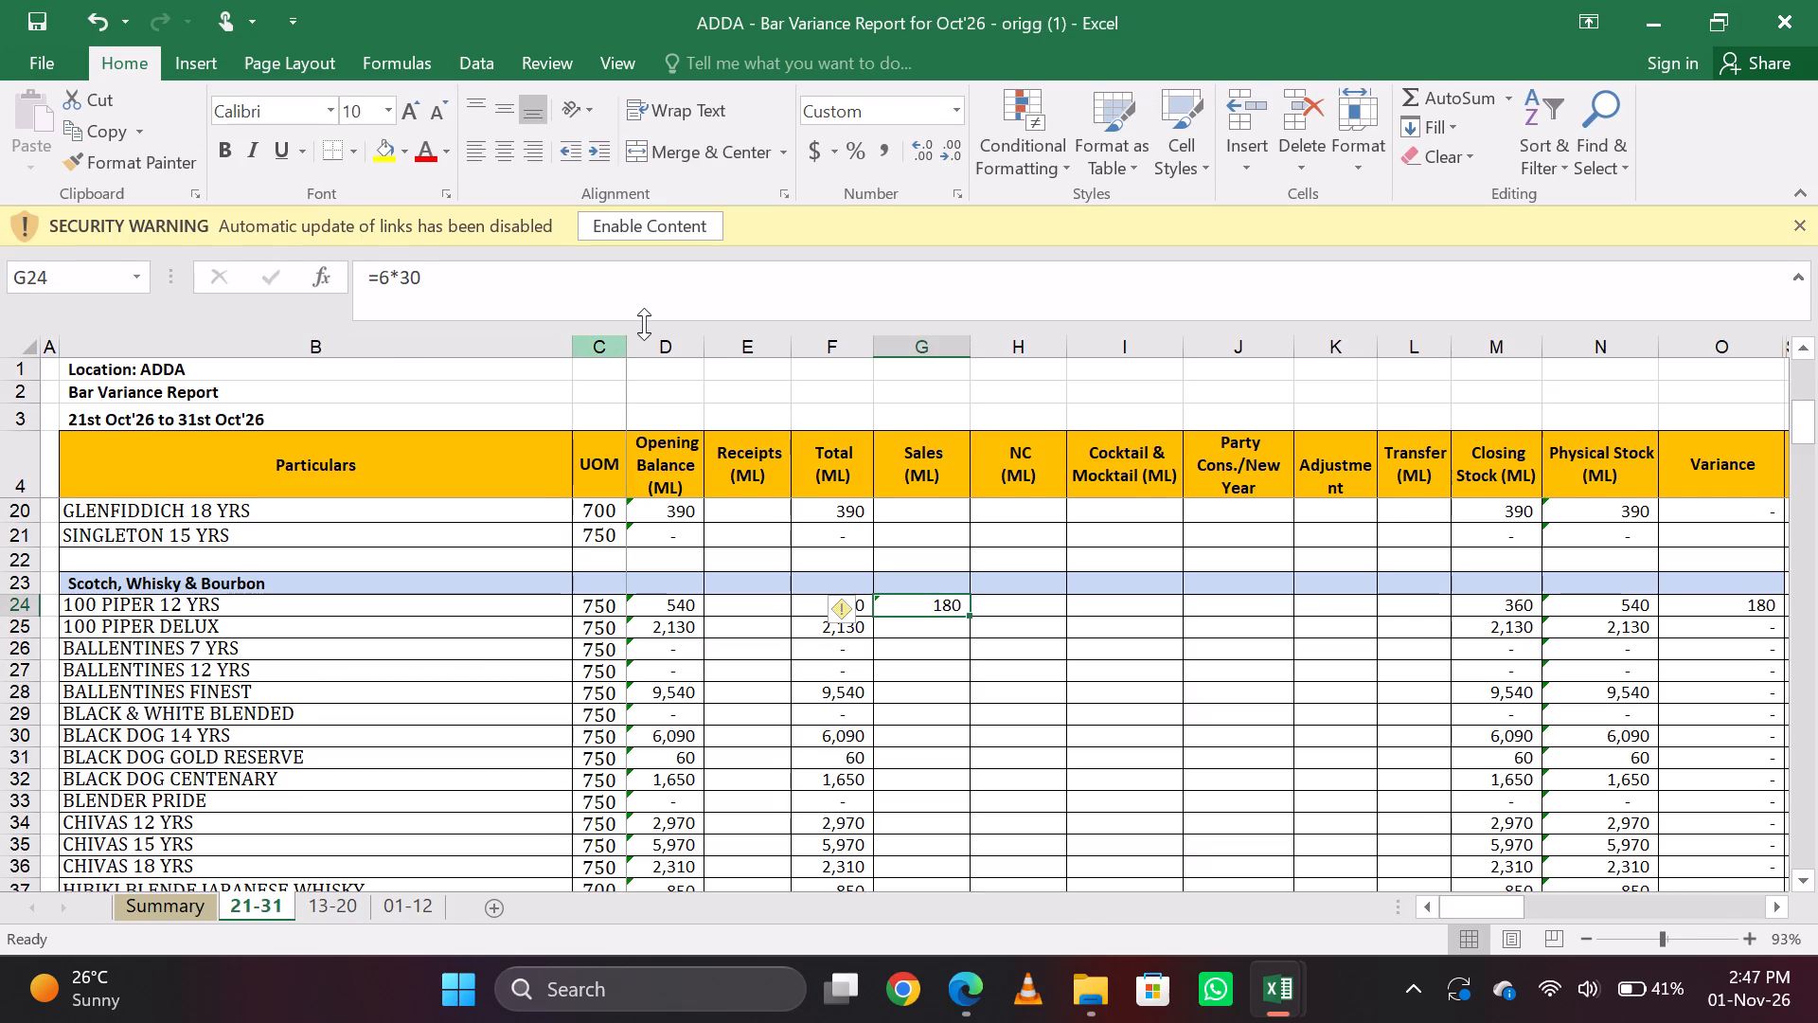
left_click_drag(644, 324, 633, 315)
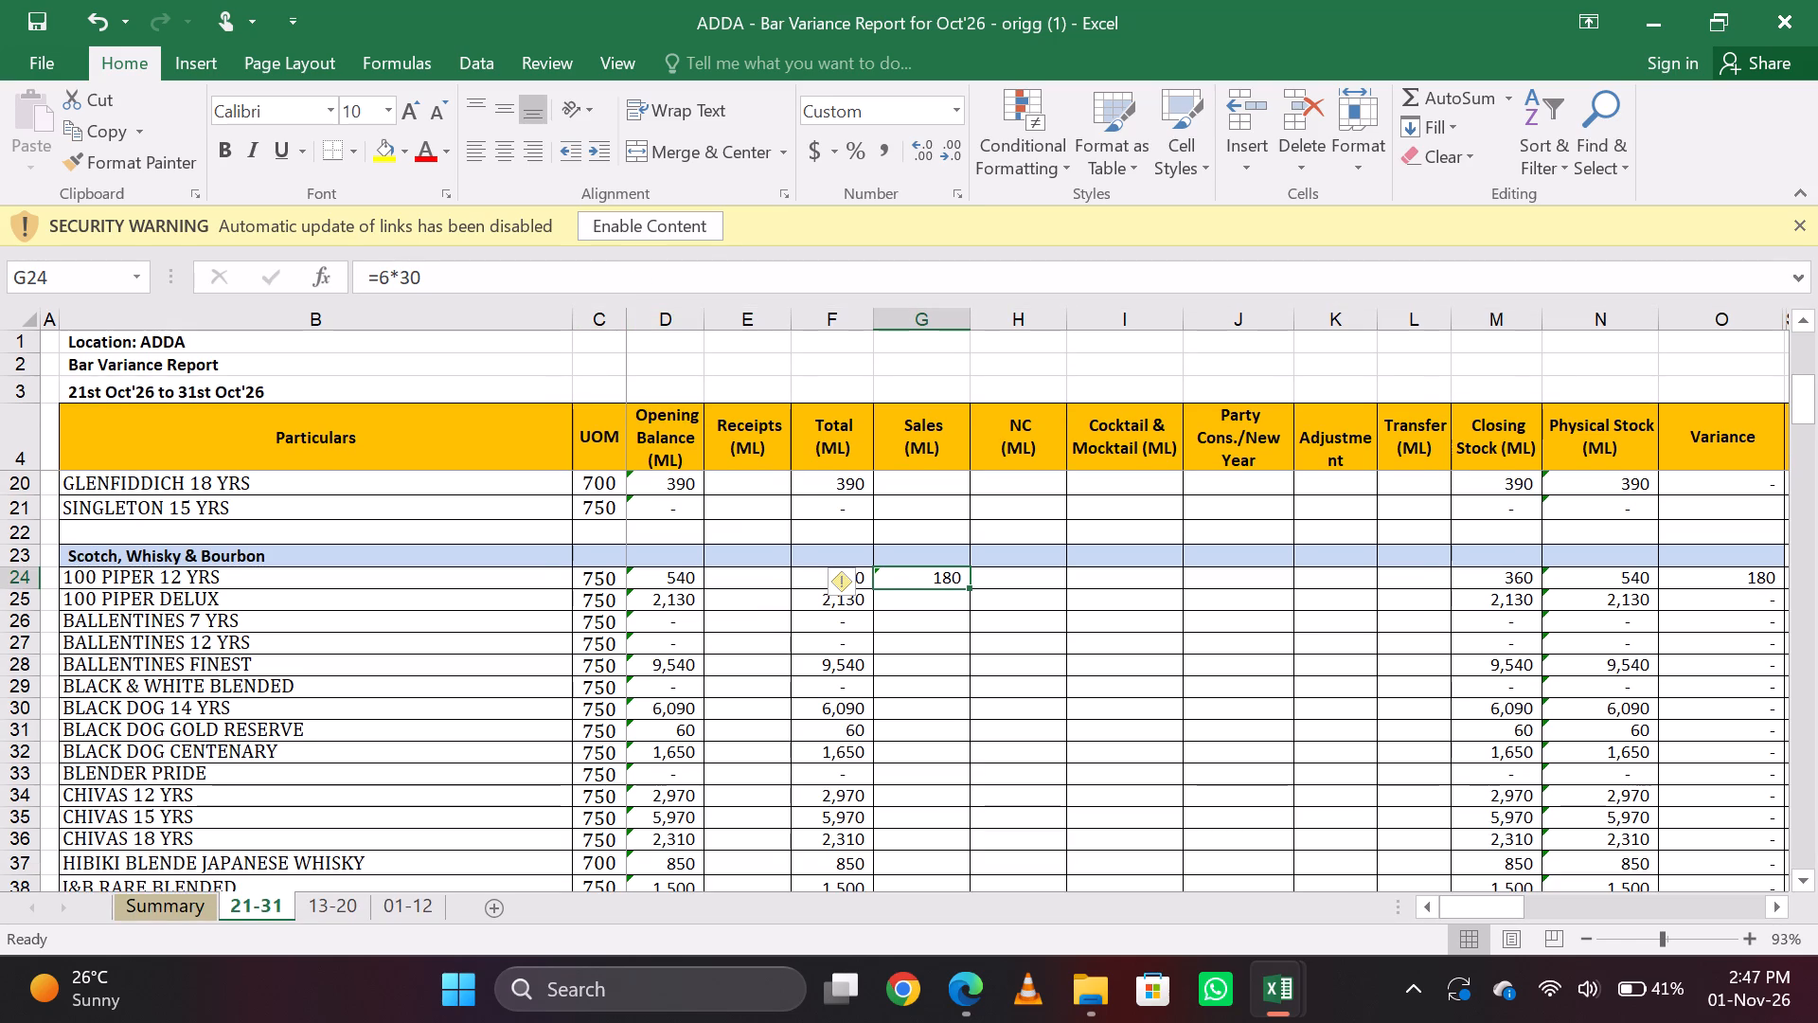
left_click_drag(620, 291, 611, 267)
left_click(611, 267)
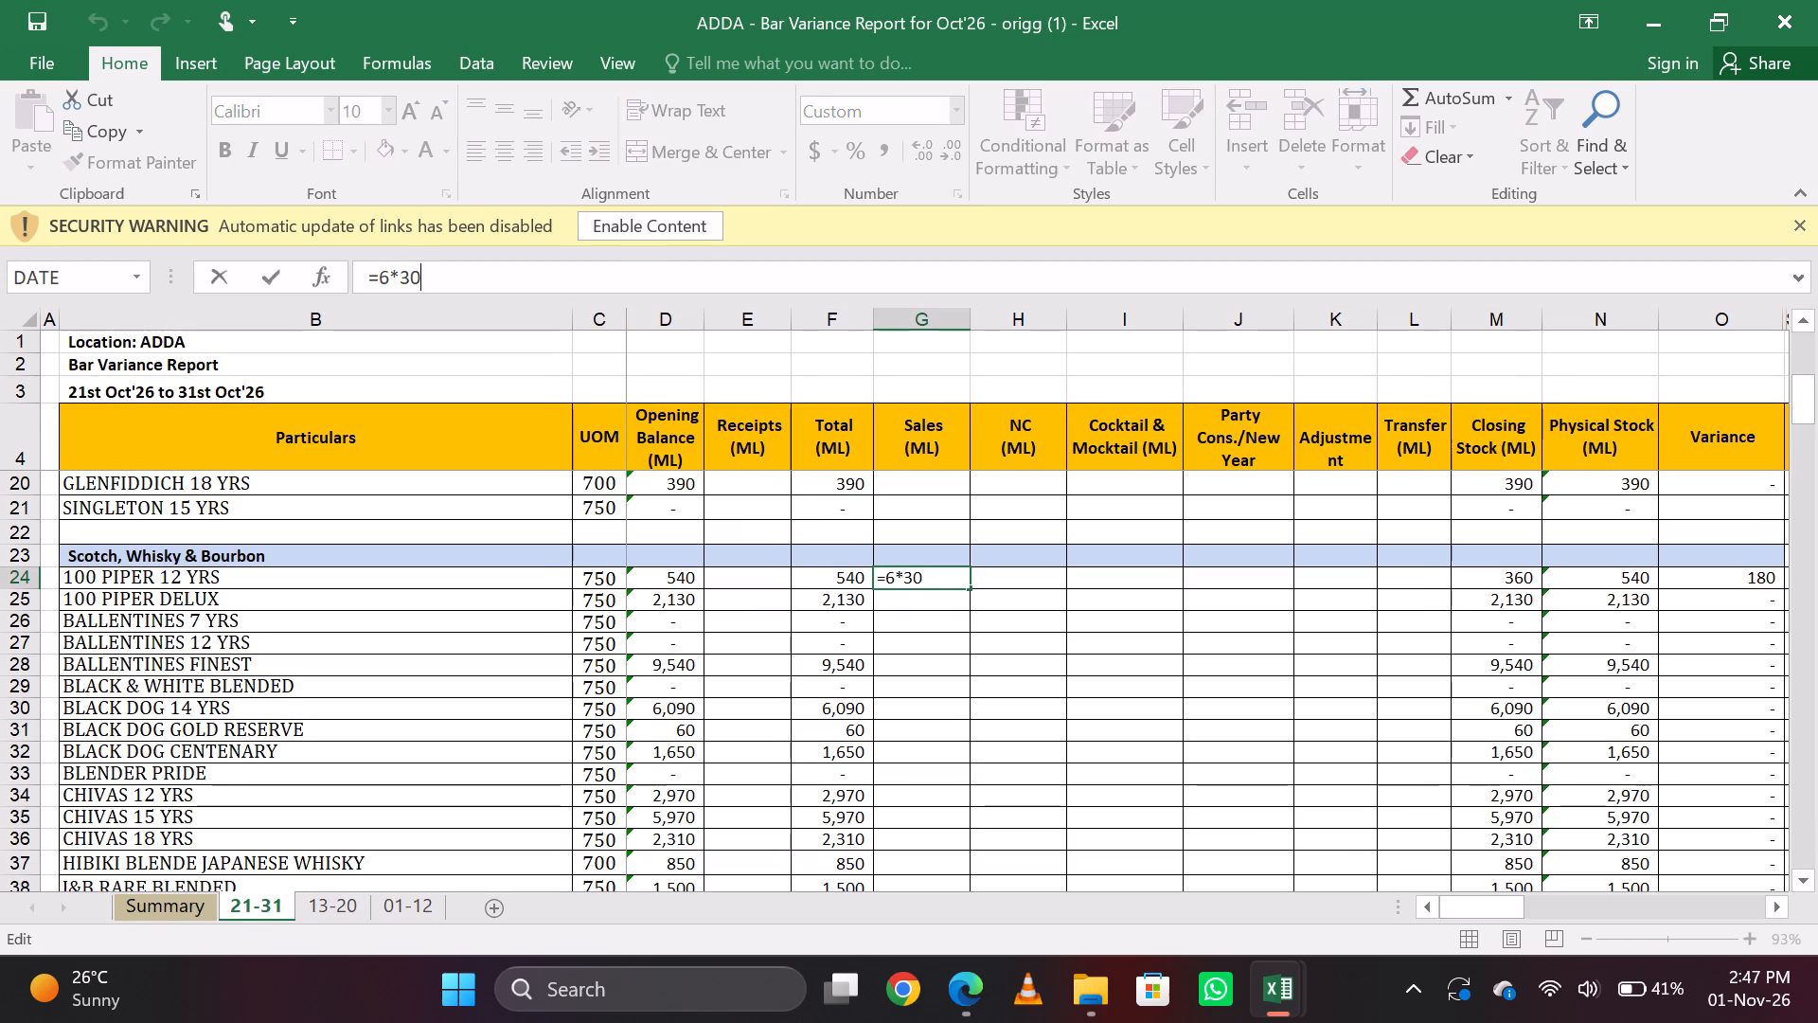
key("space")
key("BackSpace")
type("+180*2")
key("Return")
key("Up")
Look up Black Dog 8 Years 30ml in the 21 oct to 31s report and enter =60 as BLACK DOG CENTENARY Sales (ML), G32, in ADDA.
key("alt+Tab")
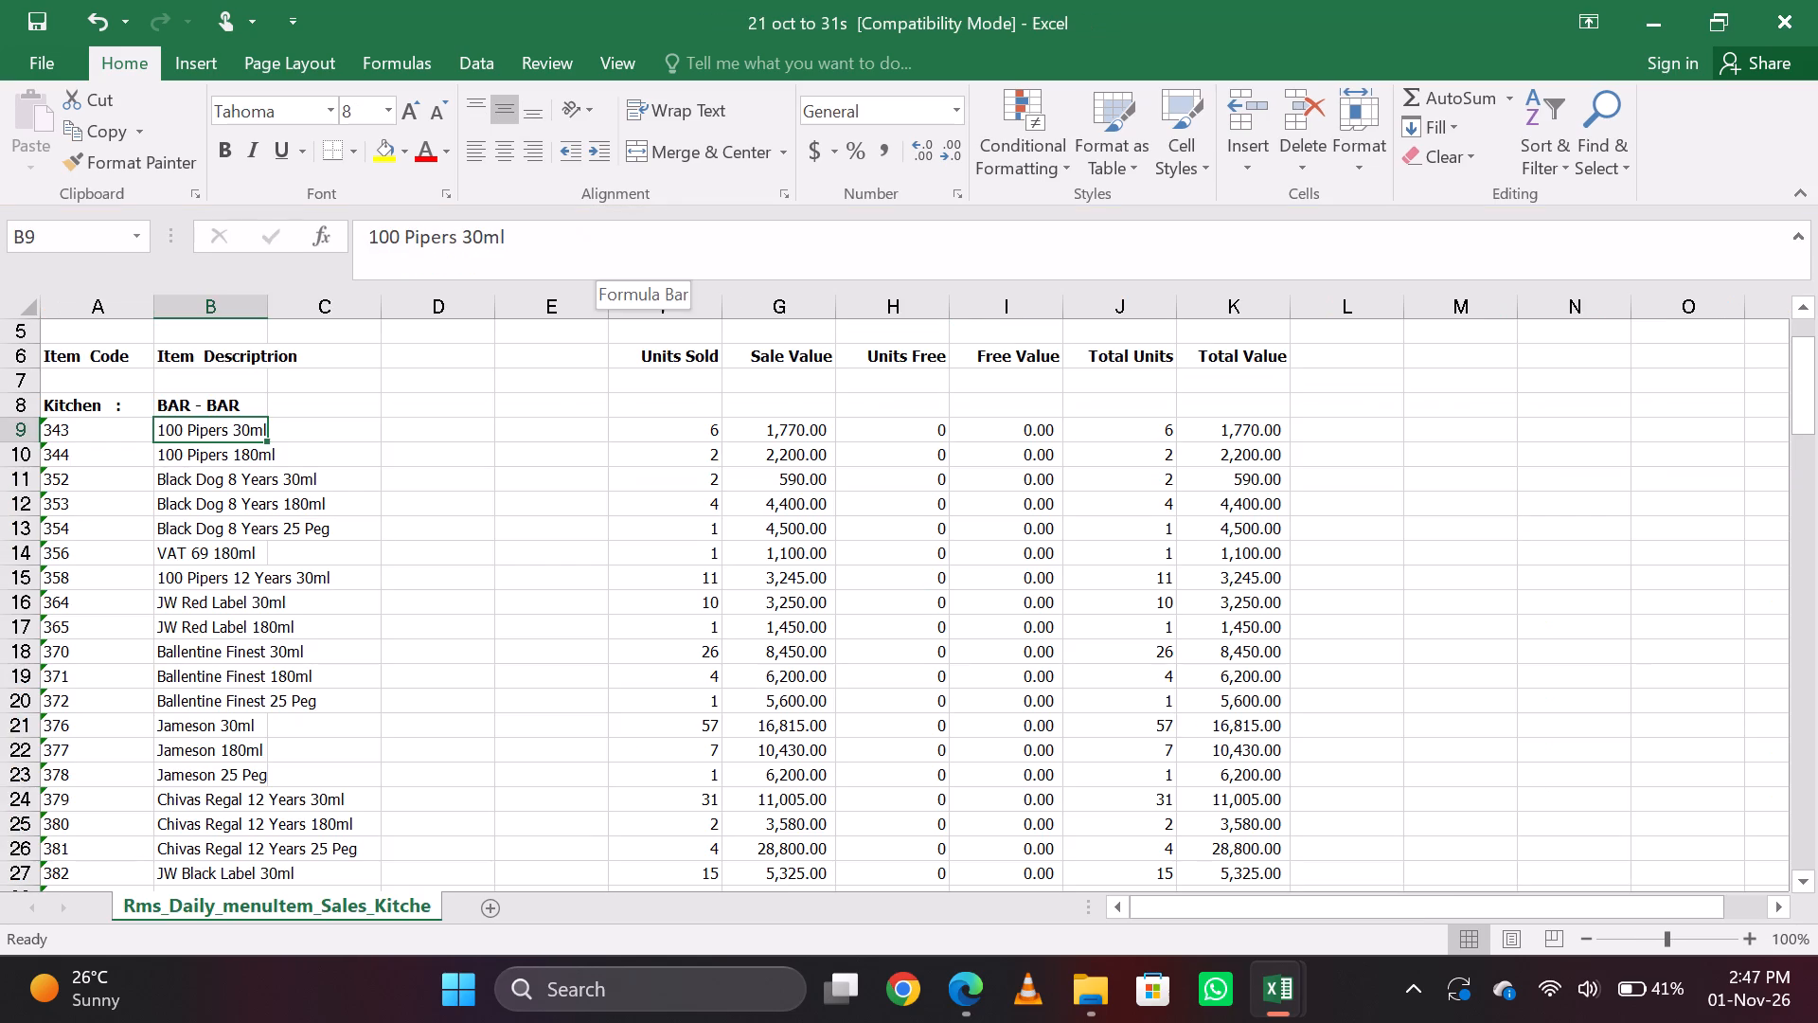
key("Down")
key("Down")
key("alt+Tab")
key("Down")
key("Down")
key("Down")
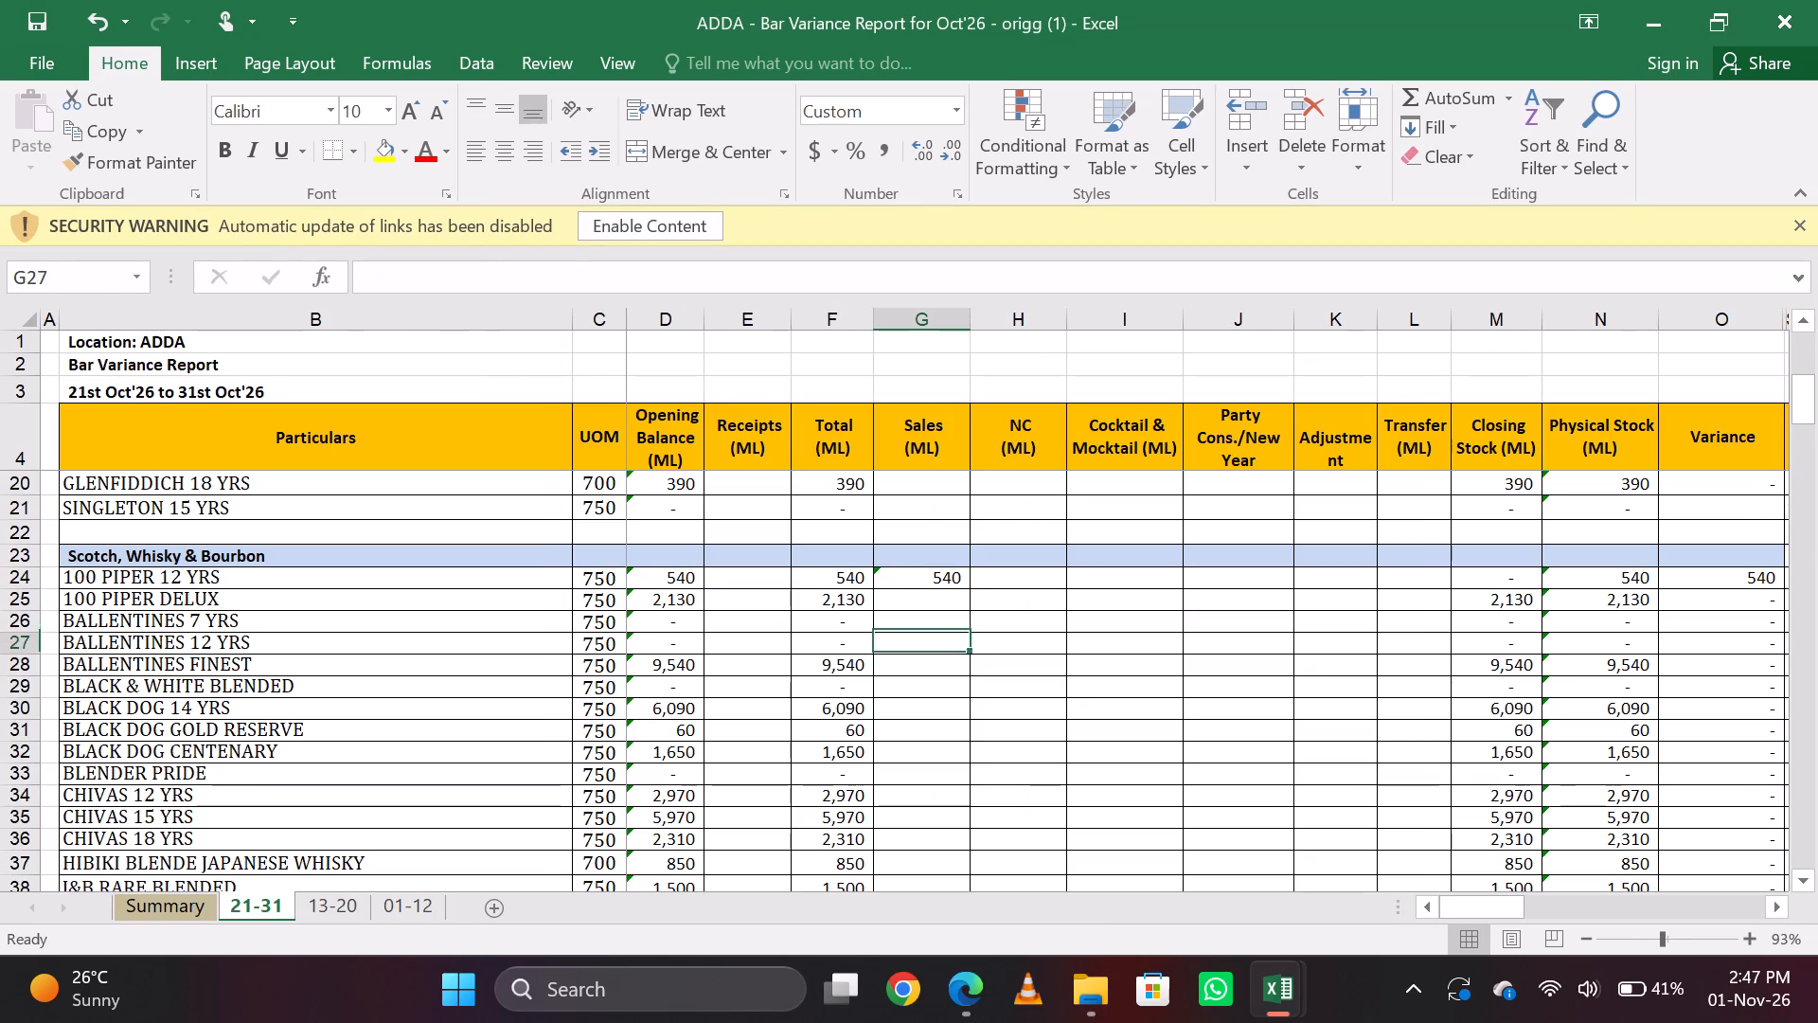
key("Down")
key("Down")
key("Down")
key("Down")
key("Down")
key("Up")
key("Down")
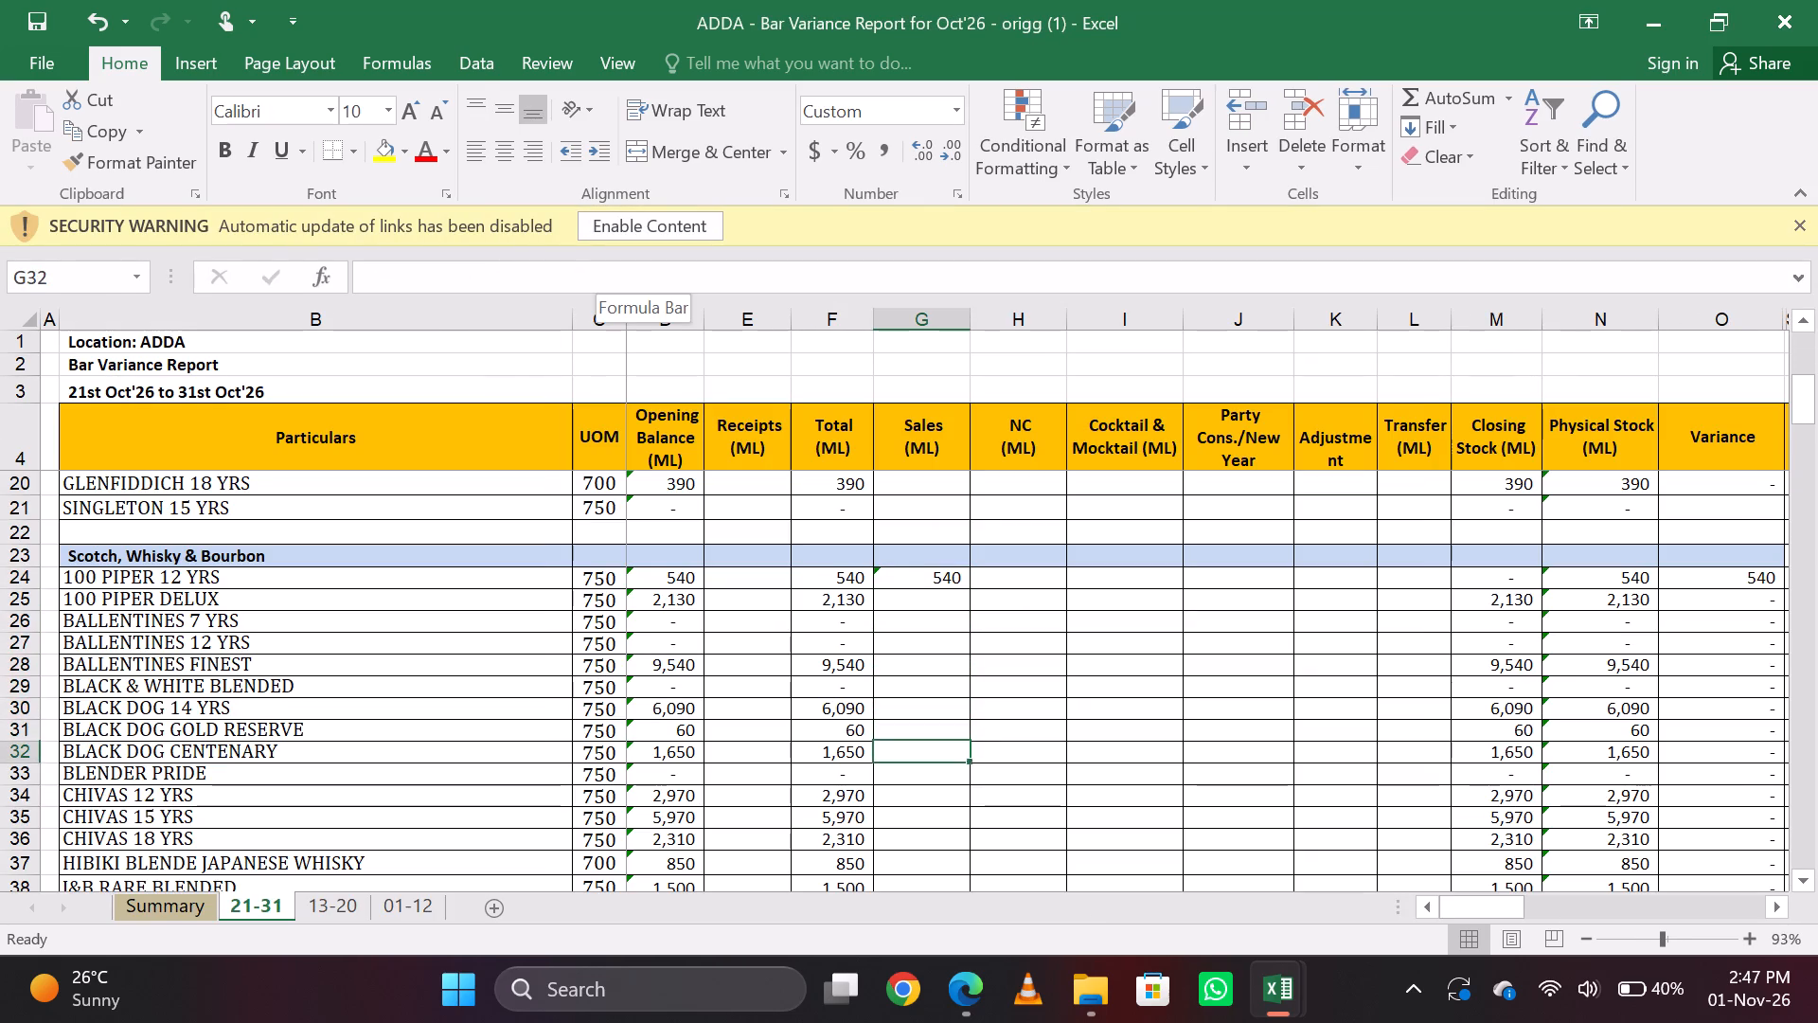
key("Up")
key("Down")
key("Up")
key("Down")
key("alt+Tab")
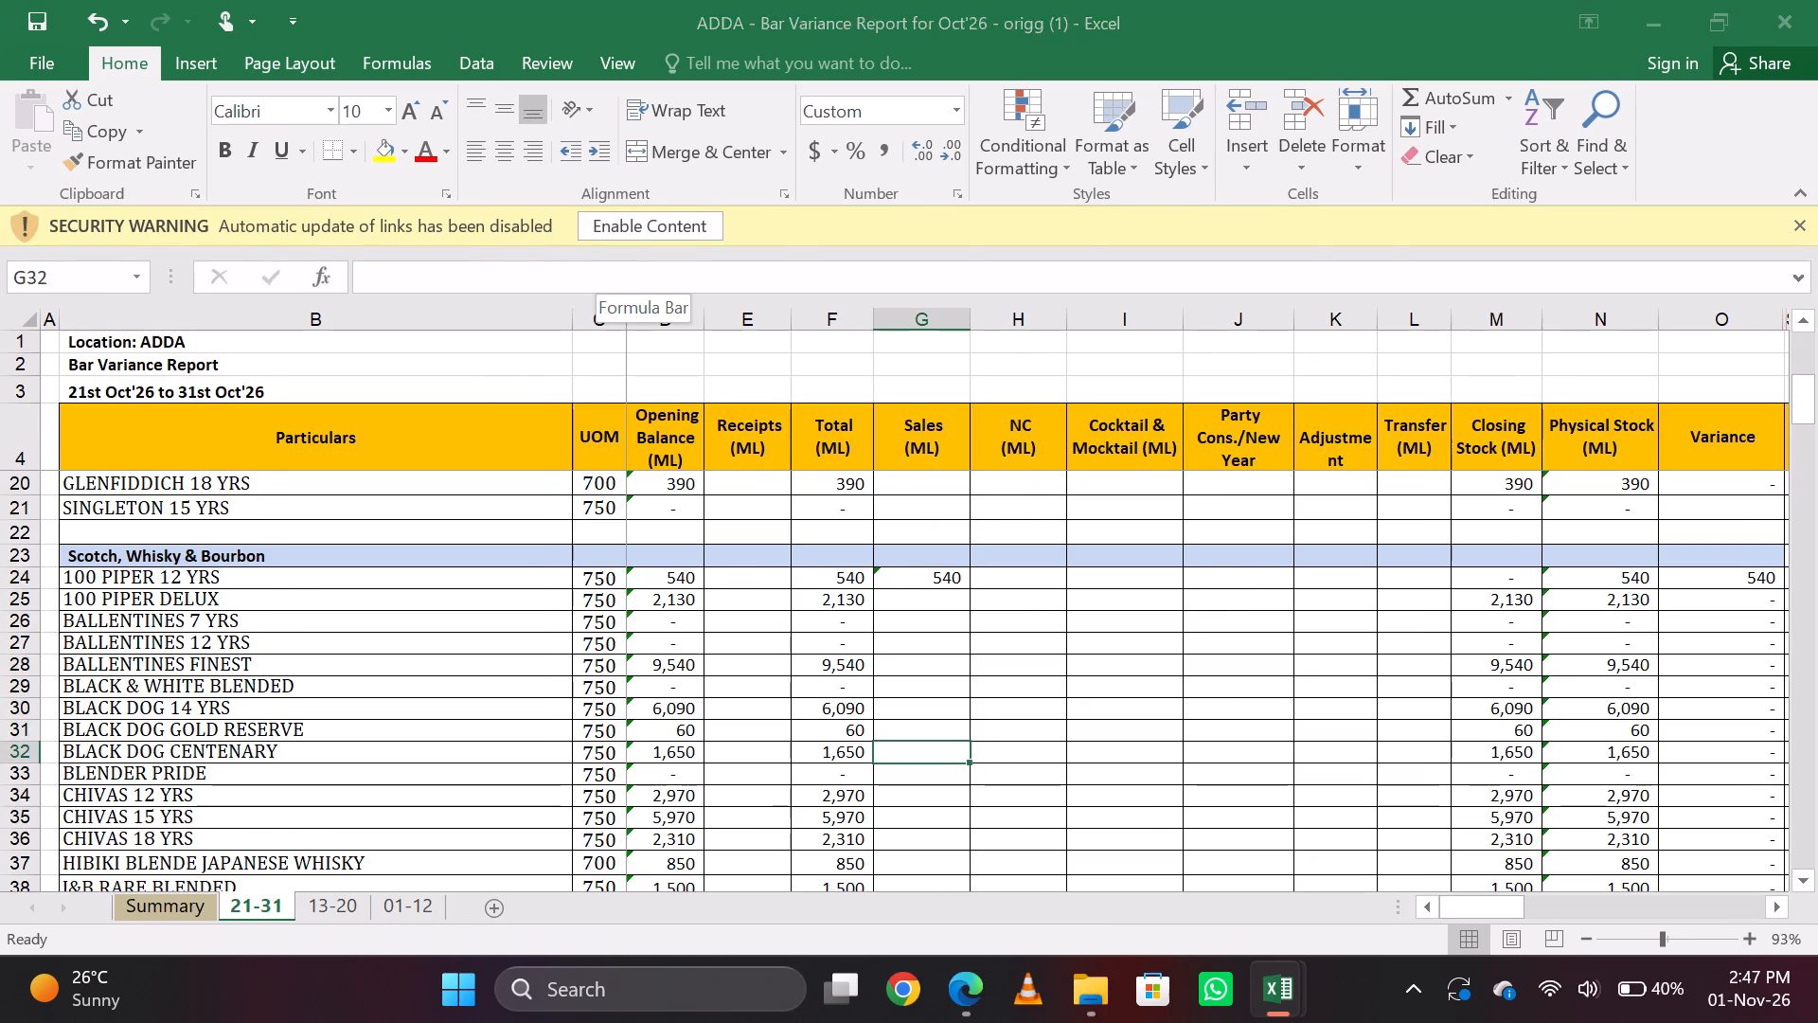
key("Down")
key("Up")
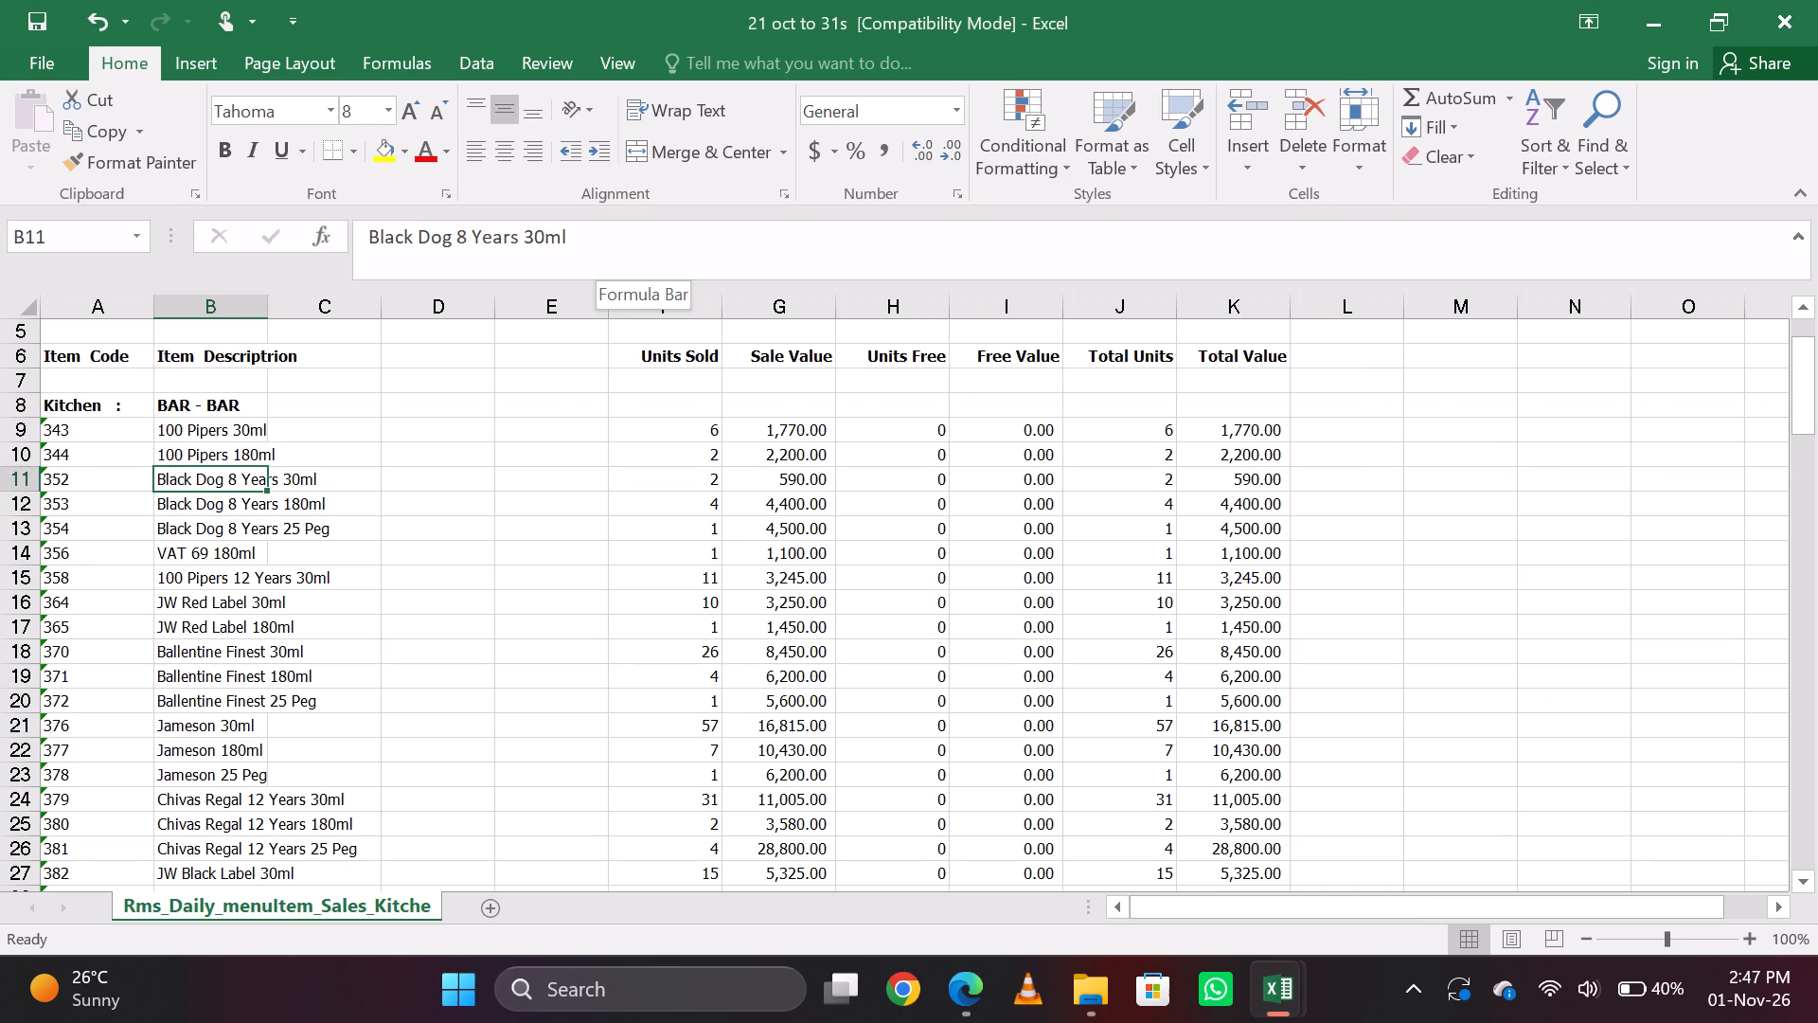
key("alt+Tab")
key("Down")
key("Up")
type("=60")
key("Return")
Check the Black Dog 8 Years 180ml units in the 21 oct to 31s report and return to BLACK DOG CENTENARY's Sales cell, G32.
key("Up")
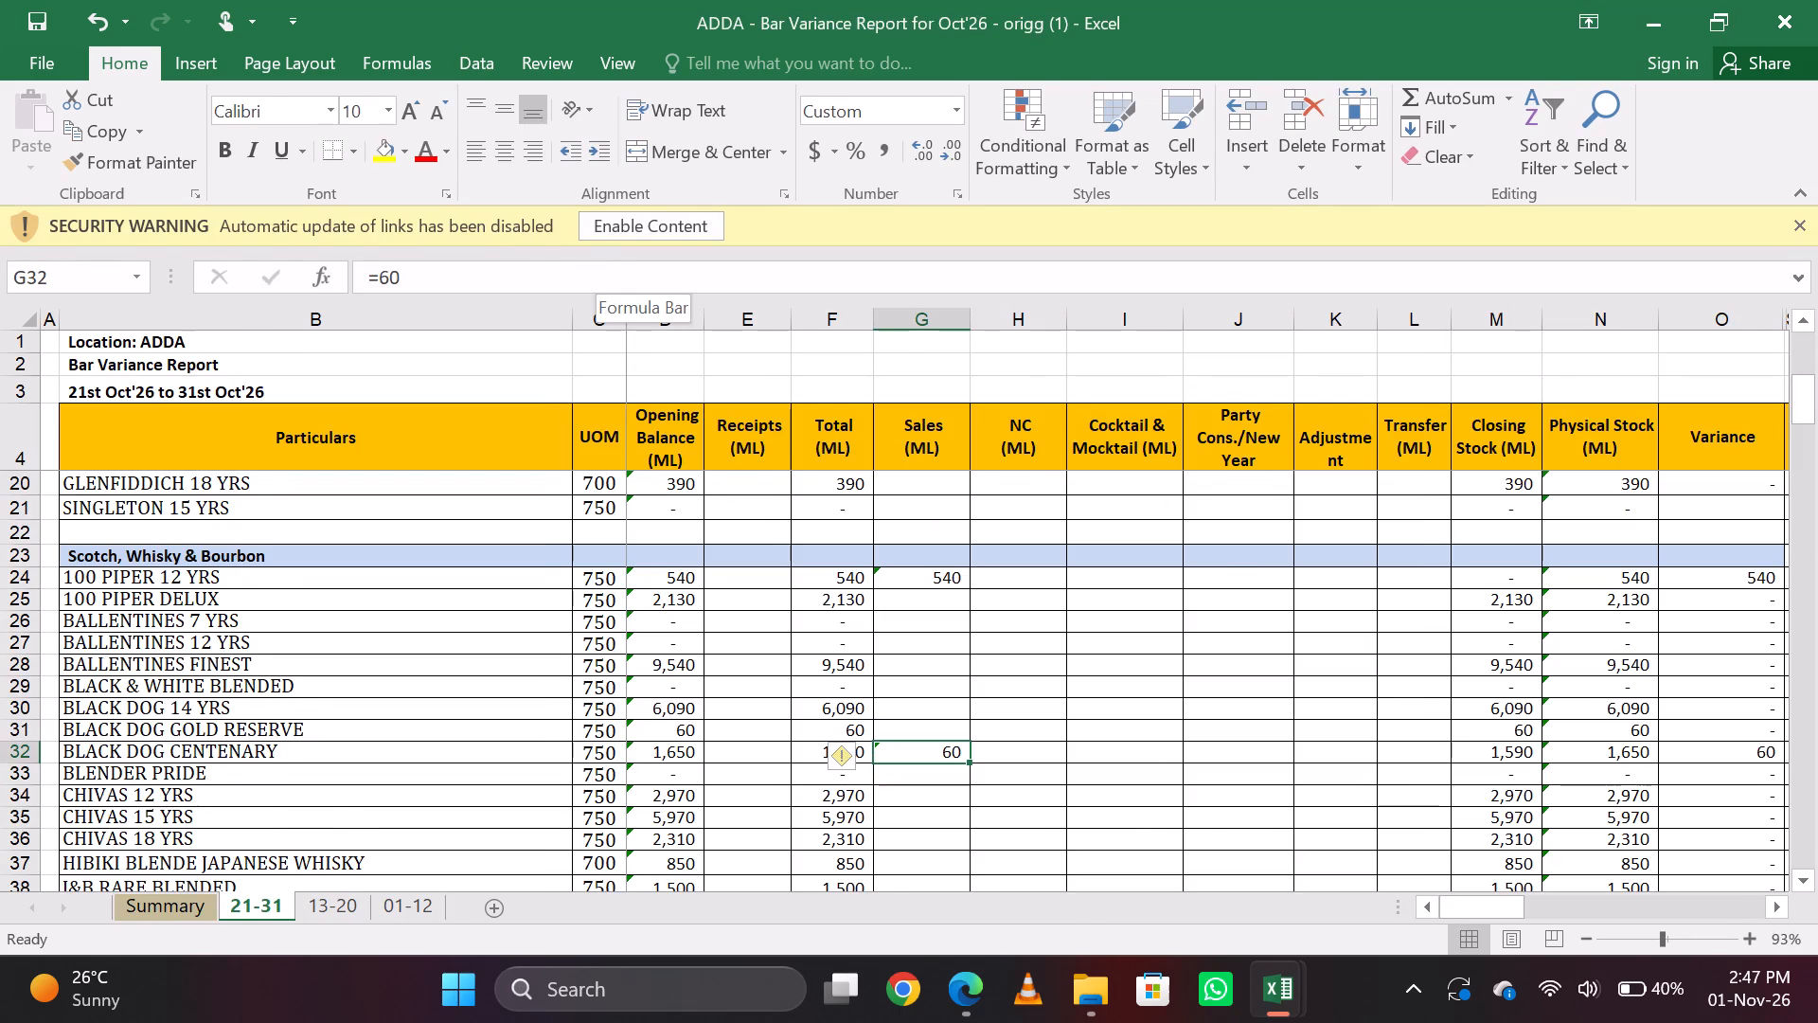
key("alt+Tab")
key("Down")
key("alt+Tab")
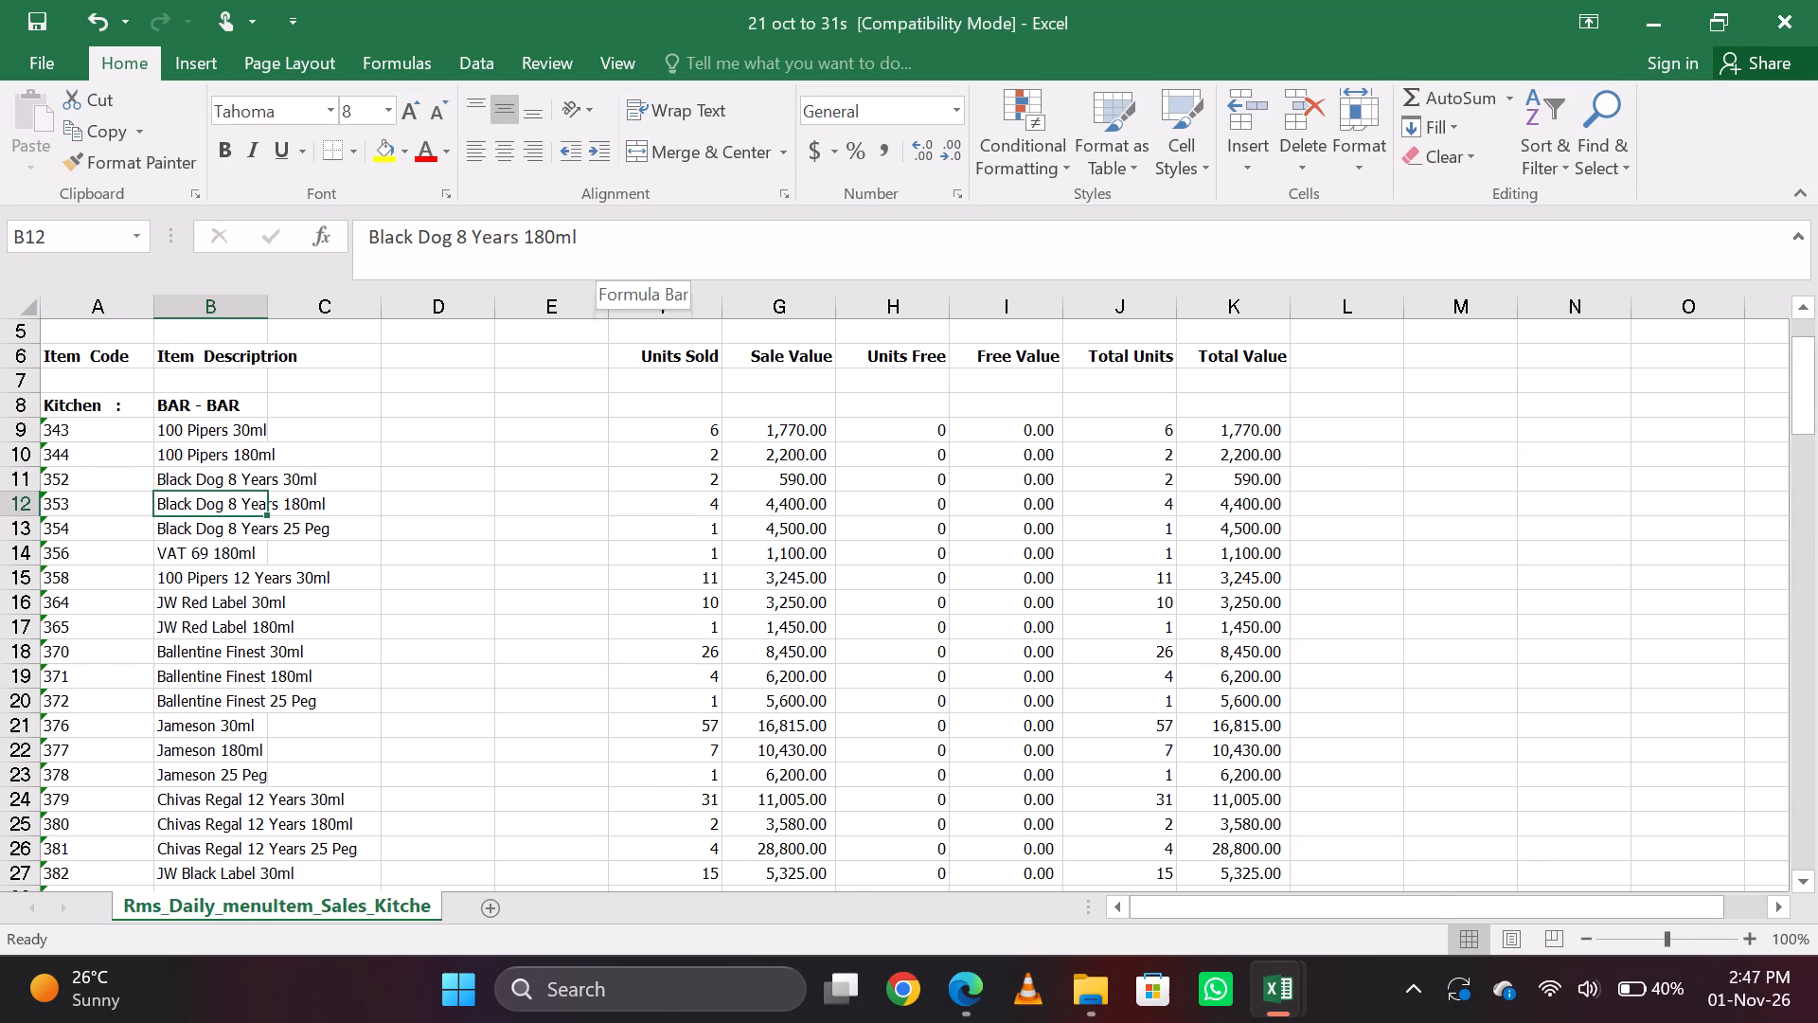